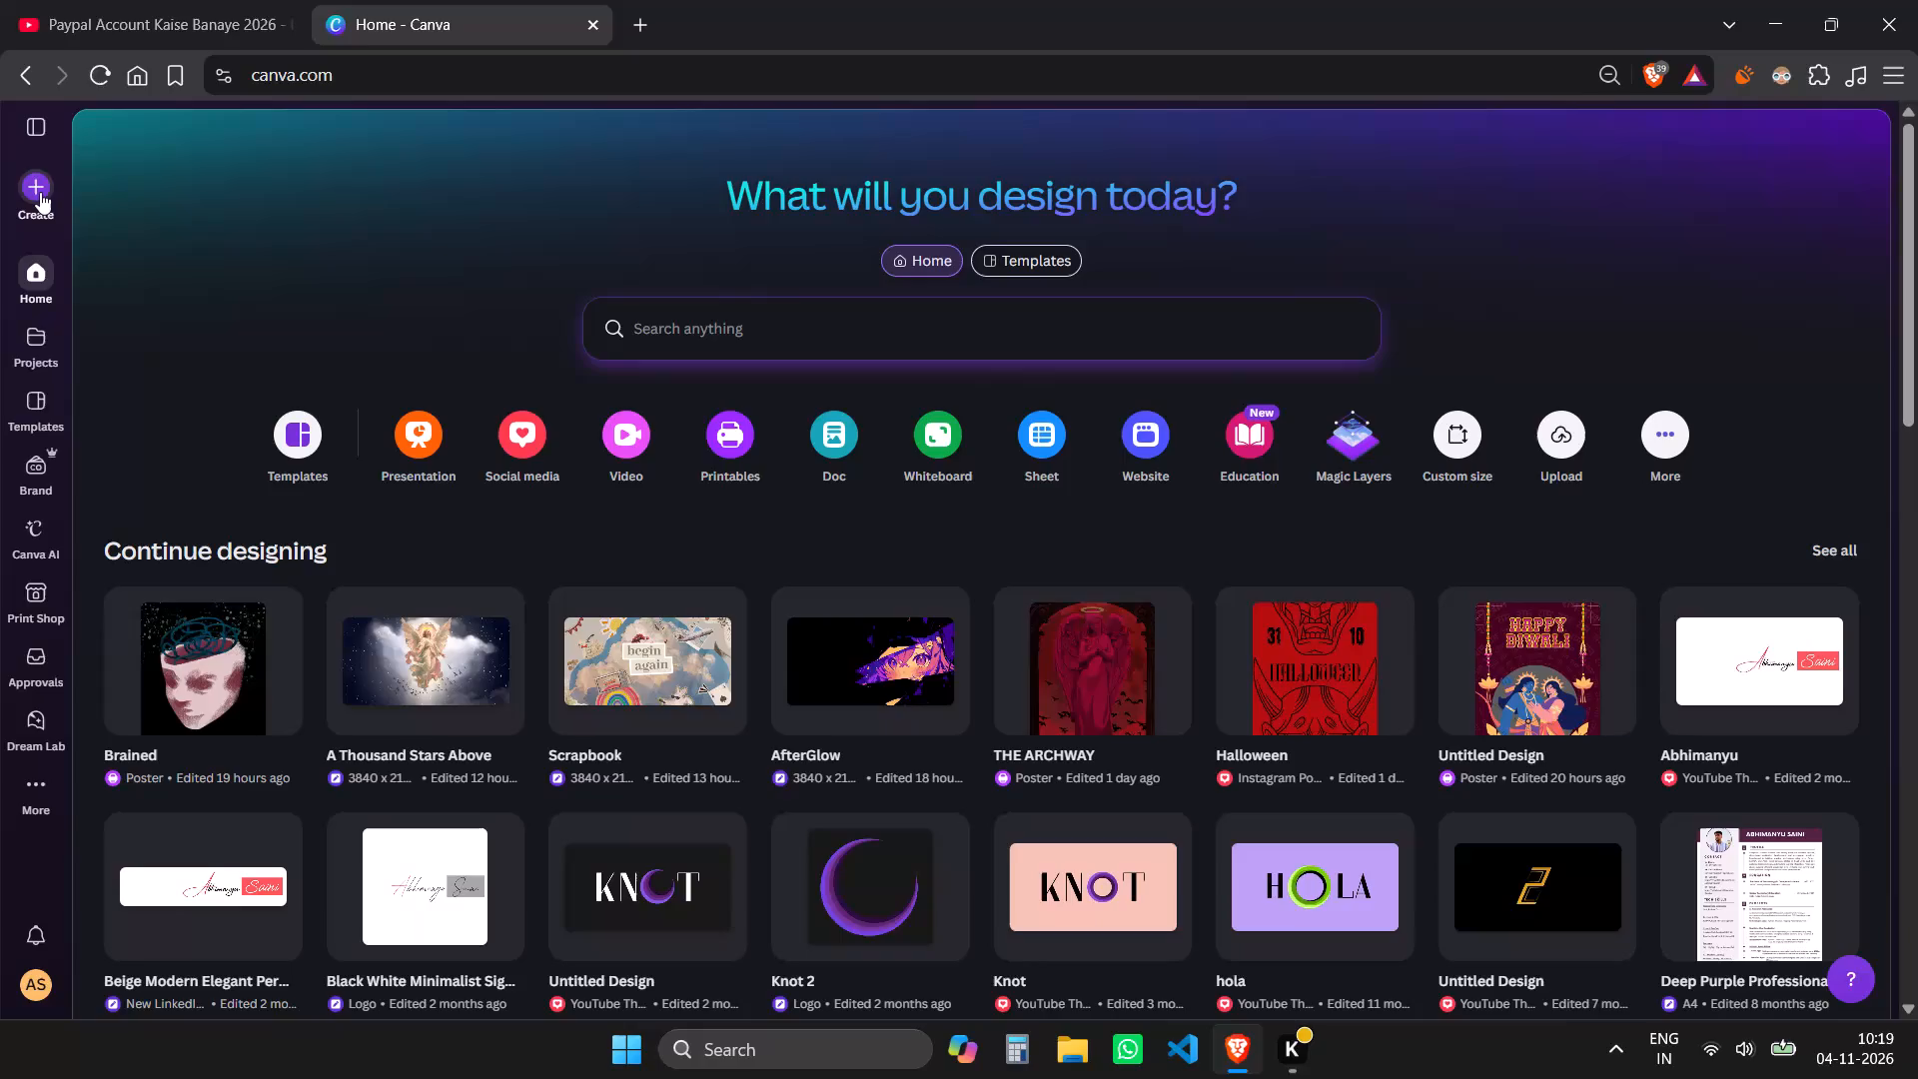
Set up a custom-size design 3840 px wide and 2160 px high with the aspect ratio locked.
click(40, 192)
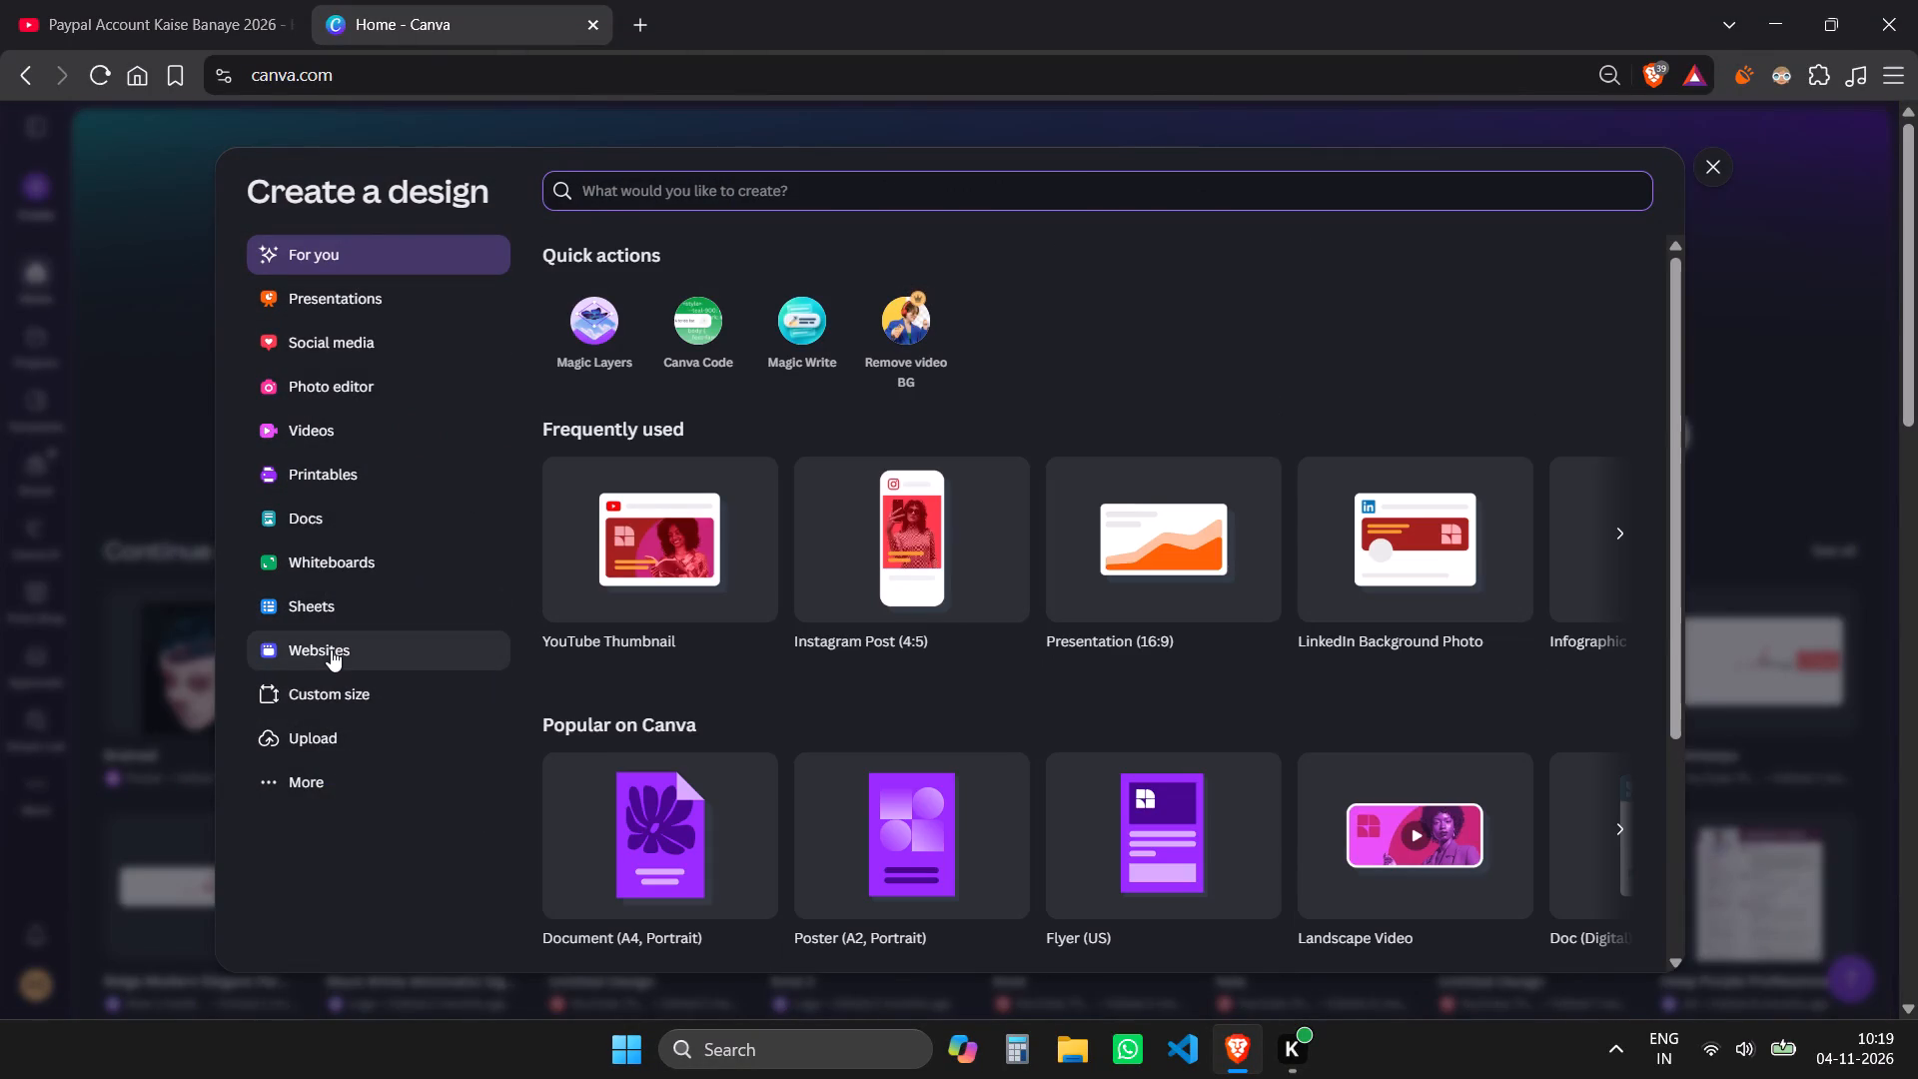
click(338, 698)
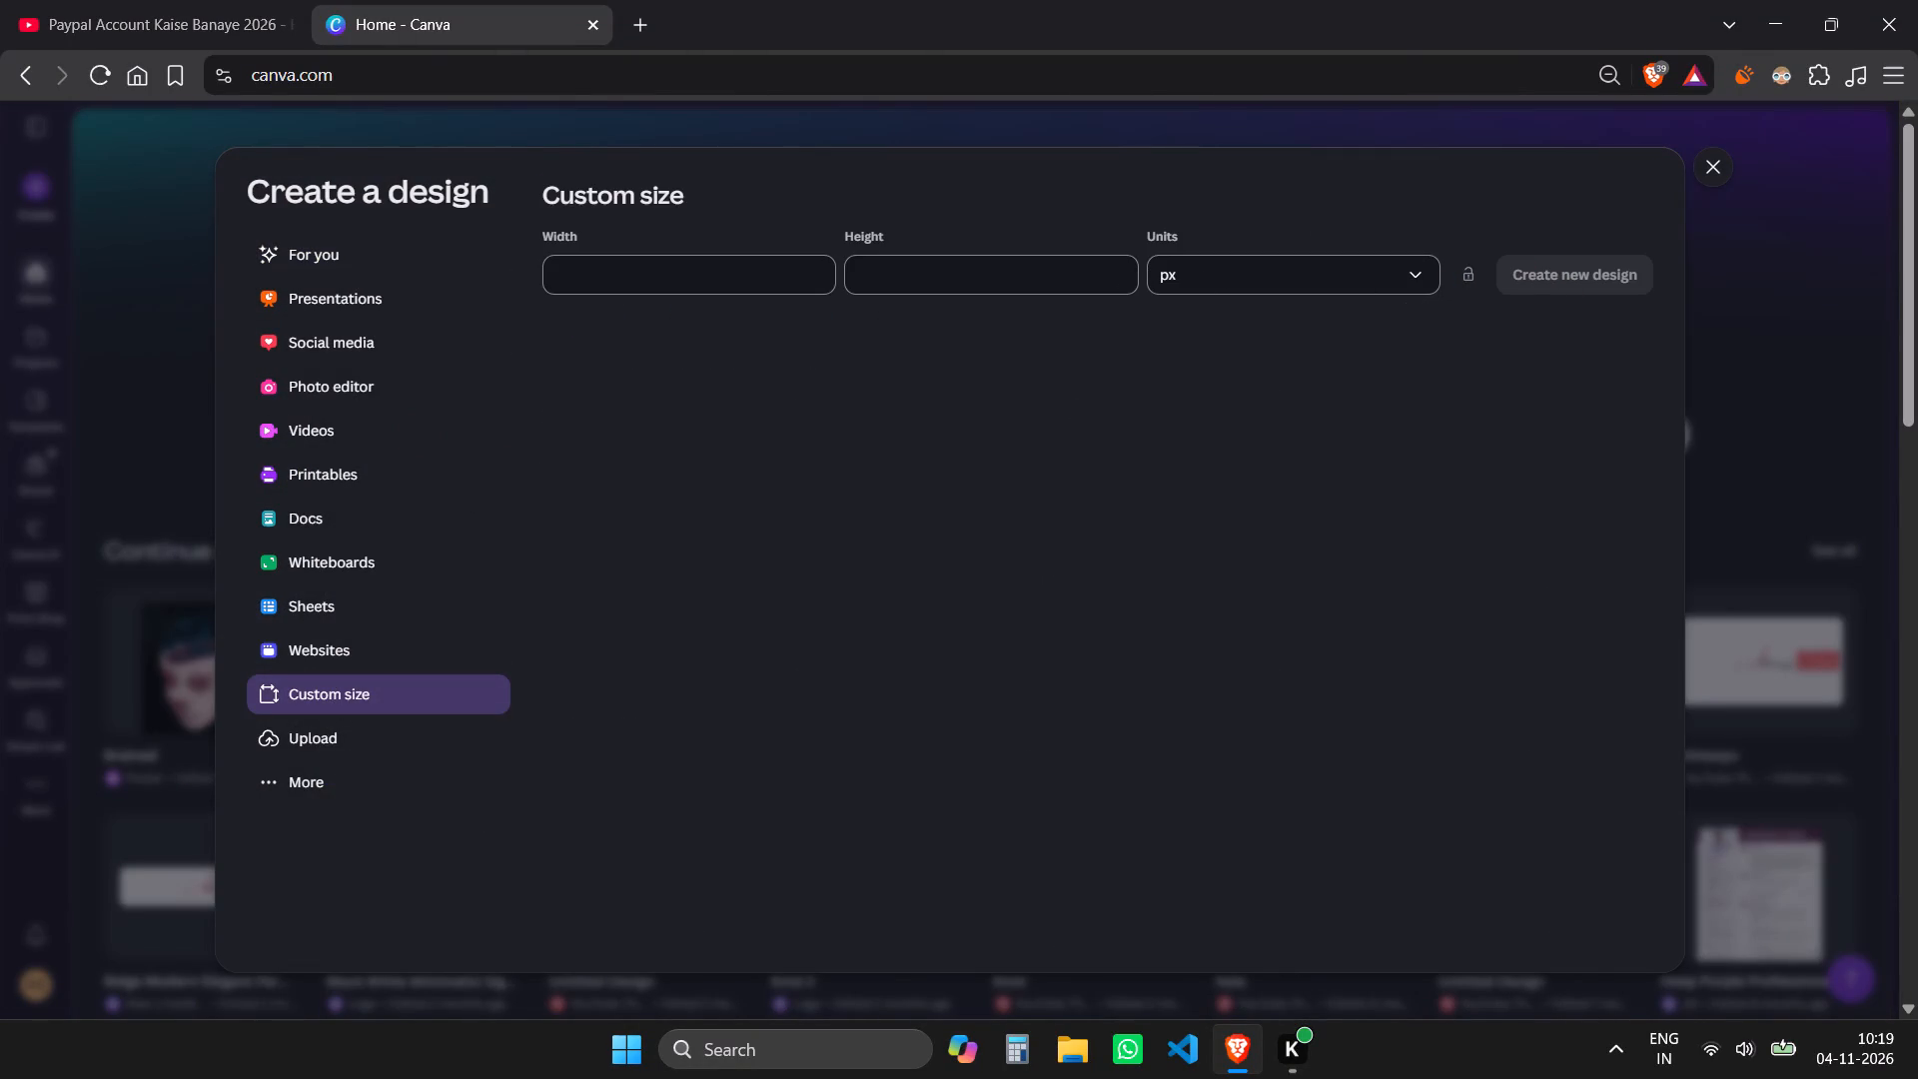
click(740, 271)
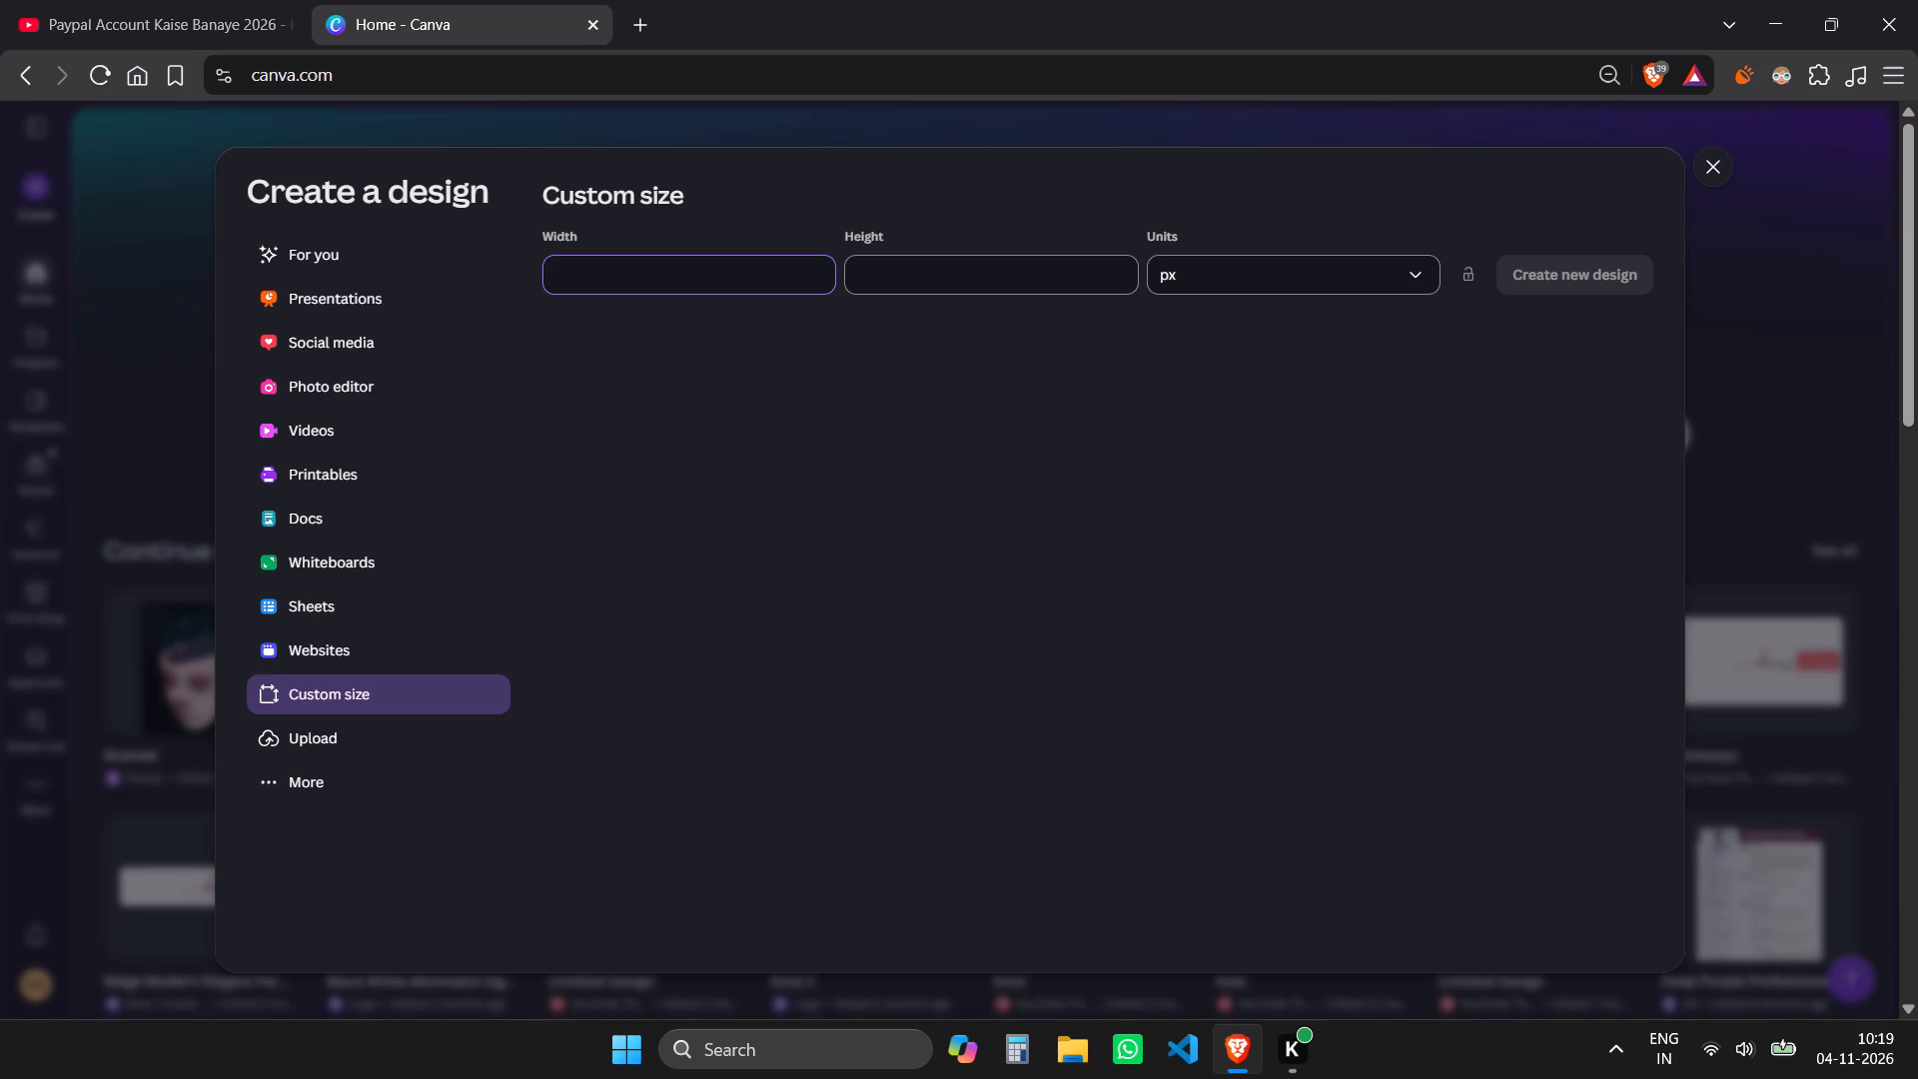
key(3)
click(1732, 170)
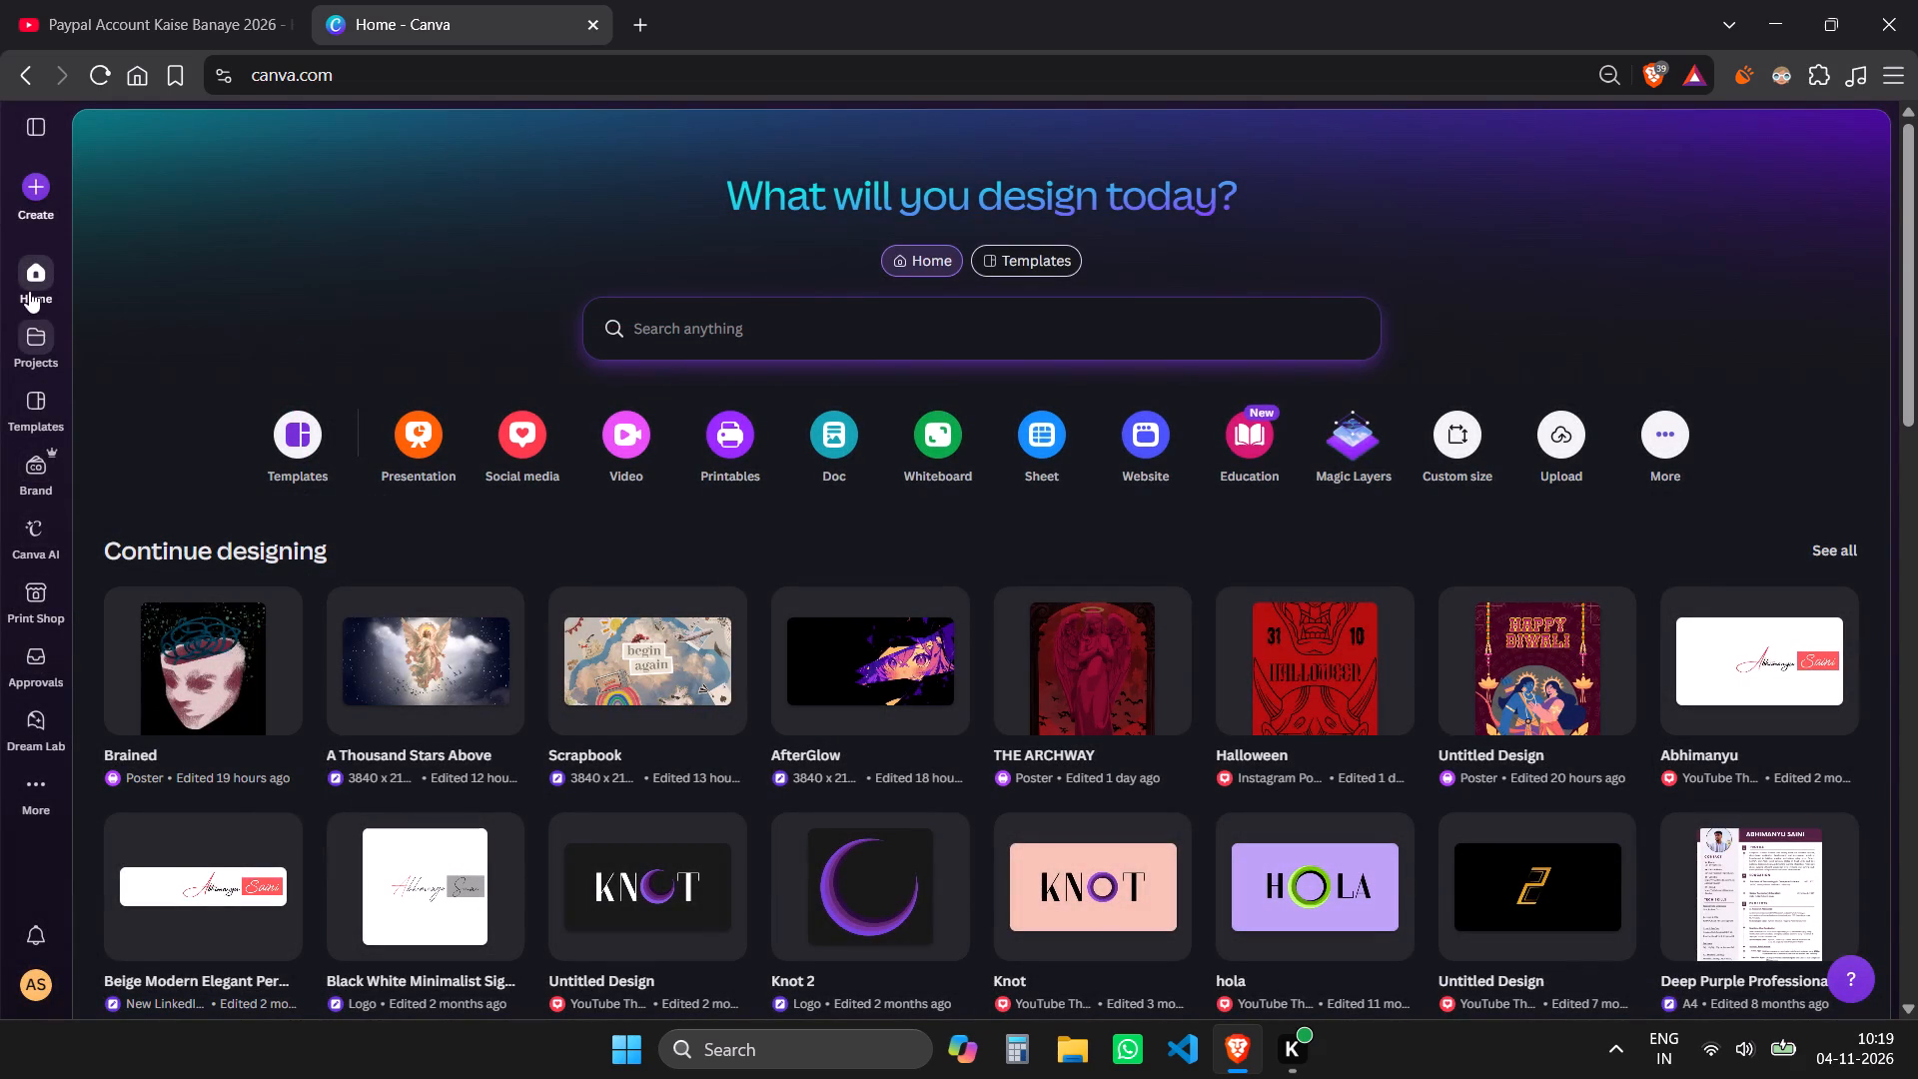
click(35, 202)
click(33, 187)
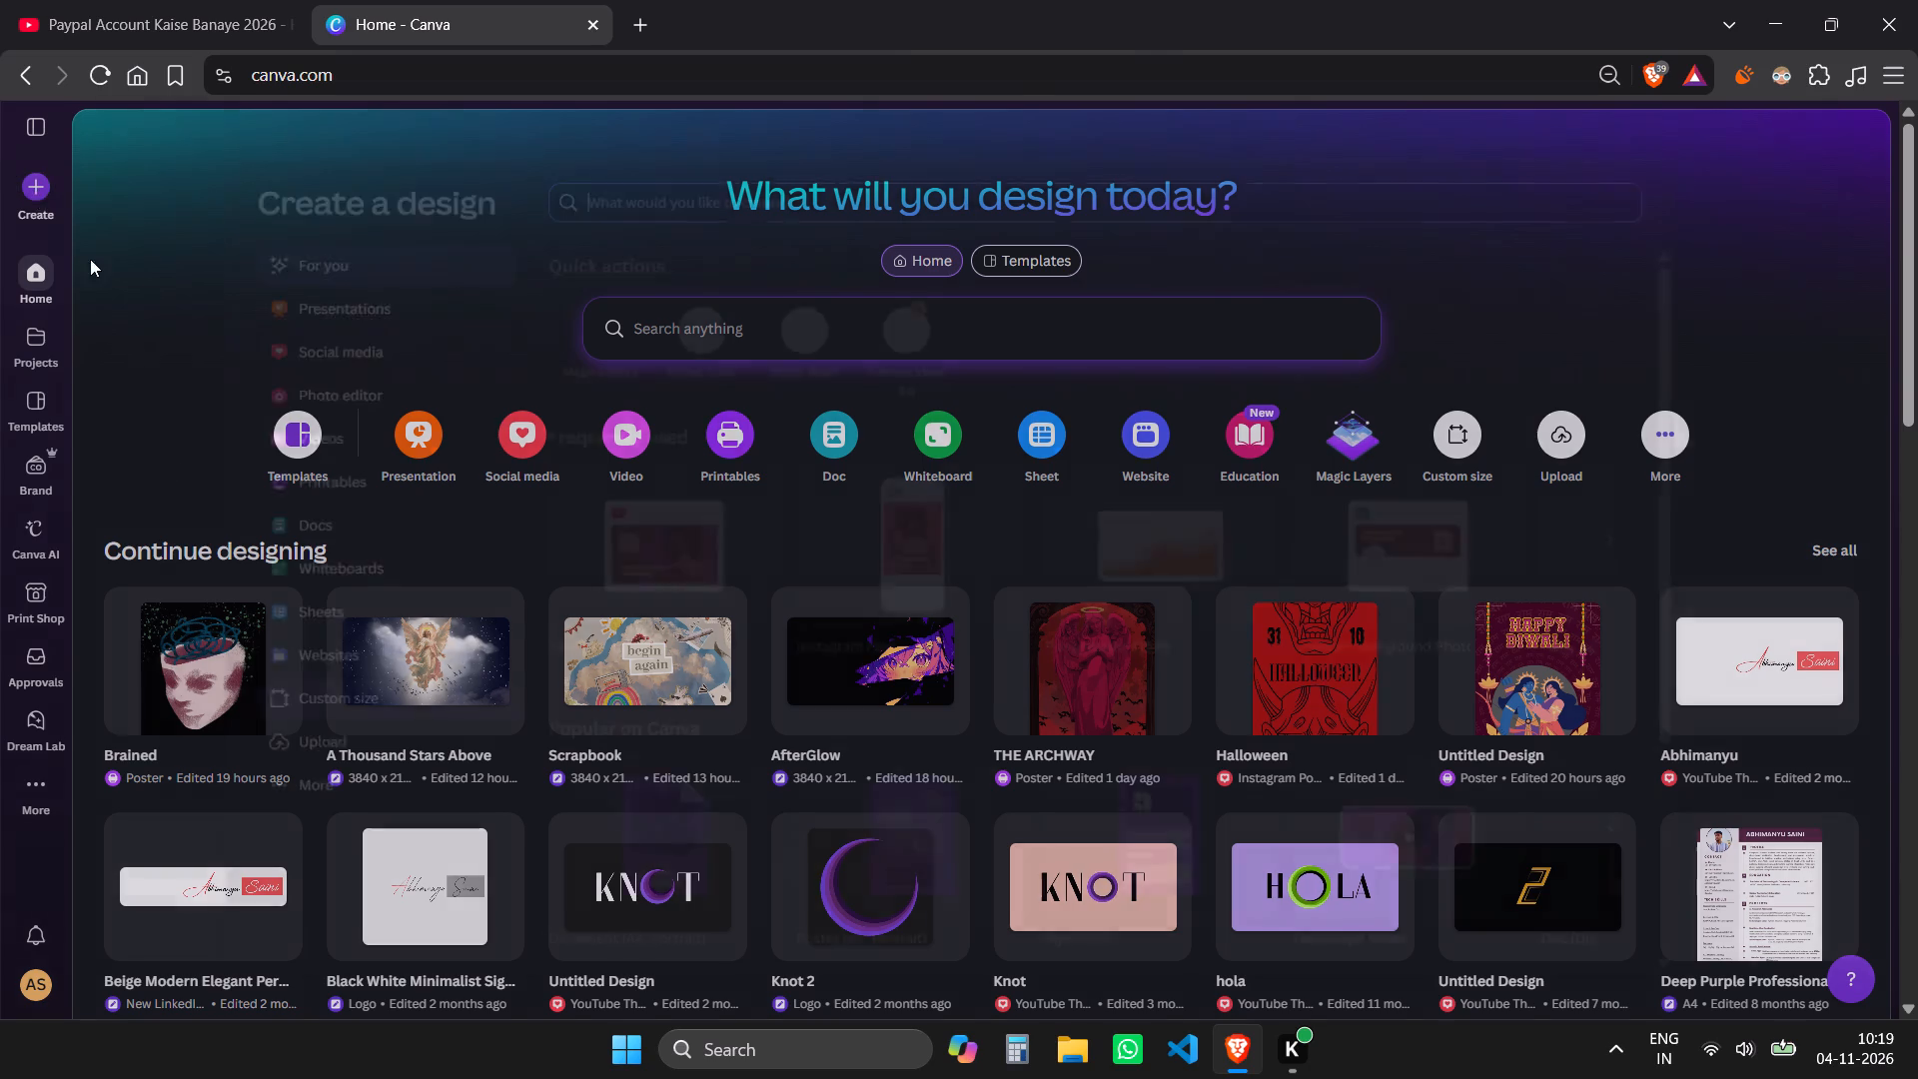
click(351, 698)
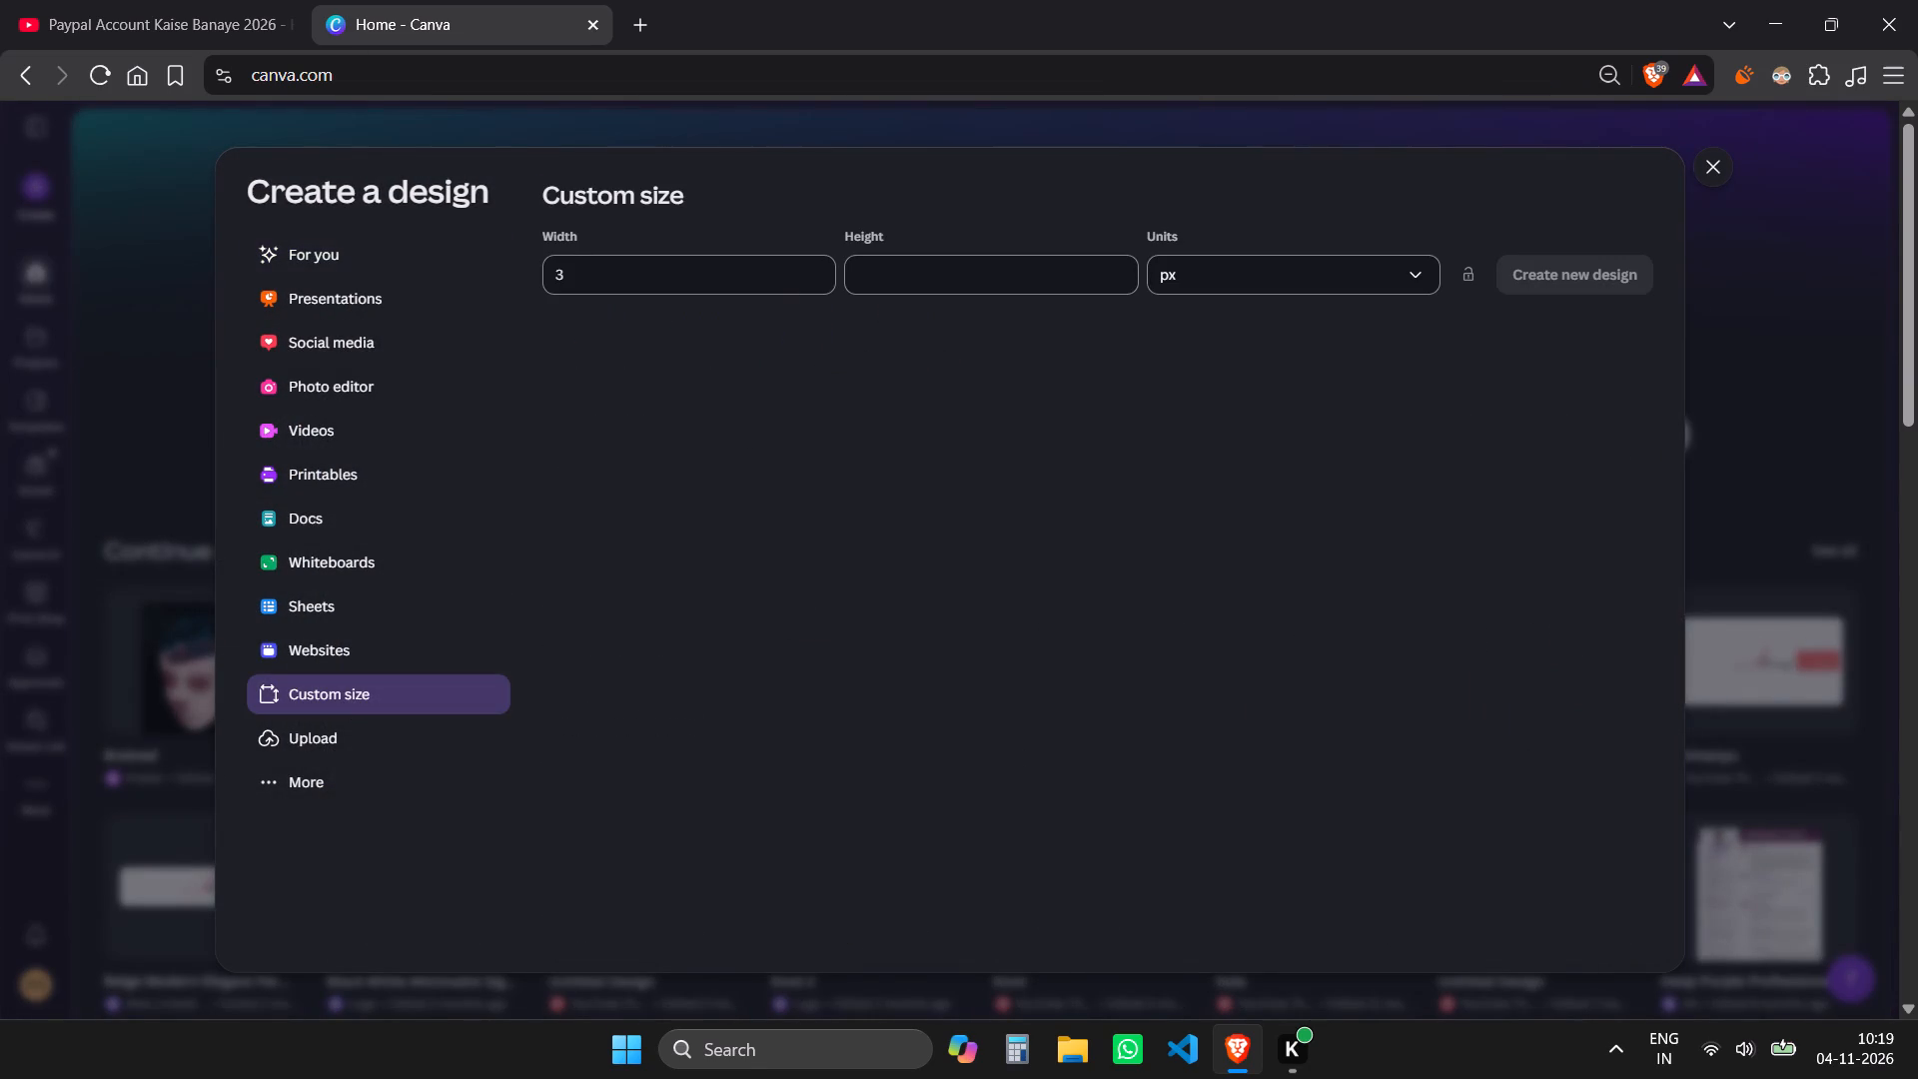
click(776, 265)
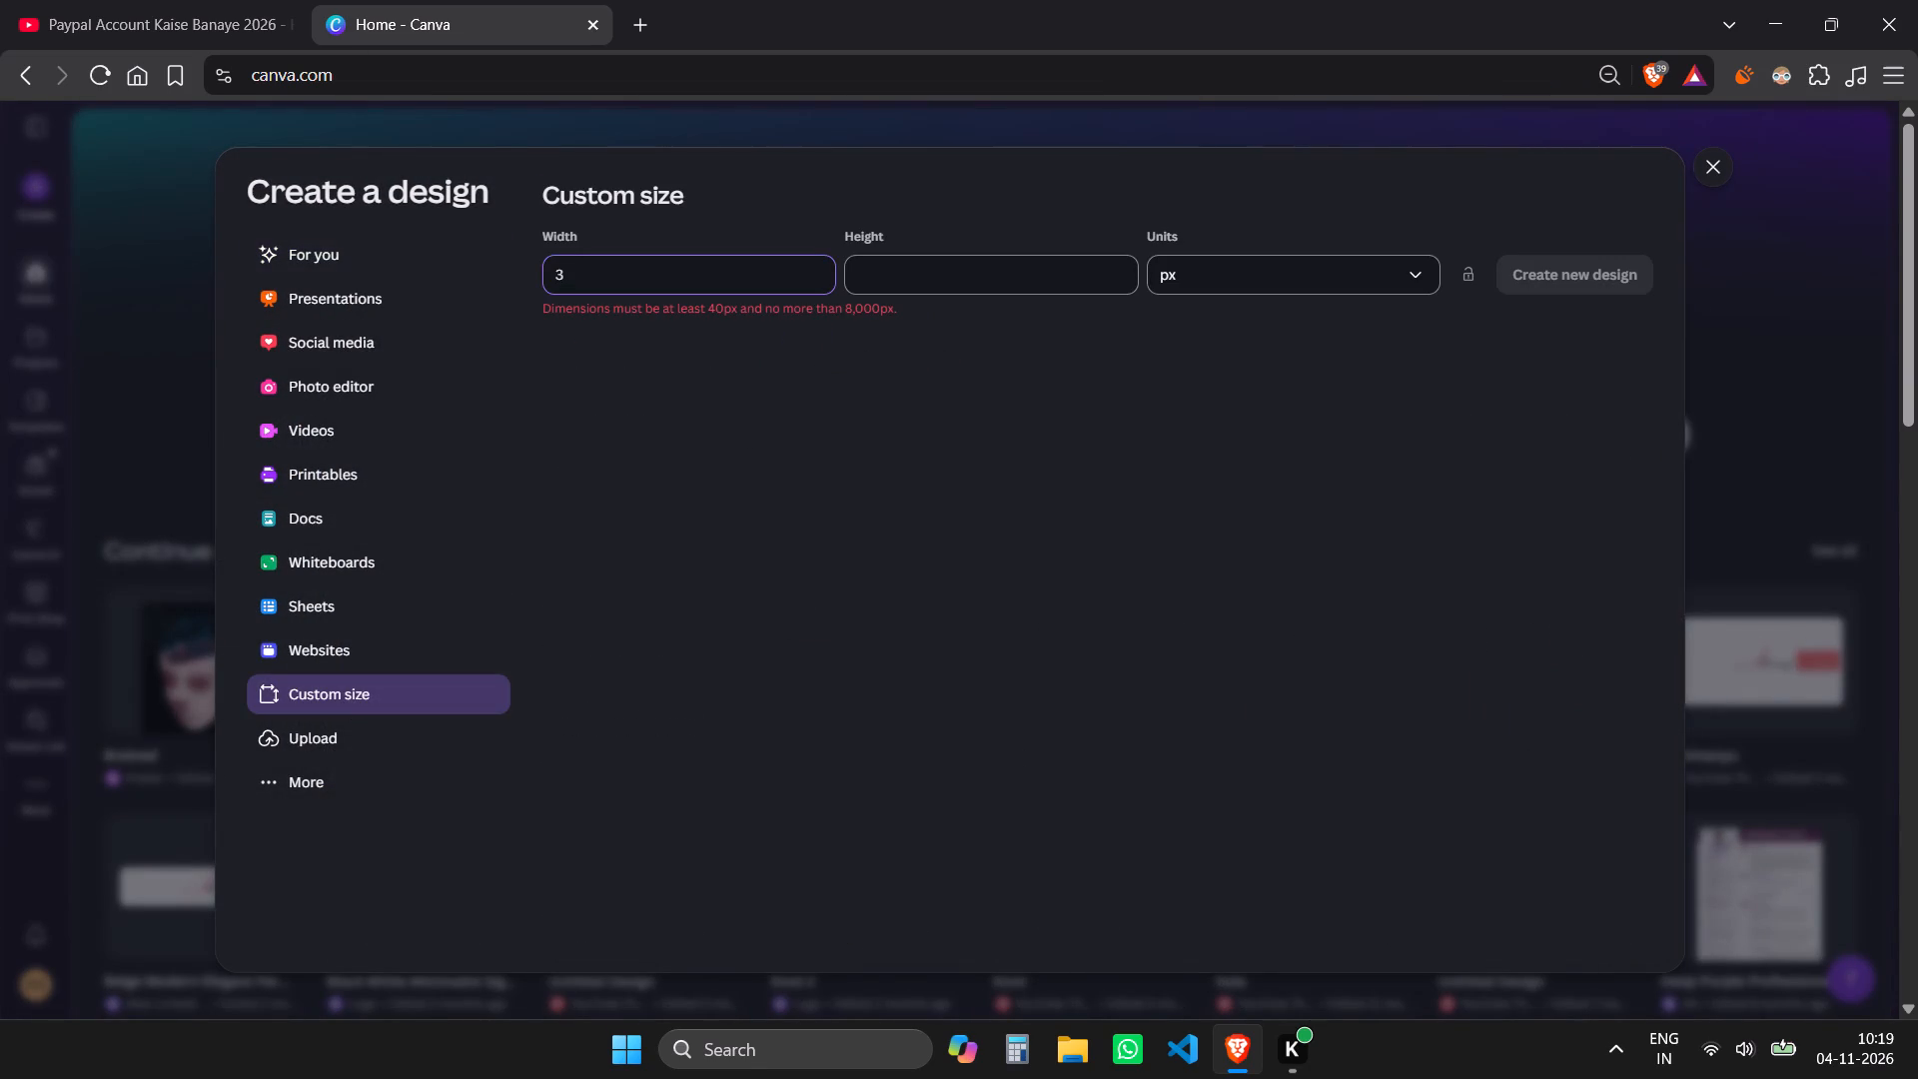
text(840)
click(931, 278)
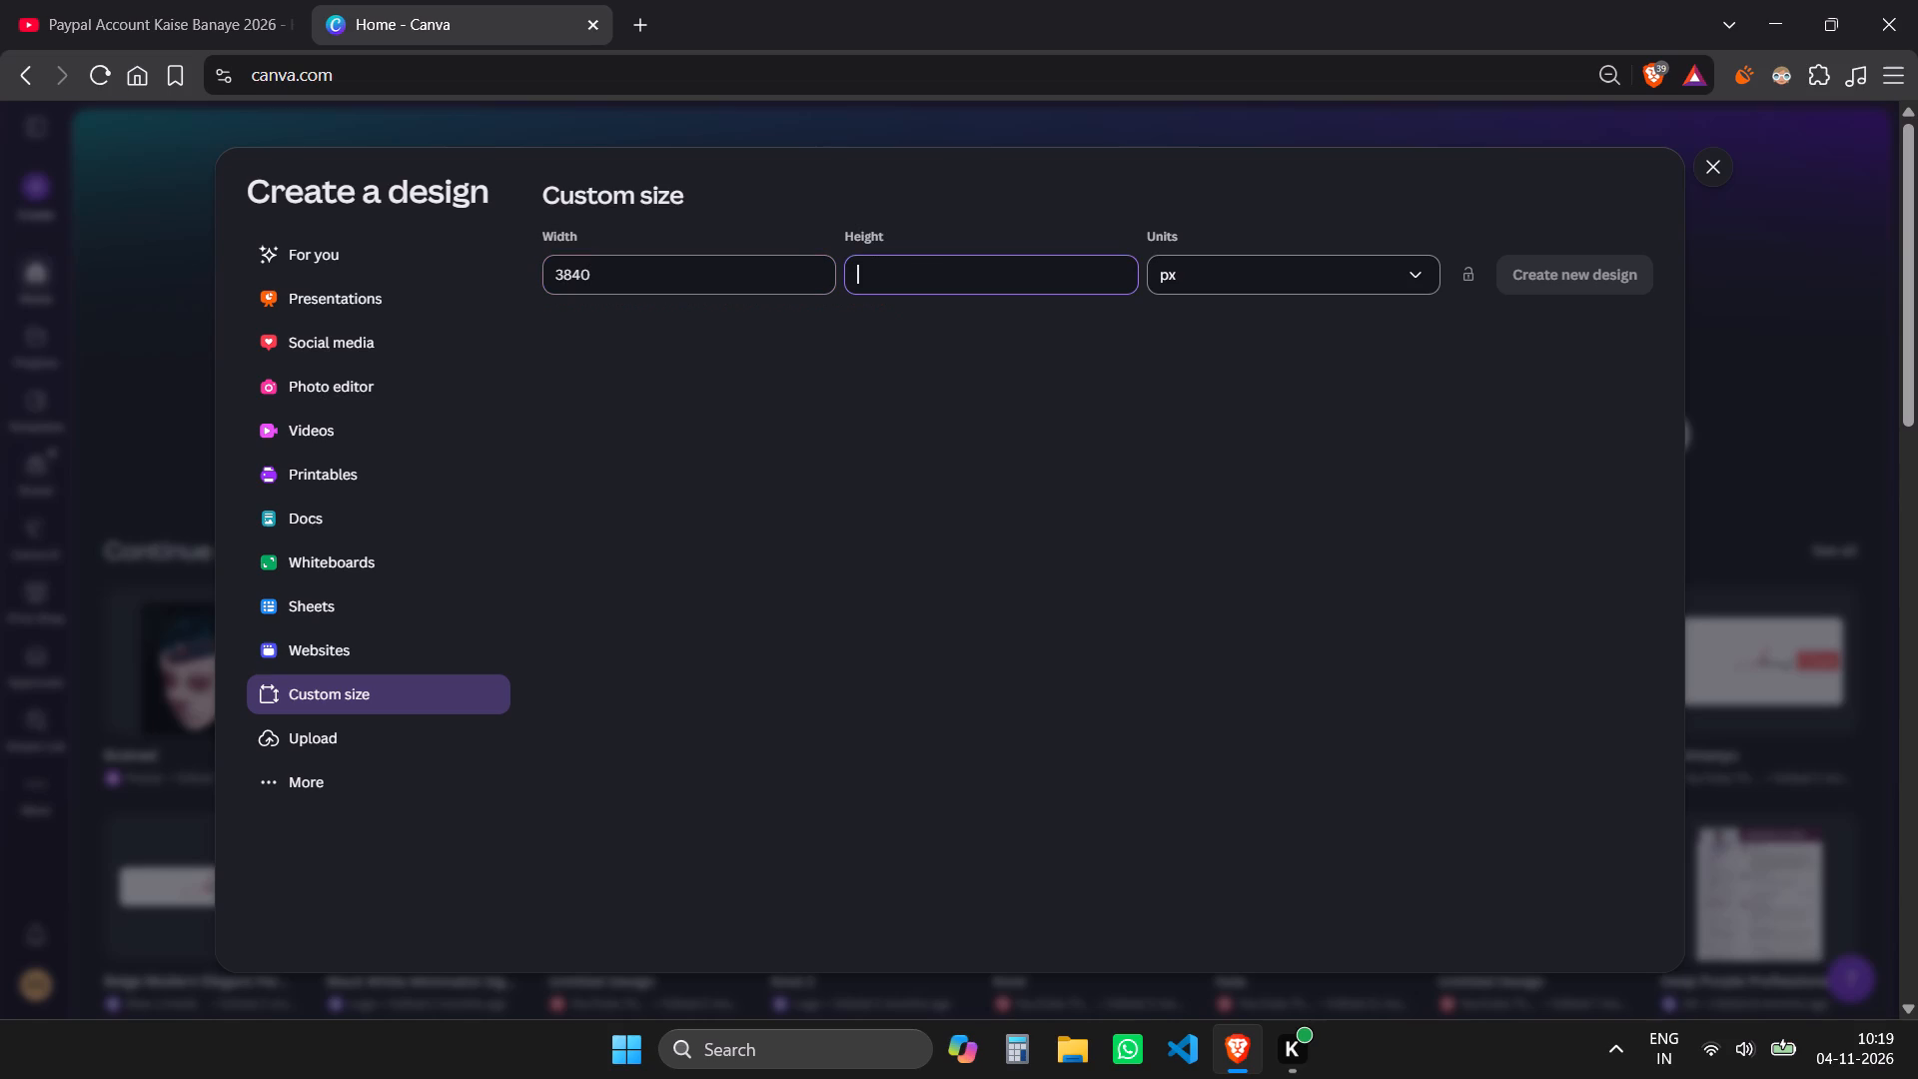
text(2160)
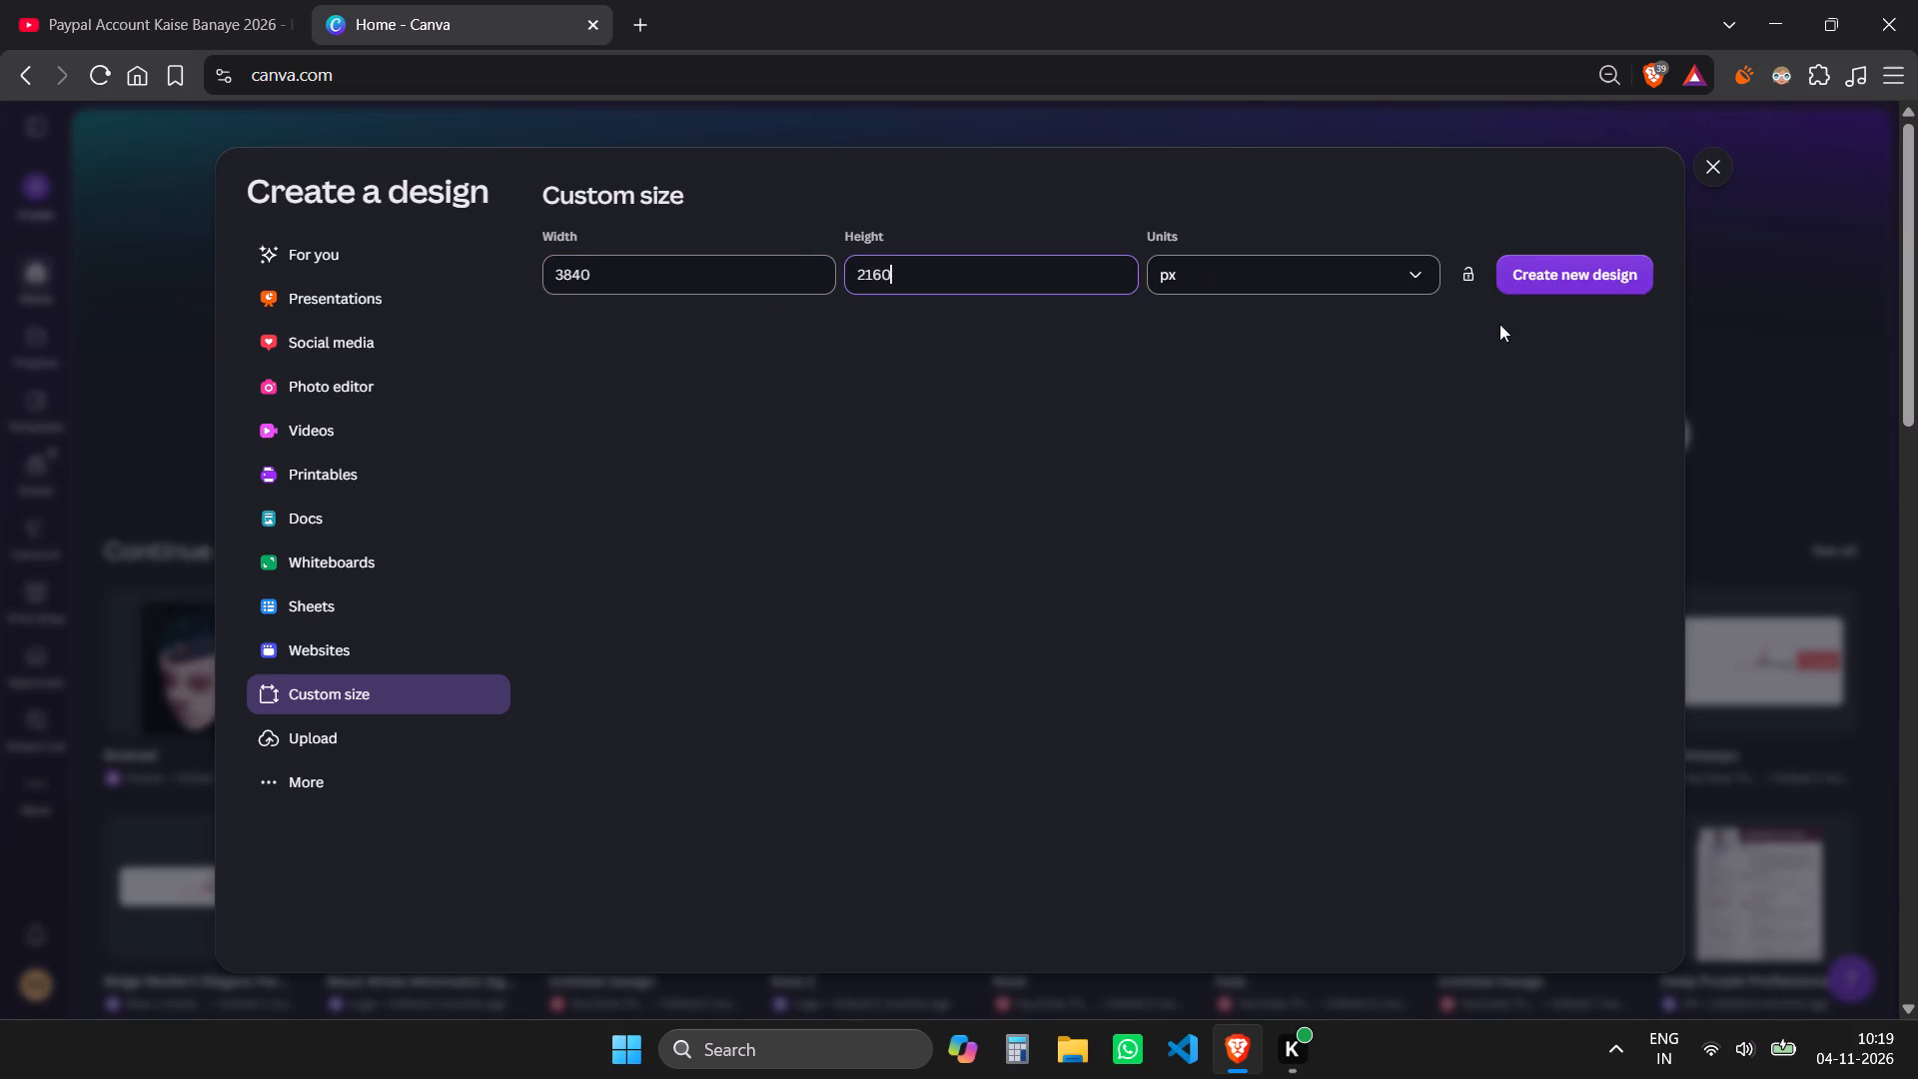
click(1472, 274)
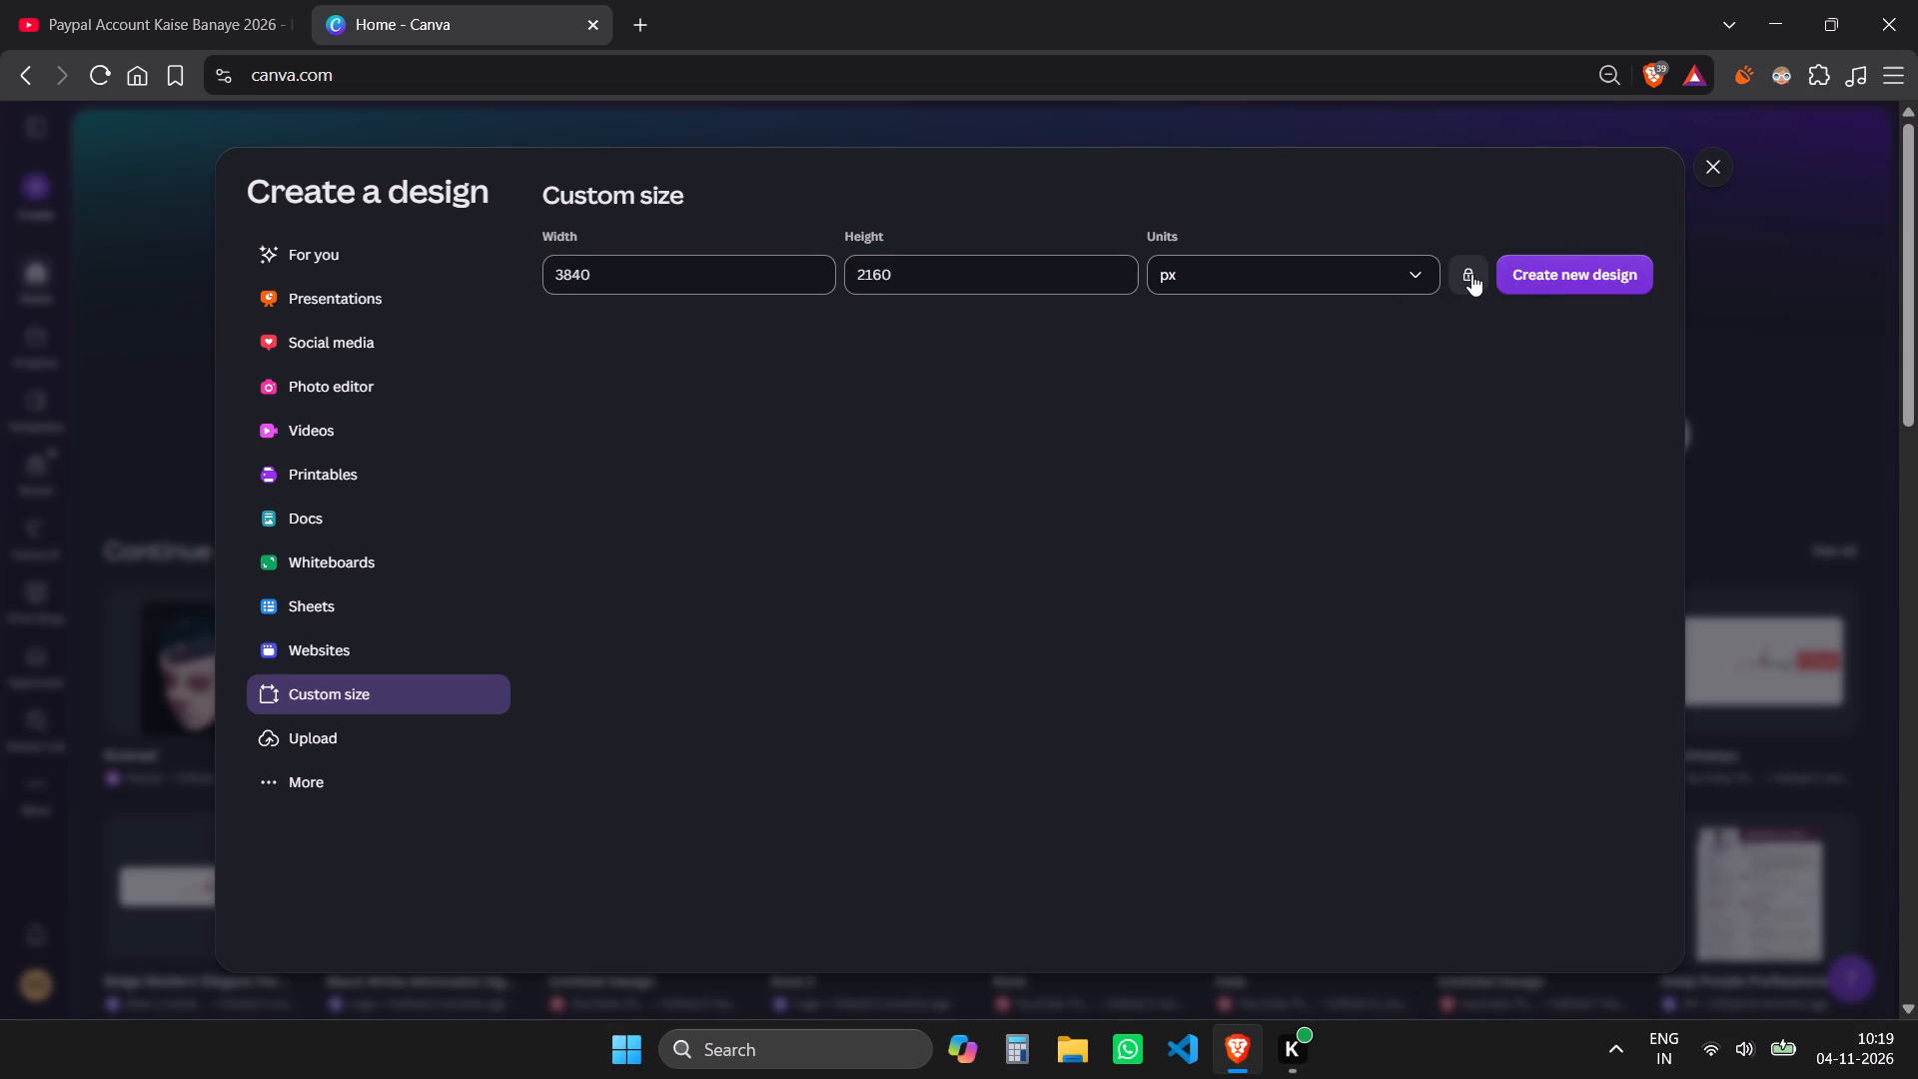
Open the Canva home page in a new tab and examine the options of the design "A Thousand Stars Above".
click(638, 0)
text(ca)
key(Return)
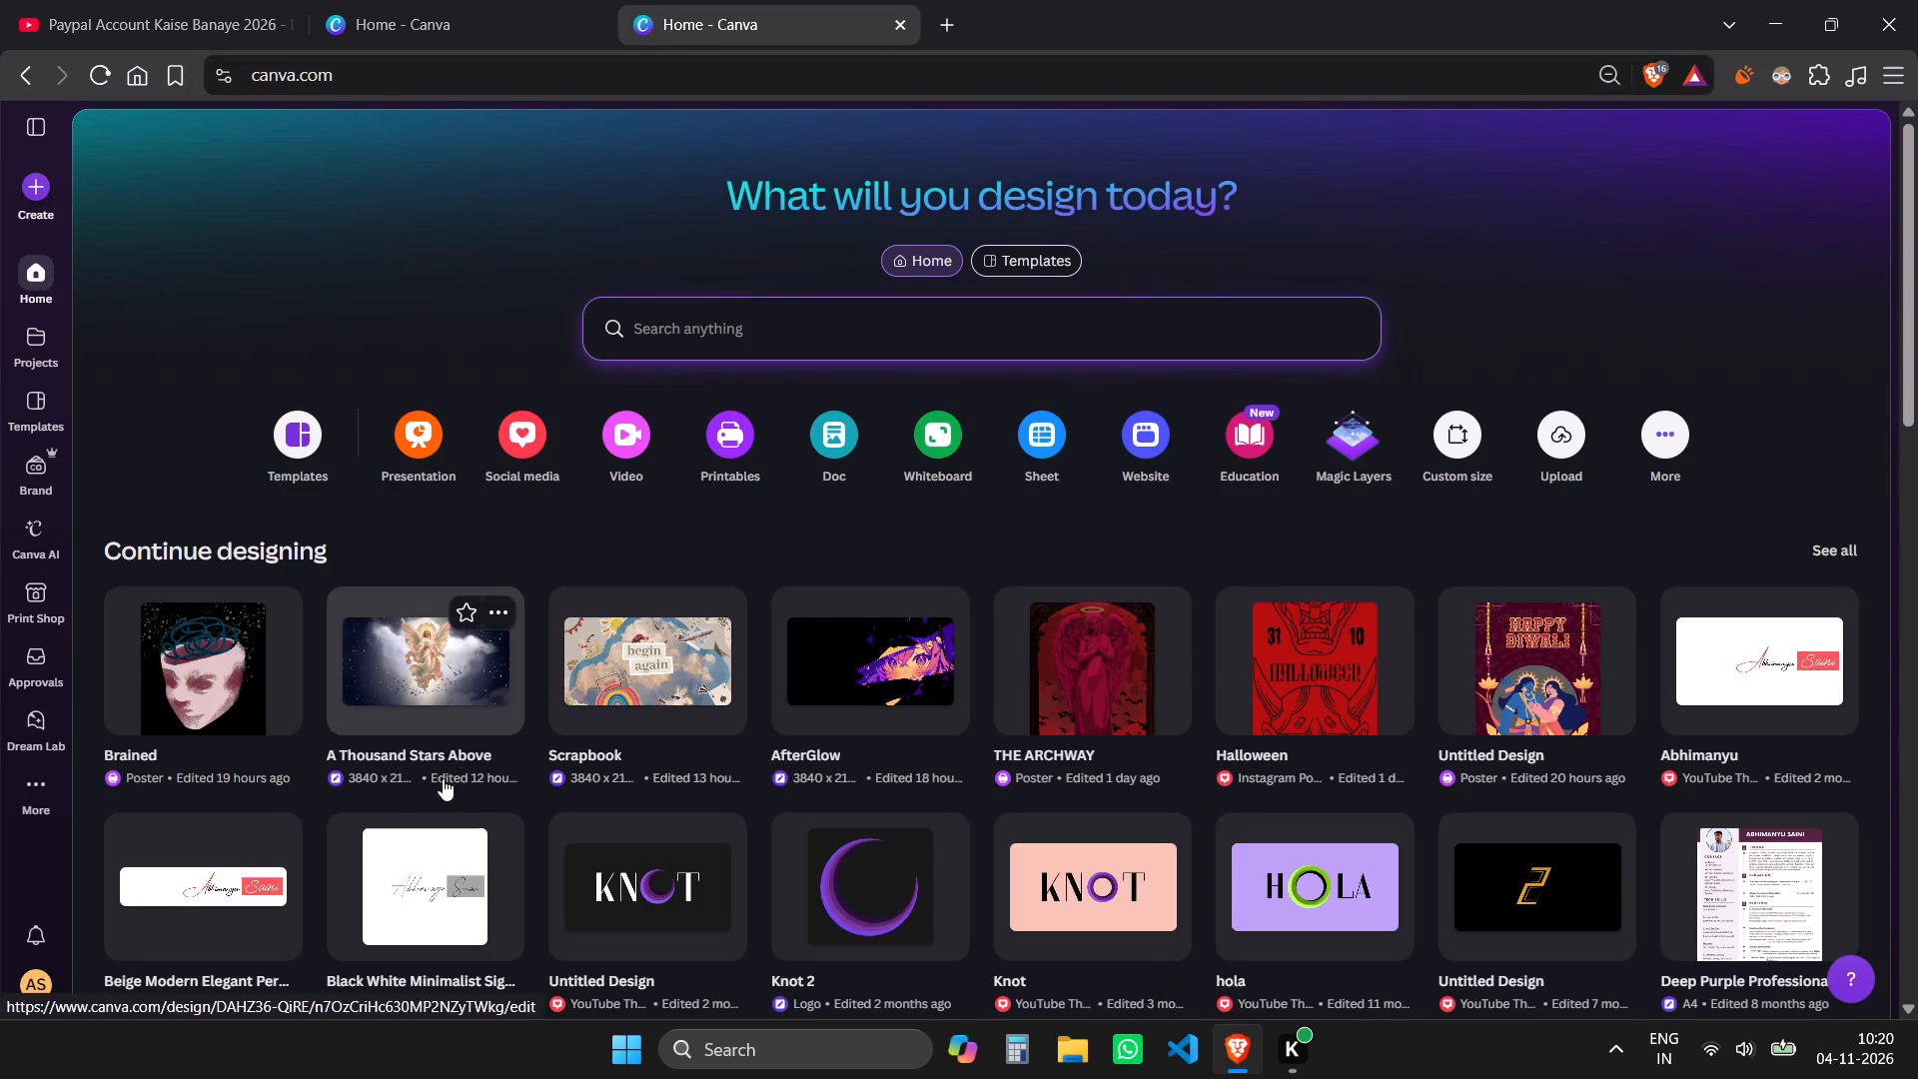
click(502, 615)
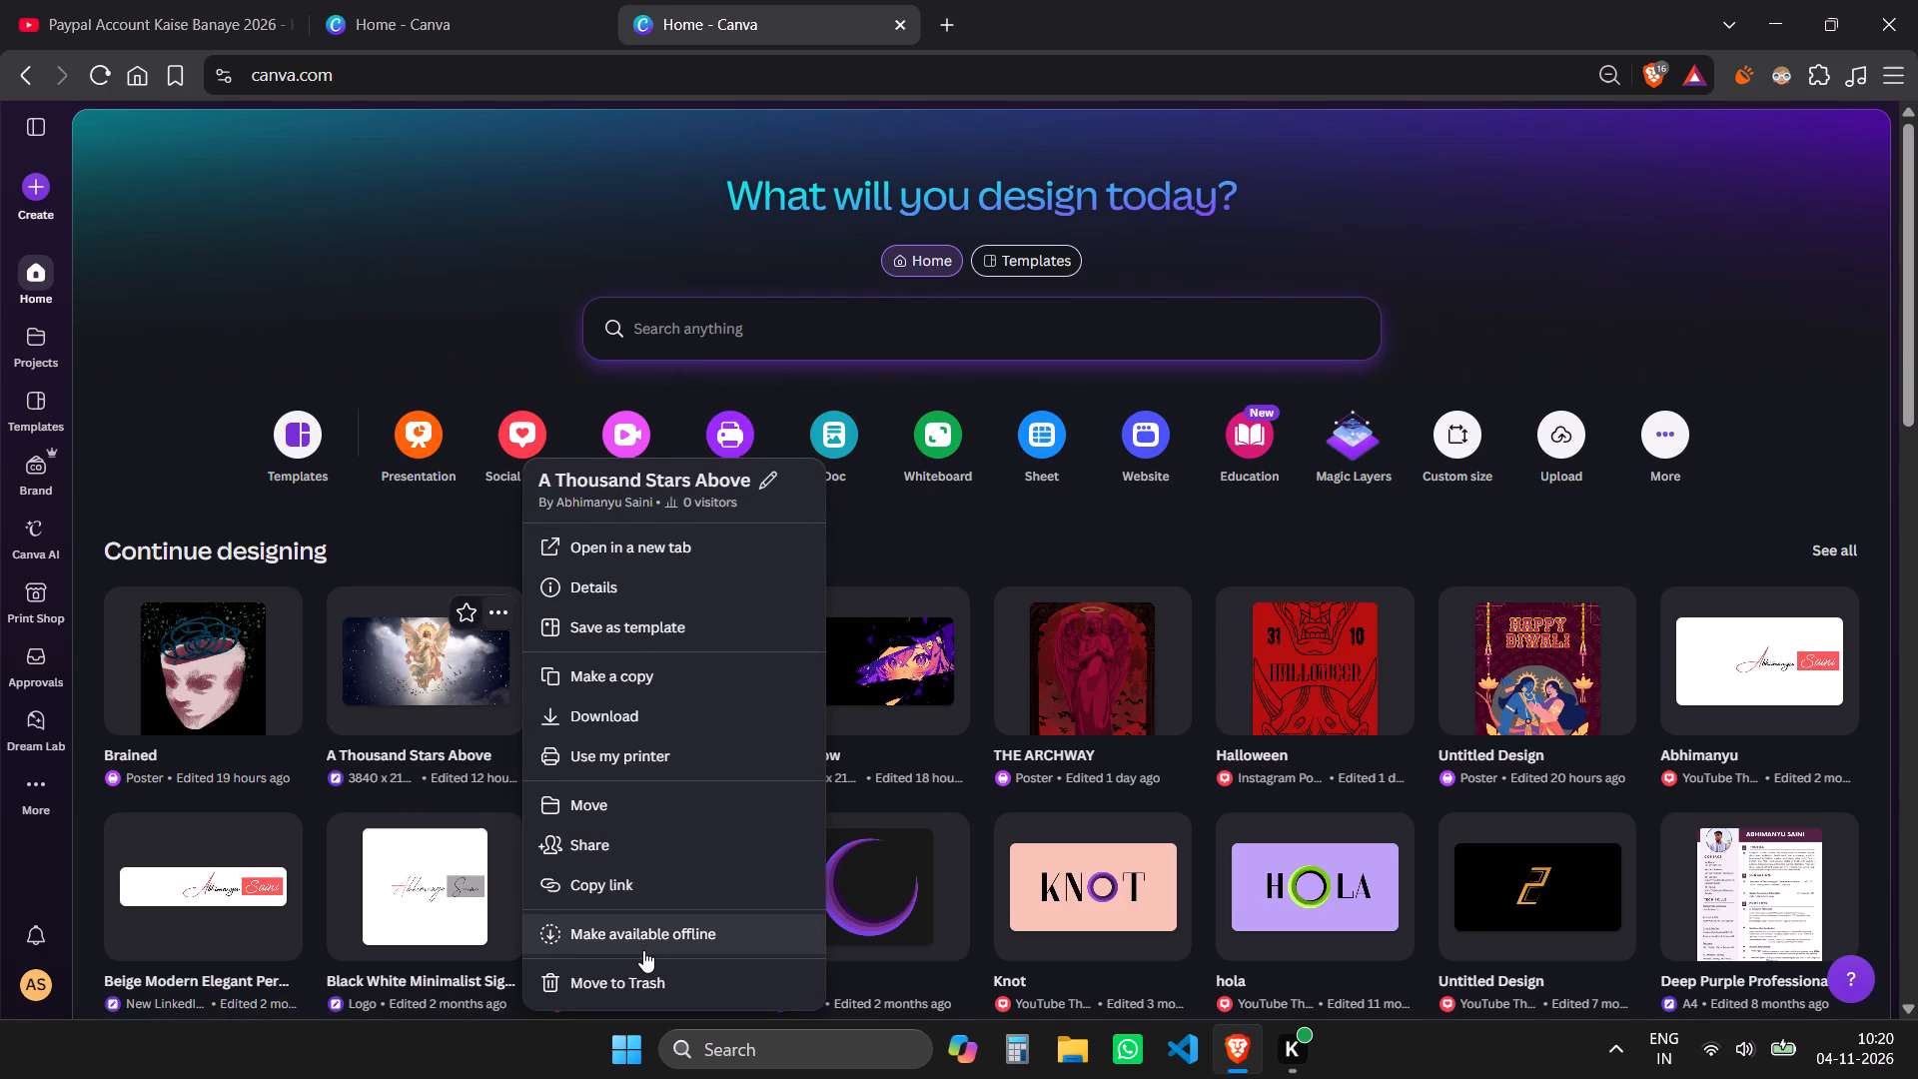
click(250, 256)
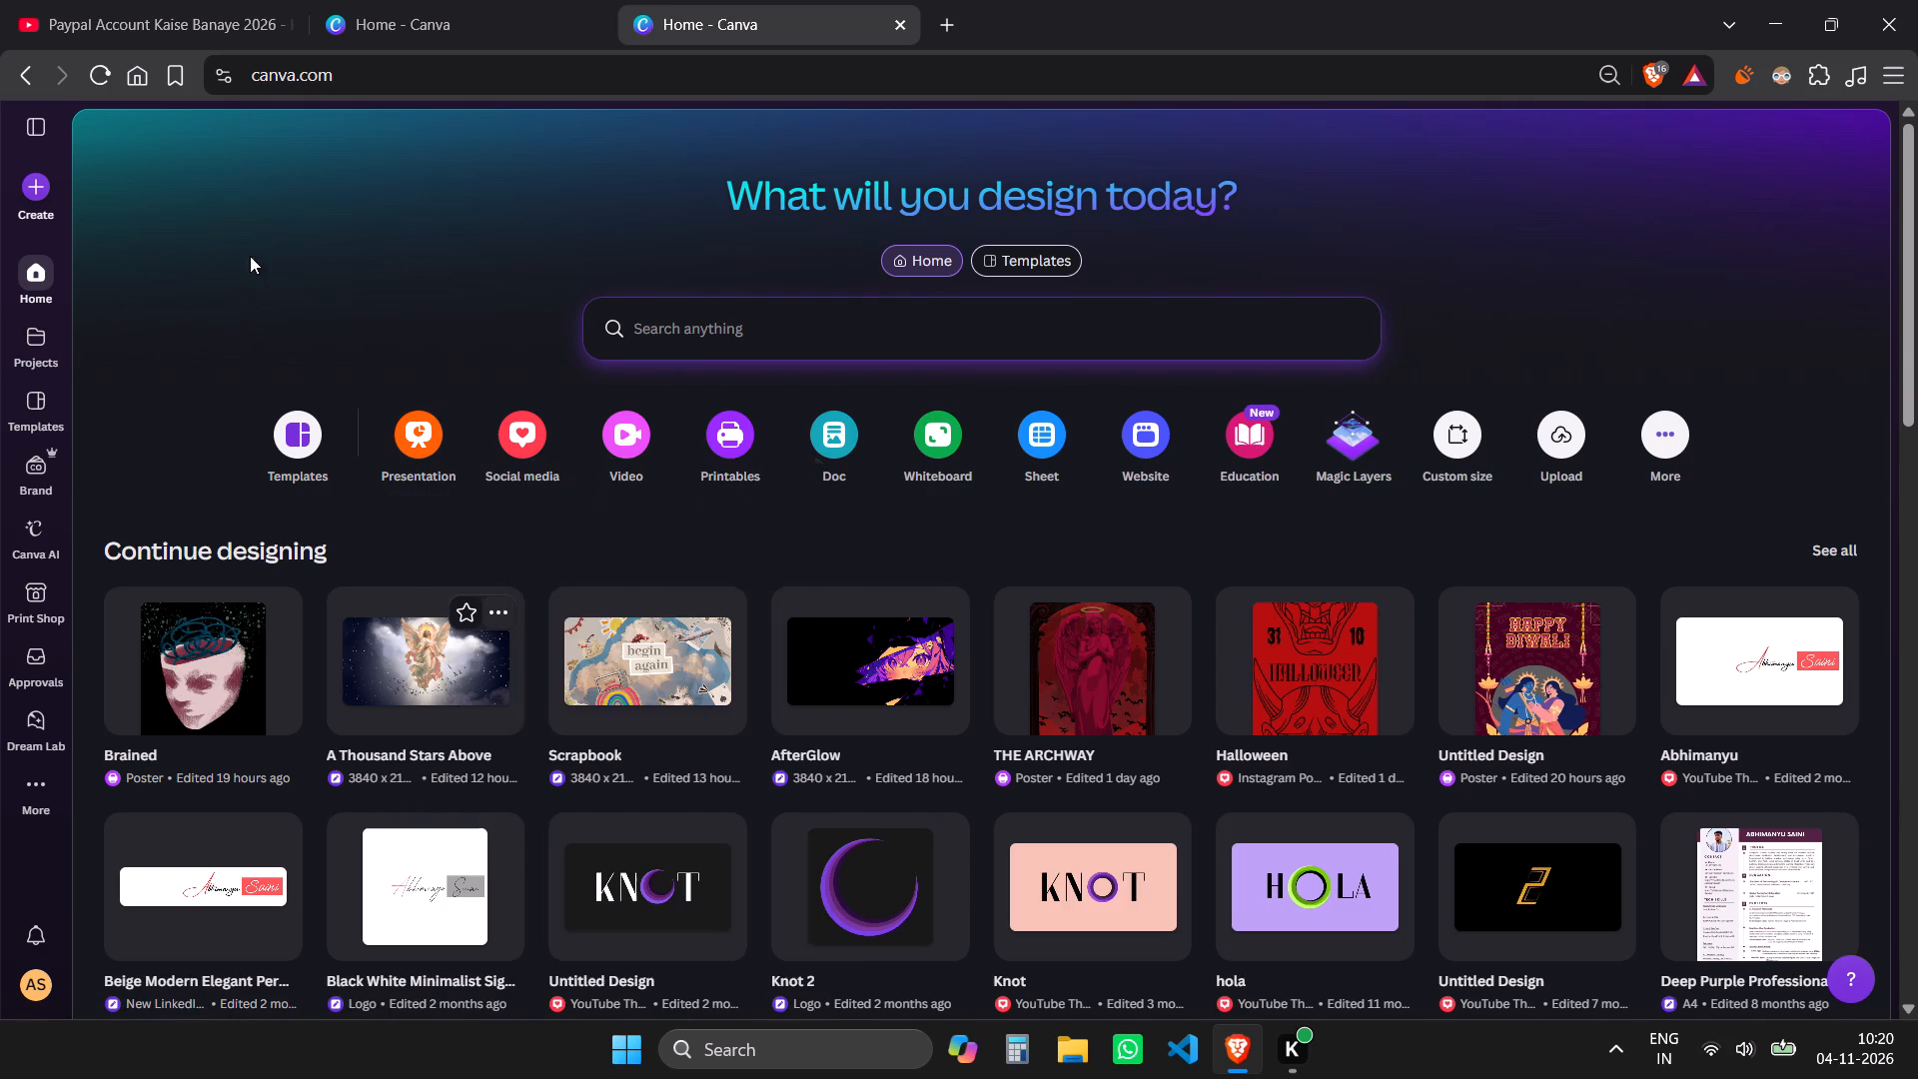
Open the AfterGlow design to examine its resize options and file details, closing the extra tabs when done.
click(826, 776)
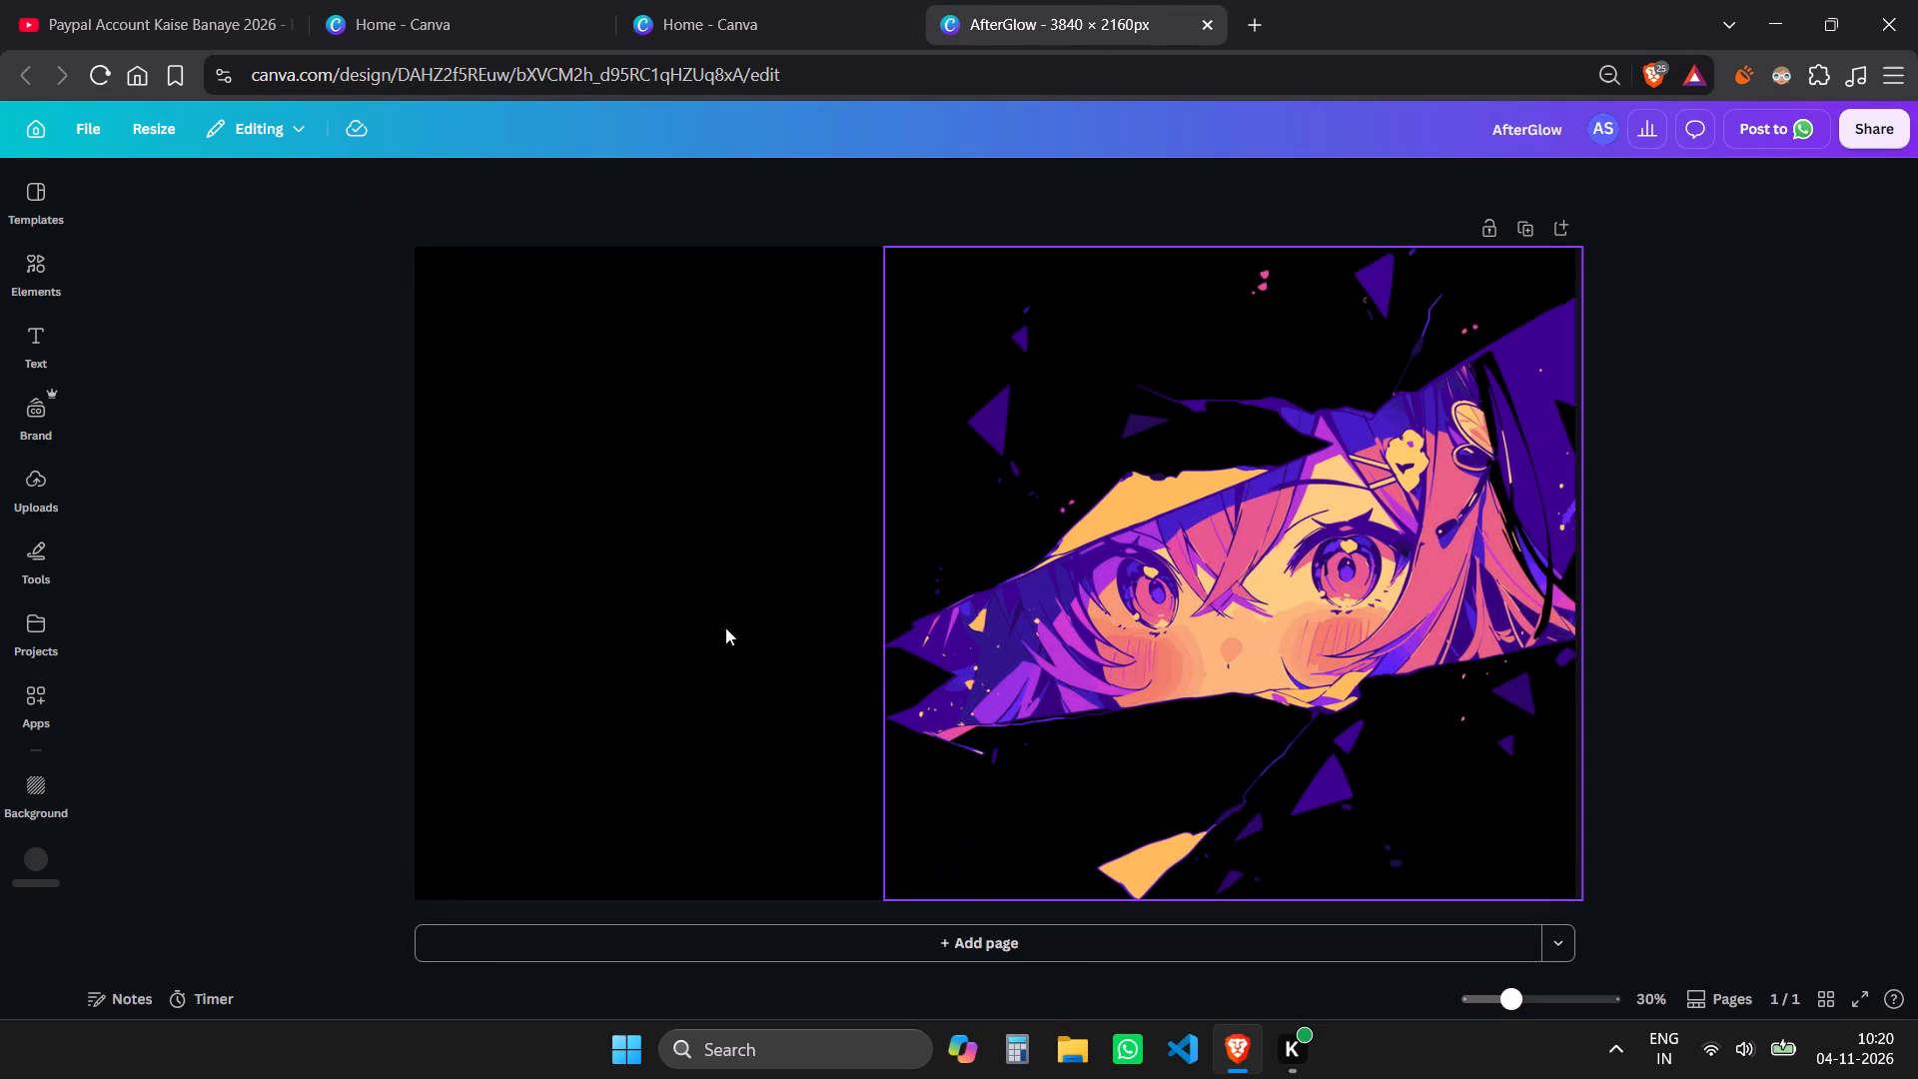
click(153, 132)
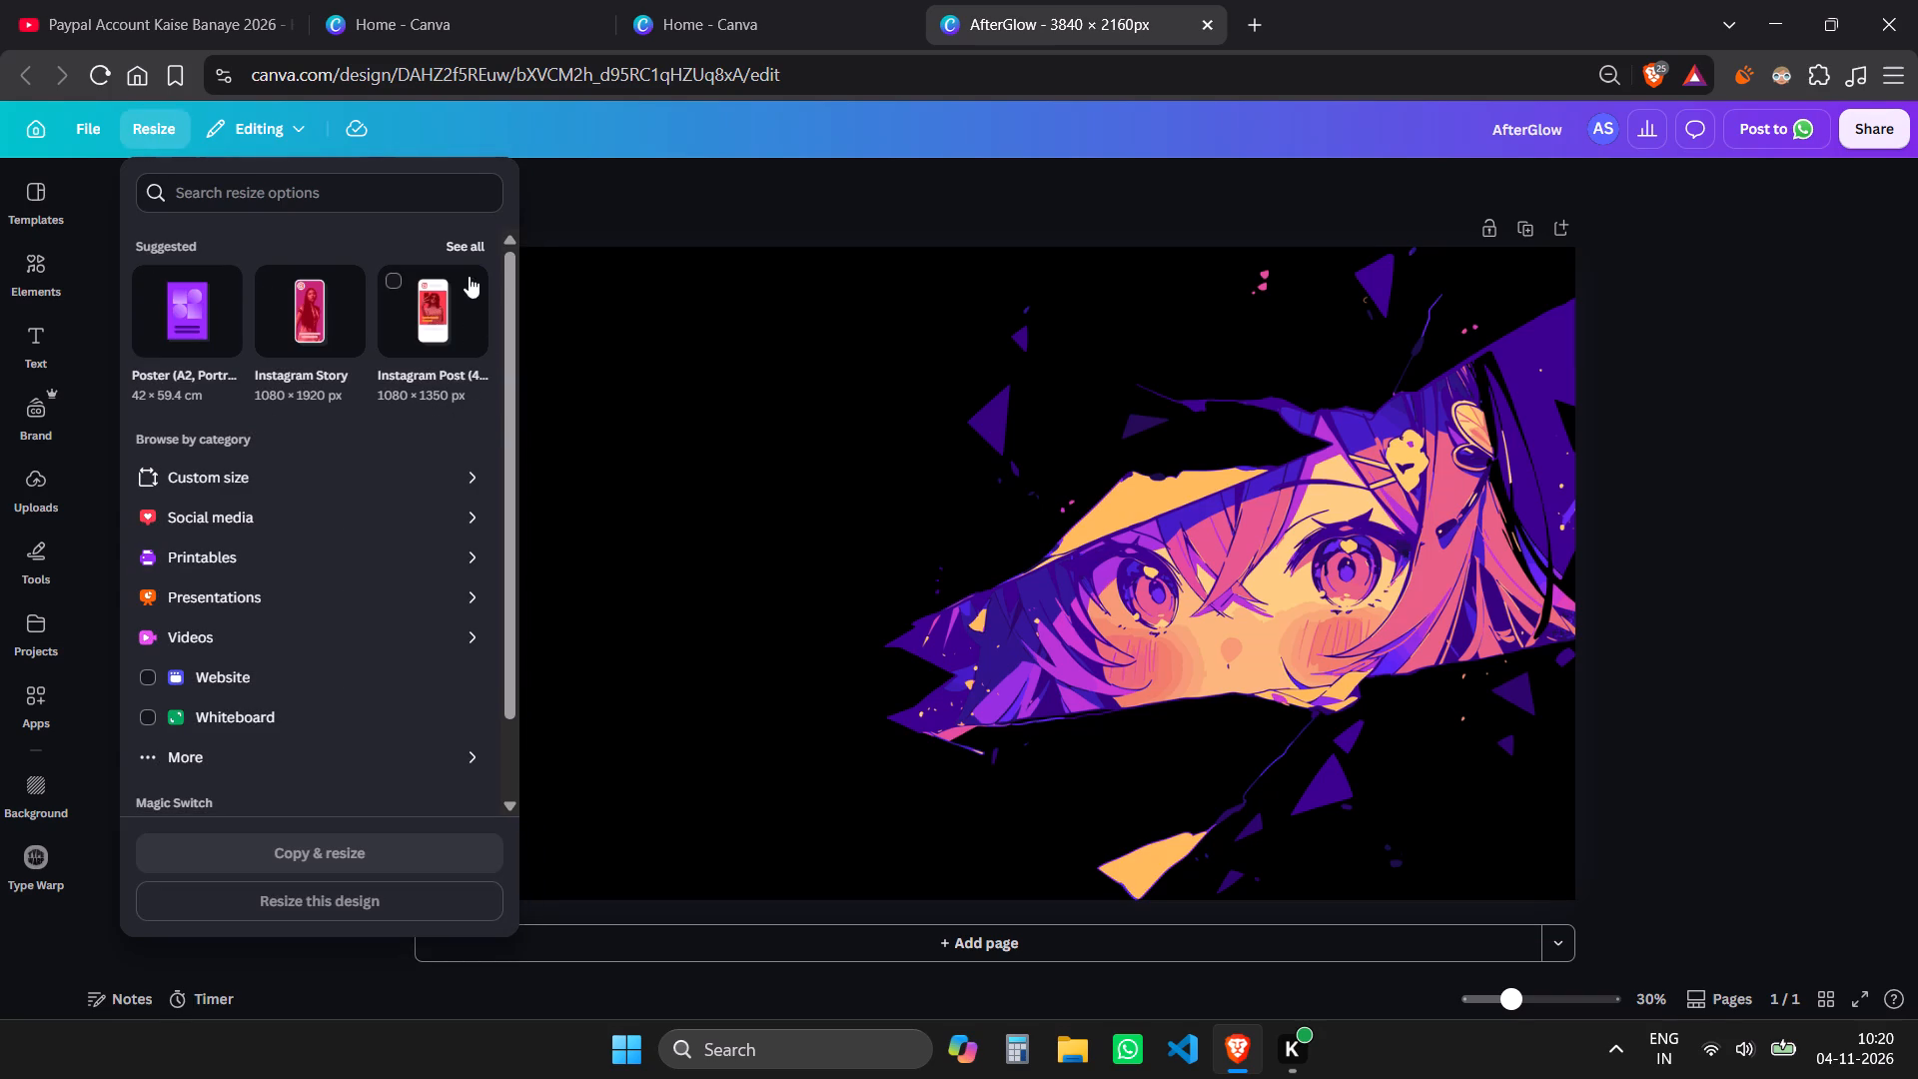
click(1811, 394)
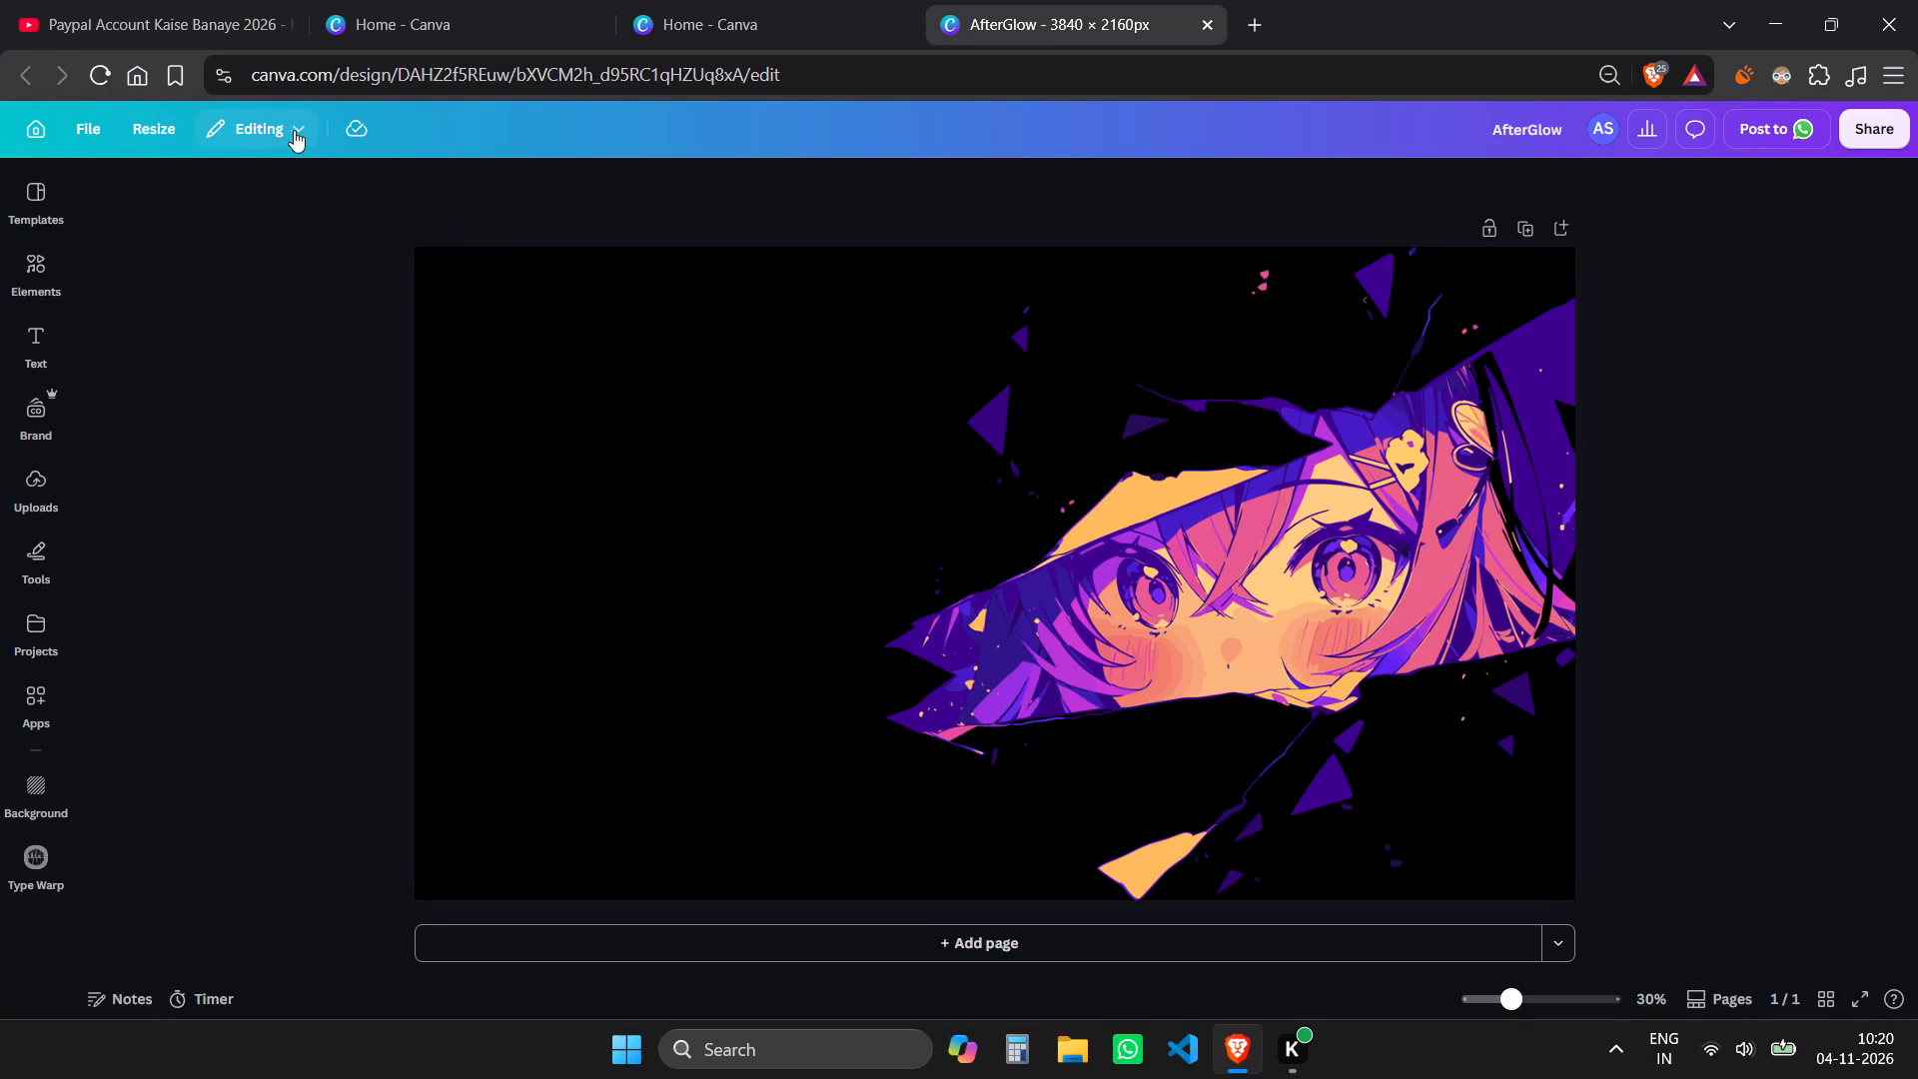
click(83, 126)
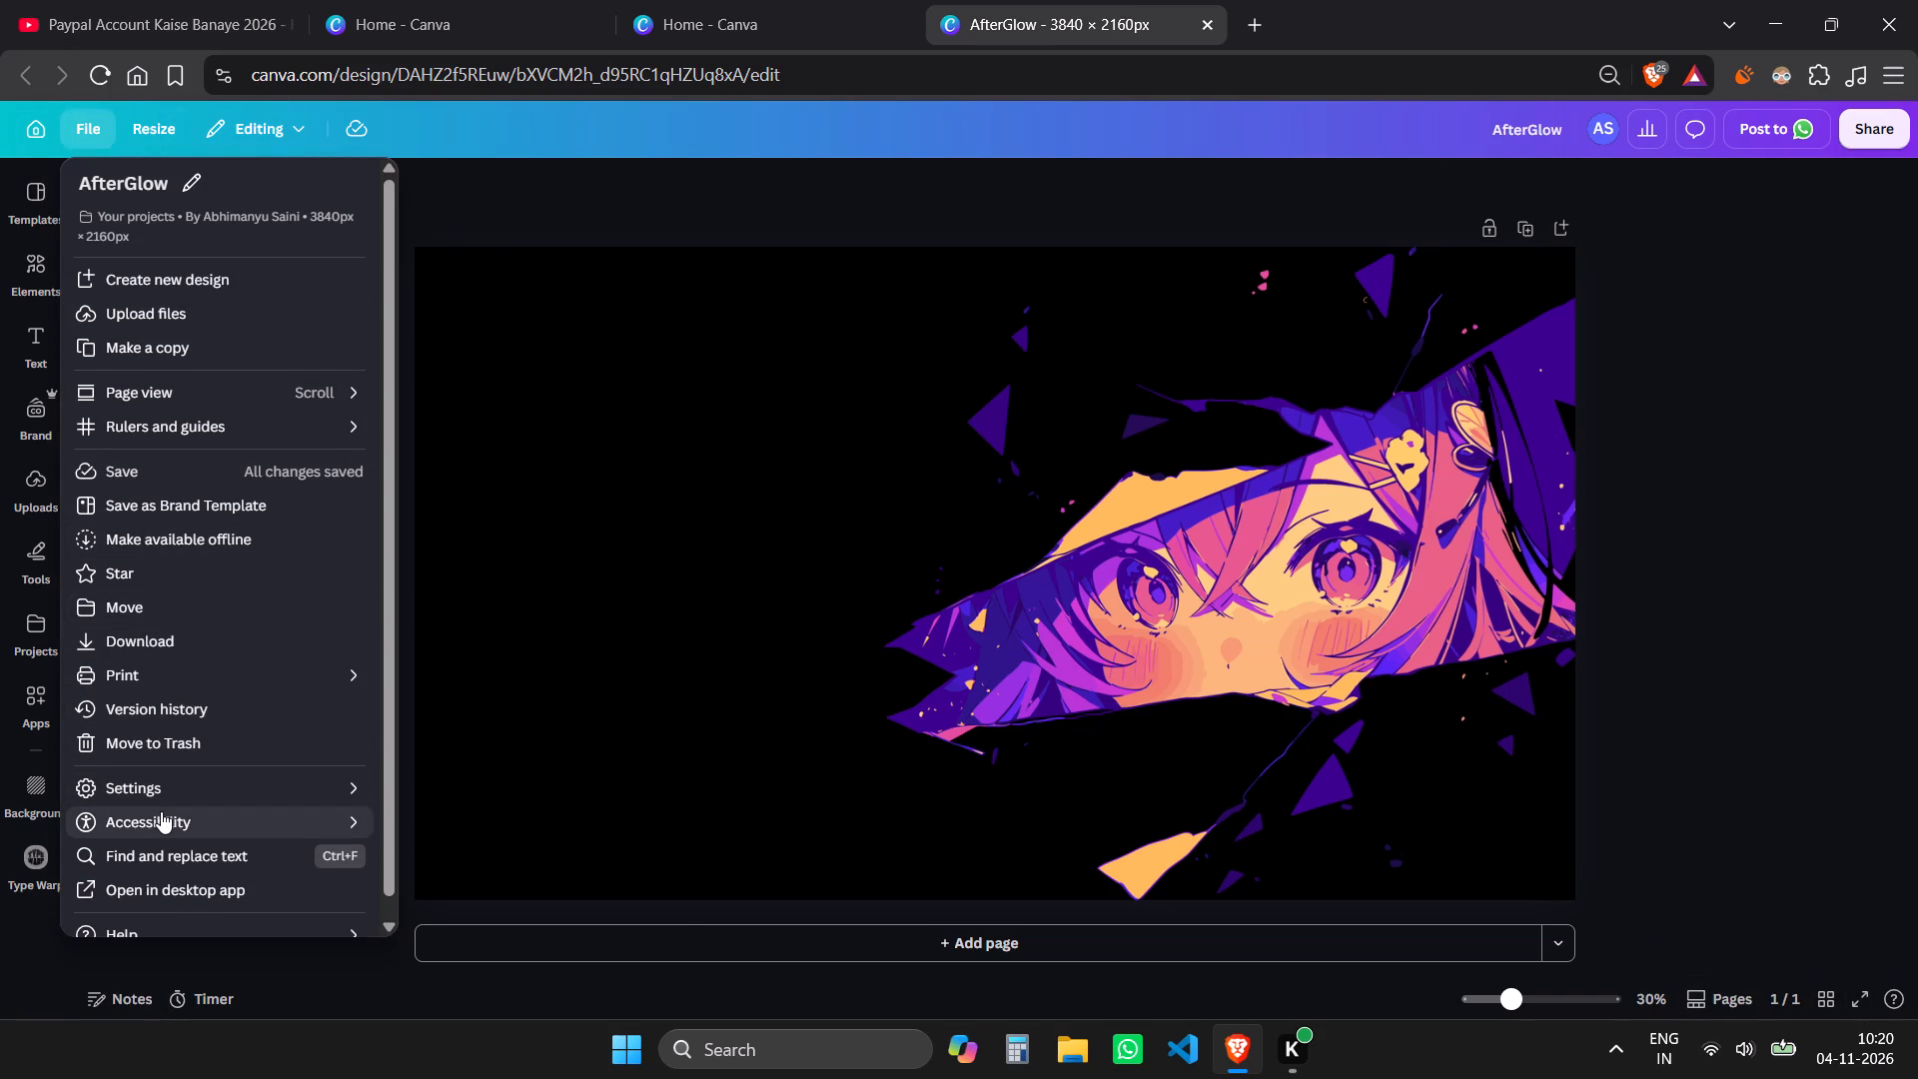
scroll(162, 810, down, 2)
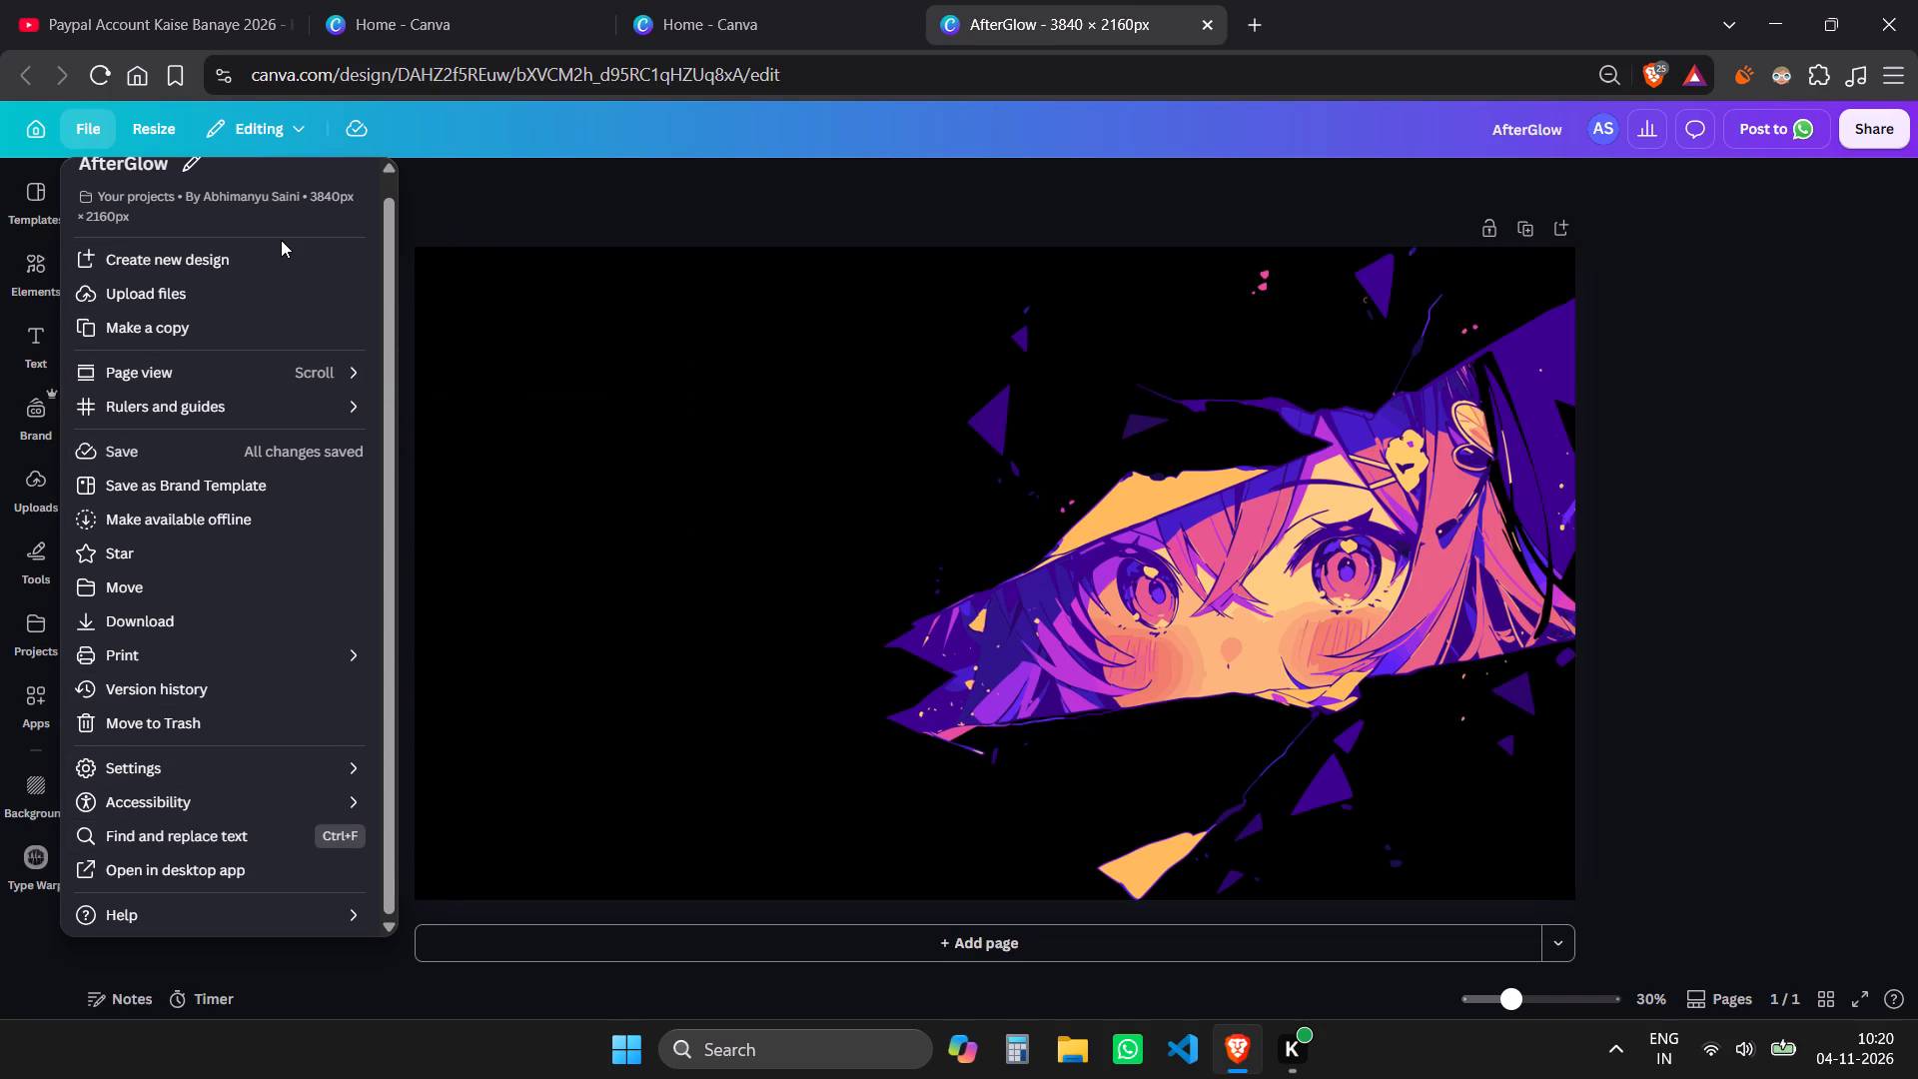
click(473, 180)
click(741, 0)
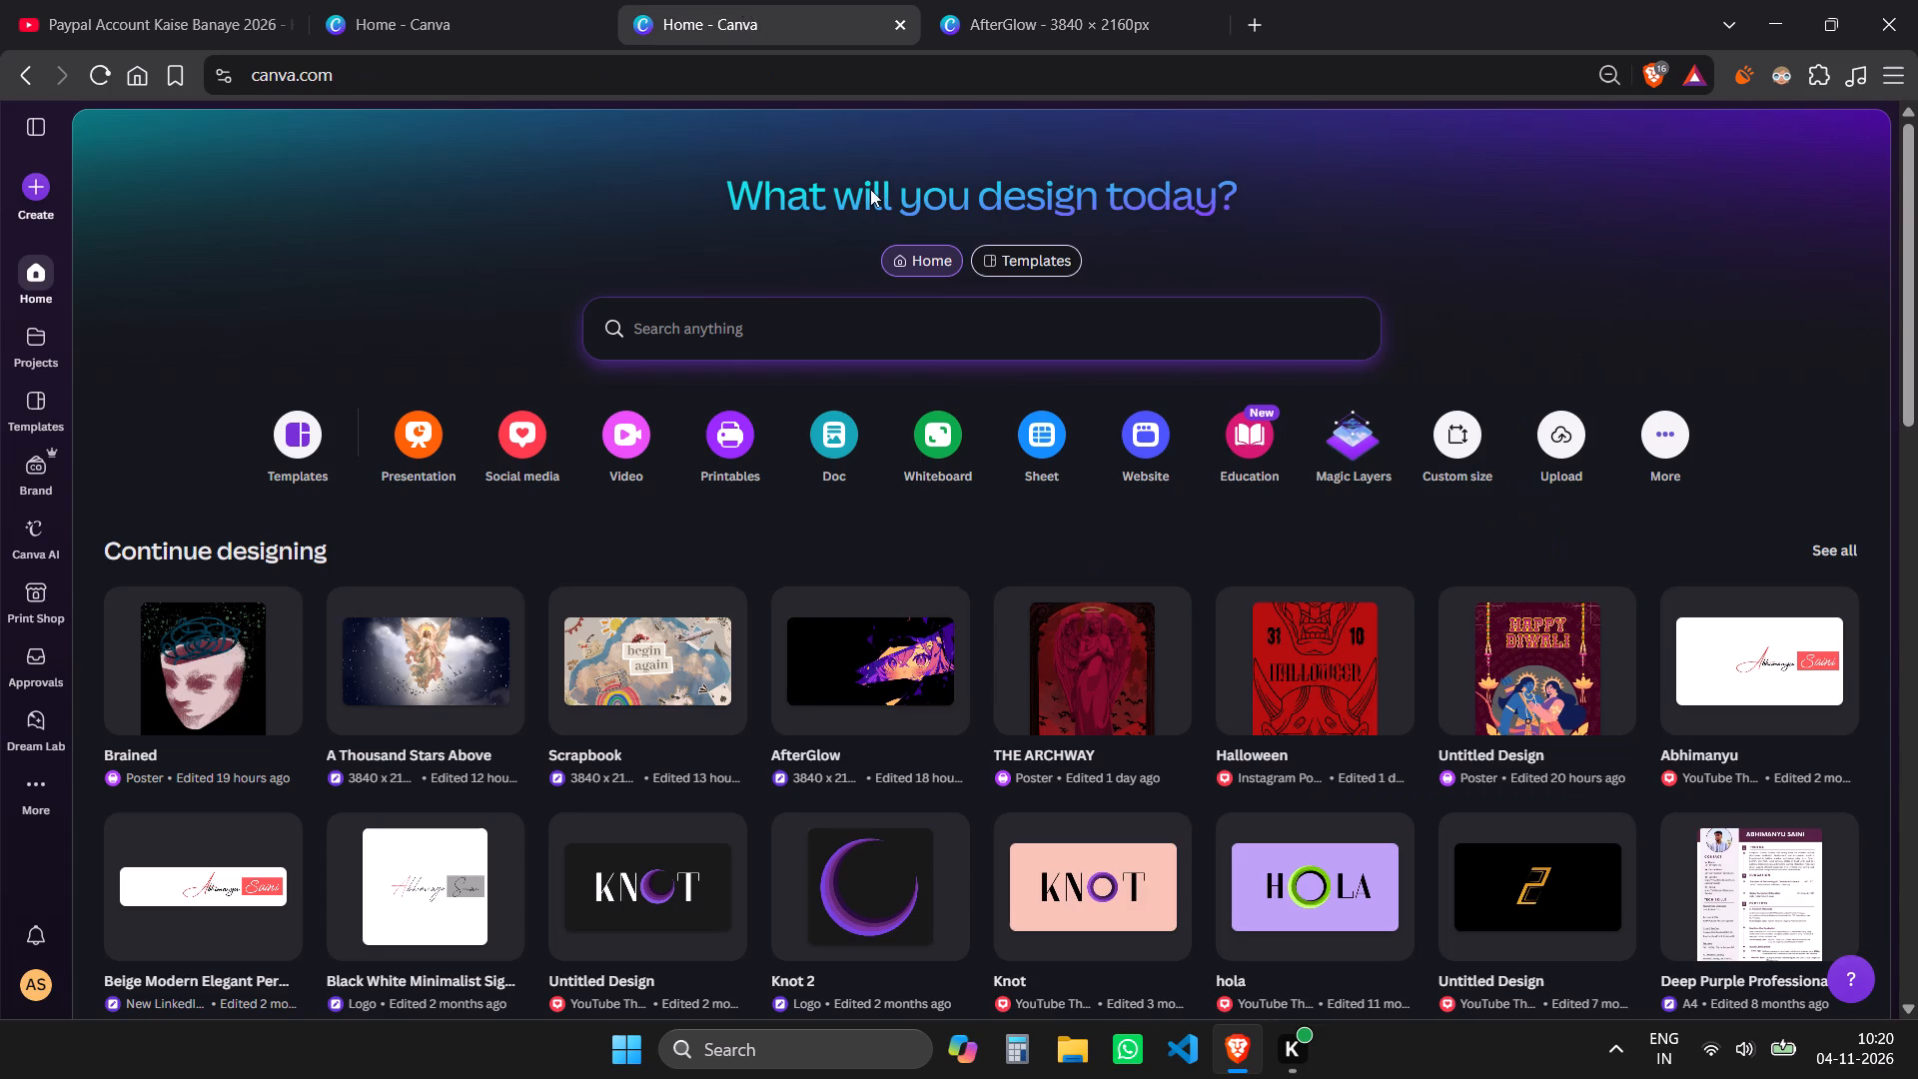
click(433, 0)
click(899, 21)
click(899, 21)
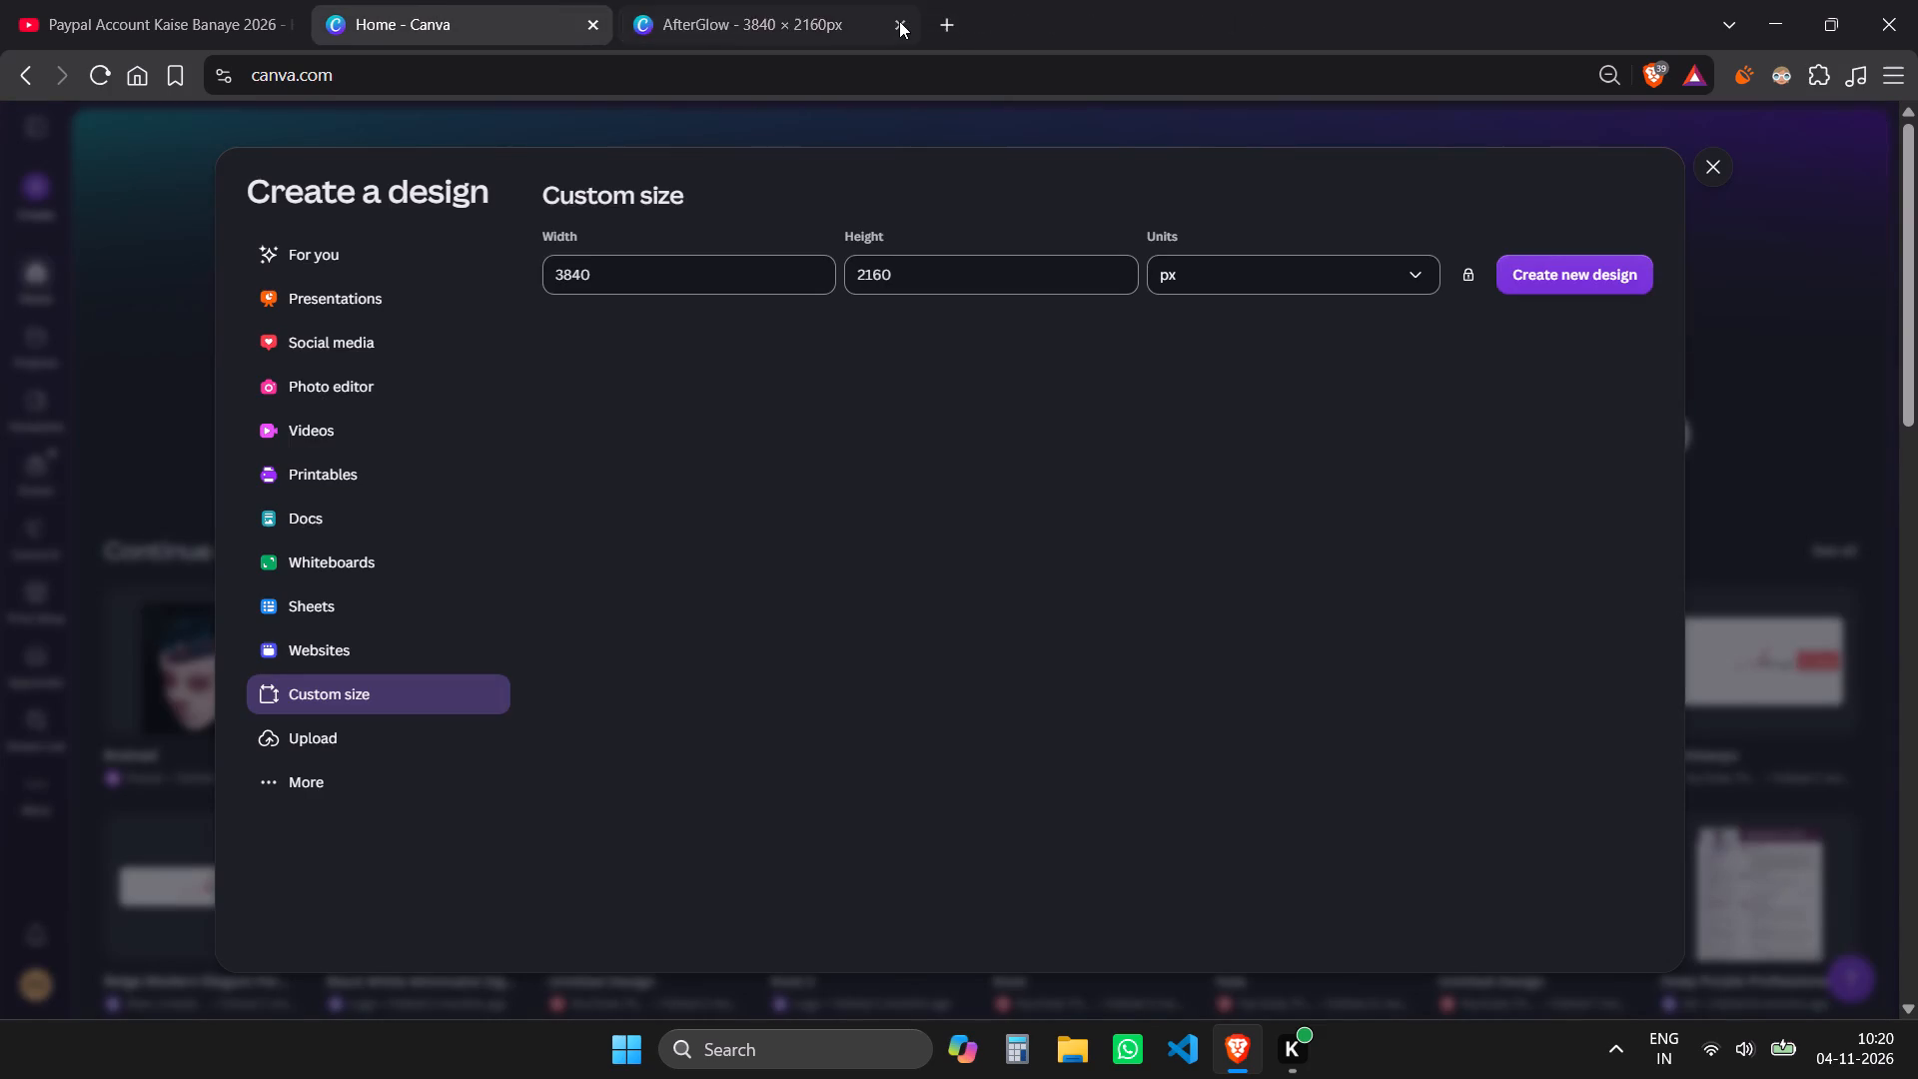
Create the new 3840 × 2160 px design, keeping the aspect ratio locked.
click(1470, 275)
click(1472, 278)
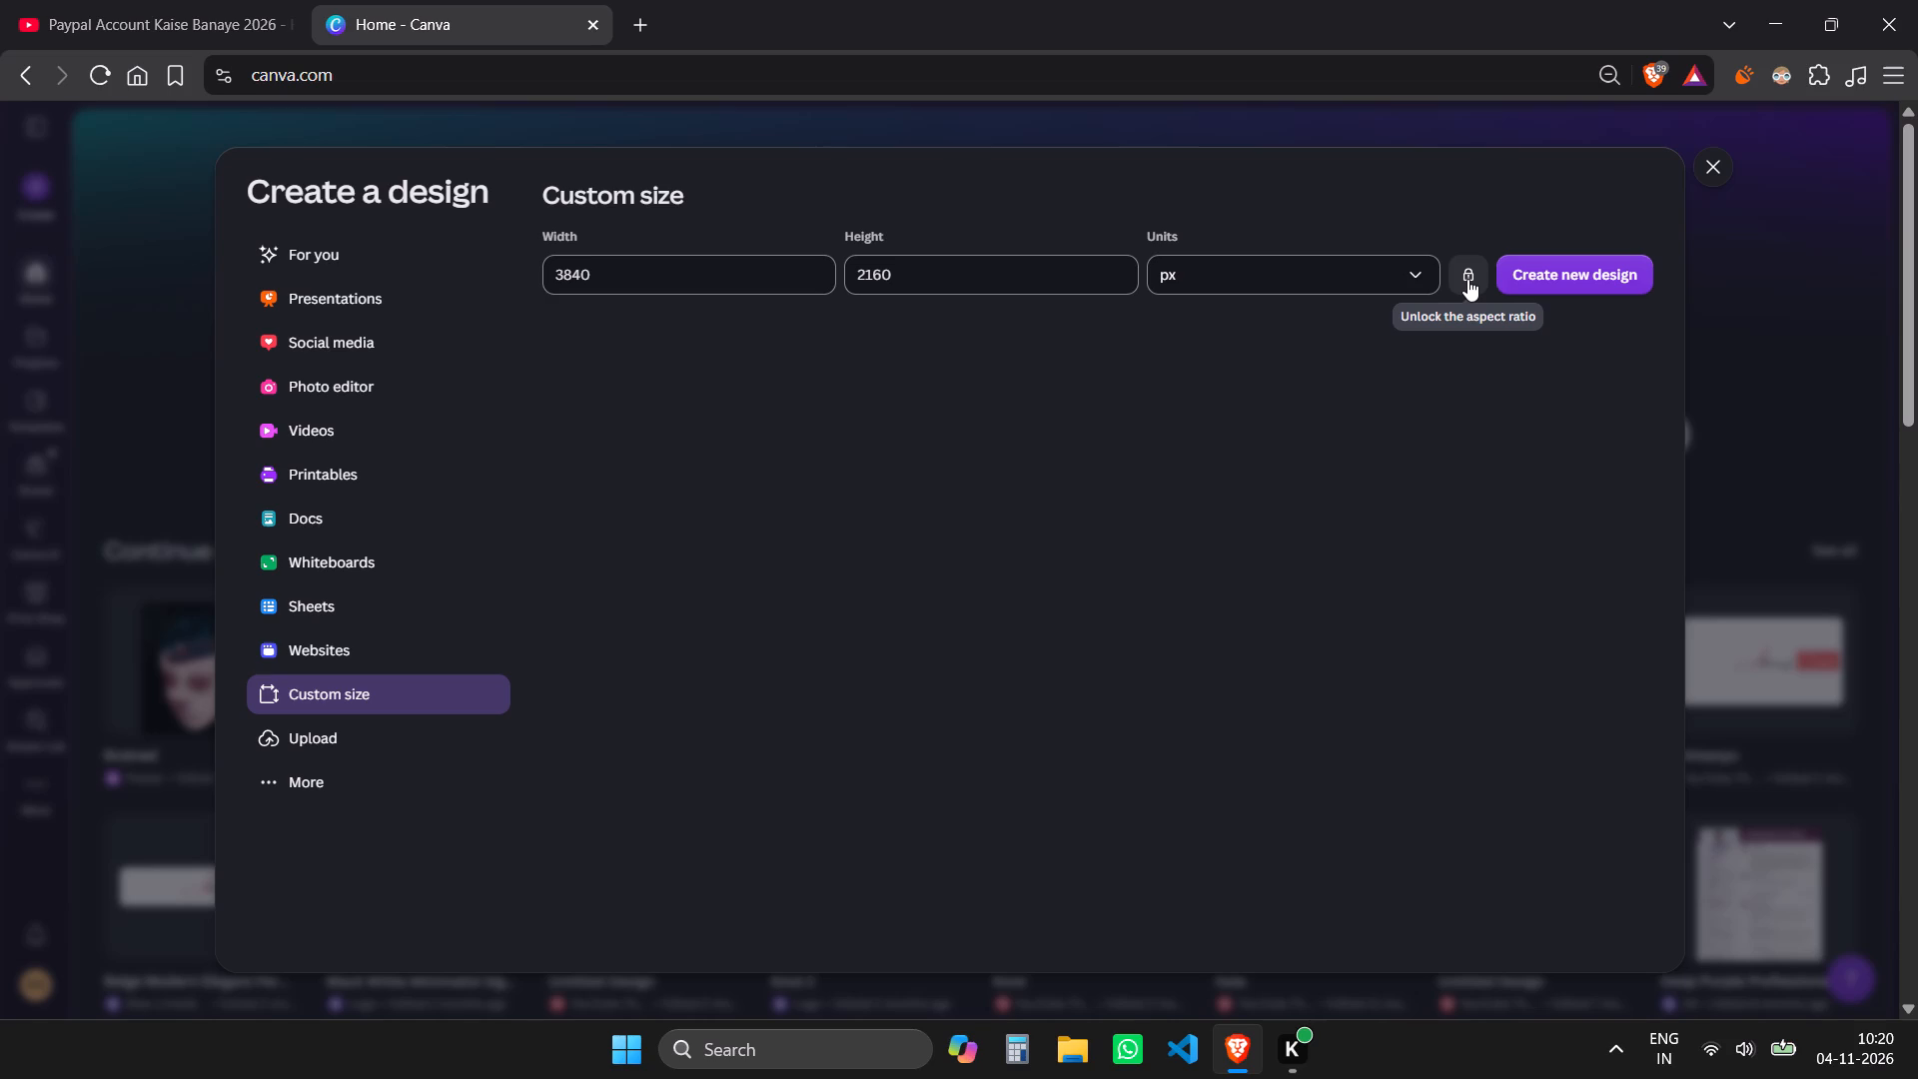
click(1583, 283)
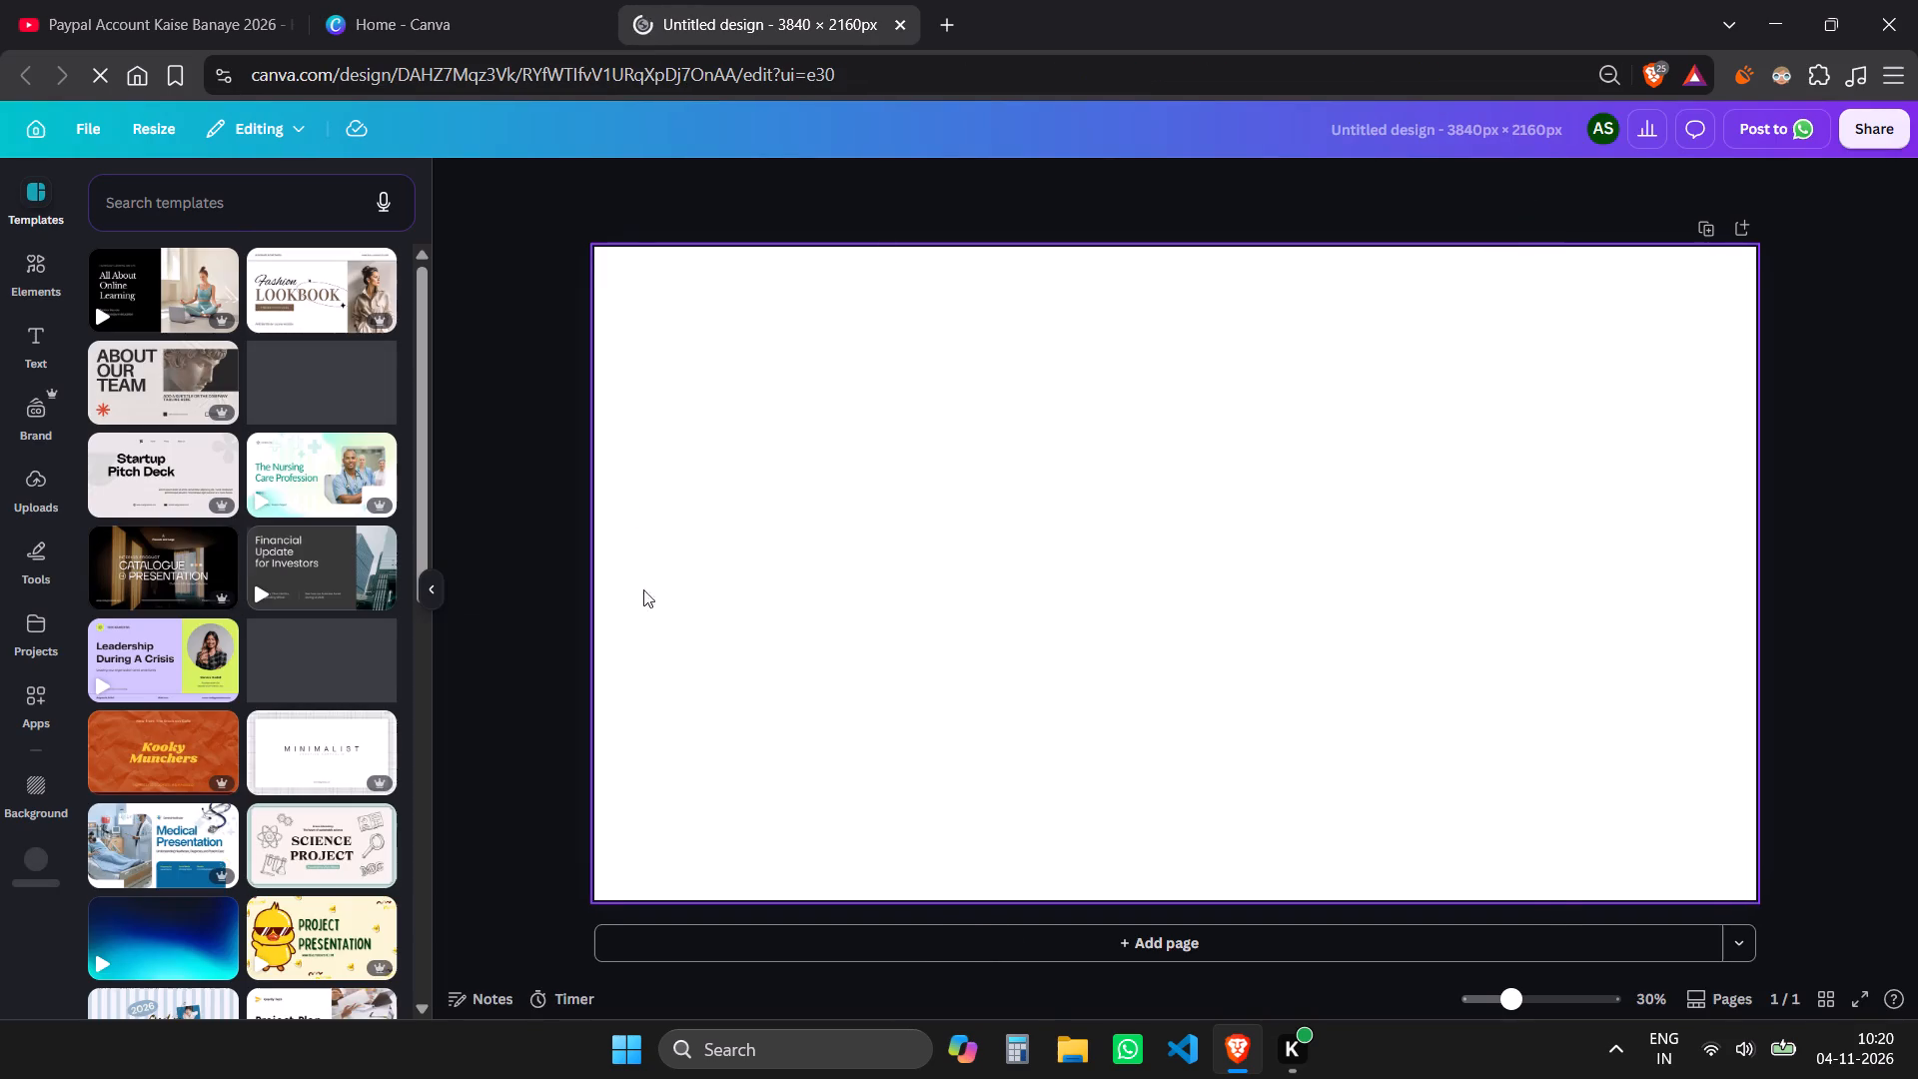
Browse the graphics elements and search them for "sun".
click(26, 292)
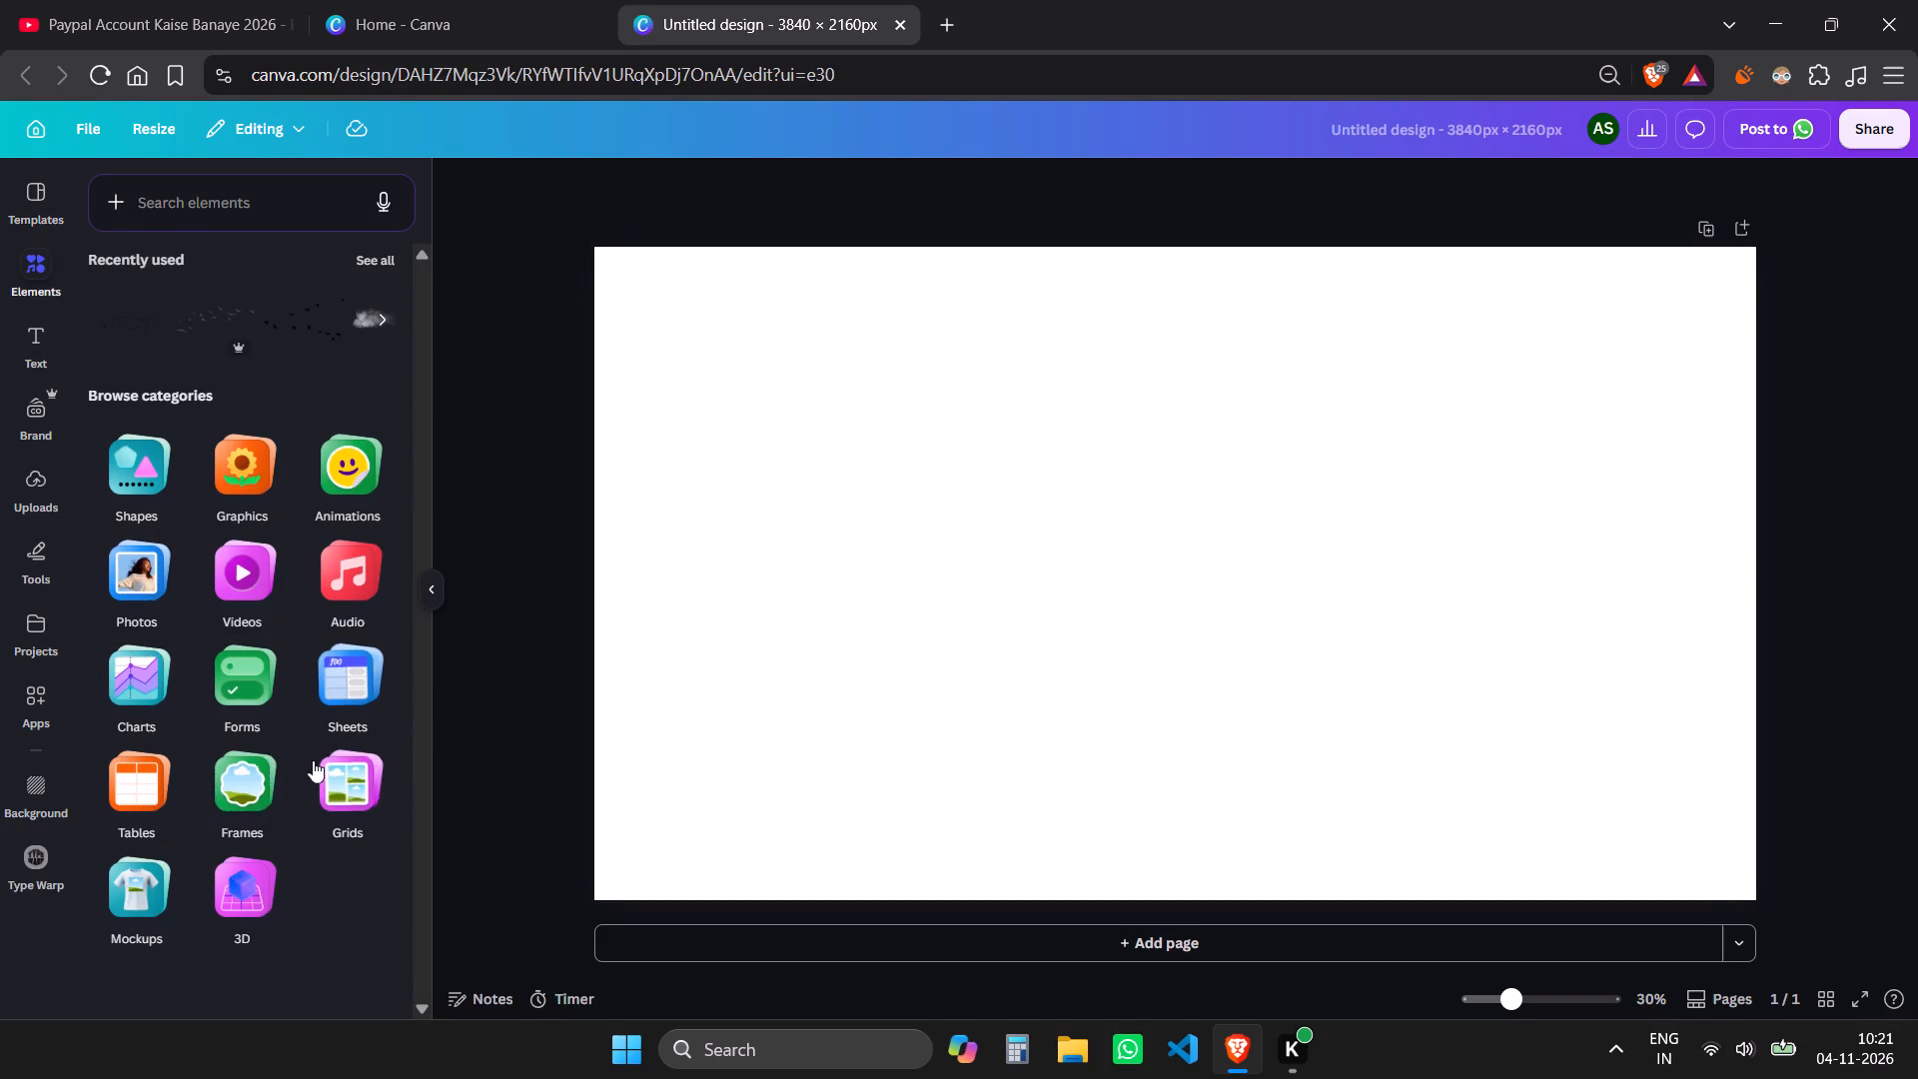
click(226, 479)
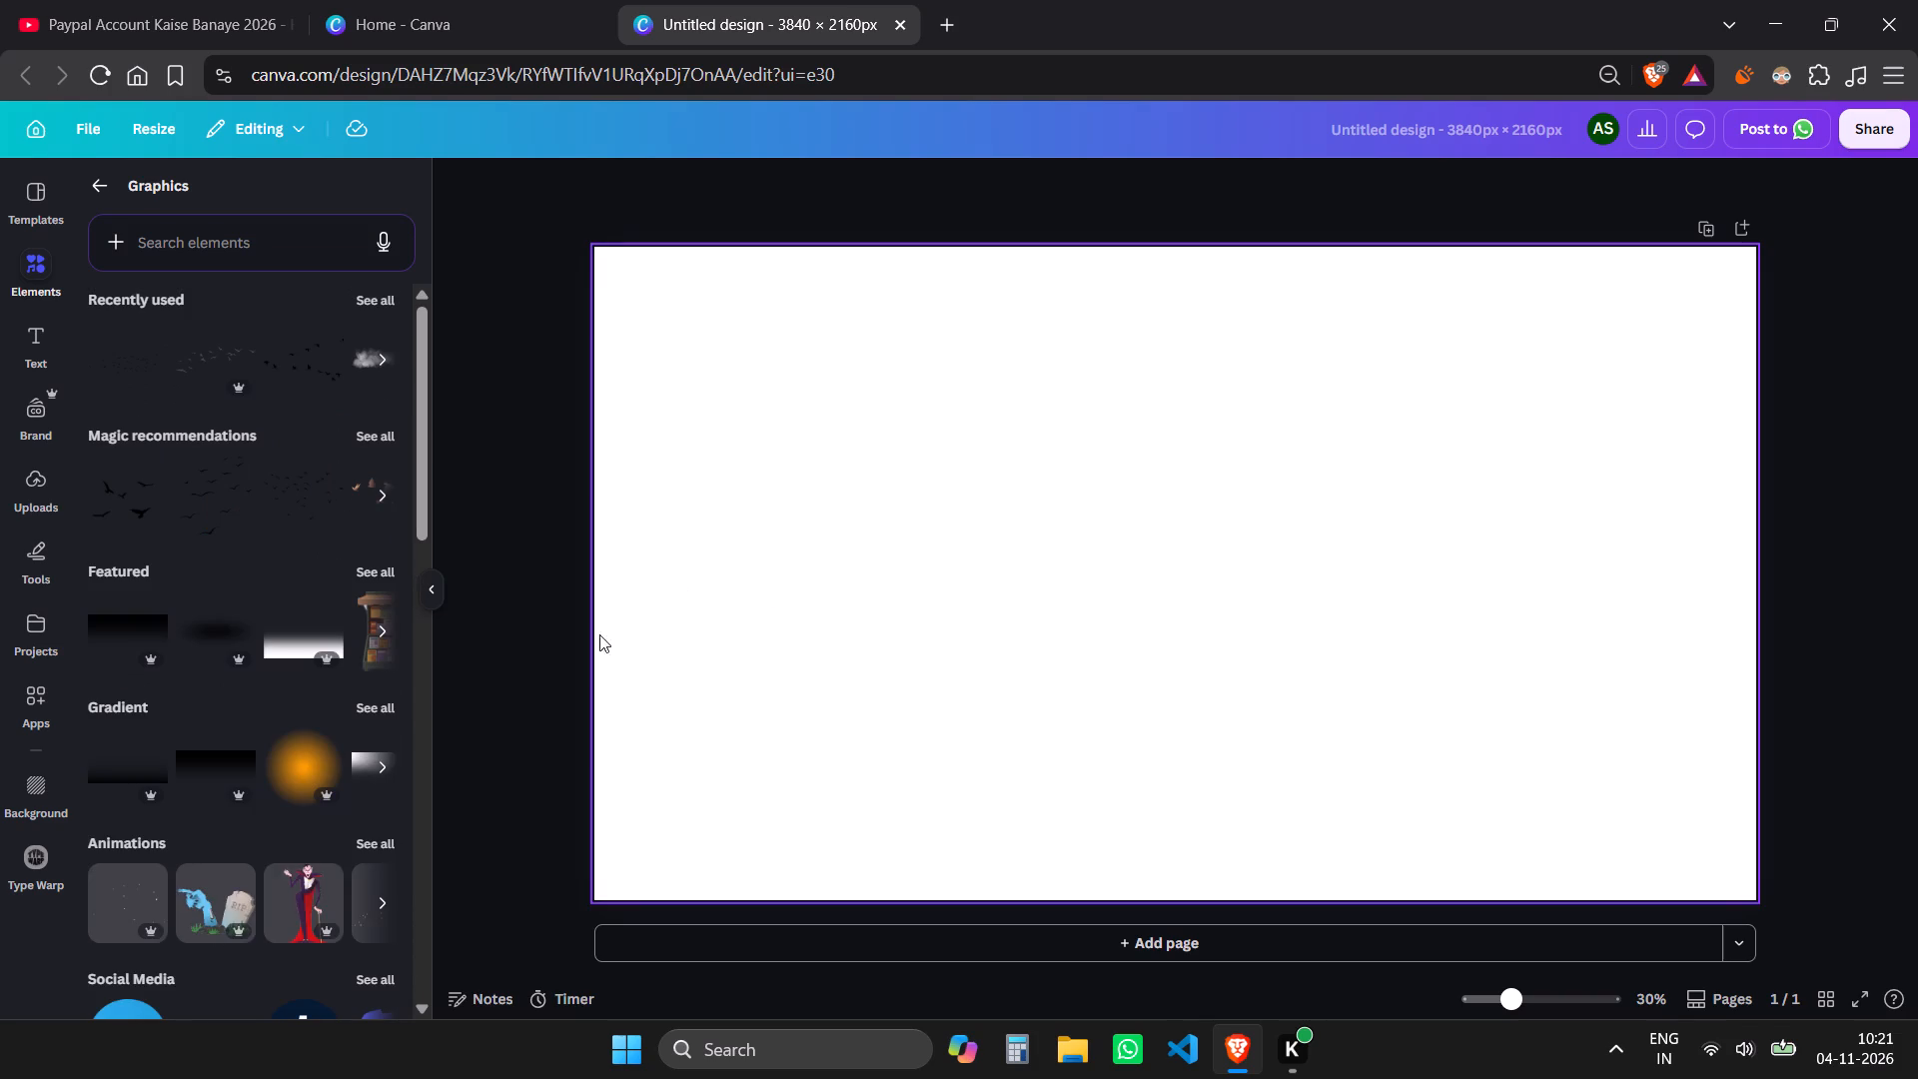
scroll(294, 794, down, 4)
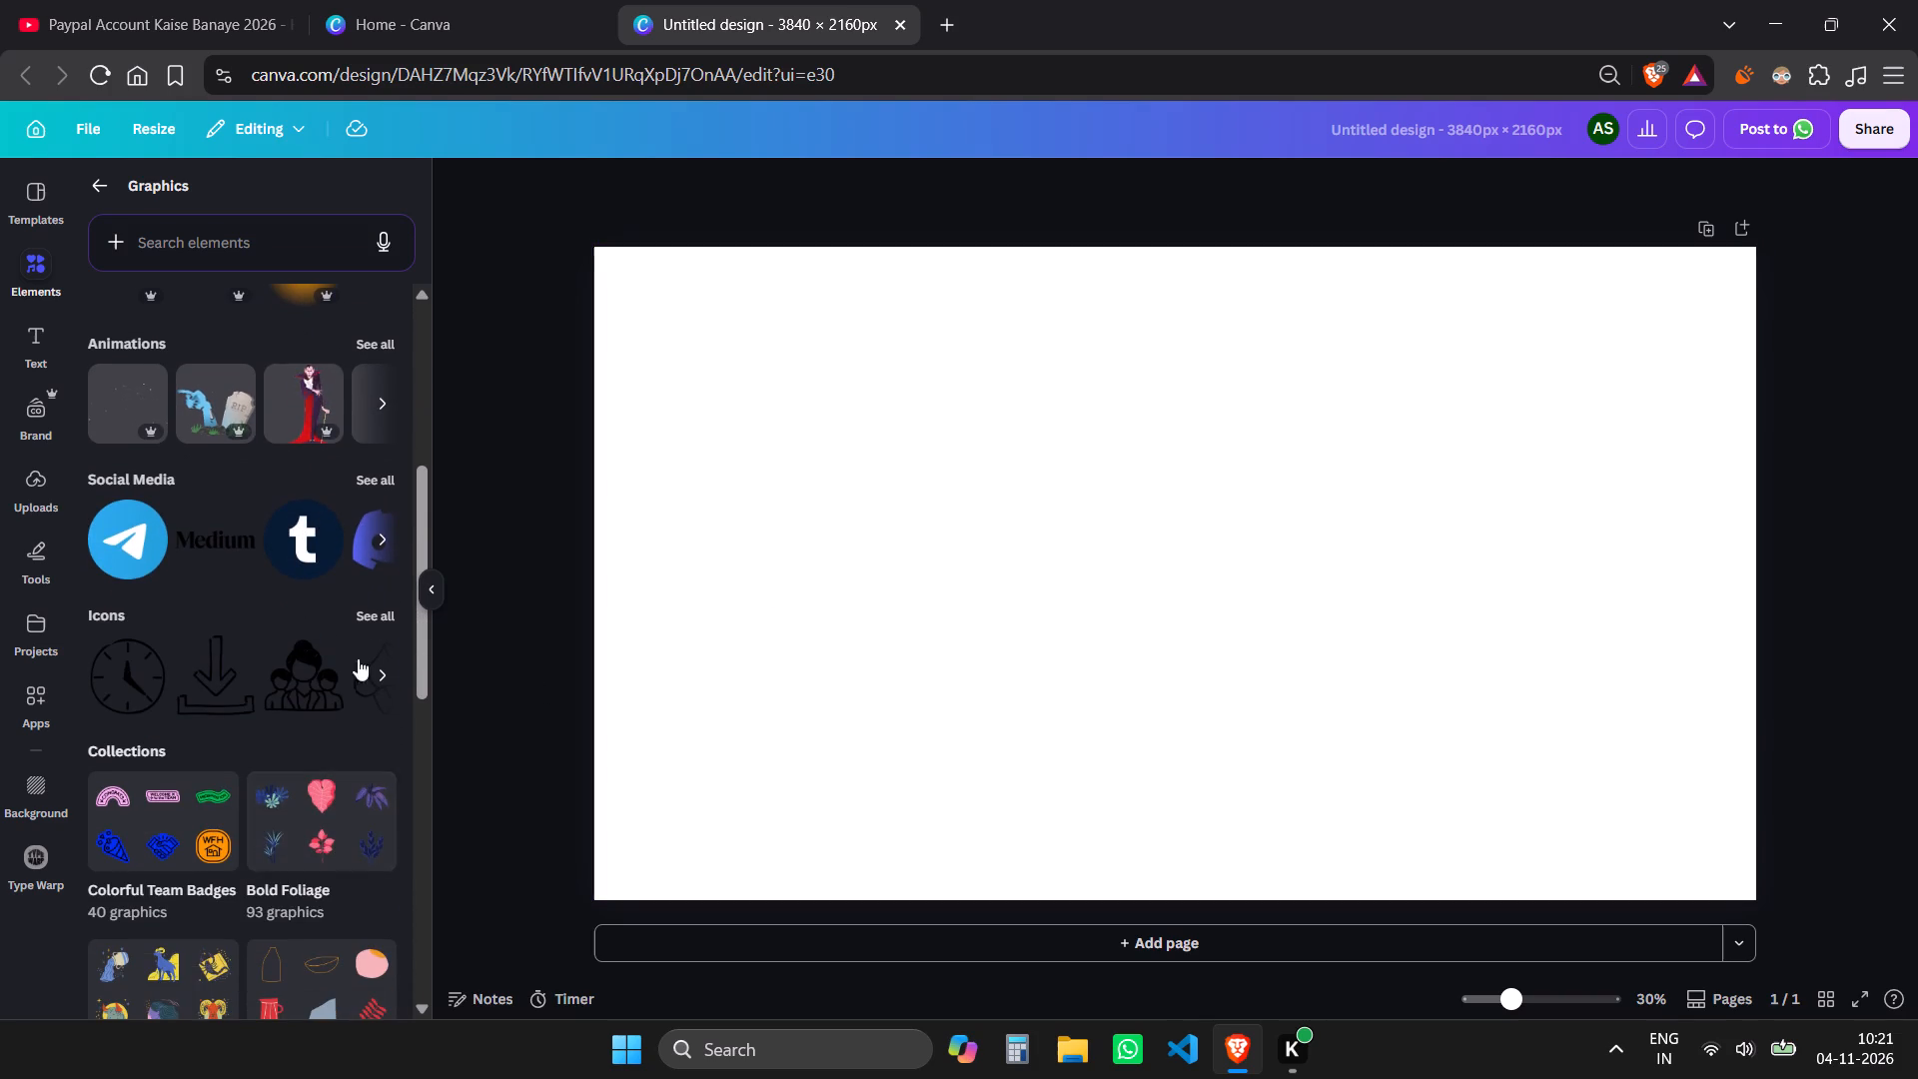
scroll(313, 485, up, 11)
click(321, 256)
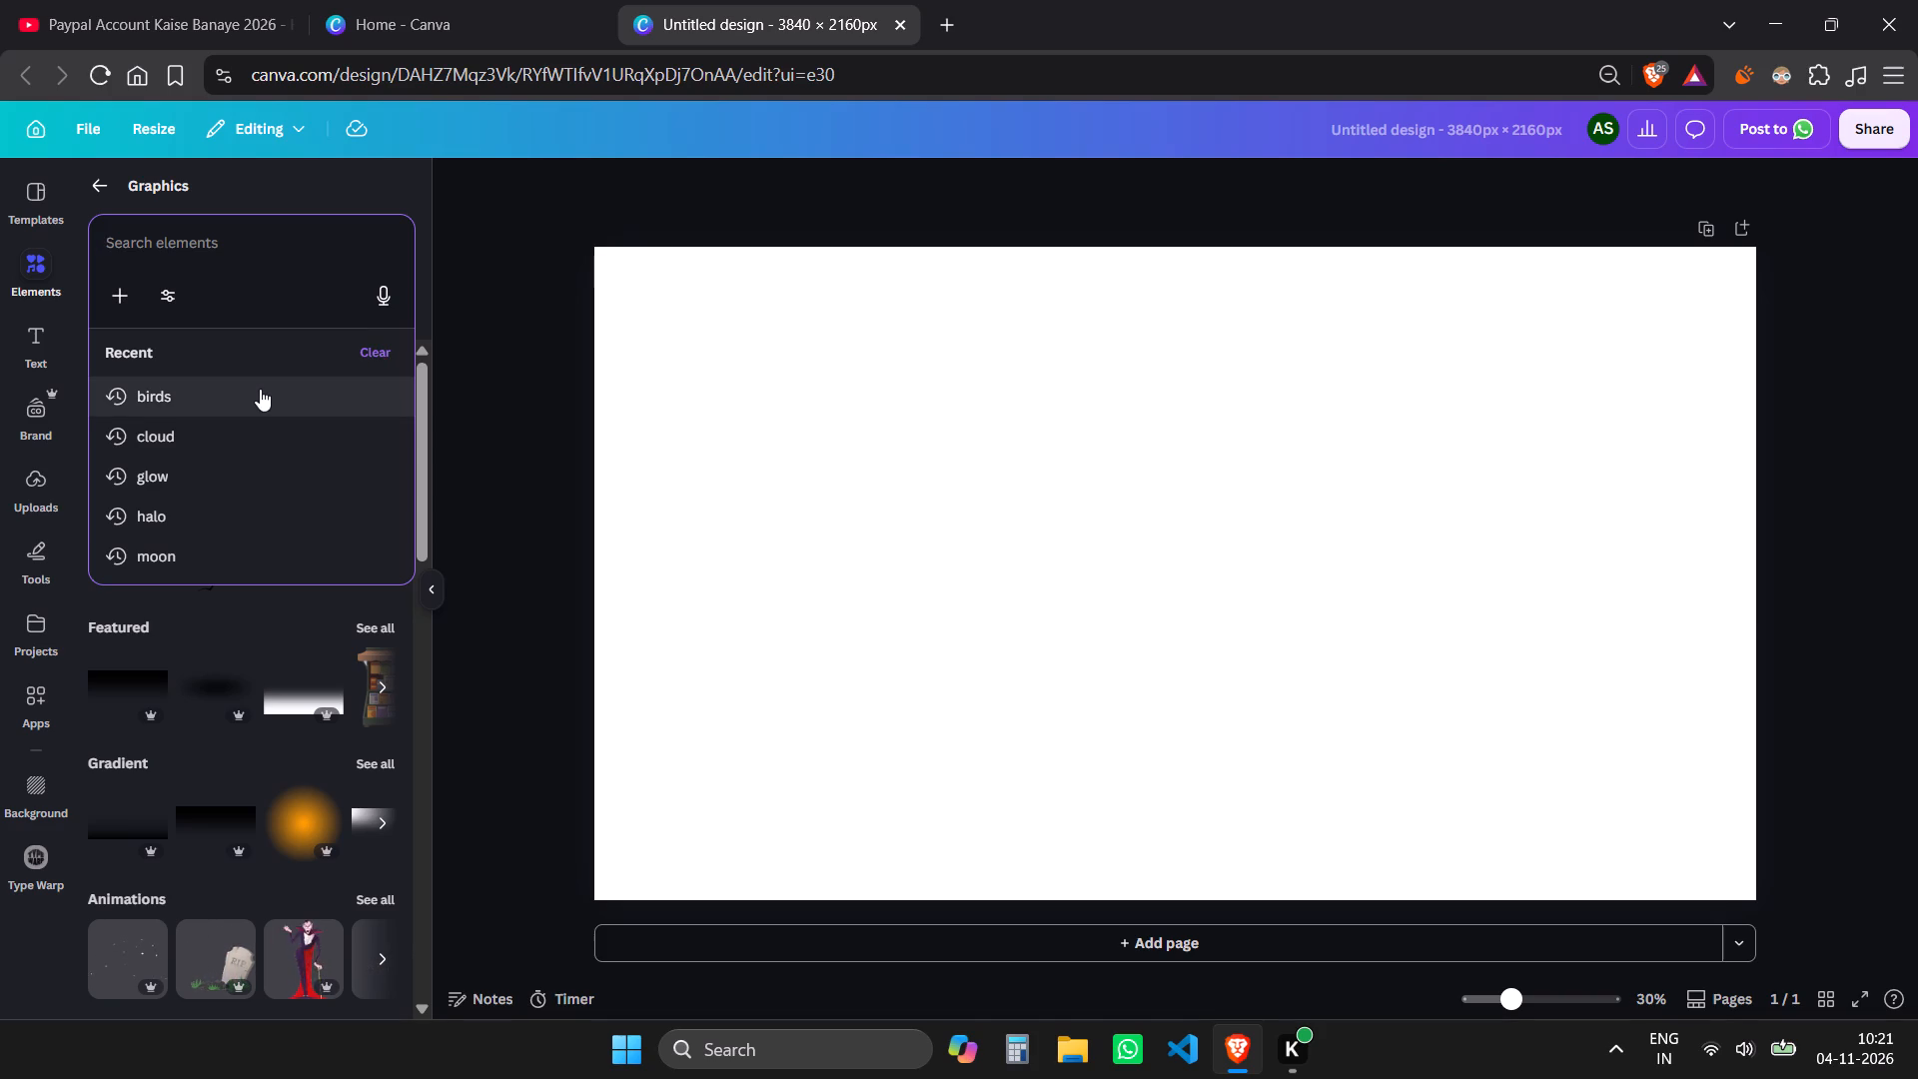
click(273, 269)
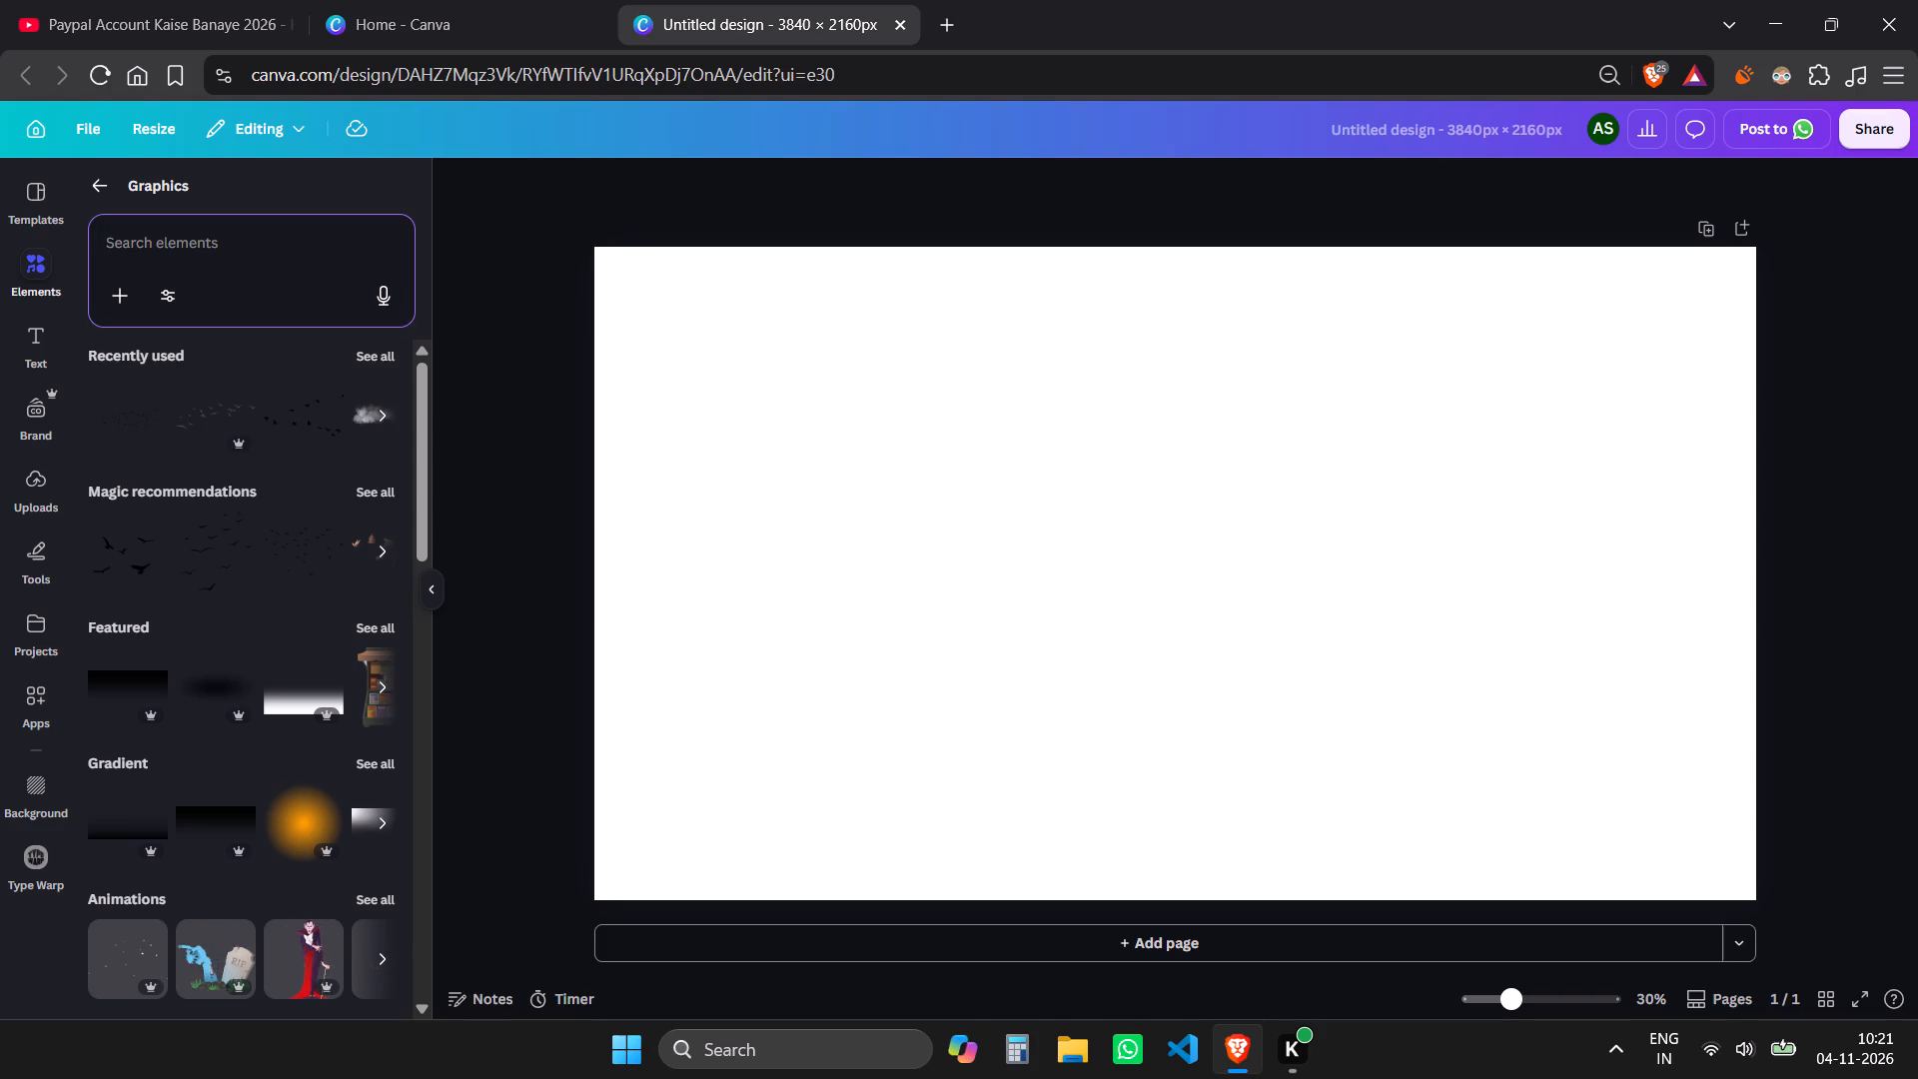
click(265, 251)
key(m)
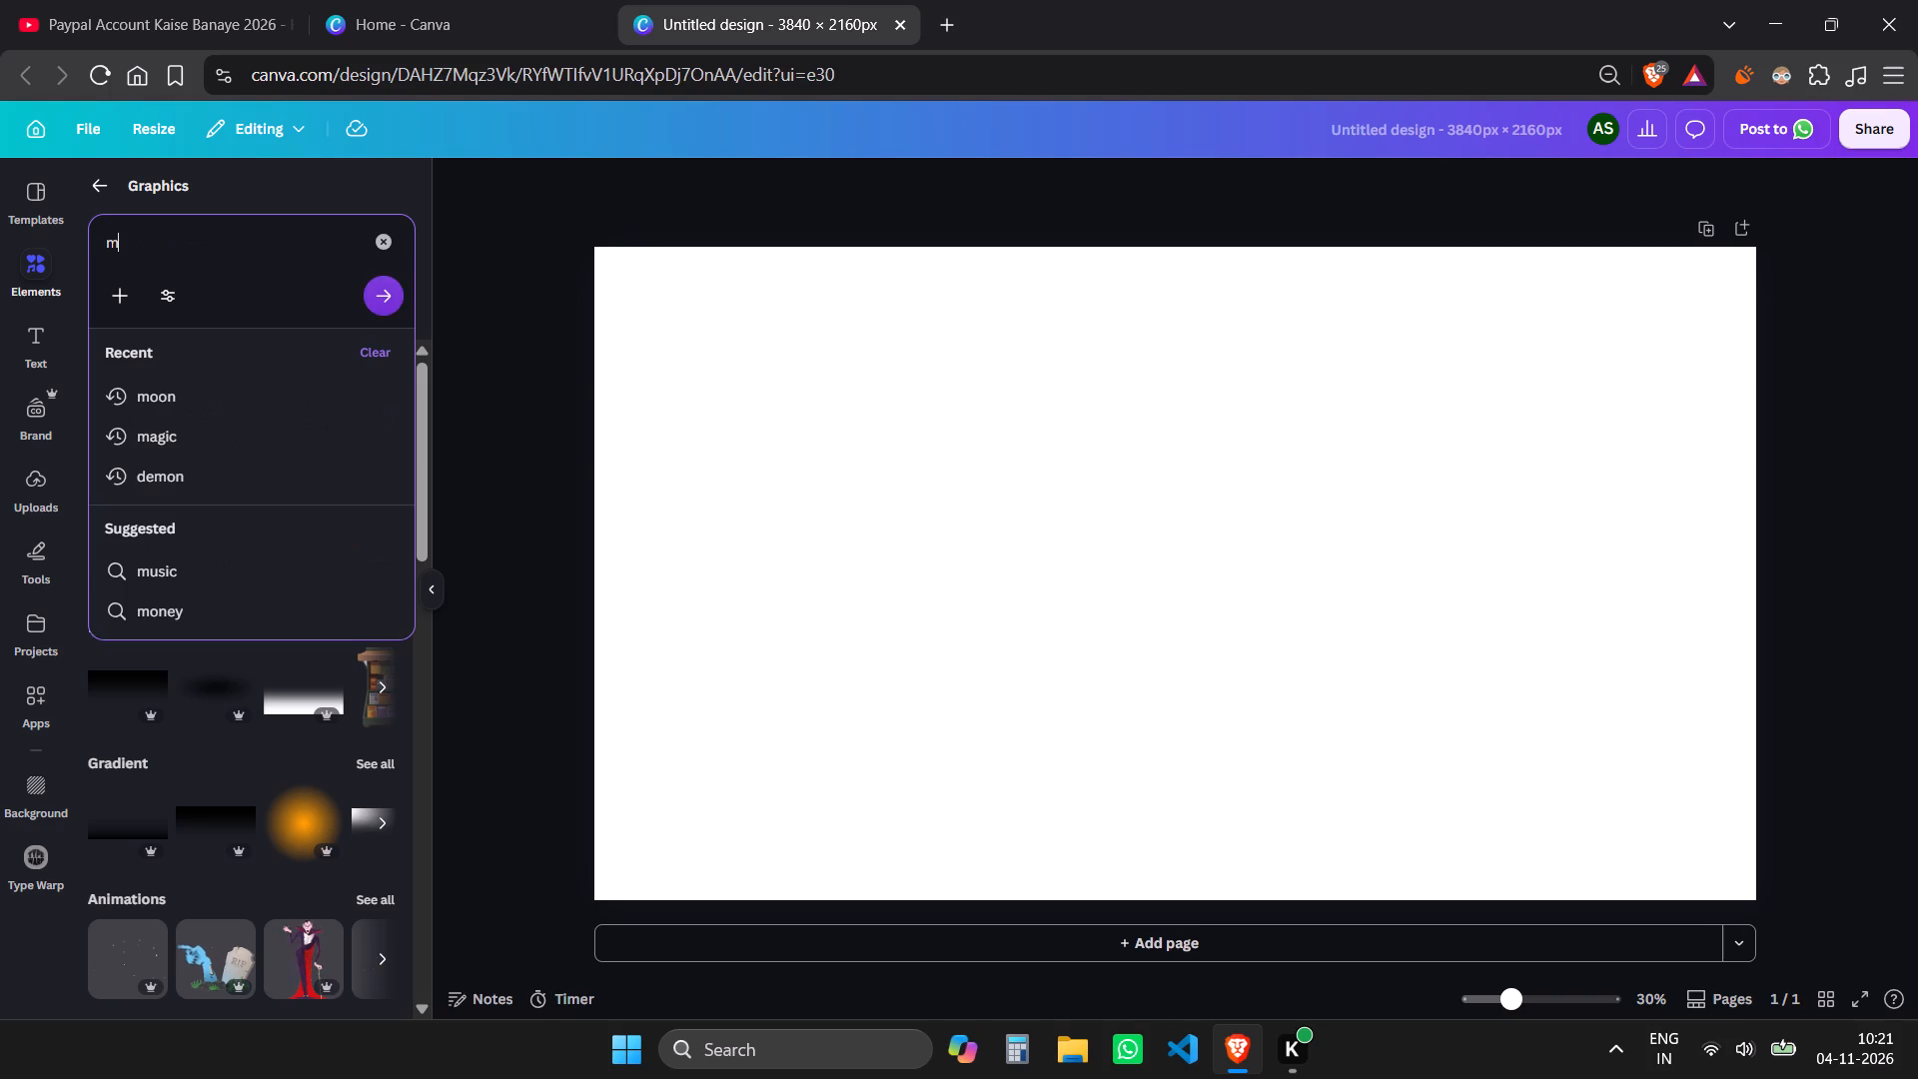
key(BackSpace)
key(BackSpace)
text(sun)
key(Return)
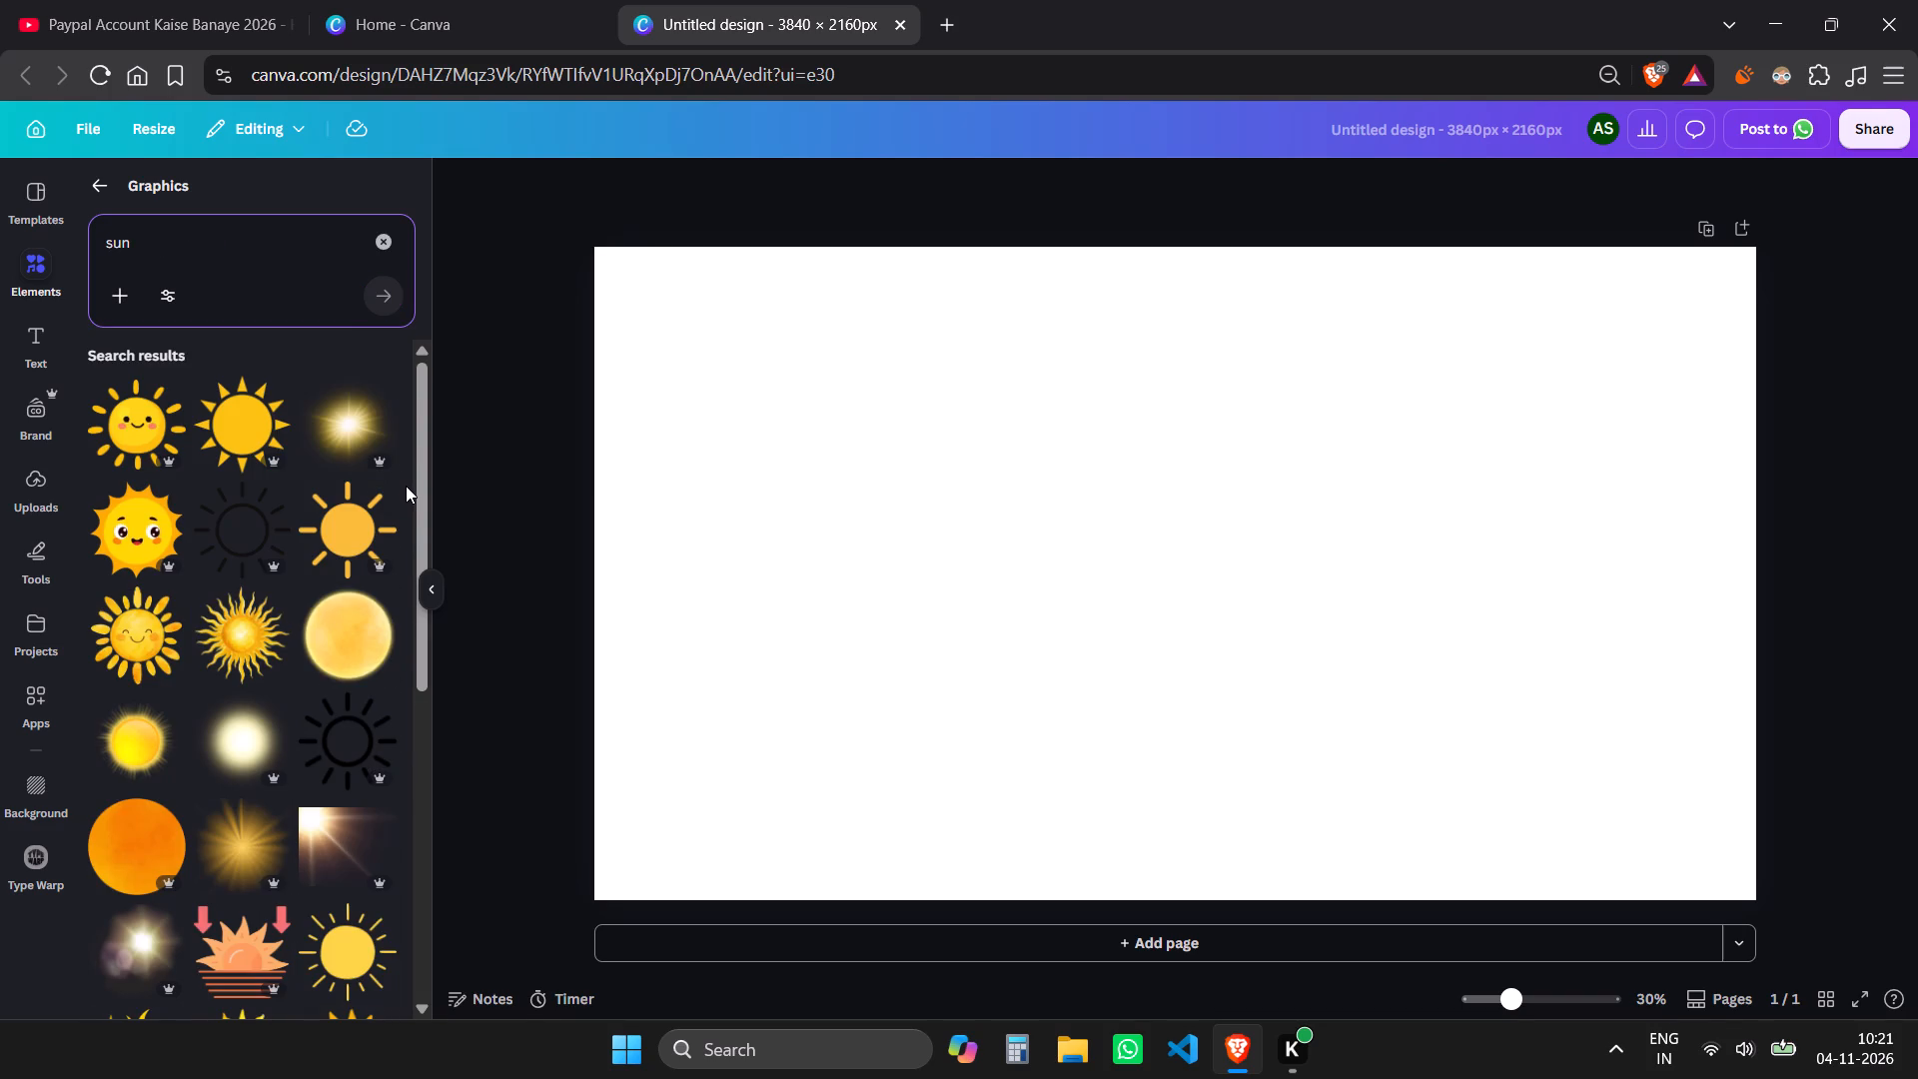
Add the sun-flare graphic with diagonal light rays from the "sun" results and align it to the page's top-left corner.
scroll(337, 833, down, 5)
scroll(337, 831, up, 1)
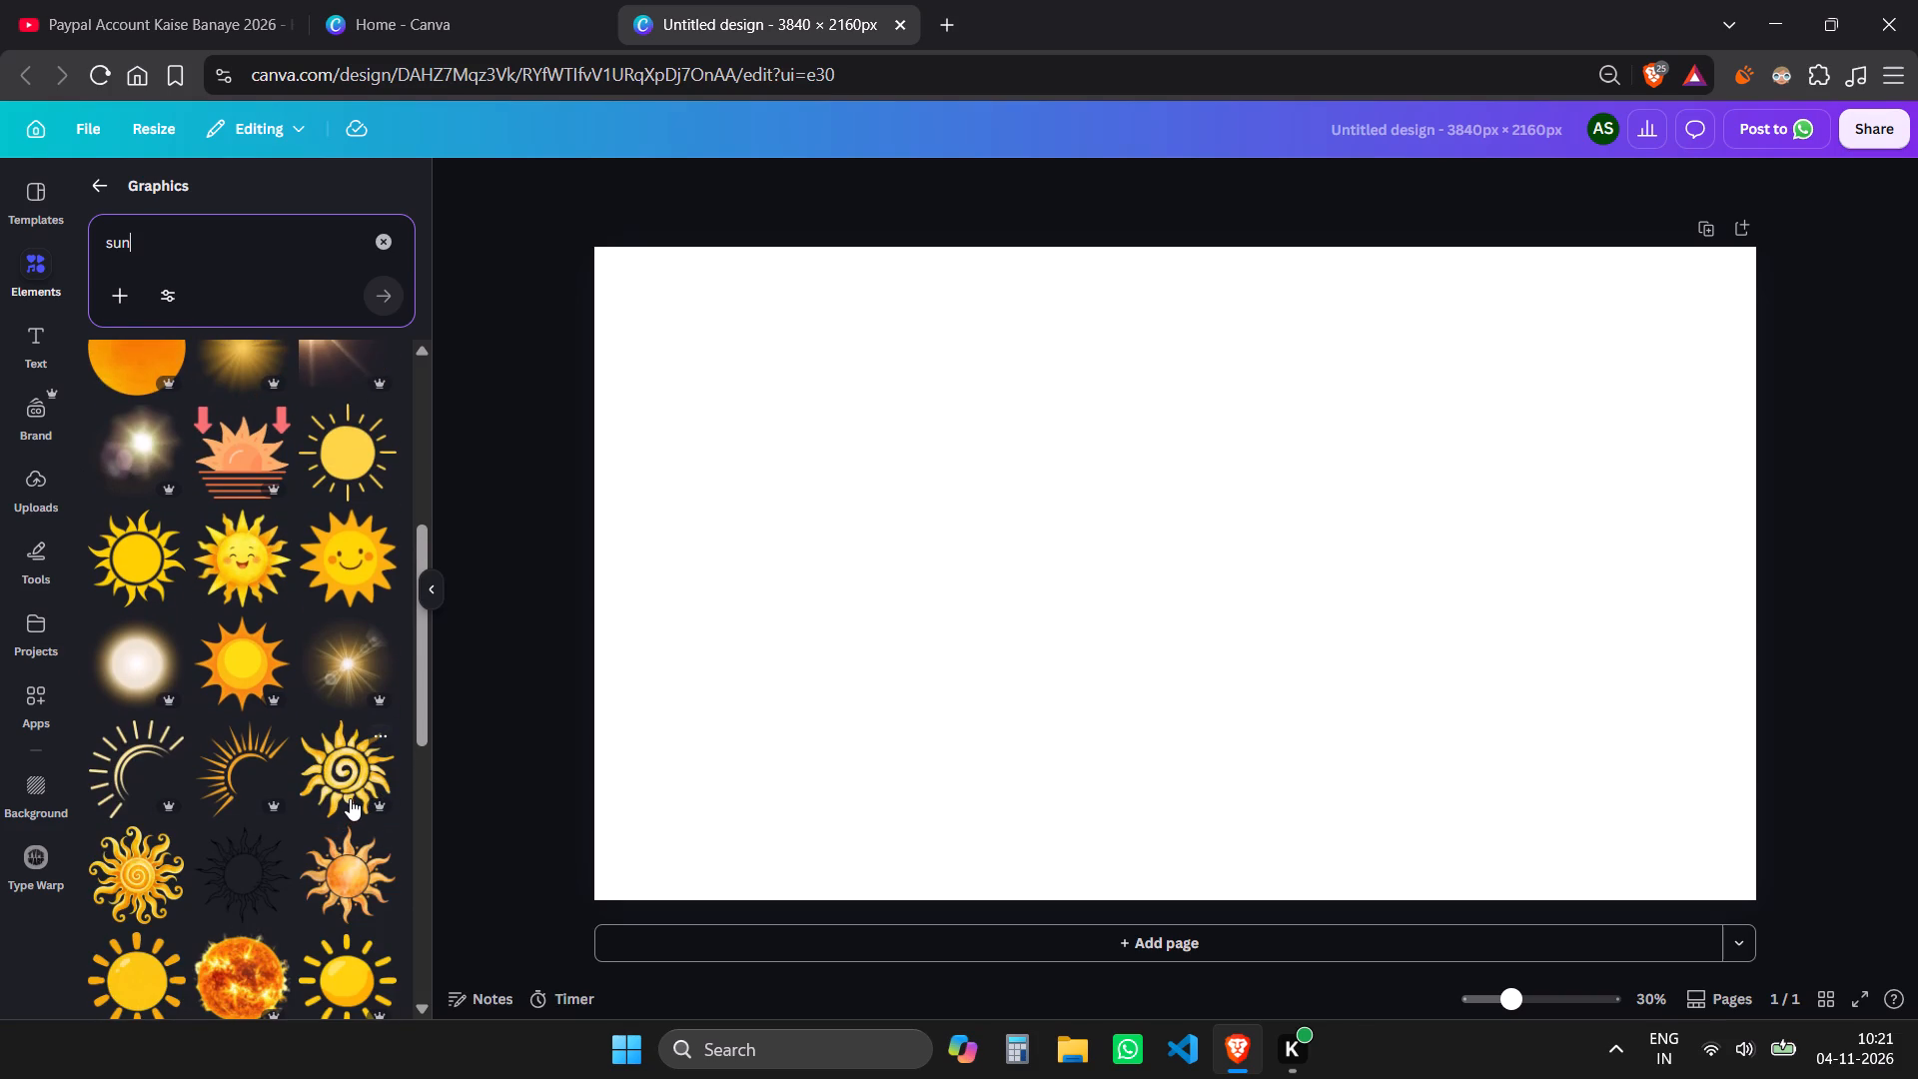
scroll(350, 798, down, 1)
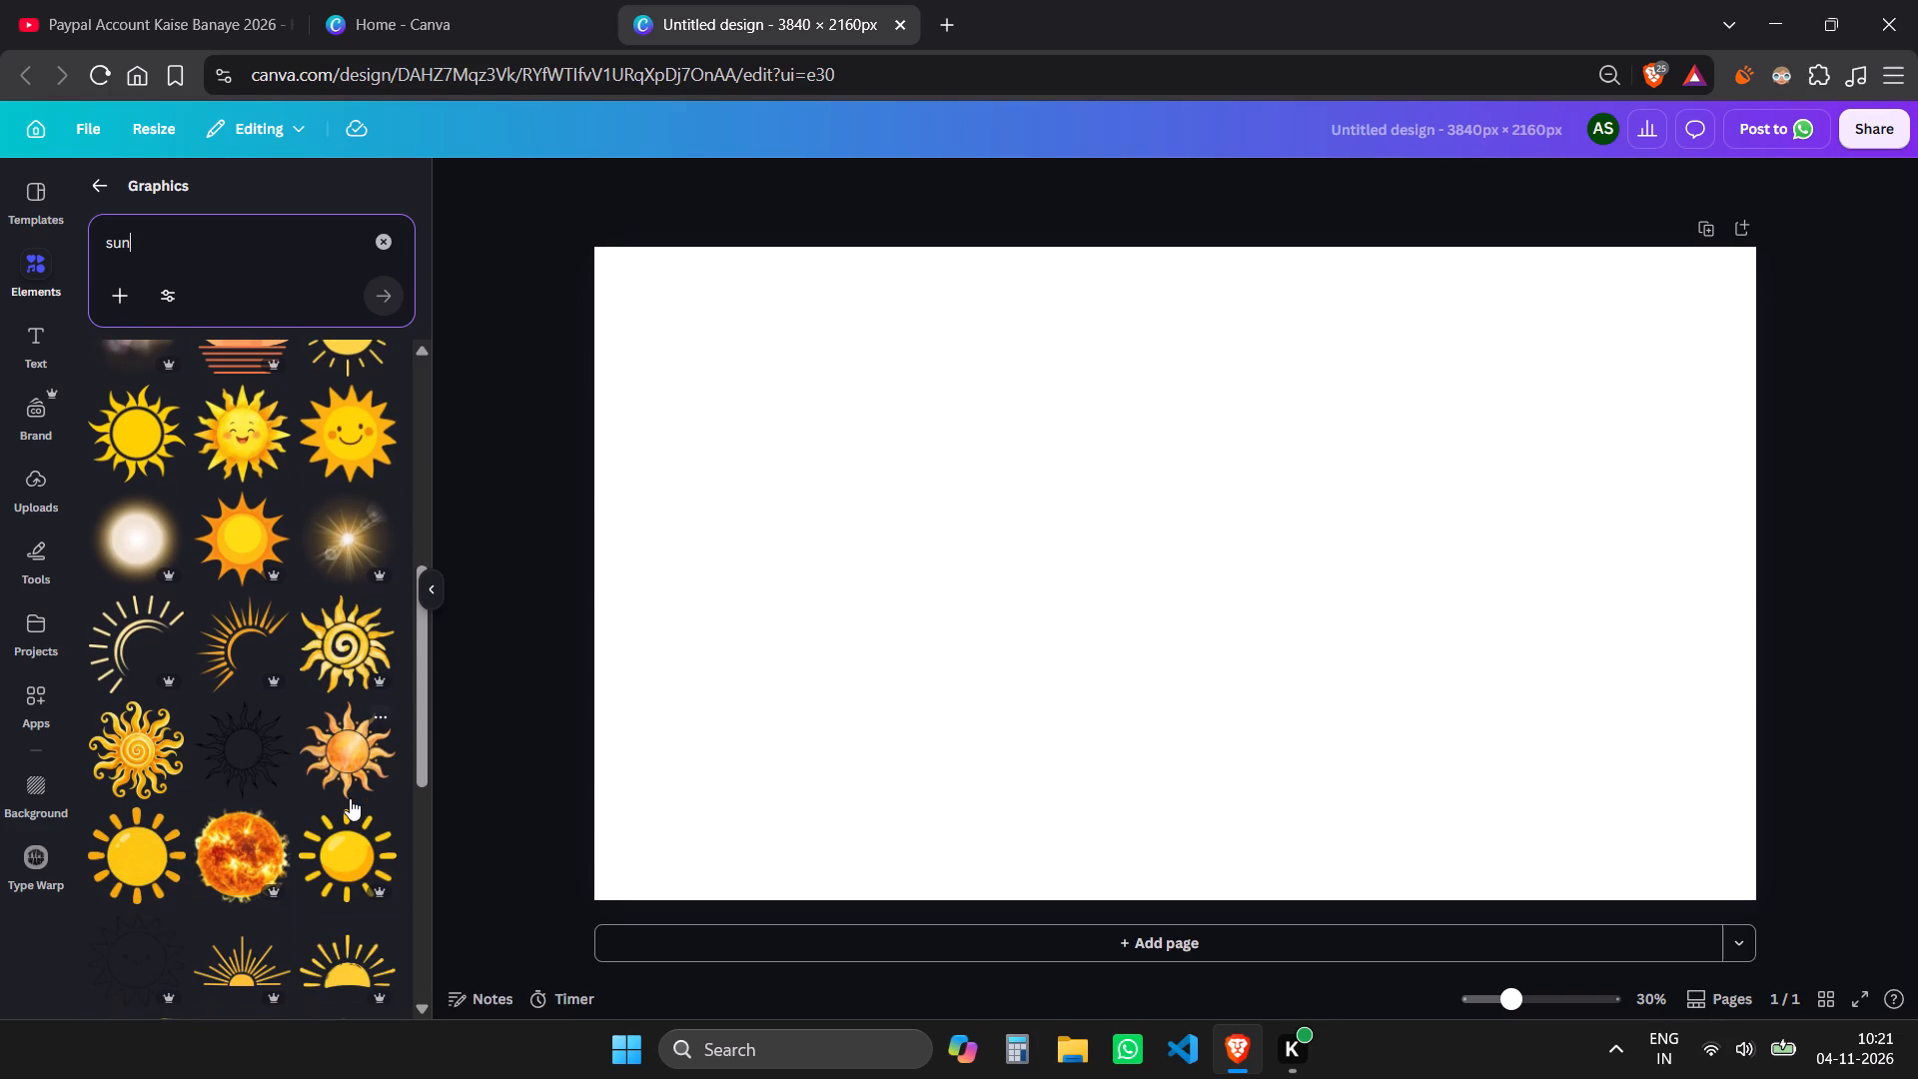
scroll(350, 798, up, 2)
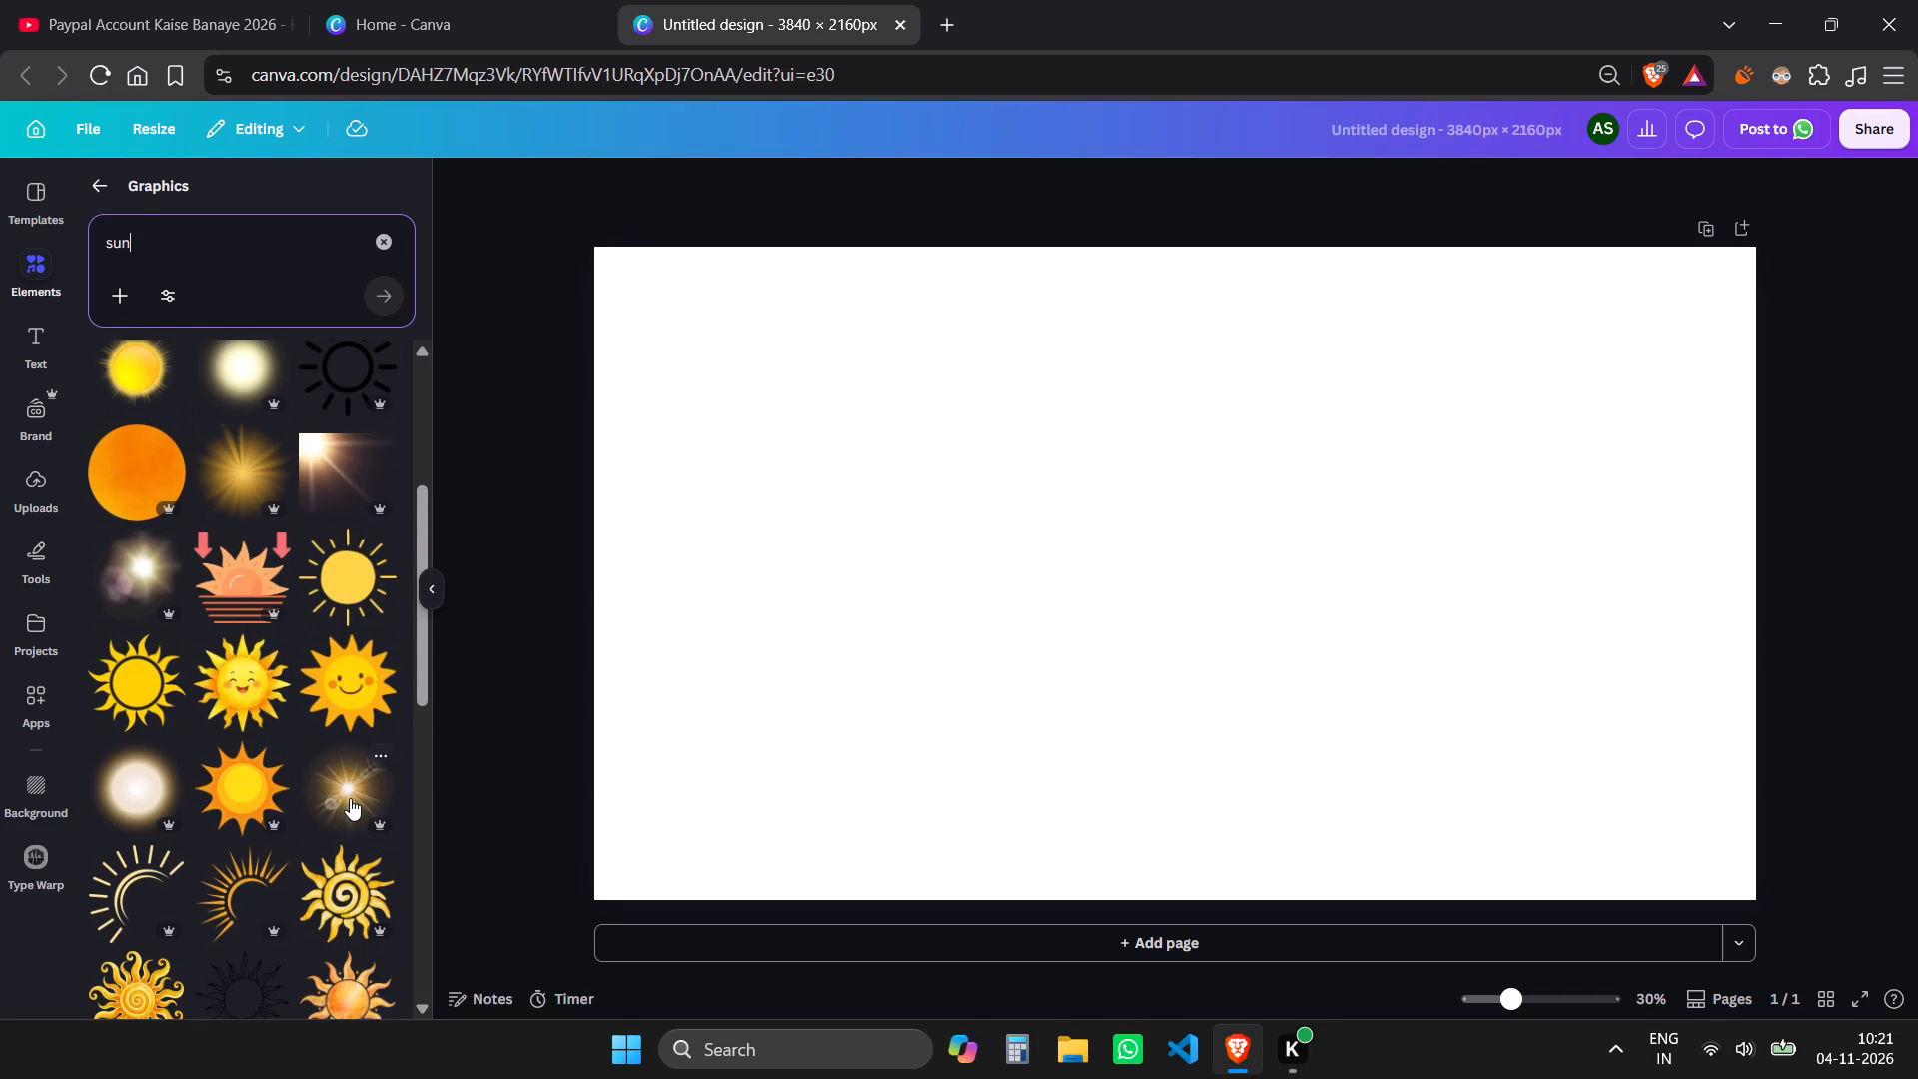
scroll(350, 795, up, 1)
click(342, 597)
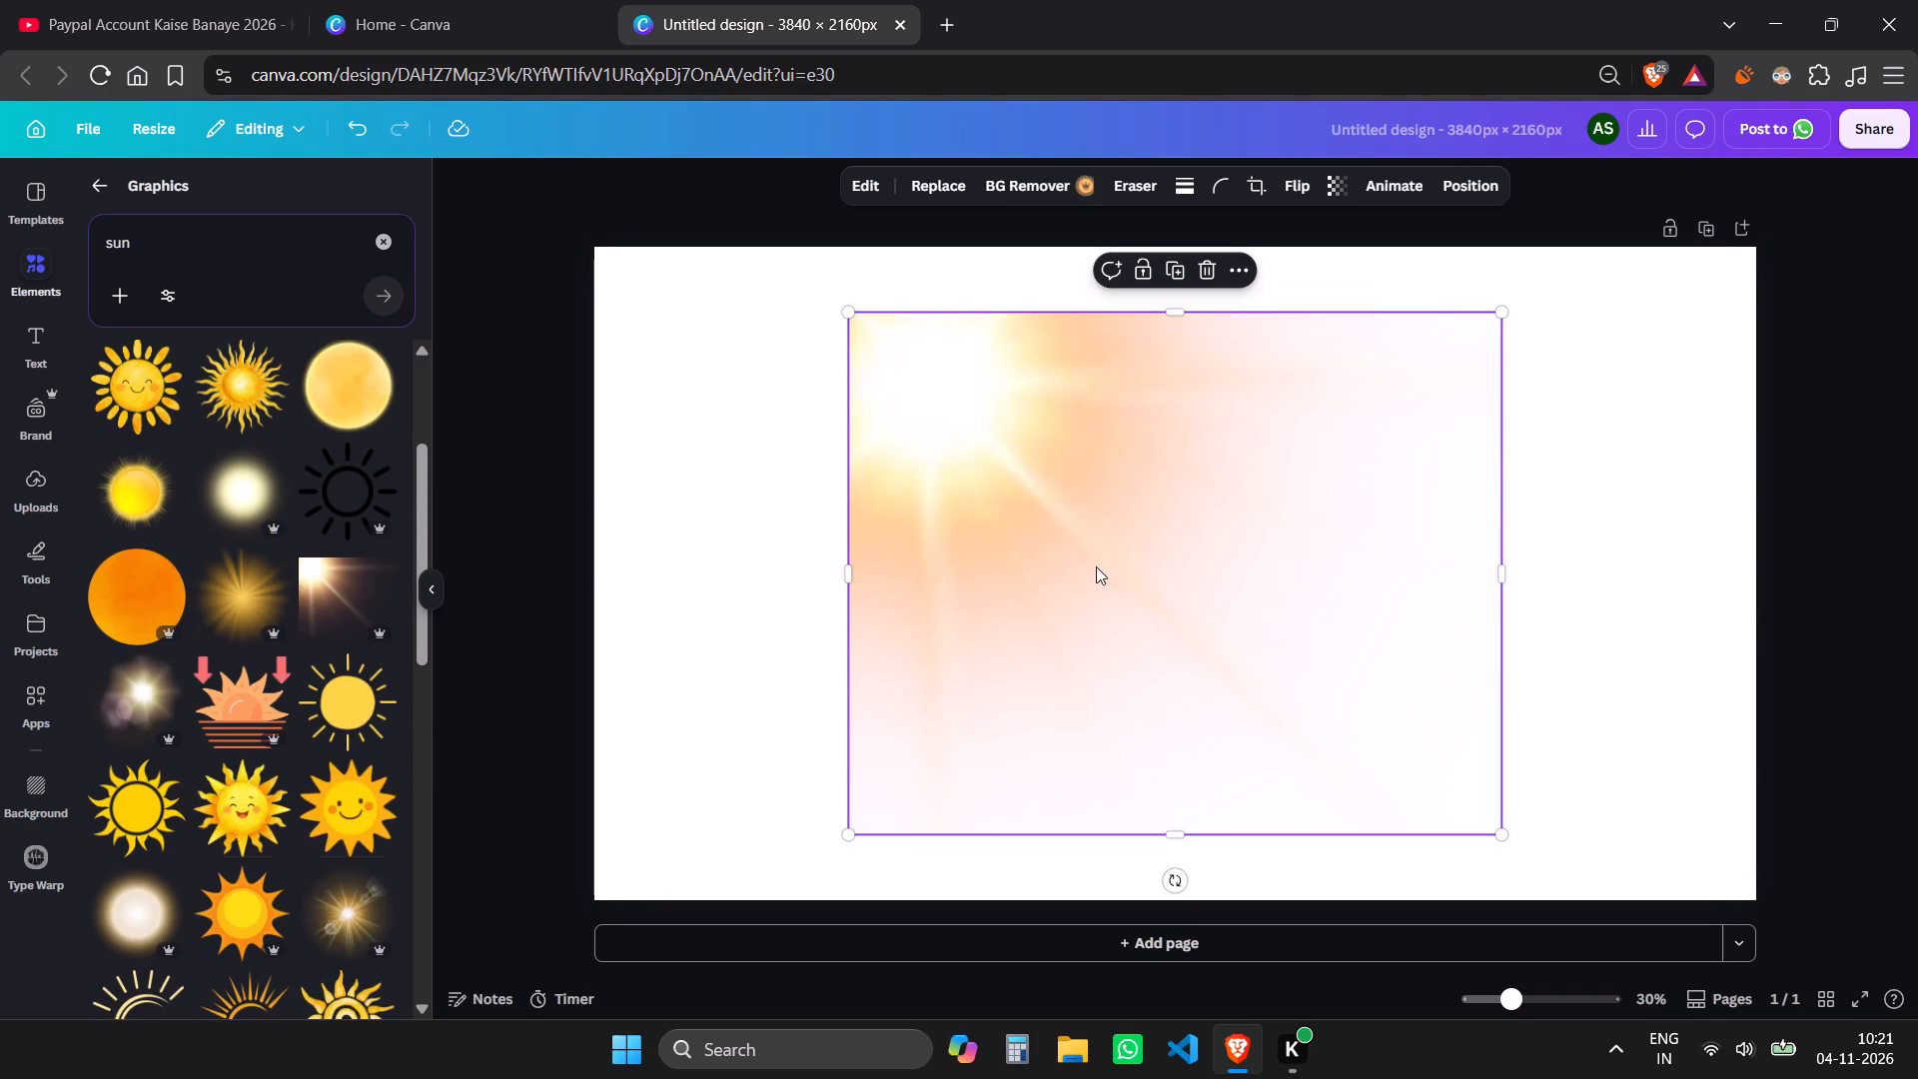
drag(1104, 564, 869, 513)
click(867, 512)
click(840, 501)
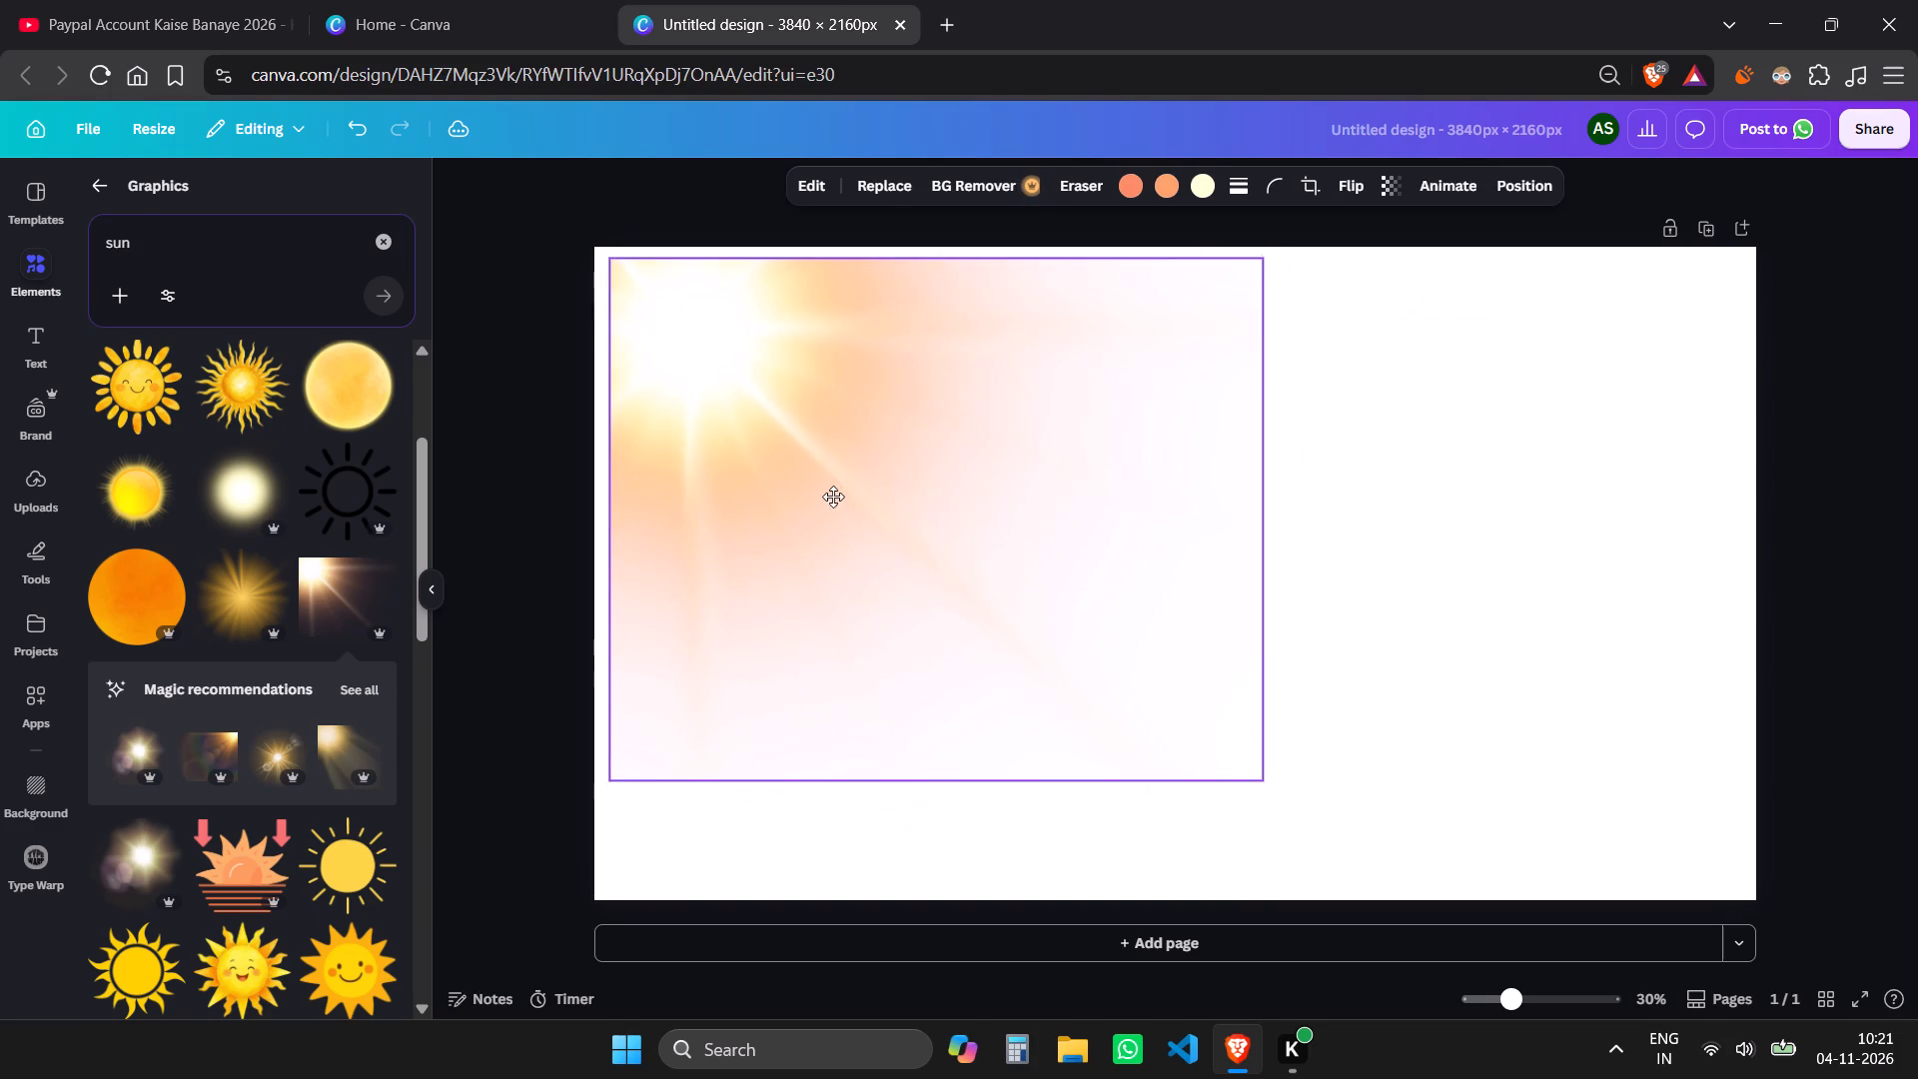
drag(833, 497, 819, 485)
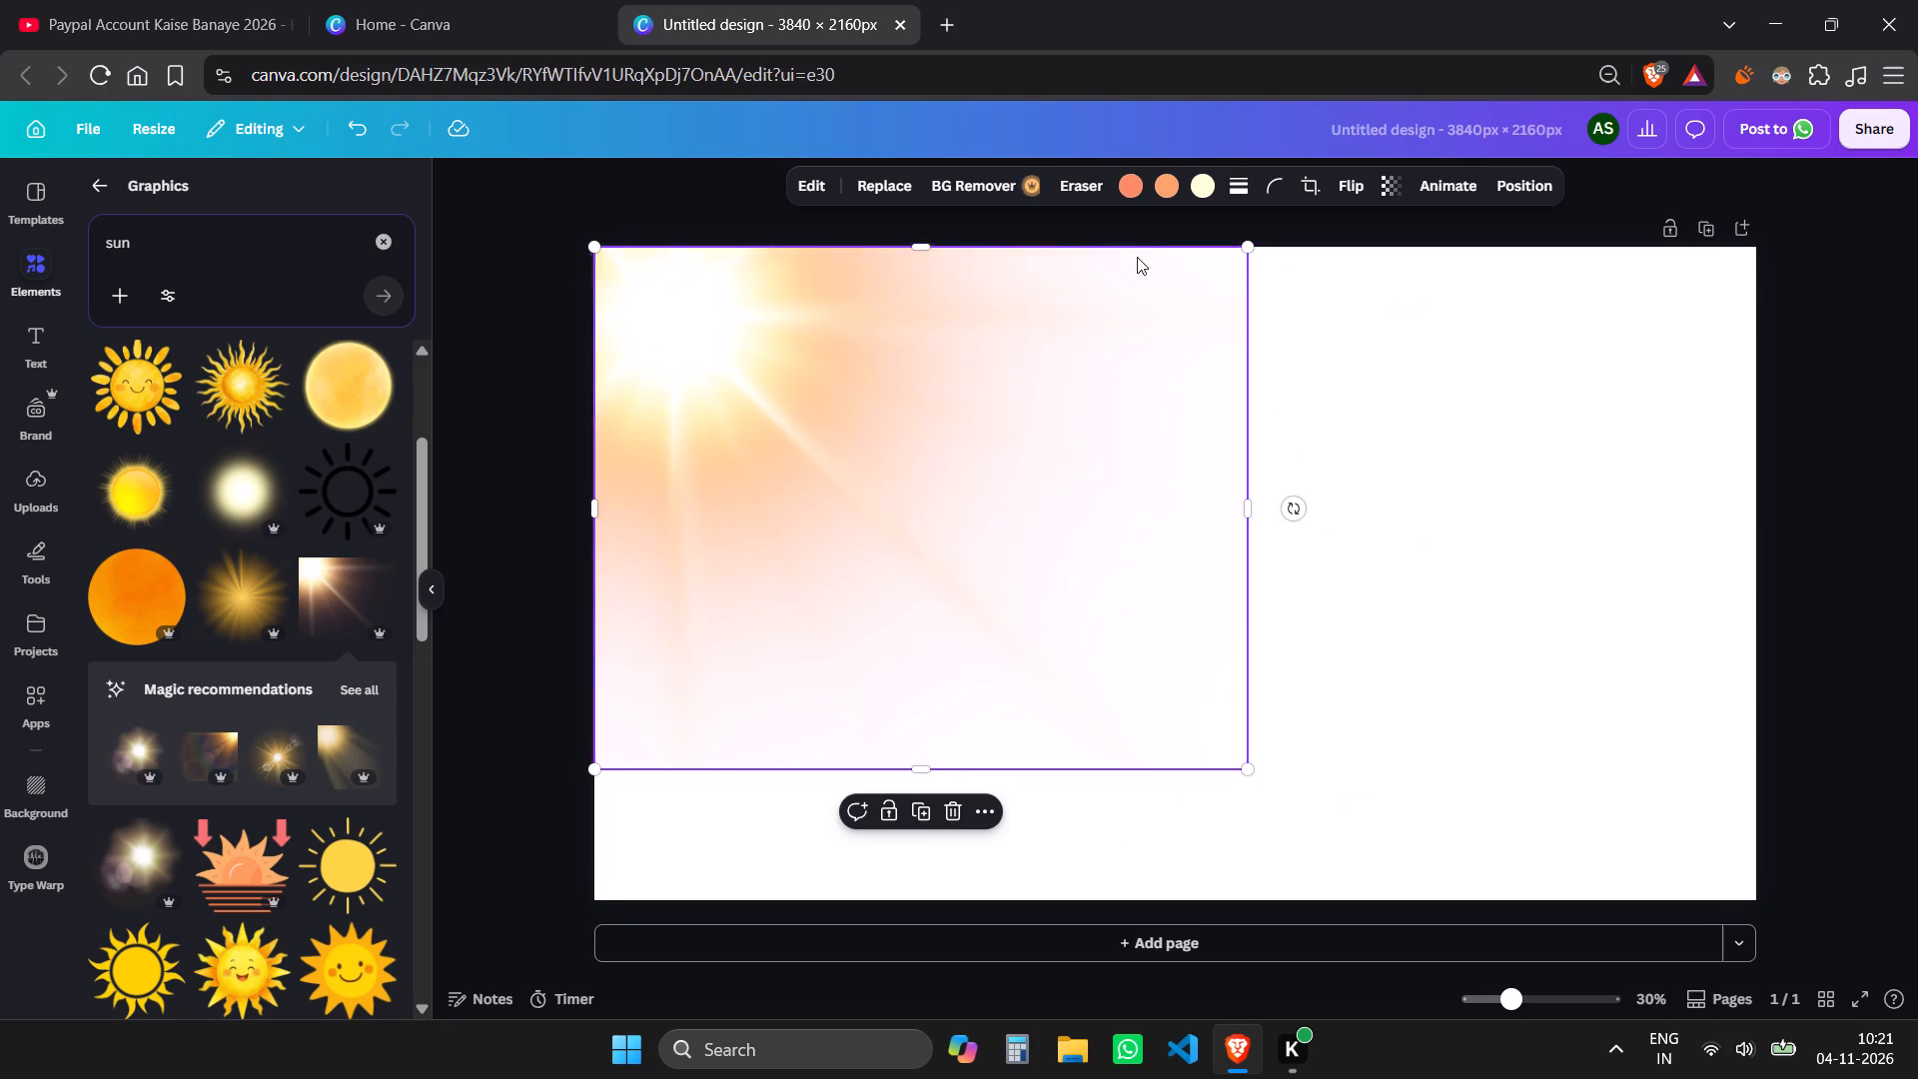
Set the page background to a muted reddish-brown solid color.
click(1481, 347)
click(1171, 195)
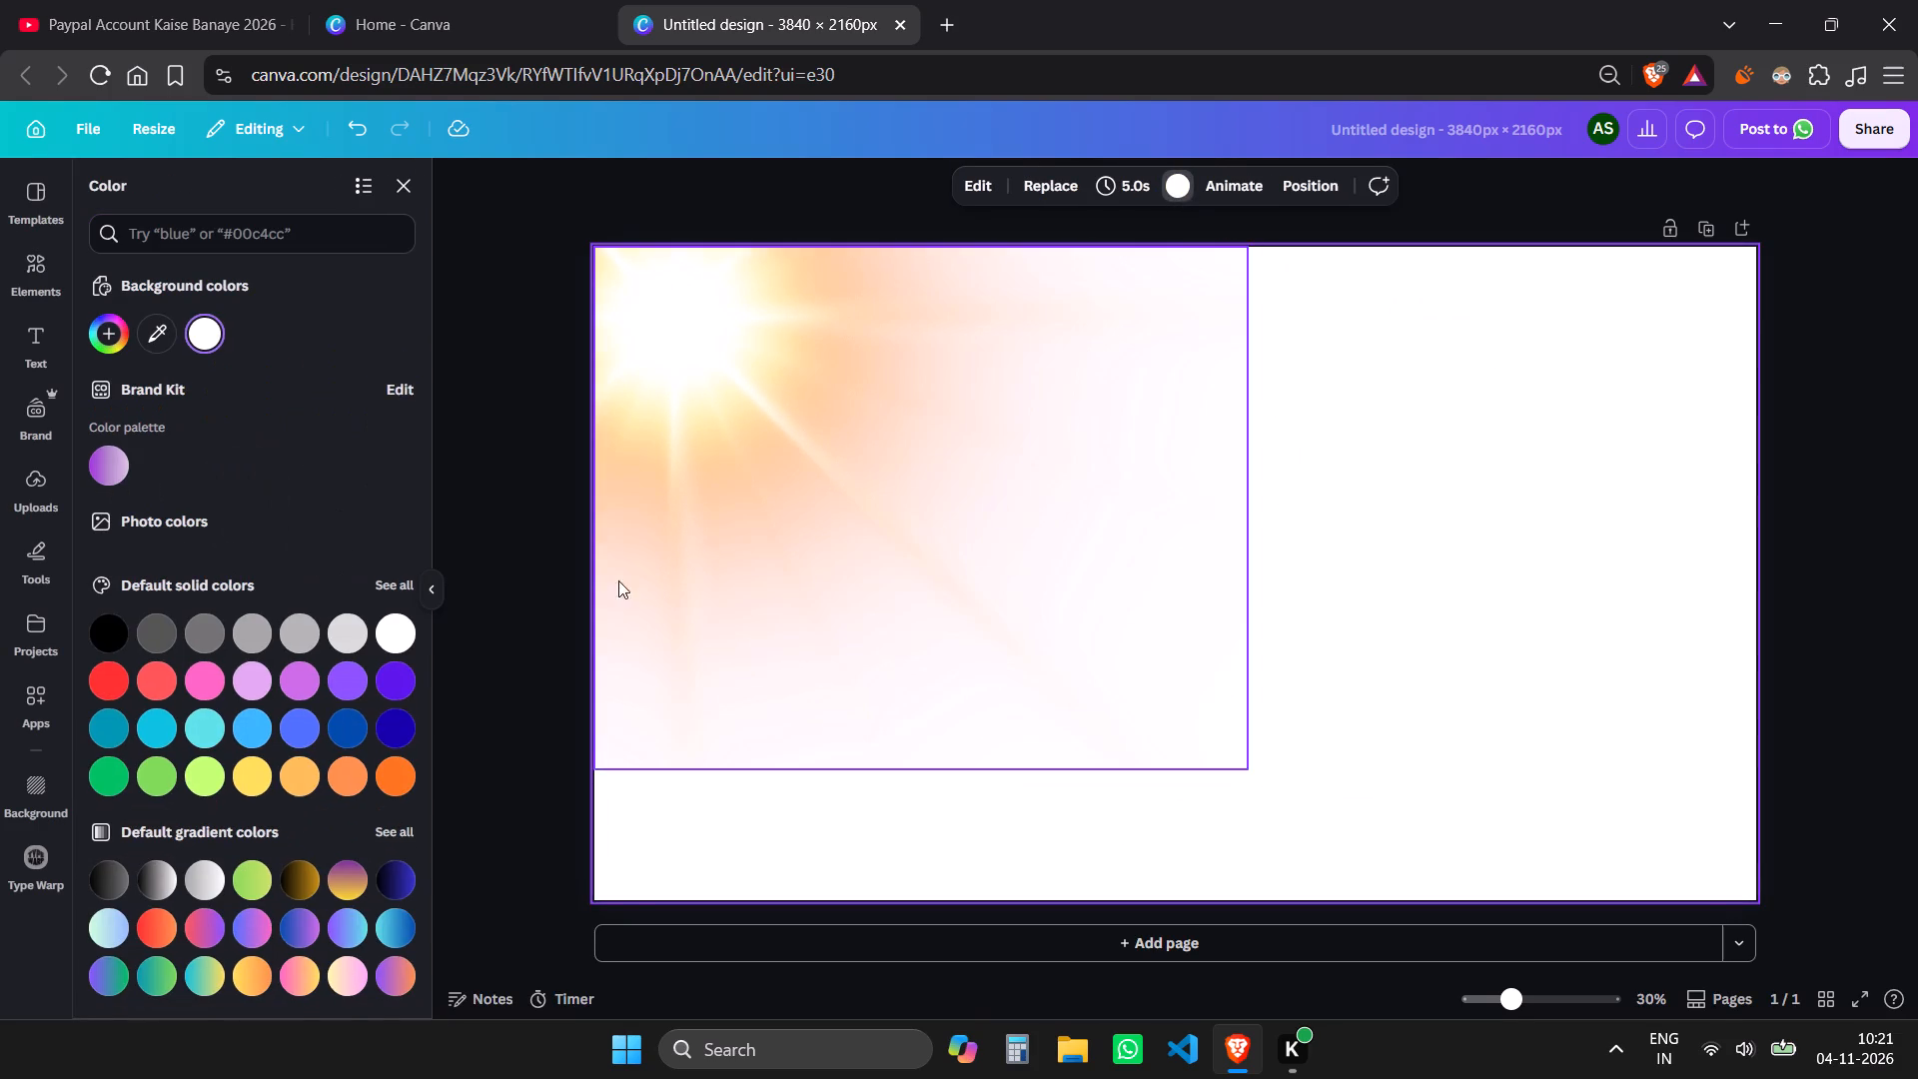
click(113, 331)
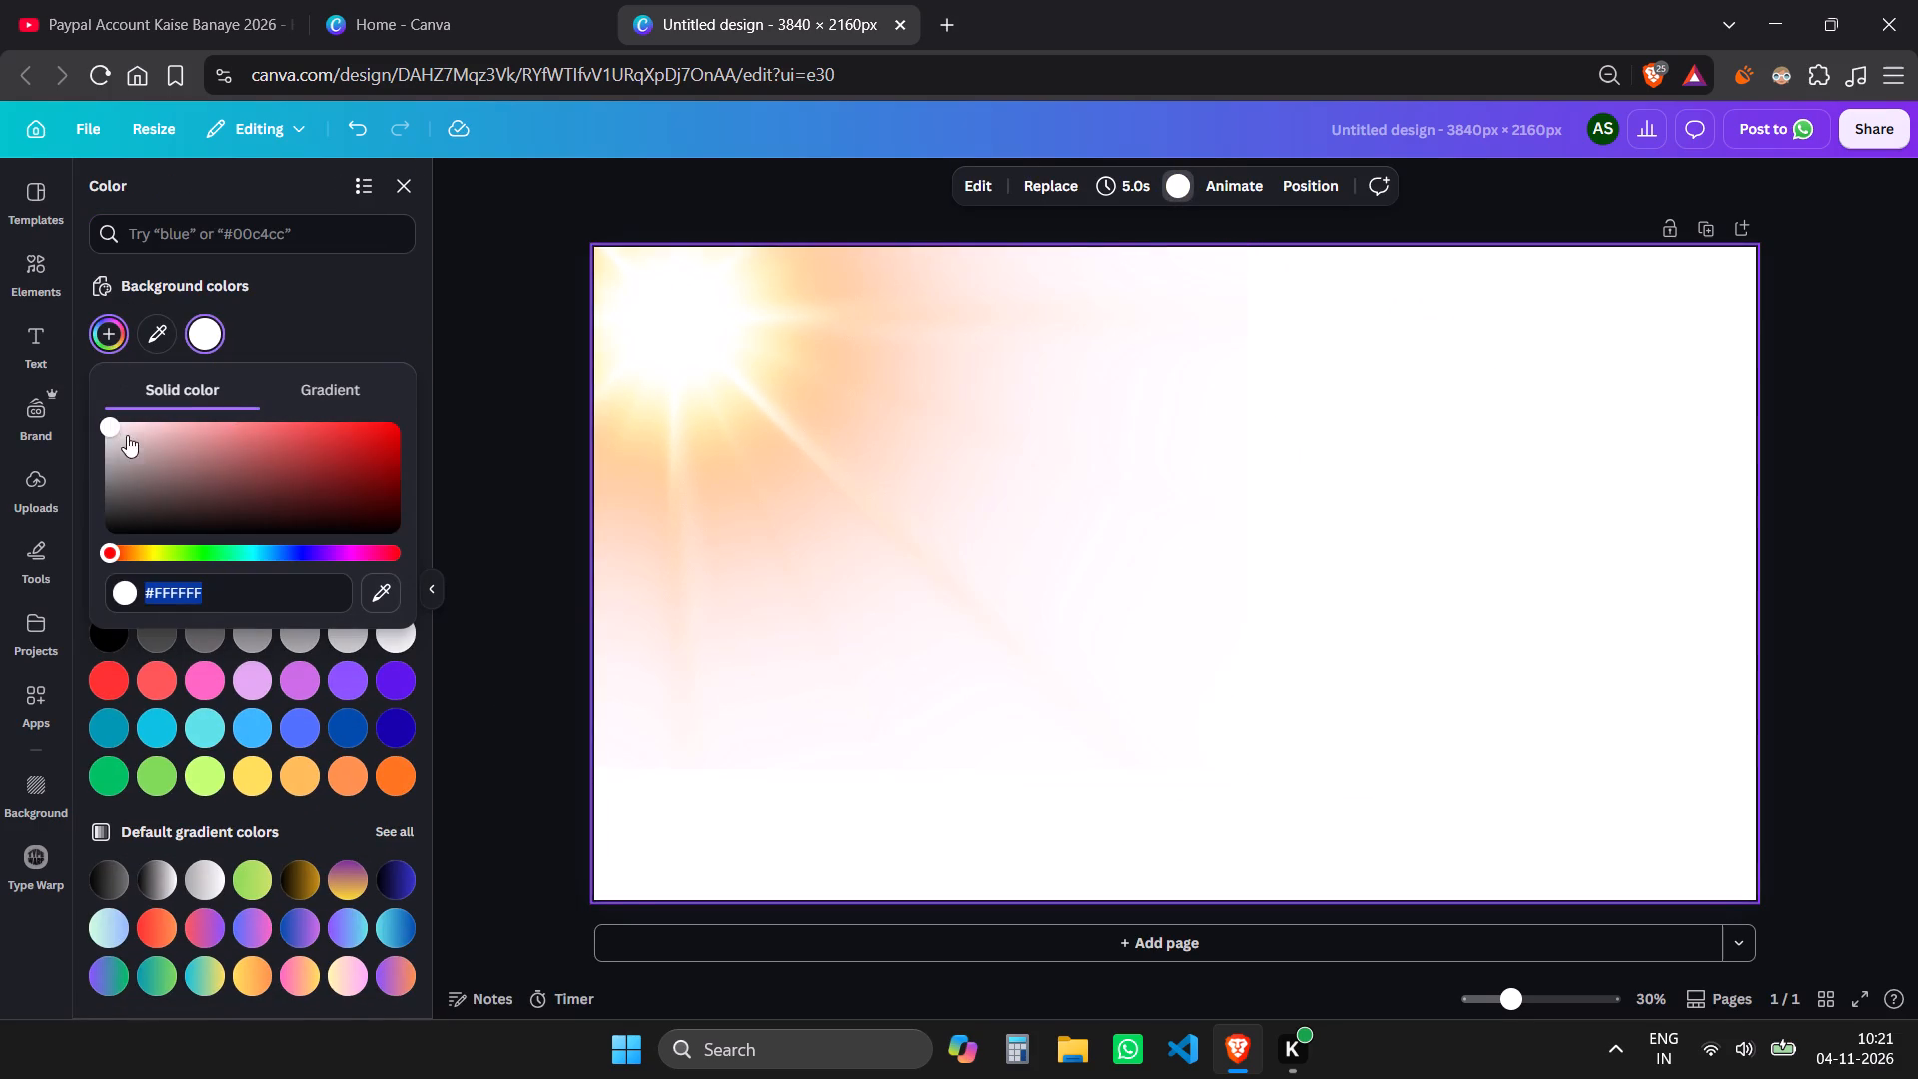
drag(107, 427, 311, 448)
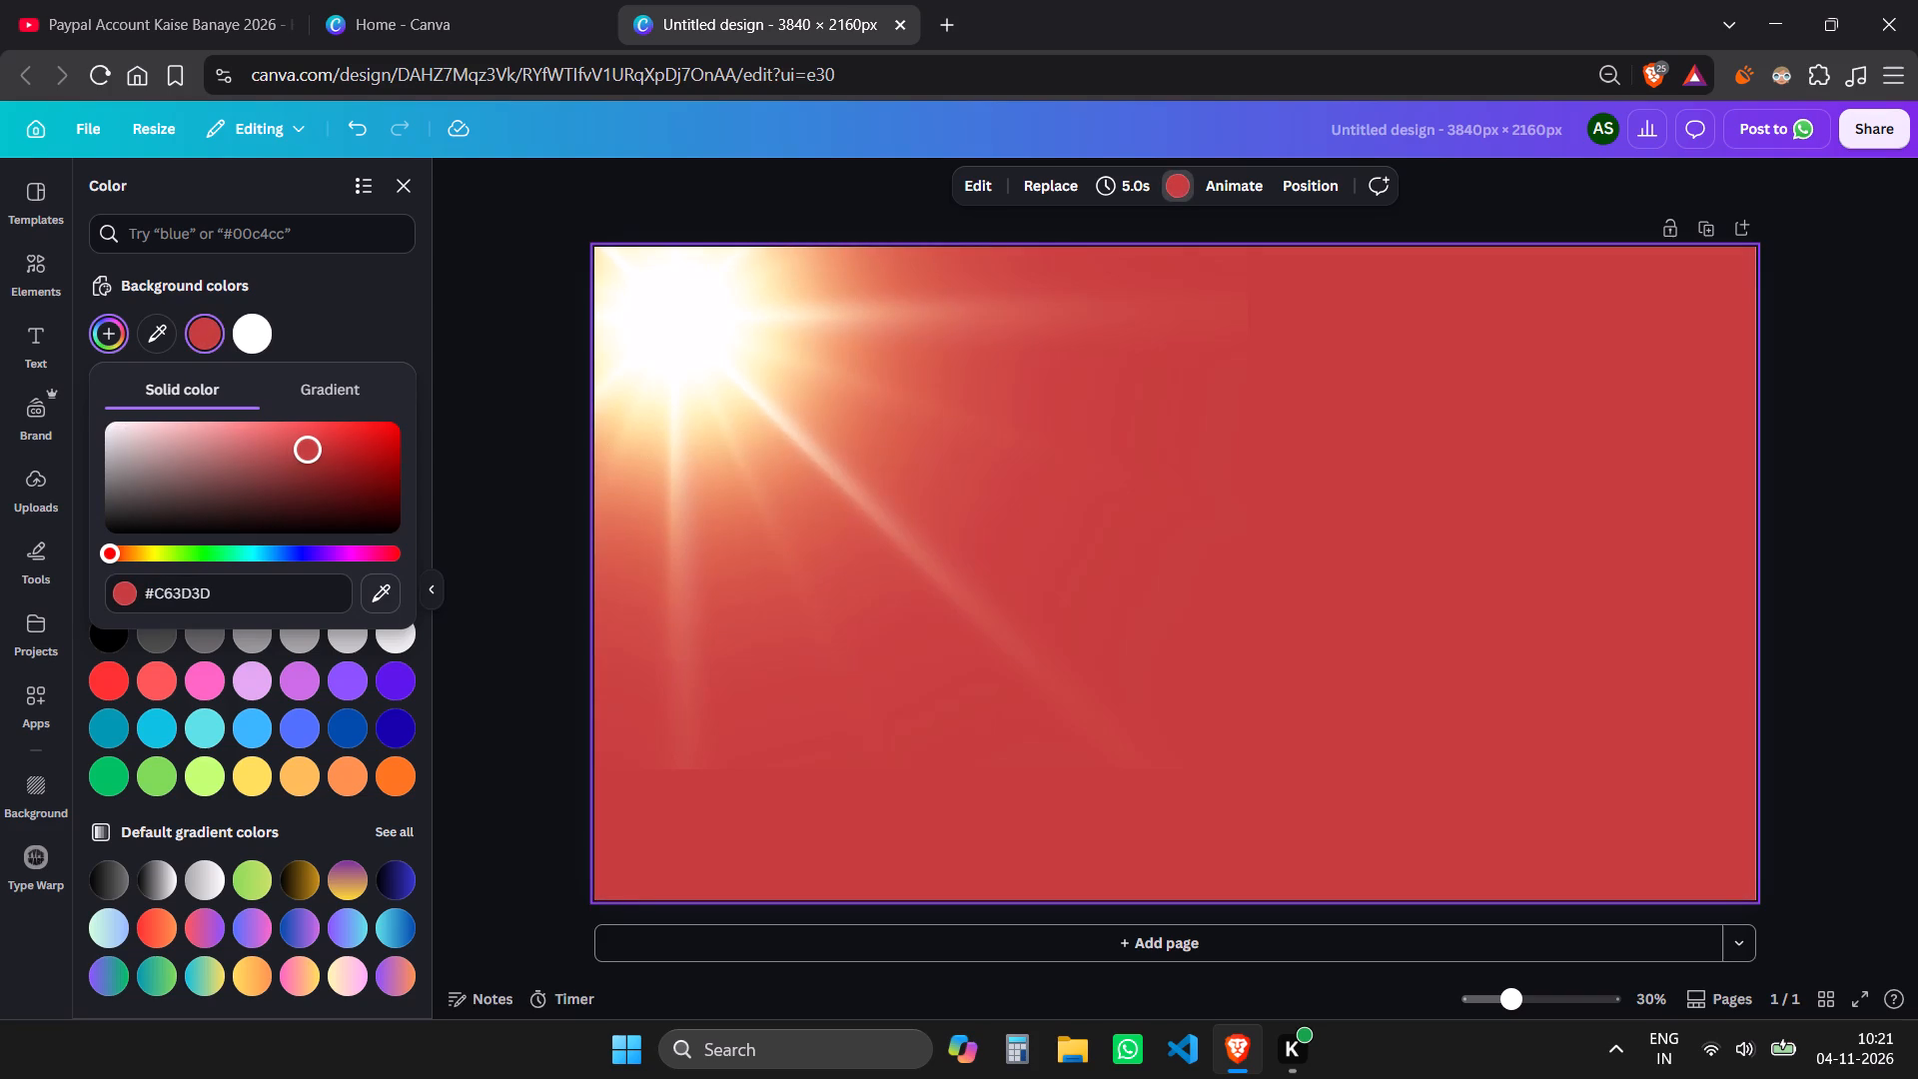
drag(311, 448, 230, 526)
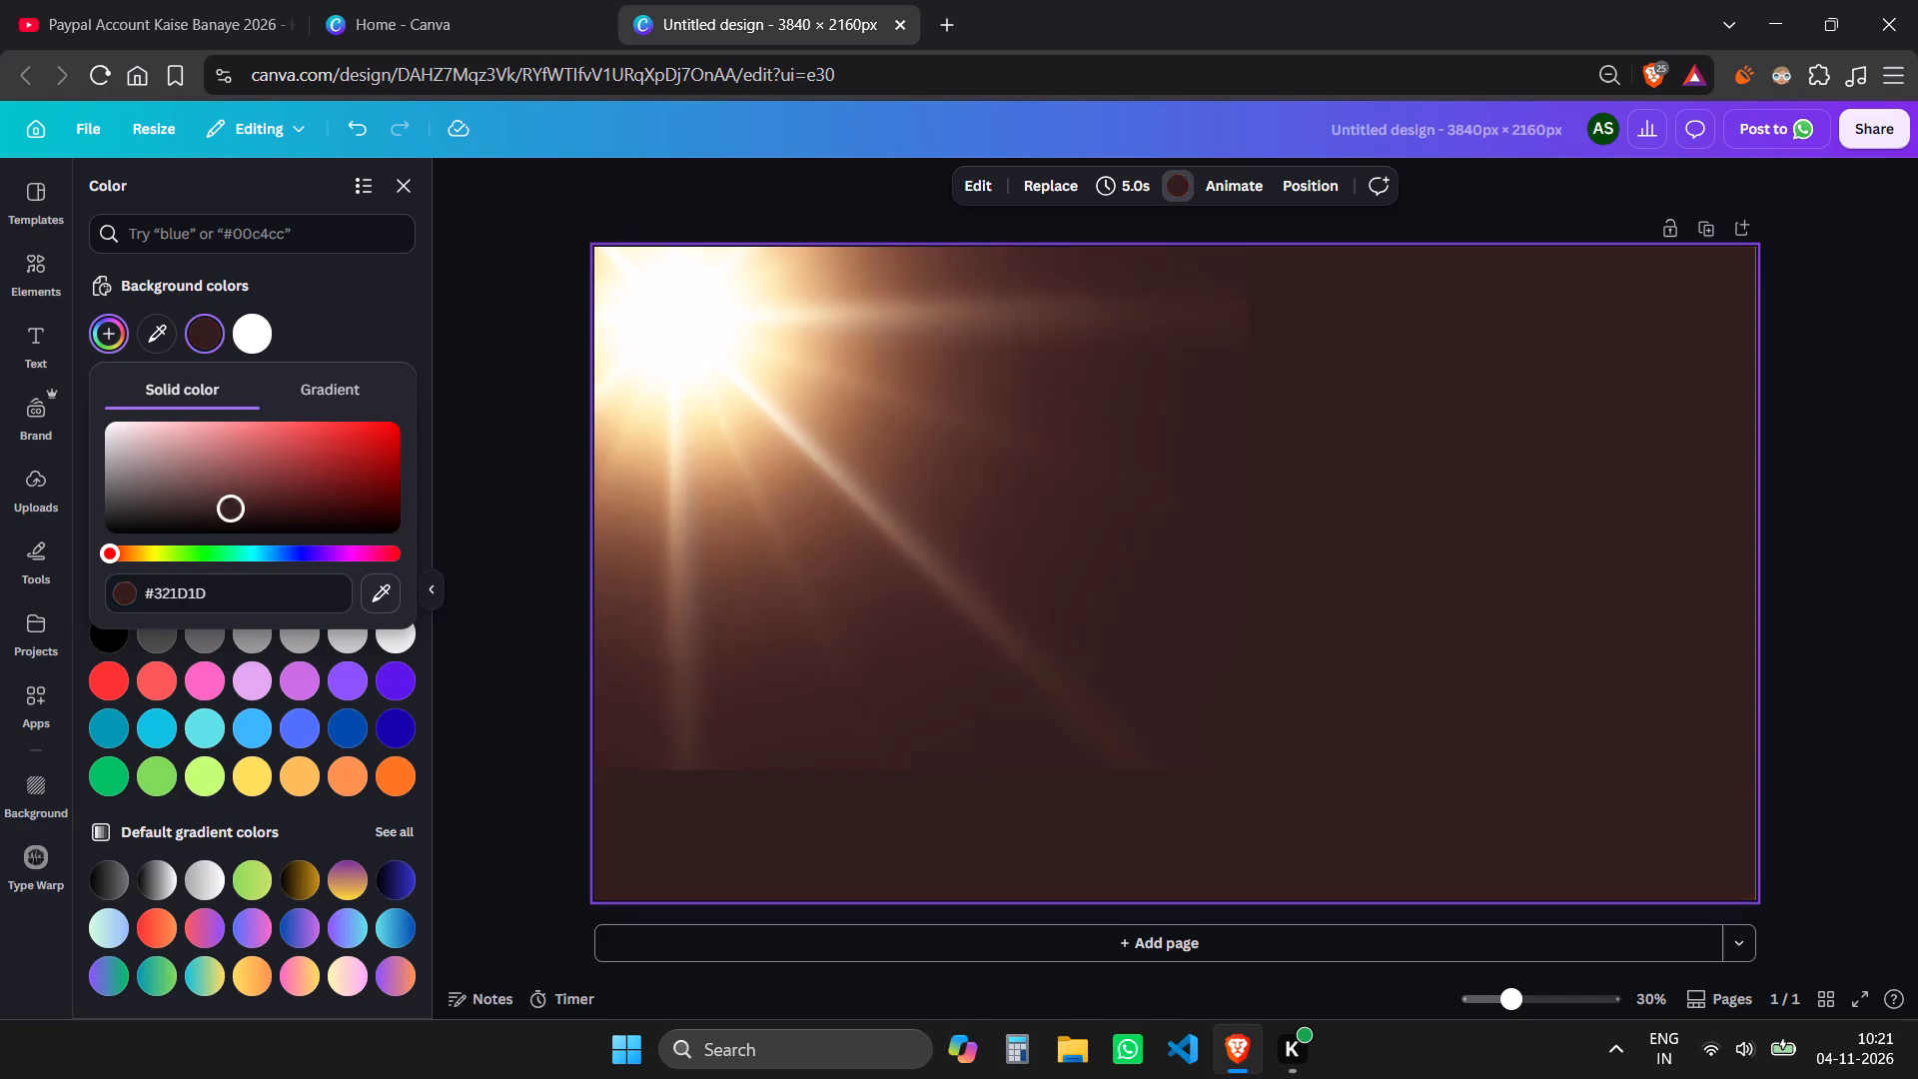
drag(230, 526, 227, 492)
Stretch the sun-flare graphic in height and width until it covers the full 3840 × 2160 px page.
click(929, 639)
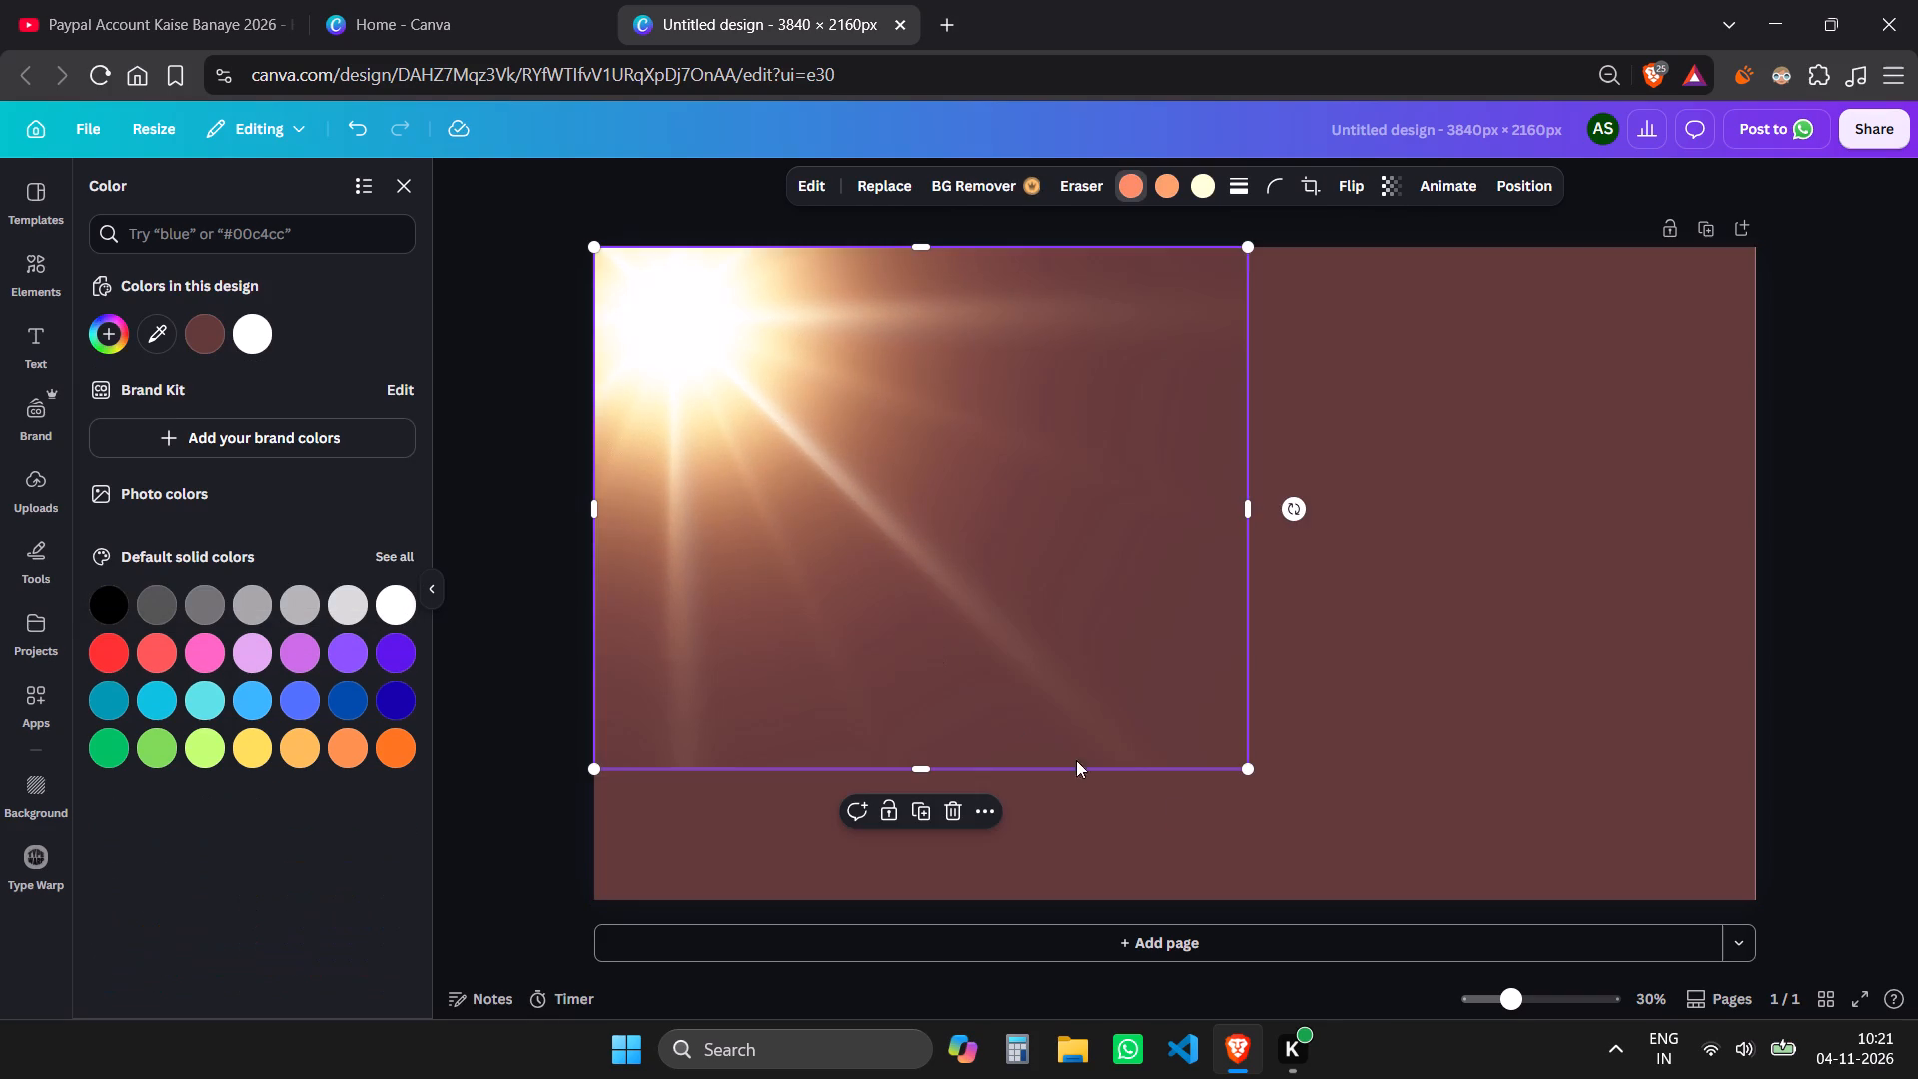
drag(924, 766, 931, 863)
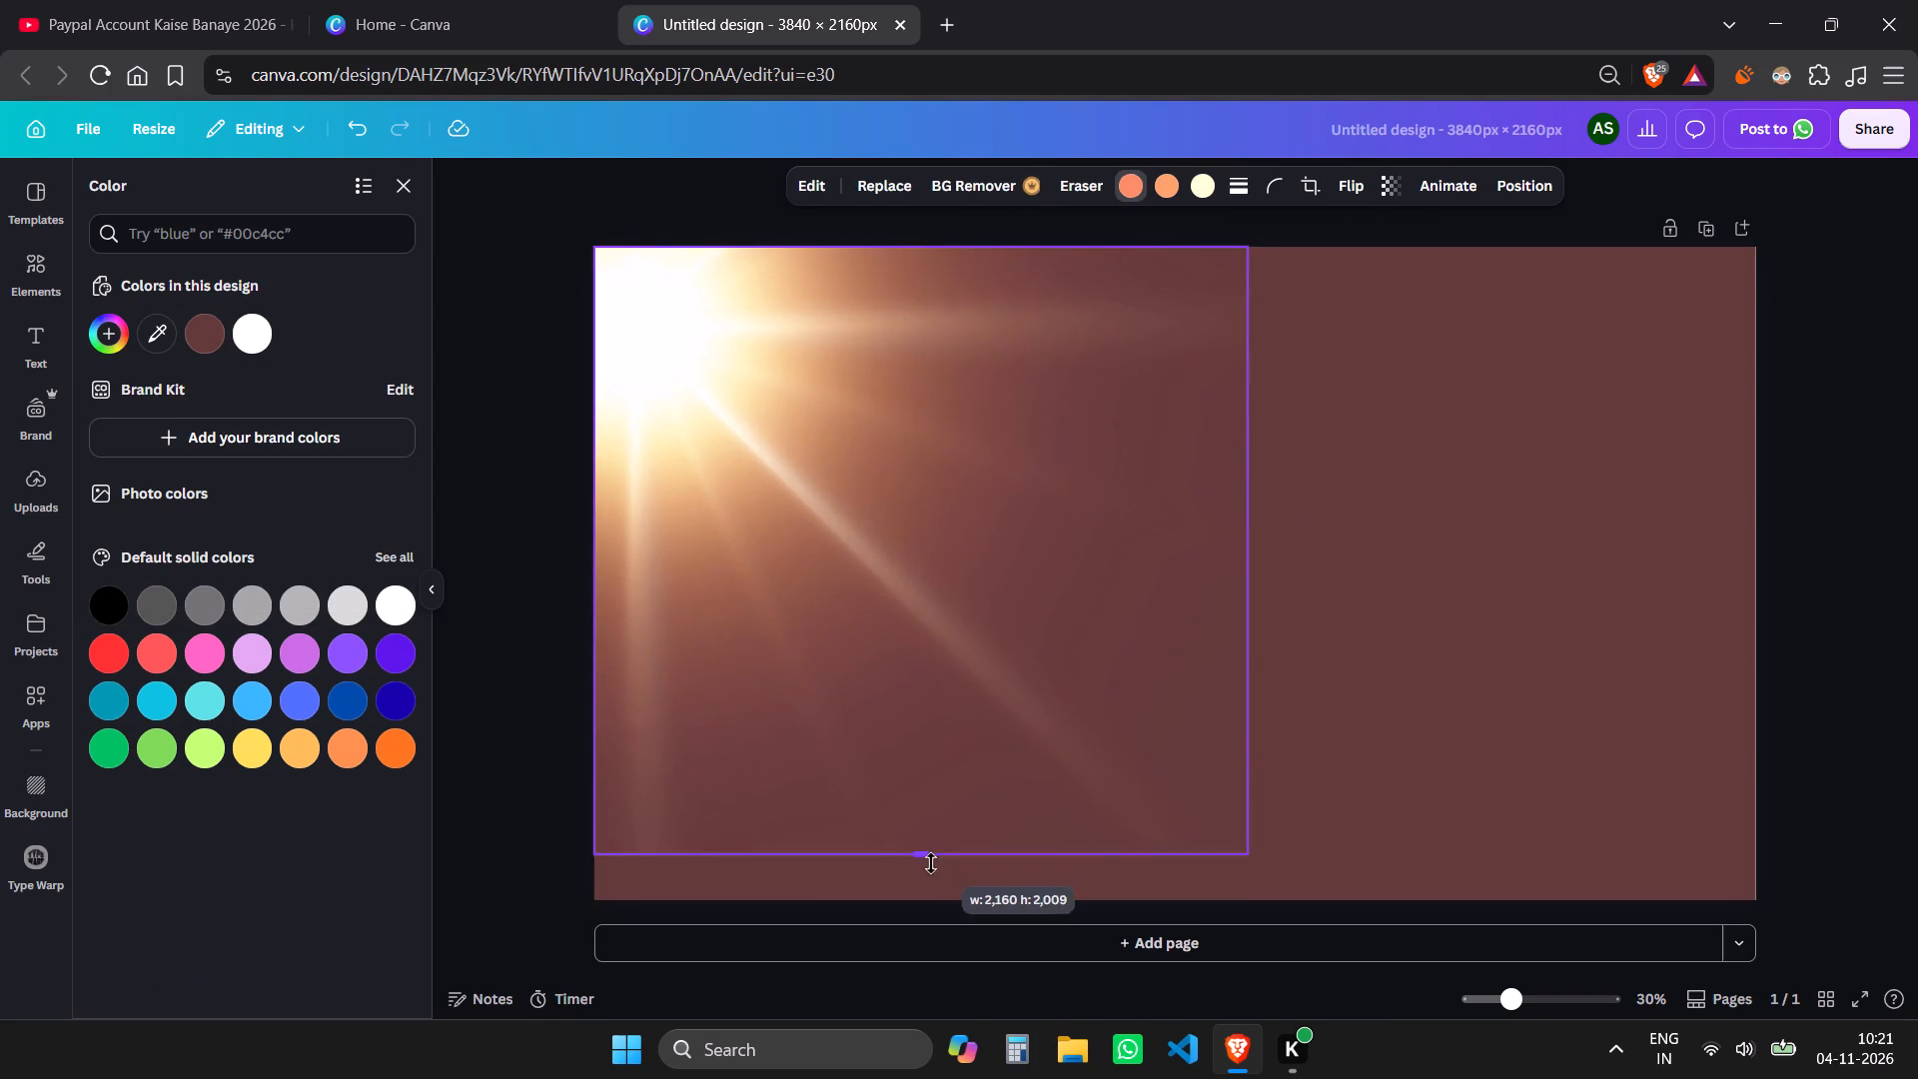
drag(931, 863, 936, 897)
click(1571, 594)
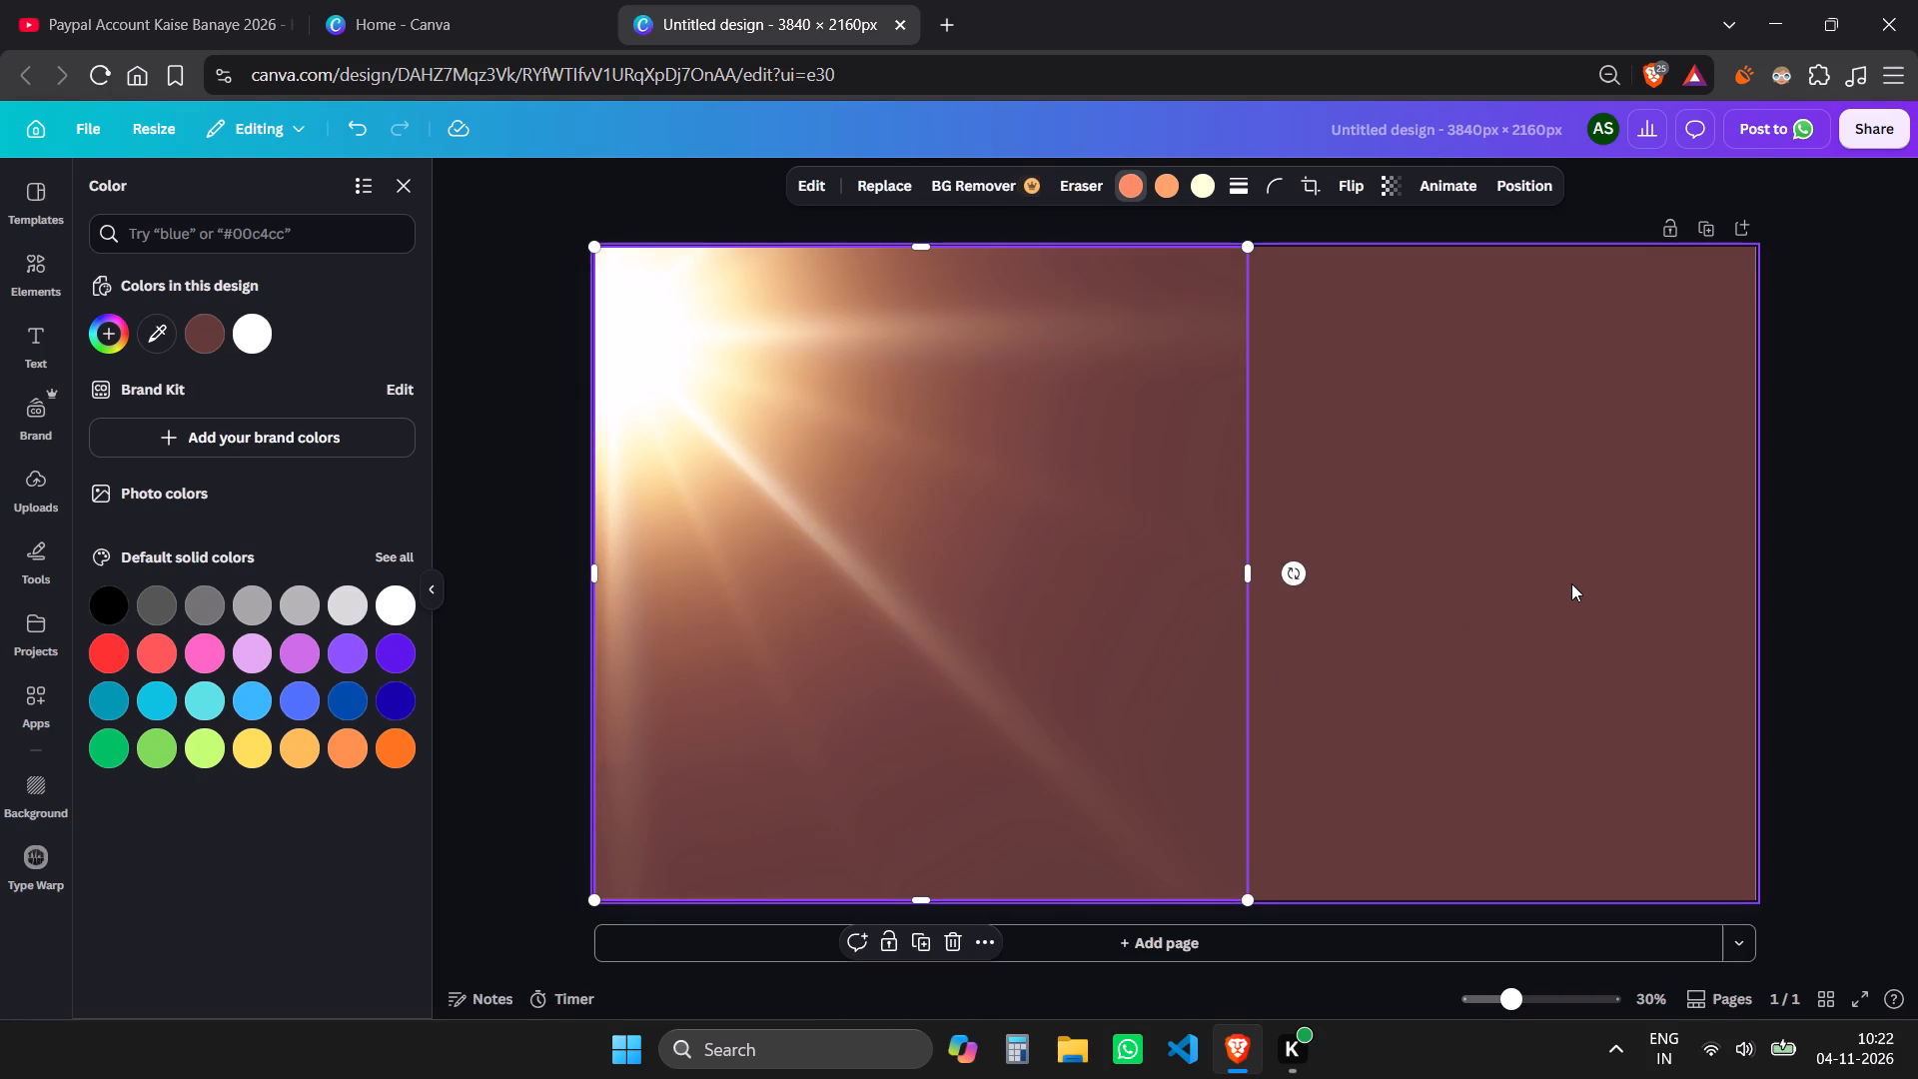
click(1038, 536)
drag(1248, 576, 1753, 594)
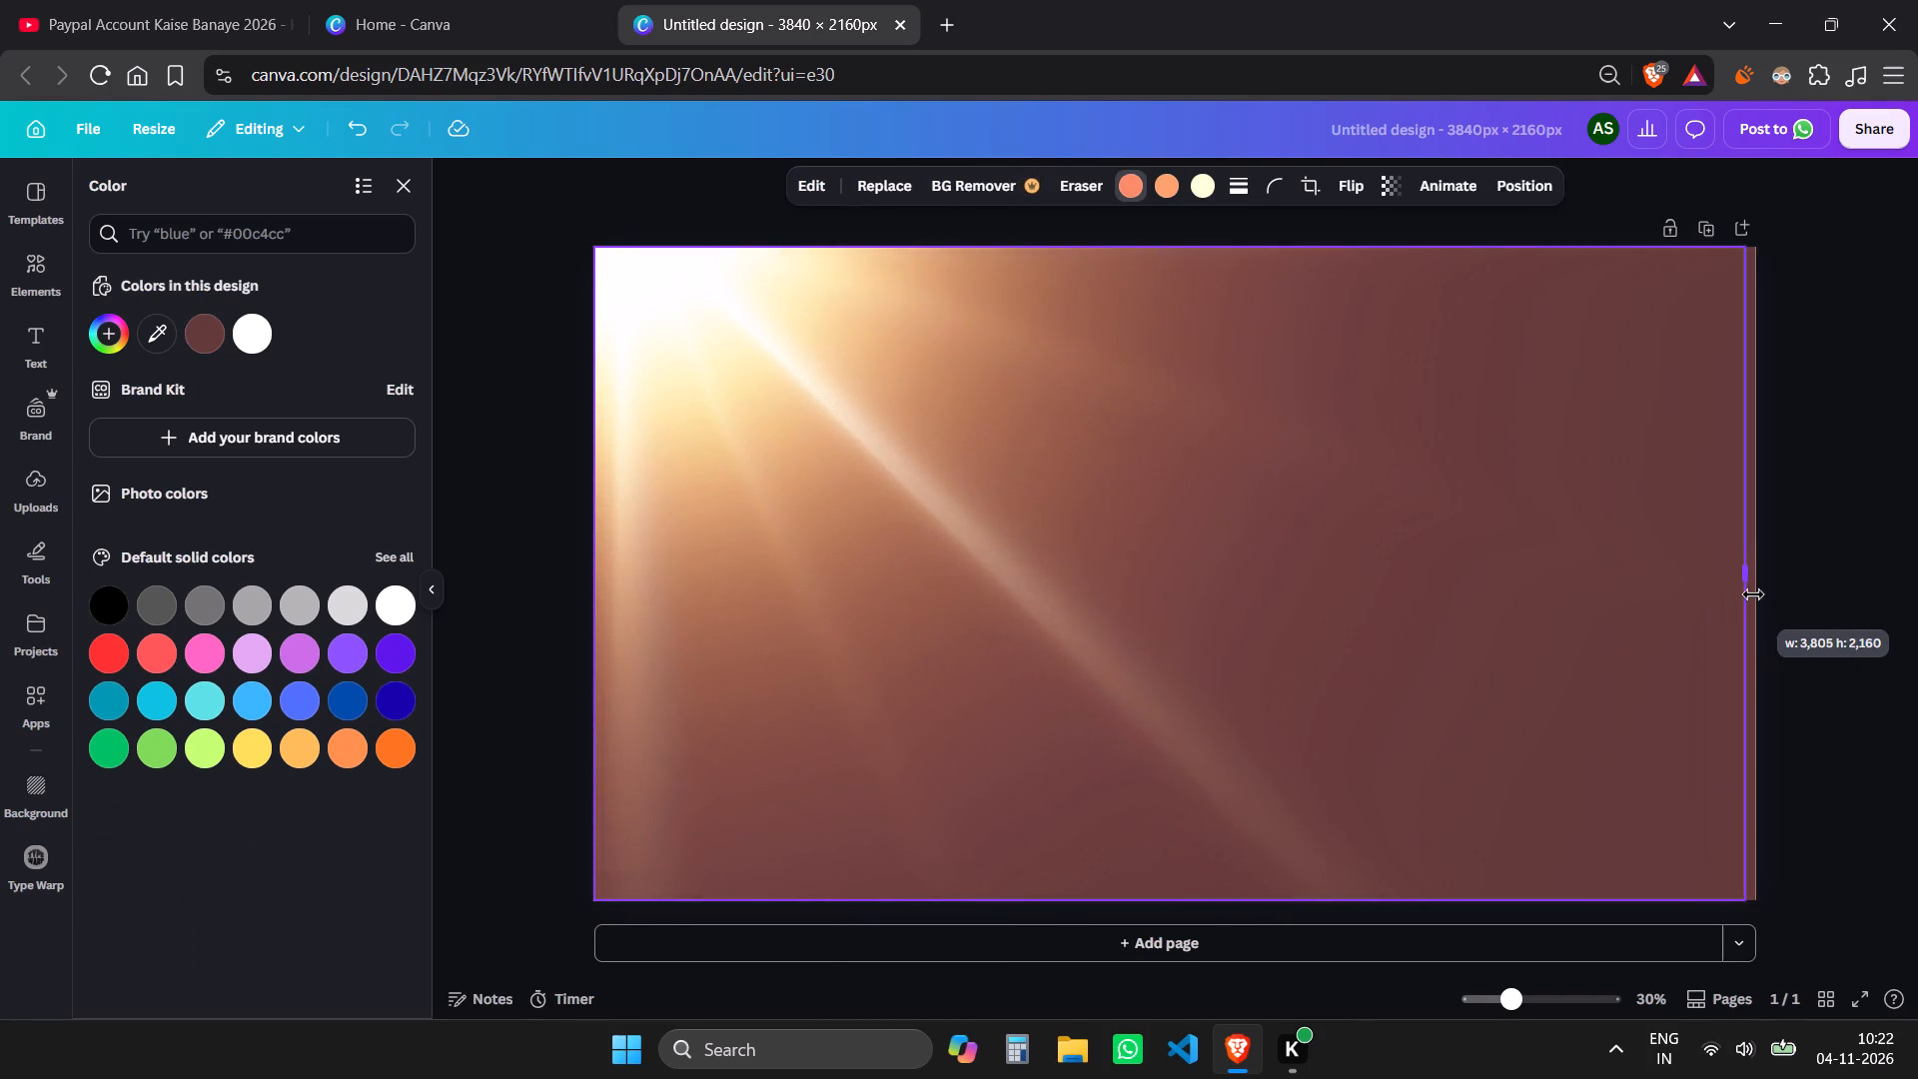
drag(1753, 594, 1756, 594)
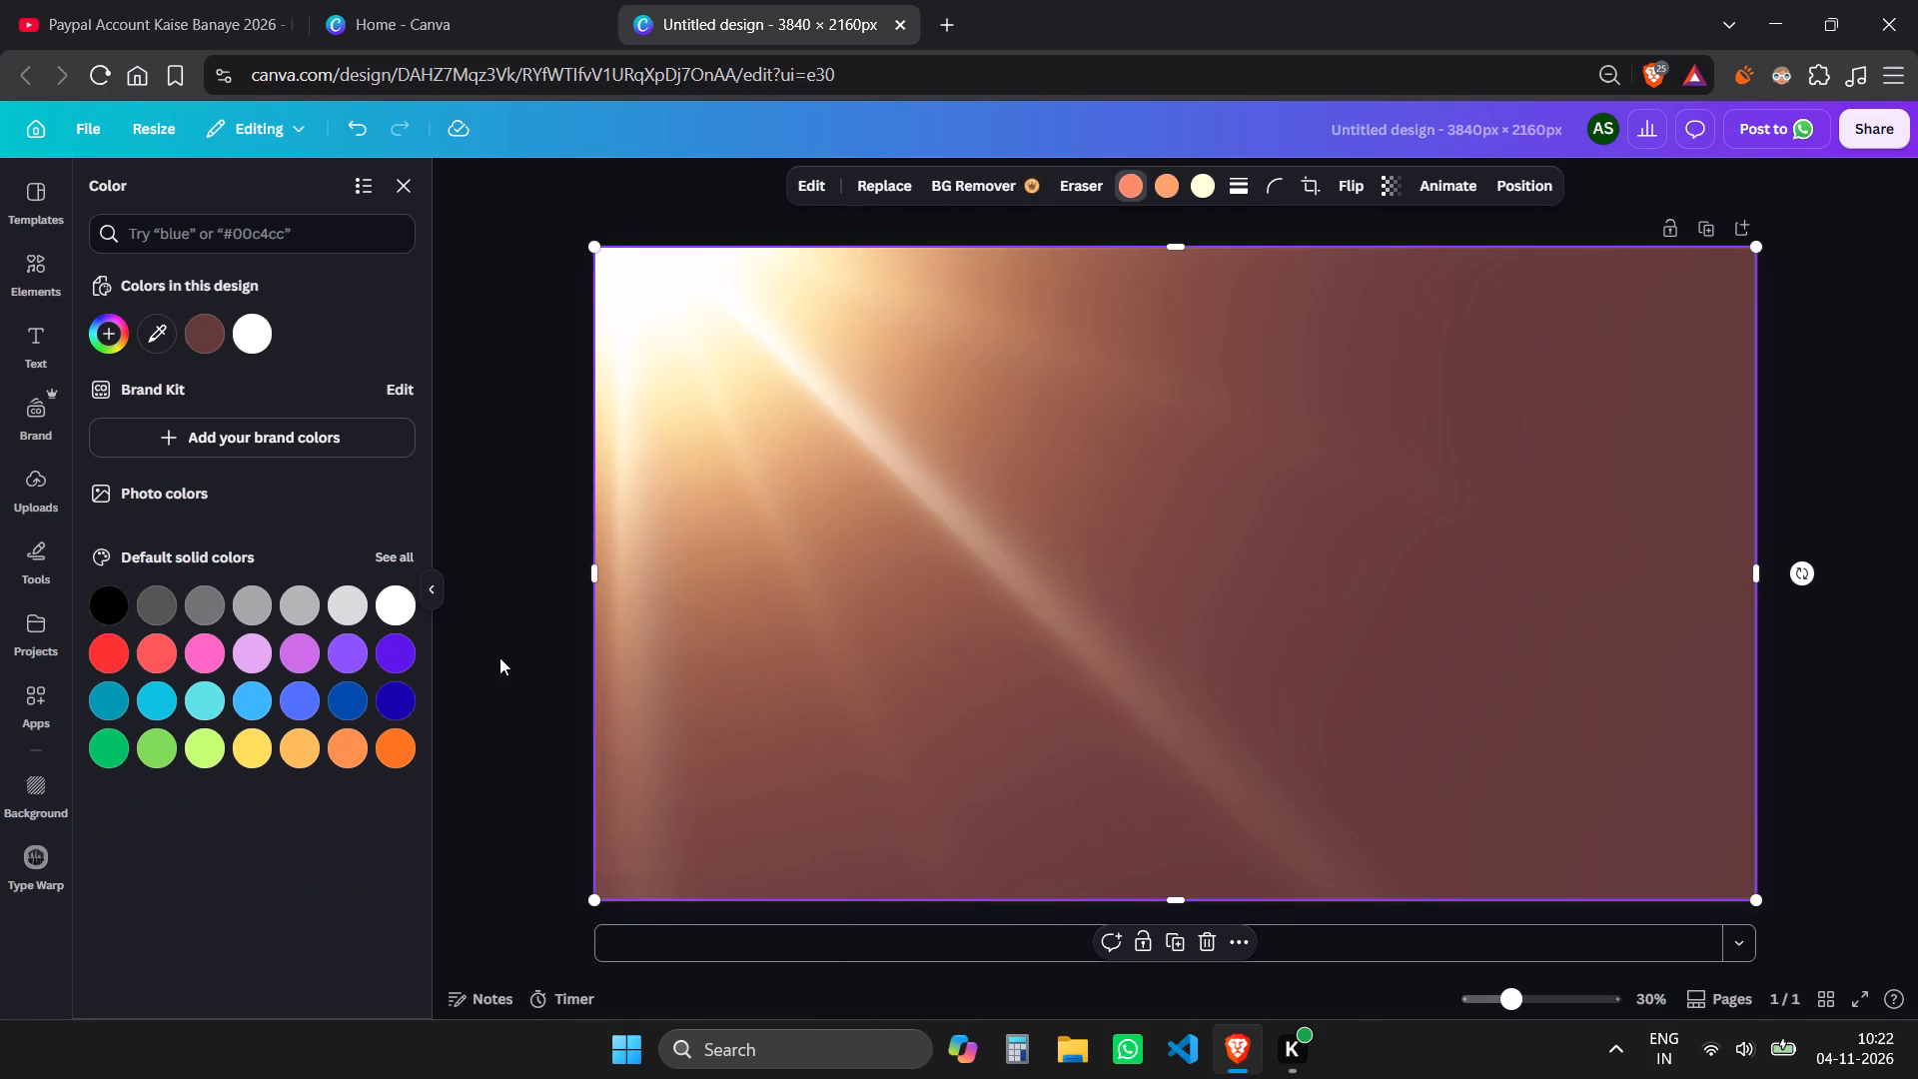
Recolor the sun flare's first color, the salmon #FB8C67, to a light sky blue.
click(107, 326)
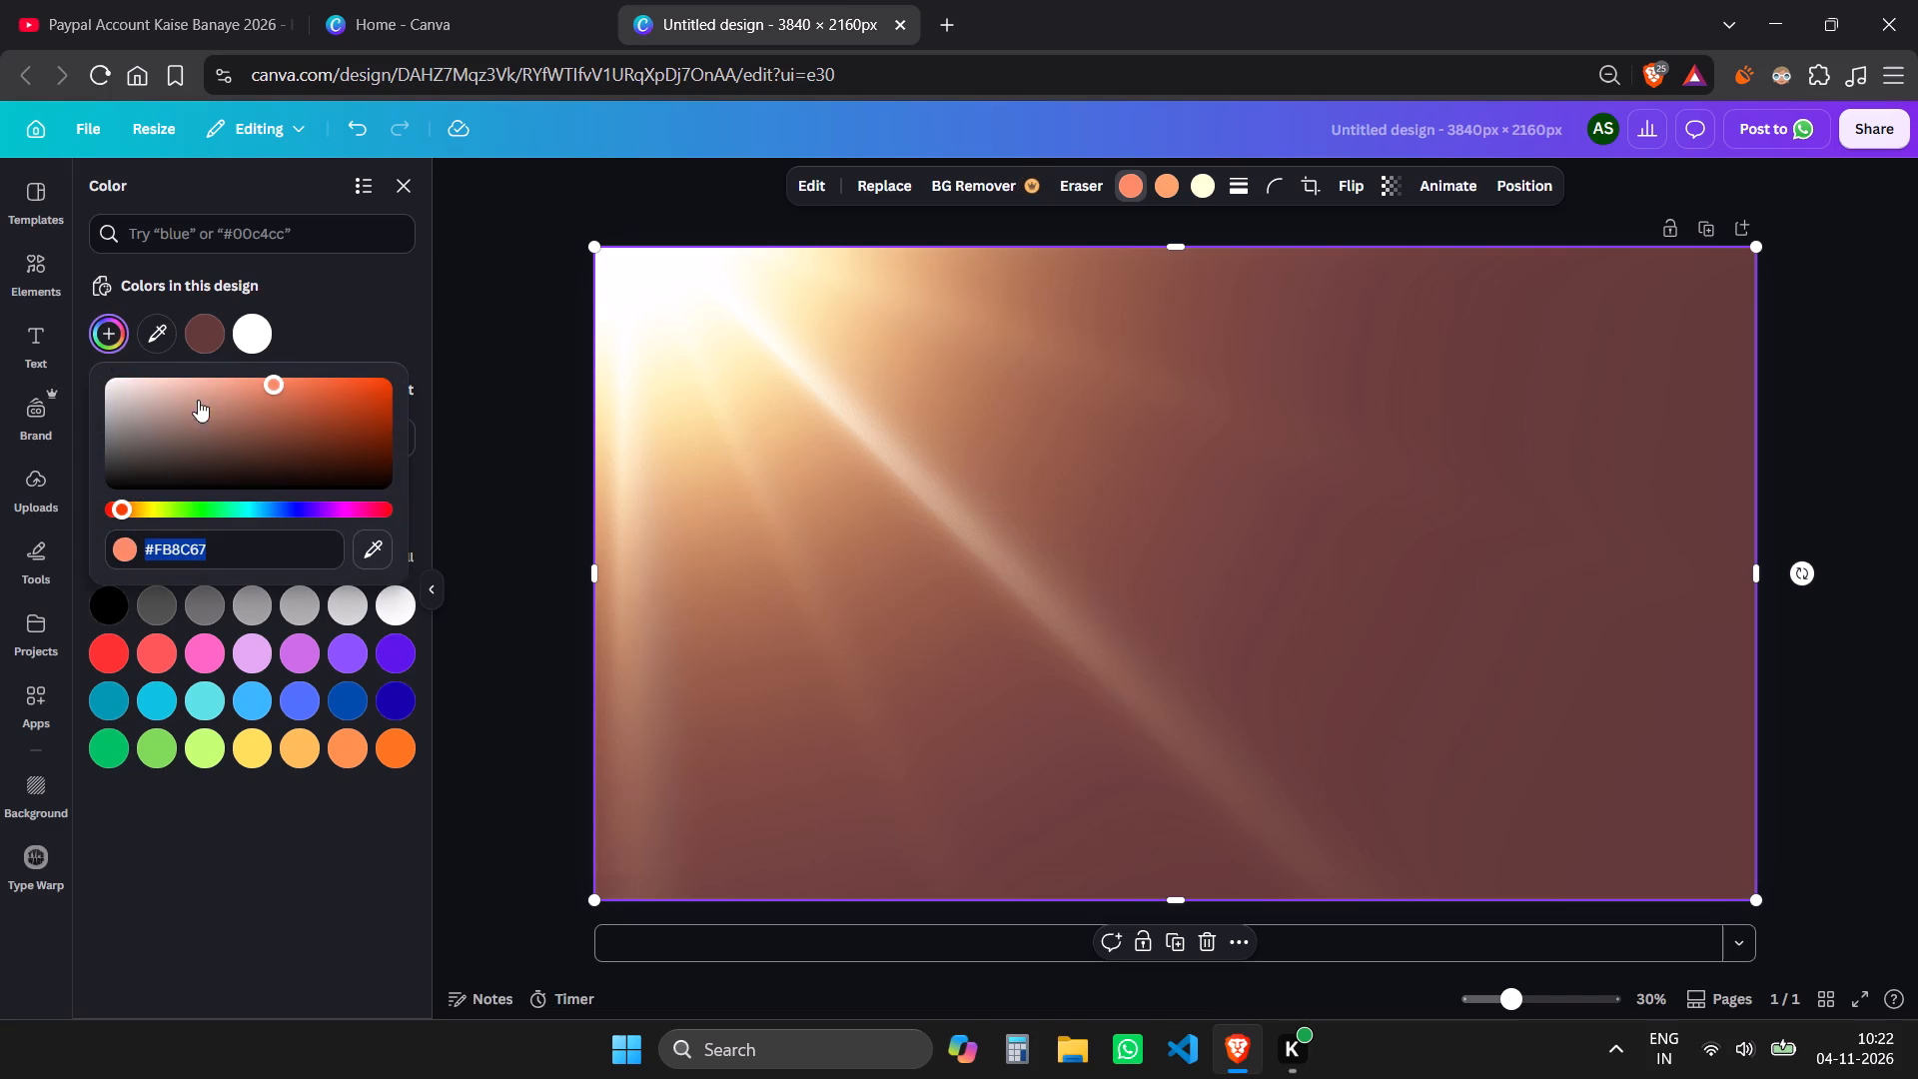
click(264, 508)
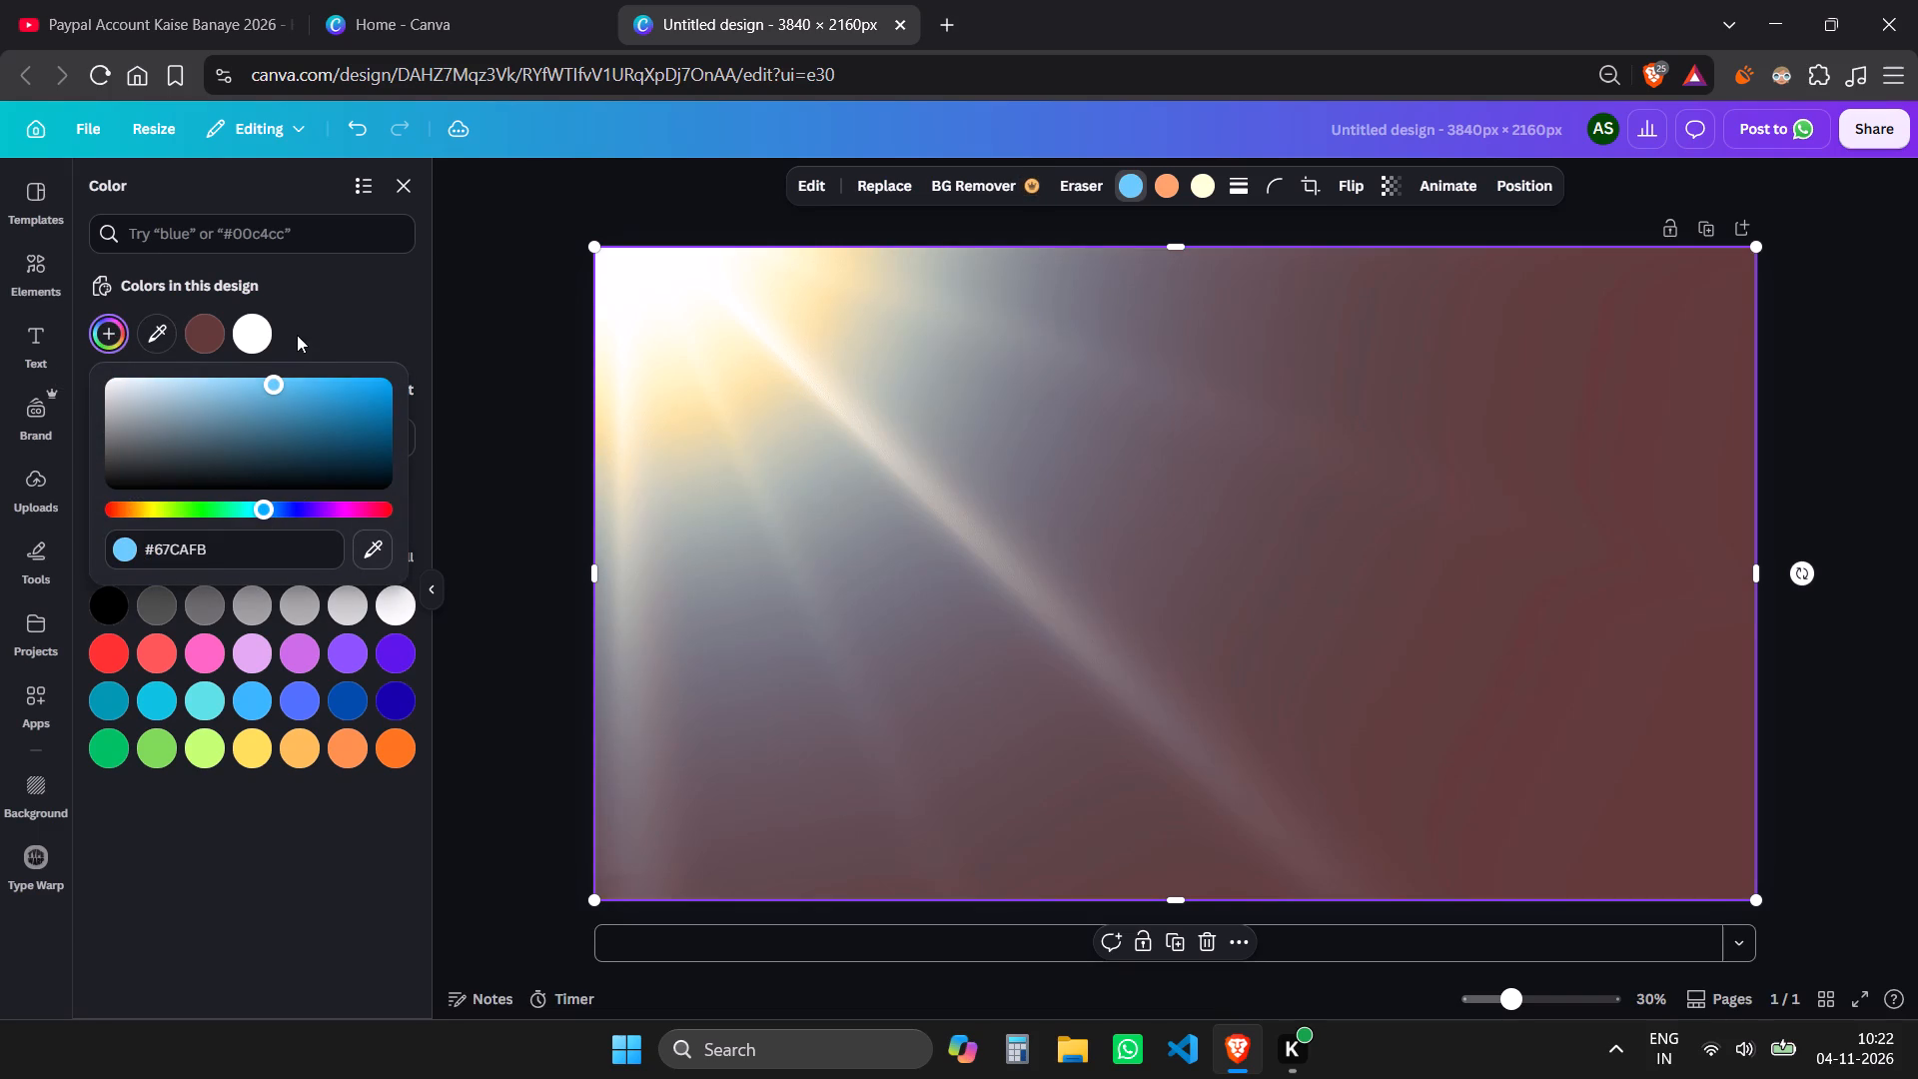
drag(273, 388, 376, 463)
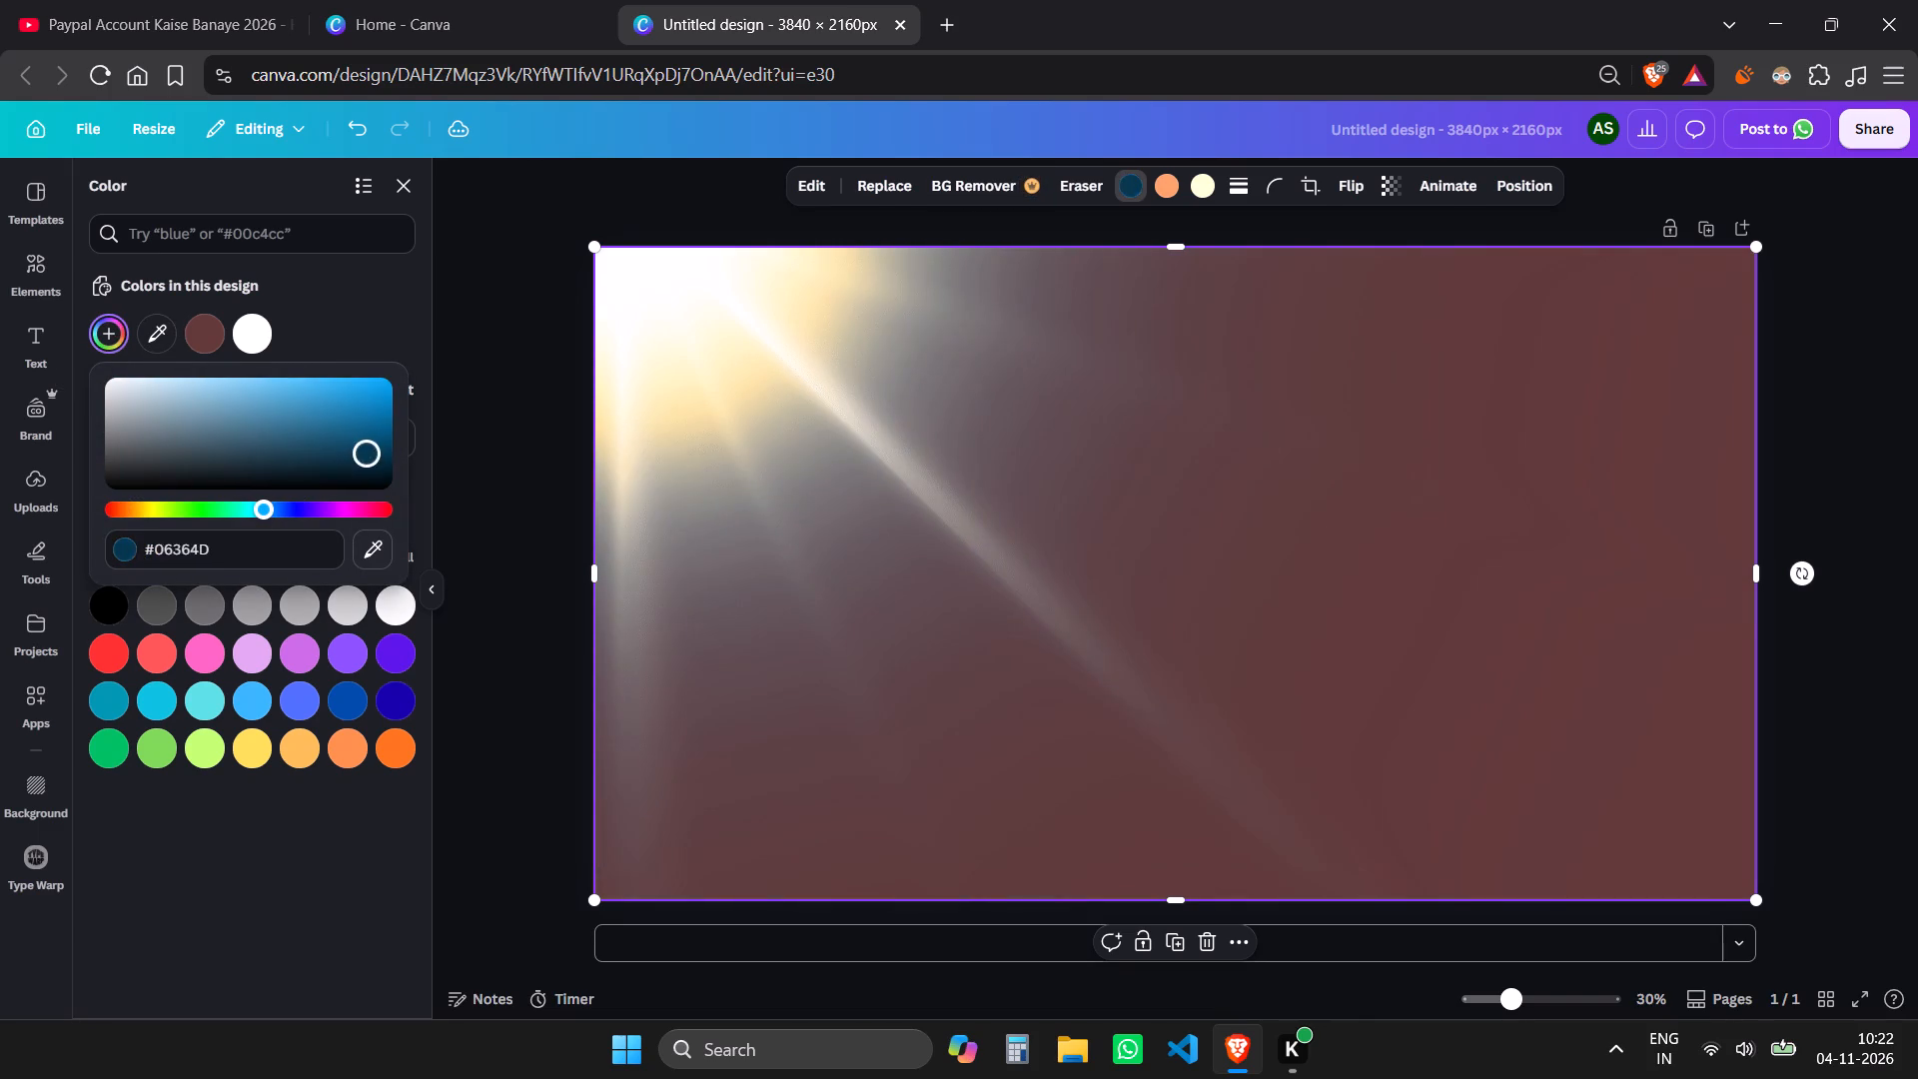
drag(376, 463, 96, 373)
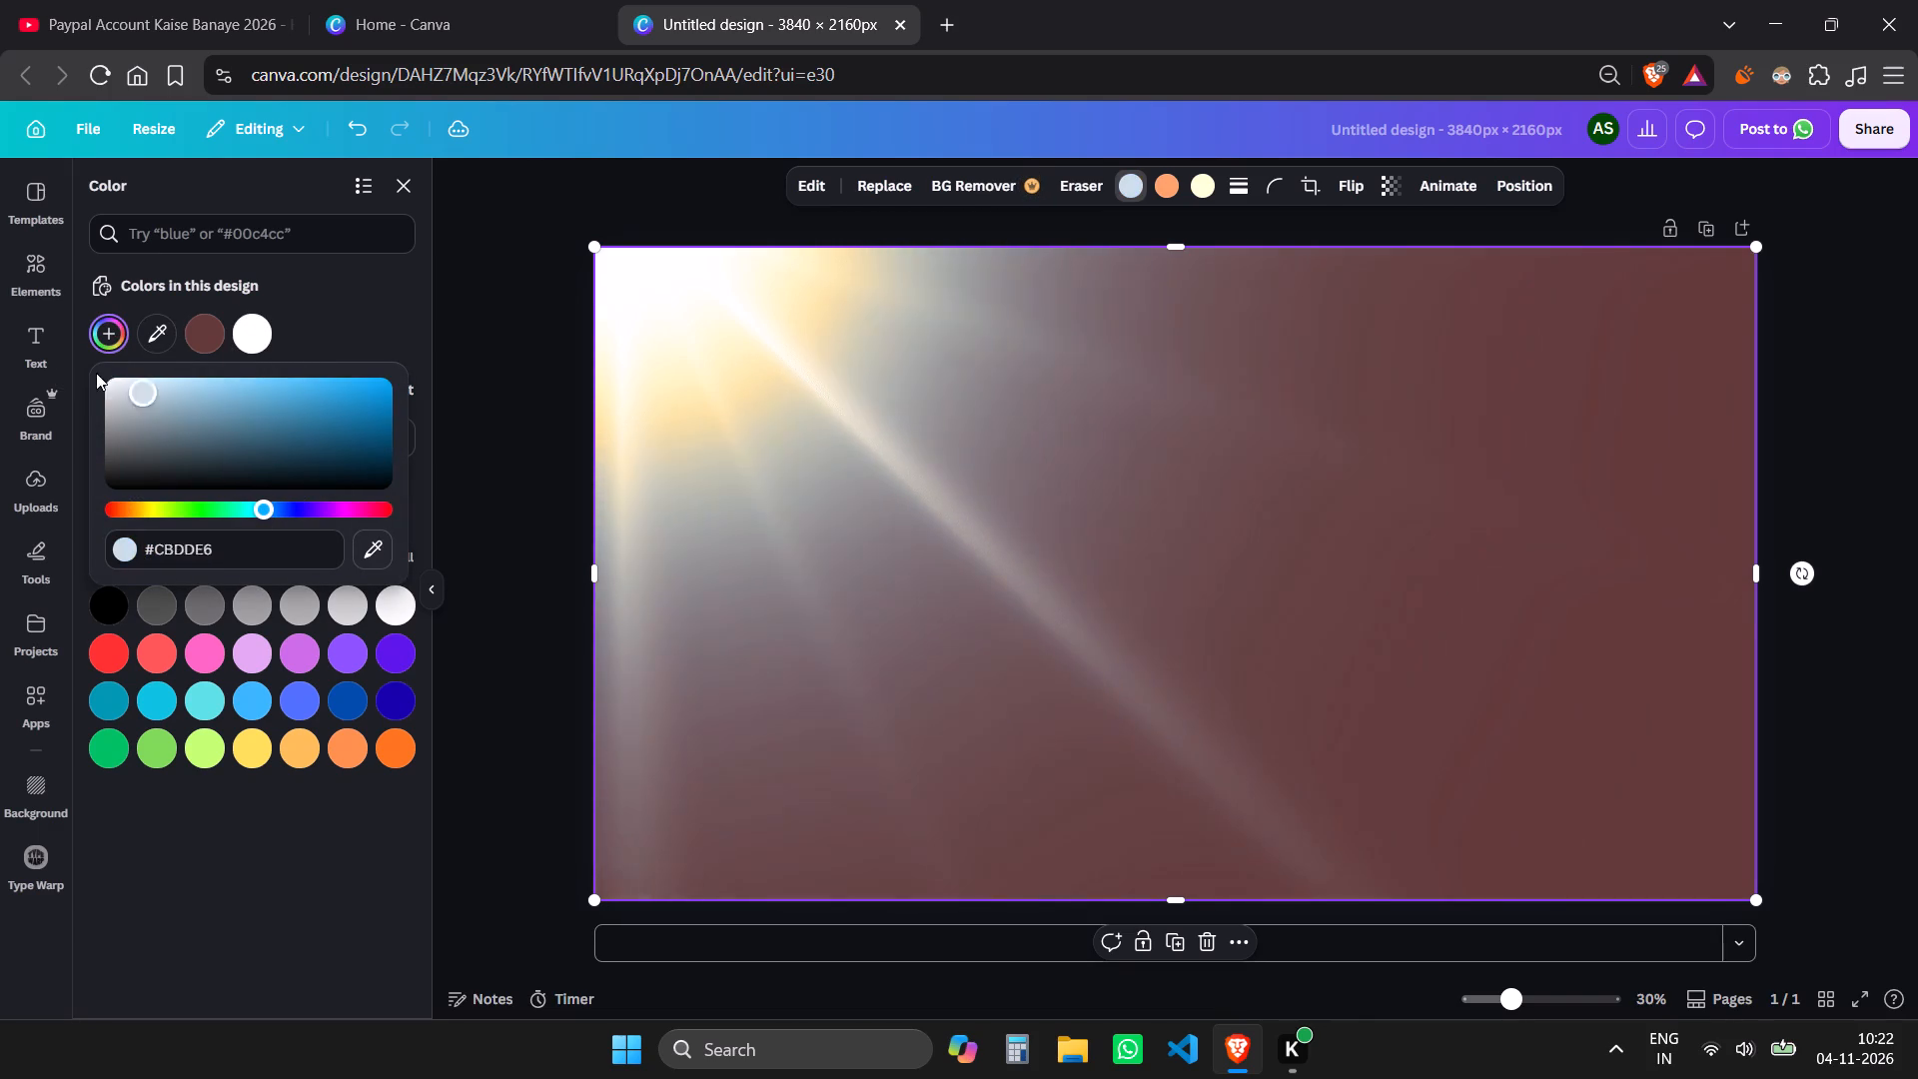
drag(96, 373, 538, 373)
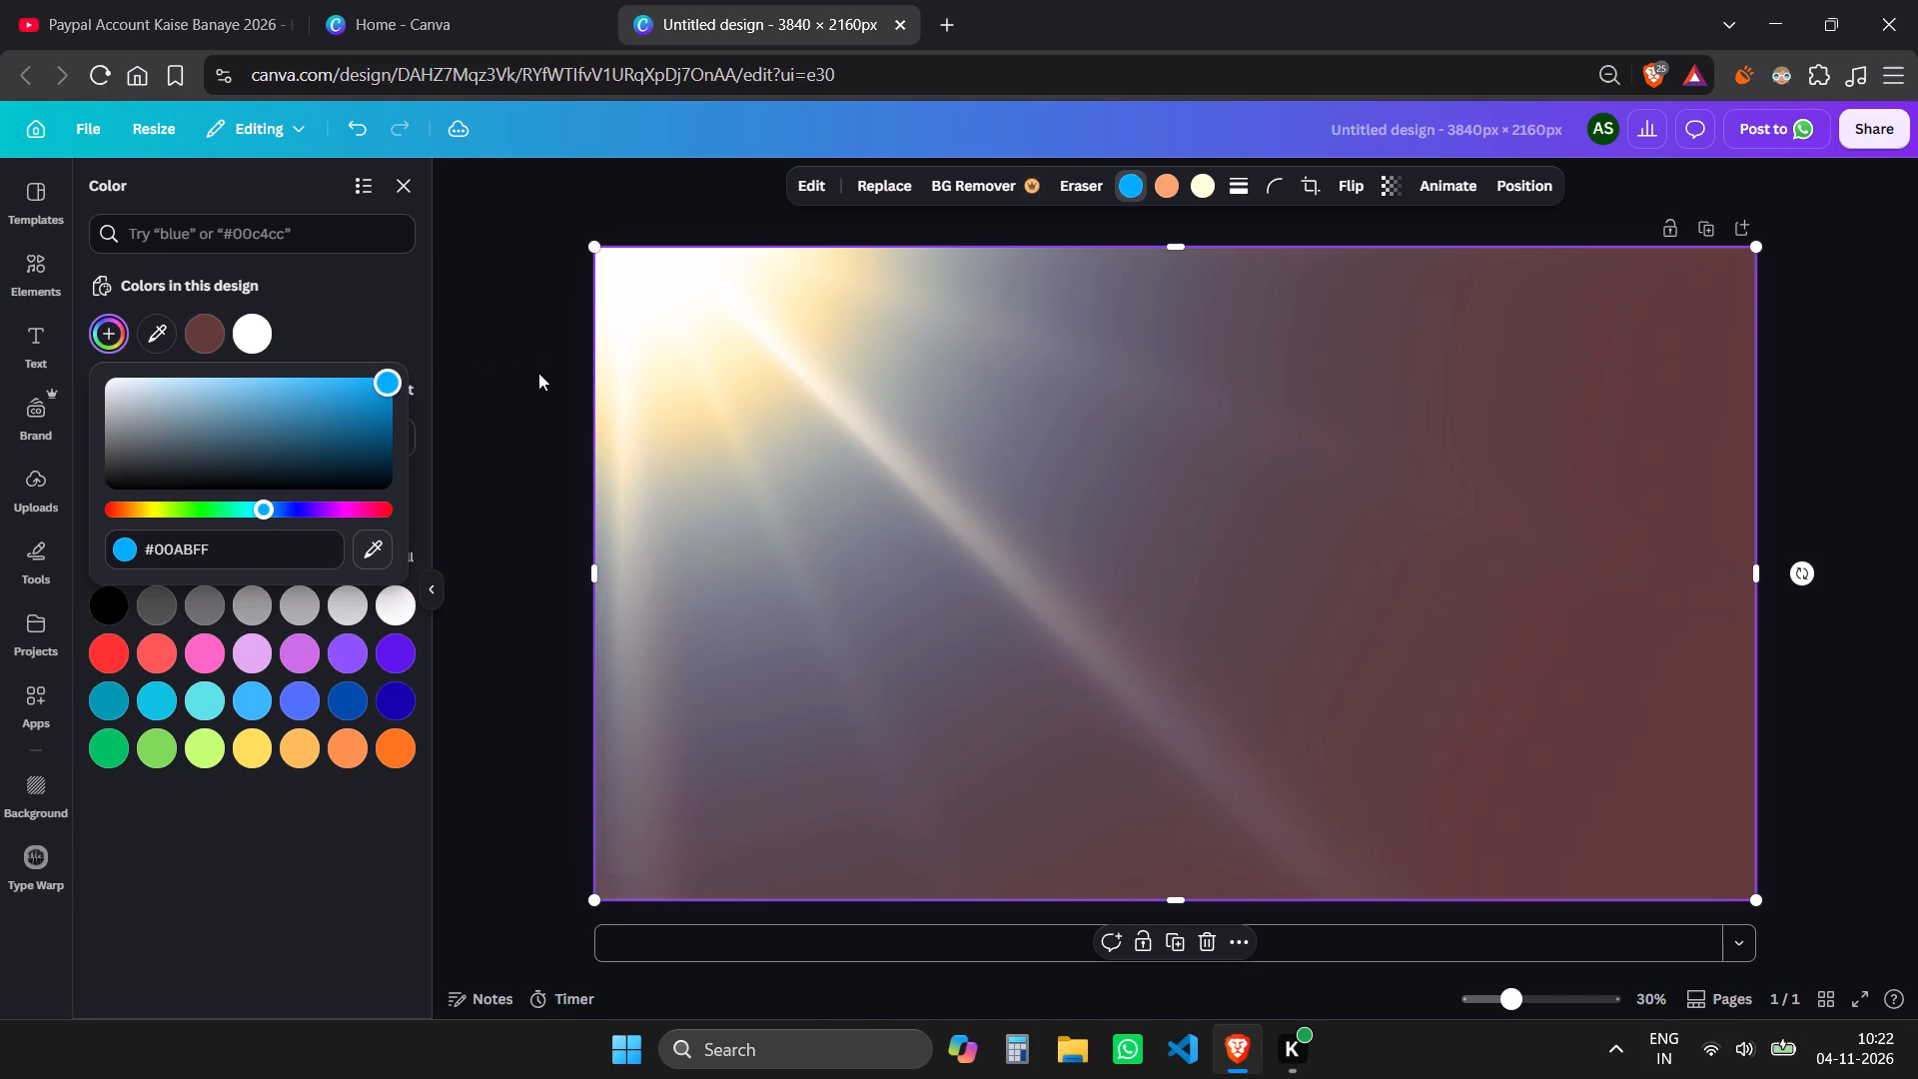
drag(538, 373, 272, 302)
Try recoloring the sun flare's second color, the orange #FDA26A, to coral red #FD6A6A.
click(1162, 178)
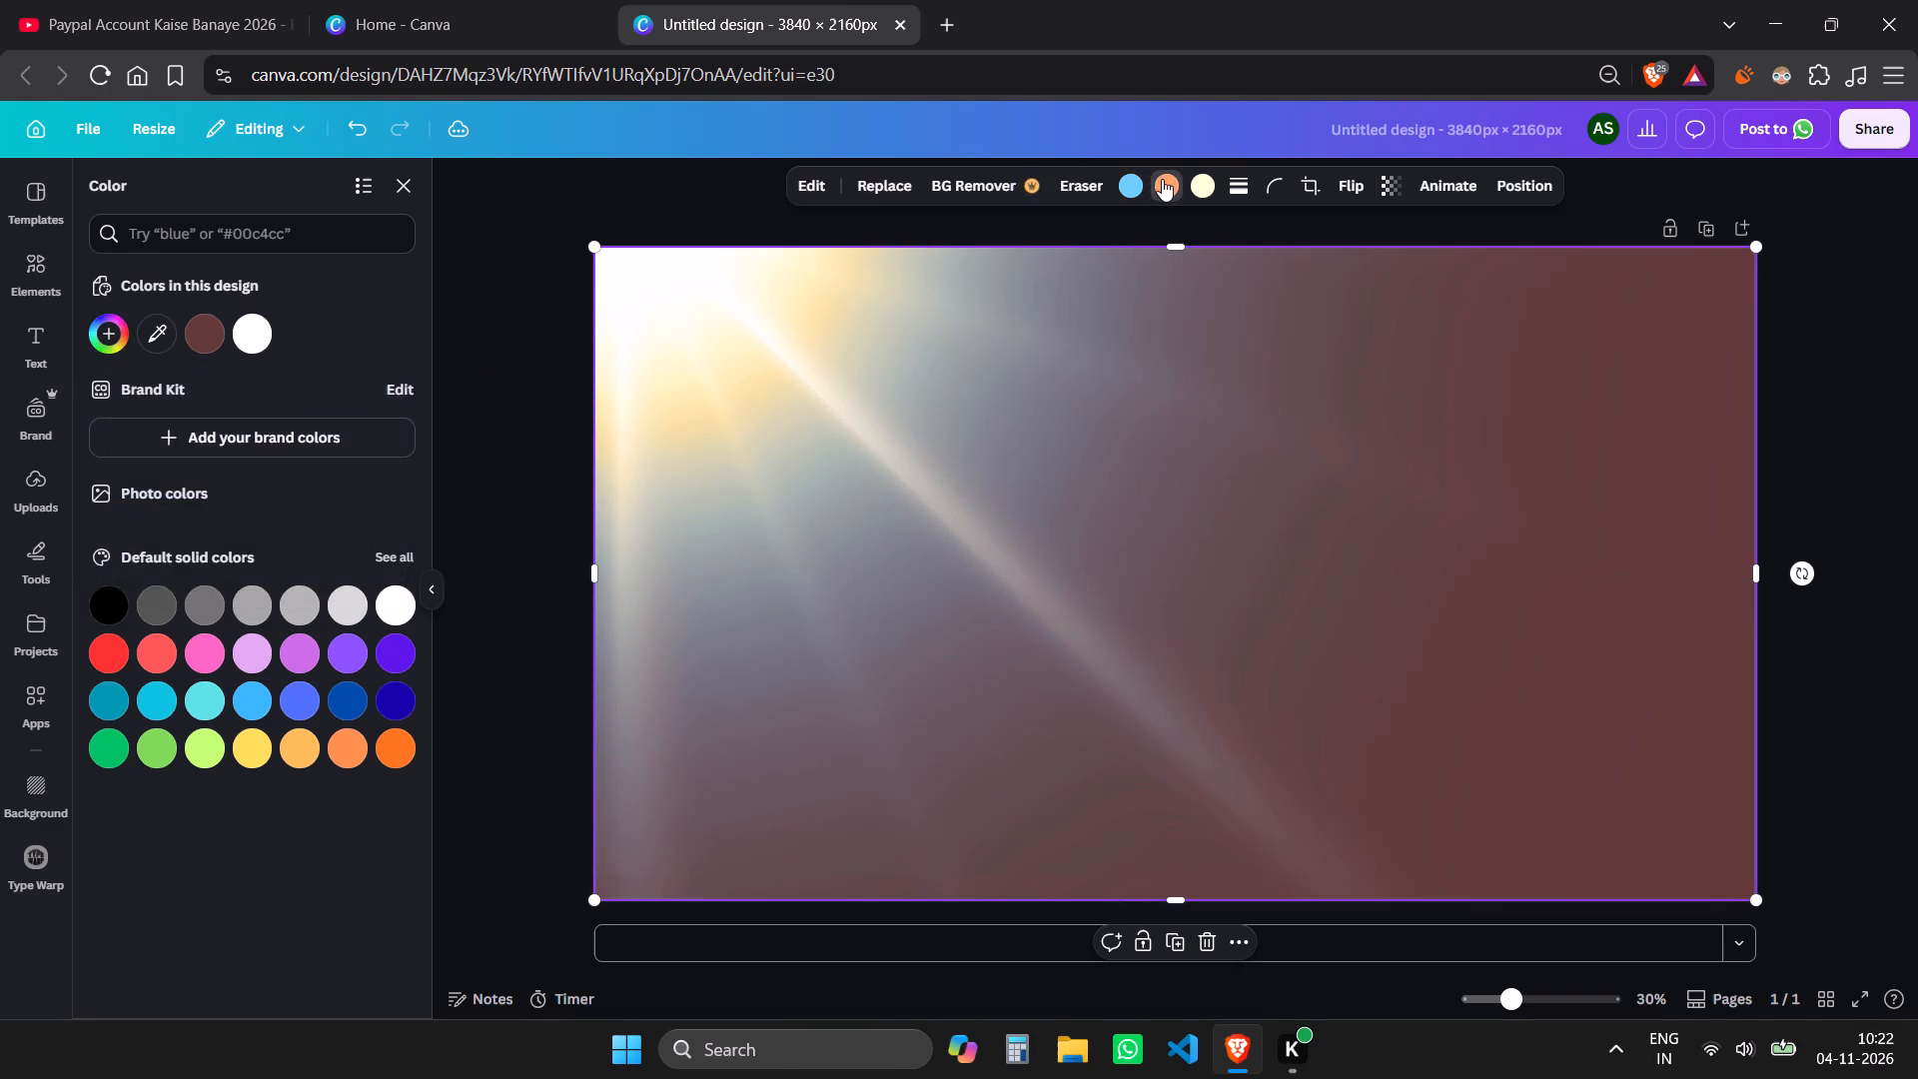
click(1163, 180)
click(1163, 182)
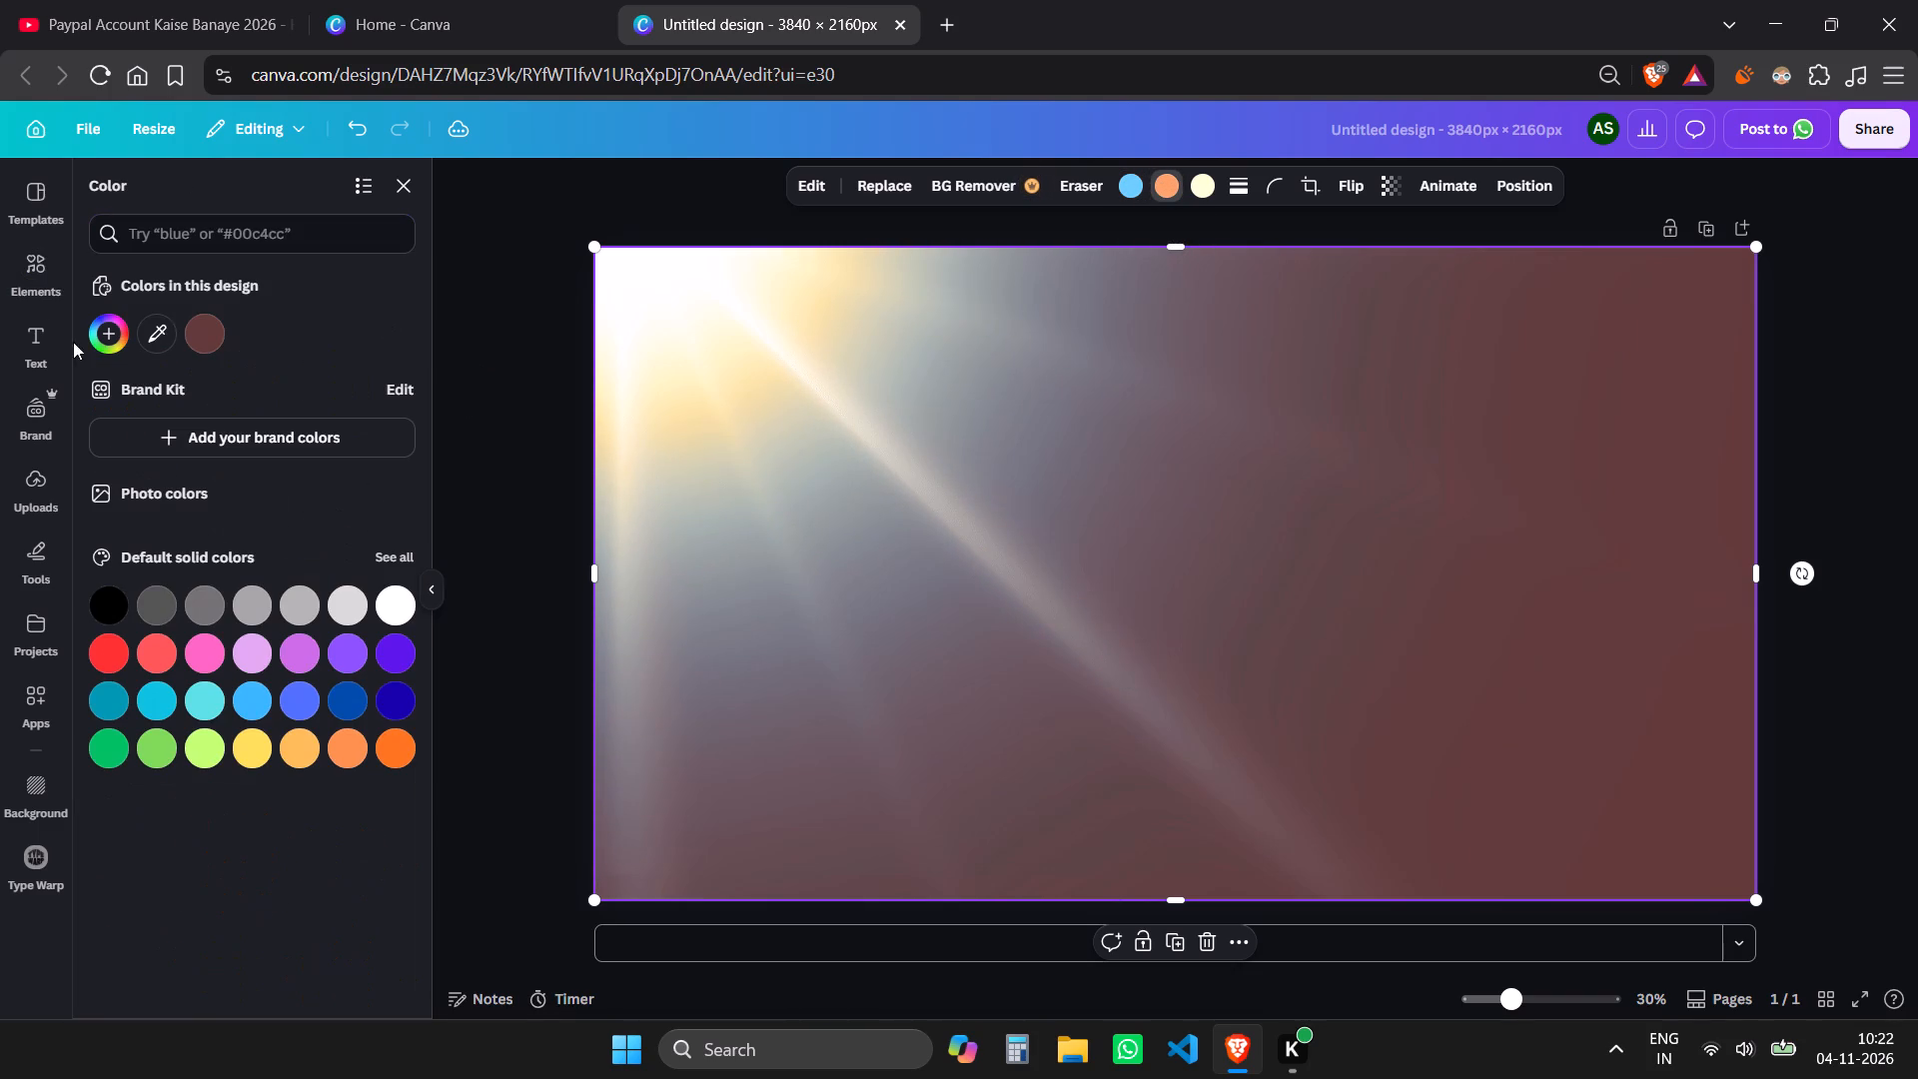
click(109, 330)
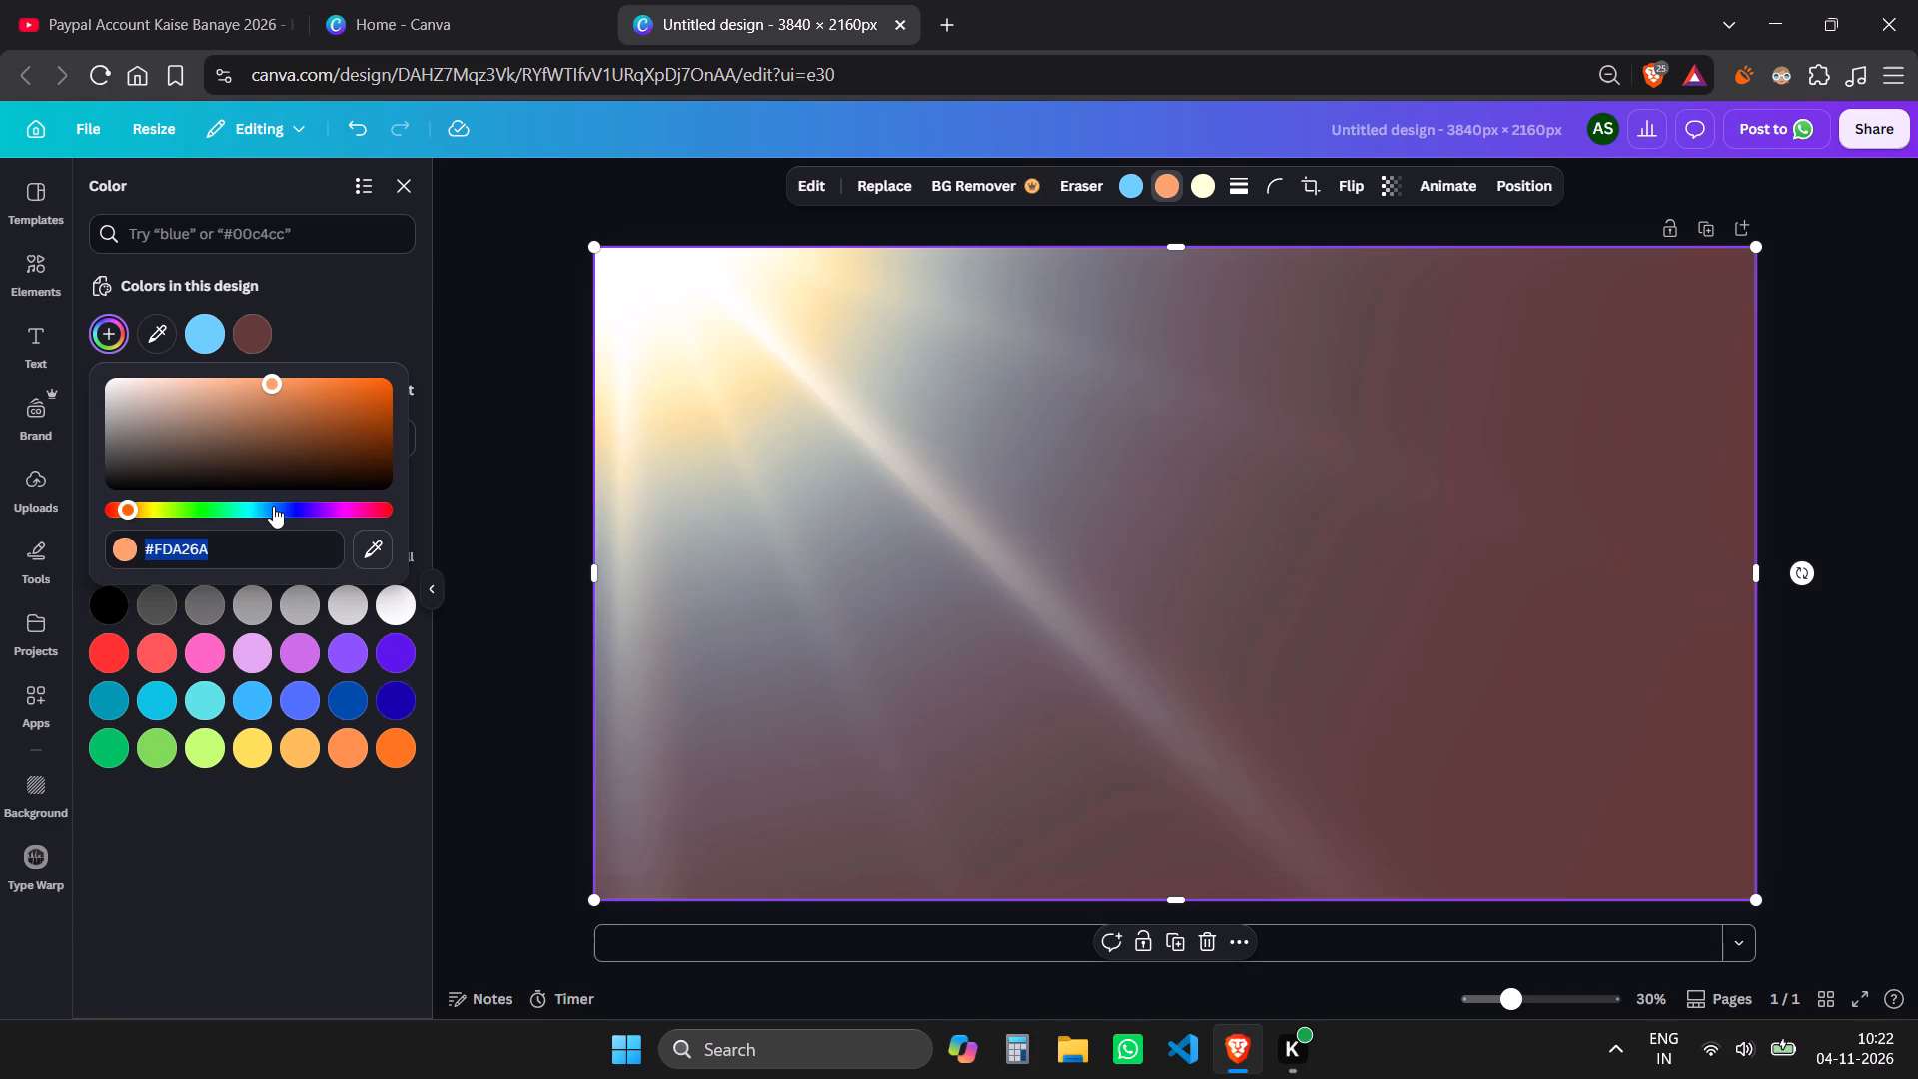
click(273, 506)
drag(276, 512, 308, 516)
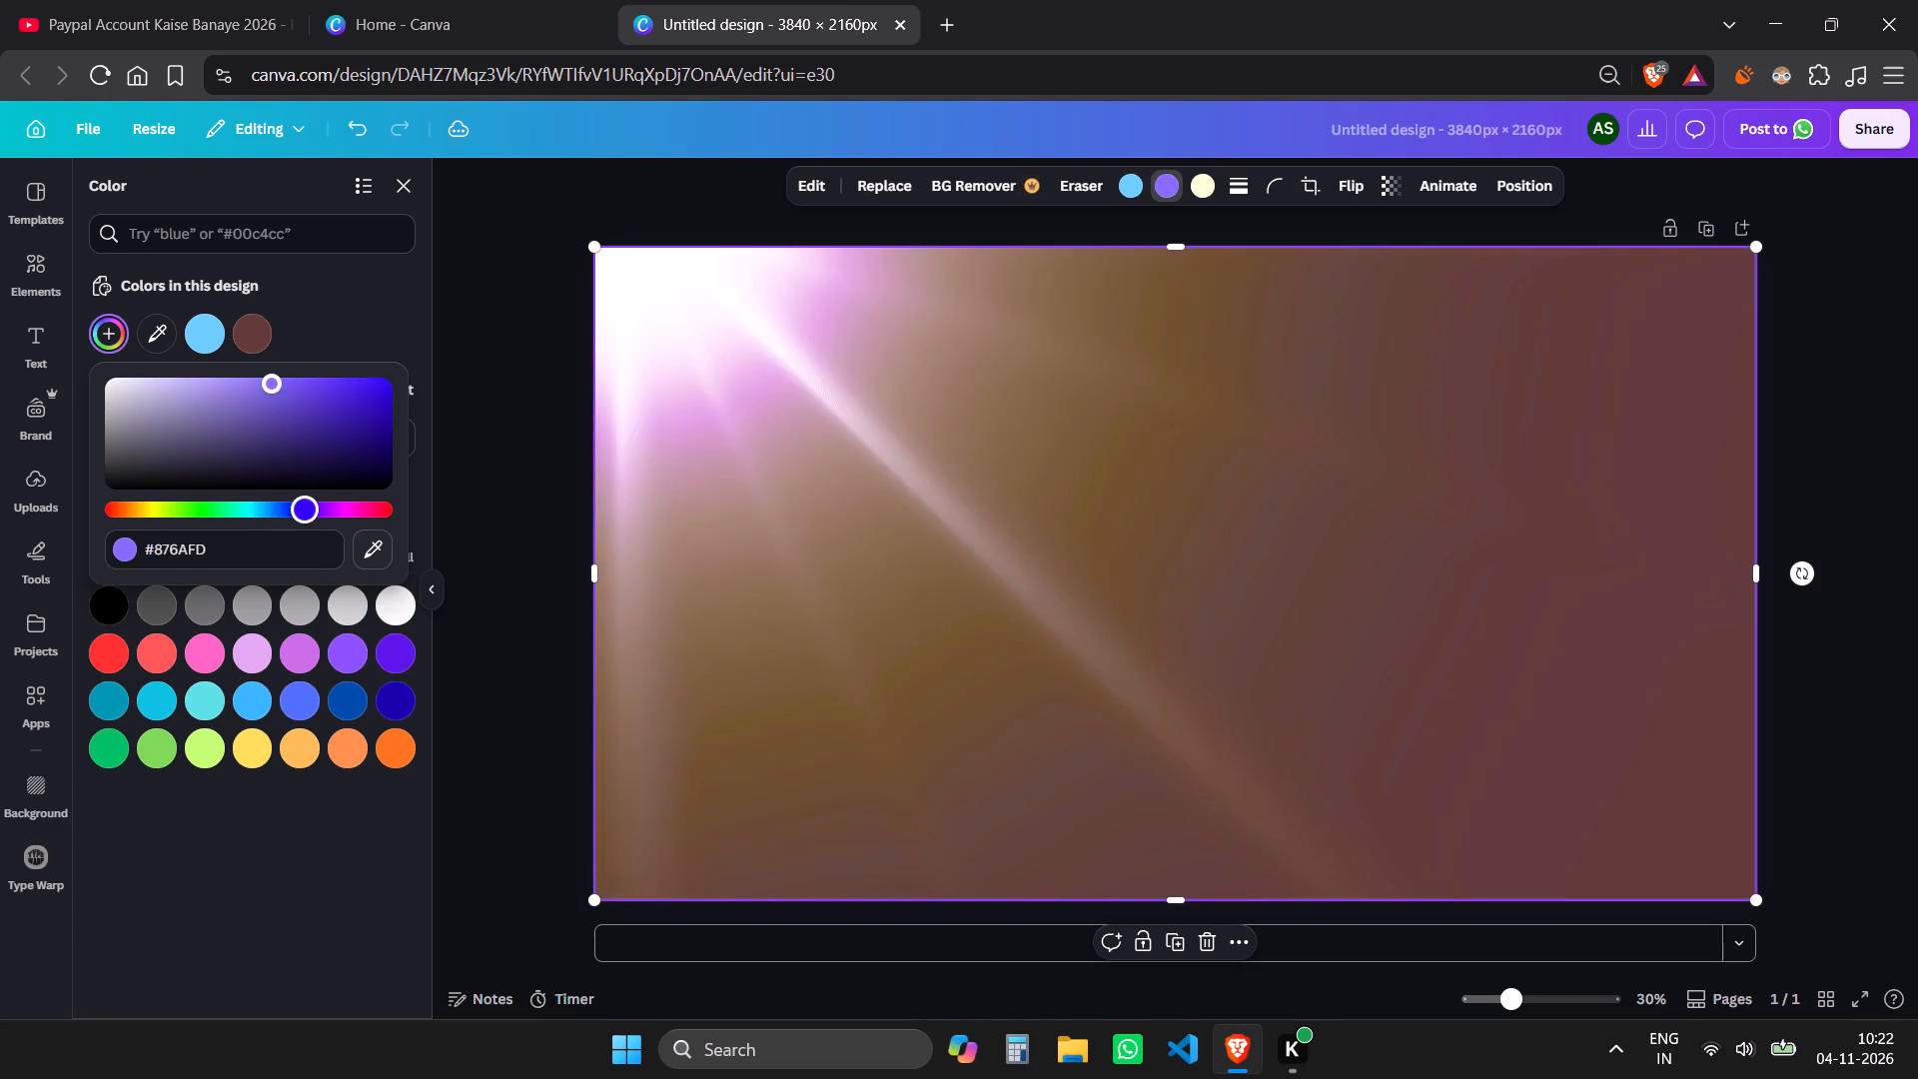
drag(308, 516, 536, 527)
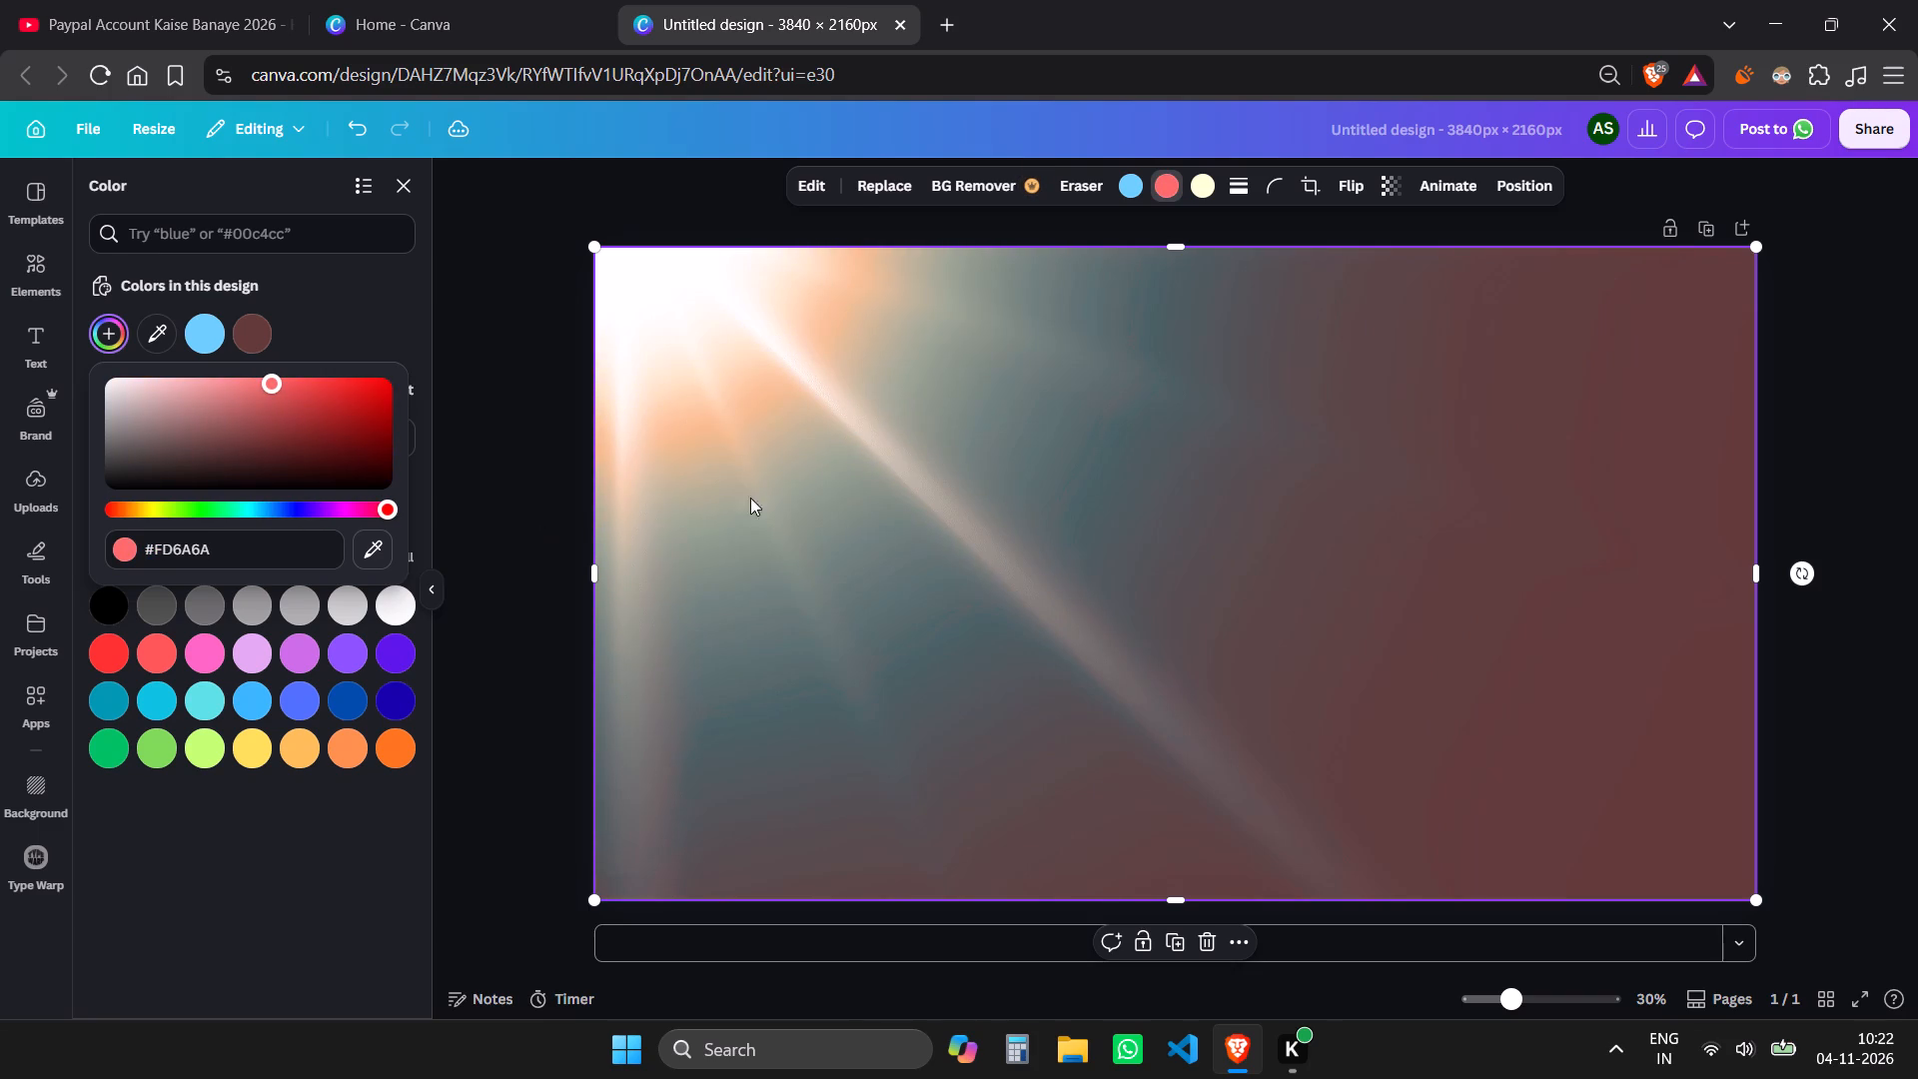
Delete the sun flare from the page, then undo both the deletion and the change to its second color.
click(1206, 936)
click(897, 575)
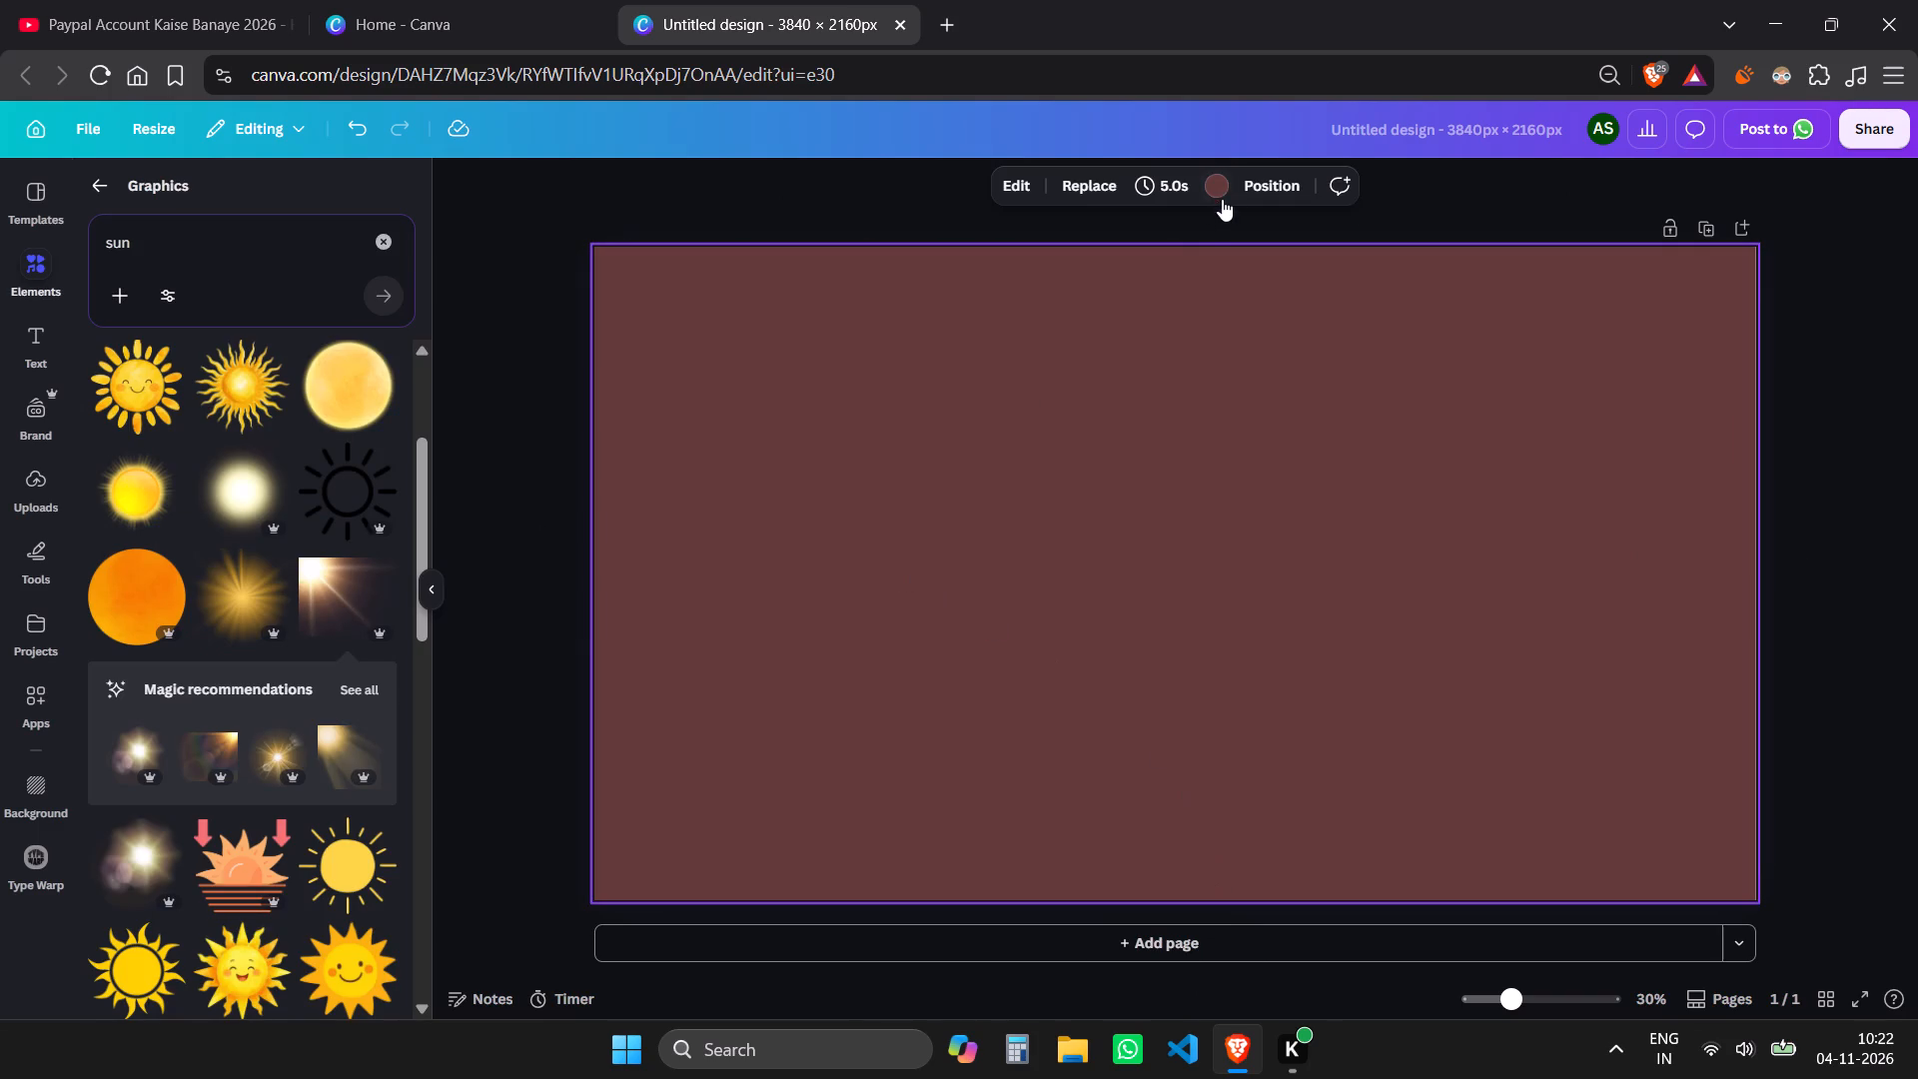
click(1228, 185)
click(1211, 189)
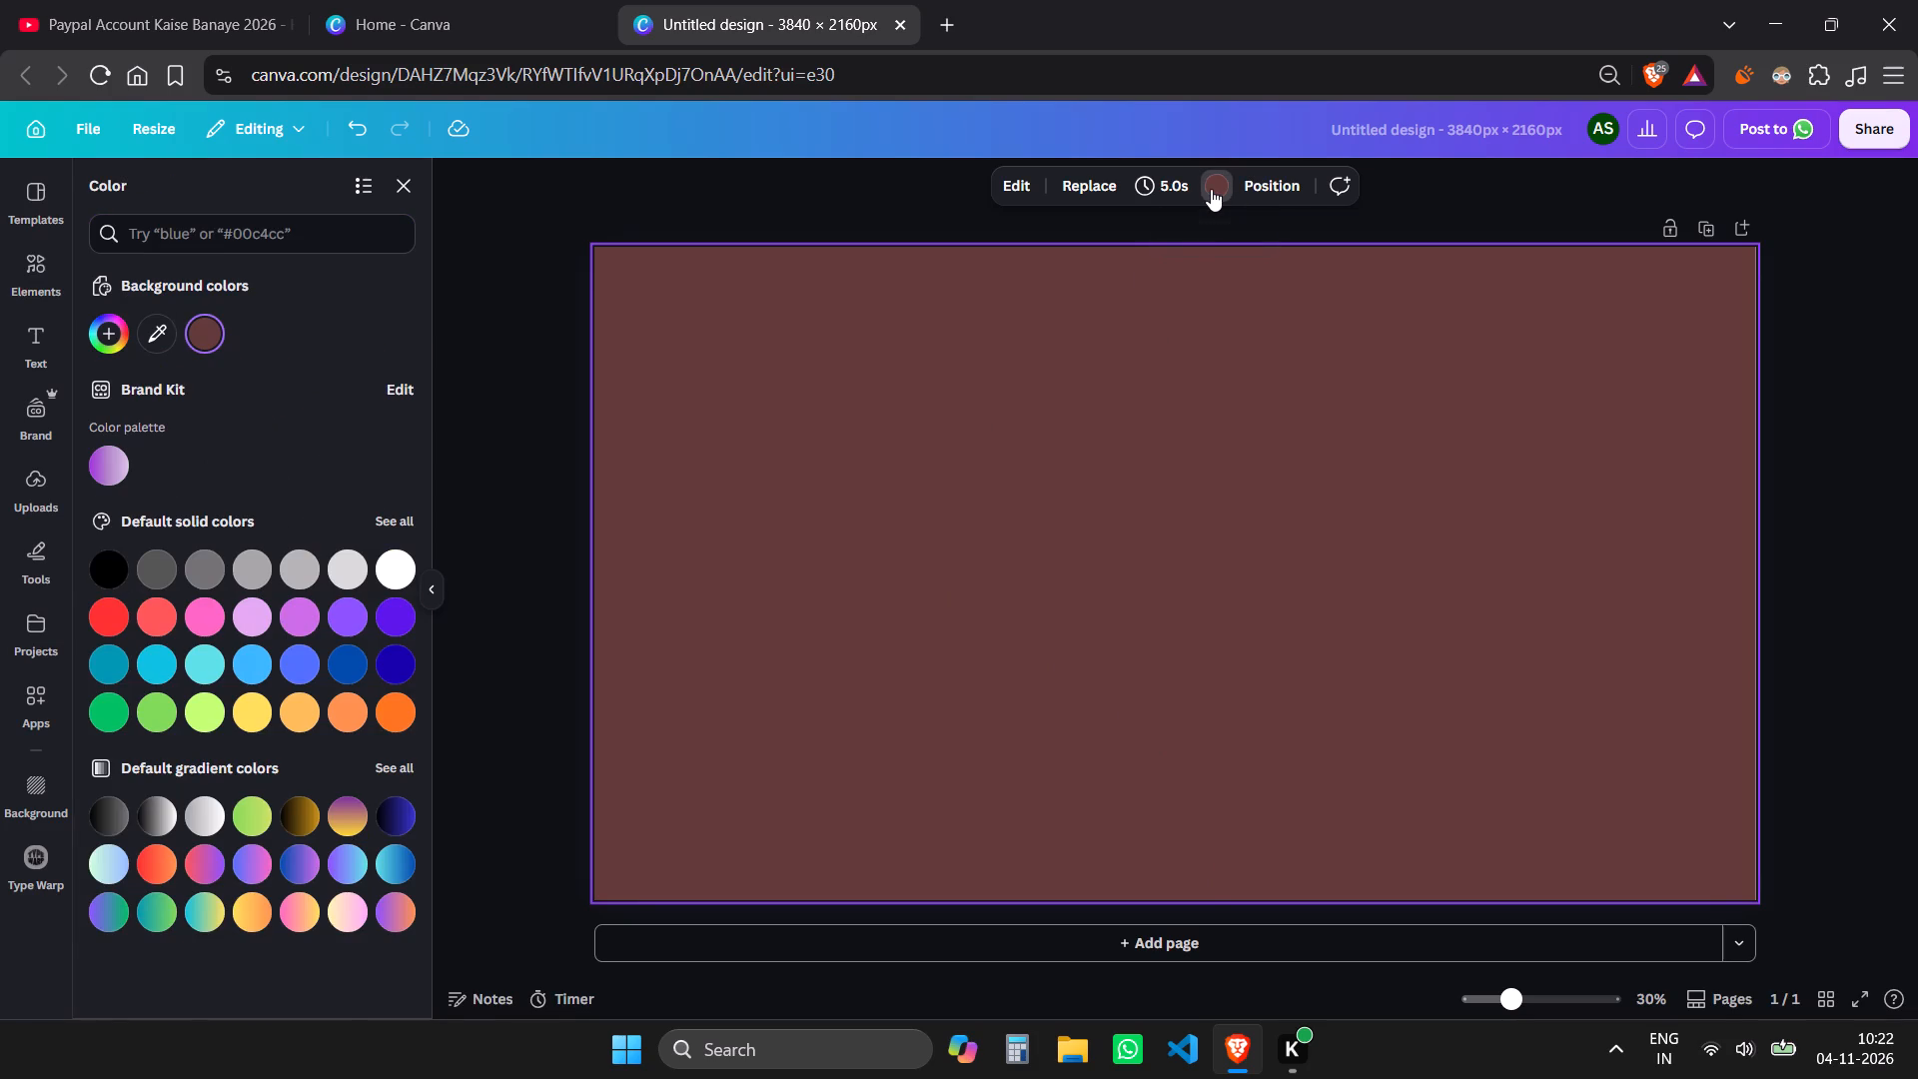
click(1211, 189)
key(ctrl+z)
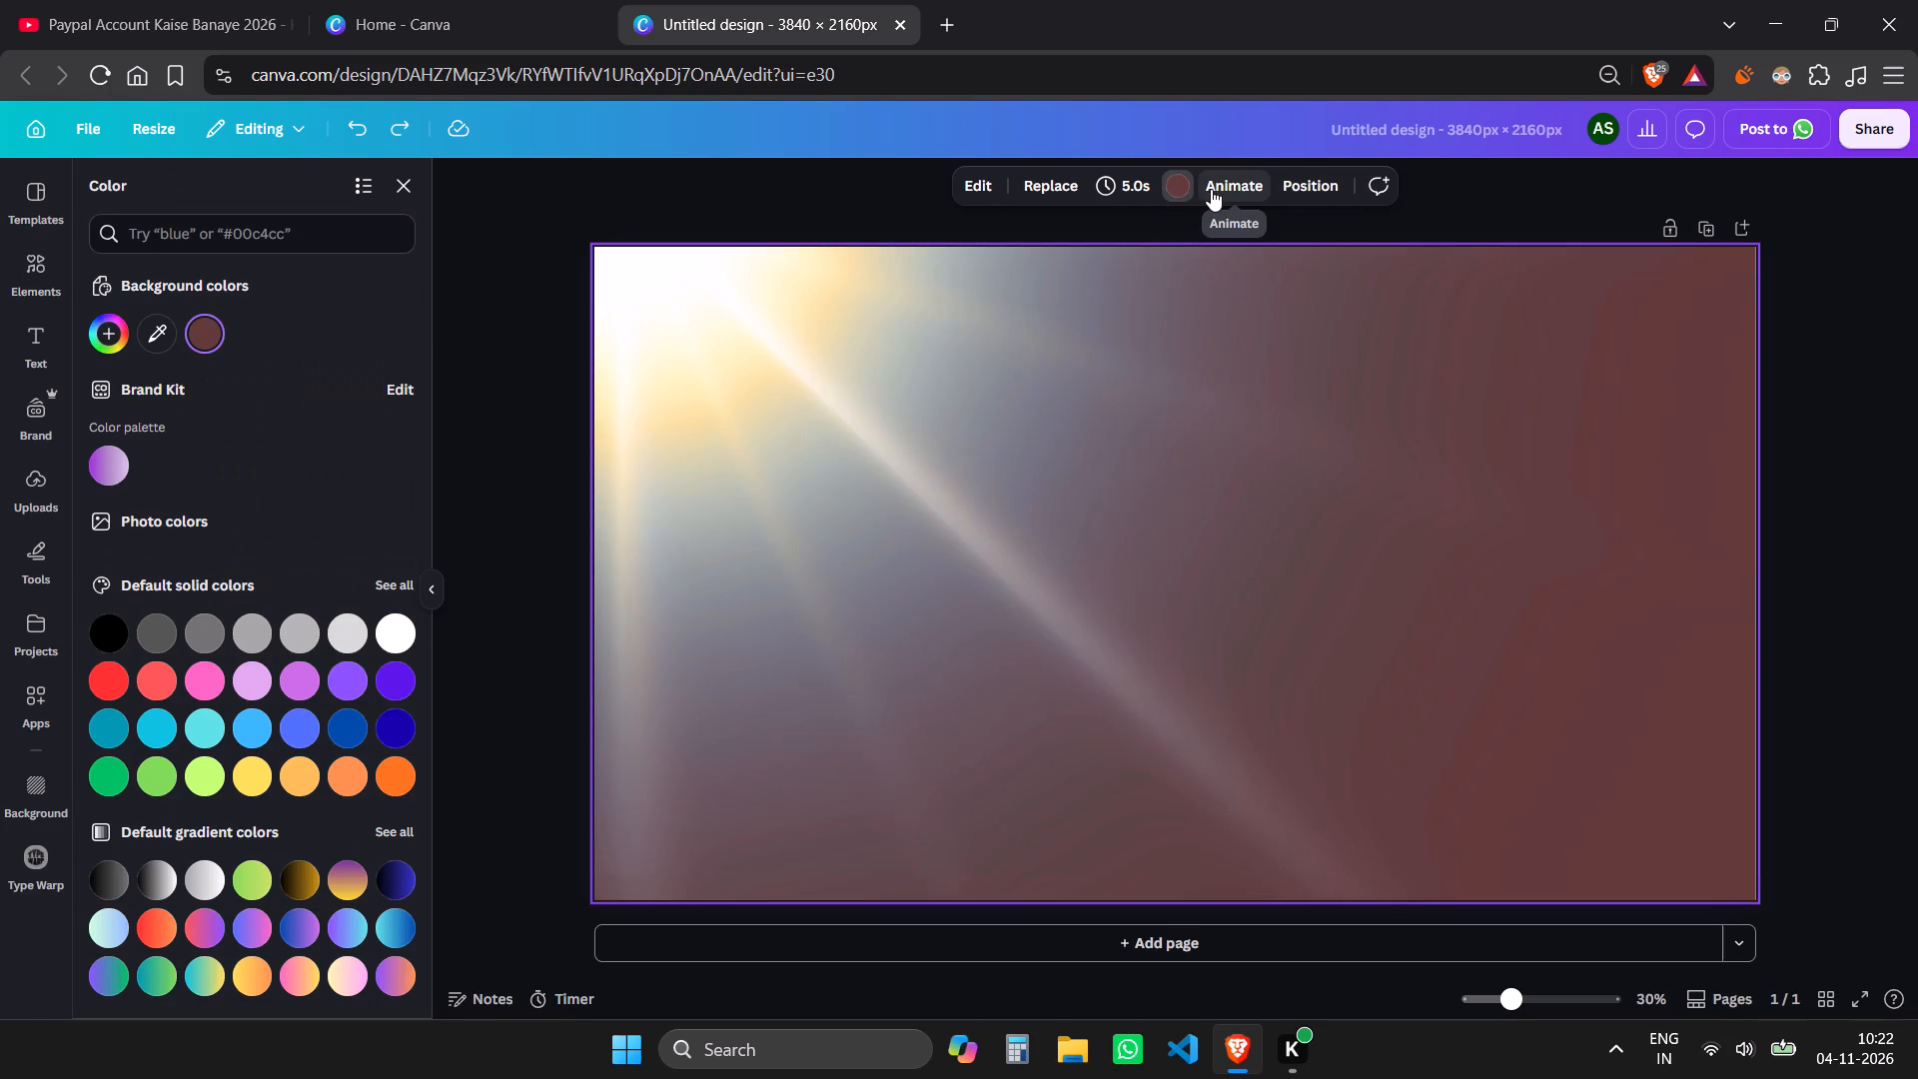
Change the page background behind the sun flare to a light periwinkle-blue solid color.
click(1182, 181)
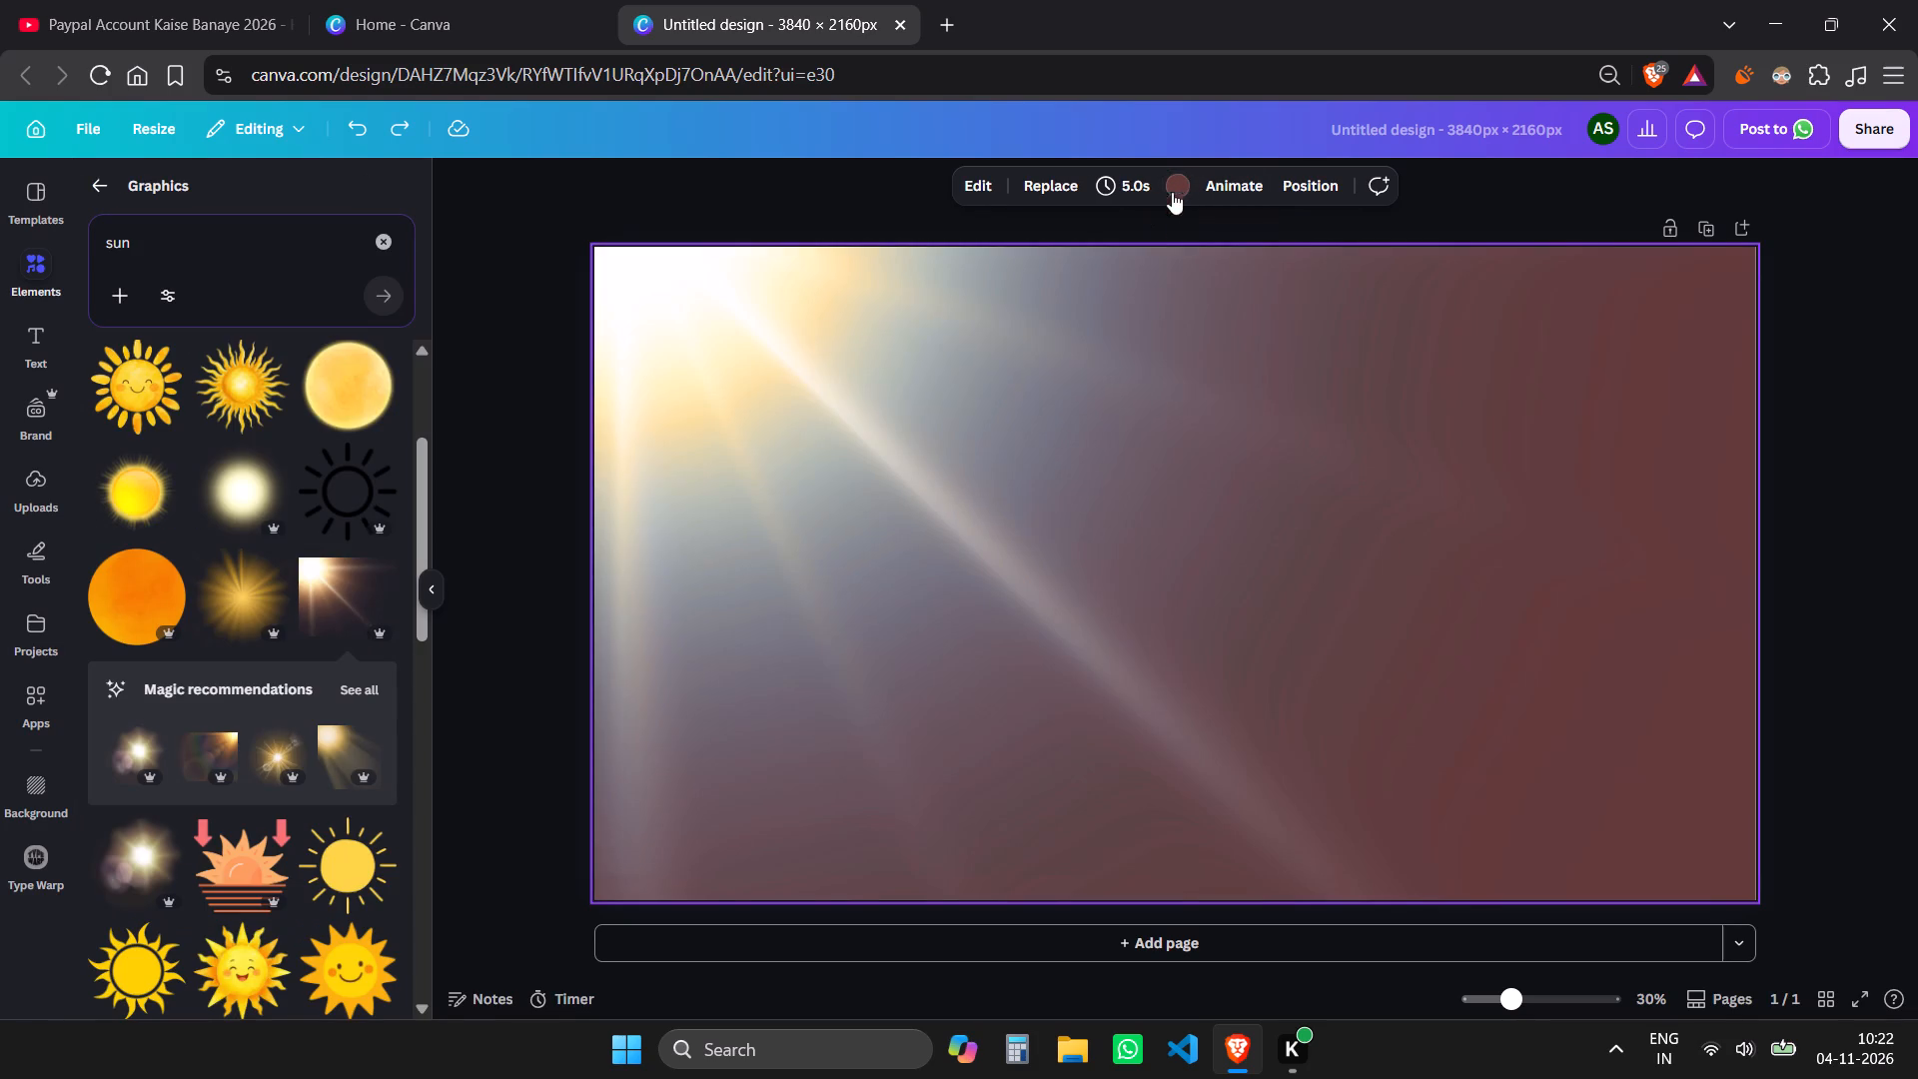
click(1179, 189)
click(98, 331)
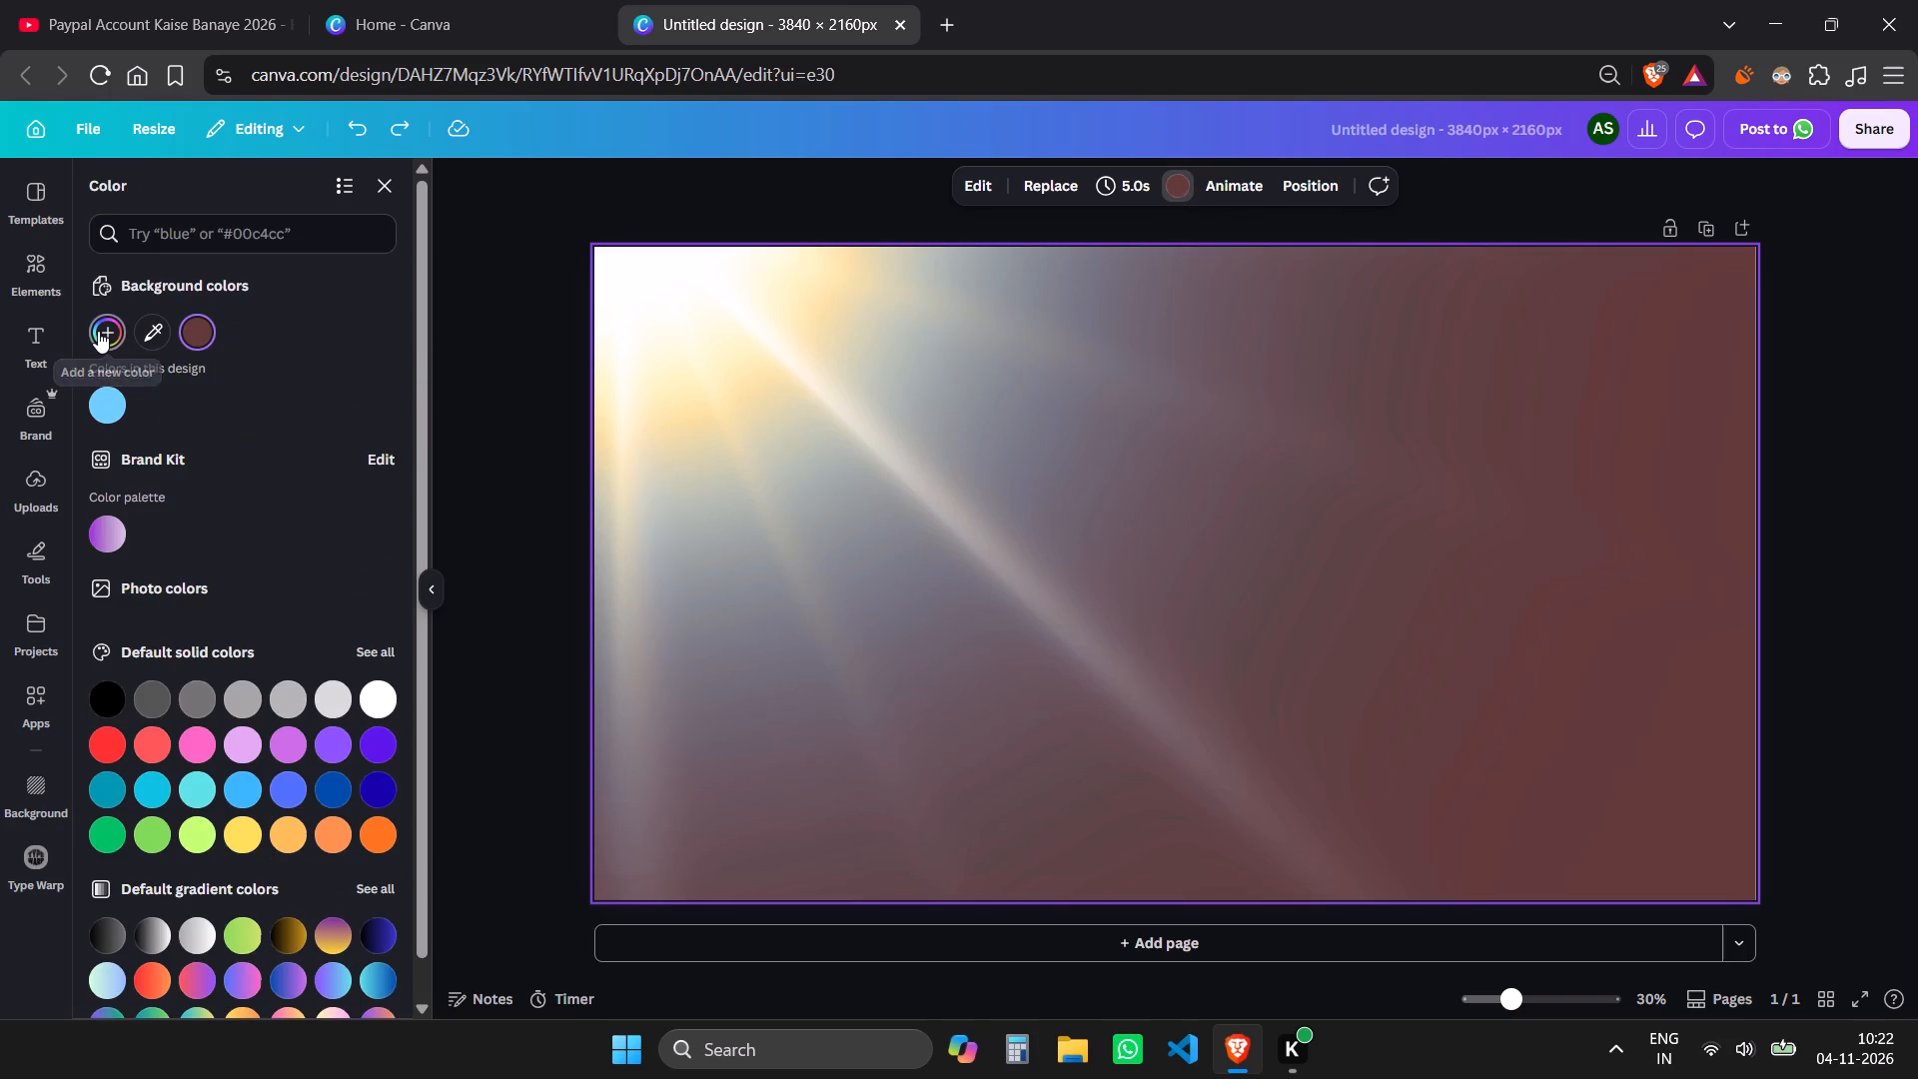
click(300, 554)
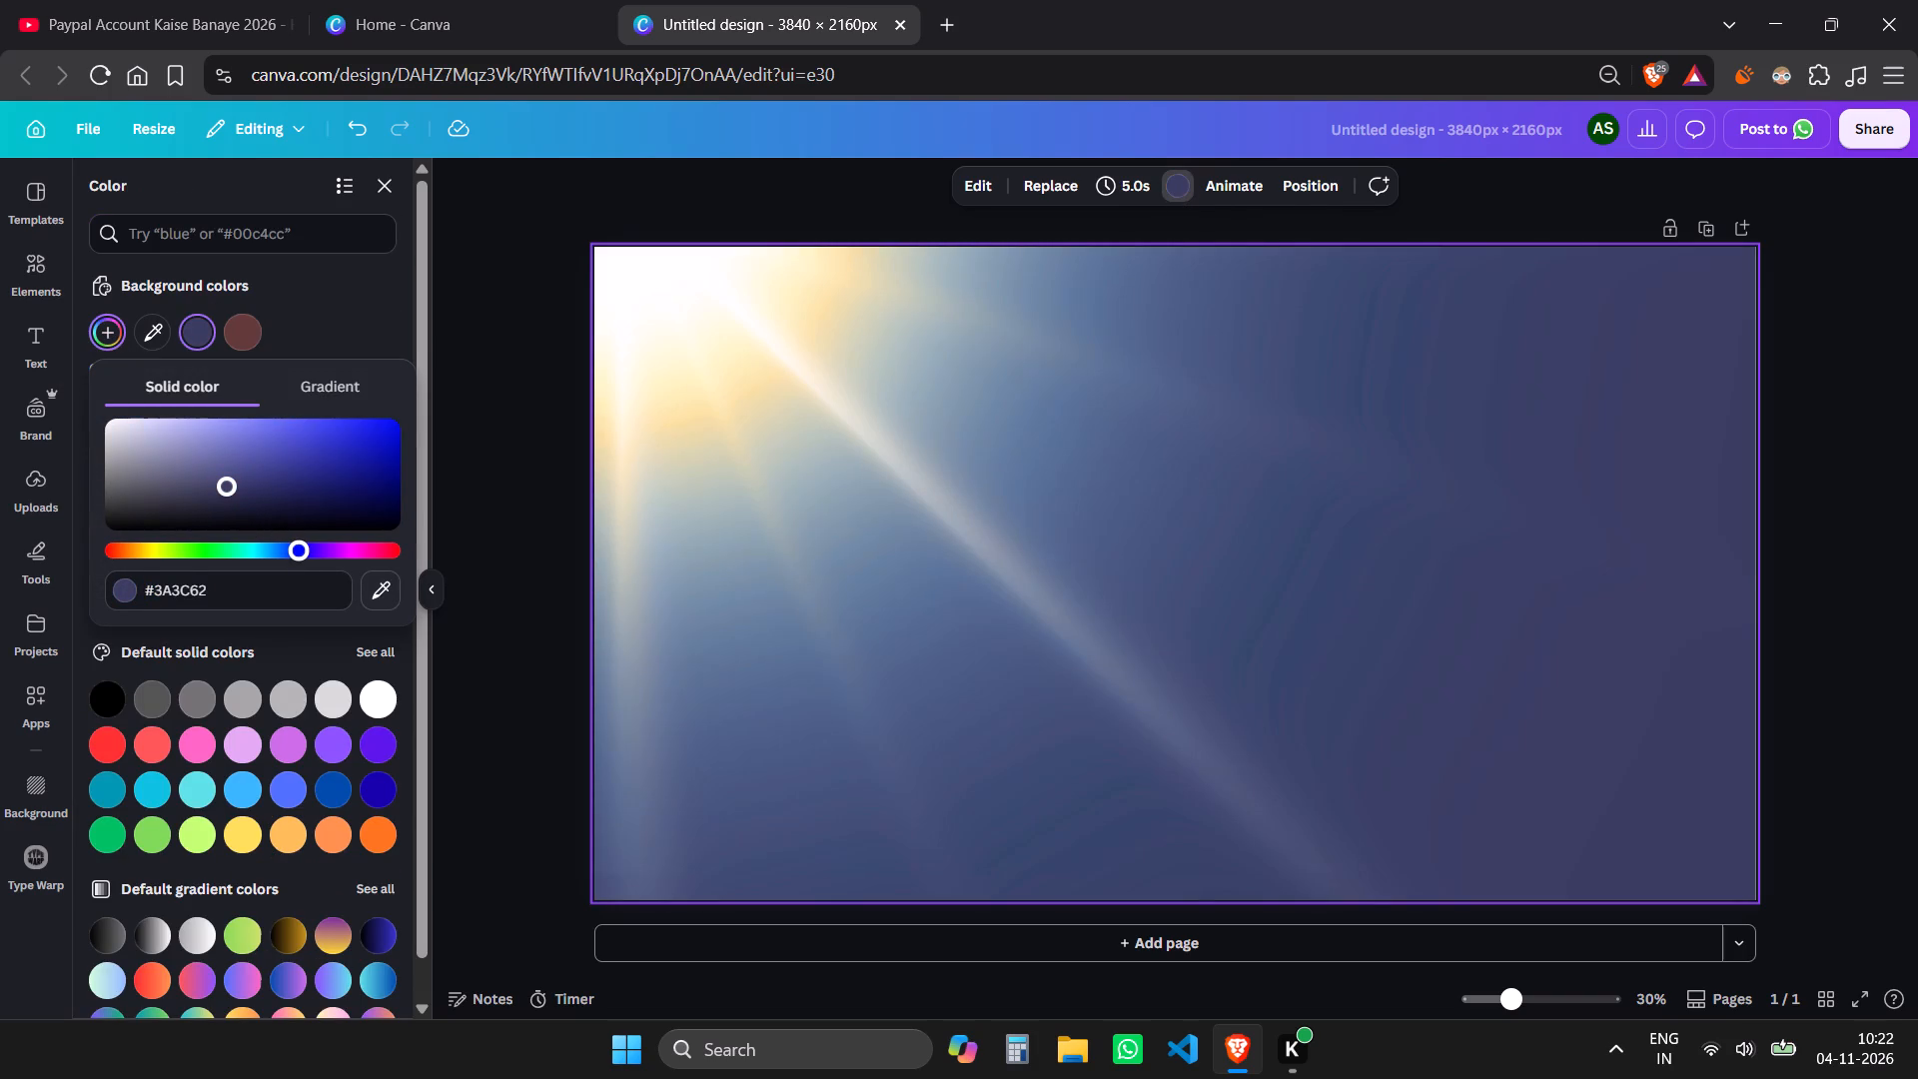
drag(230, 475, 338, 392)
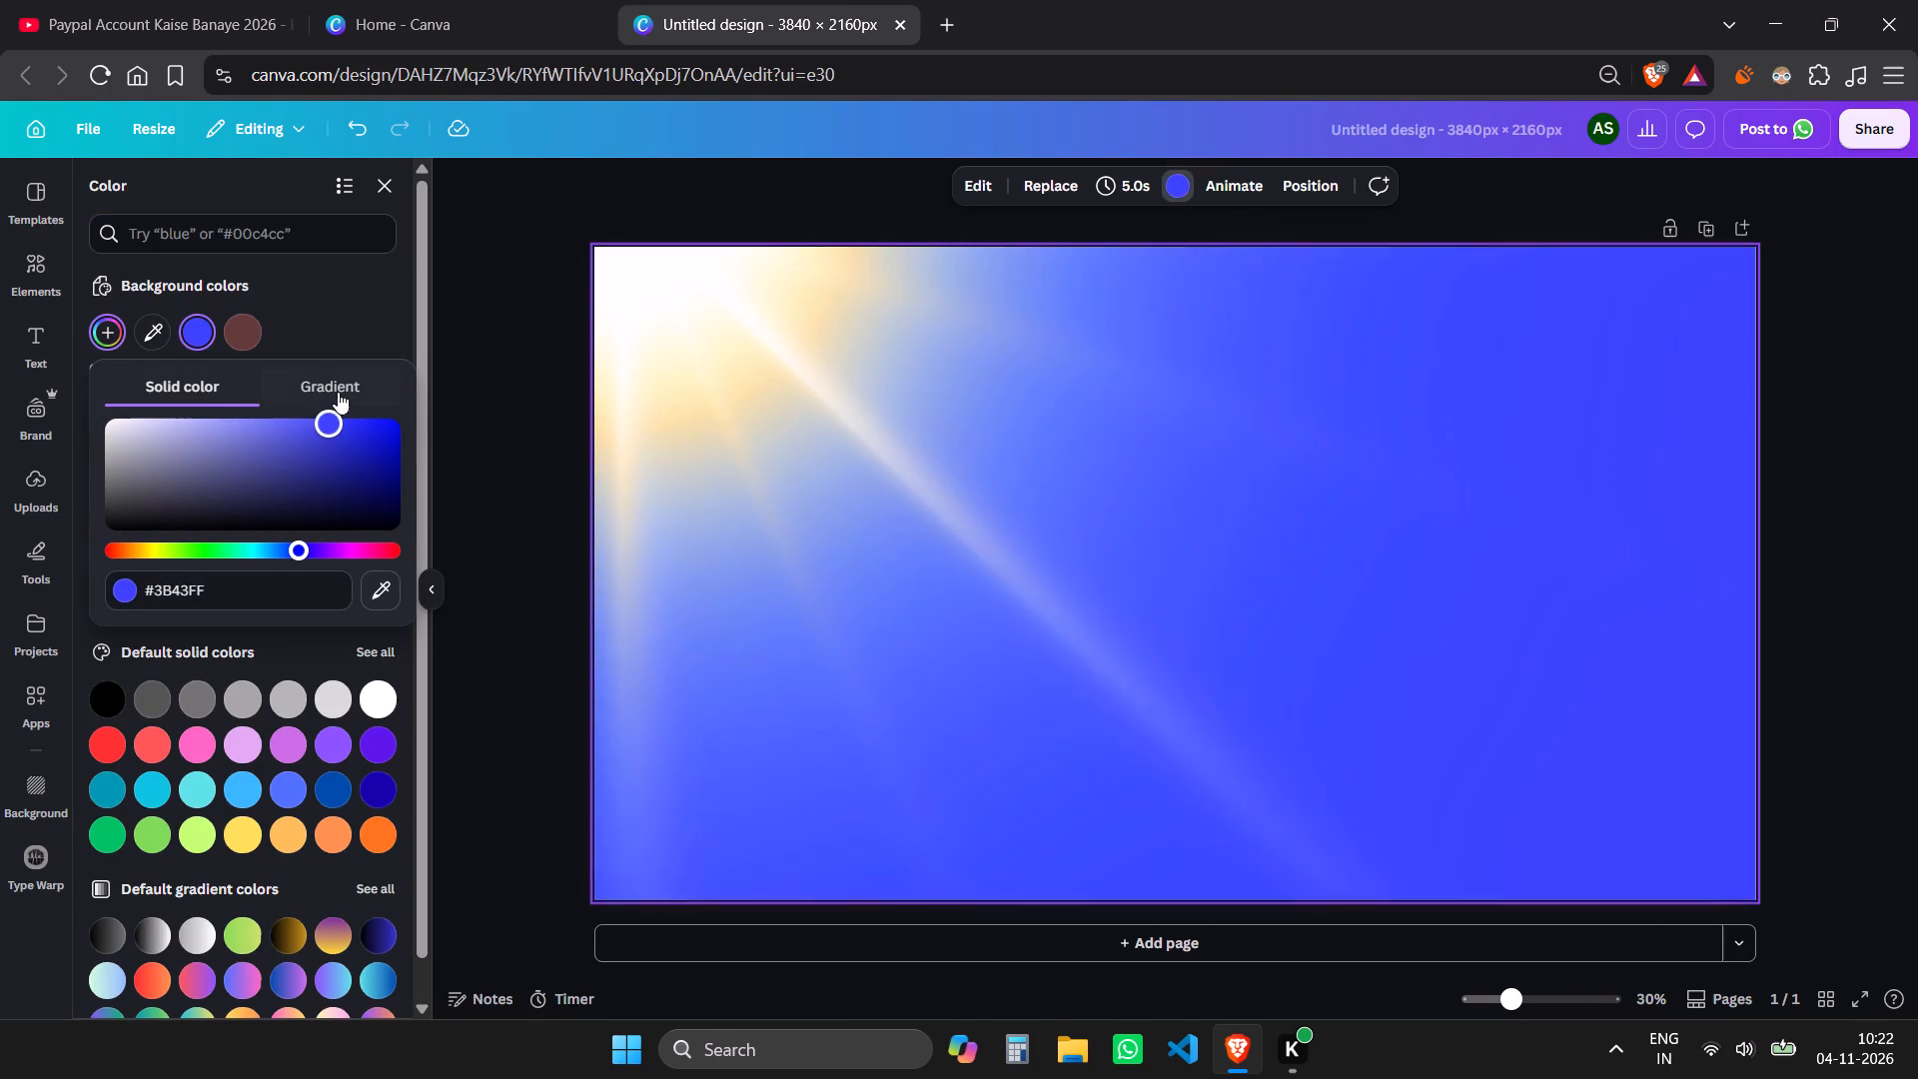
drag(338, 392, 245, 429)
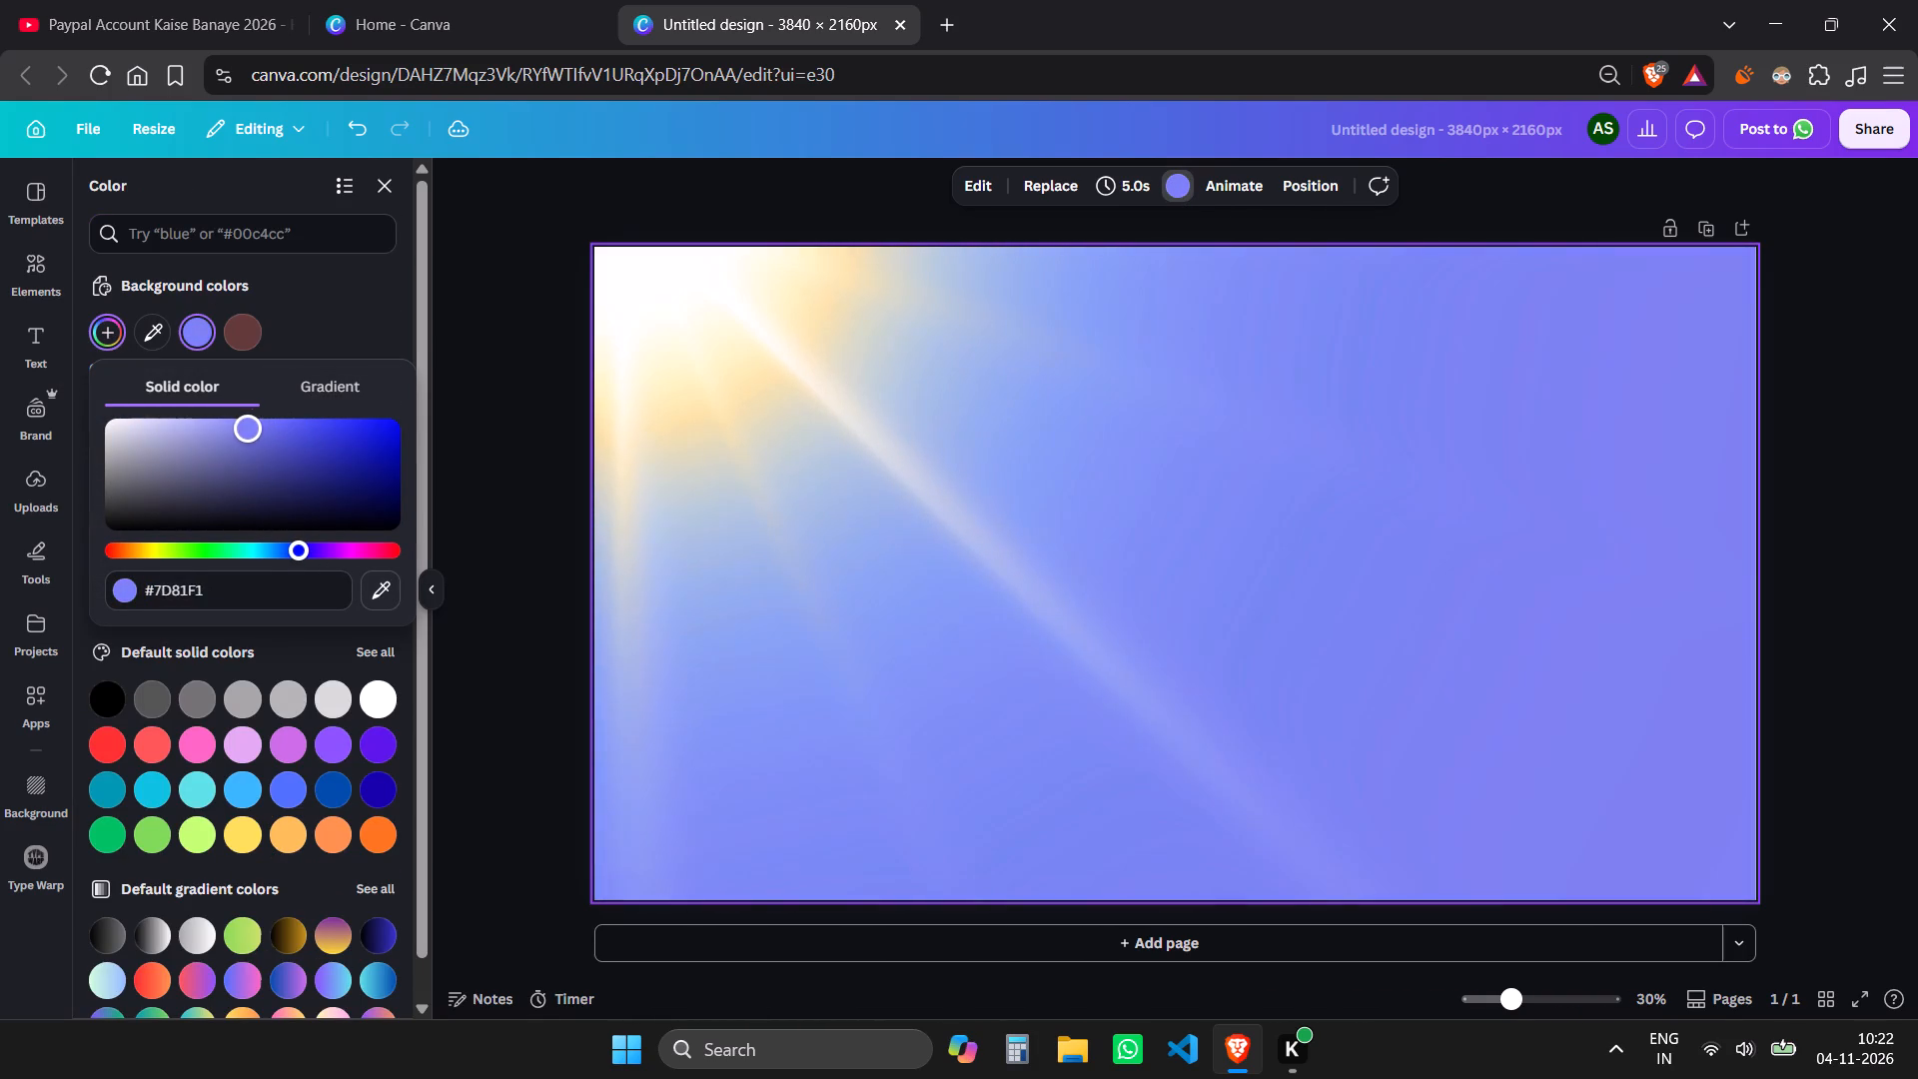
drag(245, 429, 234, 423)
click(692, 398)
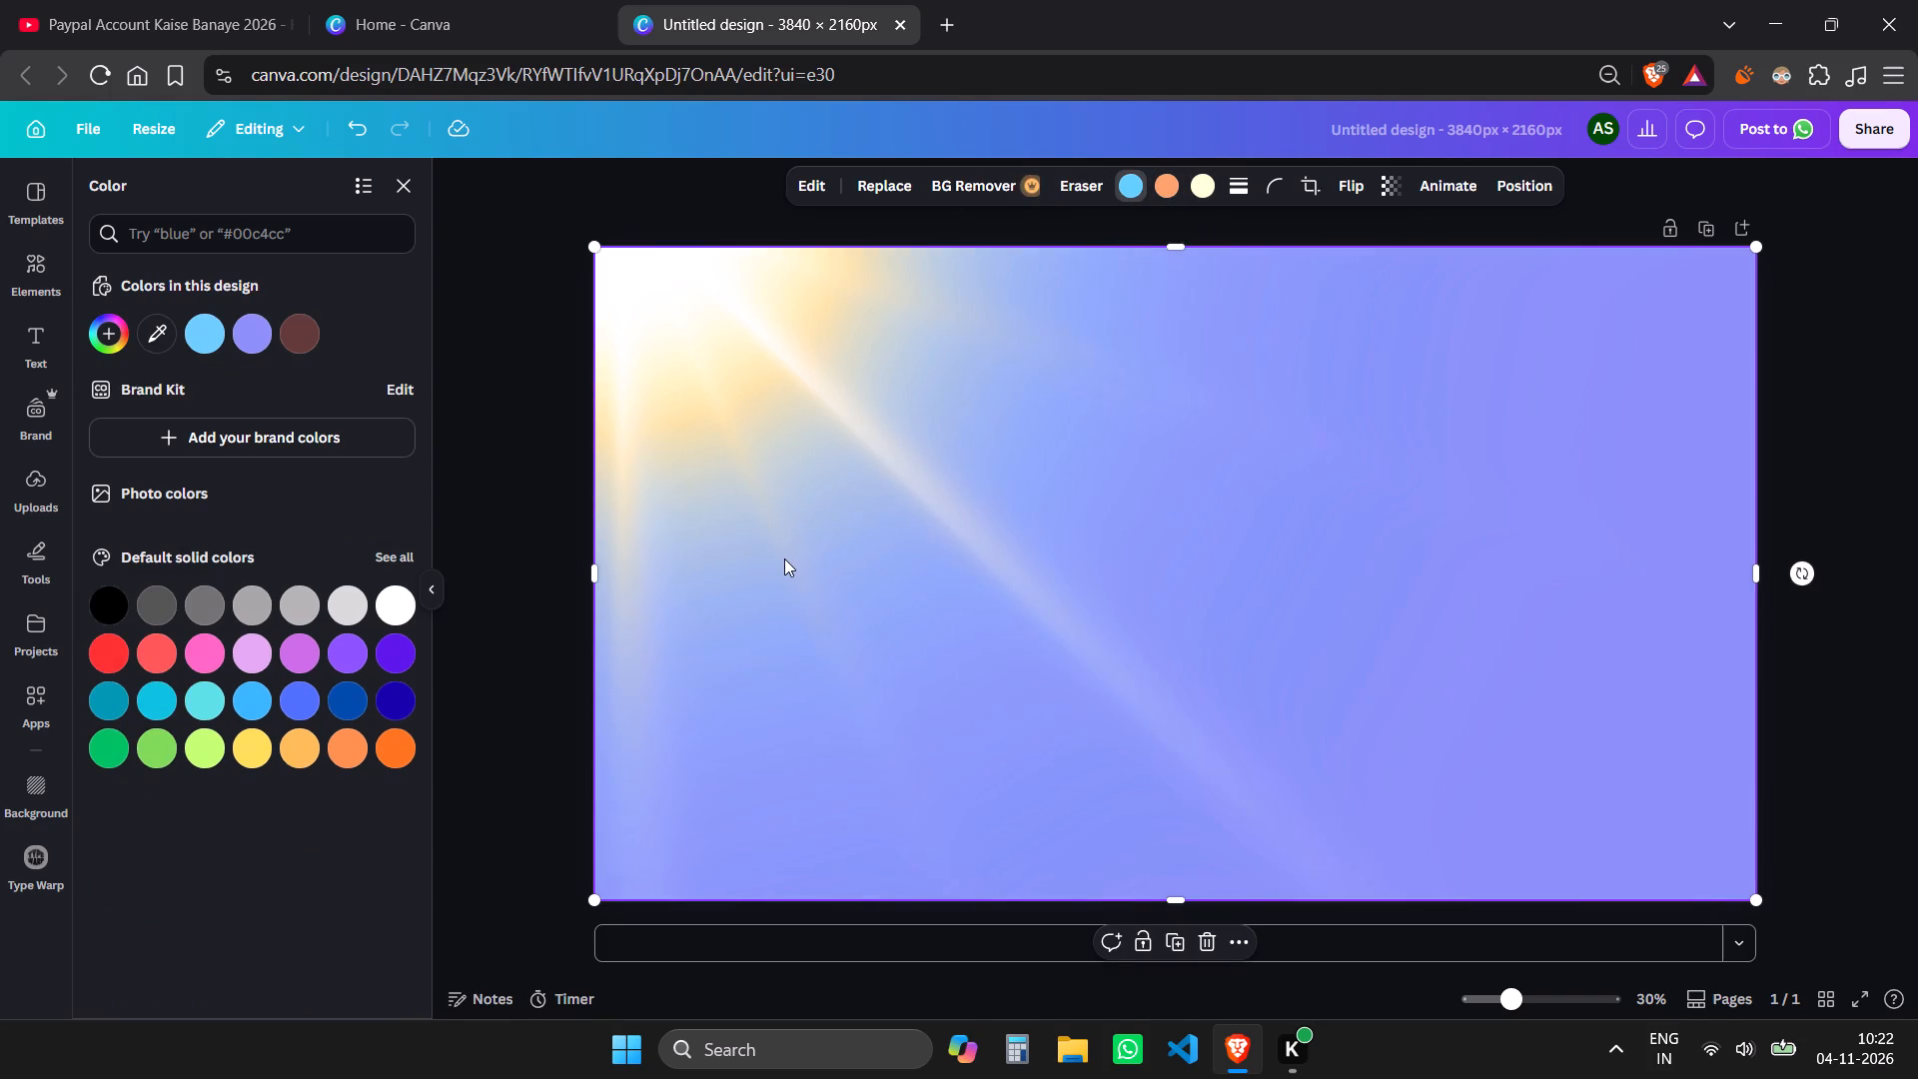
Delete the full-page sun-flare graphic from the page, keeping the periwinkle-blue background.
click(1849, 663)
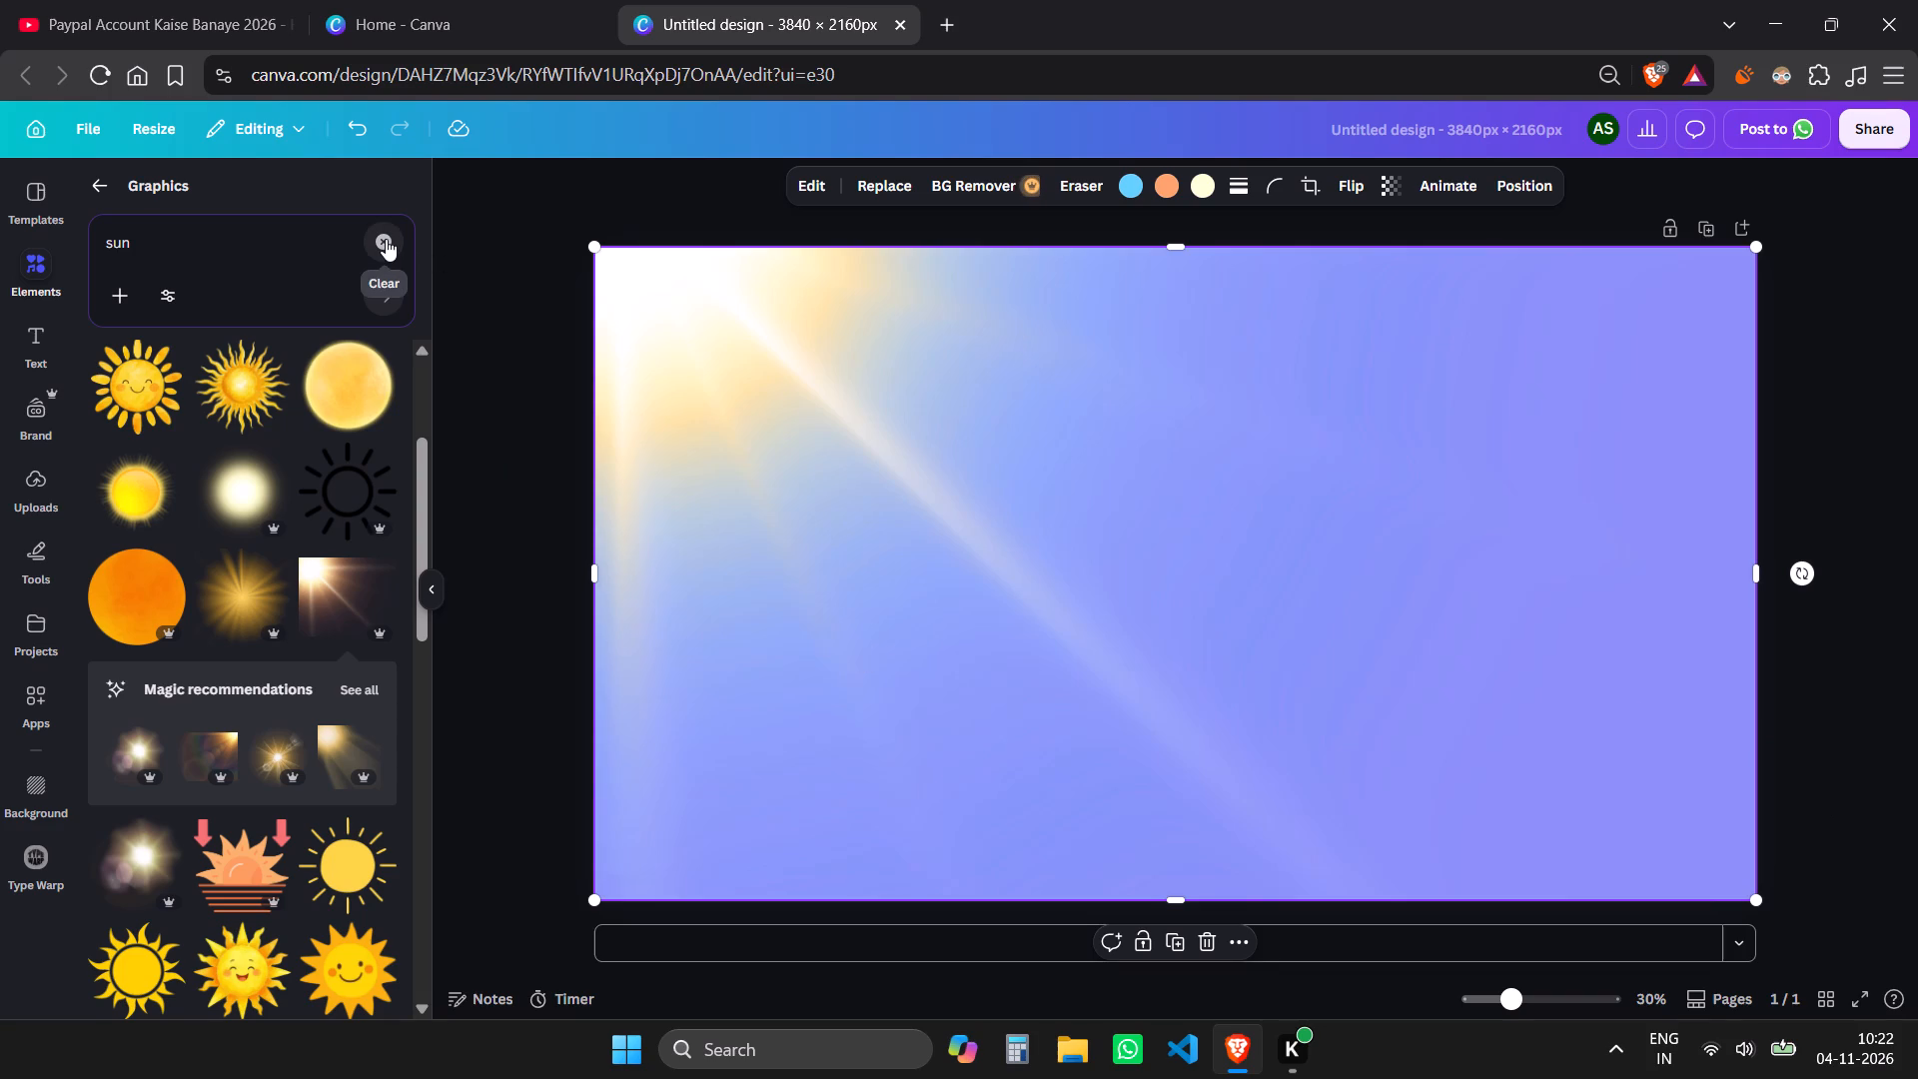
click(881, 501)
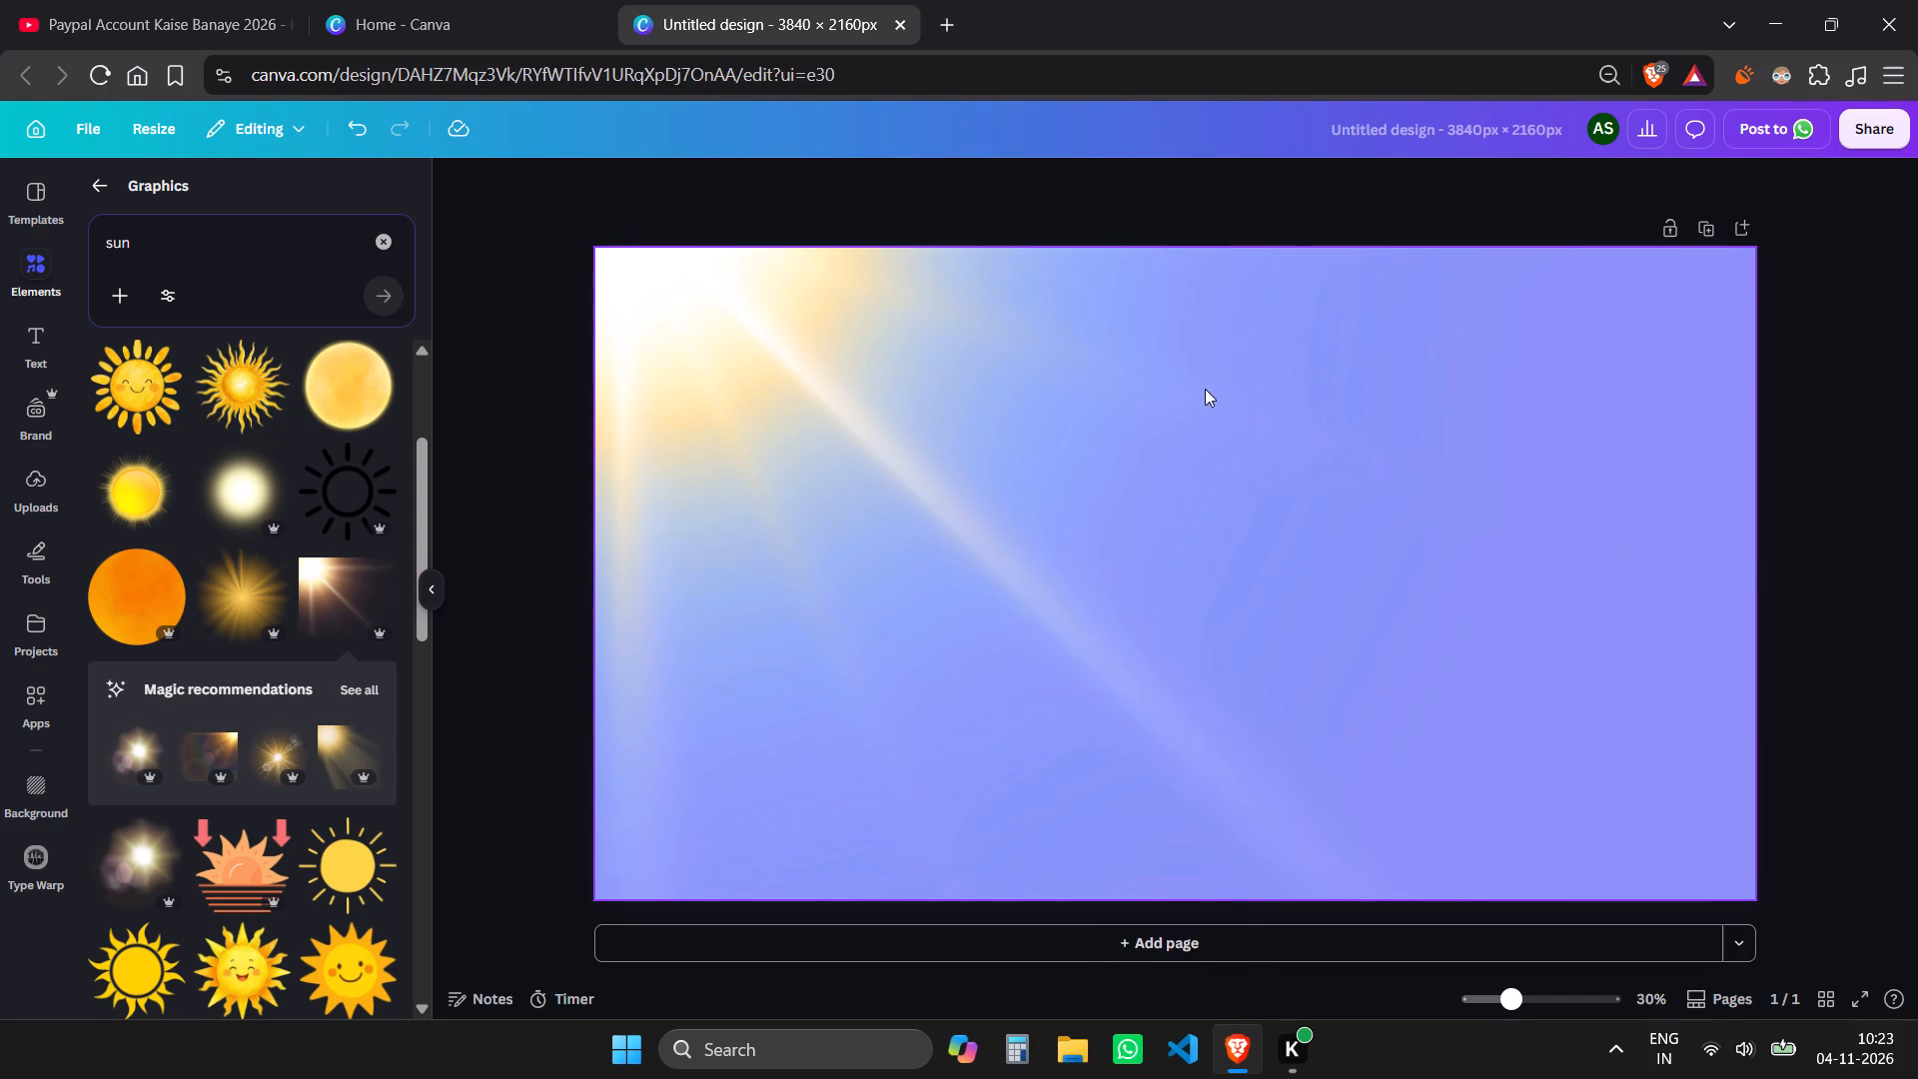
click(1206, 394)
click(1209, 942)
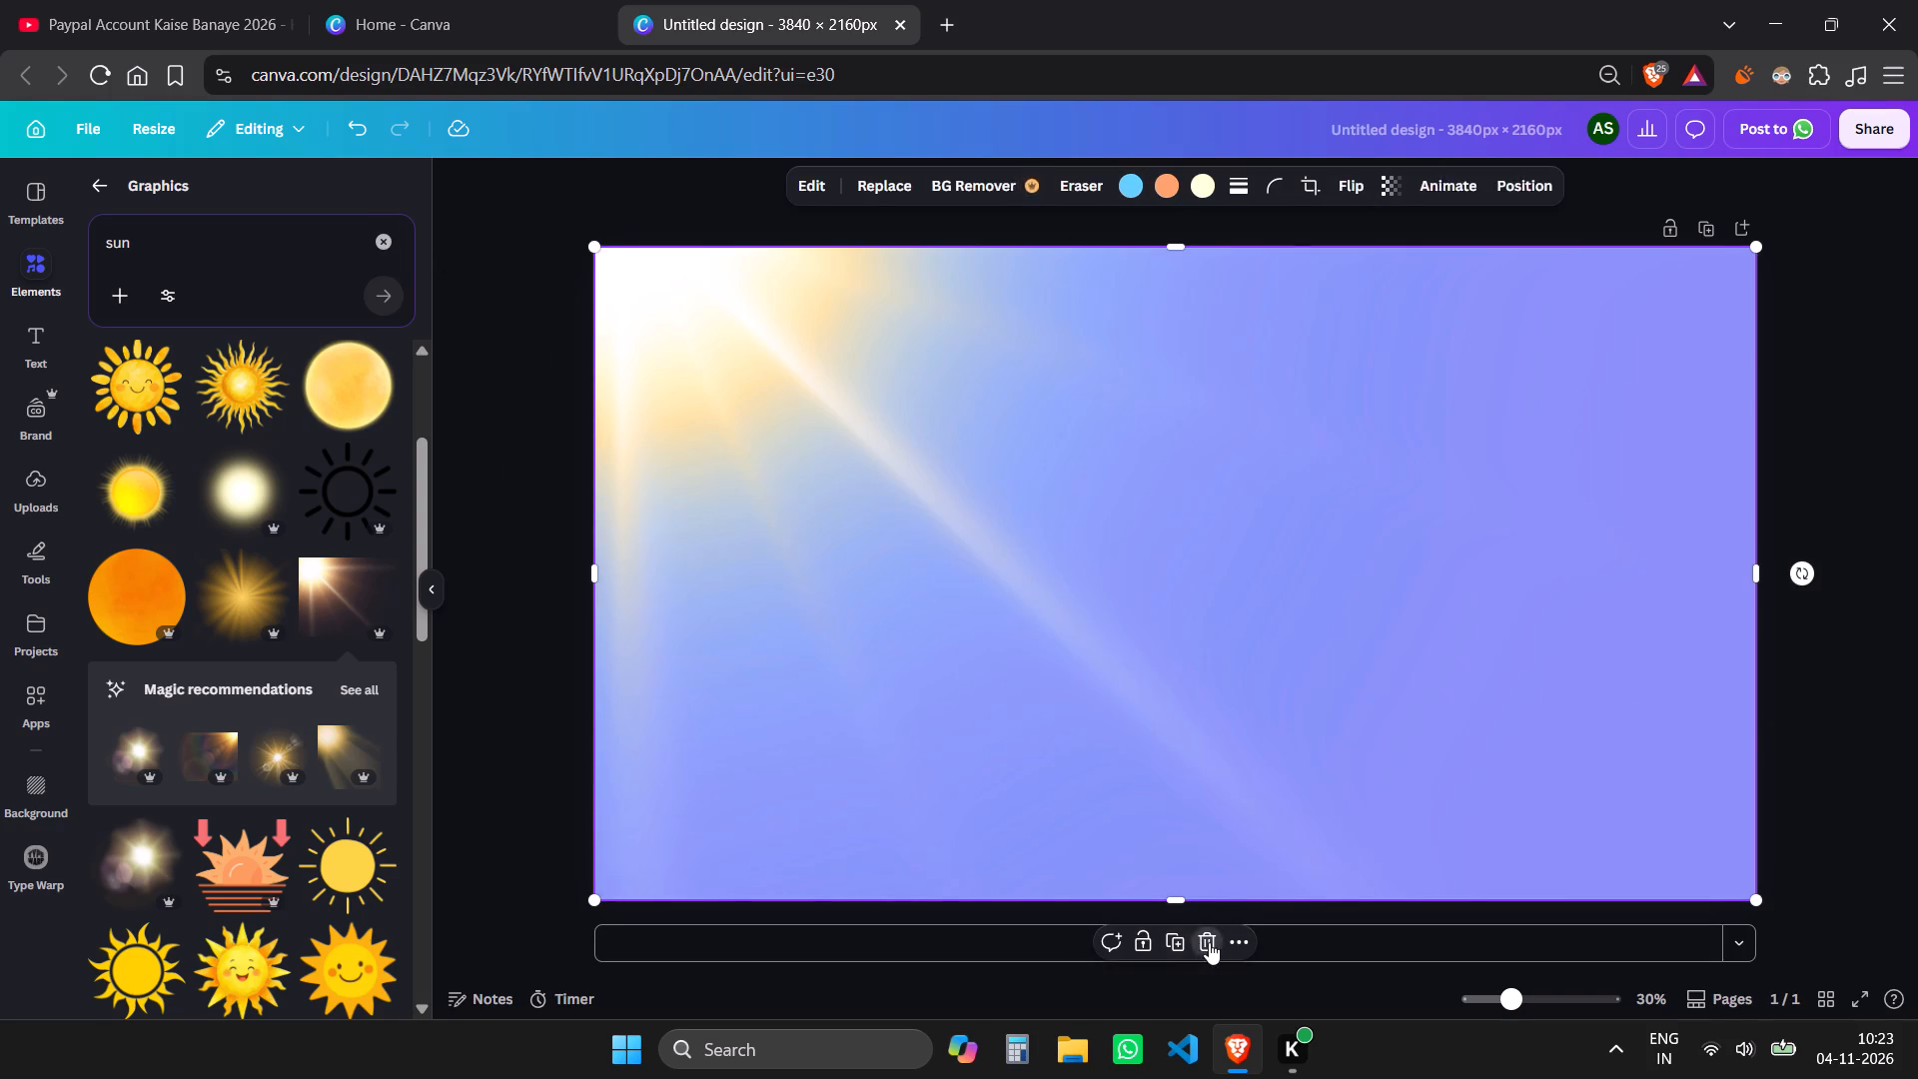
Search the graphics for "walk" and look through the results for a walking figure.
click(389, 241)
text(walk)
key(Return)
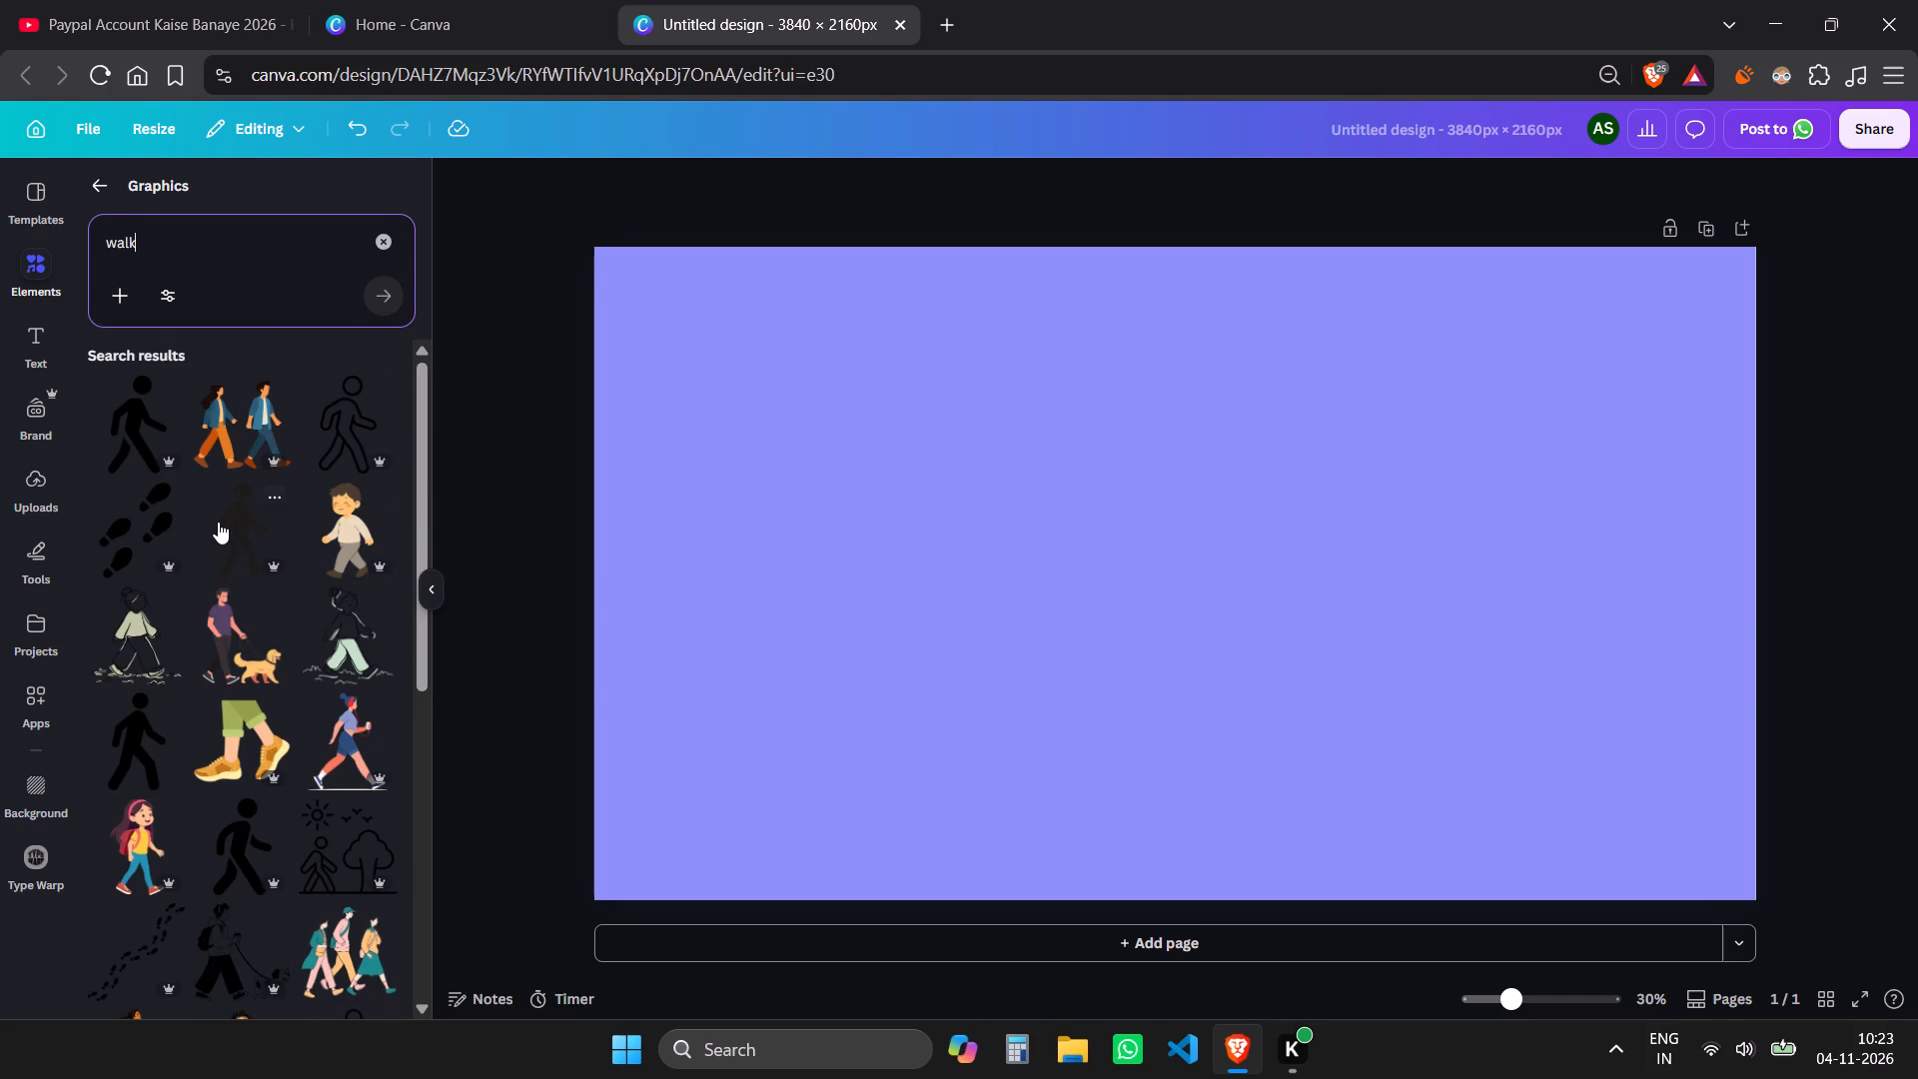
scroll(218, 522, down, 5)
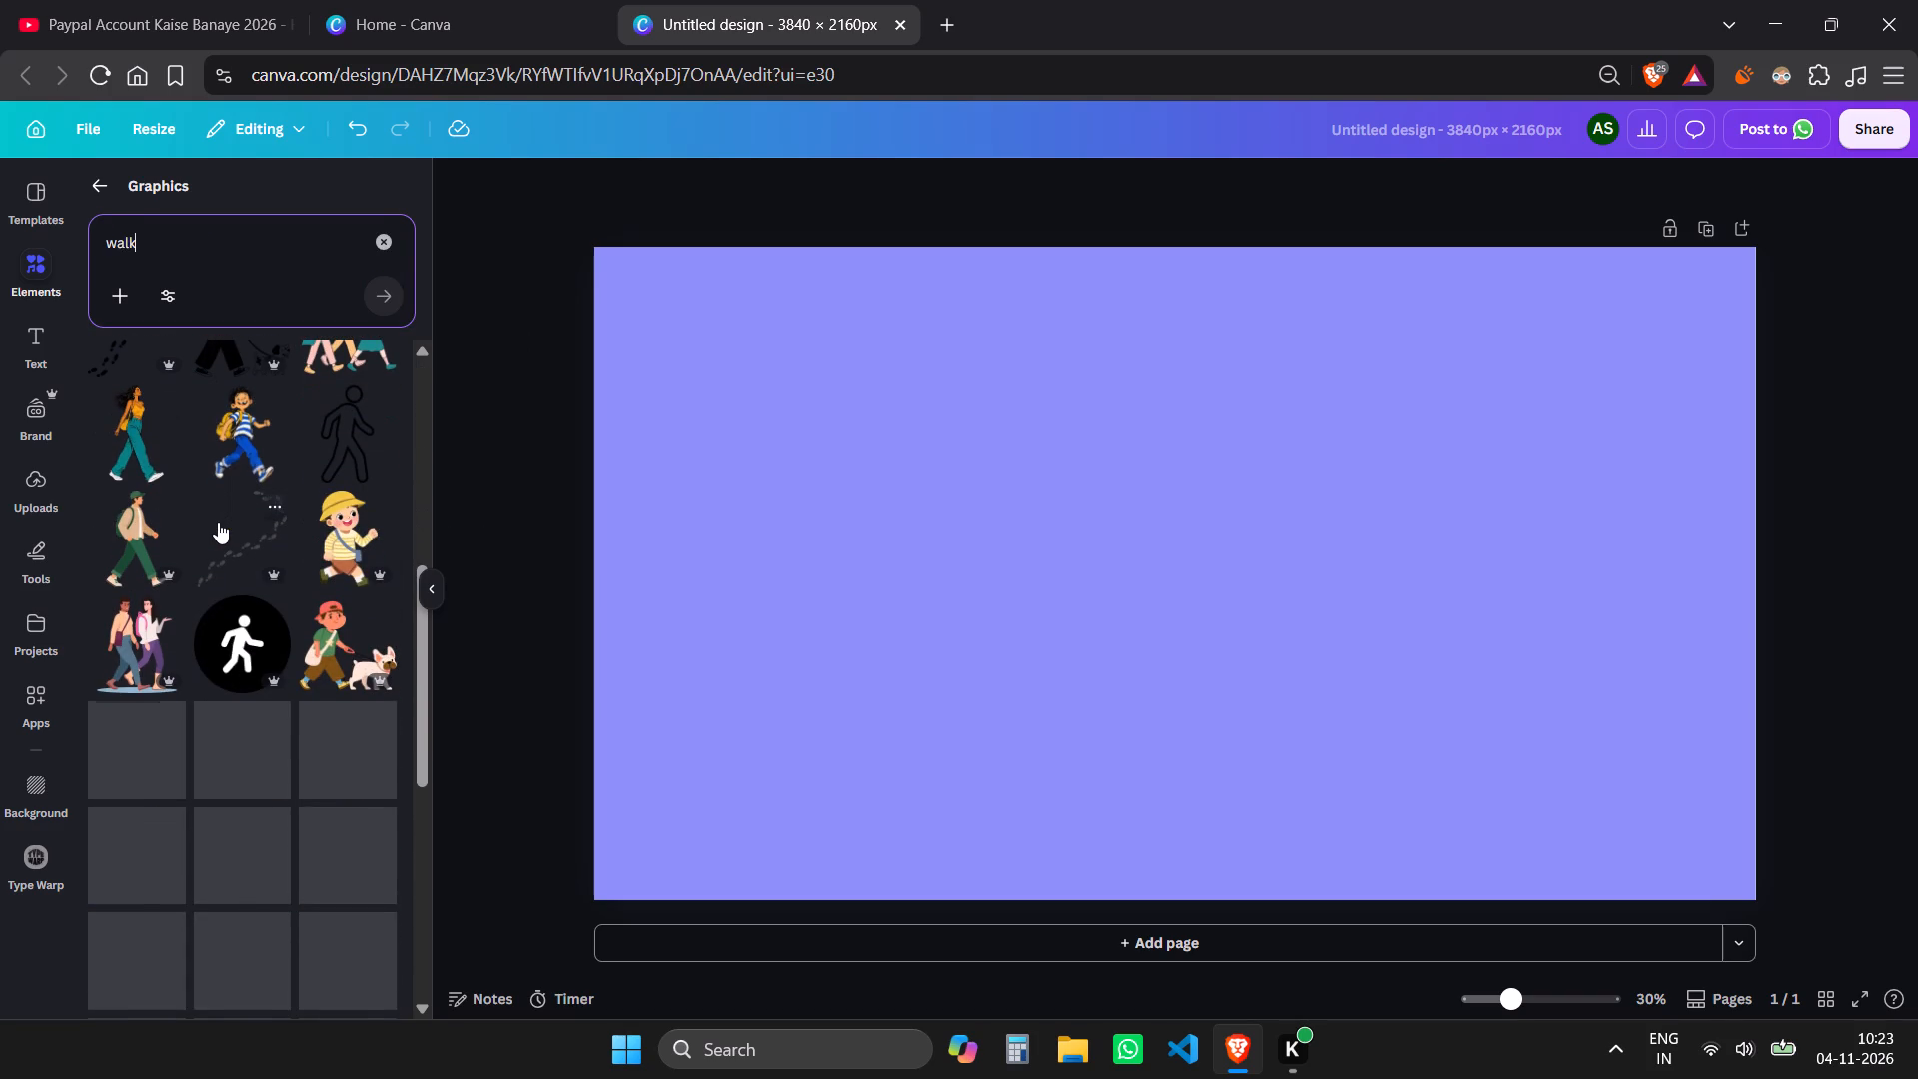
scroll(182, 578, down, 3)
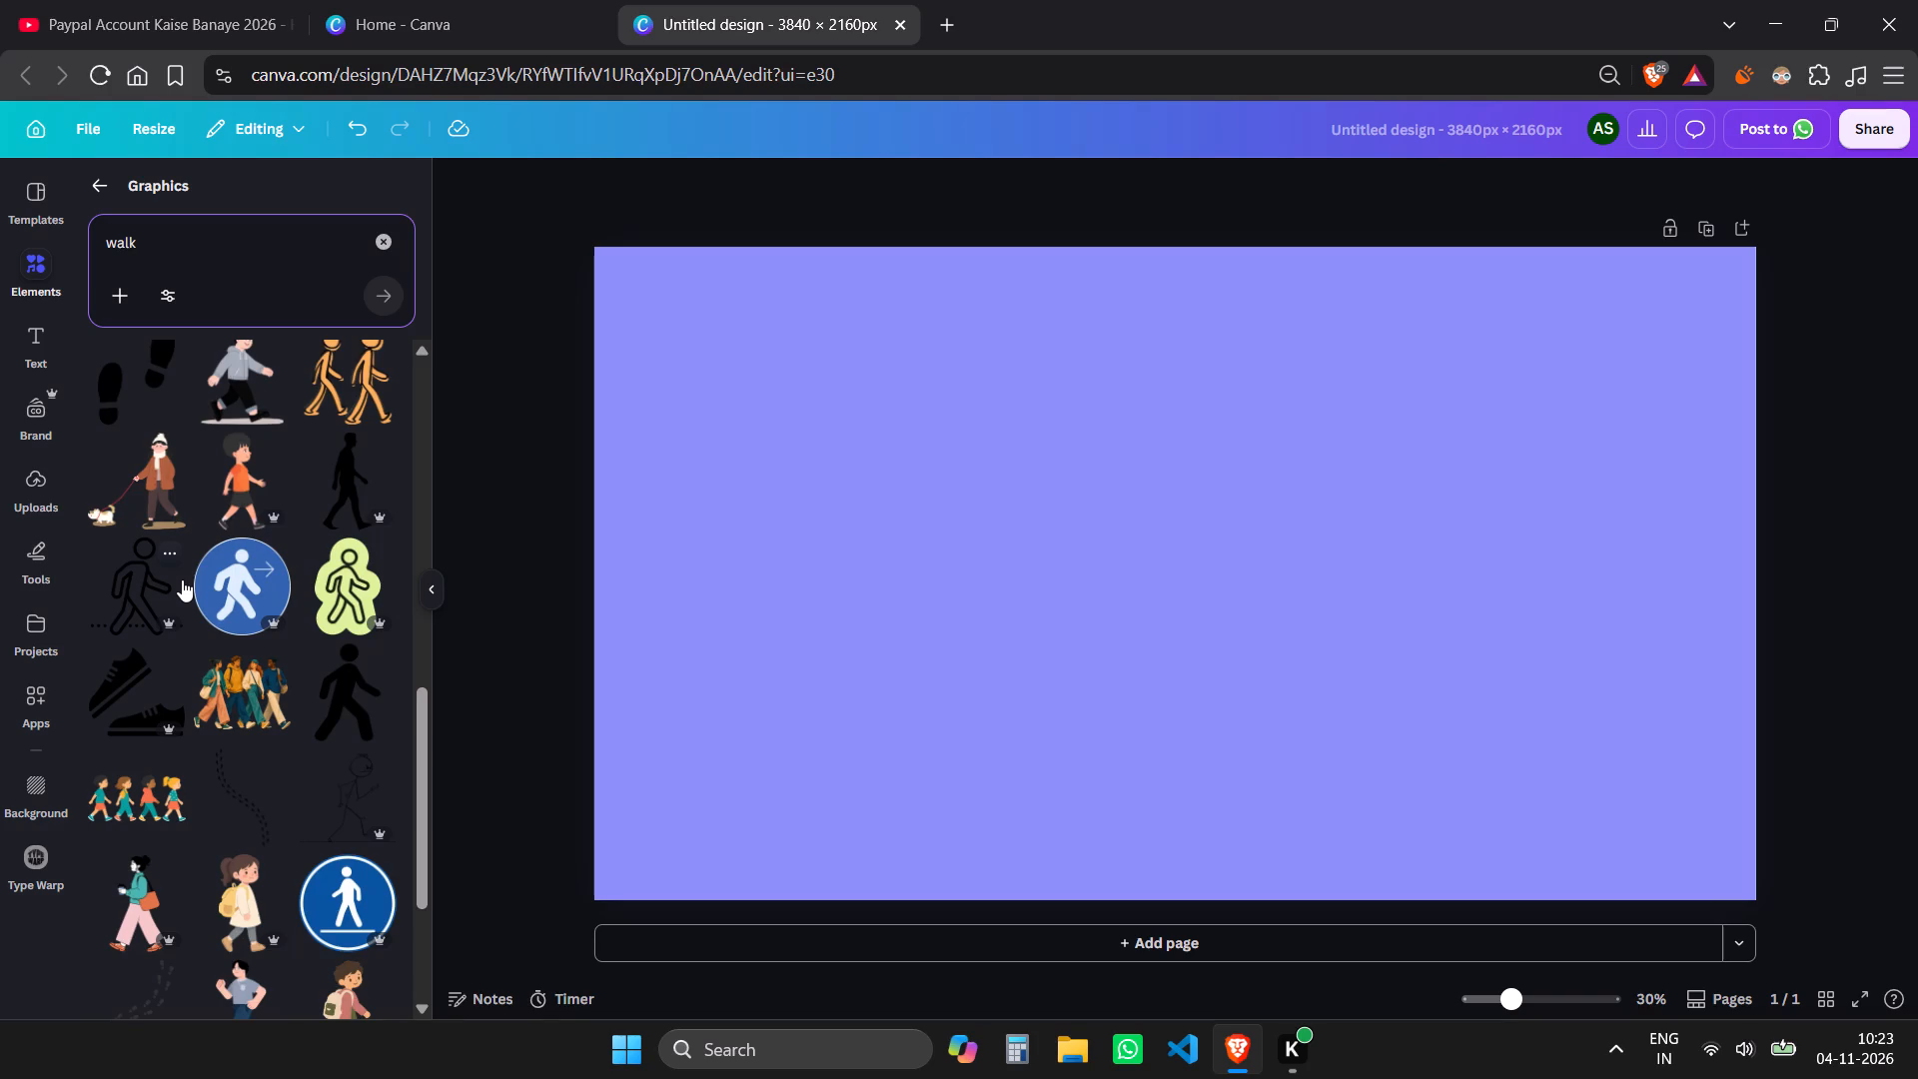
scroll(182, 579, down, 6)
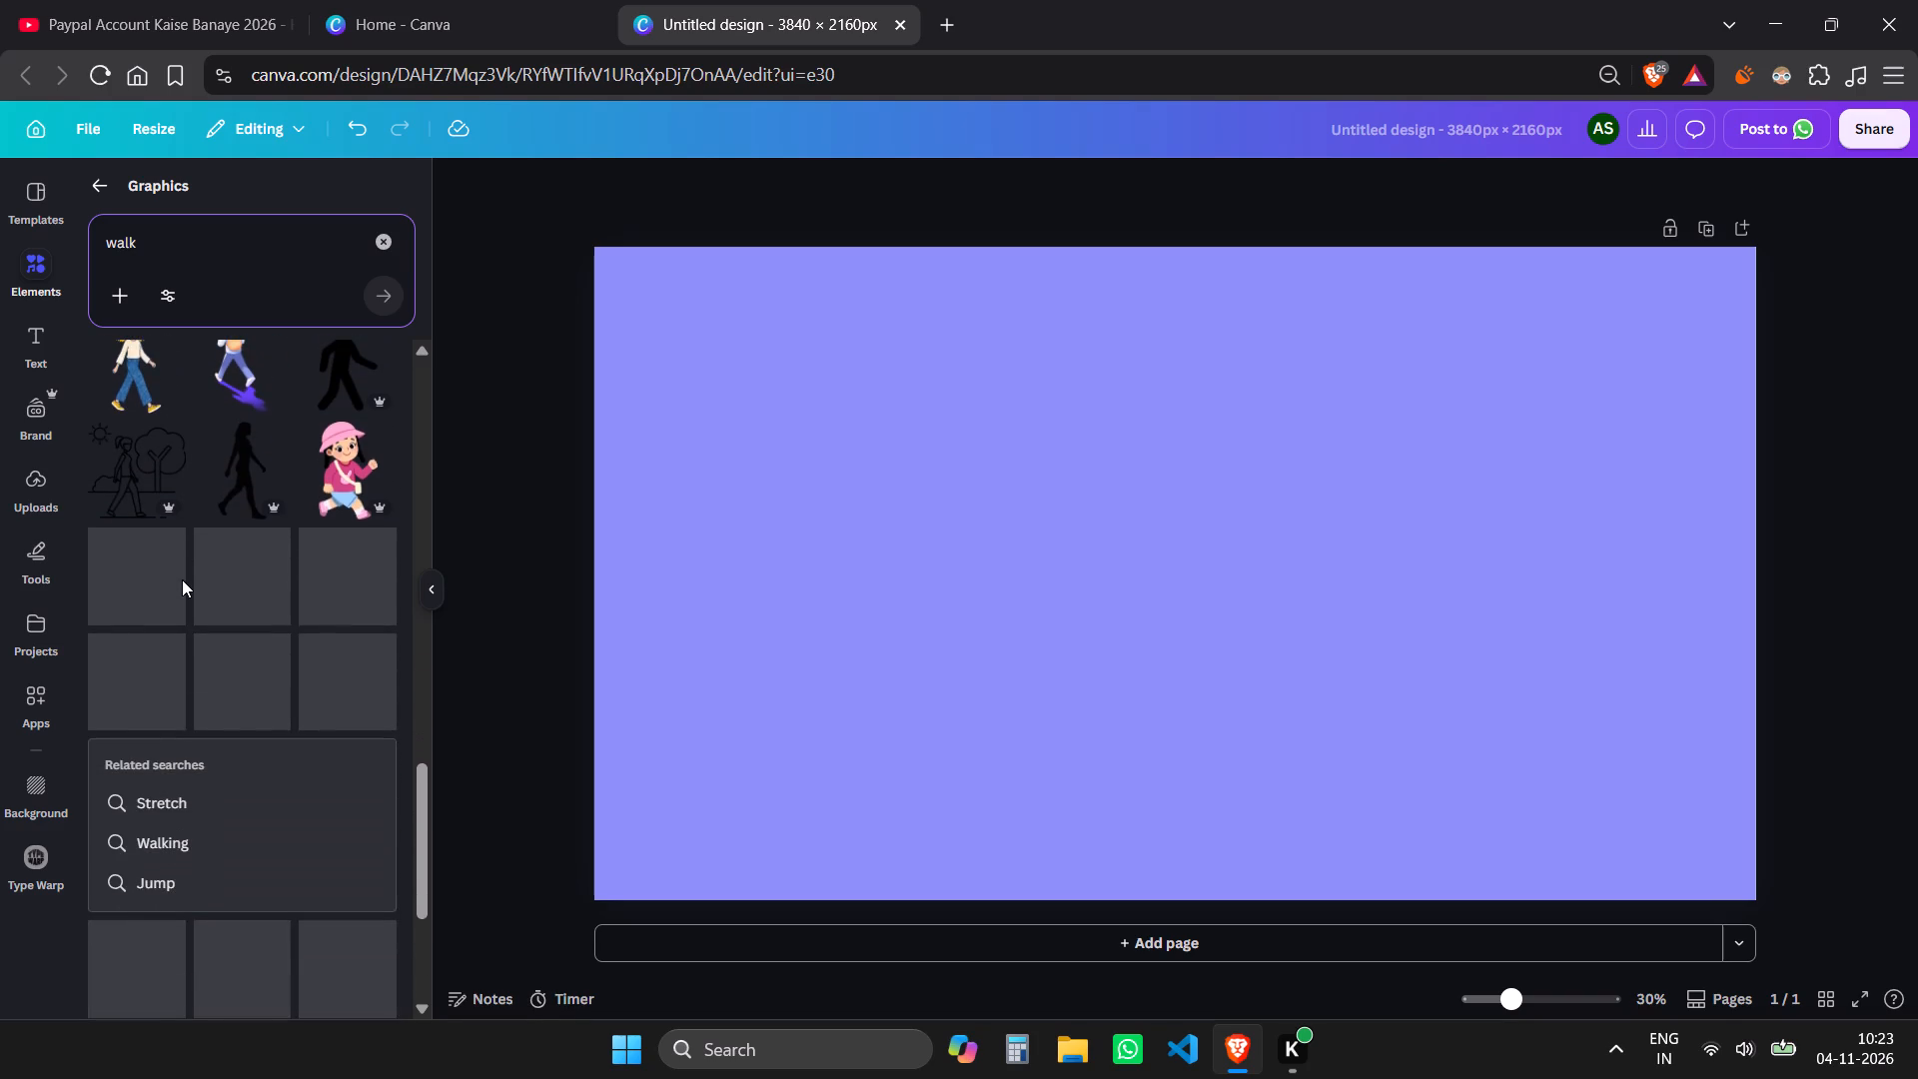
scroll(182, 579, down, 2)
scroll(182, 579, up, 1)
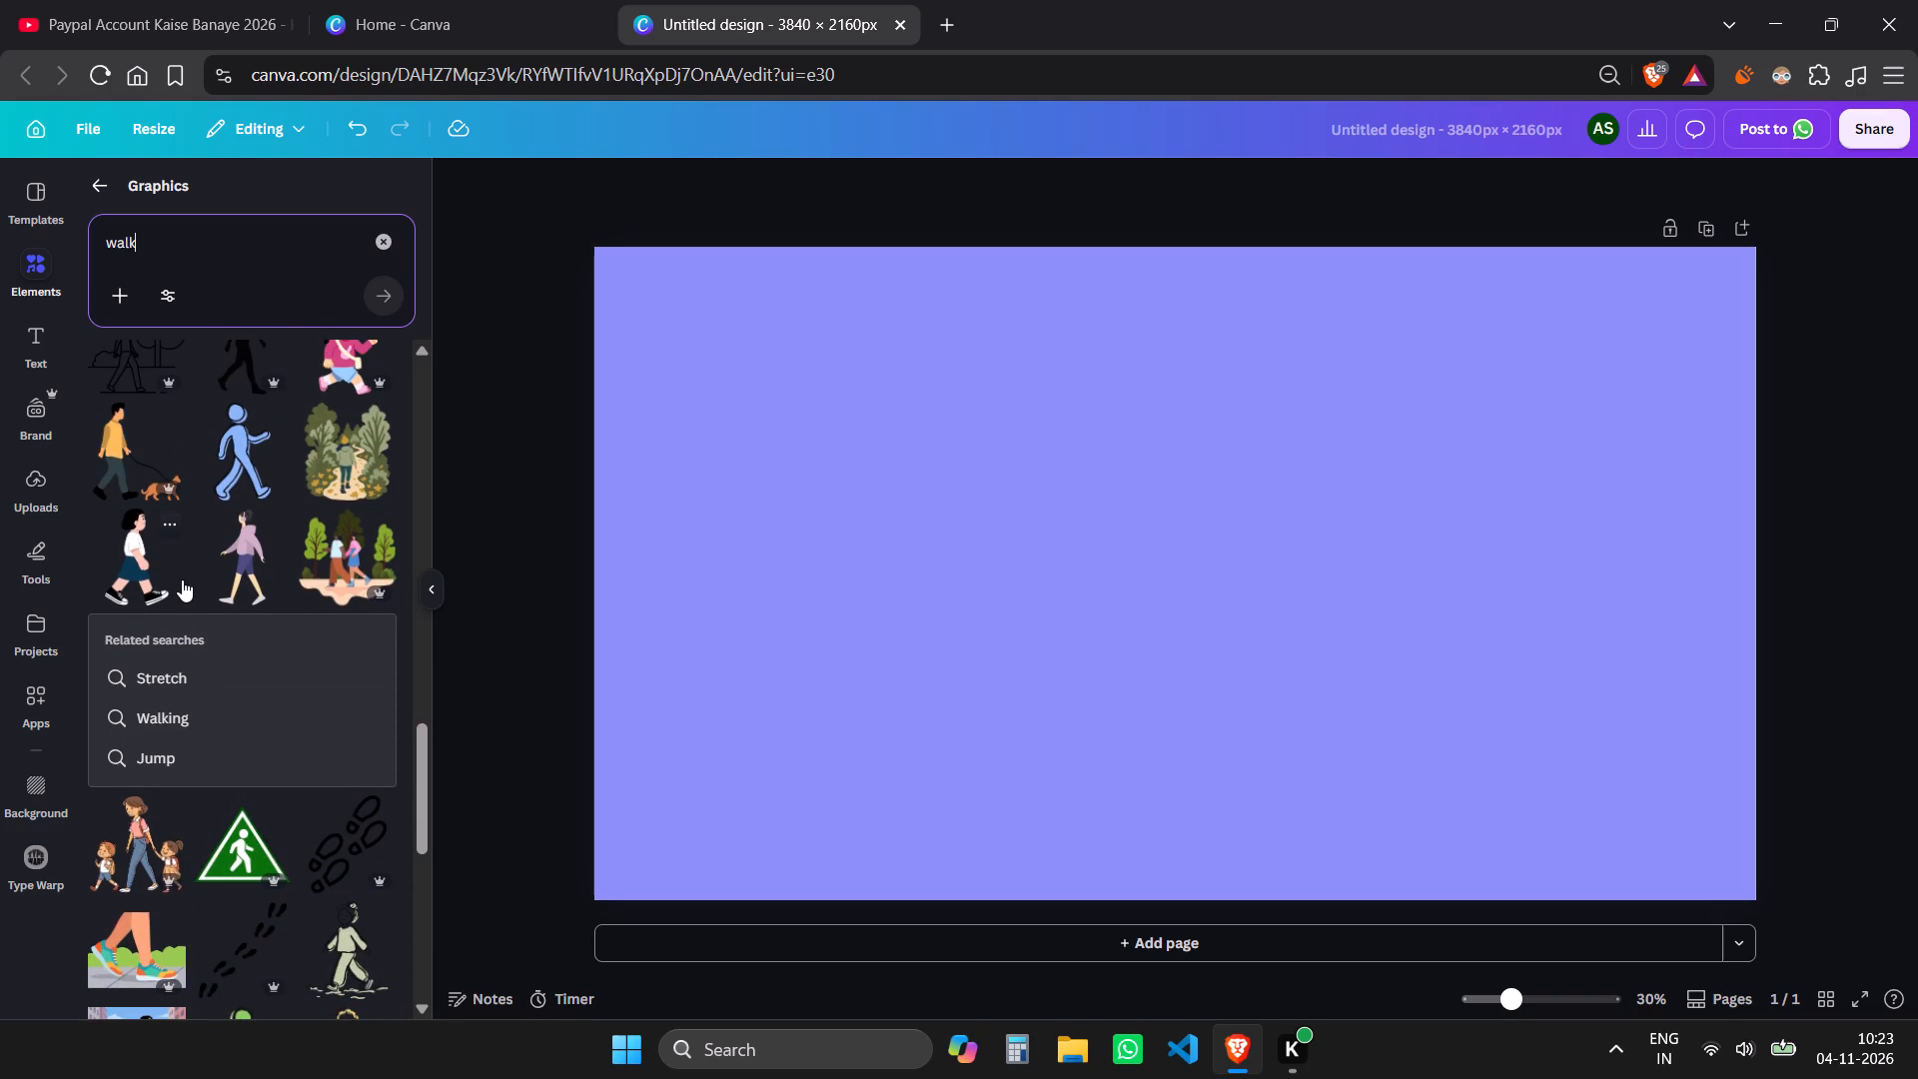
scroll(182, 579, down, 4)
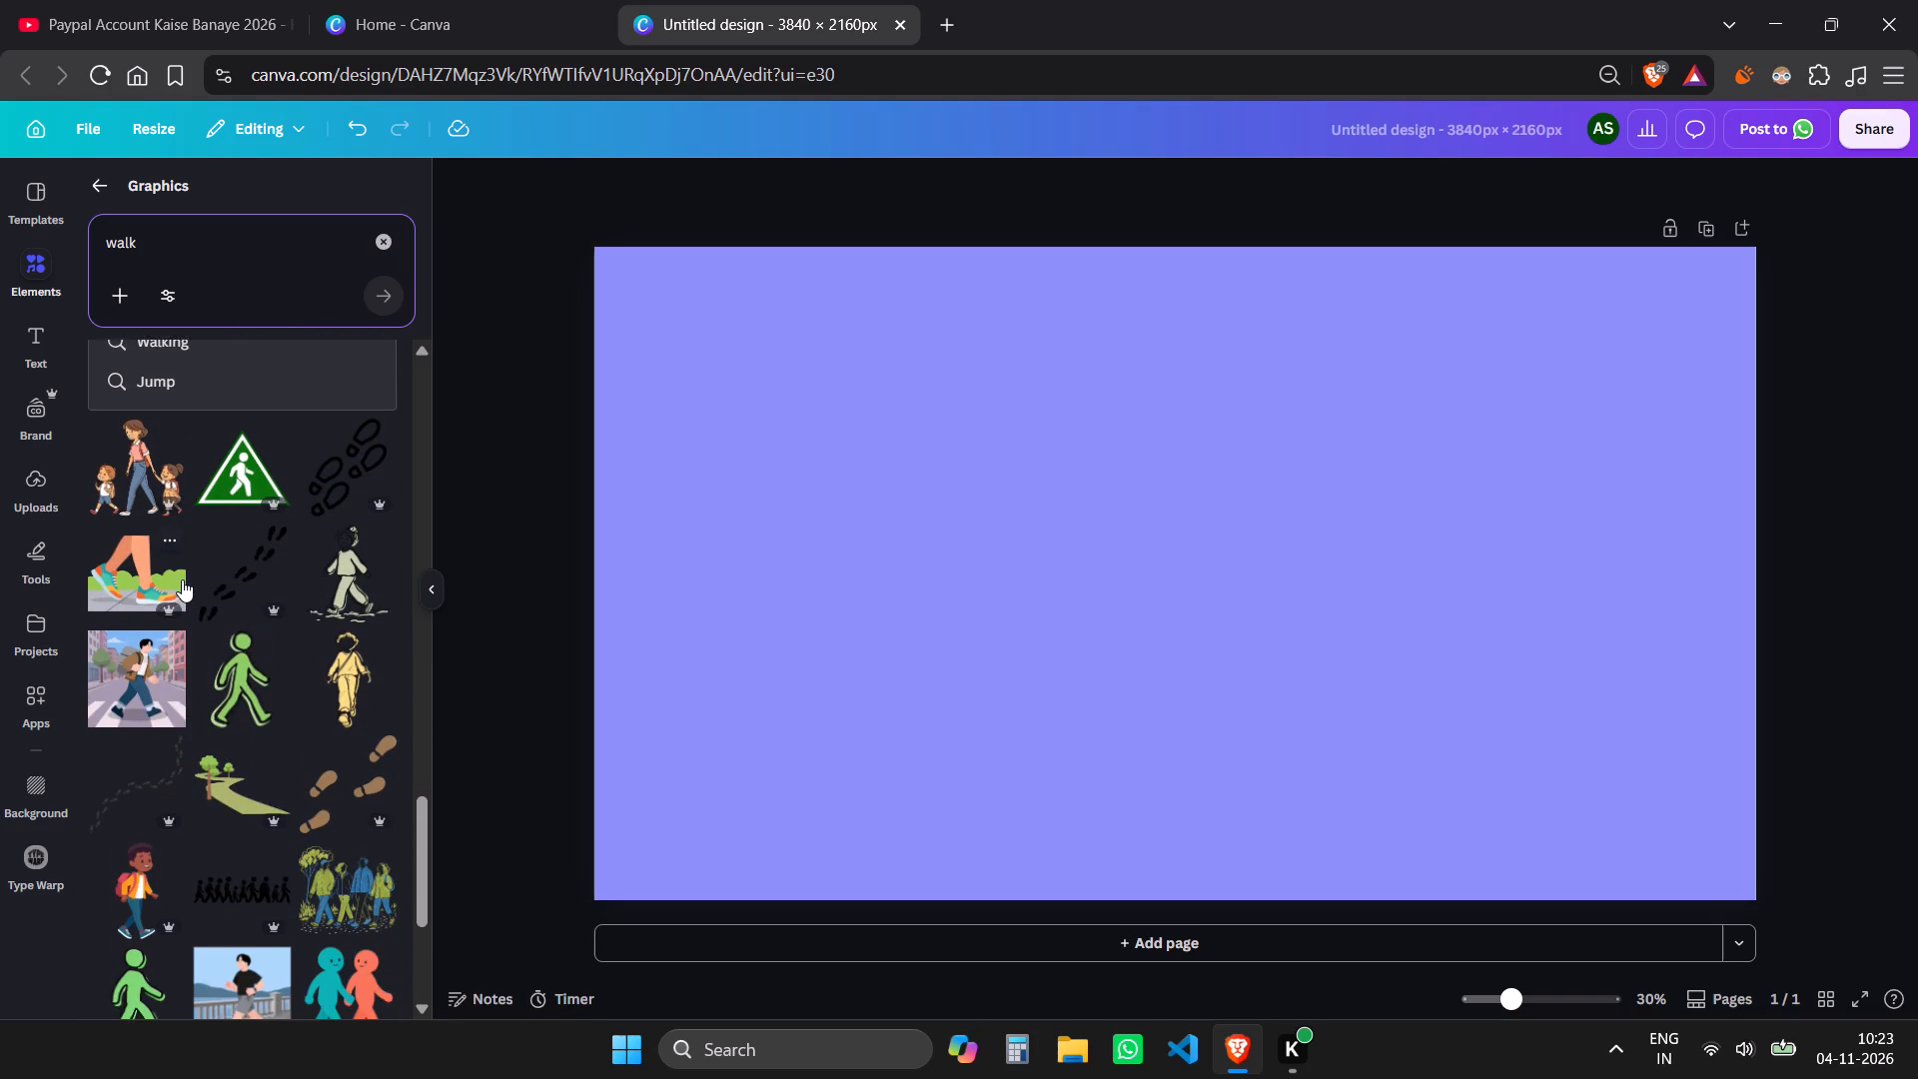
scroll(182, 579, down, 6)
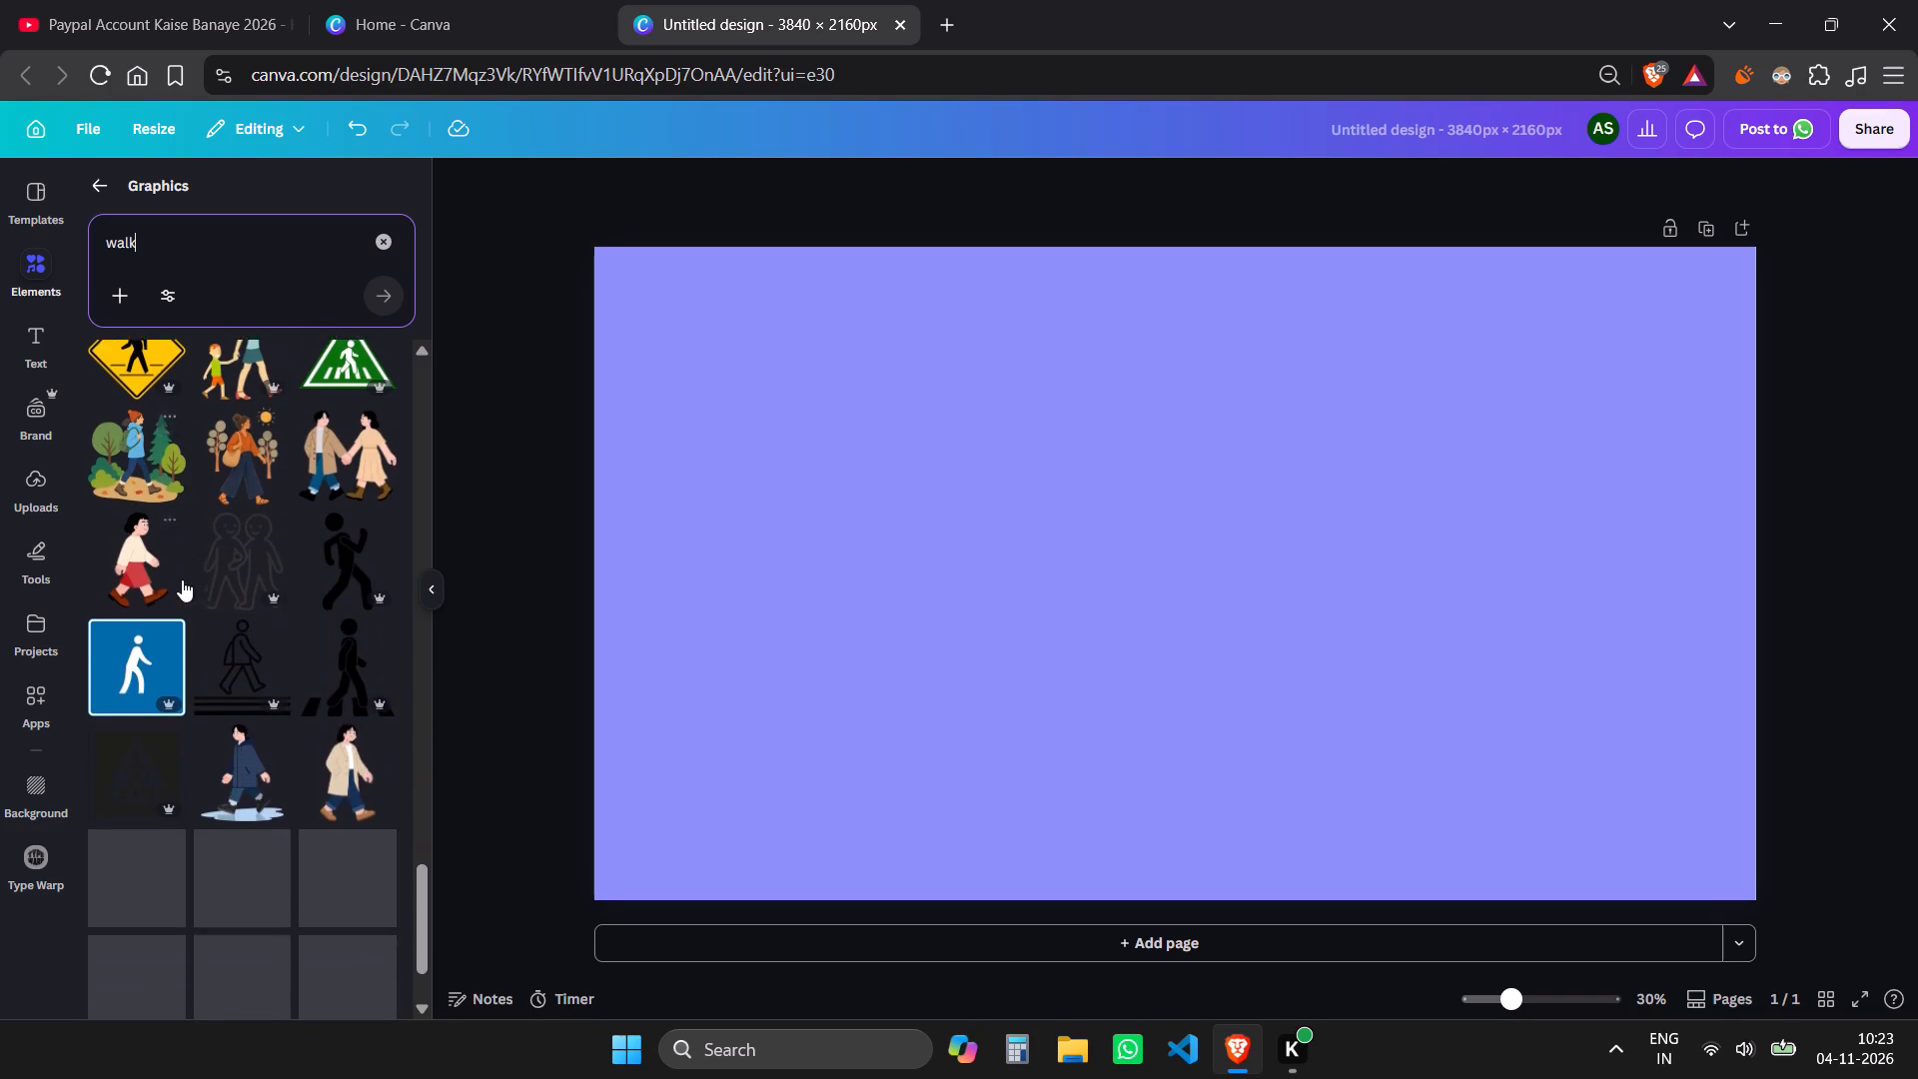
scroll(182, 579, down, 4)
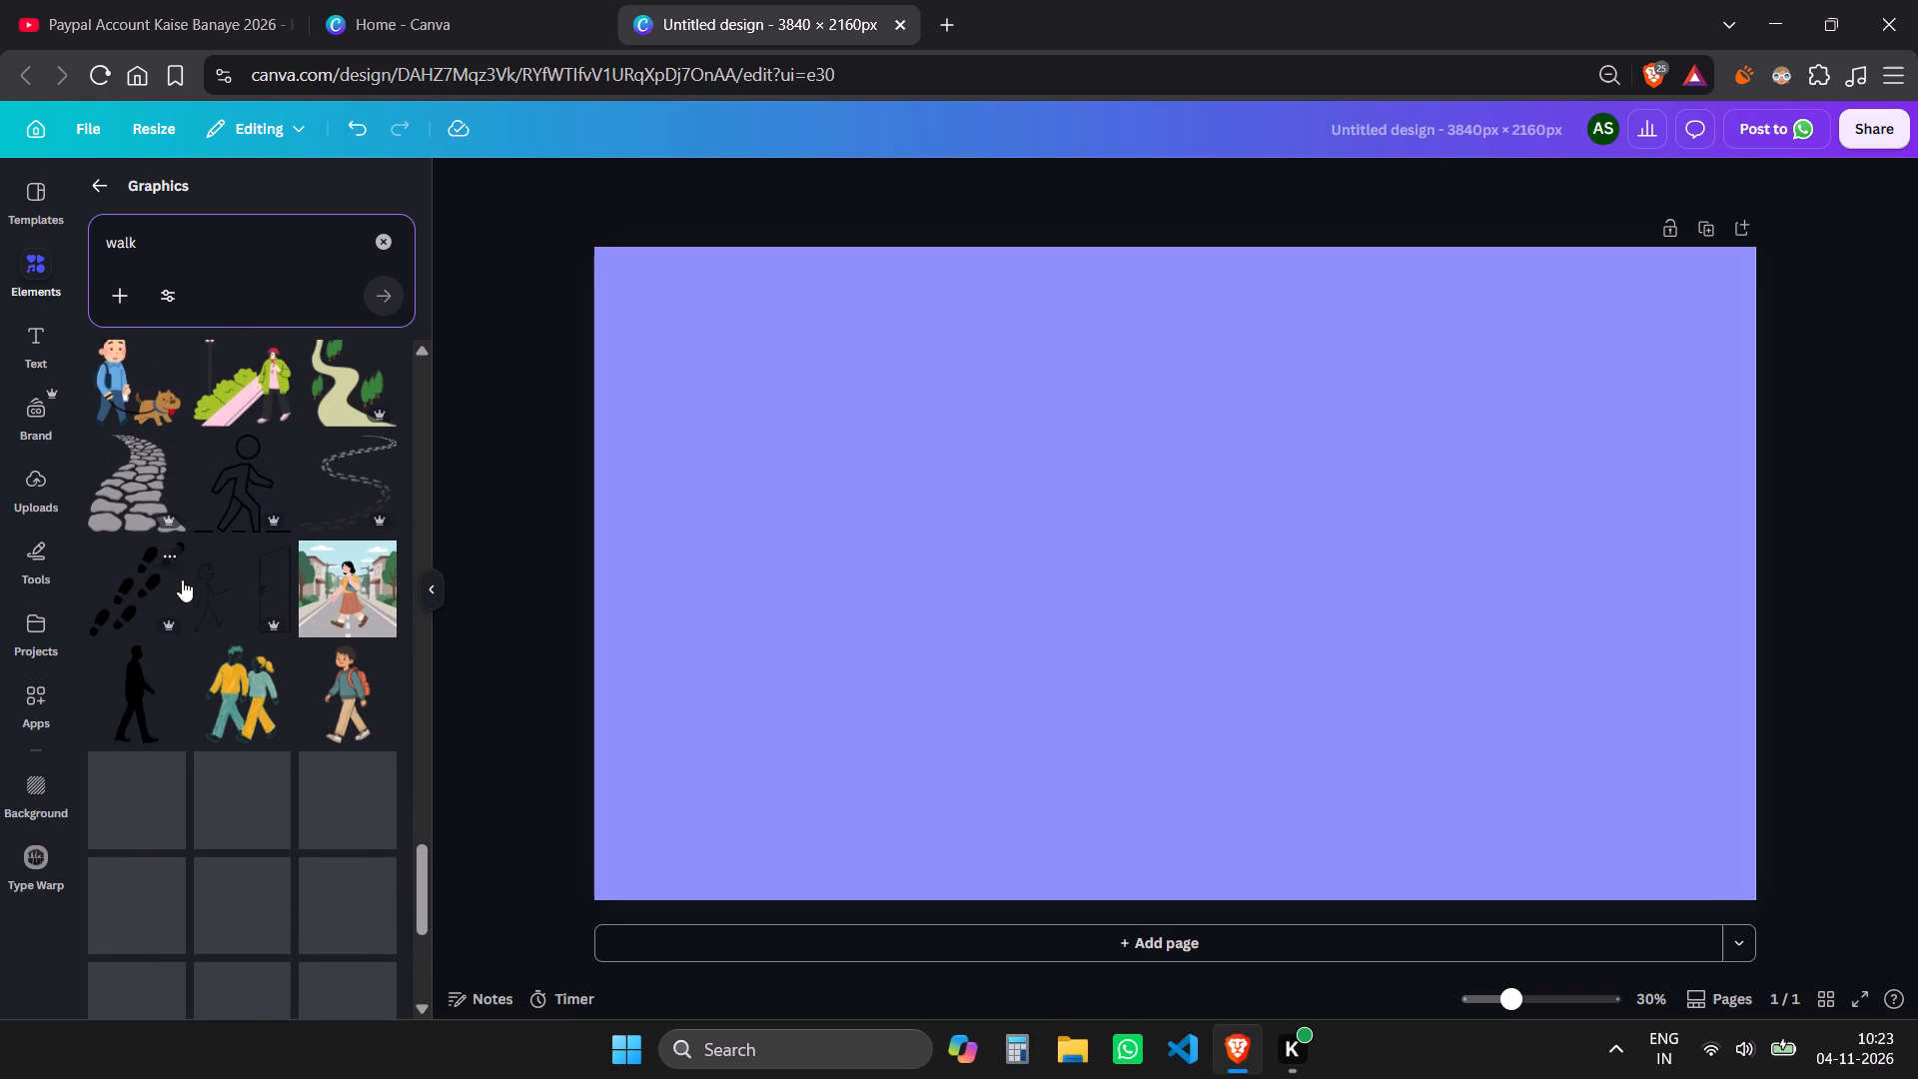
scroll(182, 579, down, 7)
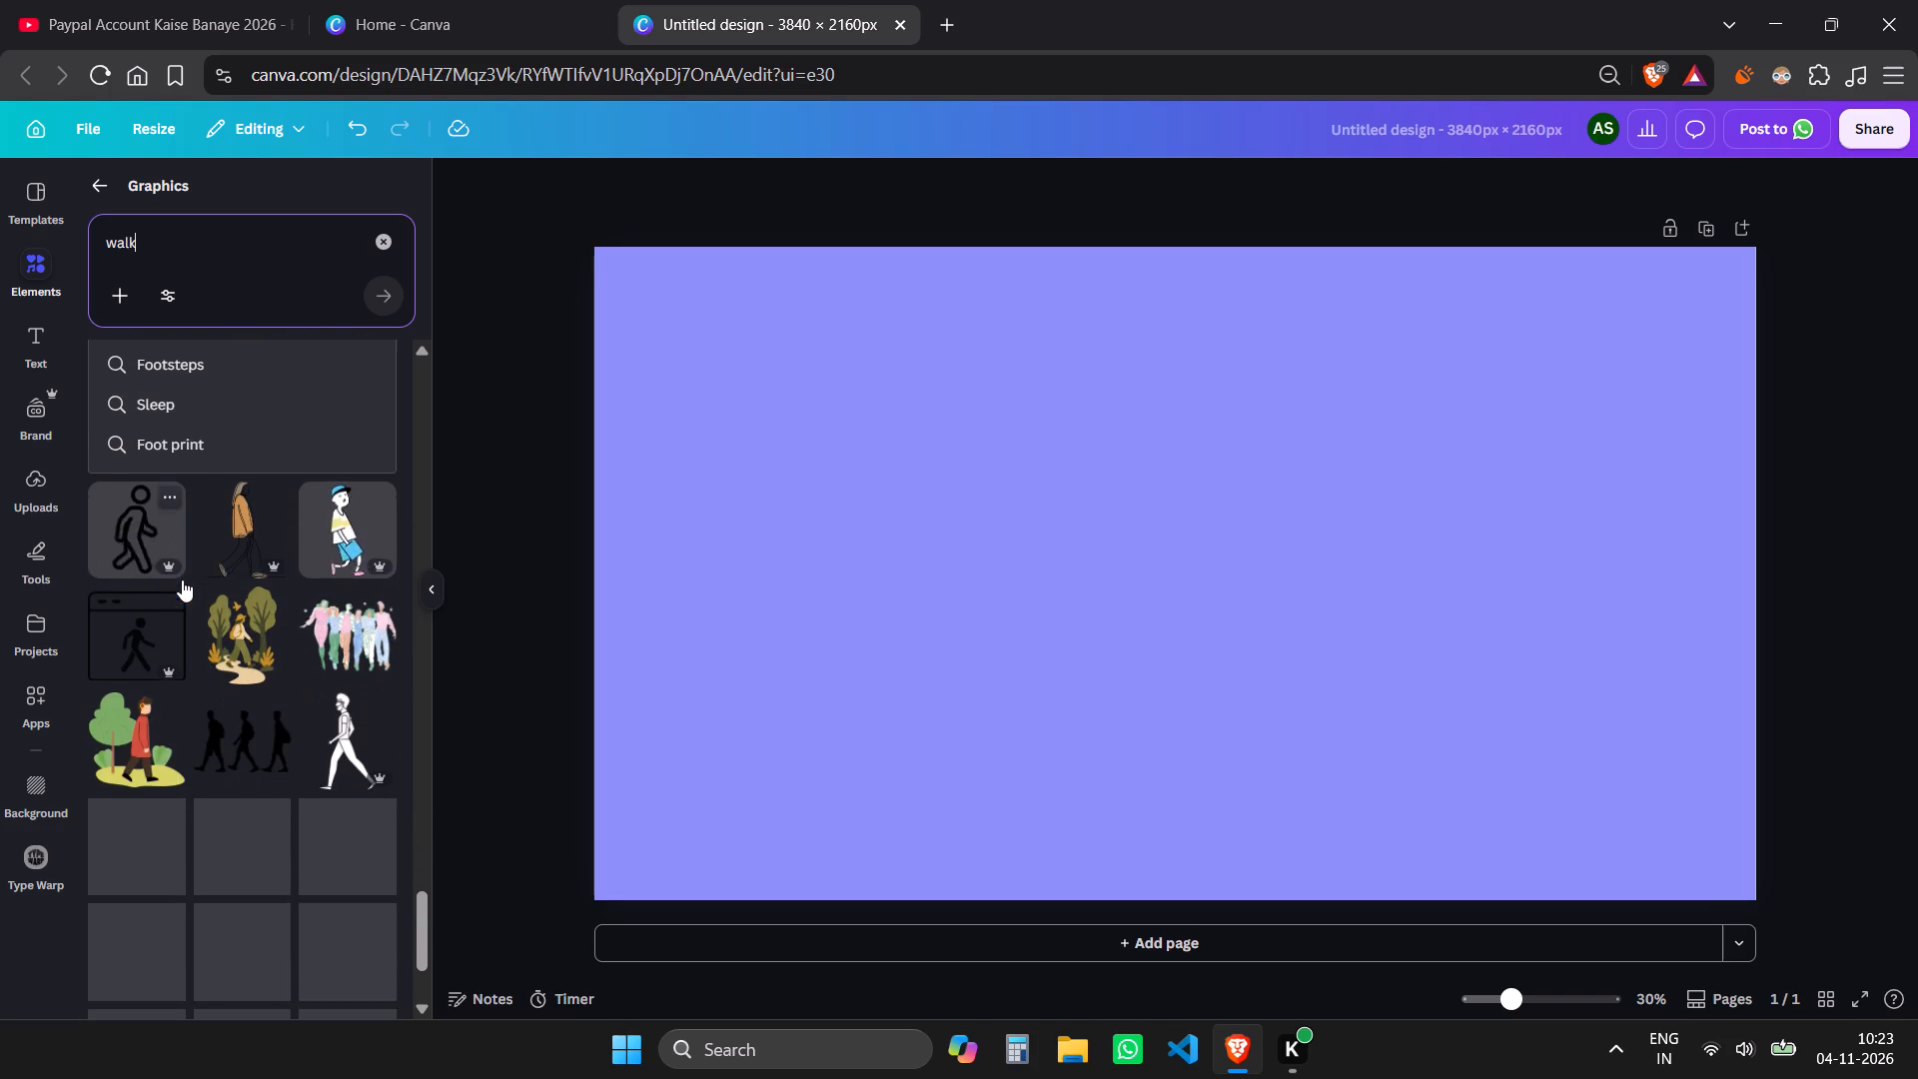
scroll(182, 579, down, 7)
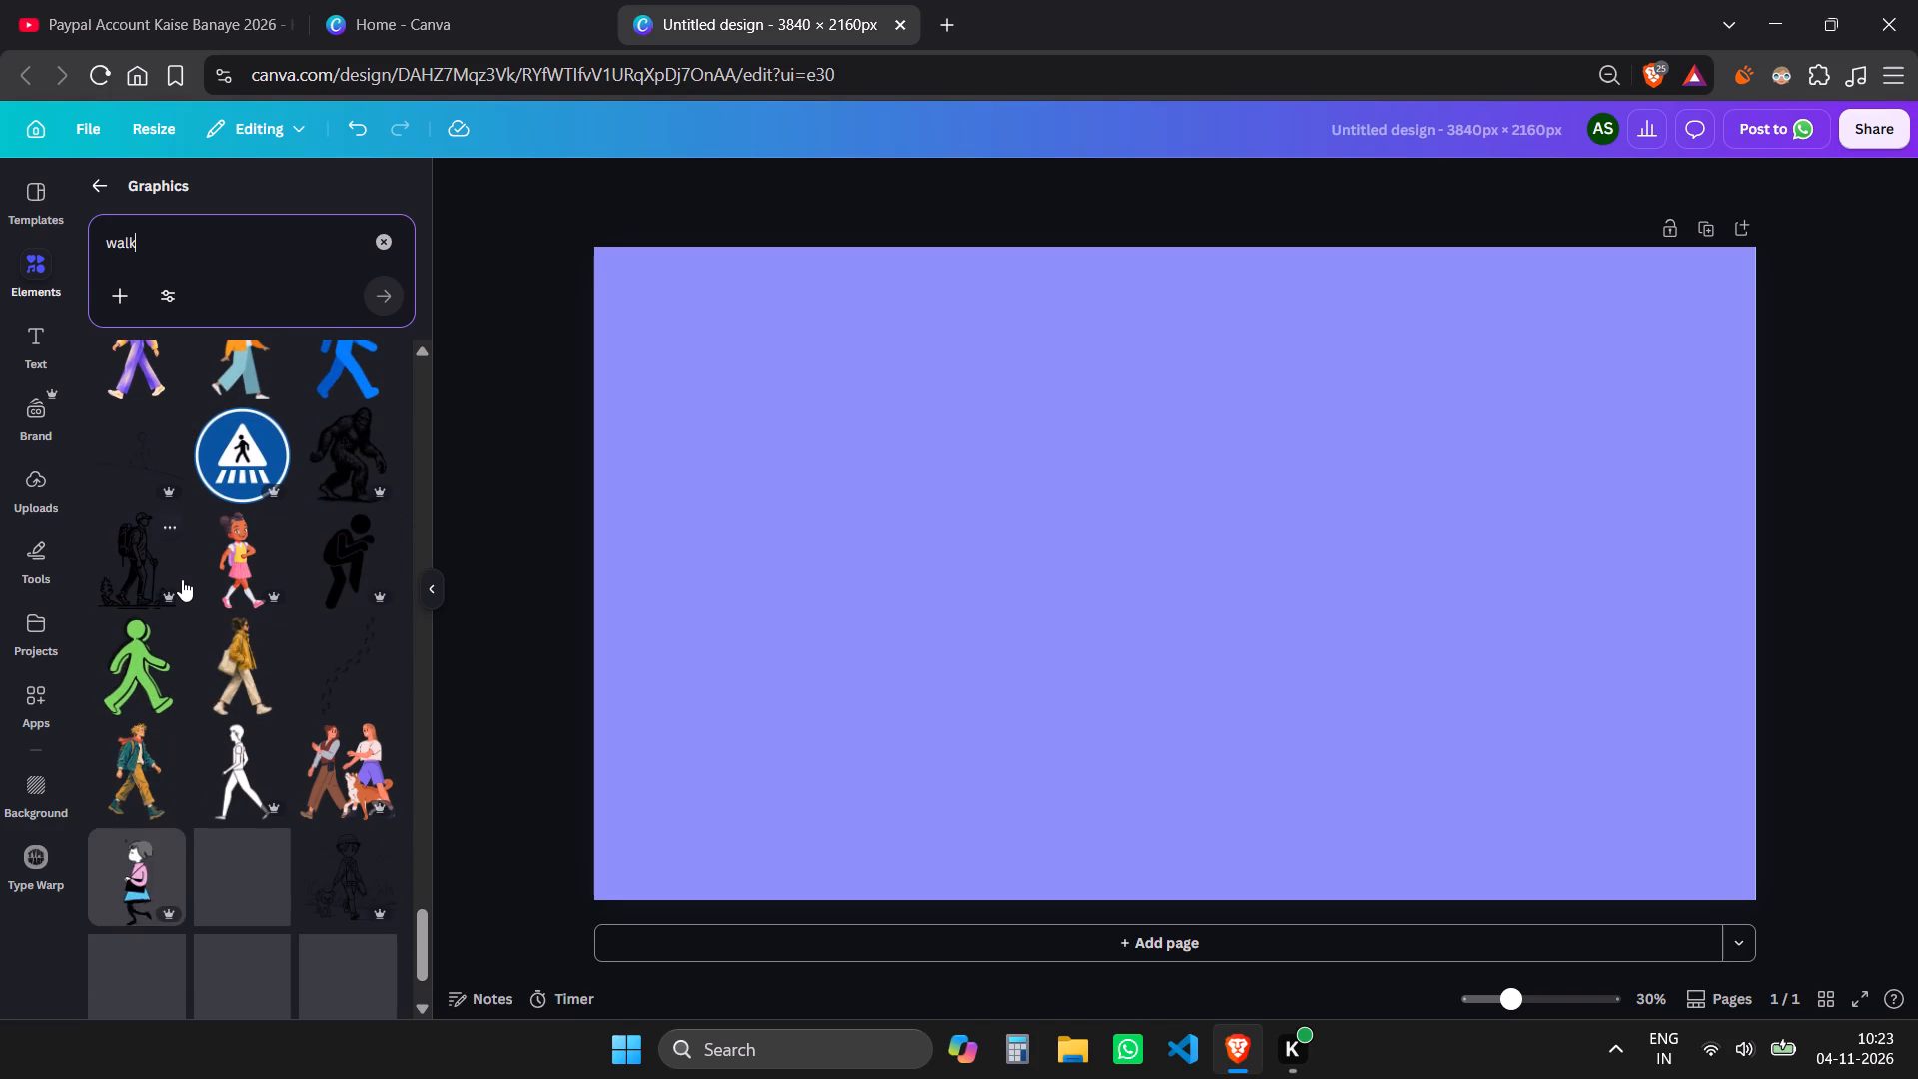
scroll(182, 579, down, 1)
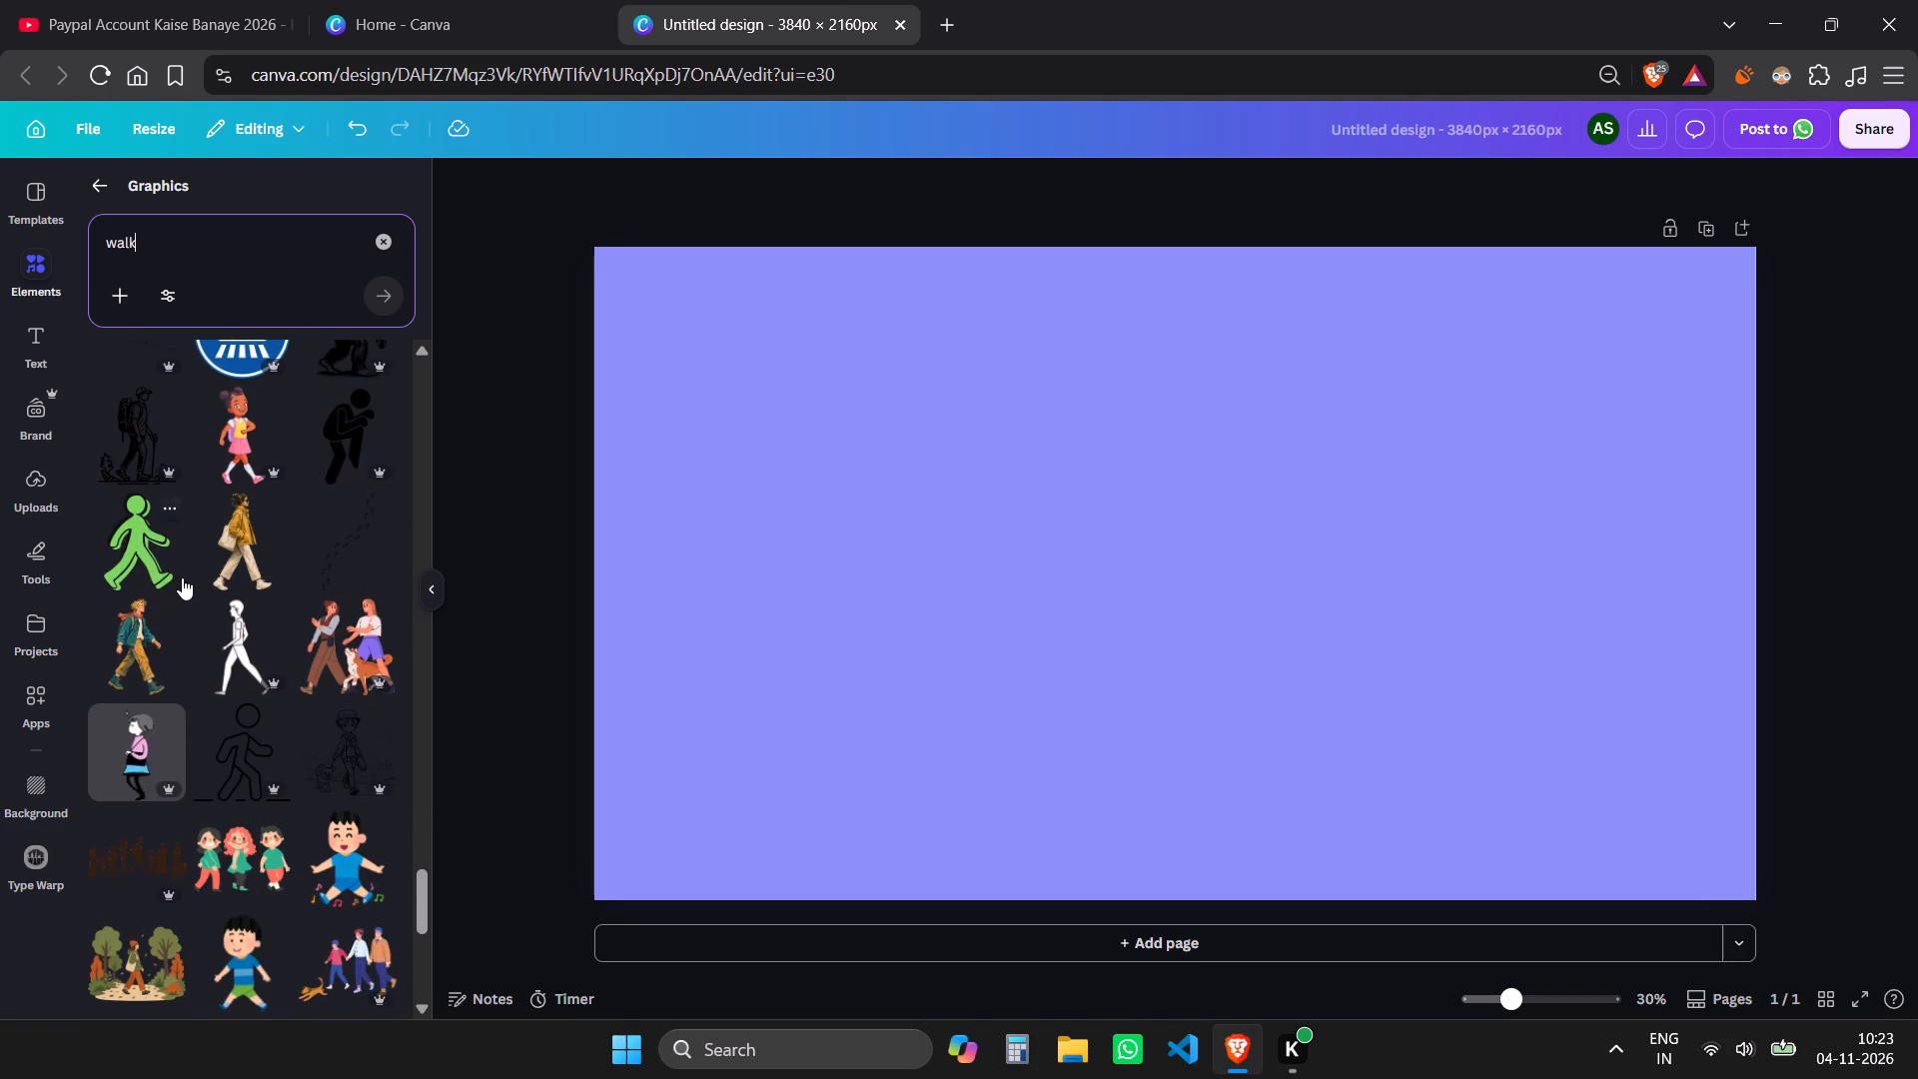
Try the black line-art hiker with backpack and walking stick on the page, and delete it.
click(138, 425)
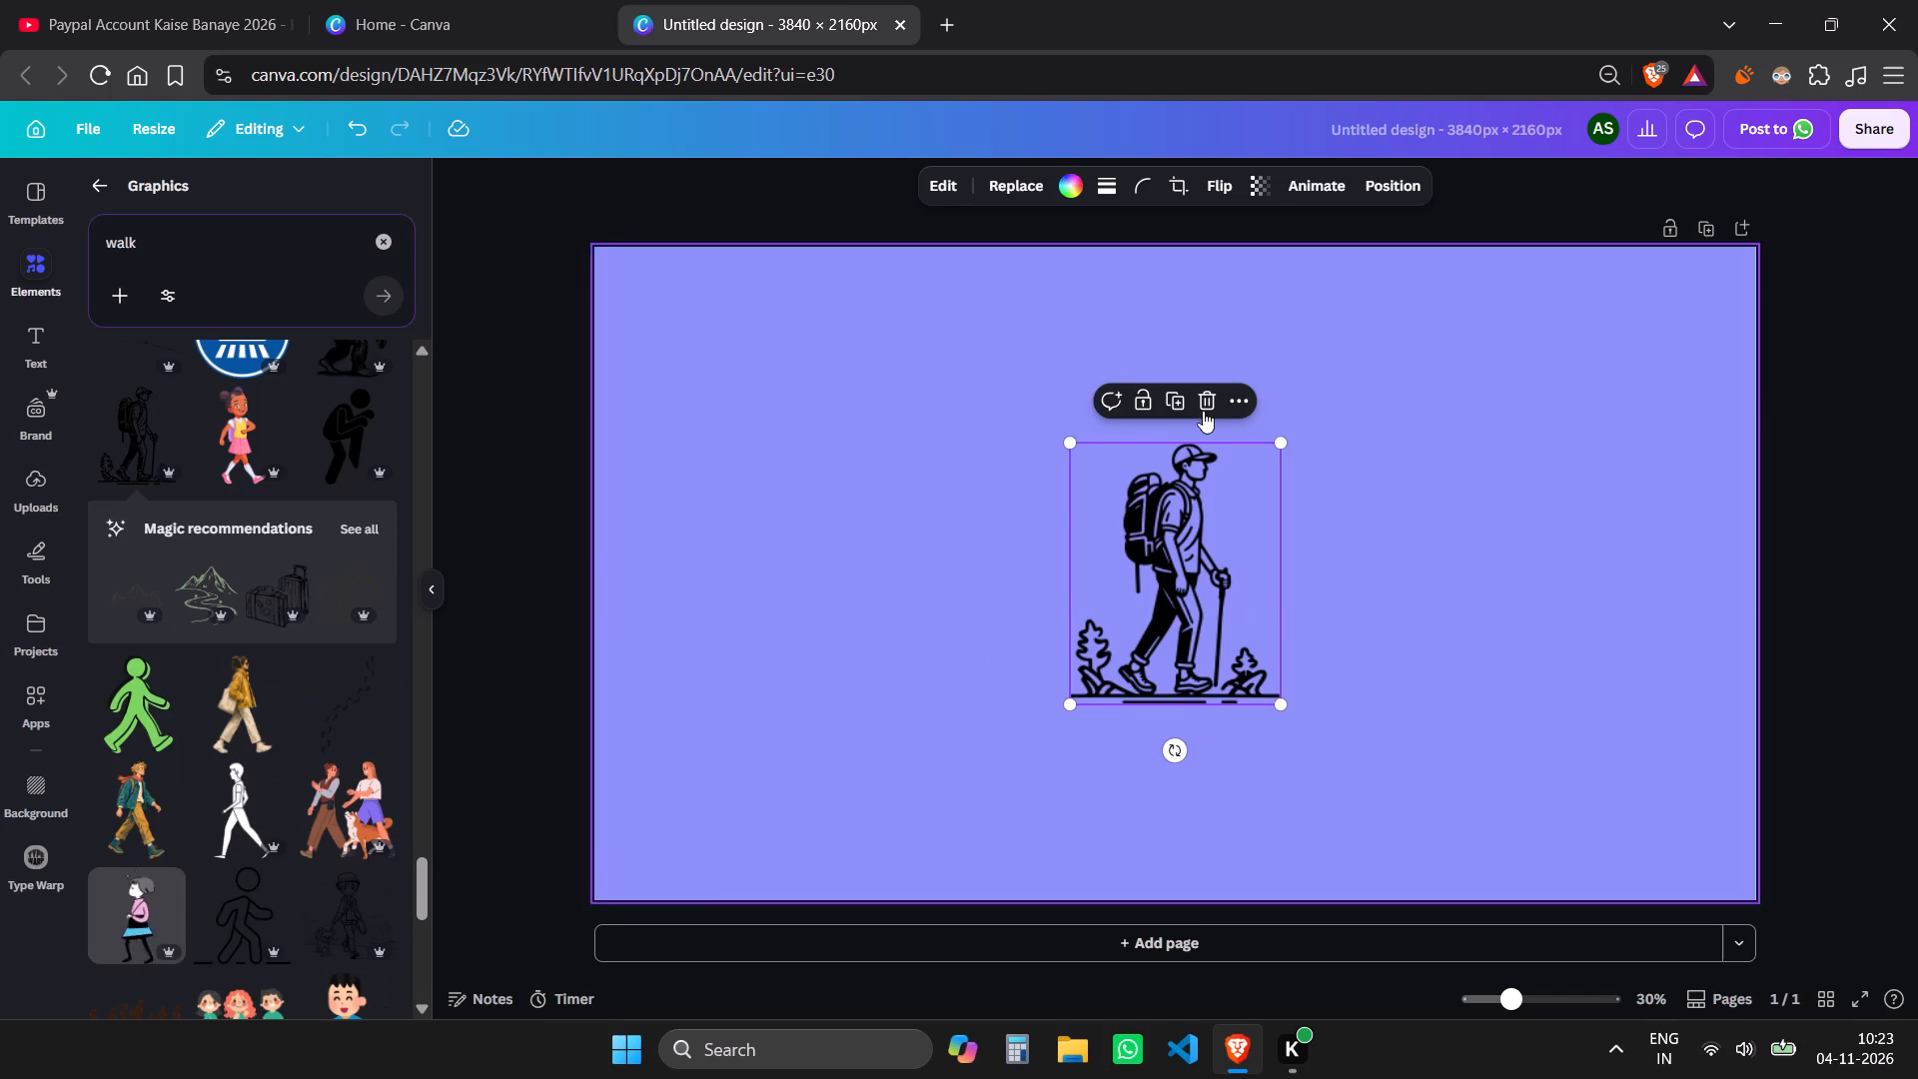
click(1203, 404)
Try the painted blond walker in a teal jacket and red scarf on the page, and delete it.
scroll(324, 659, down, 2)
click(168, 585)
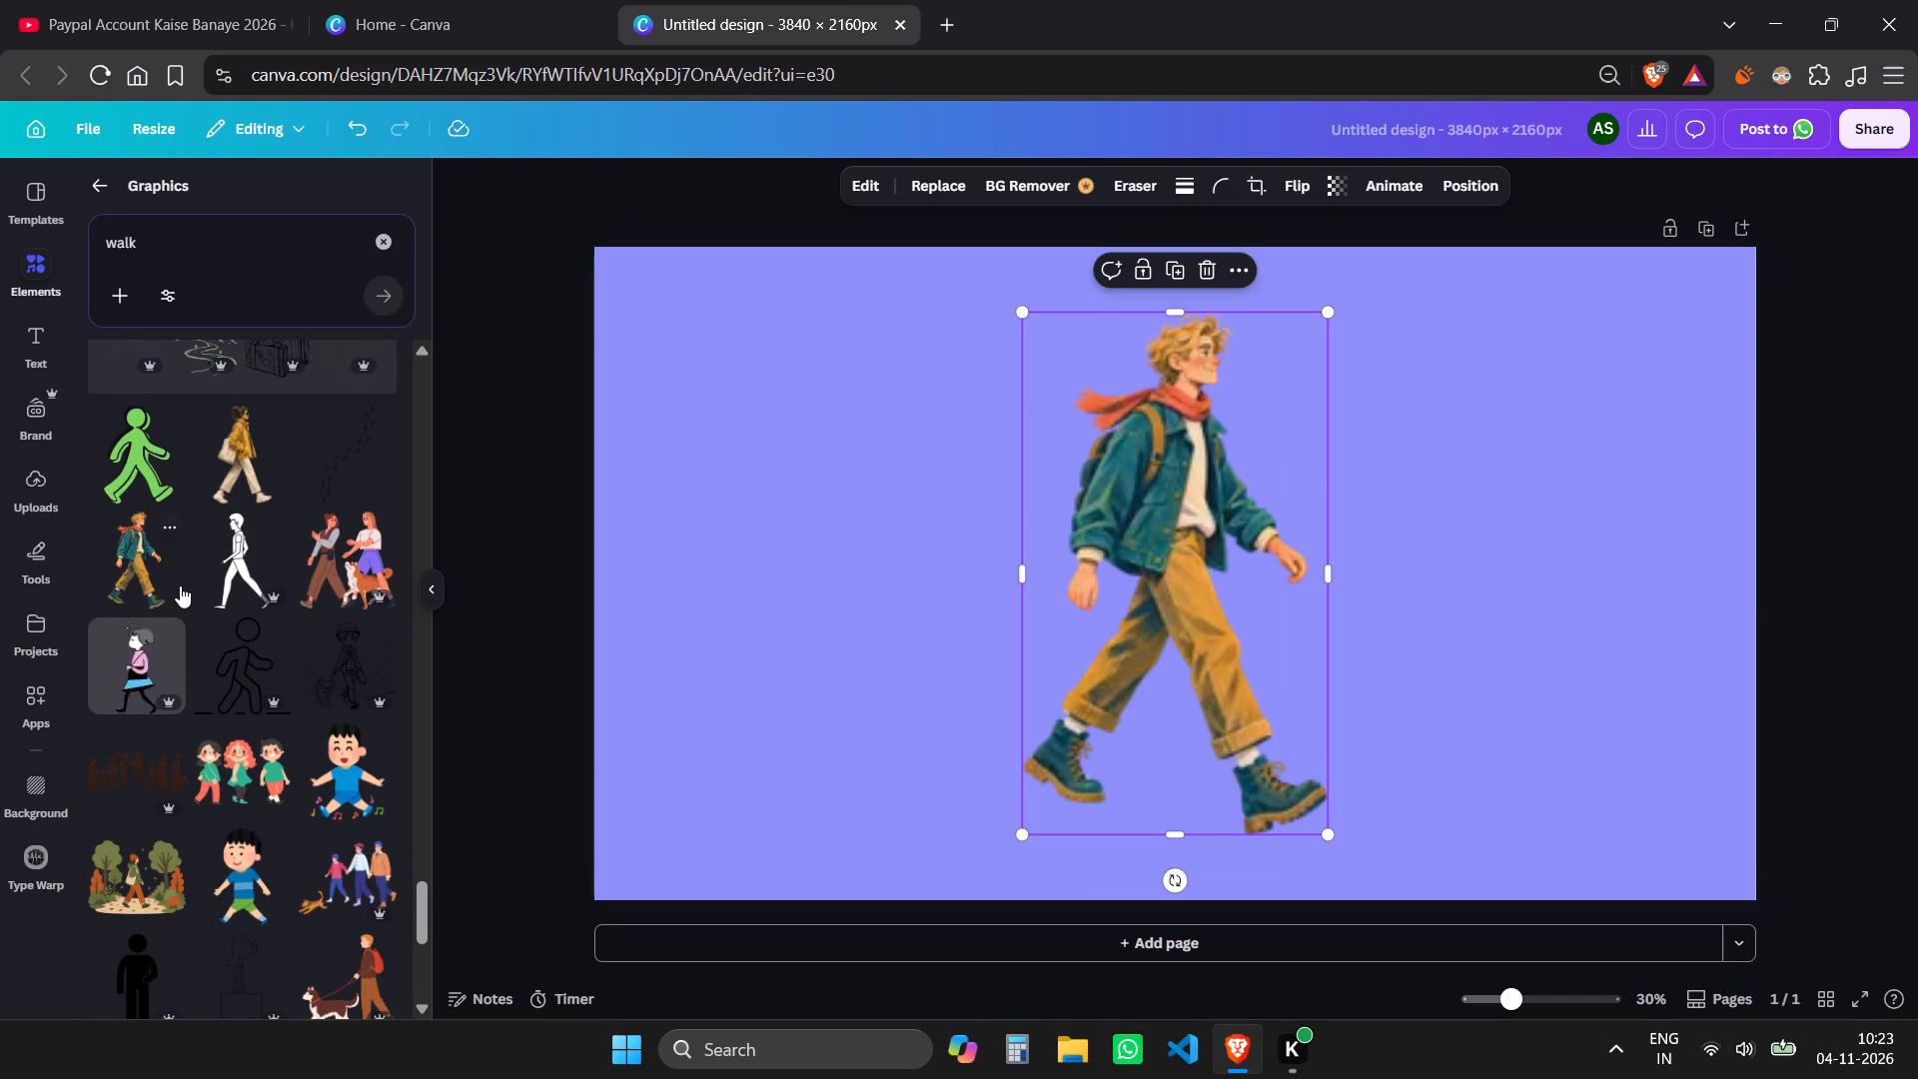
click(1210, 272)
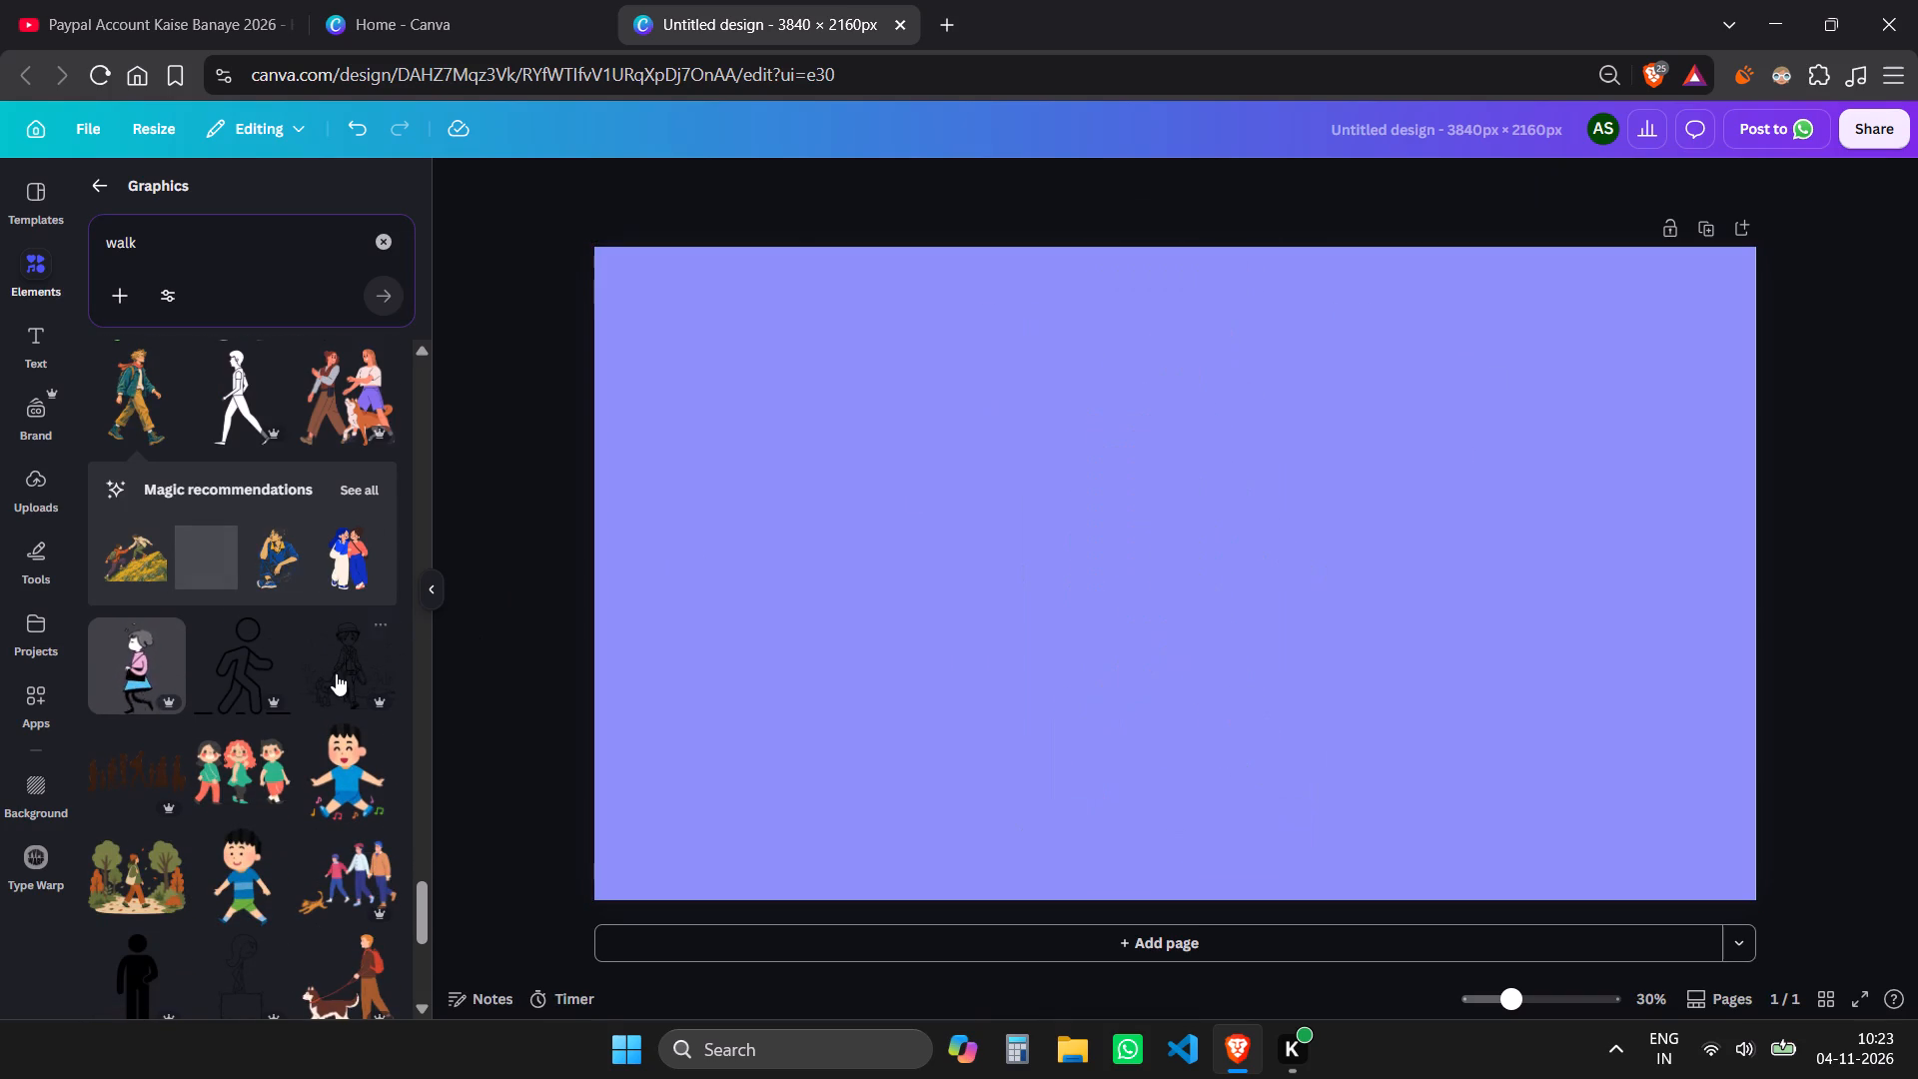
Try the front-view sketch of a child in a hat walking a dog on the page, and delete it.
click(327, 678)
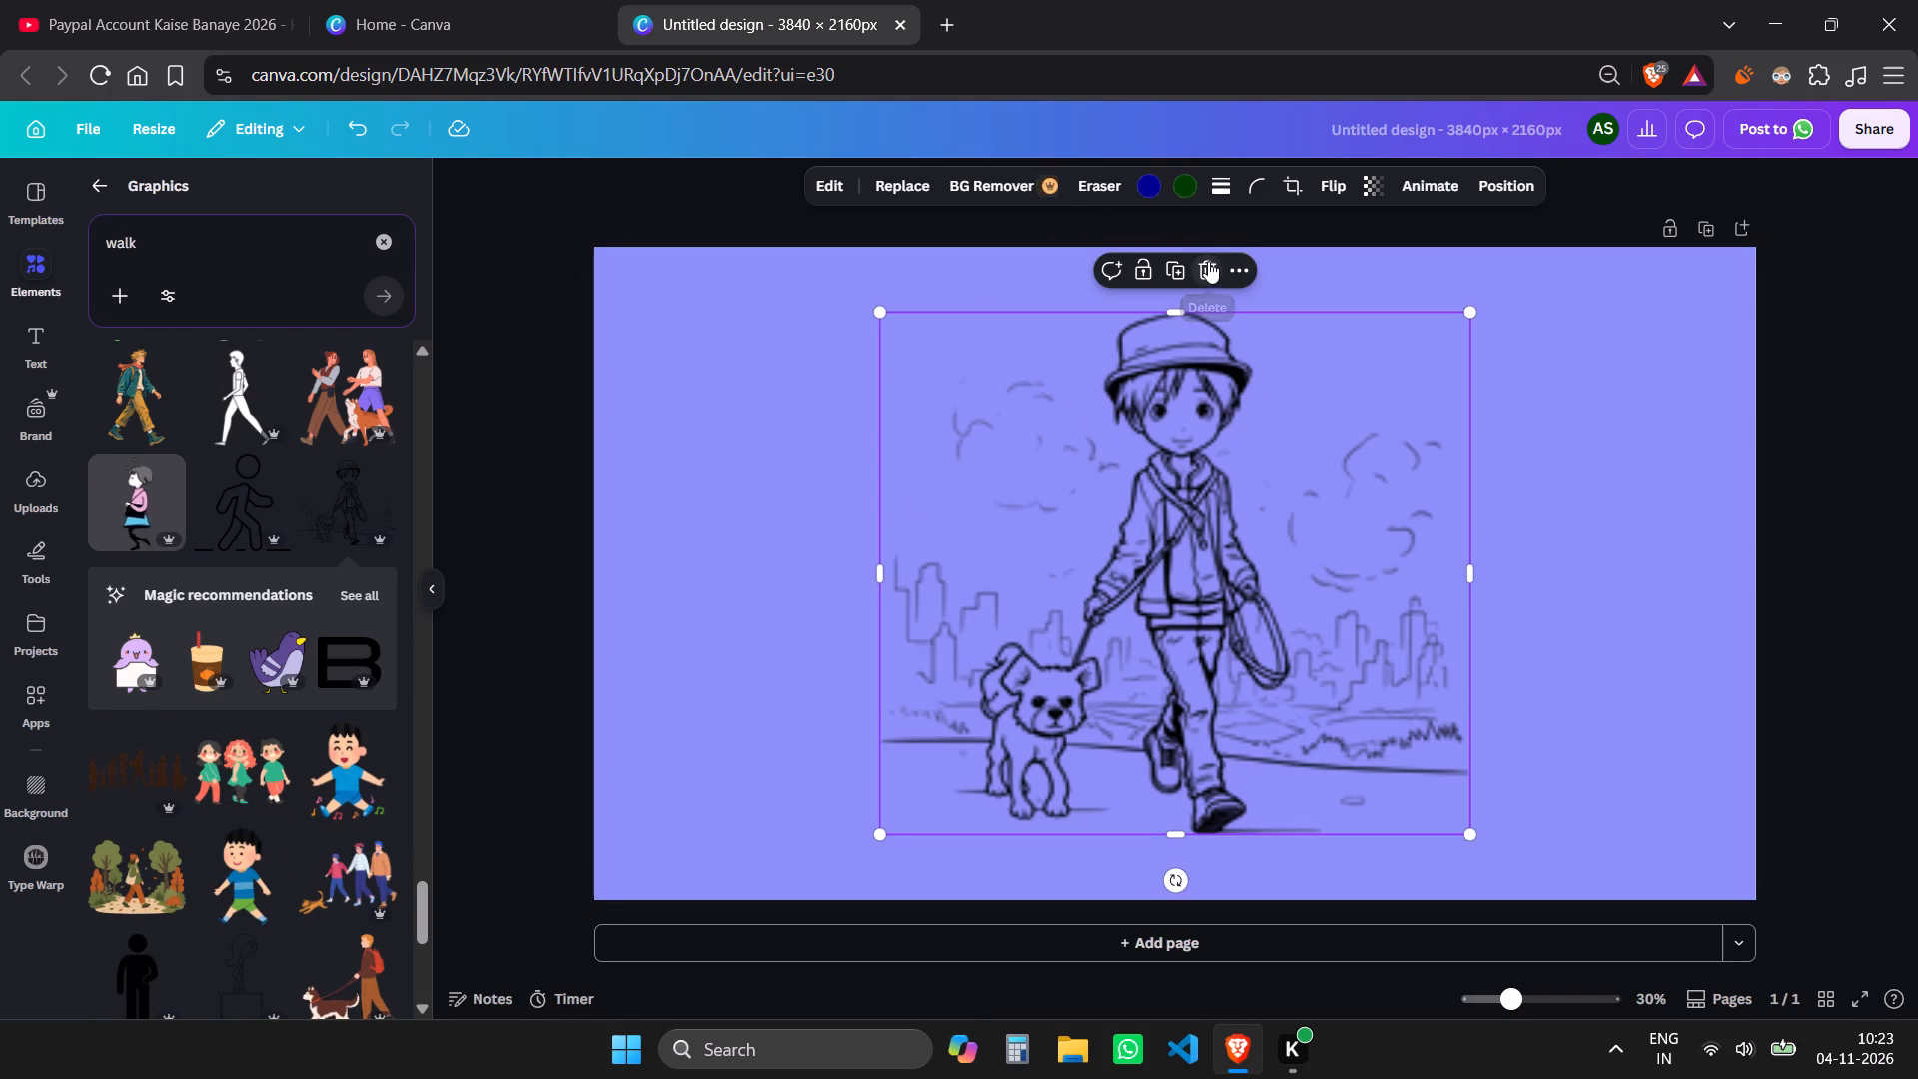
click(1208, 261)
Add the painted countryside landscape with a winding dirt path from the "walk" results to the page.
scroll(357, 648, down, 4)
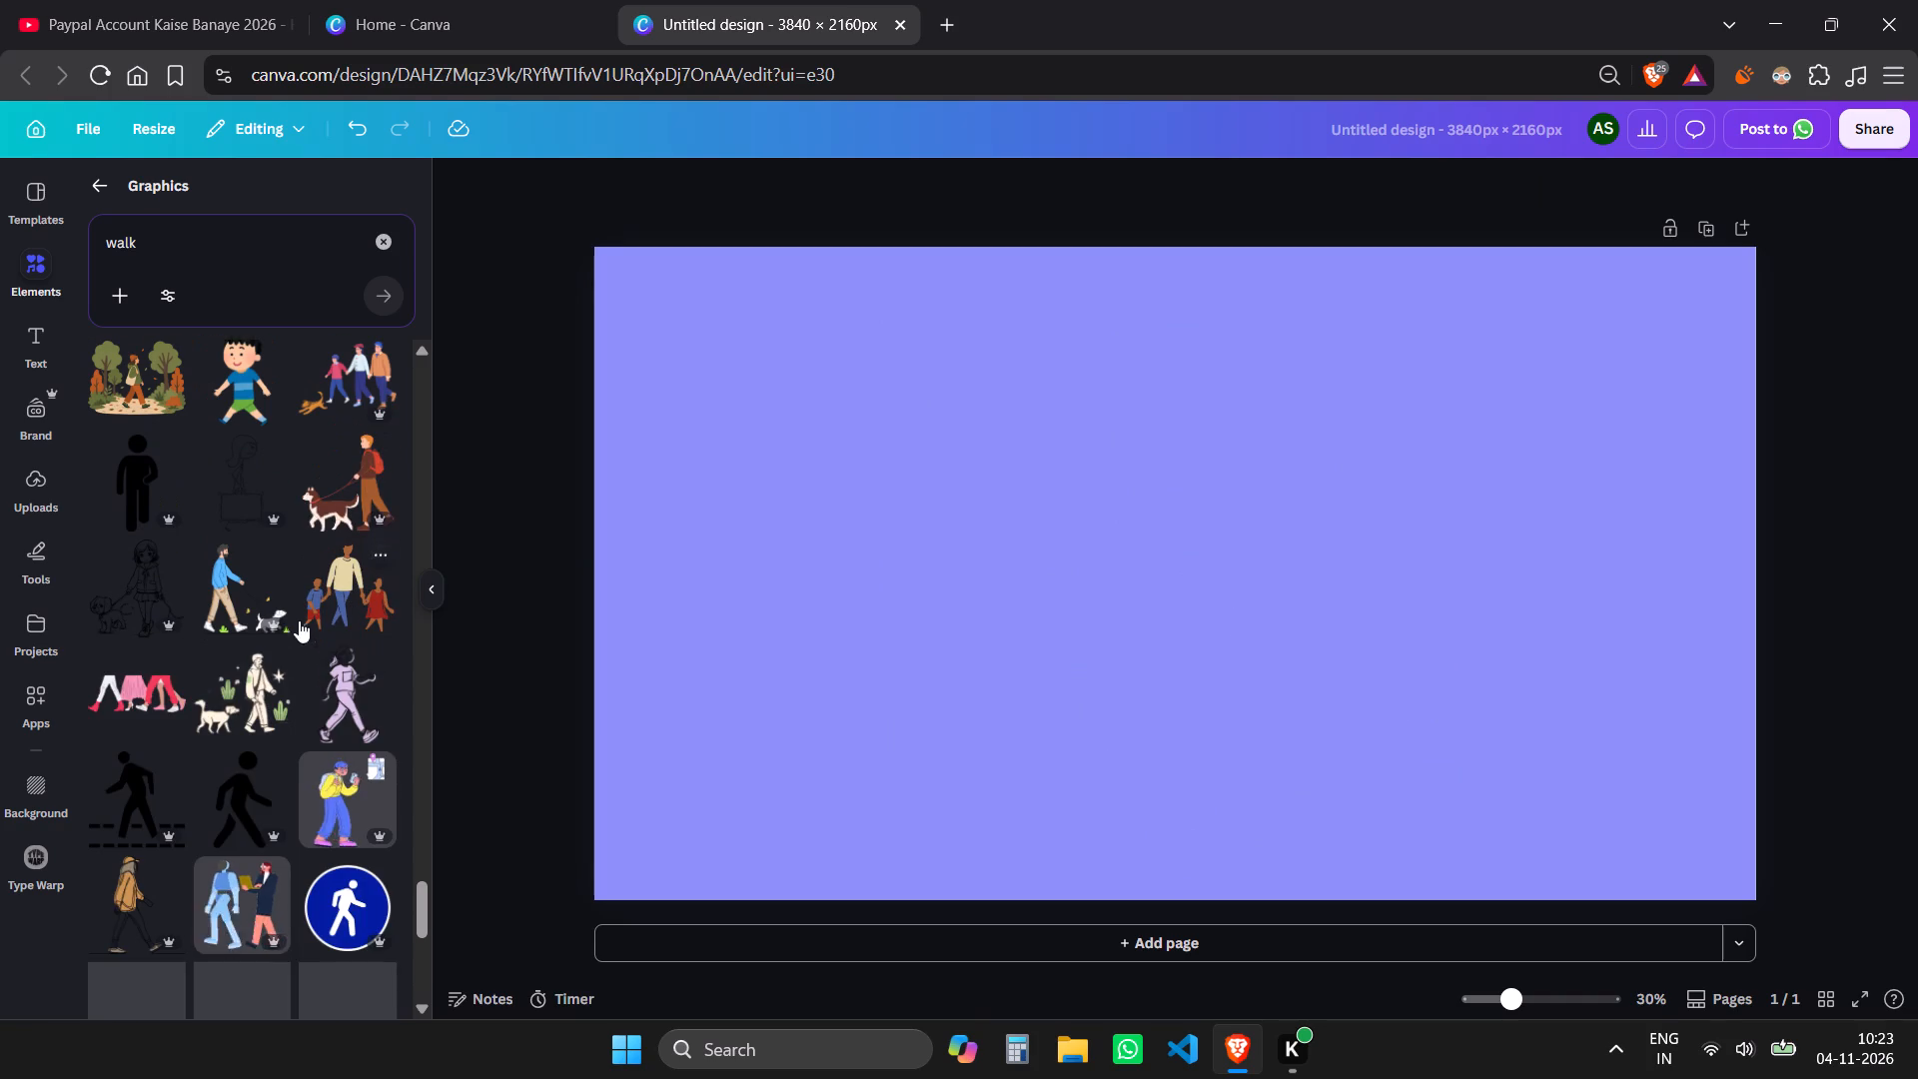
scroll(299, 620, down, 5)
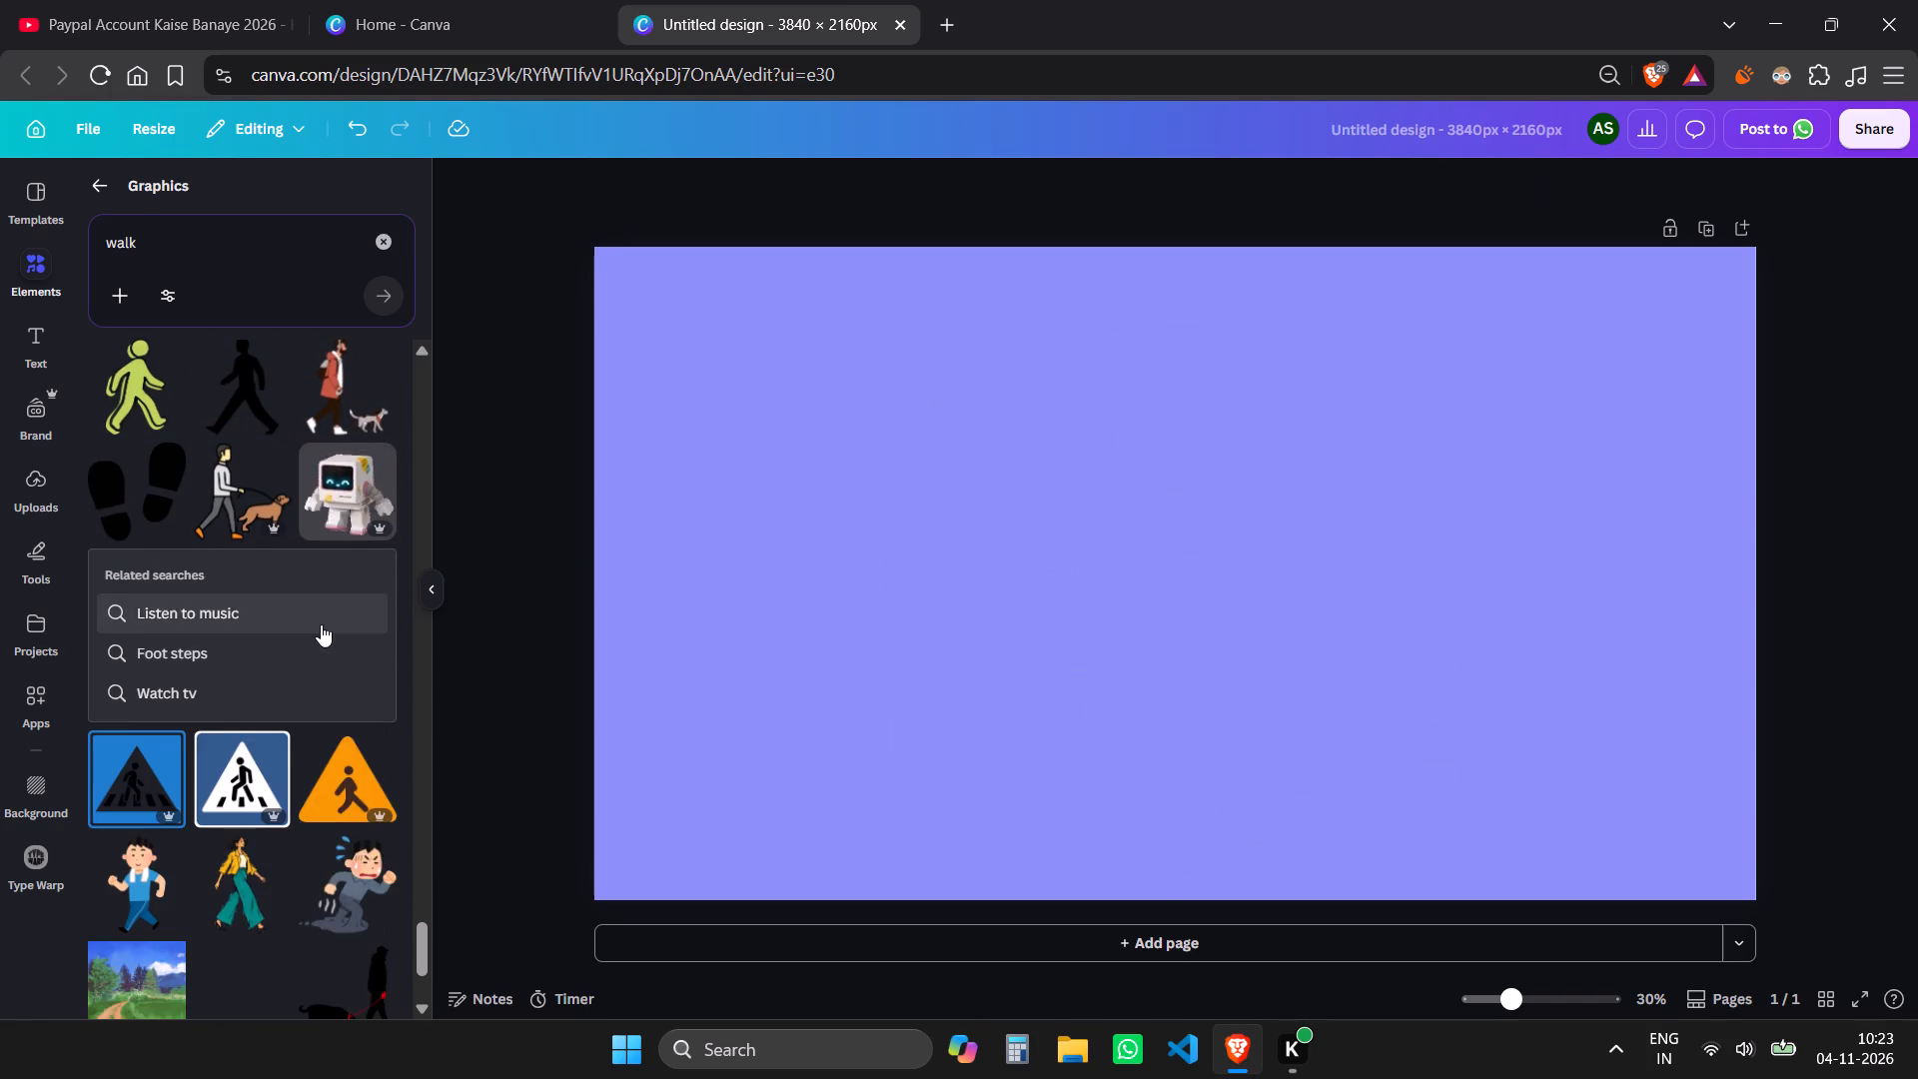
scroll(321, 624, down, 5)
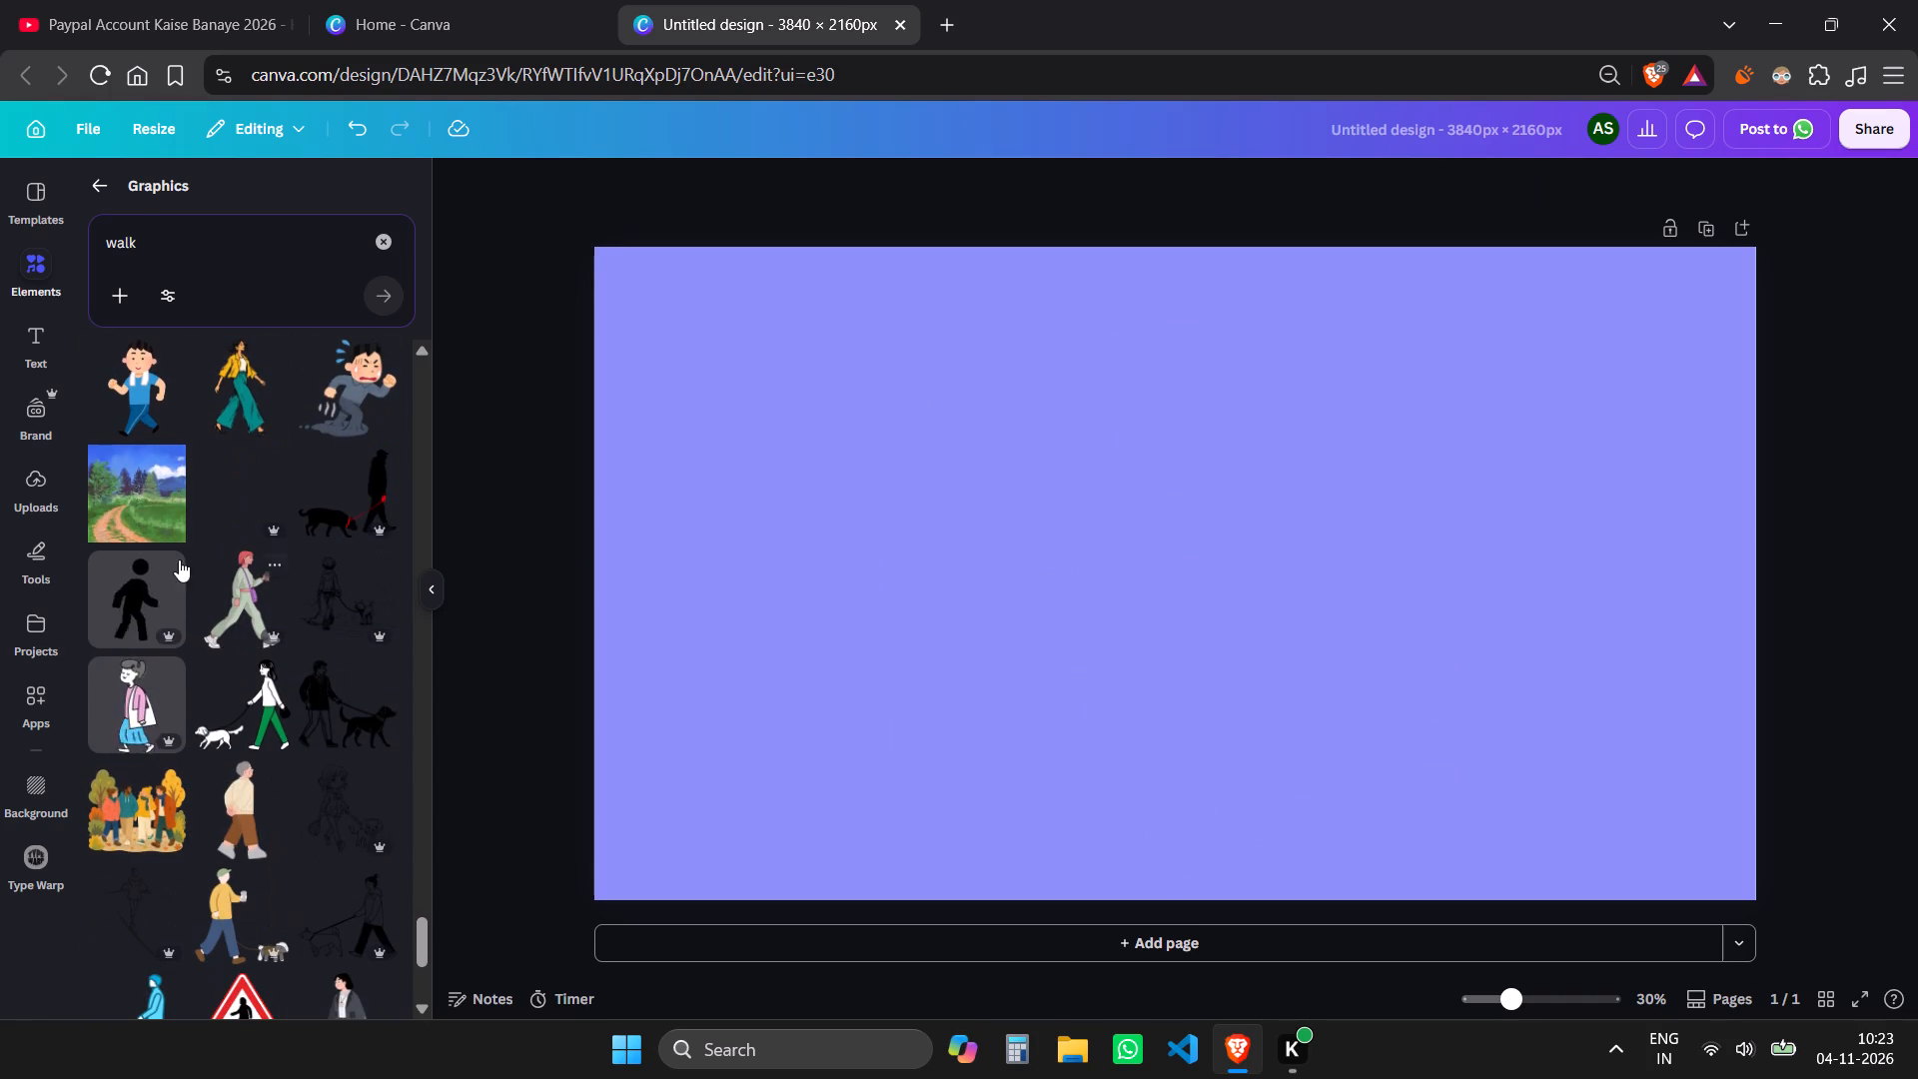
click(153, 539)
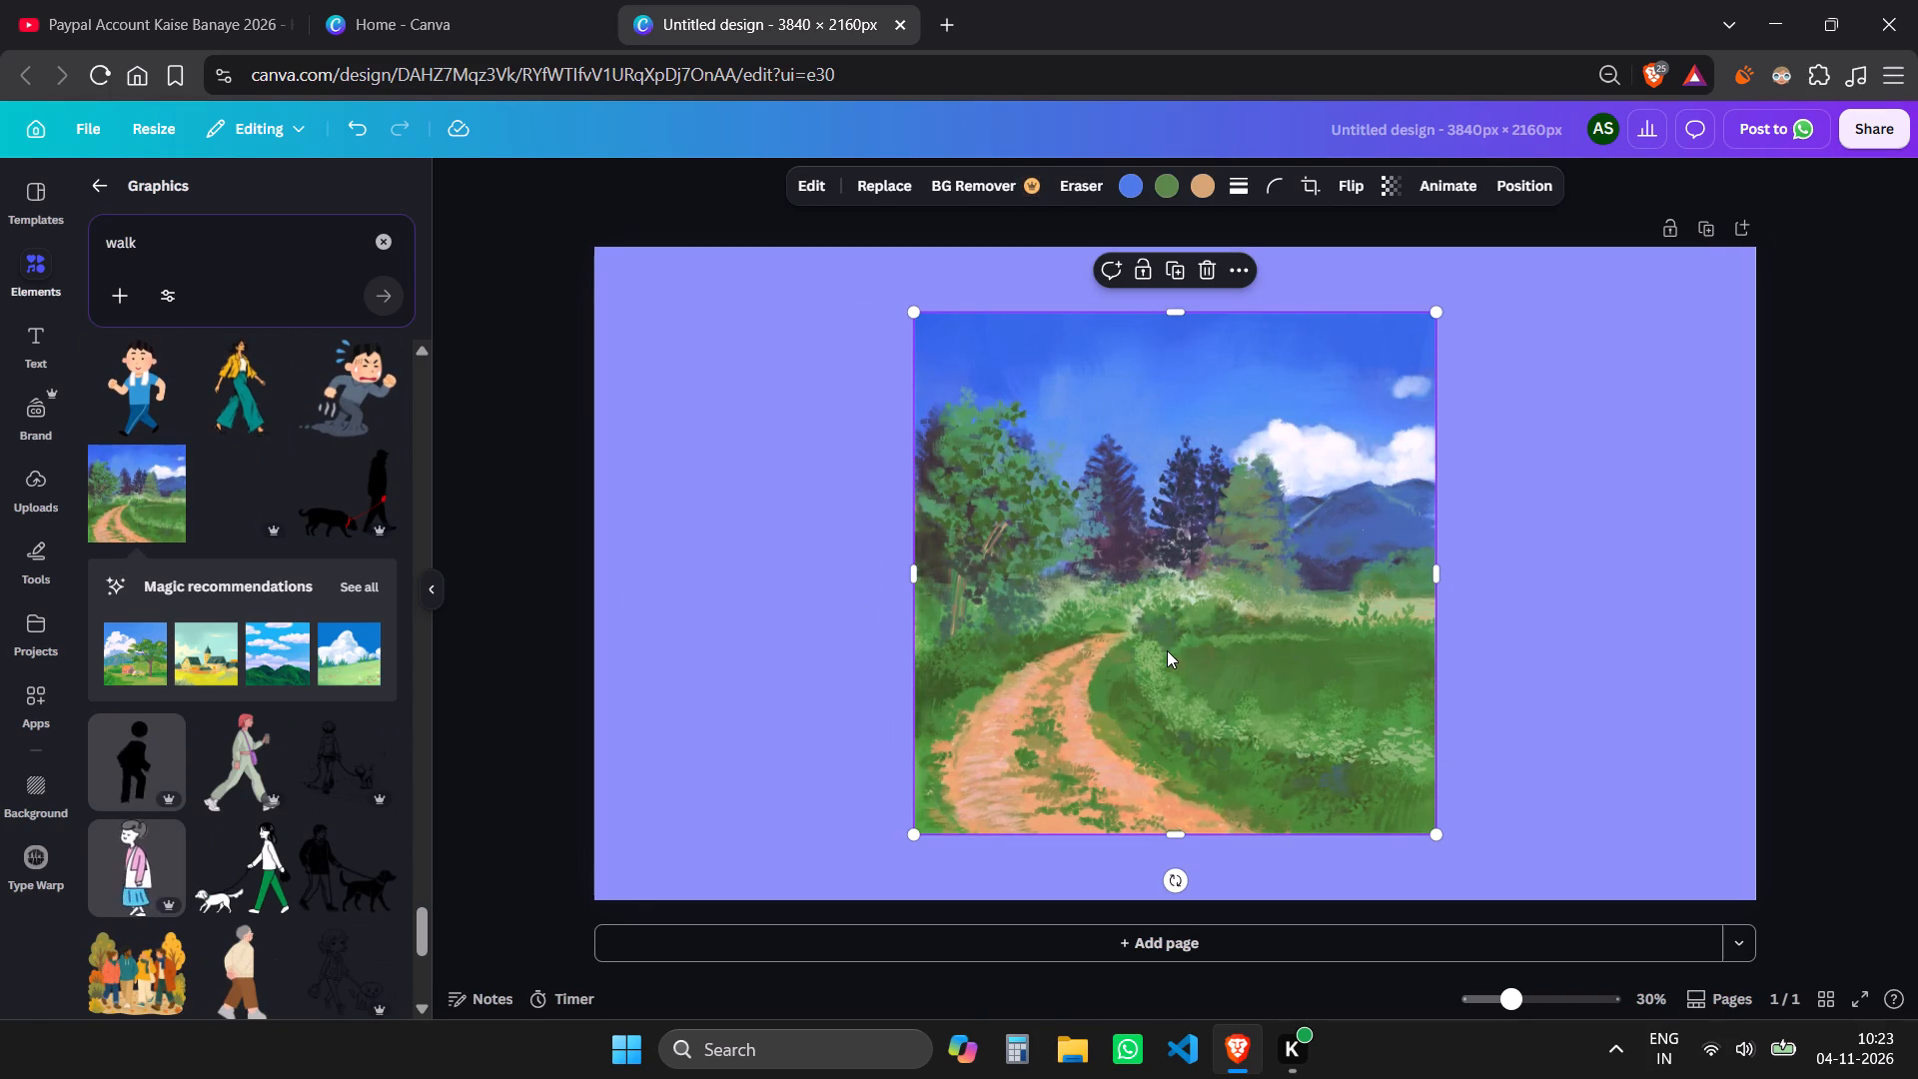
Align the landscape painting with the page's top-left corner and enlarge it to cover the whole page.
drag(1097, 527, 865, 490)
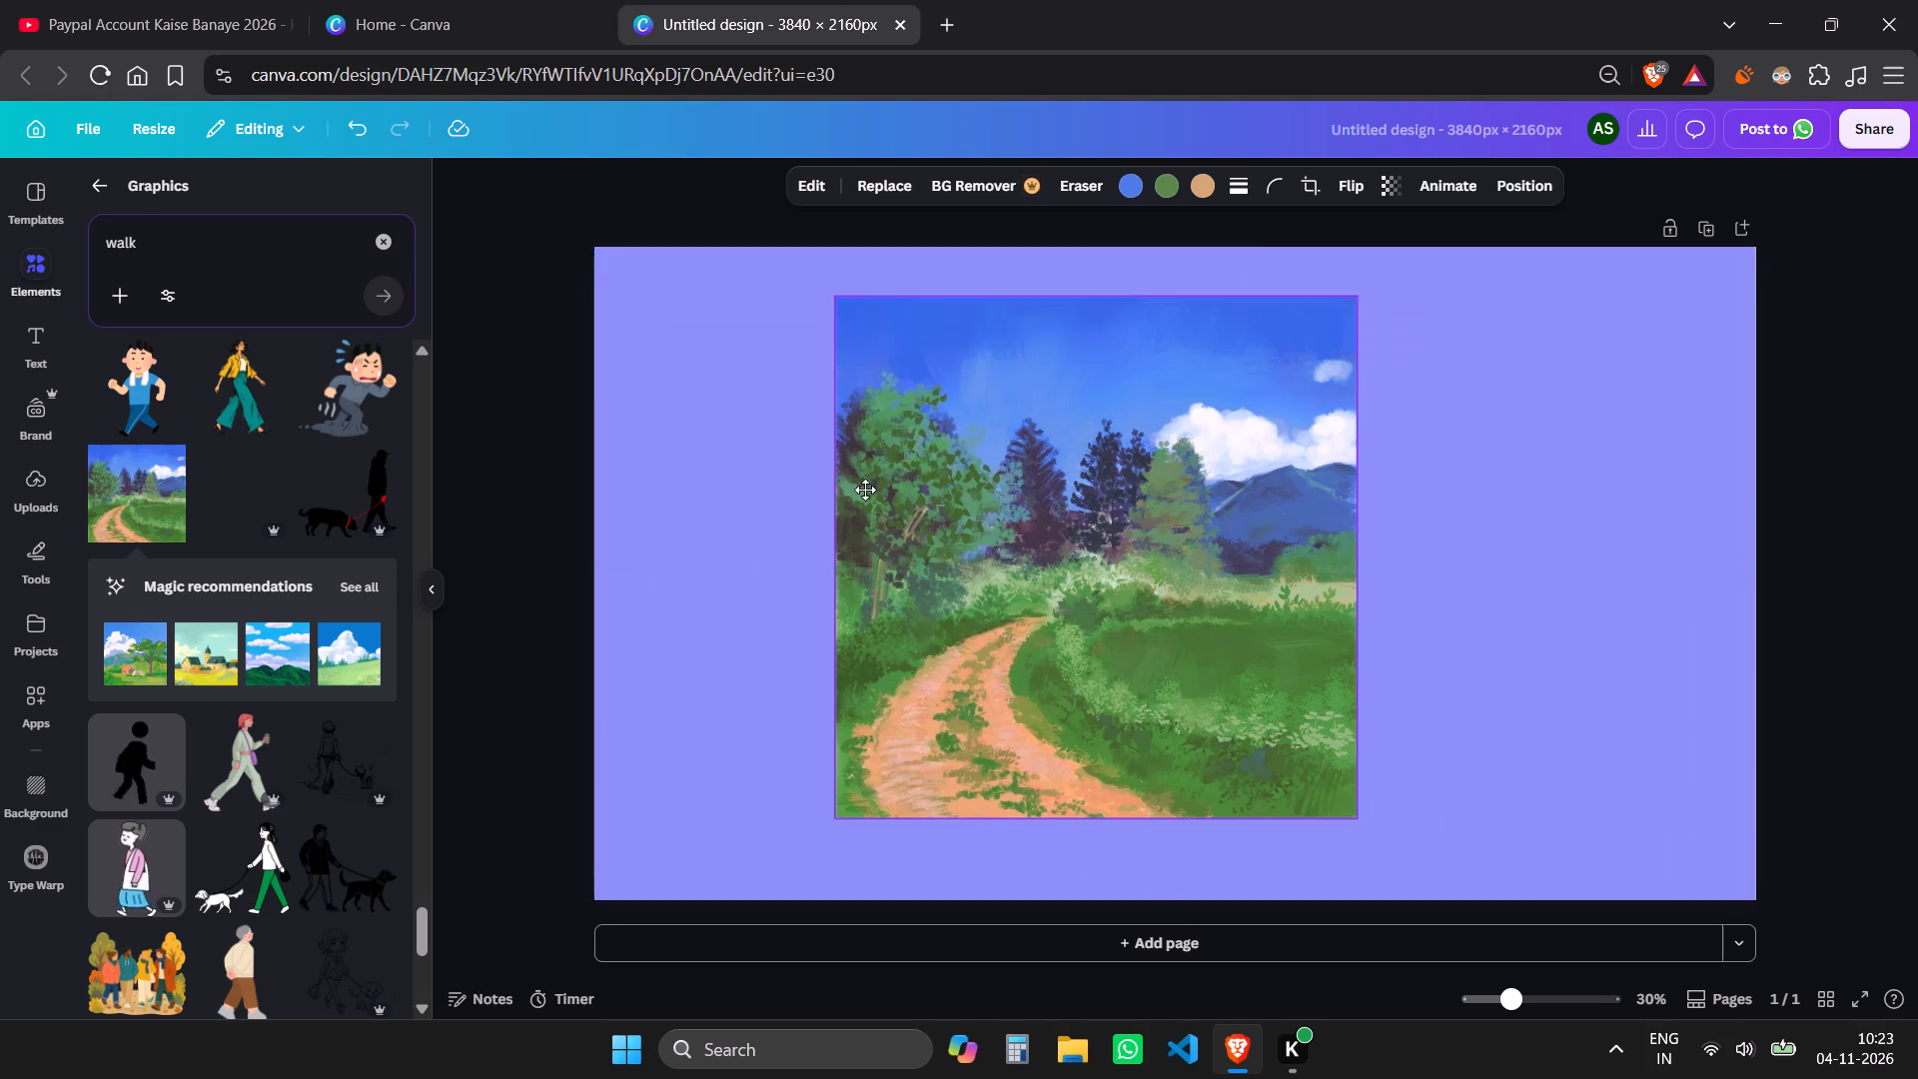
drag(865, 490, 772, 463)
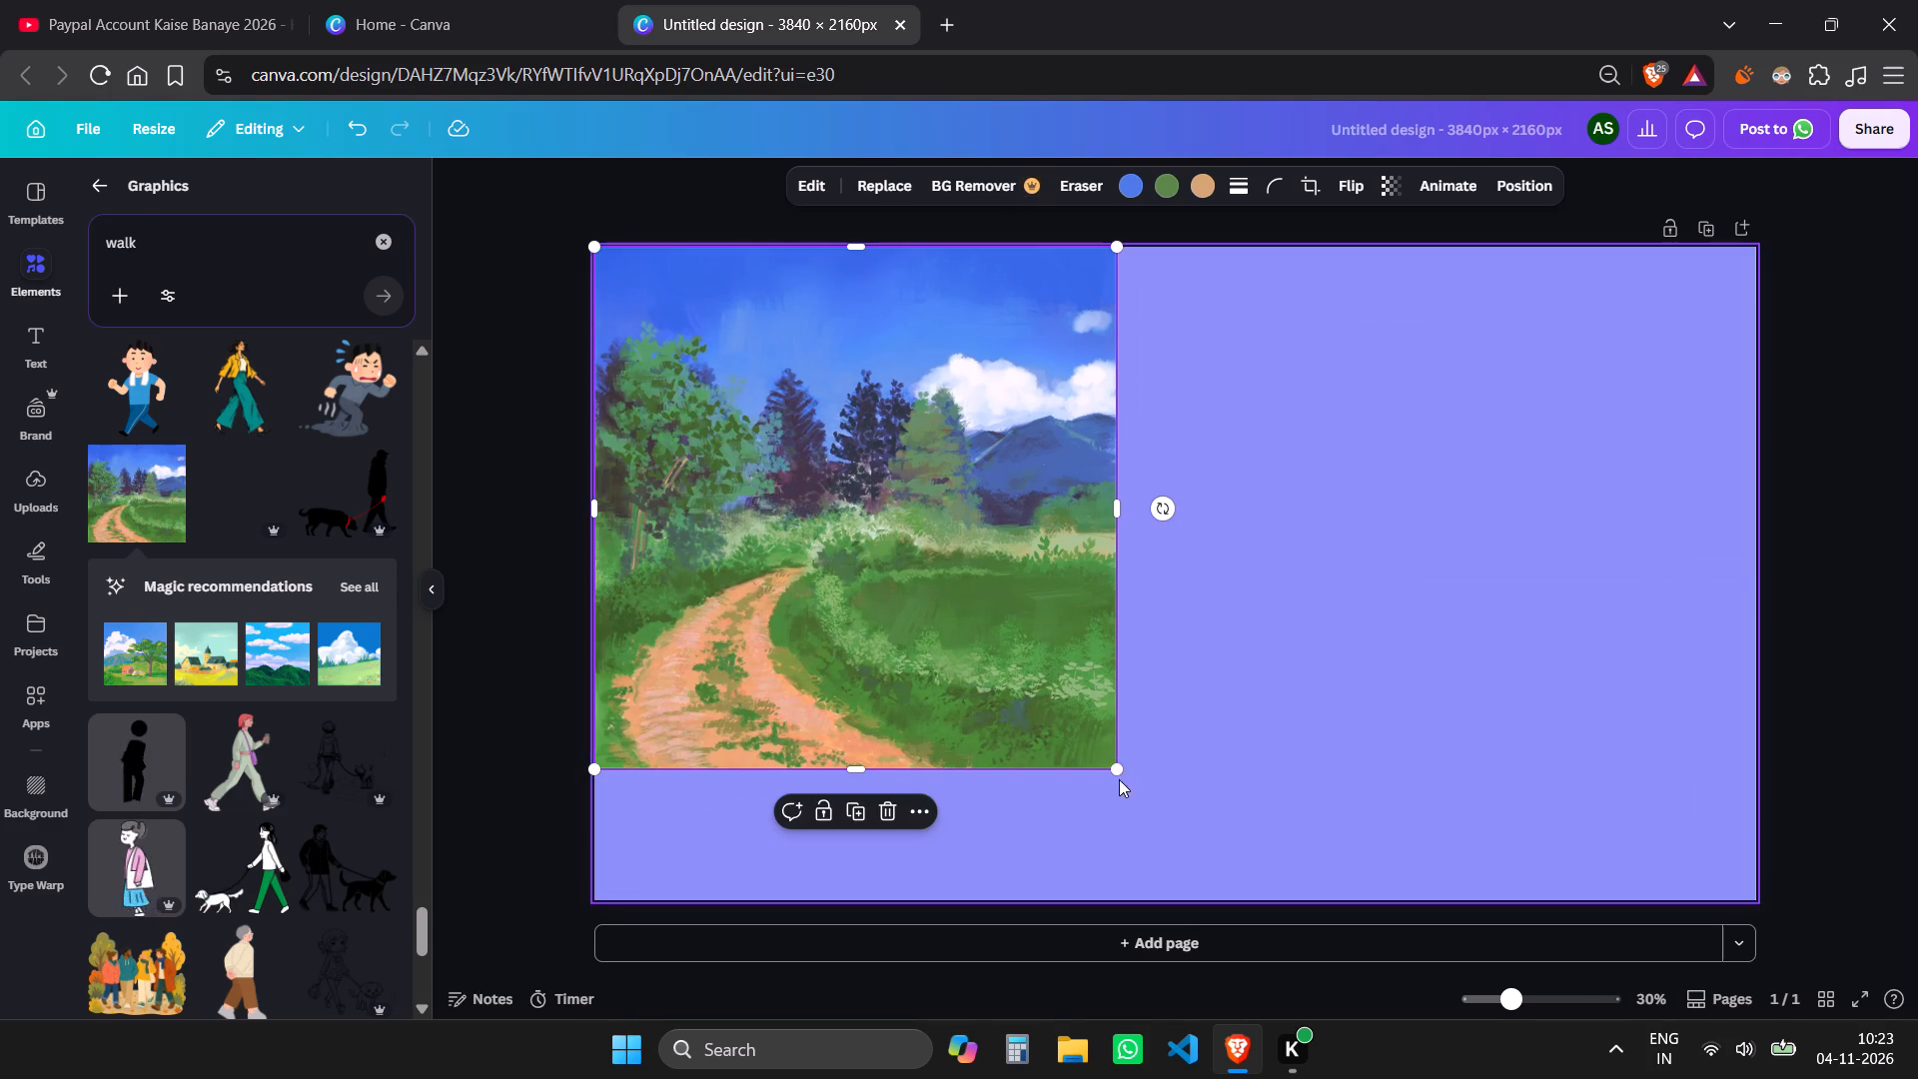
drag(1115, 772, 1270, 882)
drag(1247, 583, 1495, 593)
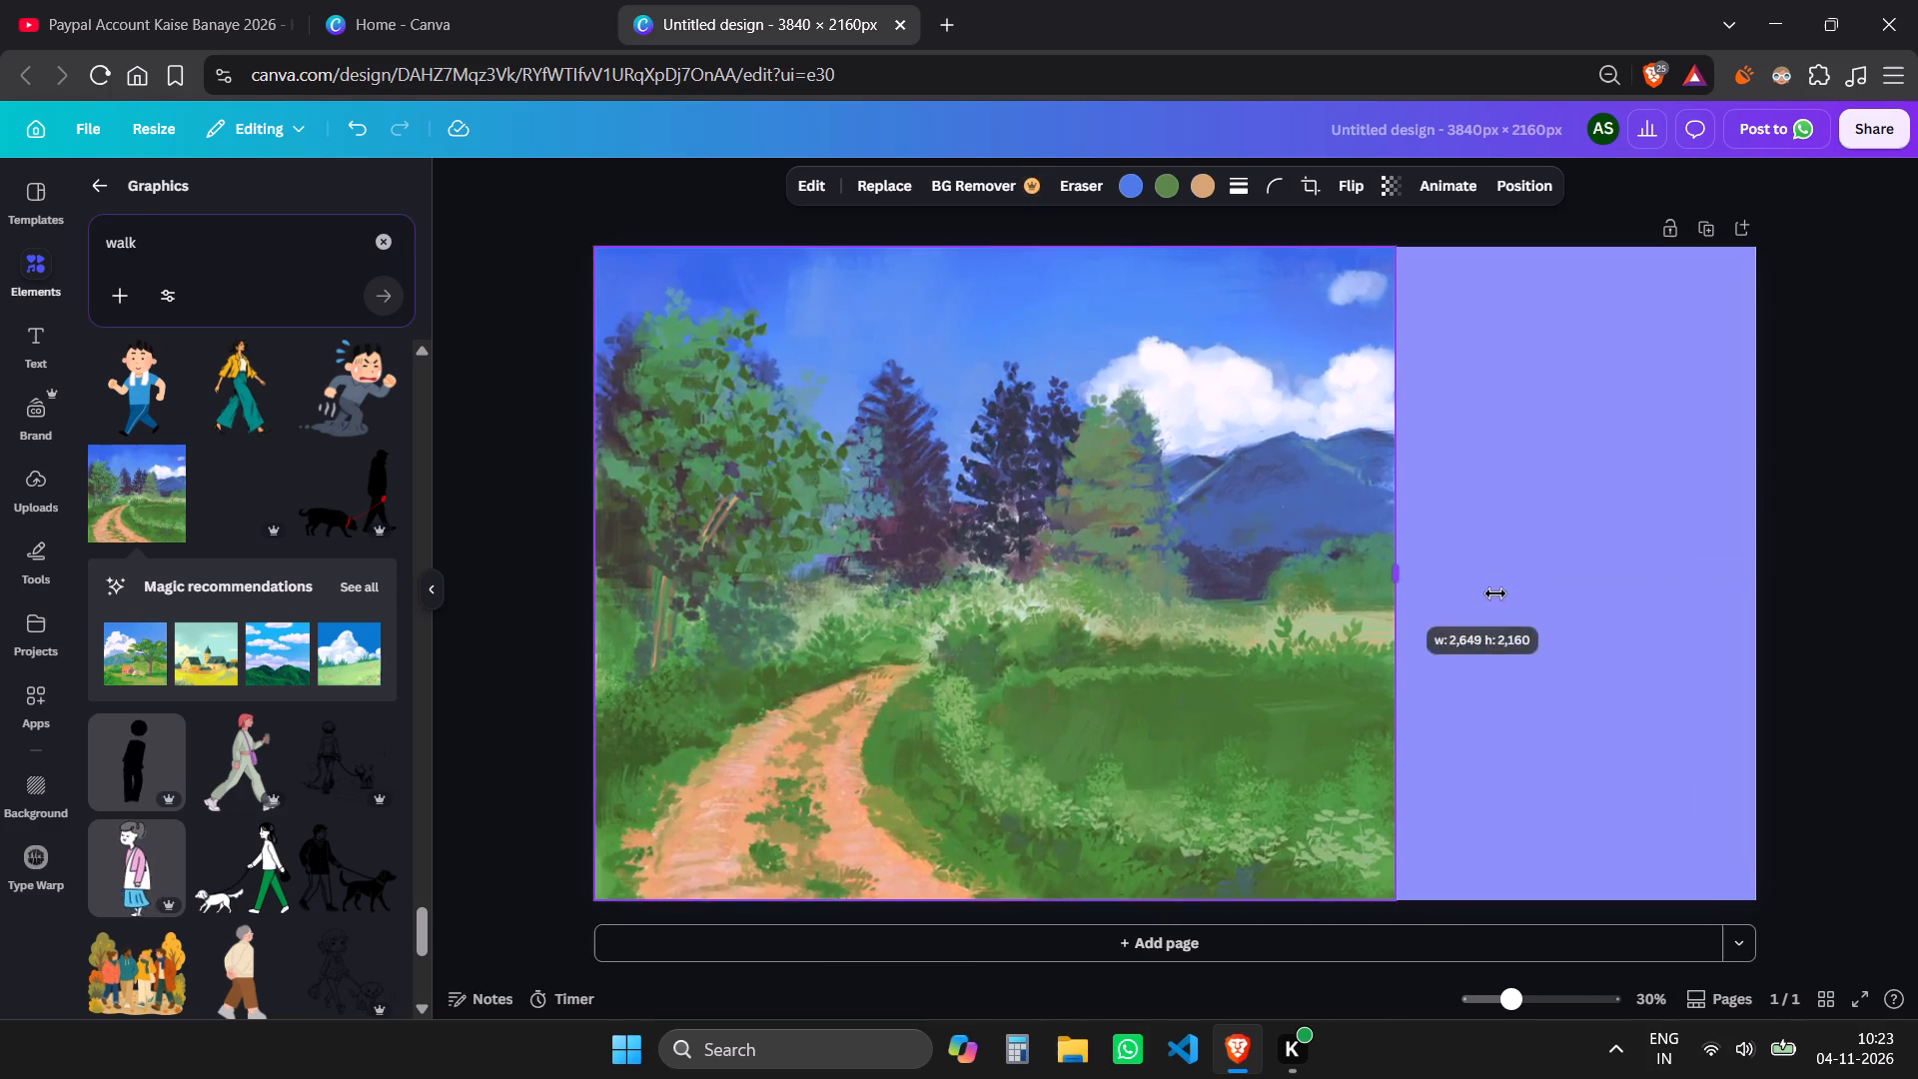
drag(1495, 593, 1759, 594)
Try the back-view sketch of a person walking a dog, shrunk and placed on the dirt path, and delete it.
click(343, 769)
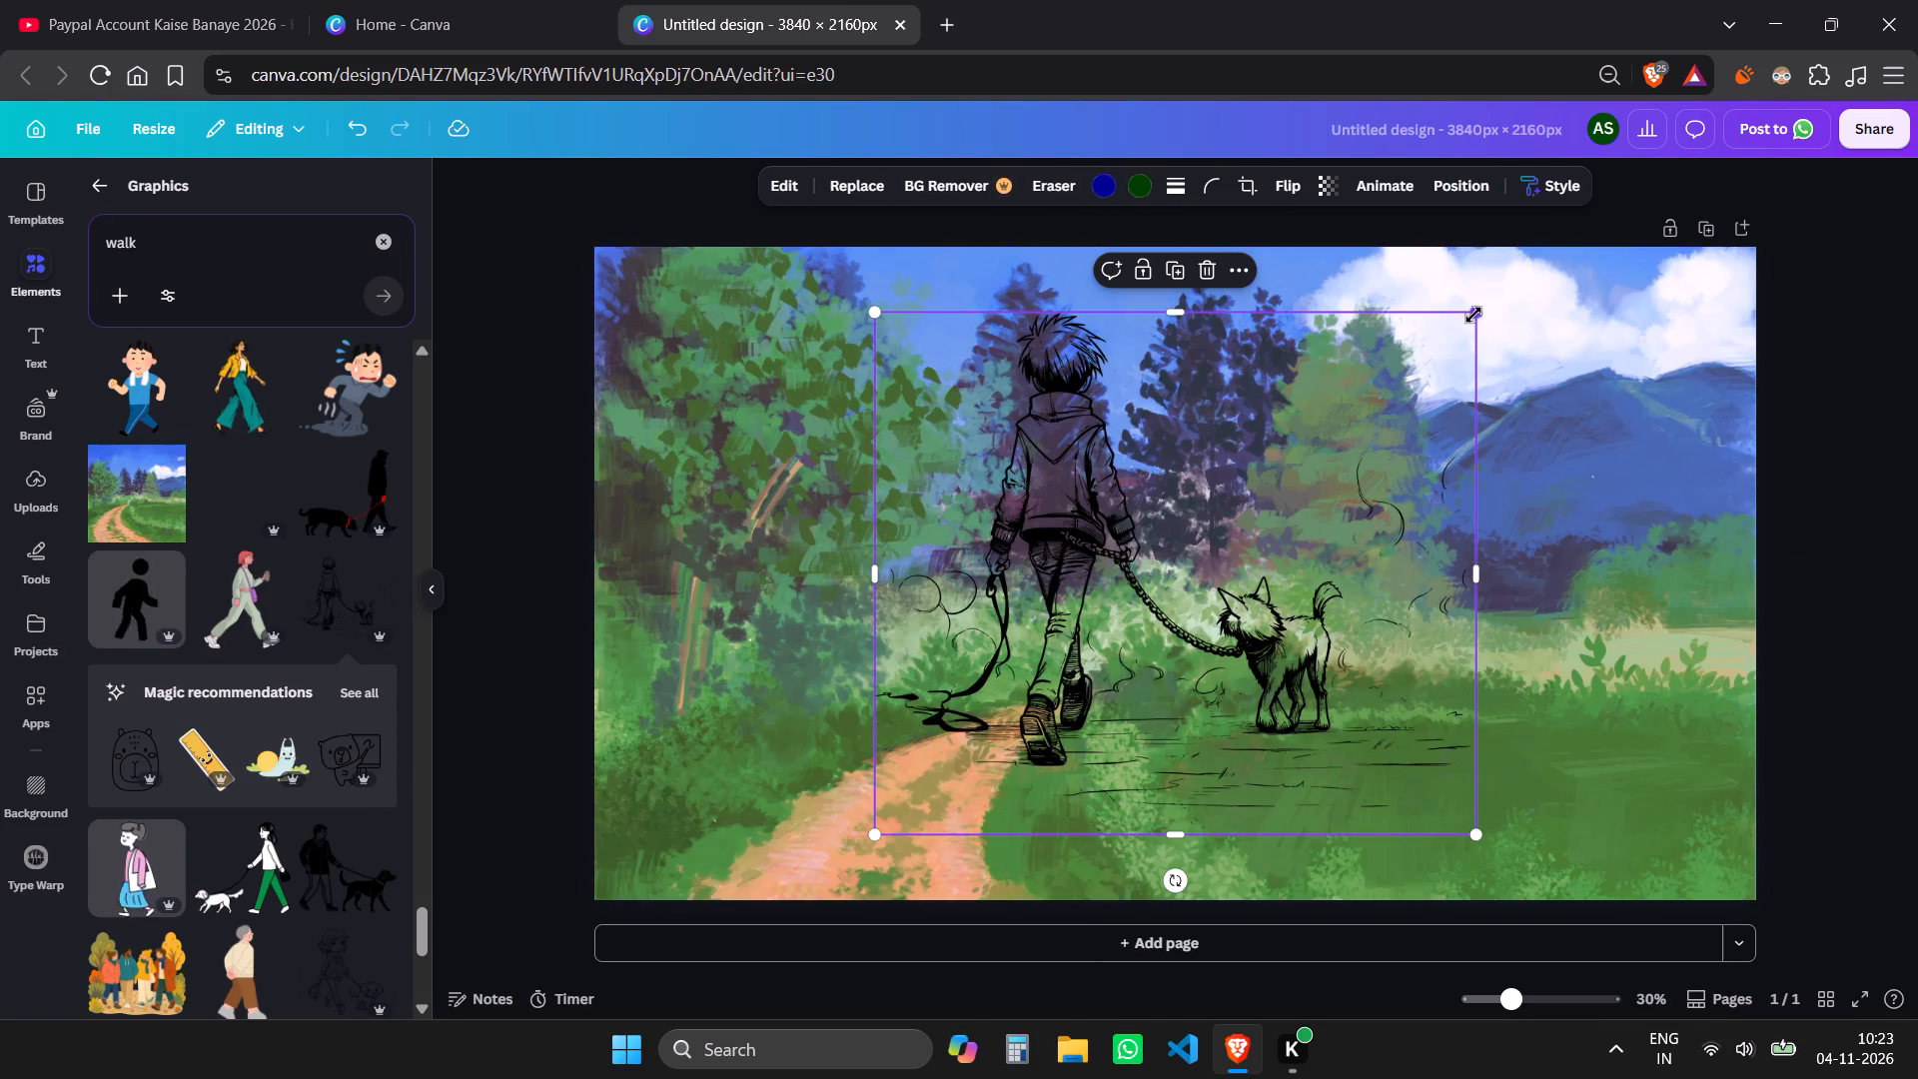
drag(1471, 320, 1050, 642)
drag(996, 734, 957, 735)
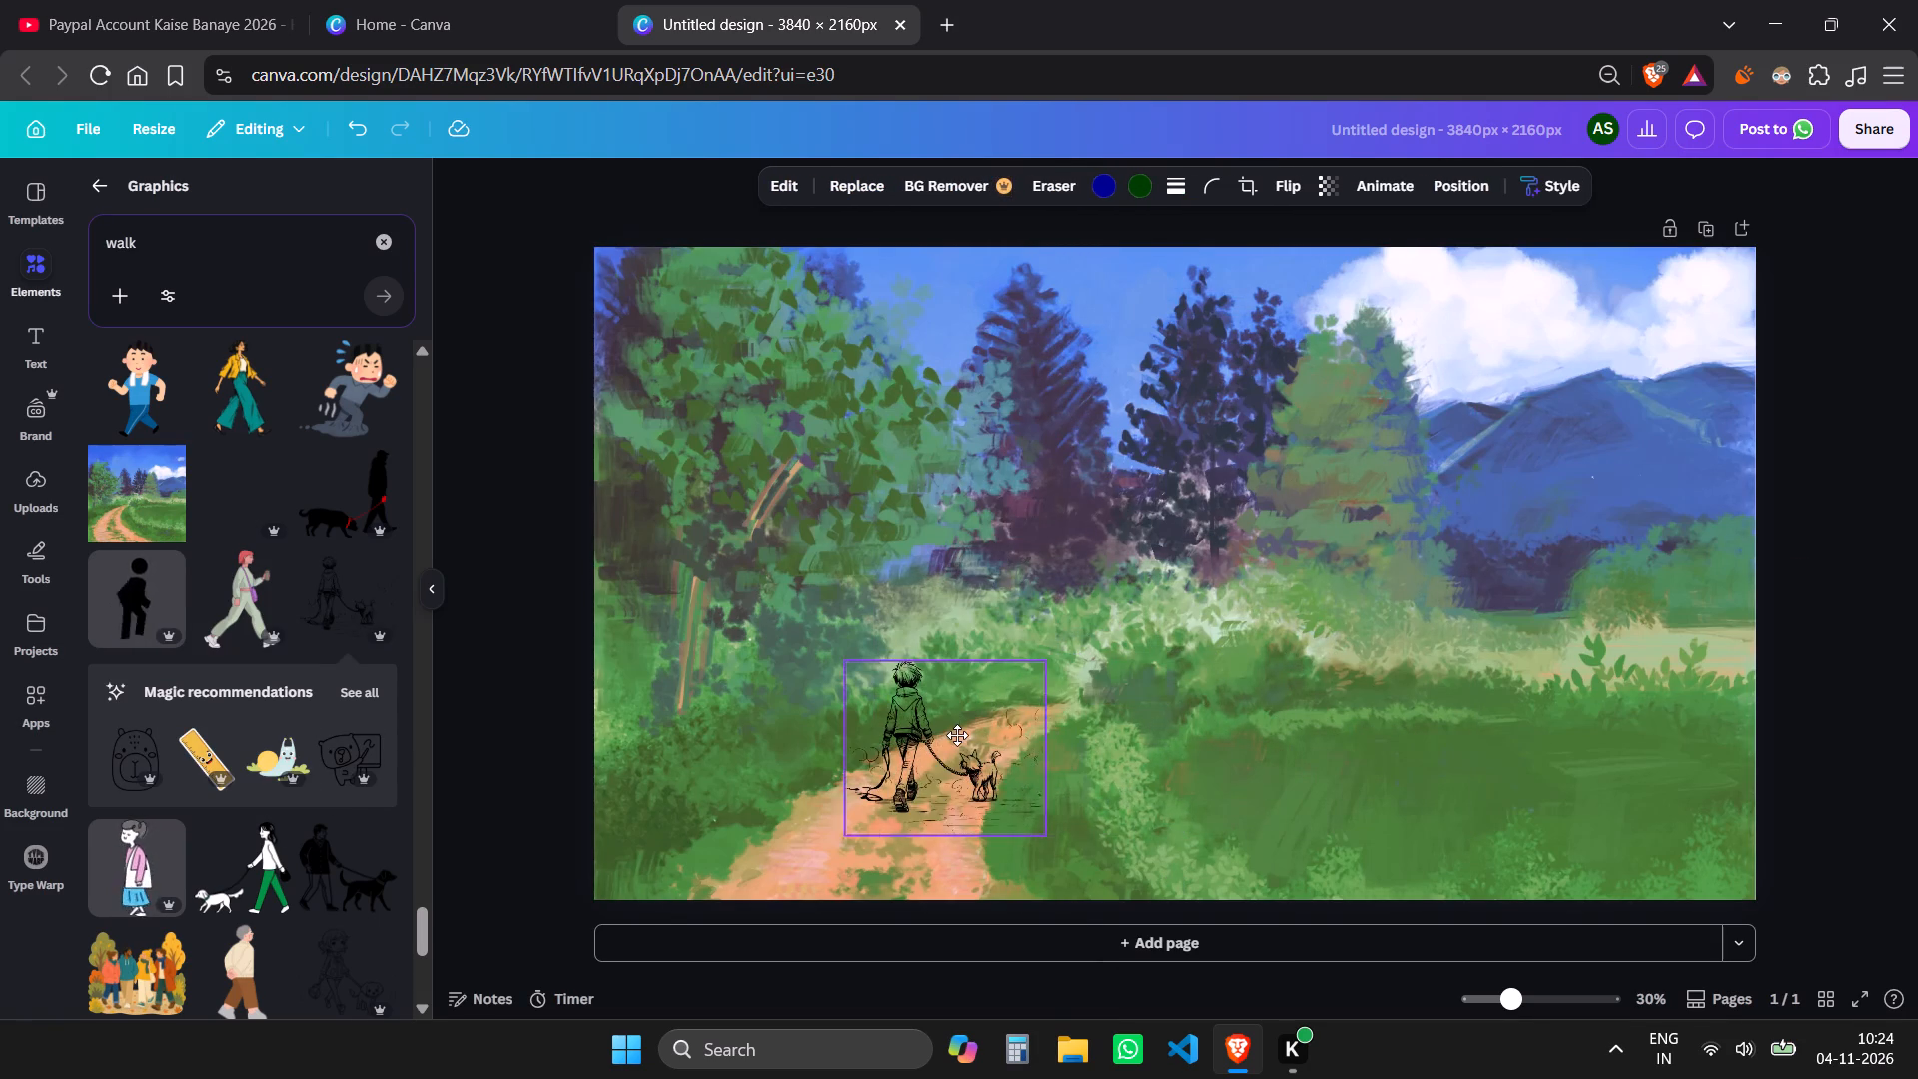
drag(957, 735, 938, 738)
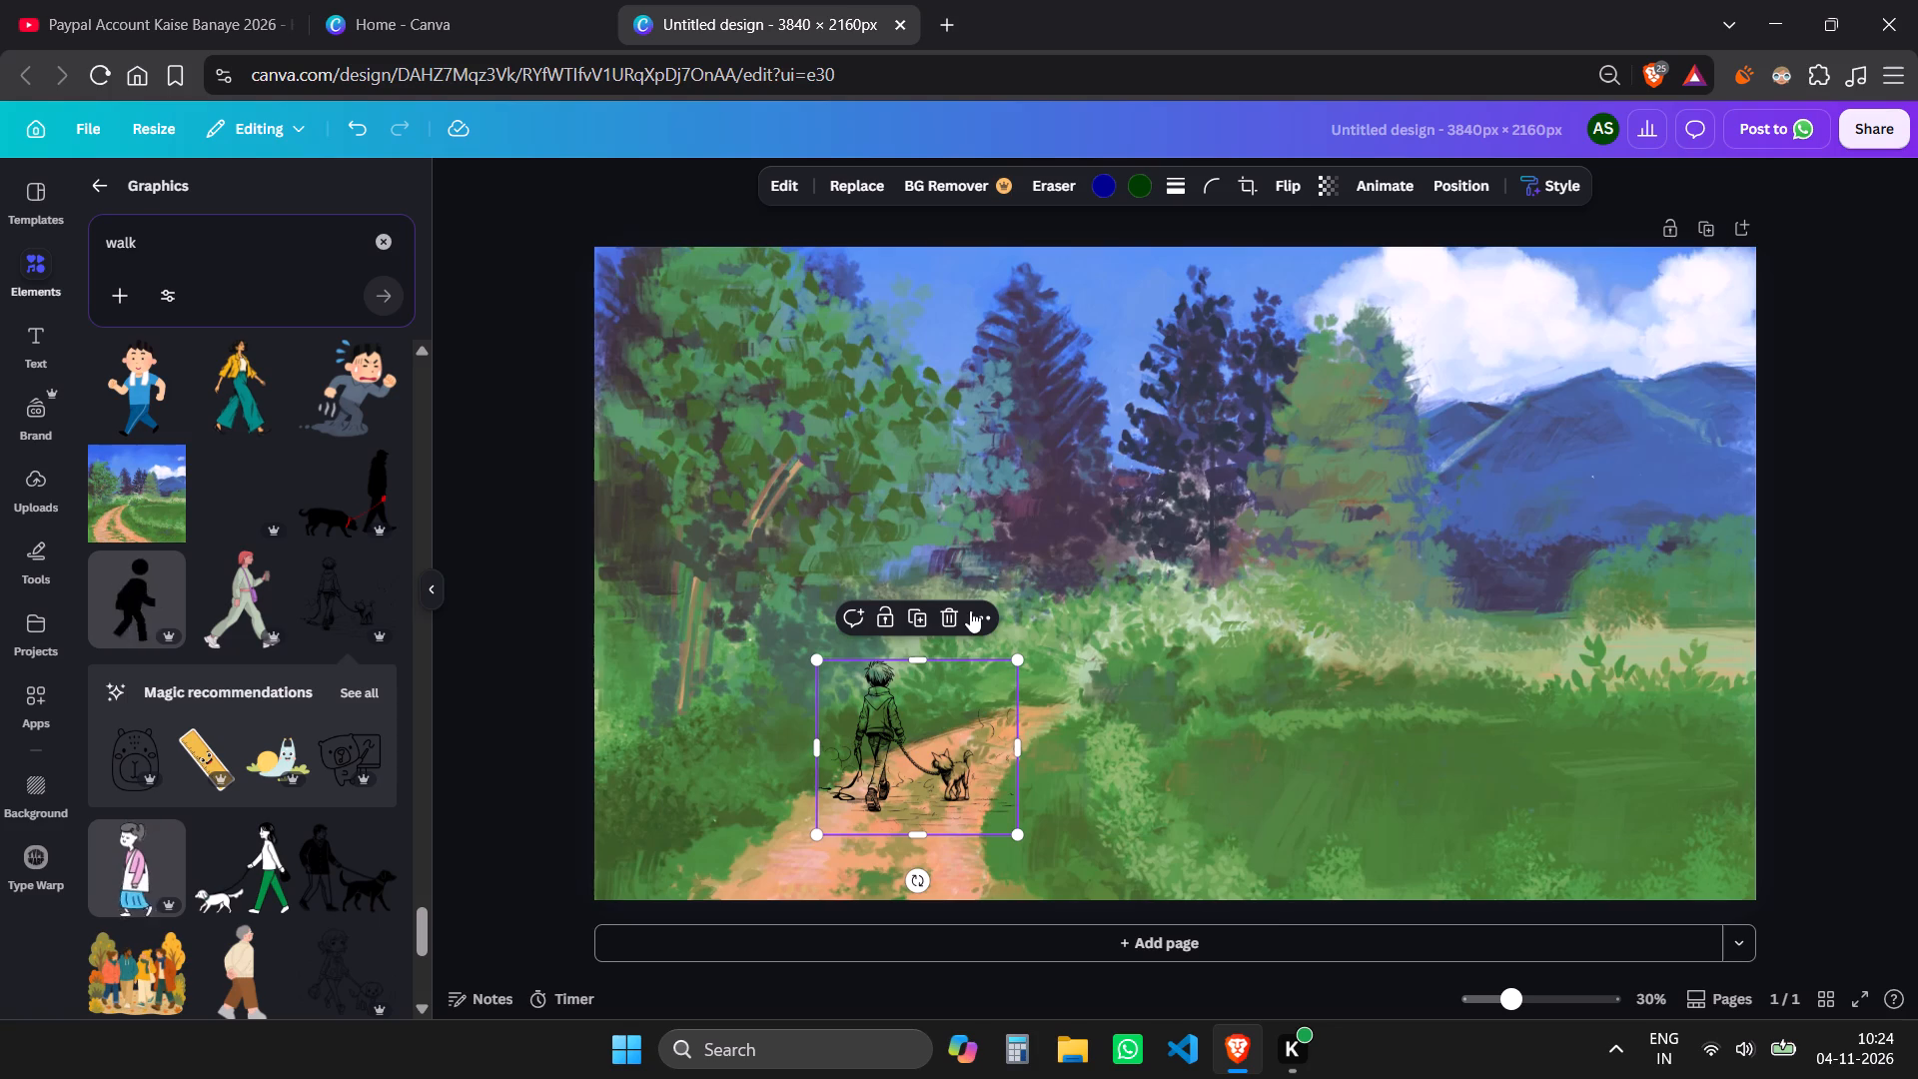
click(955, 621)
Look through the "walk" graphics results from the top for another walking figure that suits the dirt path.
scroll(153, 828, down, 5)
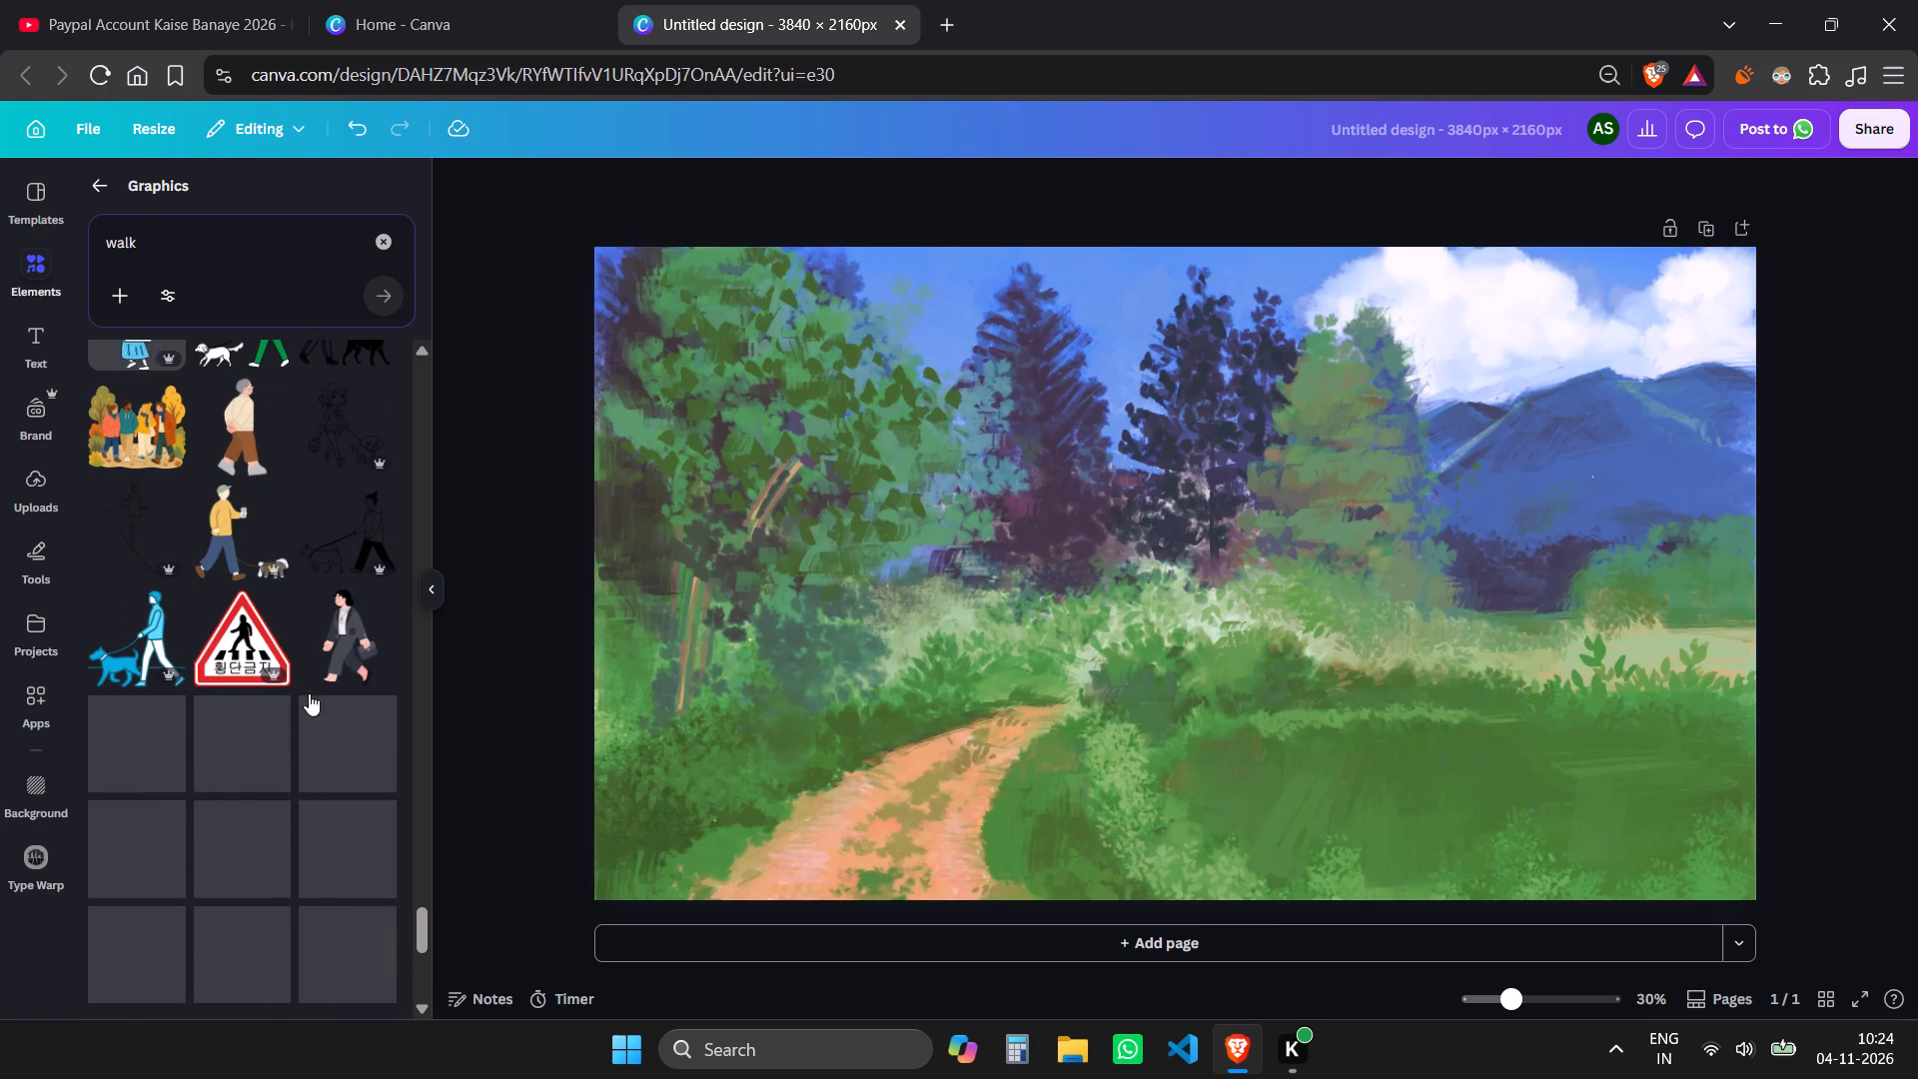
scroll(355, 515, down, 5)
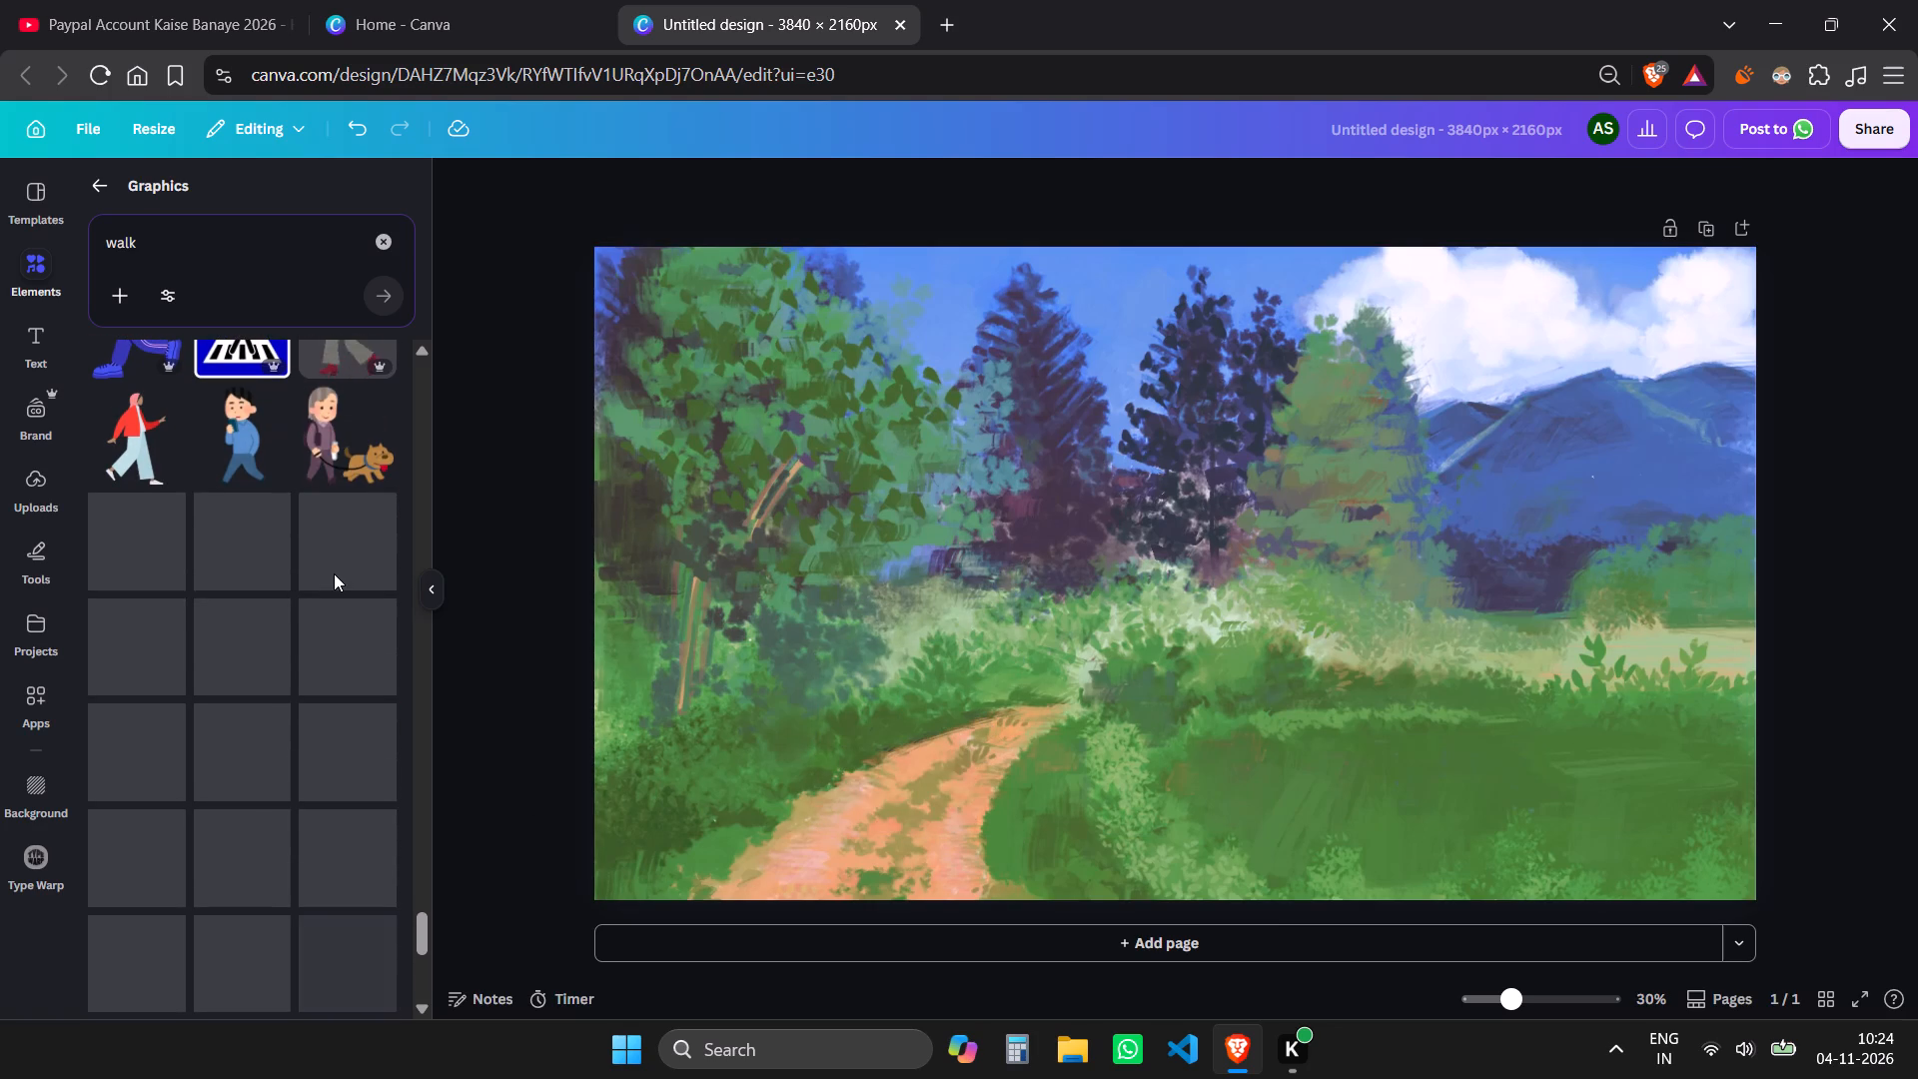
drag(422, 938, 418, 877)
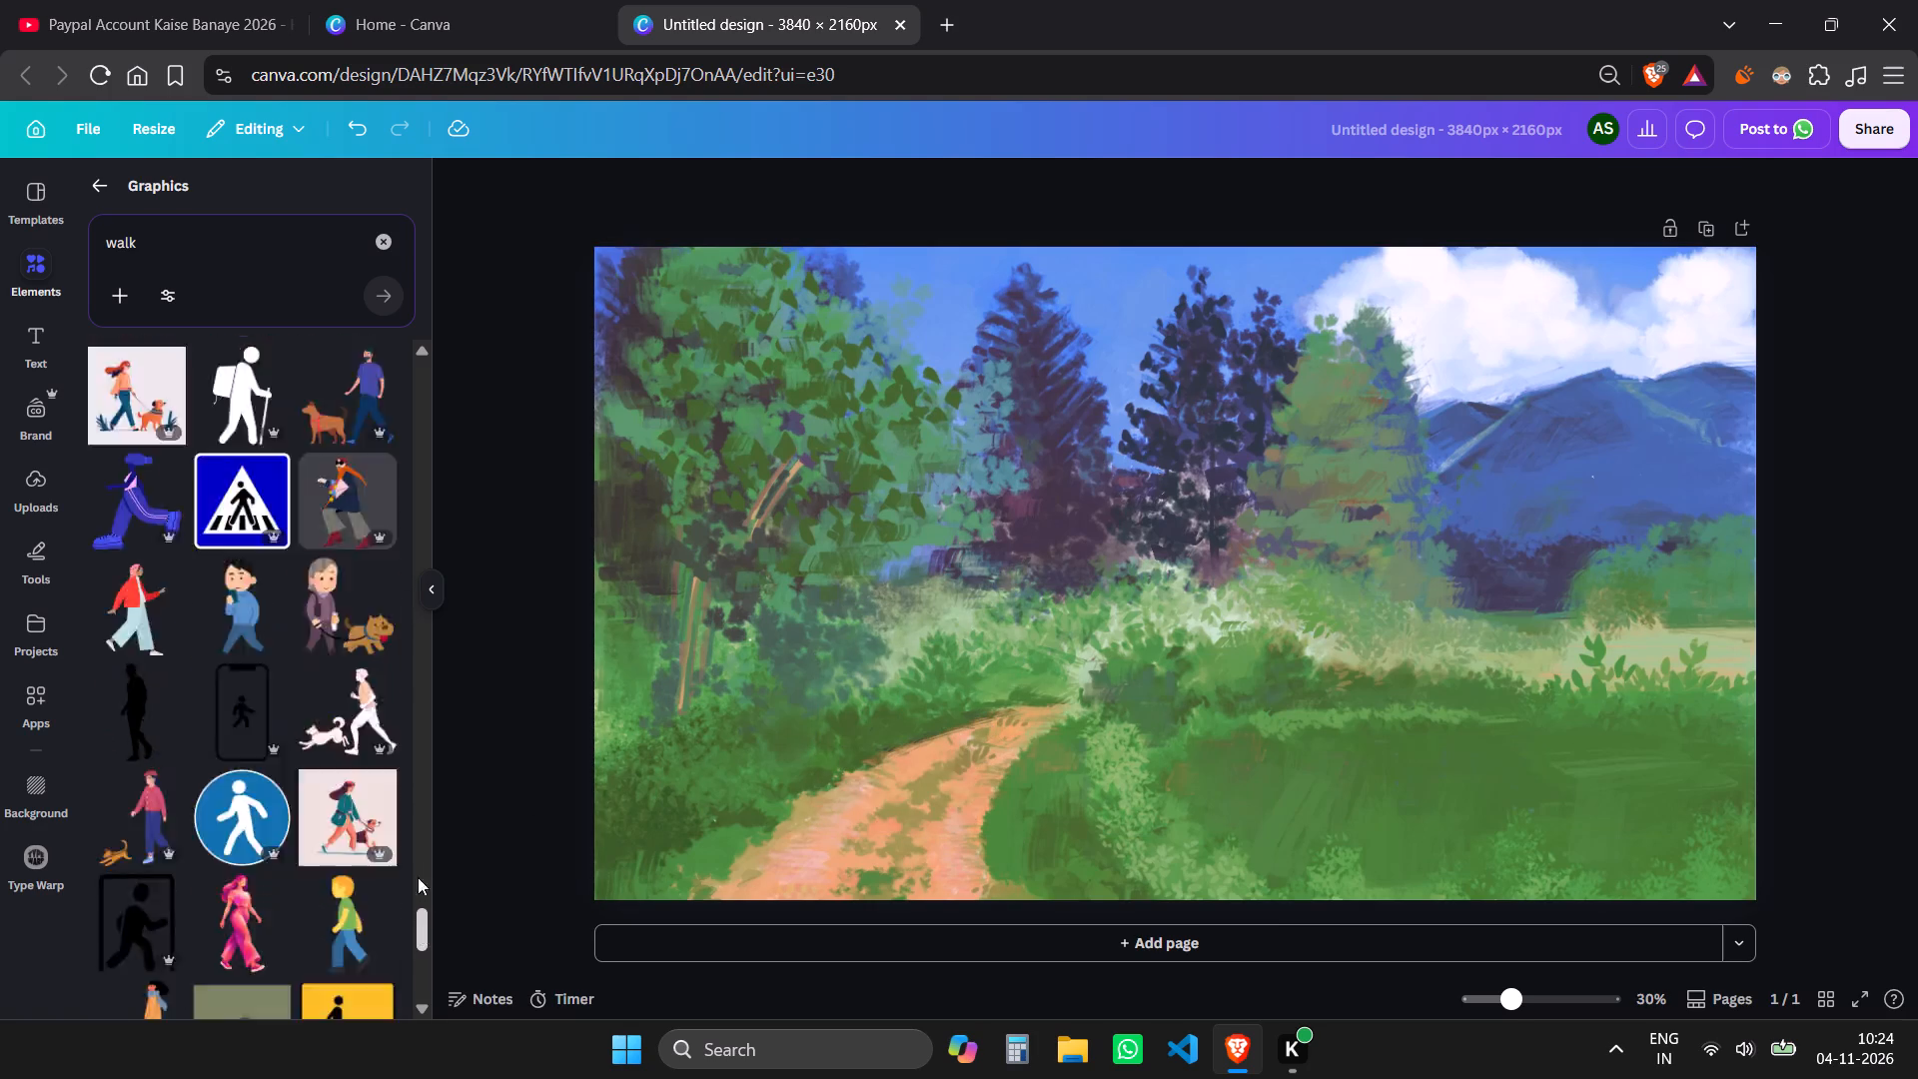
drag(418, 877, 467, 184)
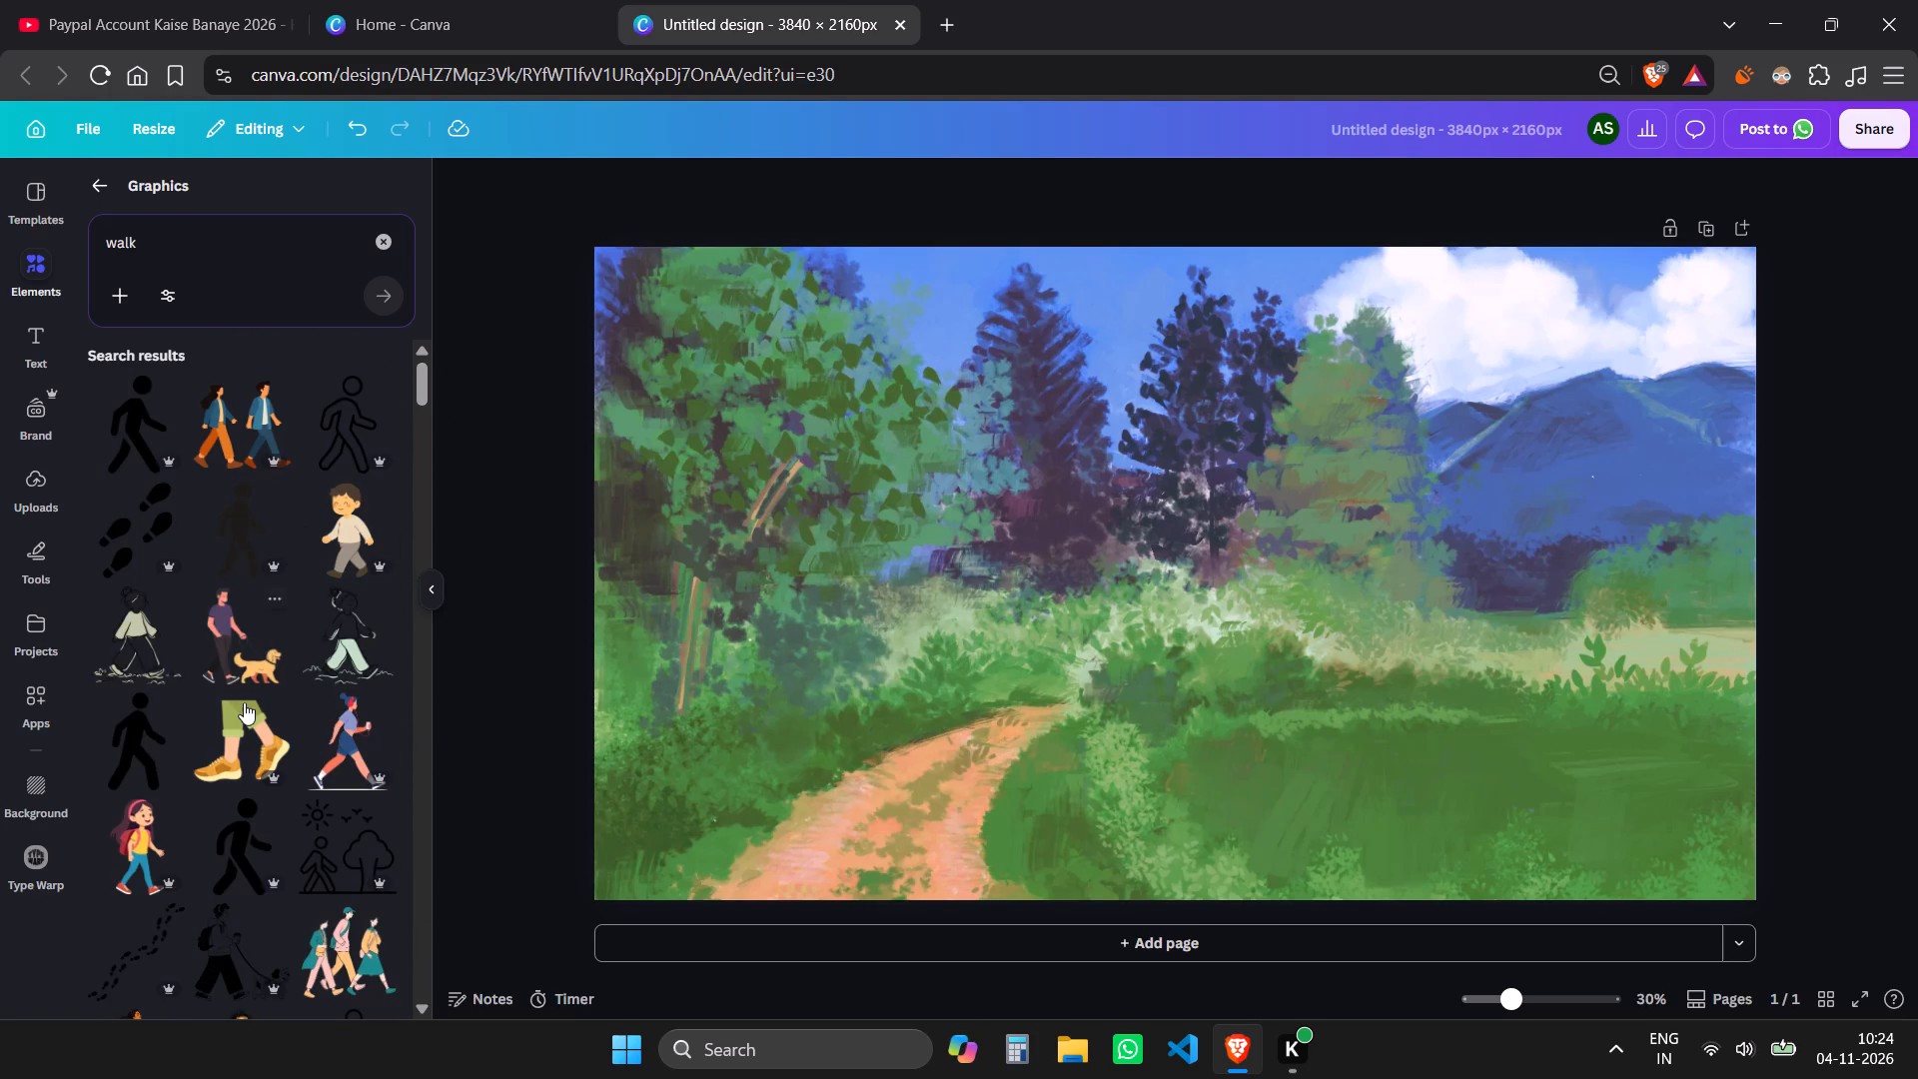
scroll(269, 578, down, 1)
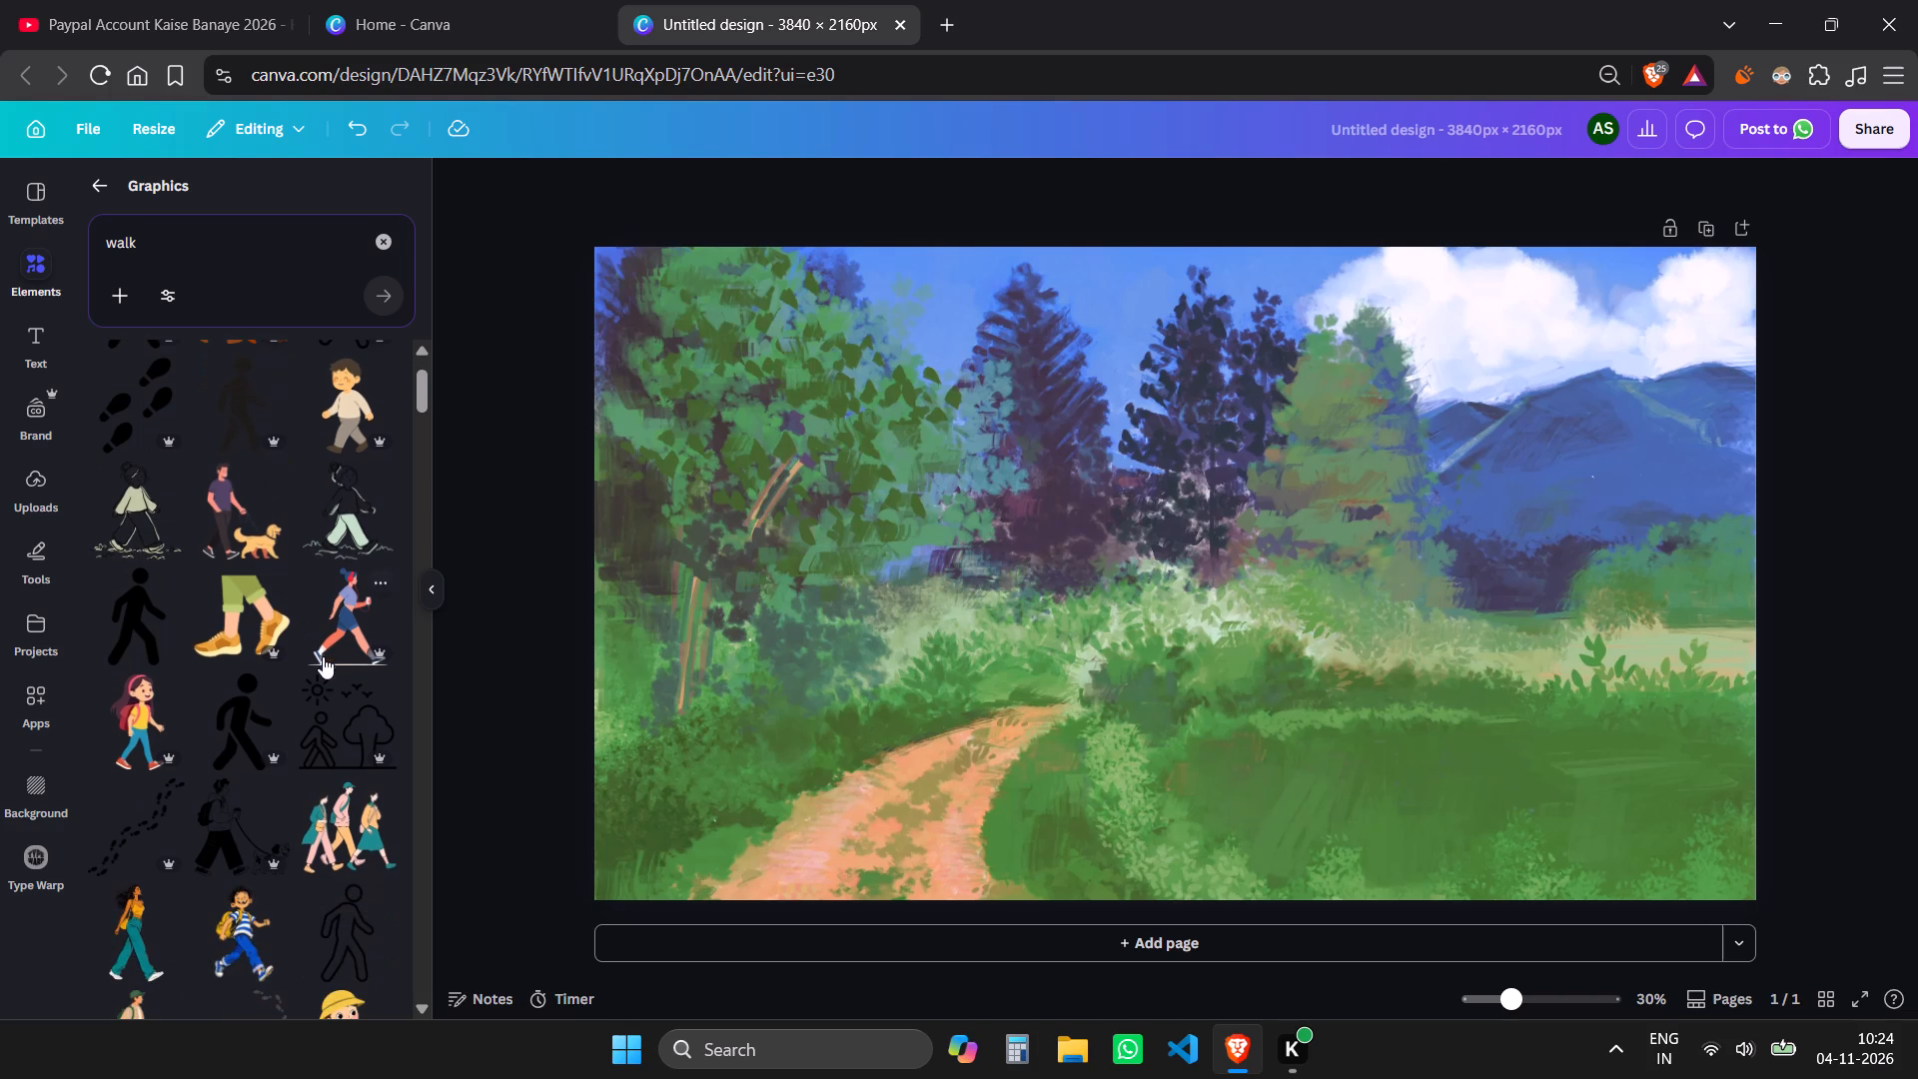
scroll(285, 670, down, 2)
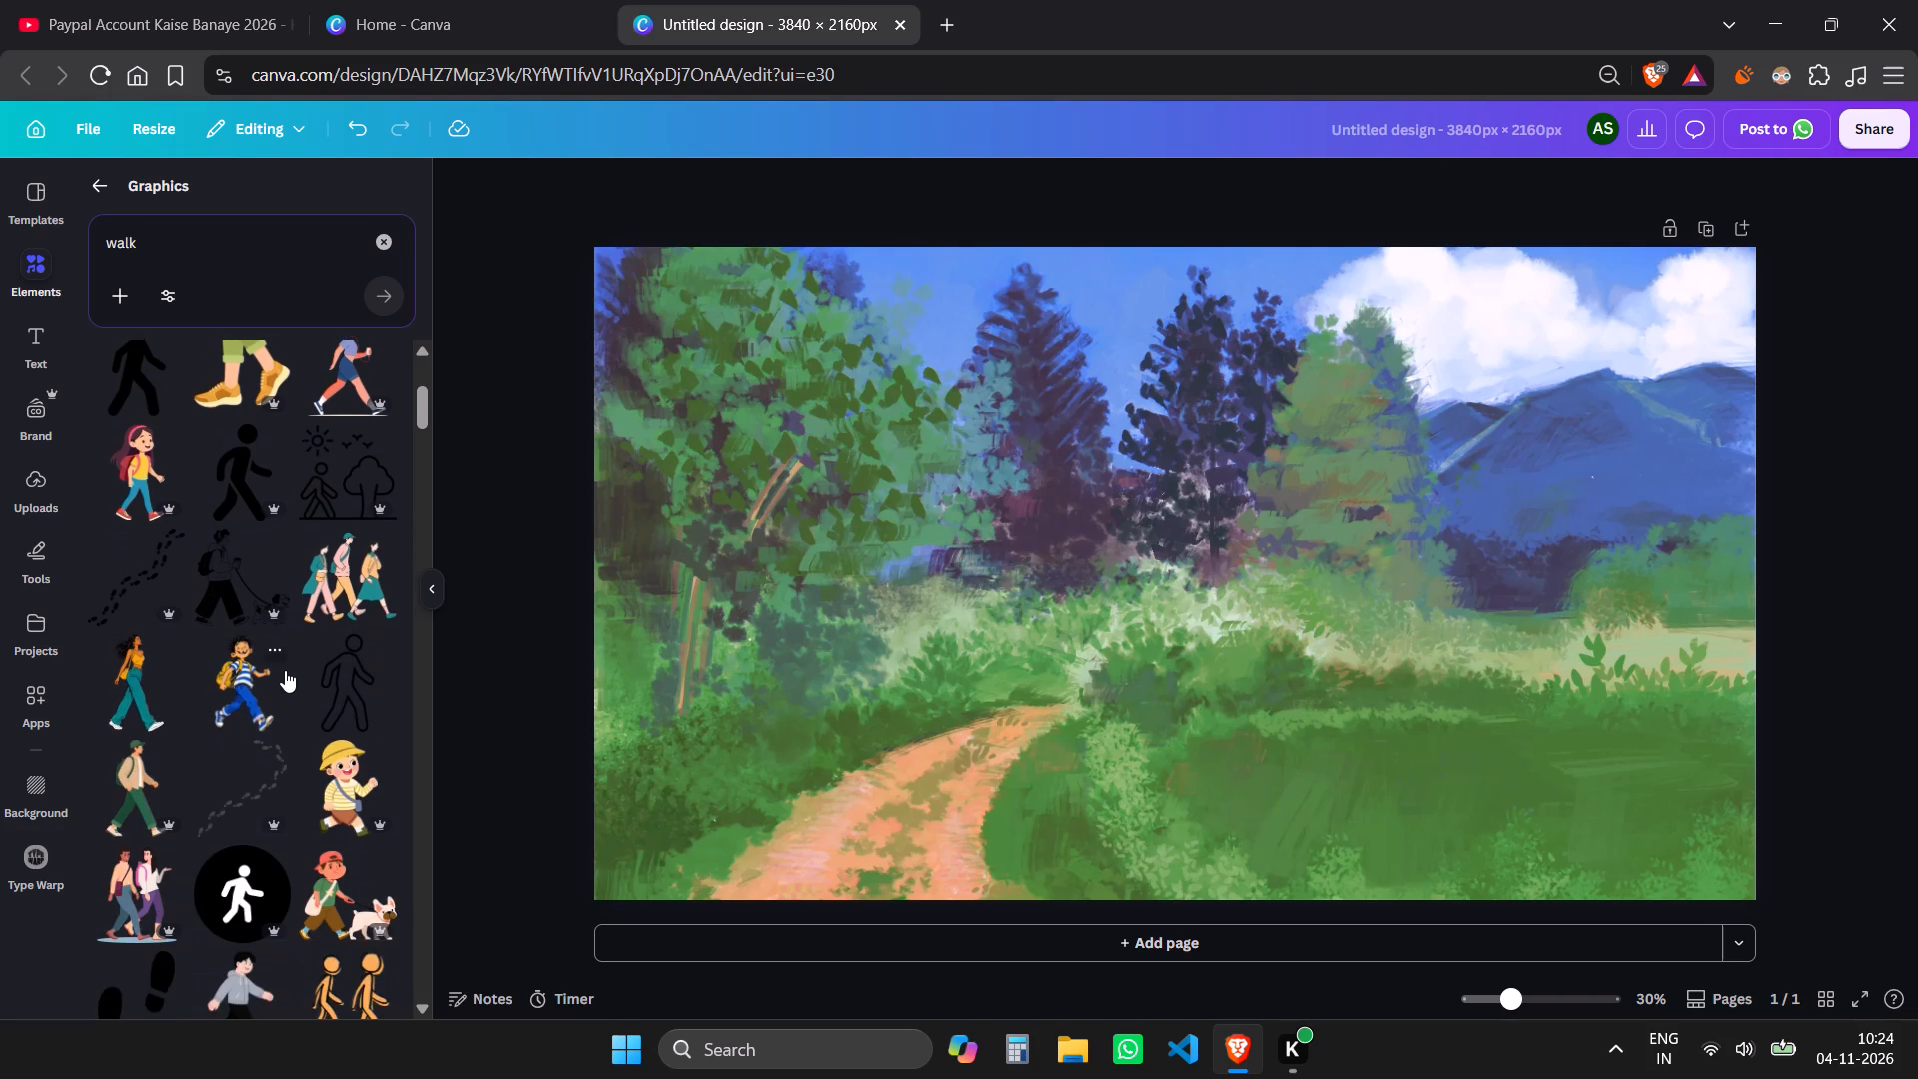
scroll(285, 672, down, 2)
scroll(320, 766, down, 1)
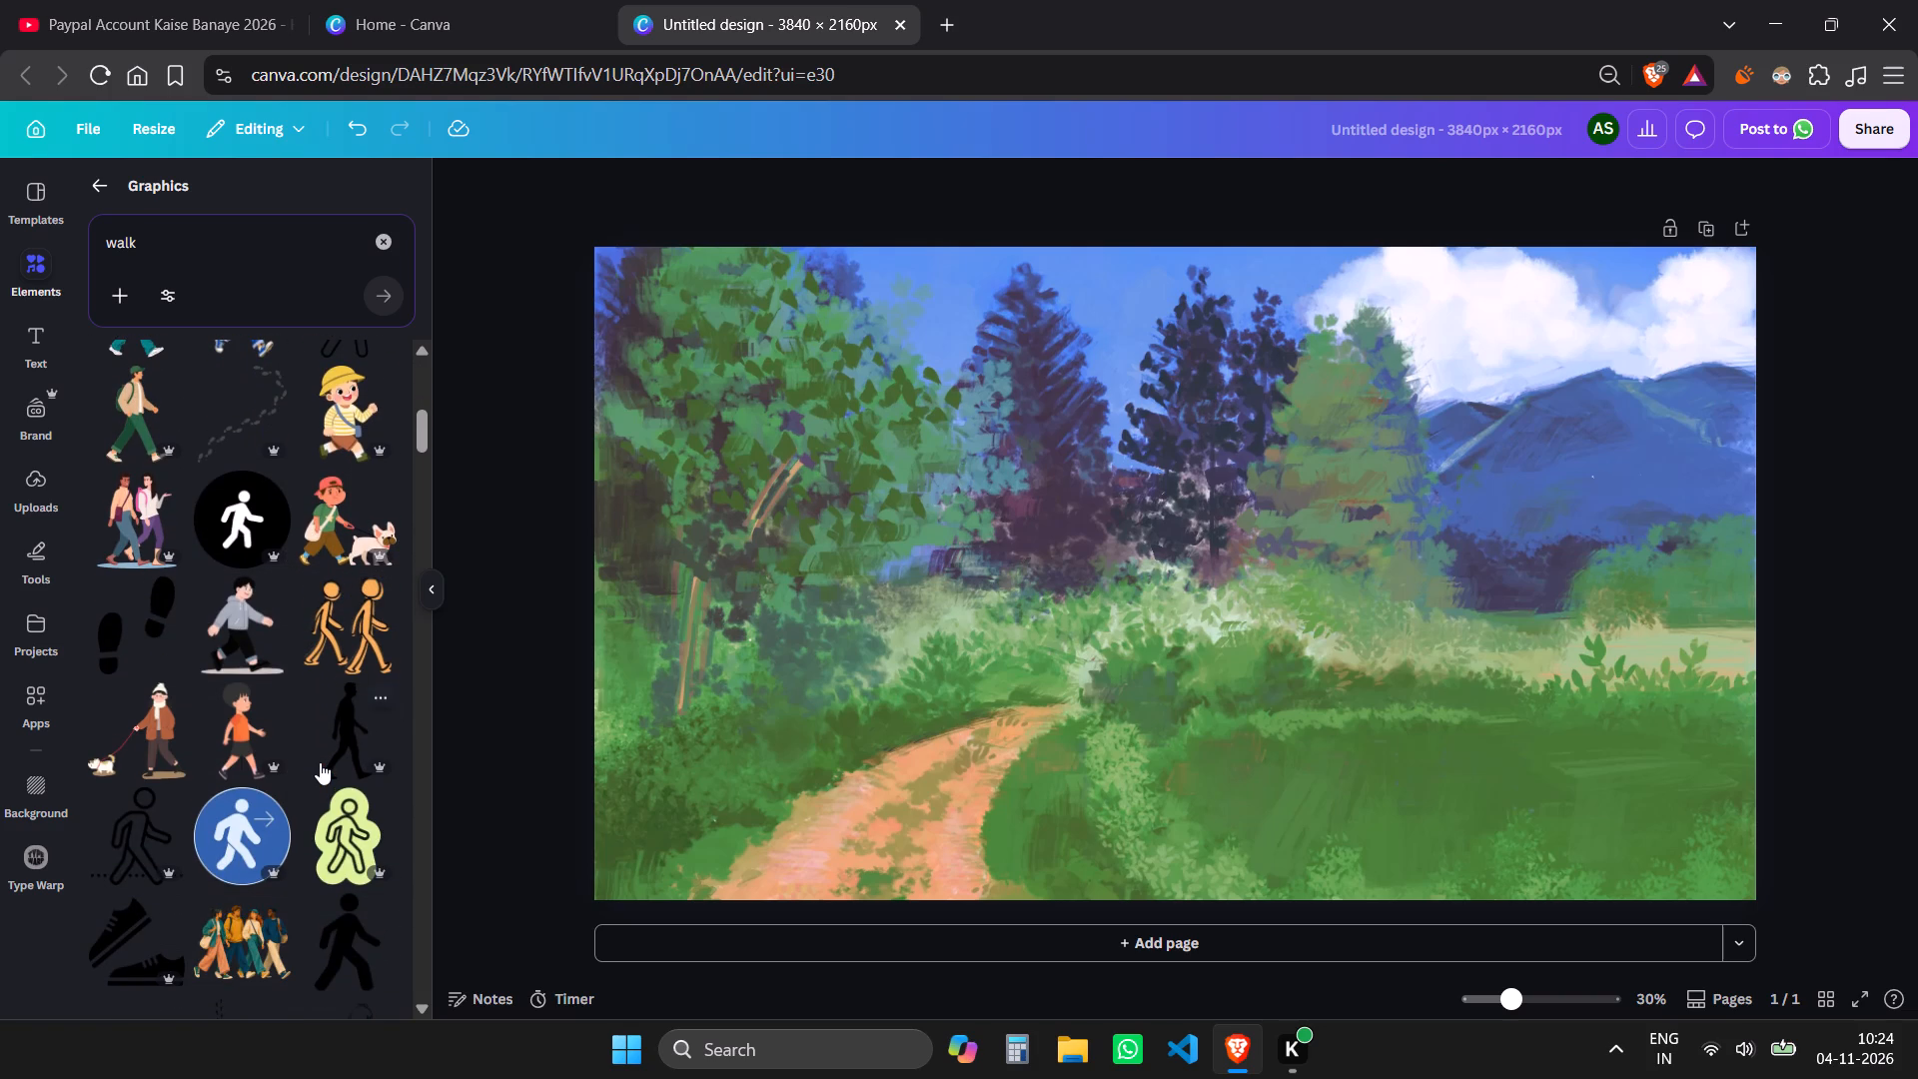
scroll(320, 760, down, 3)
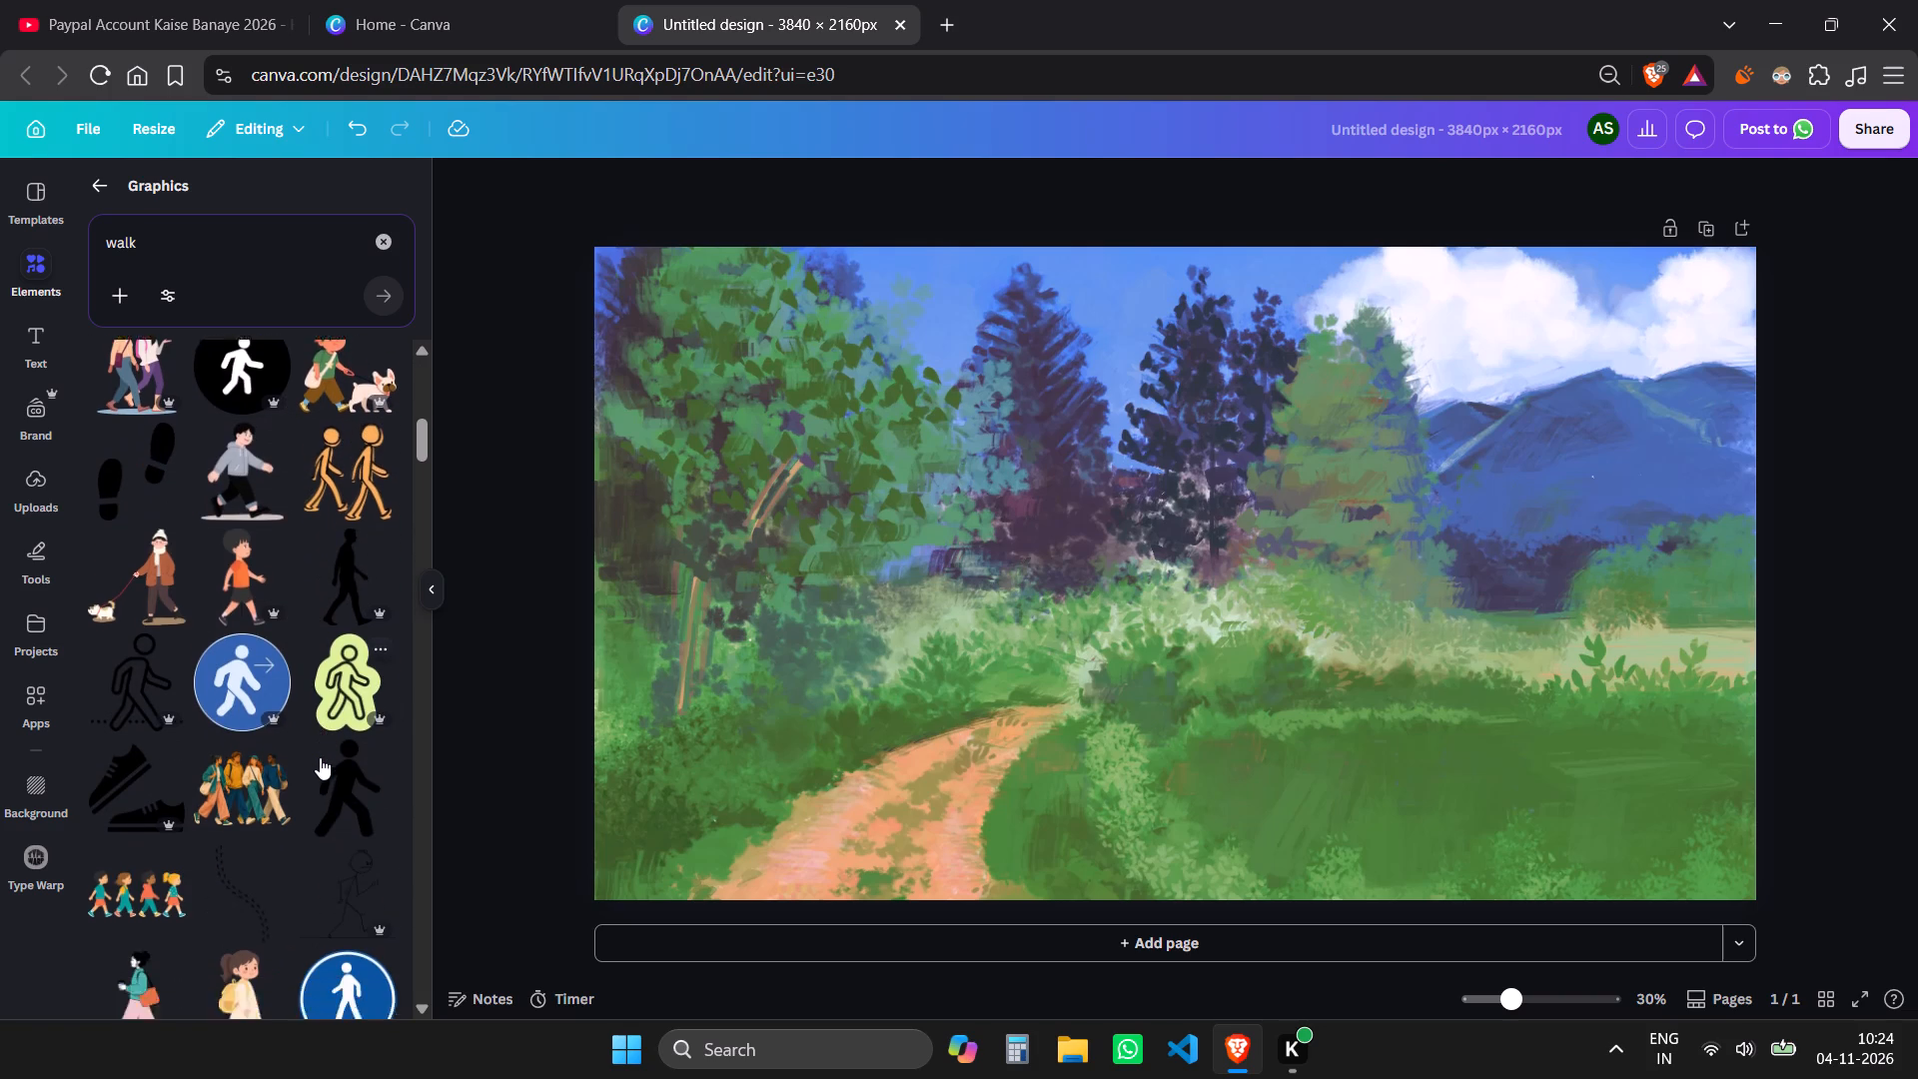
scroll(320, 751, down, 2)
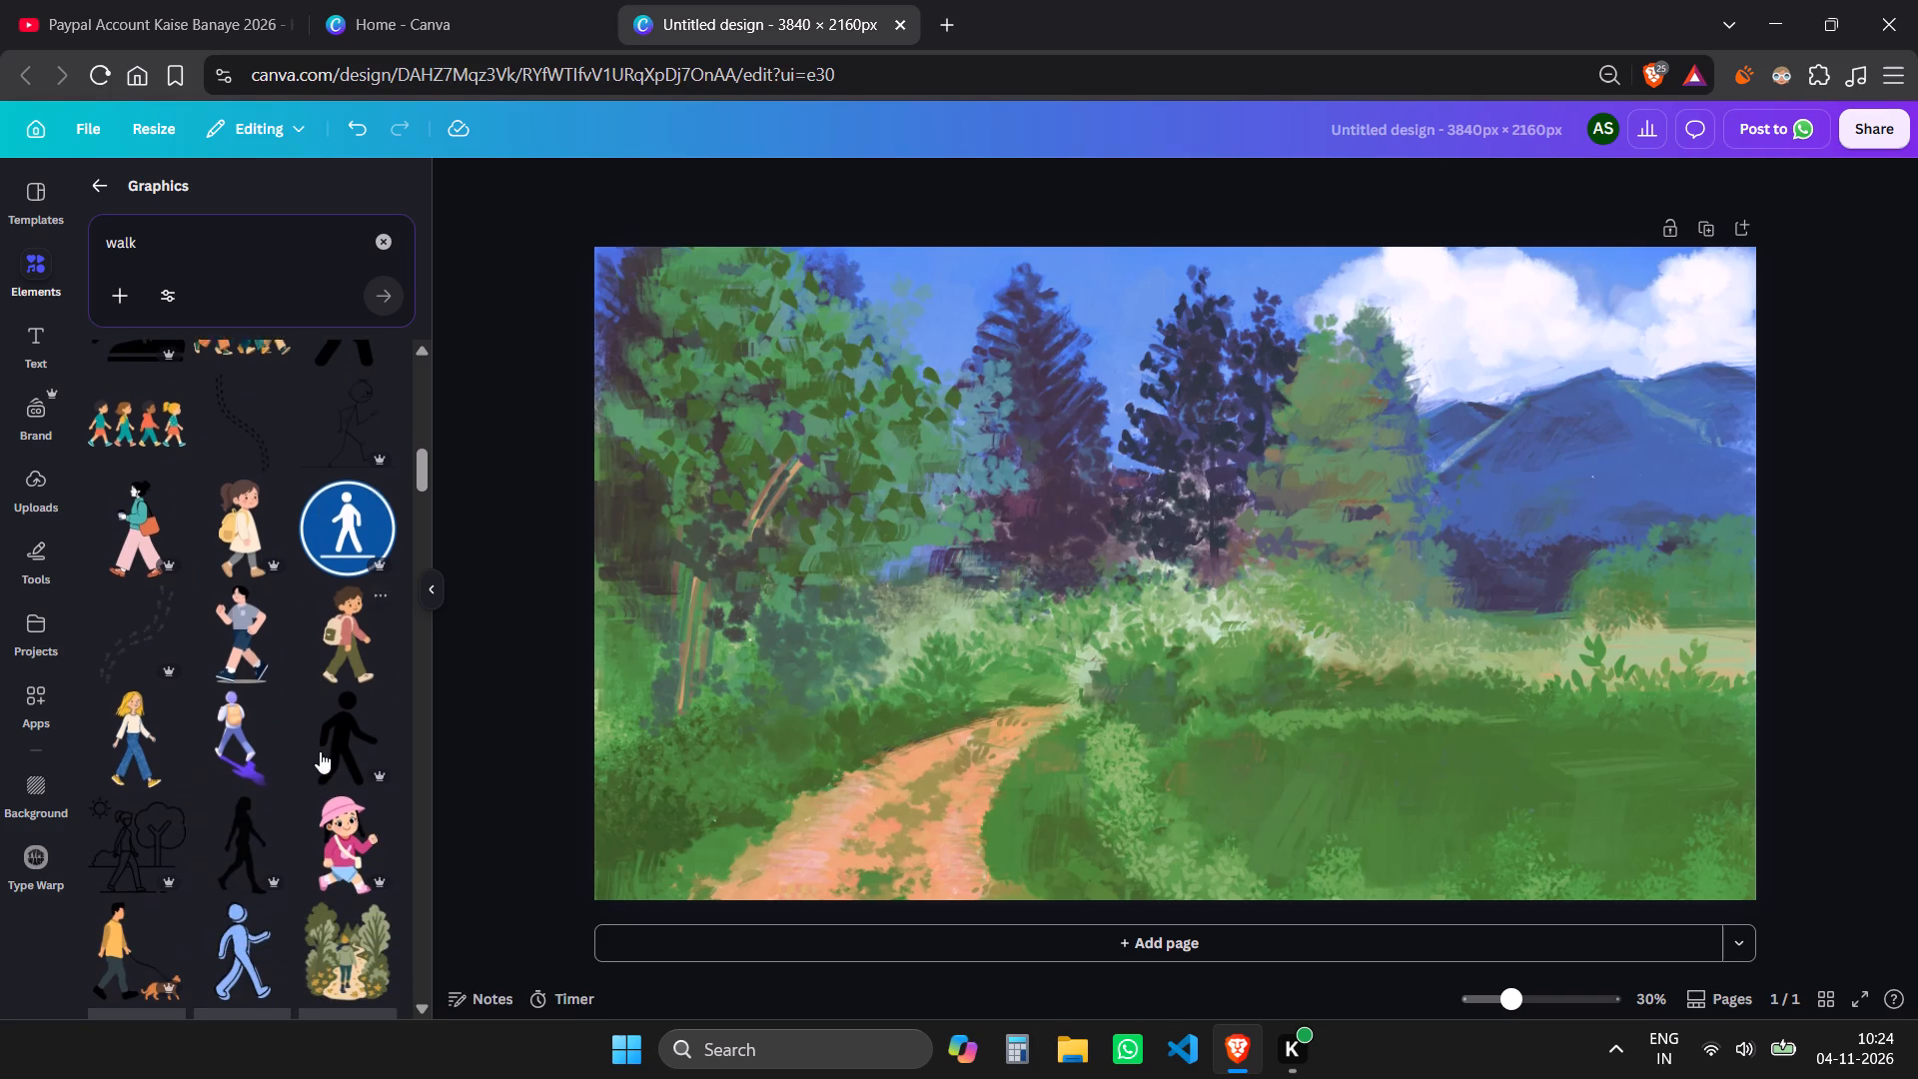
scroll(320, 751, down, 3)
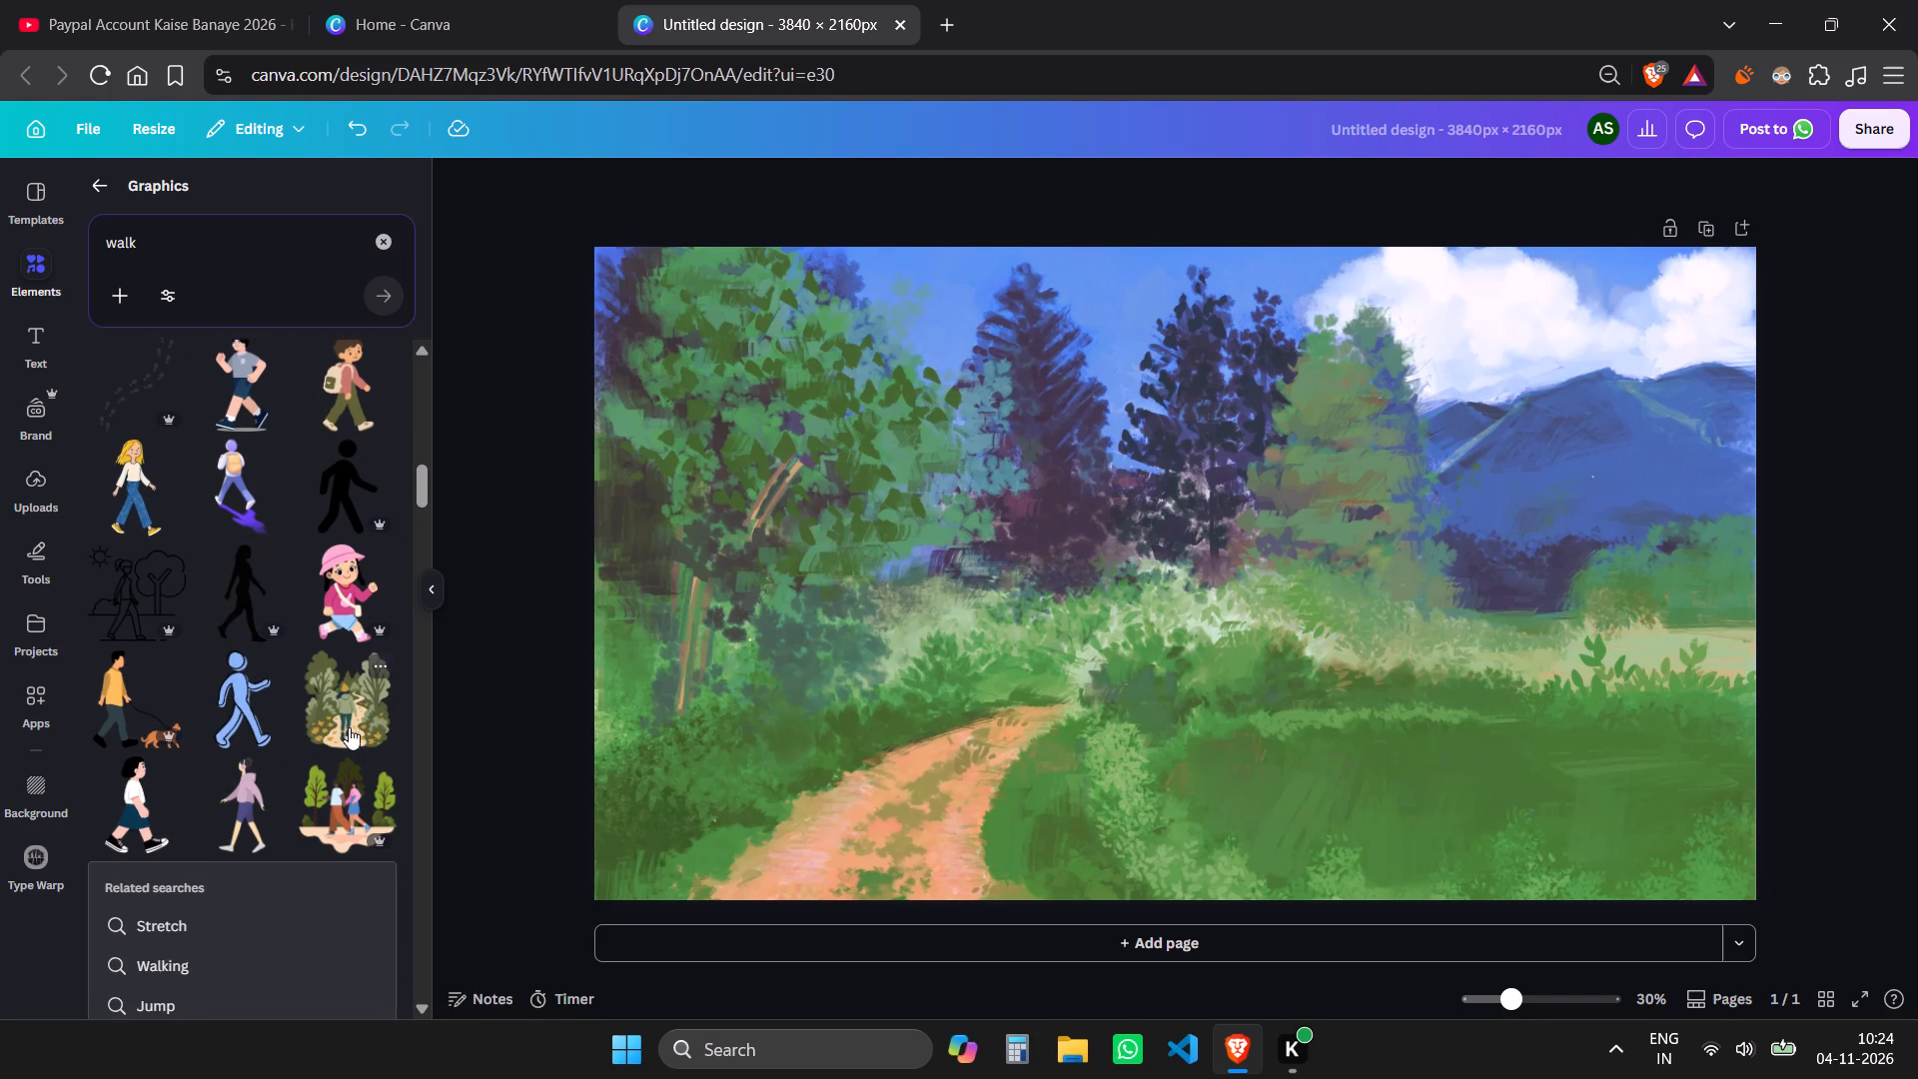
scroll(349, 727, down, 5)
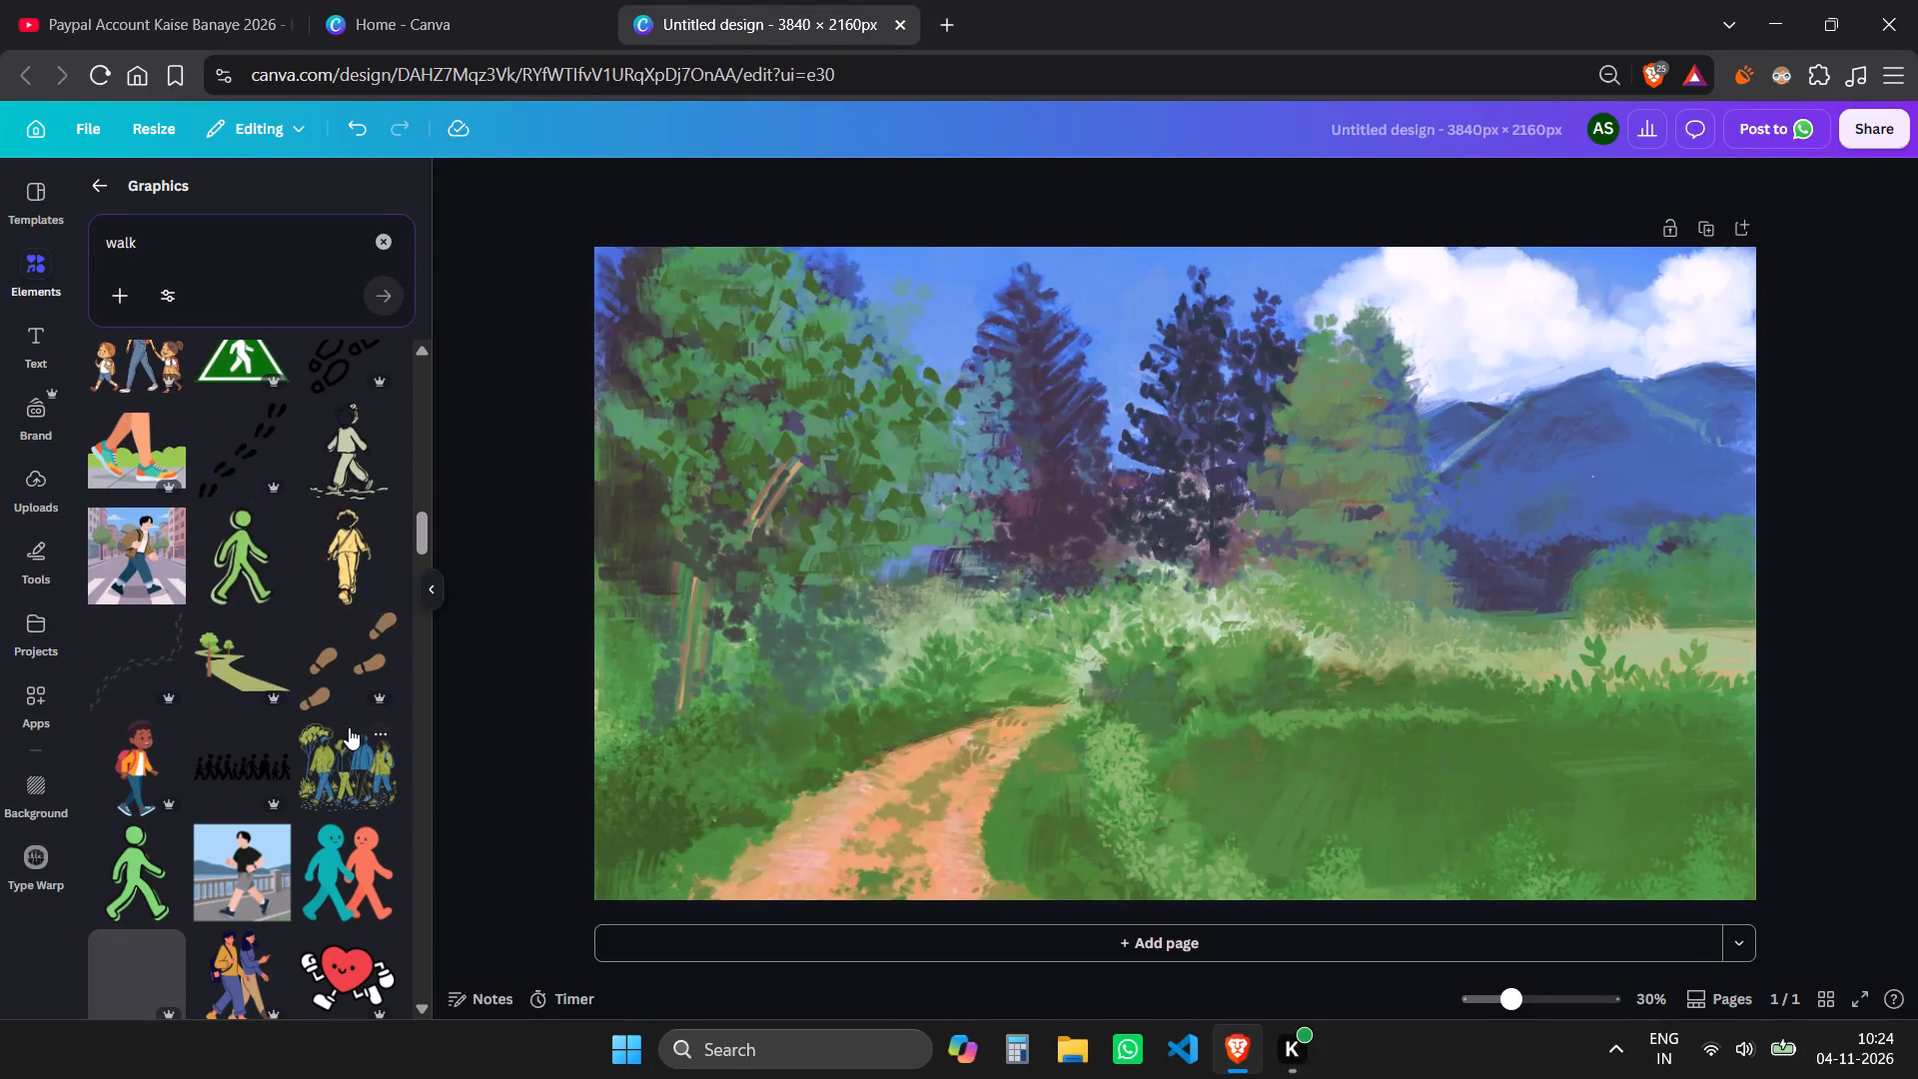
scroll(349, 727, down, 3)
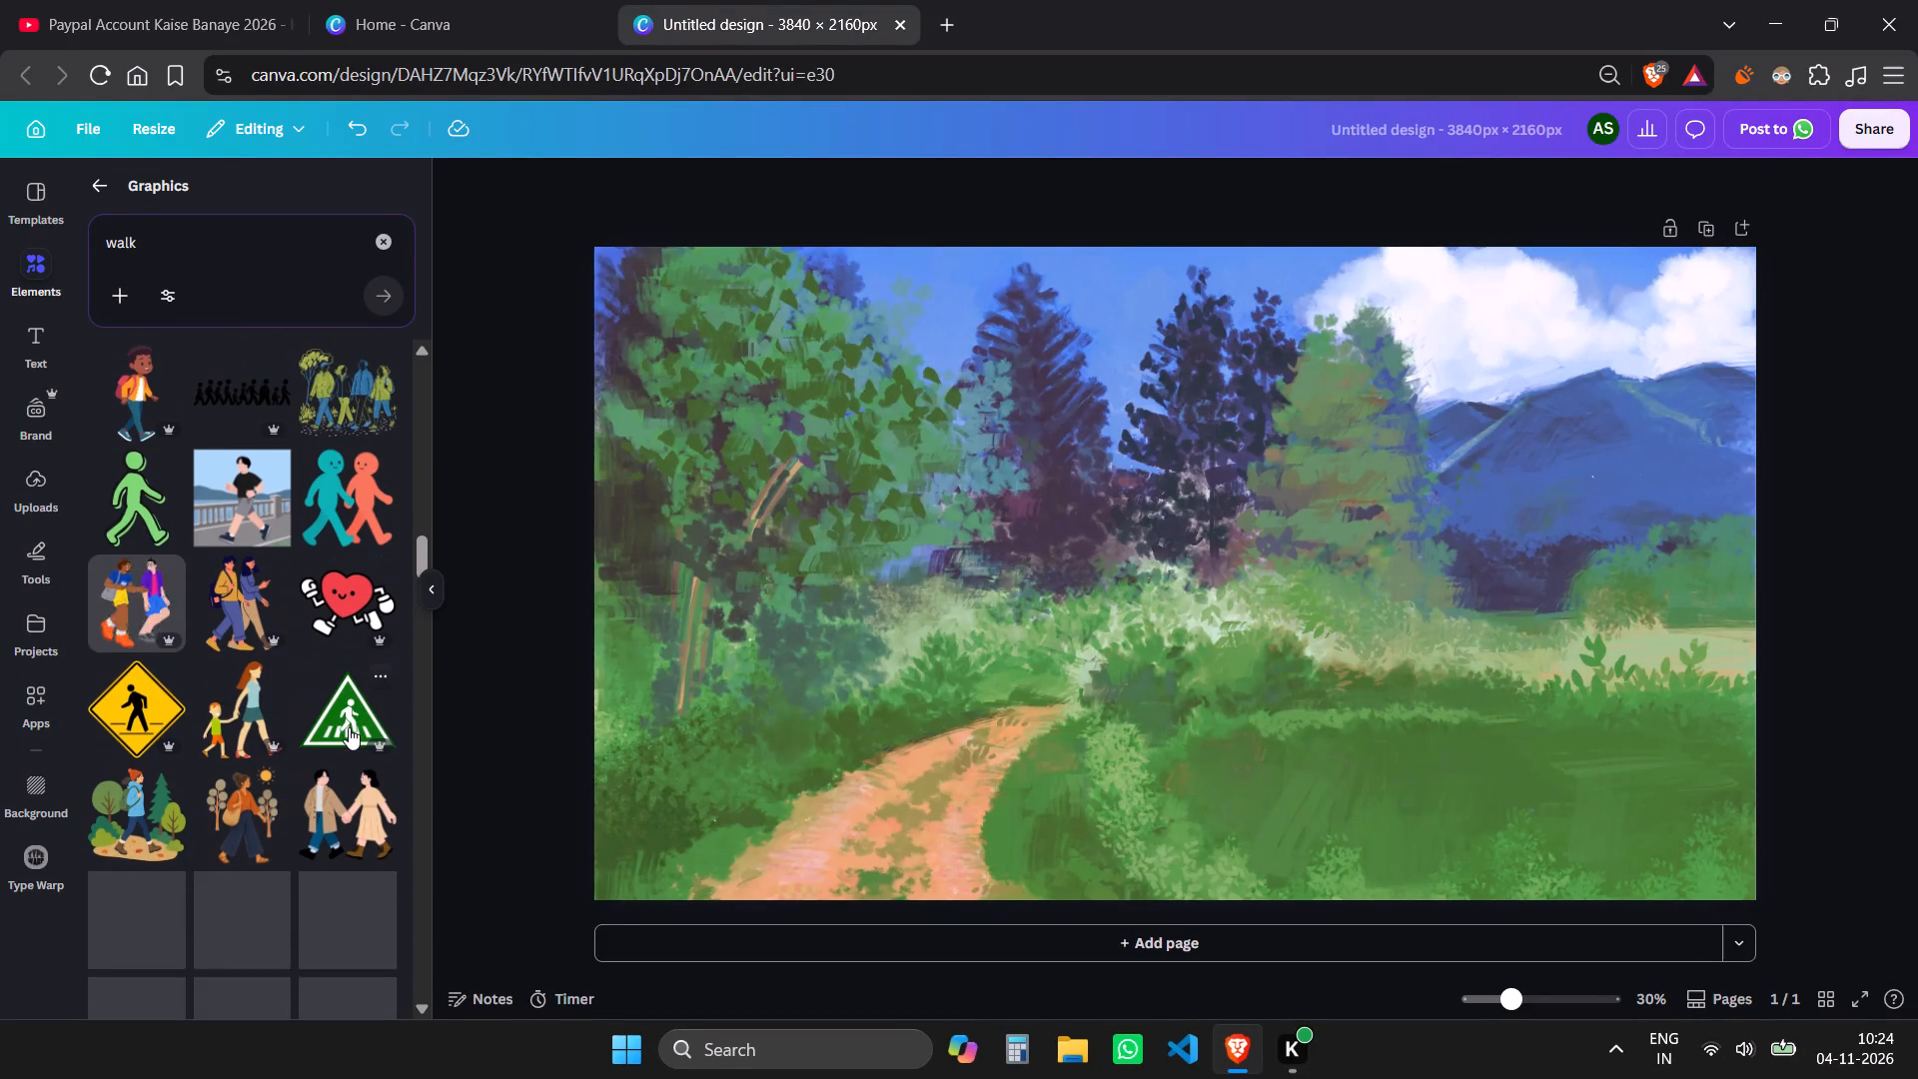
scroll(349, 727, down, 5)
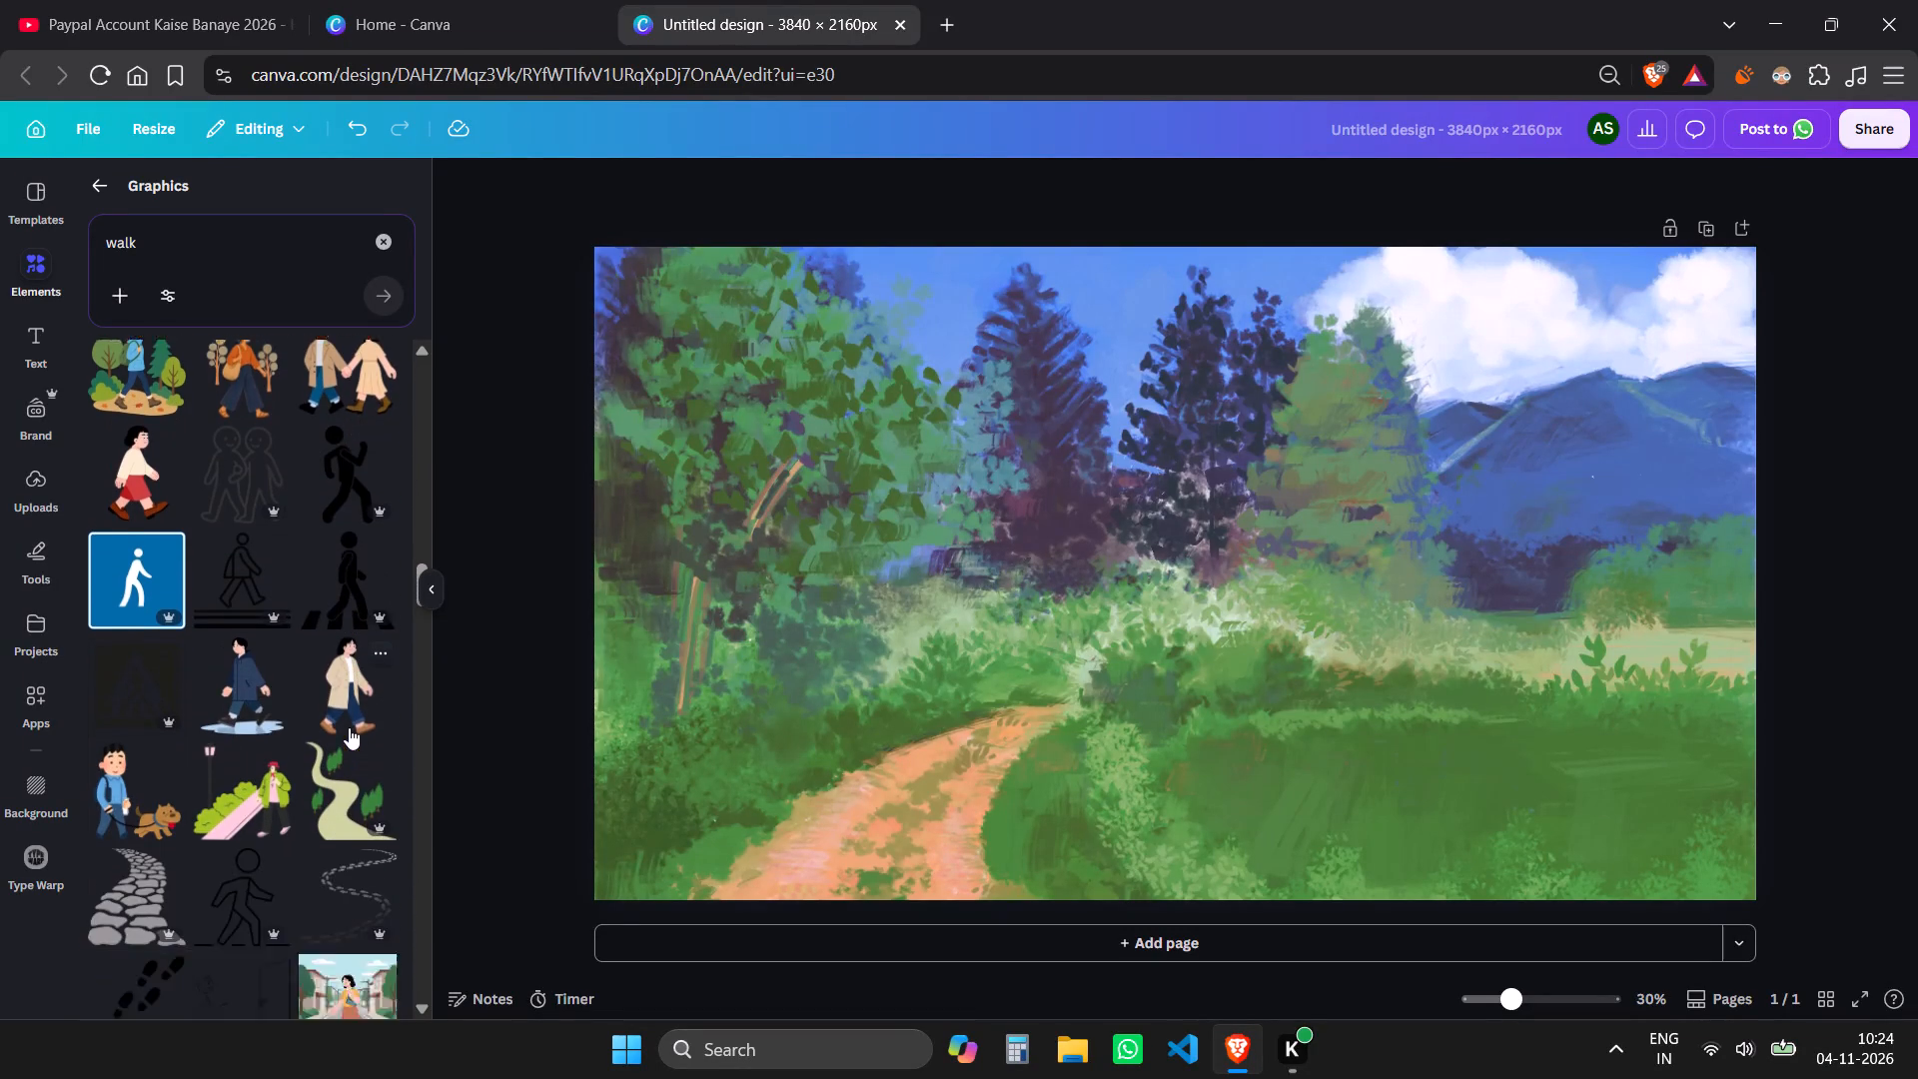
scroll(349, 727, down, 2)
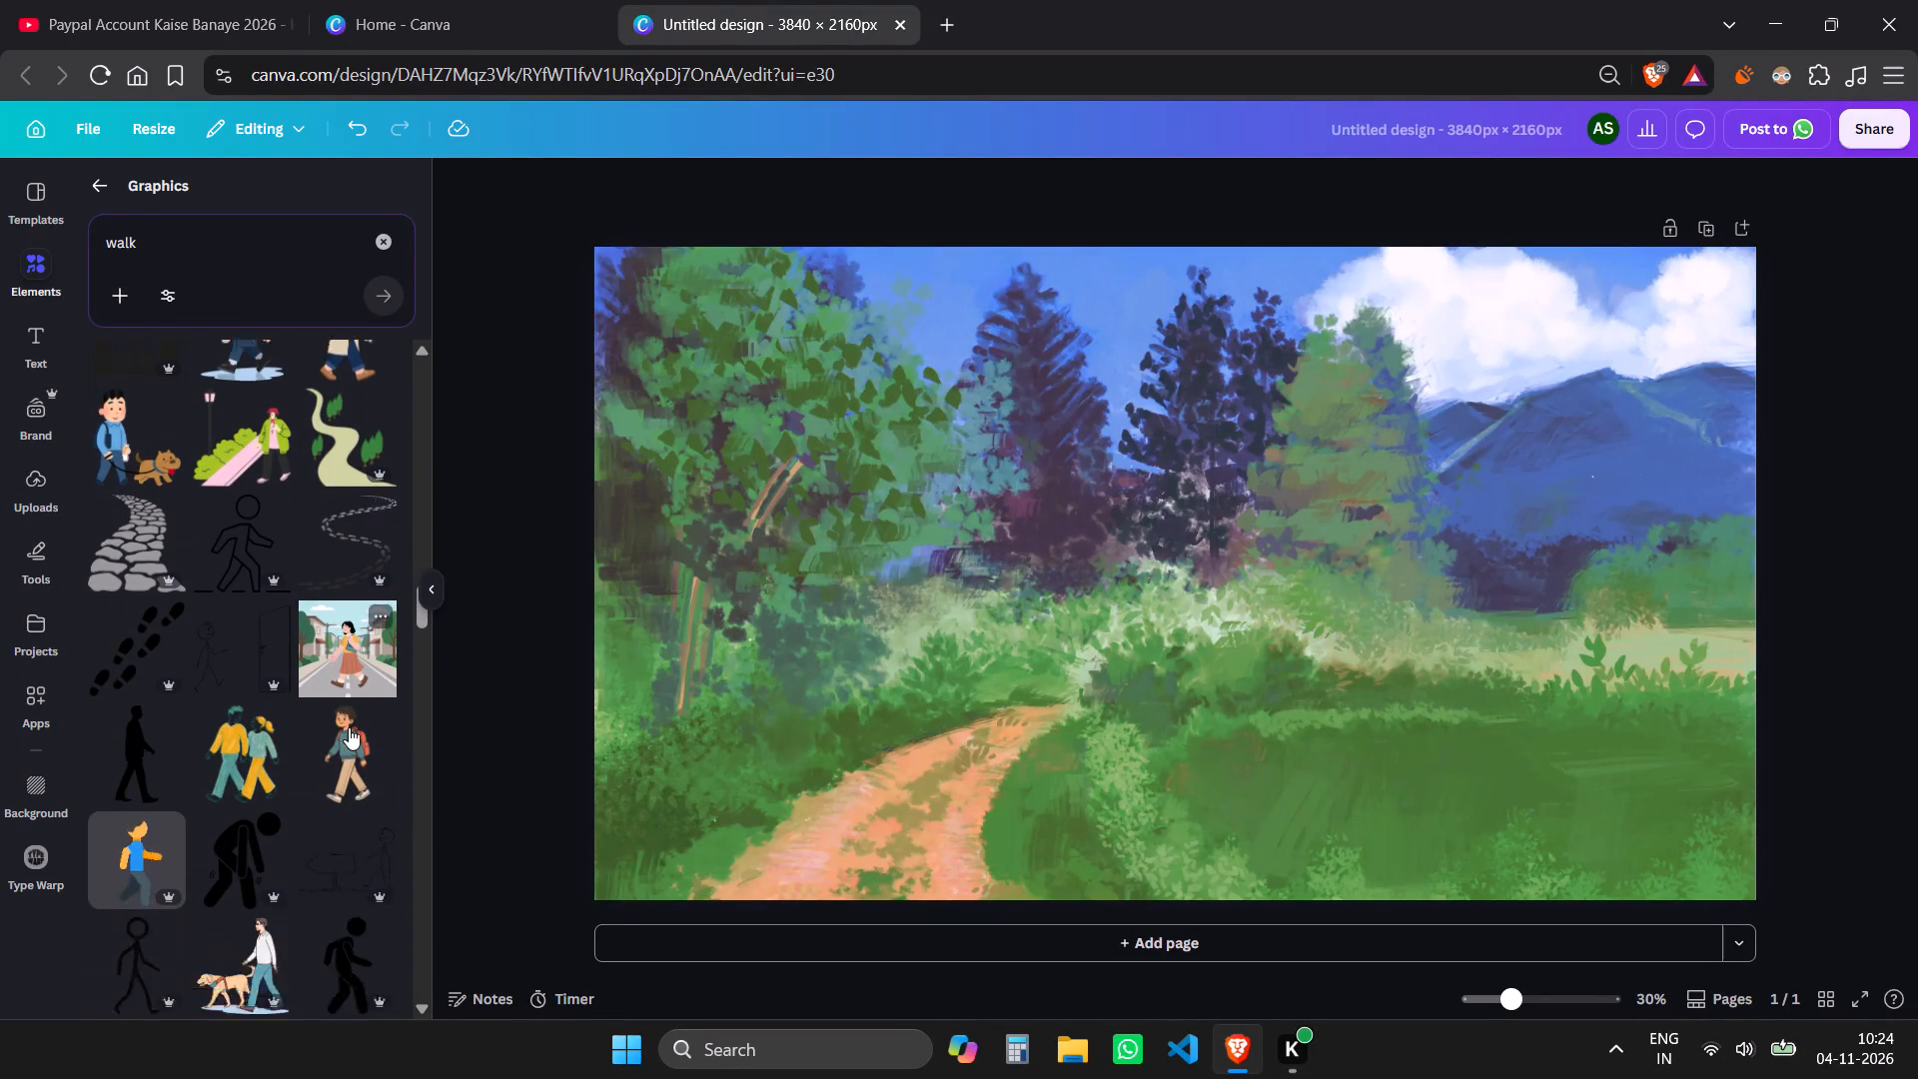
scroll(349, 727, down, 3)
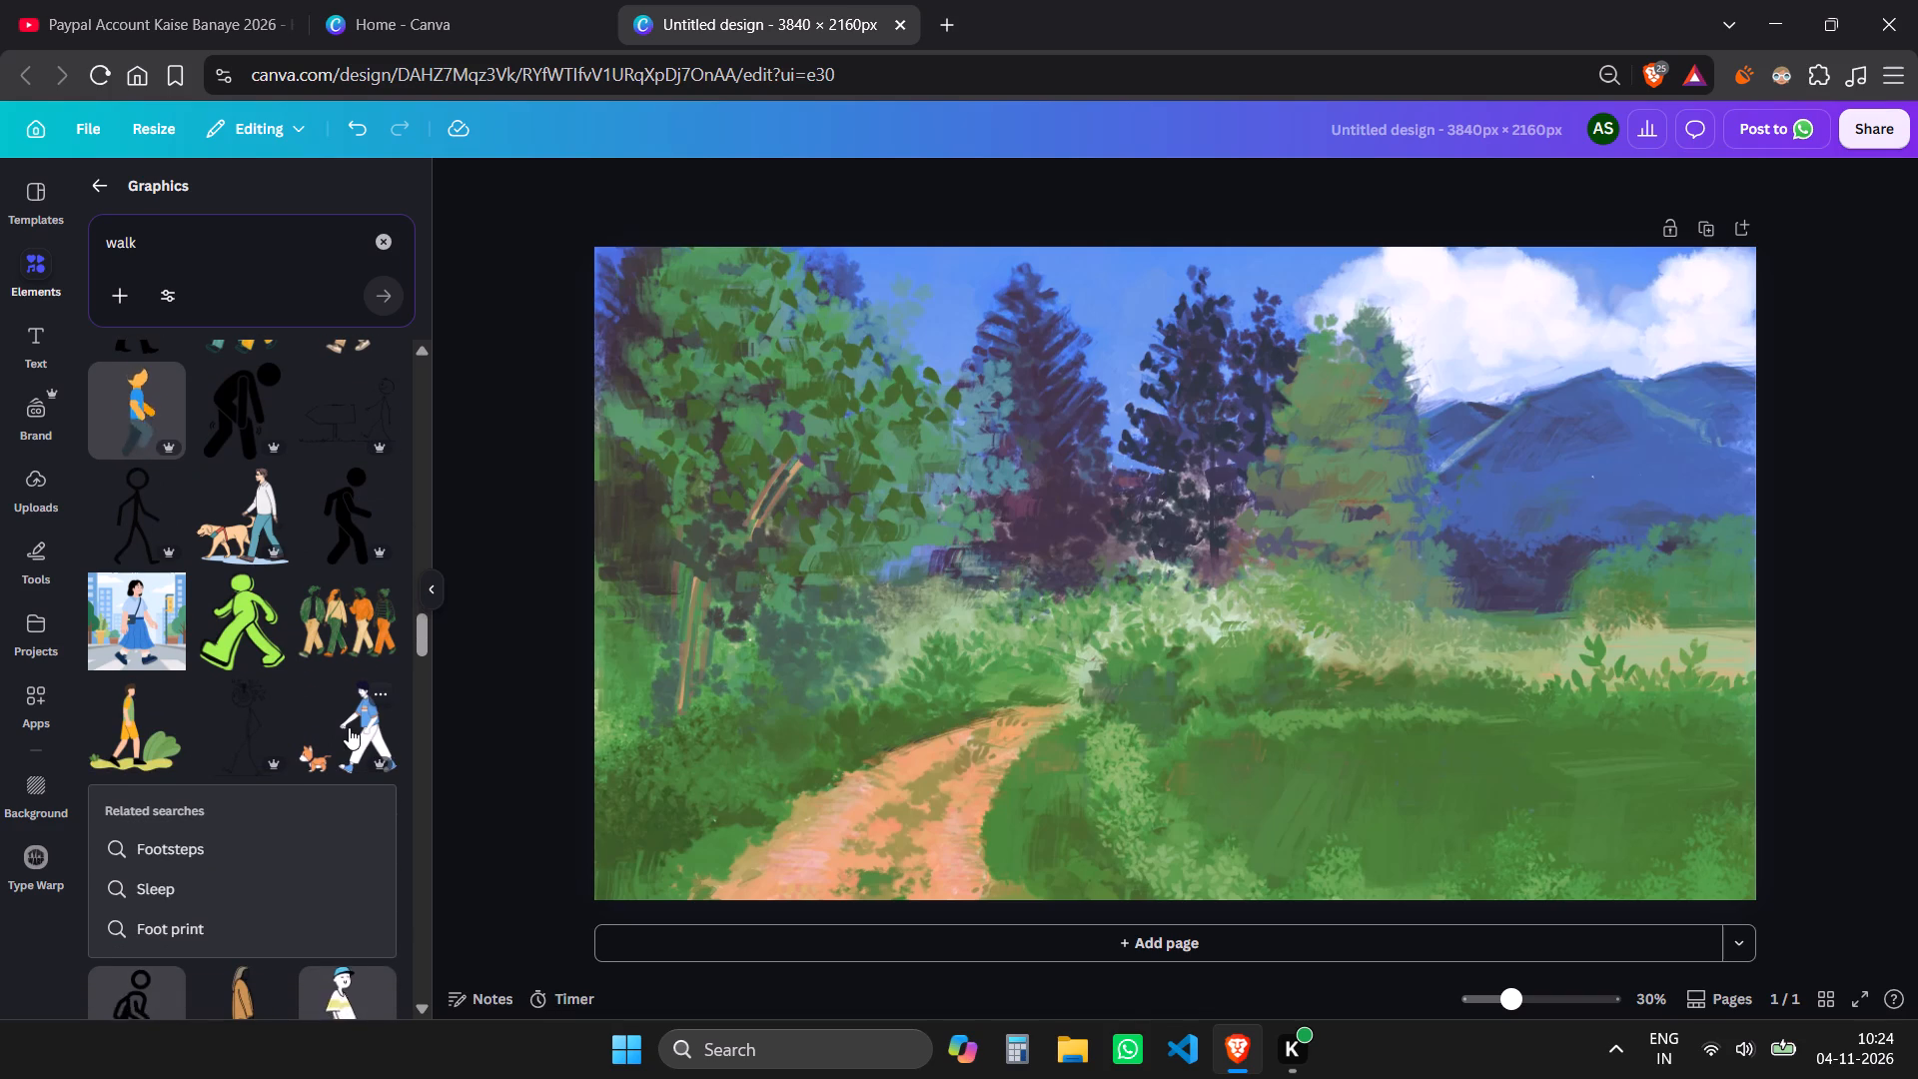
scroll(349, 727, down, 3)
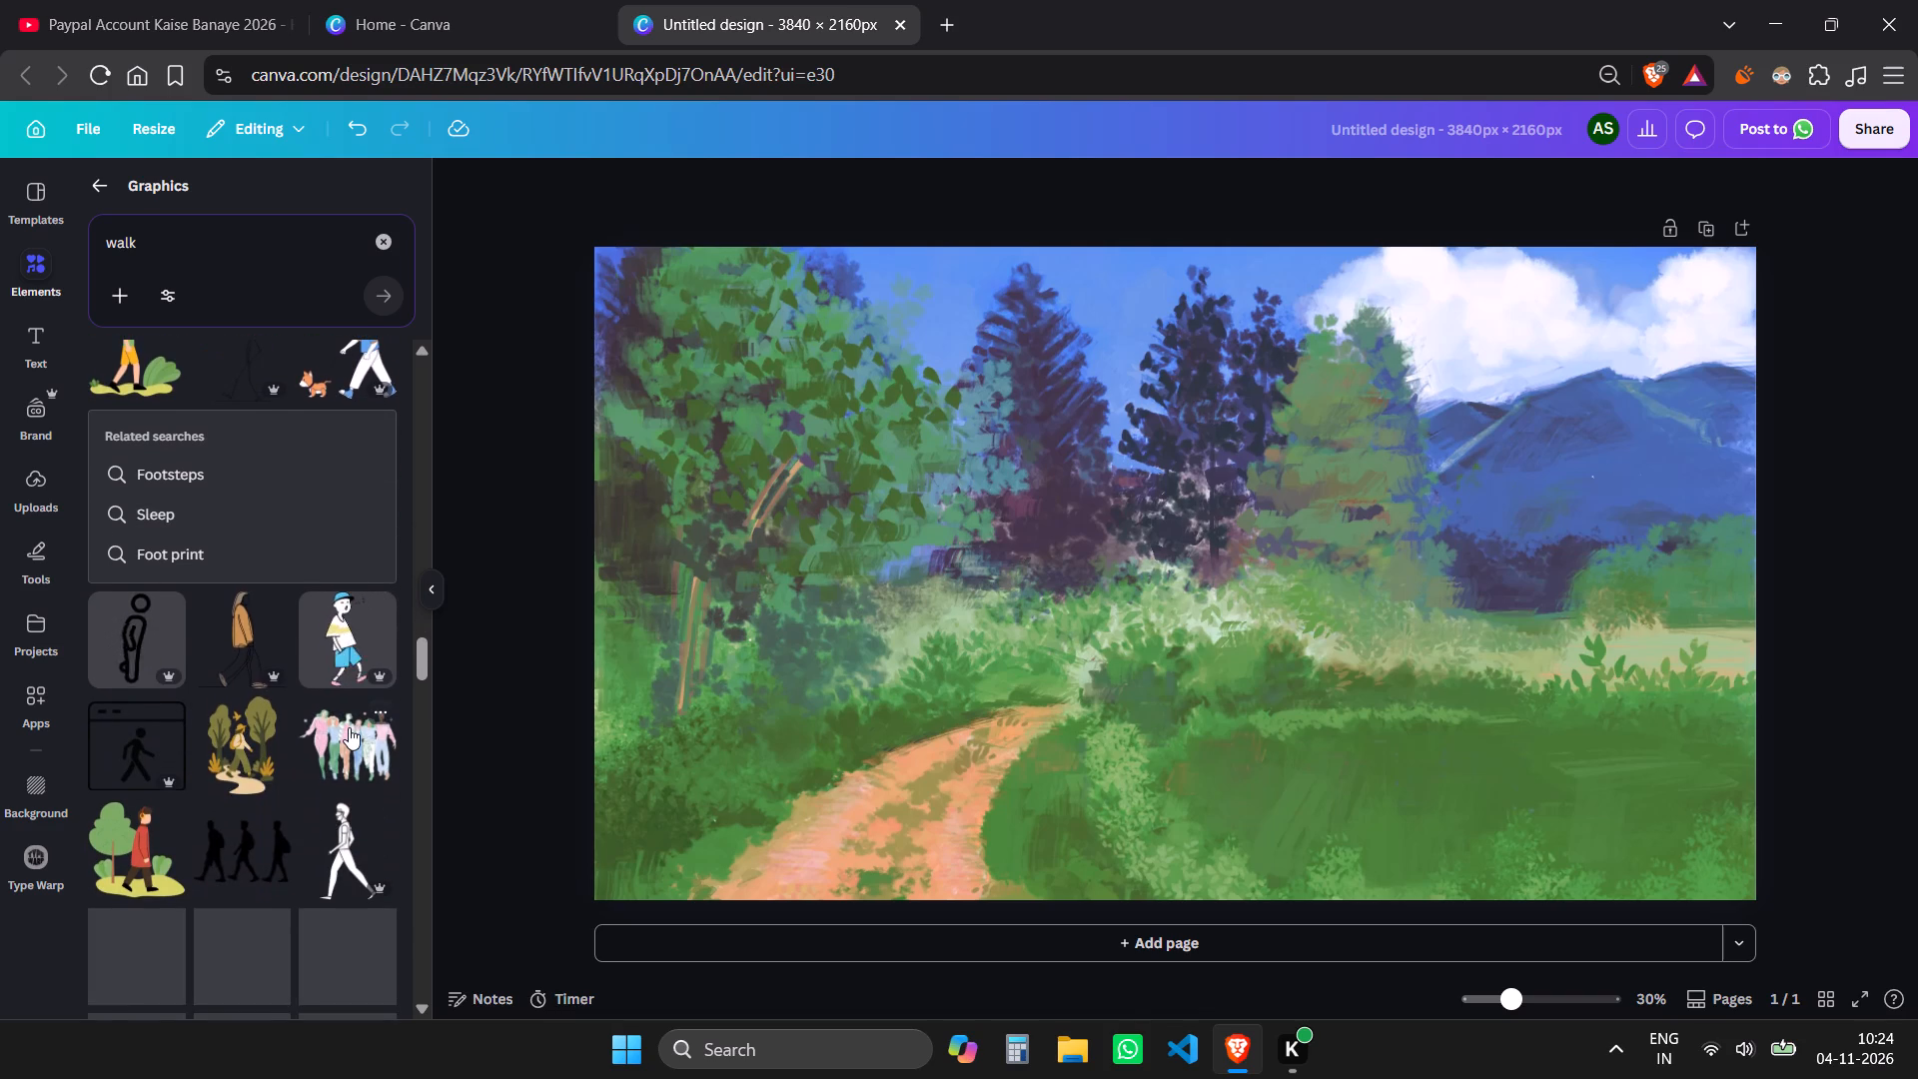
scroll(349, 727, down, 3)
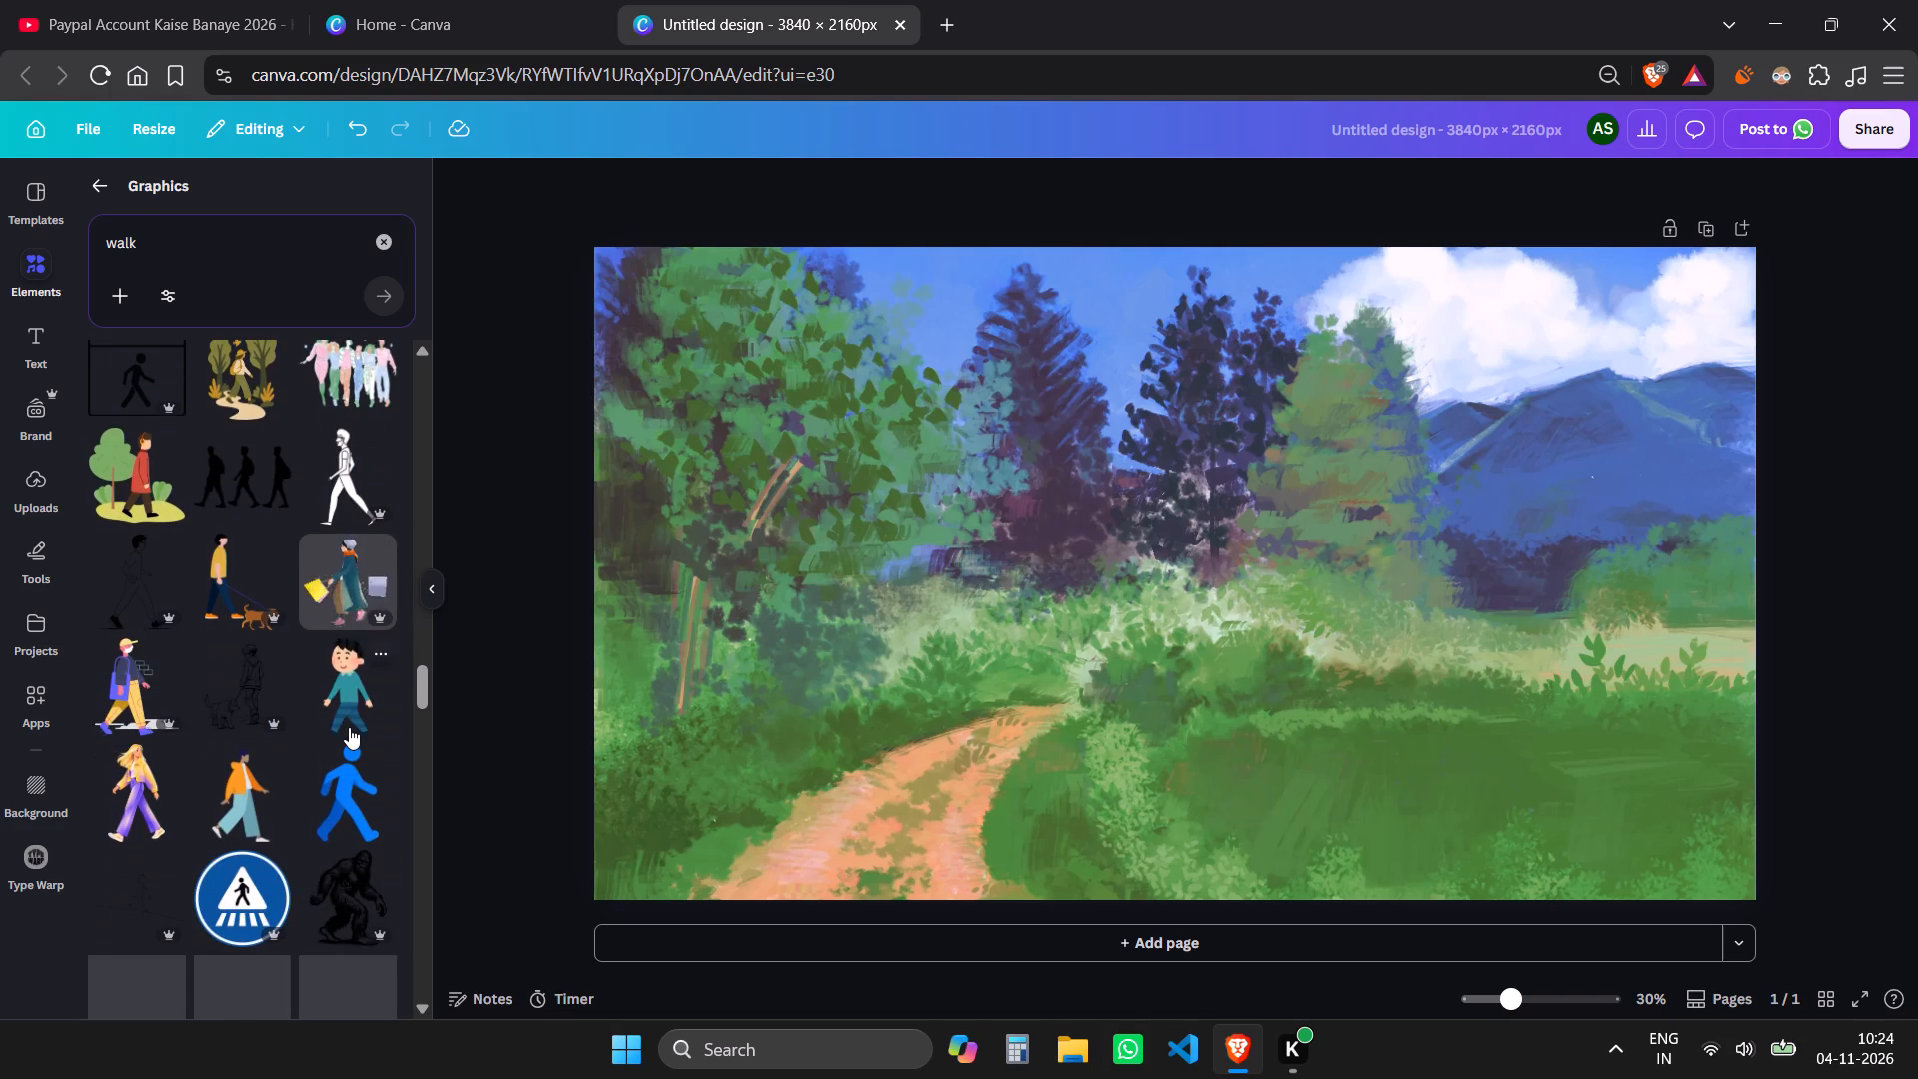
scroll(349, 727, down, 3)
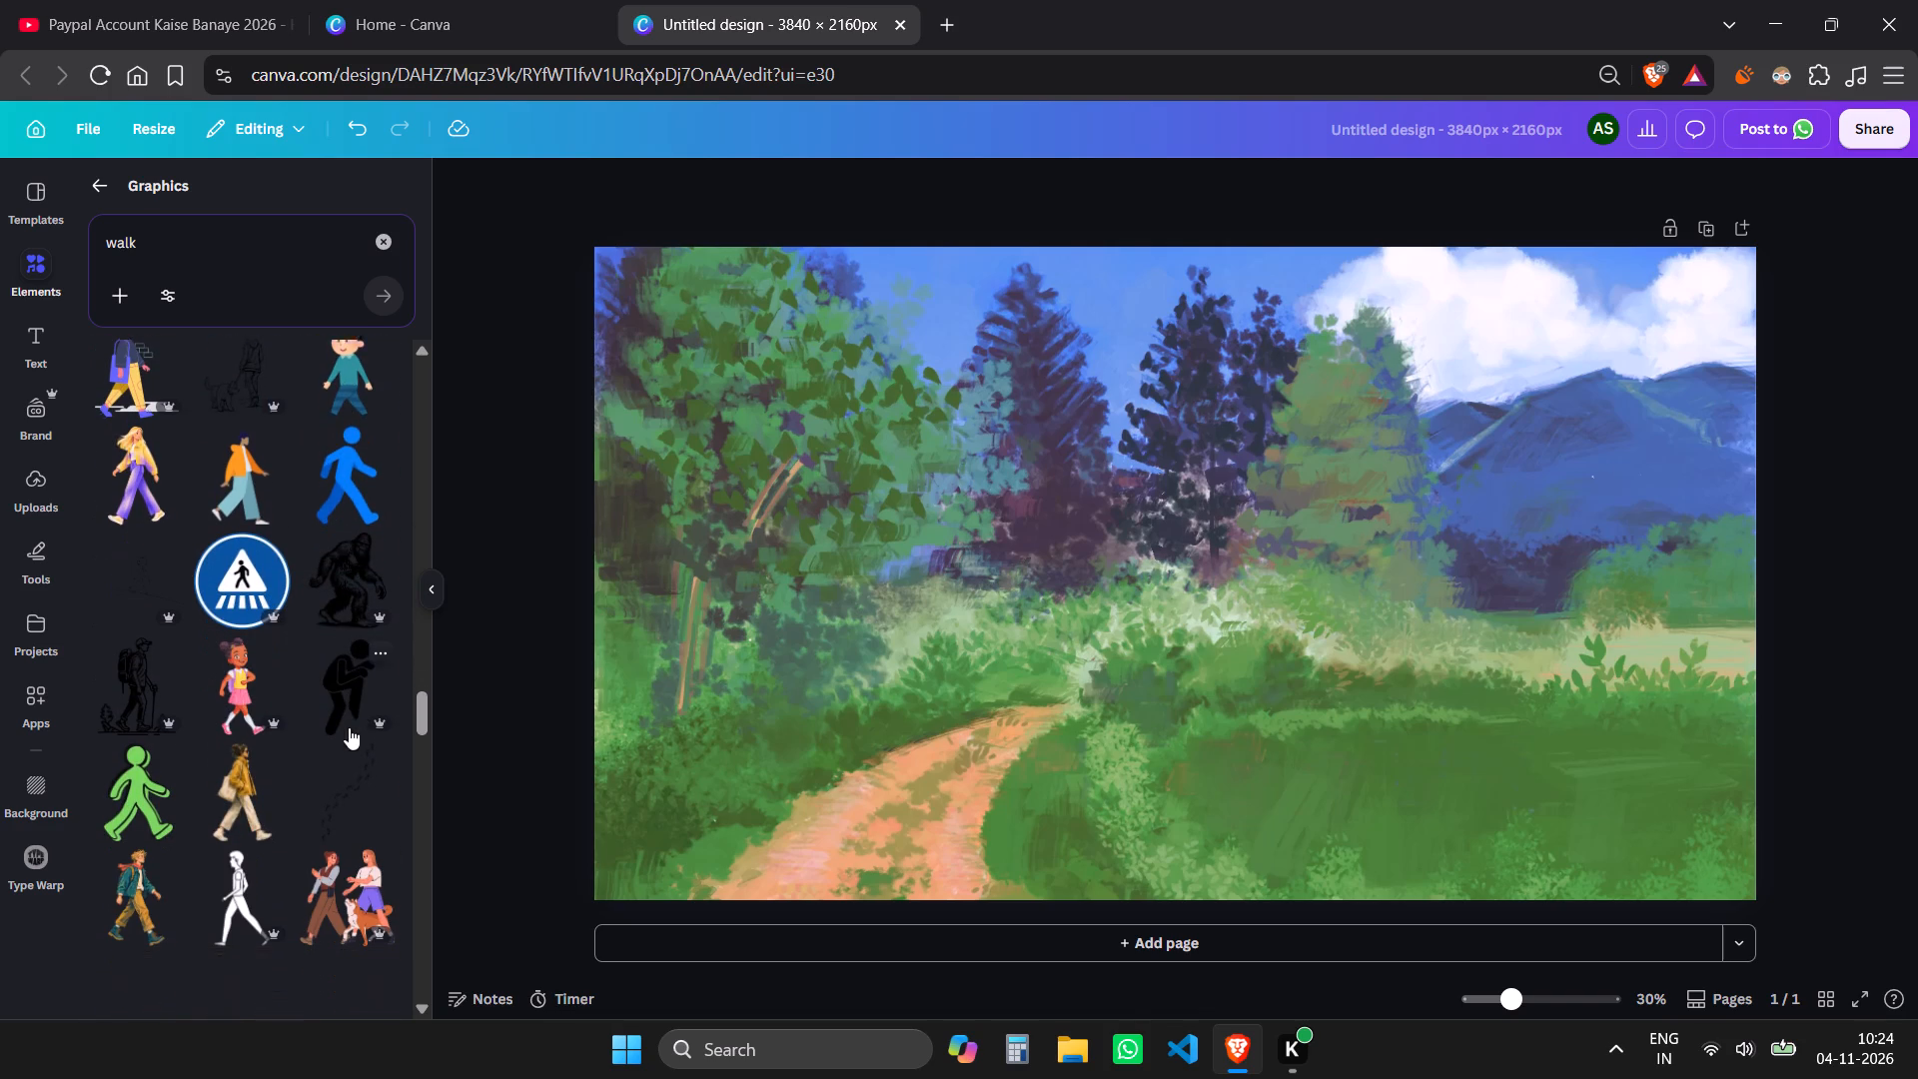
scroll(349, 727, down, 3)
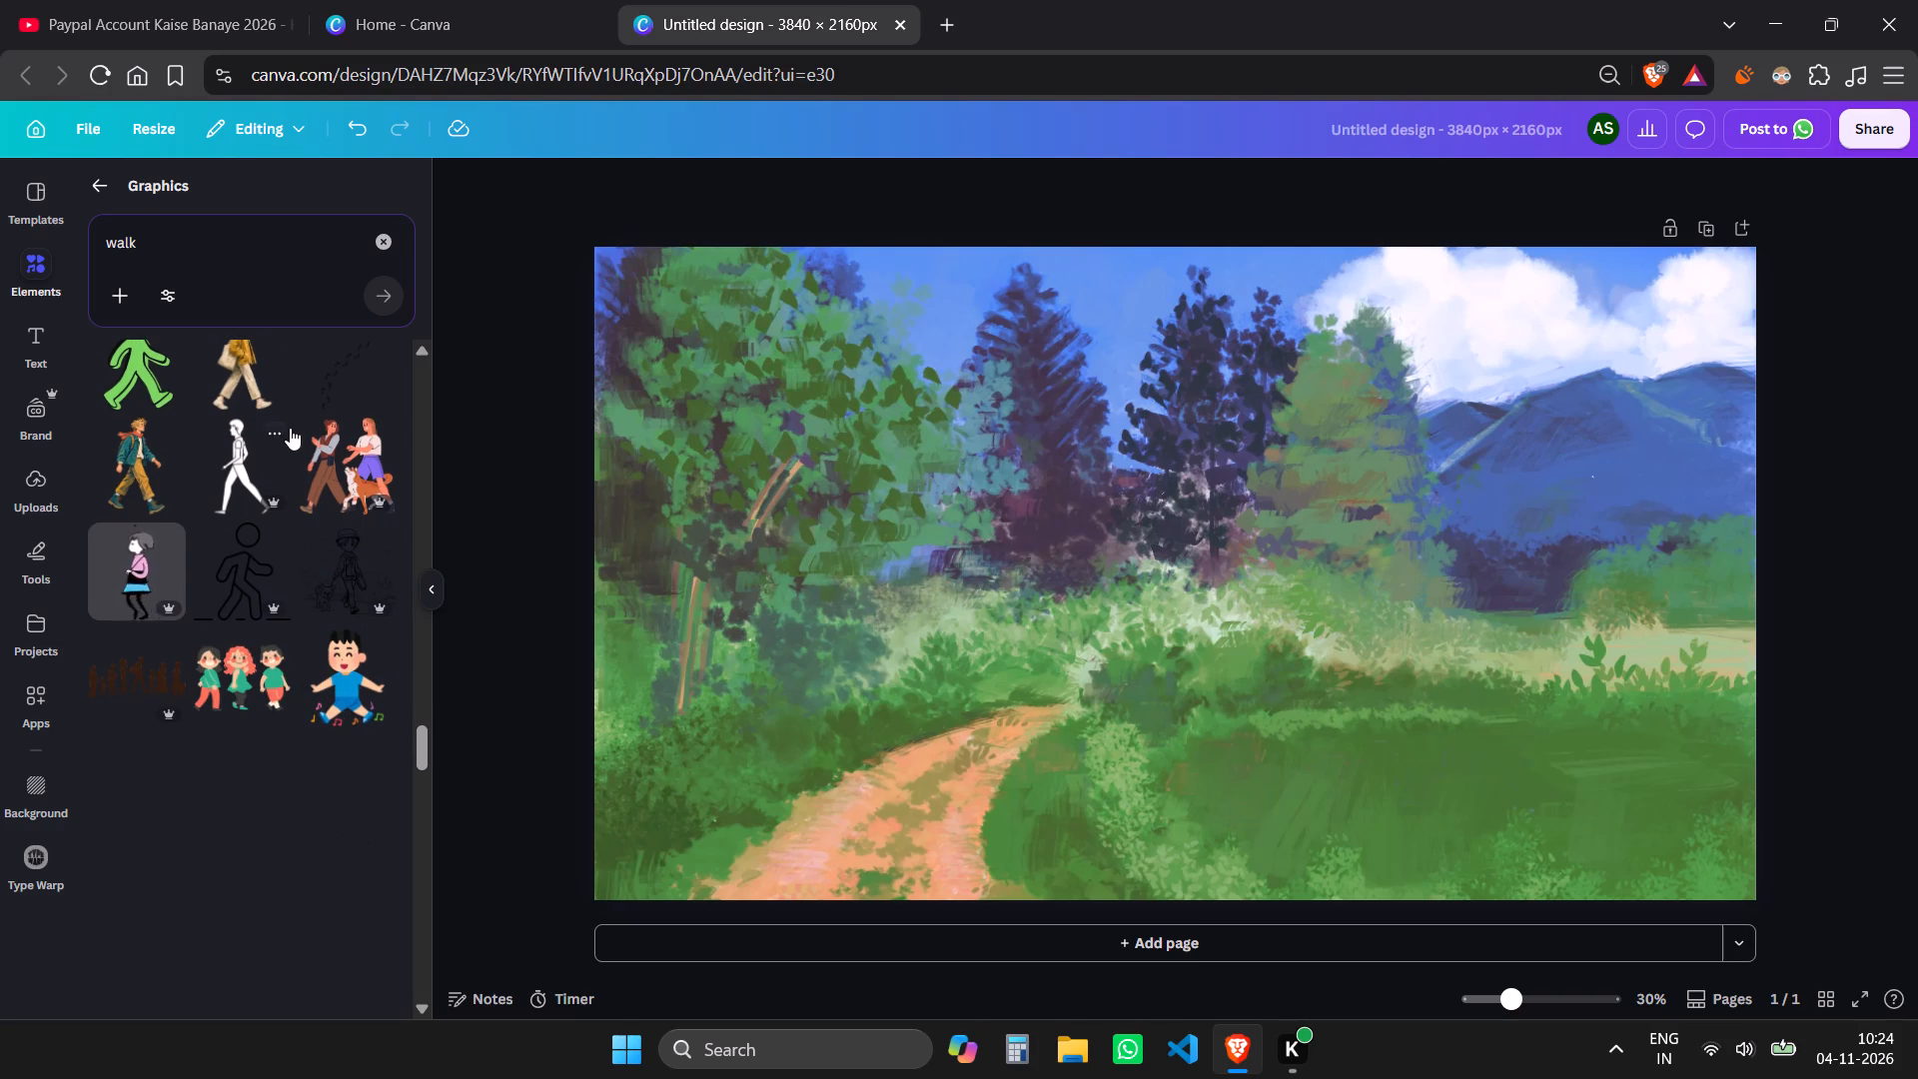
scroll(290, 433, down, 1)
scroll(399, 640, down, 3)
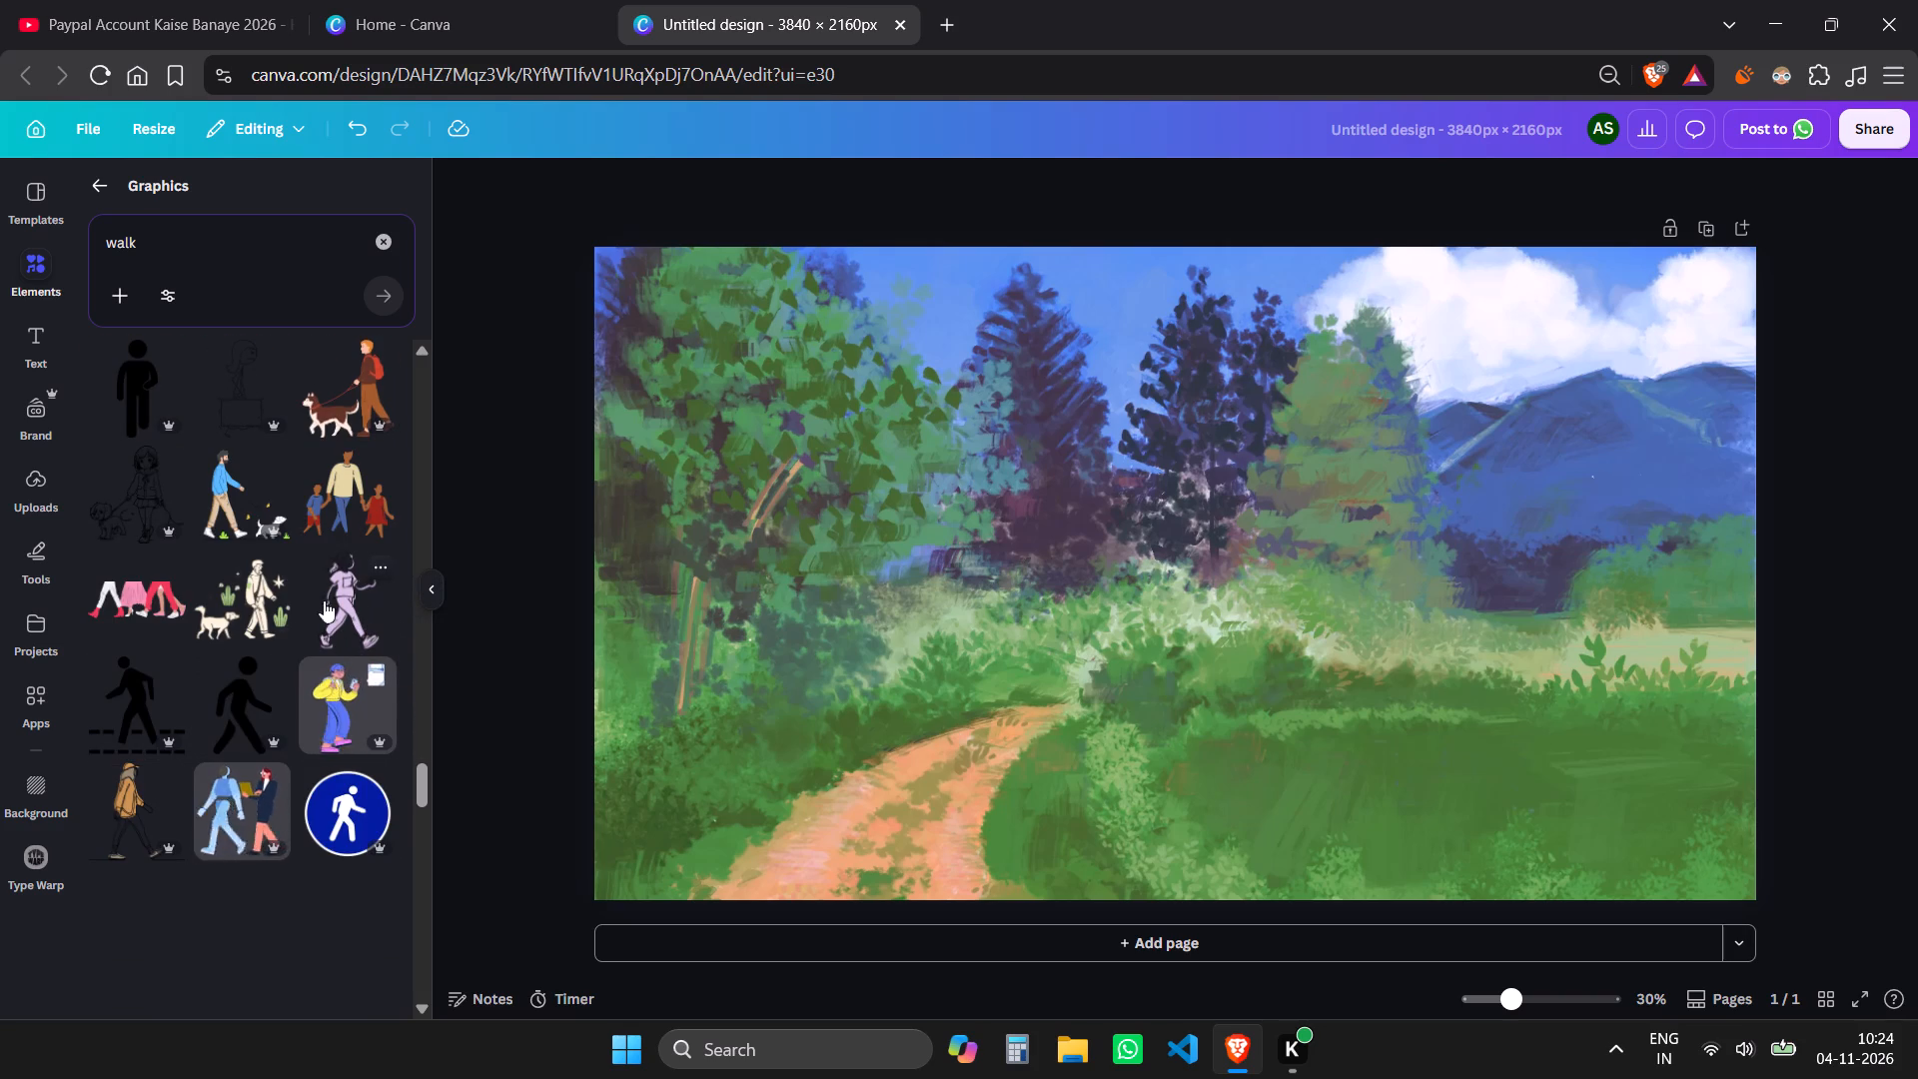
scroll(188, 591, down, 5)
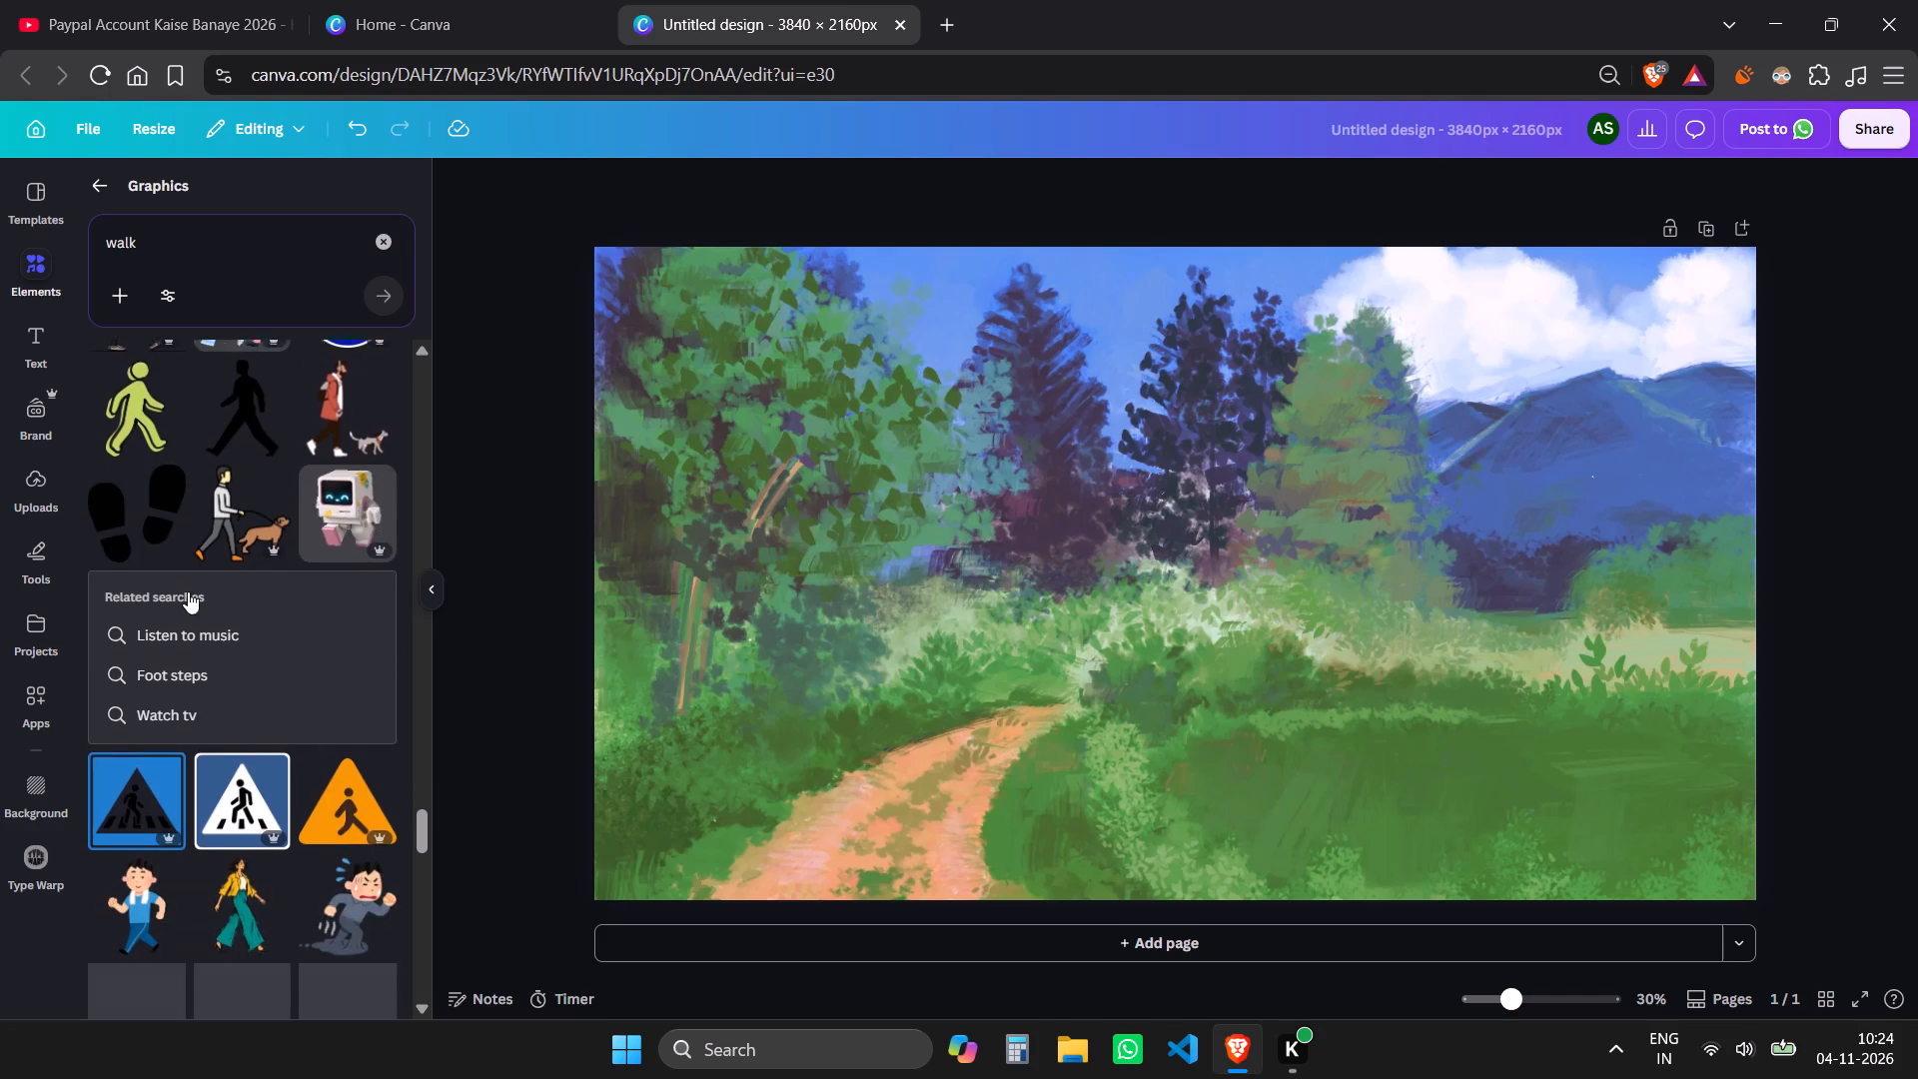
scroll(188, 591, down, 3)
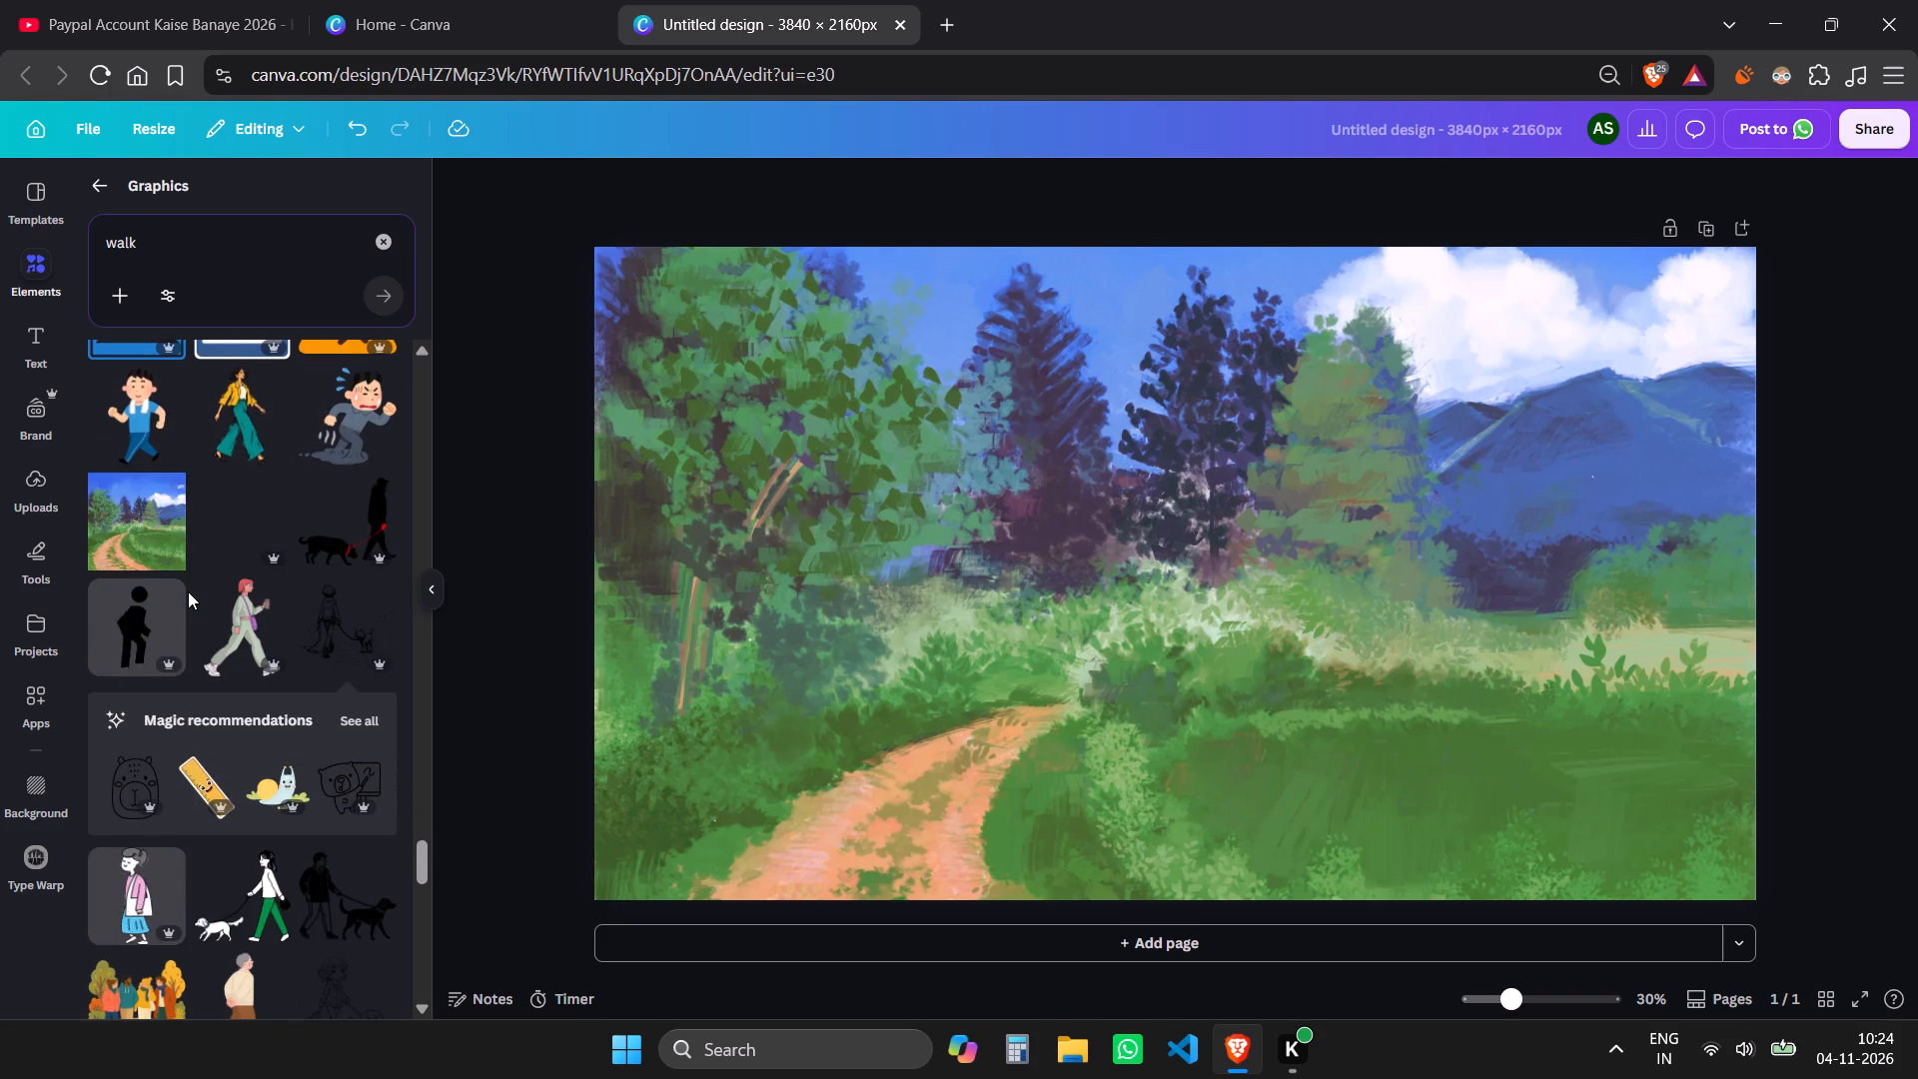
scroll(188, 591, down, 3)
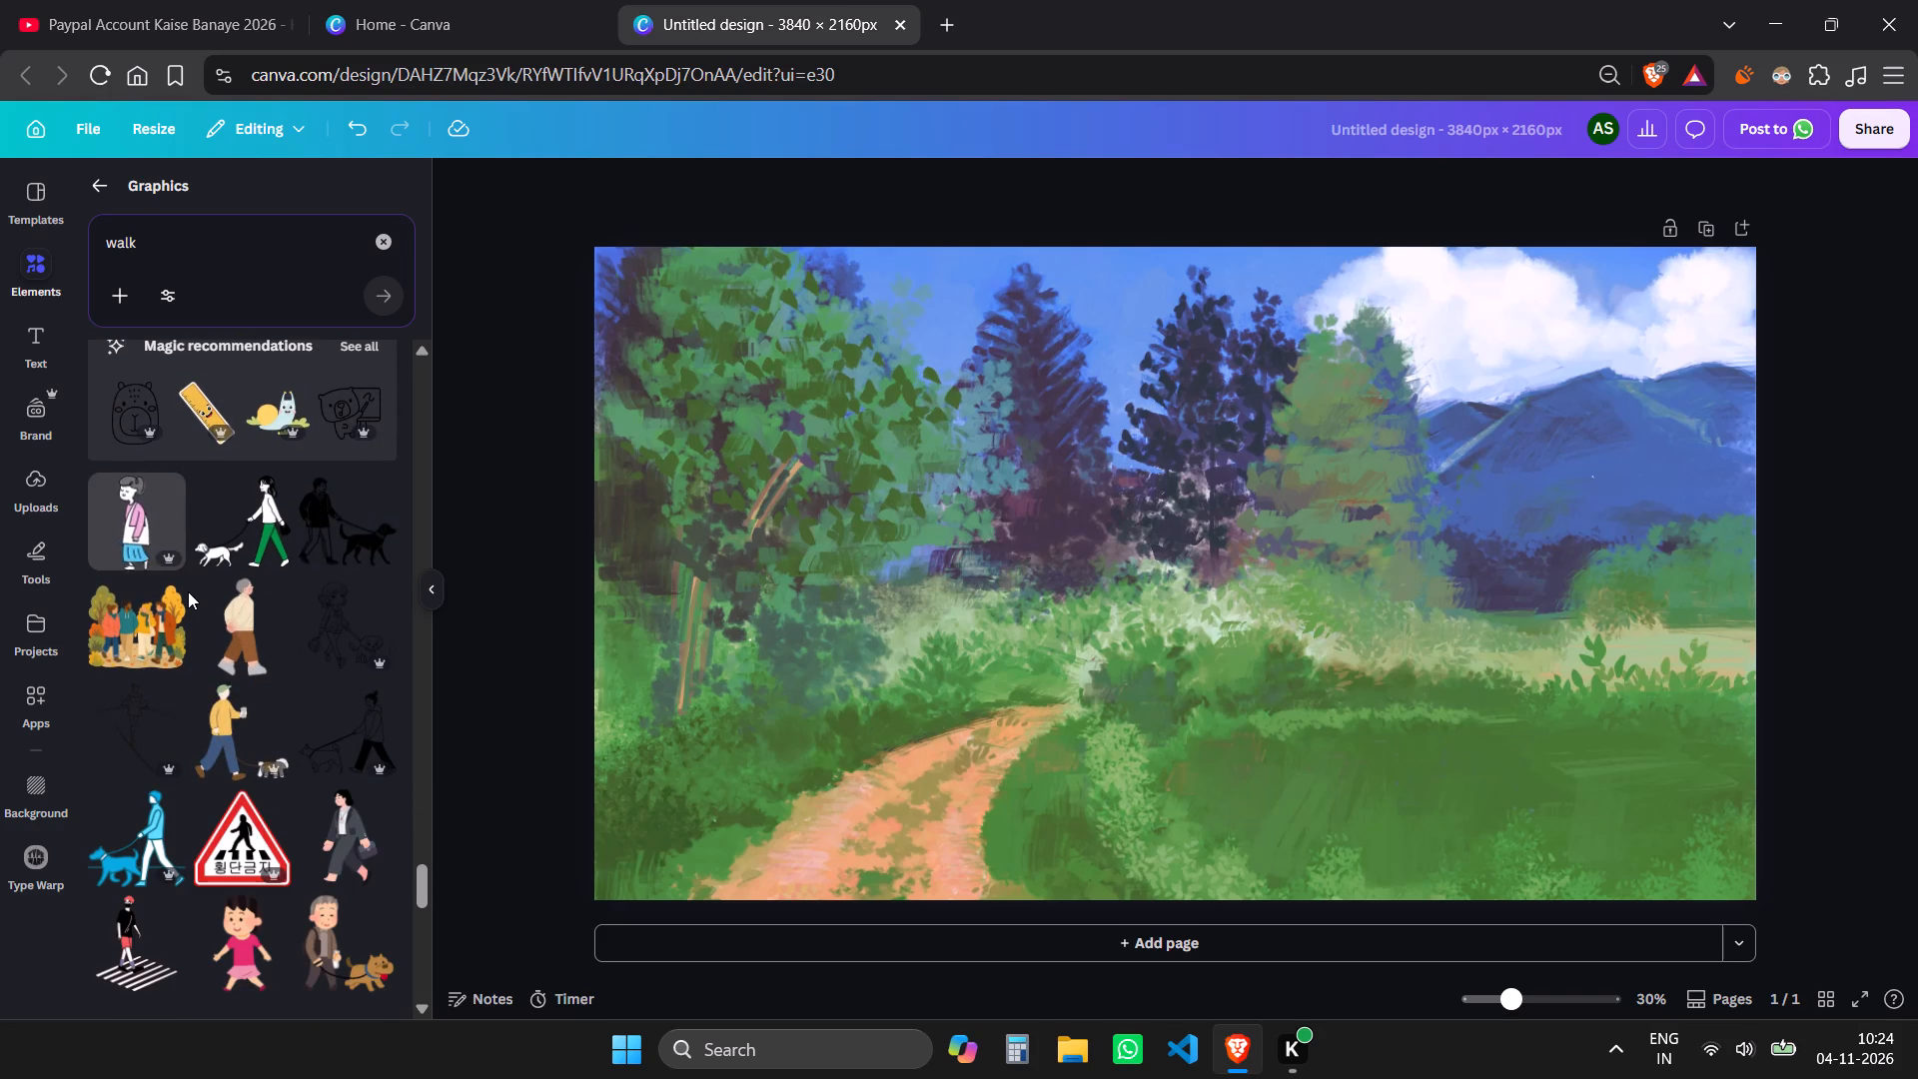
scroll(188, 591, down, 5)
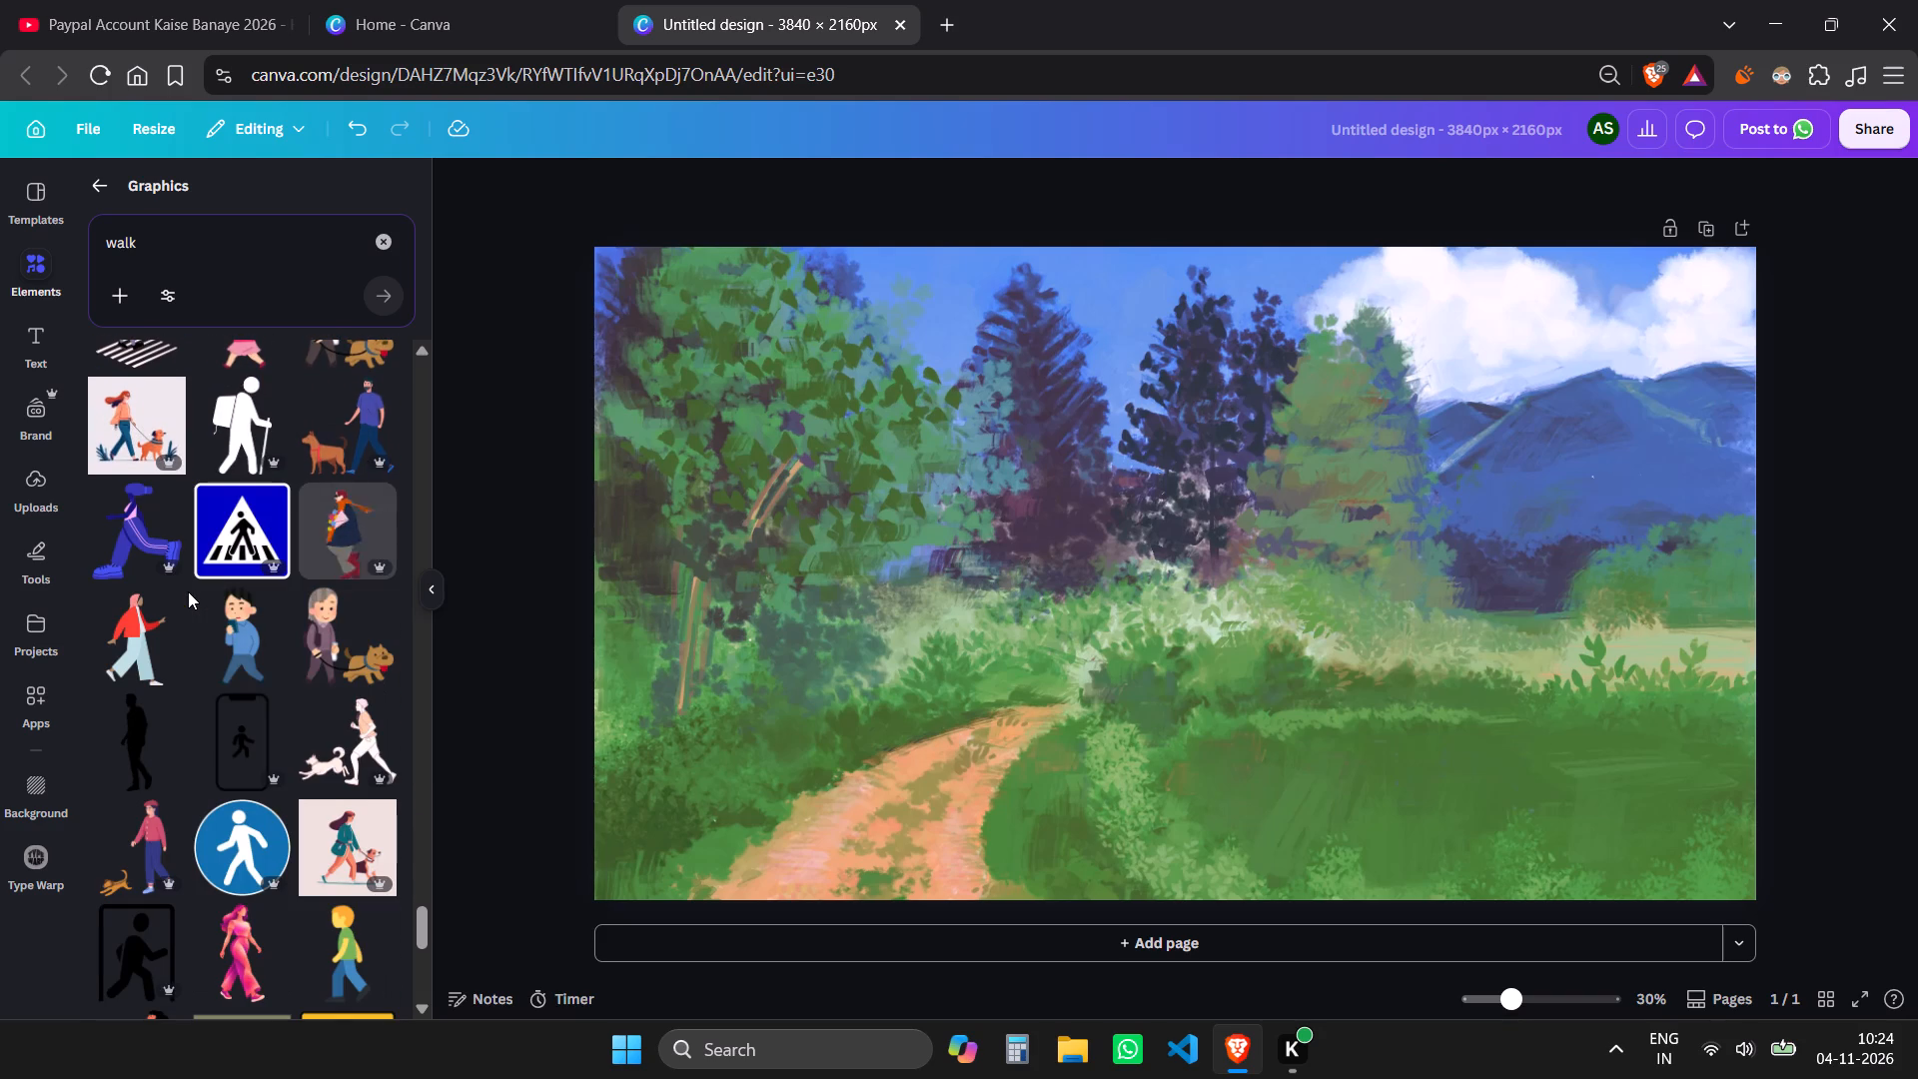
scroll(188, 591, down, 4)
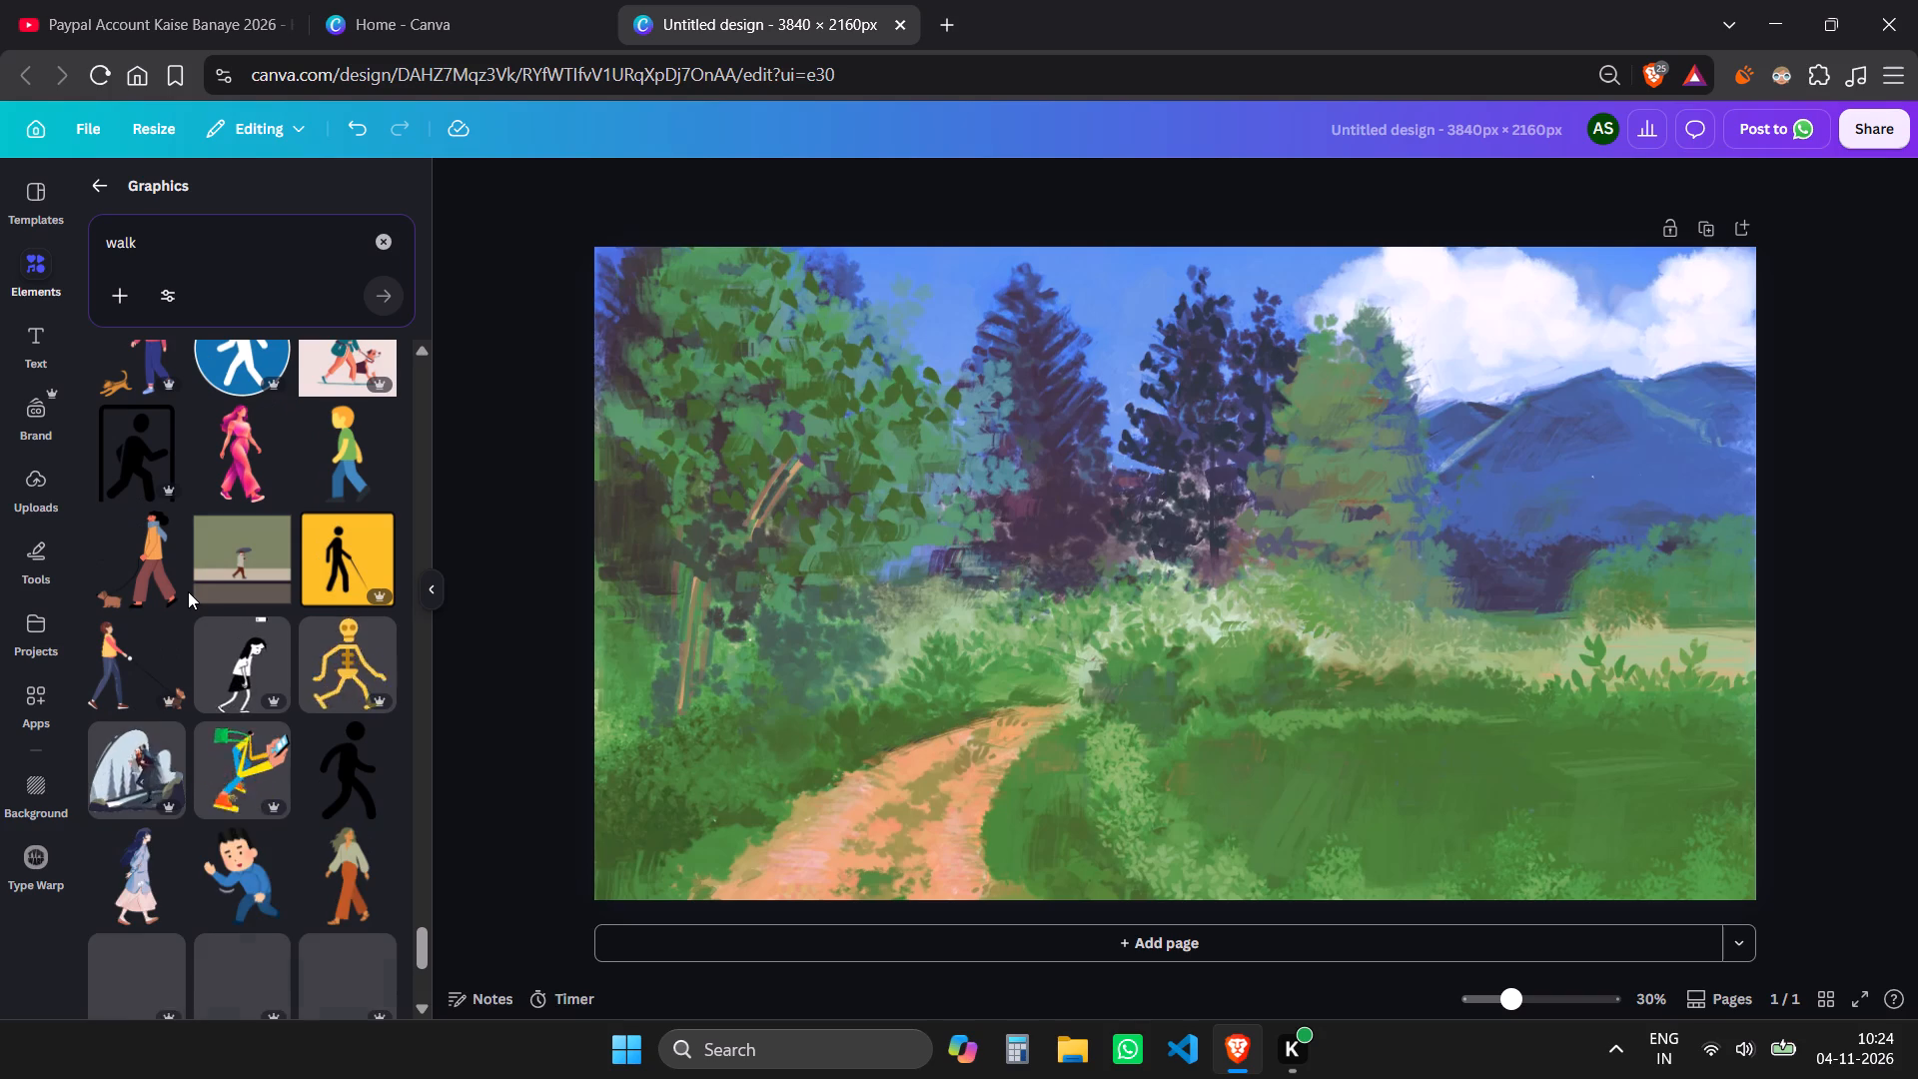
scroll(202, 555, down, 4)
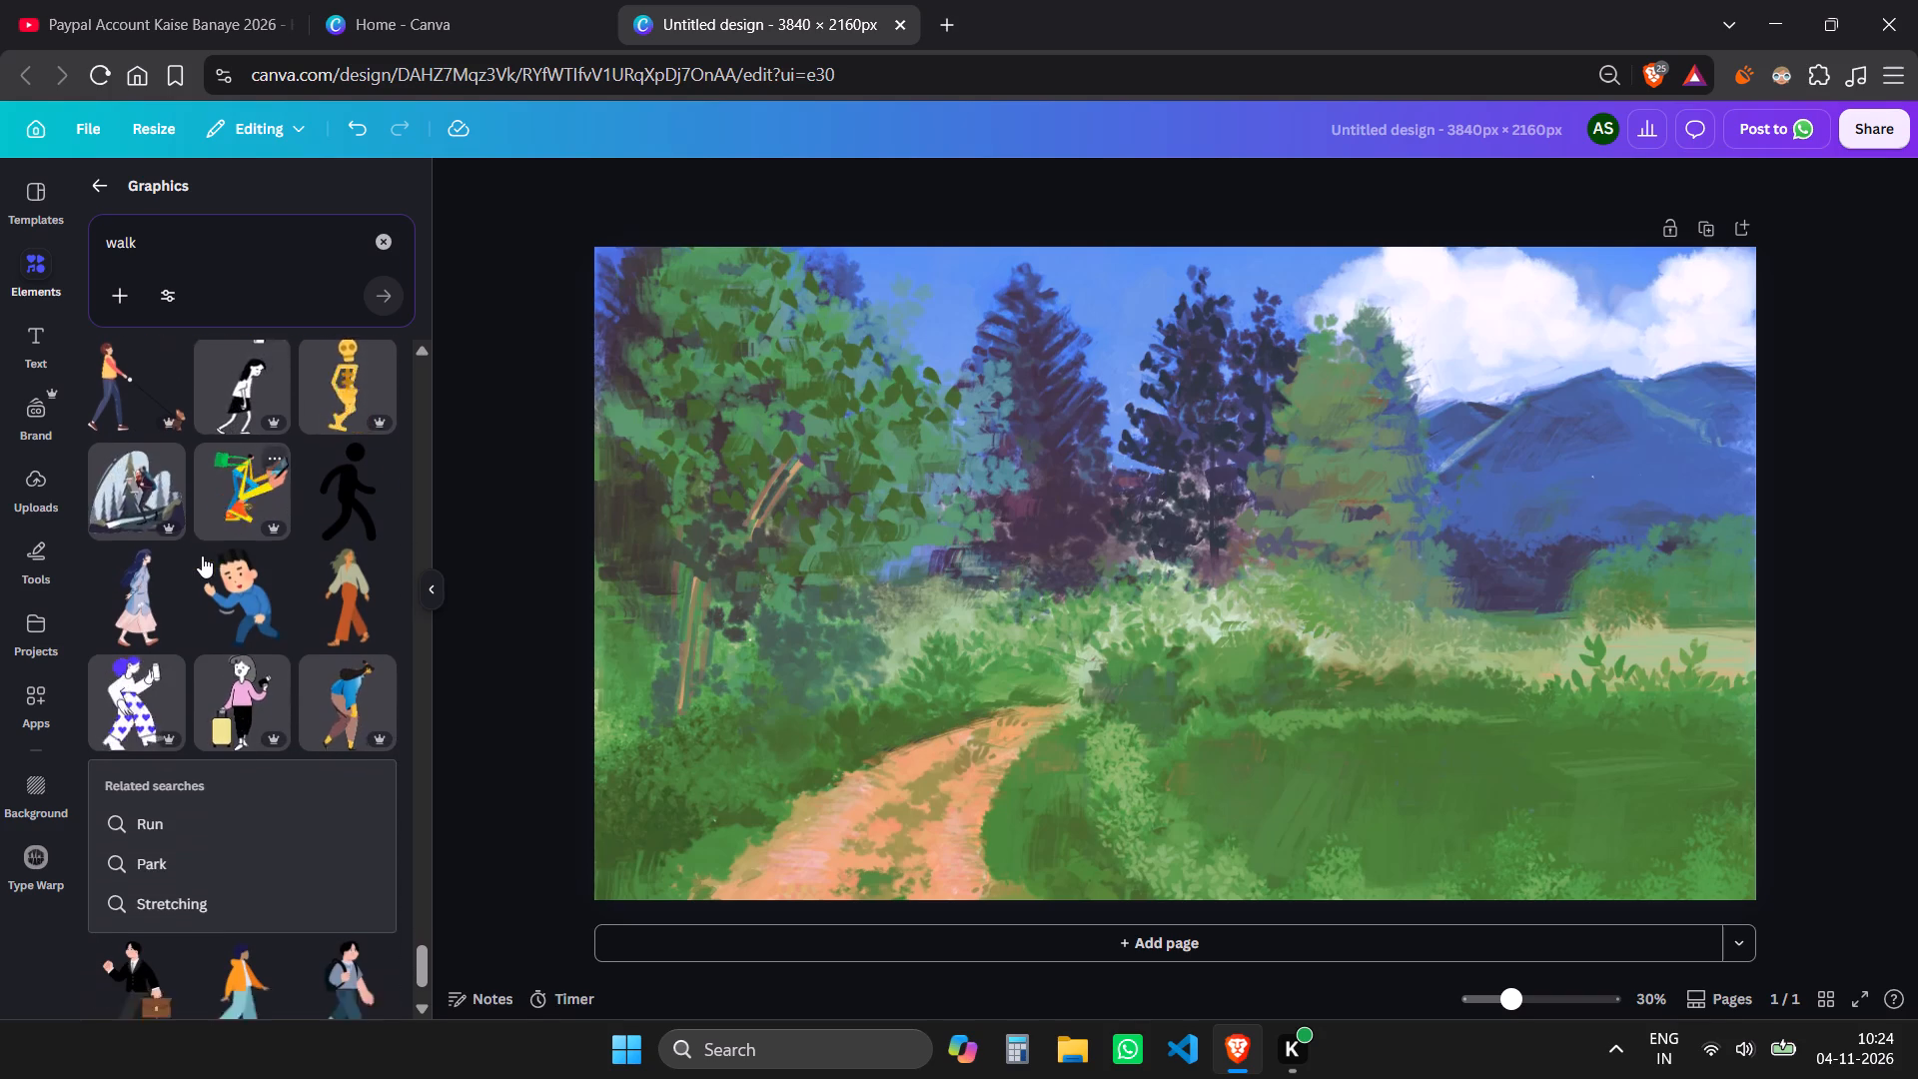
scroll(202, 555, down, 2)
scroll(202, 555, up, 1)
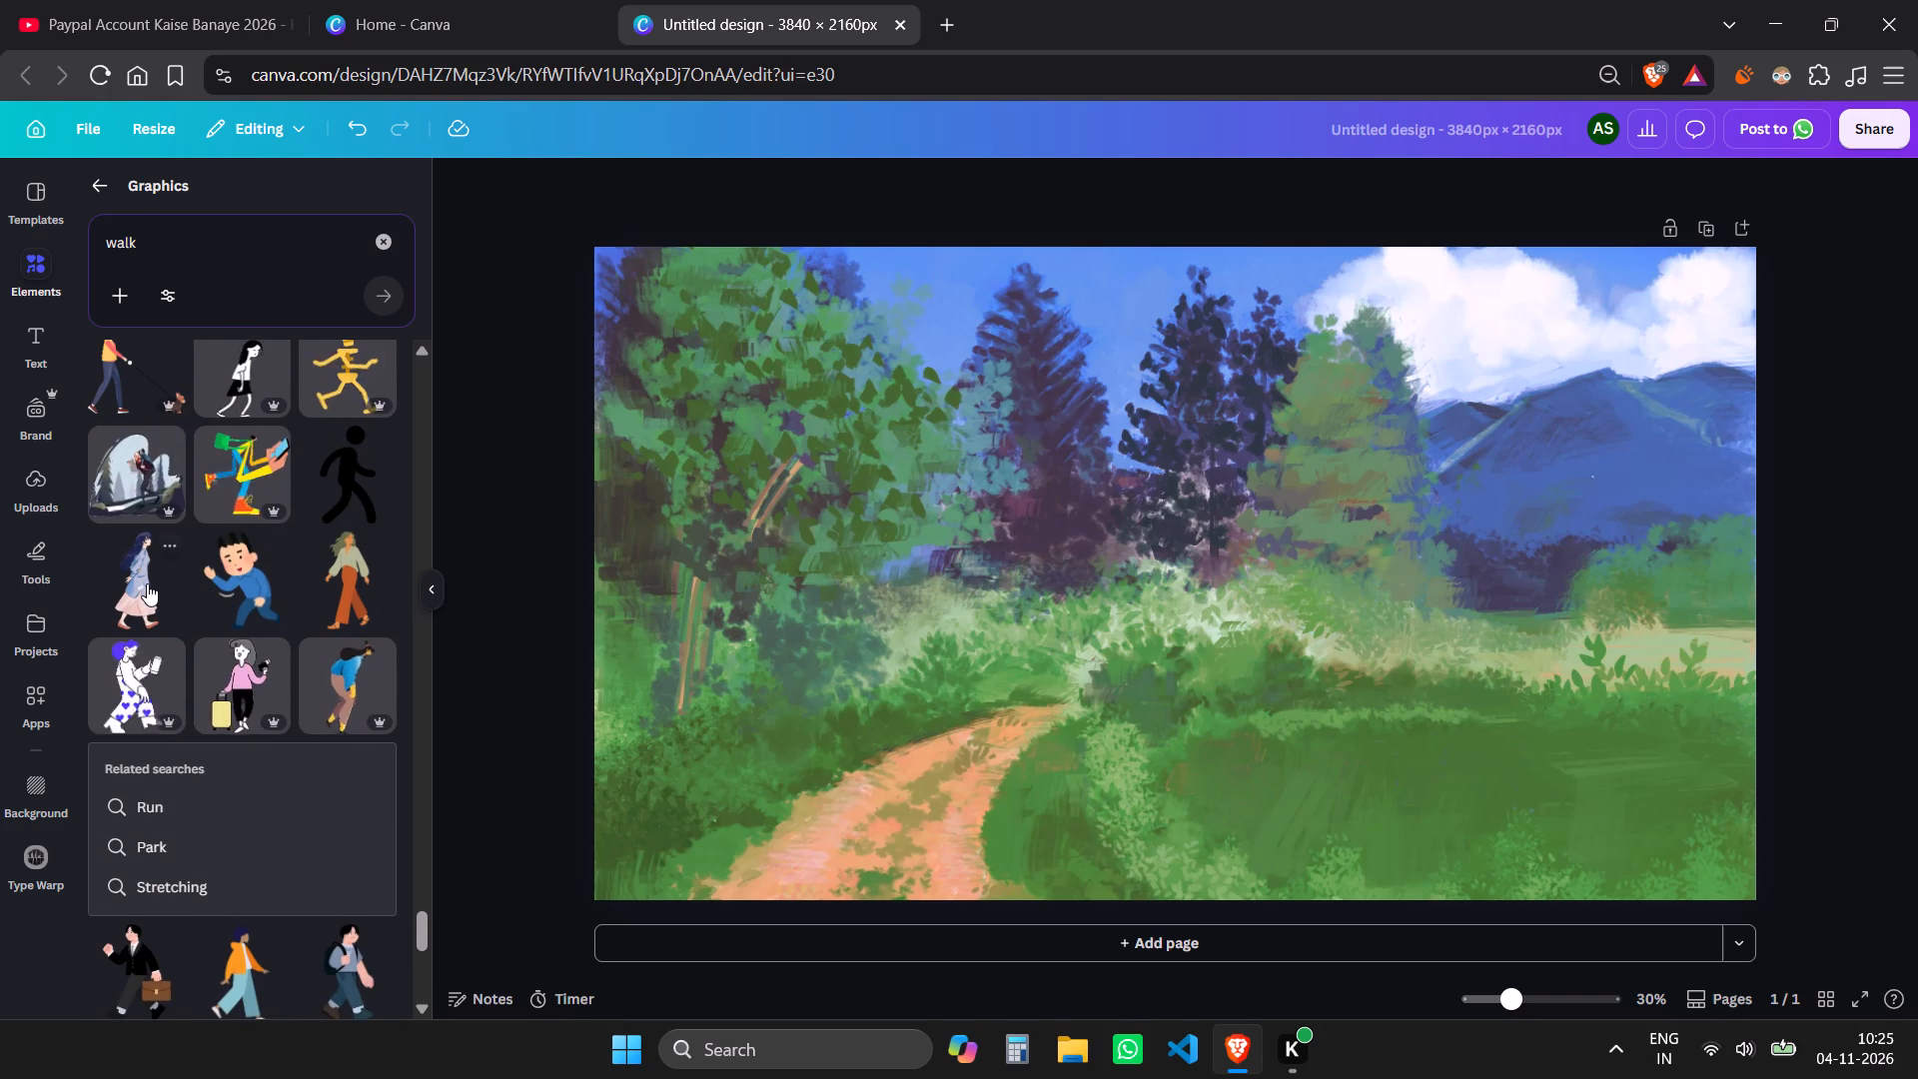
Add the long-haired woman in a blue top and pink skirt, shrink her to about 411 × 903, and place her on the dirt path's near end.
click(147, 583)
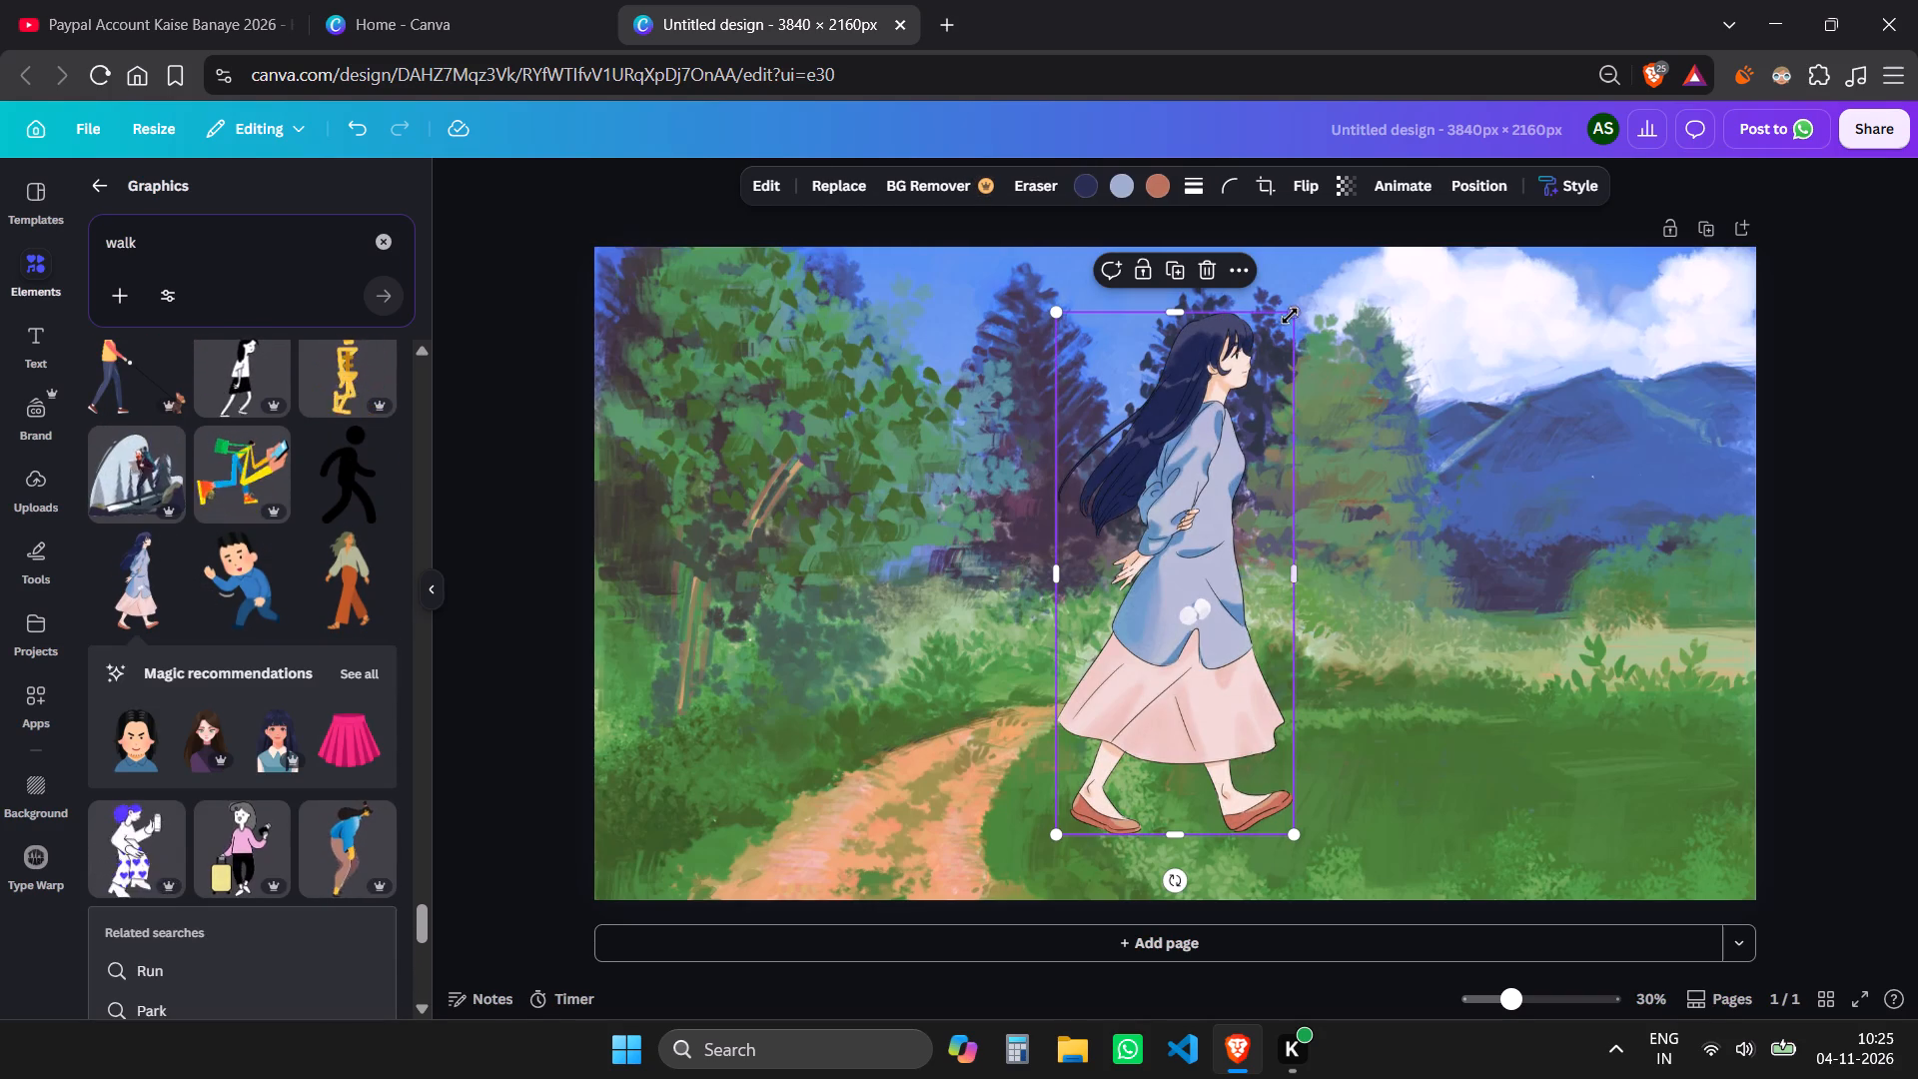
drag(1290, 316, 1111, 536)
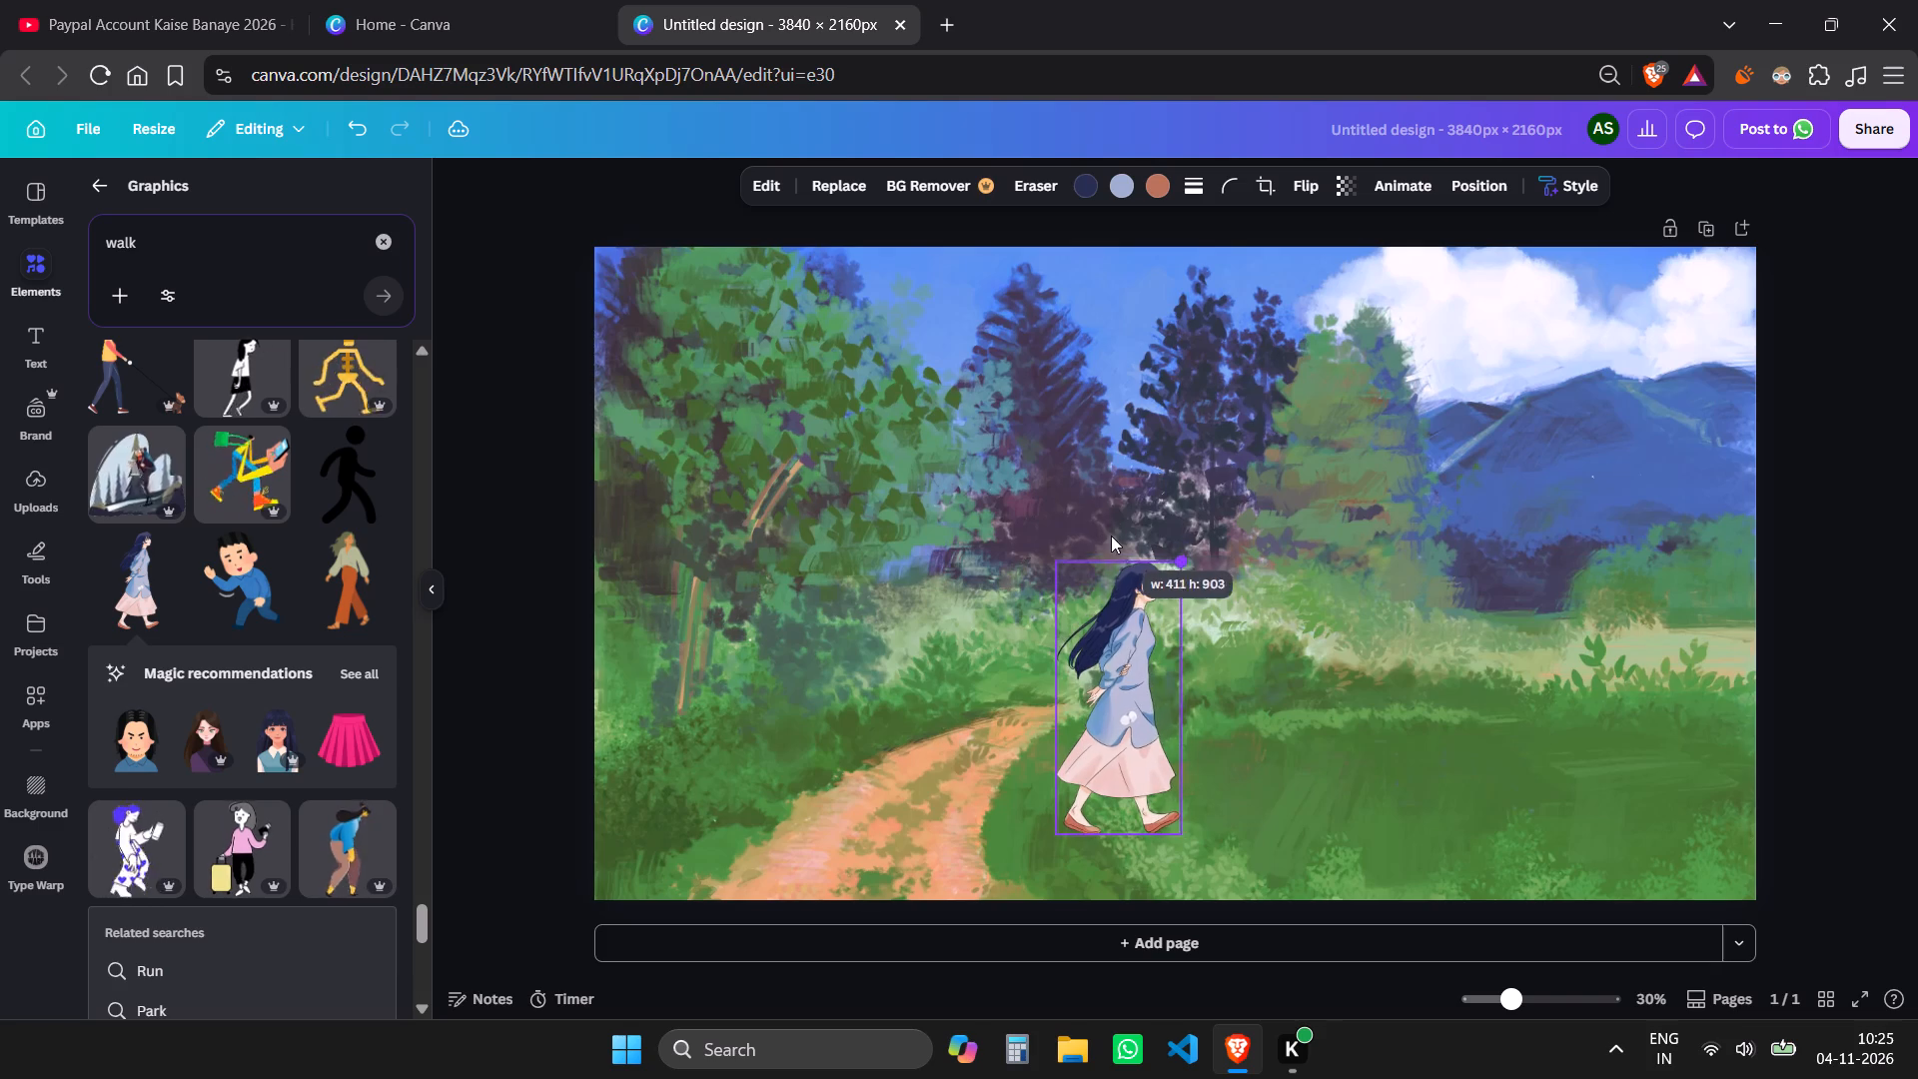
drag(1119, 715, 892, 711)
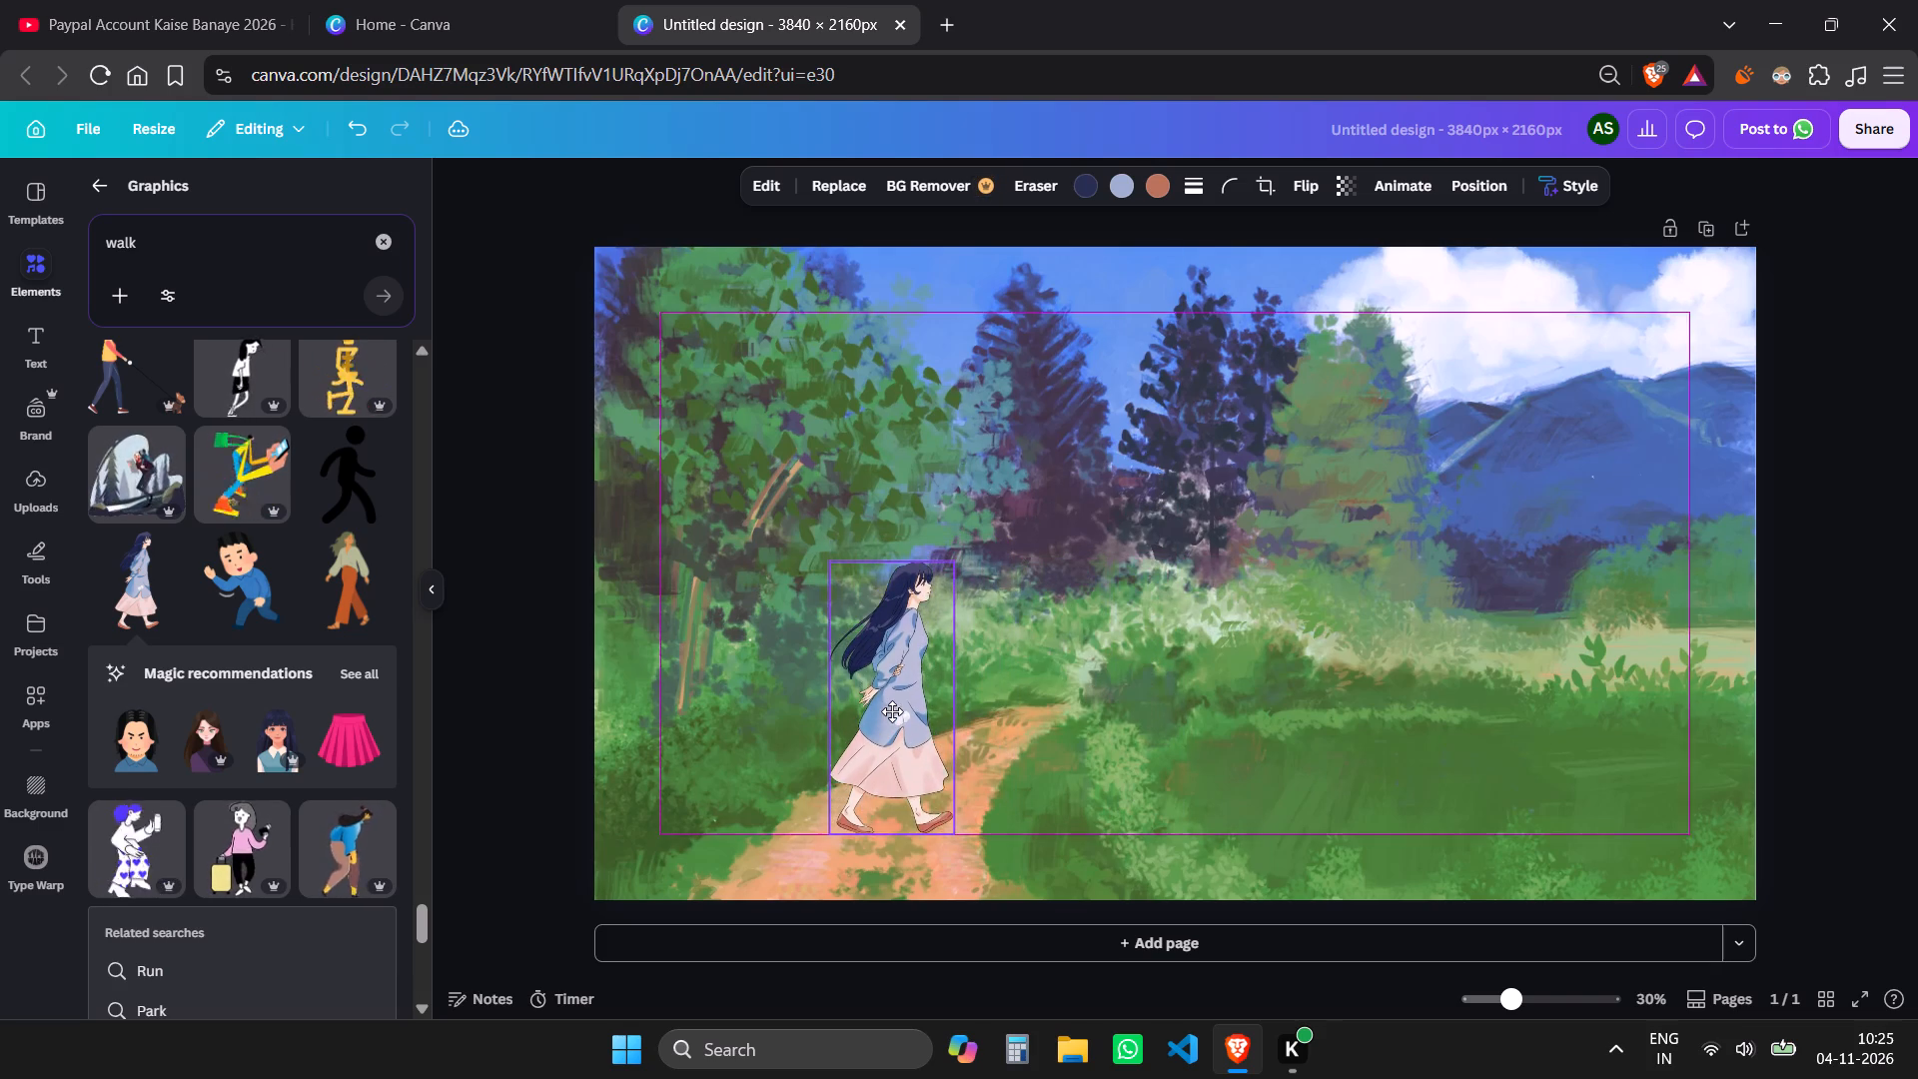
drag(892, 711, 828, 740)
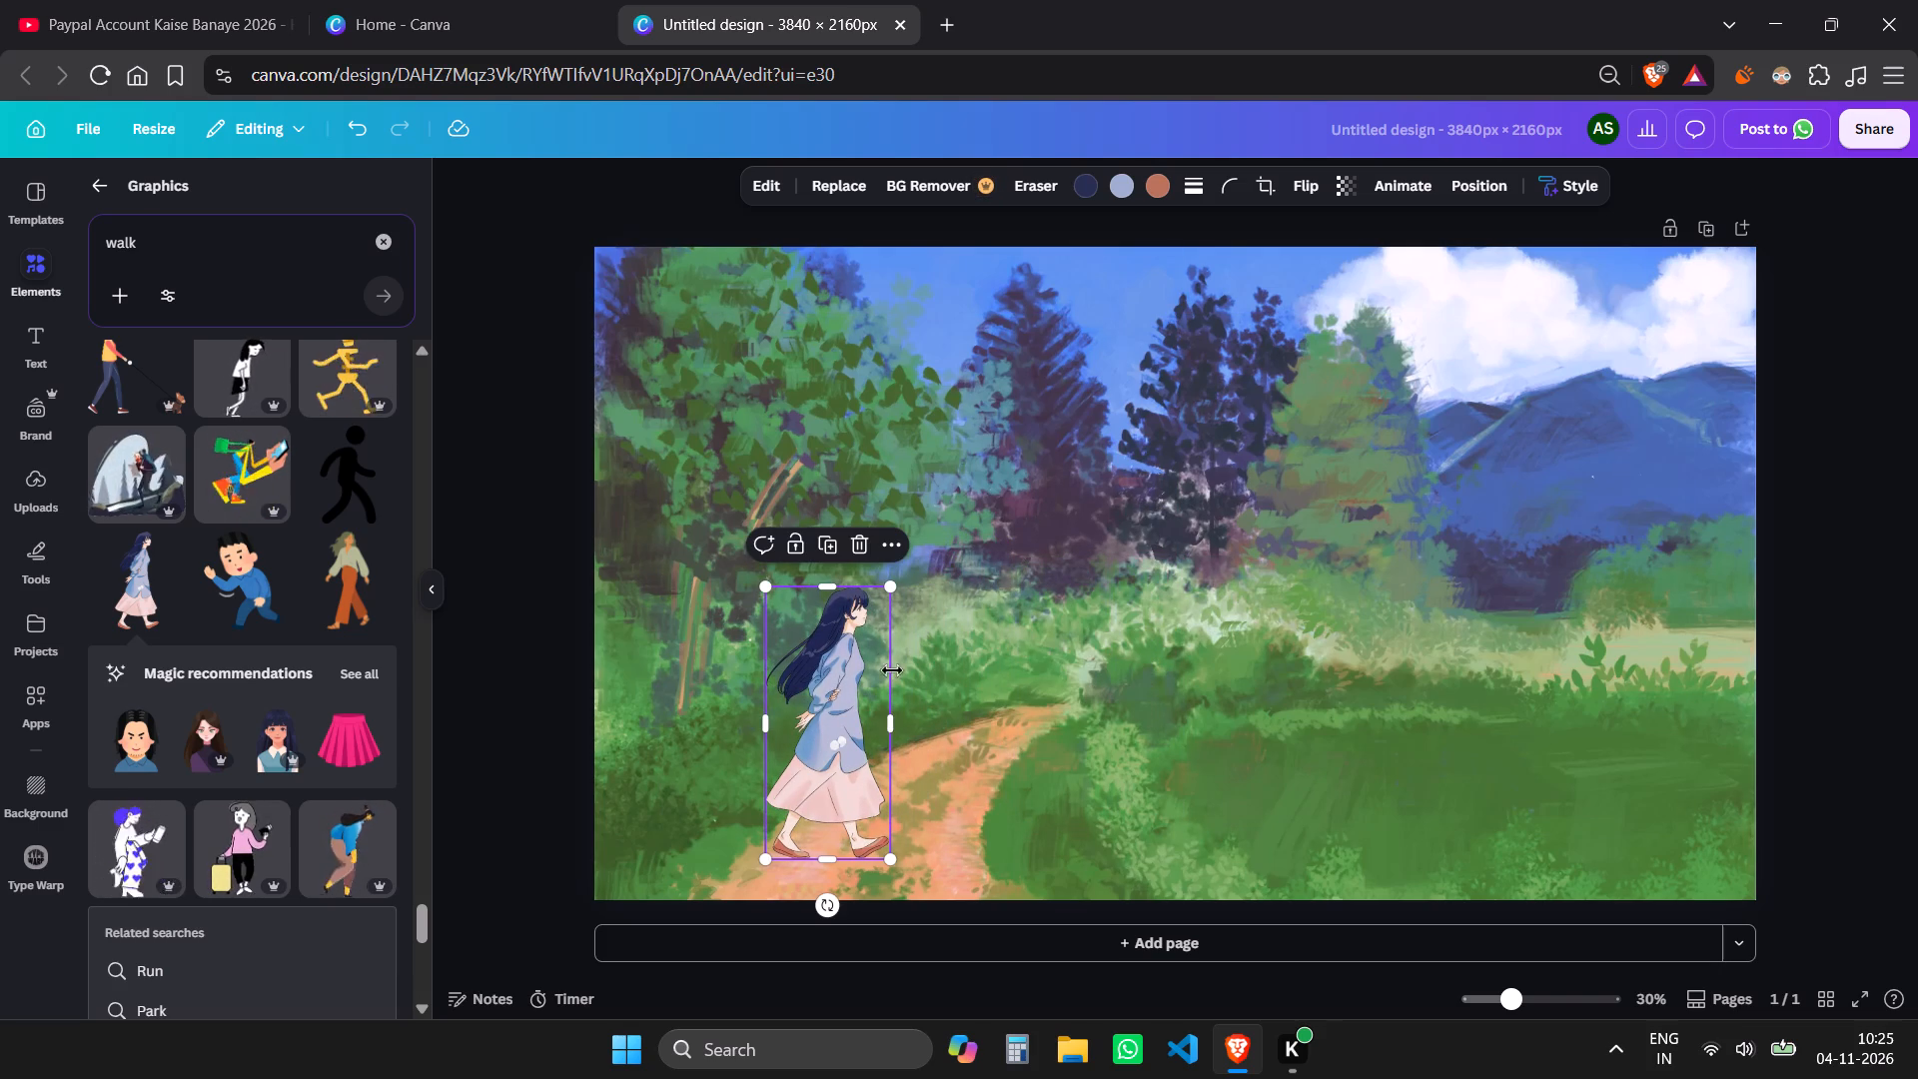
click(881, 732)
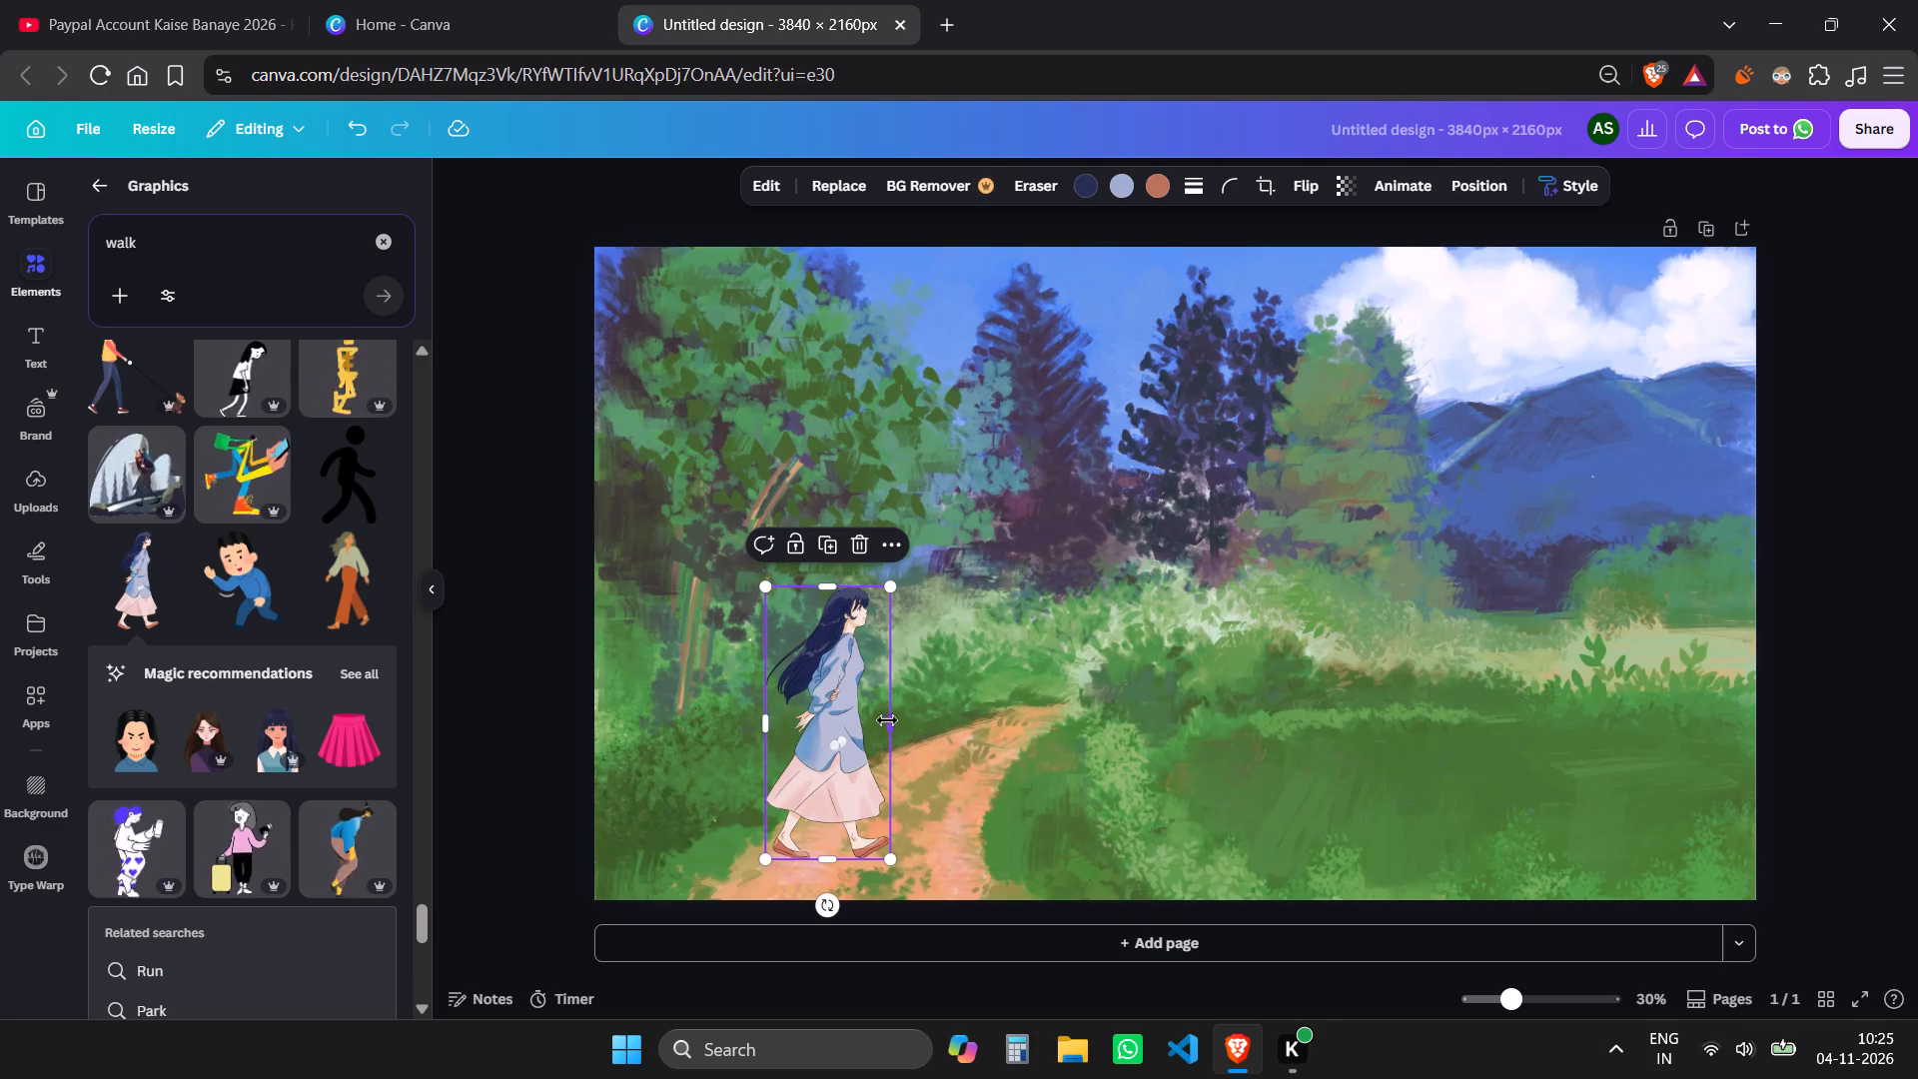
Resize the long-haired woman on the dirt path, ending at a larger size of about 738 × 1,621.
drag(894, 585, 827, 641)
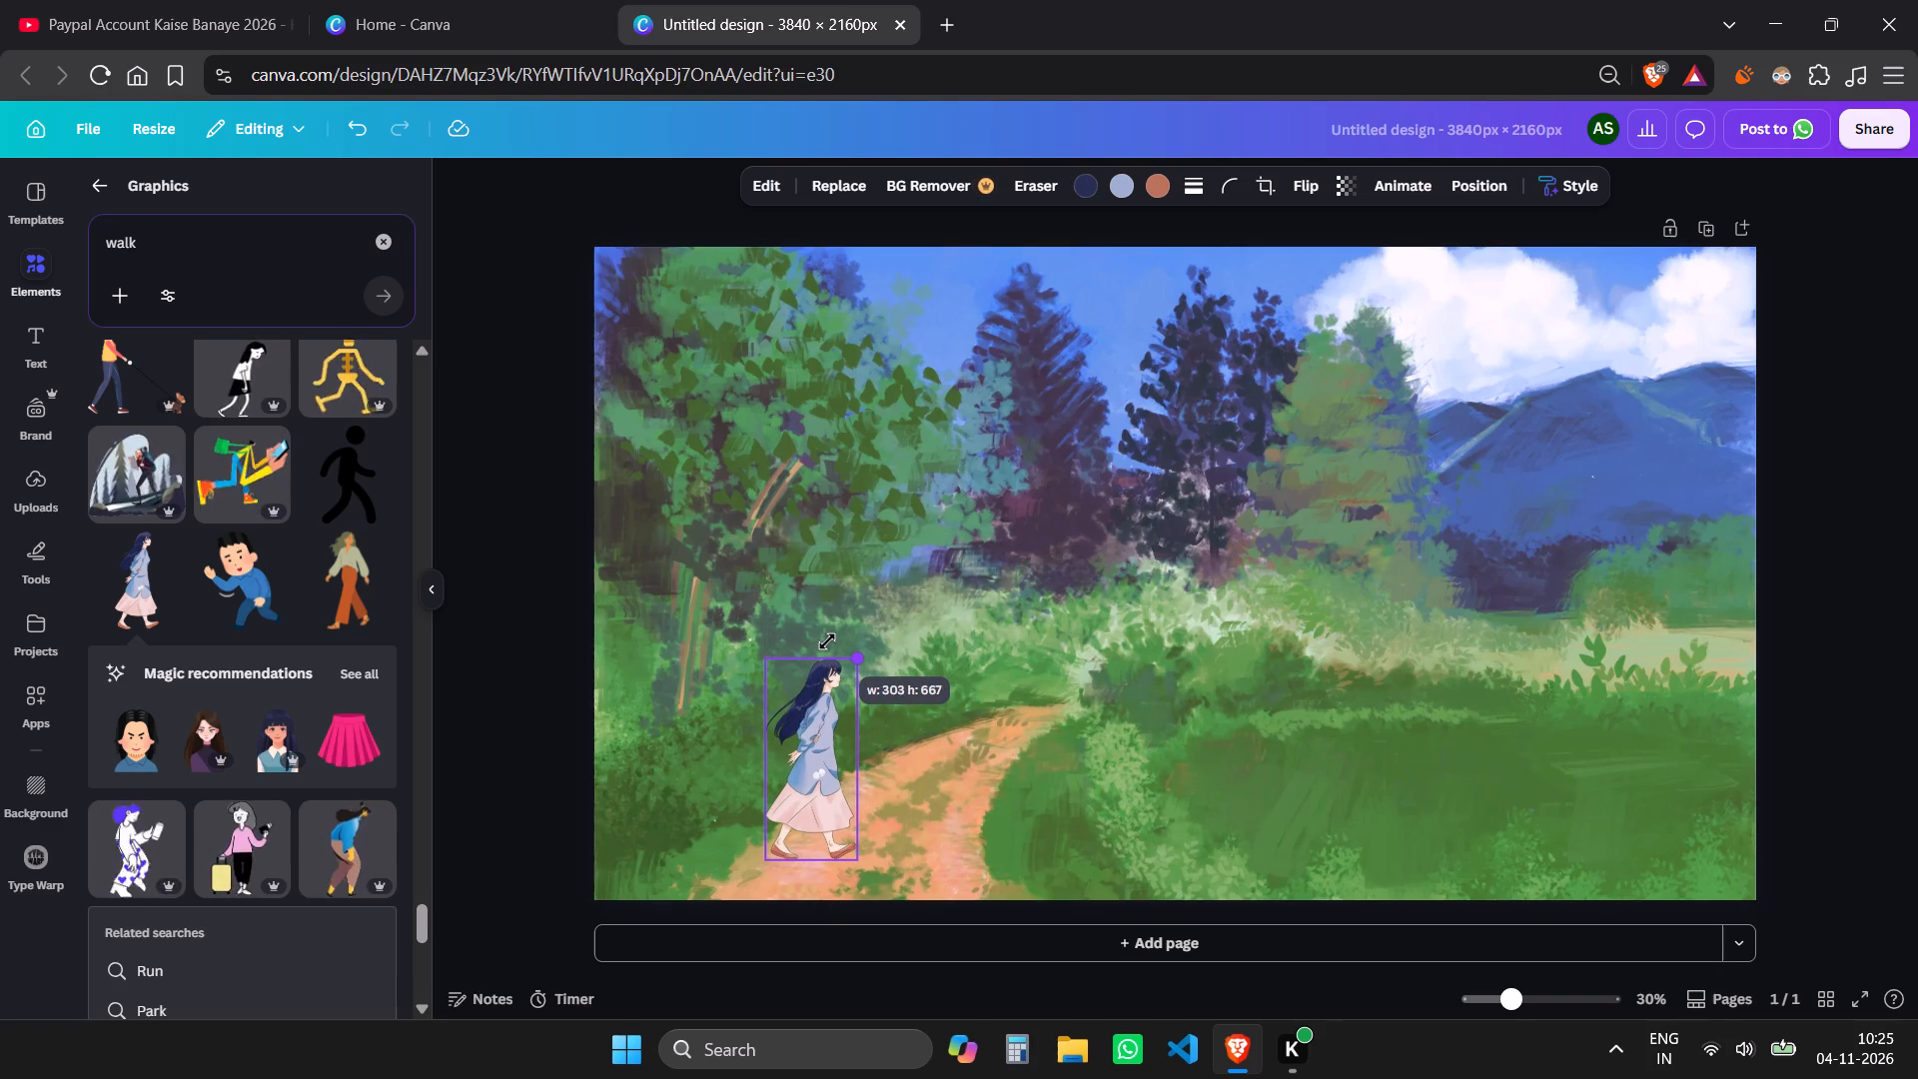
drag(827, 641, 819, 660)
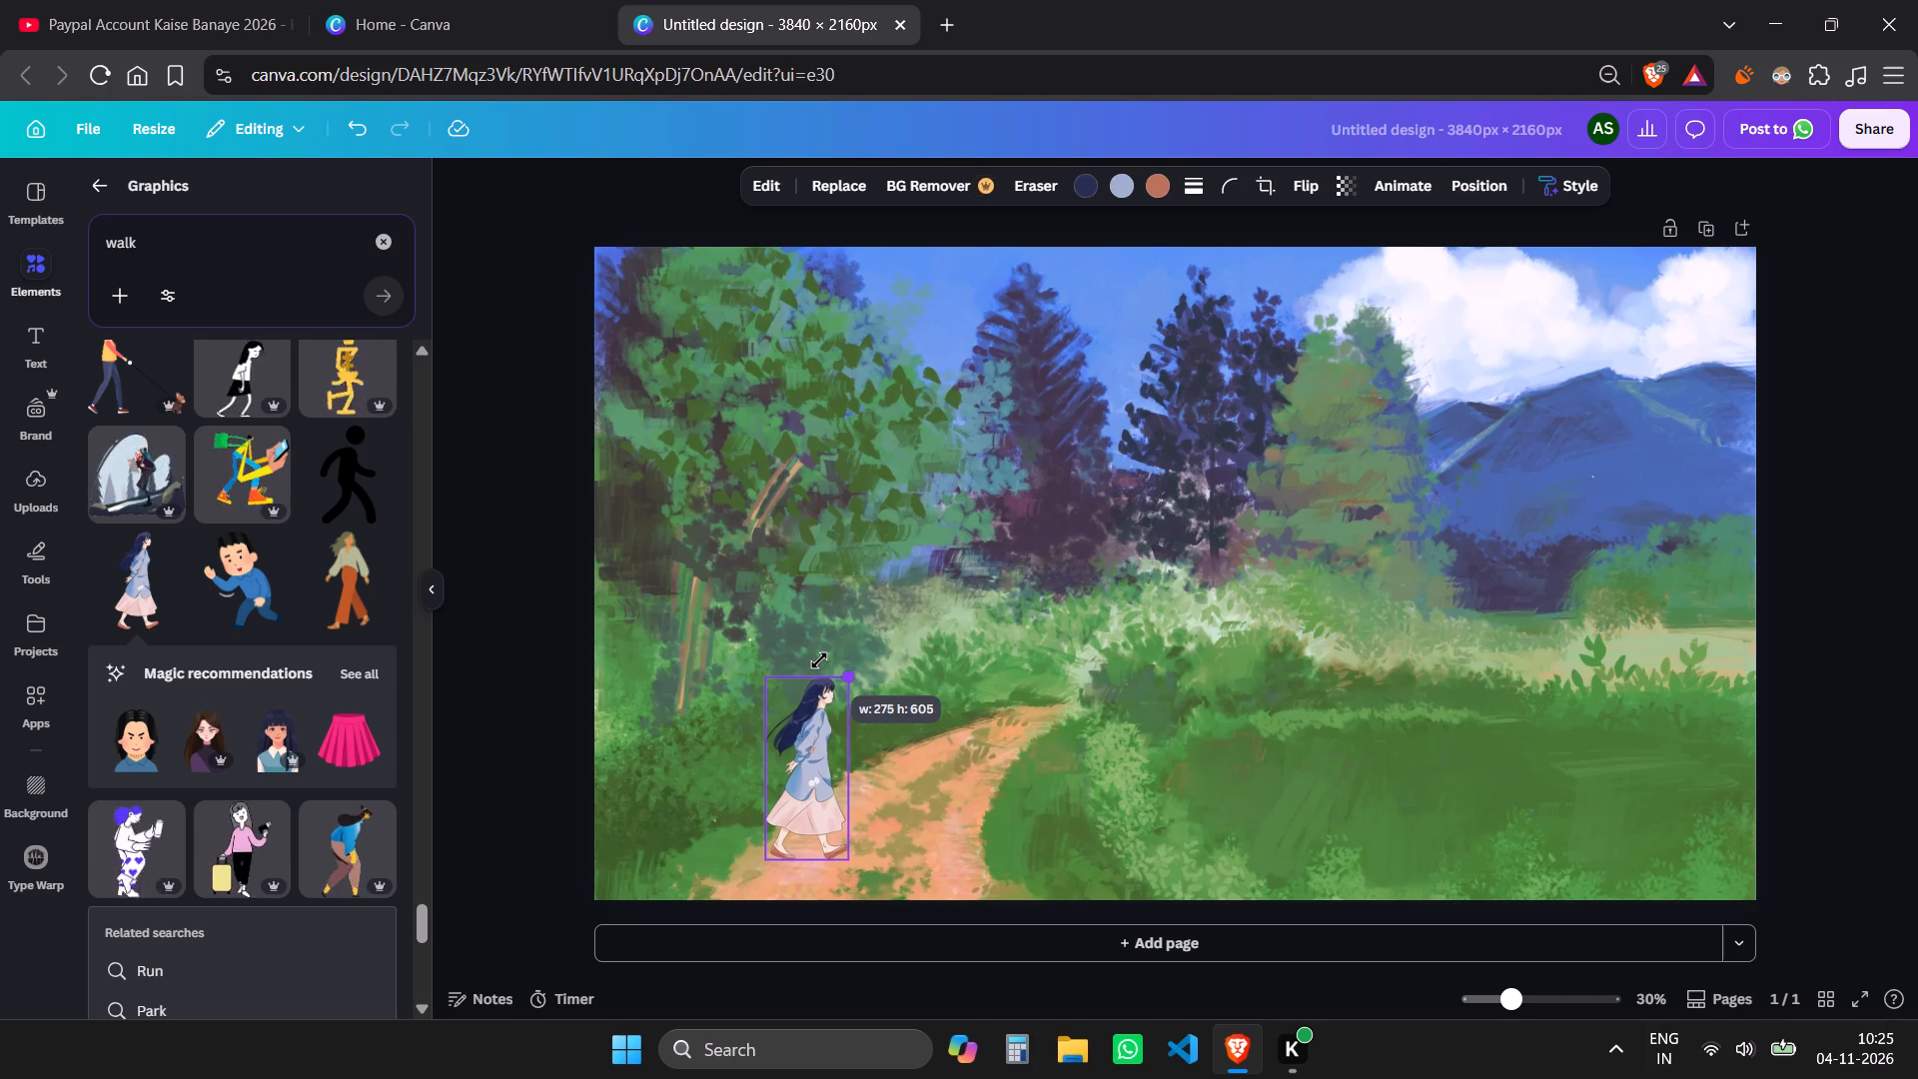
drag(819, 660, 1073, 405)
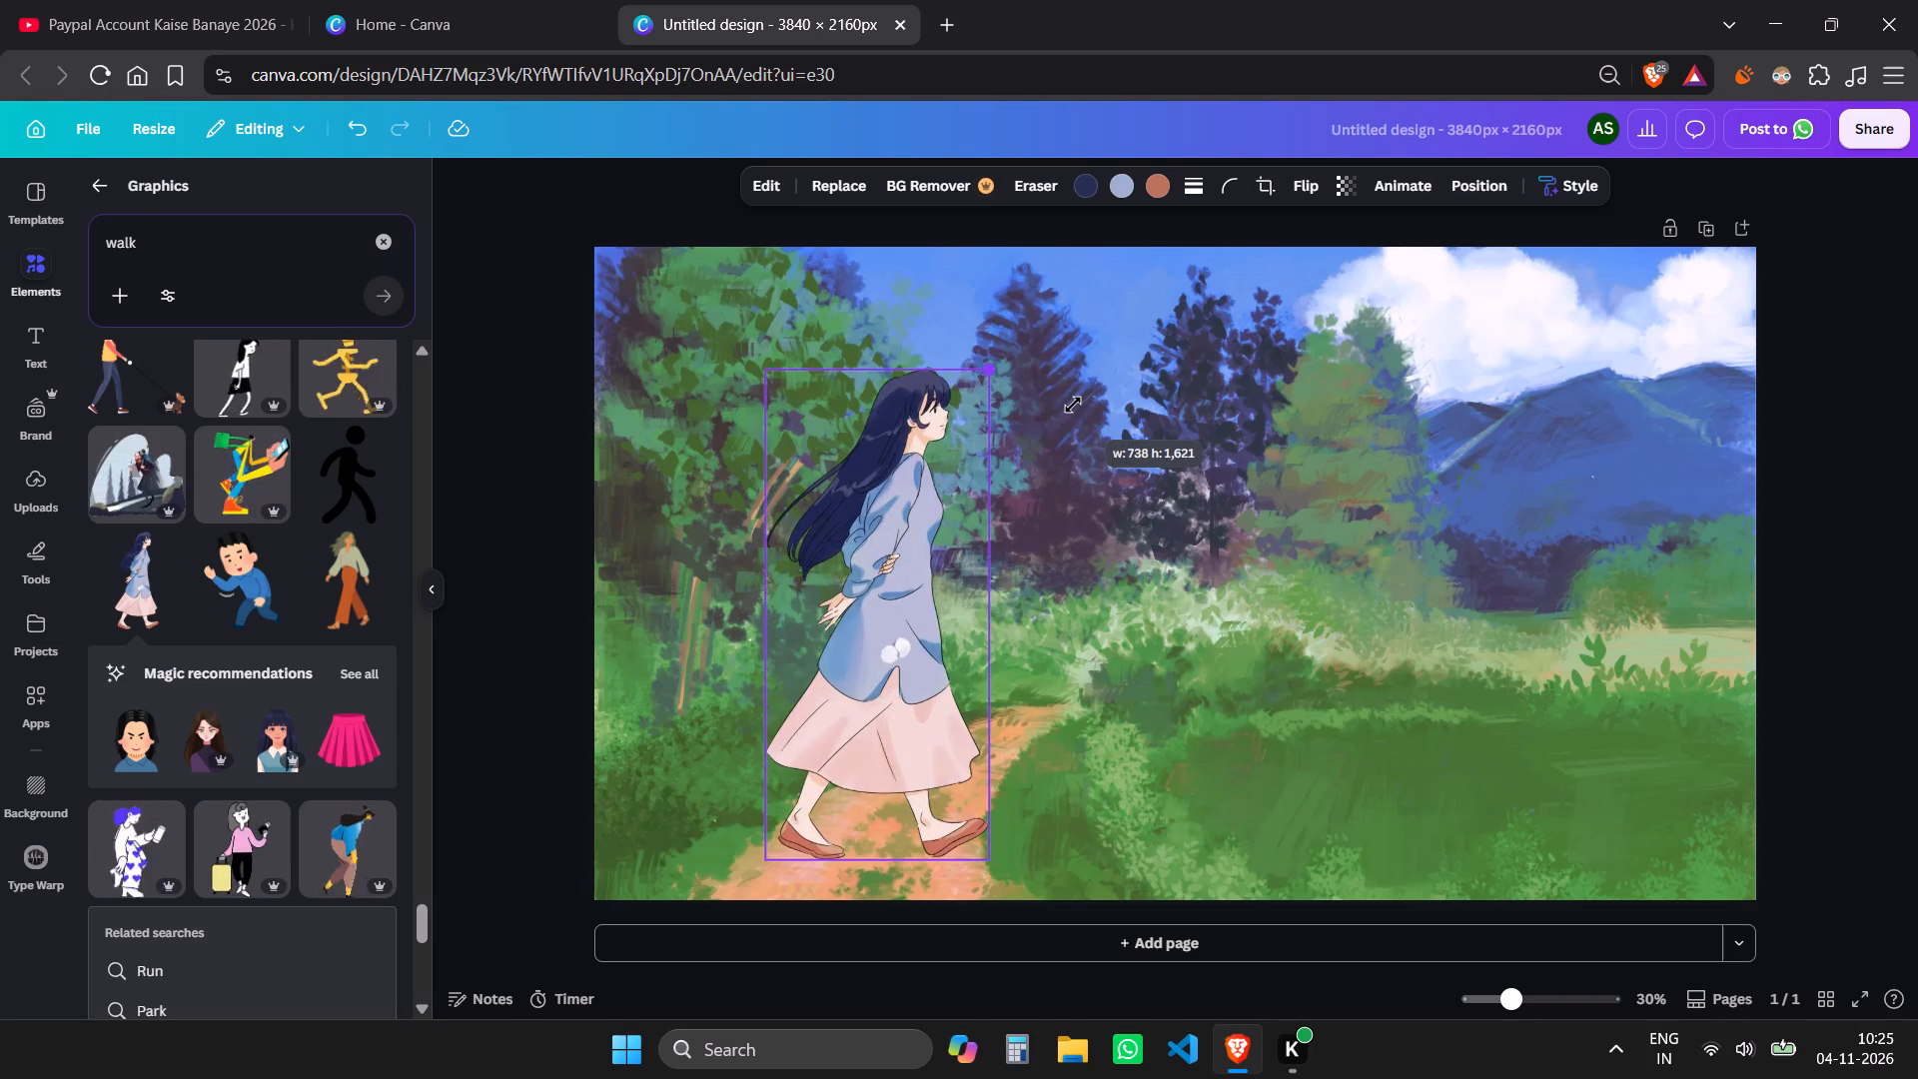
drag(1073, 405, 1070, 410)
Move the woman down over the path's near end so the page's bottom edge crops her at the skirt, and enlarge her slightly.
drag(925, 643, 845, 829)
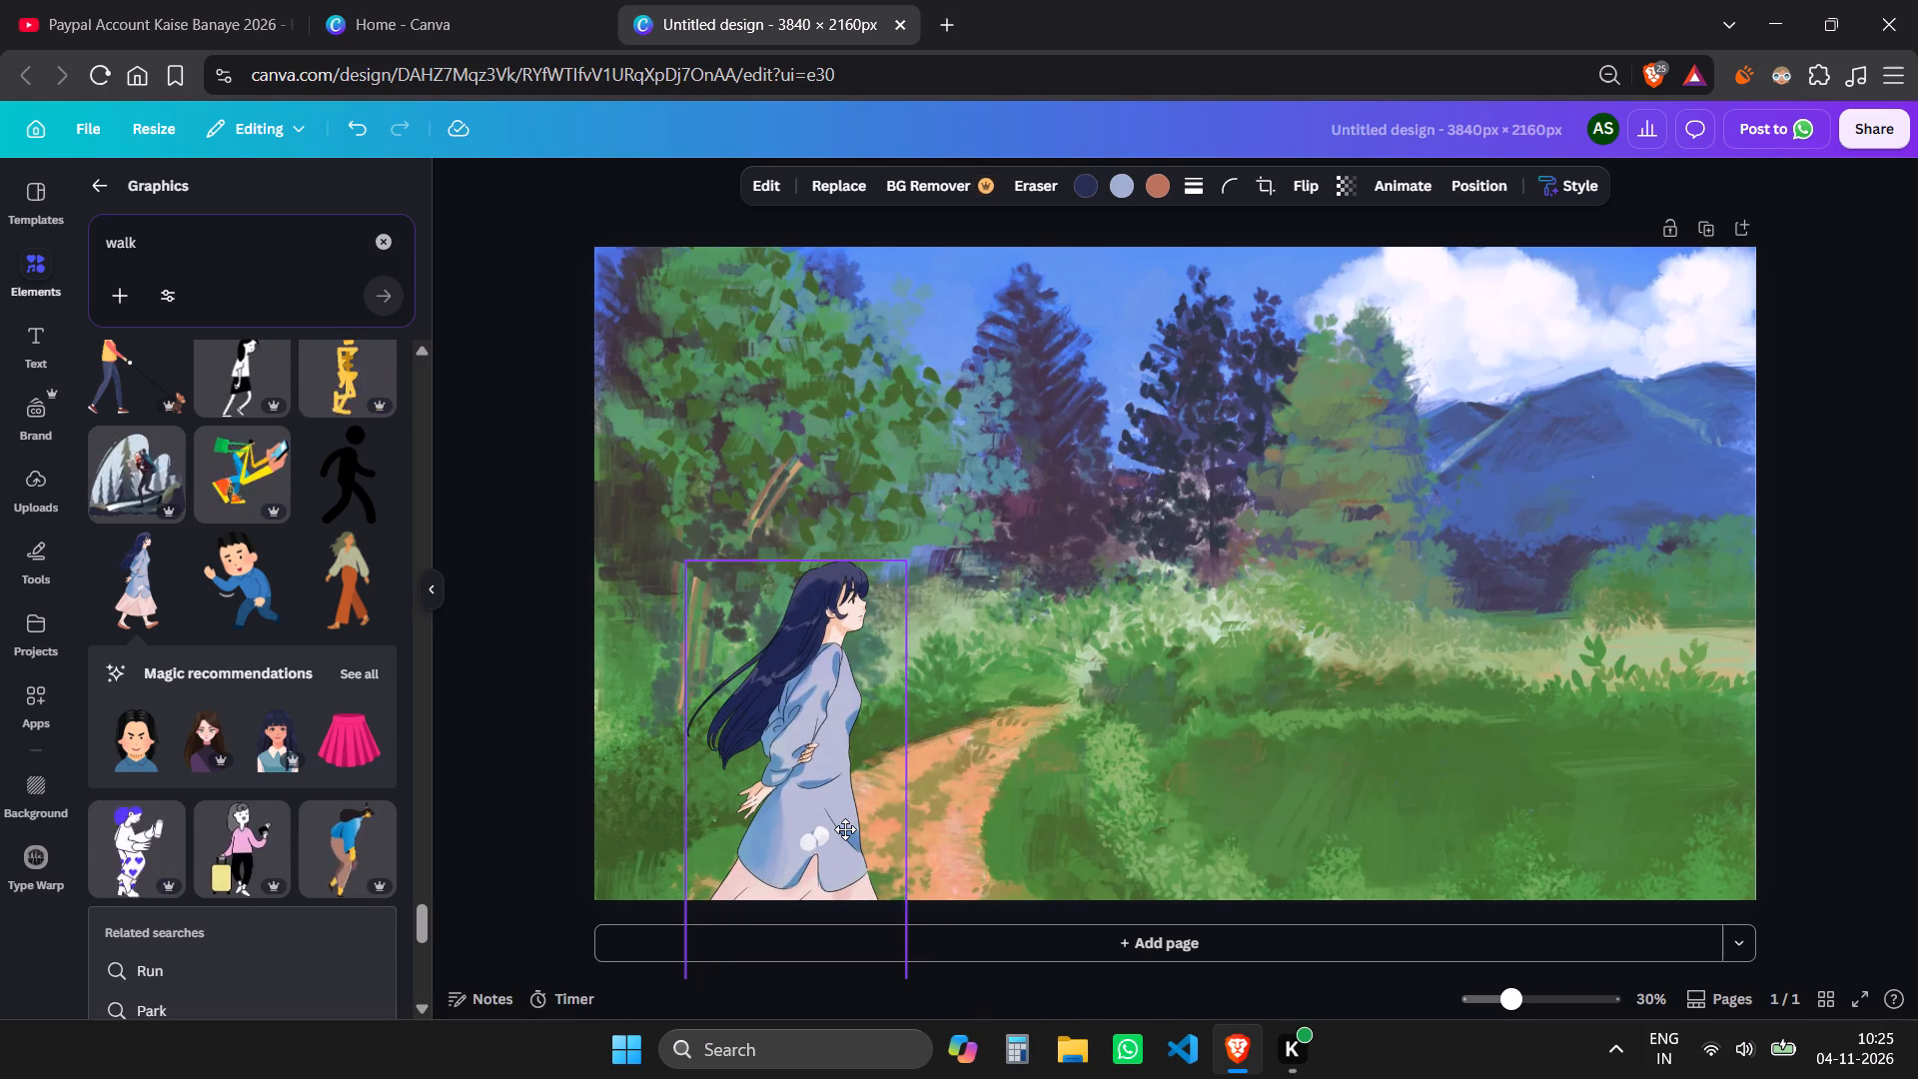
drag(845, 829, 877, 828)
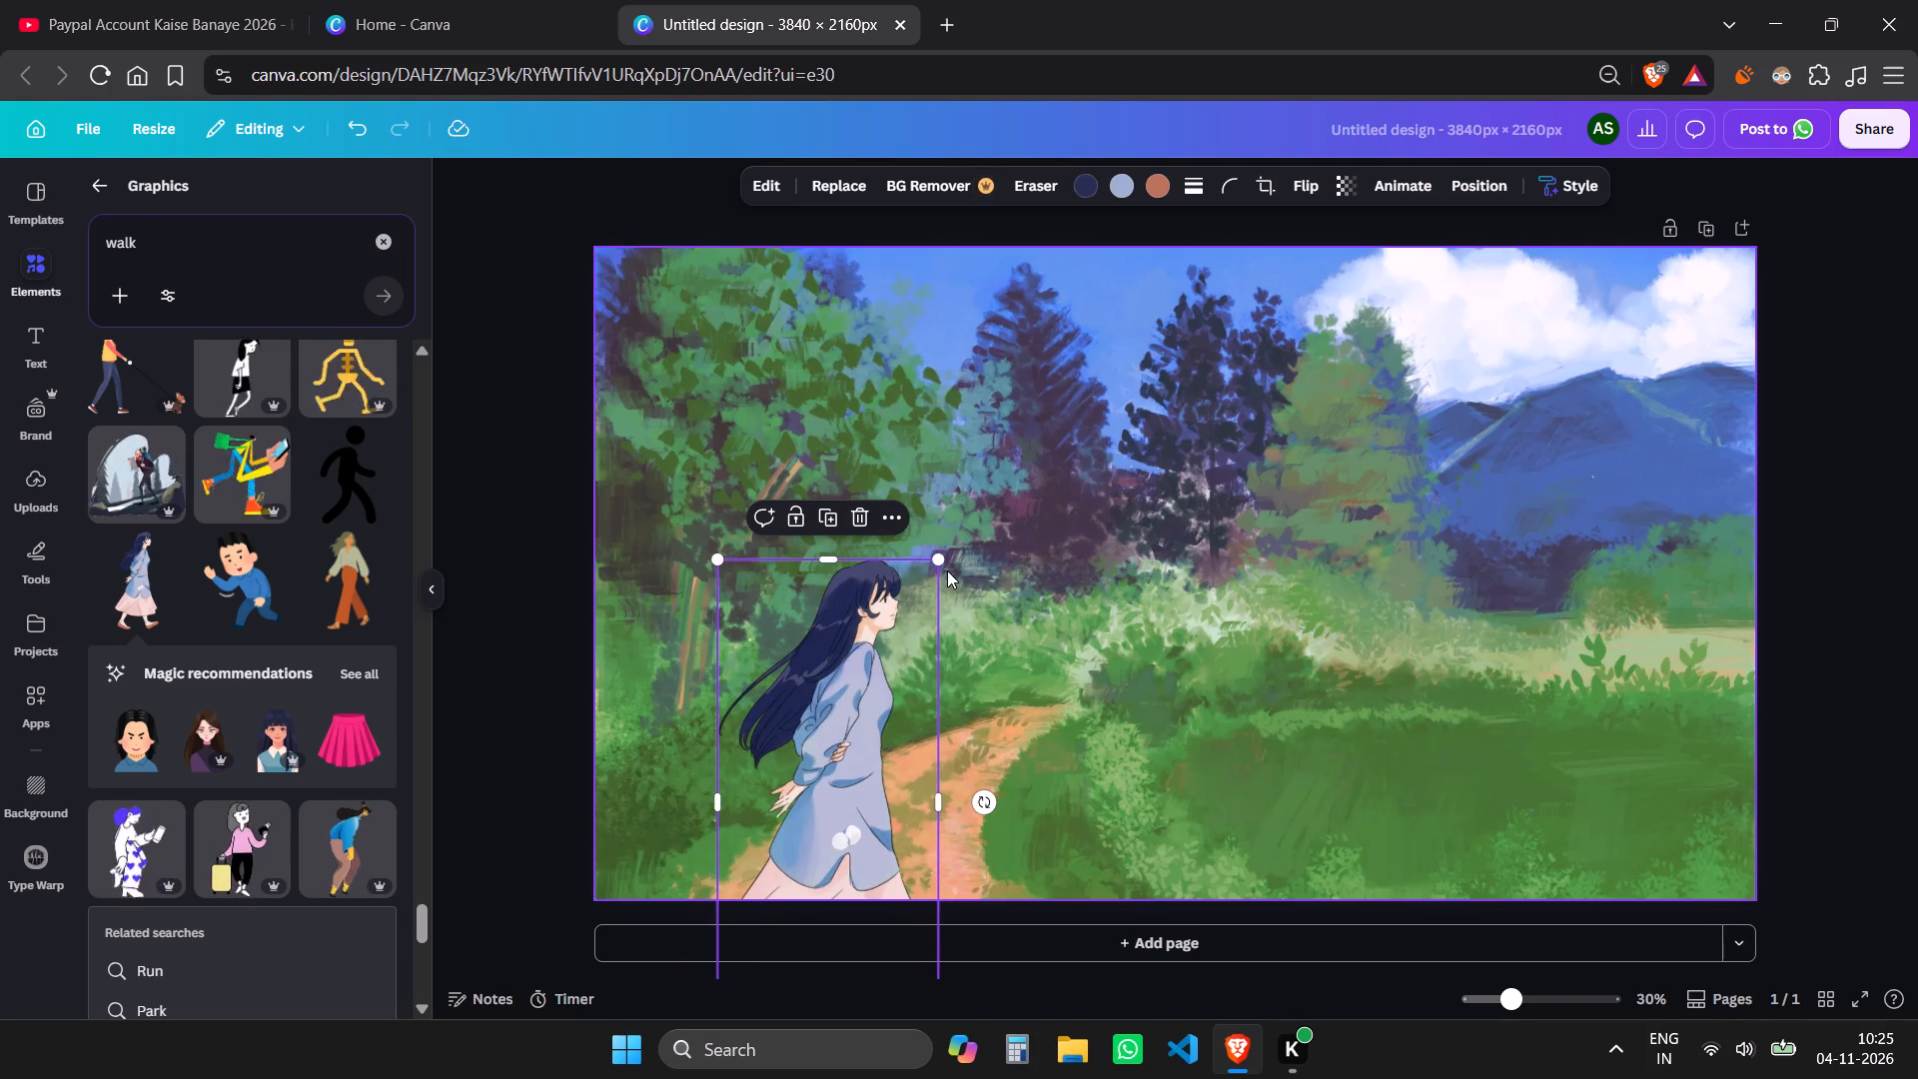
drag(940, 566, 949, 534)
drag(892, 650, 885, 693)
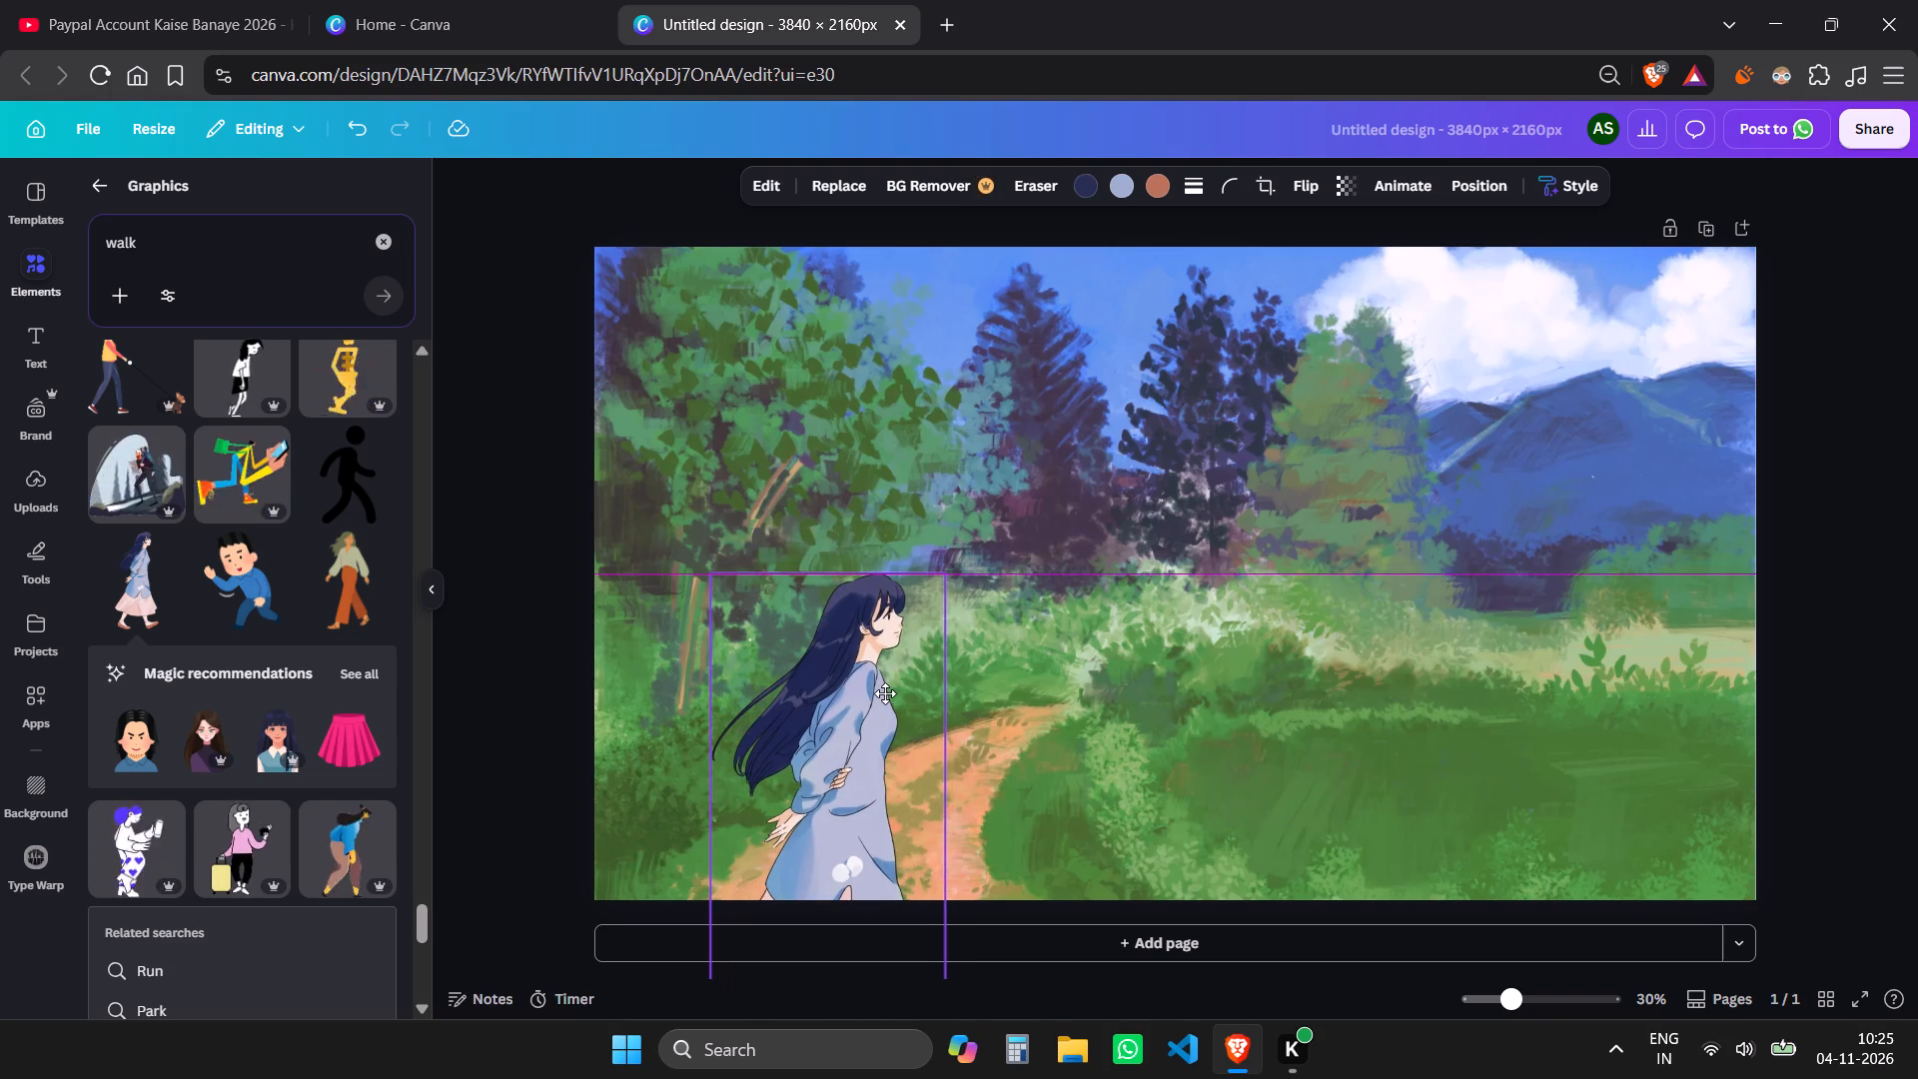
drag(885, 693, 880, 646)
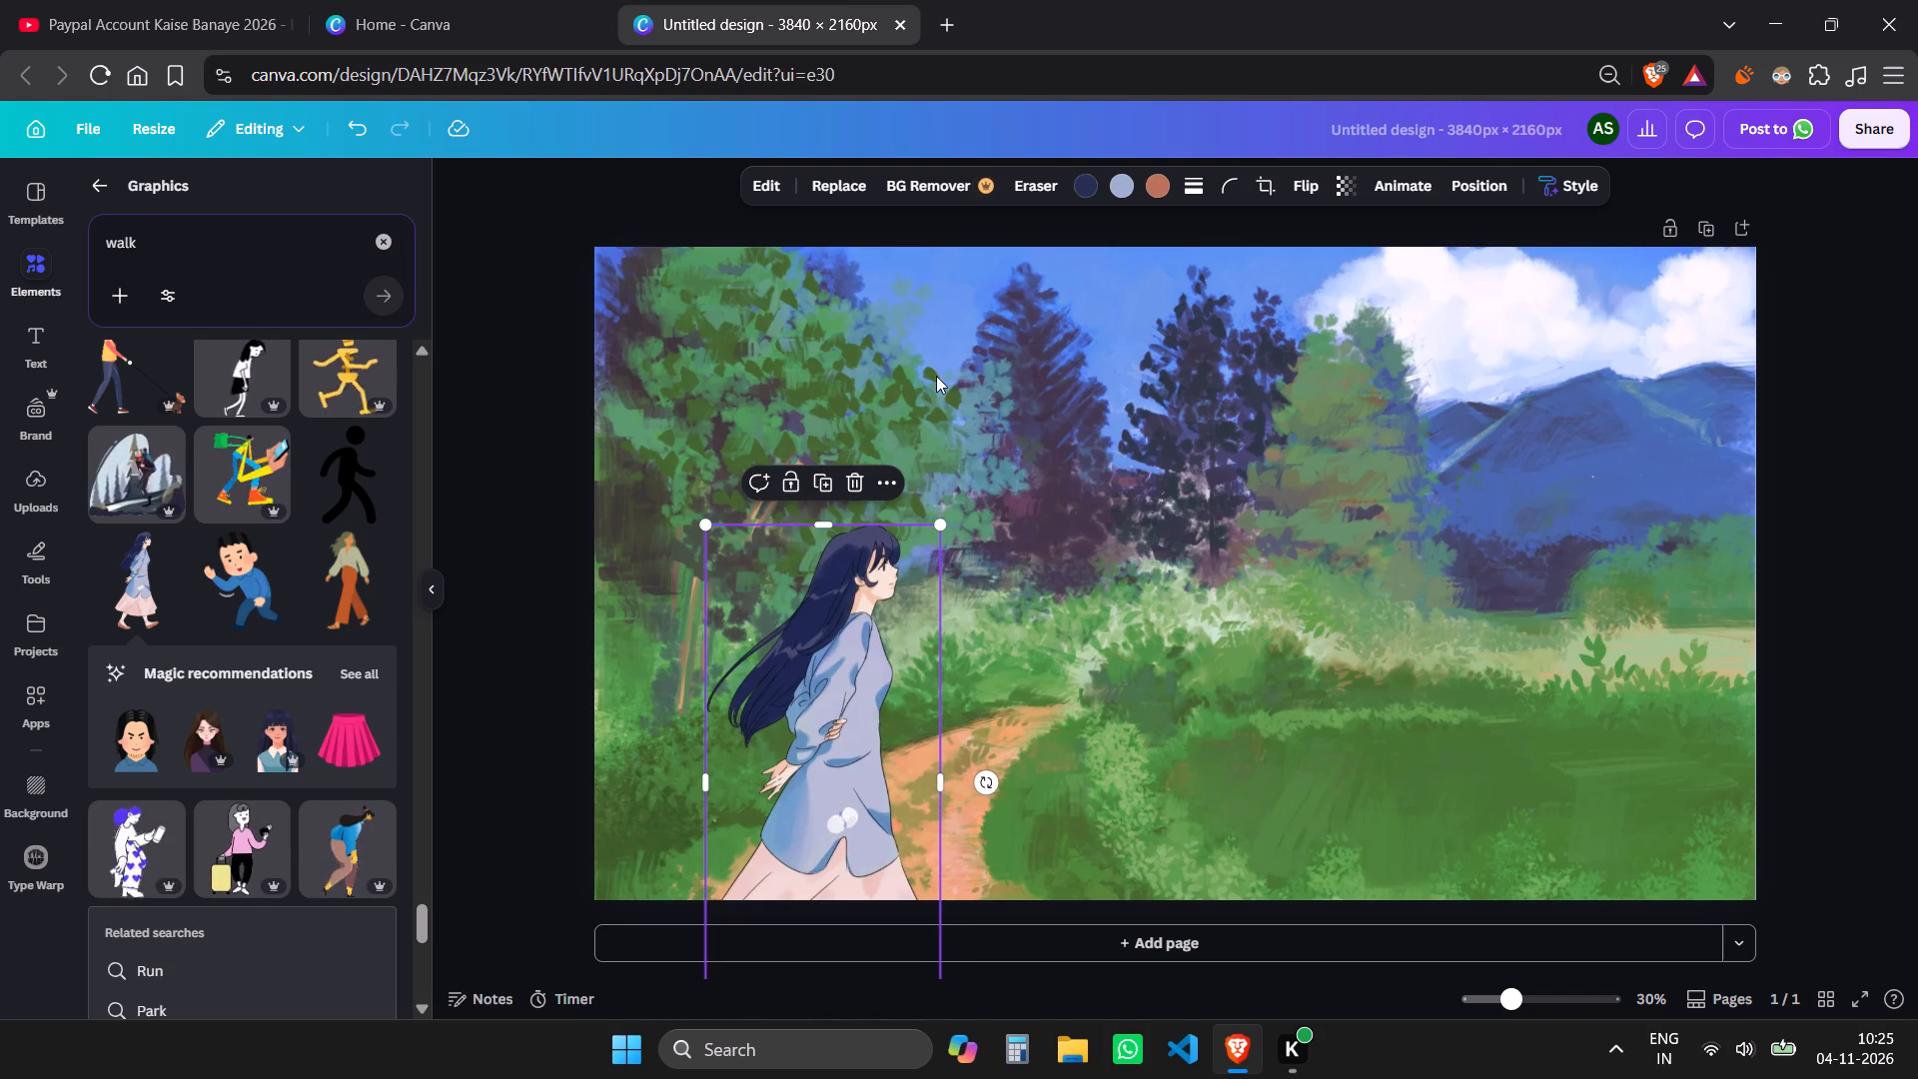
click(538, 606)
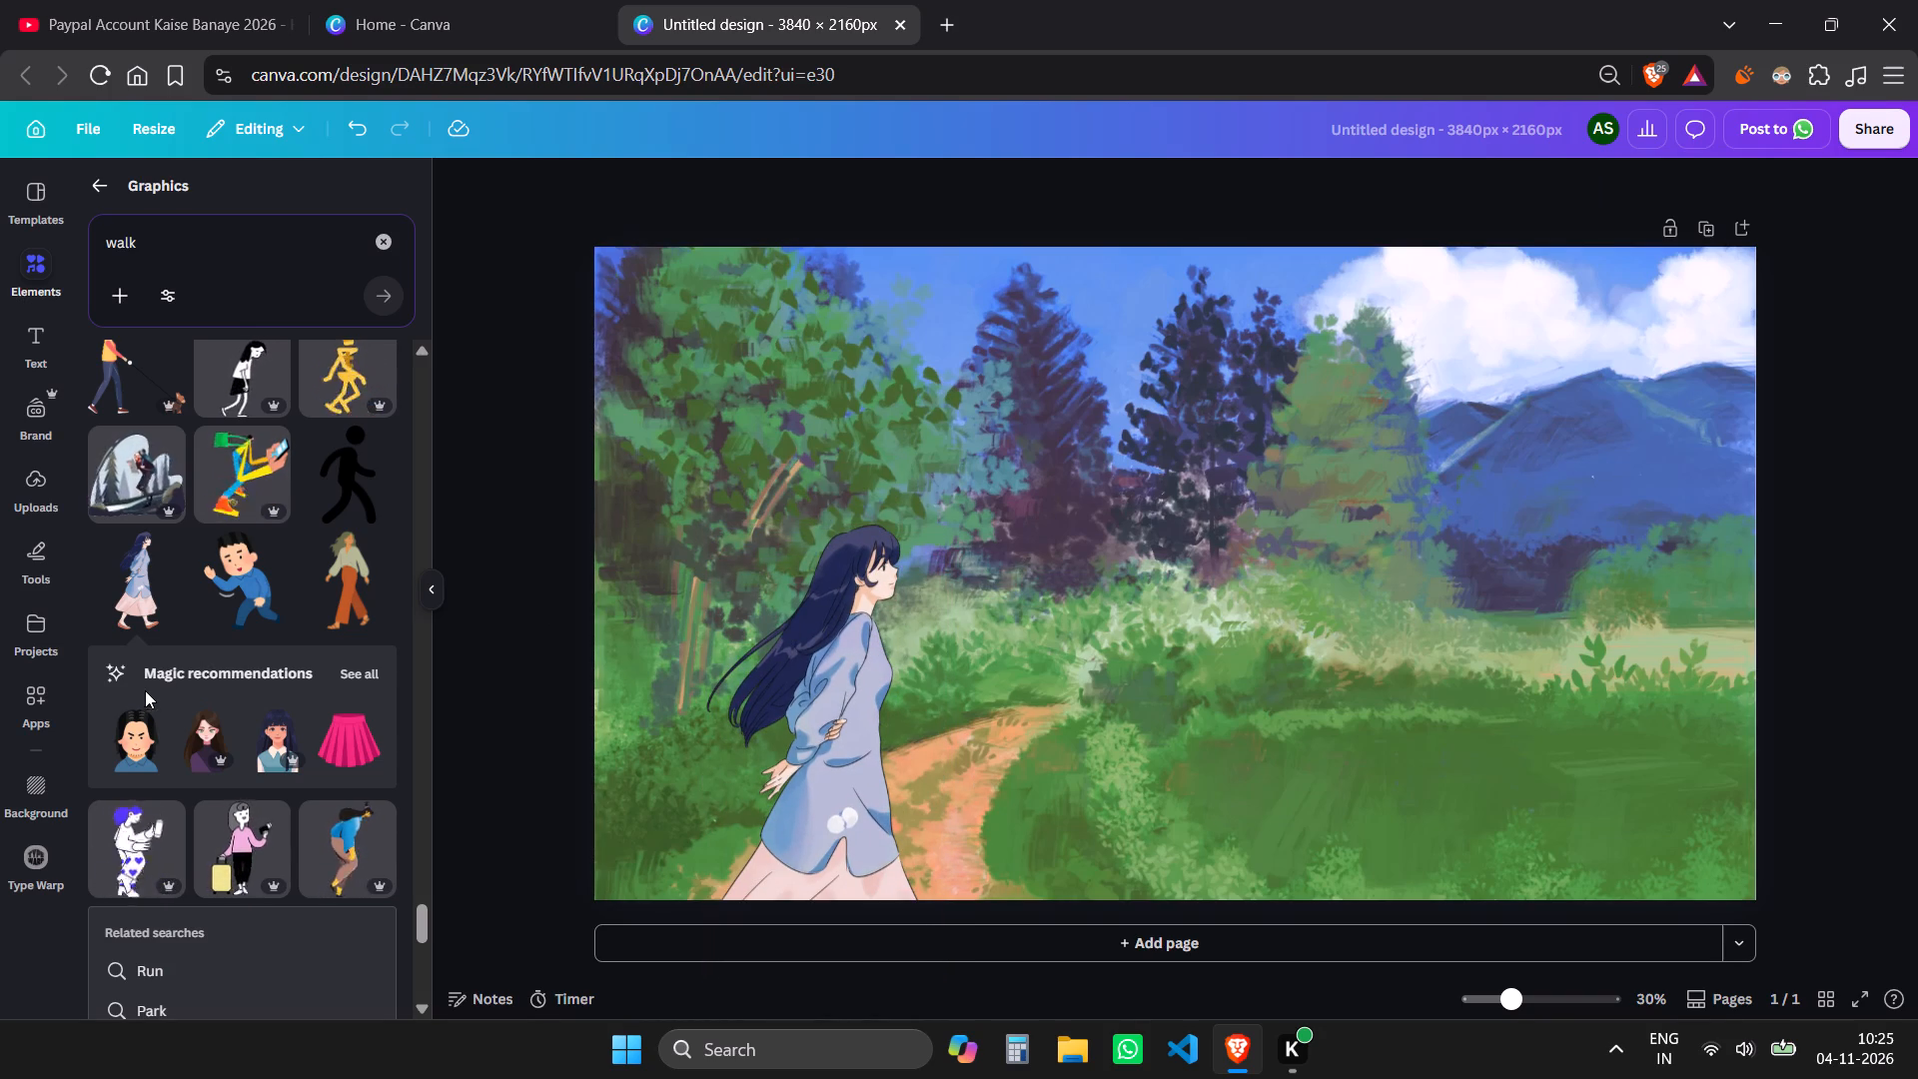
Look further through the "walk" graphics results for another figure that suits the dirt path.
scroll(138, 694, down, 5)
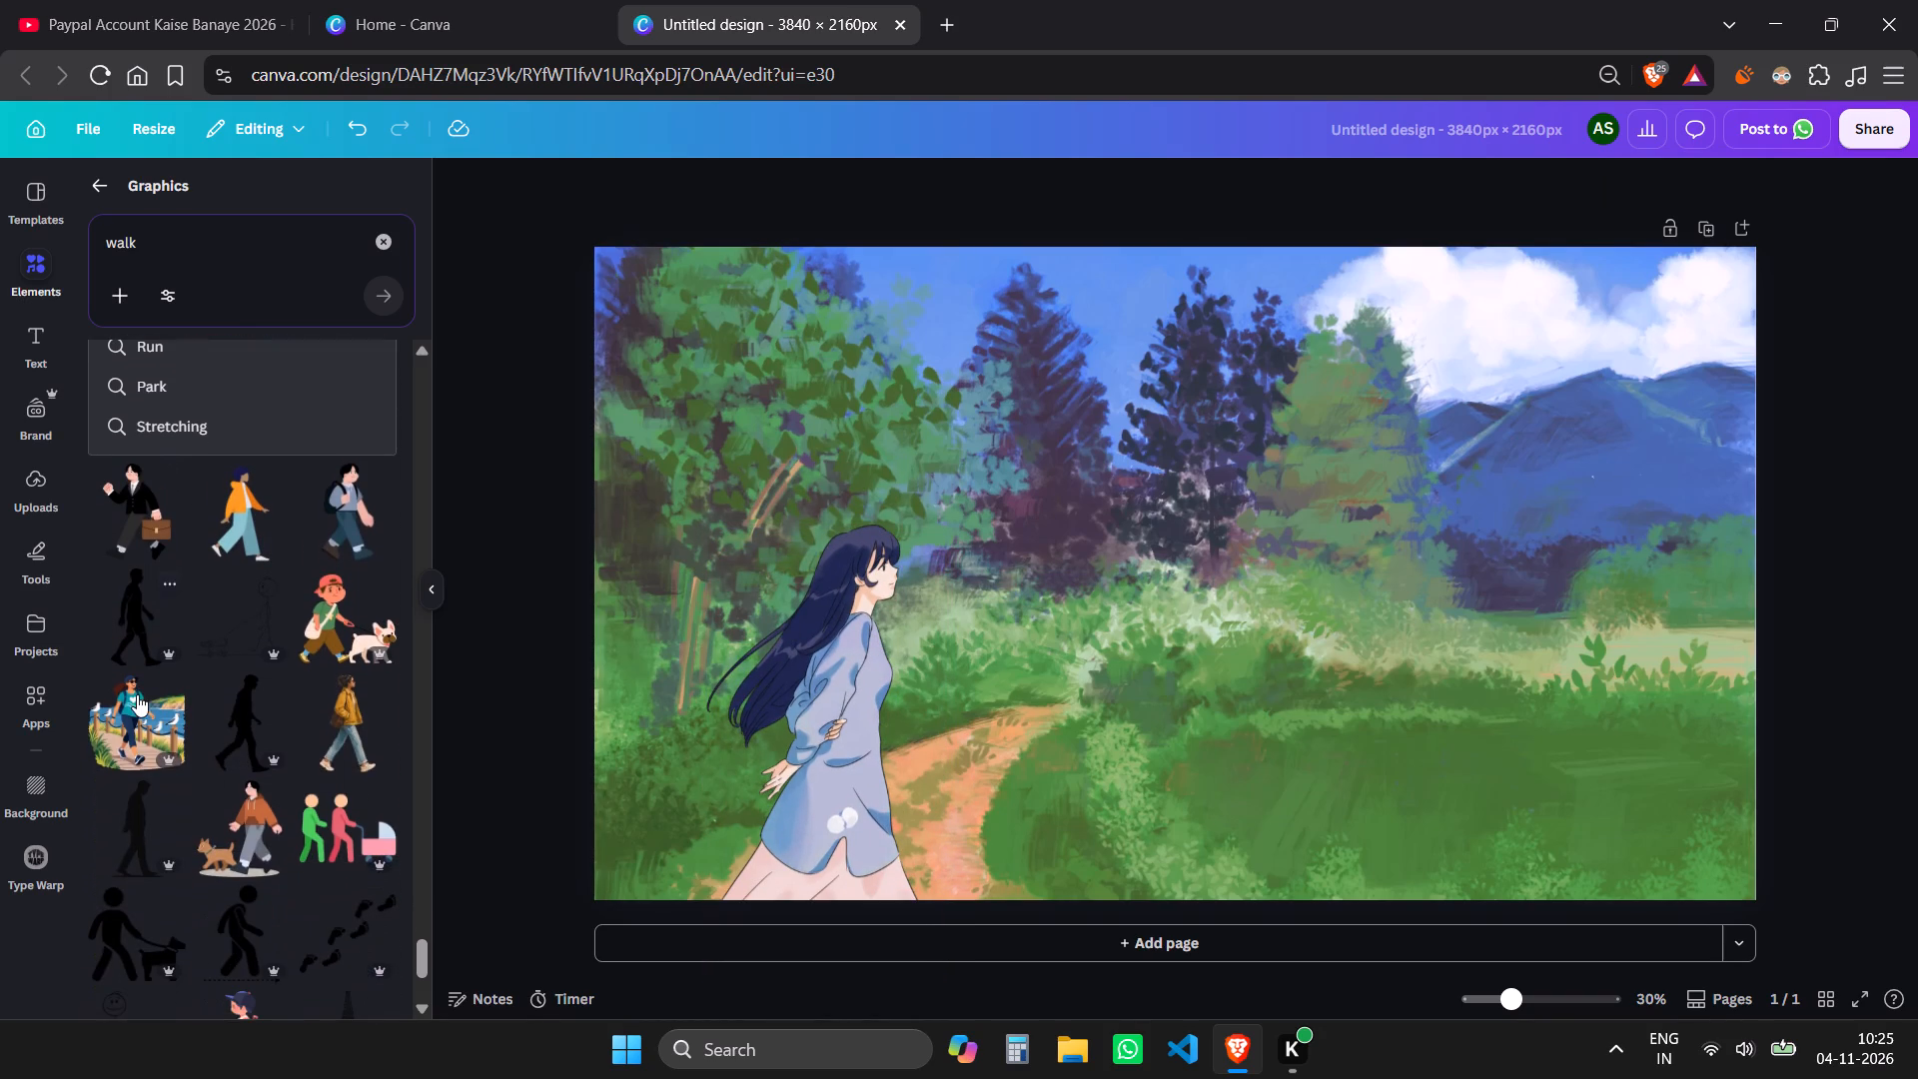
scroll(174, 739, down, 2)
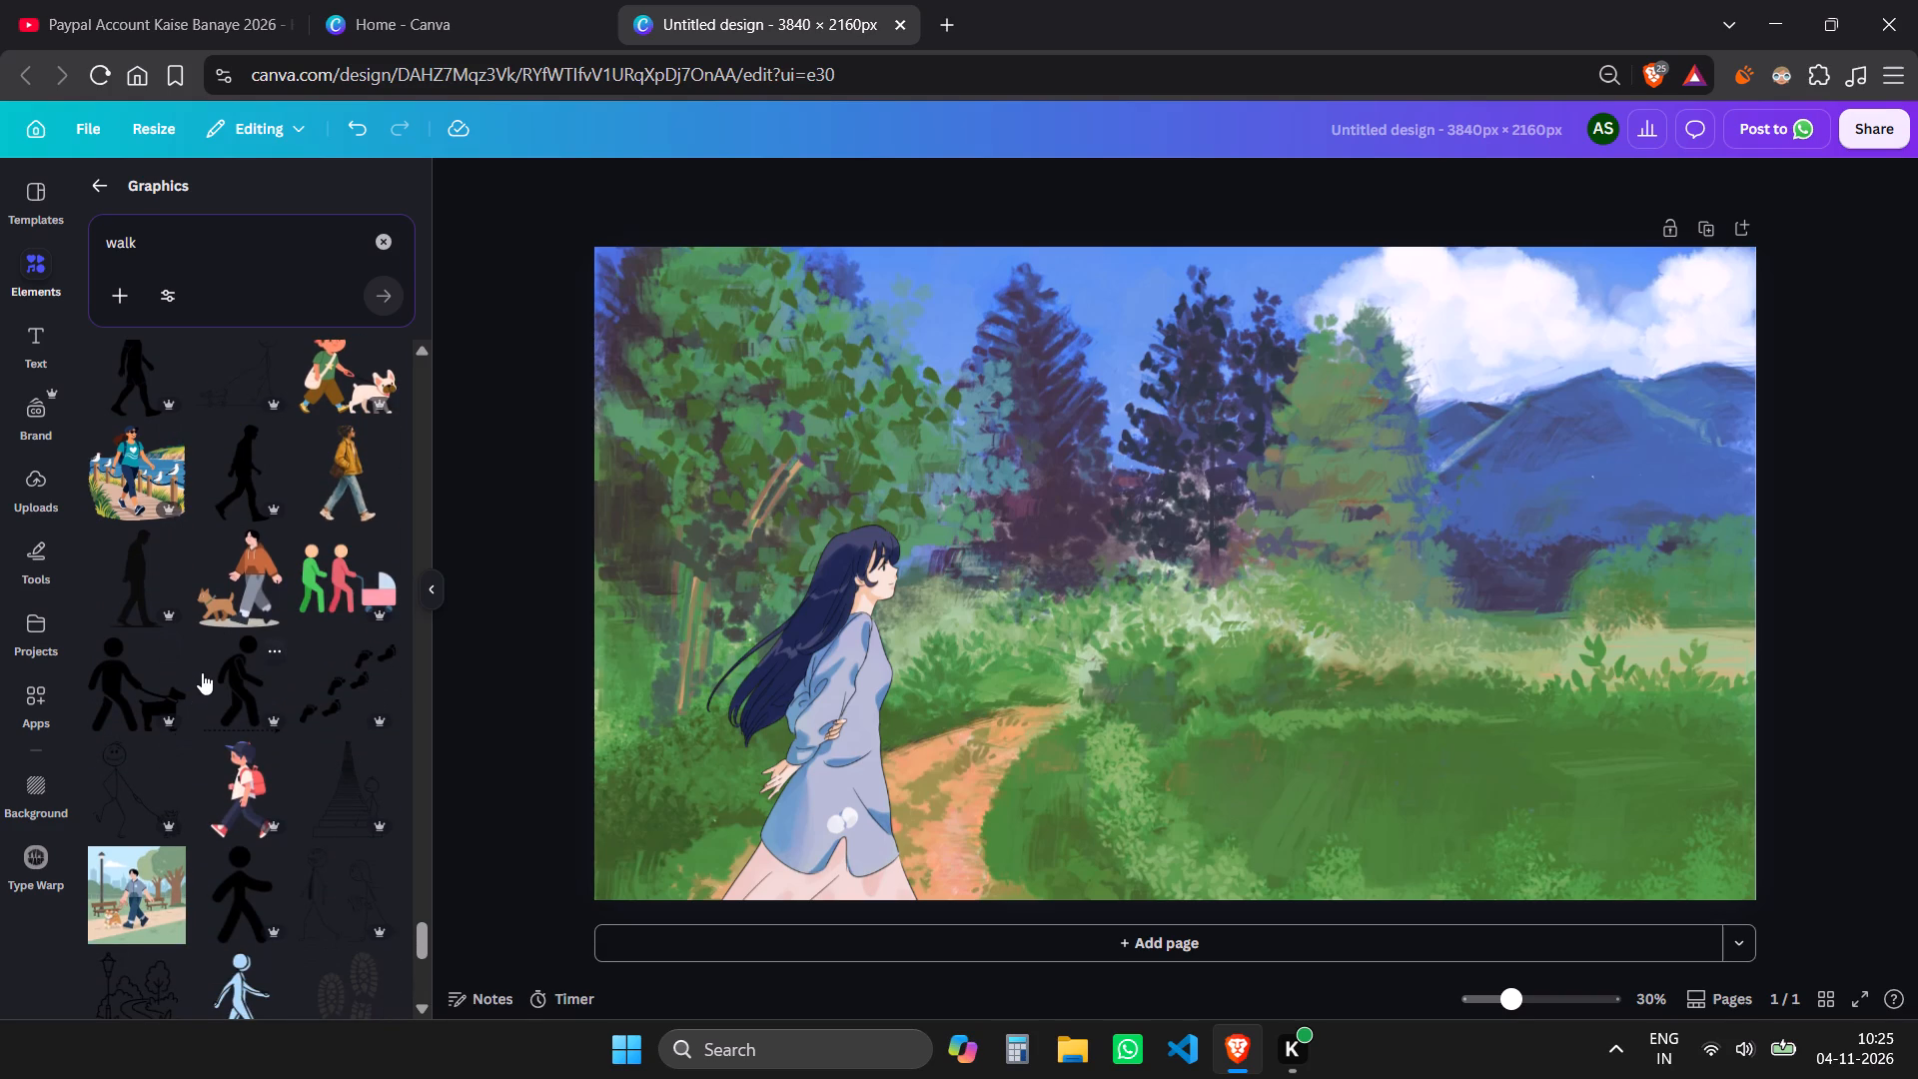
scroll(203, 672, down, 1)
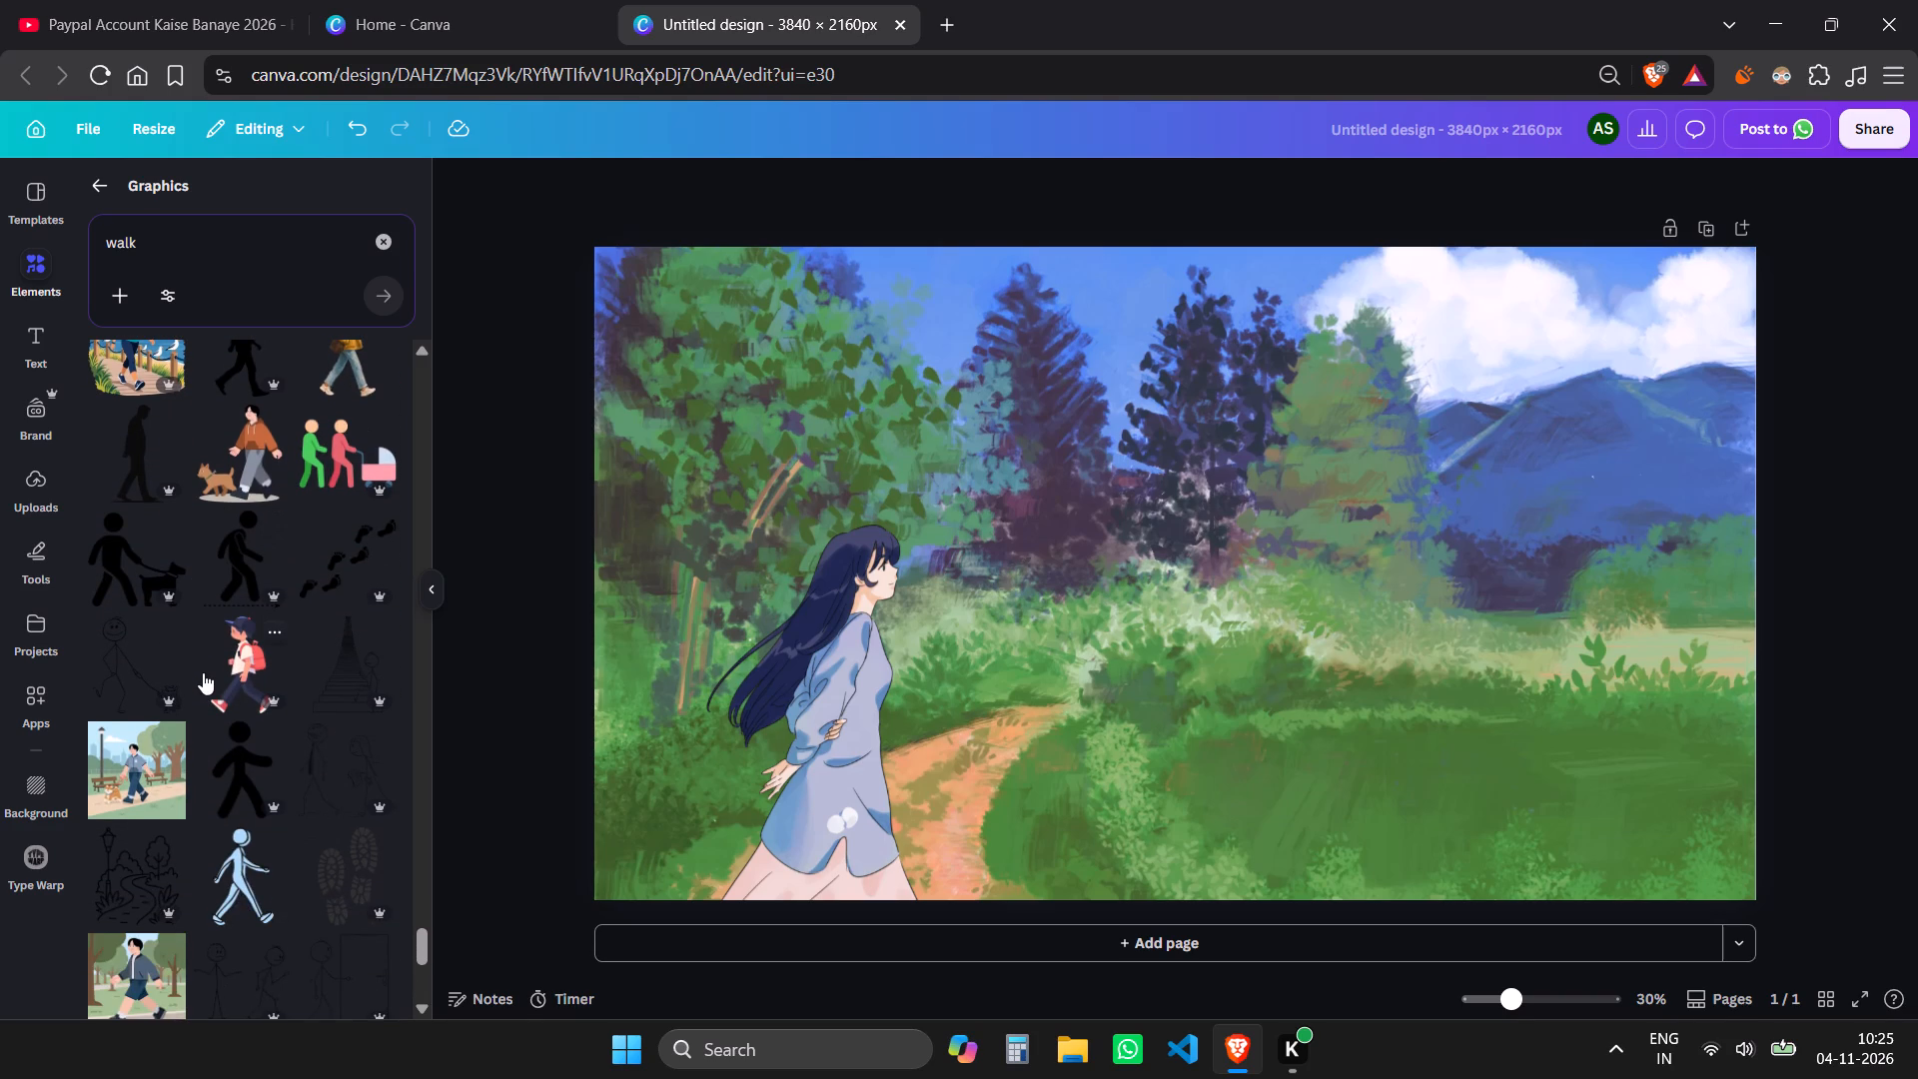
scroll(203, 672, down, 5)
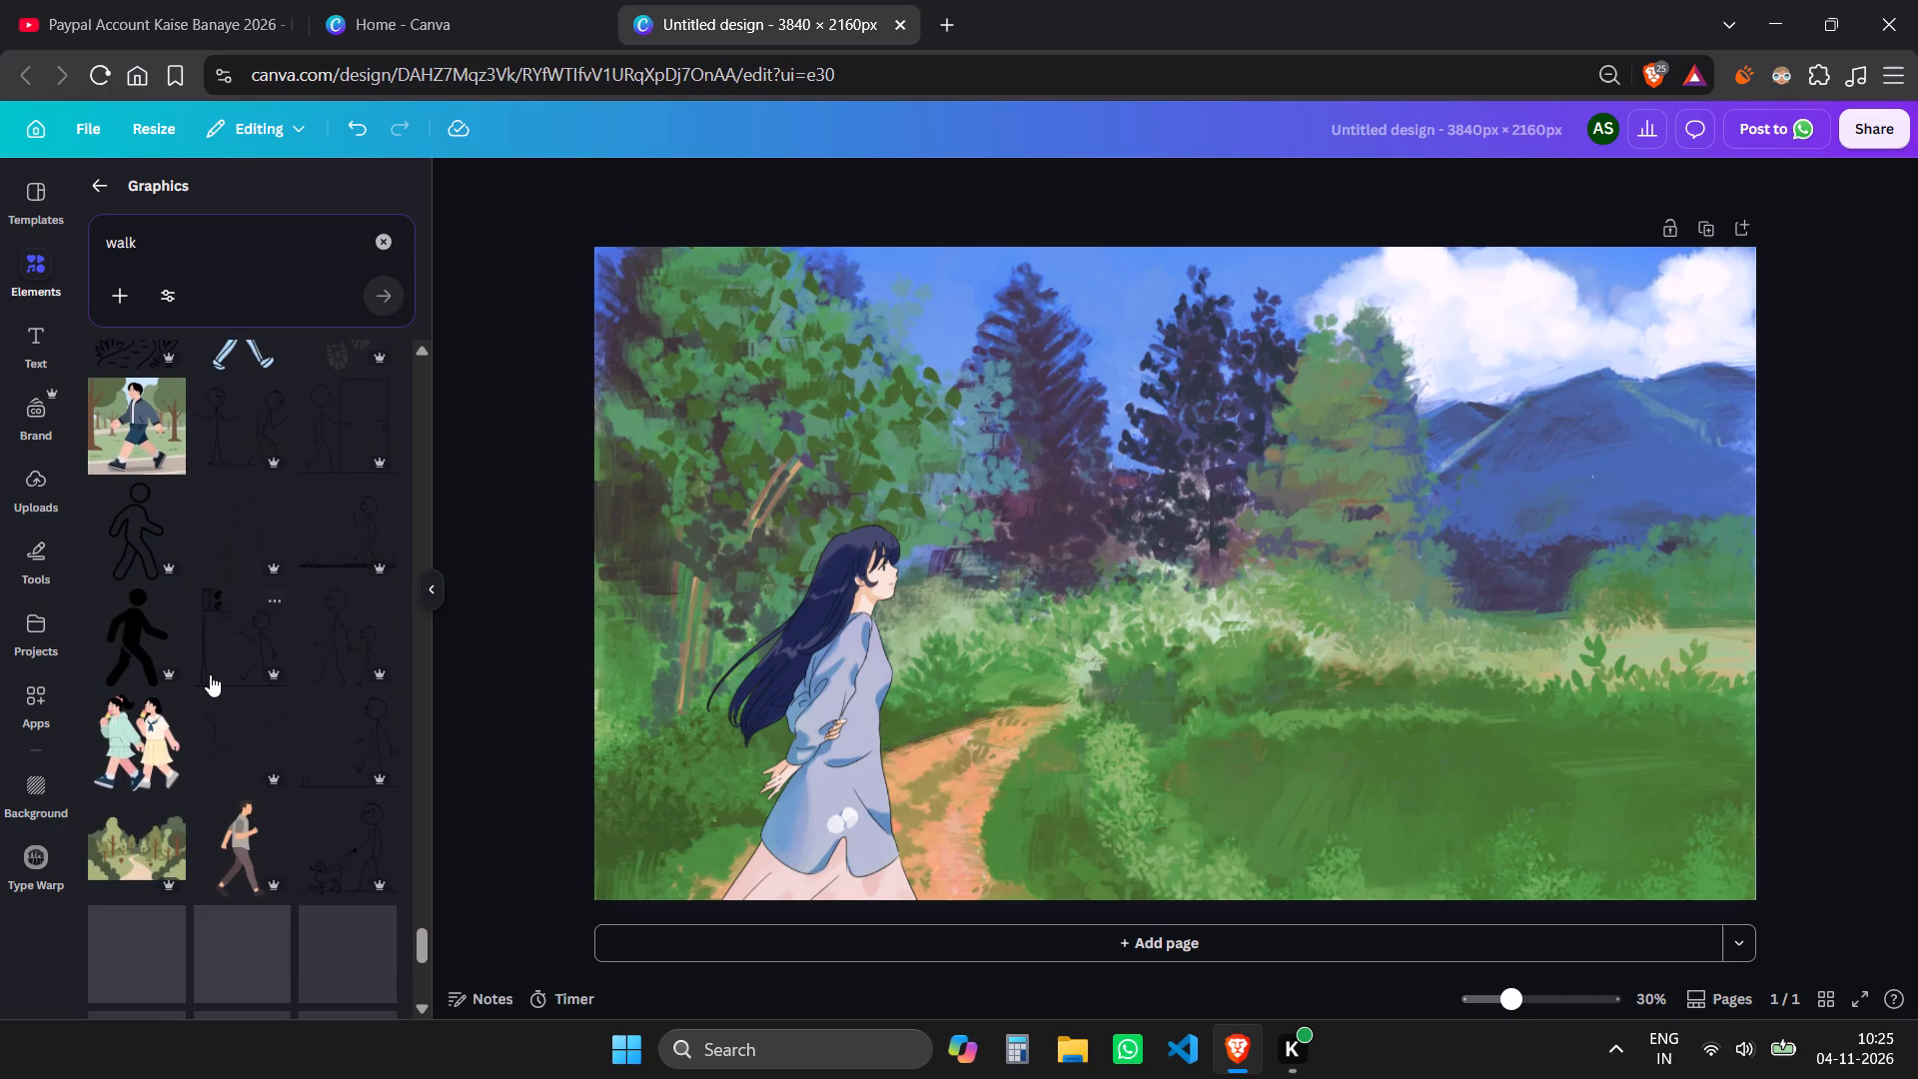
scroll(210, 674, down, 4)
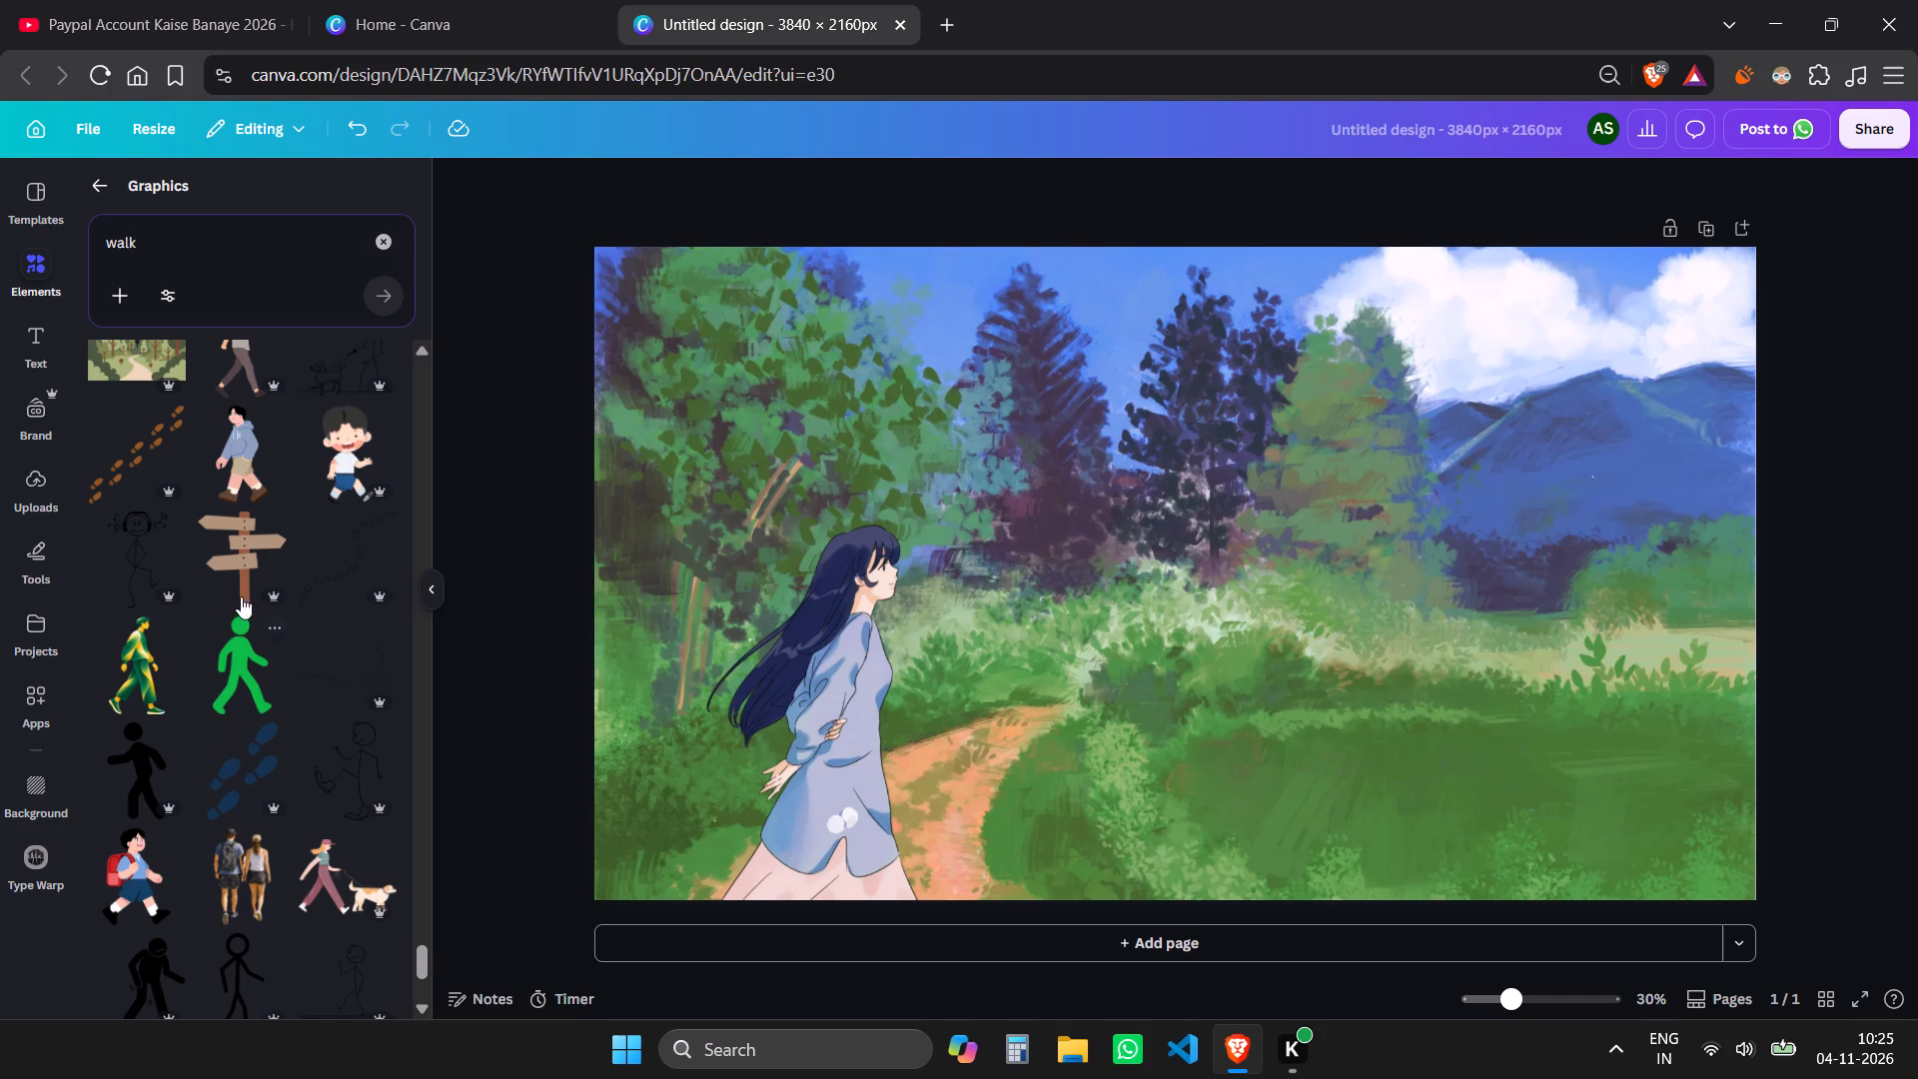
scroll(250, 558, down, 1)
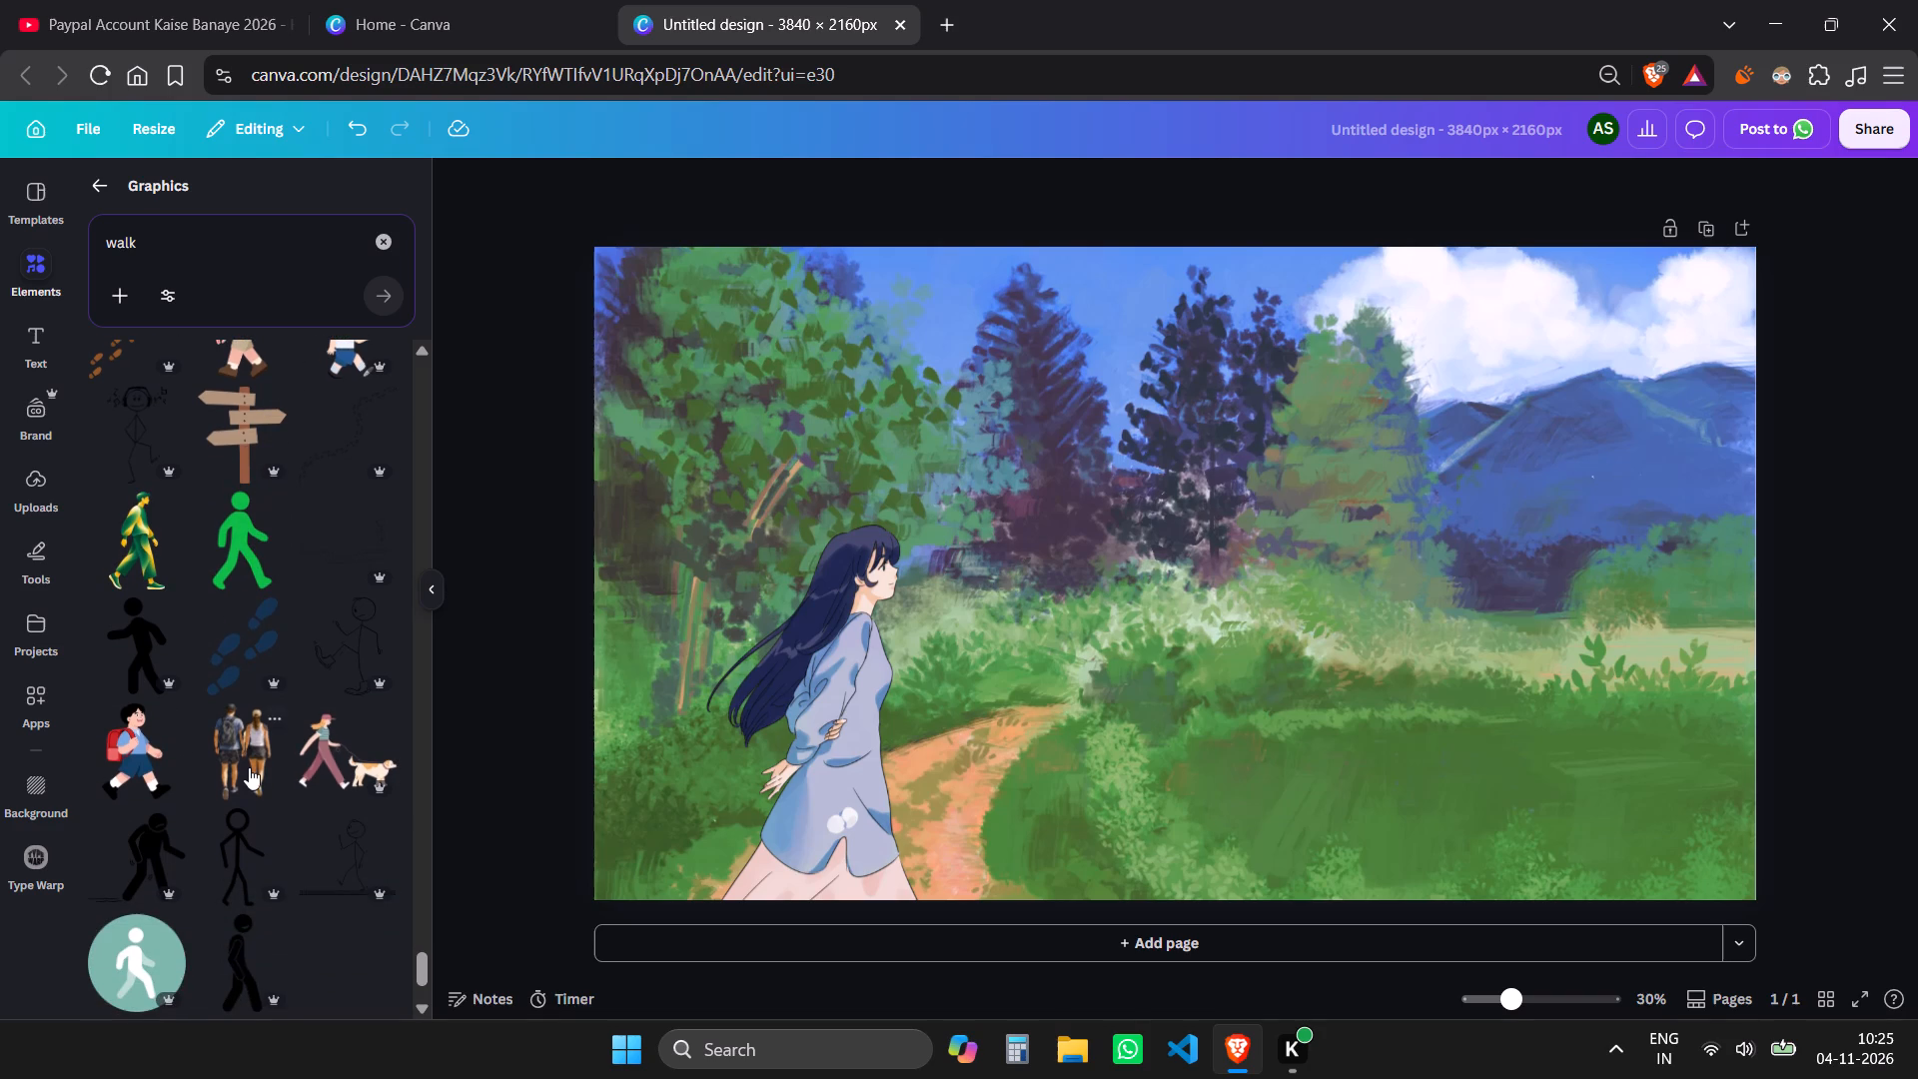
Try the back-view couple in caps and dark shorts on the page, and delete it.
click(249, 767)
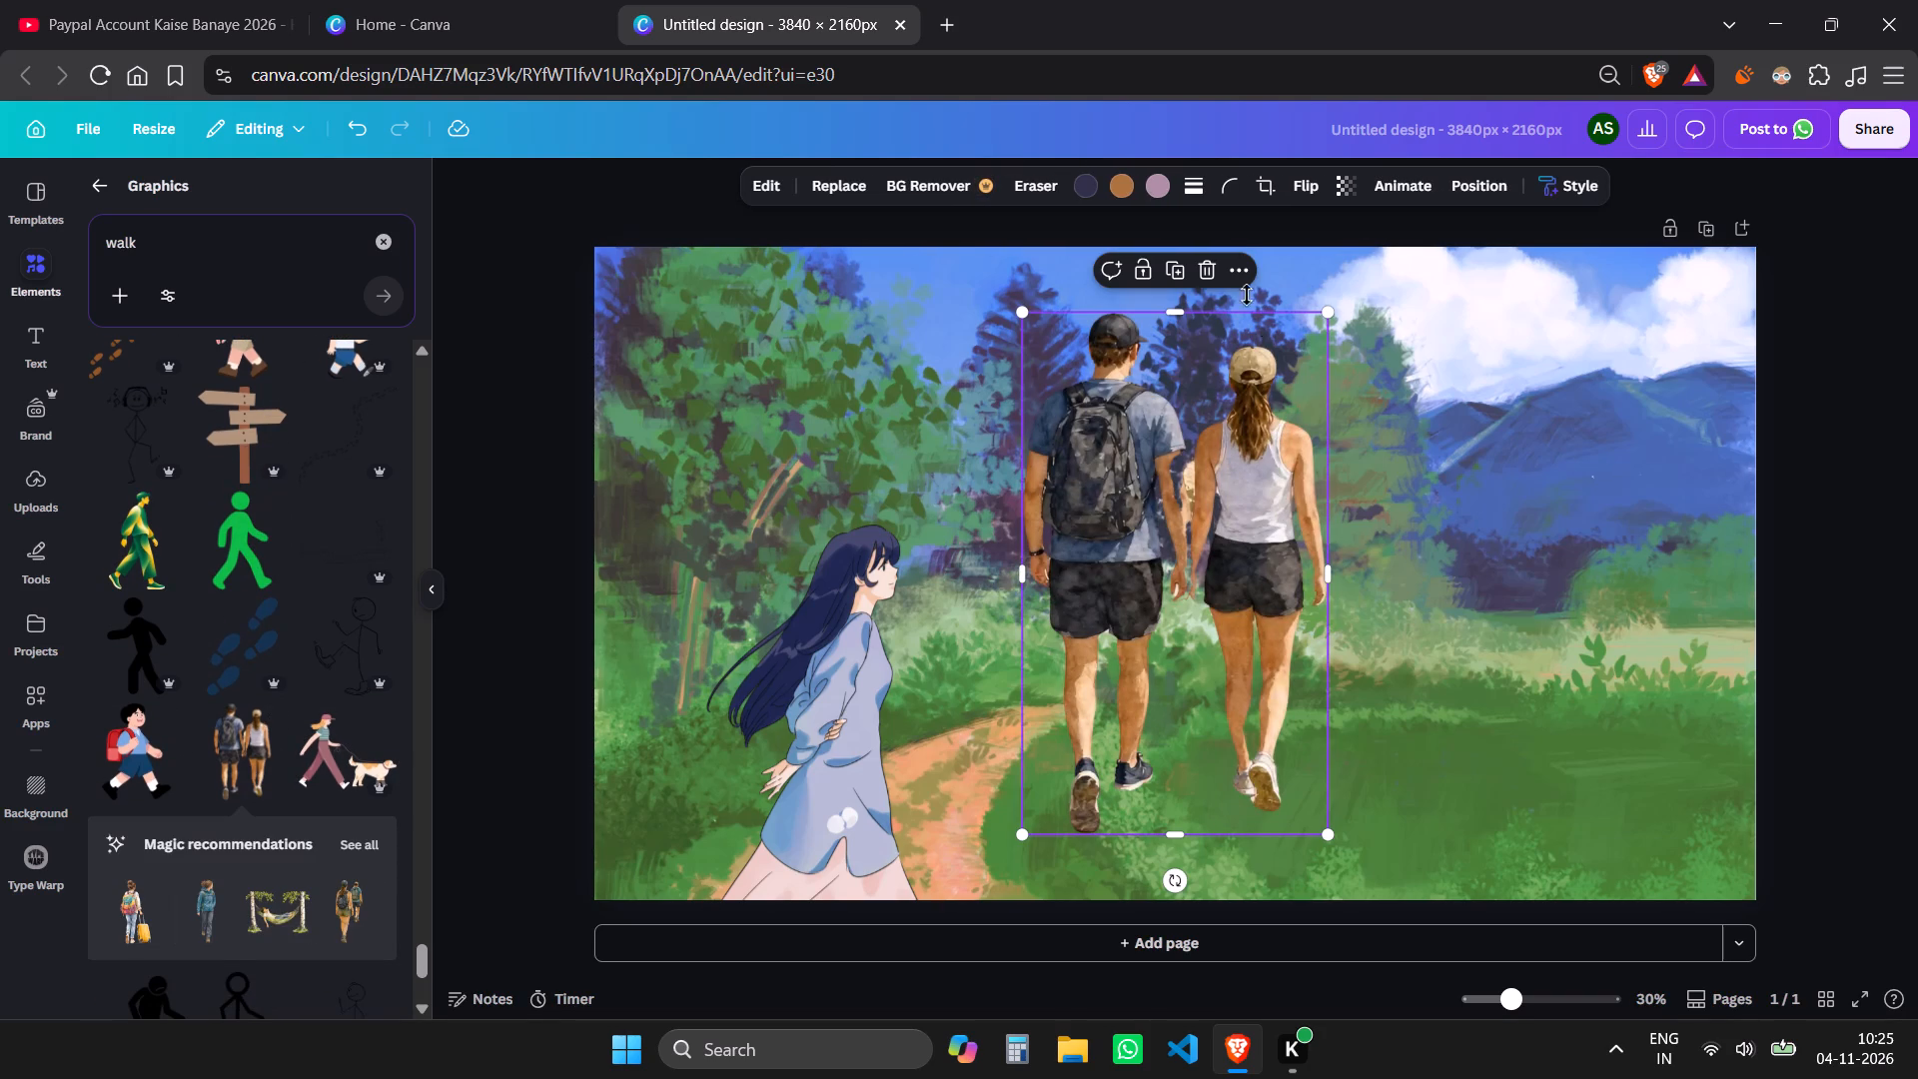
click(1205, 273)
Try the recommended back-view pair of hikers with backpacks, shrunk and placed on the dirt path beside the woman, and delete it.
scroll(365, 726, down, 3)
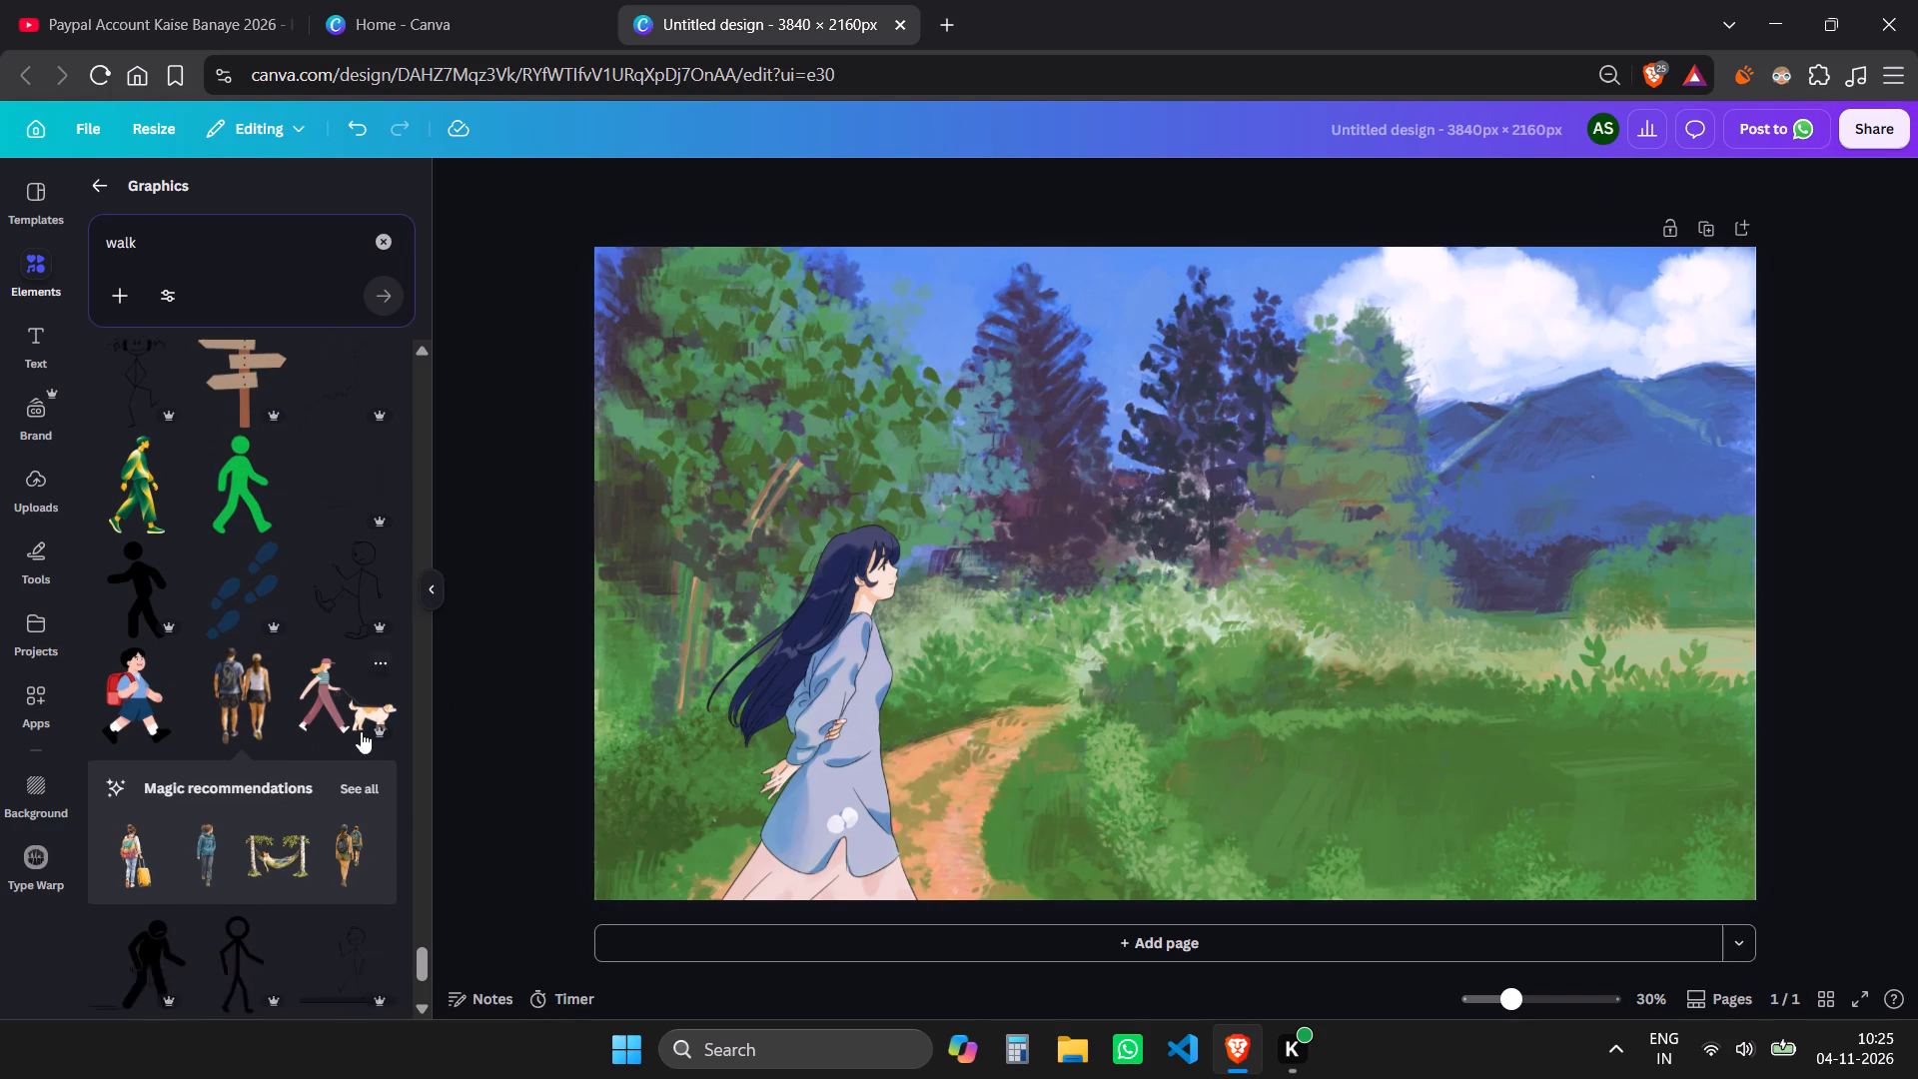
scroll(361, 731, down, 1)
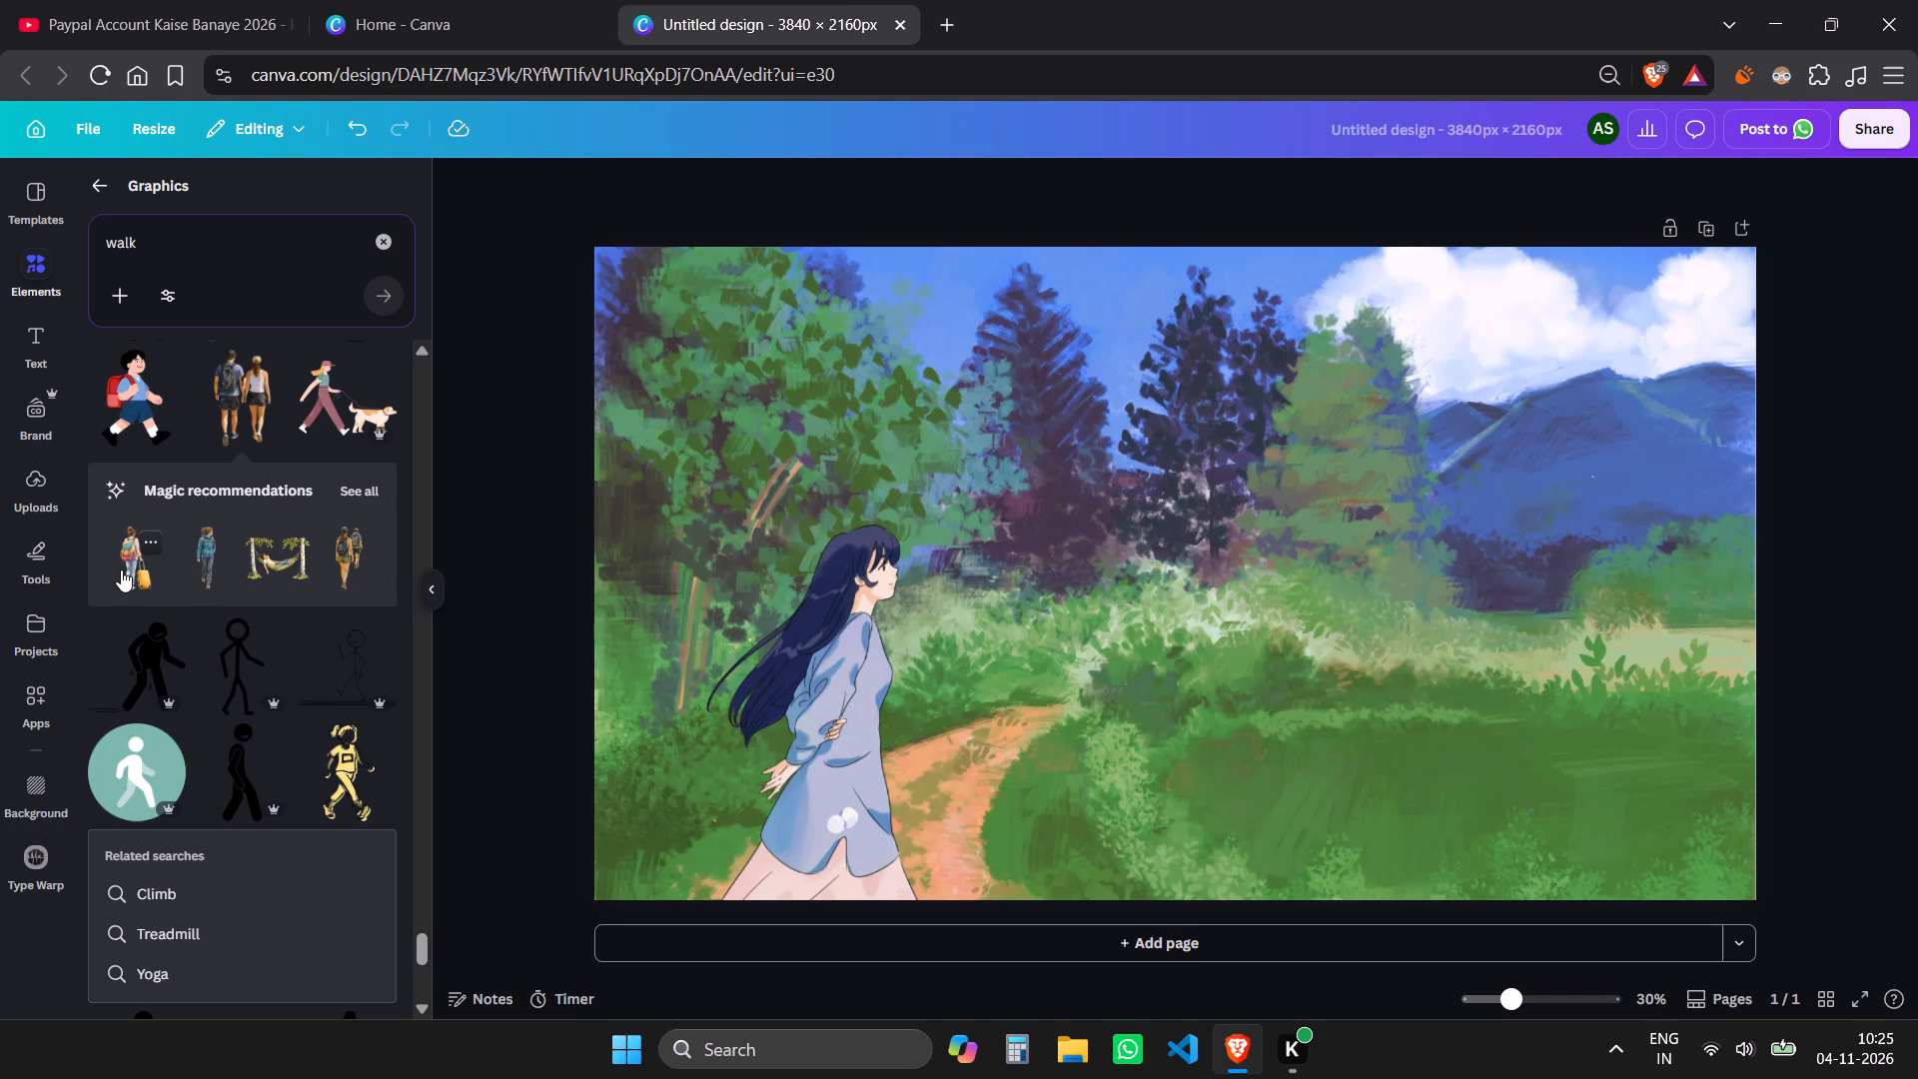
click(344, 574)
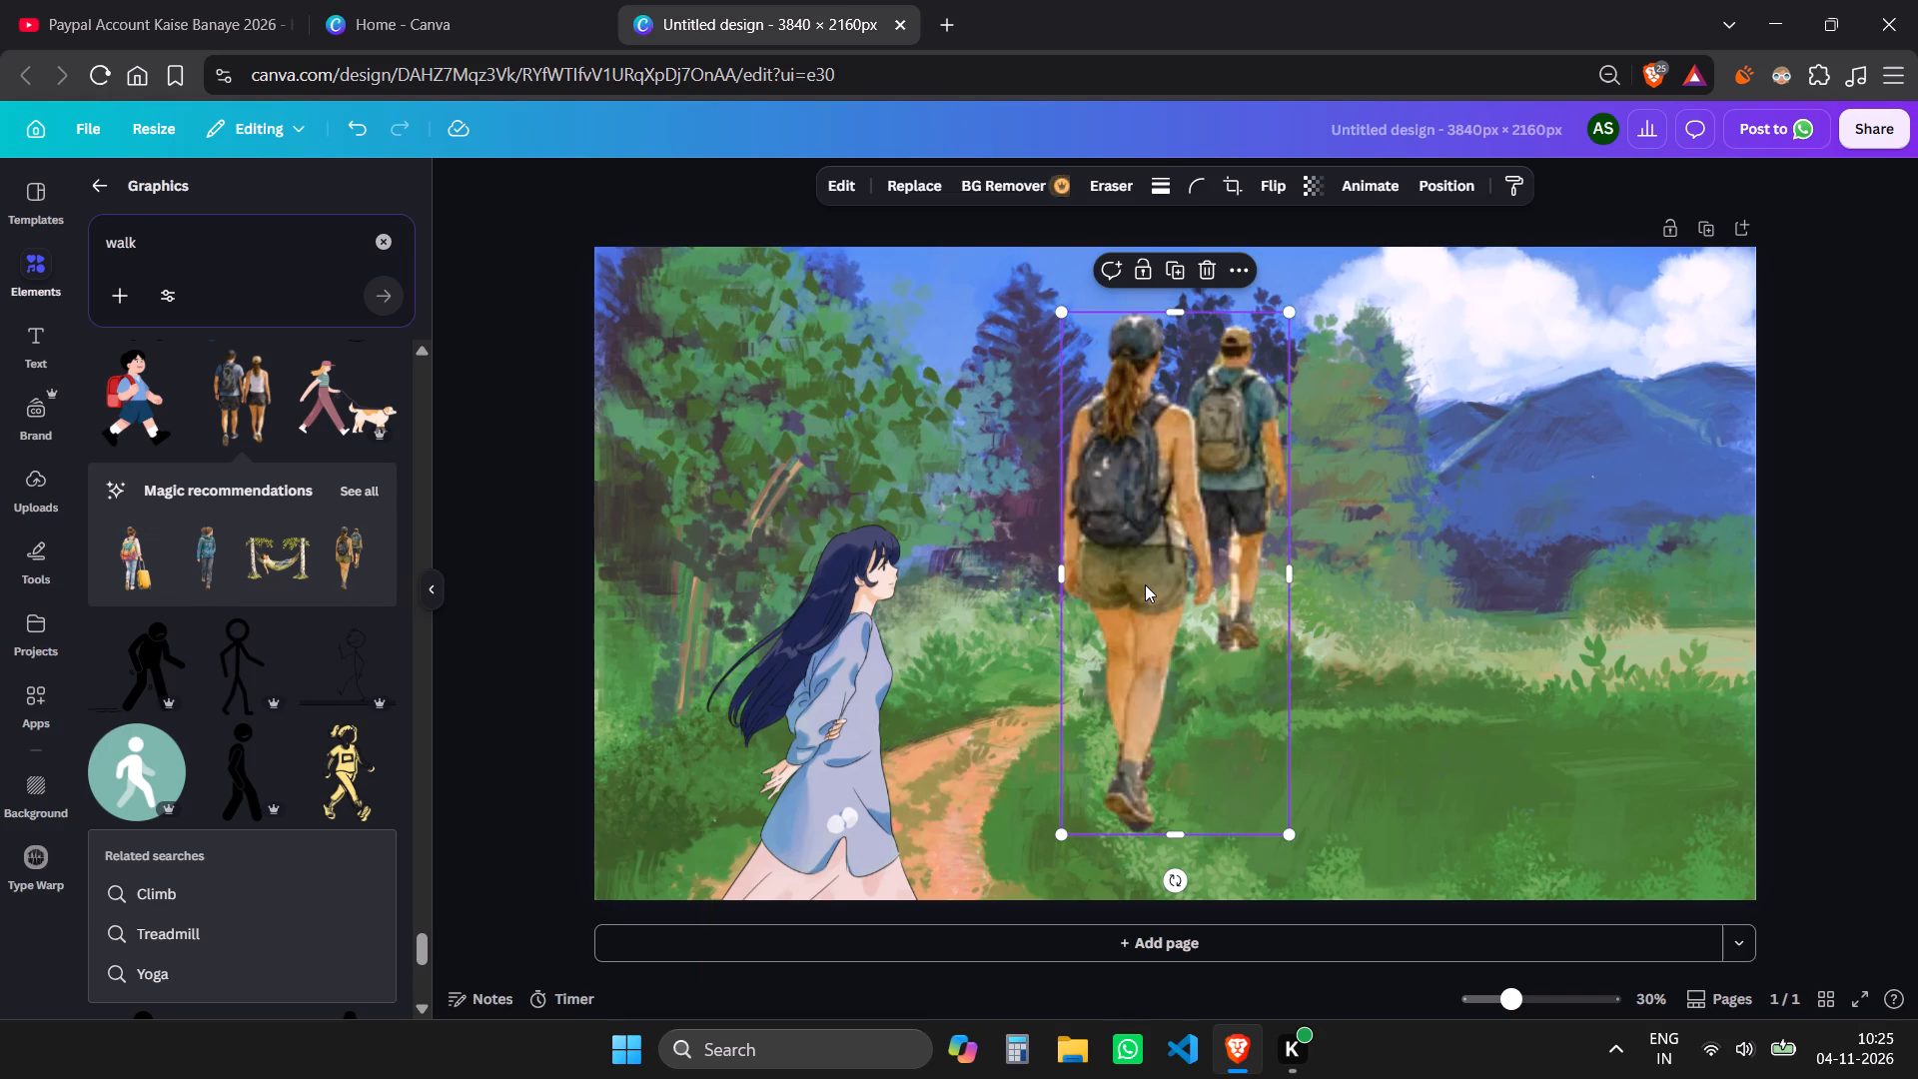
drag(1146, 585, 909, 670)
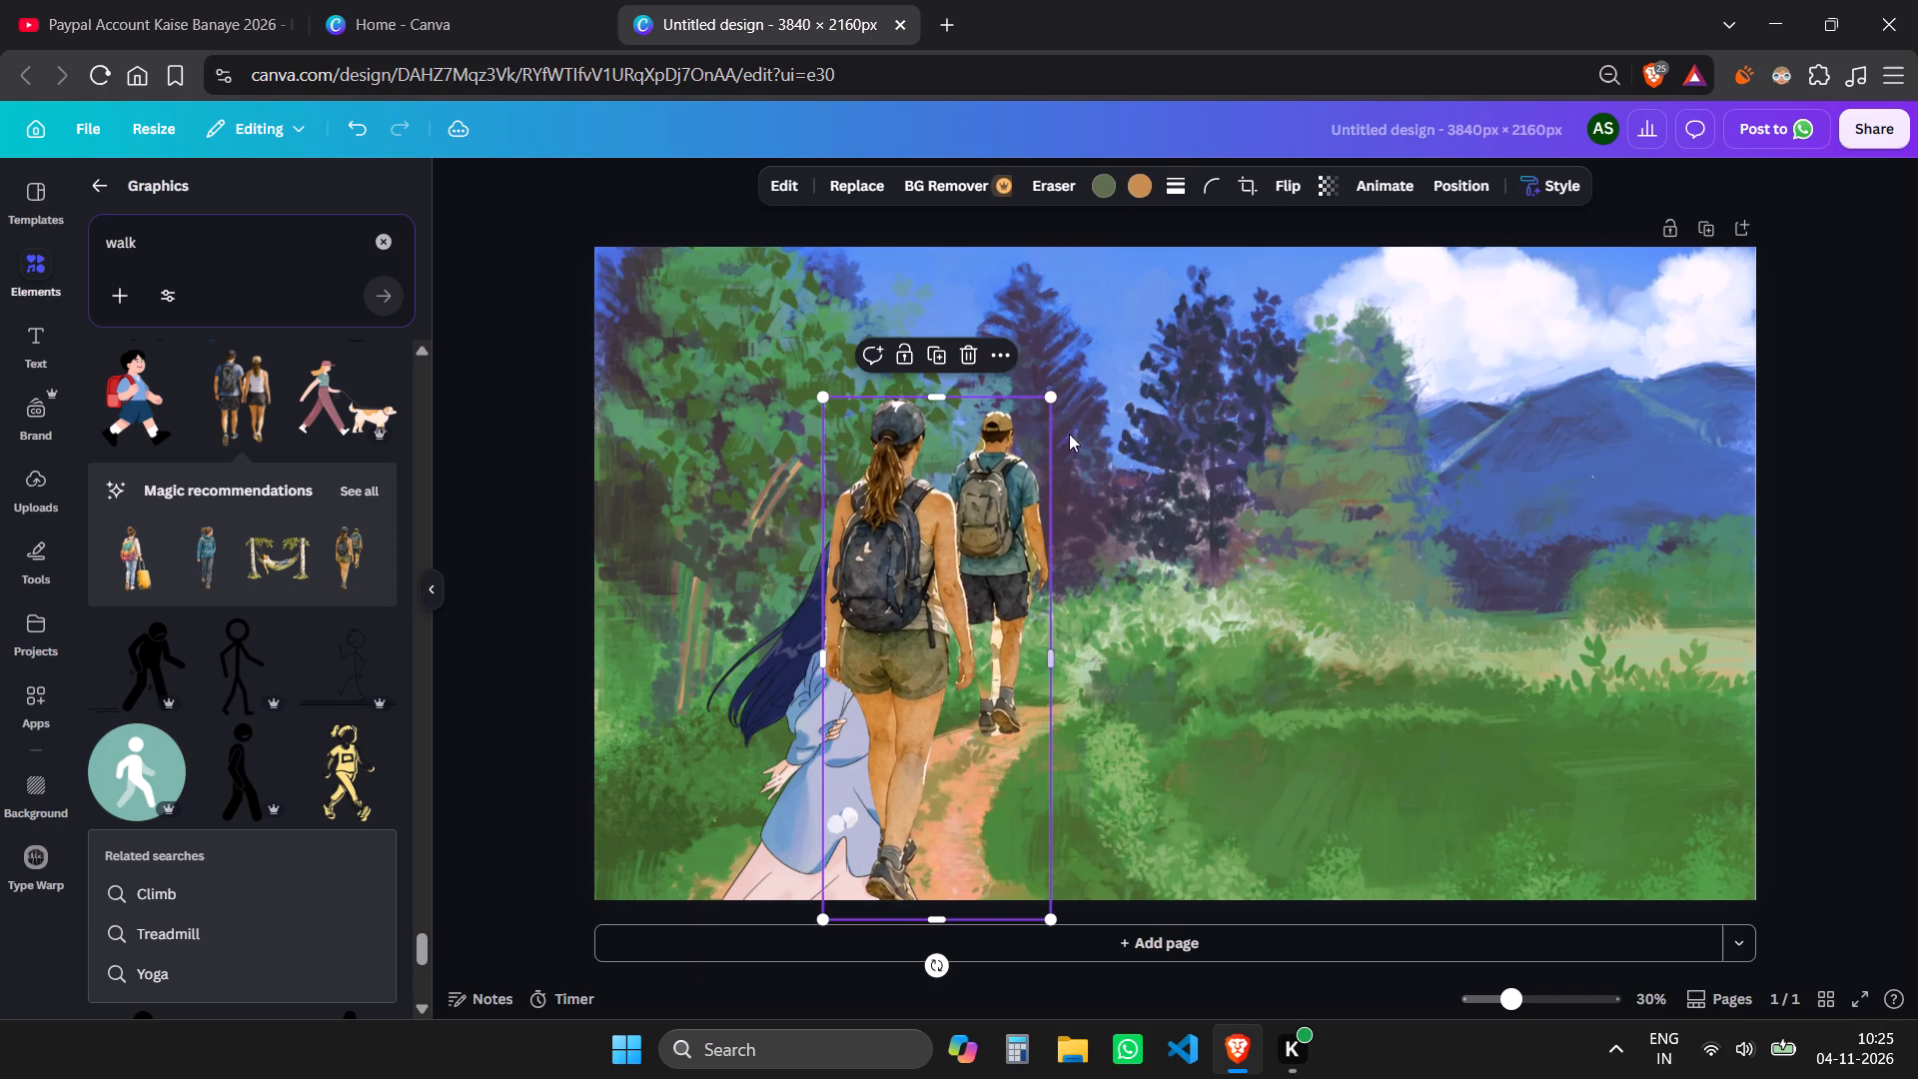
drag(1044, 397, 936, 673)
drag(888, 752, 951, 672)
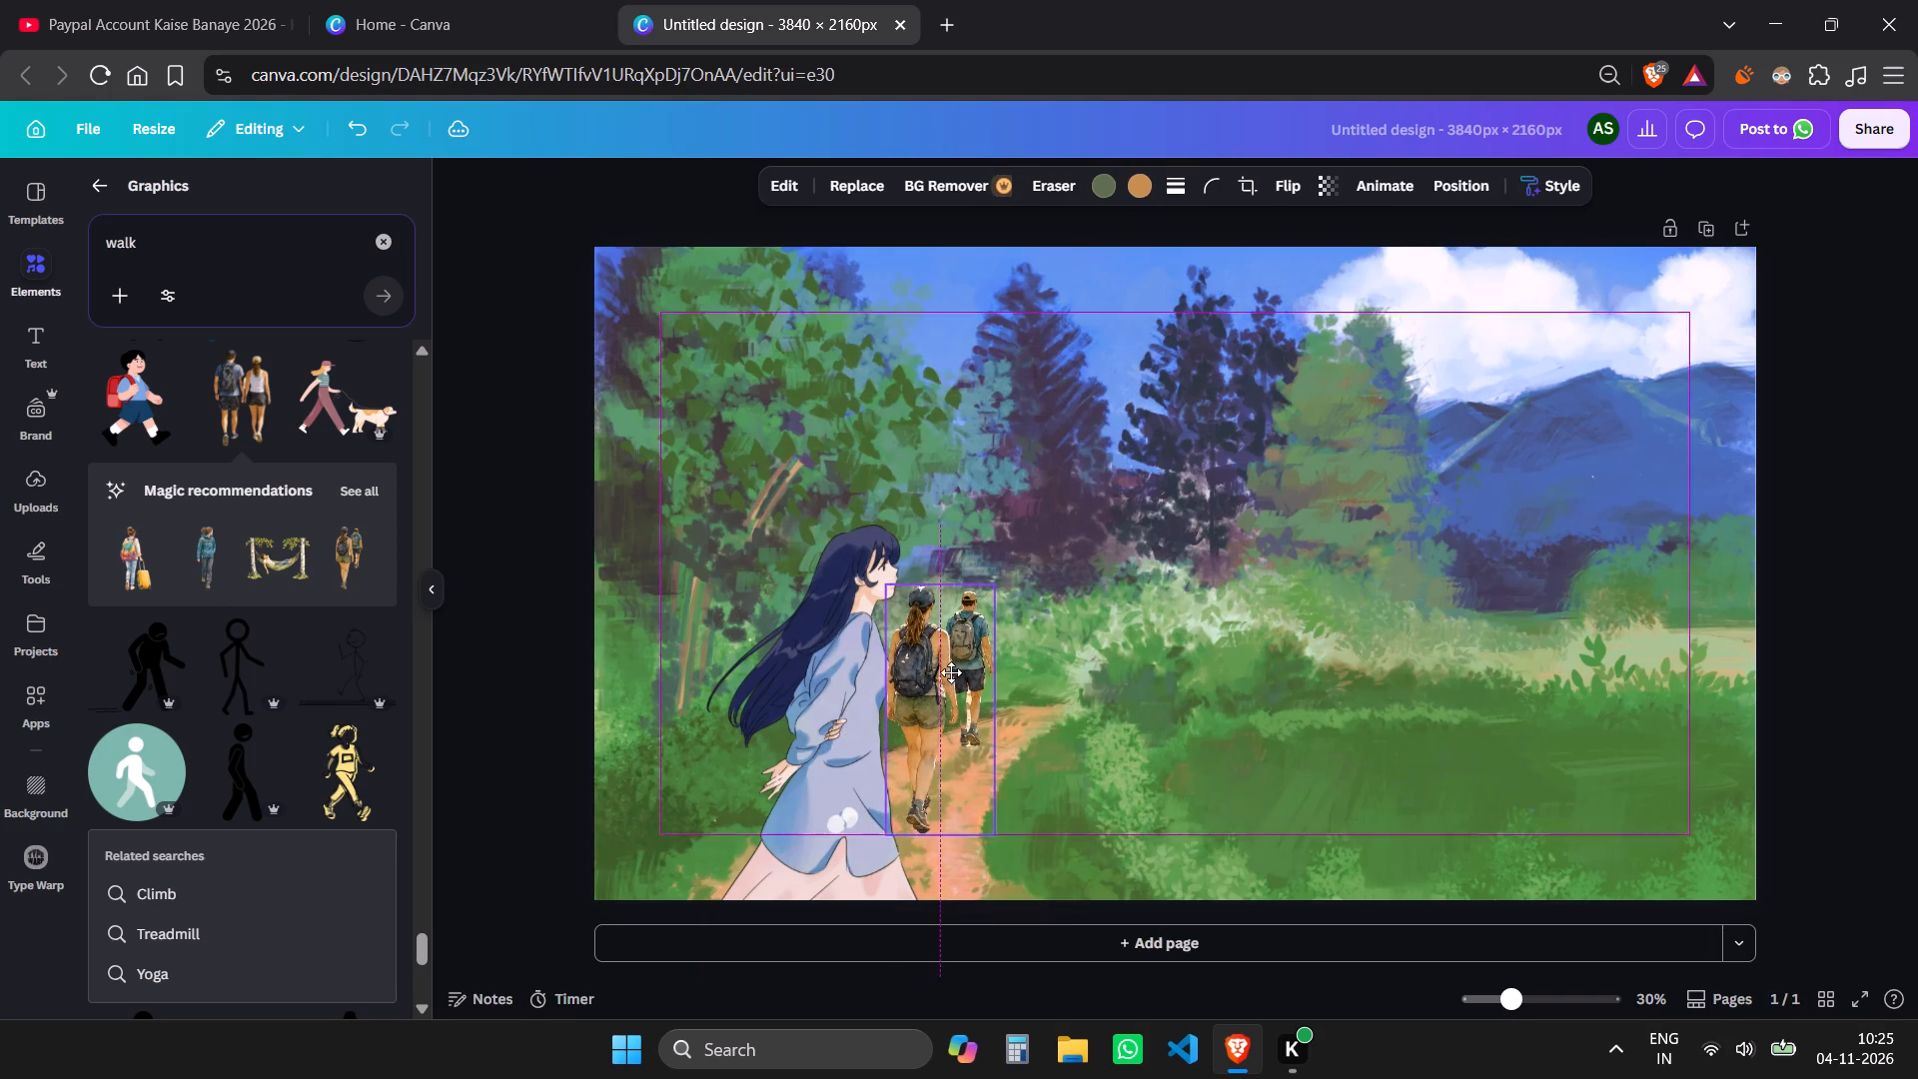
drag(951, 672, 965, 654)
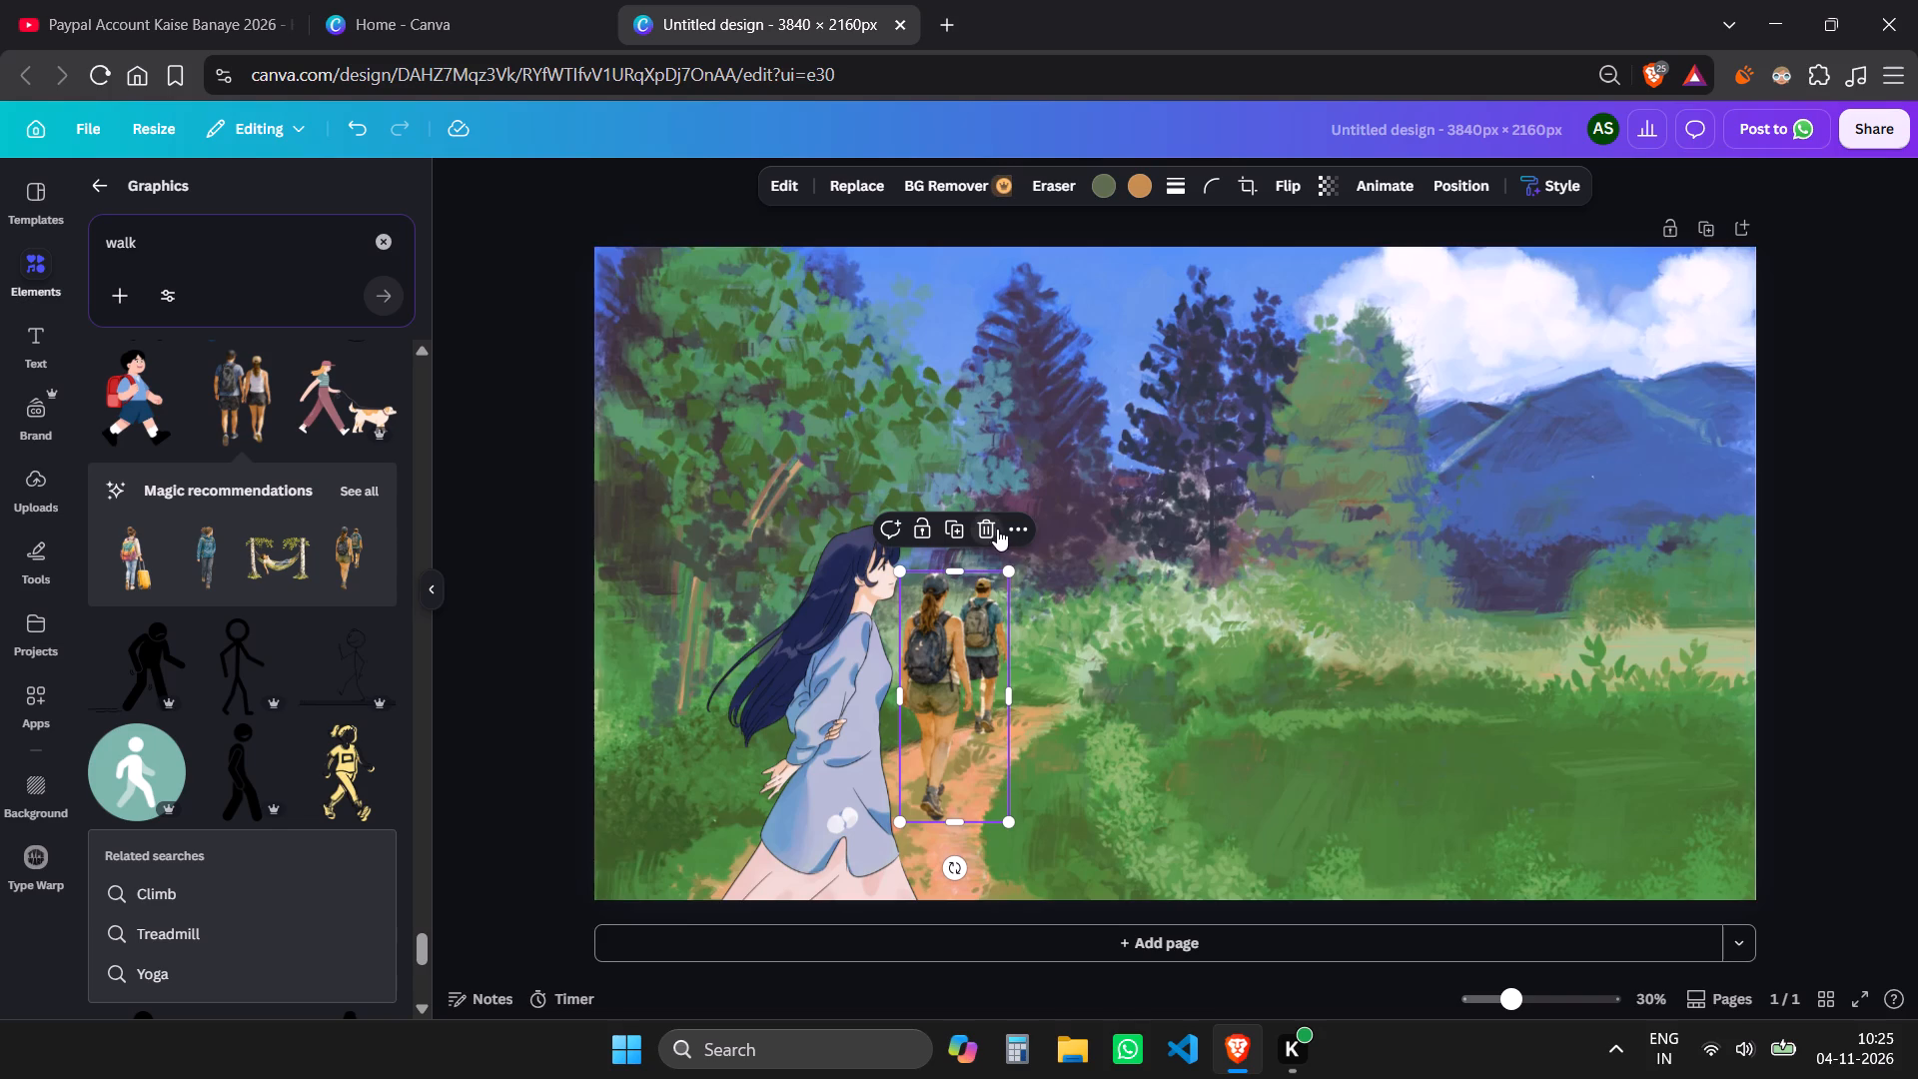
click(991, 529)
Look through the remaining "walk" graphics results for a walking figure that matches the painted scene.
scroll(344, 678, down, 4)
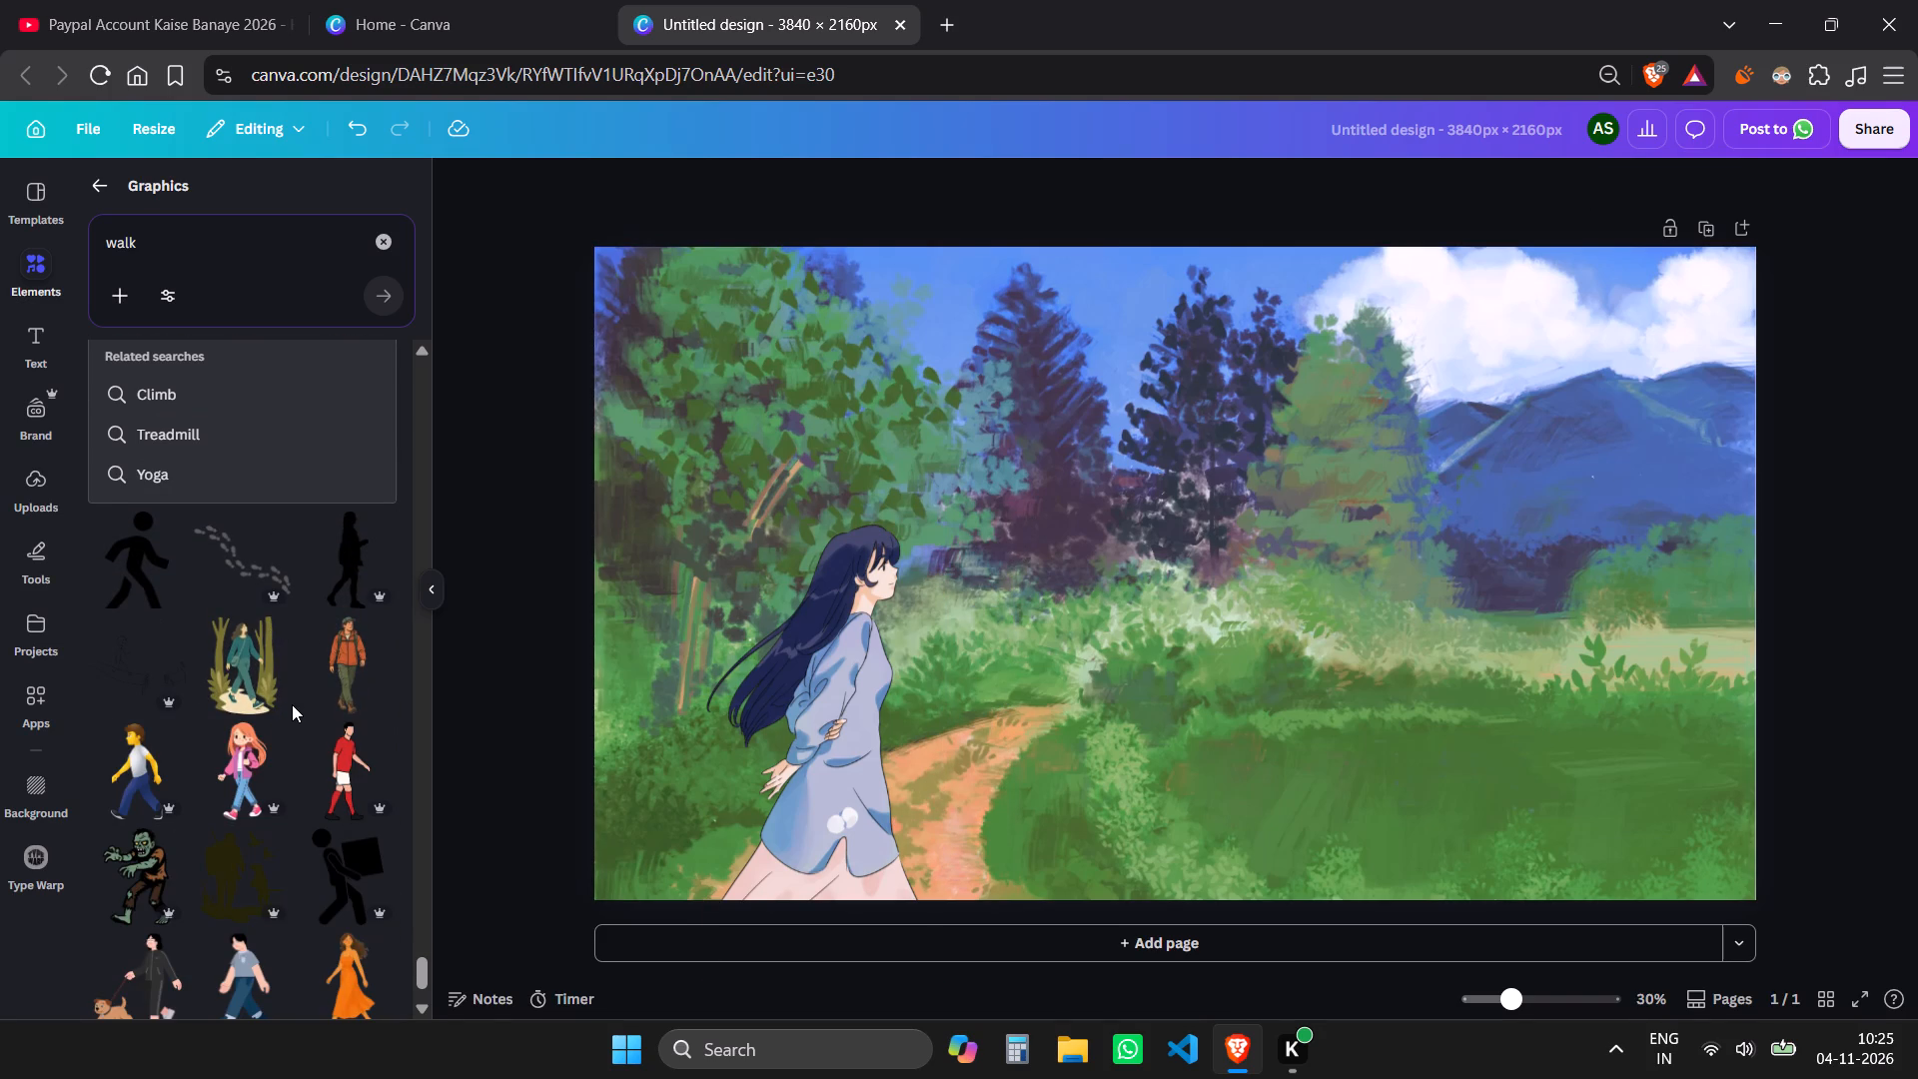
scroll(292, 698, down, 6)
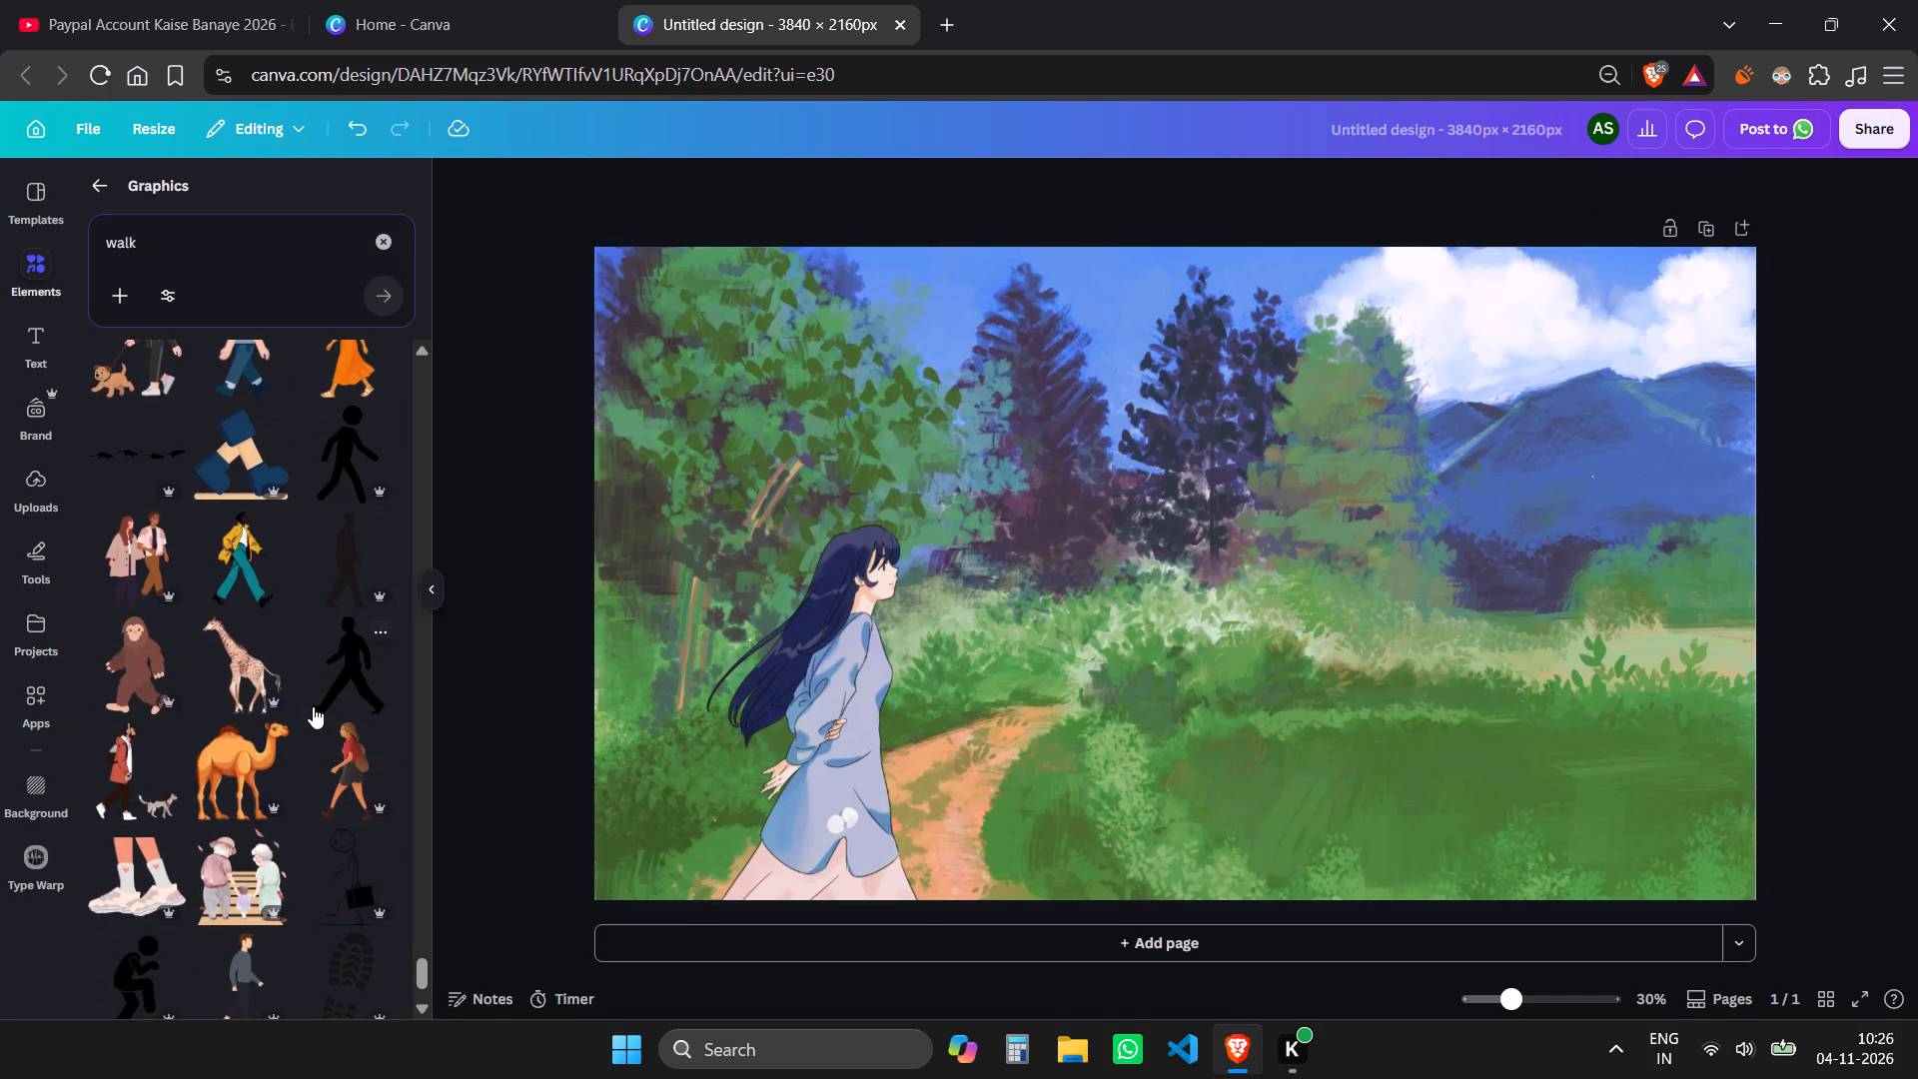
scroll(313, 706, down, 4)
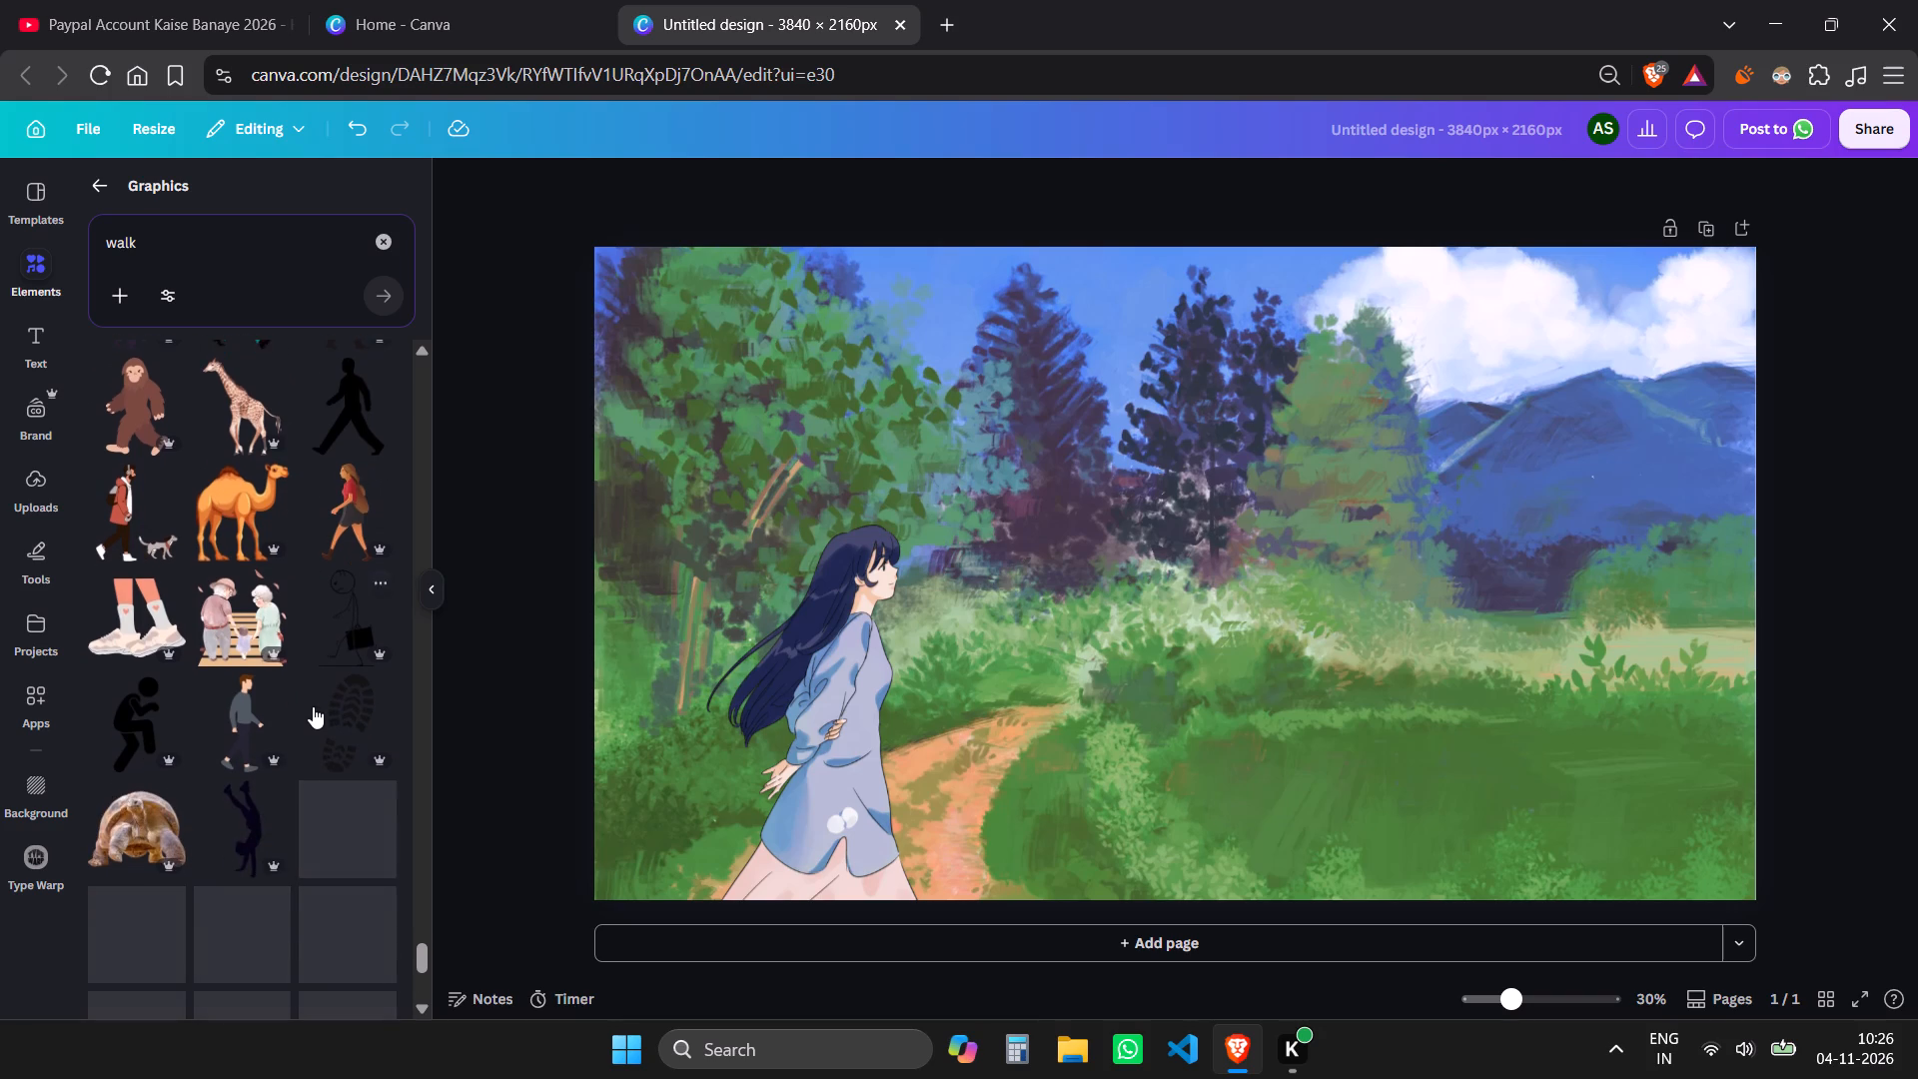
scroll(313, 706, down, 3)
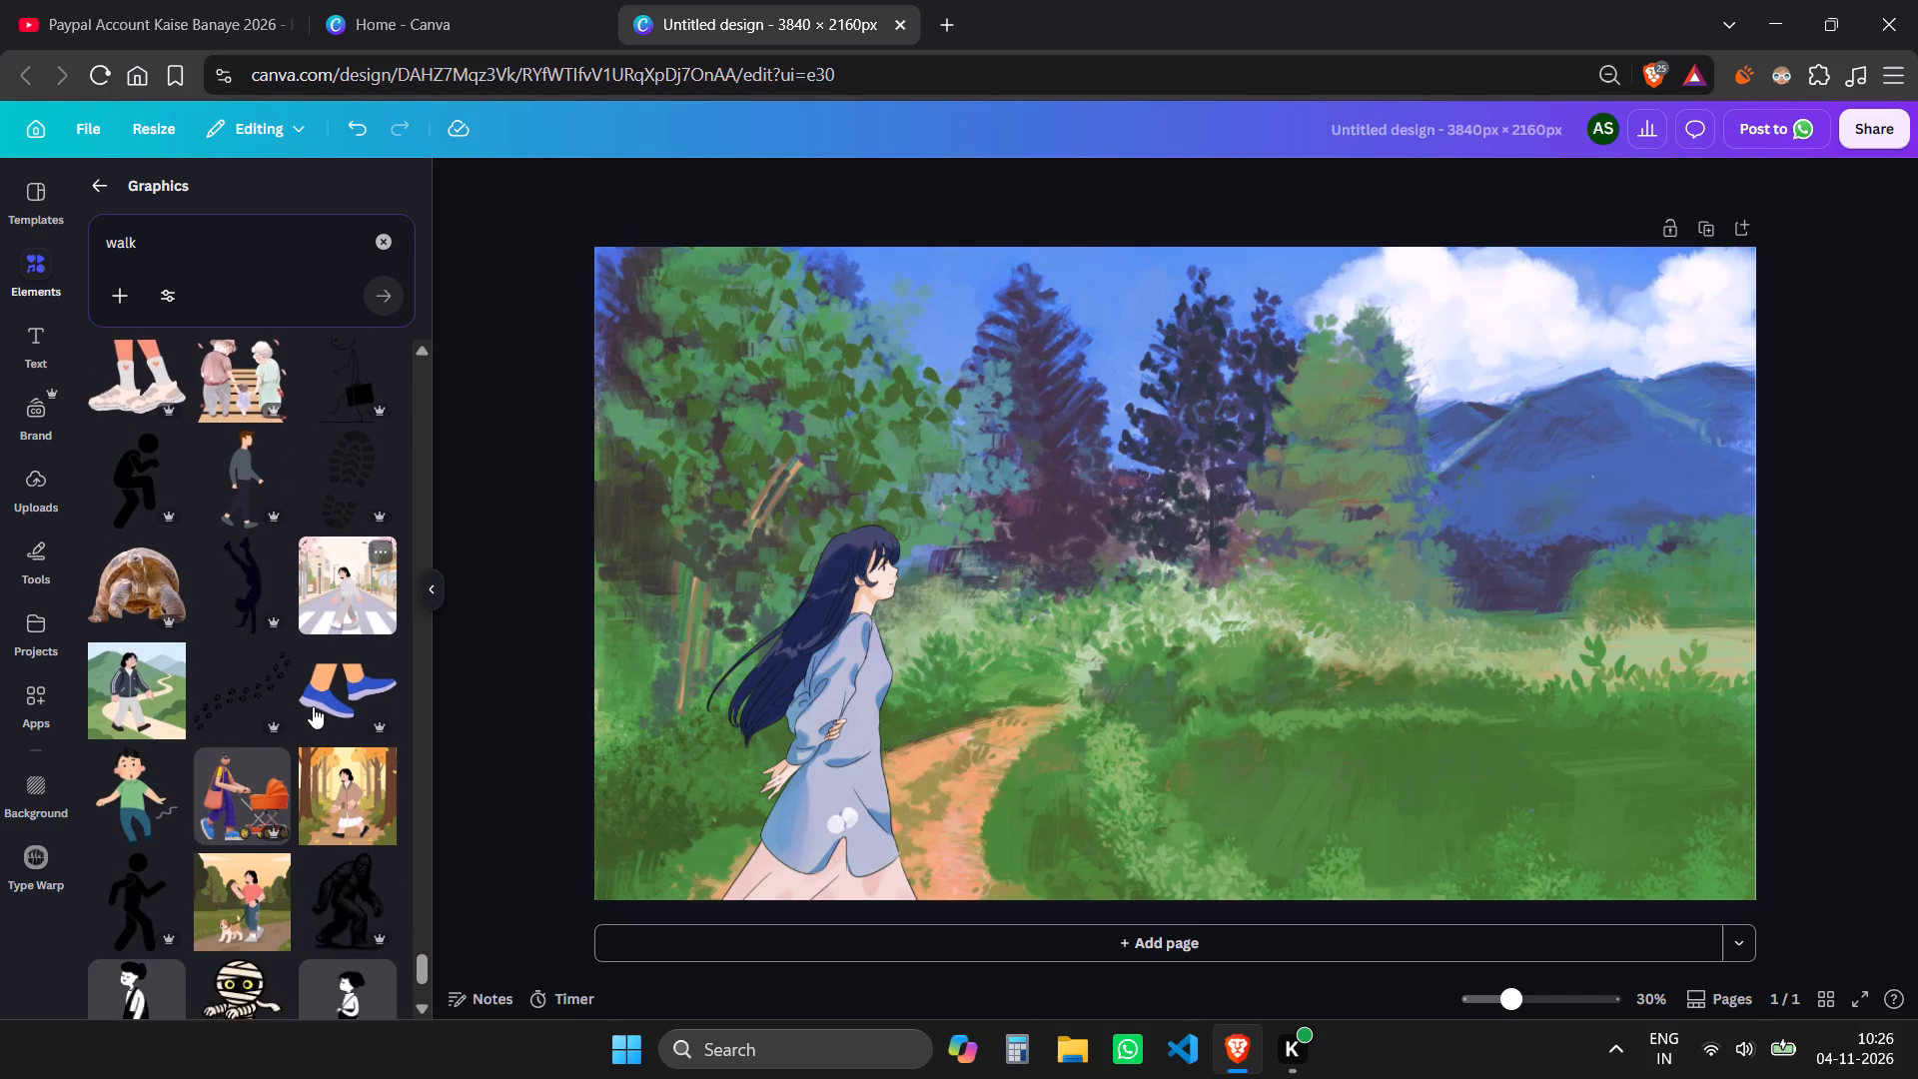
scroll(313, 706, down, 3)
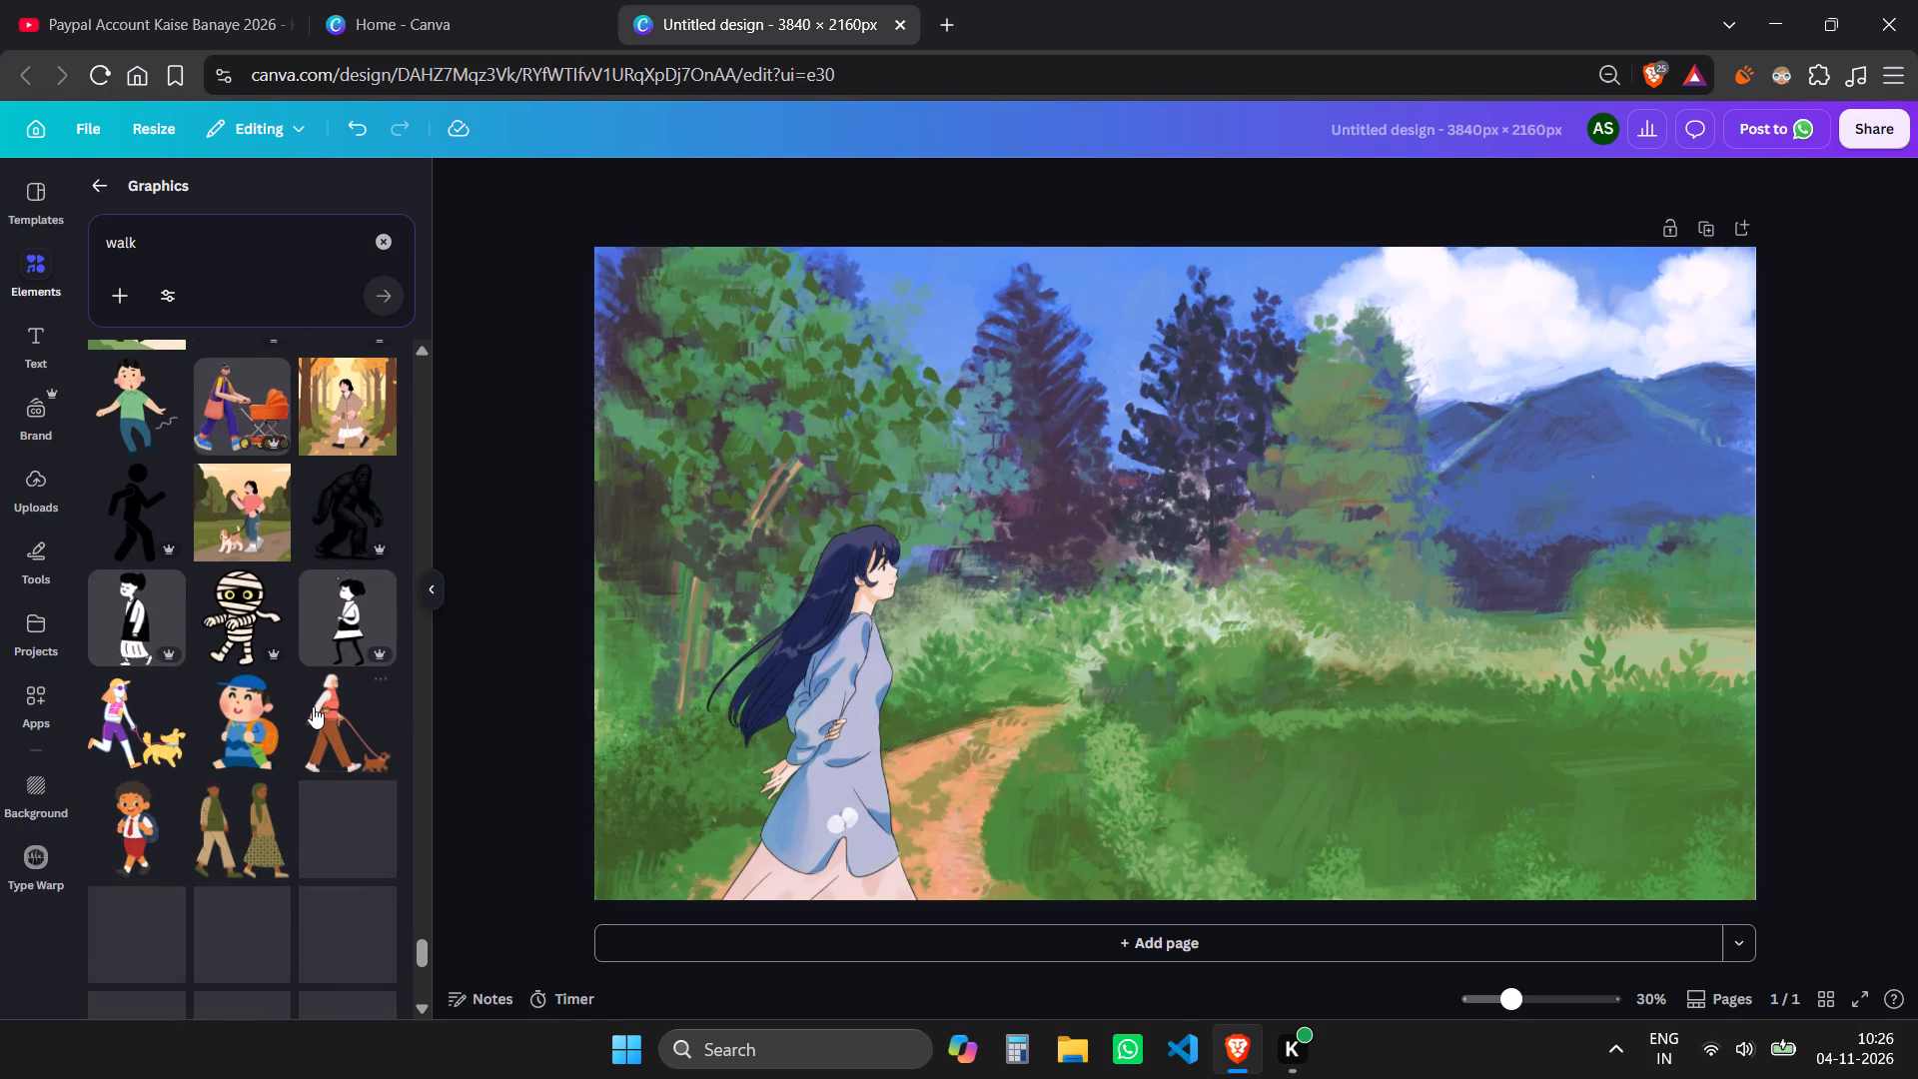
scroll(313, 706, down, 3)
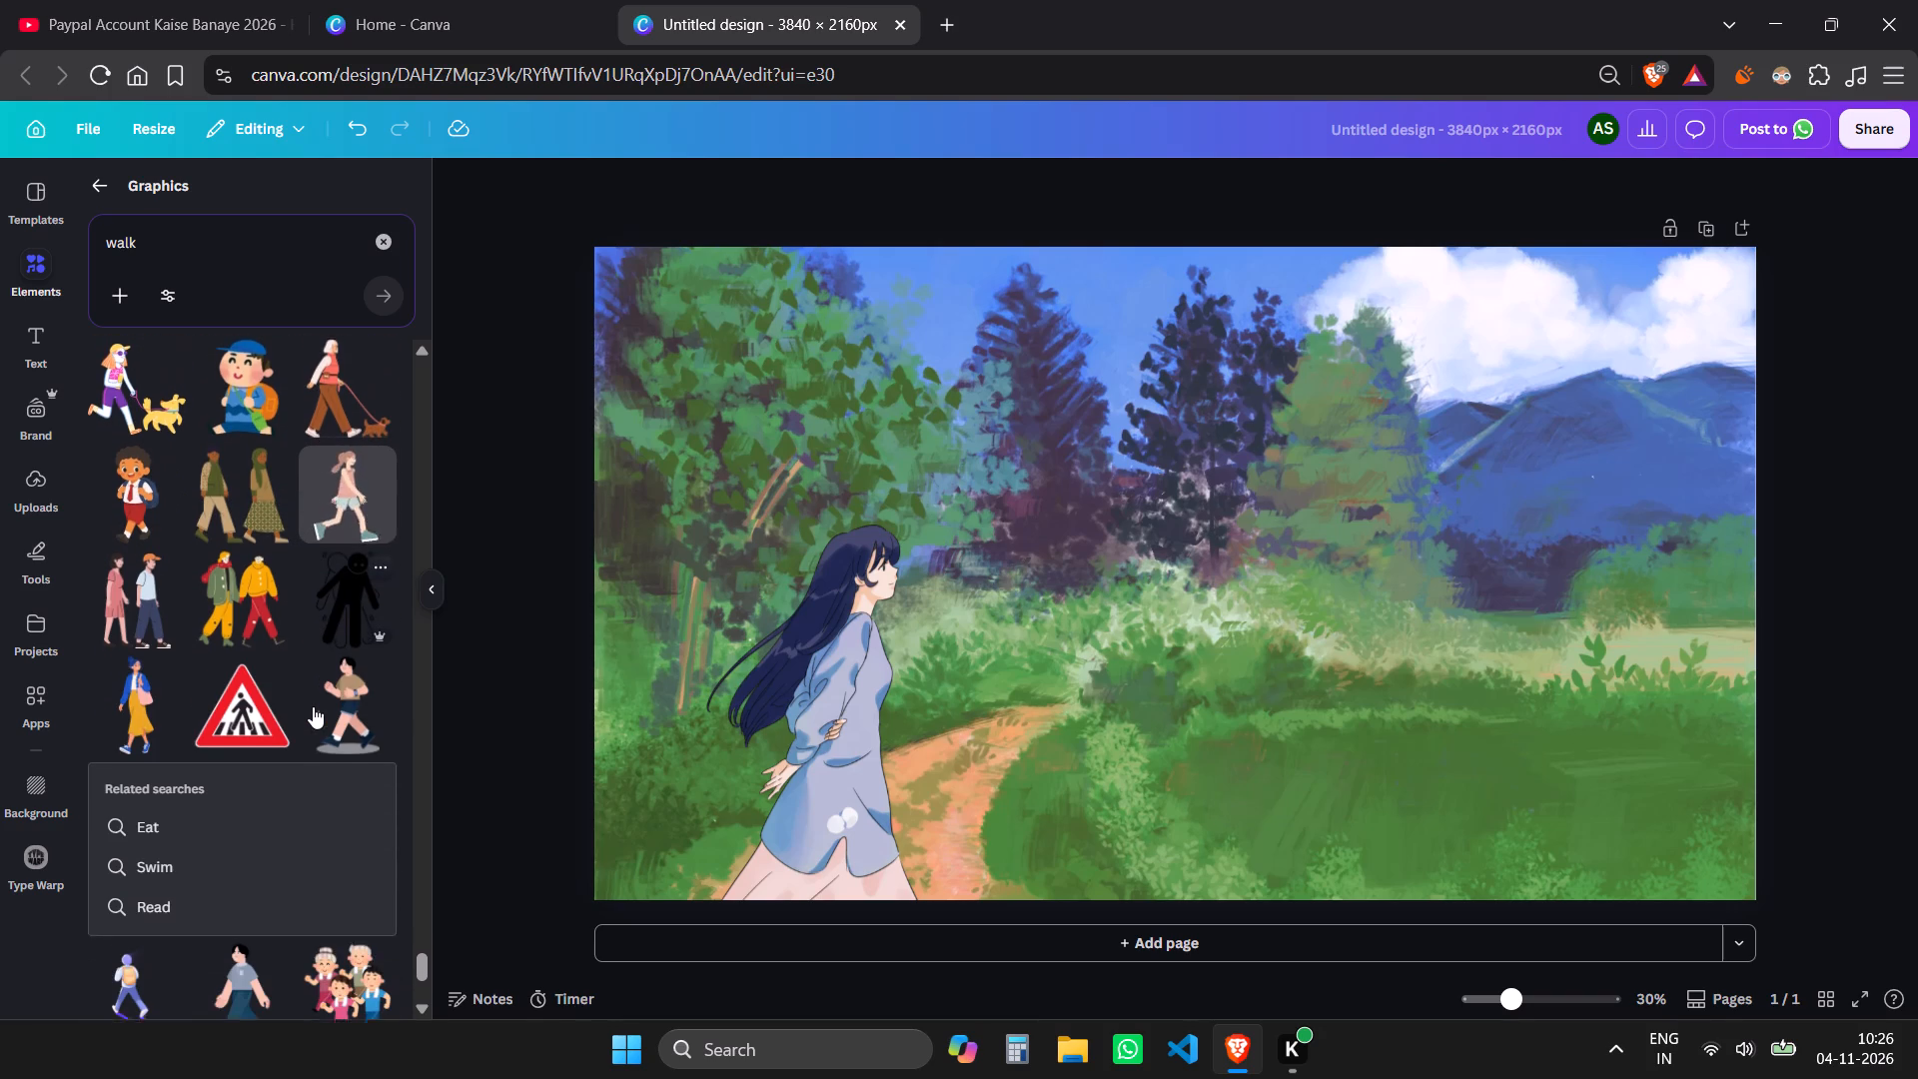
scroll(313, 706, down, 6)
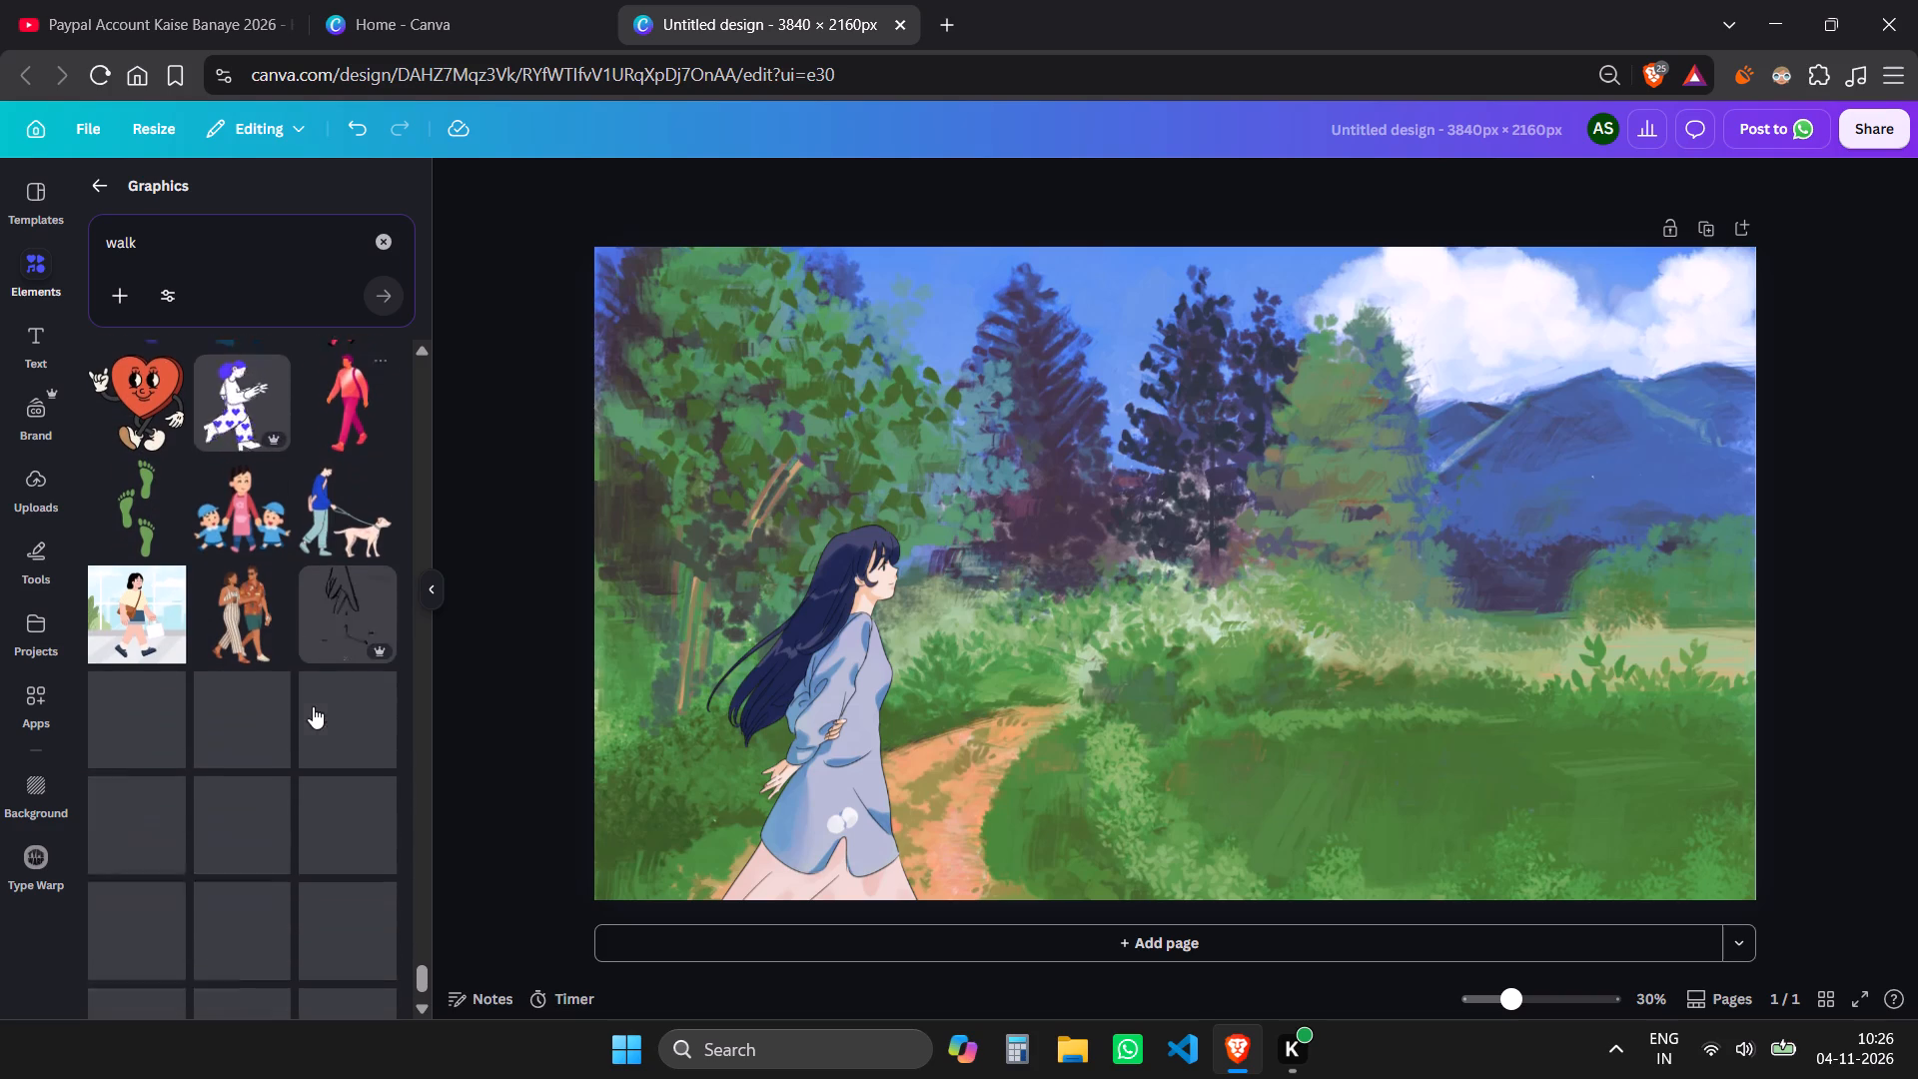
scroll(313, 706, down, 2)
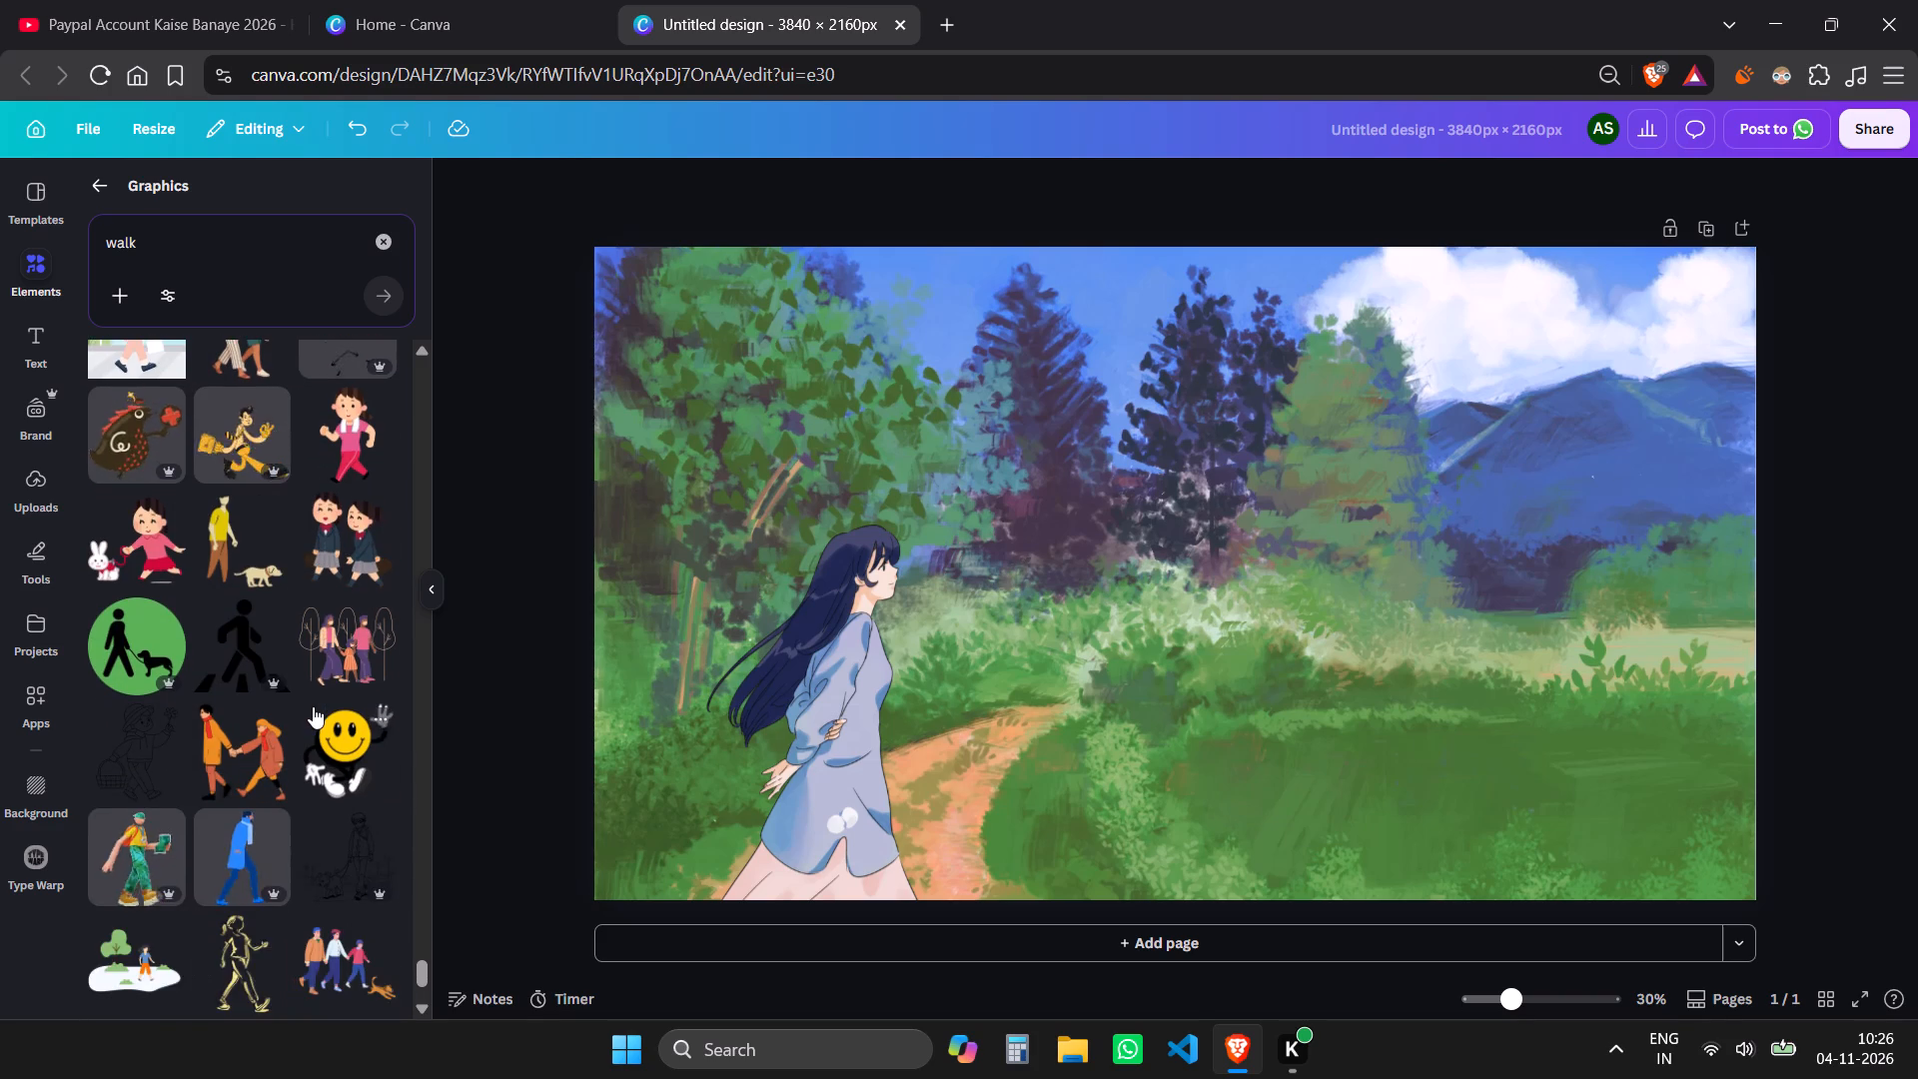
scroll(313, 706, down, 4)
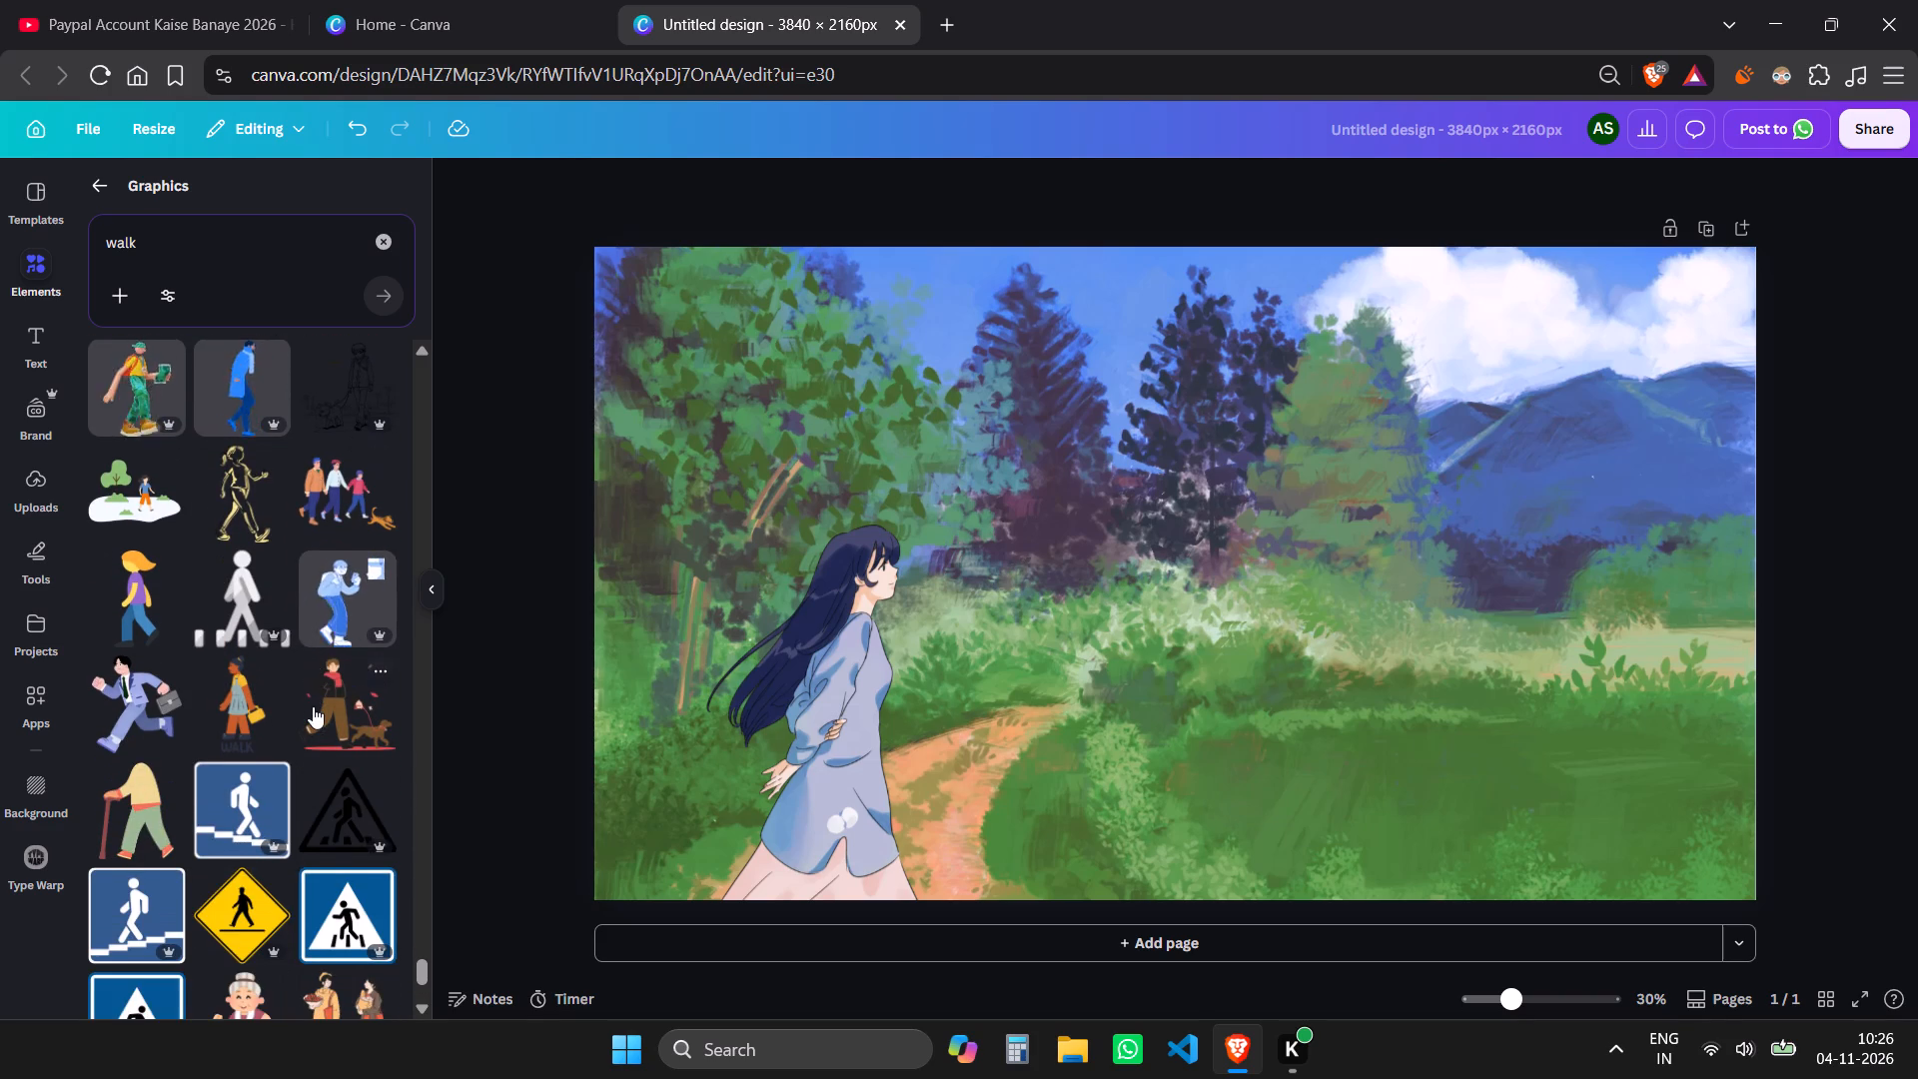
scroll(313, 706, down, 8)
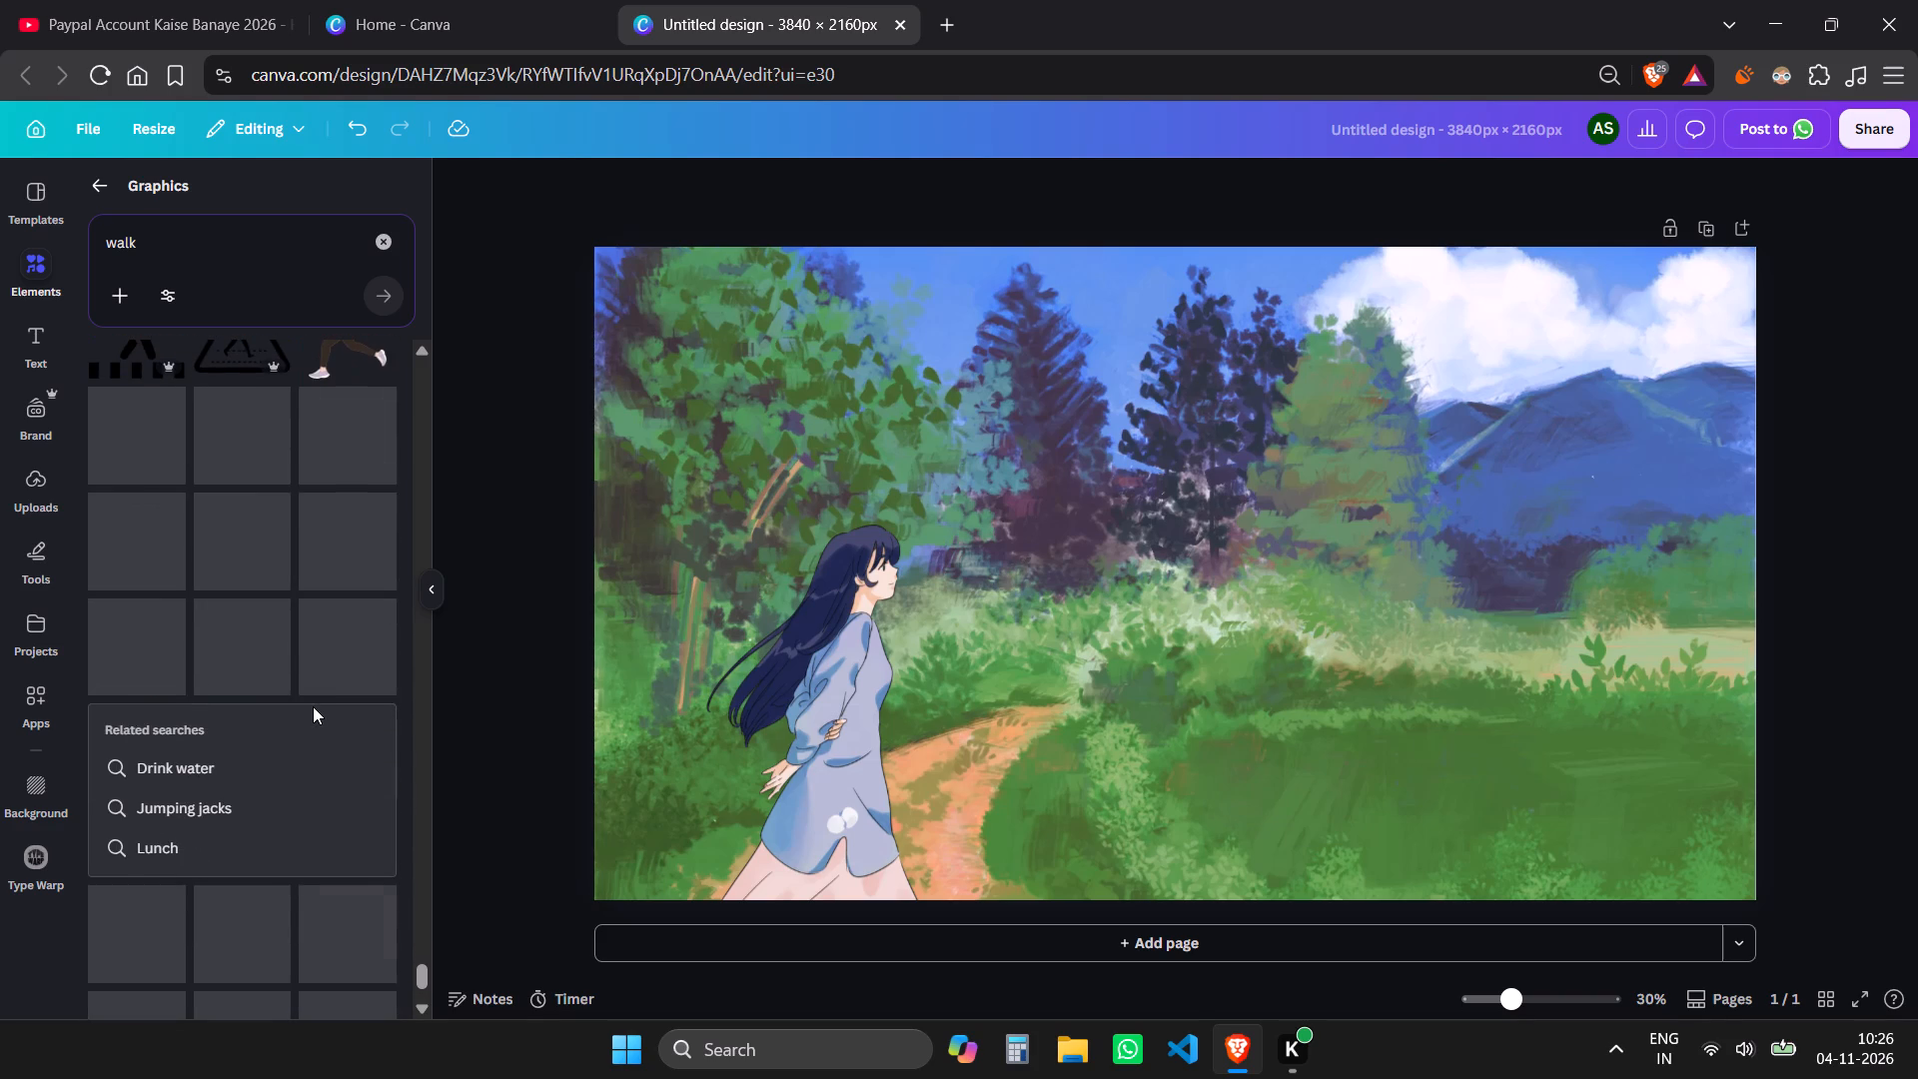
scroll(313, 706, down, 5)
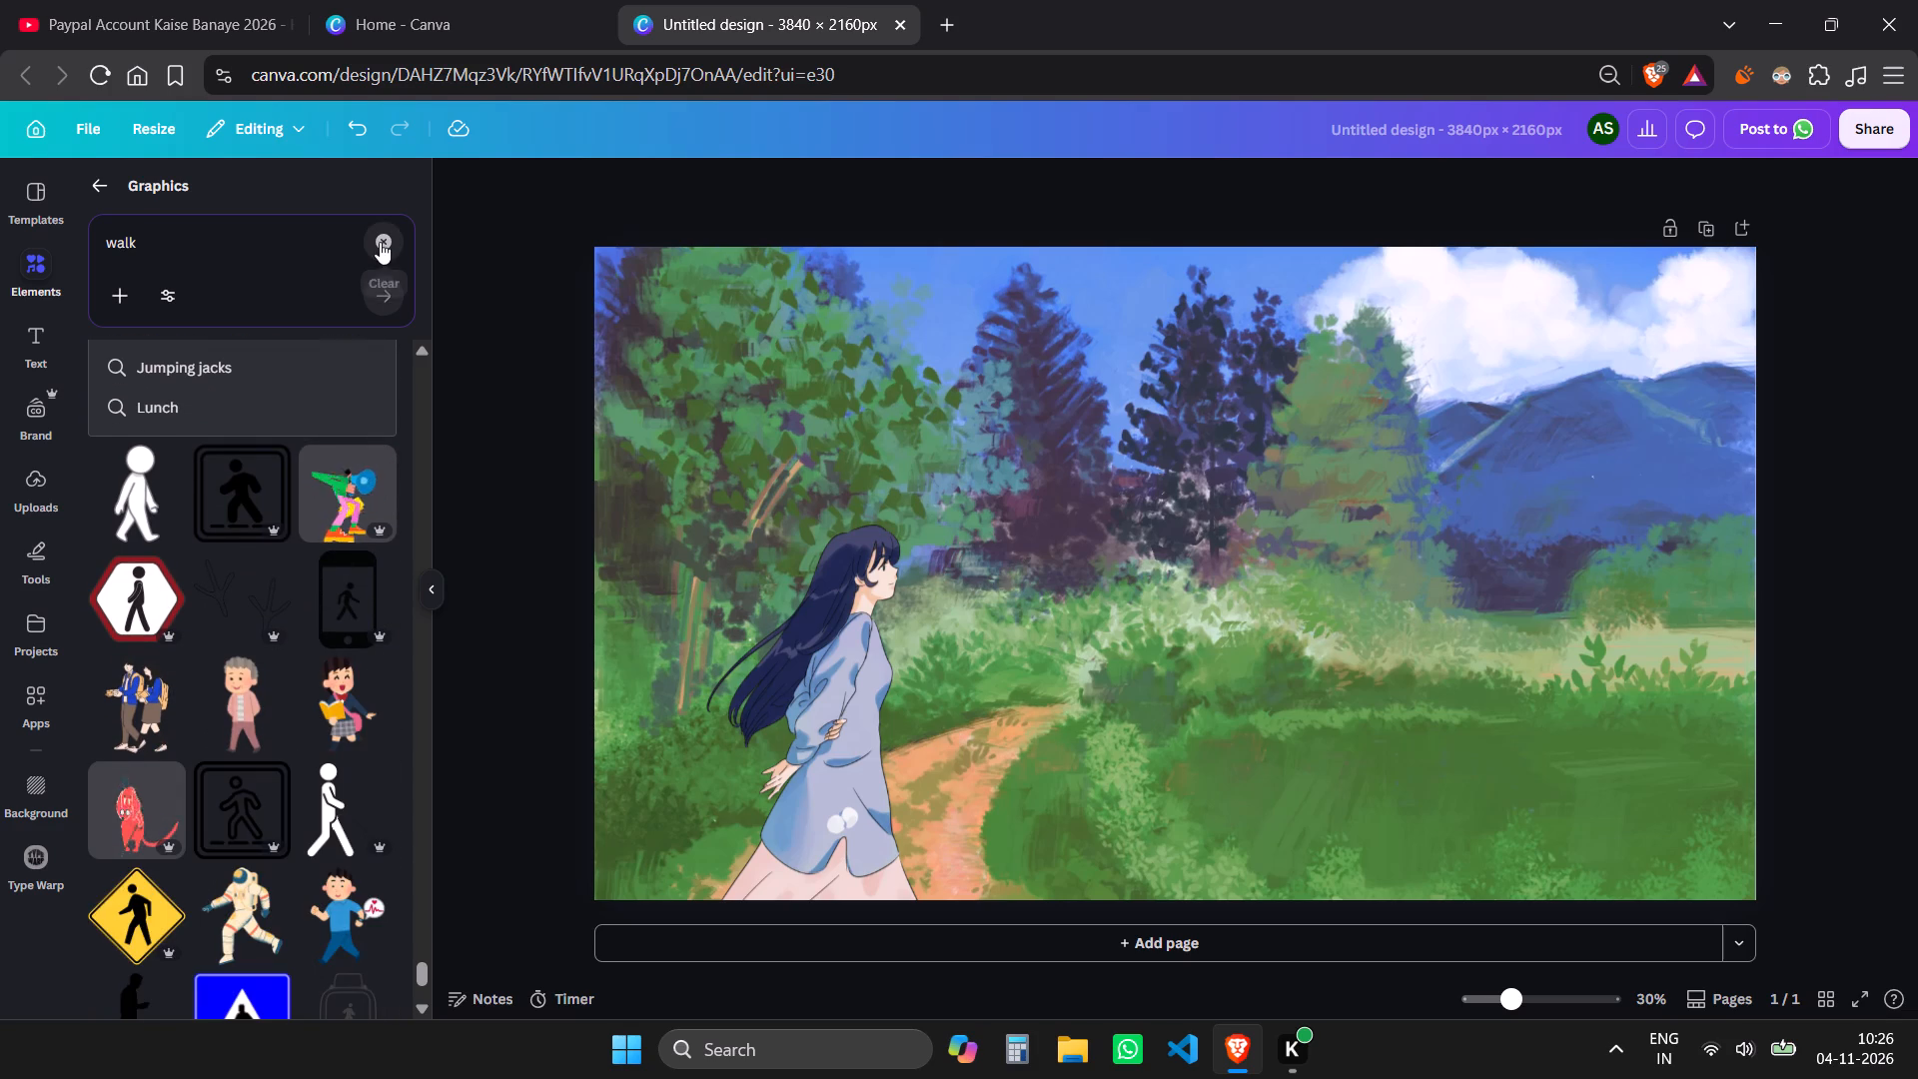
Search the graphics for "anime walk".
click(380, 242)
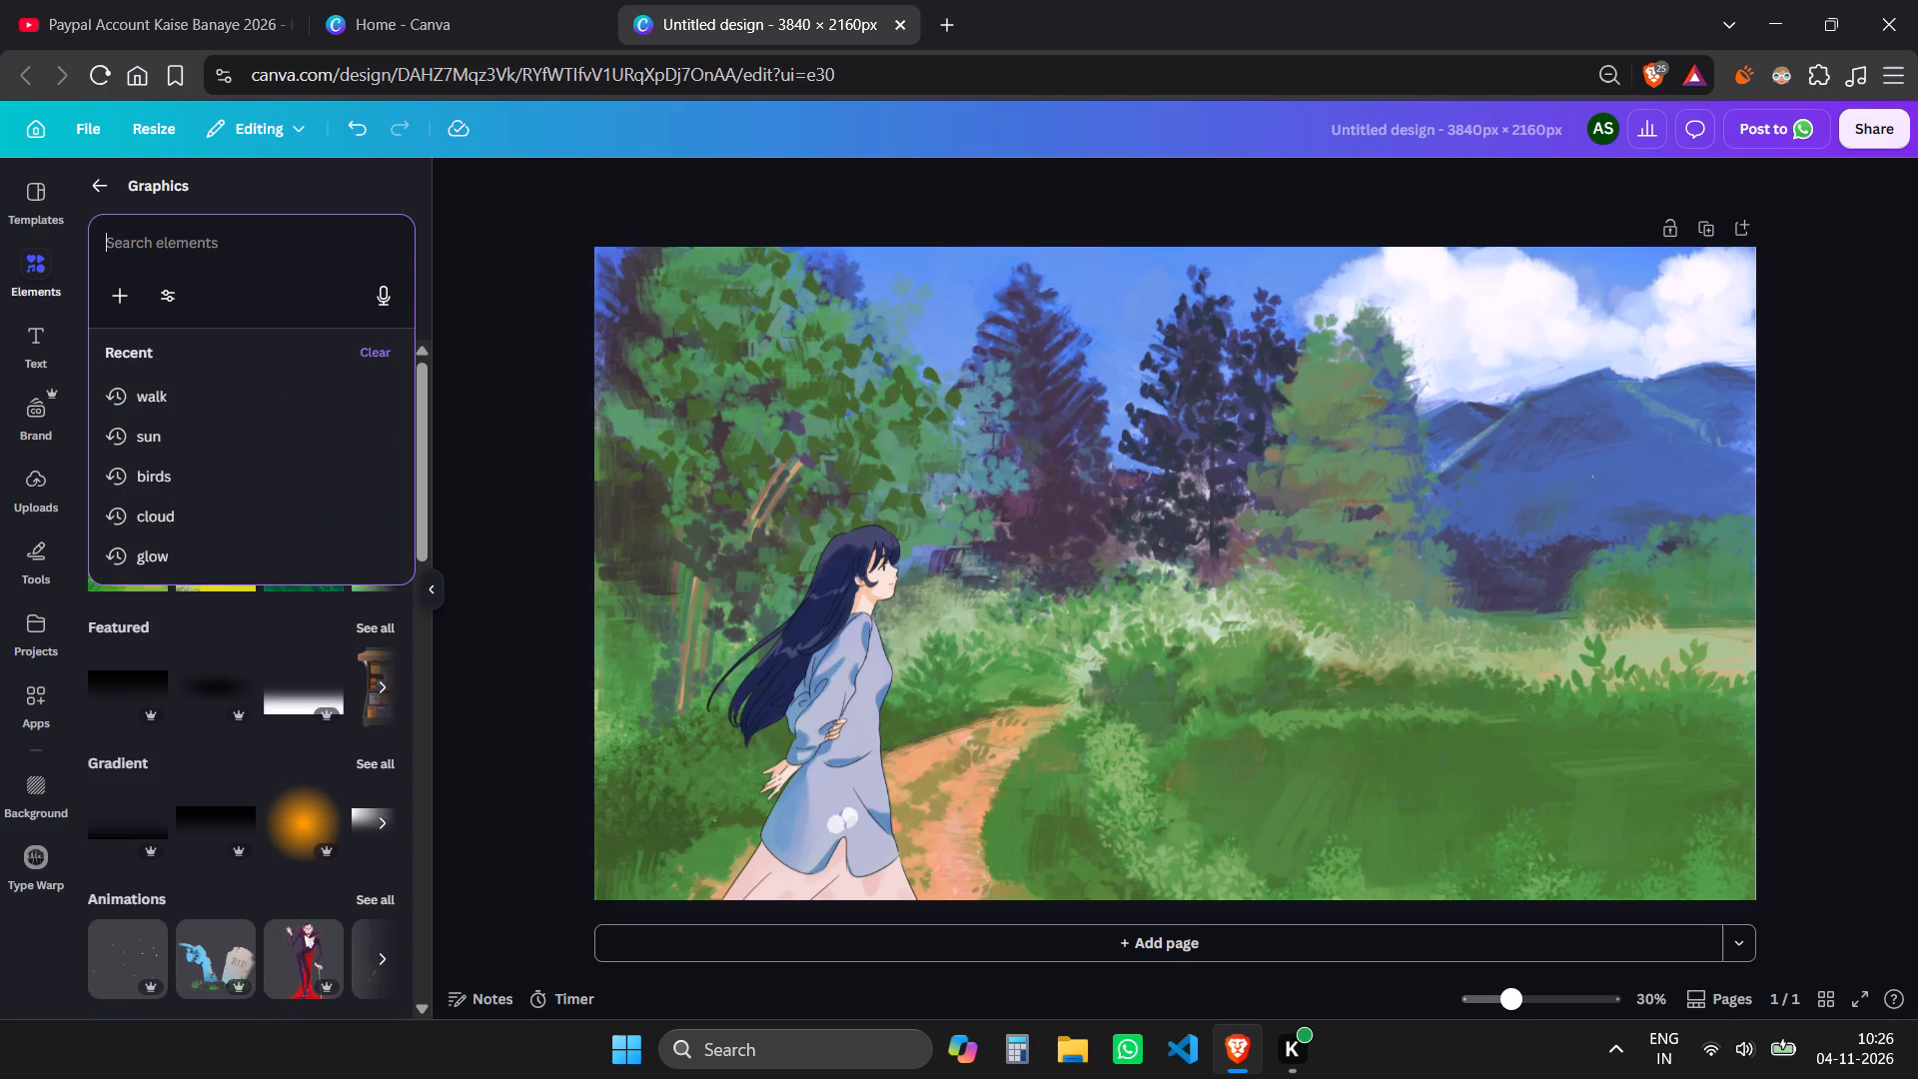
text(anime walk)
key(Return)
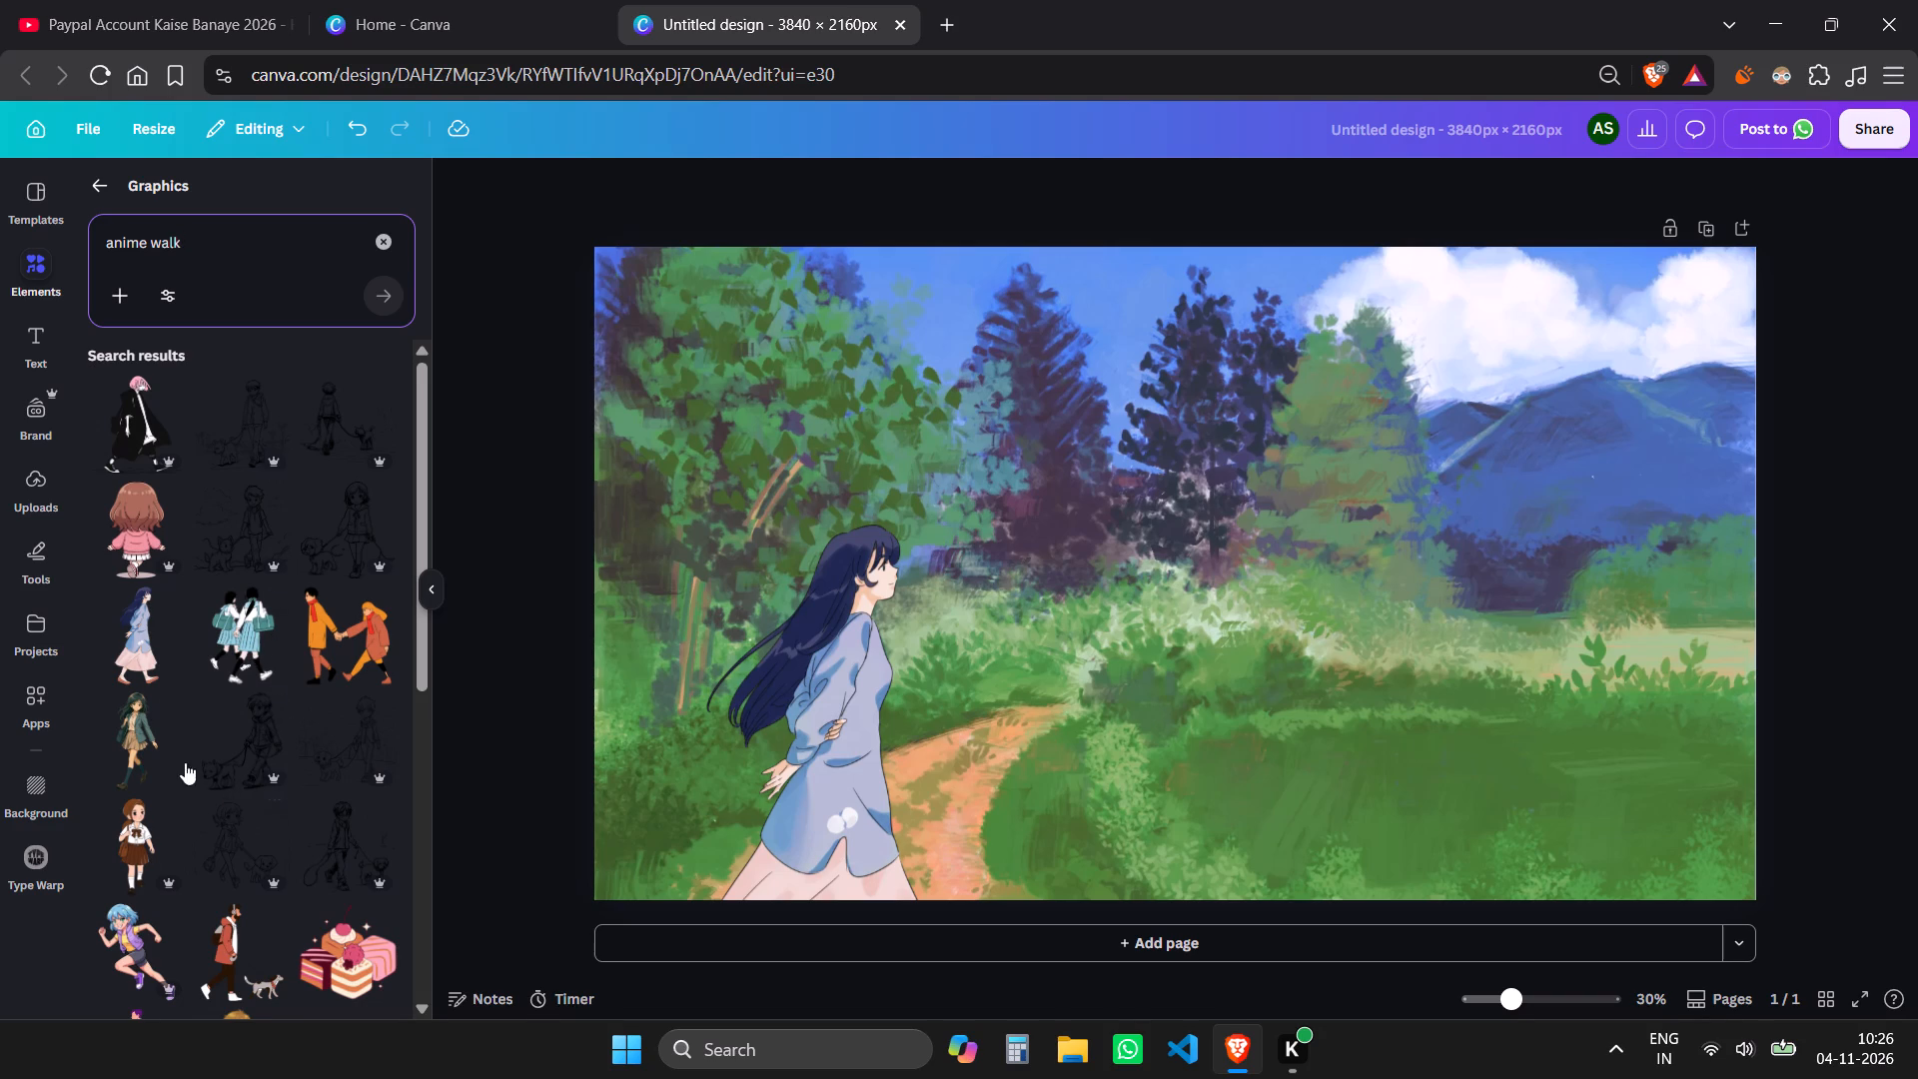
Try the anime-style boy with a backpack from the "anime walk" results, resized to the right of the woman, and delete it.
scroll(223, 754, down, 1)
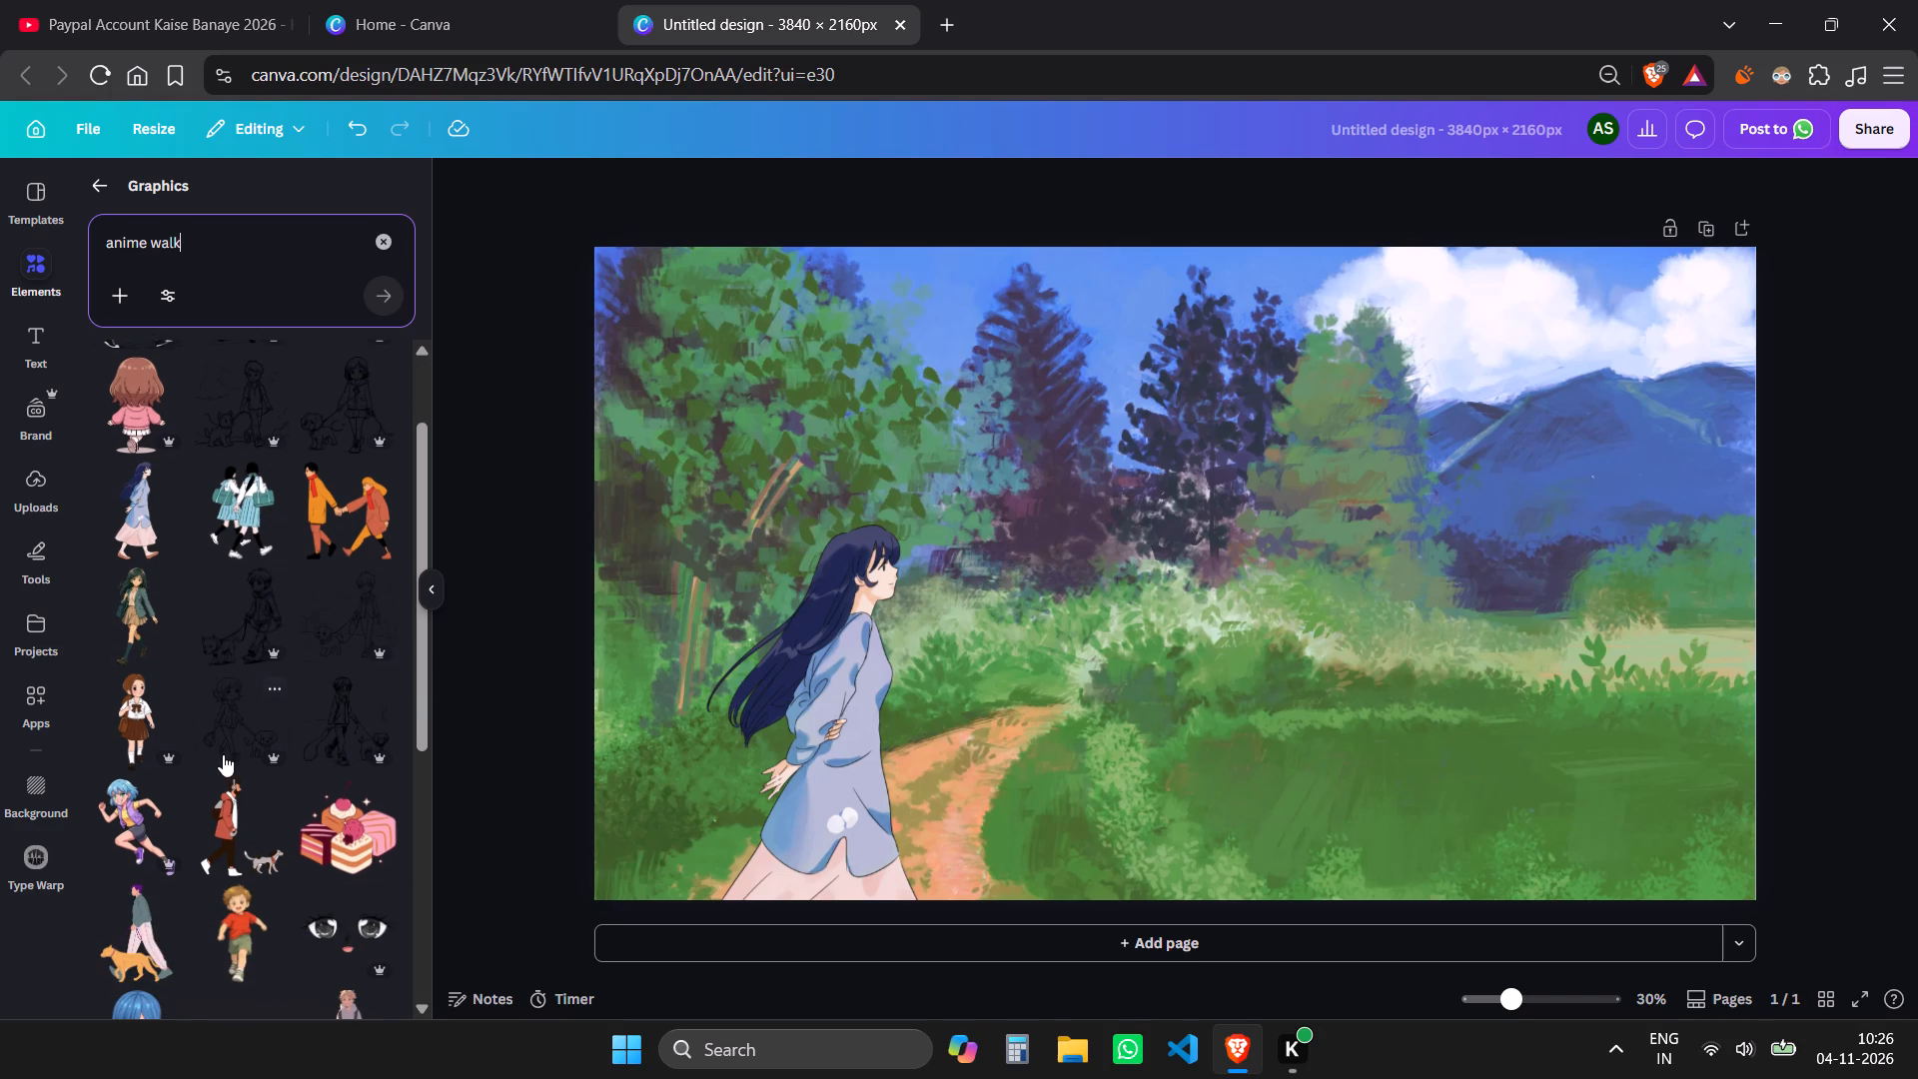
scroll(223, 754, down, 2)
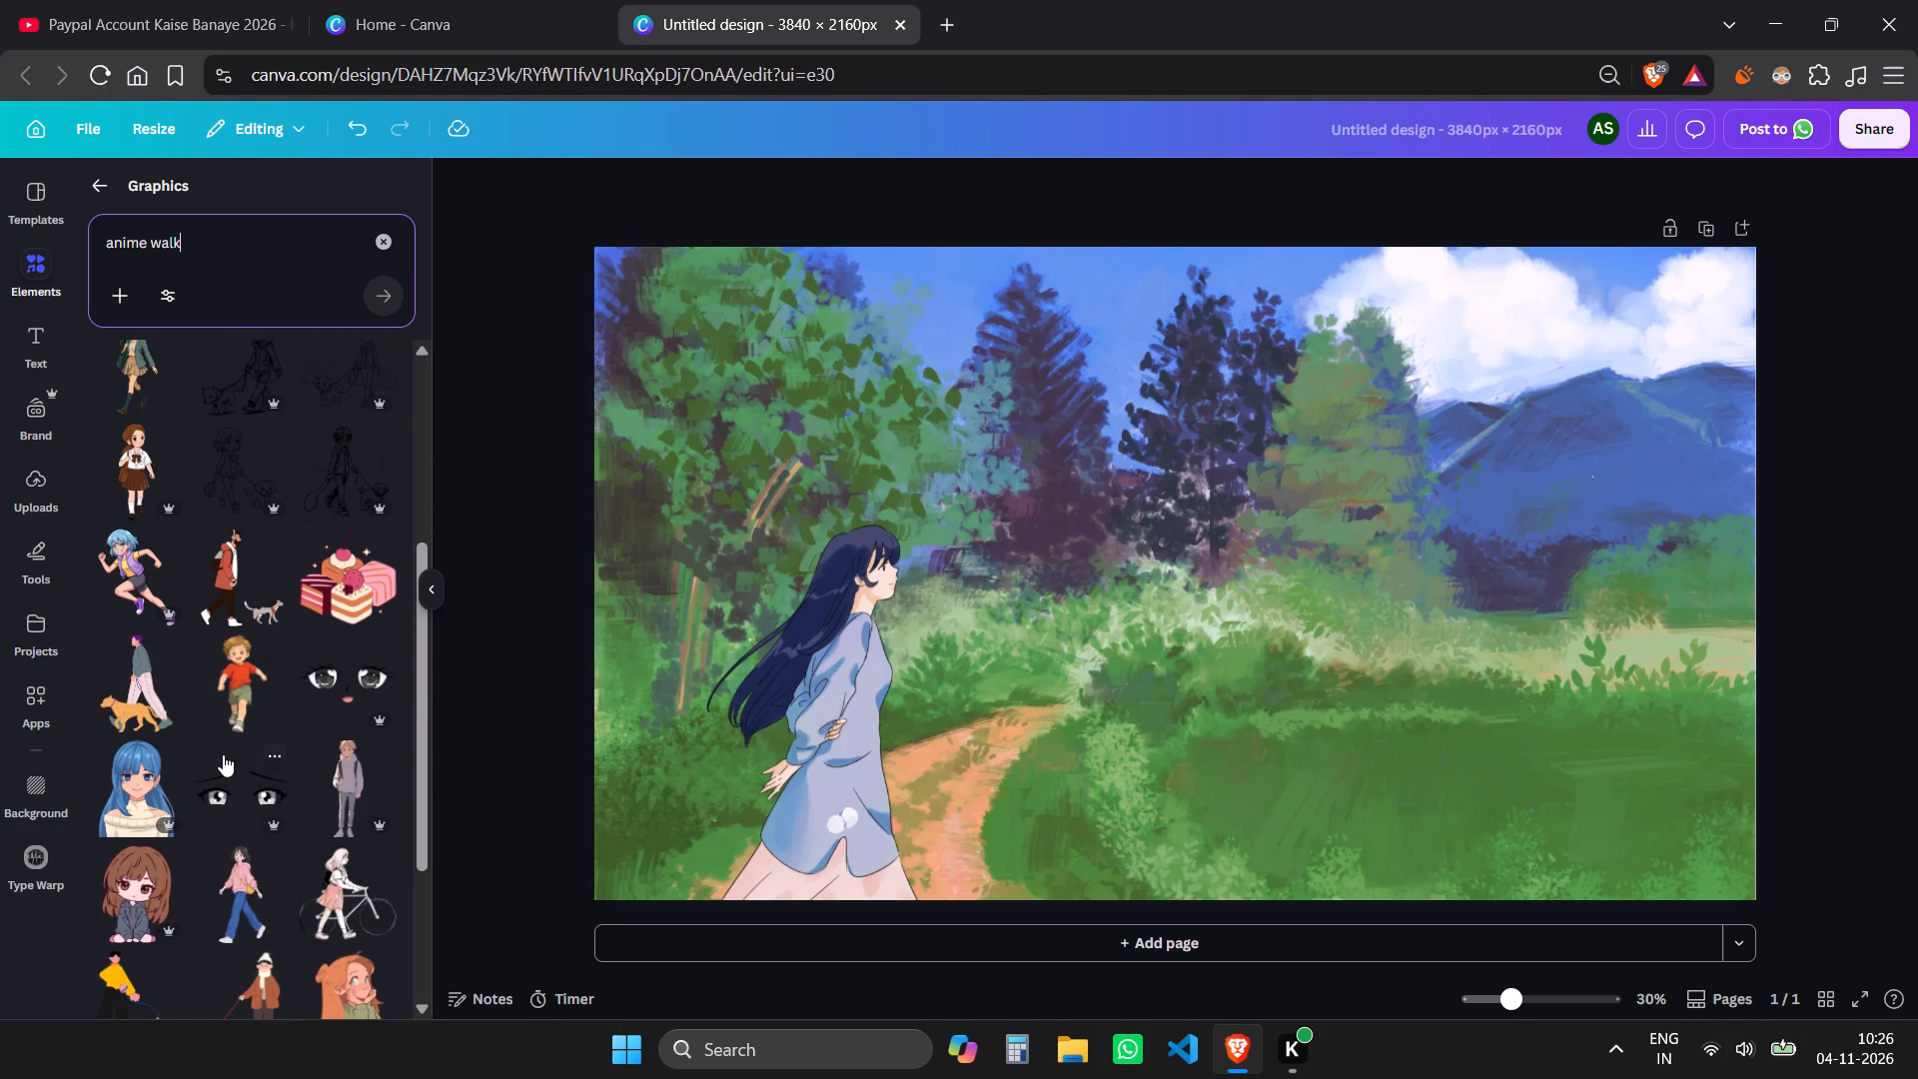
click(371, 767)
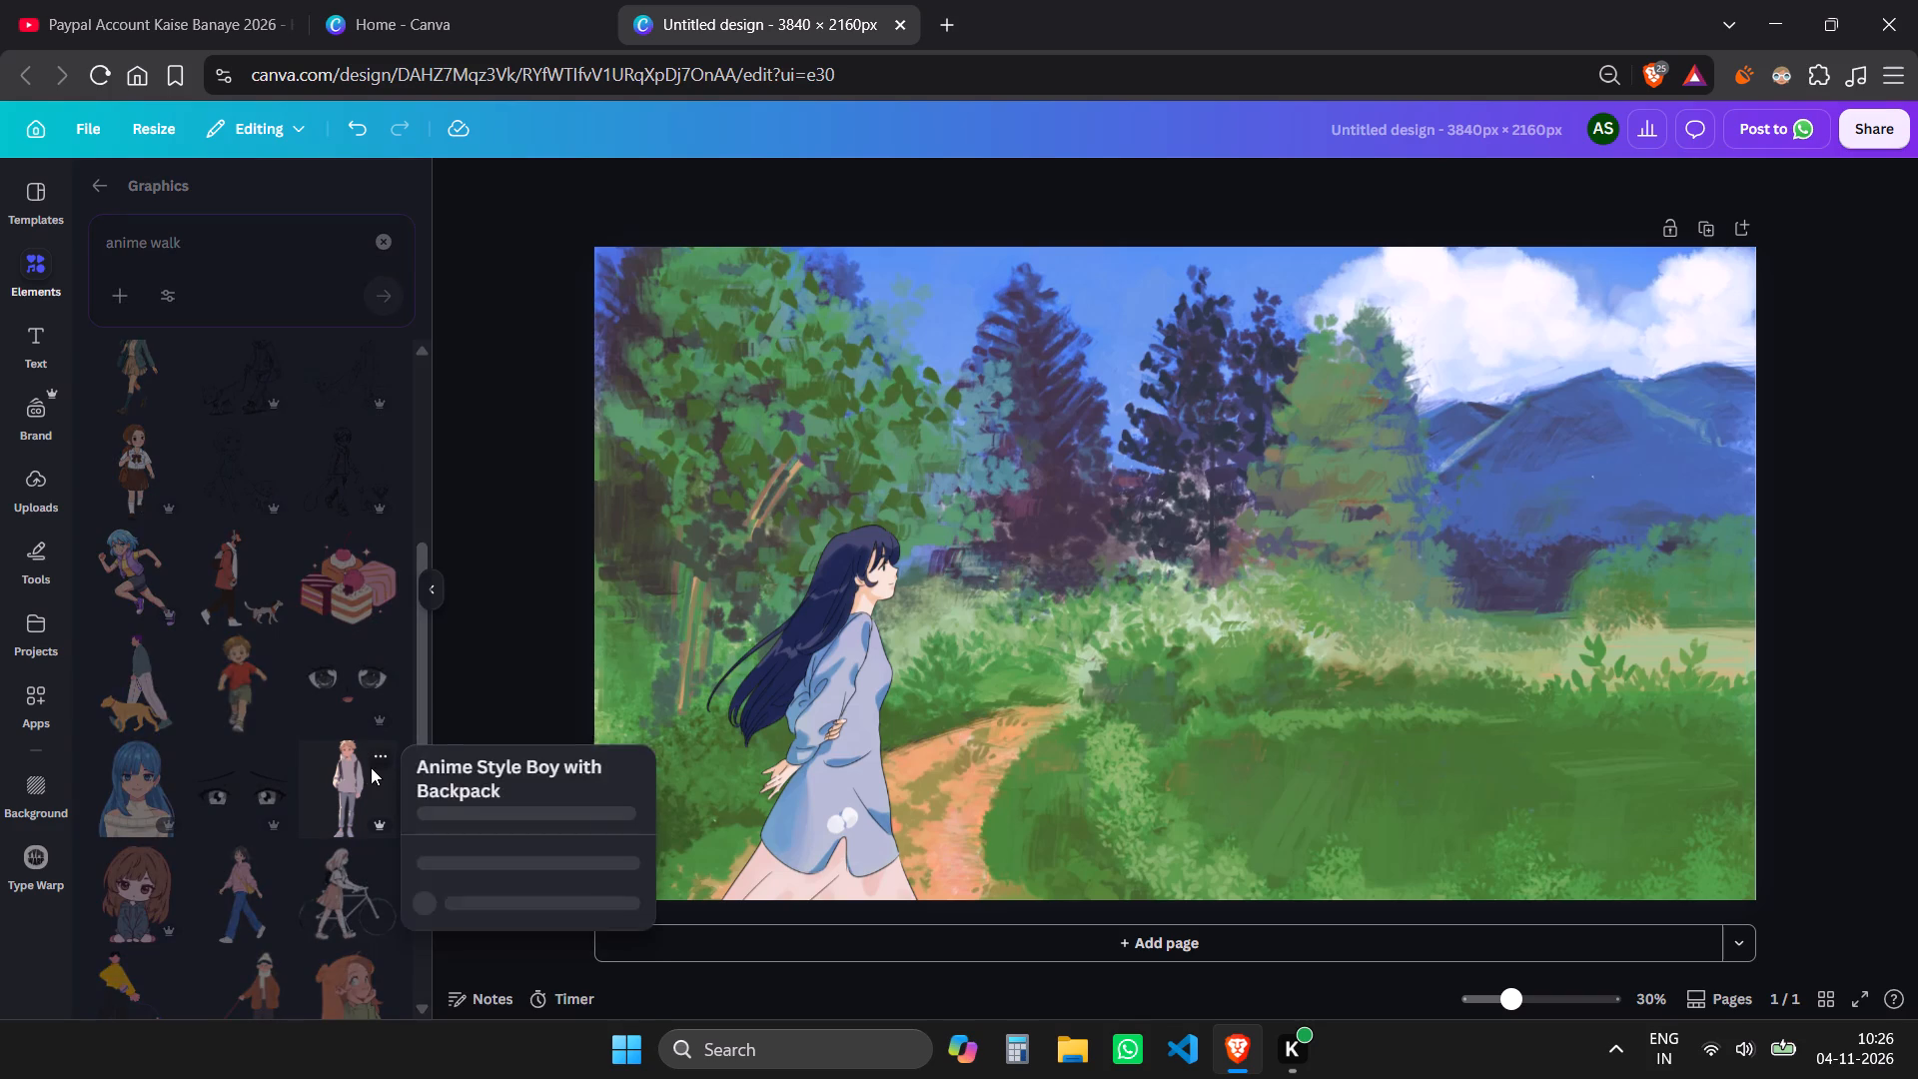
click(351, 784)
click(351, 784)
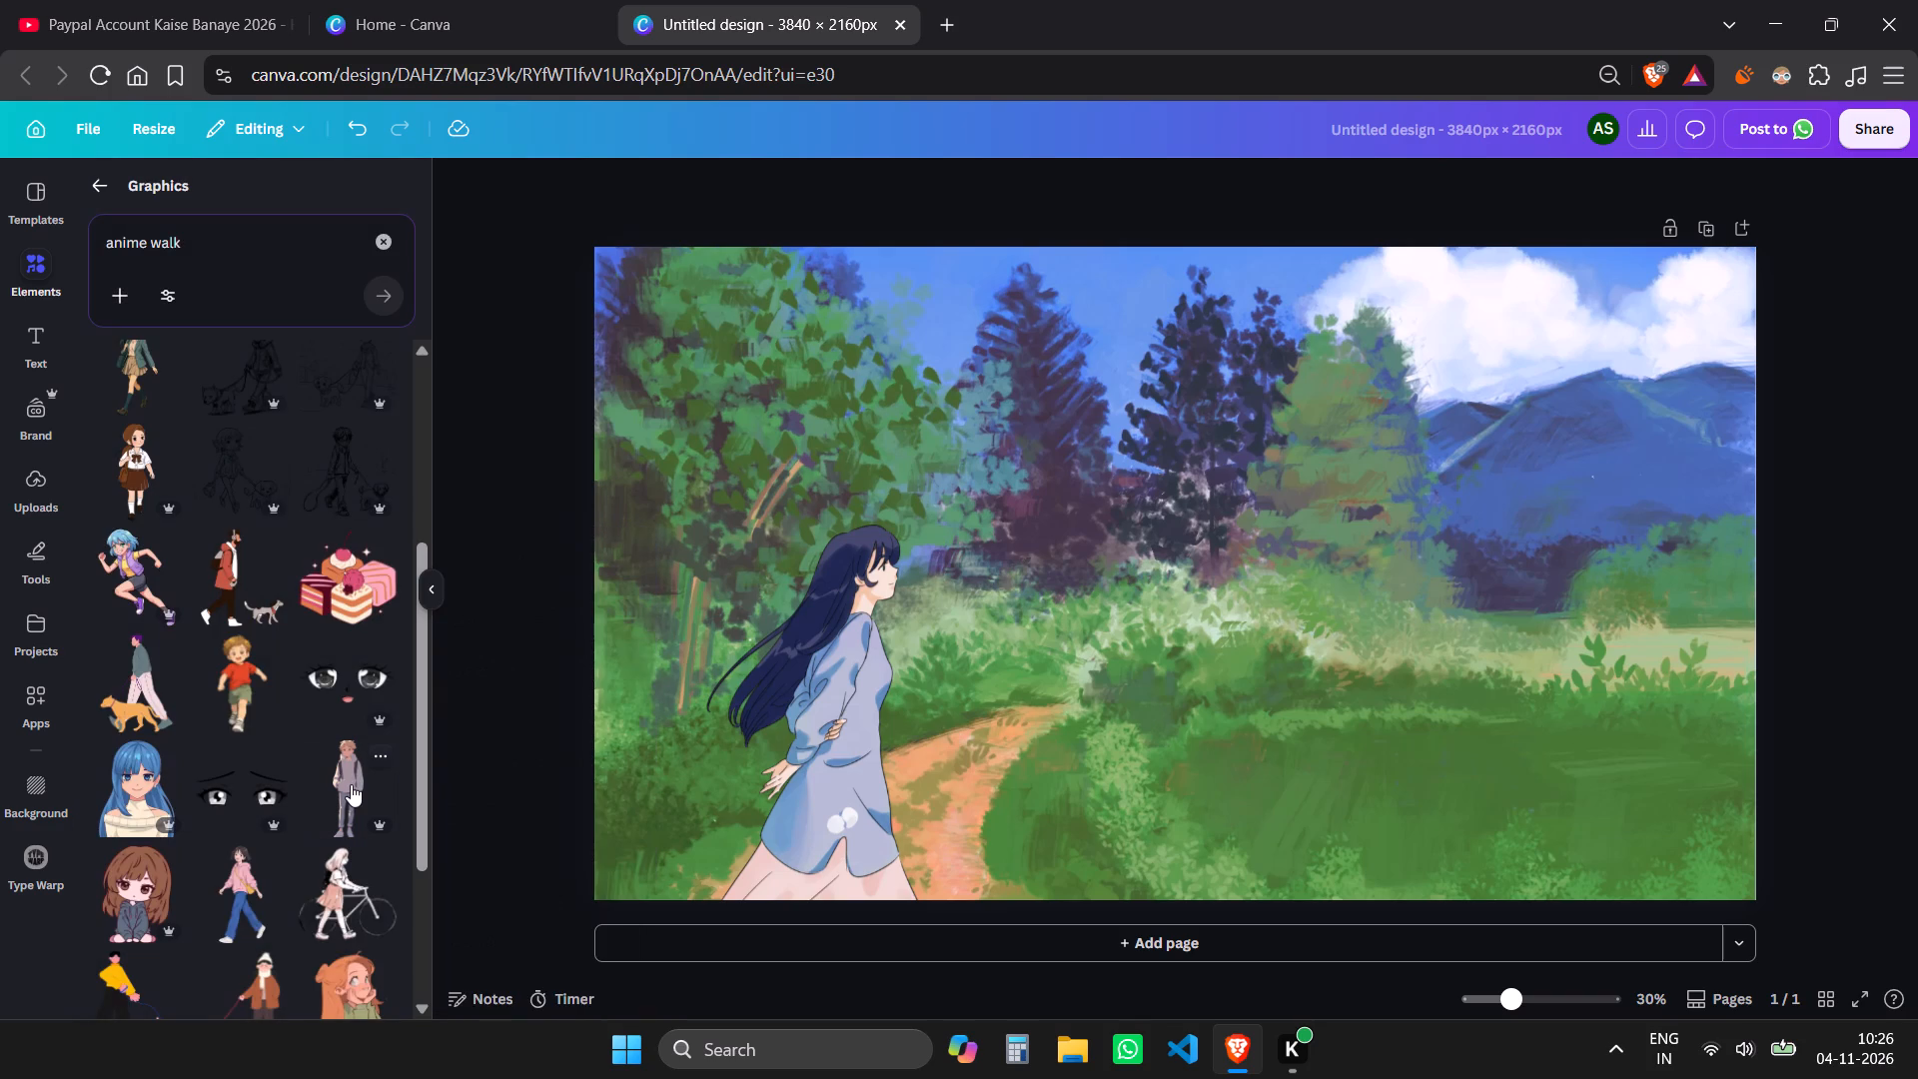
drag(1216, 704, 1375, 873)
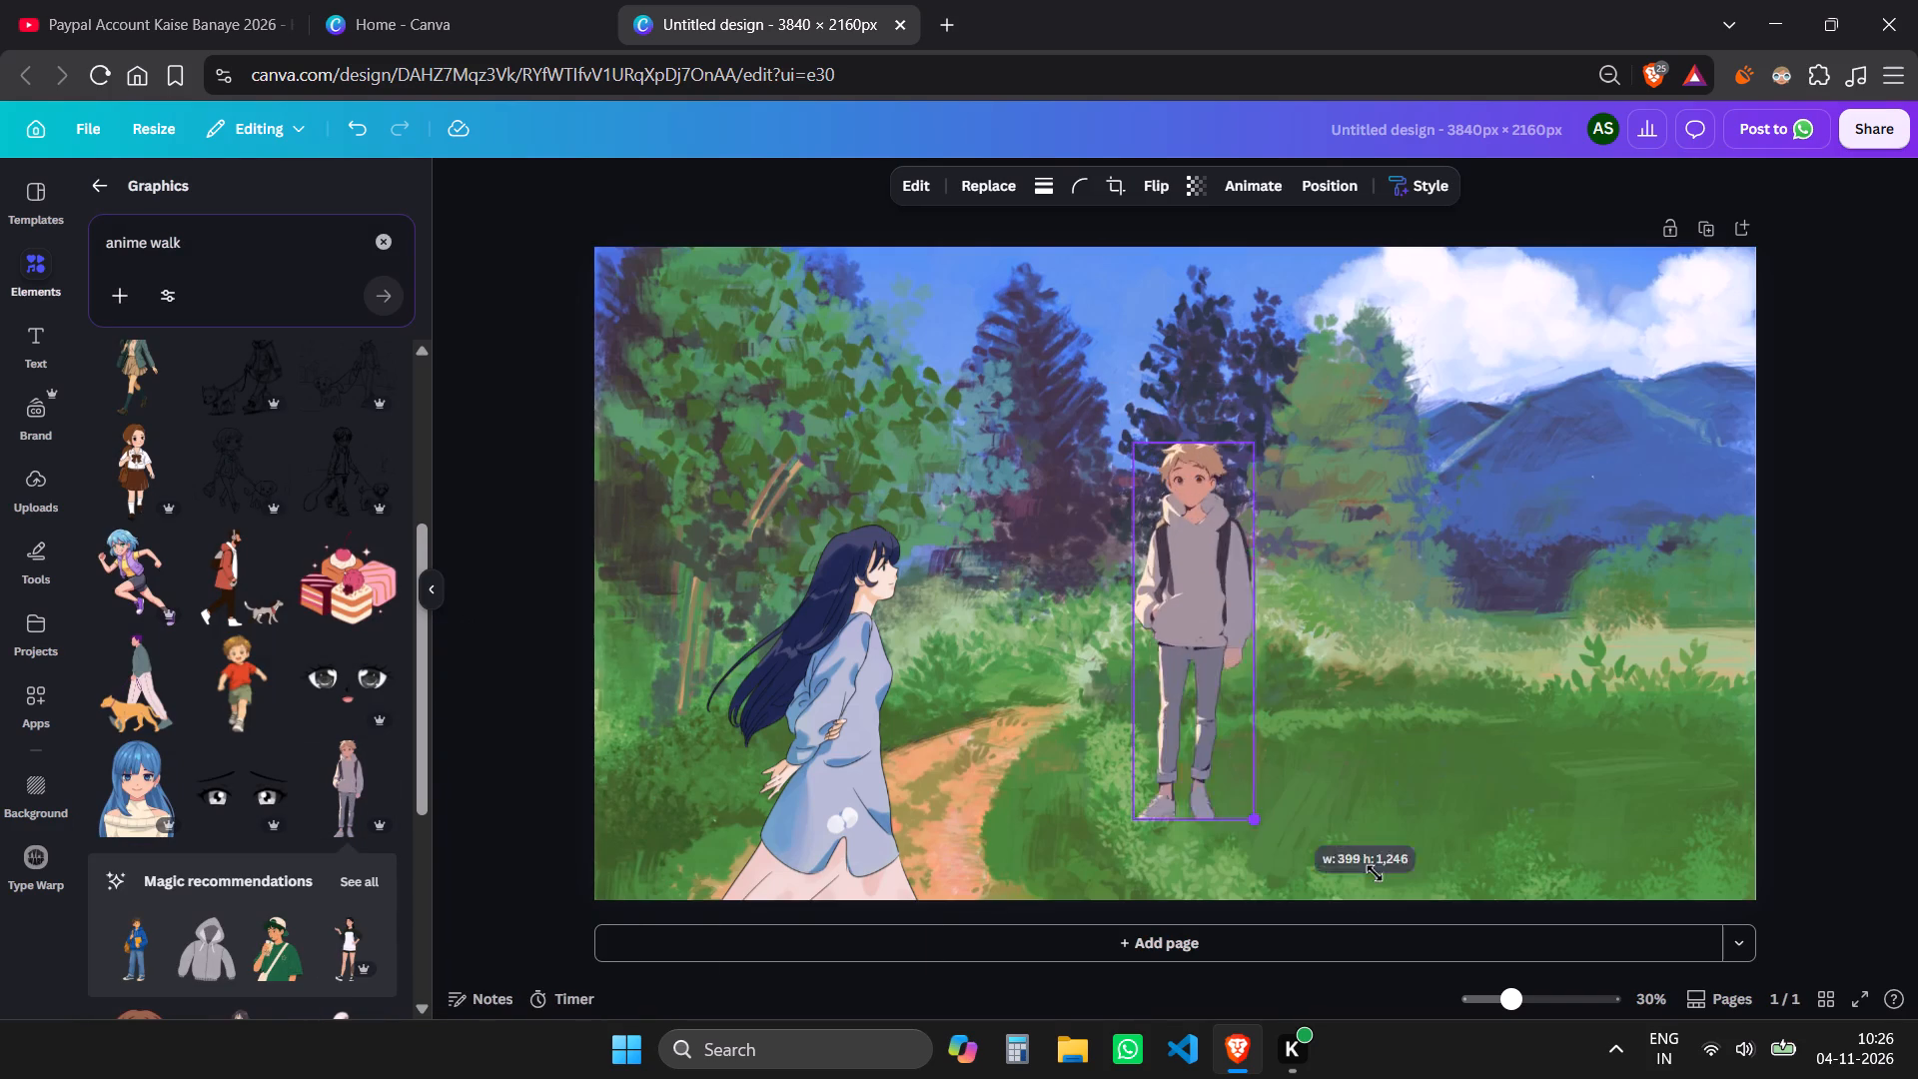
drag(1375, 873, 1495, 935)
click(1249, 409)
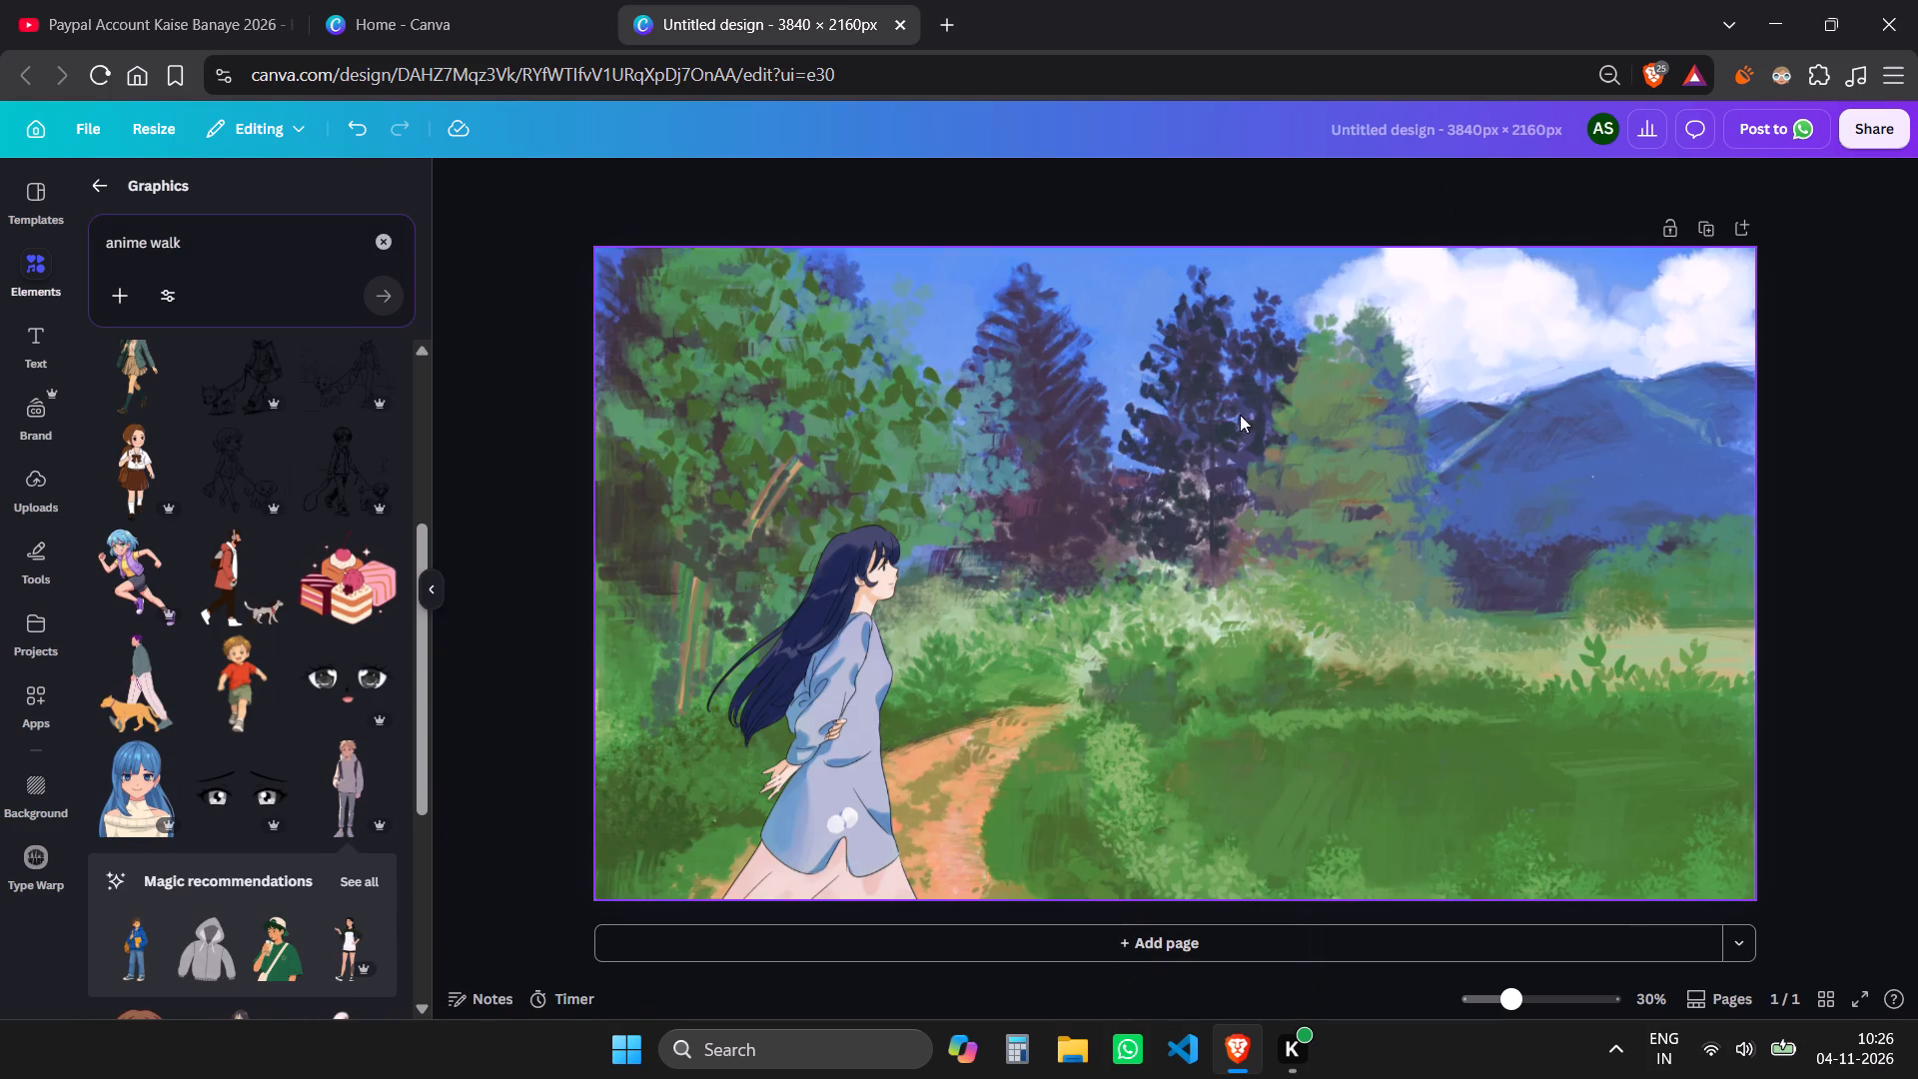
Look further through the "anime walk" results for a walking figure that suits the painted scene.
scroll(276, 823, down, 3)
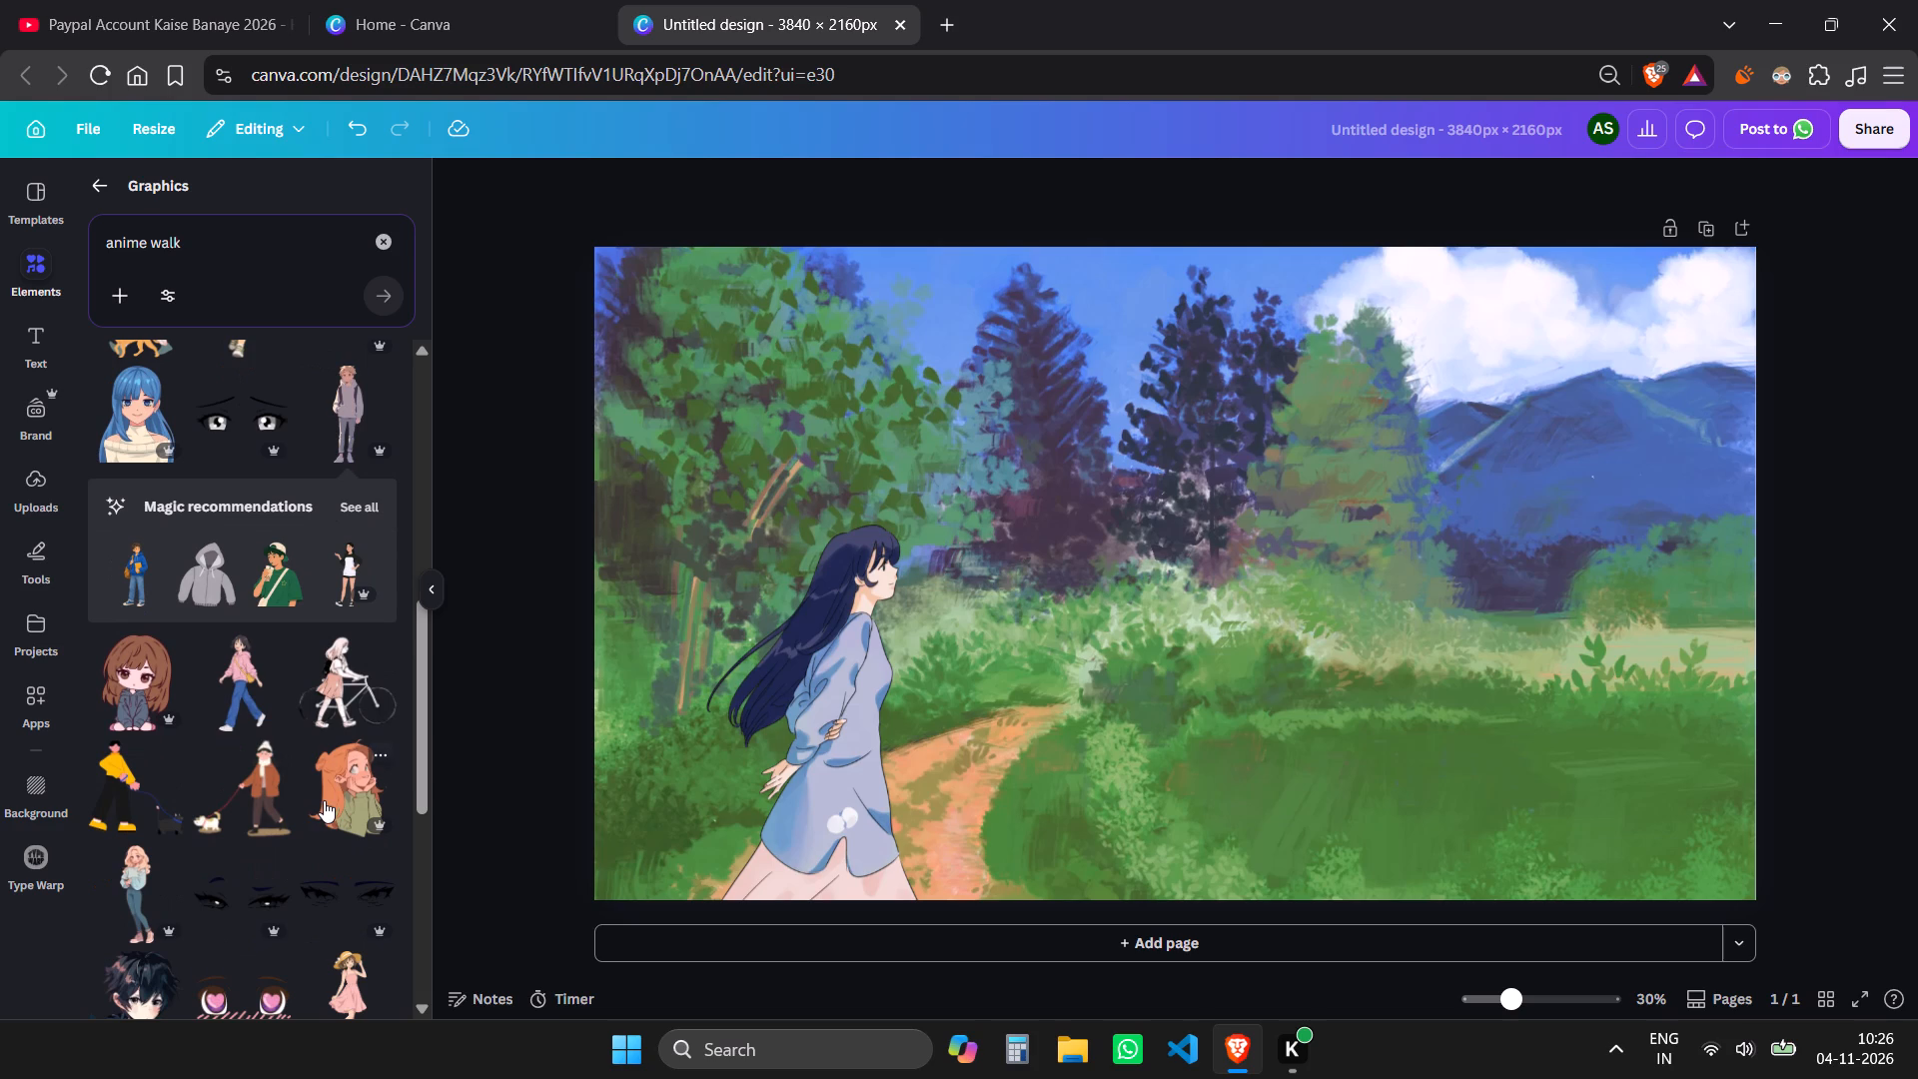
scroll(324, 800, down, 2)
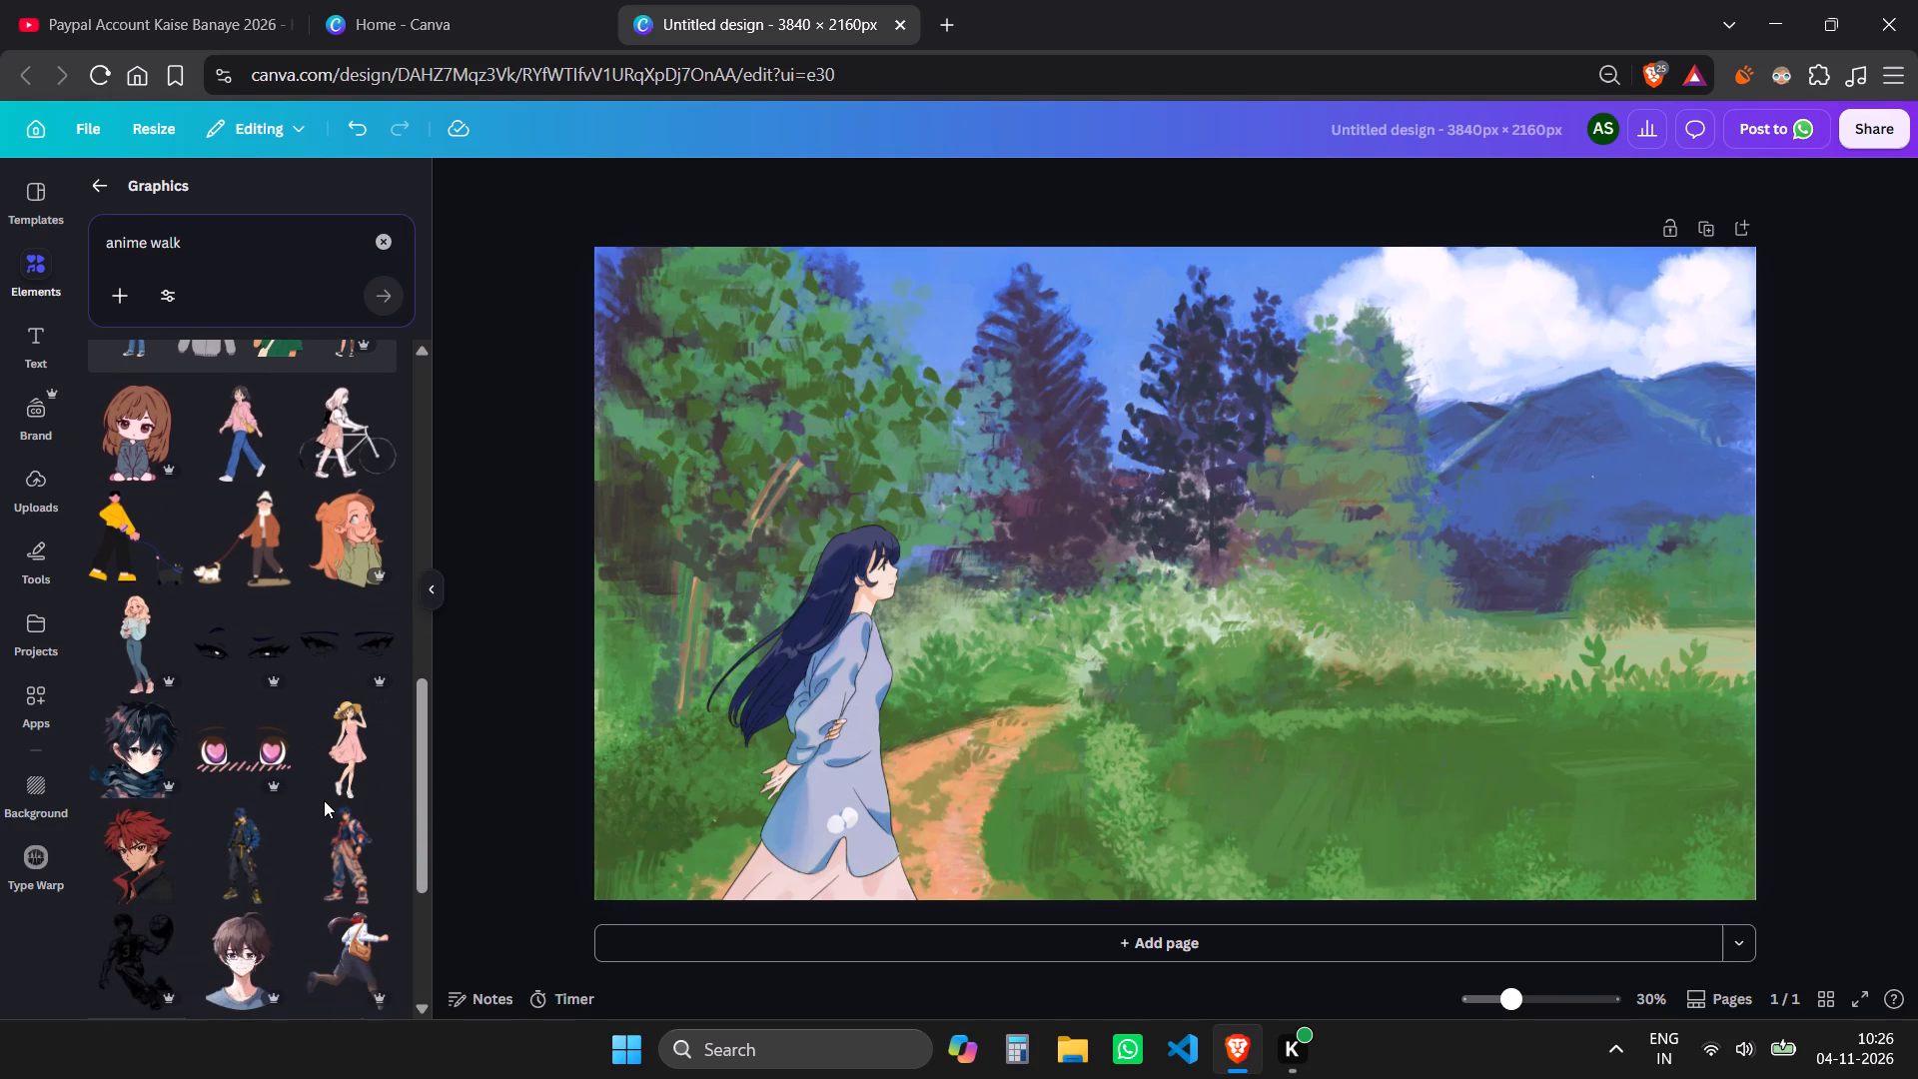
scroll(324, 800, down, 2)
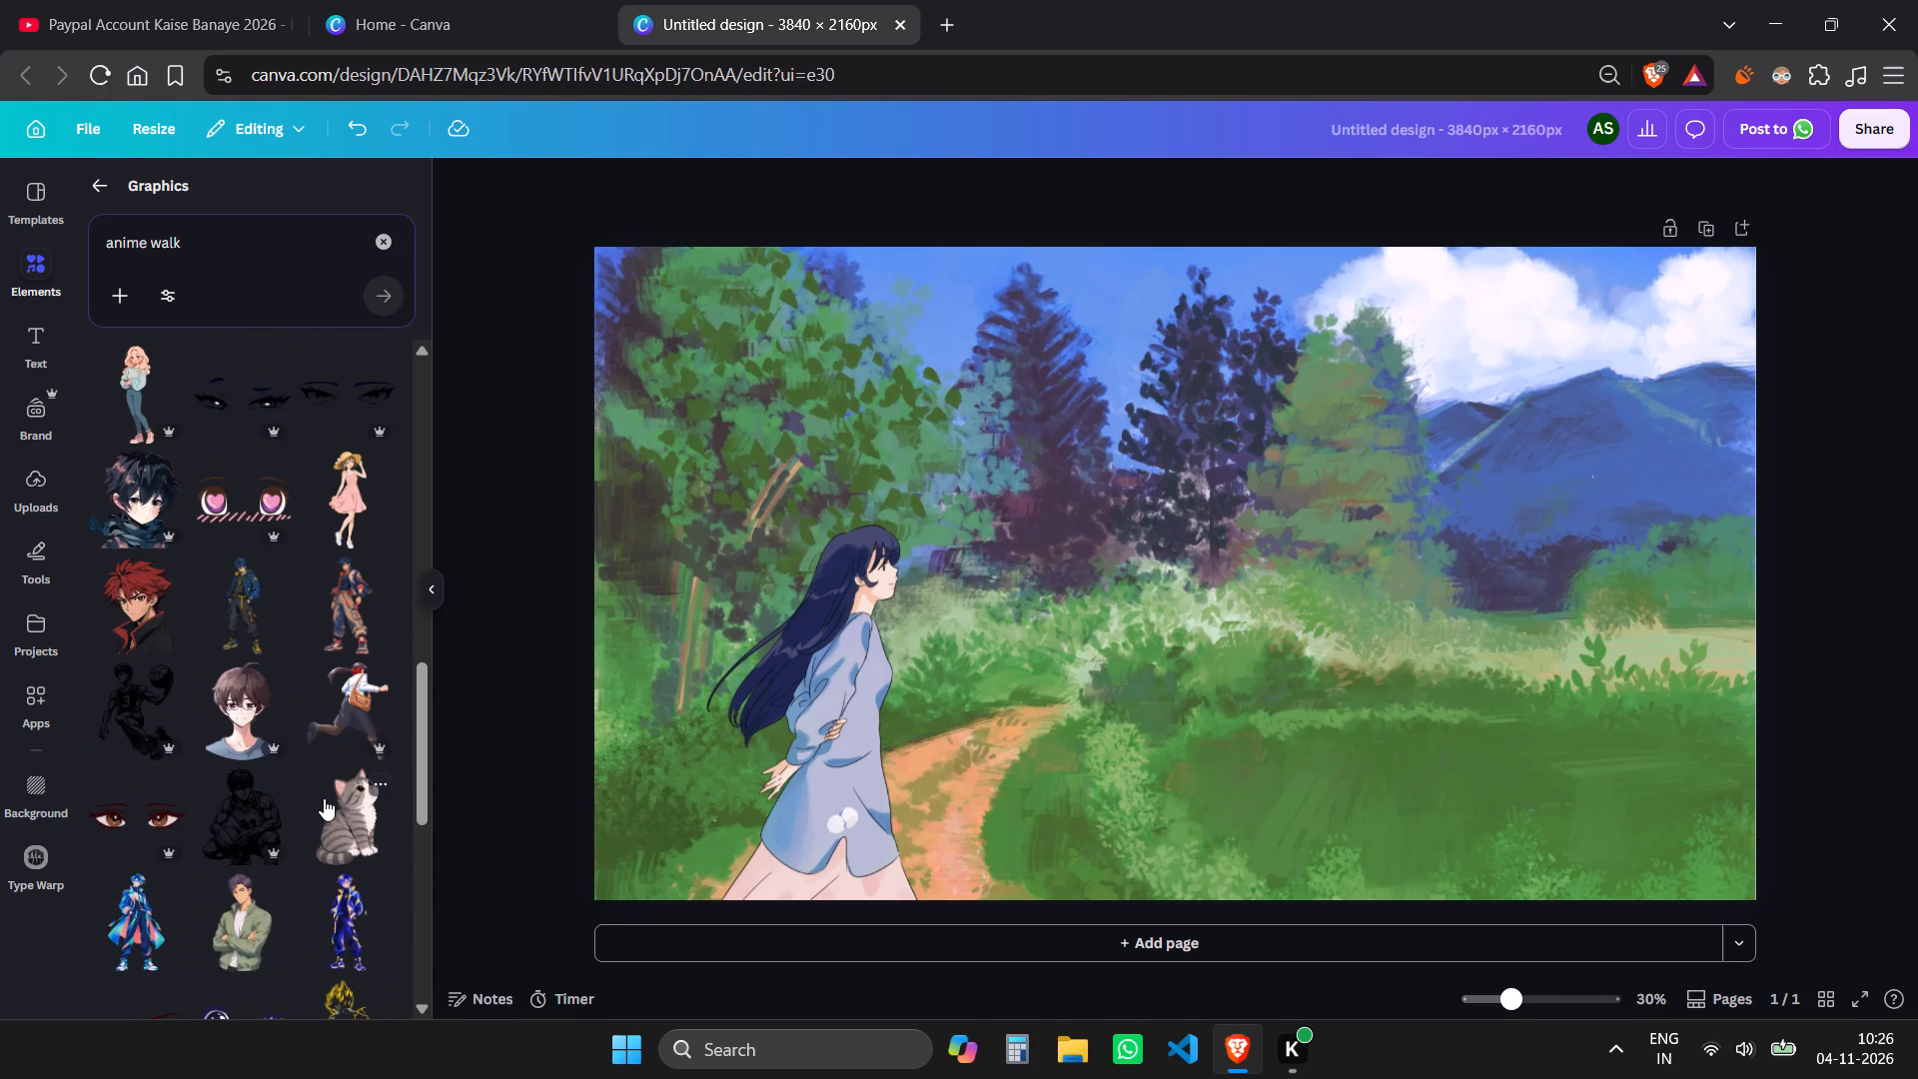
scroll(326, 794, down, 3)
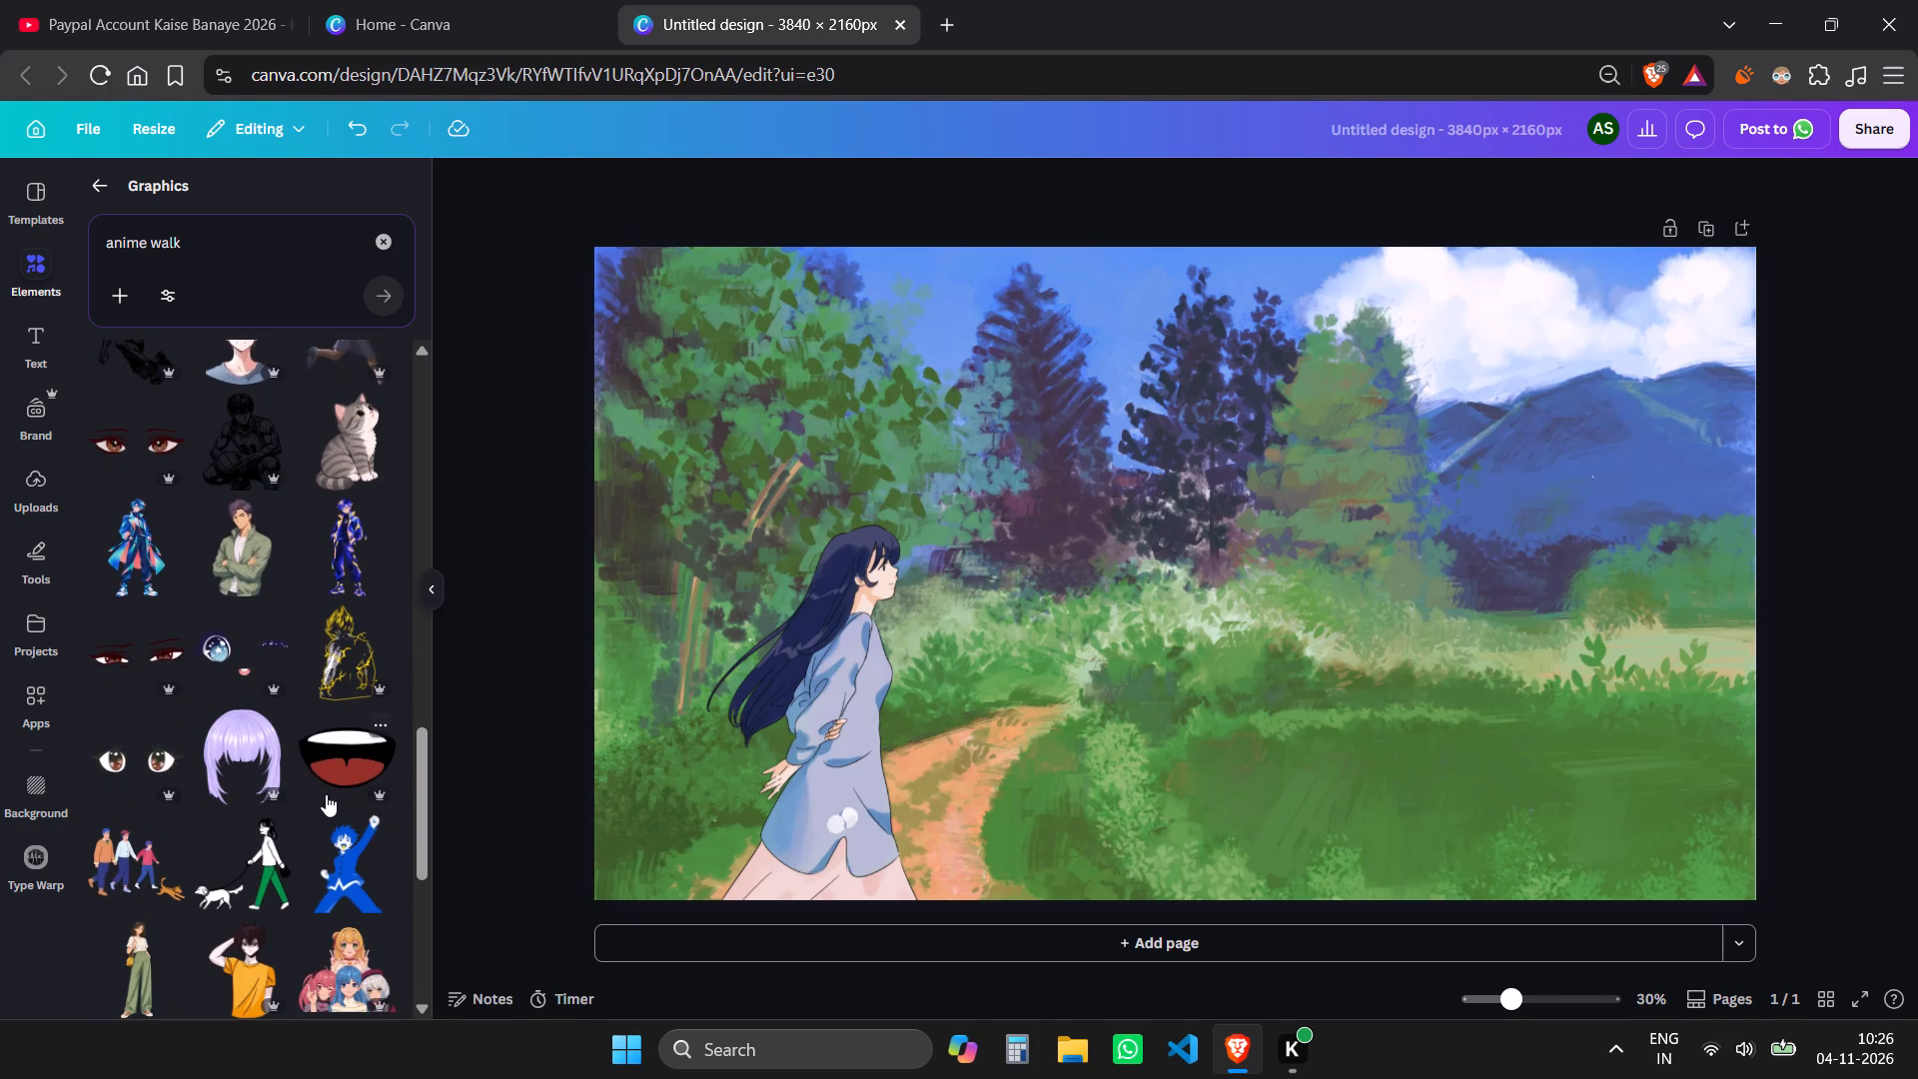
scroll(326, 794, down, 2)
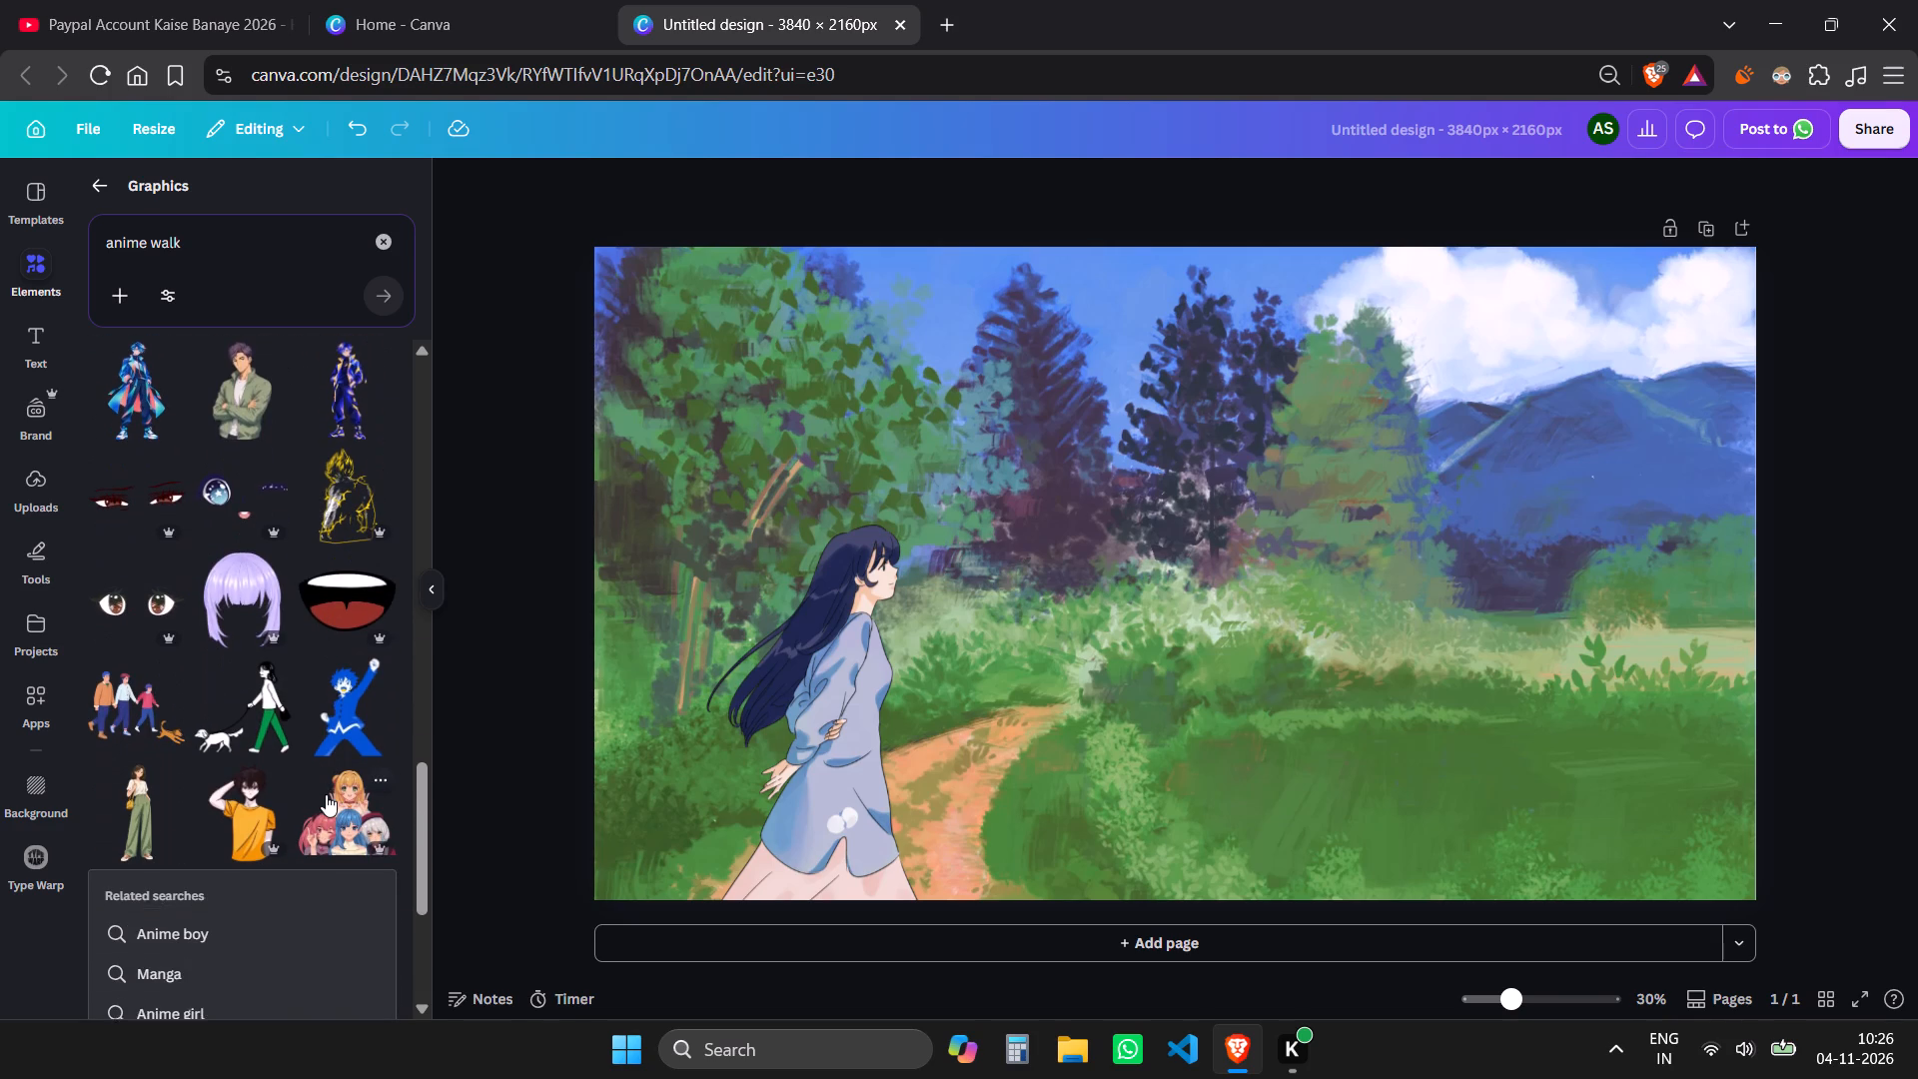
scroll(326, 794, down, 3)
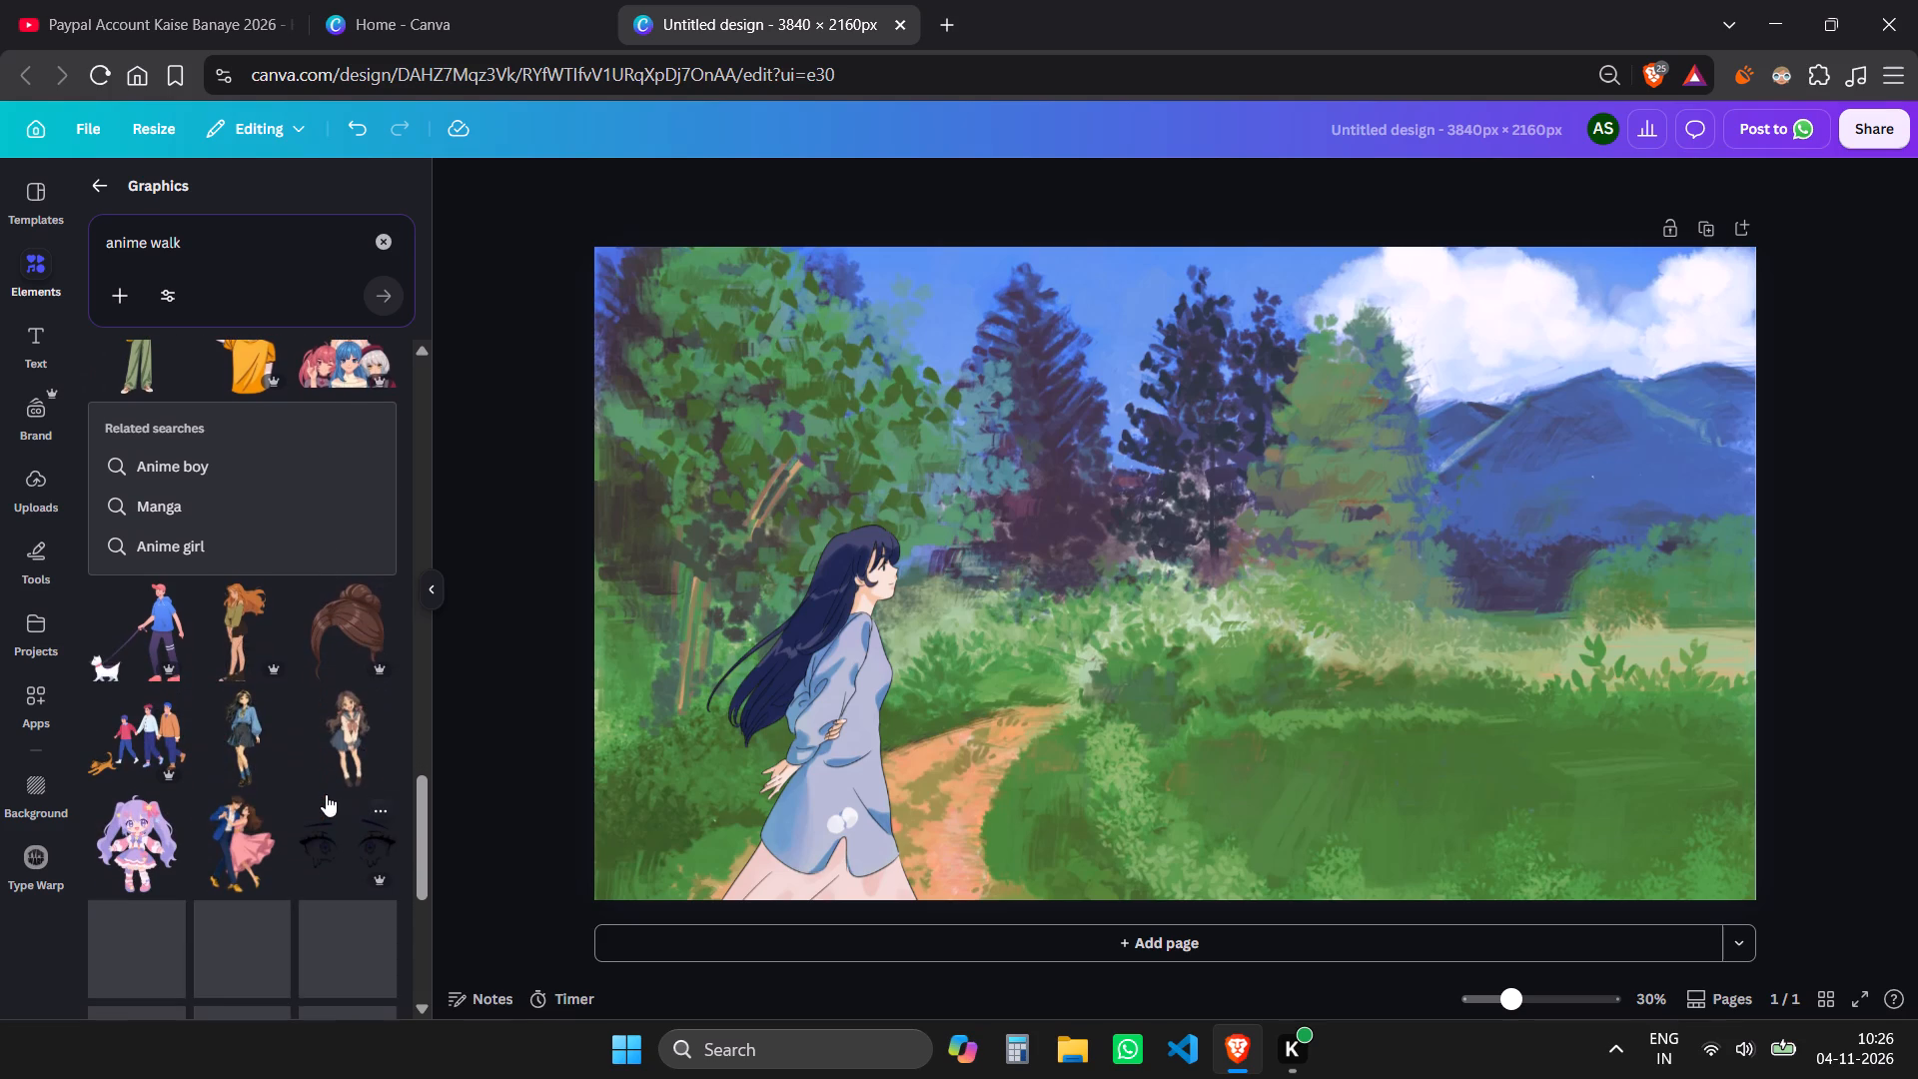
scroll(326, 794, down, 2)
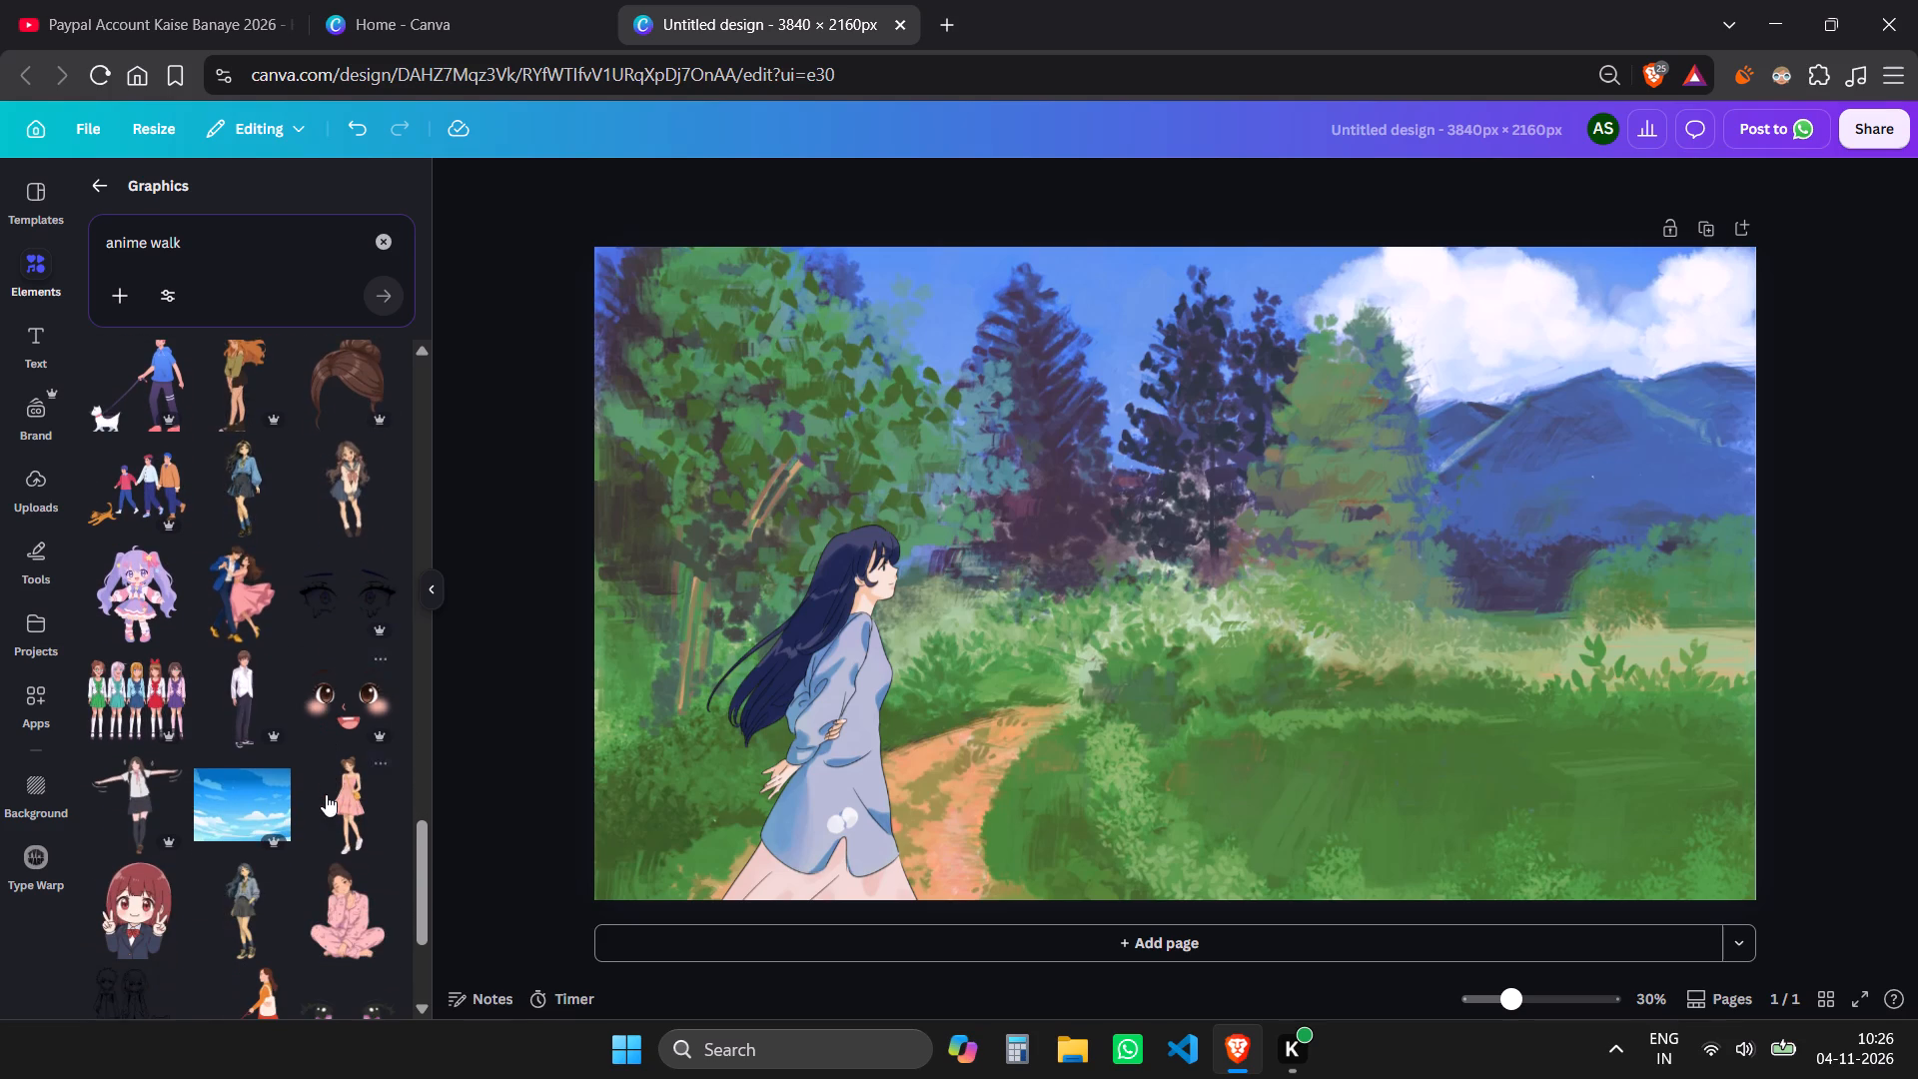
scroll(326, 794, down, 1)
Reposition the long-haired woman slightly lower over the dirt path so the page's bottom edge crops her below the blue tunic.
drag(834, 801, 885, 670)
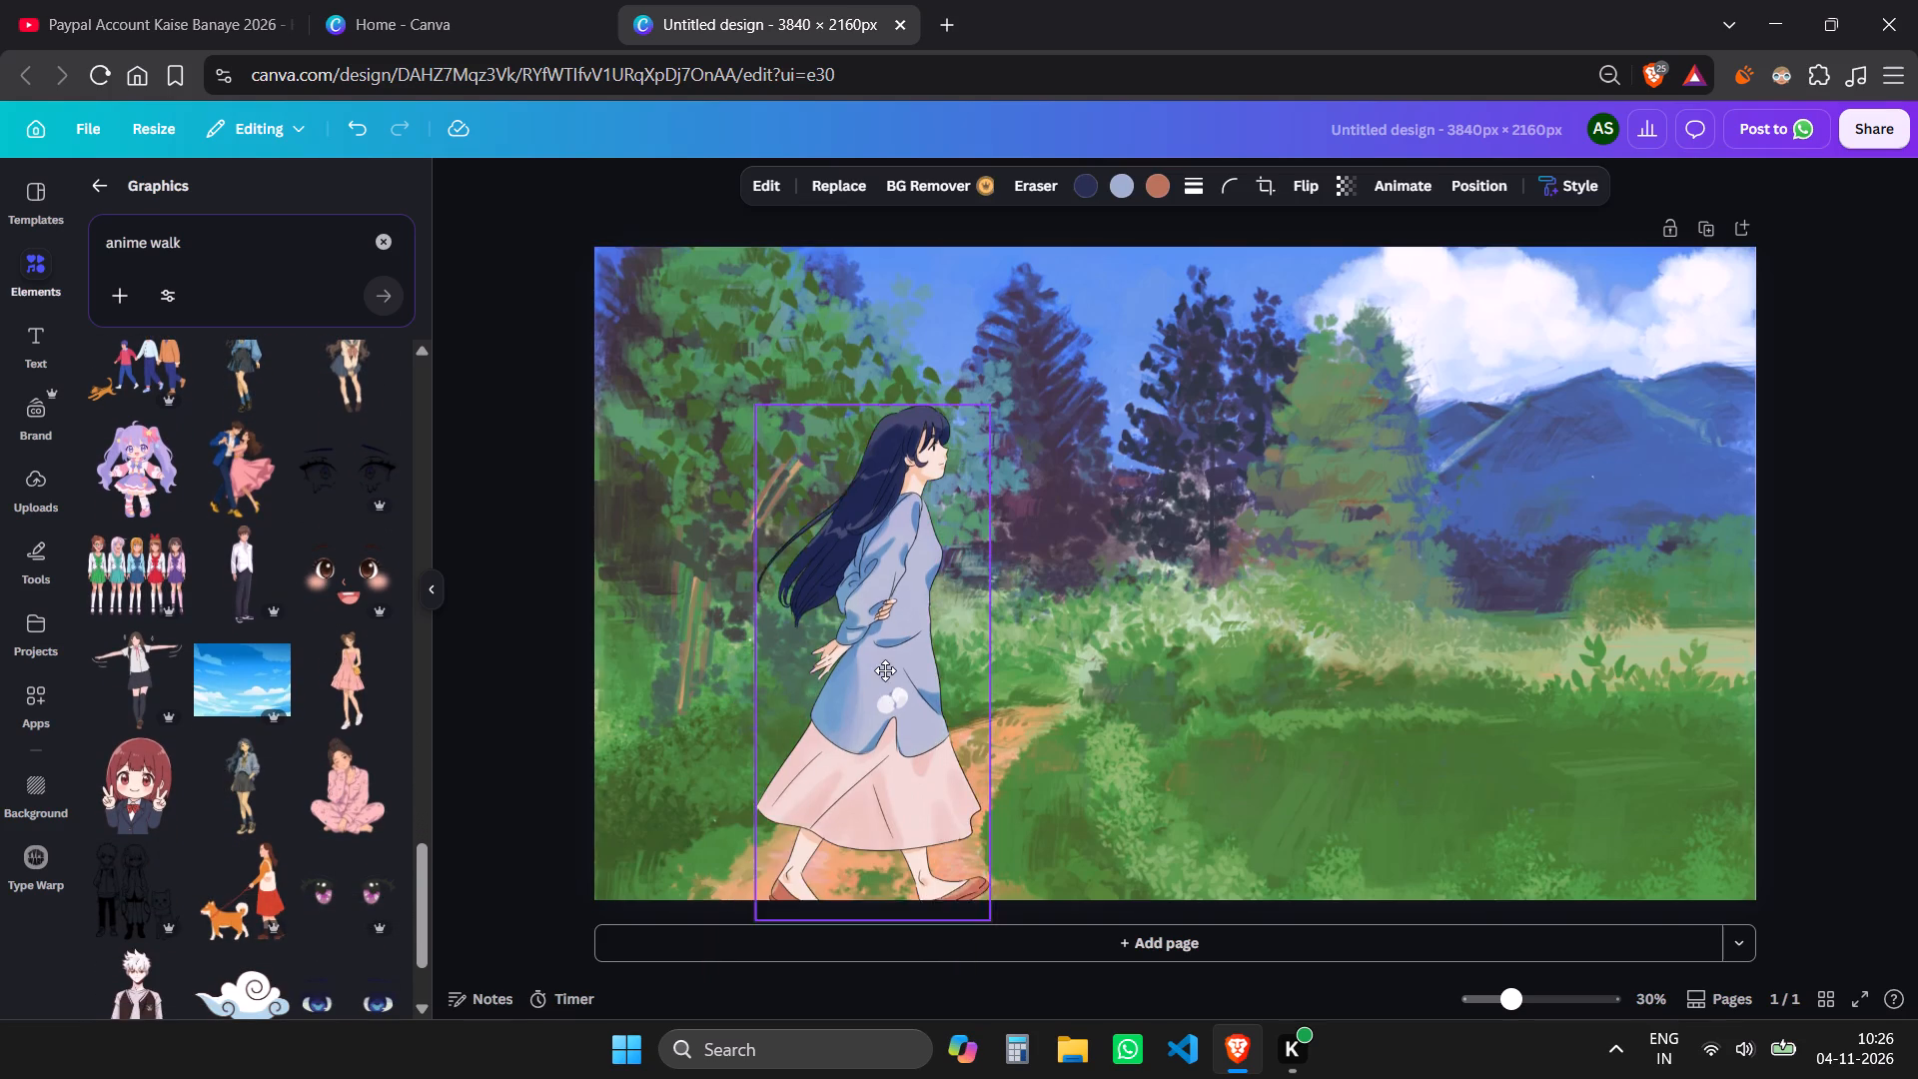
drag(885, 670, 878, 791)
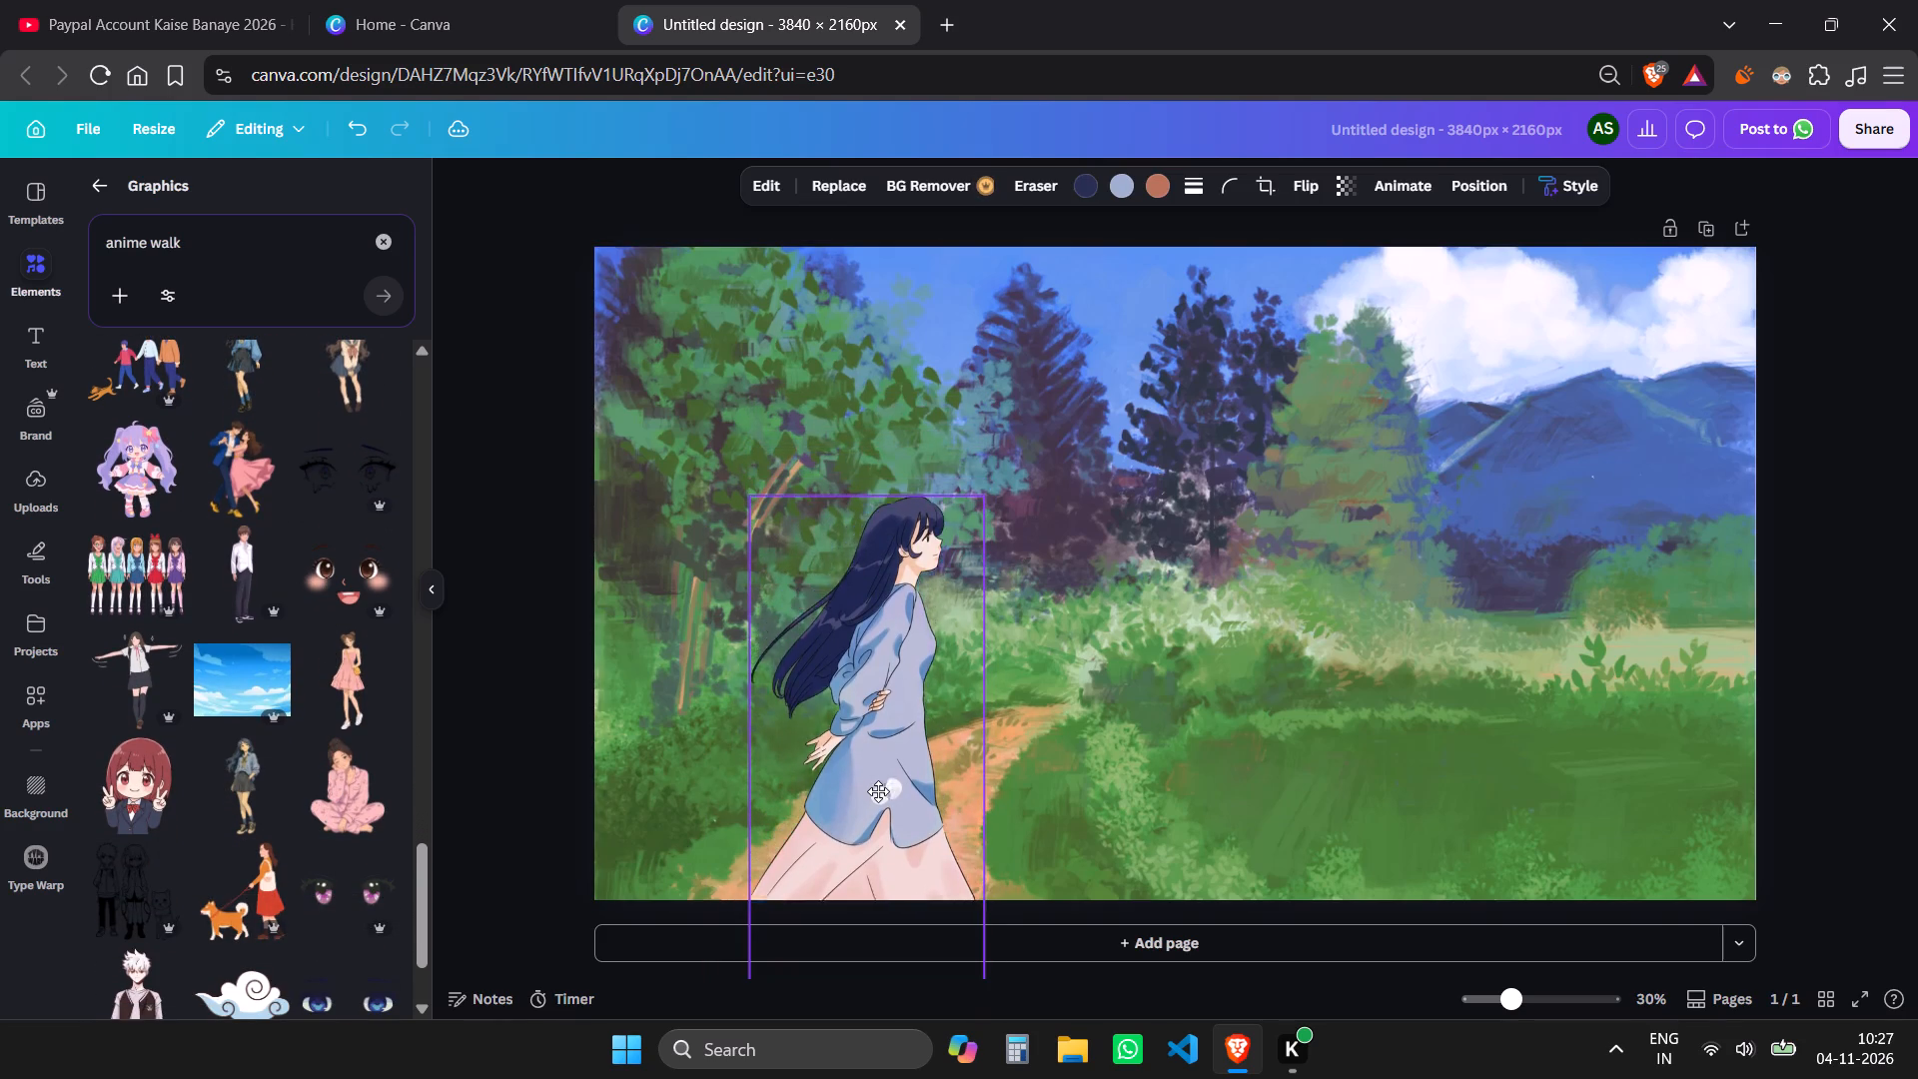
drag(878, 791, 843, 828)
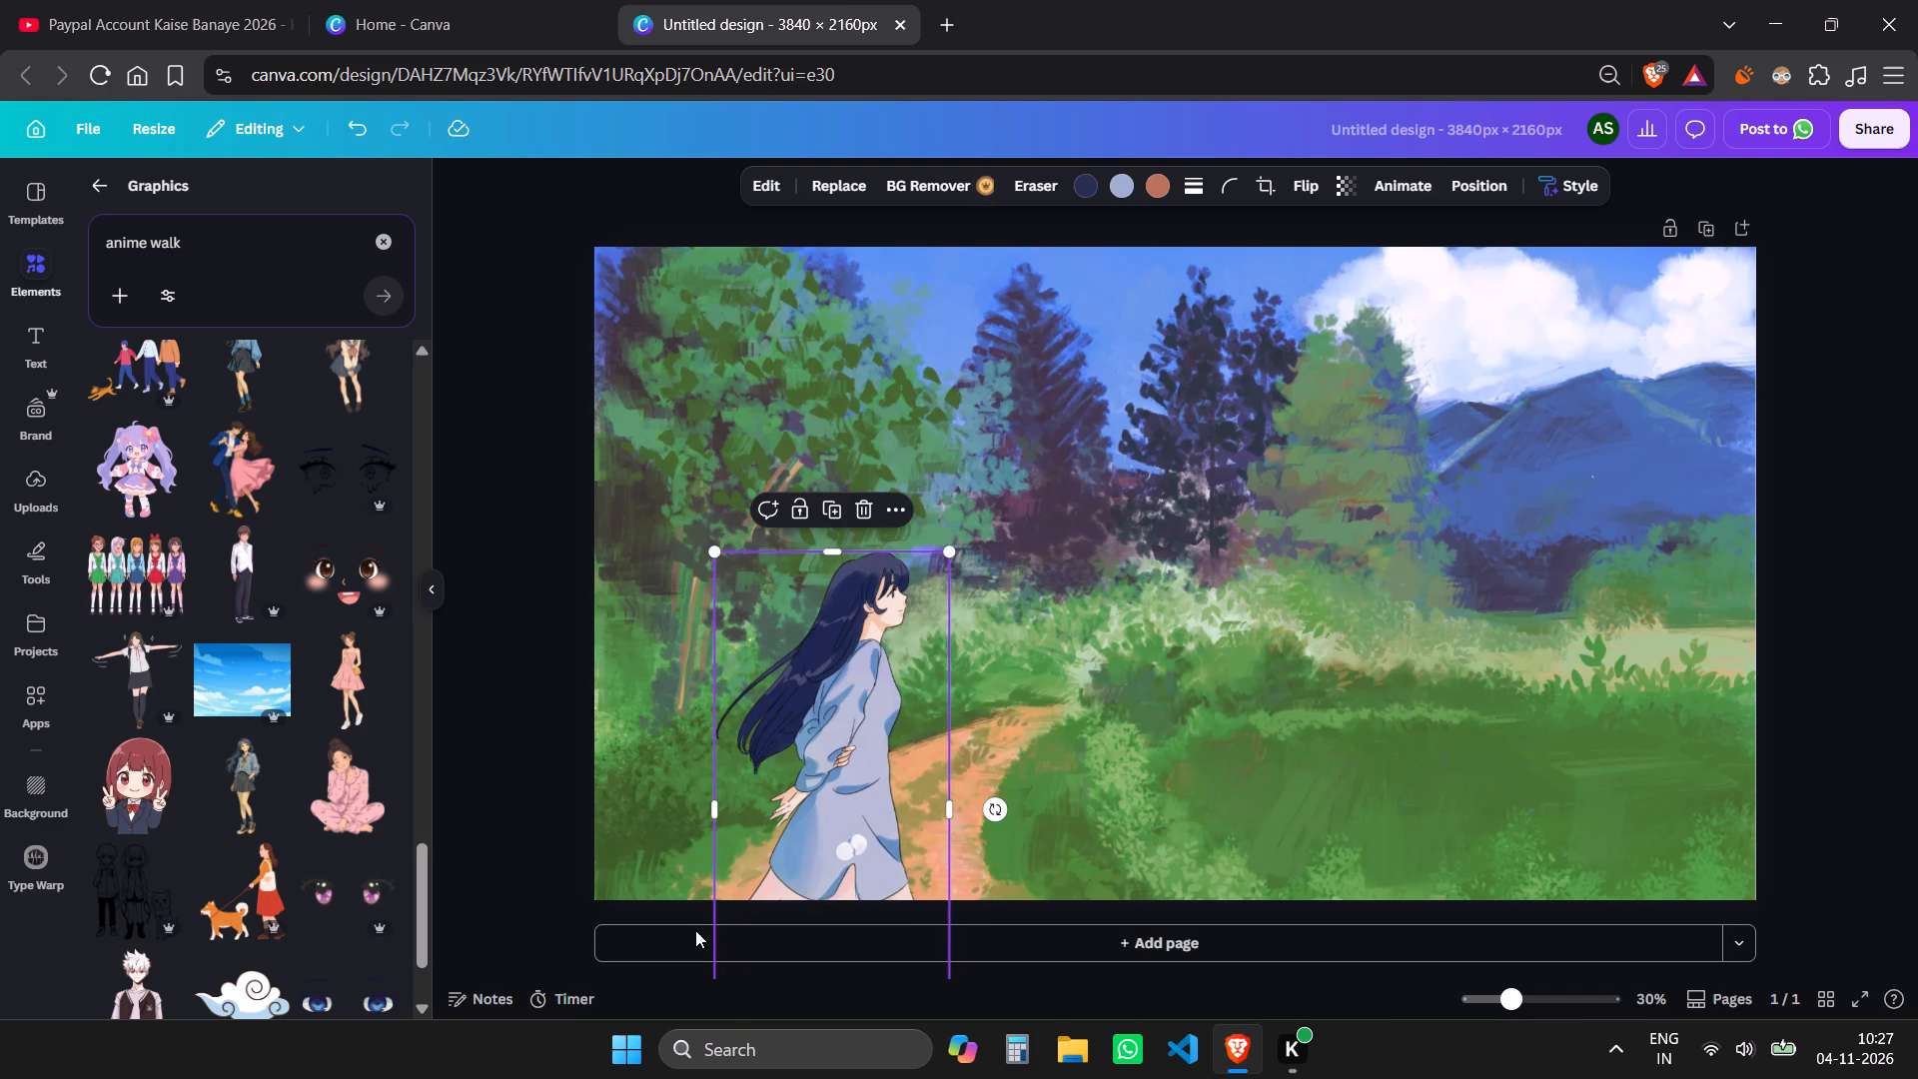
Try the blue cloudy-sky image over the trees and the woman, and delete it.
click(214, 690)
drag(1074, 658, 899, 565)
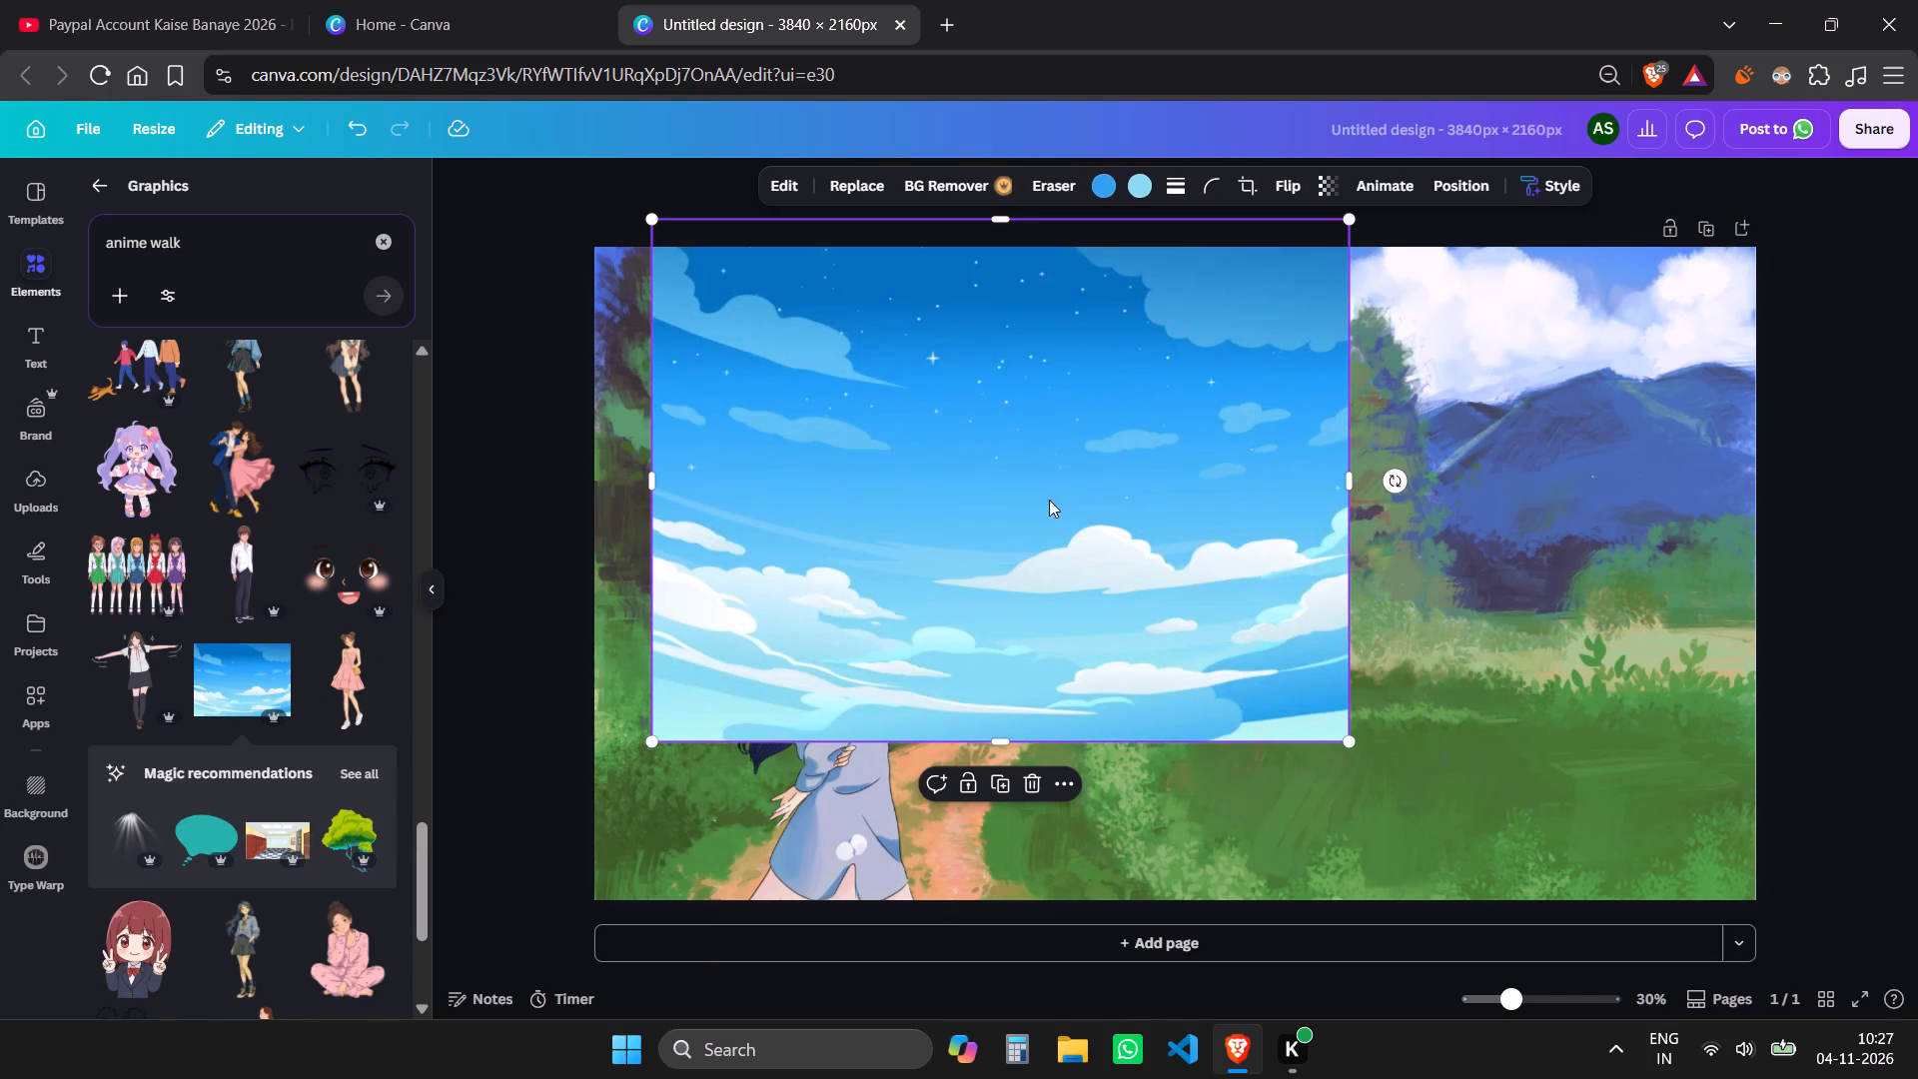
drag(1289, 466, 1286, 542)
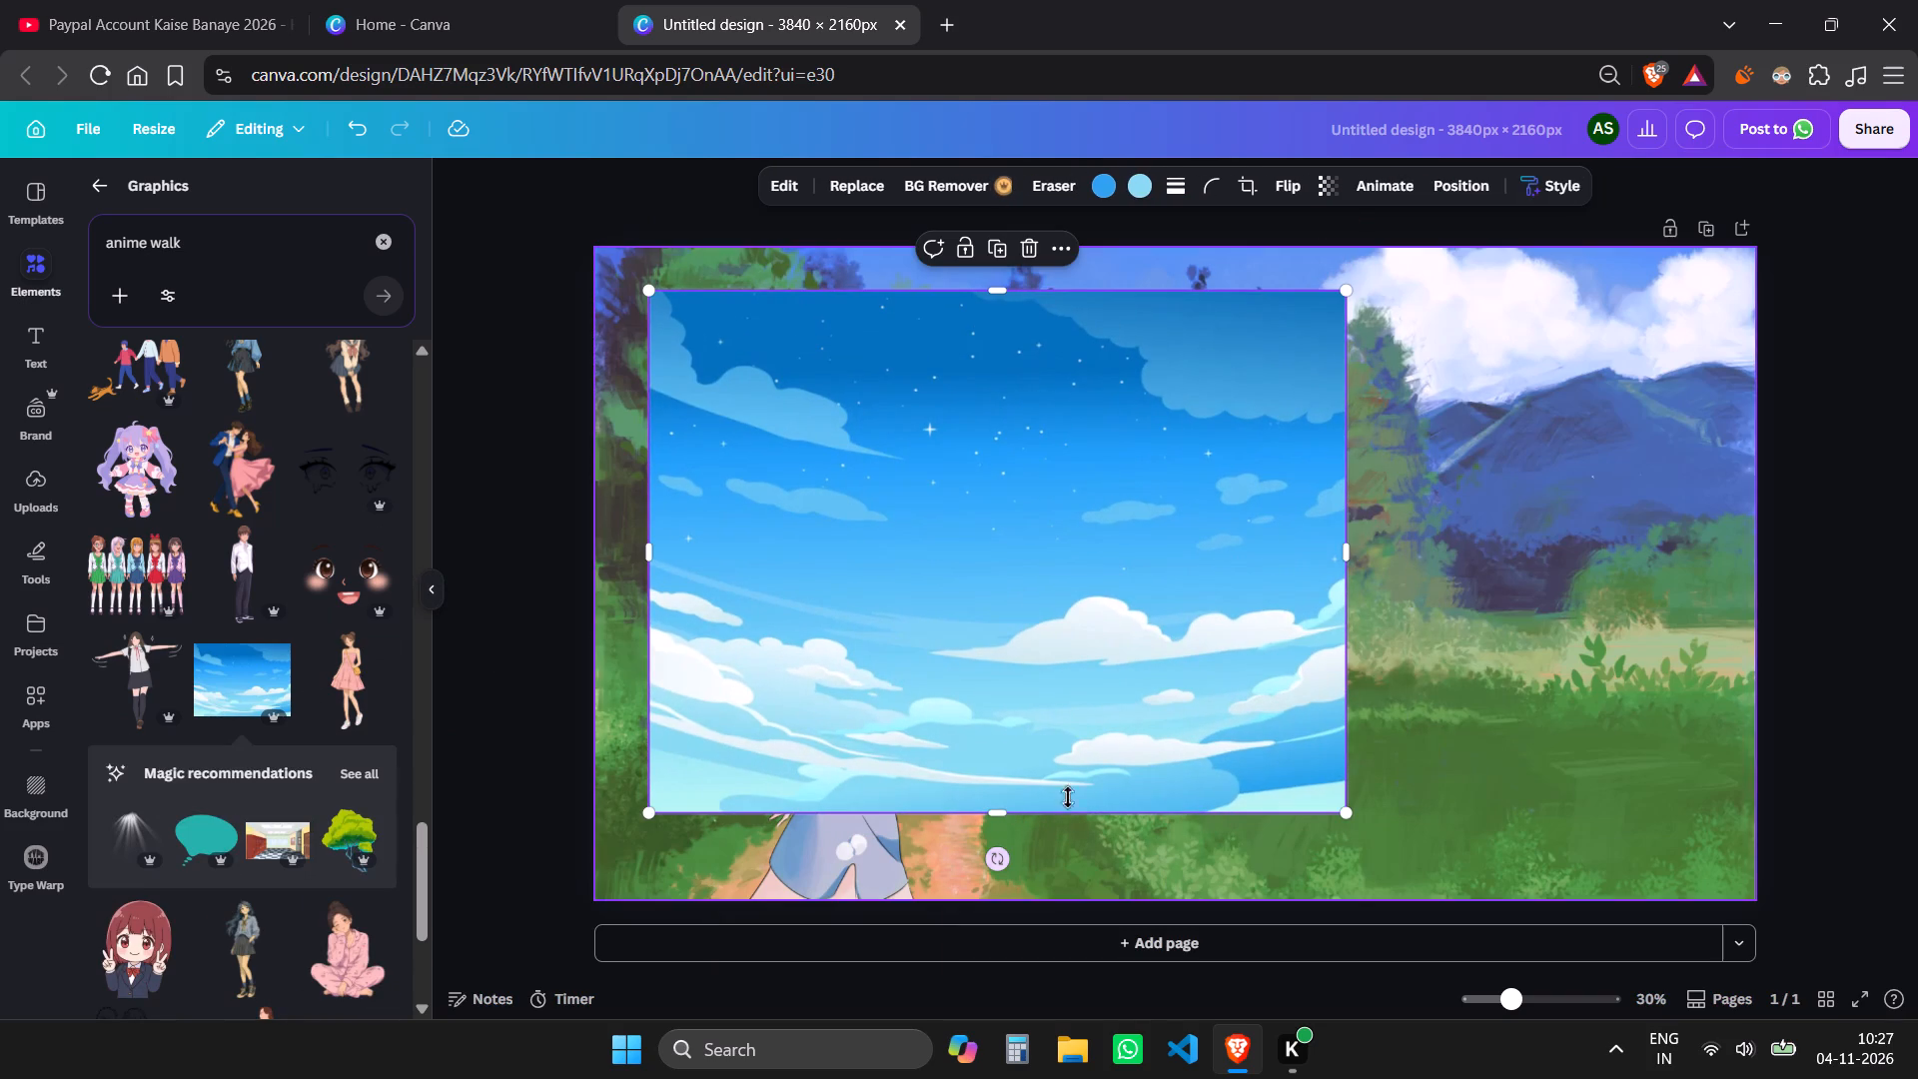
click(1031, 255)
Look through the remaining "anime walk" results for another walking figure or couple to accompany the woman.
scroll(290, 736, down, 2)
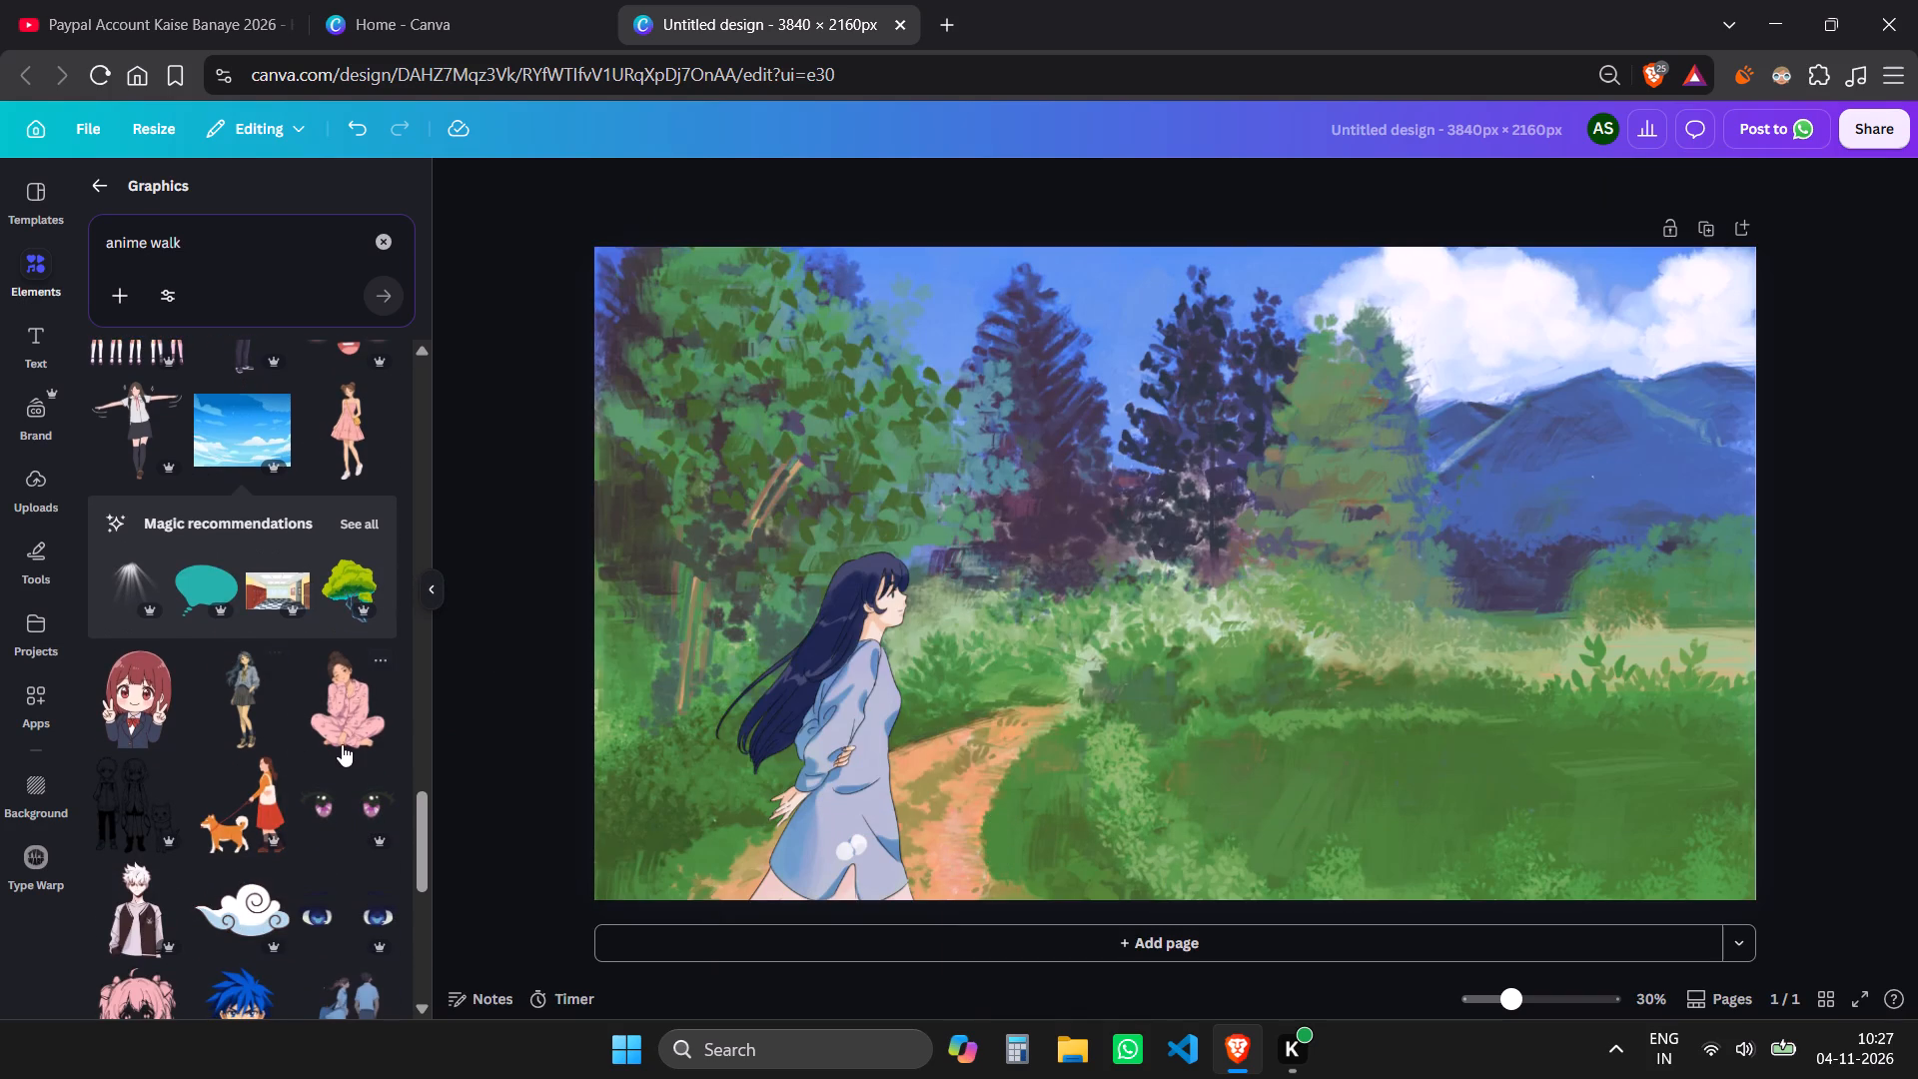
scroll(378, 738, down, 3)
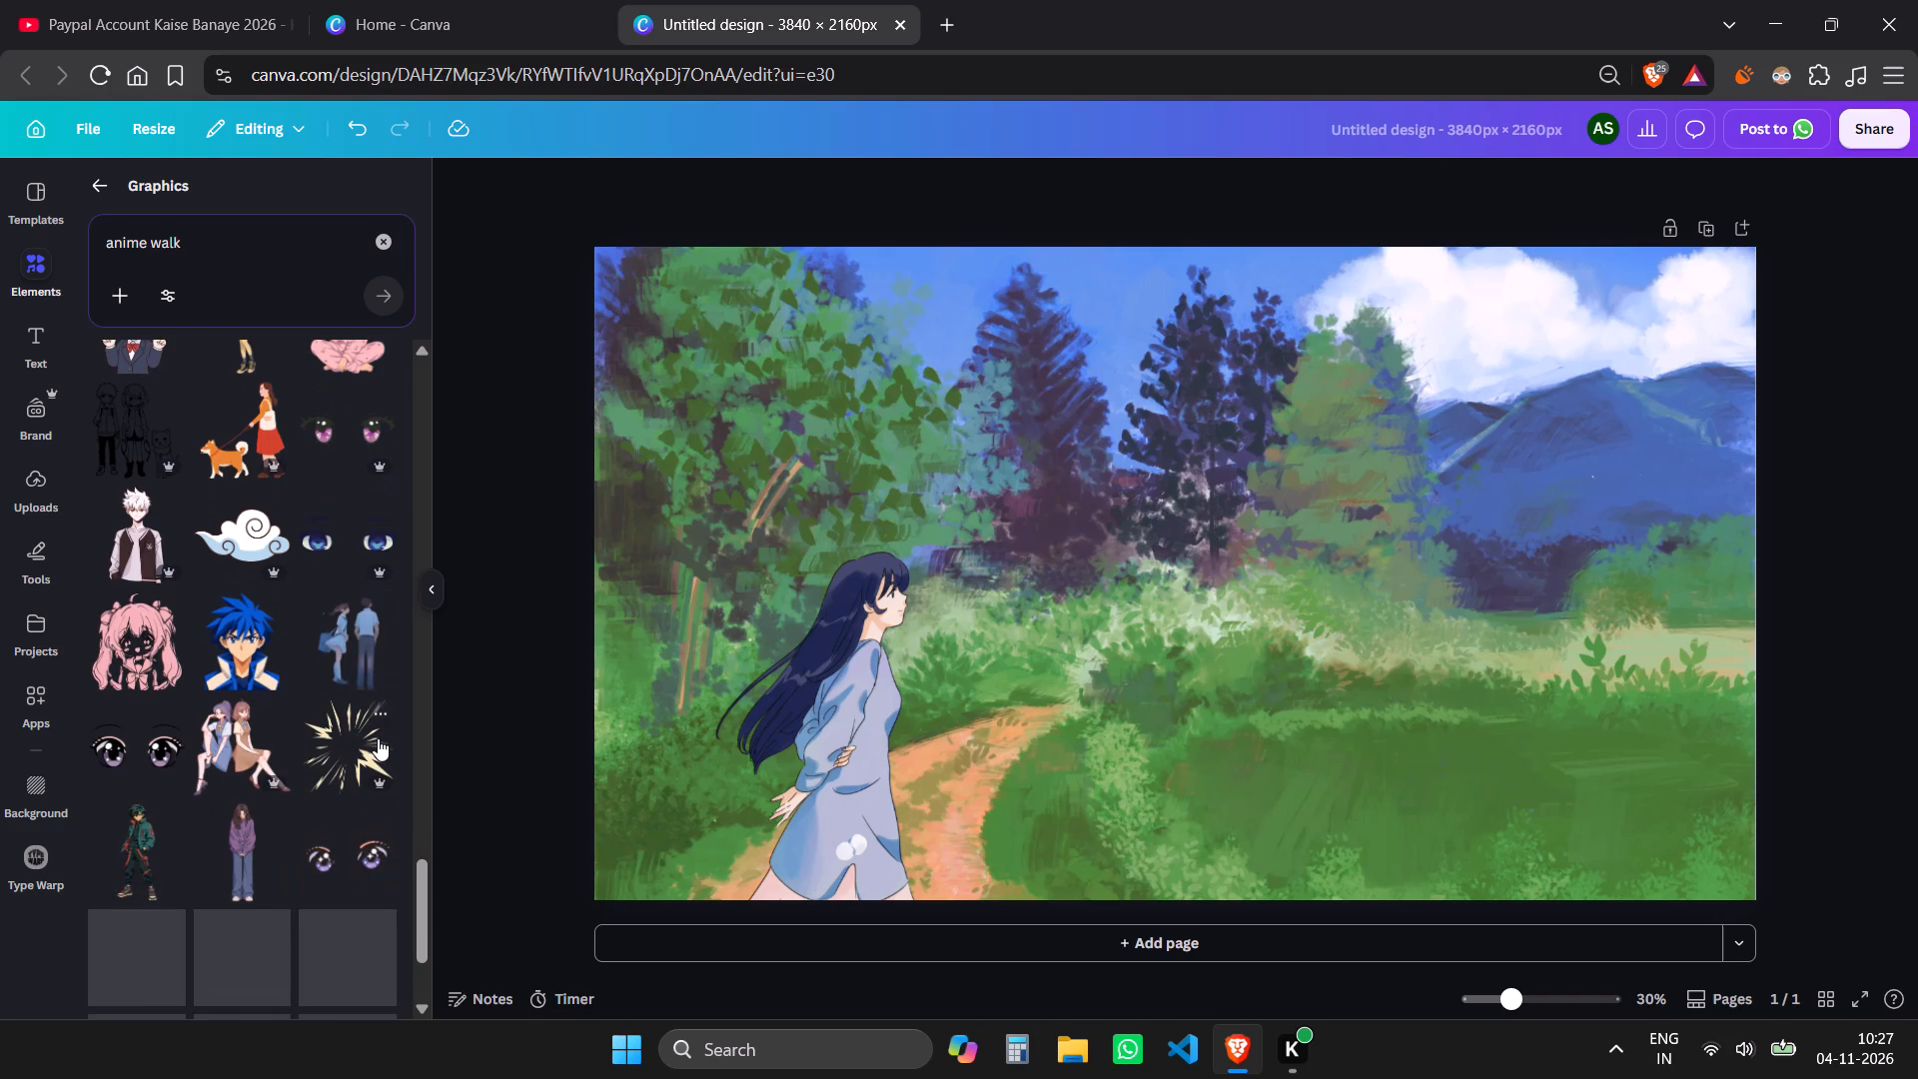
scroll(378, 737, down, 1)
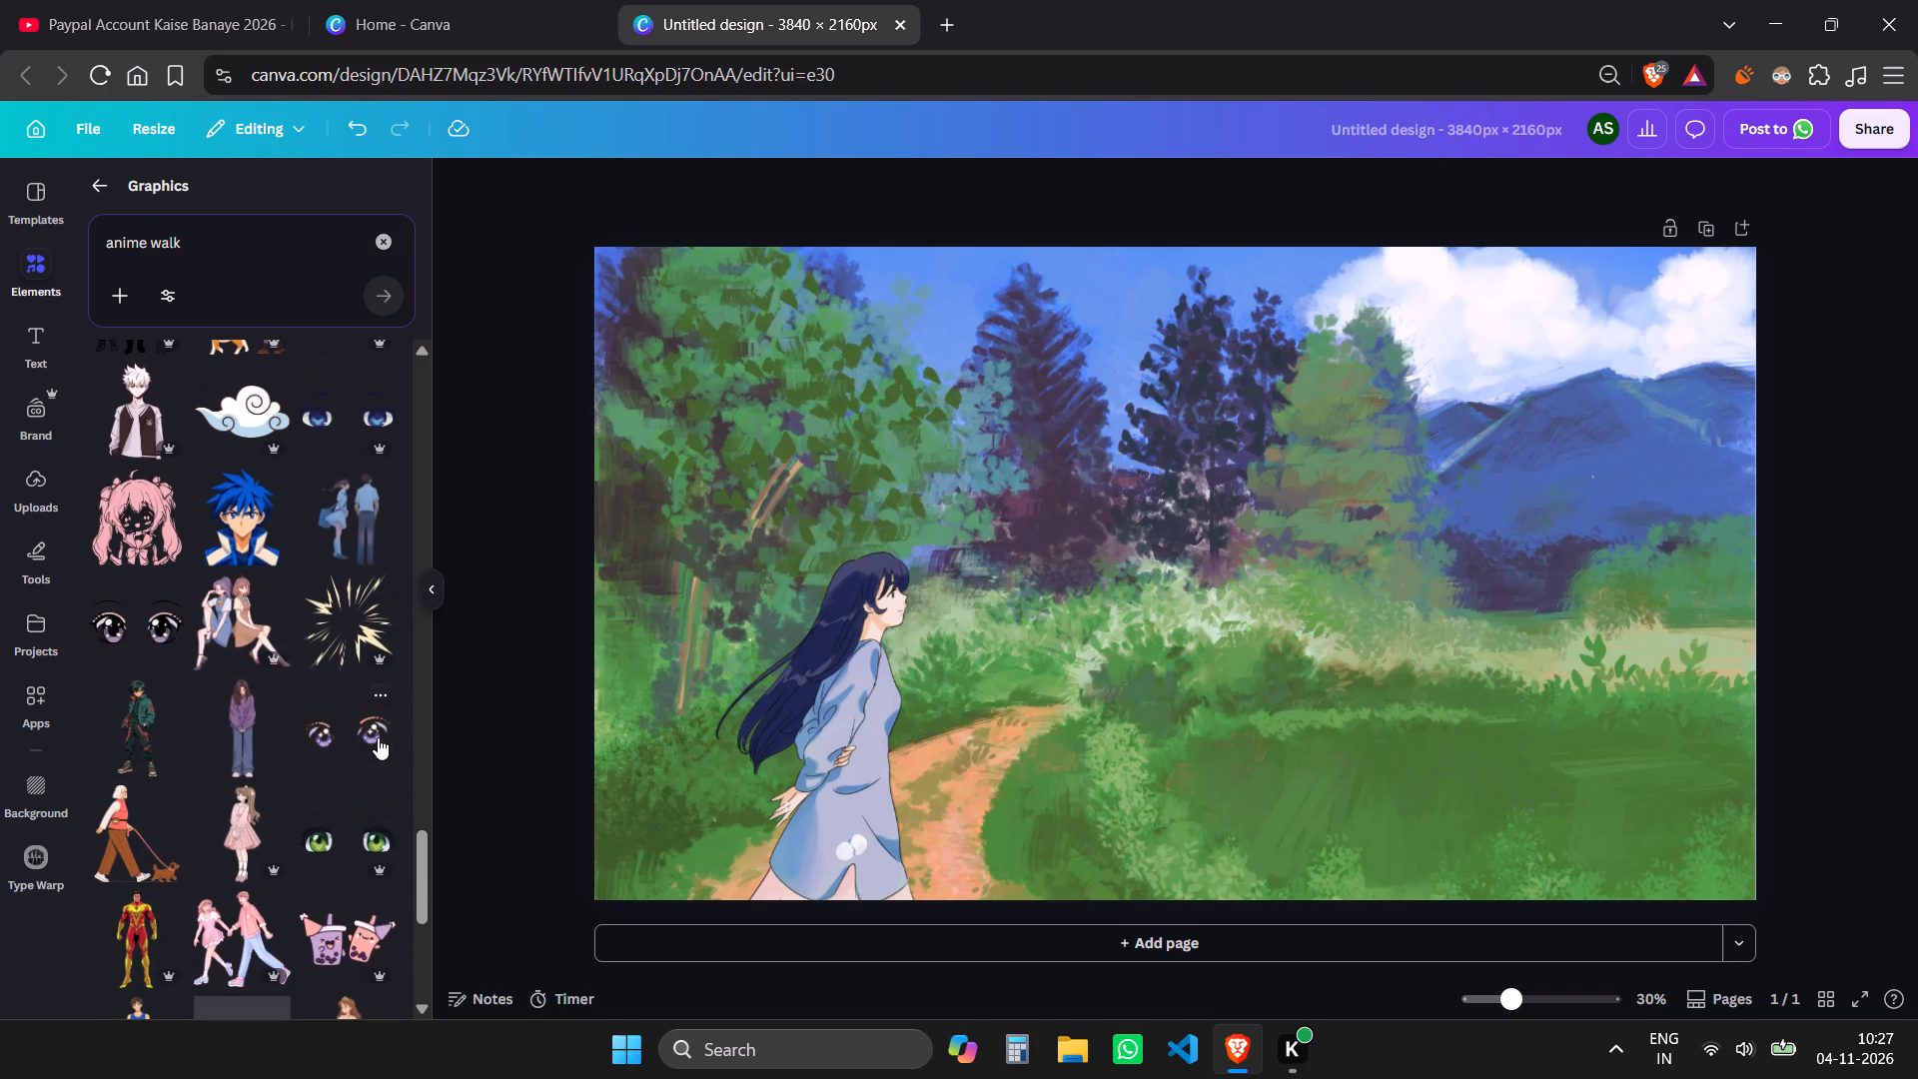
scroll(245, 740, down, 2)
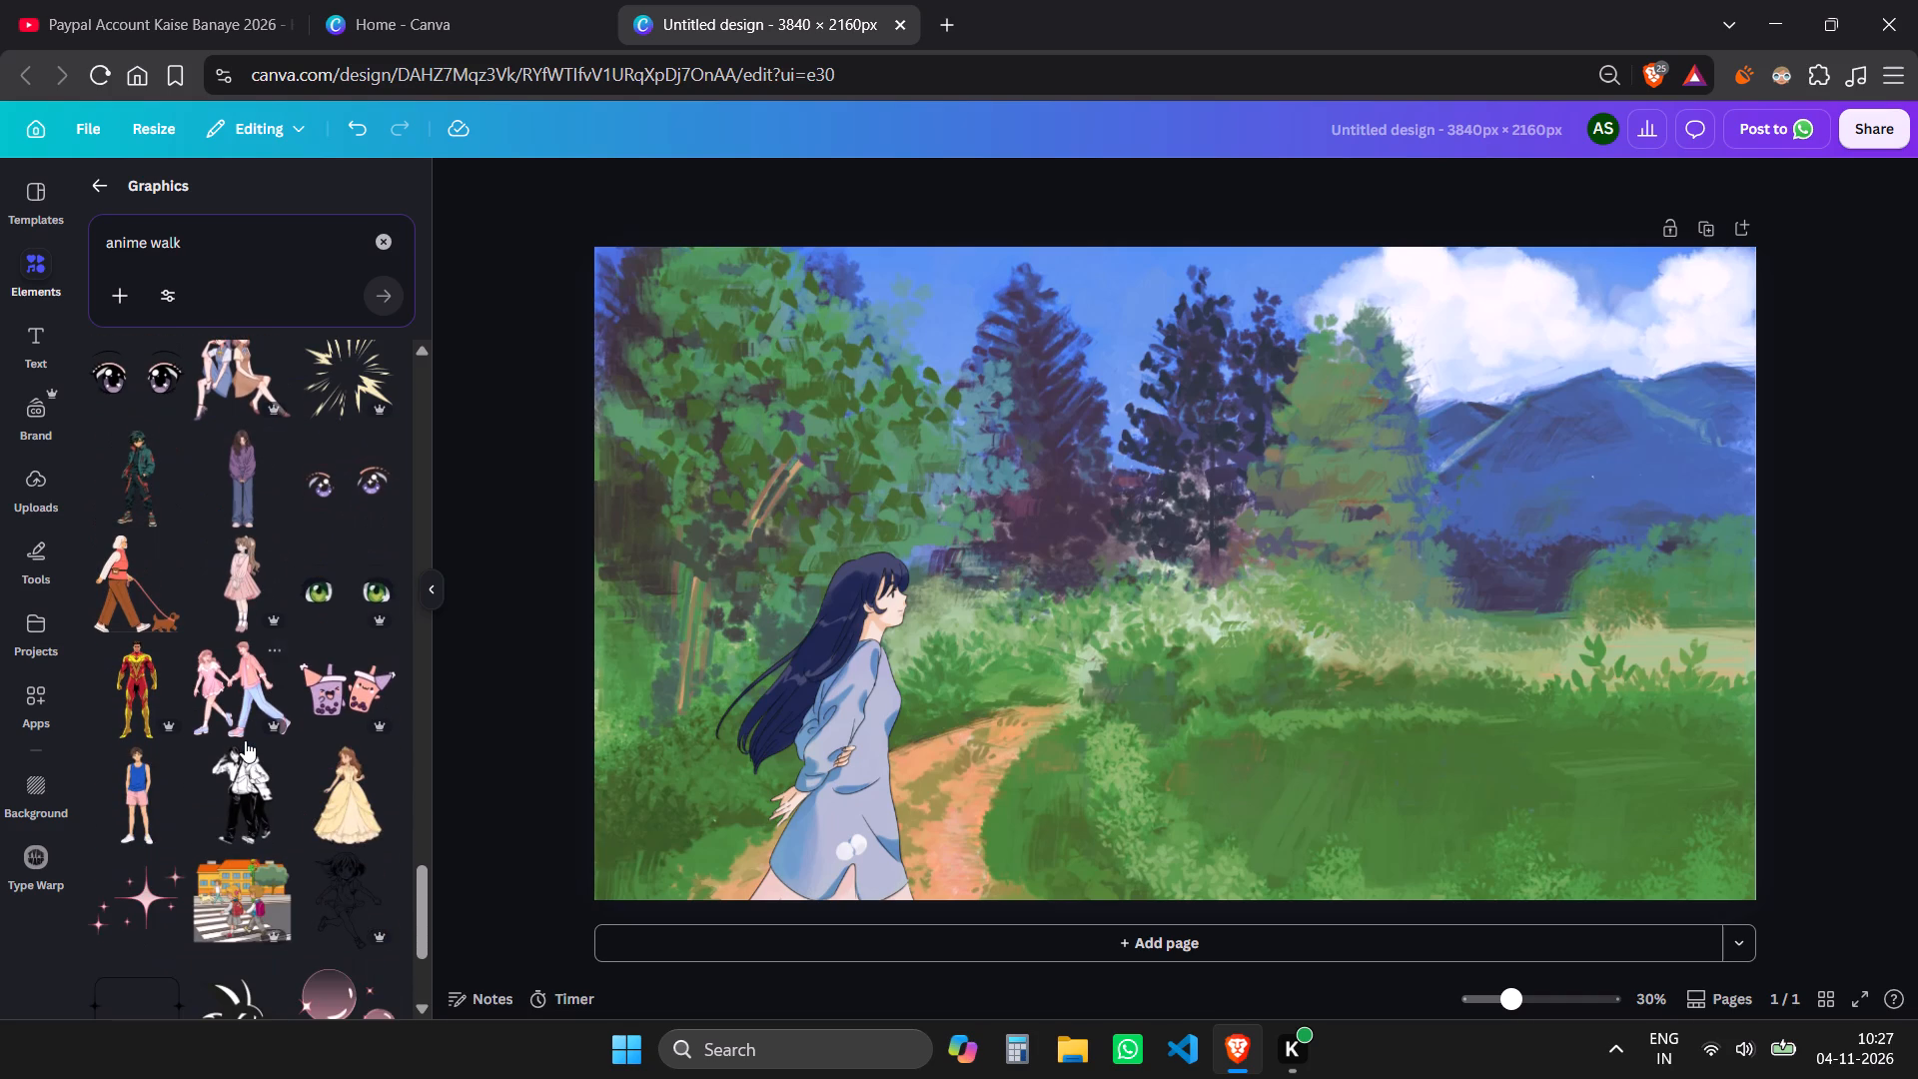
scroll(245, 740, down, 1)
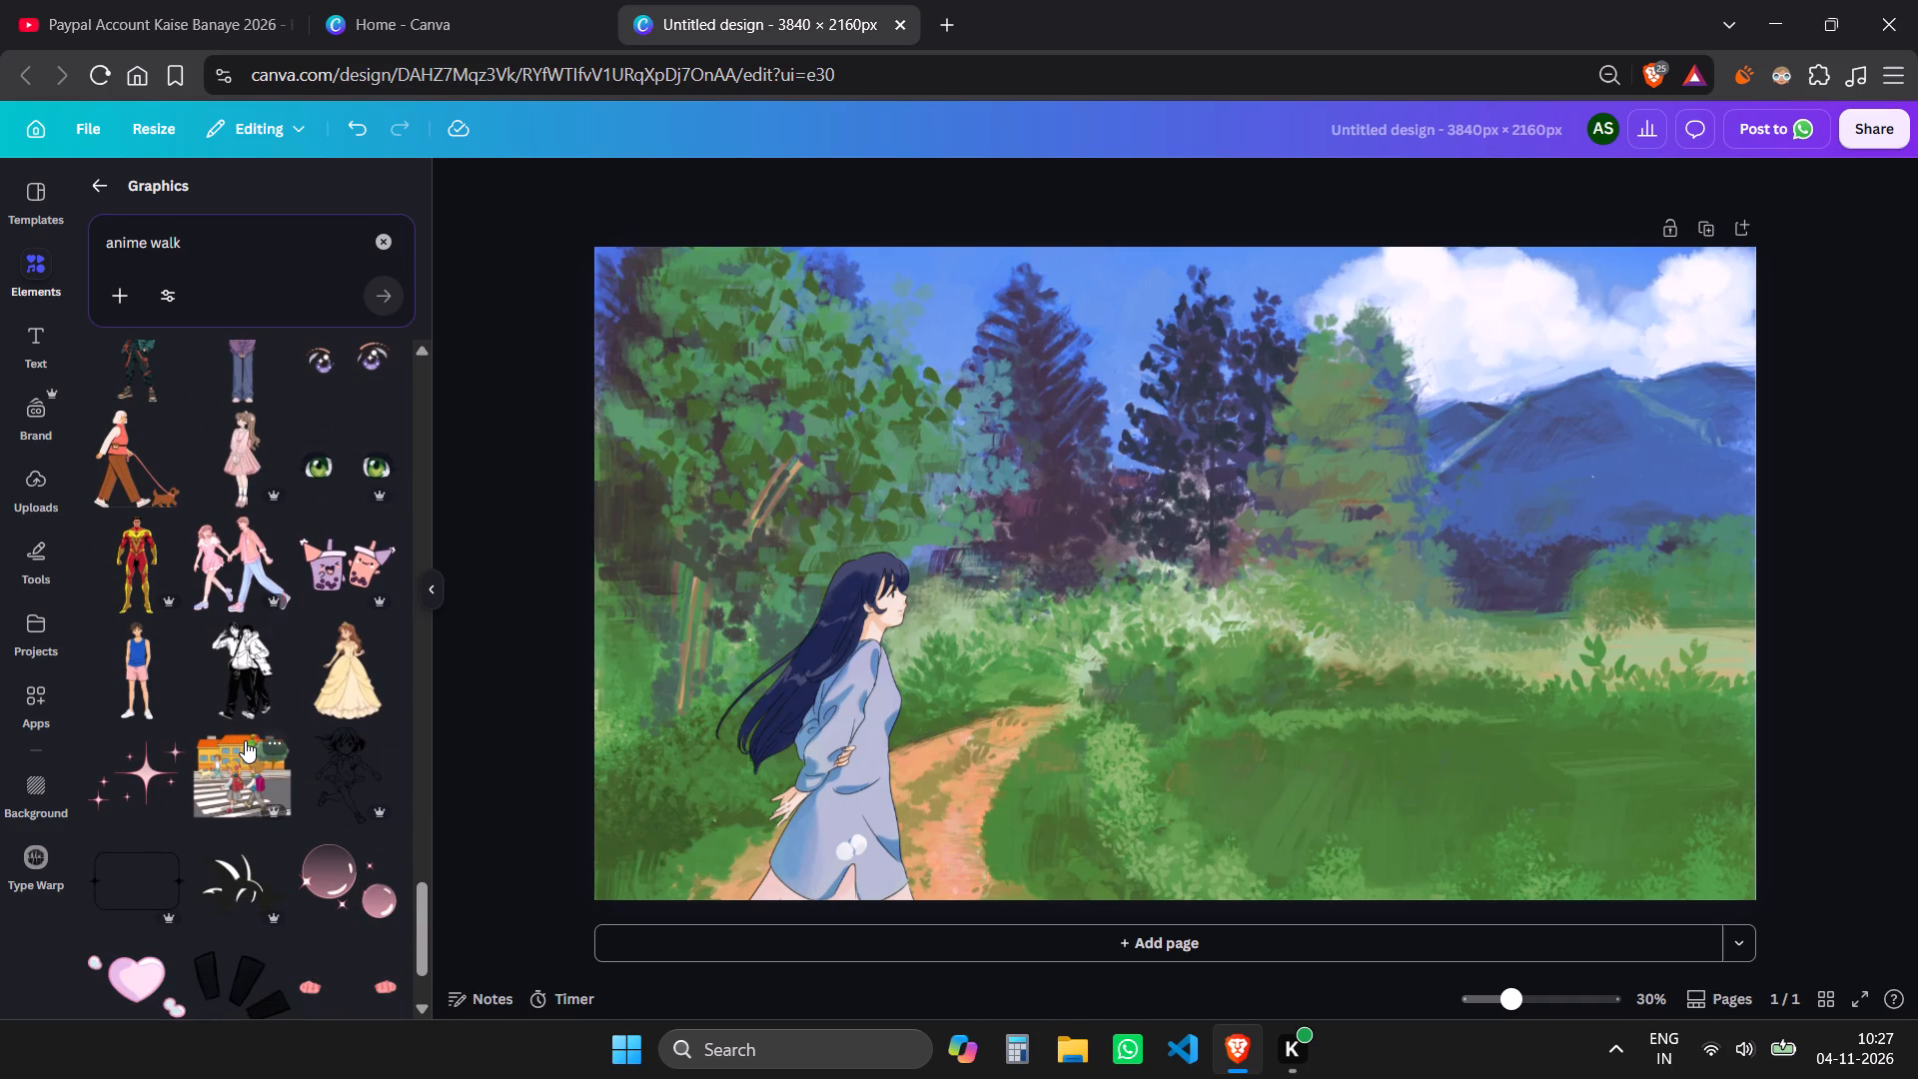
scroll(245, 740, down, 4)
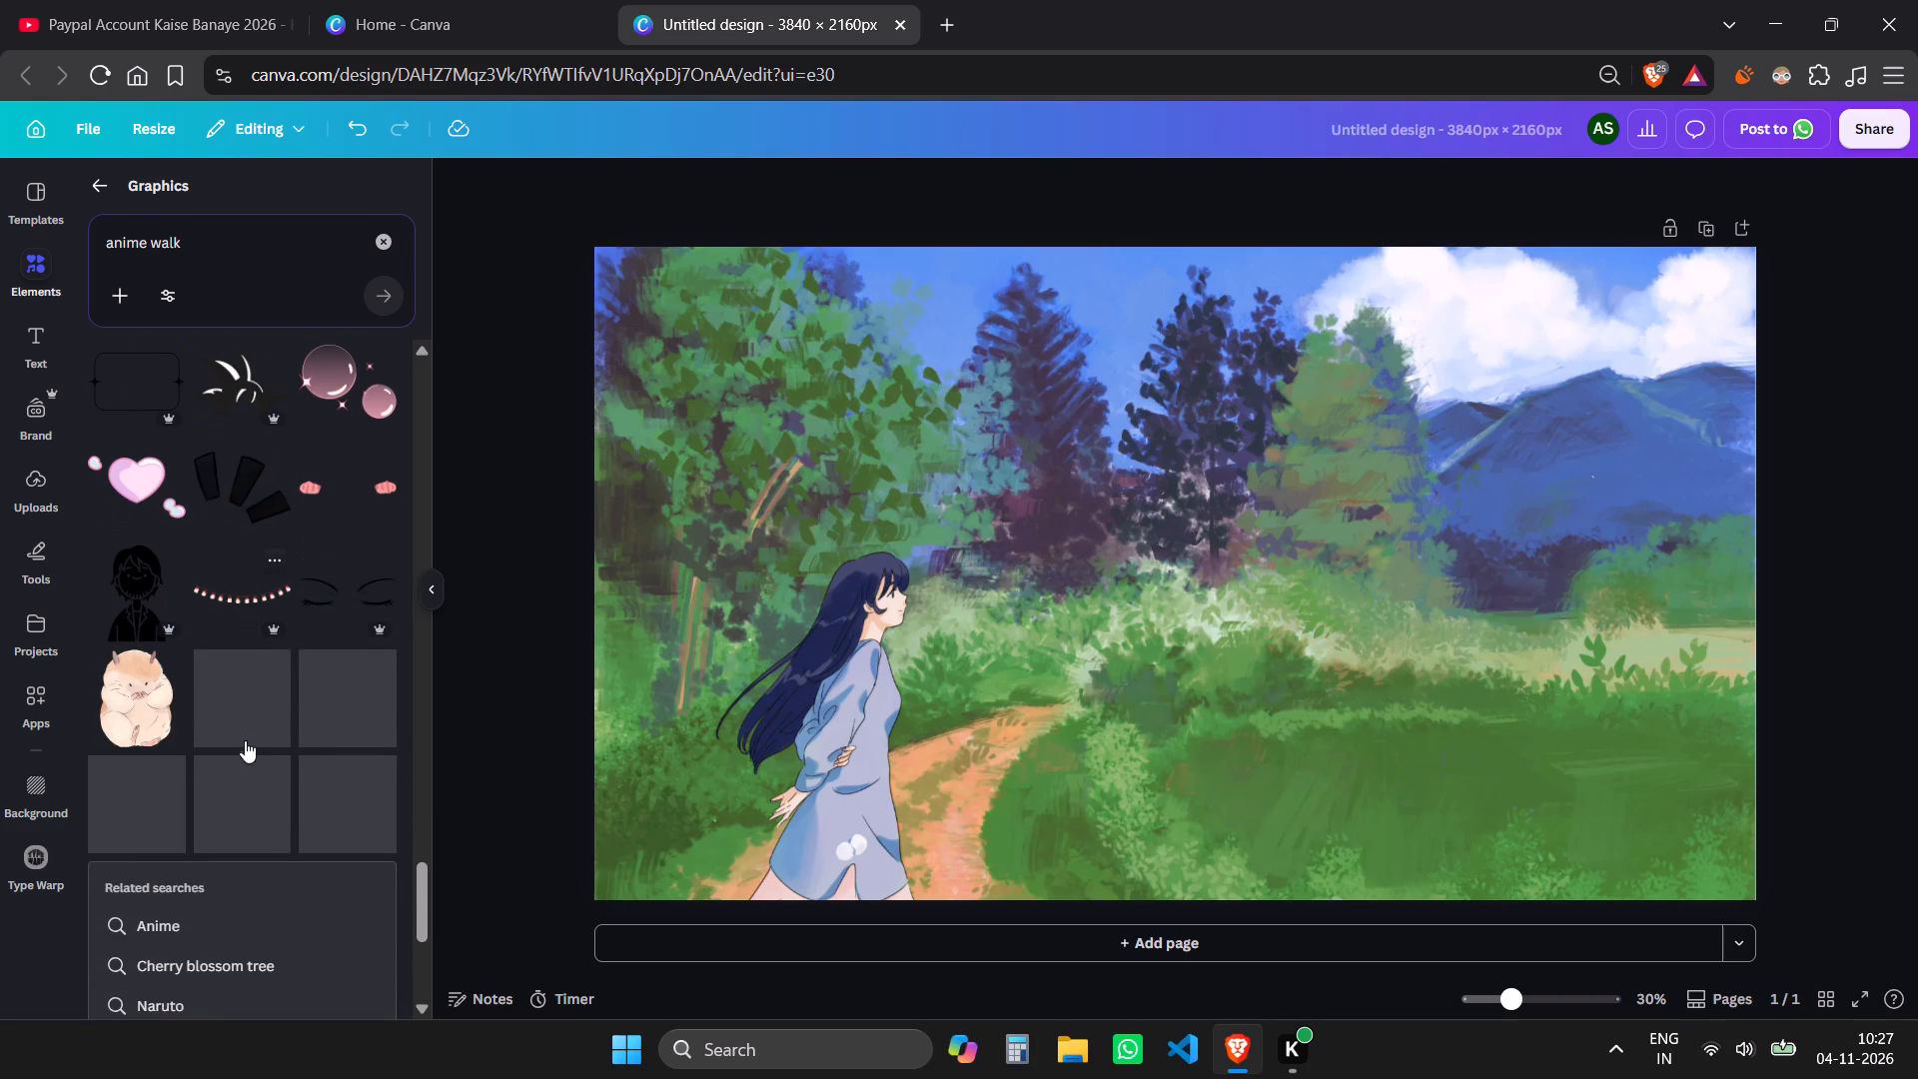
scroll(245, 740, down, 4)
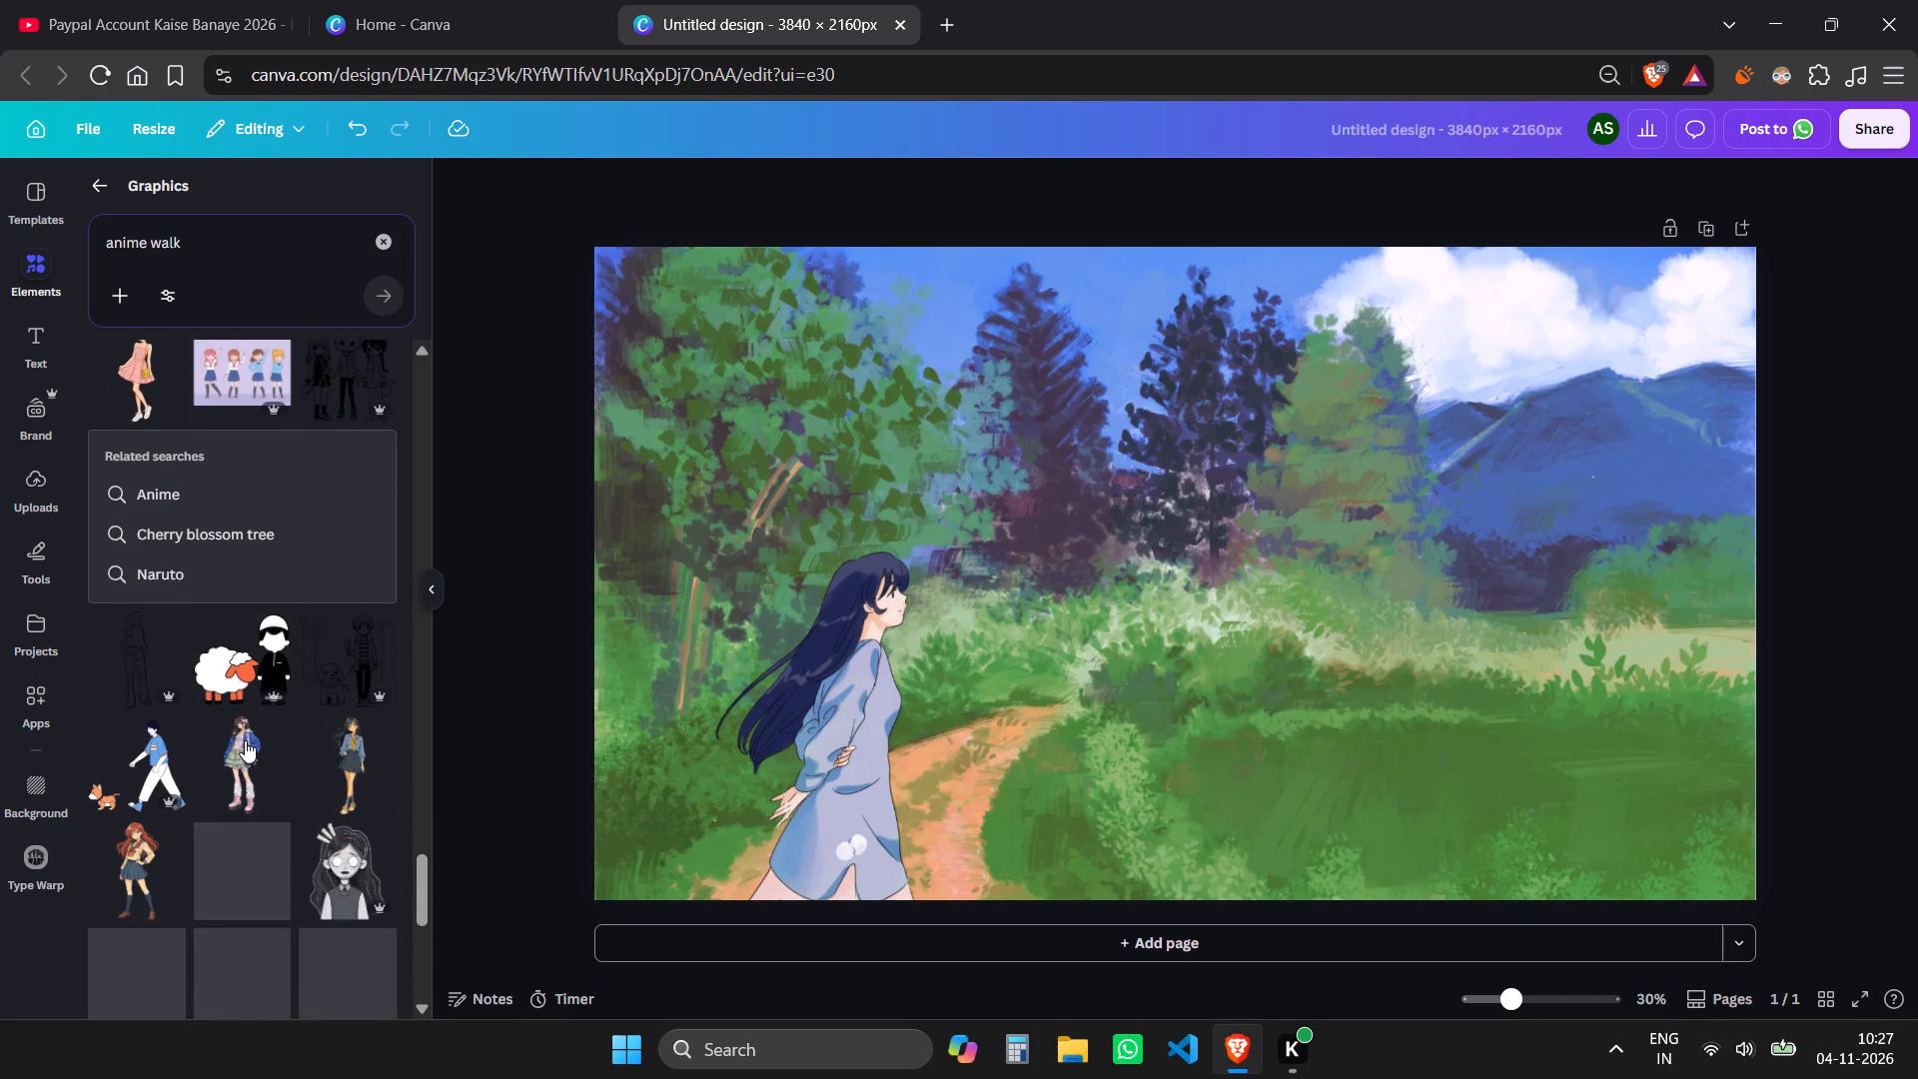
scroll(245, 740, down, 1)
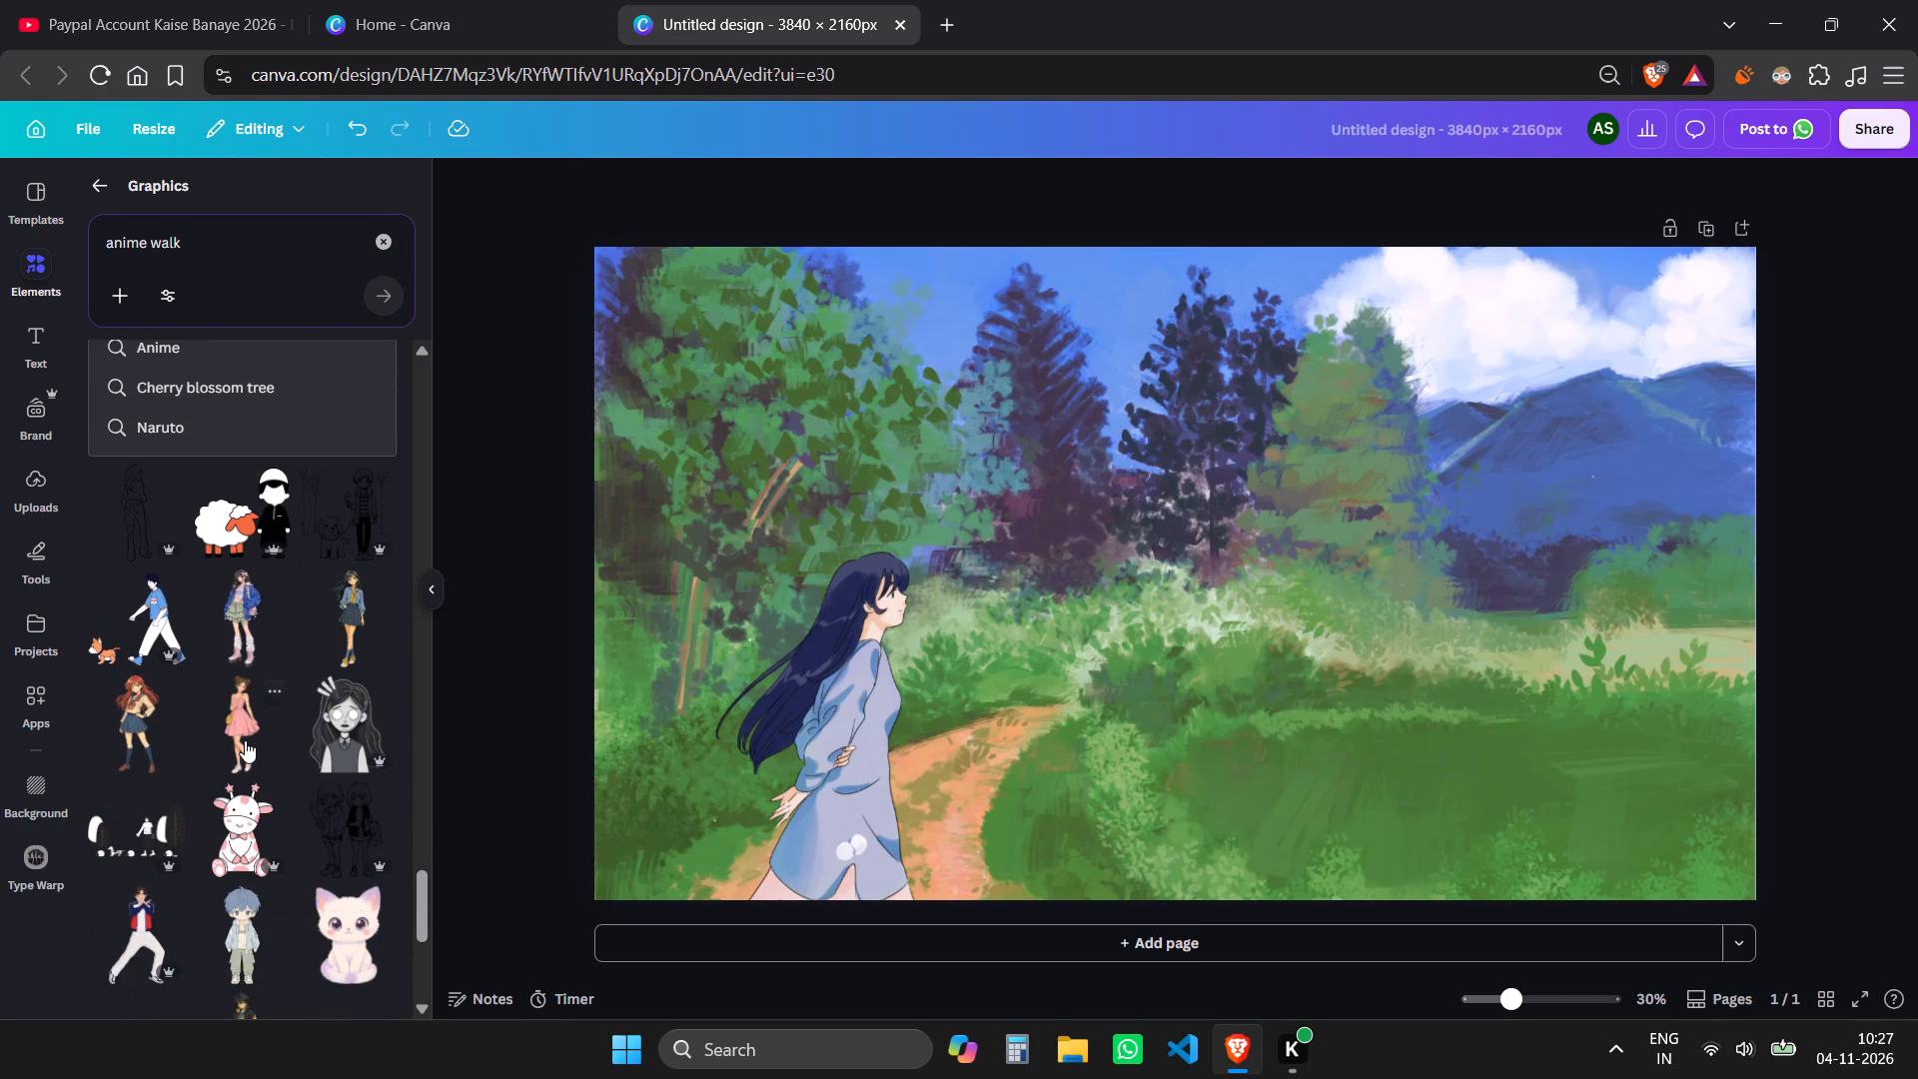
scroll(245, 740, down, 3)
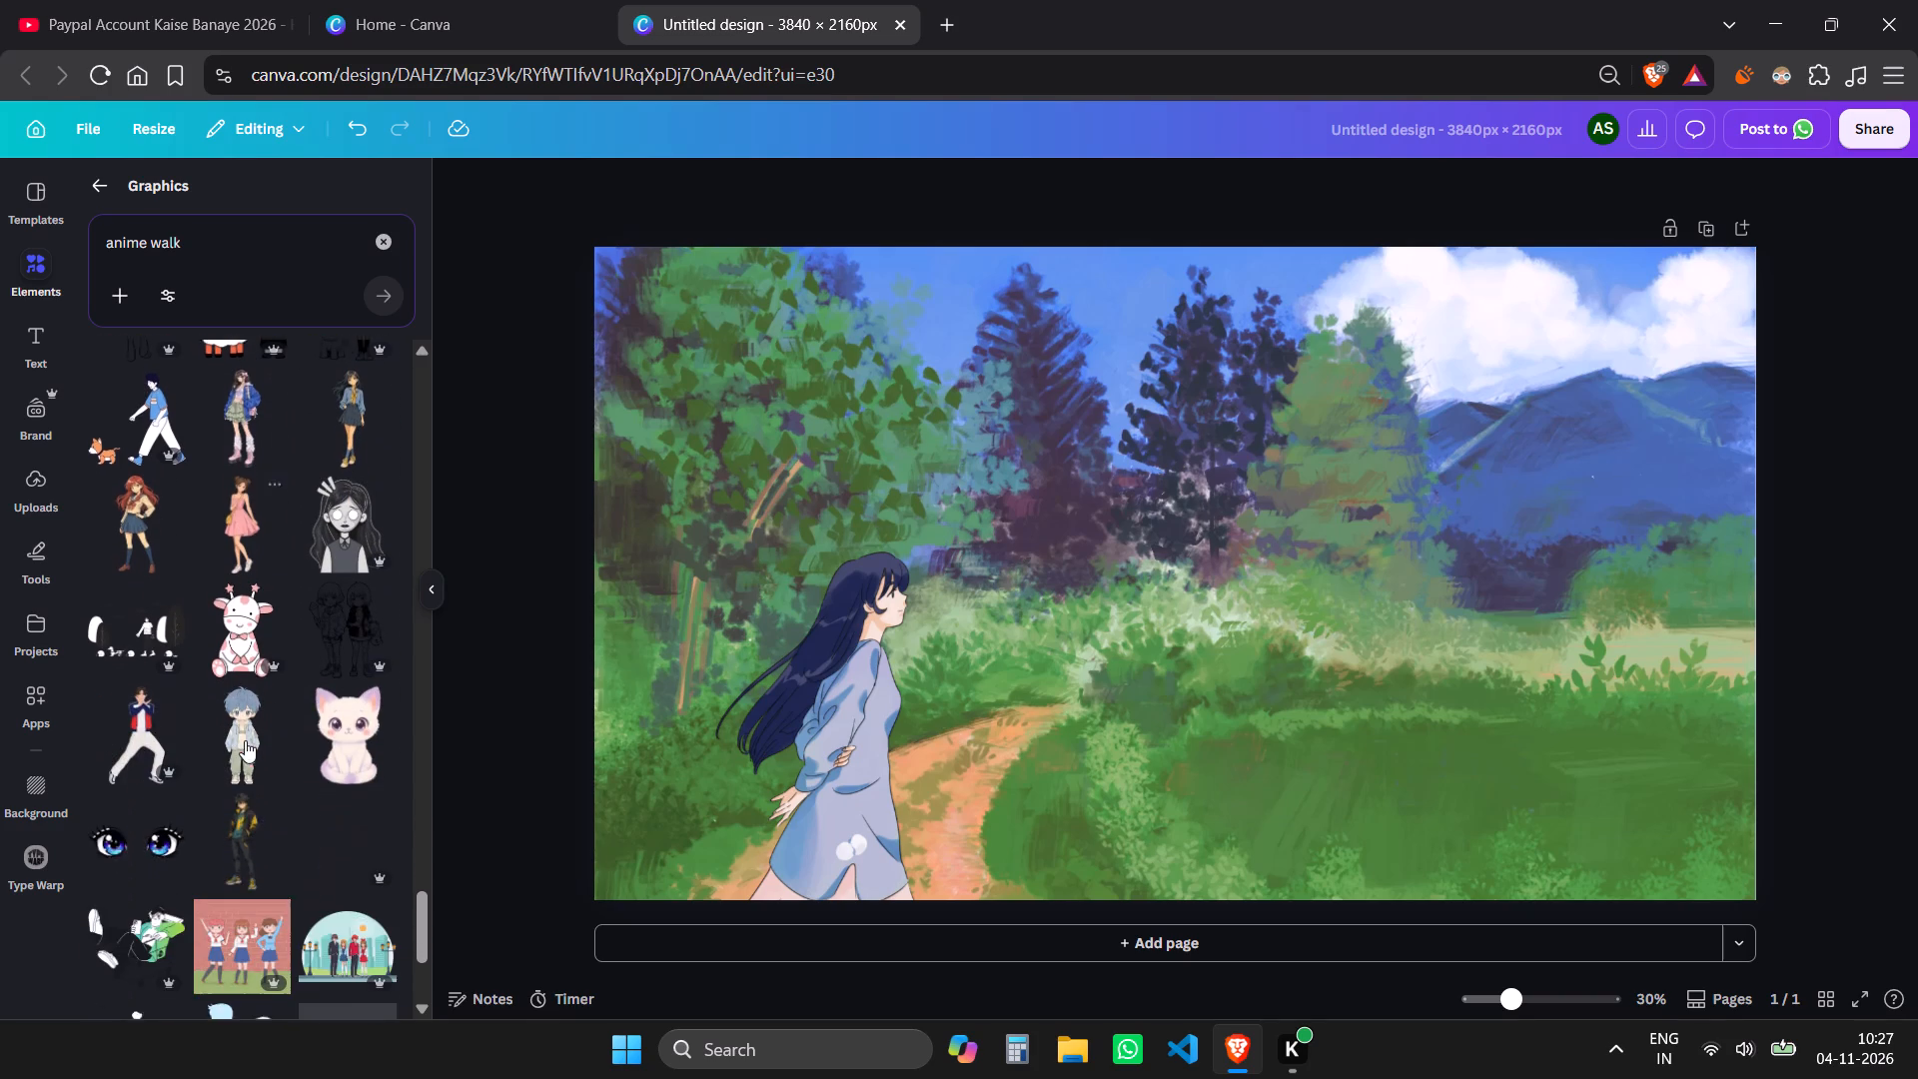
scroll(245, 740, down, 2)
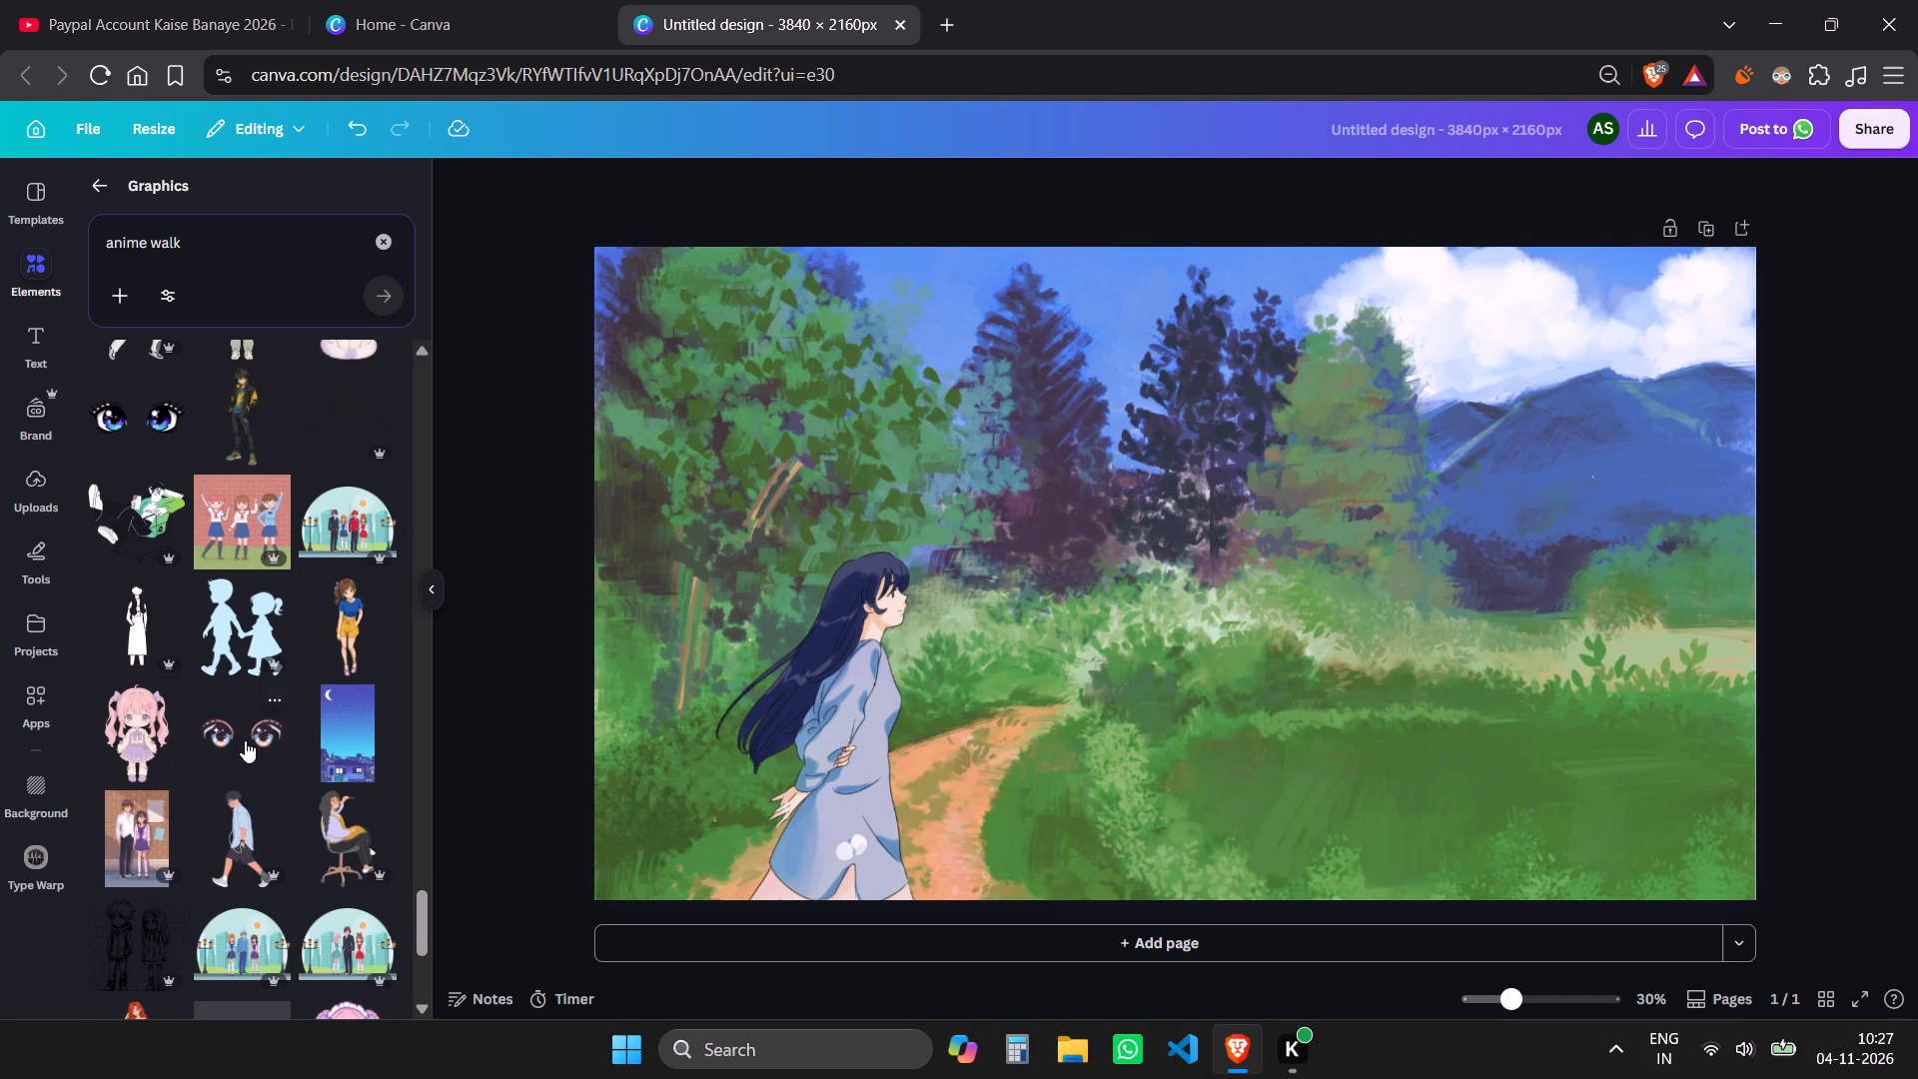
scroll(239, 762, down, 4)
scroll(266, 614, down, 3)
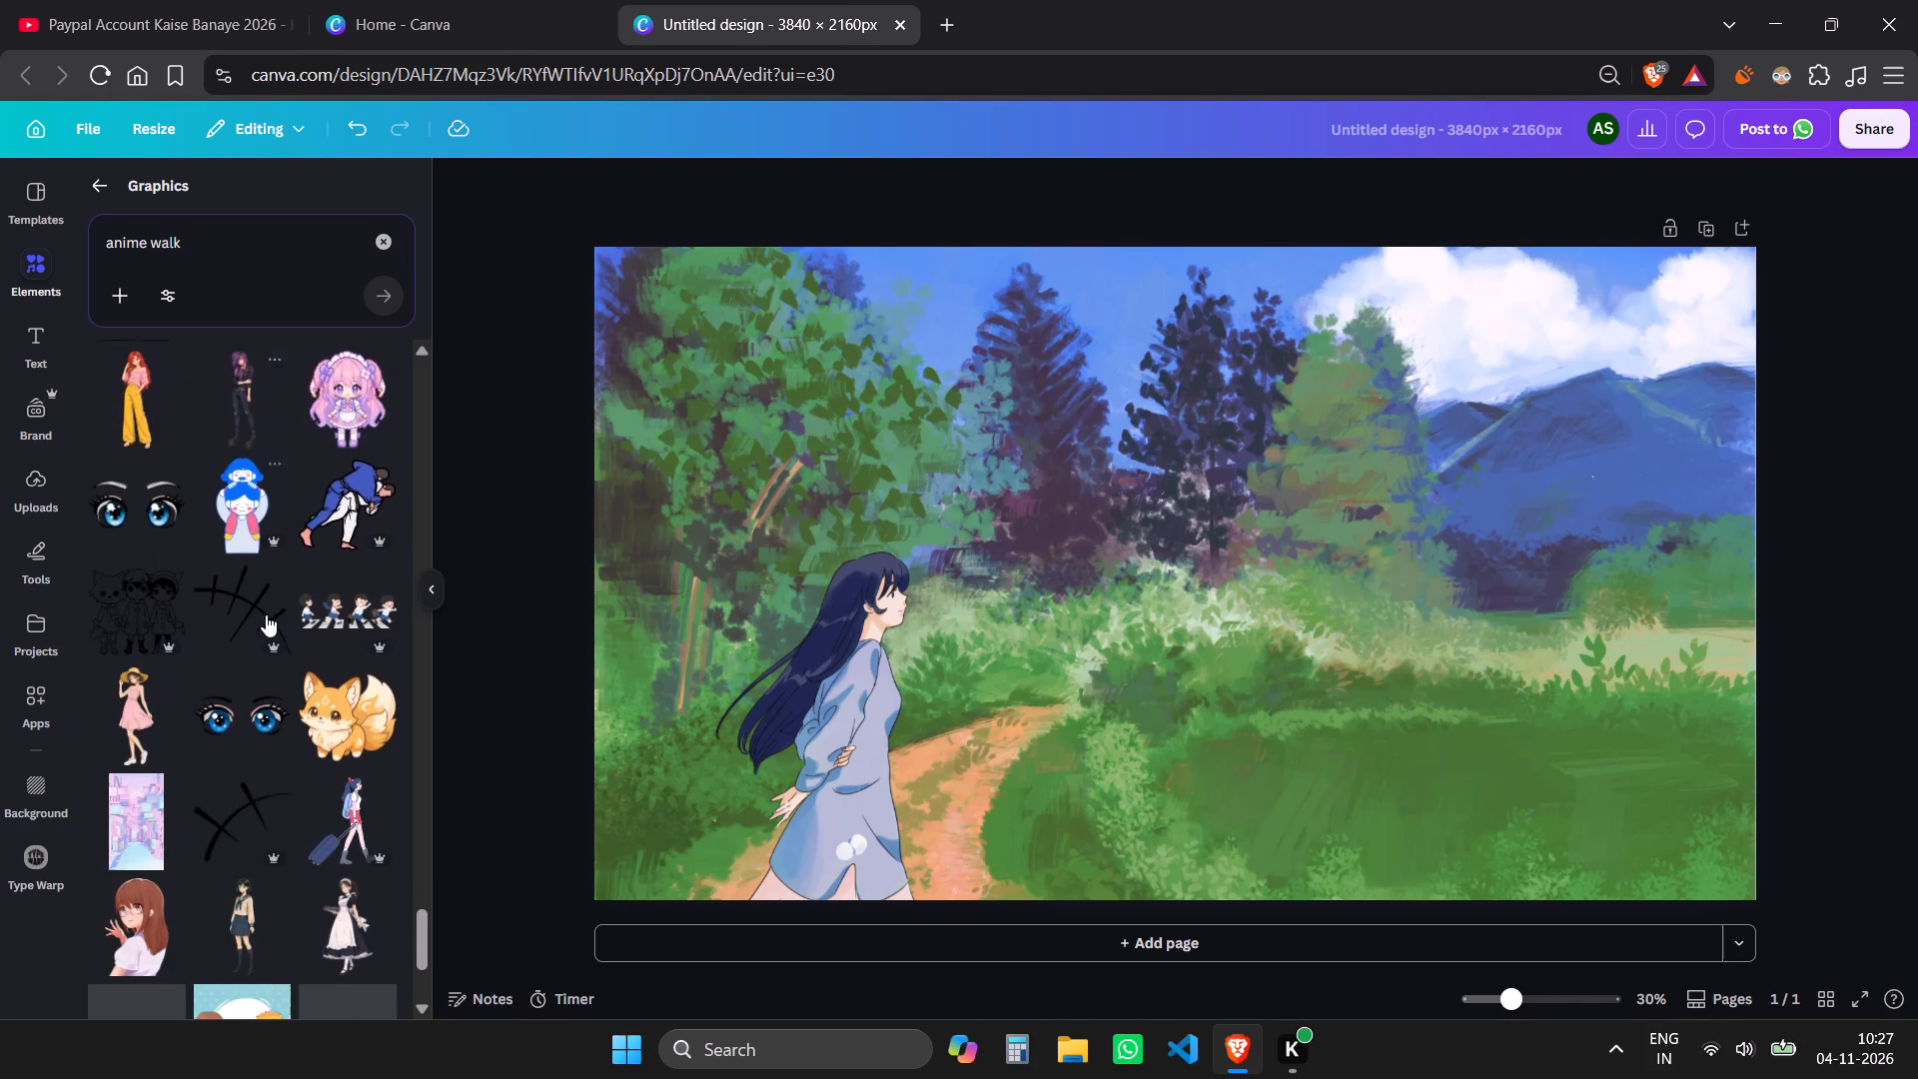
scroll(266, 614, down, 4)
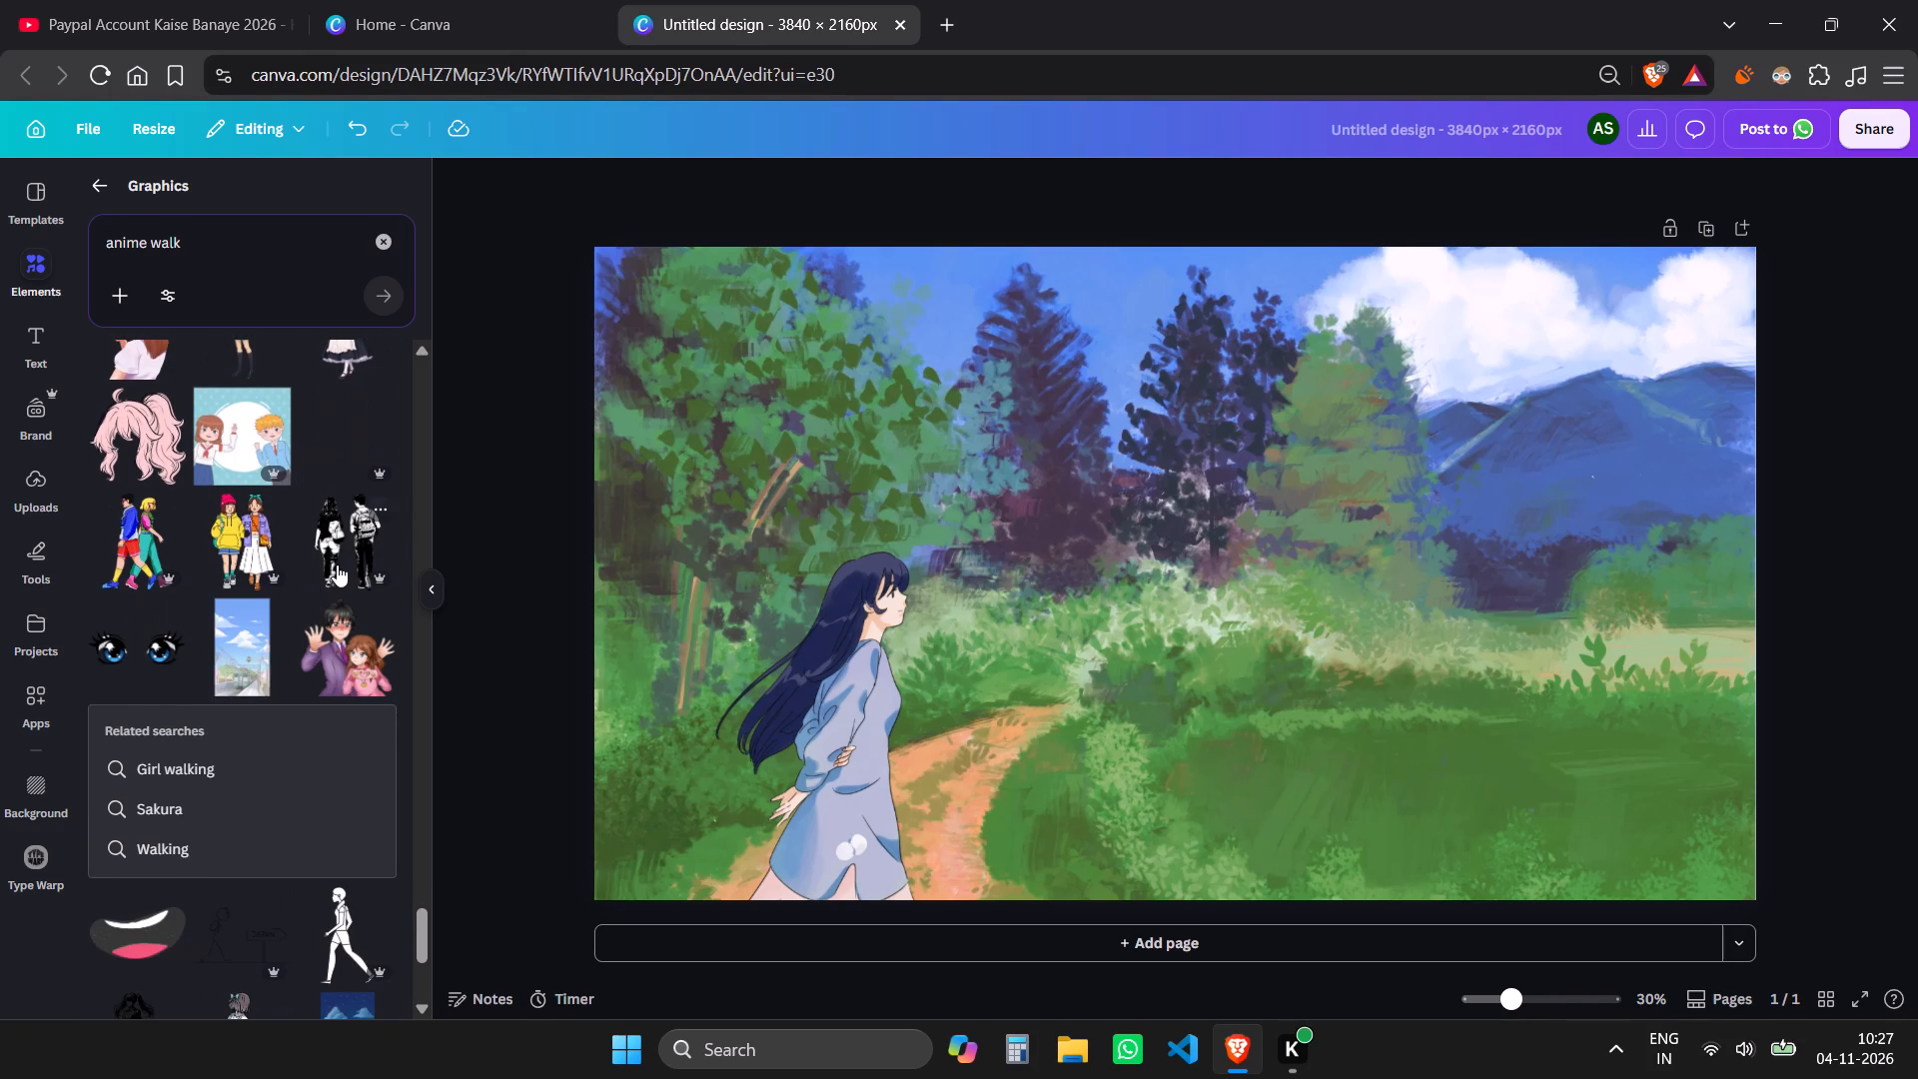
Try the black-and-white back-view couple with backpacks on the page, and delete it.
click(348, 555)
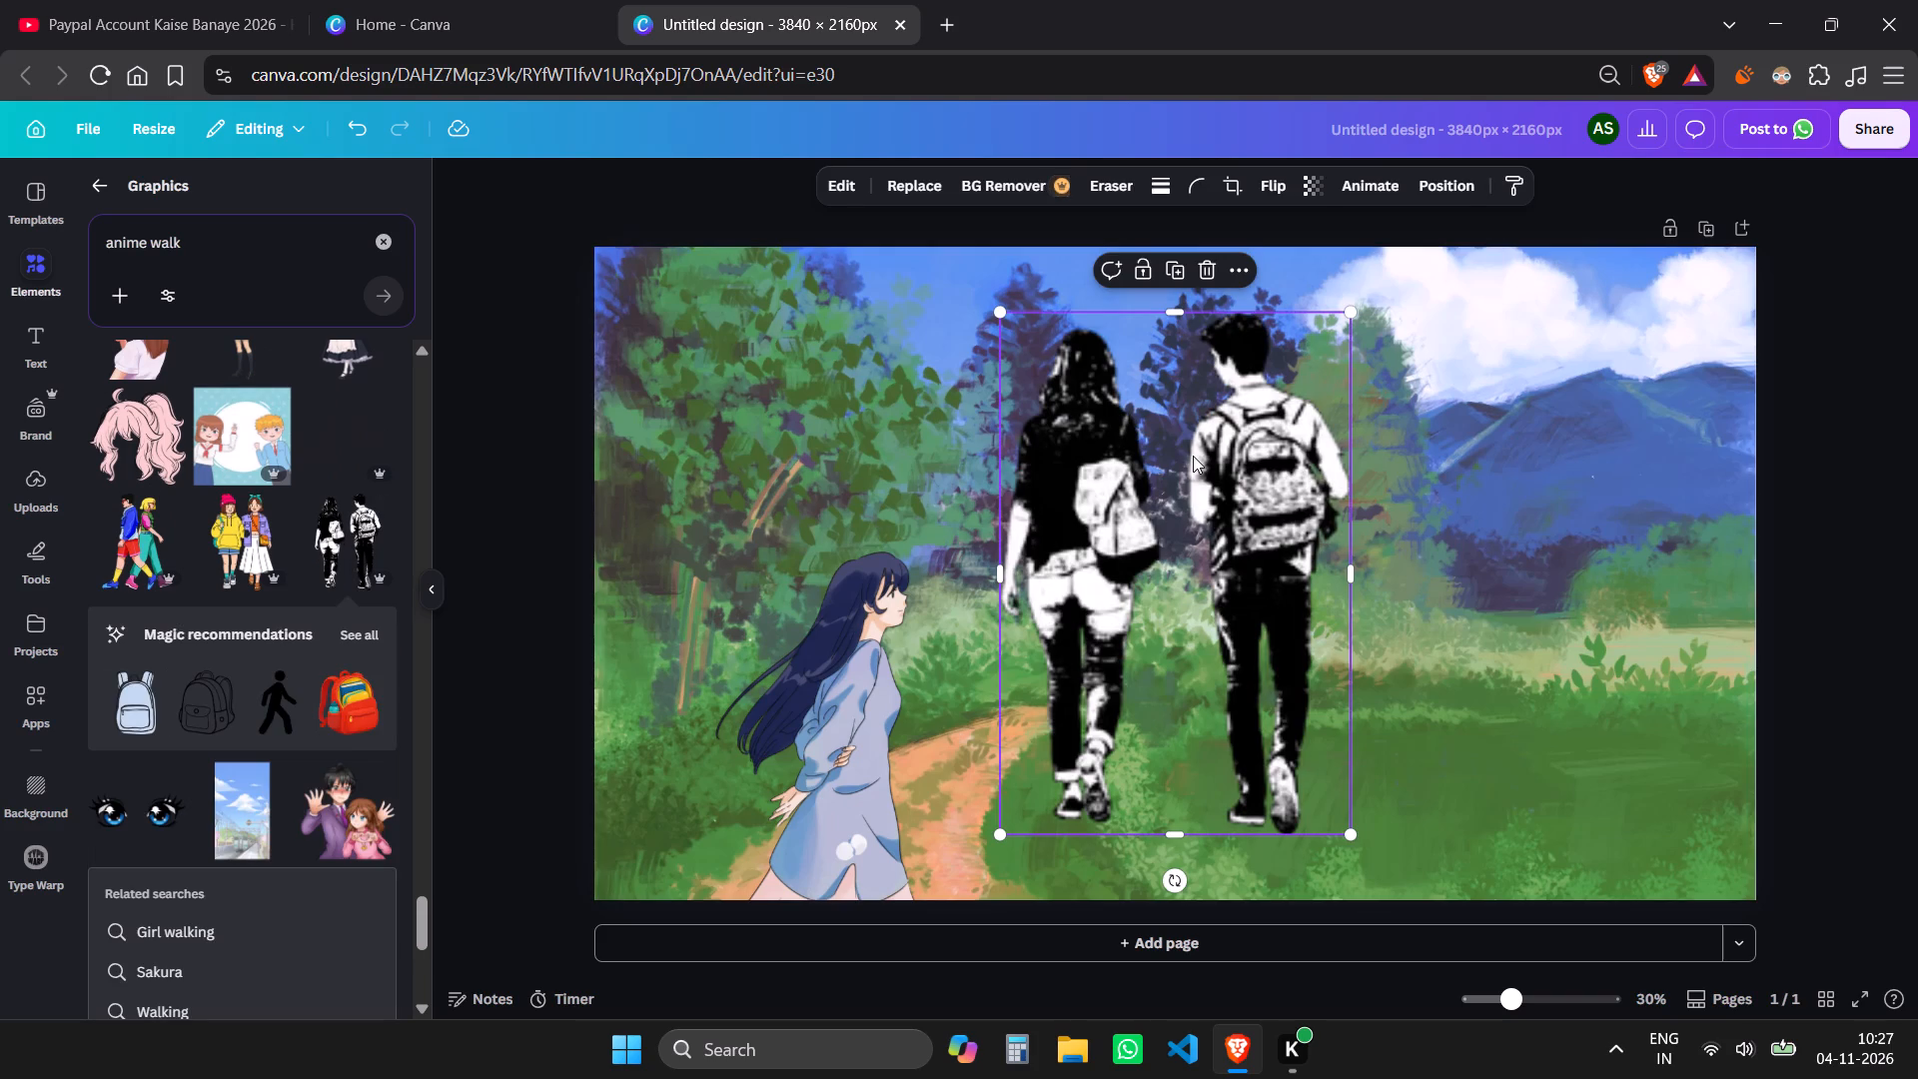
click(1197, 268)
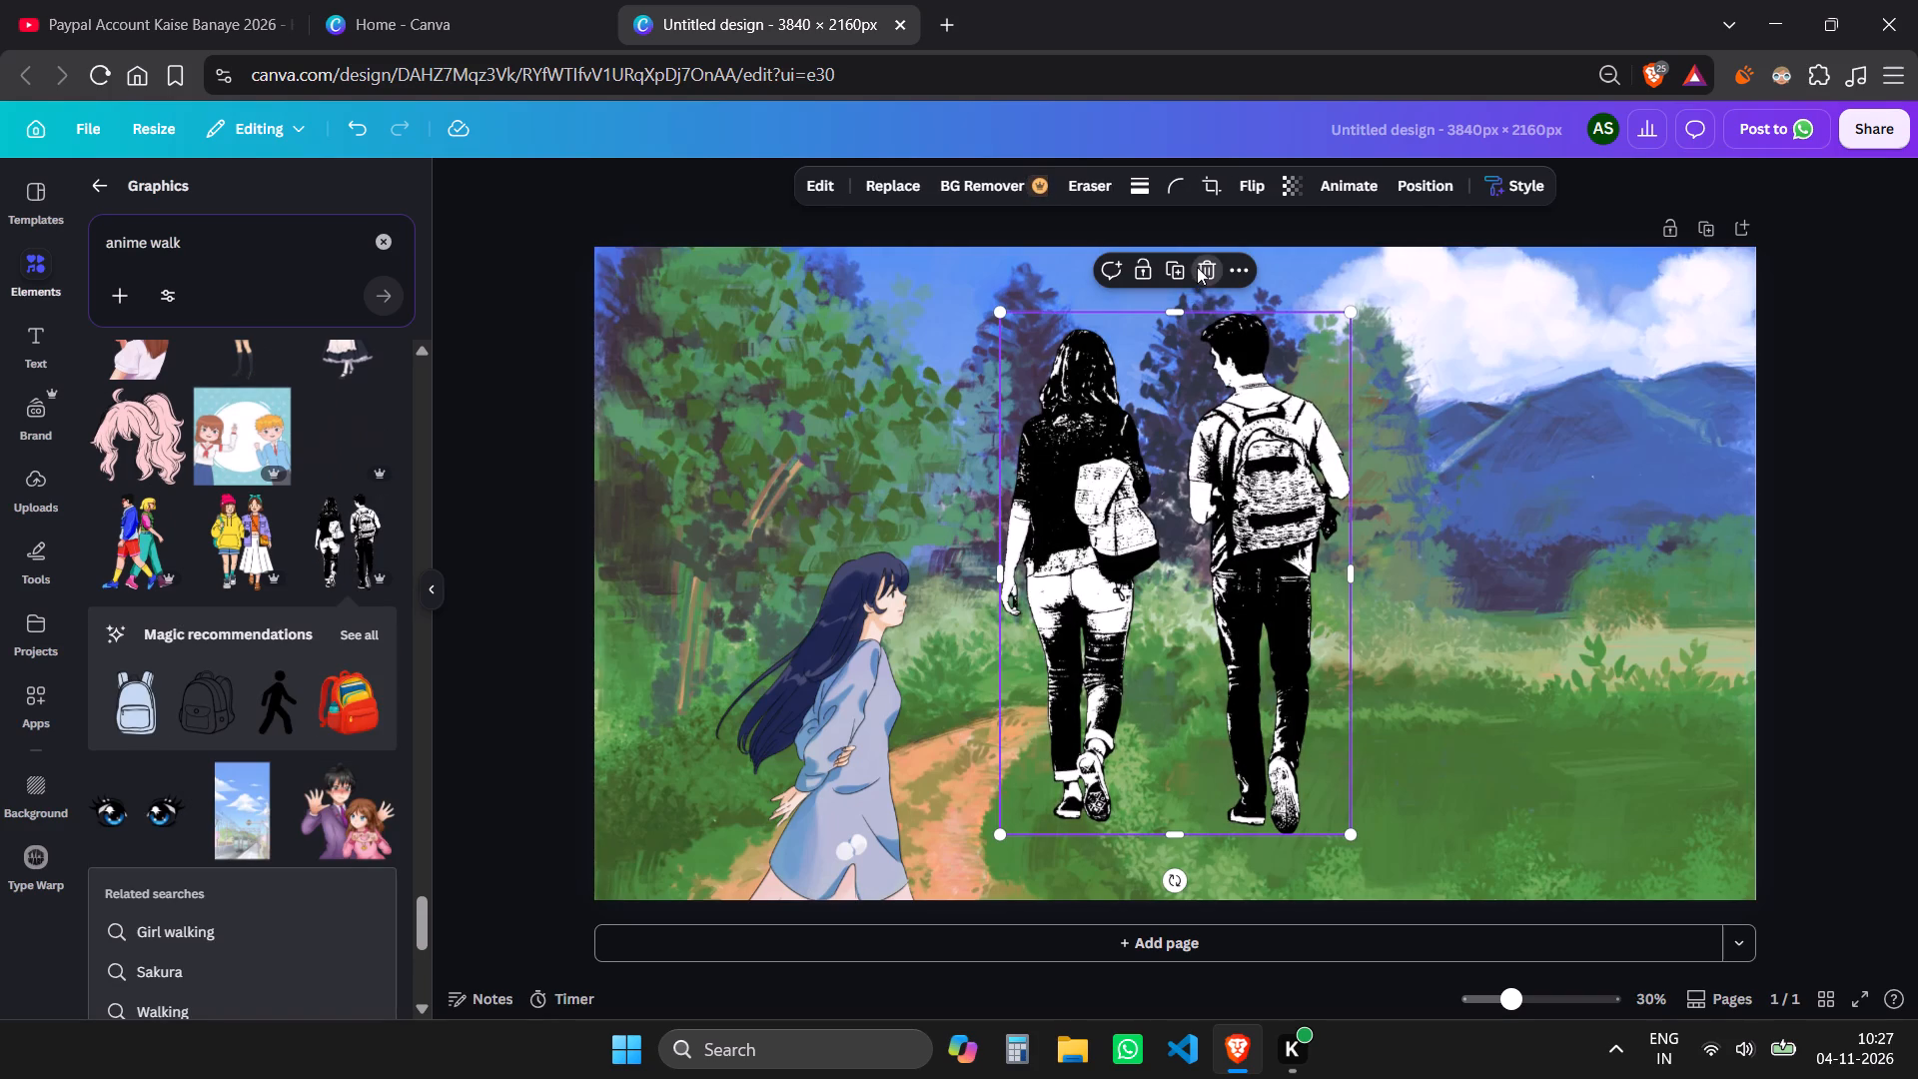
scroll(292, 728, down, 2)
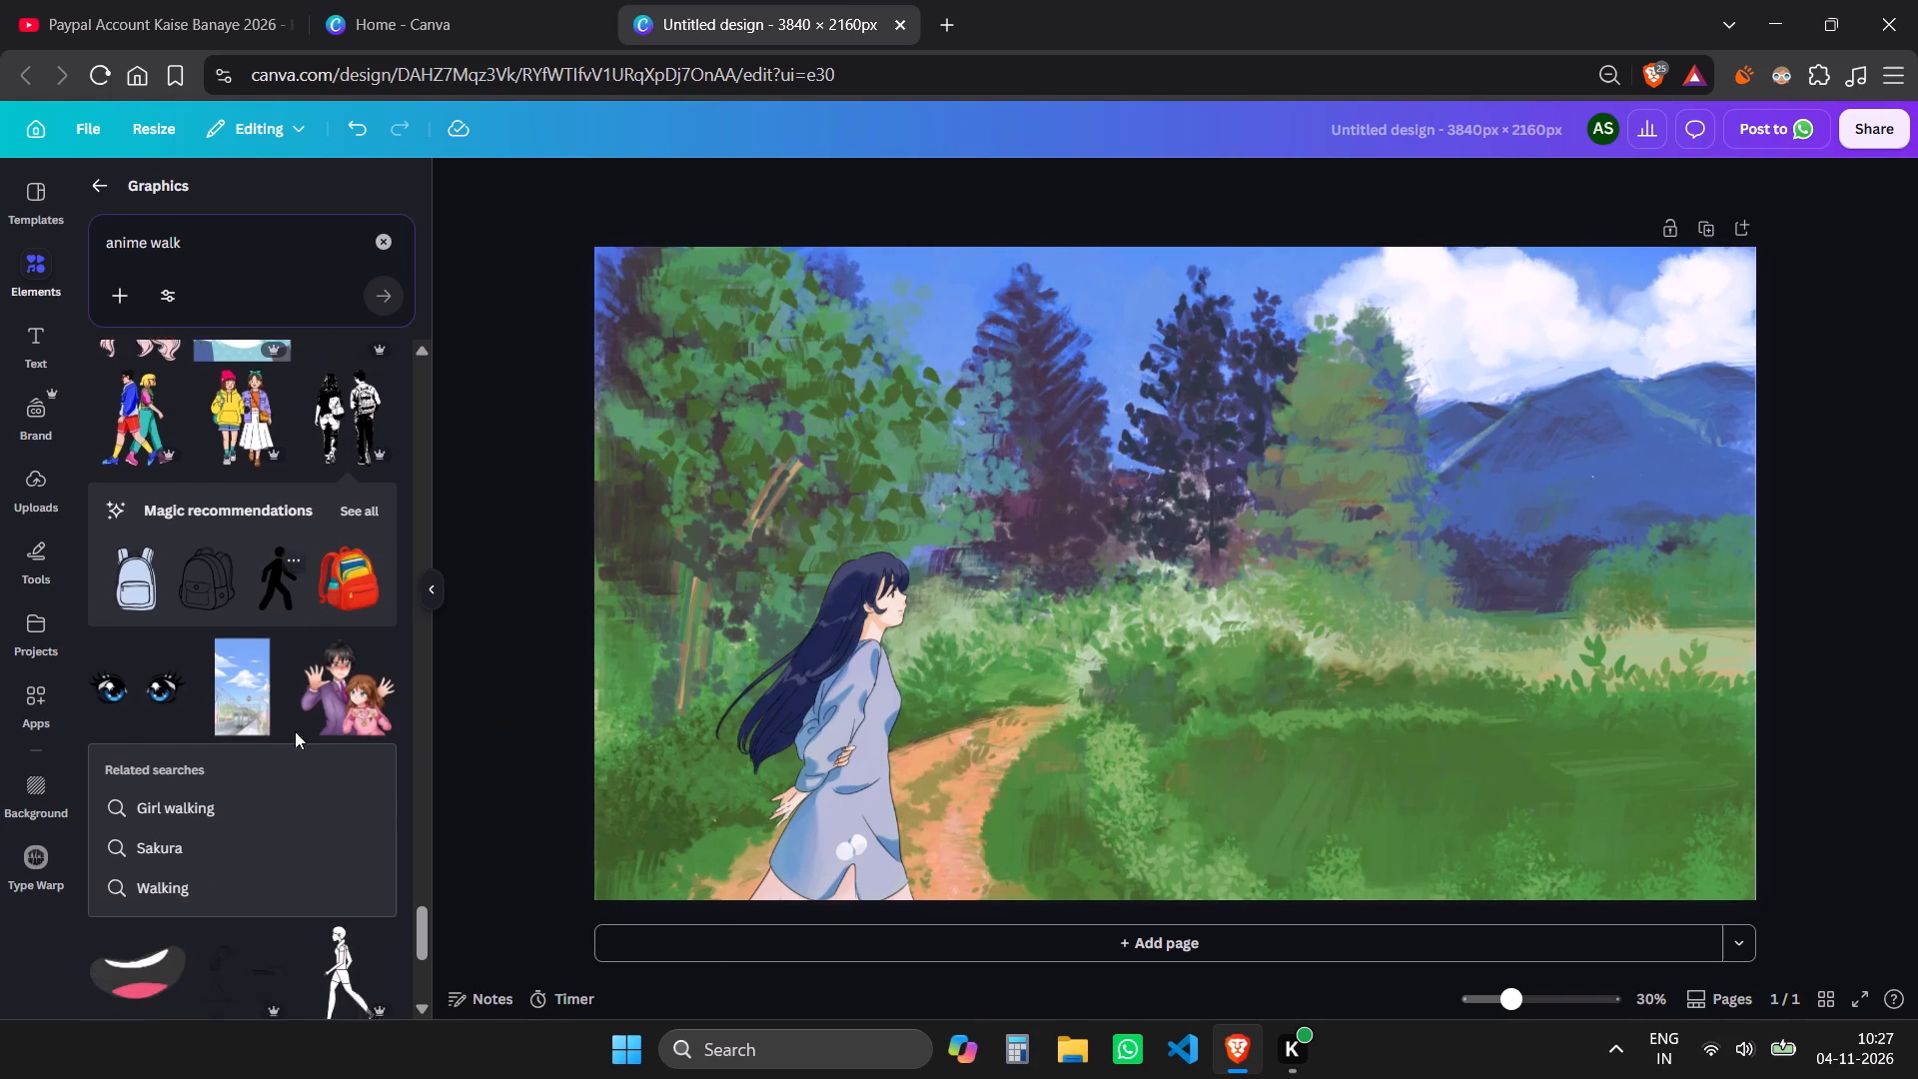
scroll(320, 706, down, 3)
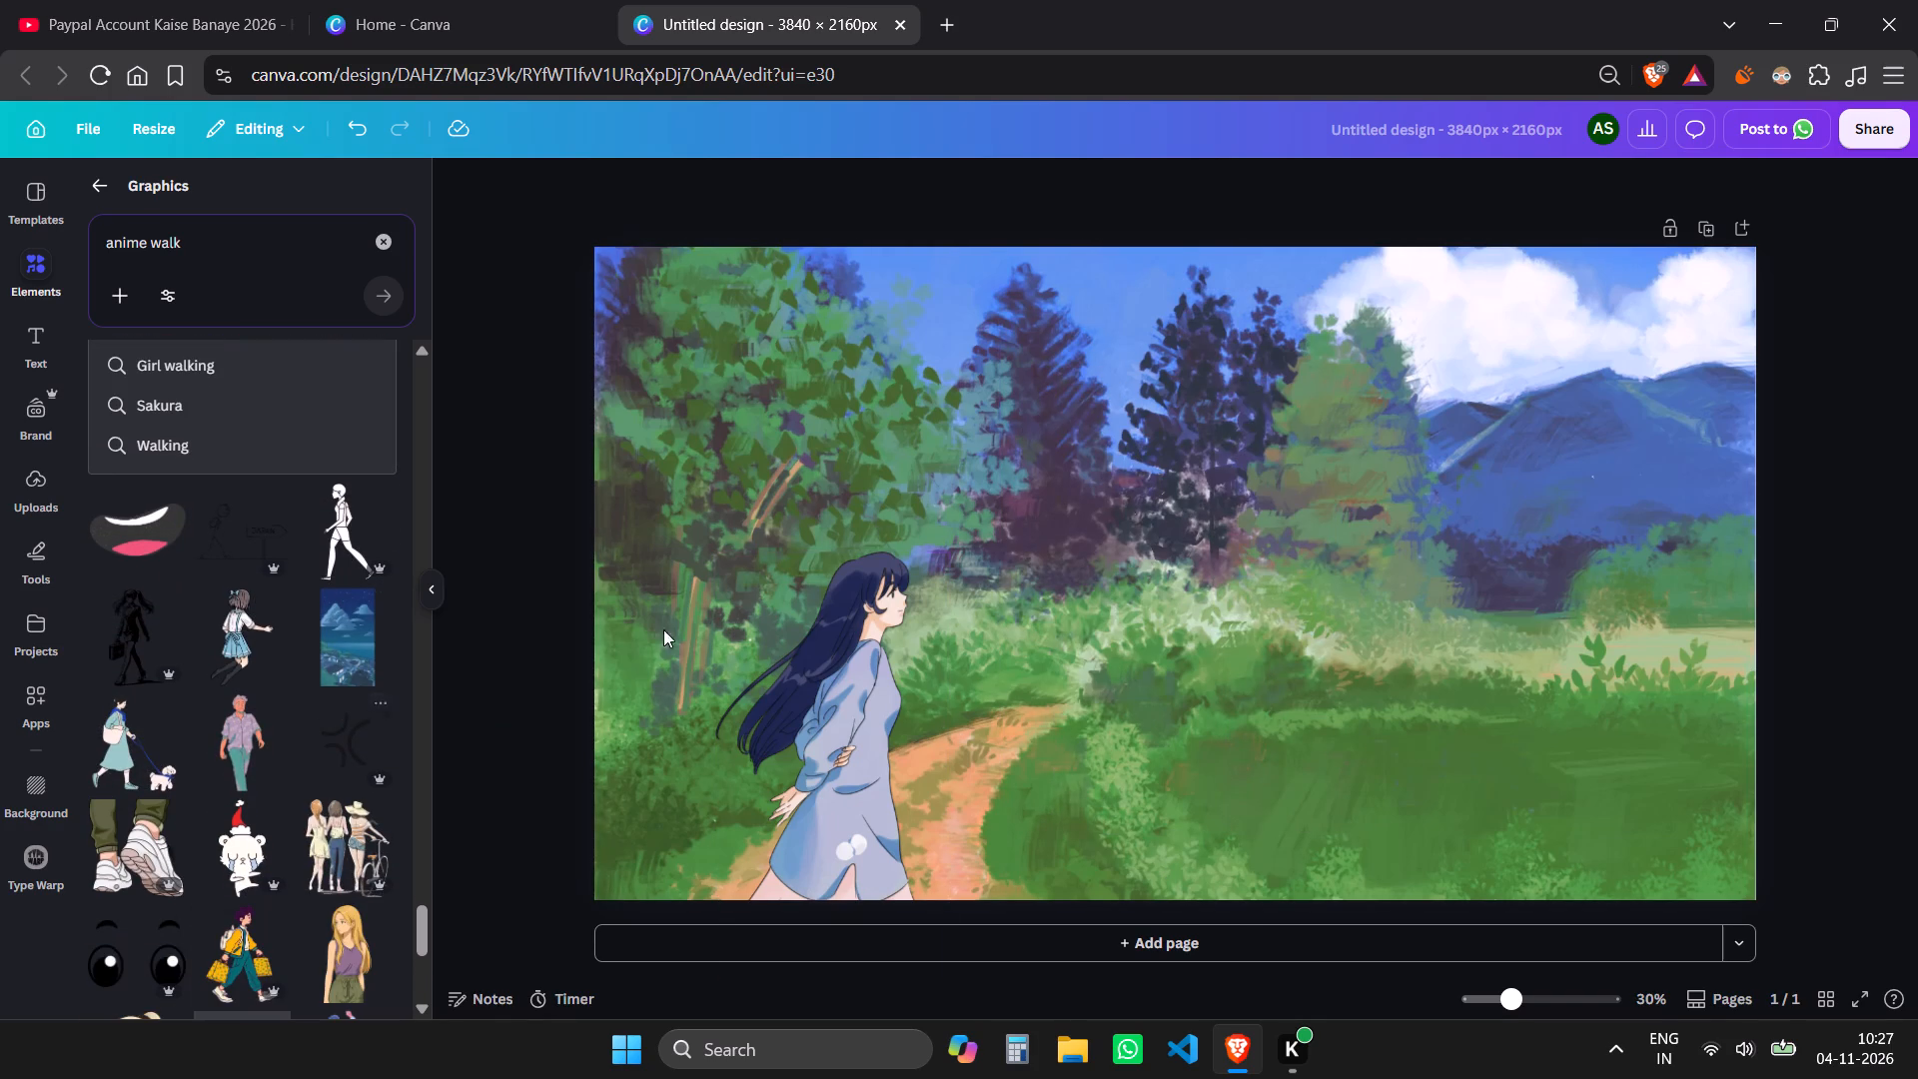
Delete the painted countryside background image with the dirt path, keeping the long-haired woman on the page.
click(1164, 487)
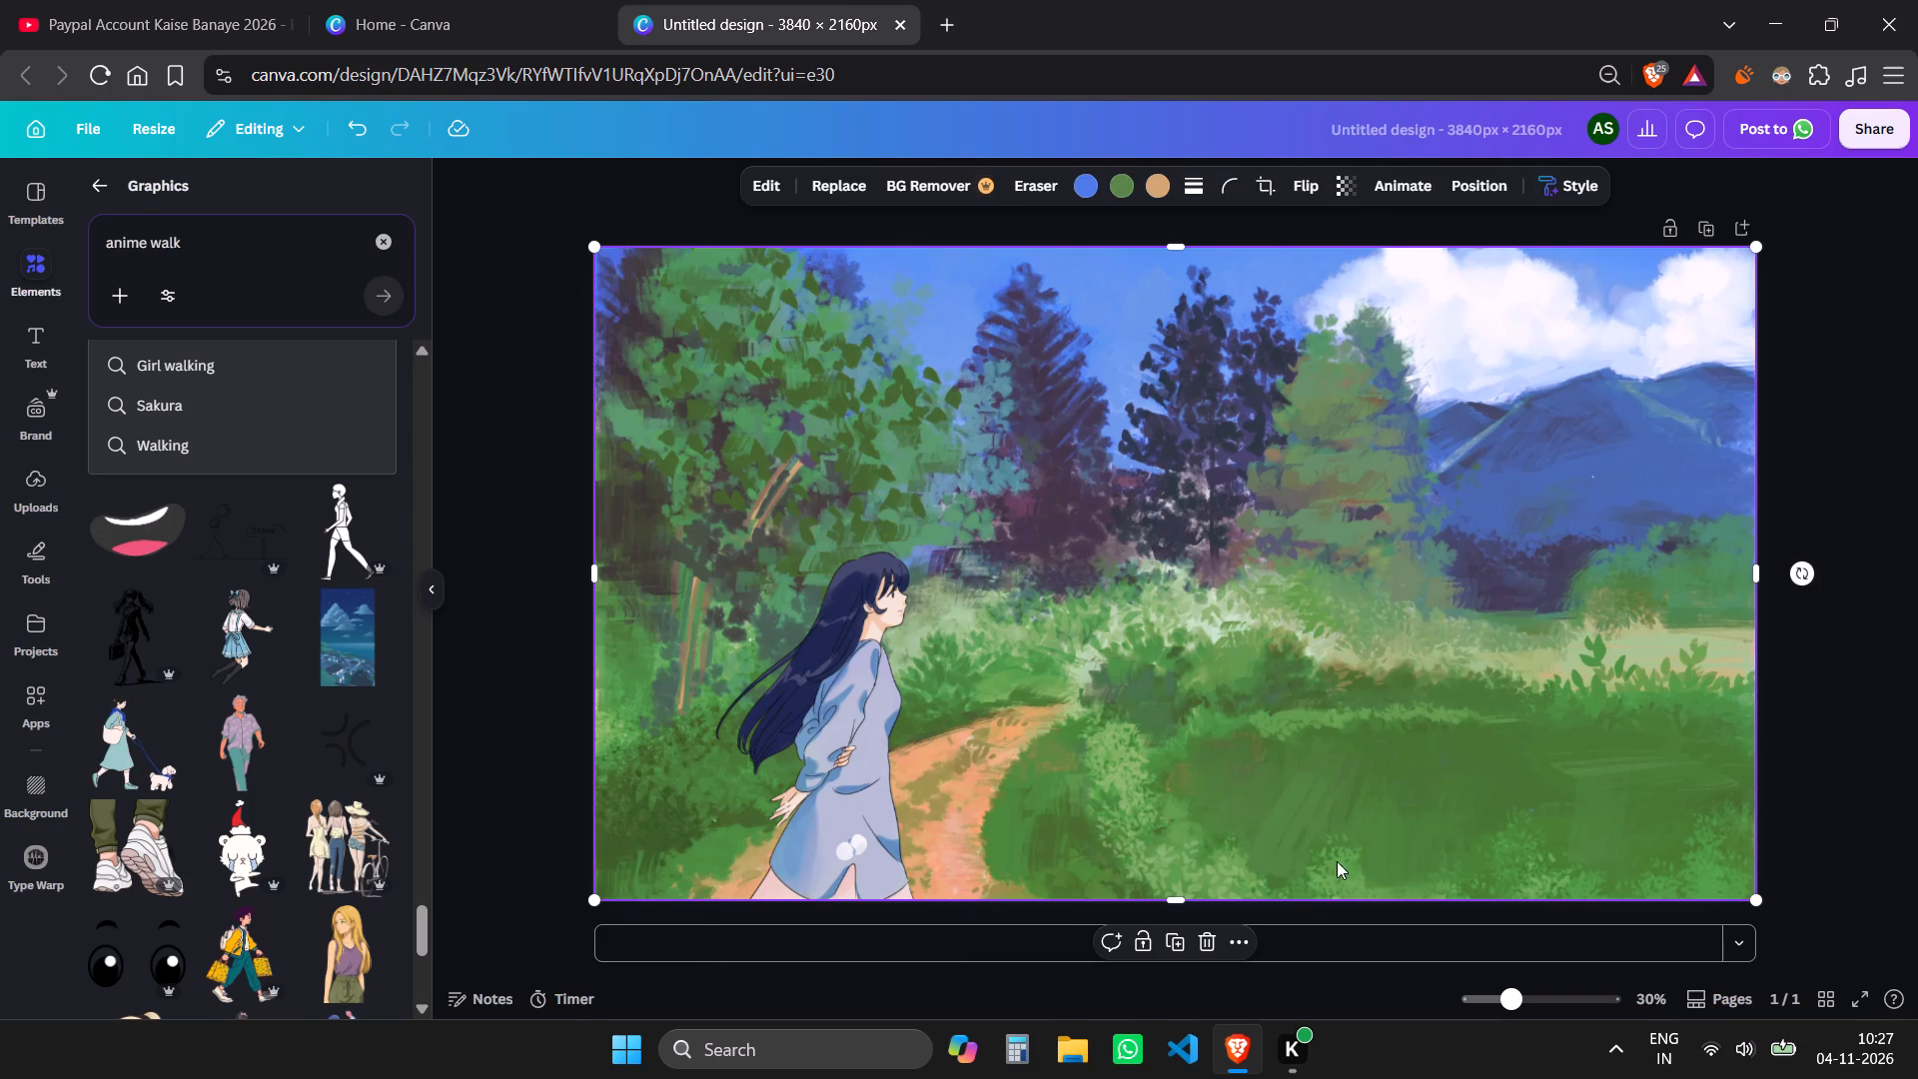
click(1407, 534)
click(1407, 534)
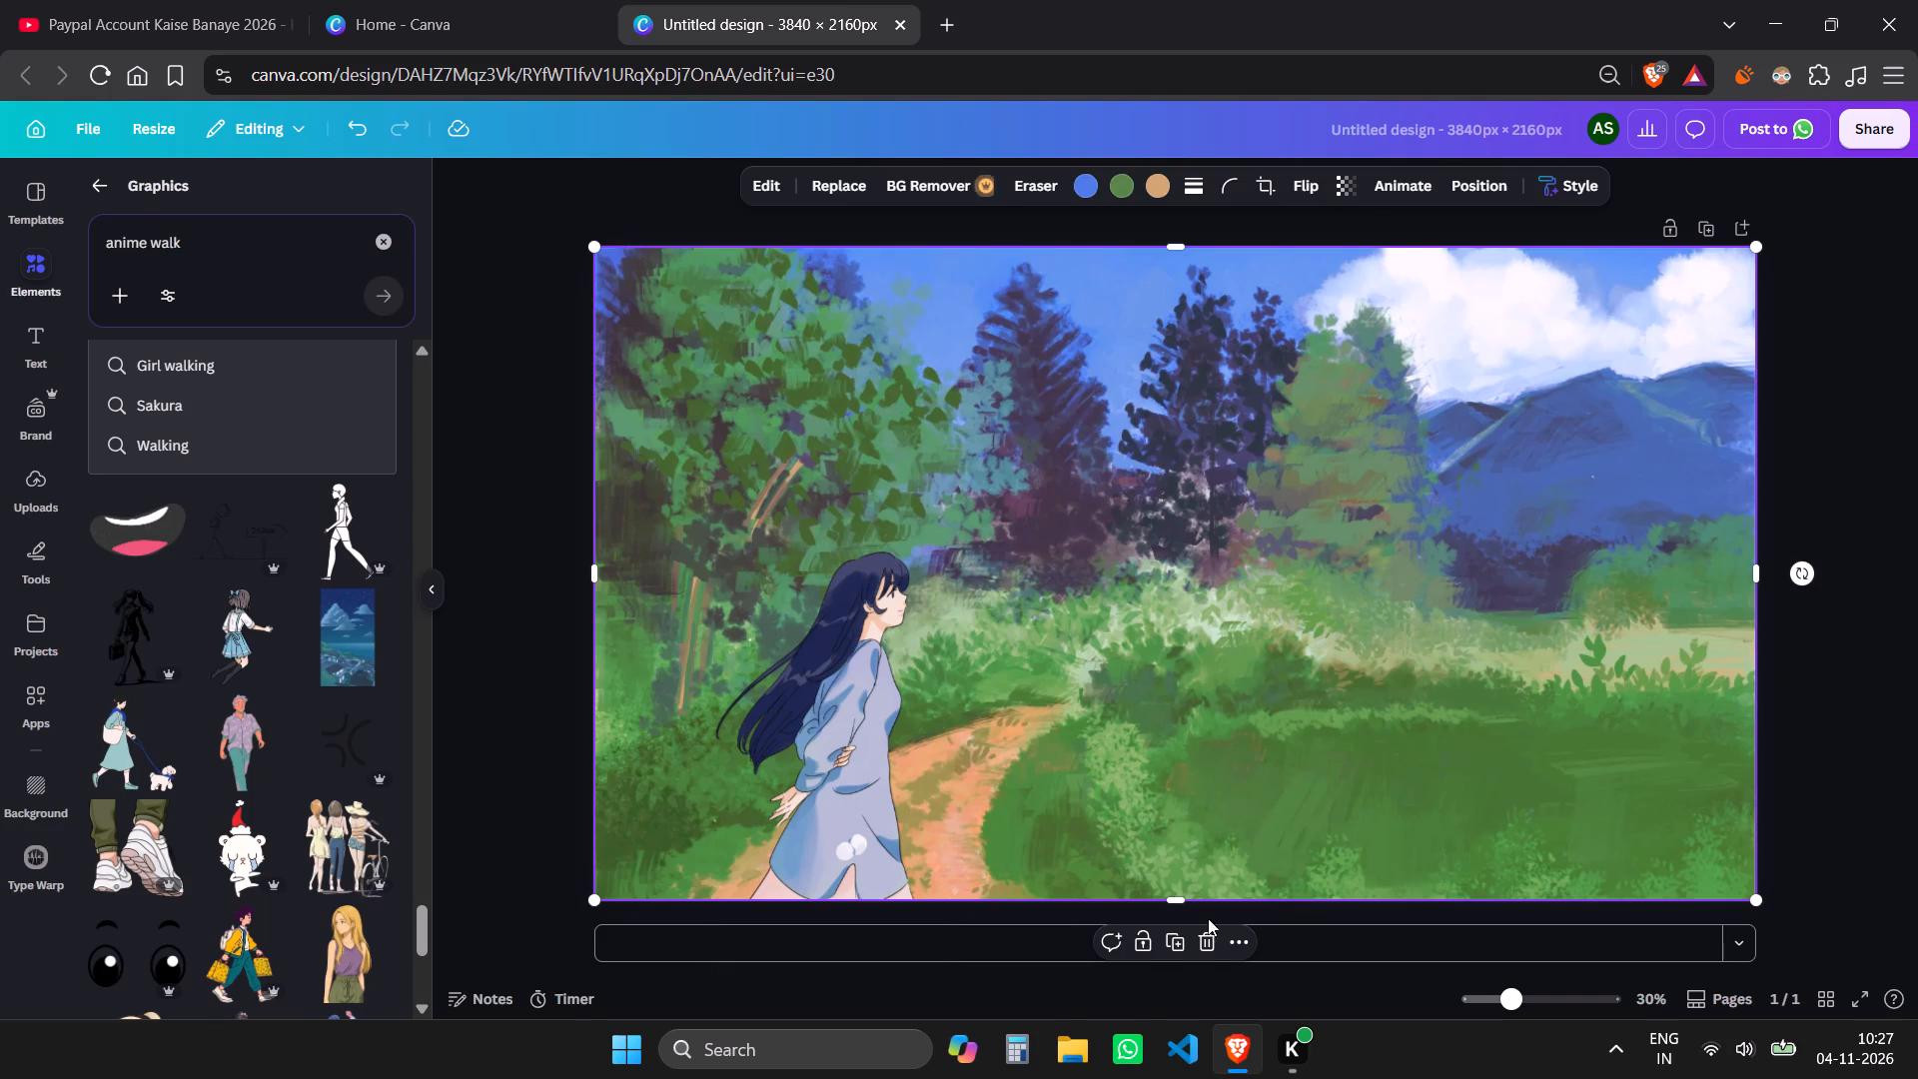
click(1209, 941)
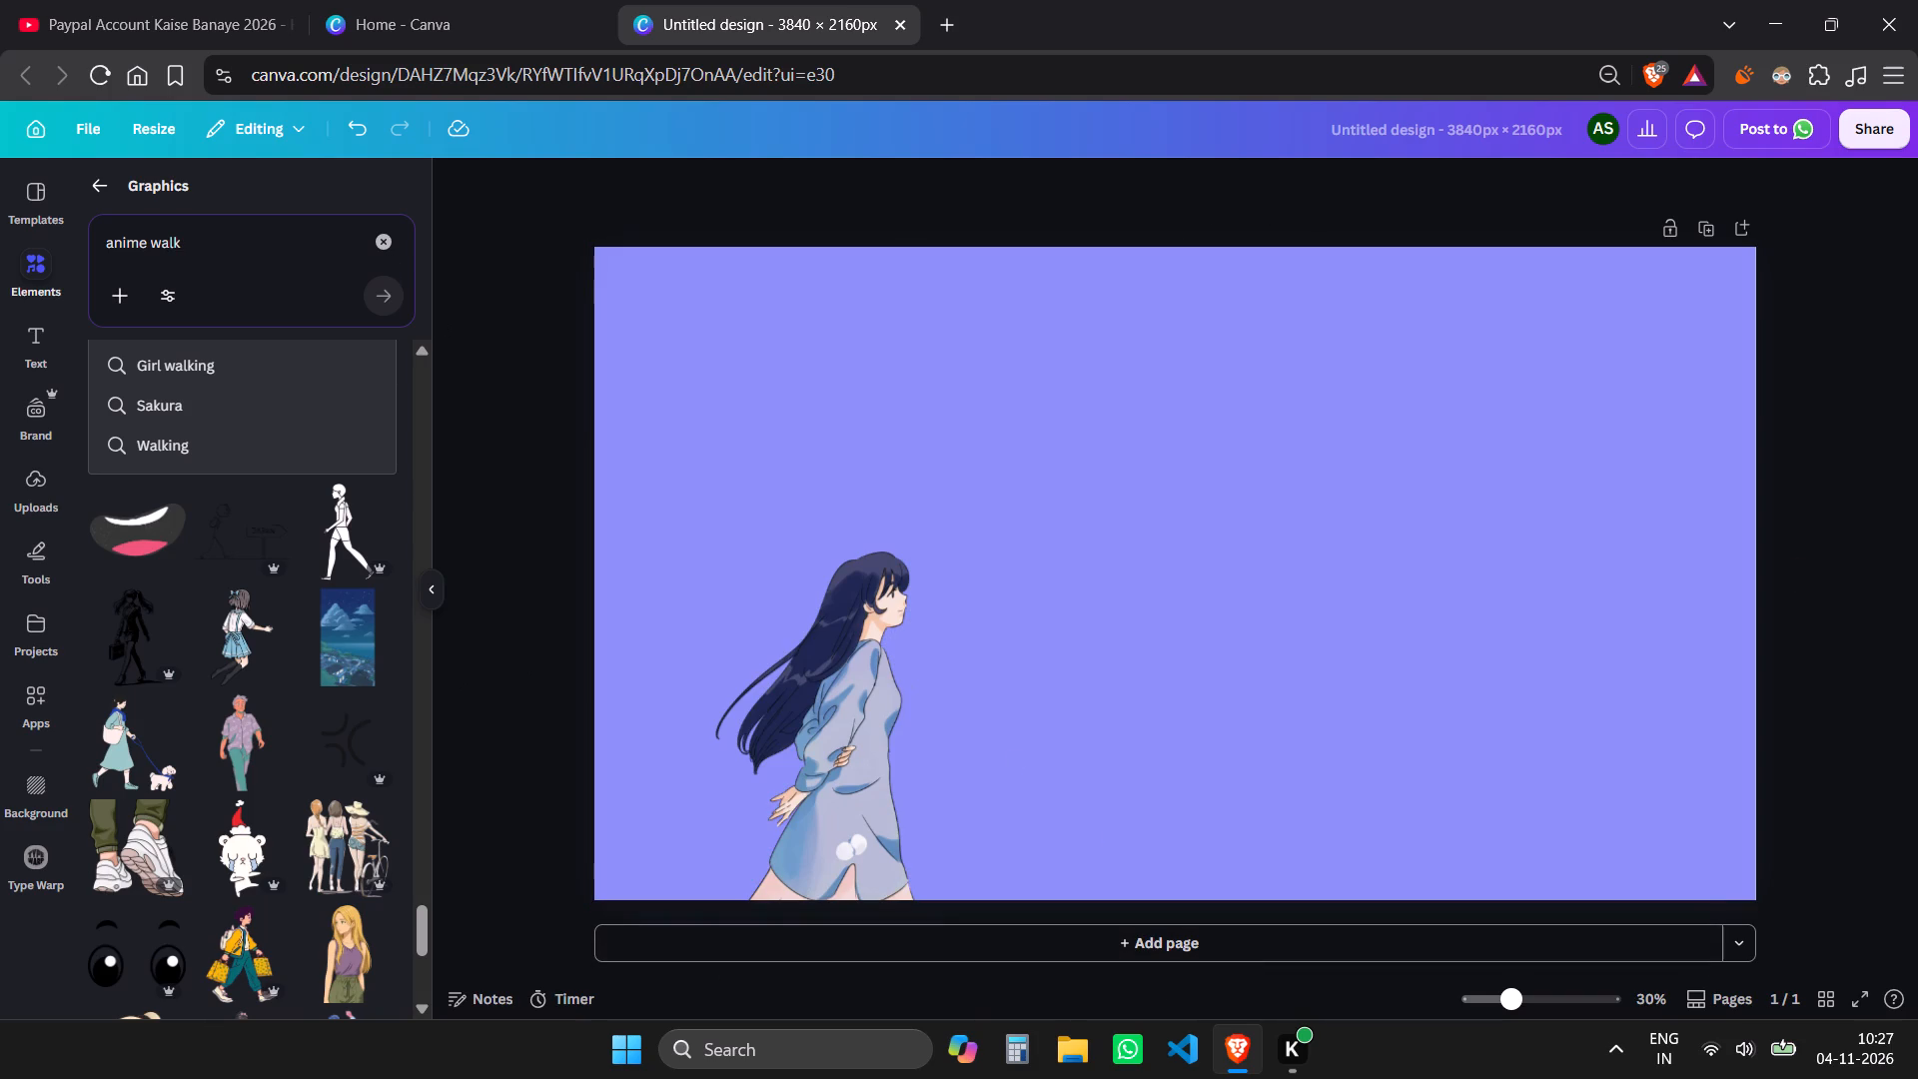
Search the graphics for "bacground" and look through the results for a replacement backdrop.
click(380, 243)
text(bax)
key(BackSpace)
text(cground)
key(Return)
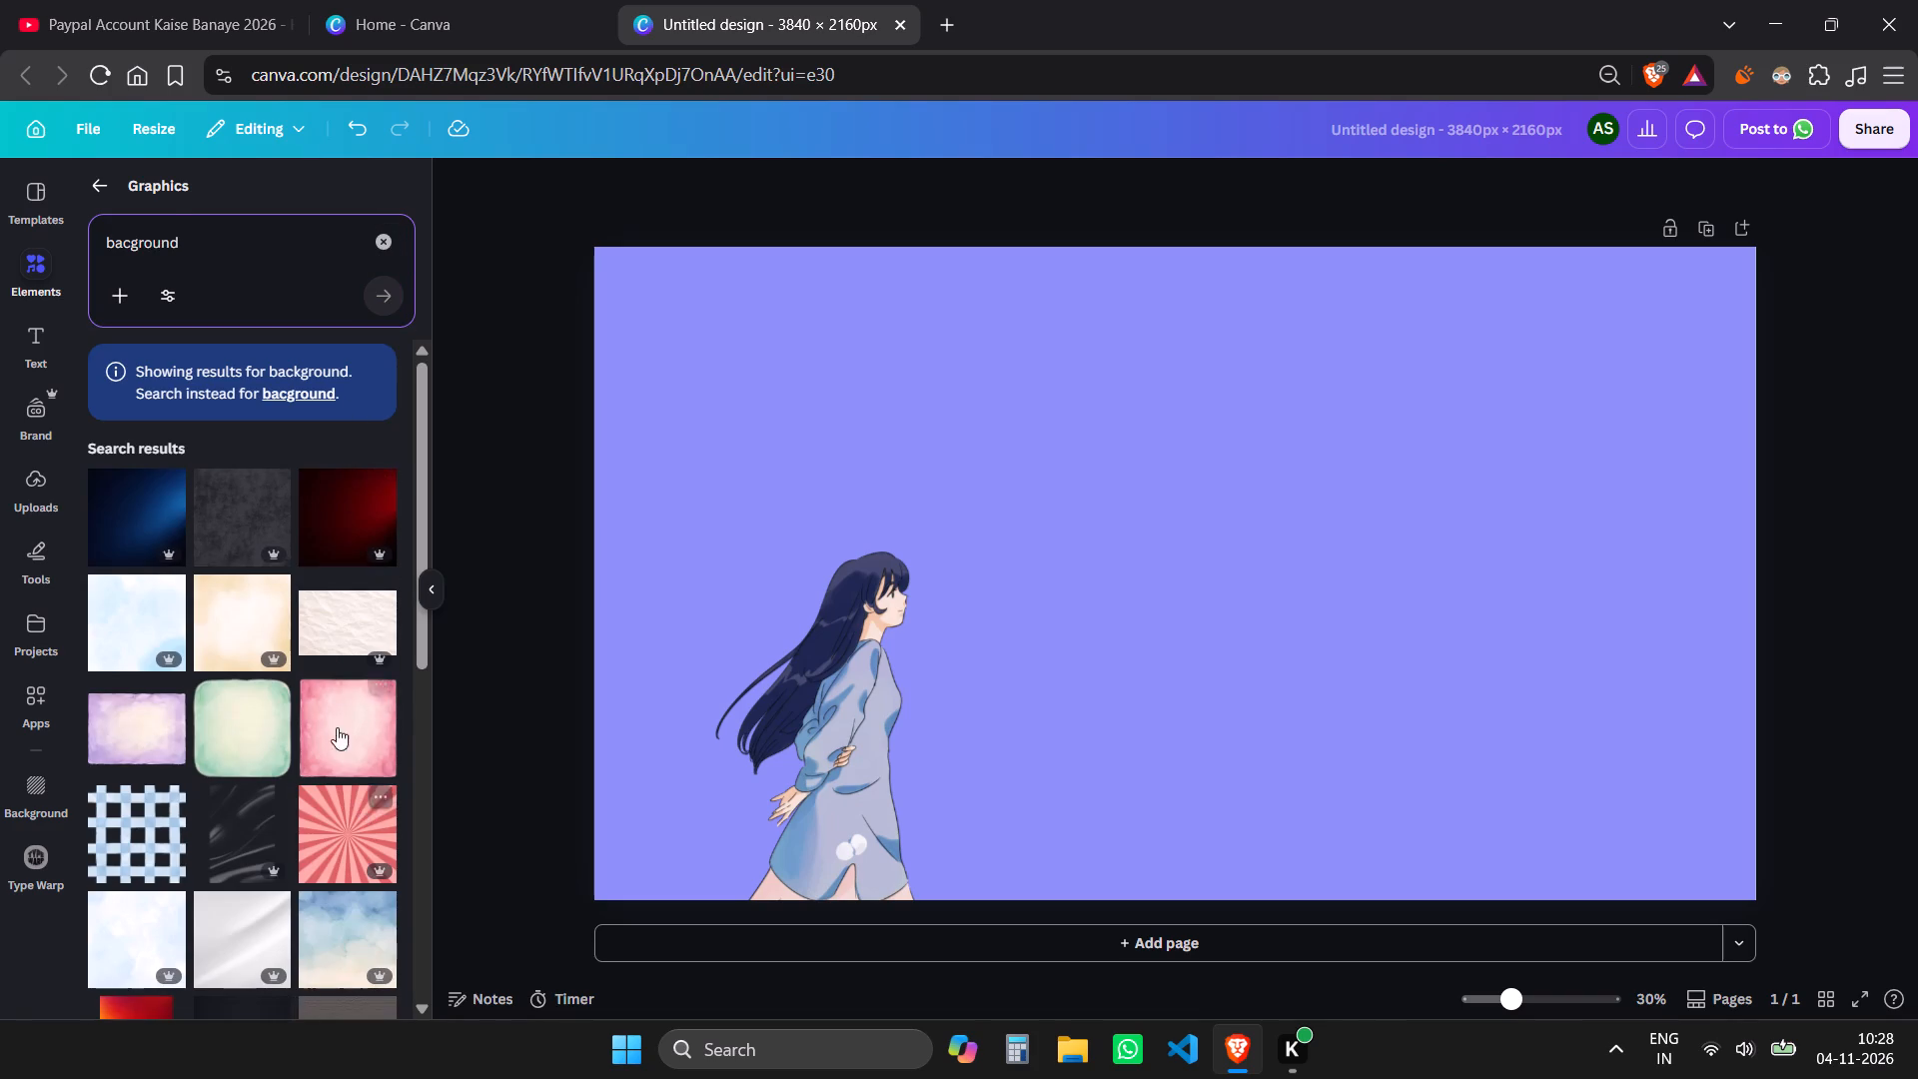
scroll(316, 683, down, 4)
Search the graphics for "scenery" and look through the landscape results.
click(385, 244)
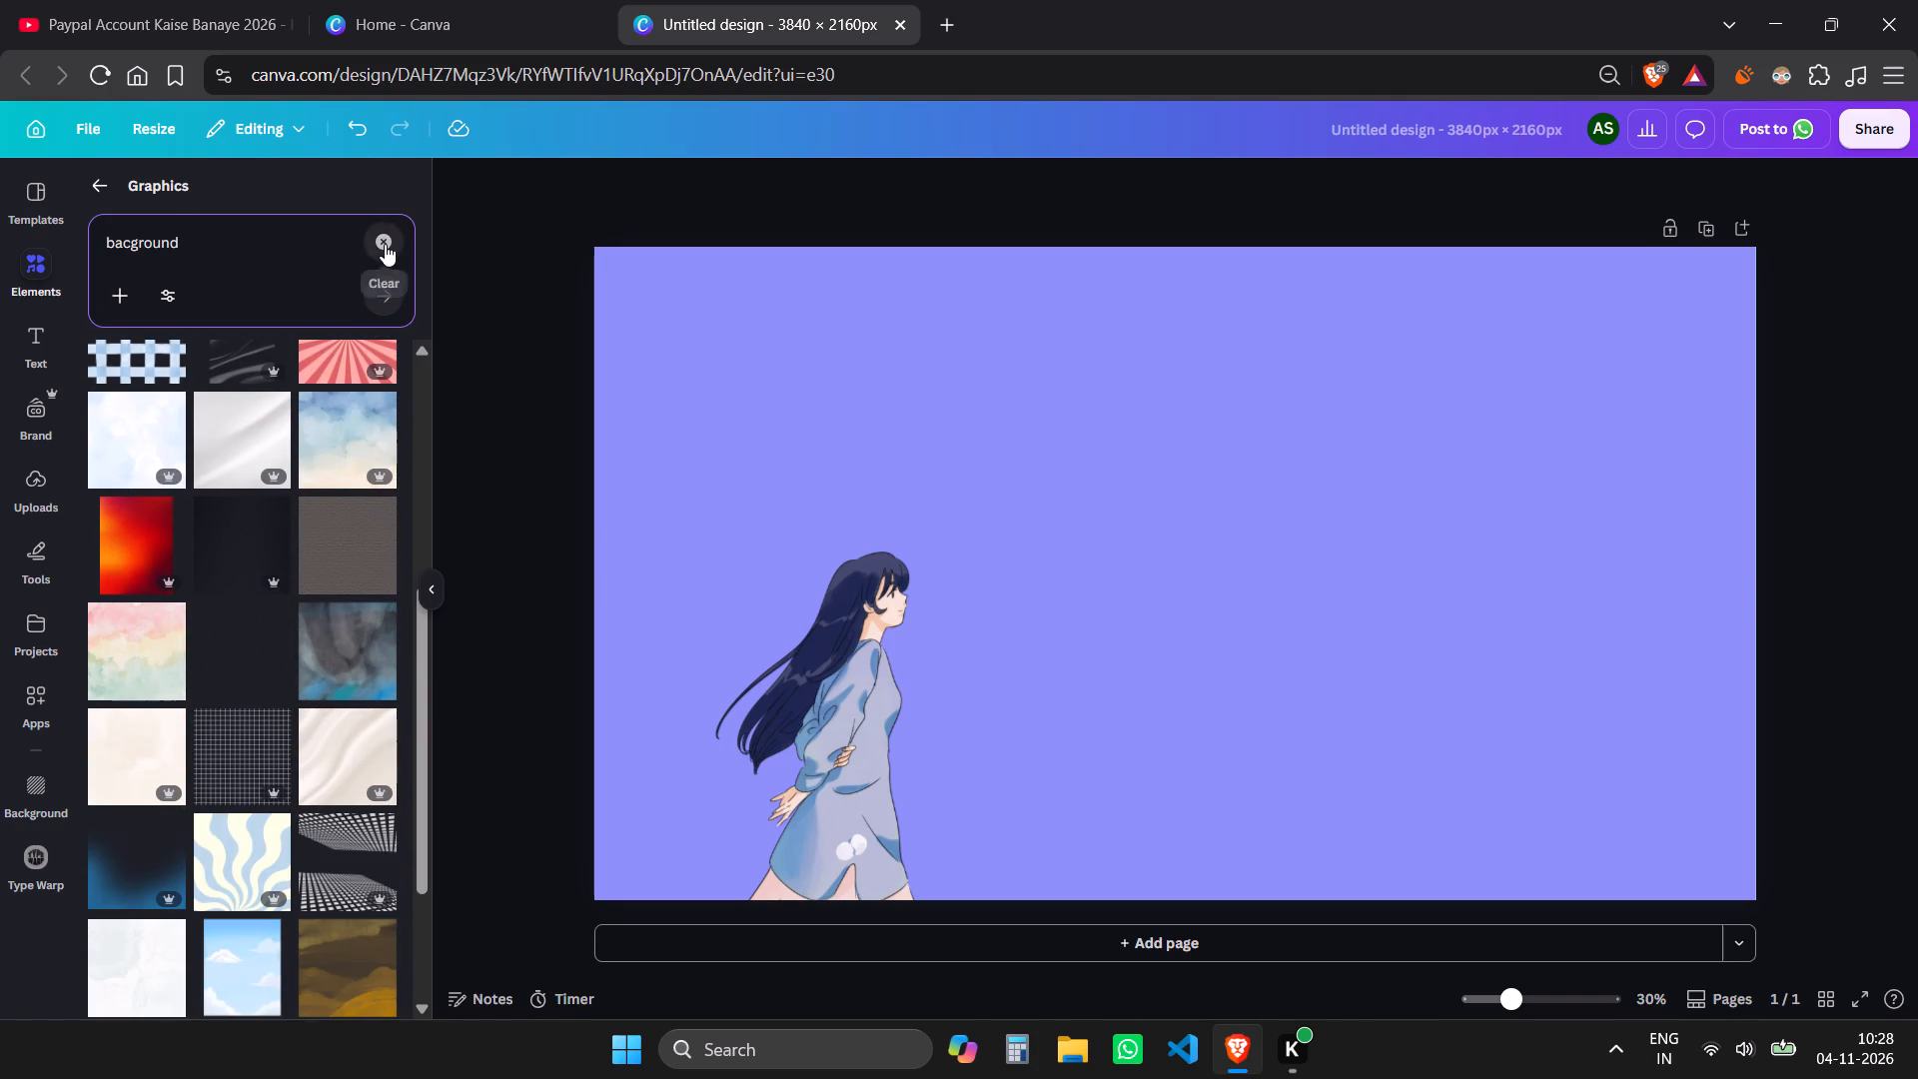
text(scenery)
key(Return)
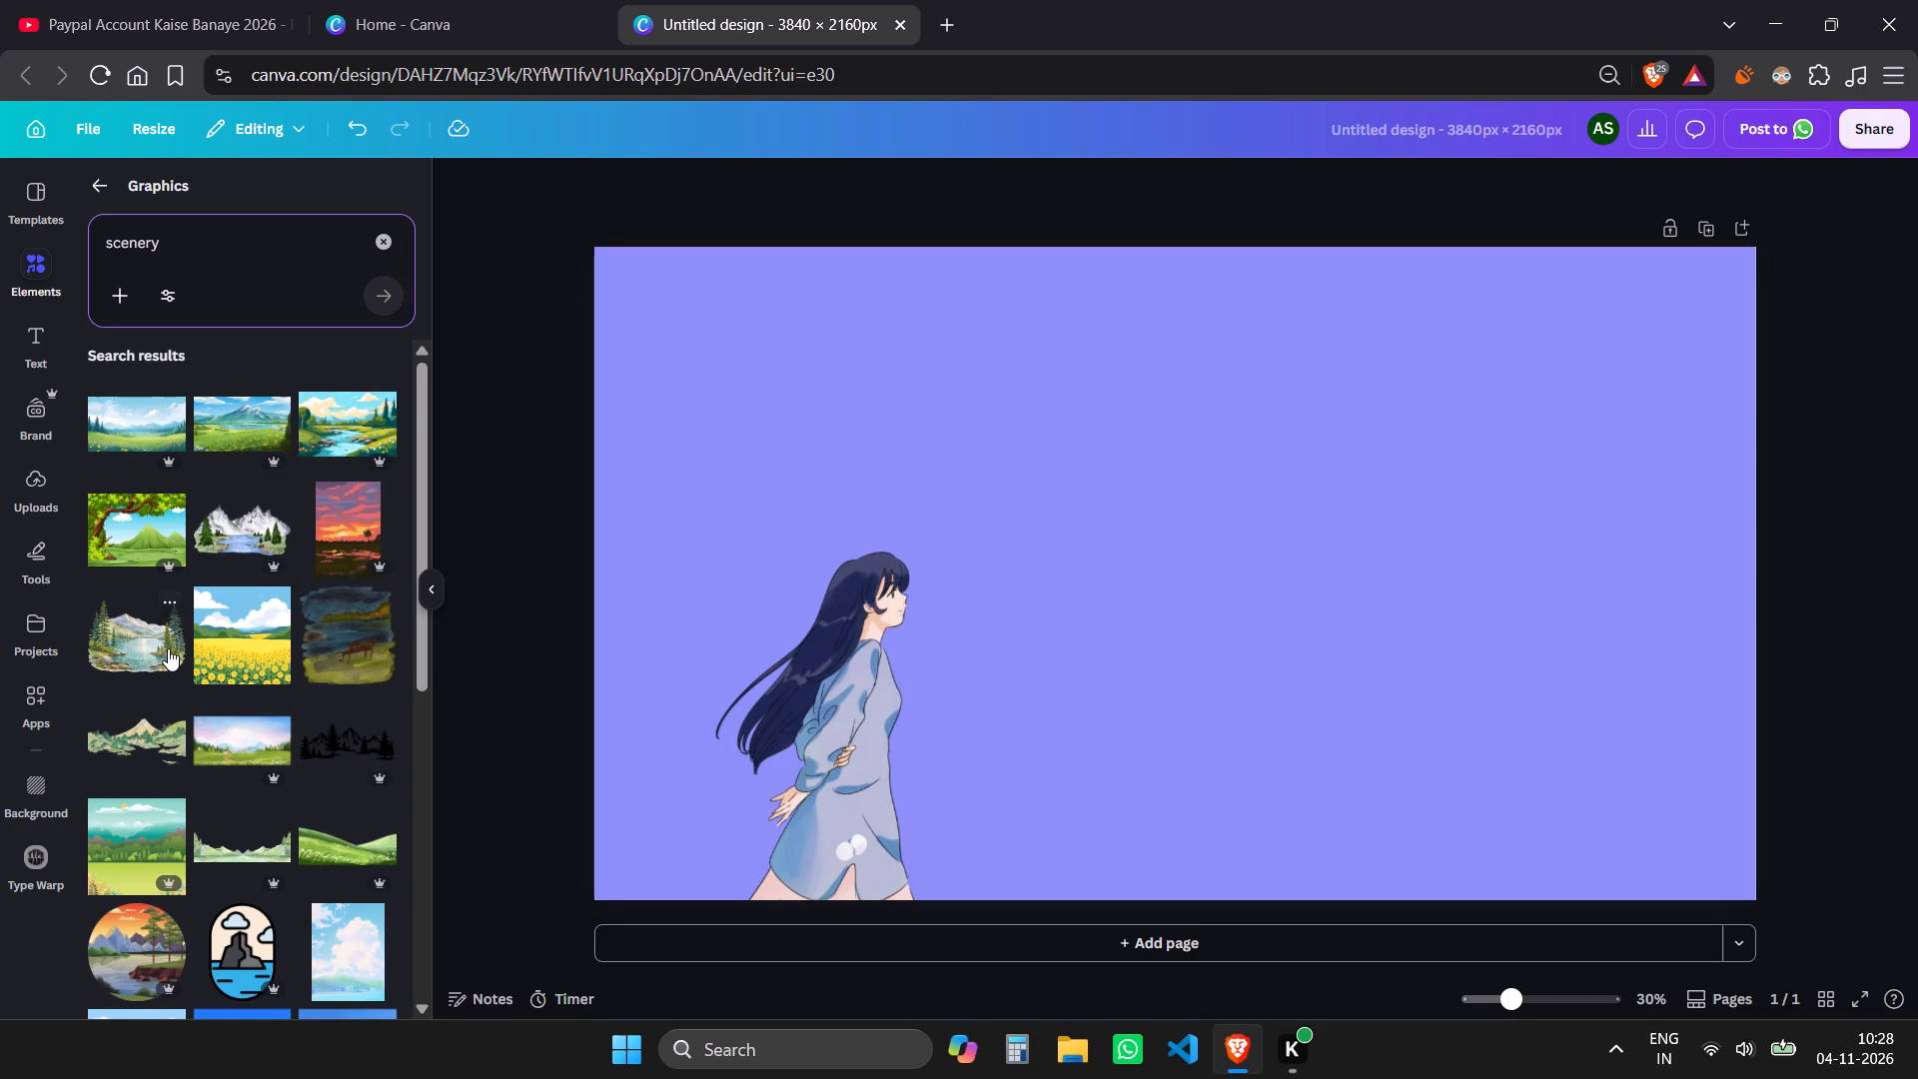
scroll(168, 648, down, 1)
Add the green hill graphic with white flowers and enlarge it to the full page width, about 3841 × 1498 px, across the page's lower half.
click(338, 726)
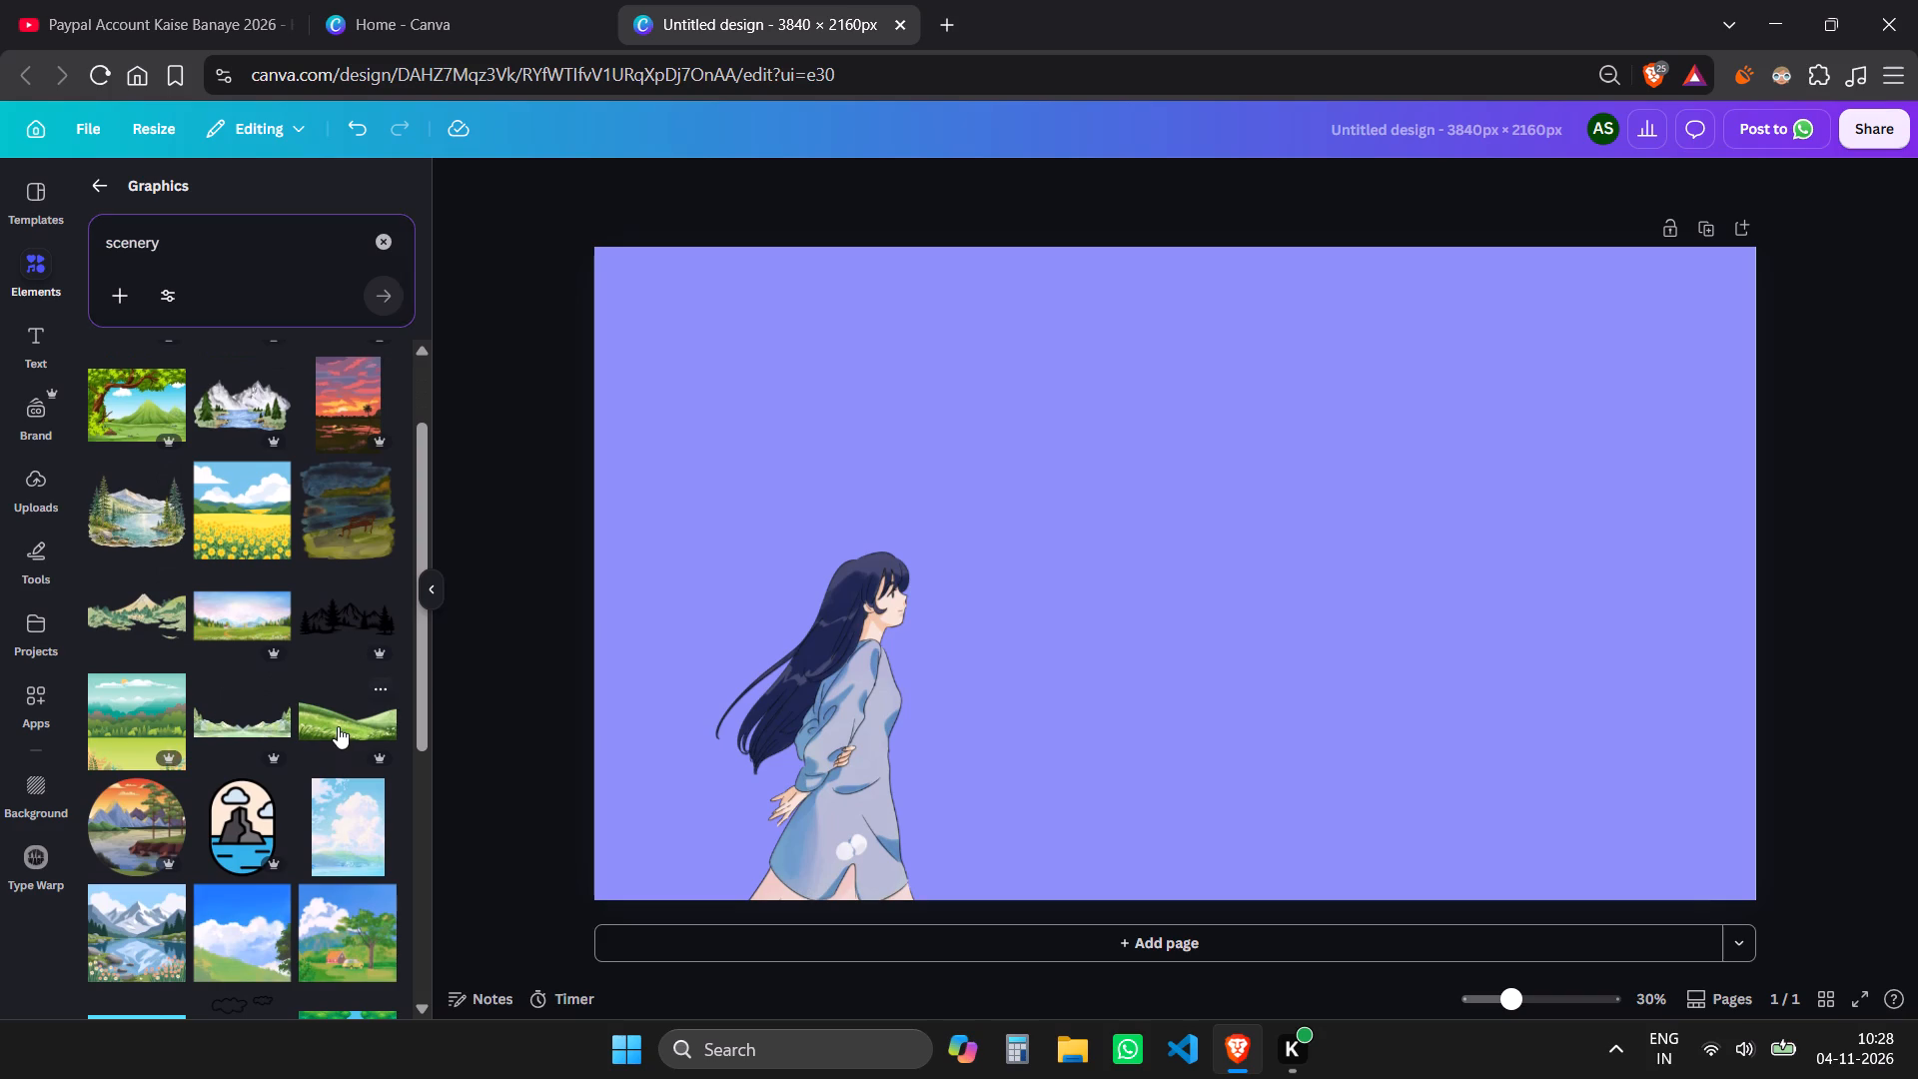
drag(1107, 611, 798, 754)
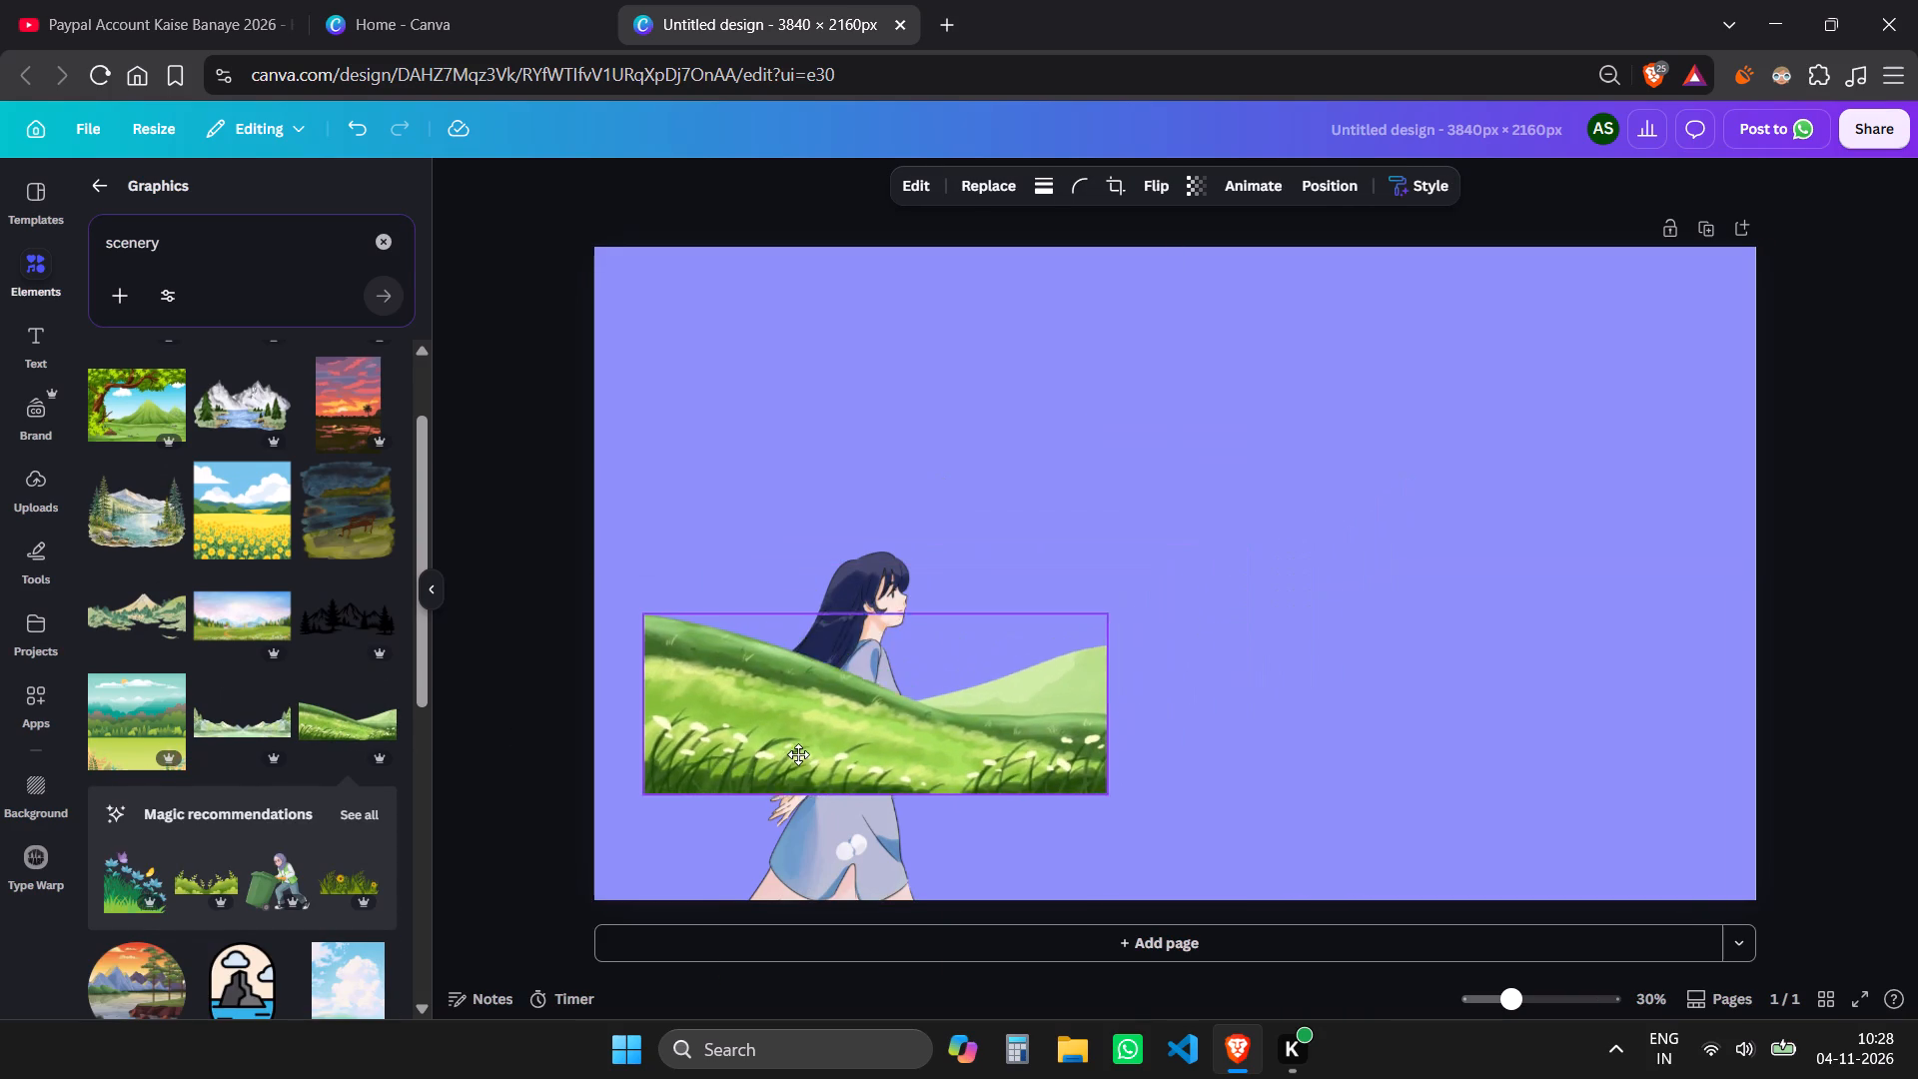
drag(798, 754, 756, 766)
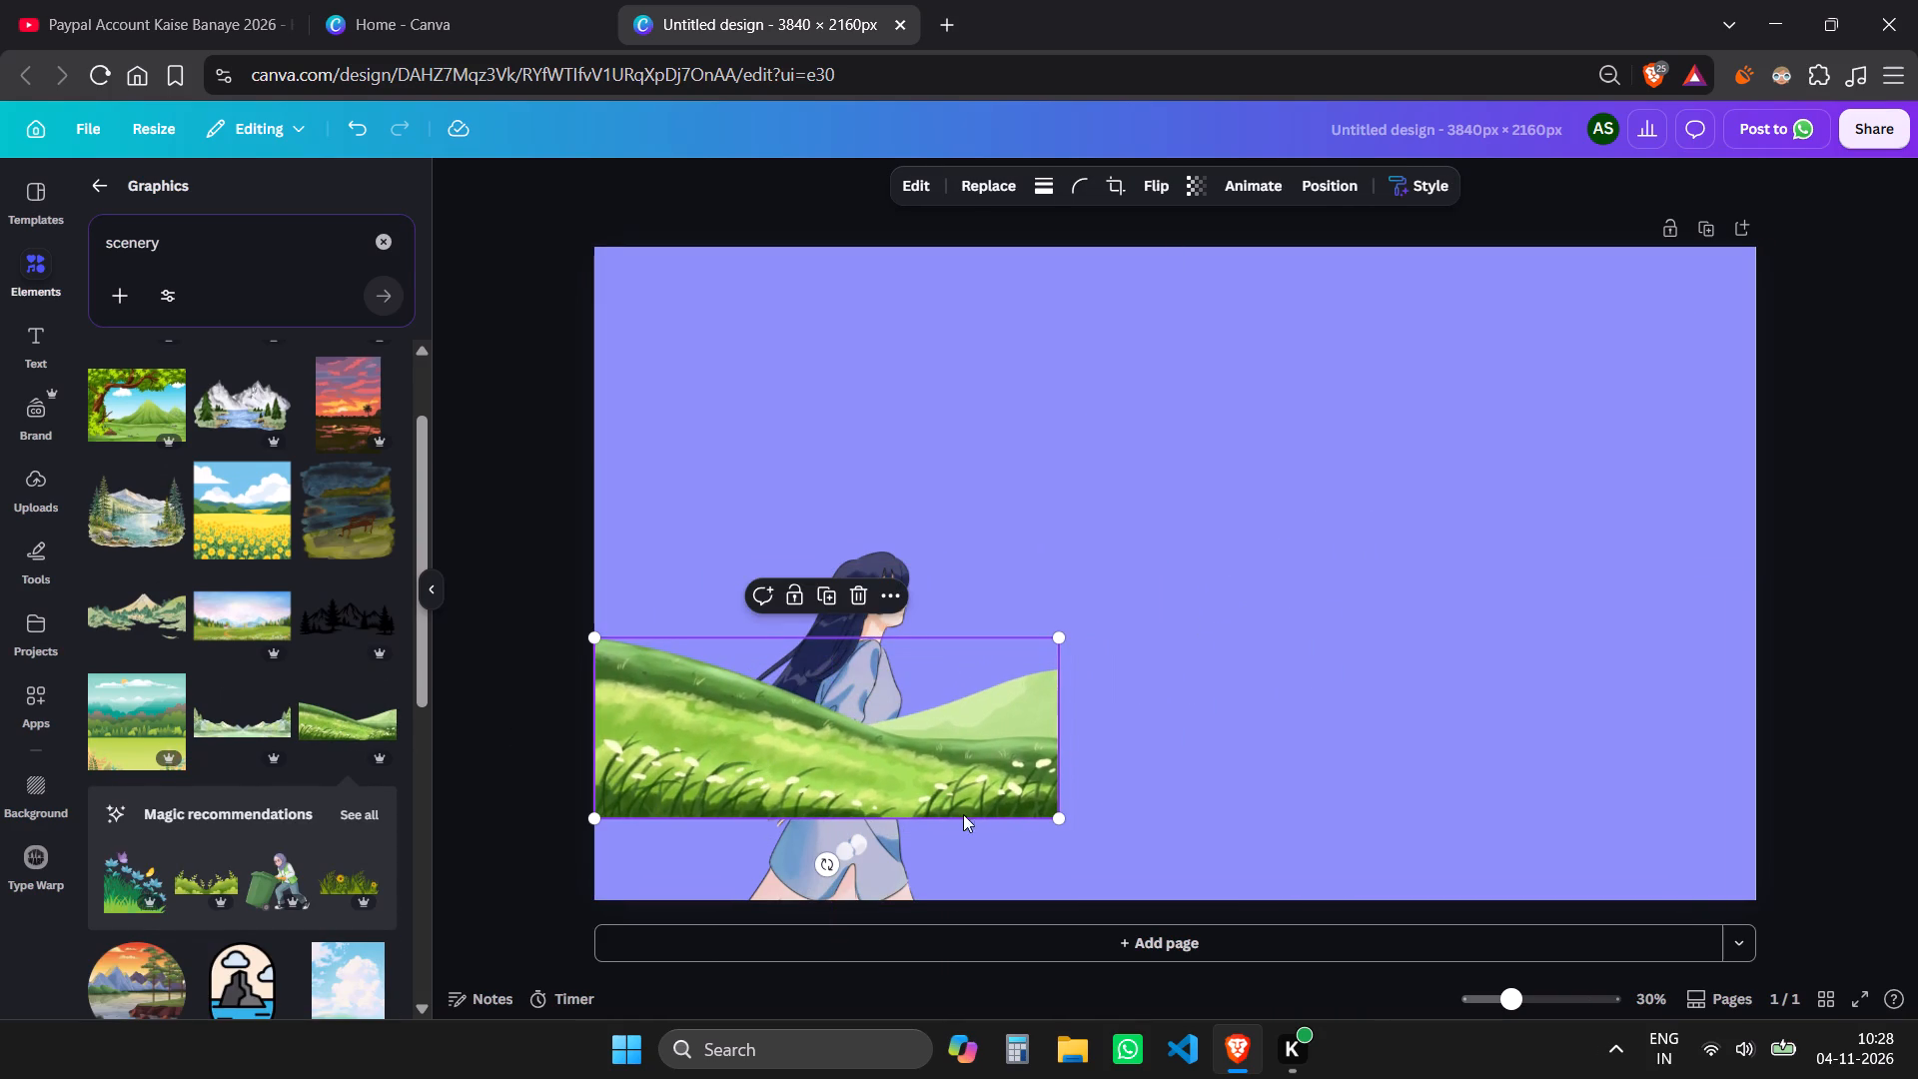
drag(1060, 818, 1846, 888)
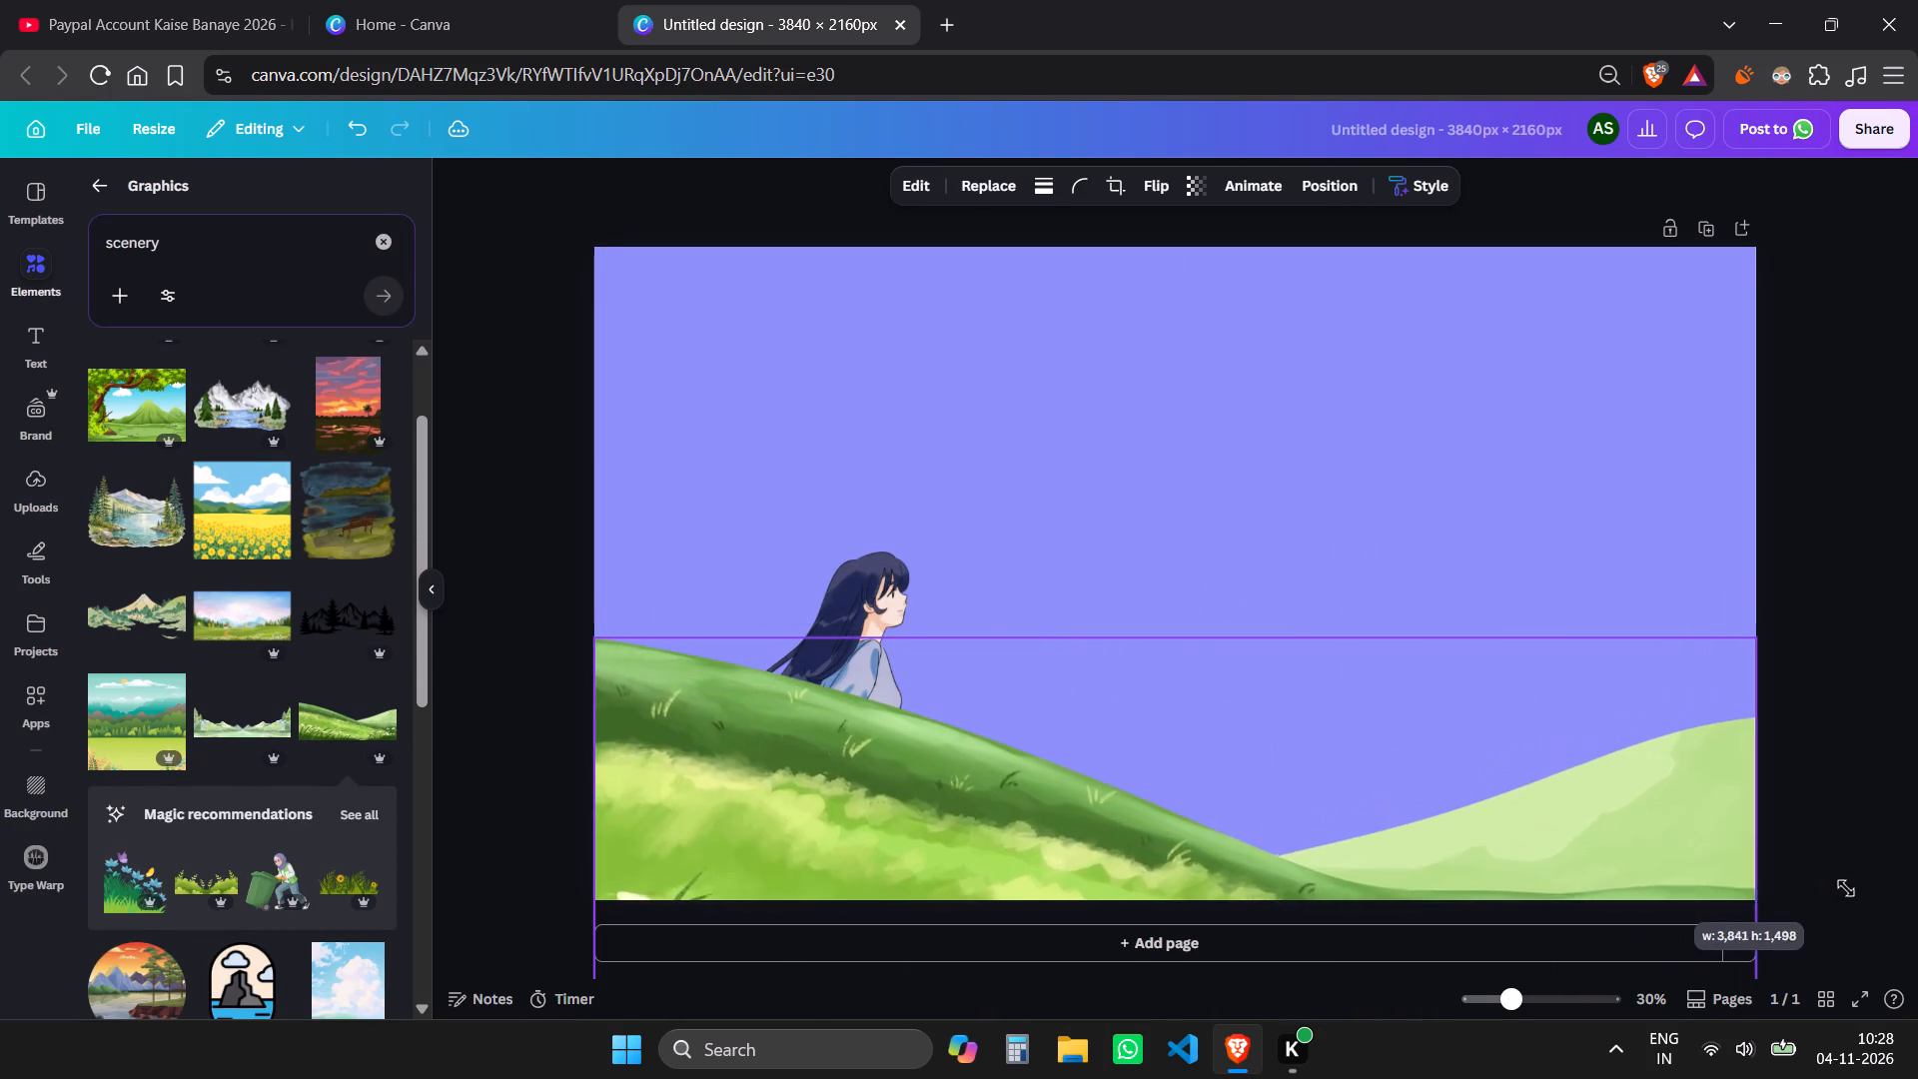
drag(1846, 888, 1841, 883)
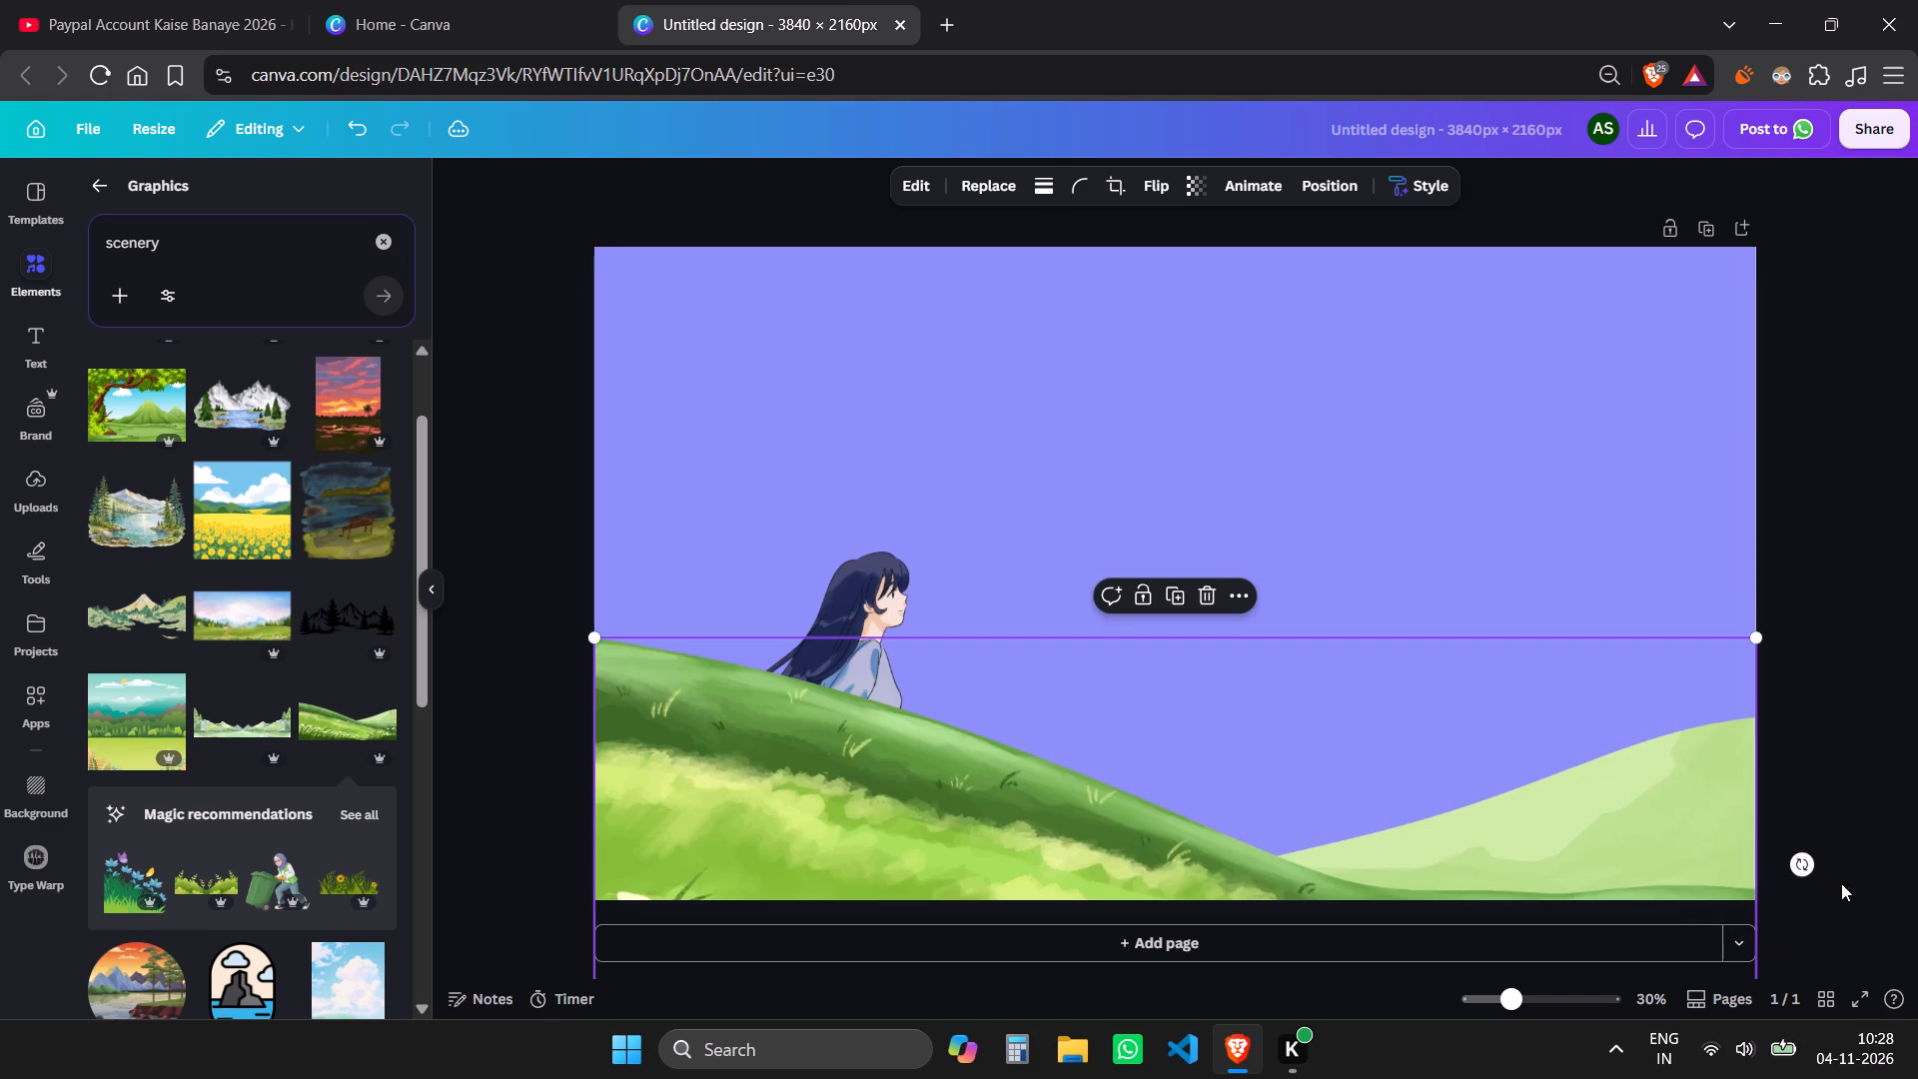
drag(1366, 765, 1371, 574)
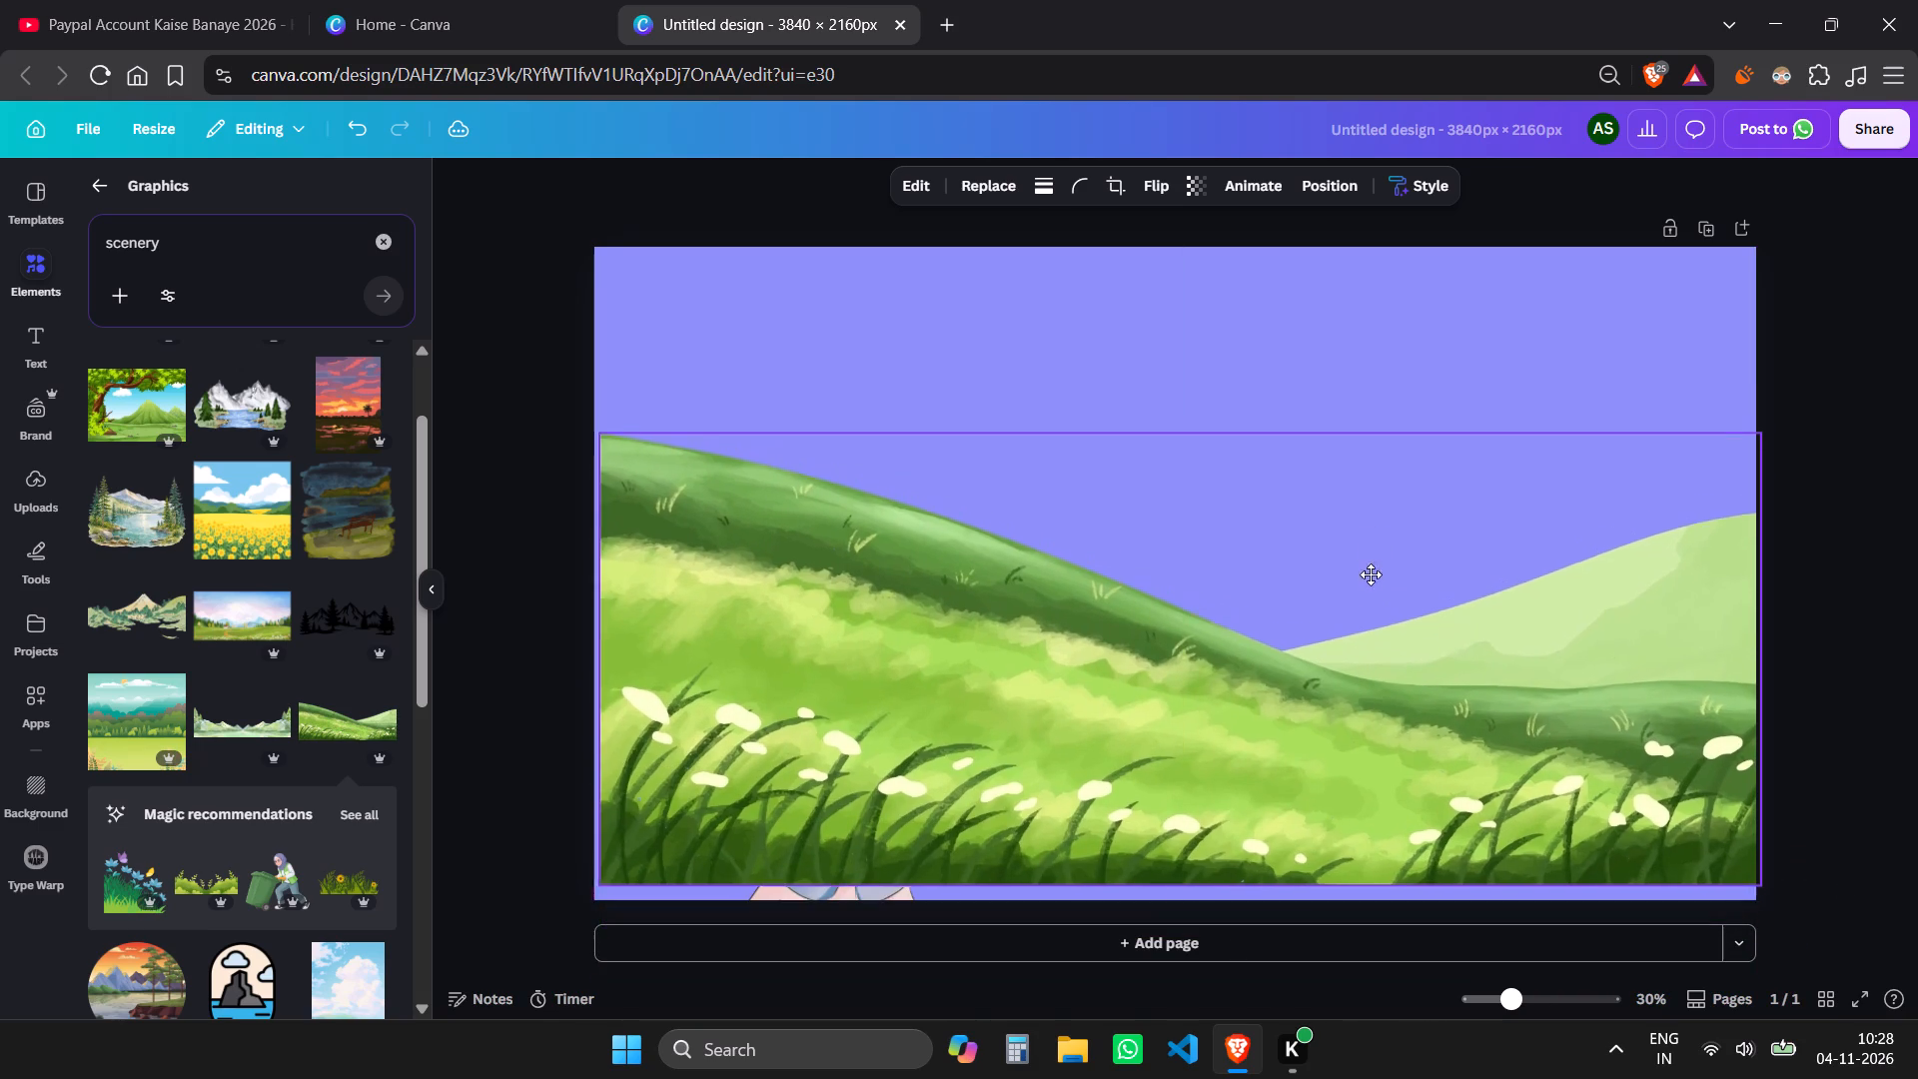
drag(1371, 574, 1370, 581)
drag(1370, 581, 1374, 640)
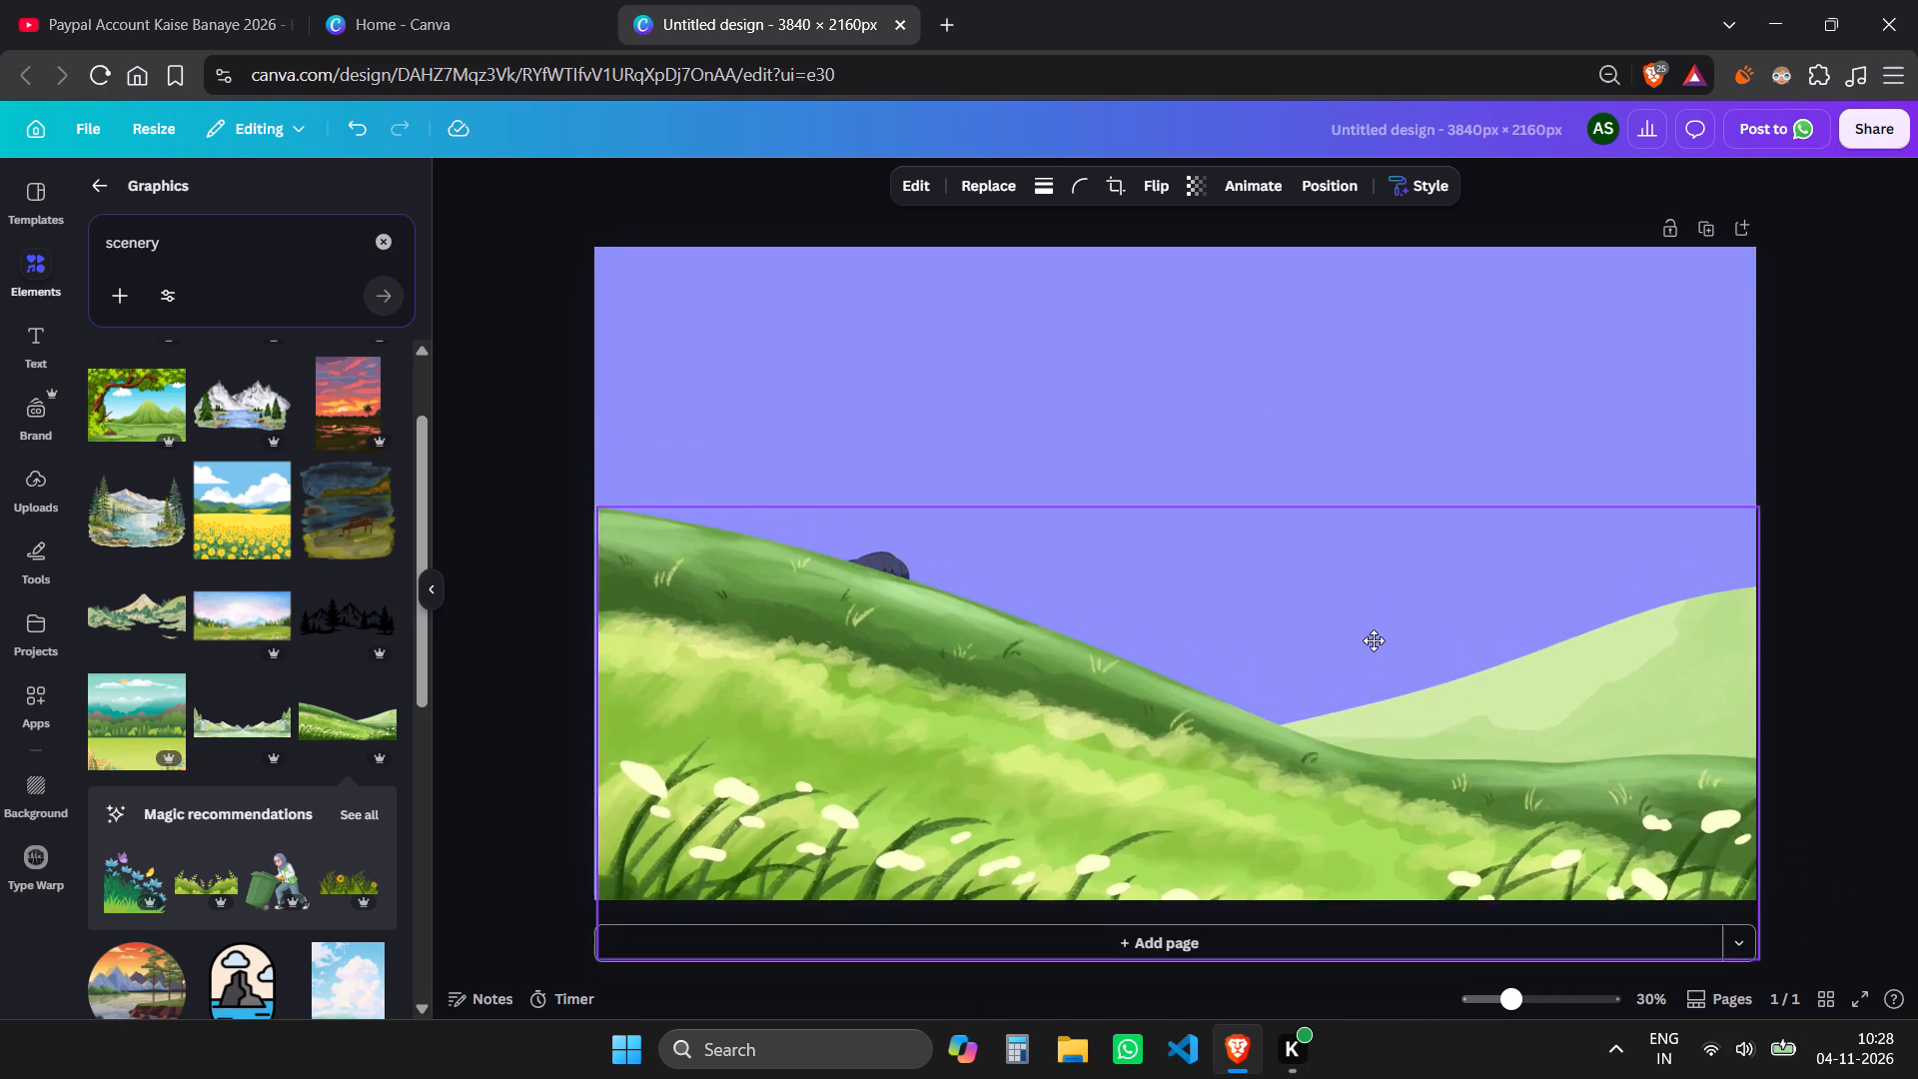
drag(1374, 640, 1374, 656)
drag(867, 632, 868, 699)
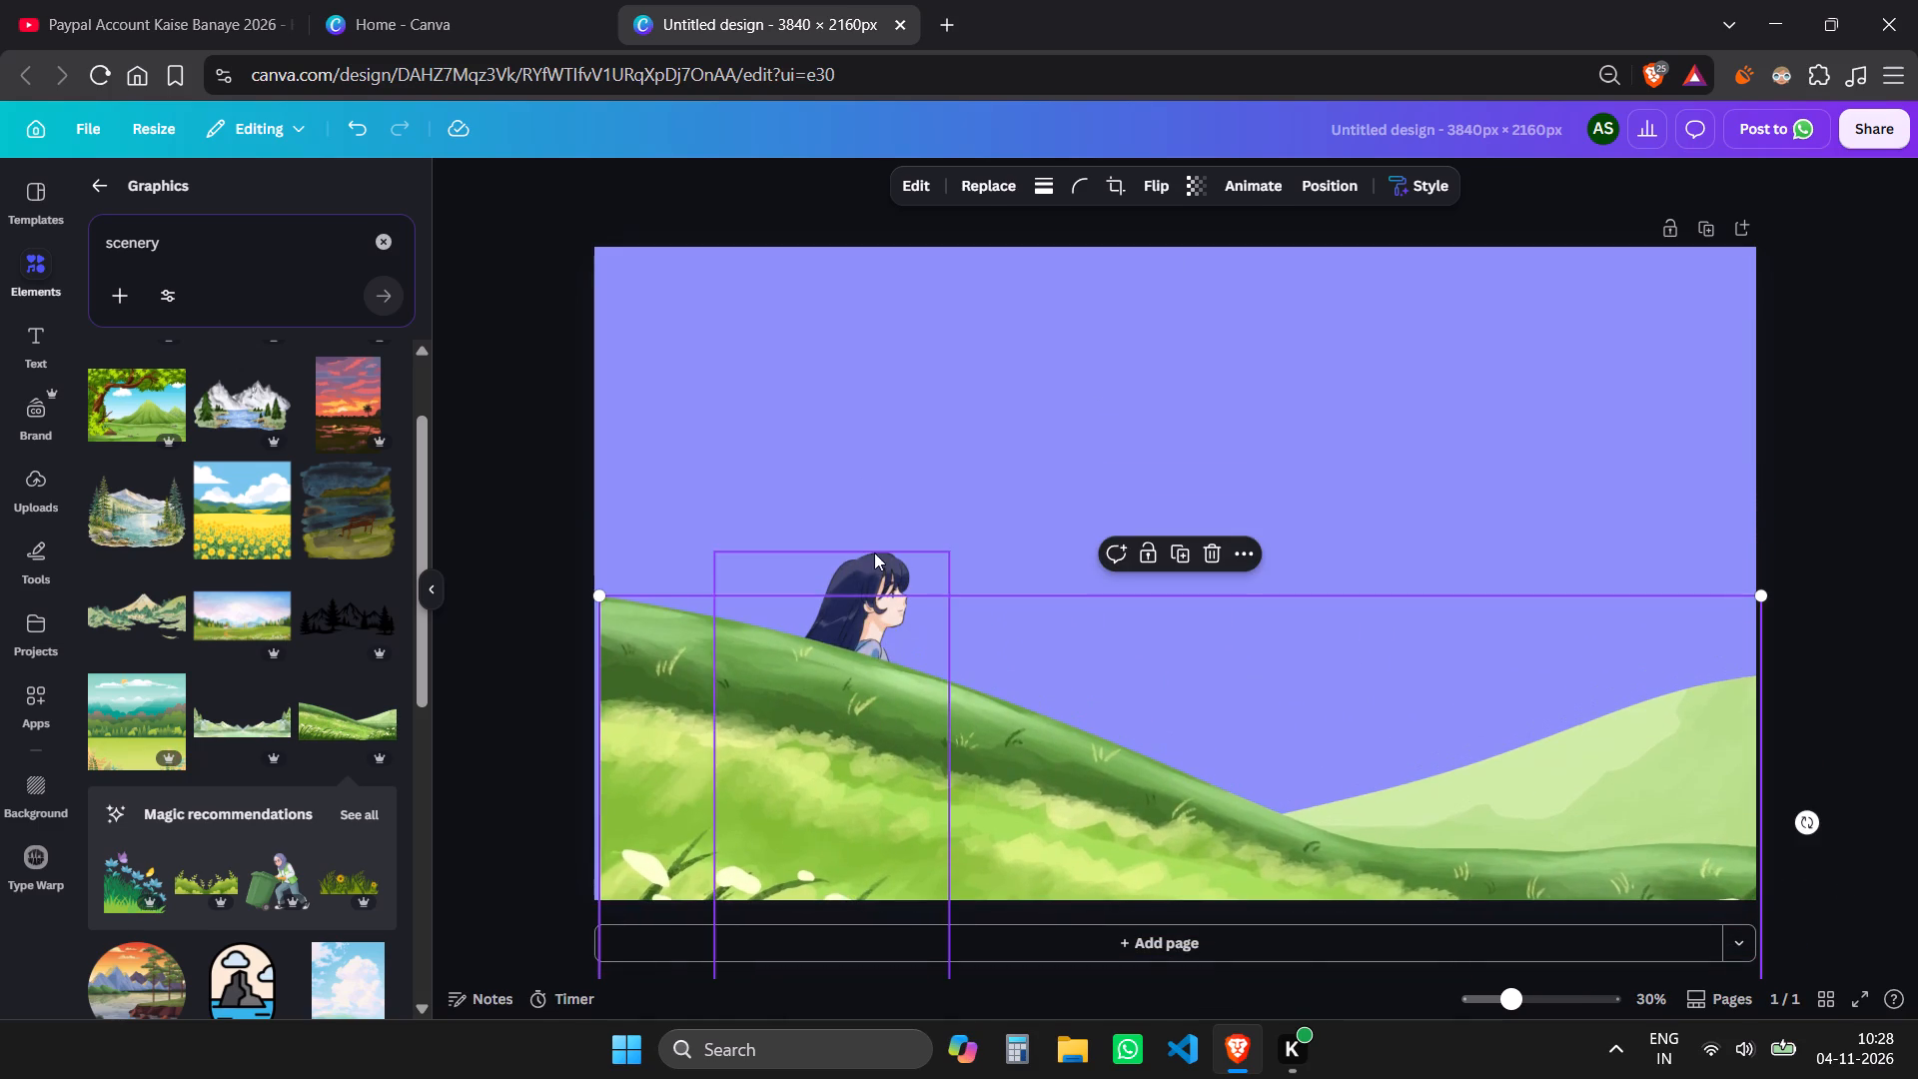
Move the long-haired woman above the hill and shrink her to about half size, with her whole figure inside the page.
drag(874, 559, 886, 135)
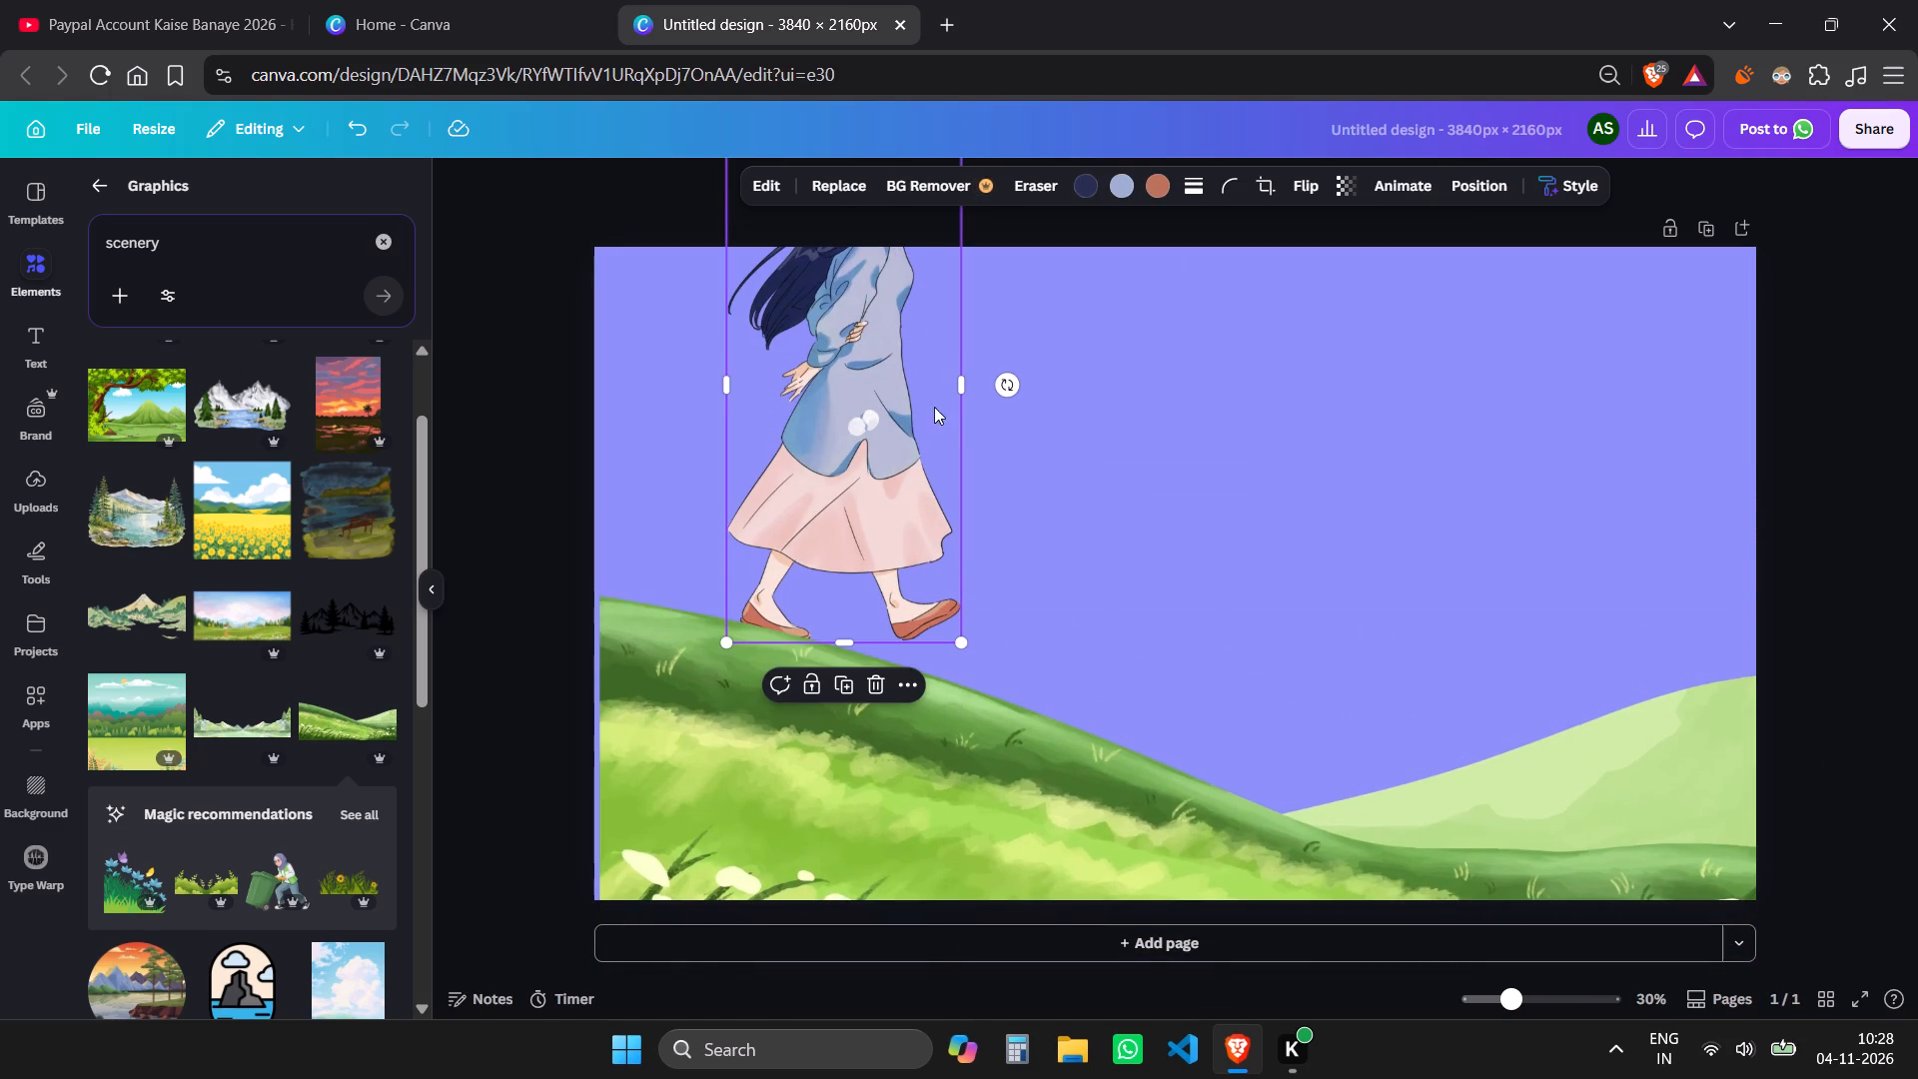
drag(956, 640, 828, 380)
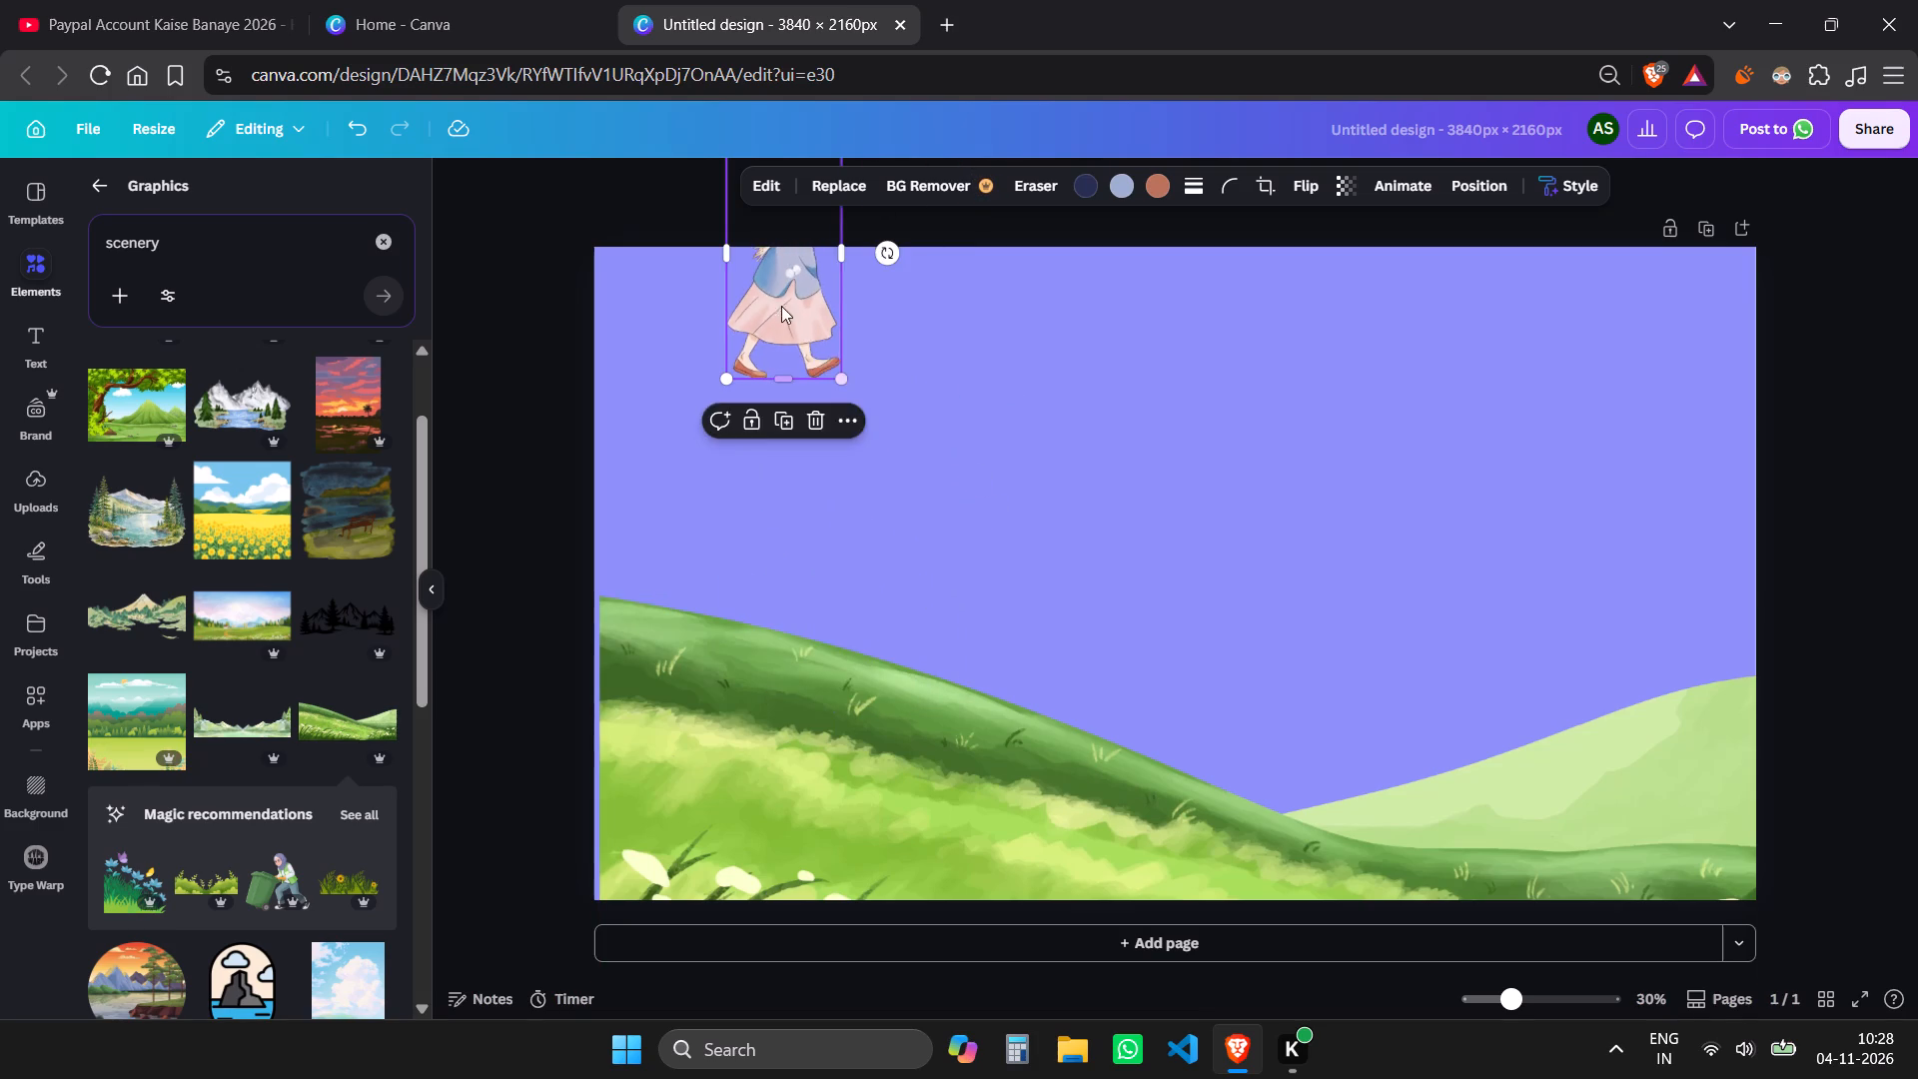
drag(779, 304, 825, 436)
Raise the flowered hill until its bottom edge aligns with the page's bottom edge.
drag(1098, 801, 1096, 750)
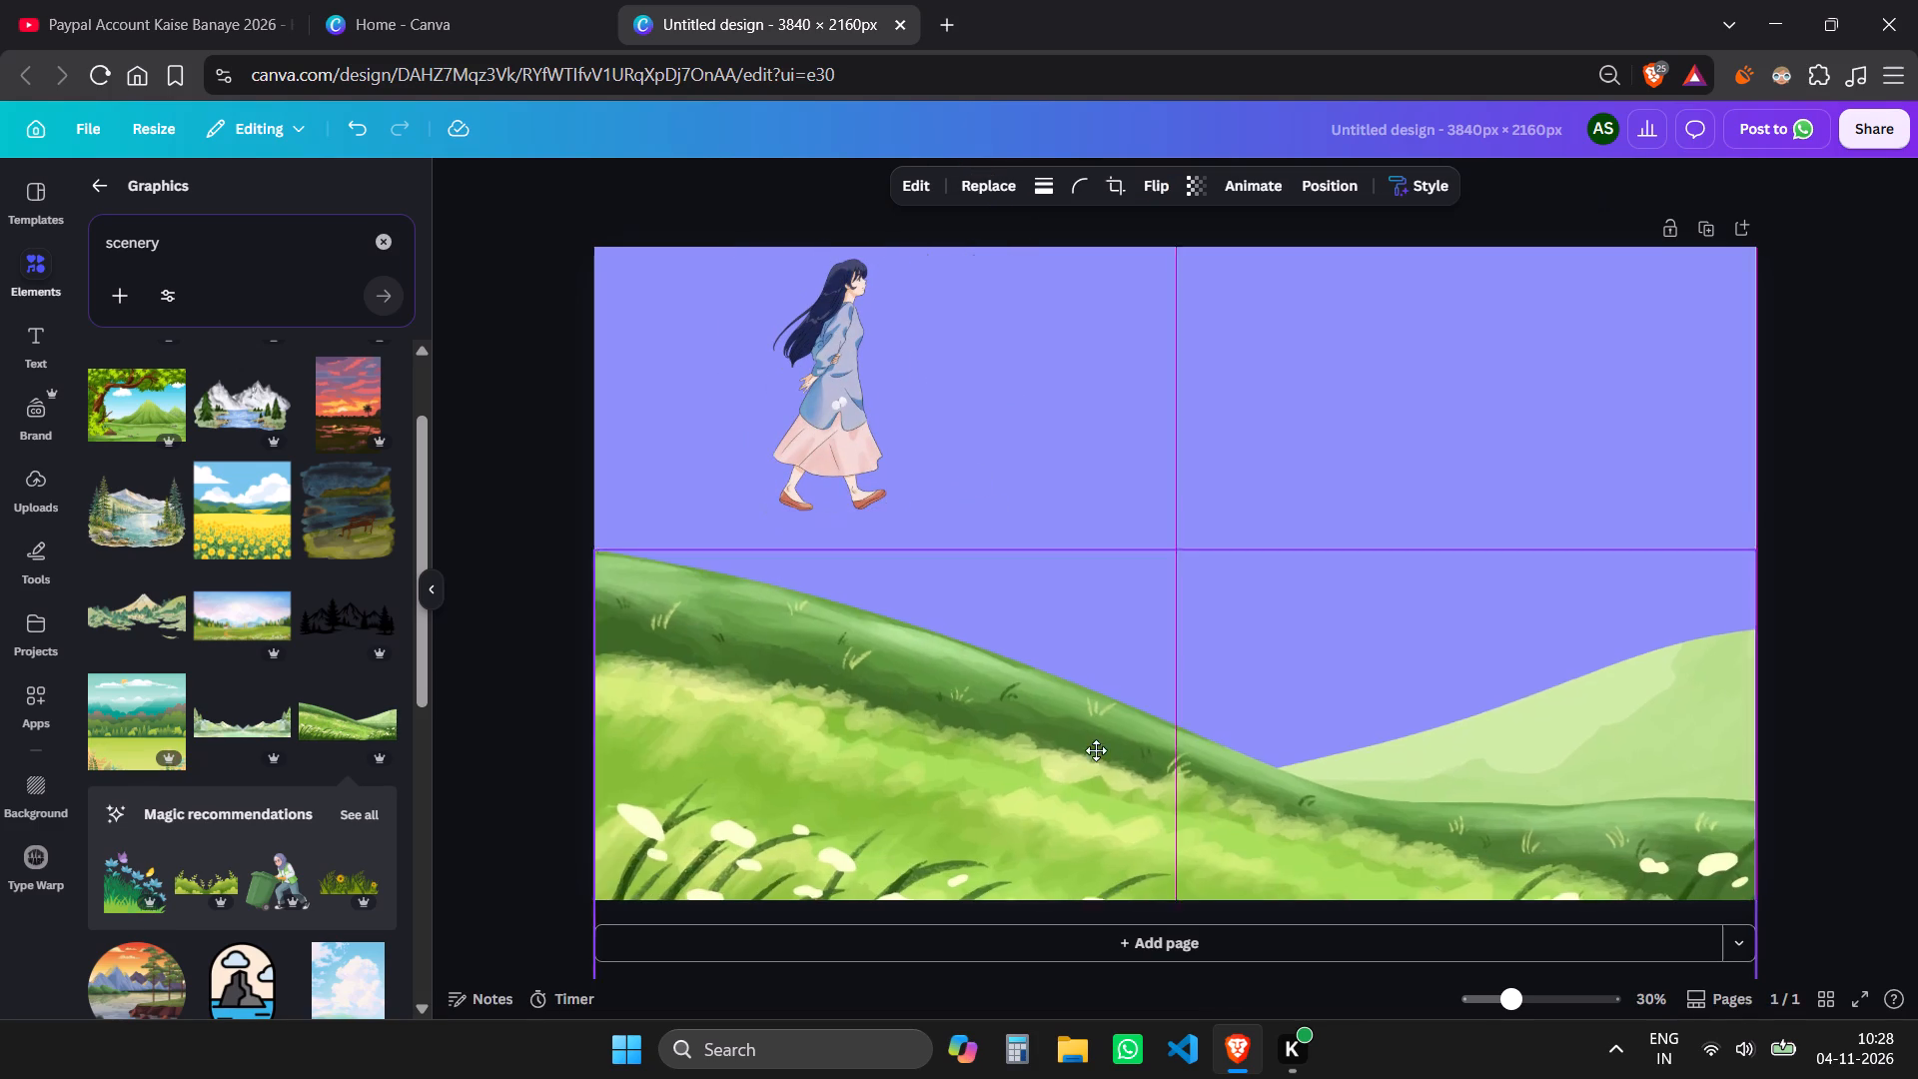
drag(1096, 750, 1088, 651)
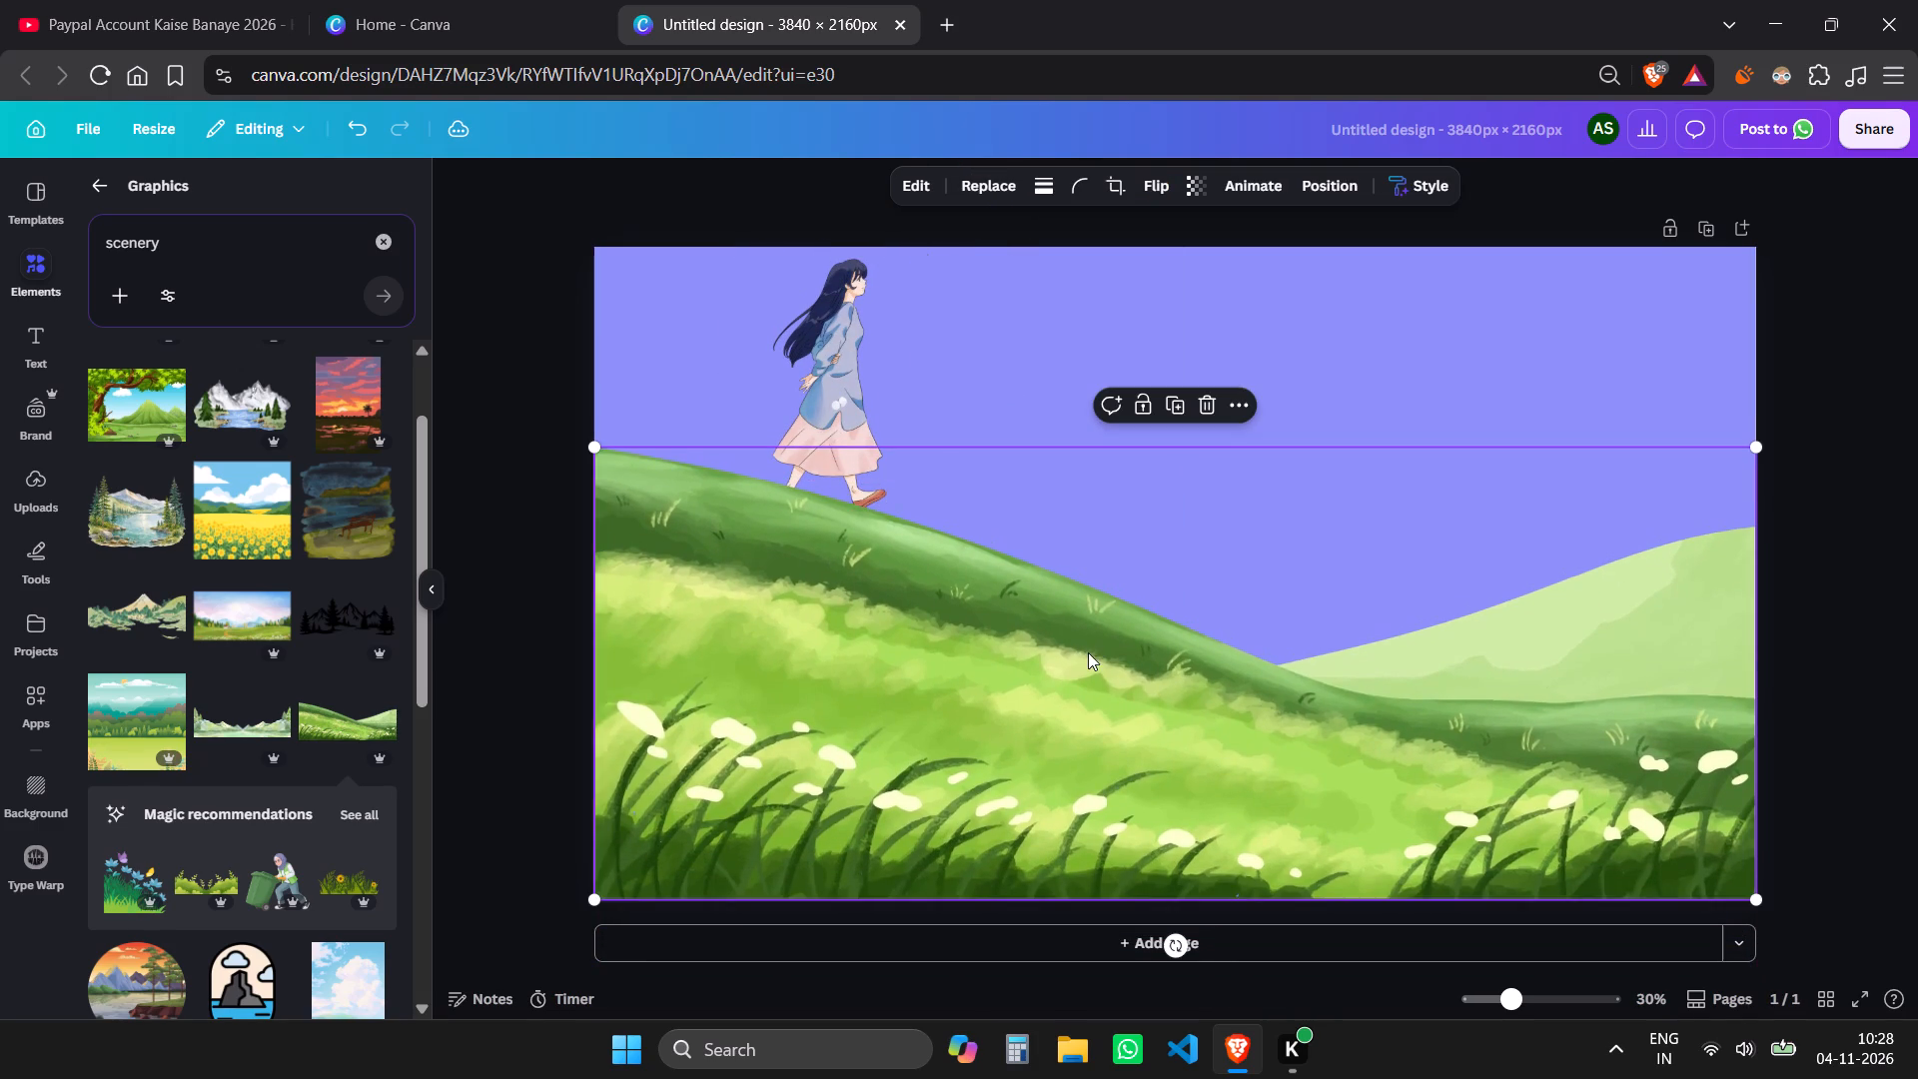
Tilt the long-haired woman slightly clockwise, shrink her further, and place her feet on the hill's downward slope.
drag(842, 367, 880, 352)
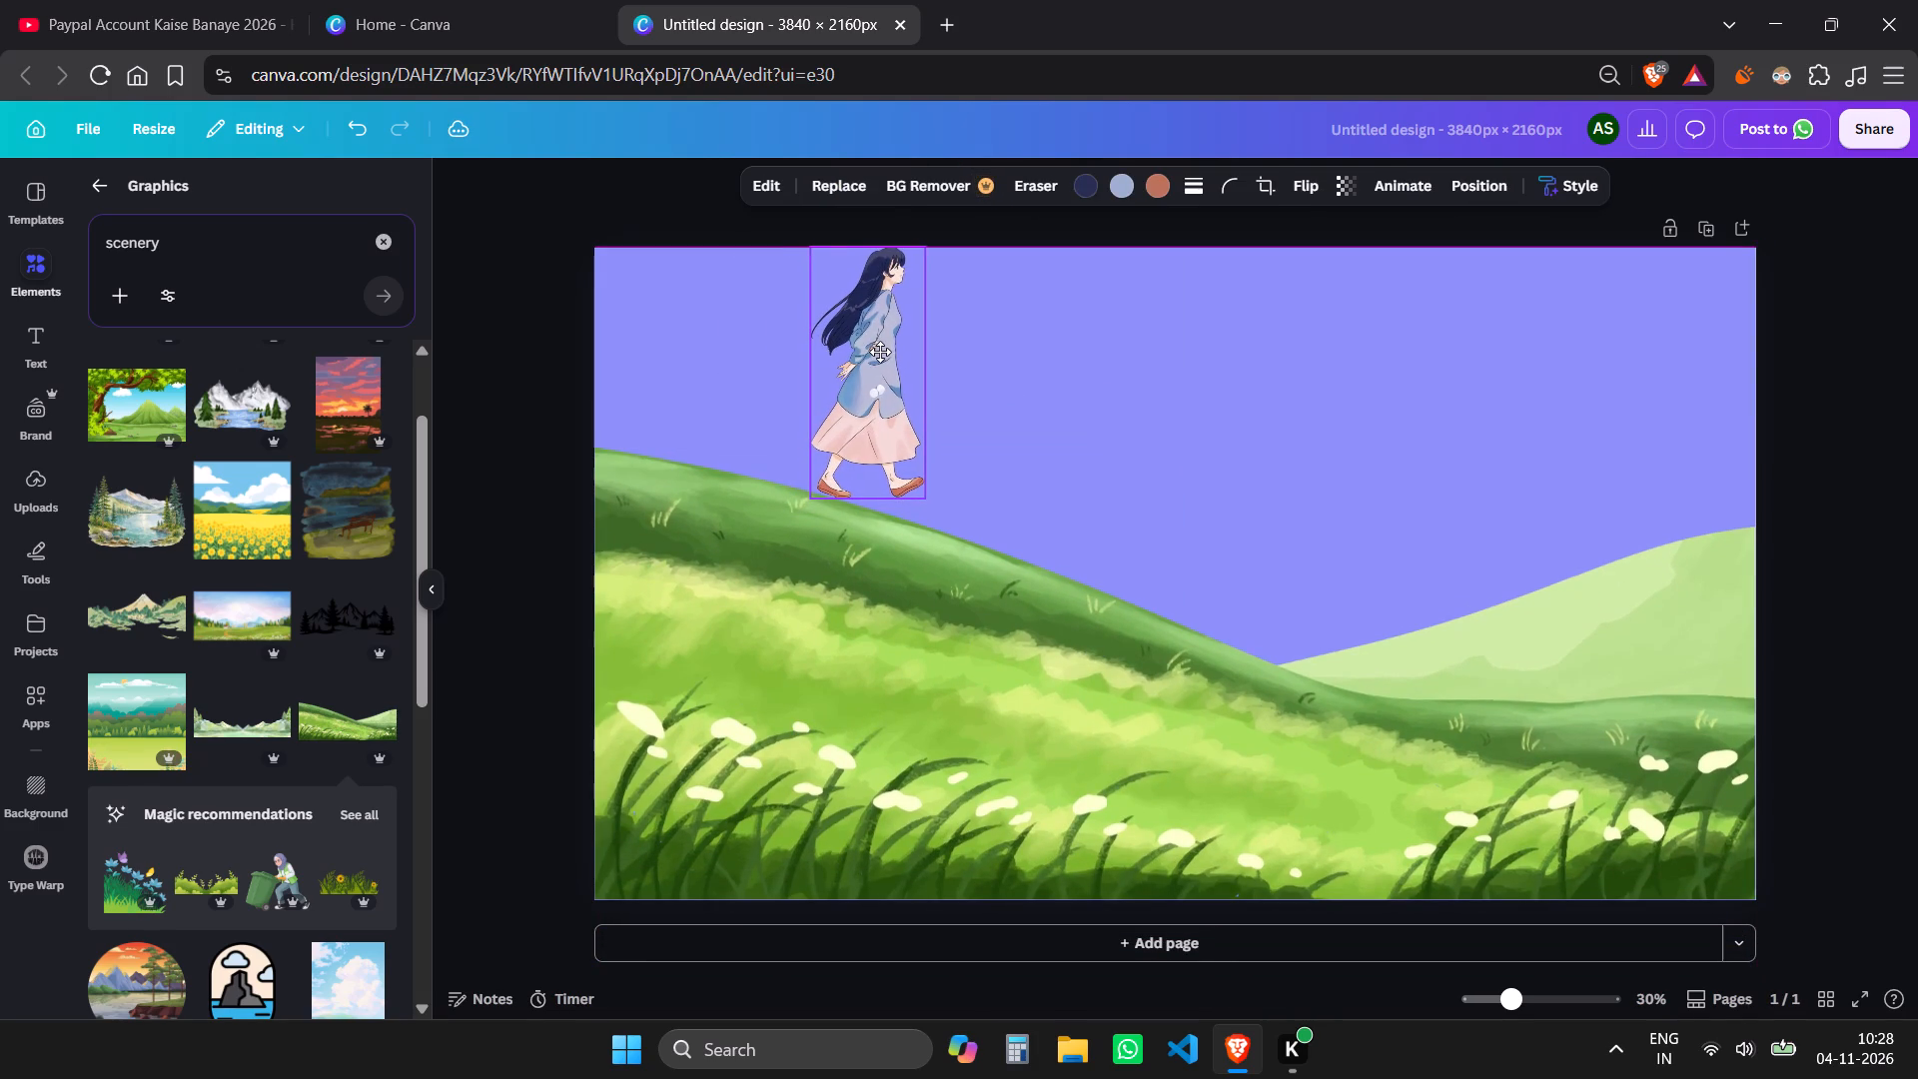
drag(880, 352, 879, 357)
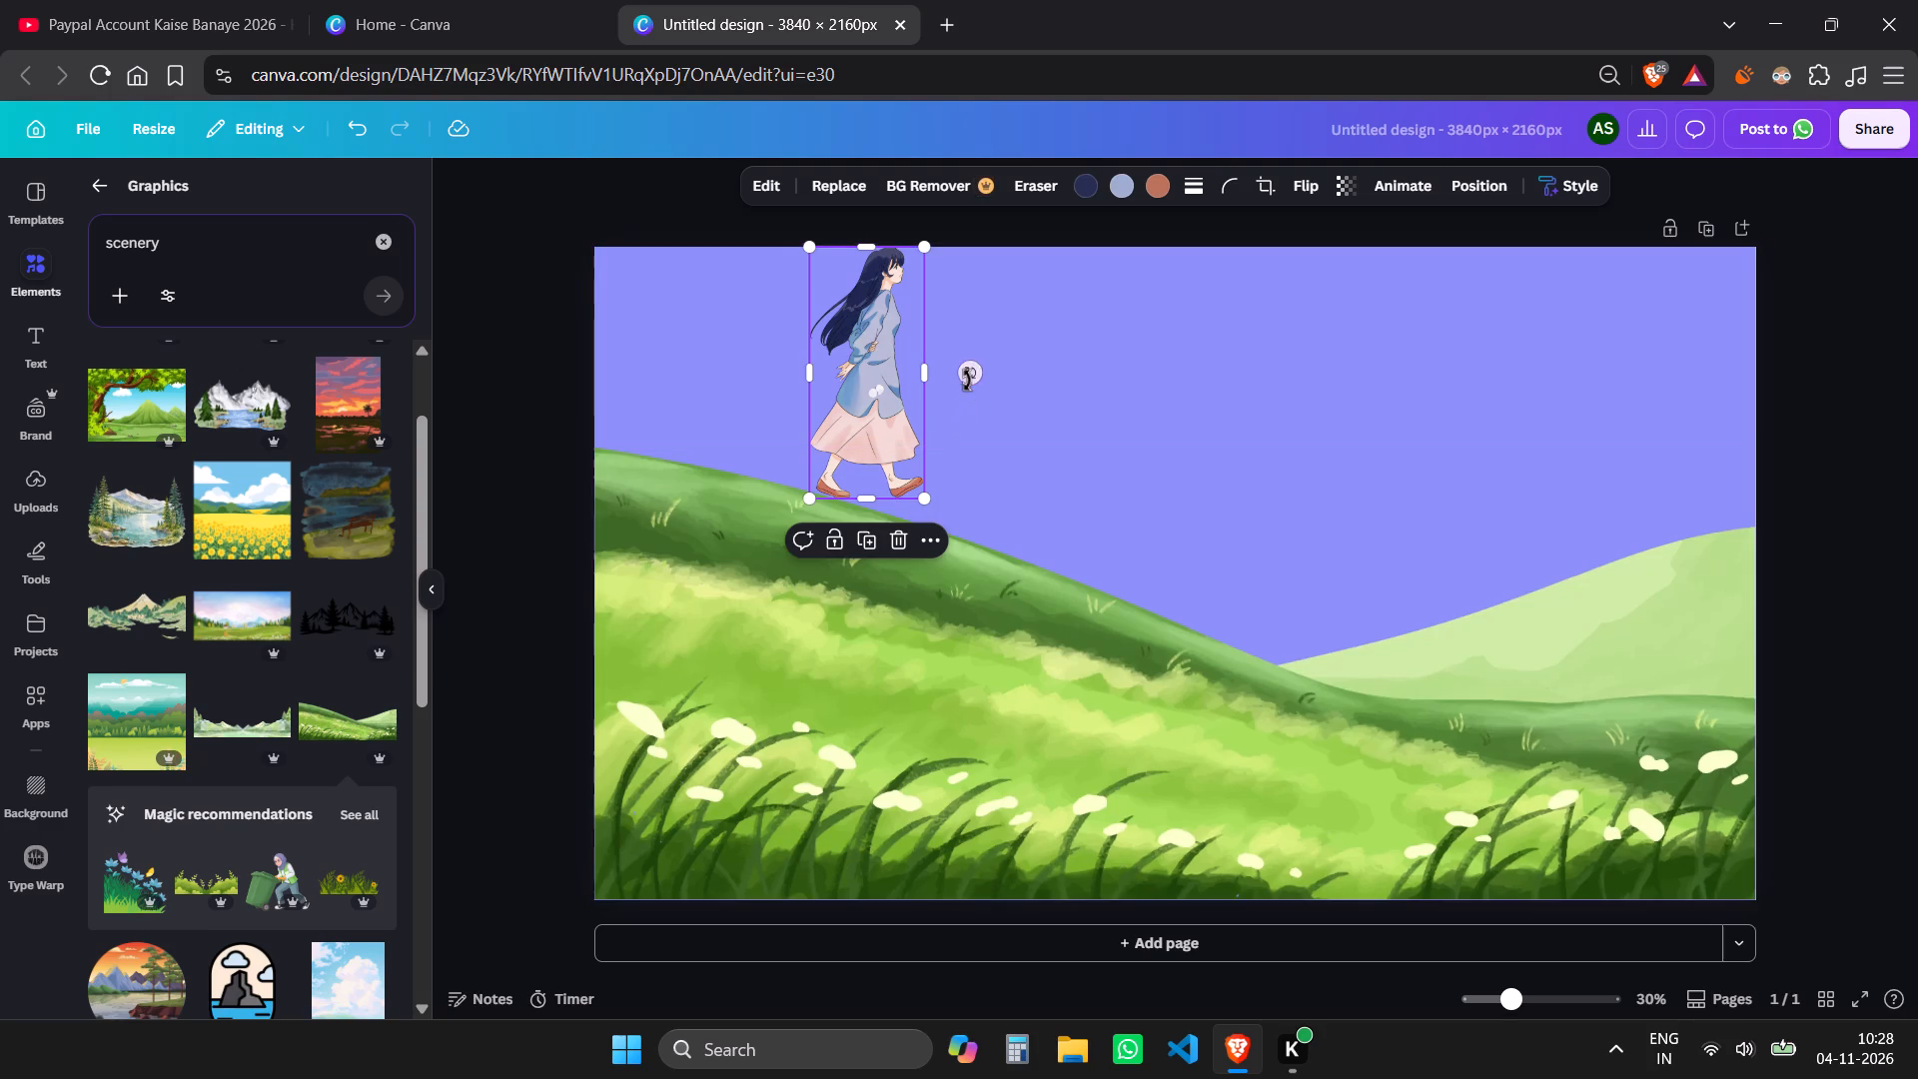
click(967, 378)
click(858, 425)
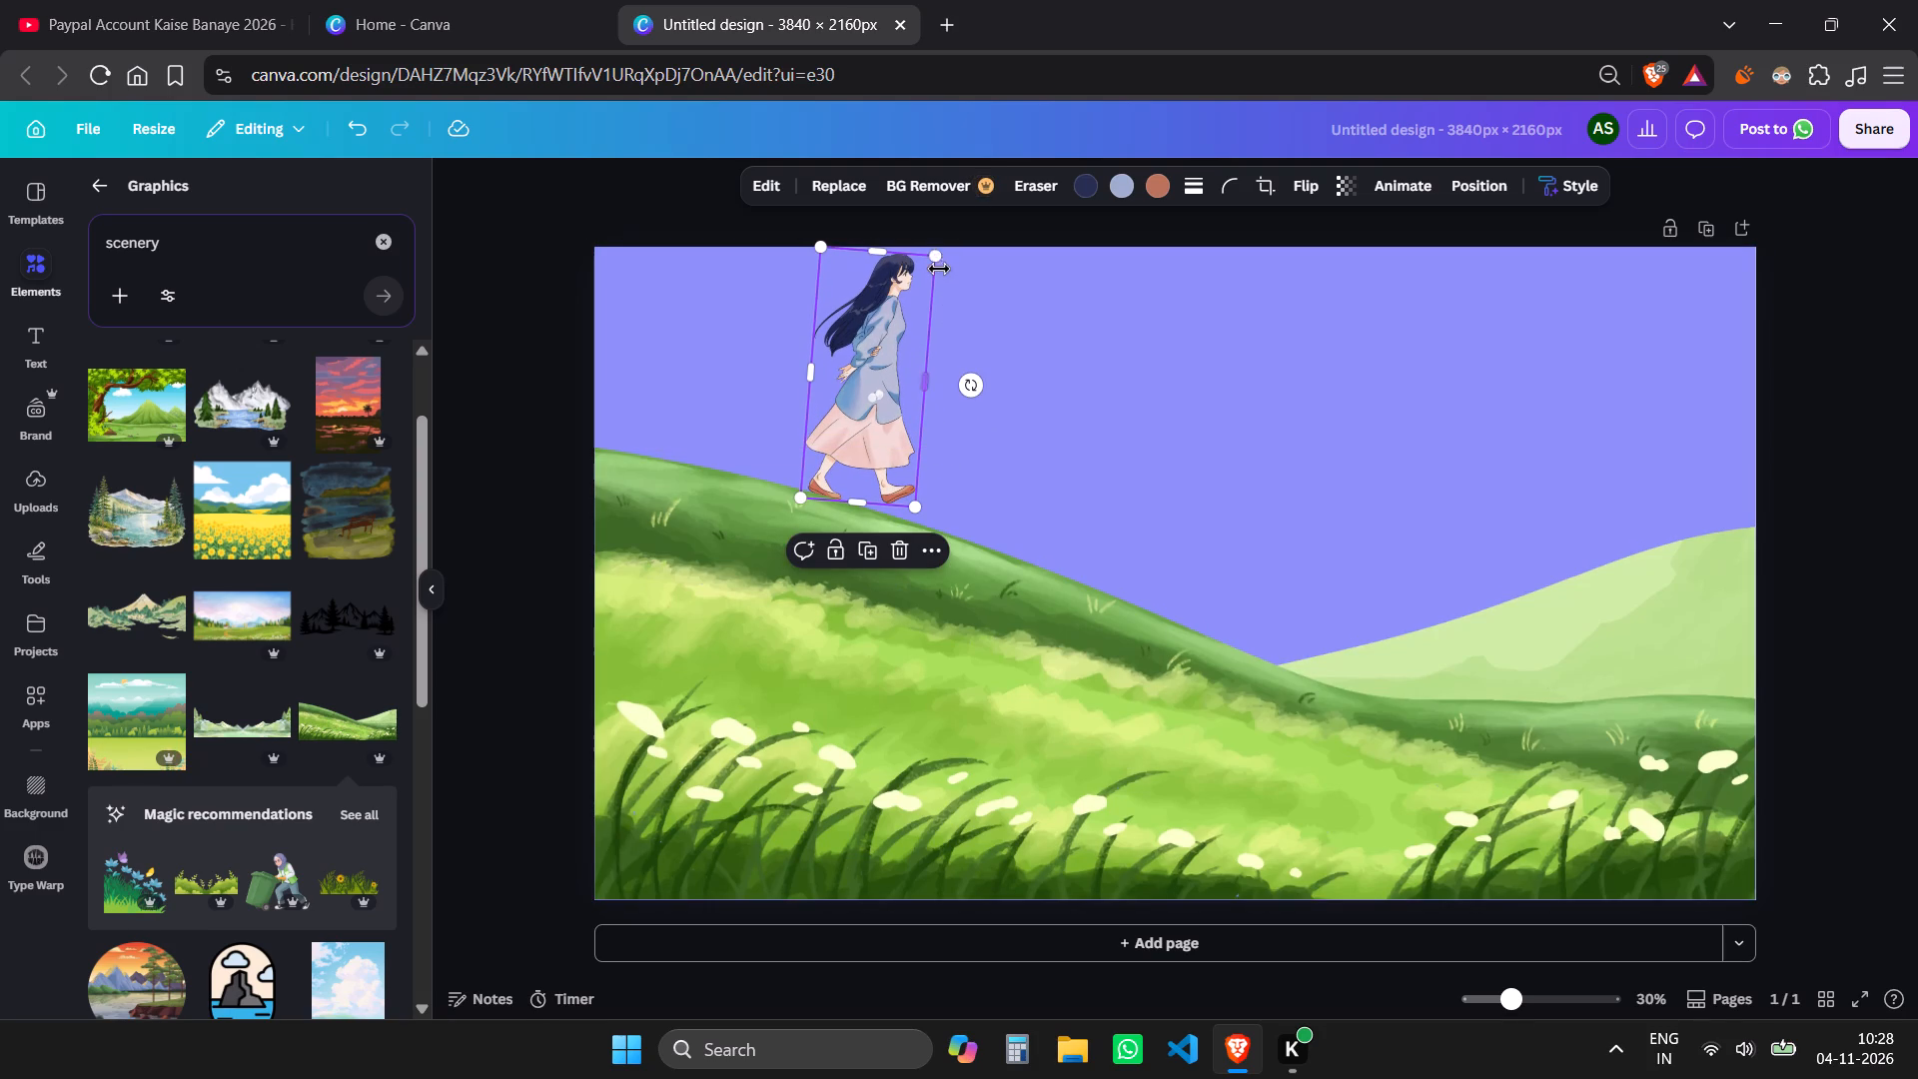
drag(936, 262, 897, 370)
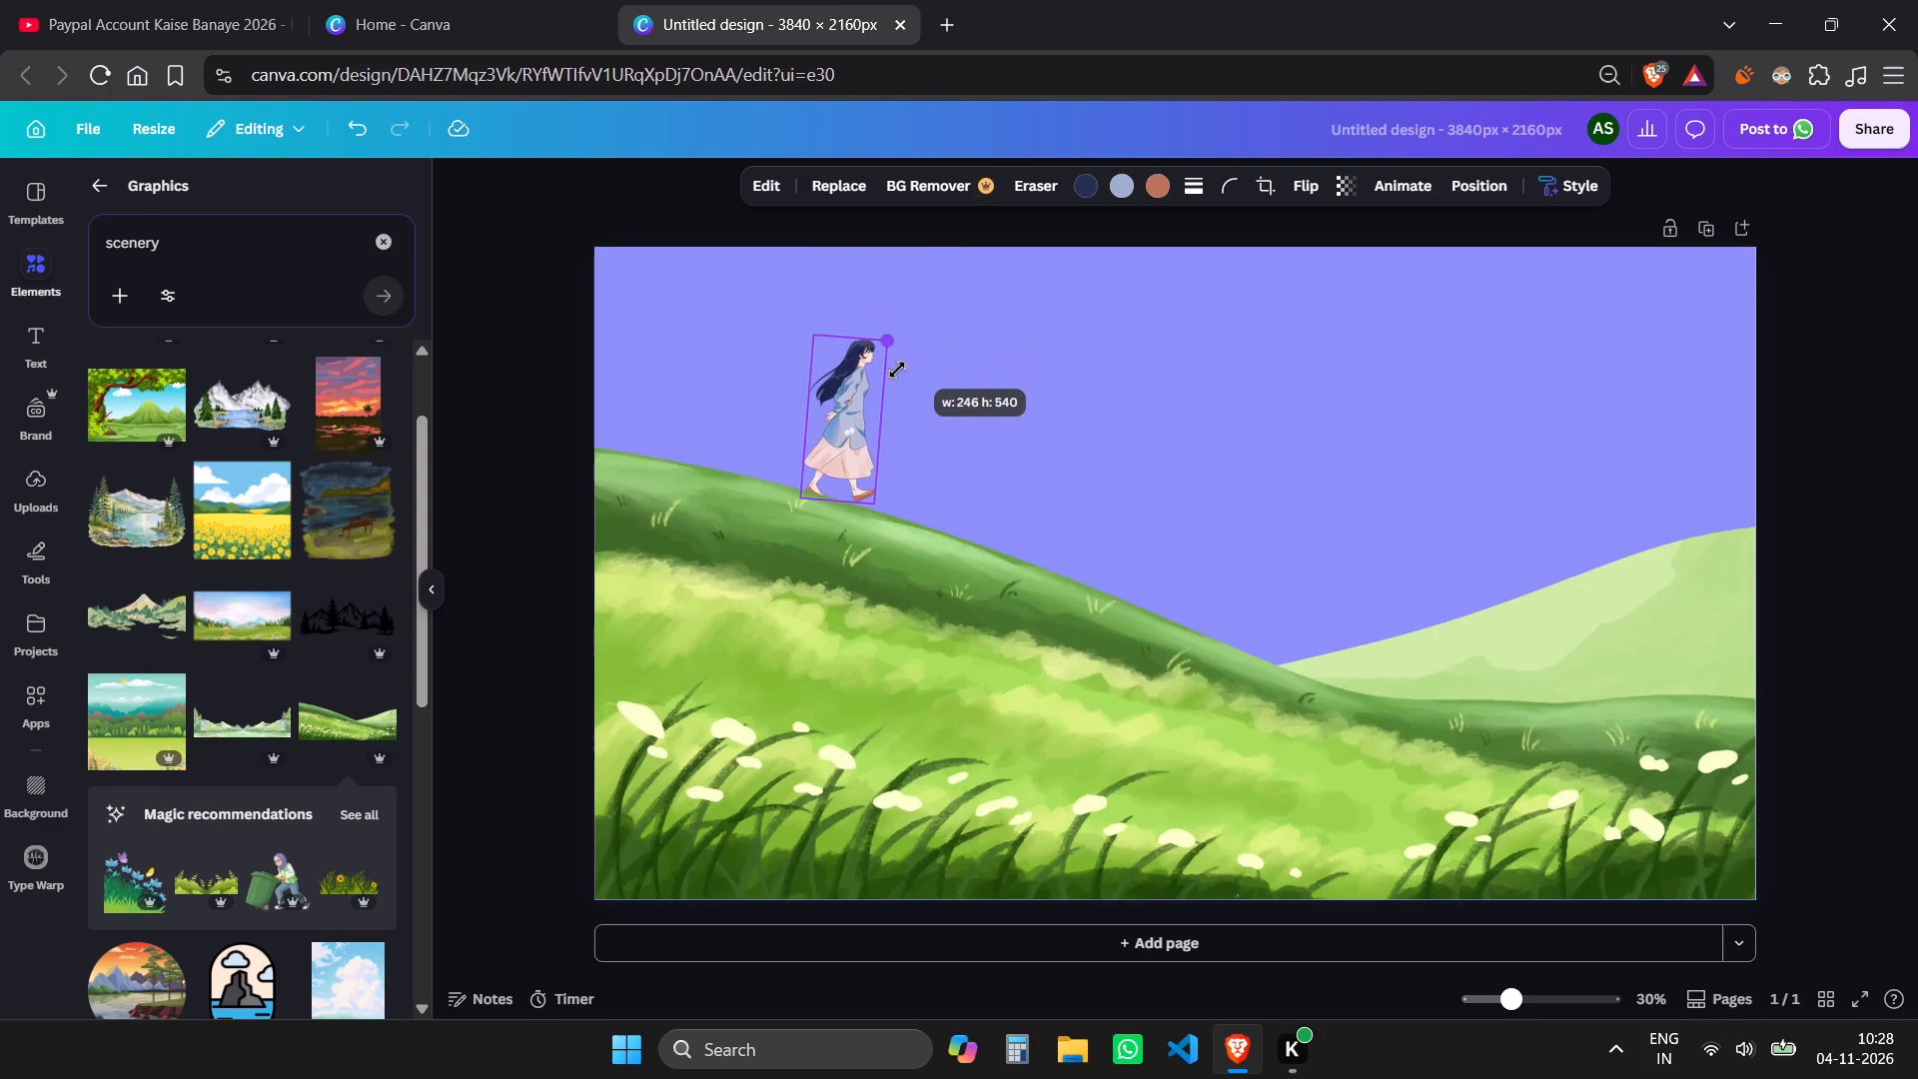
drag(897, 370, 899, 372)
drag(840, 441, 842, 436)
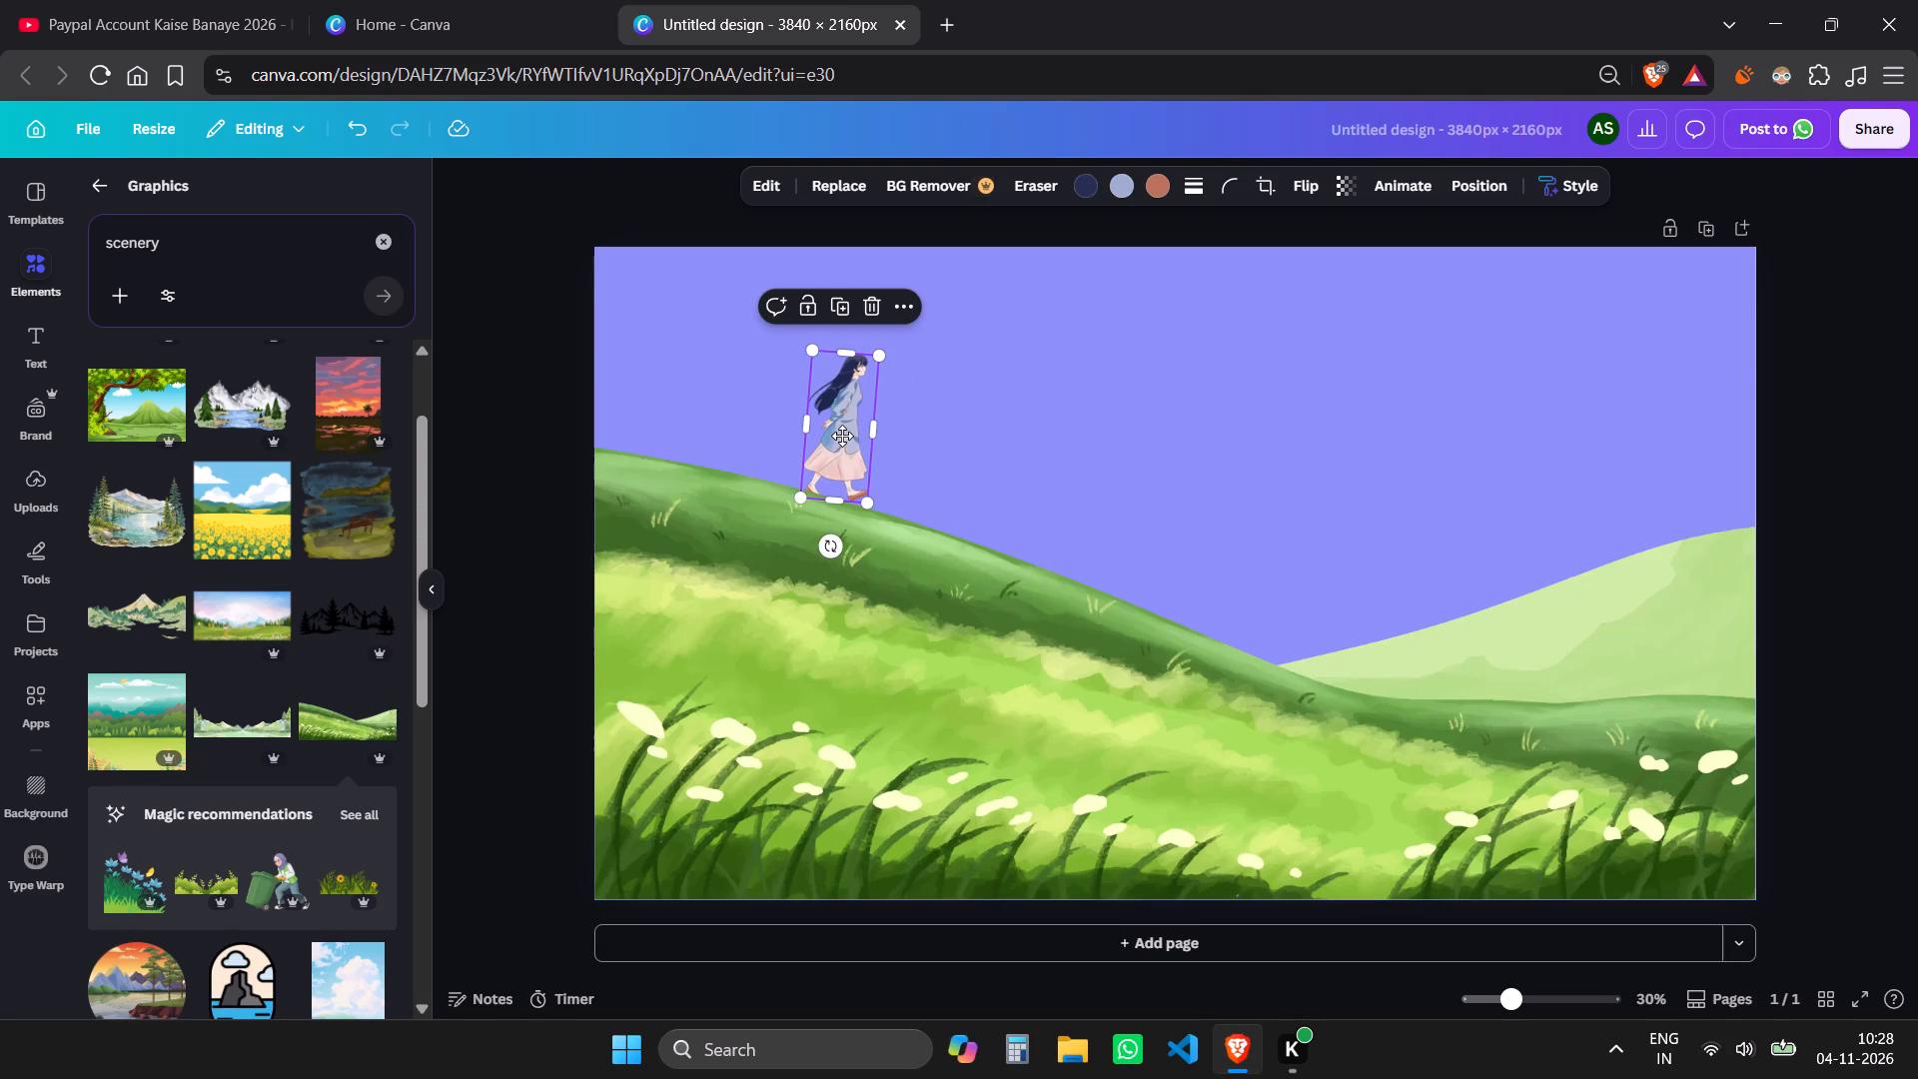
drag(842, 436, 849, 440)
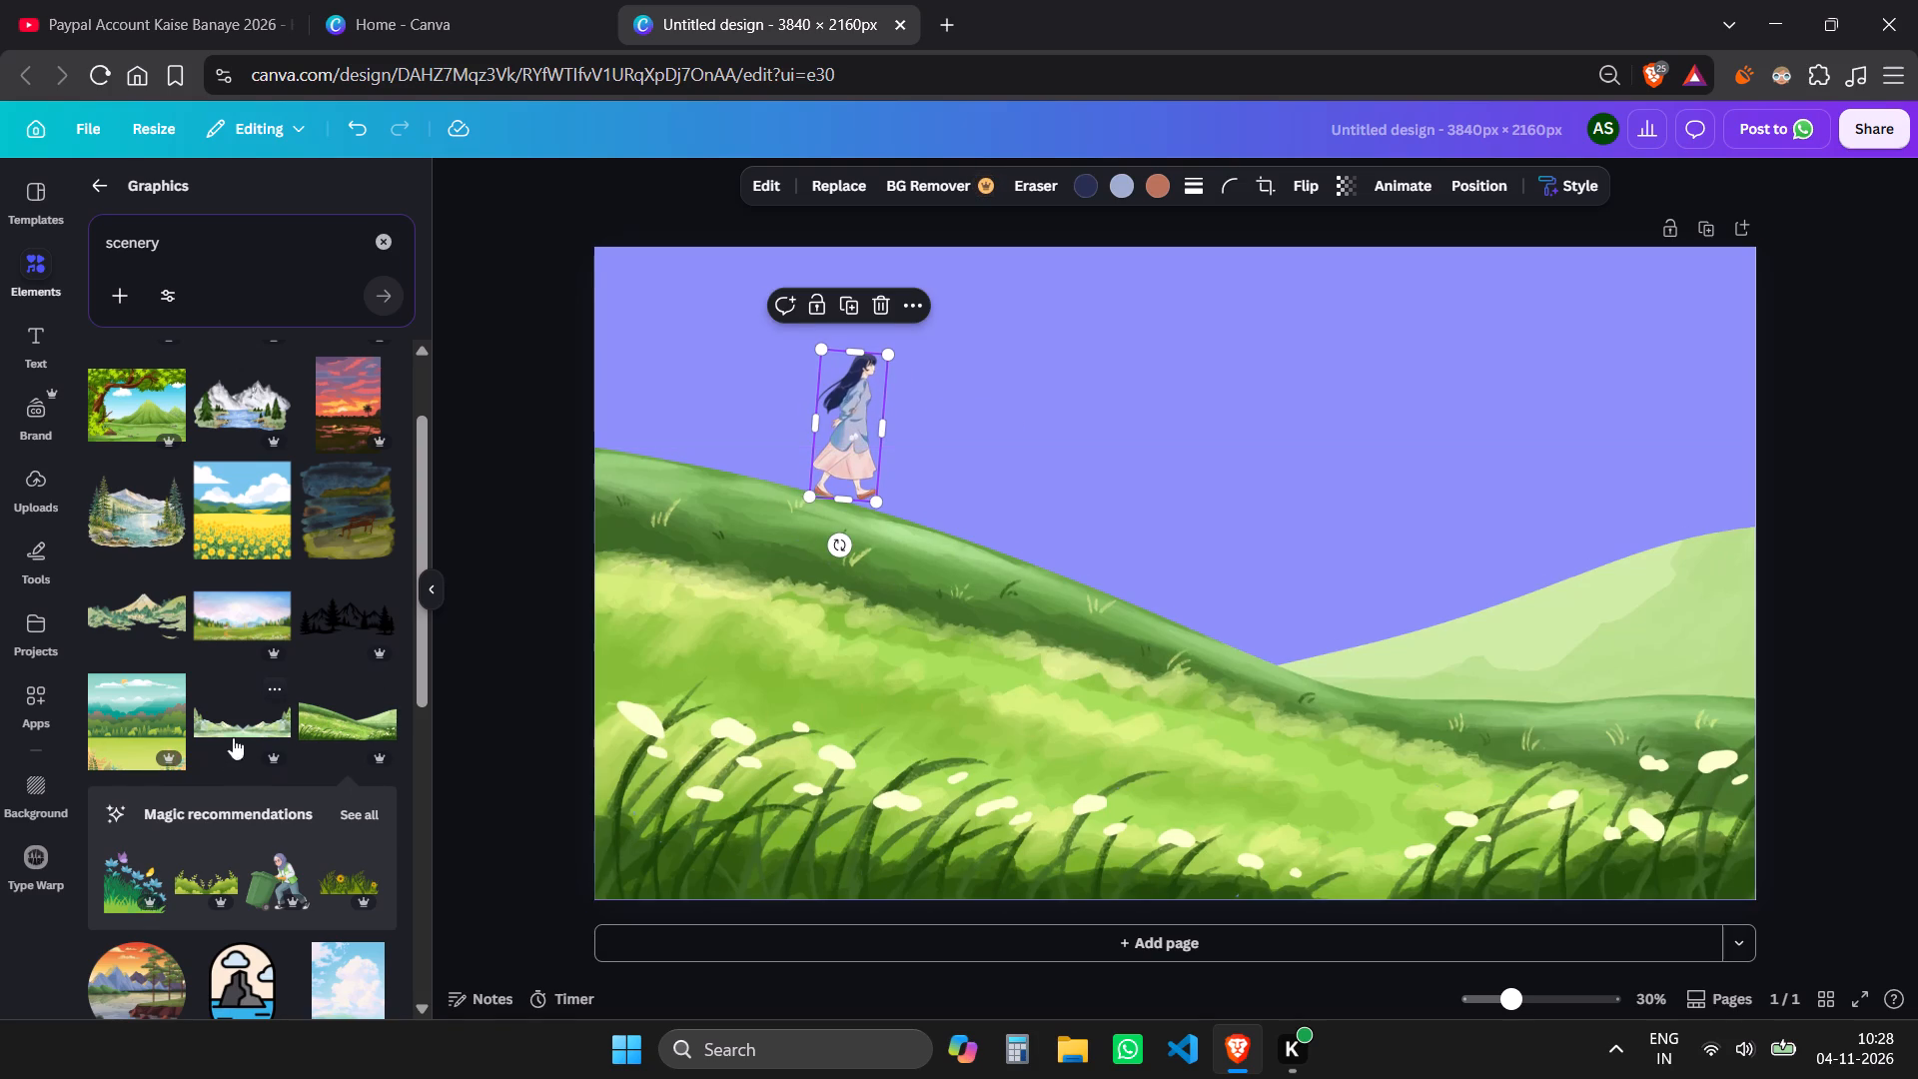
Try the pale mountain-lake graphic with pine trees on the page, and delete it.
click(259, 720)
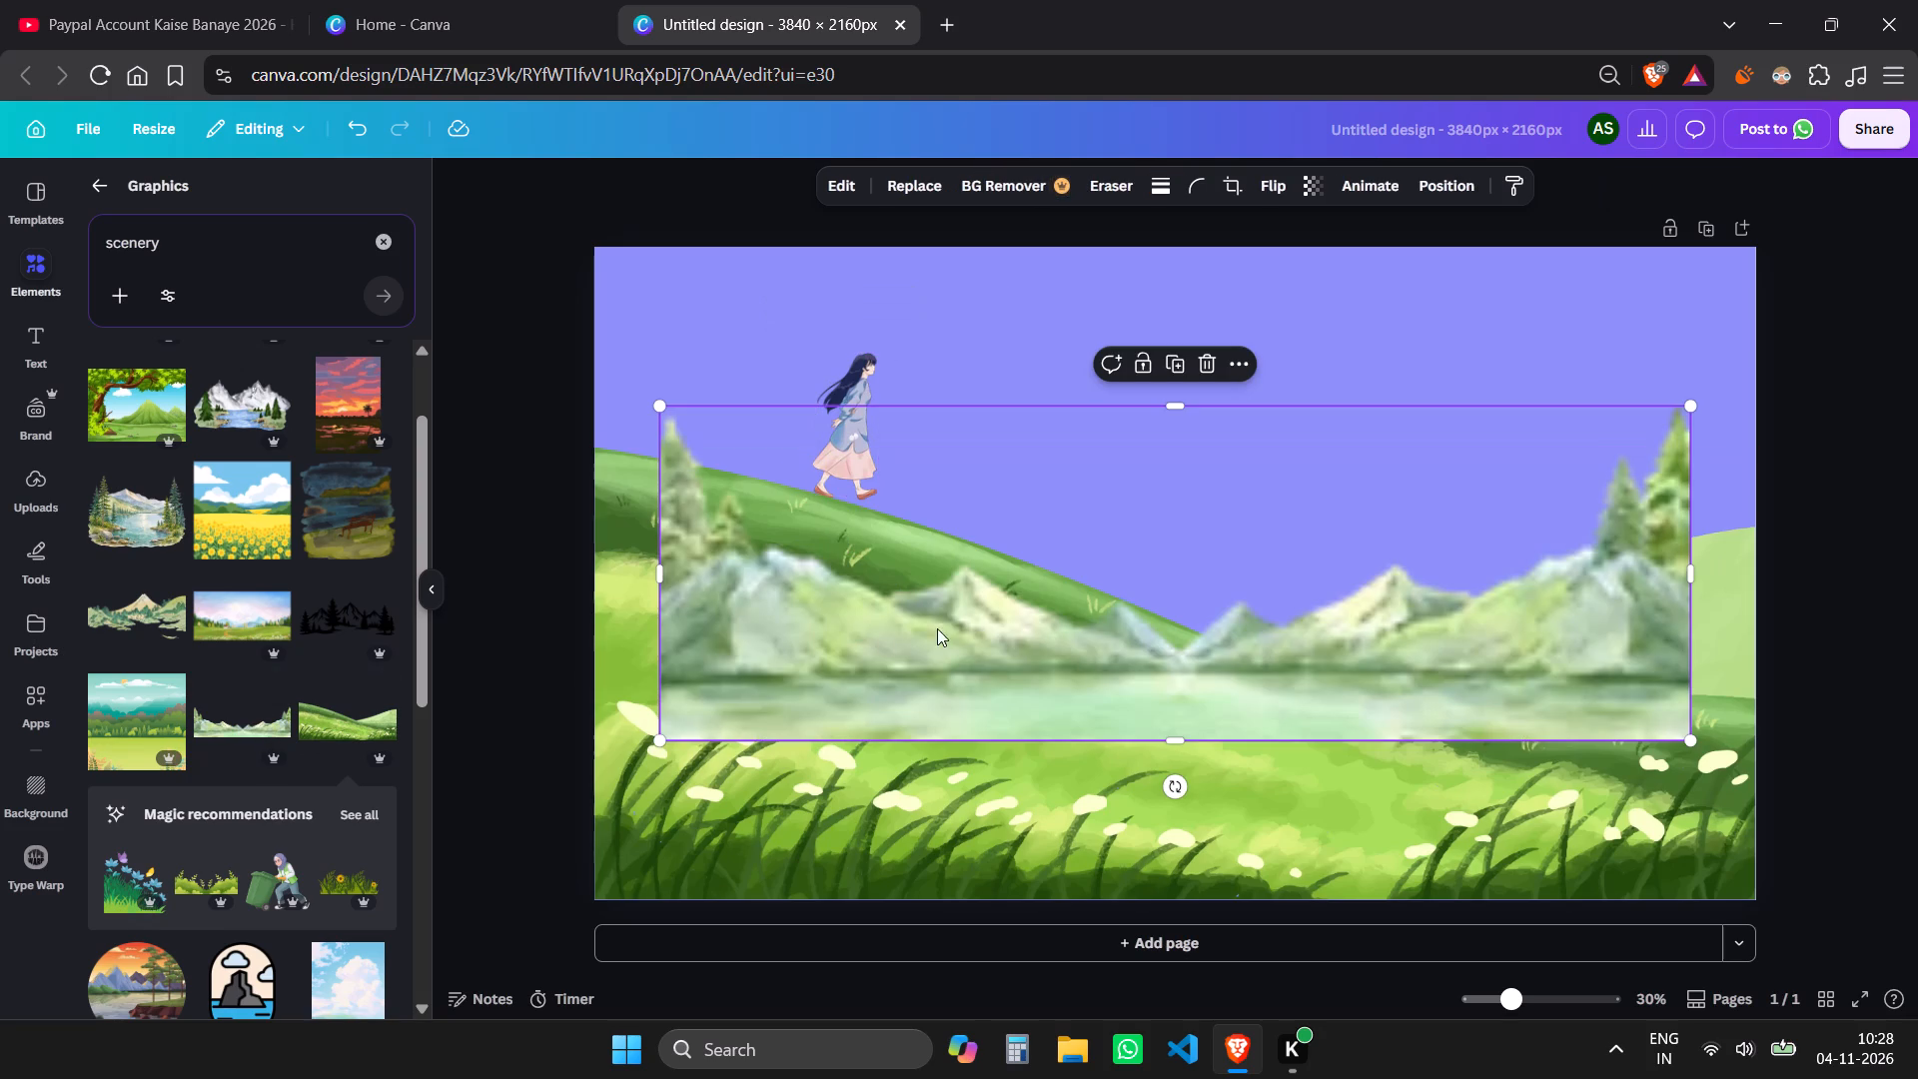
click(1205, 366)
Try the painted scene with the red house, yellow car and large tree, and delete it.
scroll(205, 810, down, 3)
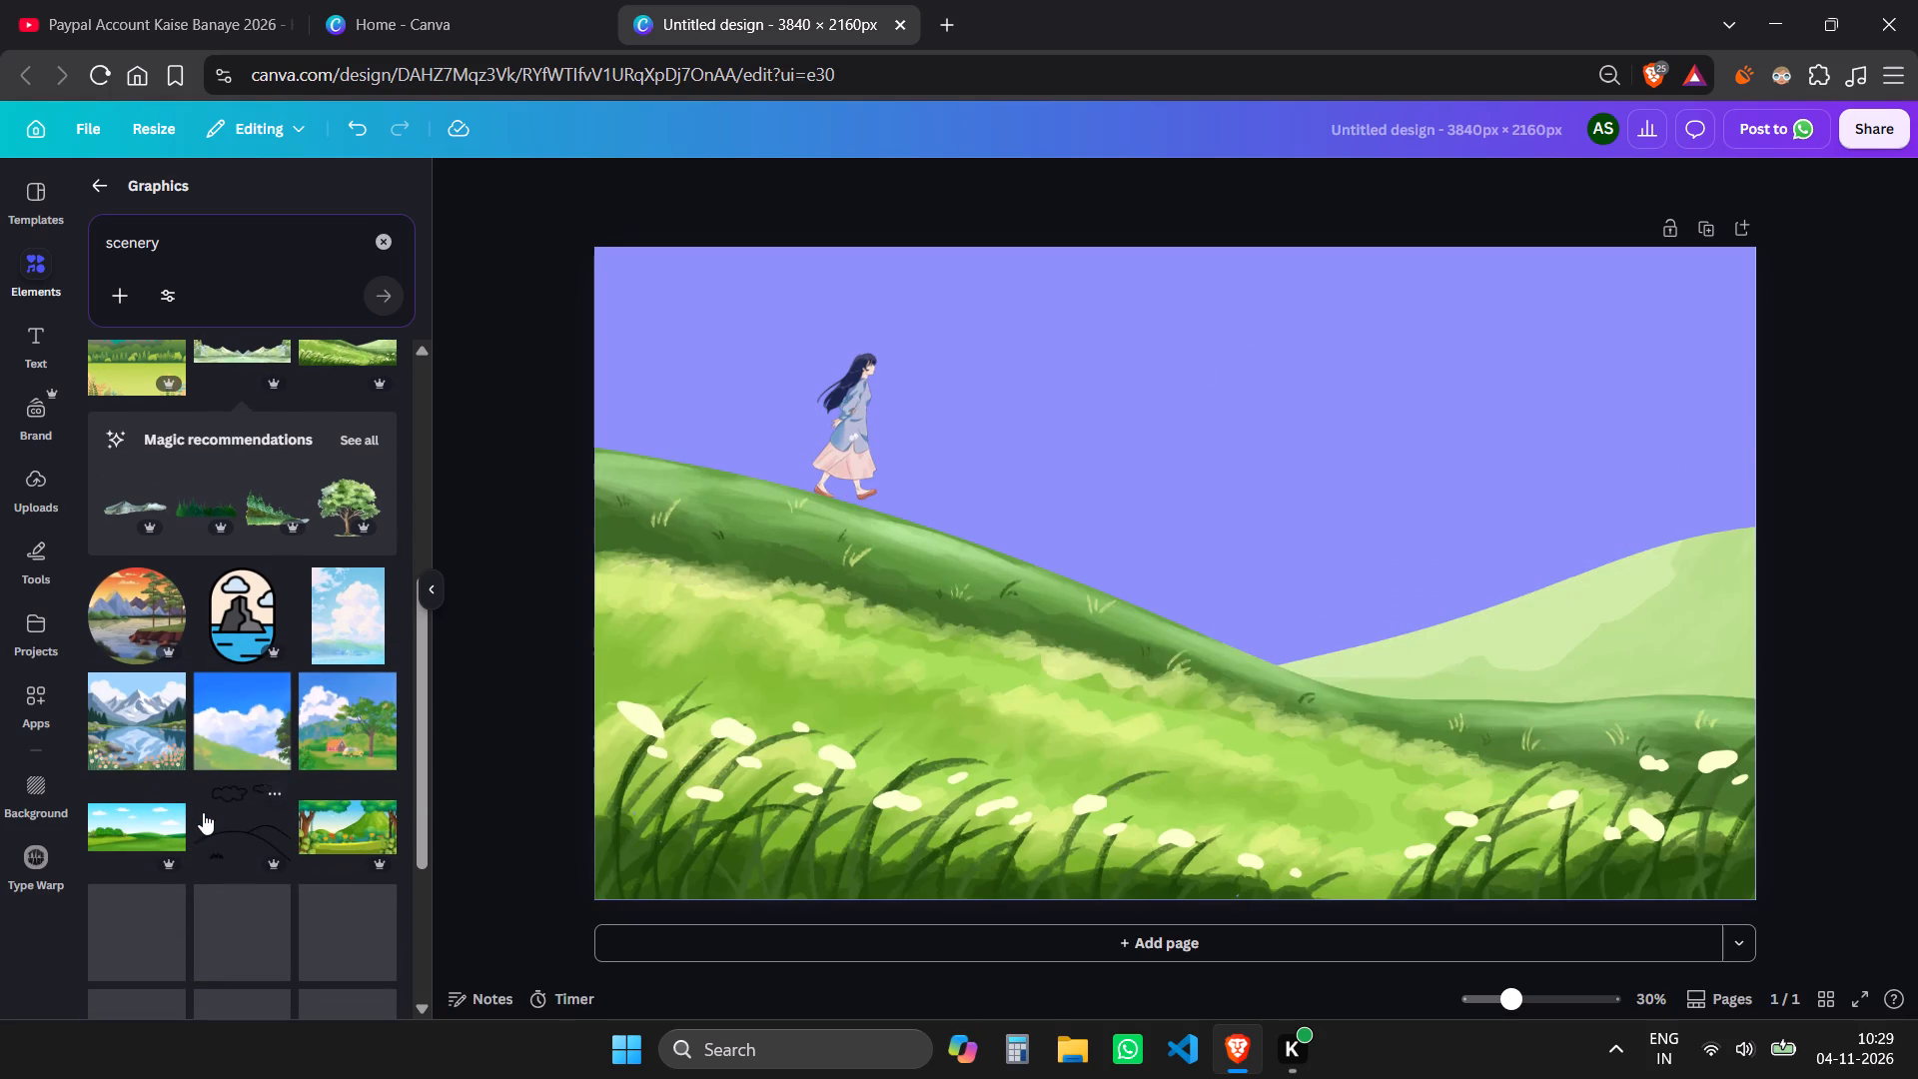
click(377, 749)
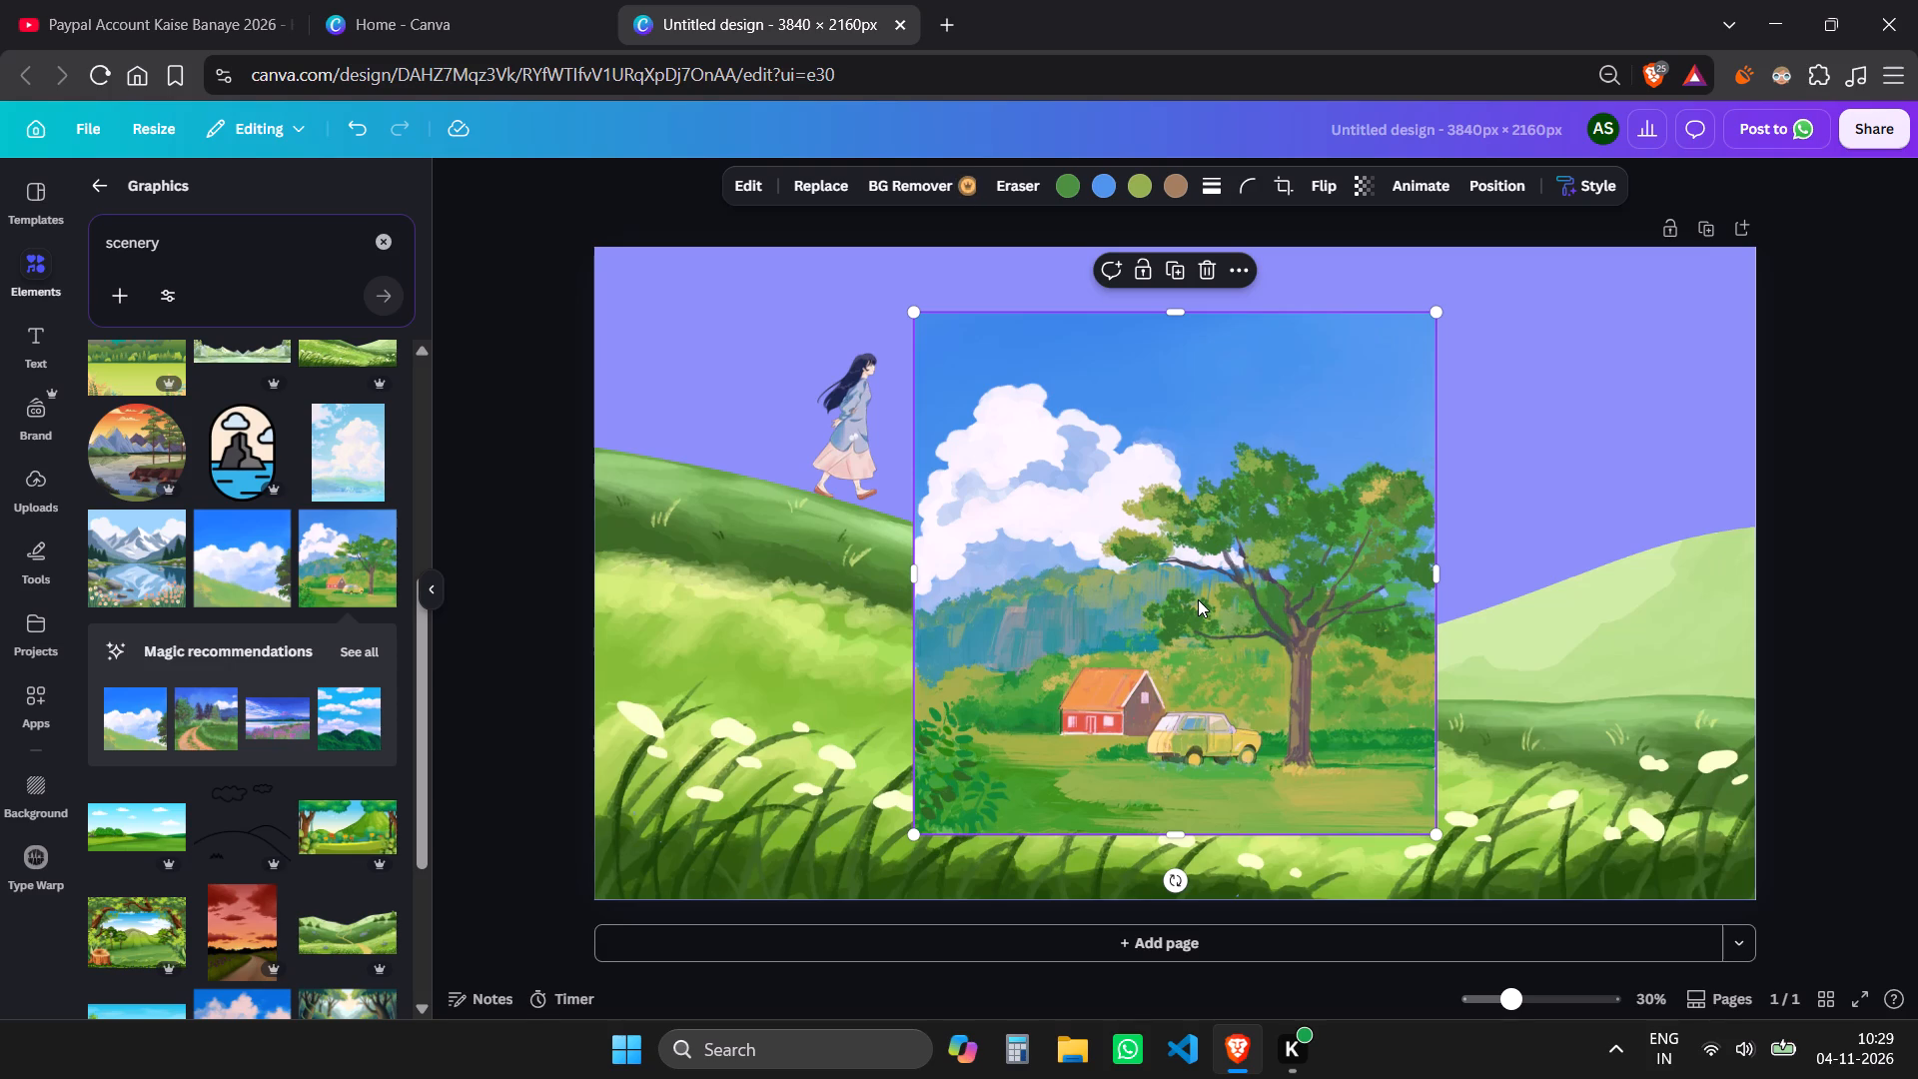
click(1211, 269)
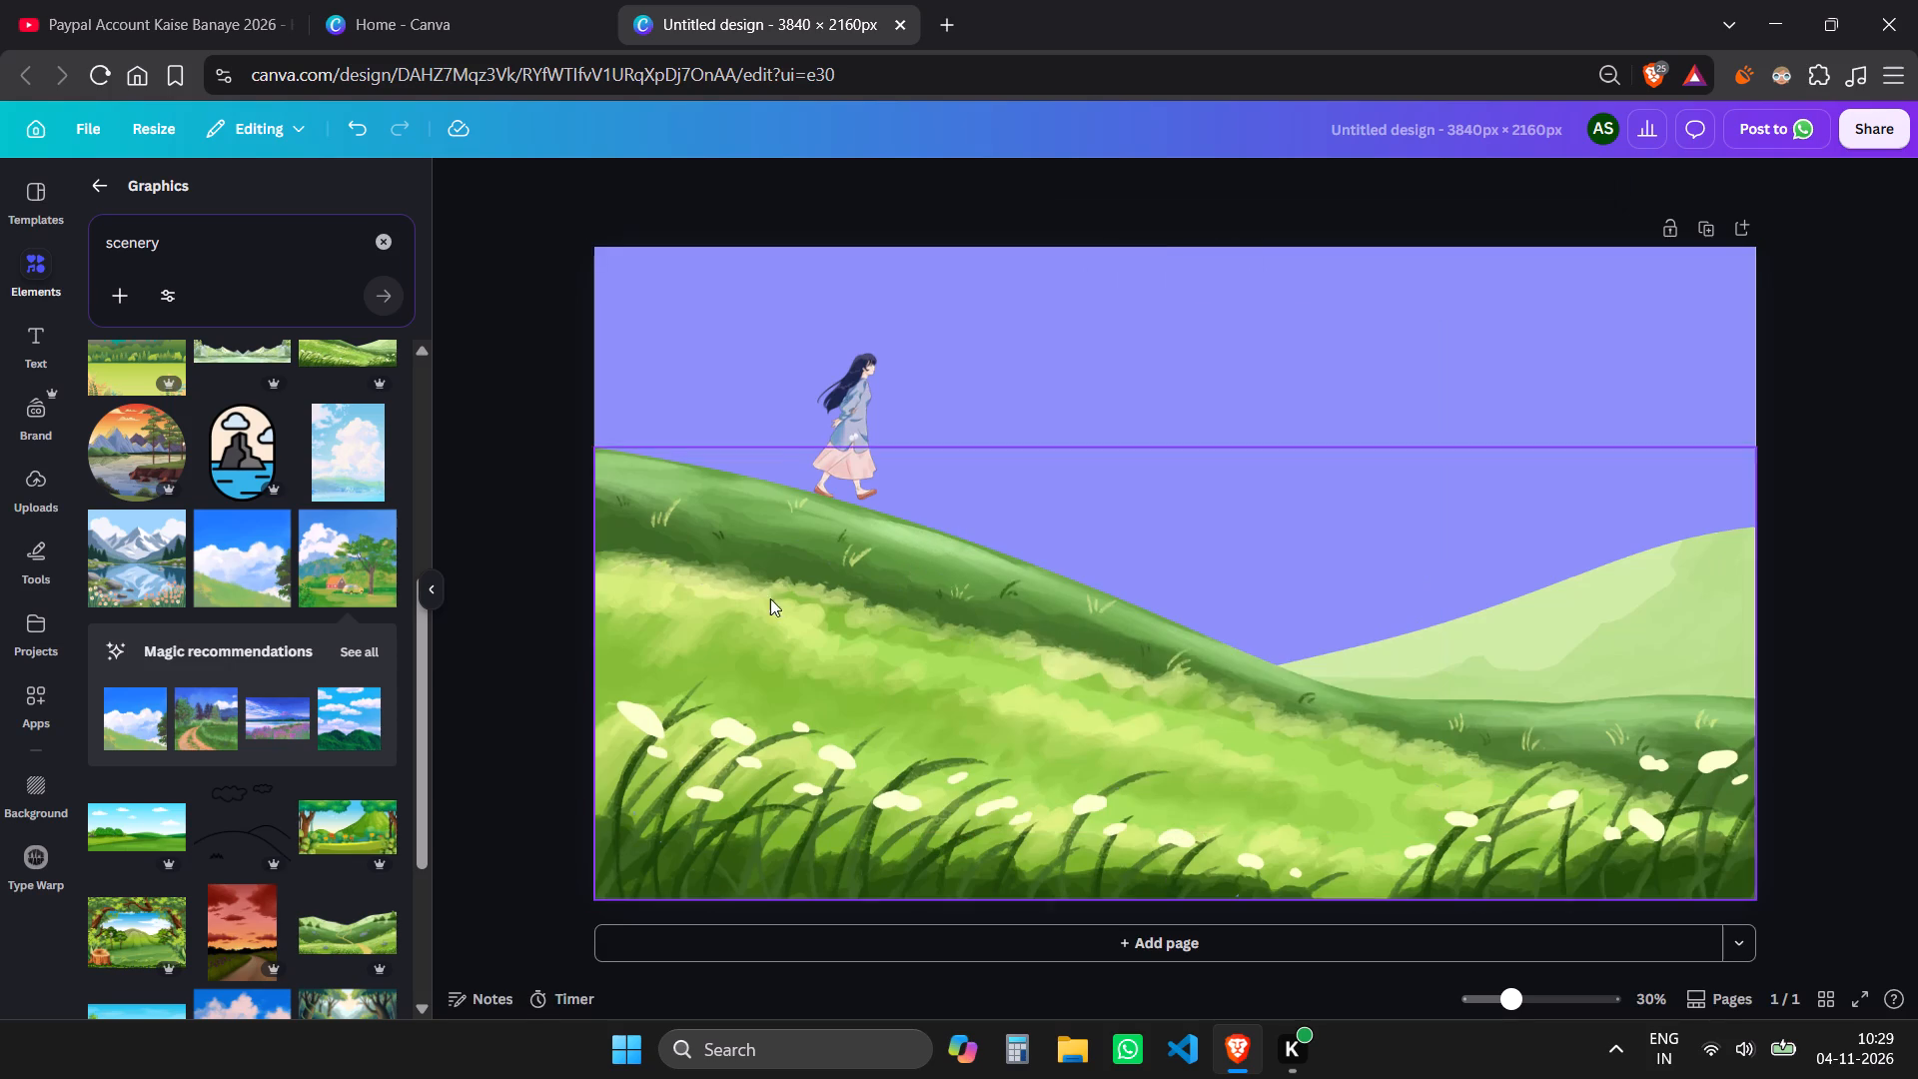
Add the blue-sky meadow illustration with dark foreground grass and shift it toward the page's lower-right corner.
scroll(94, 833, down, 2)
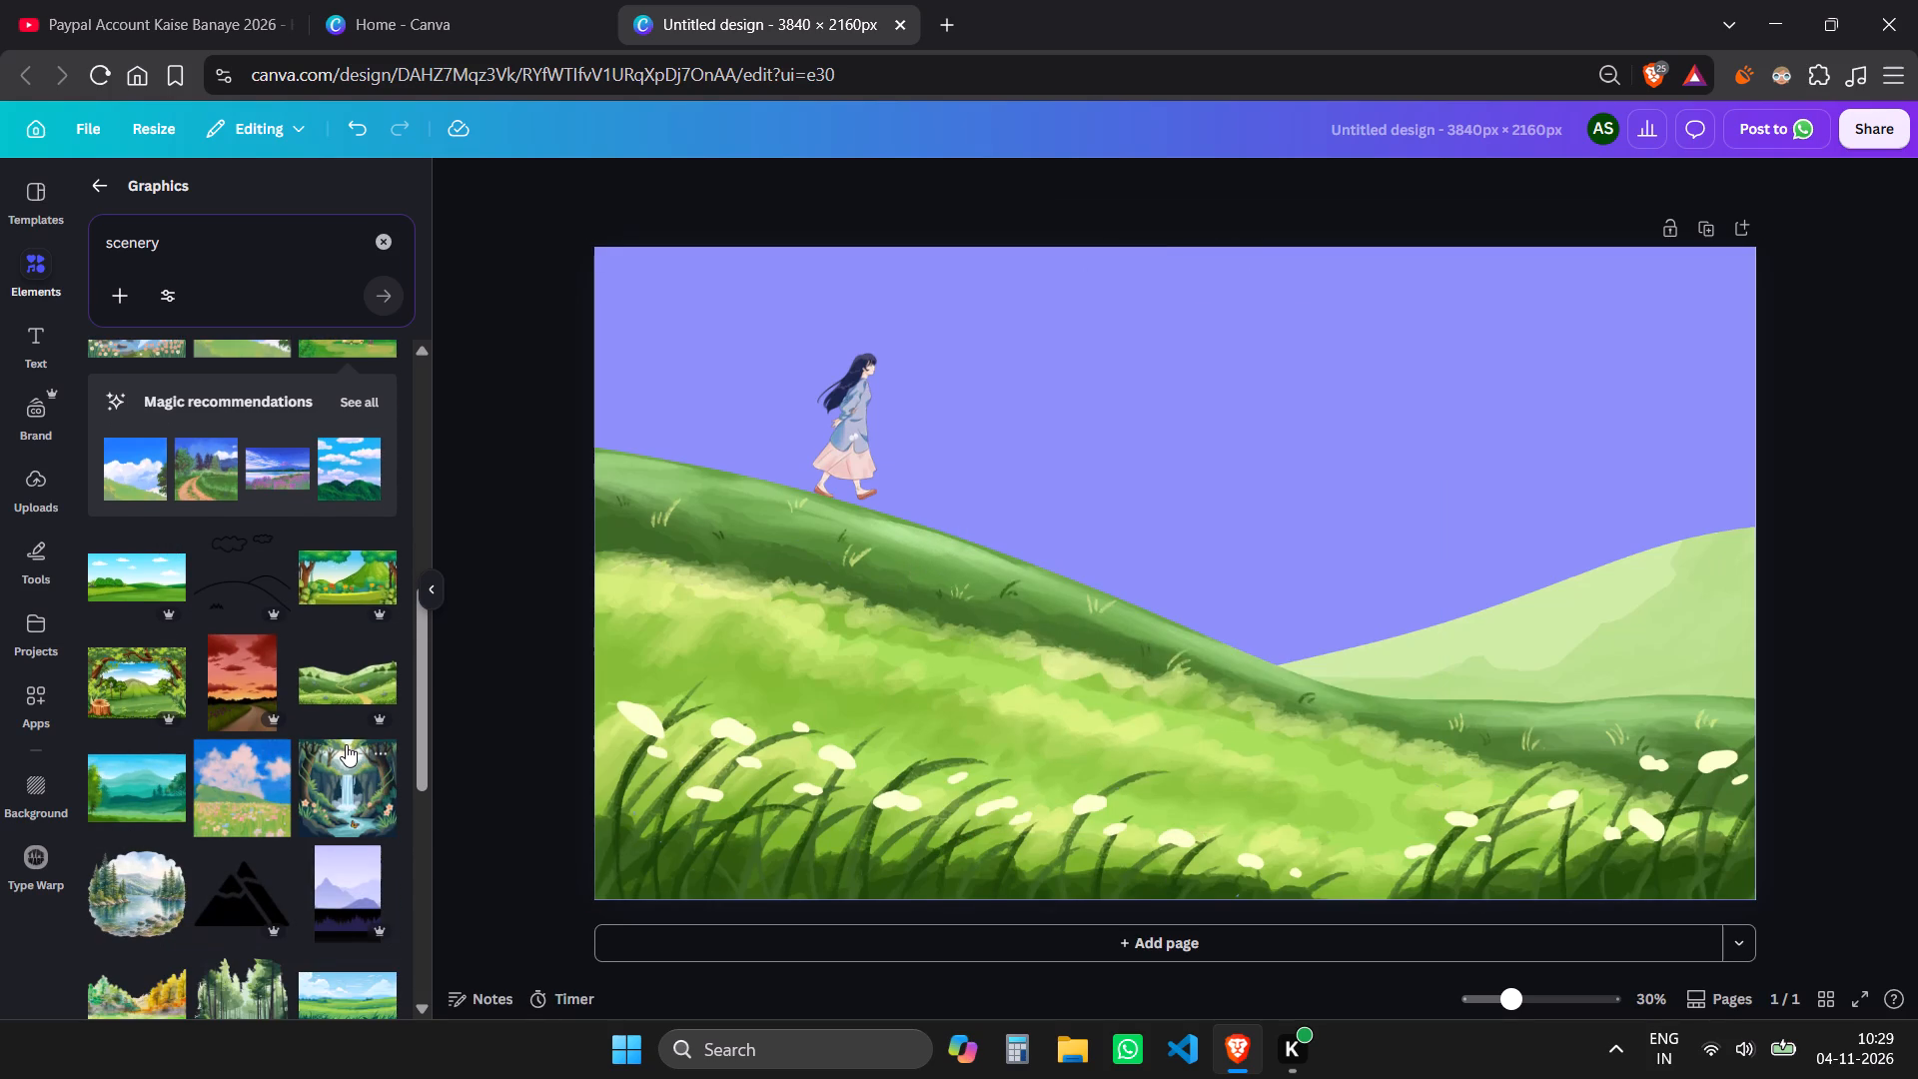
scroll(346, 744, down, 2)
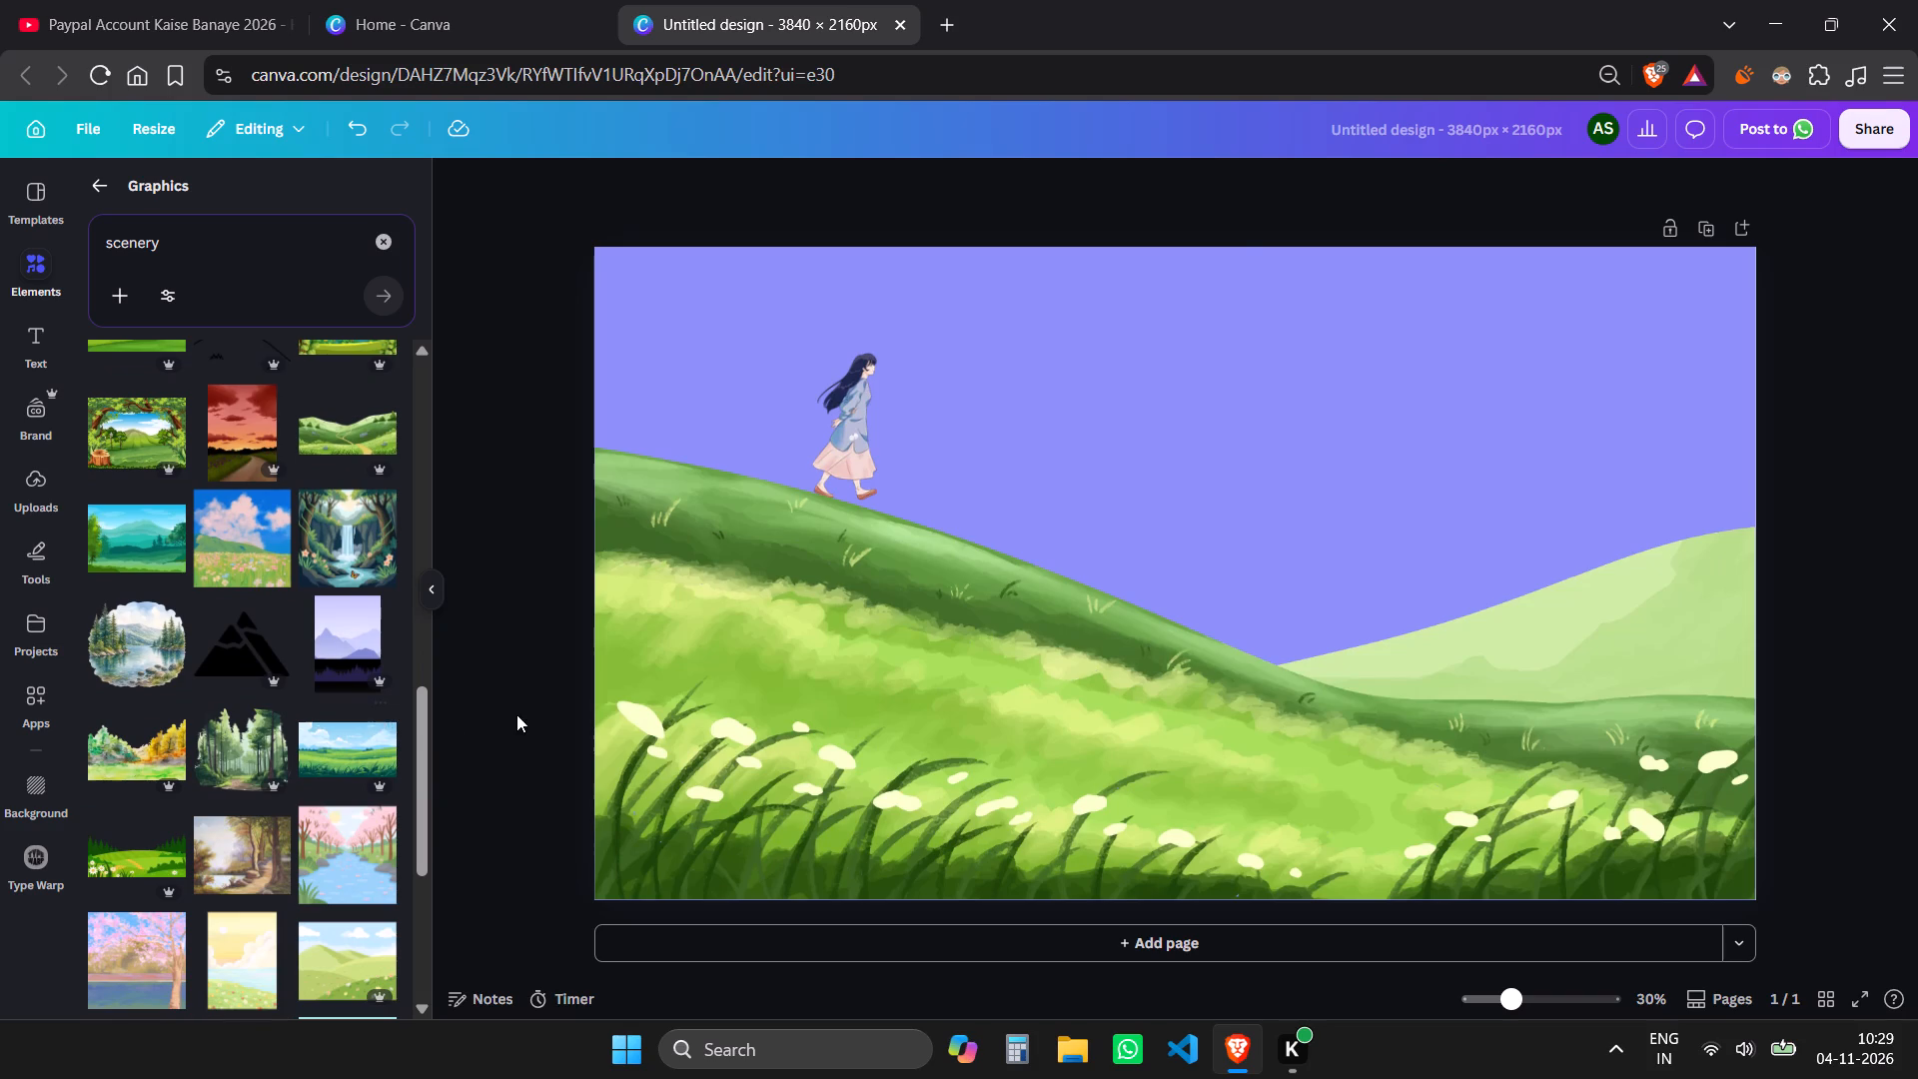
click(314, 748)
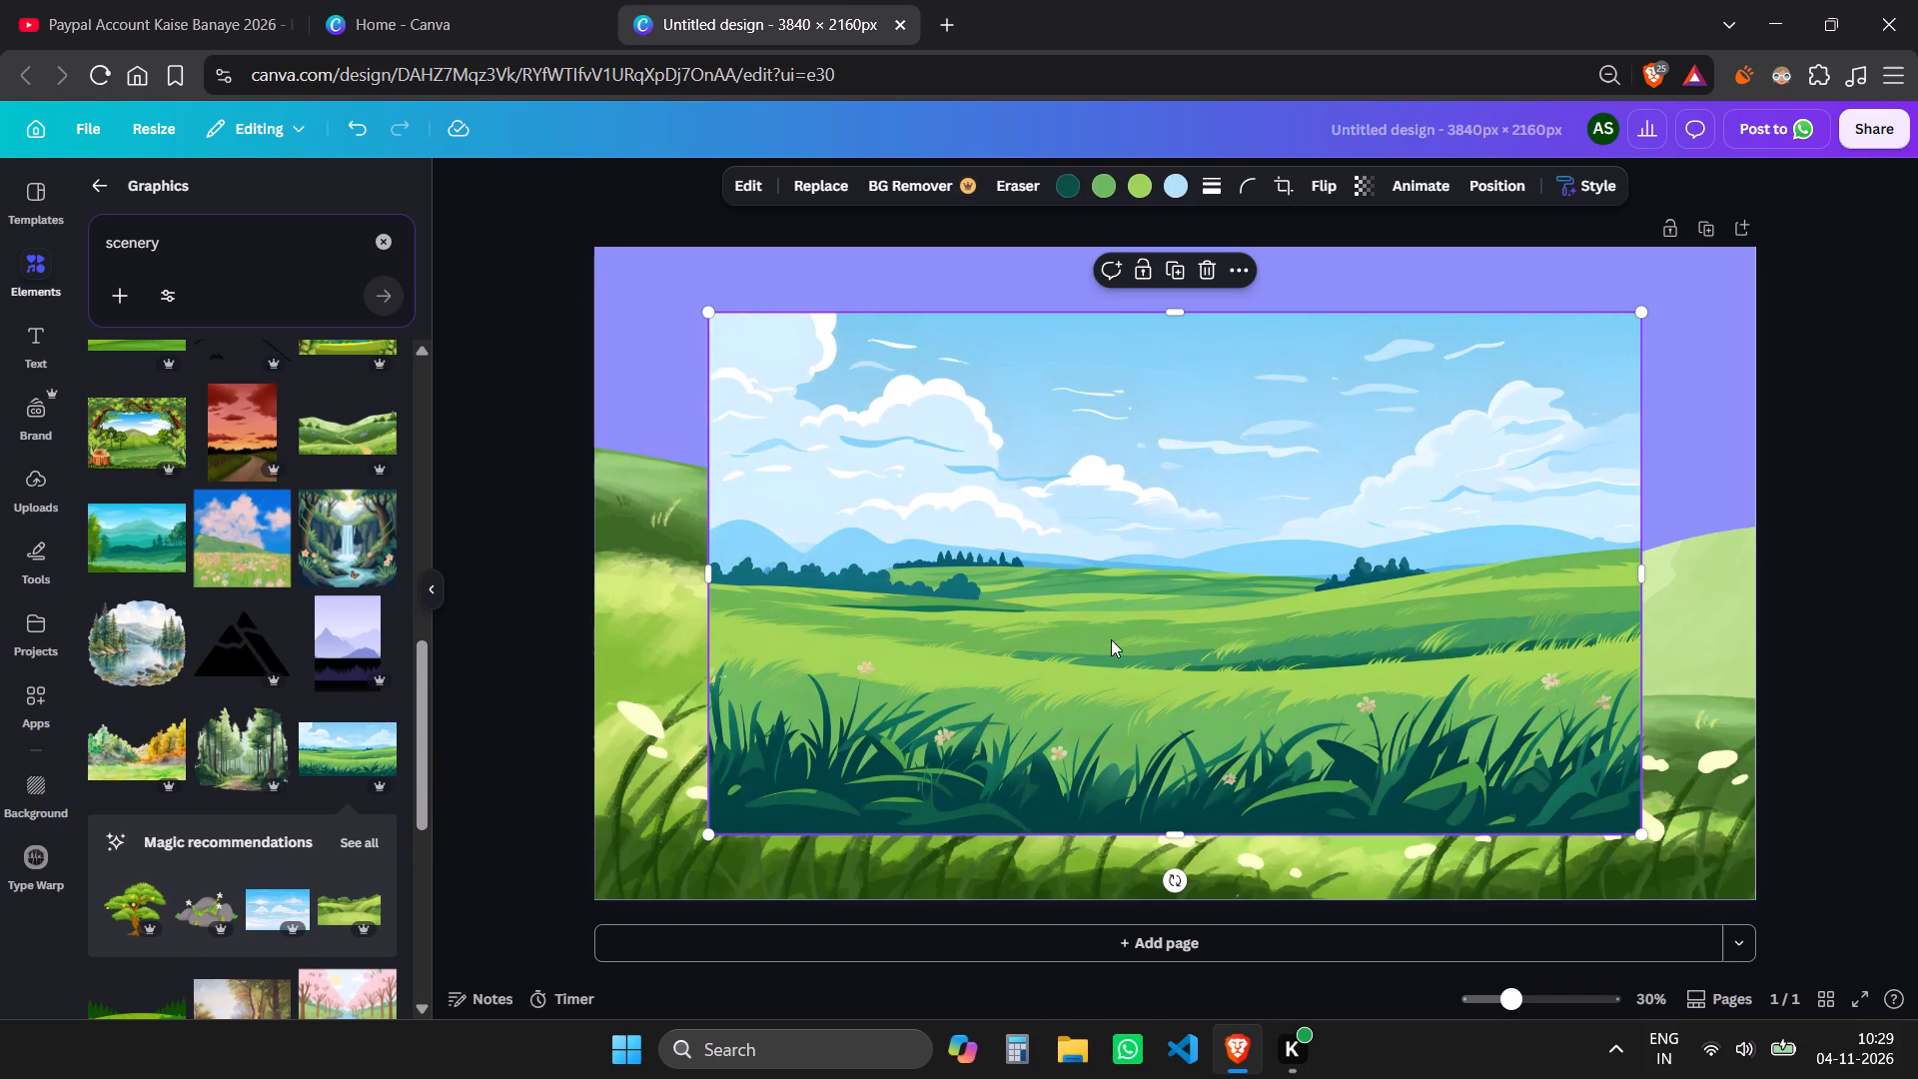
drag(1111, 639, 1292, 857)
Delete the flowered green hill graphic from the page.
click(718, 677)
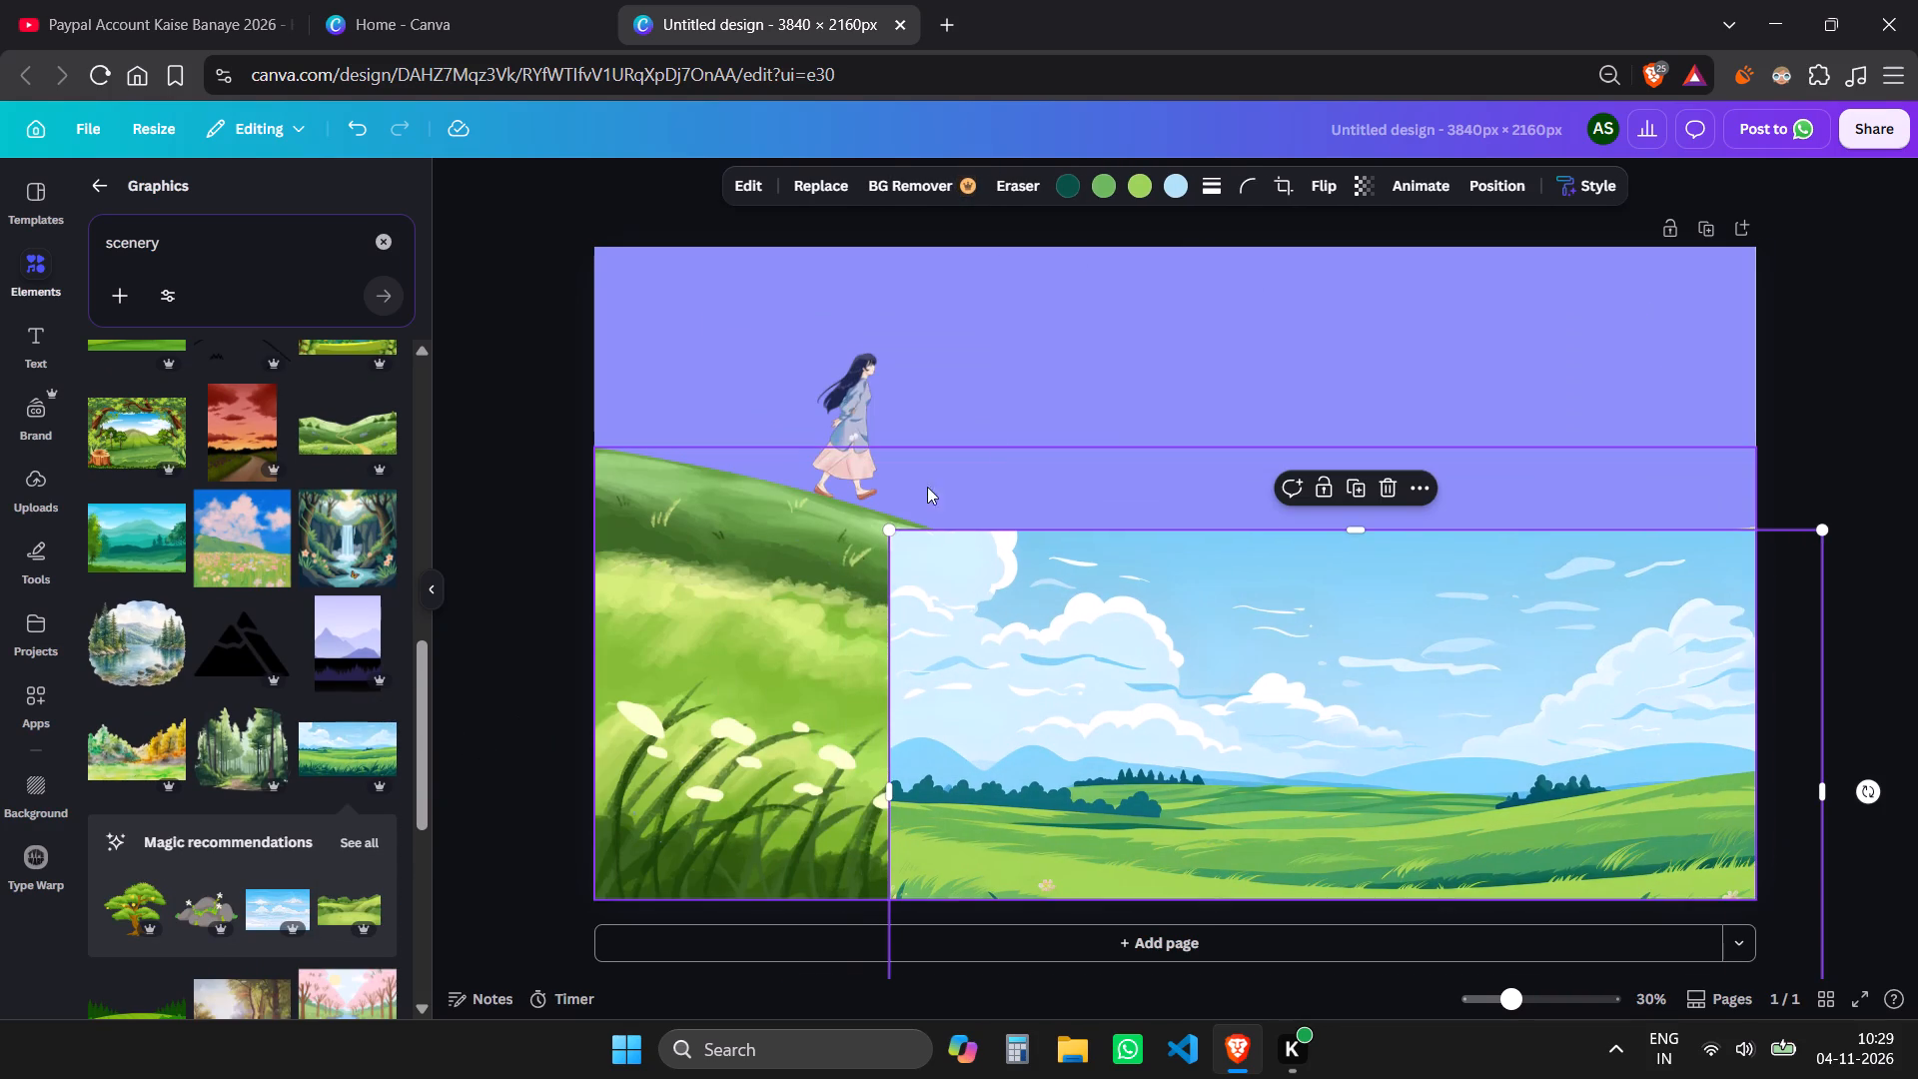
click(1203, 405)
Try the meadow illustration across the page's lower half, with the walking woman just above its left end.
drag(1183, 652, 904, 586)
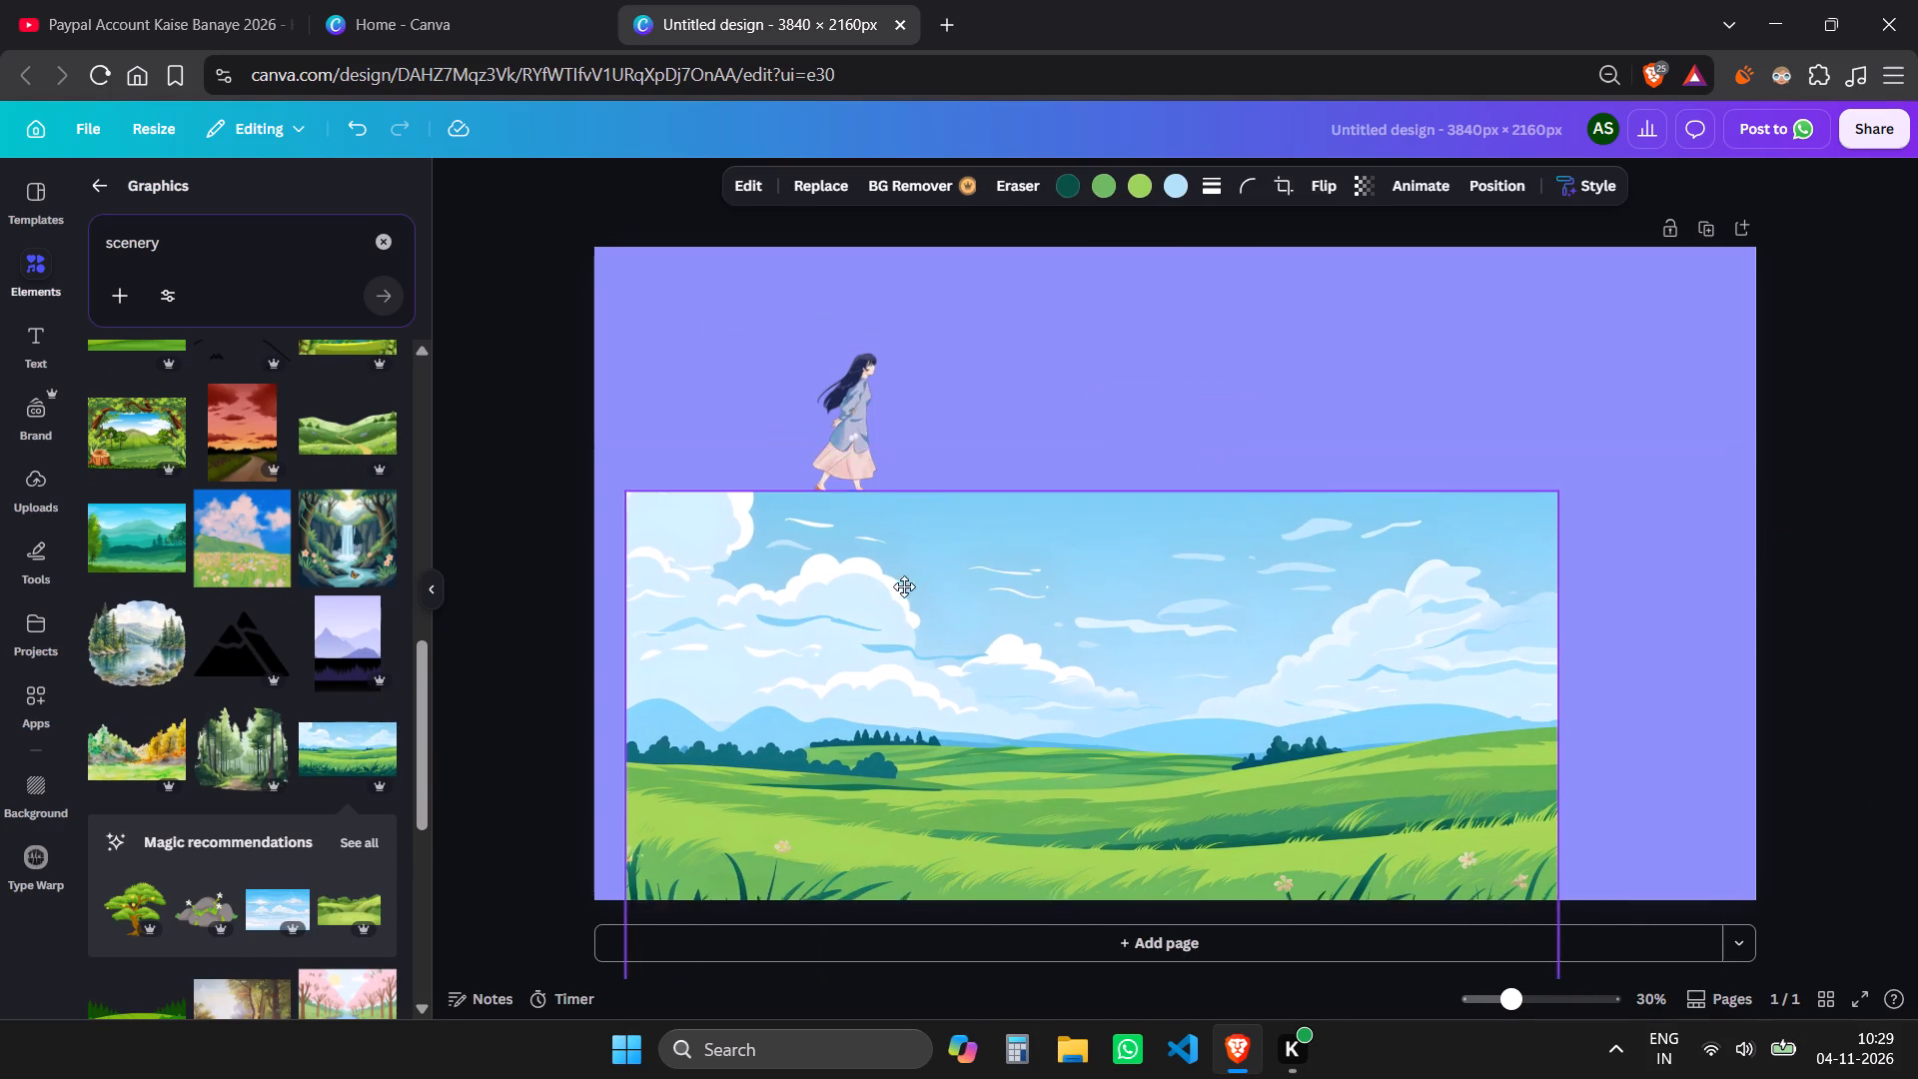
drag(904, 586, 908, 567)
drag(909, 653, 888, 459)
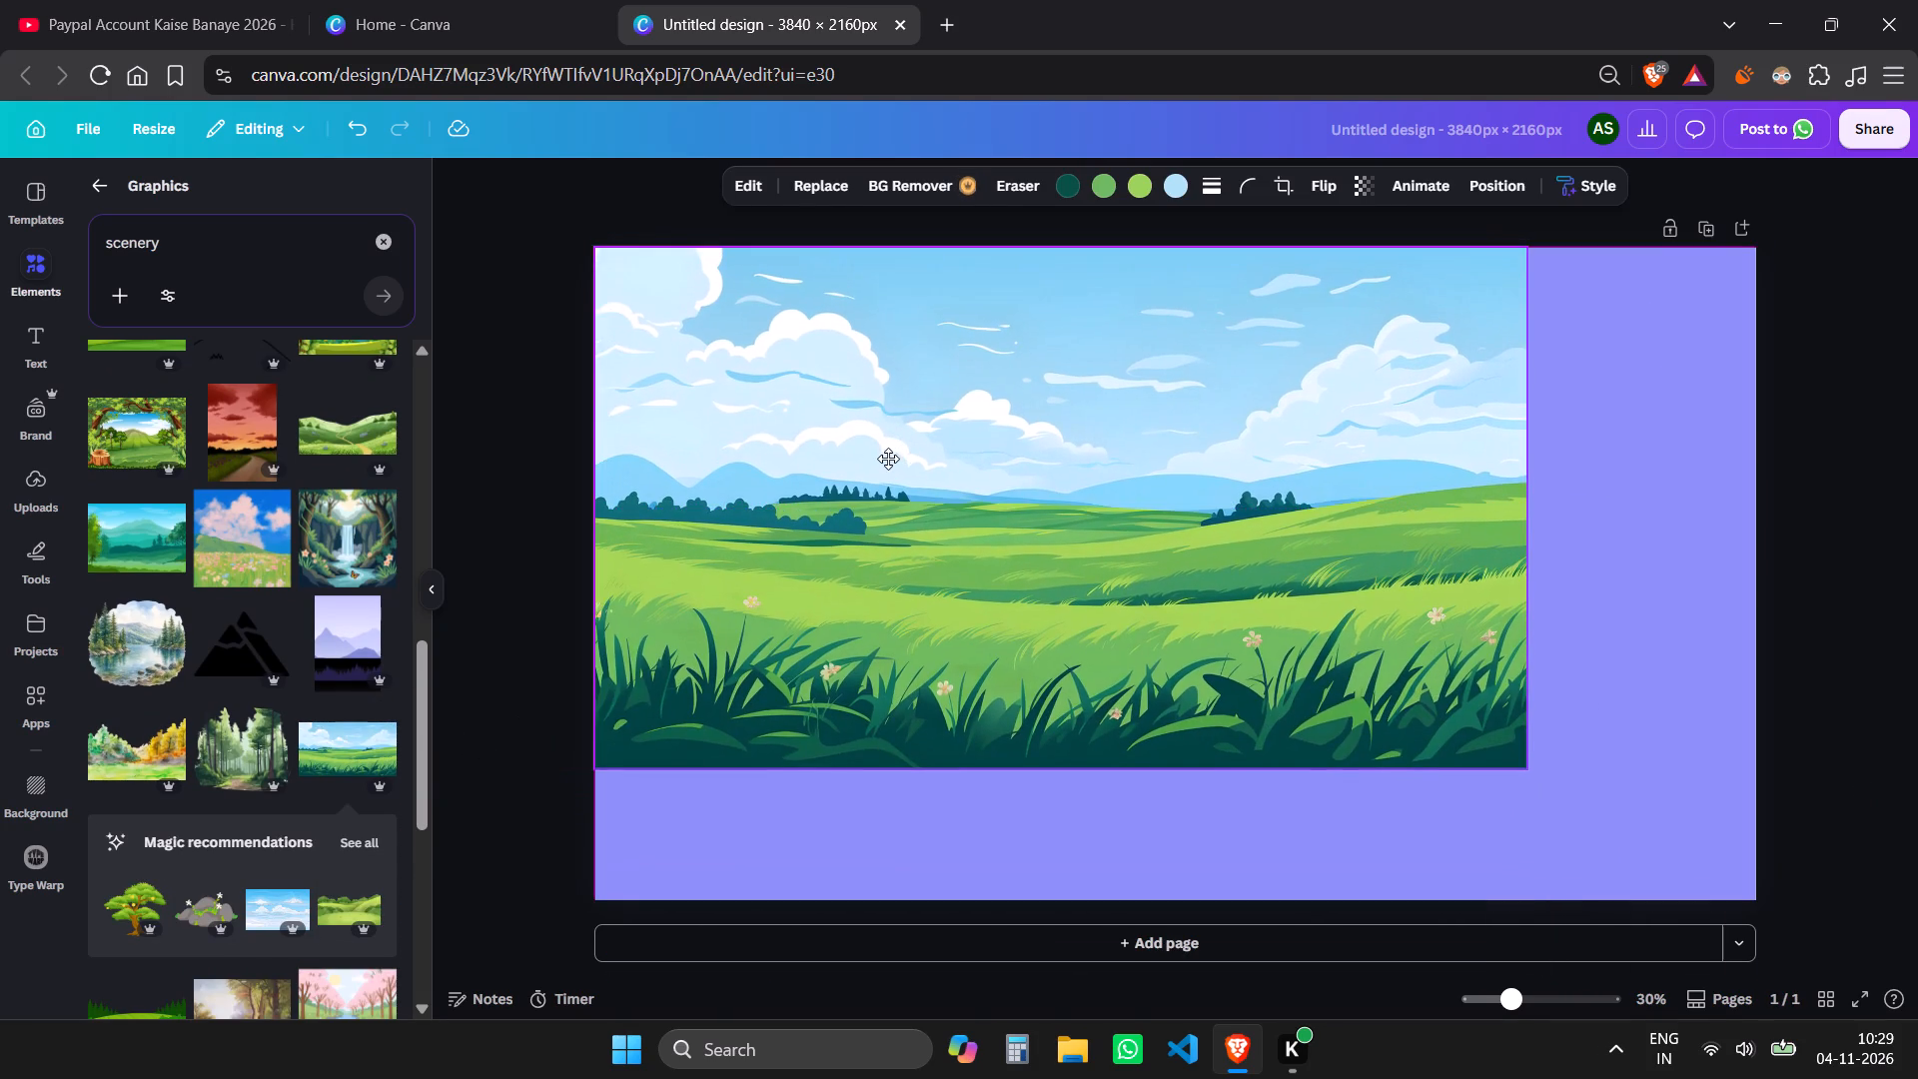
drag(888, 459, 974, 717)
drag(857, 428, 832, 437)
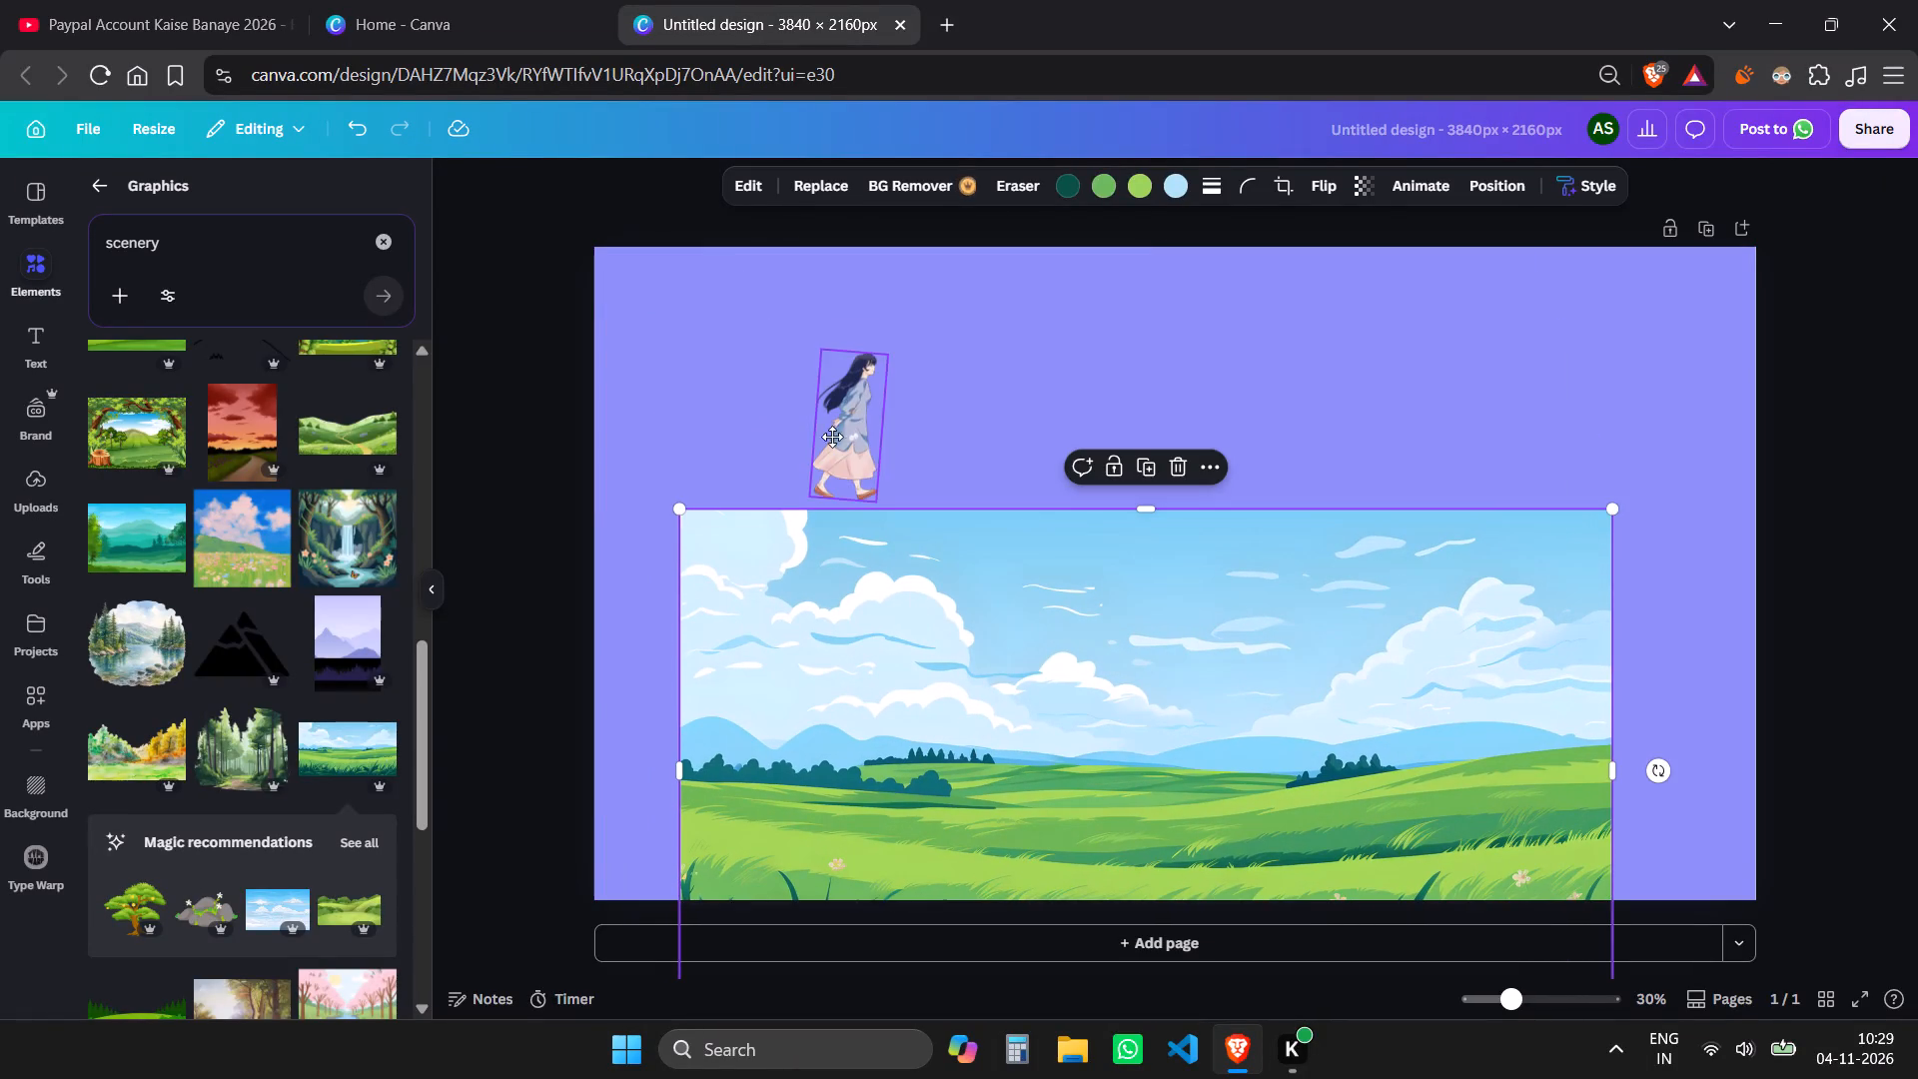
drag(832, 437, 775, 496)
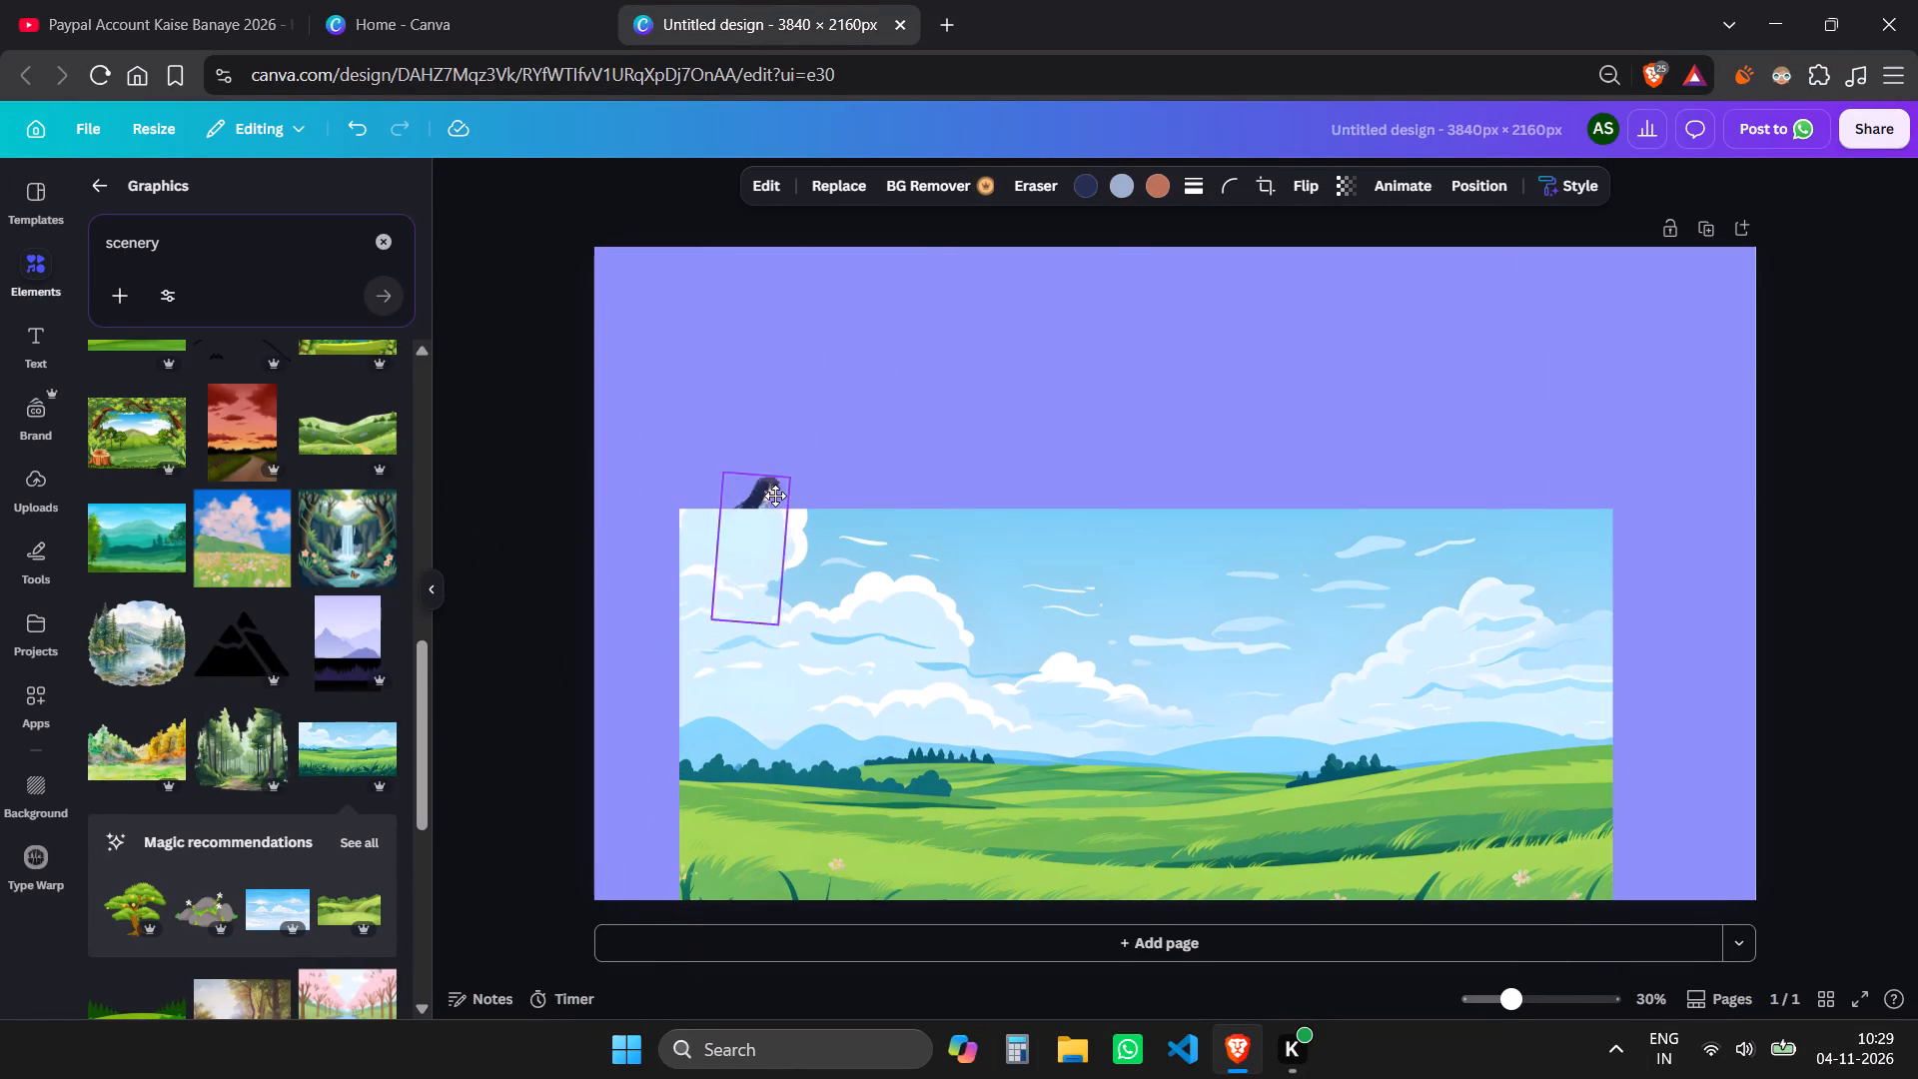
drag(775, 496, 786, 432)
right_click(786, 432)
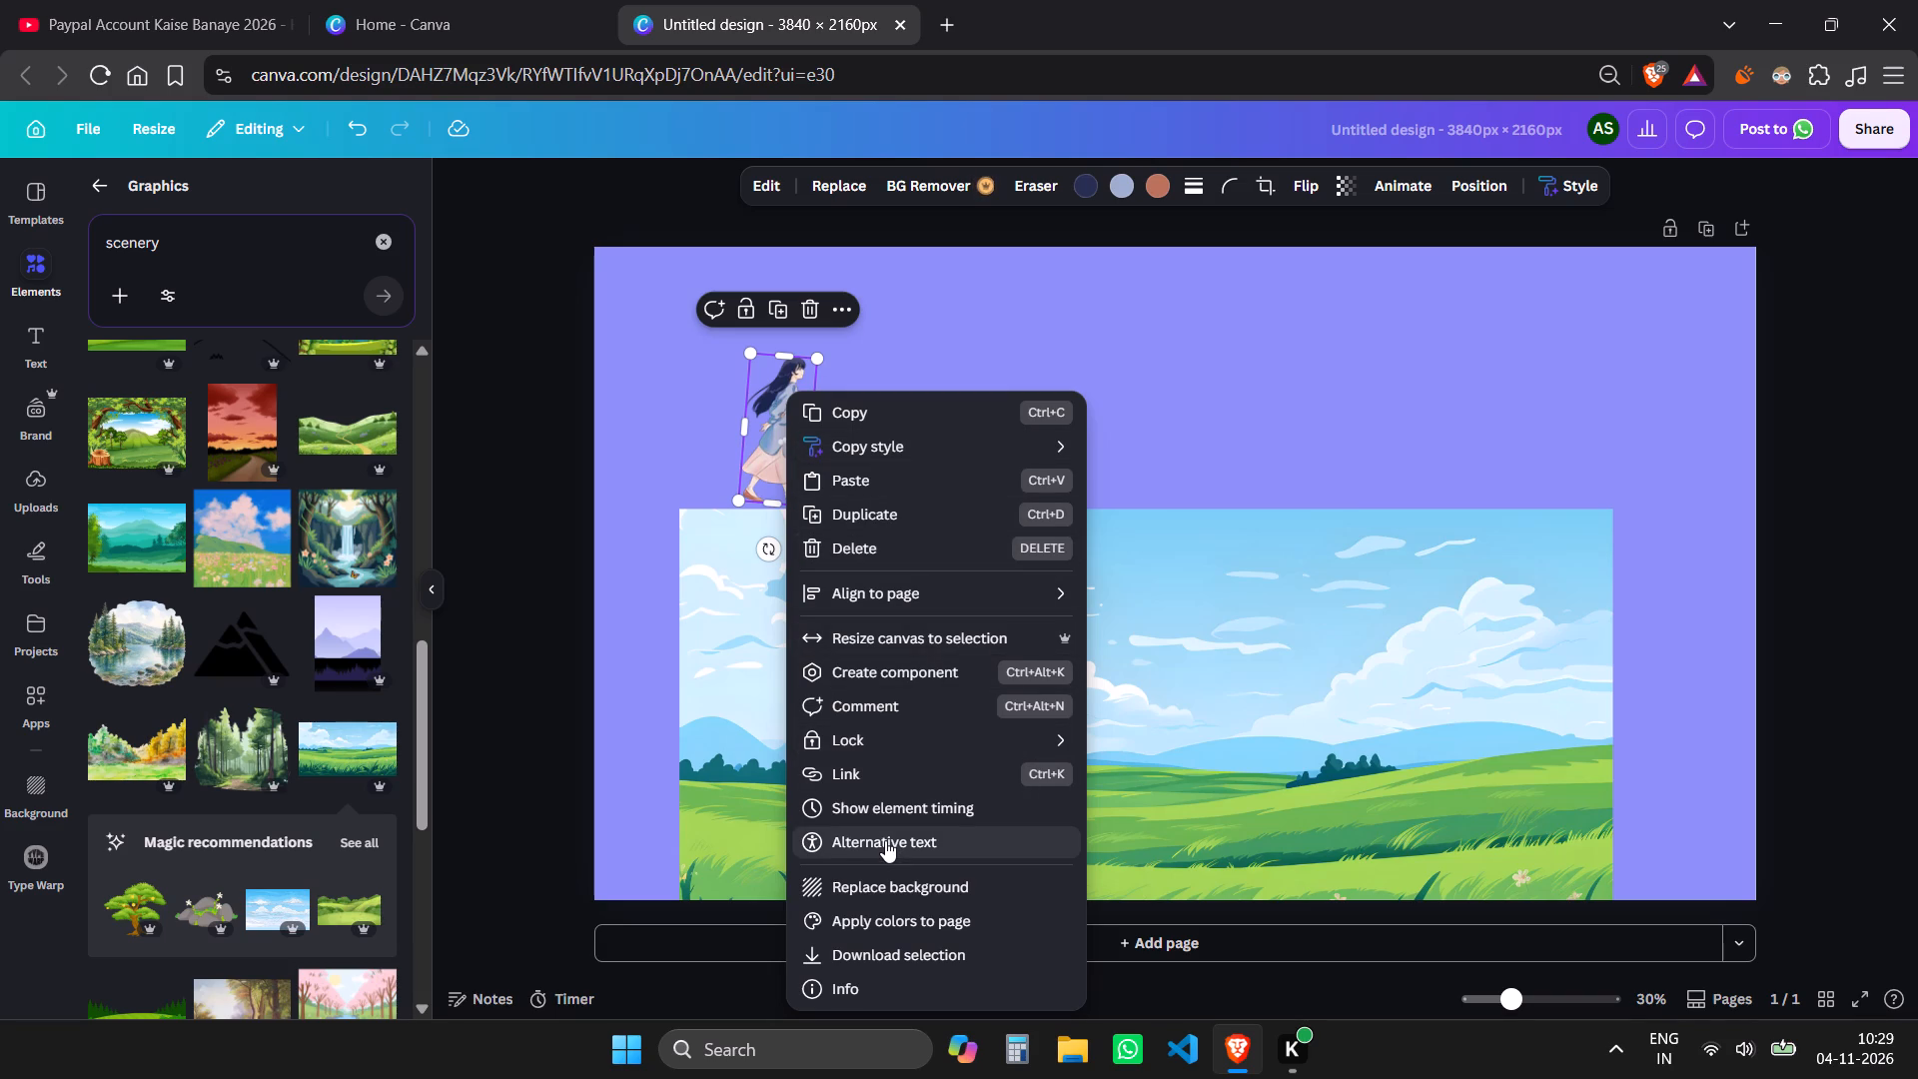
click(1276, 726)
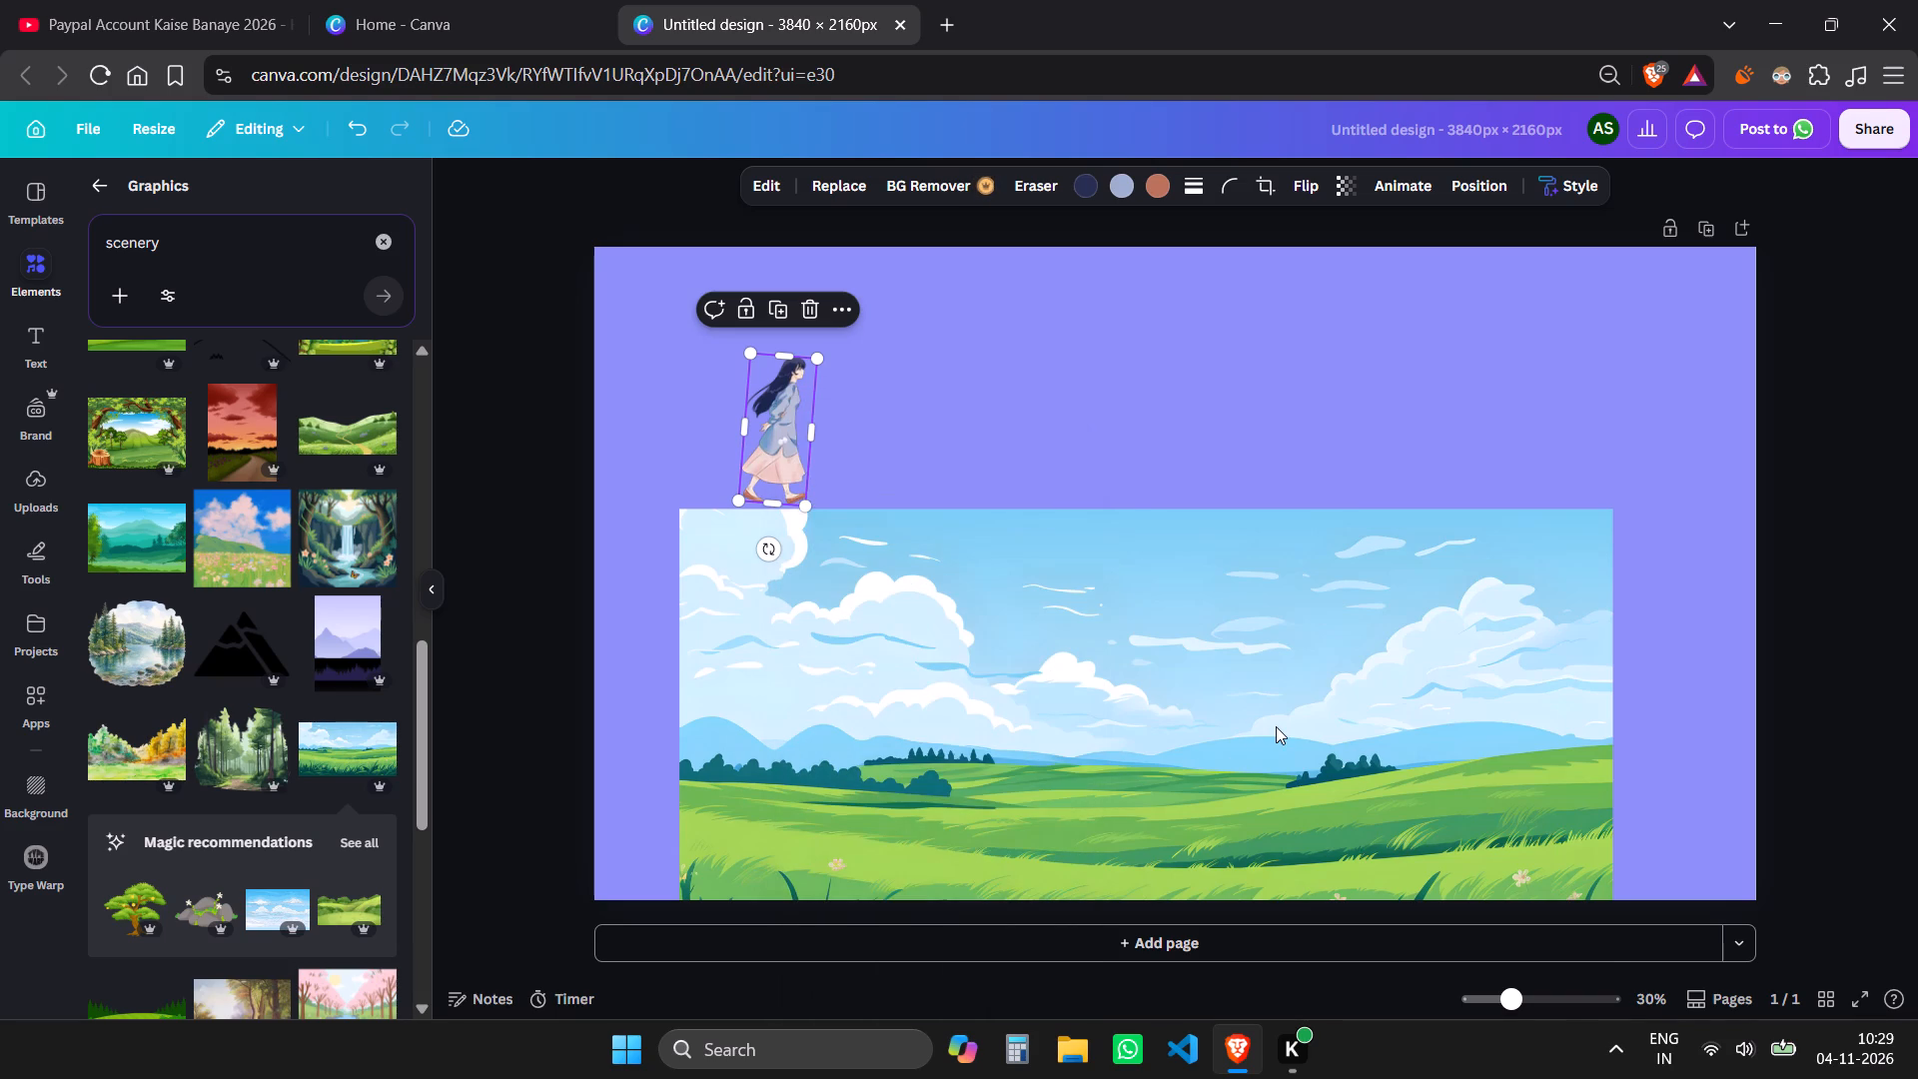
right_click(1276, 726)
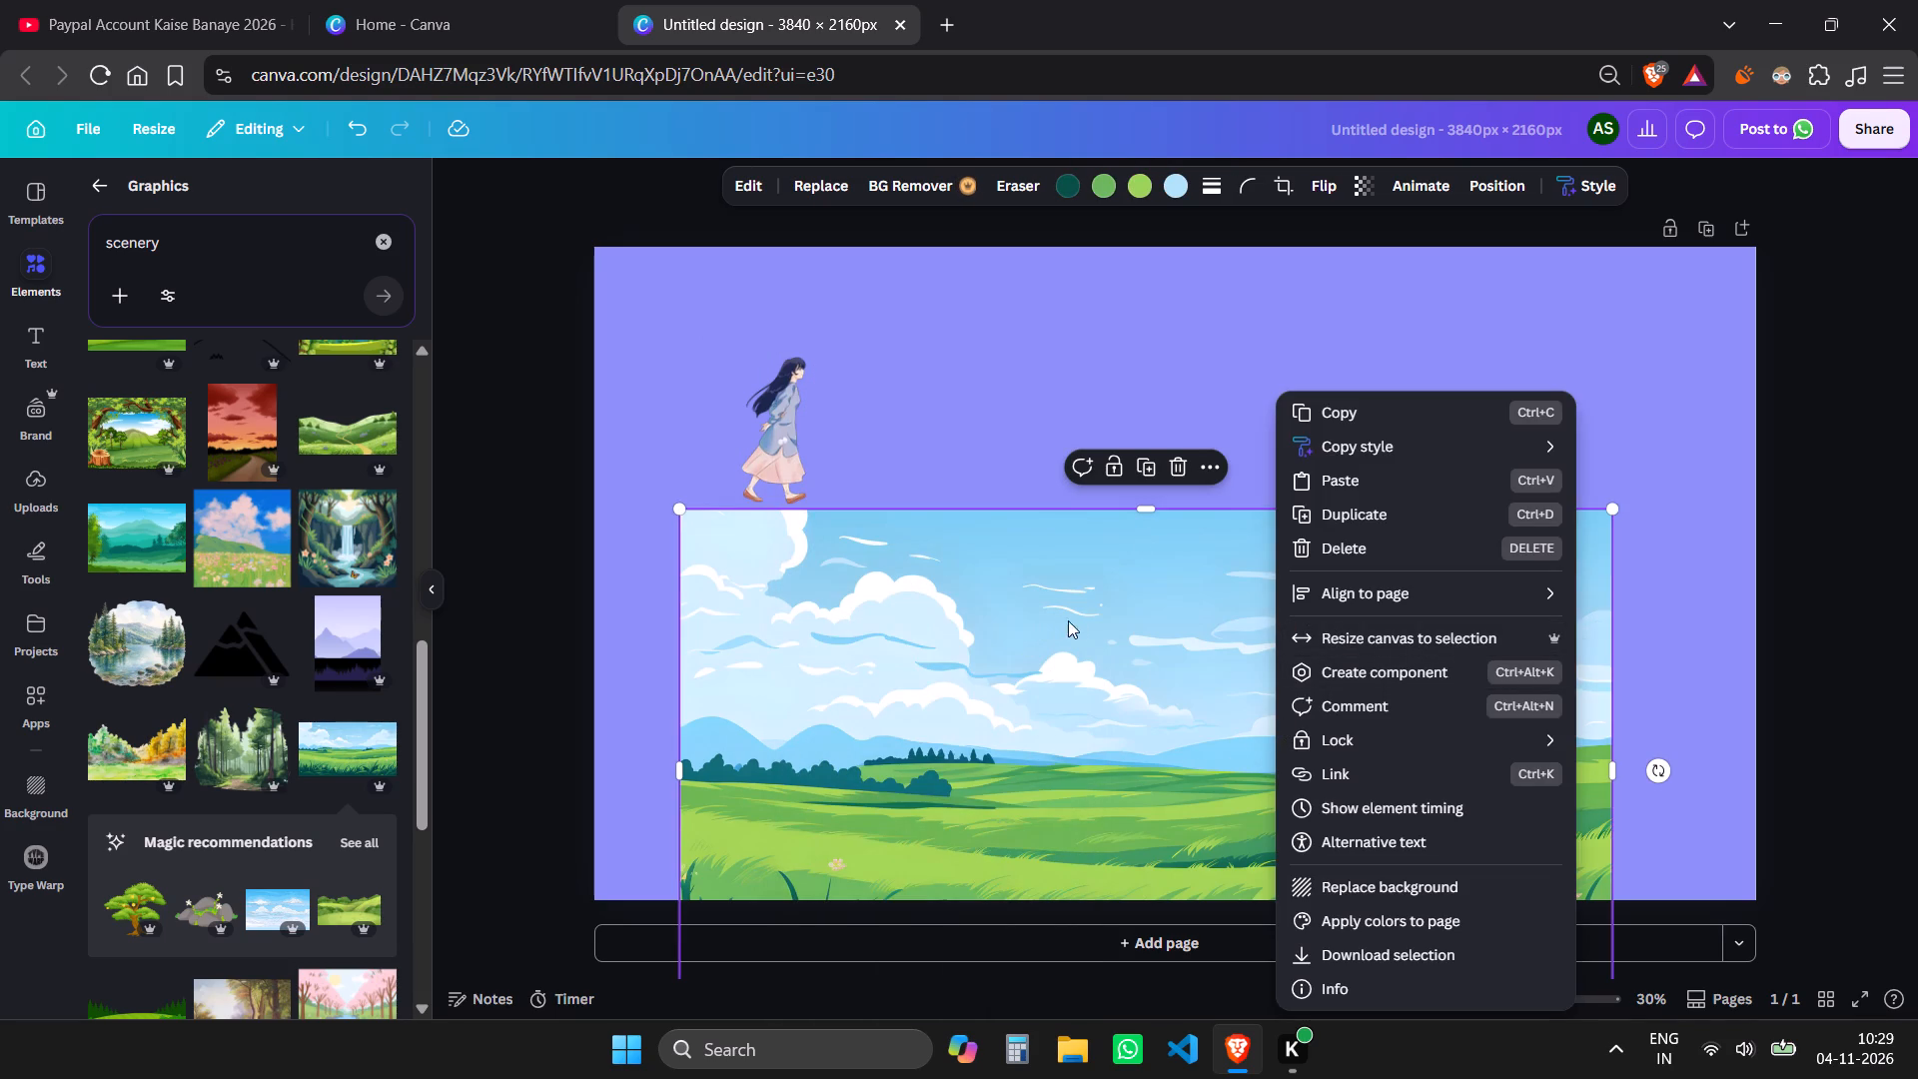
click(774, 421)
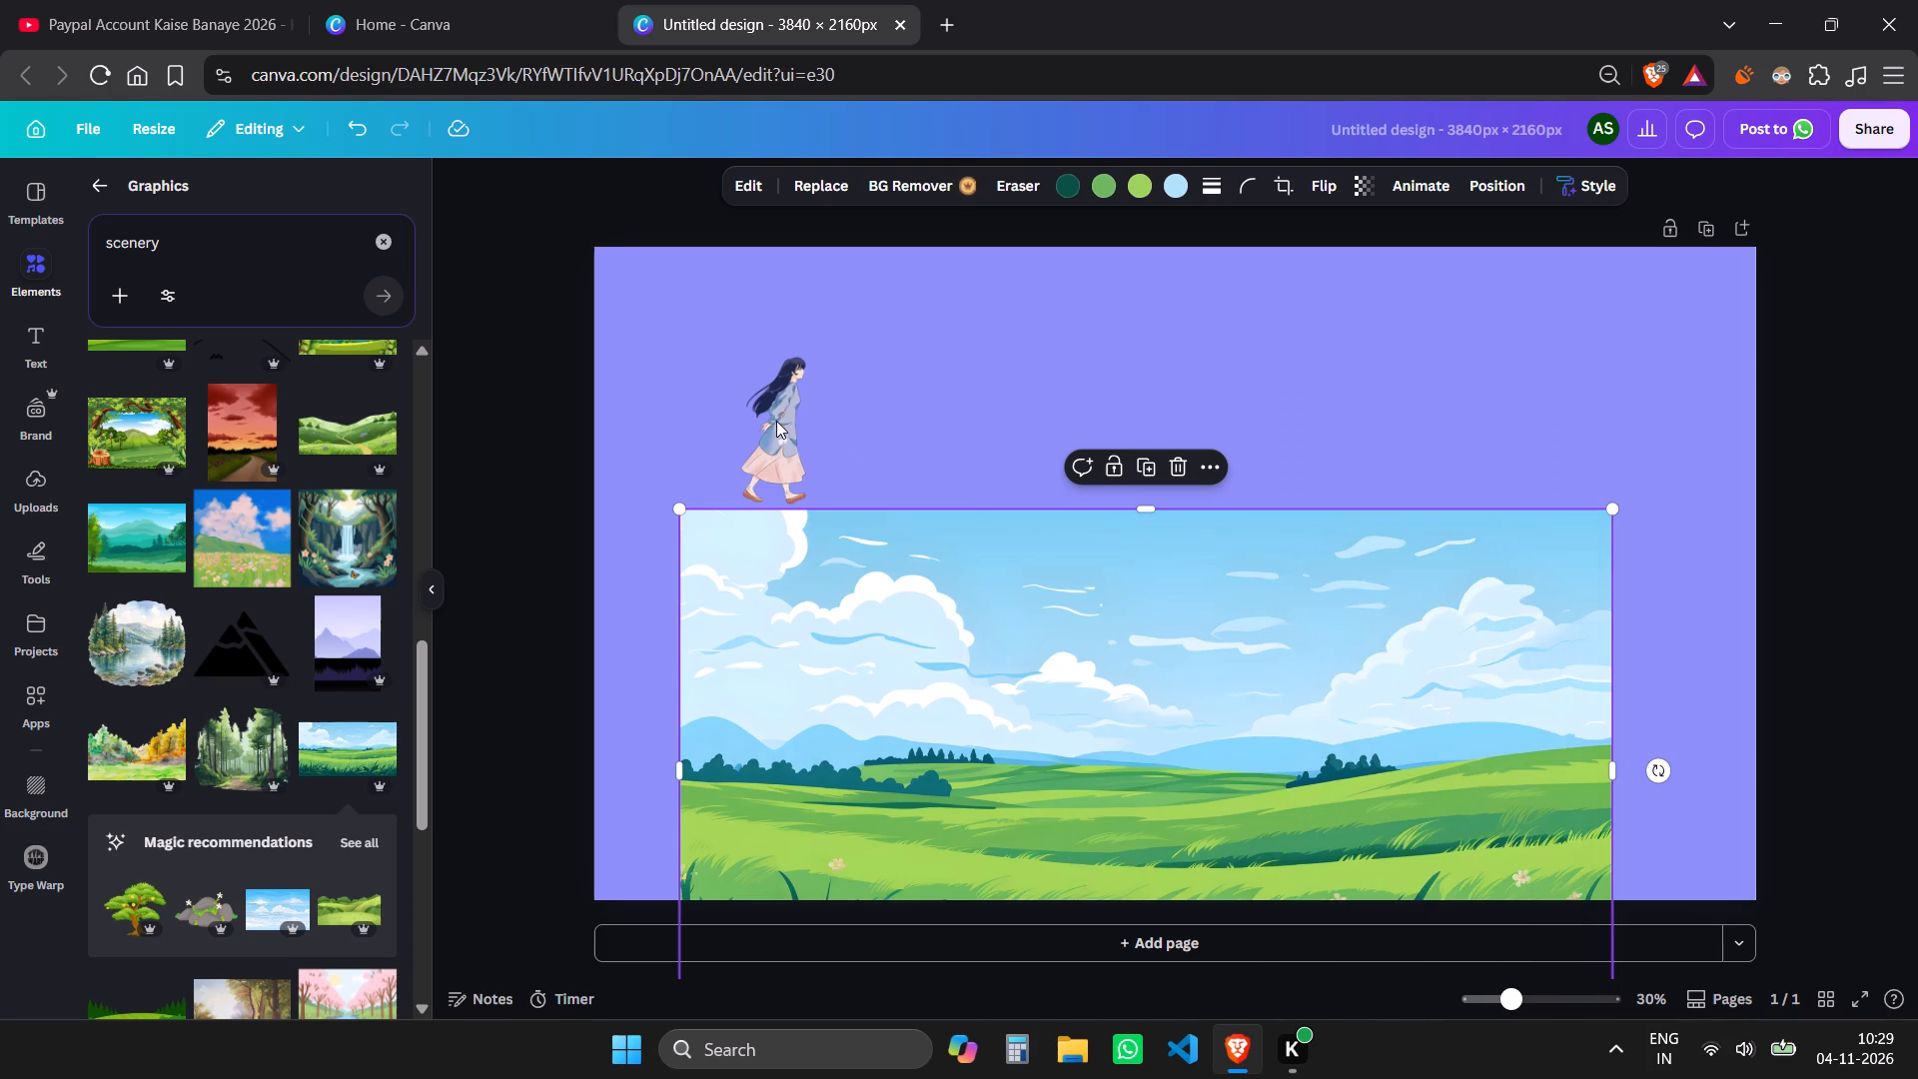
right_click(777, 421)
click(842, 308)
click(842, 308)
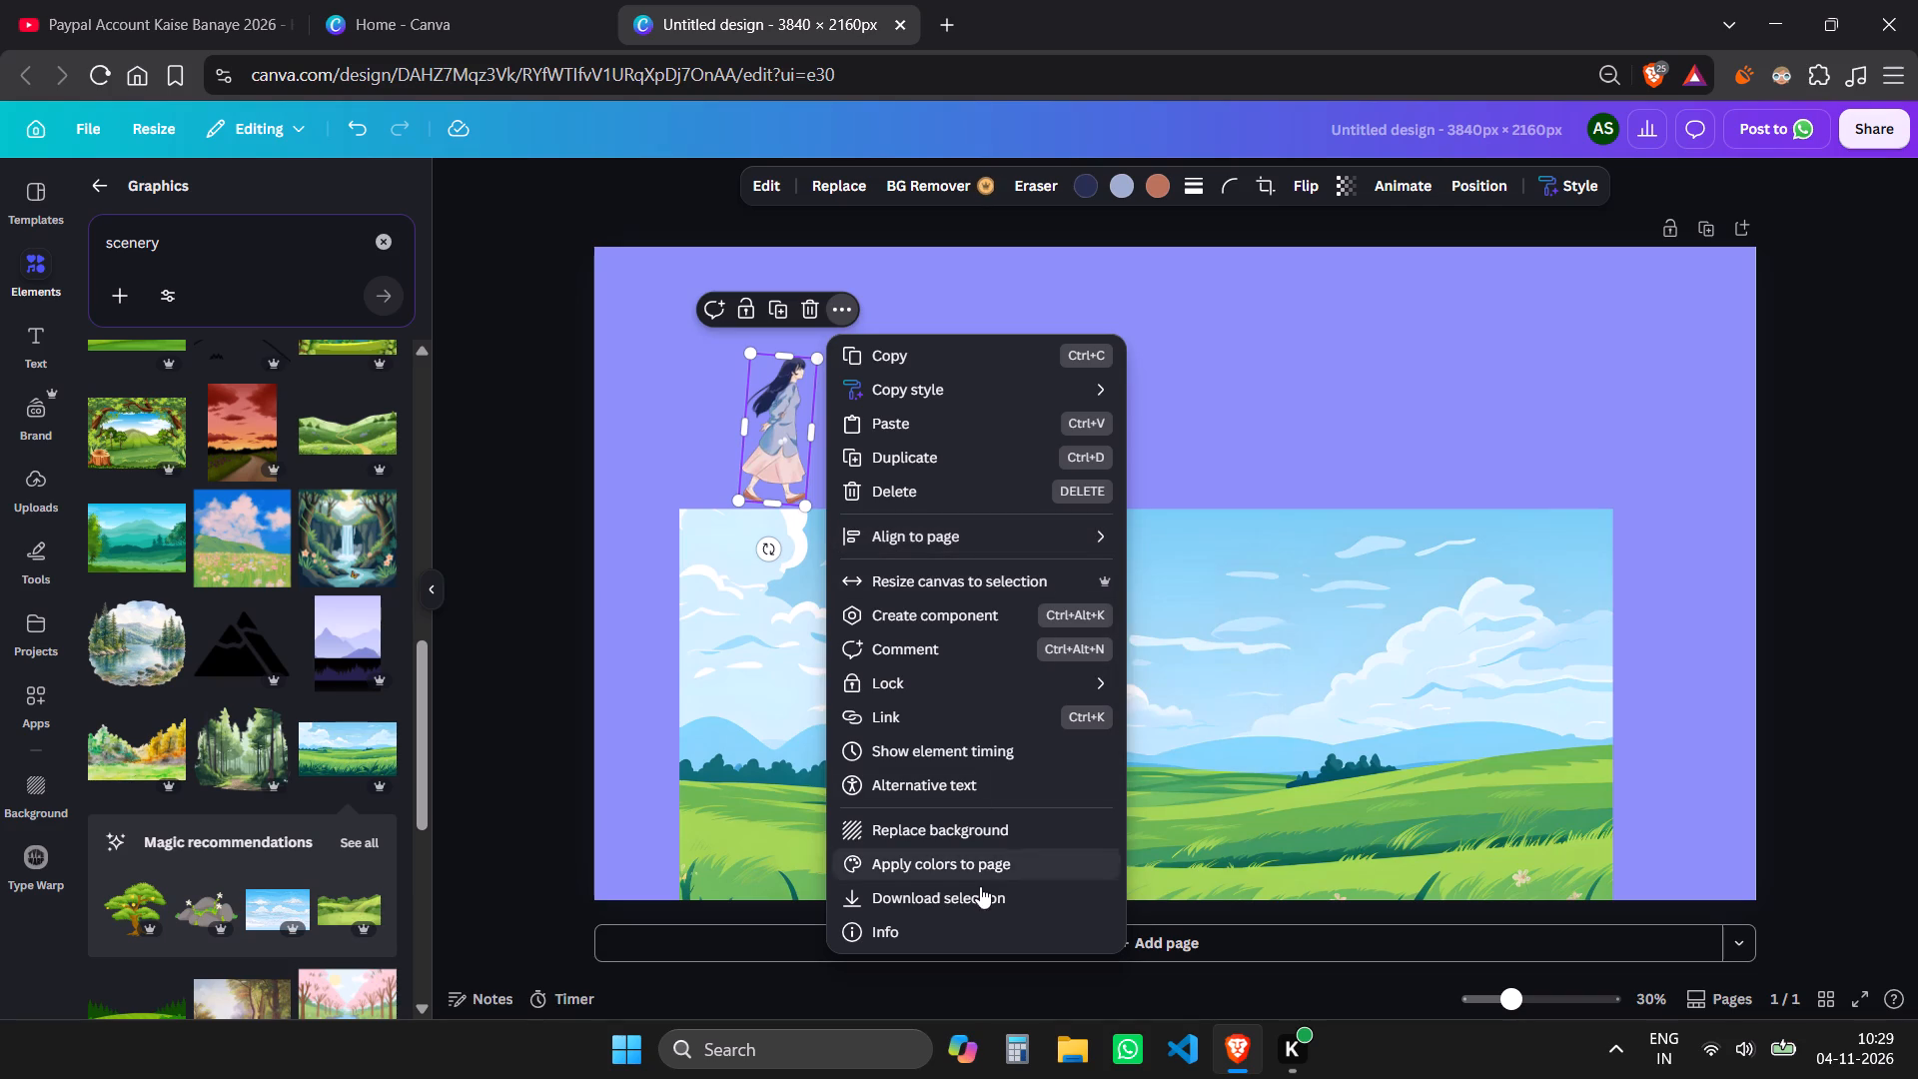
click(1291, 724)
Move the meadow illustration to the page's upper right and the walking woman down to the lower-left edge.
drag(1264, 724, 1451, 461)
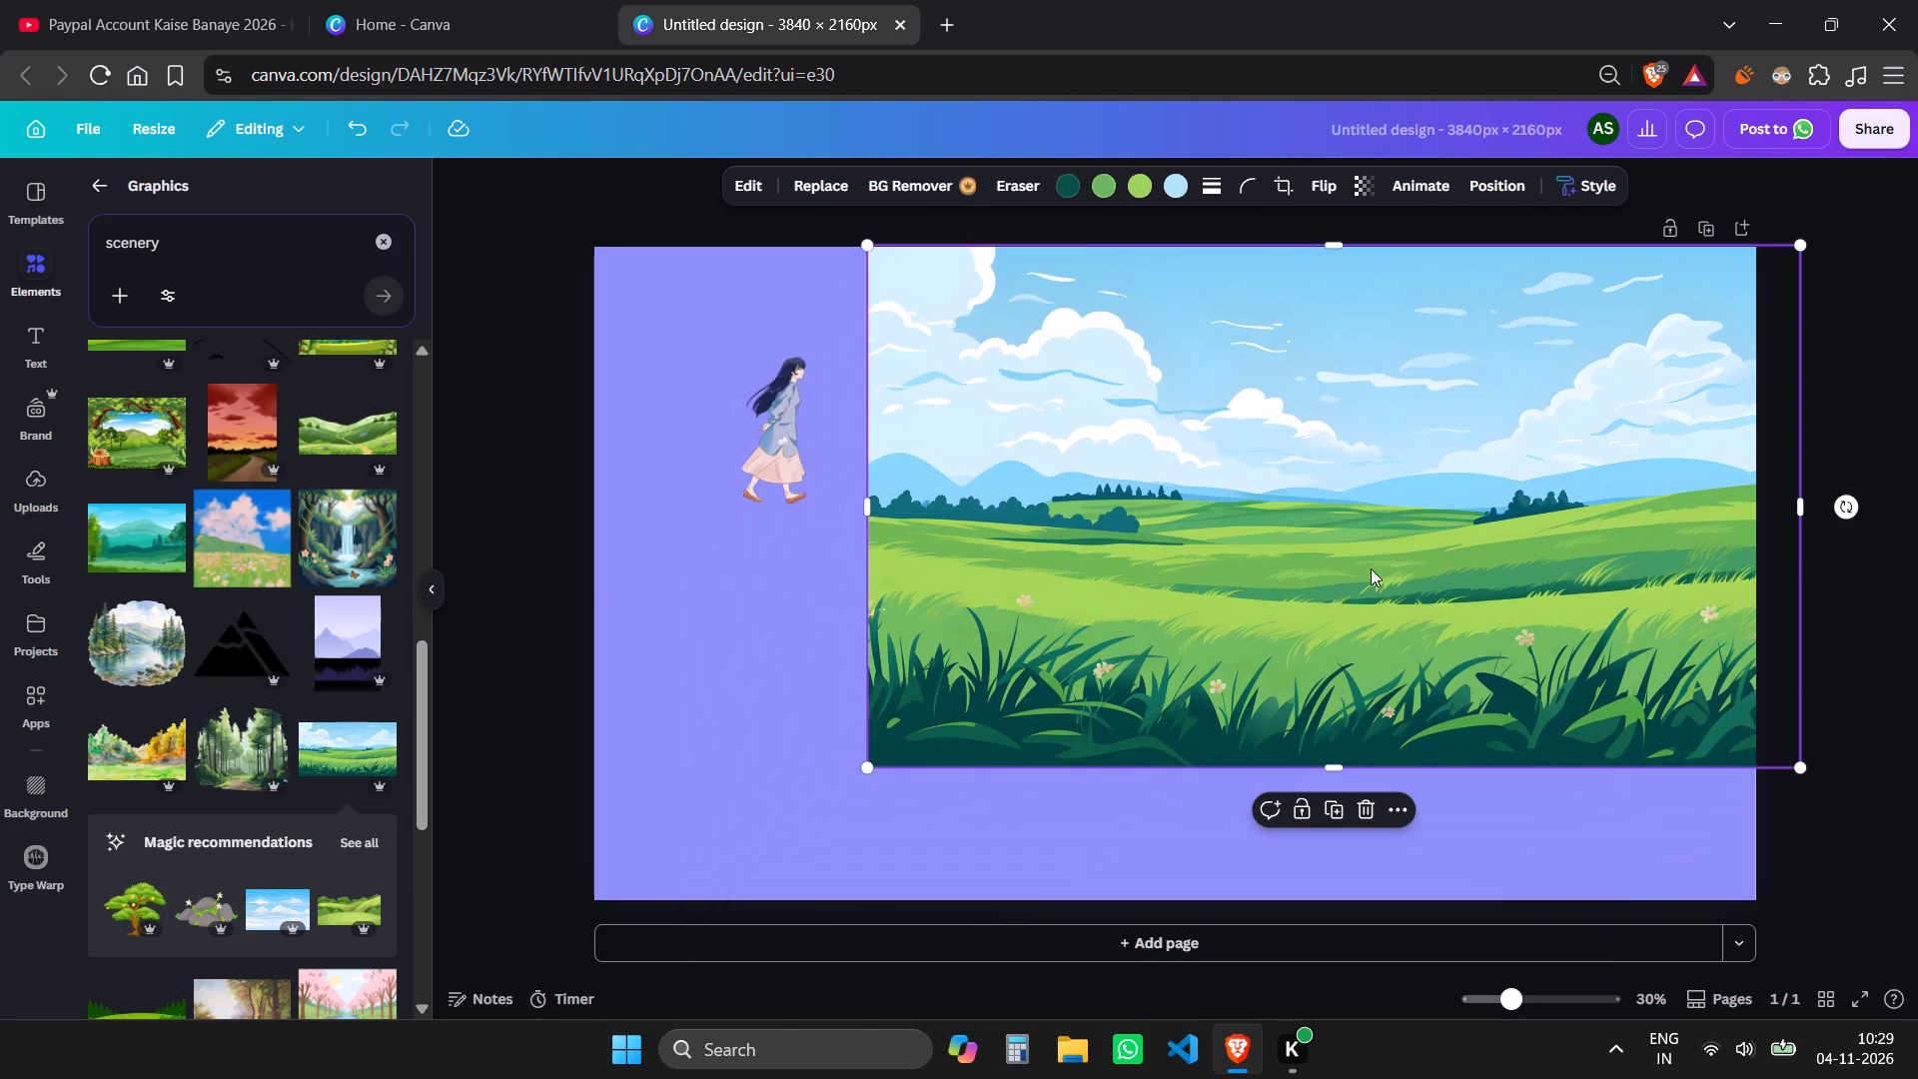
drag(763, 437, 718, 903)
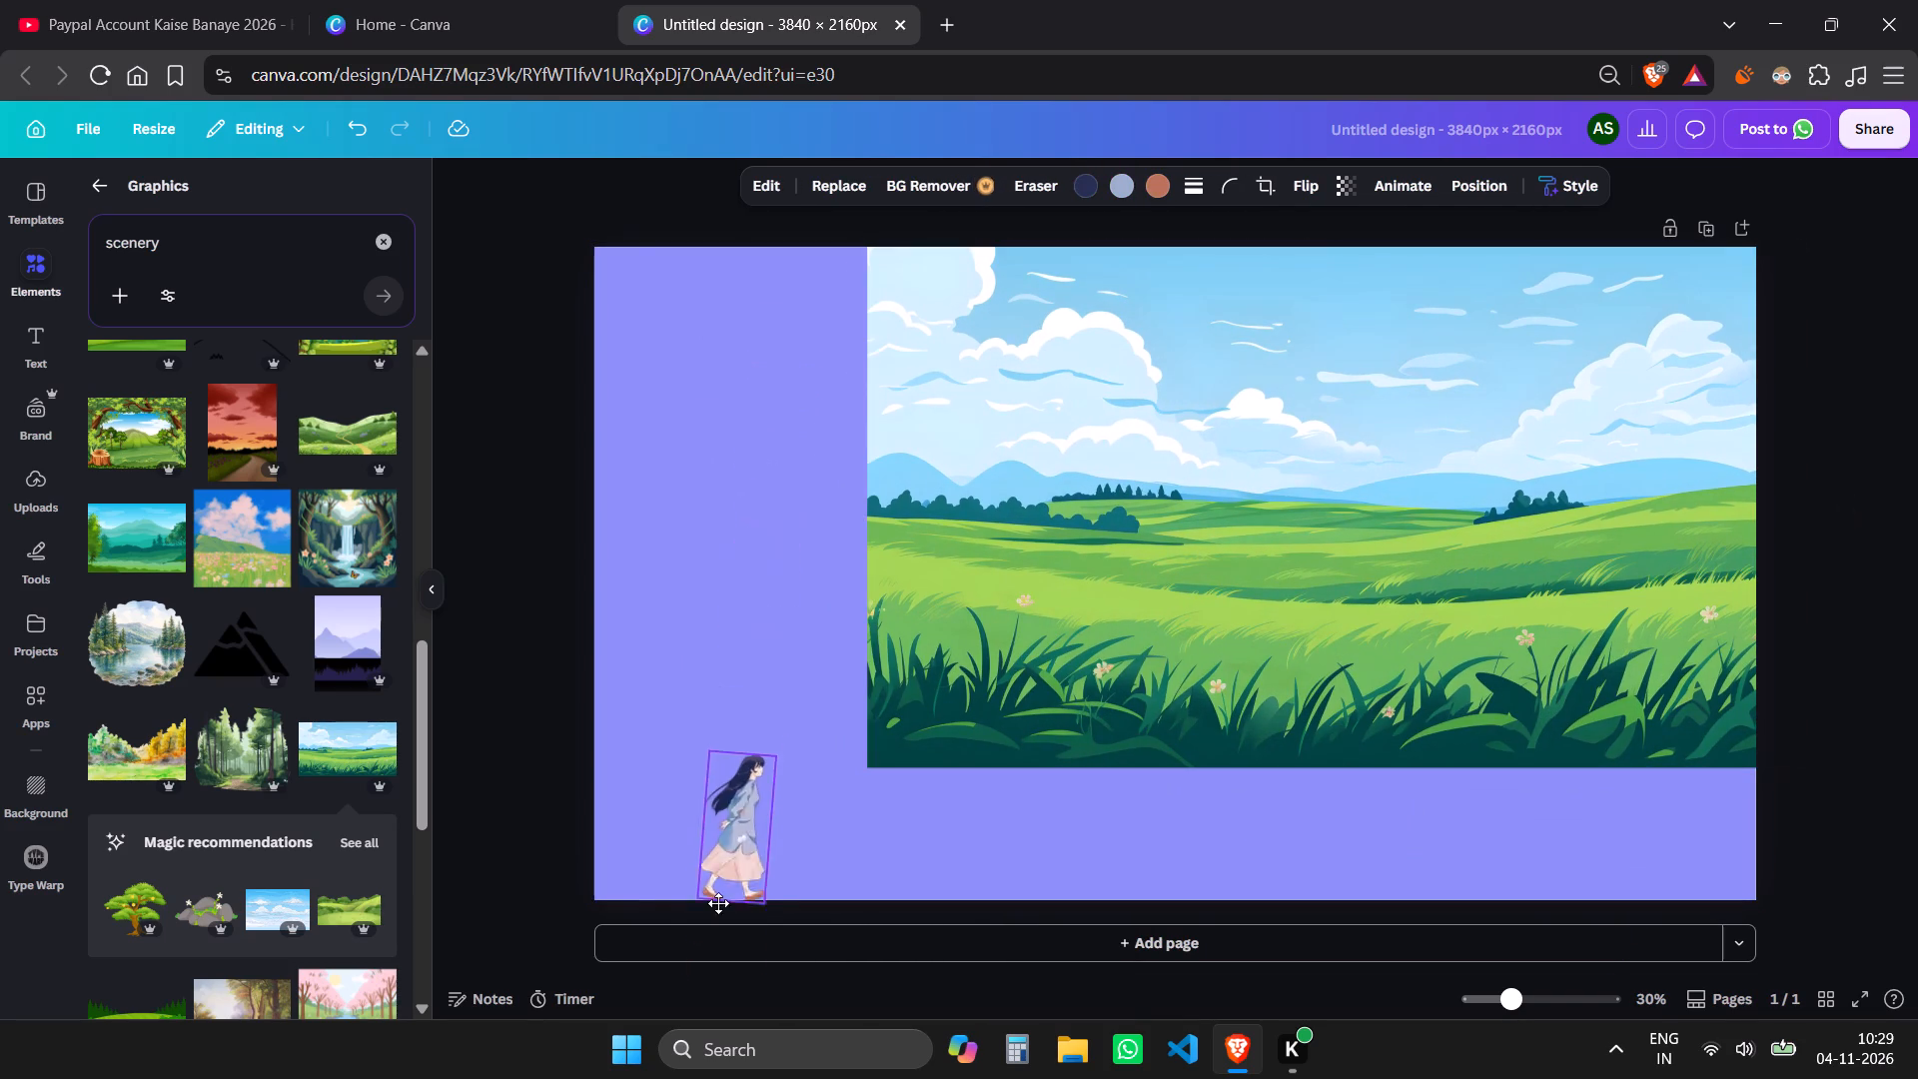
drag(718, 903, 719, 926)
Align the meadow illustration with the page's top-left corner and shrink it slightly.
drag(1139, 523, 875, 515)
drag(875, 491, 871, 505)
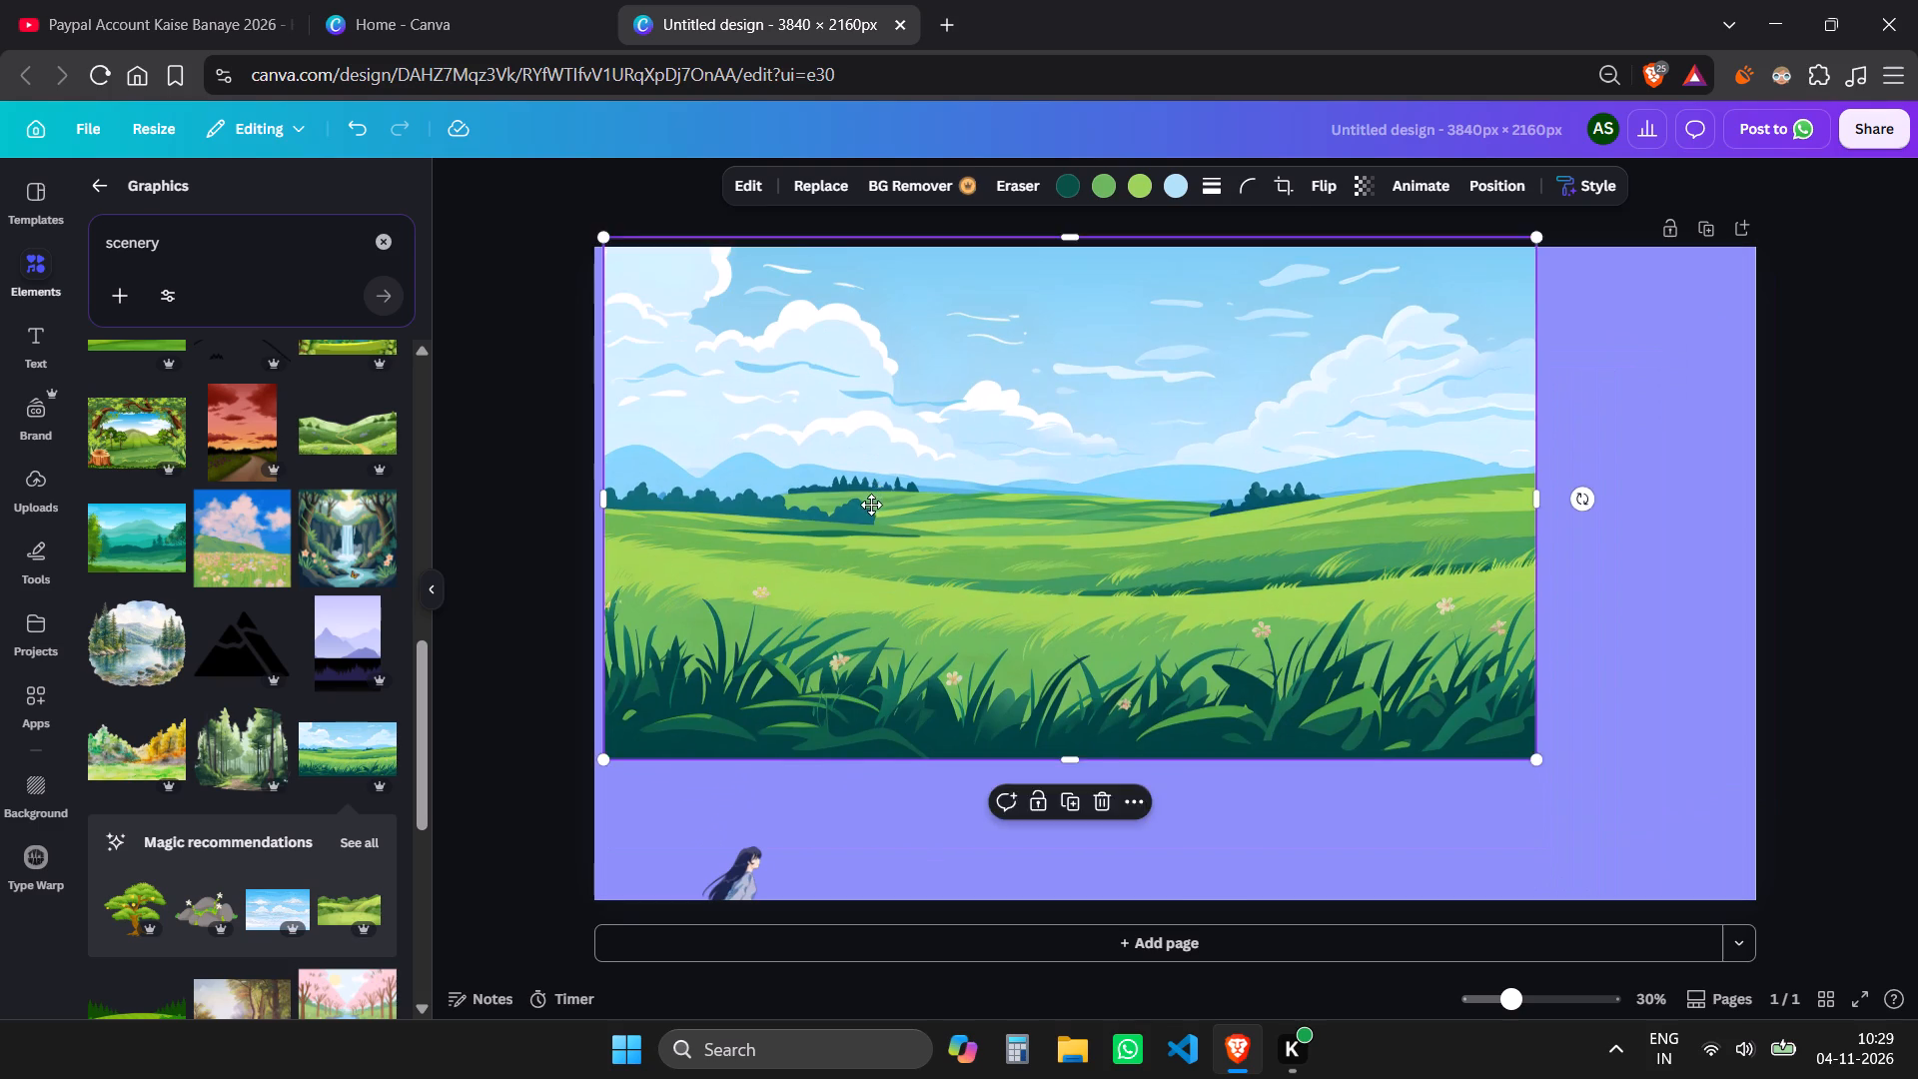
drag(871, 505, 865, 506)
drag(1527, 771, 1691, 839)
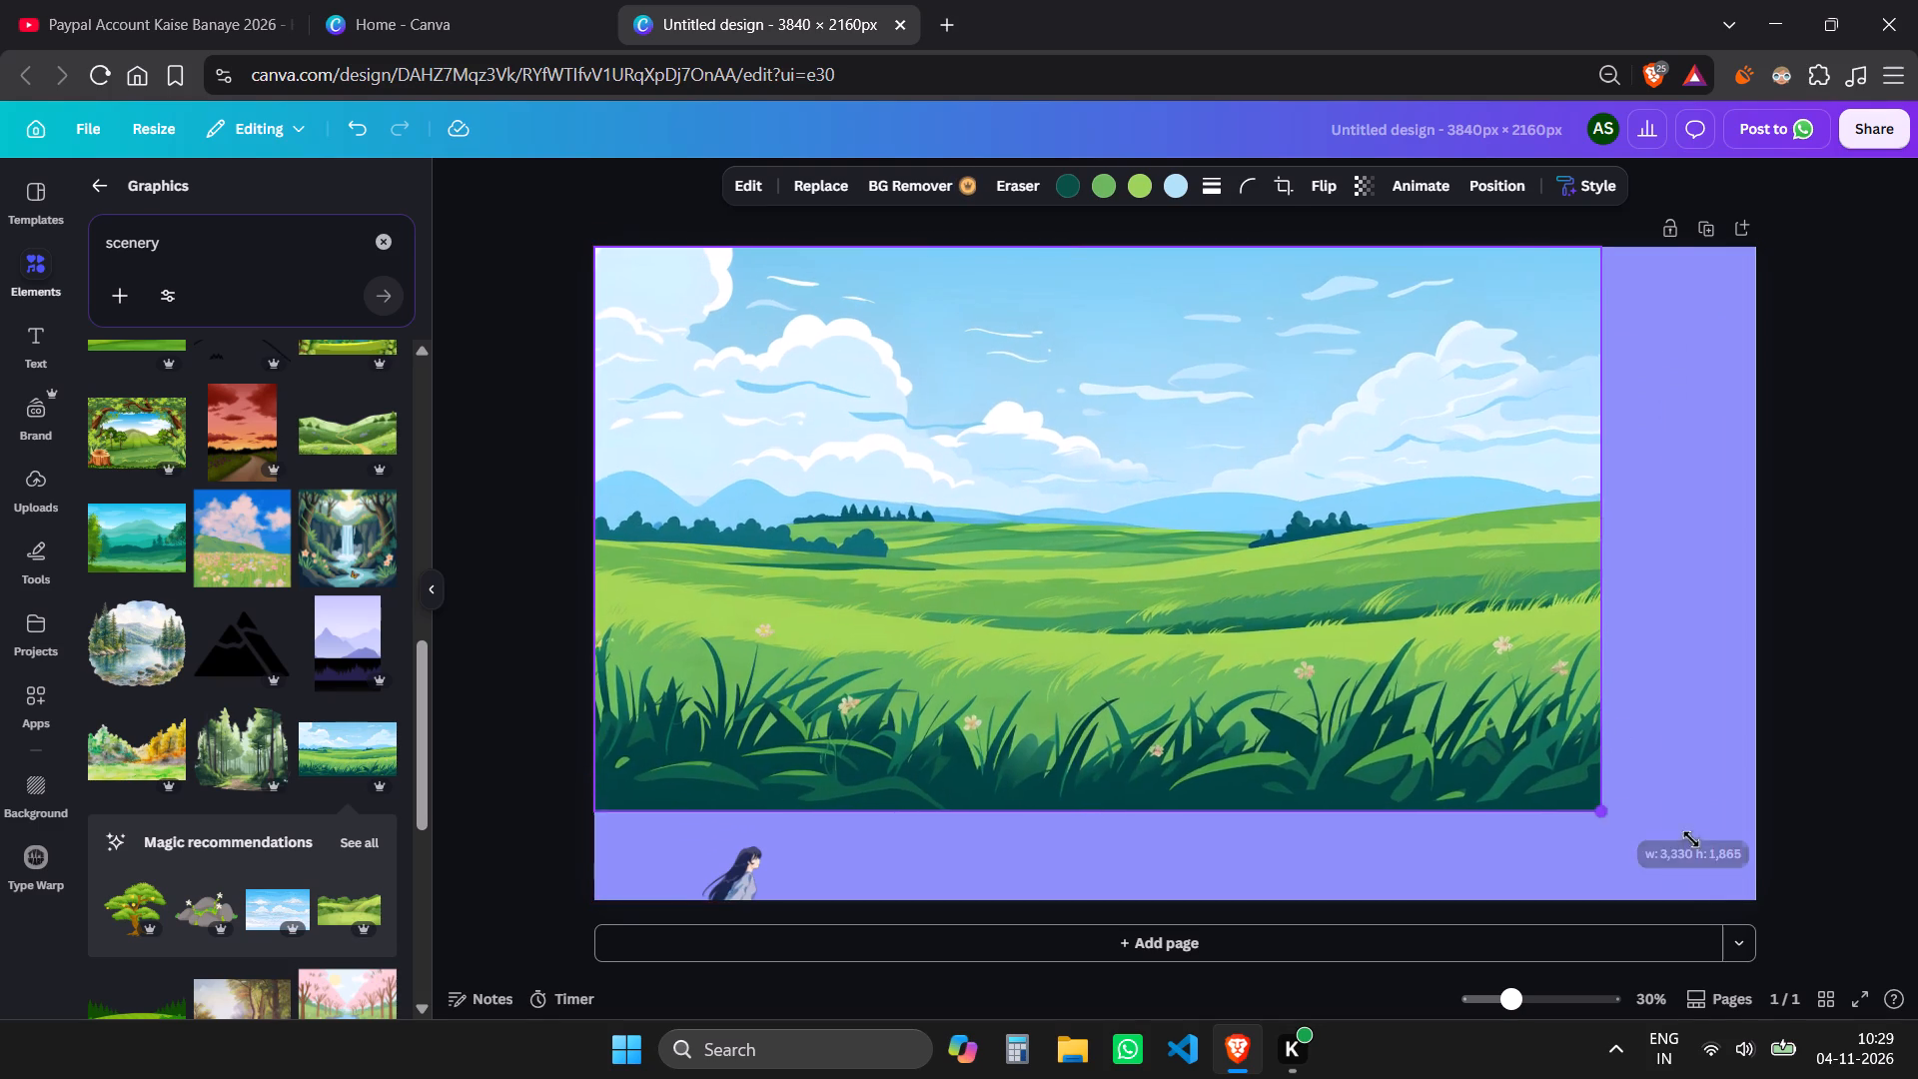
drag(1691, 839, 1529, 712)
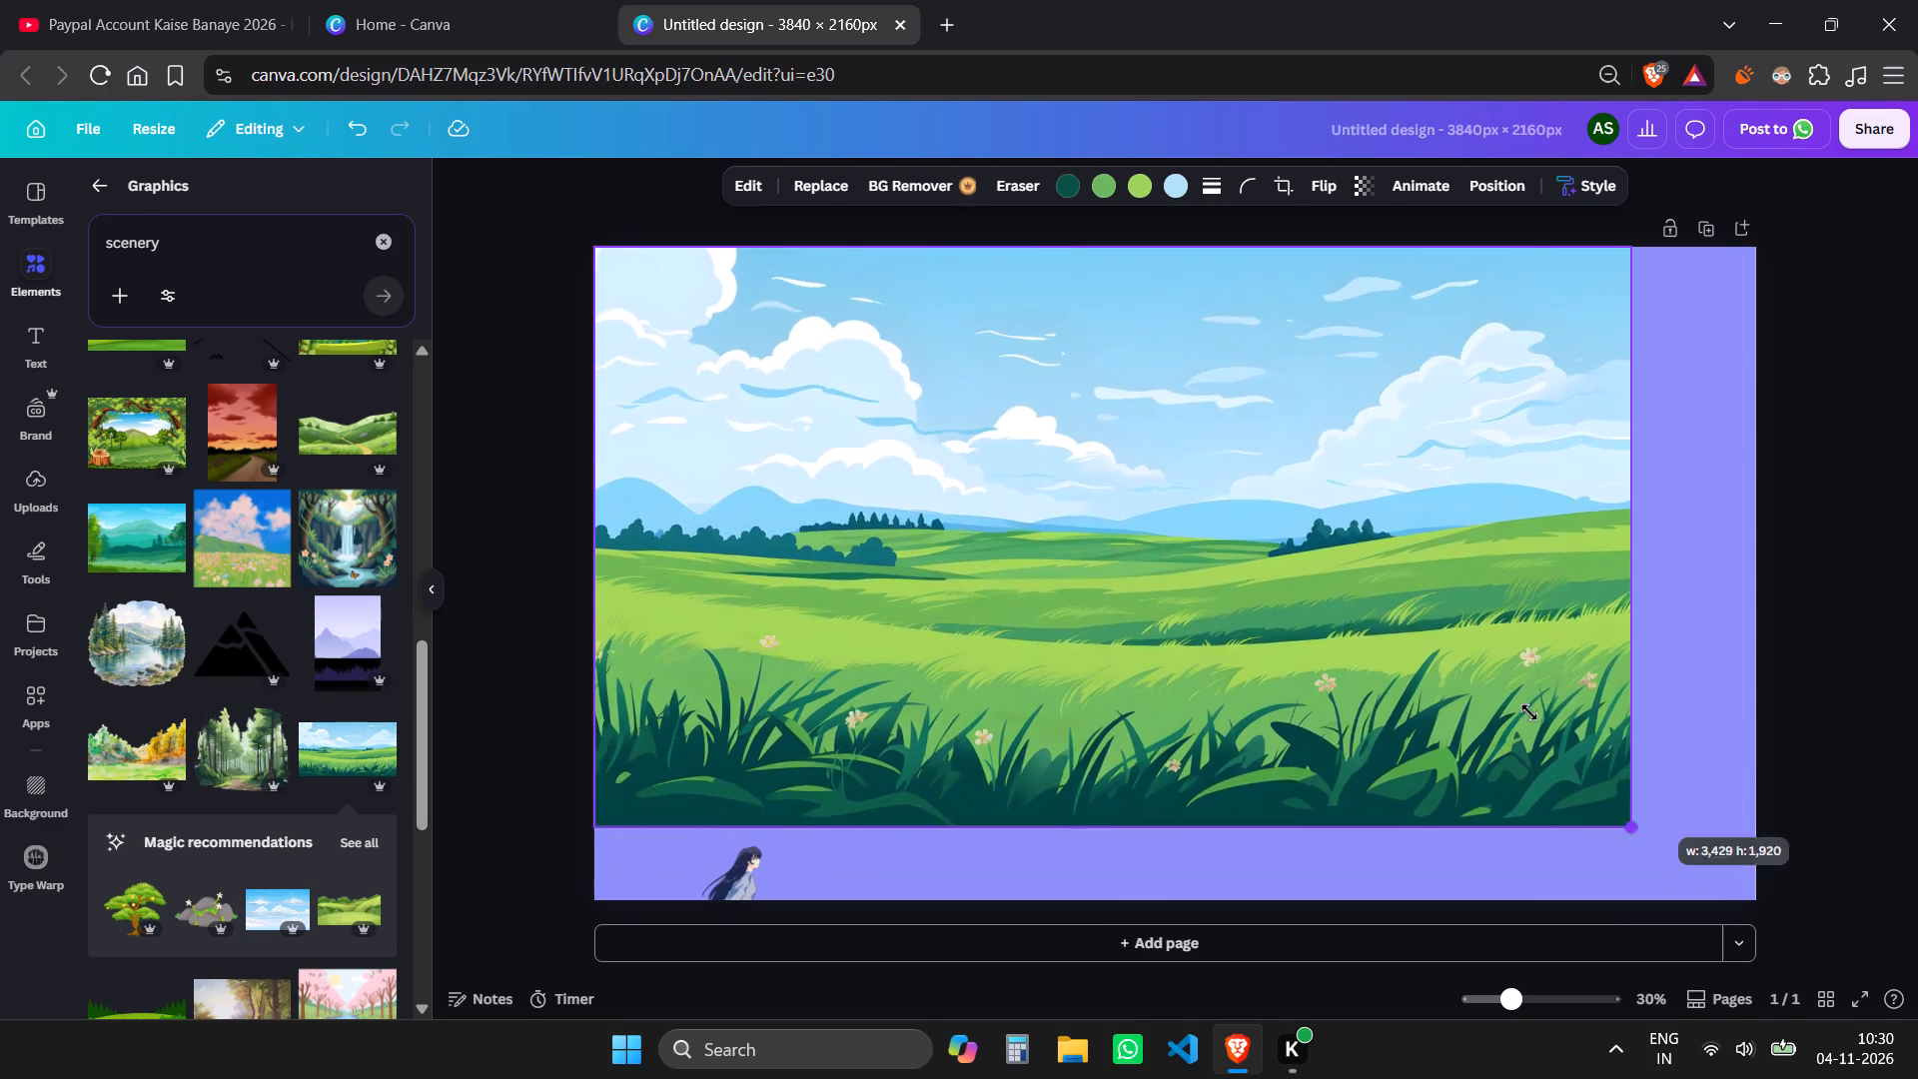
drag(1529, 712, 1503, 692)
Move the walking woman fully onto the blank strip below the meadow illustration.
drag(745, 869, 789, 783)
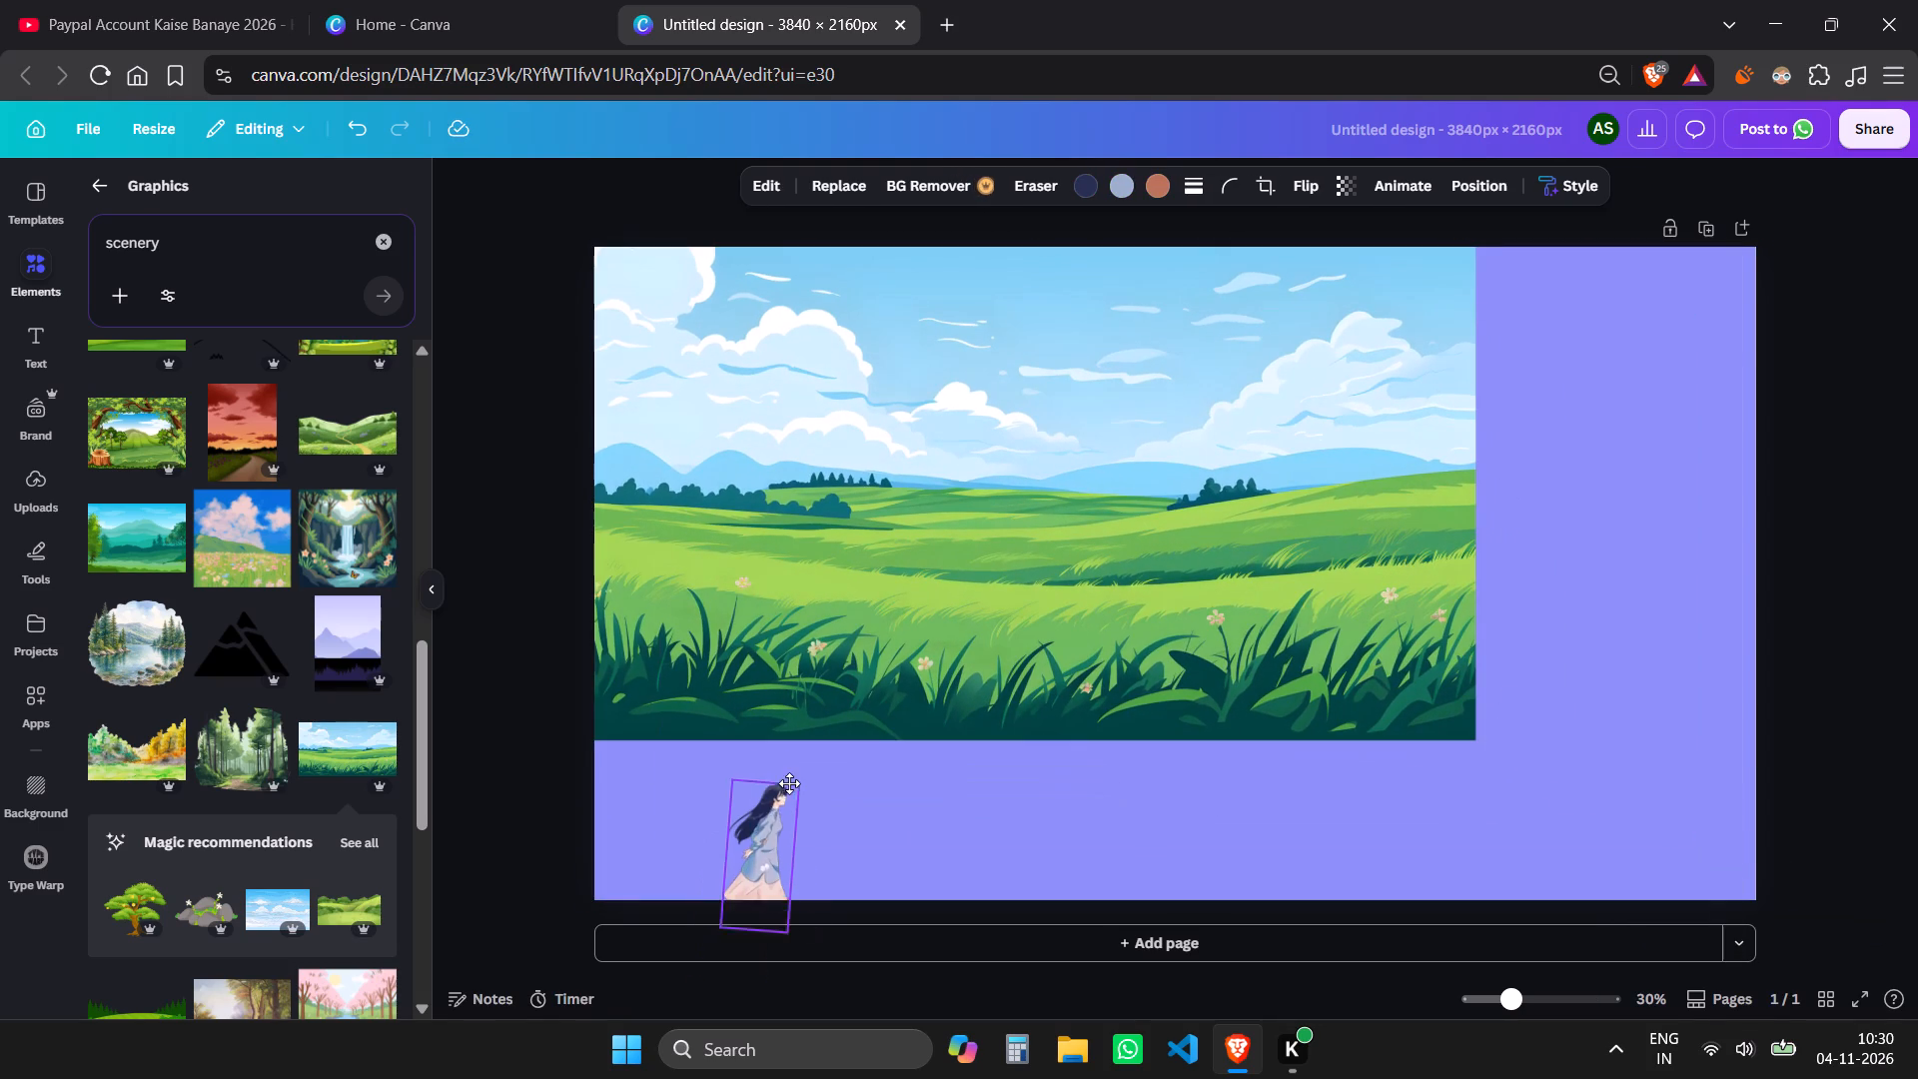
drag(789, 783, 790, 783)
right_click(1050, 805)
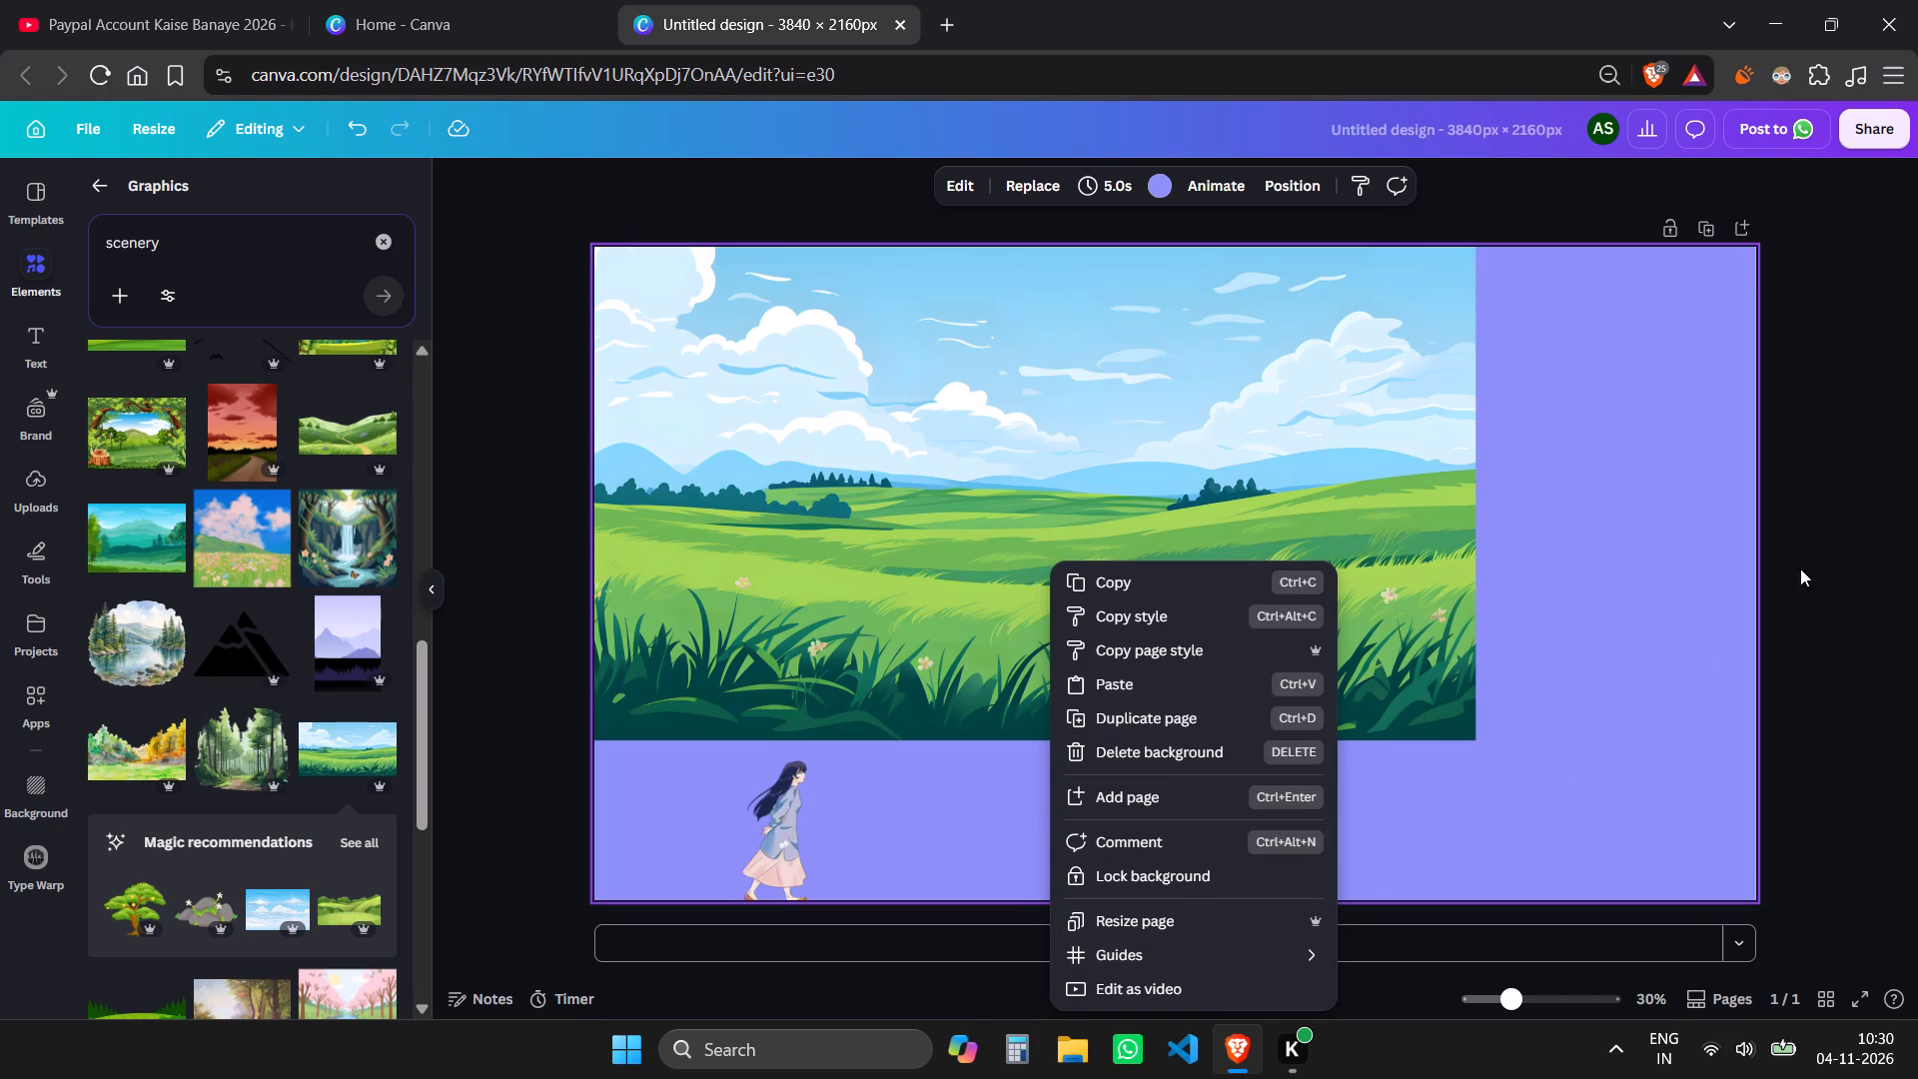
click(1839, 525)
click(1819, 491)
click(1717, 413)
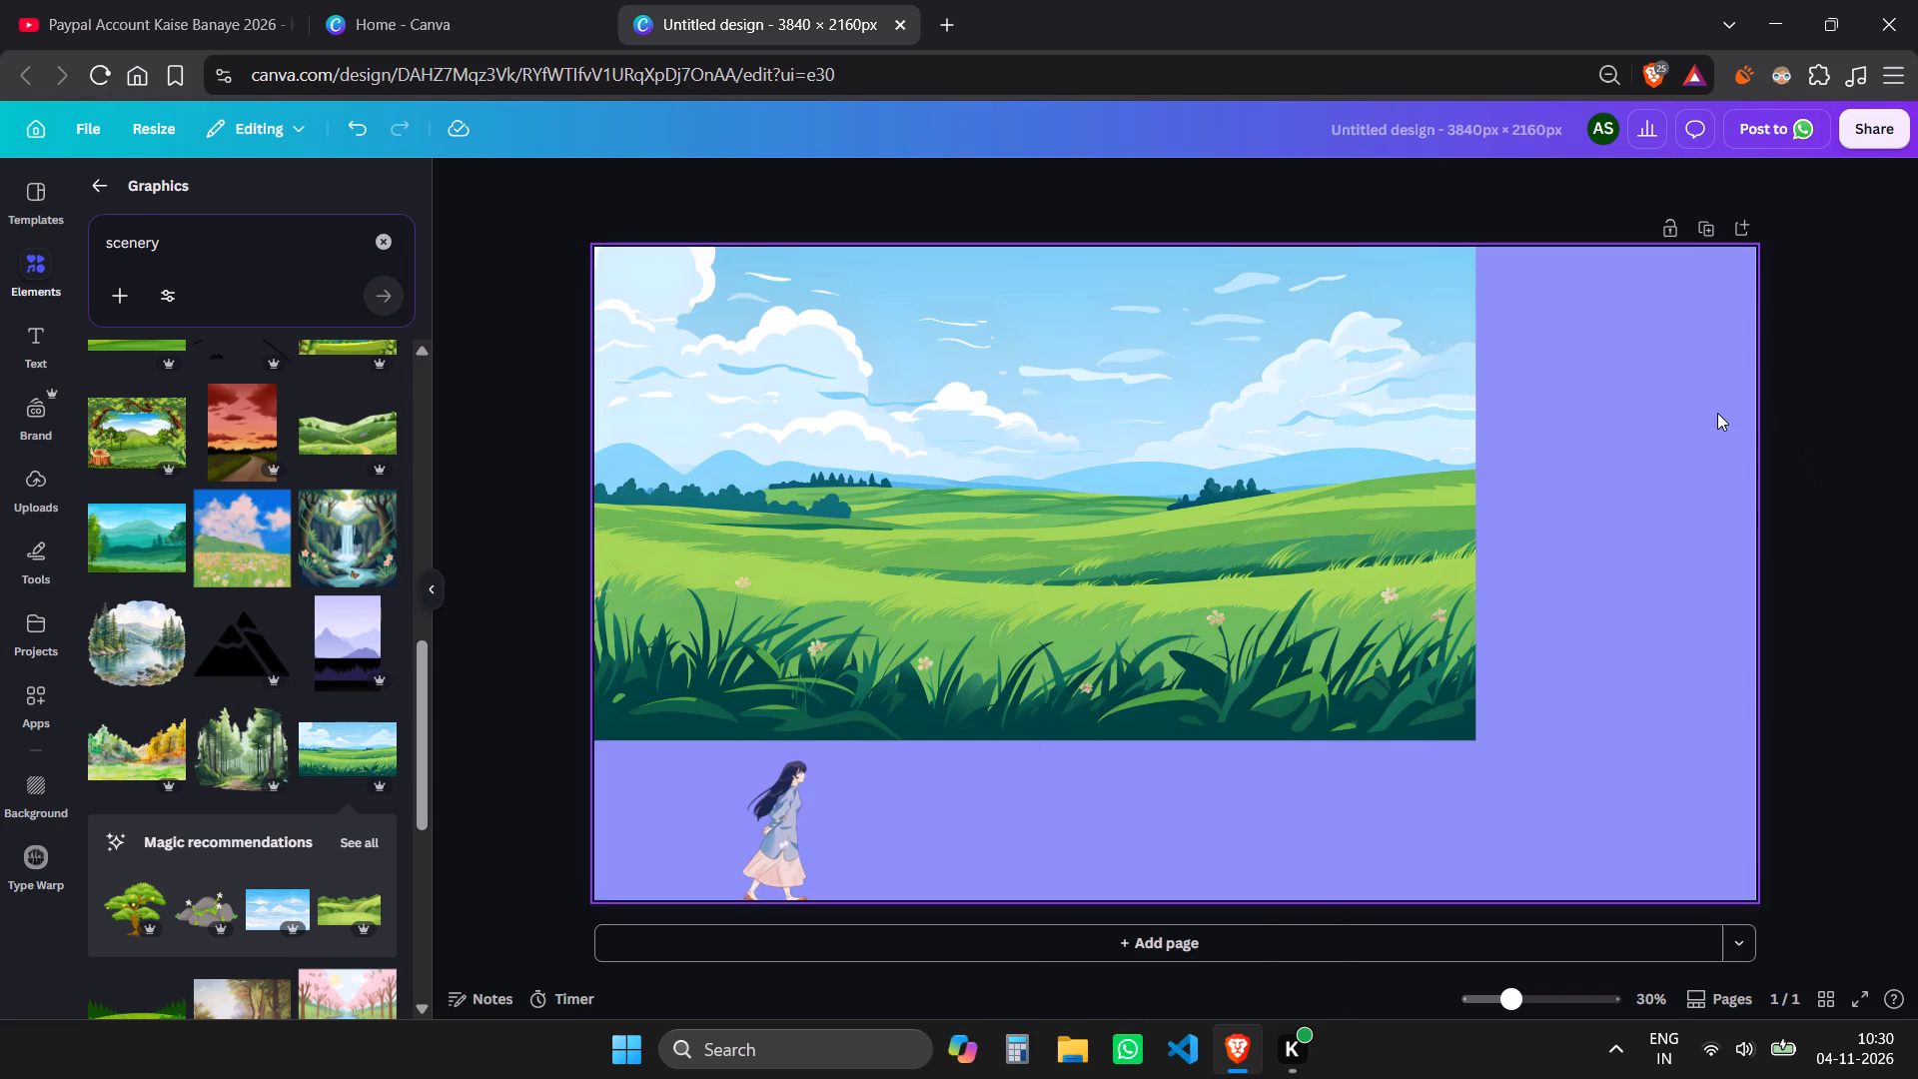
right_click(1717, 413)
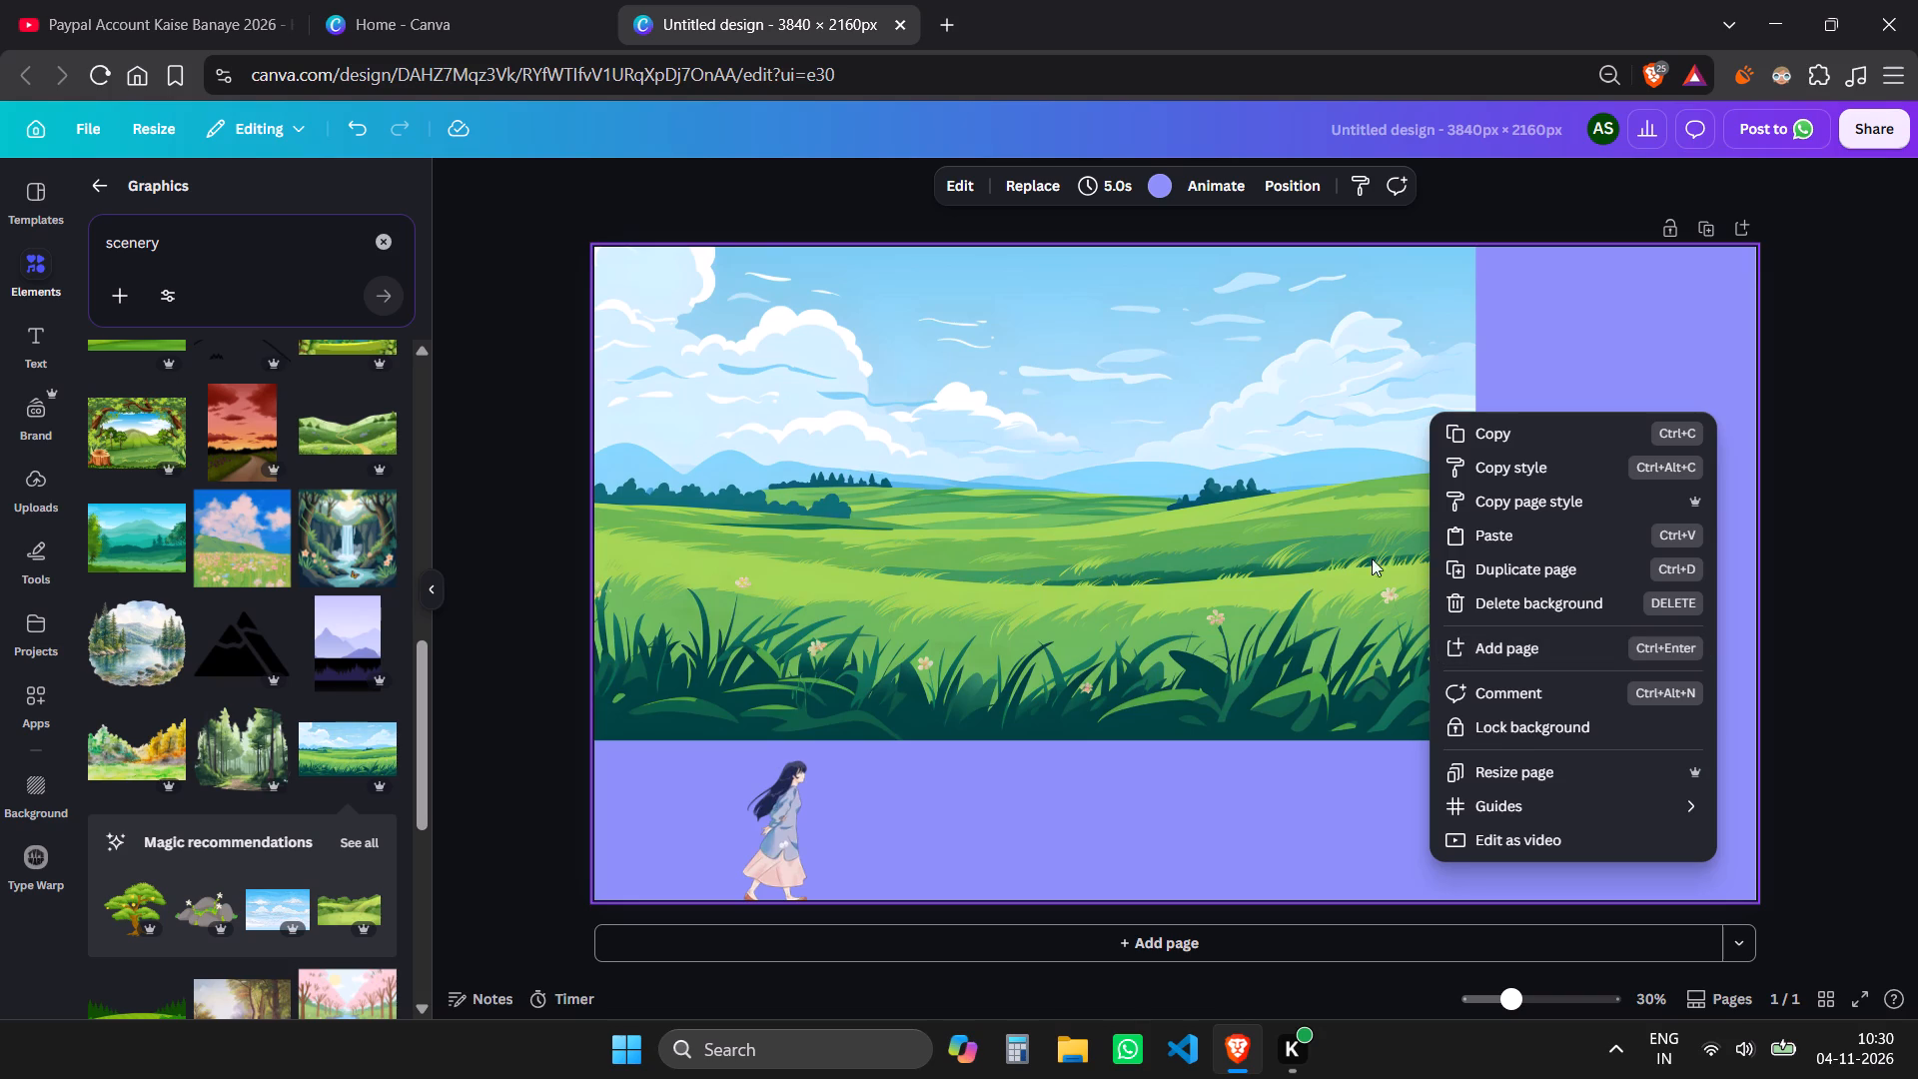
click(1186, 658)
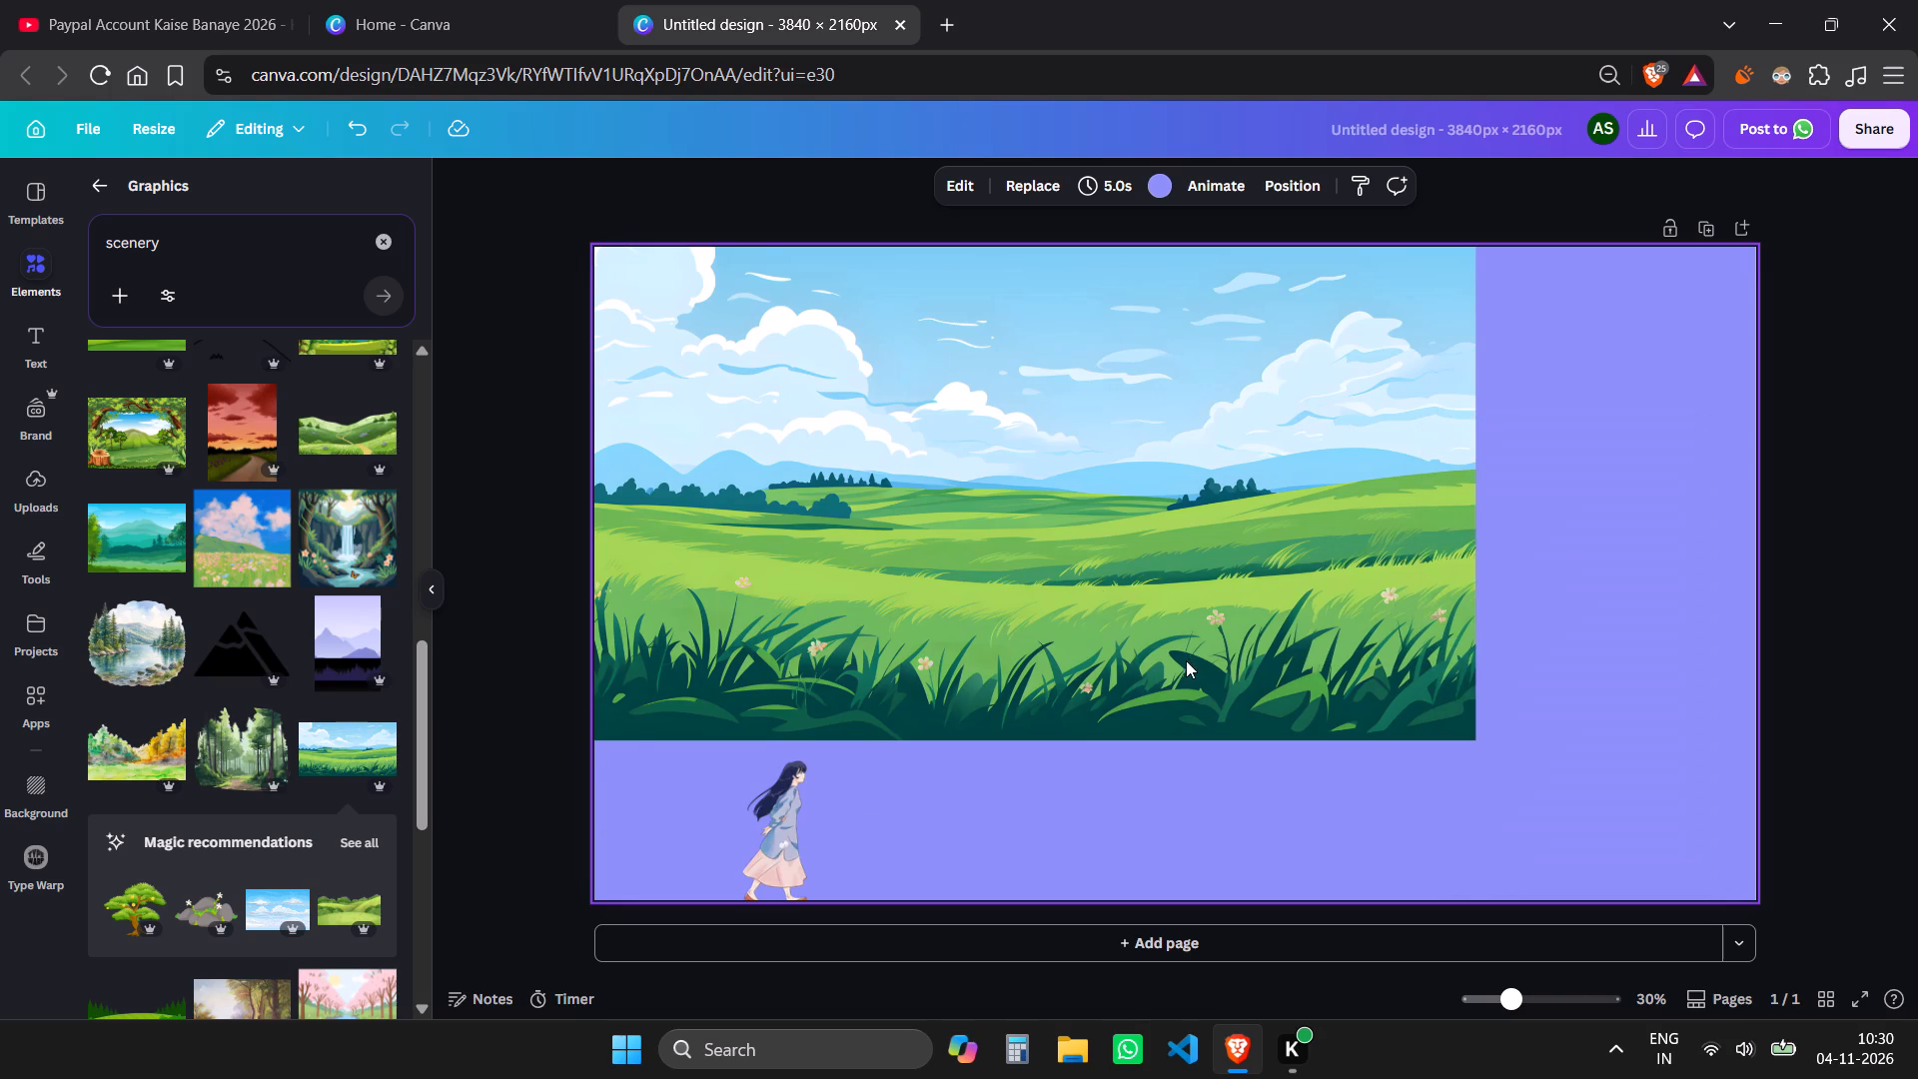
Change the page background colour to white.
click(1676, 467)
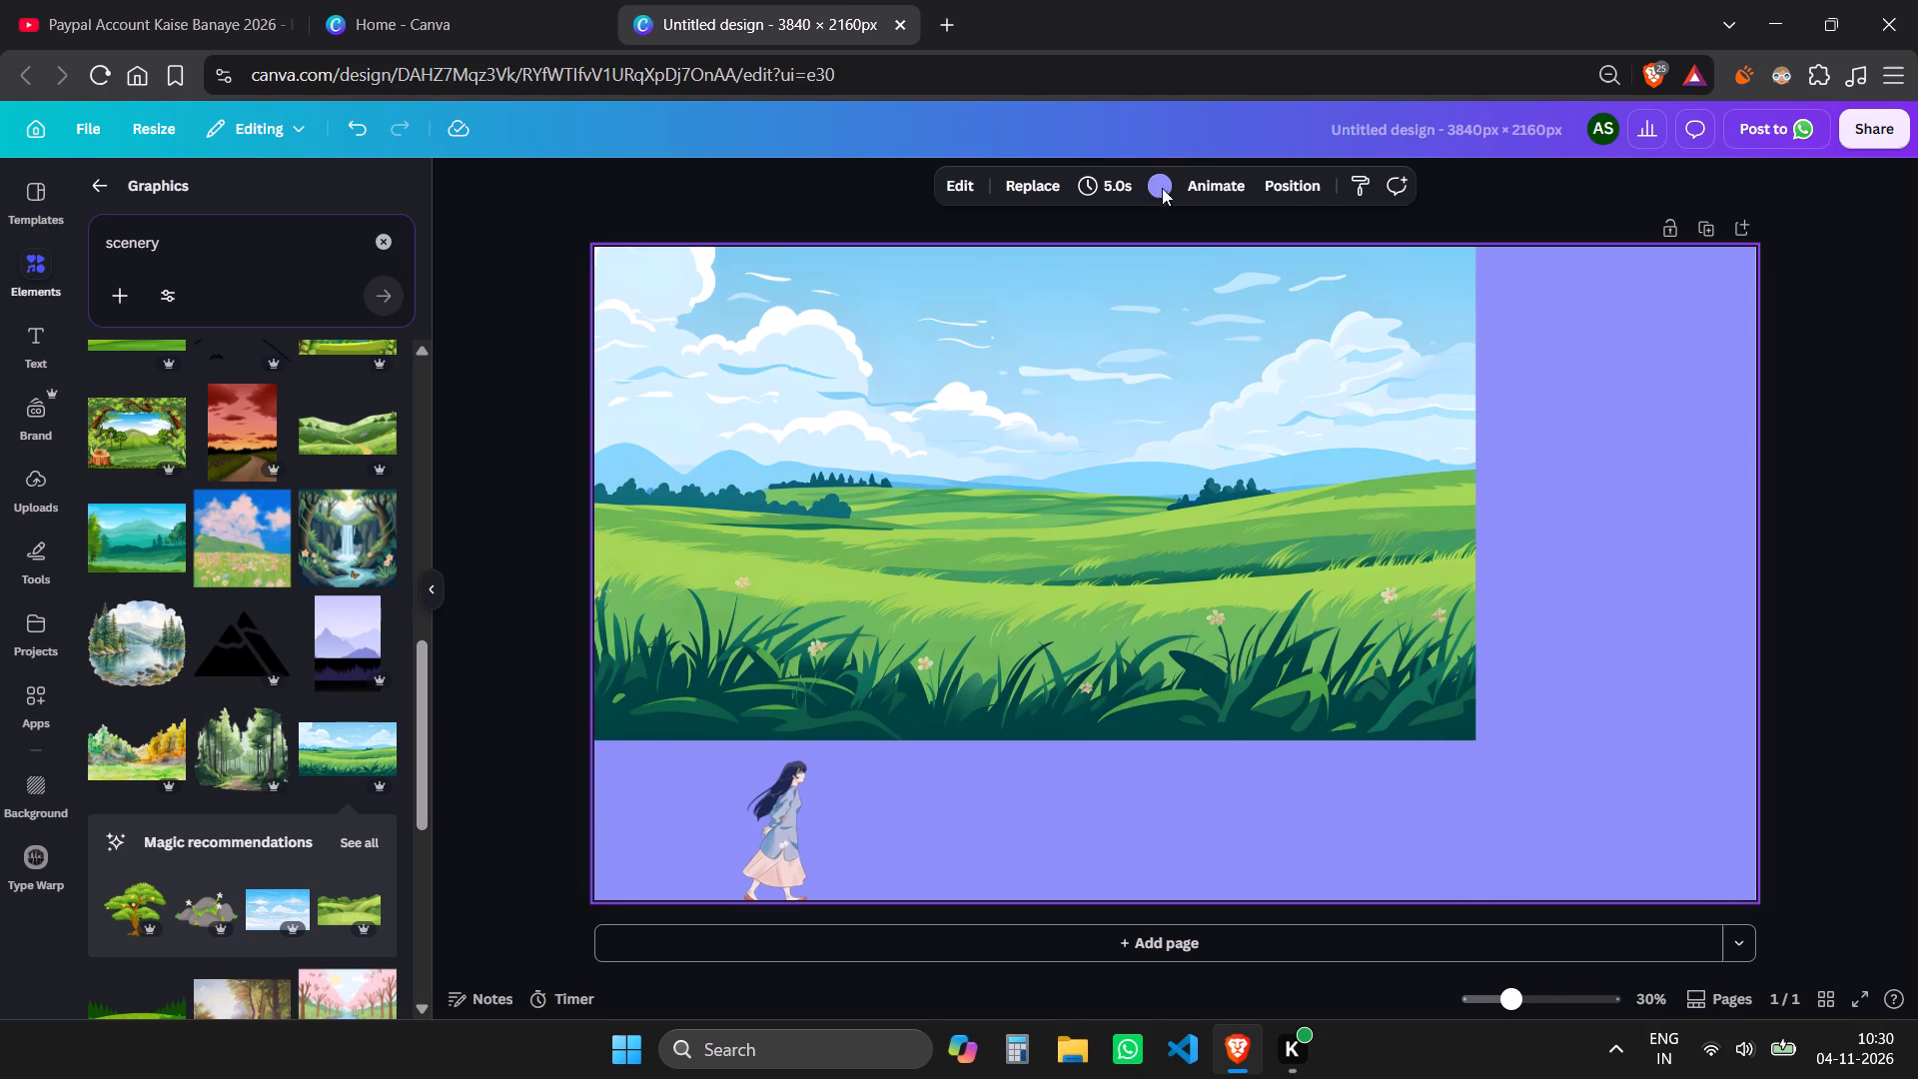
click(1578, 482)
click(1163, 183)
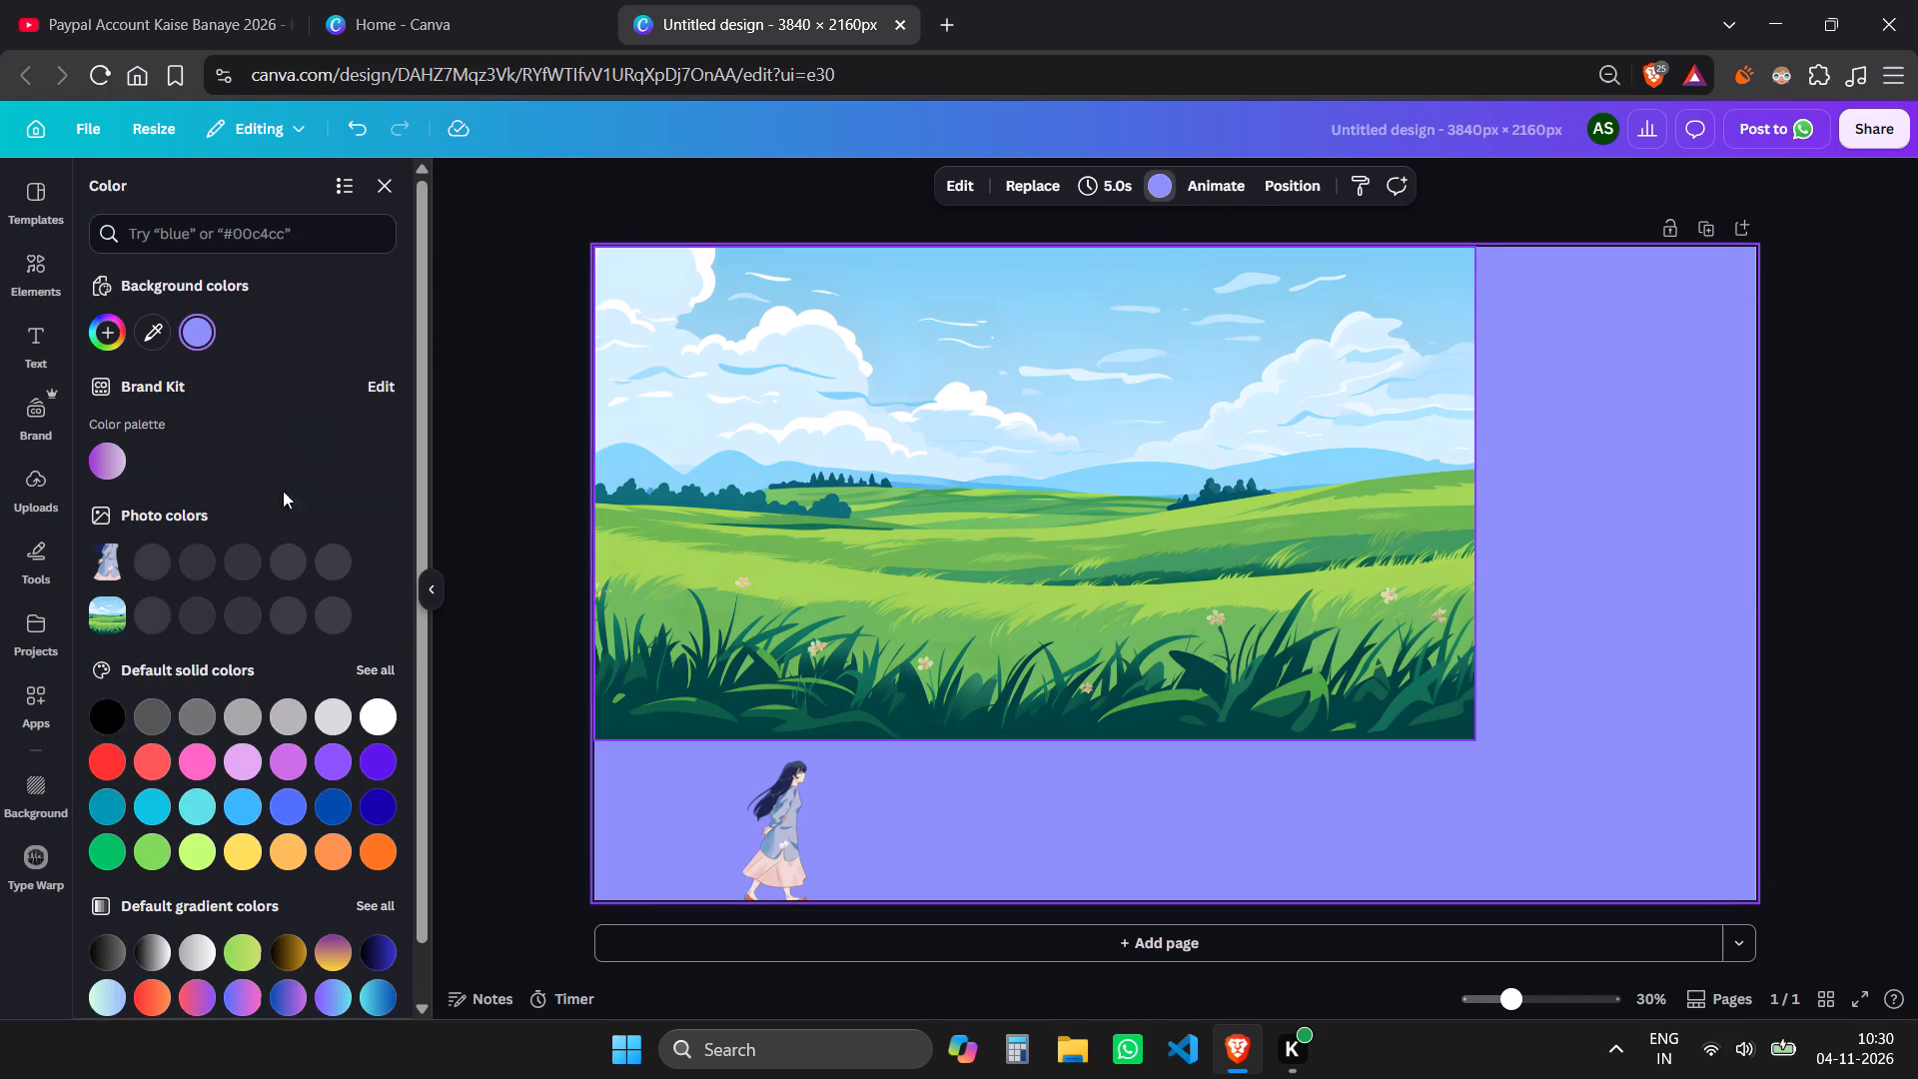
click(394, 717)
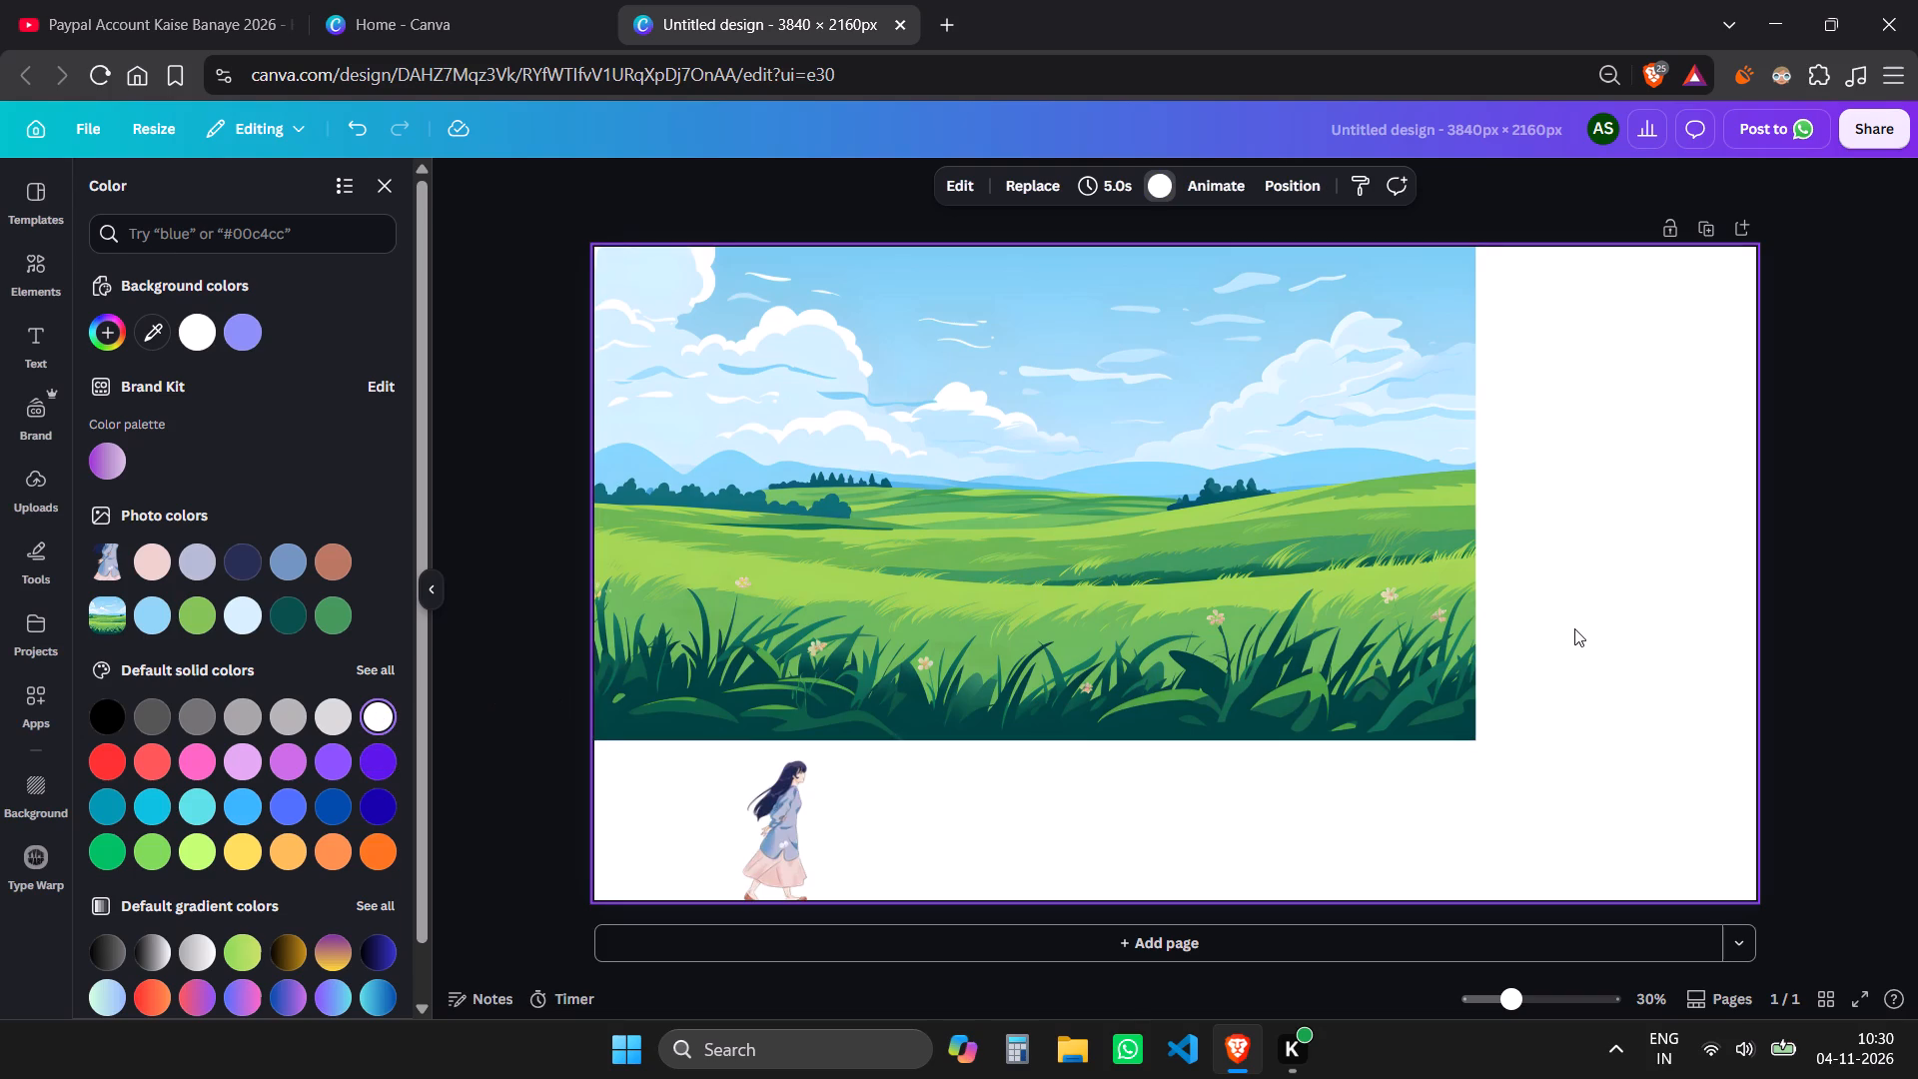
click(1574, 628)
Move the walking woman onto the left part of the meadow illustration and bring her to the front.
drag(765, 848, 778, 522)
click(848, 389)
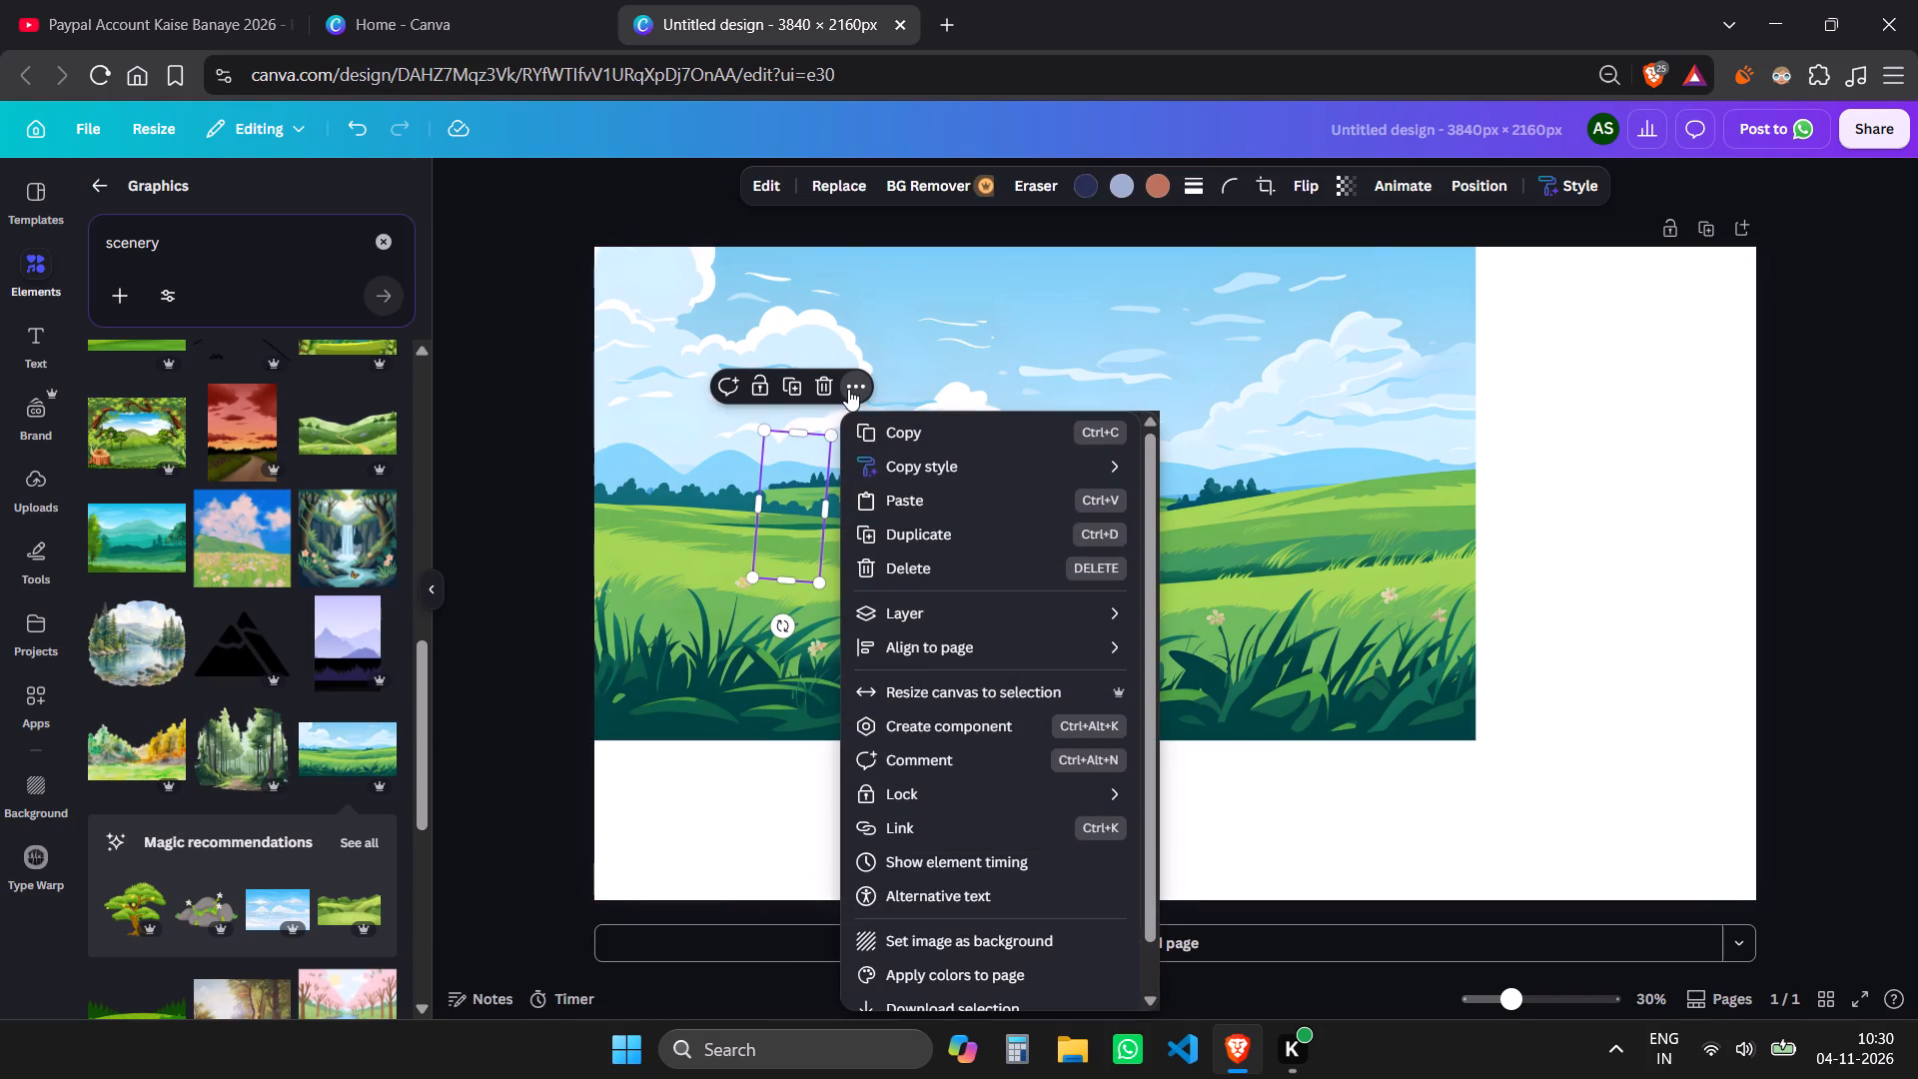
click(1026, 608)
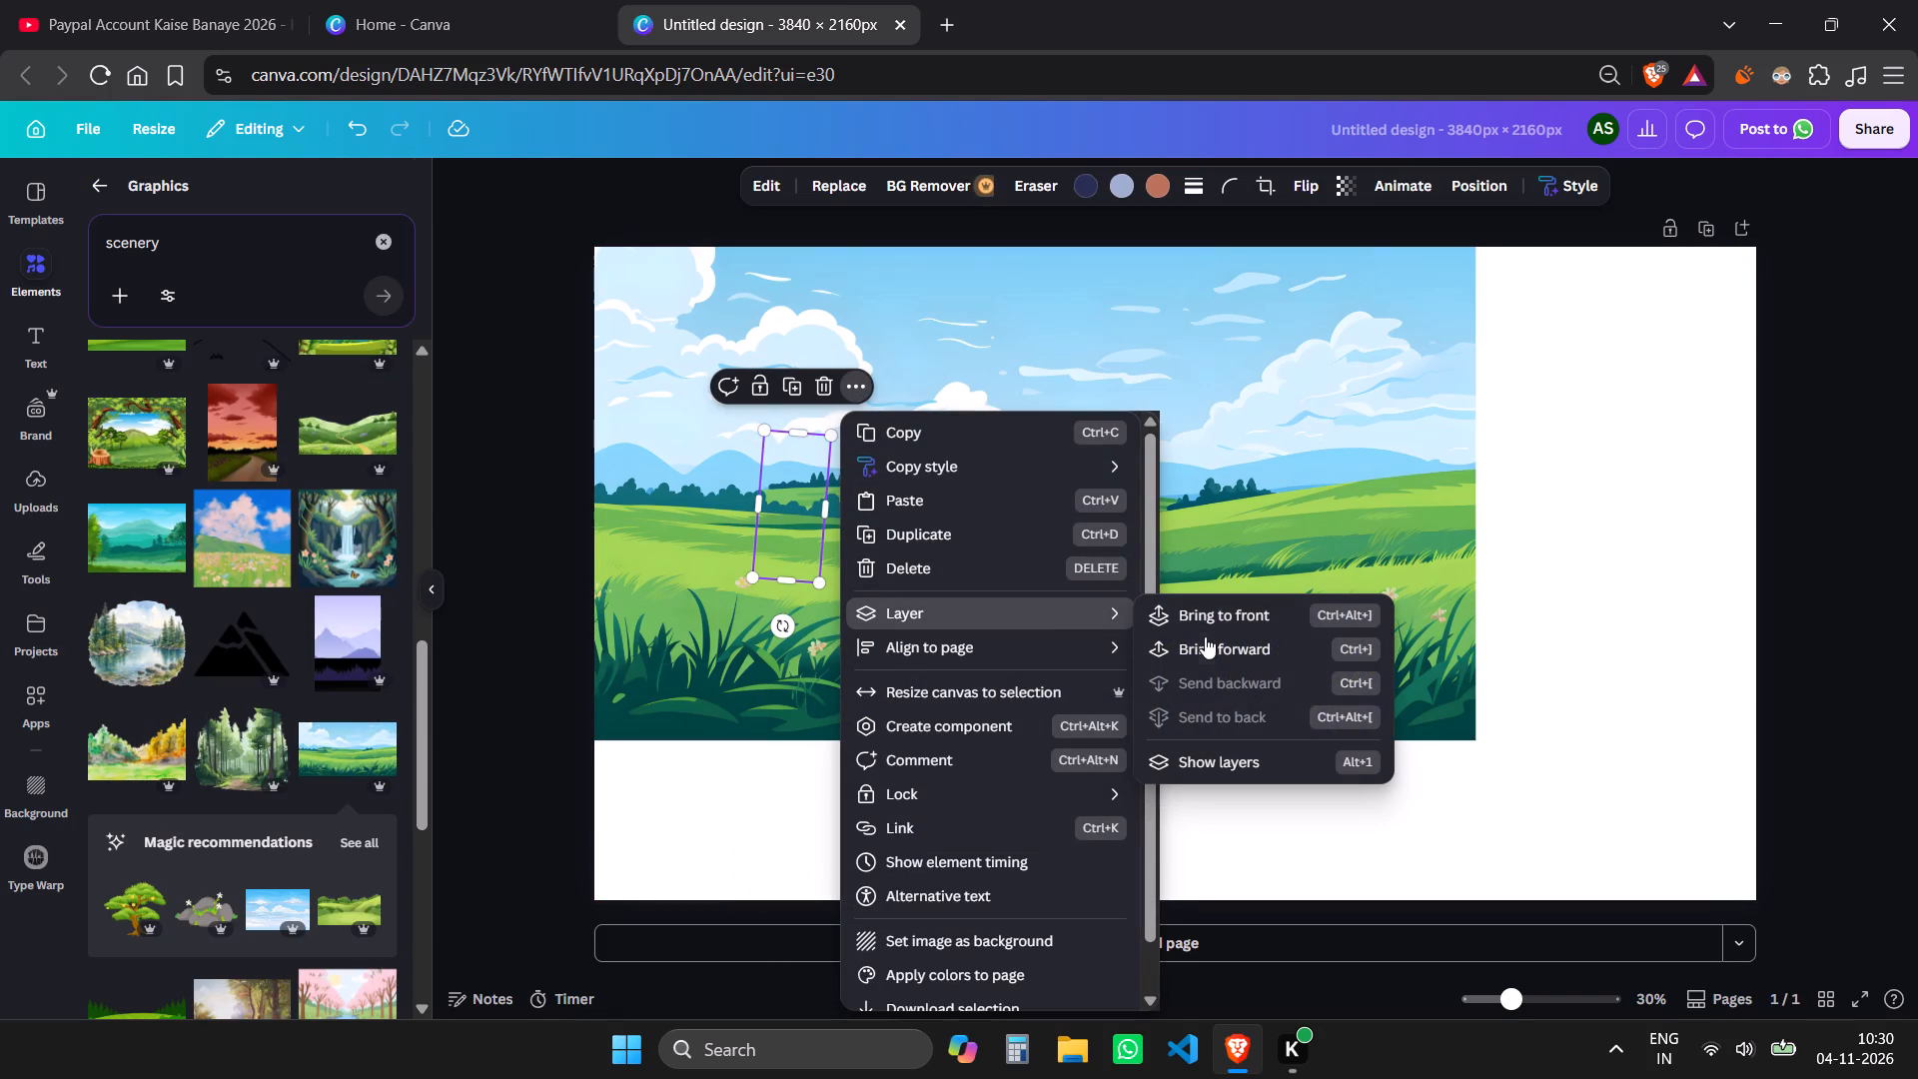
click(1223, 609)
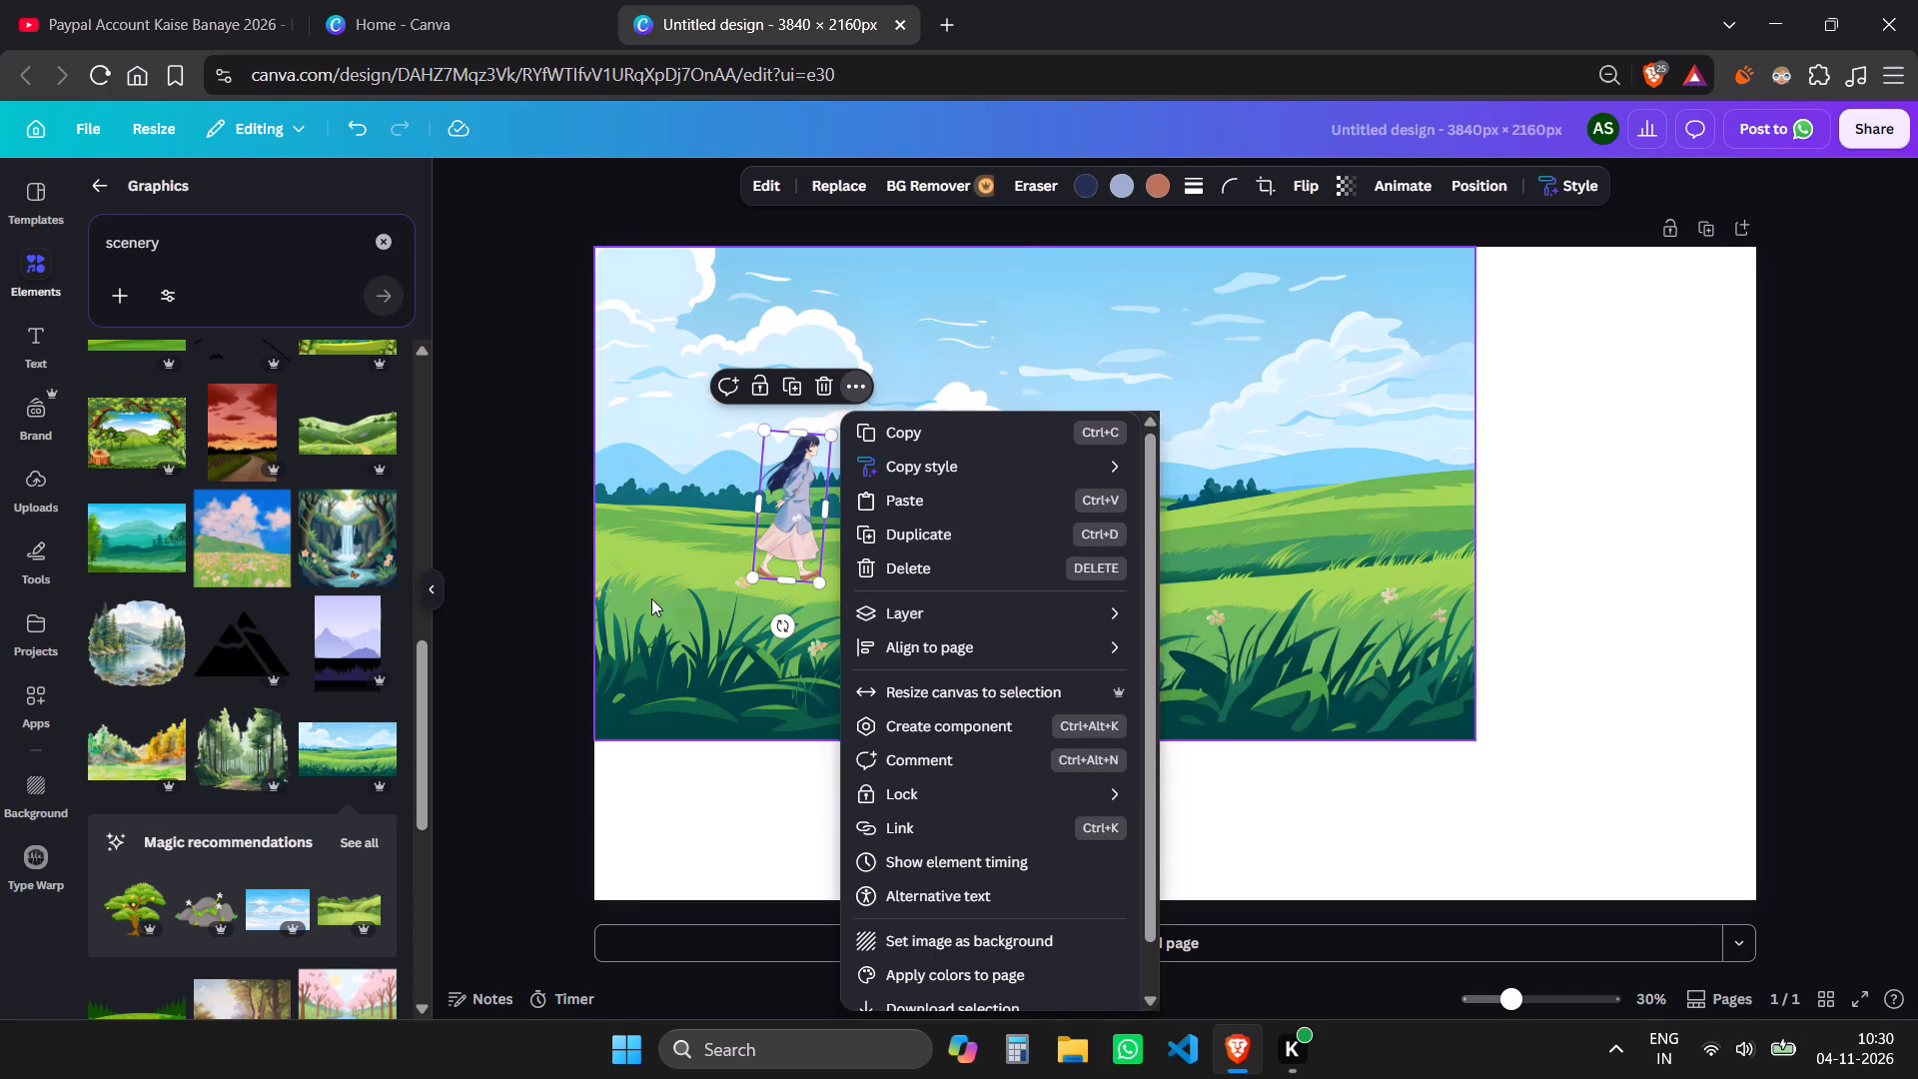
Enlarge the meadow illustration to about 3,857 × 2,160 px so it covers the whole page.
click(651, 598)
drag(1470, 739, 1689, 893)
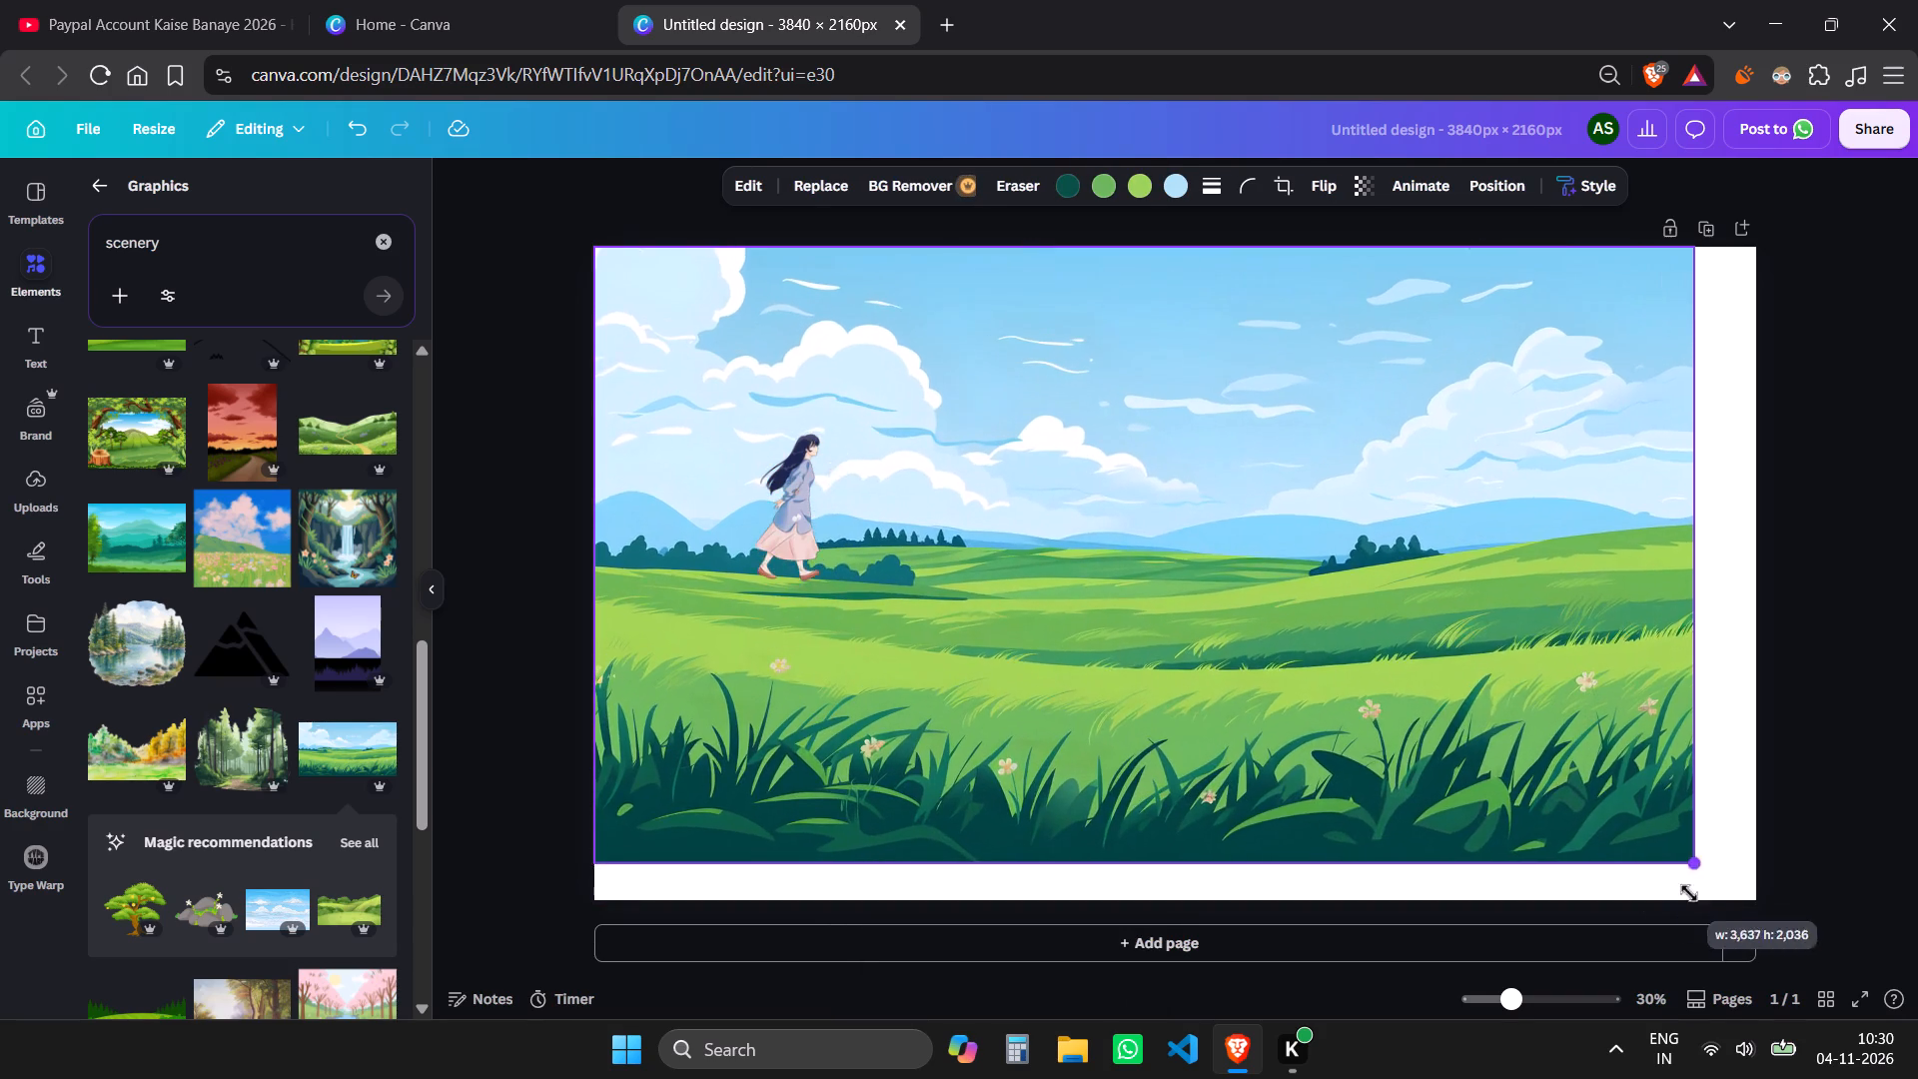
drag(1689, 893, 1743, 928)
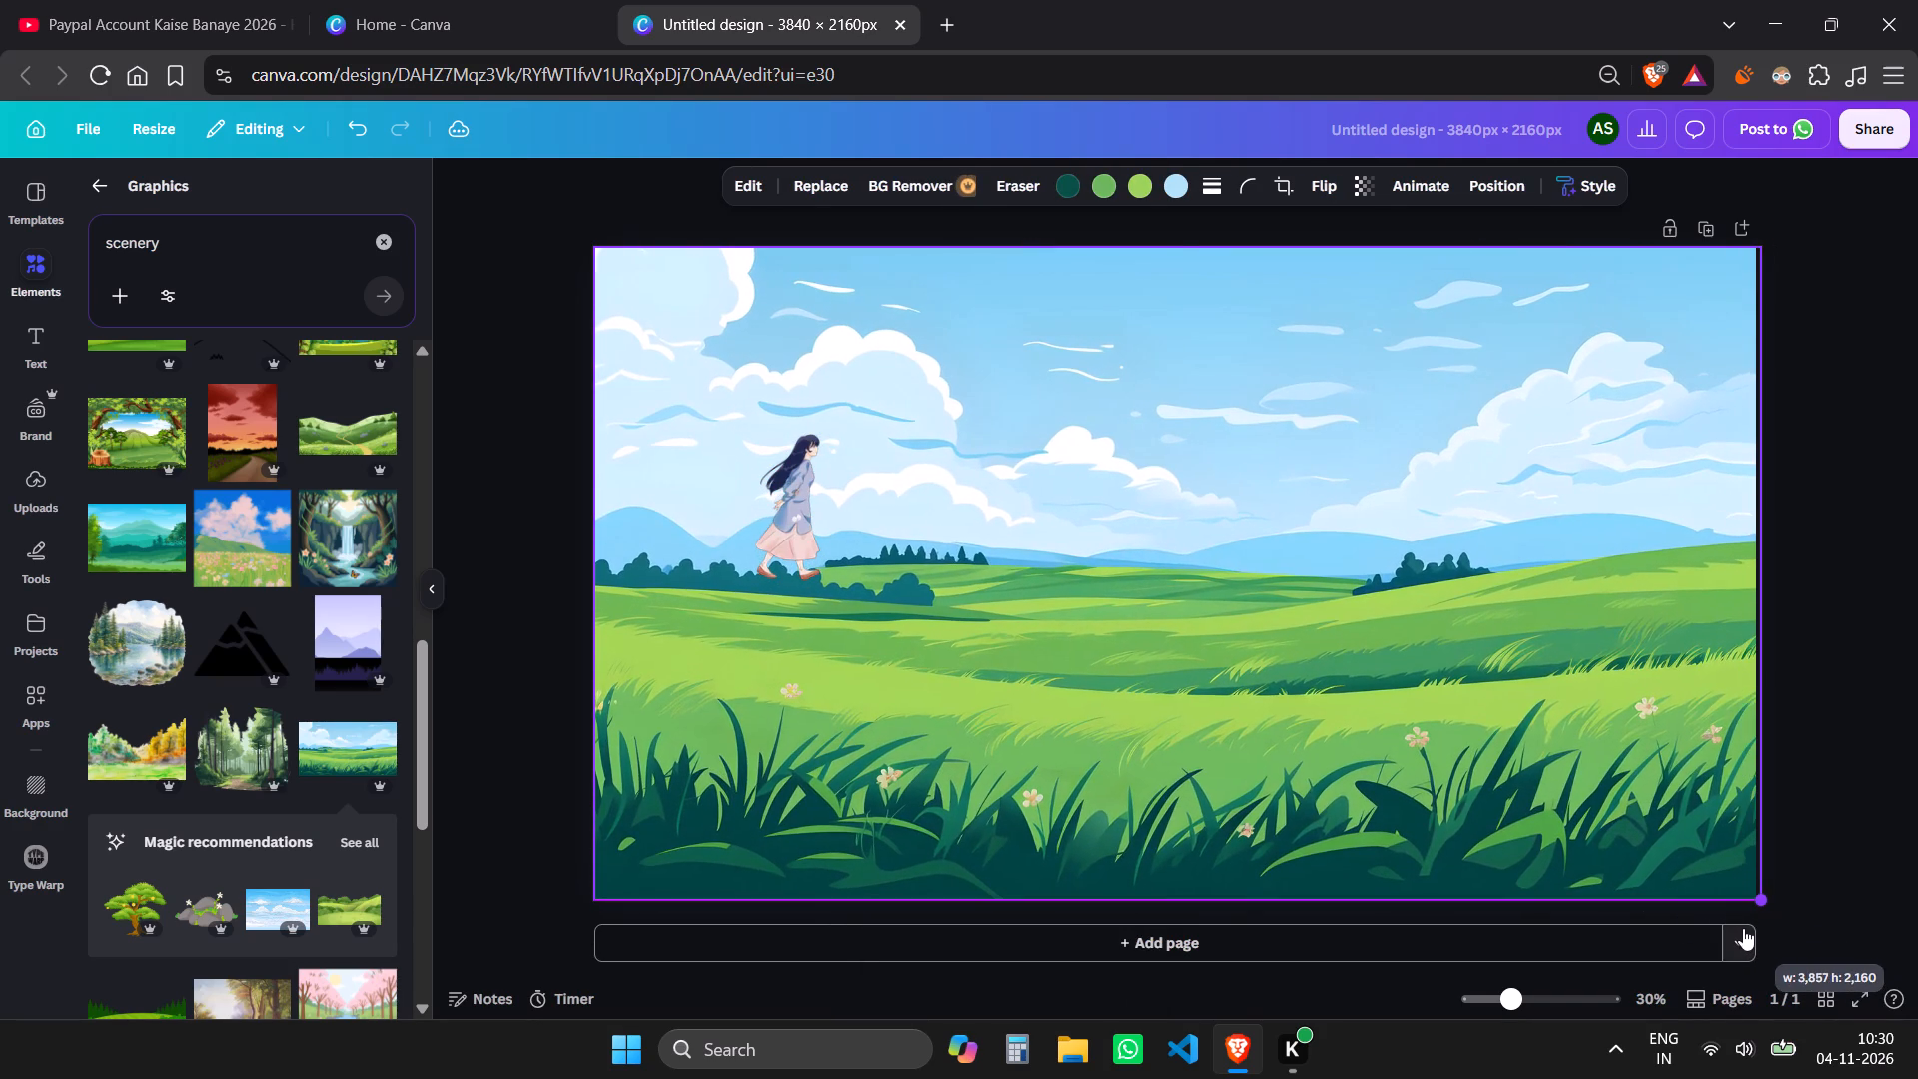
drag(1743, 928, 1744, 928)
Enlarge the walking woman to roughly a third of the page height and stand her on the grass at the meadow's left.
drag(788, 533, 999, 614)
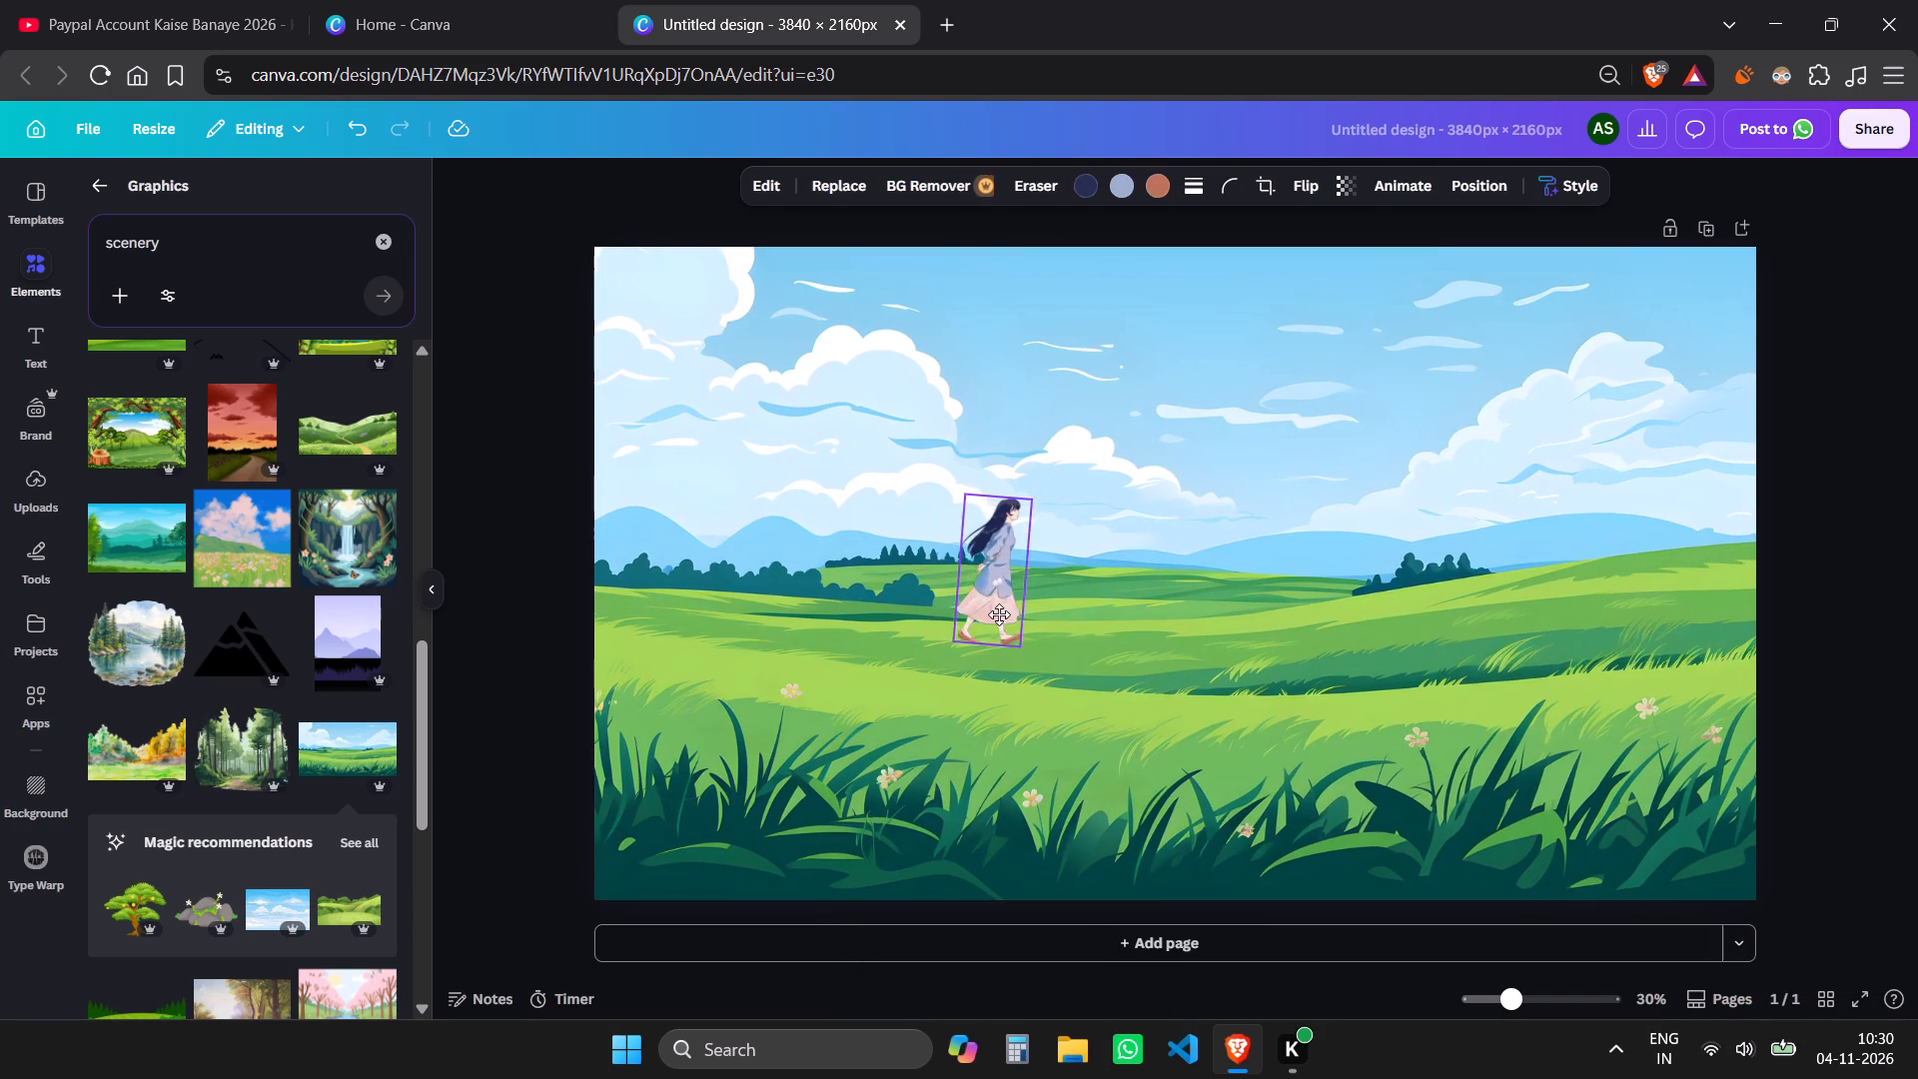
drag(999, 614, 991, 635)
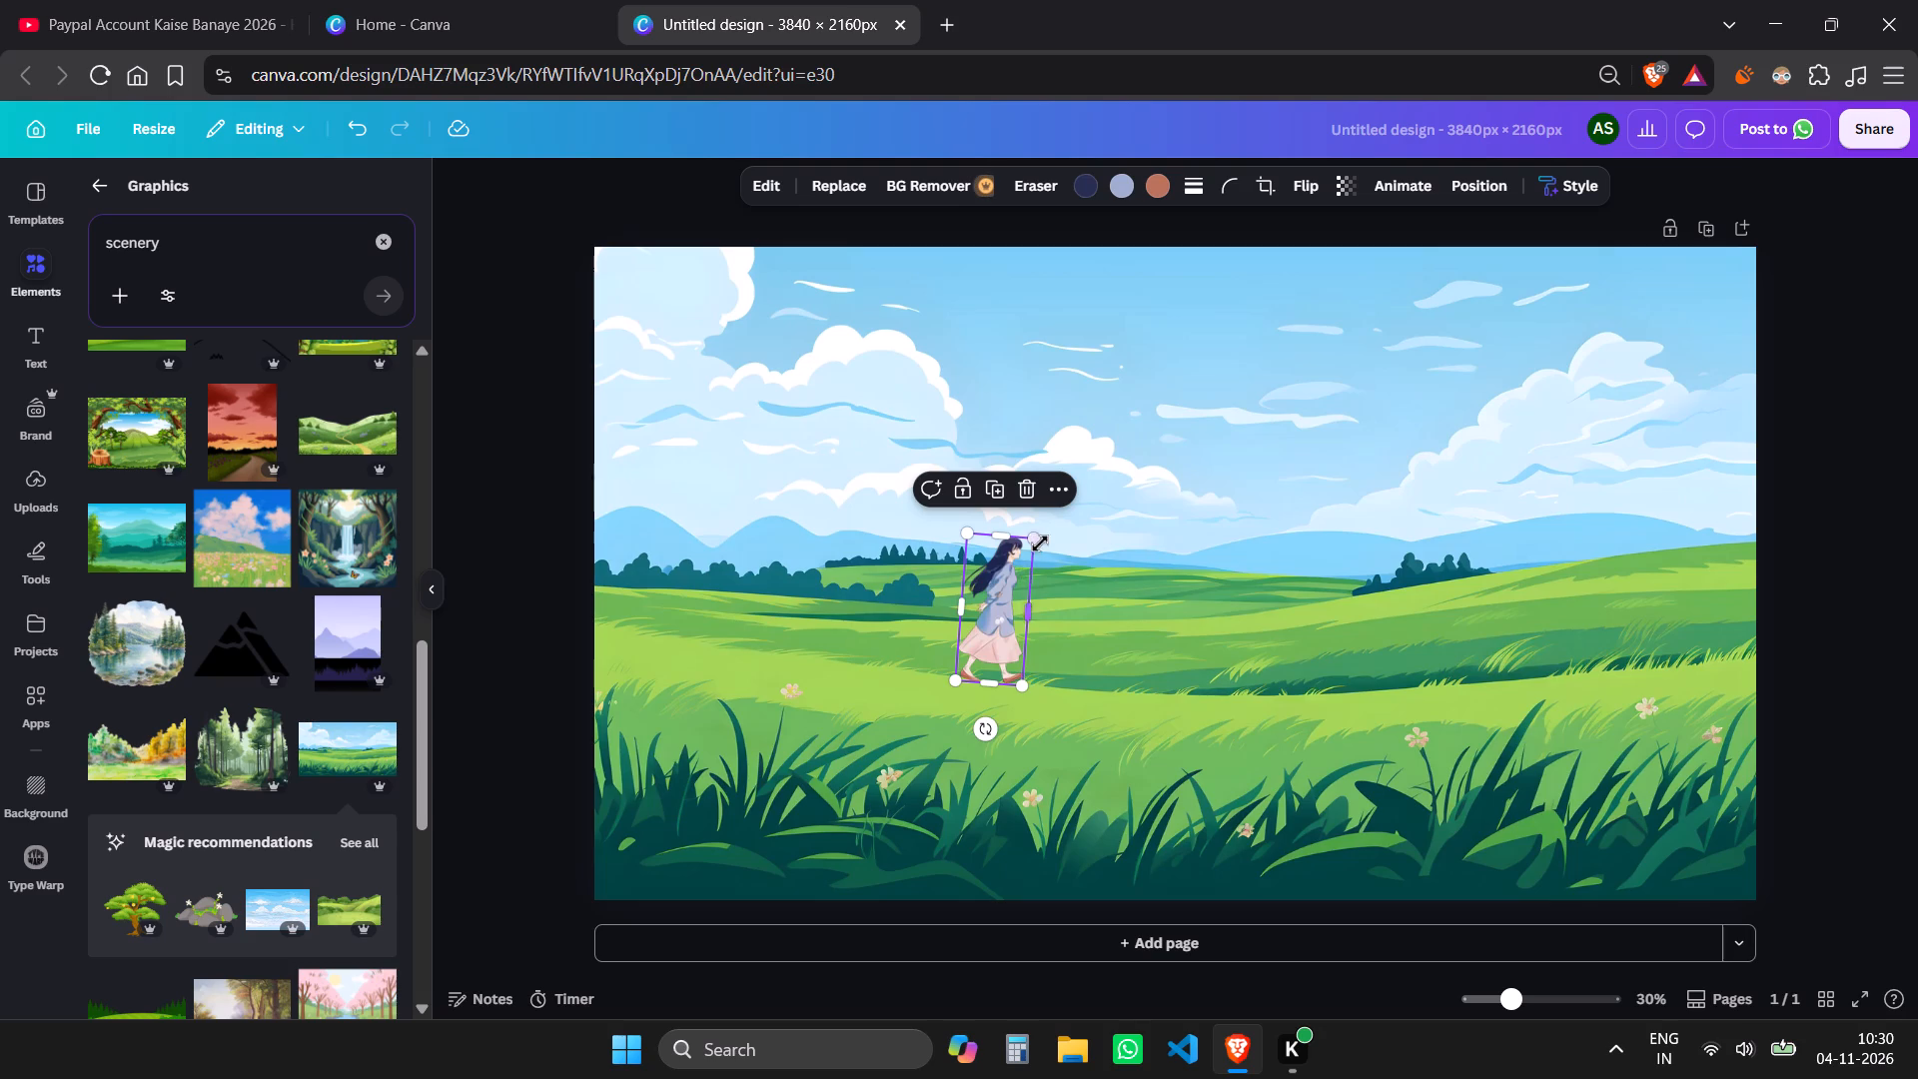
drag(1040, 542, 1184, 406)
drag(1018, 520, 749, 532)
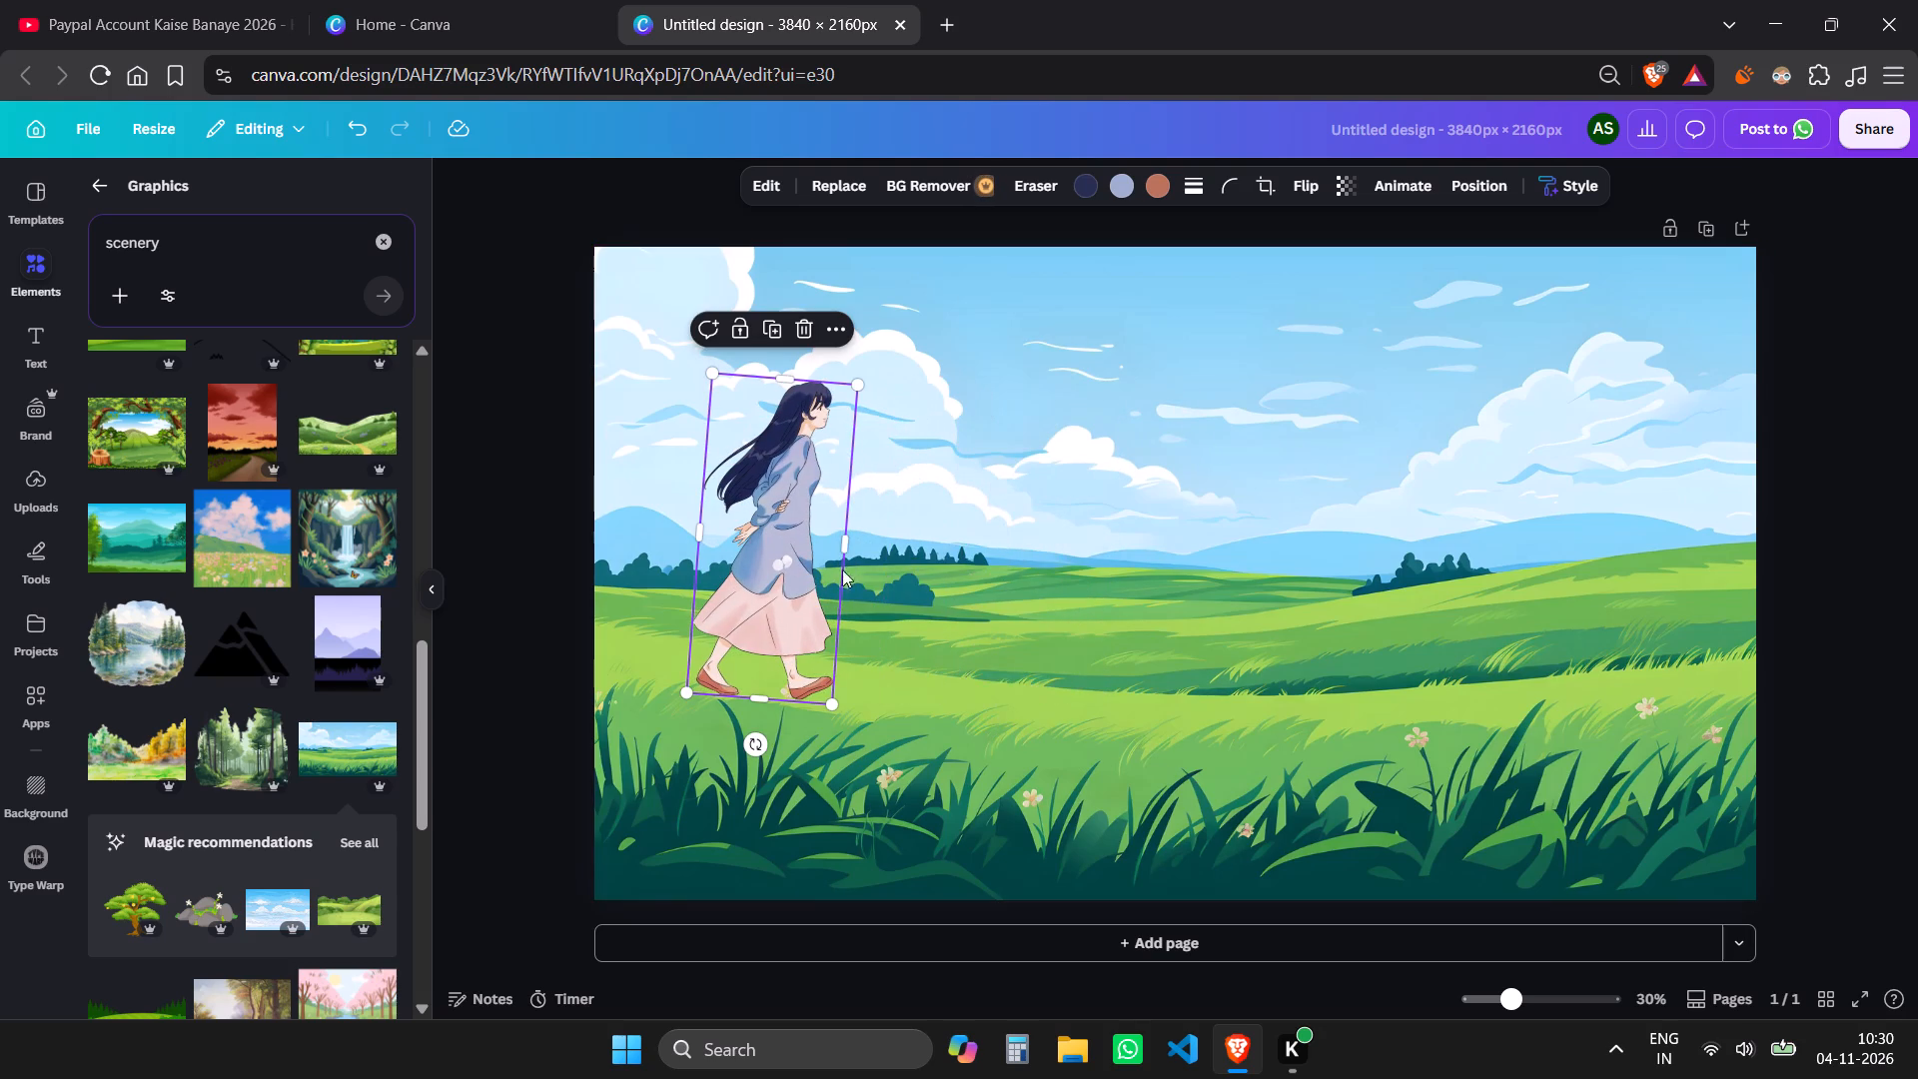
drag(856, 388, 827, 486)
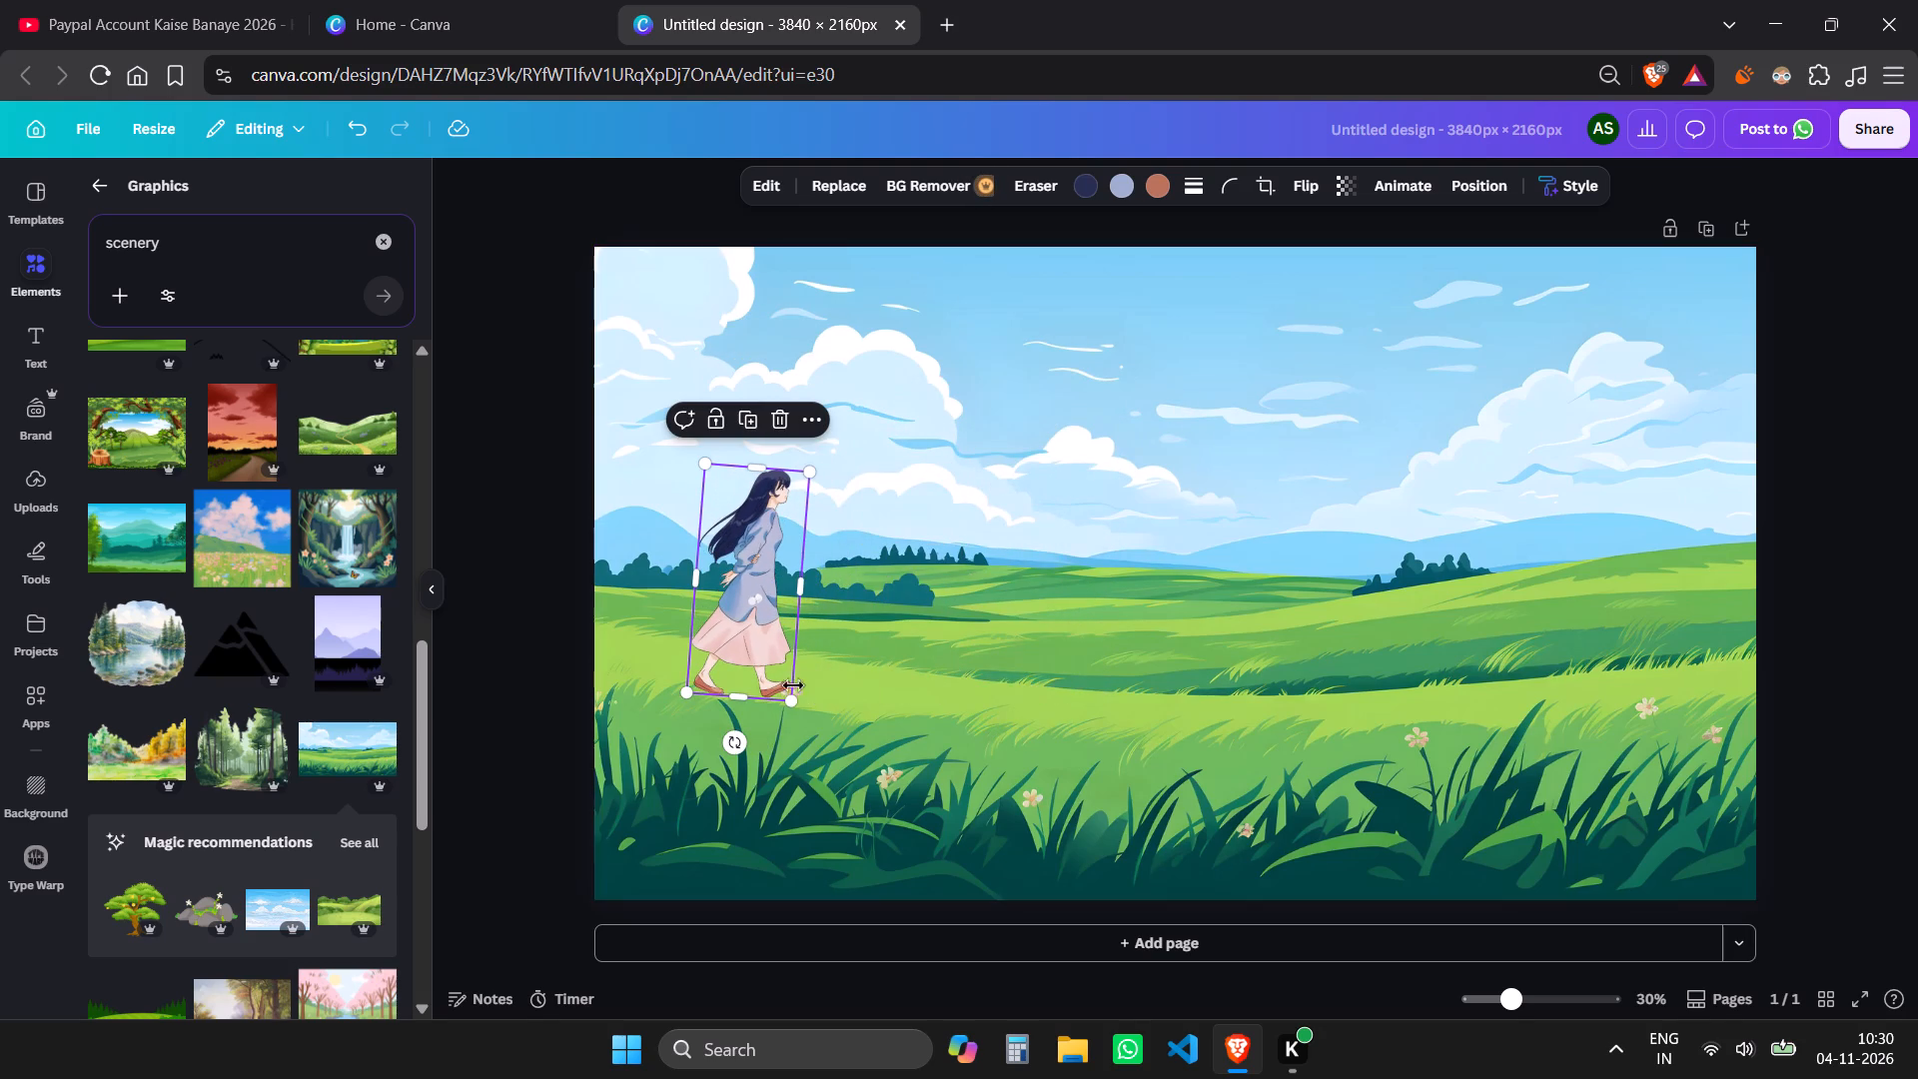
Rotate the walking woman to remove her tilt so her frame stands upright.
drag(735, 740, 752, 748)
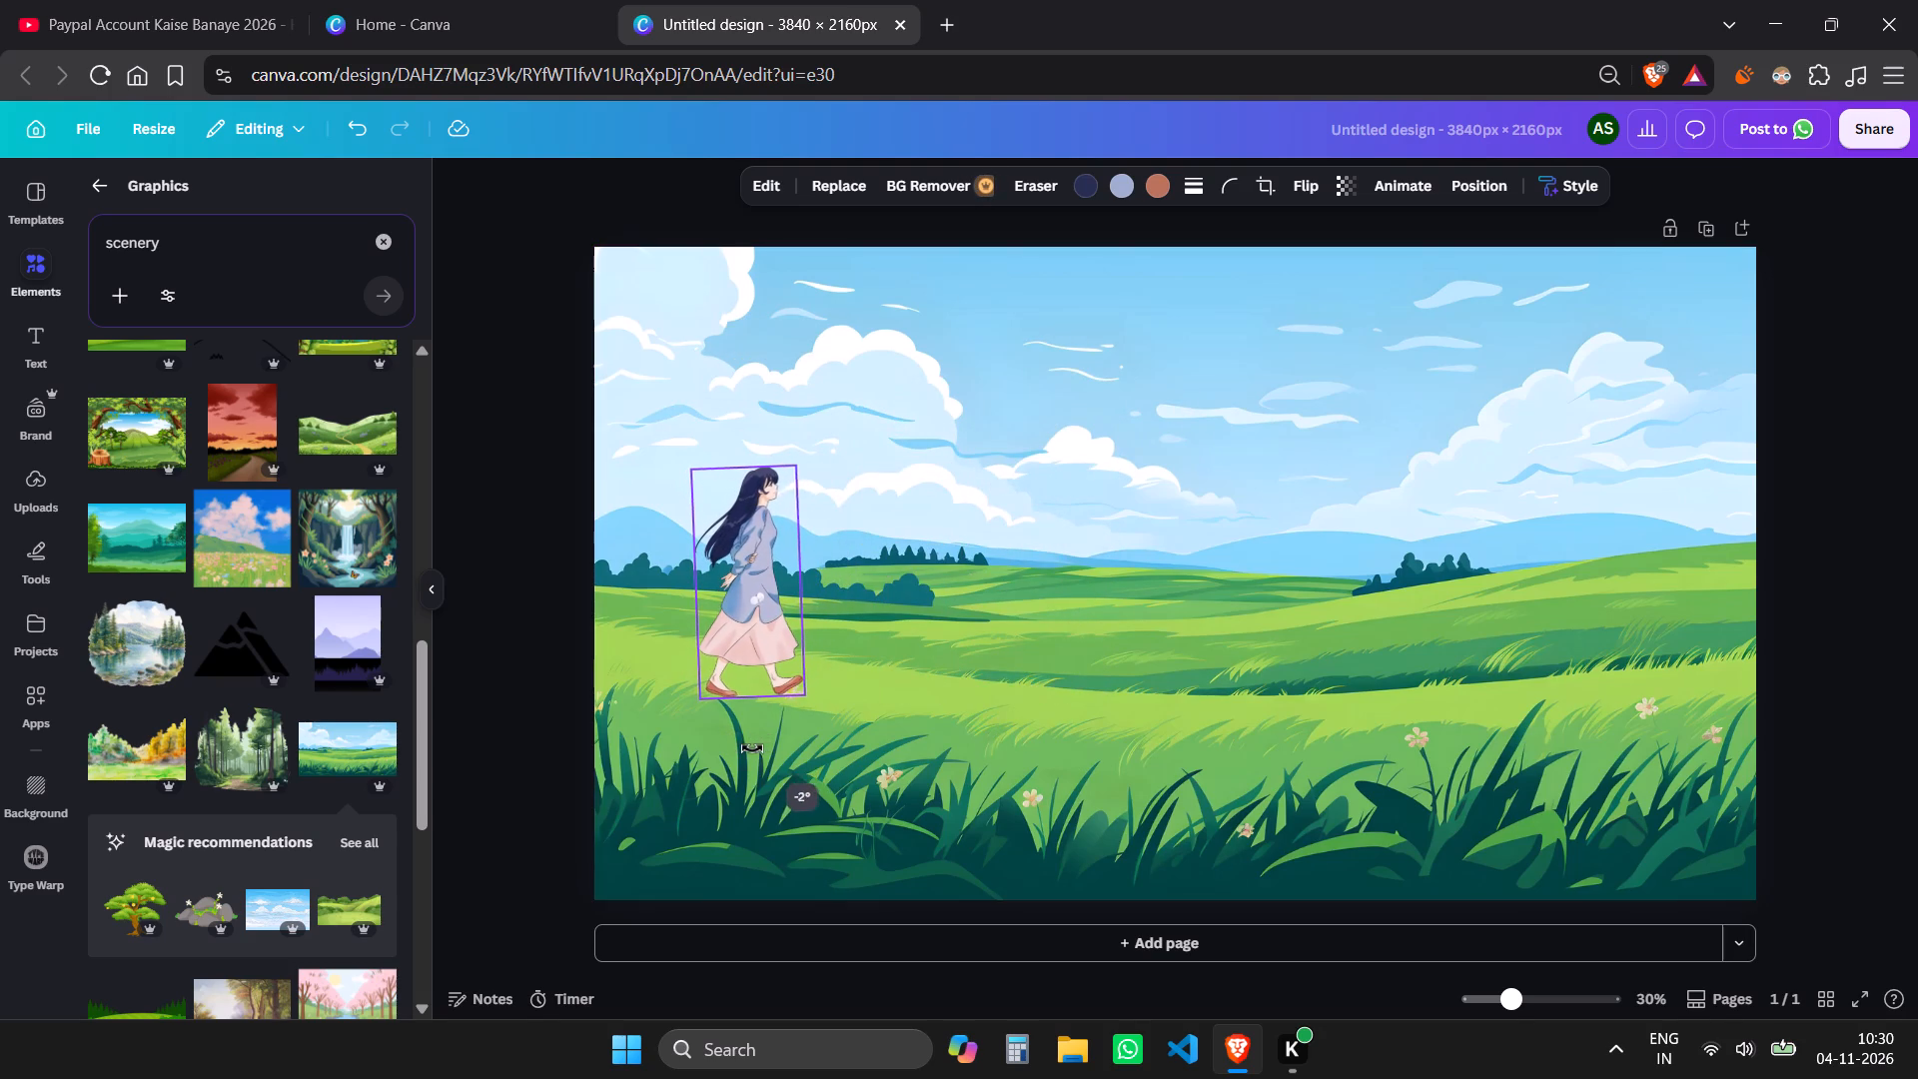
drag(752, 748, 745, 737)
click(494, 555)
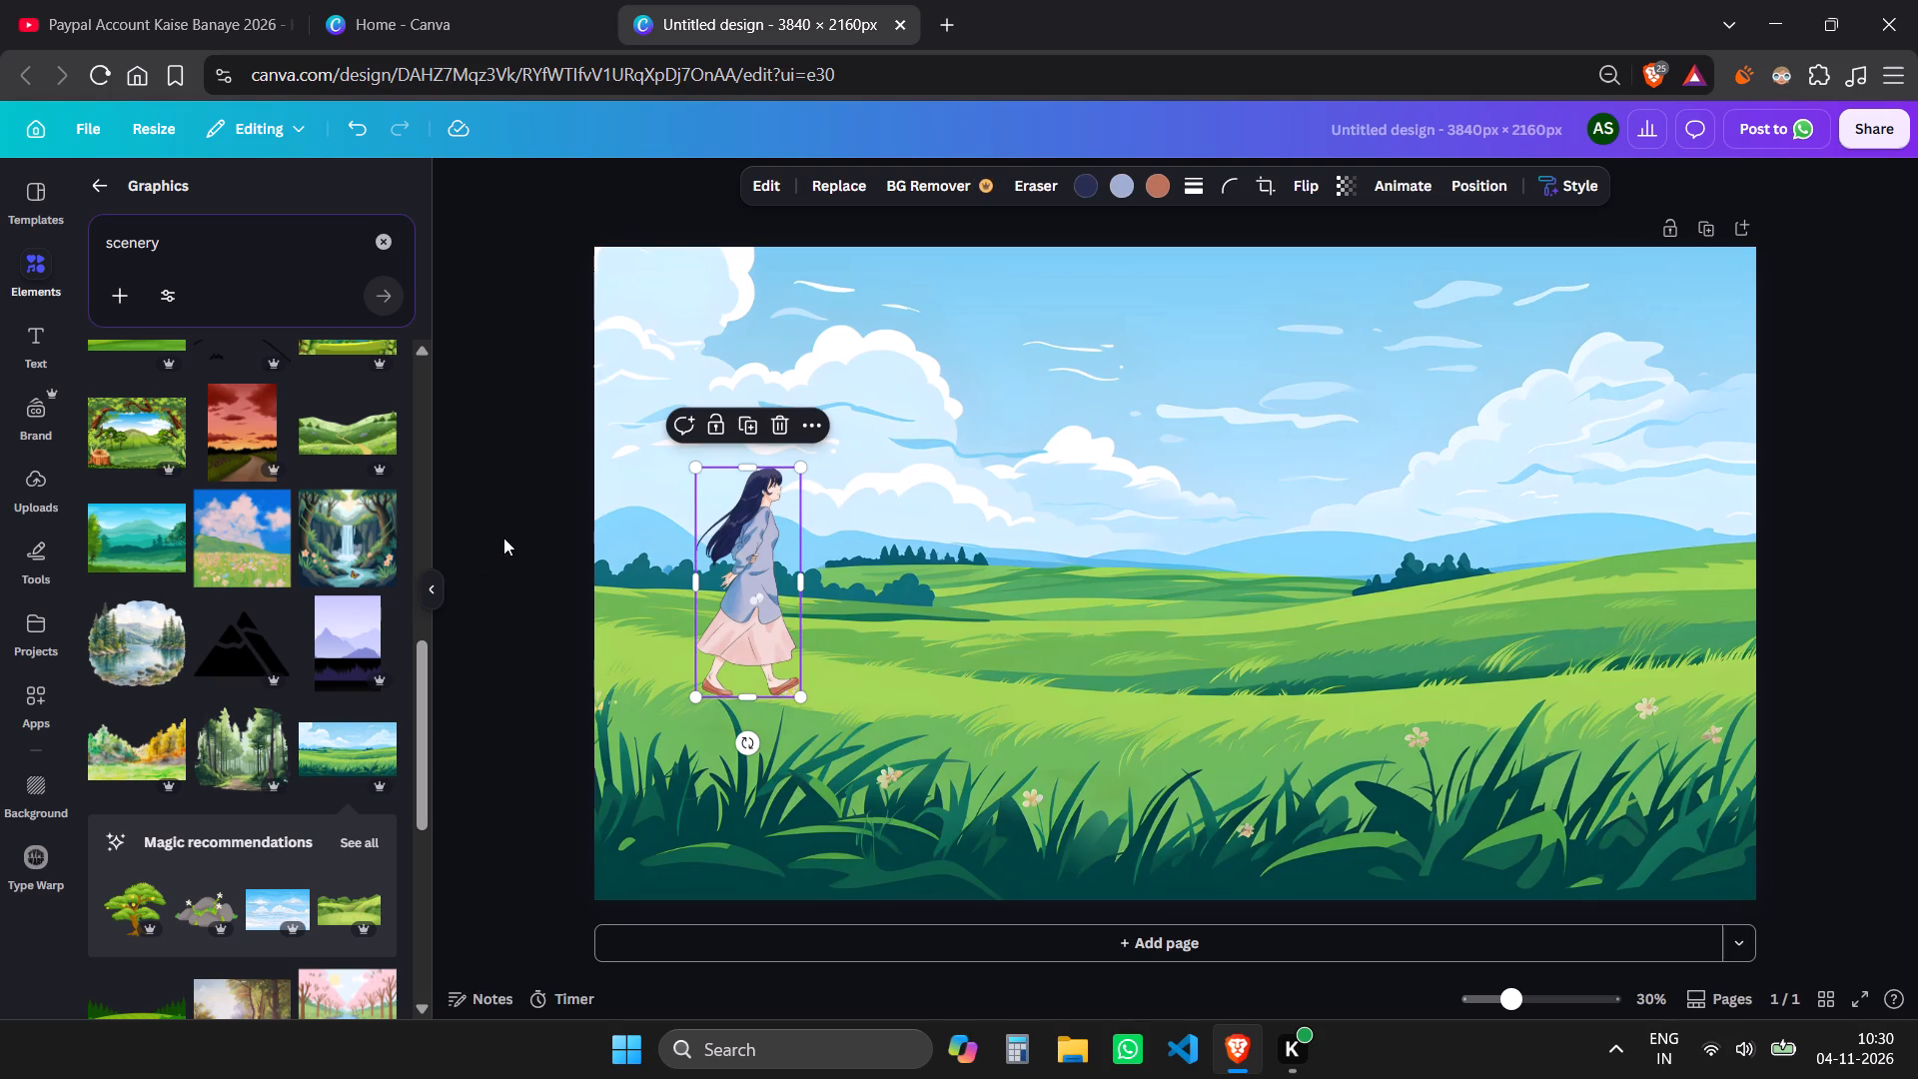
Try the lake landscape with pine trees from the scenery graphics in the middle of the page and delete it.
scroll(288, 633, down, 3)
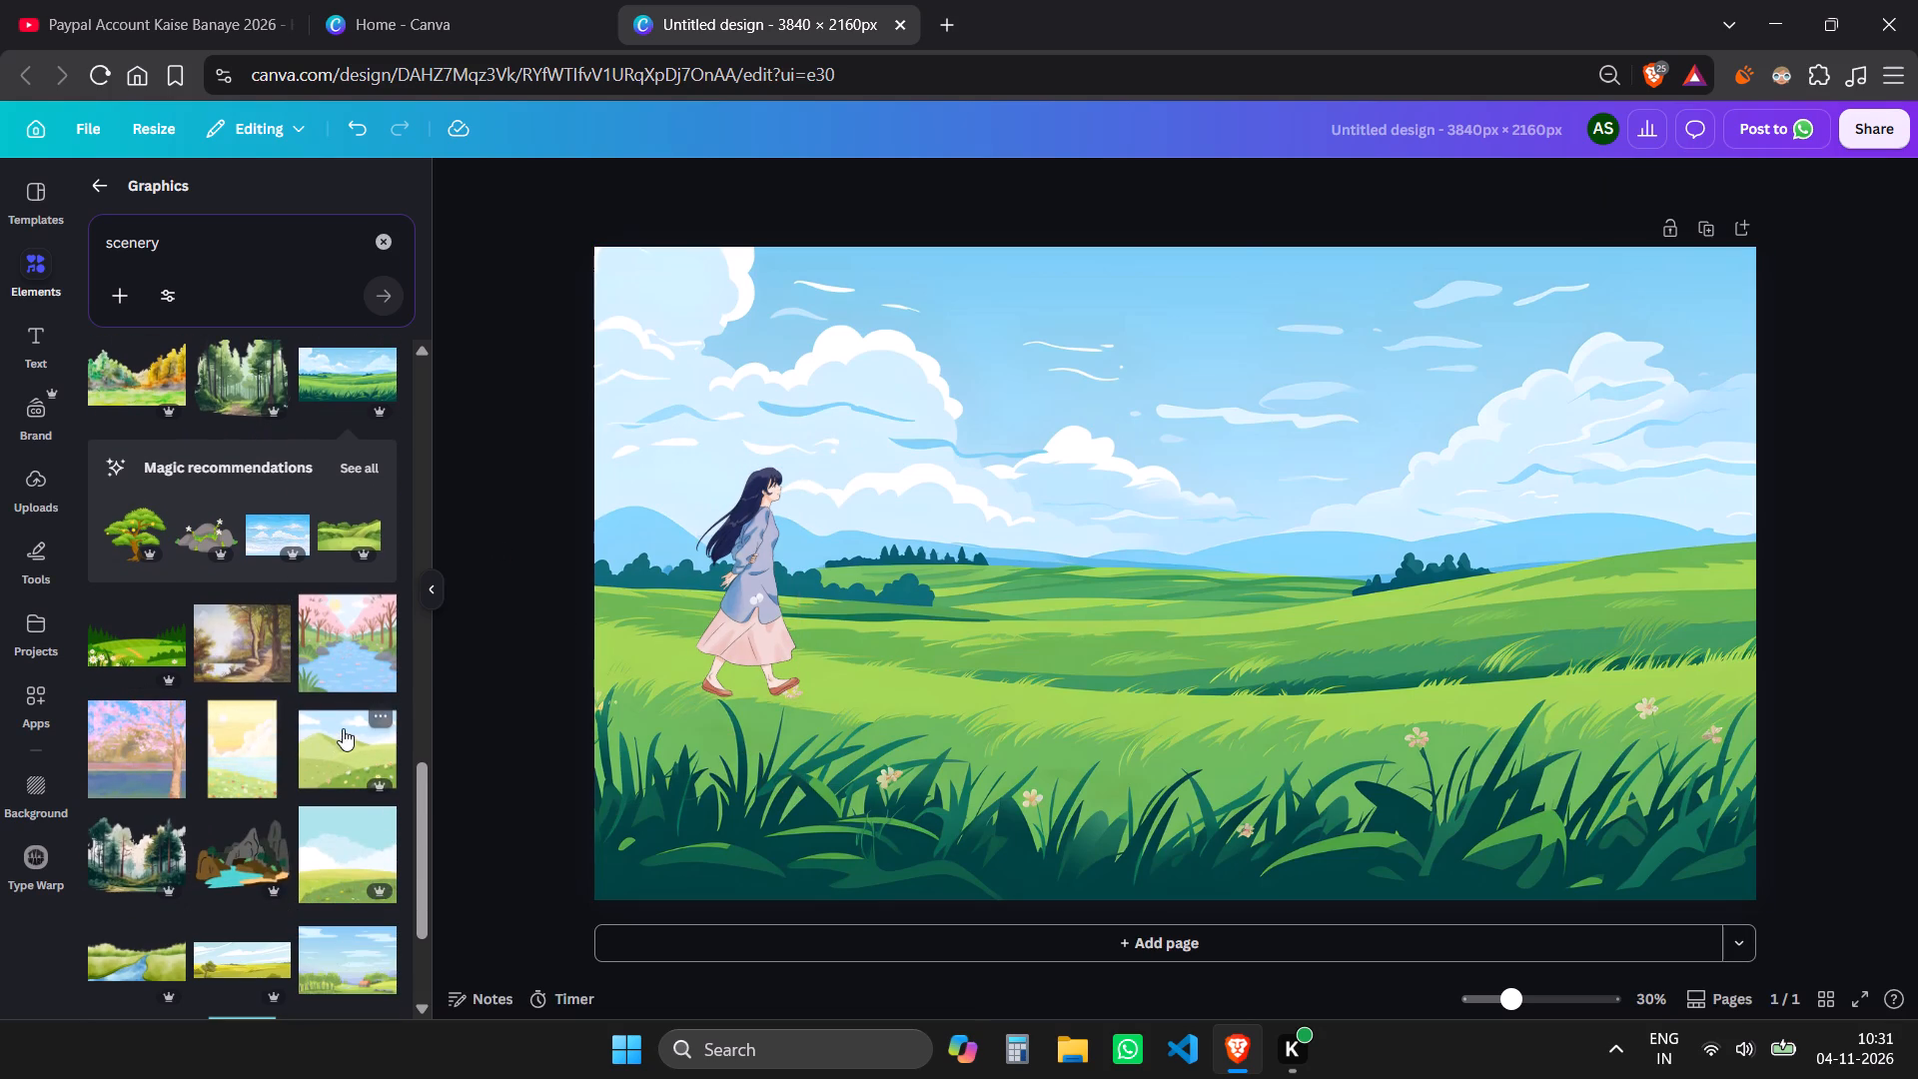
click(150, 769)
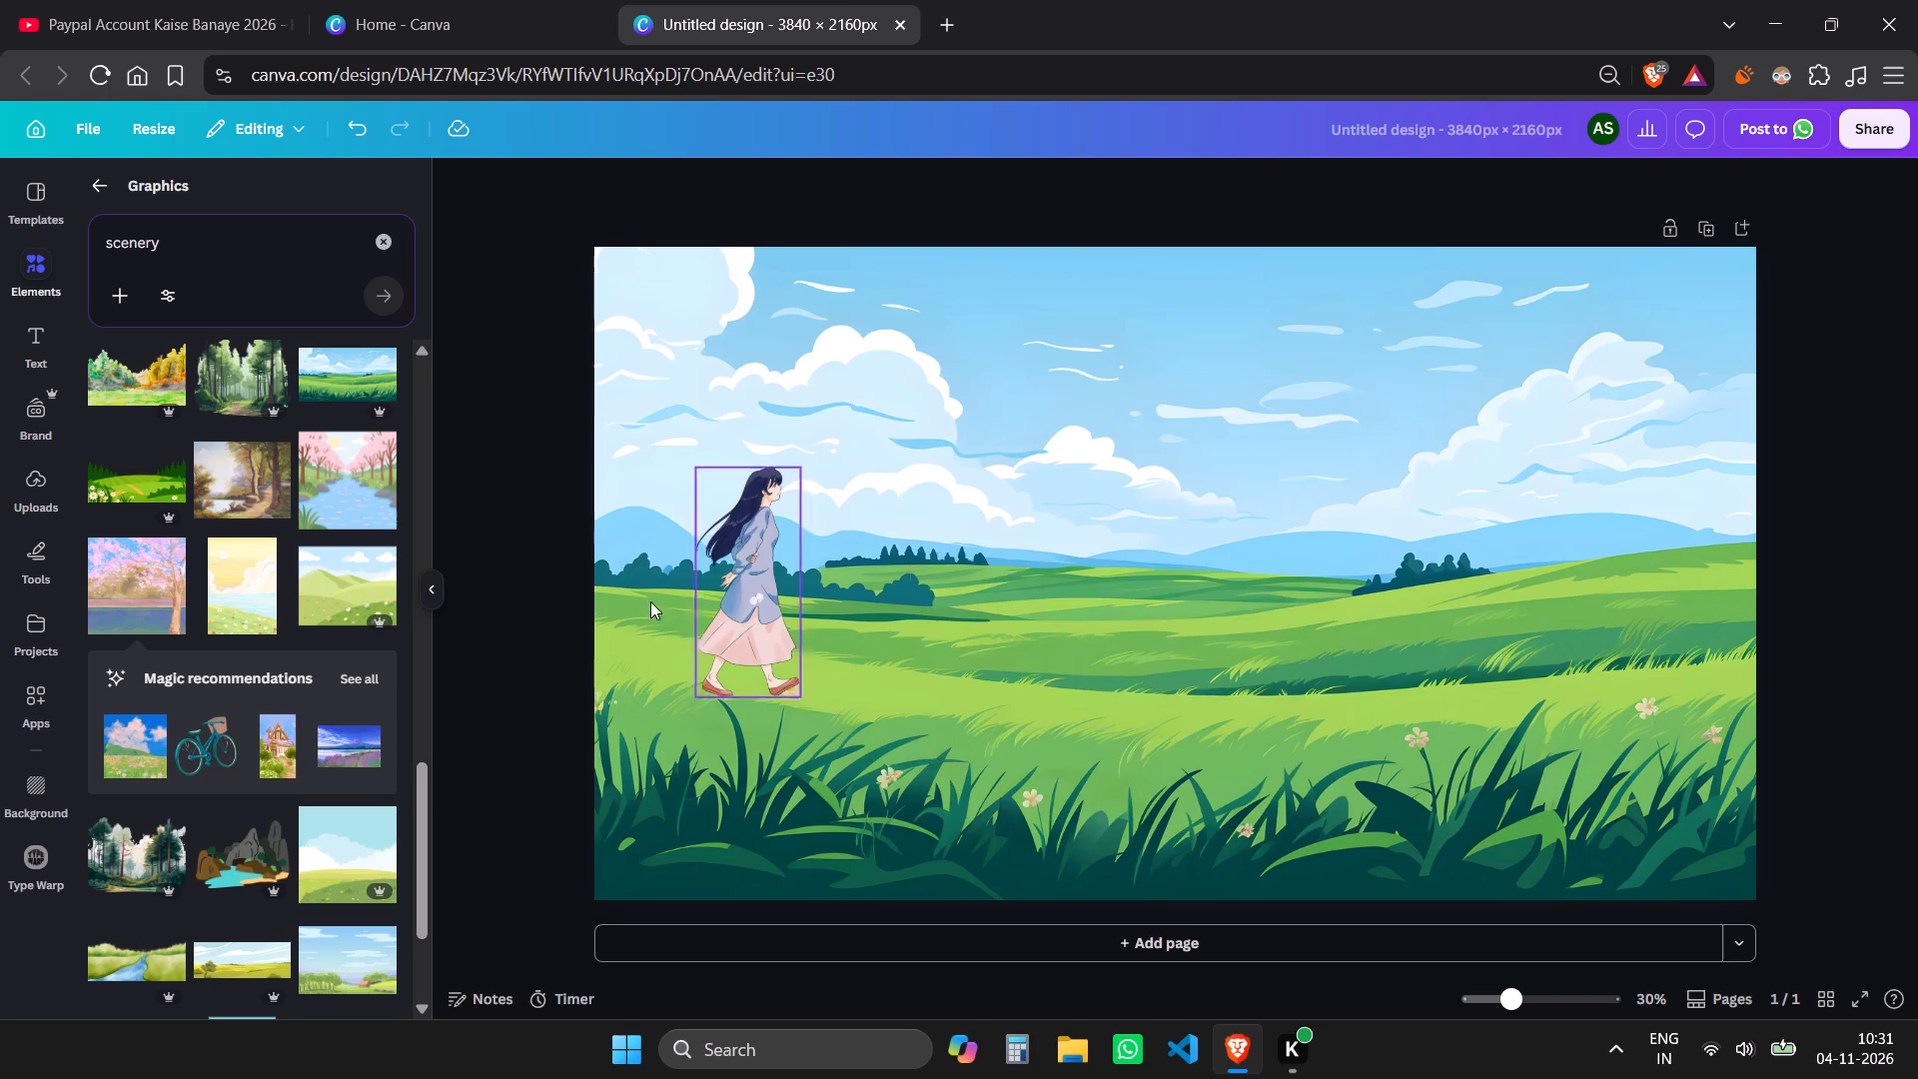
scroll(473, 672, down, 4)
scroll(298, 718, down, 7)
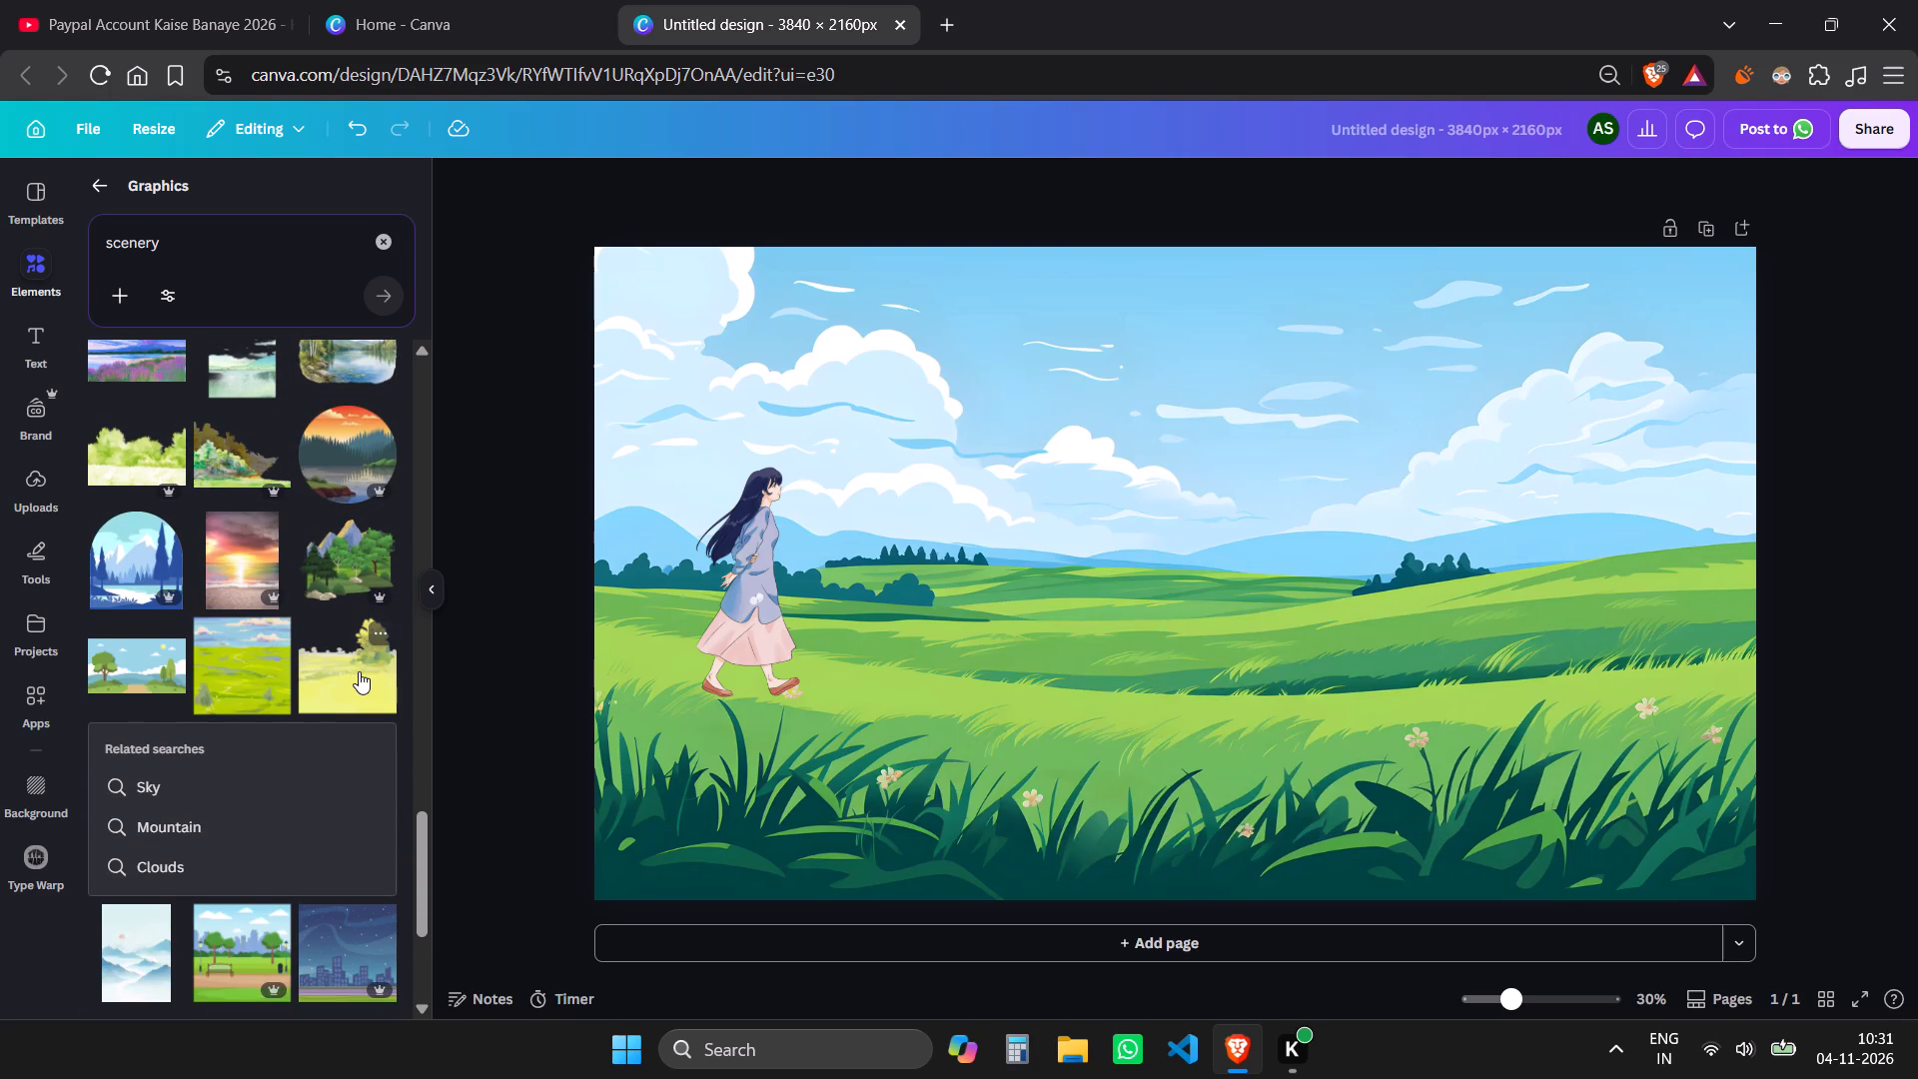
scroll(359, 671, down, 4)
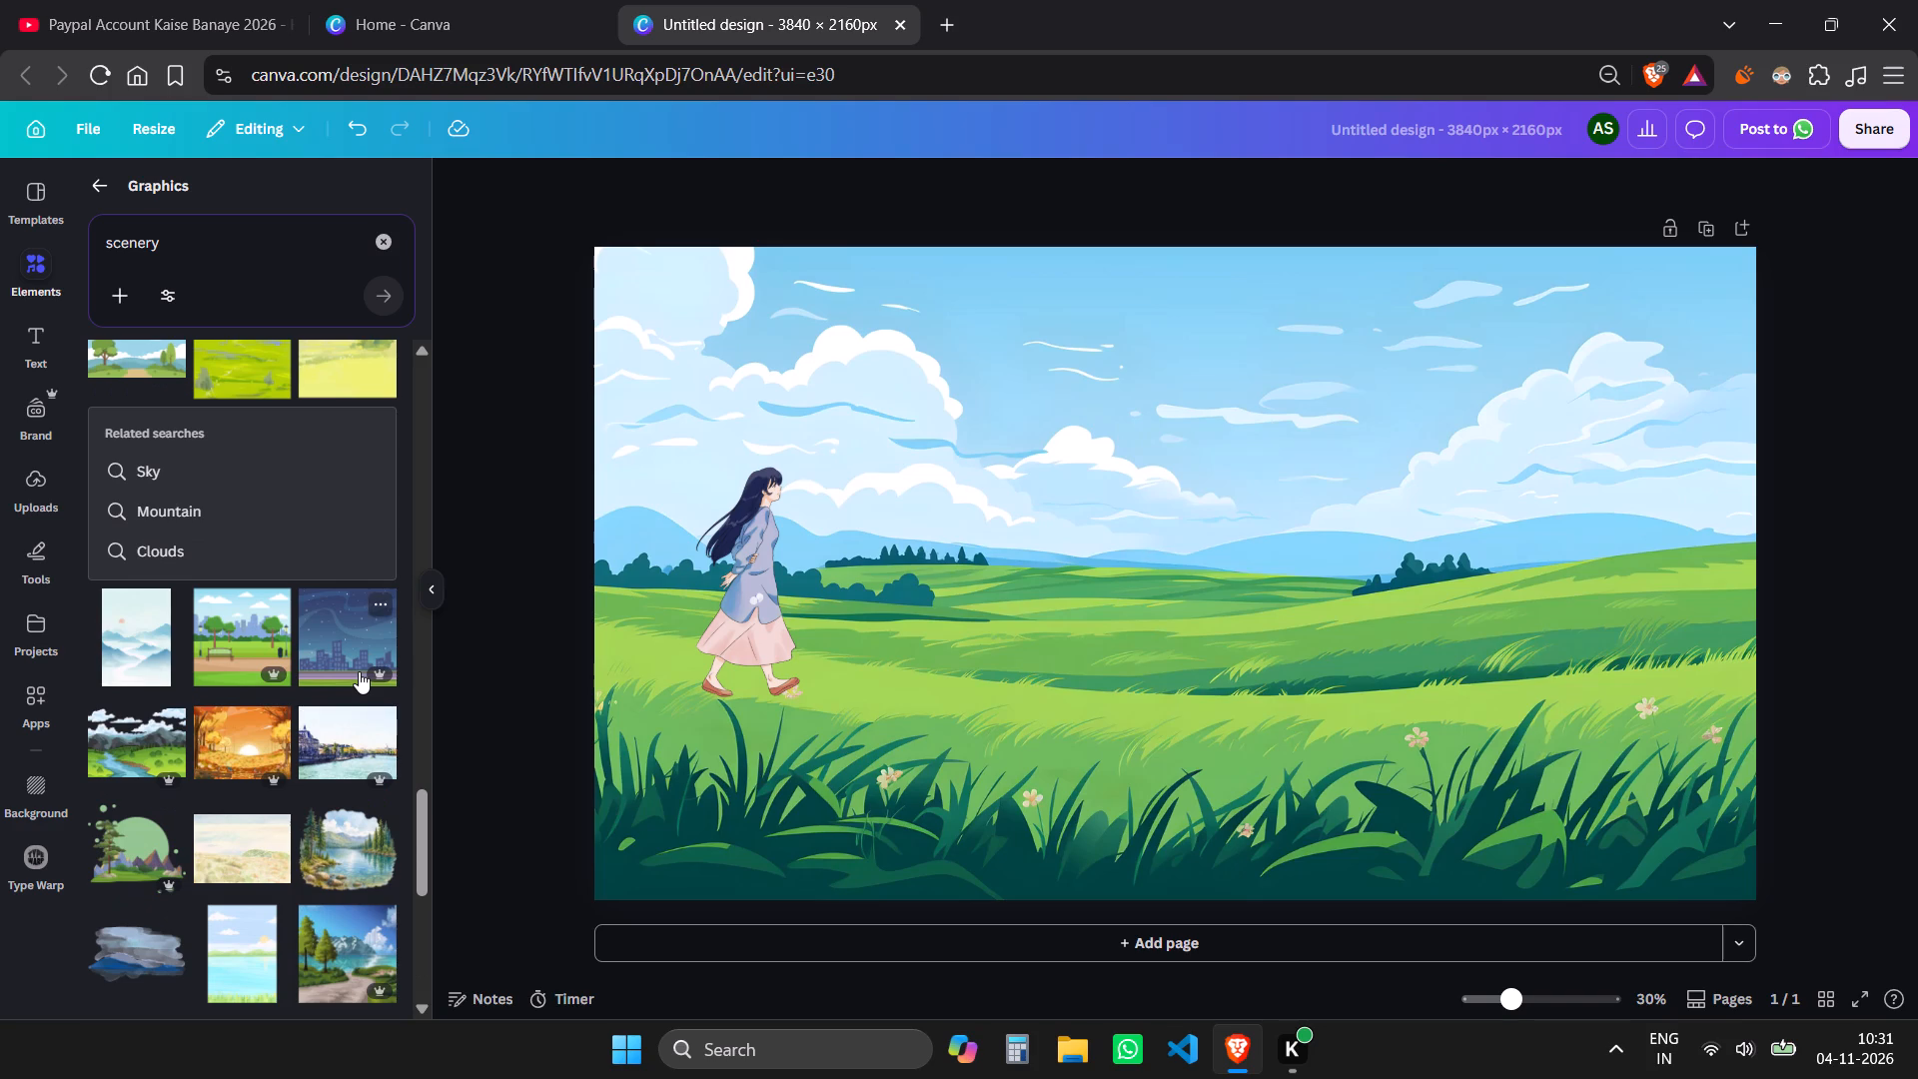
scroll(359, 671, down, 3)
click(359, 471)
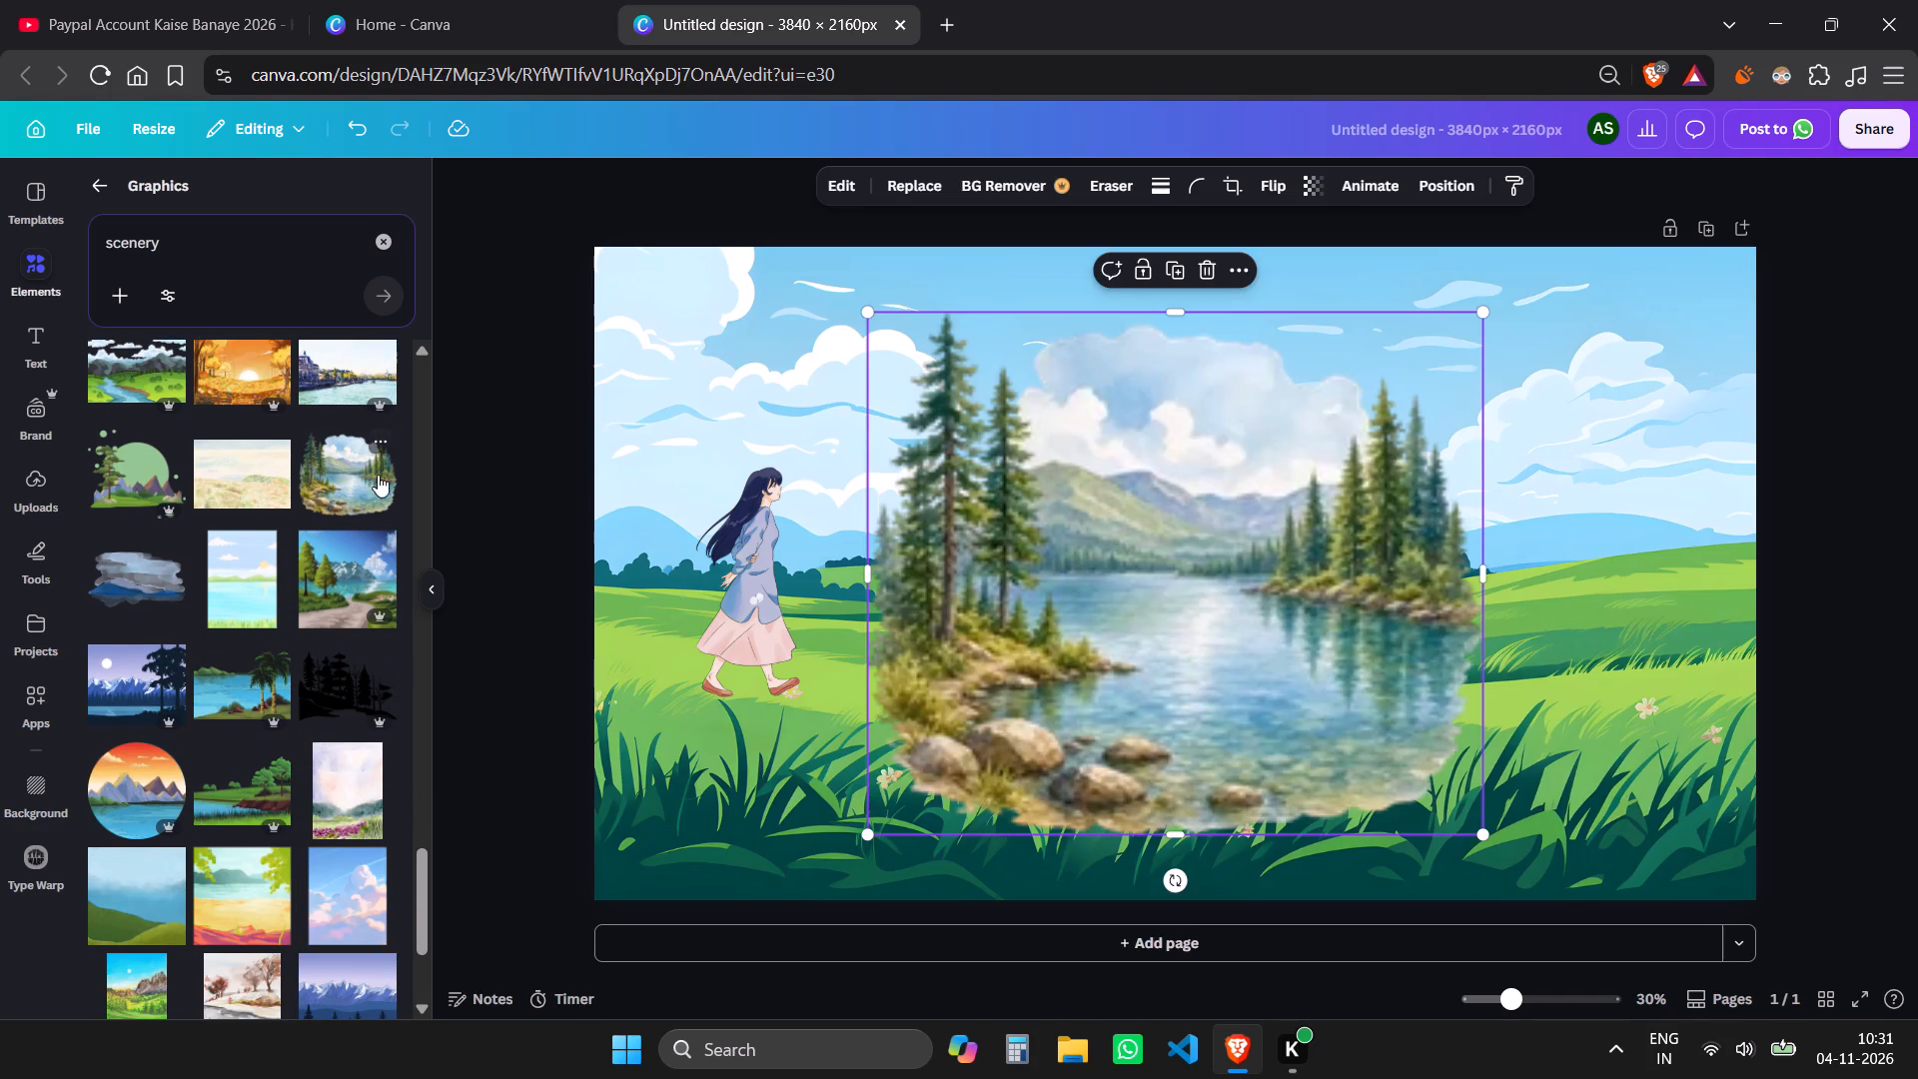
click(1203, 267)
Delete the walking woman and the meadow illustration so the page is empty.
scroll(278, 748, down, 4)
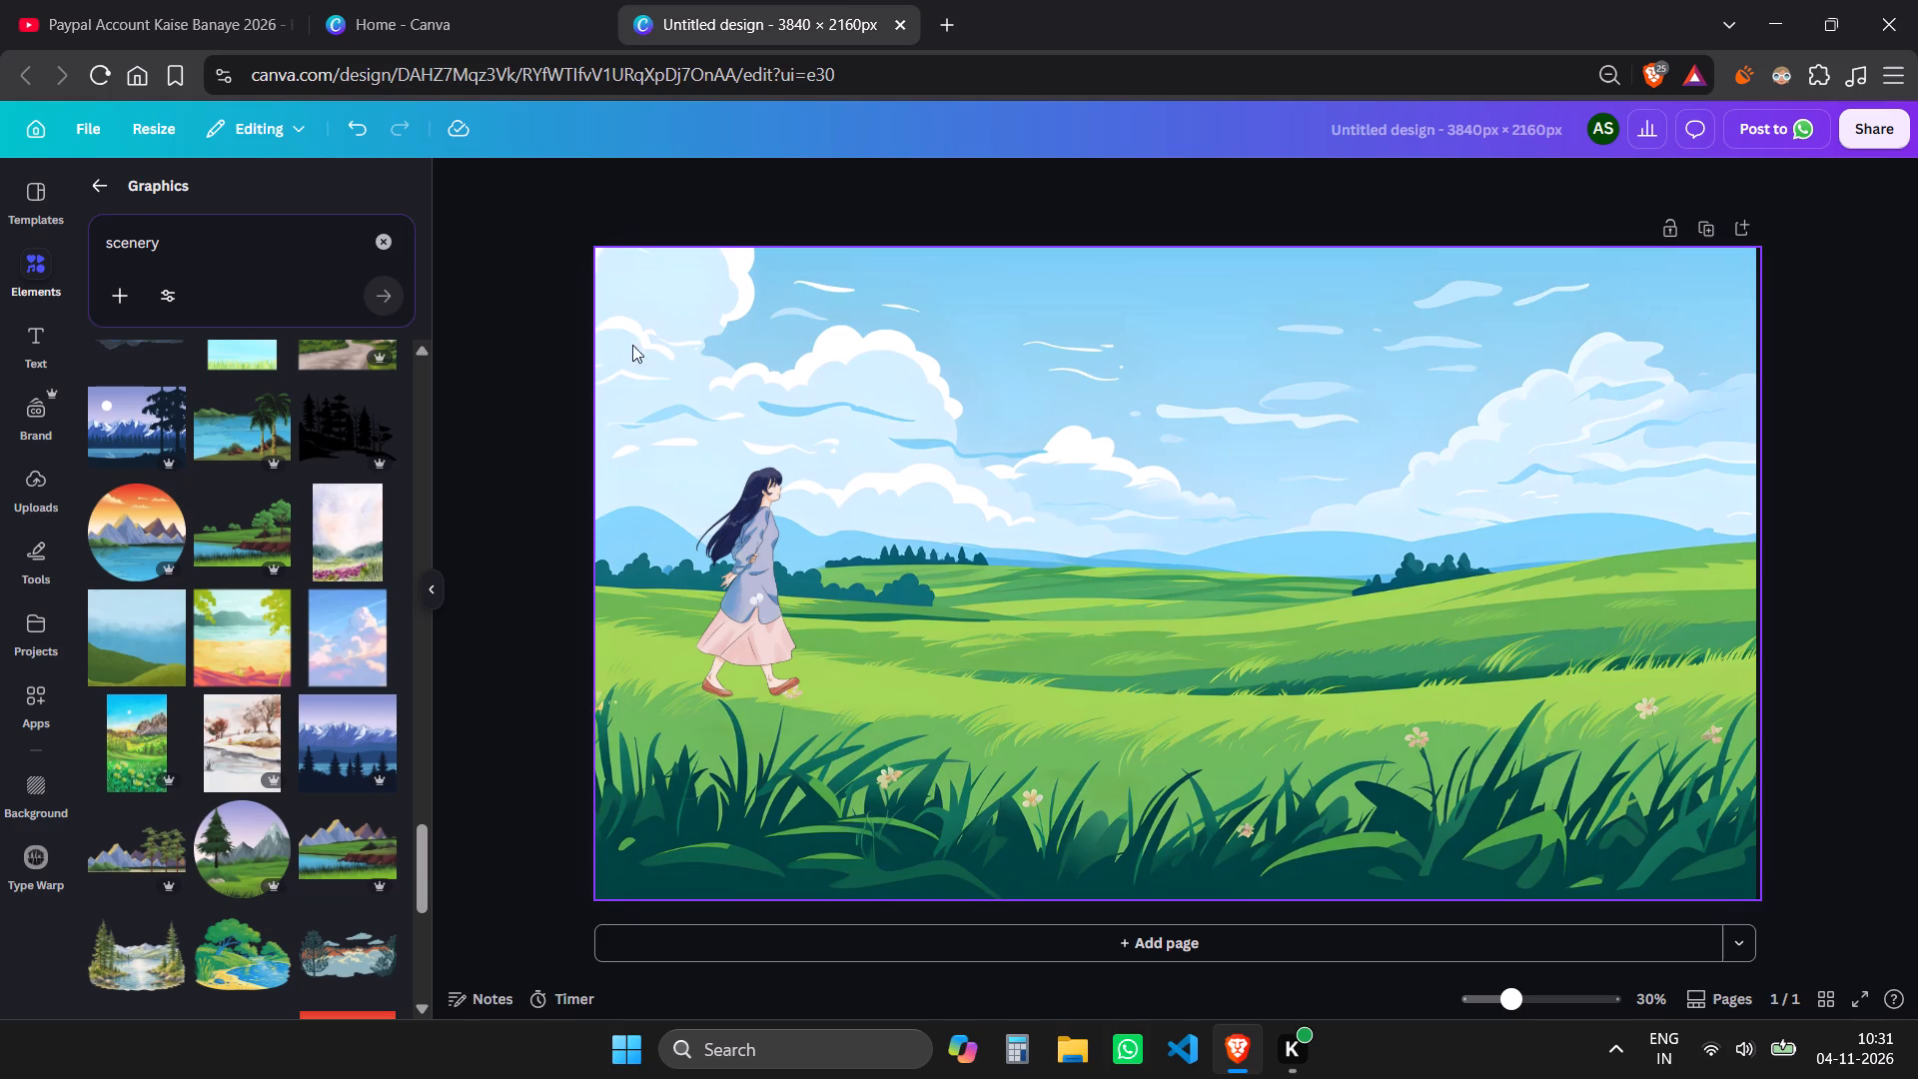
drag(507, 219, 1830, 804)
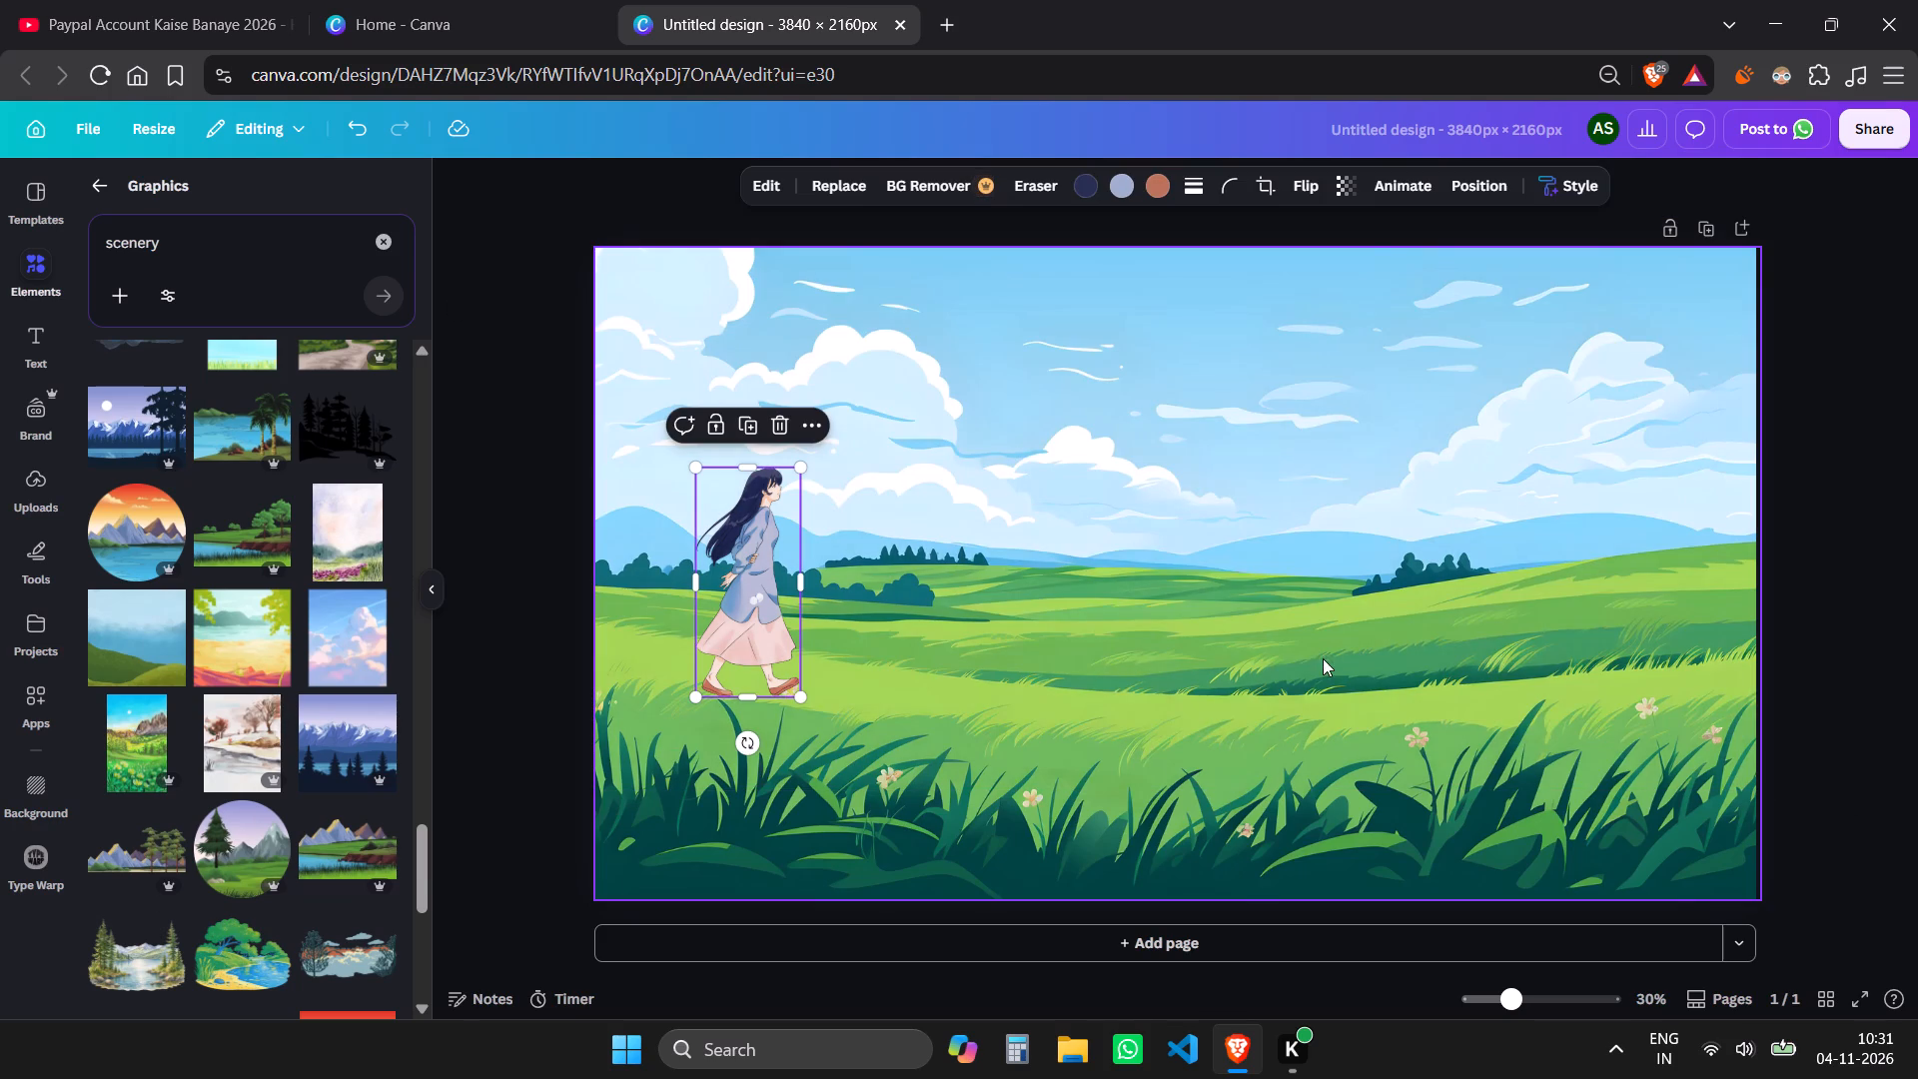
click(783, 417)
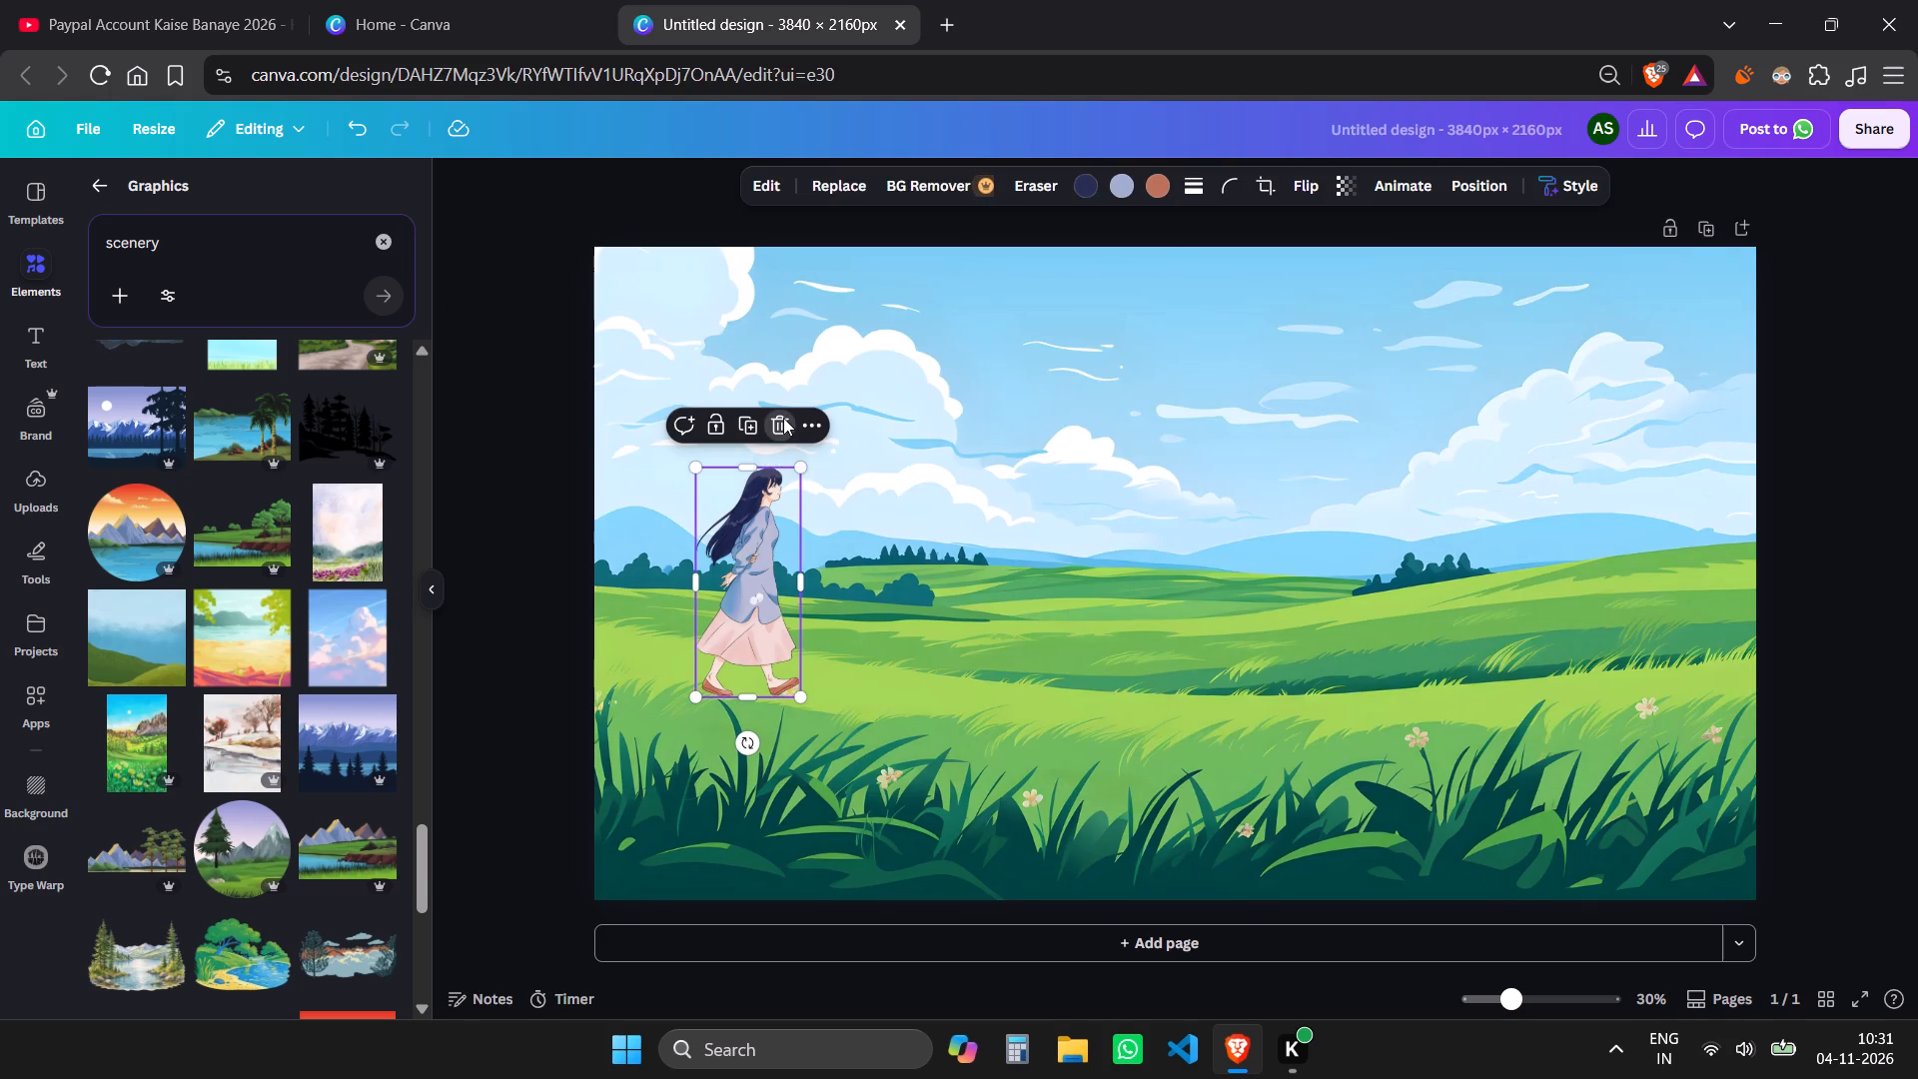
click(783, 418)
click(1210, 943)
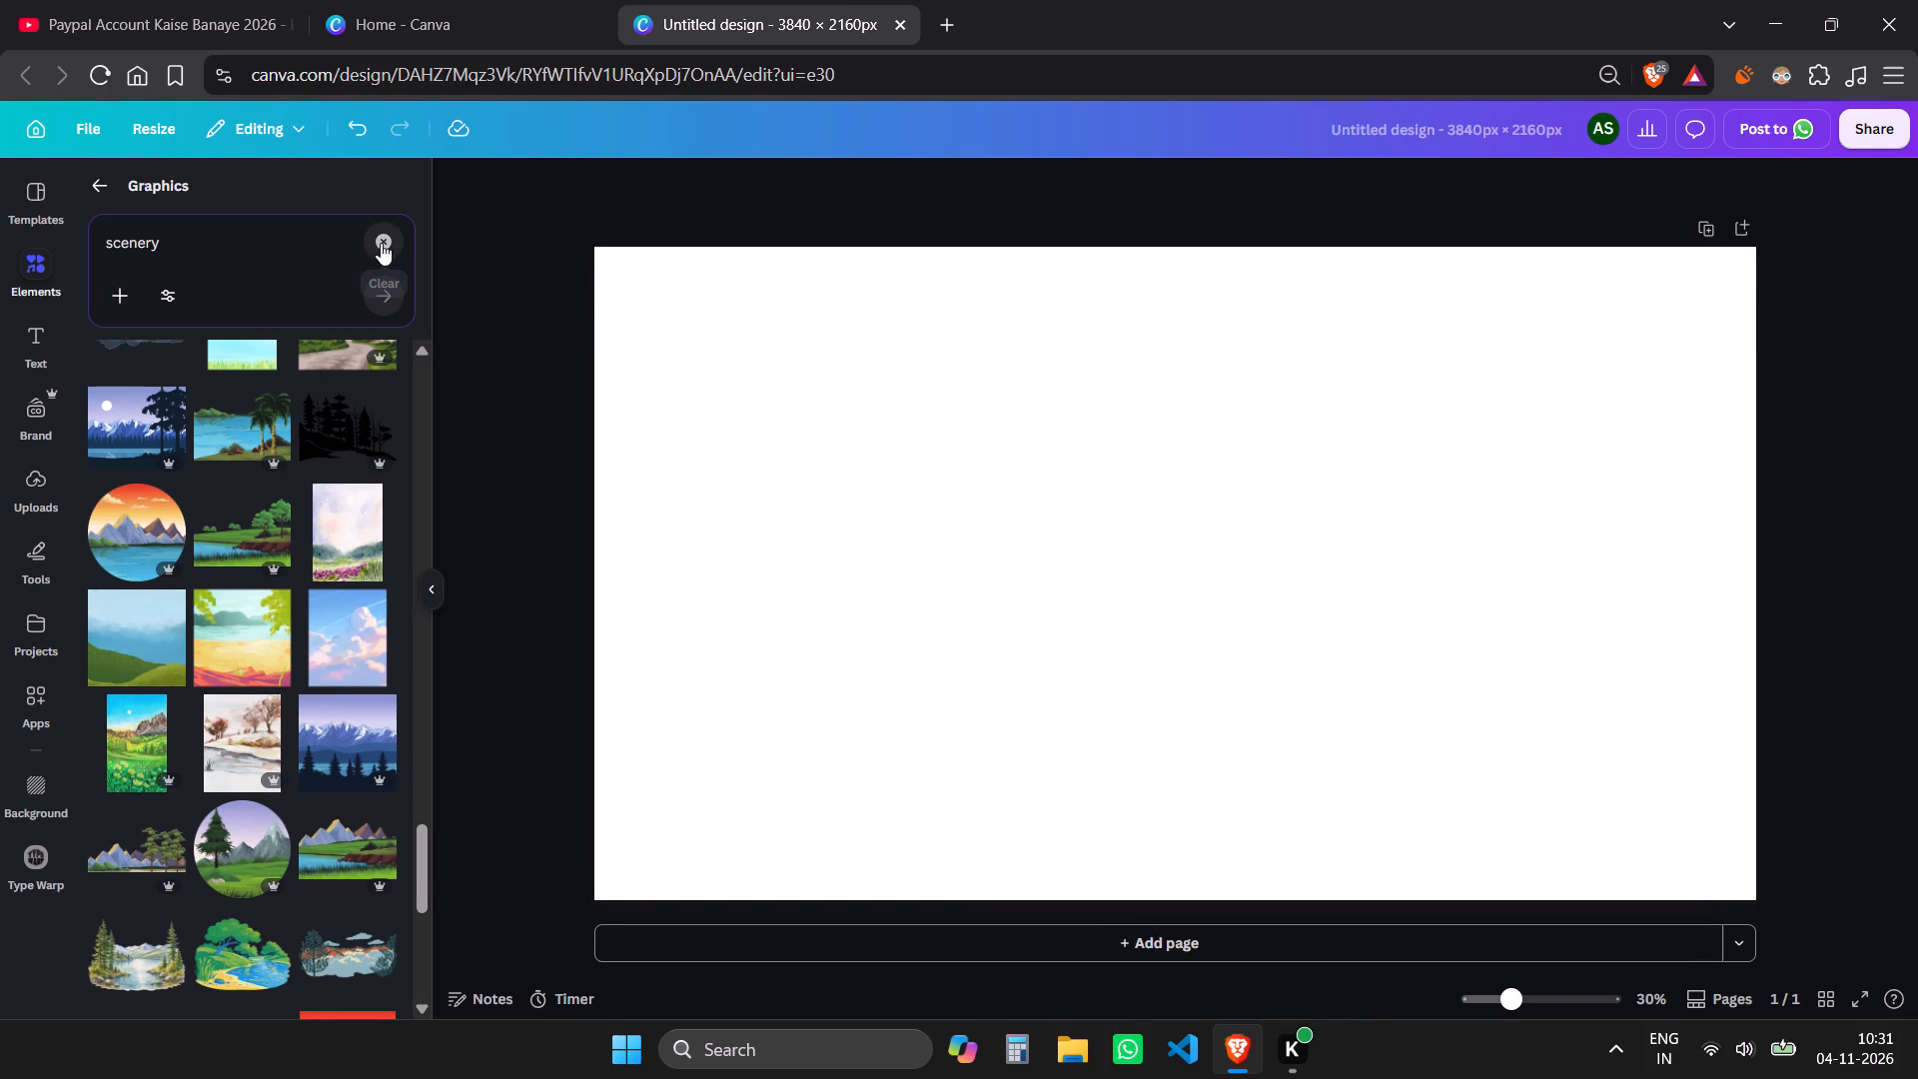
Set the page background to the dark blue default solid colour, after trying orange #ff751f.
click(962, 372)
click(1220, 184)
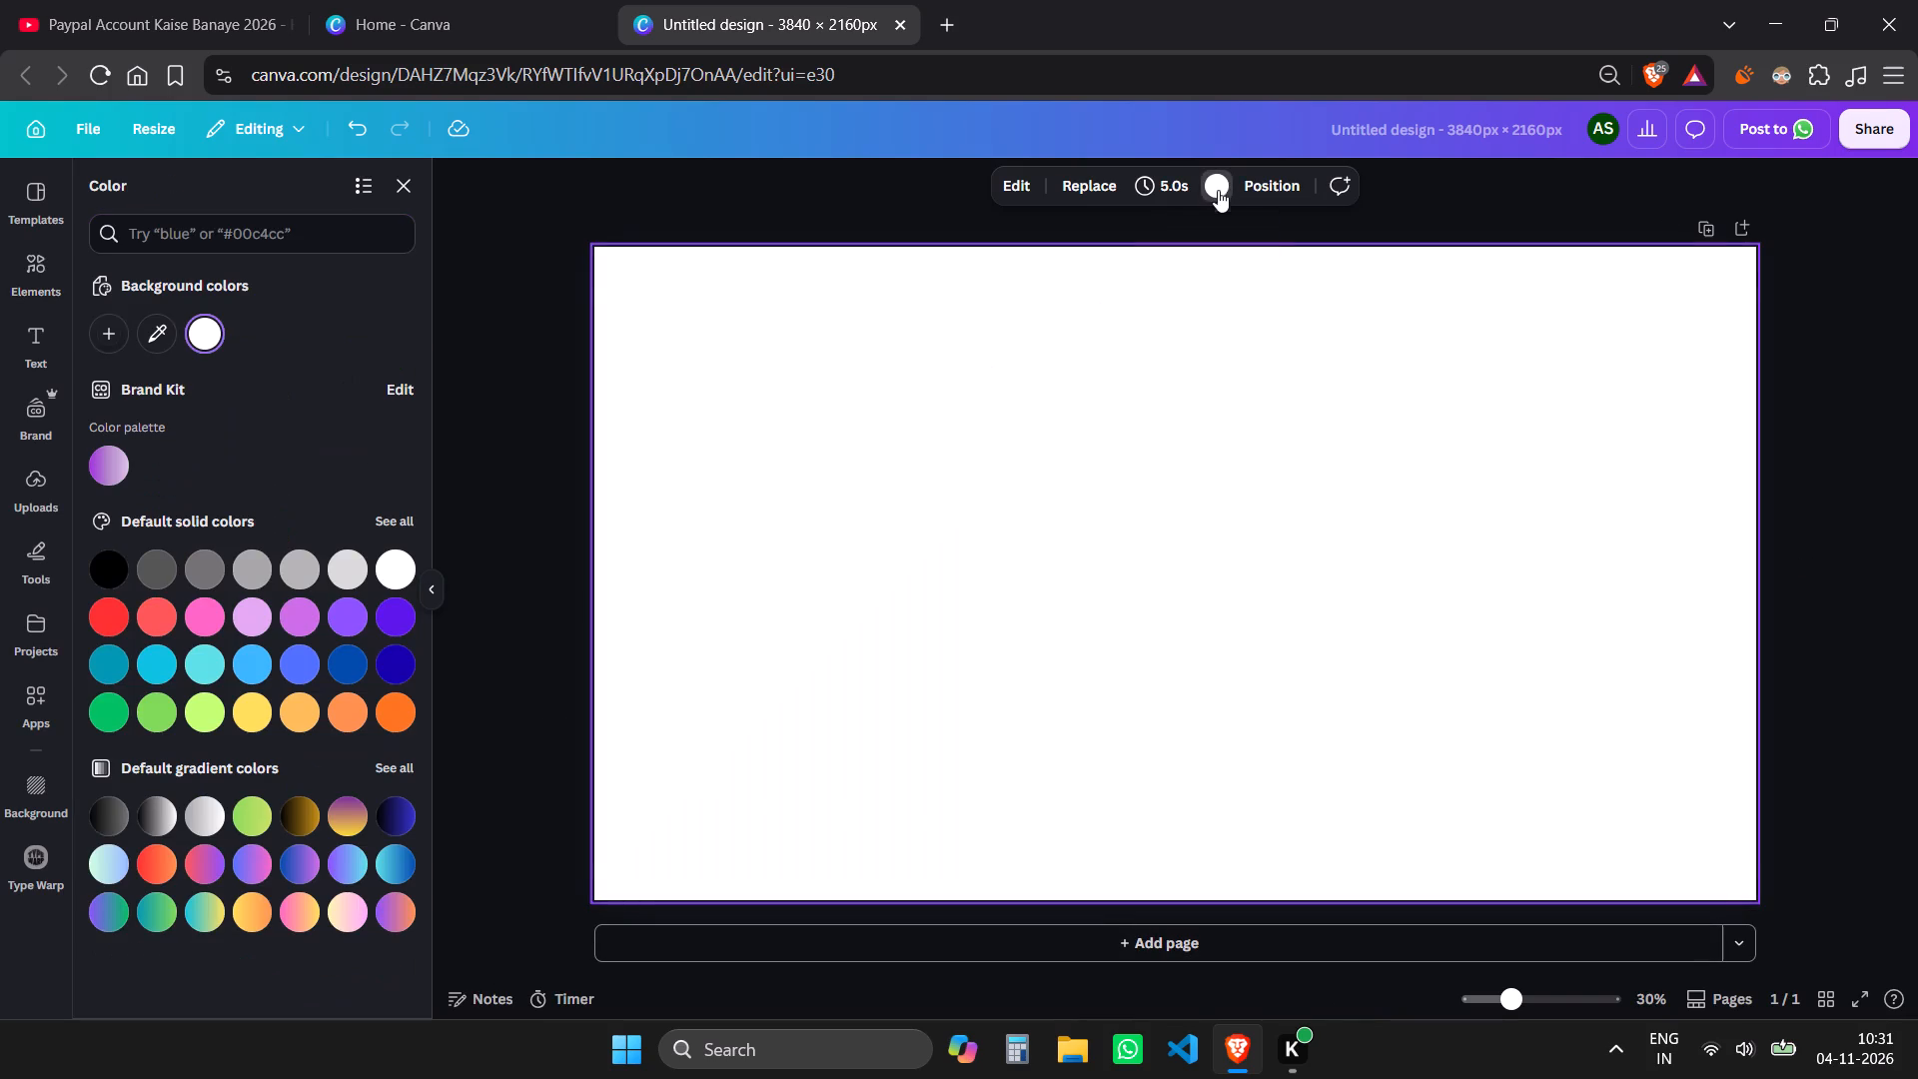
click(402, 718)
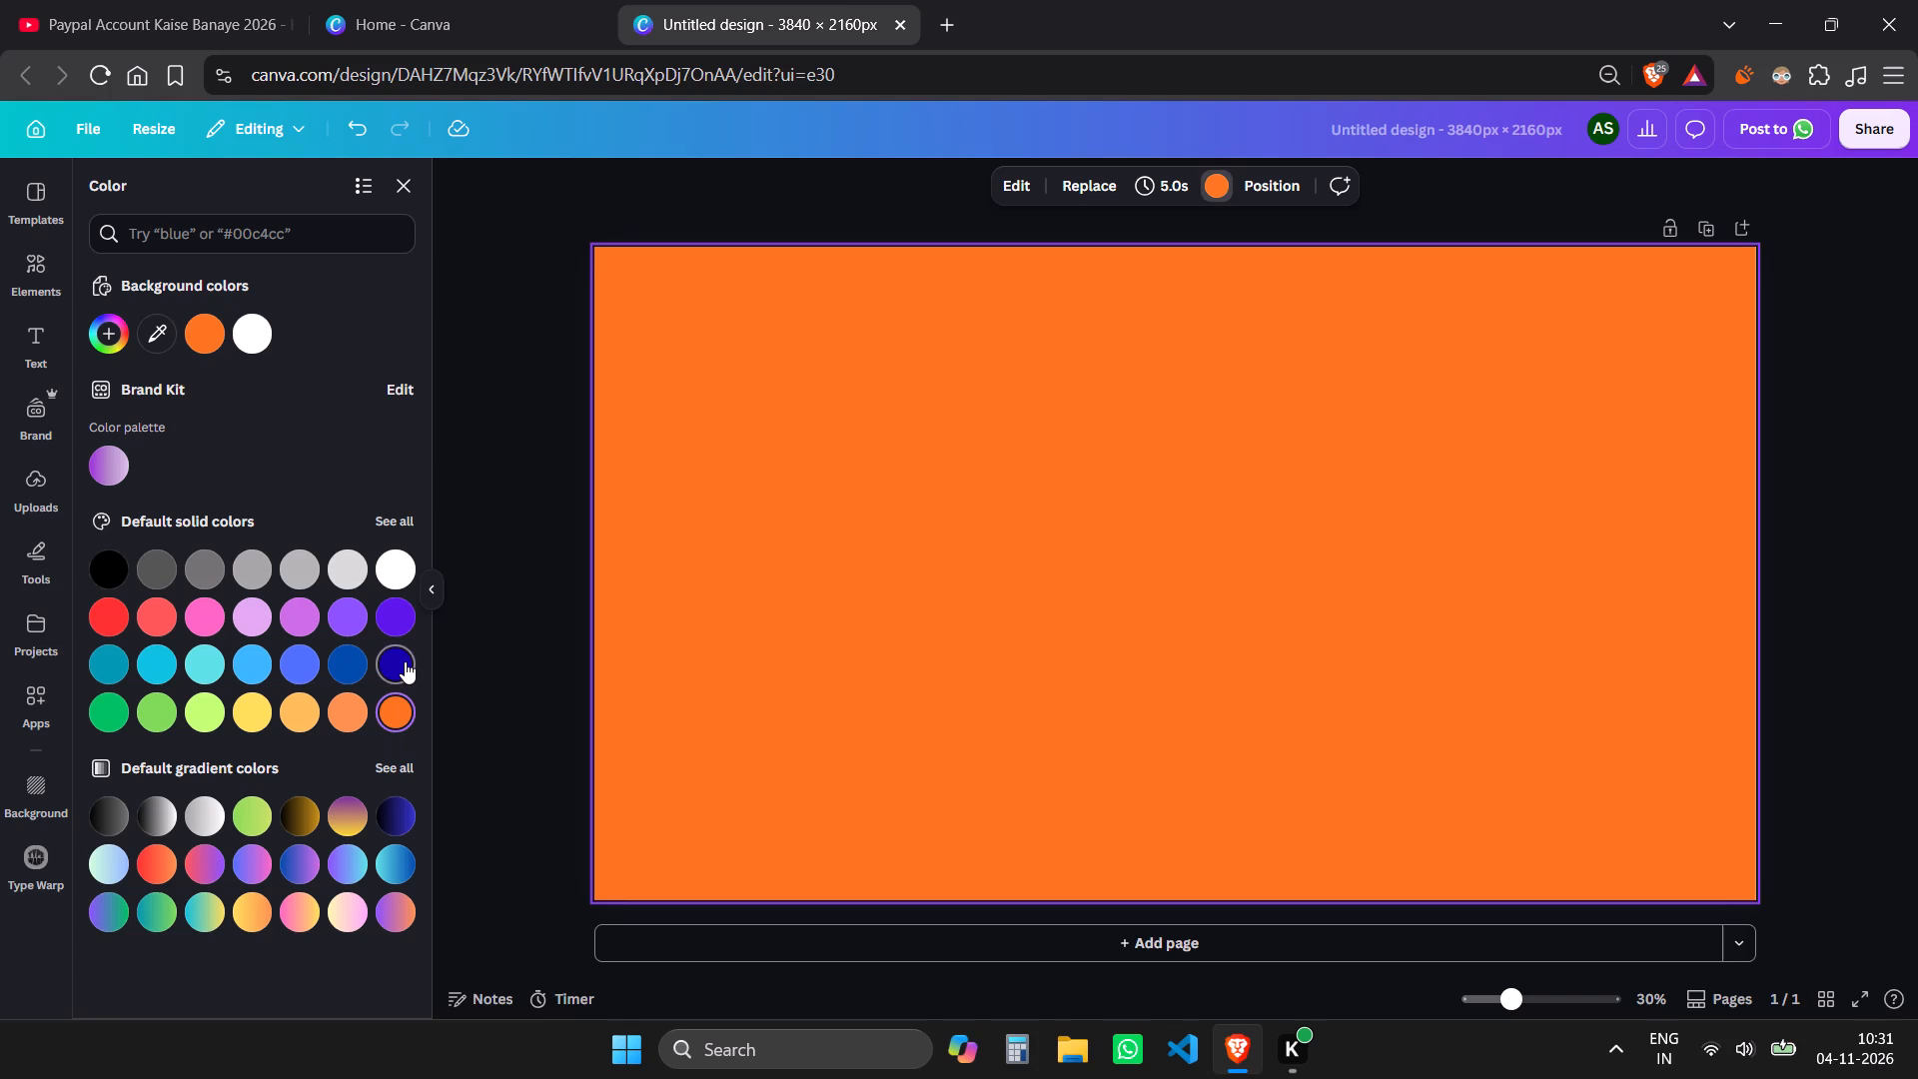
click(405, 661)
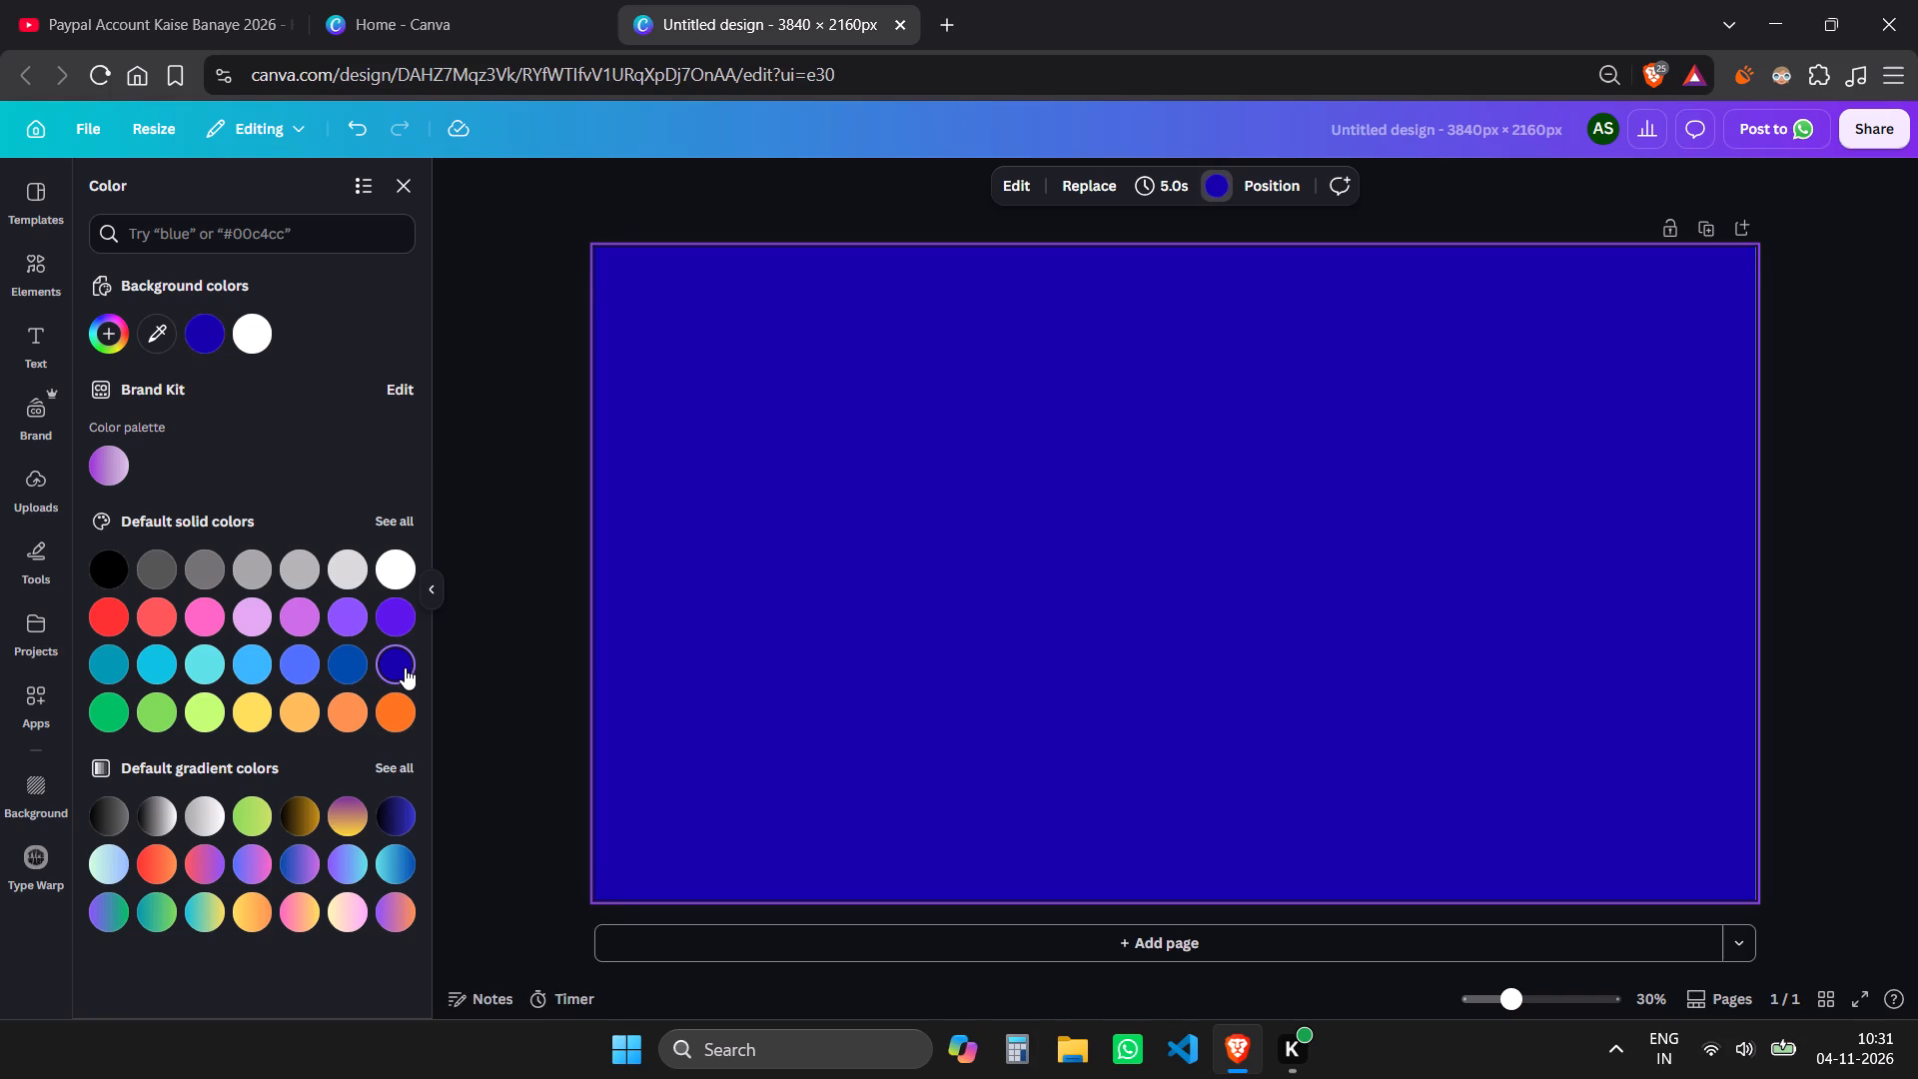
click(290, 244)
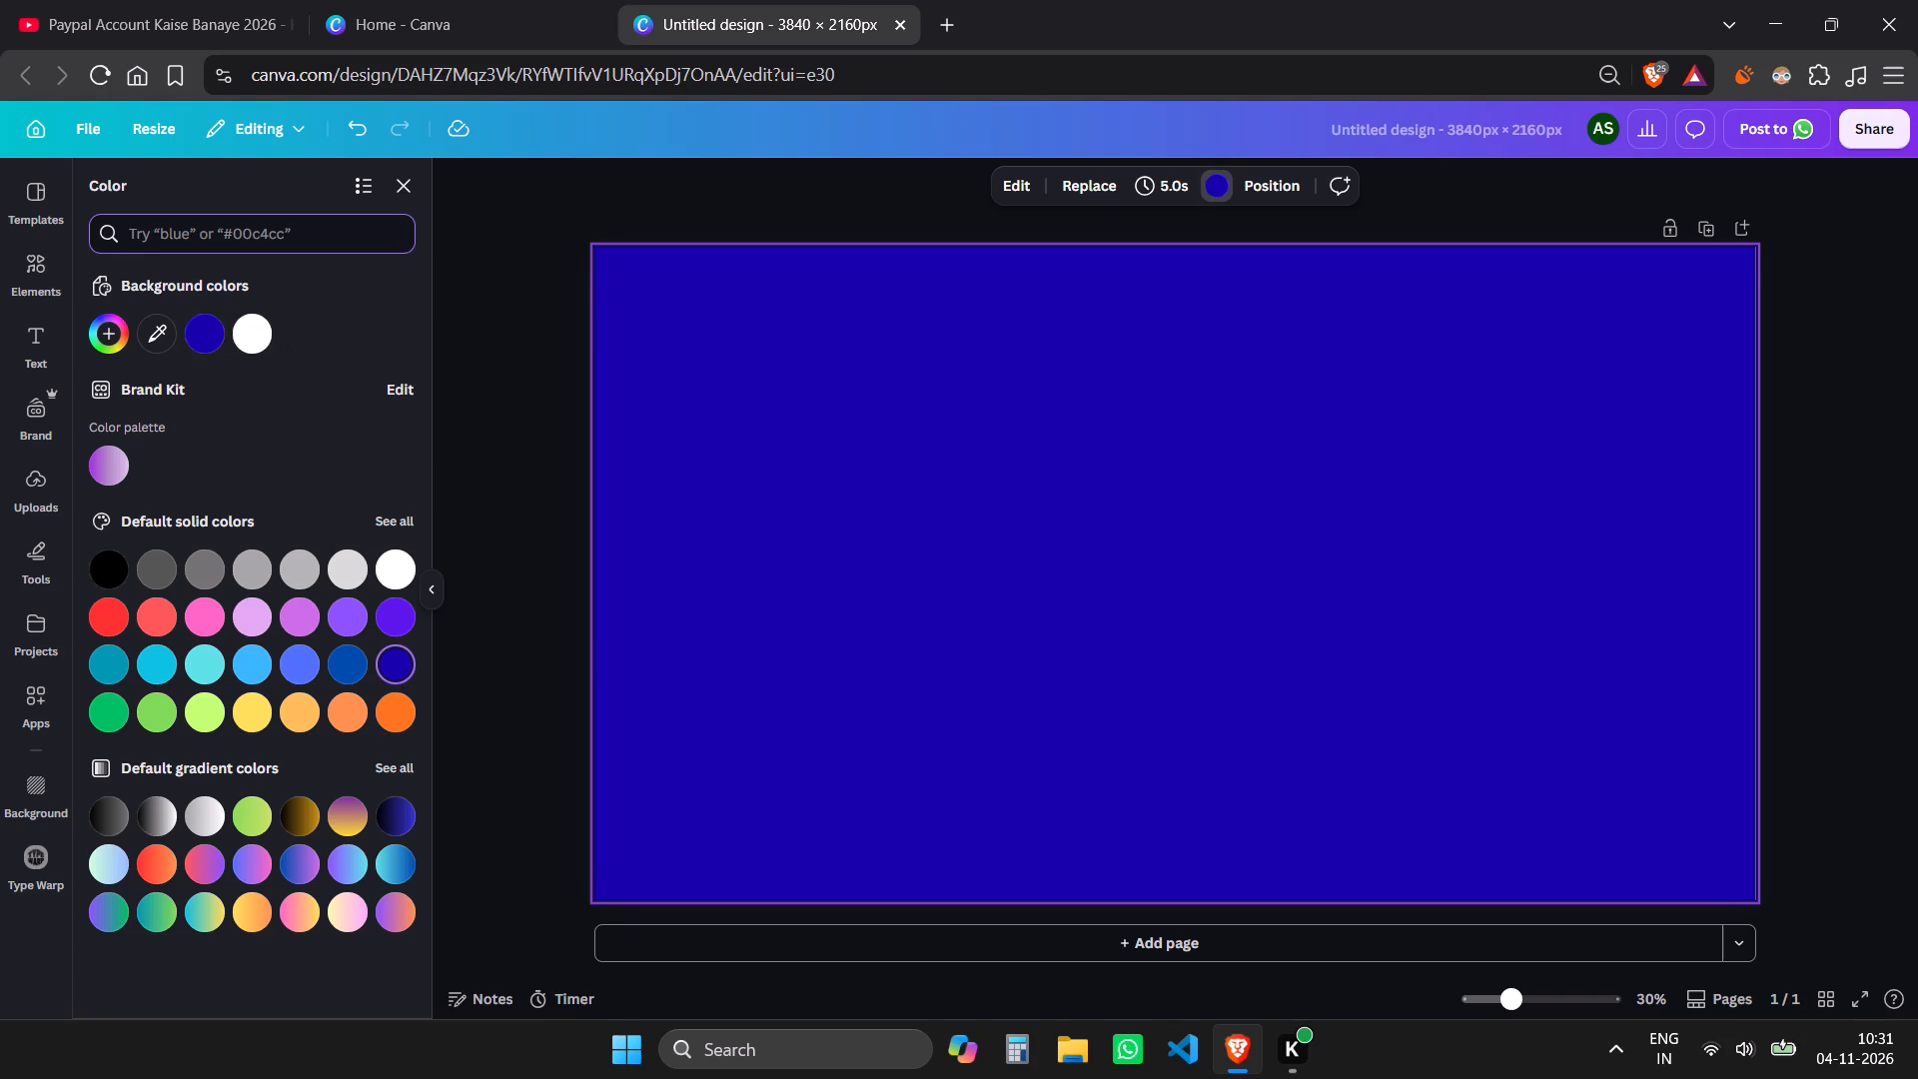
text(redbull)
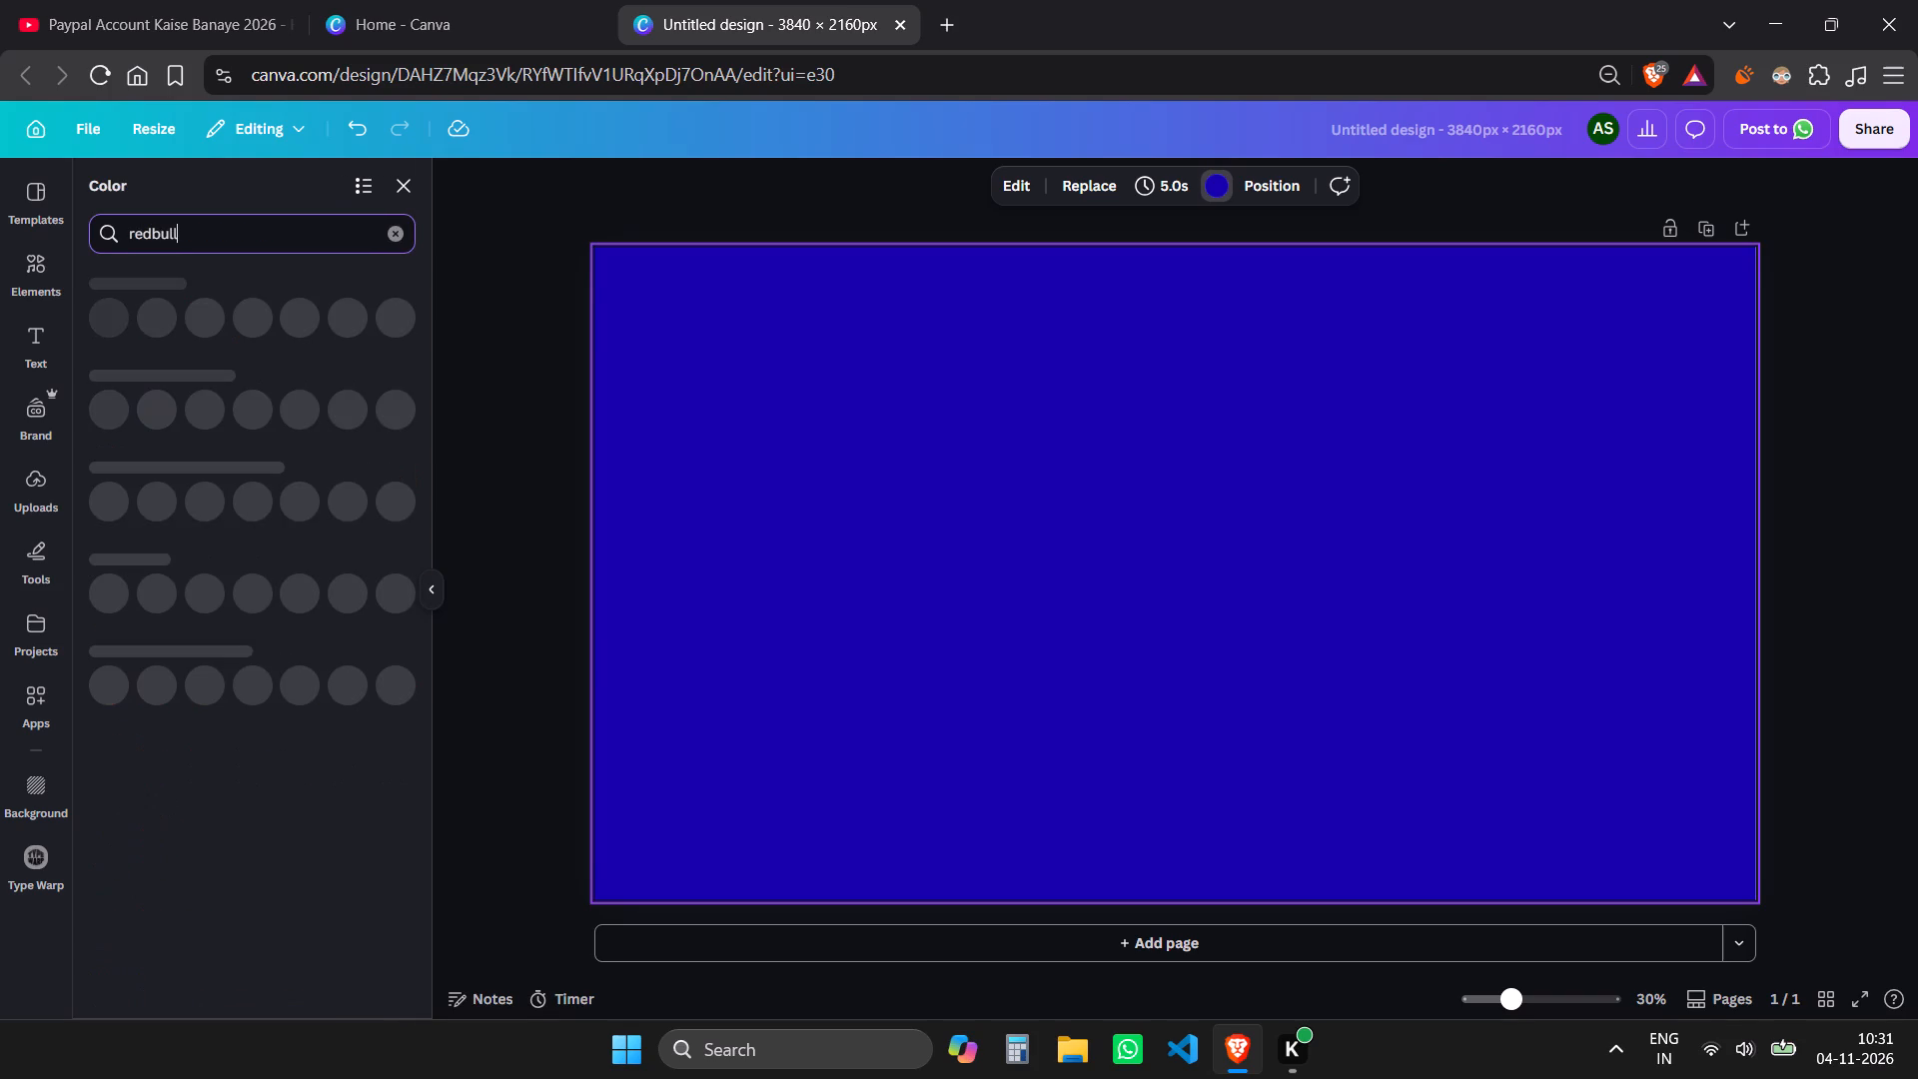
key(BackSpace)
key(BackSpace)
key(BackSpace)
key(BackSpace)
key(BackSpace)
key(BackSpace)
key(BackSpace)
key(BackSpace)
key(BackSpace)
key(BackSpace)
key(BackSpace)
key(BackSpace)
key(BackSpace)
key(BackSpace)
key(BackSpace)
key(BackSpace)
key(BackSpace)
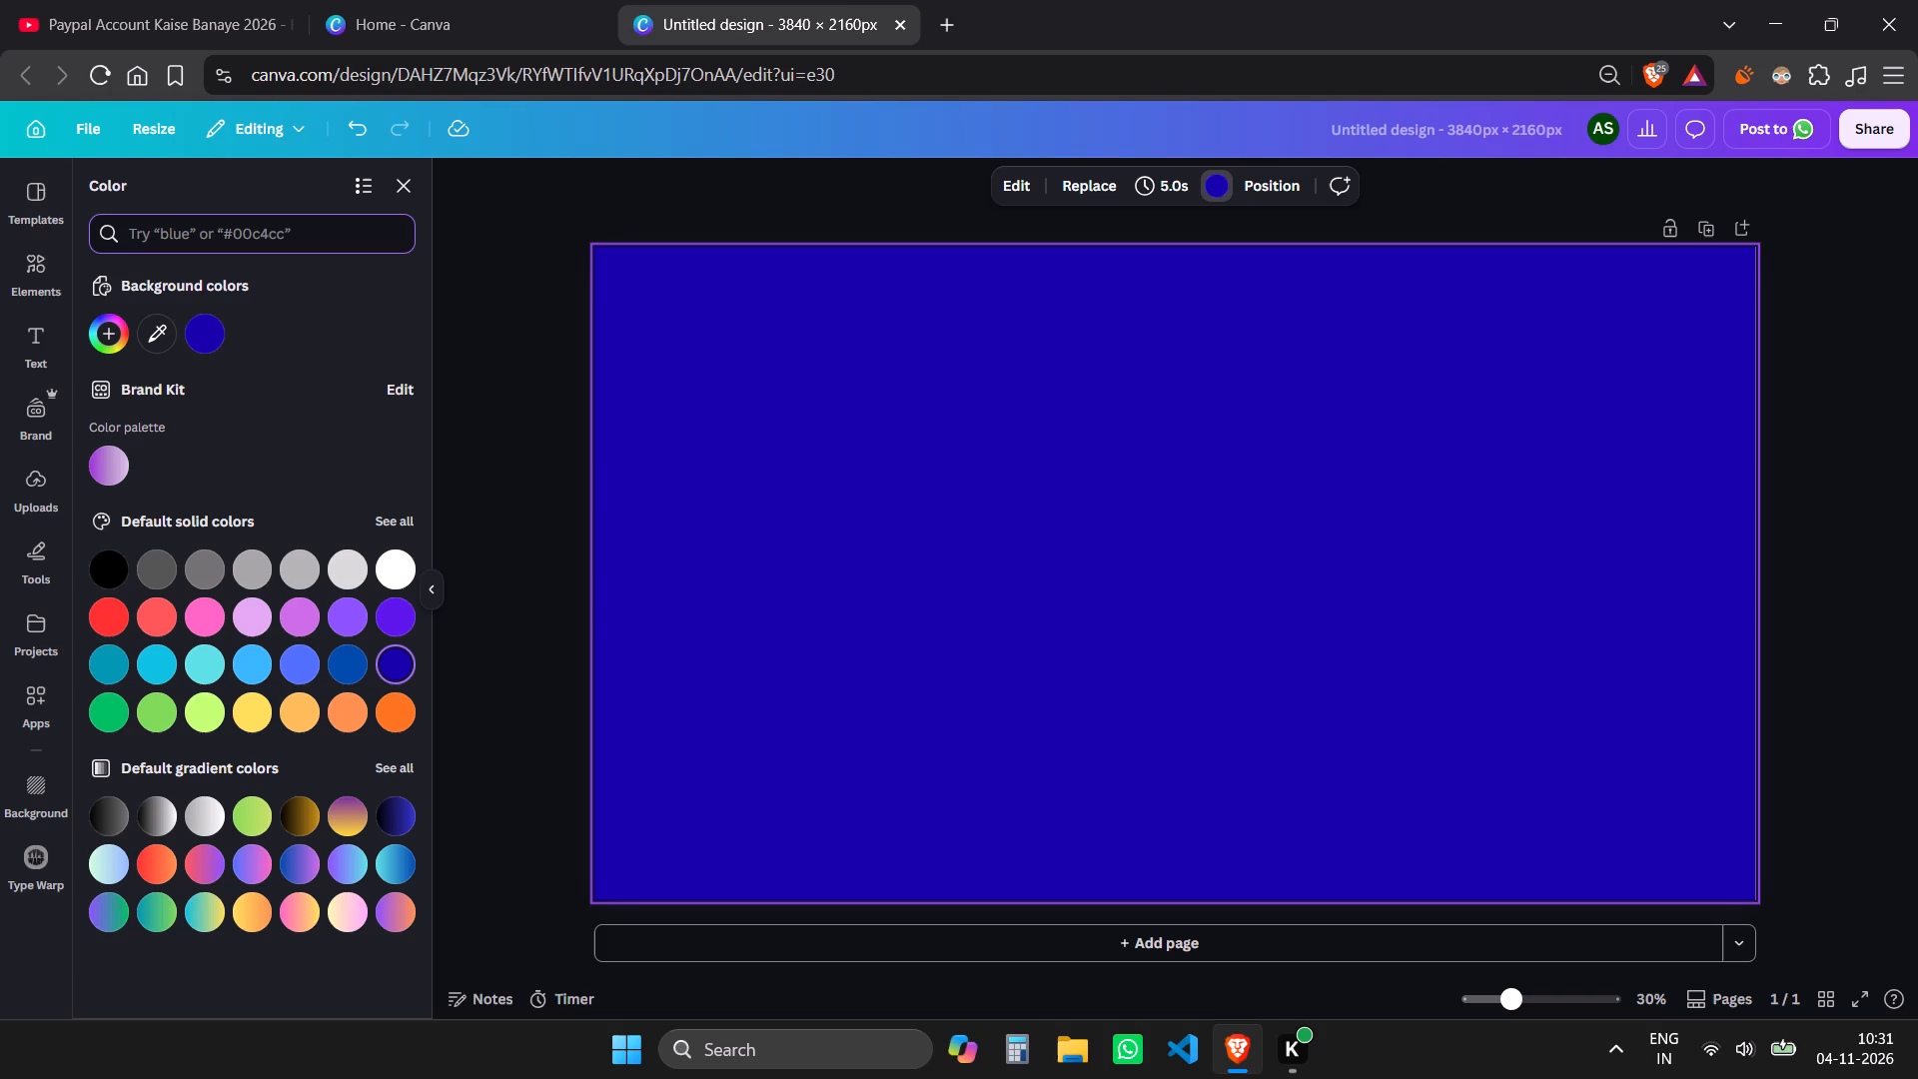
Search the graphics library for redbull.
click(50, 273)
triple_click(208, 257)
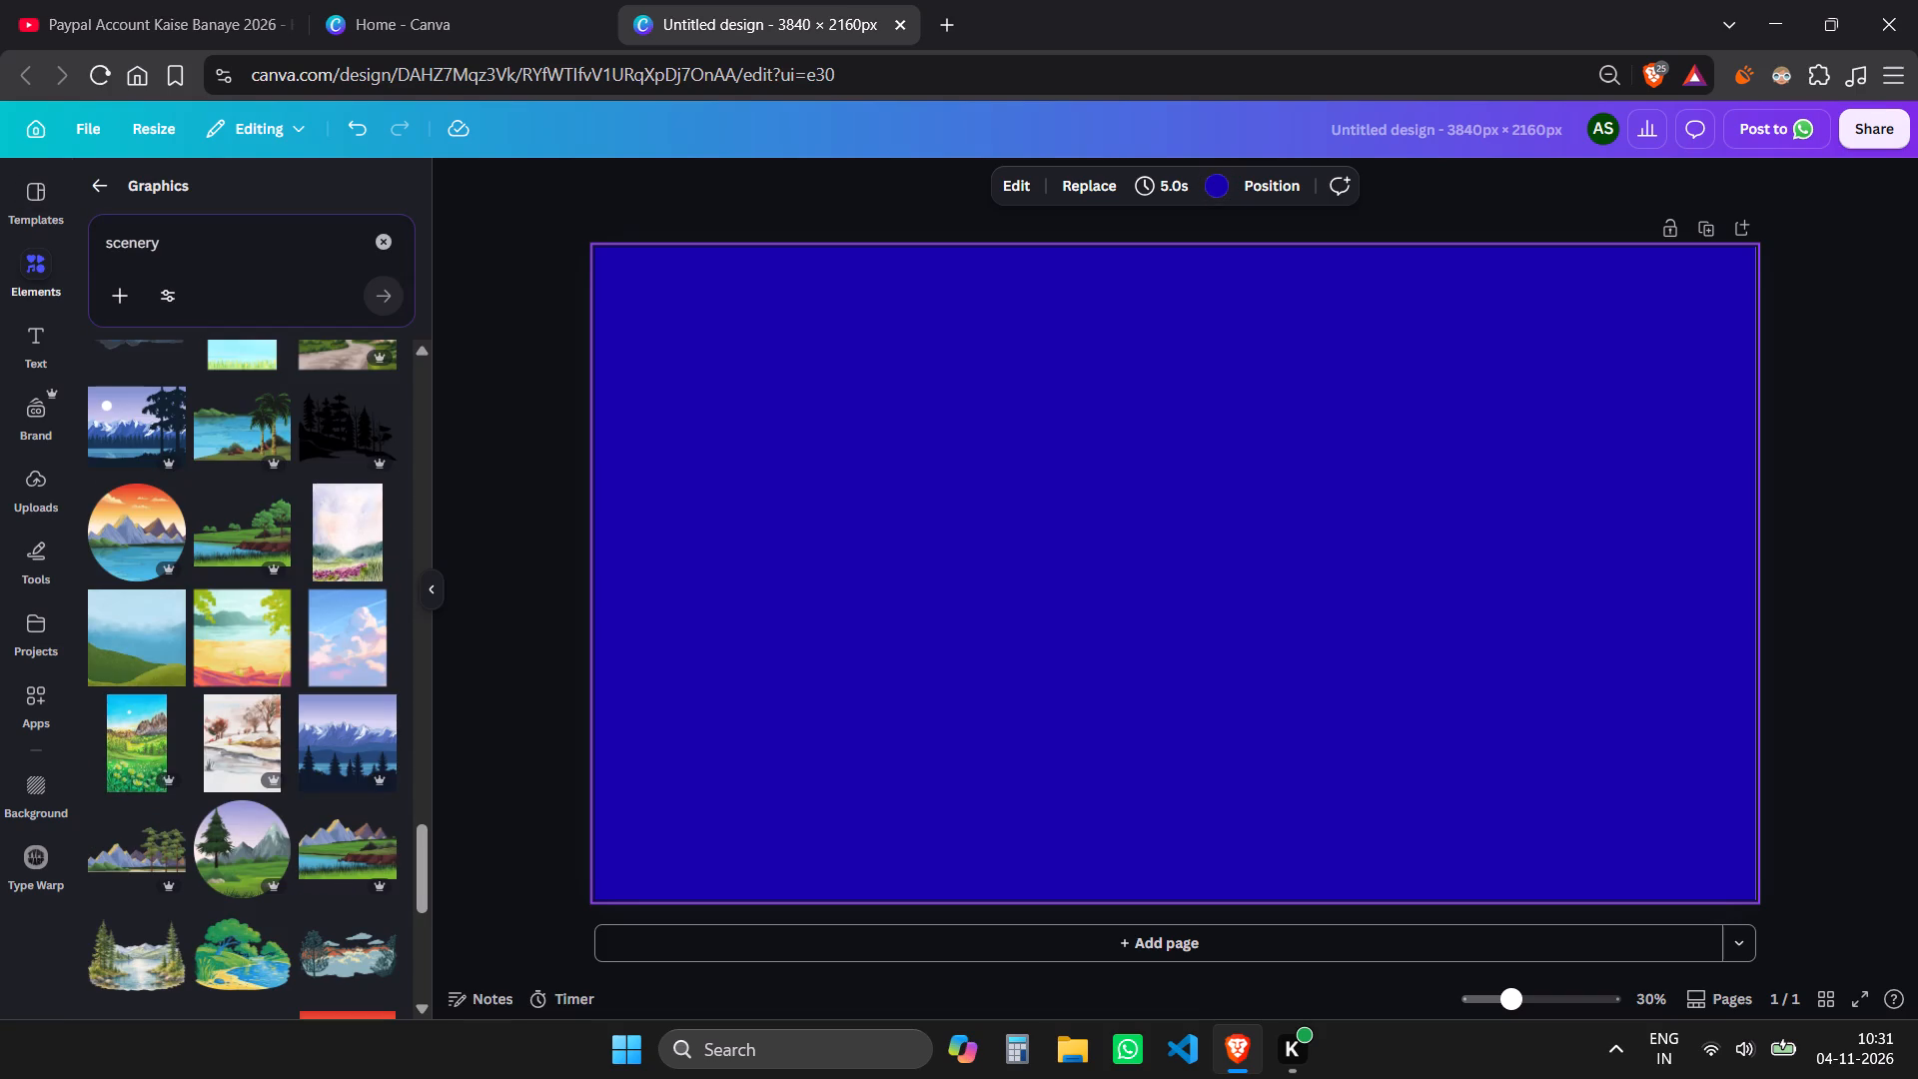
triple_click(200, 242)
text(redbull)
key(Return)
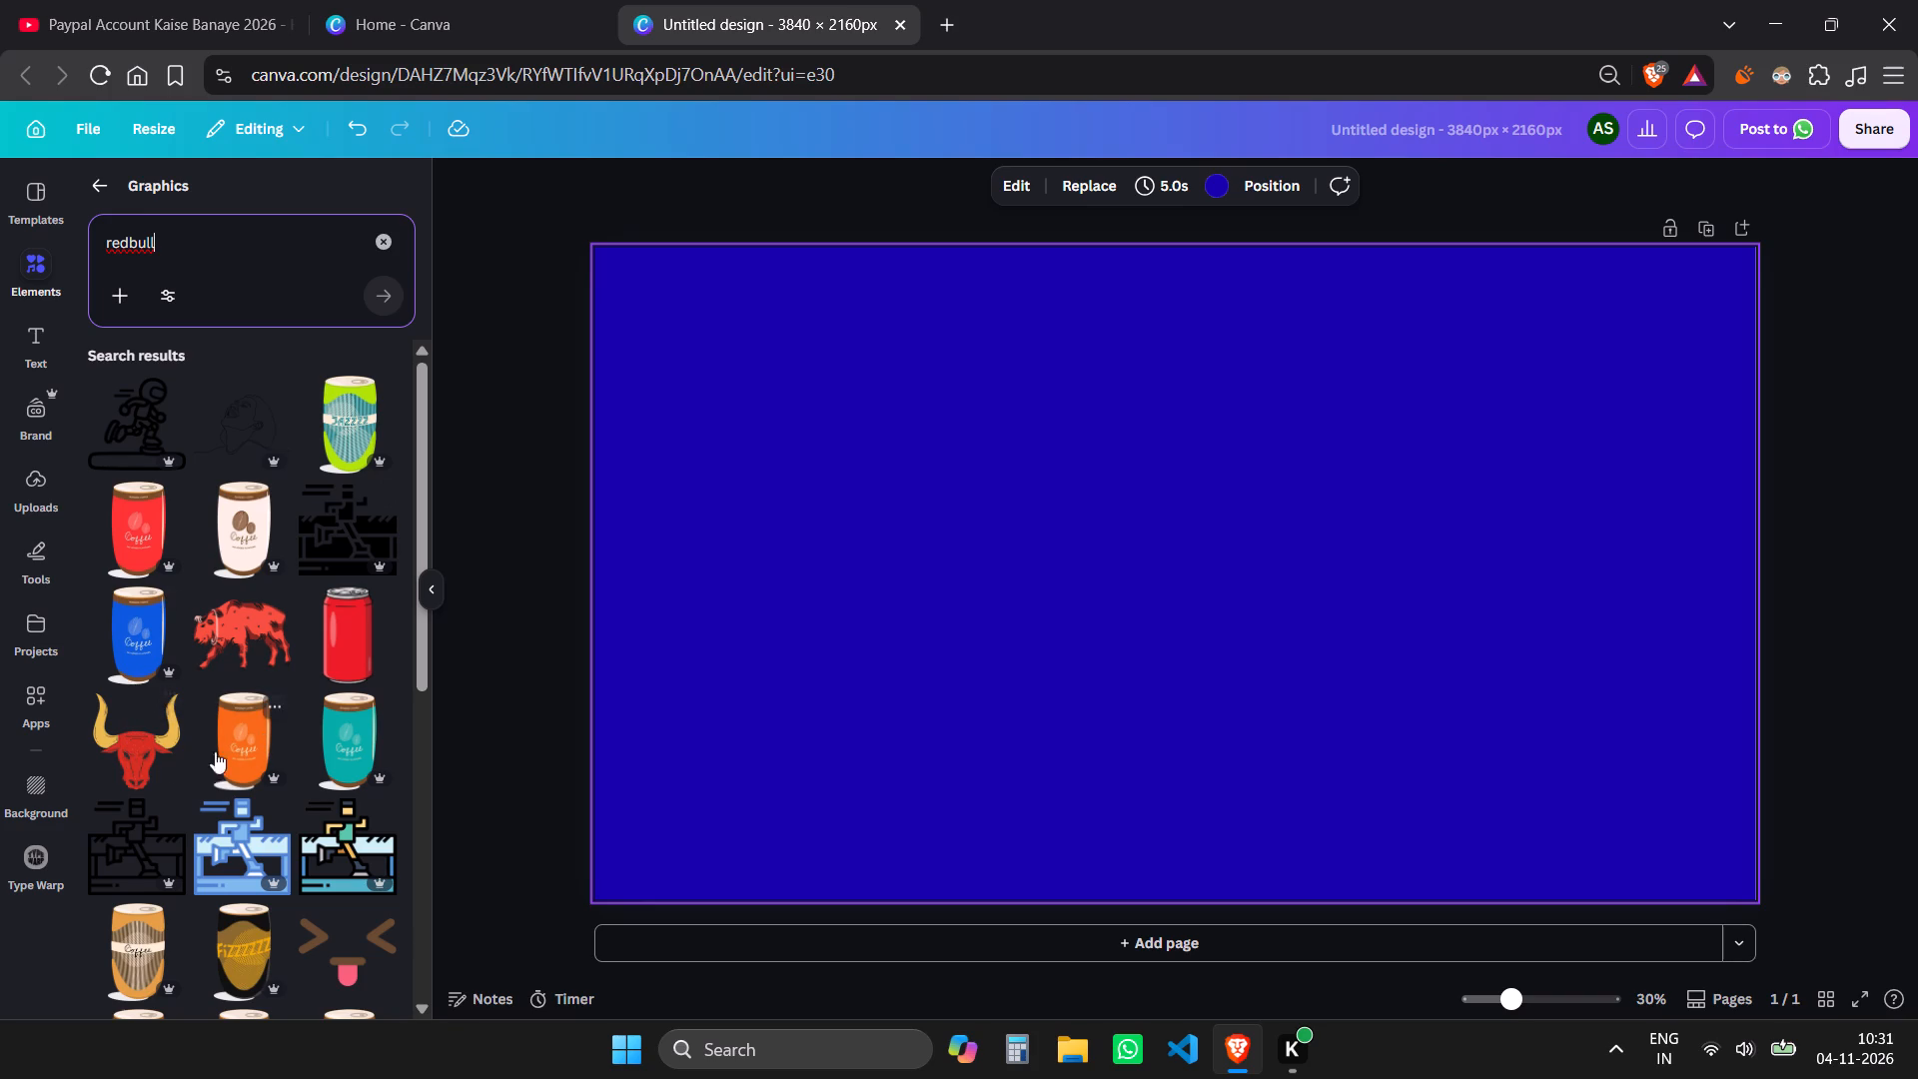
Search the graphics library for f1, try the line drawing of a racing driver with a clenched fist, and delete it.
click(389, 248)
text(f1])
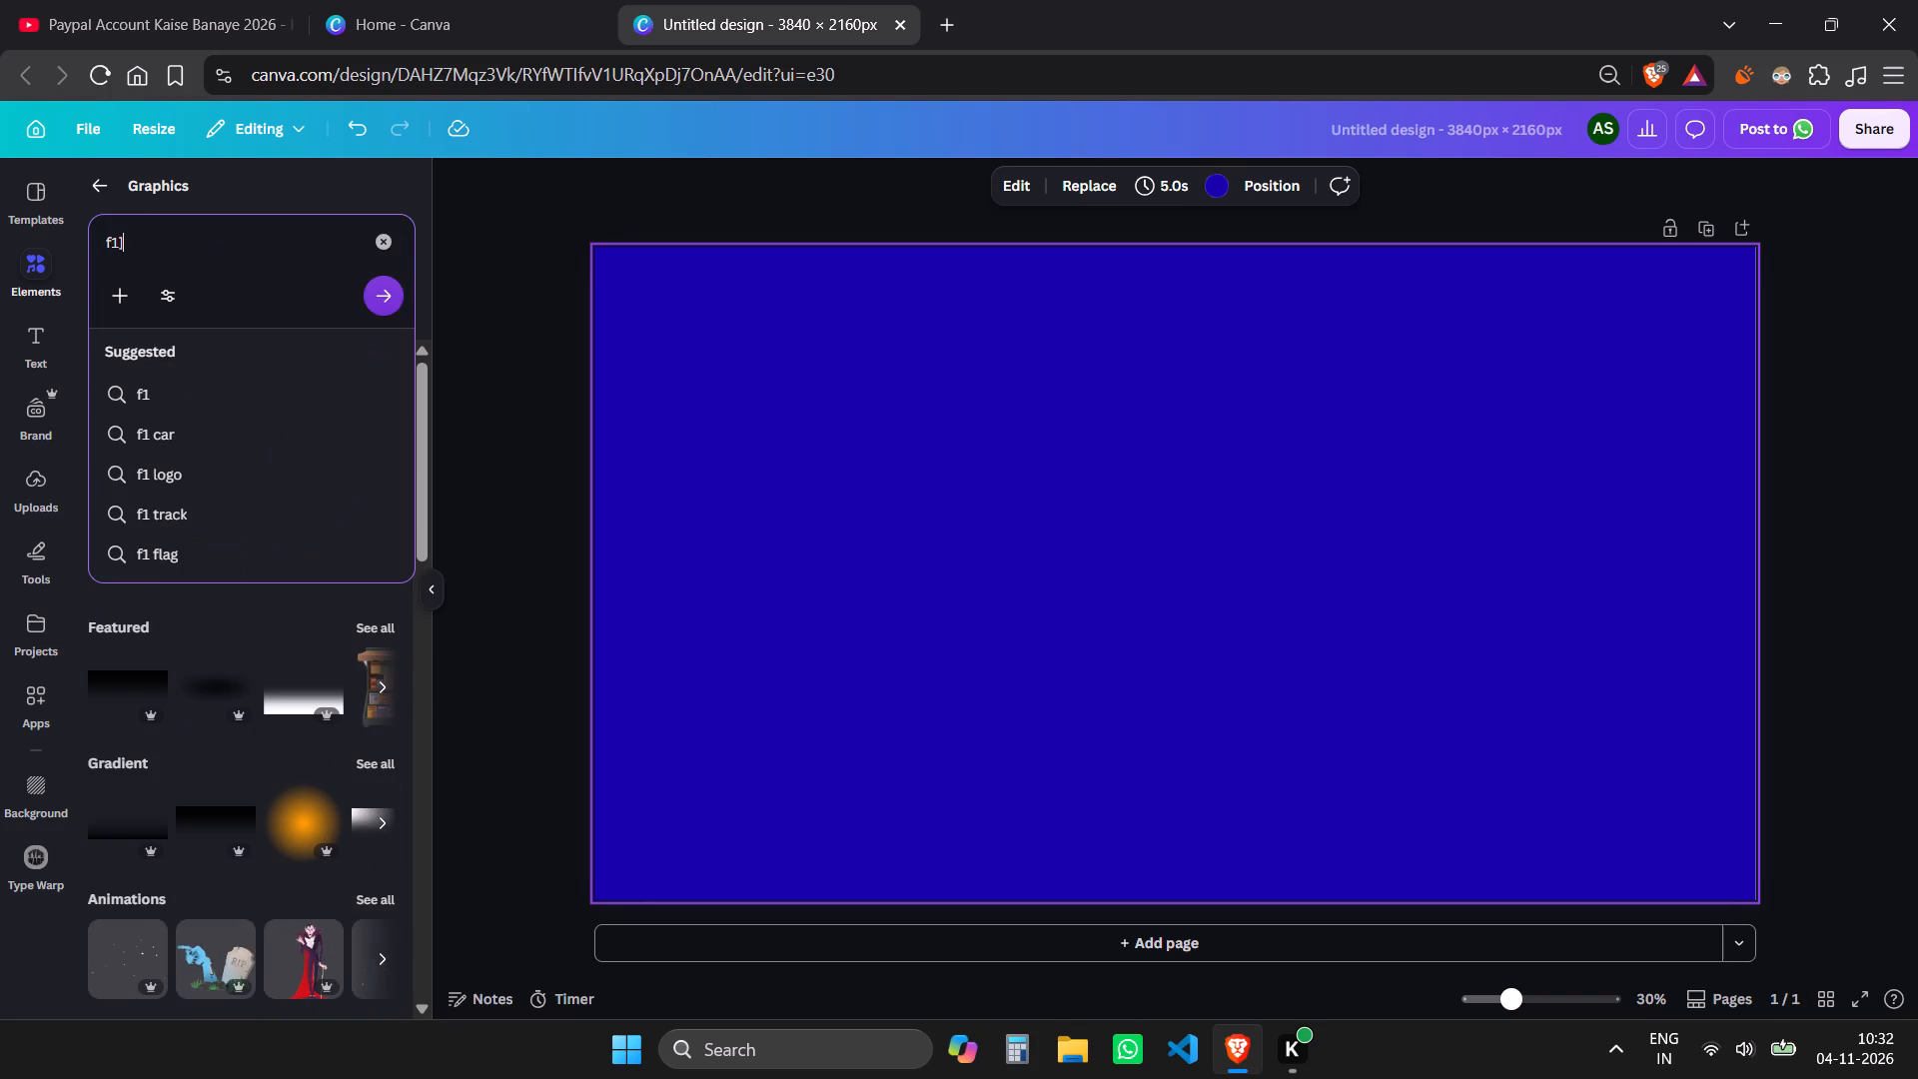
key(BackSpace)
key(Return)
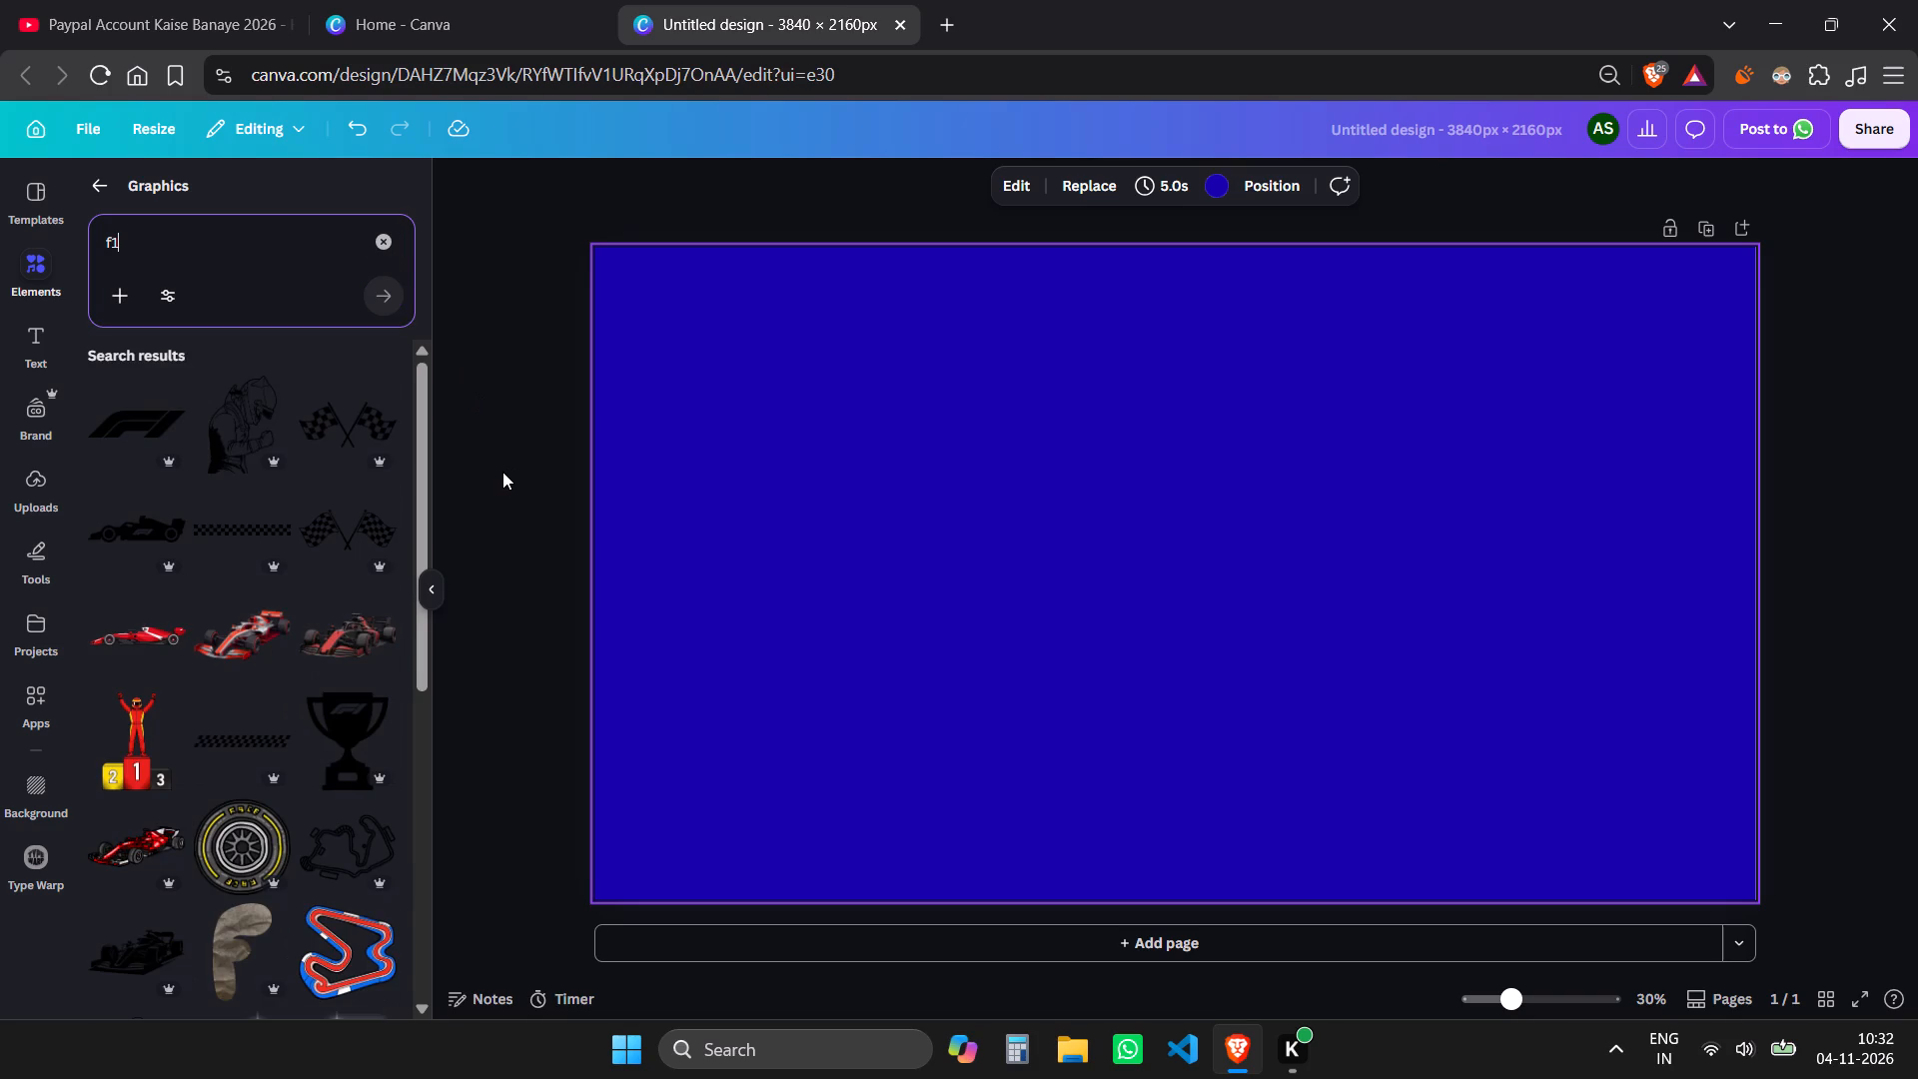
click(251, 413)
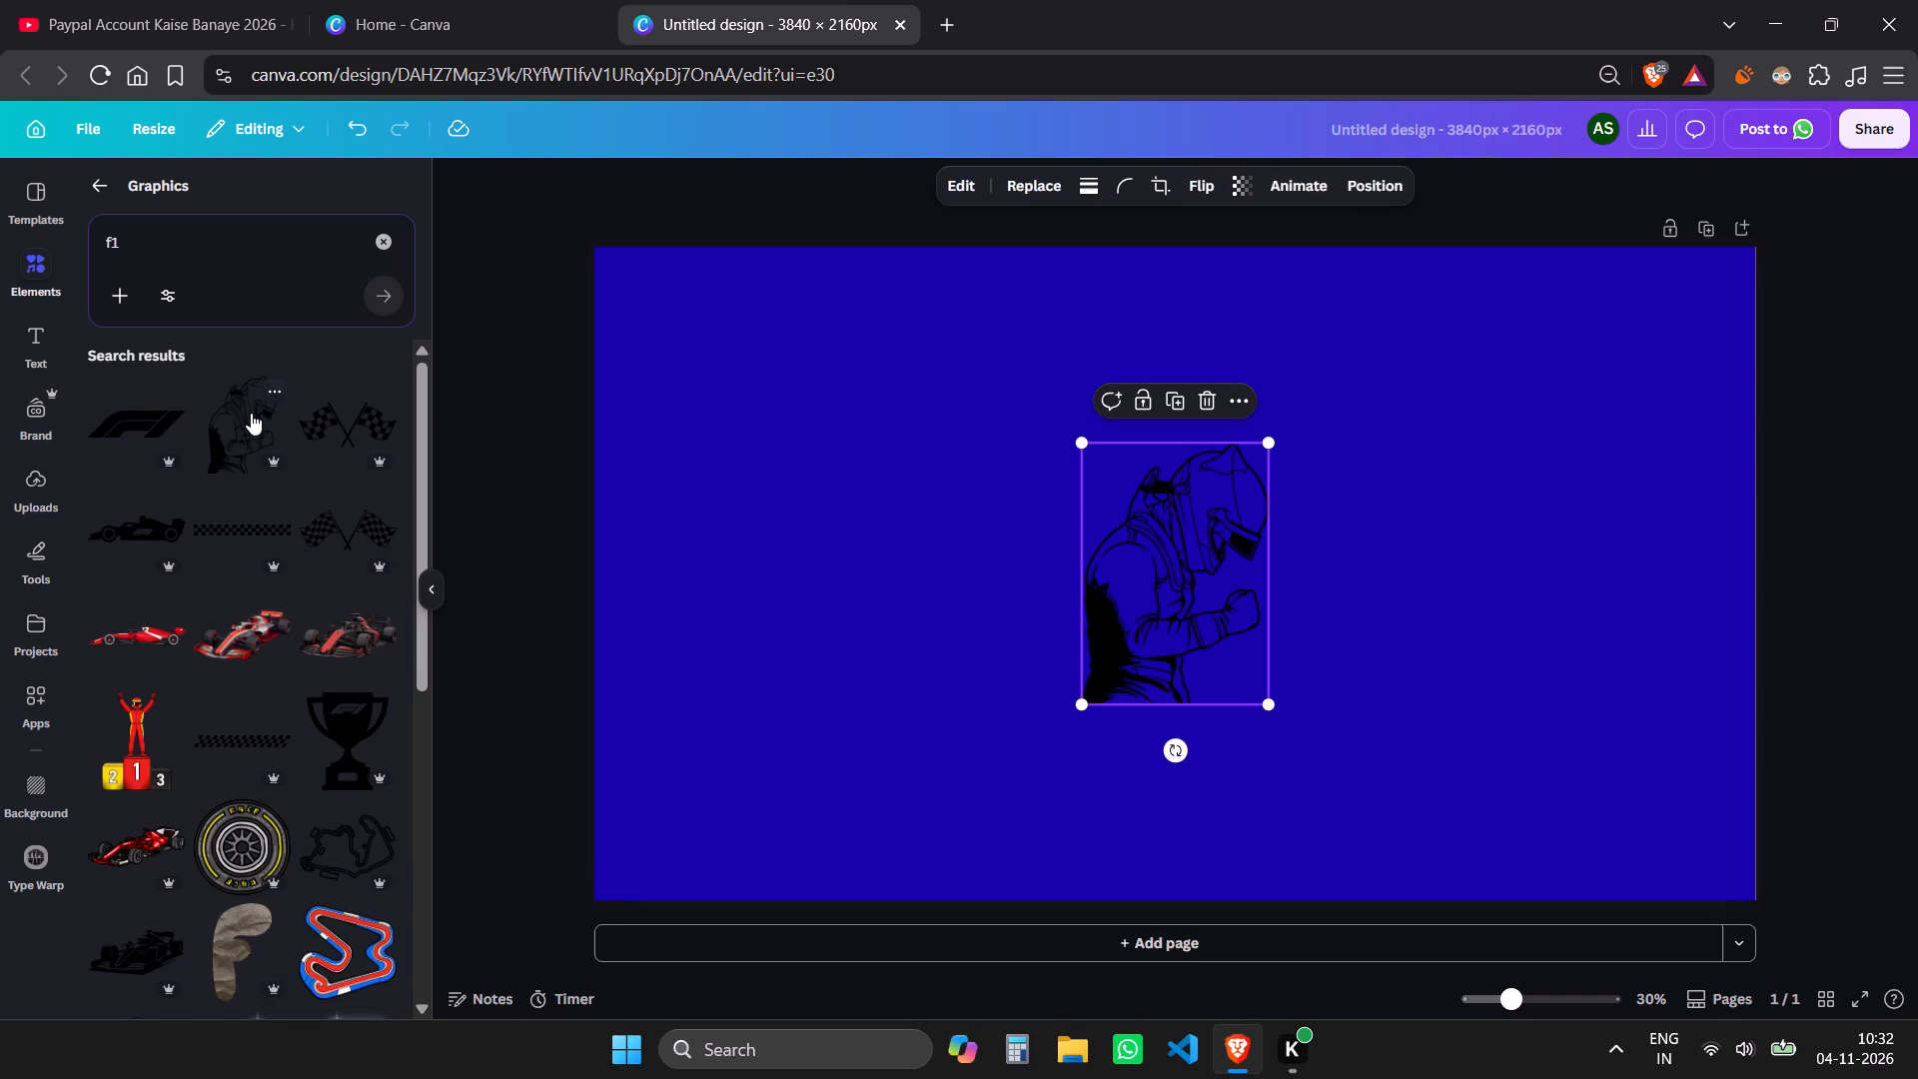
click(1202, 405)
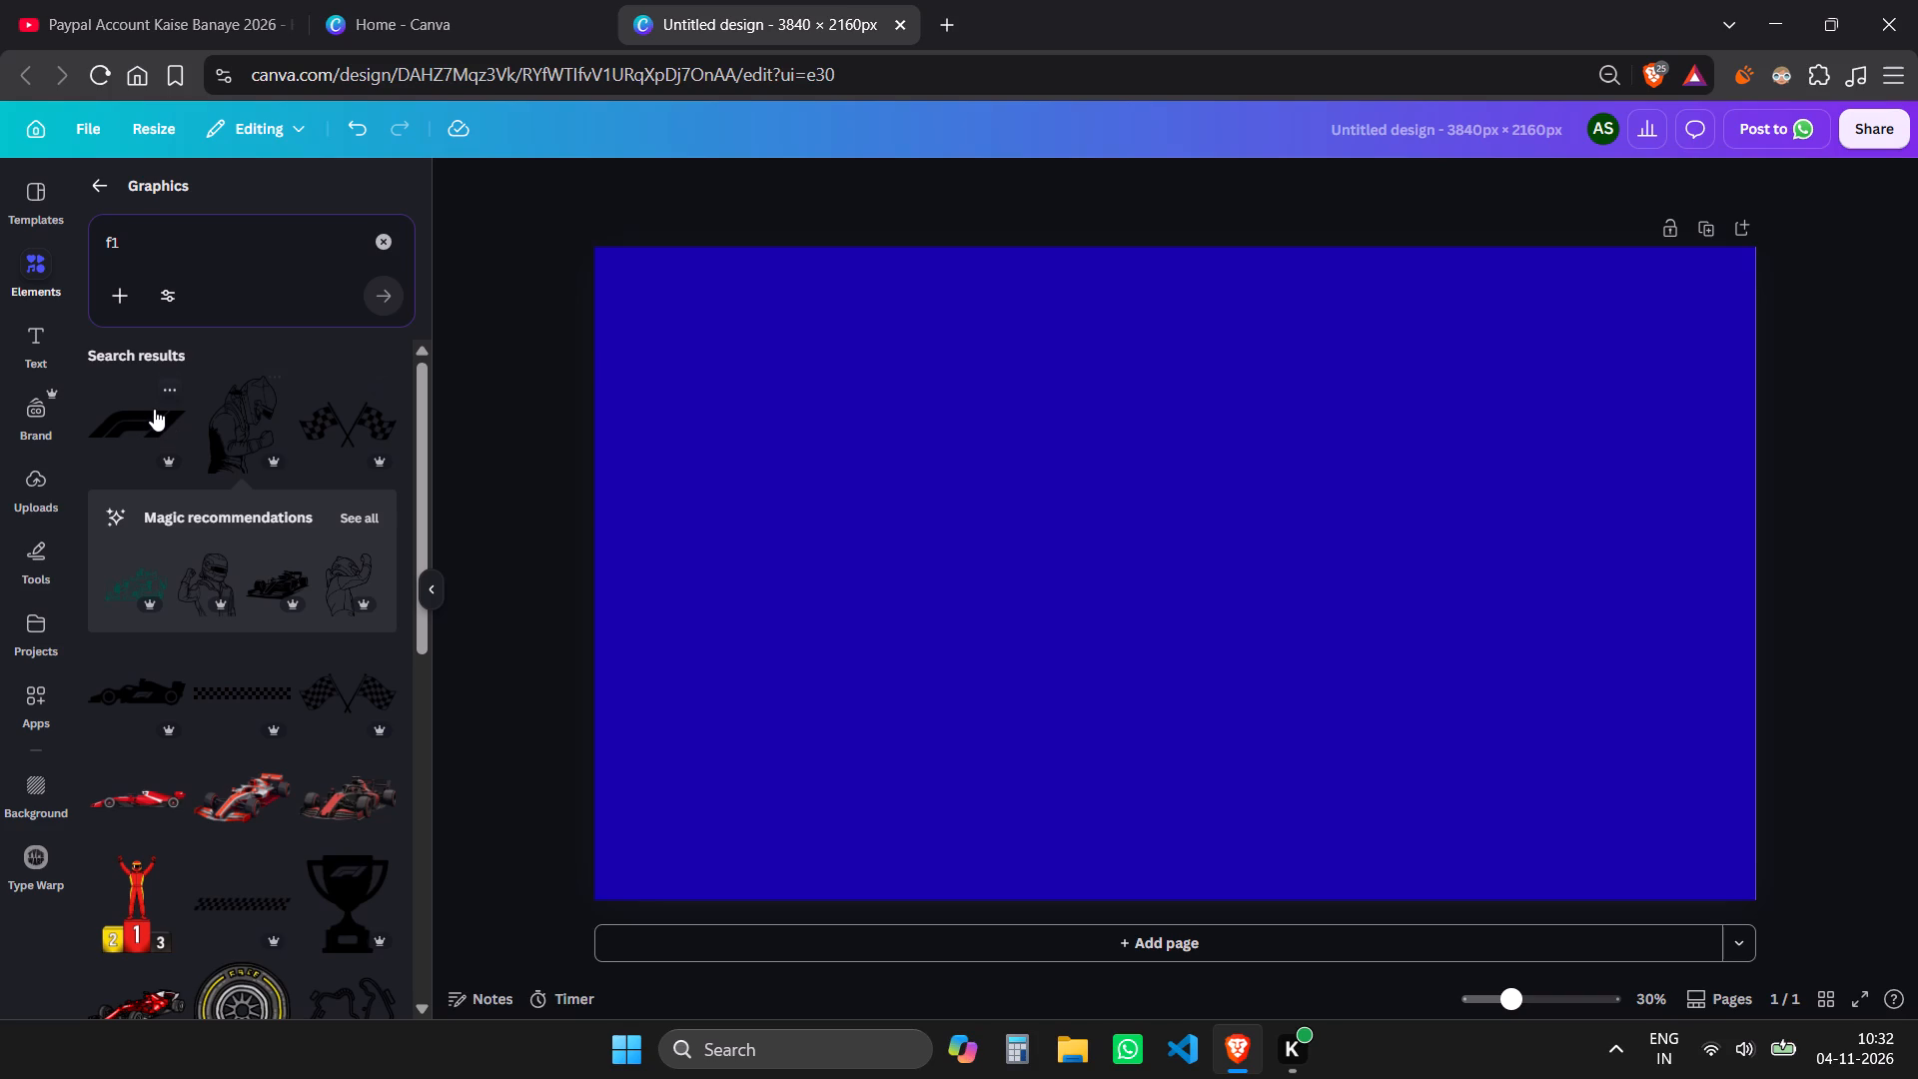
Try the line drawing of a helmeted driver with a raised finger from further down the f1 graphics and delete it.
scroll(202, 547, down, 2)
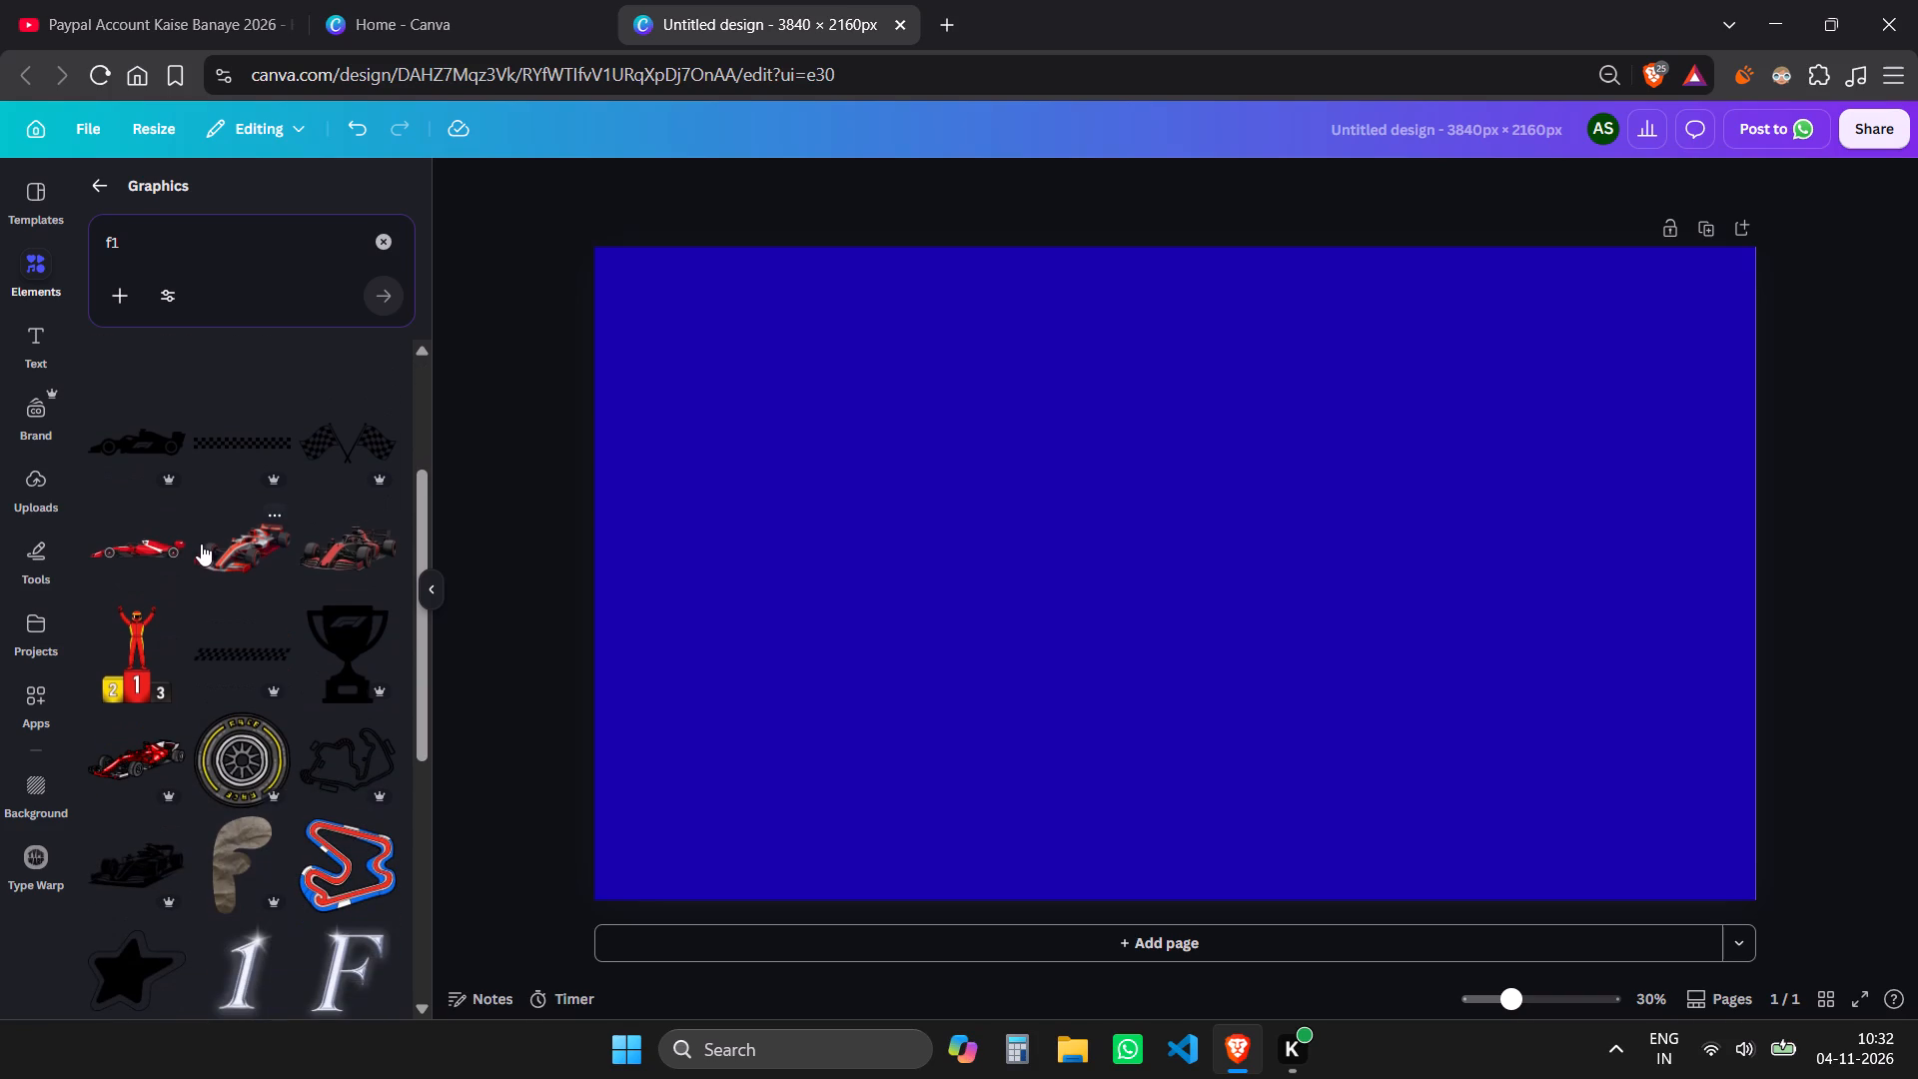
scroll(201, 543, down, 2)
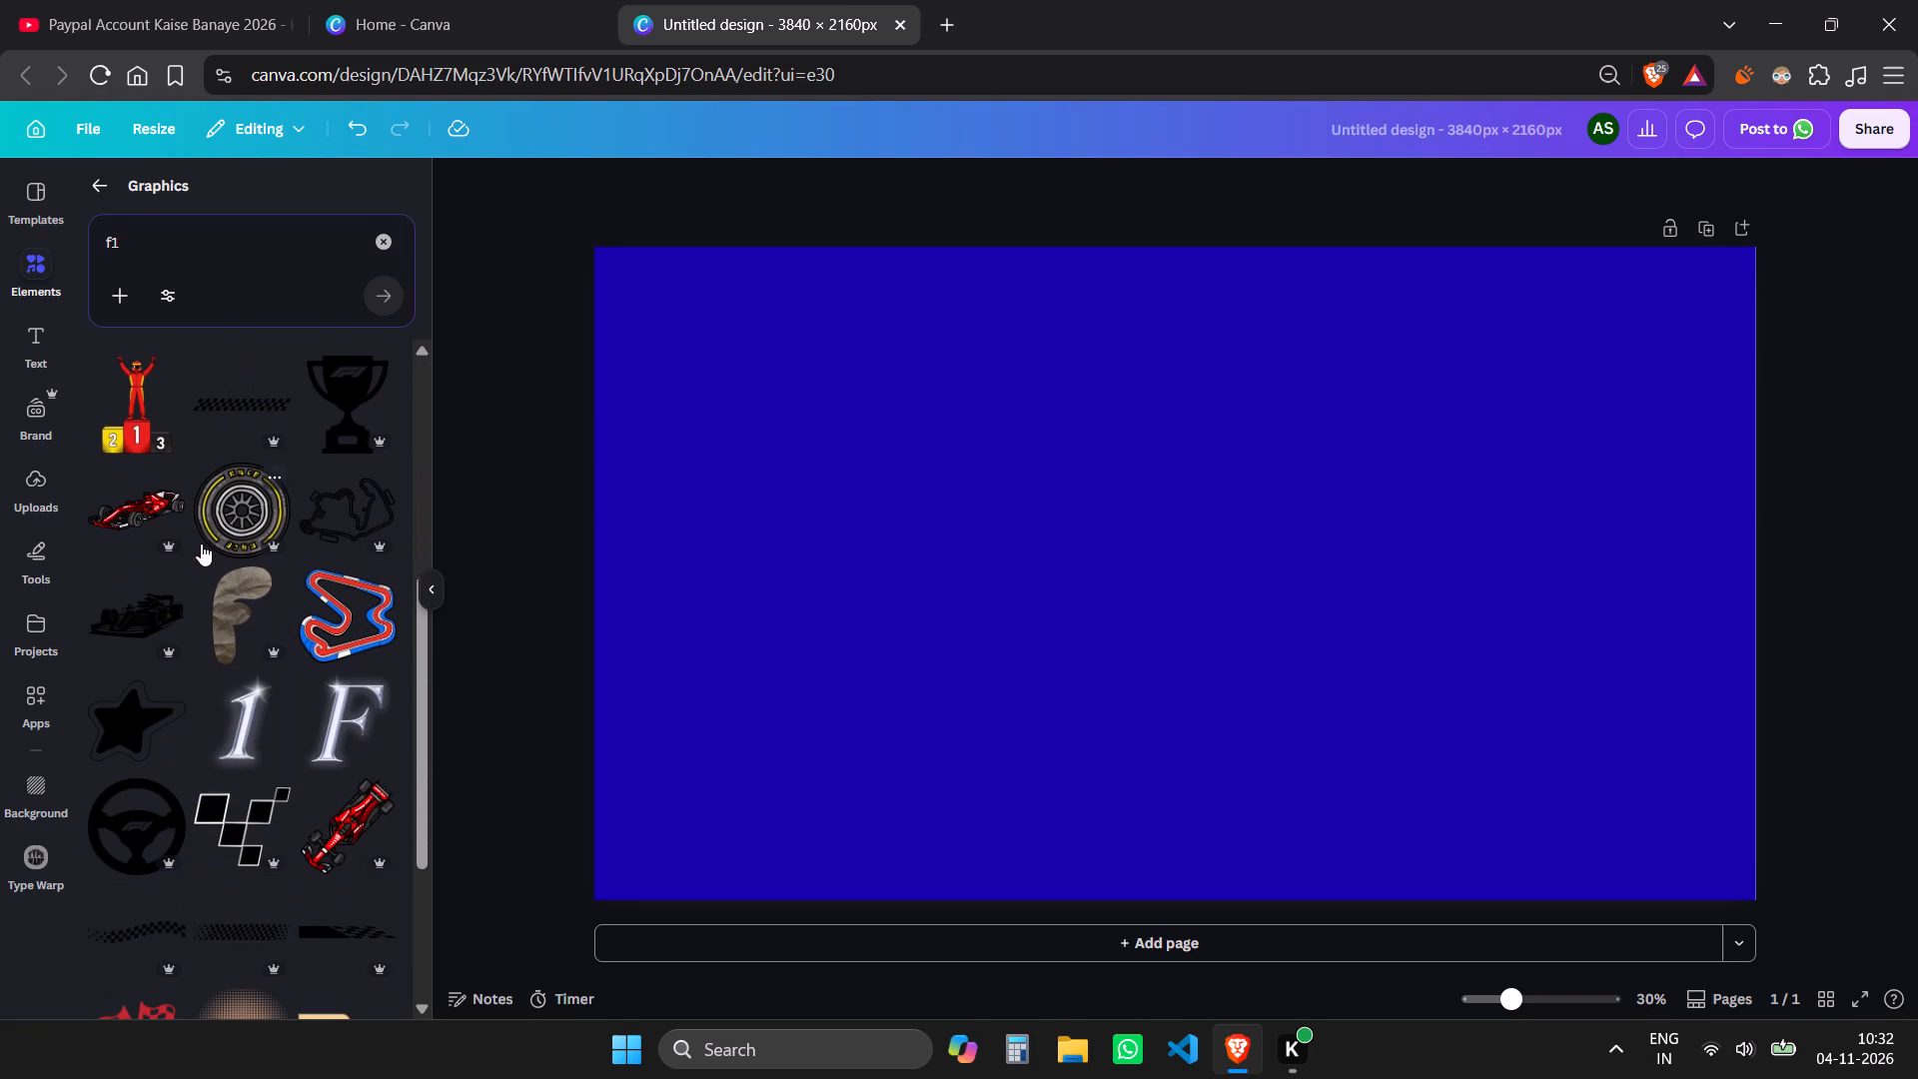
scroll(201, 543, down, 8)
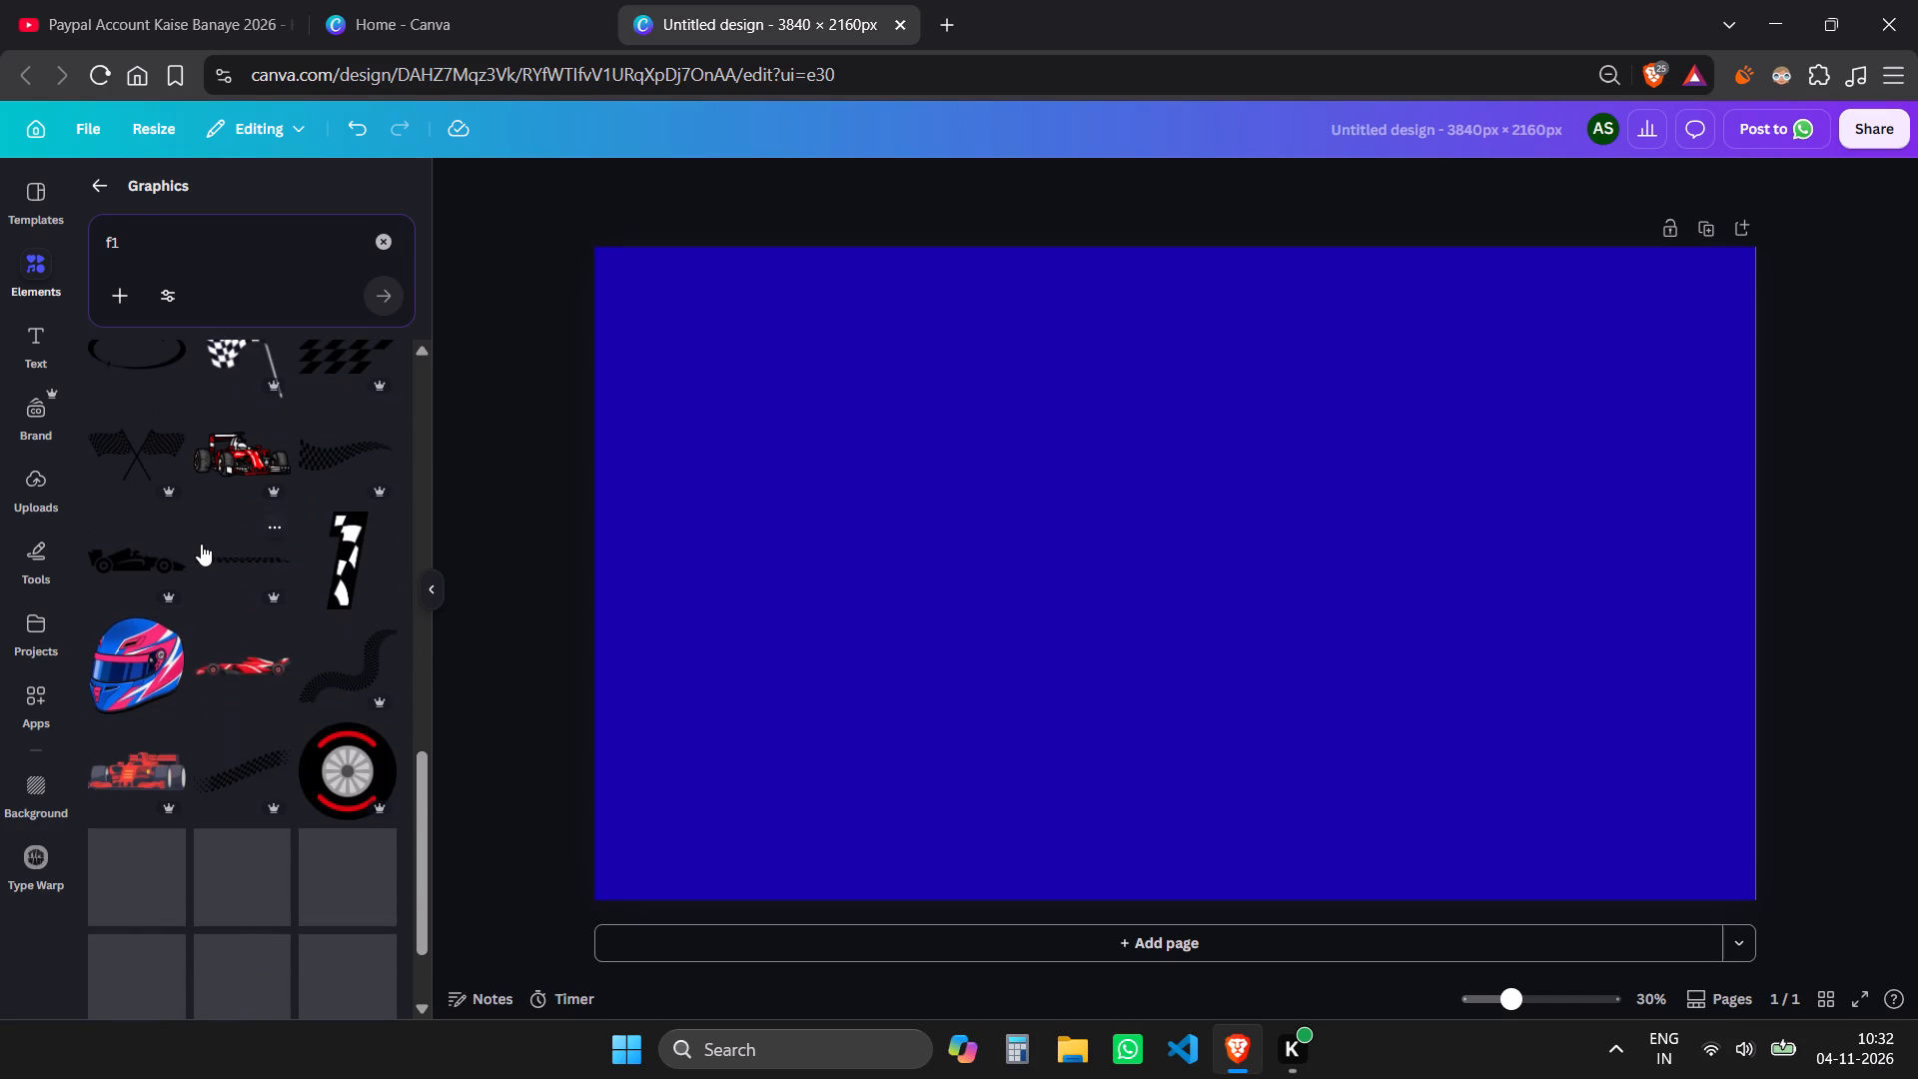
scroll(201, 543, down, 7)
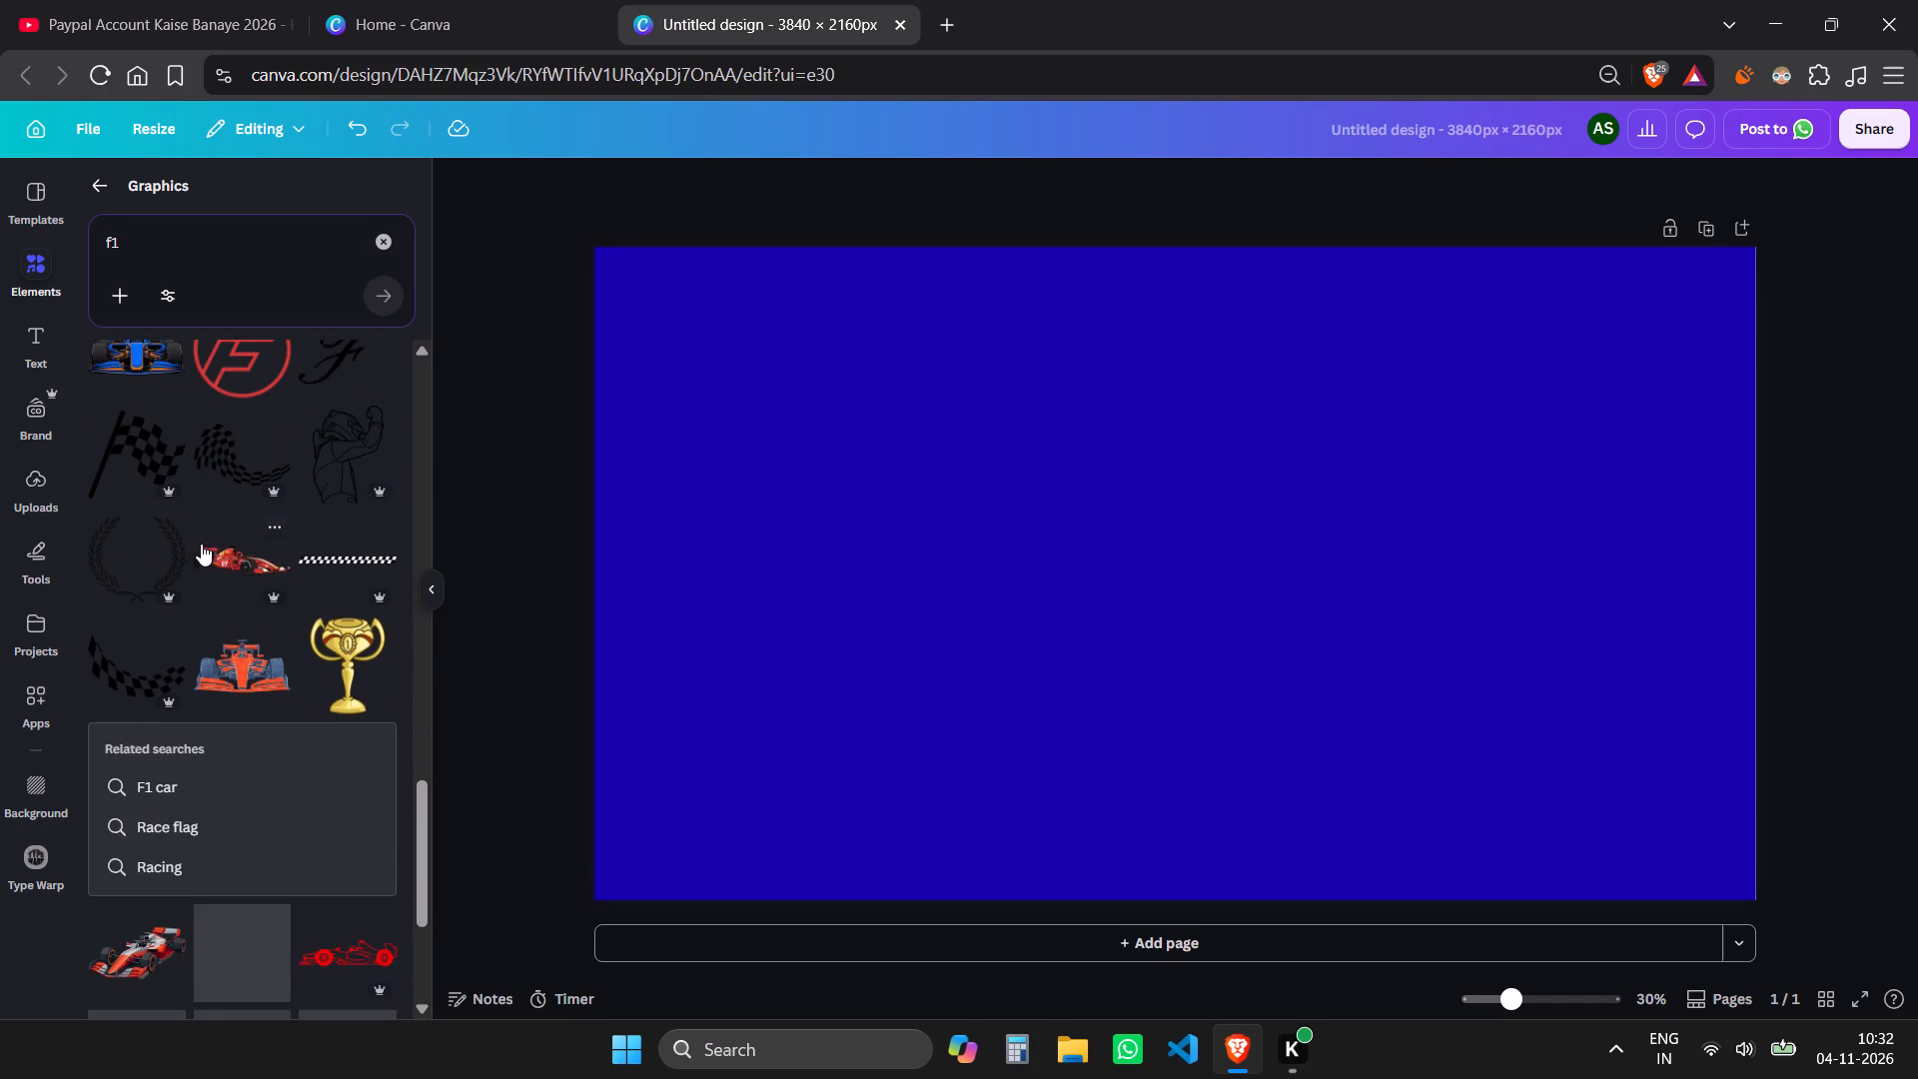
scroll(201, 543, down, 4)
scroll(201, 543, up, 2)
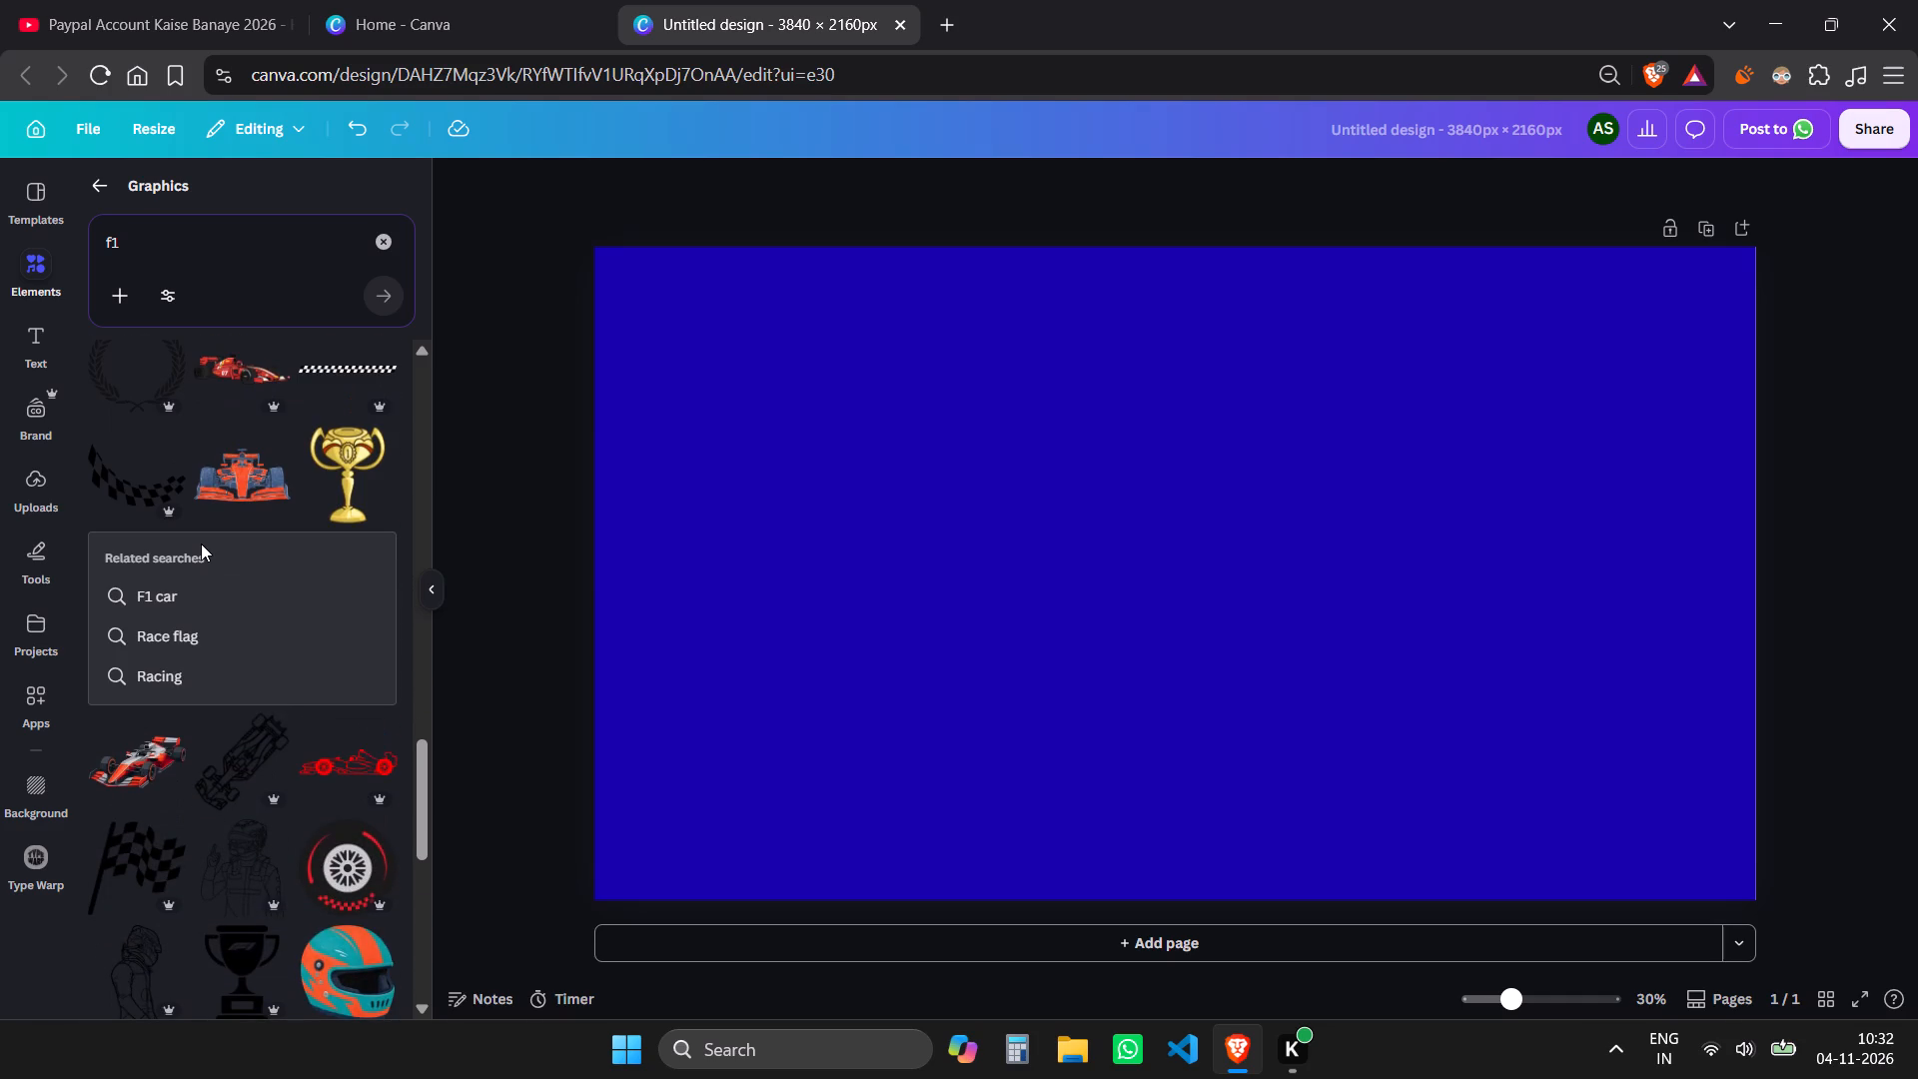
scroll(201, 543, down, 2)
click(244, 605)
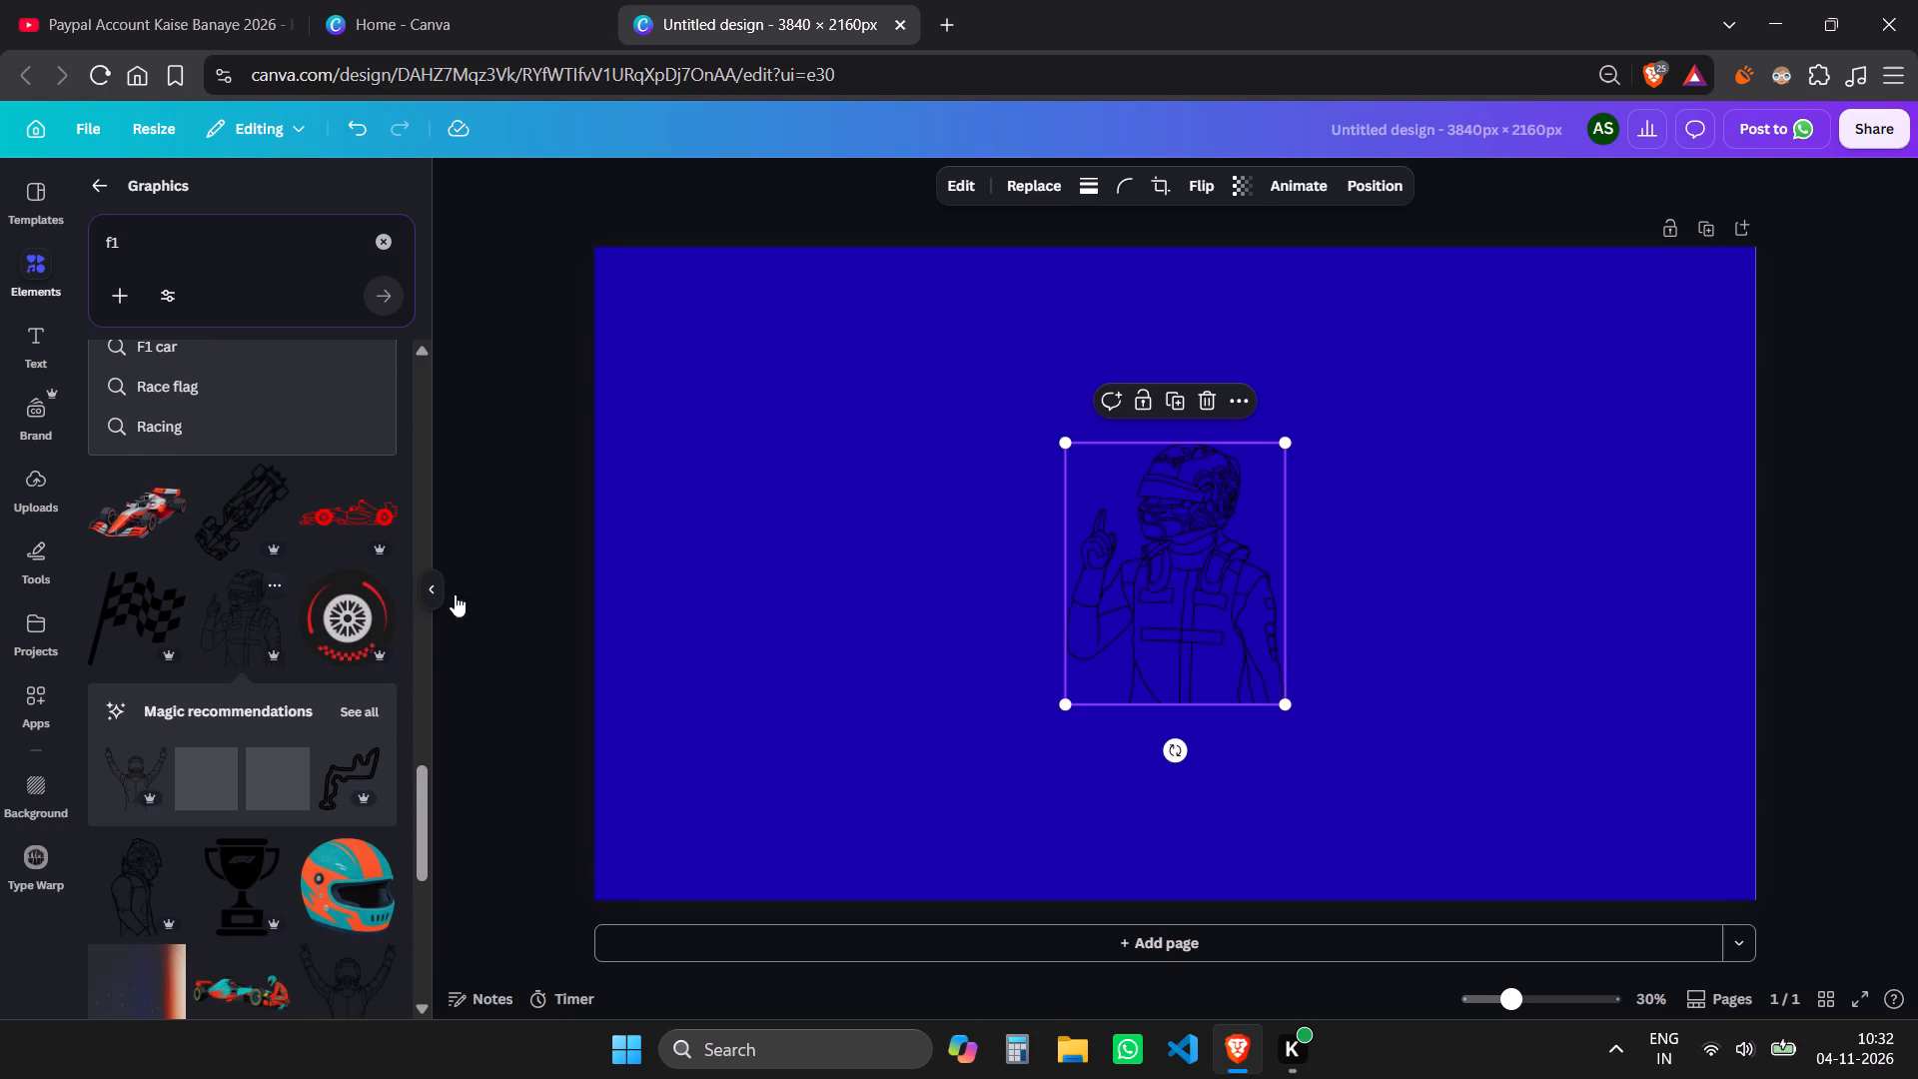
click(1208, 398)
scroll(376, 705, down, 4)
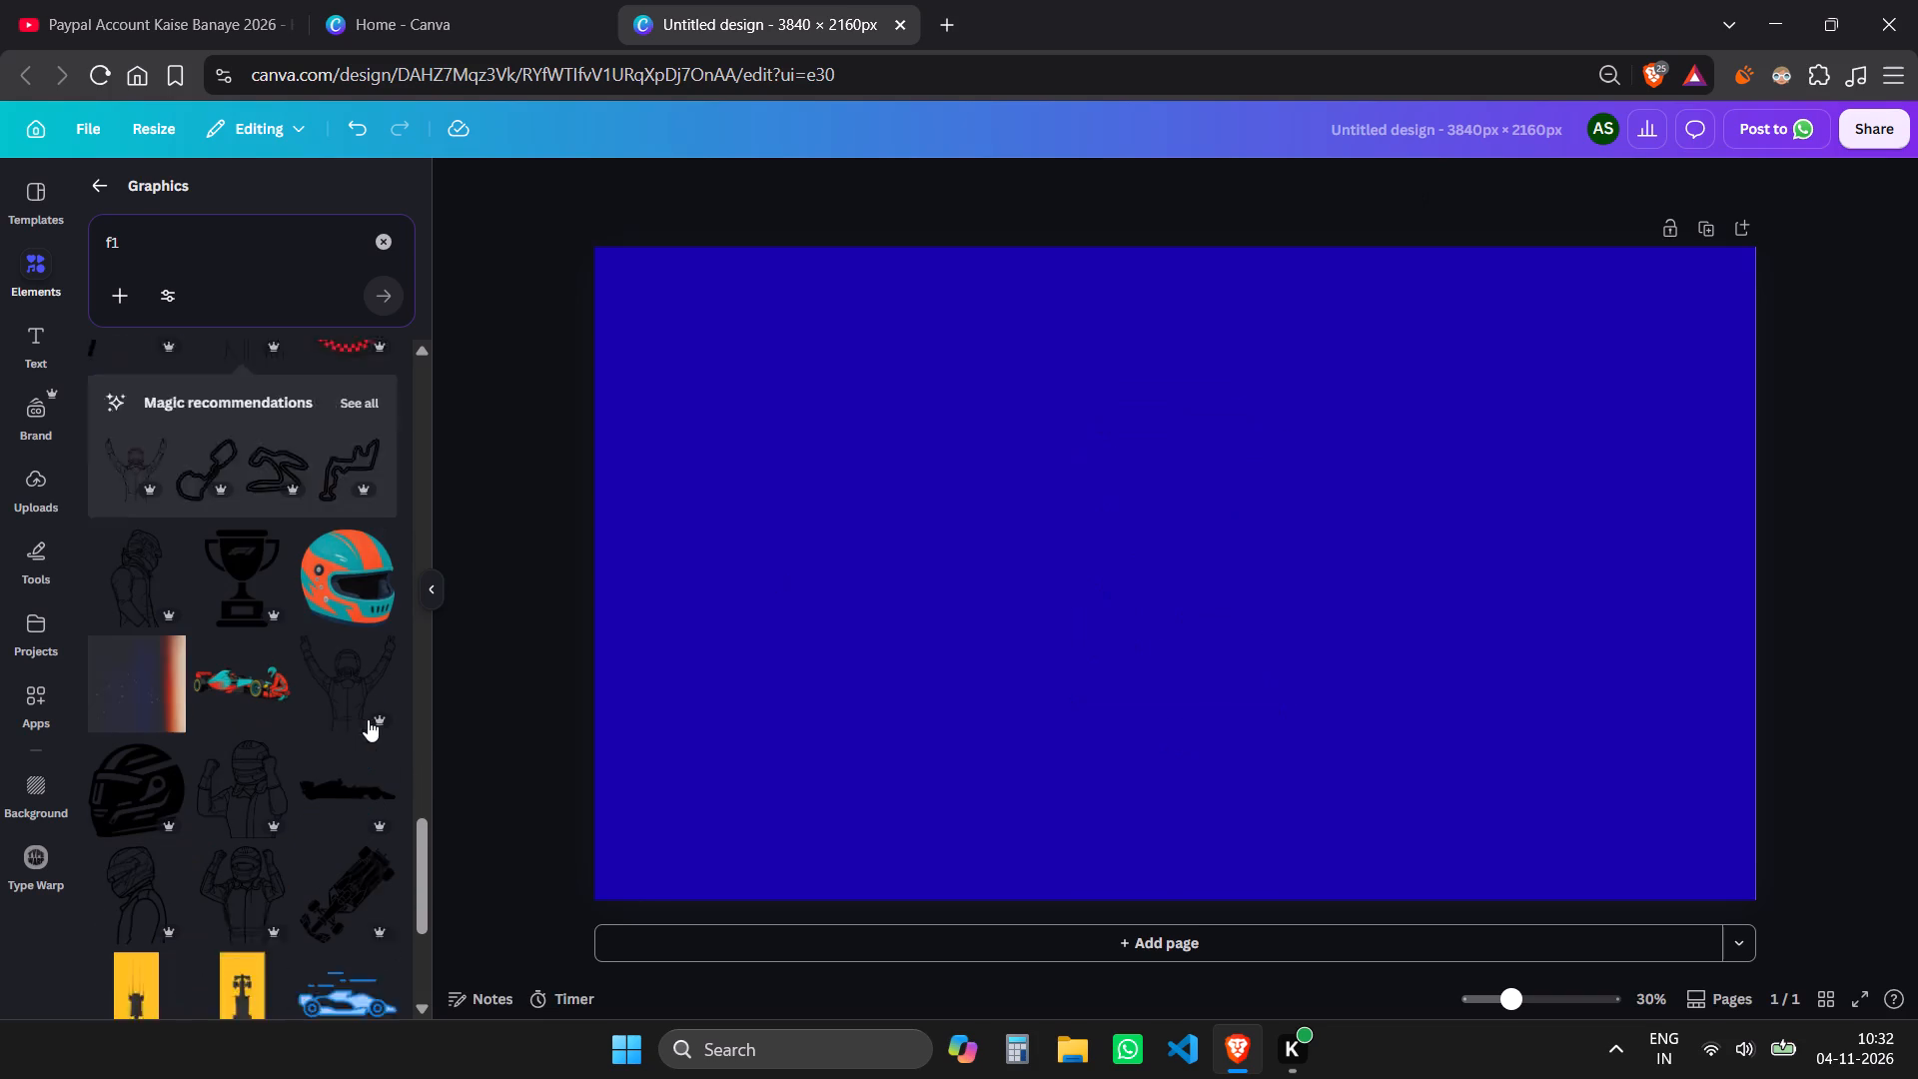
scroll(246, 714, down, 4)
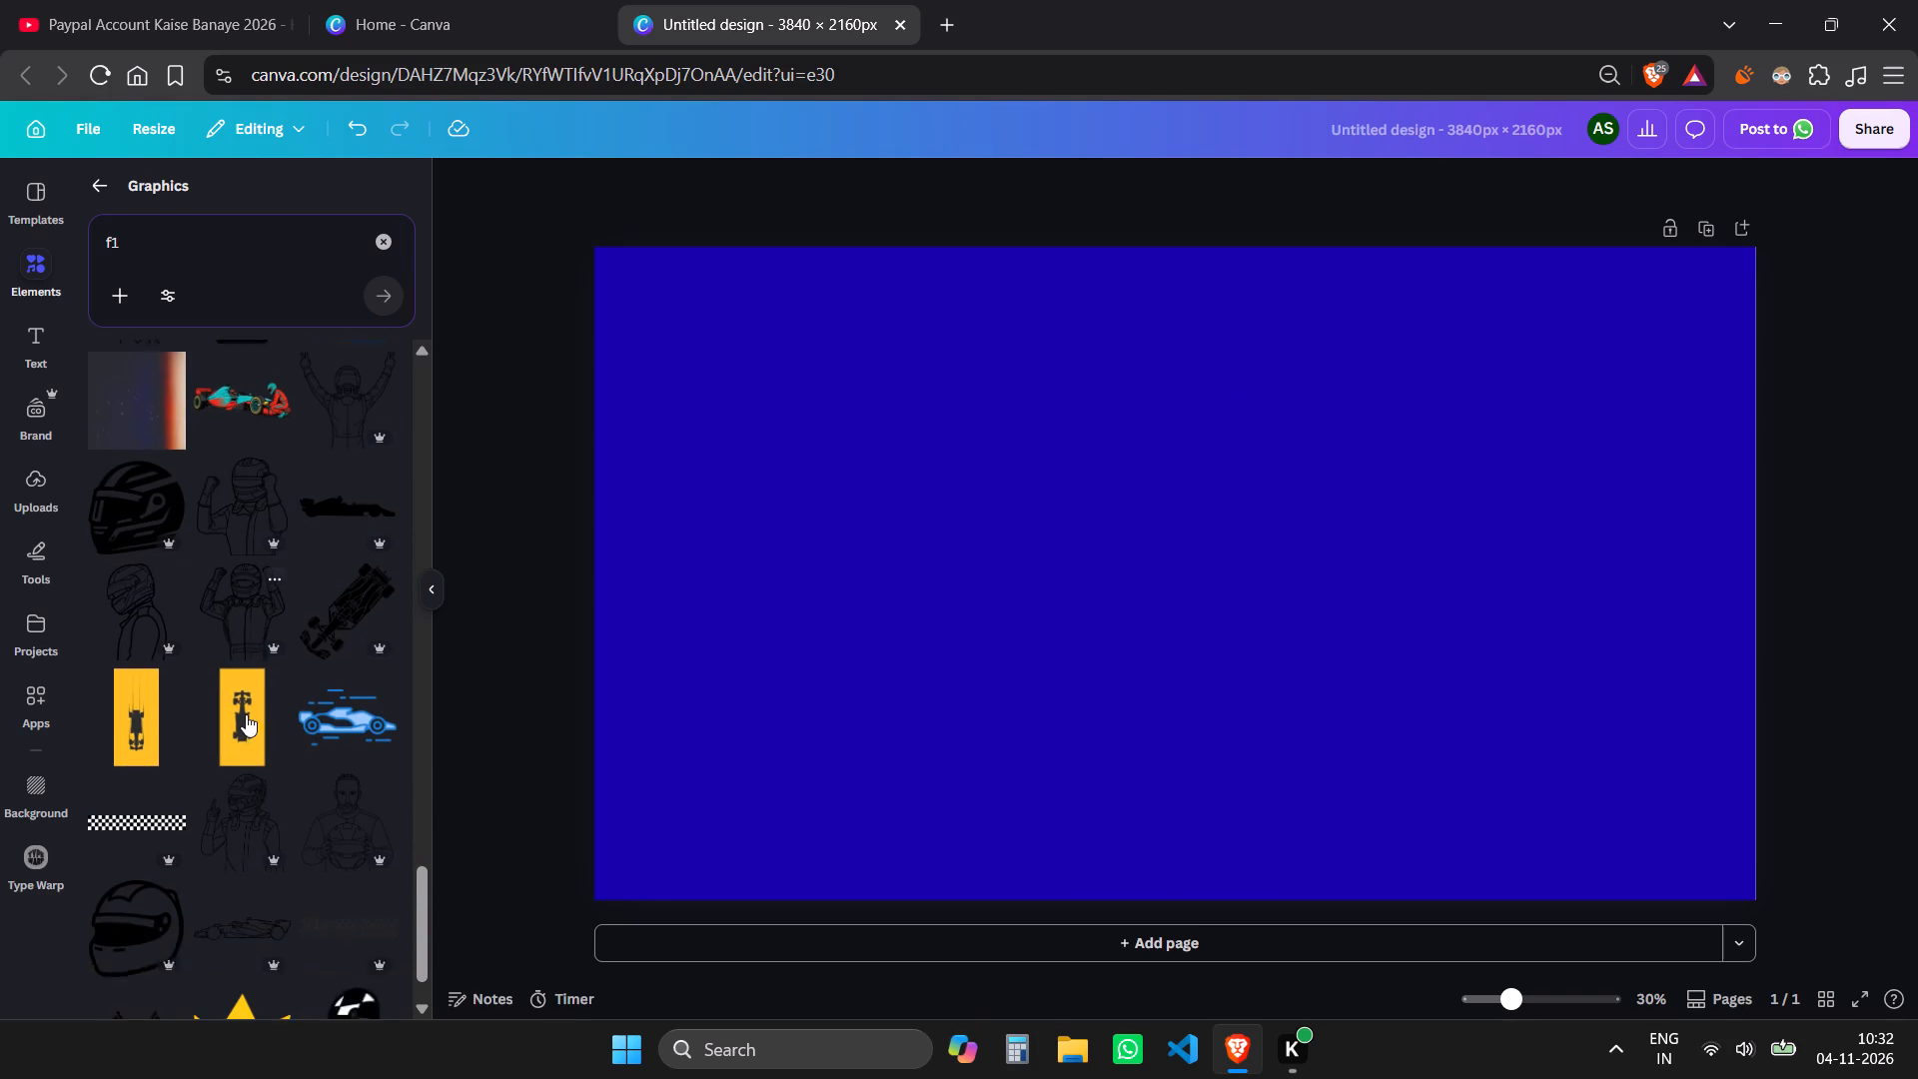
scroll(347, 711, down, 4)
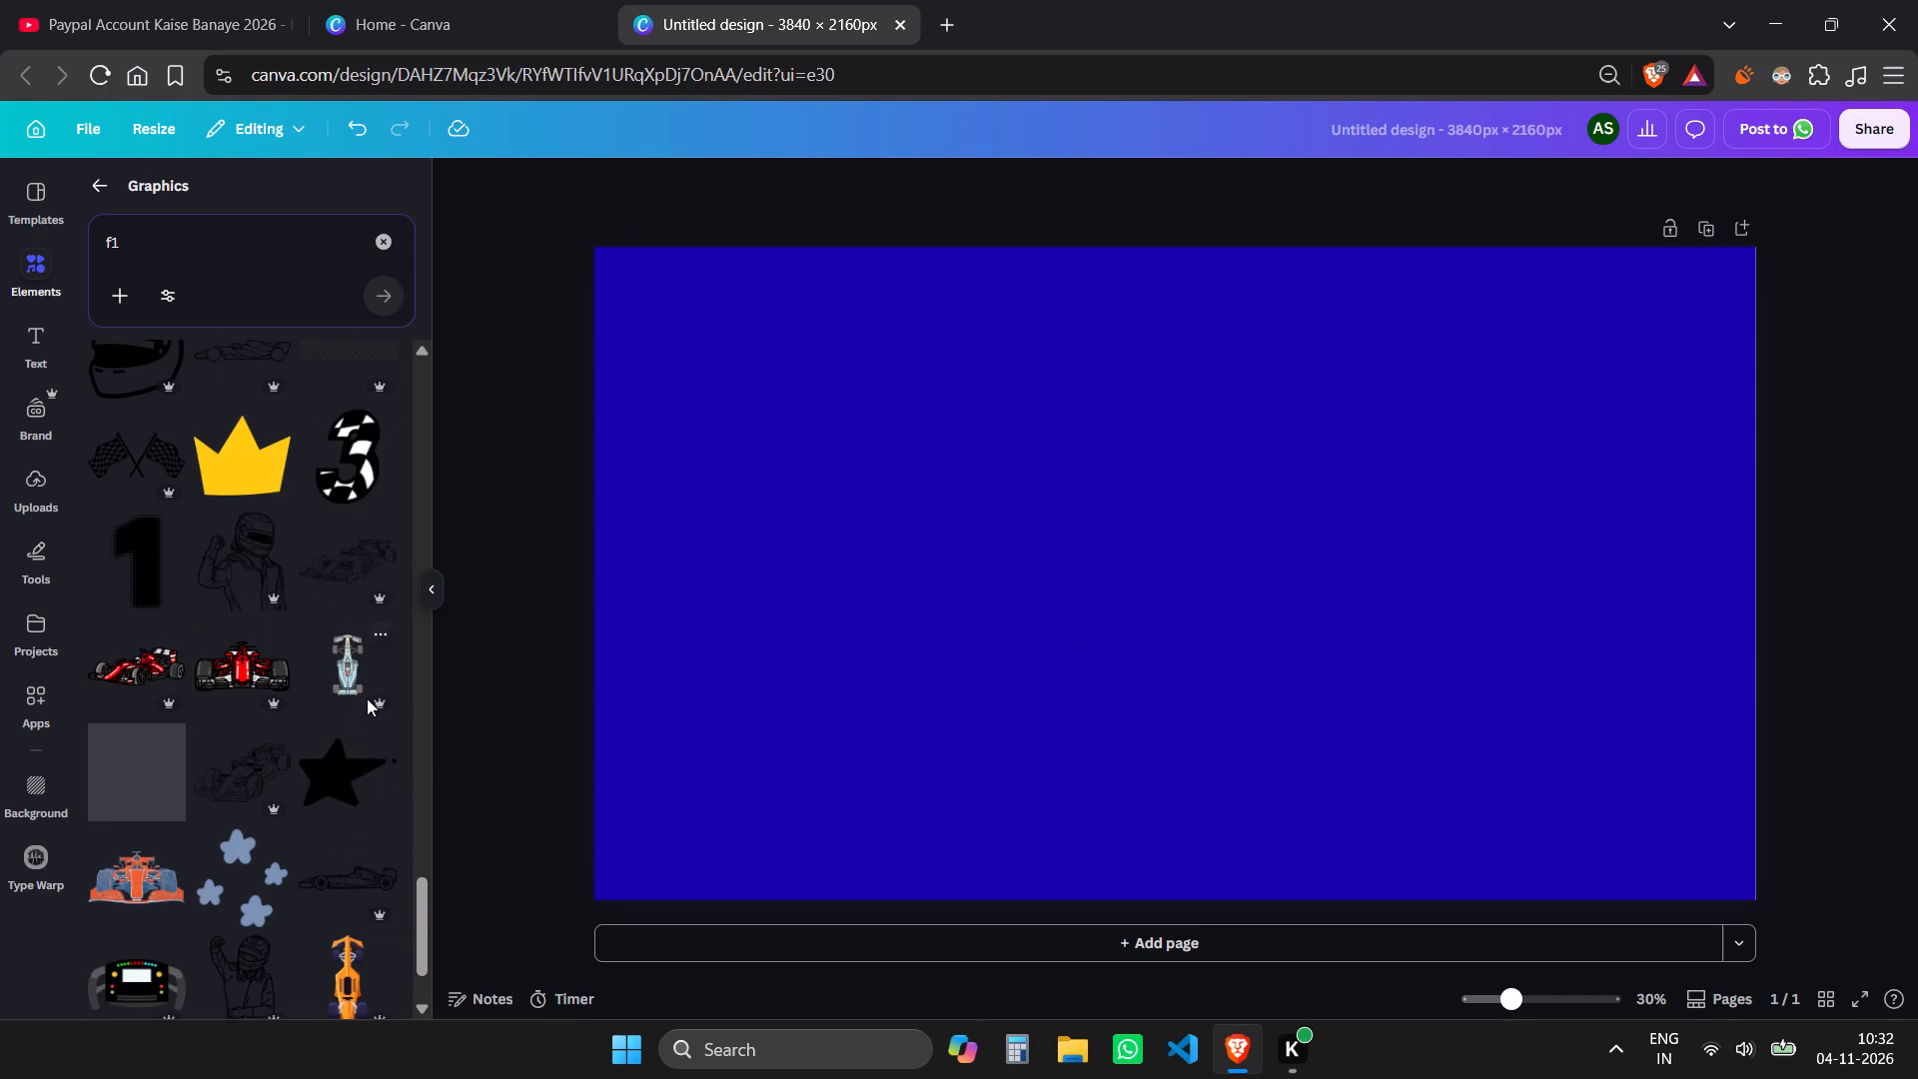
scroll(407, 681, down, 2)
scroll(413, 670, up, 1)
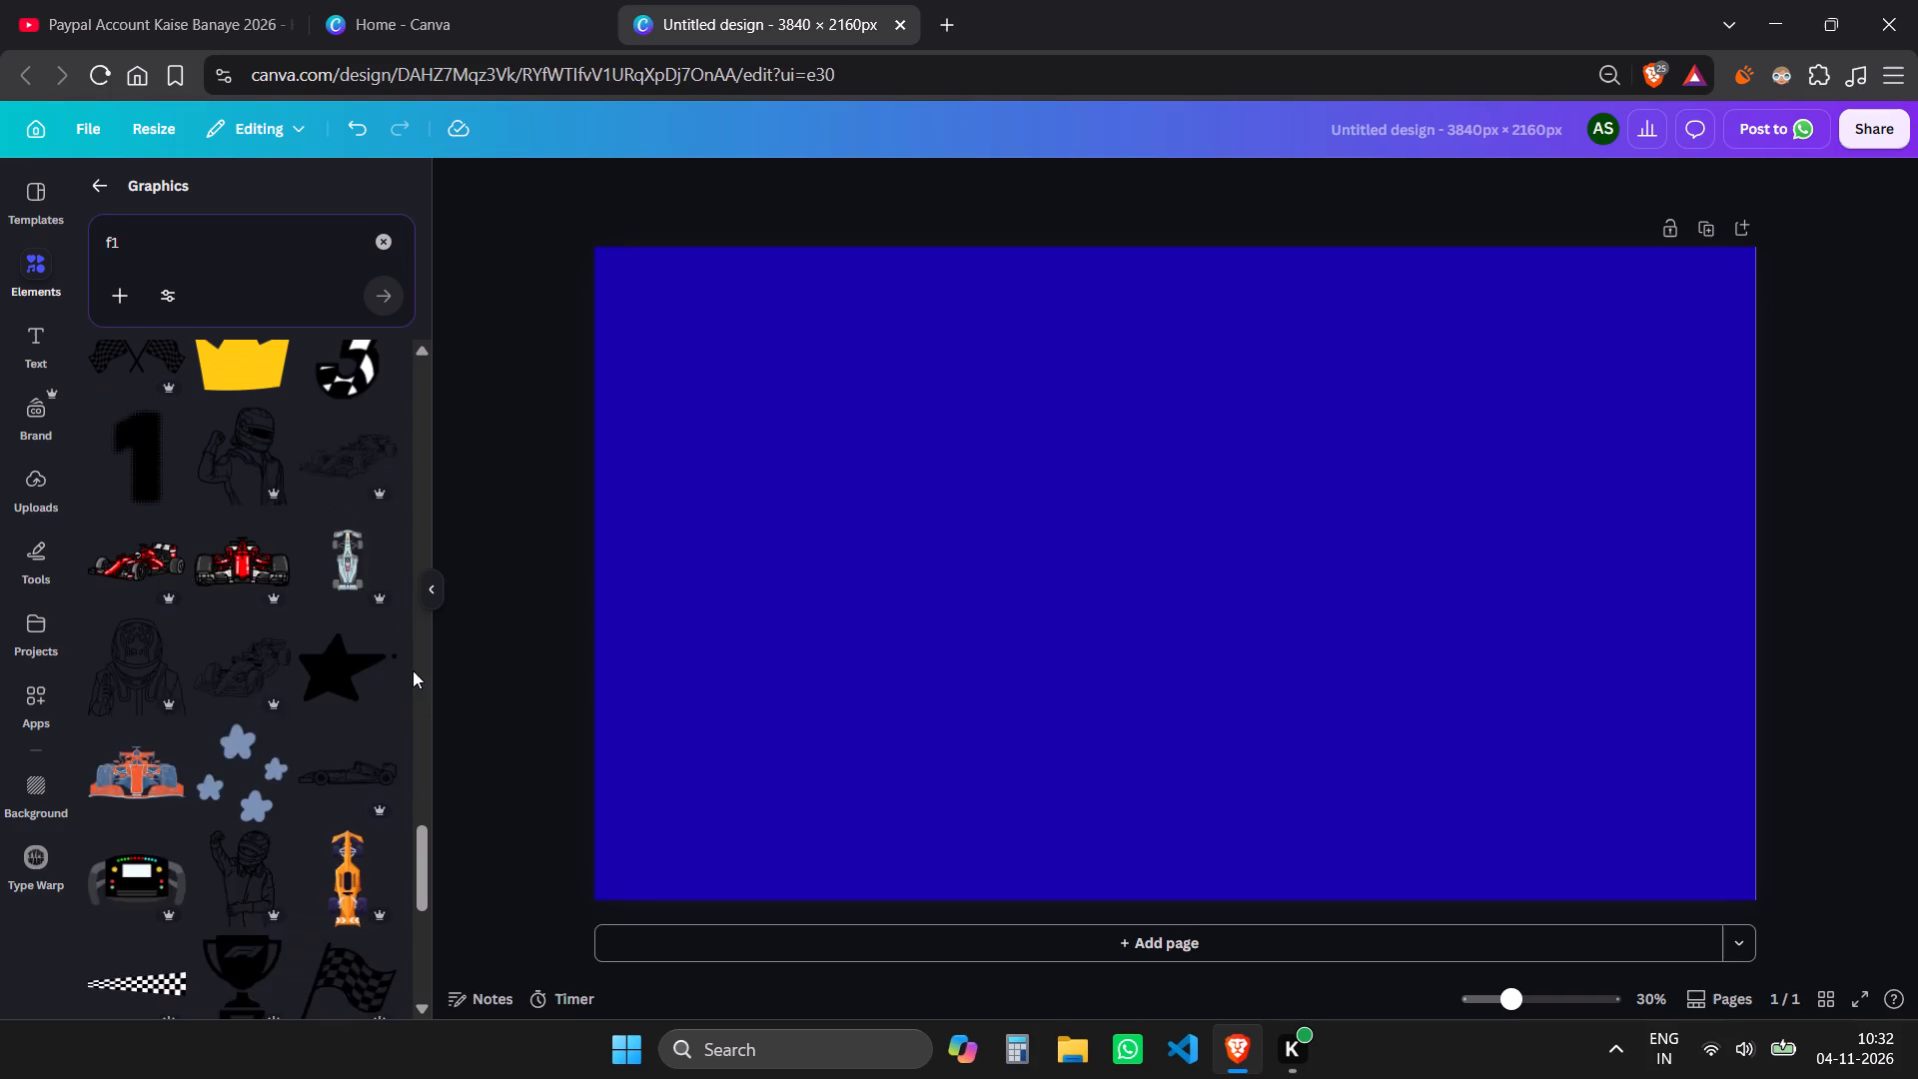
Search the graphics library for space and add the black, purple and red nebula cloud to the blue page.
click(384, 245)
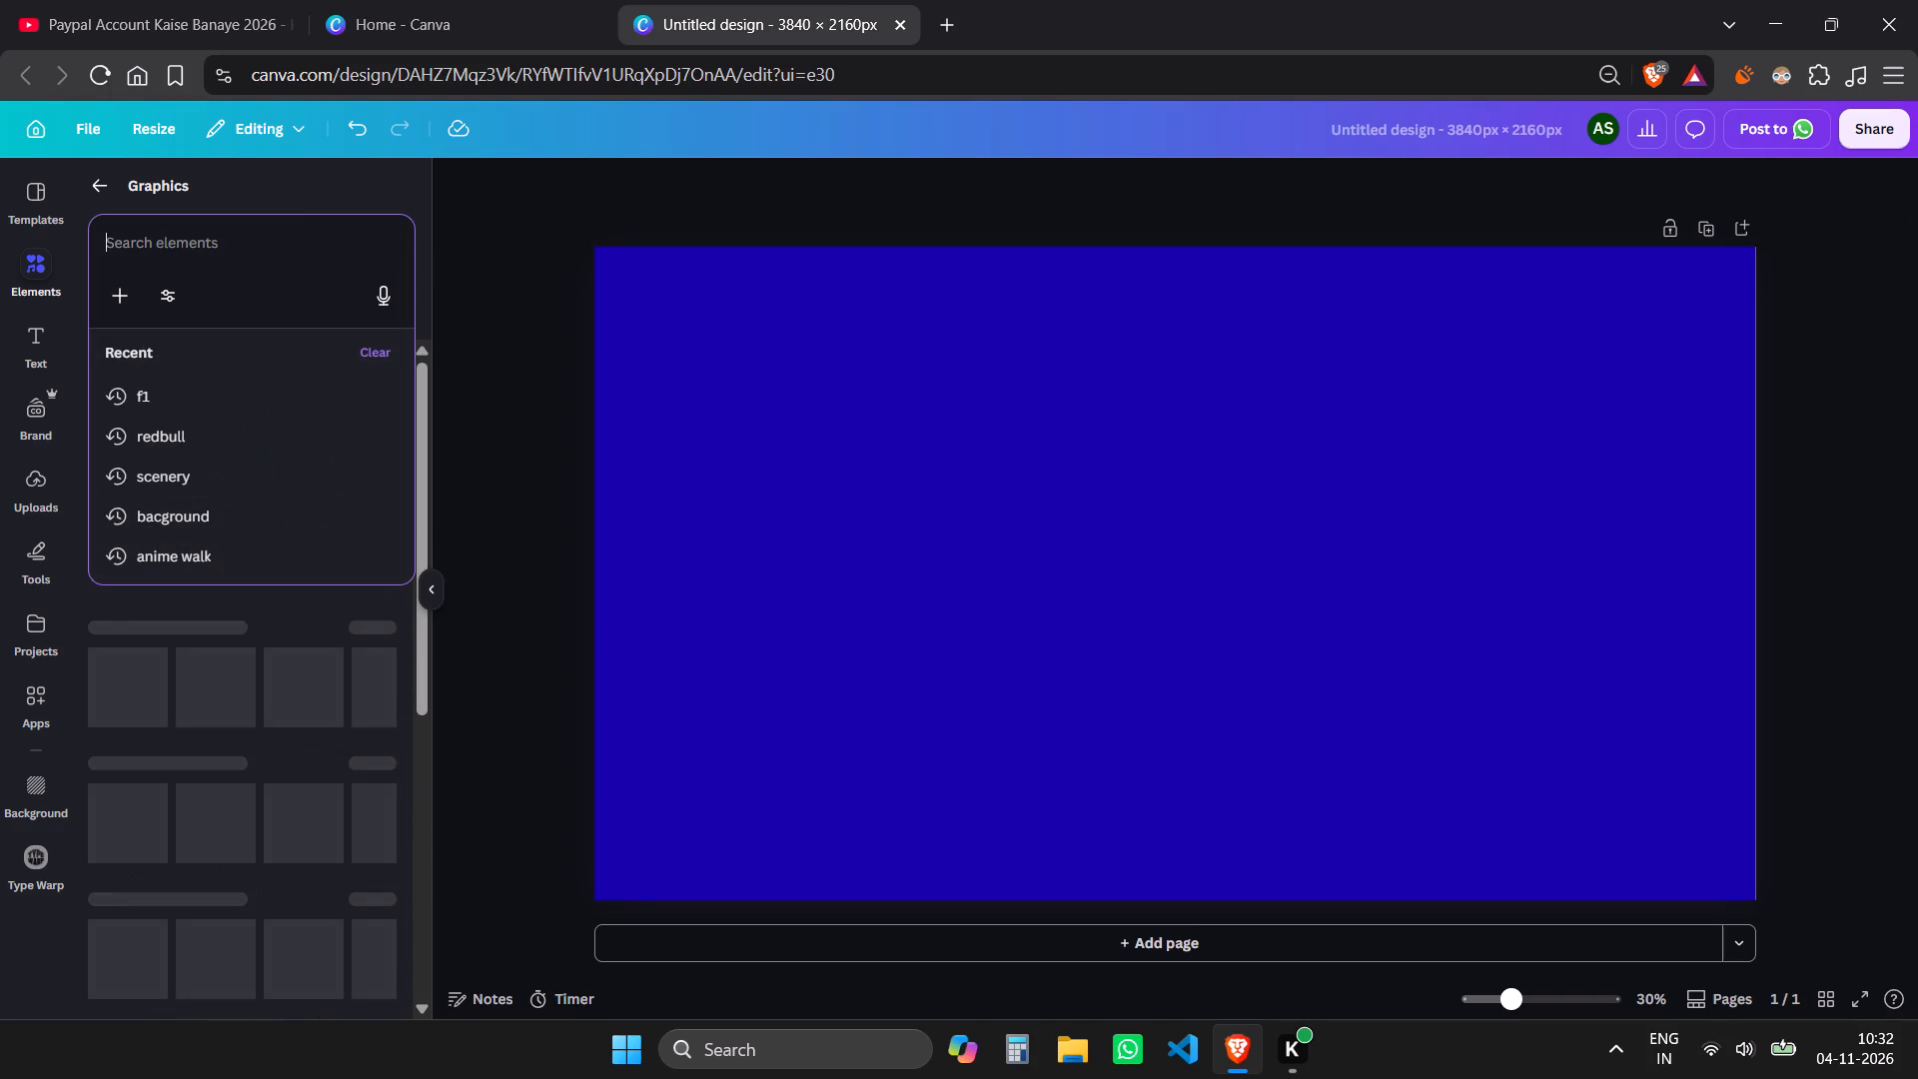
text(space)
key(Return)
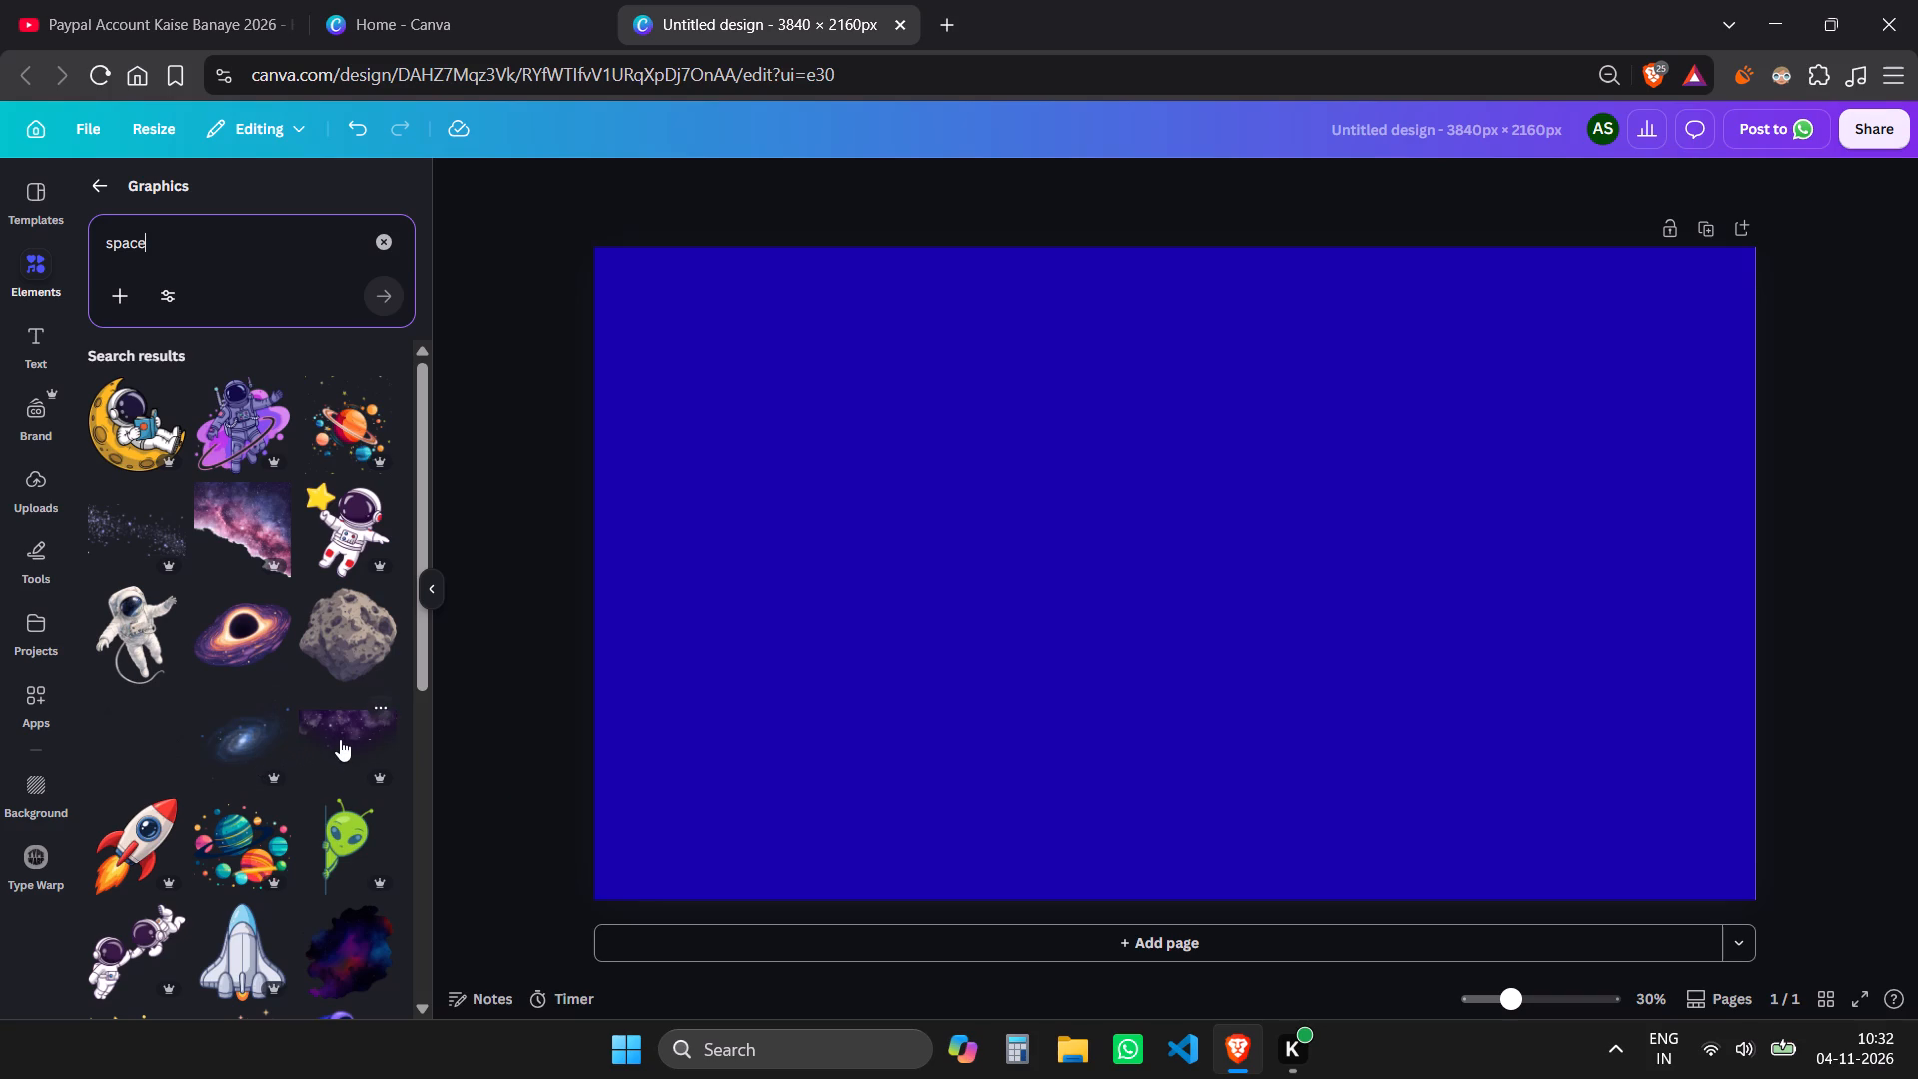
click(339, 944)
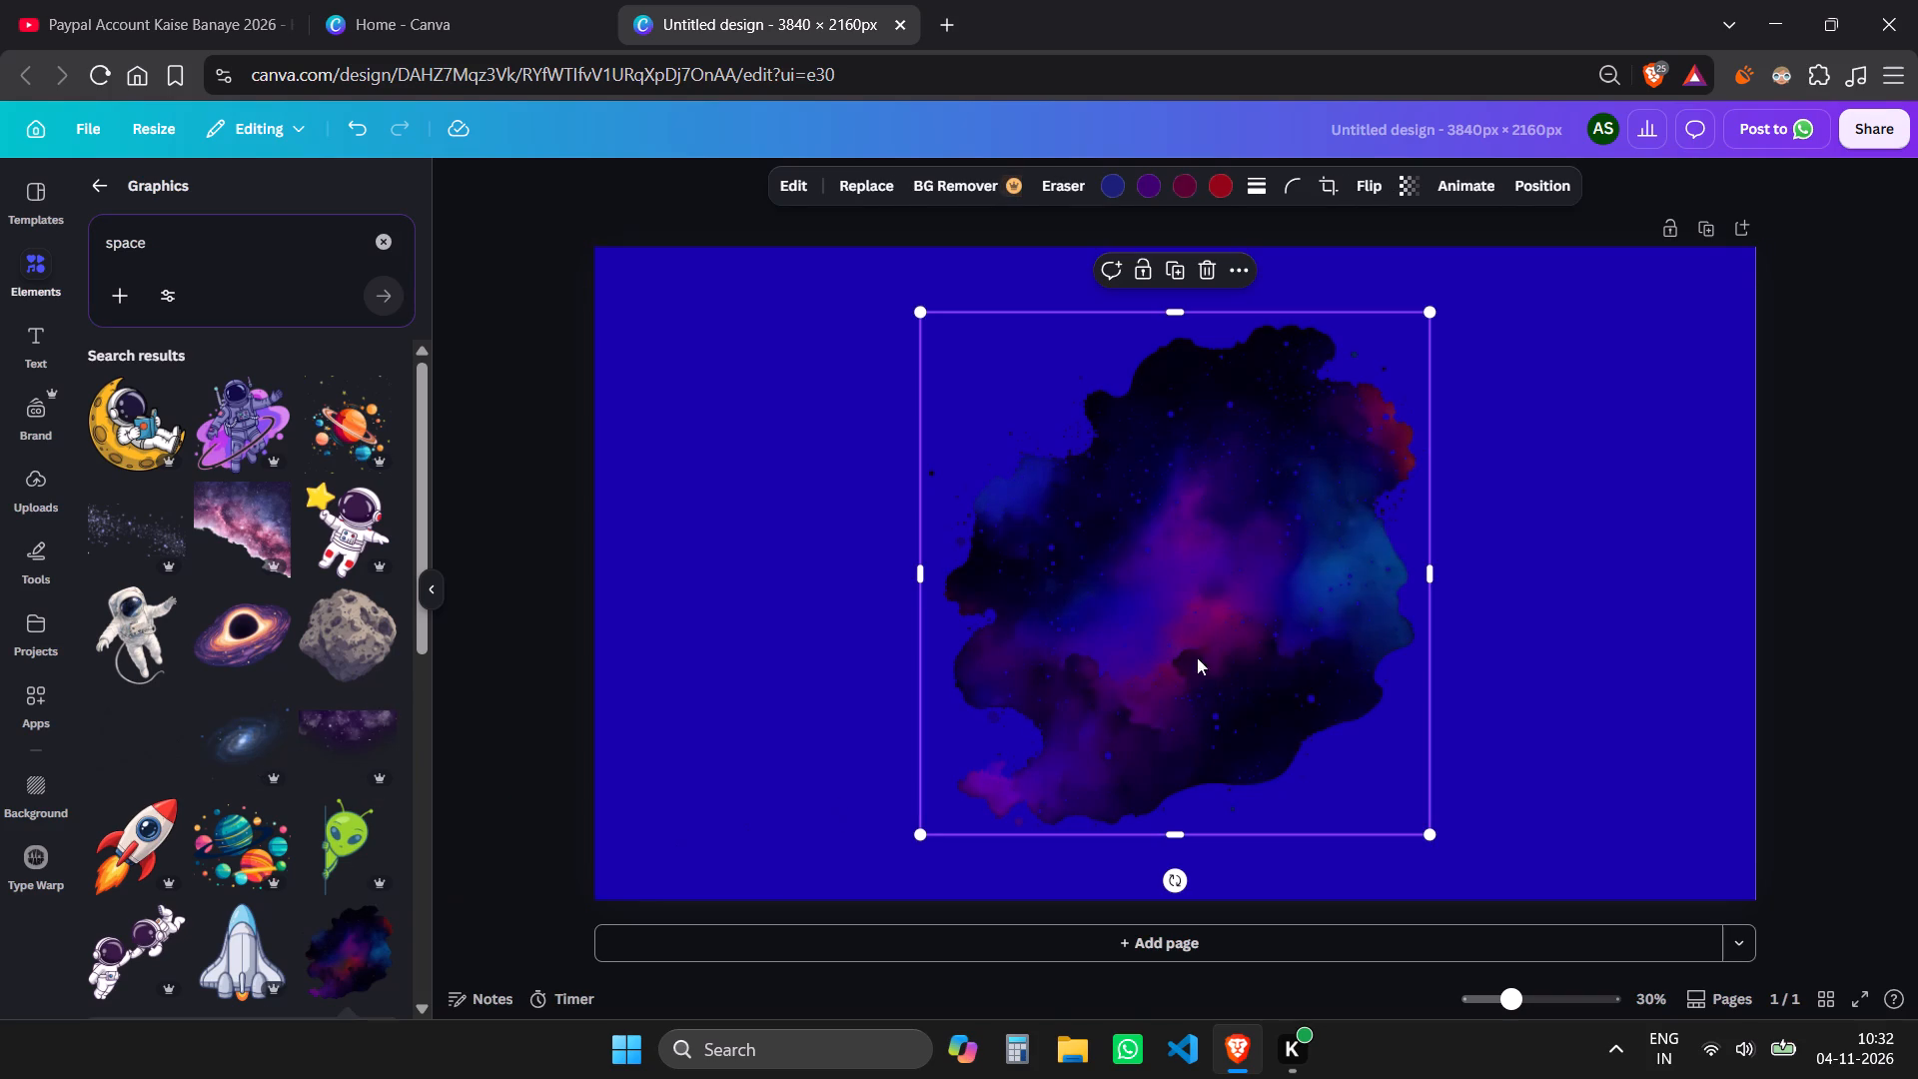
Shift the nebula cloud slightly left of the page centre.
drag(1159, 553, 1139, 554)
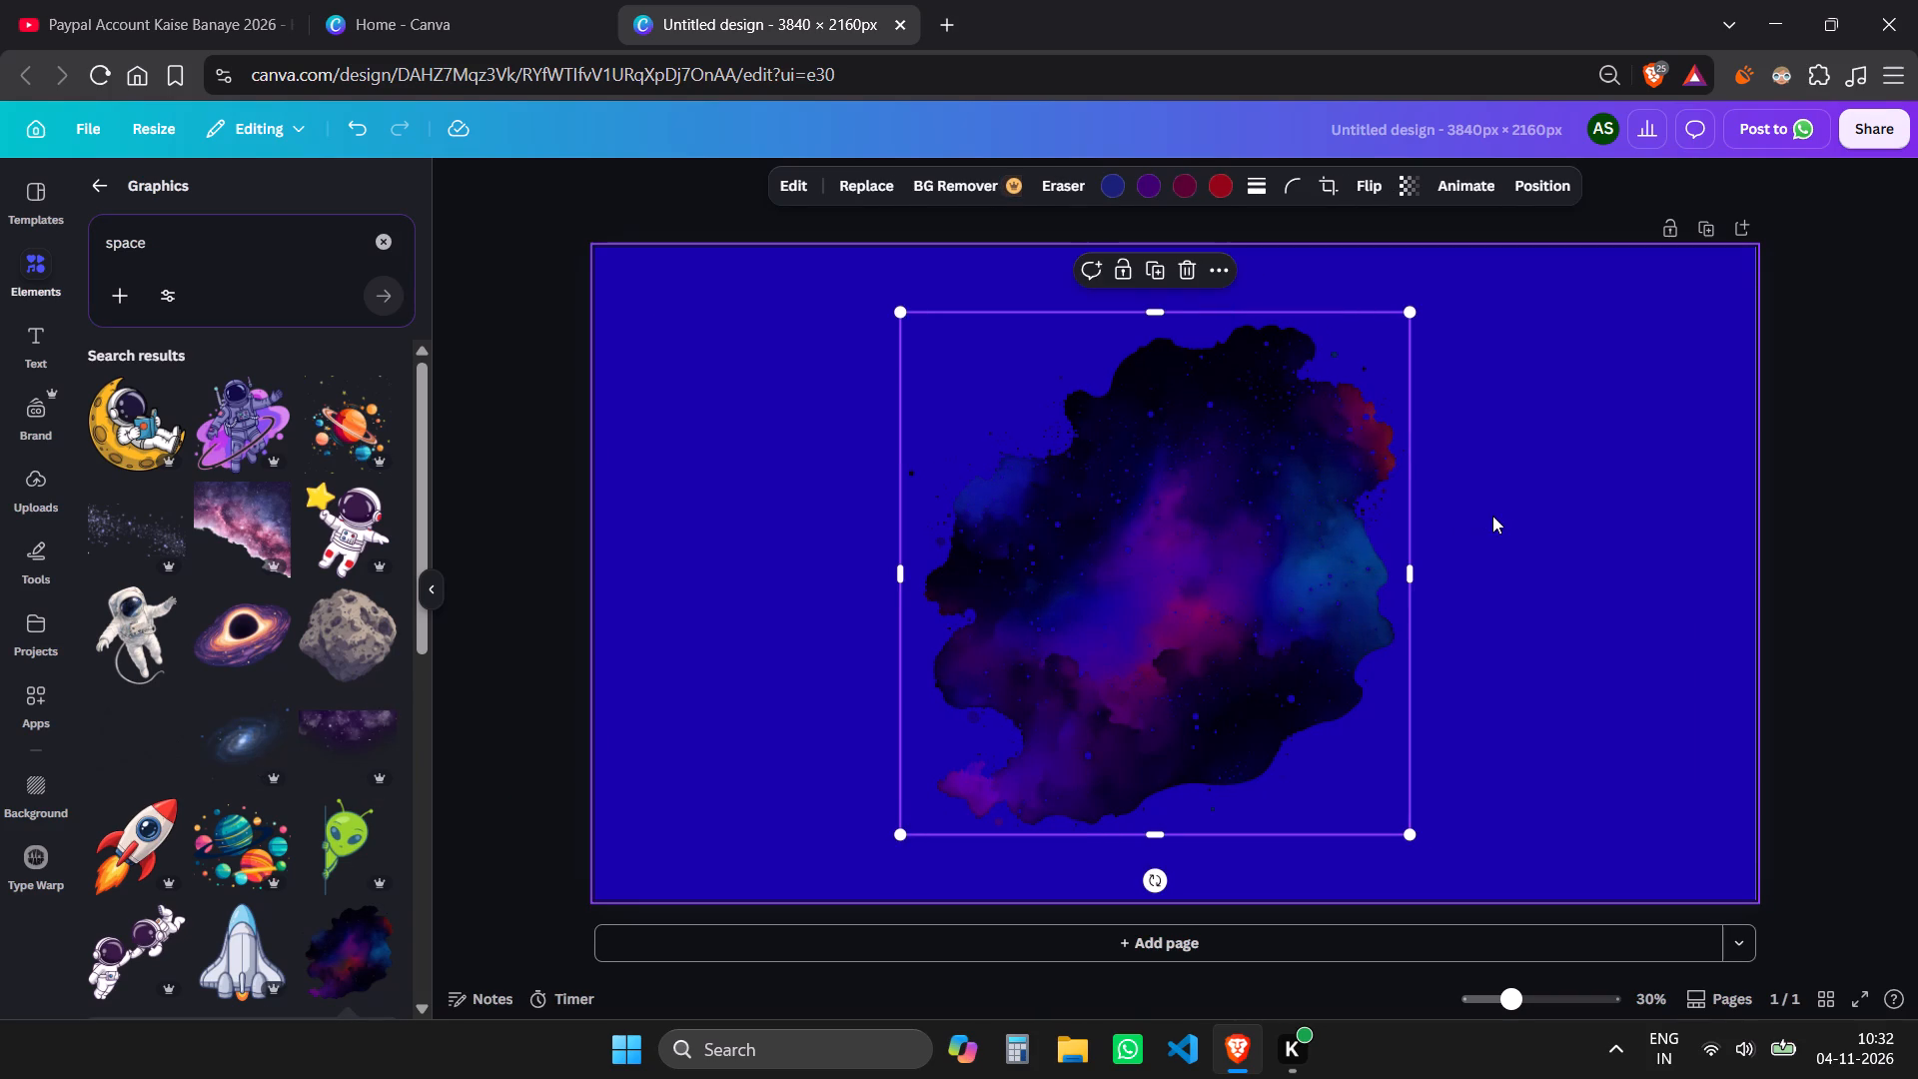
Try black and dark navy for the page background, and settle on the near-black navy from the photo colours.
click(1499, 513)
click(1499, 509)
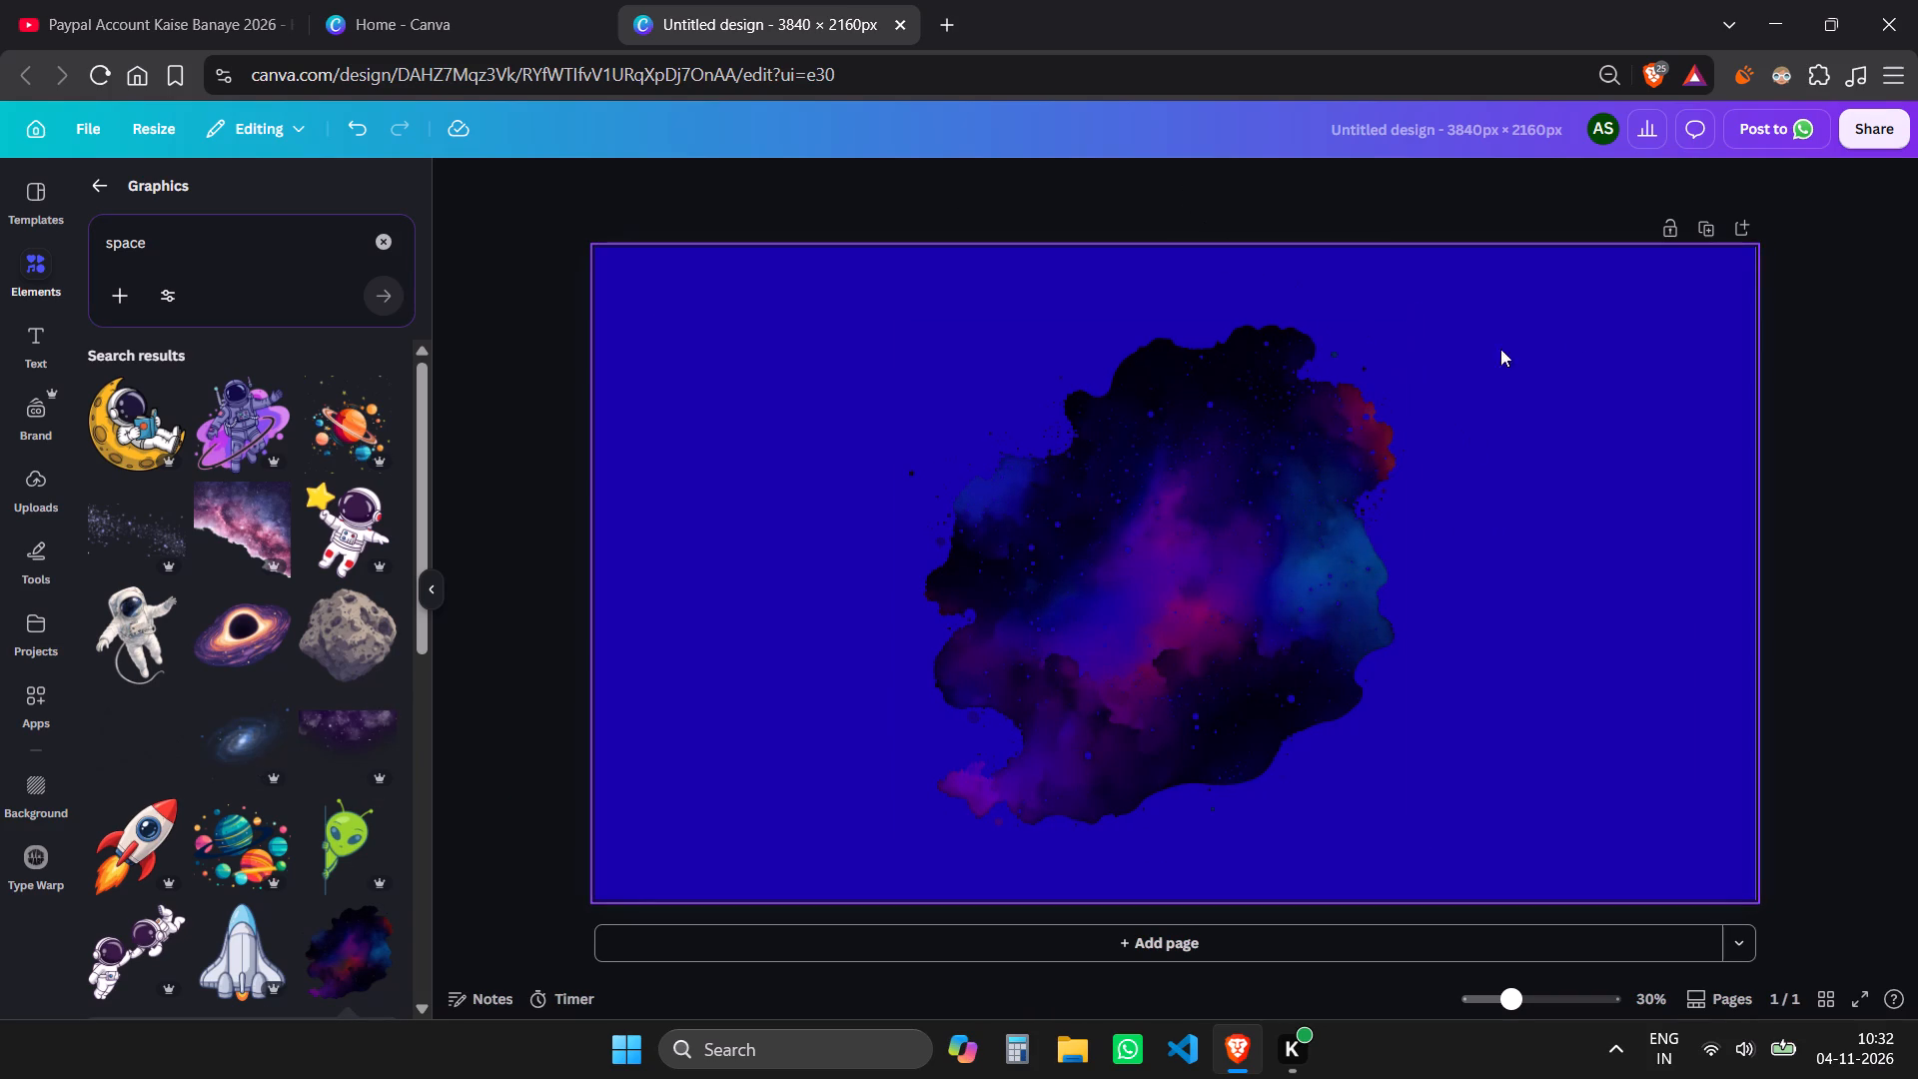
click(1573, 344)
click(1178, 189)
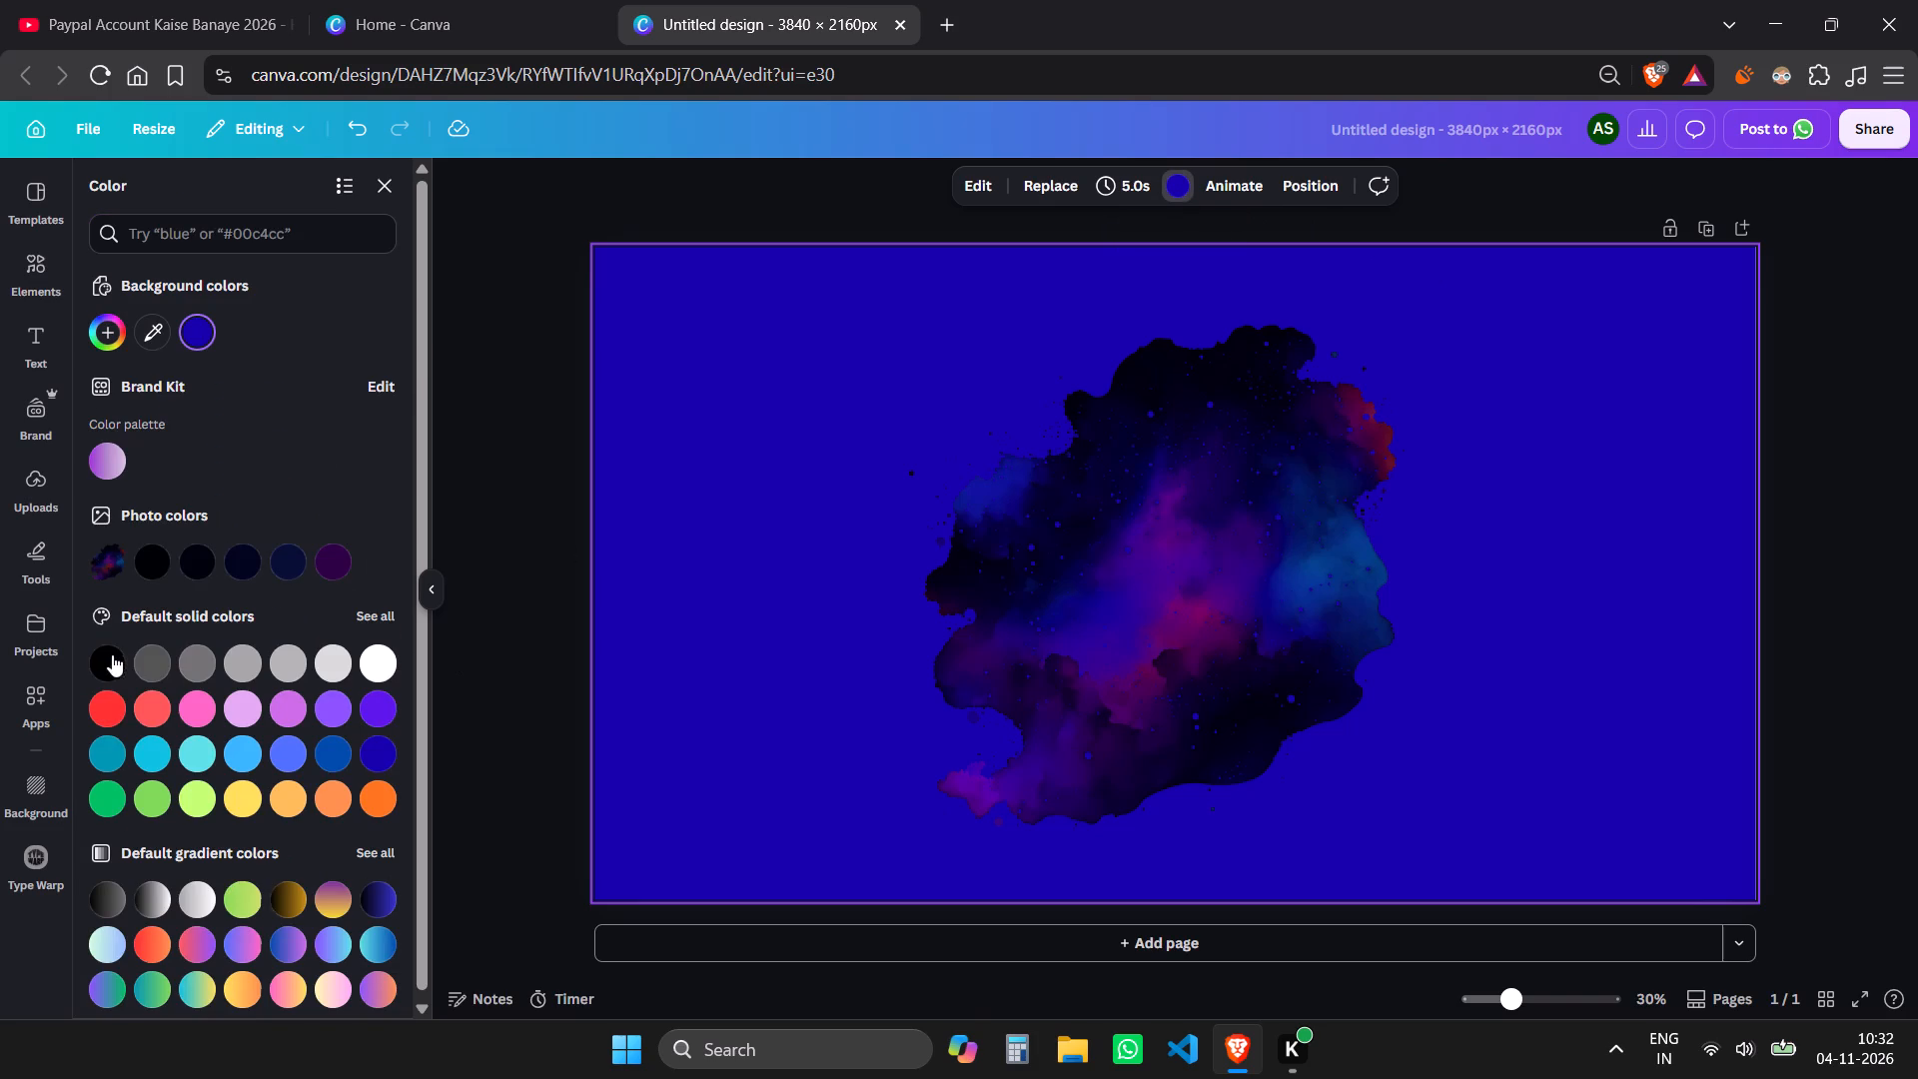
click(108, 650)
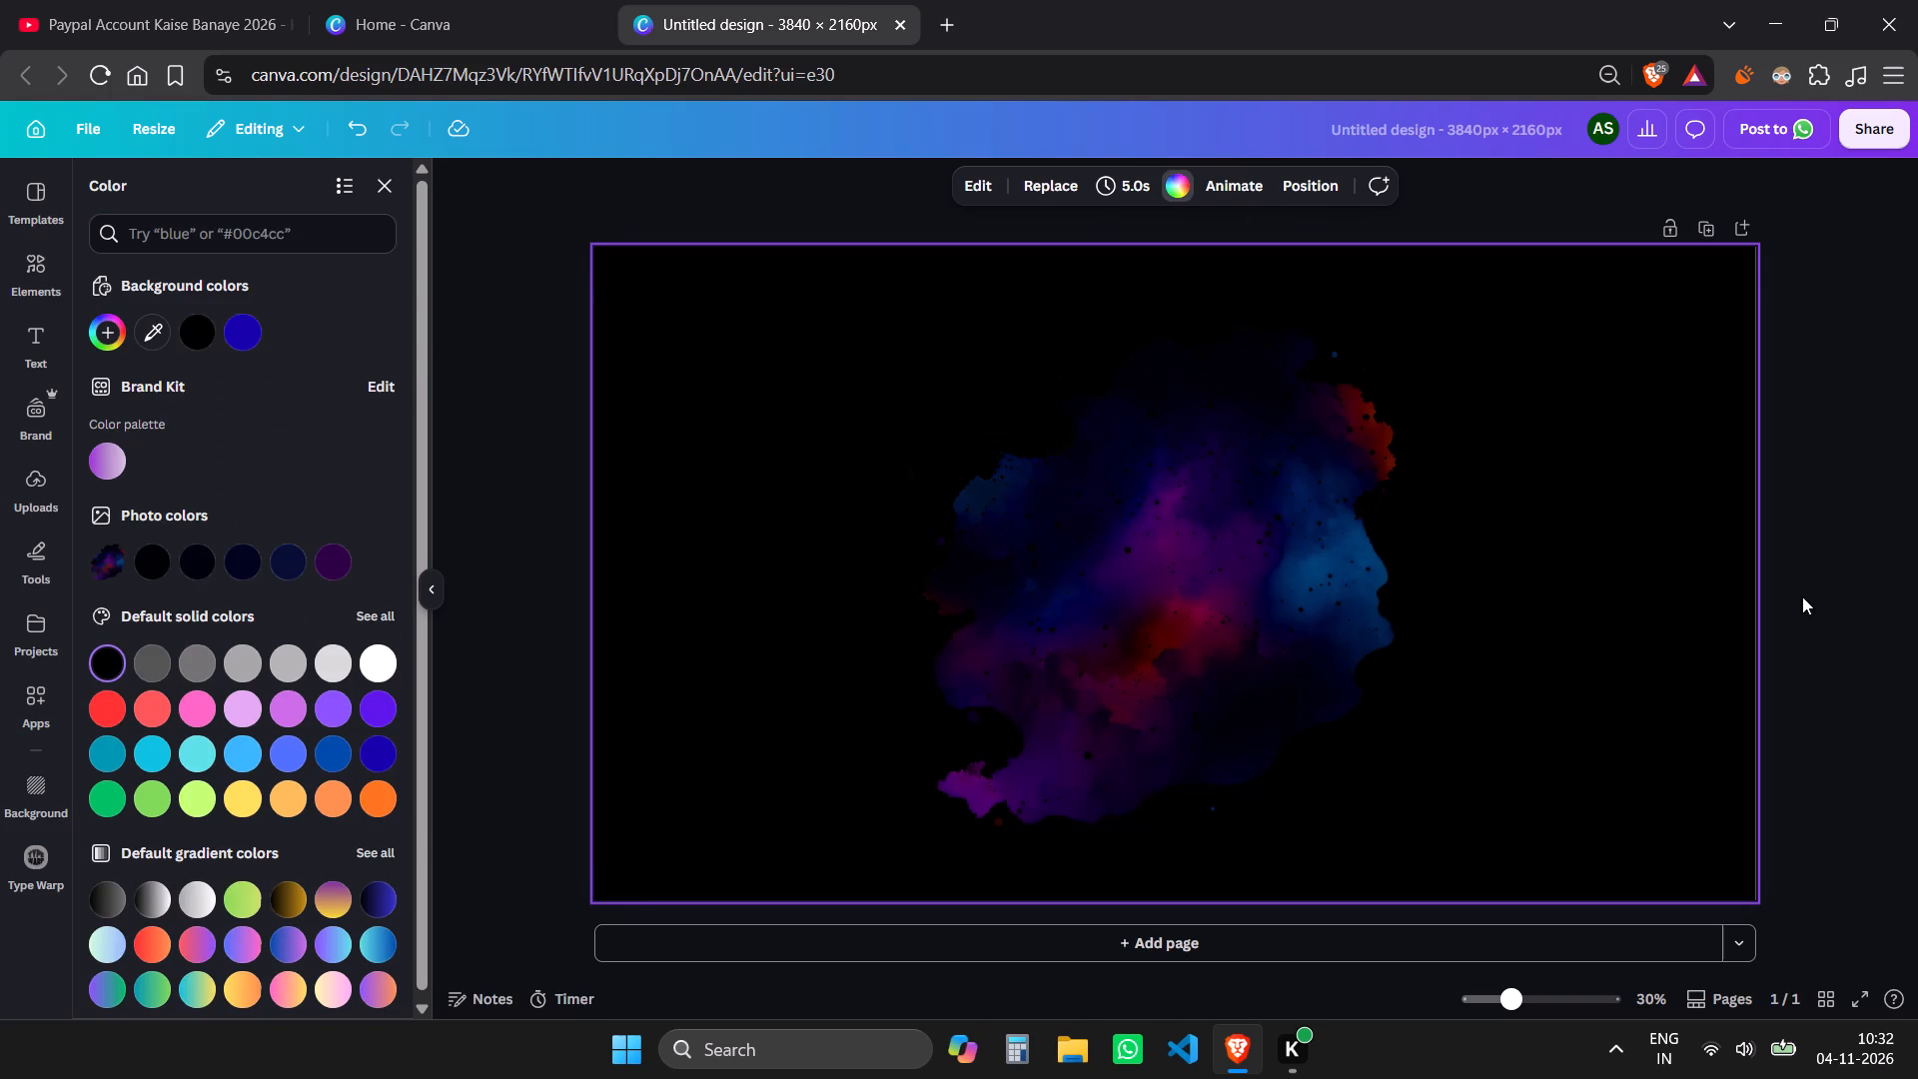
click(243, 568)
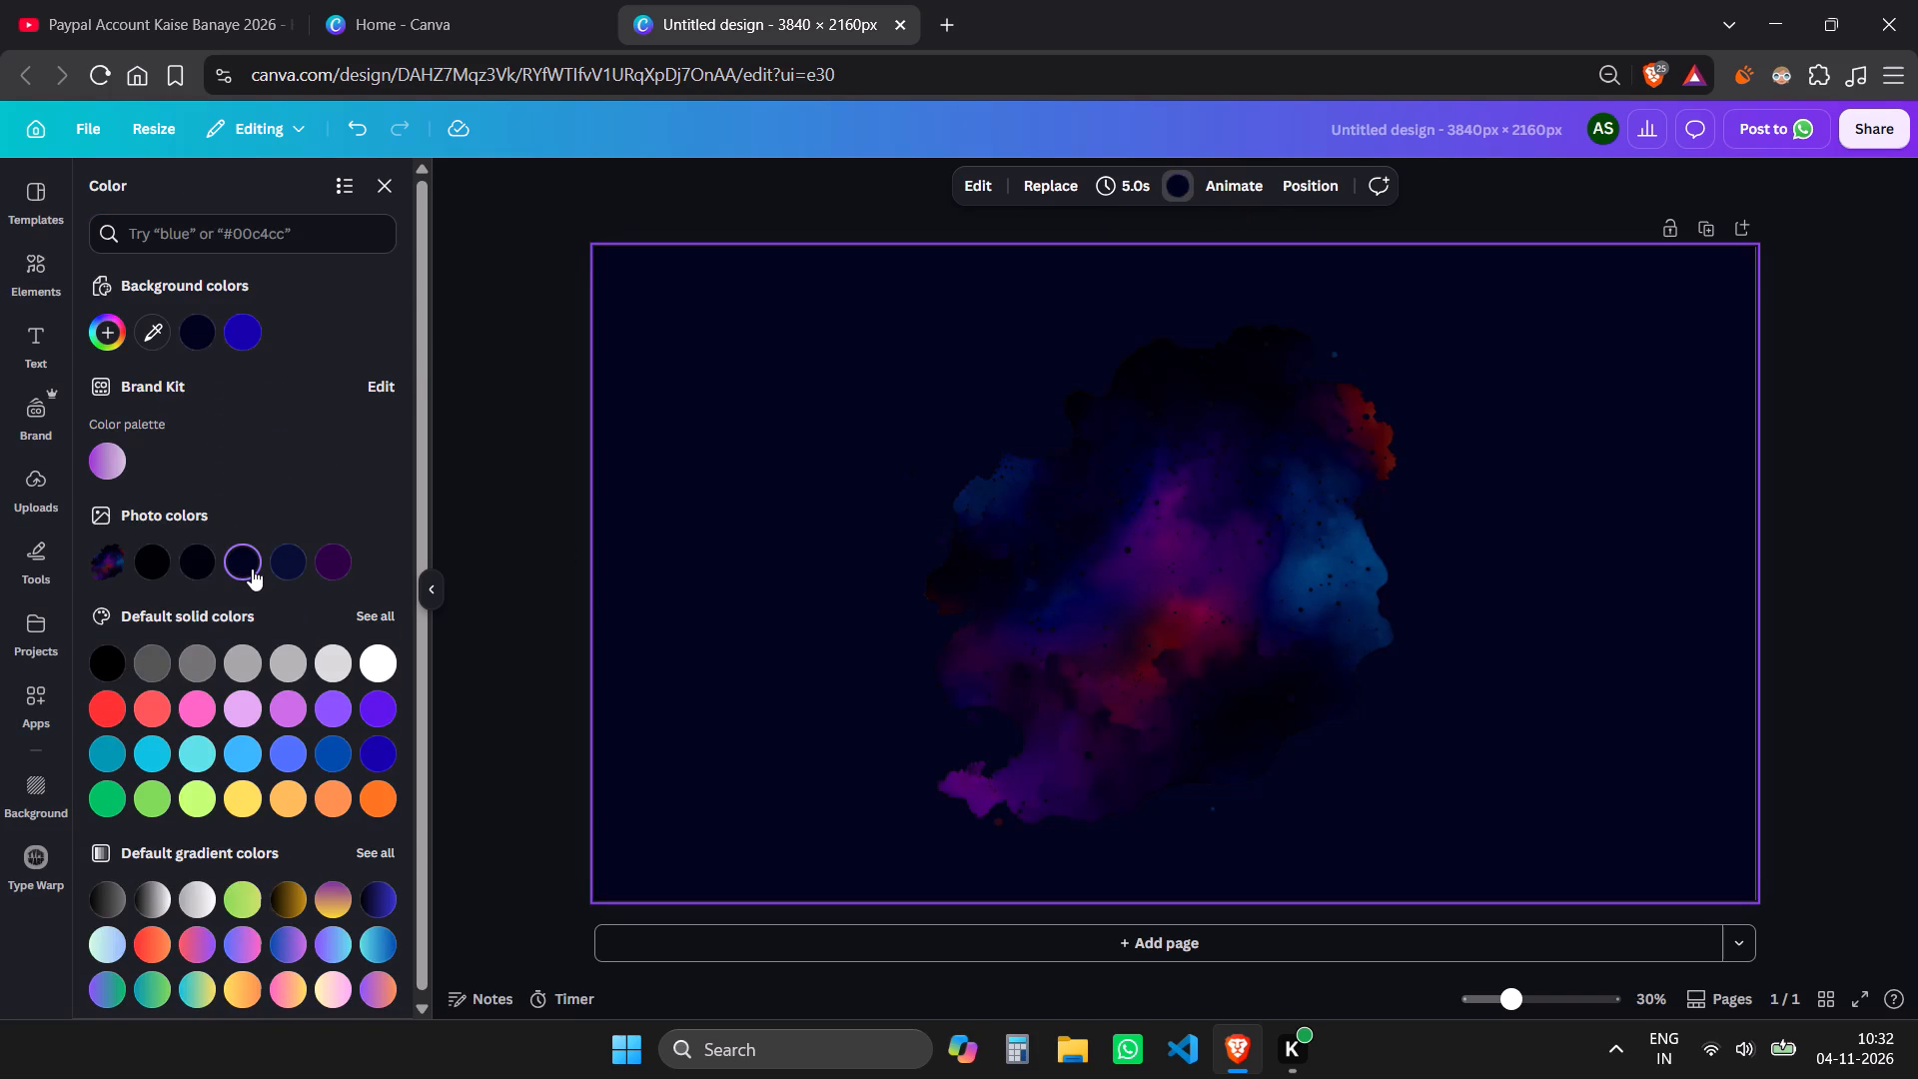
click(189, 573)
Delete the nebula cloud from the page and bring back the space graphics.
click(17, 276)
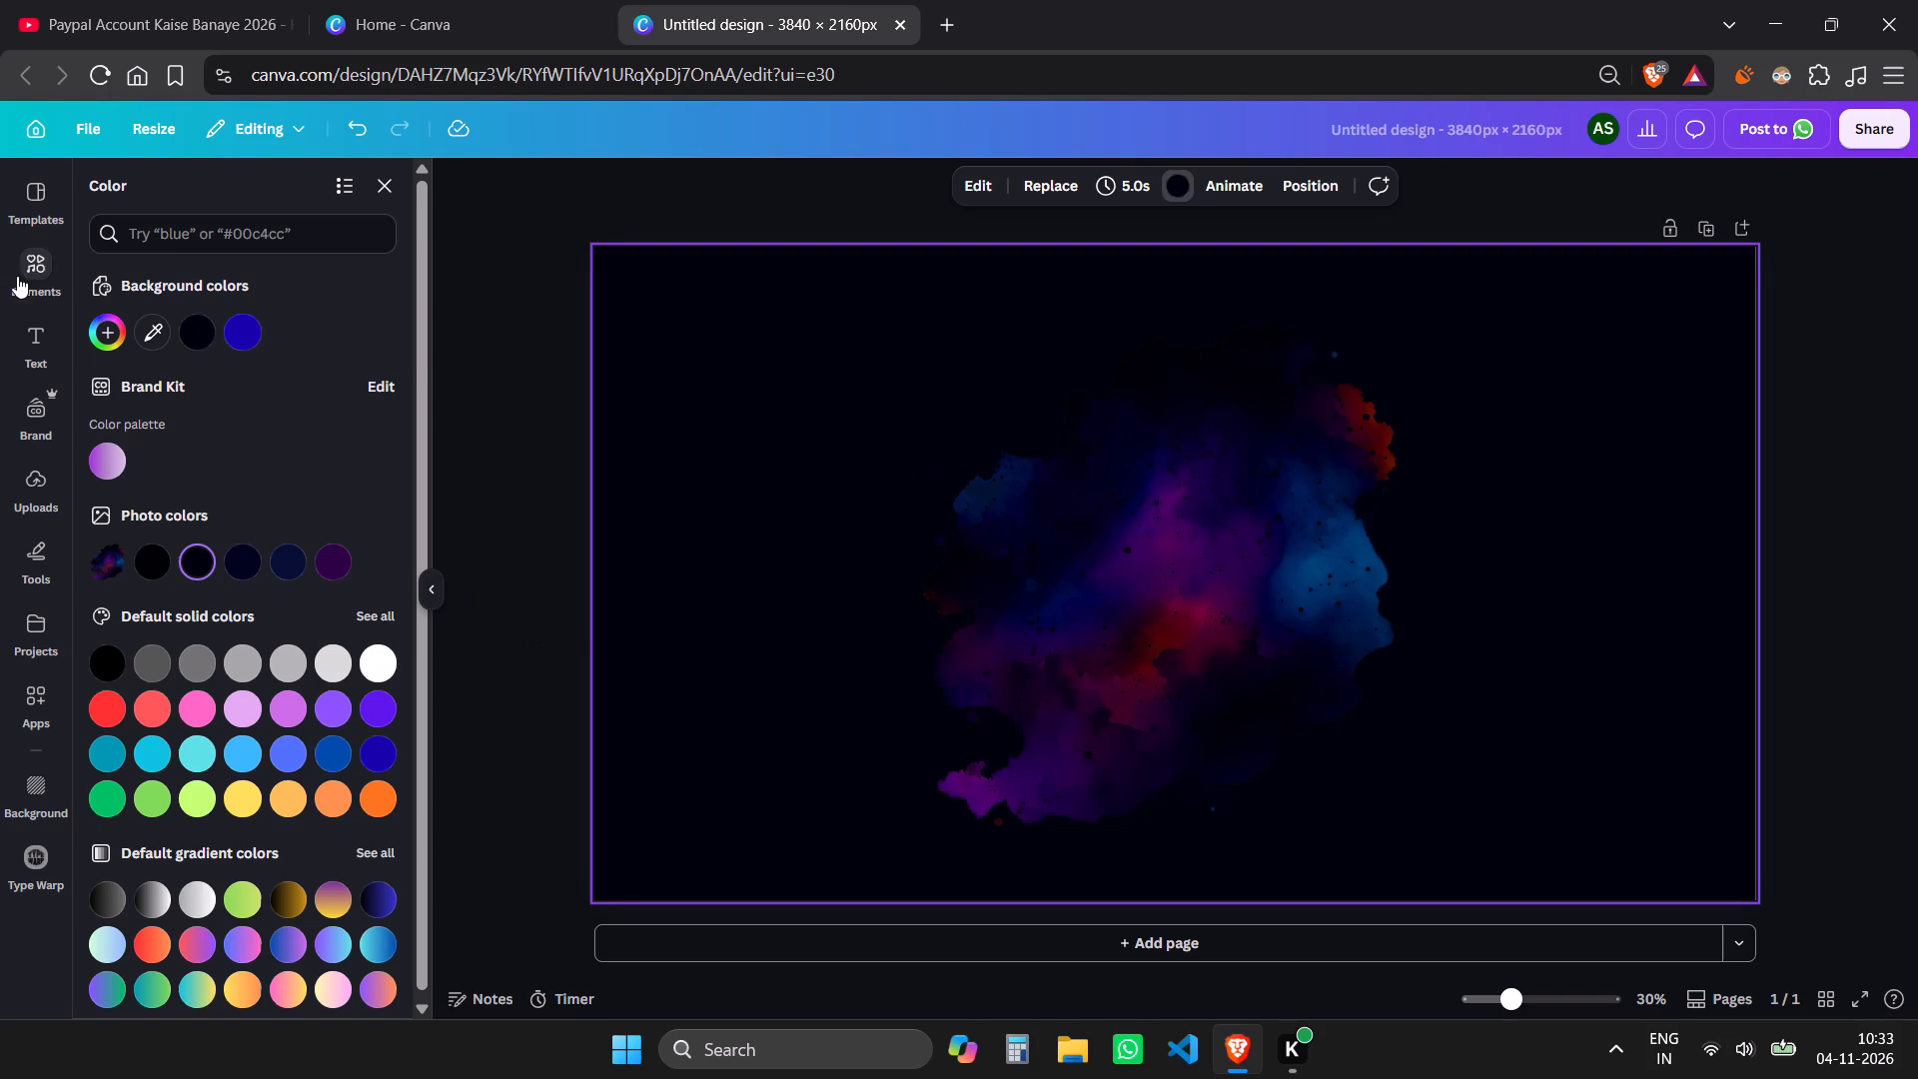
click(1189, 657)
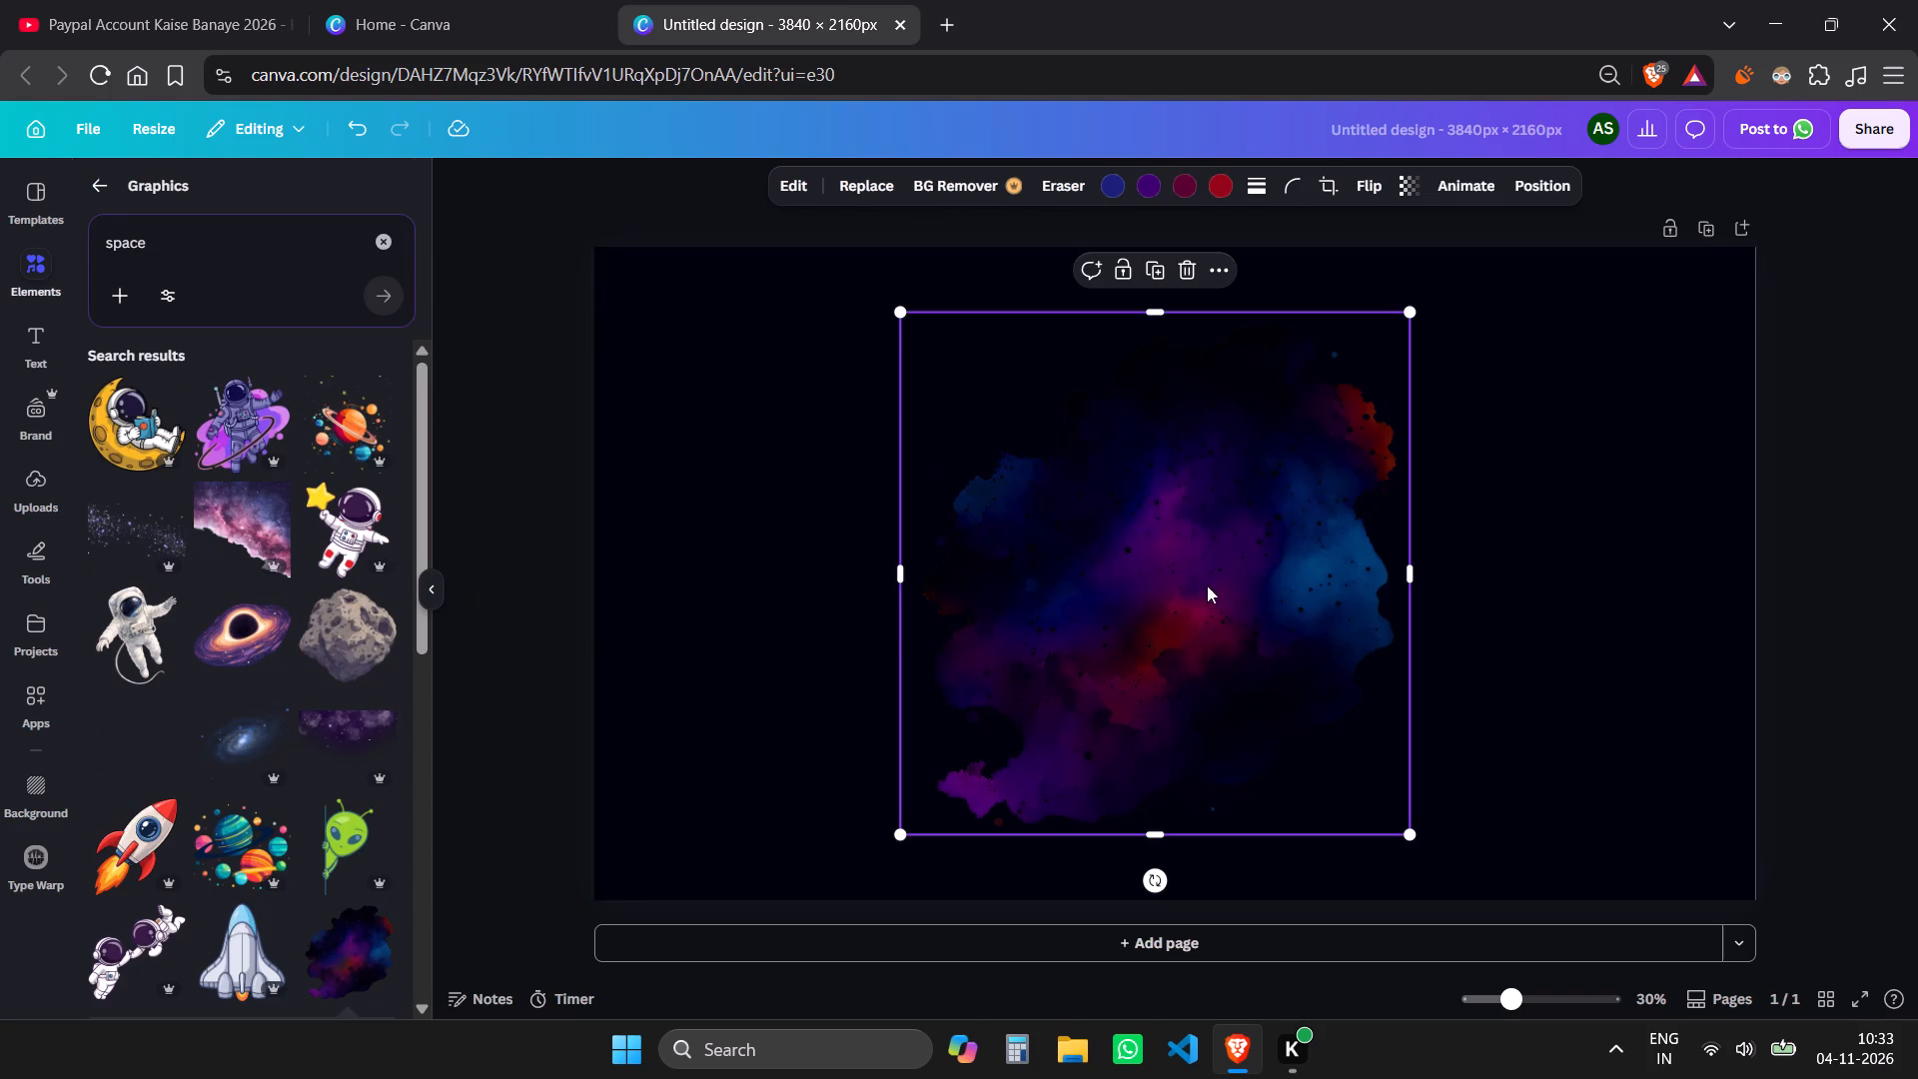
click(1189, 272)
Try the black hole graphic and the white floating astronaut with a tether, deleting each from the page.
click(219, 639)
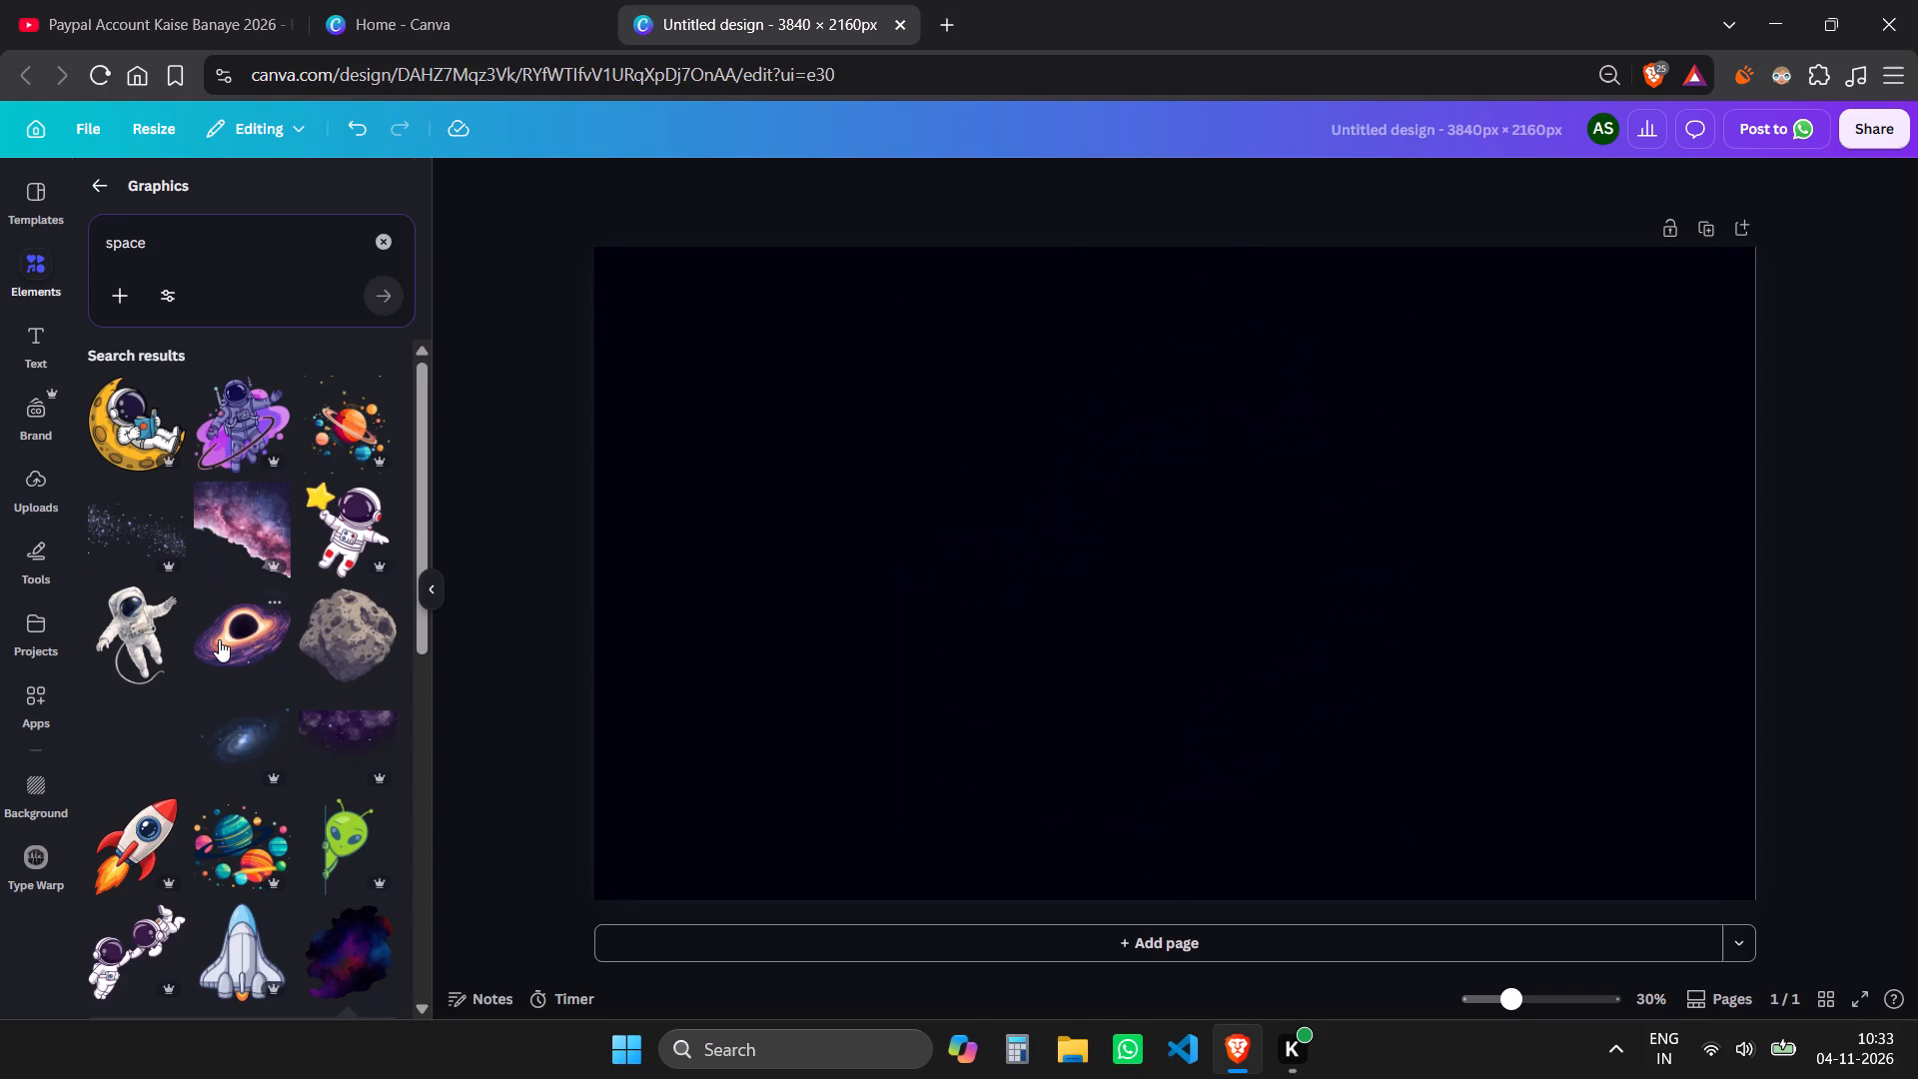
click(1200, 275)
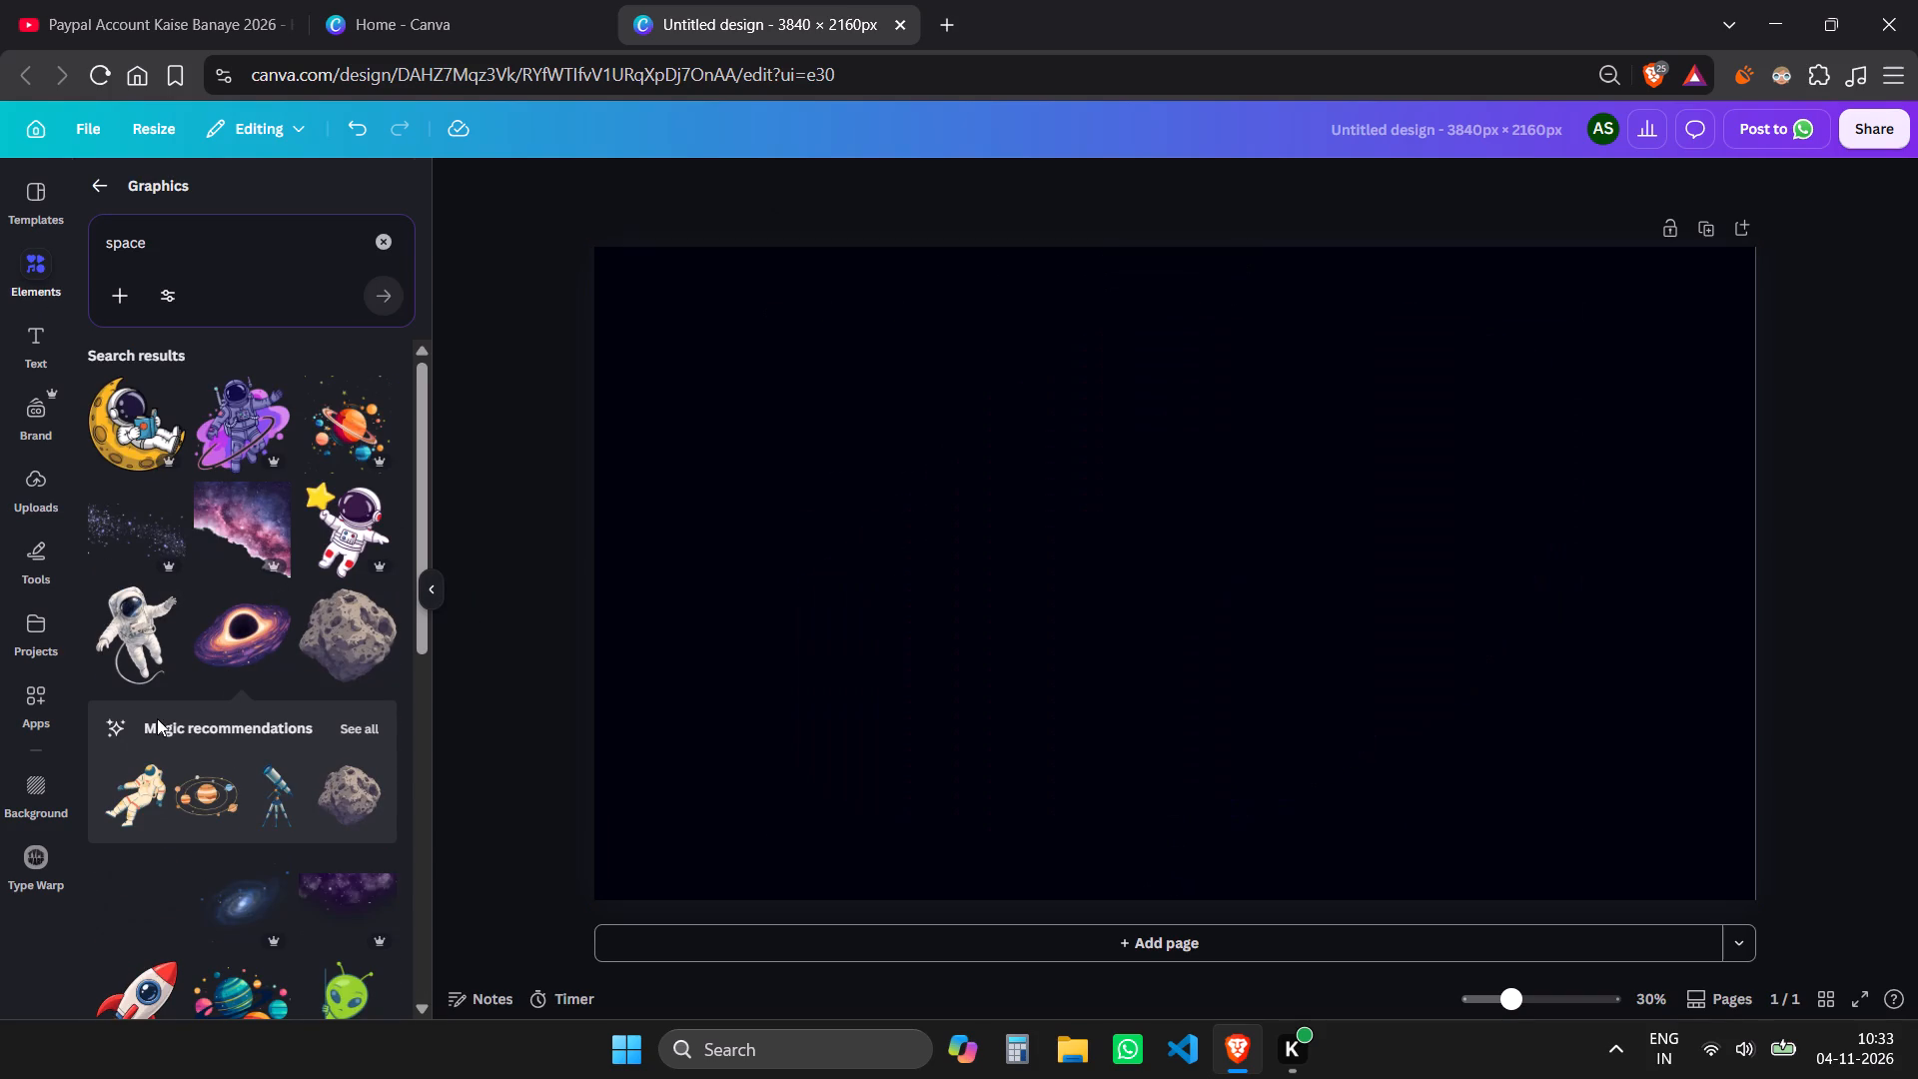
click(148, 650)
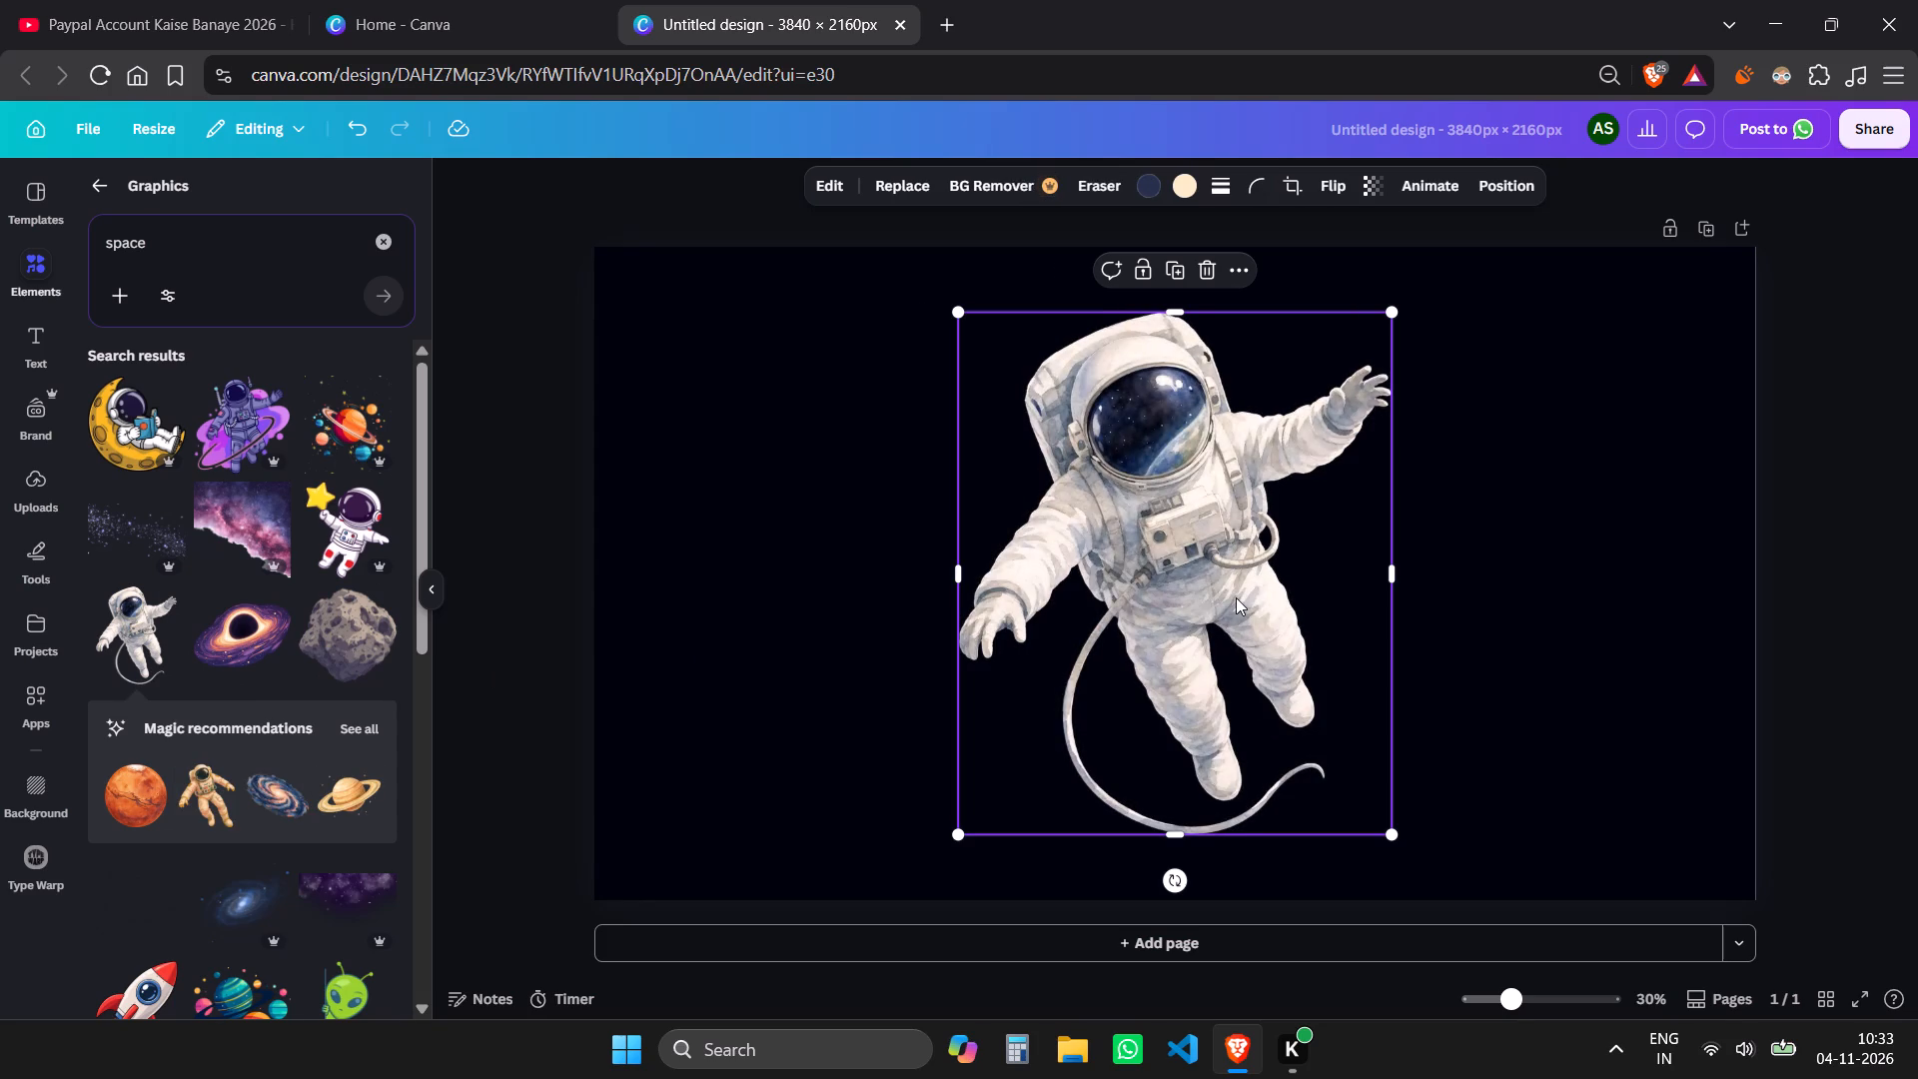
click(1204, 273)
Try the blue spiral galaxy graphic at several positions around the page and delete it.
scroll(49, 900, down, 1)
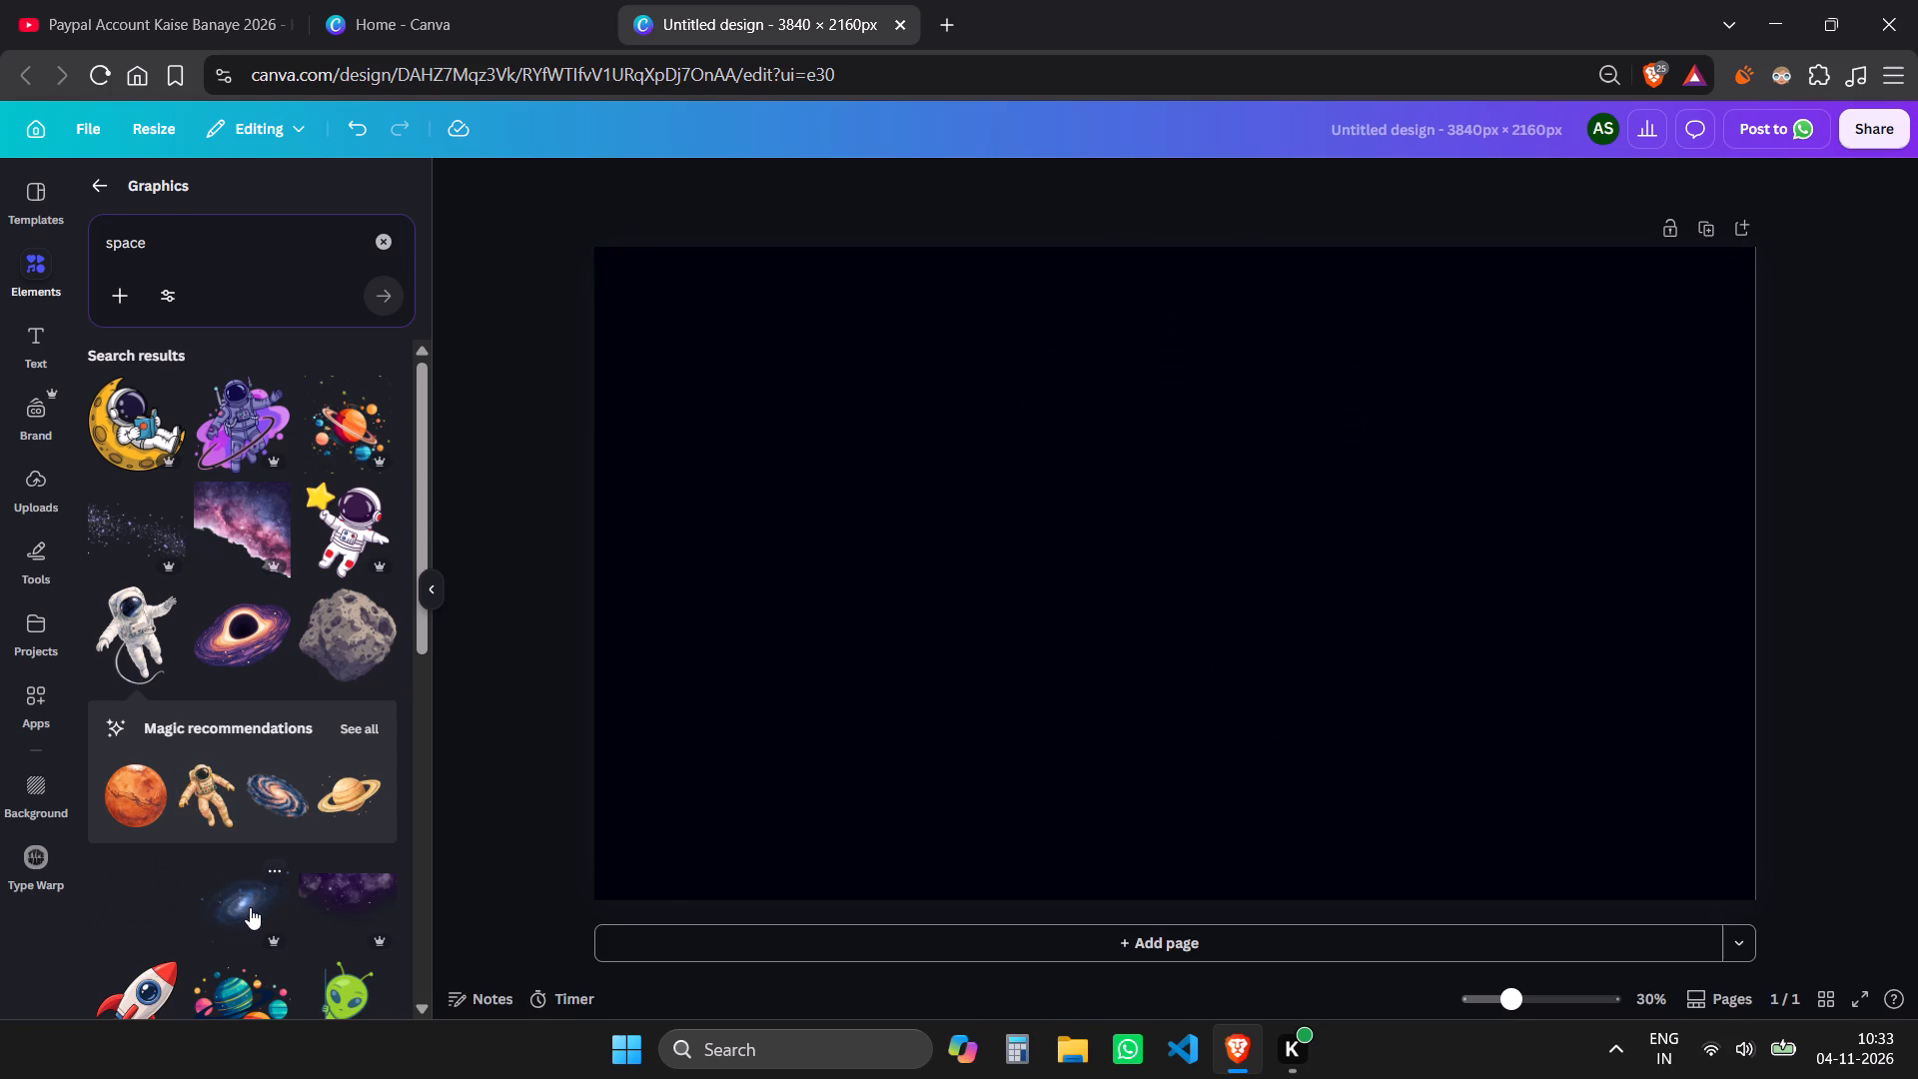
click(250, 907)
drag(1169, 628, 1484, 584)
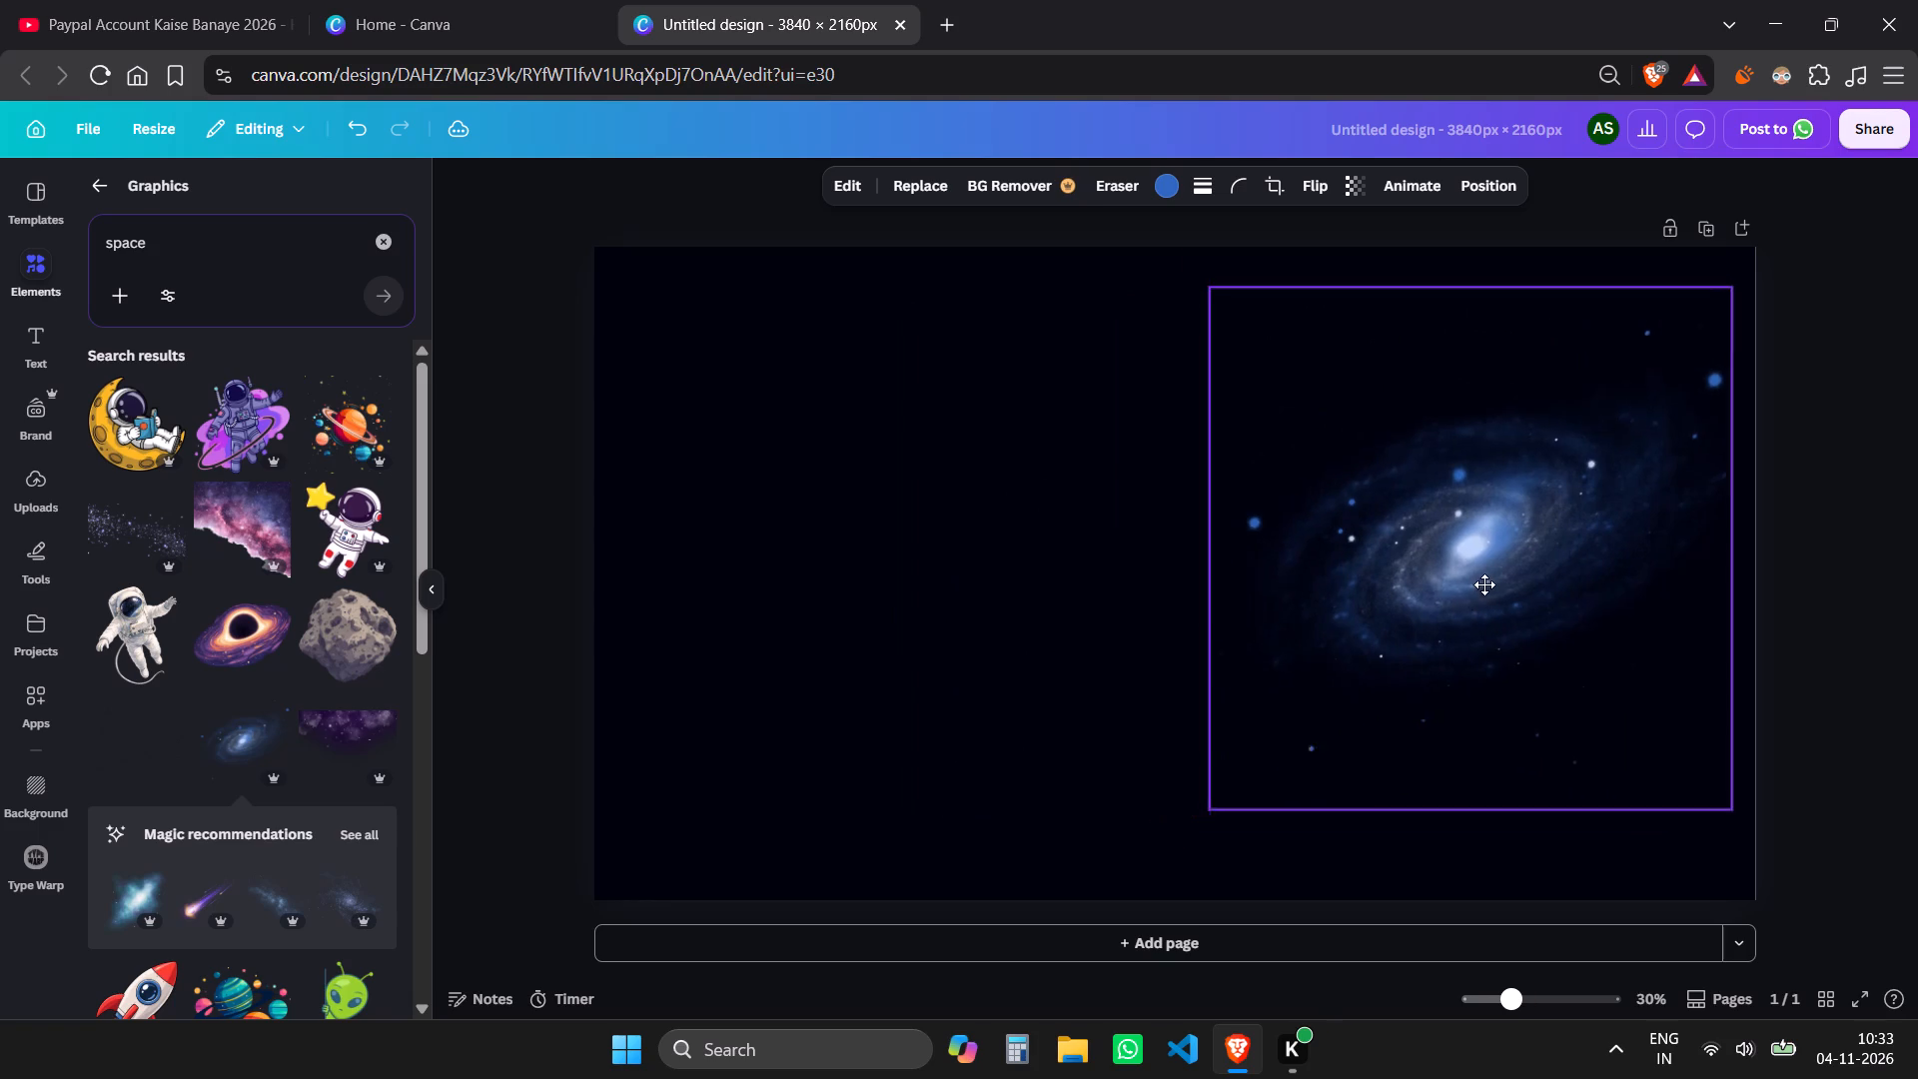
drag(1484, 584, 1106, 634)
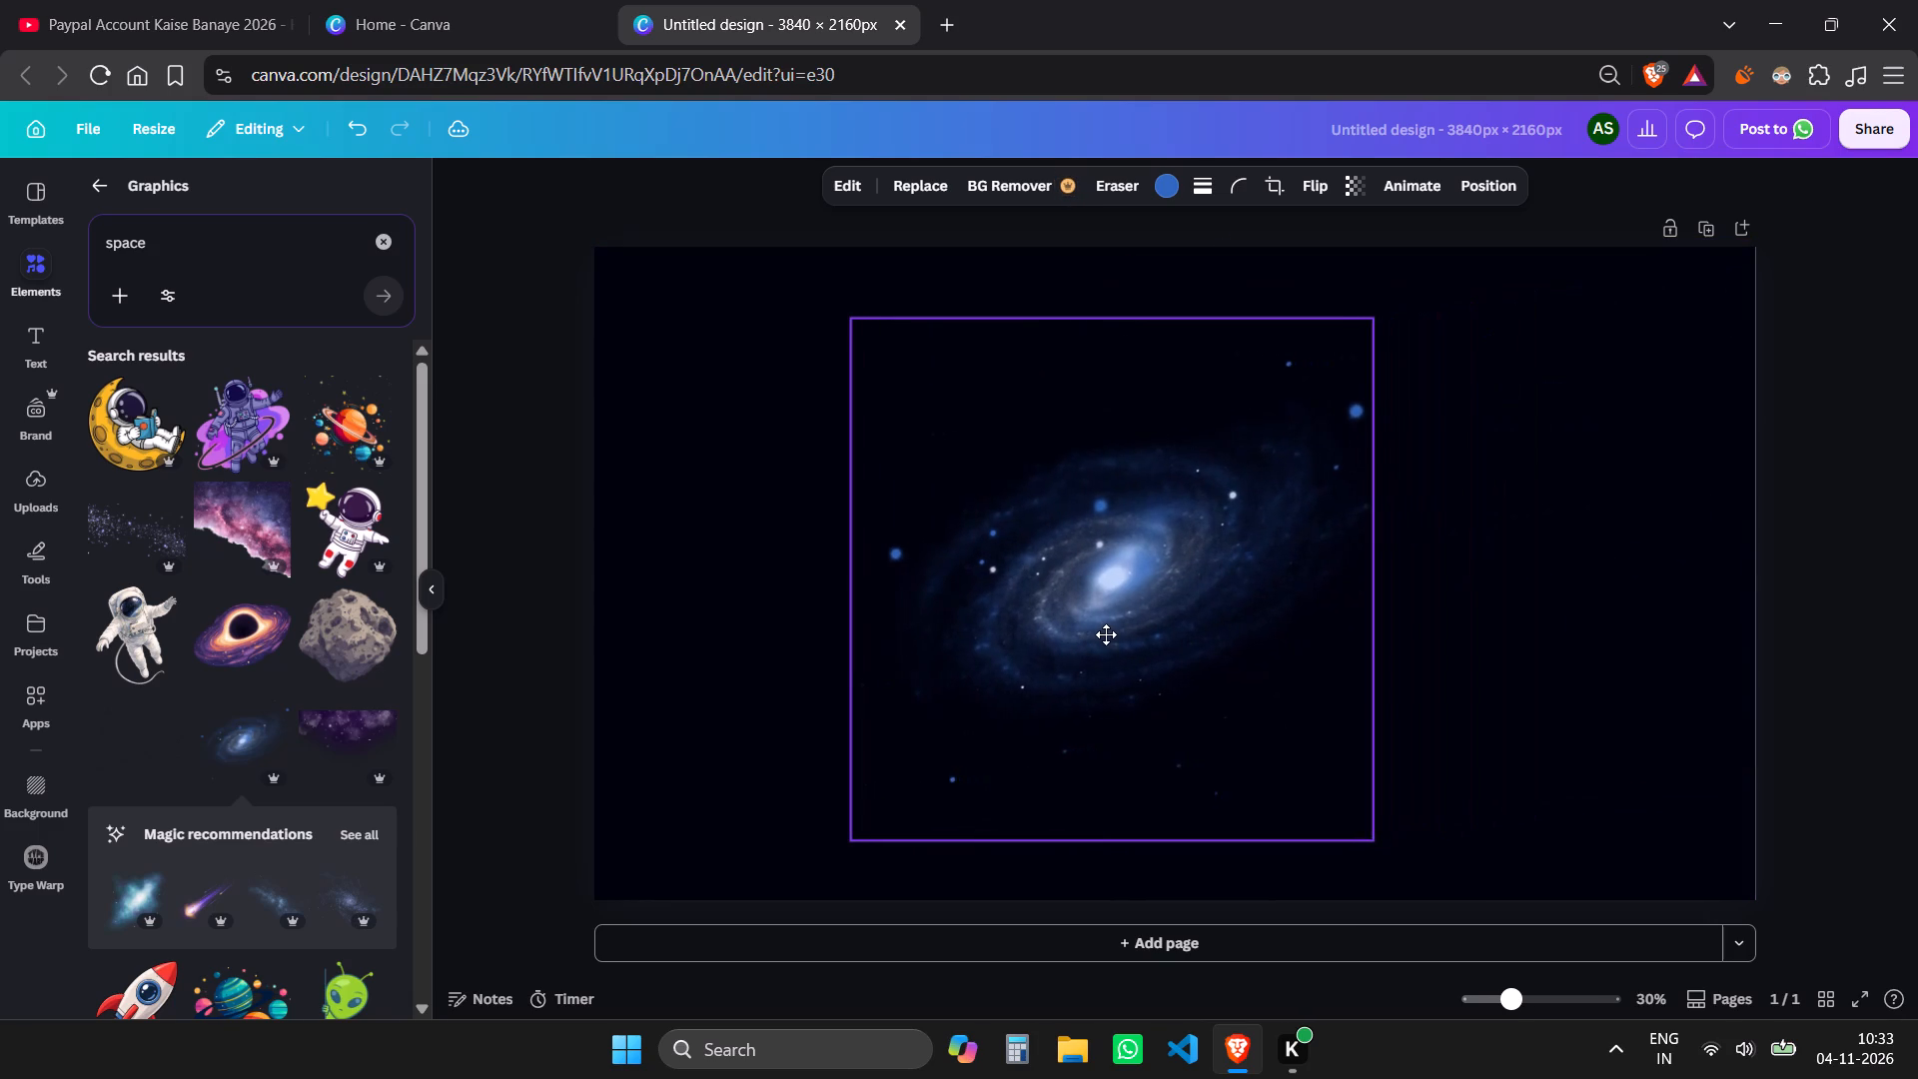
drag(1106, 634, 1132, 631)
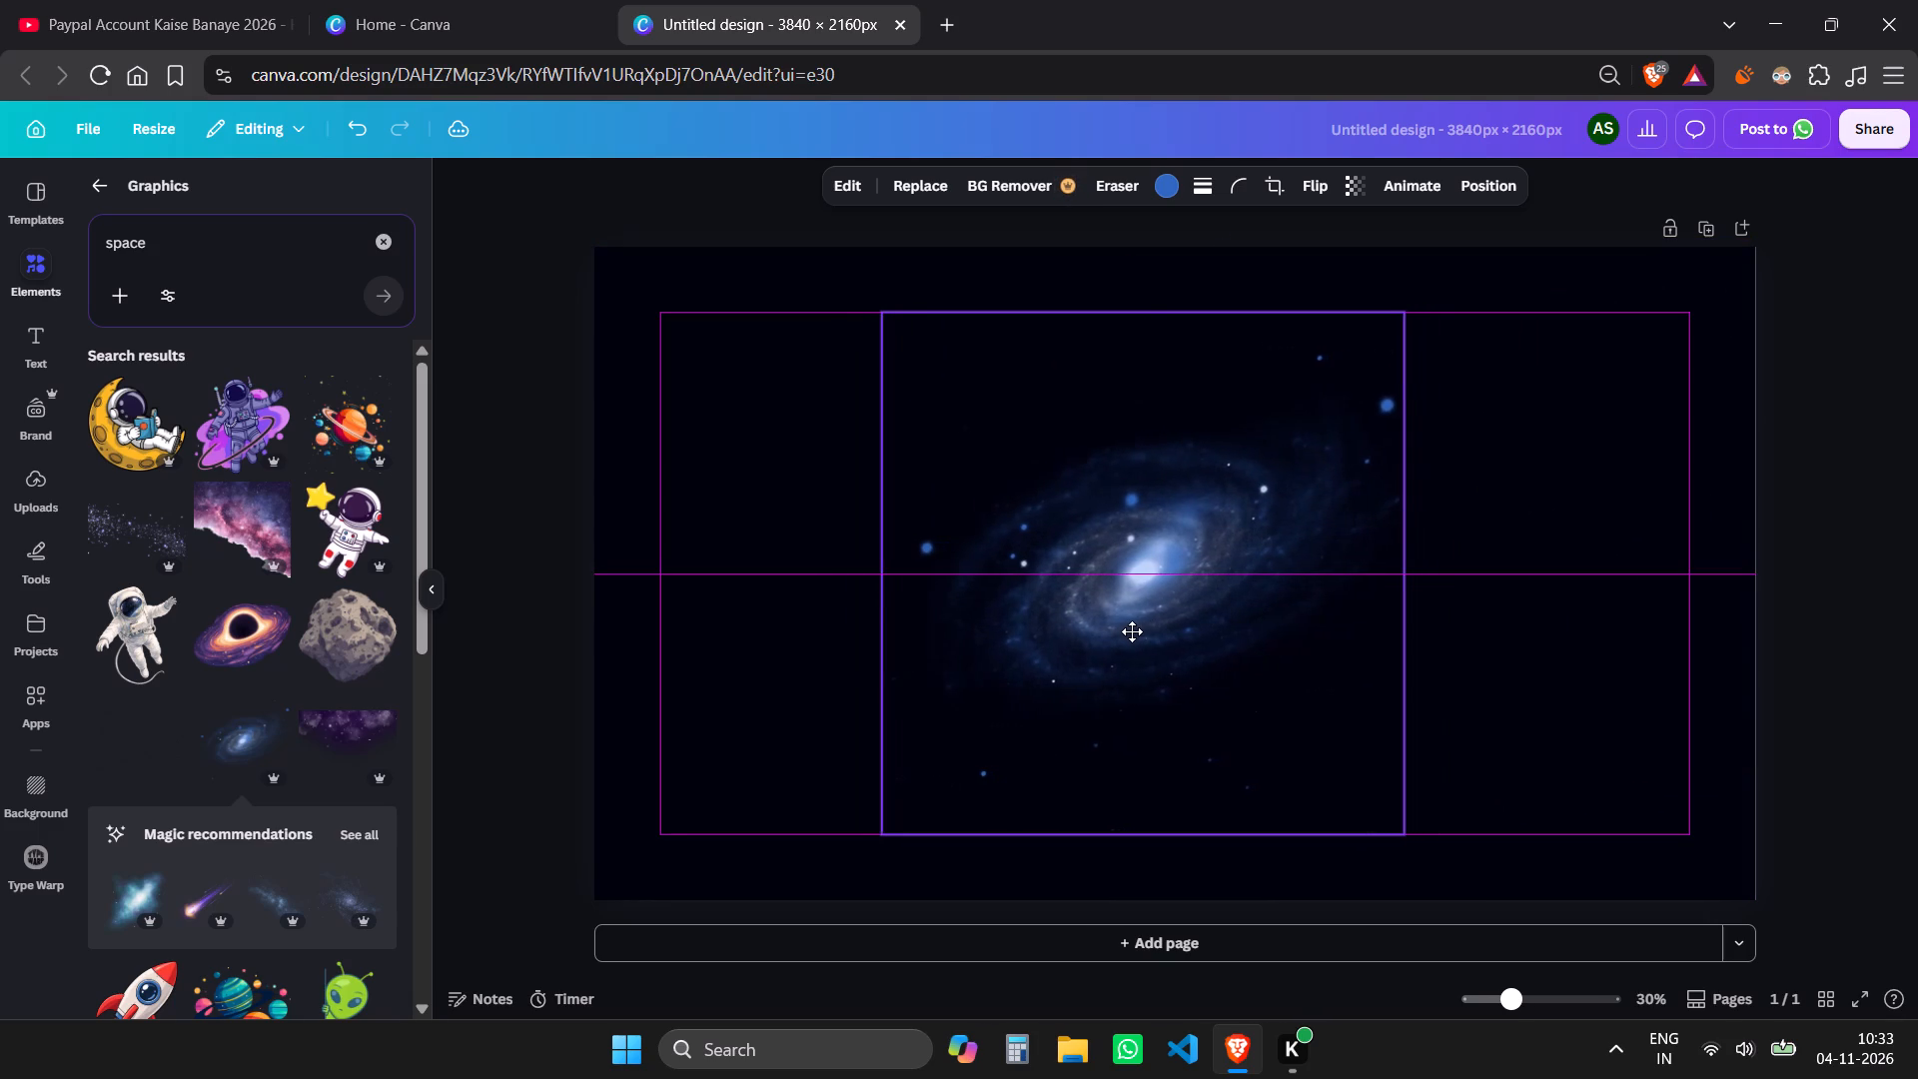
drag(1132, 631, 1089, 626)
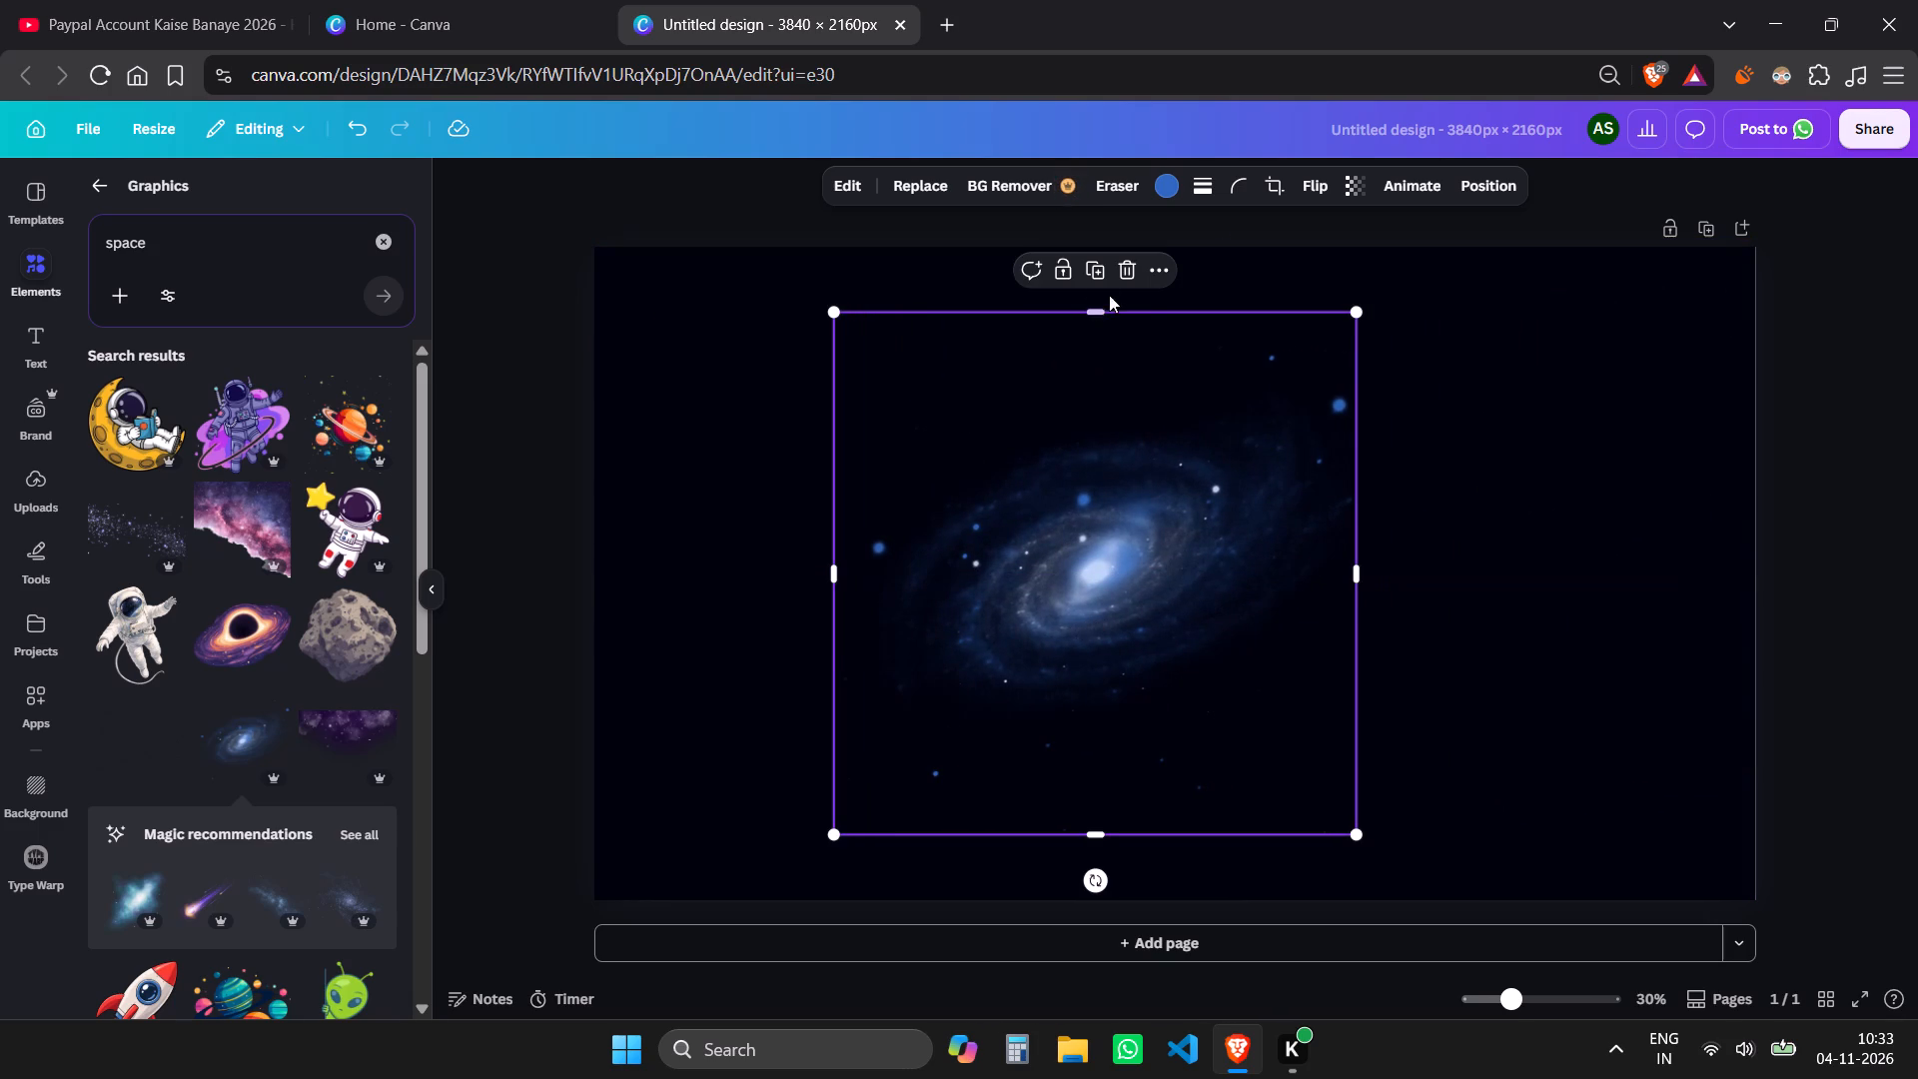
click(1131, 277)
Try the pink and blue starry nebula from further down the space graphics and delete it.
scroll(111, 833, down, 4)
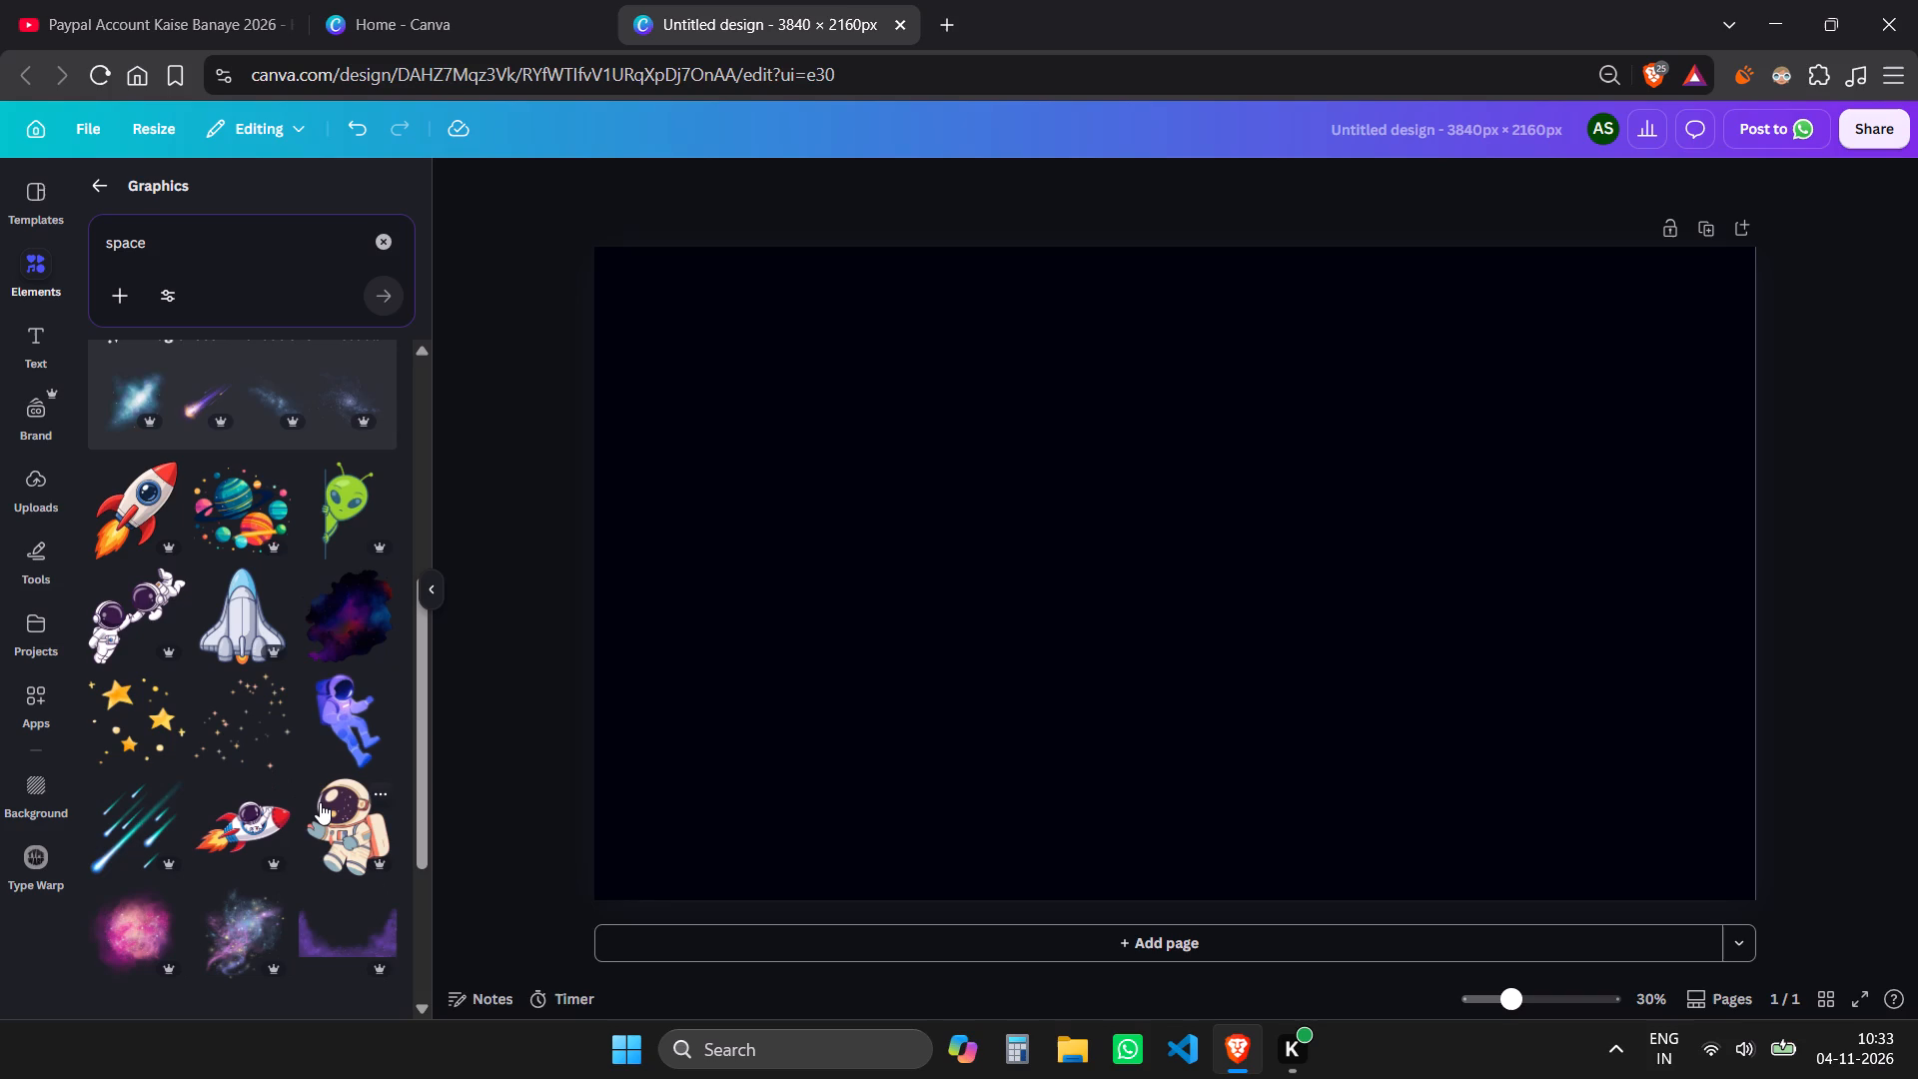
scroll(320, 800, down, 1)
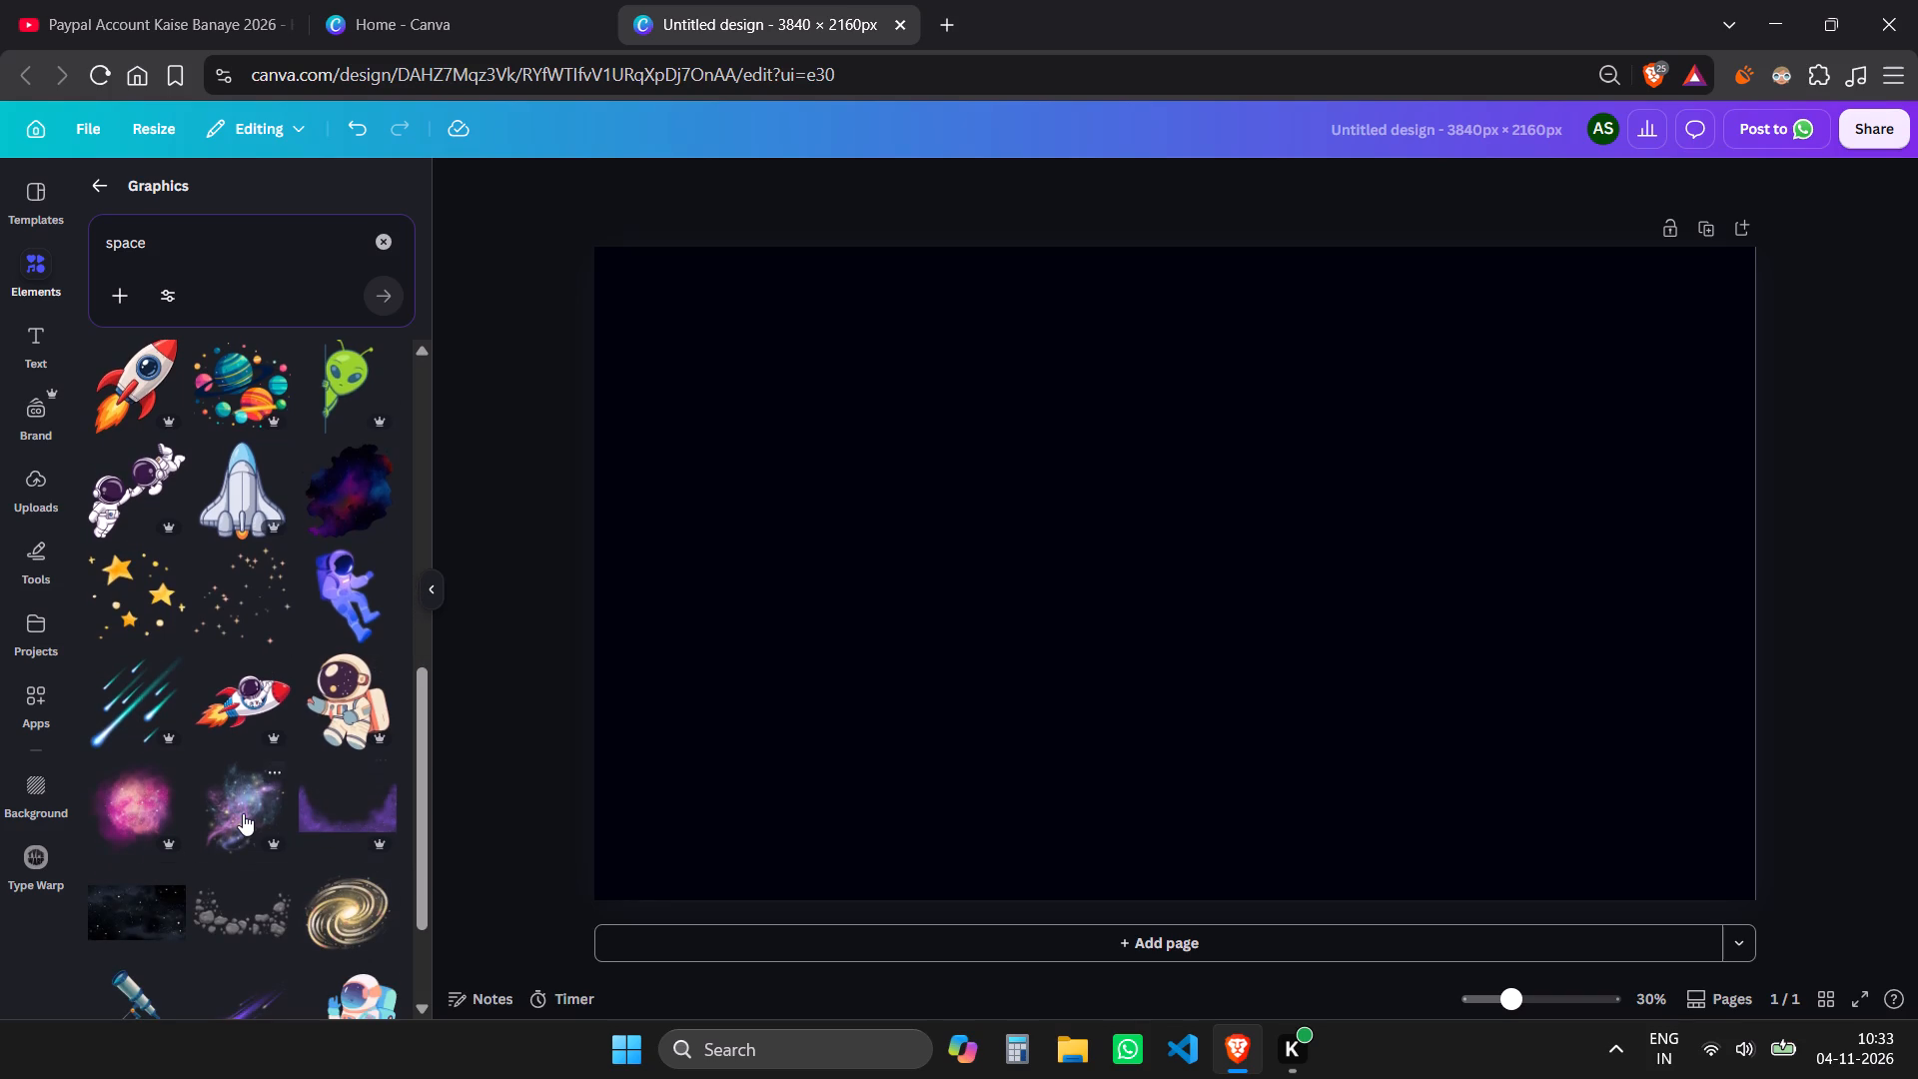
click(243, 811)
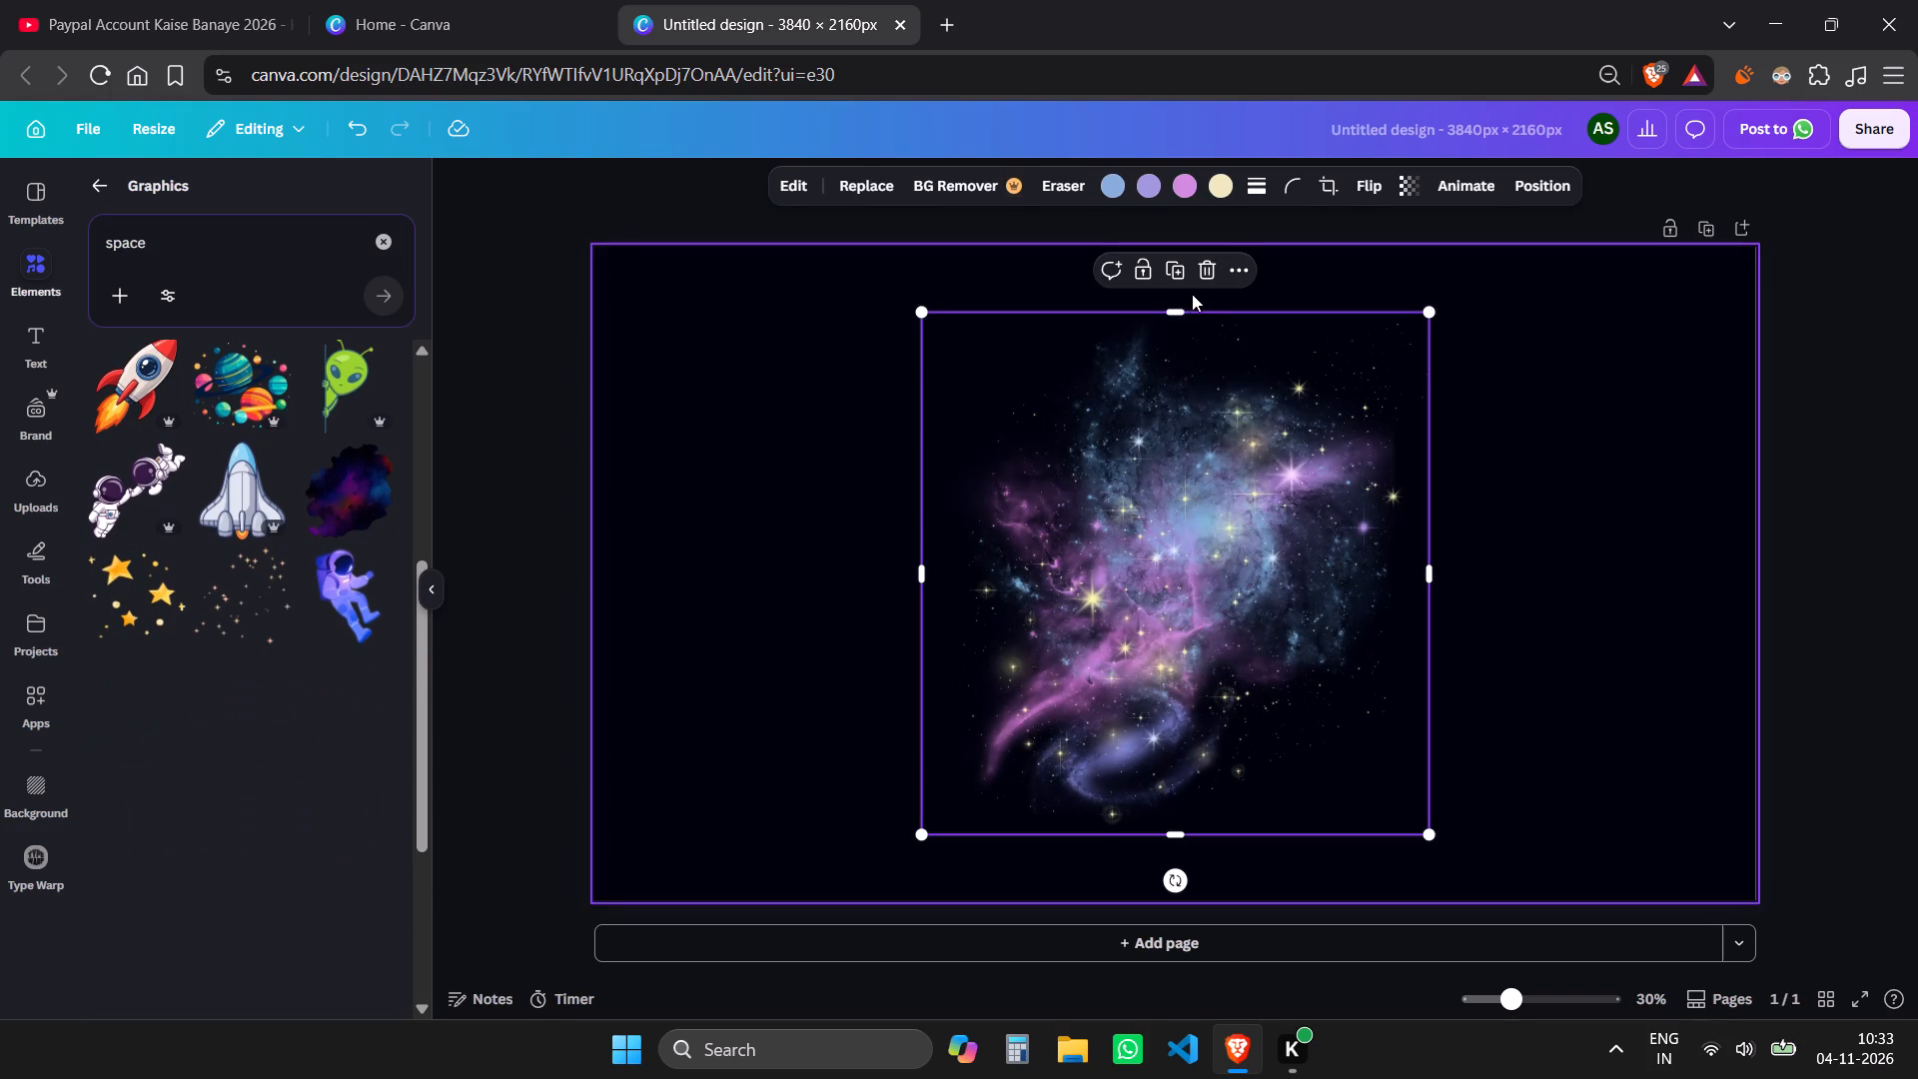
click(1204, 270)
Look through the remaining space graphics for a suitable element, and return to the start of the results.
scroll(191, 777, down, 3)
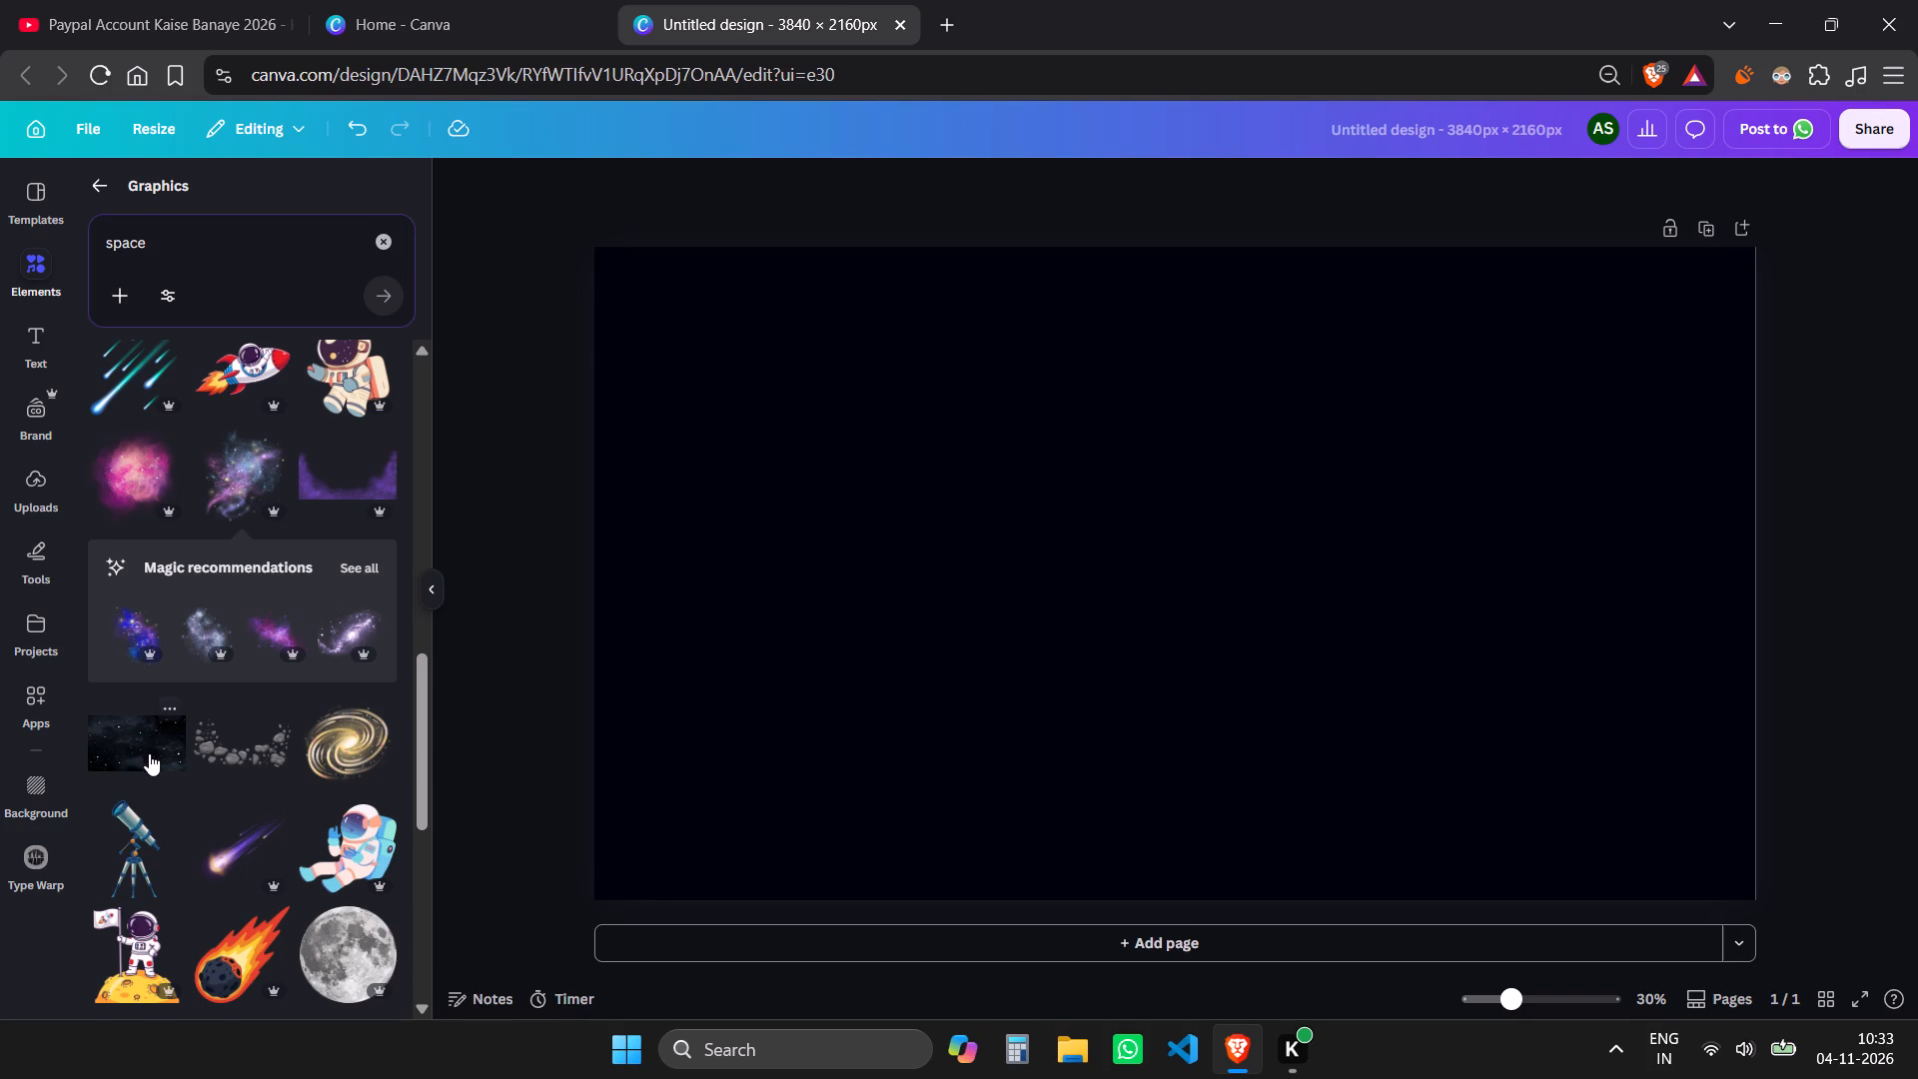
scroll(149, 756, down, 2)
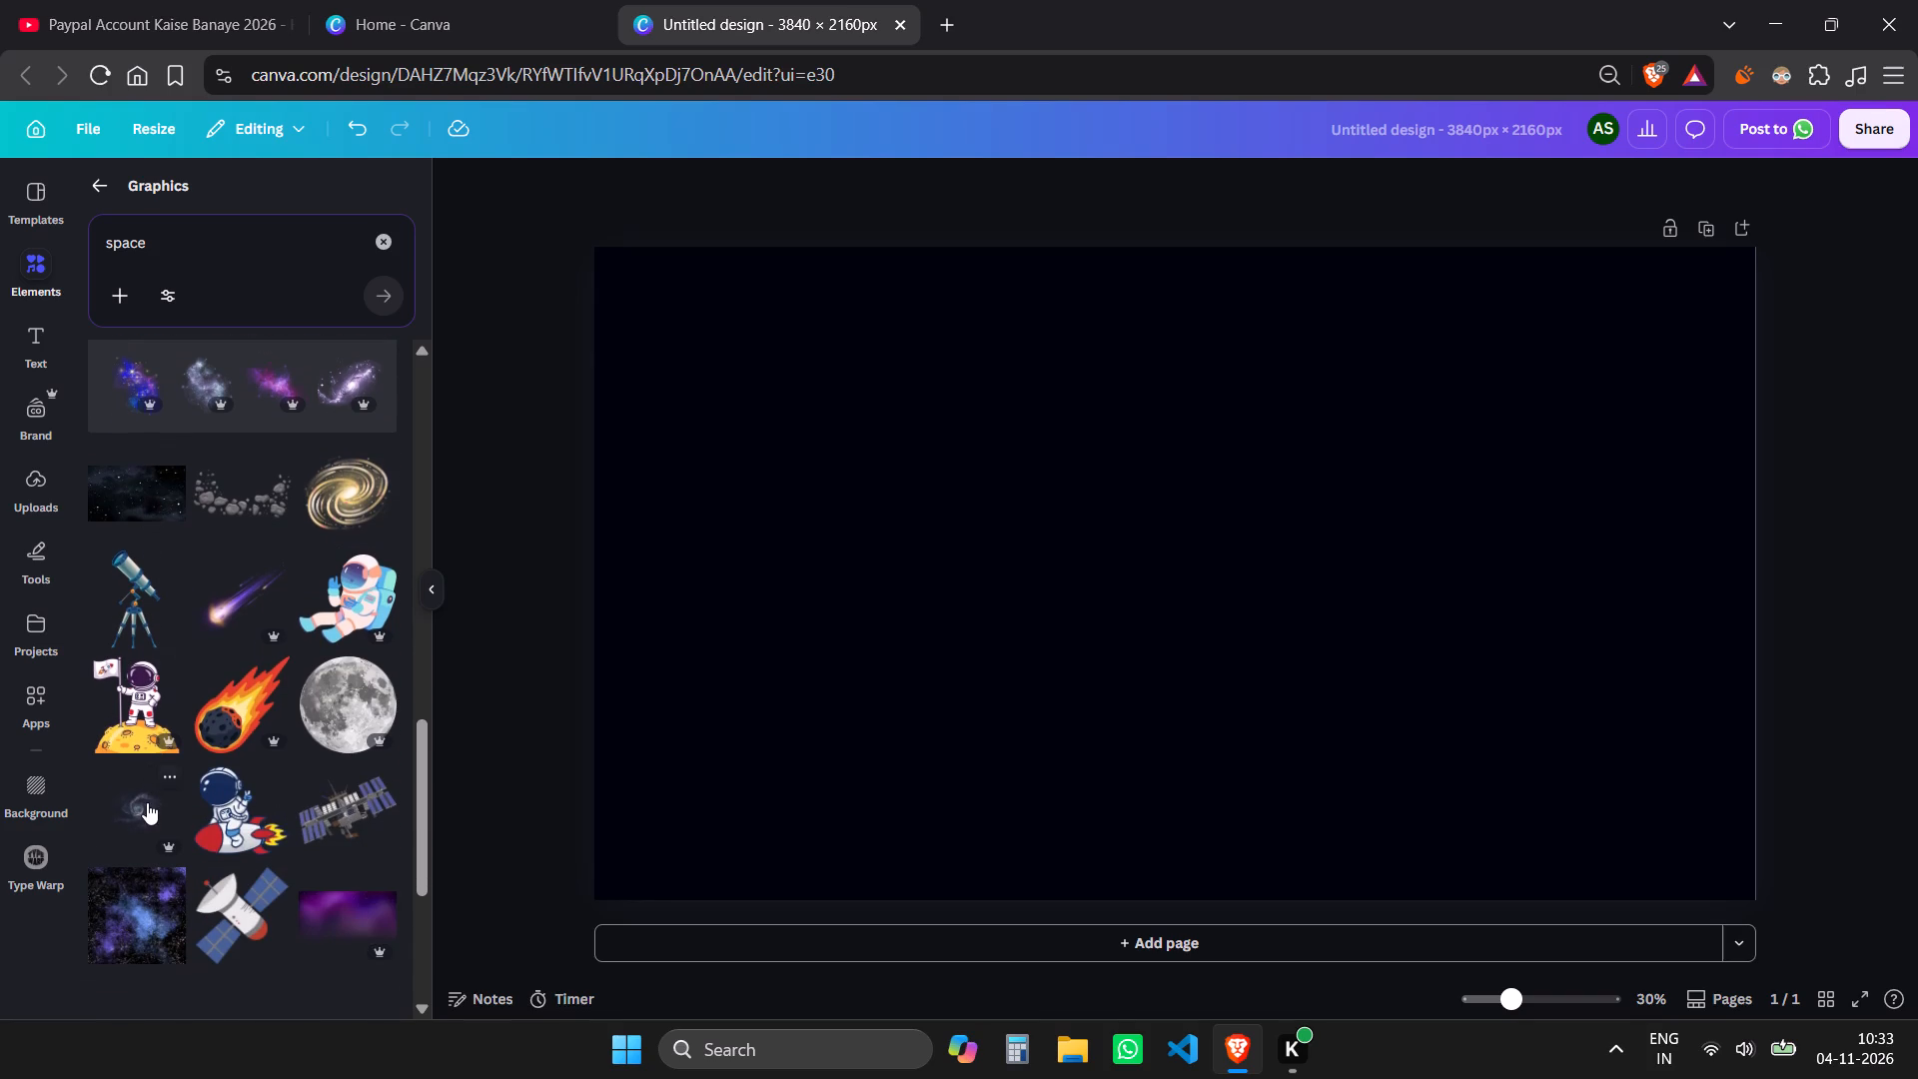
scroll(157, 845, down, 2)
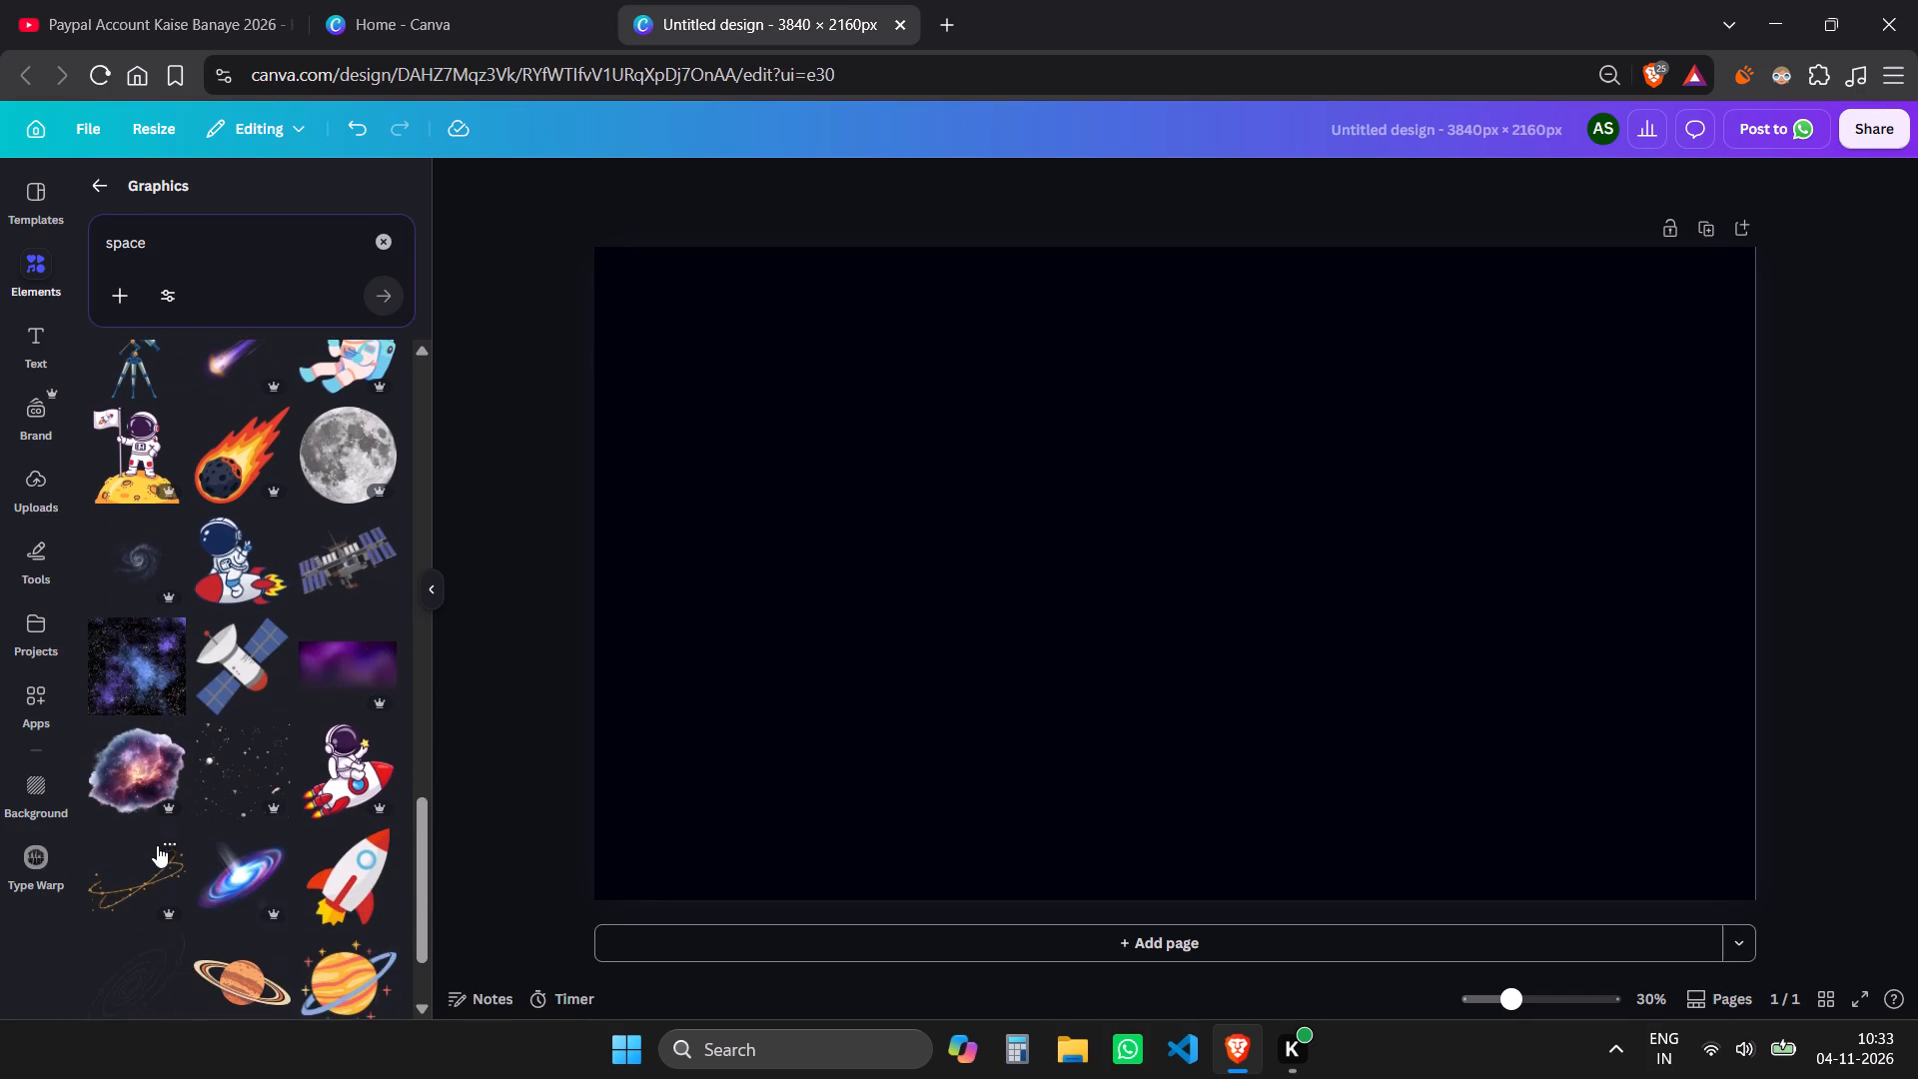
scroll(157, 845, down, 7)
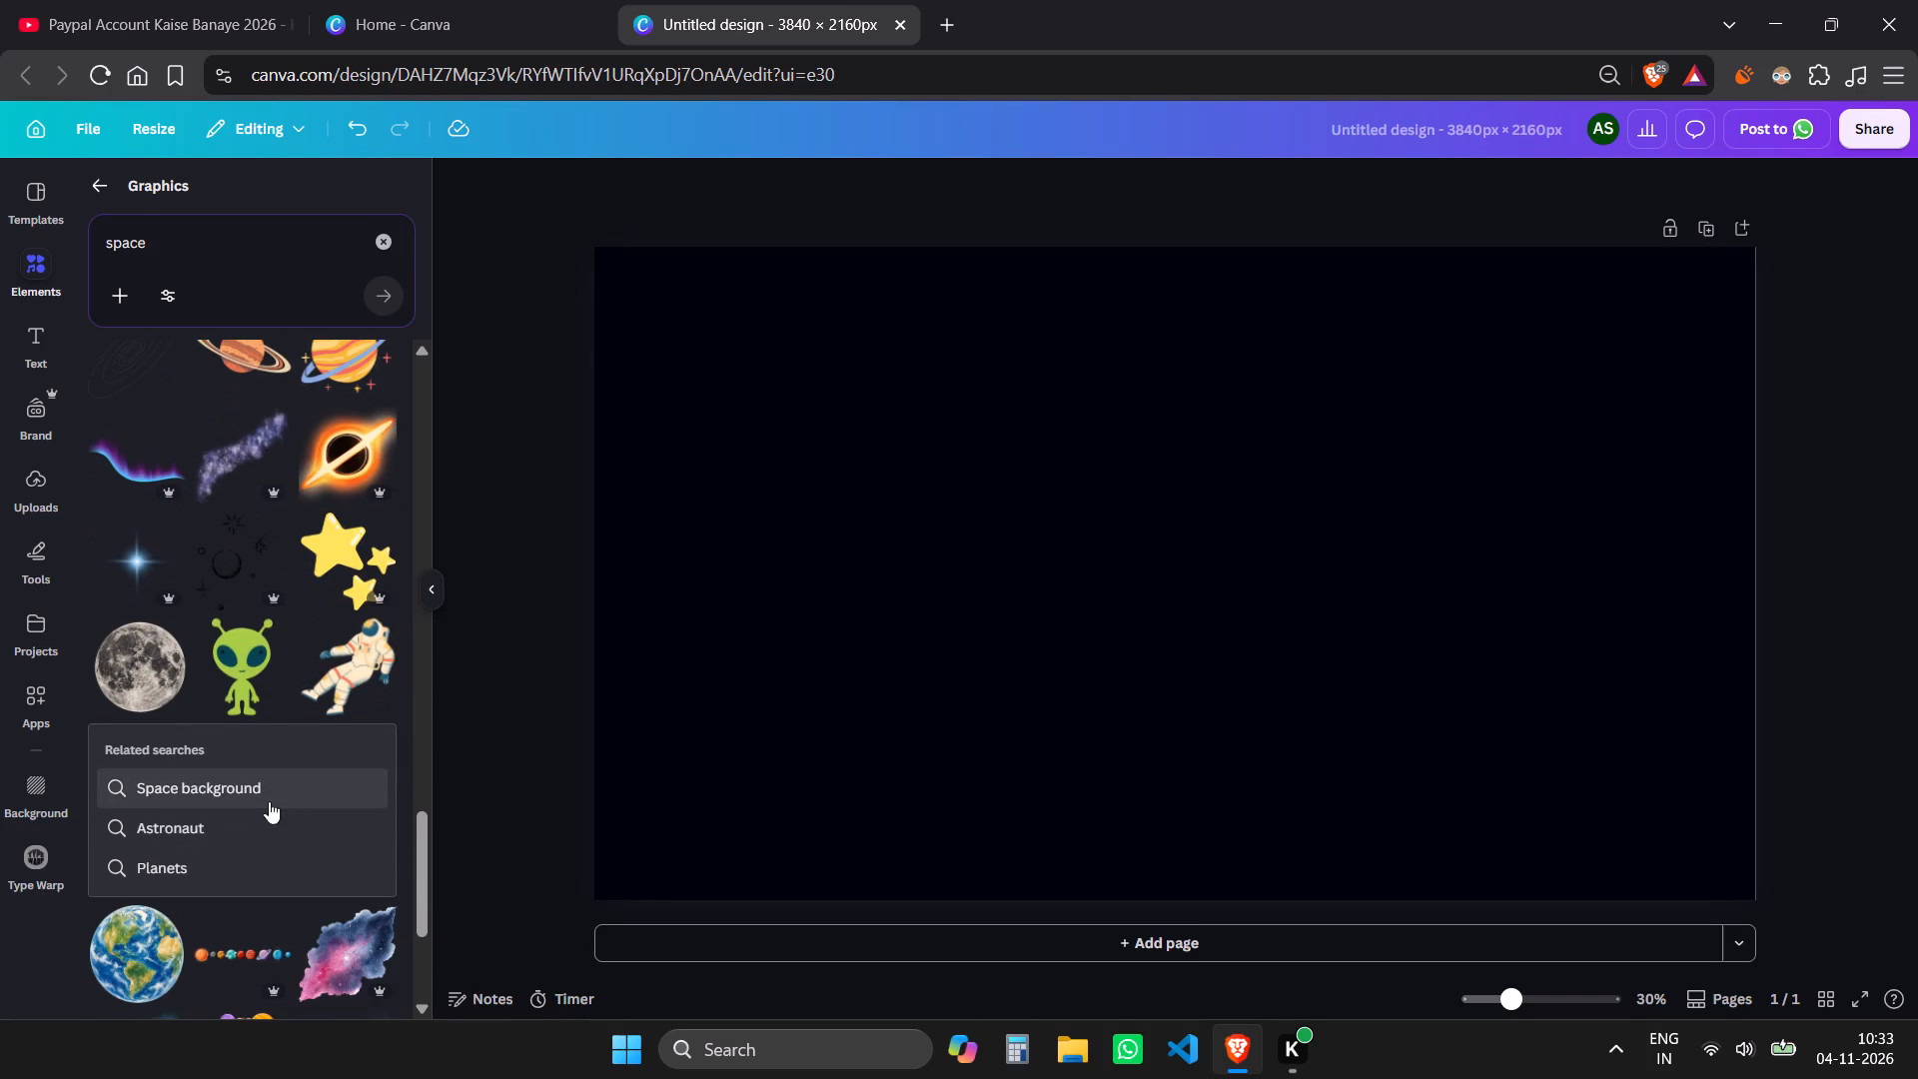
scroll(356, 673, down, 3)
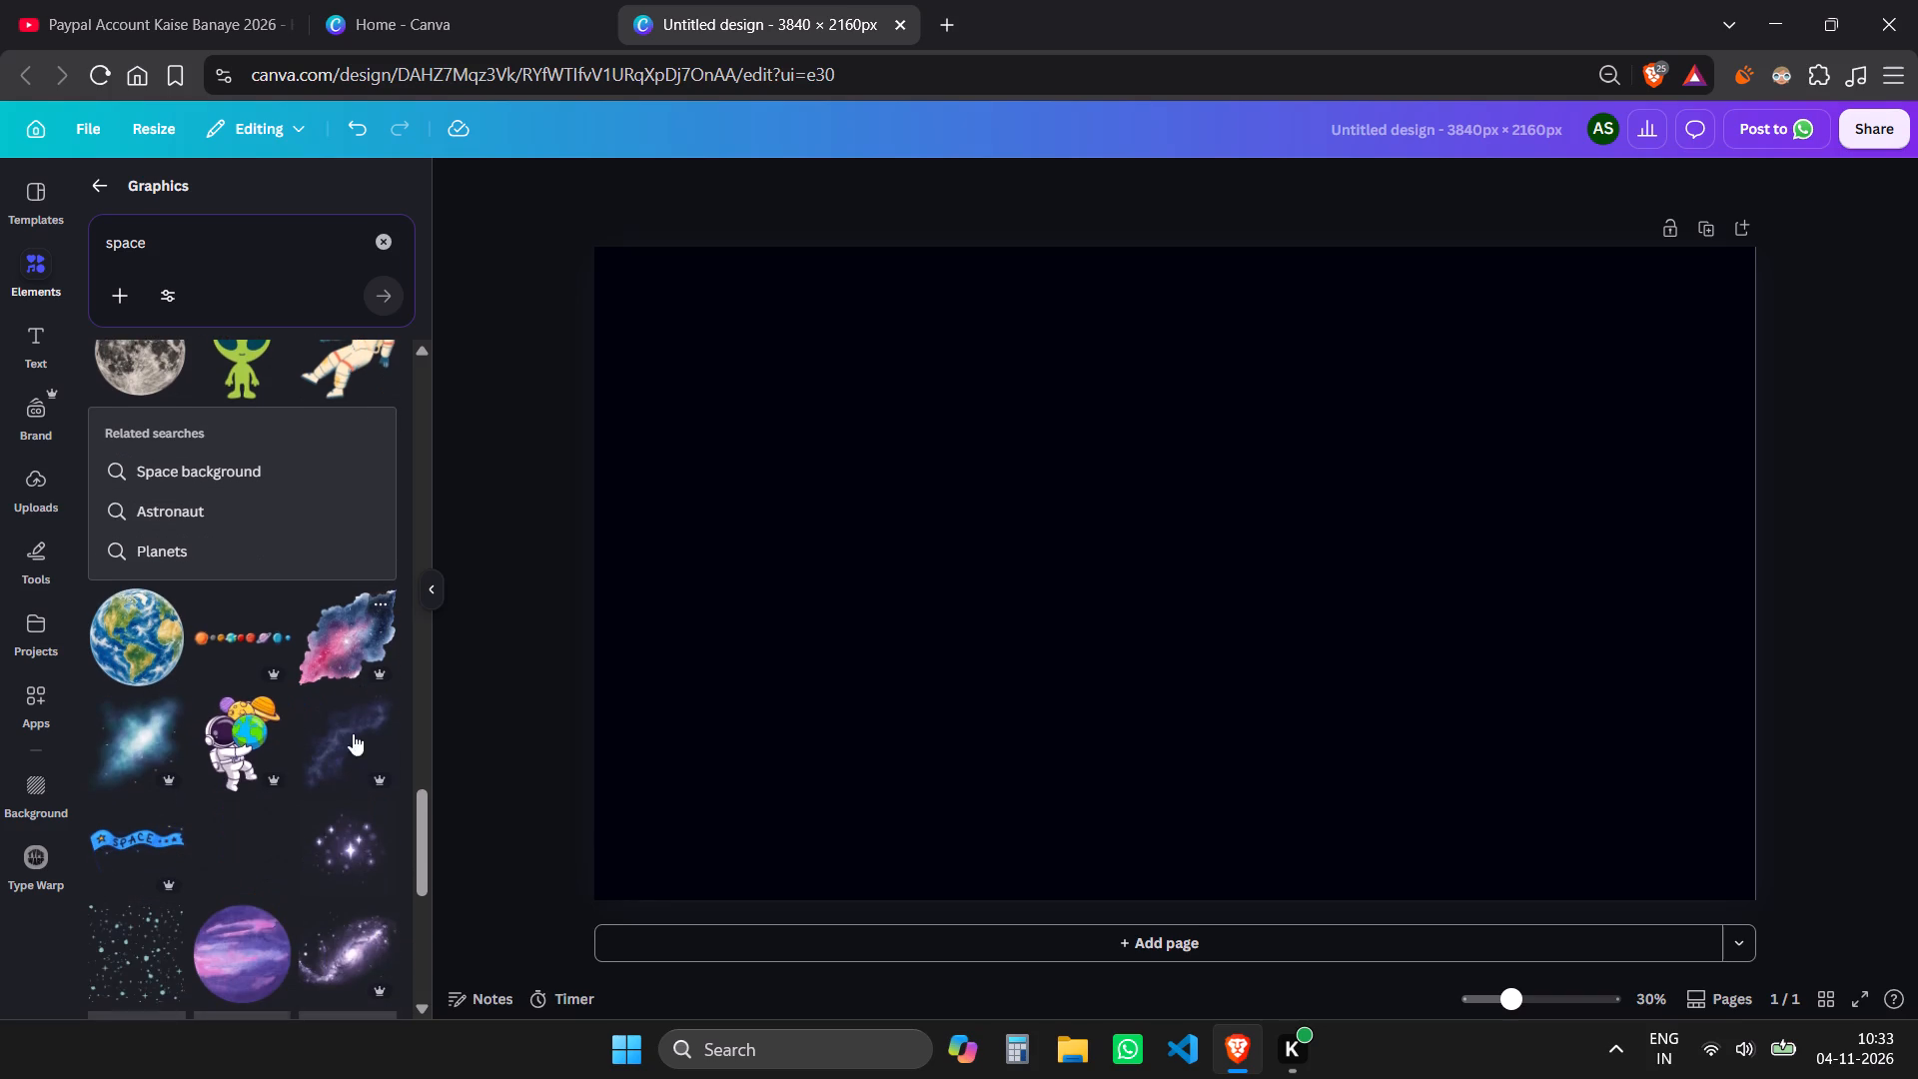
scroll(341, 827, down, 3)
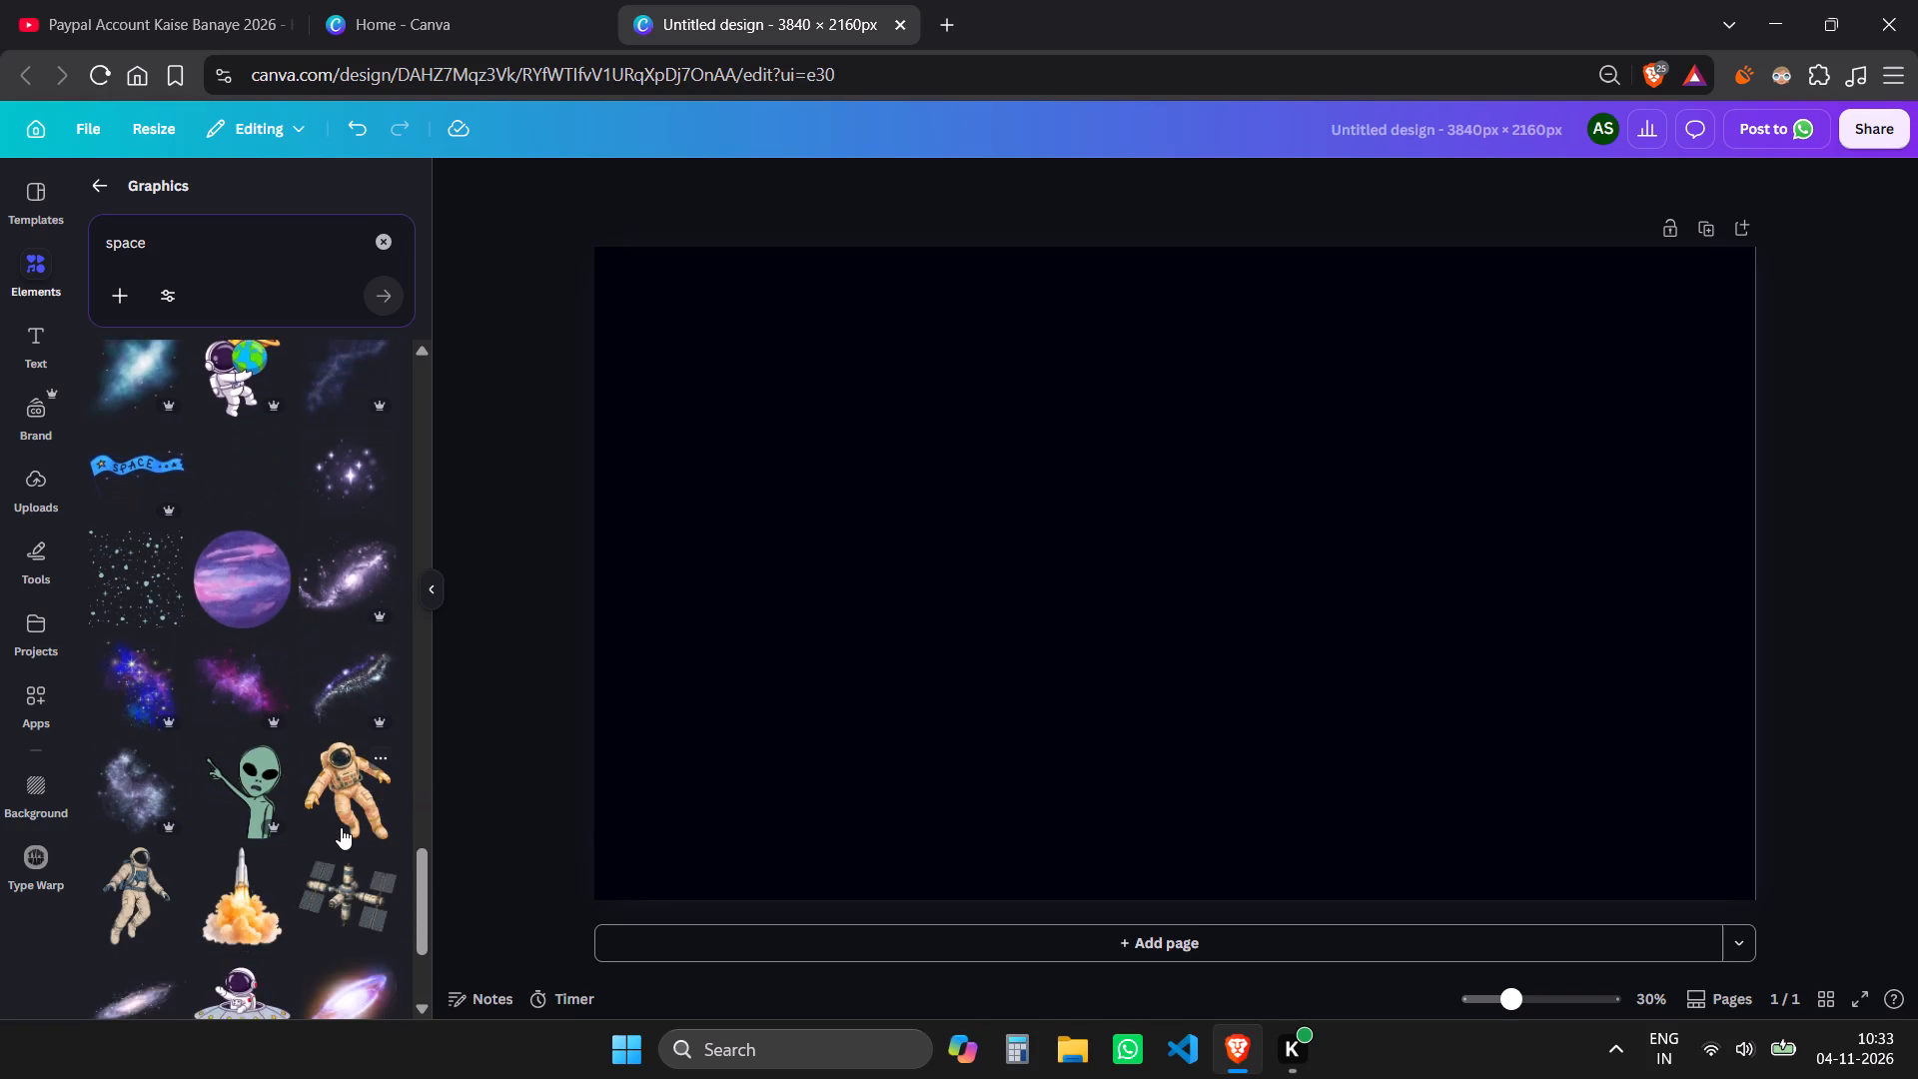
scroll(341, 827, down, 2)
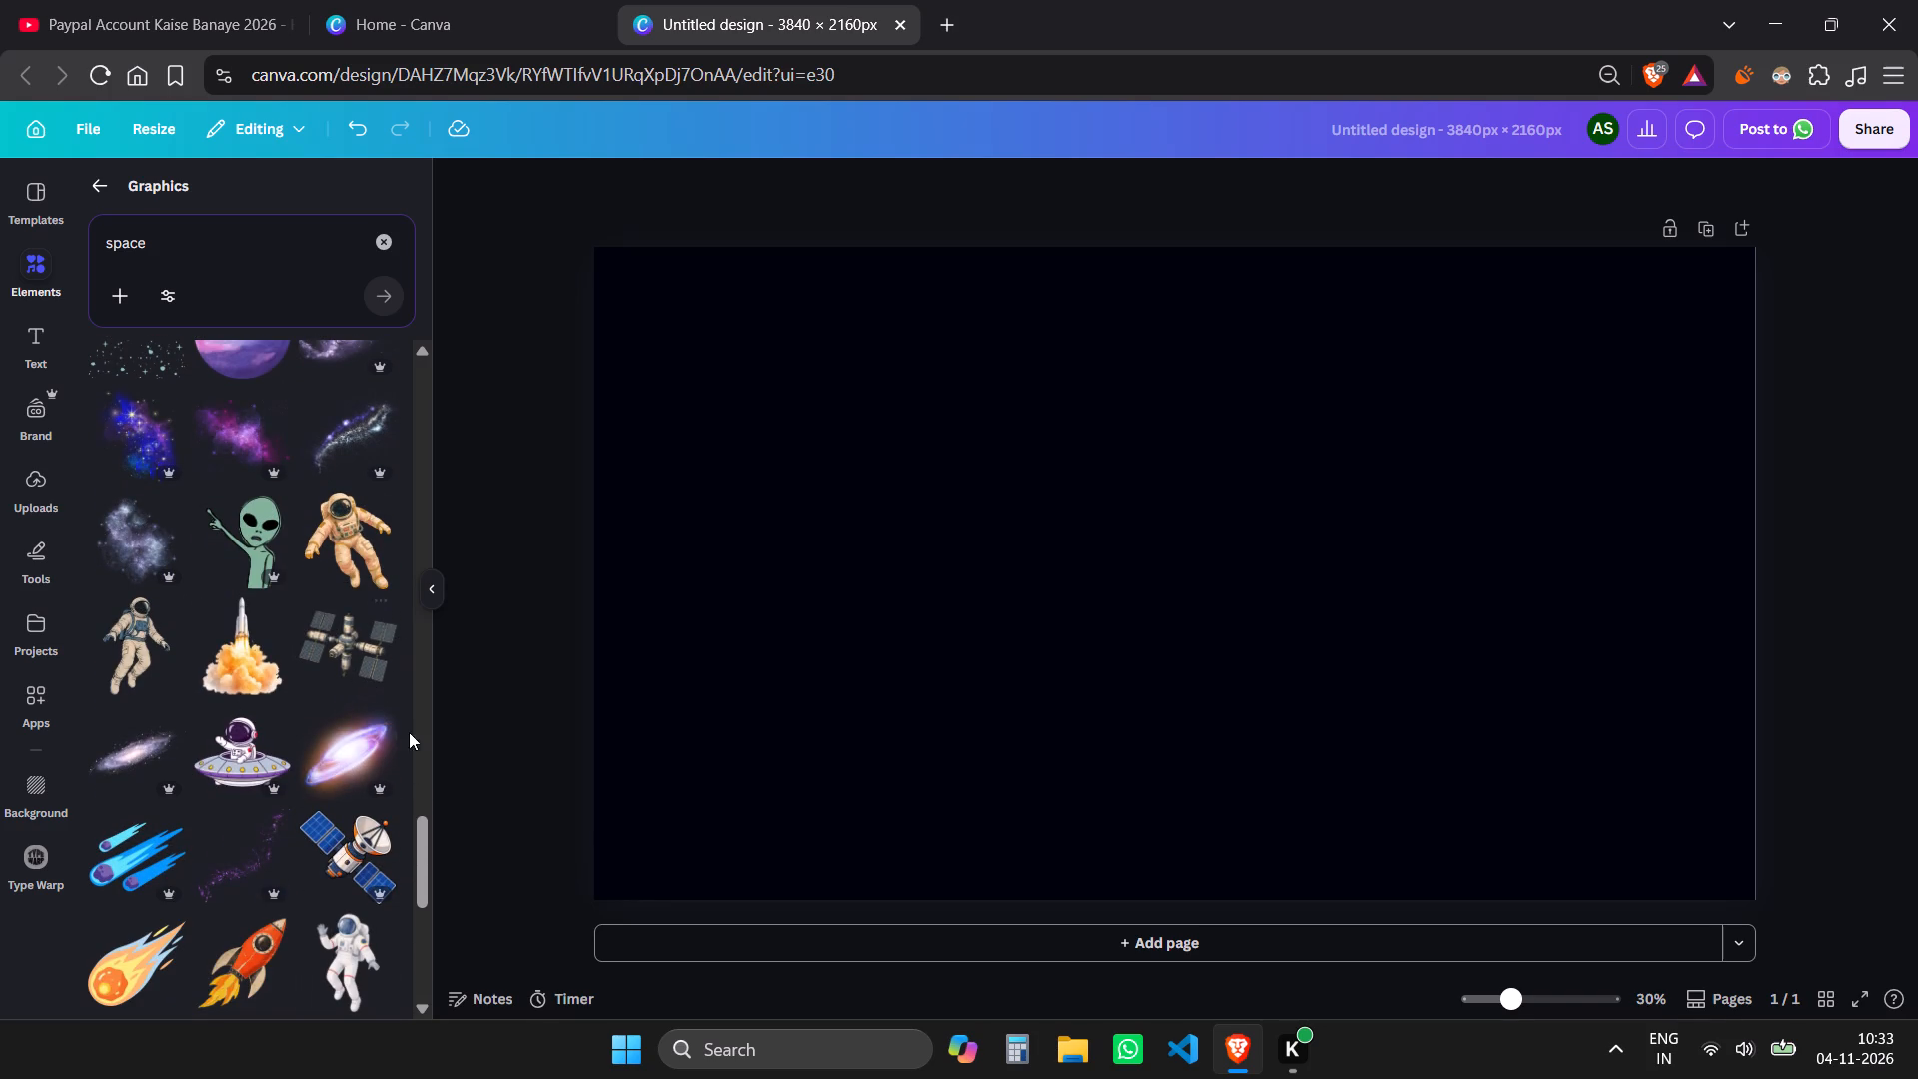
scroll(268, 821, down, 4)
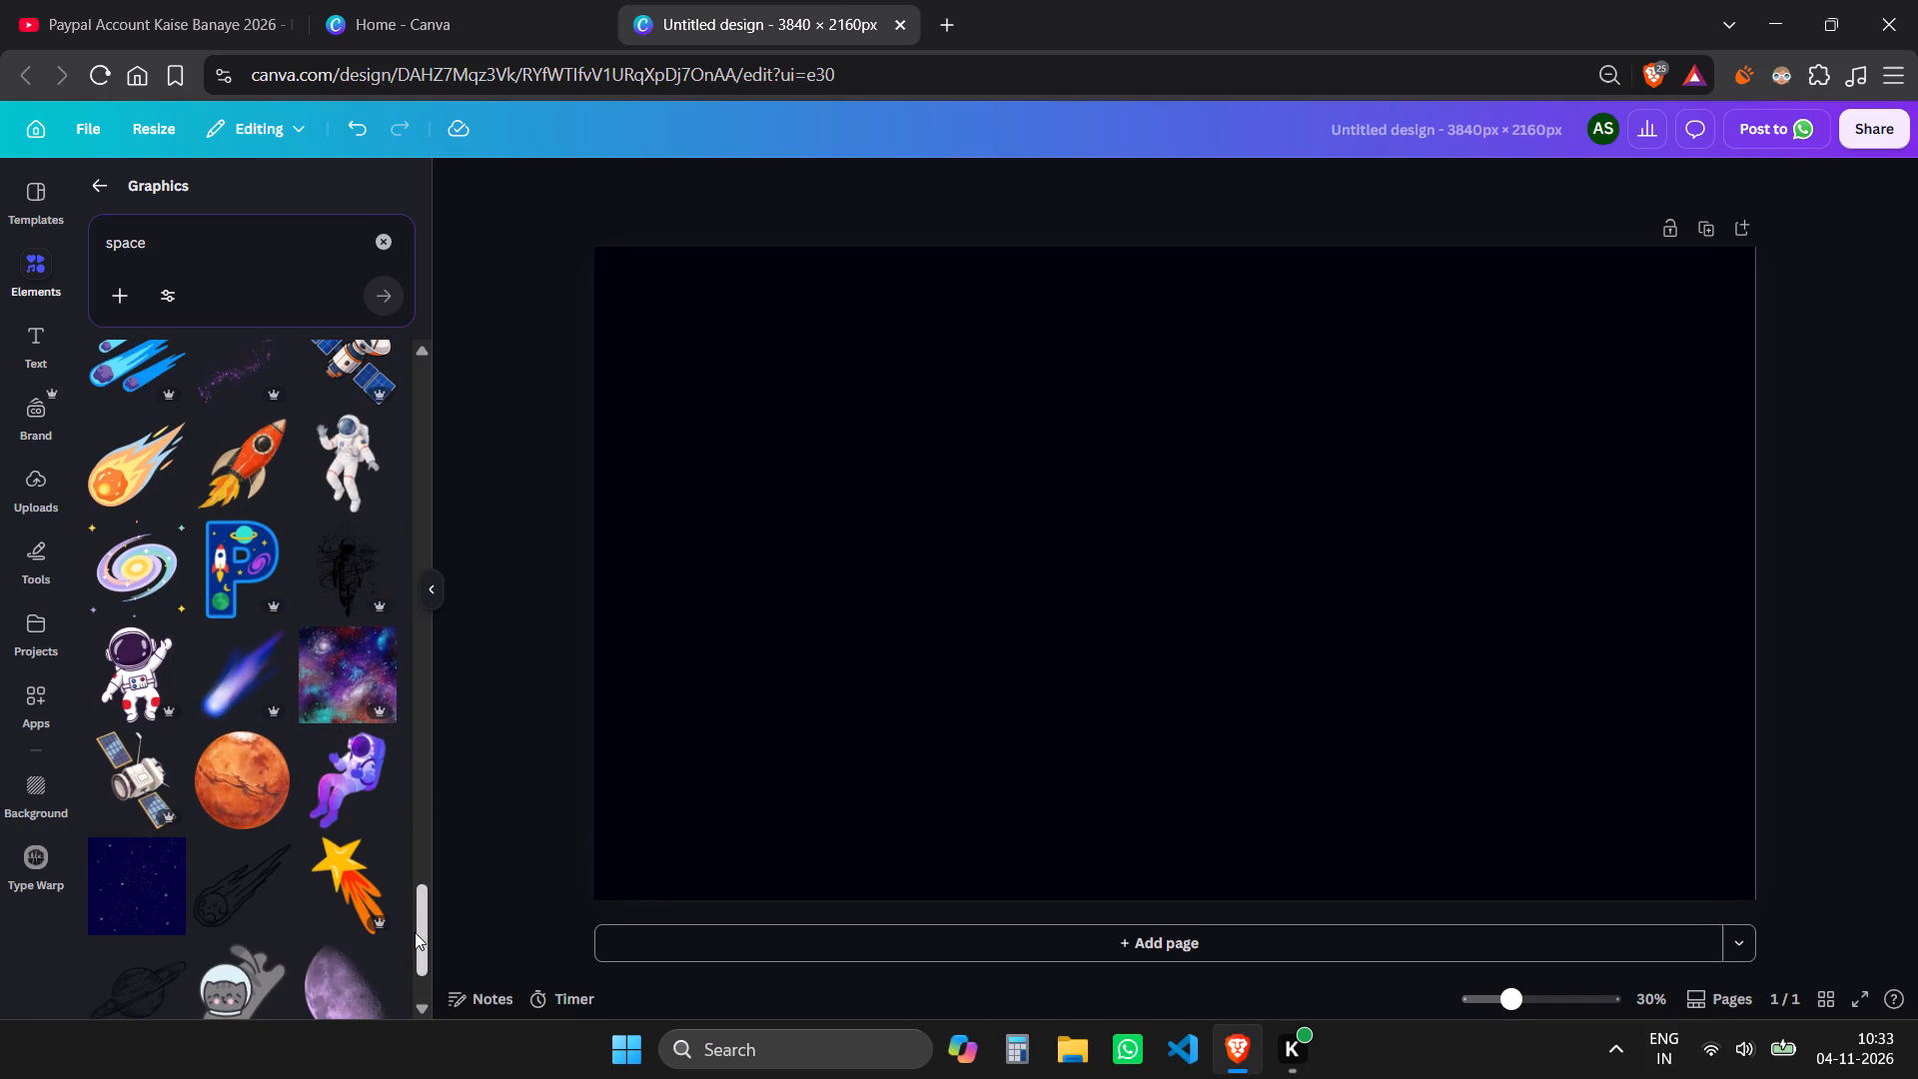
drag(415, 932, 450, 395)
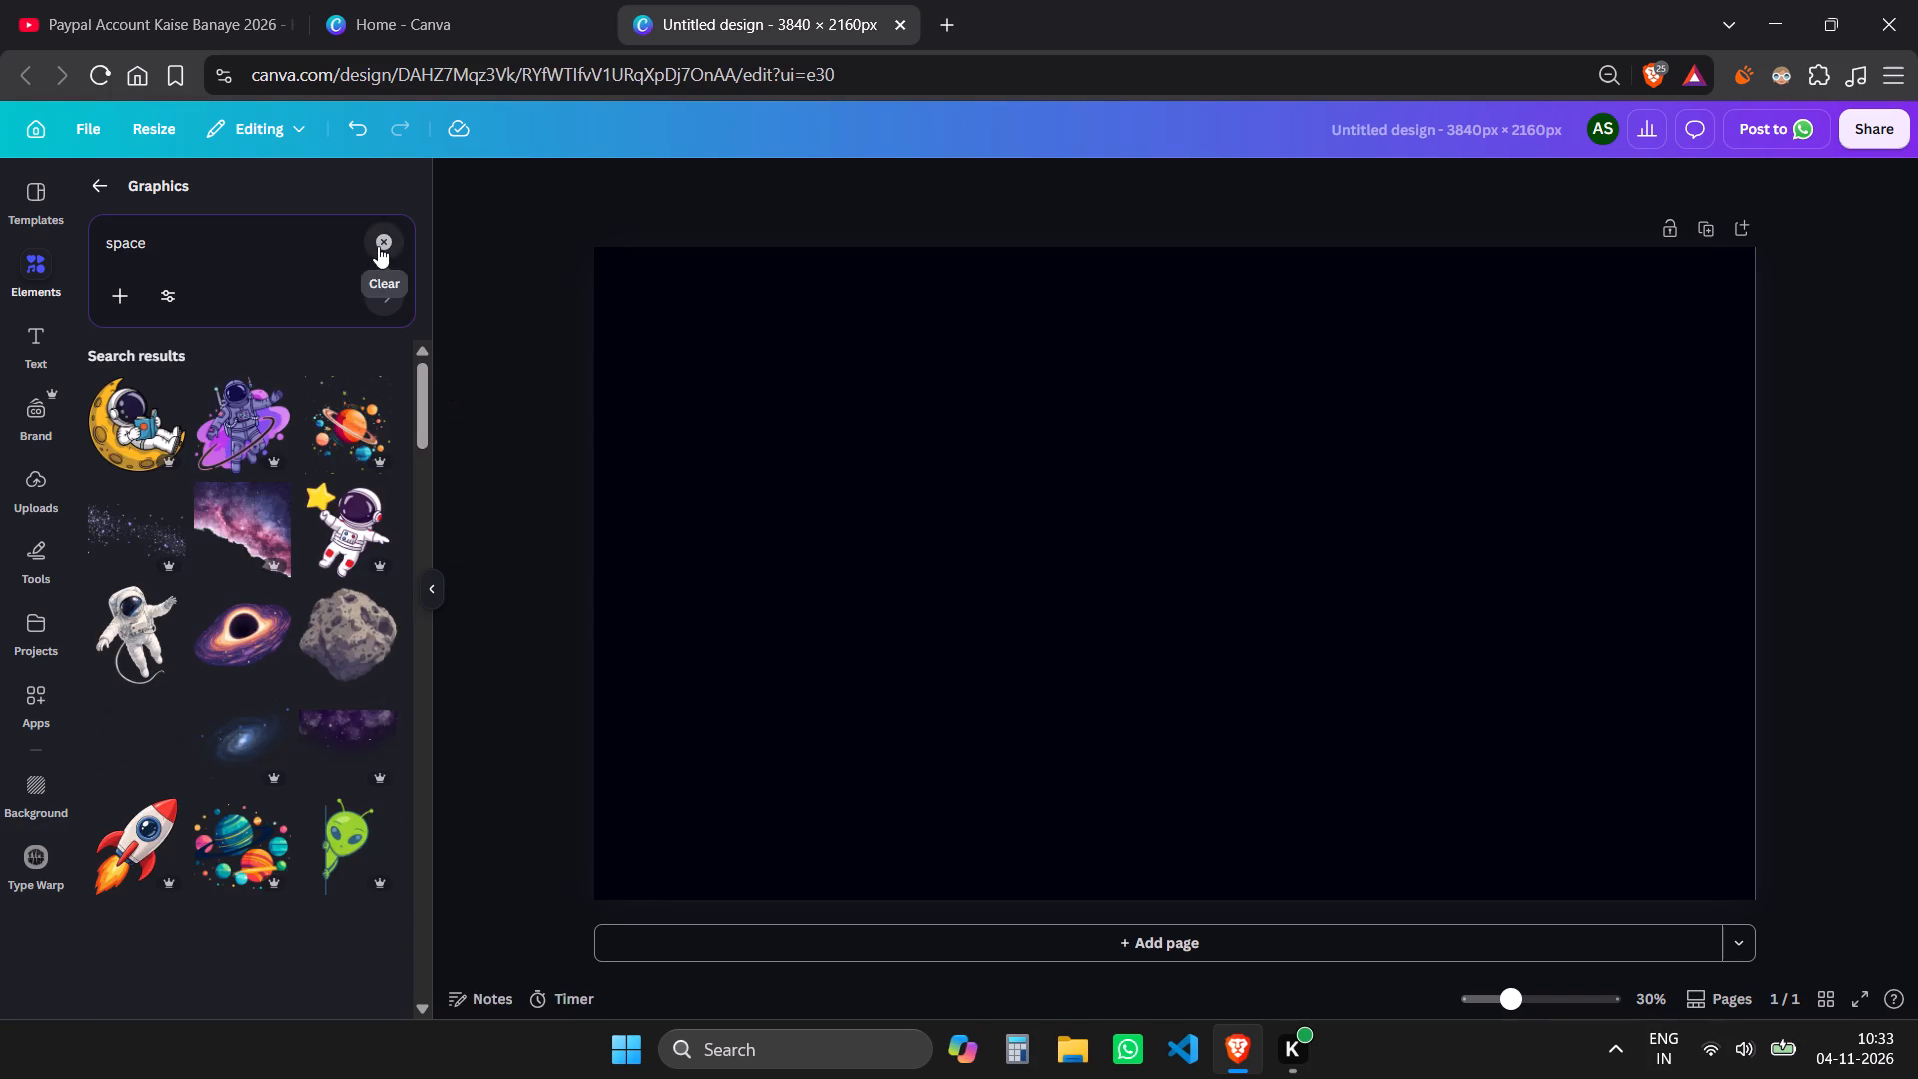
Search the graphics library for astronaut and add the glowing blue and purple floating astronaut to the page.
click(378, 246)
text(astron)
key(Down)
key(Return)
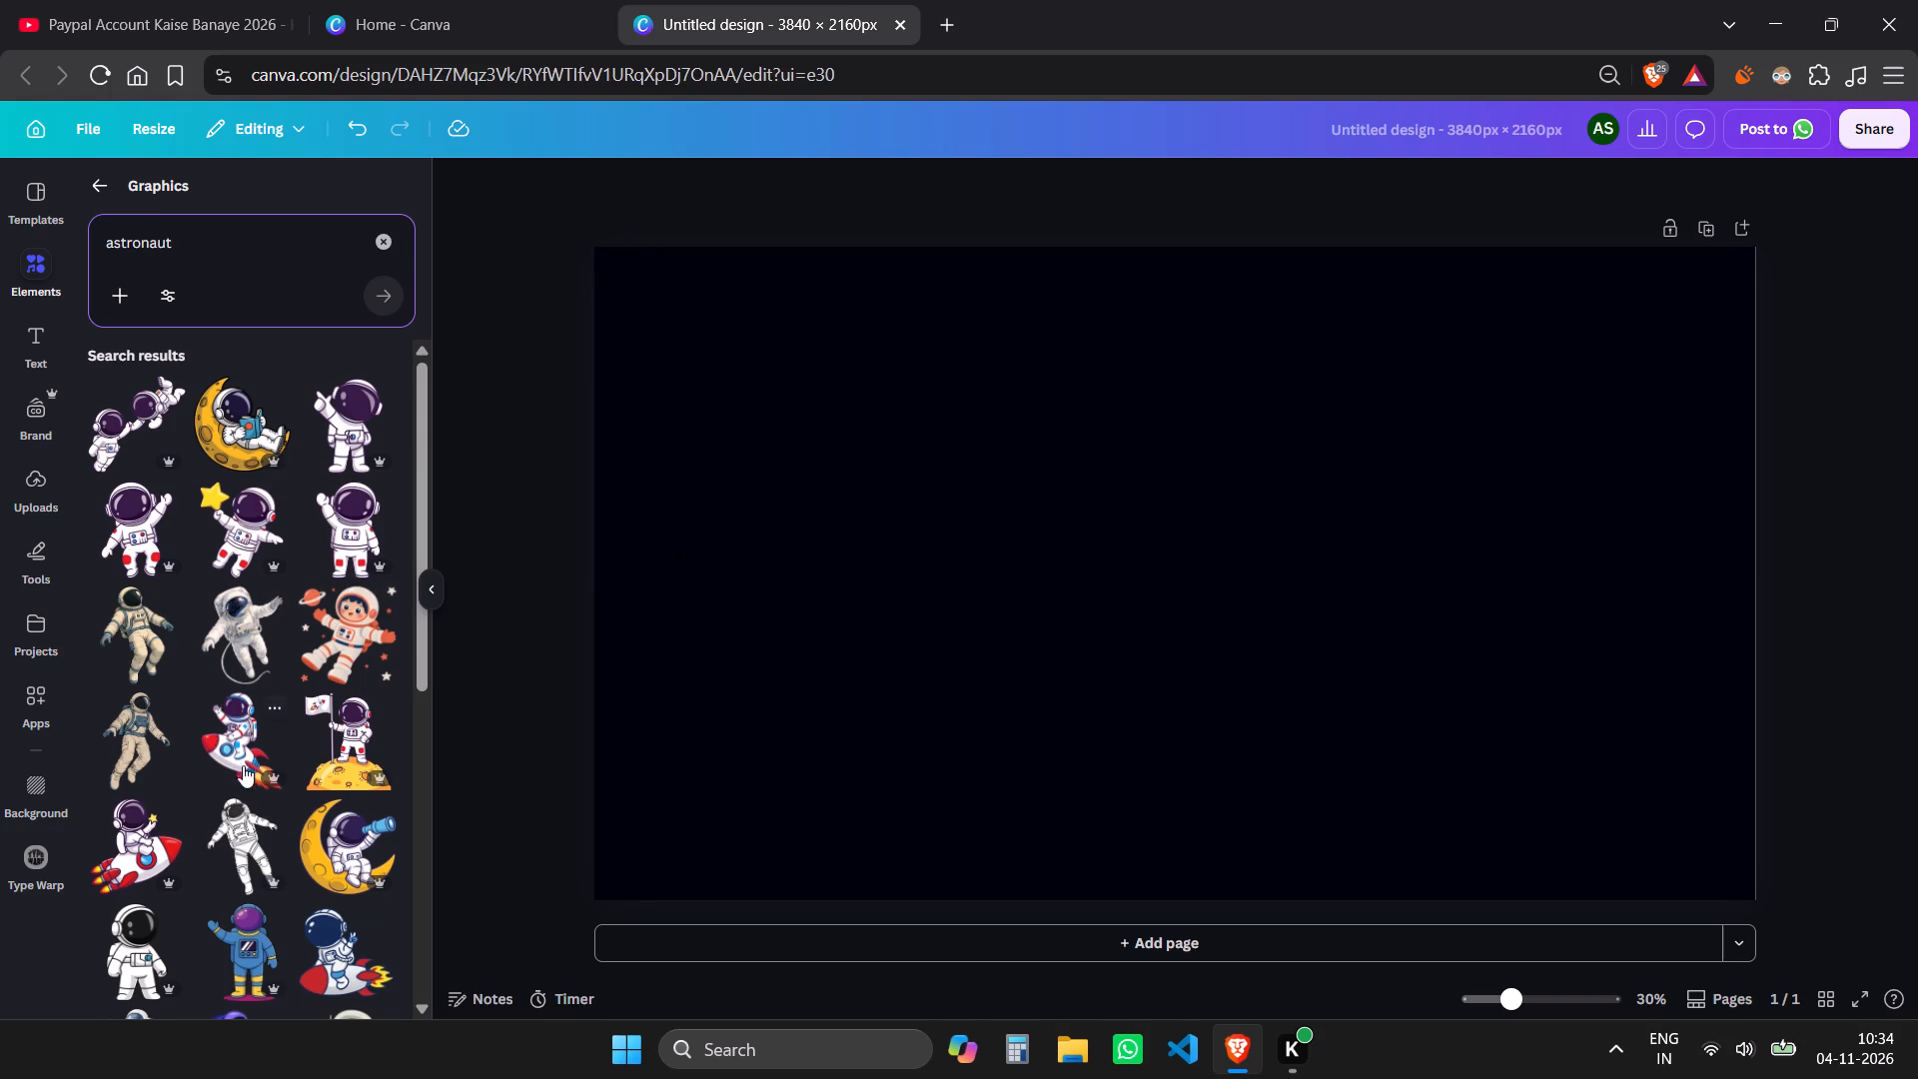
scroll(257, 749, down, 3)
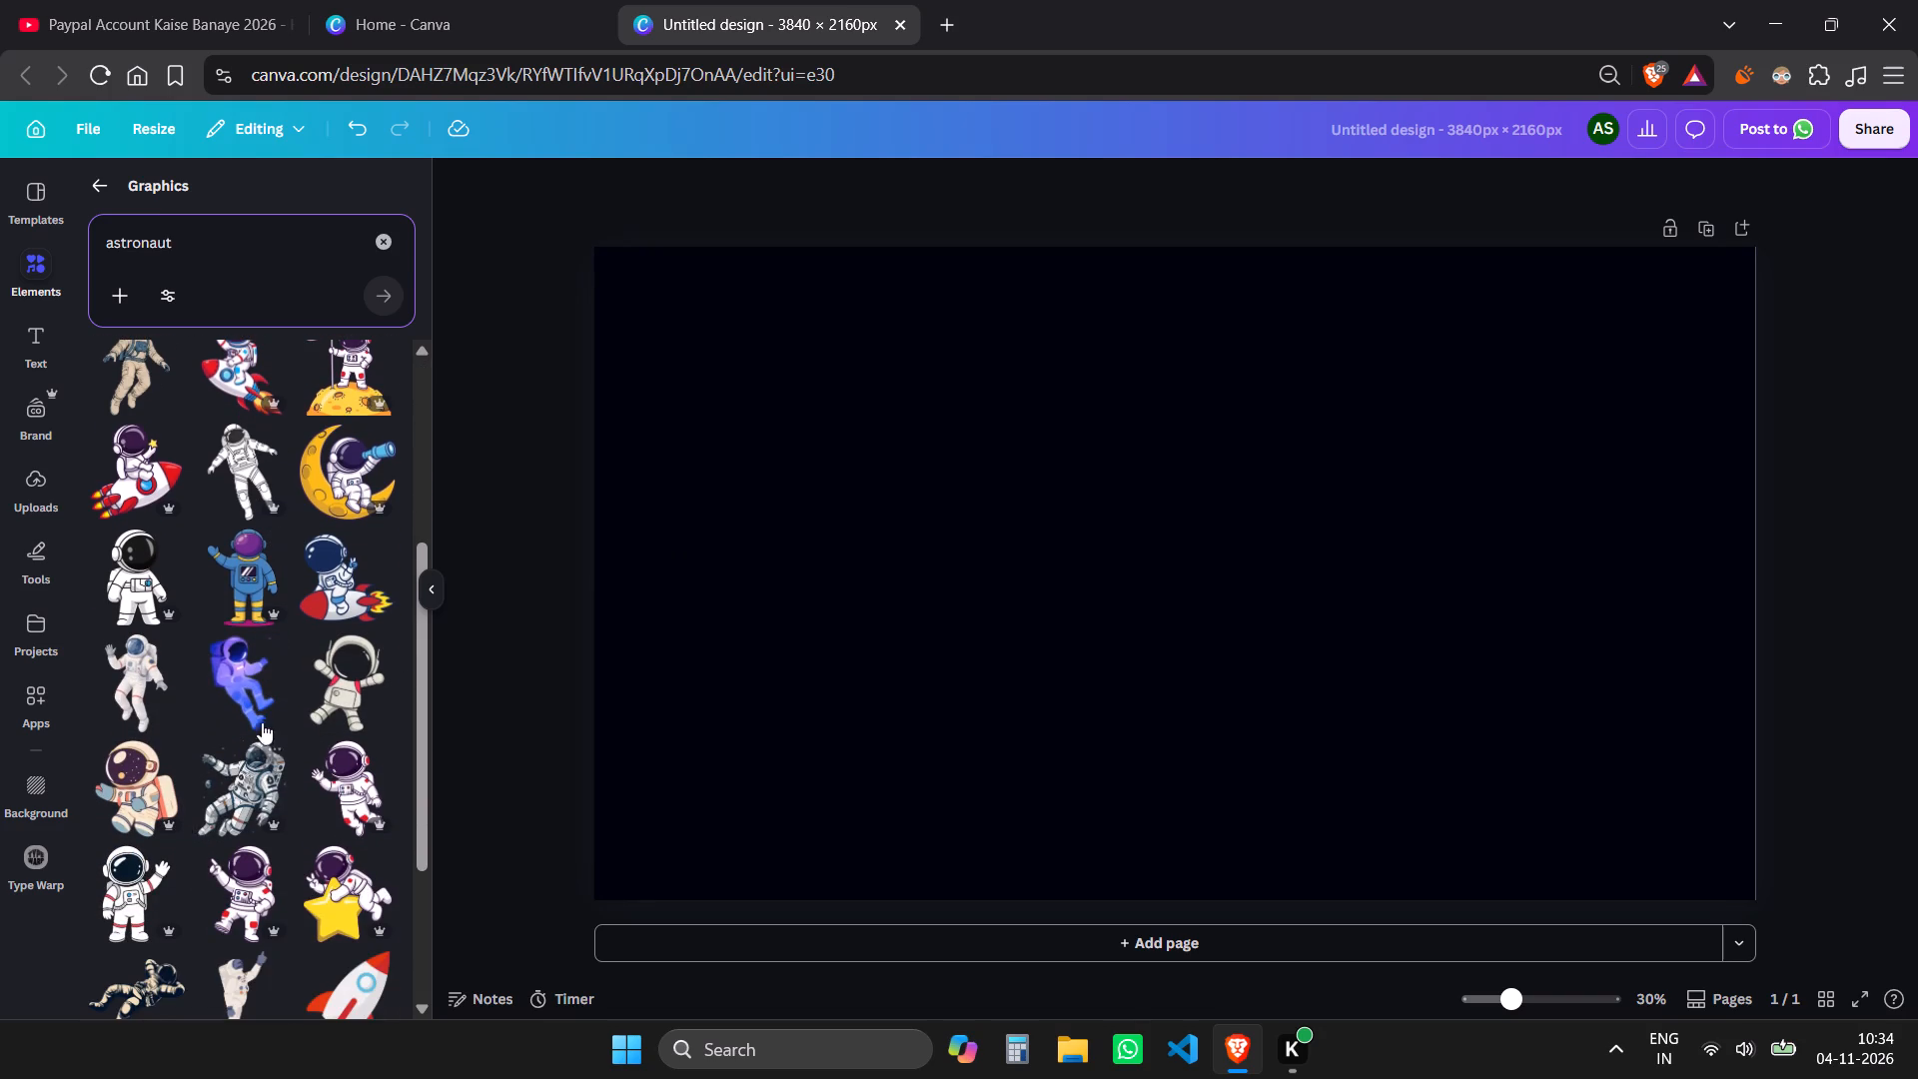
click(254, 696)
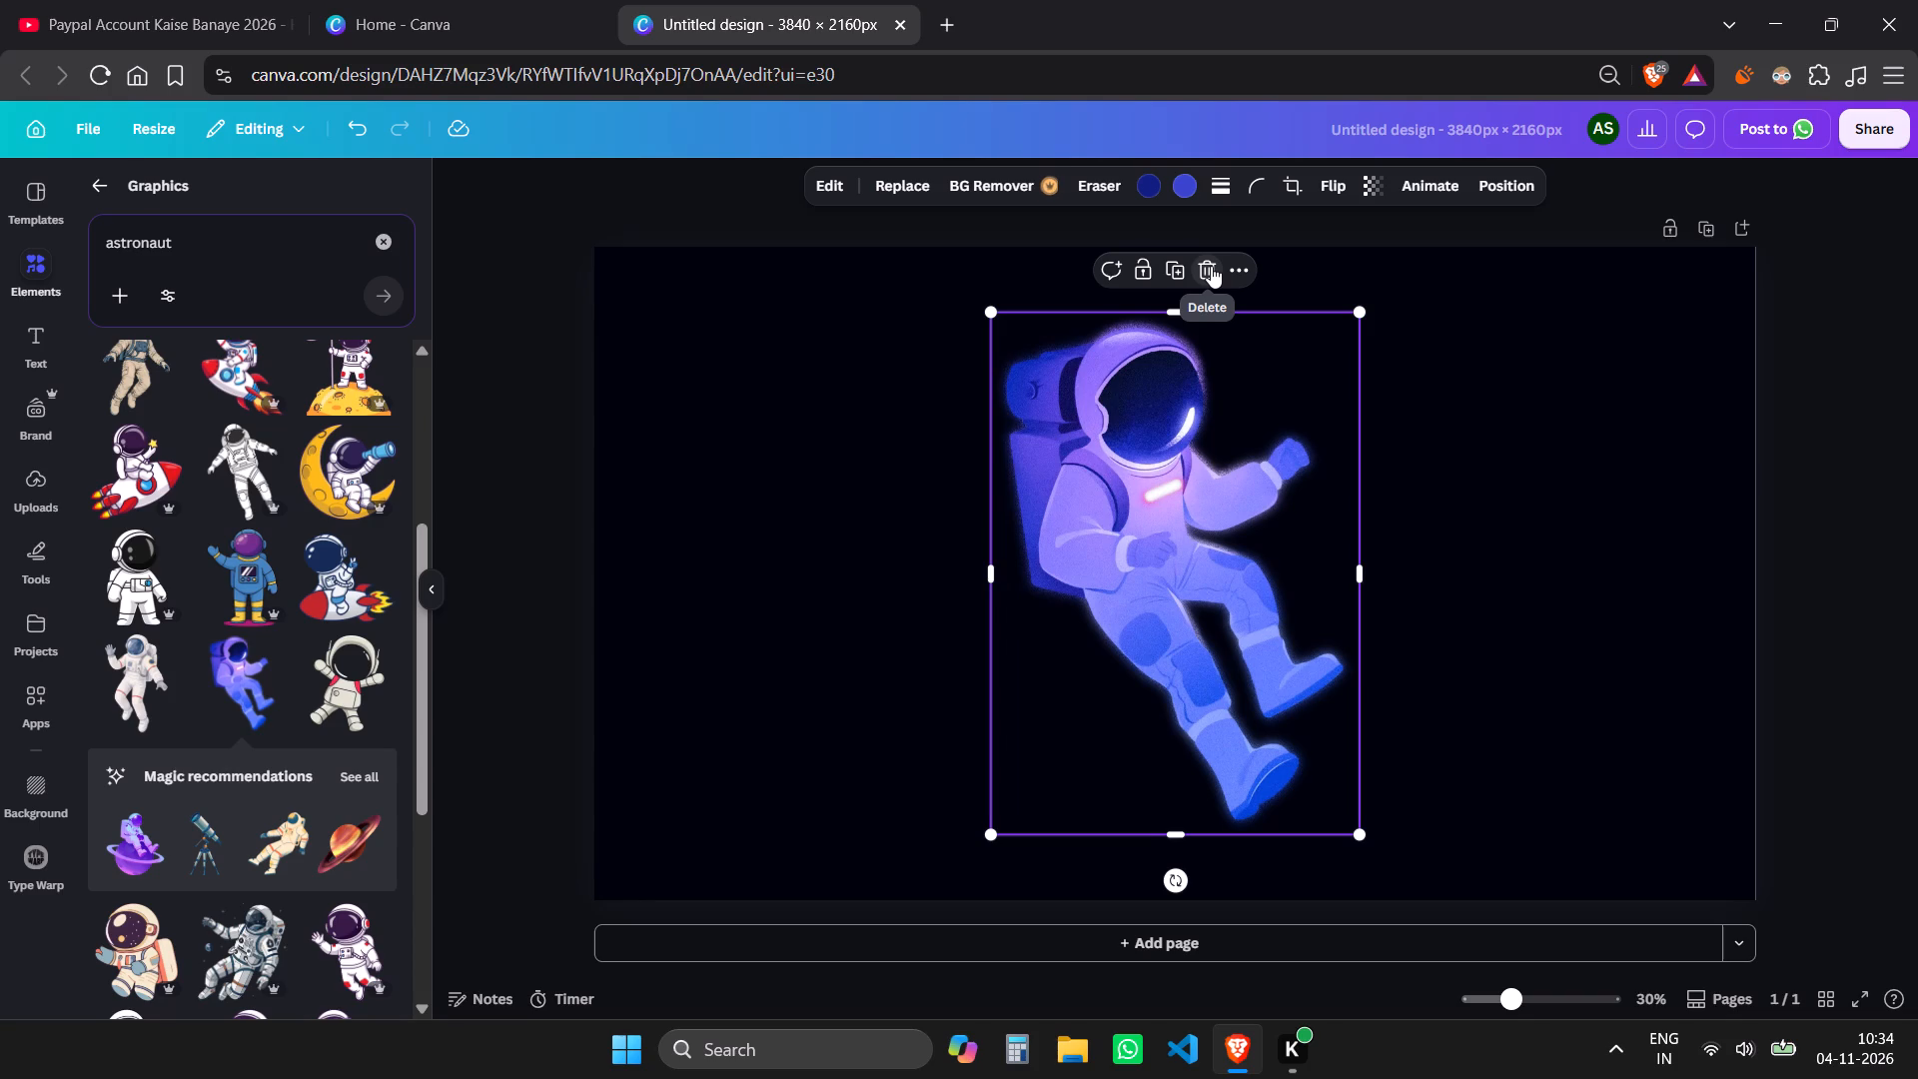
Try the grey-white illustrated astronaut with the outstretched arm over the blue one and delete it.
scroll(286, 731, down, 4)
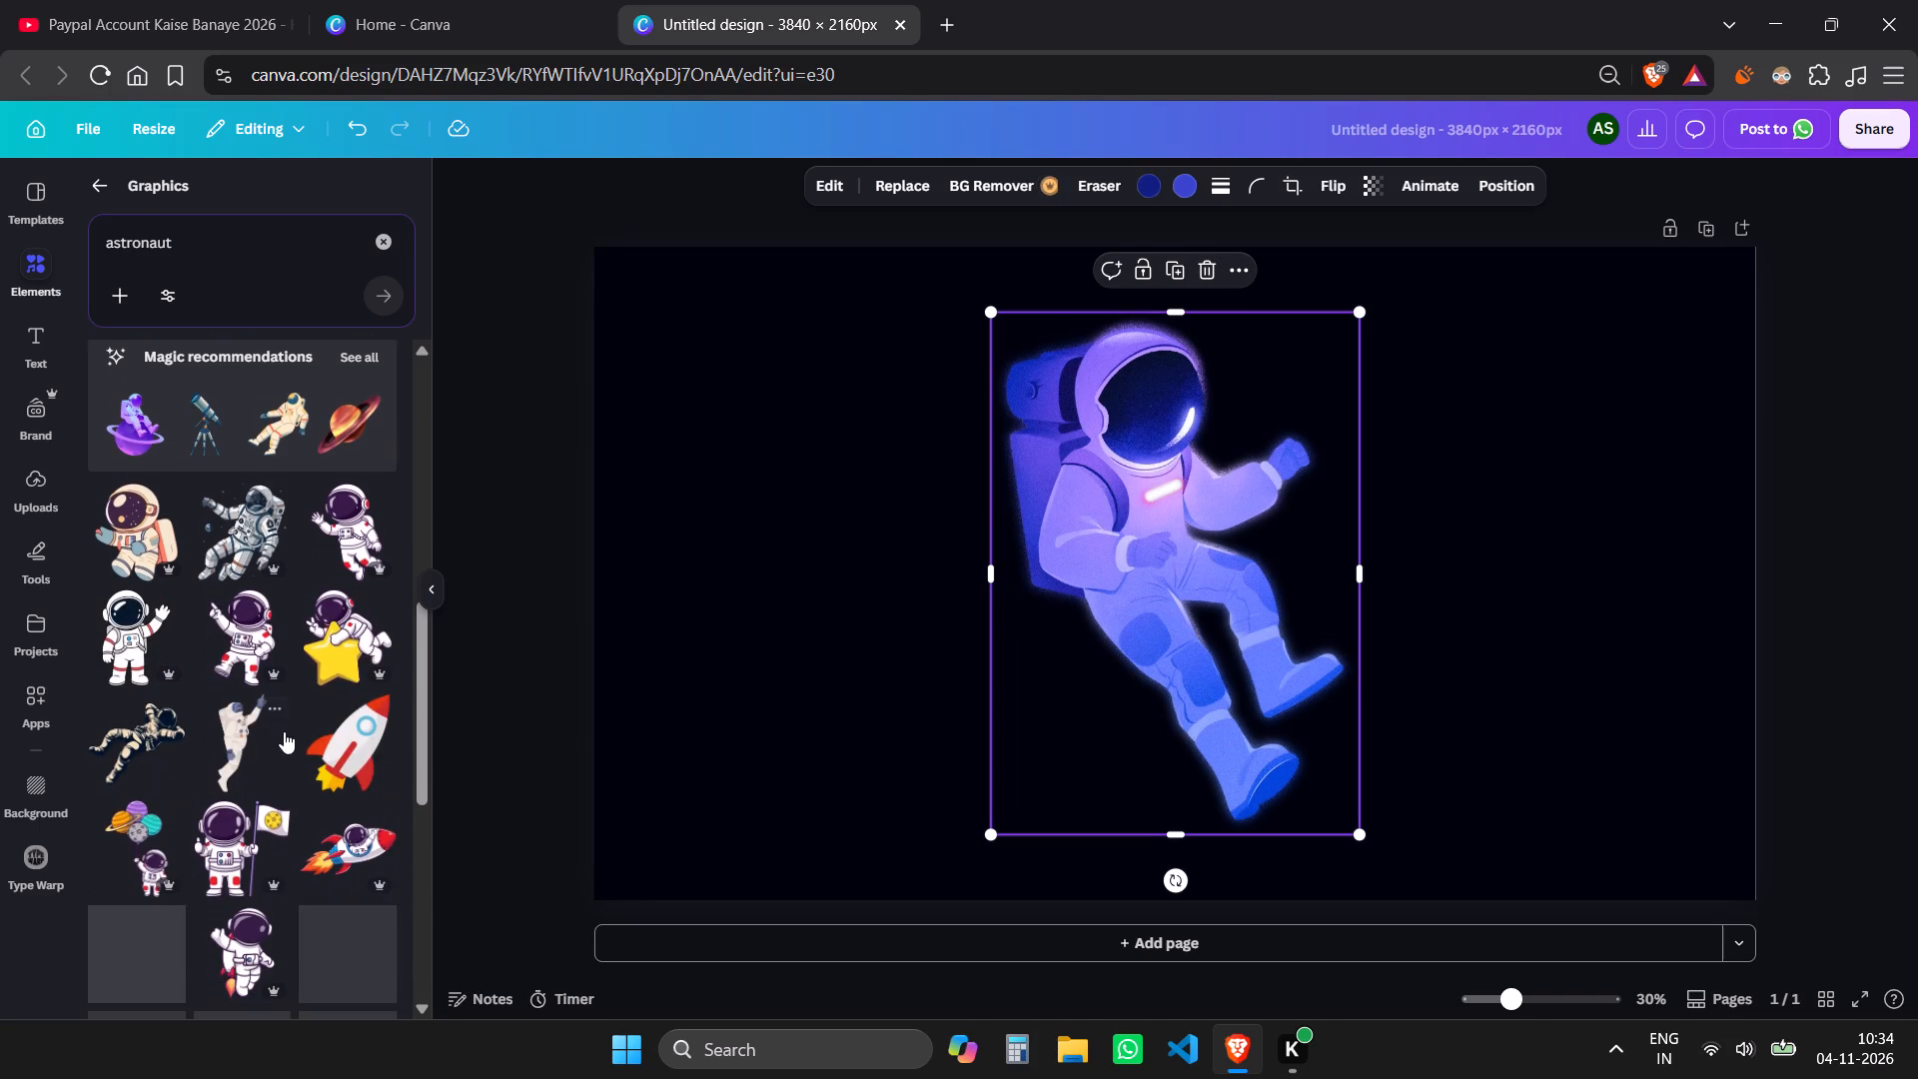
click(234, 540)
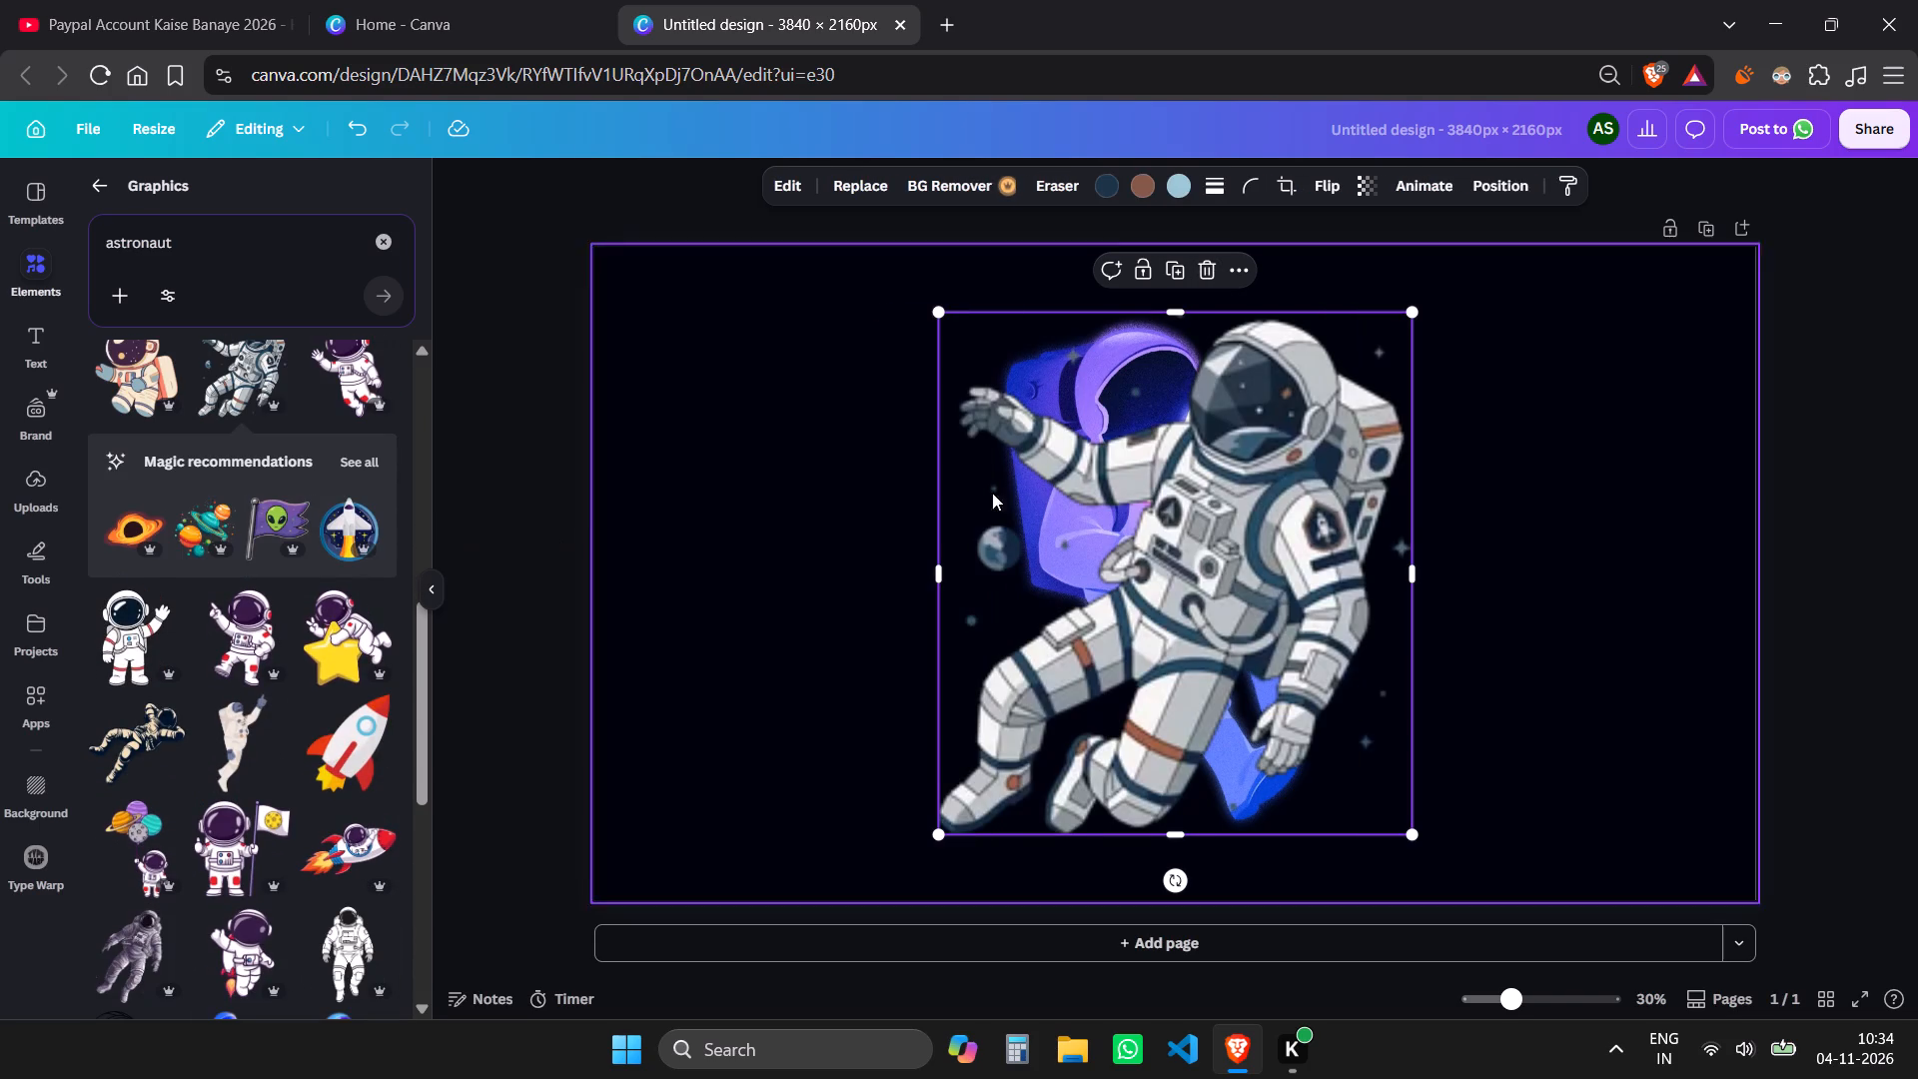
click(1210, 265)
Add the realistic grey floating astronaut from further down the astronaut graphics to the page.
scroll(183, 721, down, 3)
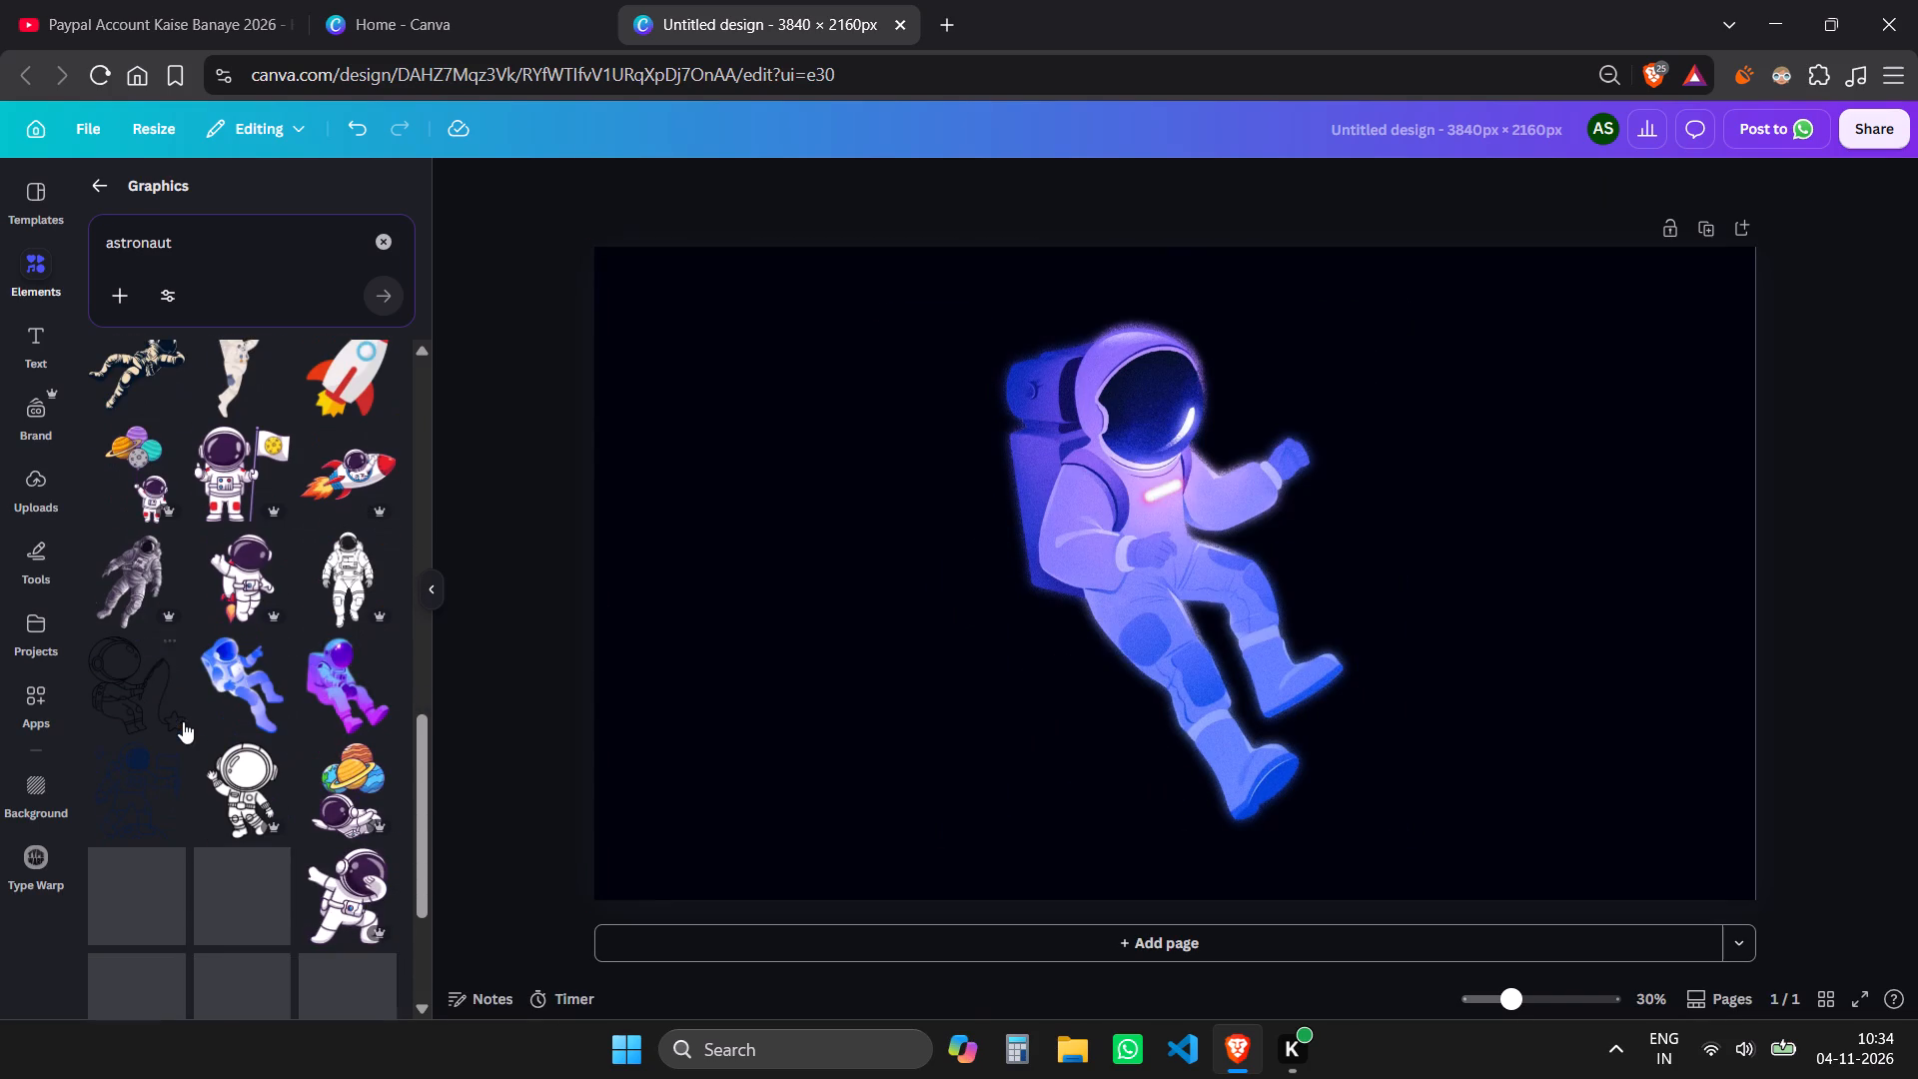
click(140, 572)
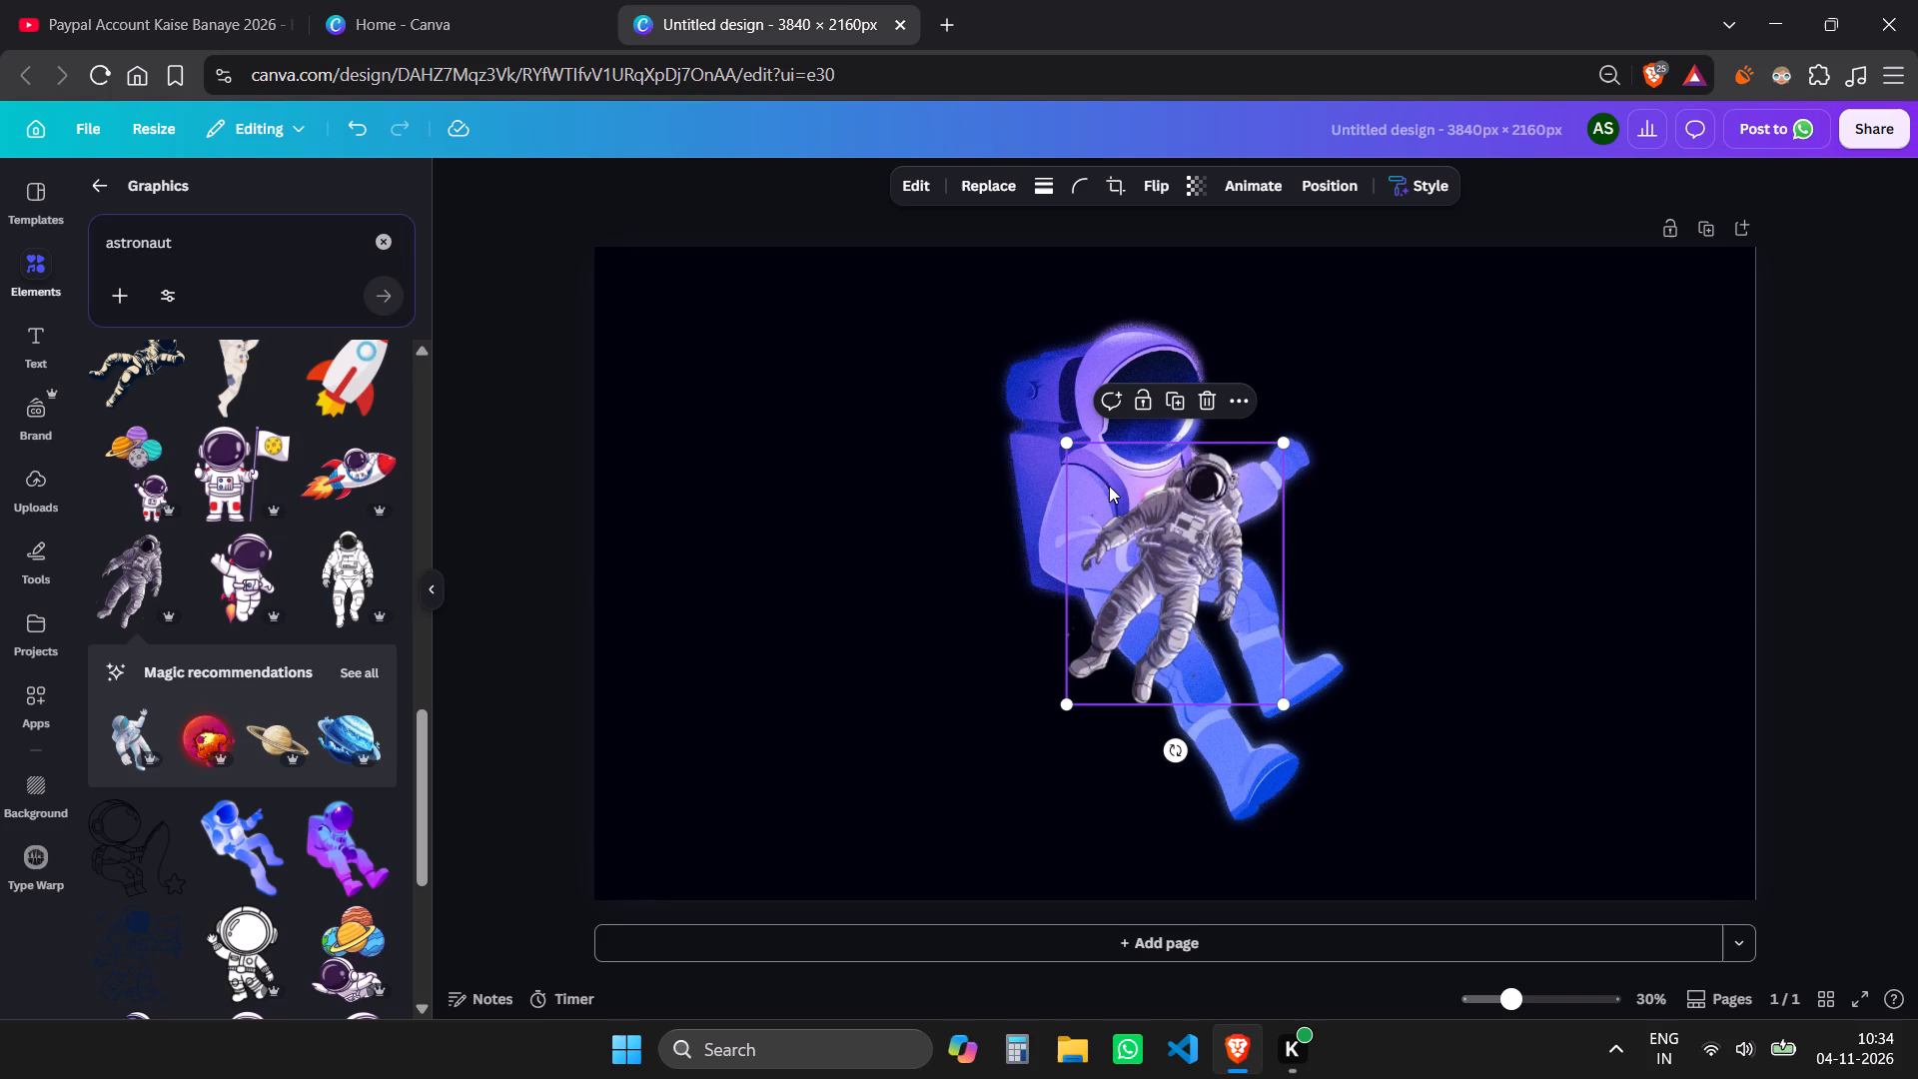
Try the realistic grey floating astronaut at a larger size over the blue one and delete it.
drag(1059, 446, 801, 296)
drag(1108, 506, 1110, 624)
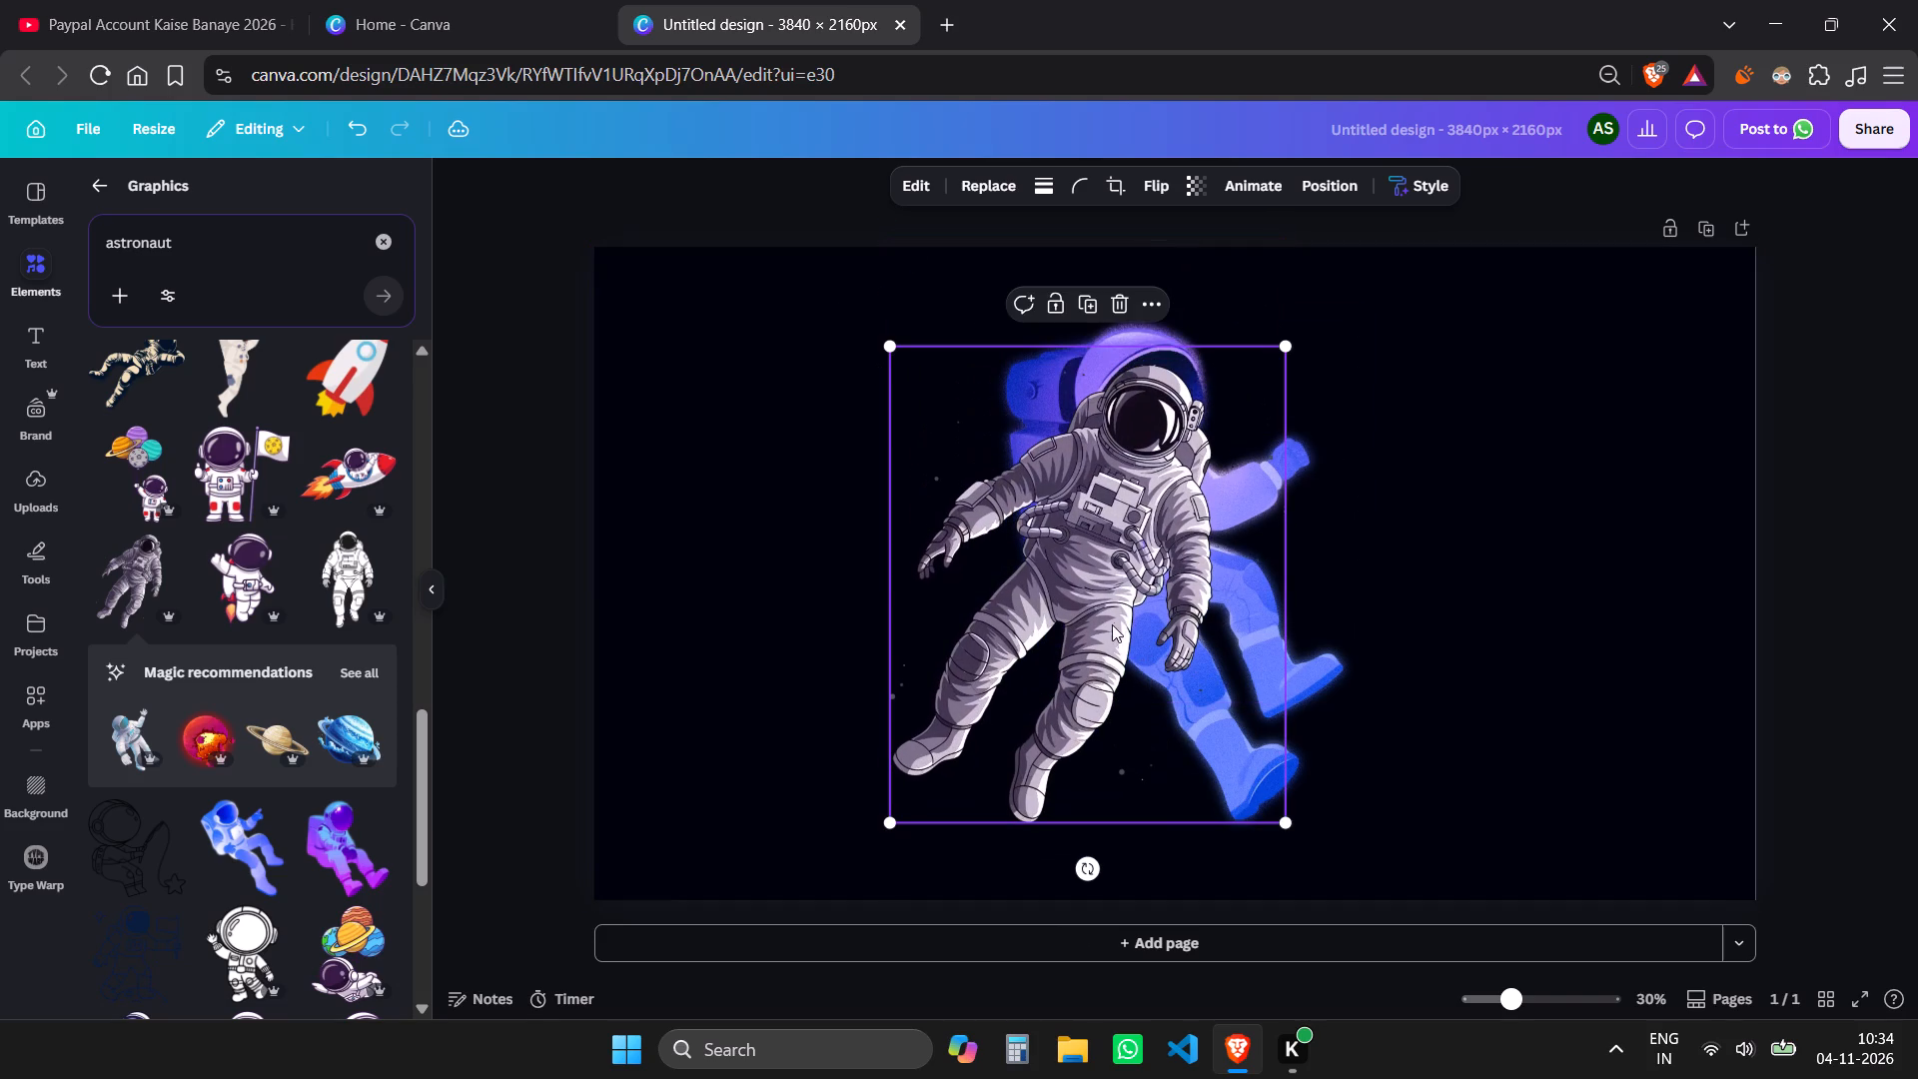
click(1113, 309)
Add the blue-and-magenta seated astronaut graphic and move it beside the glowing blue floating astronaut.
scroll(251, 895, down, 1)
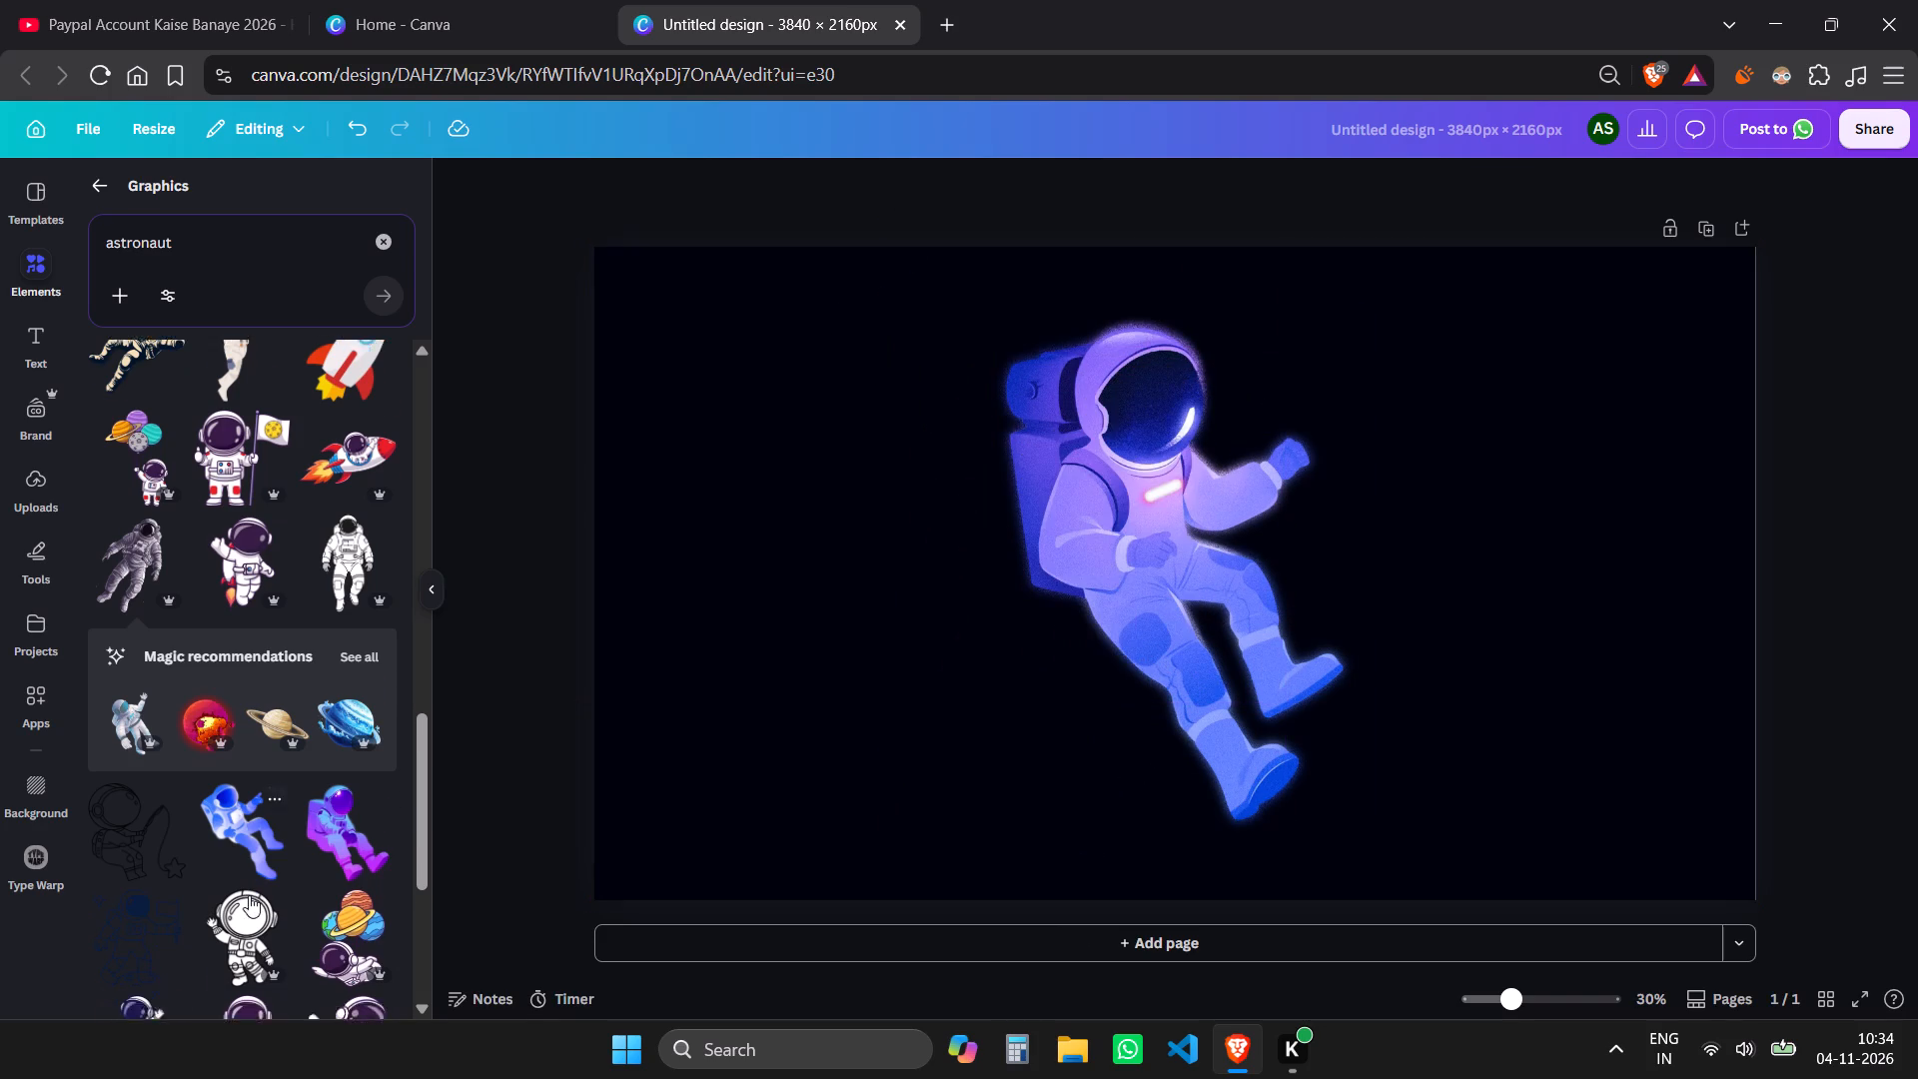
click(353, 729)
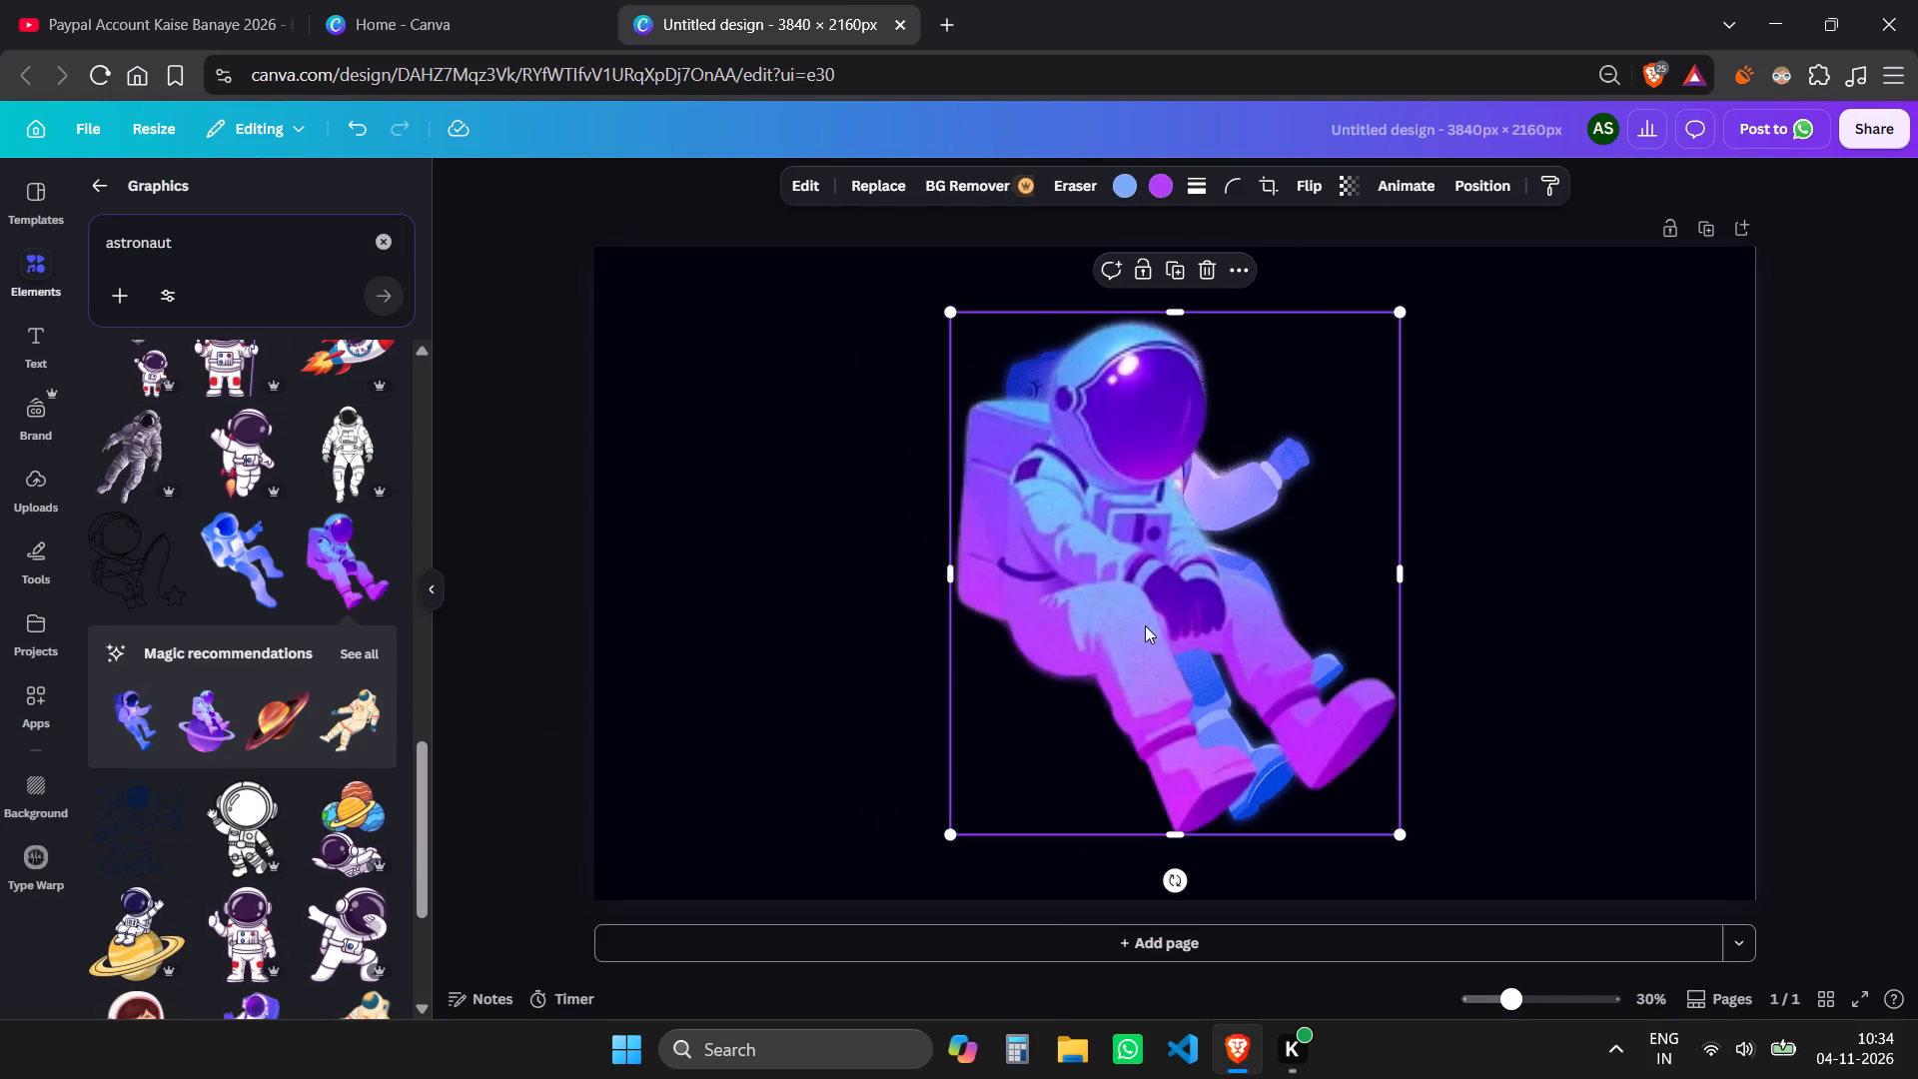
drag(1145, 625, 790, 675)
Delete the glowing blue and purple floating astronaut from the page.
click(1129, 507)
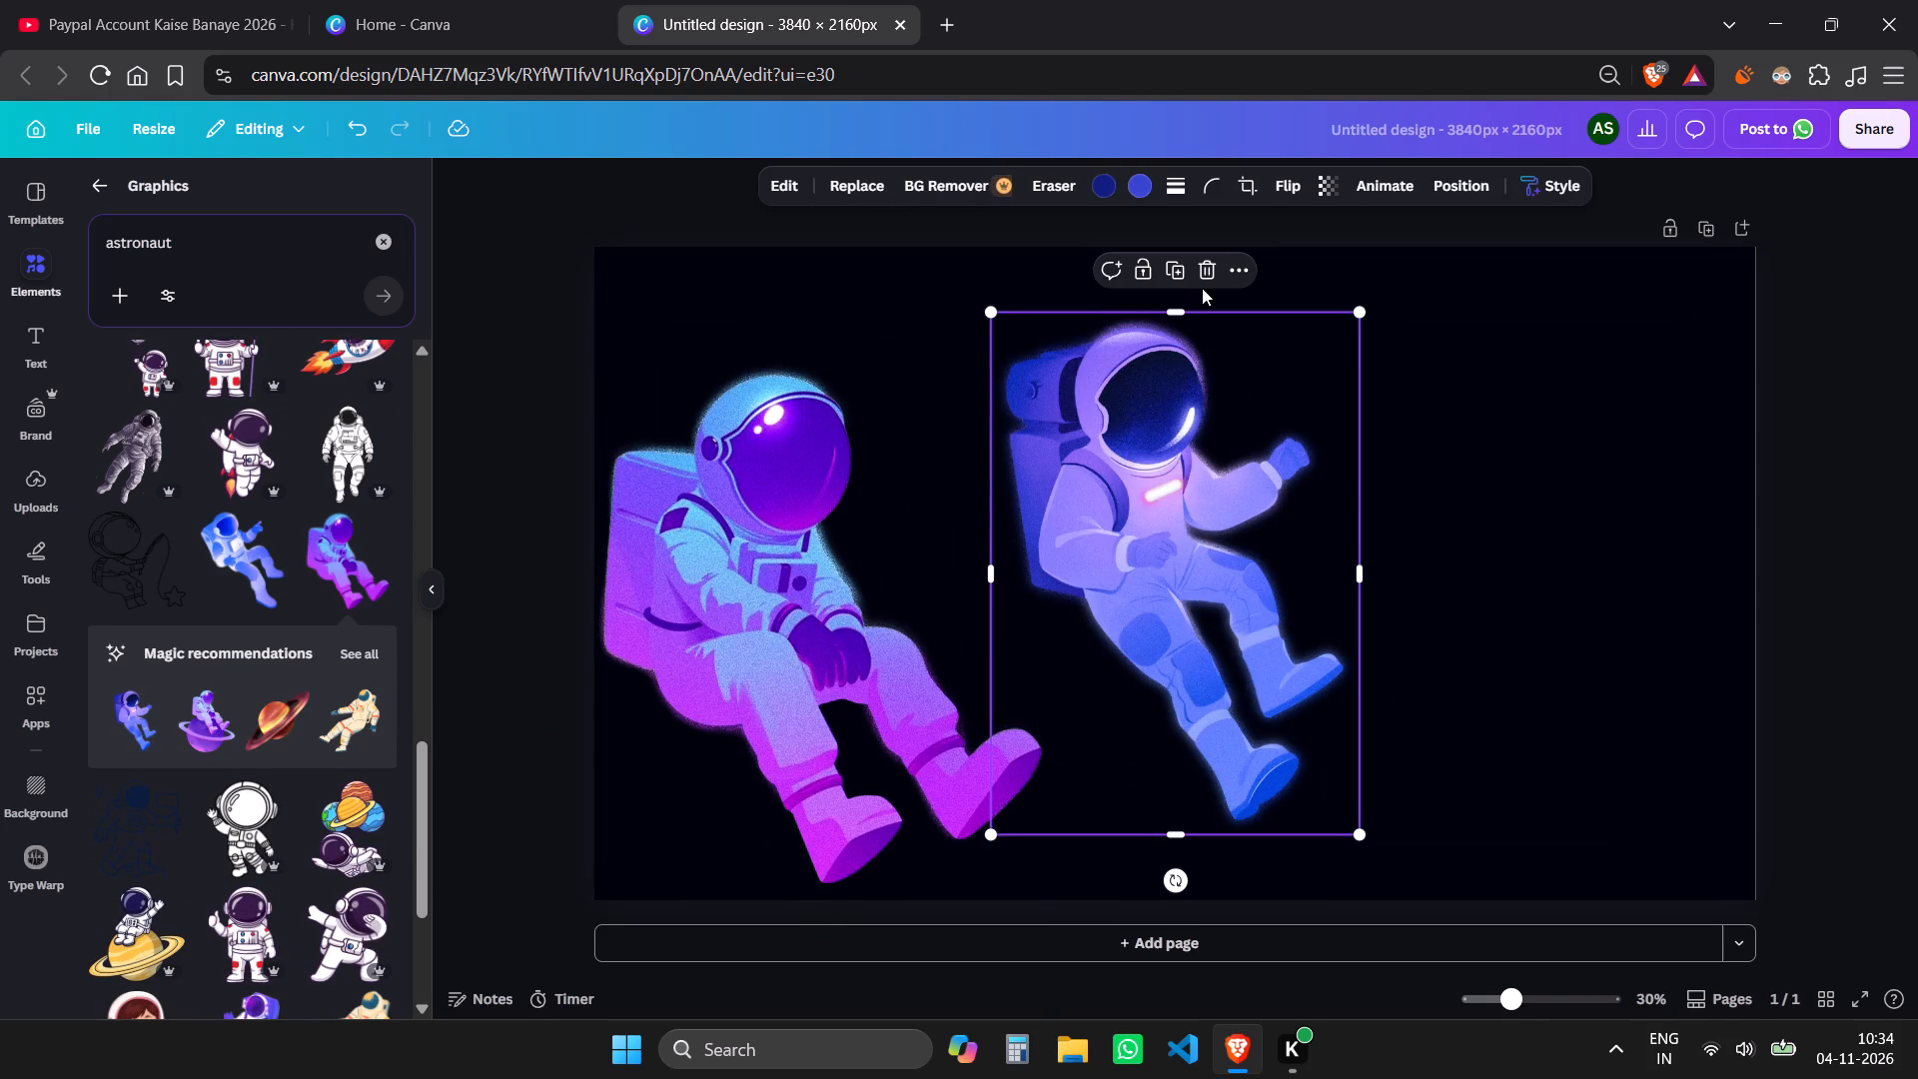
click(1214, 278)
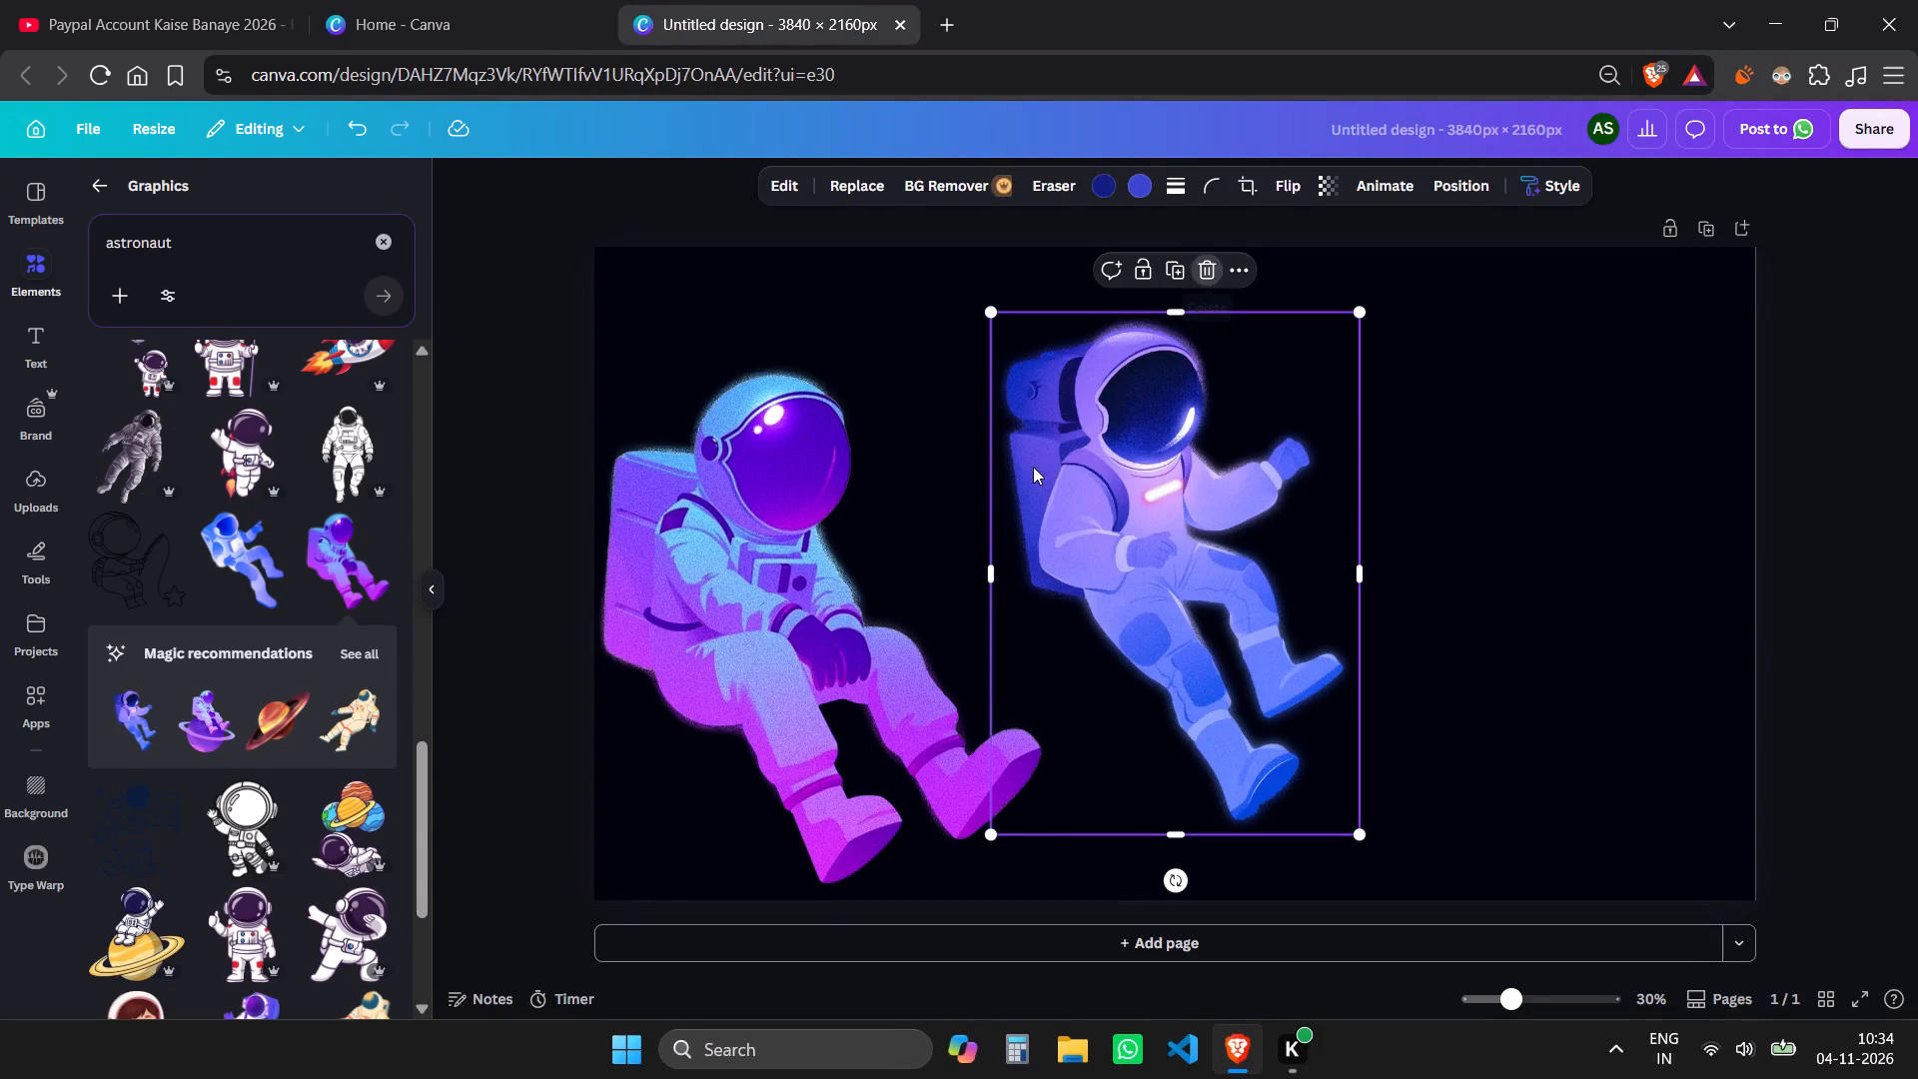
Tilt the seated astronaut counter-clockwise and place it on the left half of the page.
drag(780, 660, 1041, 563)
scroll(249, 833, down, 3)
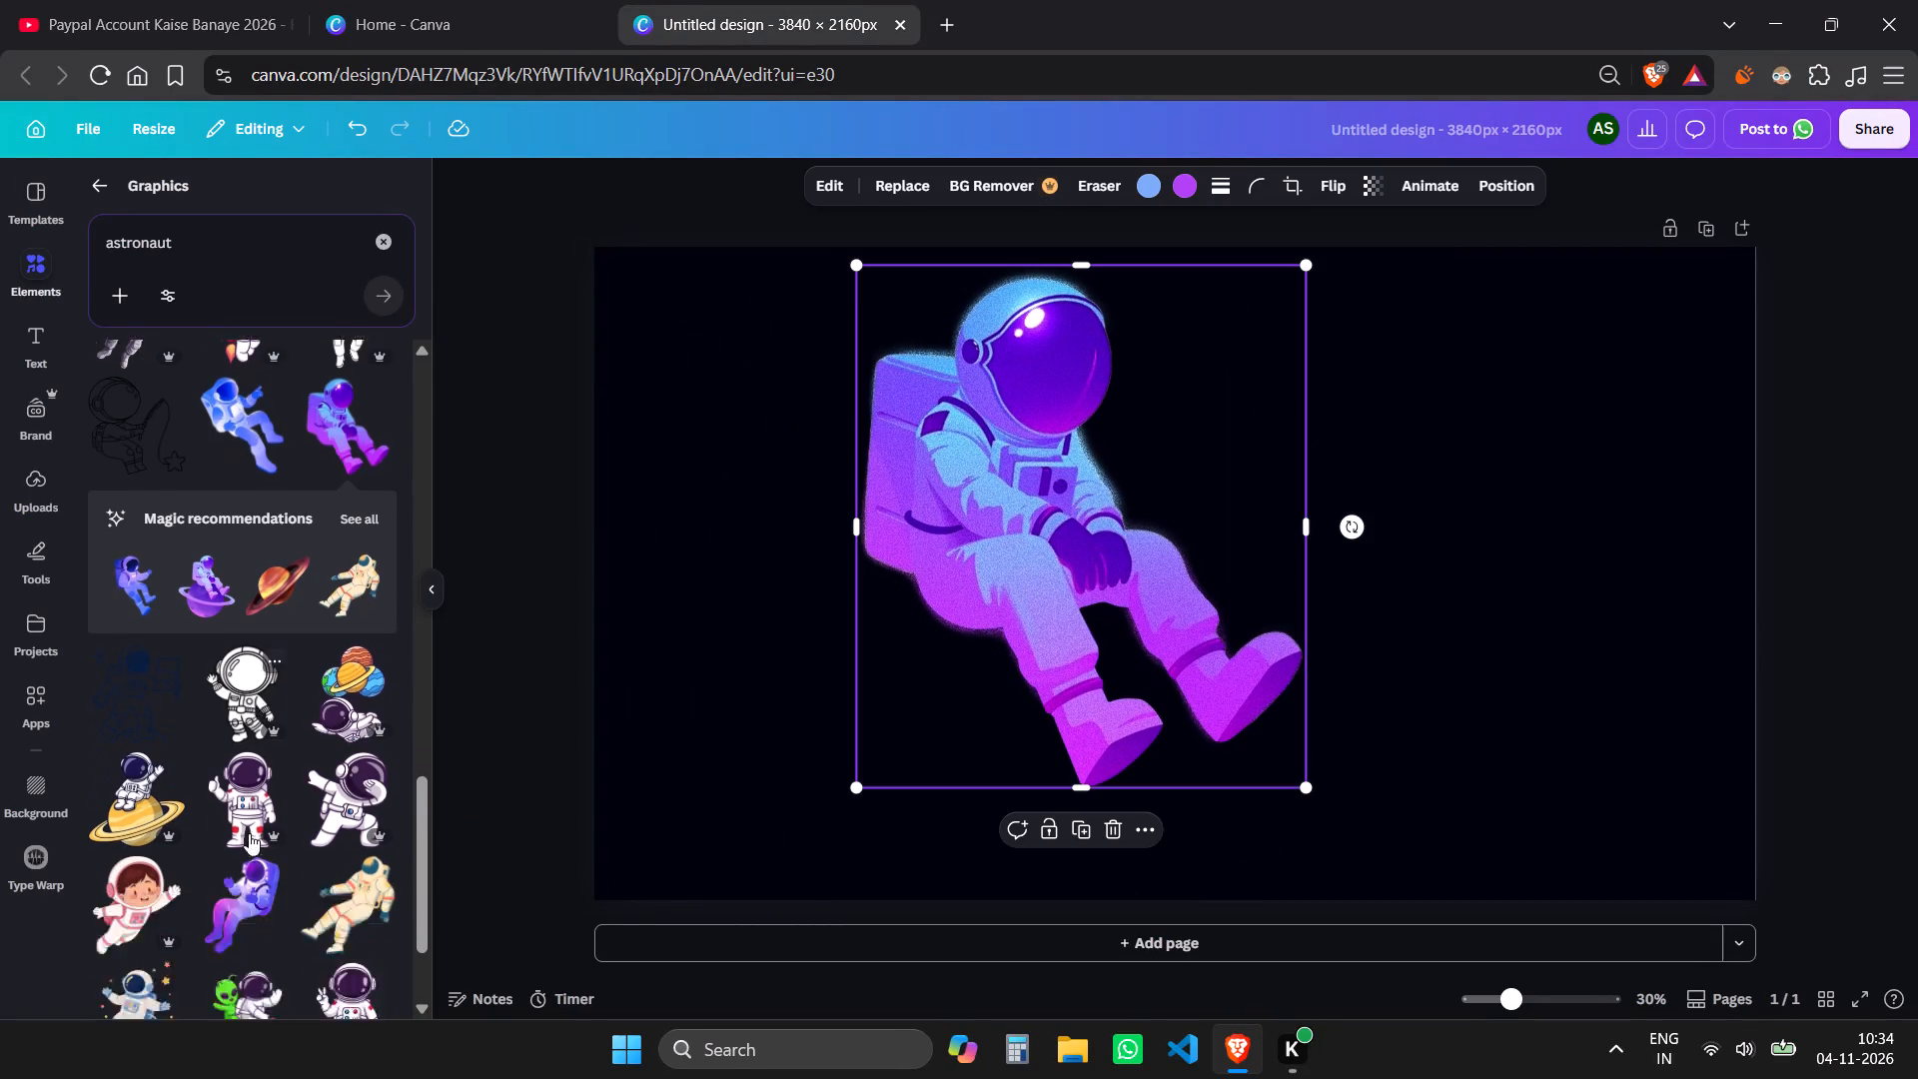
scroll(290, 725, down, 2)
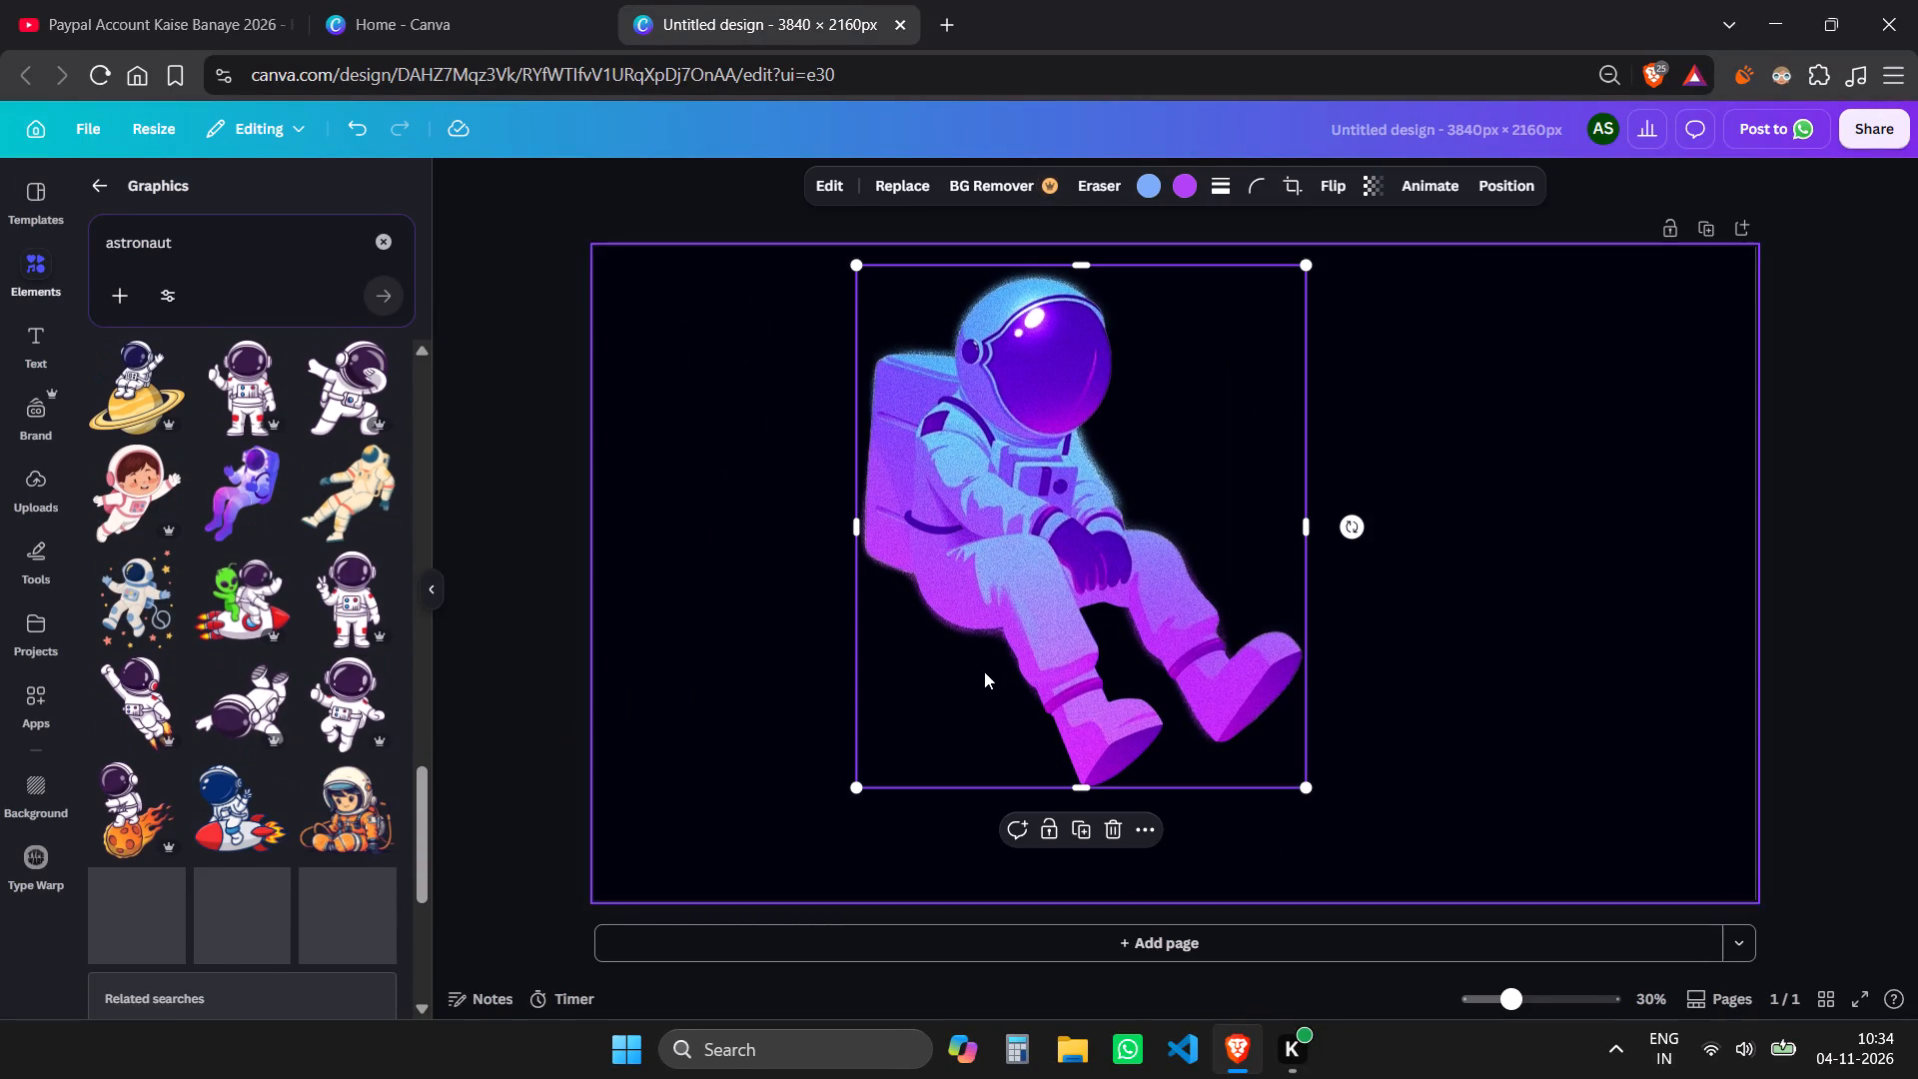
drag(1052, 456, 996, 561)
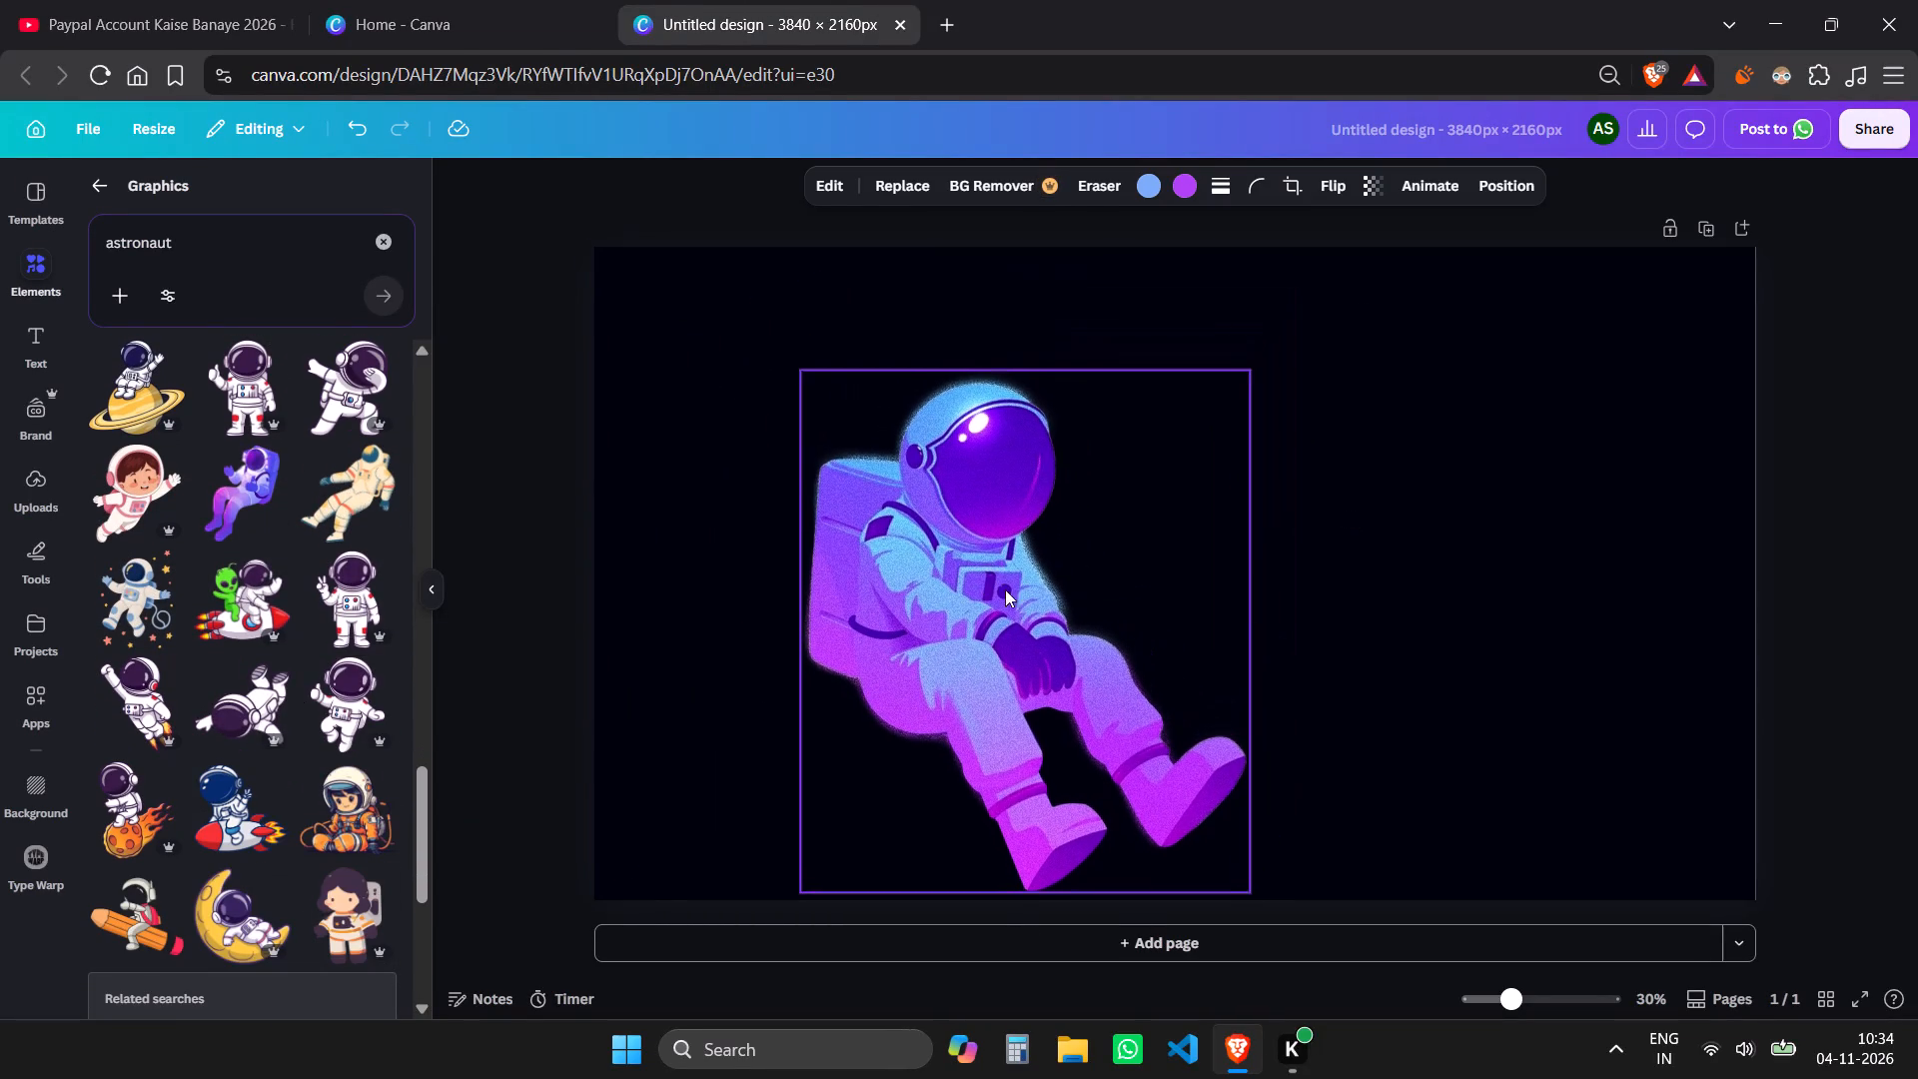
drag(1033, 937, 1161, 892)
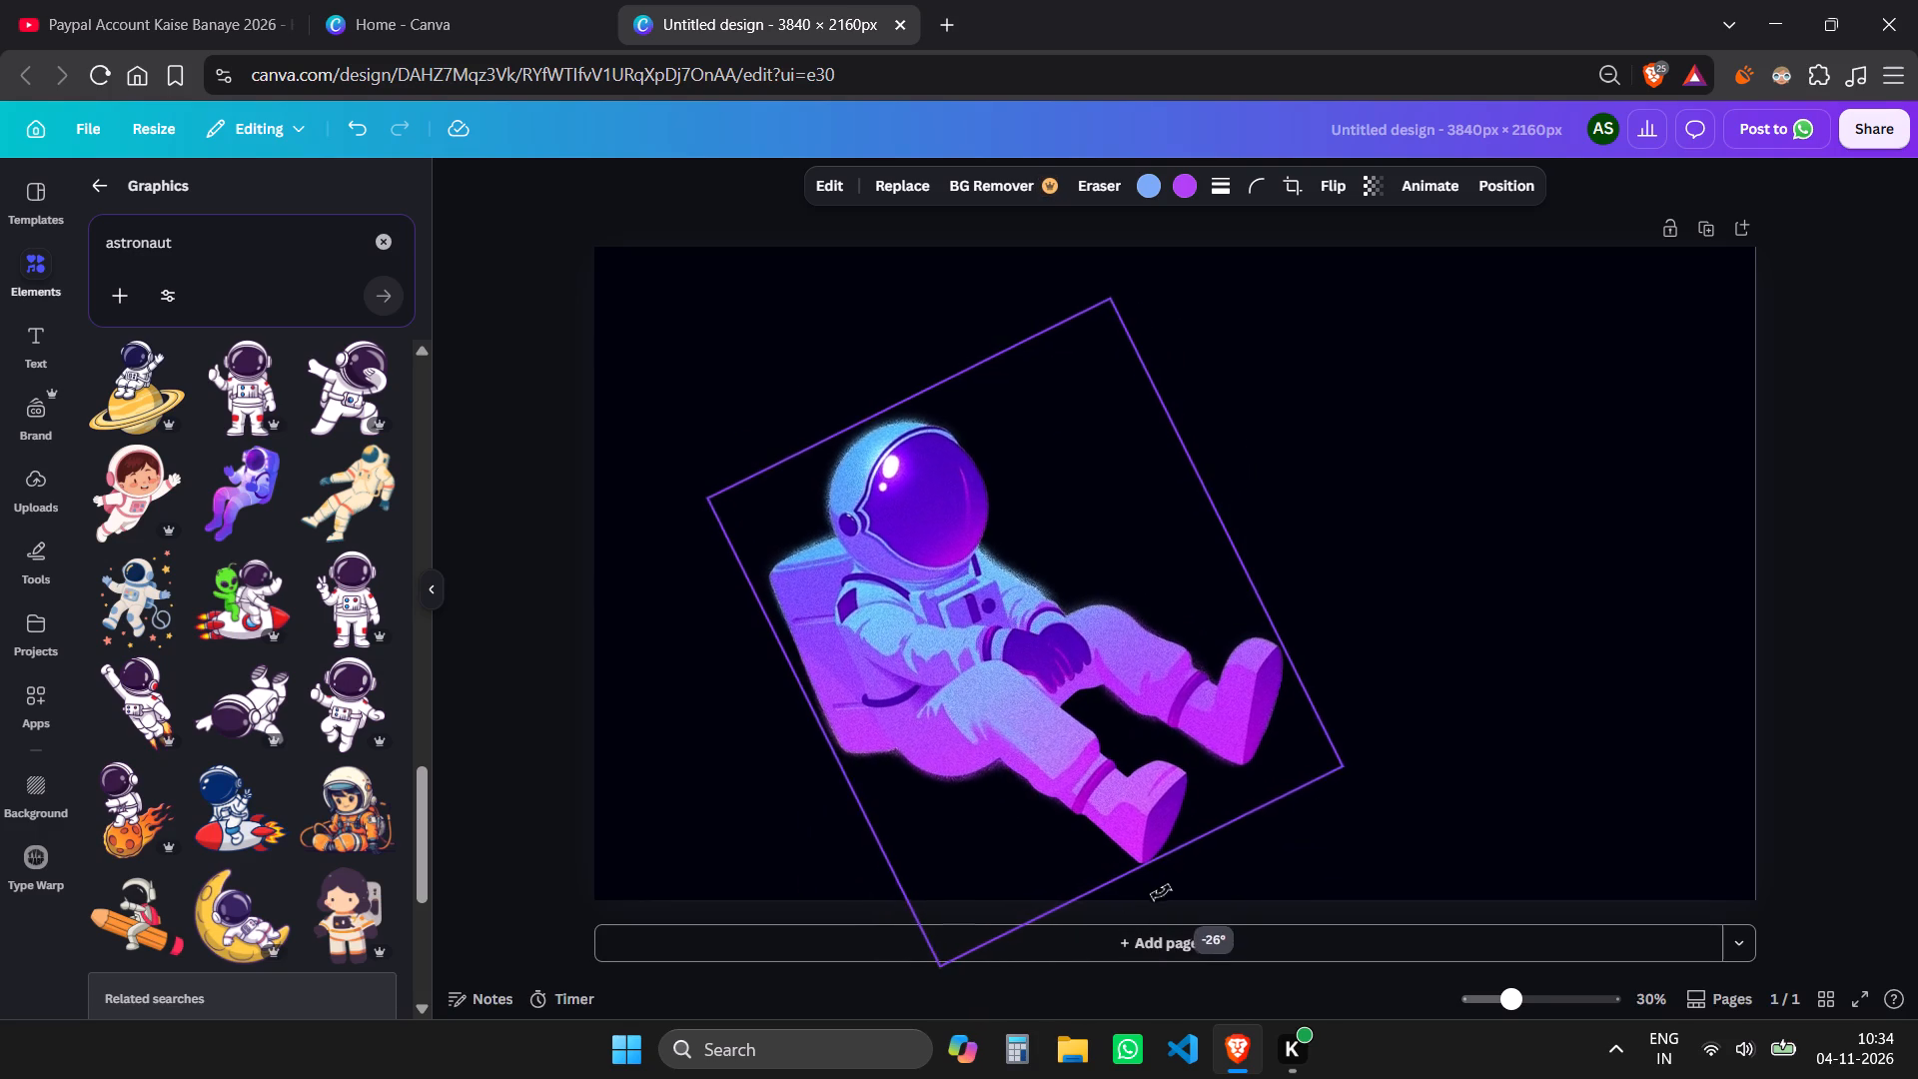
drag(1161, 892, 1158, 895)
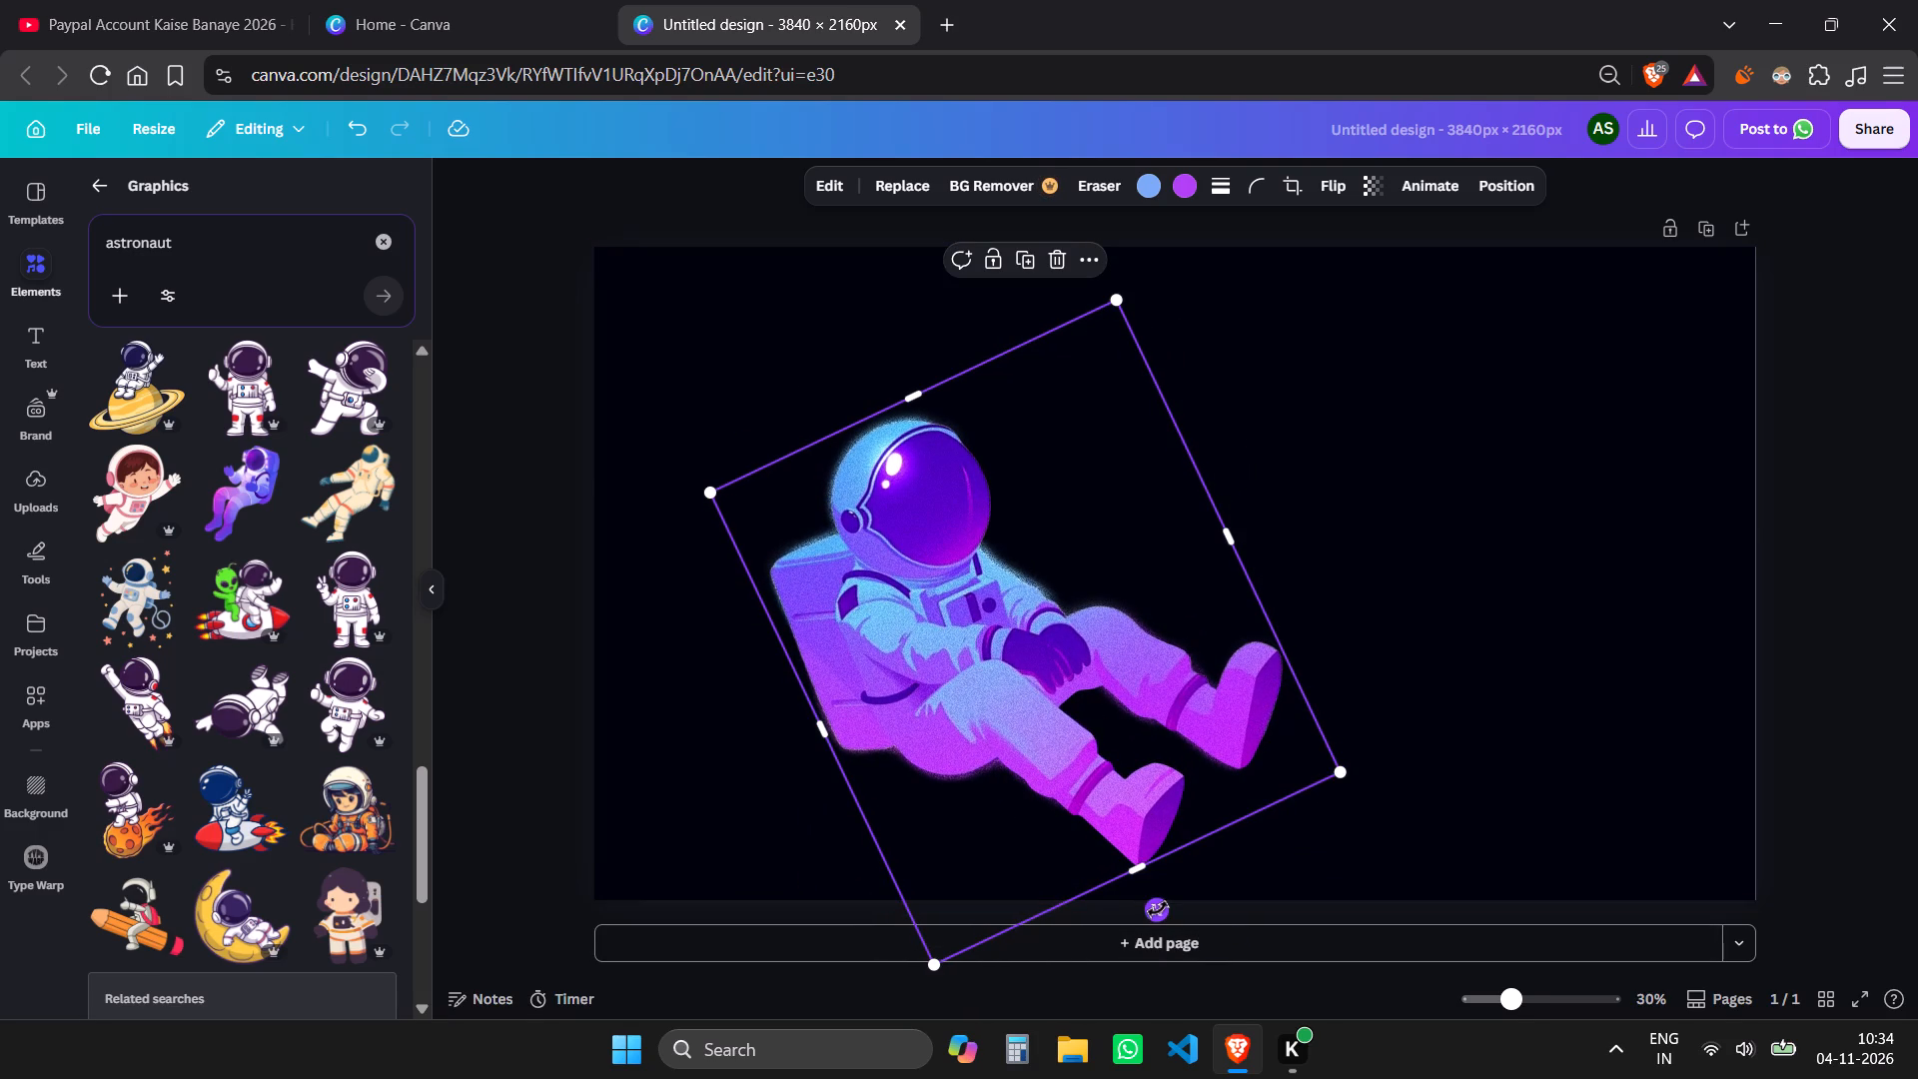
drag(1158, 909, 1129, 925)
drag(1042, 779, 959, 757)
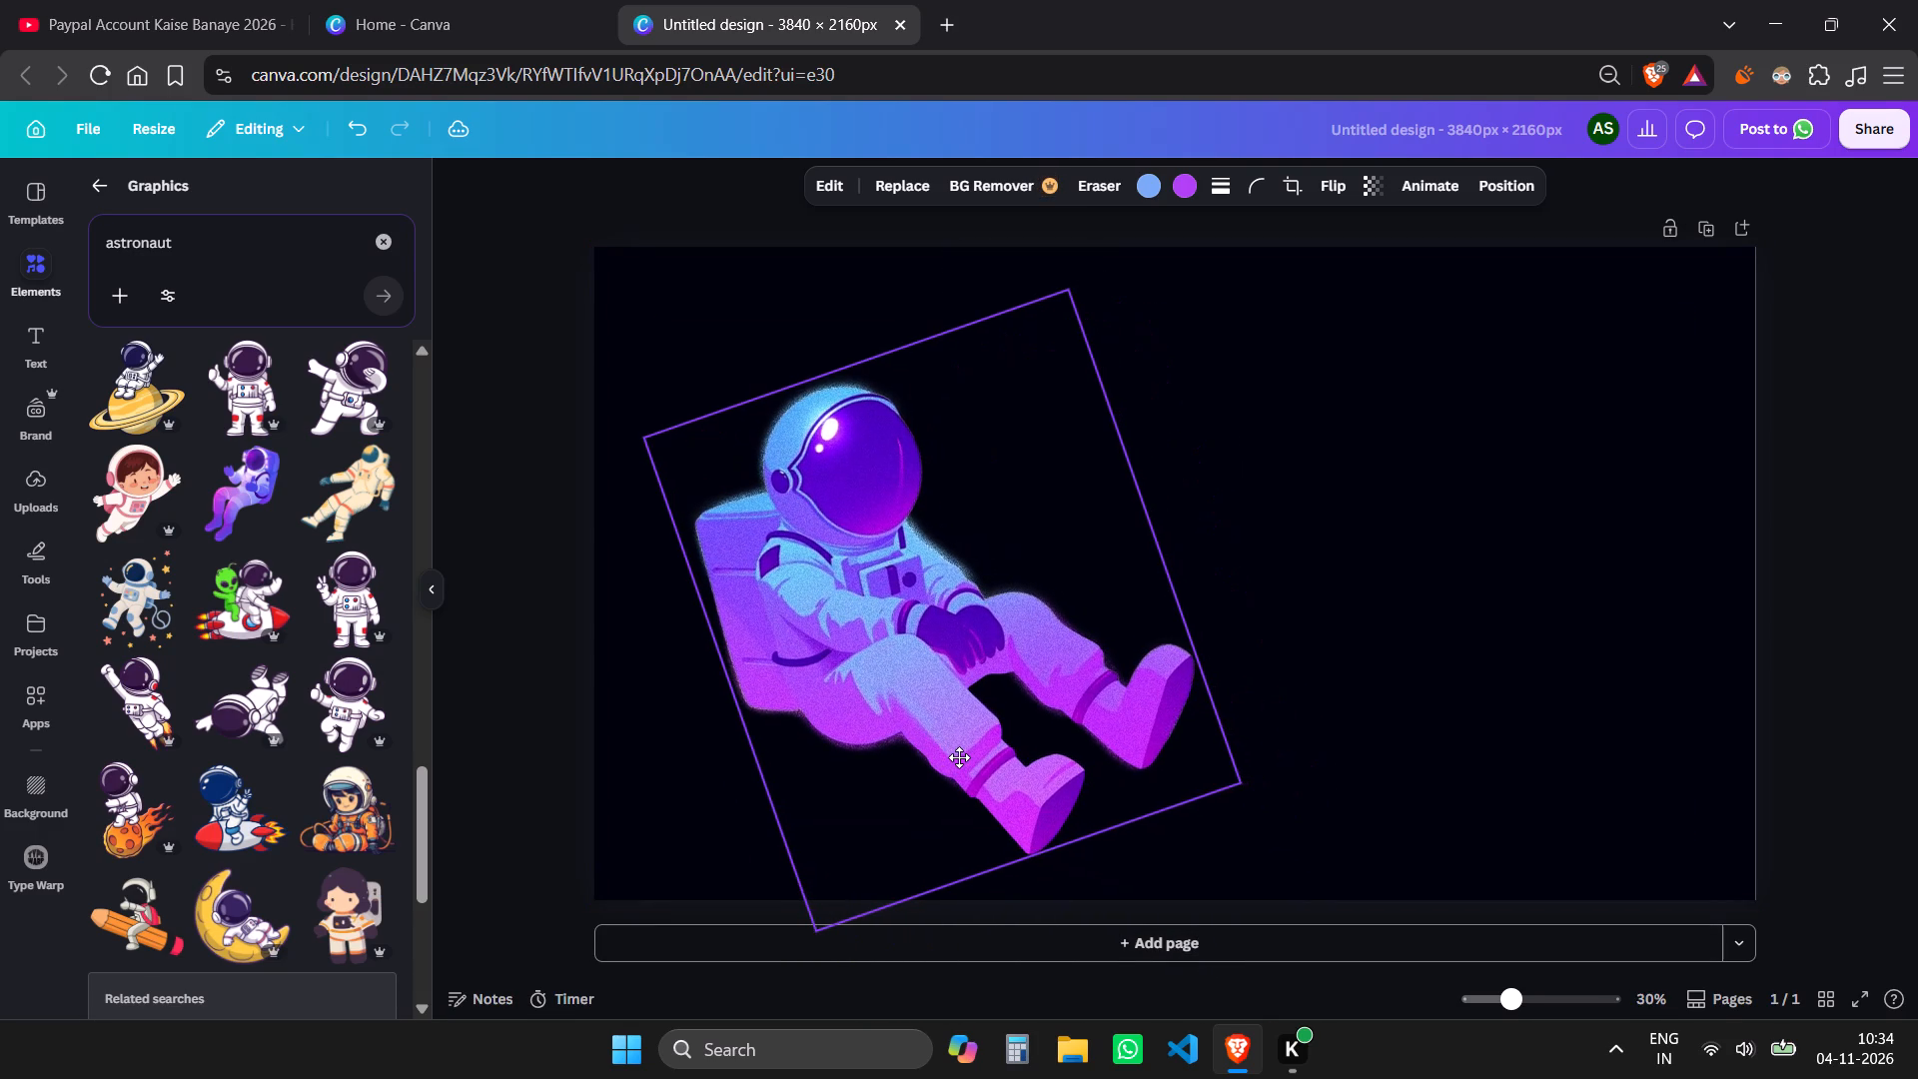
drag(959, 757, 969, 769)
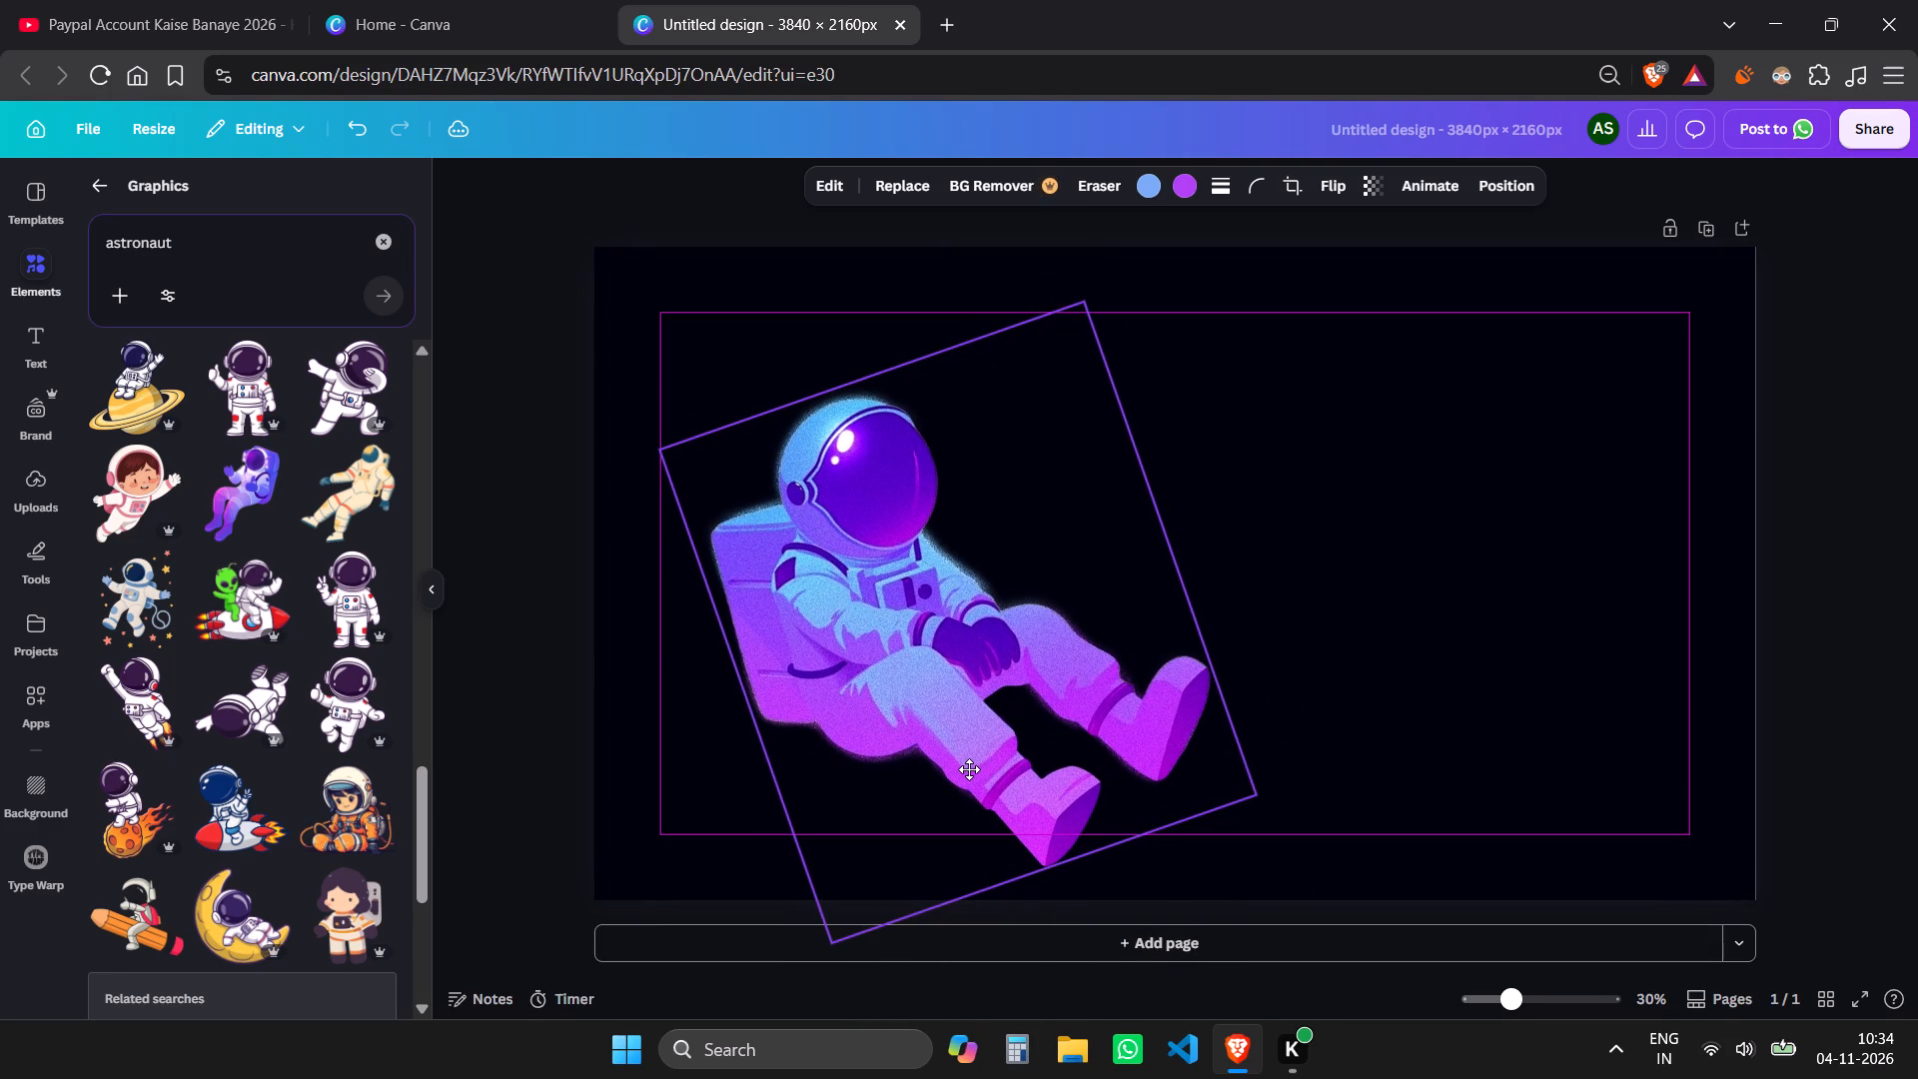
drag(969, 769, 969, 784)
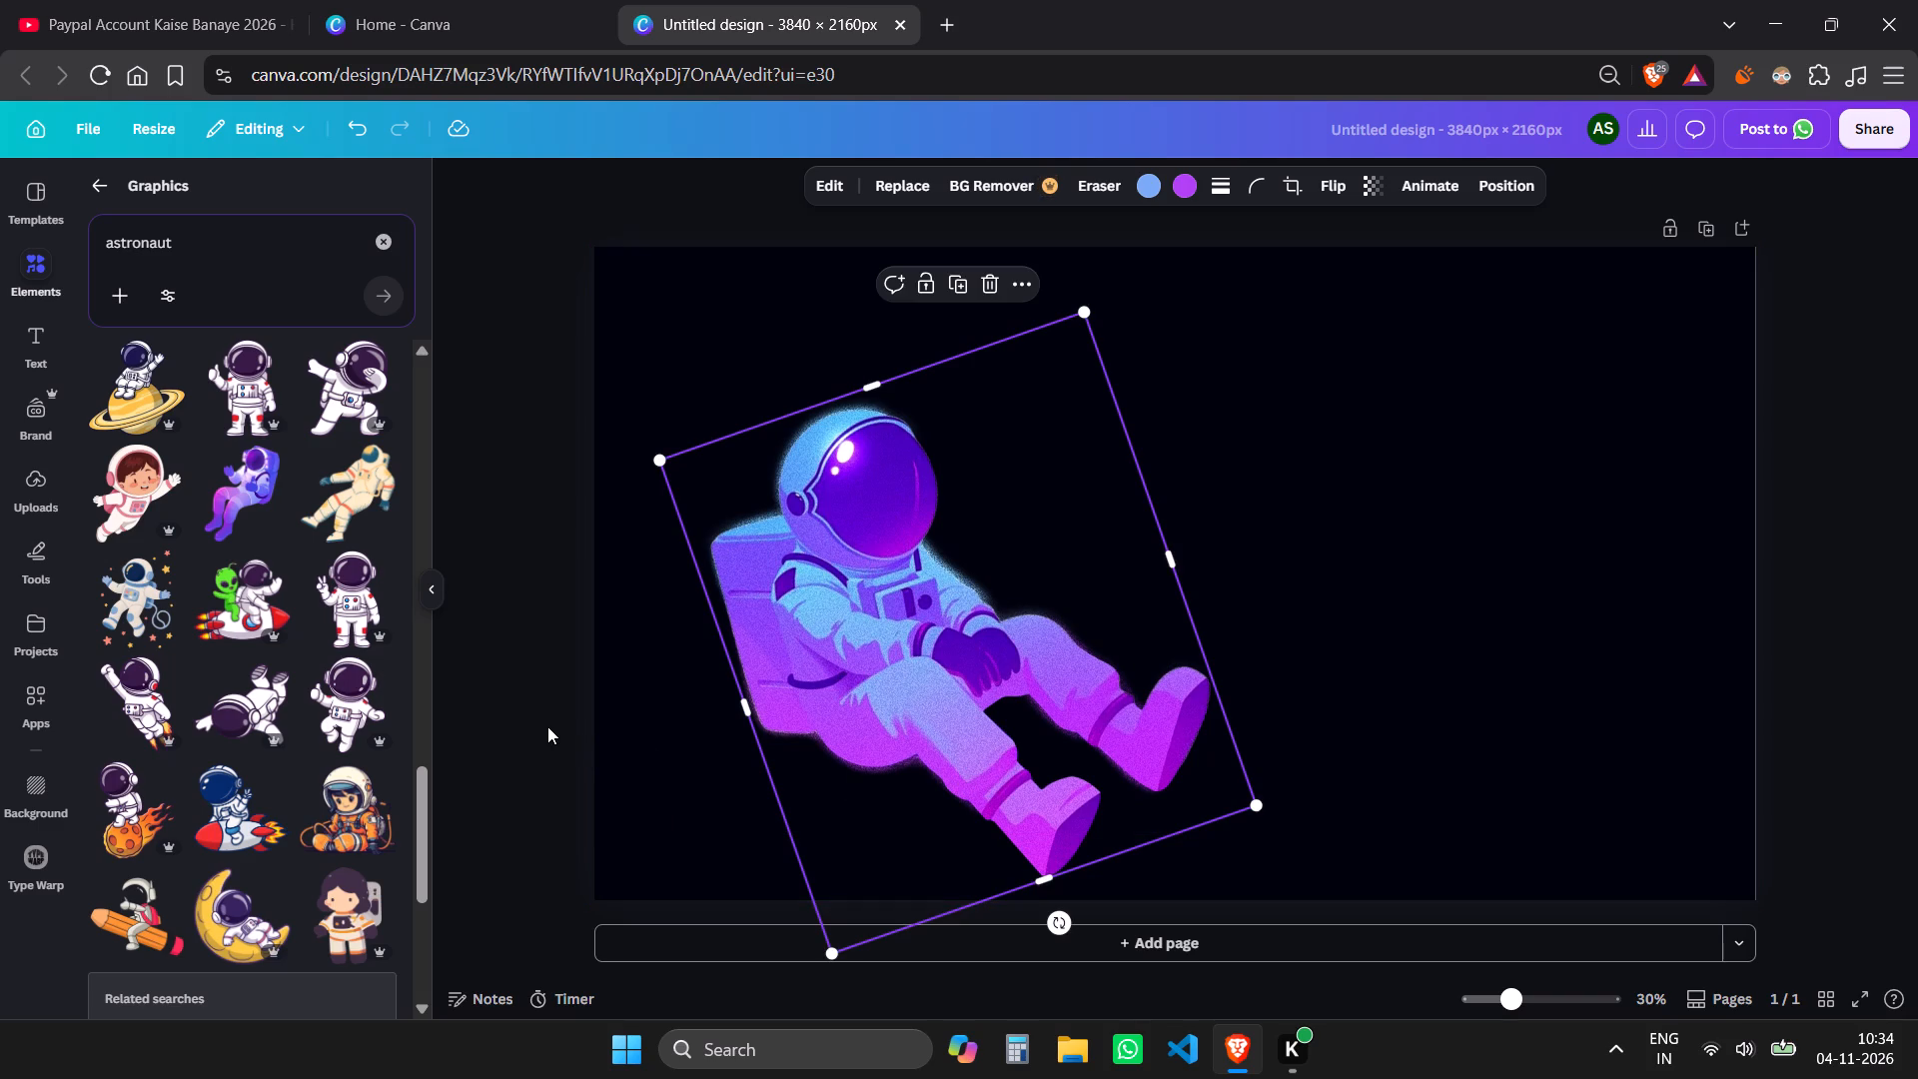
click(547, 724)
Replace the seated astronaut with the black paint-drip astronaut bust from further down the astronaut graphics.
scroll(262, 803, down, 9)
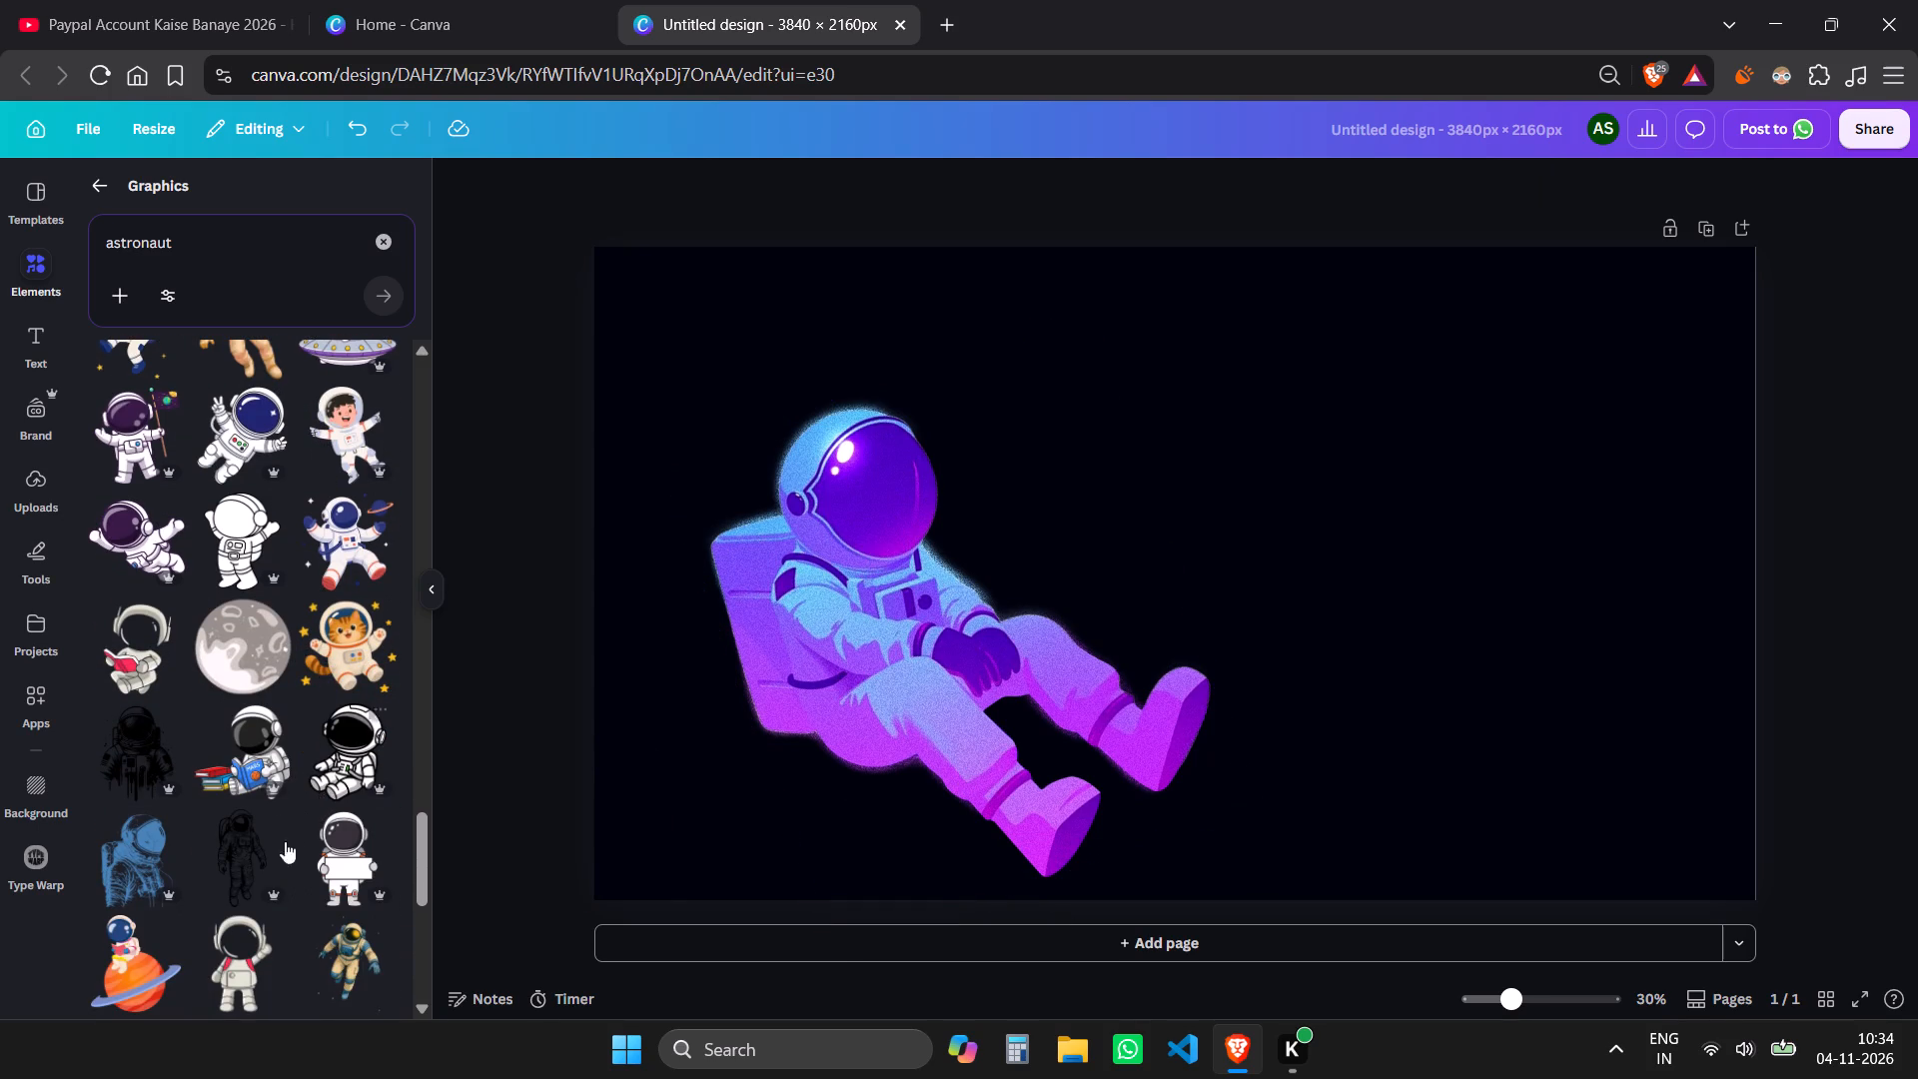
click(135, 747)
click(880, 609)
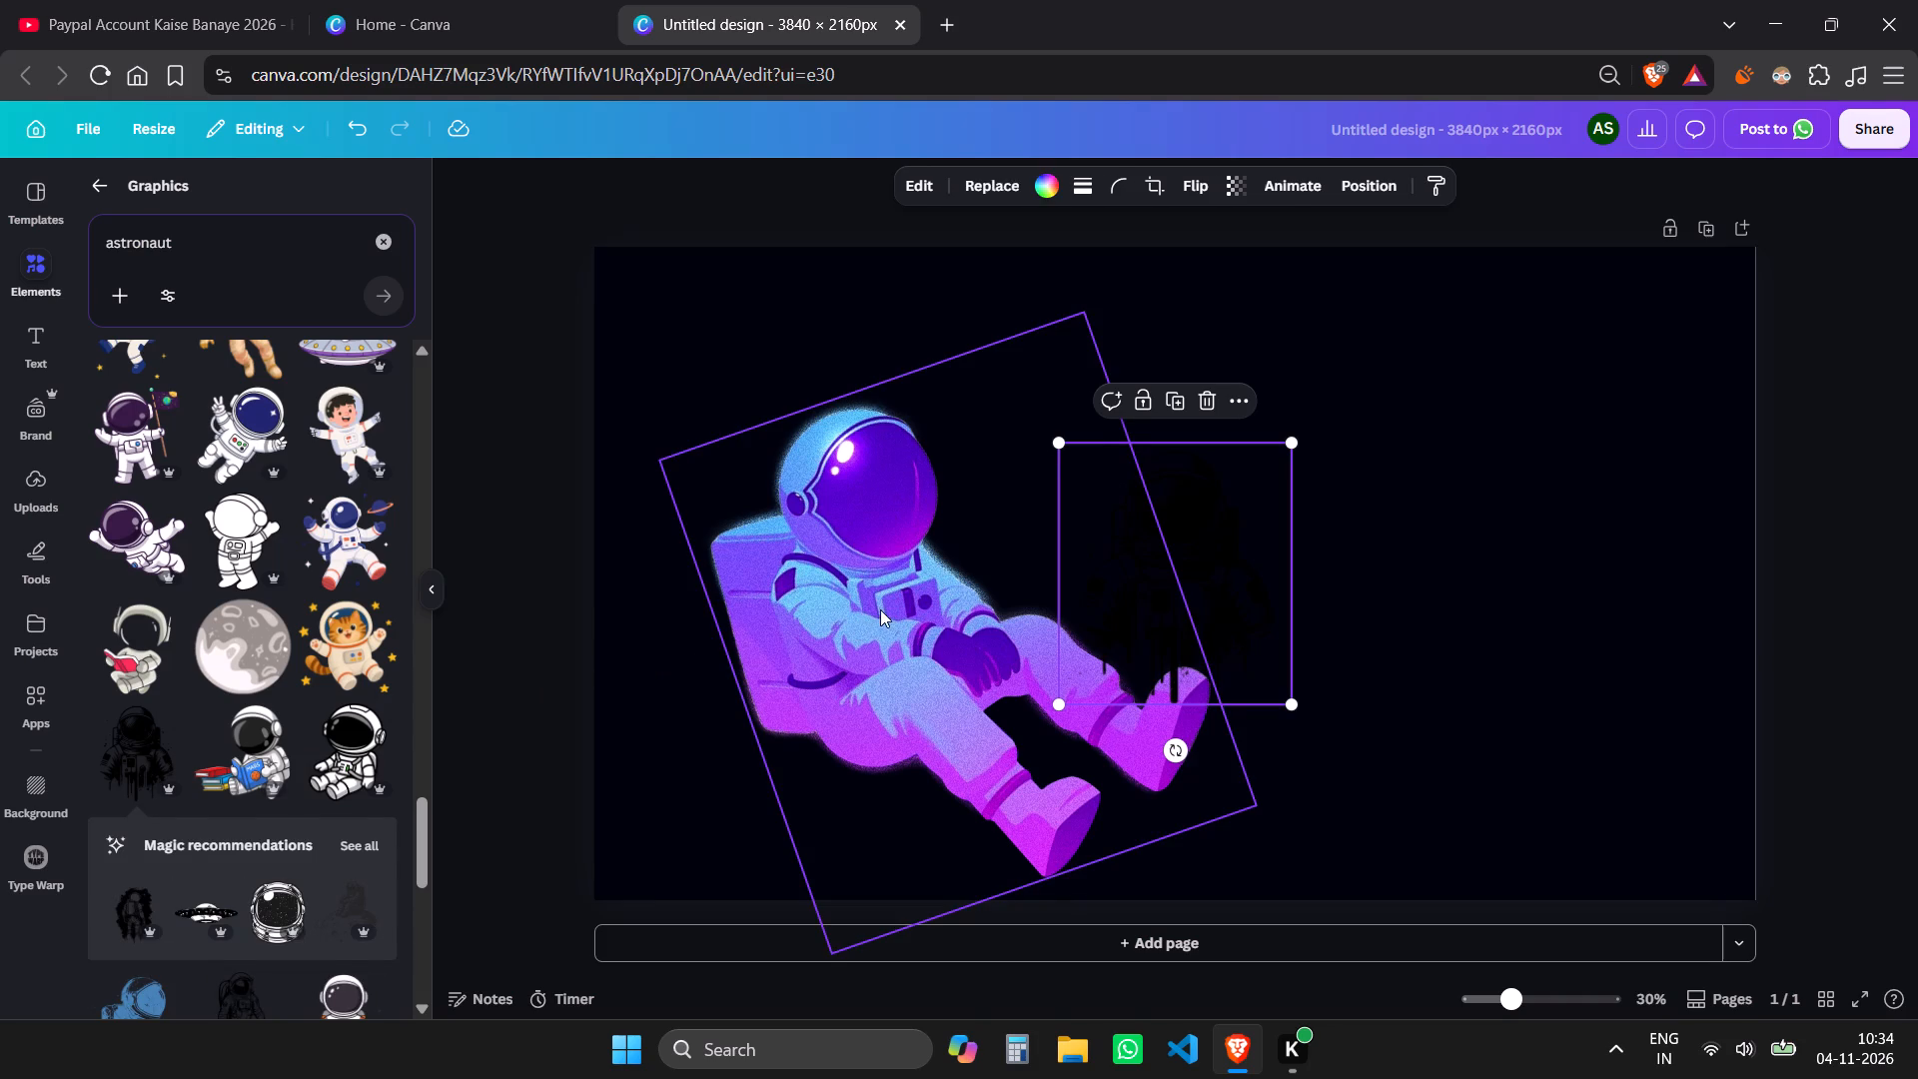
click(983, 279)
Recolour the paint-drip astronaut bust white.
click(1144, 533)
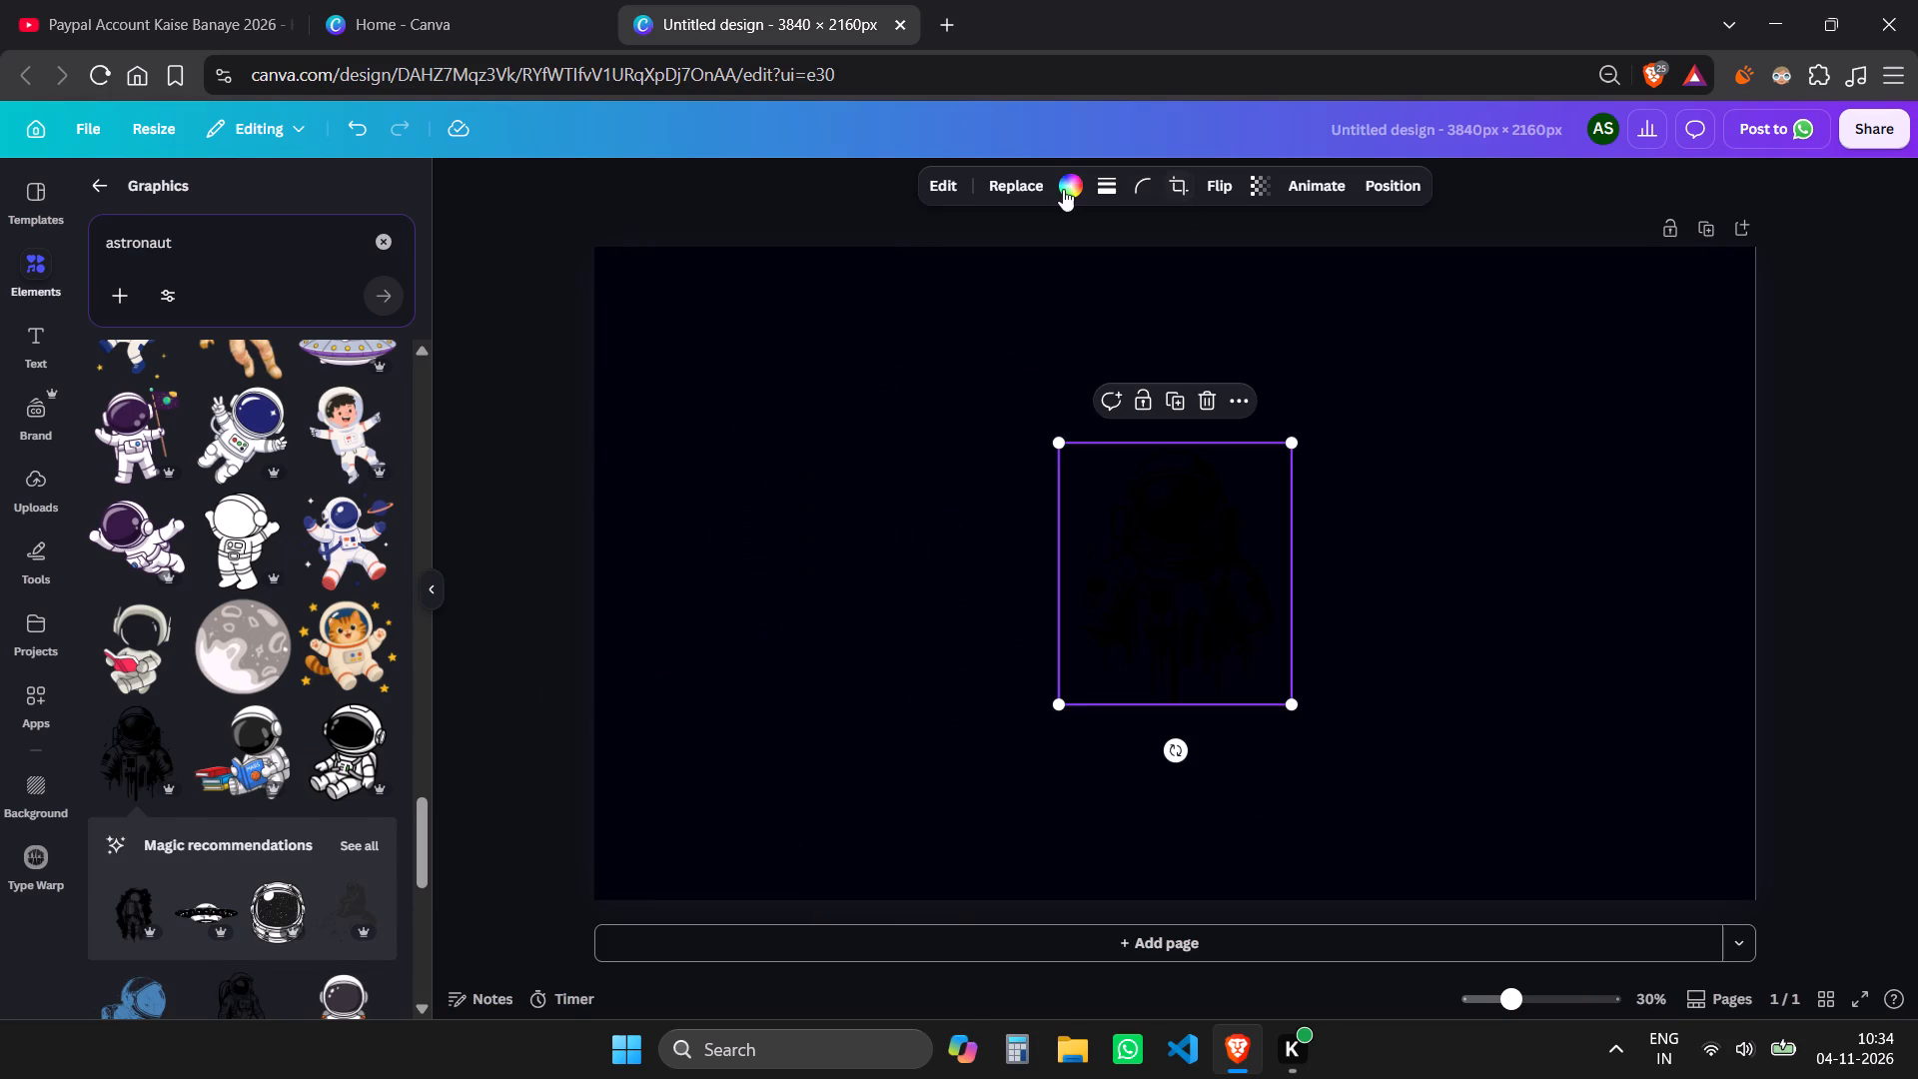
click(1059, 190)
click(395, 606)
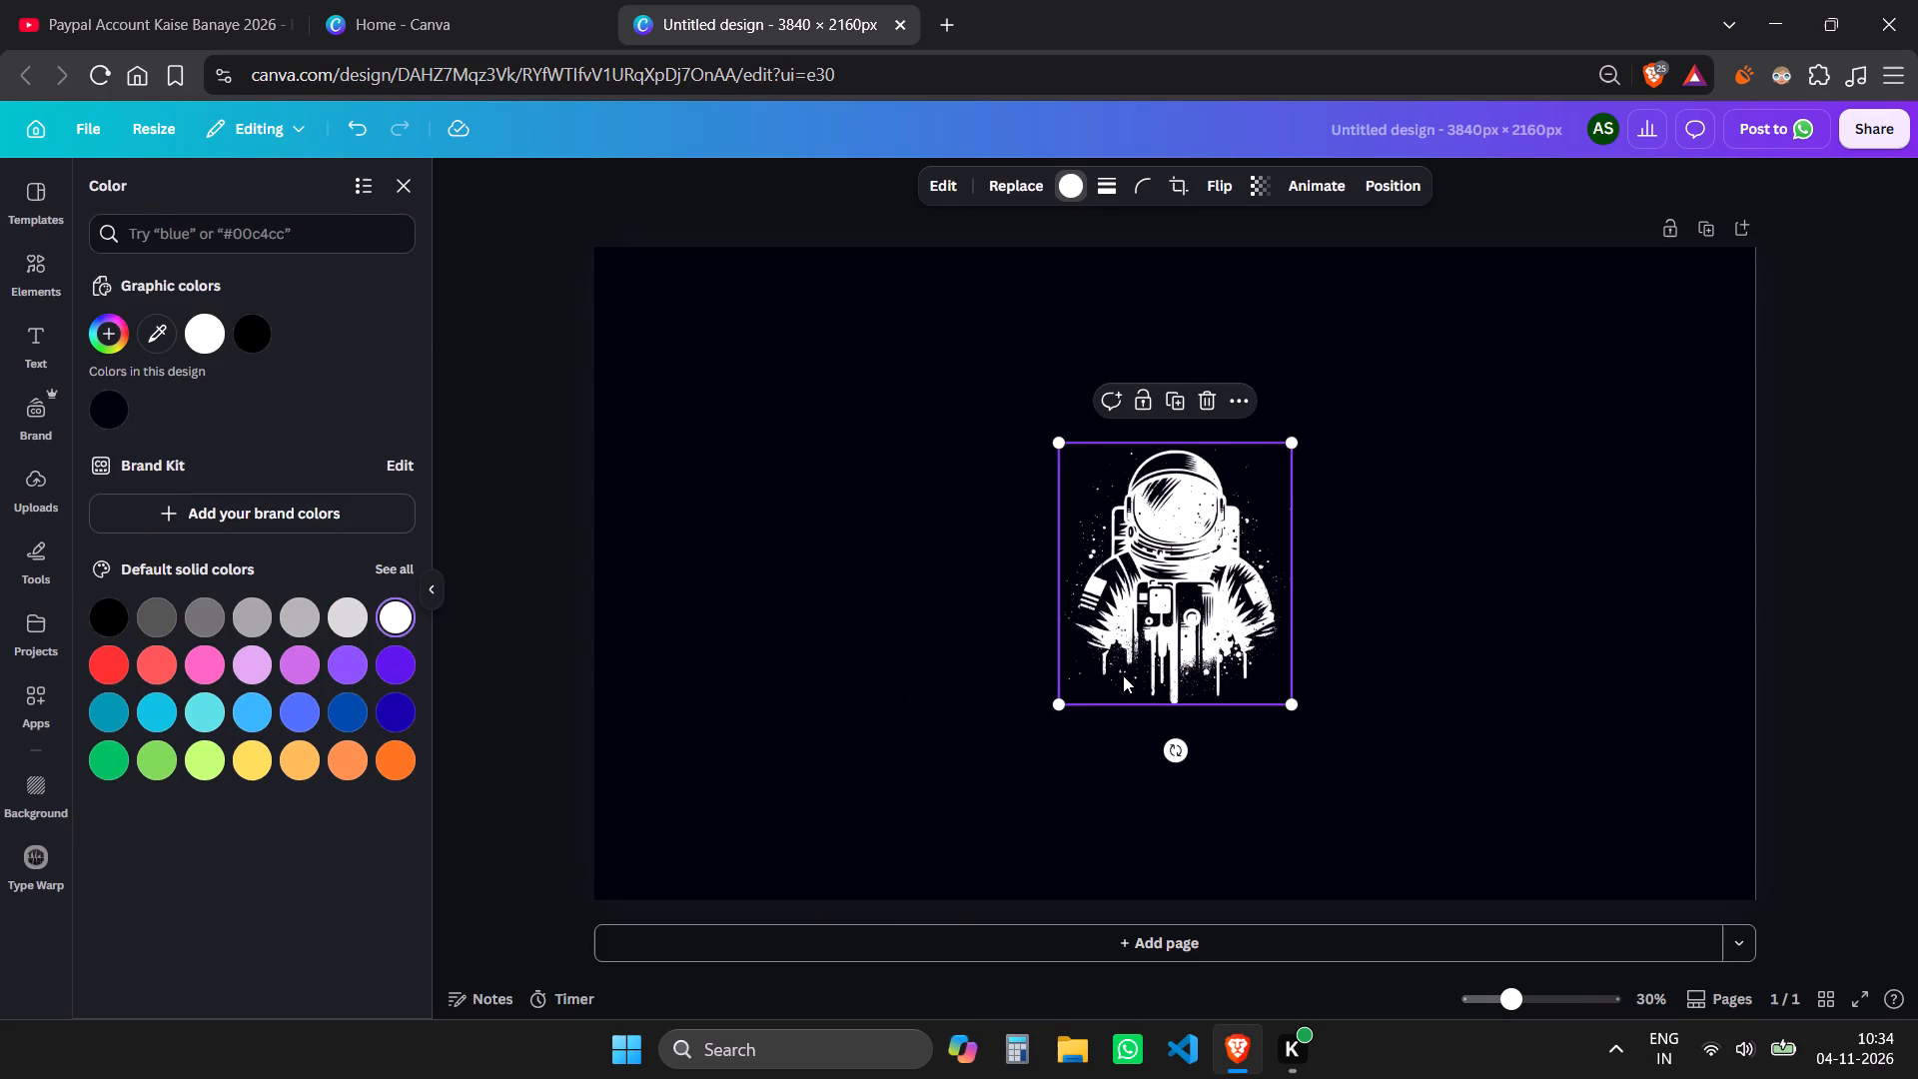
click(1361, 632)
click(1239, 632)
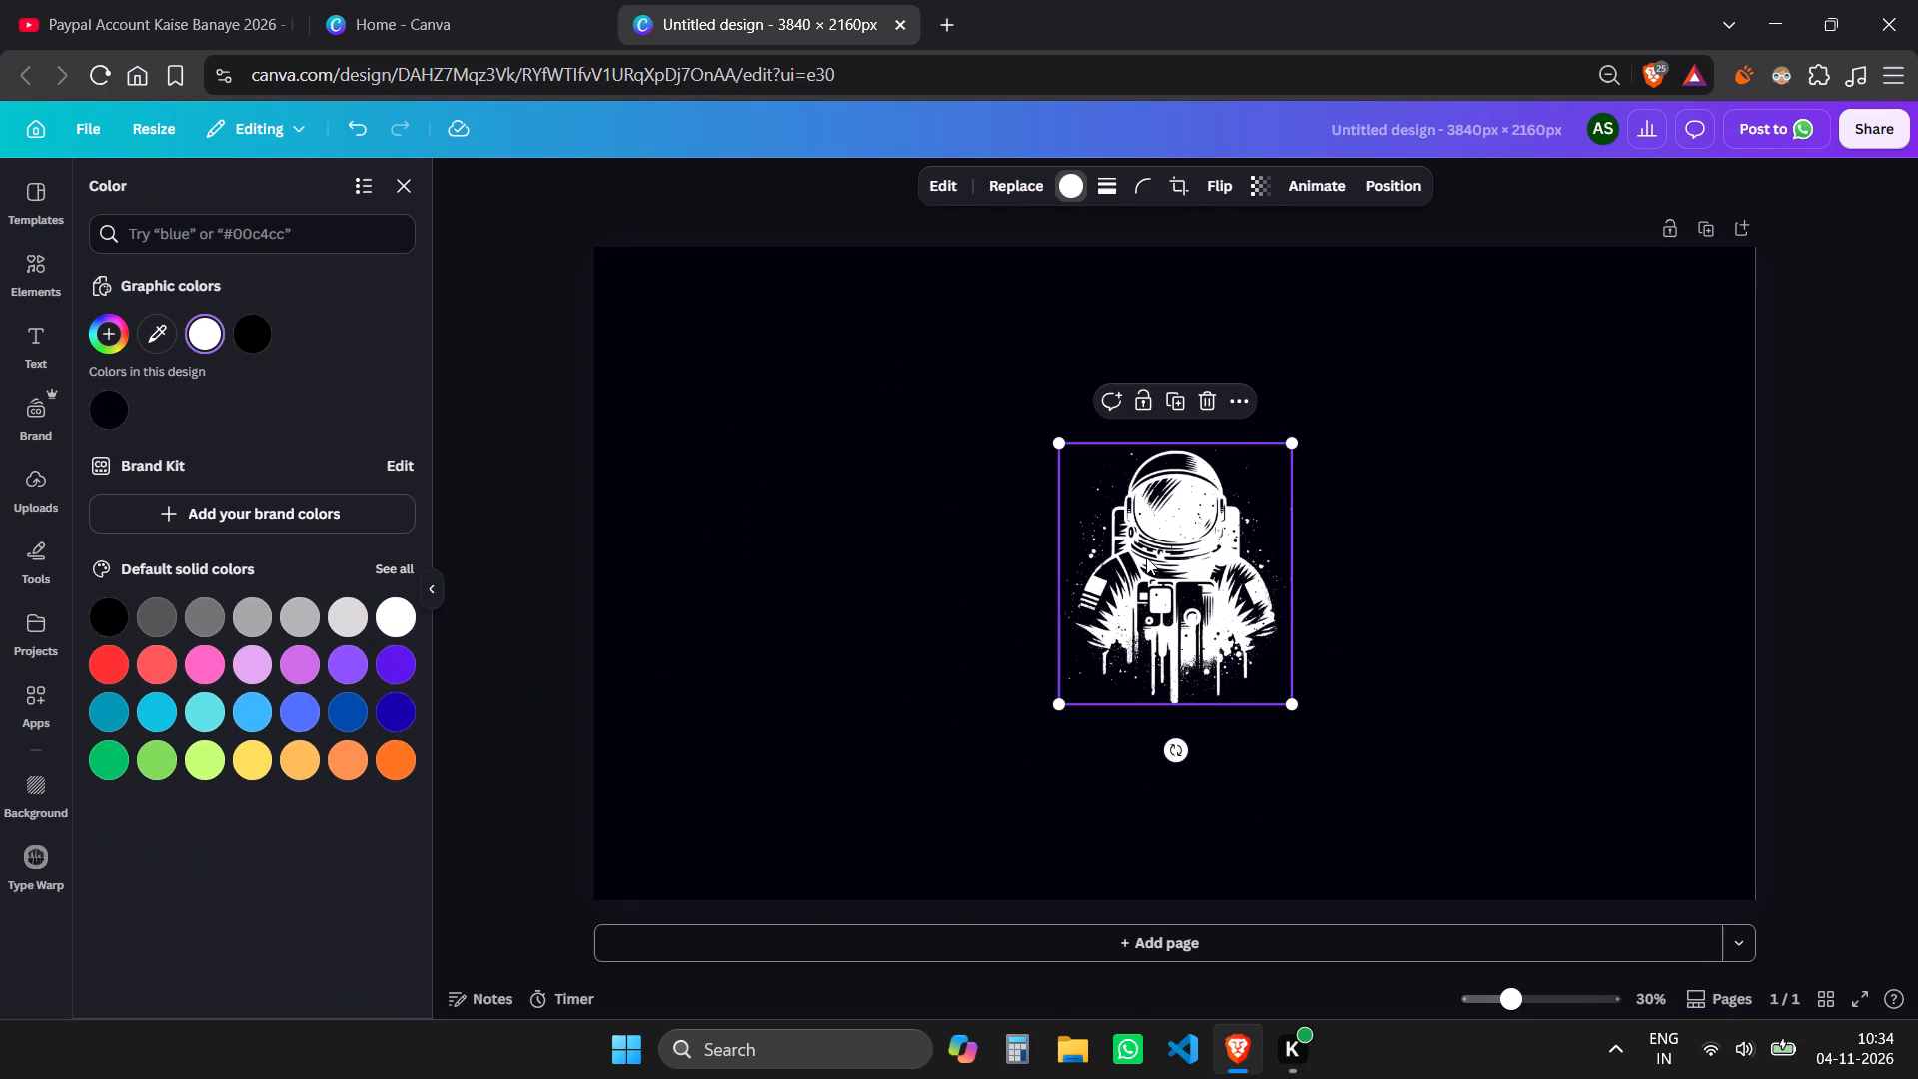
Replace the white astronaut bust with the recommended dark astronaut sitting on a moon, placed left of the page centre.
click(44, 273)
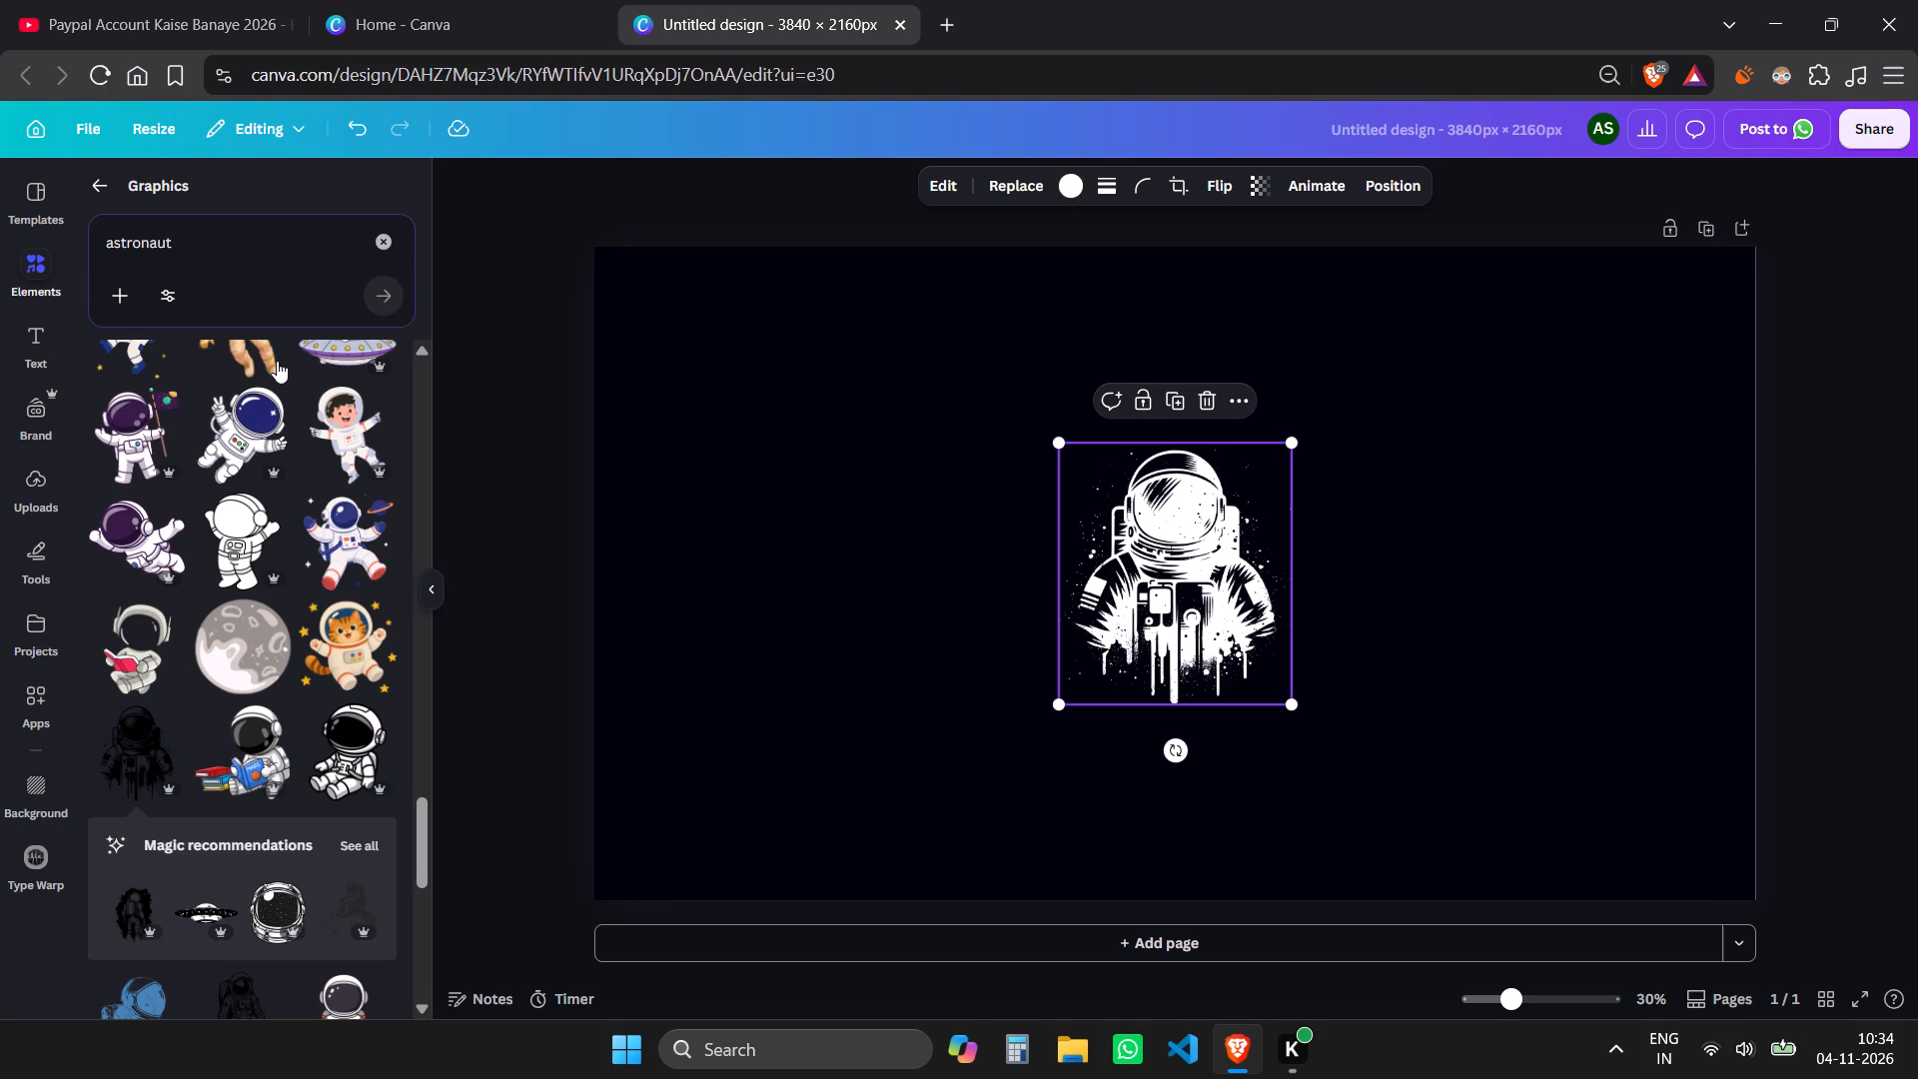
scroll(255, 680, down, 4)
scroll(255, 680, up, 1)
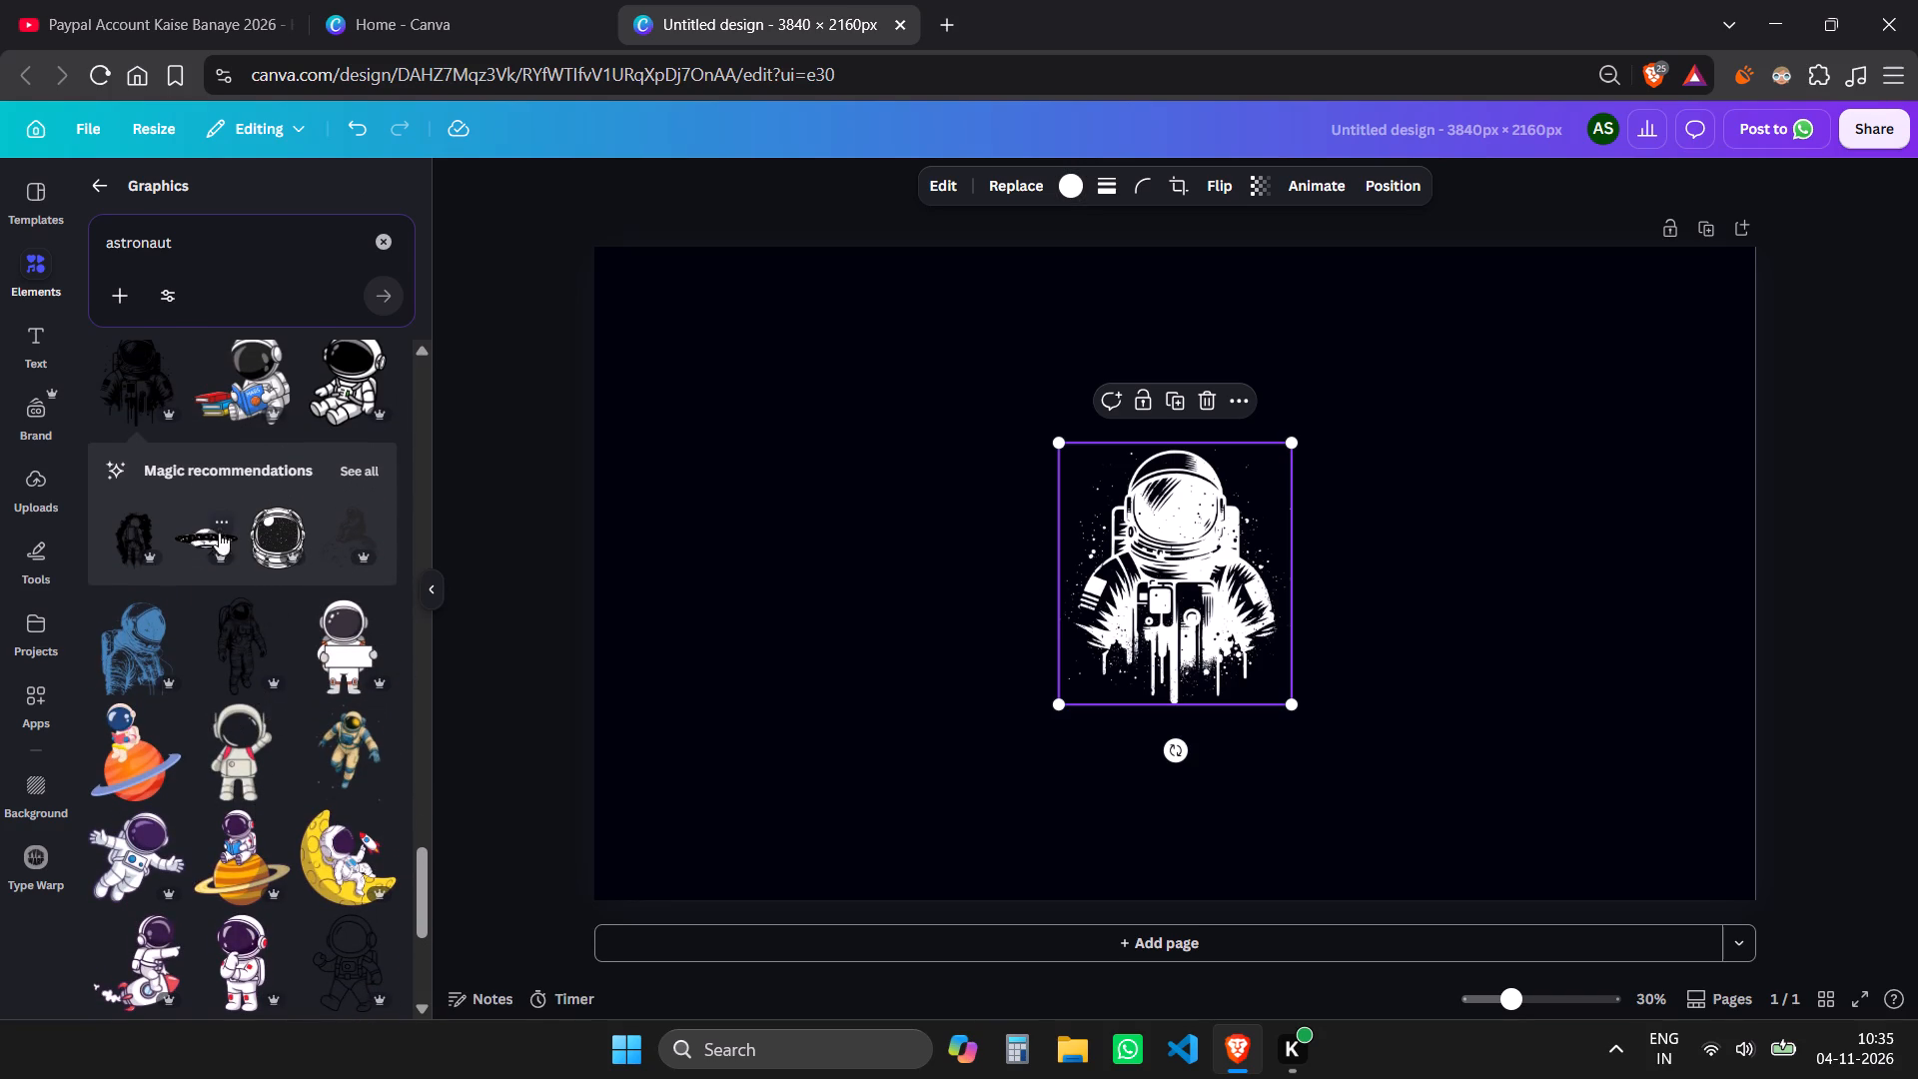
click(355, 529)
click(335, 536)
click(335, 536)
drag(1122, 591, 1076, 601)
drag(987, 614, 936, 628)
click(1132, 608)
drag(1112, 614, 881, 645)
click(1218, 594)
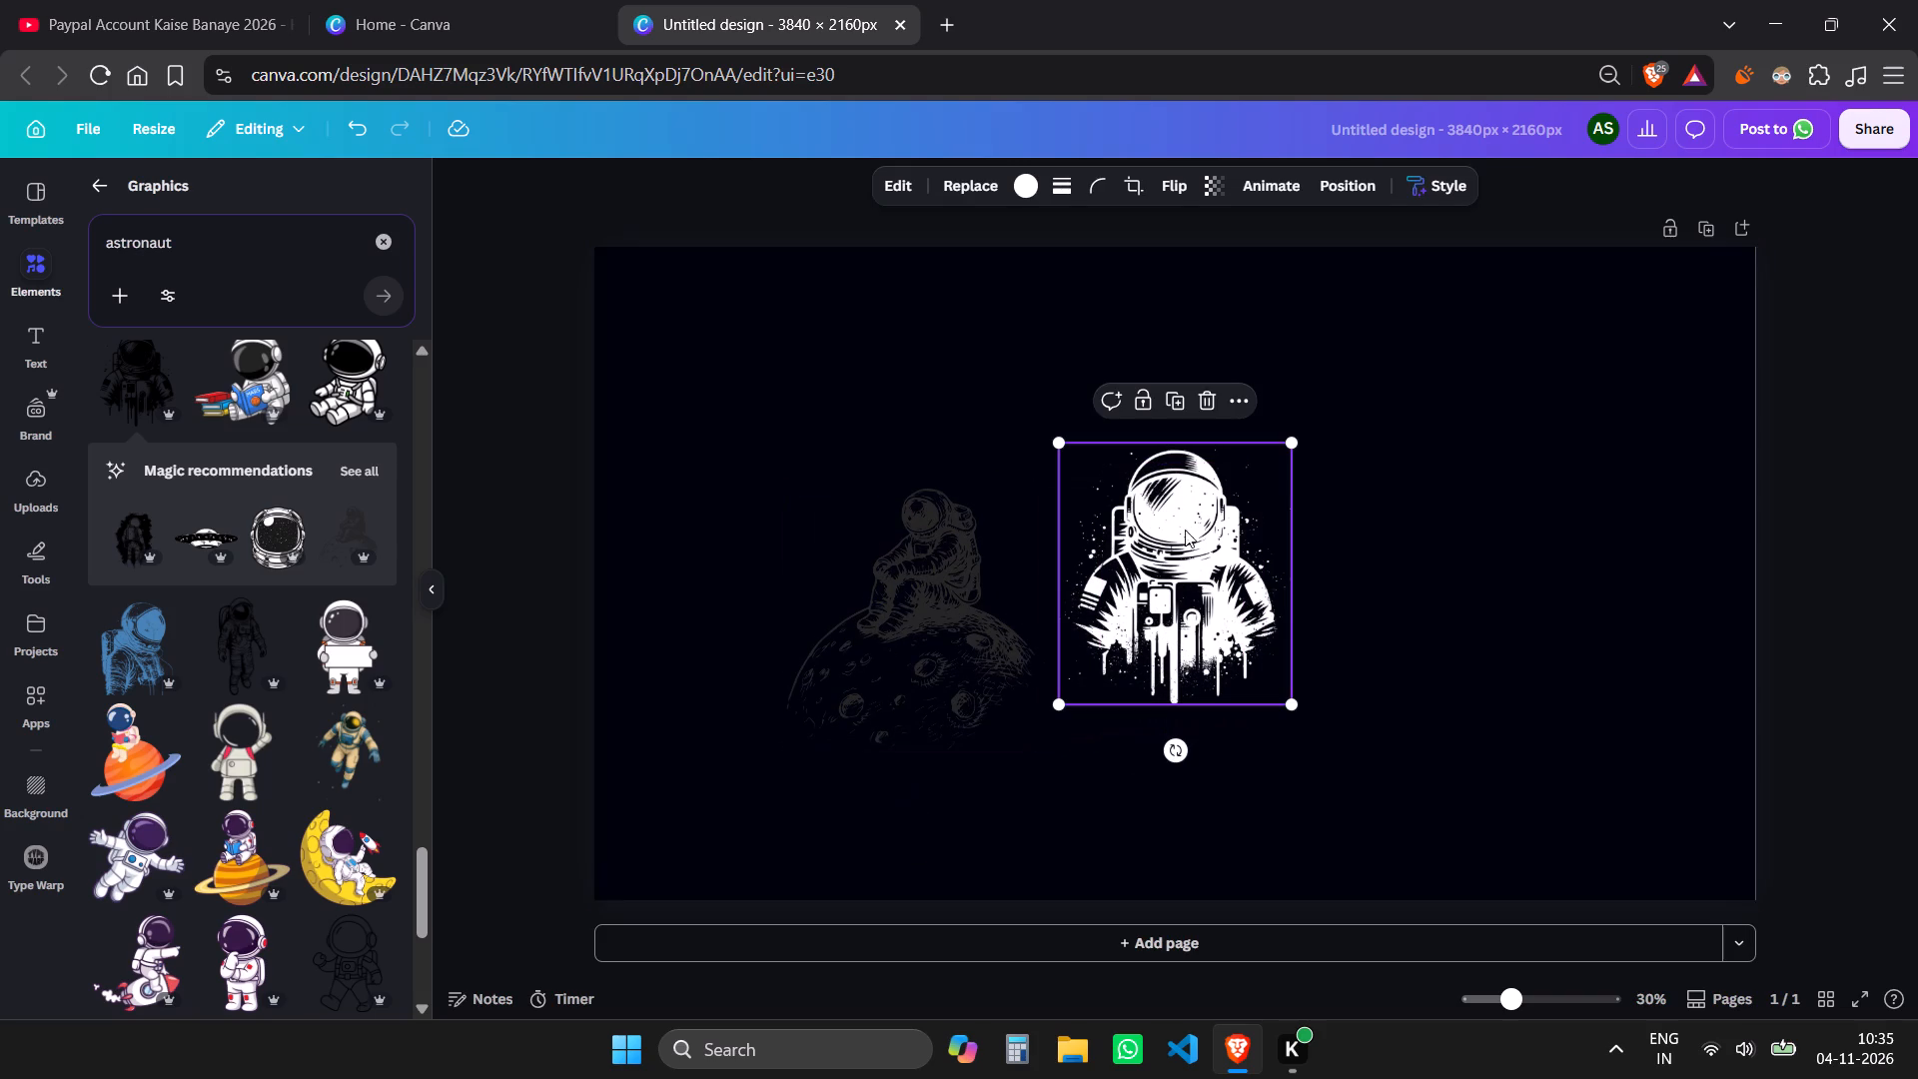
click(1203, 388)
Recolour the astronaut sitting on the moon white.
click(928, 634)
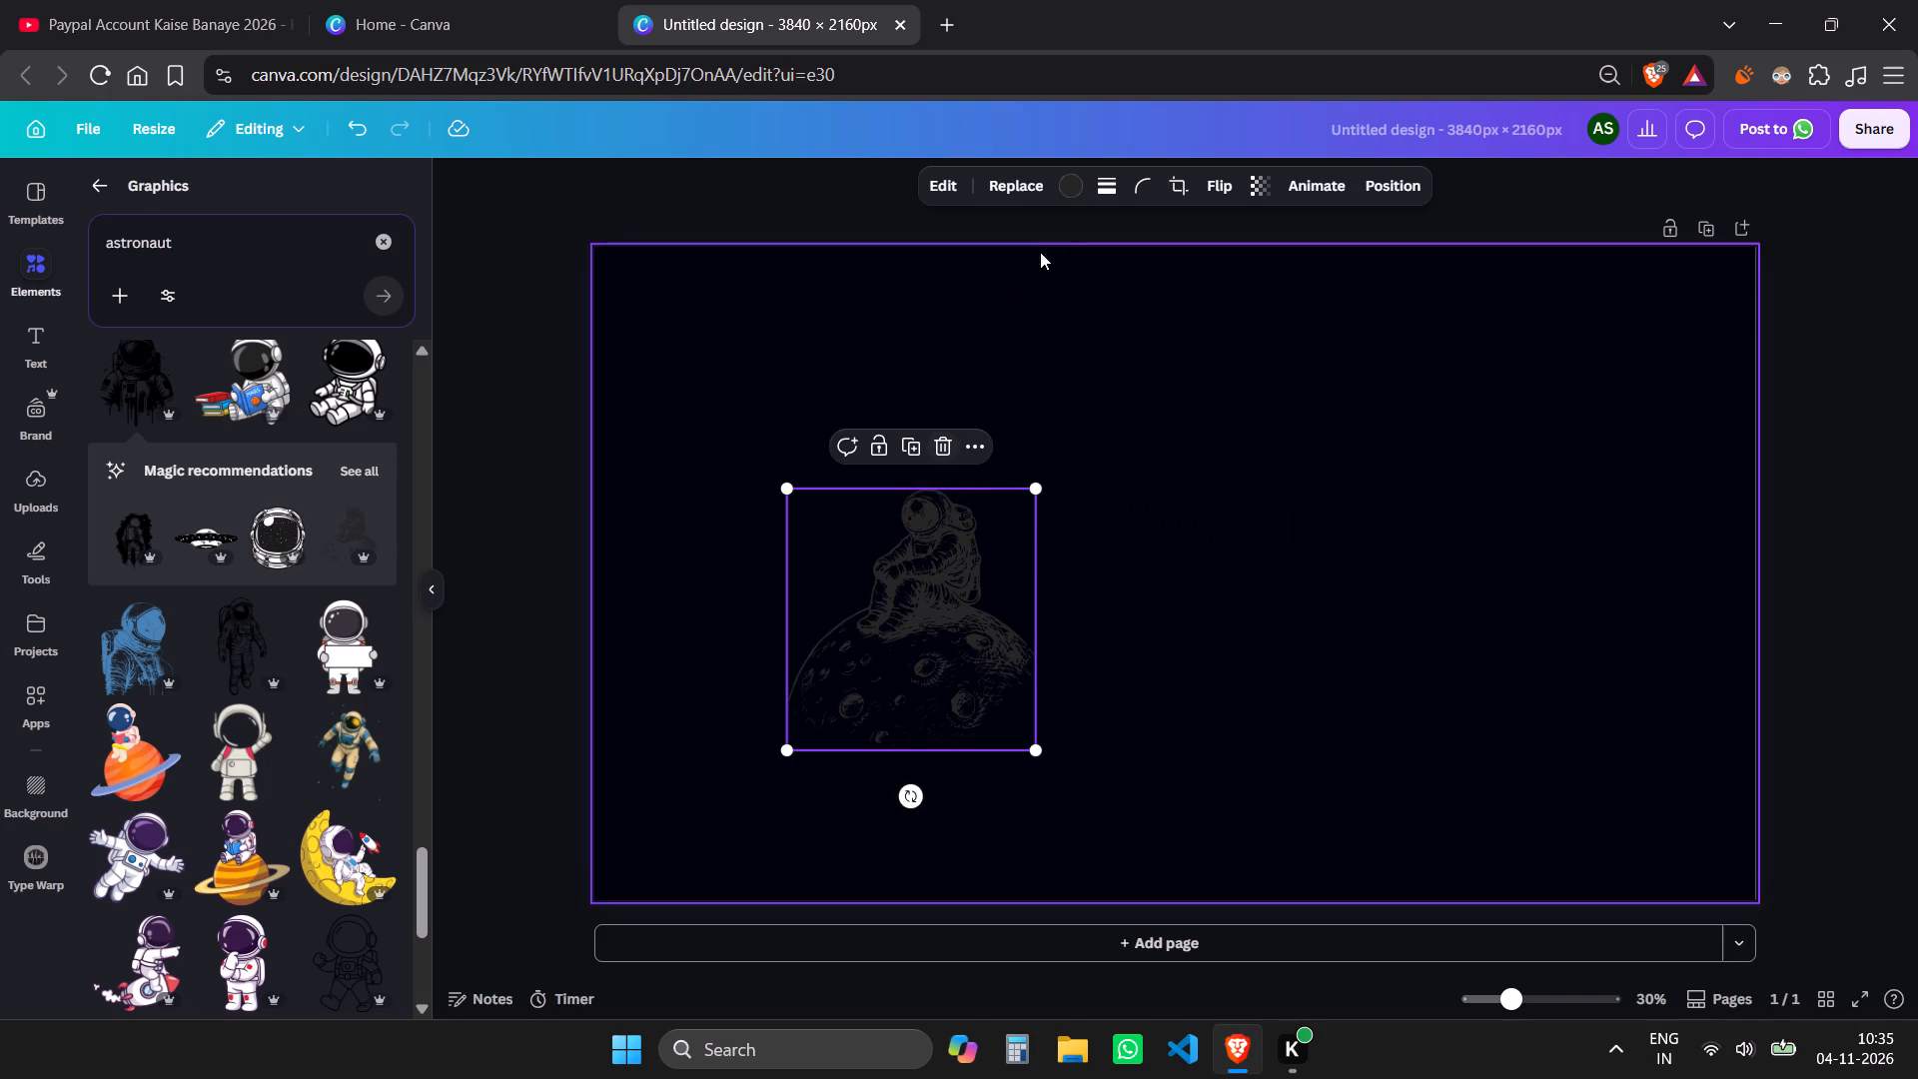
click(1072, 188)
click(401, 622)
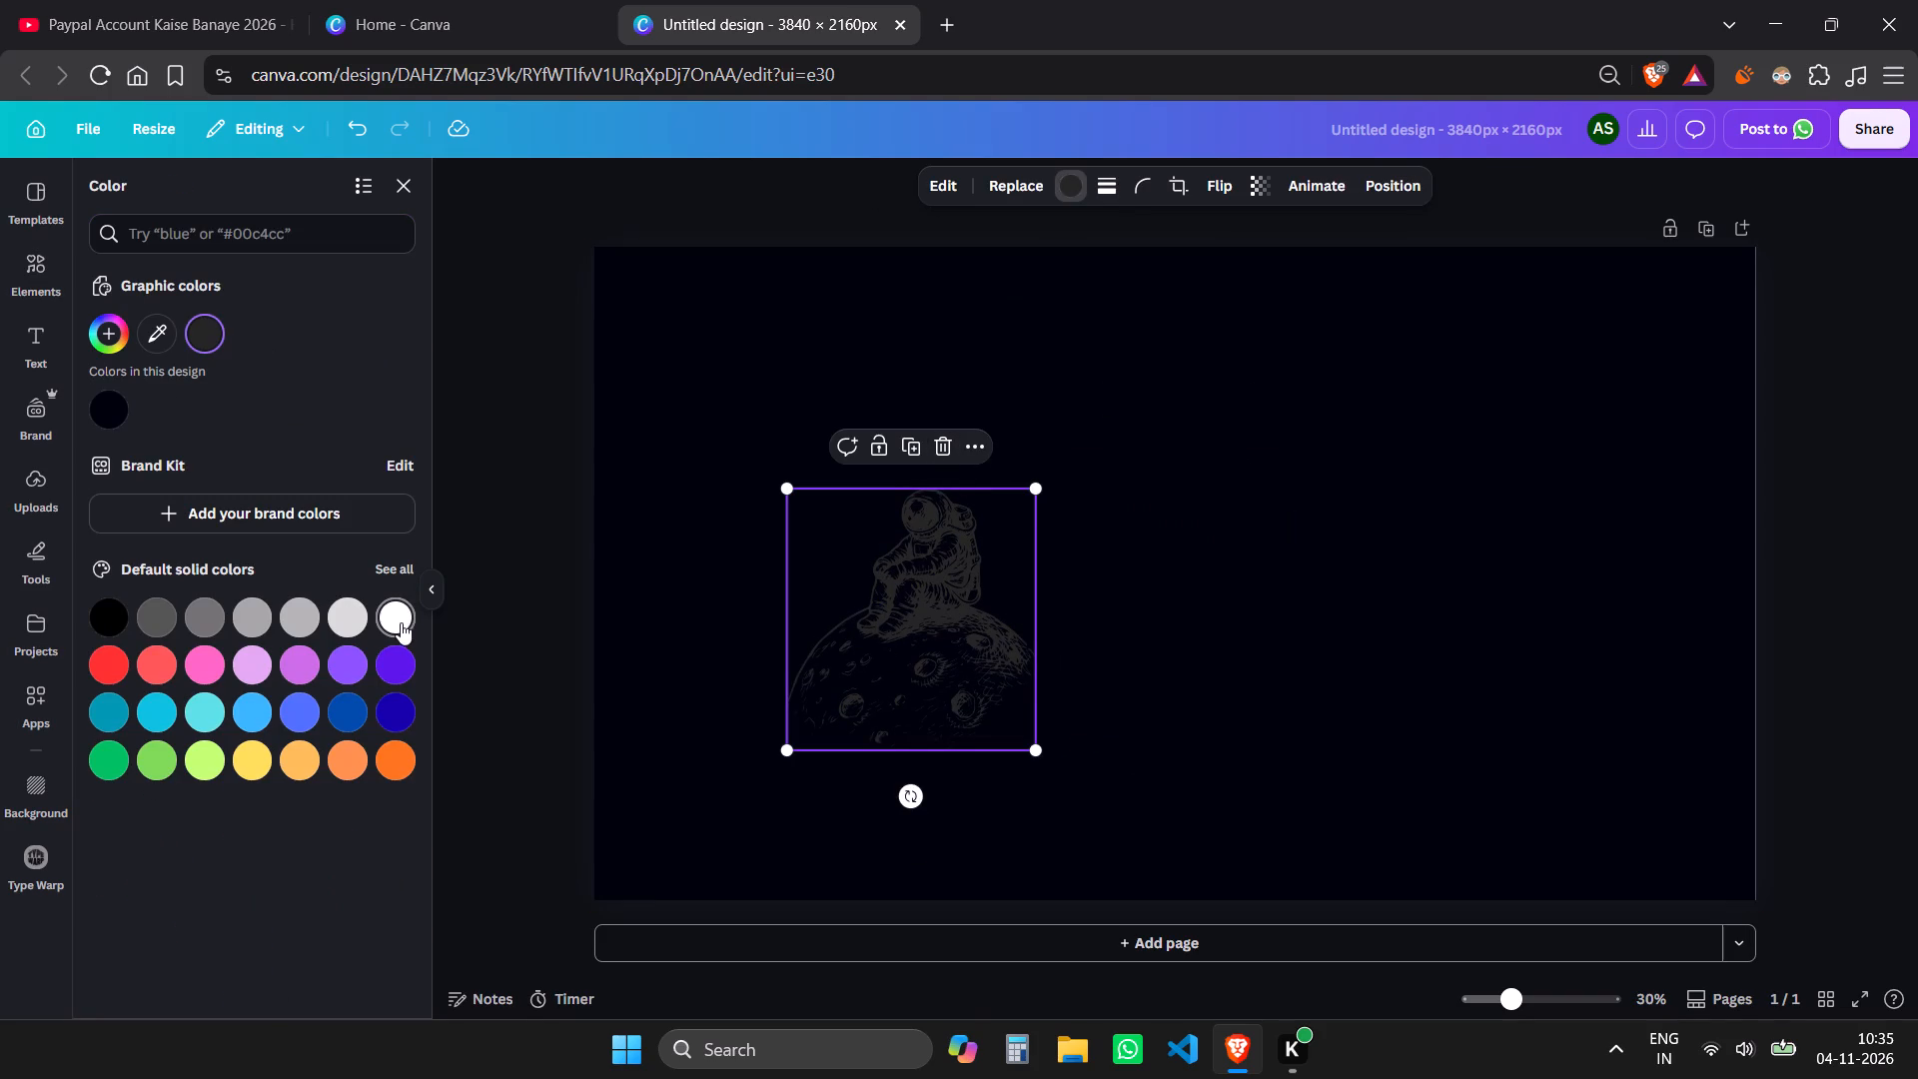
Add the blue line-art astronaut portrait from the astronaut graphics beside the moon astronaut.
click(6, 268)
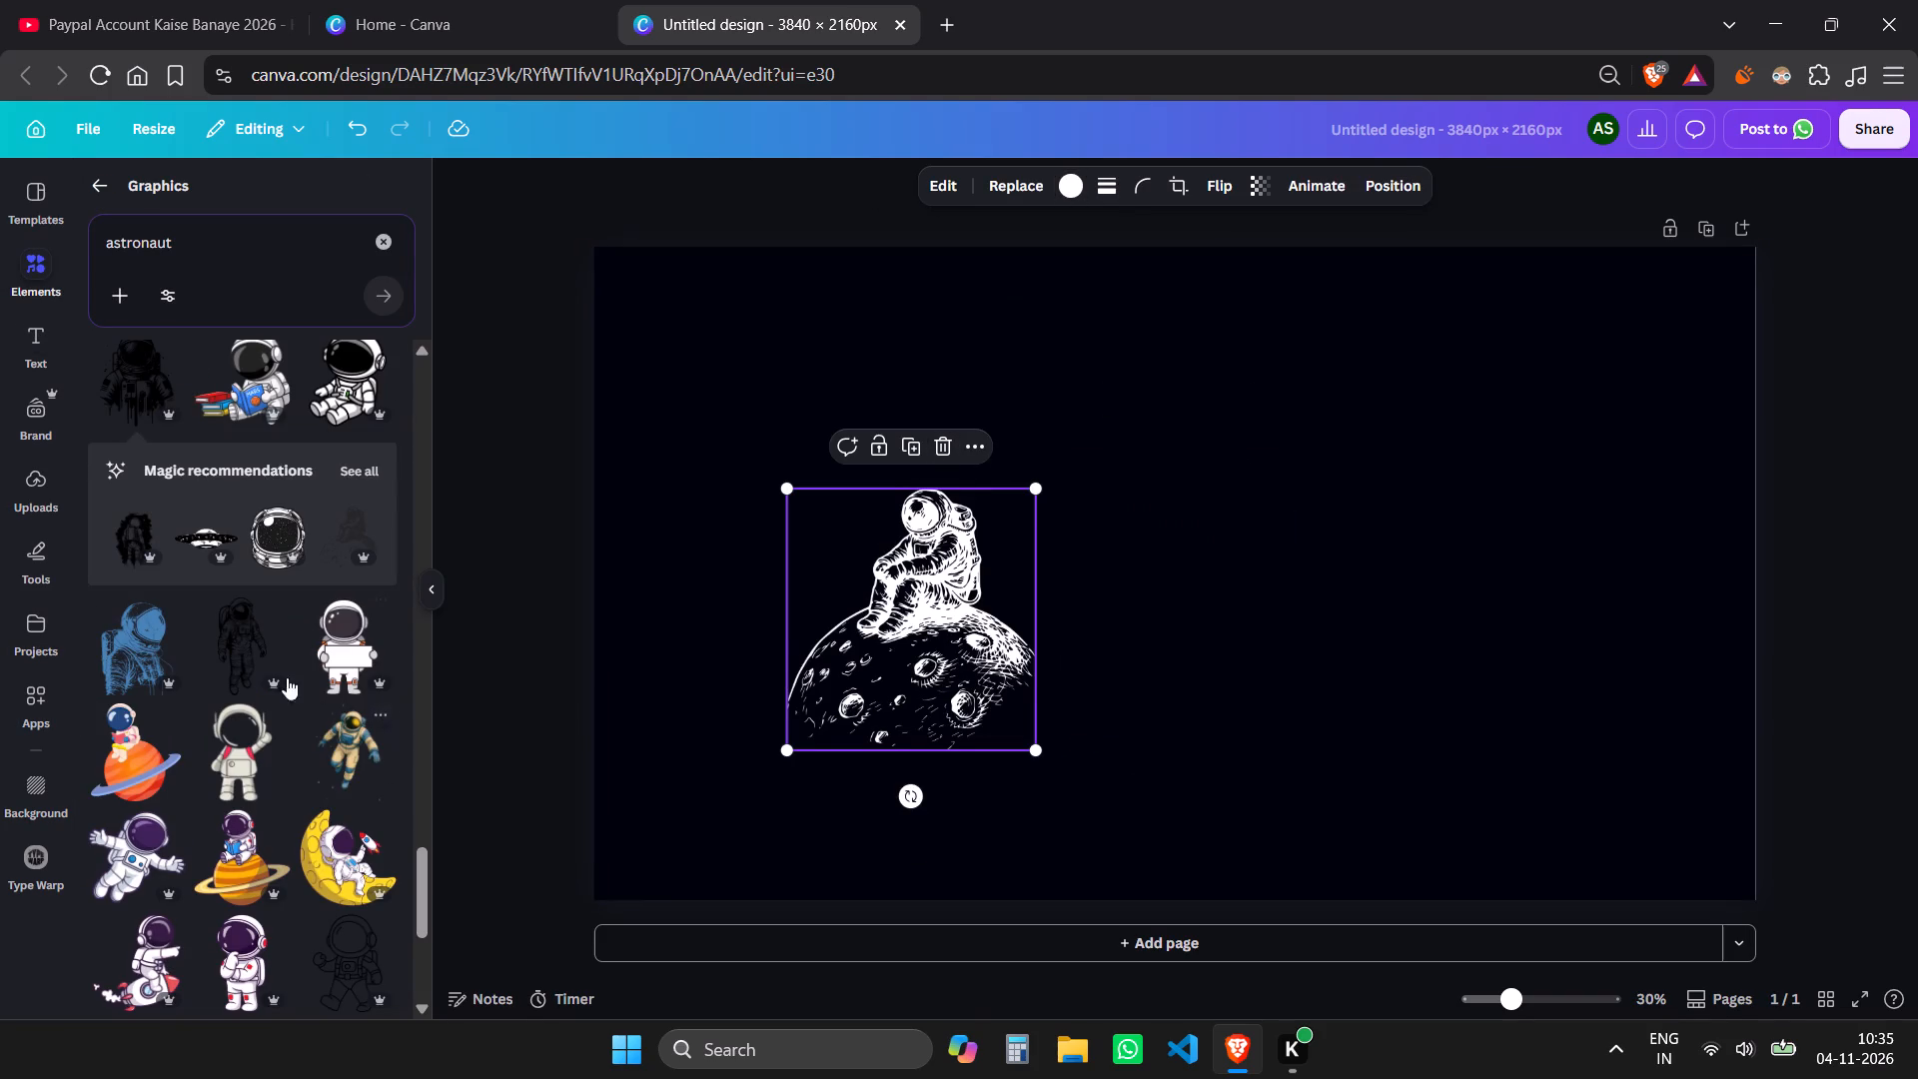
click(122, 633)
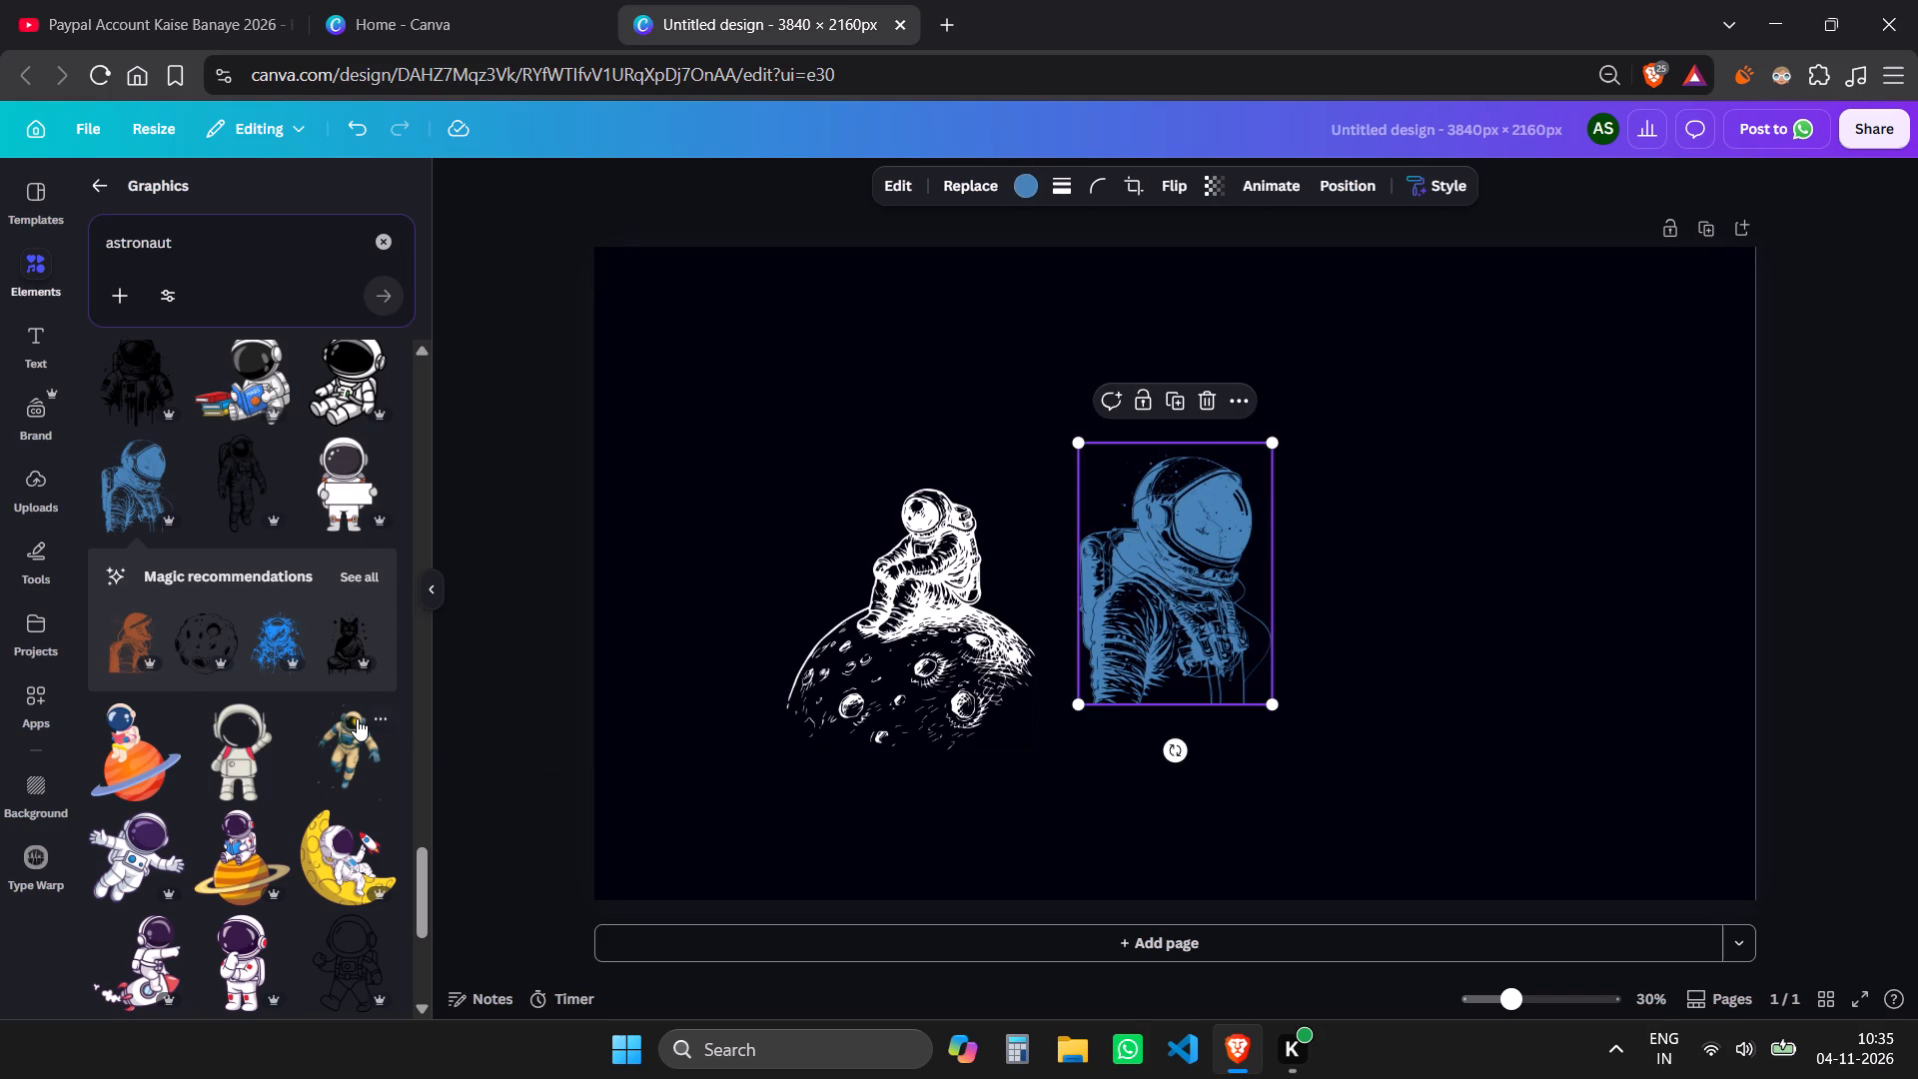
Look through more of the astronaut graphics for a suitable main element.
scroll(357, 718, up, 1)
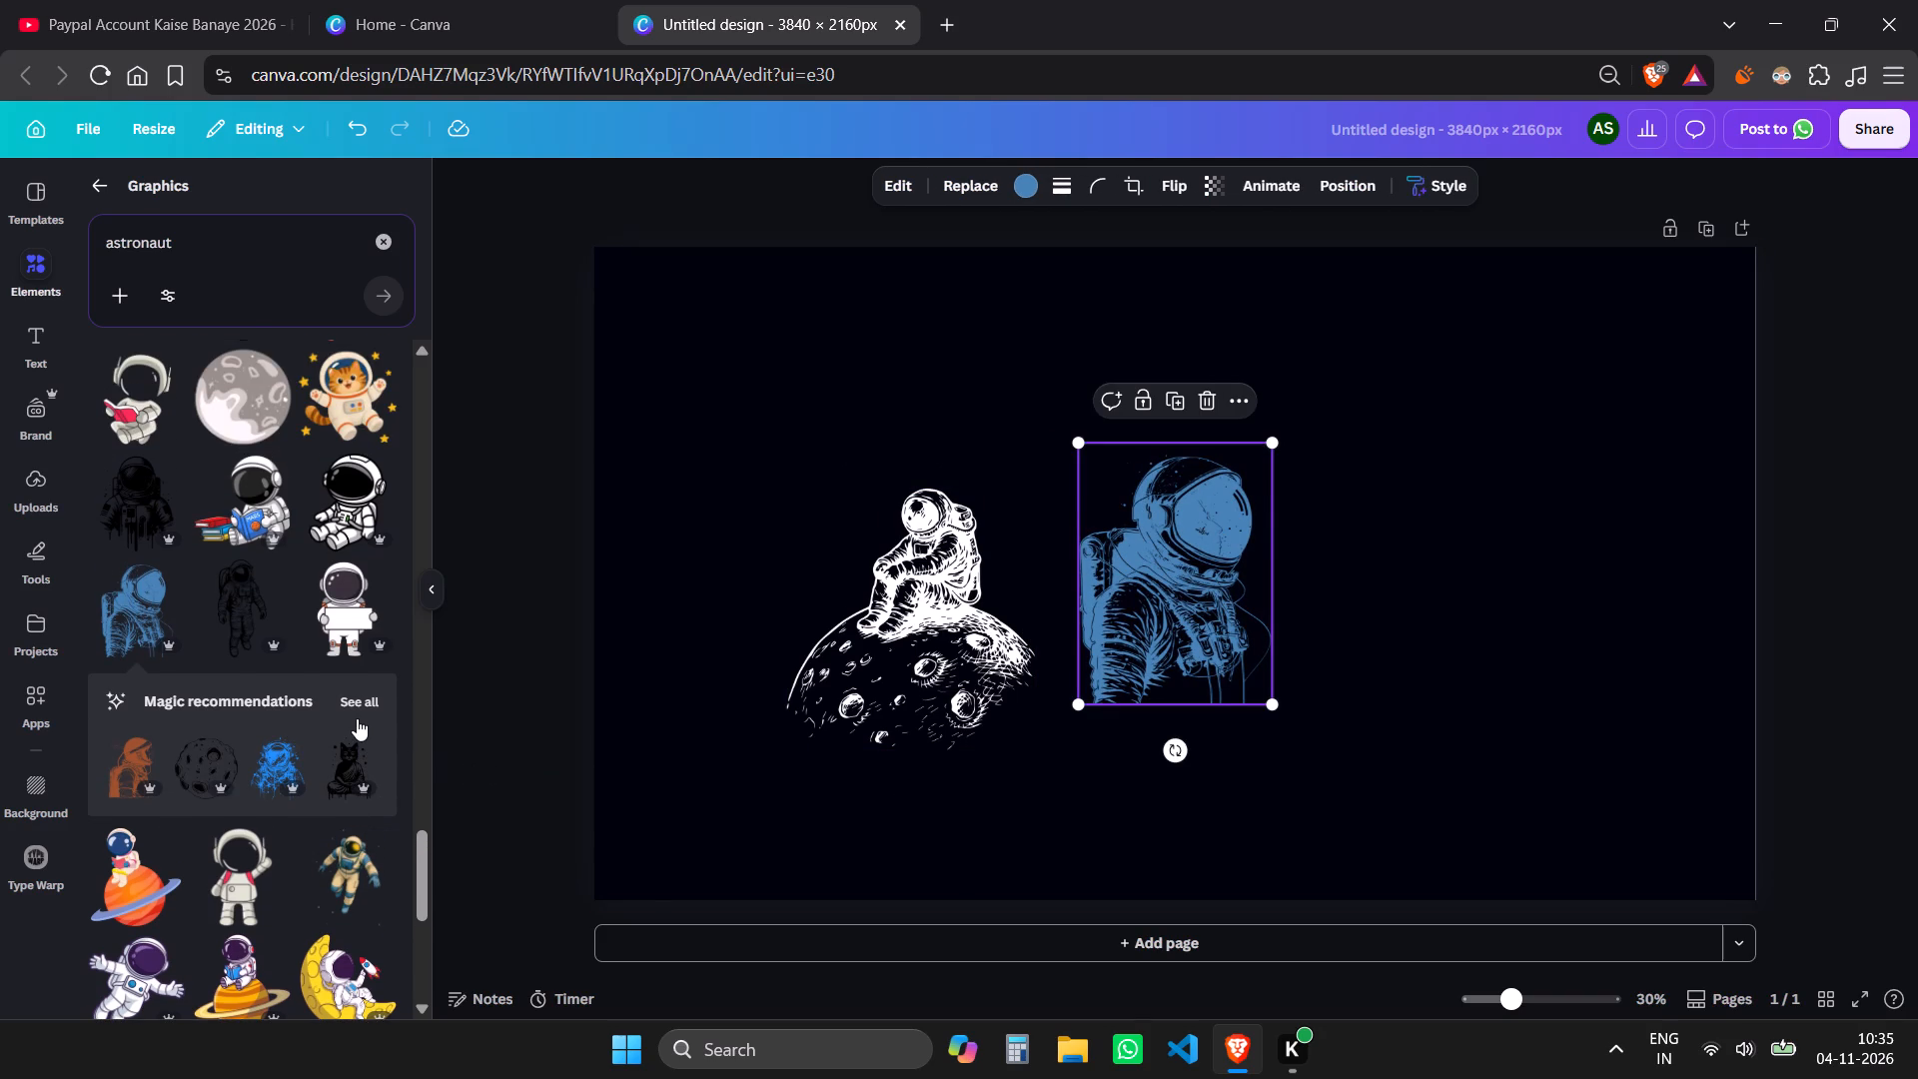
scroll(357, 718, up, 1)
scroll(357, 718, down, 7)
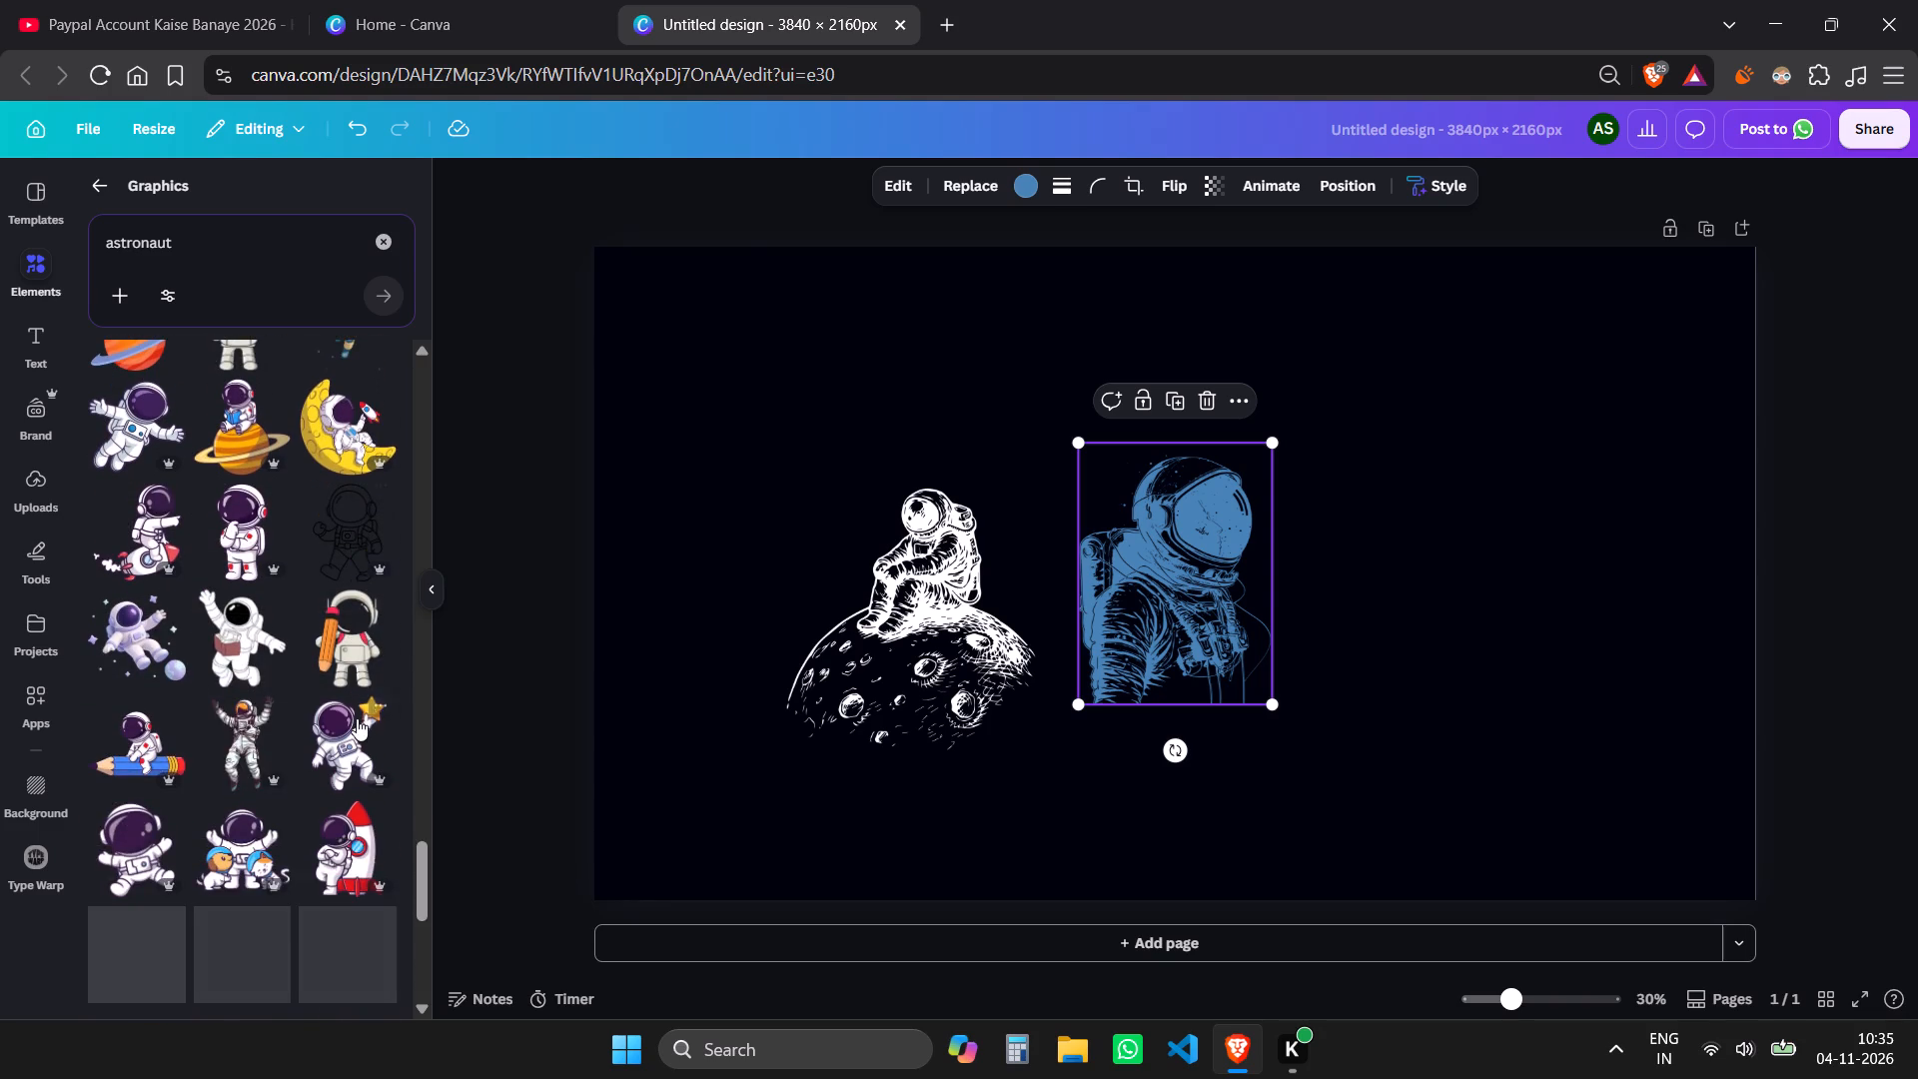
scroll(357, 718, down, 4)
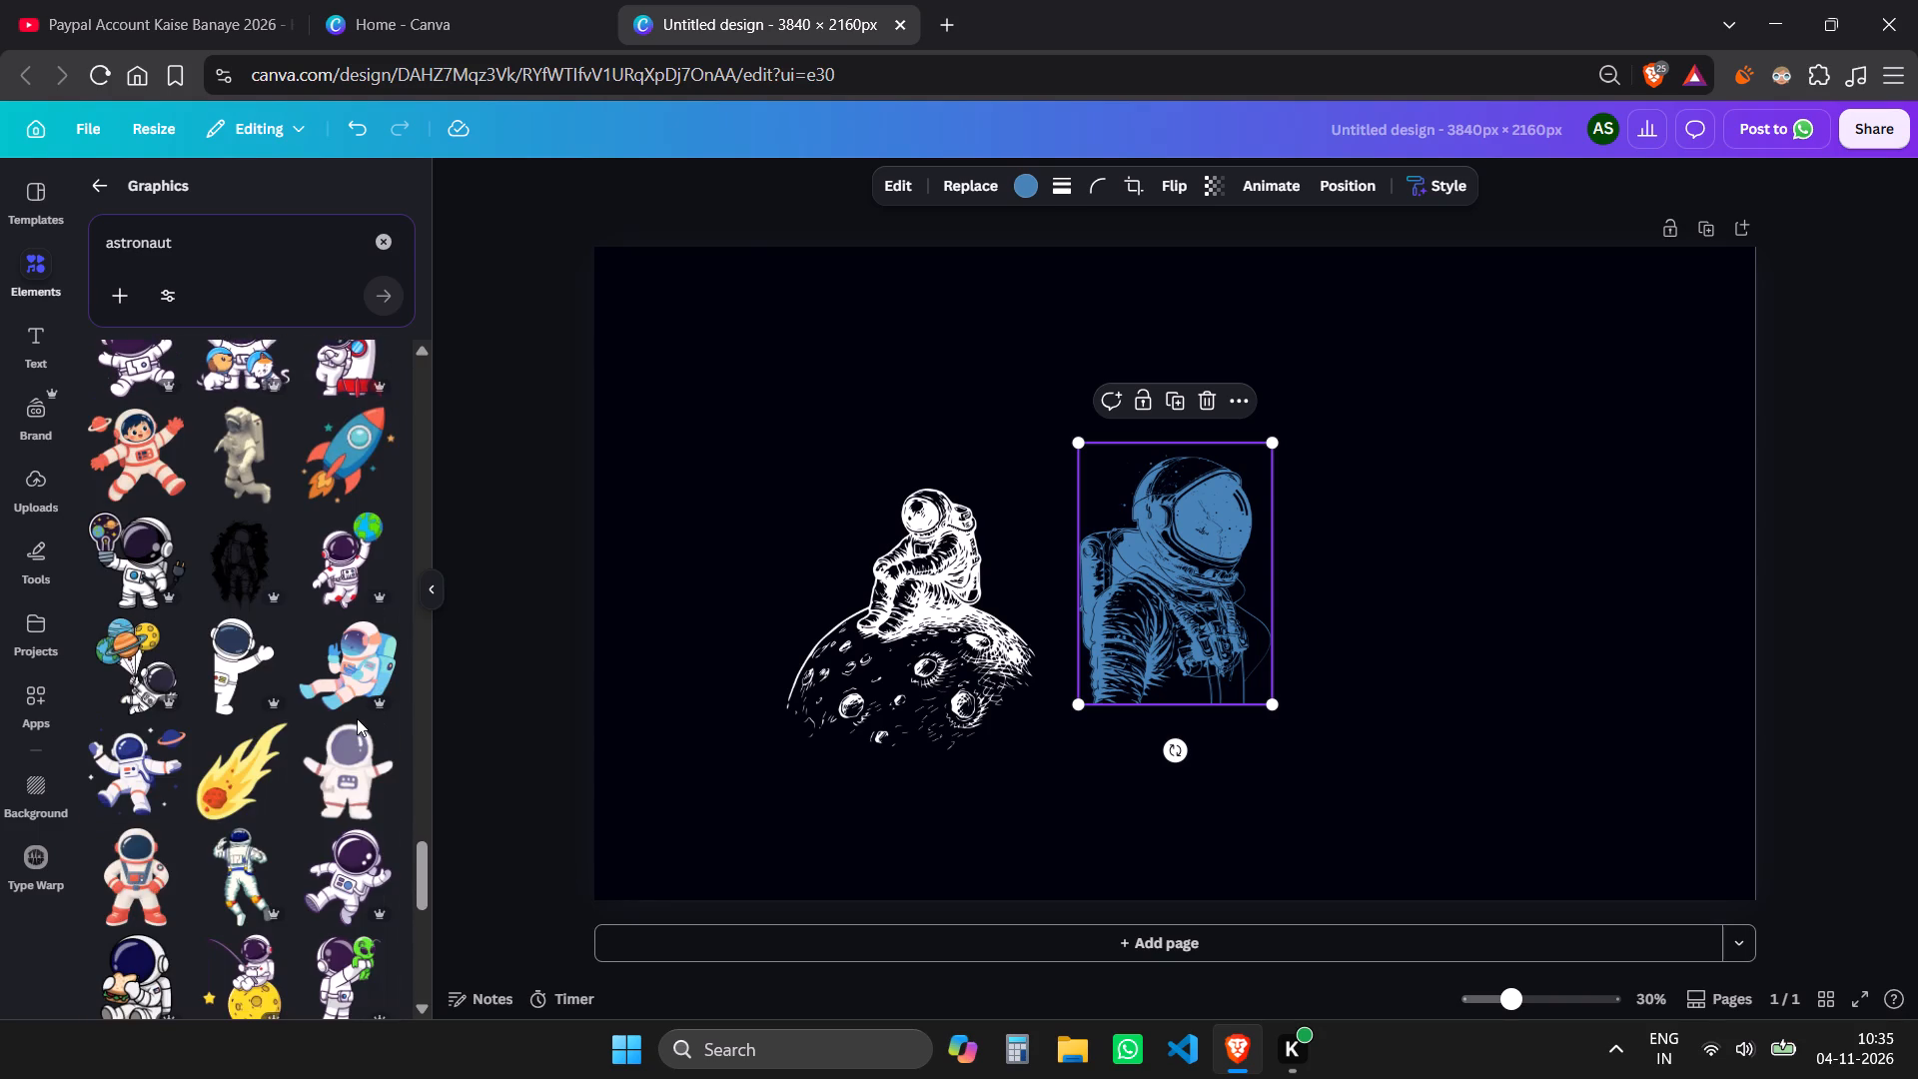
scroll(357, 718, down, 8)
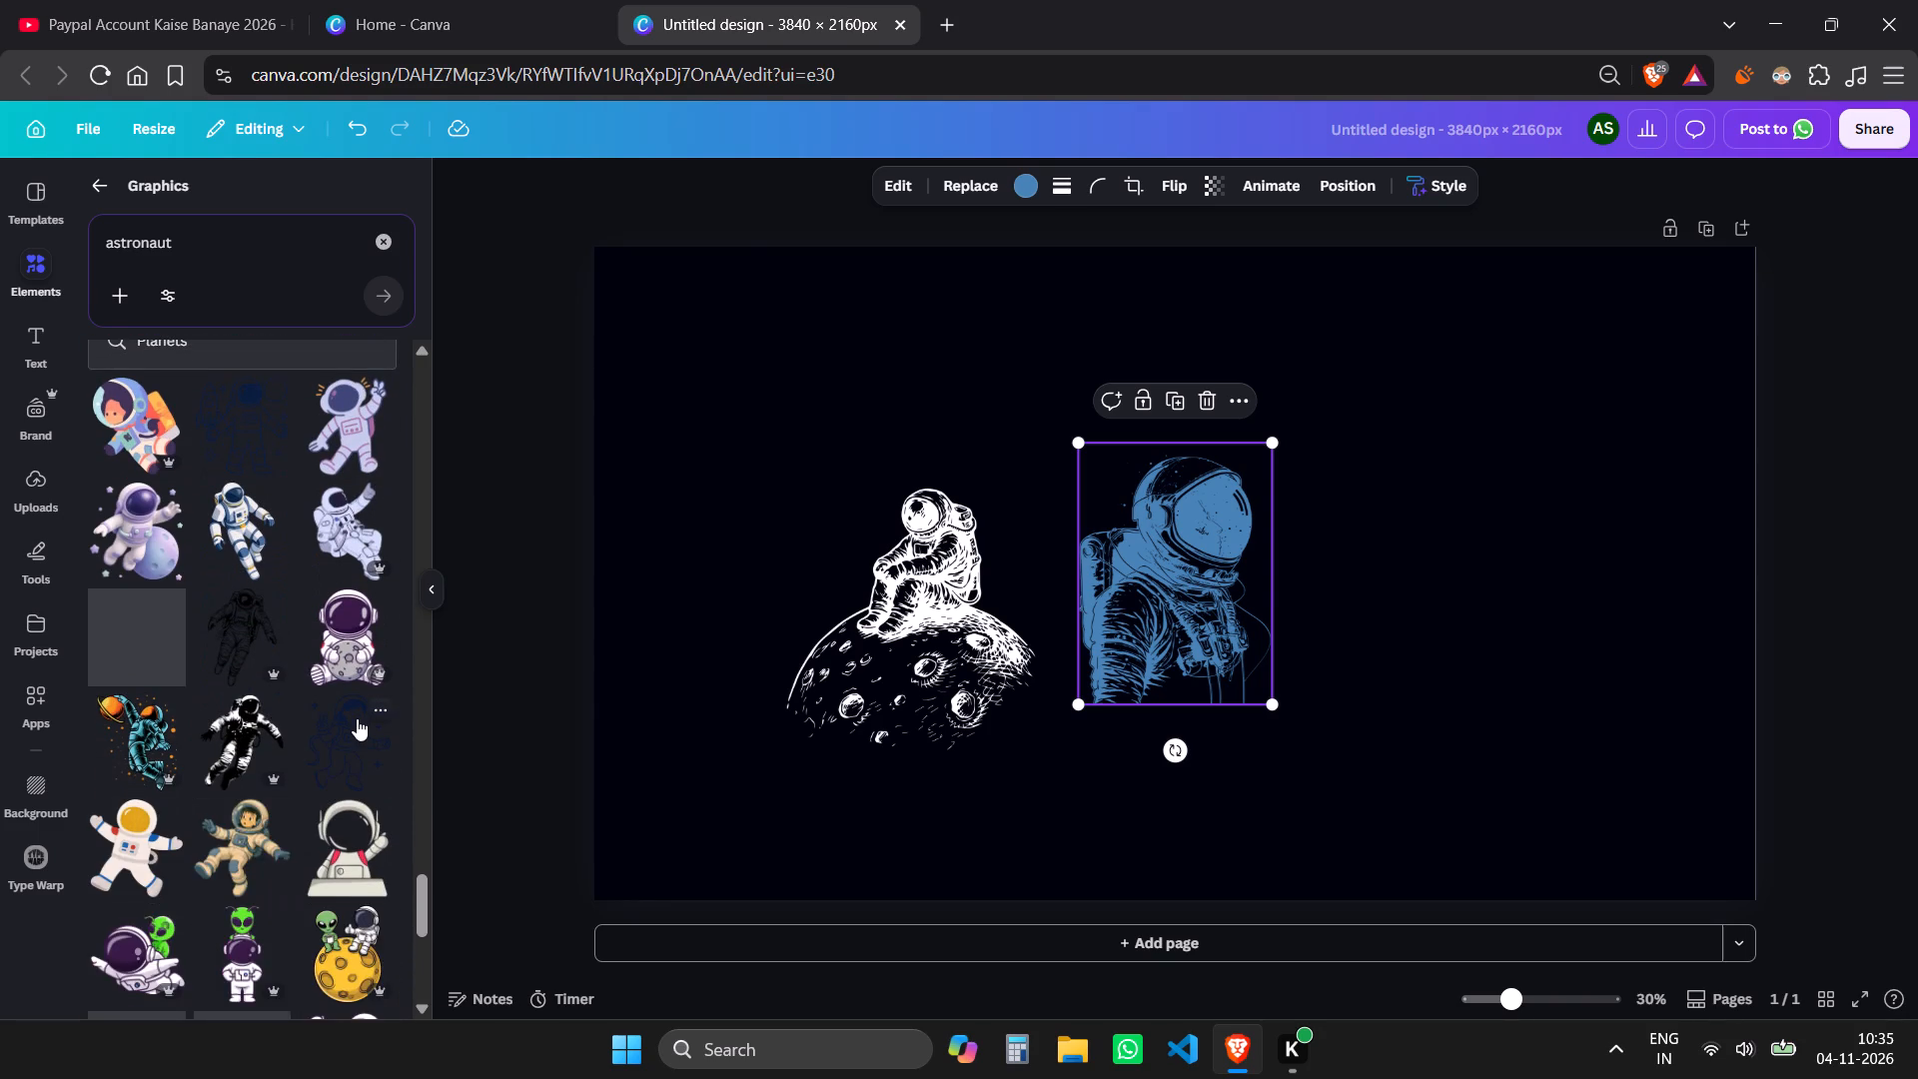
scroll(357, 718, up, 1)
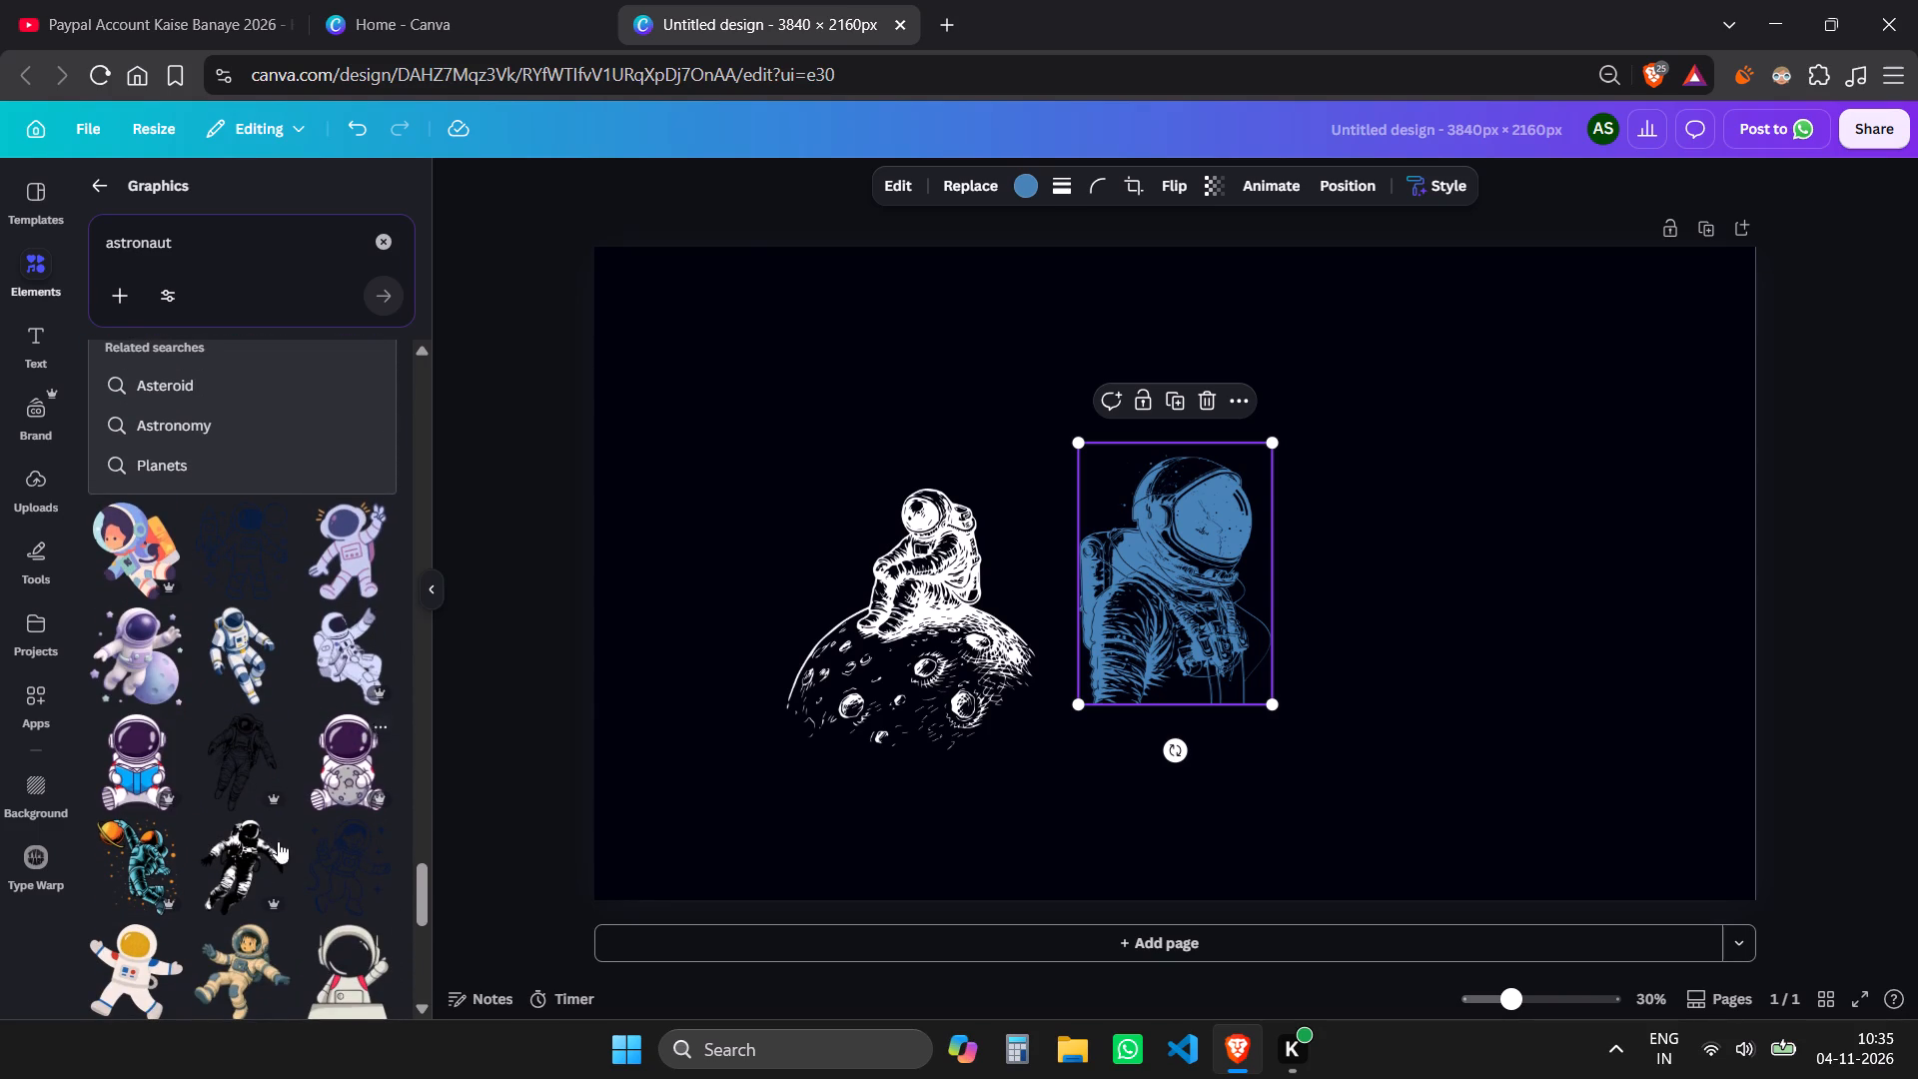
scroll(217, 876, down, 3)
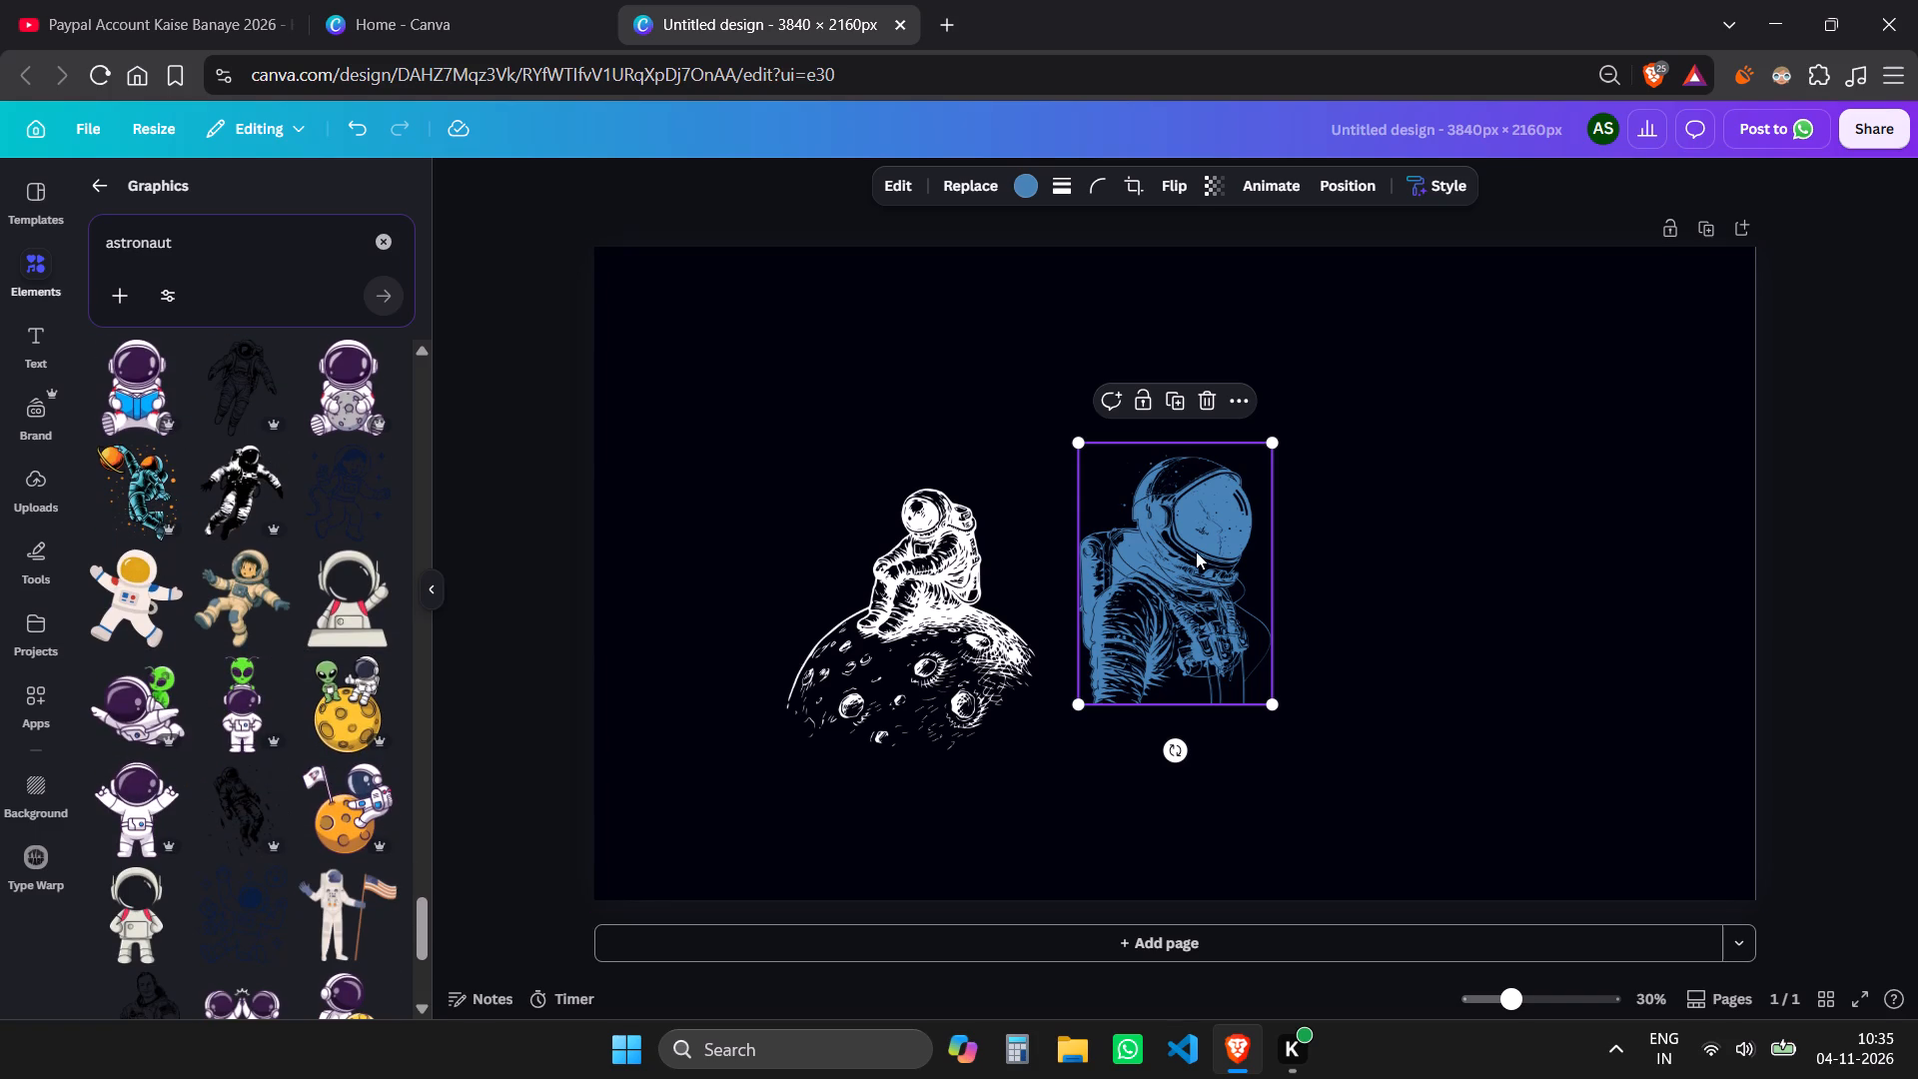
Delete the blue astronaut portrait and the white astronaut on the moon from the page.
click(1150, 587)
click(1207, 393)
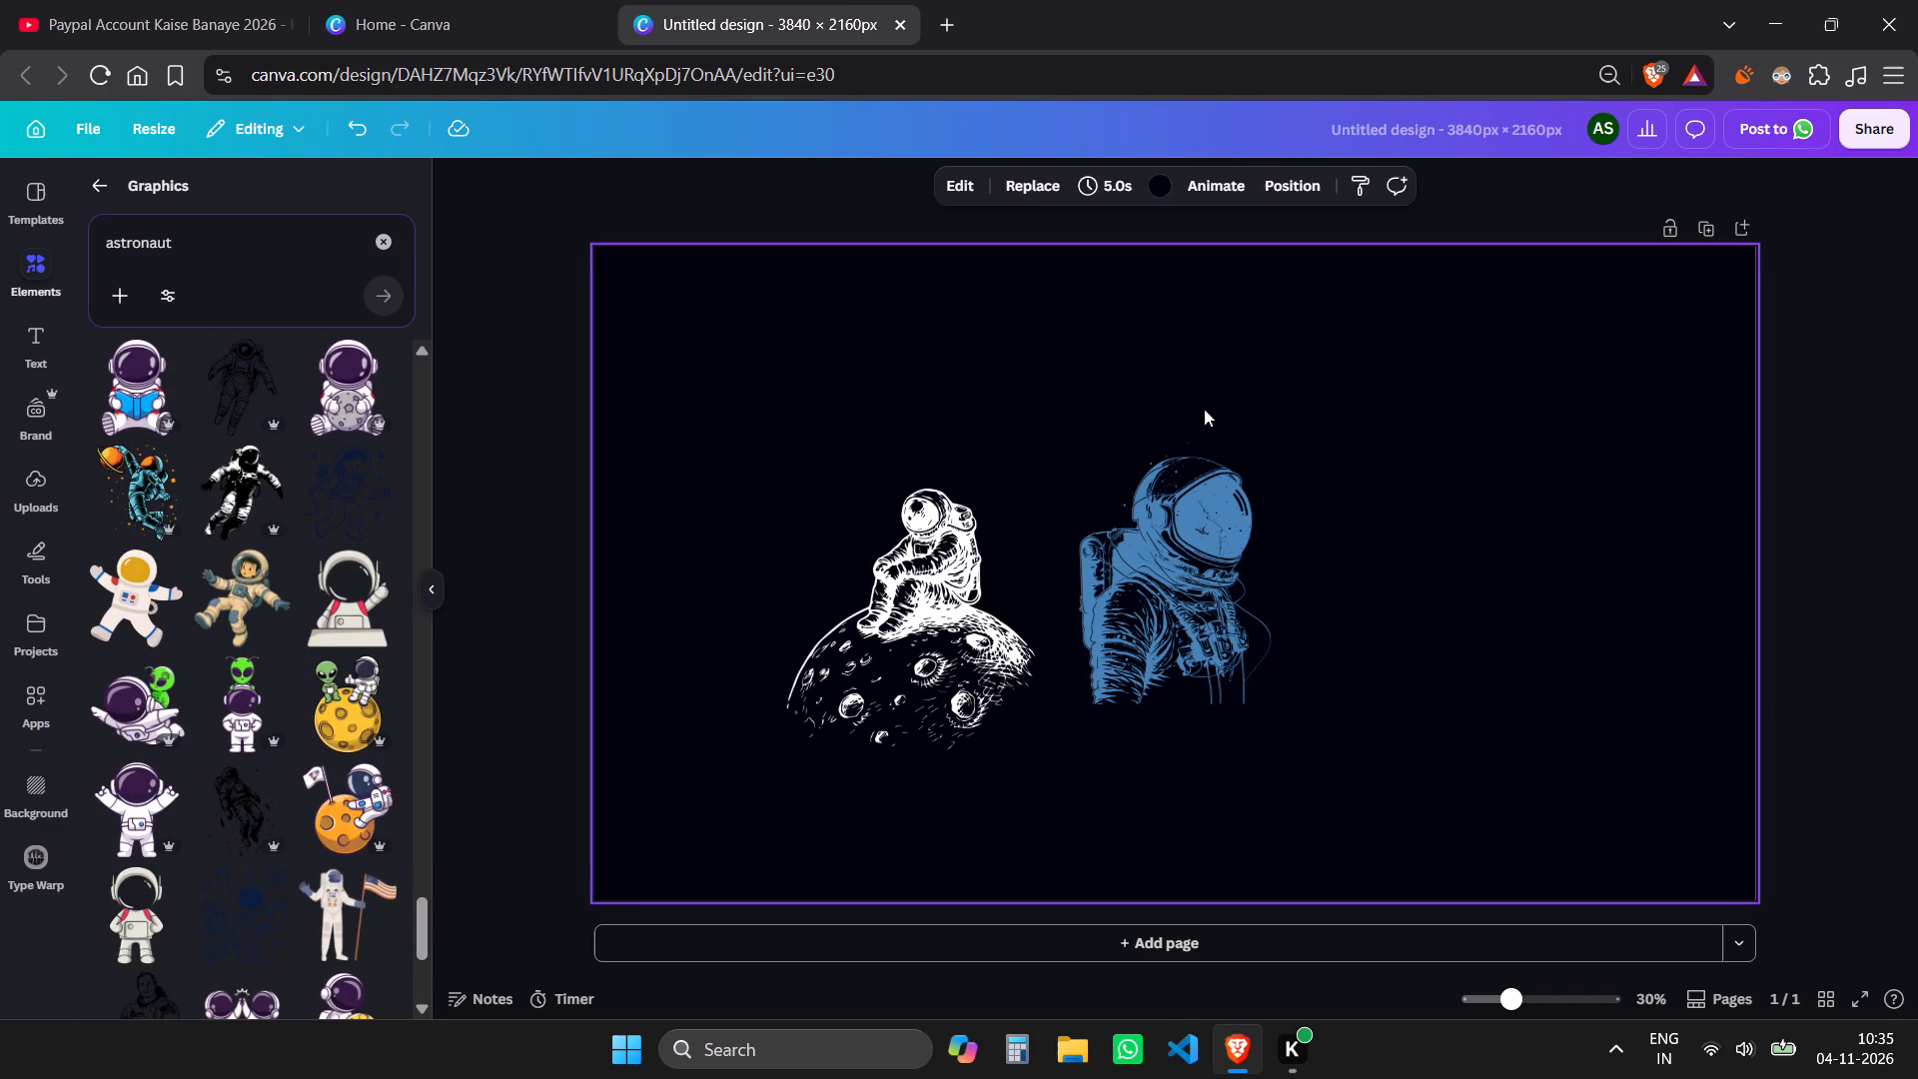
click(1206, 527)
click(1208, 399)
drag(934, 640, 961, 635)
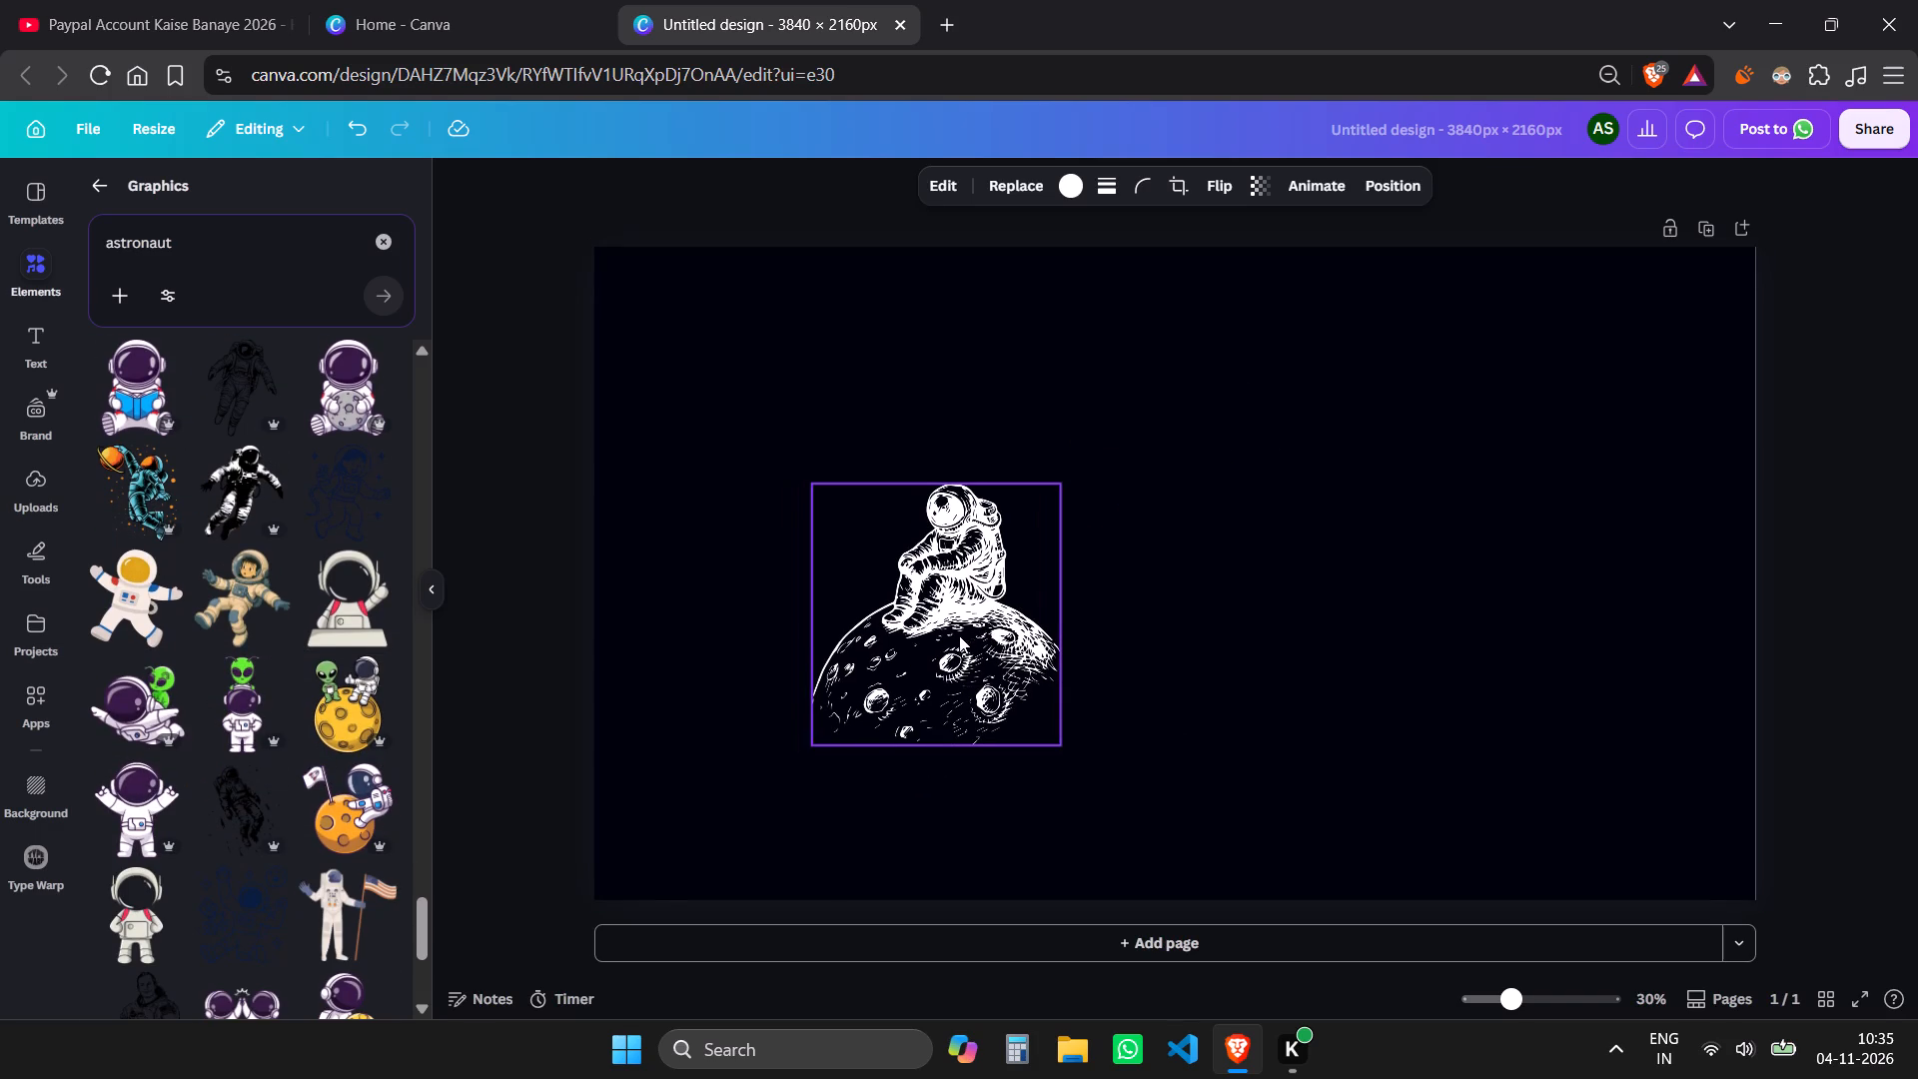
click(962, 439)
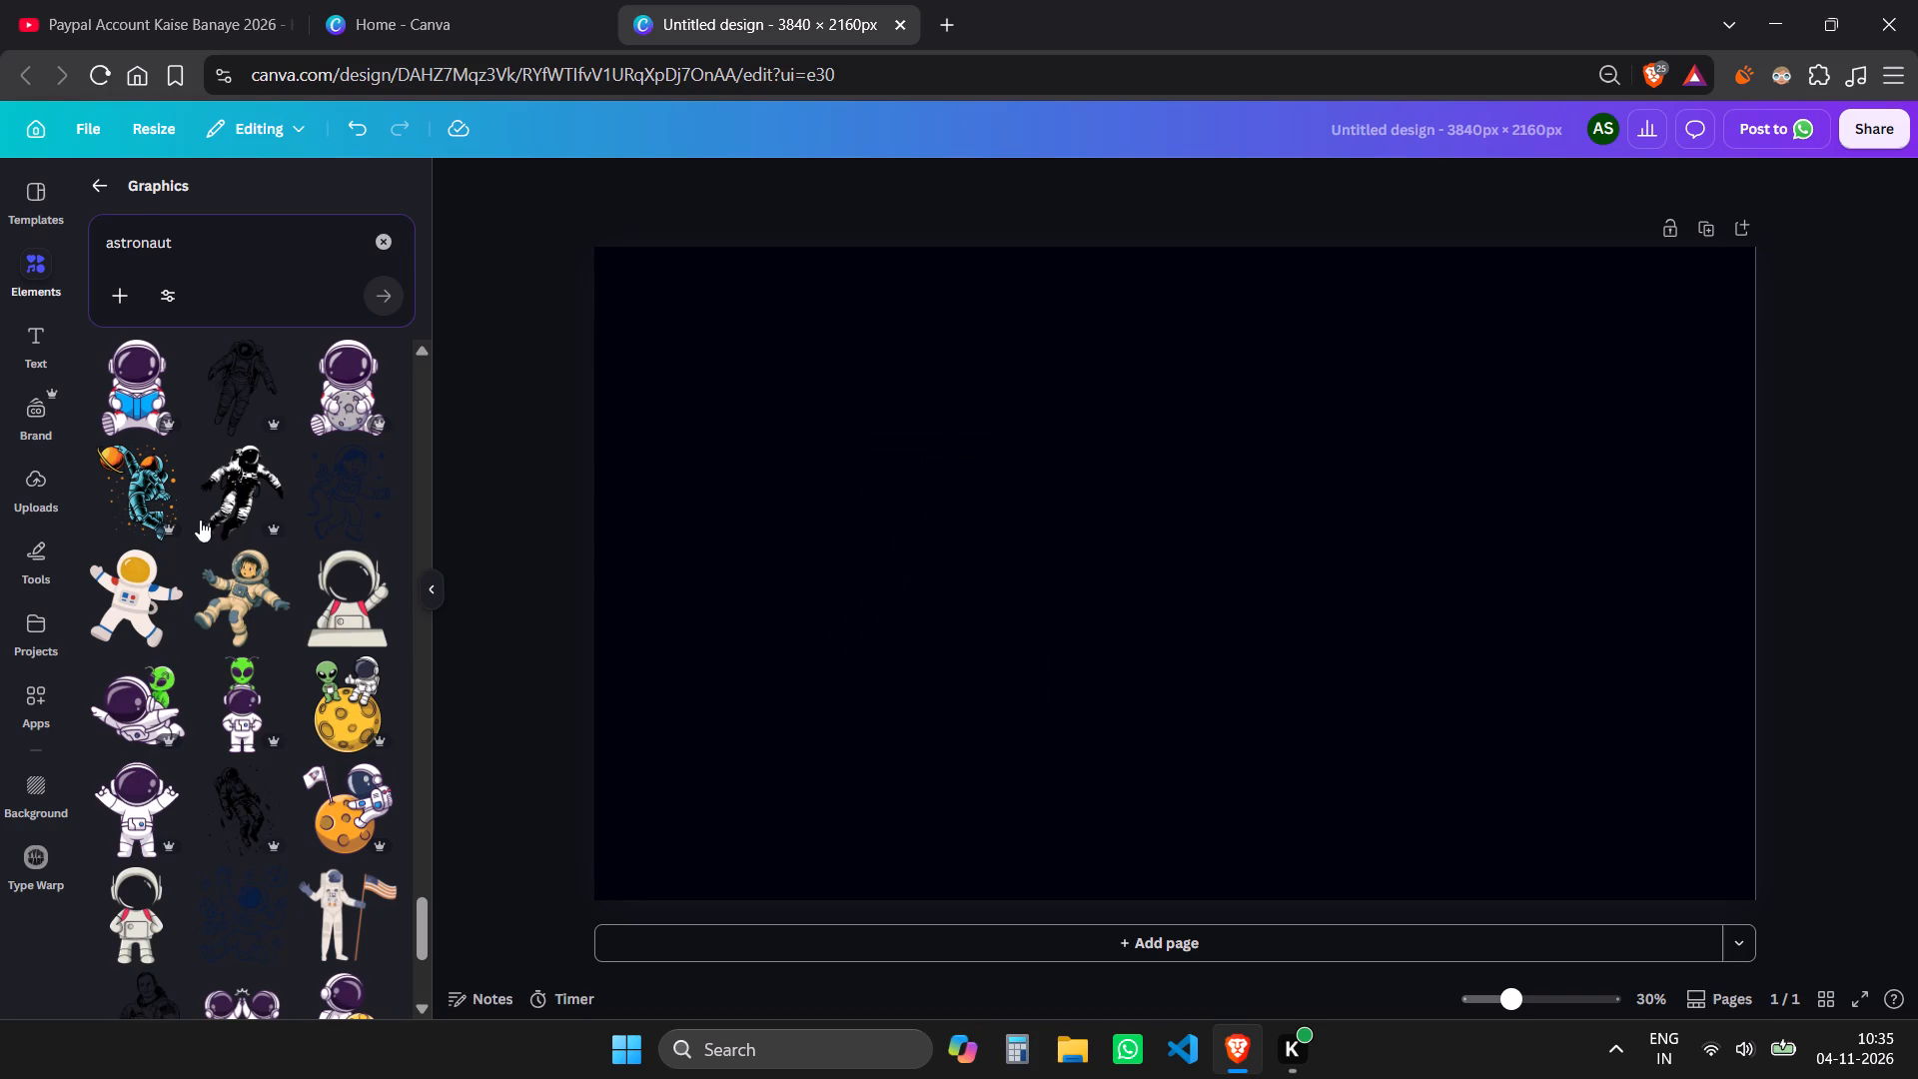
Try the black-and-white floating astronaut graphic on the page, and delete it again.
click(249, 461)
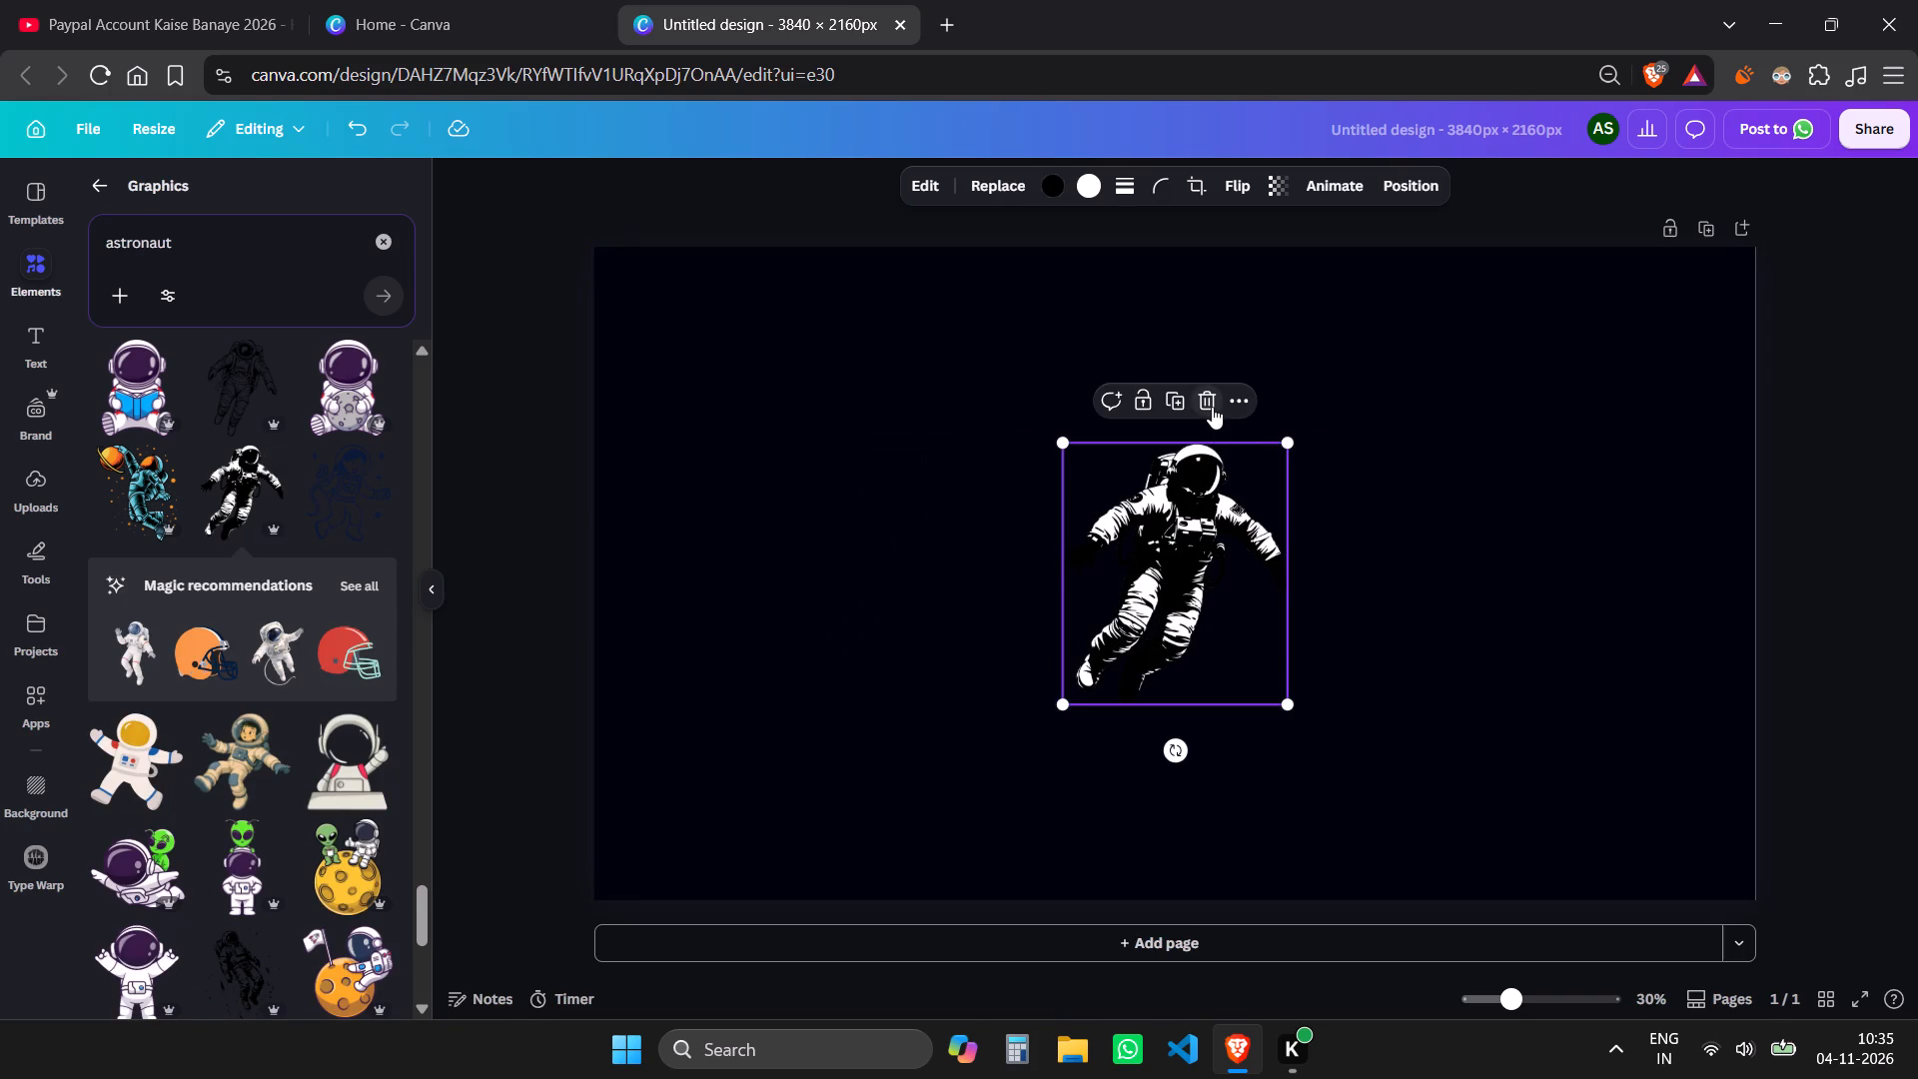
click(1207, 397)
Look through the remaining astronaut graphics and search the graphics for "universe" instead.
scroll(260, 761, down, 4)
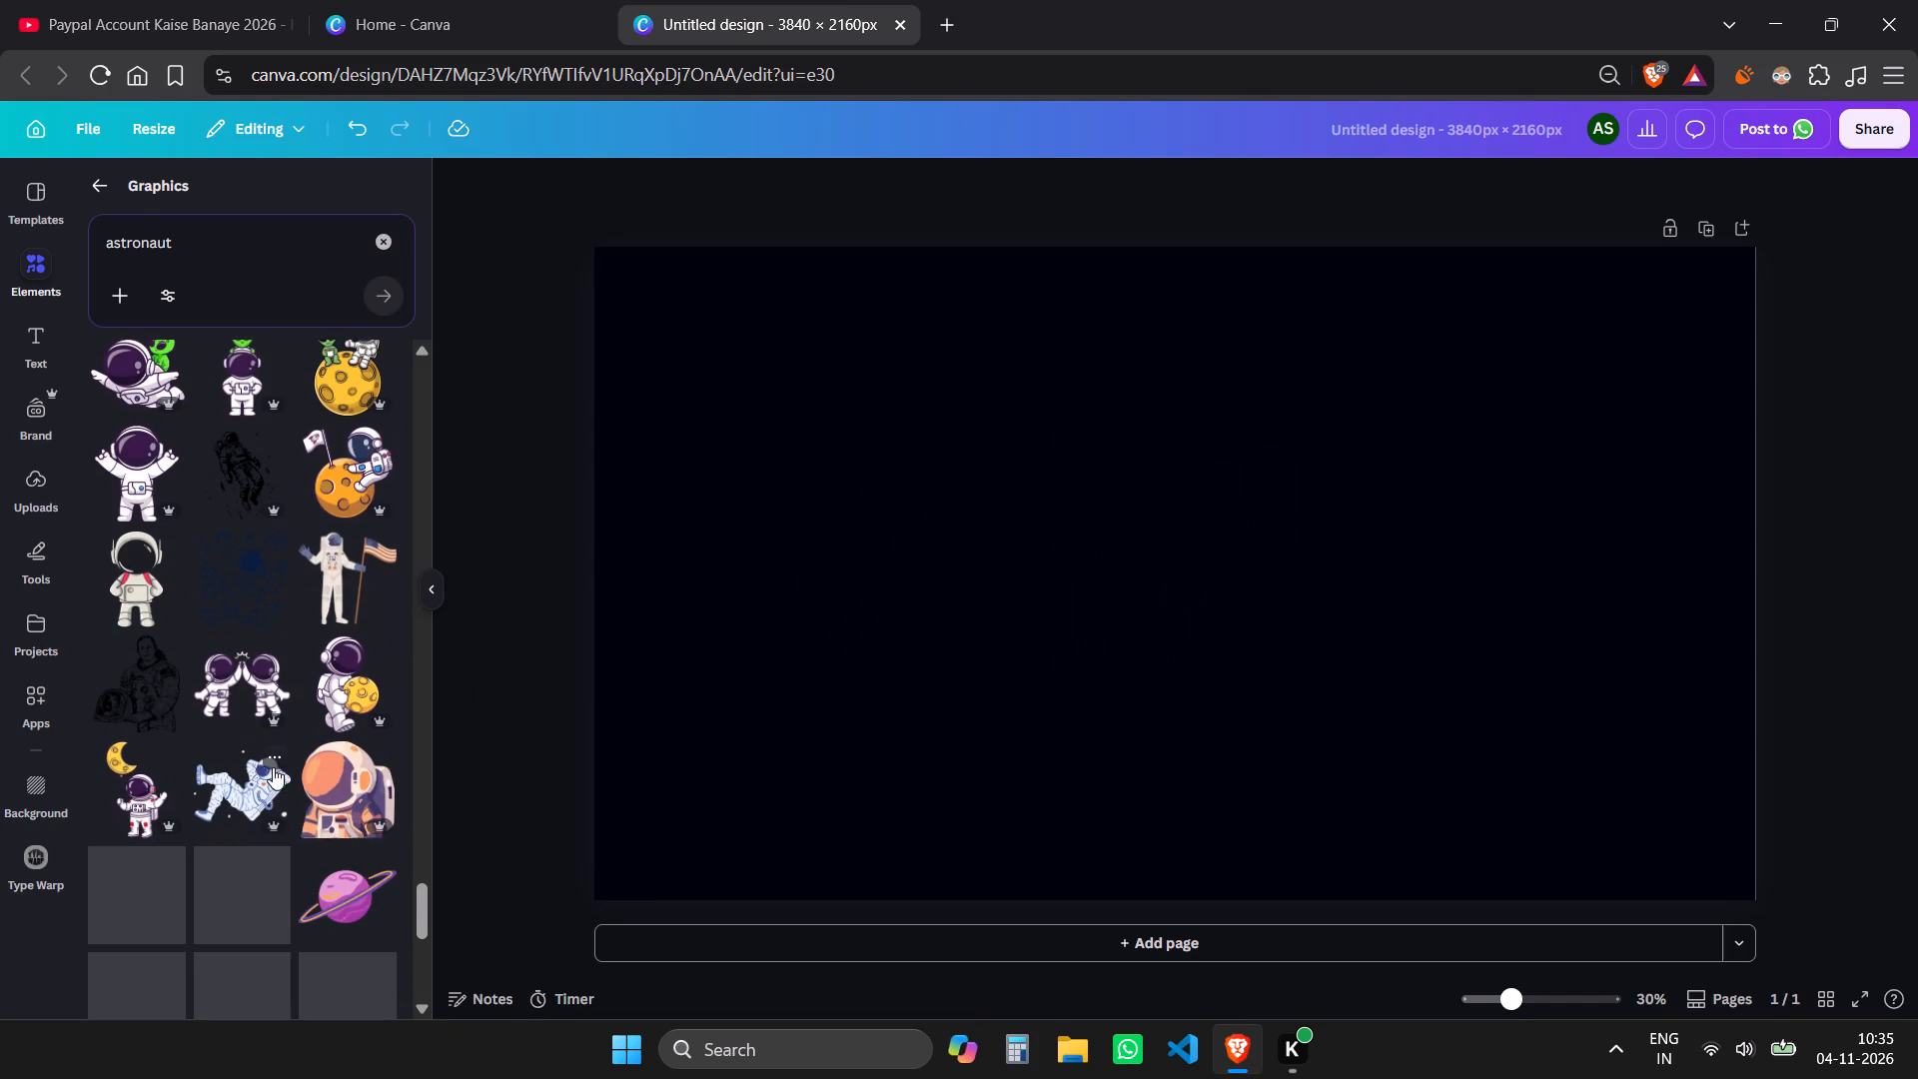
scroll(280, 766, down, 4)
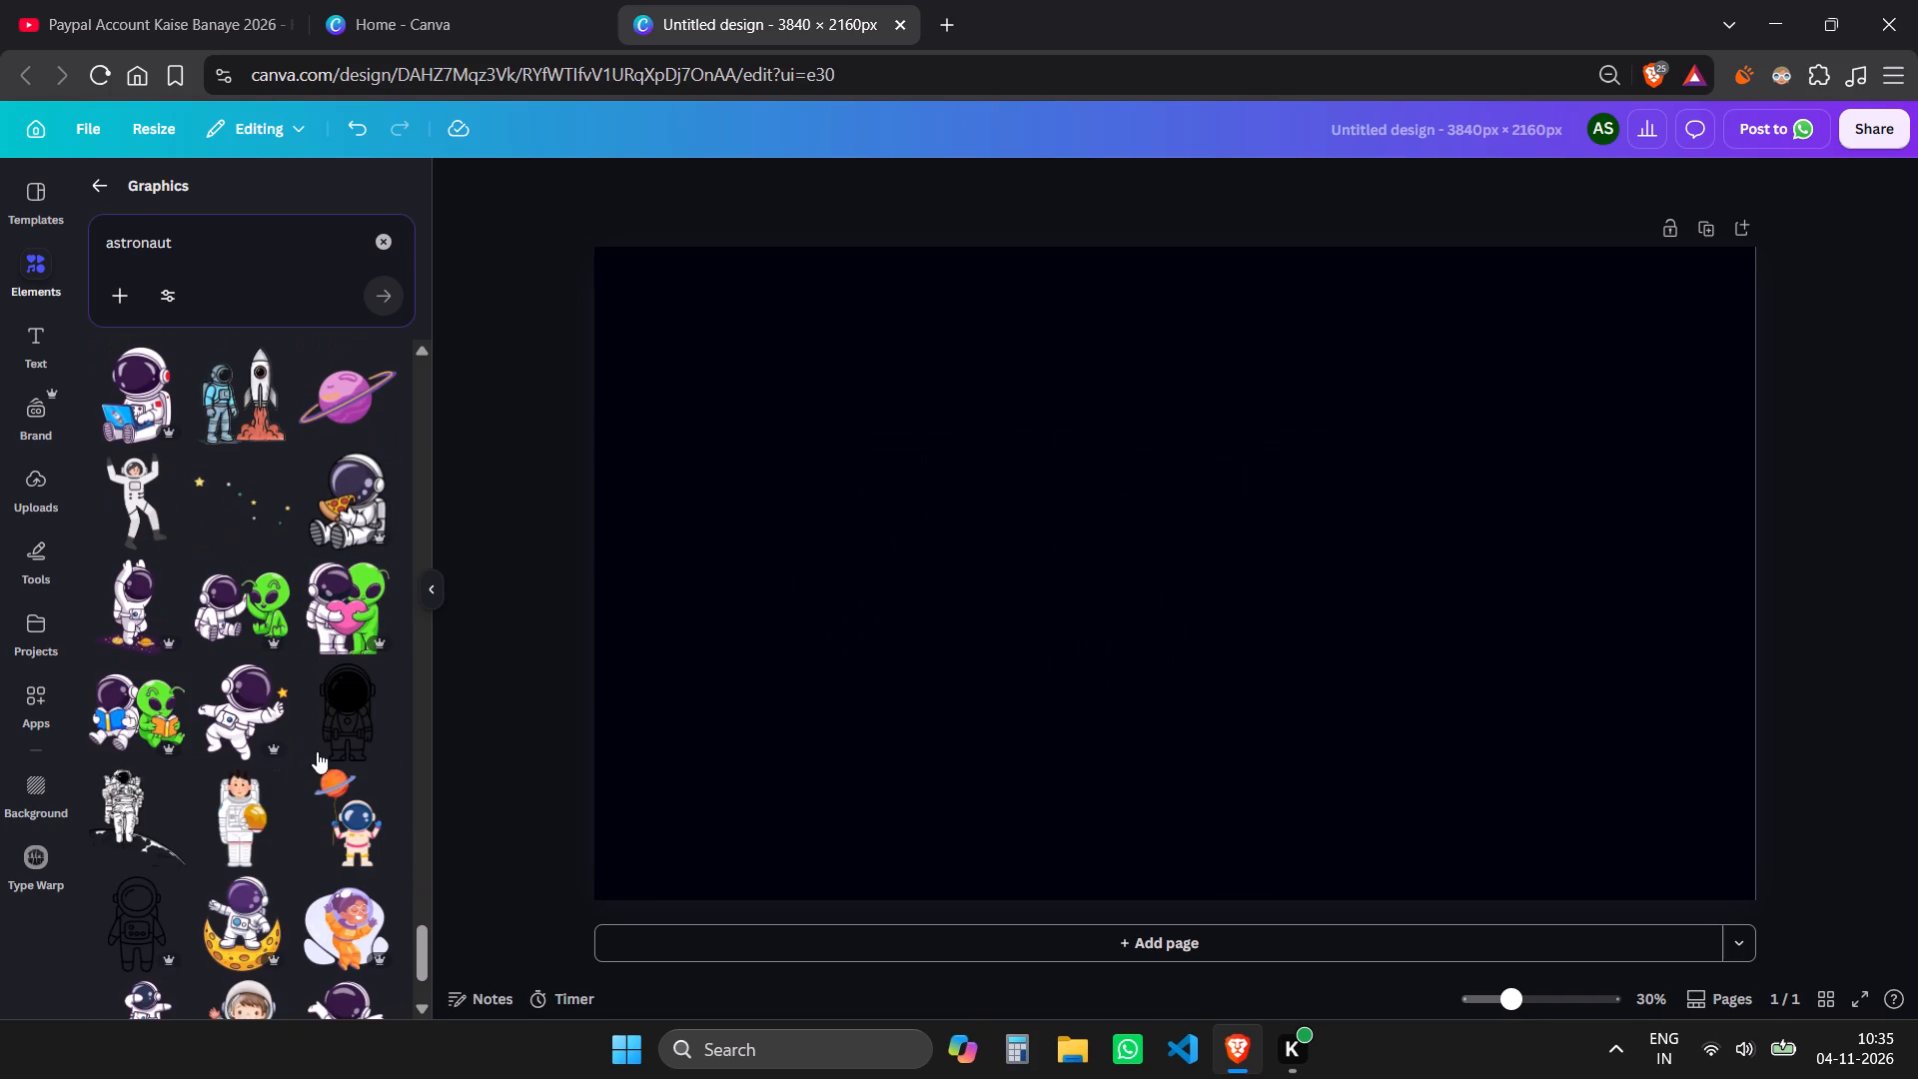
click(381, 235)
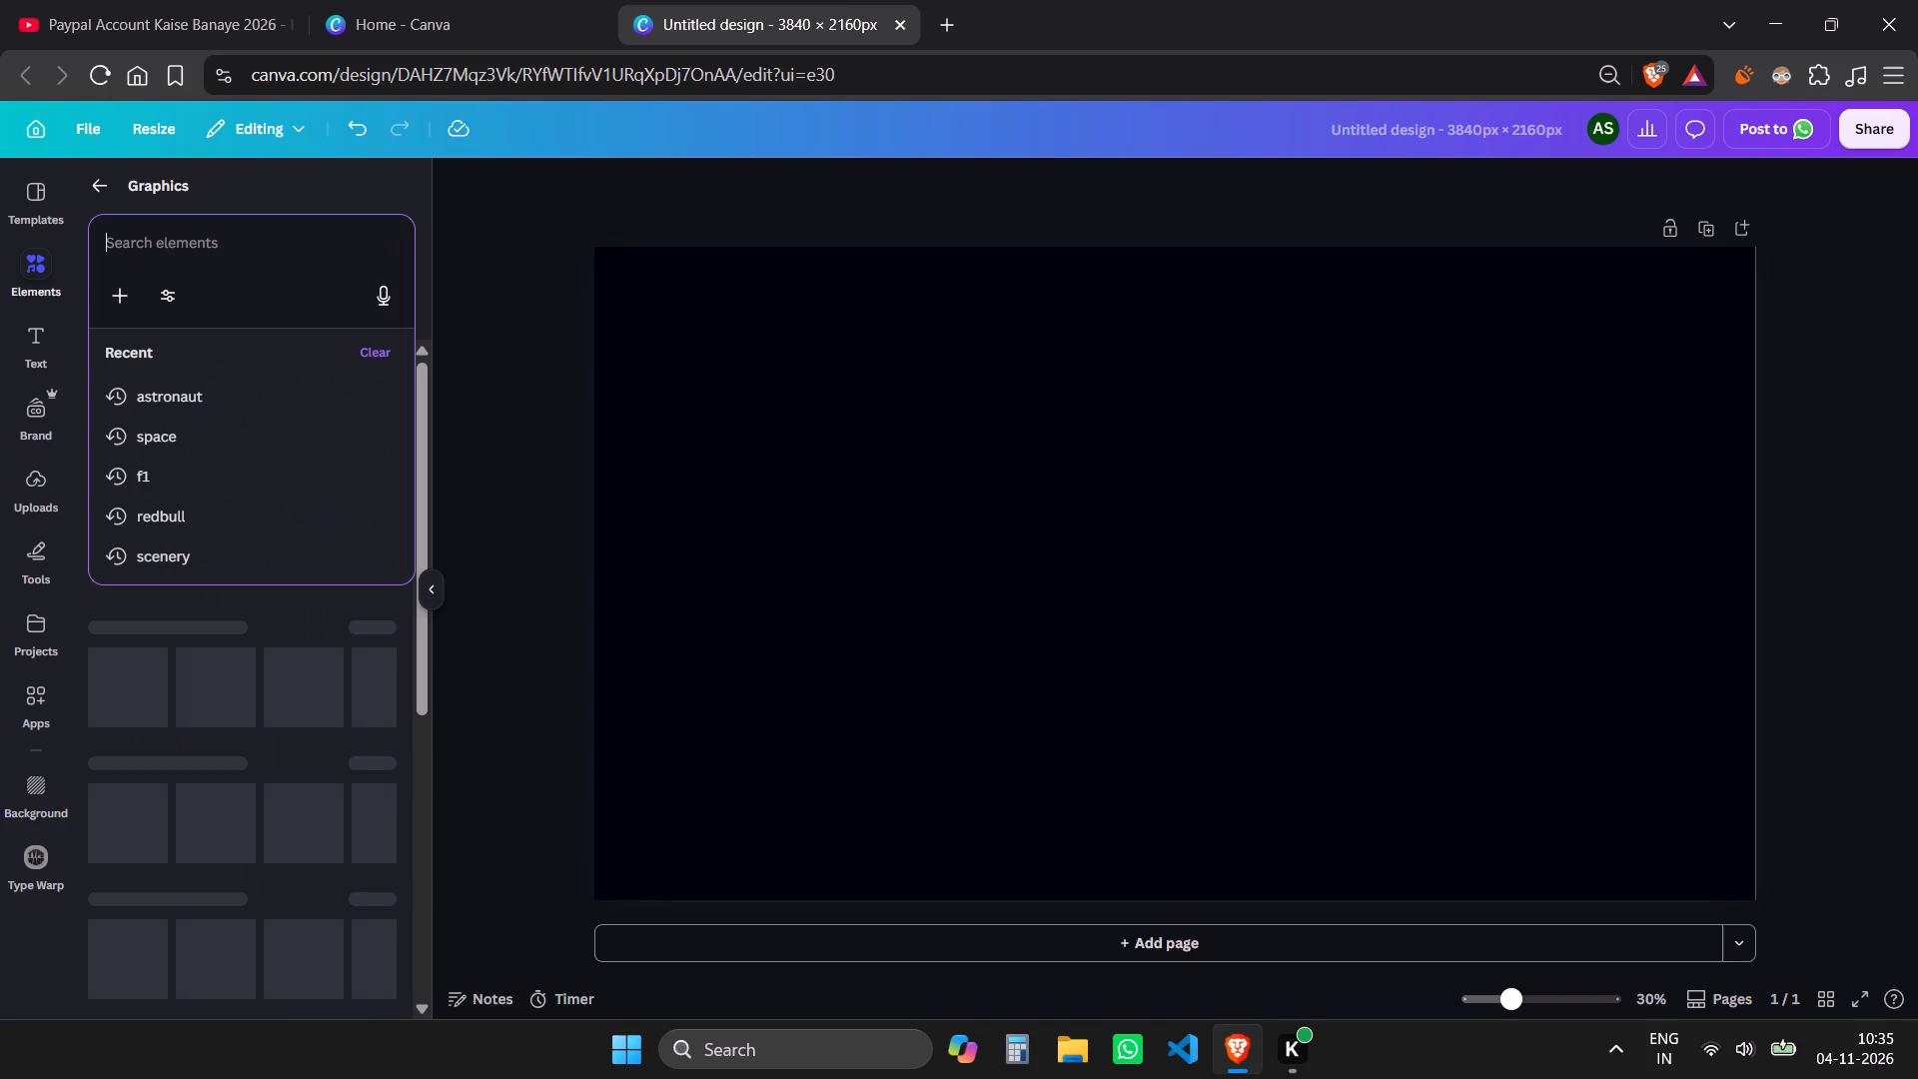
text(universe)
key(Return)
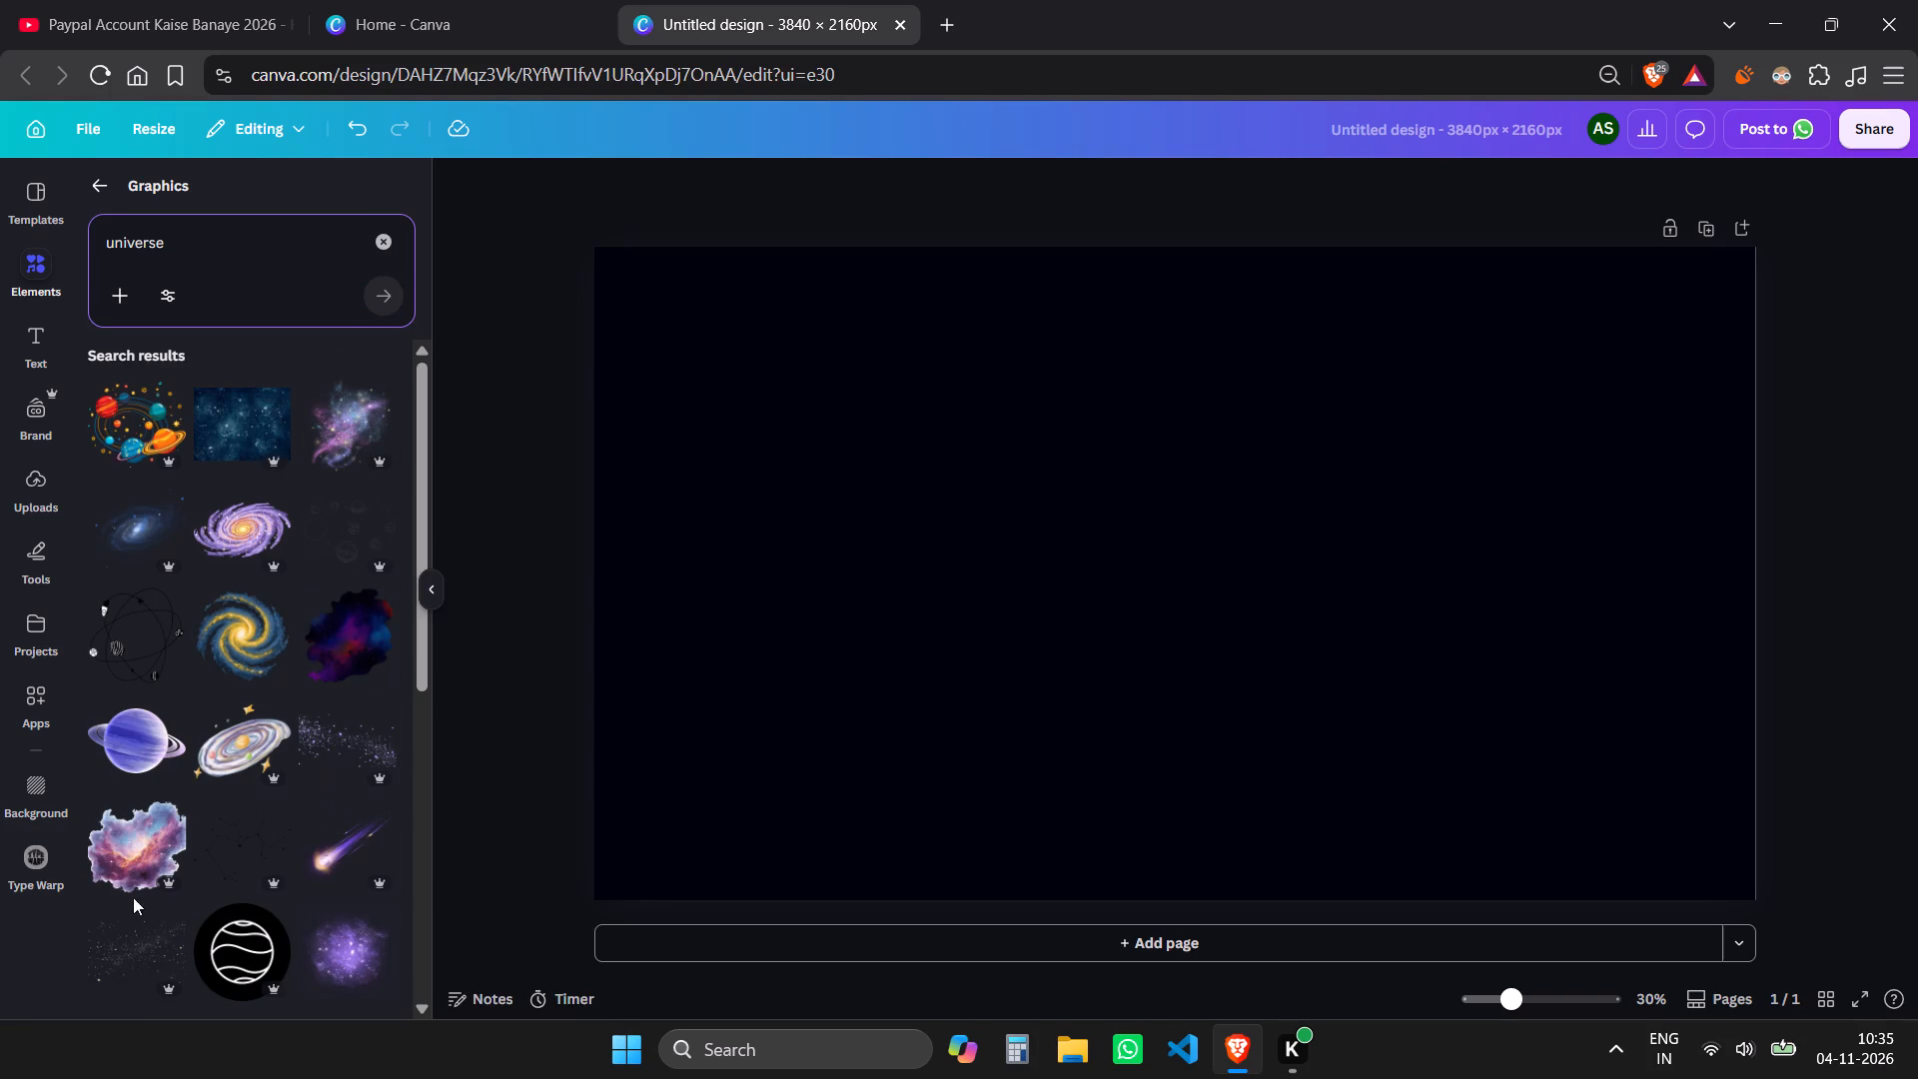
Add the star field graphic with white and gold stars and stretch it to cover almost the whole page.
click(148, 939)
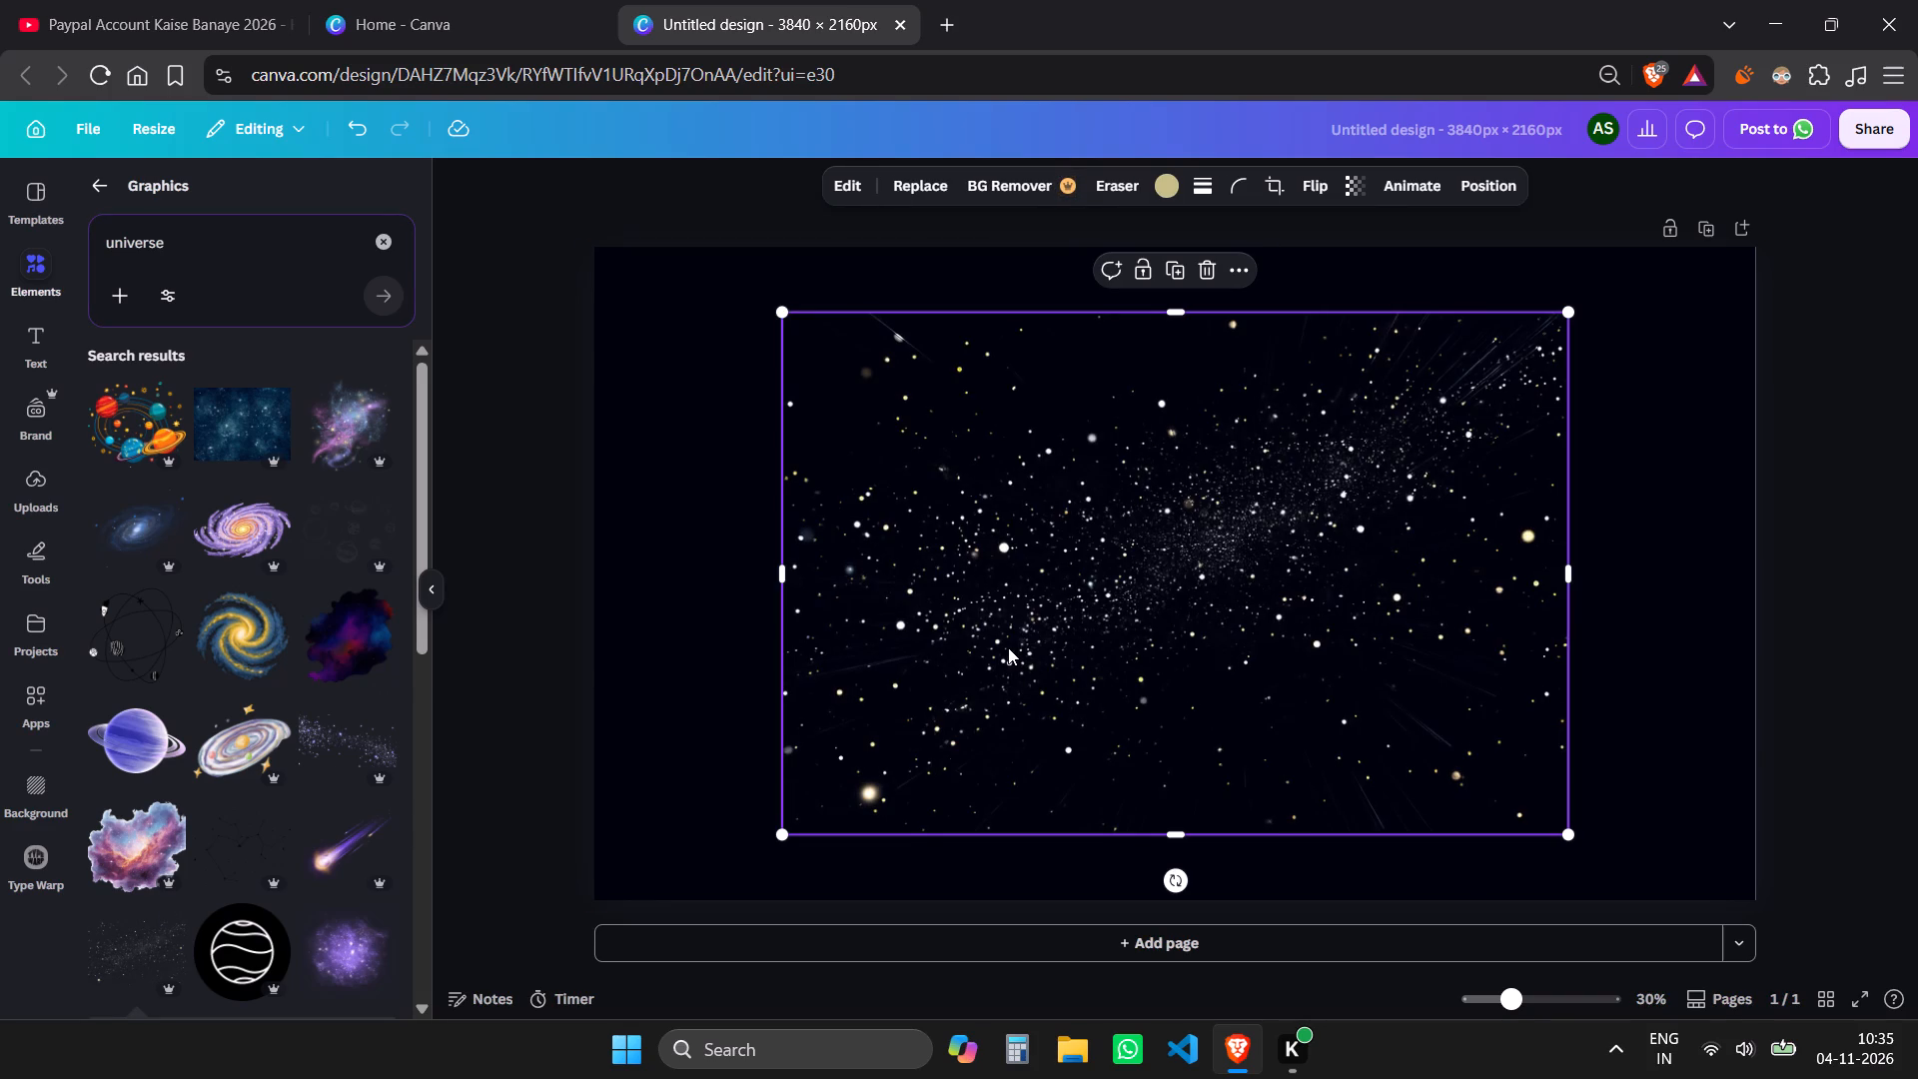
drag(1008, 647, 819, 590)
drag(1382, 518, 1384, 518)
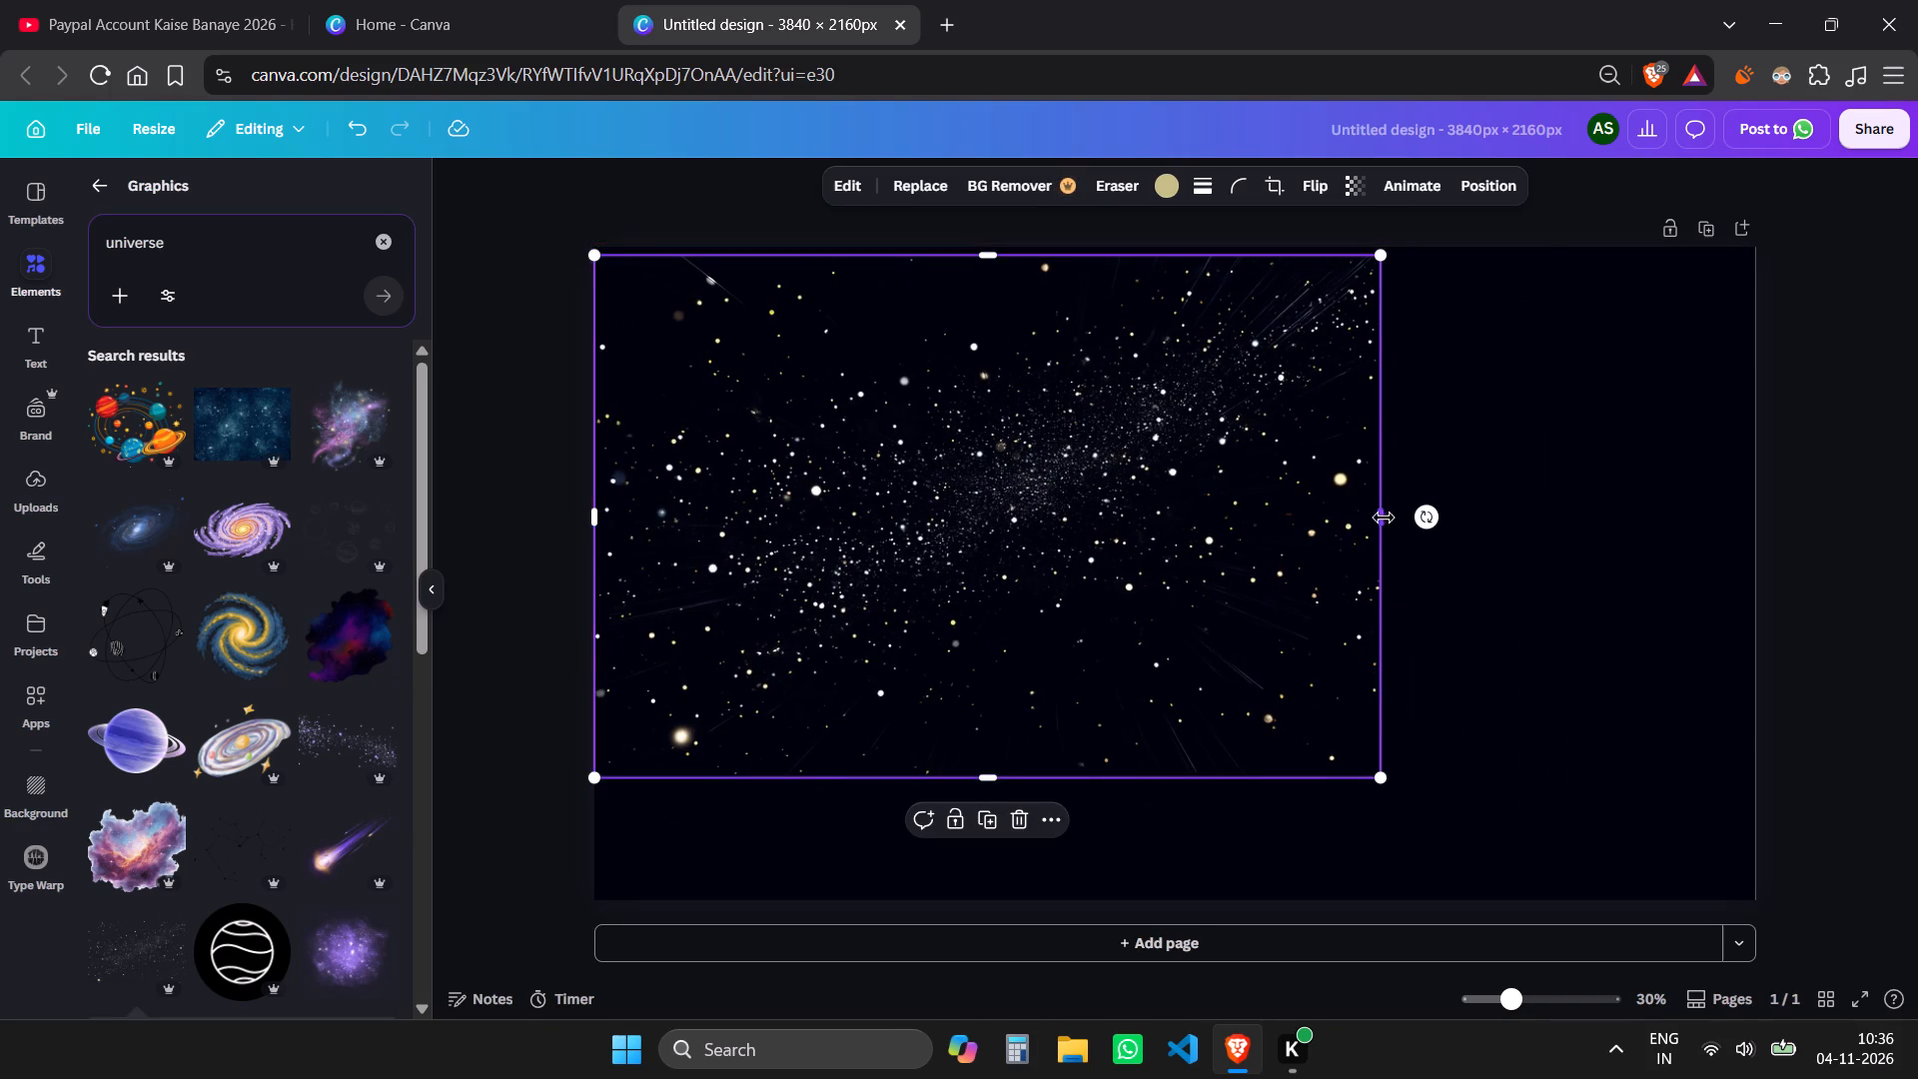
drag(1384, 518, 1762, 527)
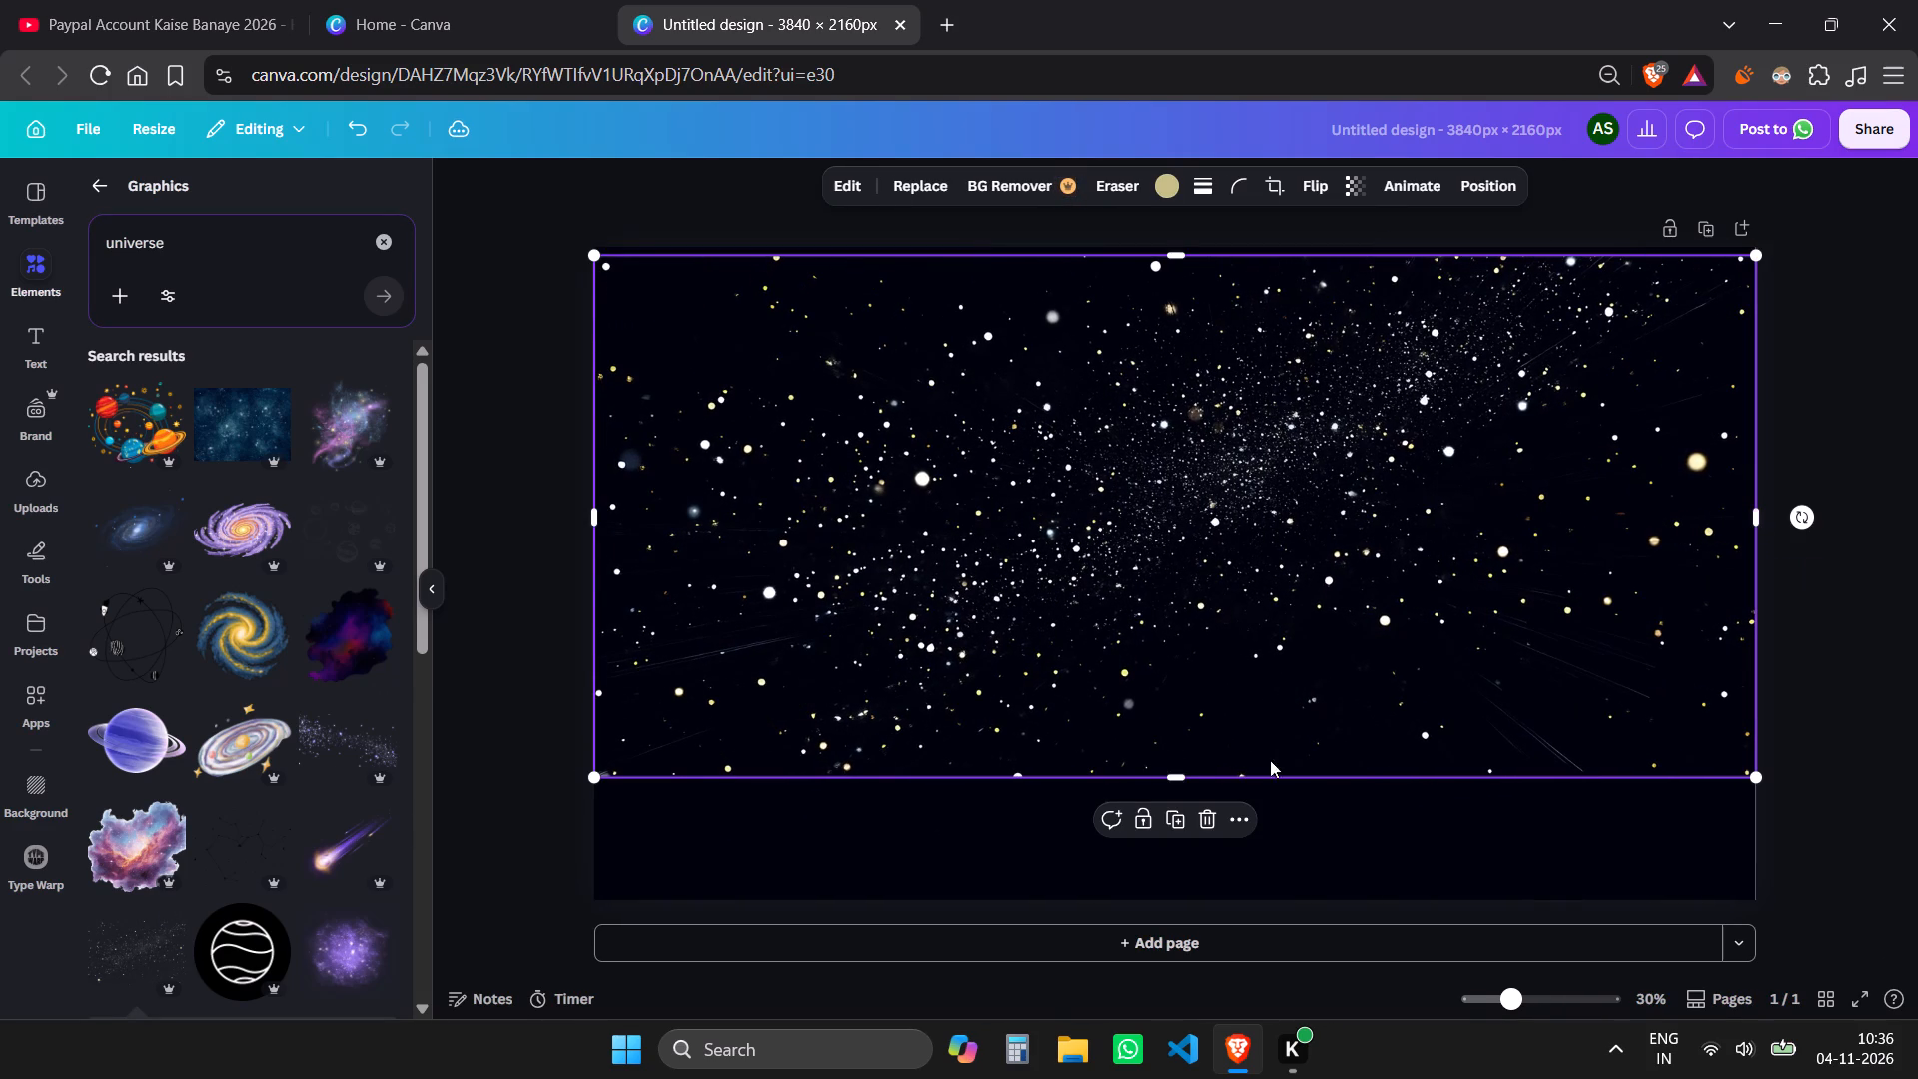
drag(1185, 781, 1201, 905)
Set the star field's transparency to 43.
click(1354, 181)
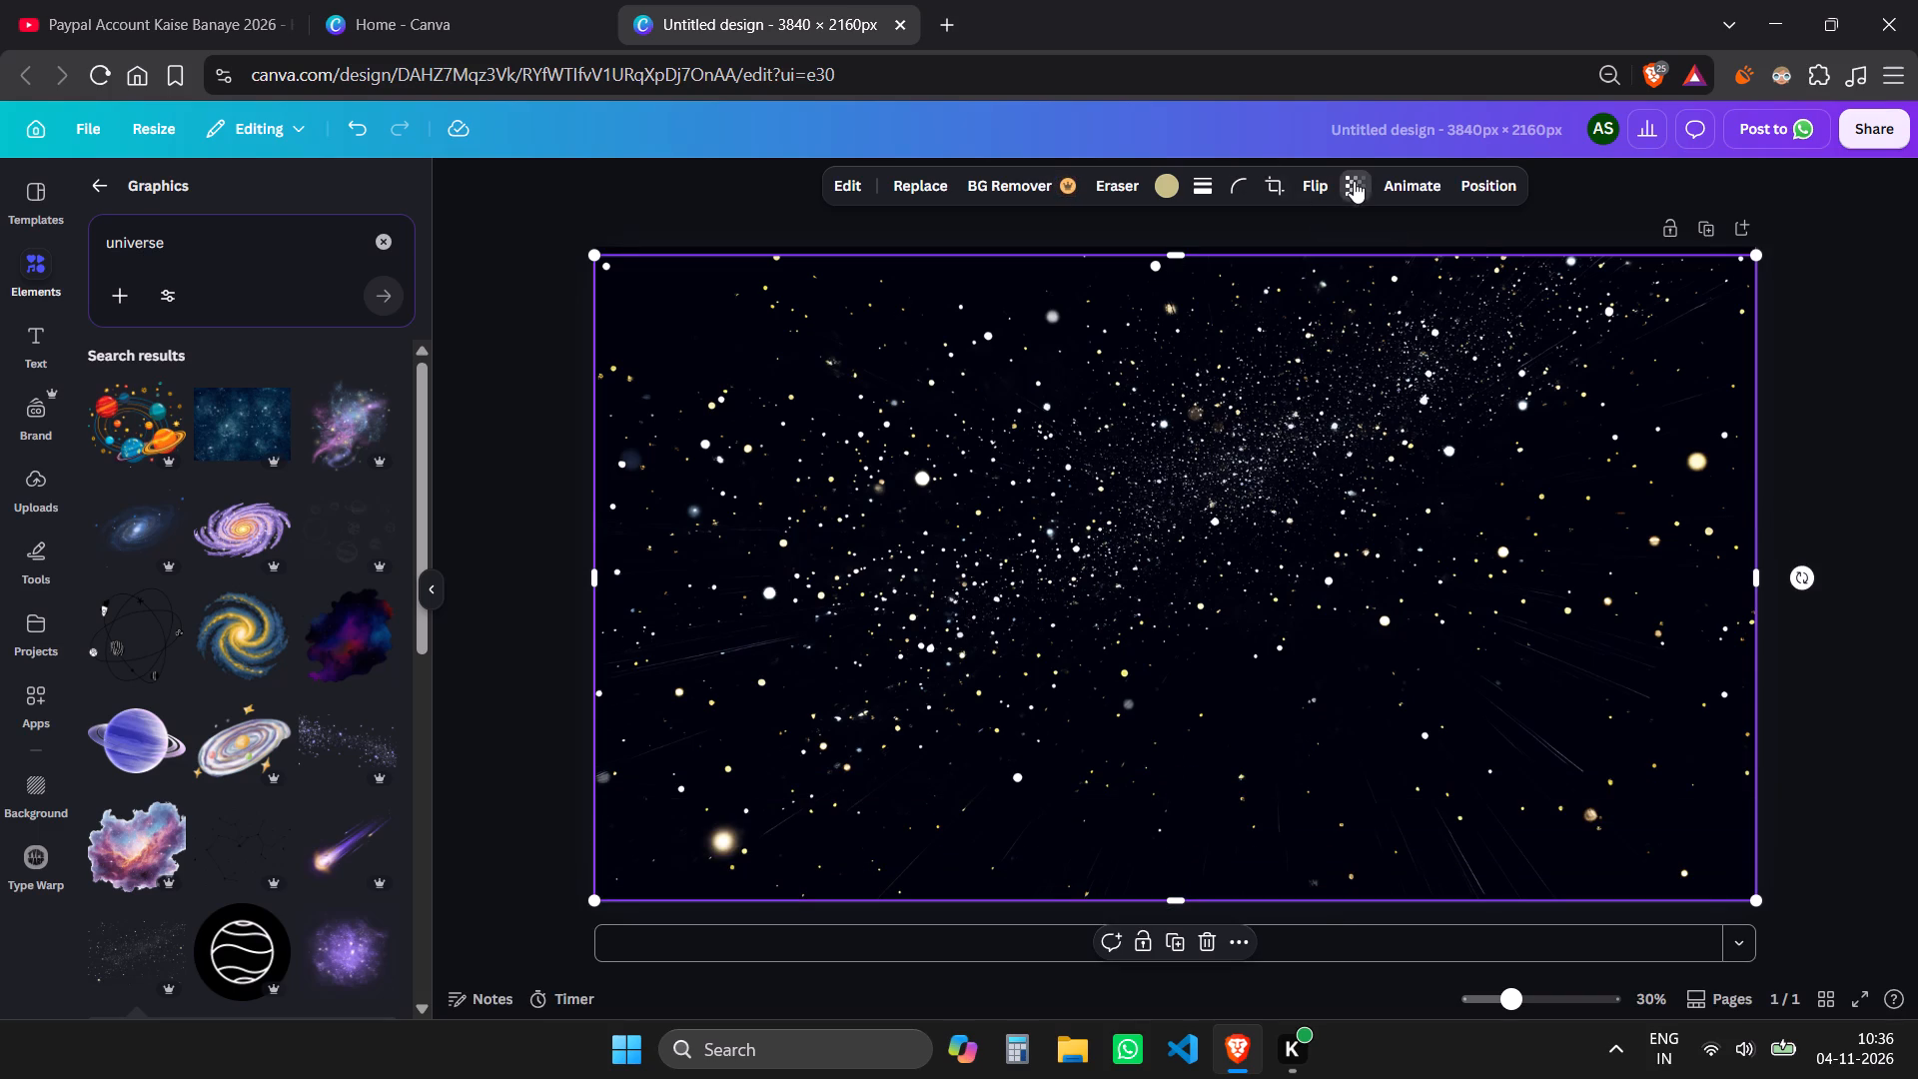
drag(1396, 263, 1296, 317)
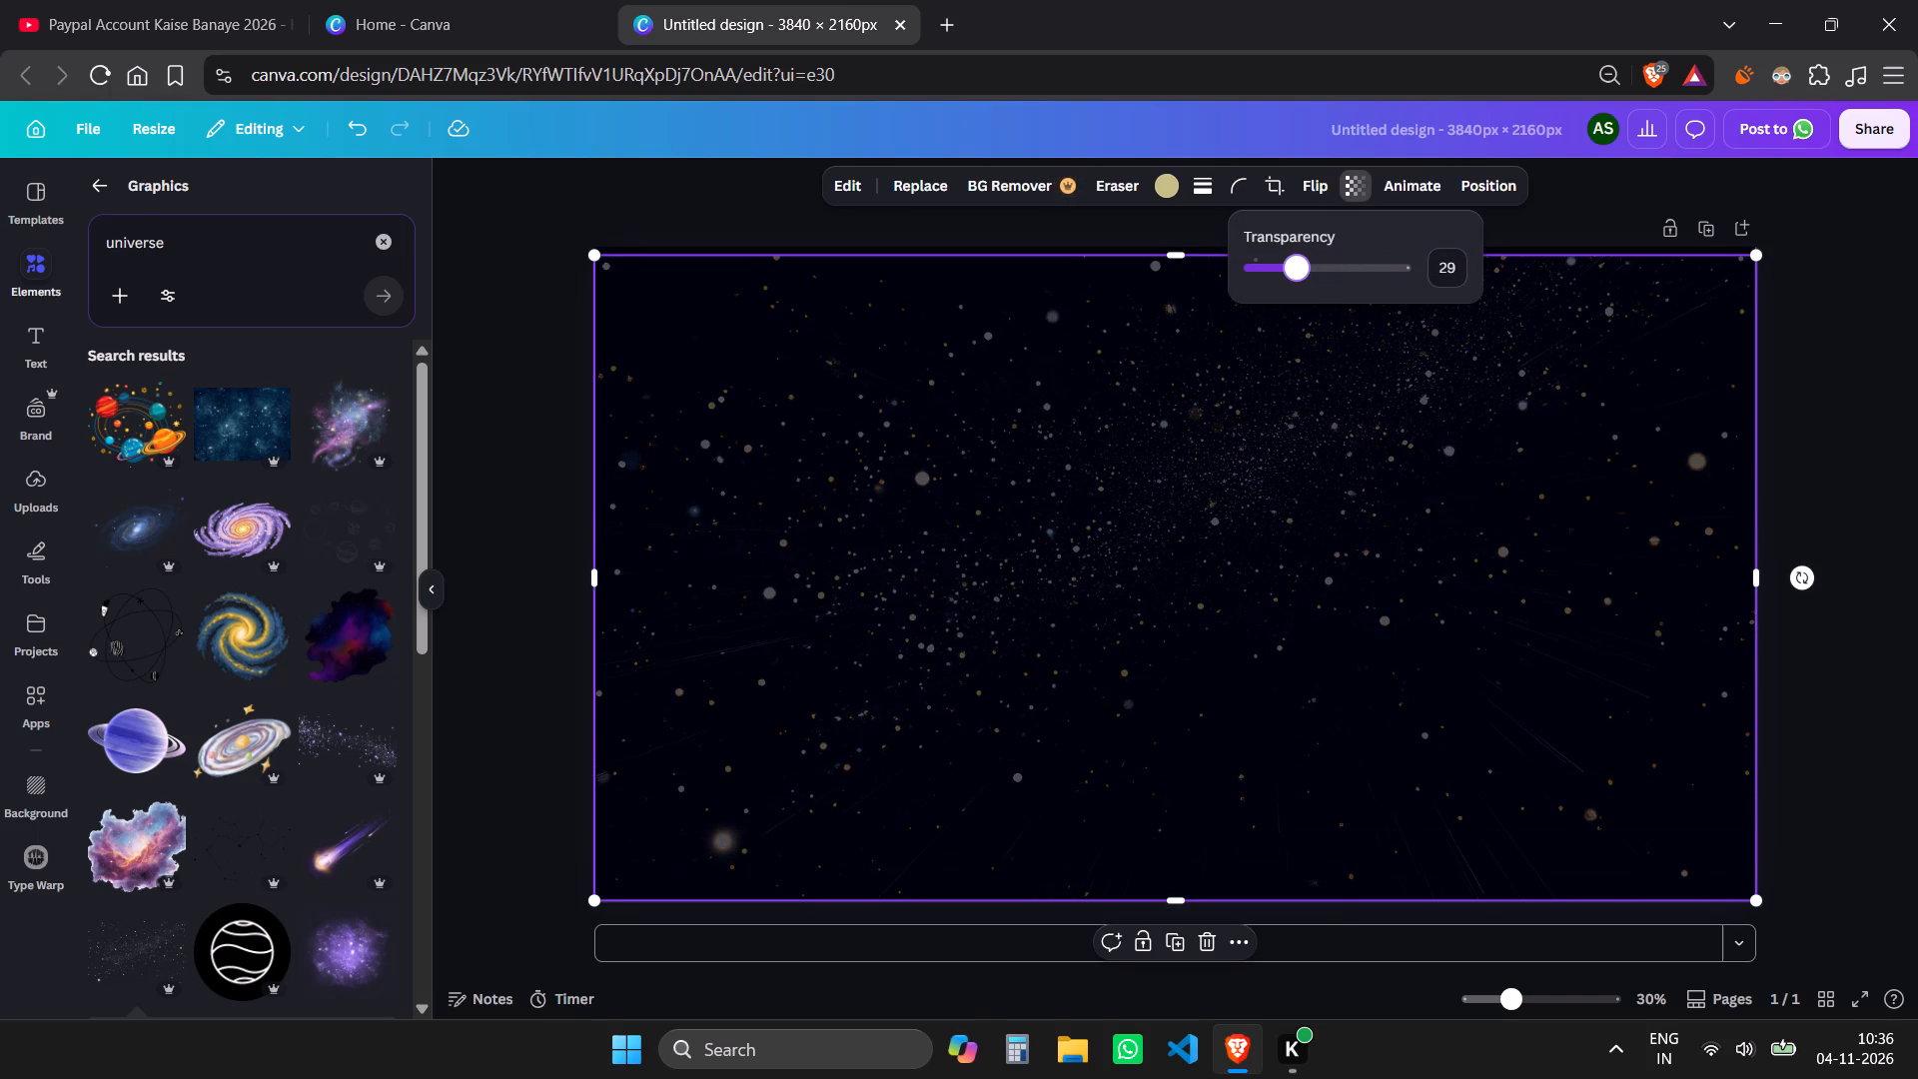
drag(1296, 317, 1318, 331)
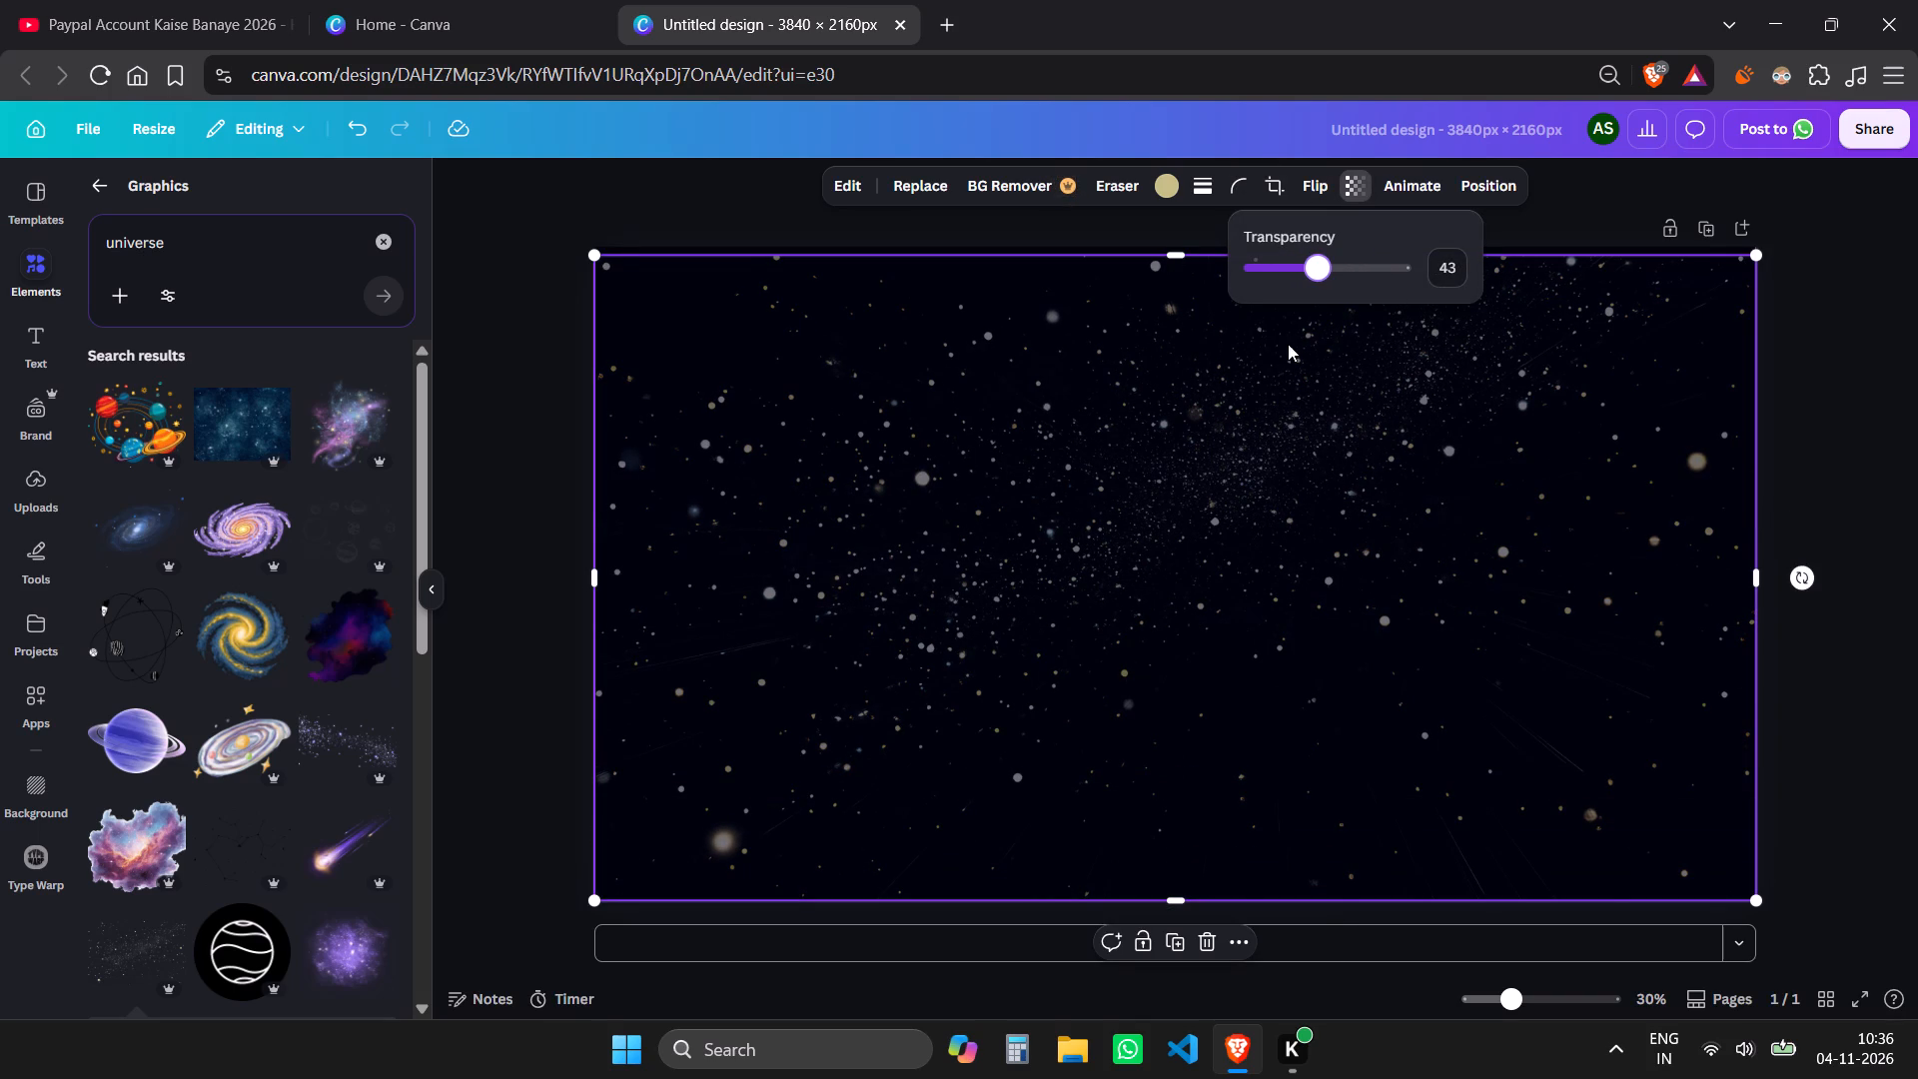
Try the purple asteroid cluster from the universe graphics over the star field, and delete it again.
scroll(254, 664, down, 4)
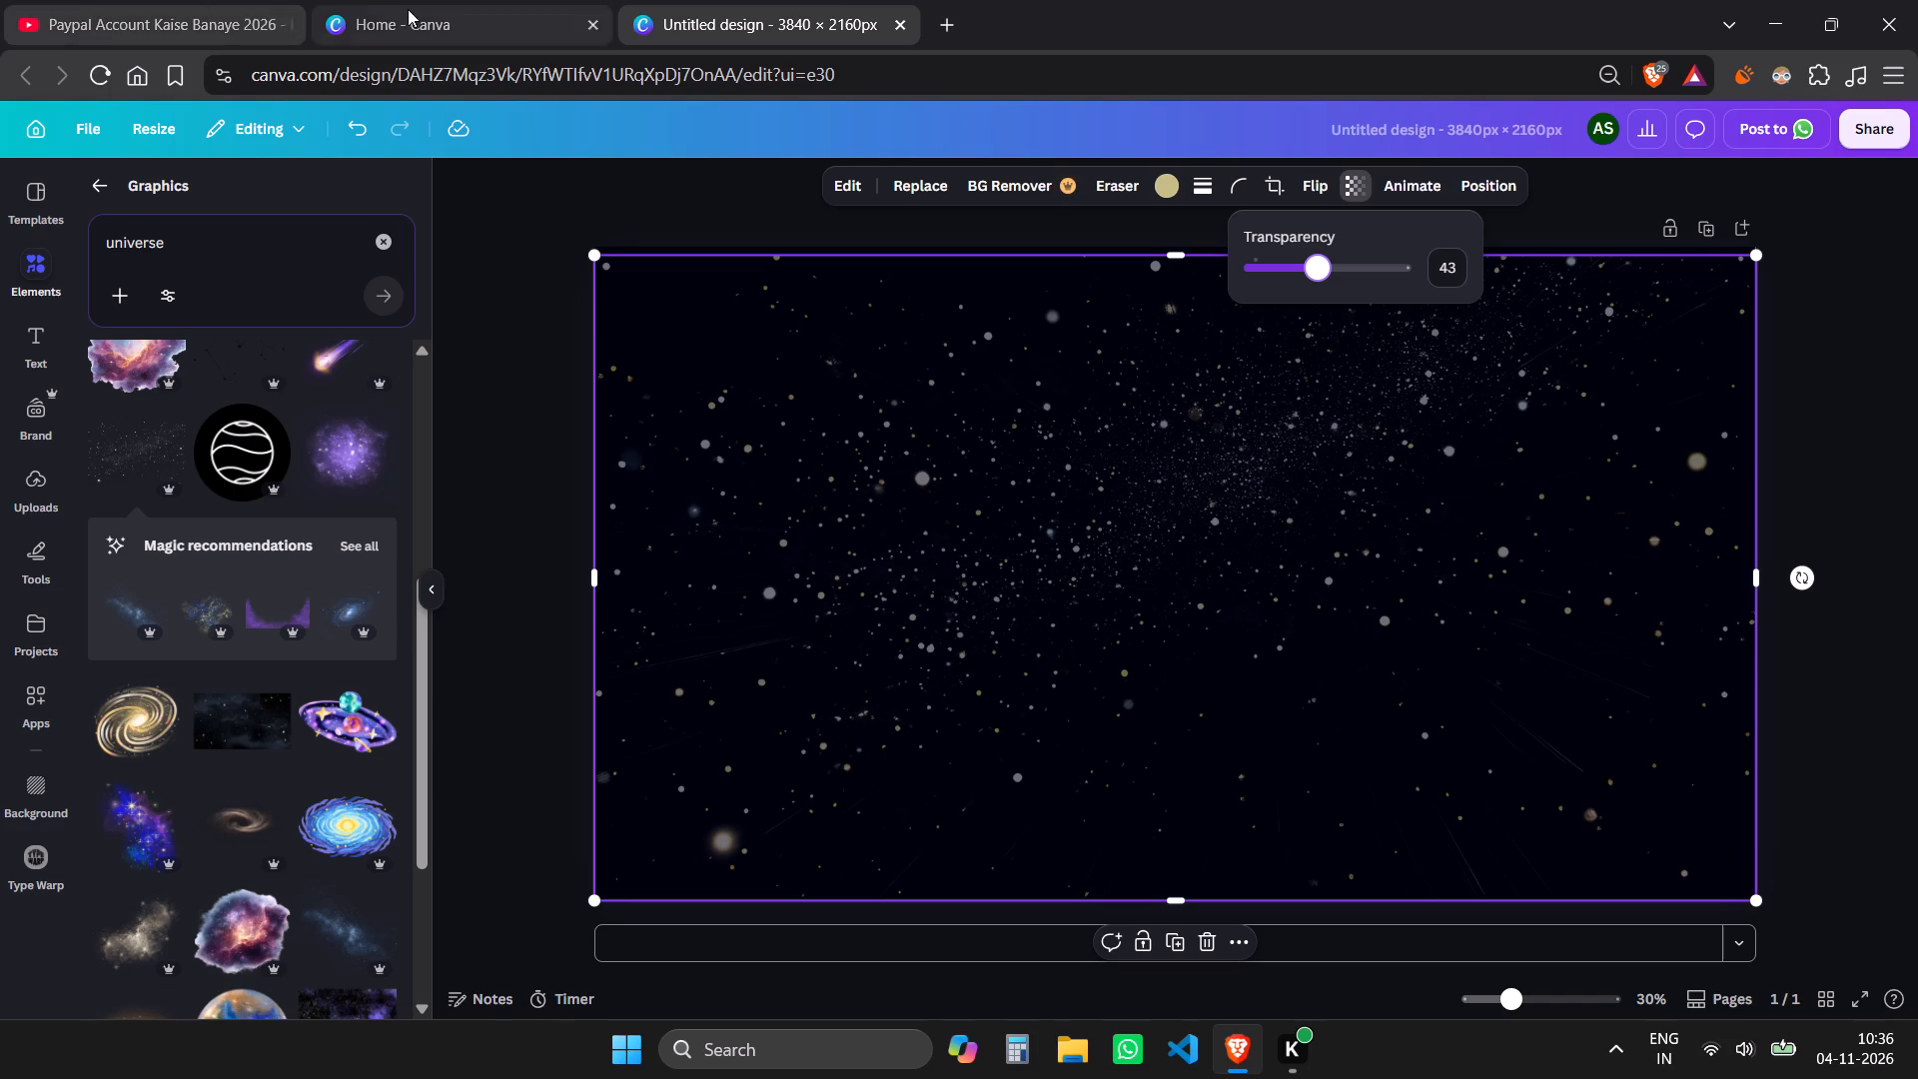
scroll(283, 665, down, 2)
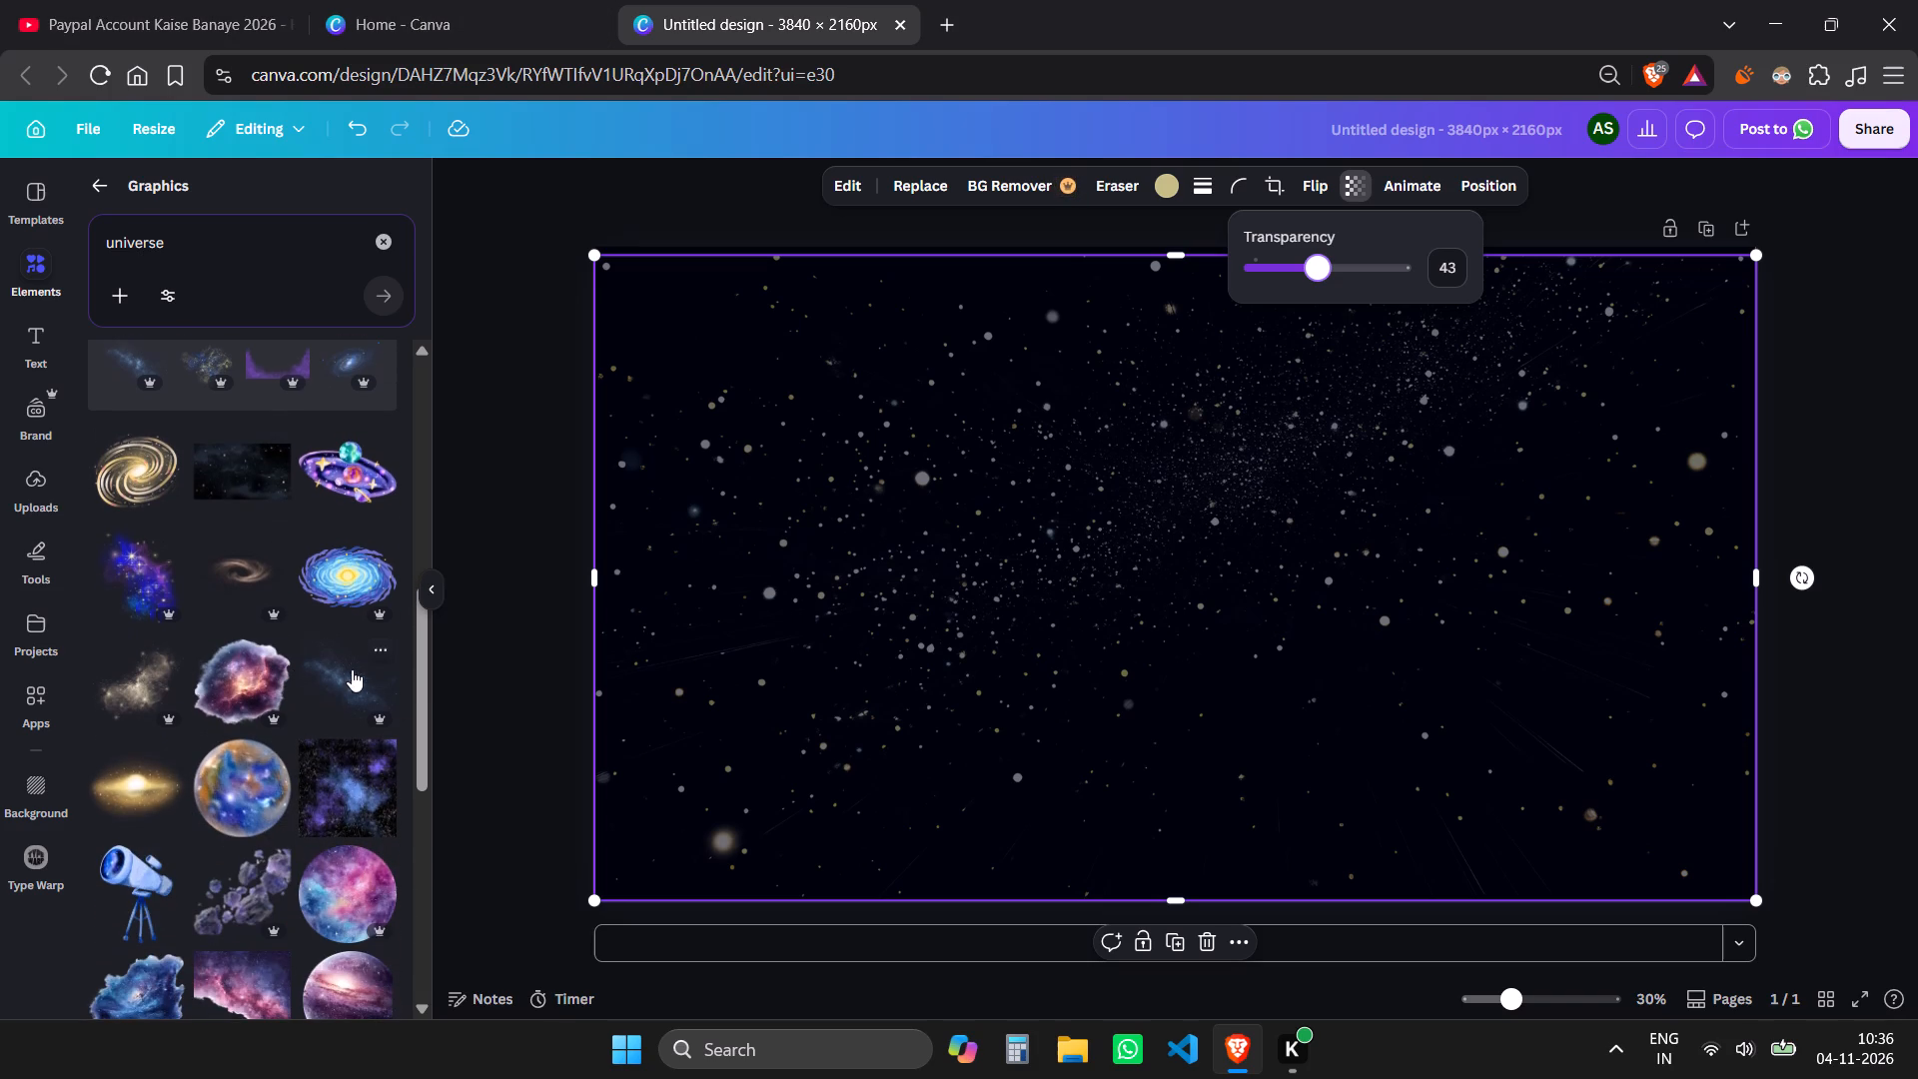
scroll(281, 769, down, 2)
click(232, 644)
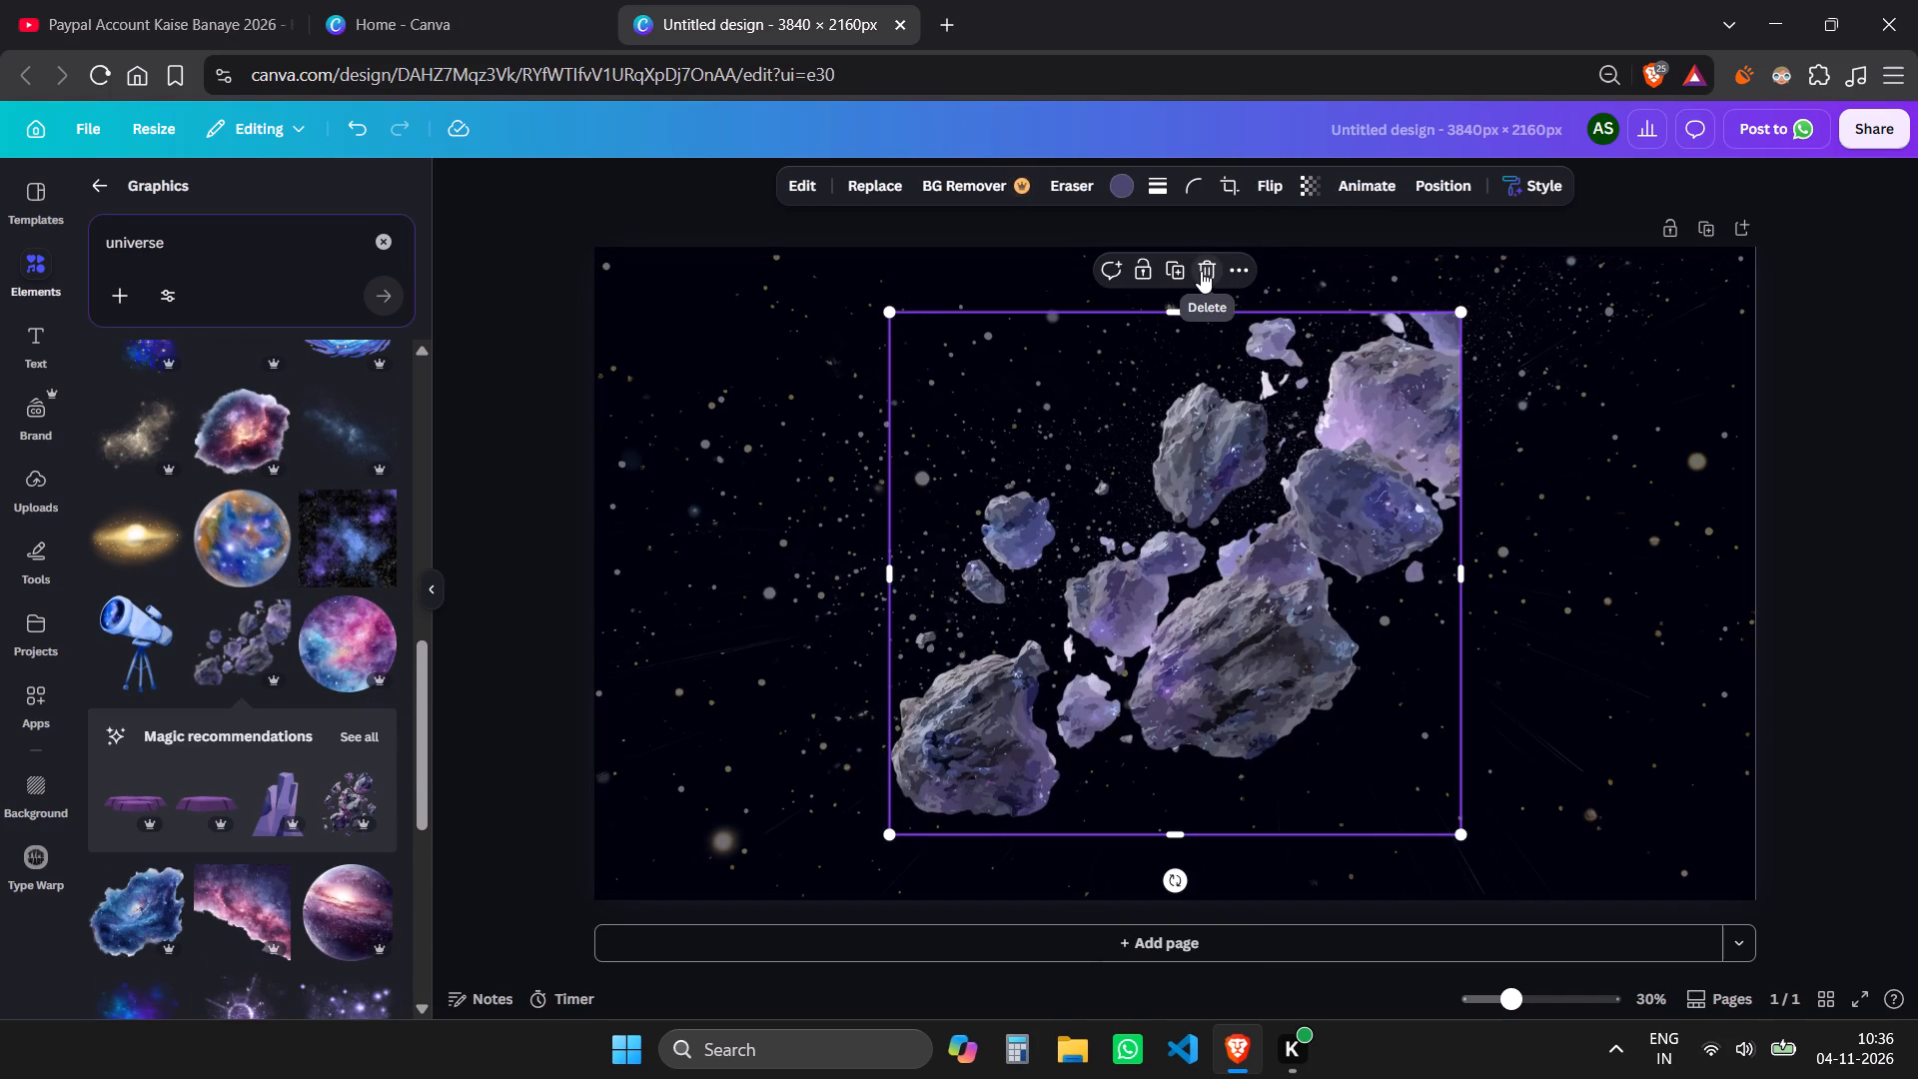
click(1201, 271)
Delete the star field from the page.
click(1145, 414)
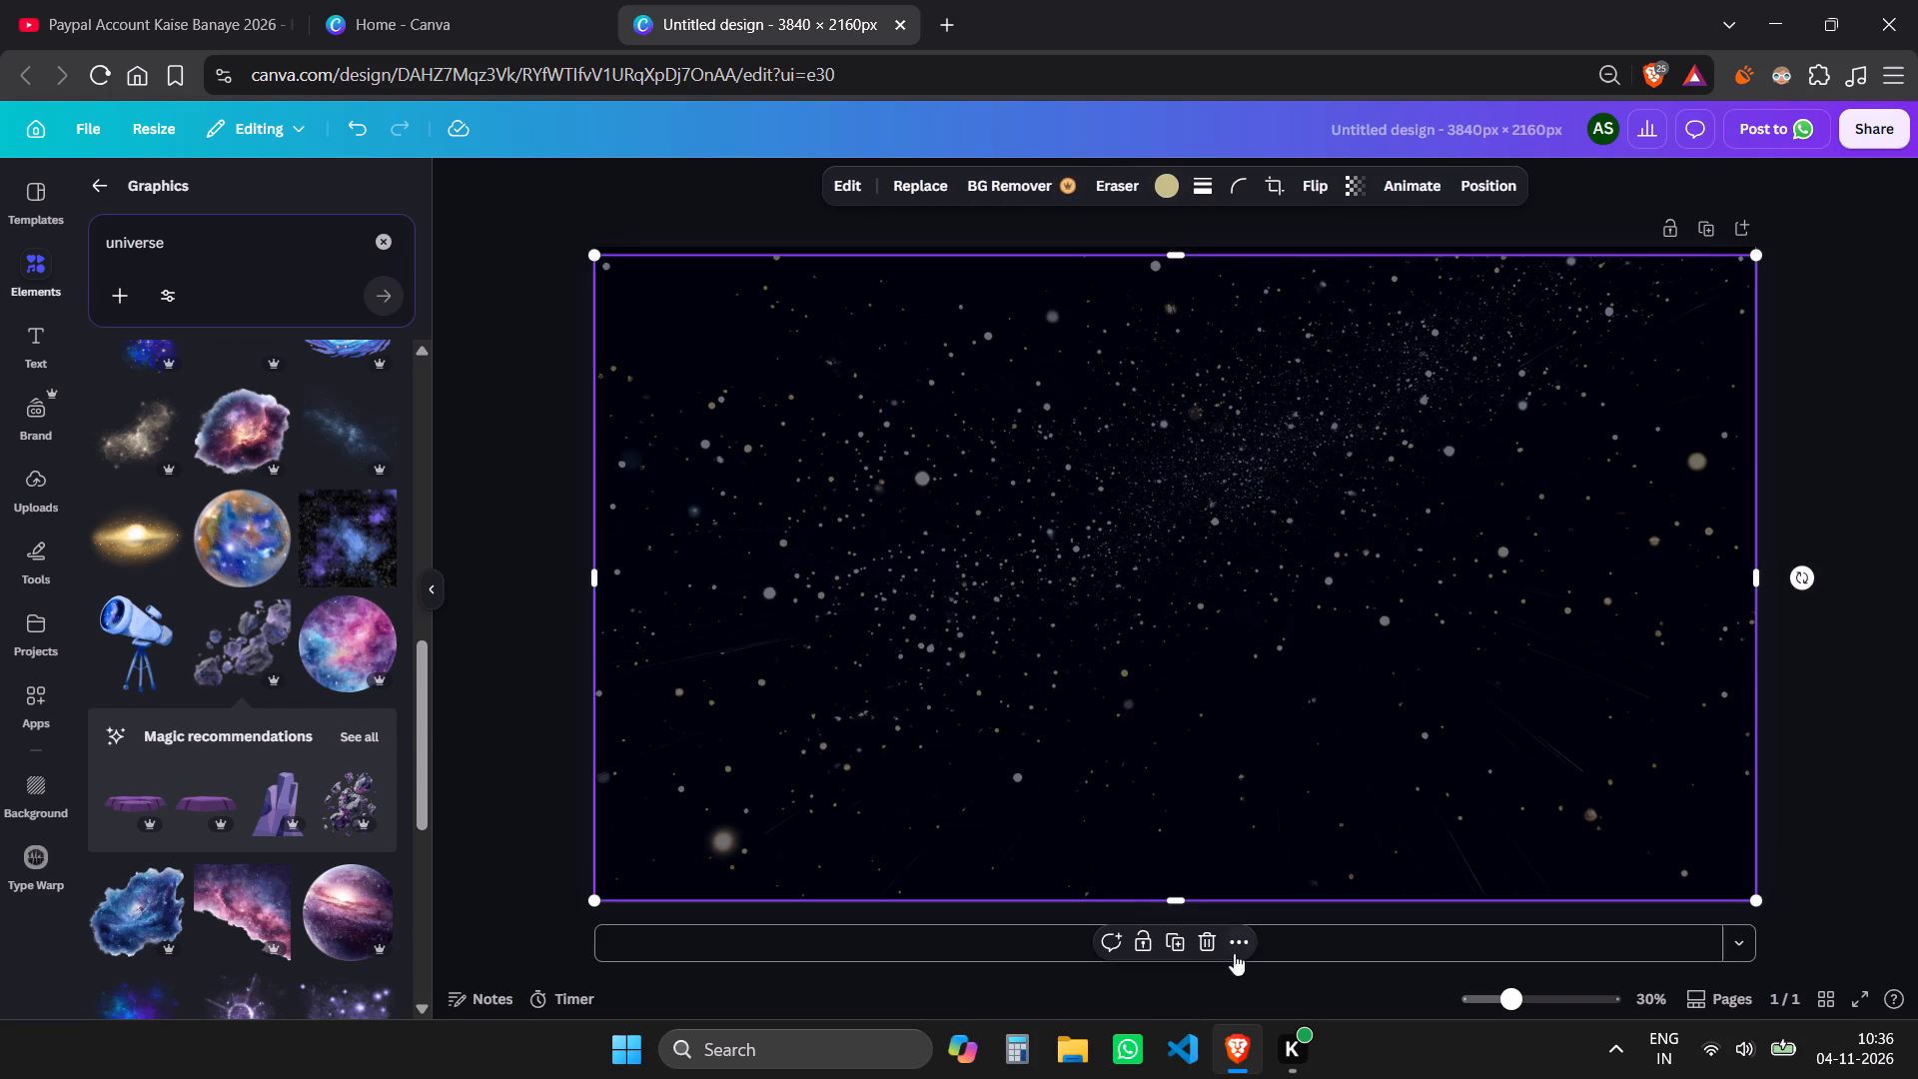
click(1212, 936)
Add the orange and yellow nebula from the universe graphics, enlarge it to nearly the page height and centre it.
scroll(327, 853, down, 2)
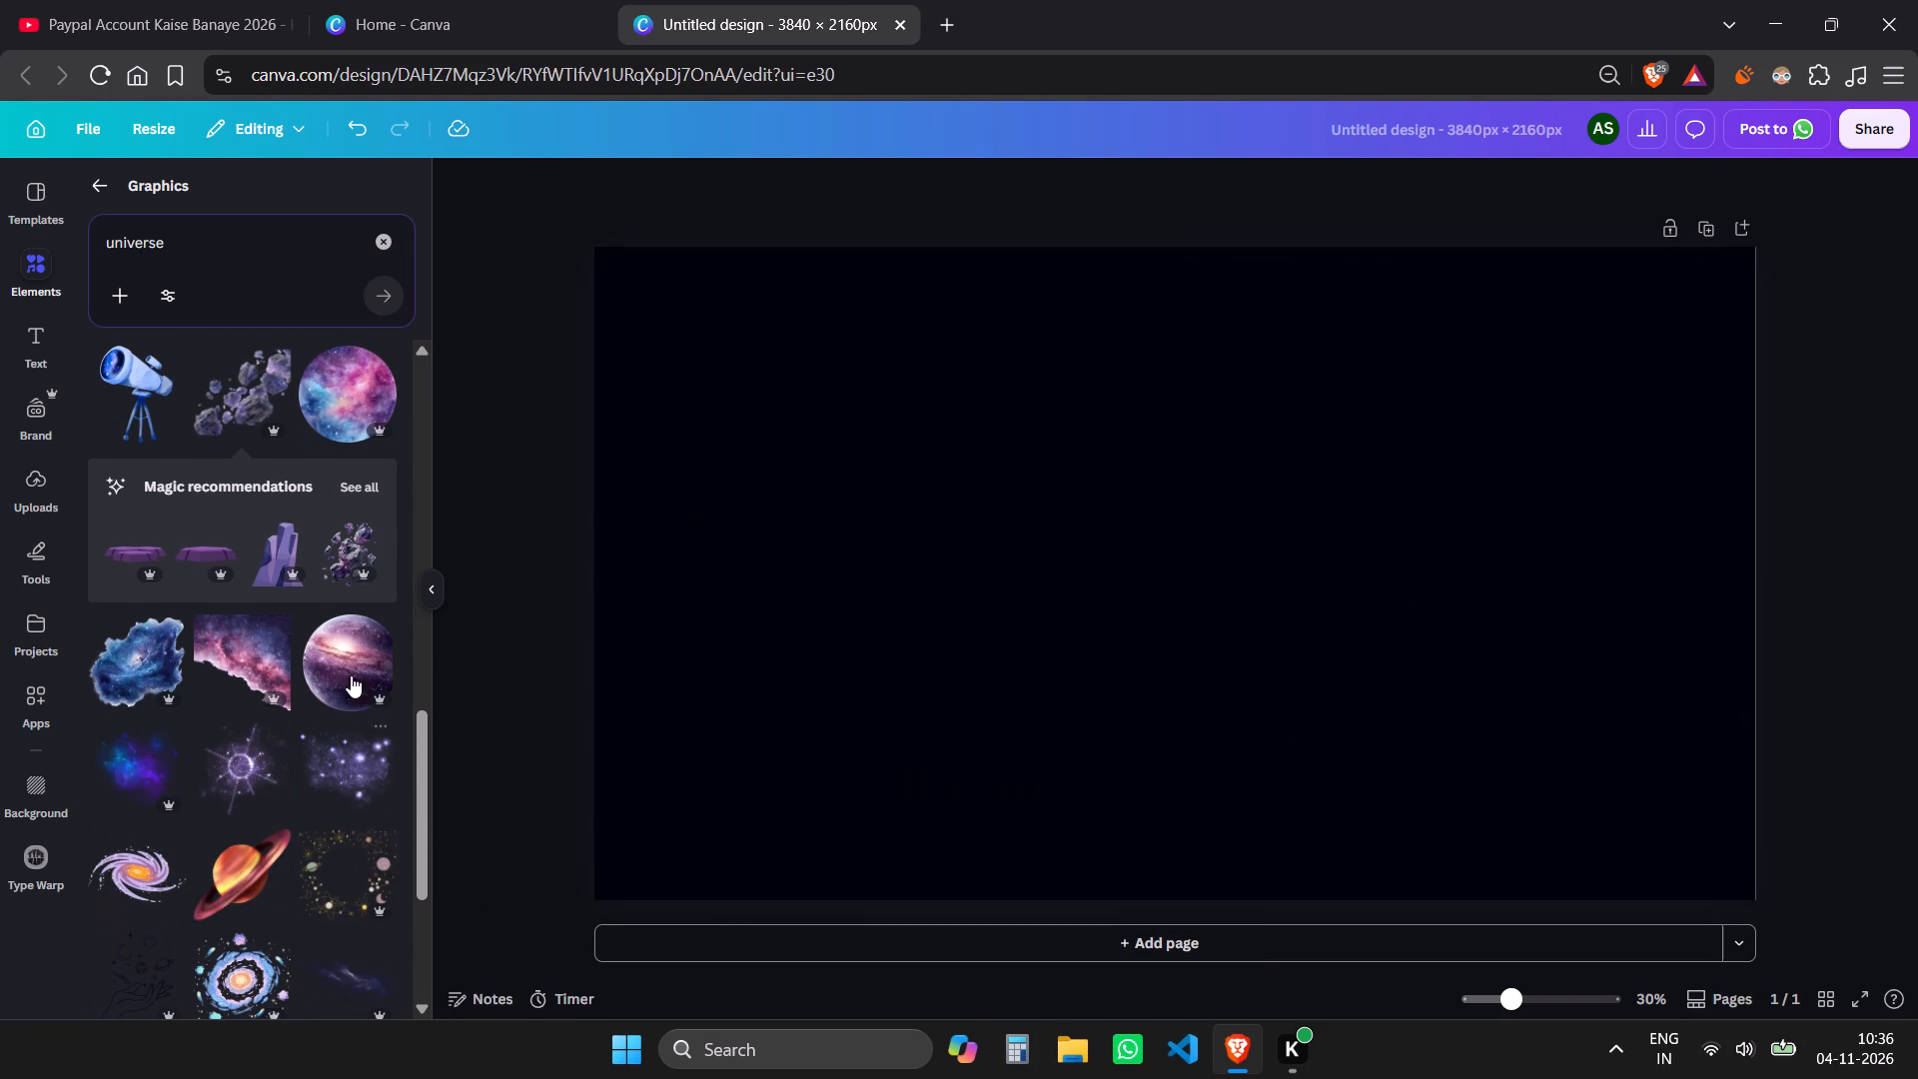
scroll(323, 728, down, 1)
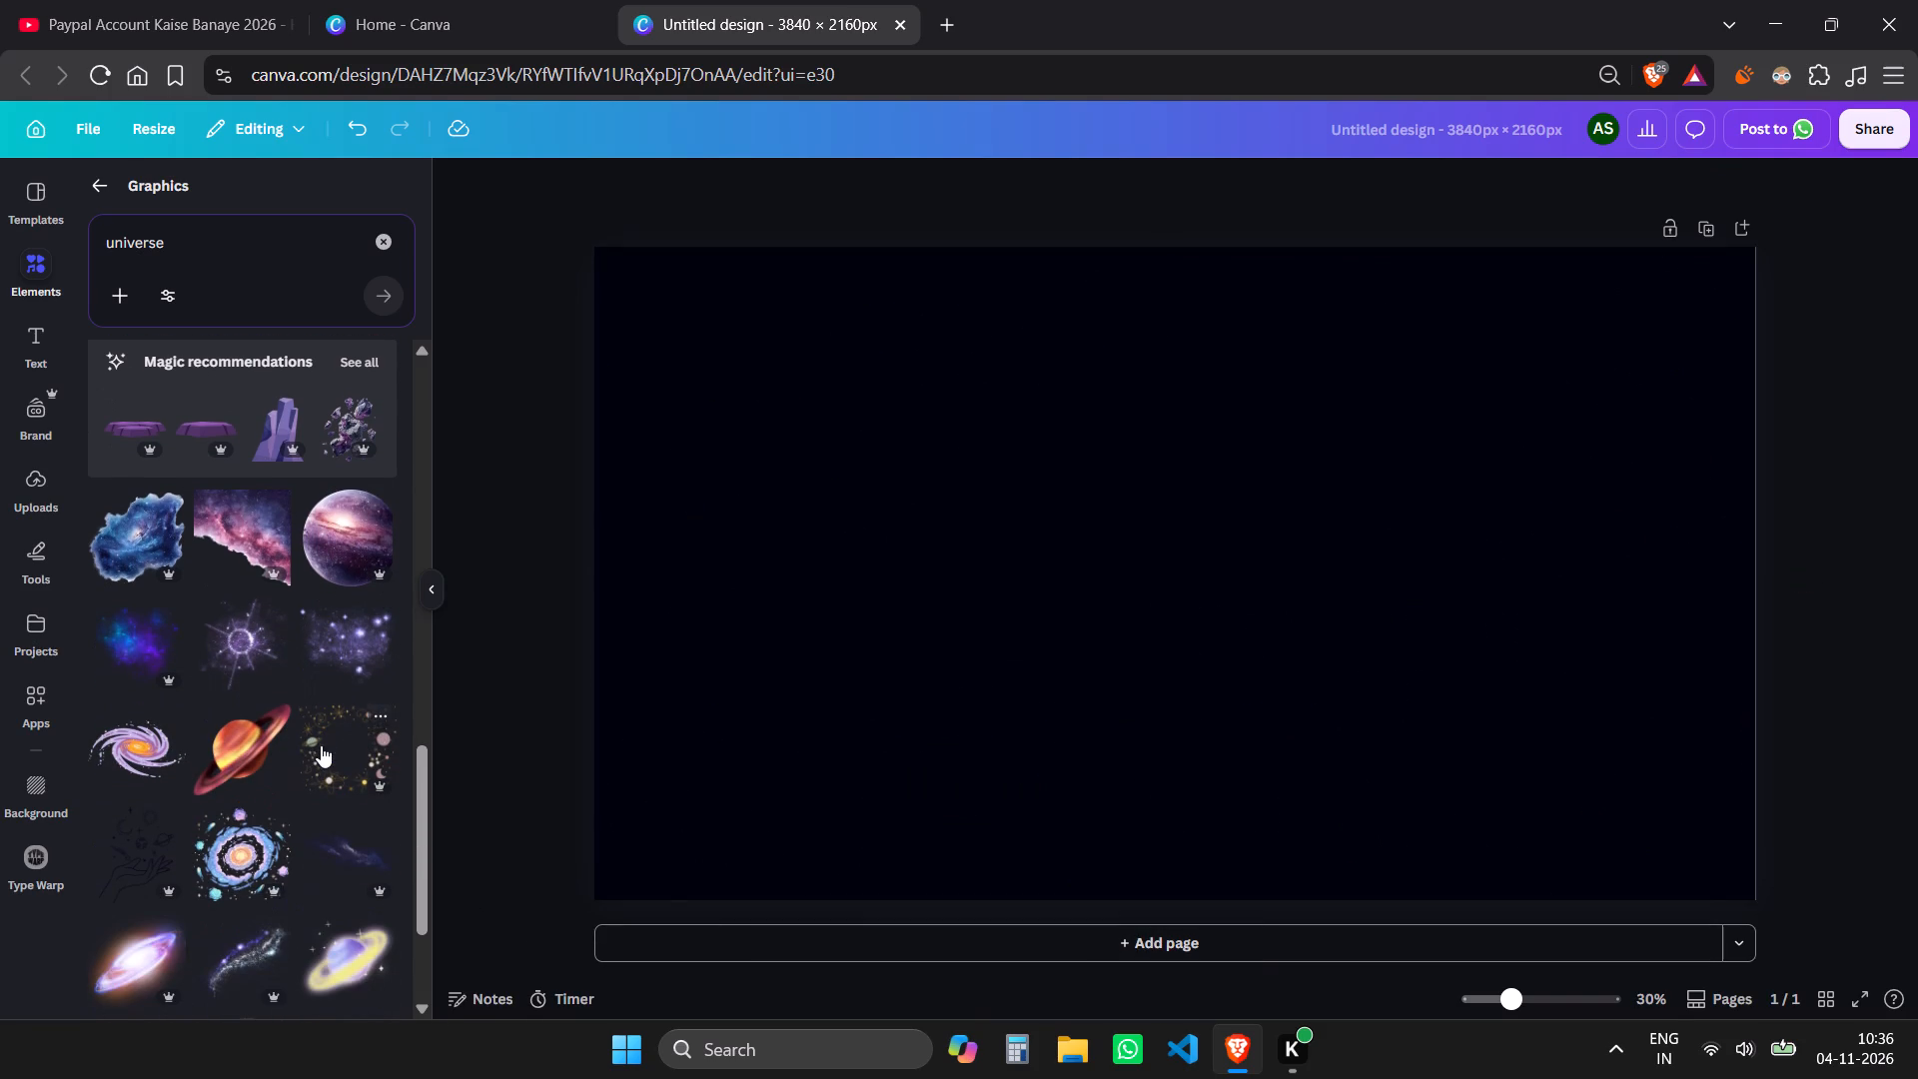
scroll(275, 810, down, 3)
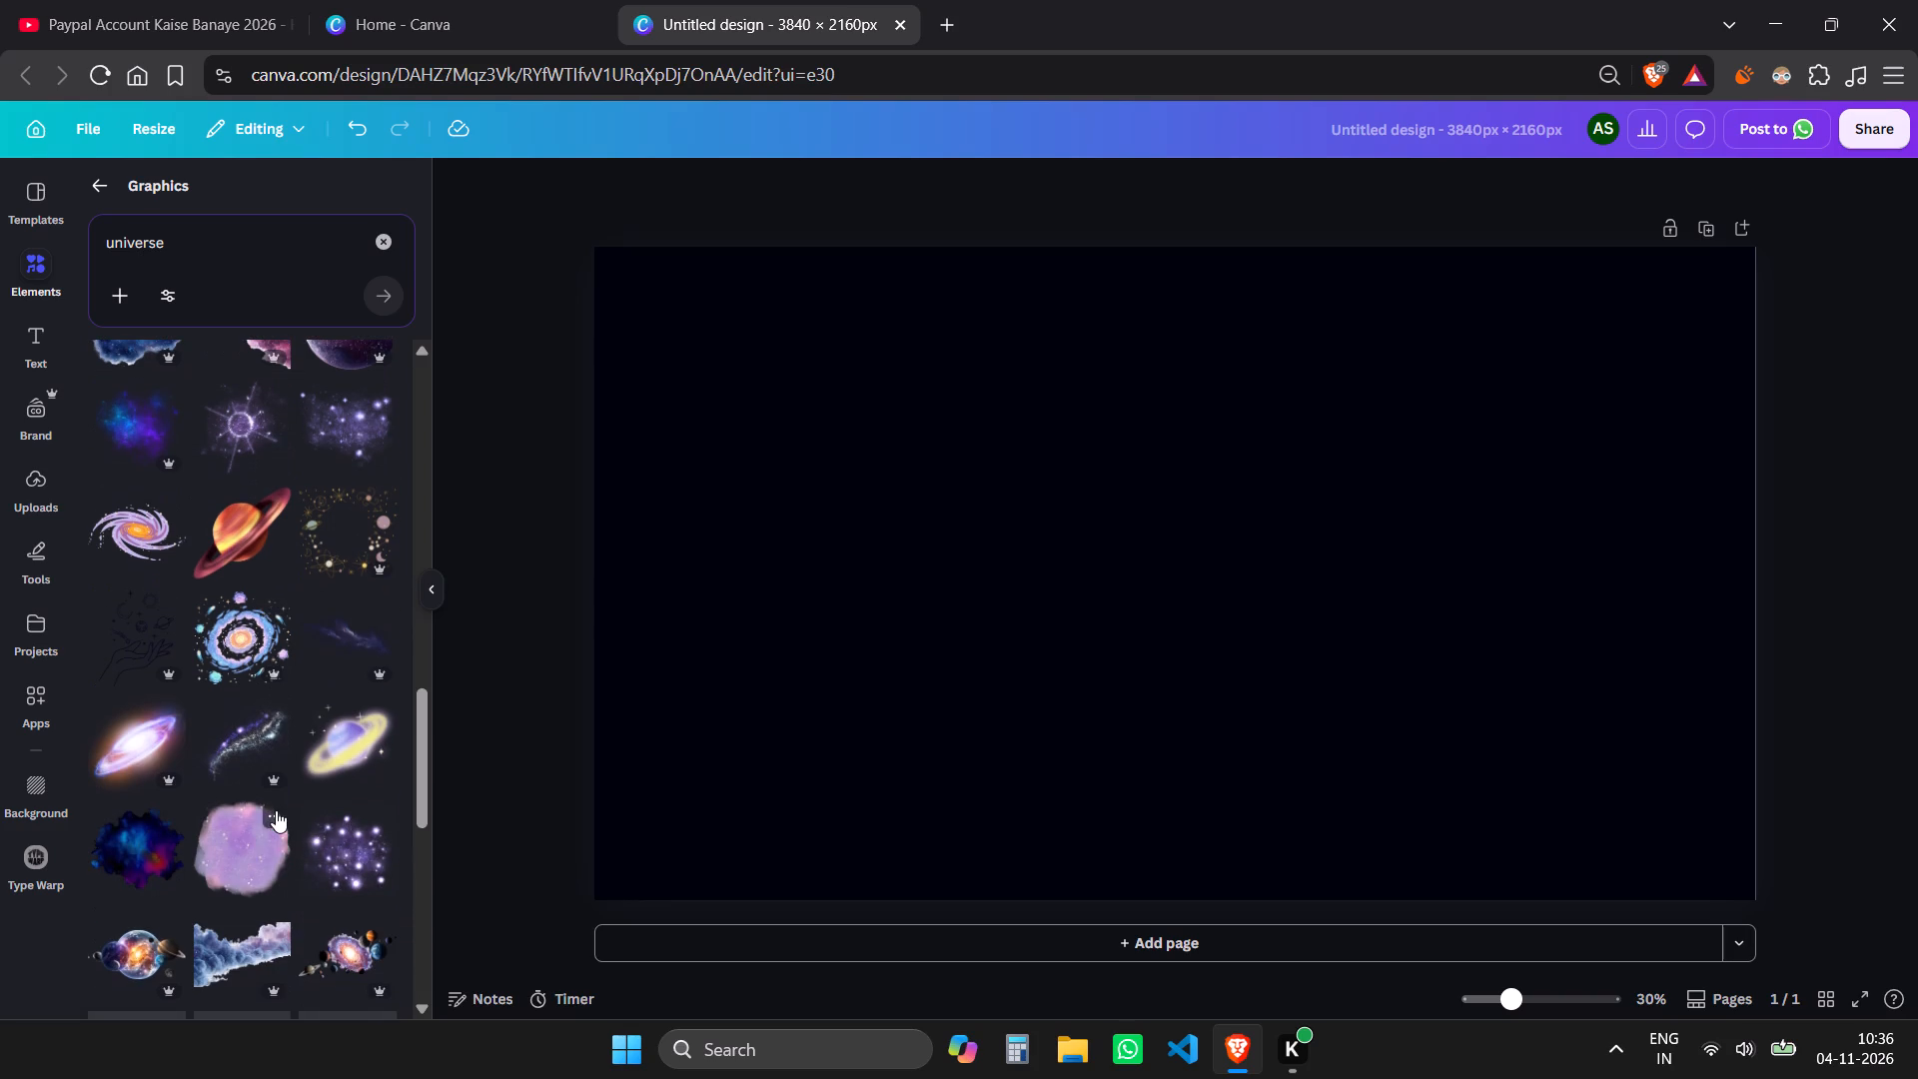
scroll(260, 888, down, 1)
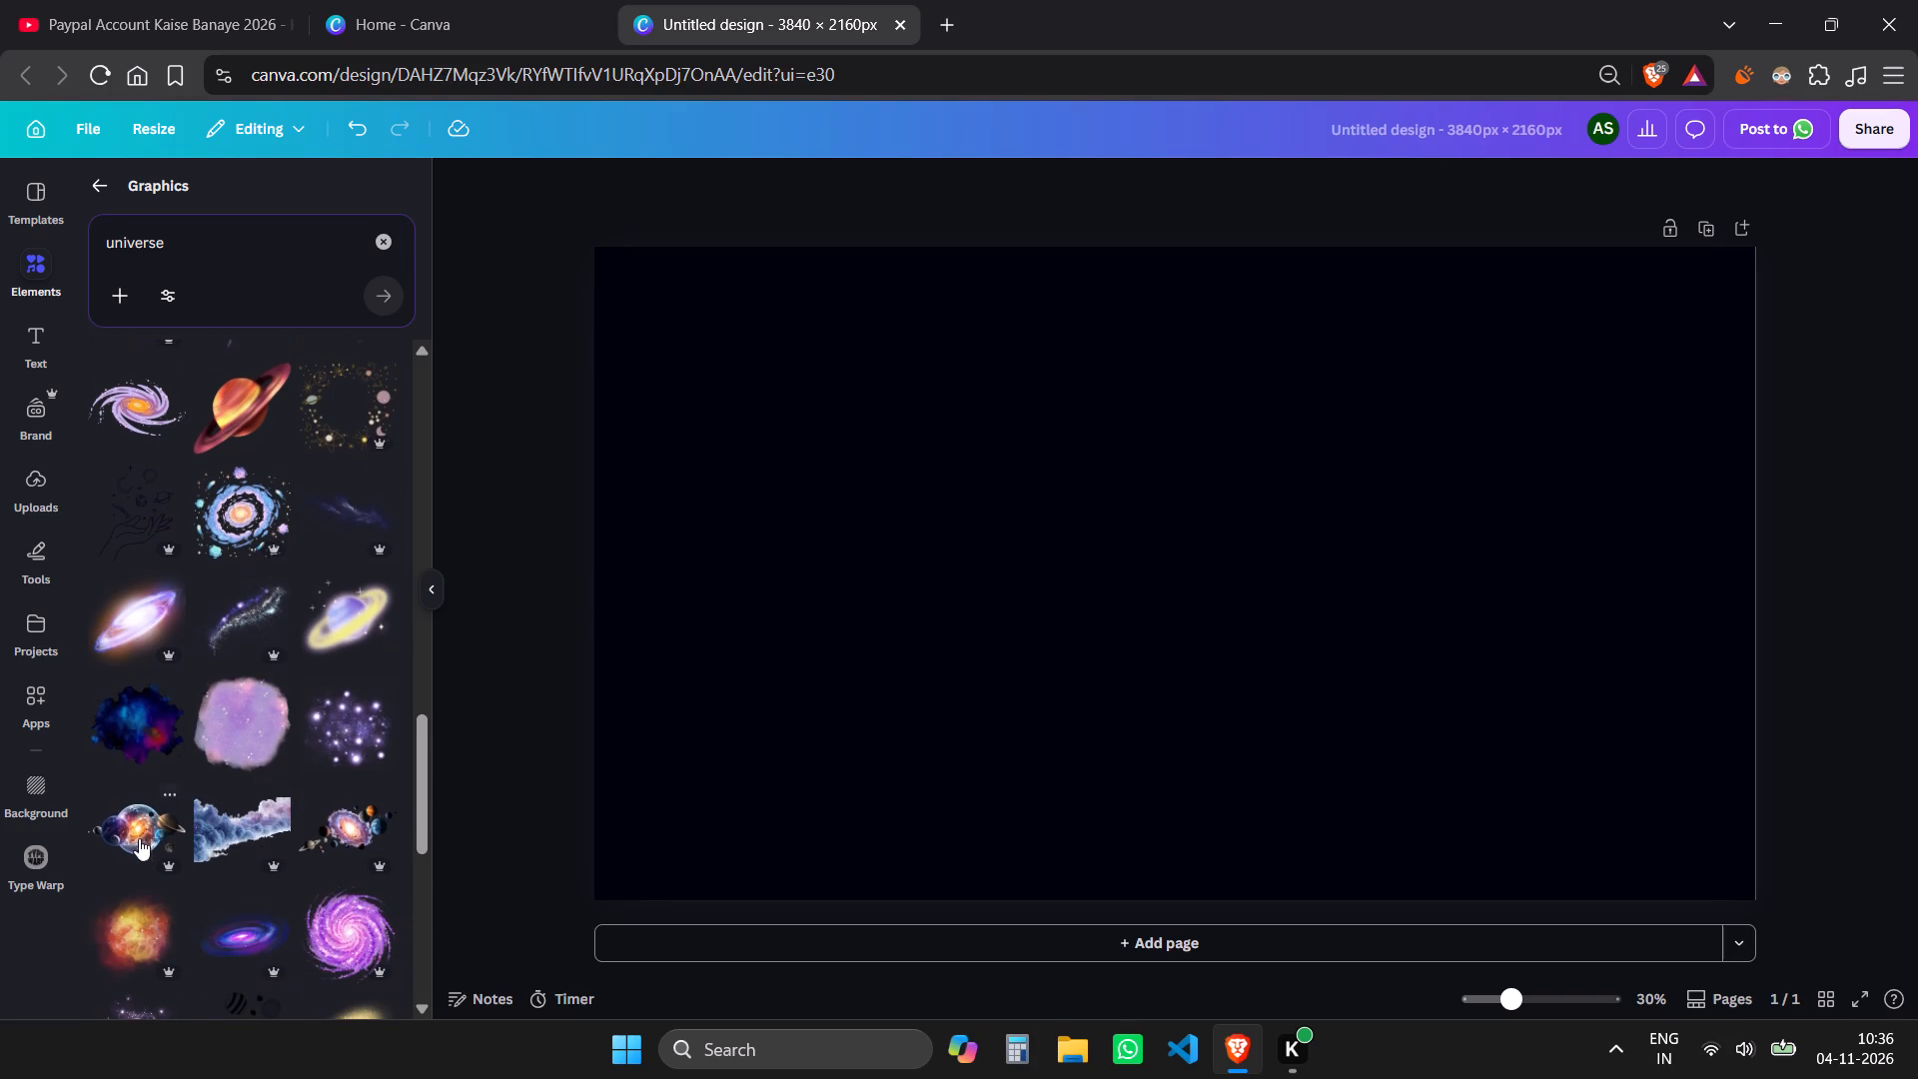
click(126, 930)
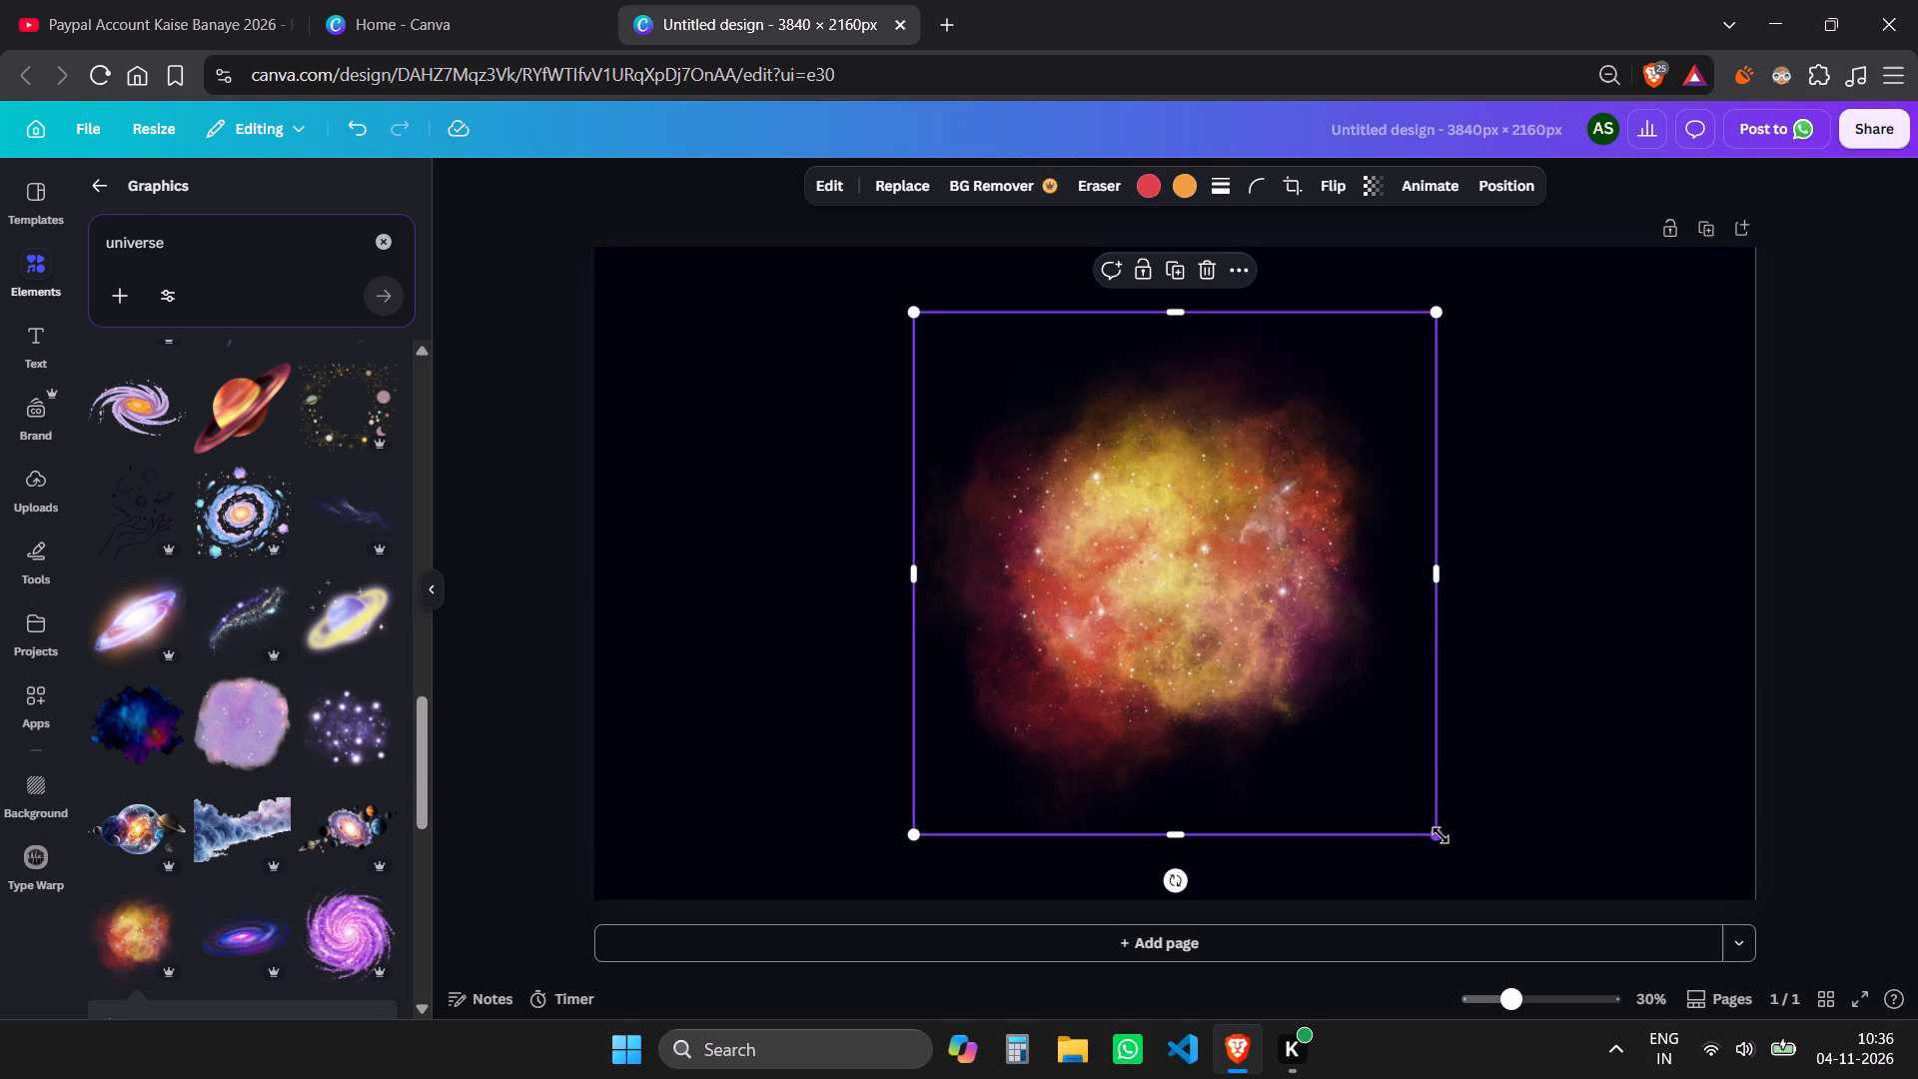
drag(1440, 835, 1569, 927)
drag(1346, 760, 1291, 697)
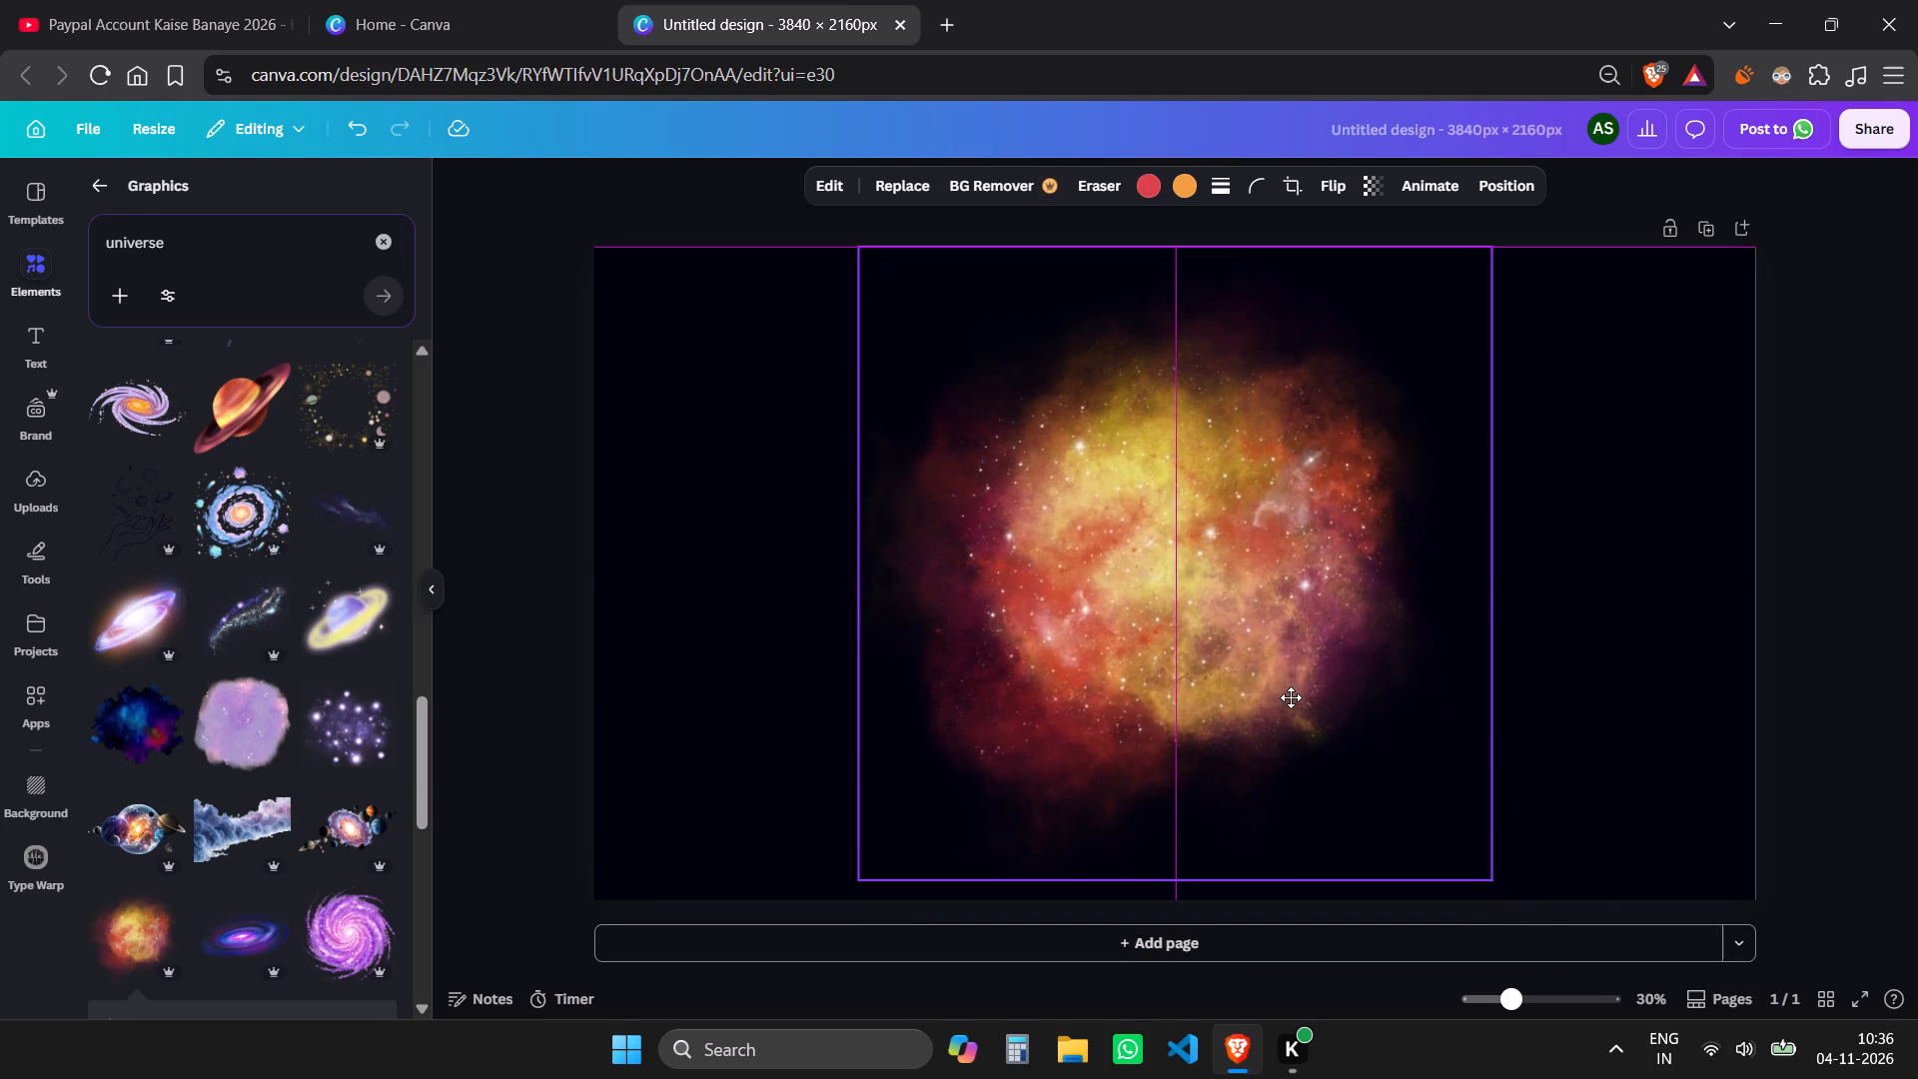
drag(1291, 697, 1291, 704)
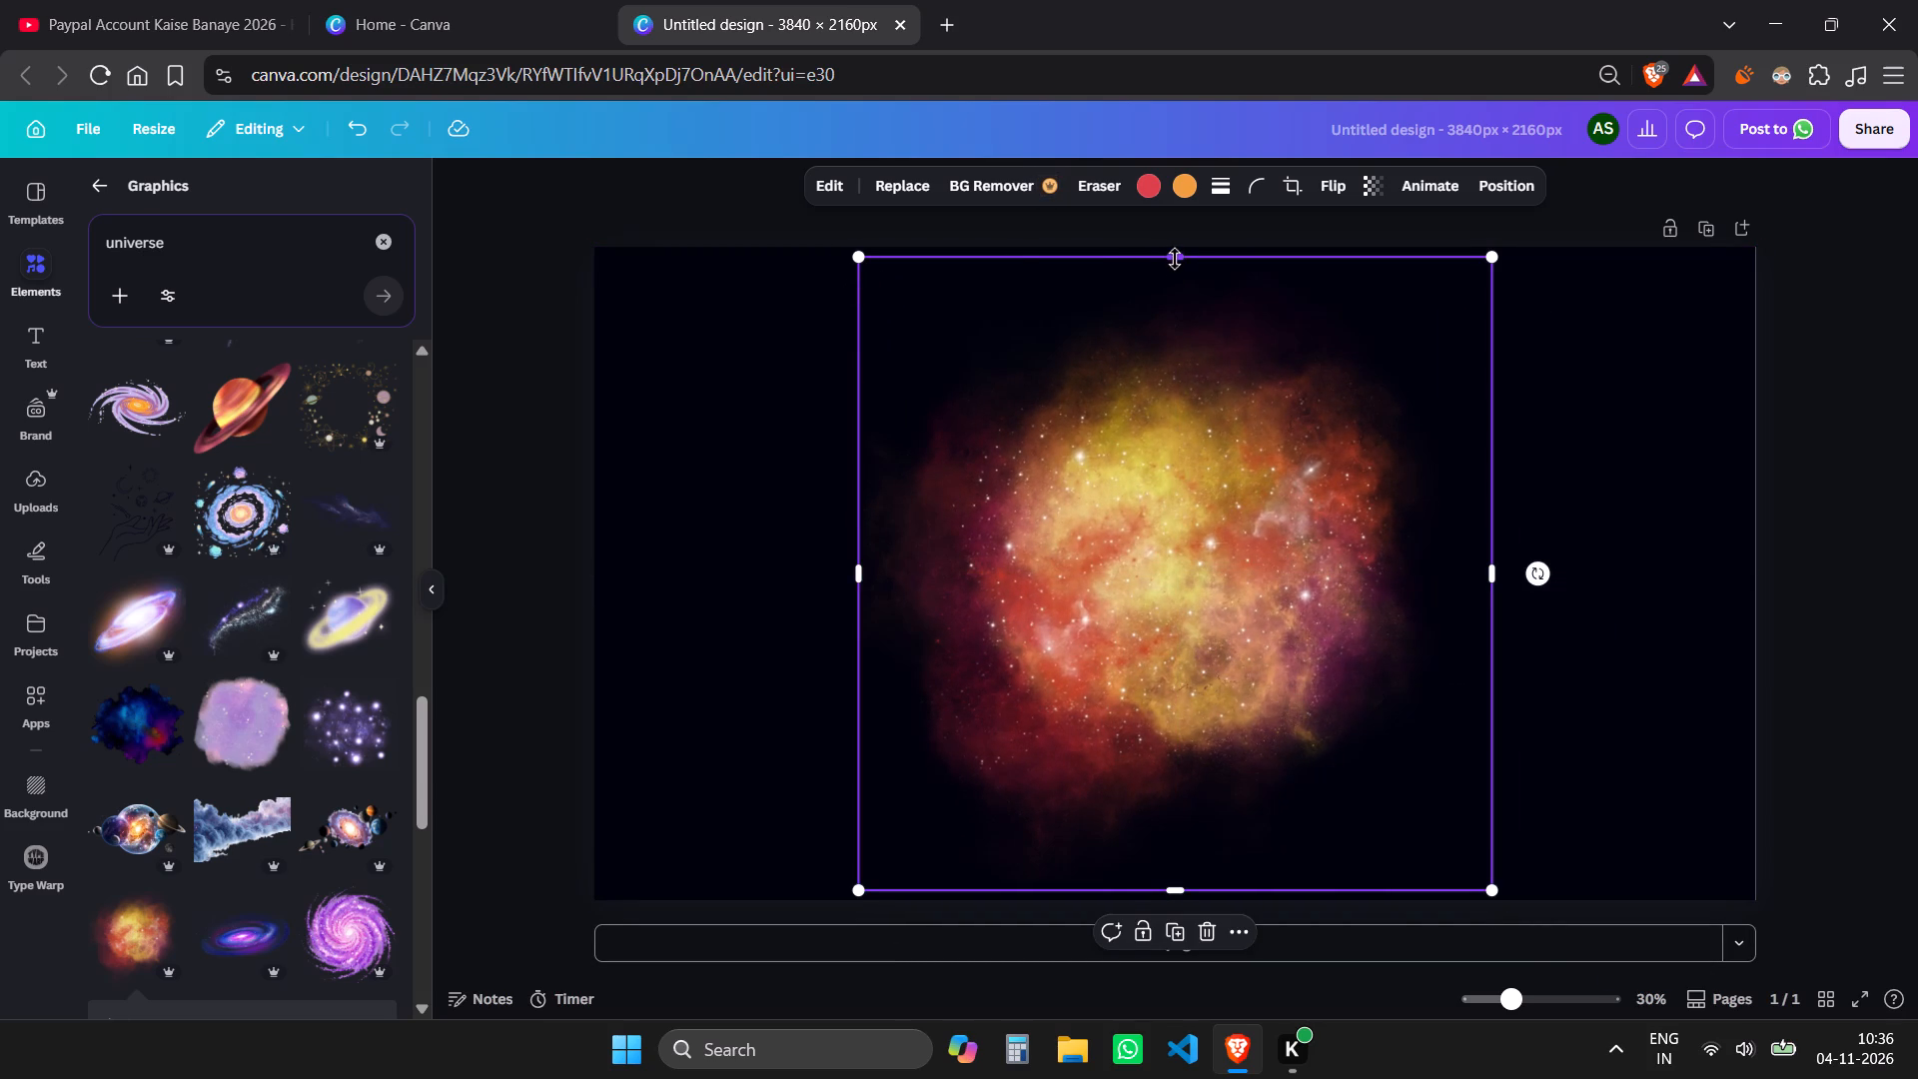
Stretch the orange nebula to the full 2,160 px page height, narrow it to about 2,063 px wide and recentre it.
click(1175, 259)
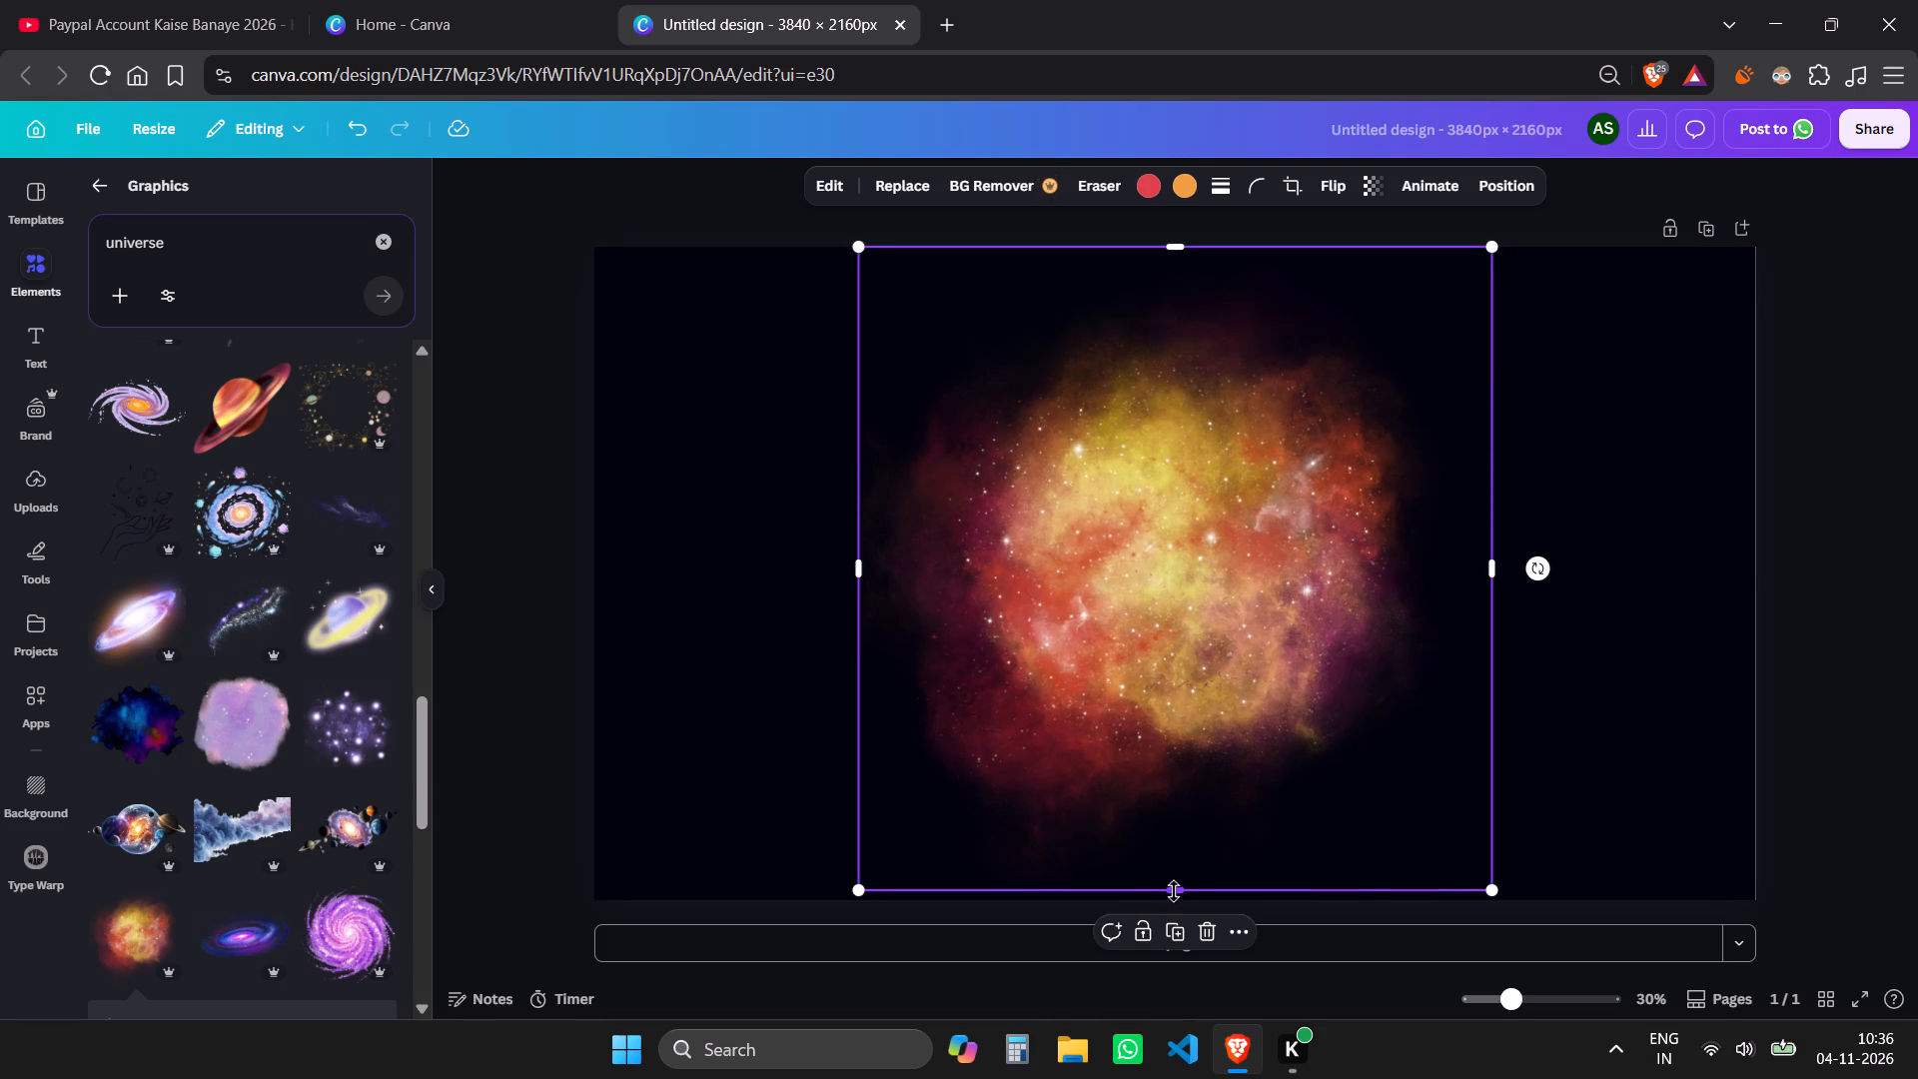
drag(1174, 891, 1176, 901)
drag(1494, 569, 1499, 569)
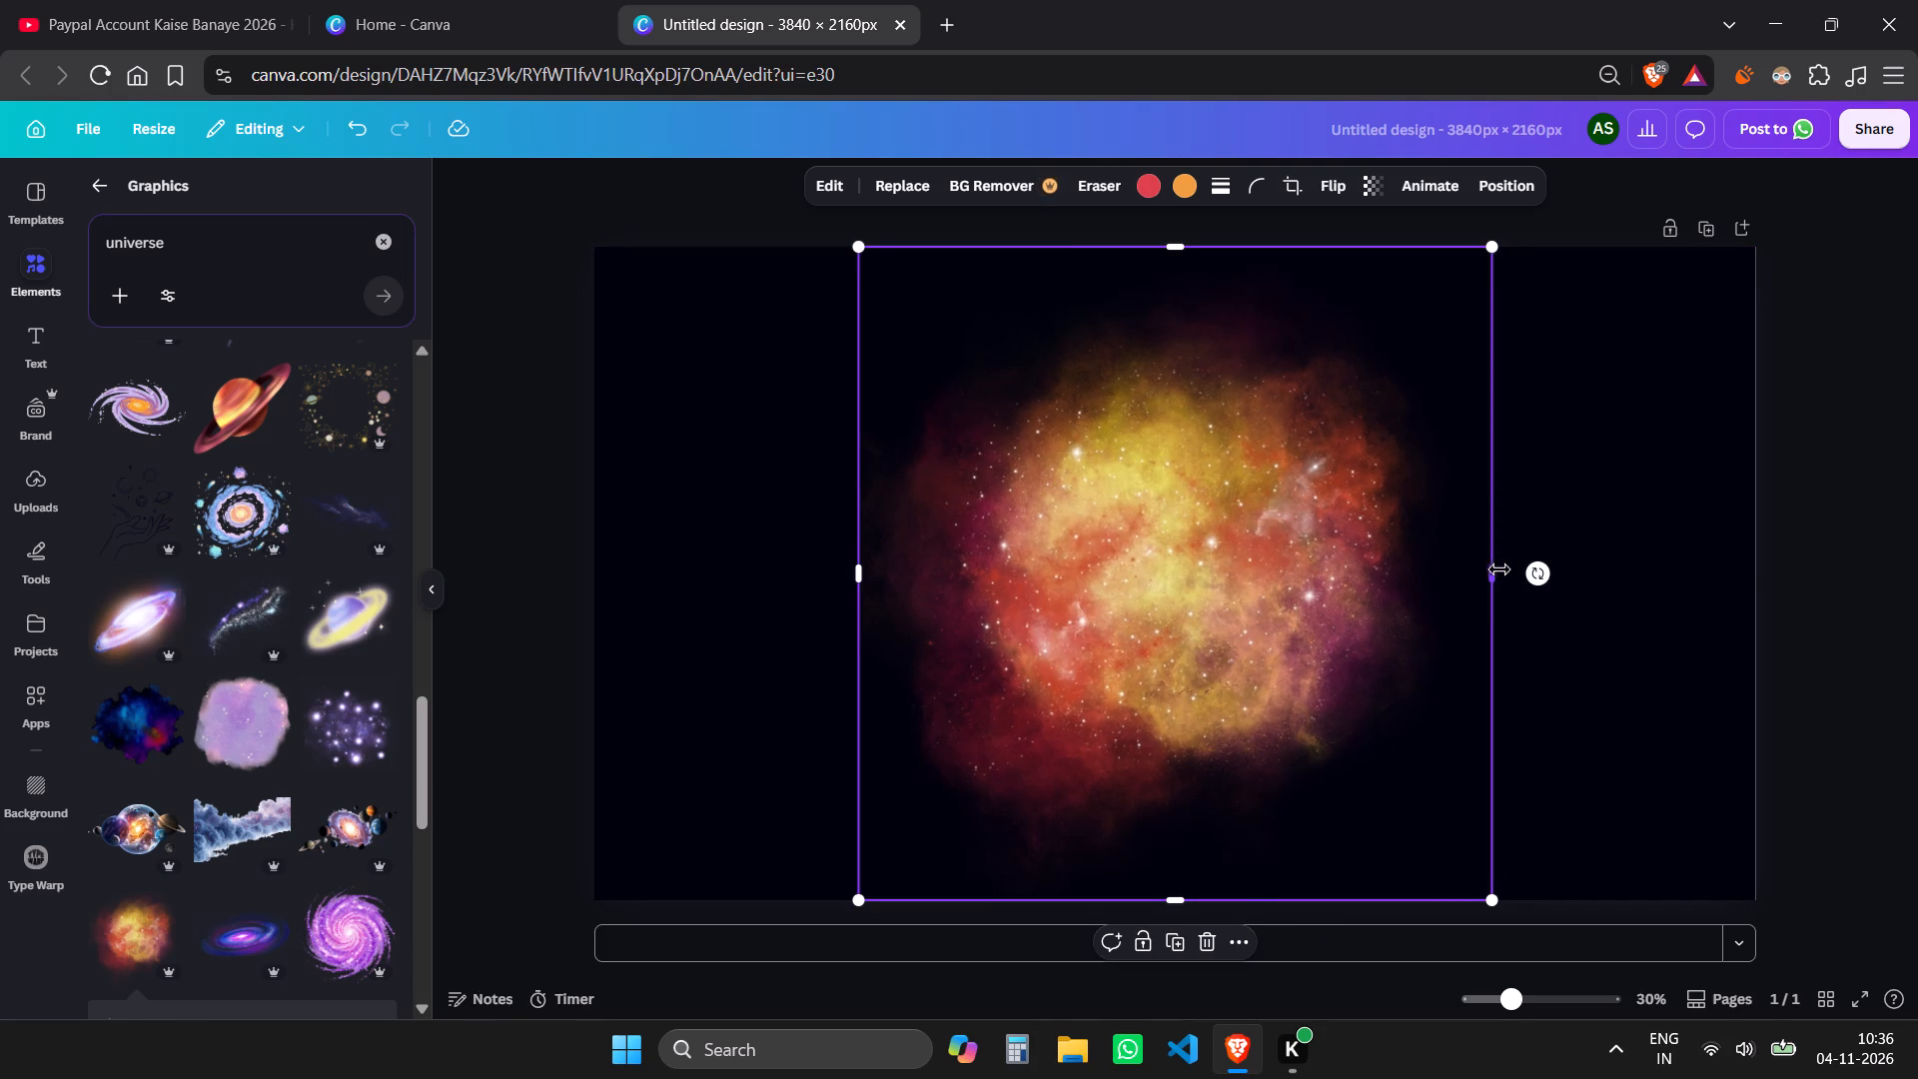
drag(1499, 569, 1485, 577)
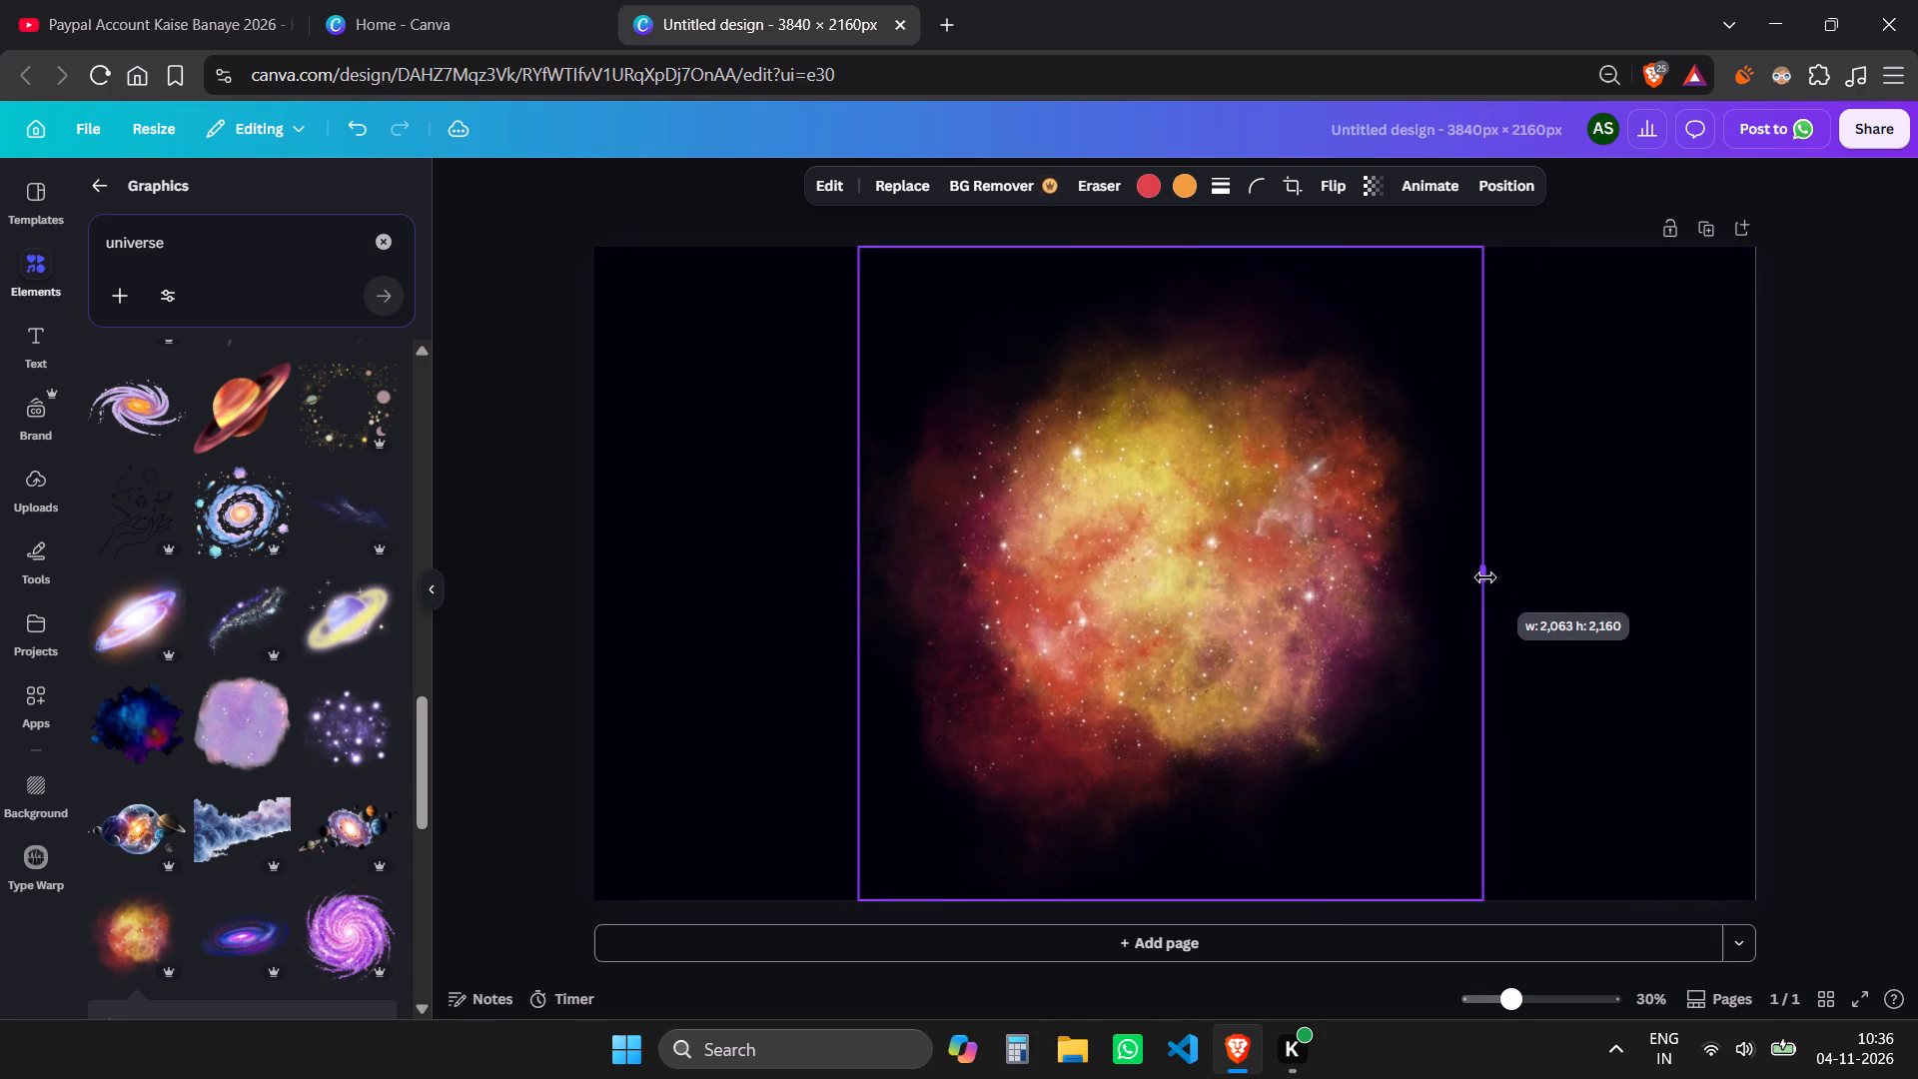
click(1238, 599)
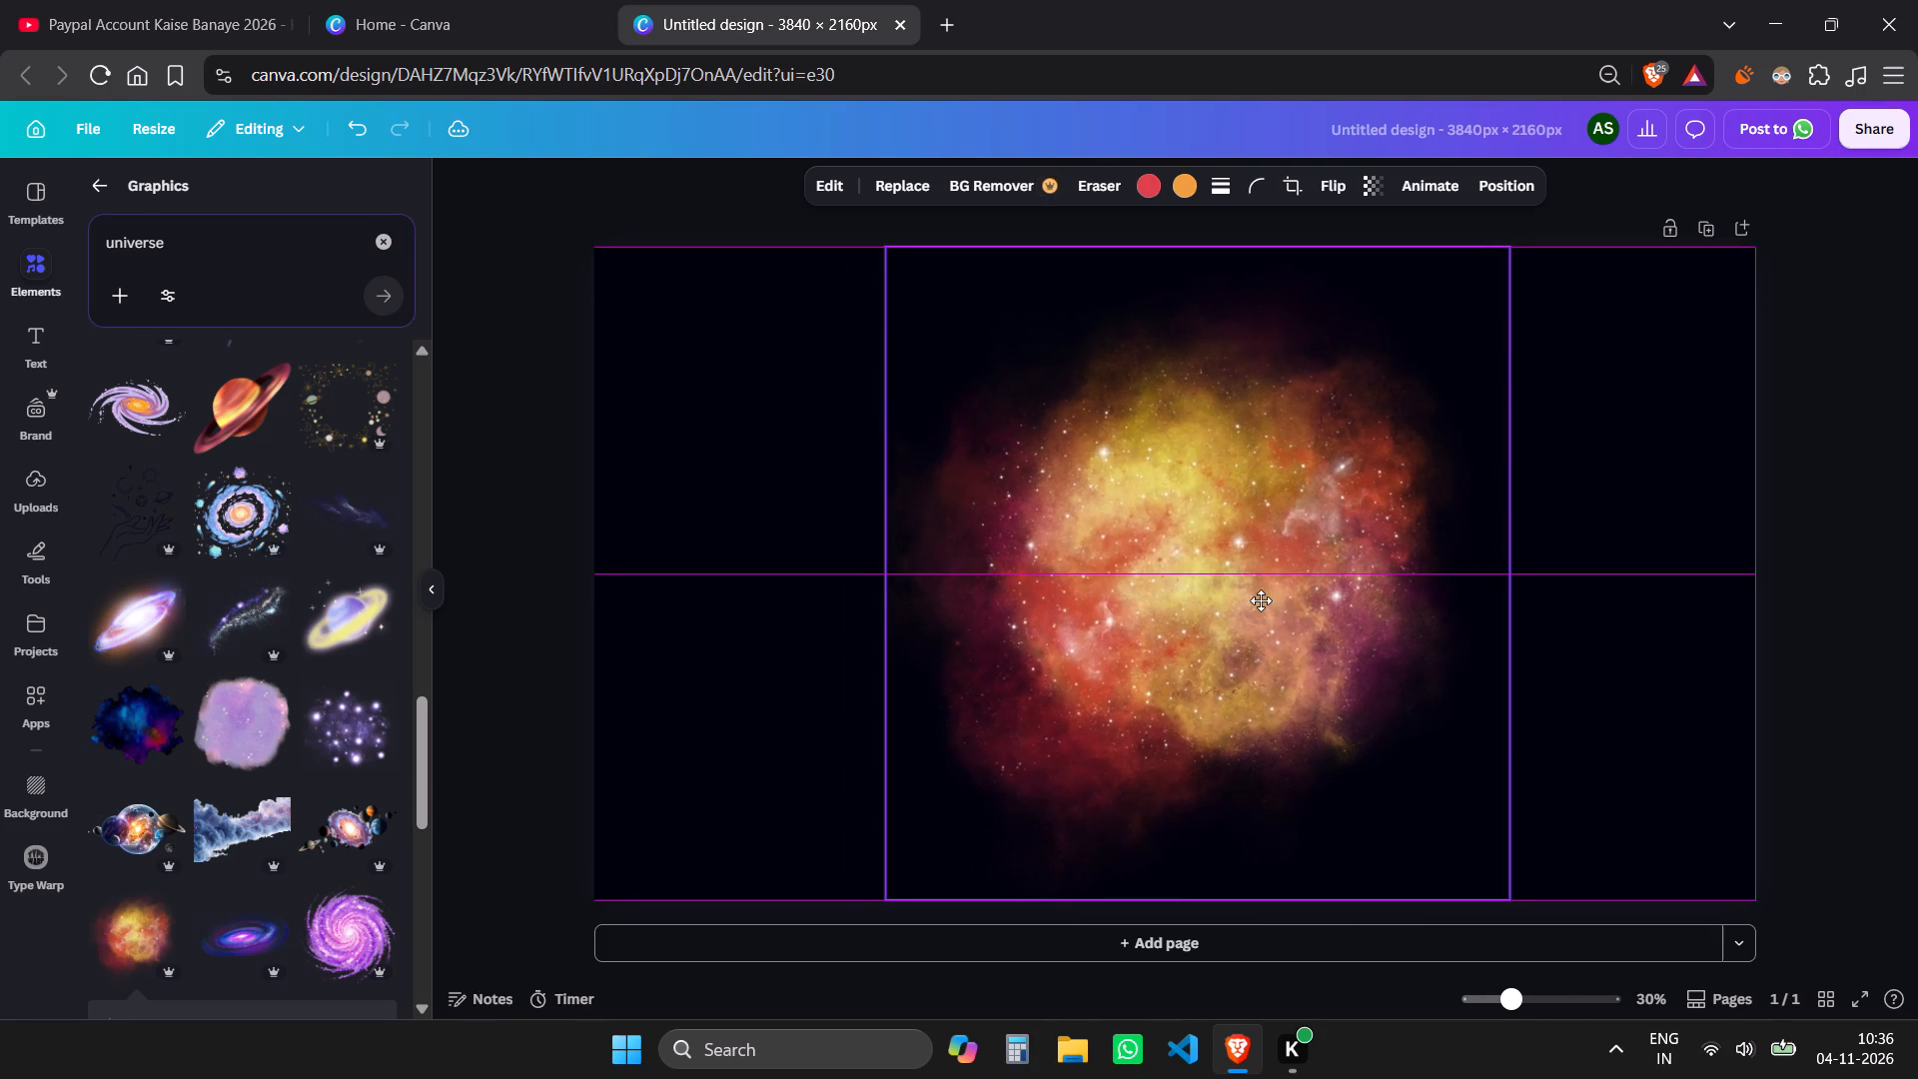
click(1817, 543)
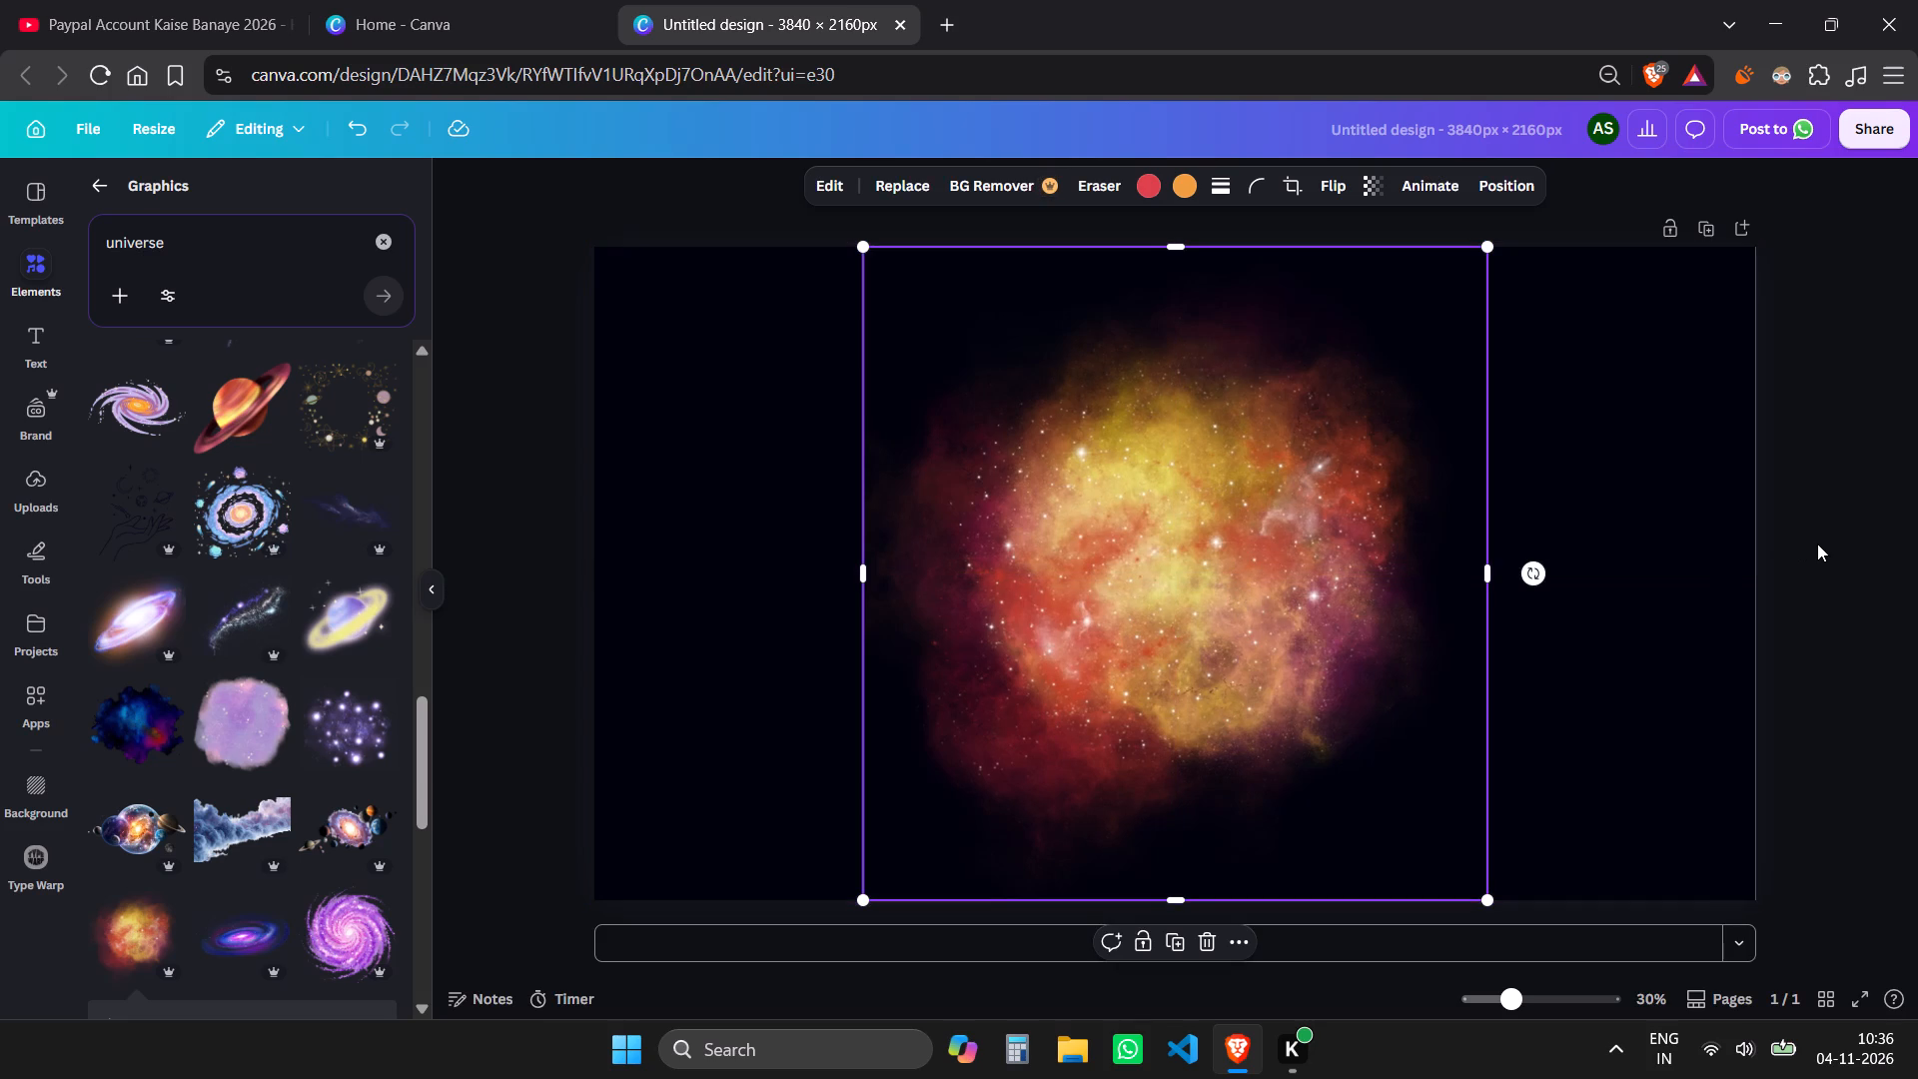
Add the blue and purple nebula from the universe graphics over the orange one, shift it up and left, and enlarge it.
scroll(171, 693, down, 3)
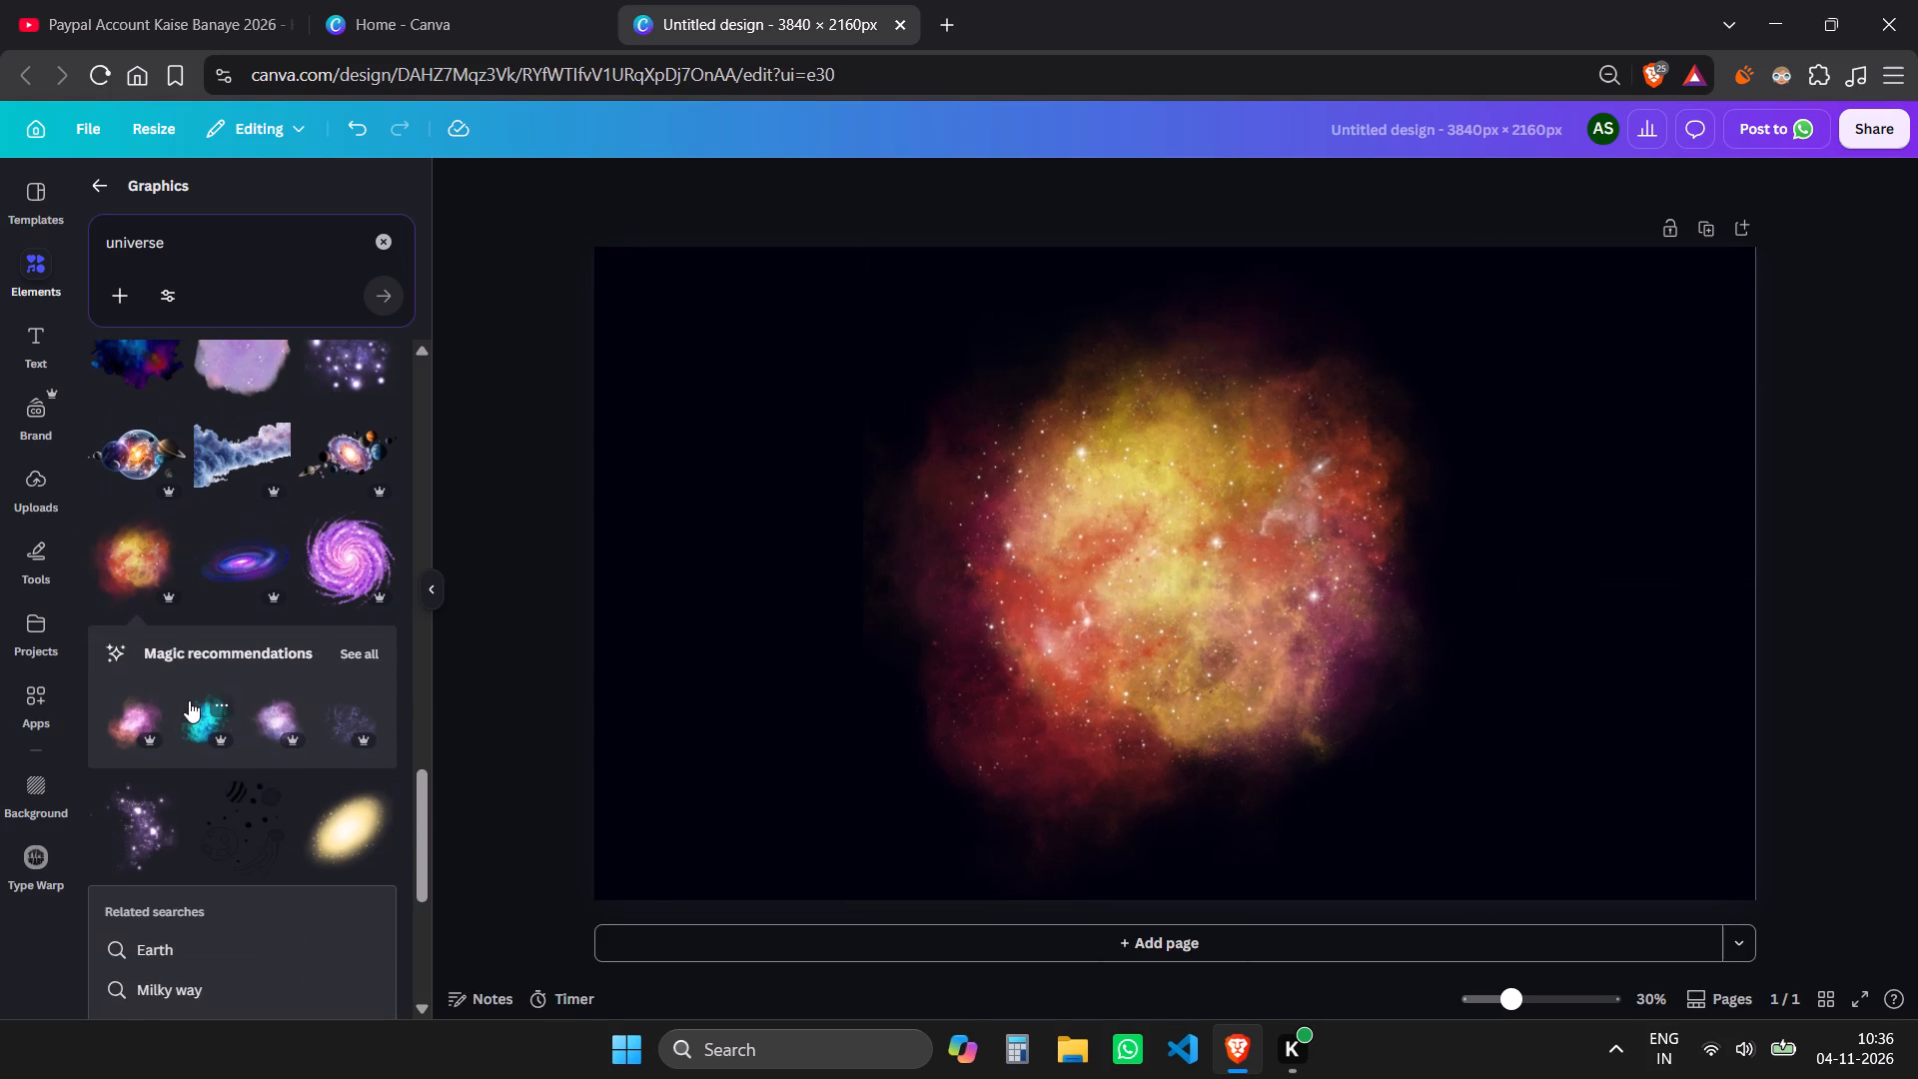
scroll(350, 522, up, 4)
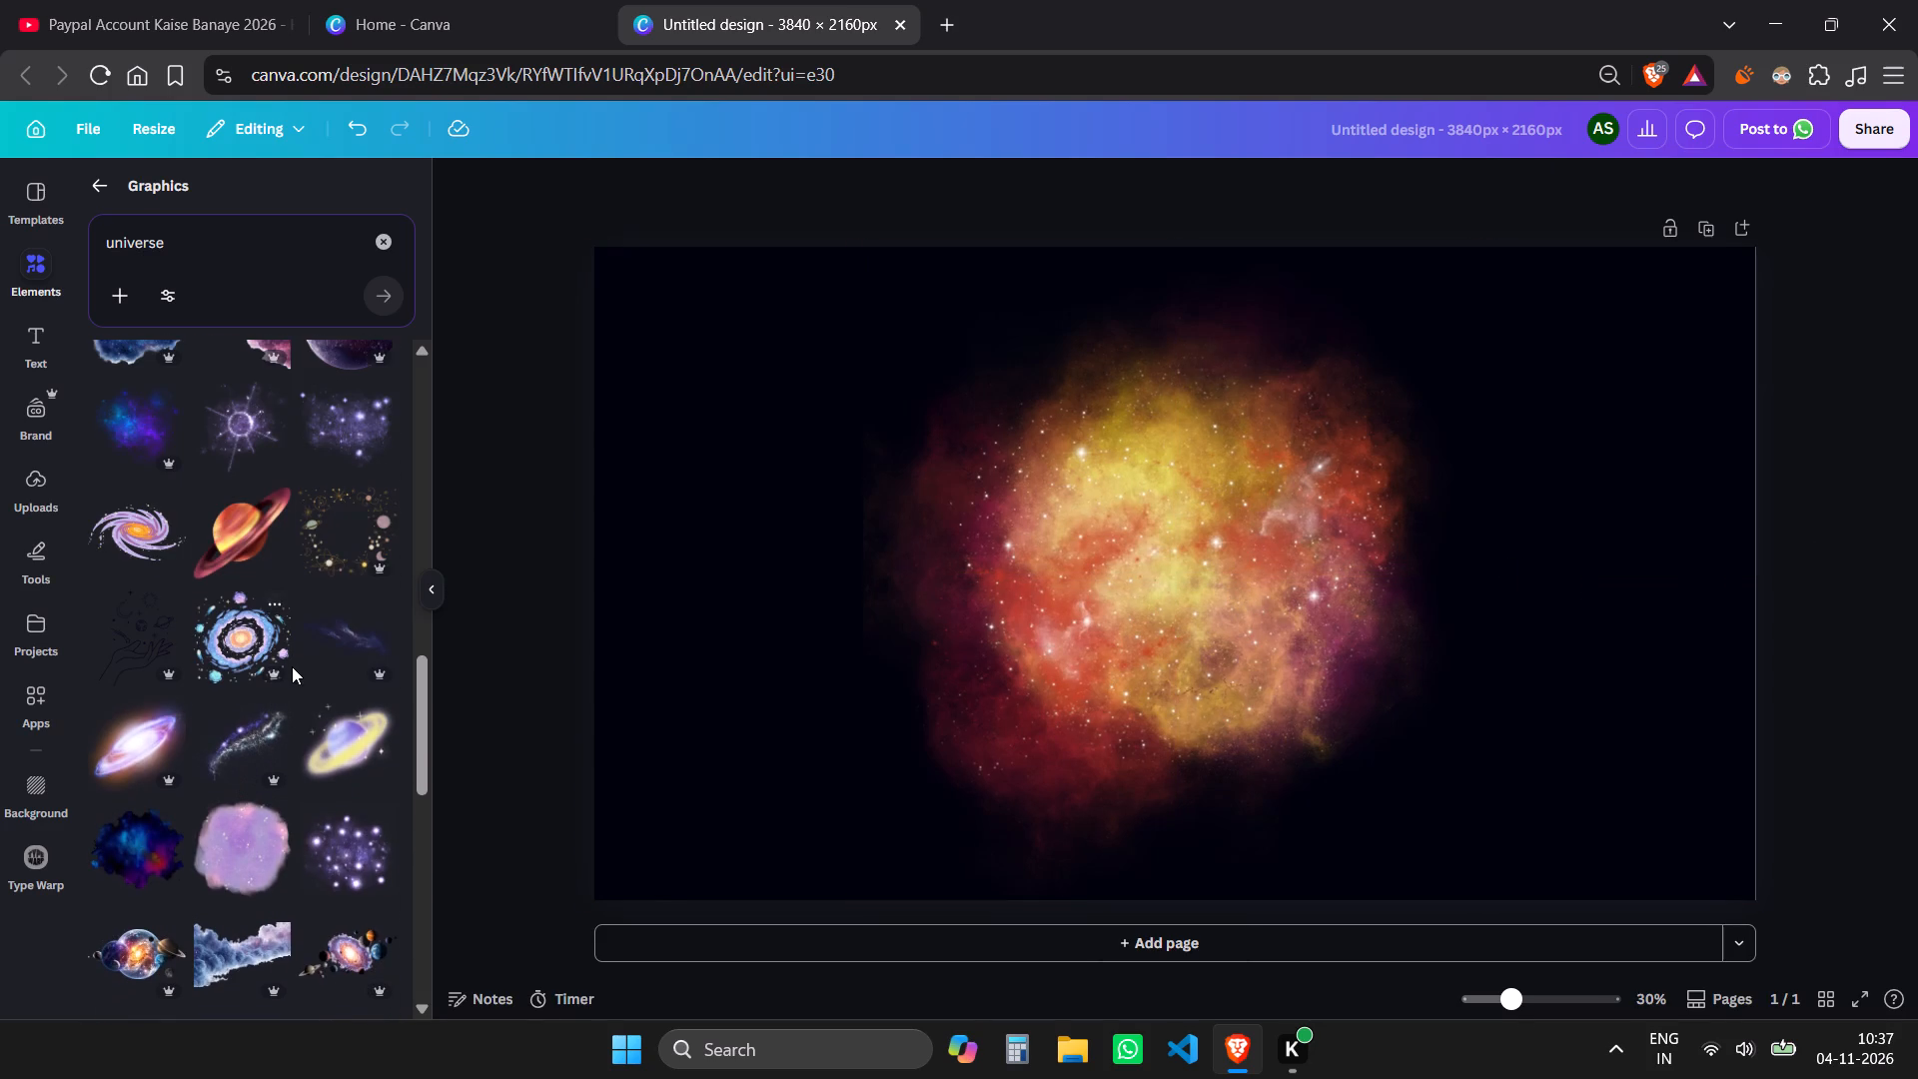
scroll(292, 667, up, 1)
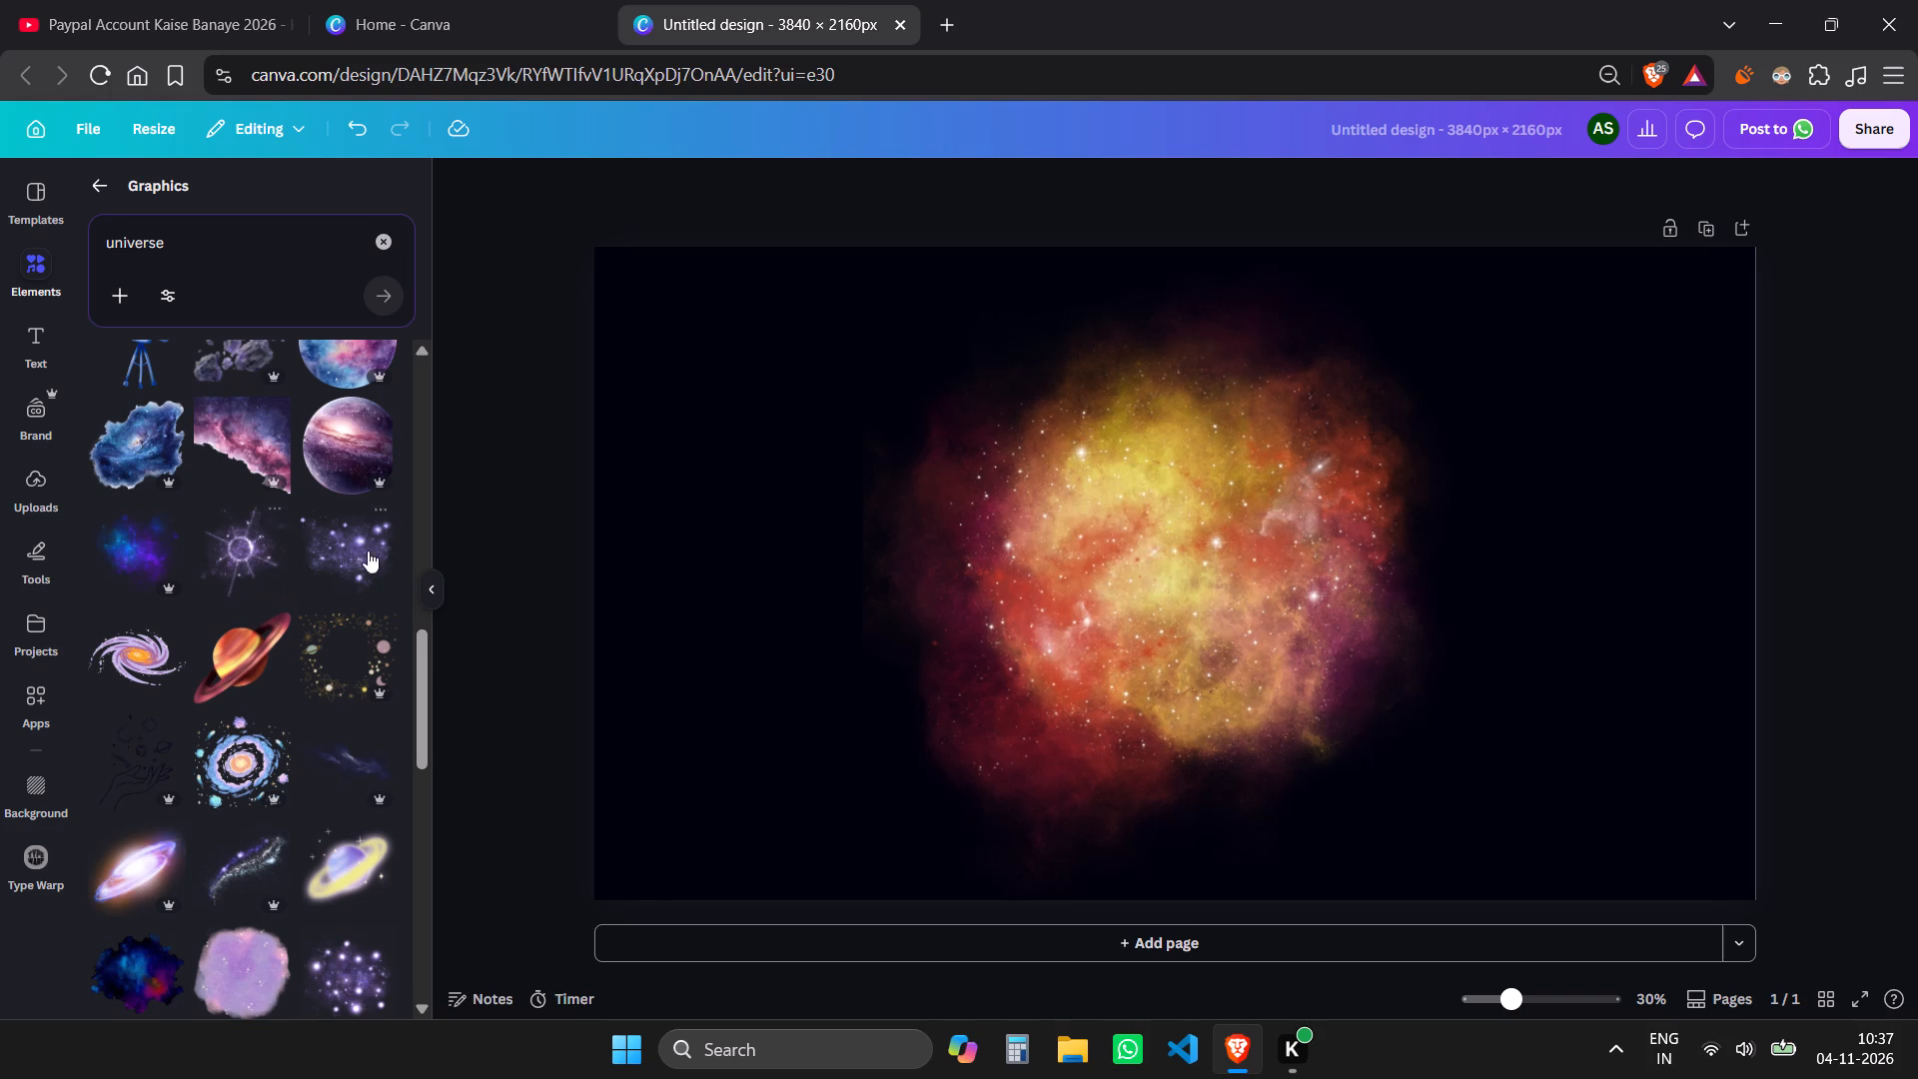
click(136, 542)
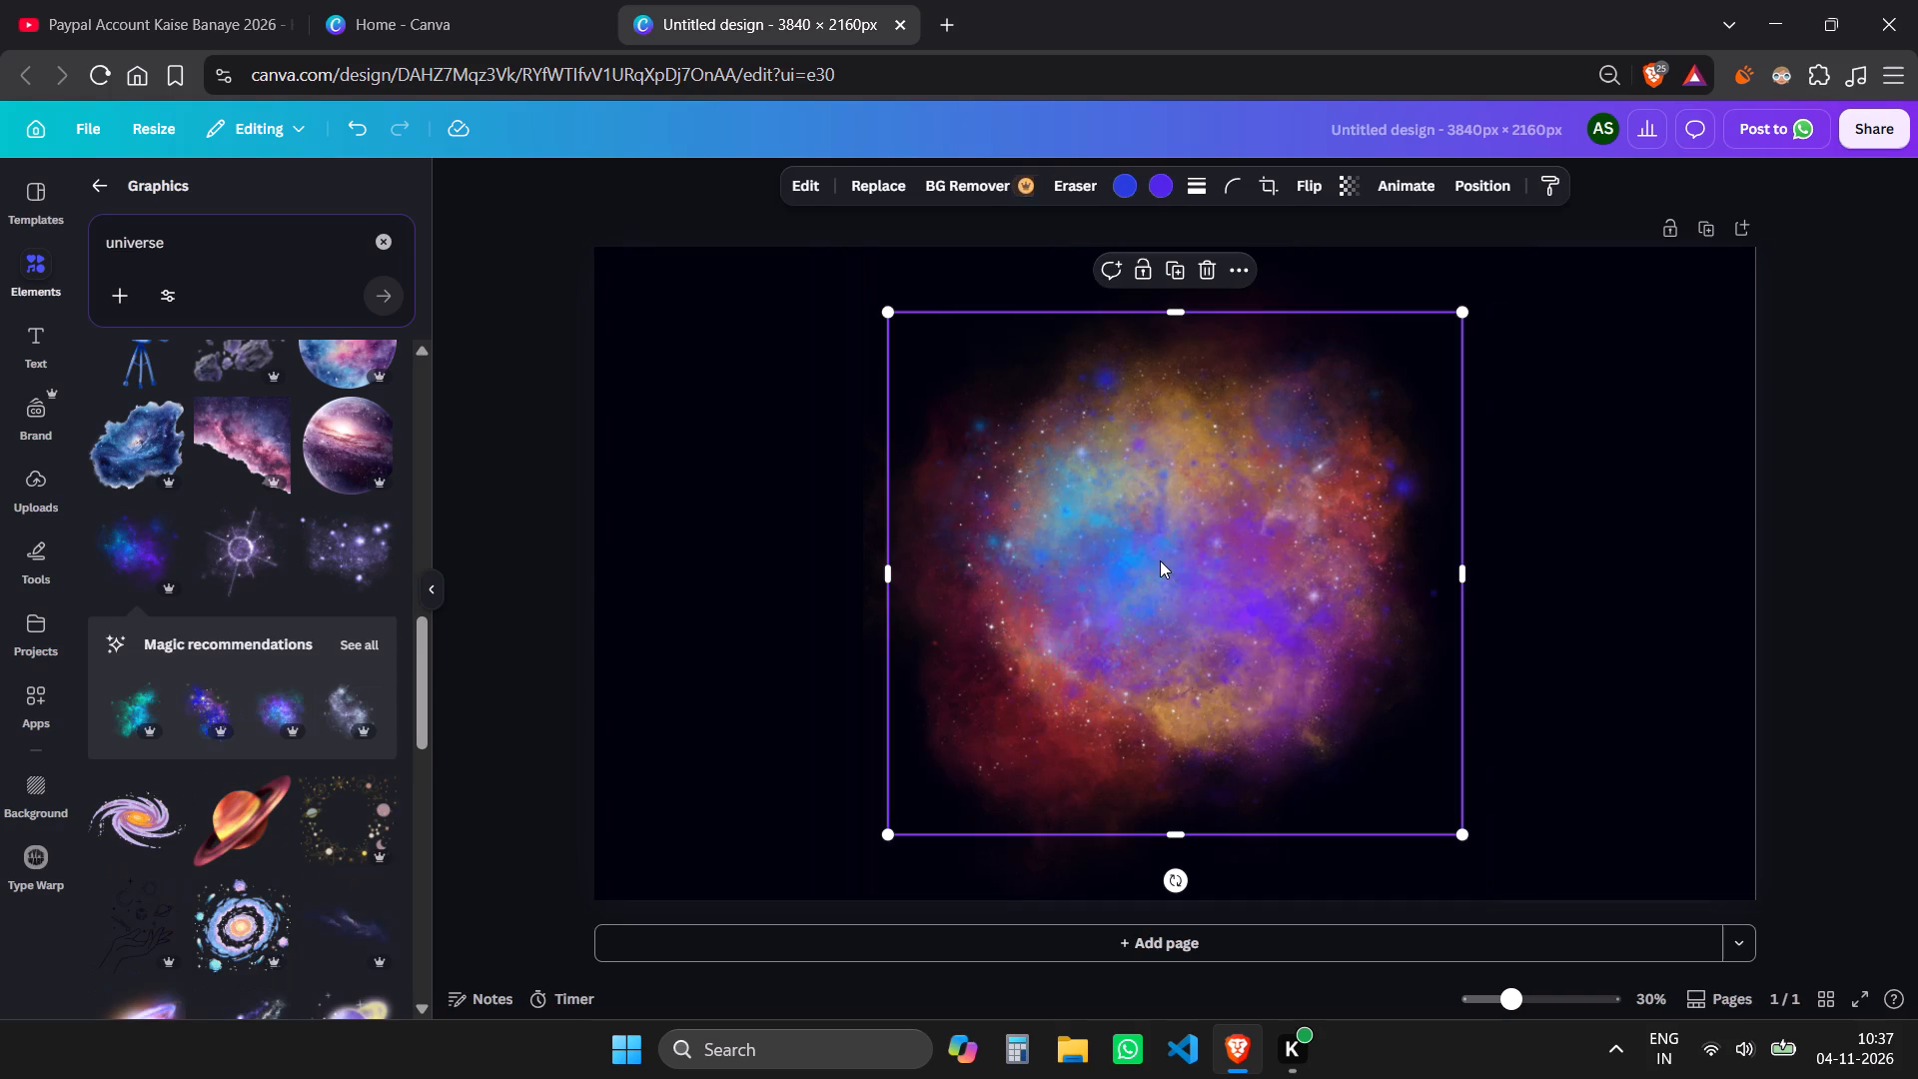
drag(1149, 565, 1076, 548)
drag(1090, 522, 1069, 483)
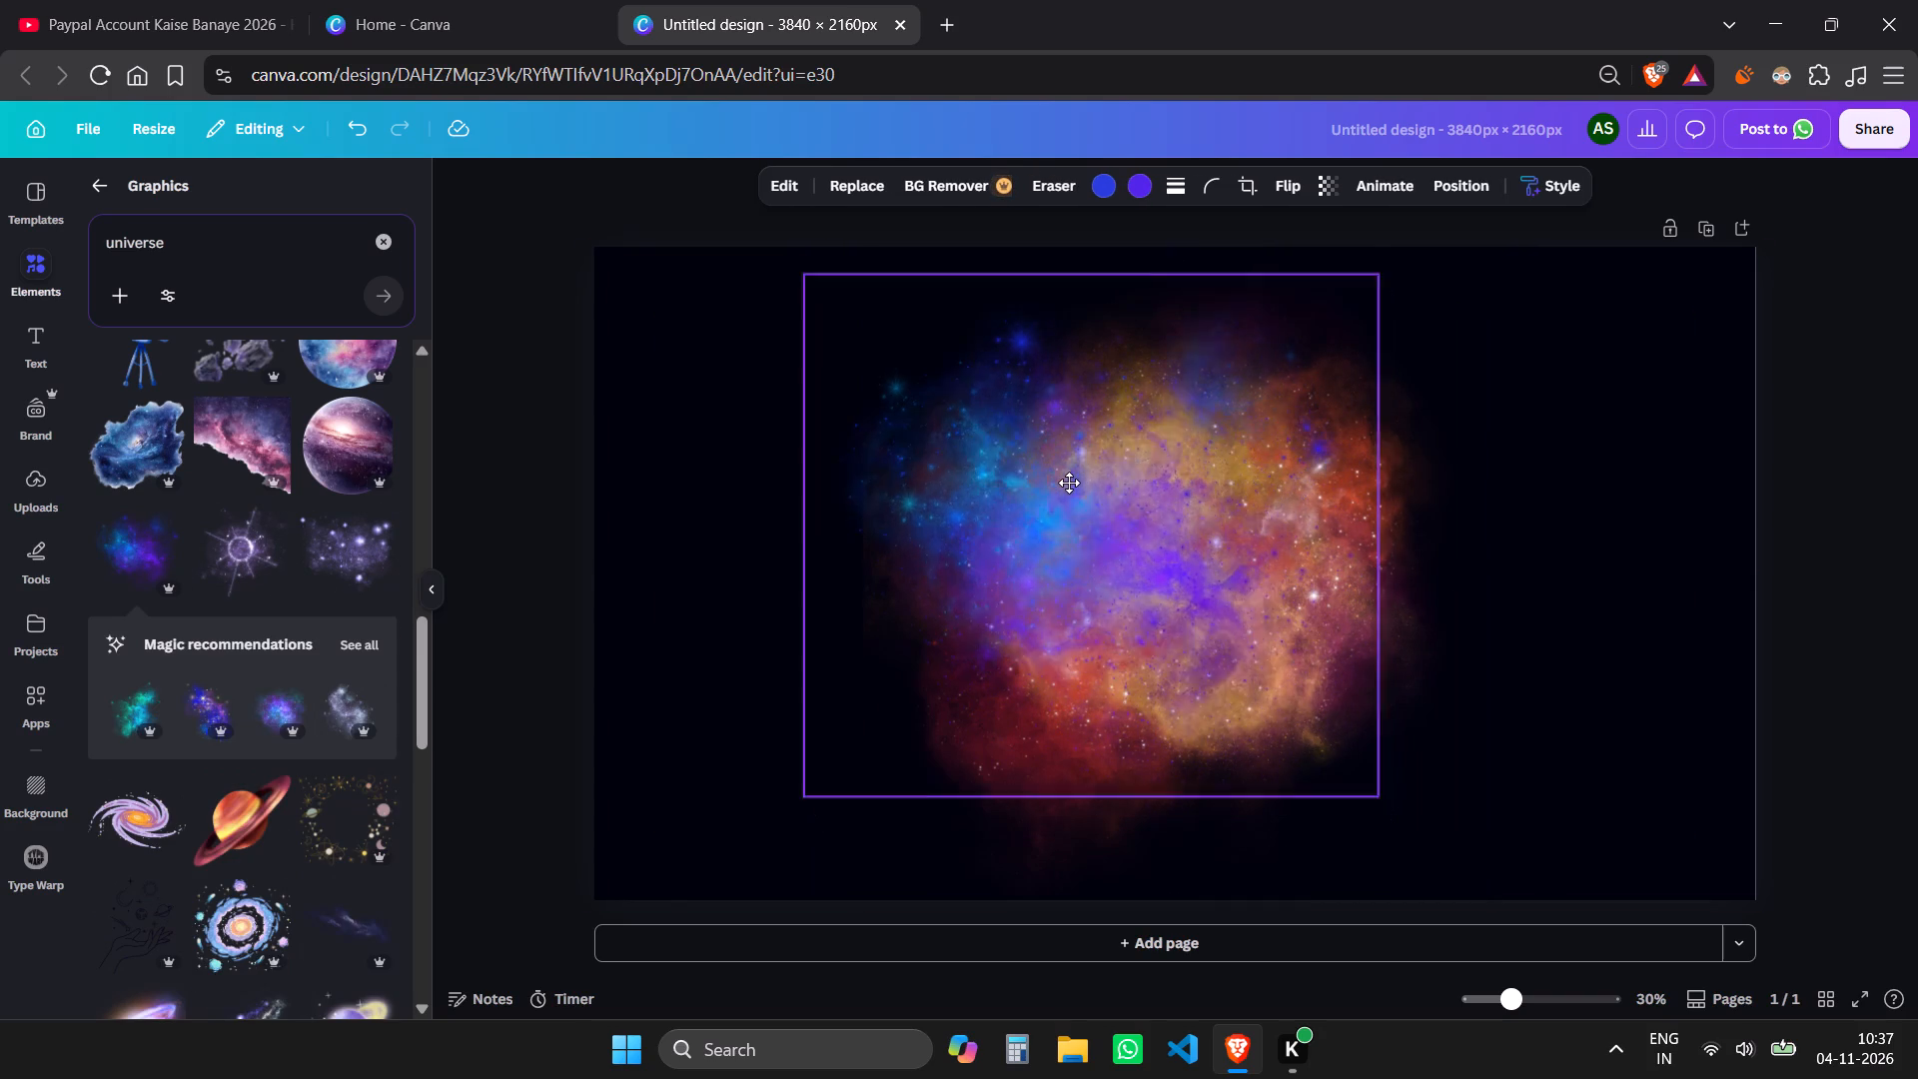
drag(1069, 483, 1068, 479)
right_click(1171, 532)
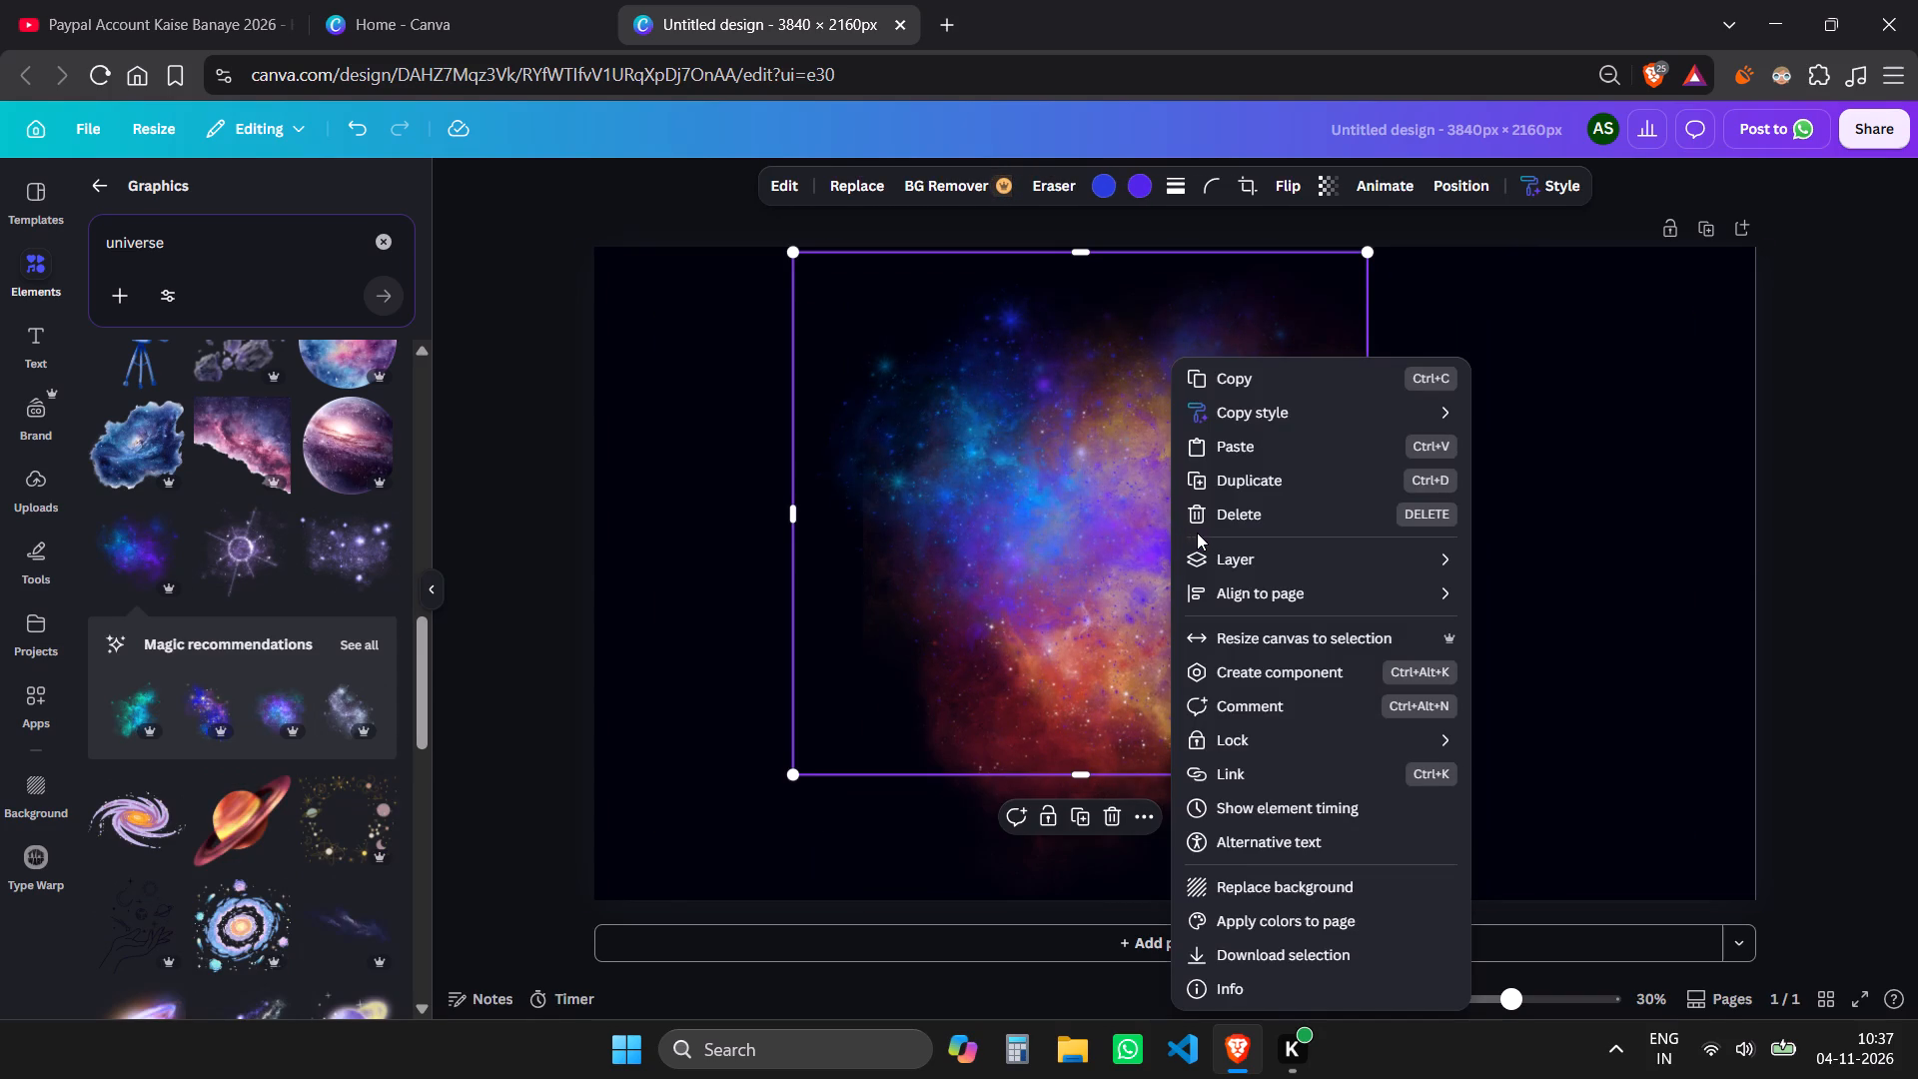
click(1087, 586)
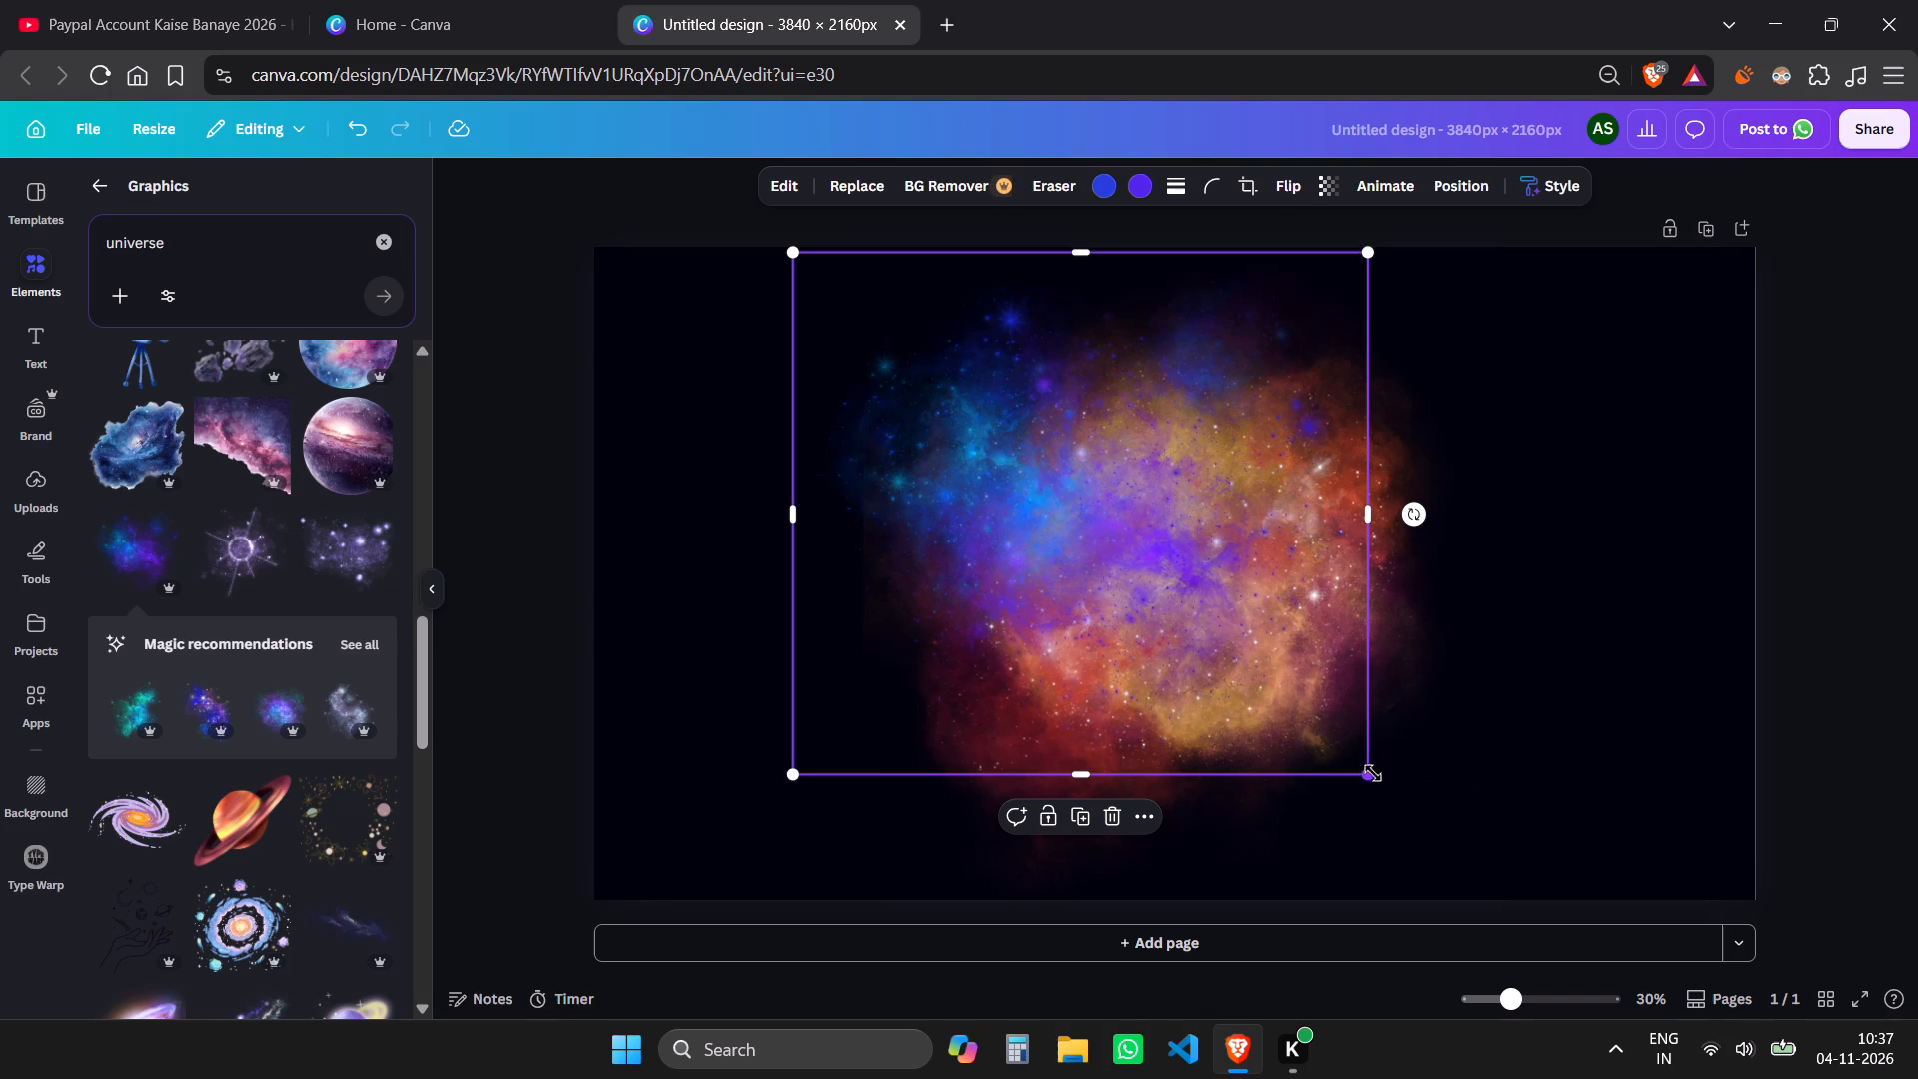
drag(1373, 773, 1641, 880)
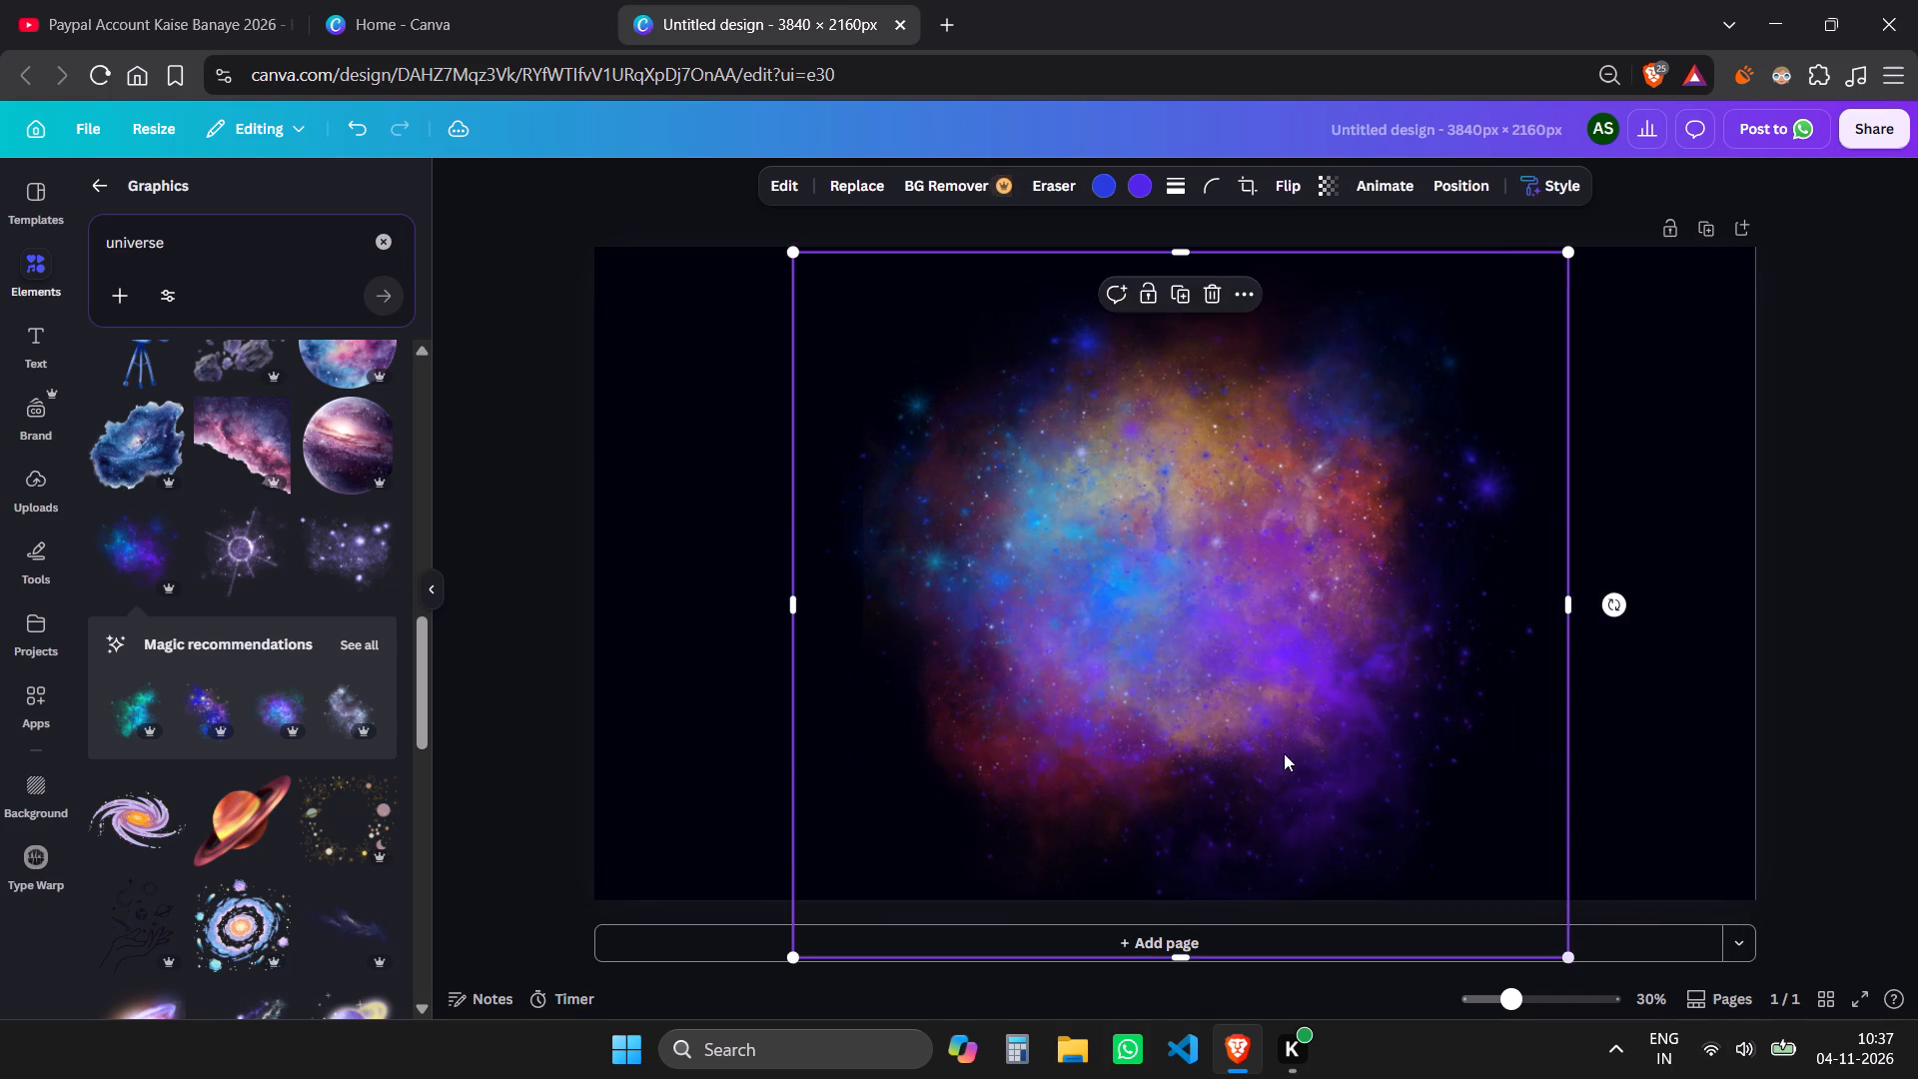
Nudge the blue and purple nebula up and slightly left, and send it one layer backward, behind the orange nebula.
drag(1281, 751, 1226, 739)
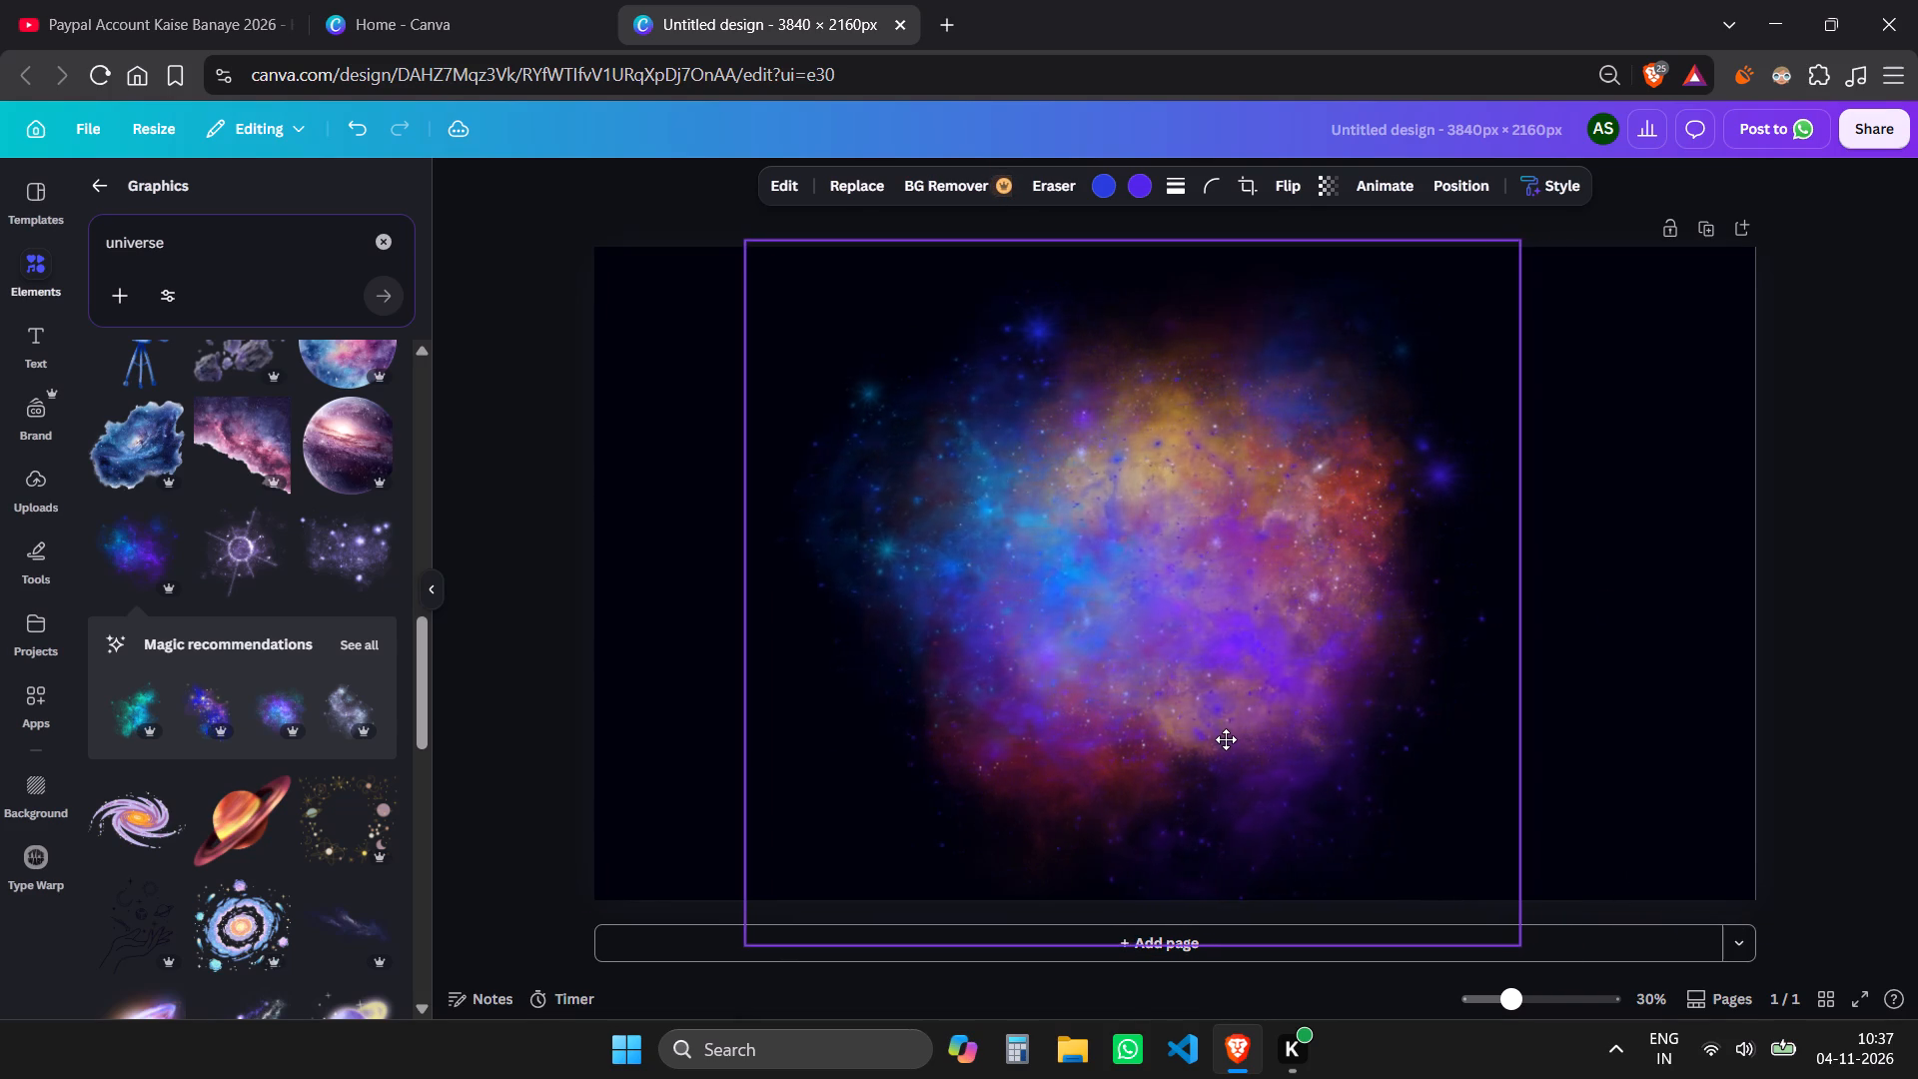
drag(1226, 739, 1271, 734)
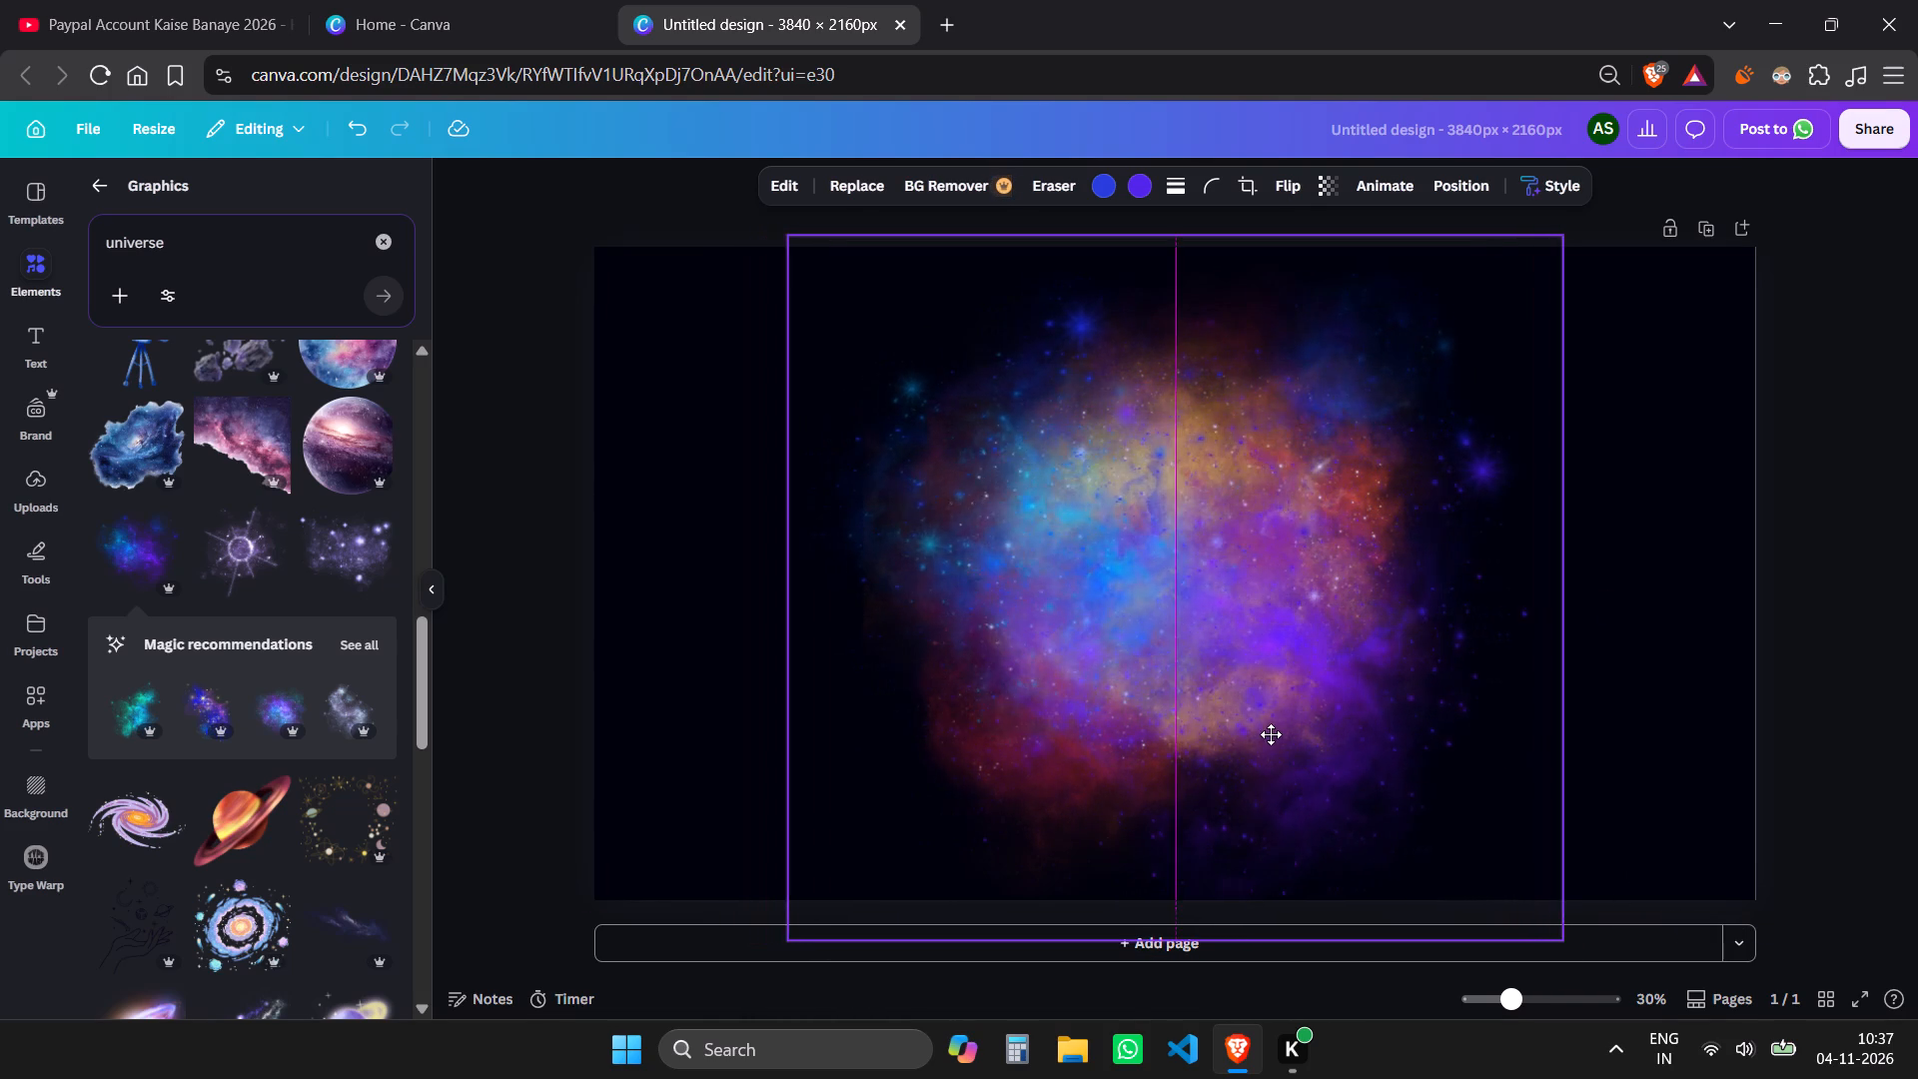
drag(1271, 734, 1232, 723)
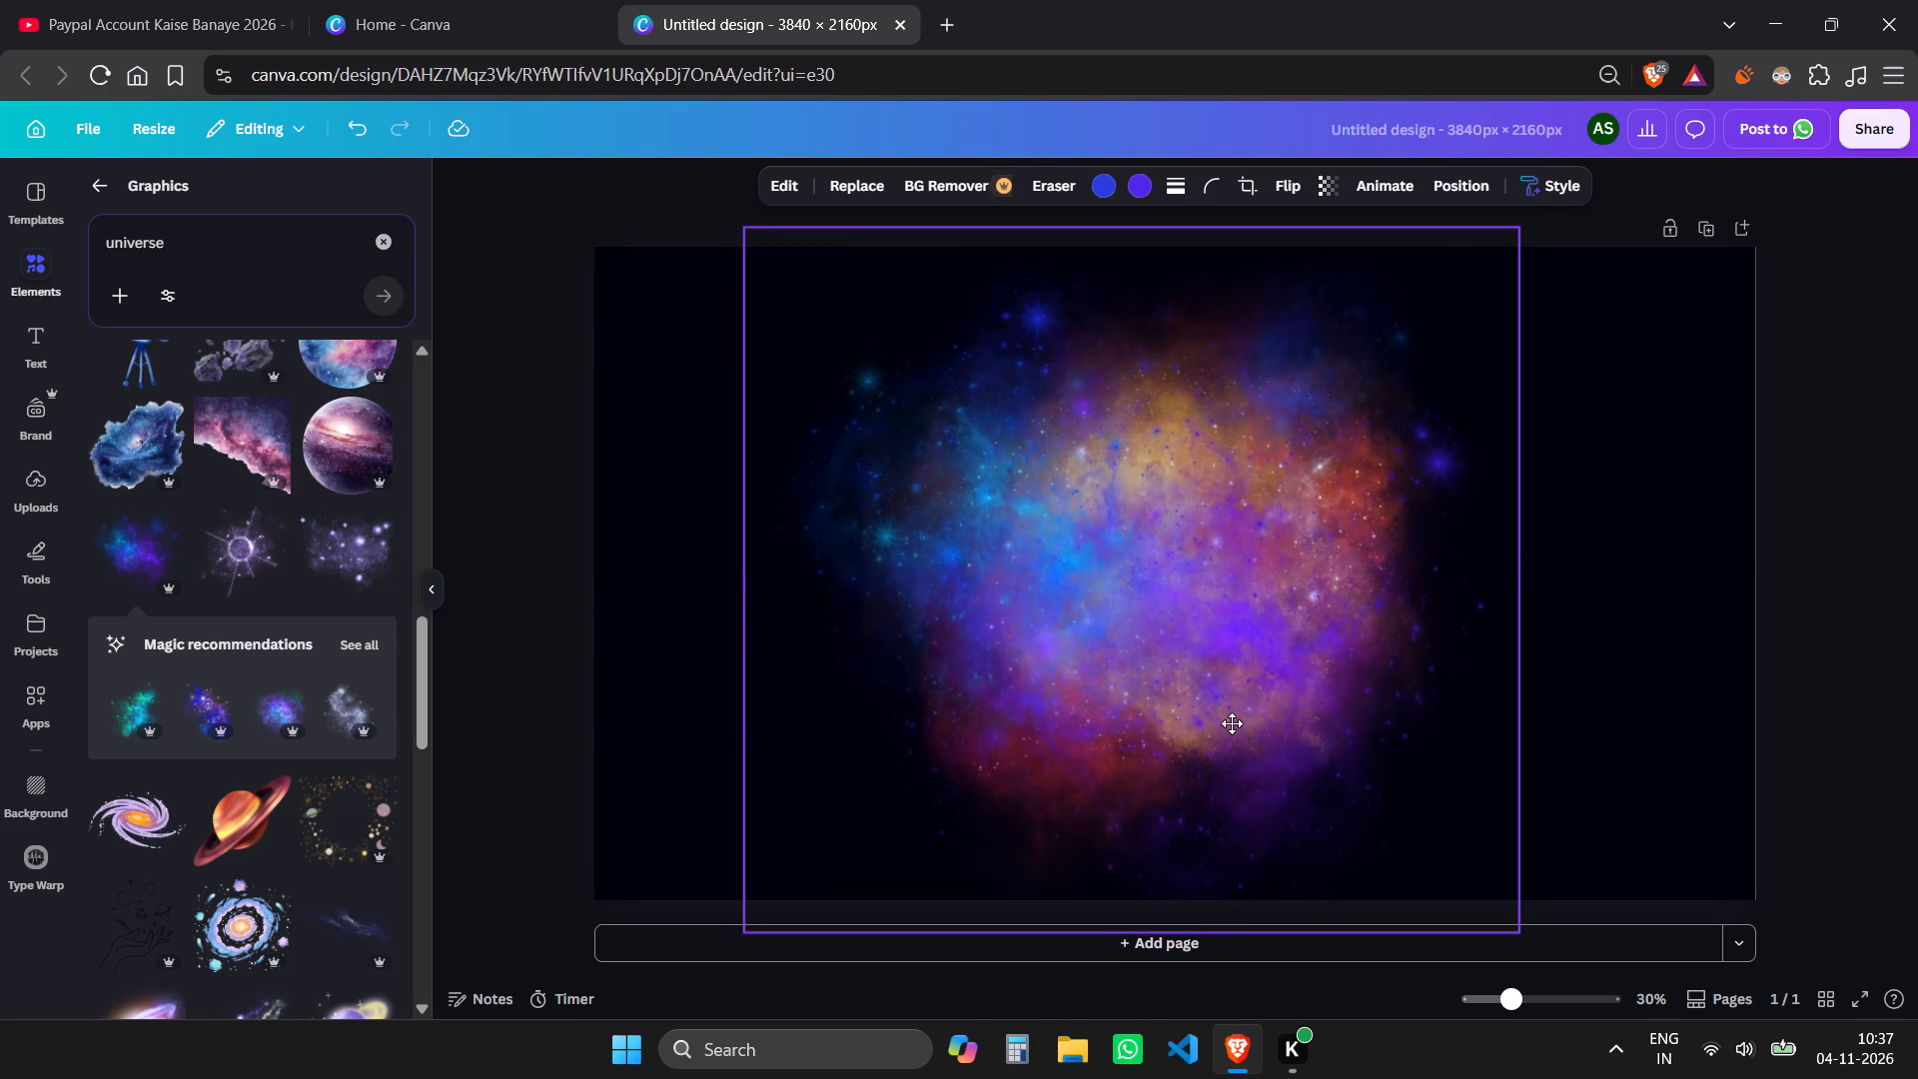
drag(1232, 723, 1232, 722)
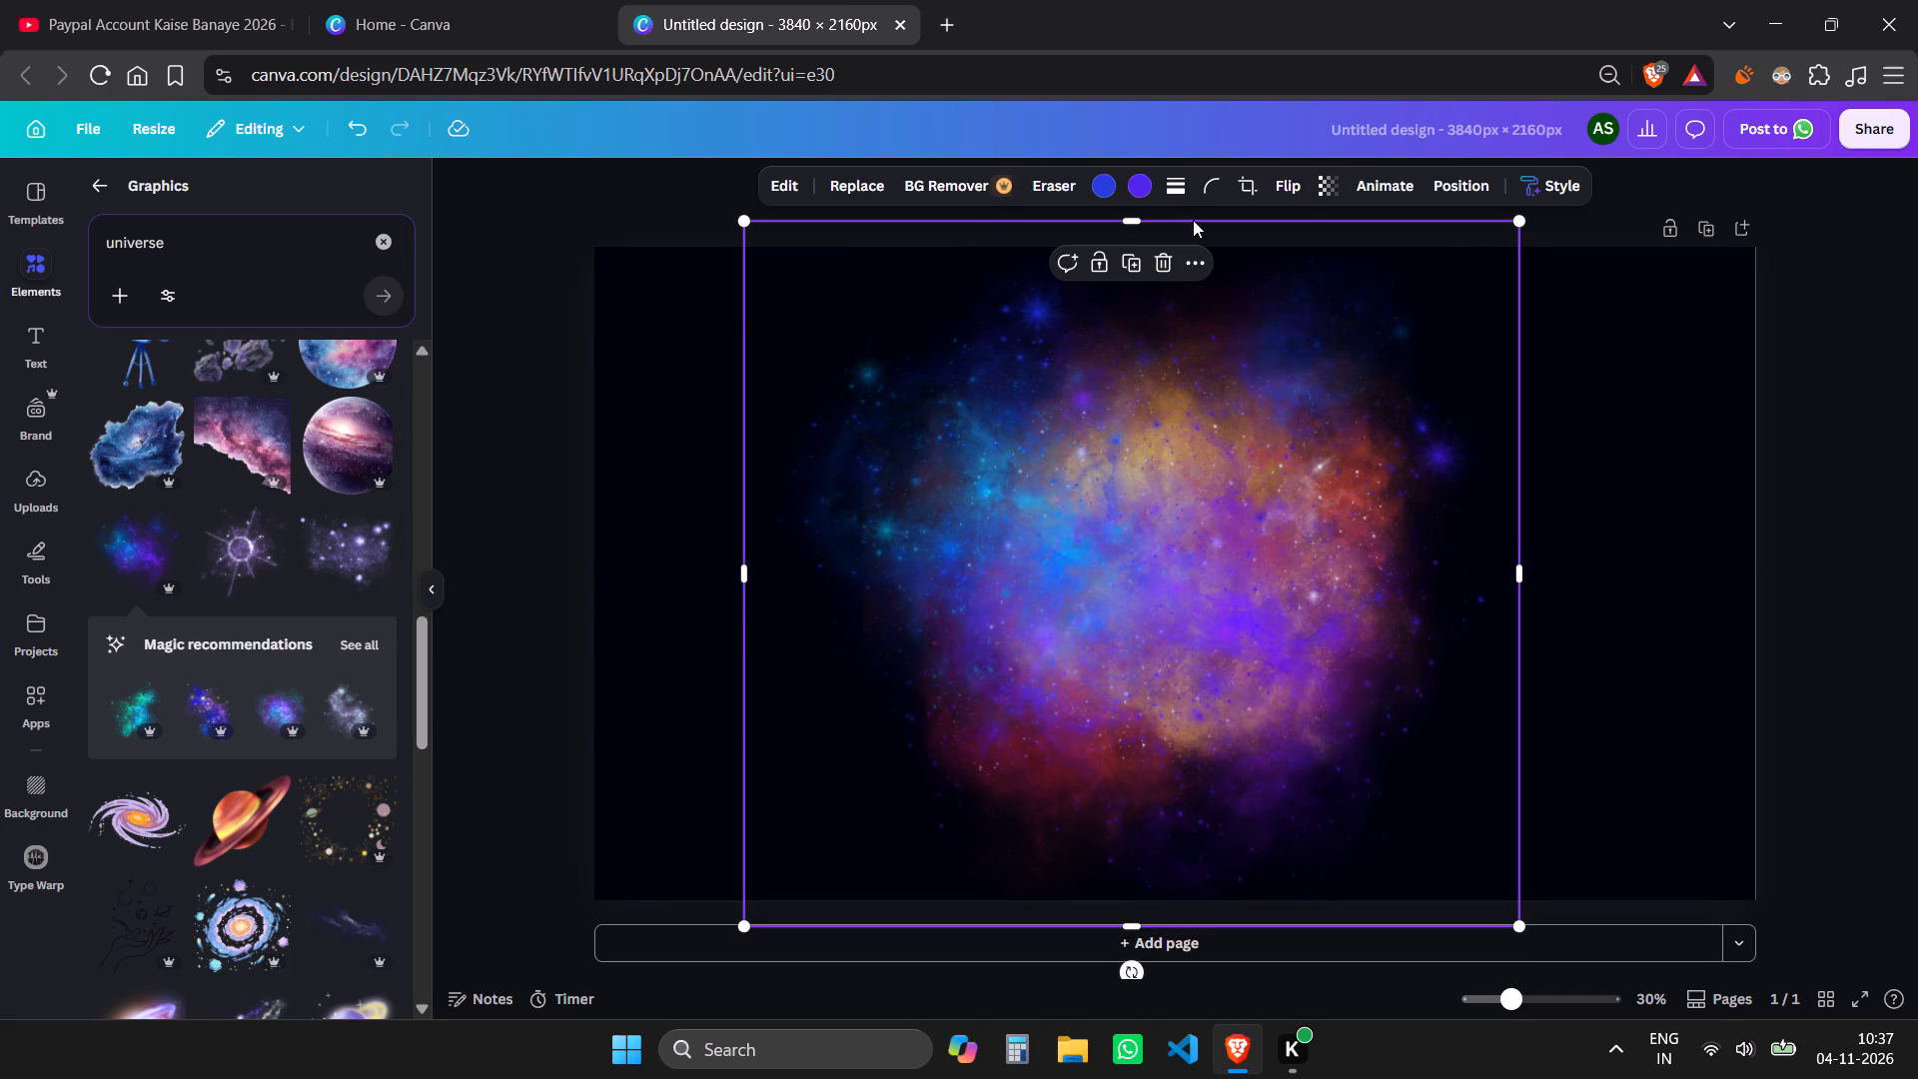
click(1190, 254)
click(1244, 501)
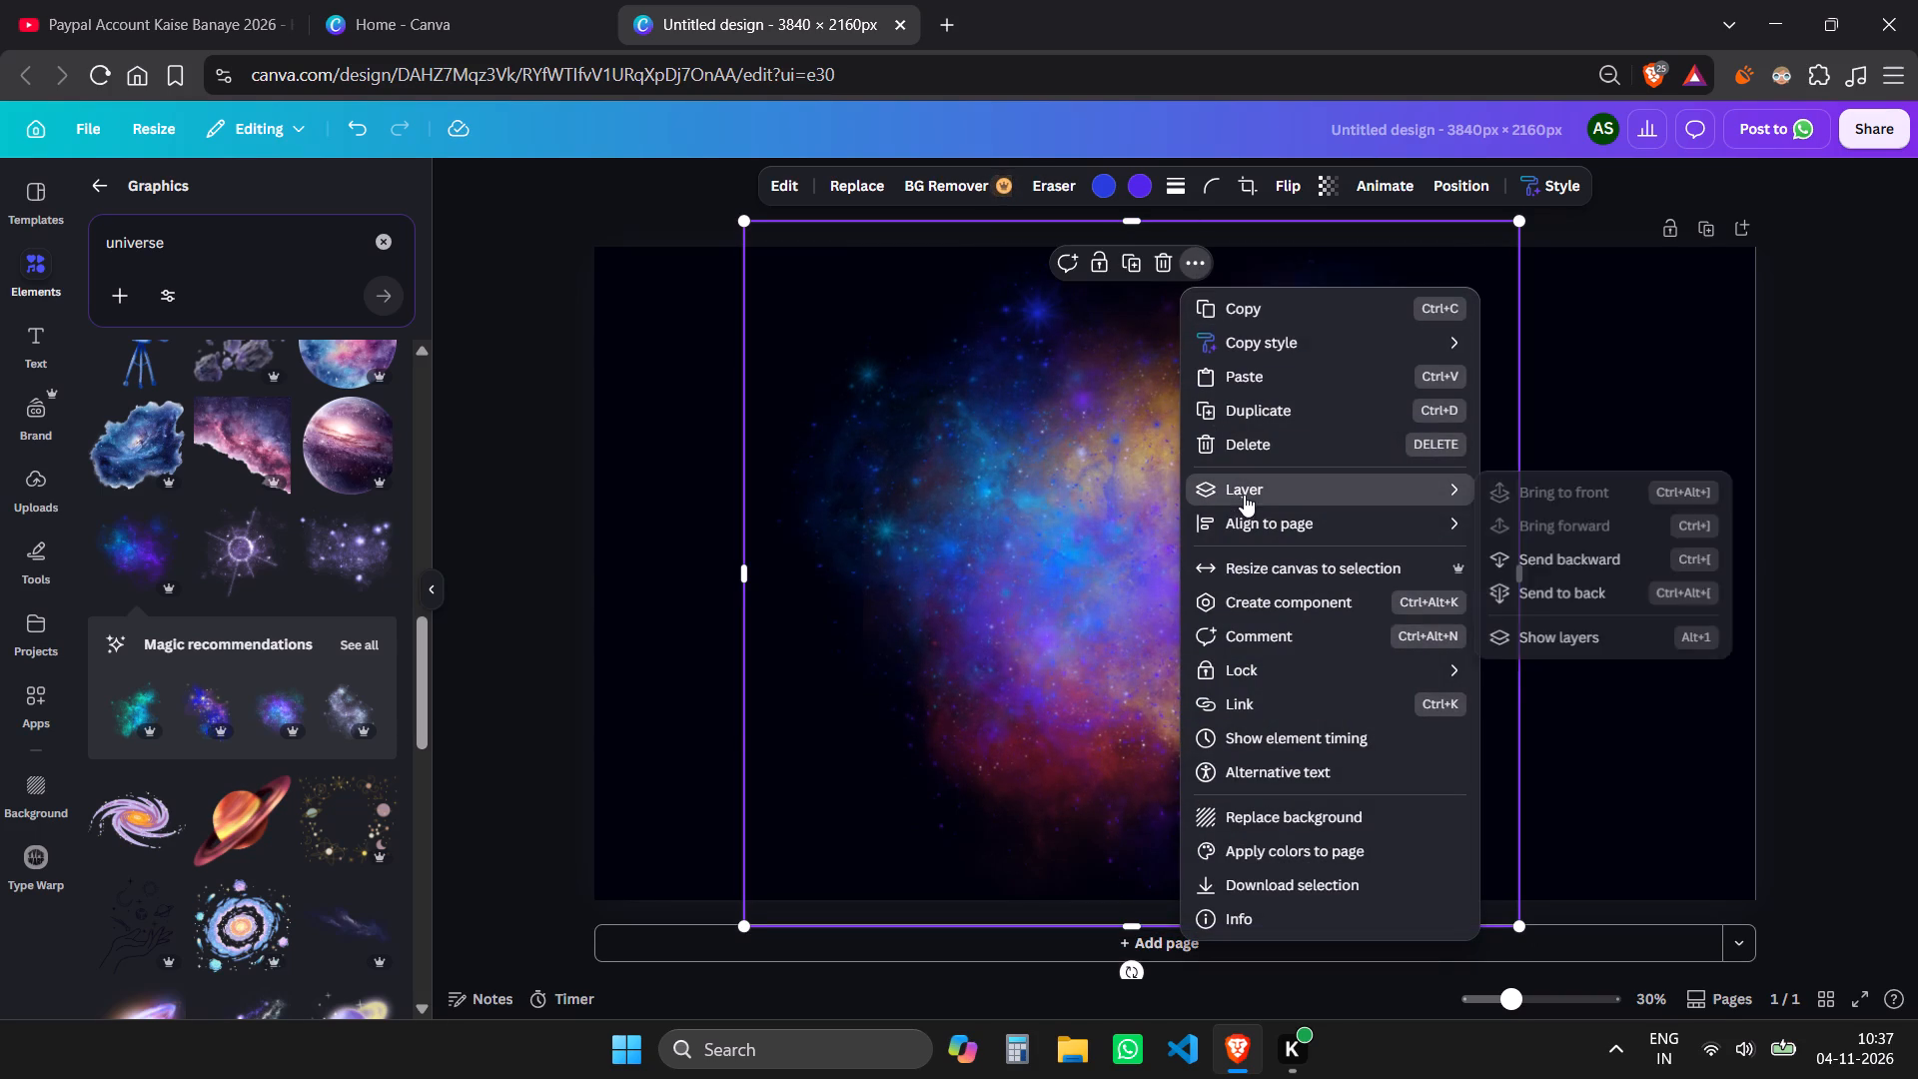
click(1542, 561)
click(576, 541)
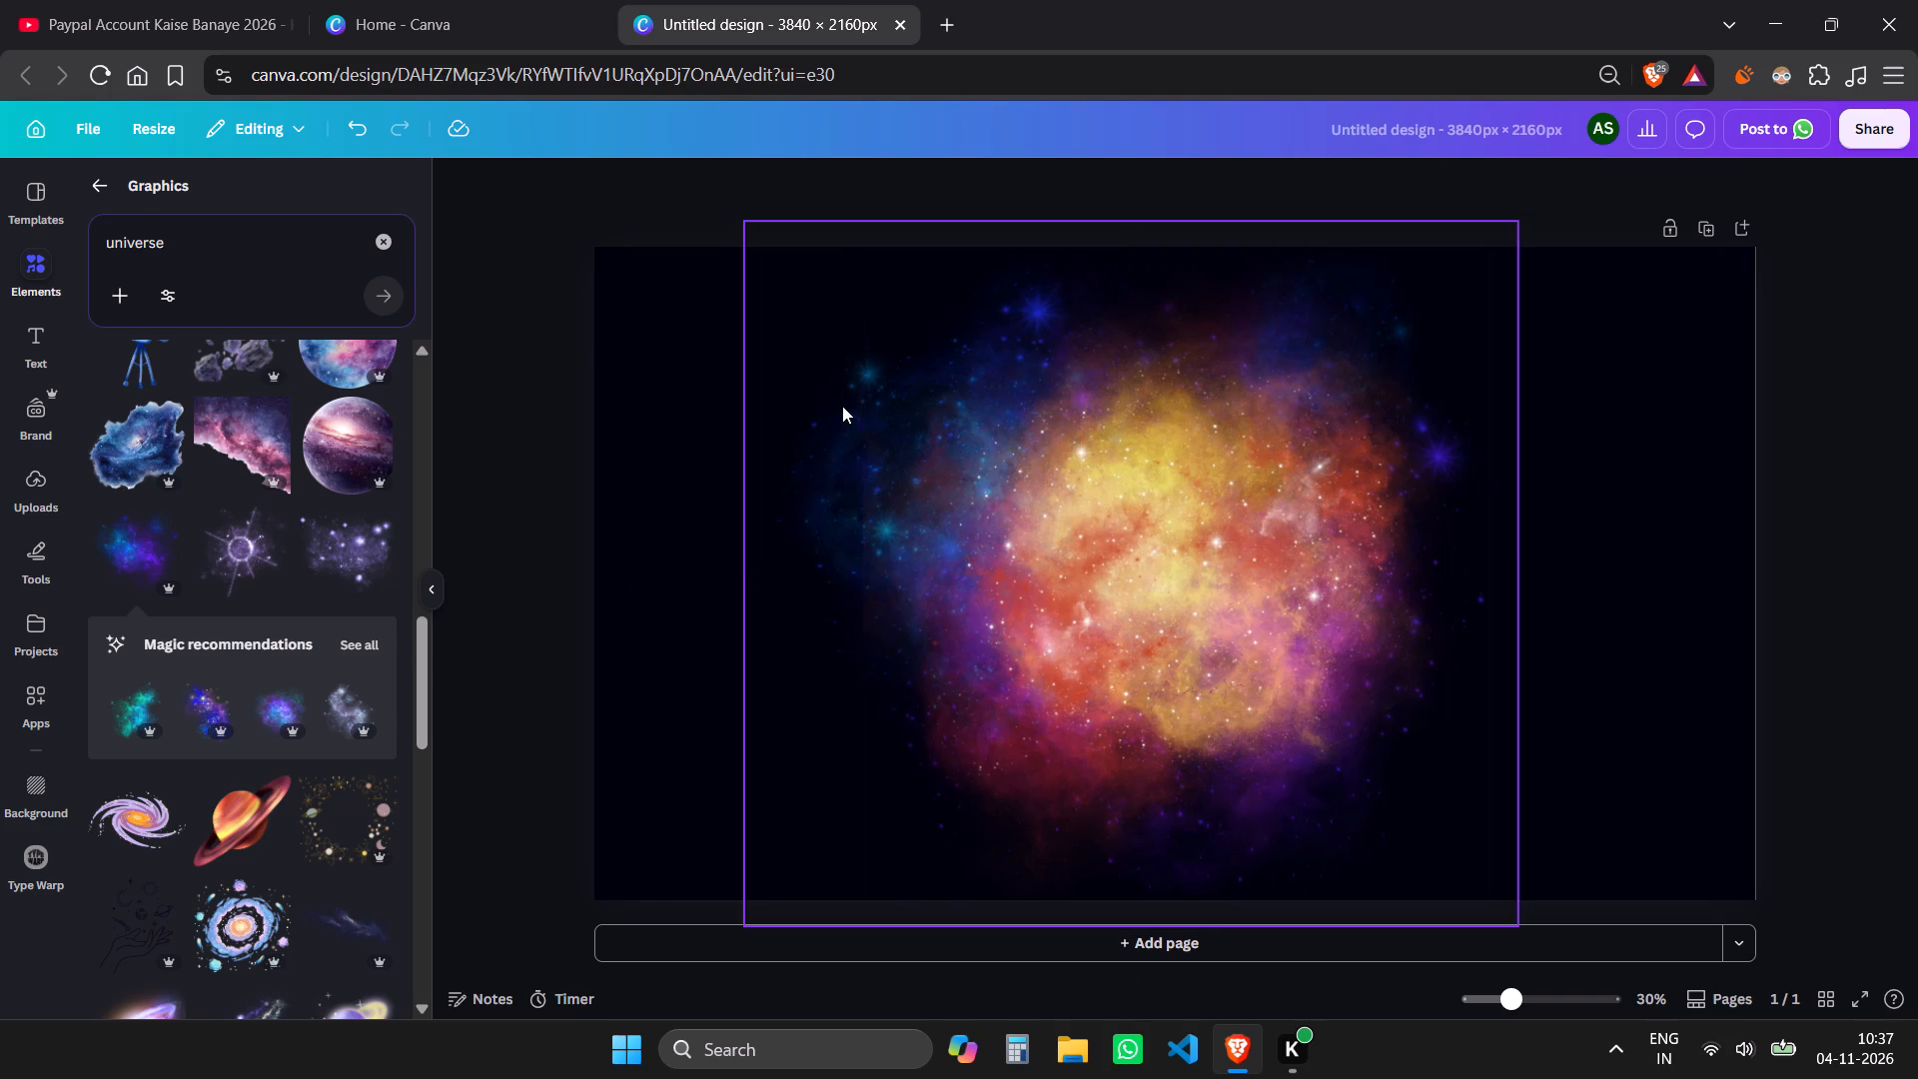
Set the blue and purple nebula's transparency to about 72.
click(839, 405)
click(1334, 182)
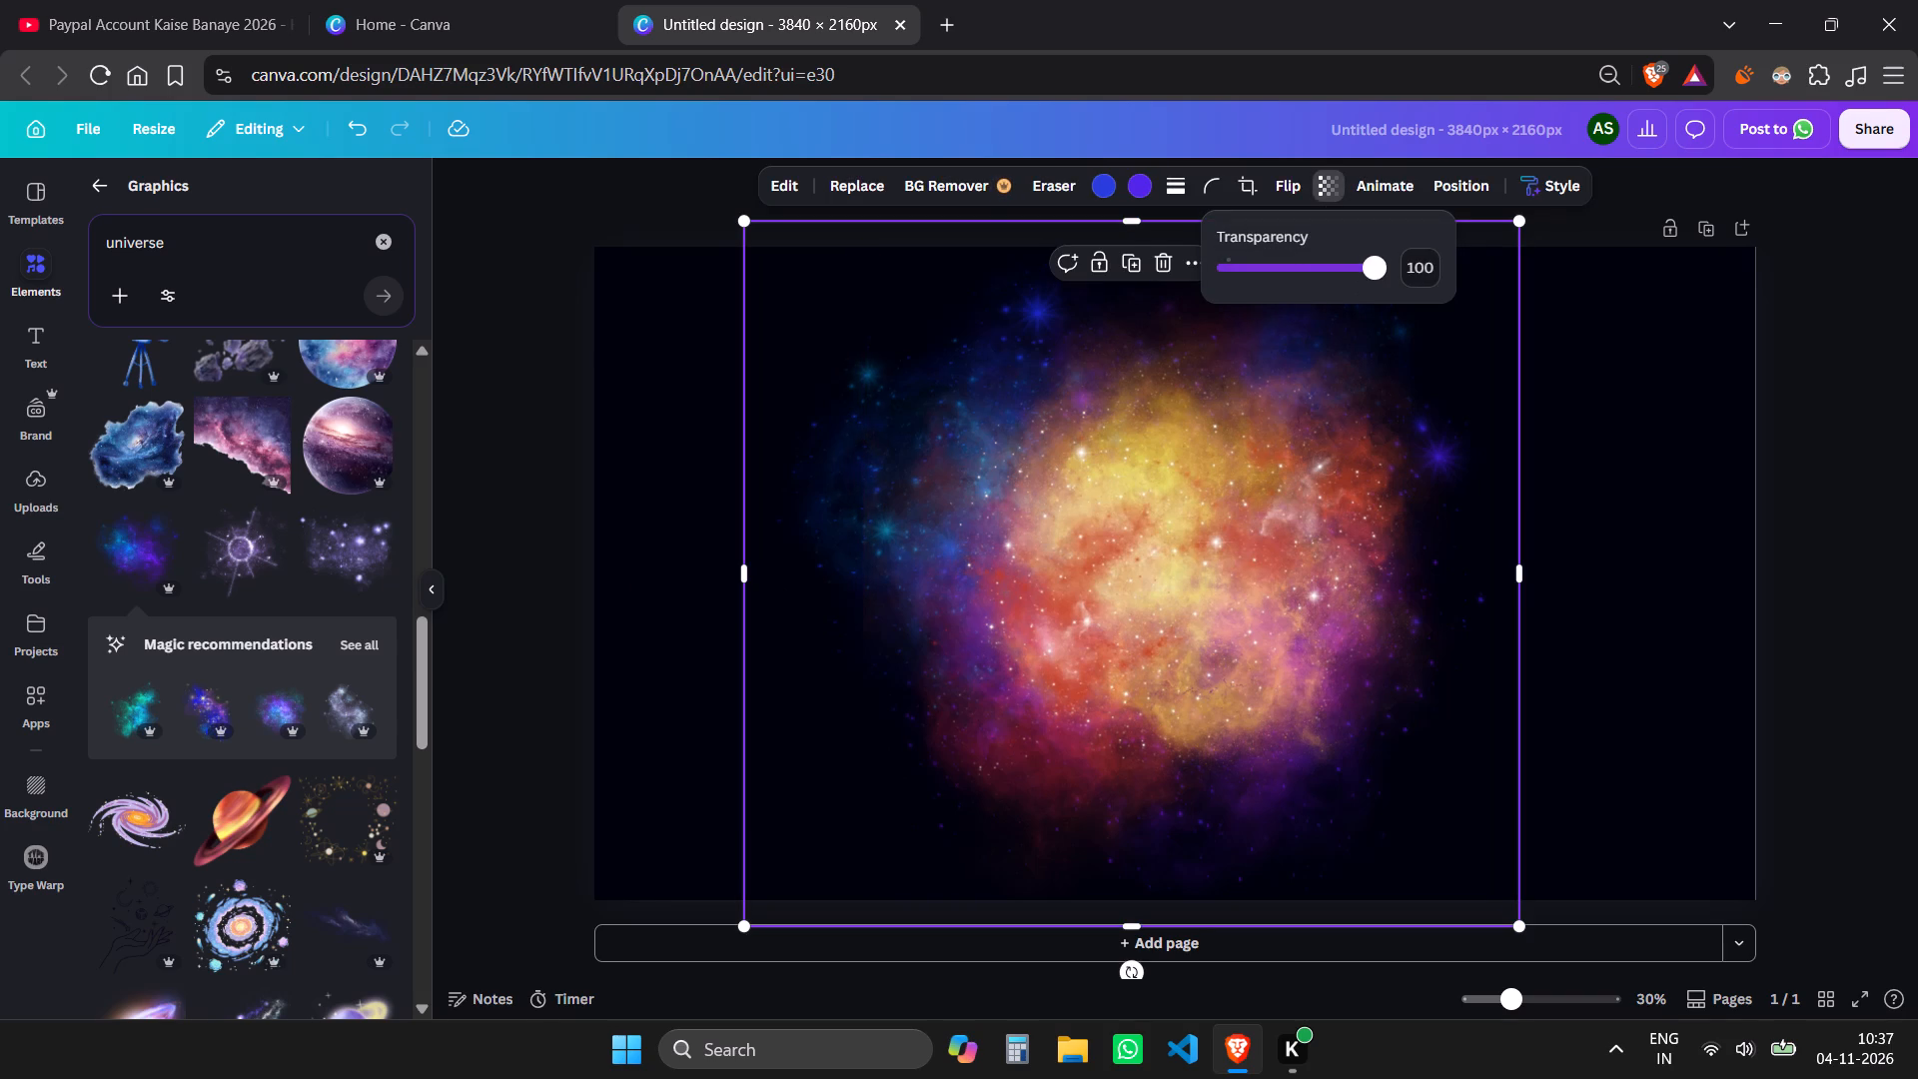
drag(1368, 270, 1318, 292)
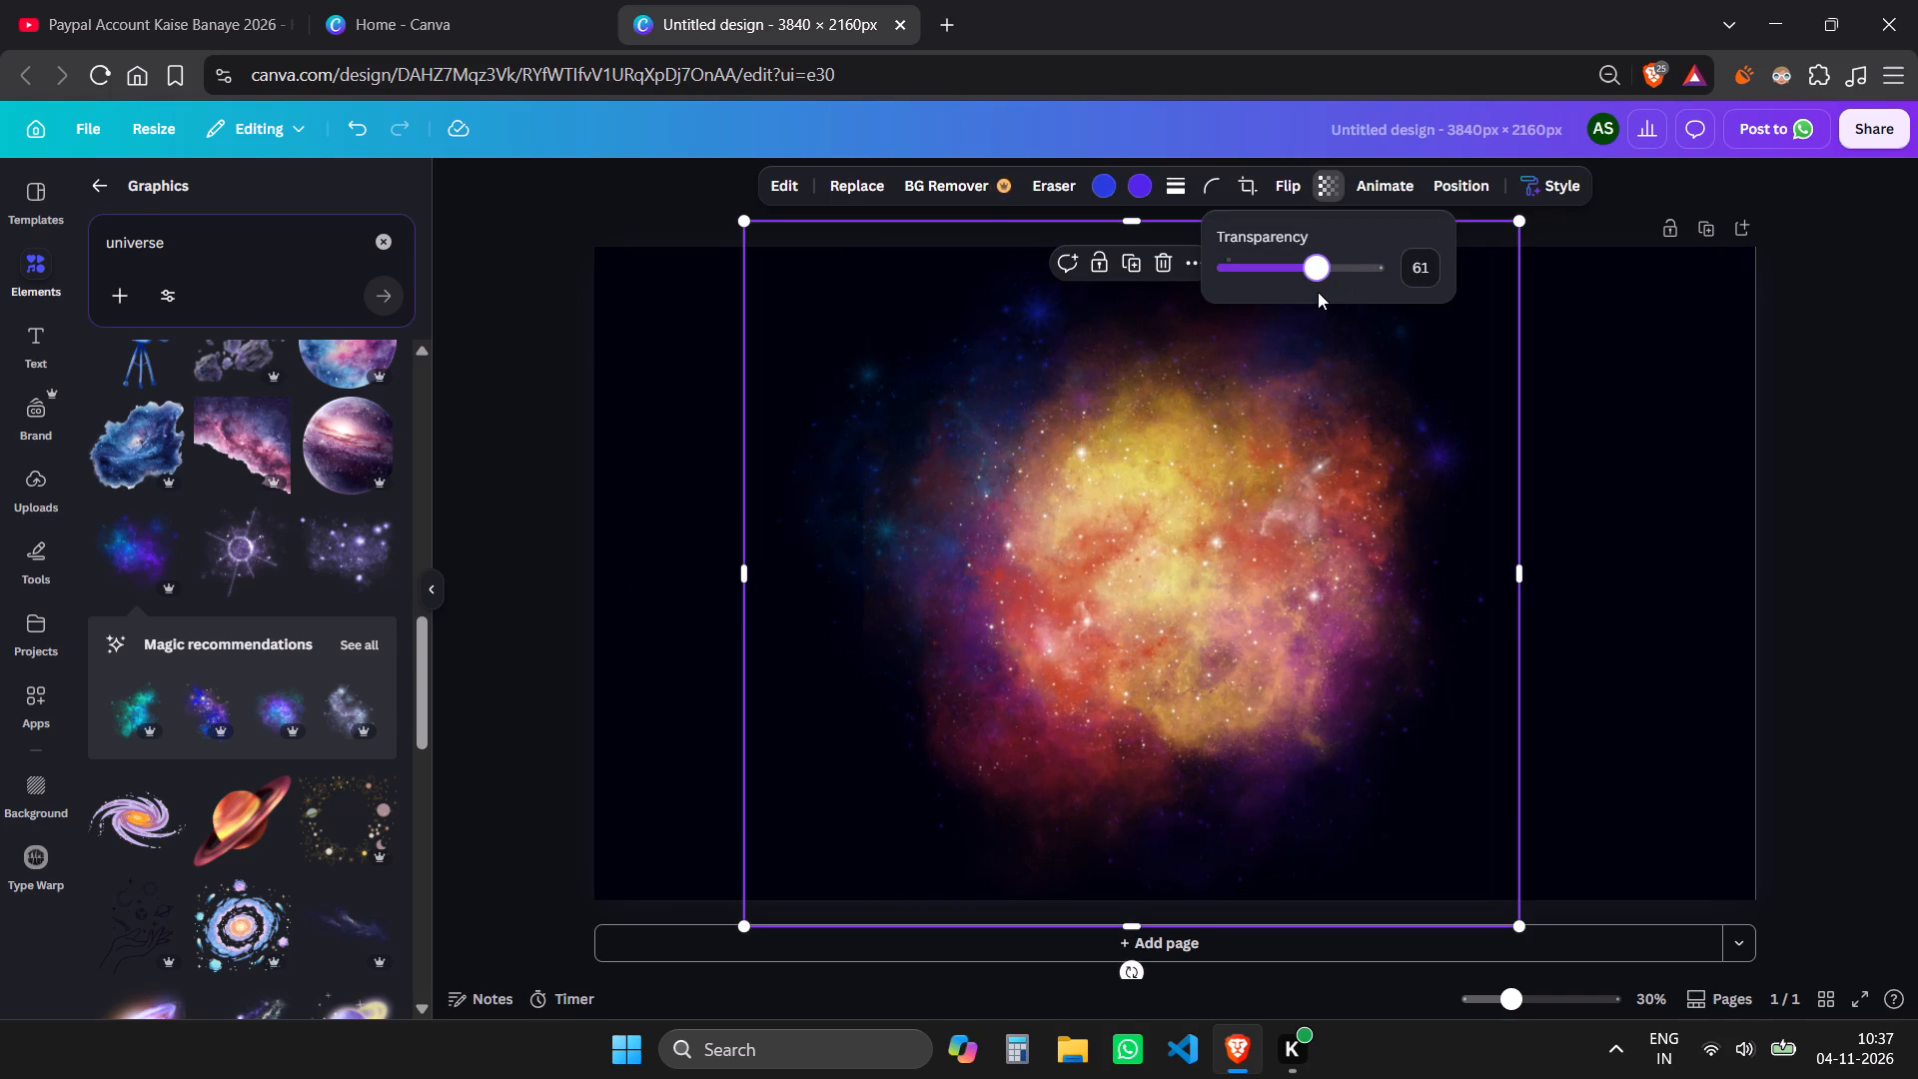
drag(1309, 274, 1333, 305)
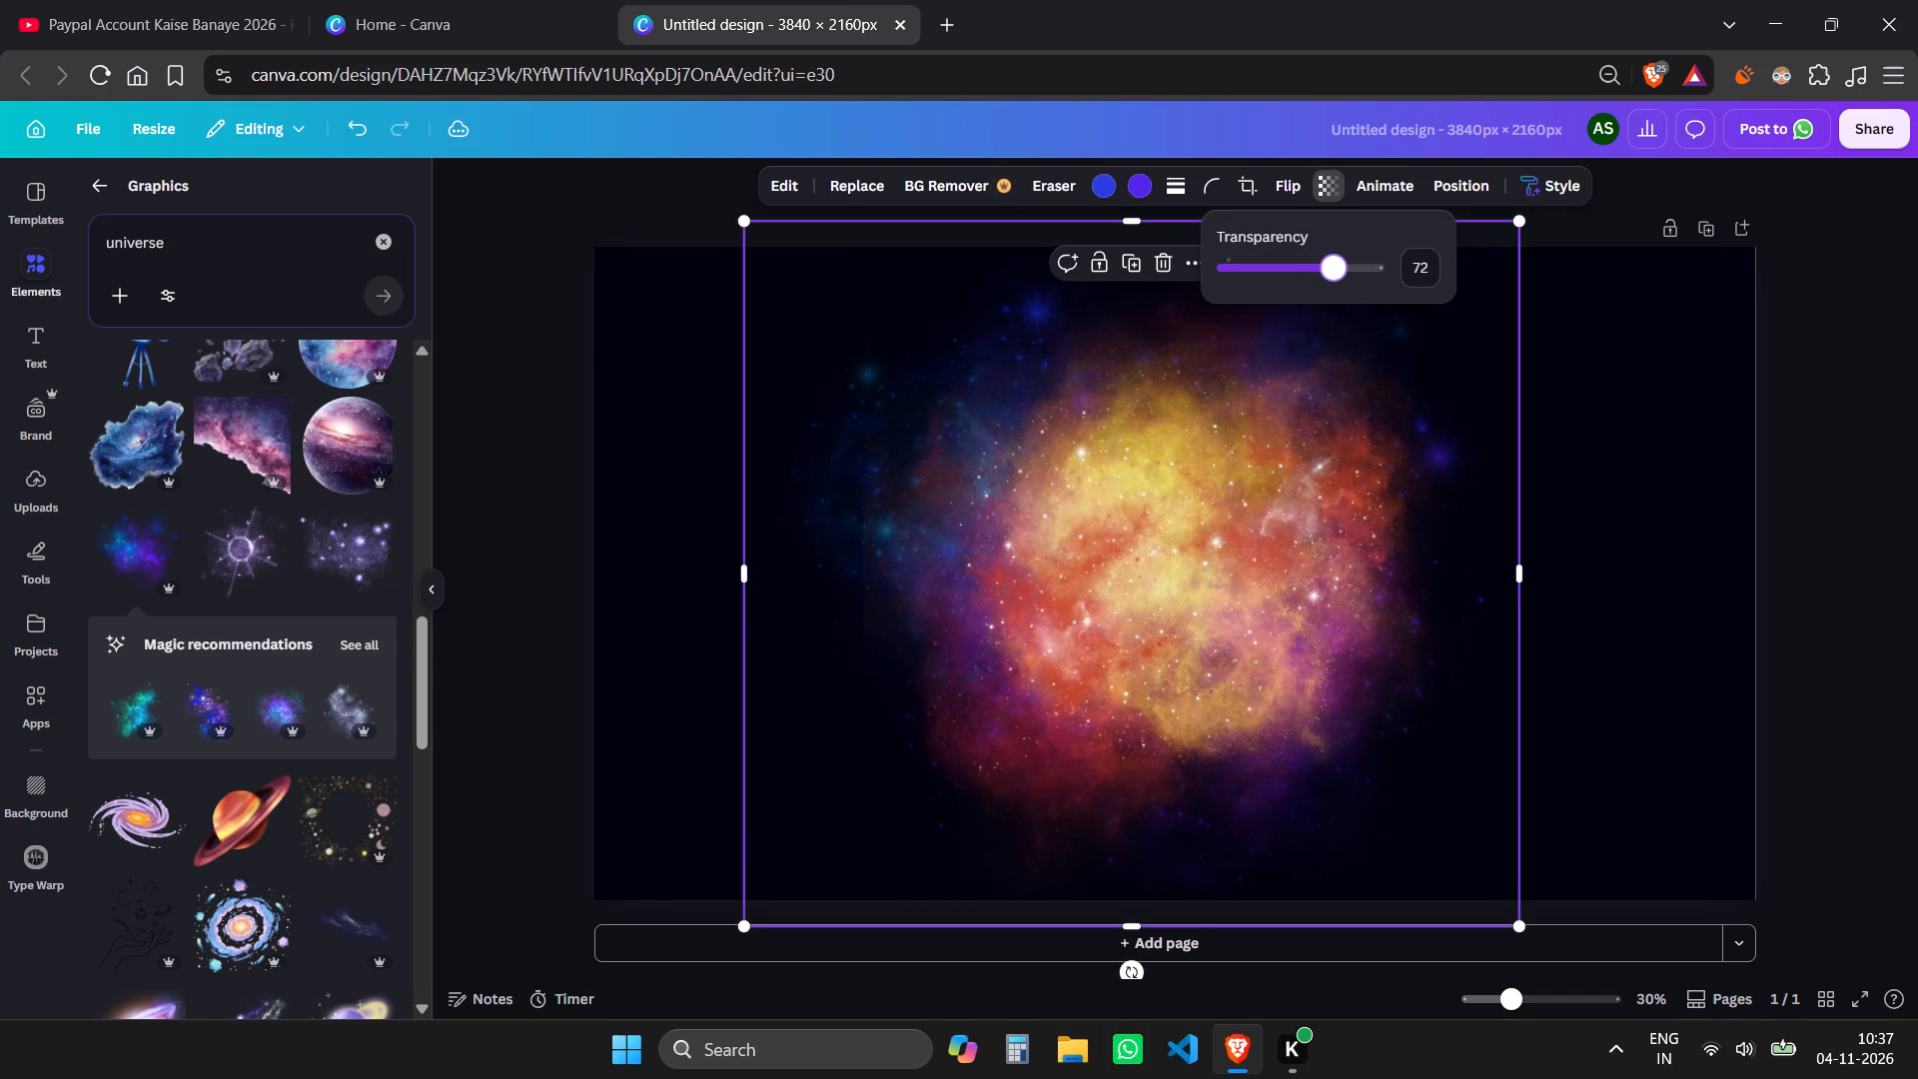
drag(1333, 305, 1331, 309)
click(543, 468)
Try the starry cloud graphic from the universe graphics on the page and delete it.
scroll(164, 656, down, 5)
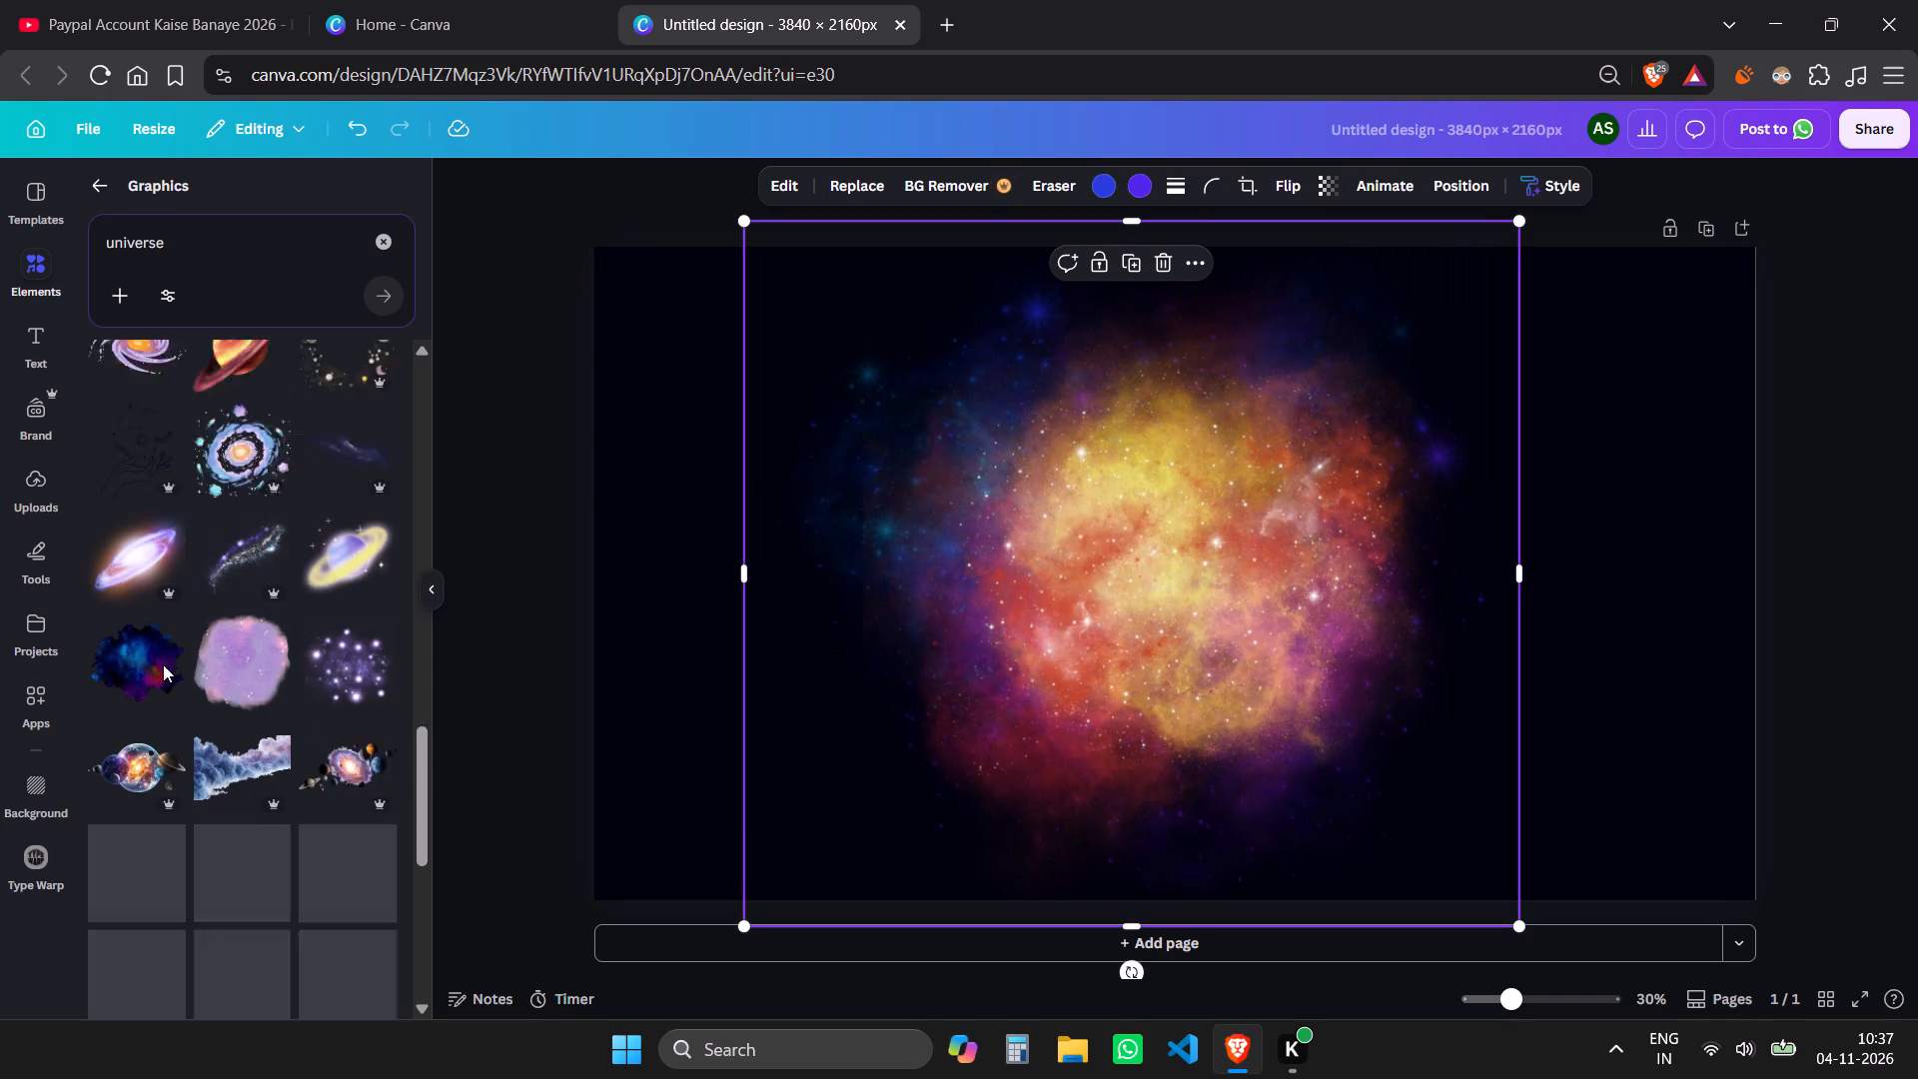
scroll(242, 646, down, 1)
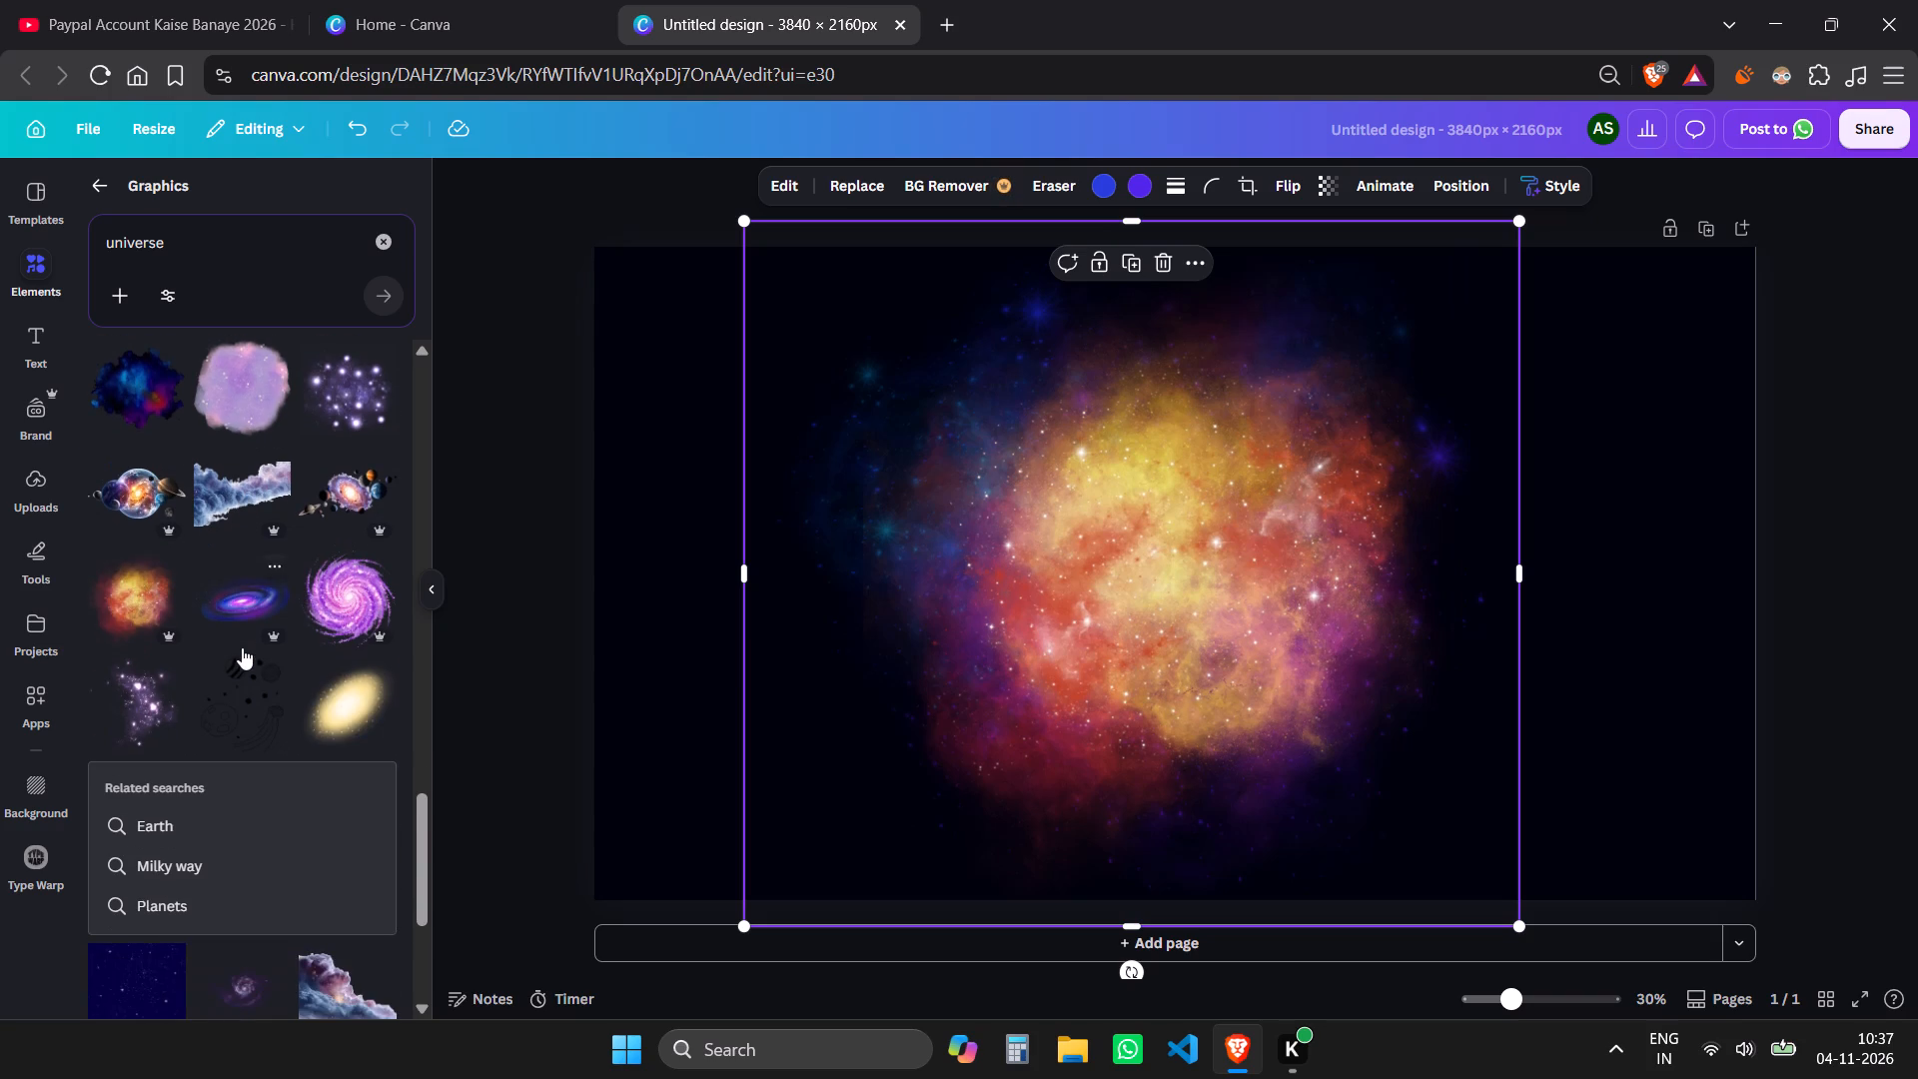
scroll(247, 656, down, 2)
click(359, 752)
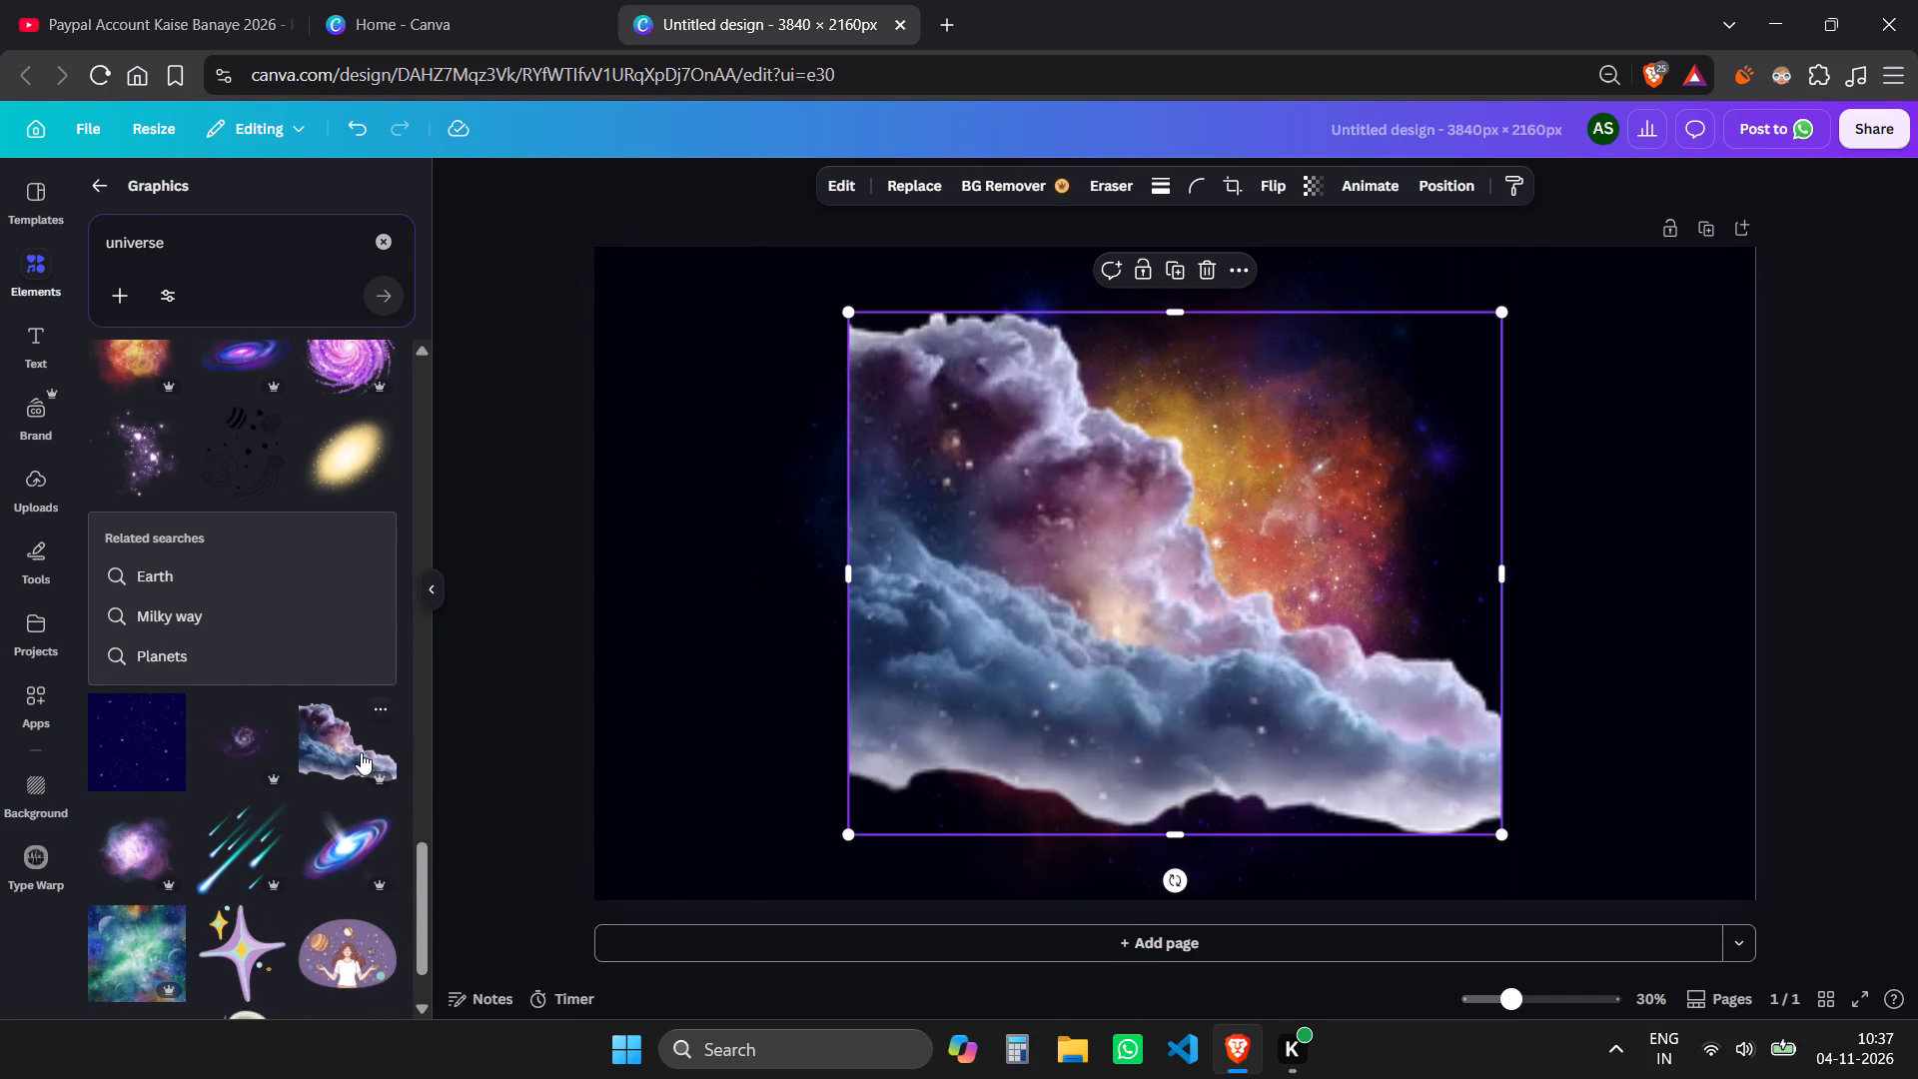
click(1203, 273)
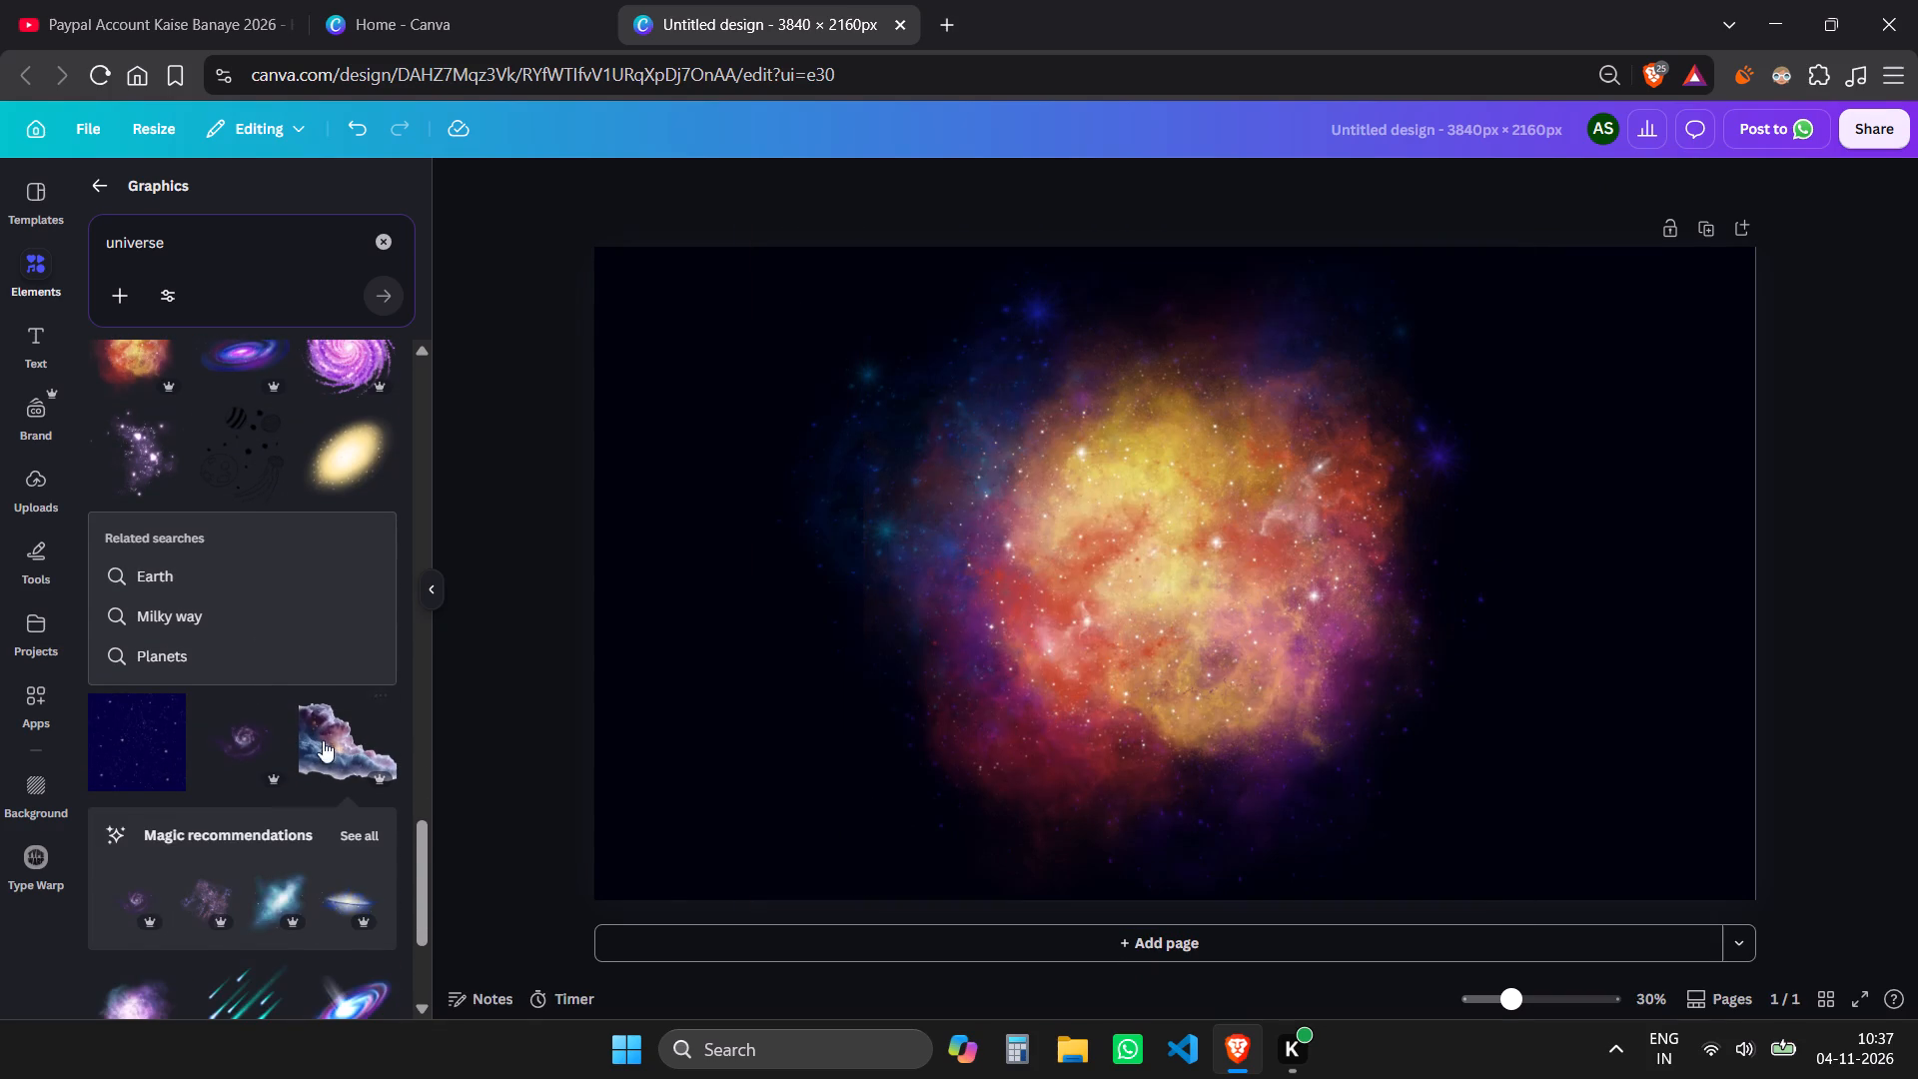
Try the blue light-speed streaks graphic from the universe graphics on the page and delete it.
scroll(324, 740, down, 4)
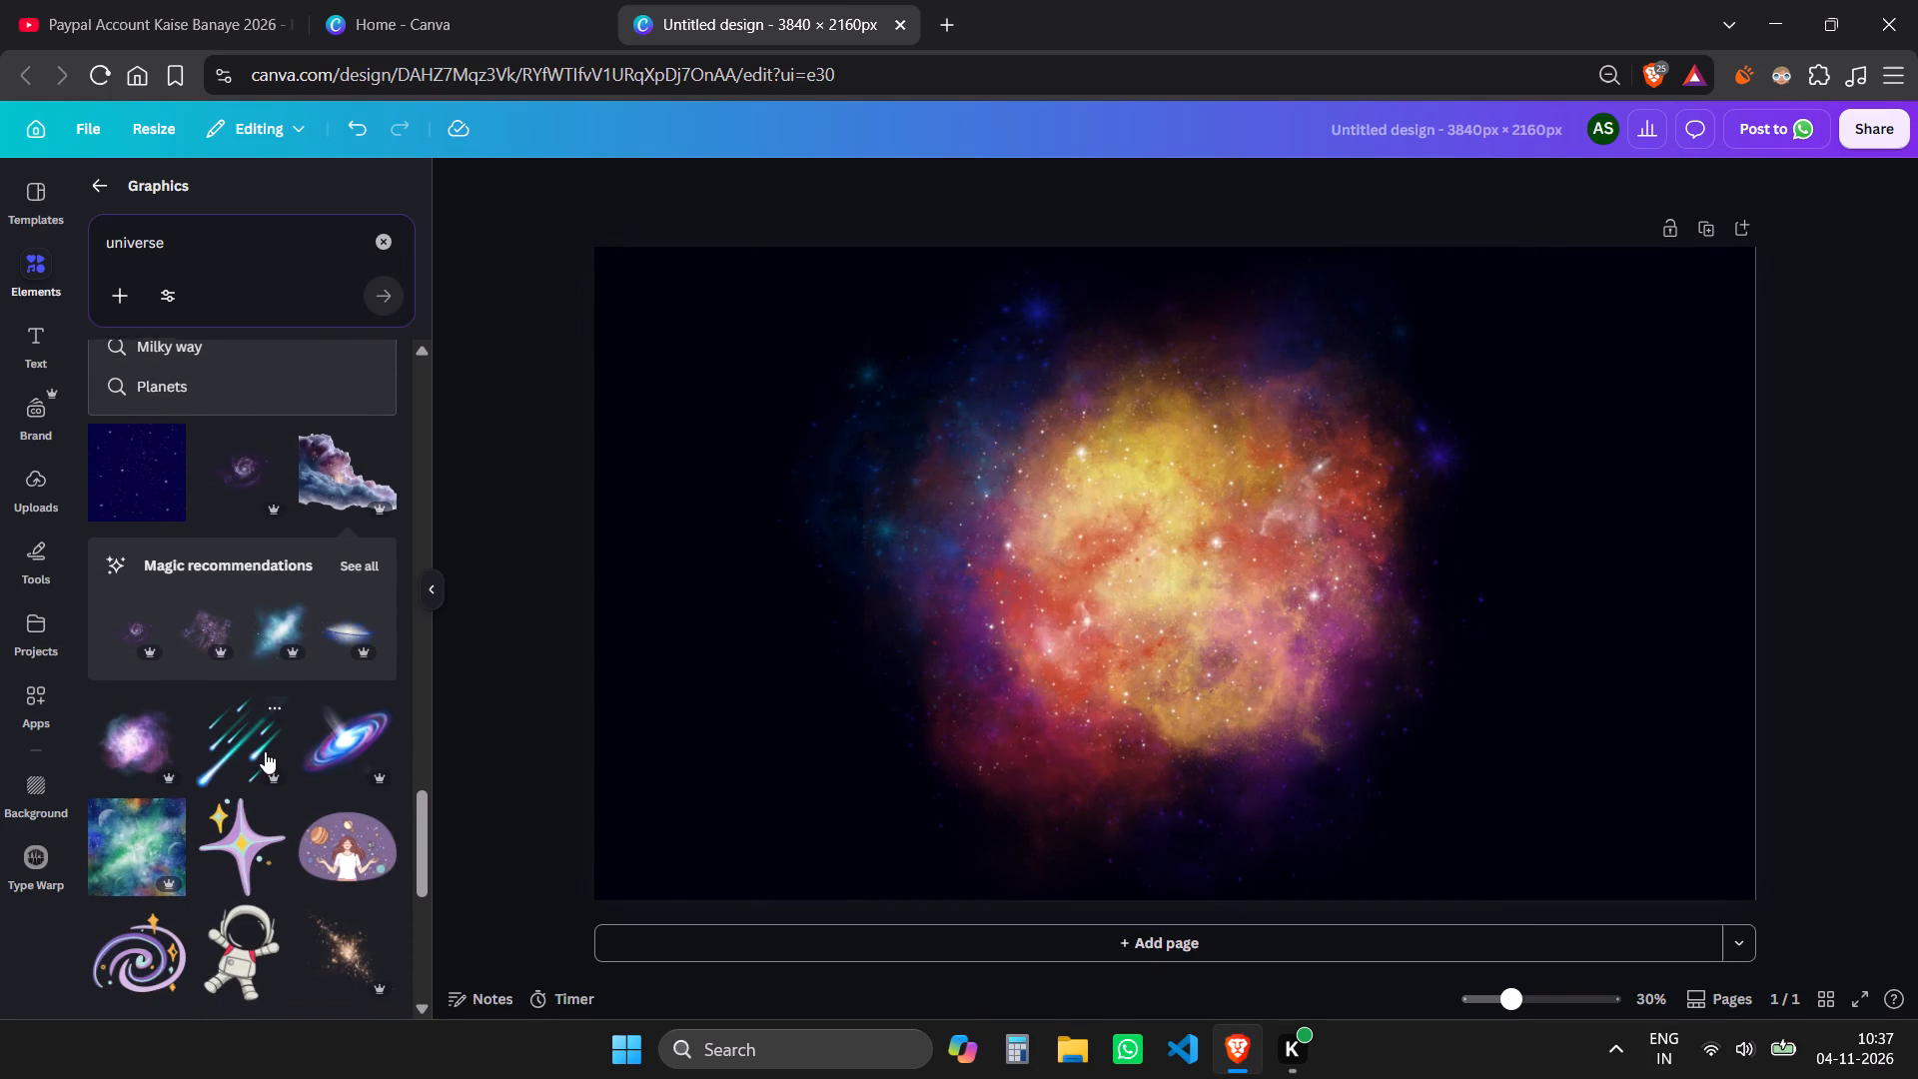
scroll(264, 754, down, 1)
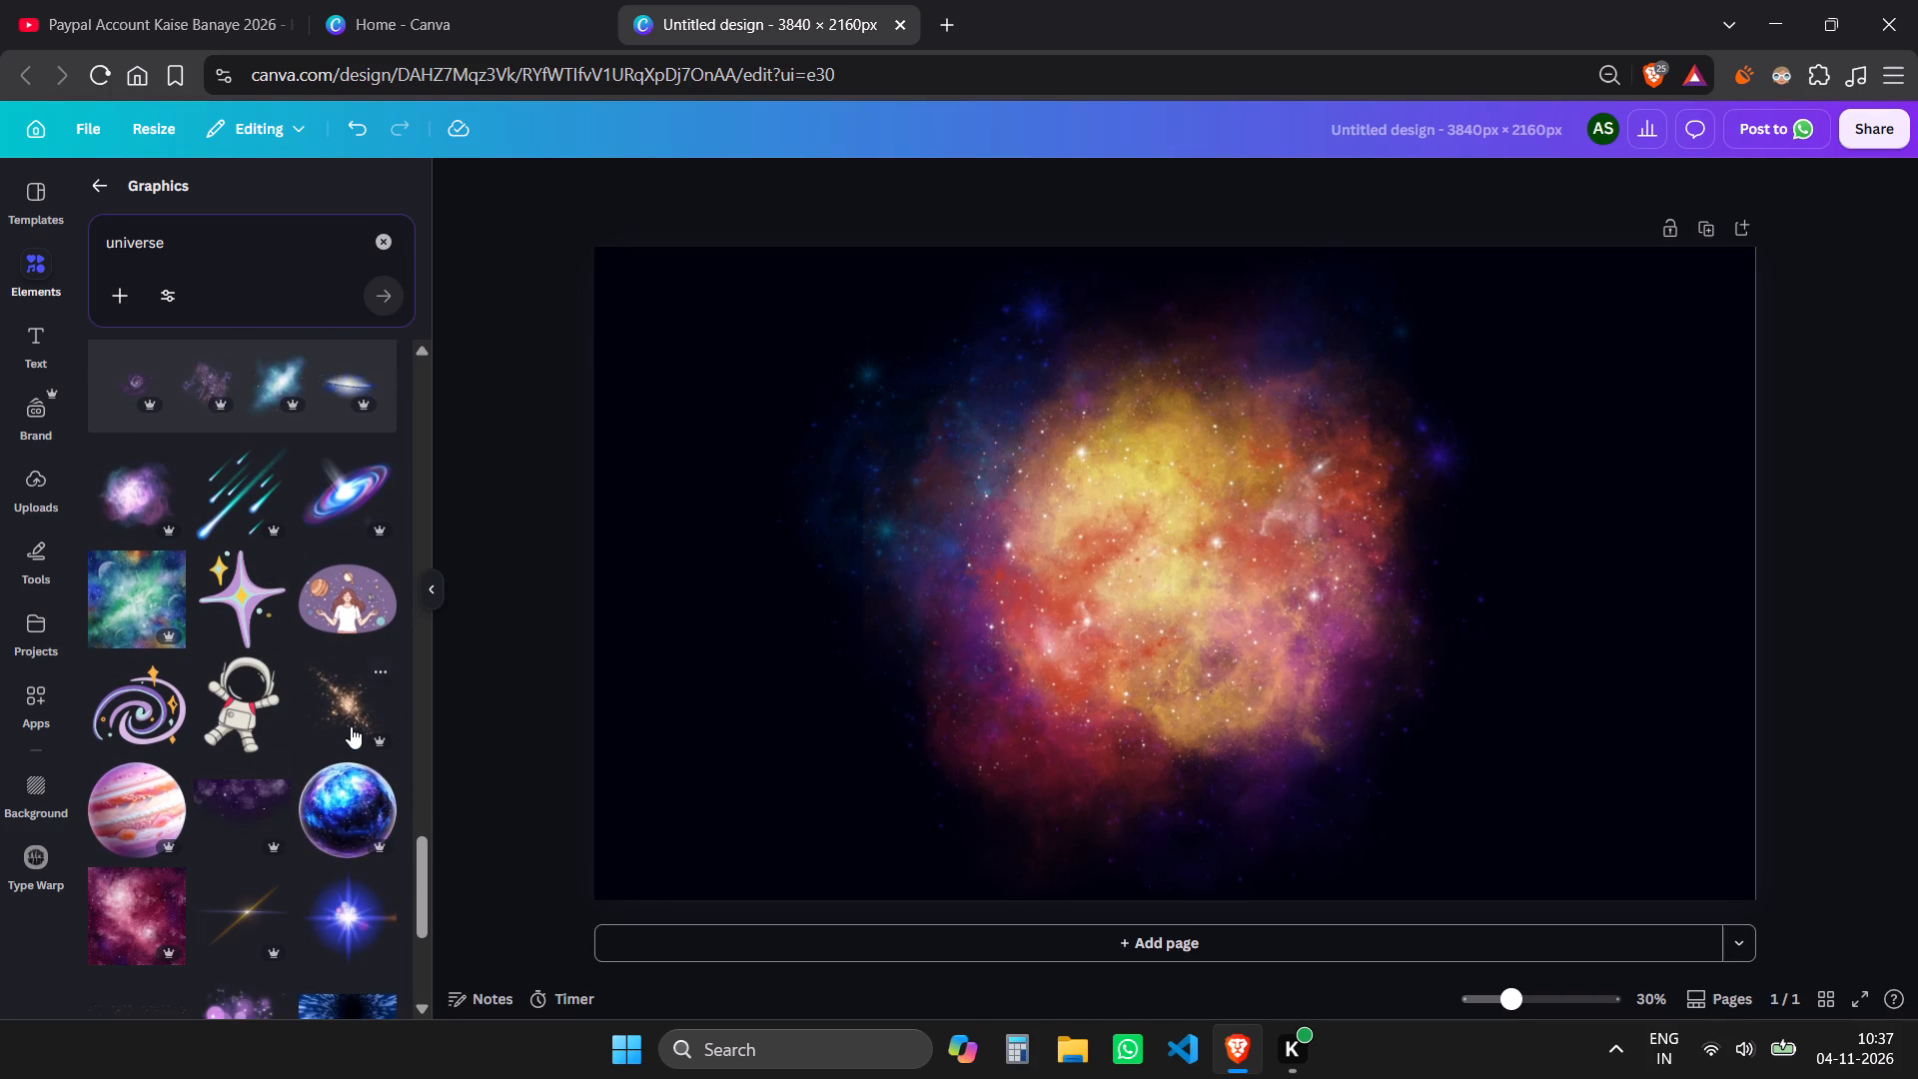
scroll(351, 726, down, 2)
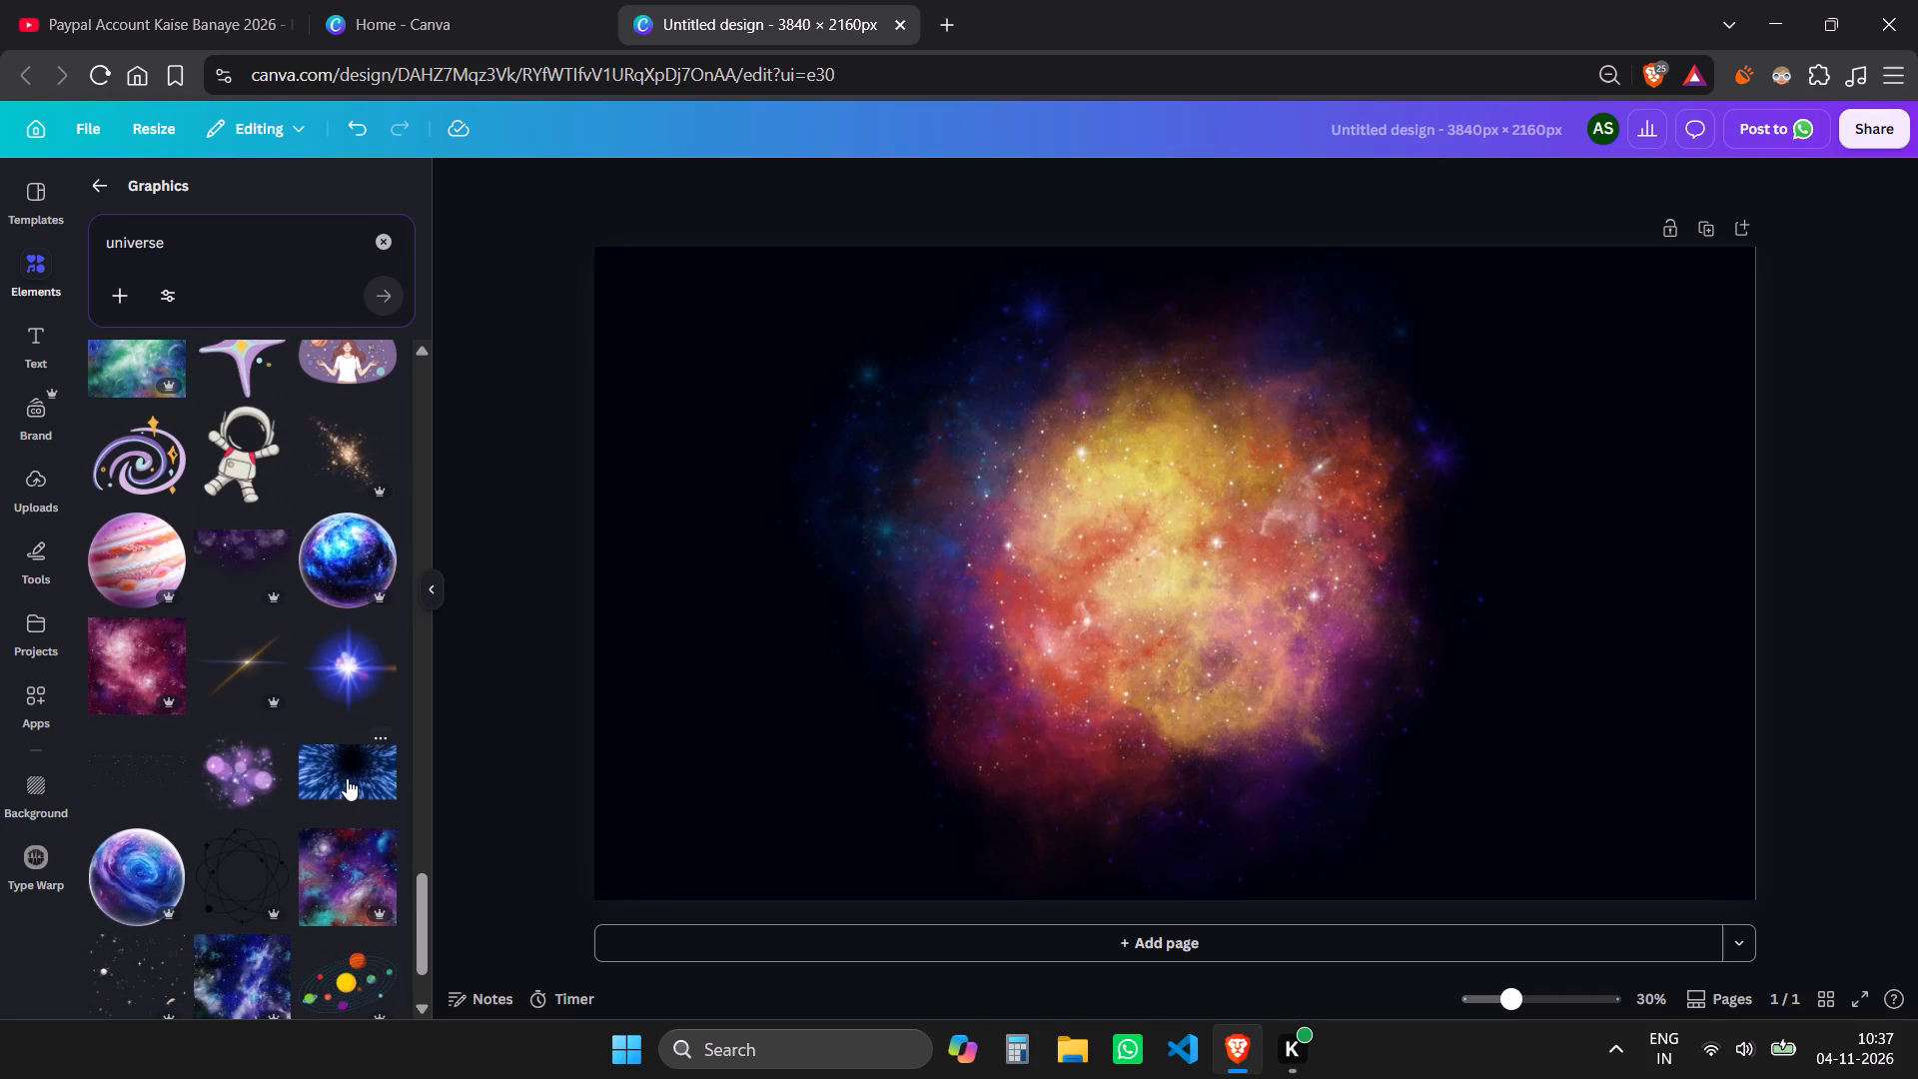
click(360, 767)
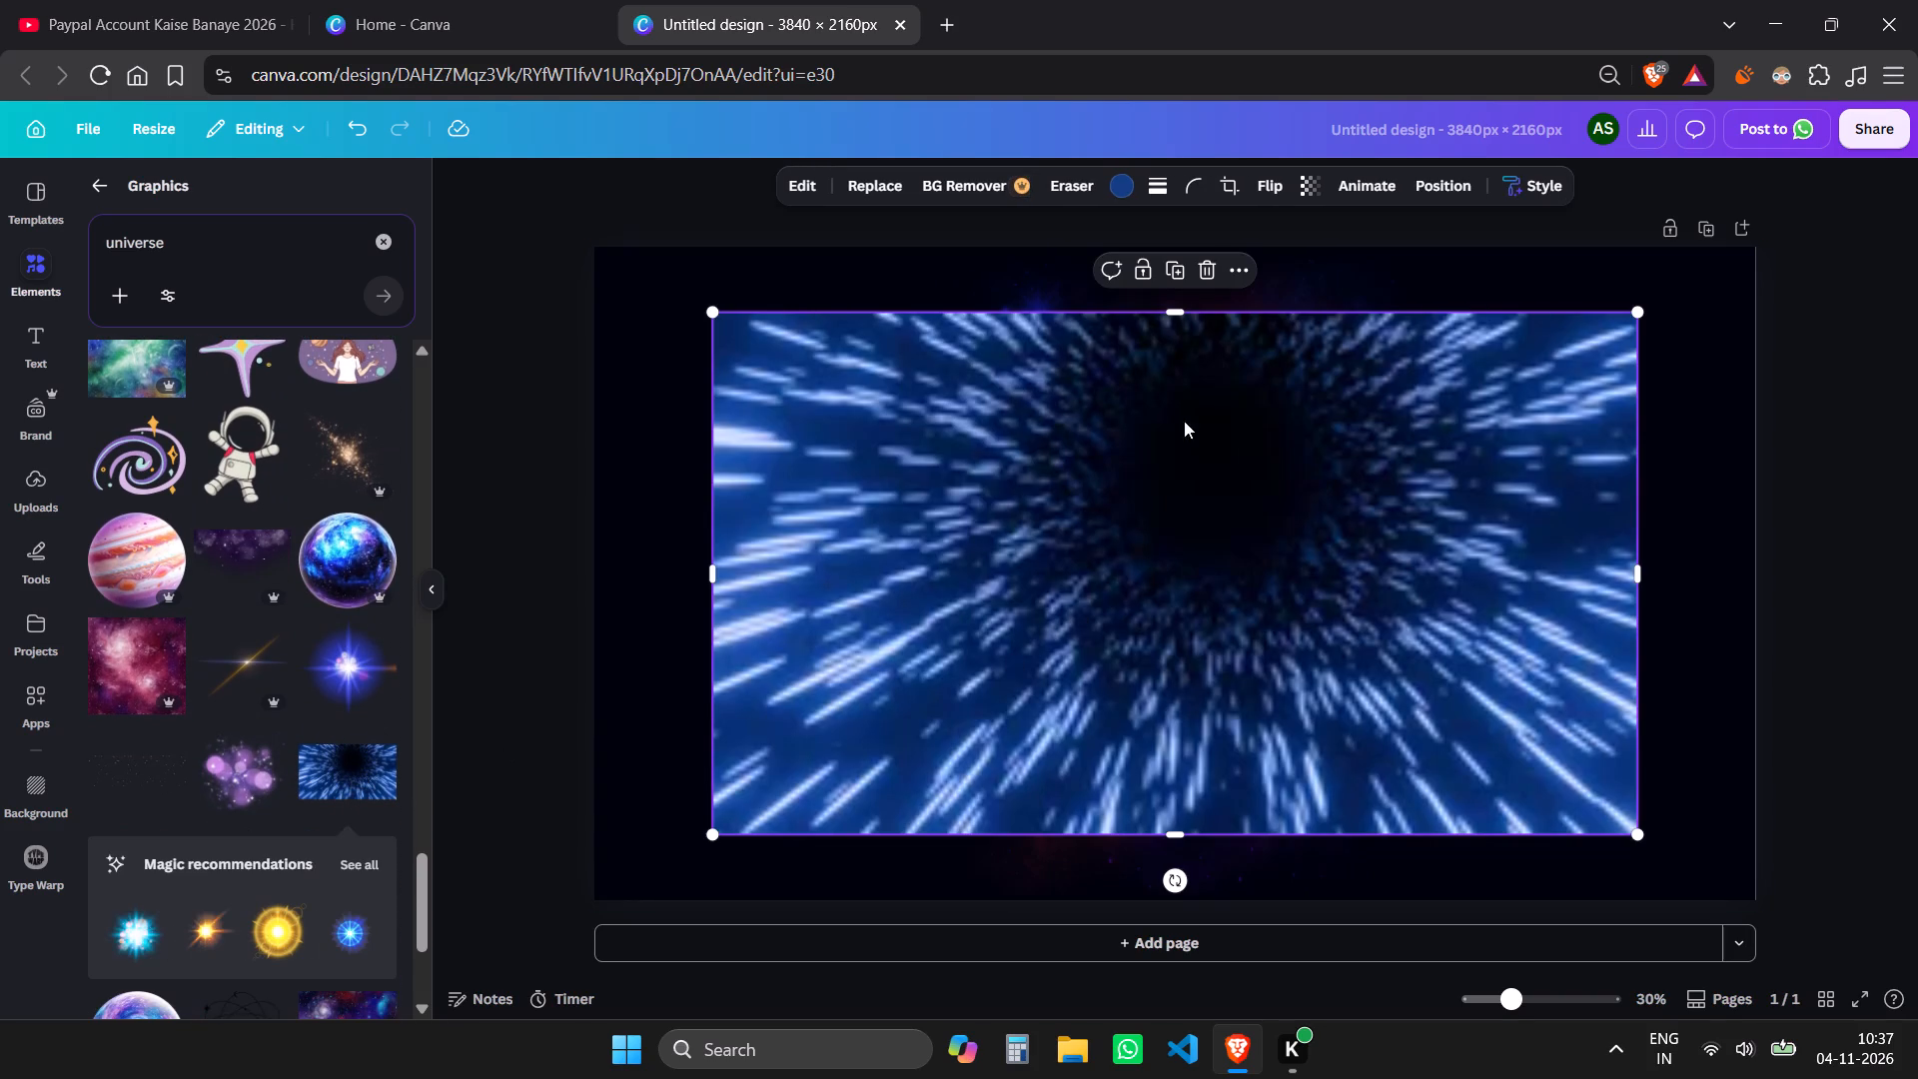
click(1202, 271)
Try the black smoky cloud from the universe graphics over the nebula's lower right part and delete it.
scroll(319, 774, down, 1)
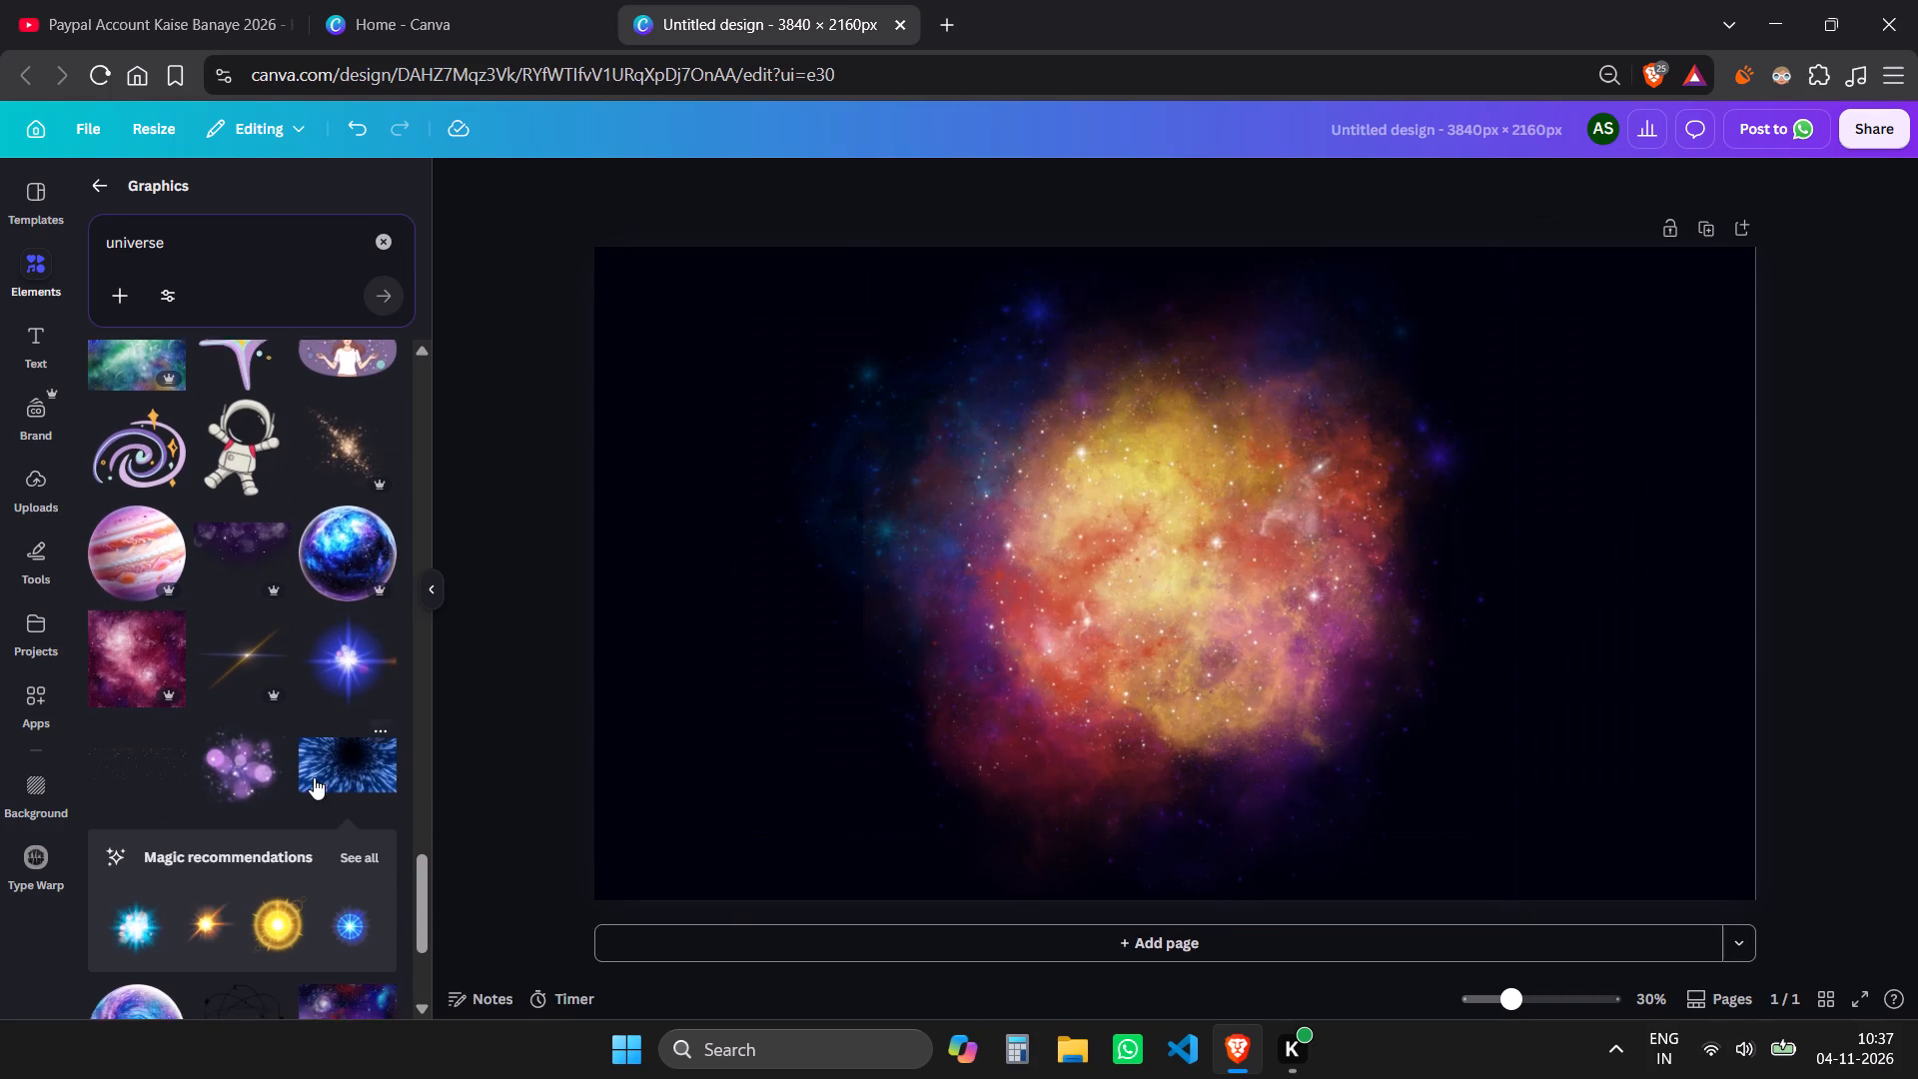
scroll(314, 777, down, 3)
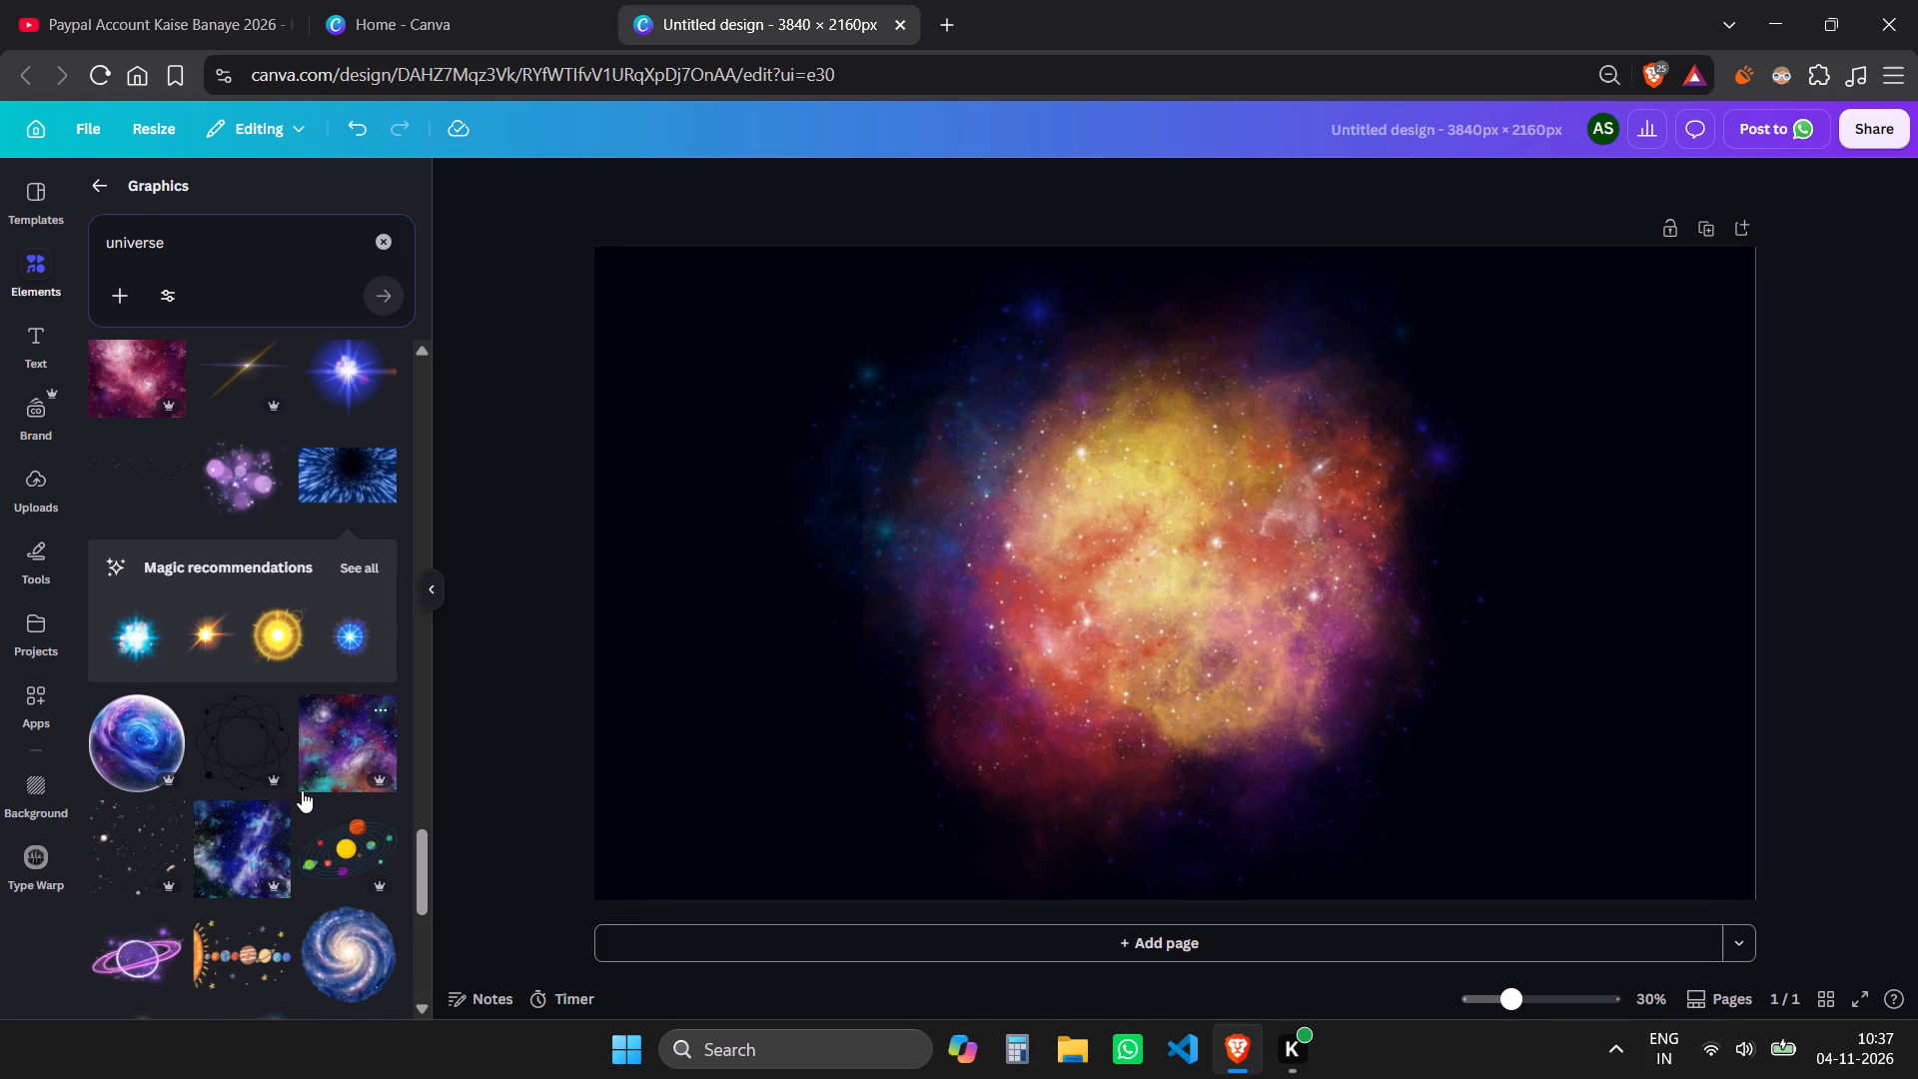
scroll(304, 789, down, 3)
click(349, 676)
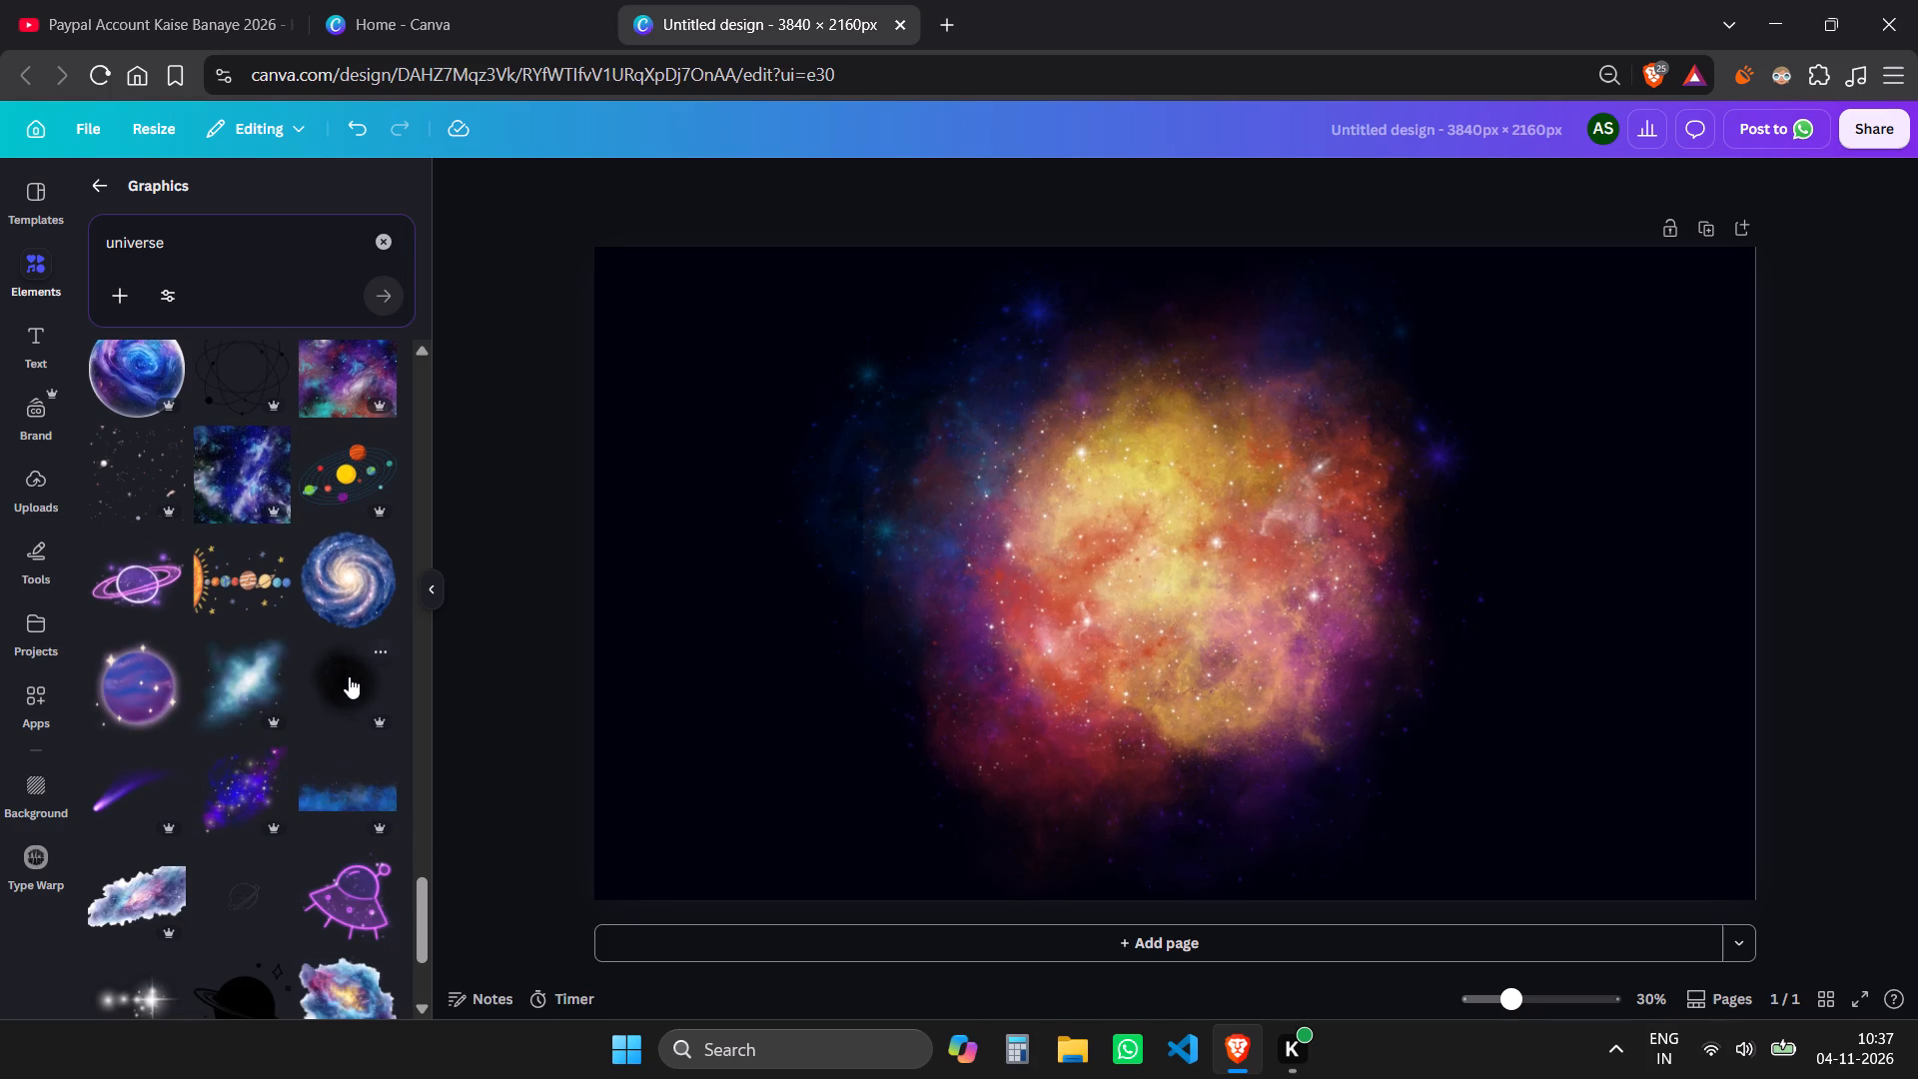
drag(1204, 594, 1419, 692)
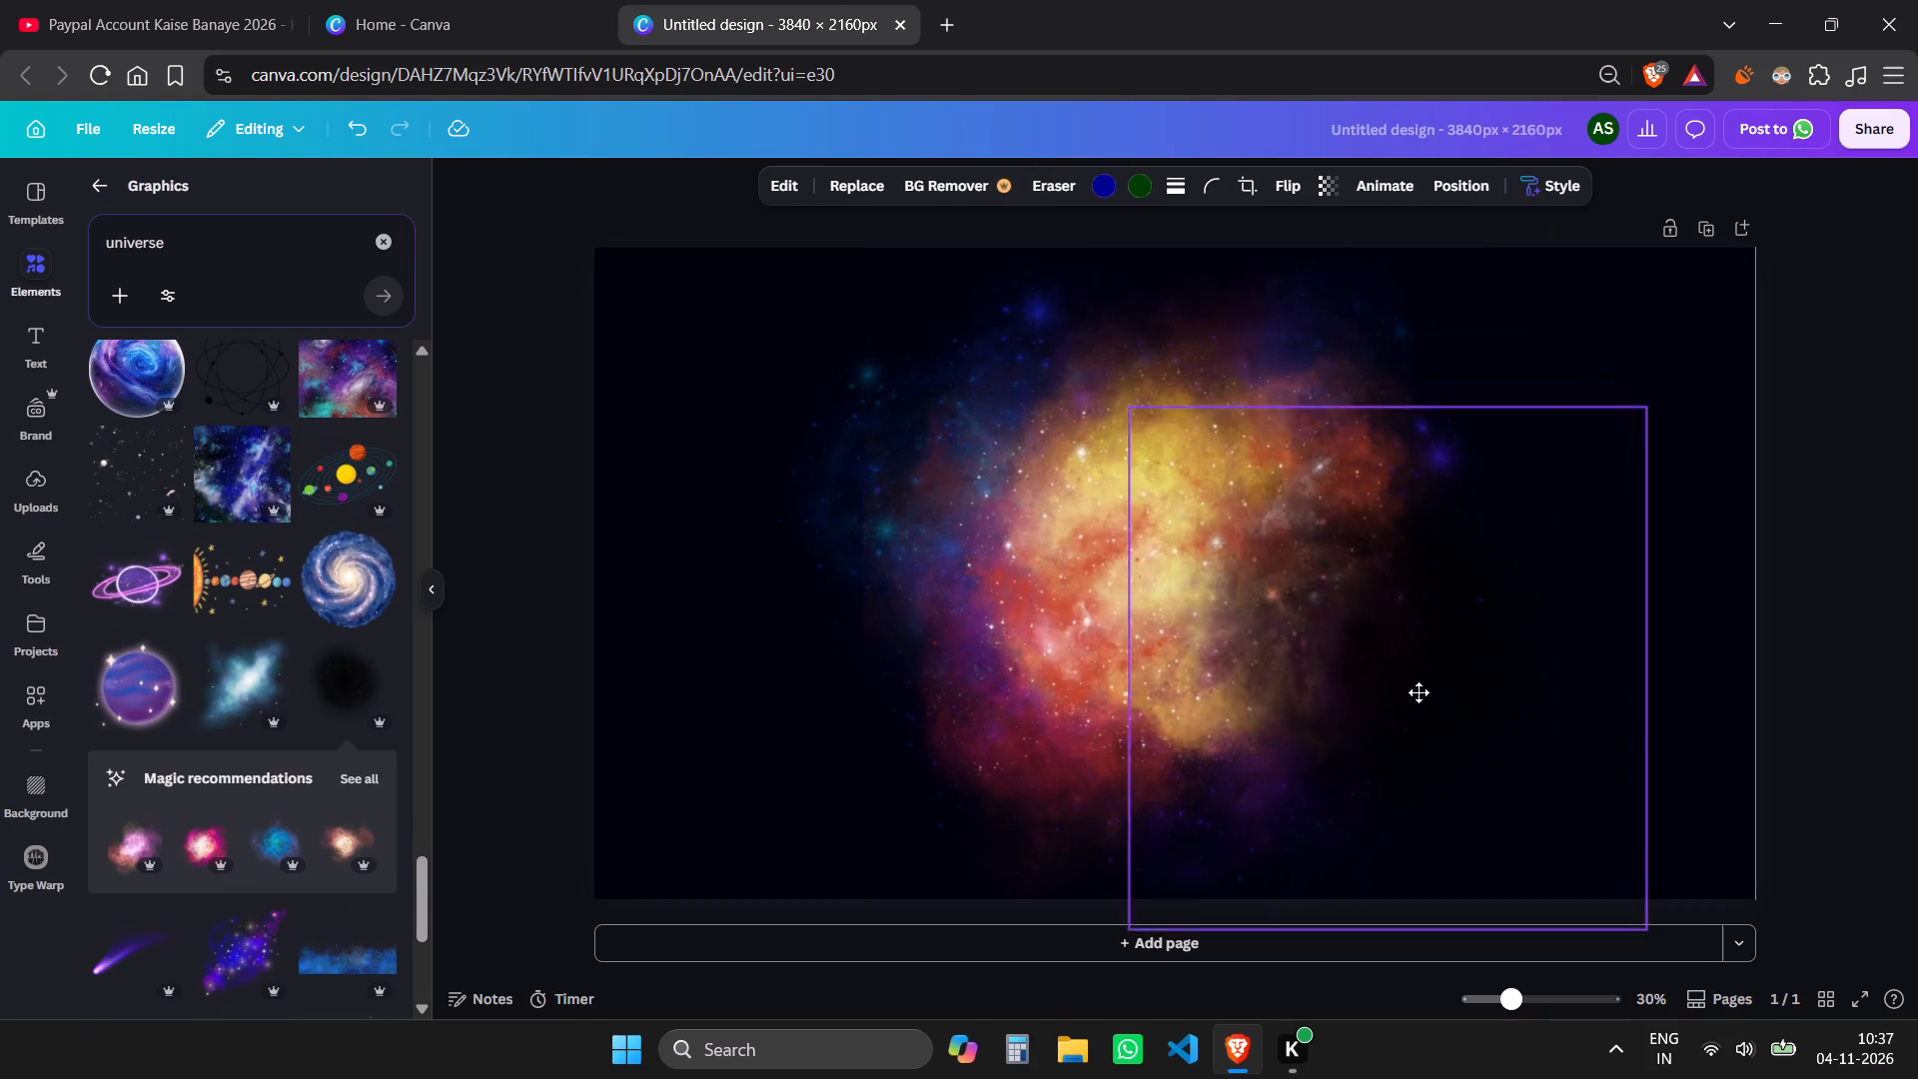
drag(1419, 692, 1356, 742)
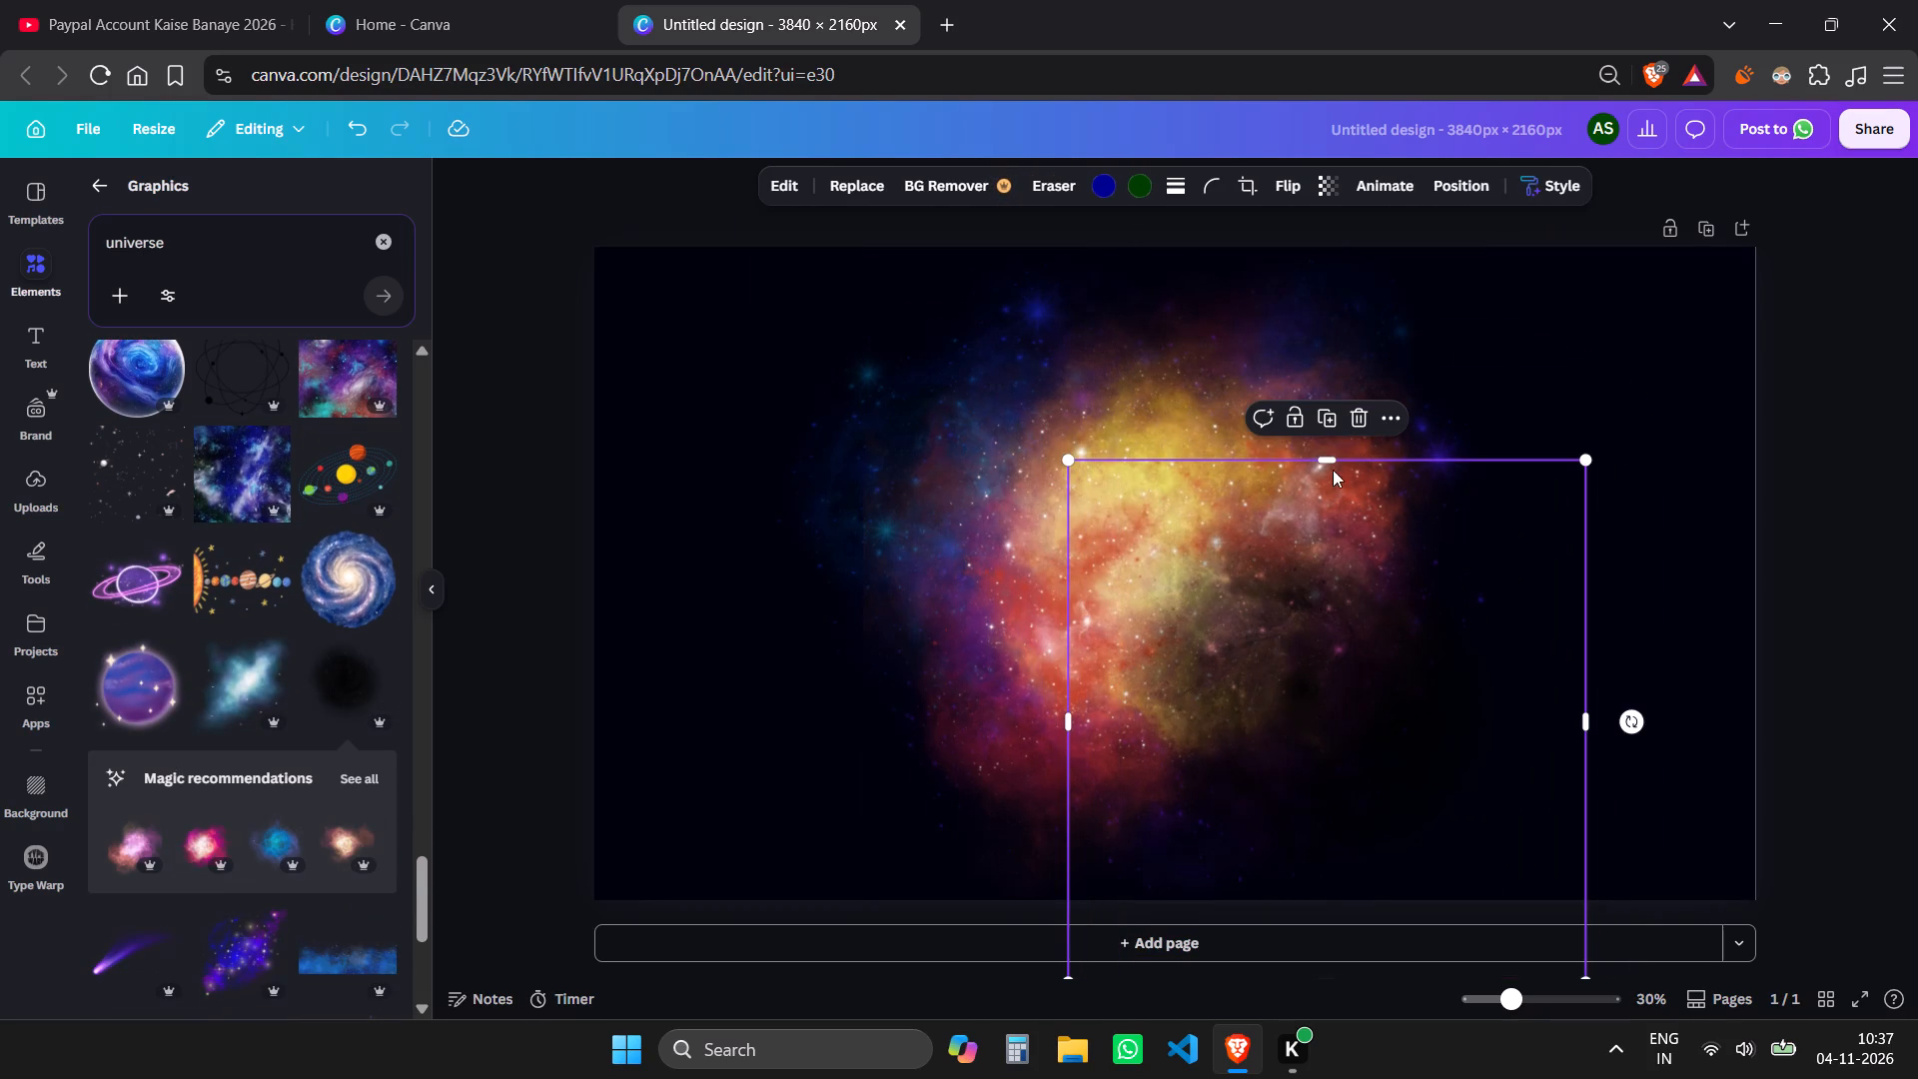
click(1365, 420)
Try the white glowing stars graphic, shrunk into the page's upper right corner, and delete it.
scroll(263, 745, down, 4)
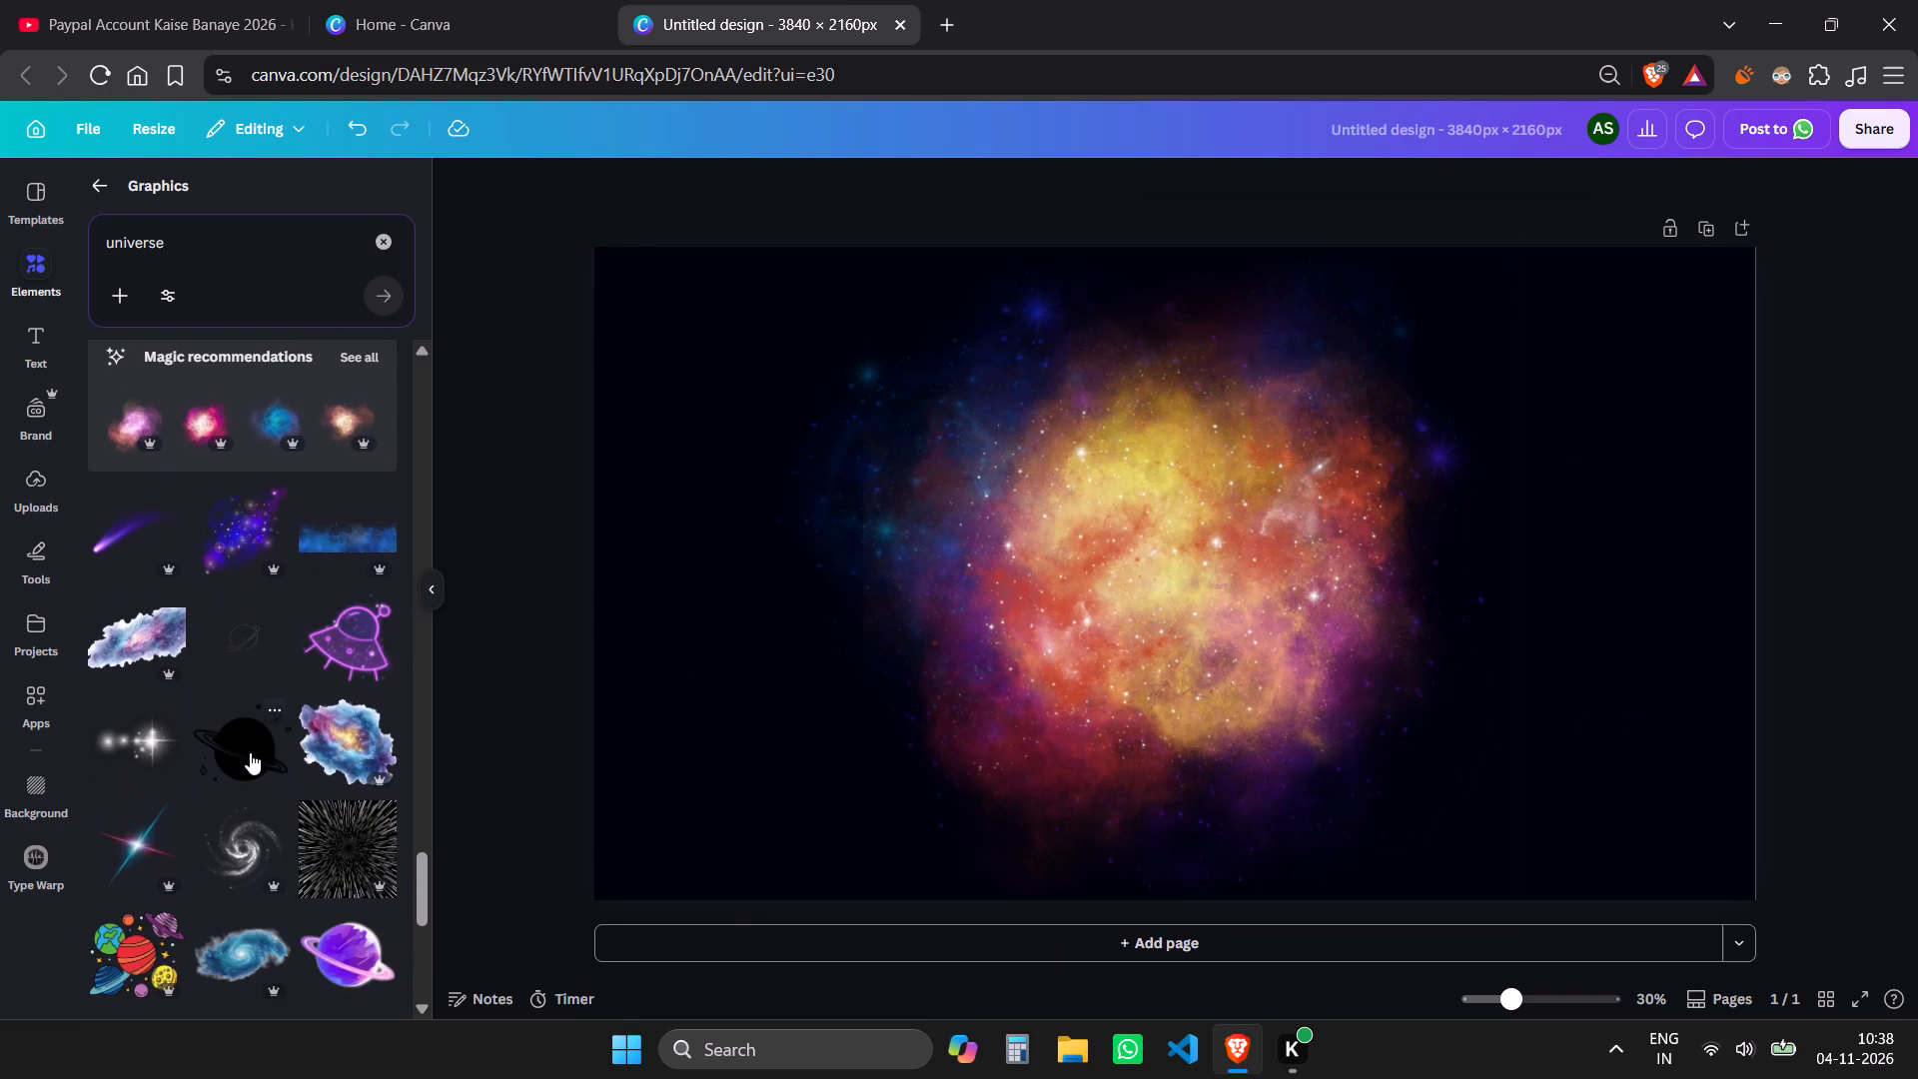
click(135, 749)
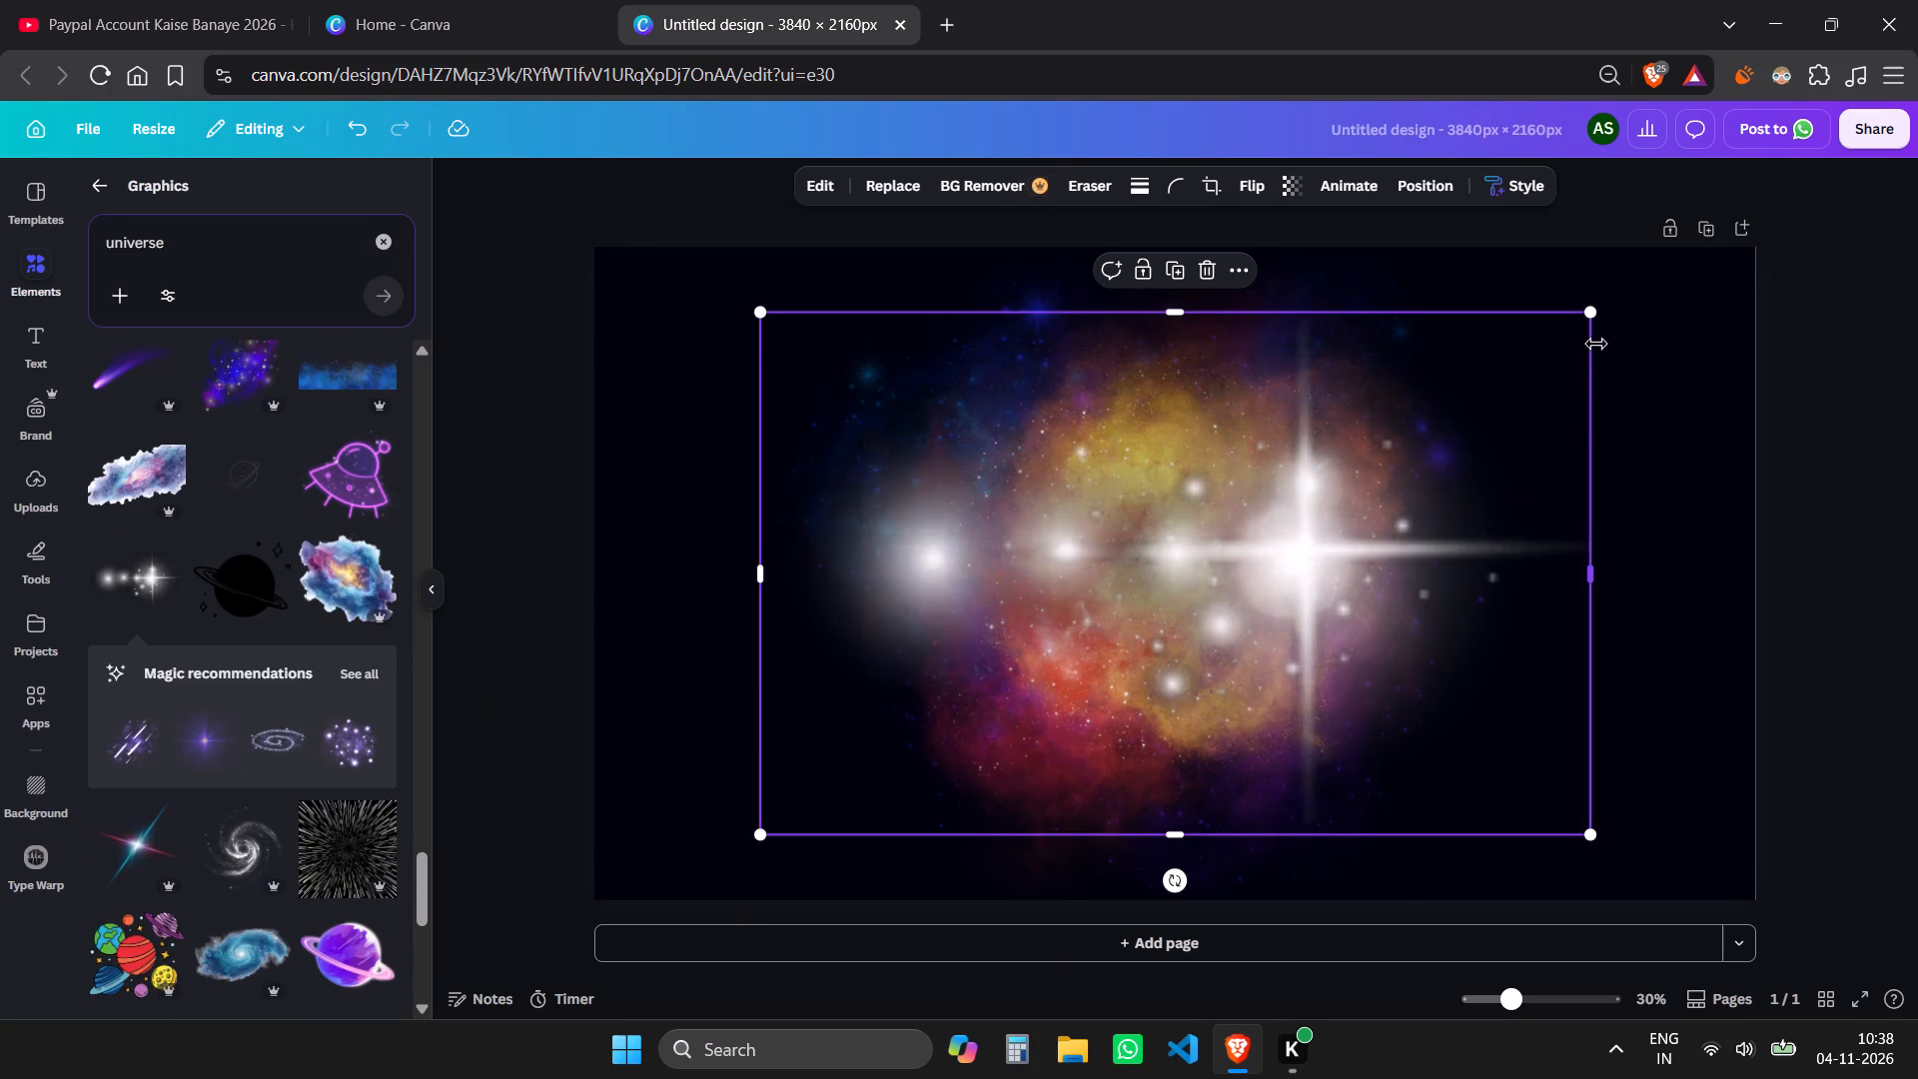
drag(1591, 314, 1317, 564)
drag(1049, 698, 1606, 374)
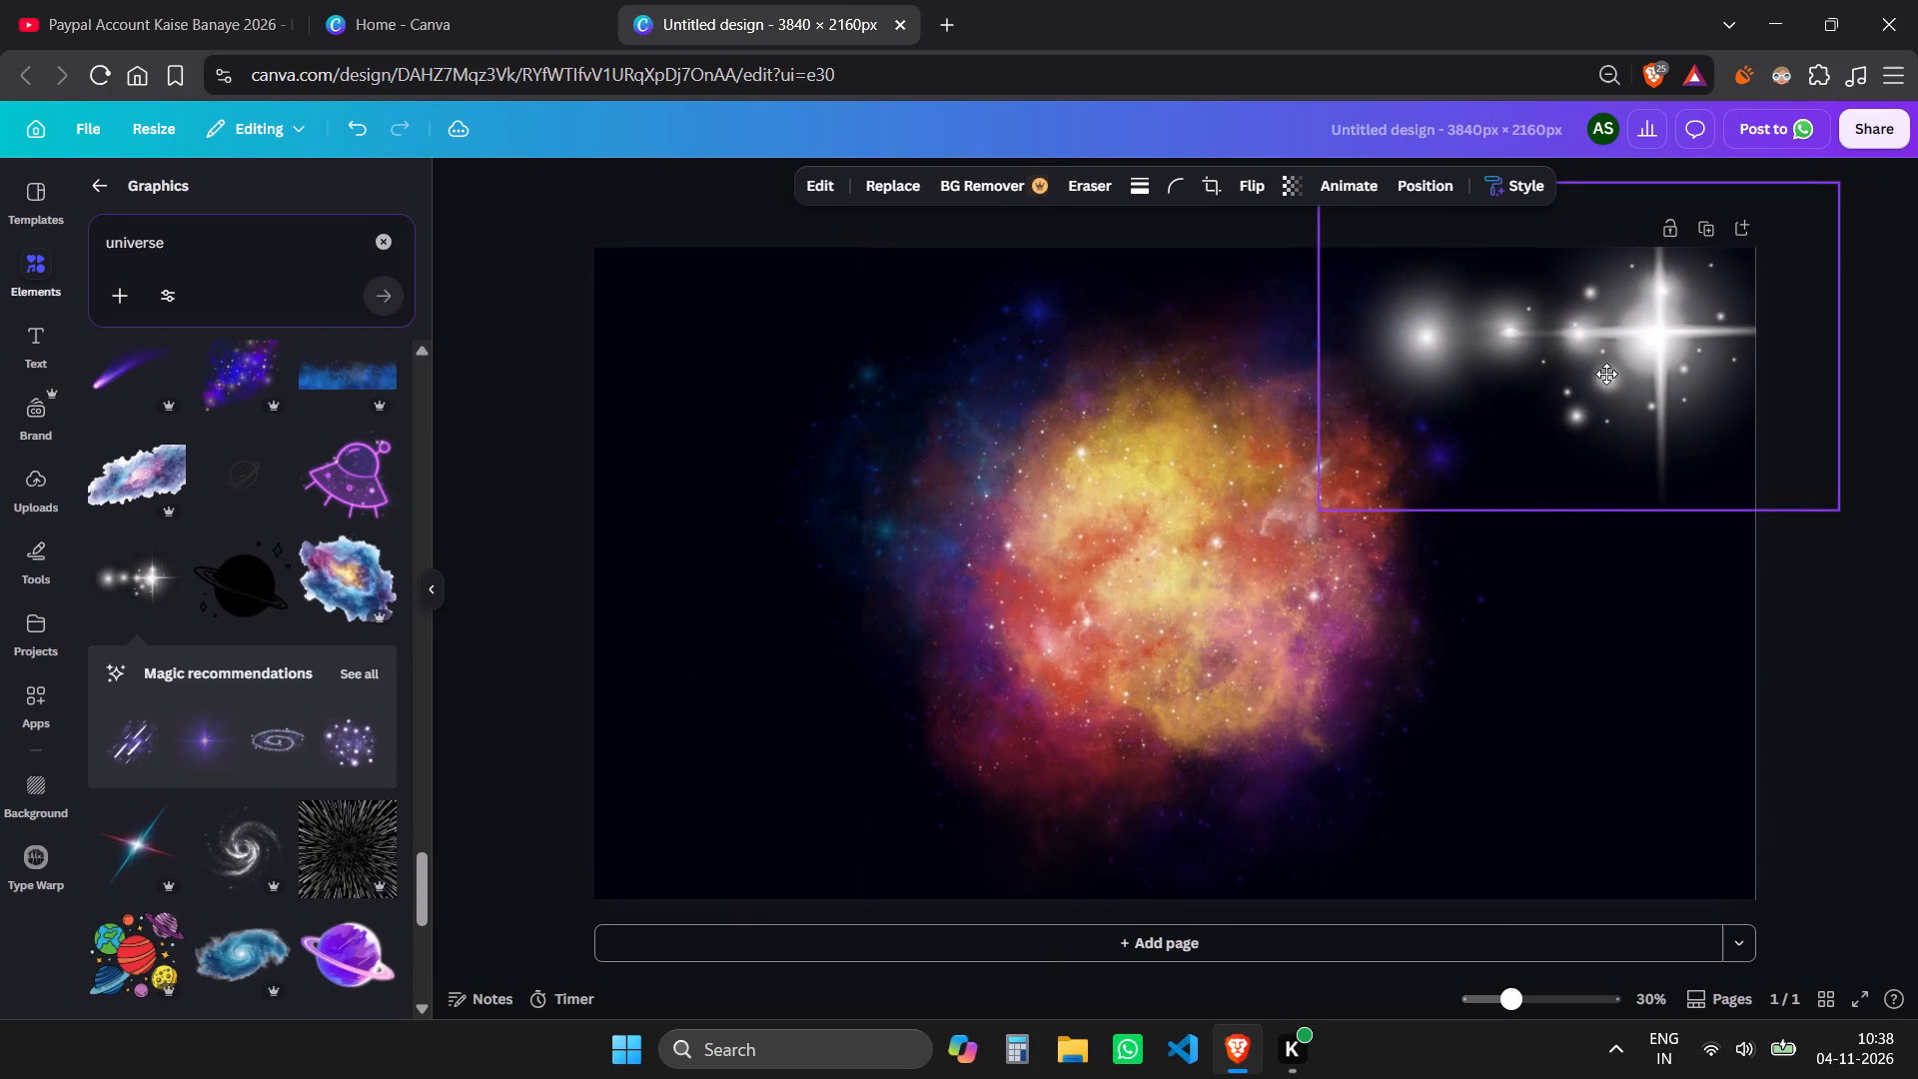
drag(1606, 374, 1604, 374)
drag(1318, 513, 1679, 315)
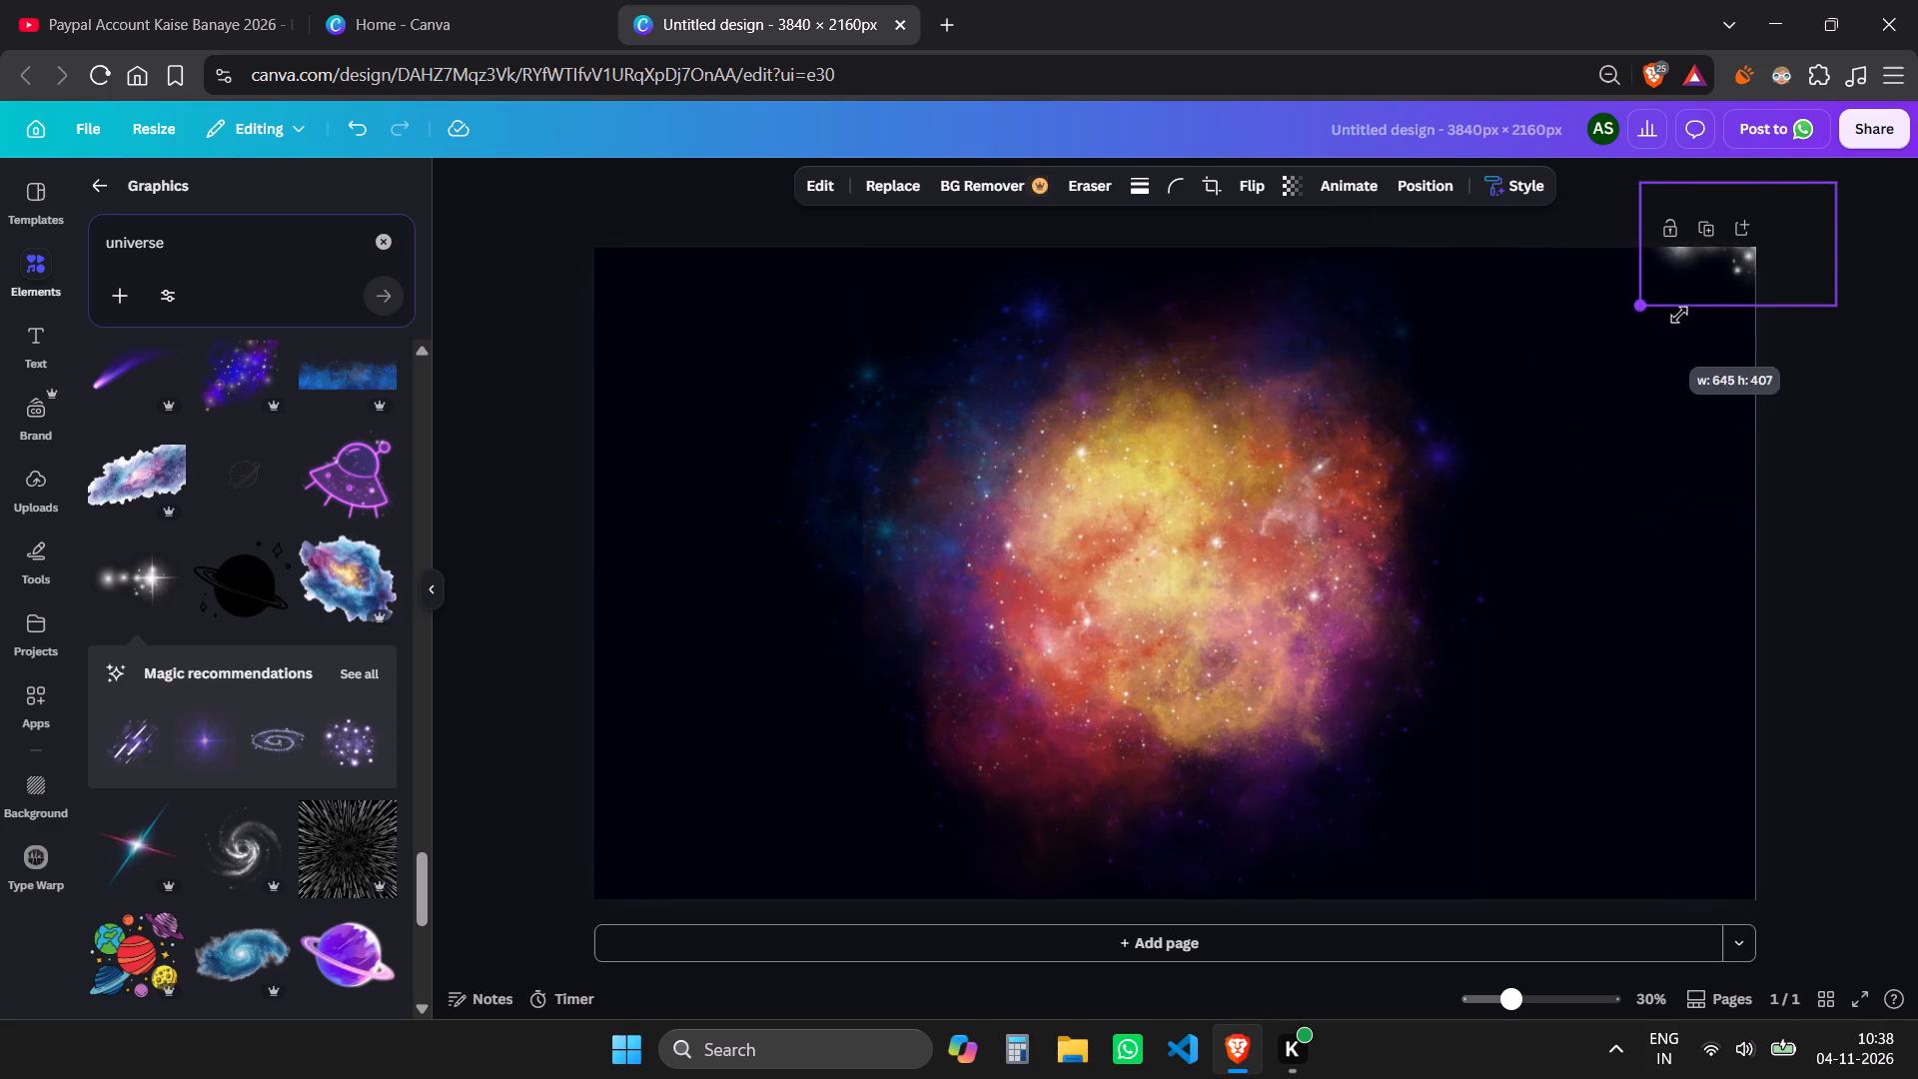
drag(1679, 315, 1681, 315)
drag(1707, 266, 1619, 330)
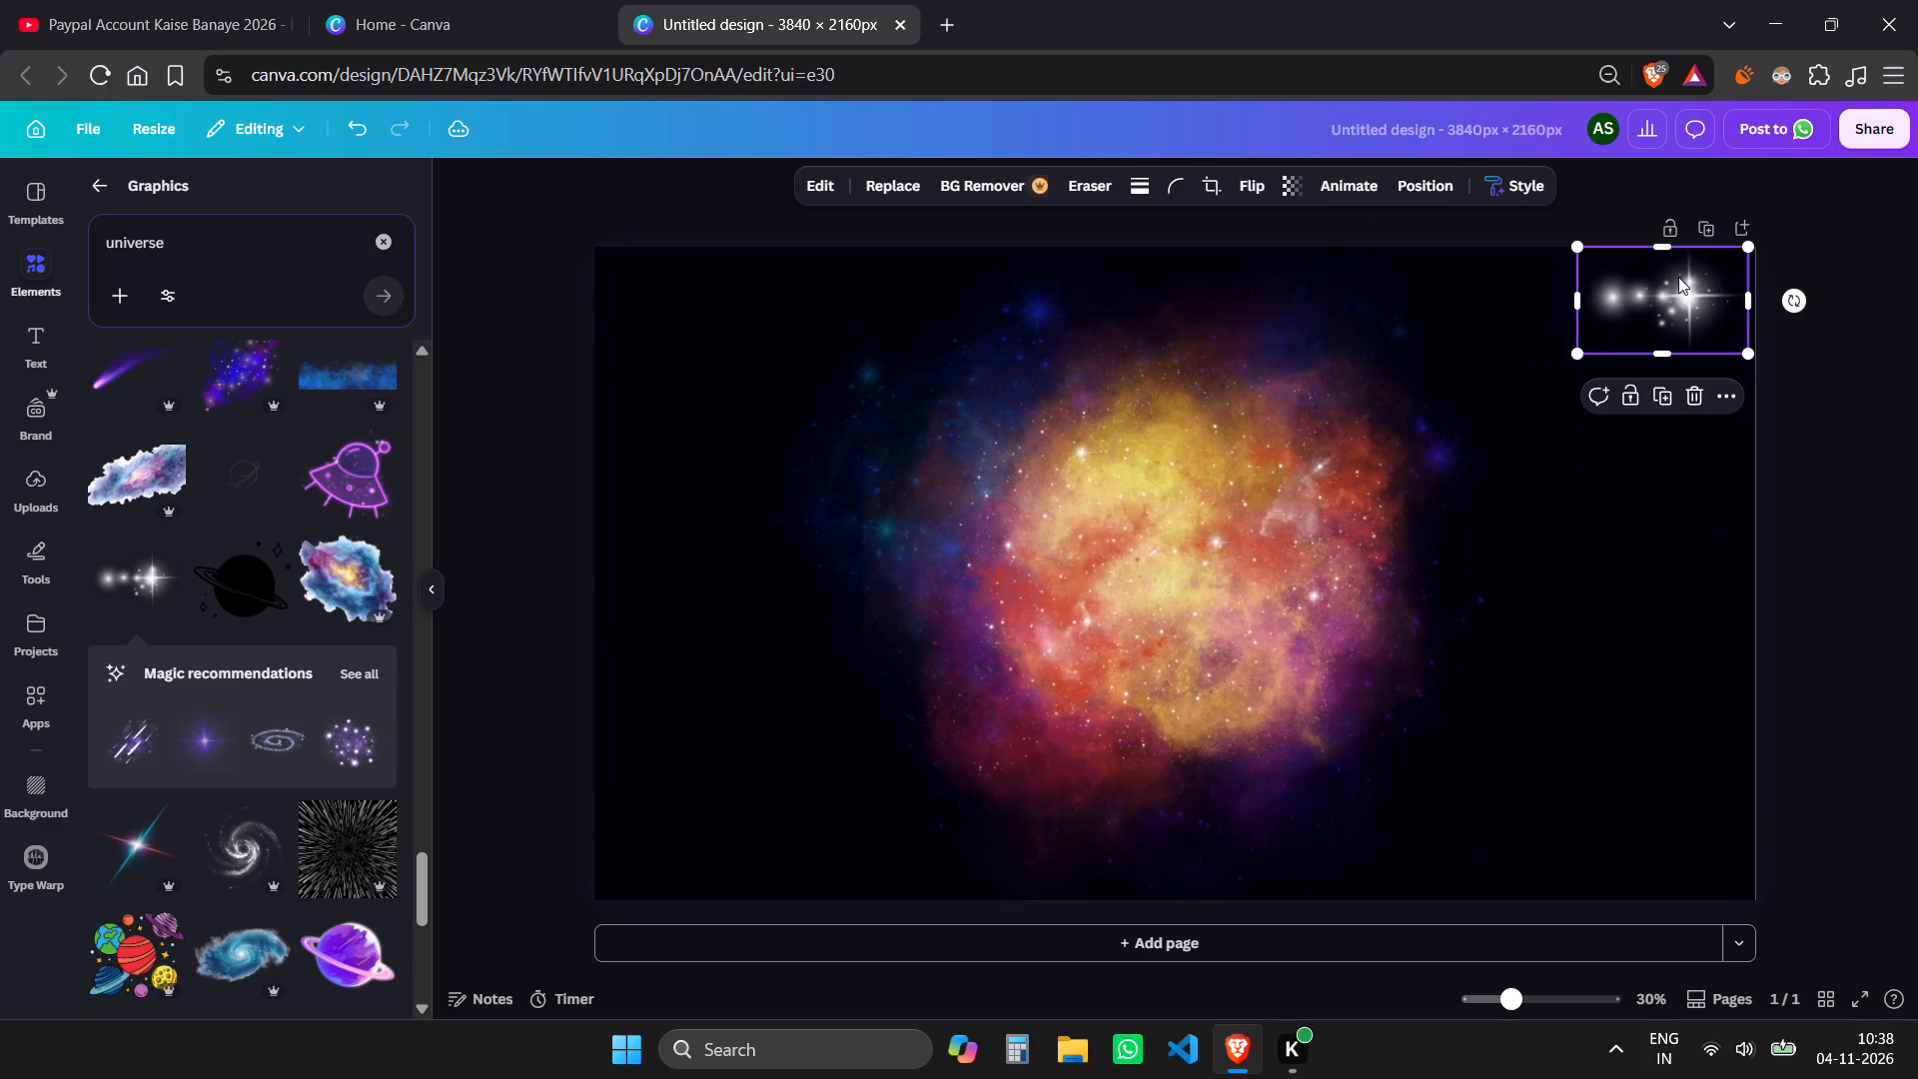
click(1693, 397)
Add the pink and purple nebula from the universe graphics and fit it into the page's lower left corner at about half the page height.
scroll(529, 683, down, 2)
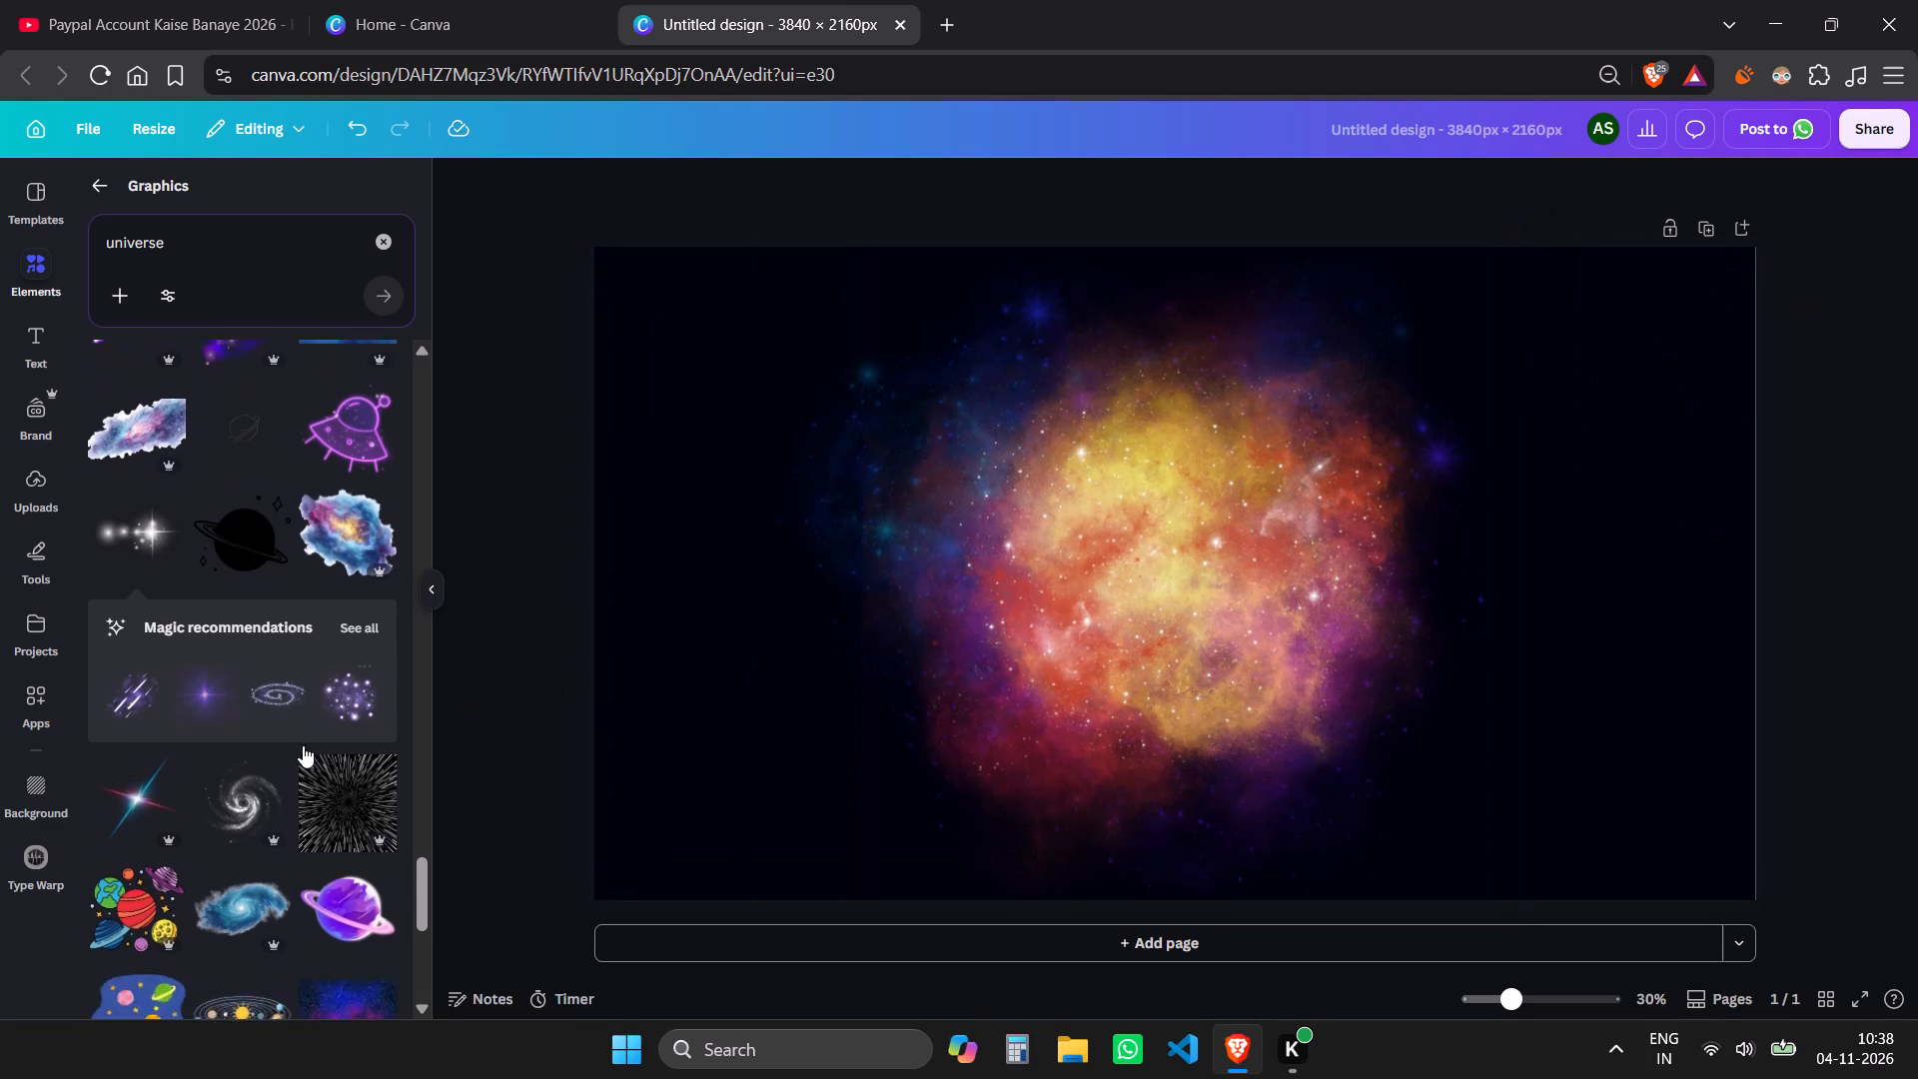
scroll(303, 745, down, 3)
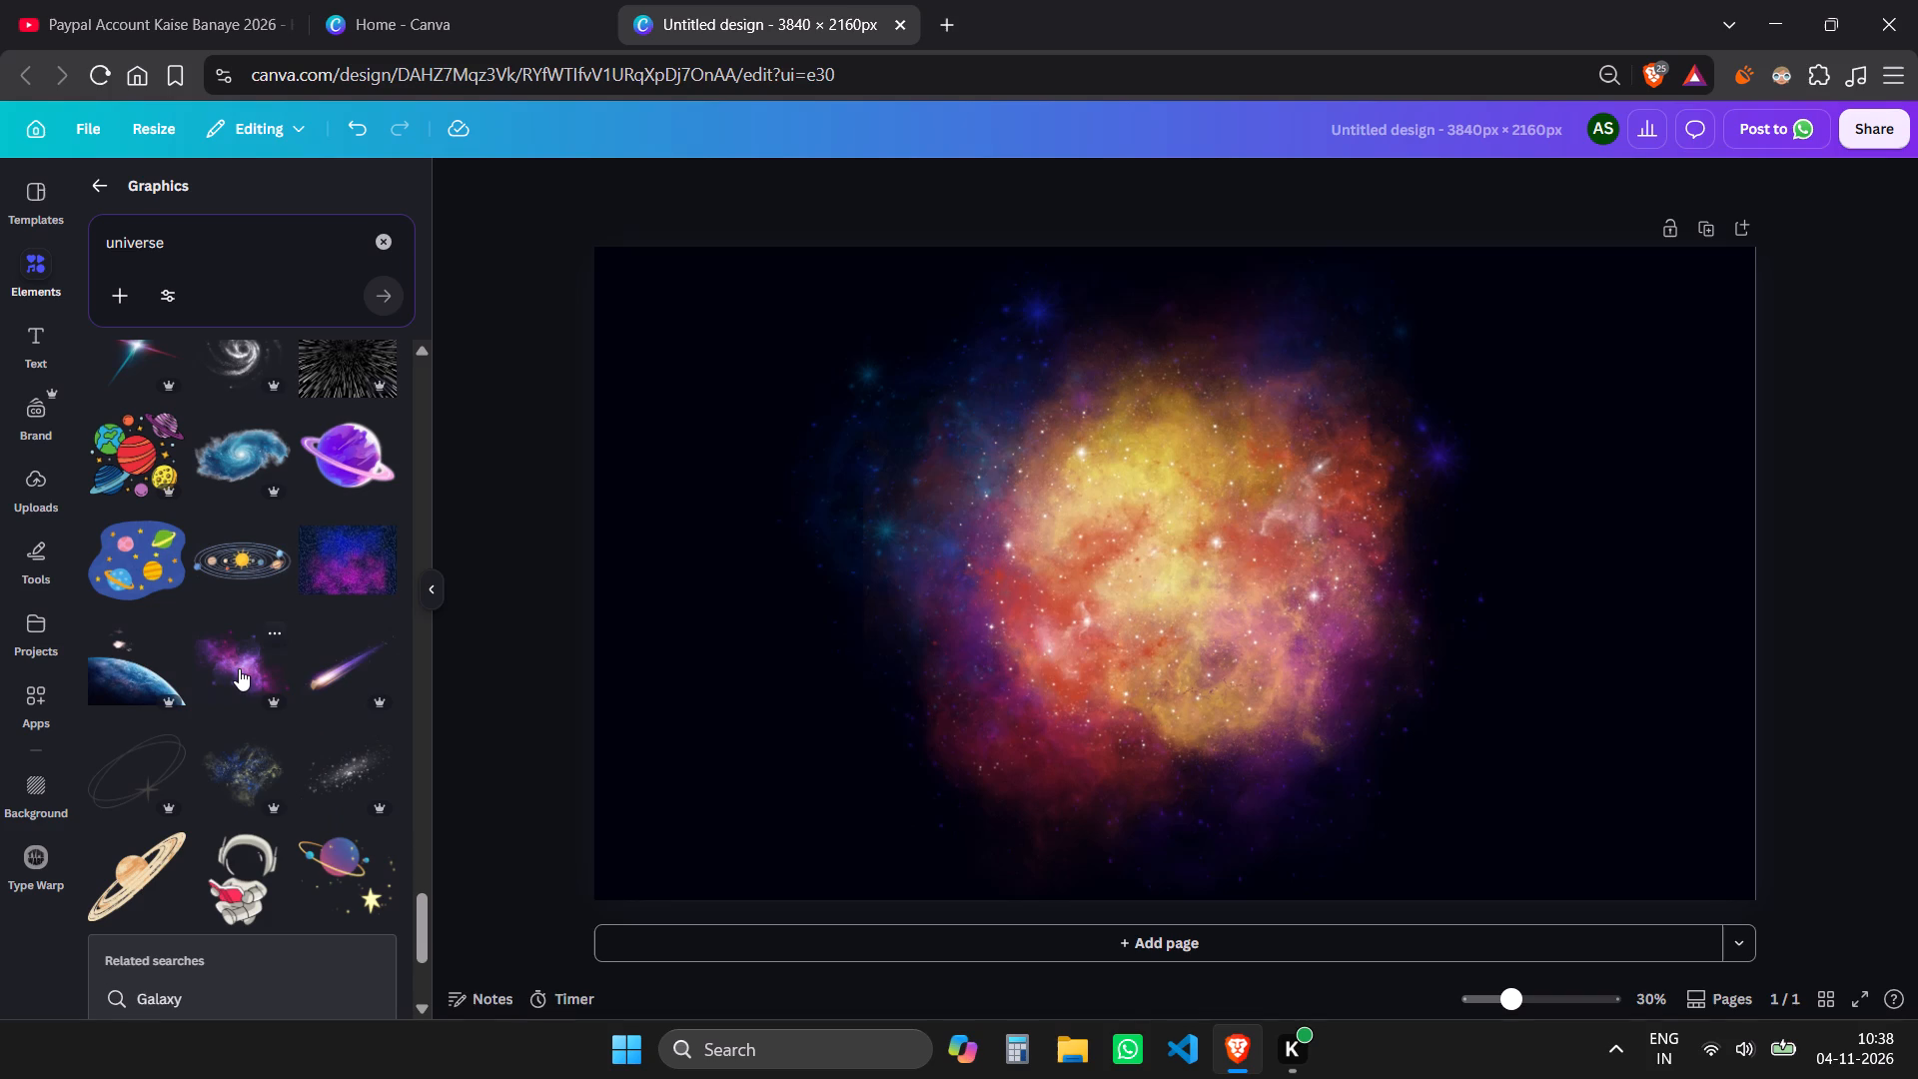
drag(1289, 575, 1007, 756)
drag(1244, 495, 1031, 657)
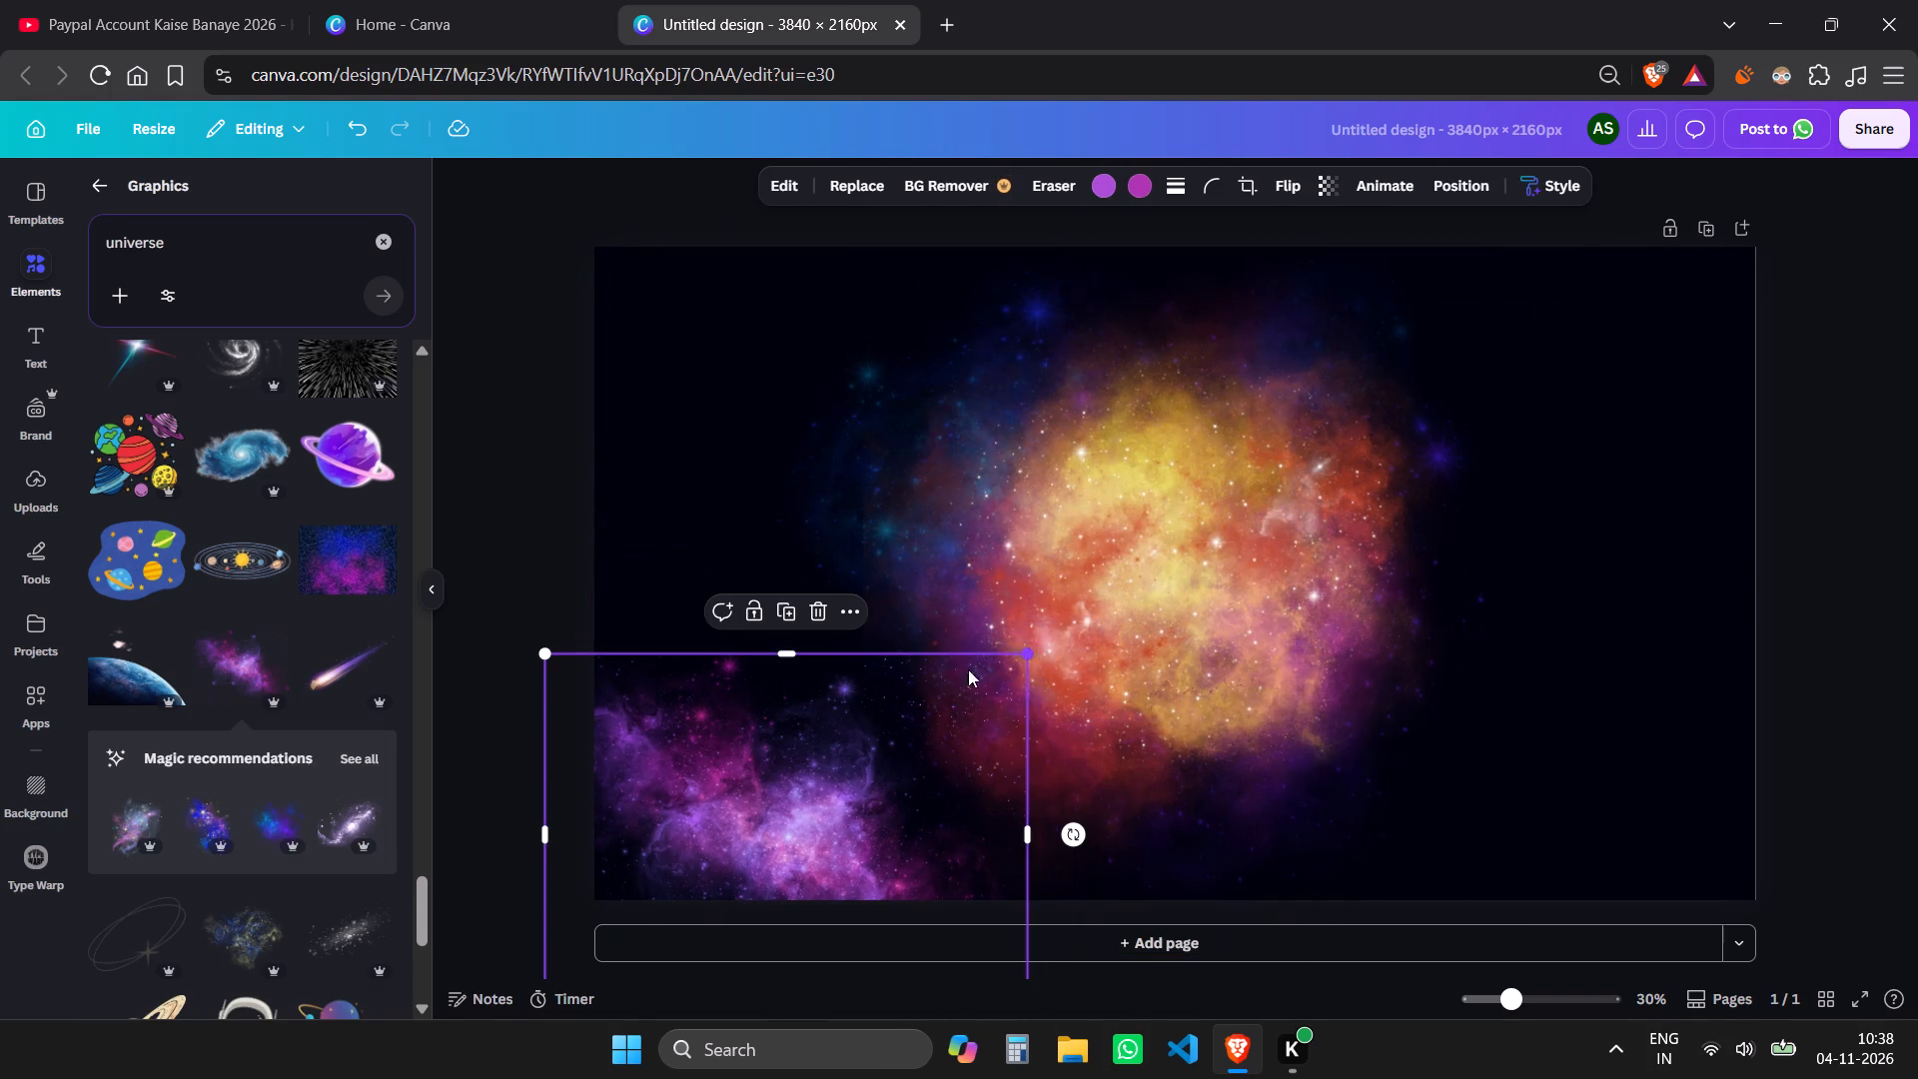
drag(551, 656, 558, 505)
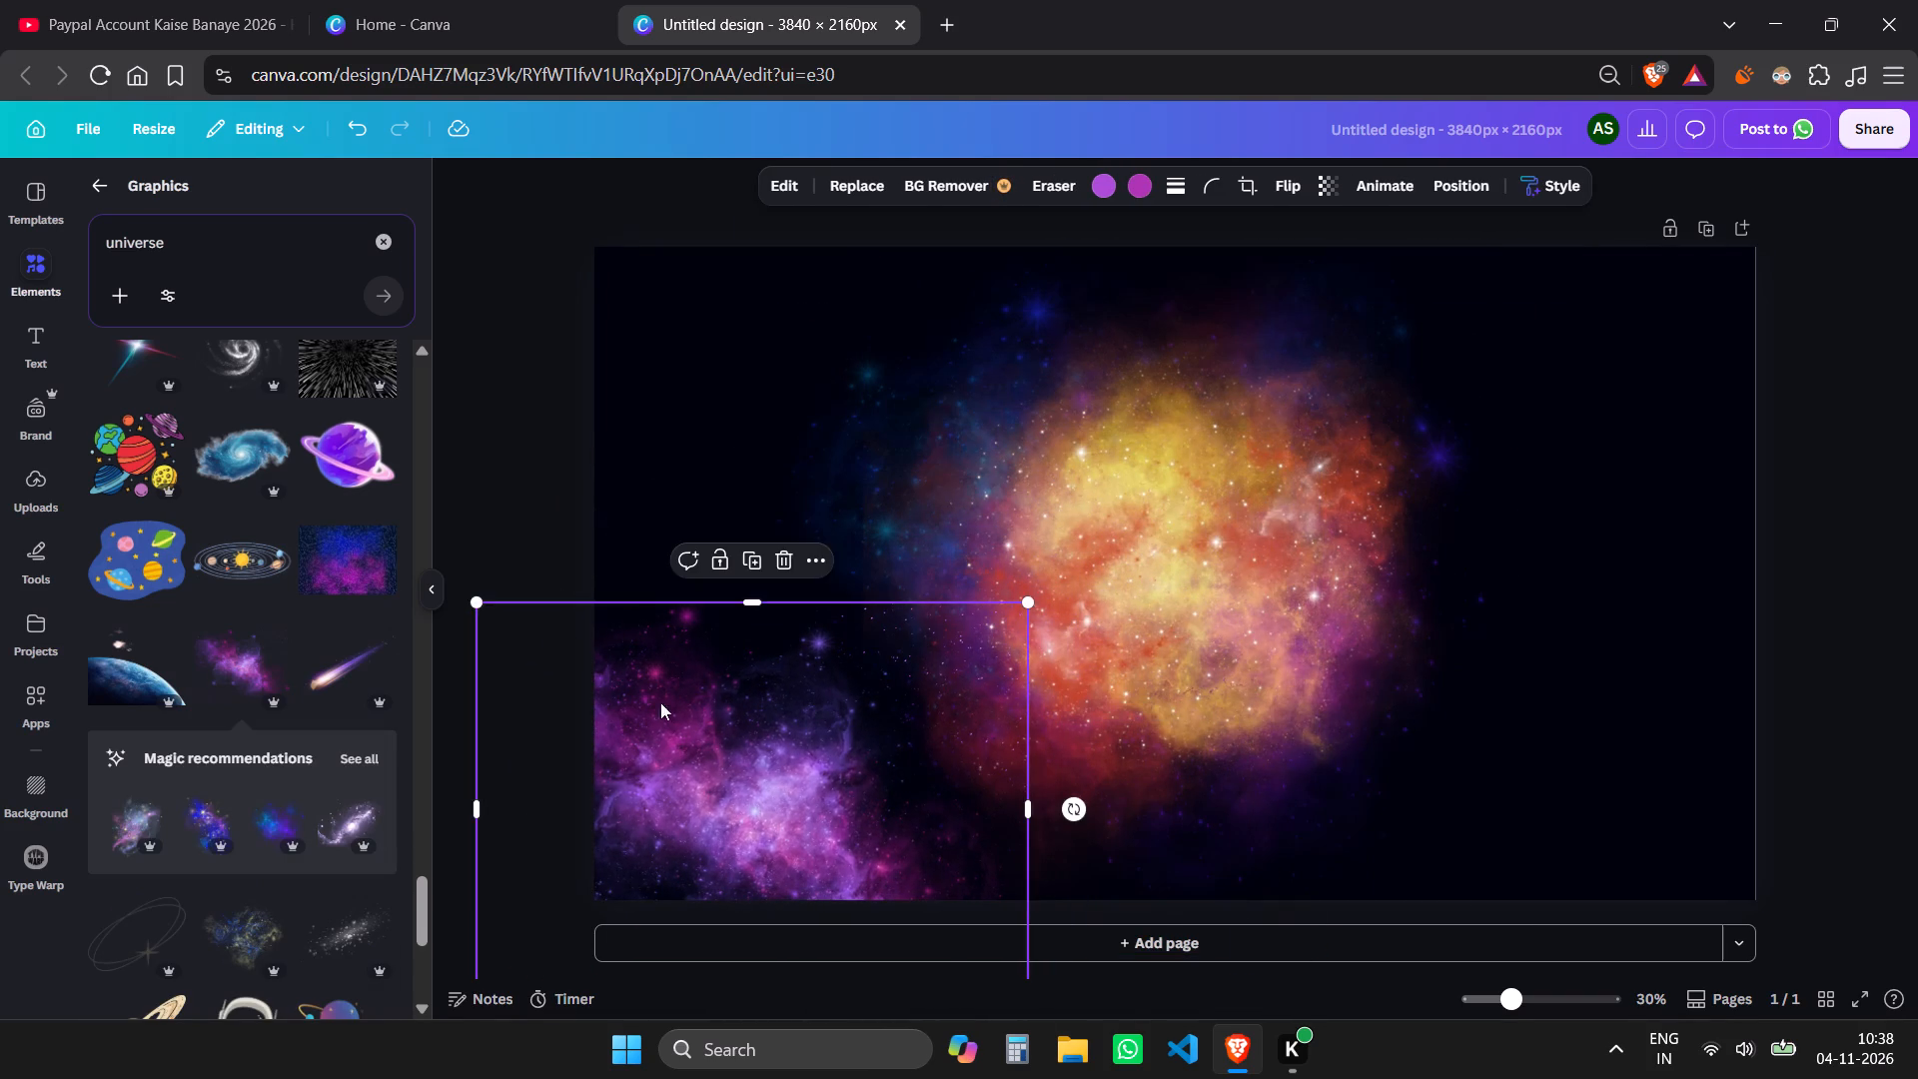
drag(669, 702, 801, 576)
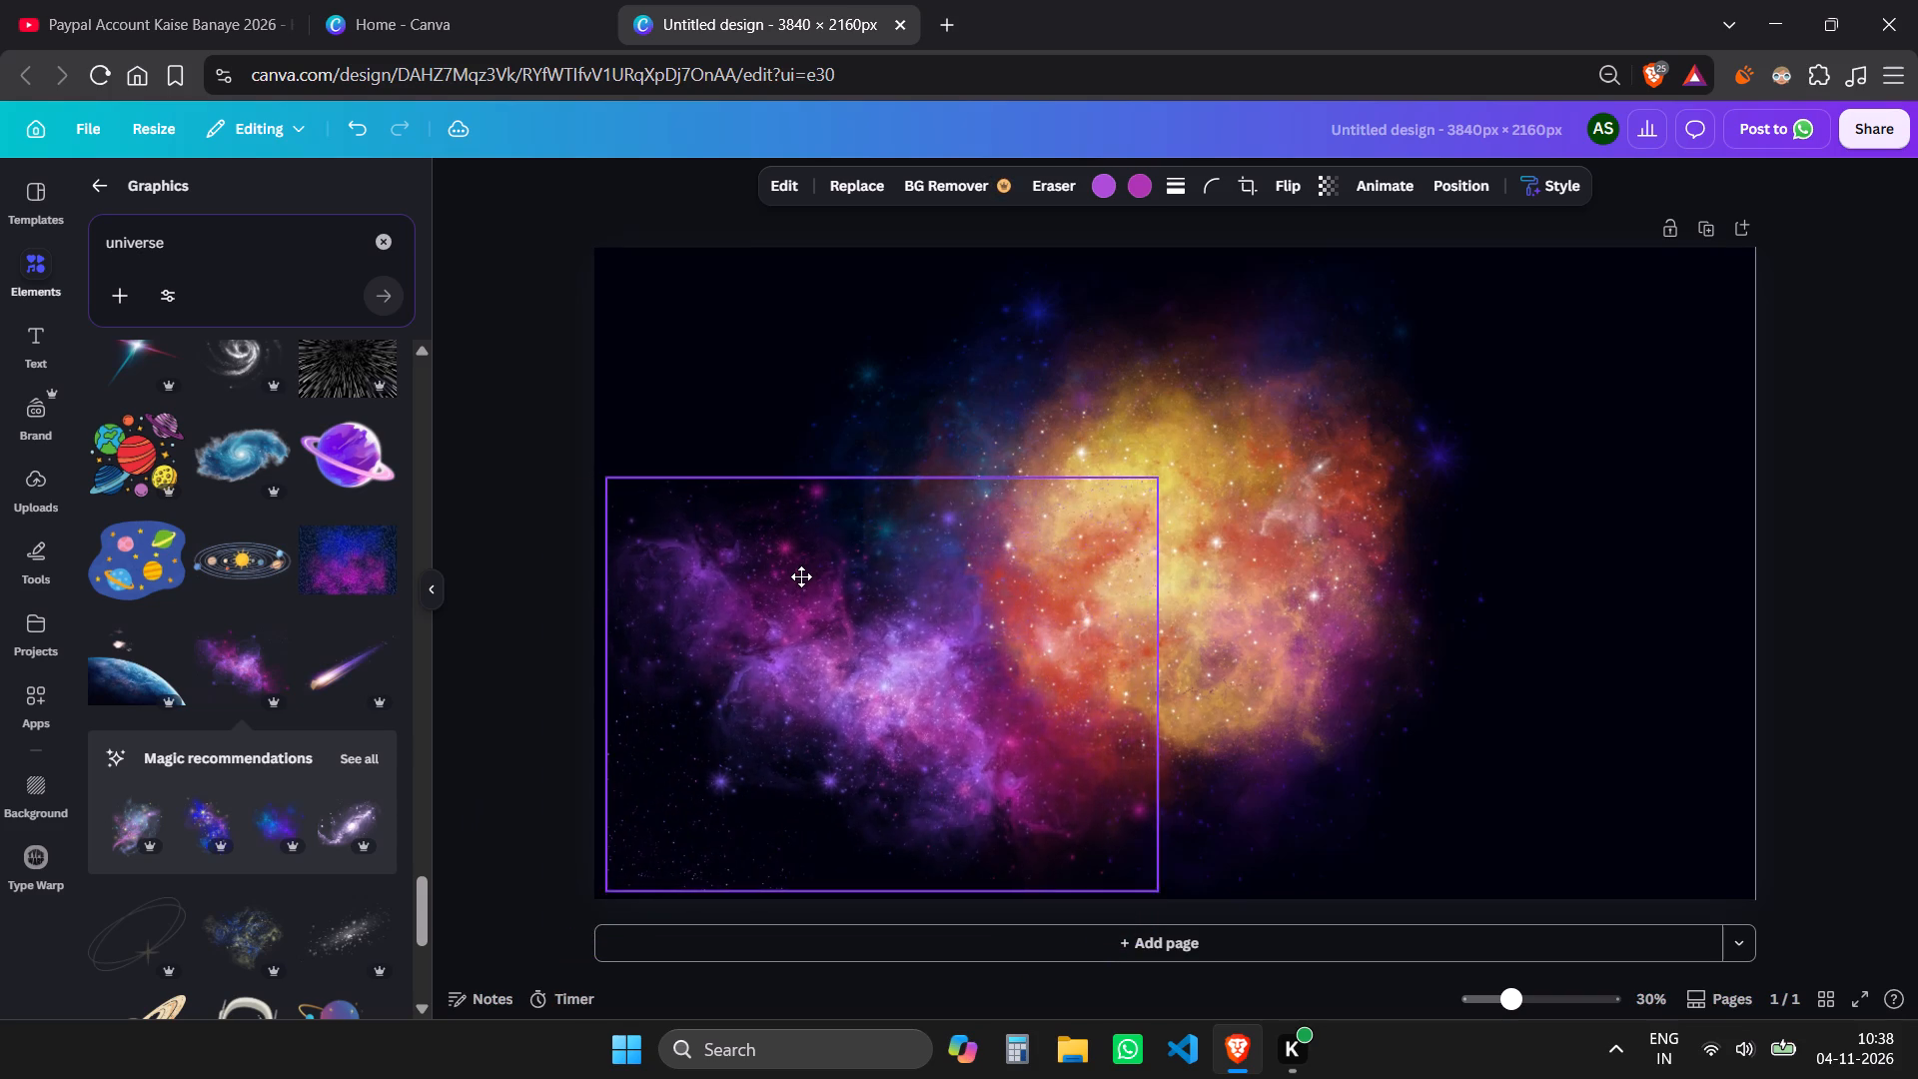
drag(801, 576, 791, 588)
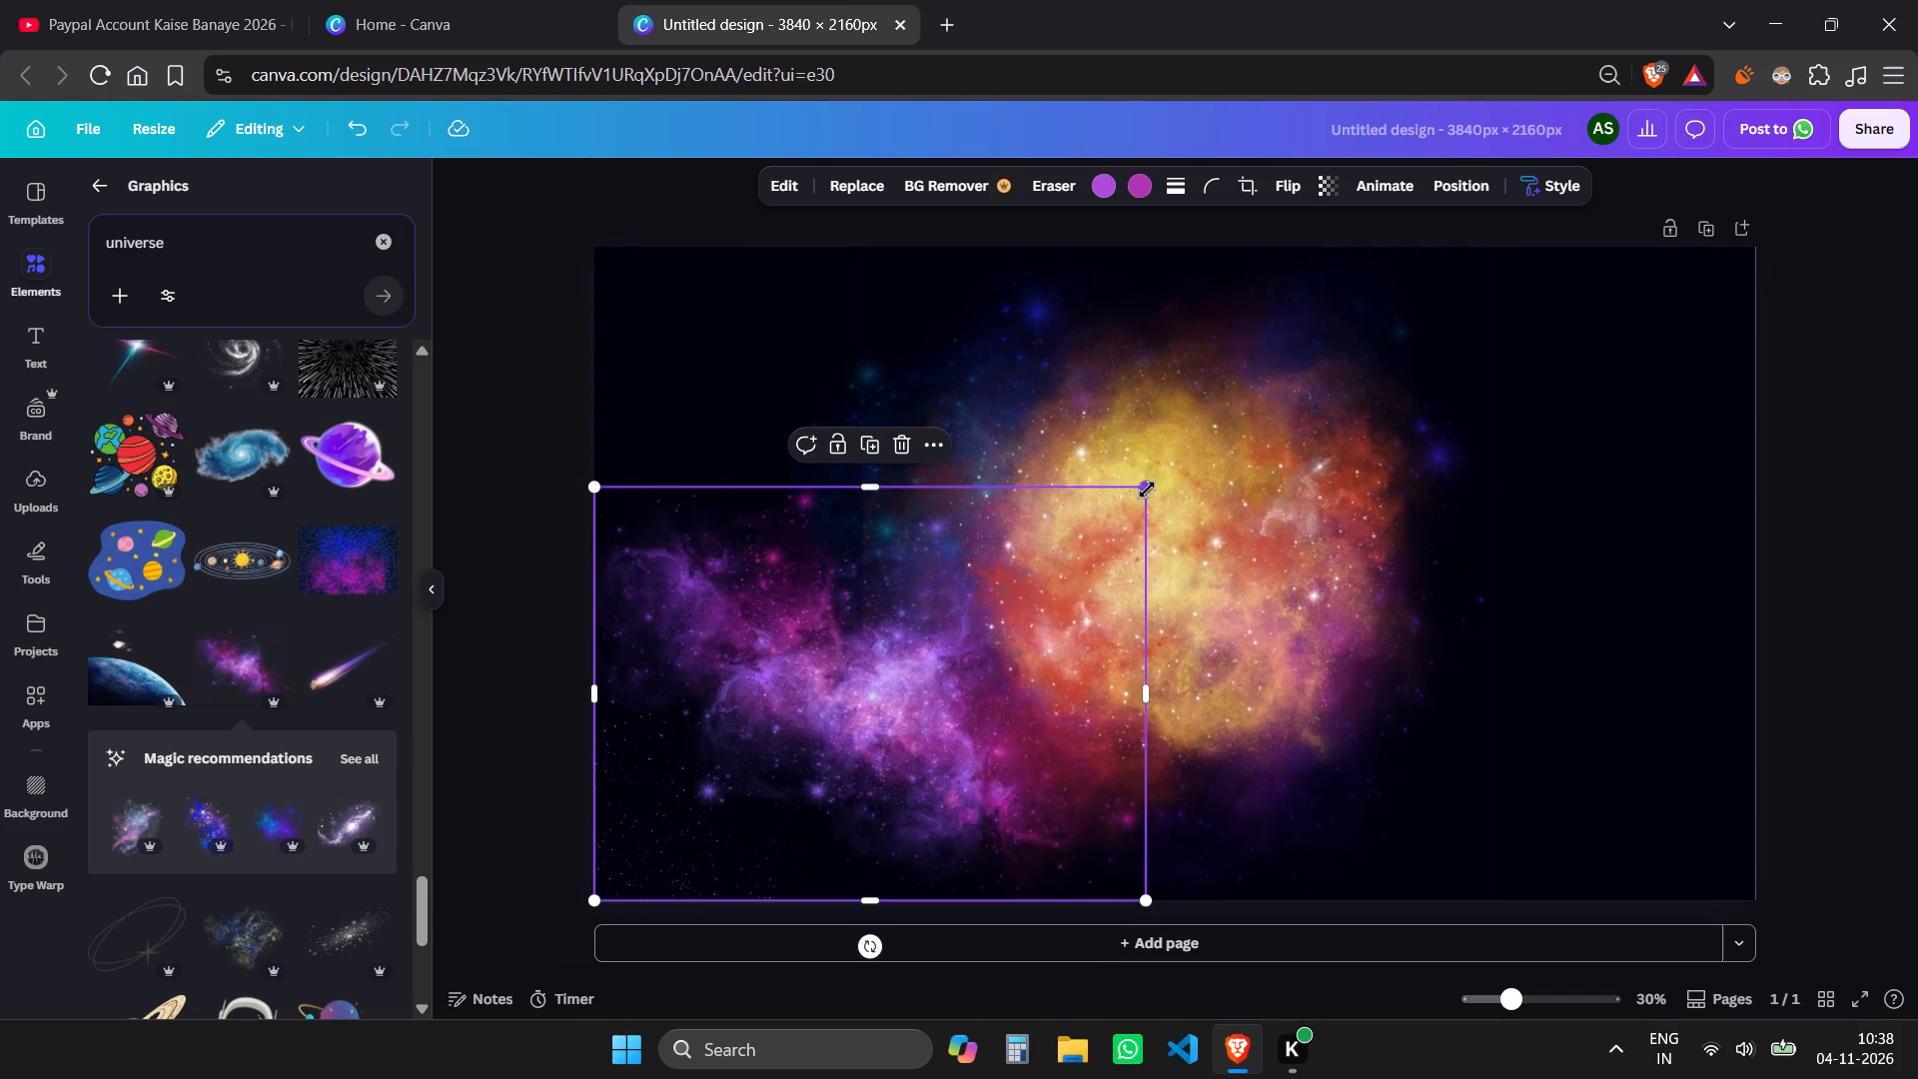
drag(1147, 490, 1045, 590)
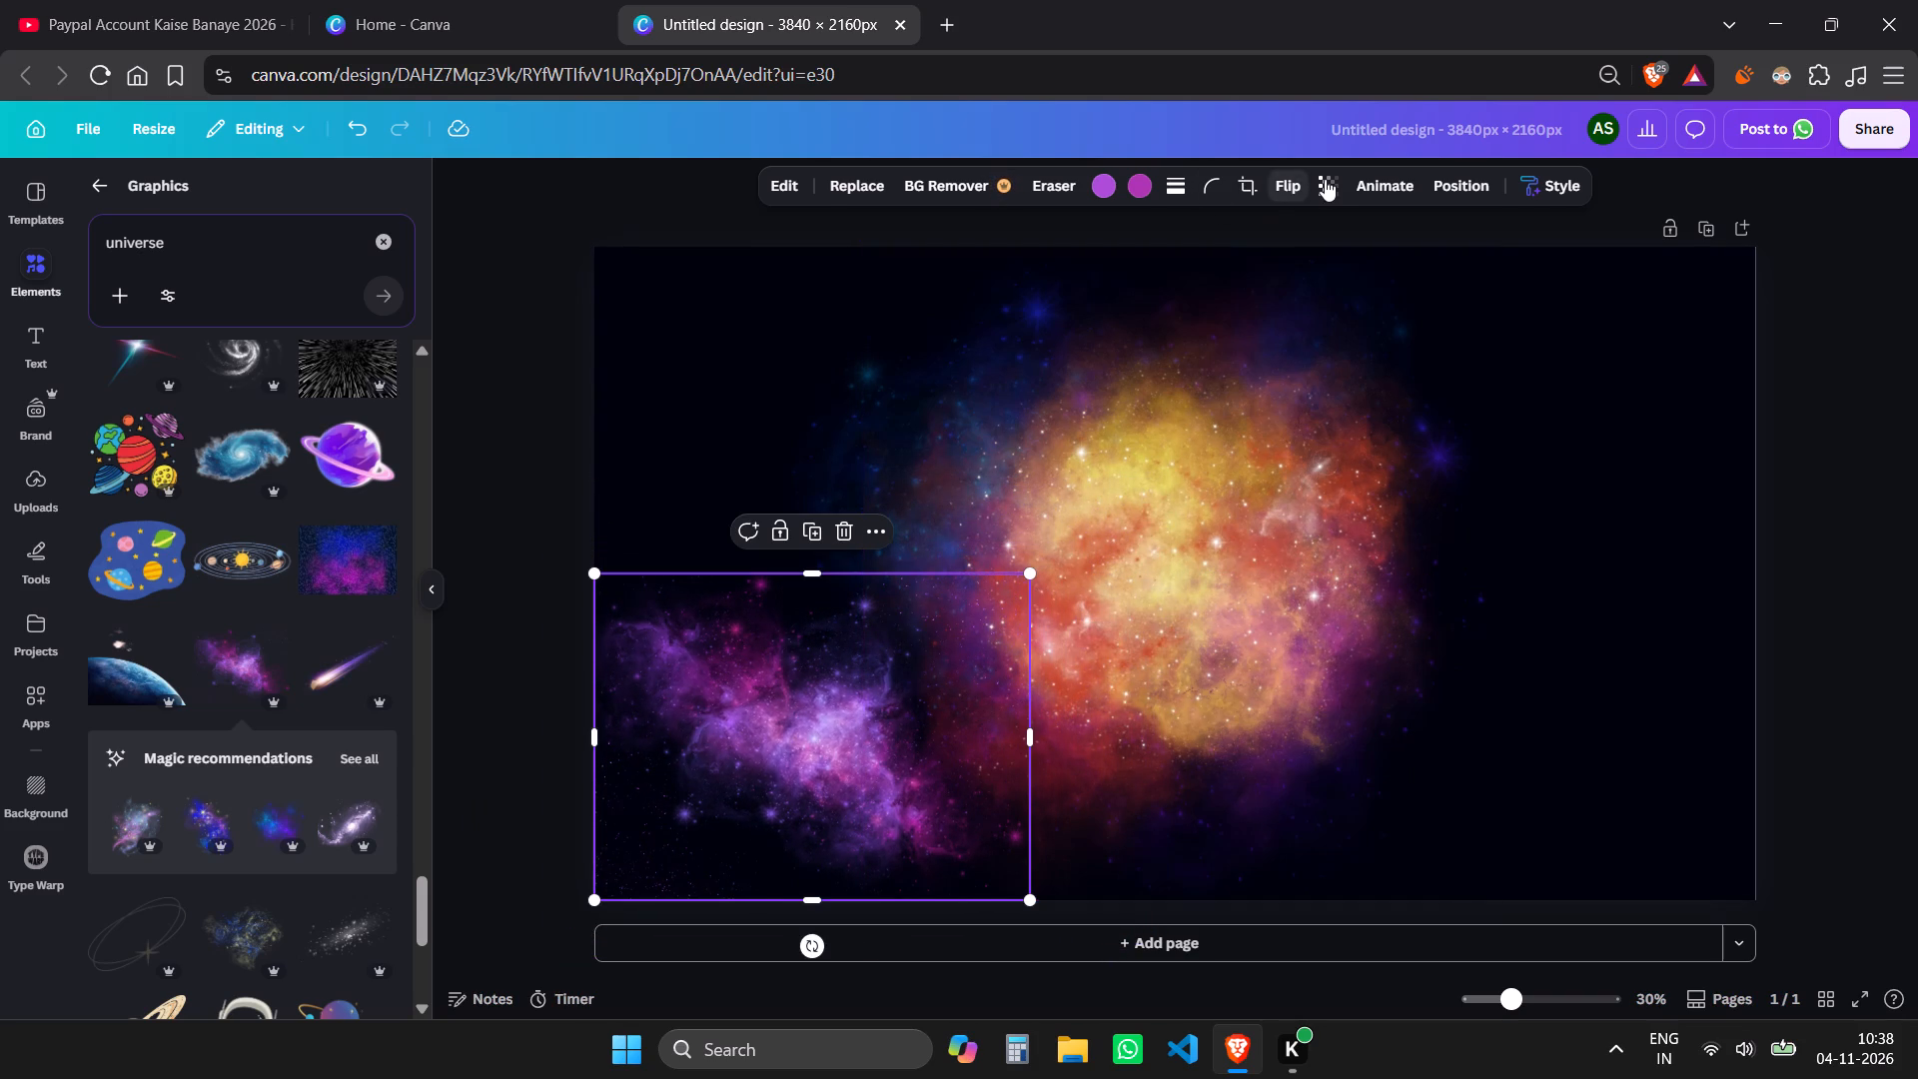
Set the transparency of the pink and purple nebula in the page's lower left corner to 30.
click(1328, 178)
drag(1362, 272, 1268, 342)
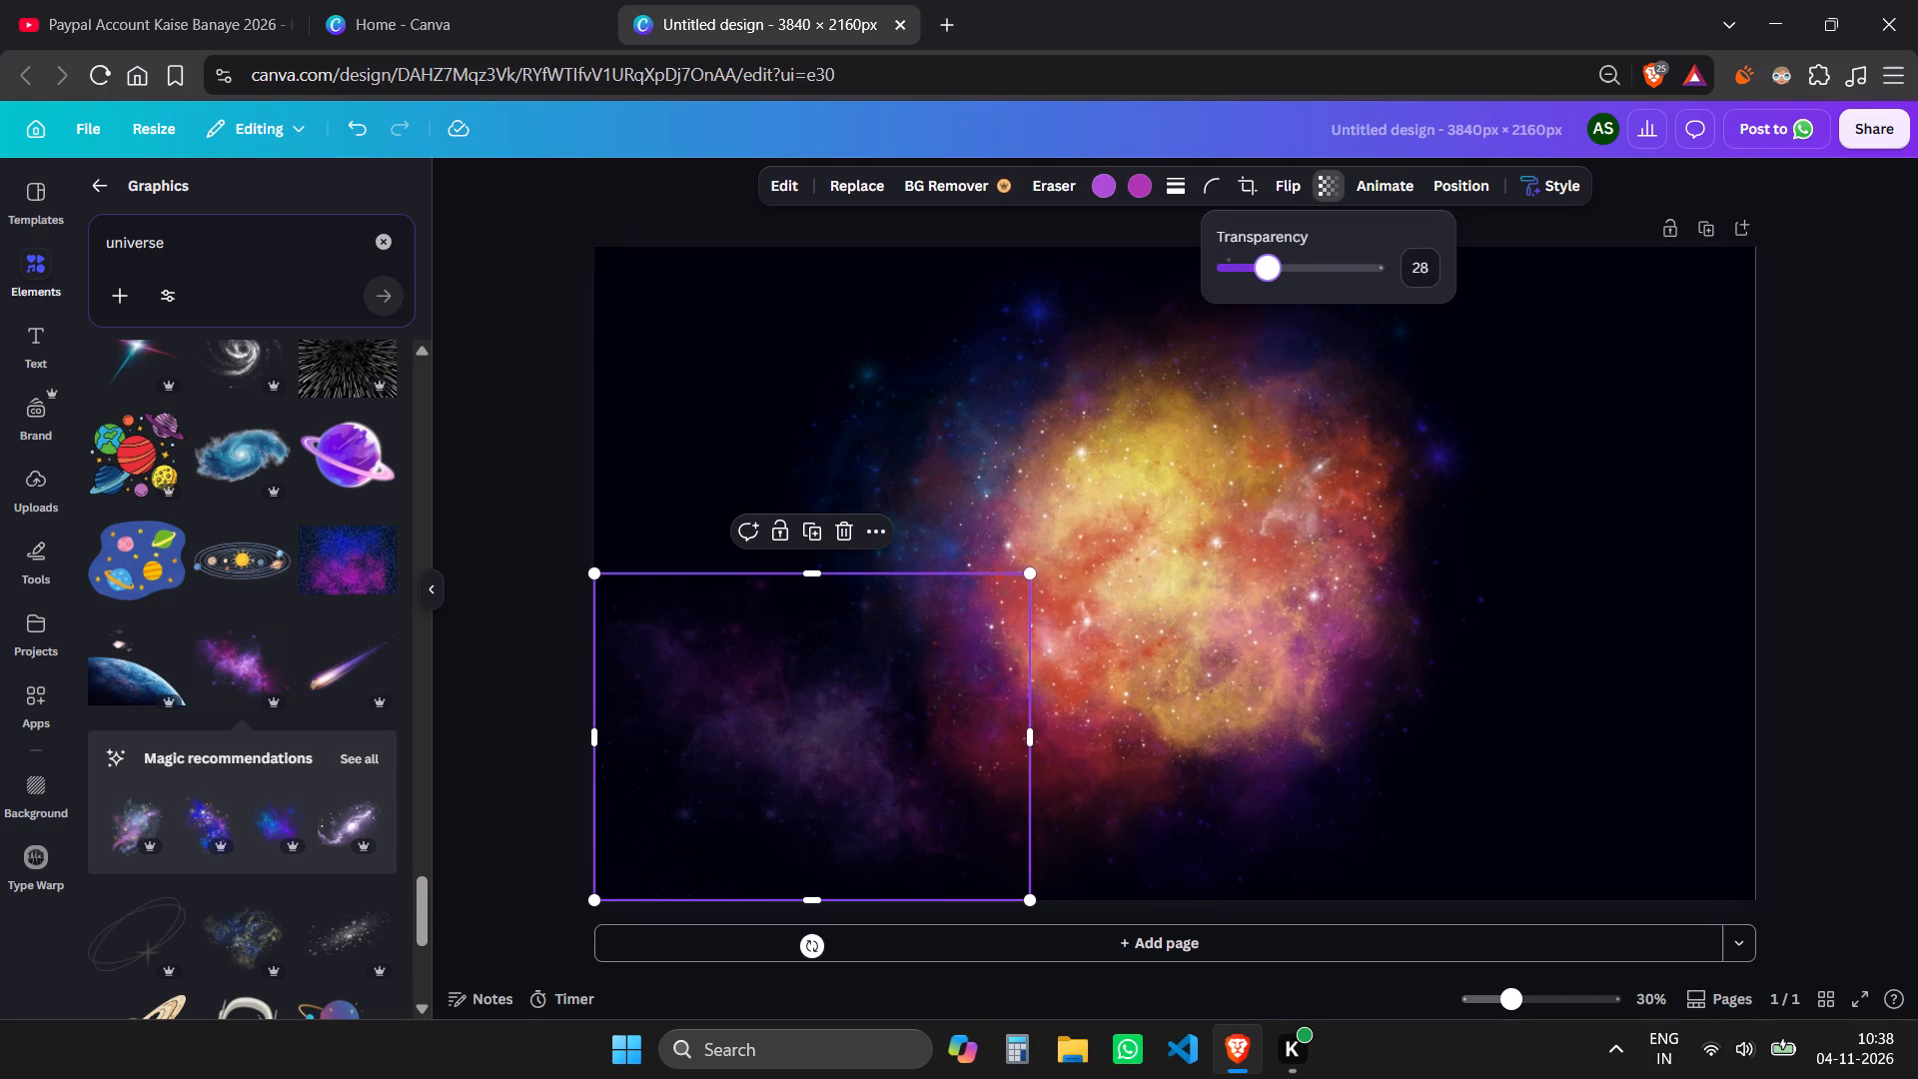
drag(1268, 342, 1277, 354)
drag(1277, 354, 1270, 379)
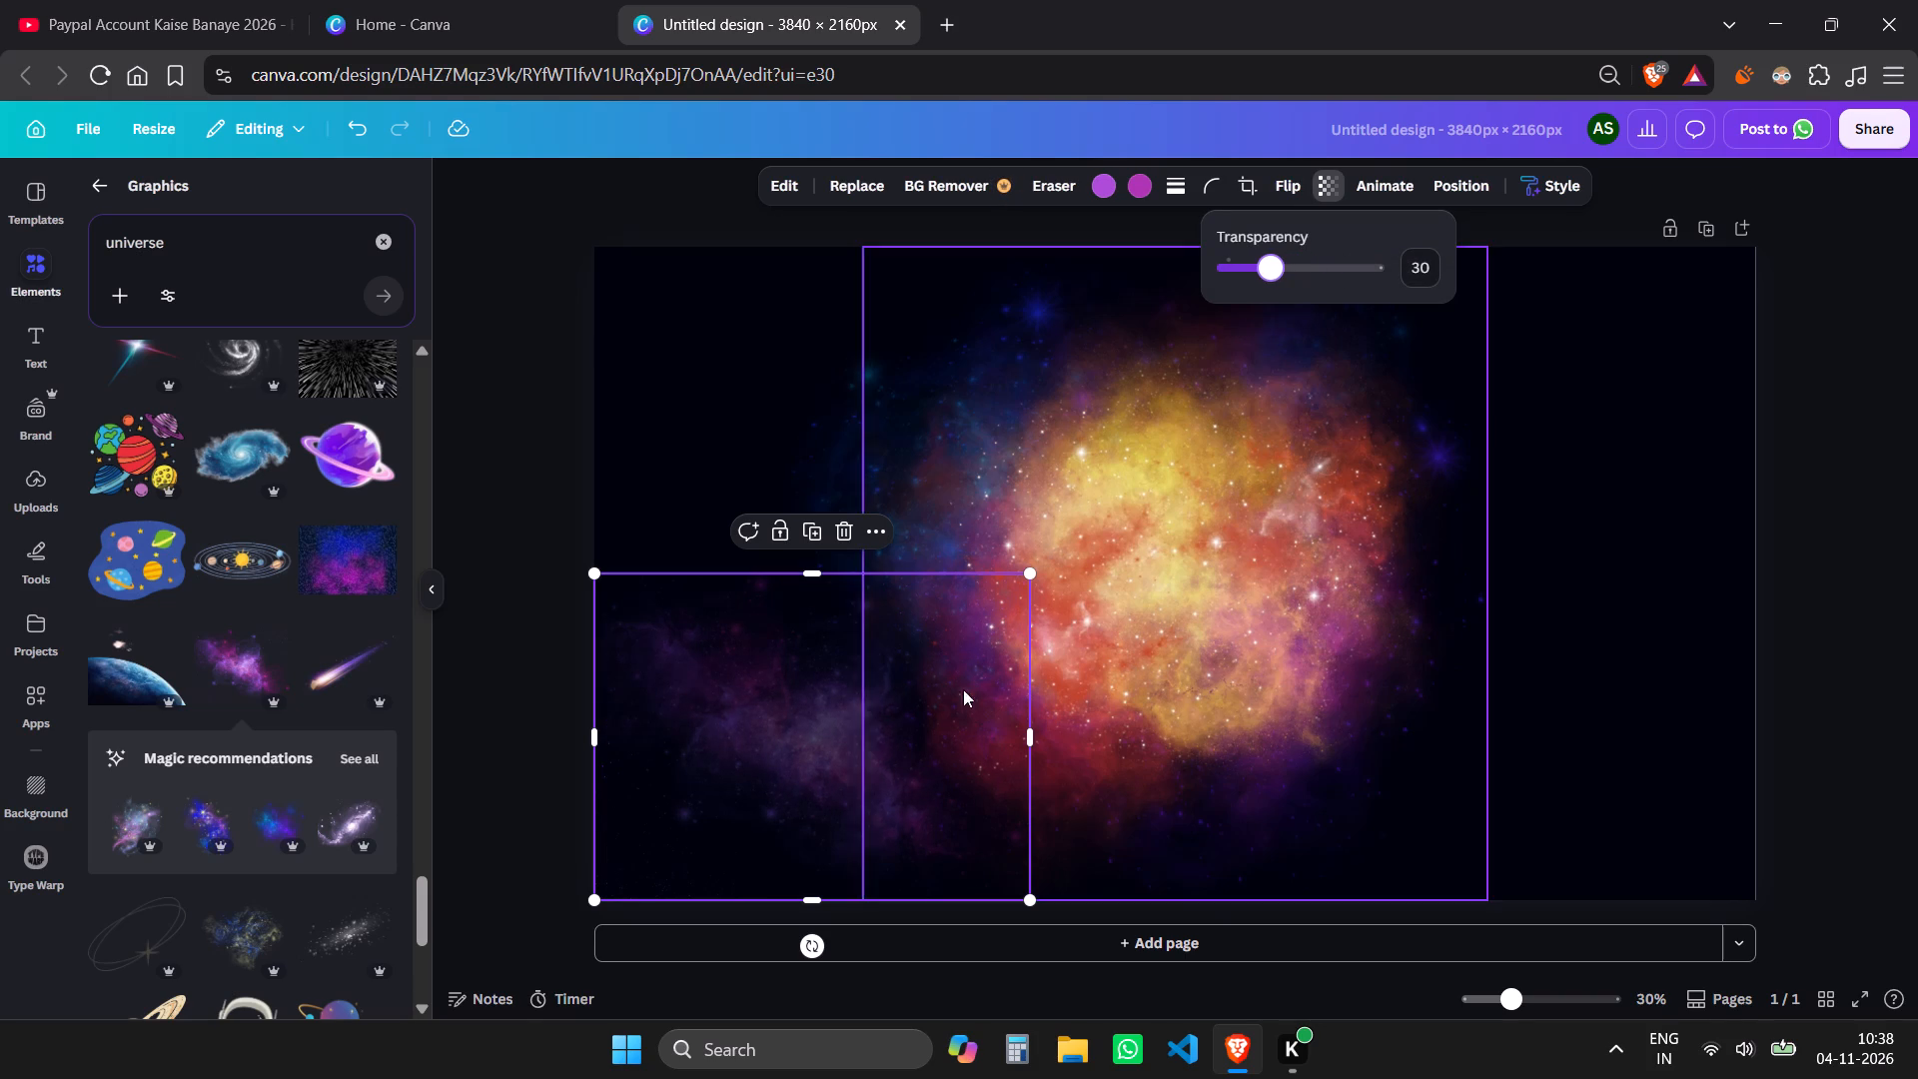
Stretch the faint pink and purple nebula taller and move it to the page's lower right corner, partly beyond the right edge.
drag(809, 576, 837, 291)
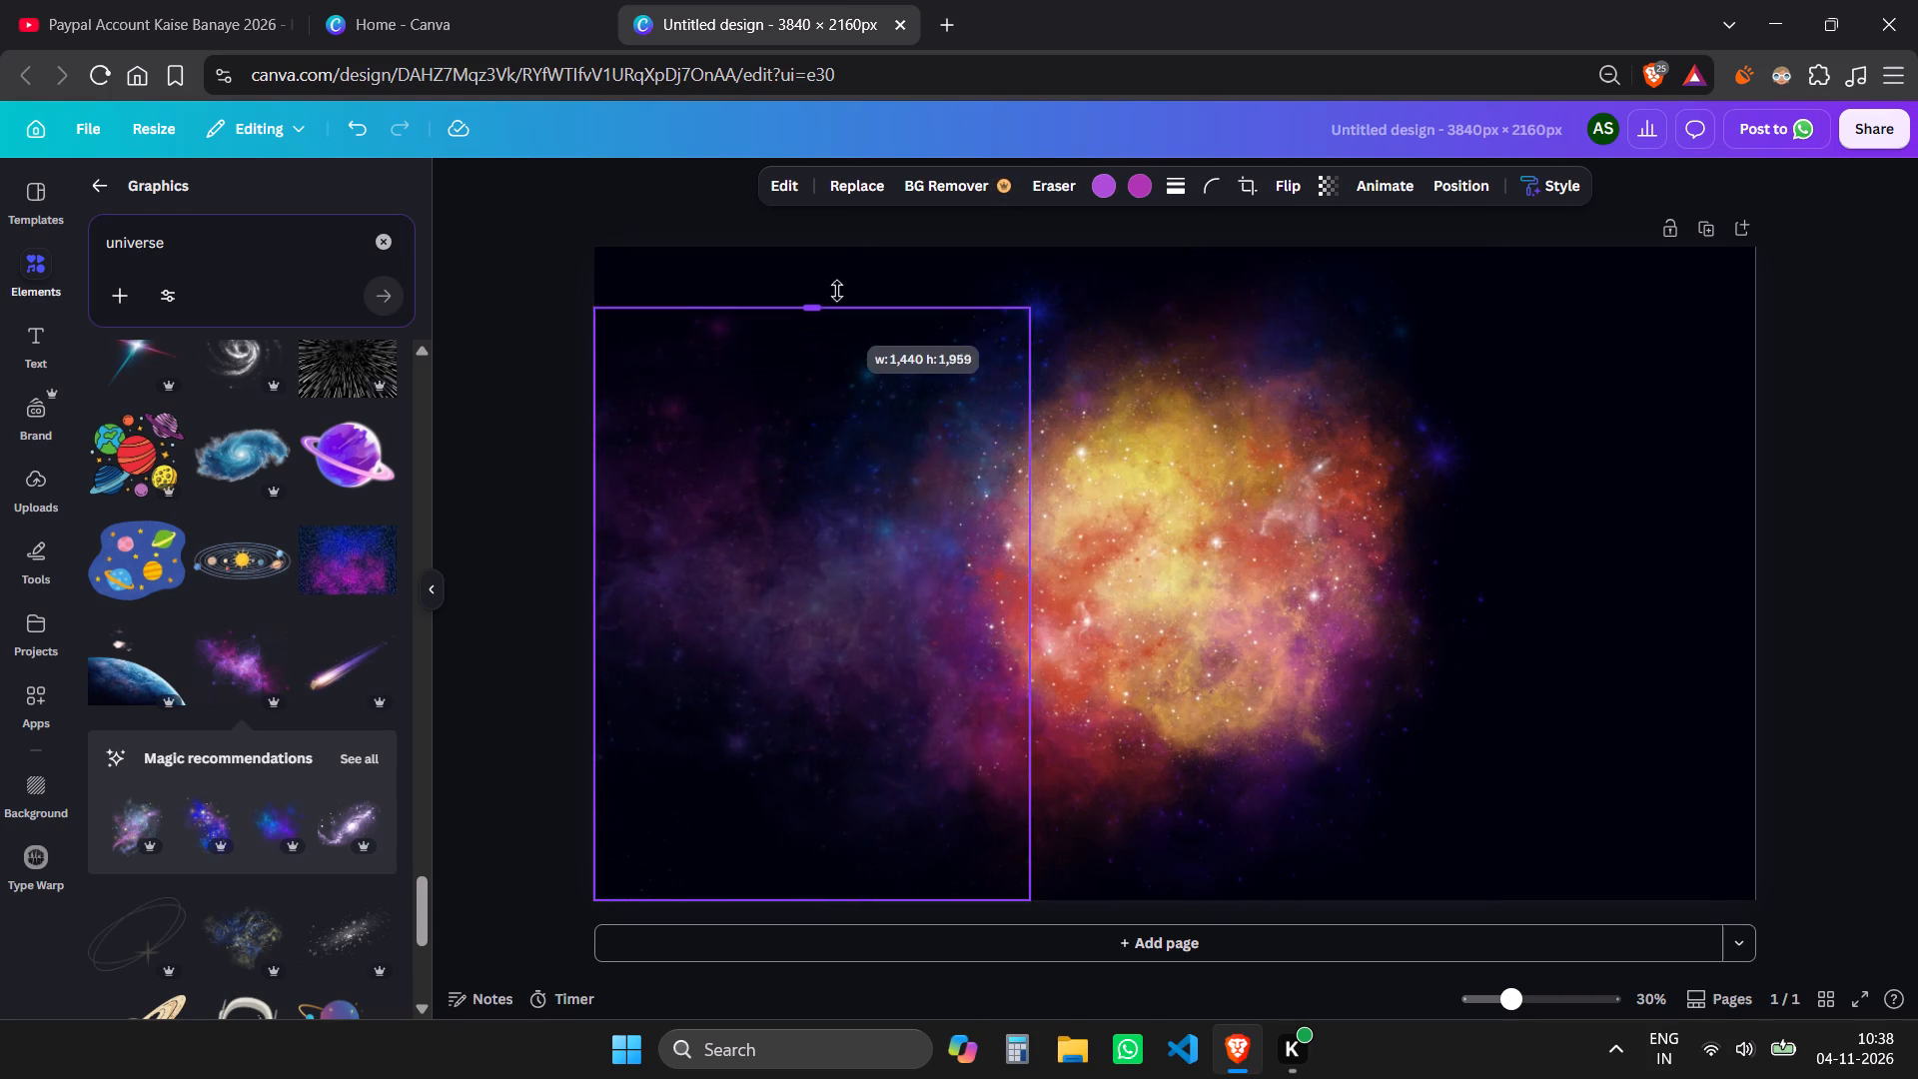
drag(837, 291, 832, 545)
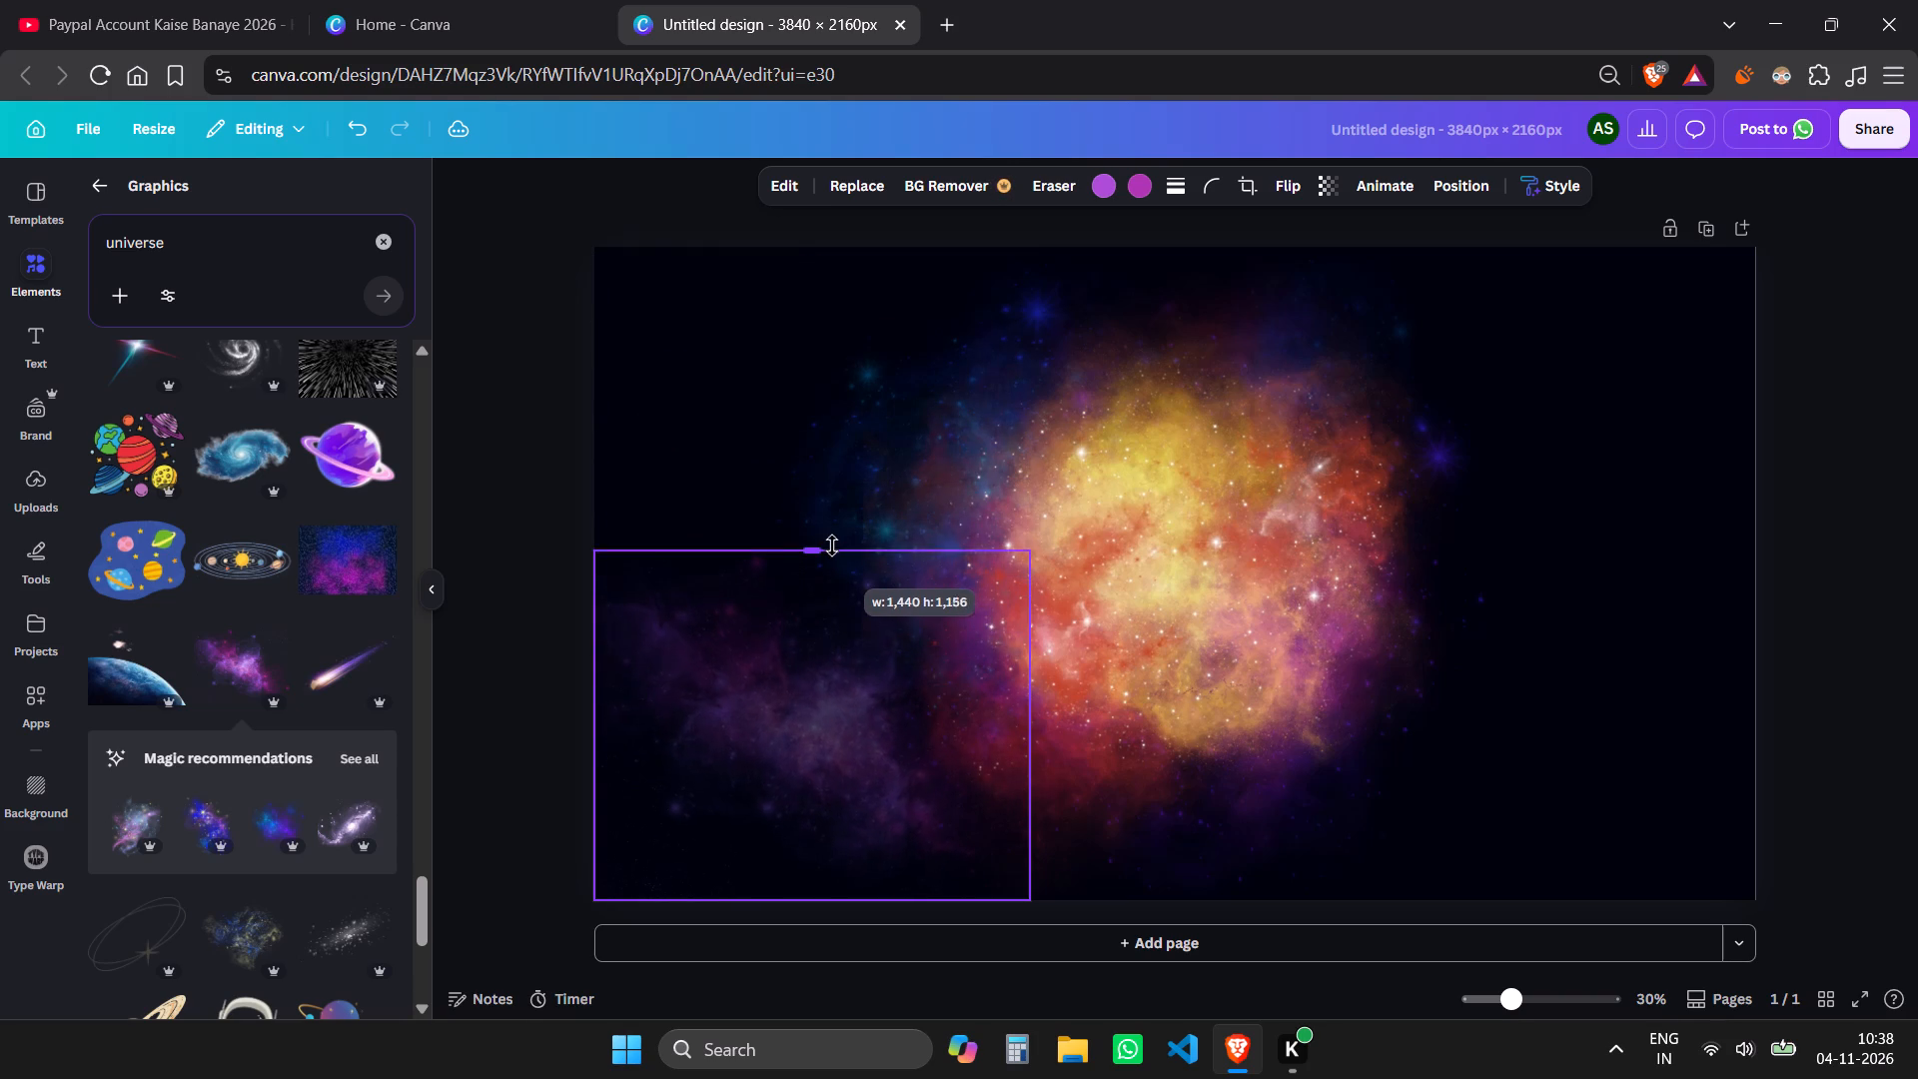
drag(832, 545, 835, 483)
drag(830, 624, 799, 628)
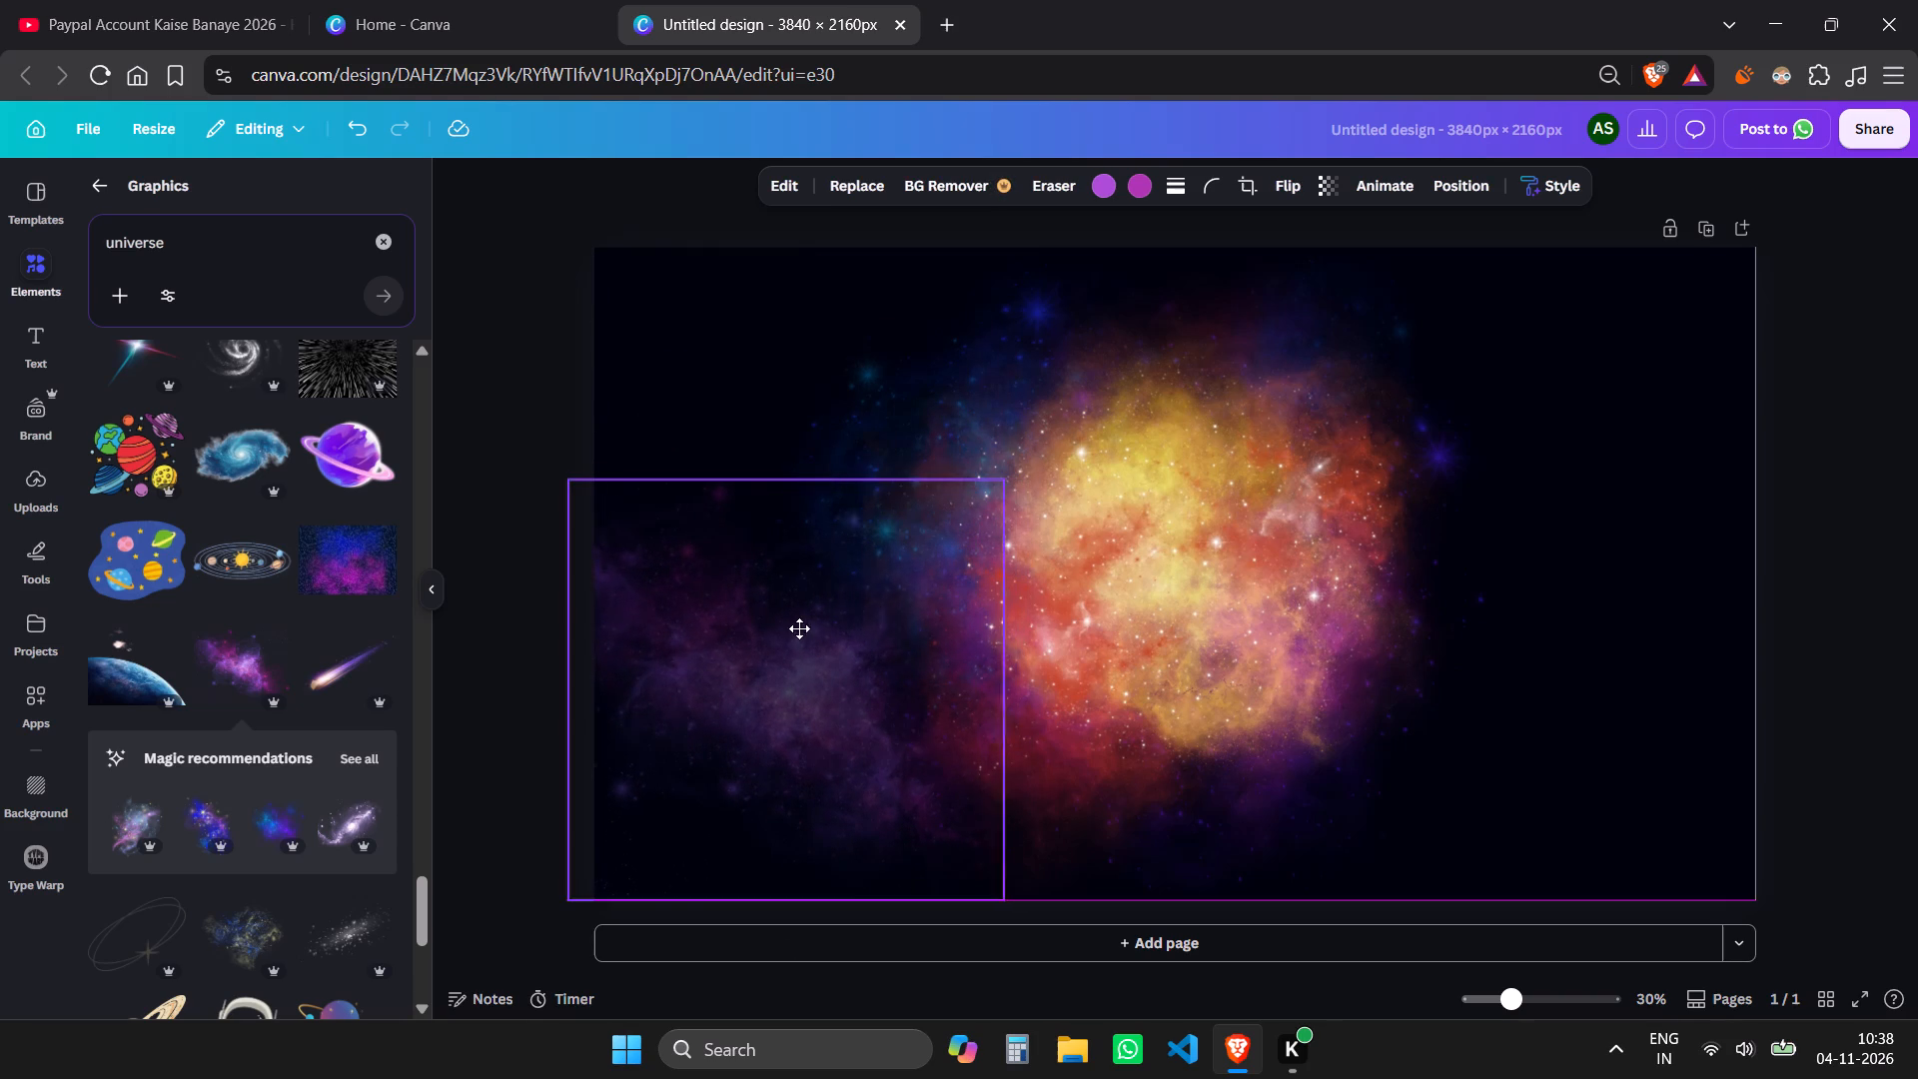
drag(799, 628, 775, 623)
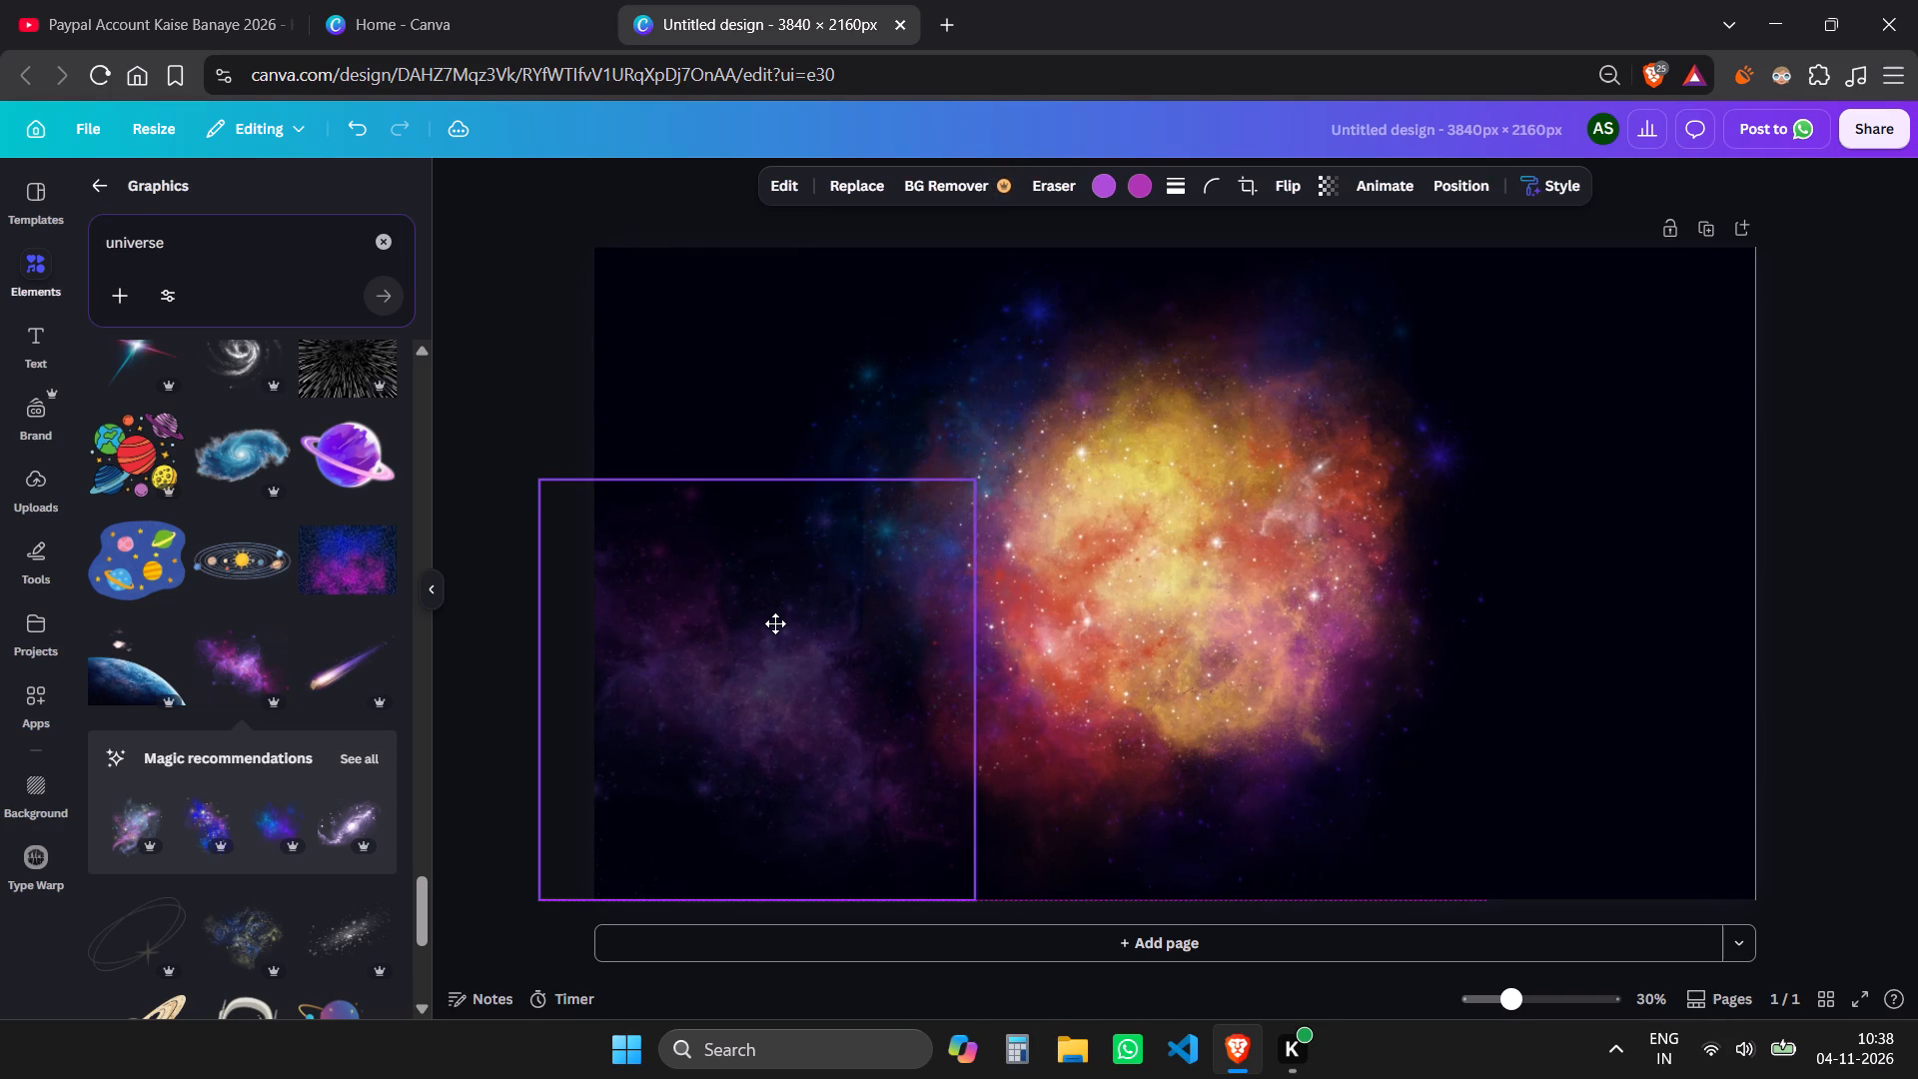
drag(775, 623, 744, 623)
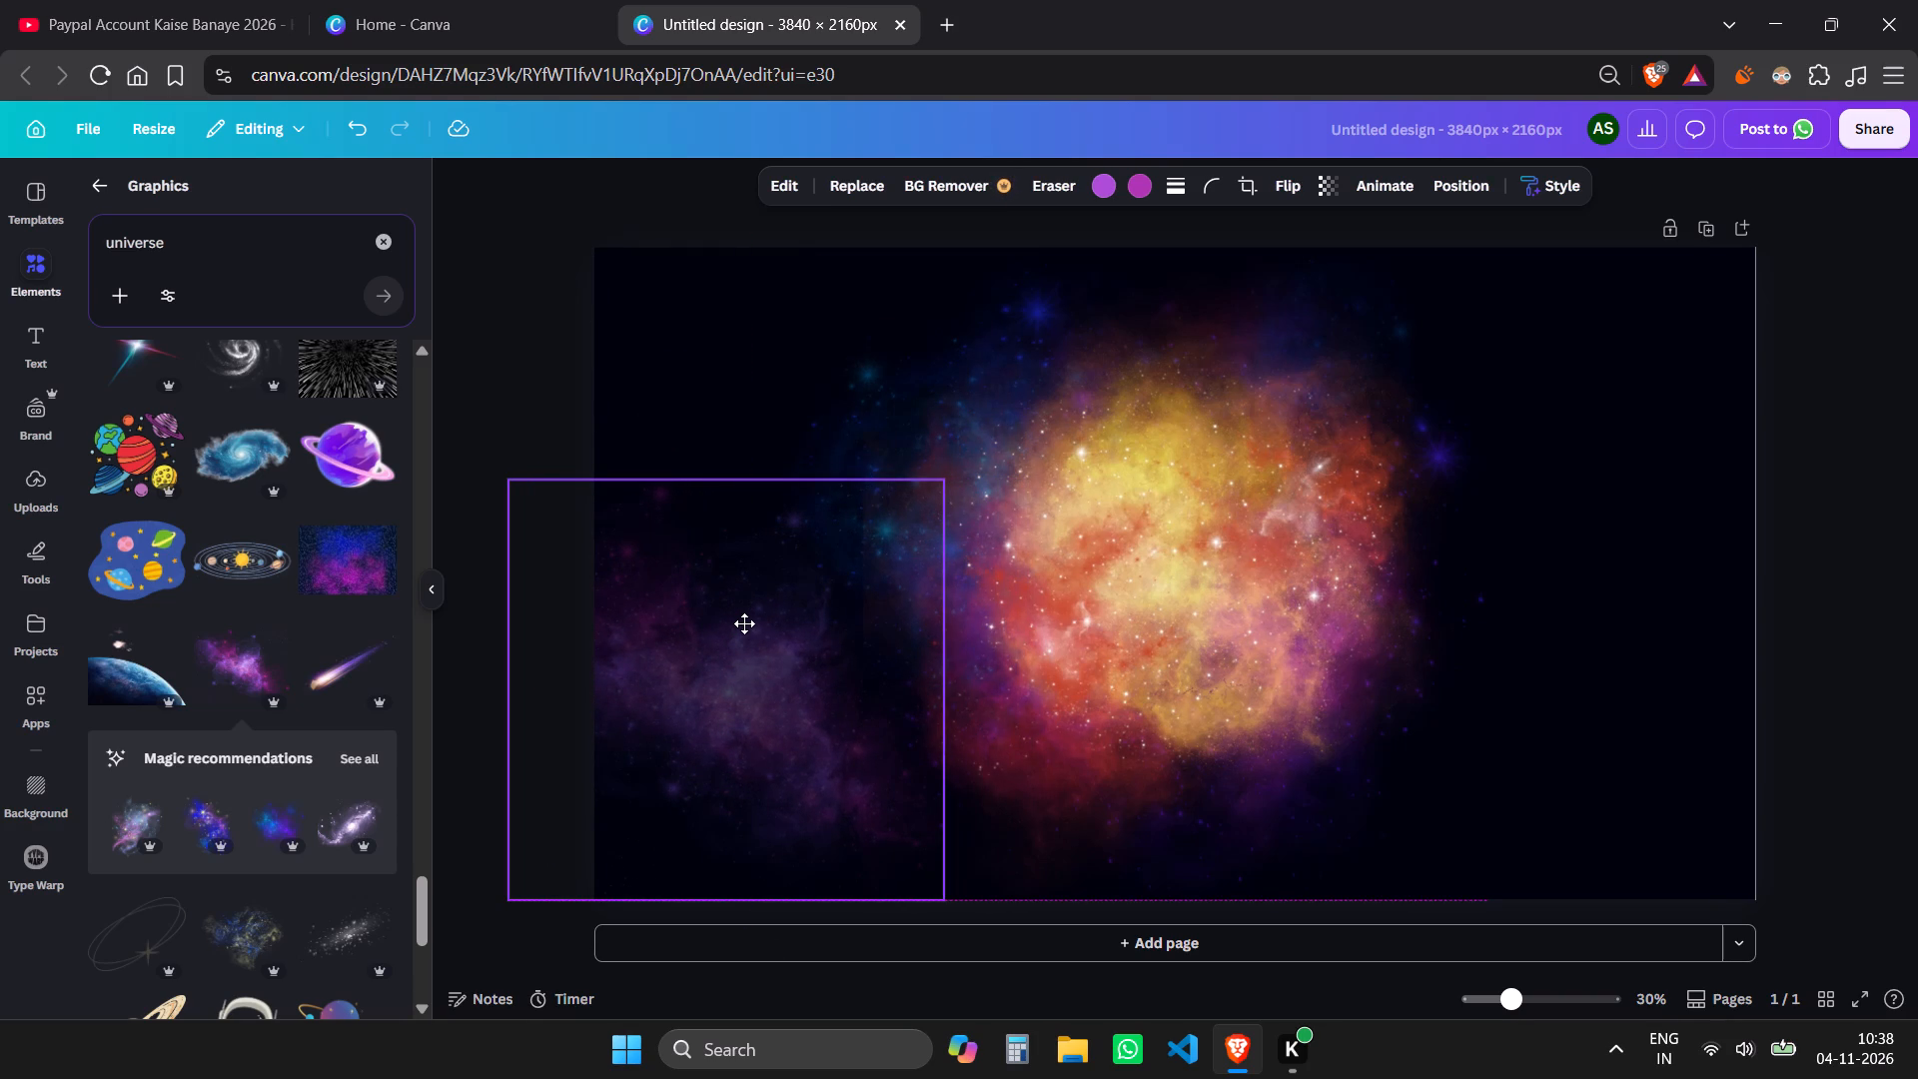
drag(744, 623, 708, 632)
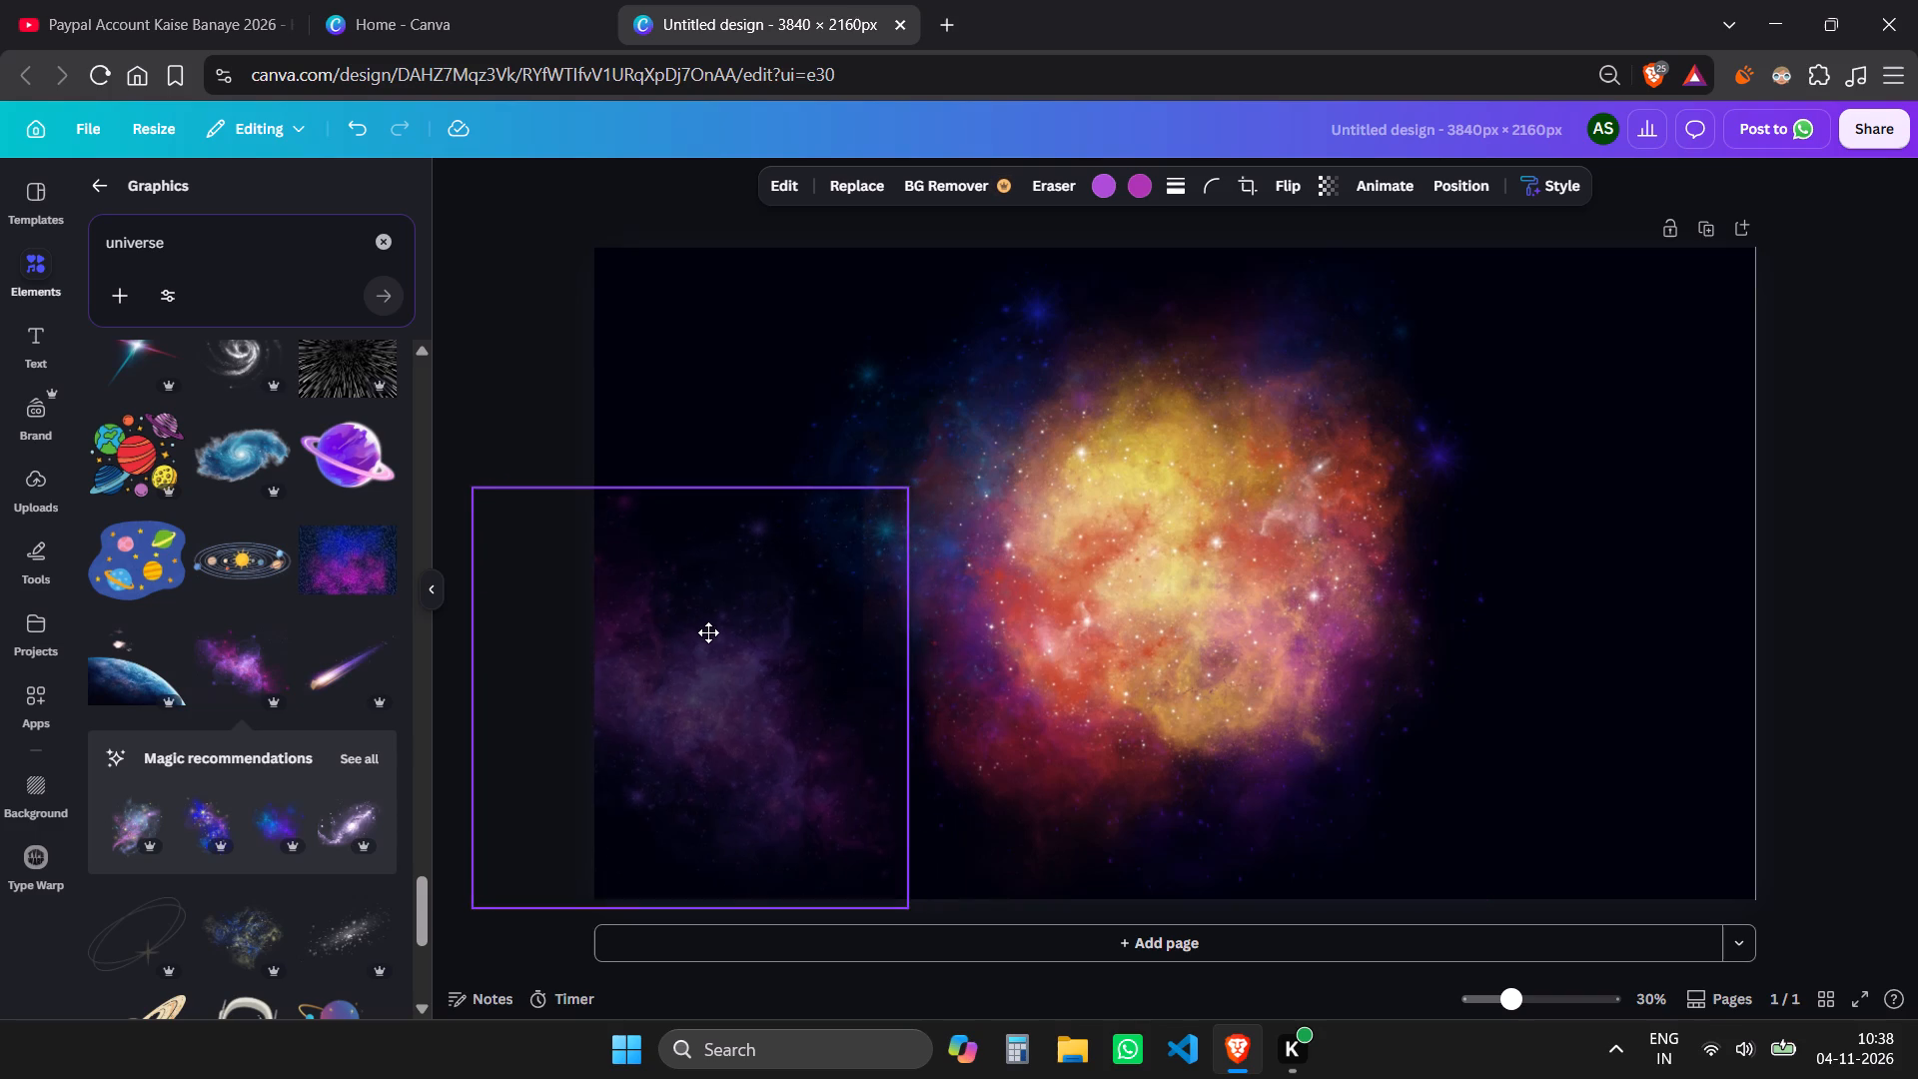
drag(708, 632, 1694, 653)
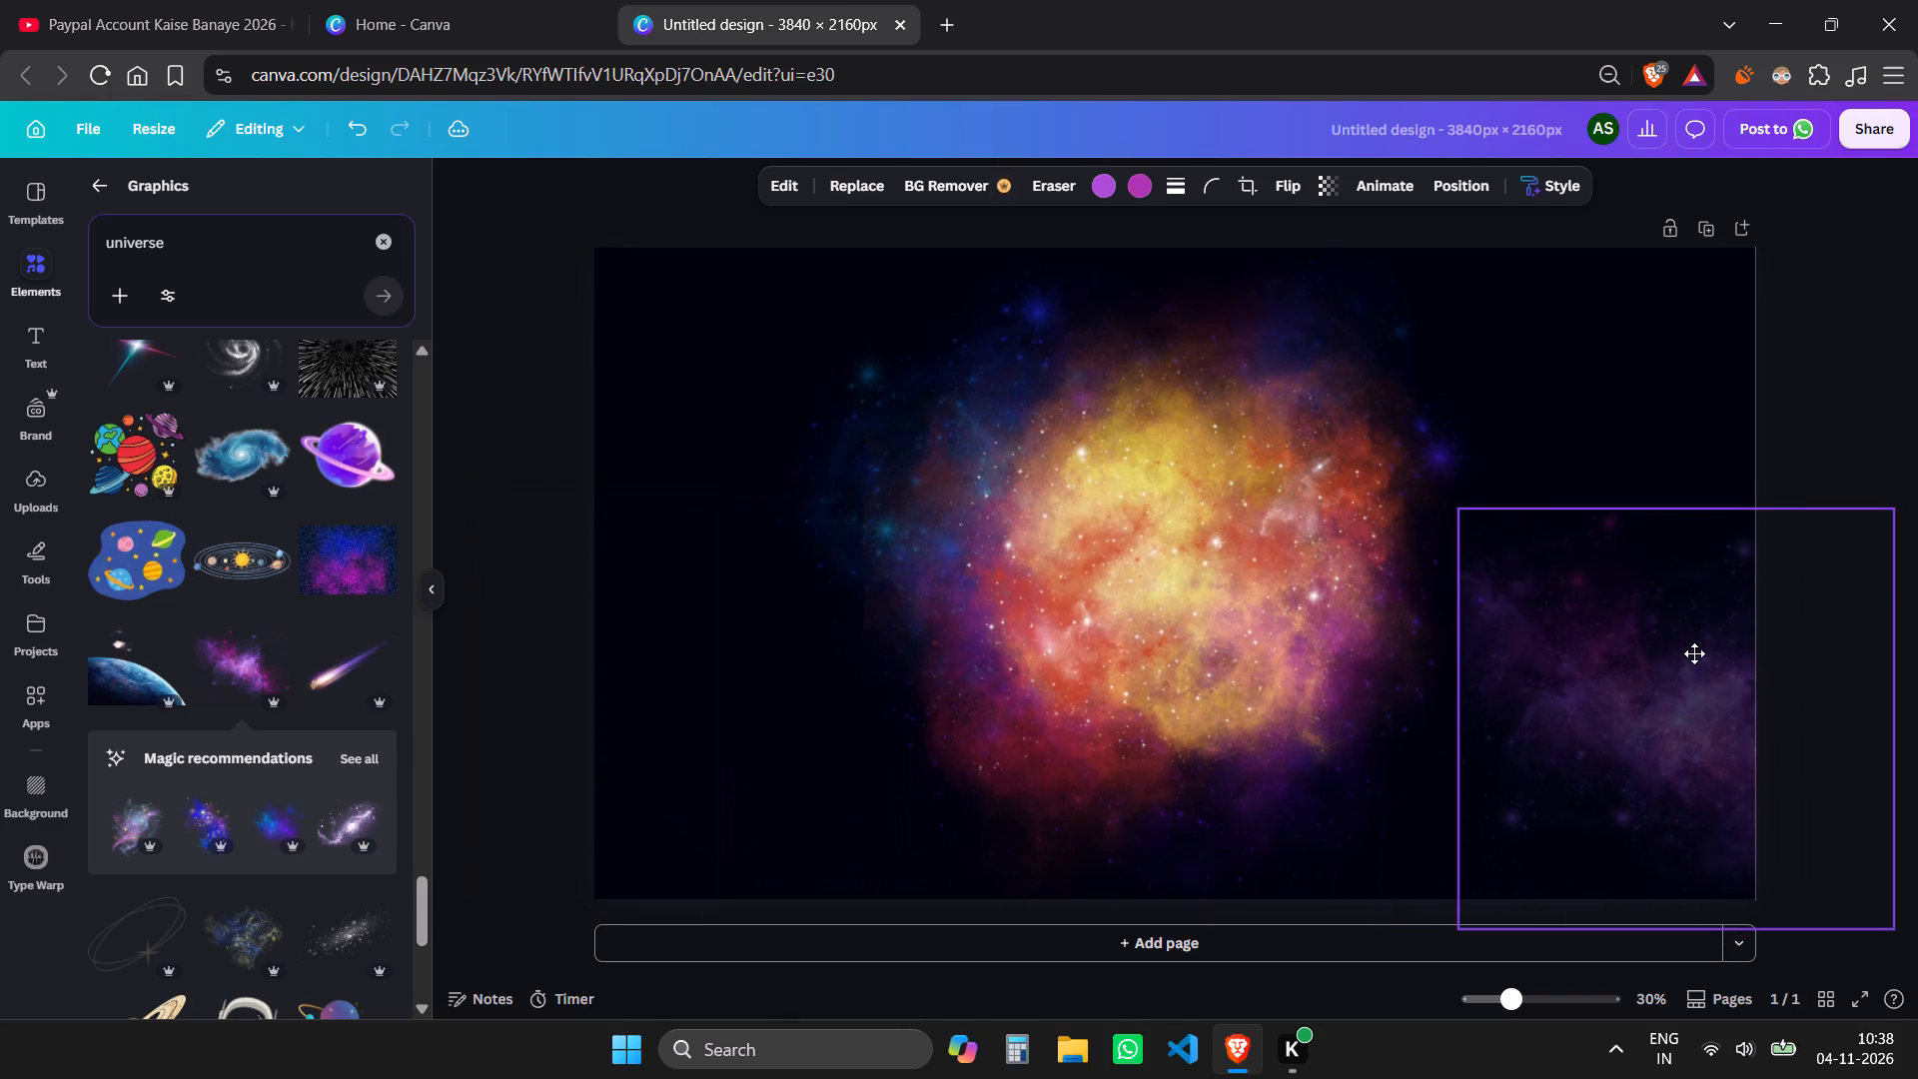
drag(1694, 653, 1692, 626)
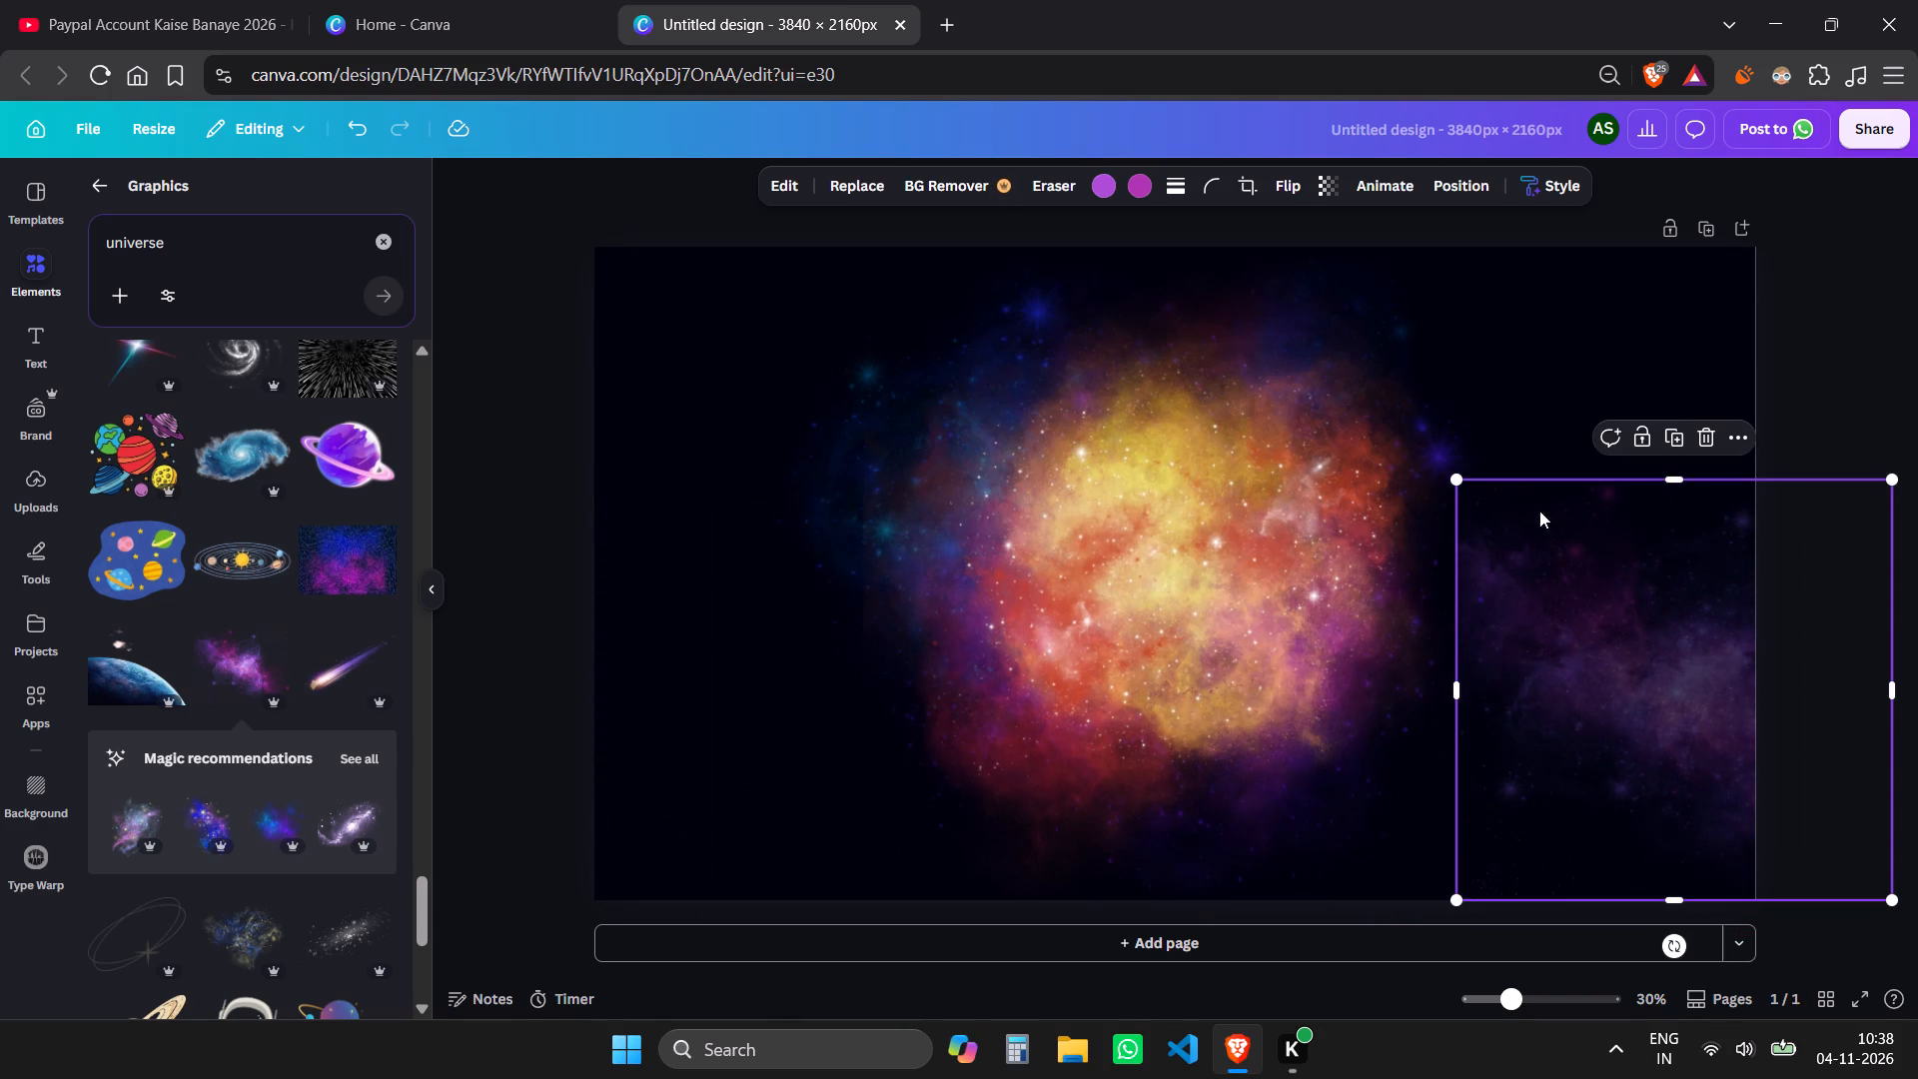
Rotate the faint nebula a little over a quarter turn counterclockwise and shift it lower, partly past the page's bottom right corner.
drag(1679, 943, 1763, 701)
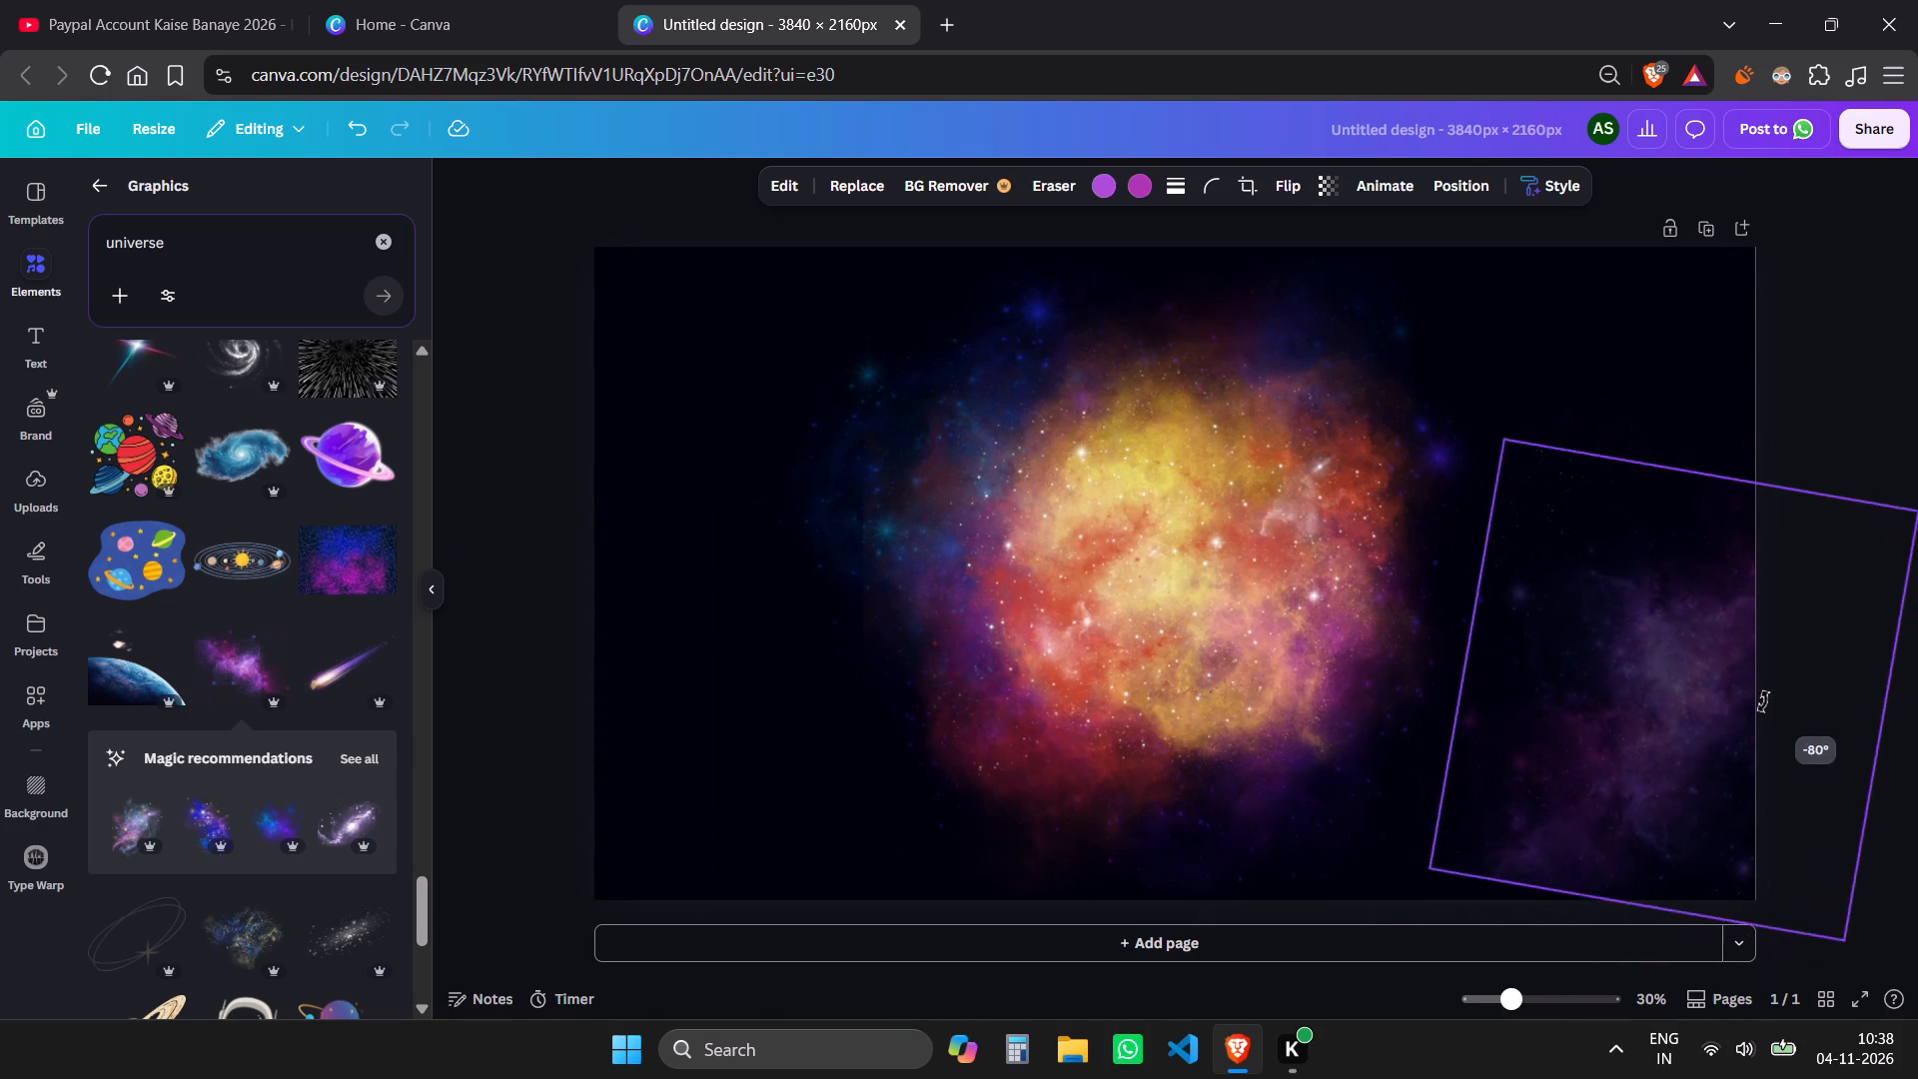
drag(1763, 701, 1718, 676)
drag(1692, 693, 1712, 768)
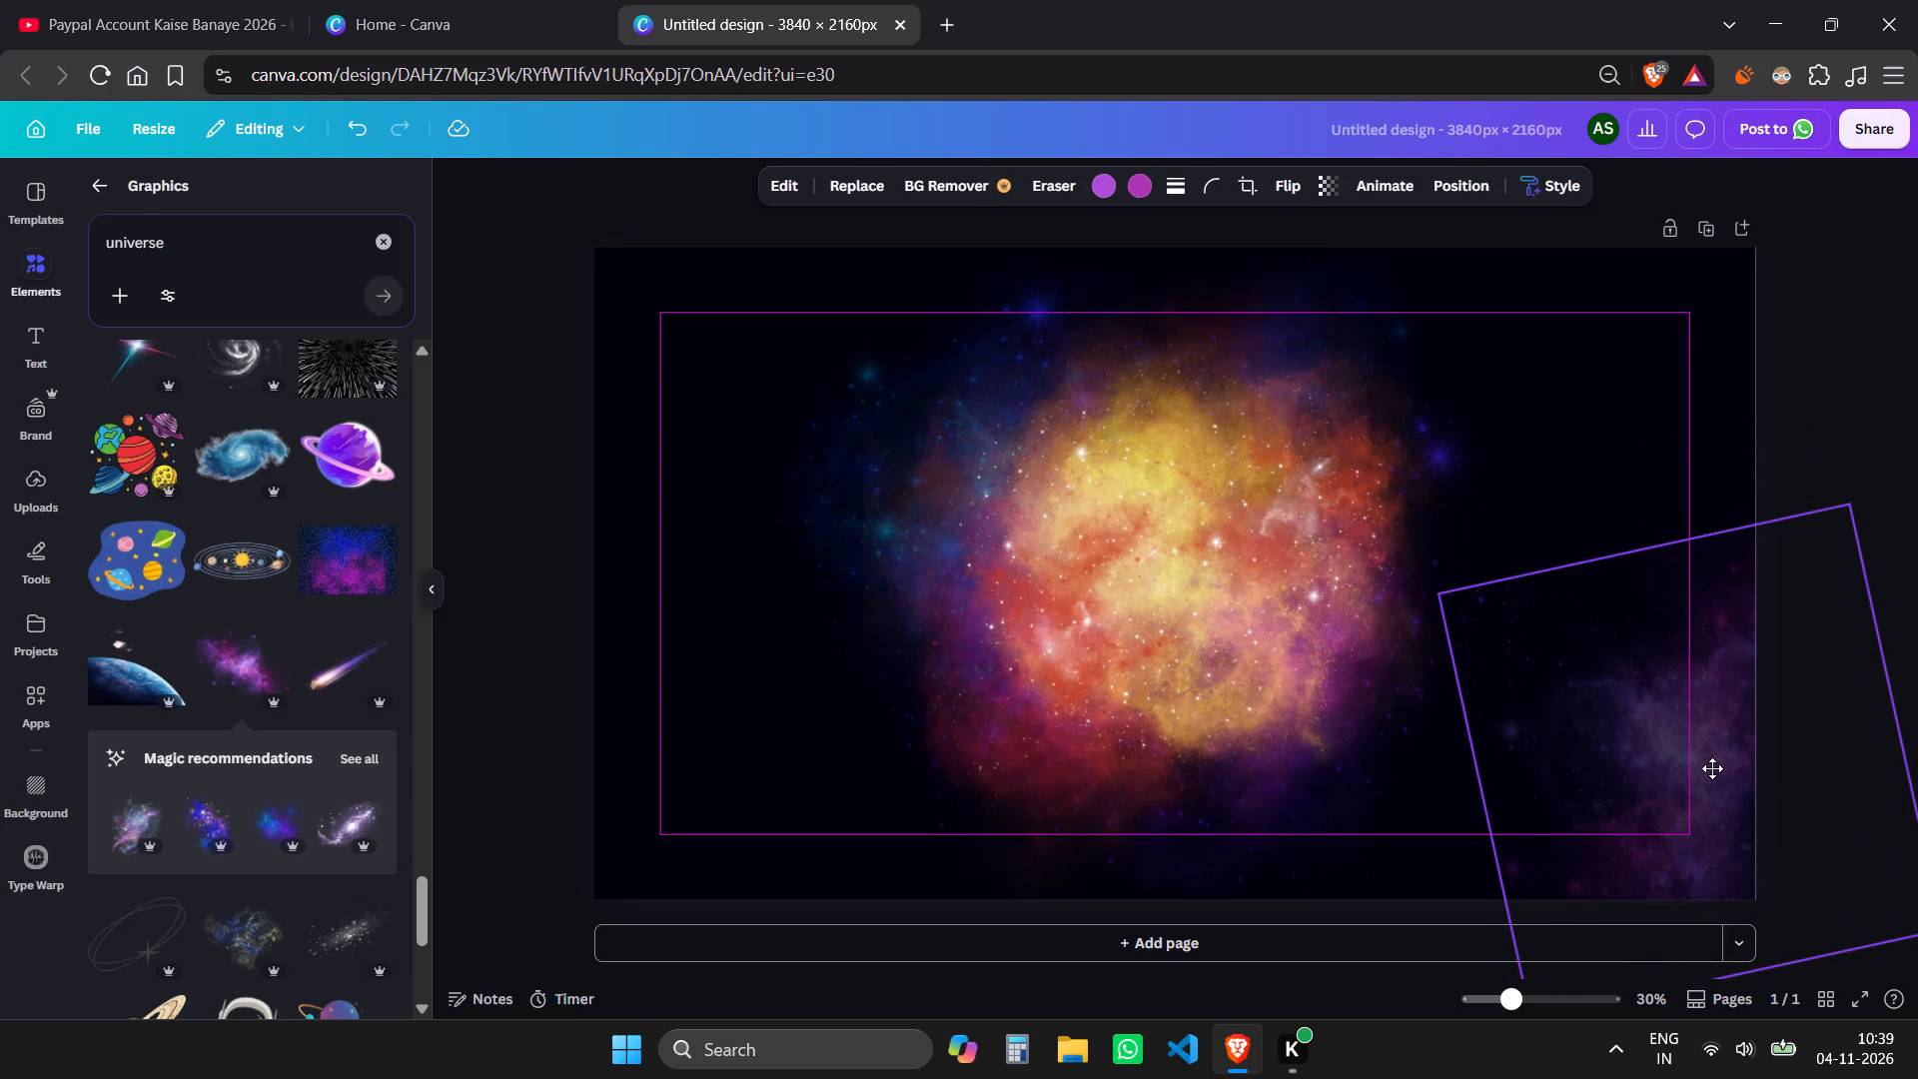
drag(1712, 768, 1716, 774)
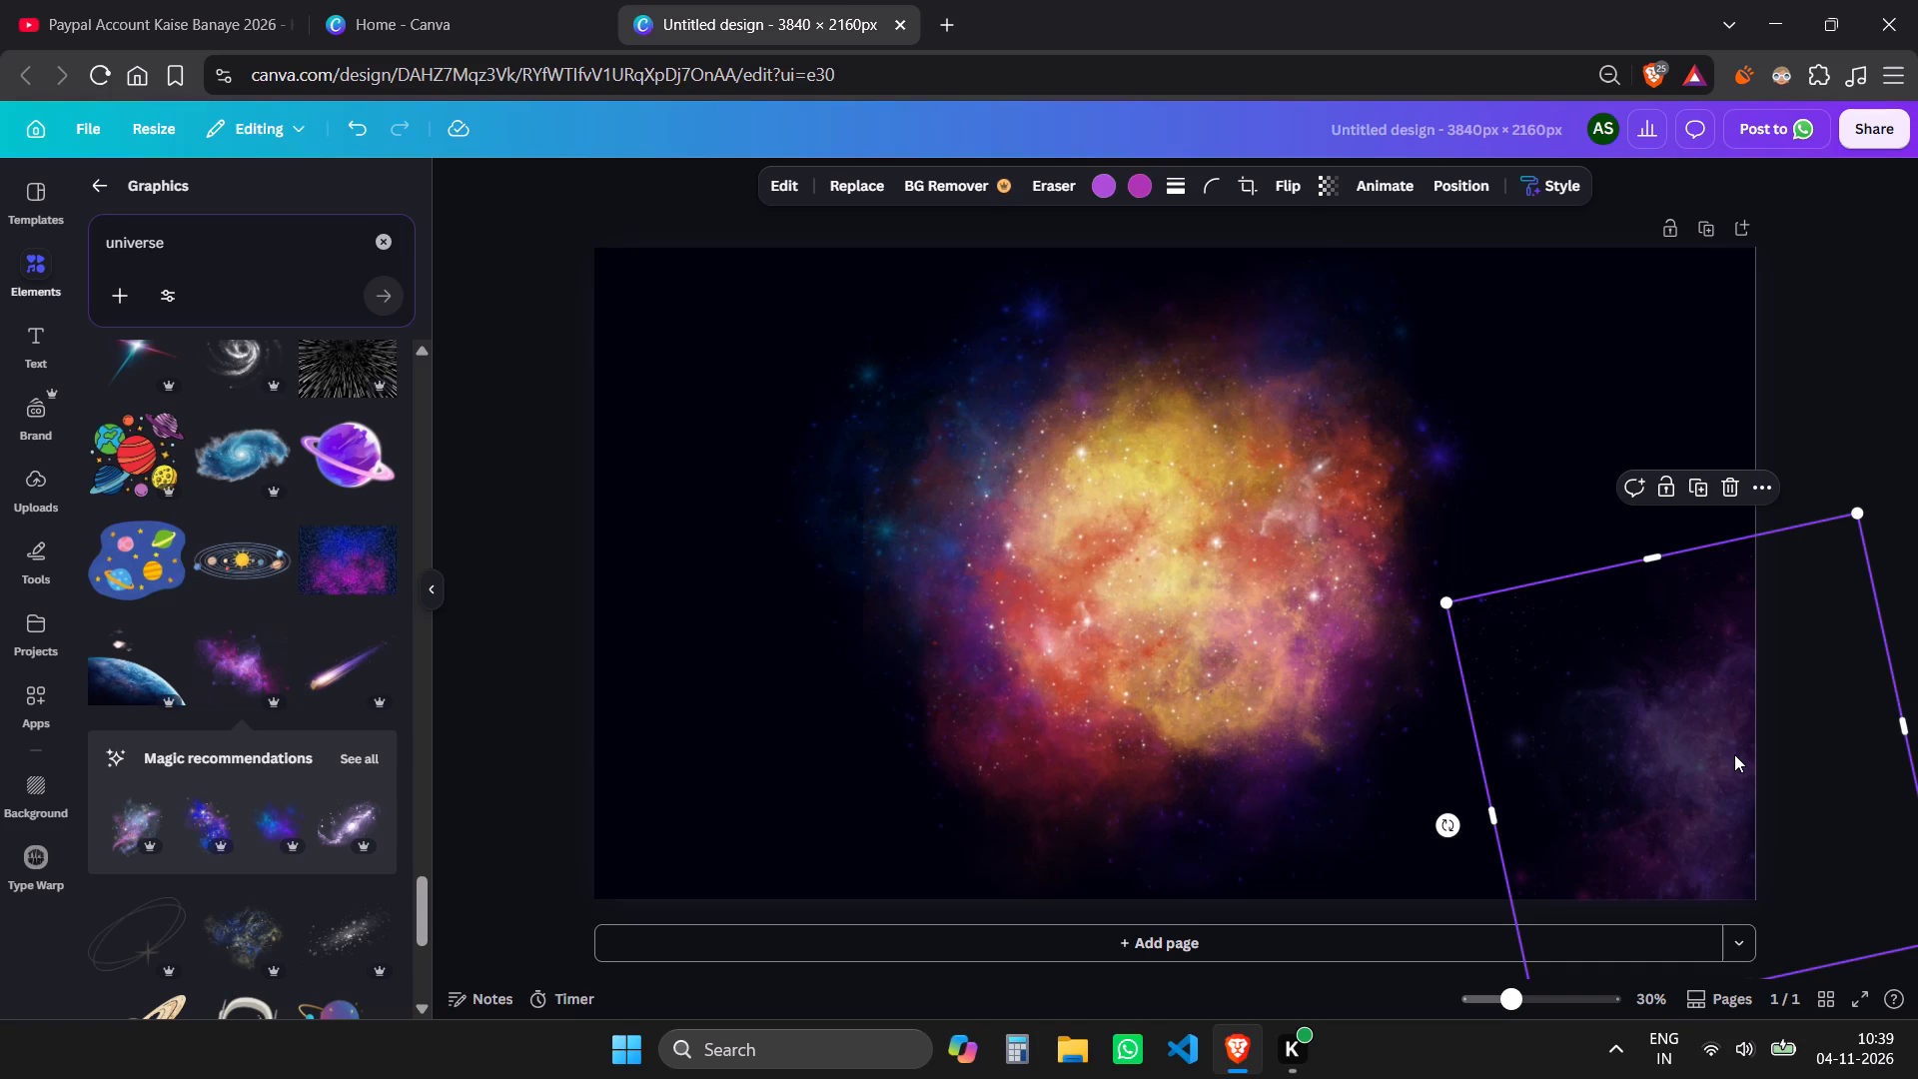
Duplicate the faint purple nebula, rotate the copy, and place it over the page's upper right corner.
key(ctrl+c)
key(ctrl+v)
drag(1691, 702, 1692, 691)
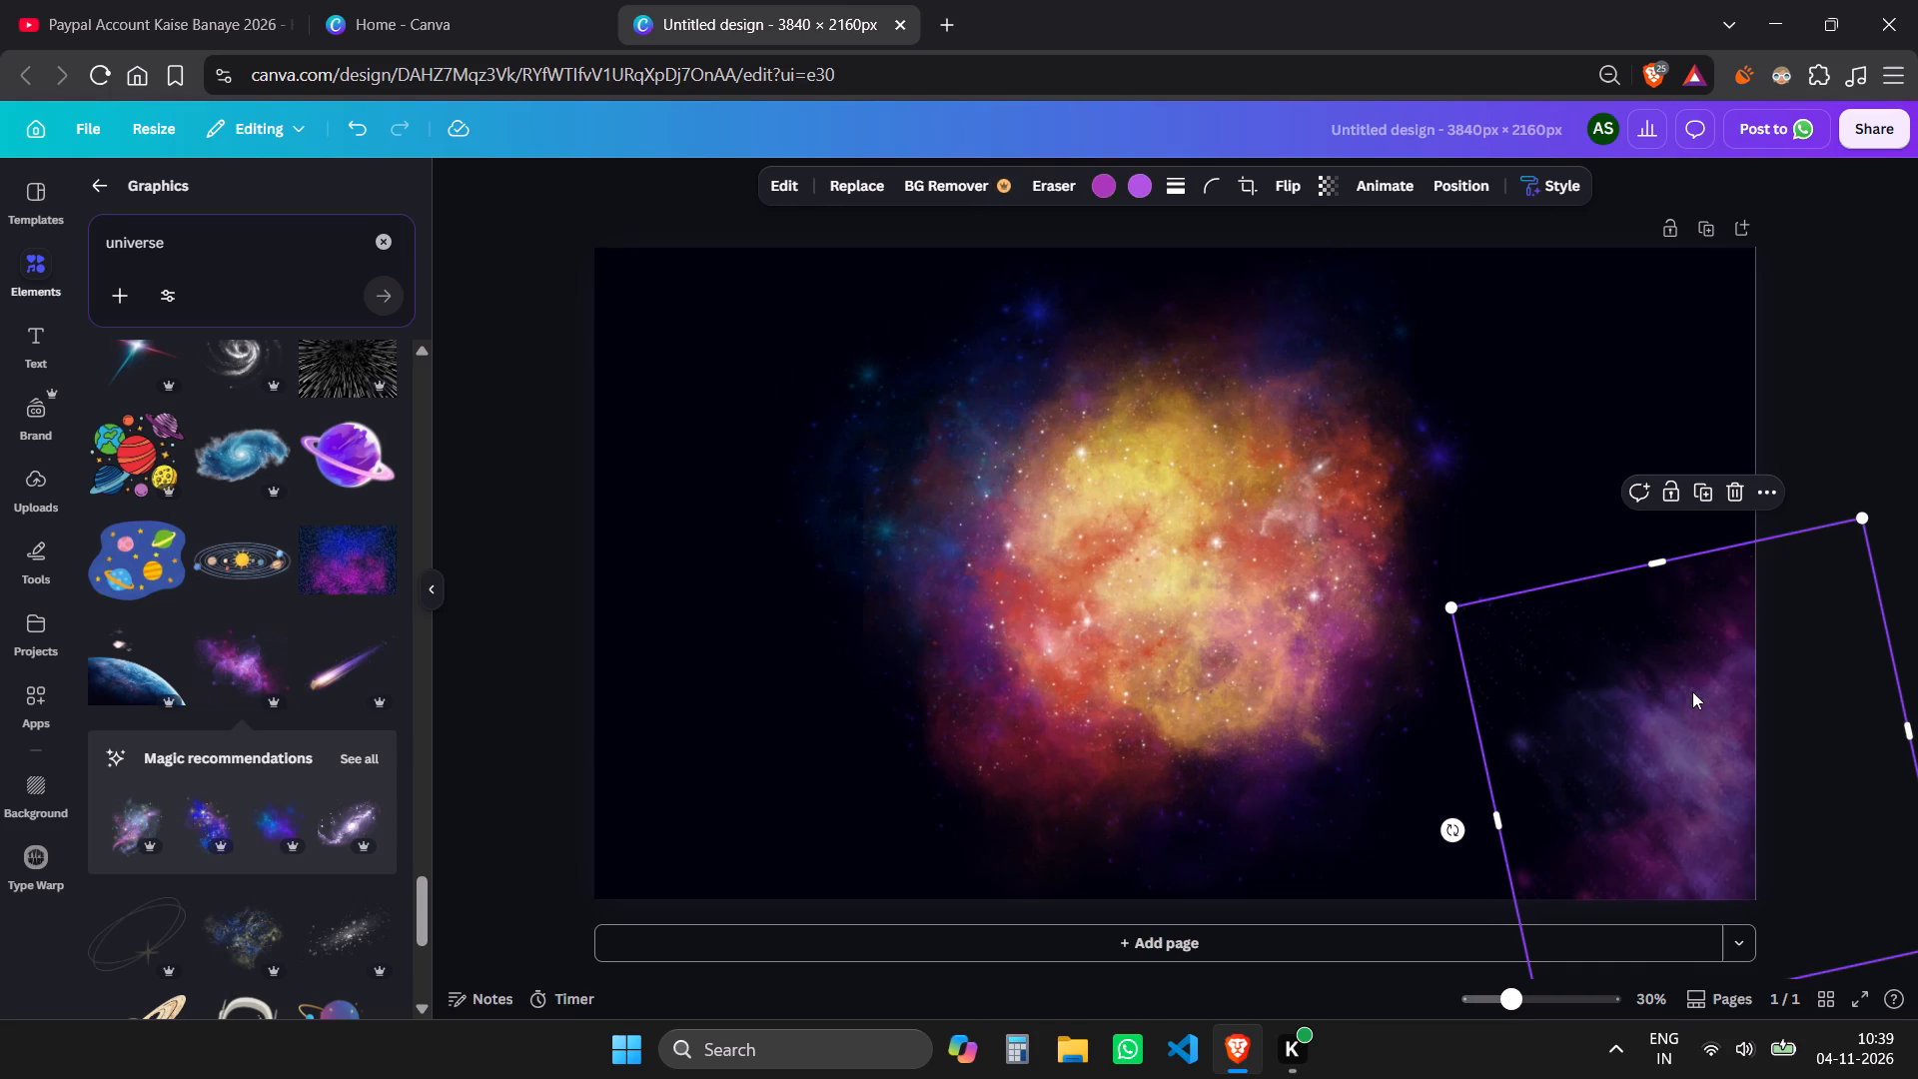
drag(1692, 691, 1563, 331)
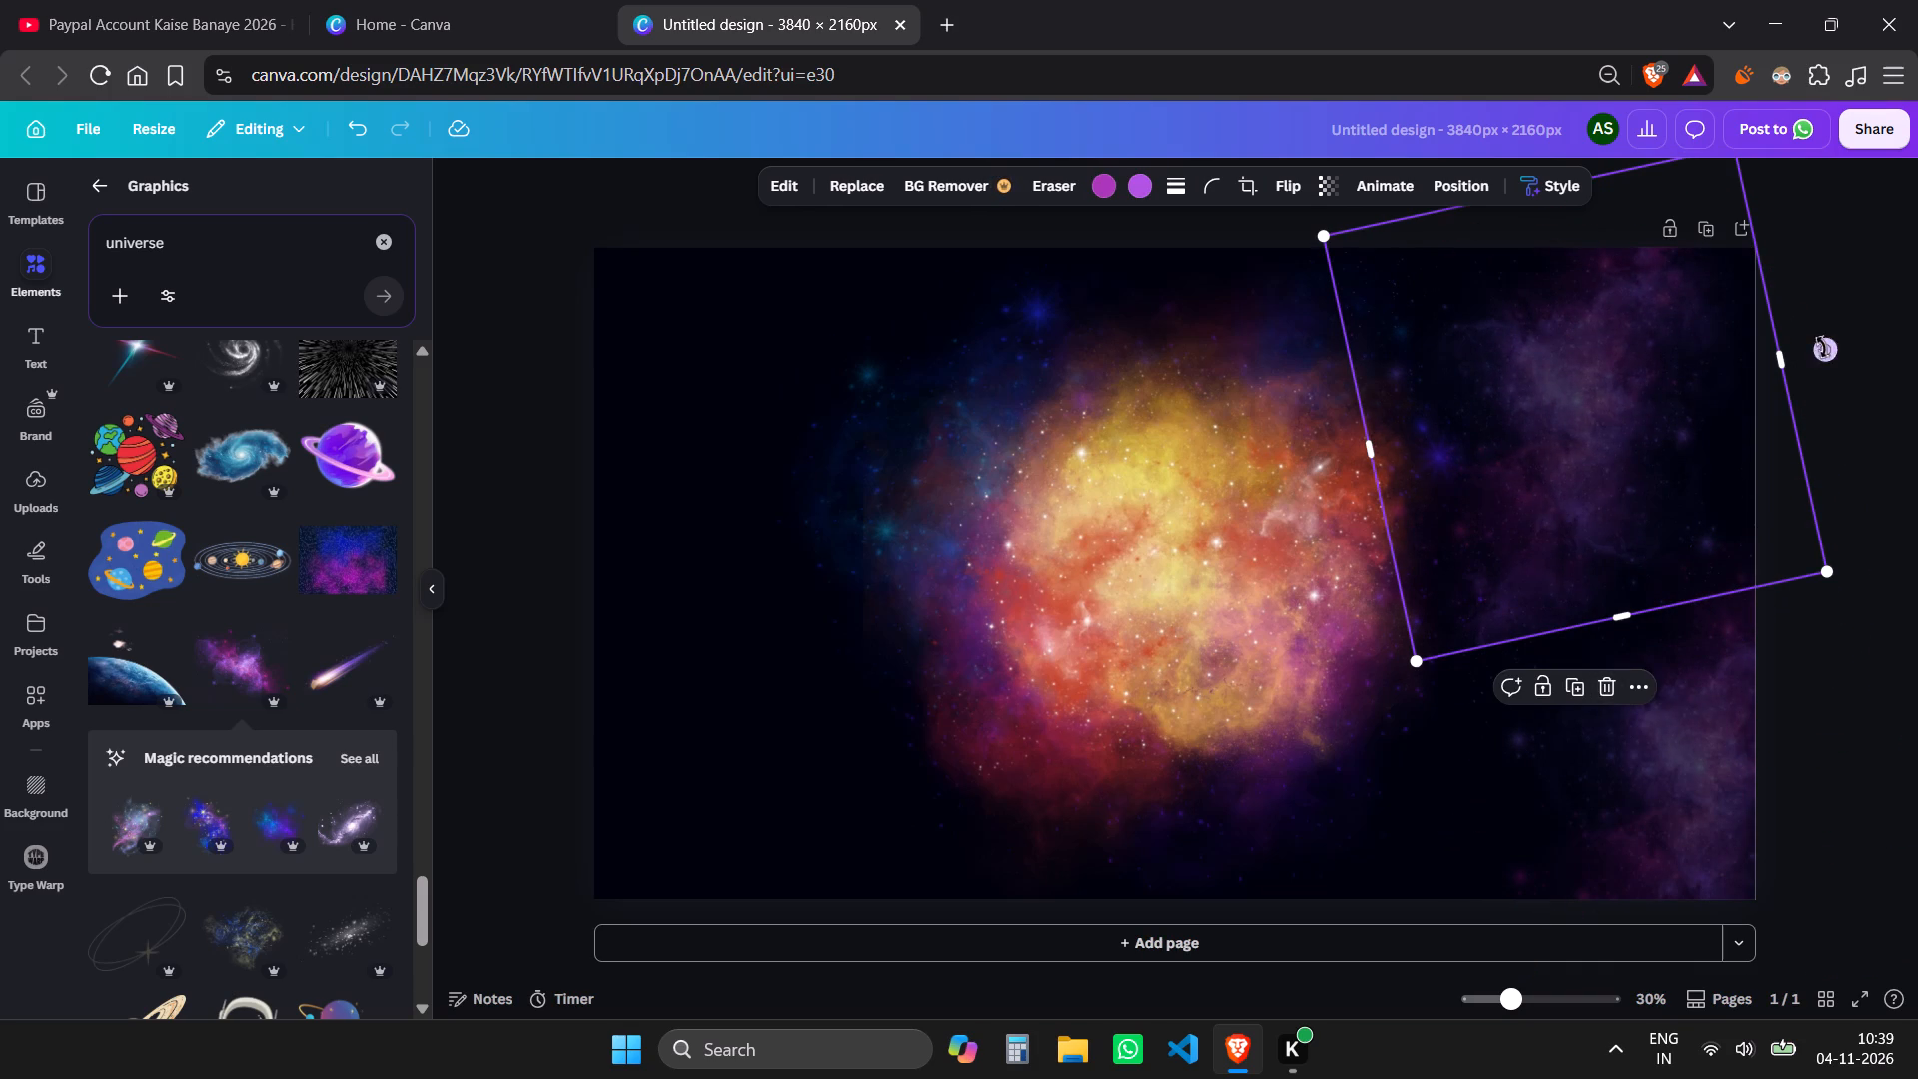
drag(1822, 347, 1640, 270)
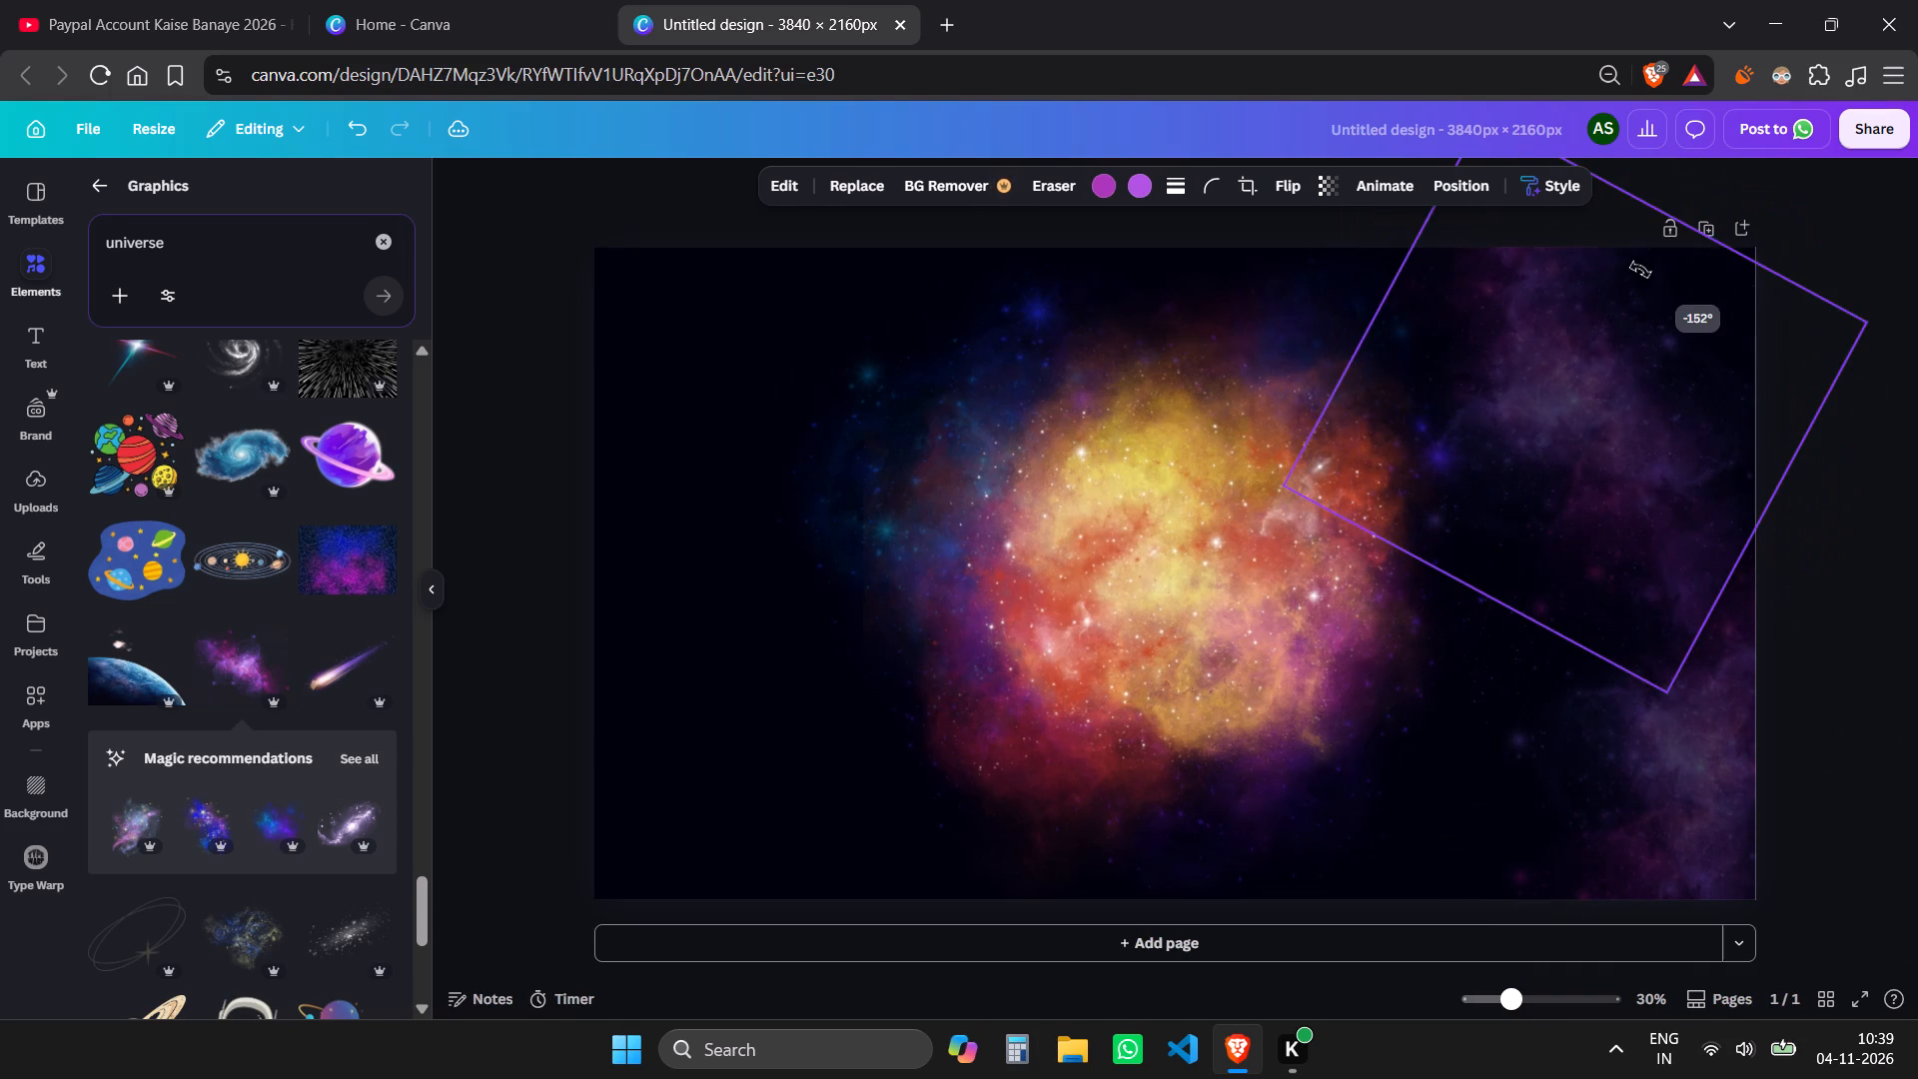
drag(1640, 270, 1616, 276)
click(1674, 392)
drag(1632, 461, 1684, 409)
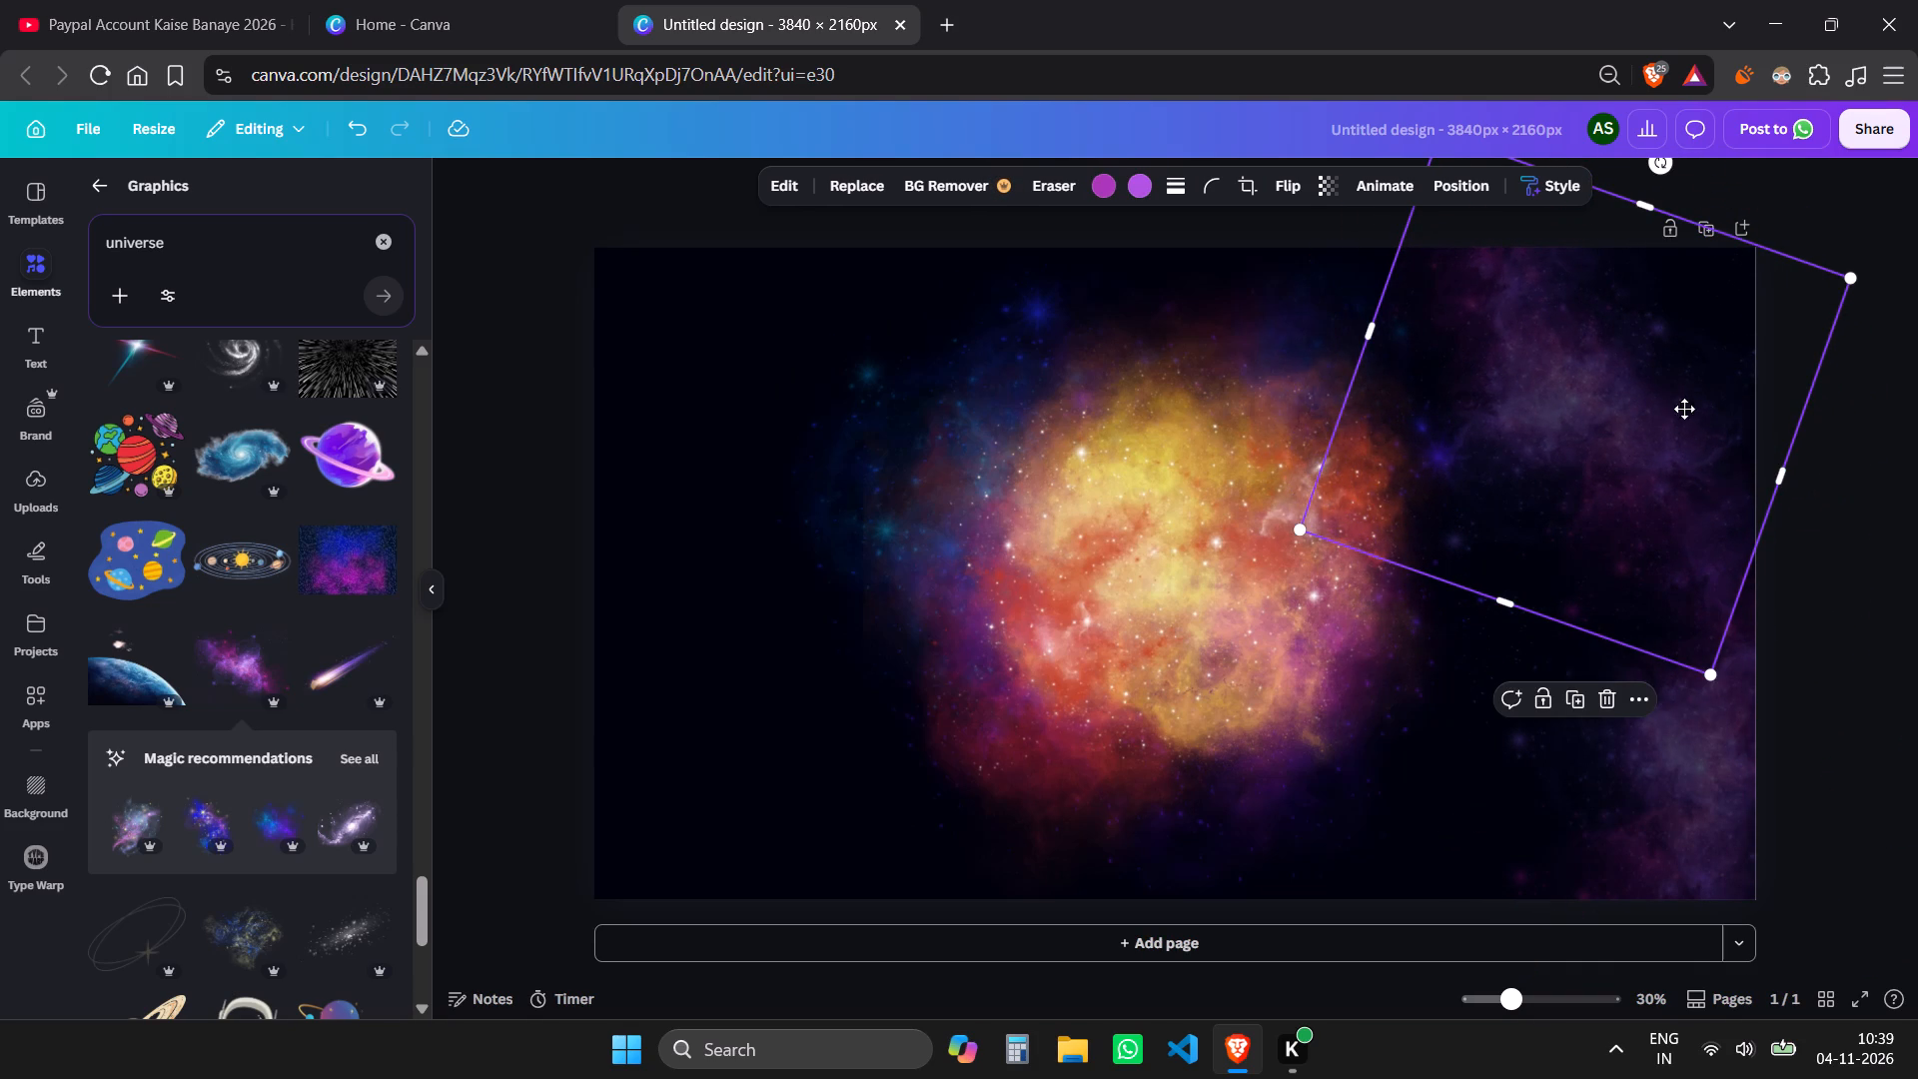
drag(1684, 409, 1737, 327)
drag(1627, 463, 1674, 380)
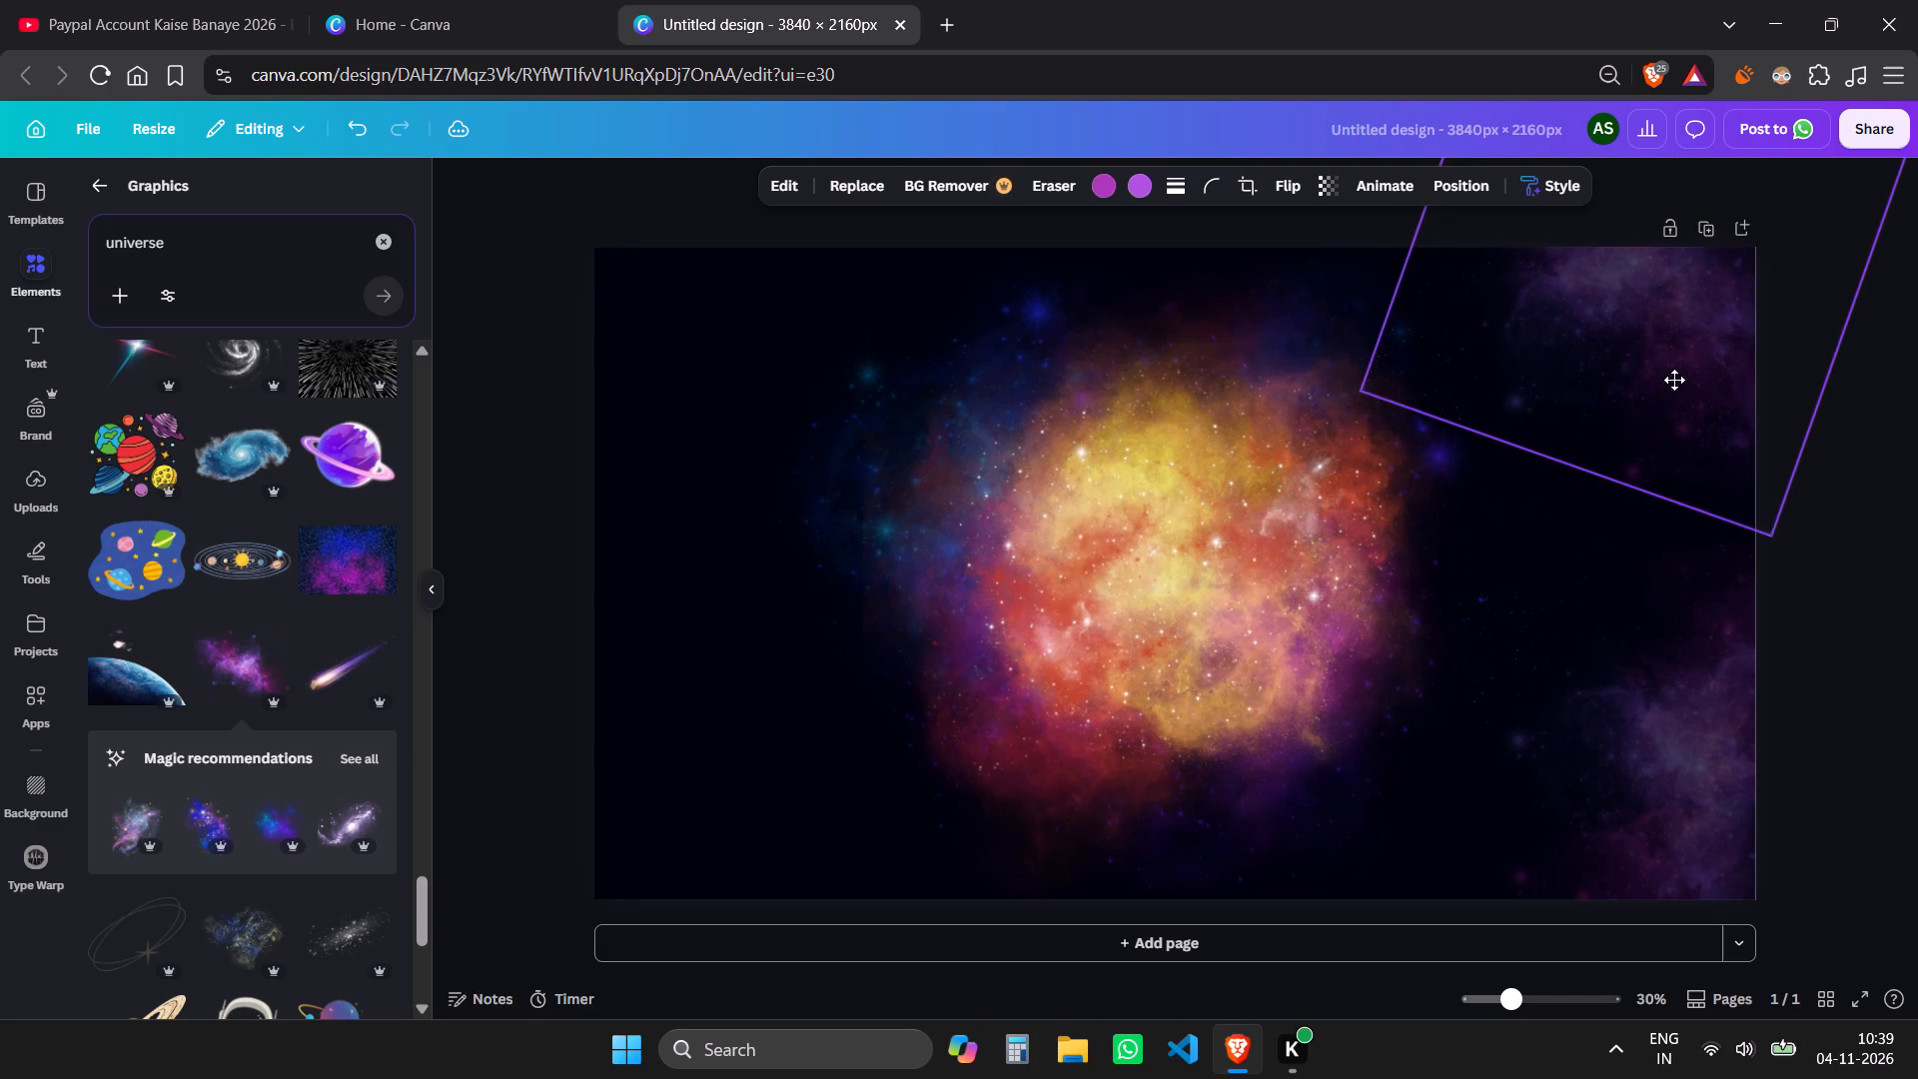
drag(1674, 380, 1755, 381)
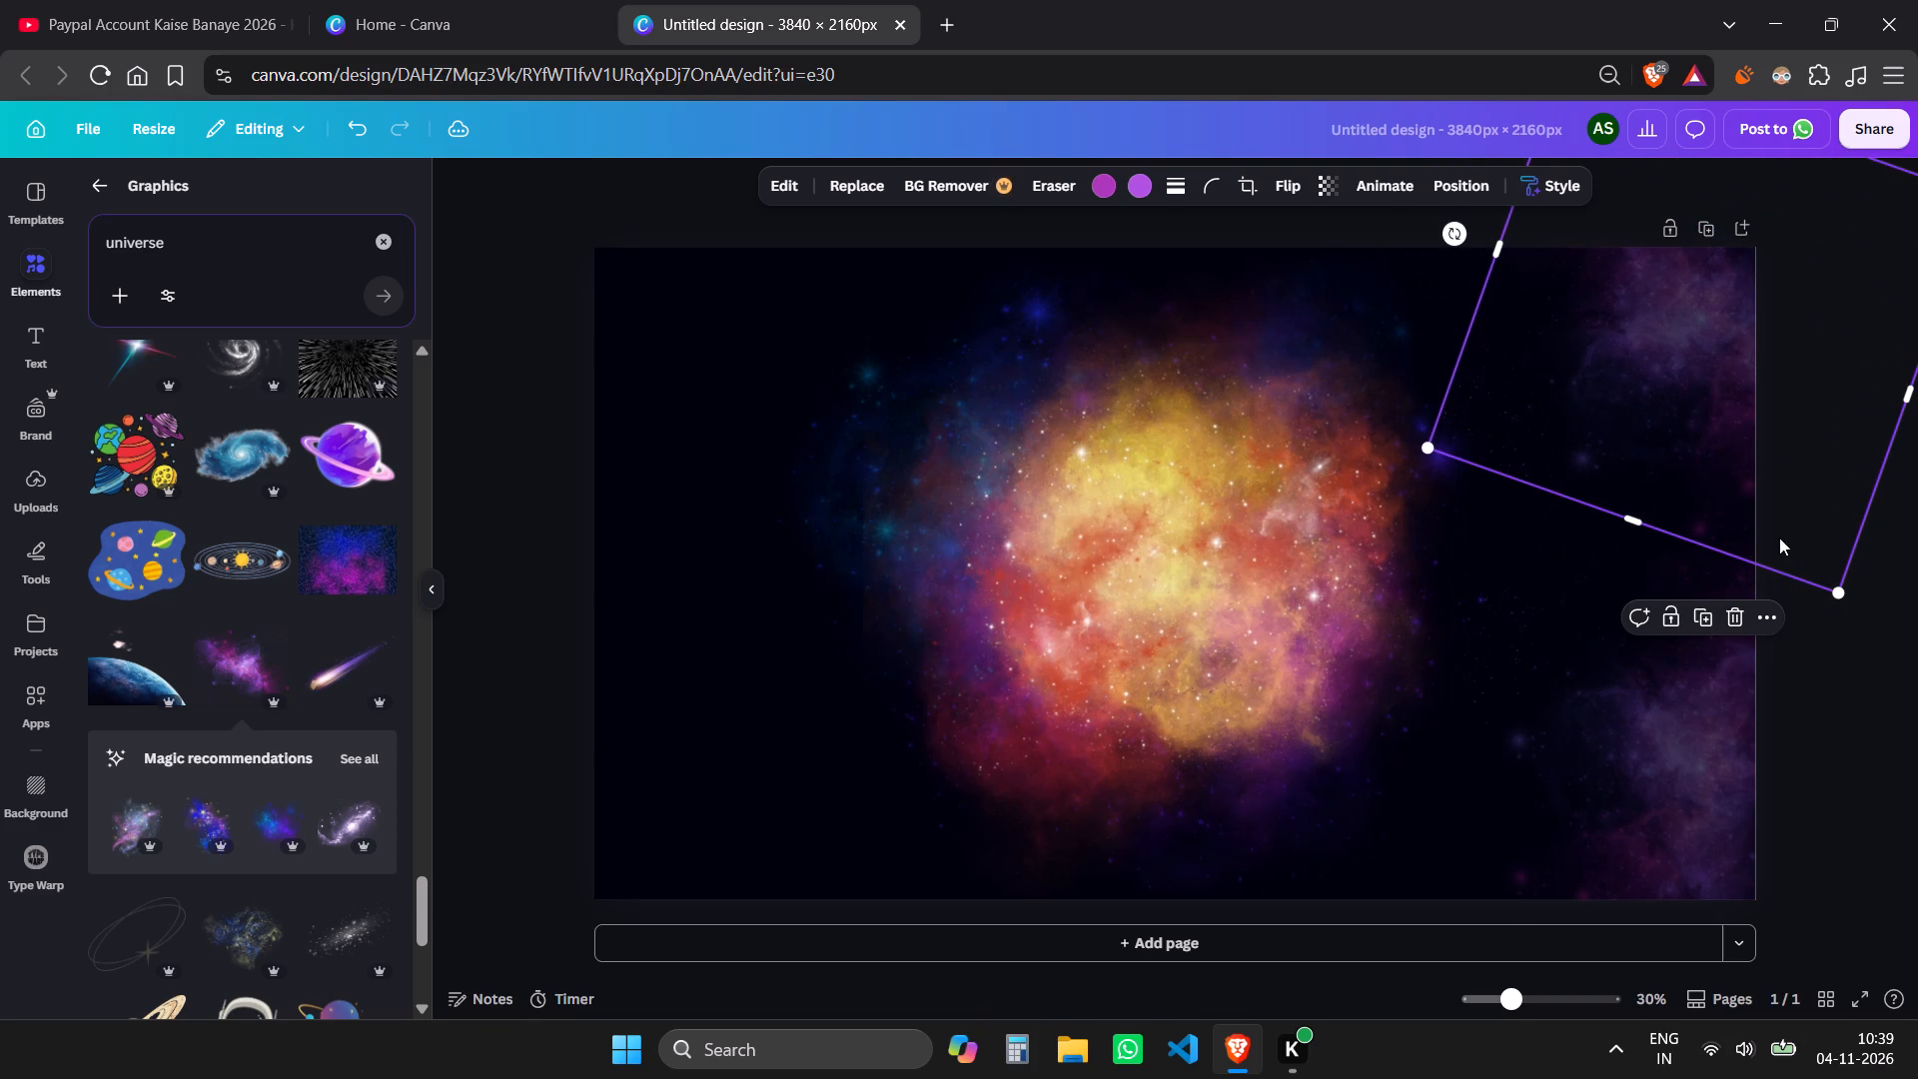
Turn the upper right nebula copy into a diagonal orientation, enlarge it slightly, and settle it partly beyond the page's upper right corner.
drag(1450, 228, 1443, 185)
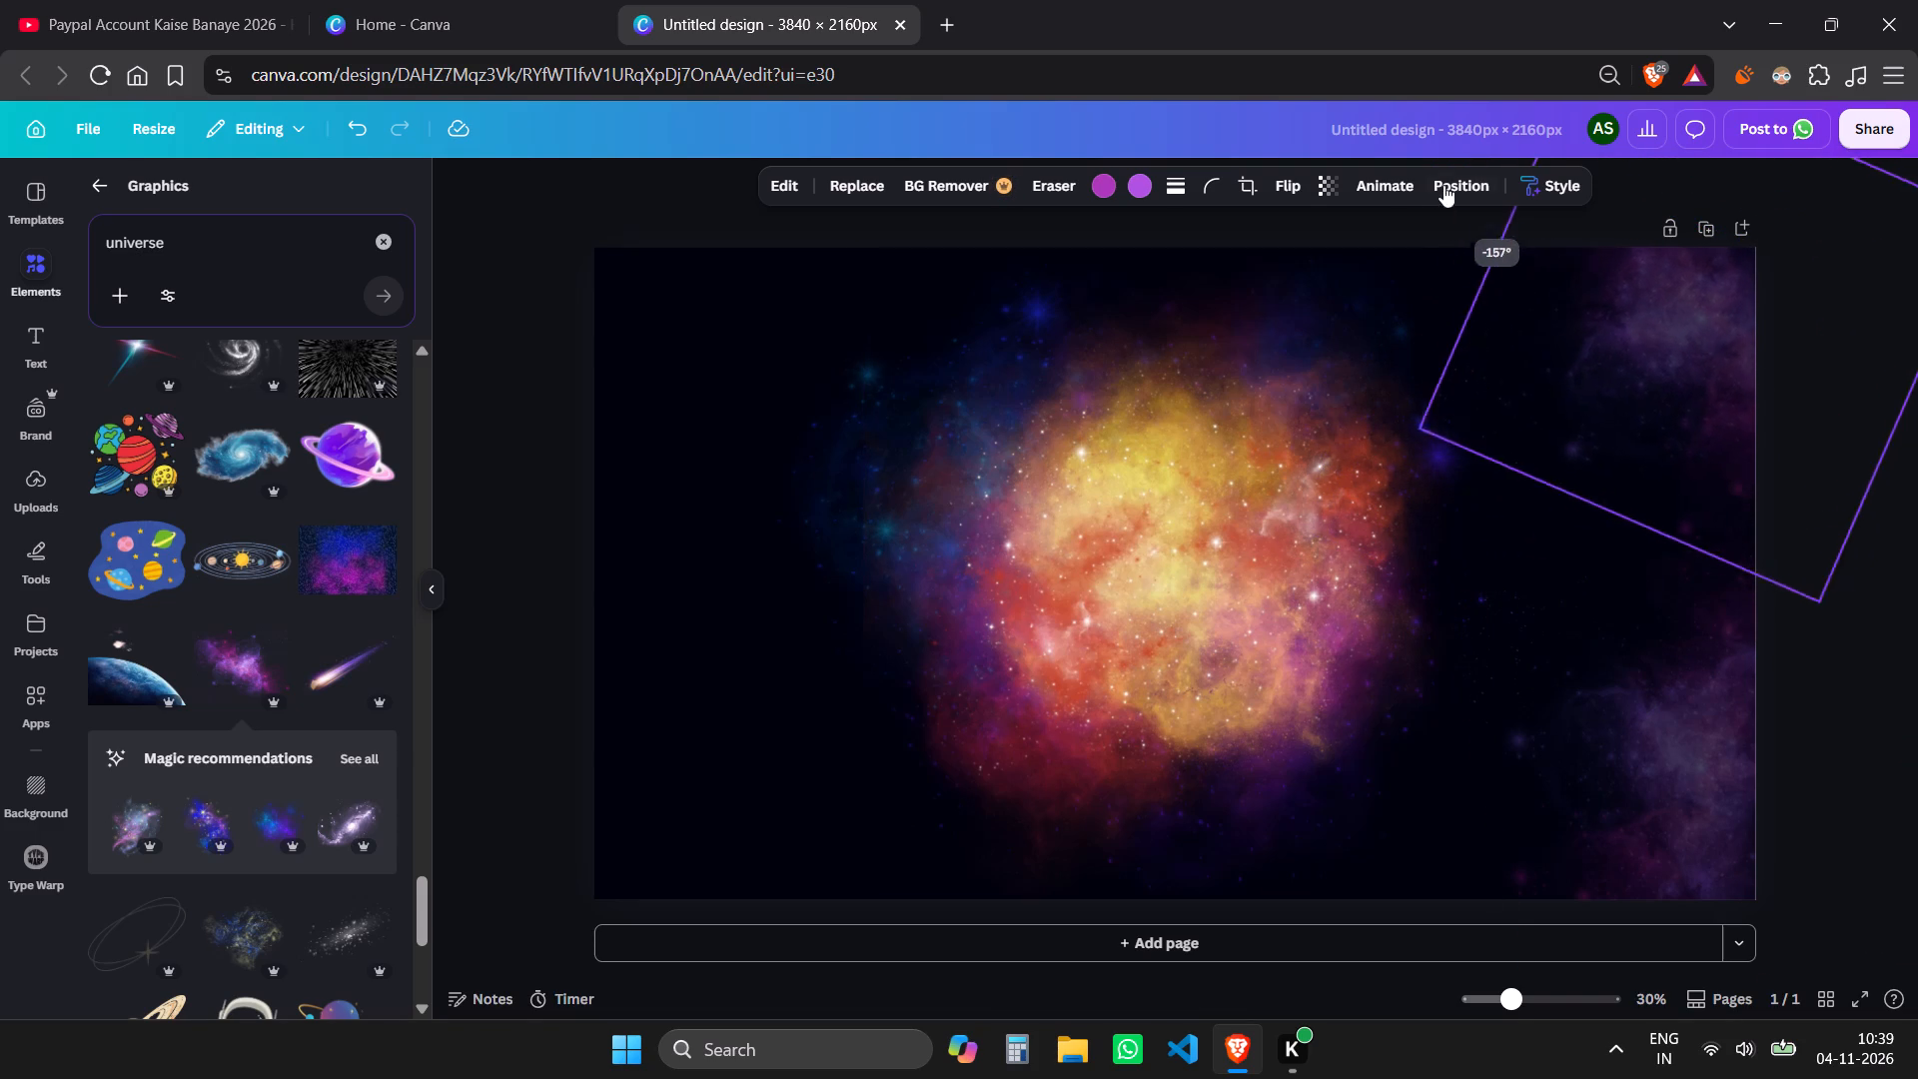
drag(1443, 185, 1489, 95)
drag(1763, 326, 1737, 334)
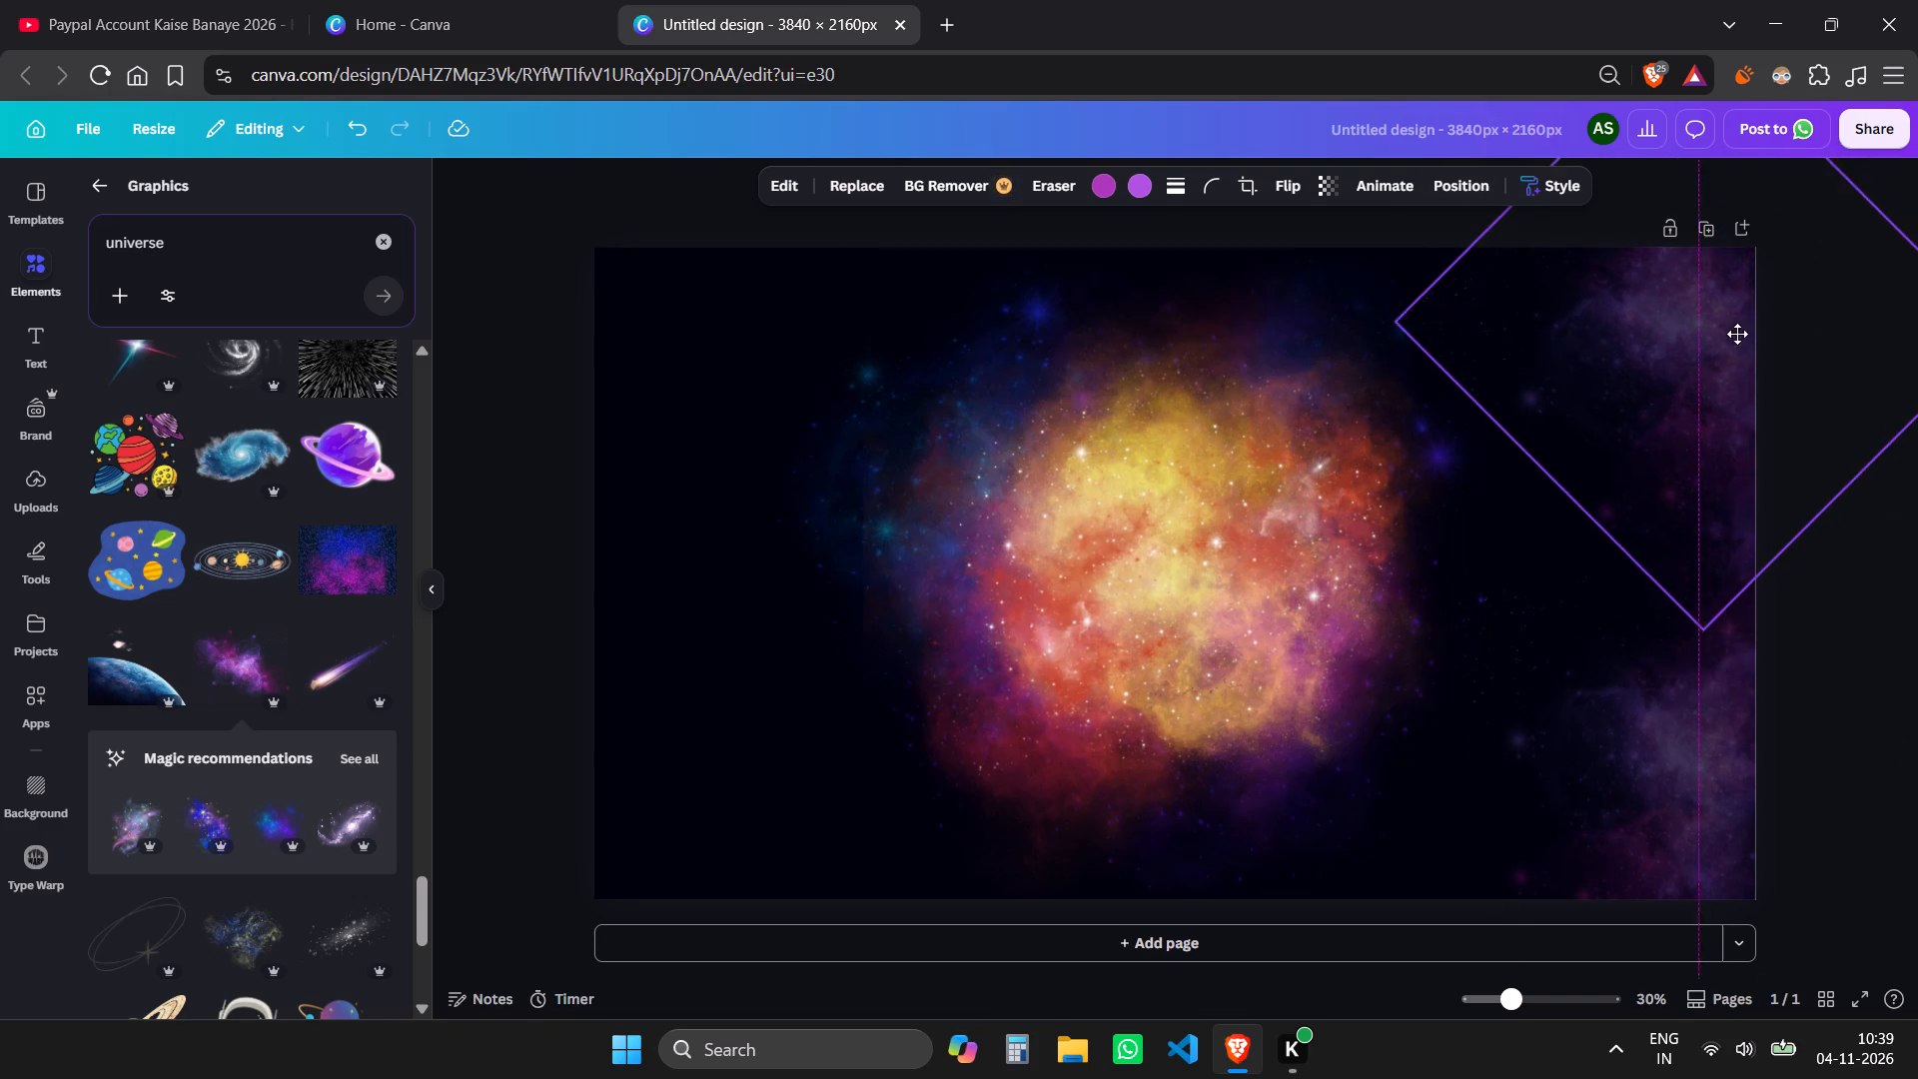
drag(1737, 334, 1695, 324)
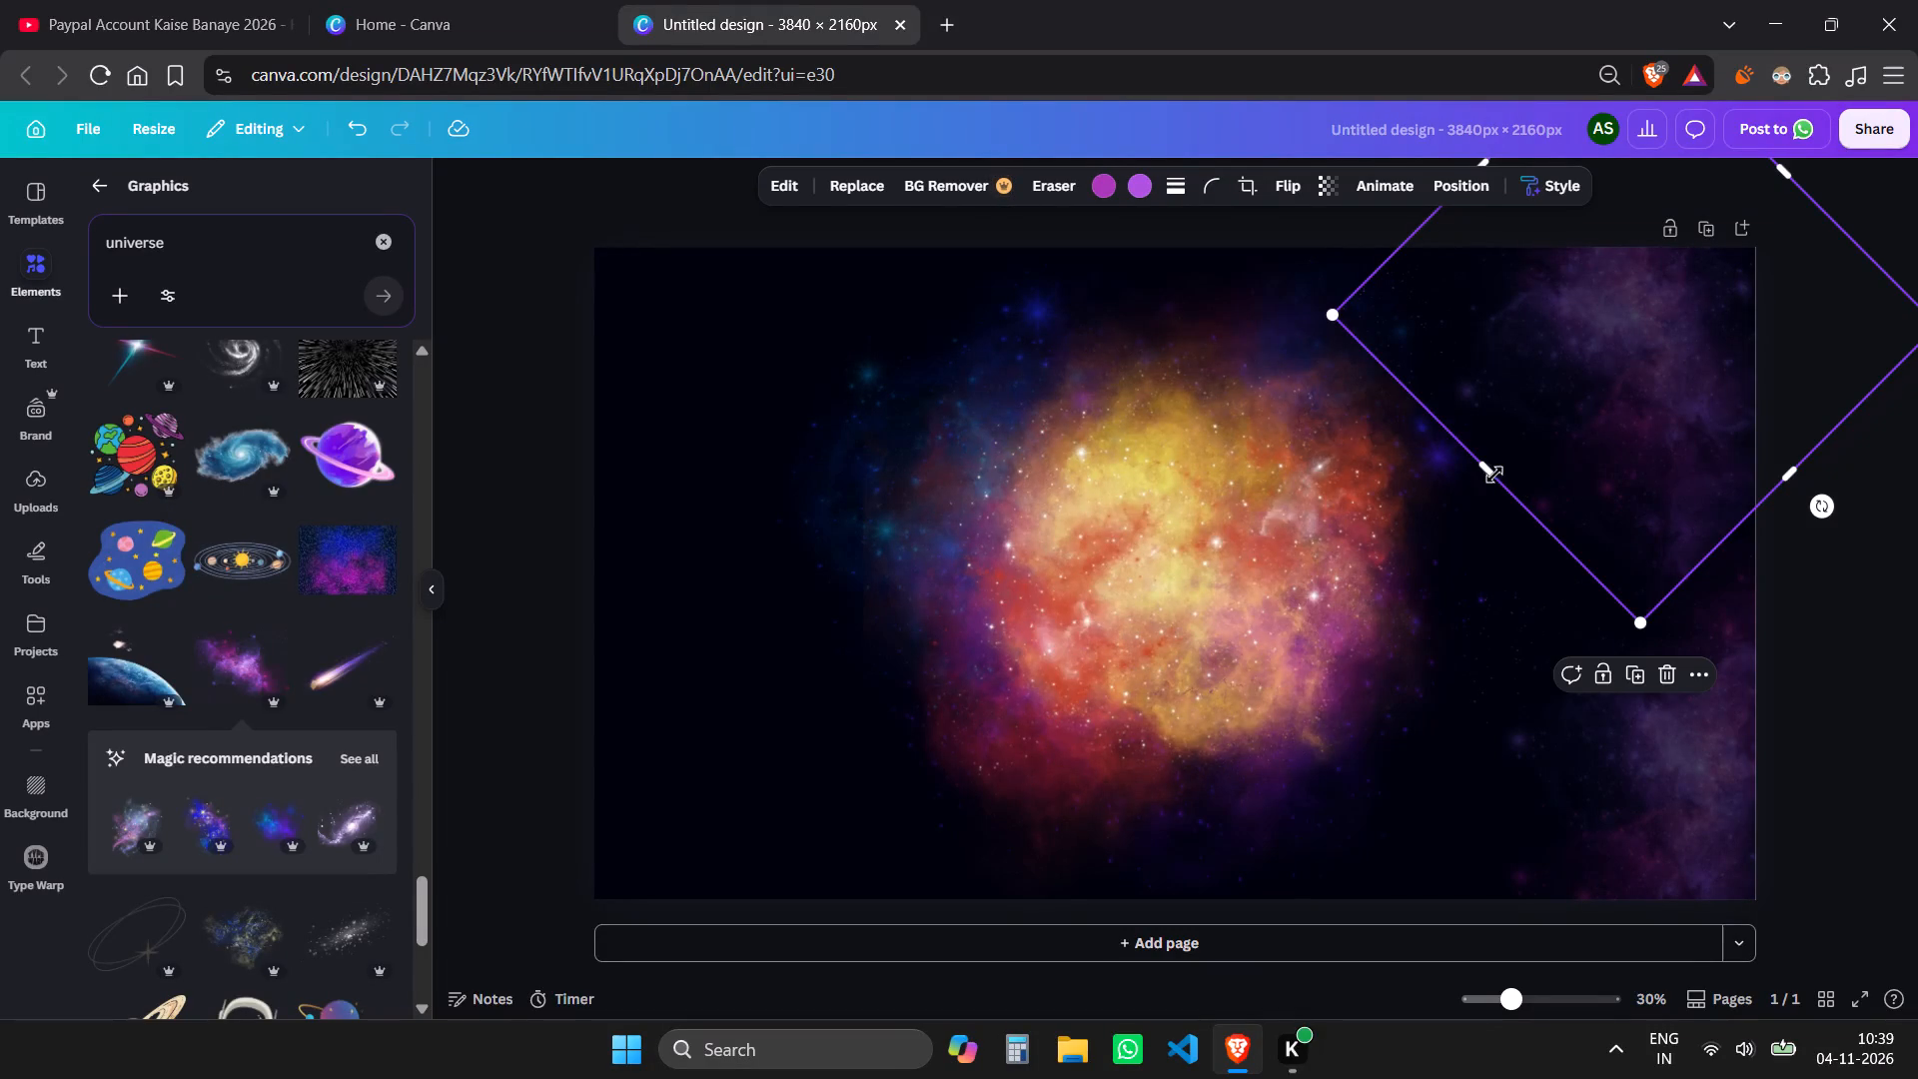
drag(1485, 472, 1458, 506)
drag(1689, 426, 1749, 388)
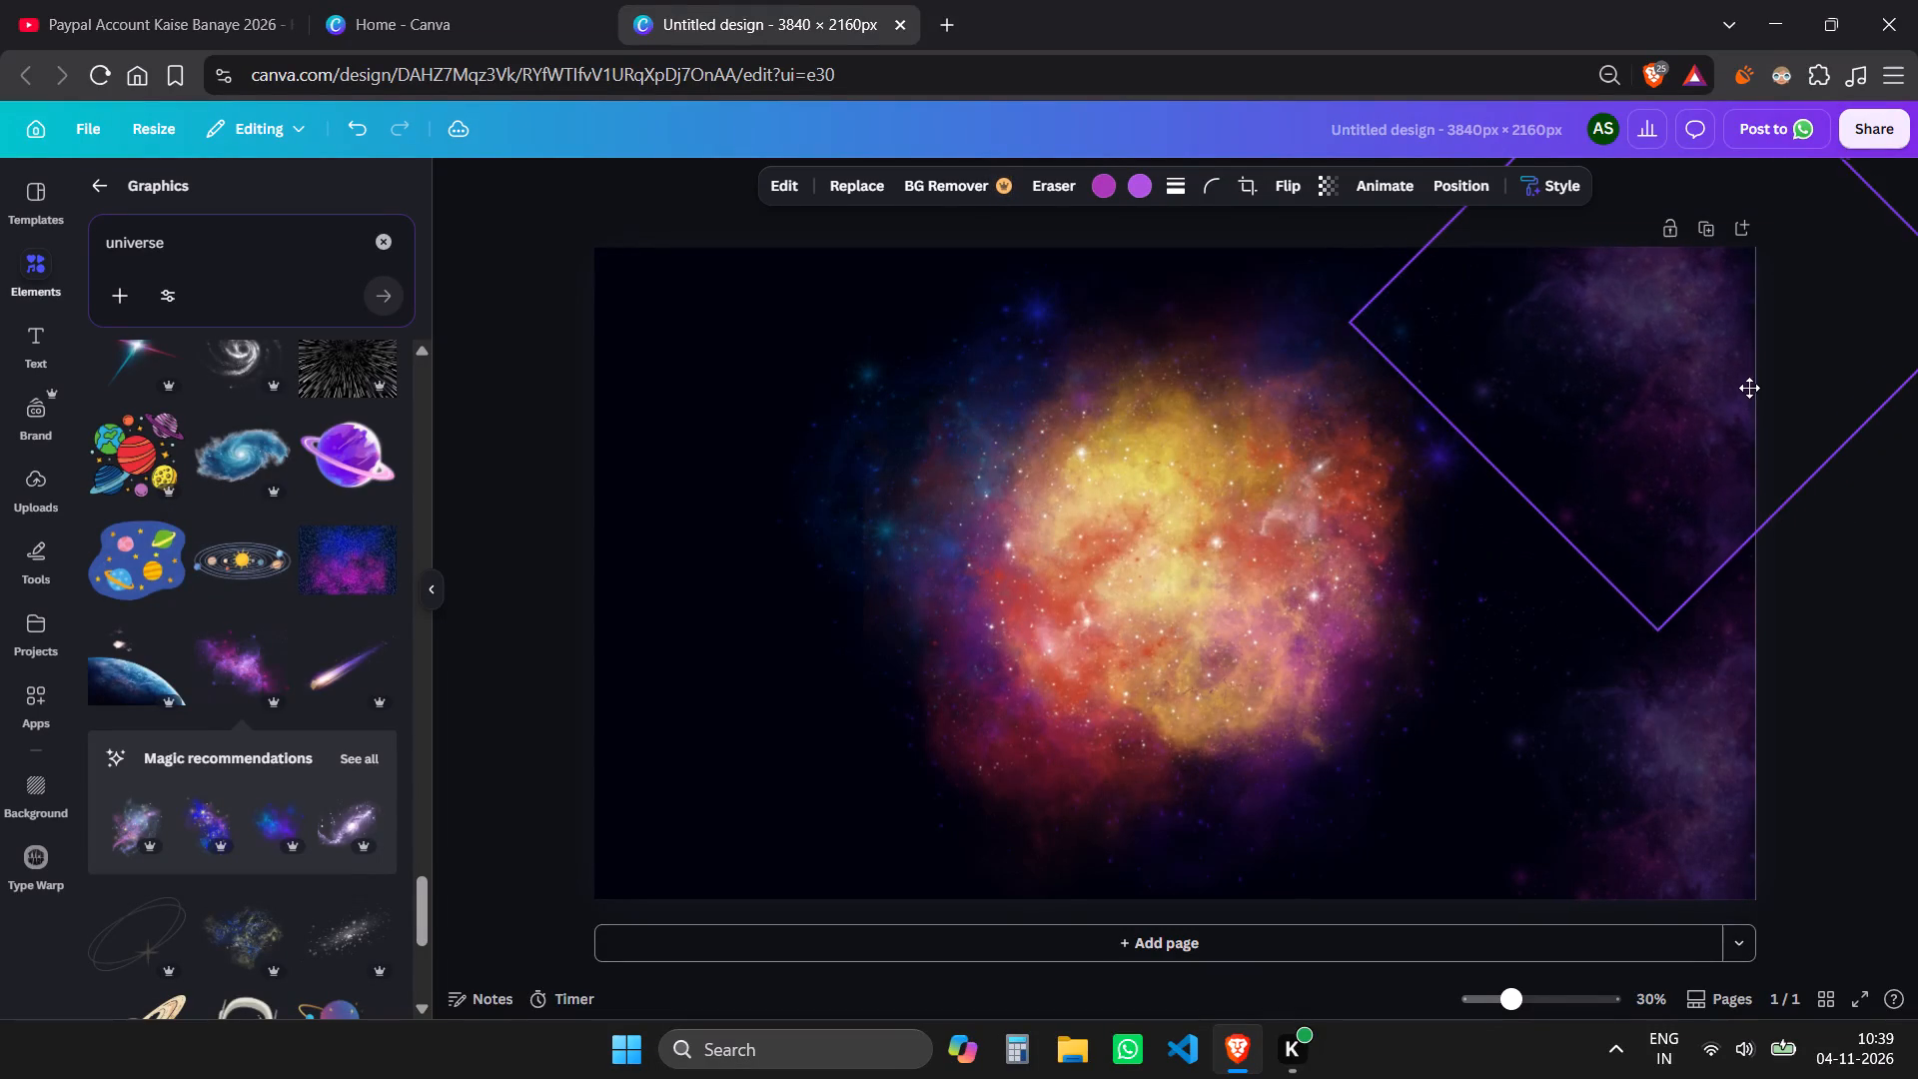
drag(1749, 388, 1767, 361)
drag(1383, 282, 1382, 282)
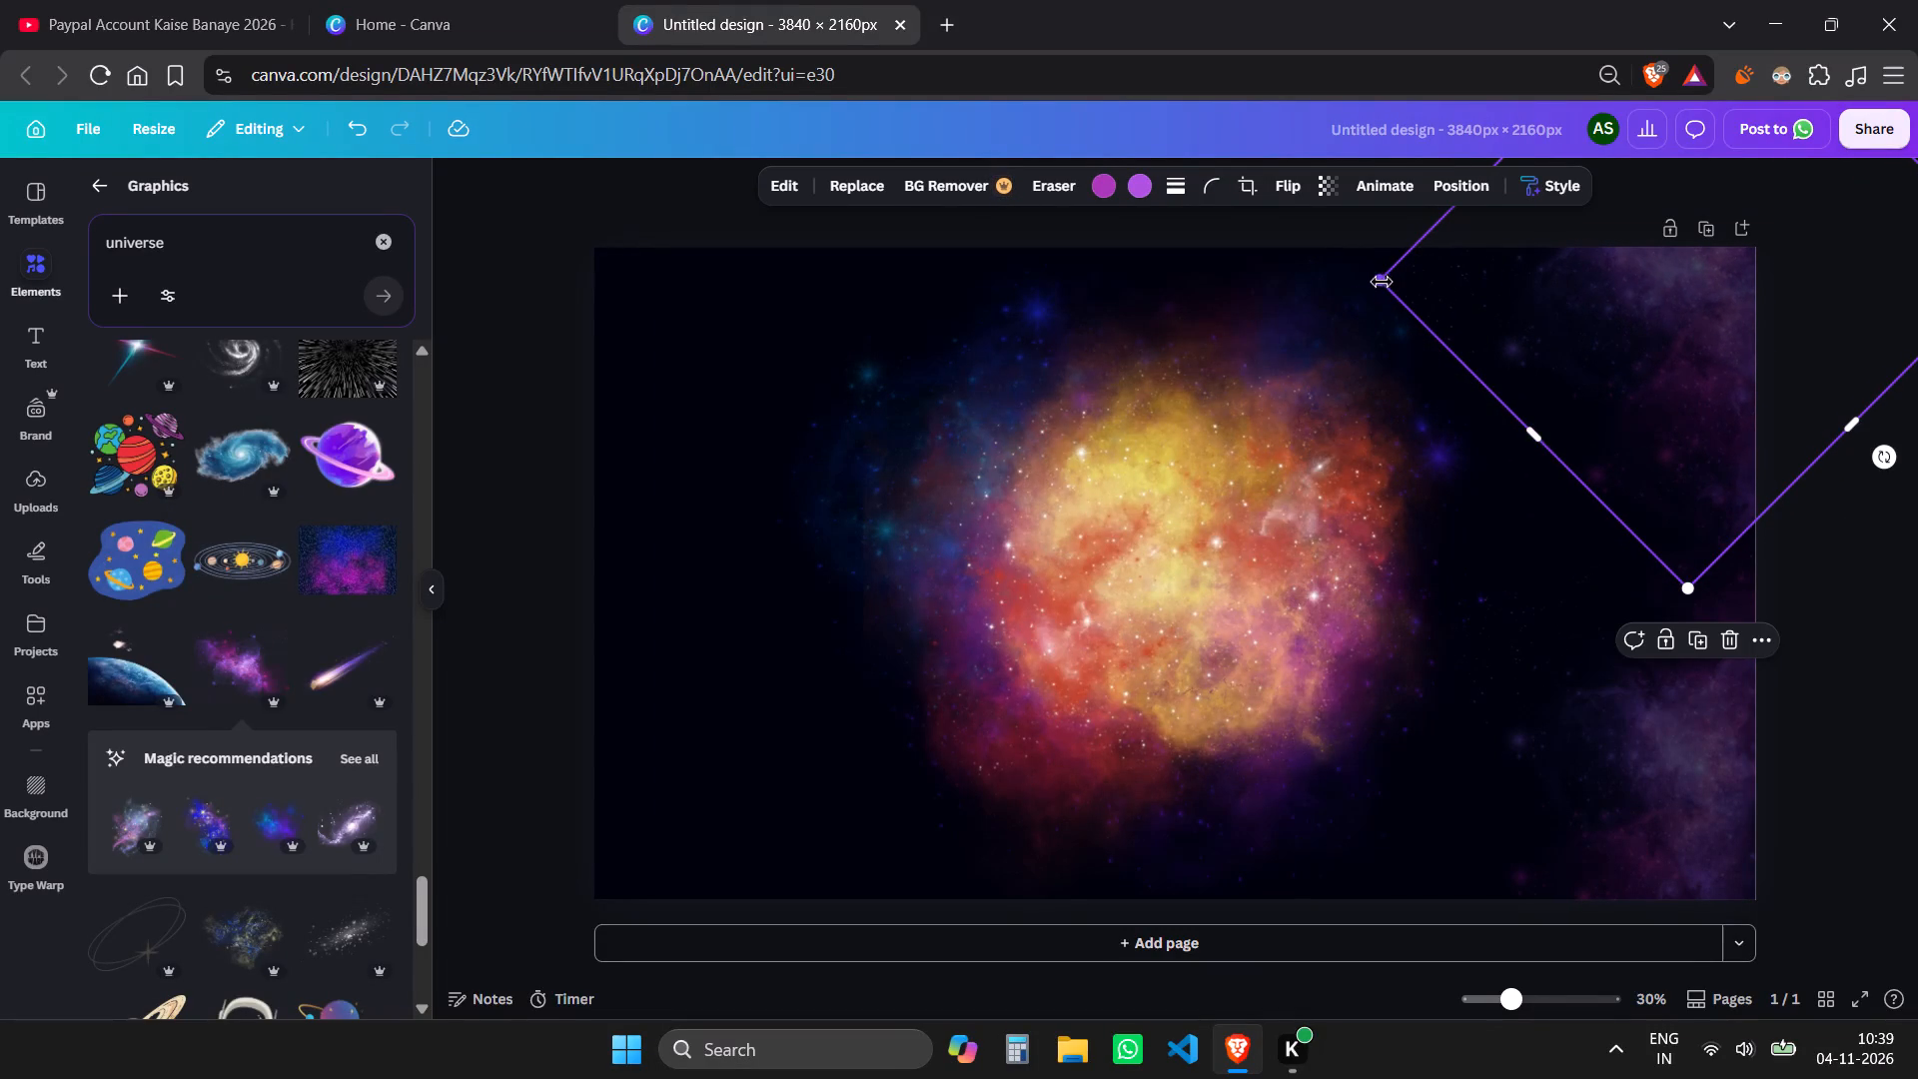
drag(1382, 282, 1358, 289)
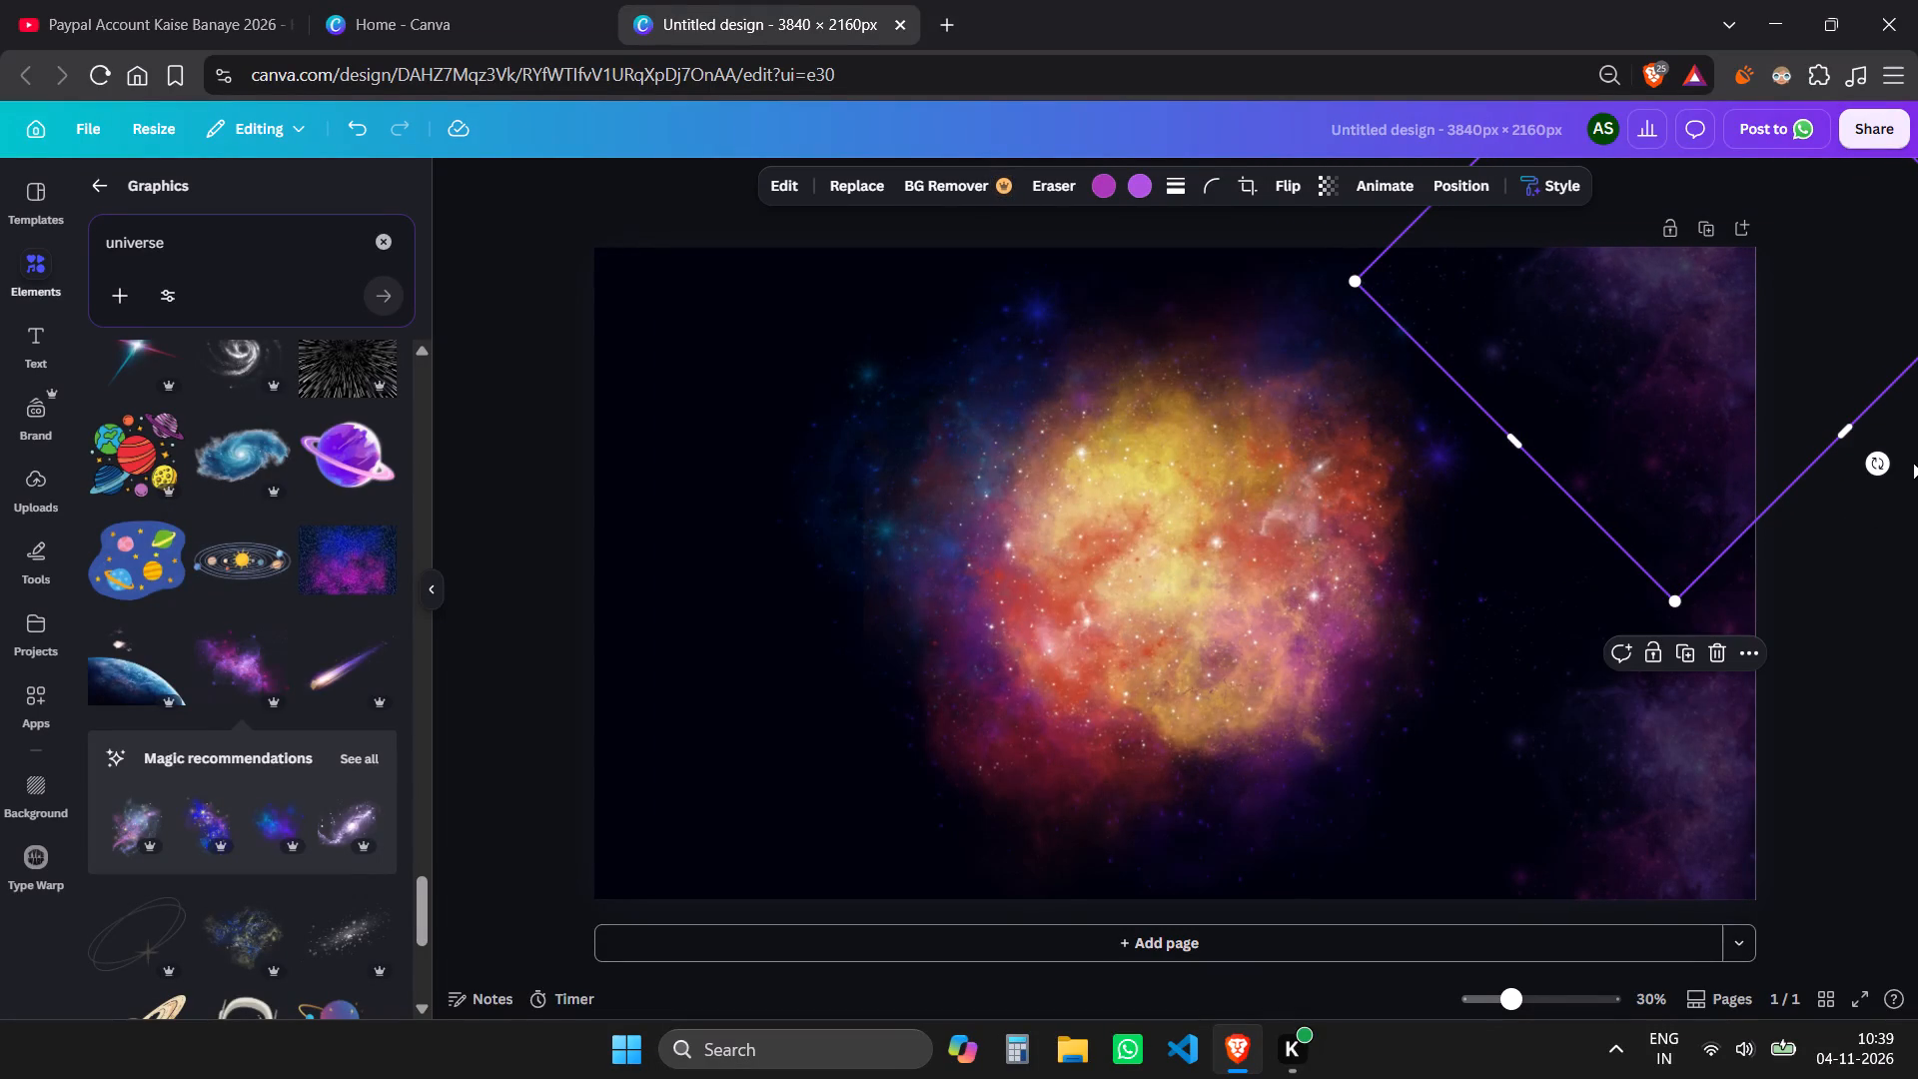
drag(1883, 458, 1890, 448)
drag(1722, 418, 1713, 422)
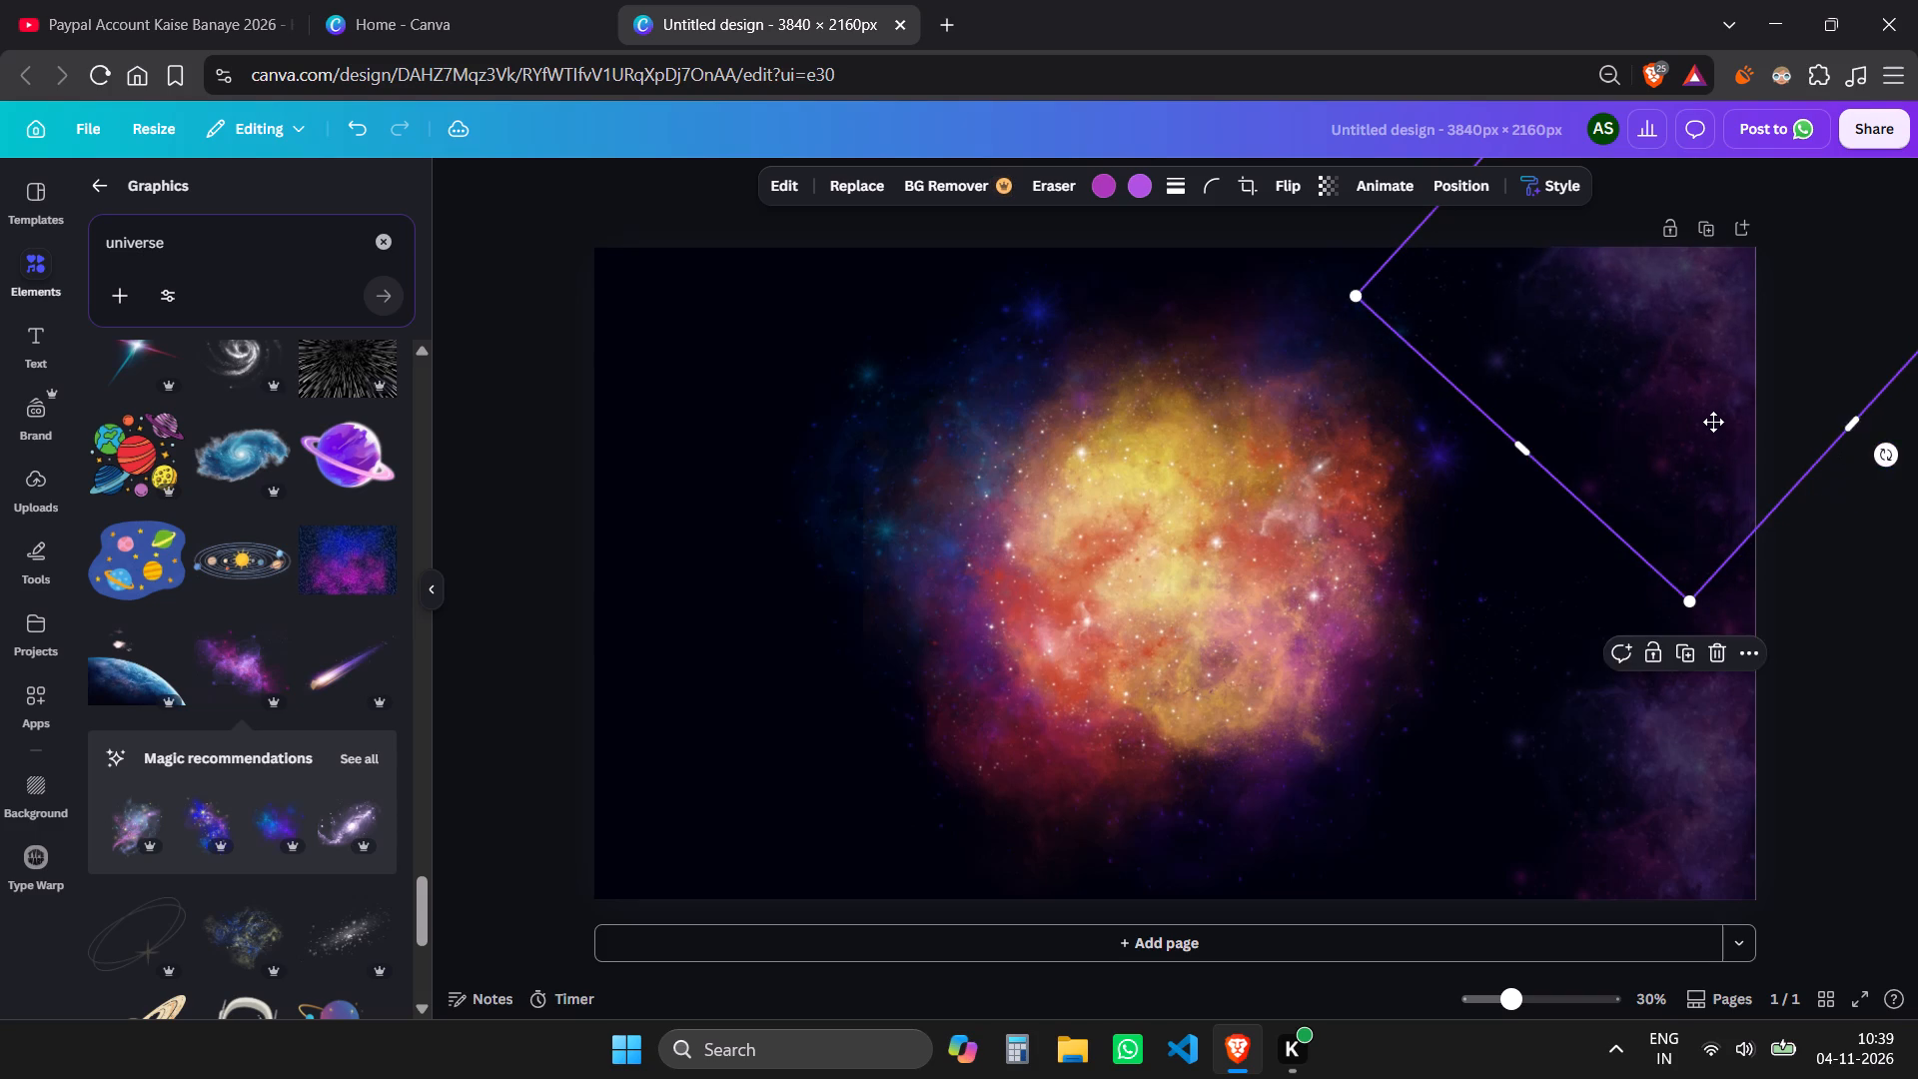
drag(1713, 422, 1696, 445)
click(1838, 586)
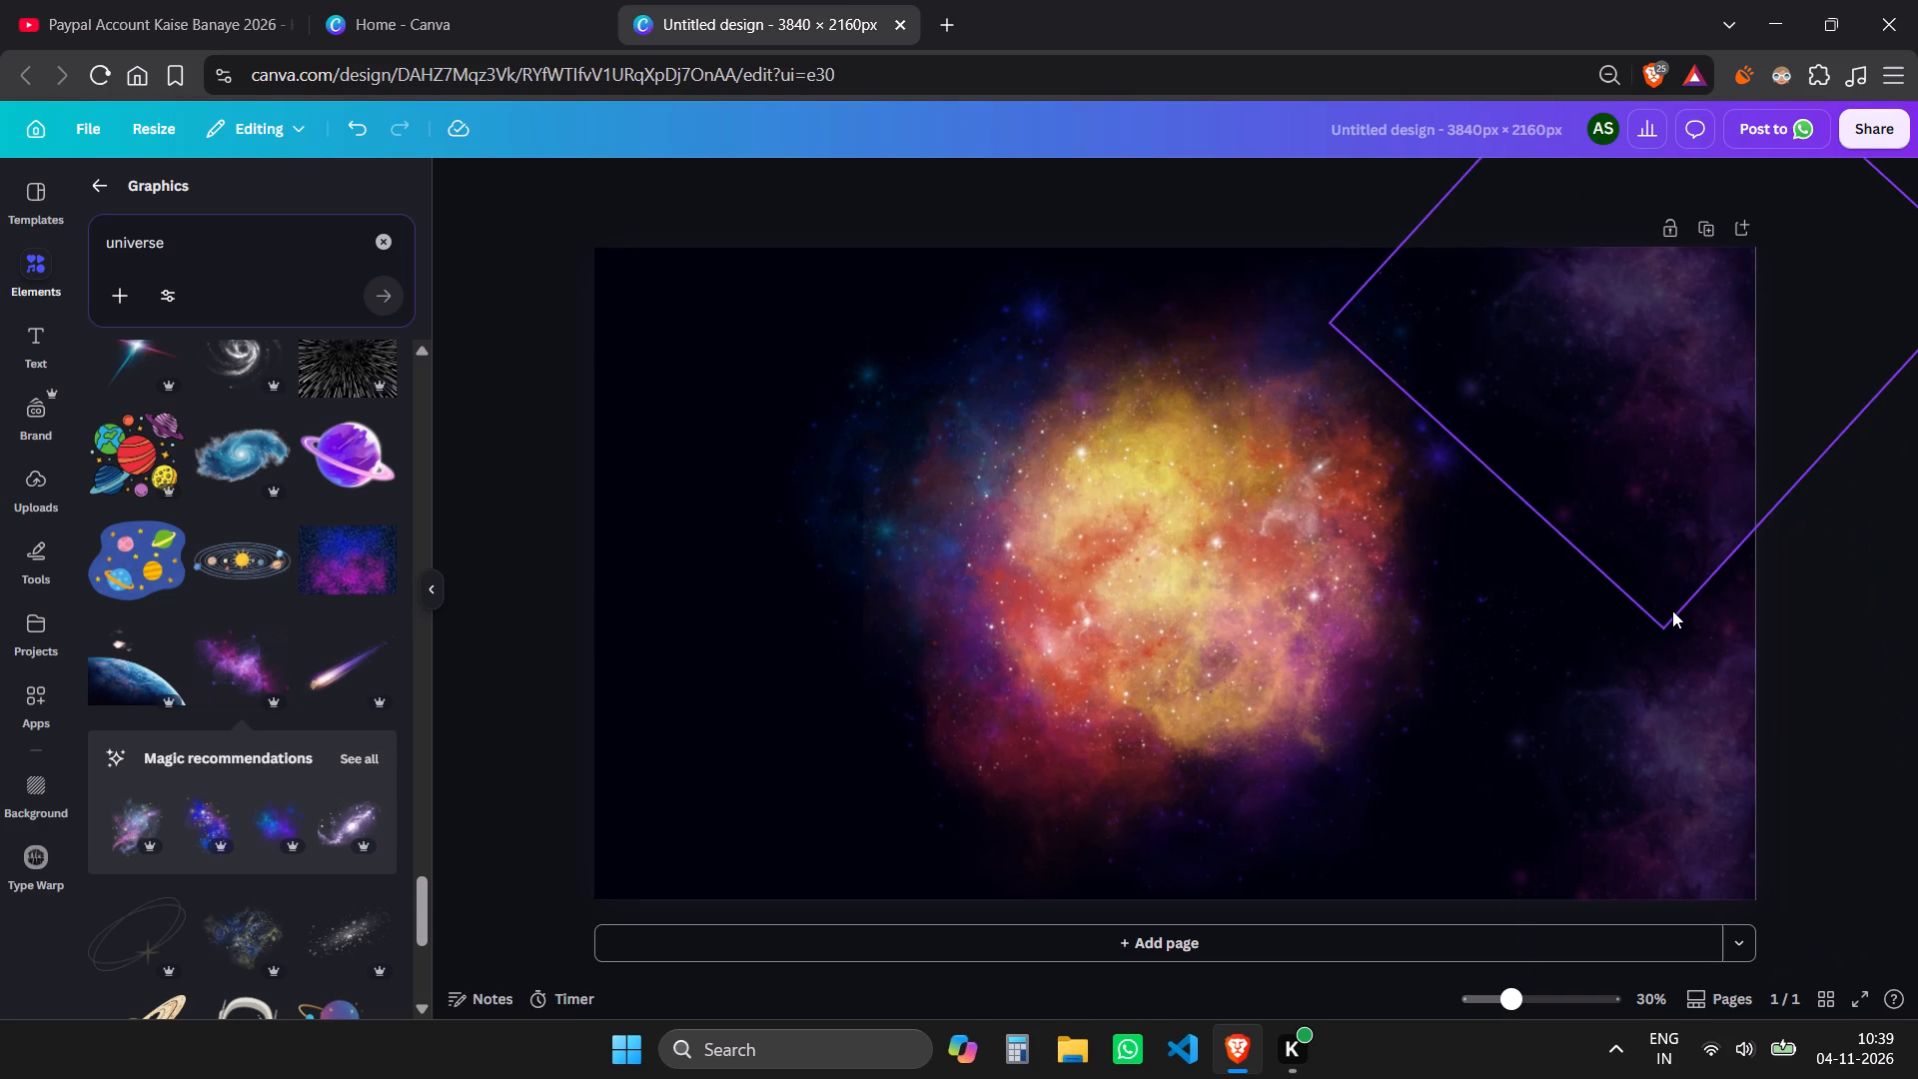
Add the blue and purple nebula cloud from the universe graphics and move it over the page's lower half, partly beyond the bottom edge.
scroll(356, 717, down, 2)
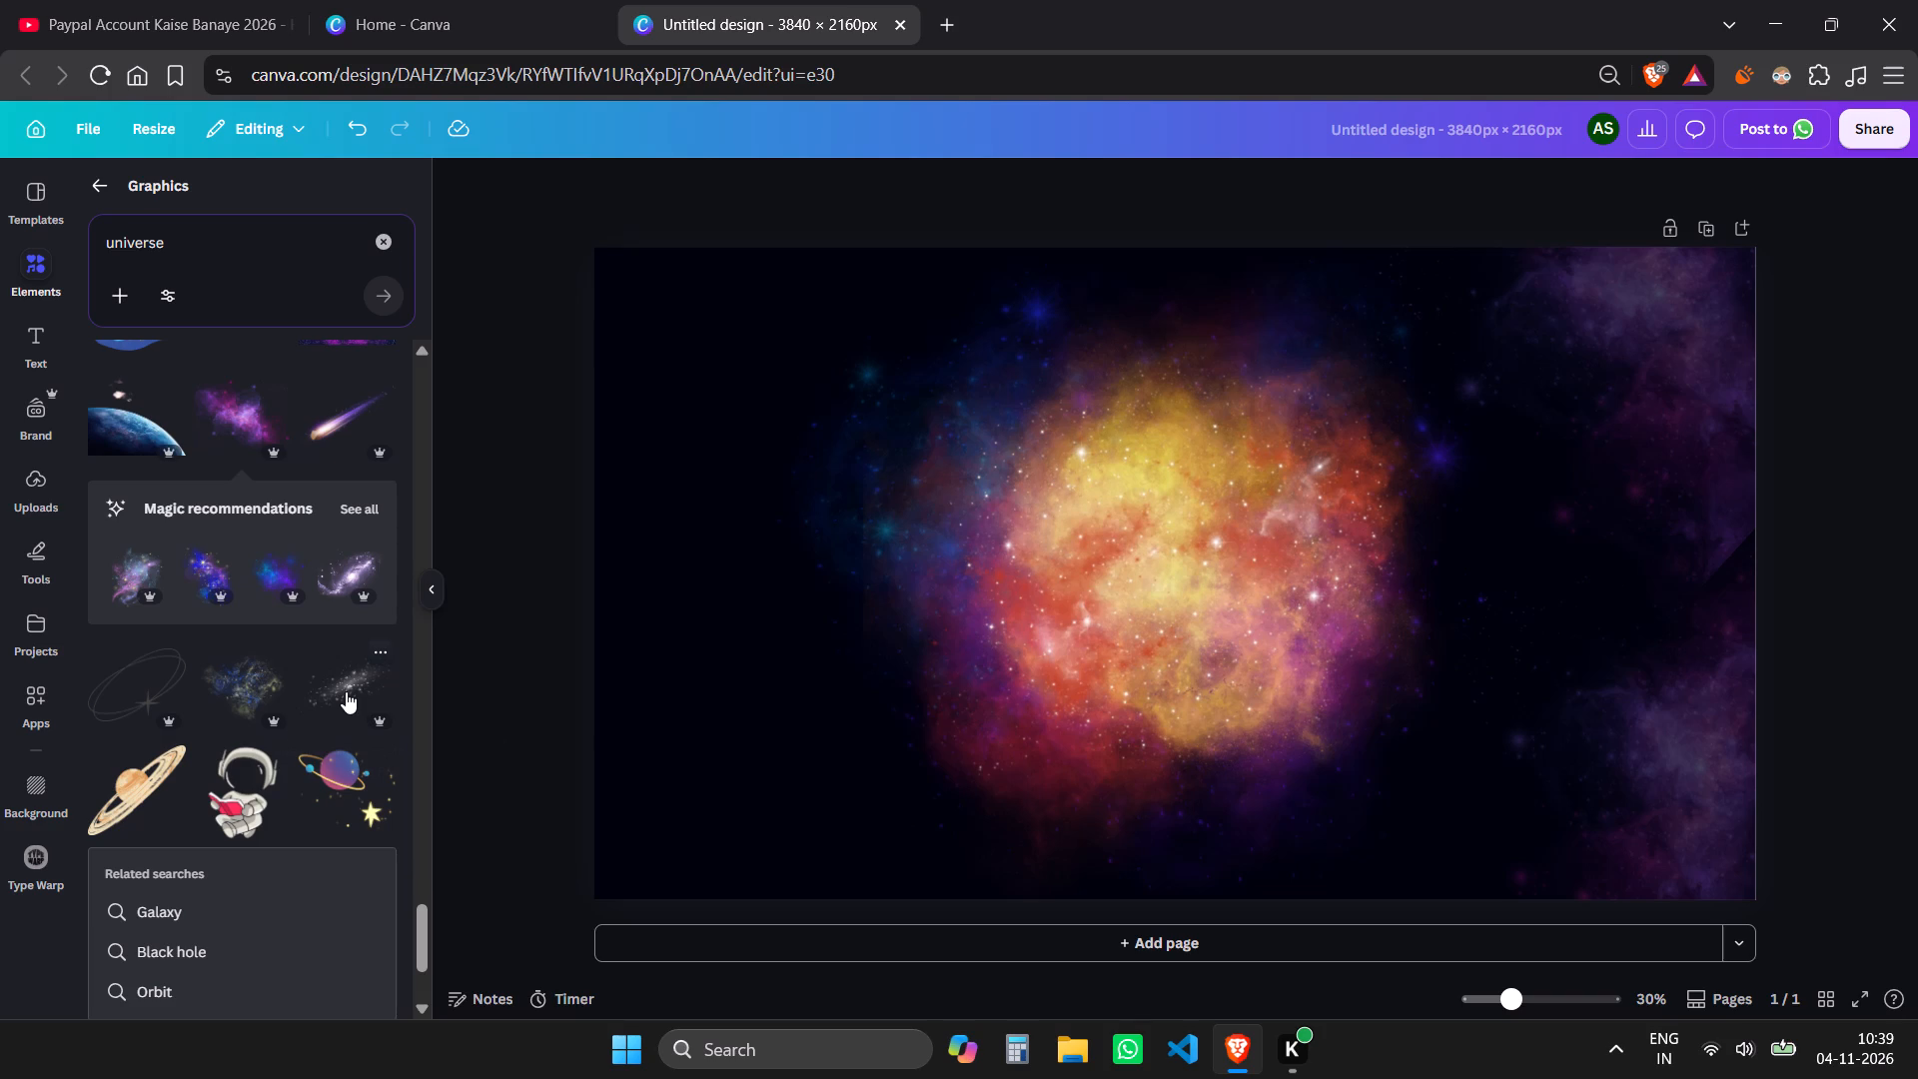
scroll(346, 695, down, 6)
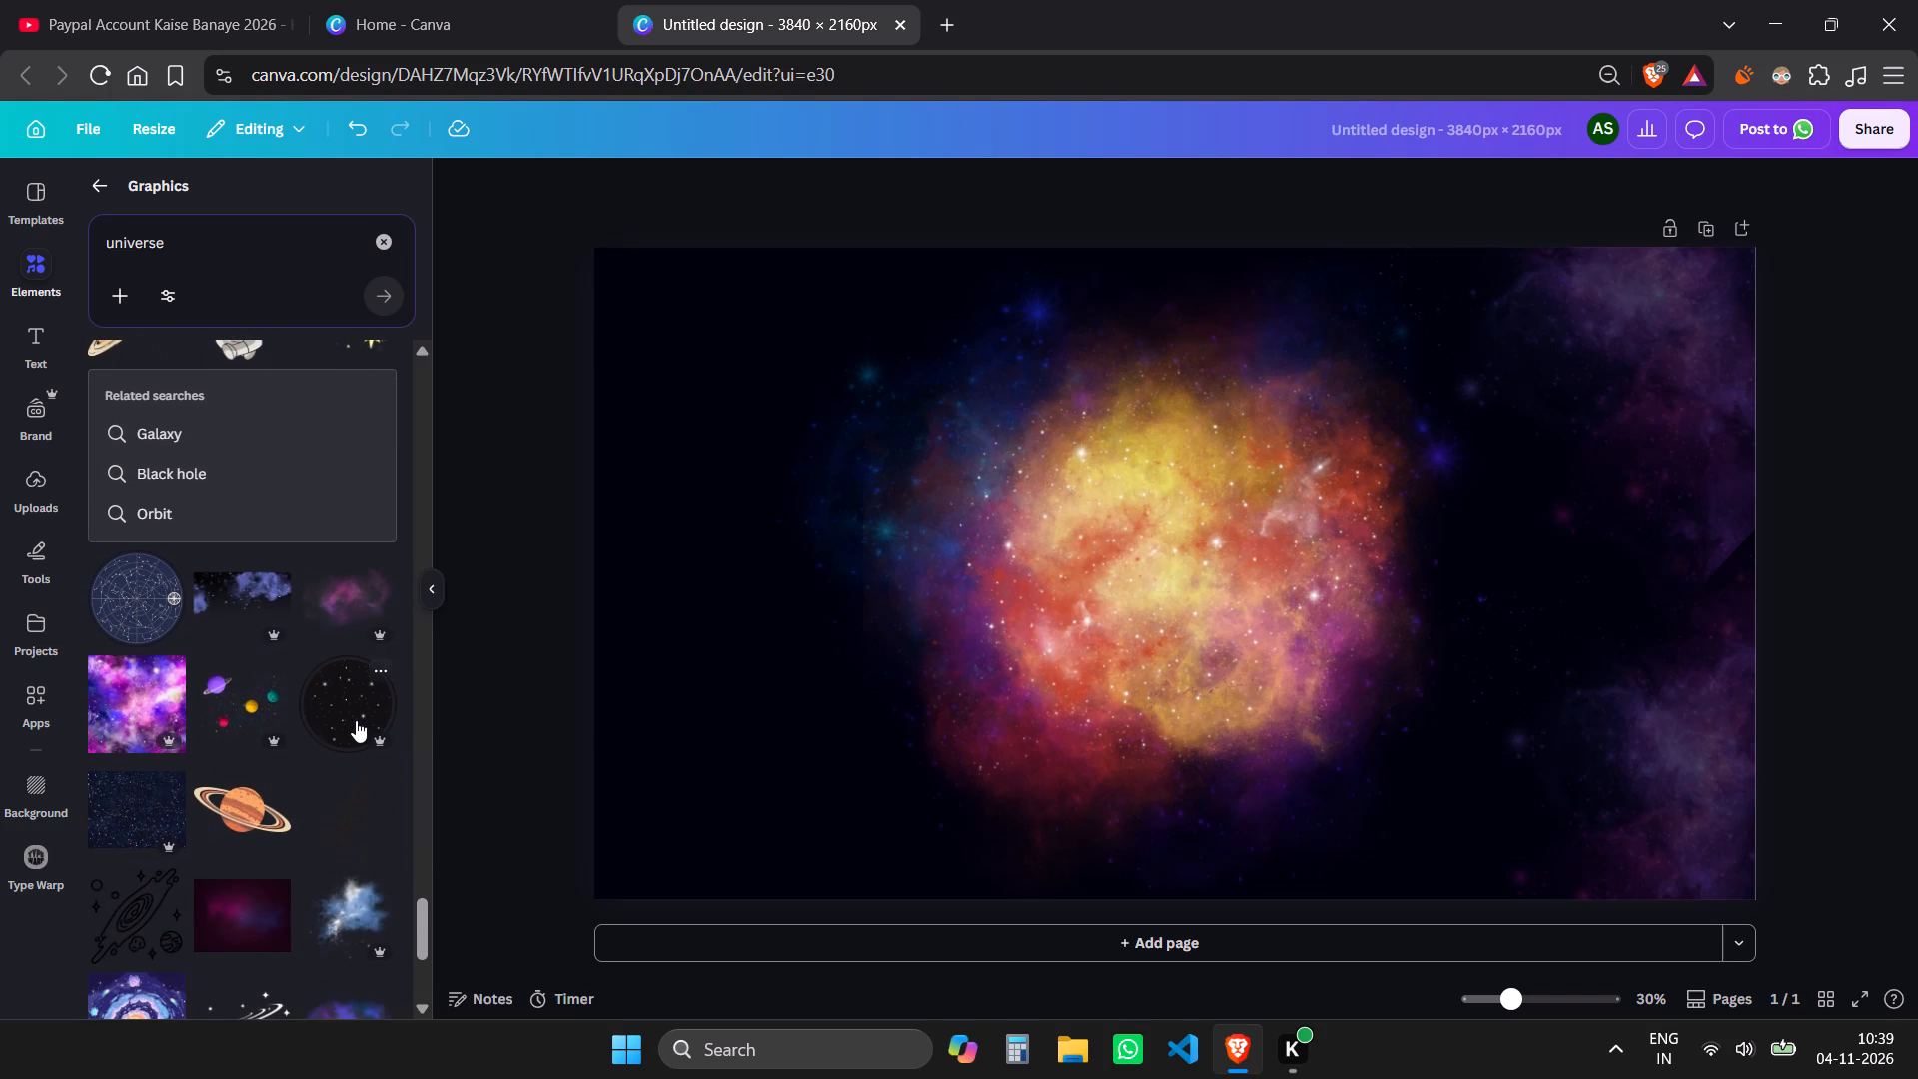
scroll(356, 720, down, 2)
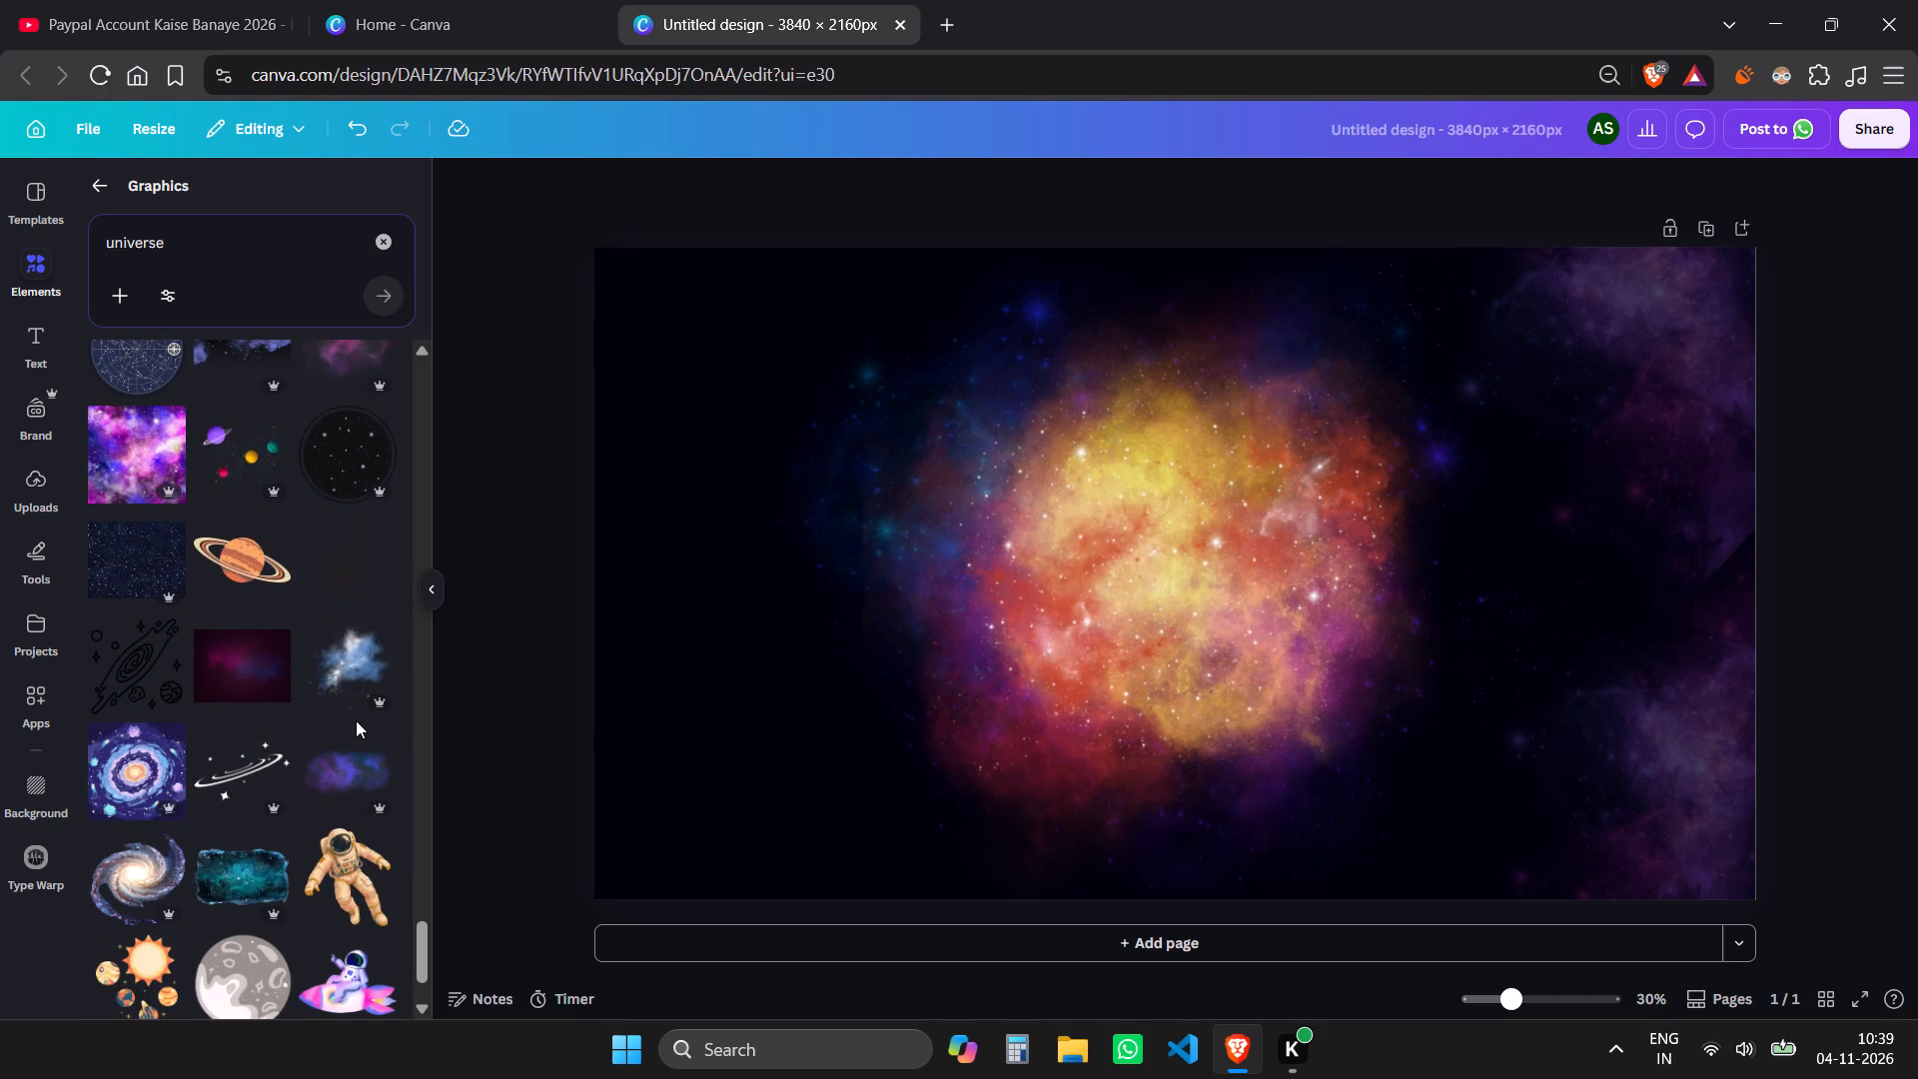
scroll(356, 734, down, 2)
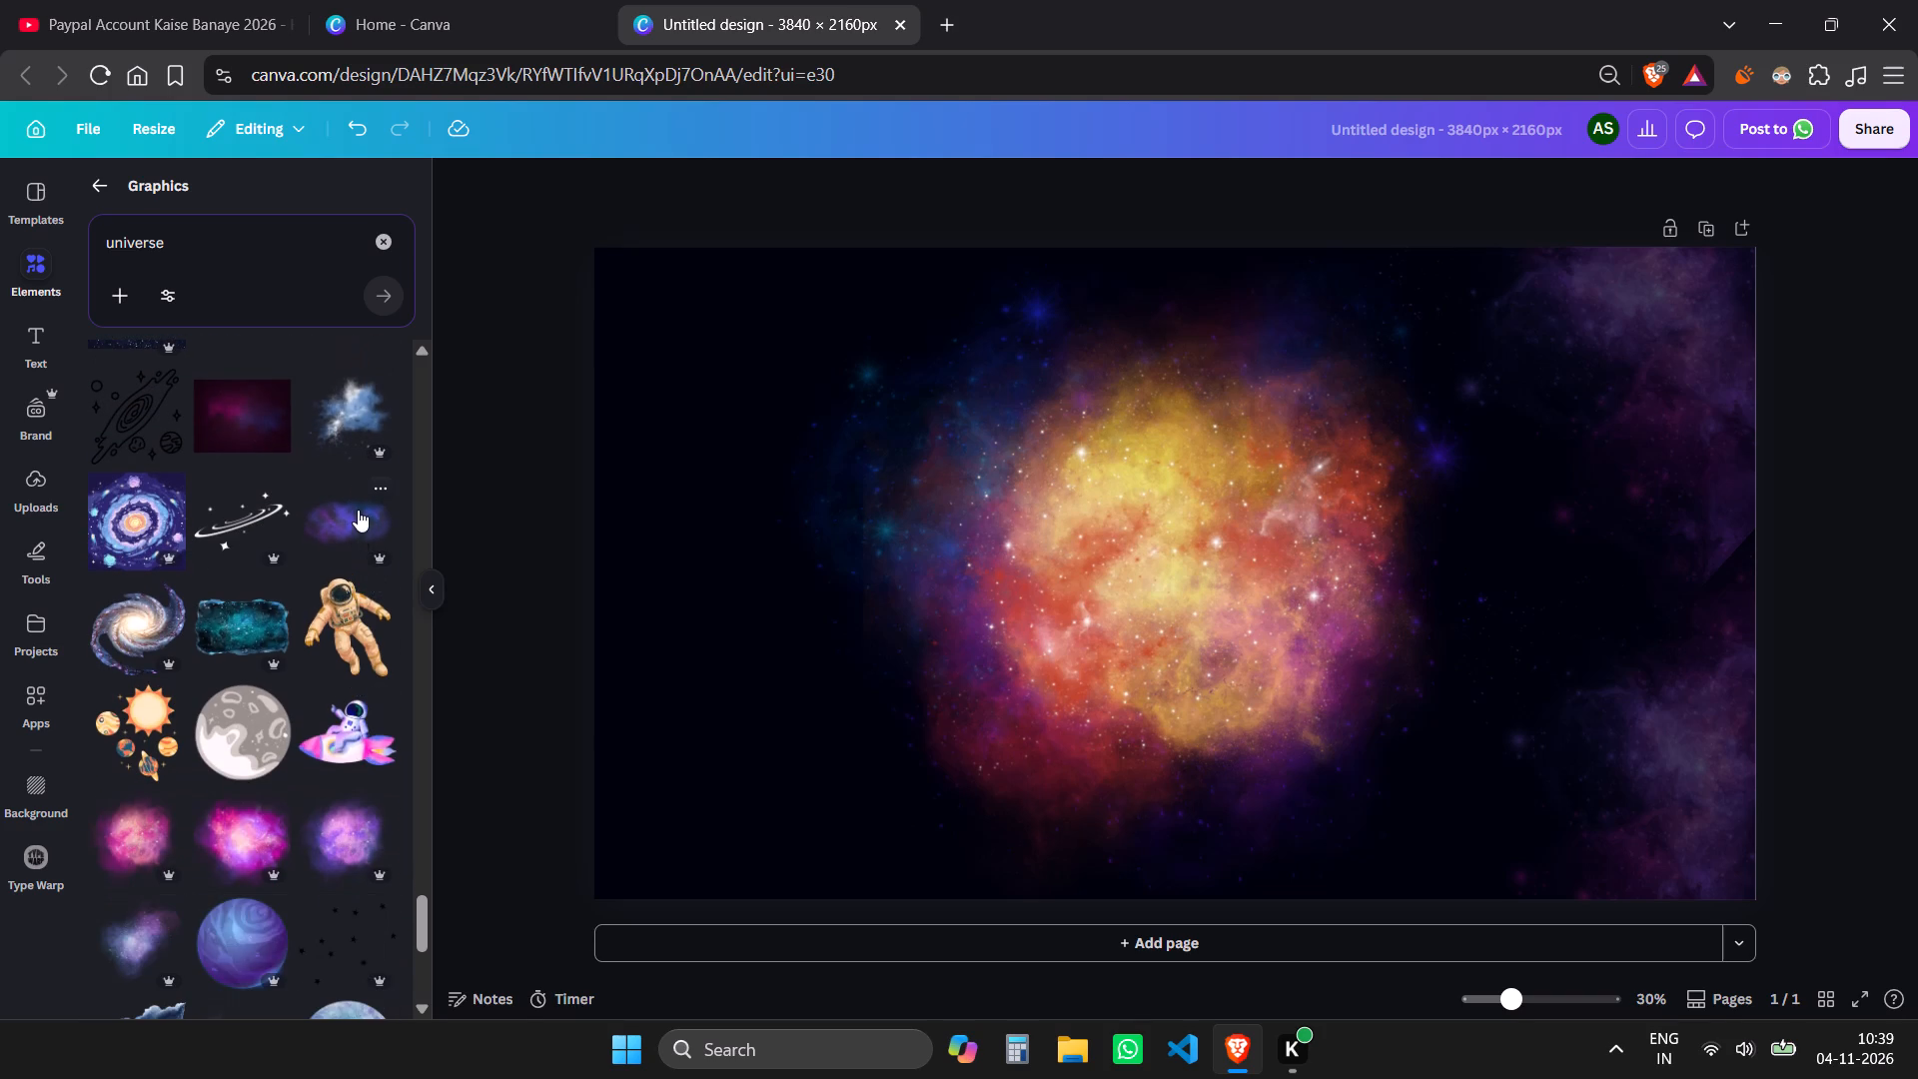
click(362, 538)
drag(1077, 563, 1050, 702)
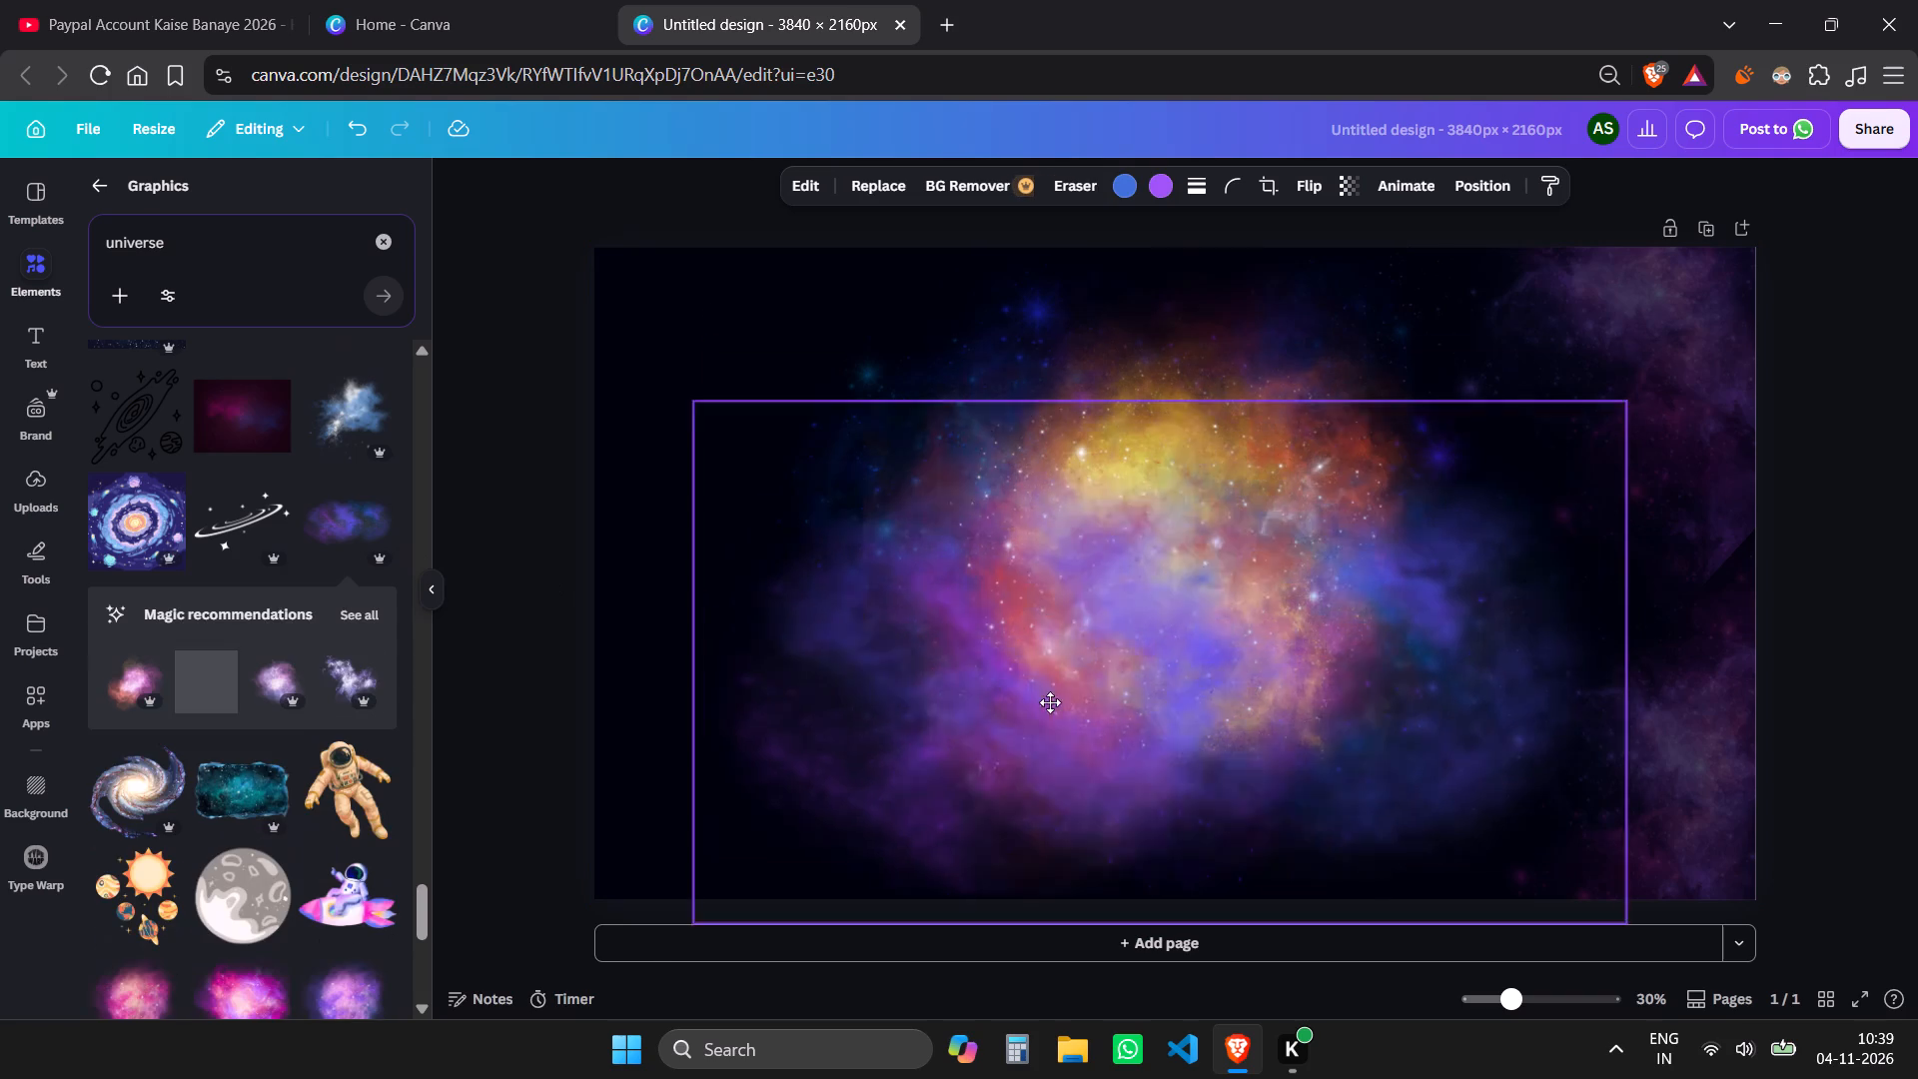
drag(1050, 702, 1040, 737)
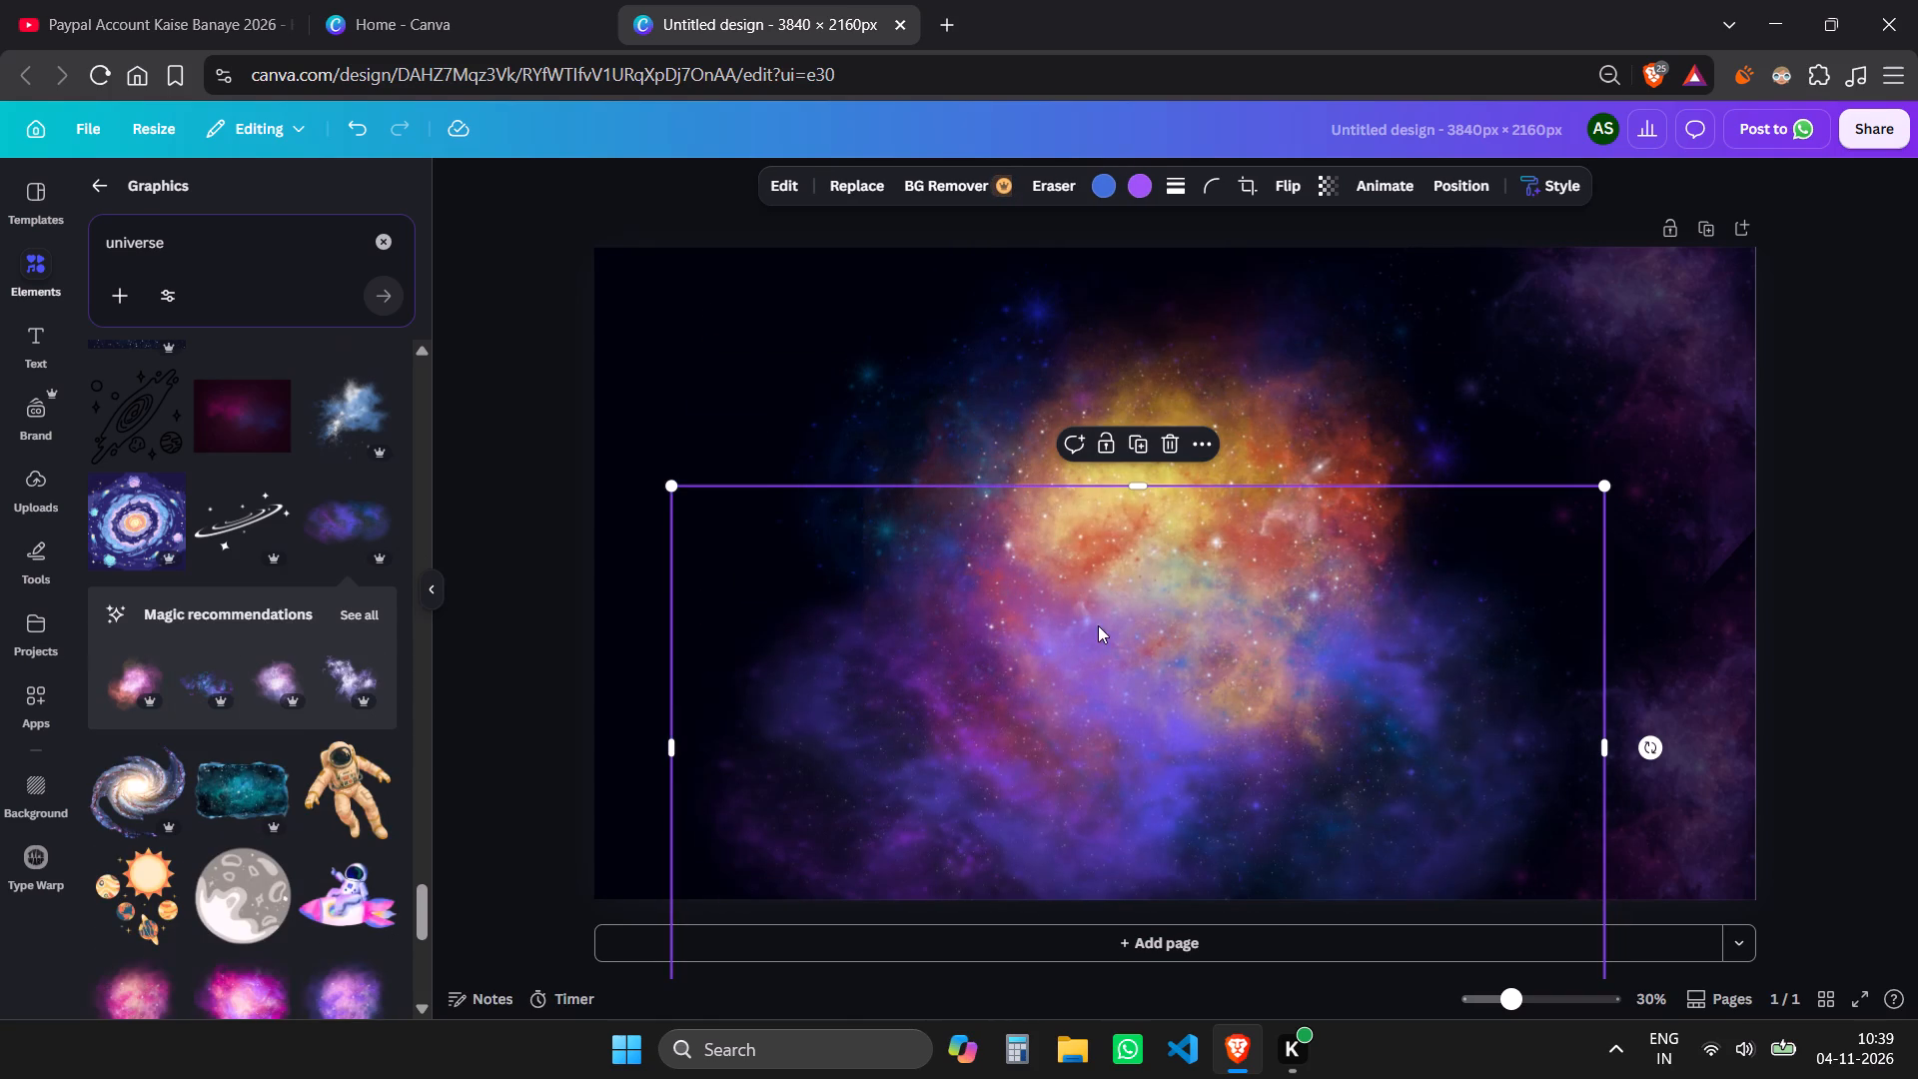
Widen the blue and purple nebula to nearly the page's full width and flatten it to about 810 px tall.
drag(672, 748, 592, 755)
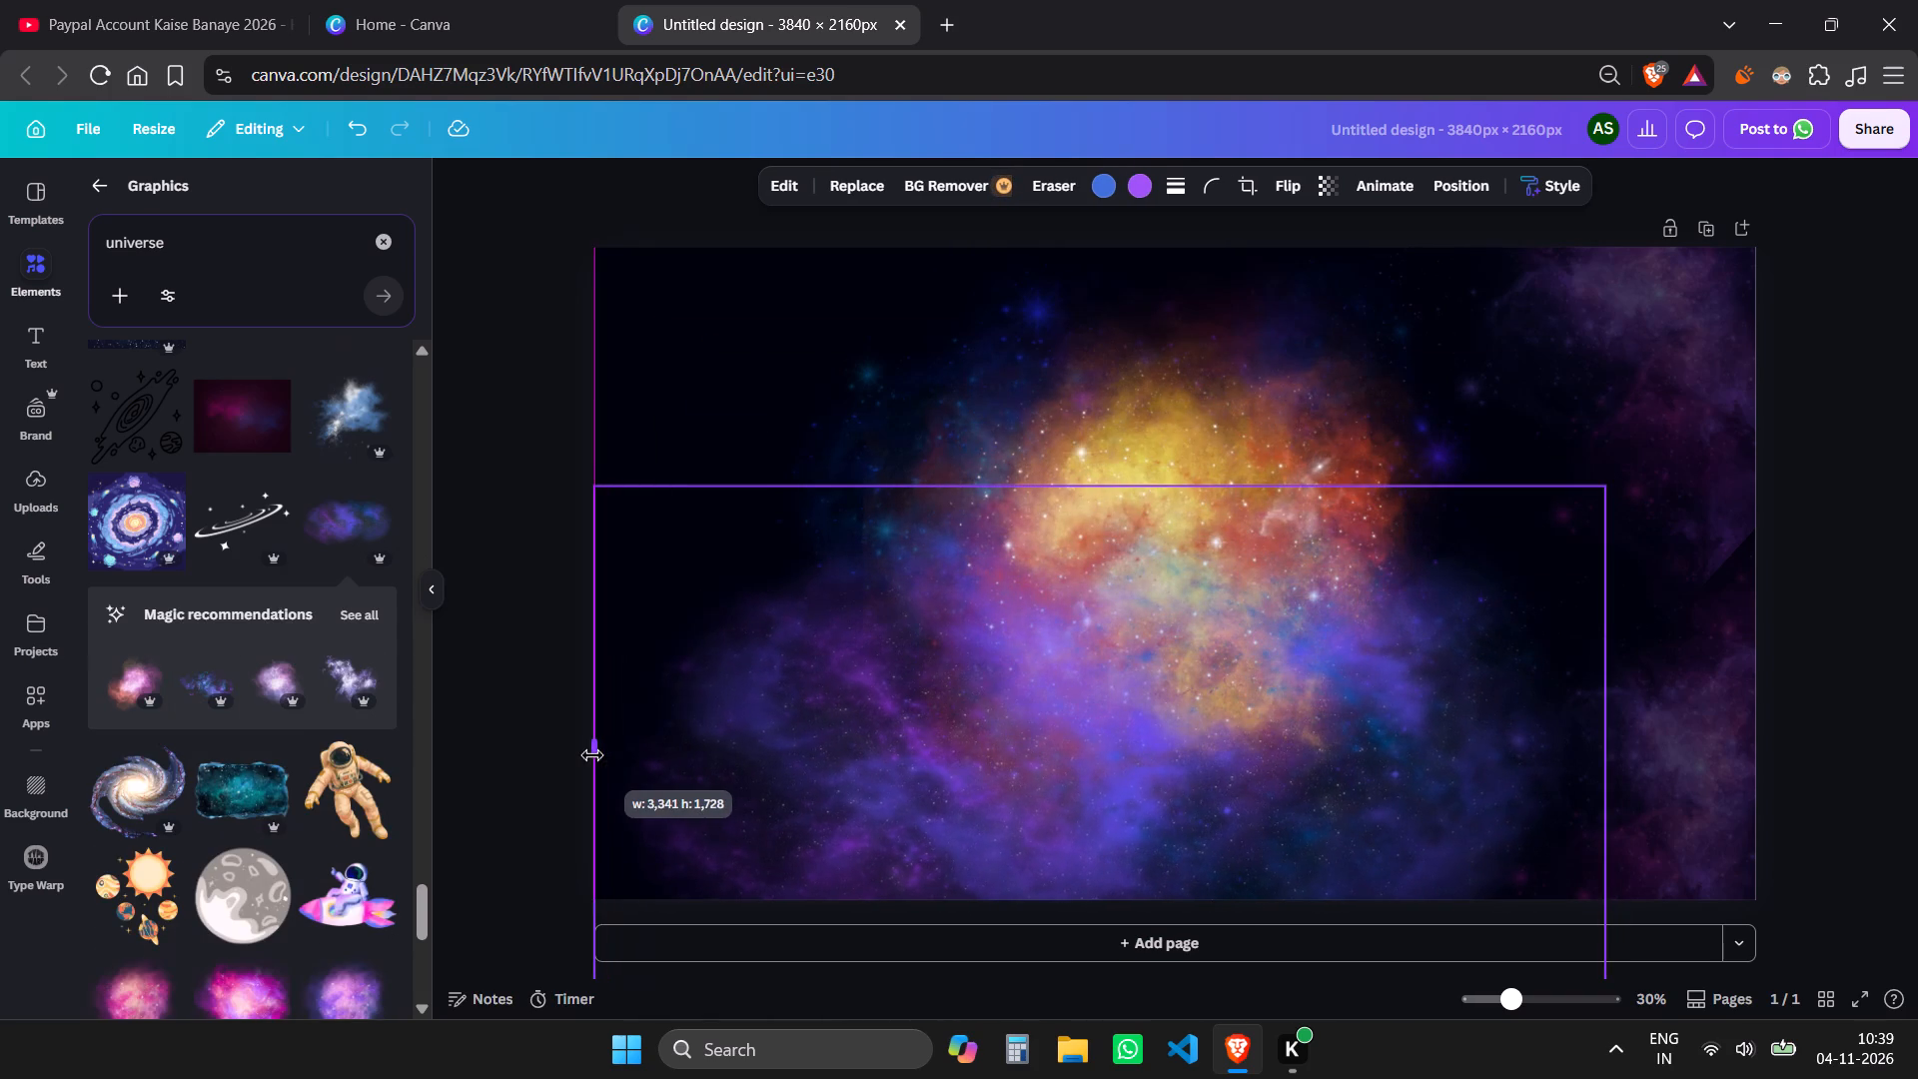
drag(592, 755, 603, 759)
drag(1100, 483, 1113, 714)
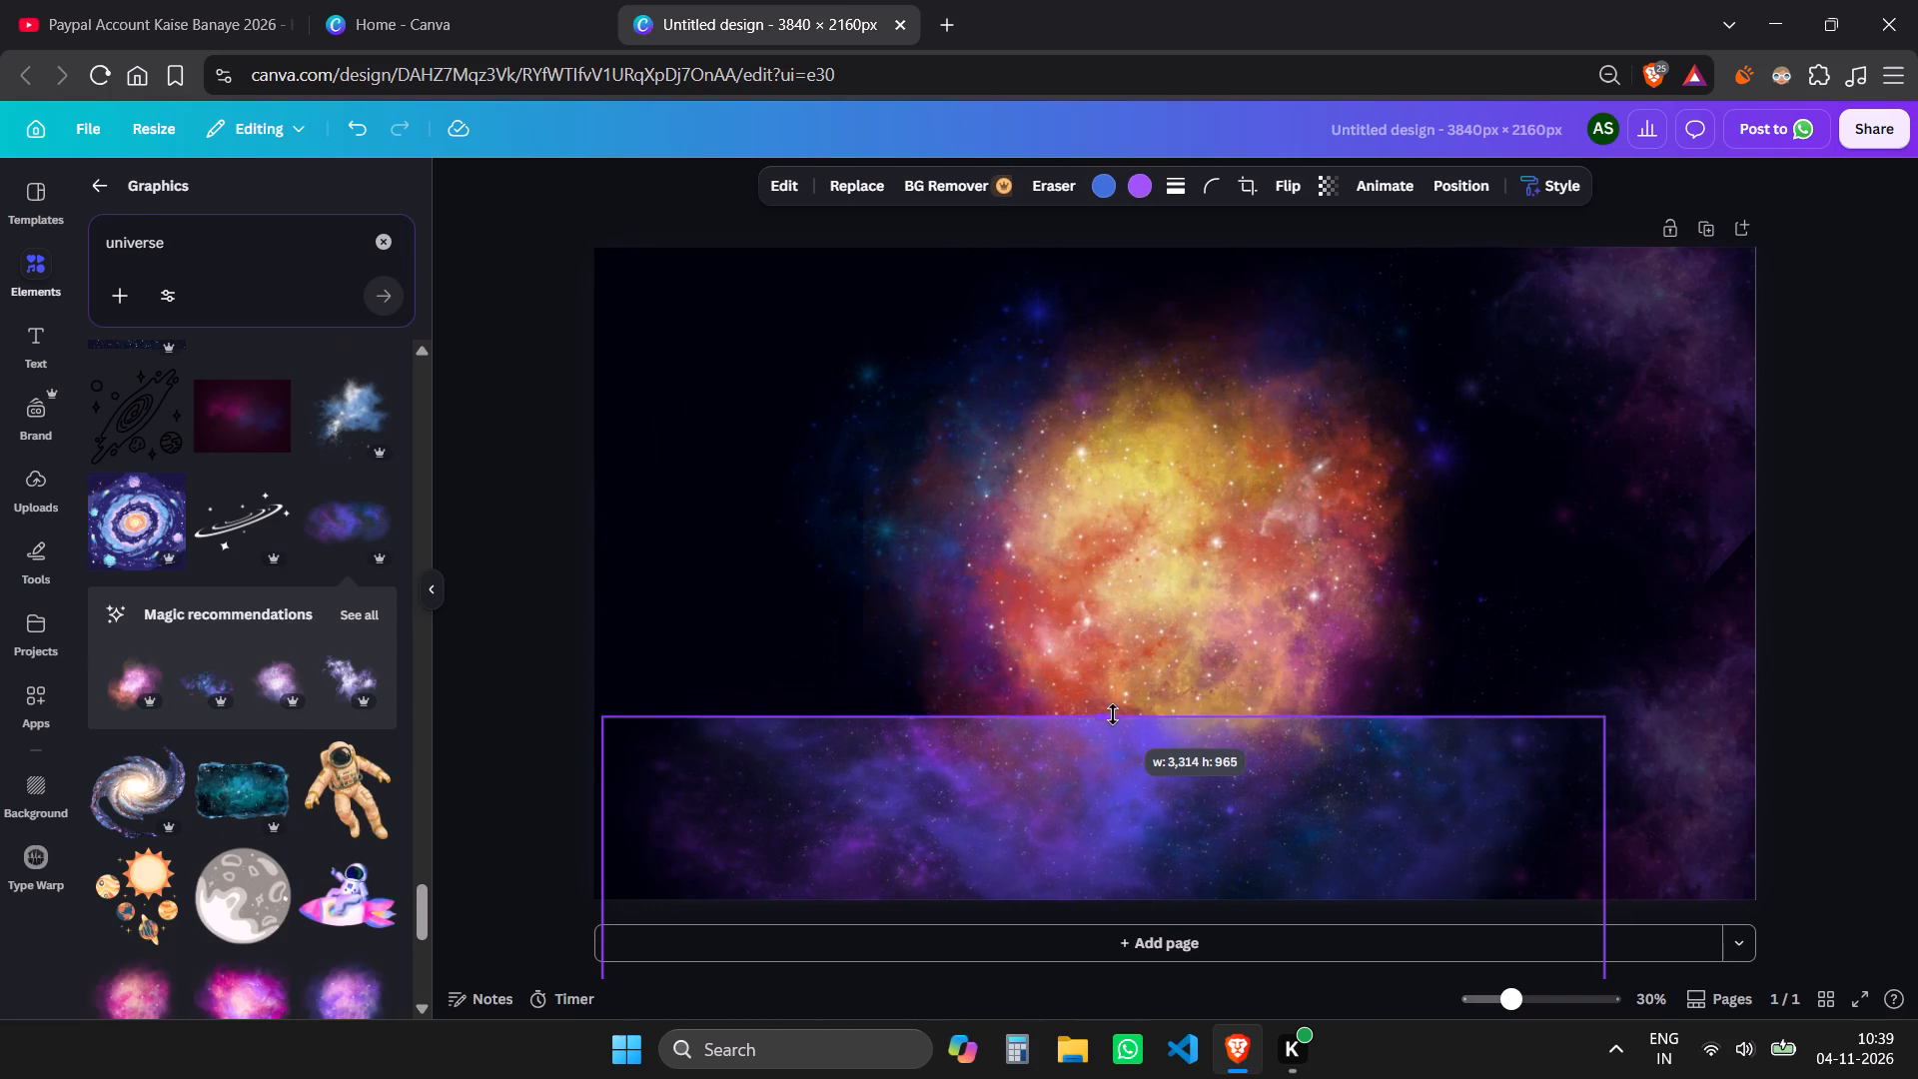
drag(1113, 714, 1115, 760)
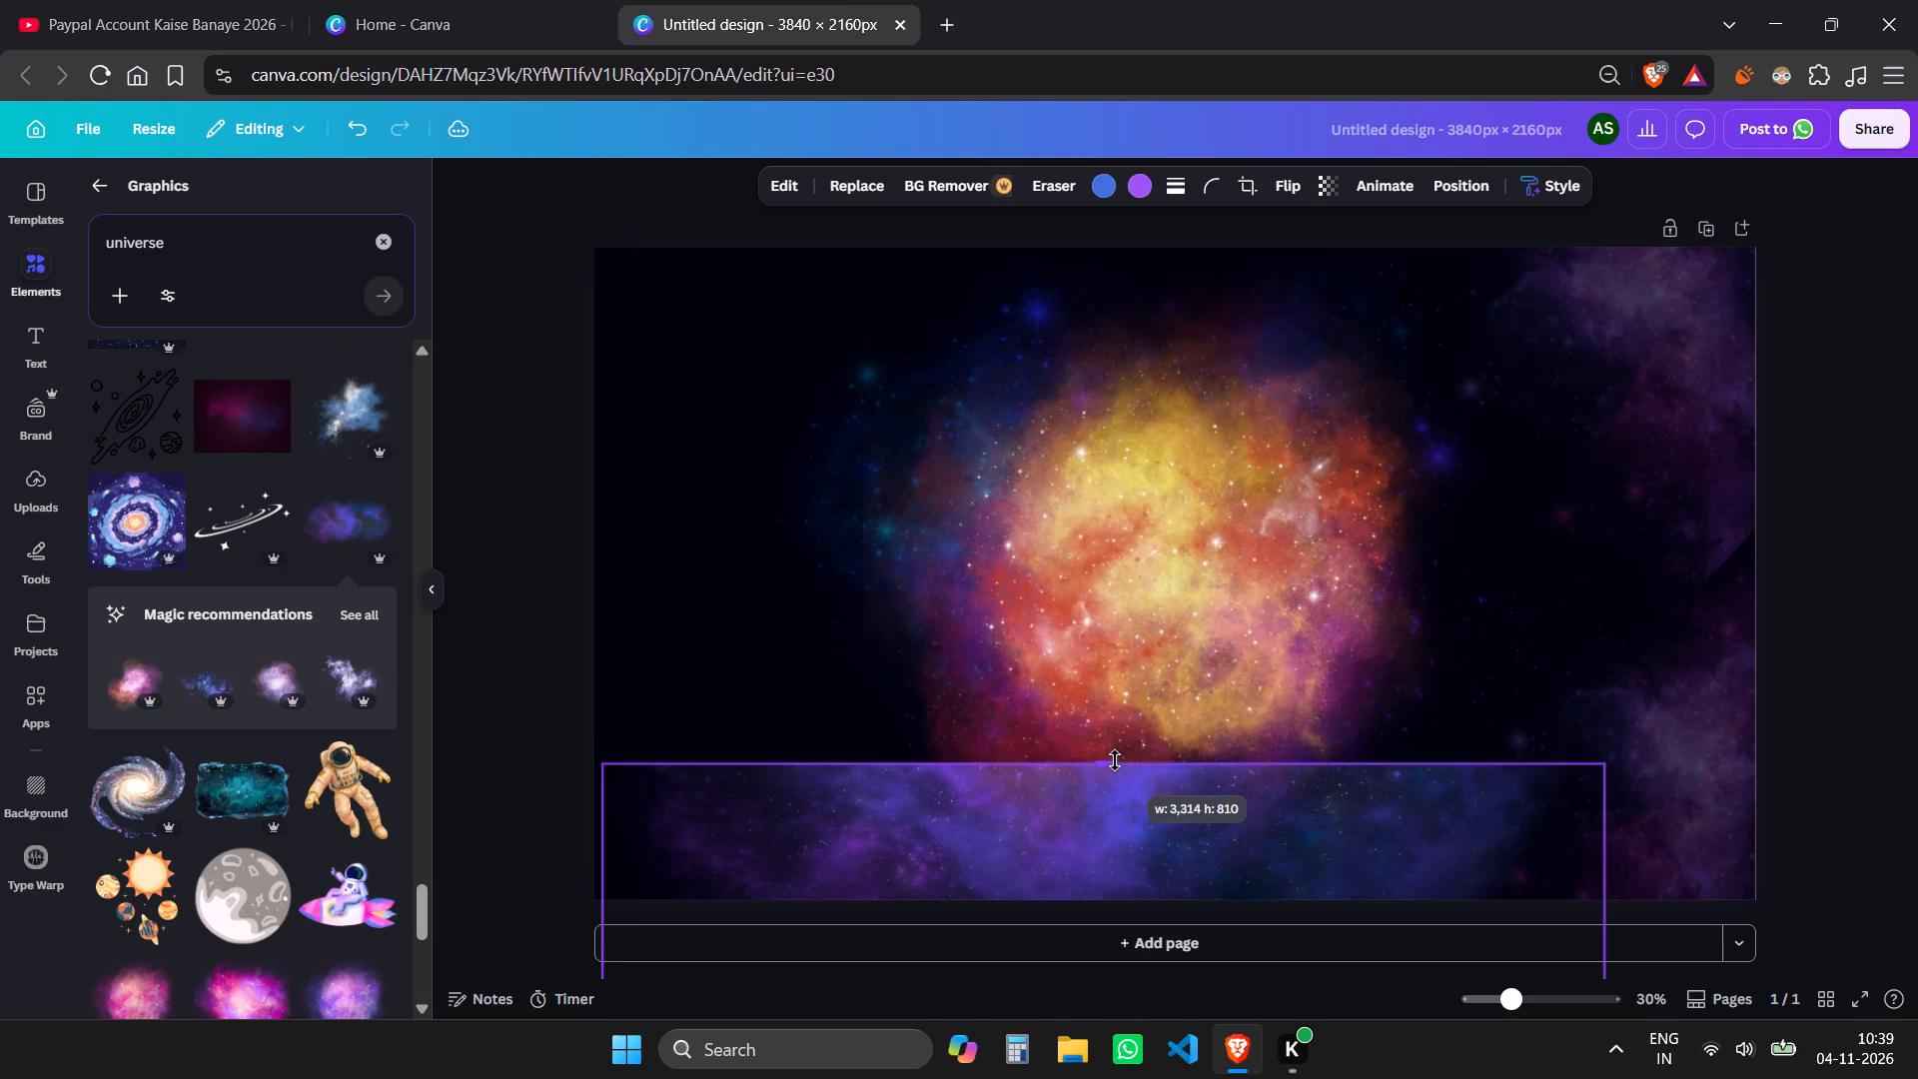
drag(1115, 760, 1115, 762)
drag(1606, 890, 1664, 891)
scroll(1215, 838, up, 4)
scroll(1214, 838, down, 2)
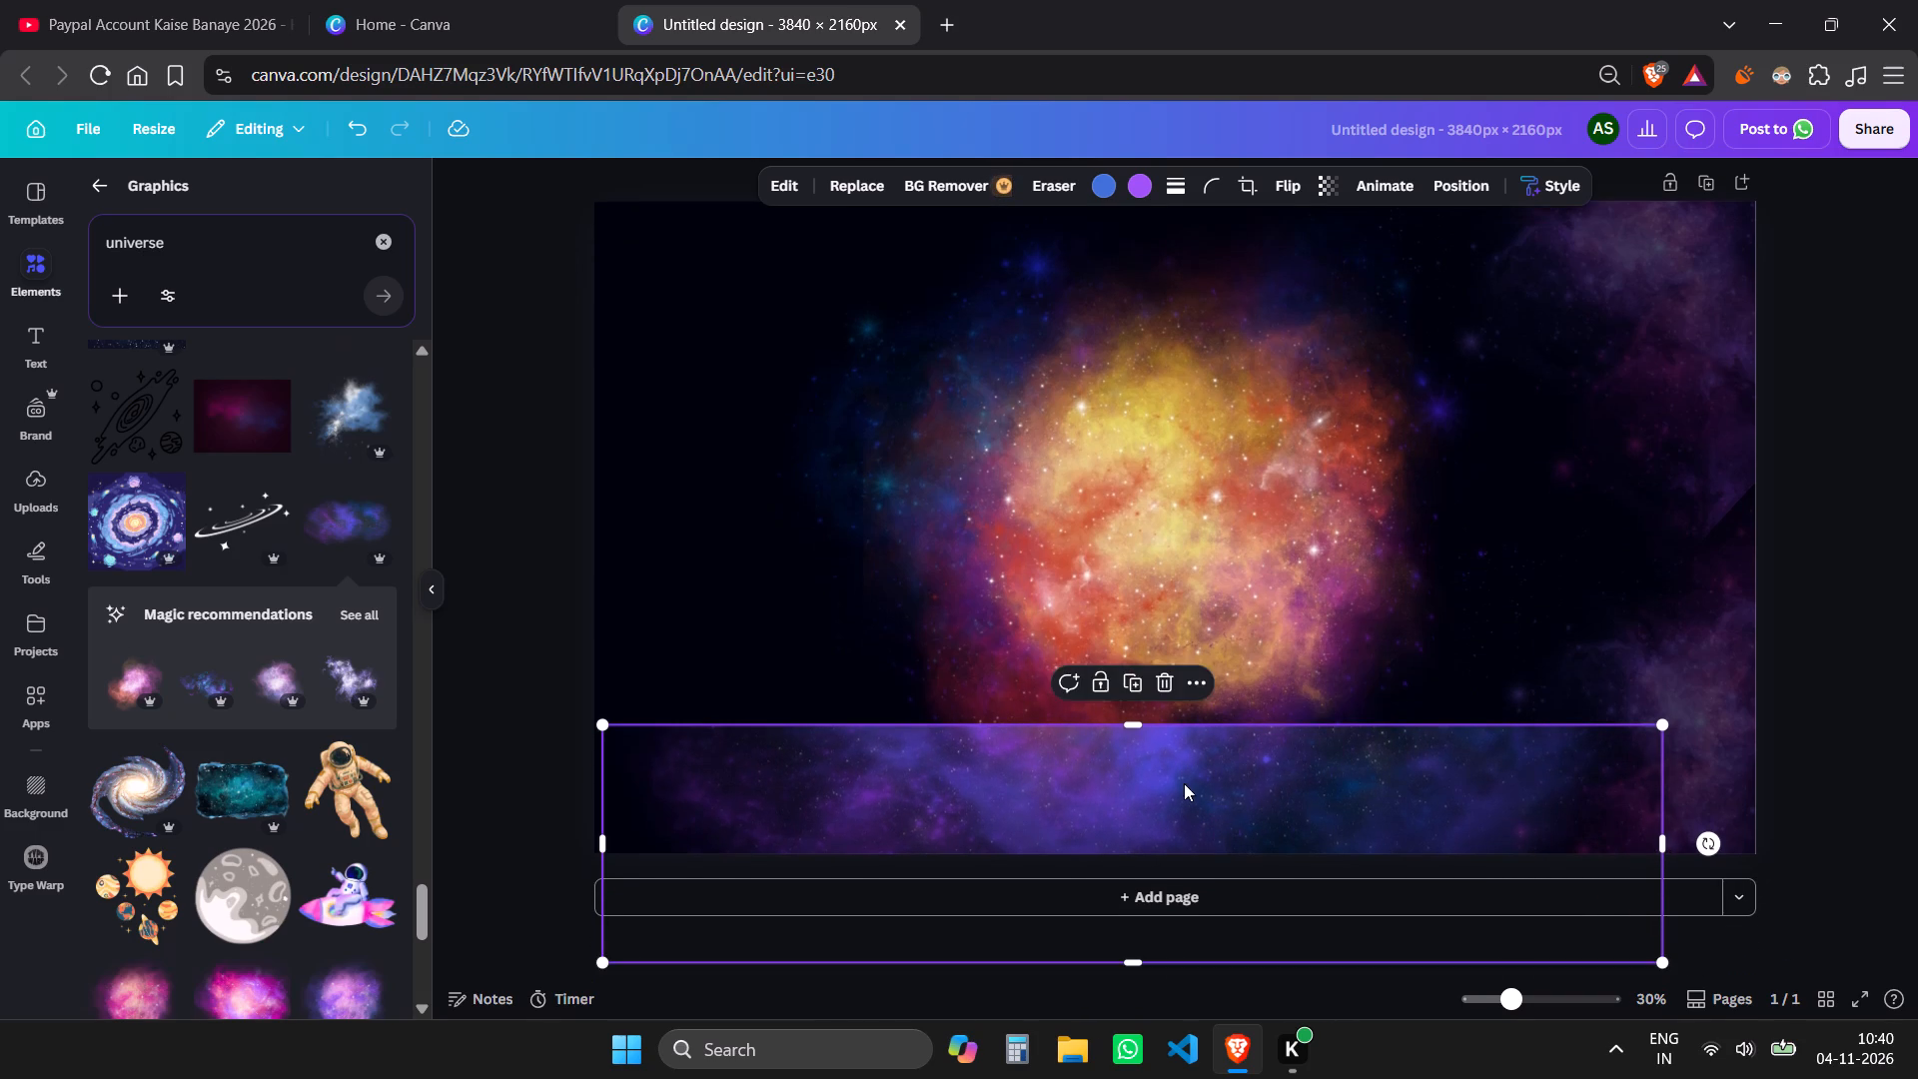
Rotate the flattened nebula half a turn and place it along the page's bottom edge, partly below the page.
drag(1184, 783, 1190, 704)
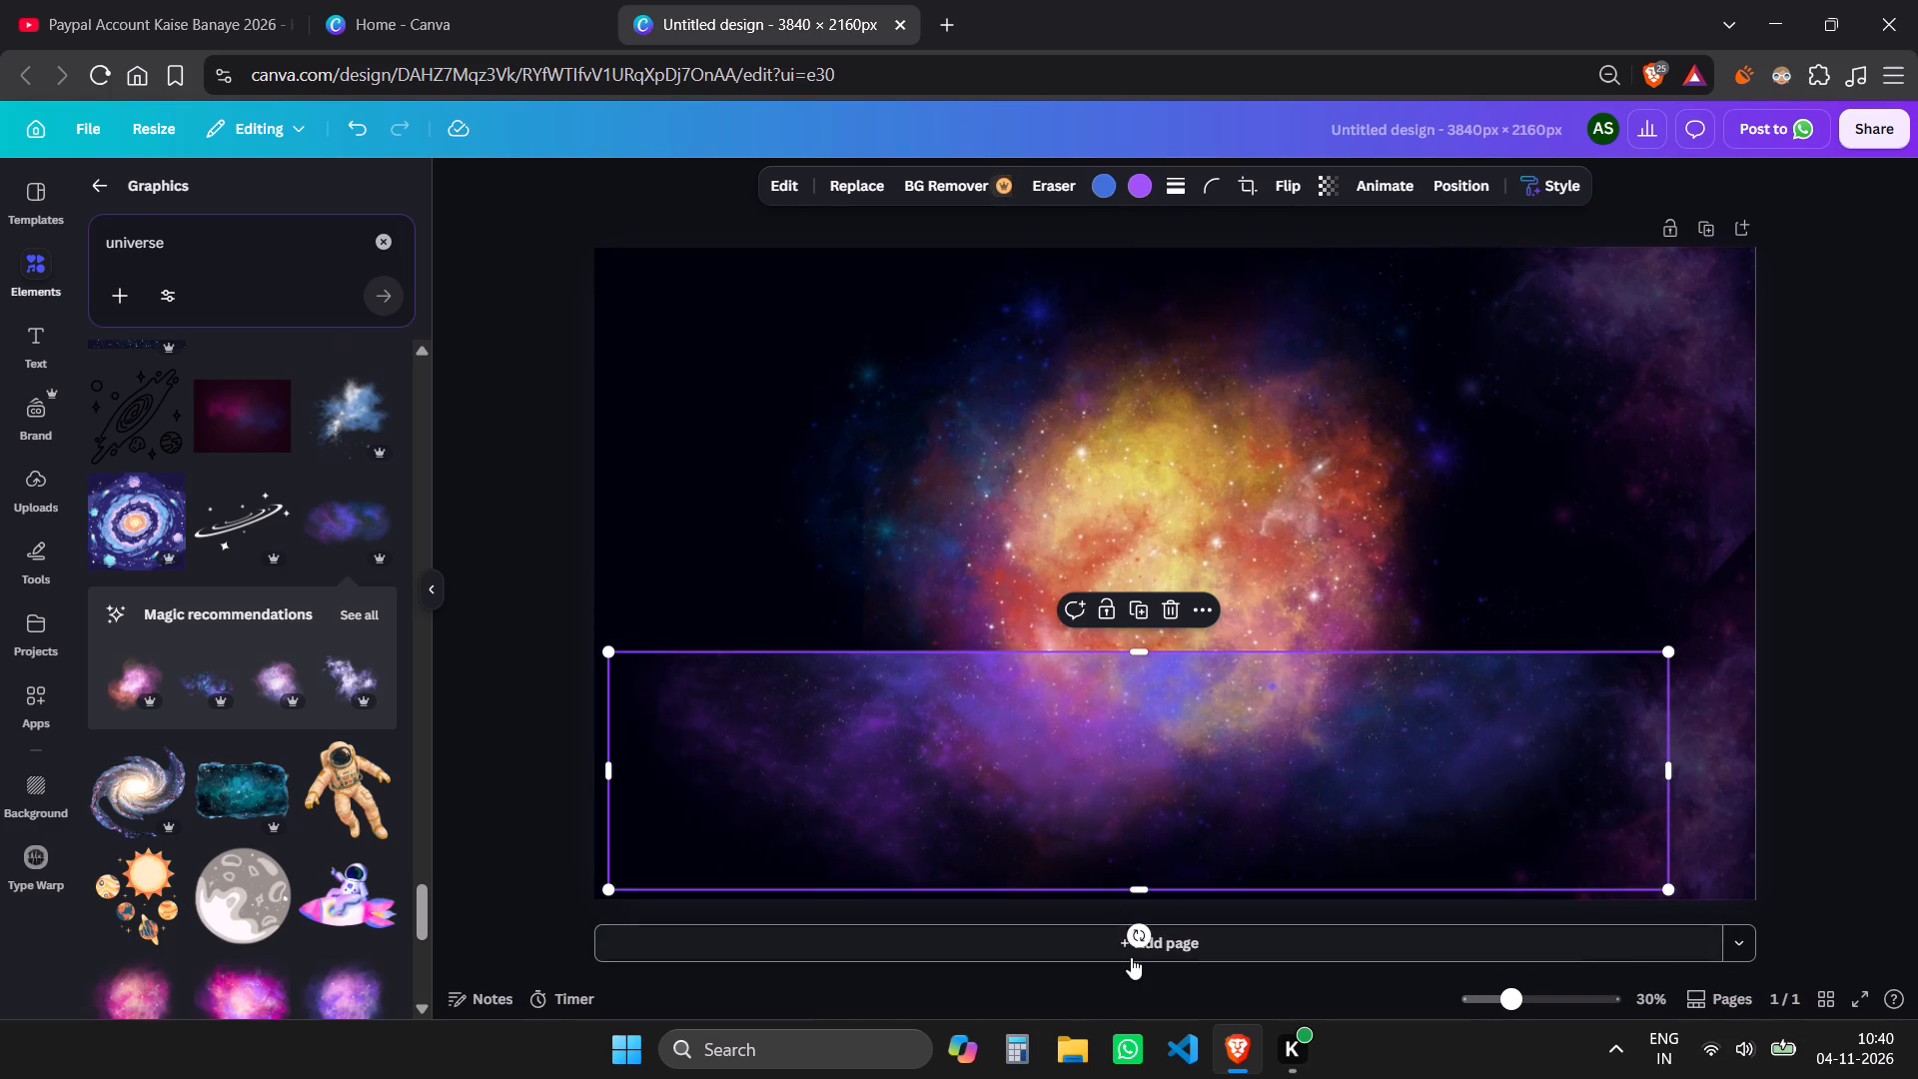
drag(1141, 935, 1138, 687)
drag(1135, 725, 1088, 811)
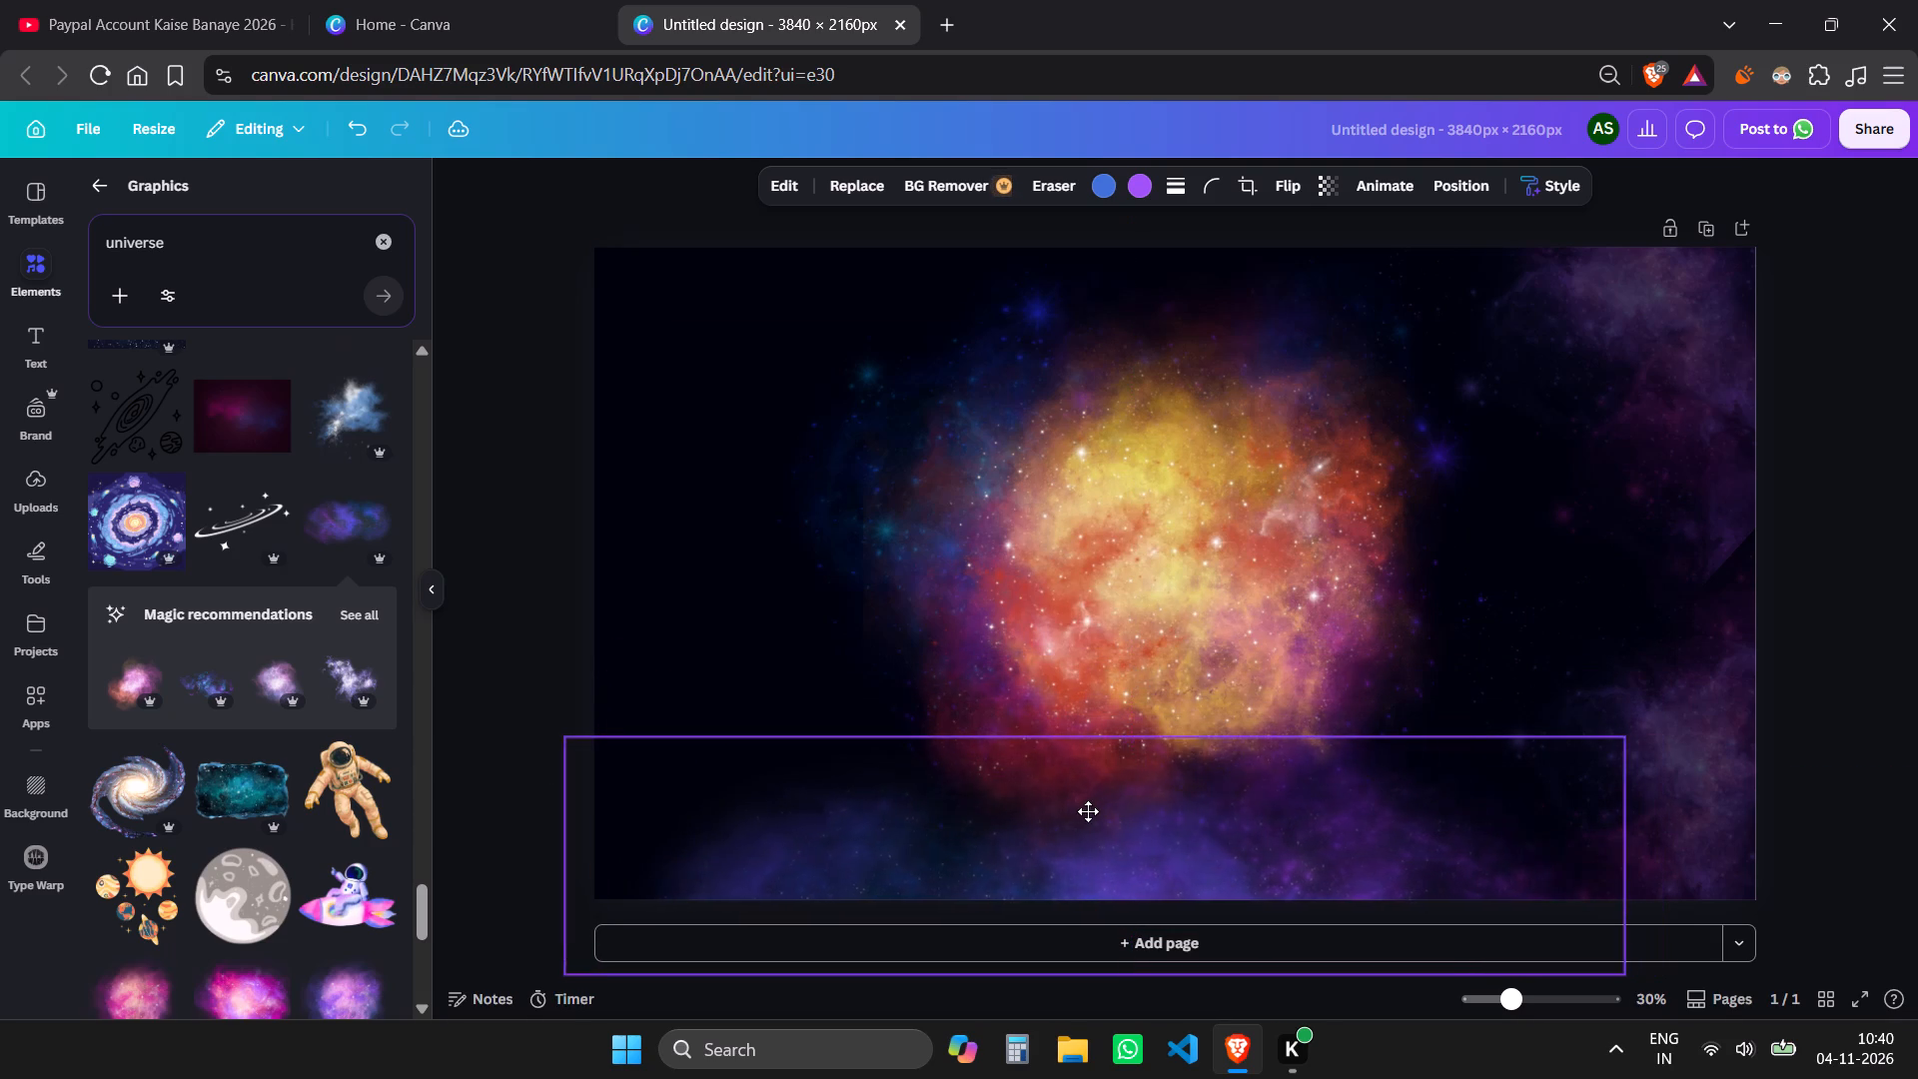
drag(1088, 811, 966, 823)
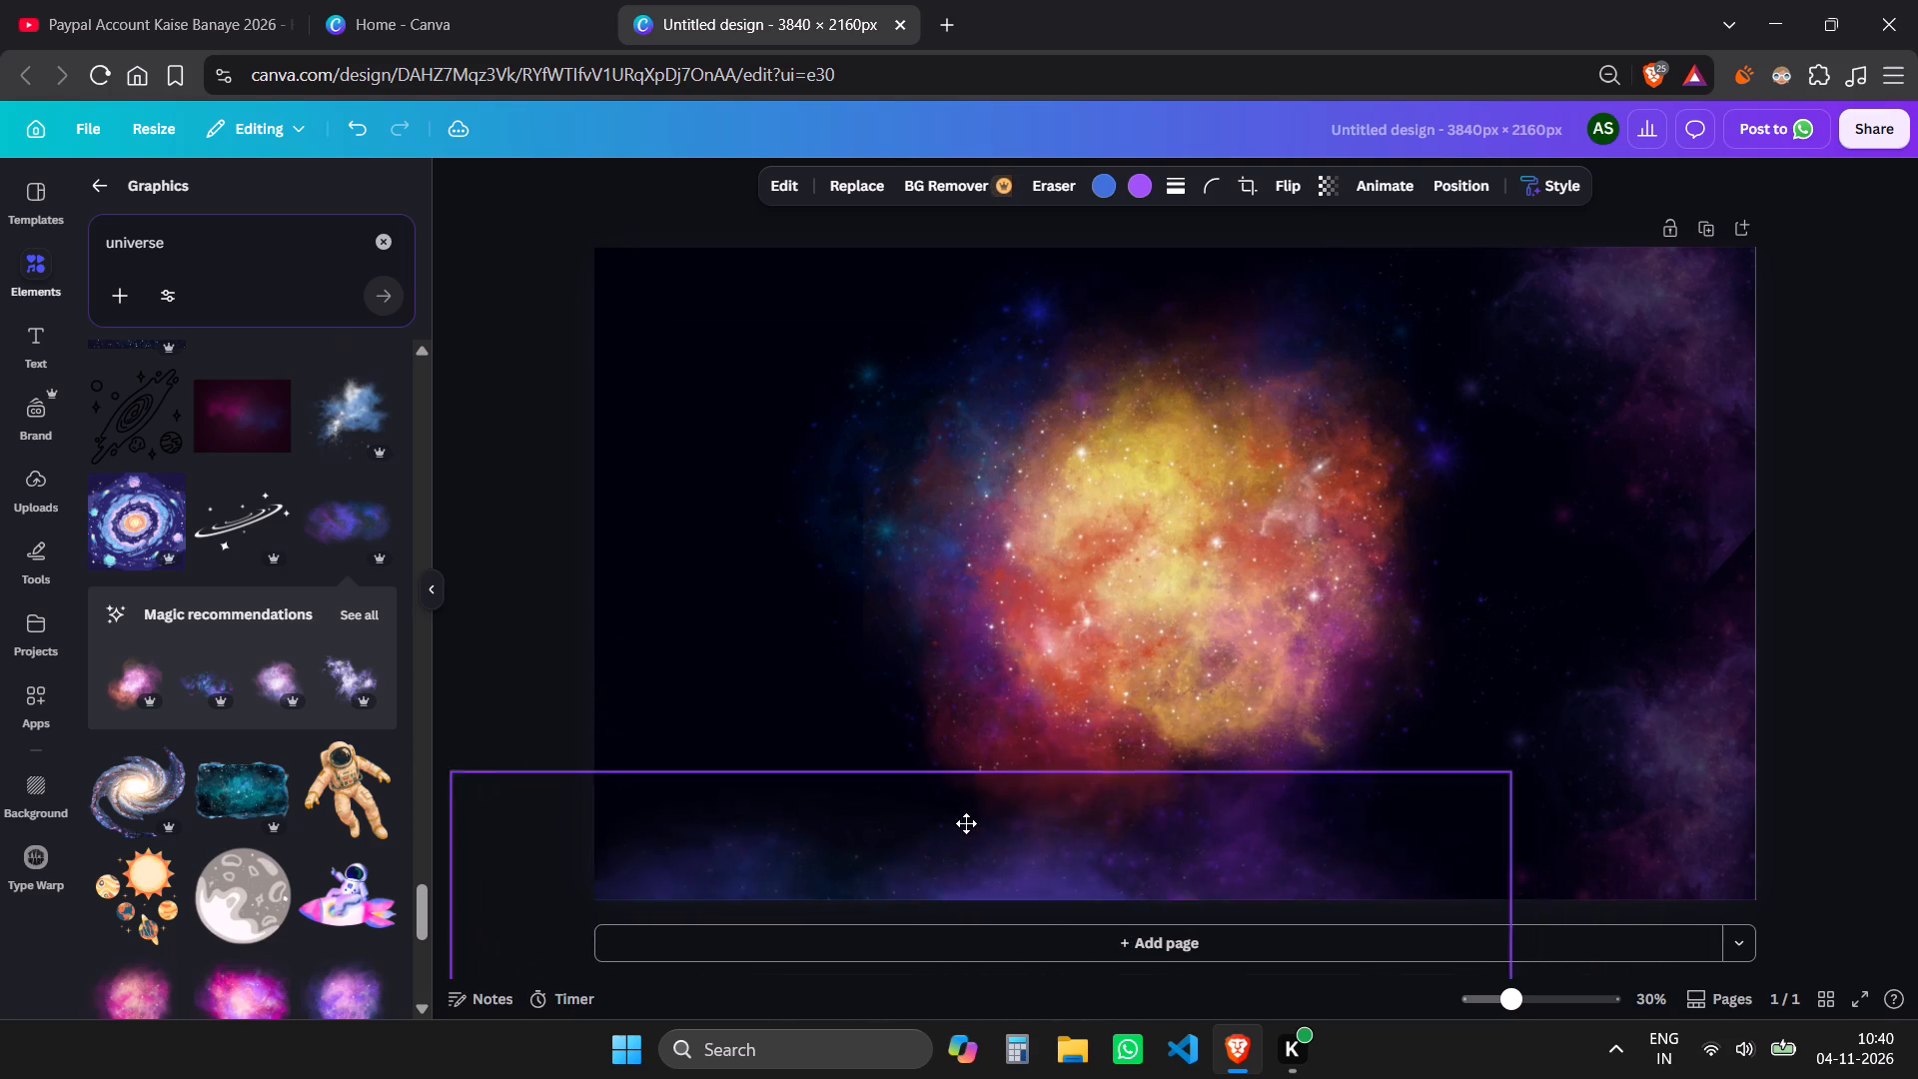
drag(966, 823, 1114, 836)
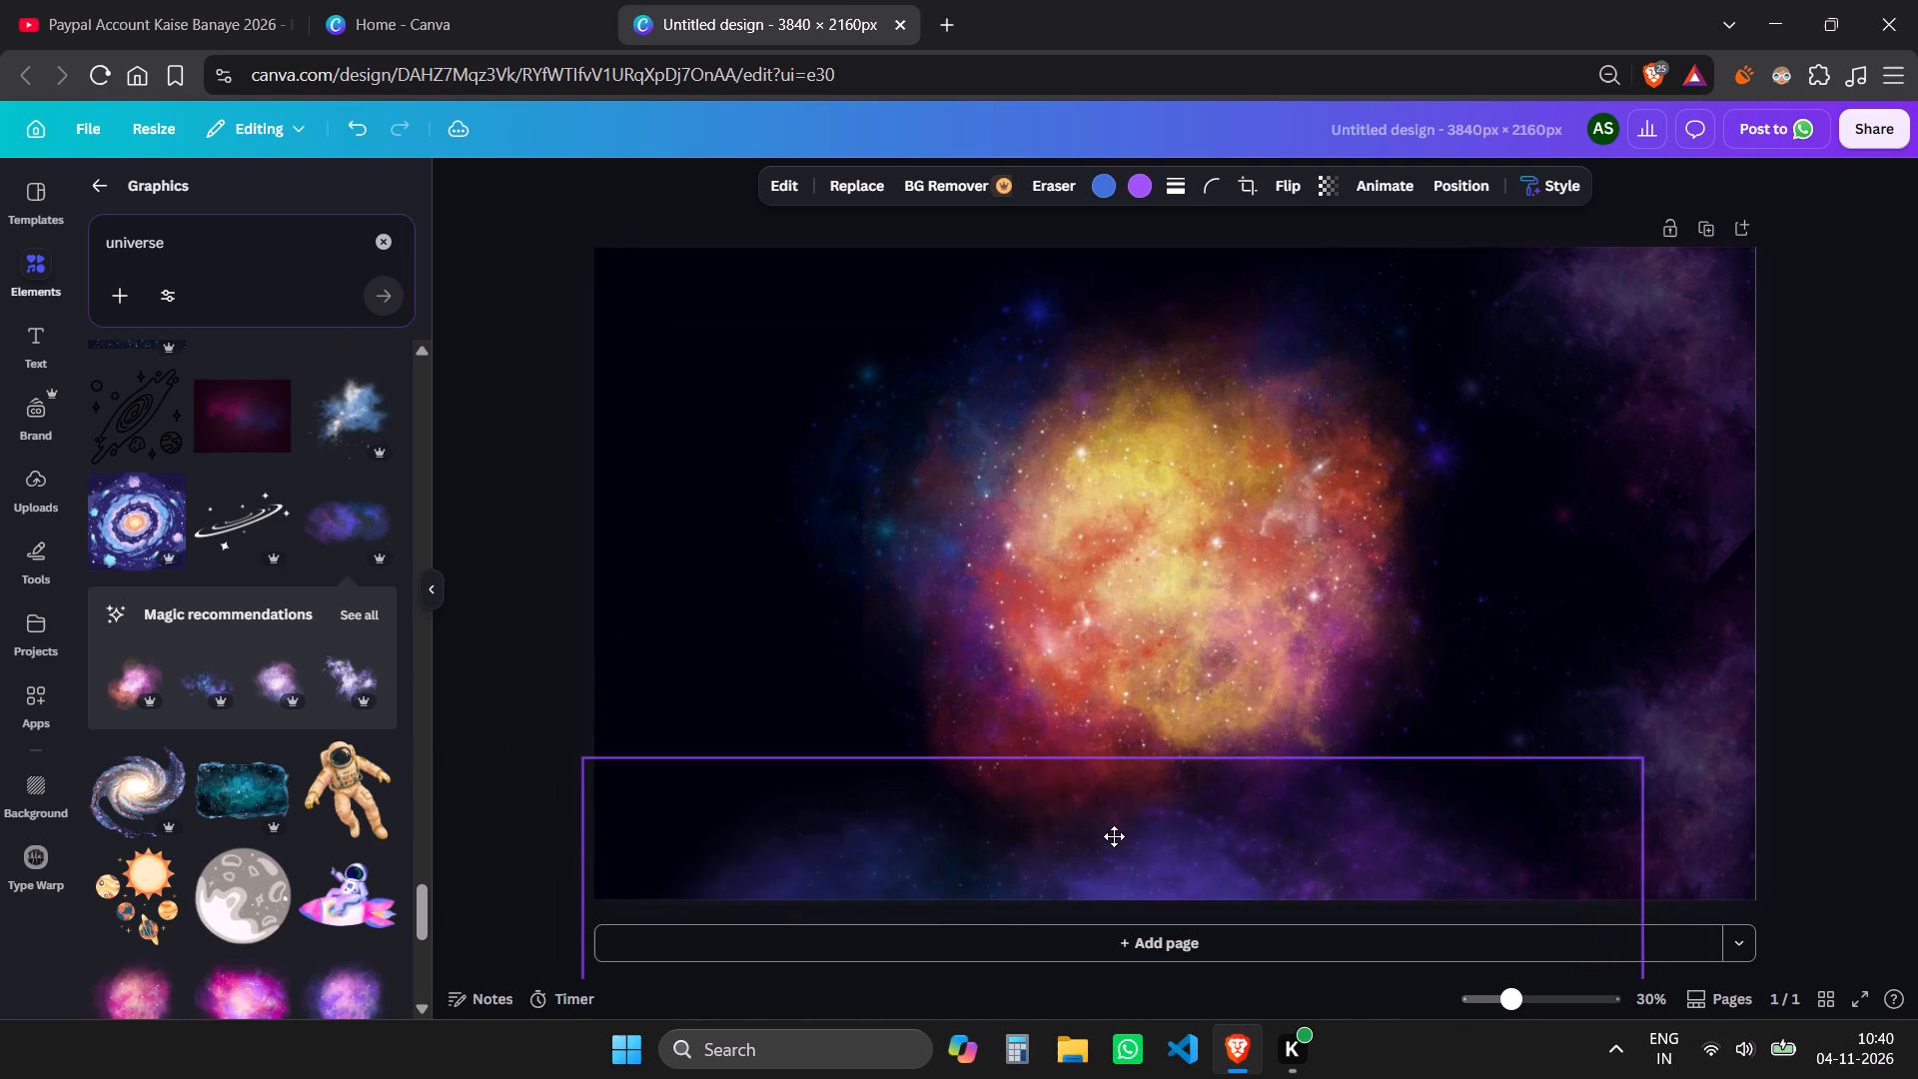
drag(1114, 836, 1134, 877)
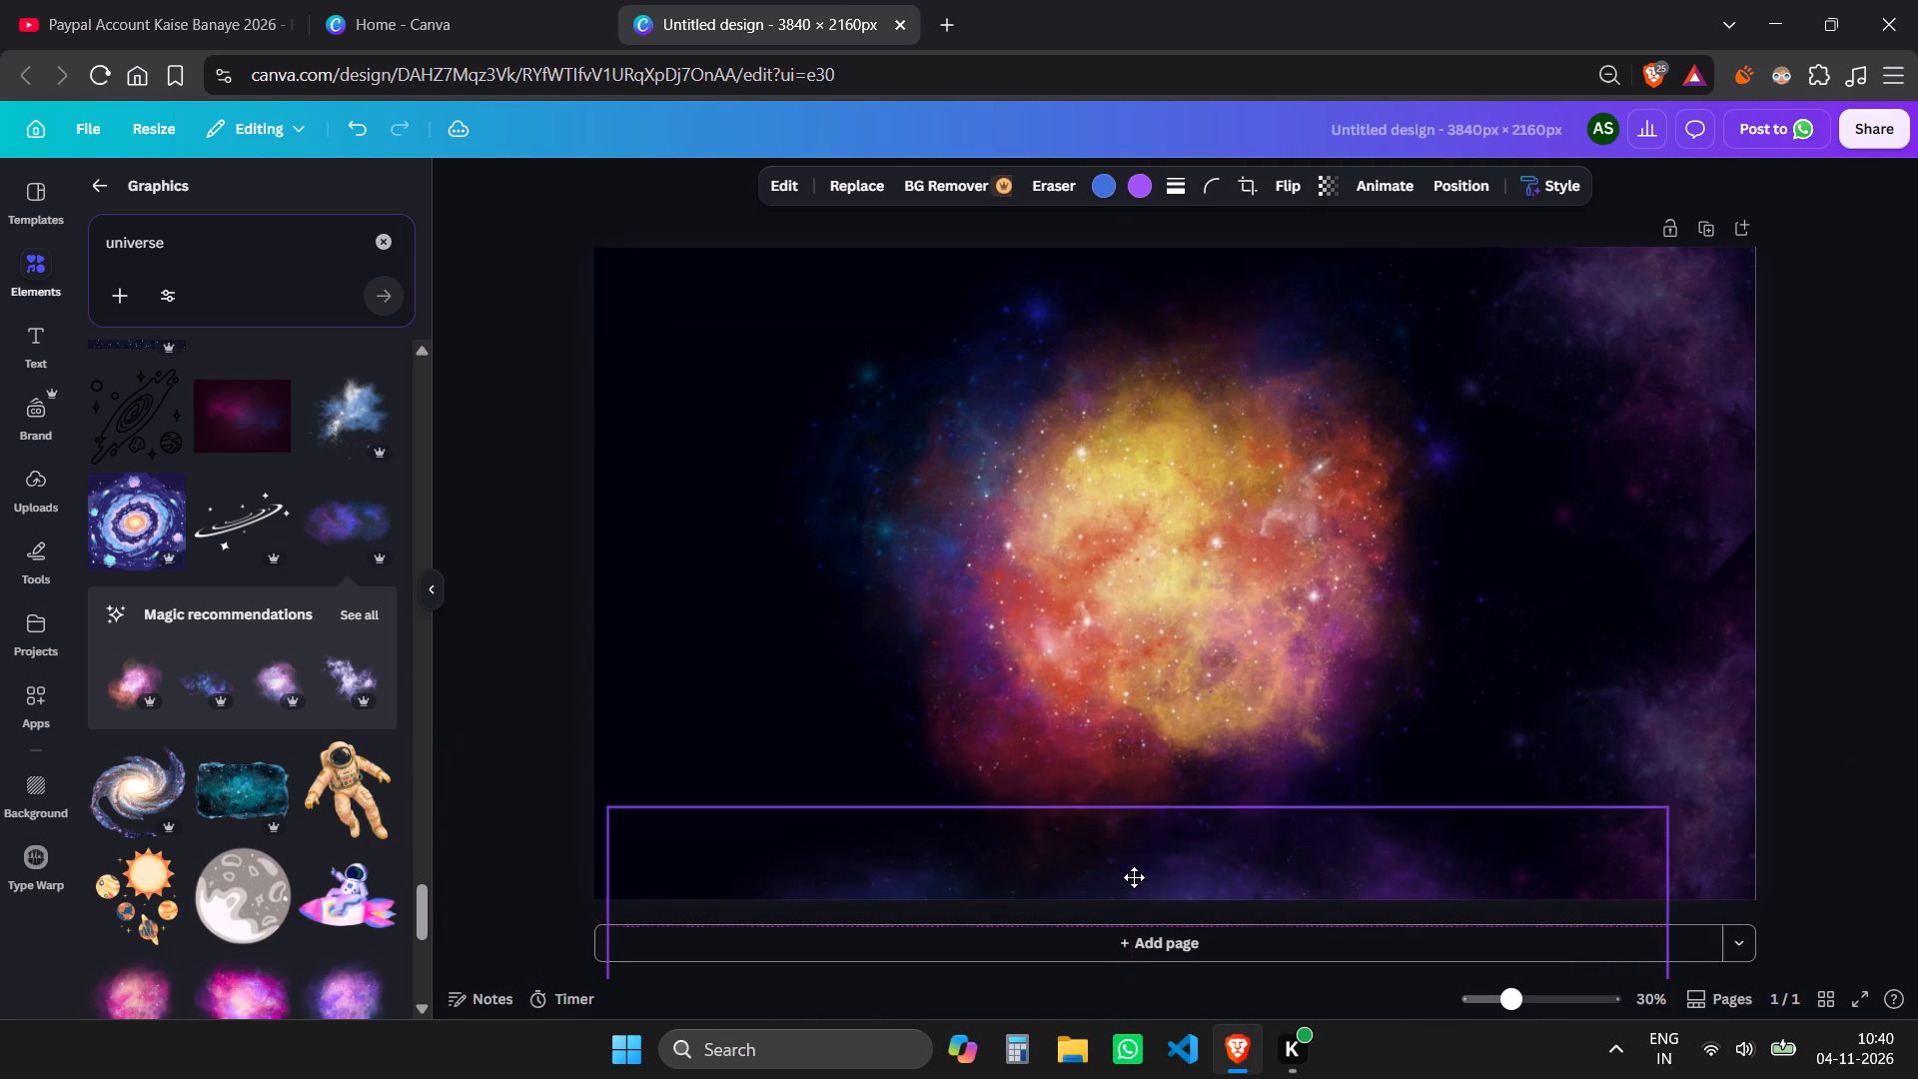
drag(1134, 877, 1132, 850)
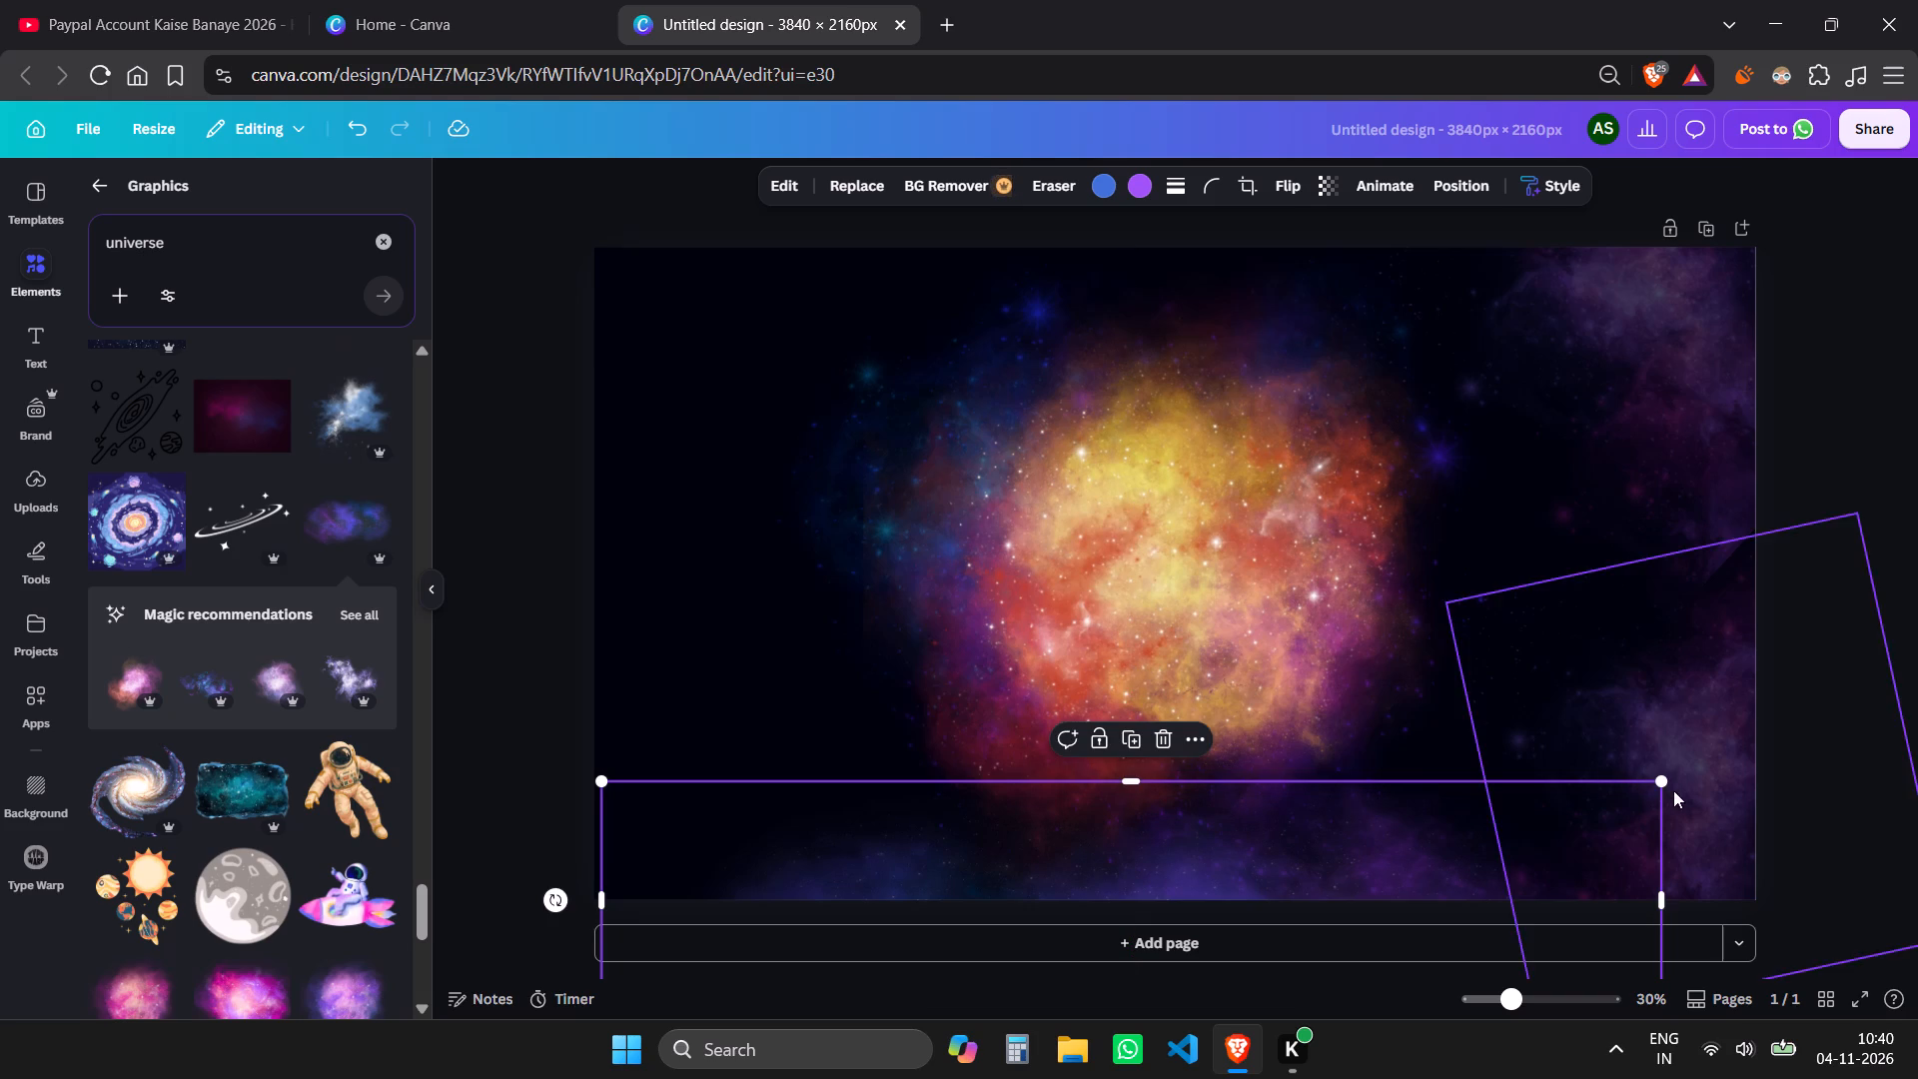
Scale the bottom nebula strip down, reposition it along the bottom edge, and stretch its width past the page's left edge.
drag(1663, 785, 1460, 866)
drag(1294, 891, 1396, 848)
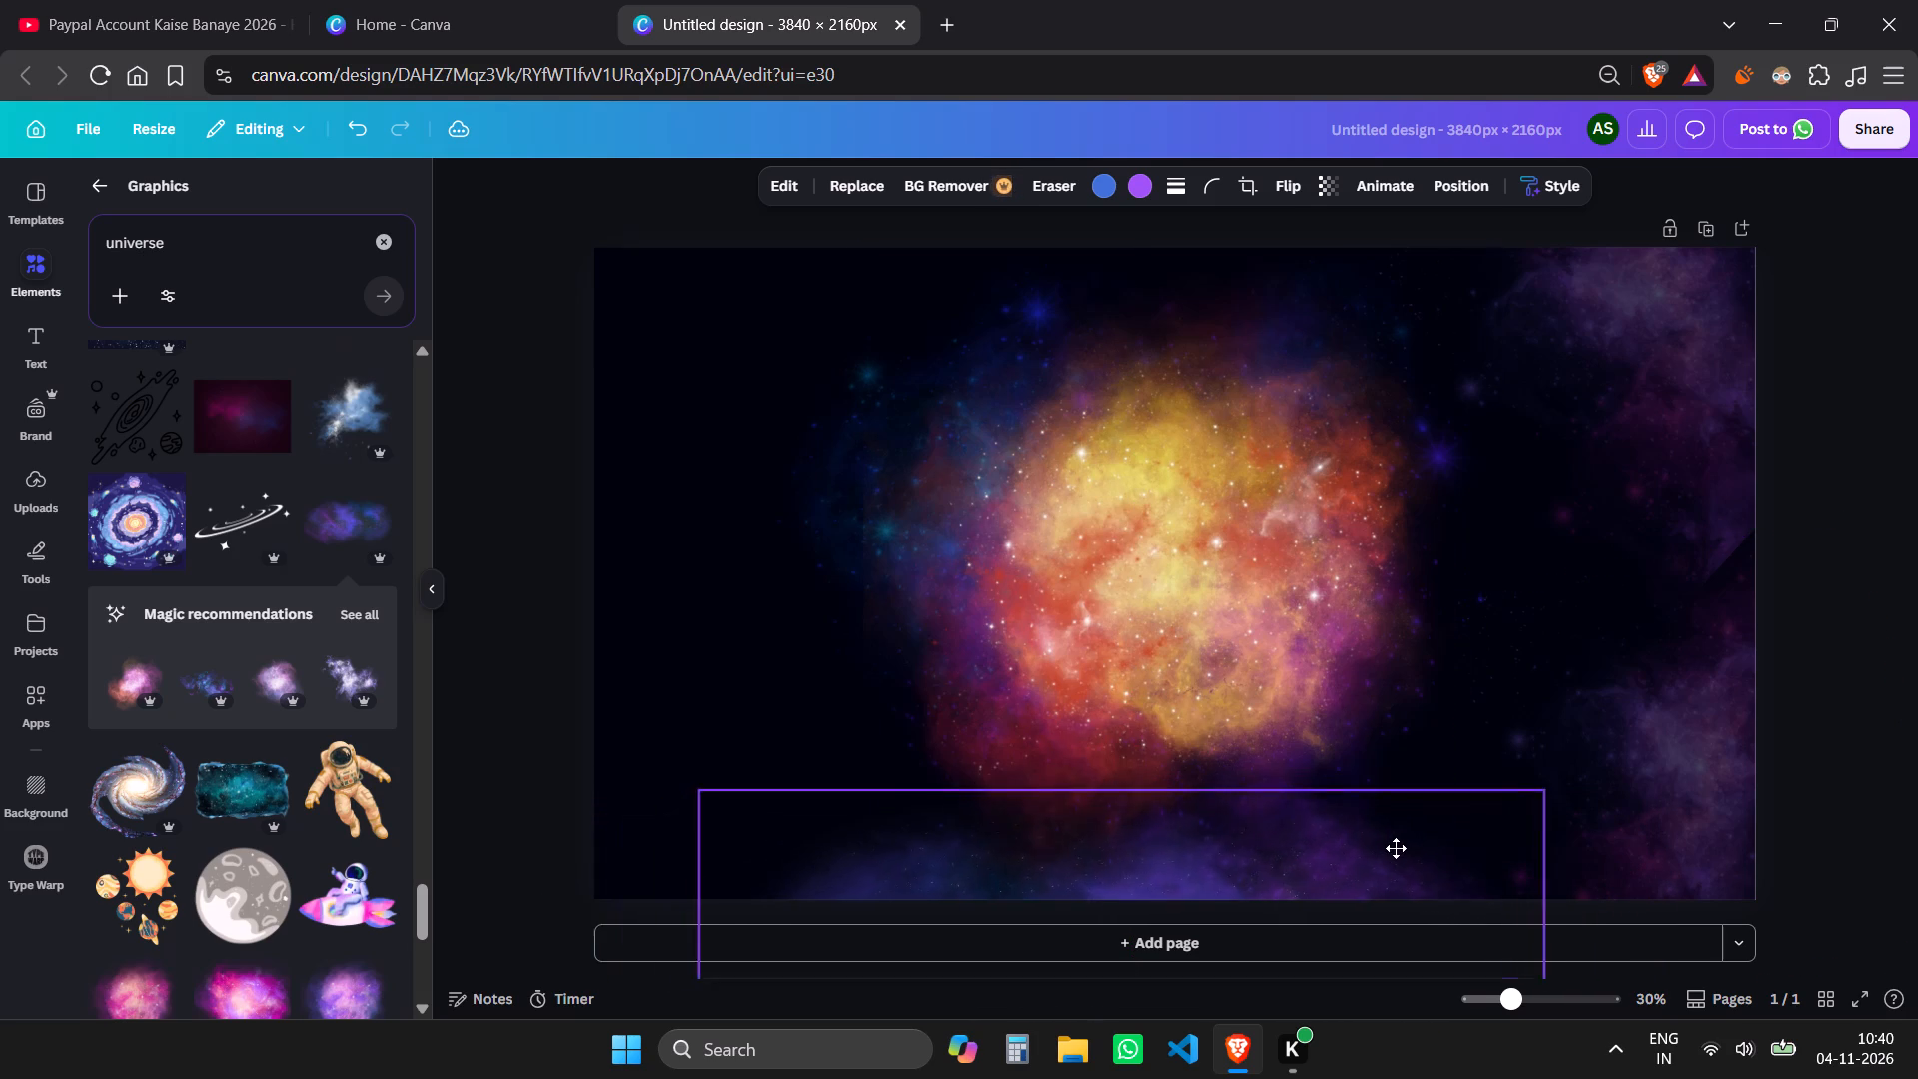
drag(1396, 848, 1396, 856)
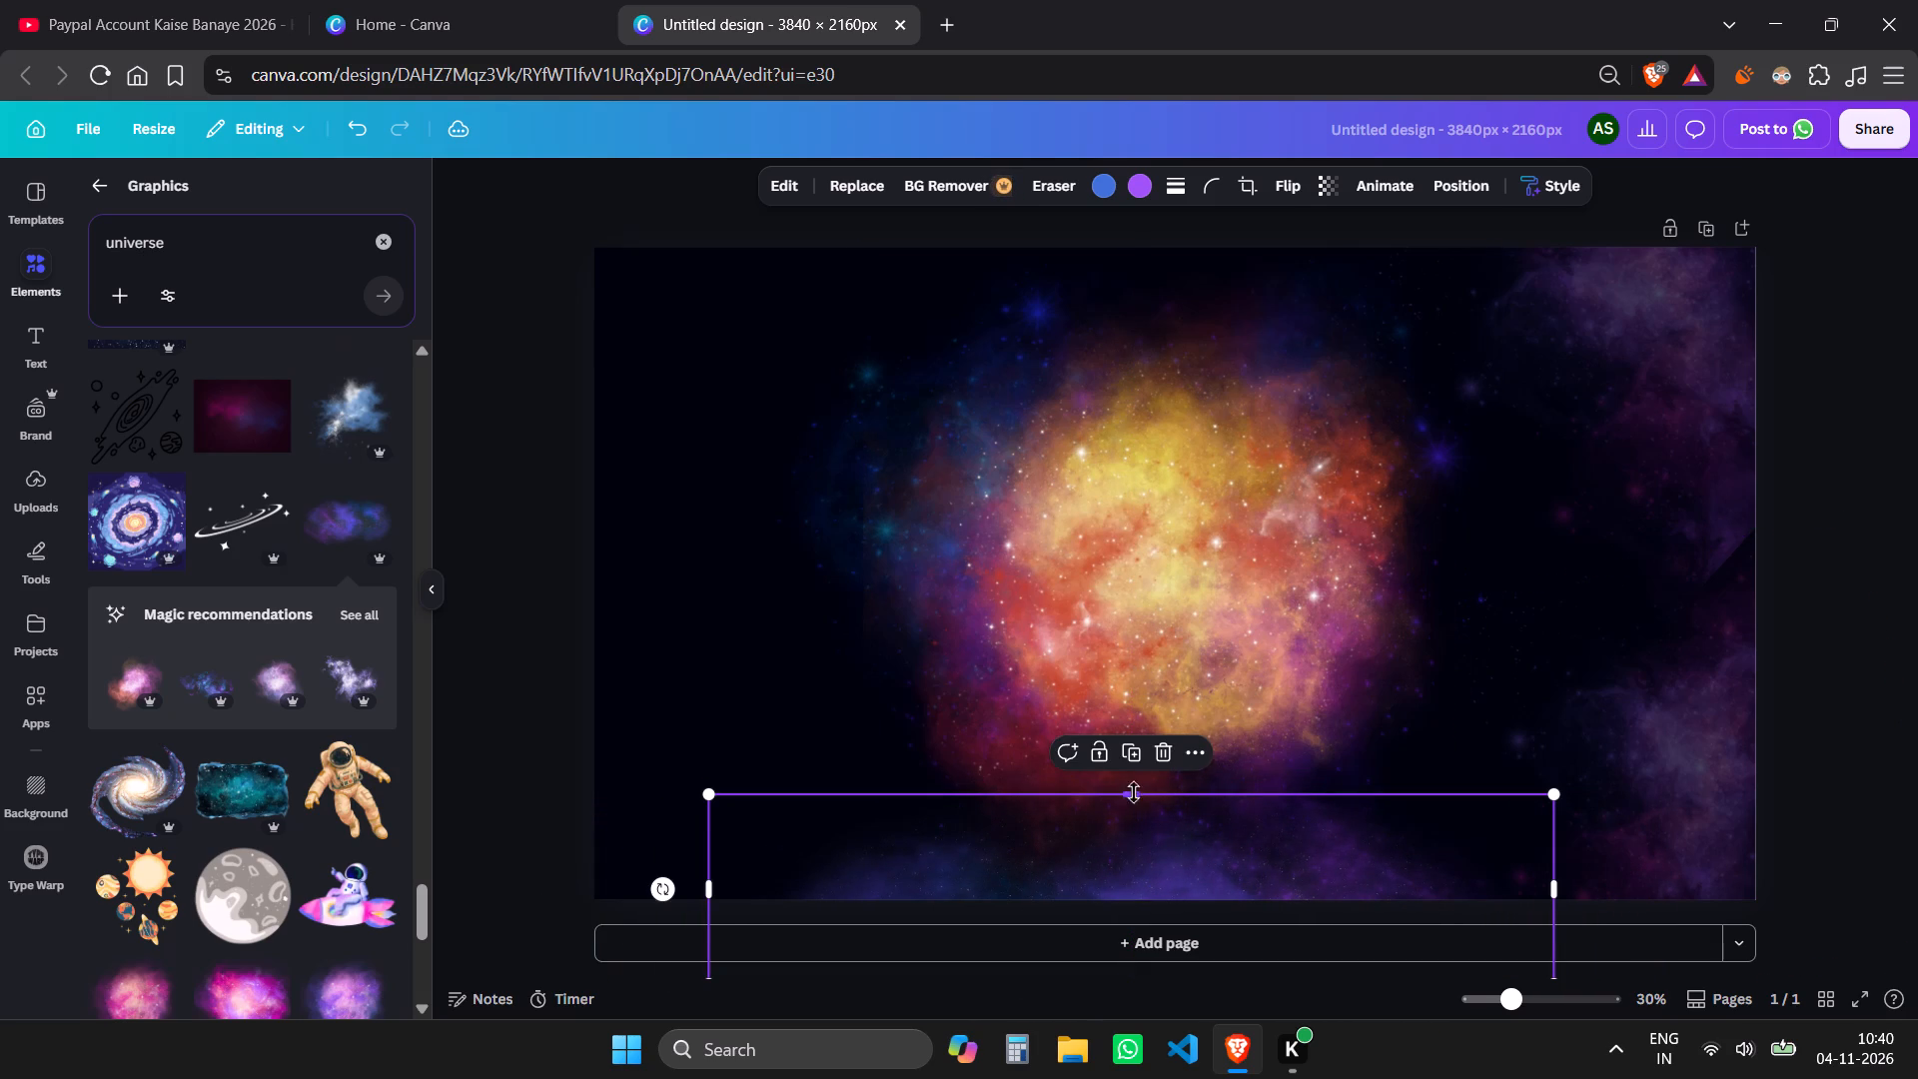
drag(1134, 791, 1138, 782)
drag(707, 881, 707, 880)
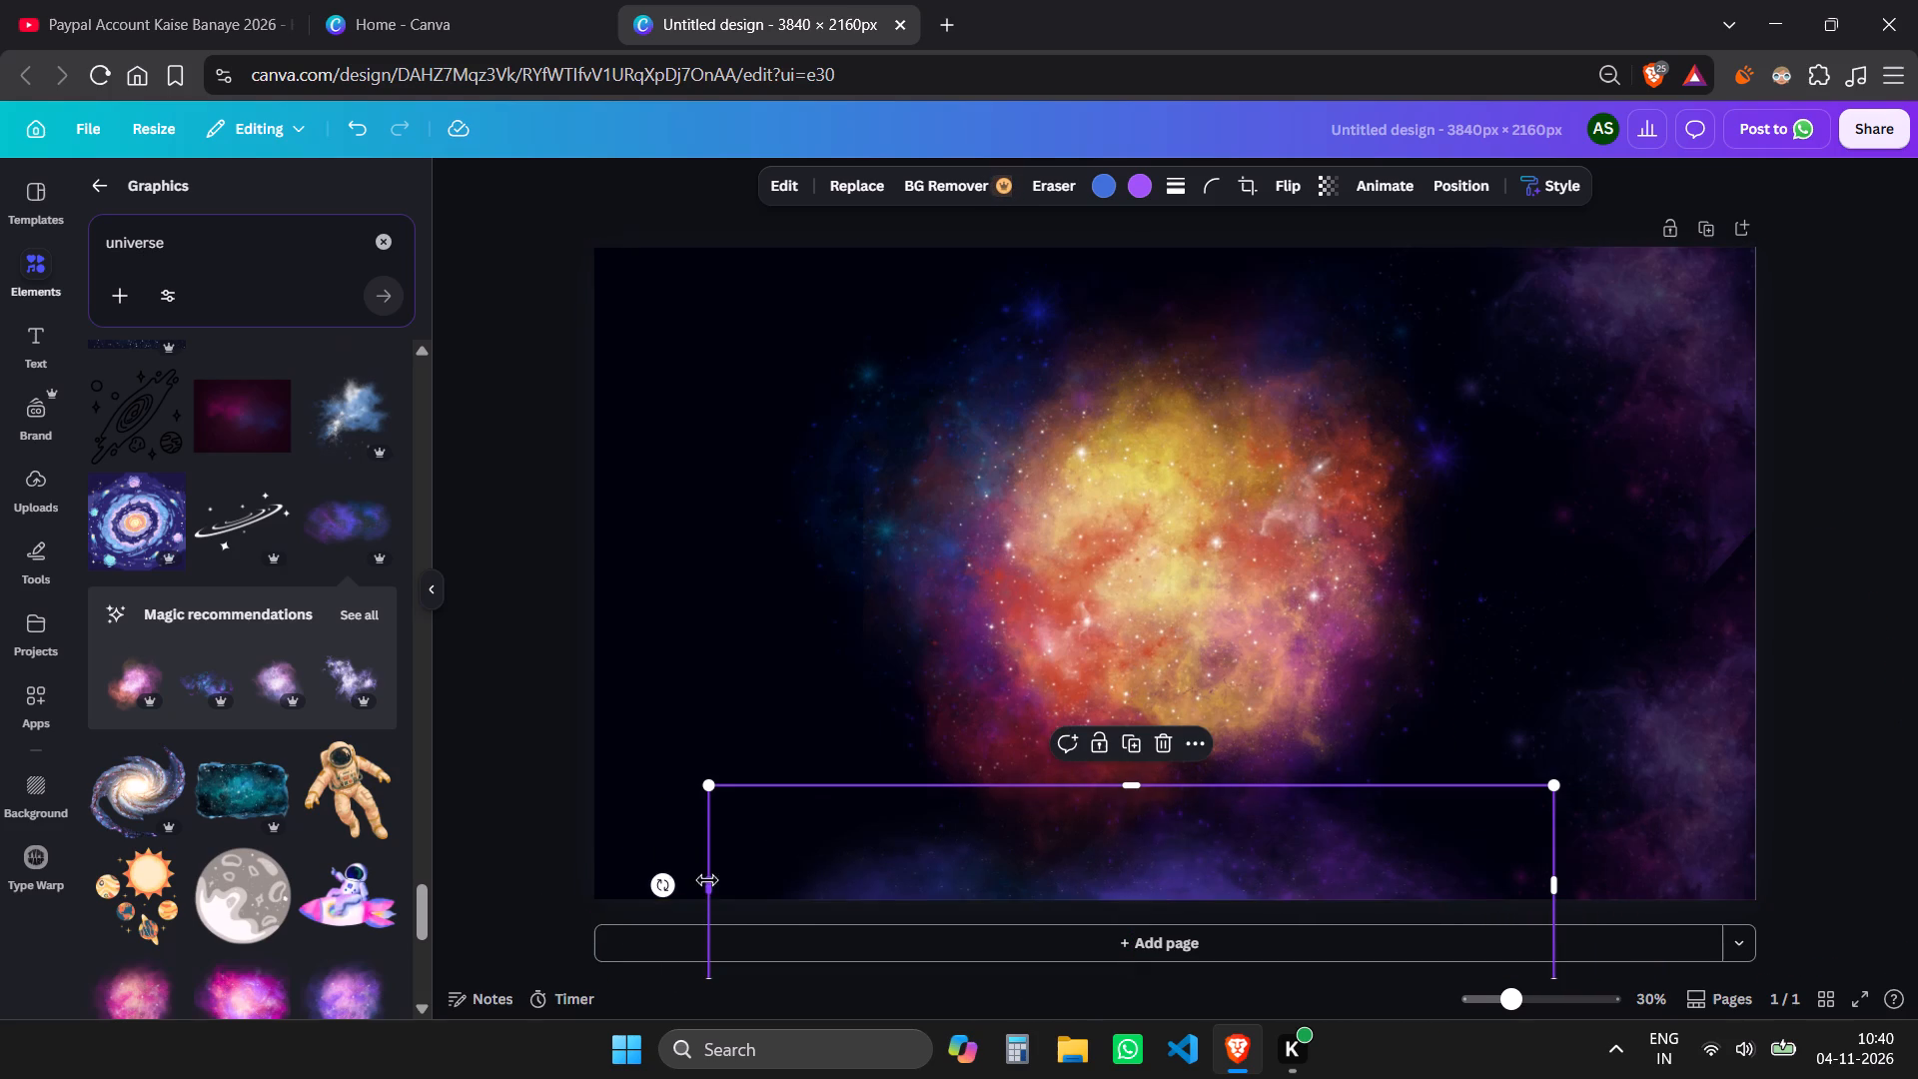
drag(707, 880, 559, 870)
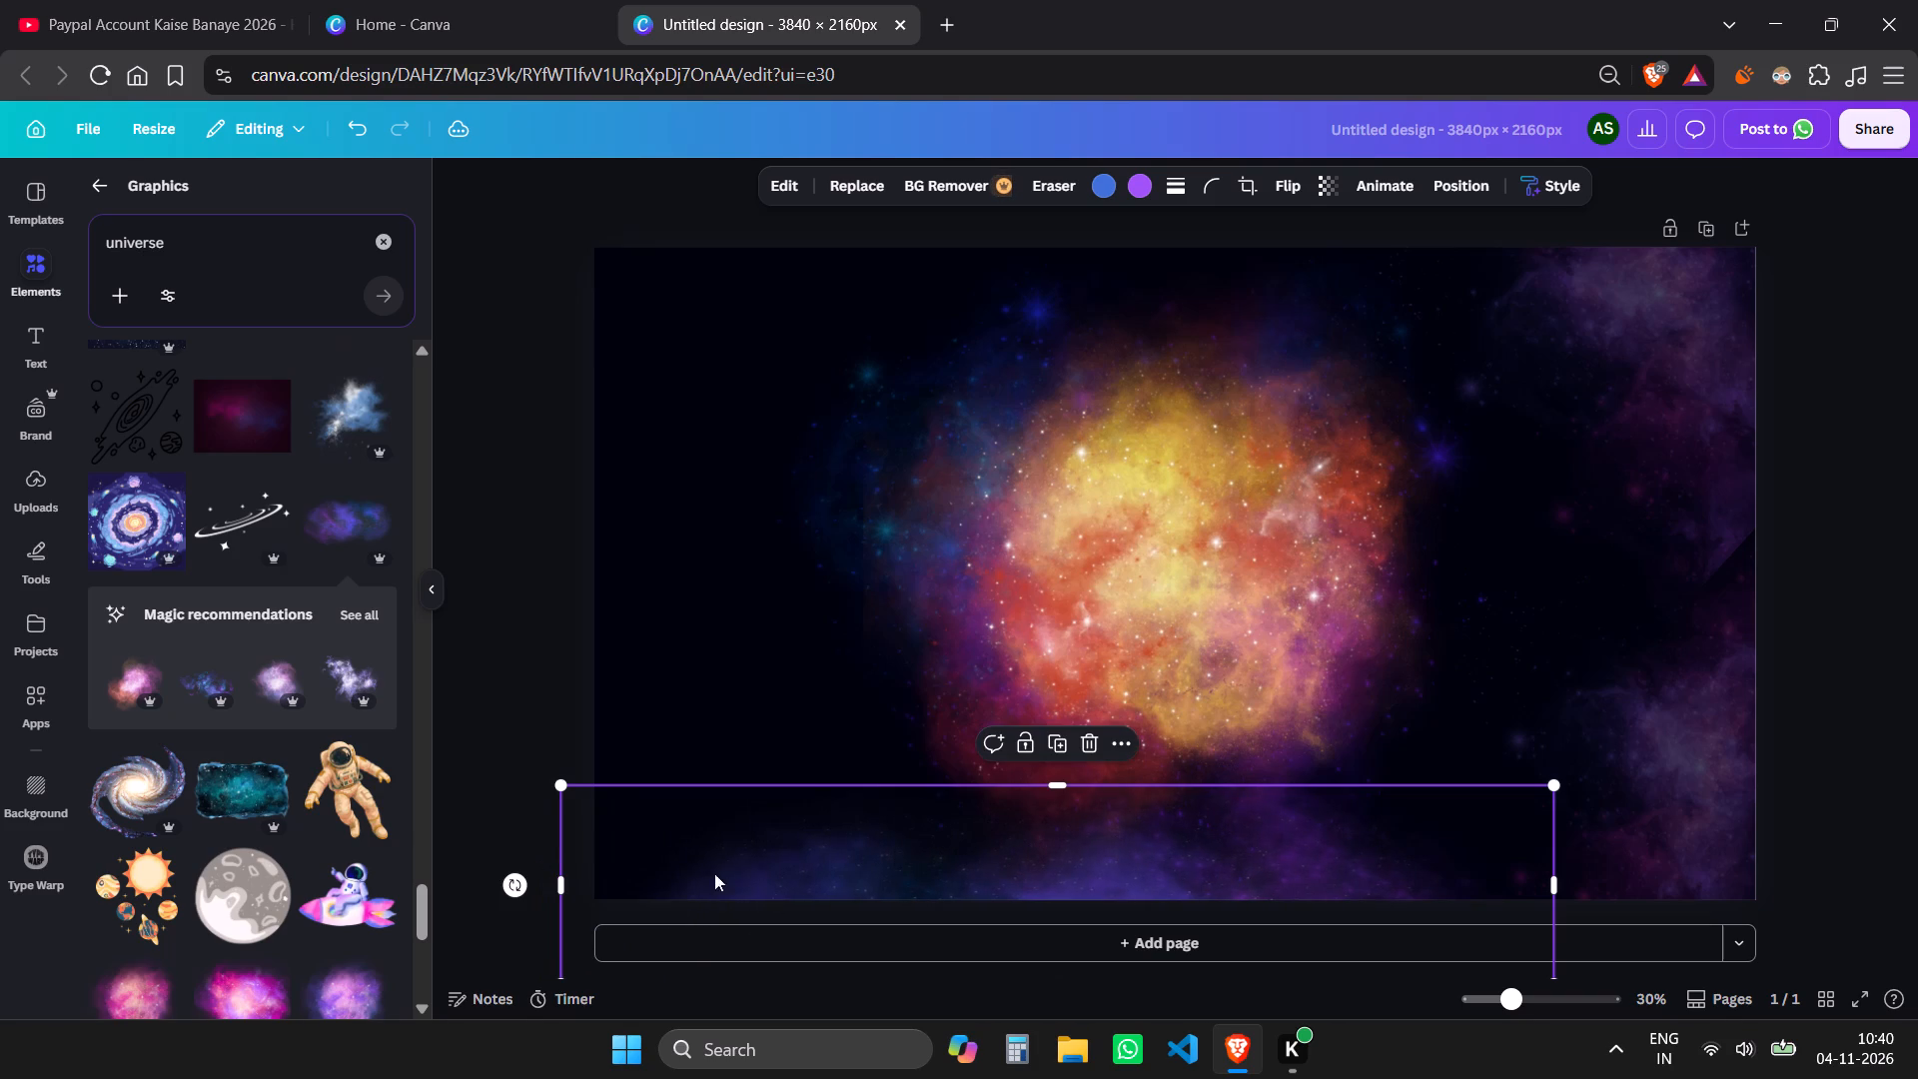
Tilt the bottom nebula strip slightly clockwise and shift it a little right and down along the page's bottom edge.
drag(503, 875, 502, 812)
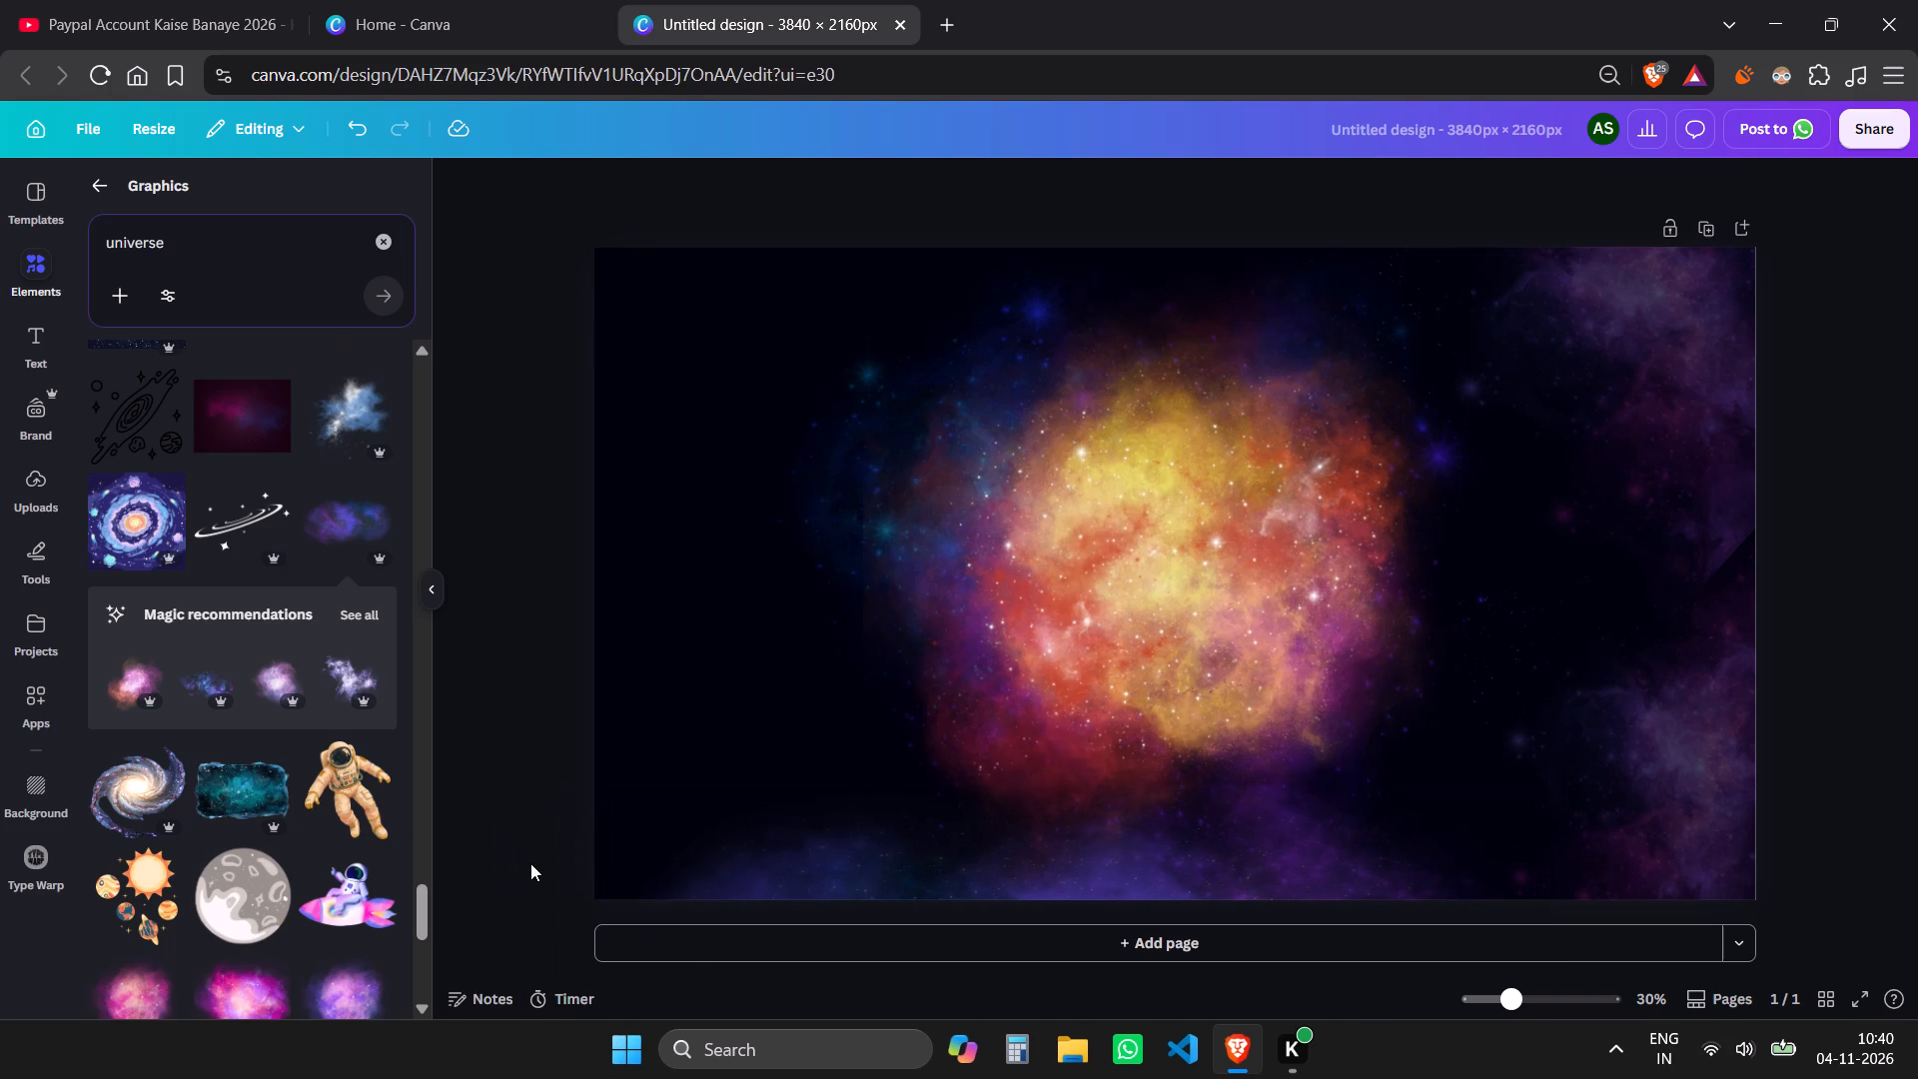
drag(519, 883, 537, 884)
click(734, 840)
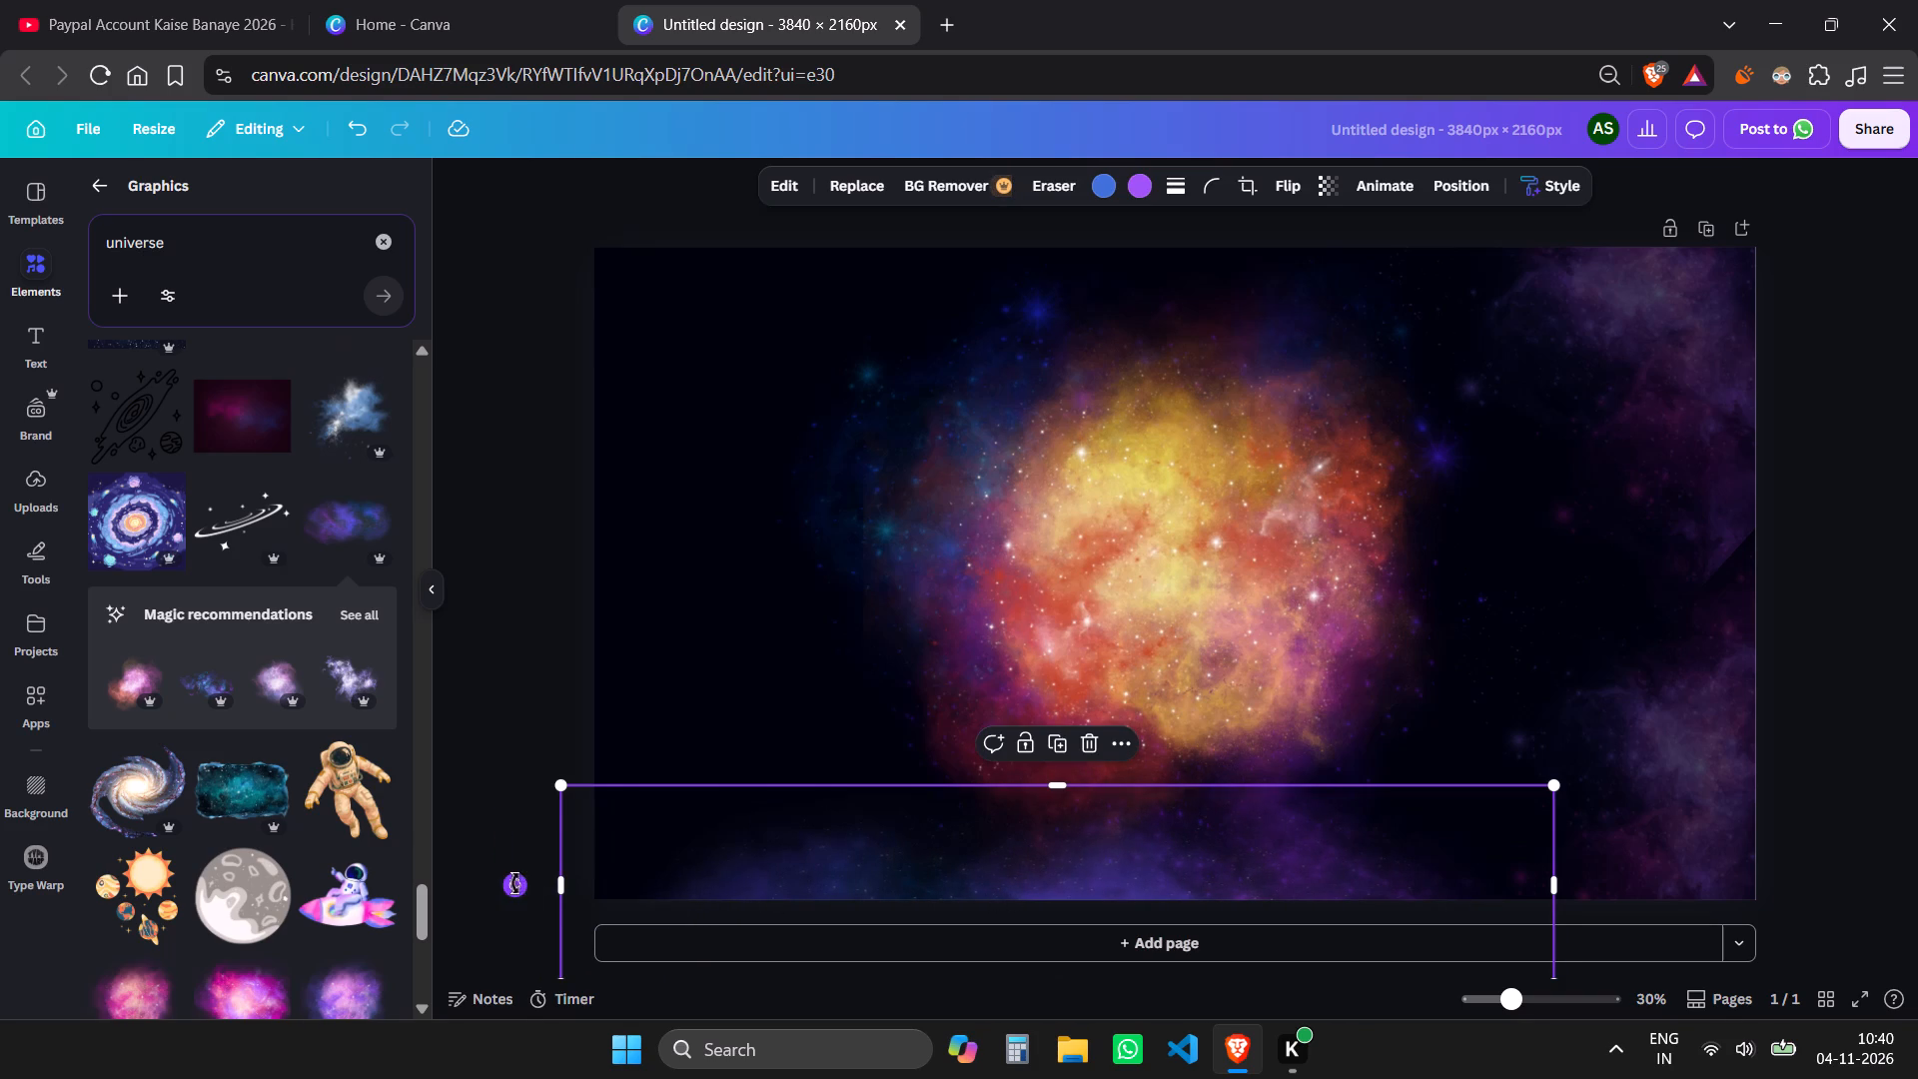
drag(515, 883, 529, 866)
drag(786, 857, 802, 869)
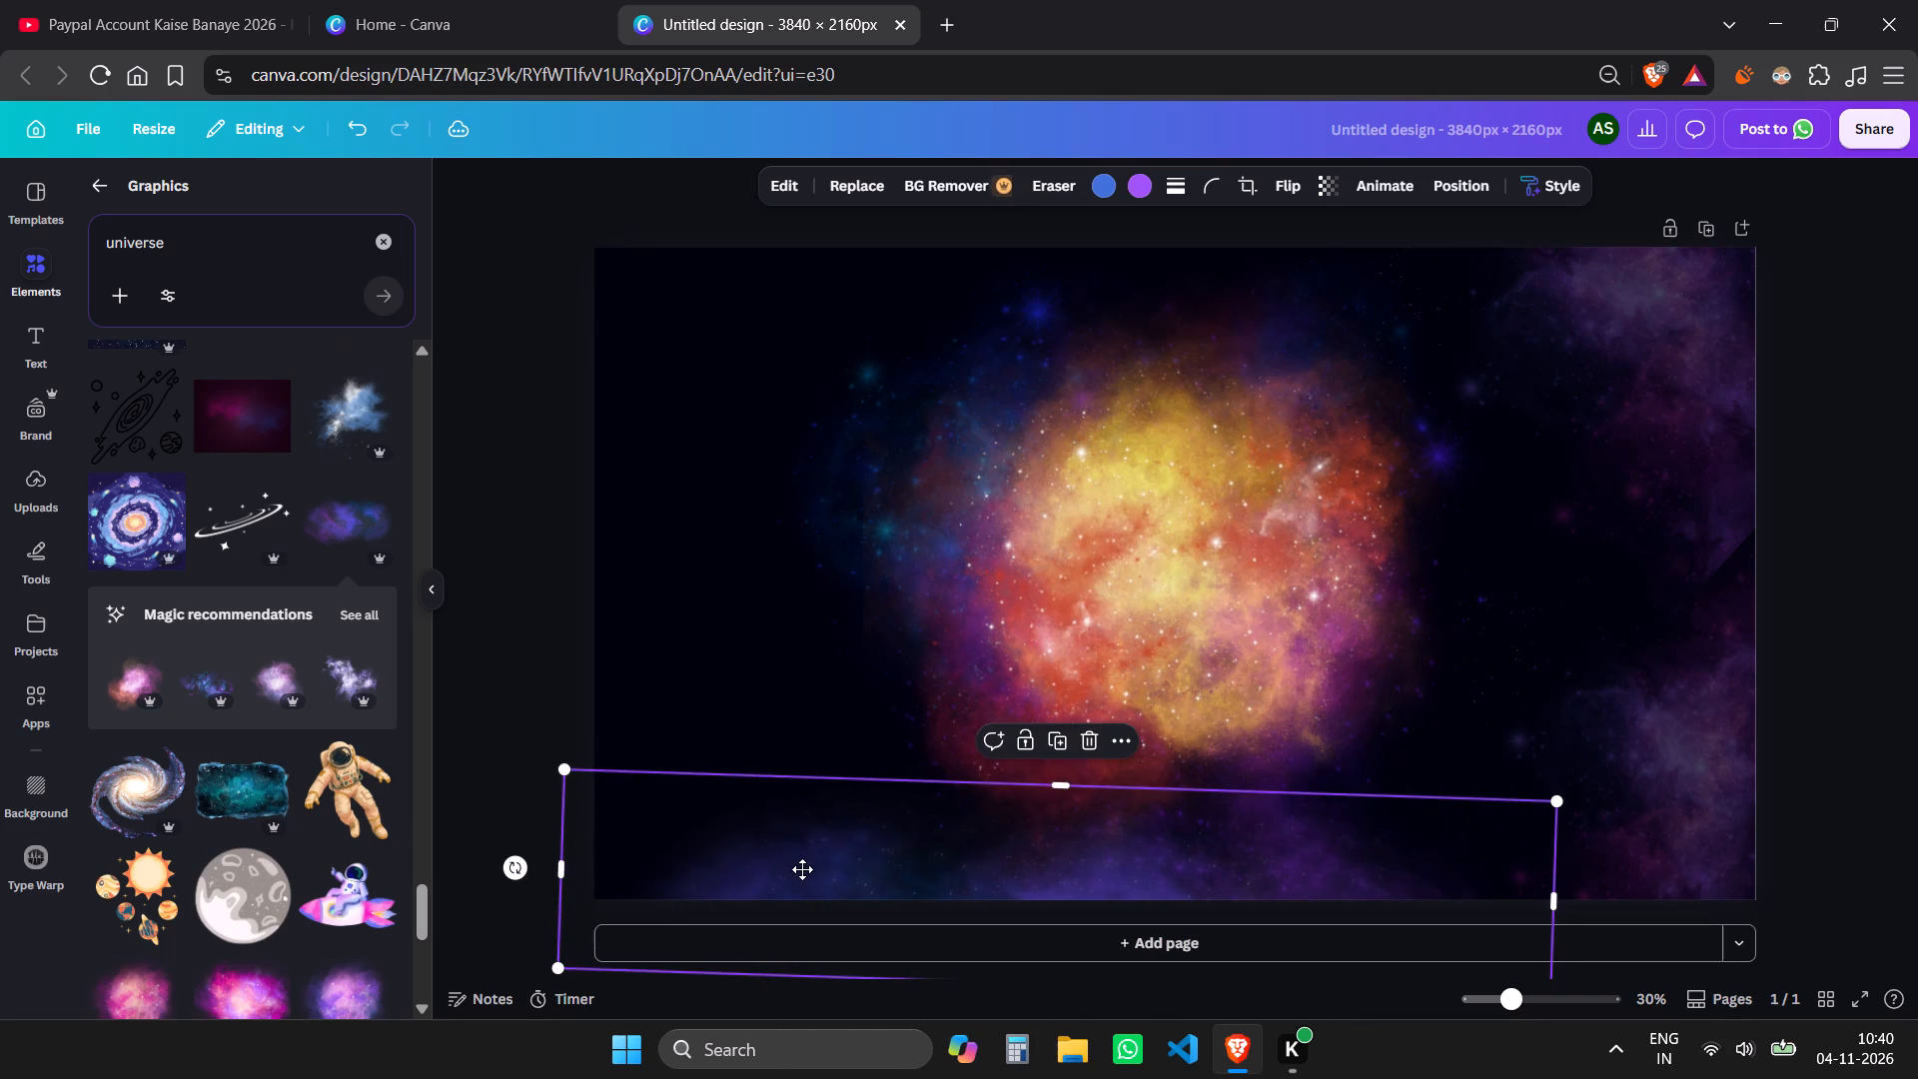
drag(802, 869, 826, 876)
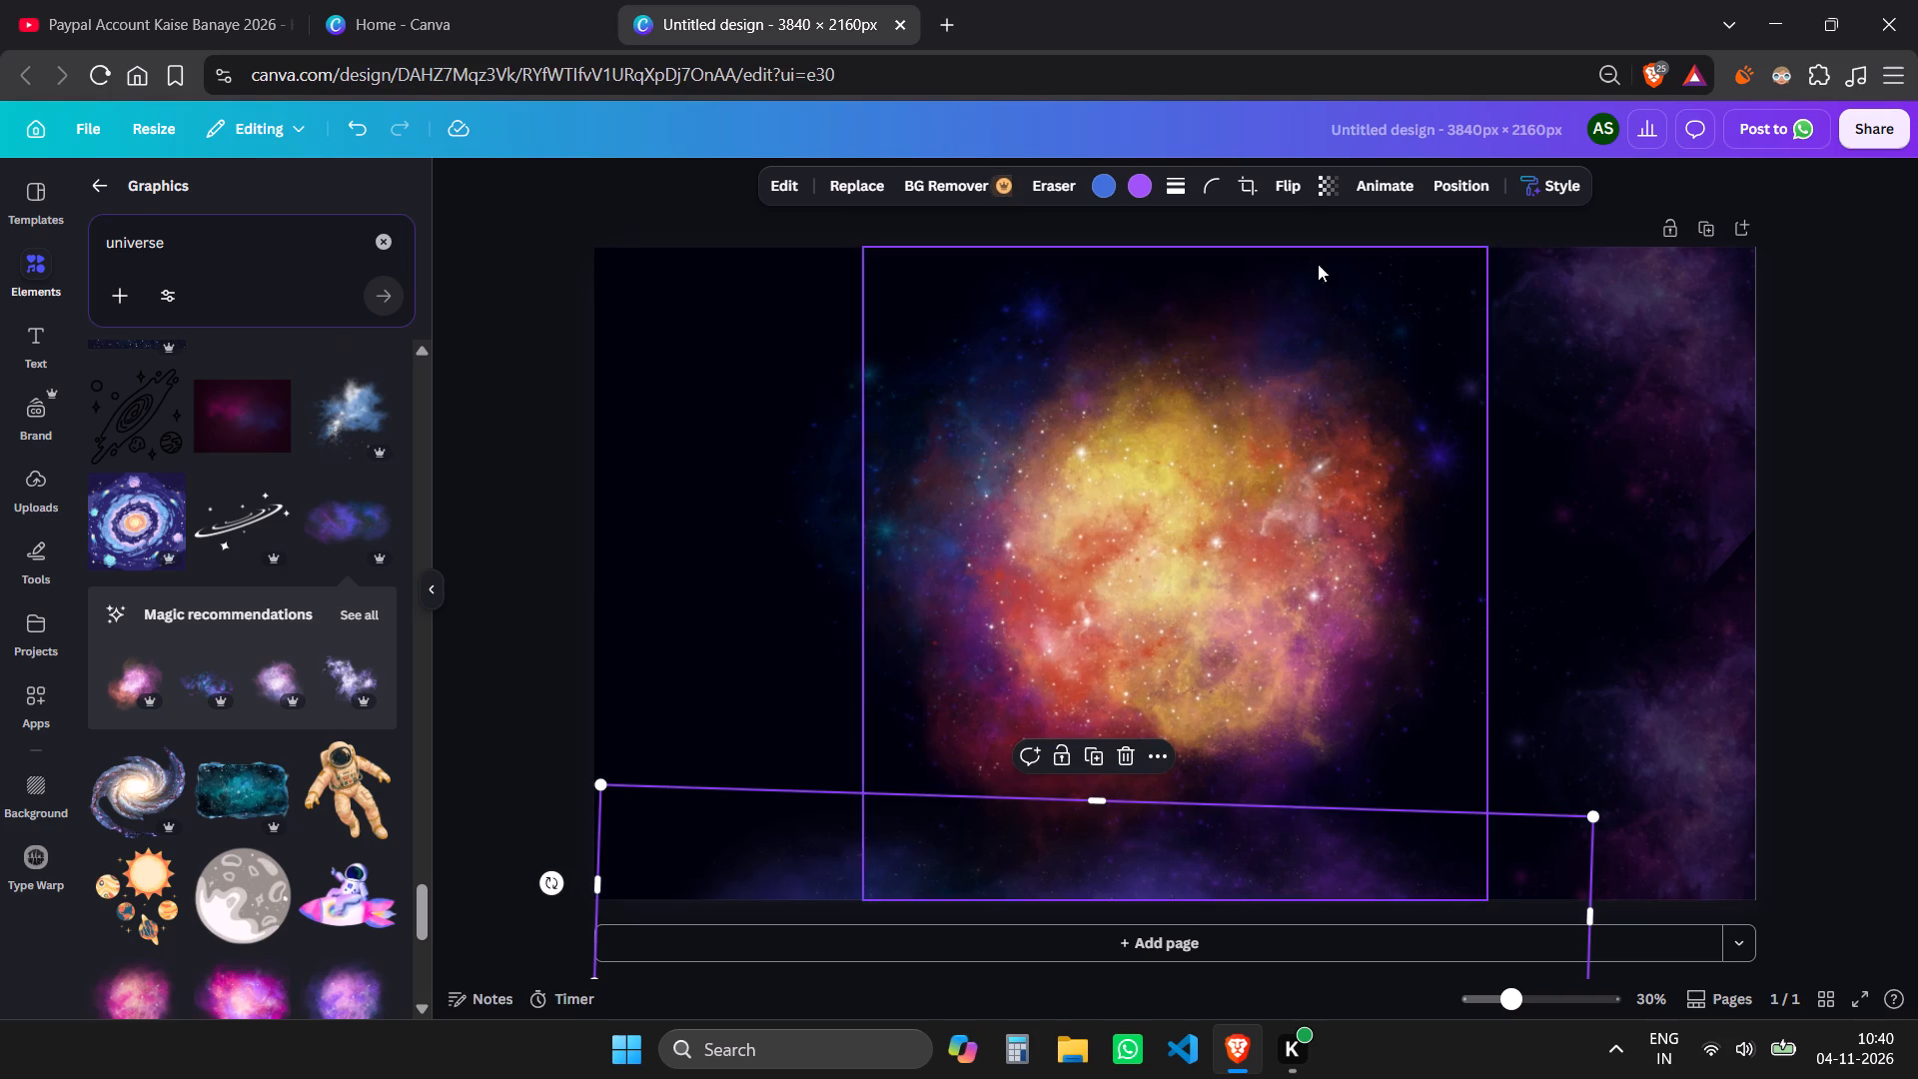
Set the bottom nebula strip's transparency to 36 and deselect it.
click(1327, 185)
drag(1370, 263, 1256, 316)
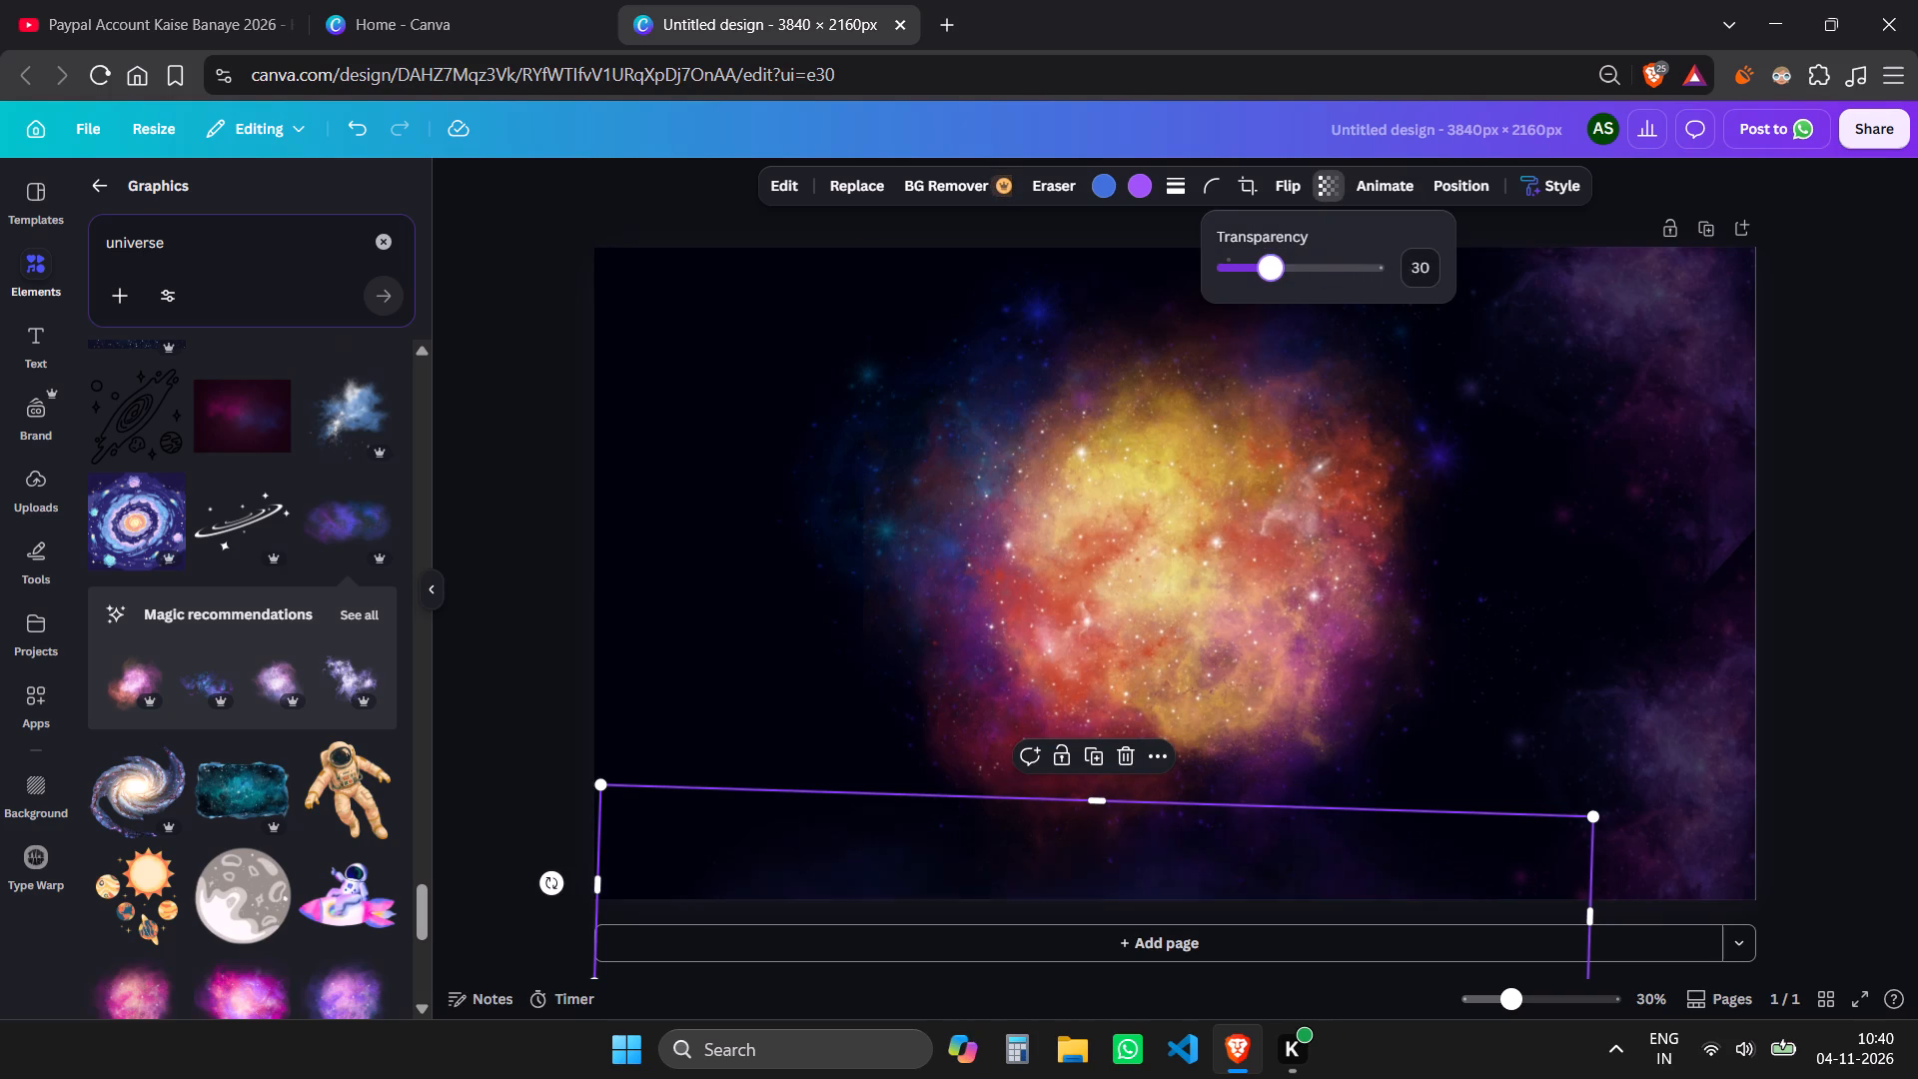
drag(1256, 316, 1279, 317)
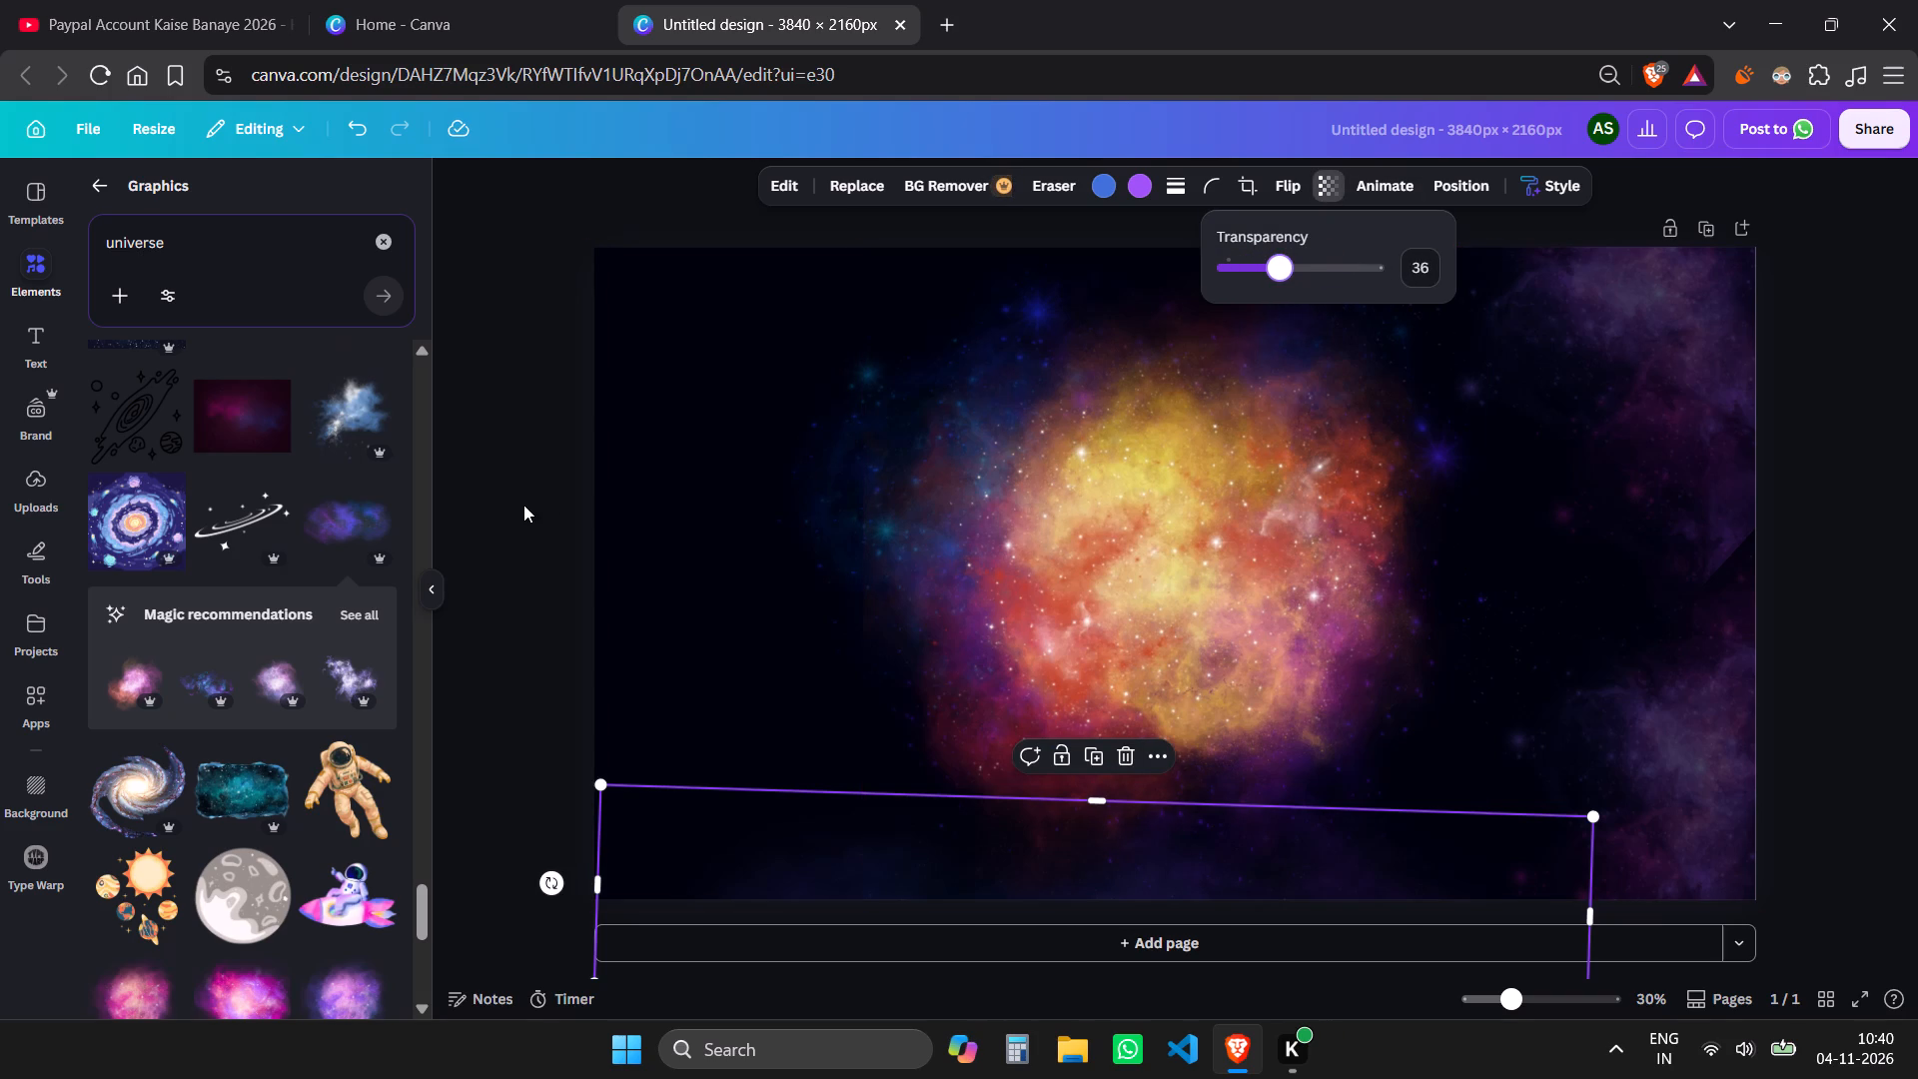
click(523, 506)
click(525, 505)
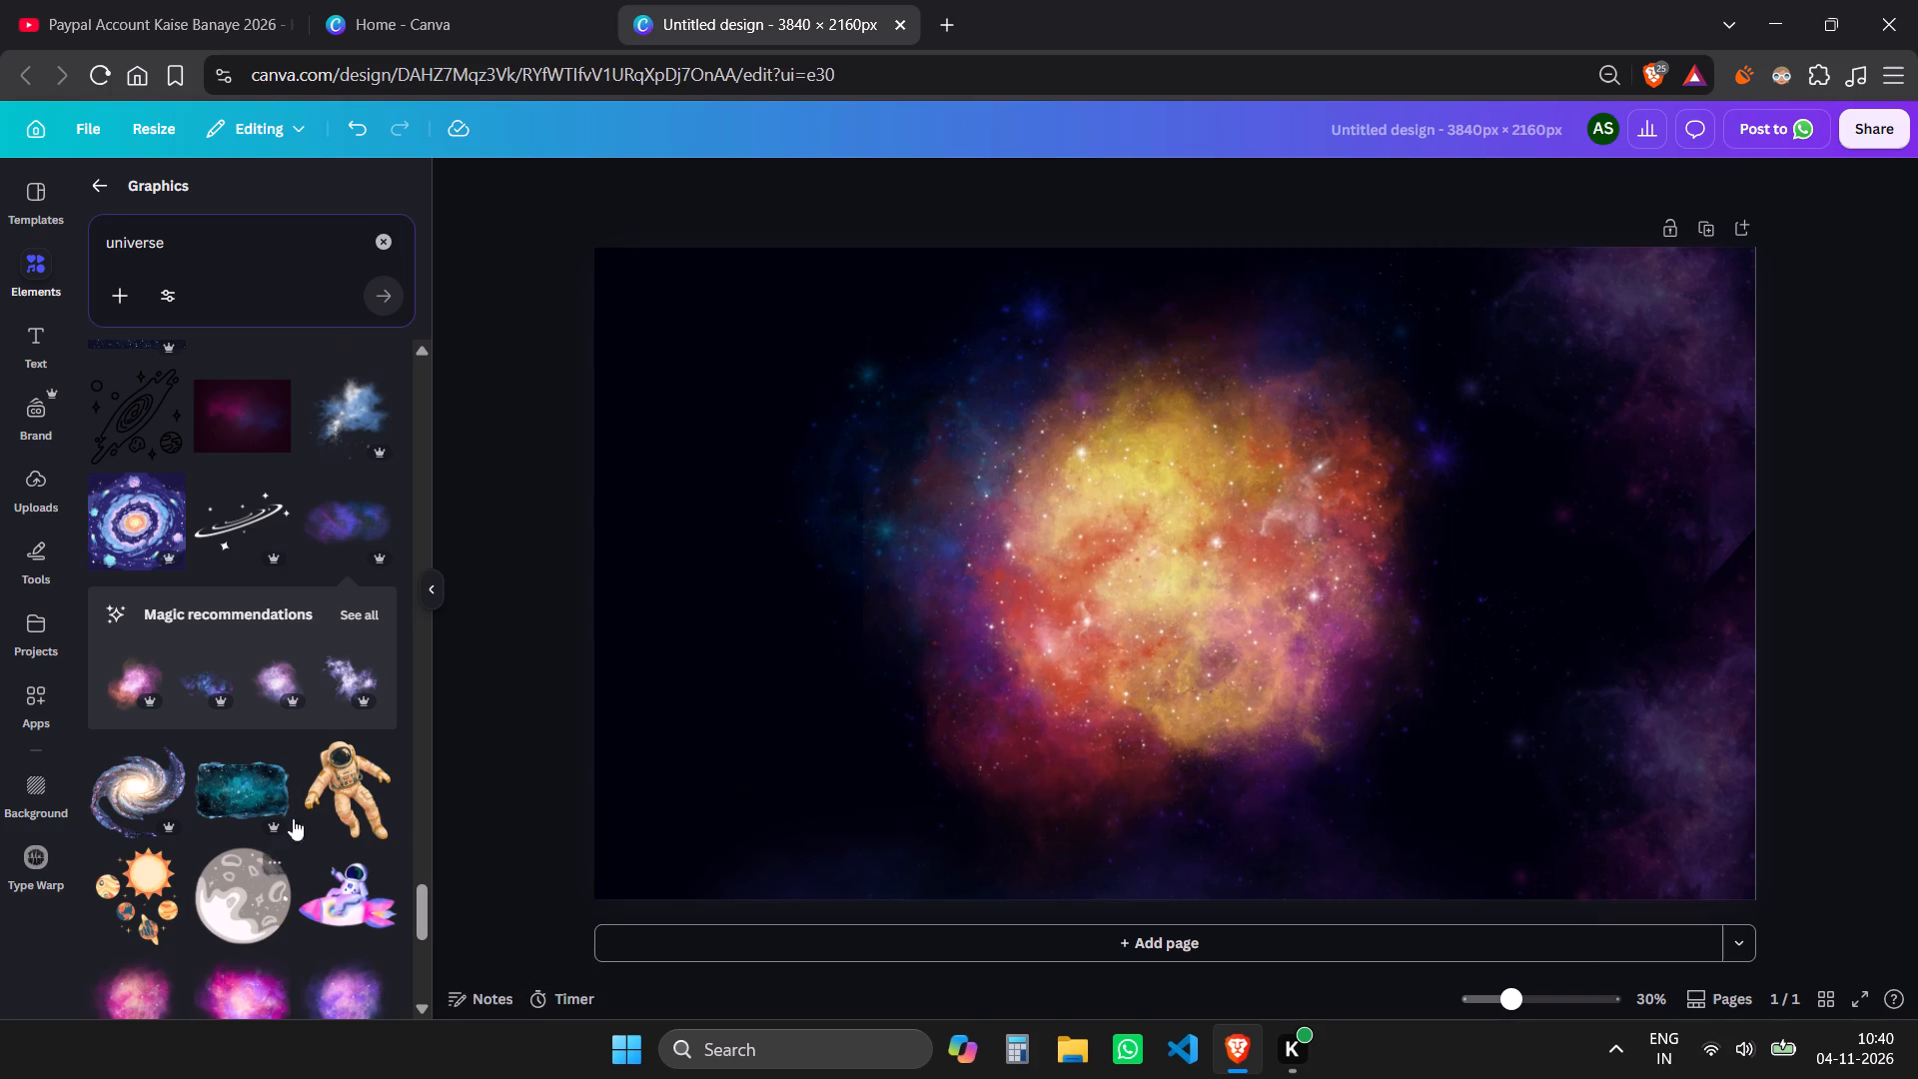
Add the sparkling purple swirl ring from the universe graphics, enlarge it to about 4,900 px wide, and place it around the central nebula.
scroll(361, 801, down, 6)
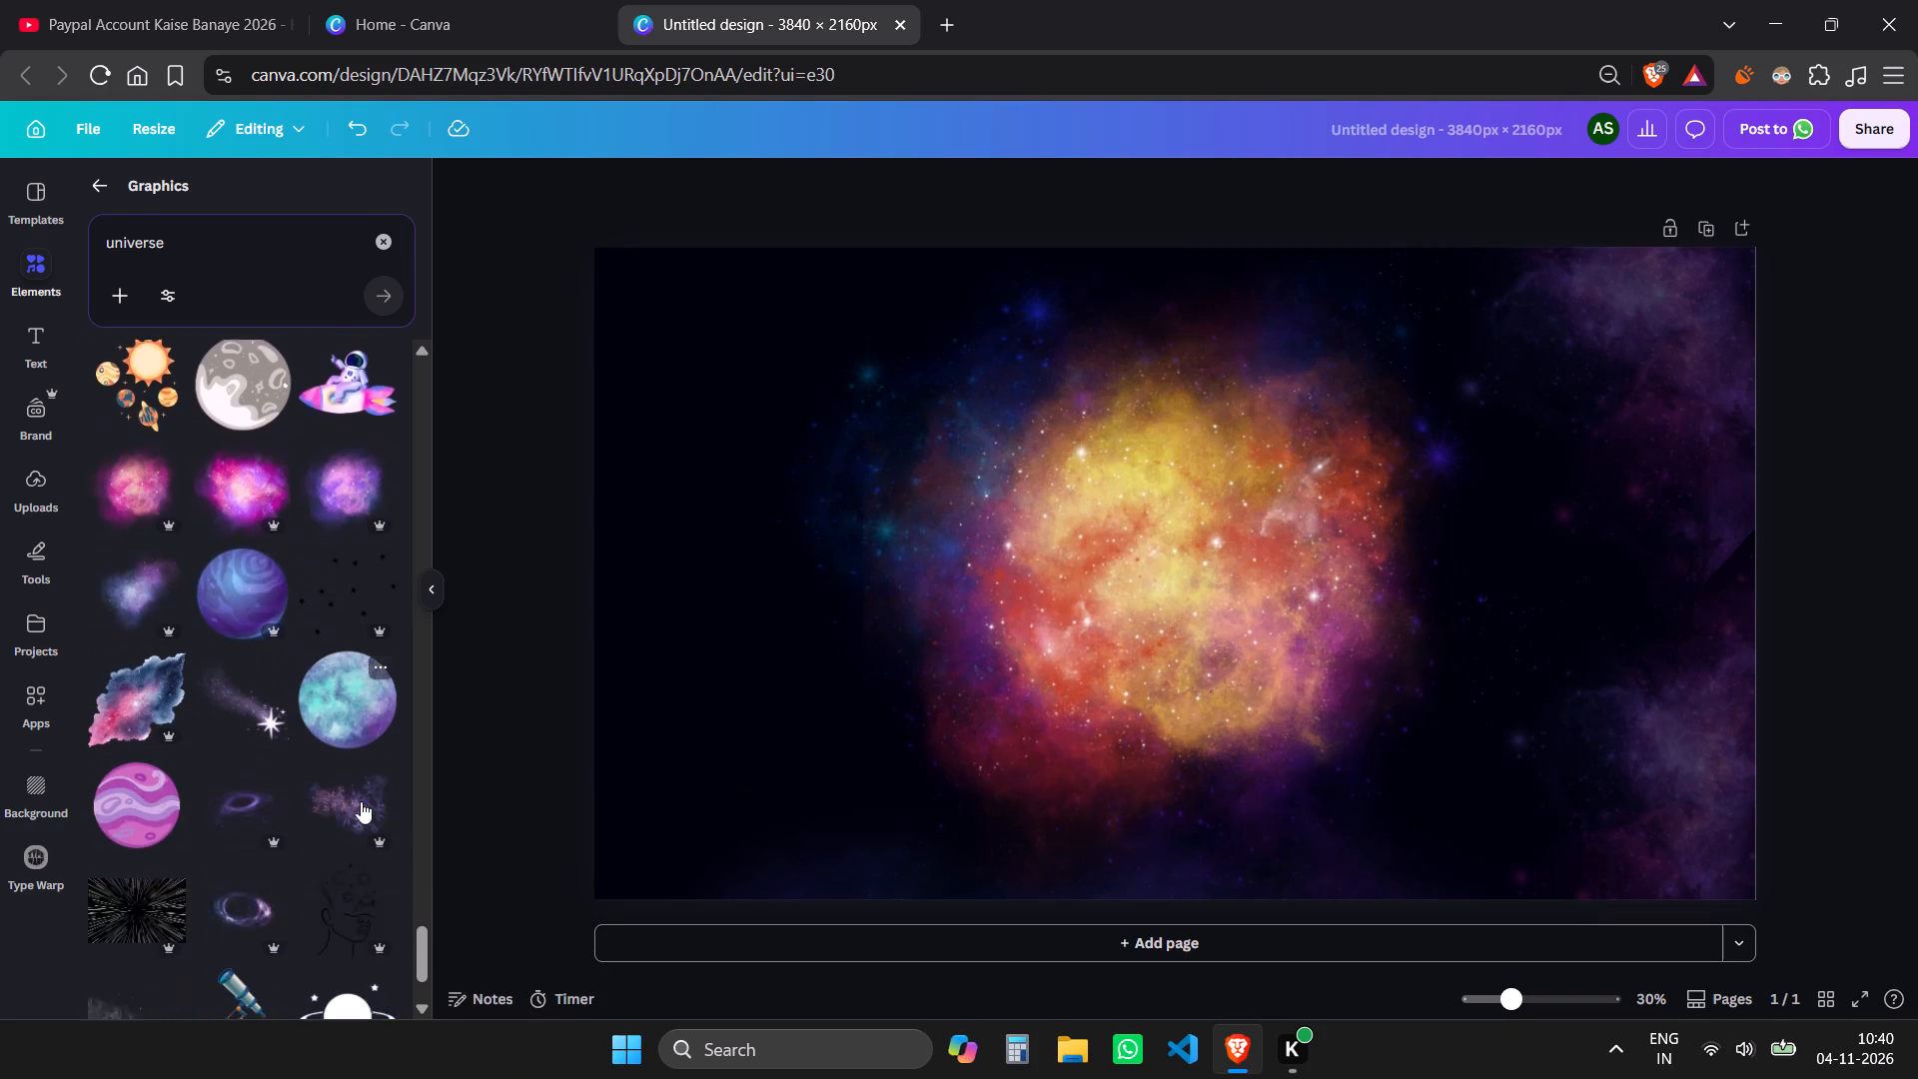
scroll(361, 801, down, 1)
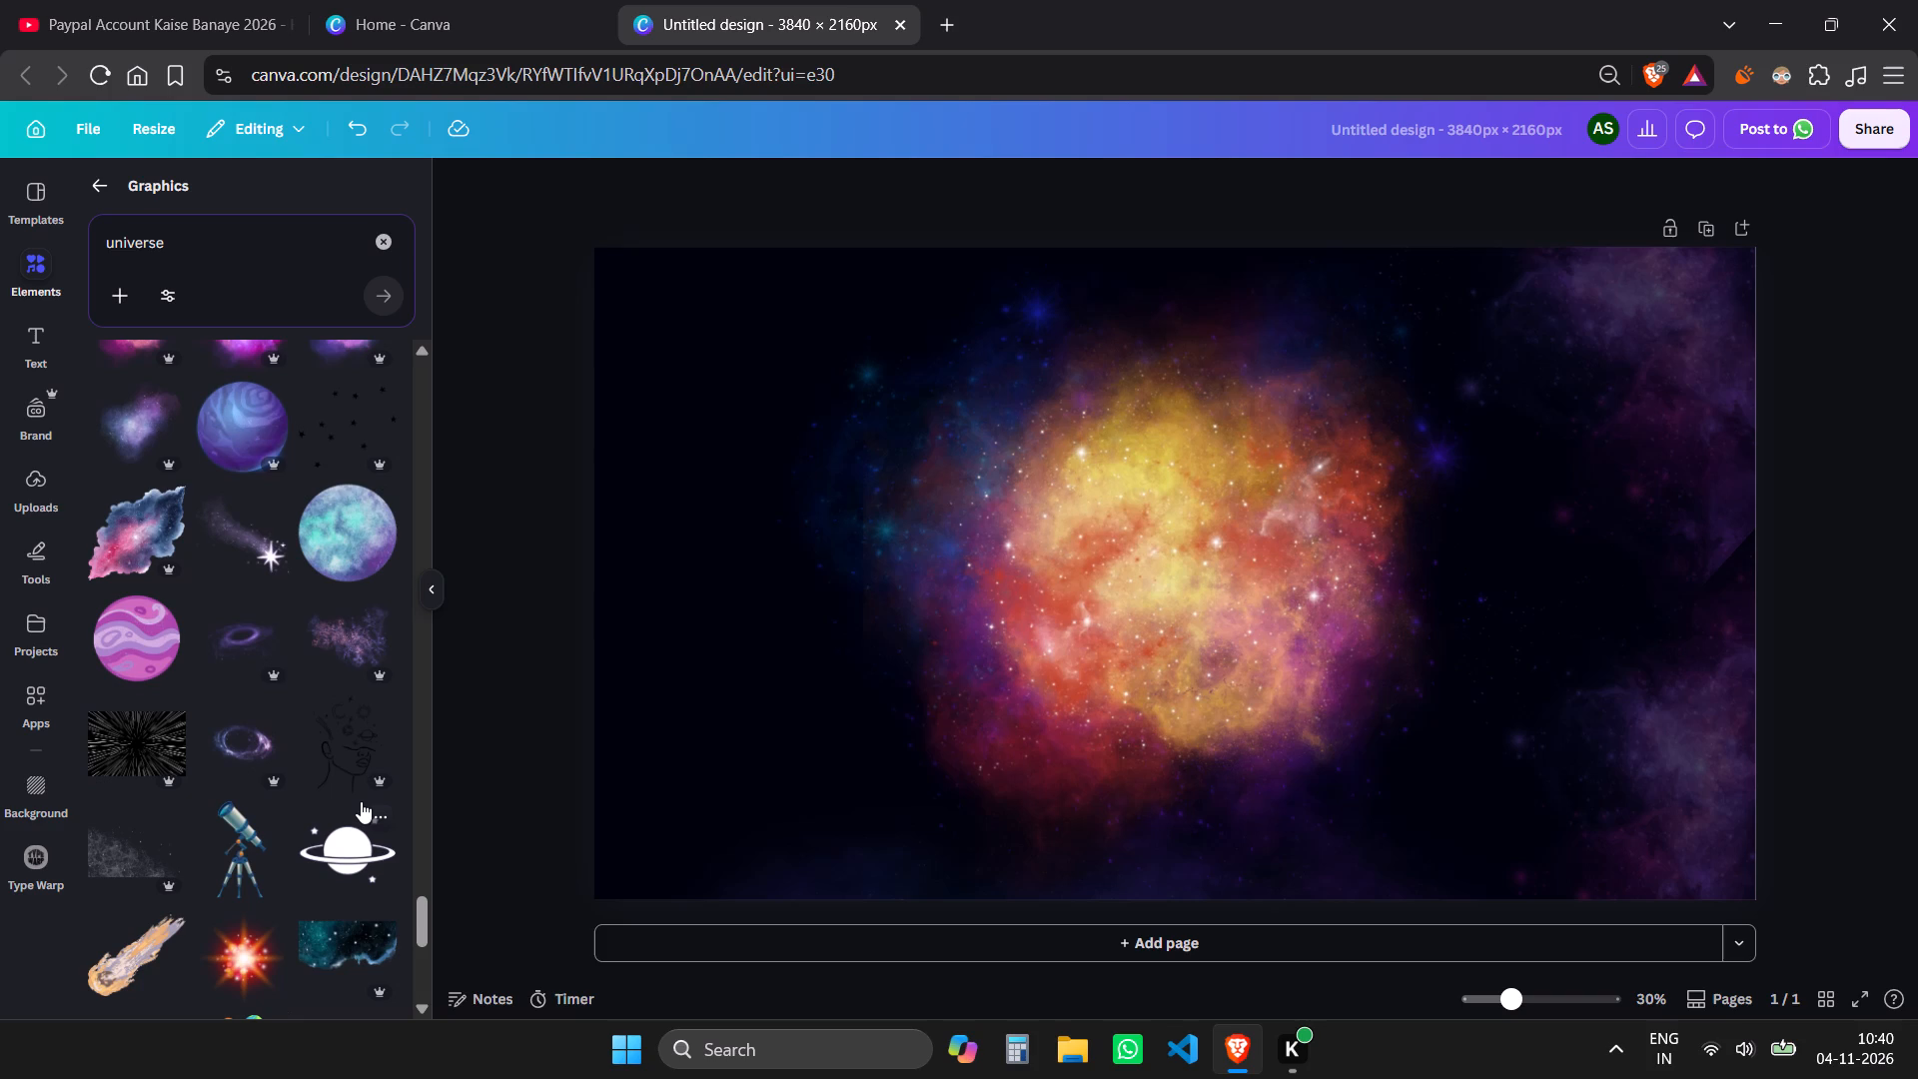
click(240, 748)
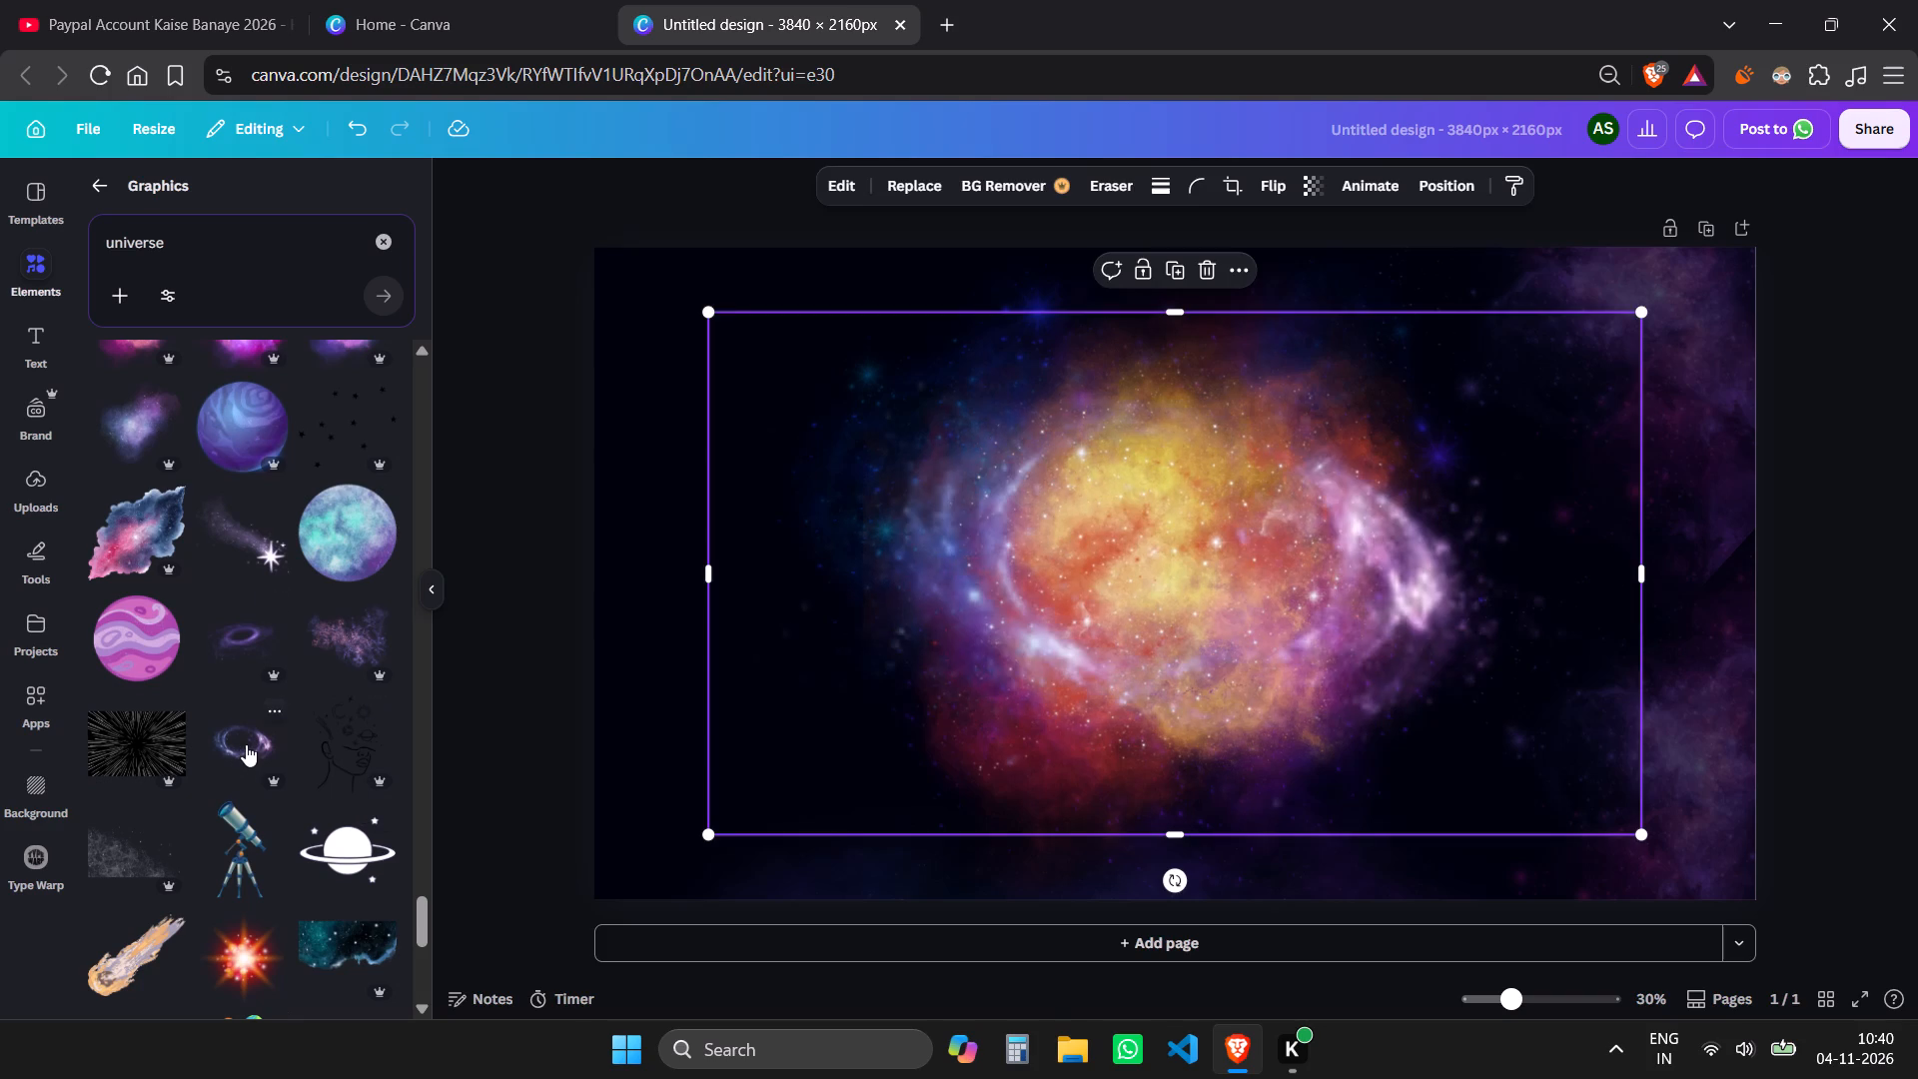
drag(1181, 625, 835, 647)
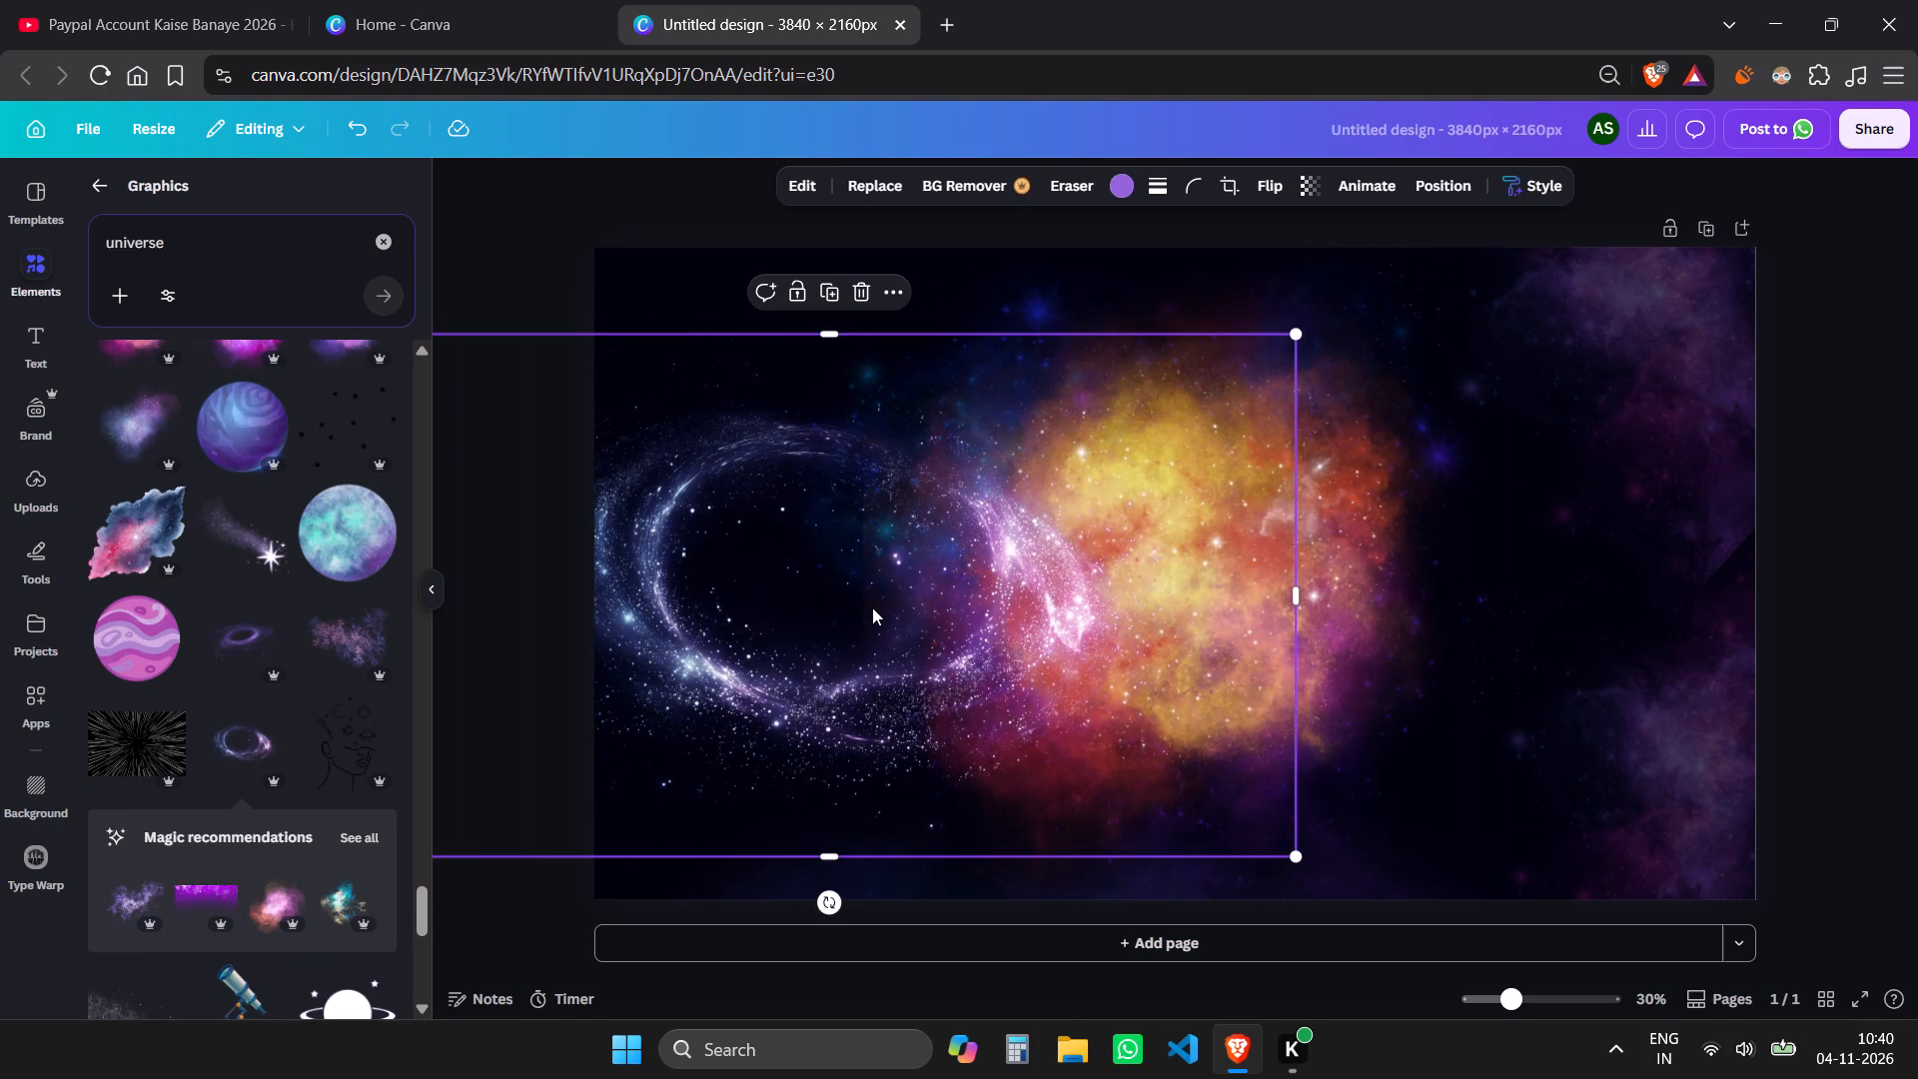
drag(1298, 856, 1917, 1023)
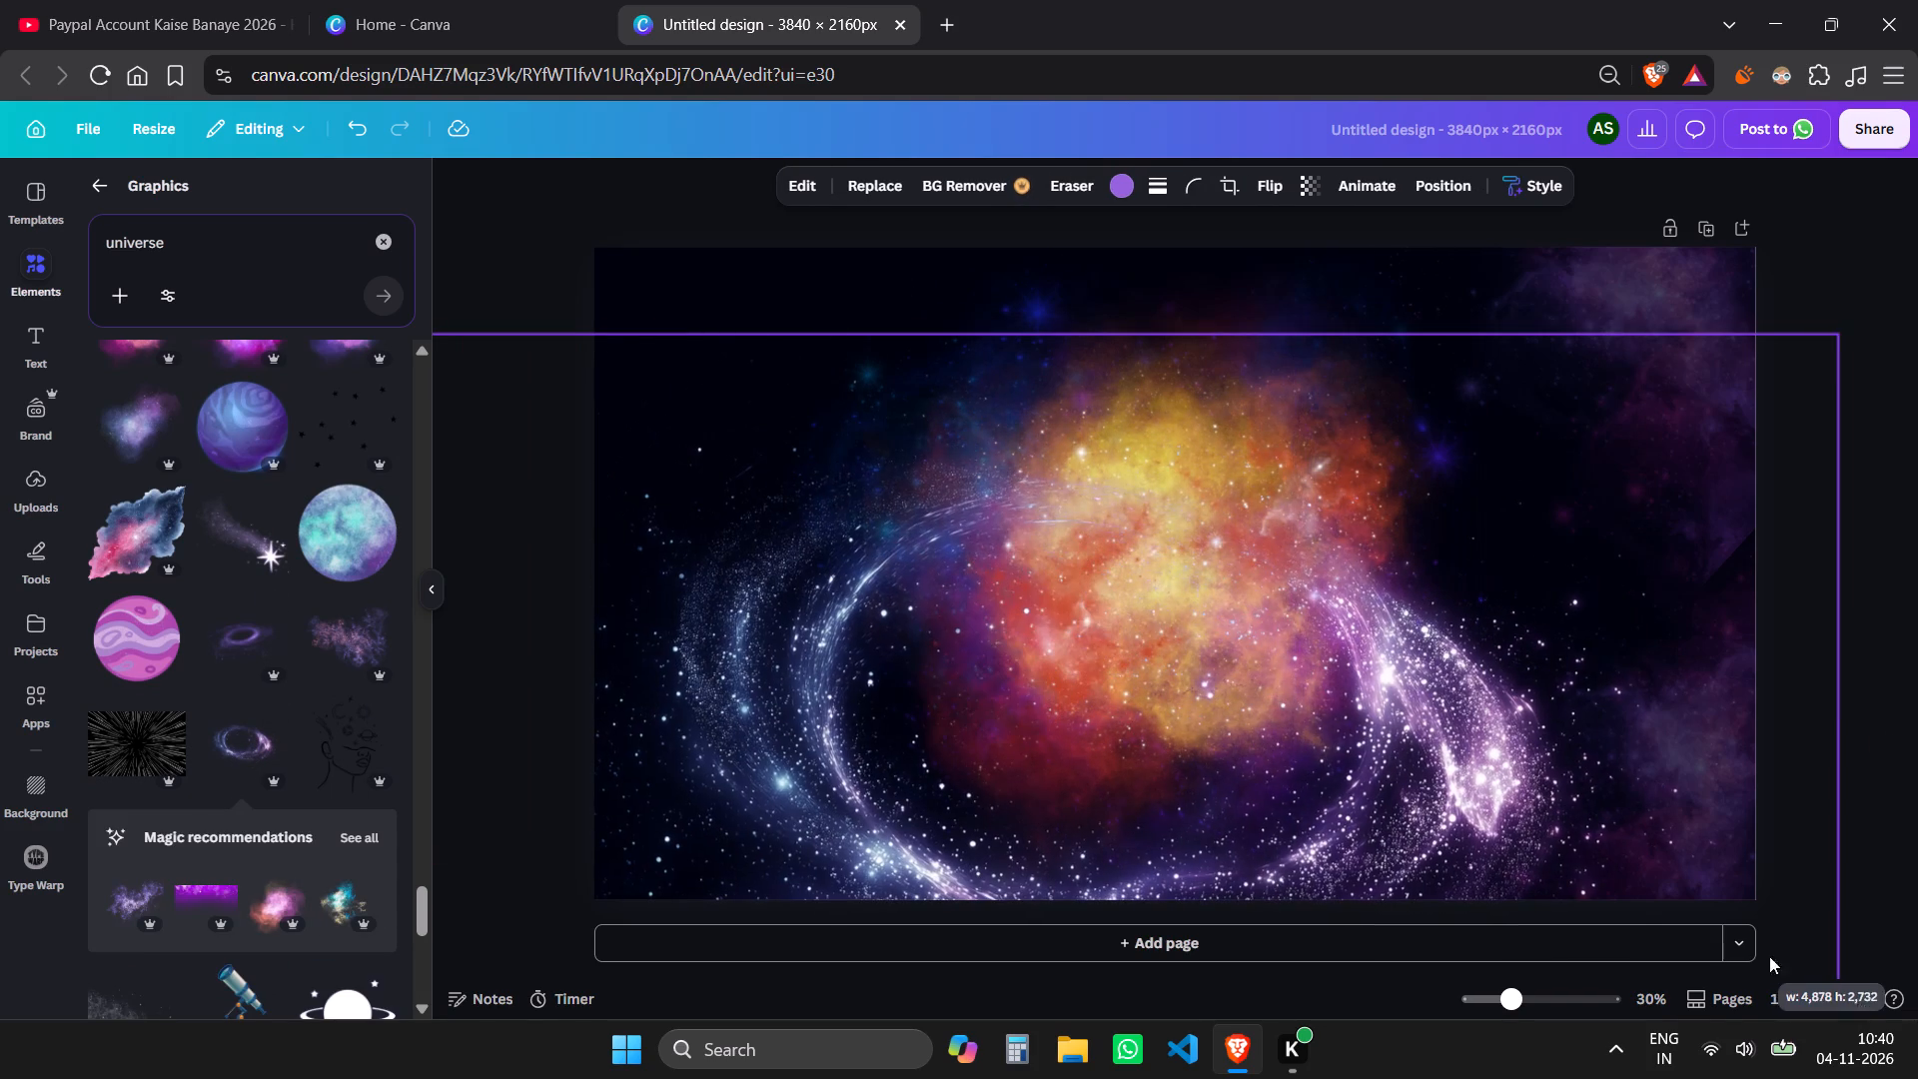
drag(1402, 799, 1430, 595)
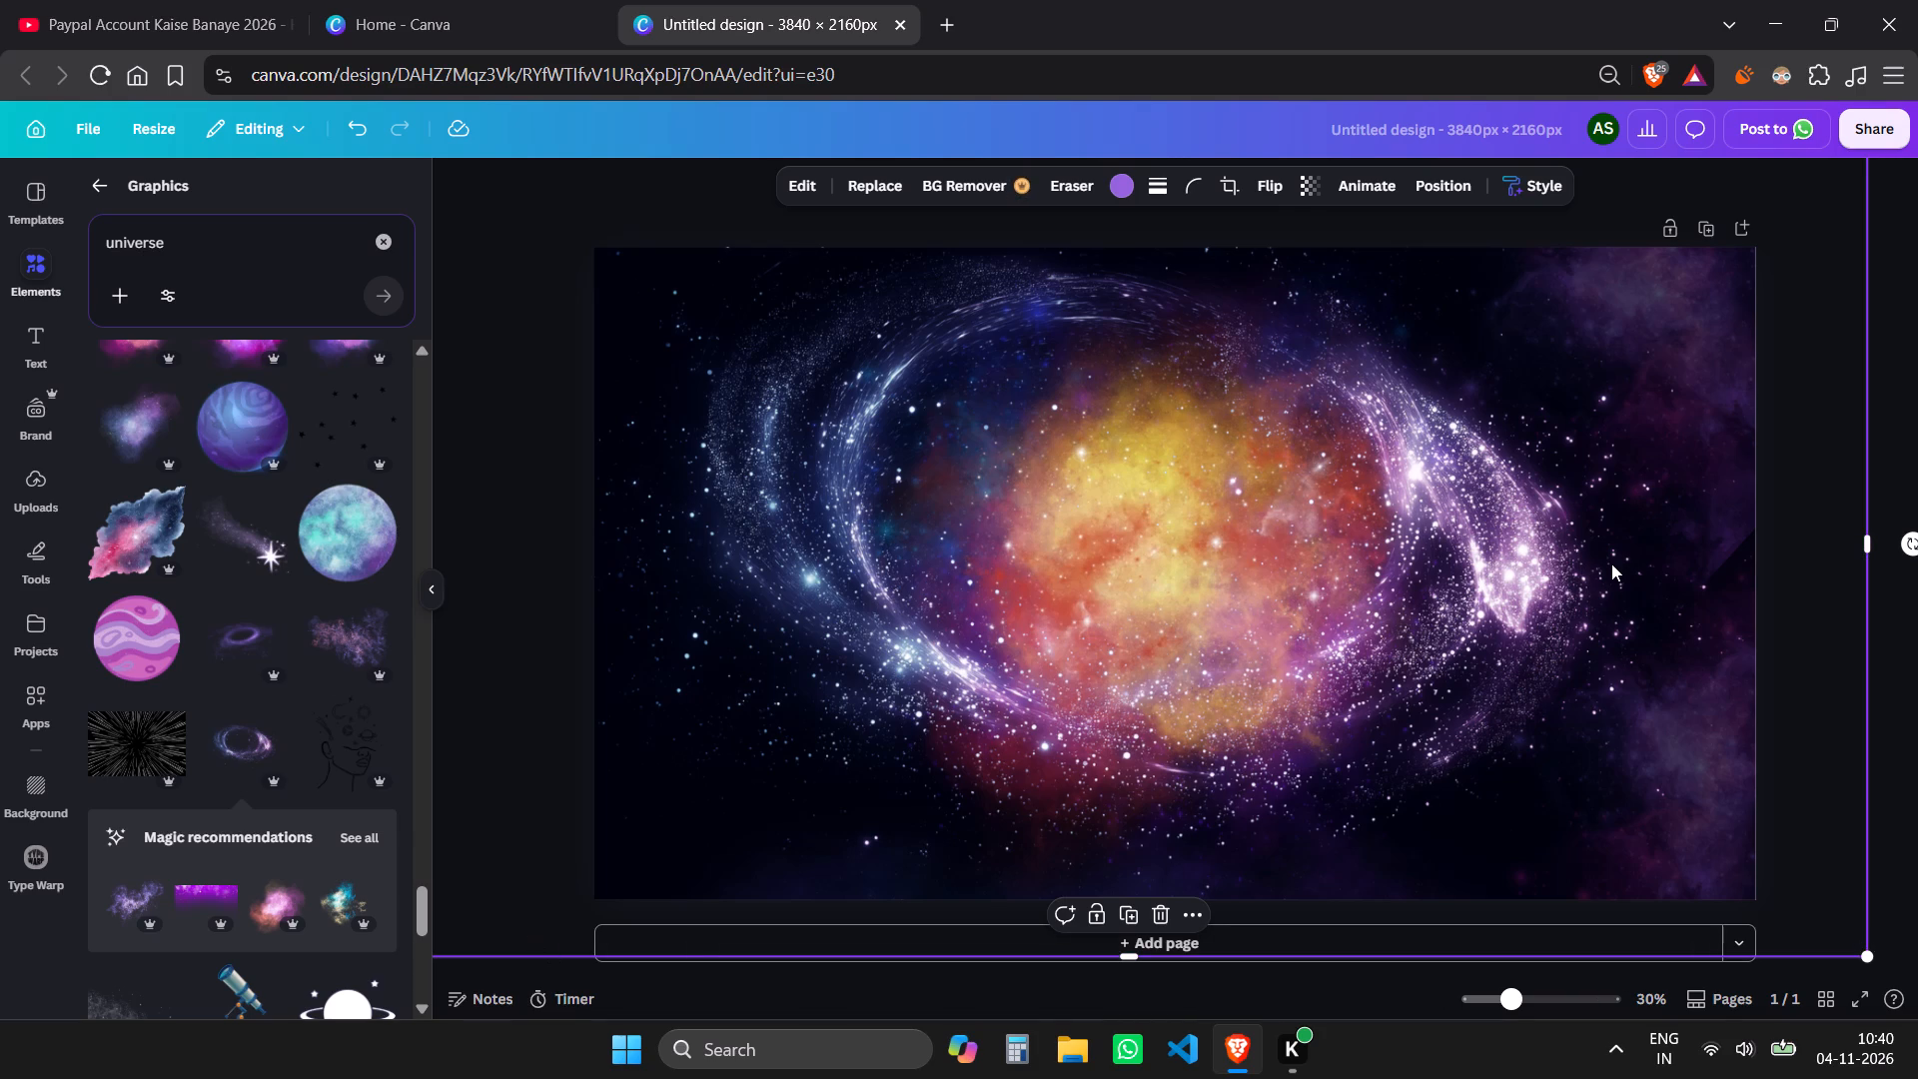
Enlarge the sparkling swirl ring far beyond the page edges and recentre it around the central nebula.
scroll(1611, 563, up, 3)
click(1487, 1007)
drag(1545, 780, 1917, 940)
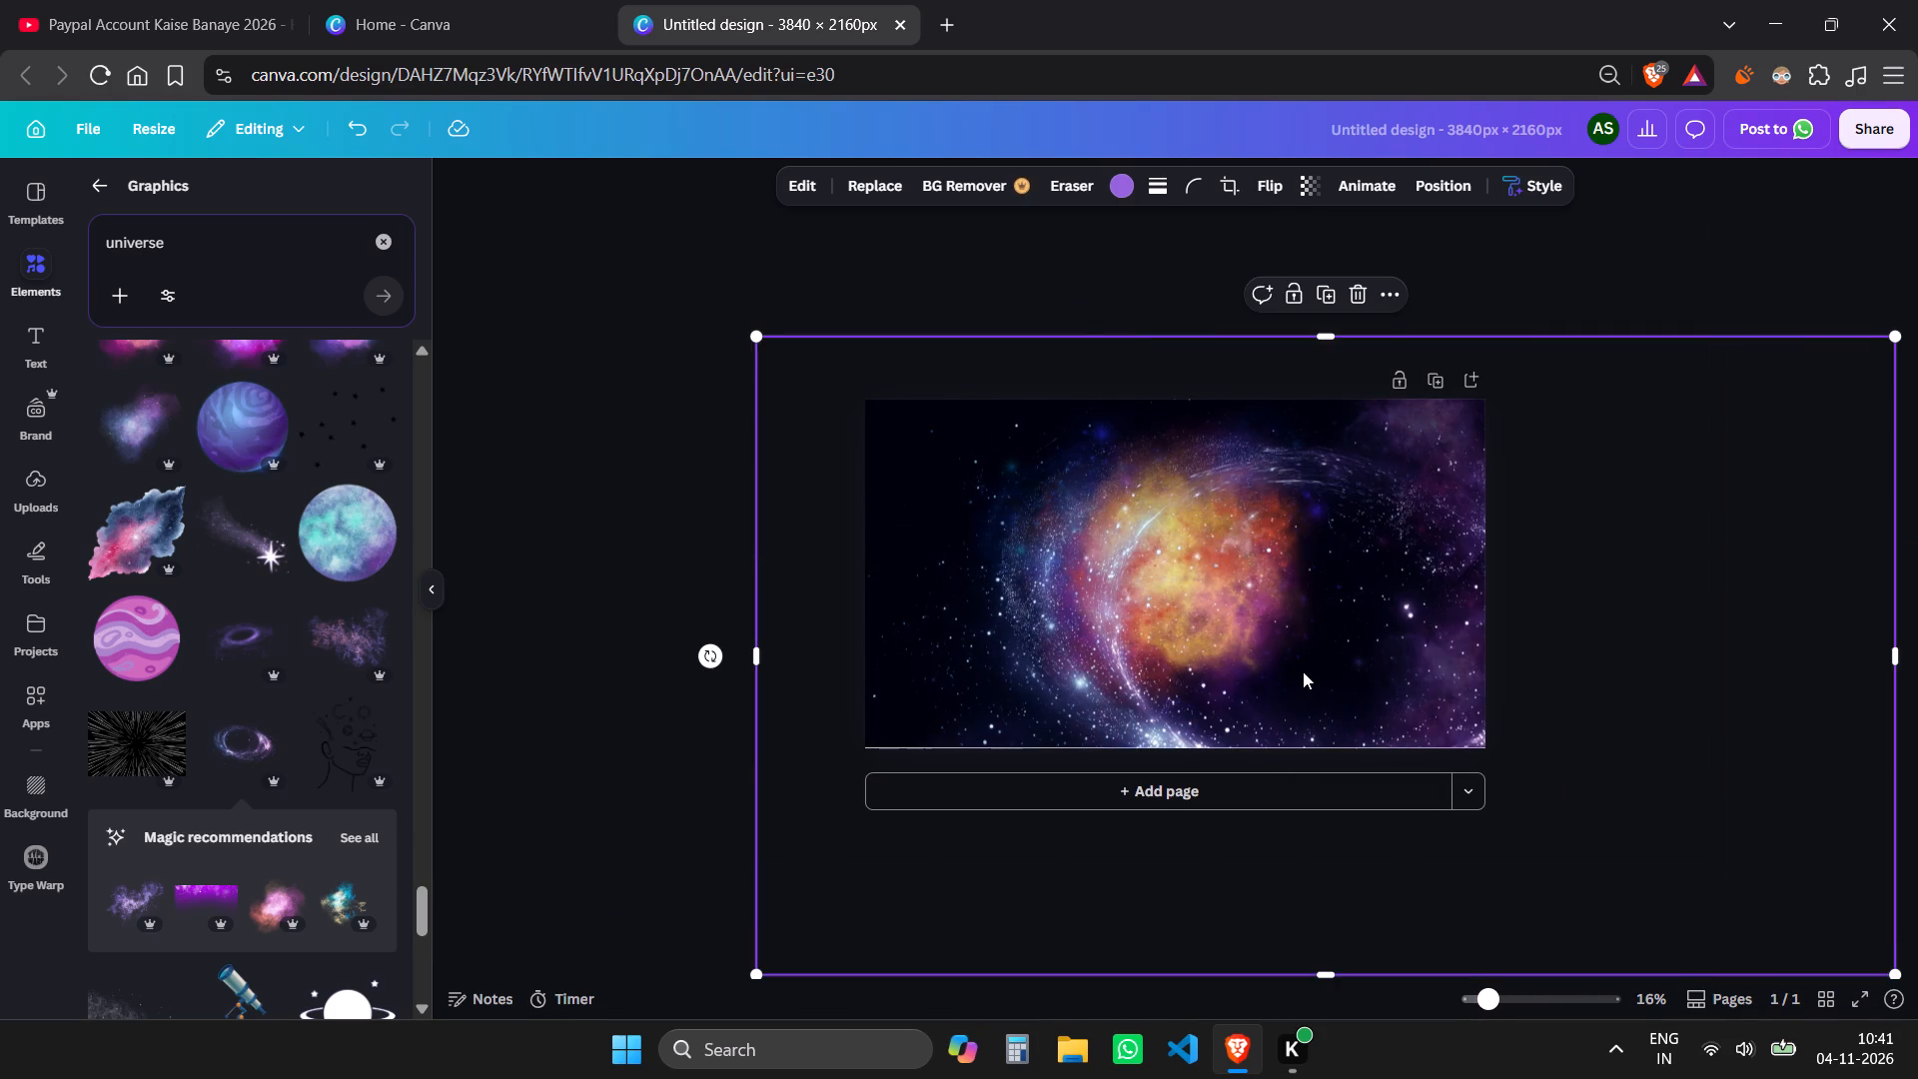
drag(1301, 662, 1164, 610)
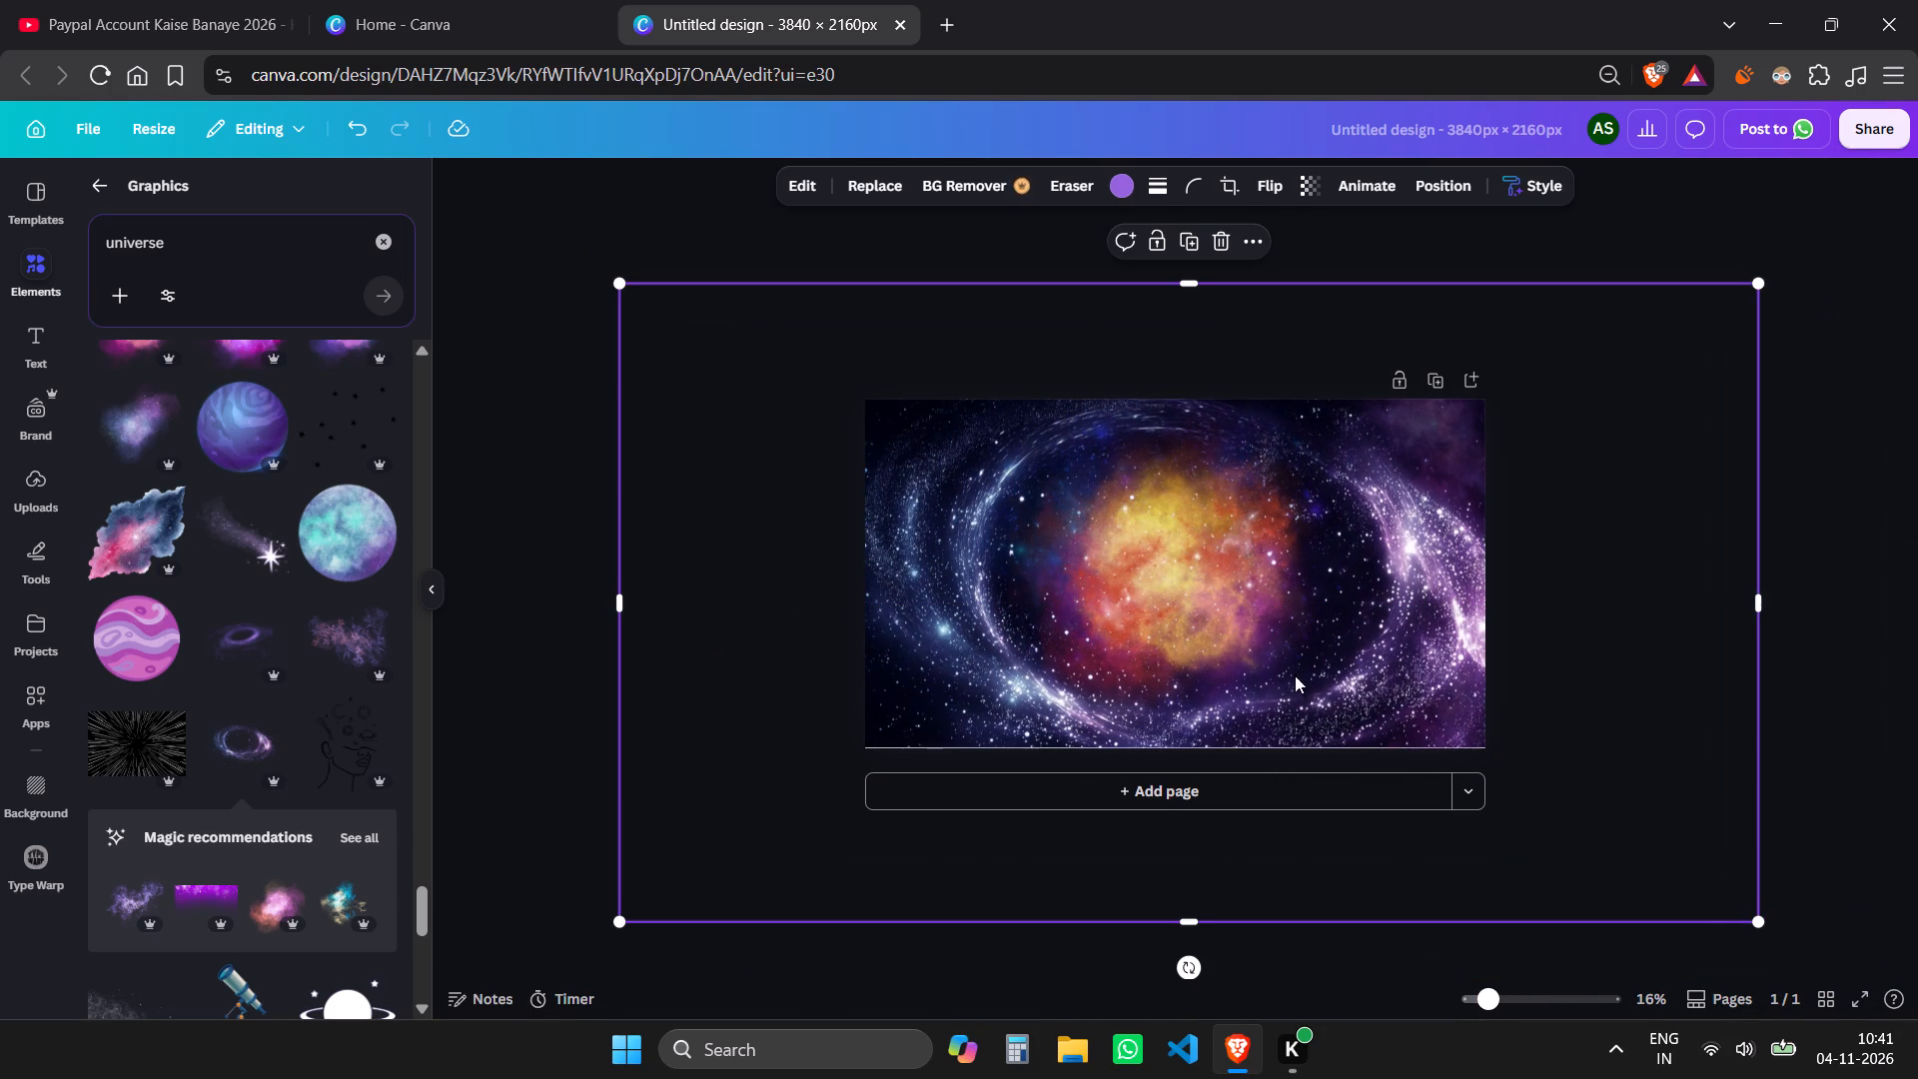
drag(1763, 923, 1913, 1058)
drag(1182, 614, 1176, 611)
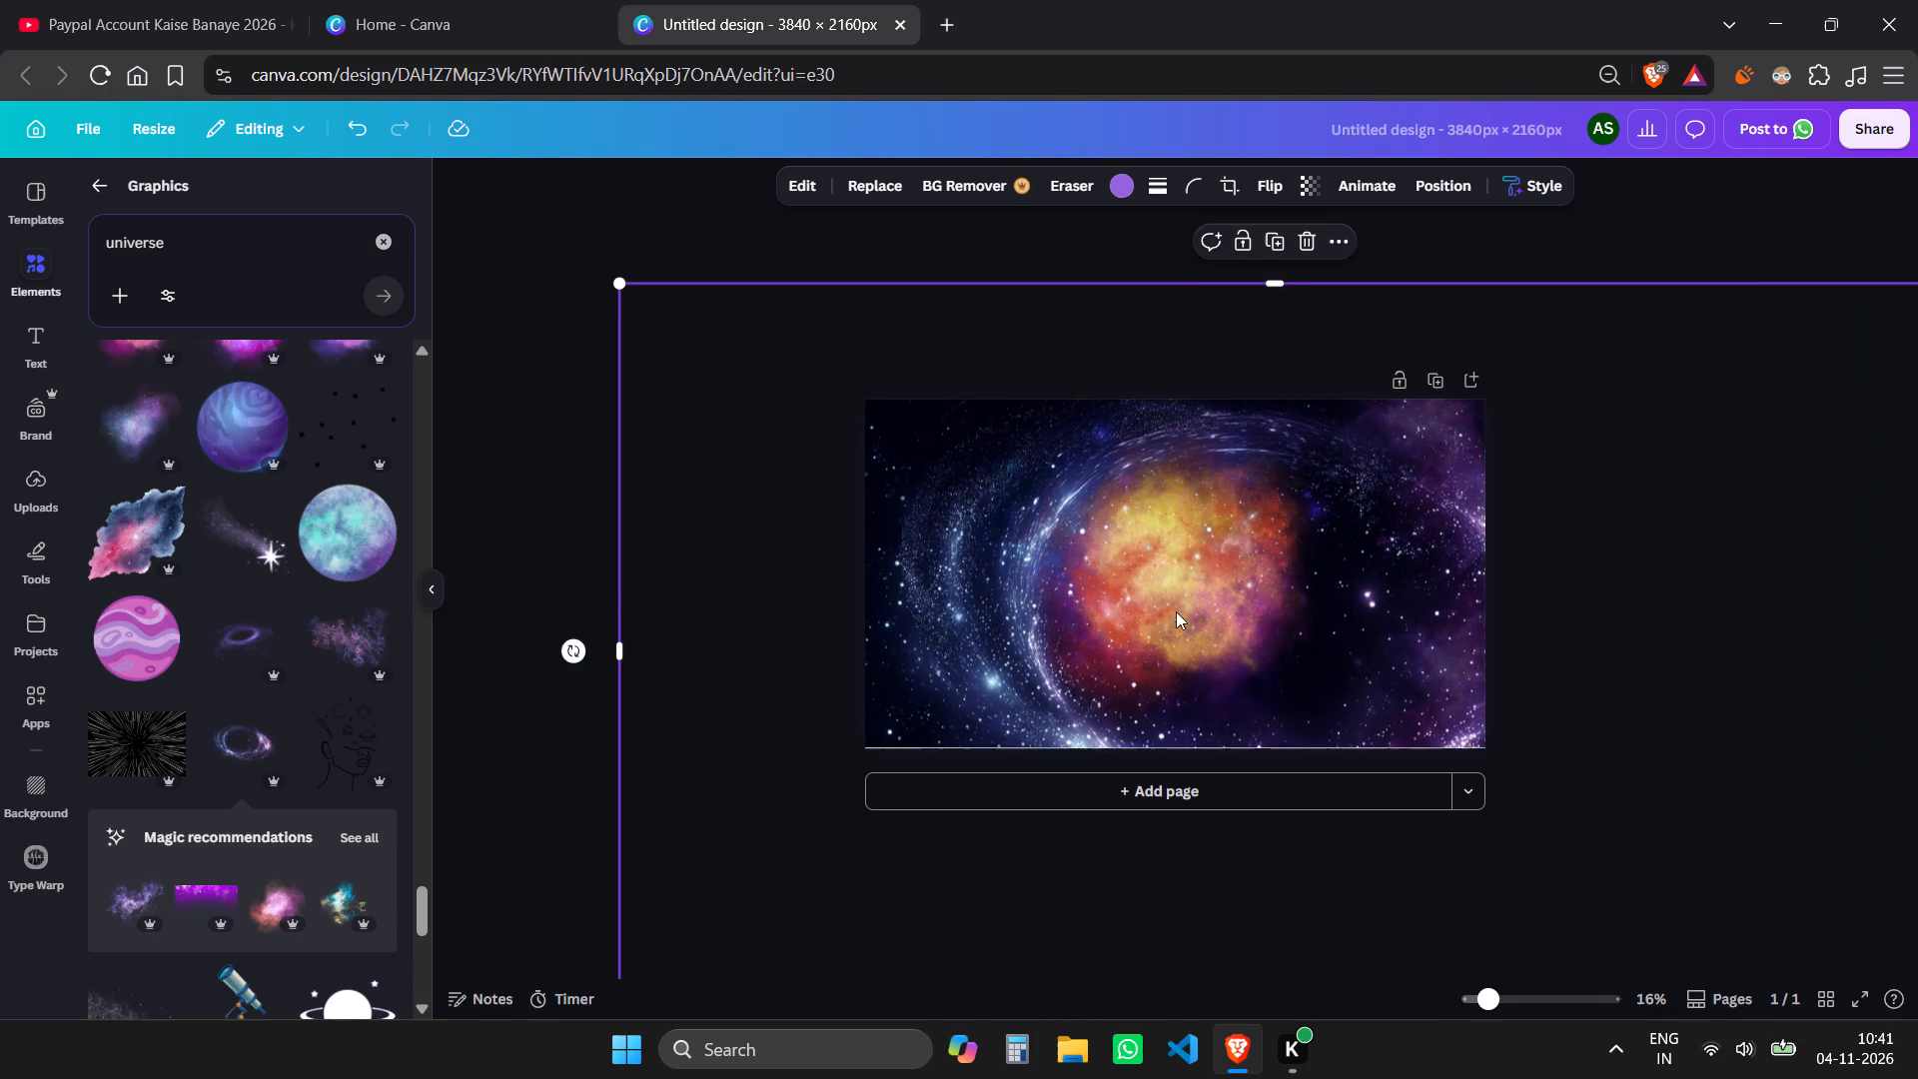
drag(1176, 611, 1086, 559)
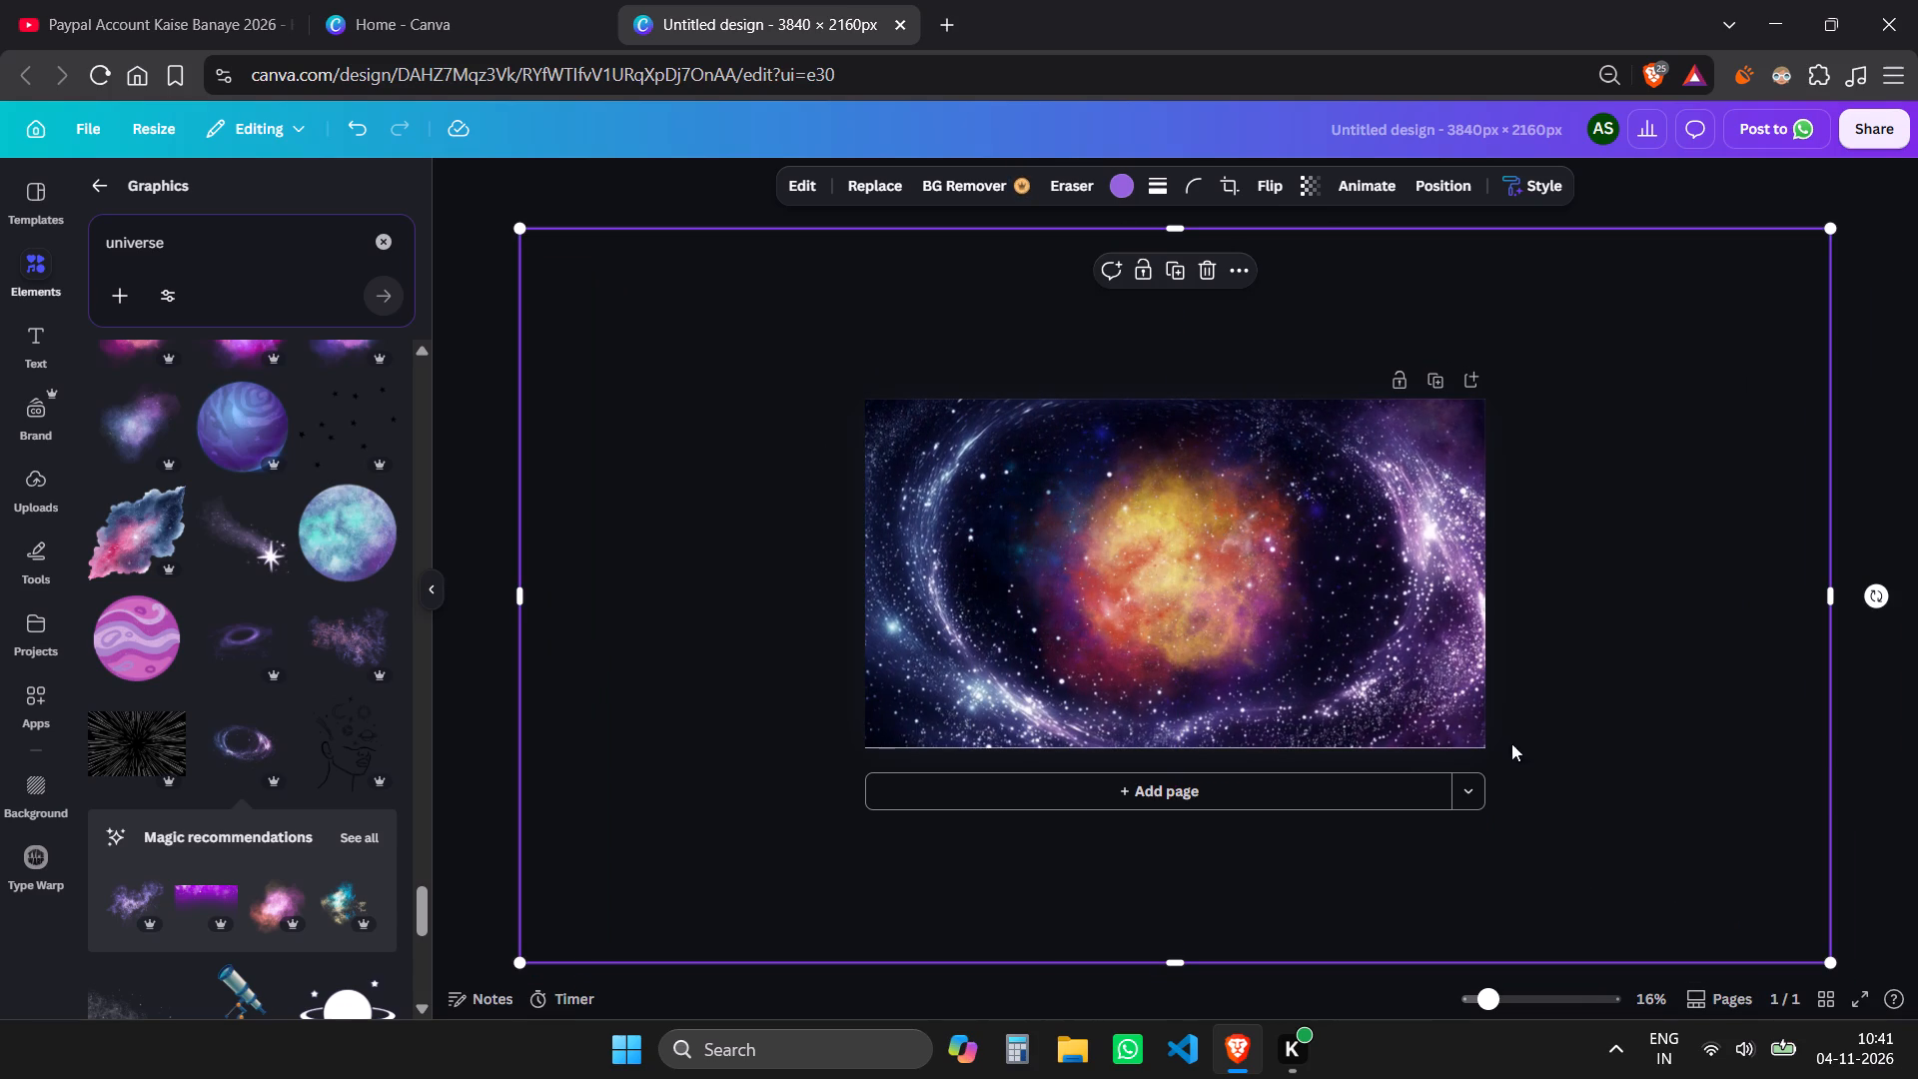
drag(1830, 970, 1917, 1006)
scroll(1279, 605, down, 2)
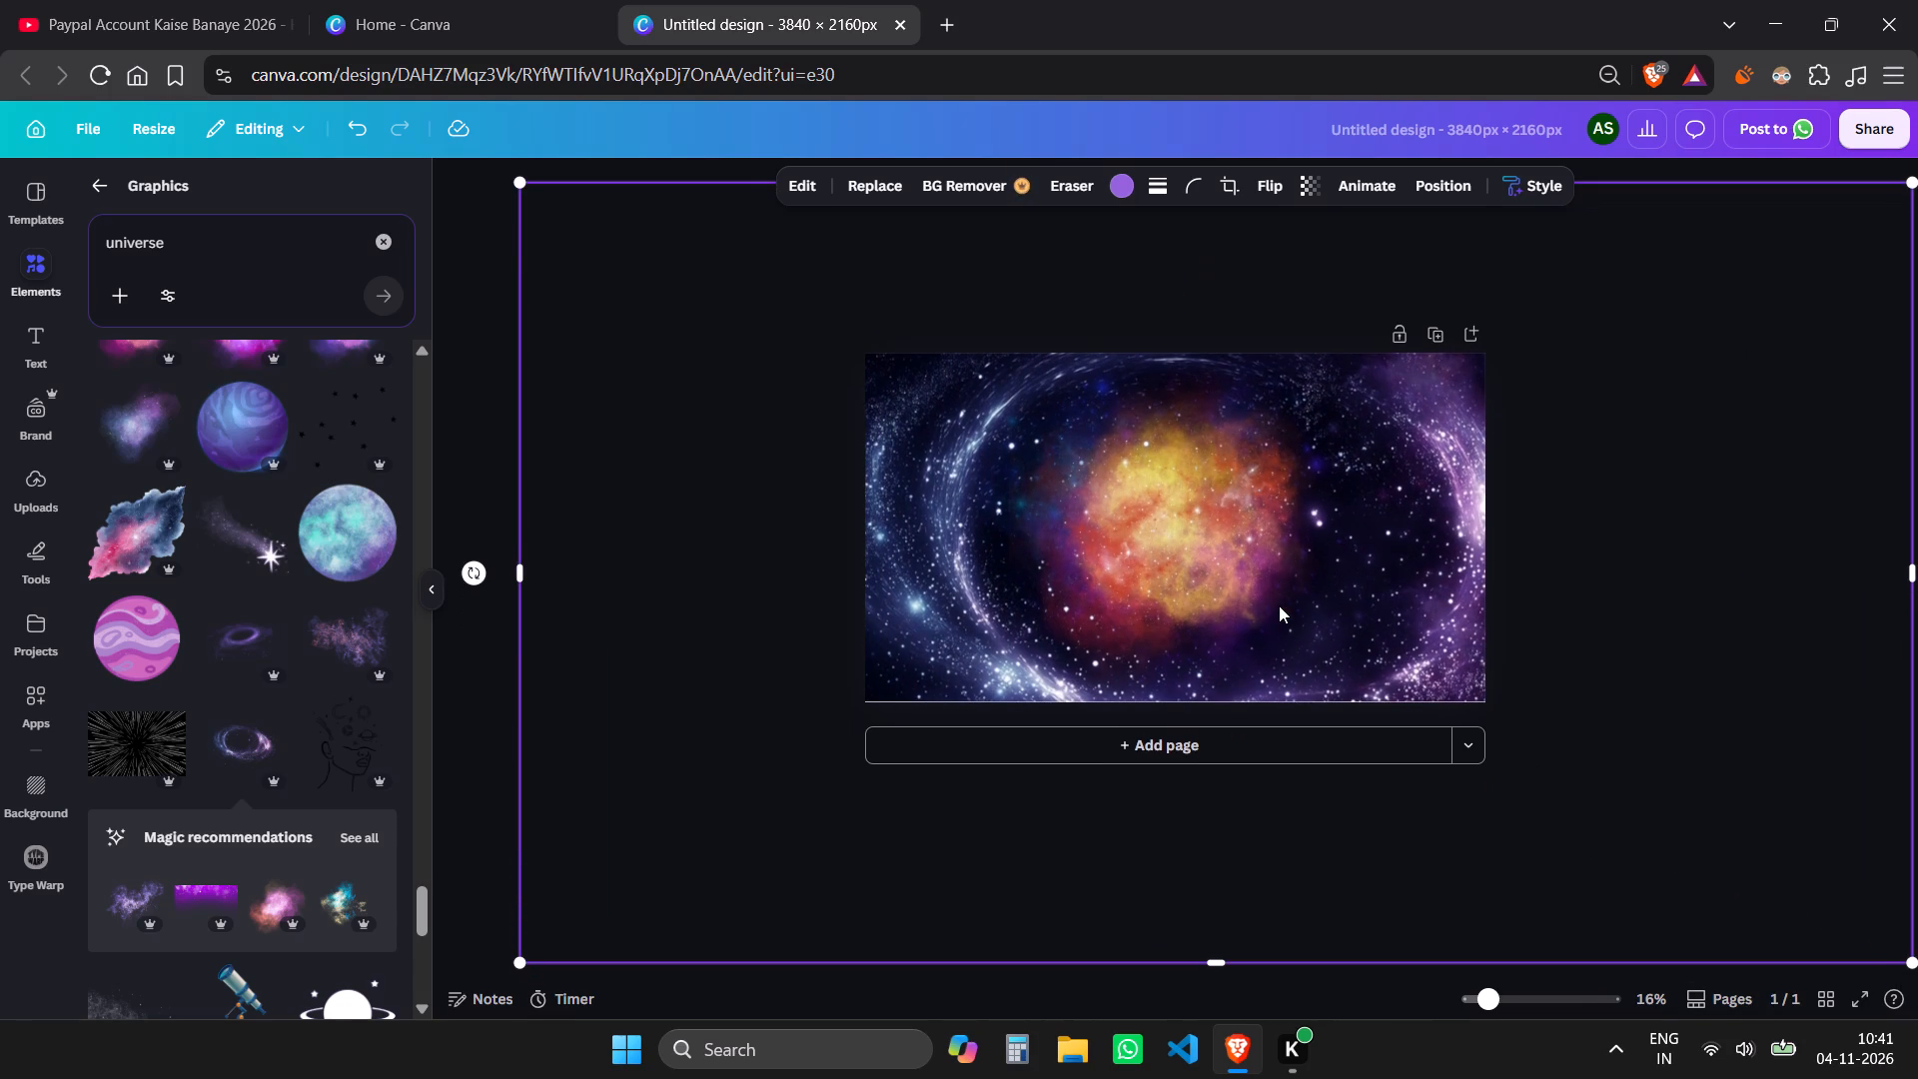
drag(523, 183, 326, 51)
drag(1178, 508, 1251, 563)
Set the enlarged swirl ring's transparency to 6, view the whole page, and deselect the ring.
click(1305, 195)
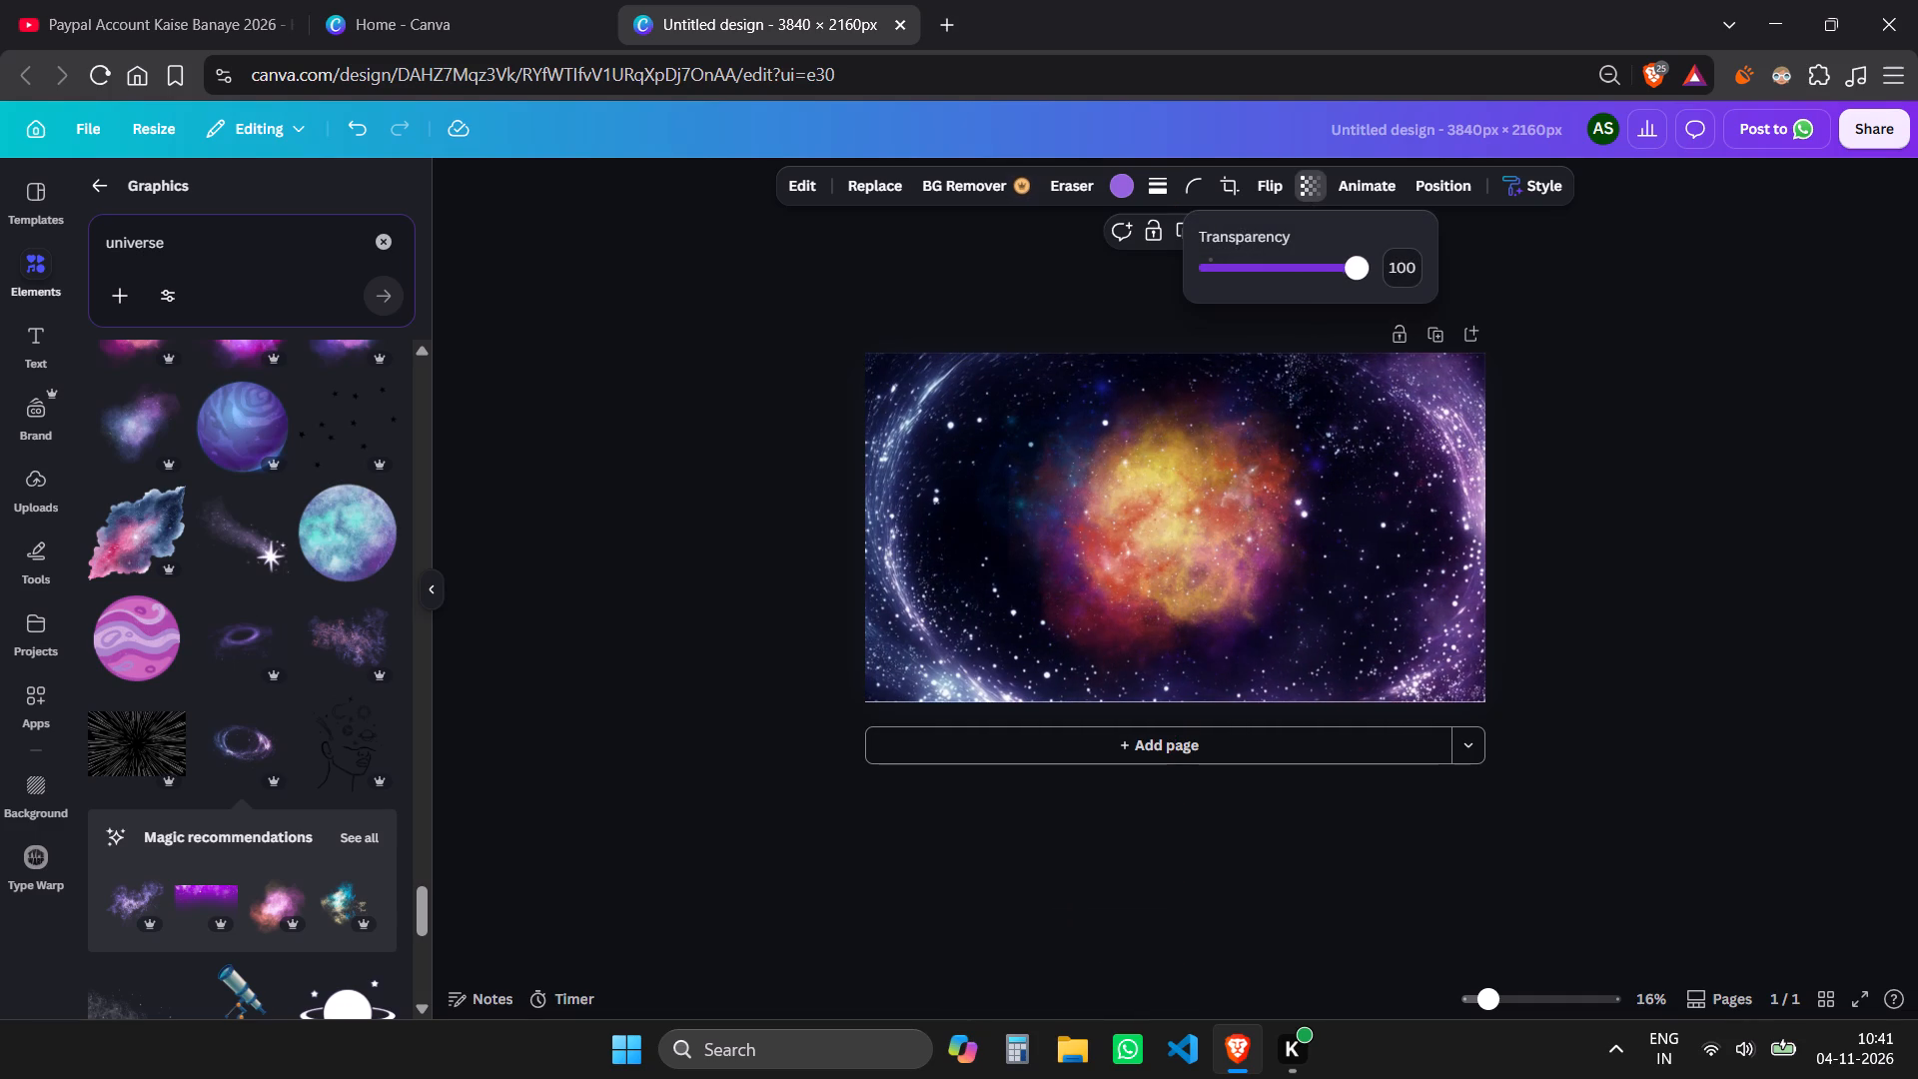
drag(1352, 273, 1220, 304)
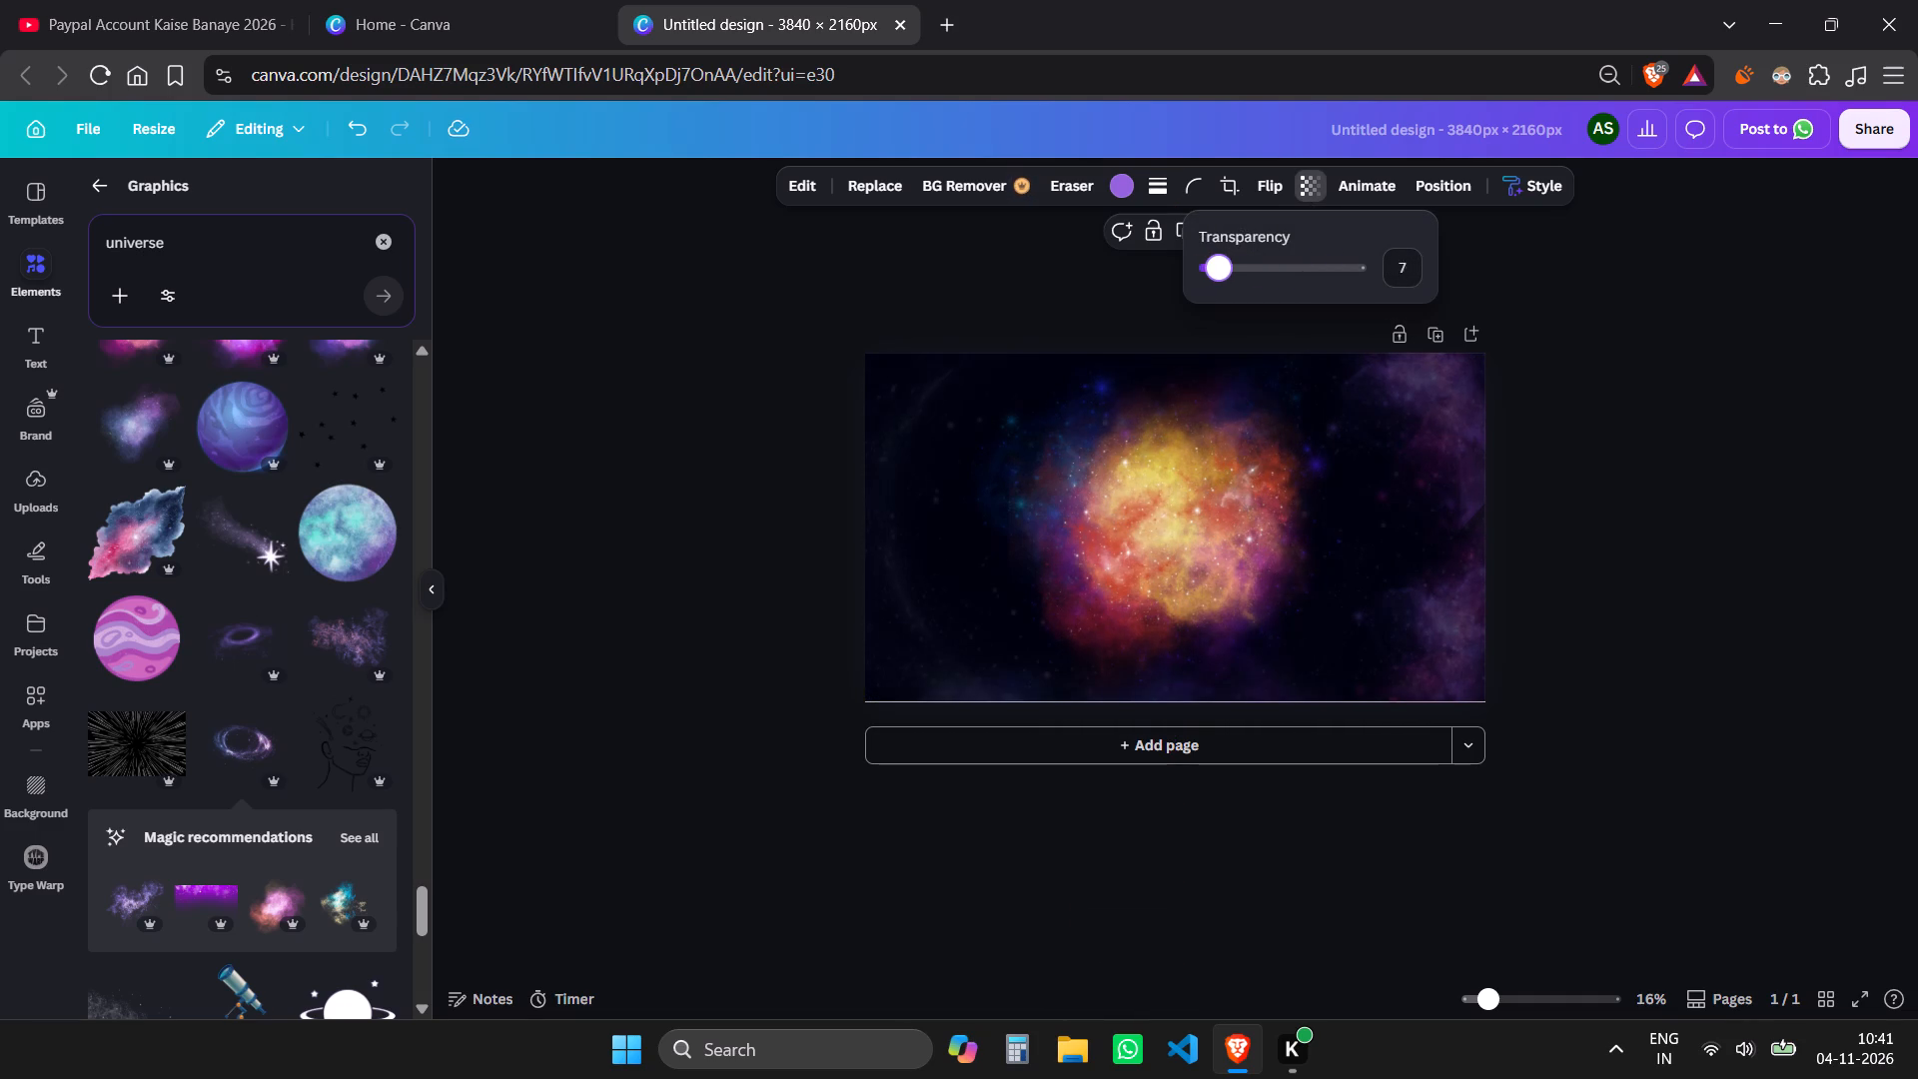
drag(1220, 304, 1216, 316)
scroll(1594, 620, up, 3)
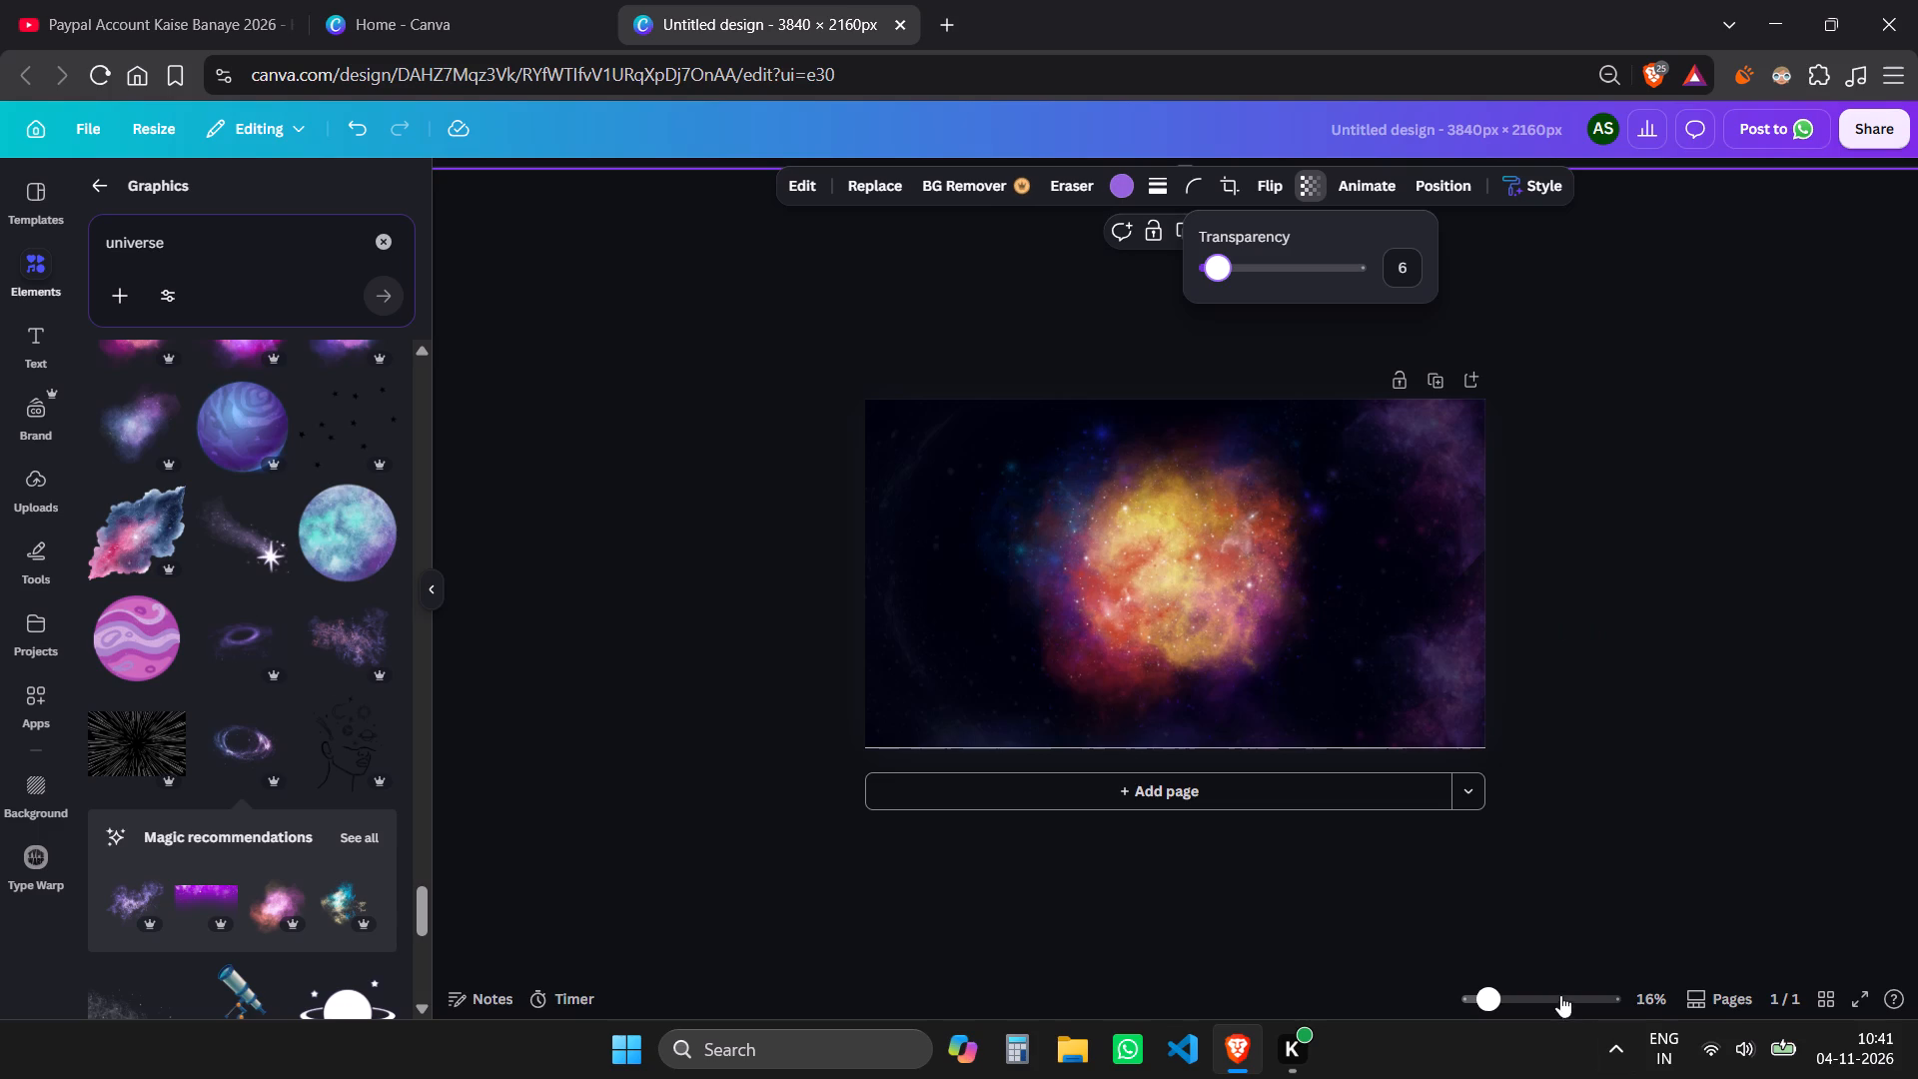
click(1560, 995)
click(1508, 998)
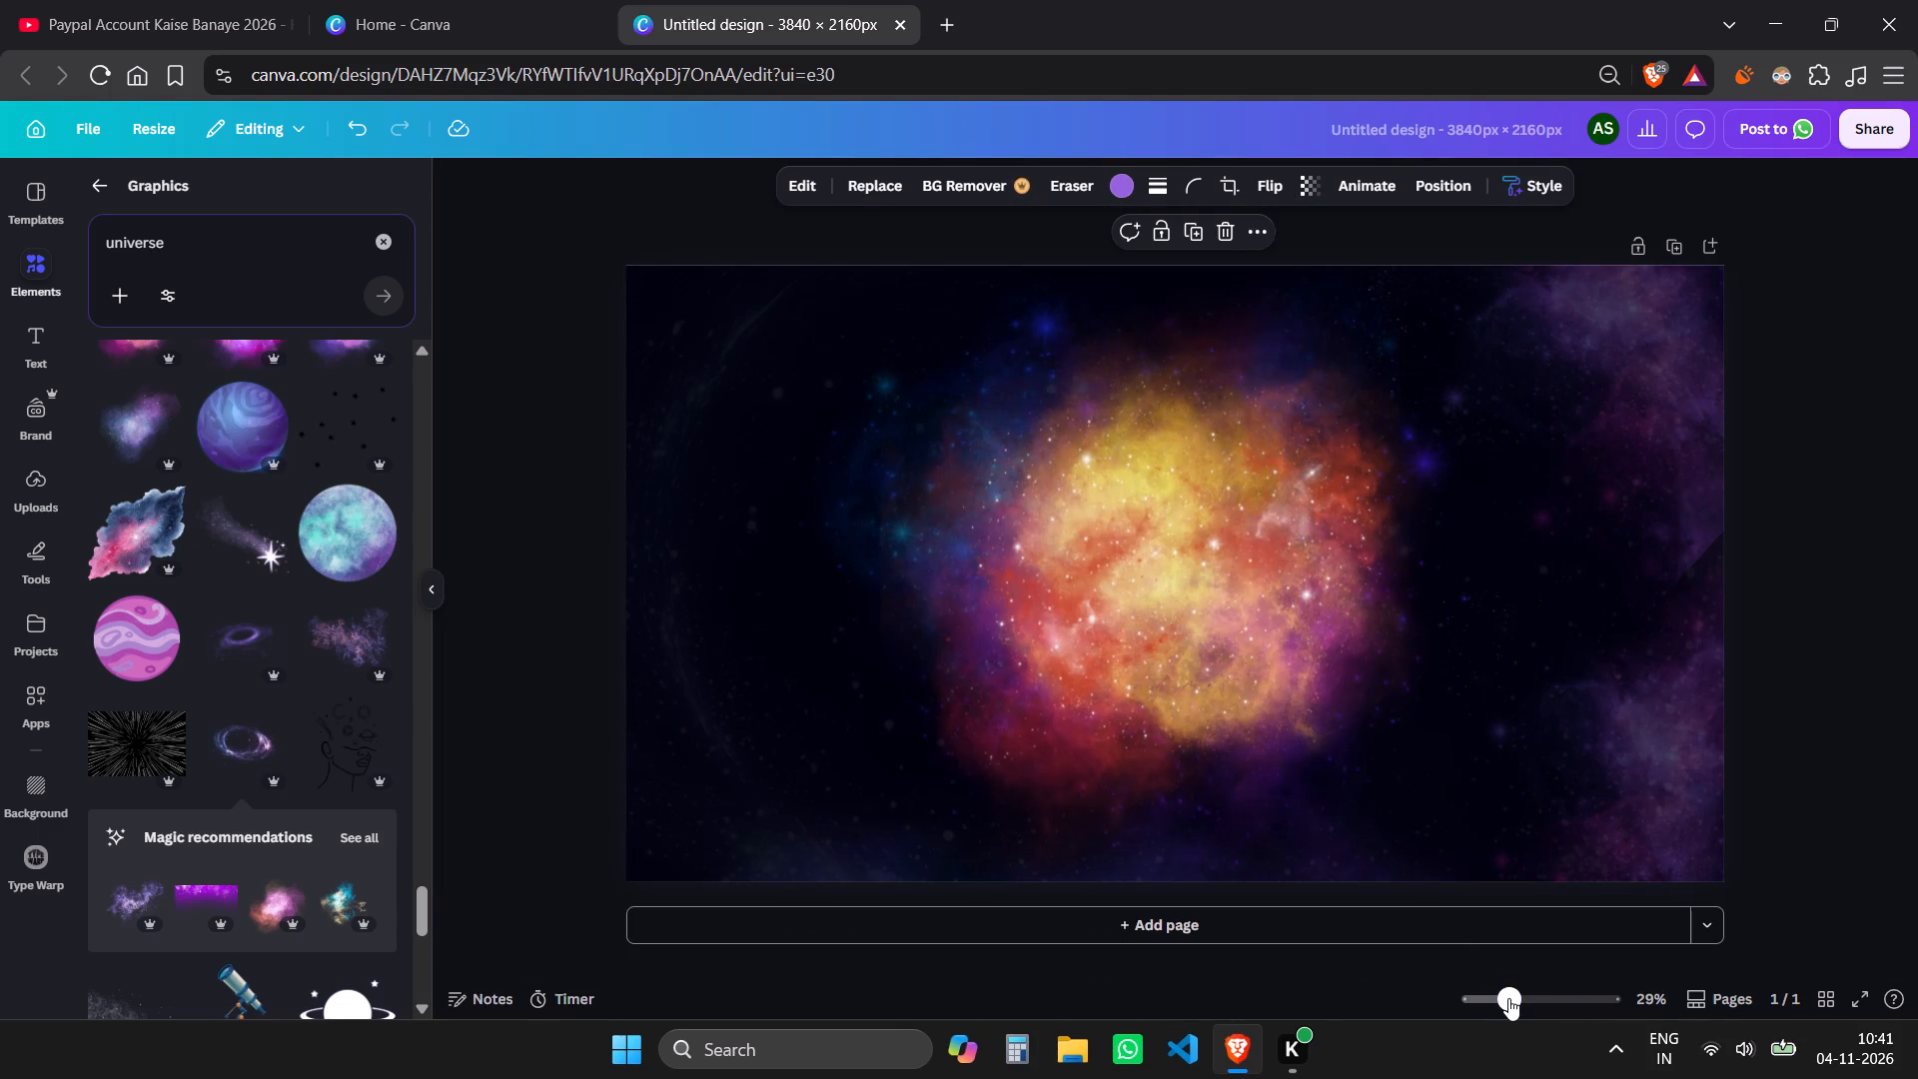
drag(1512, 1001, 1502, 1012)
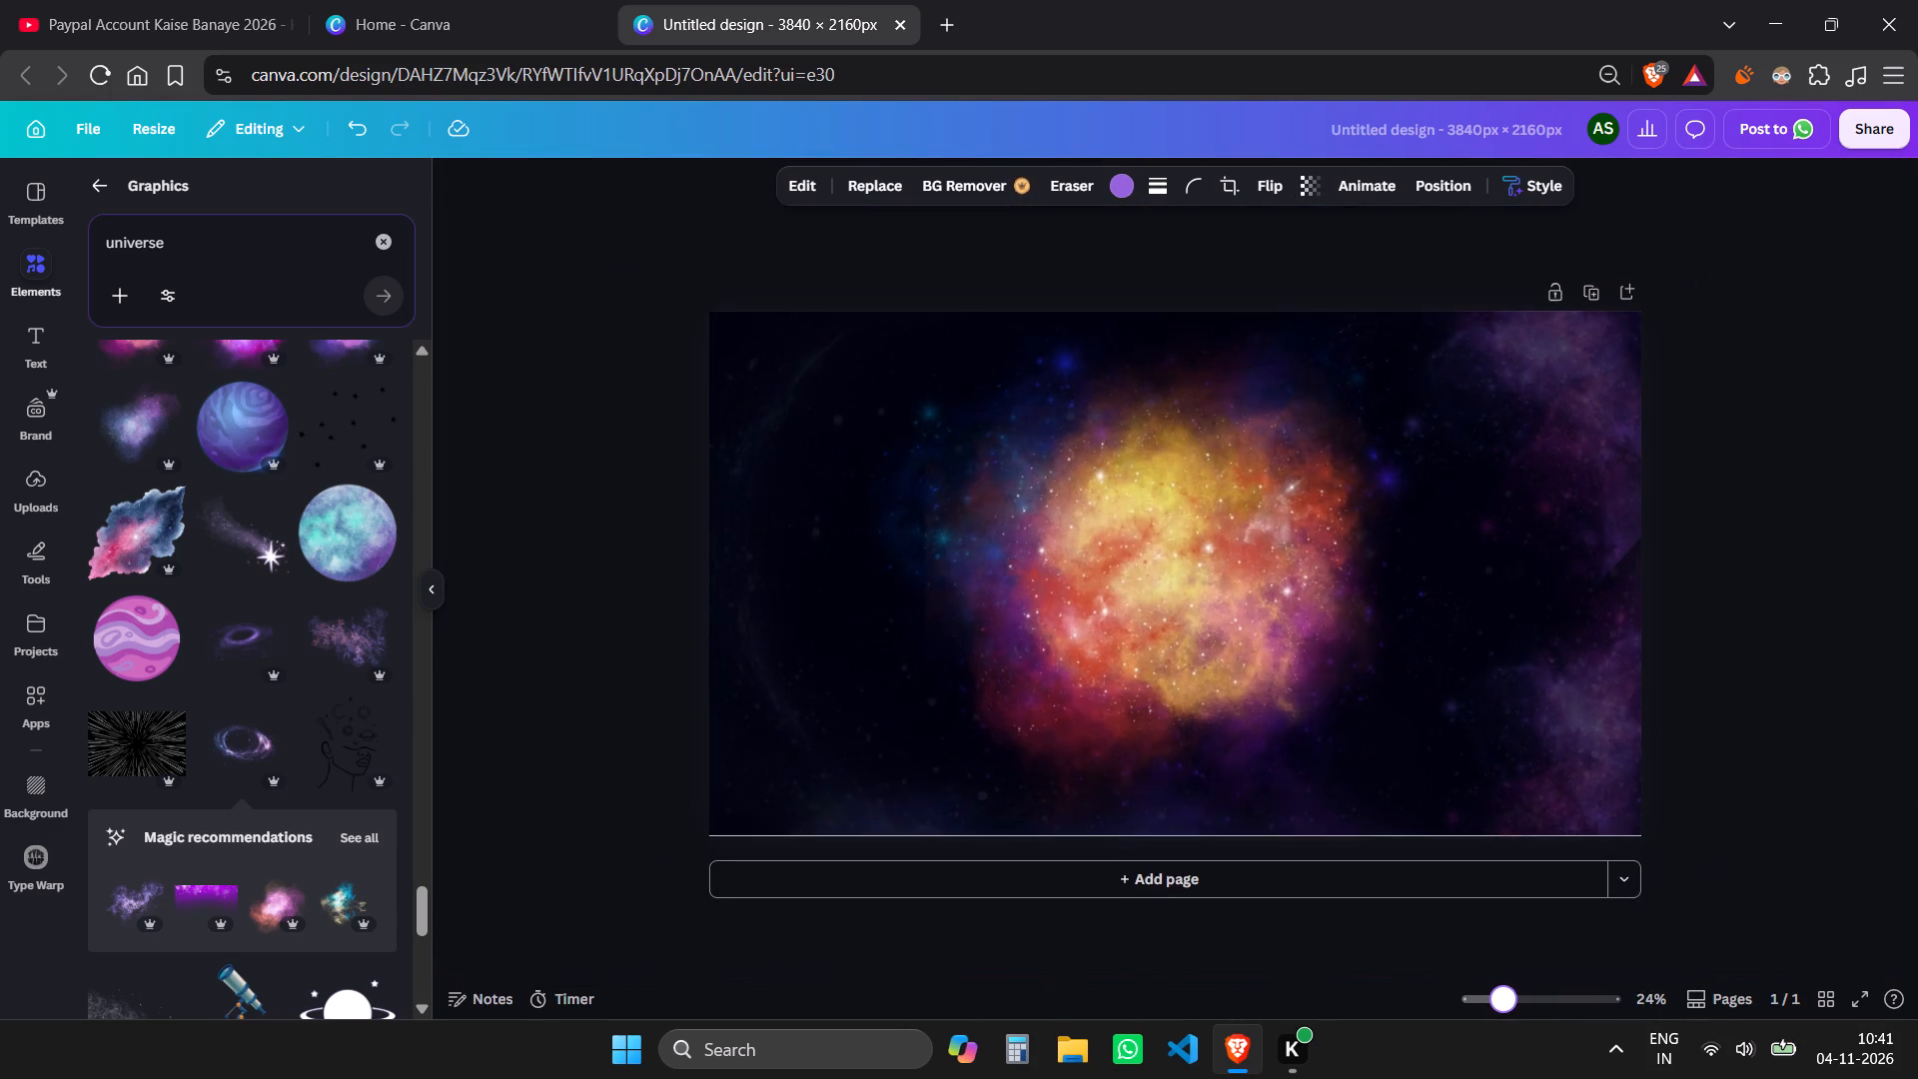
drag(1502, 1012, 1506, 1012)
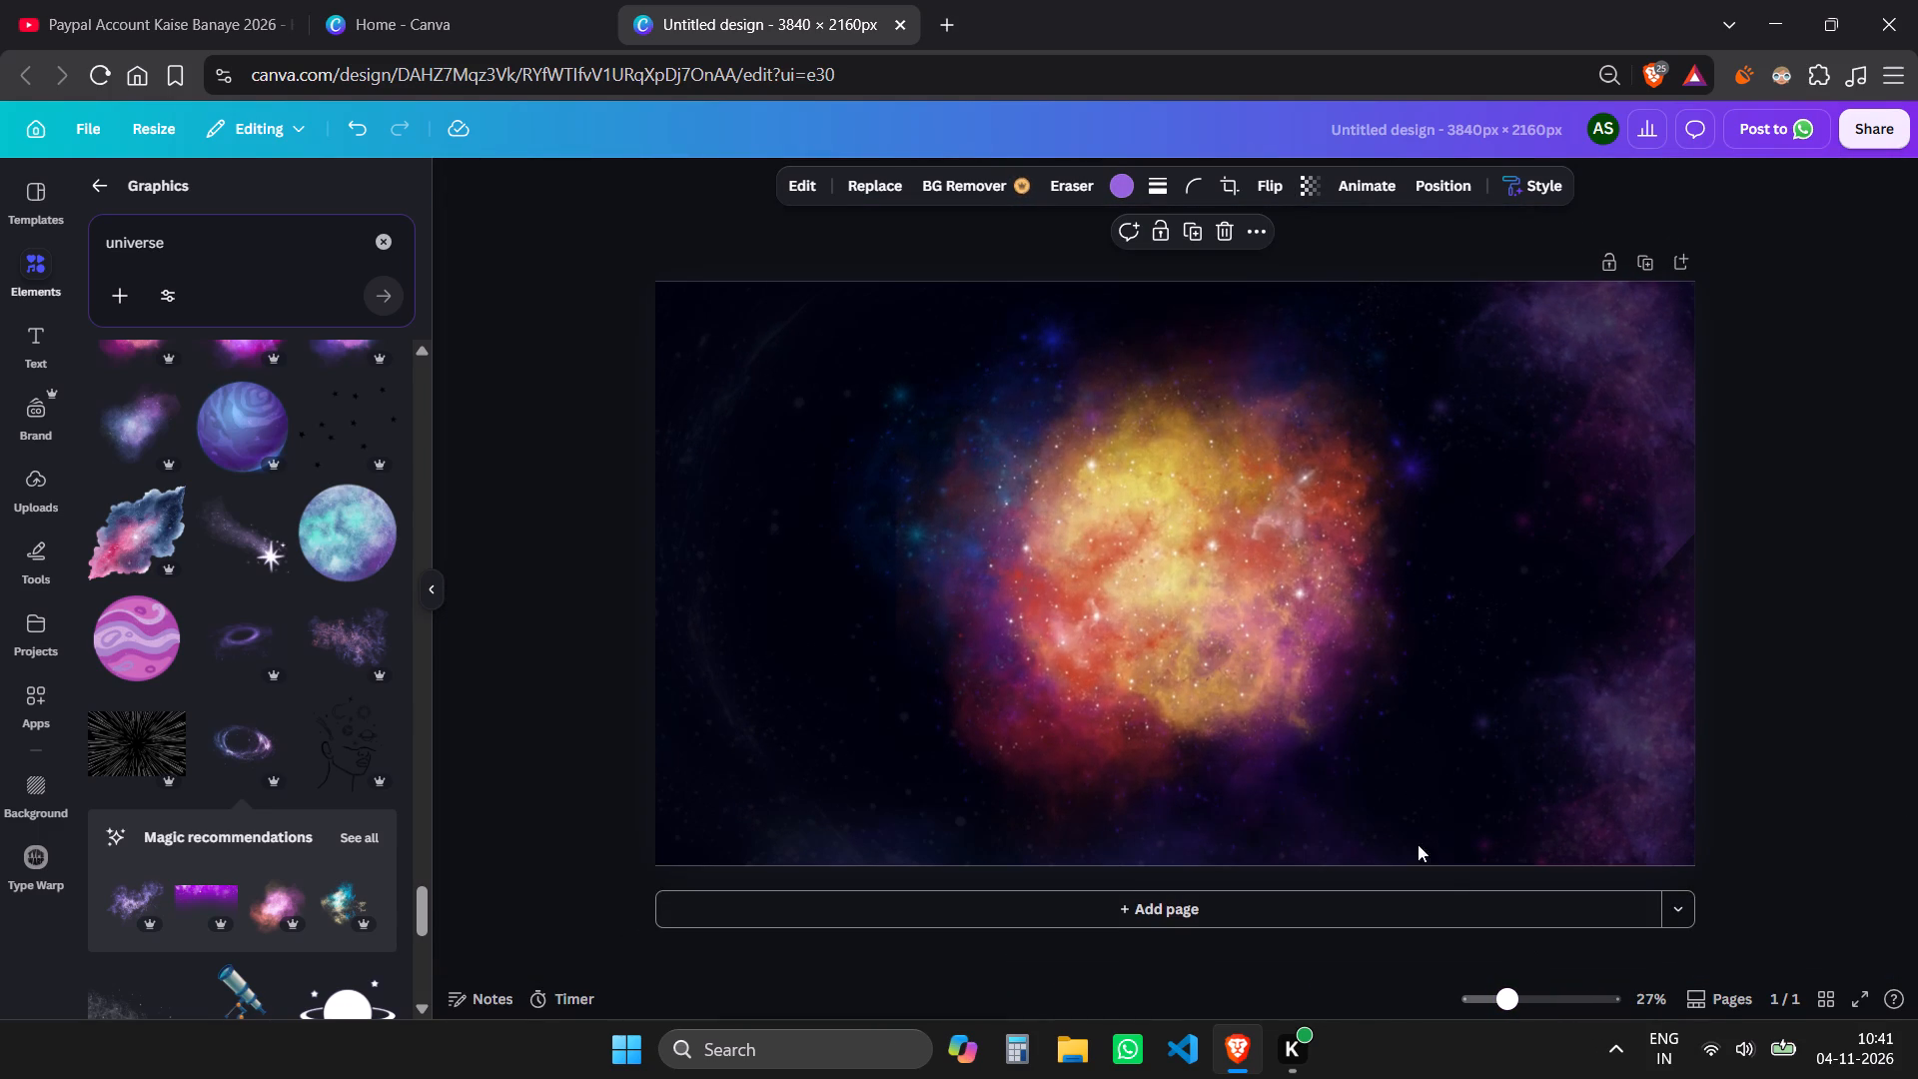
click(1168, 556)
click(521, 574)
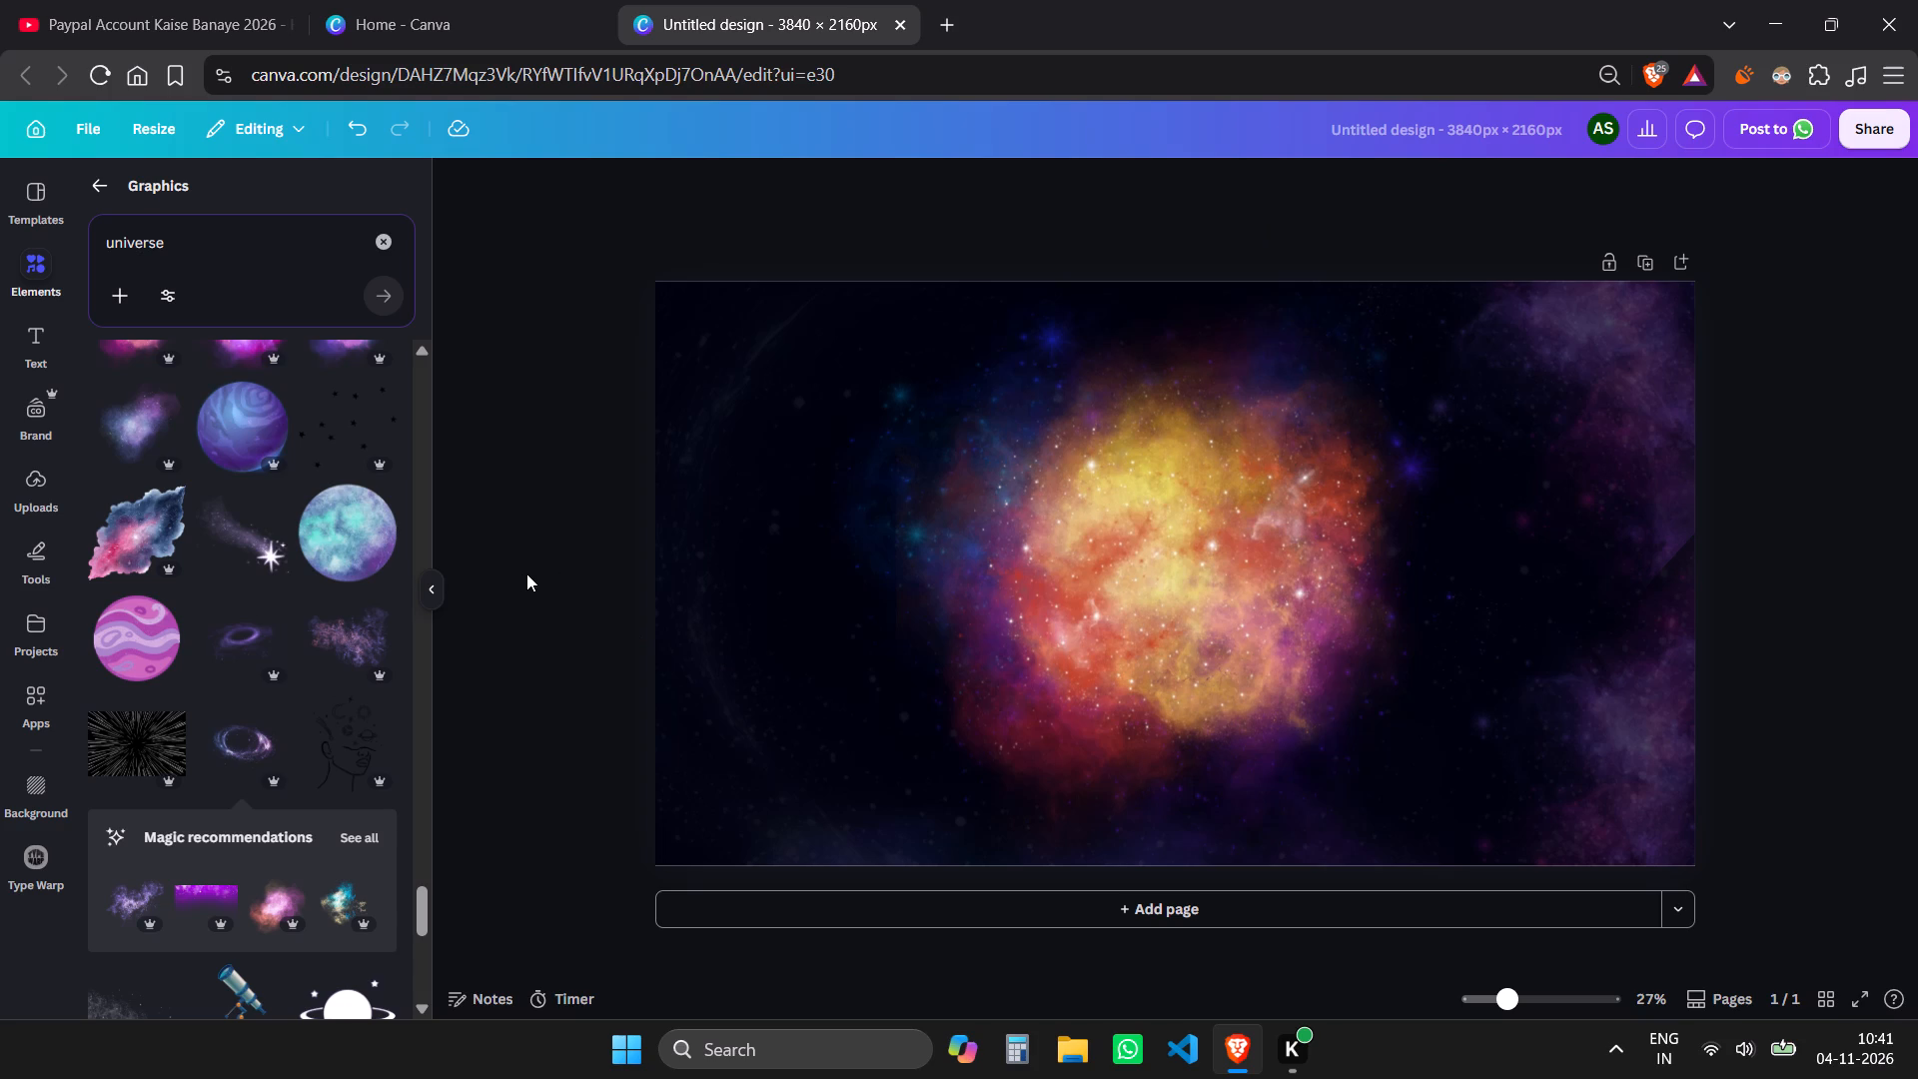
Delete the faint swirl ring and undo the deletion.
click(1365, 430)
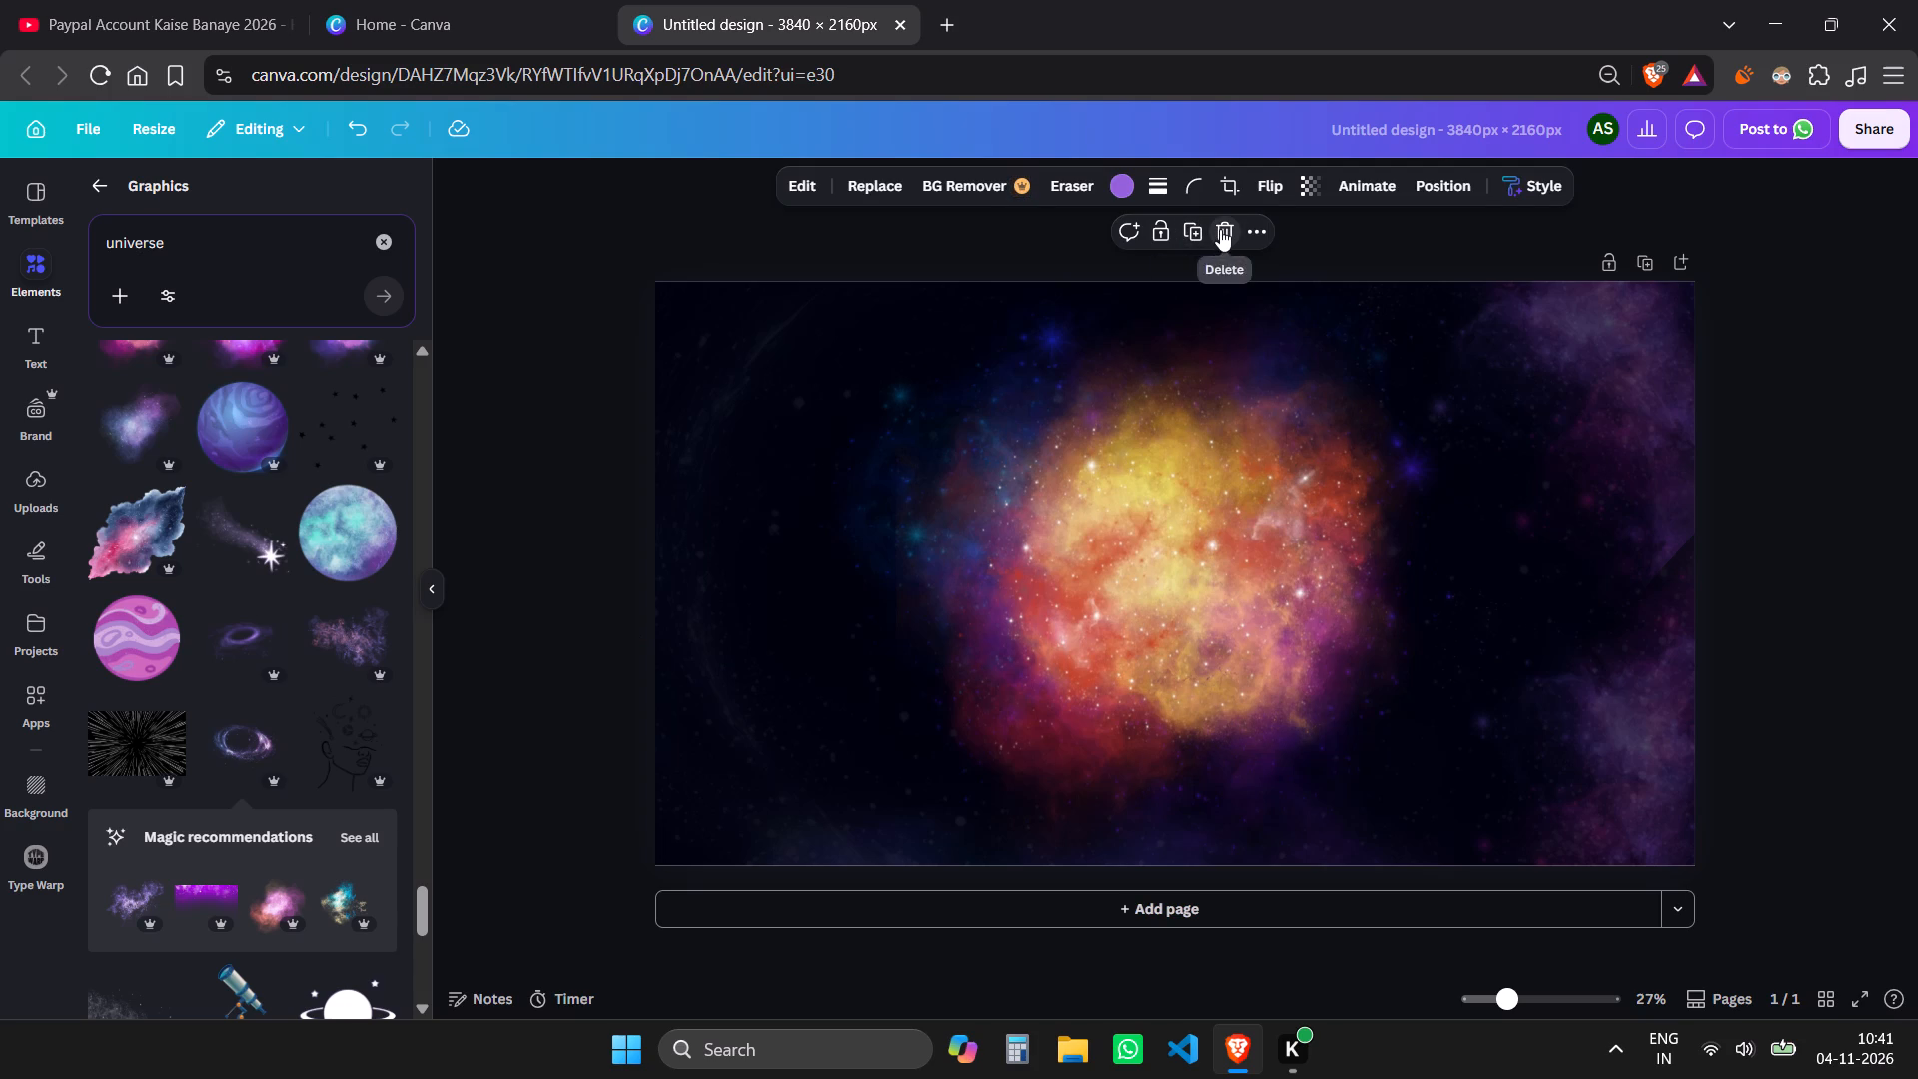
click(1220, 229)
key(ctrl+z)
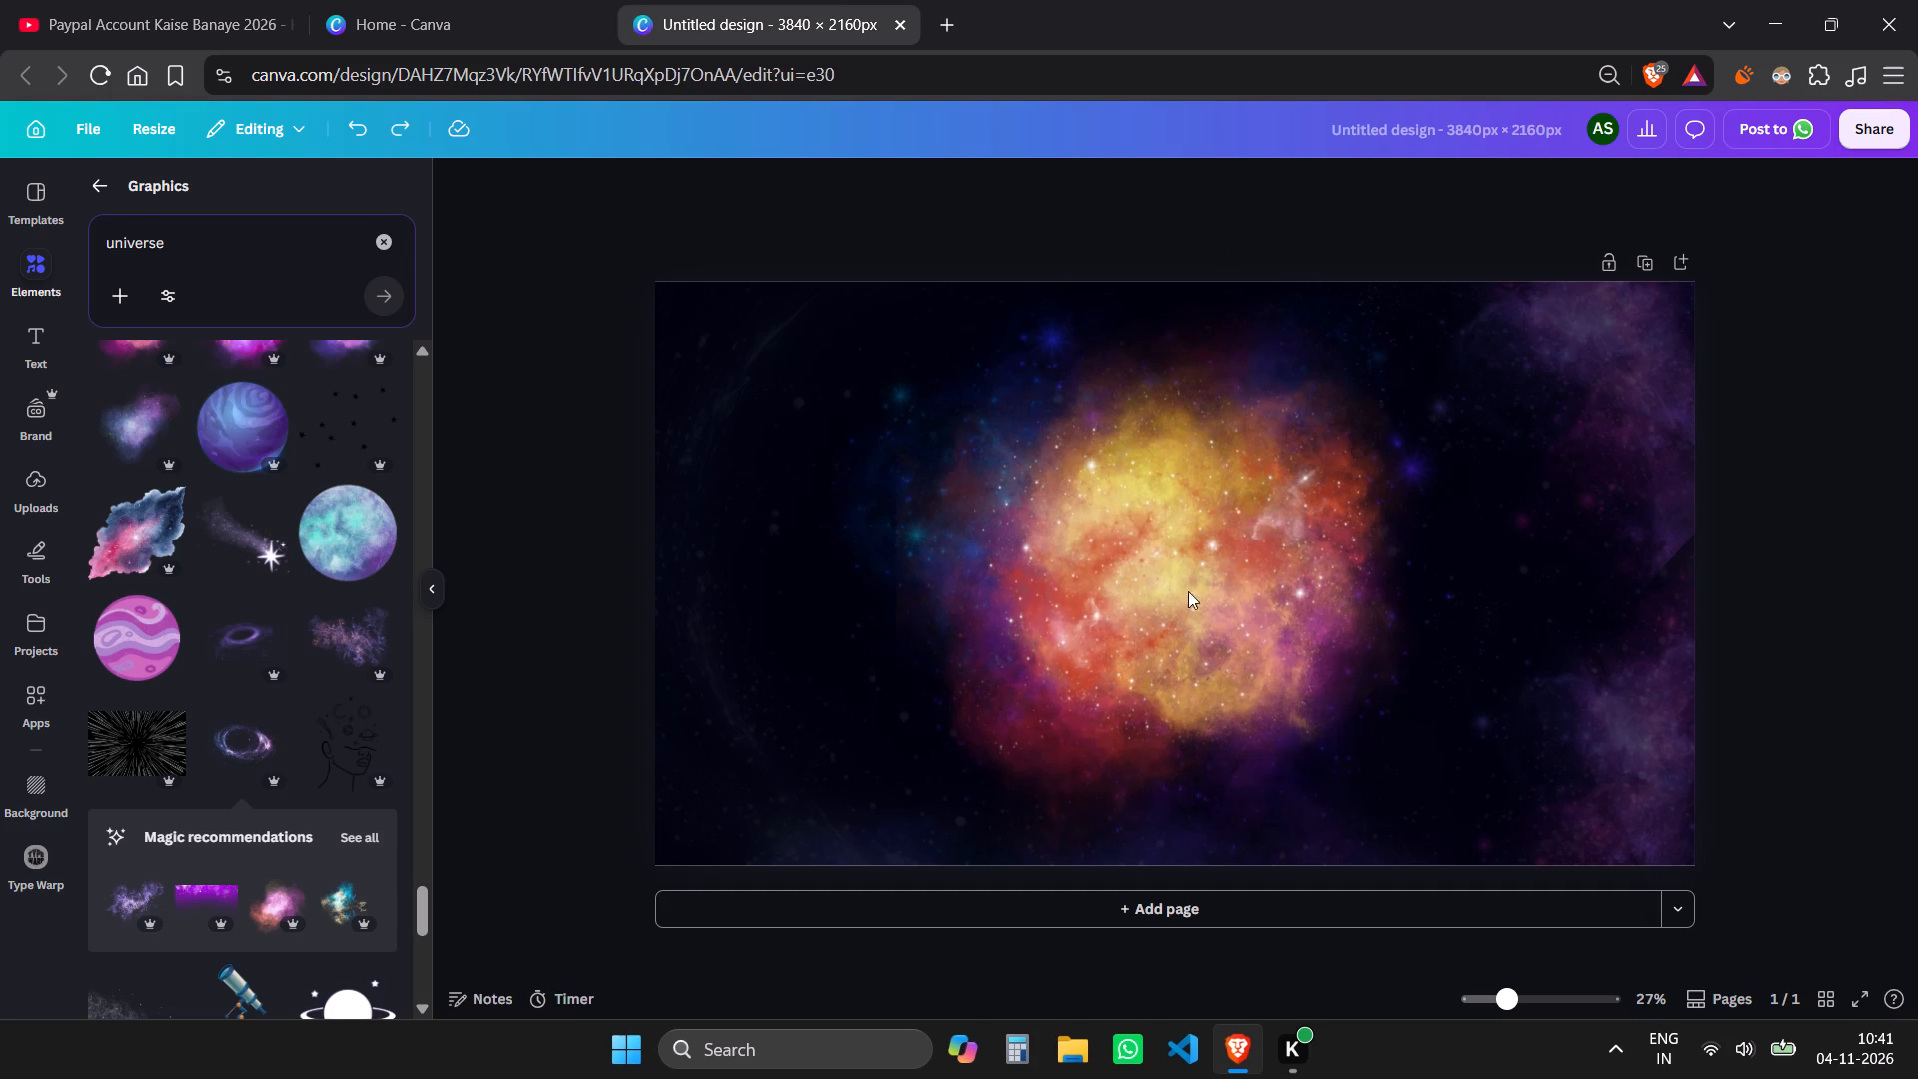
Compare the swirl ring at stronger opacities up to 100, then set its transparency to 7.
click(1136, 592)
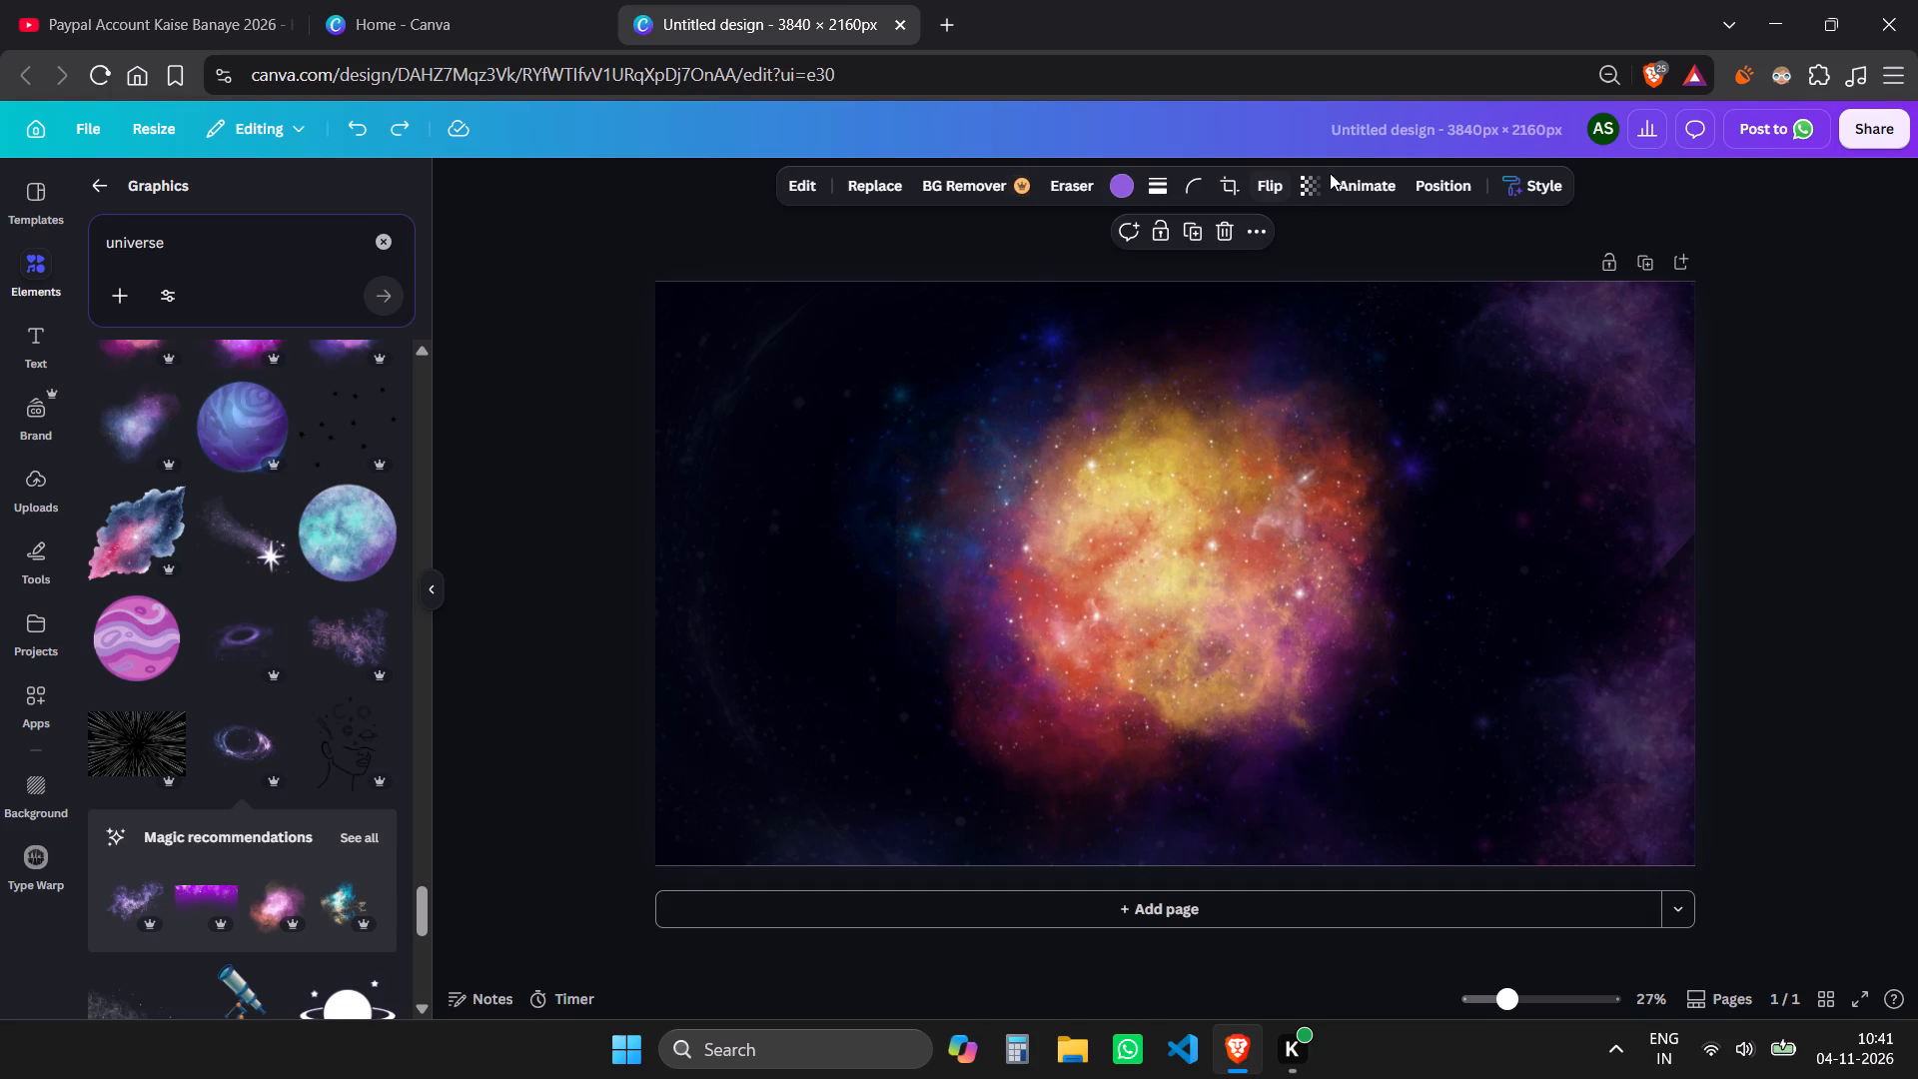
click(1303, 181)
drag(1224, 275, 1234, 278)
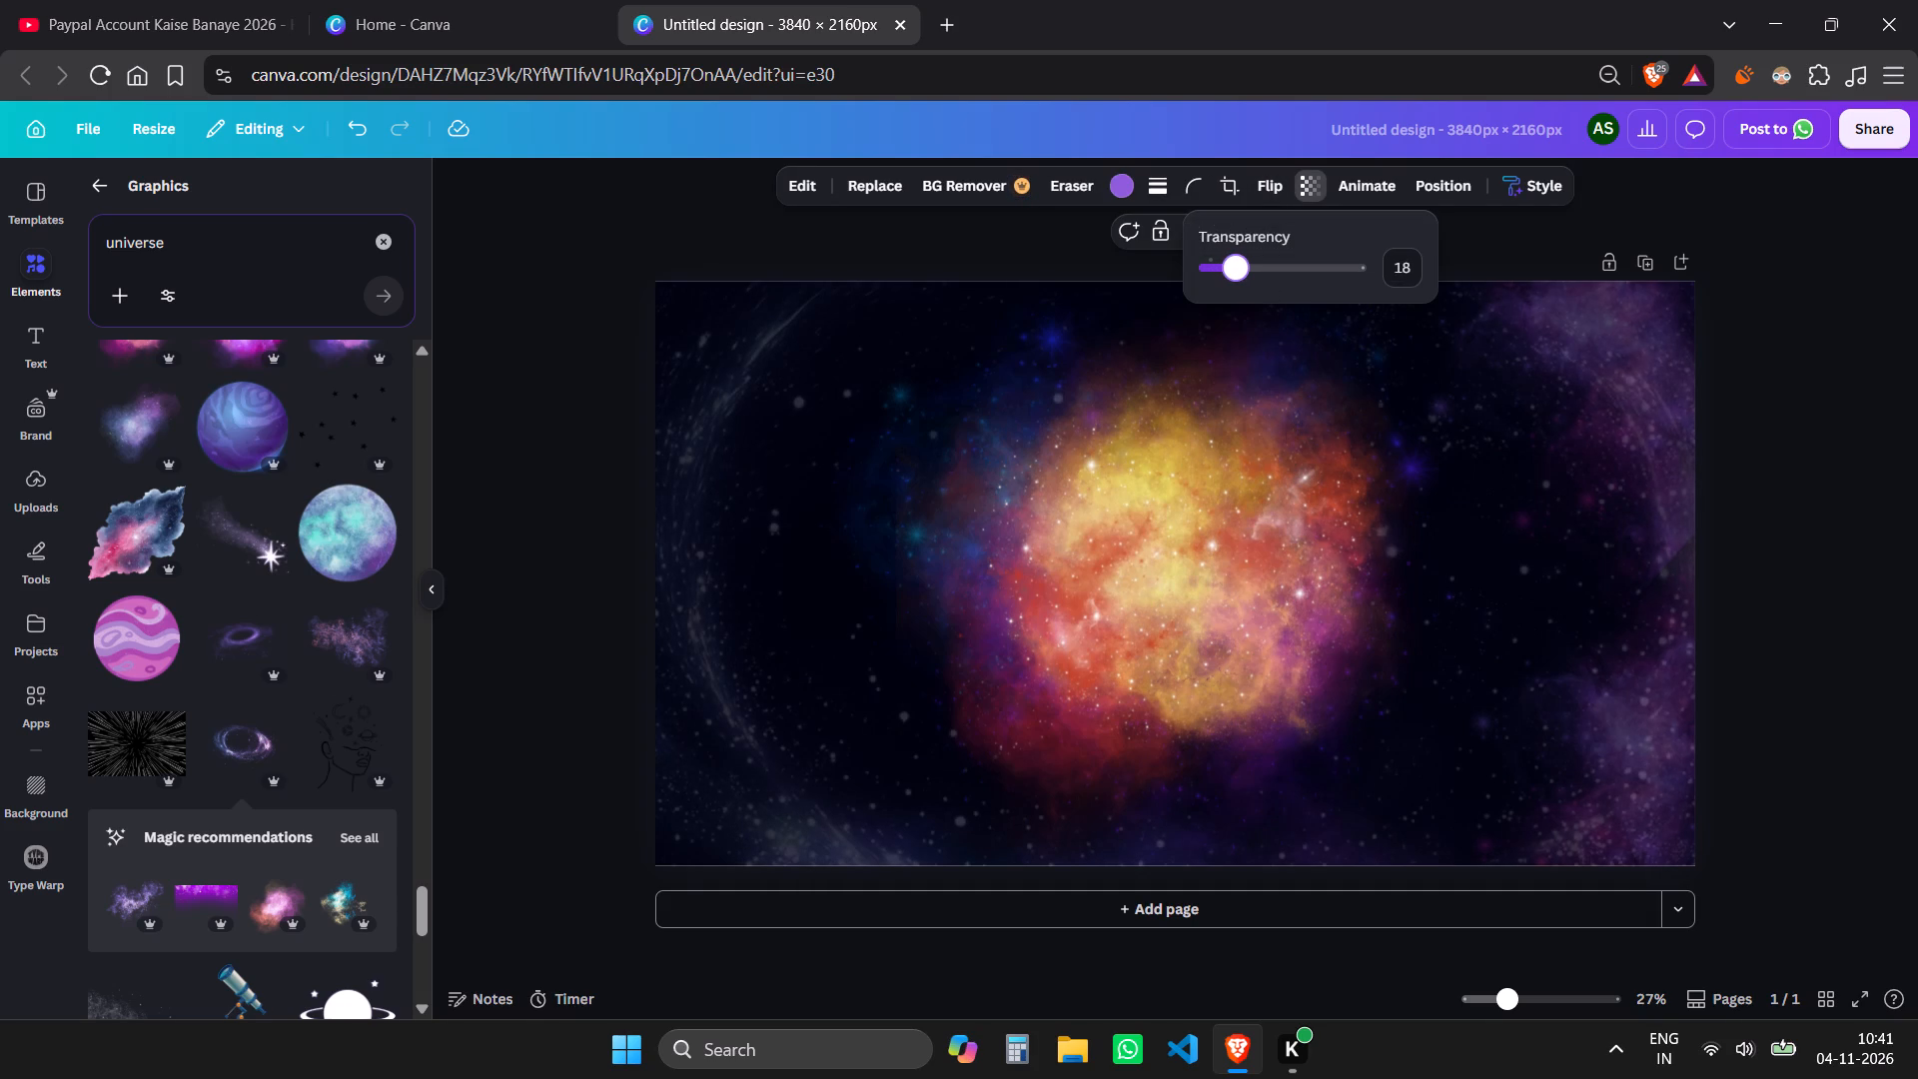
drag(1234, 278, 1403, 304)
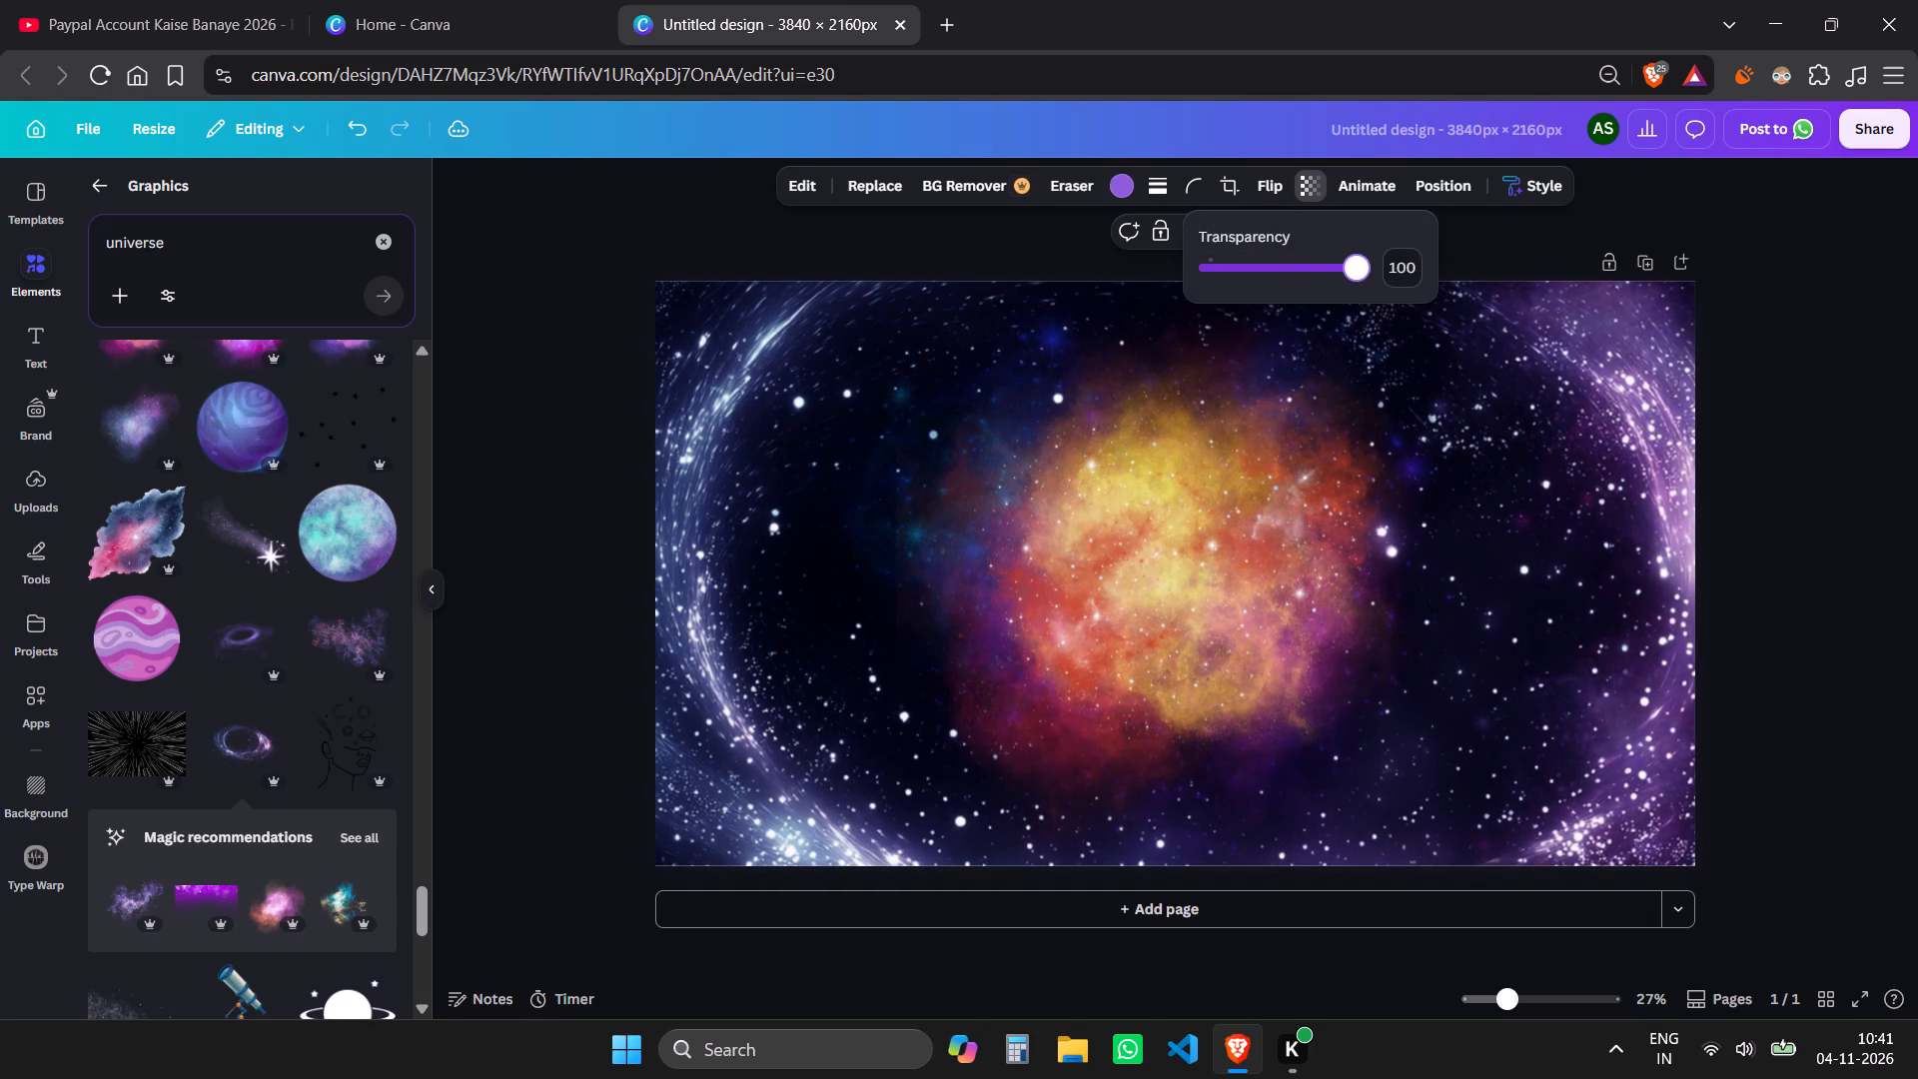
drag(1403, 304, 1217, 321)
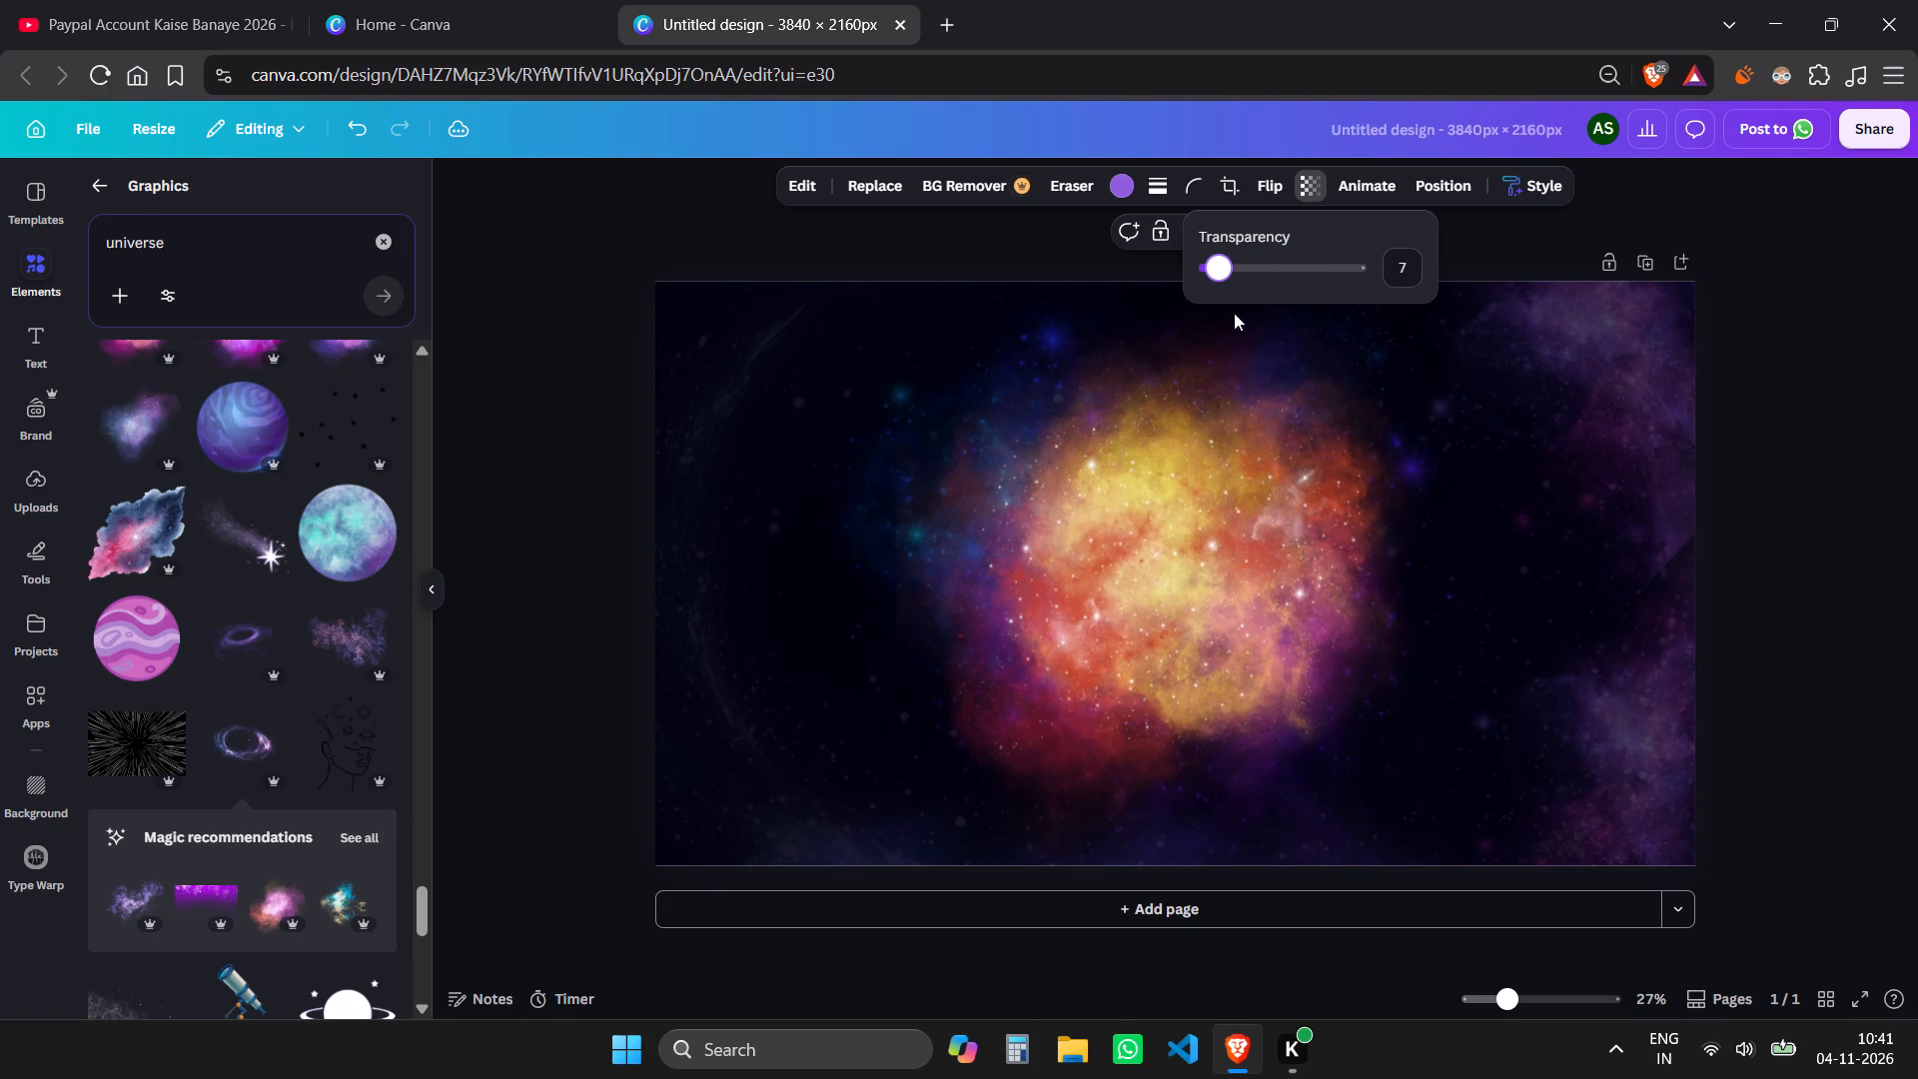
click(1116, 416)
Delete the swirl ring from the page.
click(1178, 406)
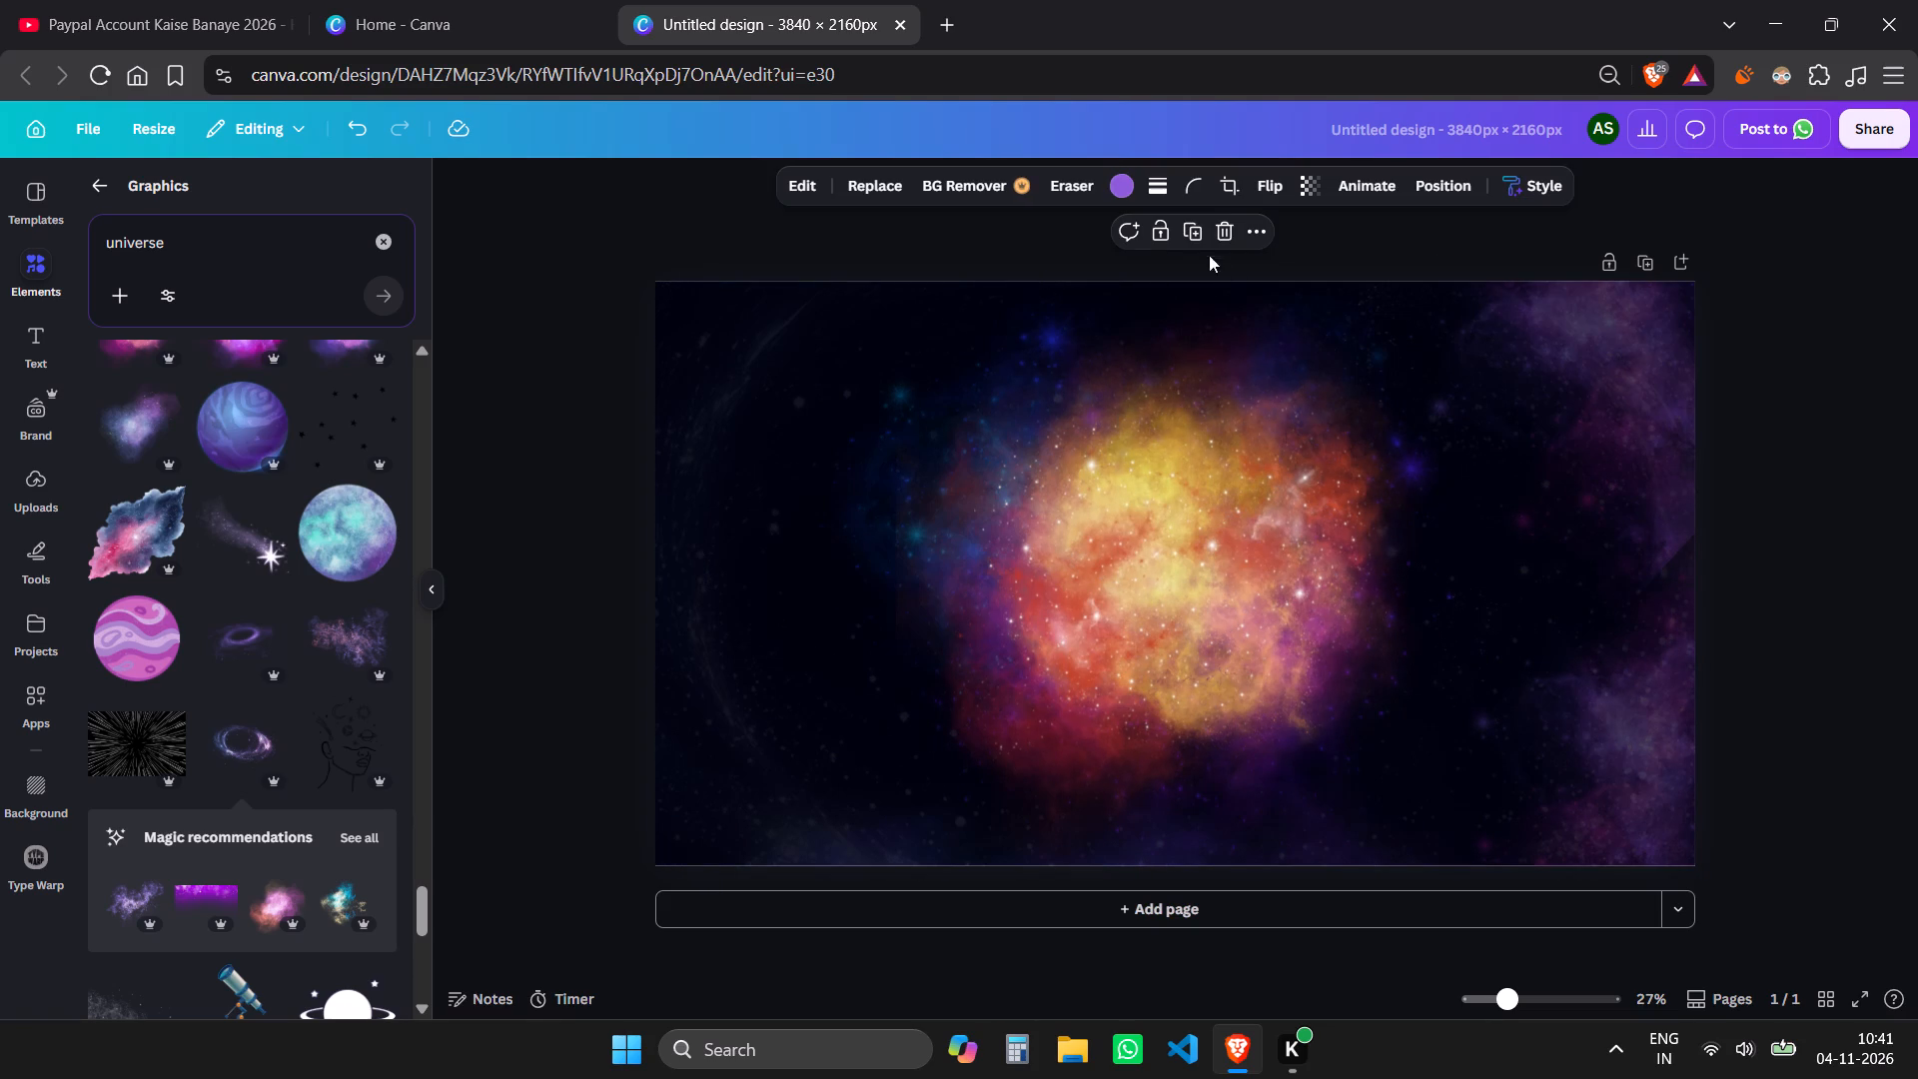
click(1226, 228)
Add the faint dark-purple wispy nebula from the universe graphics and move it over the page's upper-left corner.
scroll(202, 728, down, 1)
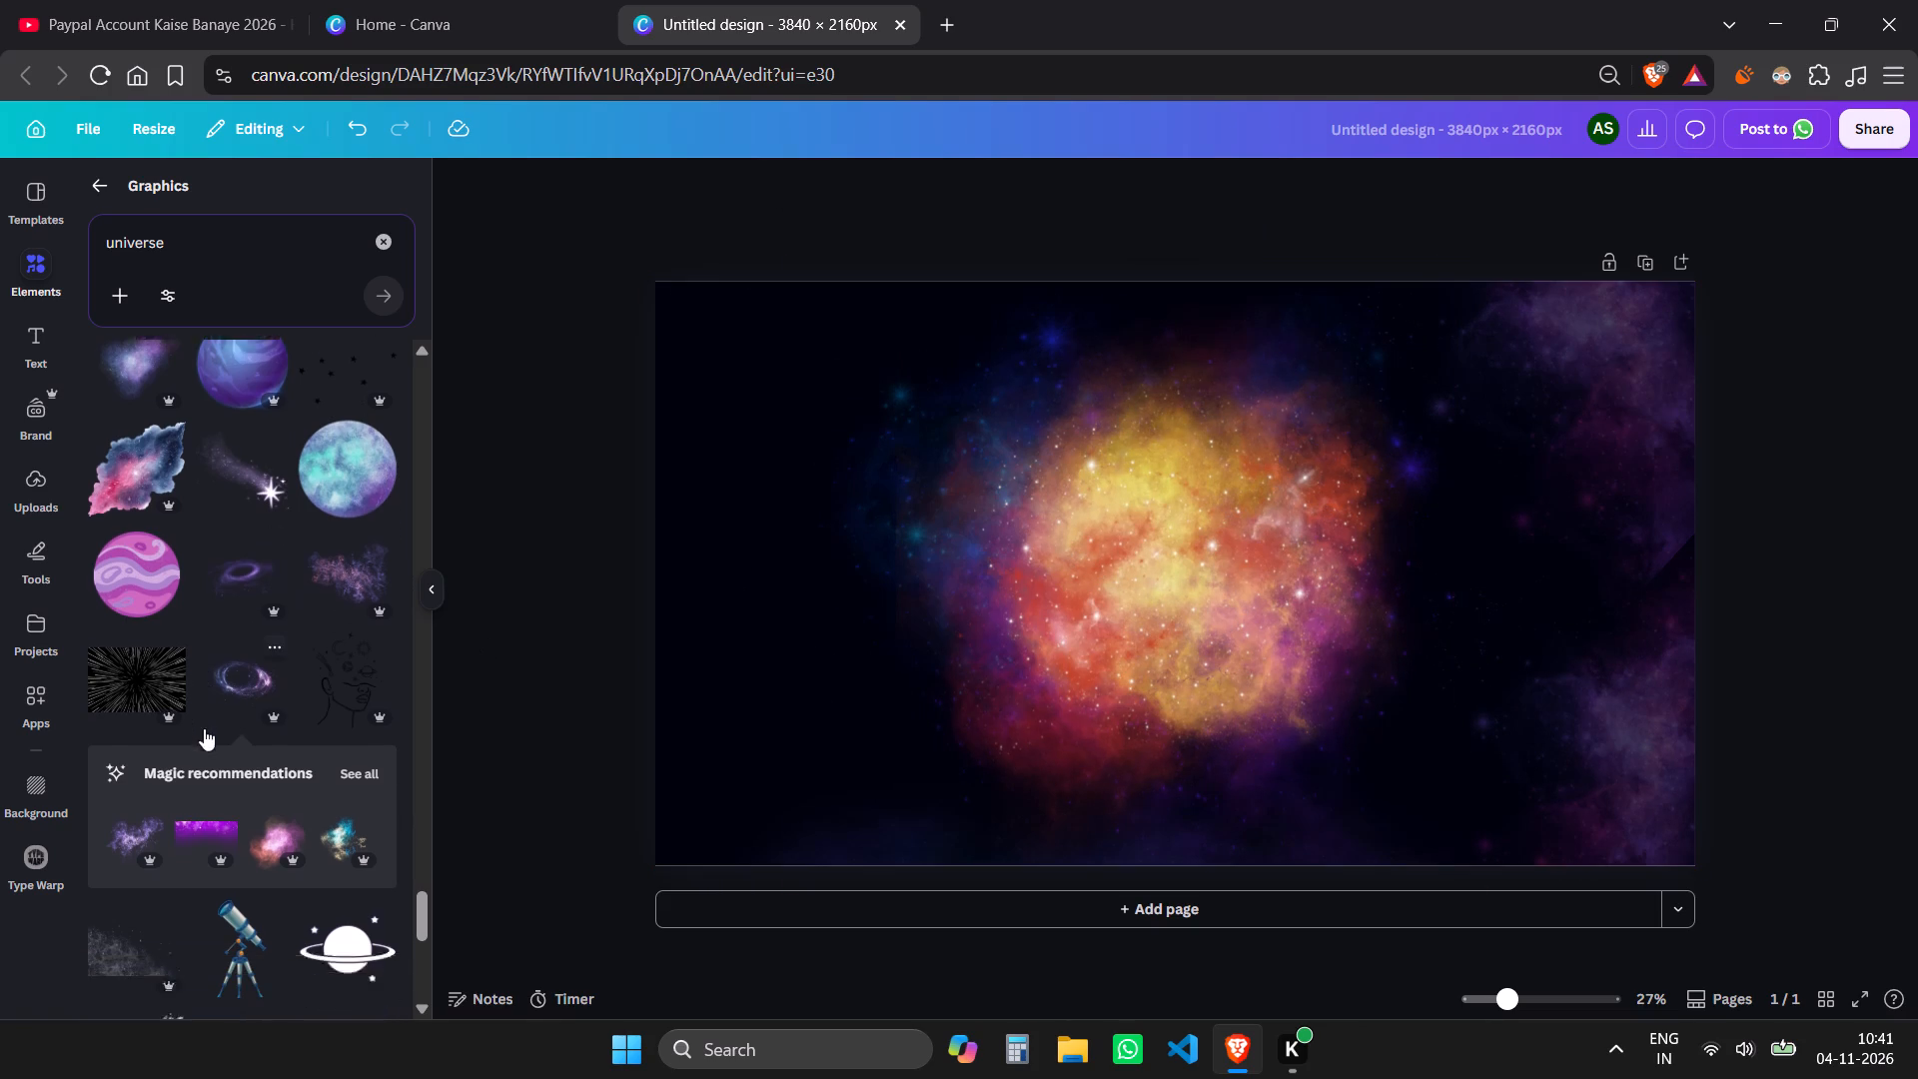
scroll(238, 699, down, 1)
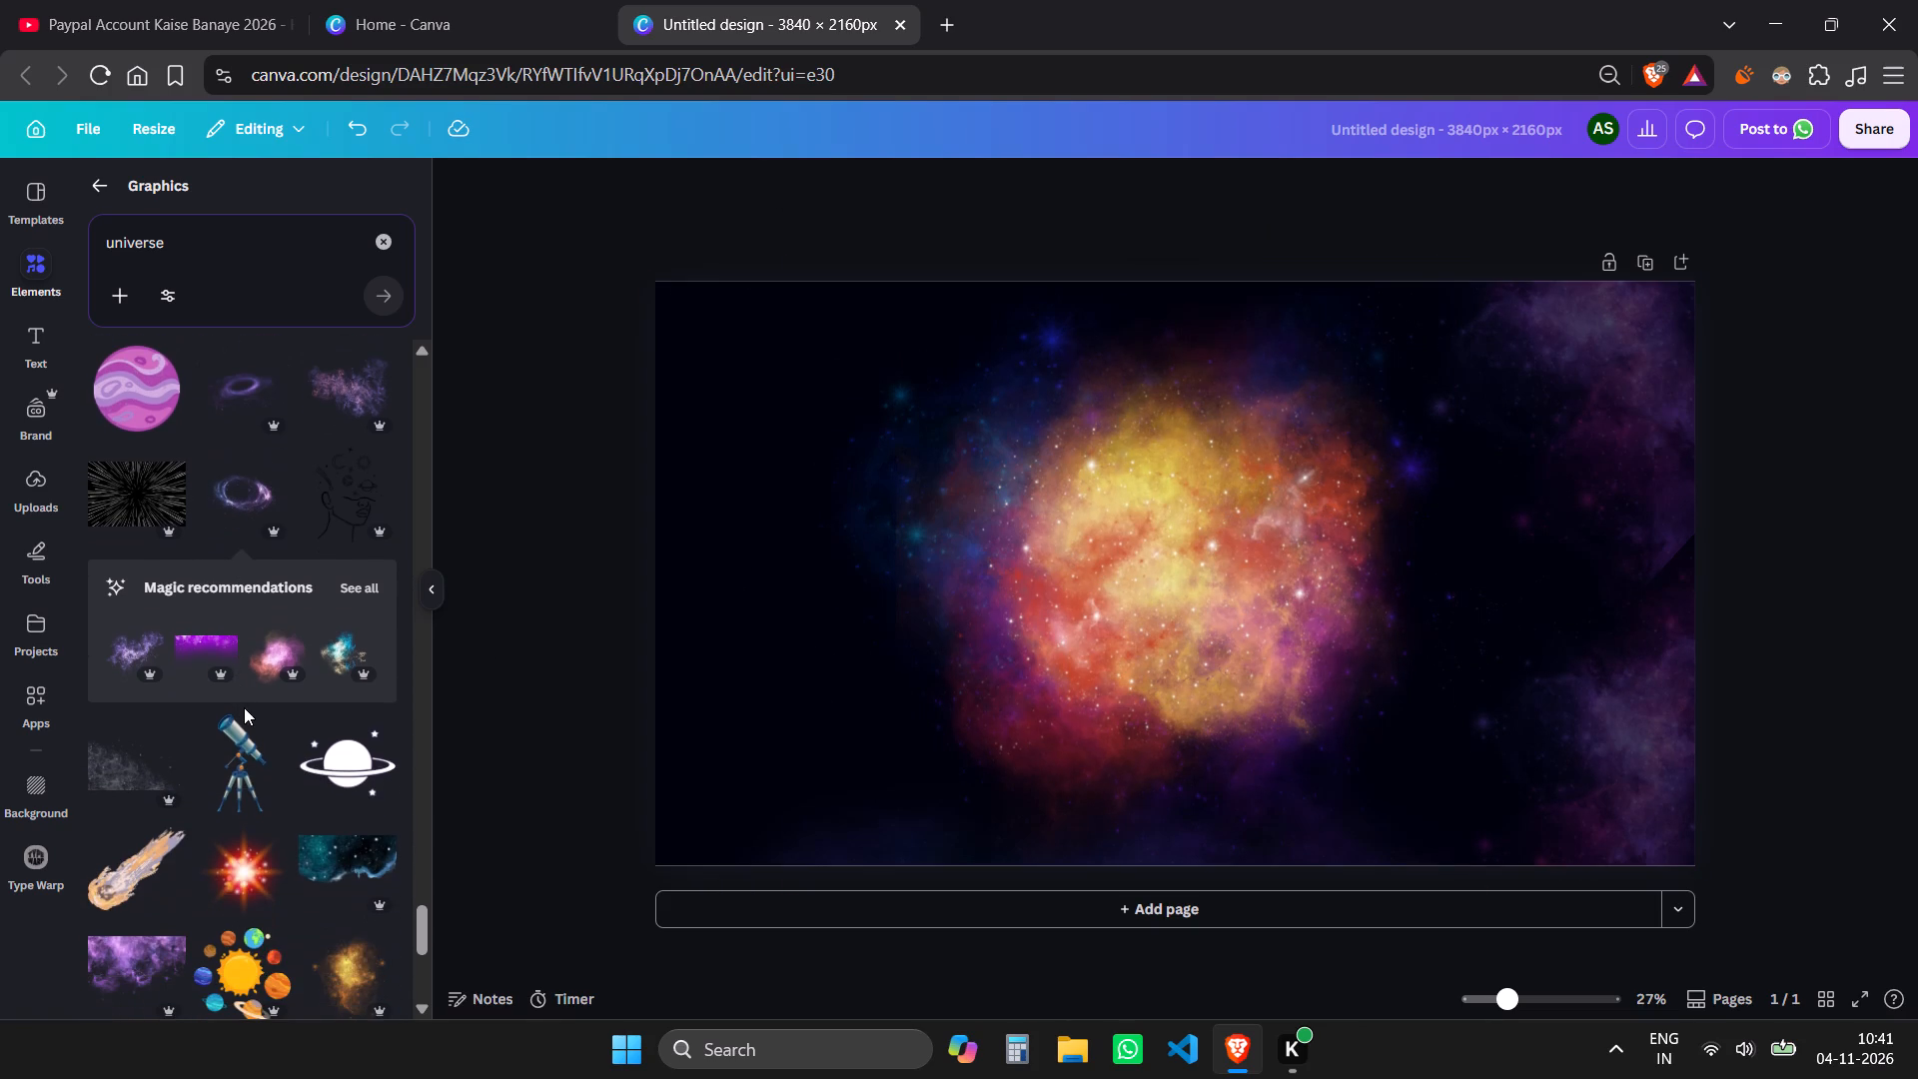
scroll(132, 776, down, 3)
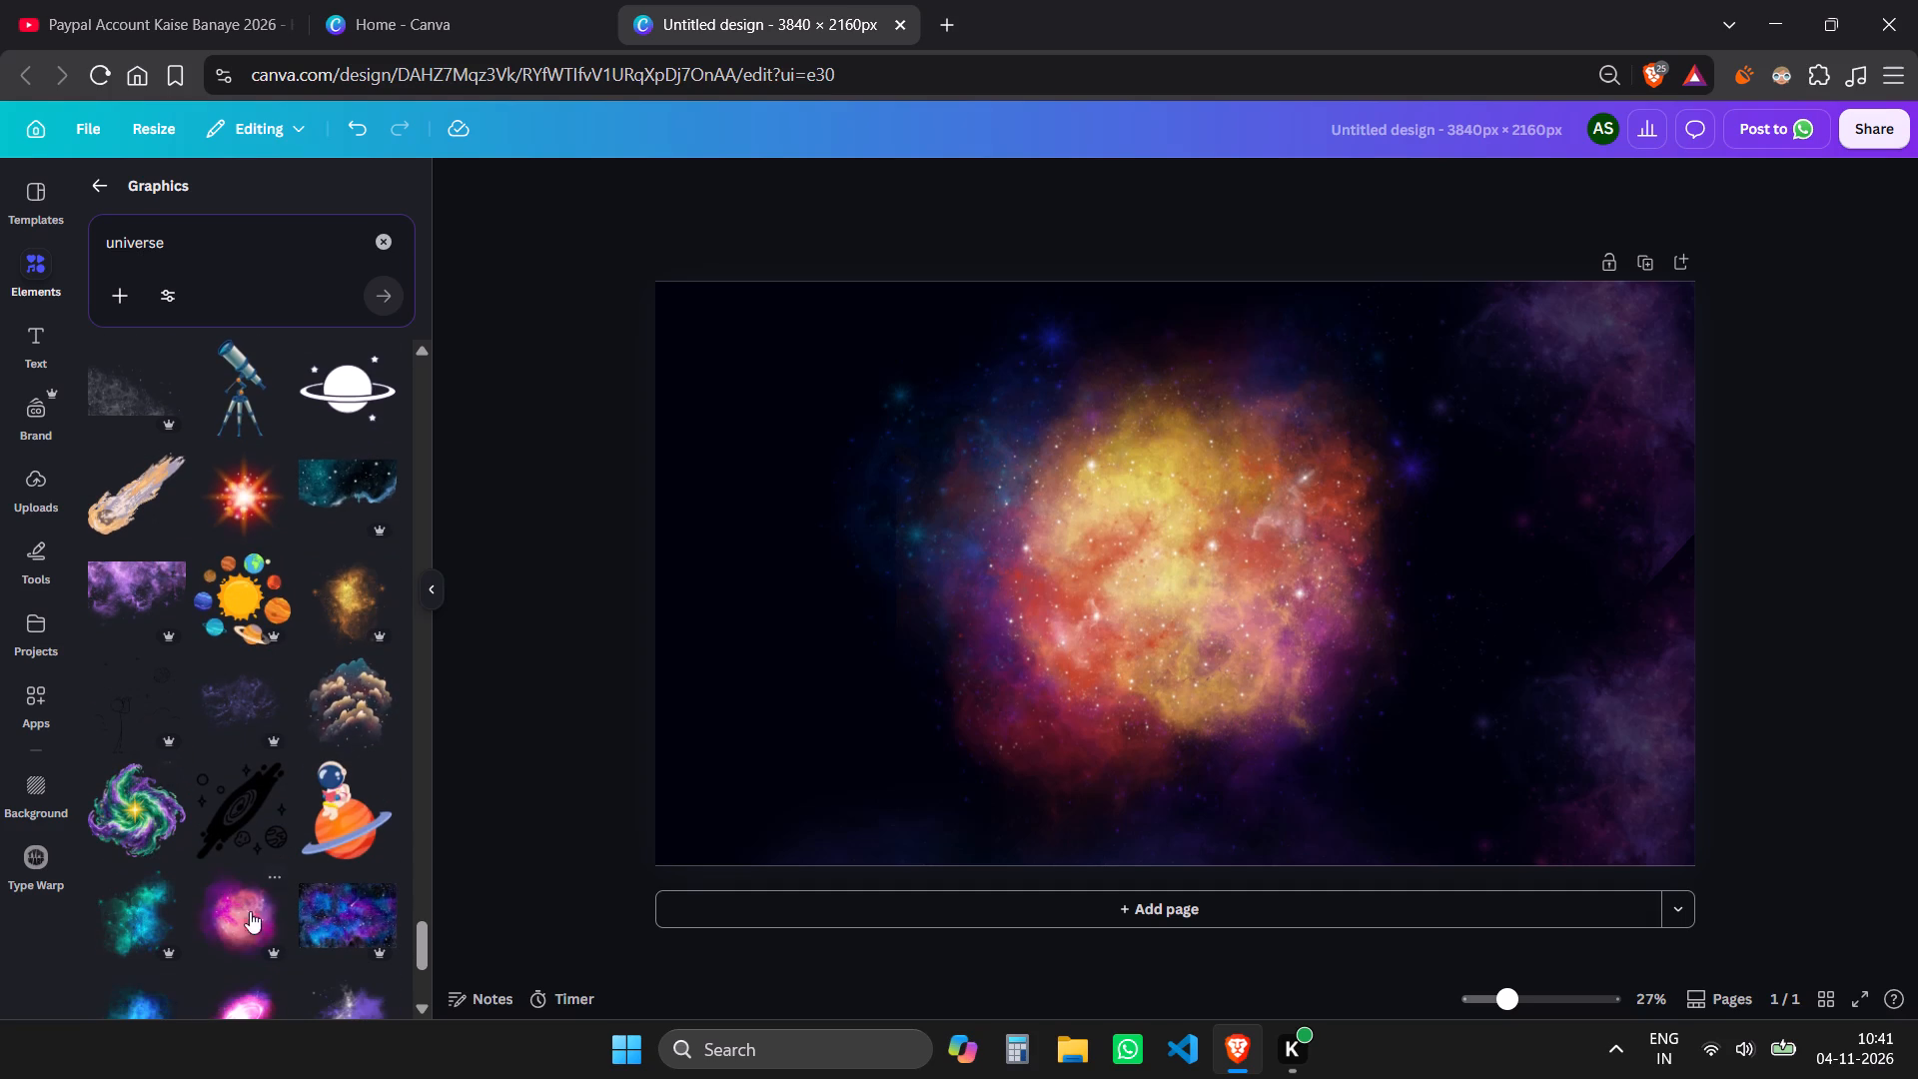
click(243, 696)
drag(1088, 567, 826, 542)
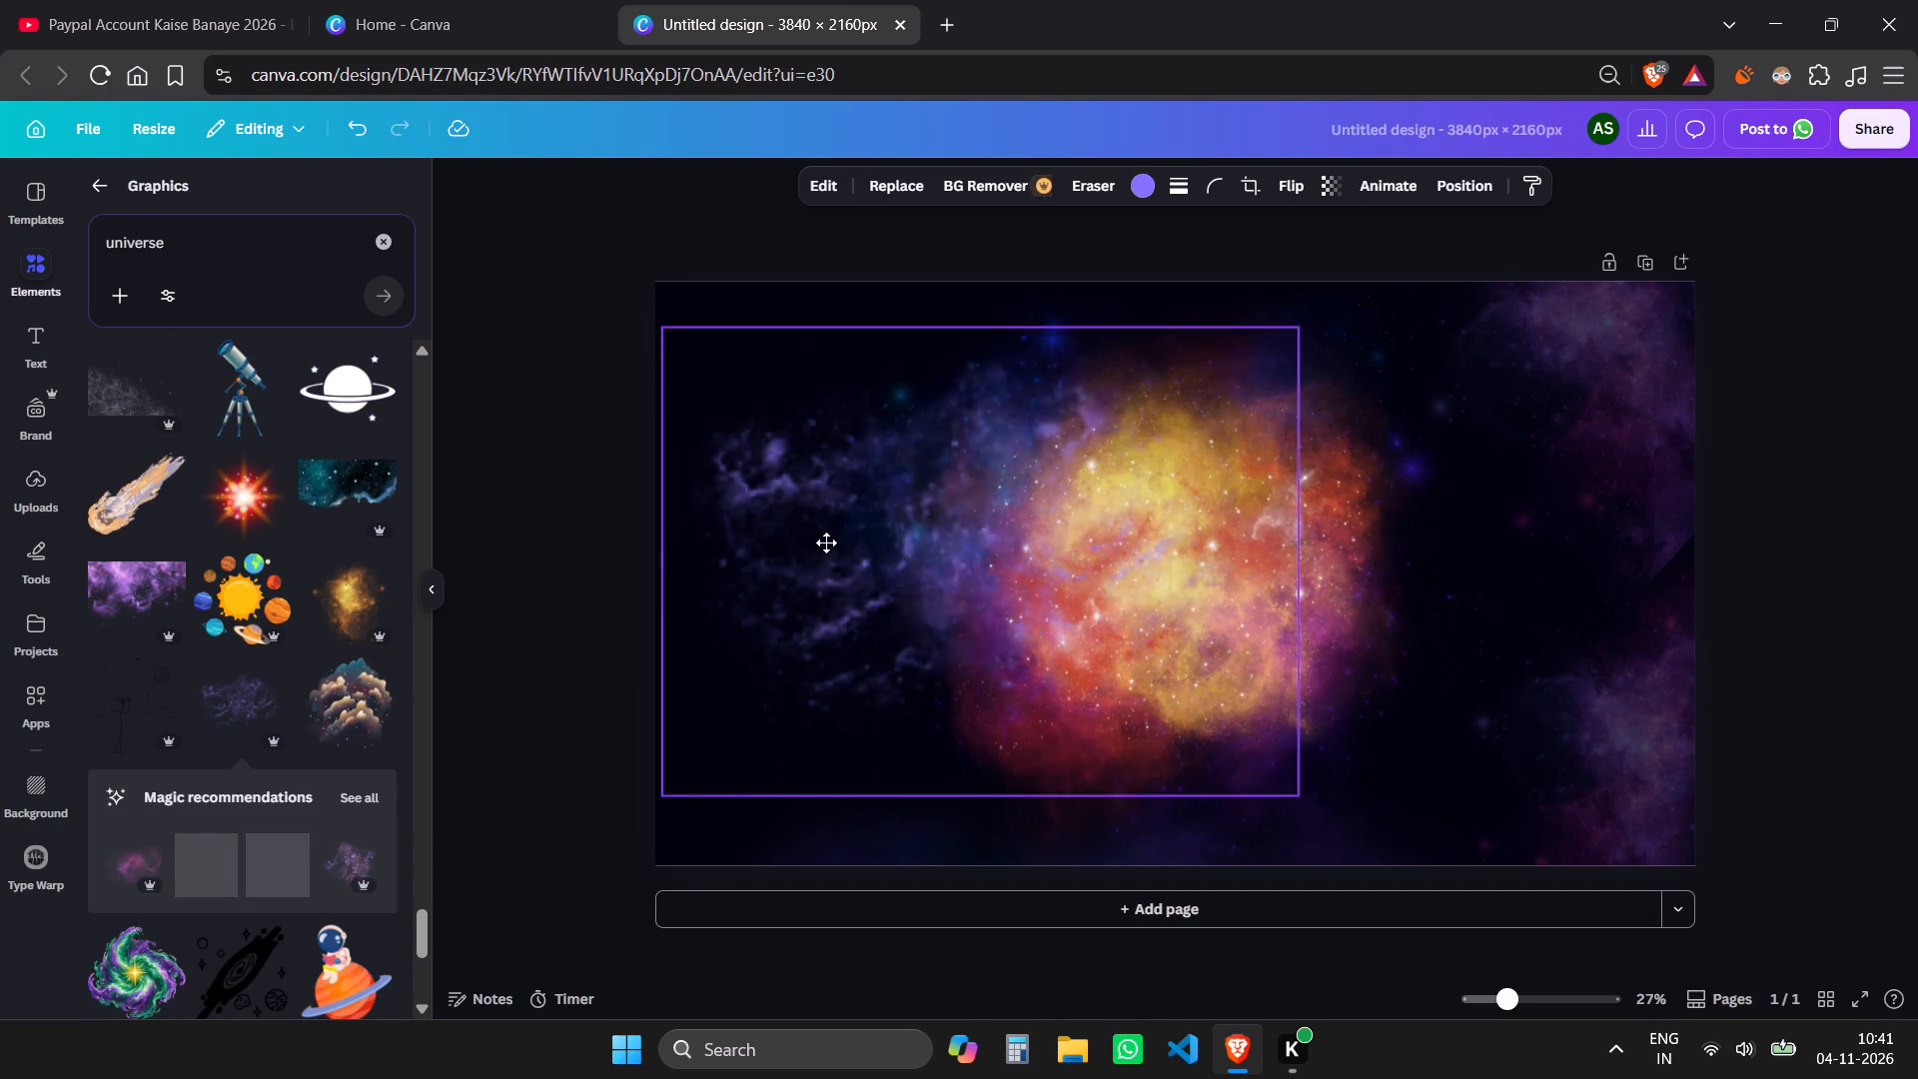
drag(826, 542, 673, 381)
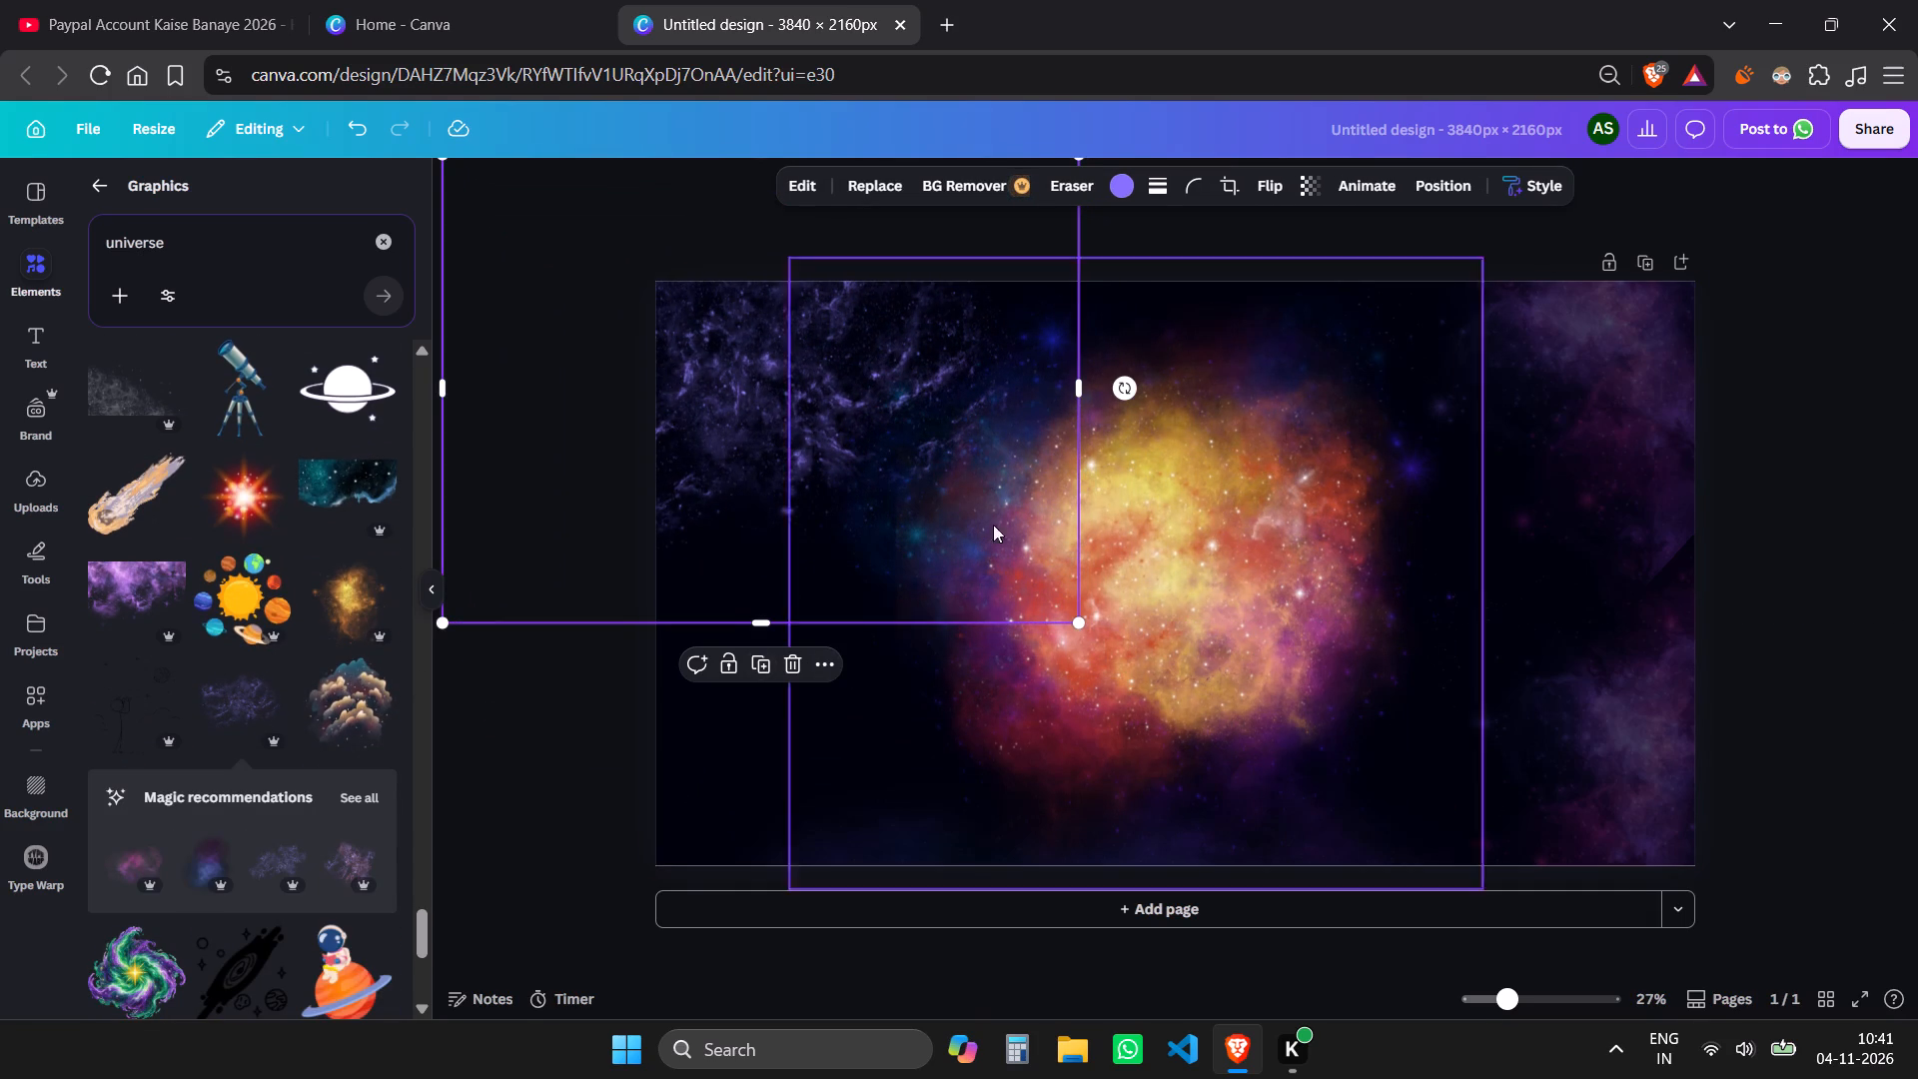
Rotate the wispy purple nebula about 45° counterclockwise and move it over the upper-left part of the central nebula.
drag(1119, 391, 959, 192)
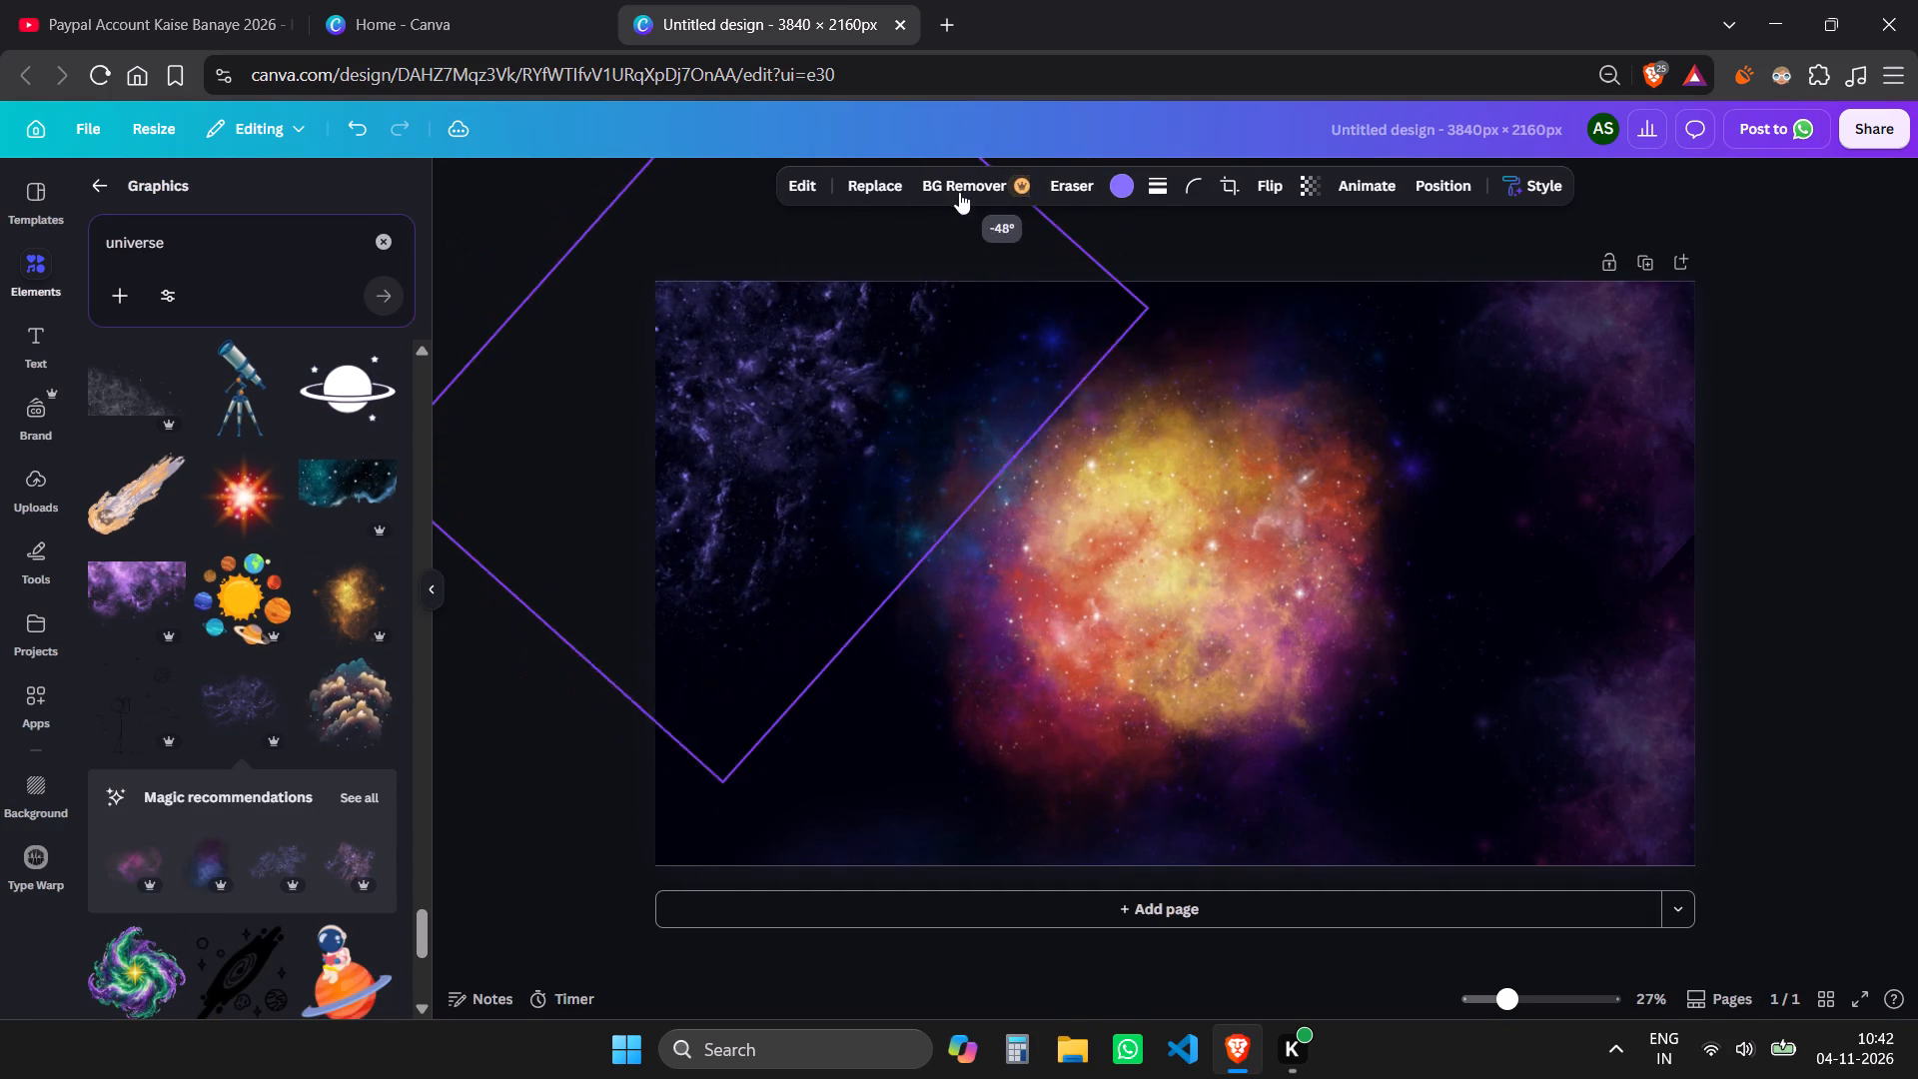
drag(959, 192, 959, 196)
drag(766, 440, 668, 369)
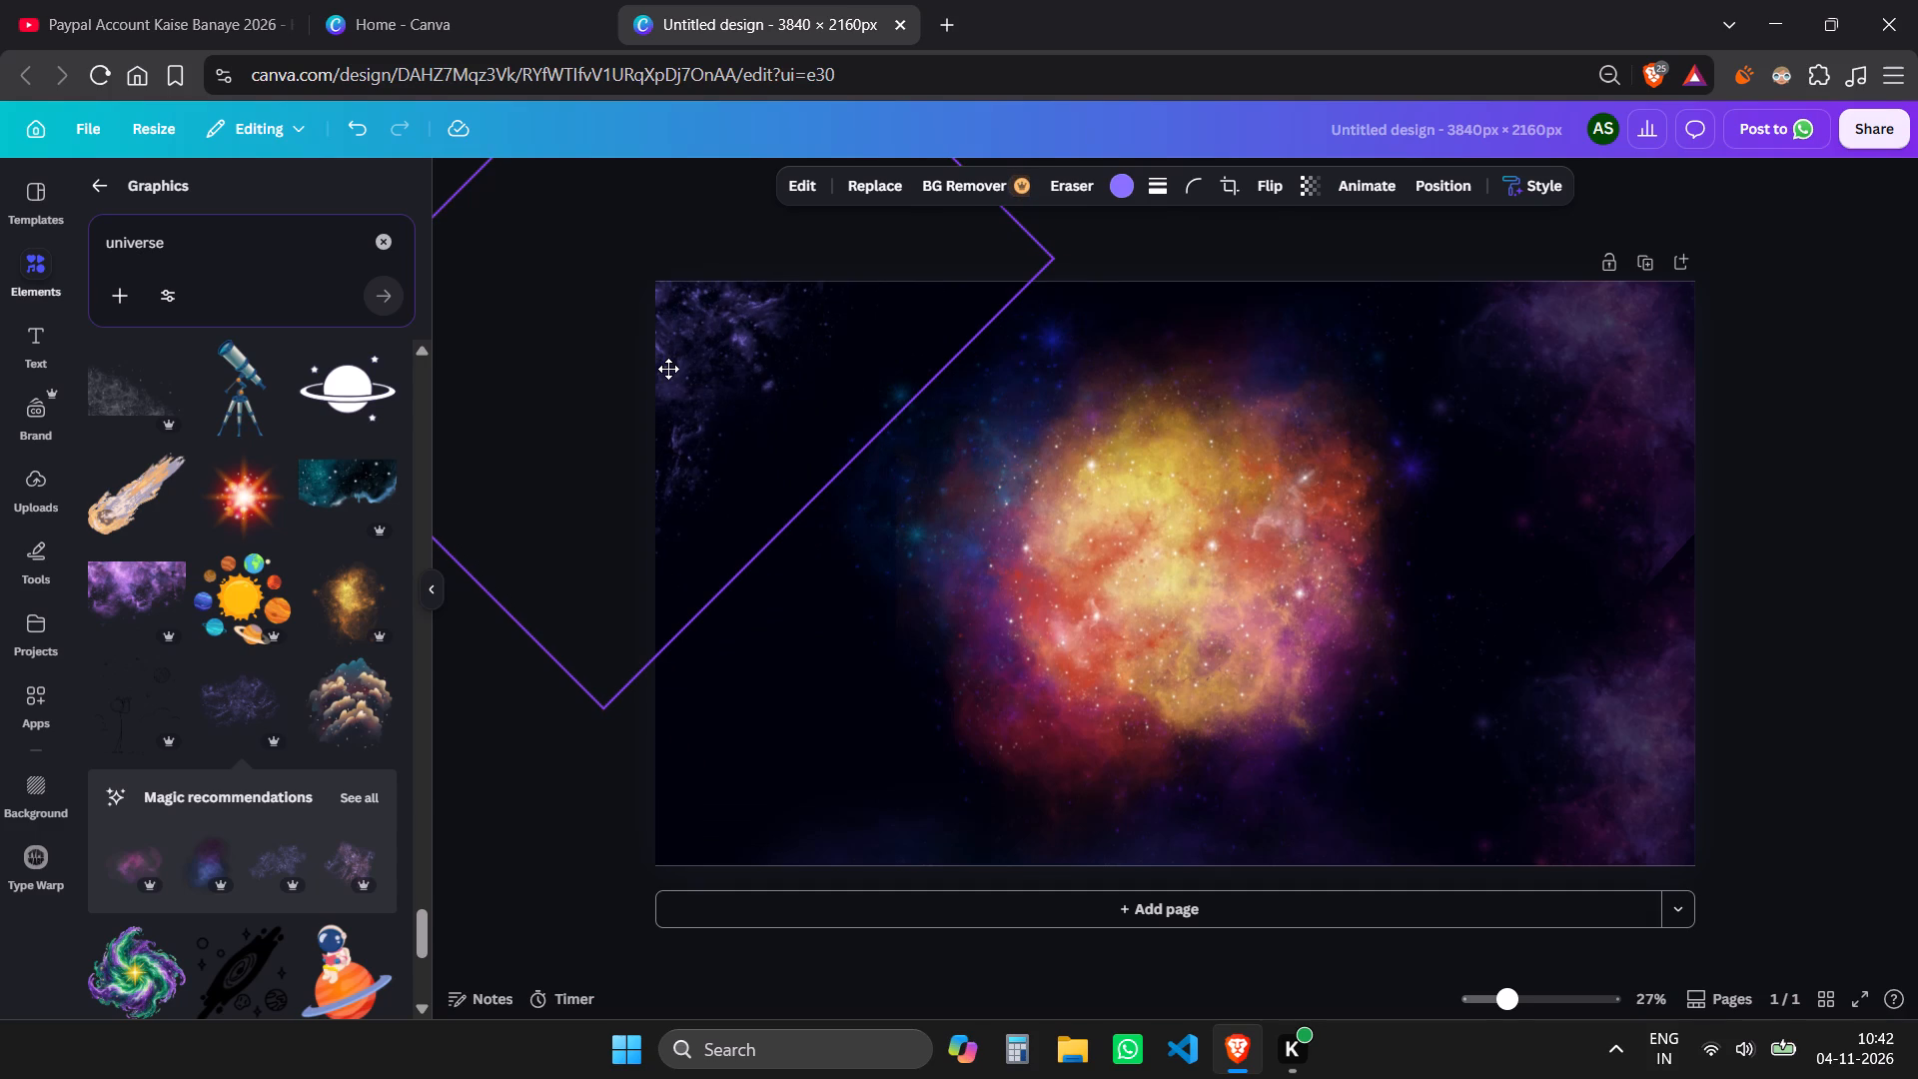
drag(668, 369, 1227, 602)
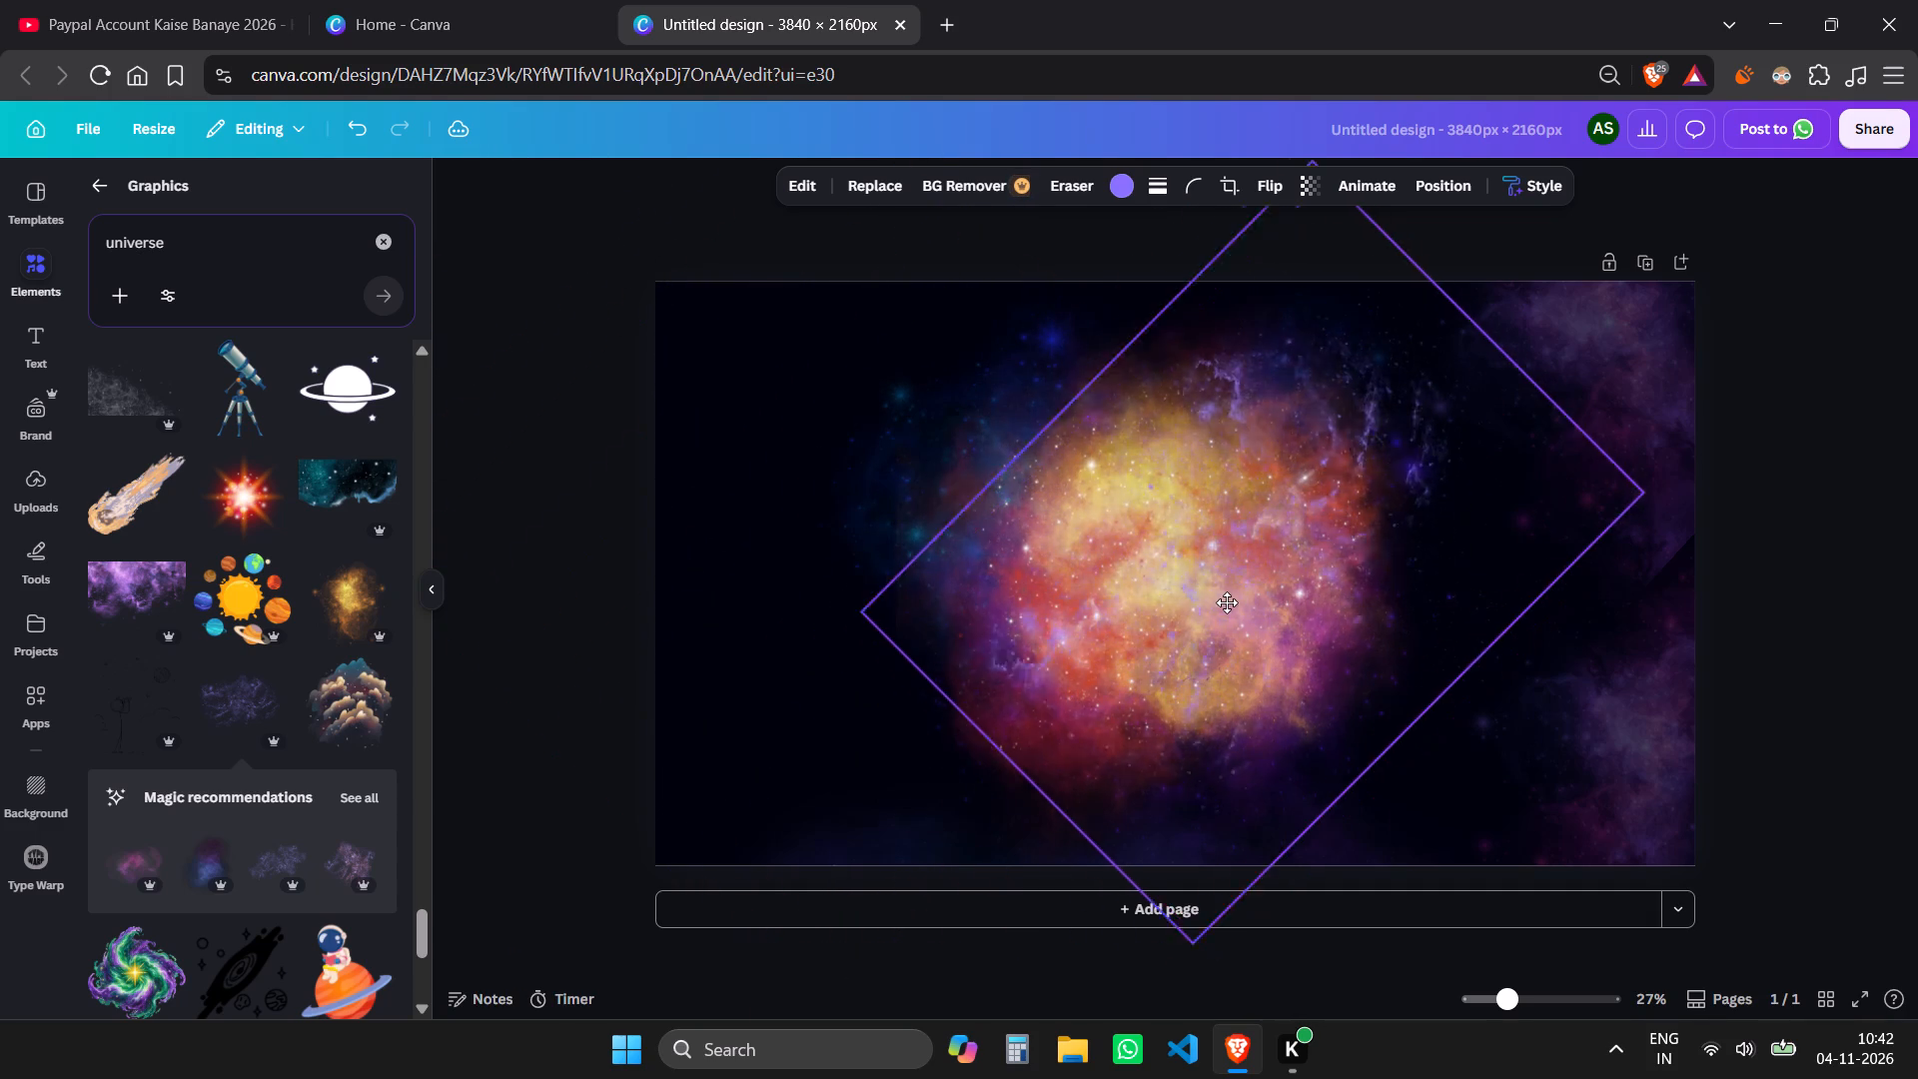
drag(1227, 602, 1188, 516)
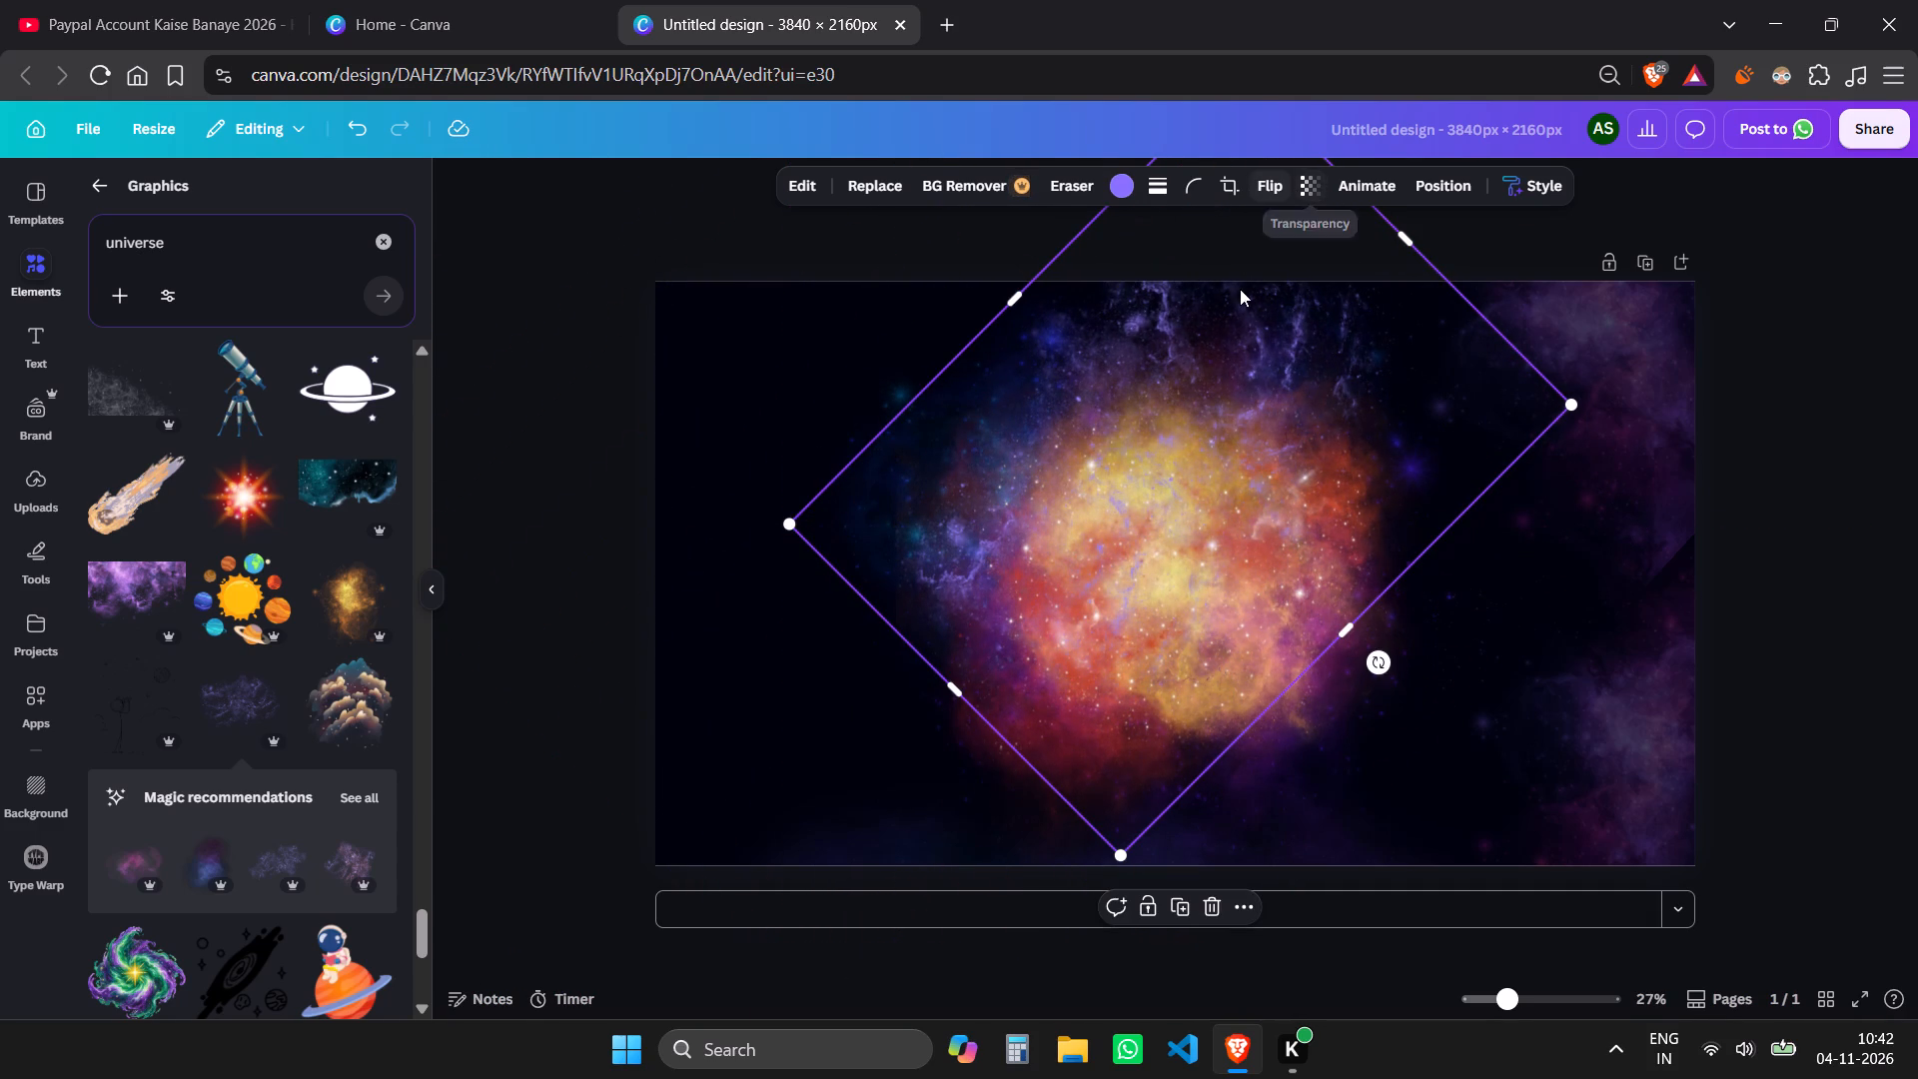
Send the rotated wispy purple nebula backward four layers, behind the bright central nebula.
right_click(1226, 435)
click(1325, 560)
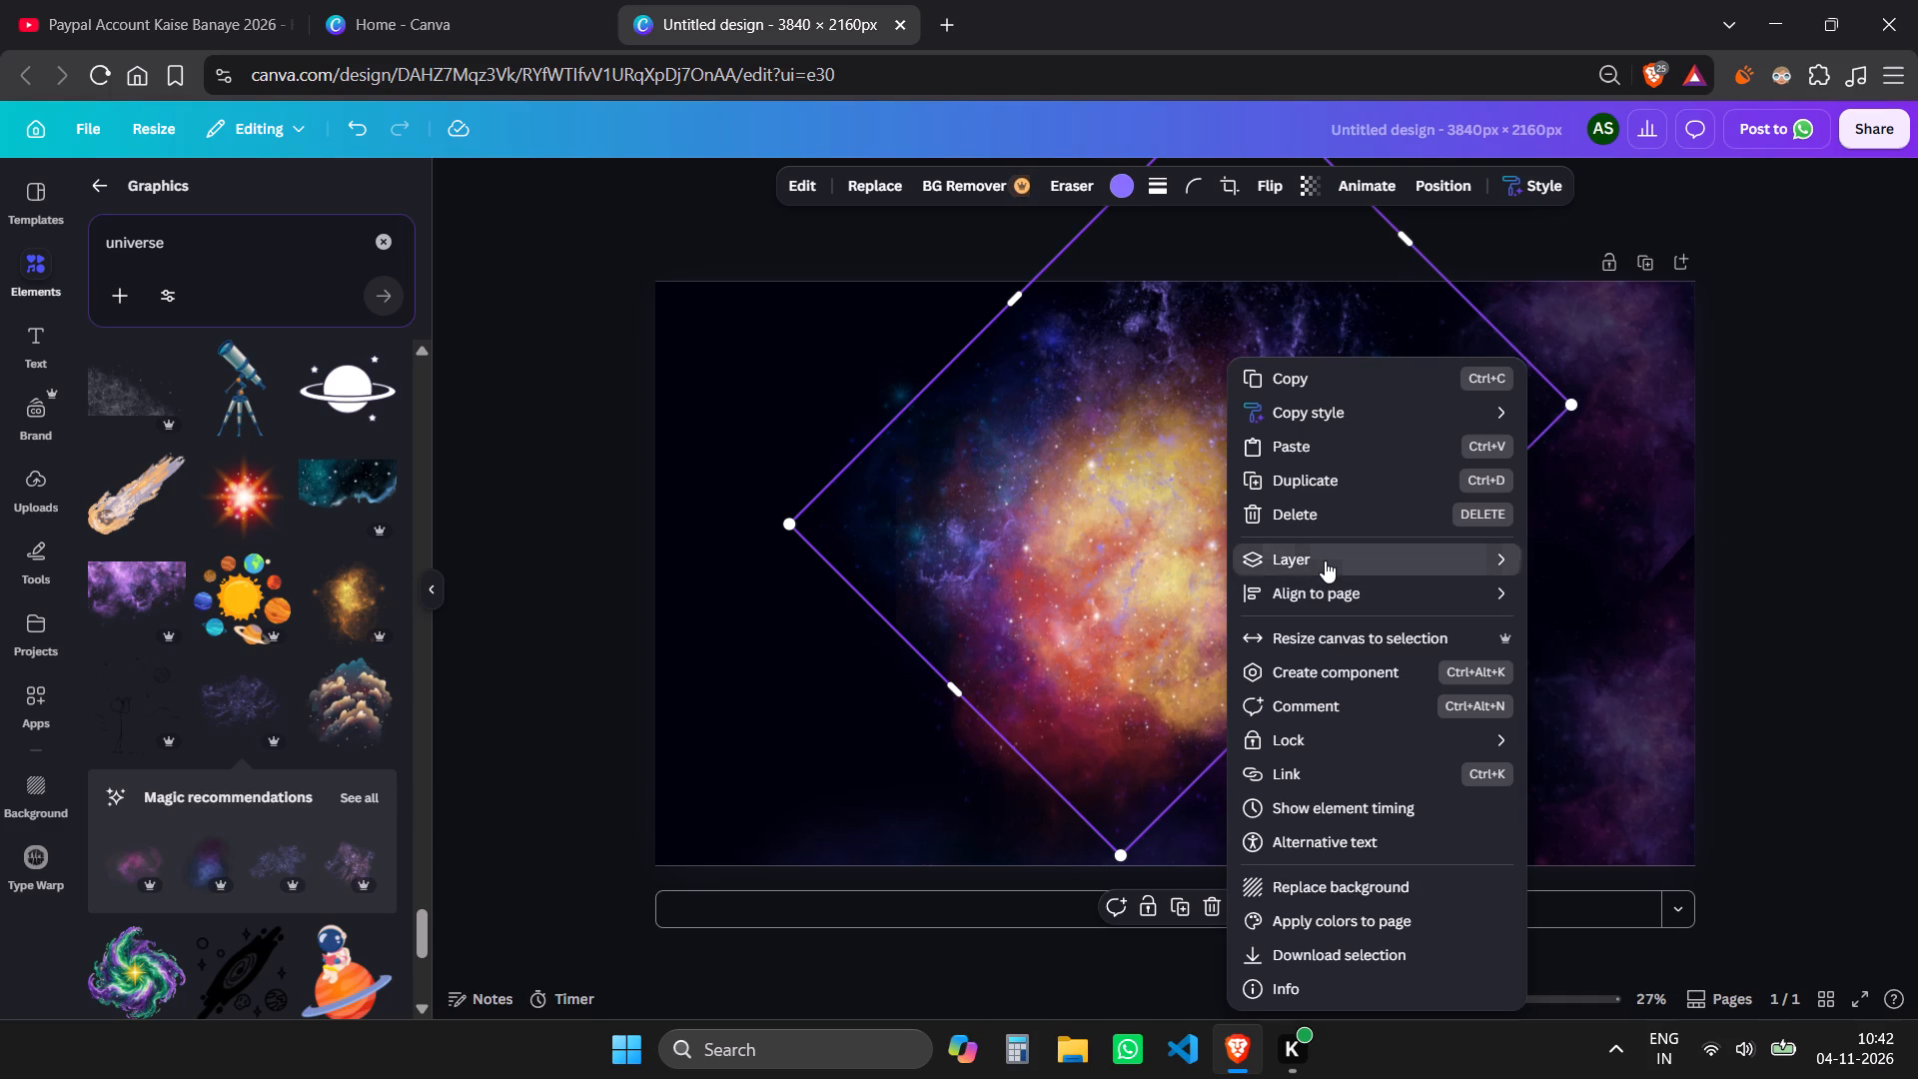
click(1608, 635)
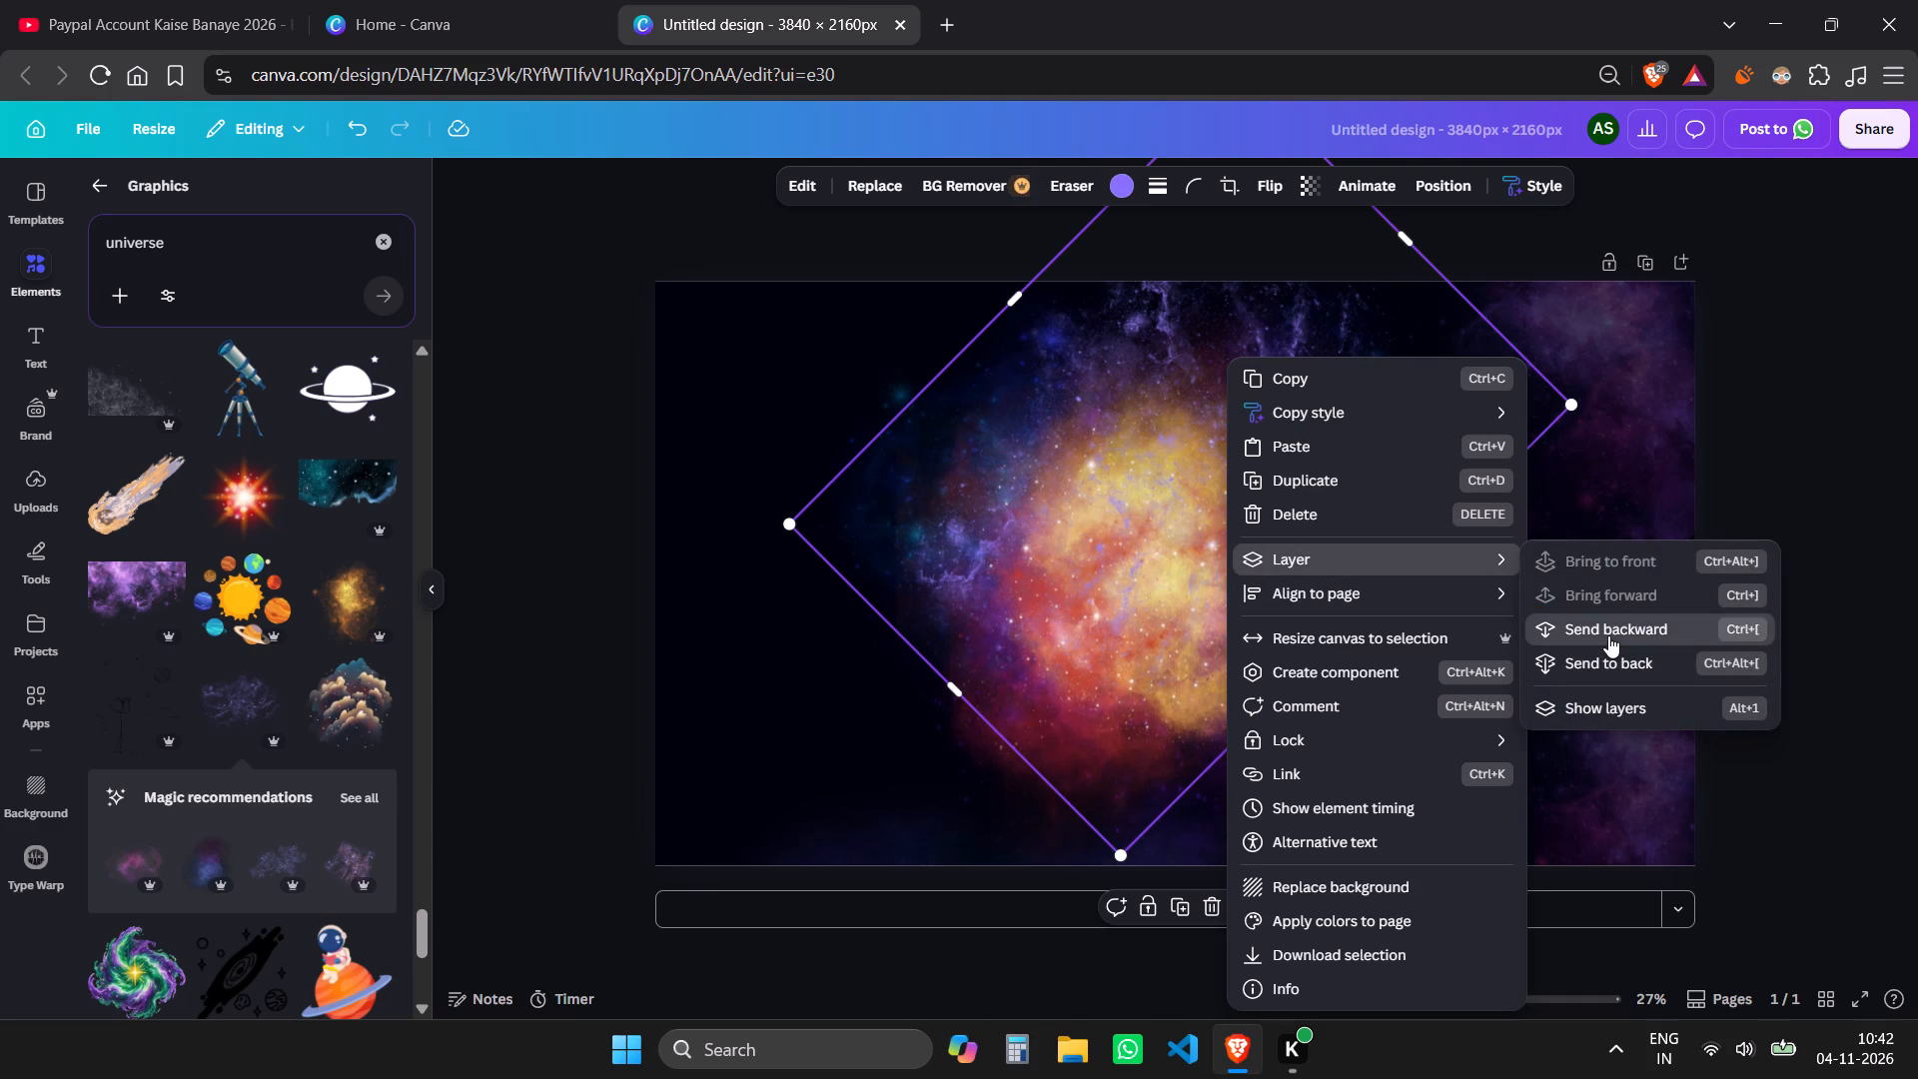
click(1608, 635)
click(1608, 635)
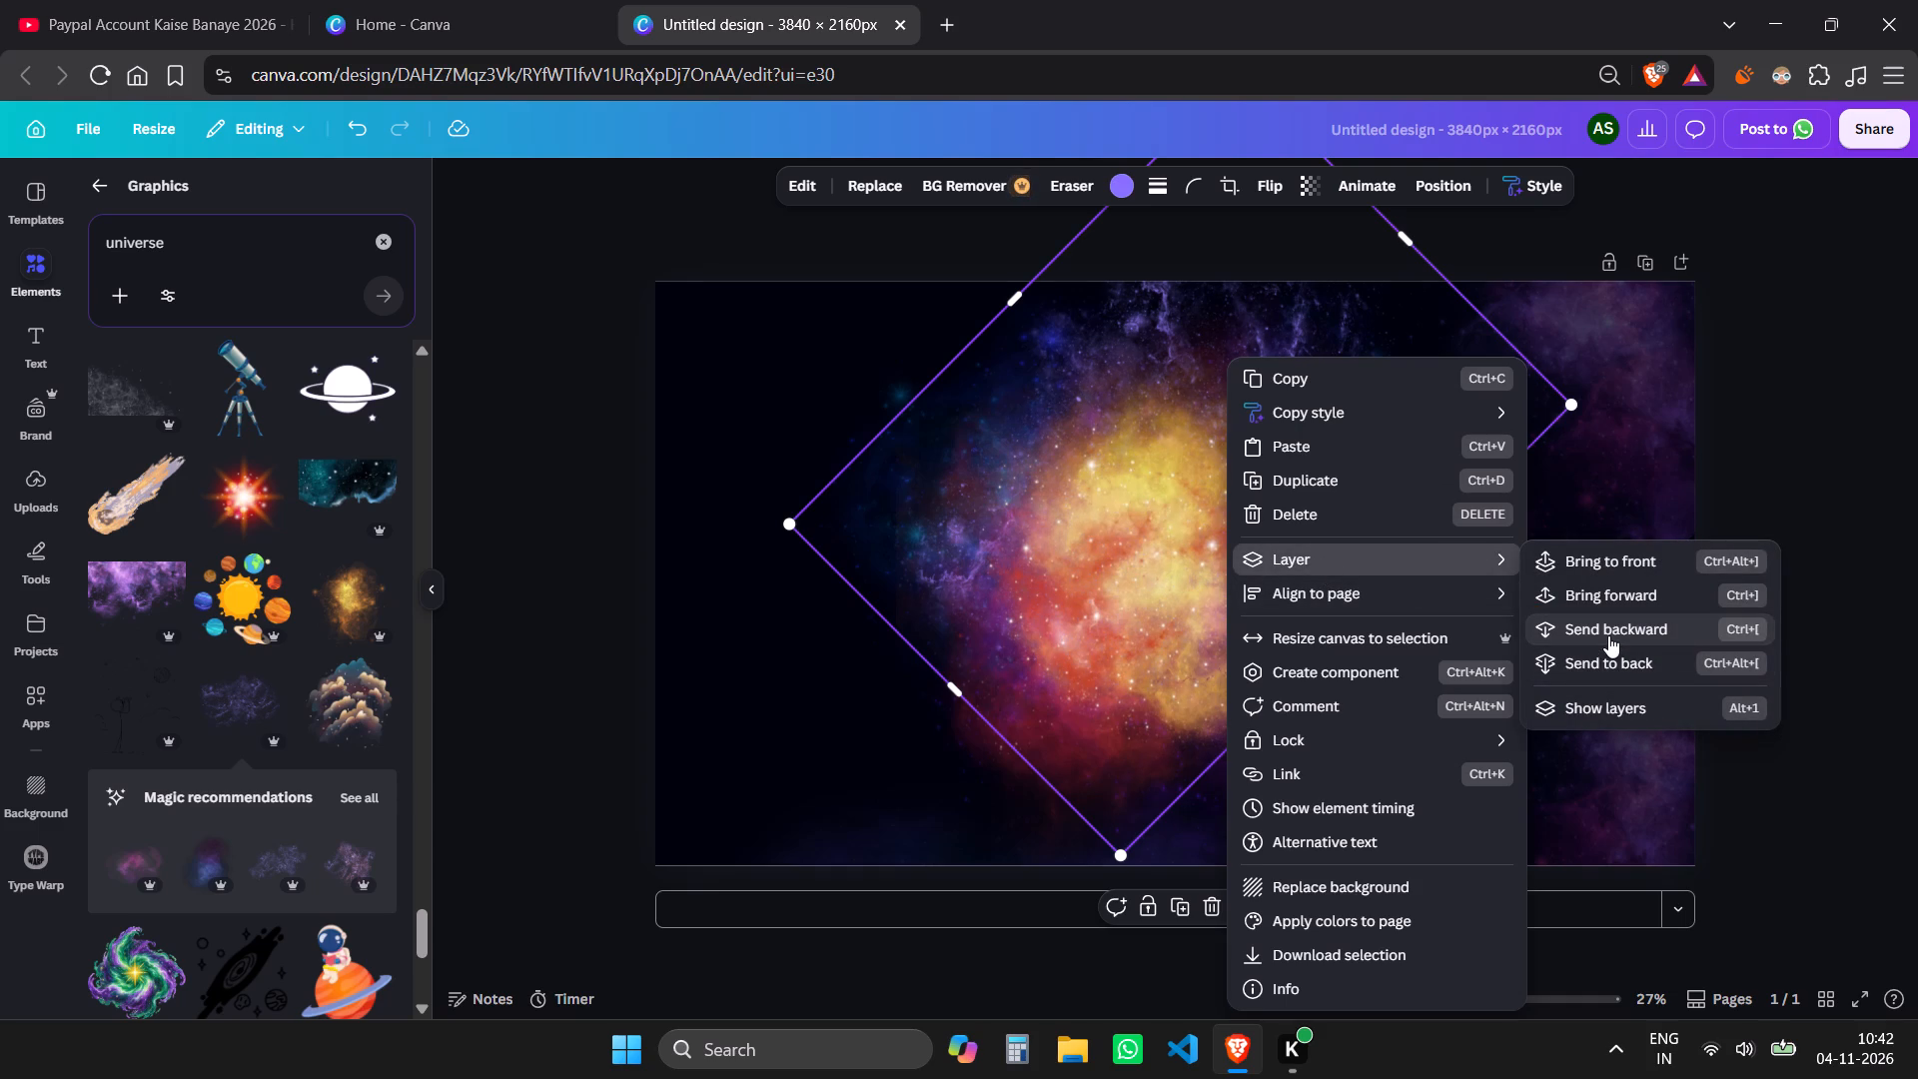
click(1608, 635)
click(1873, 555)
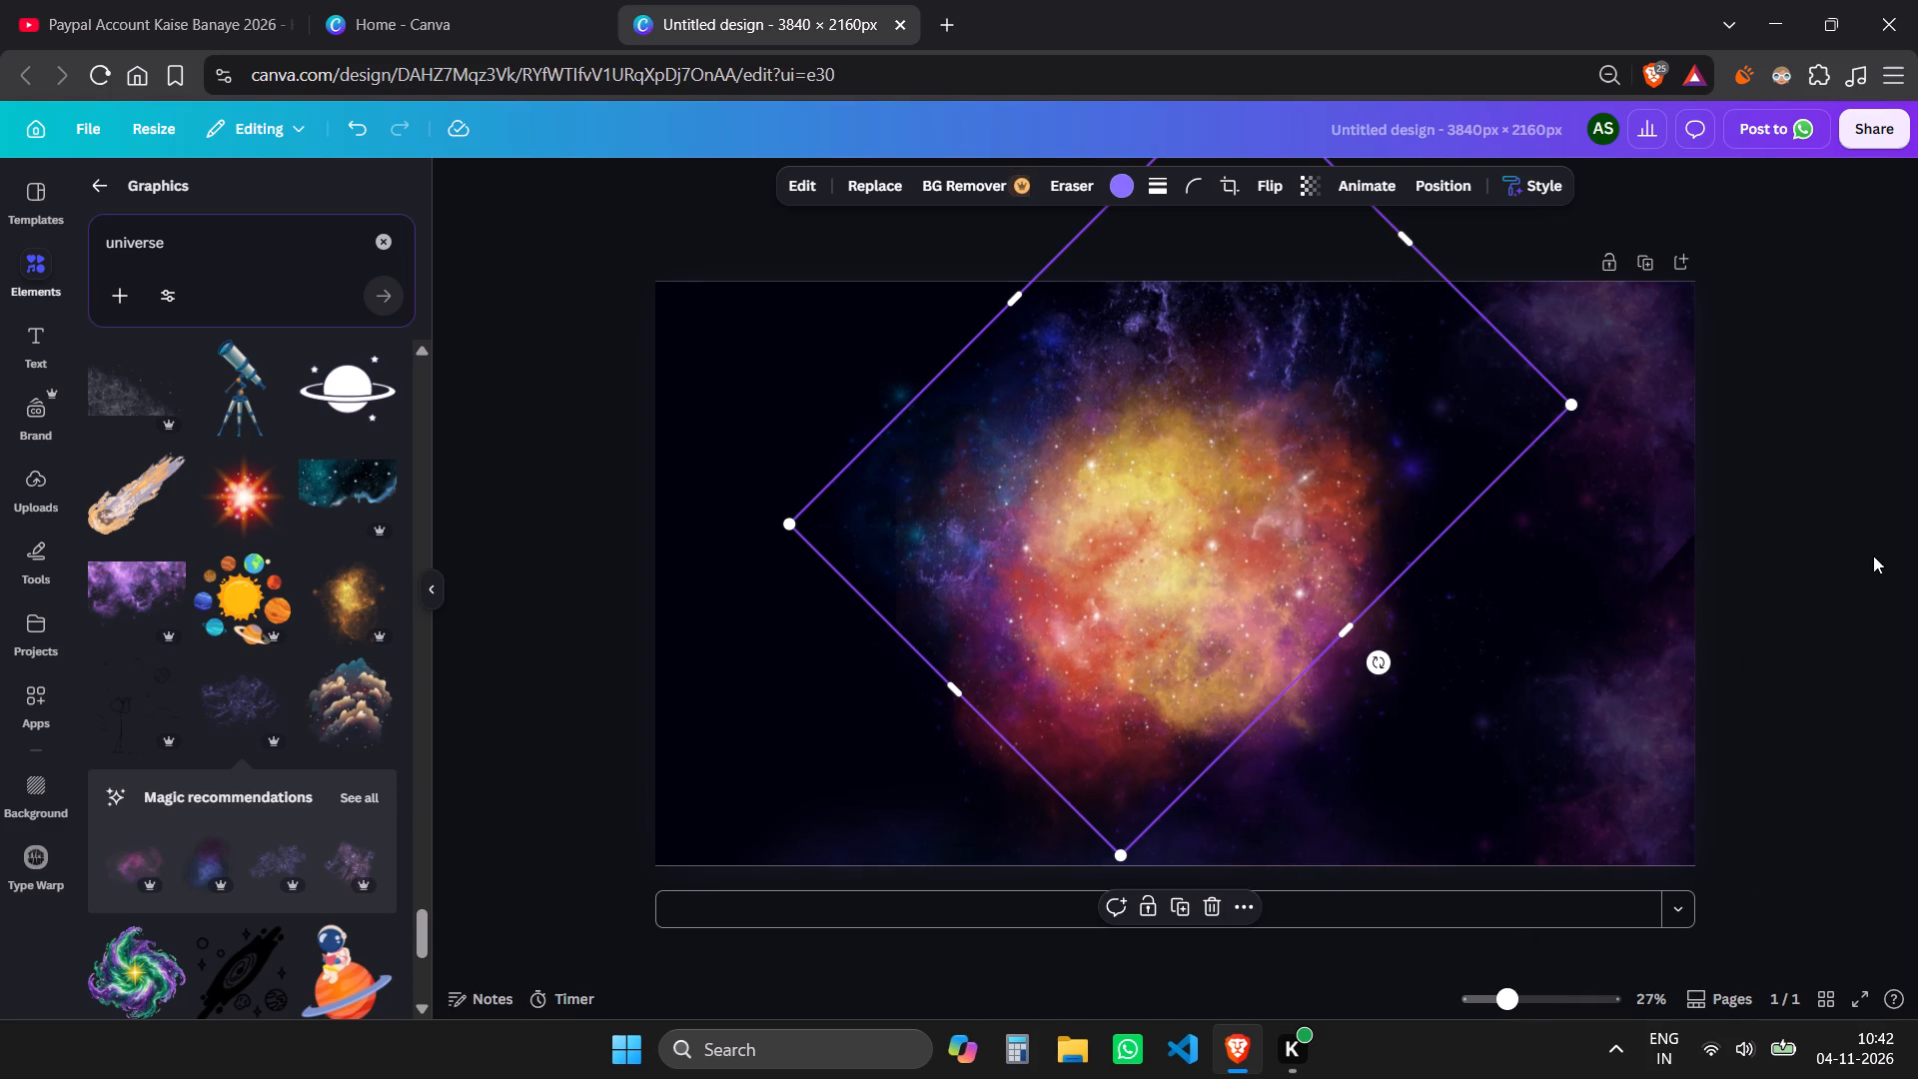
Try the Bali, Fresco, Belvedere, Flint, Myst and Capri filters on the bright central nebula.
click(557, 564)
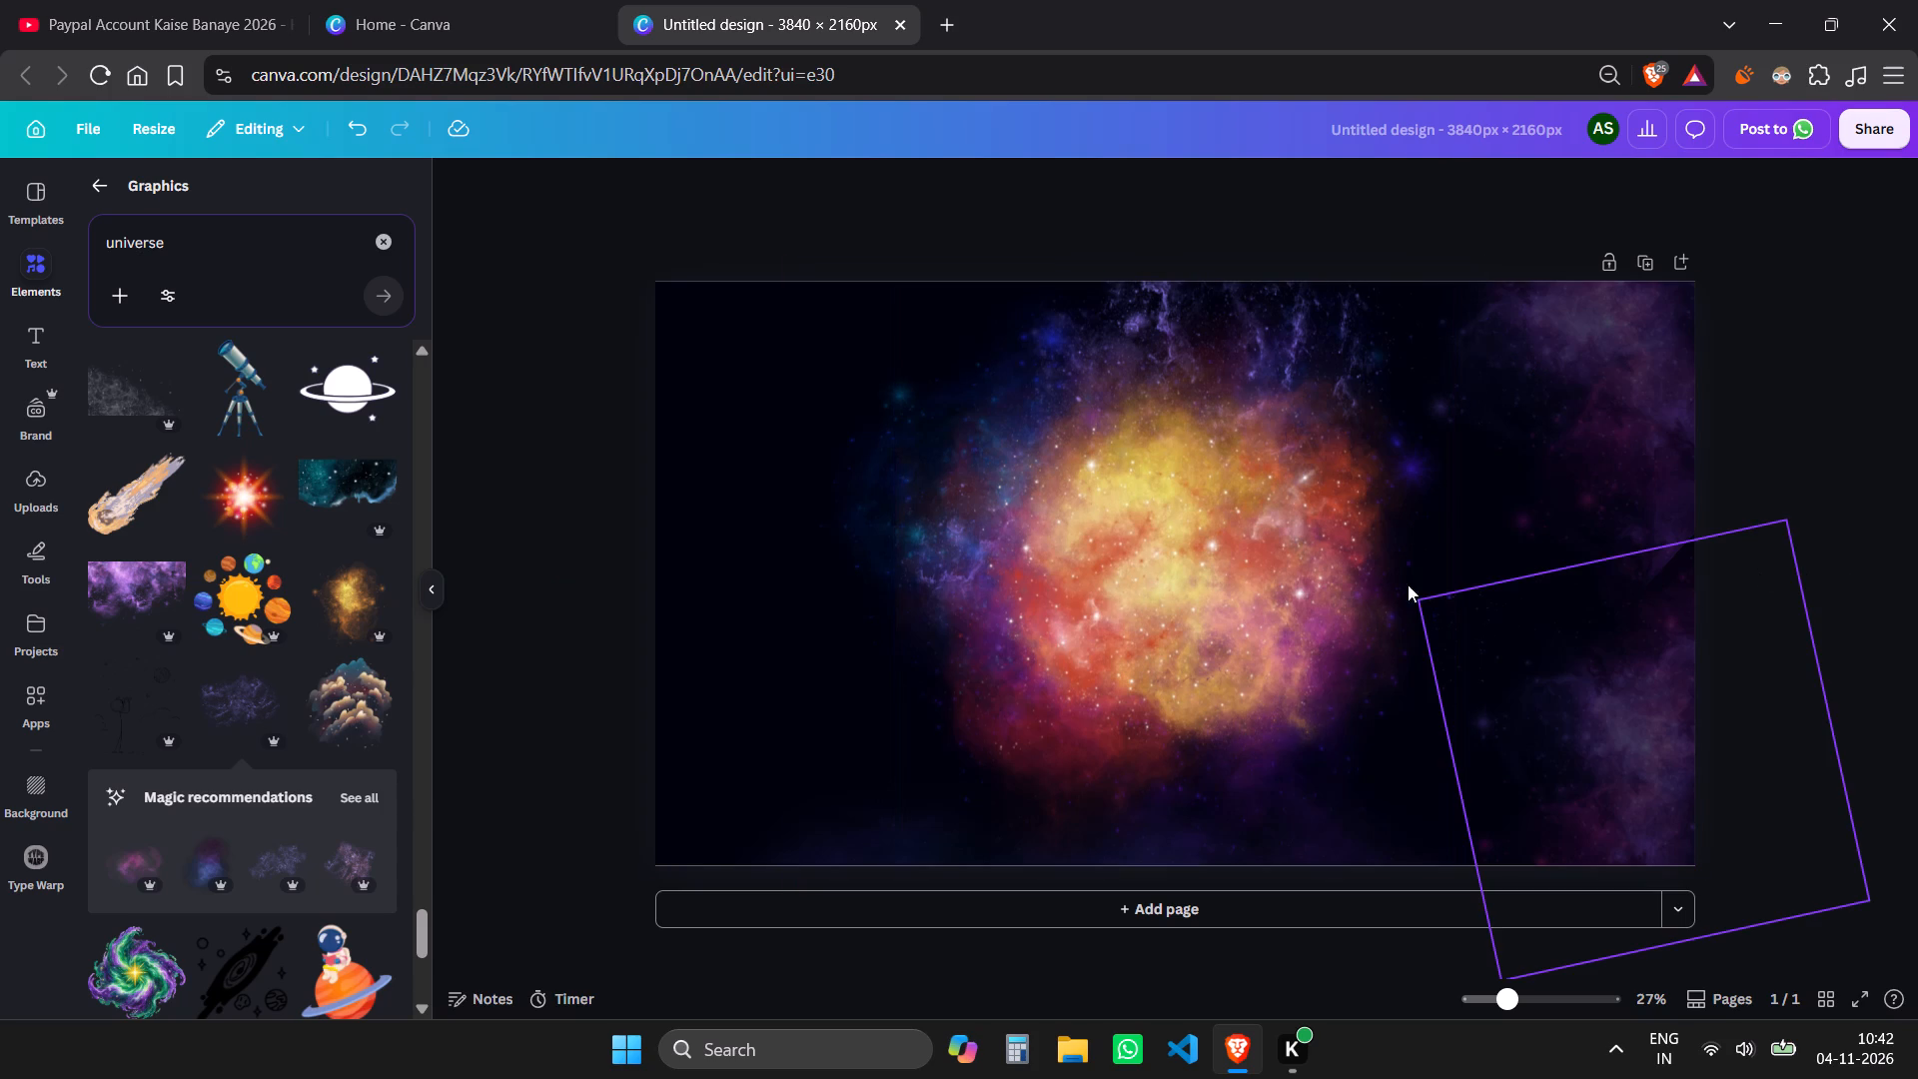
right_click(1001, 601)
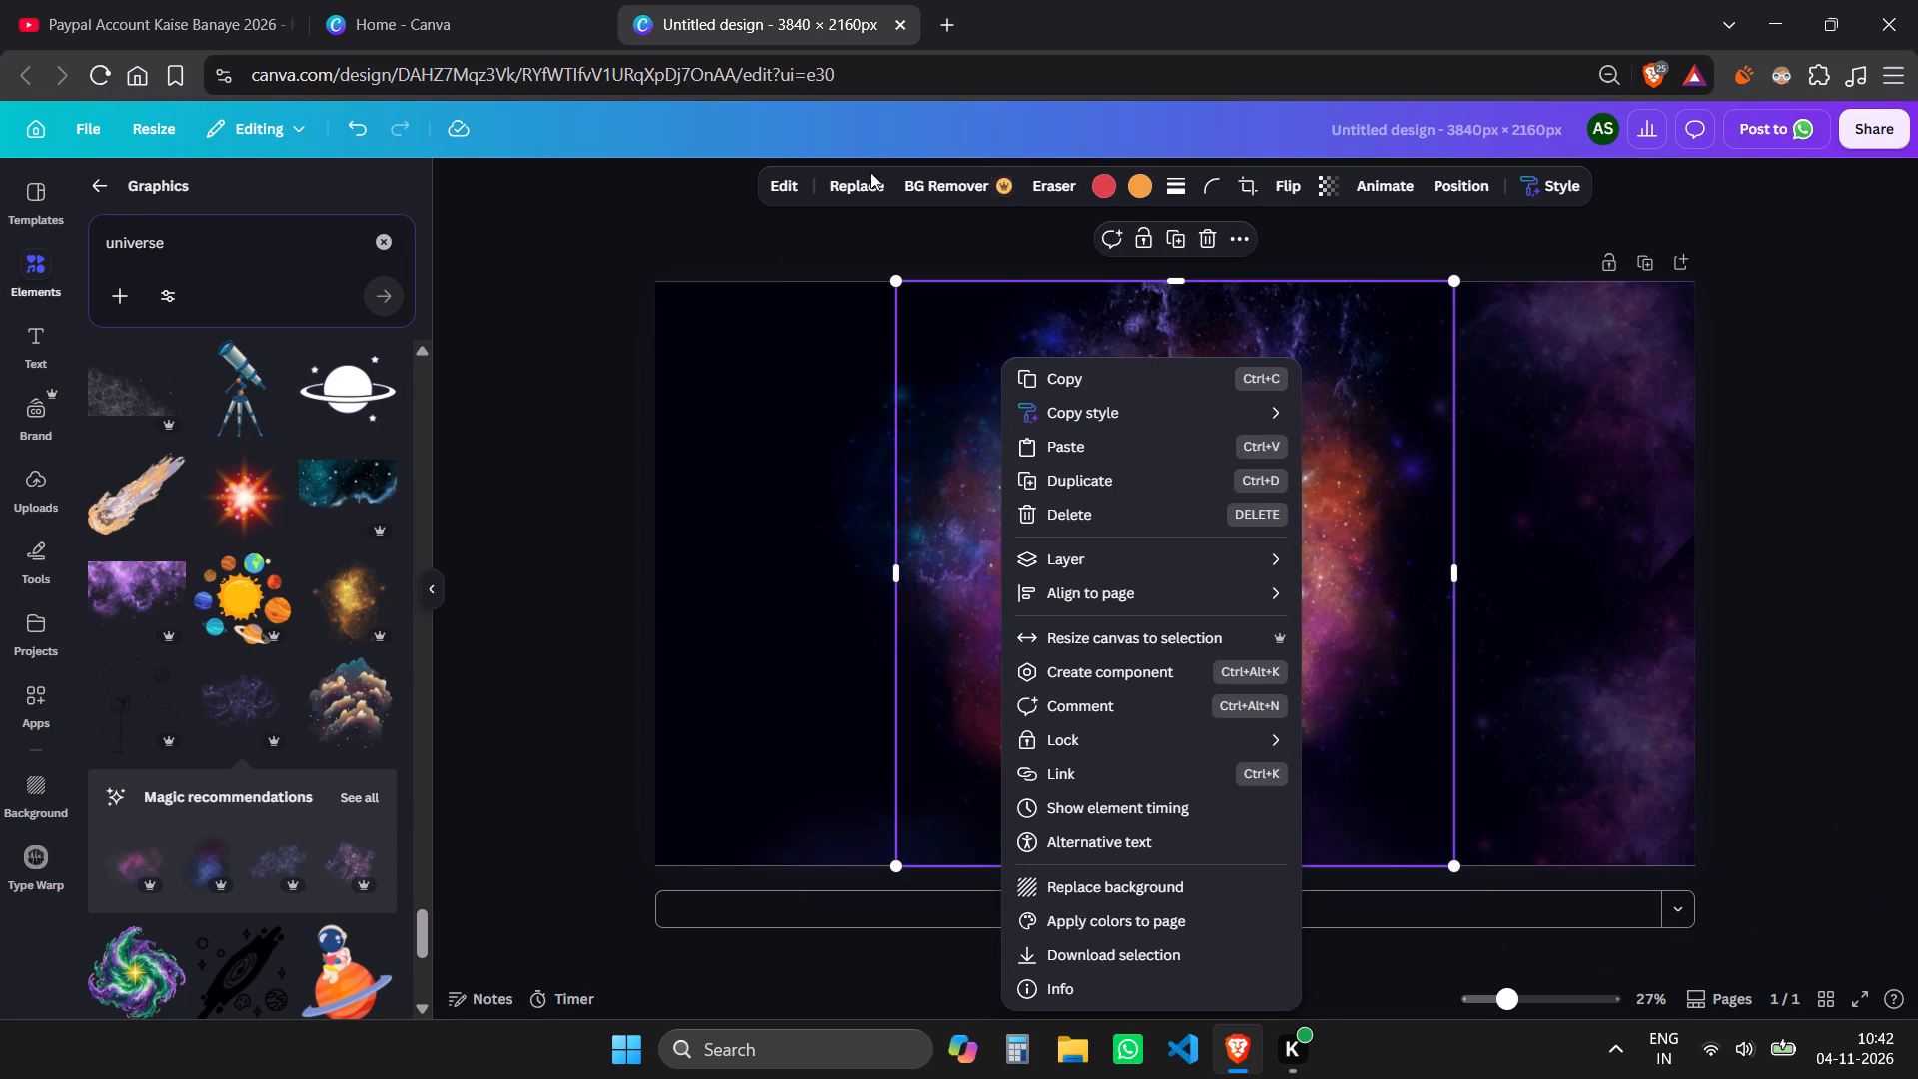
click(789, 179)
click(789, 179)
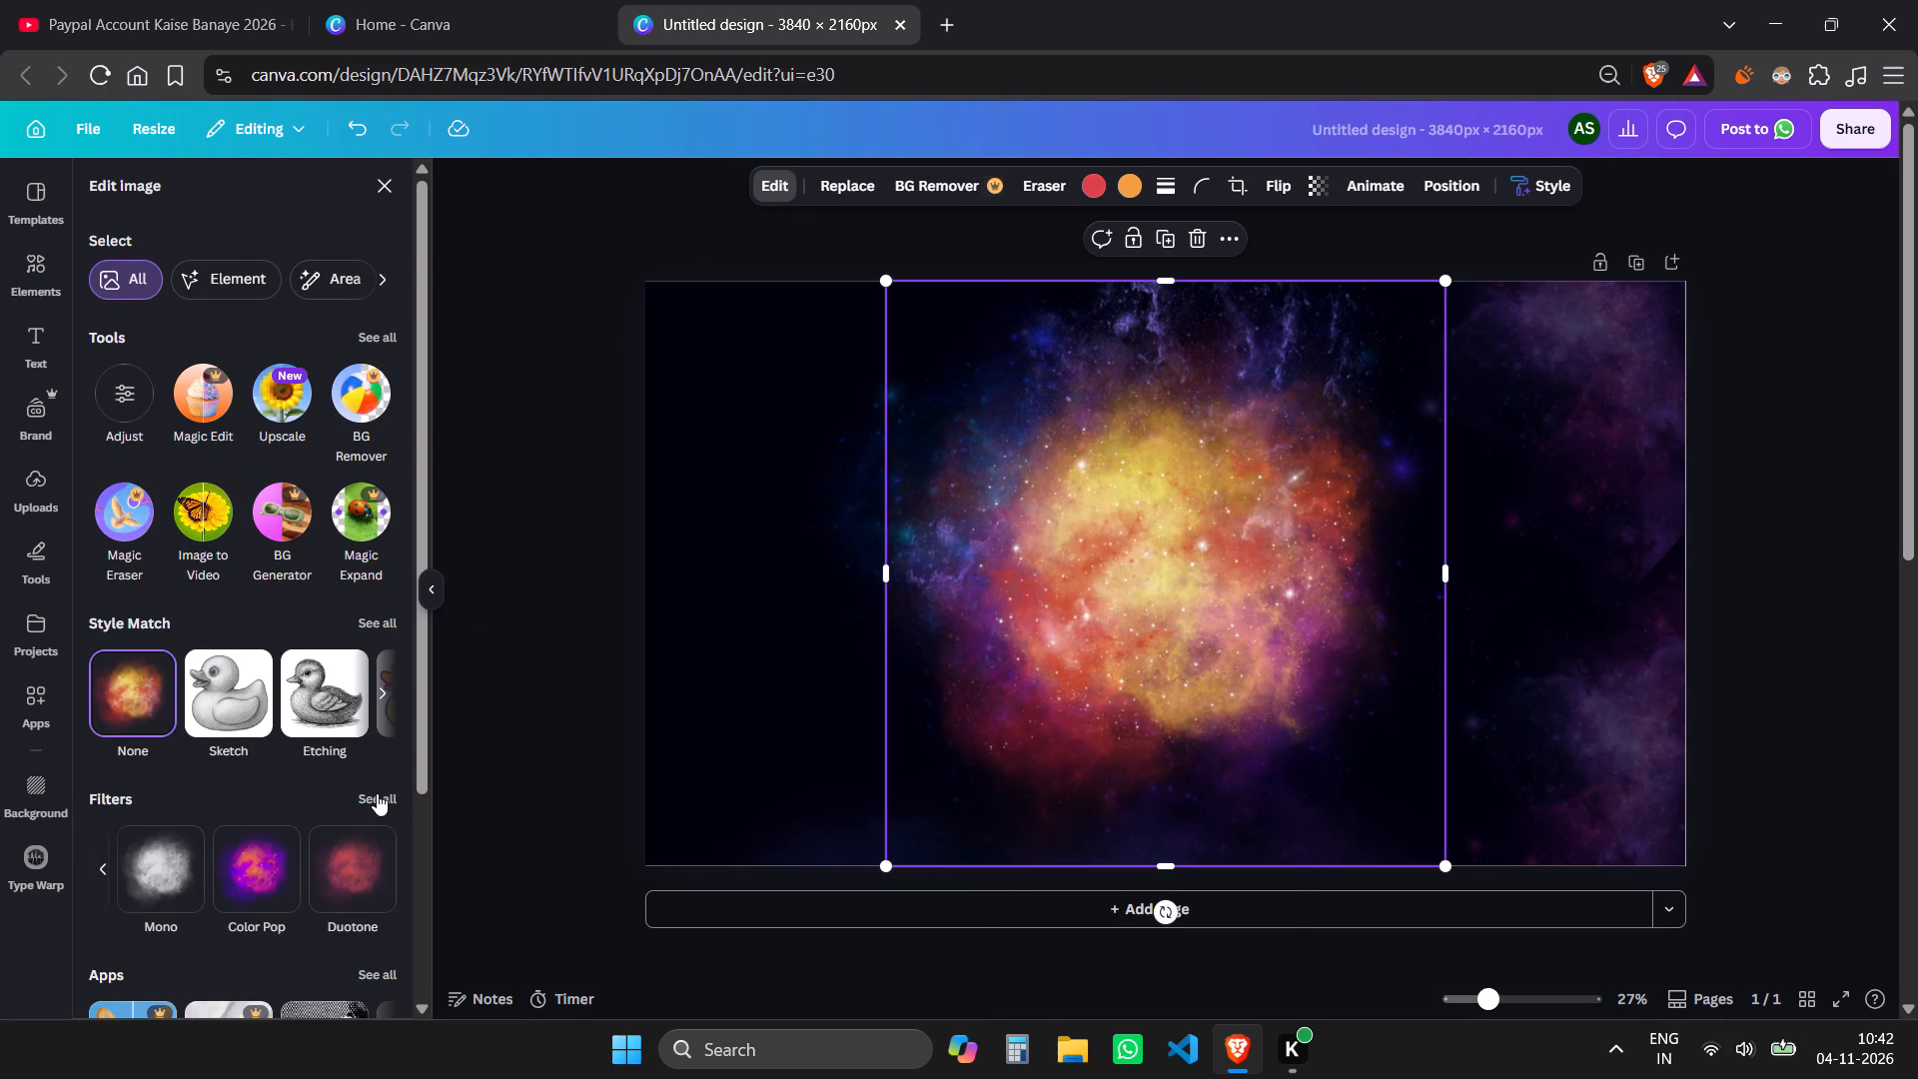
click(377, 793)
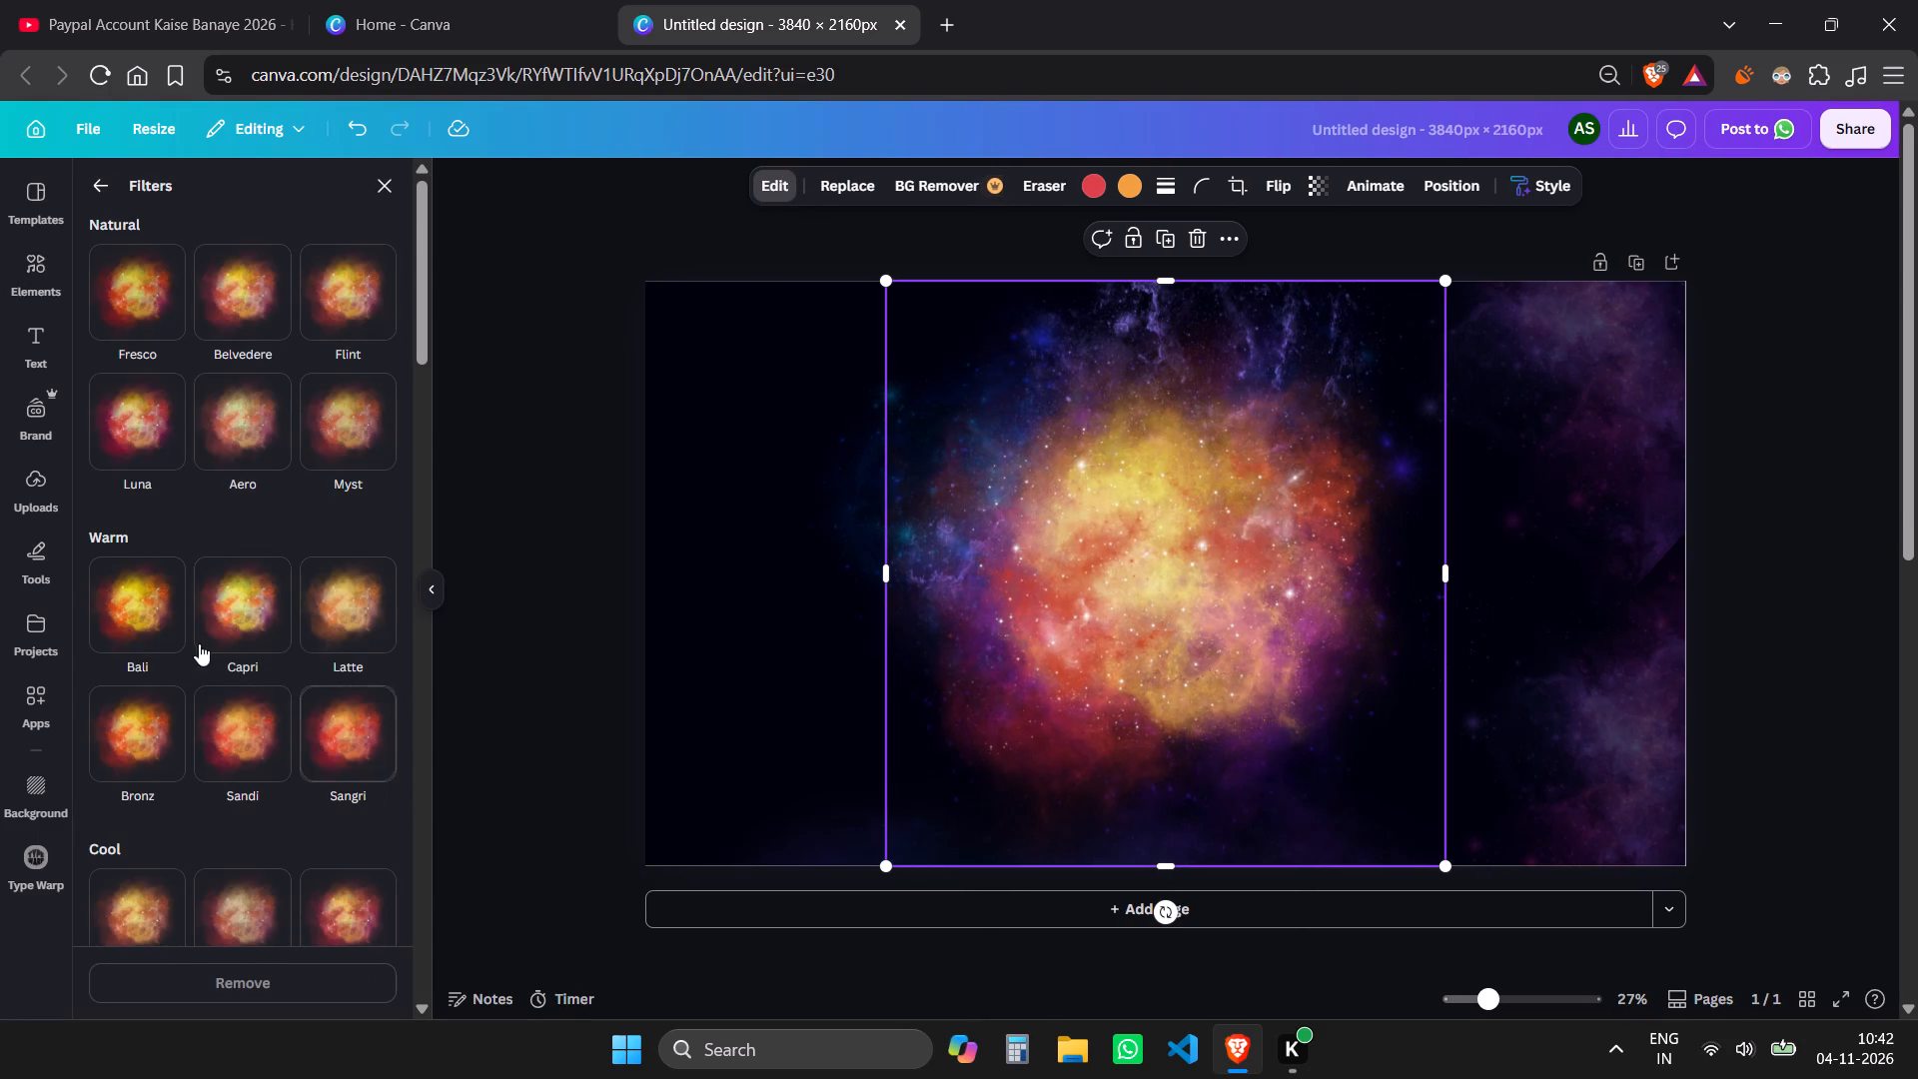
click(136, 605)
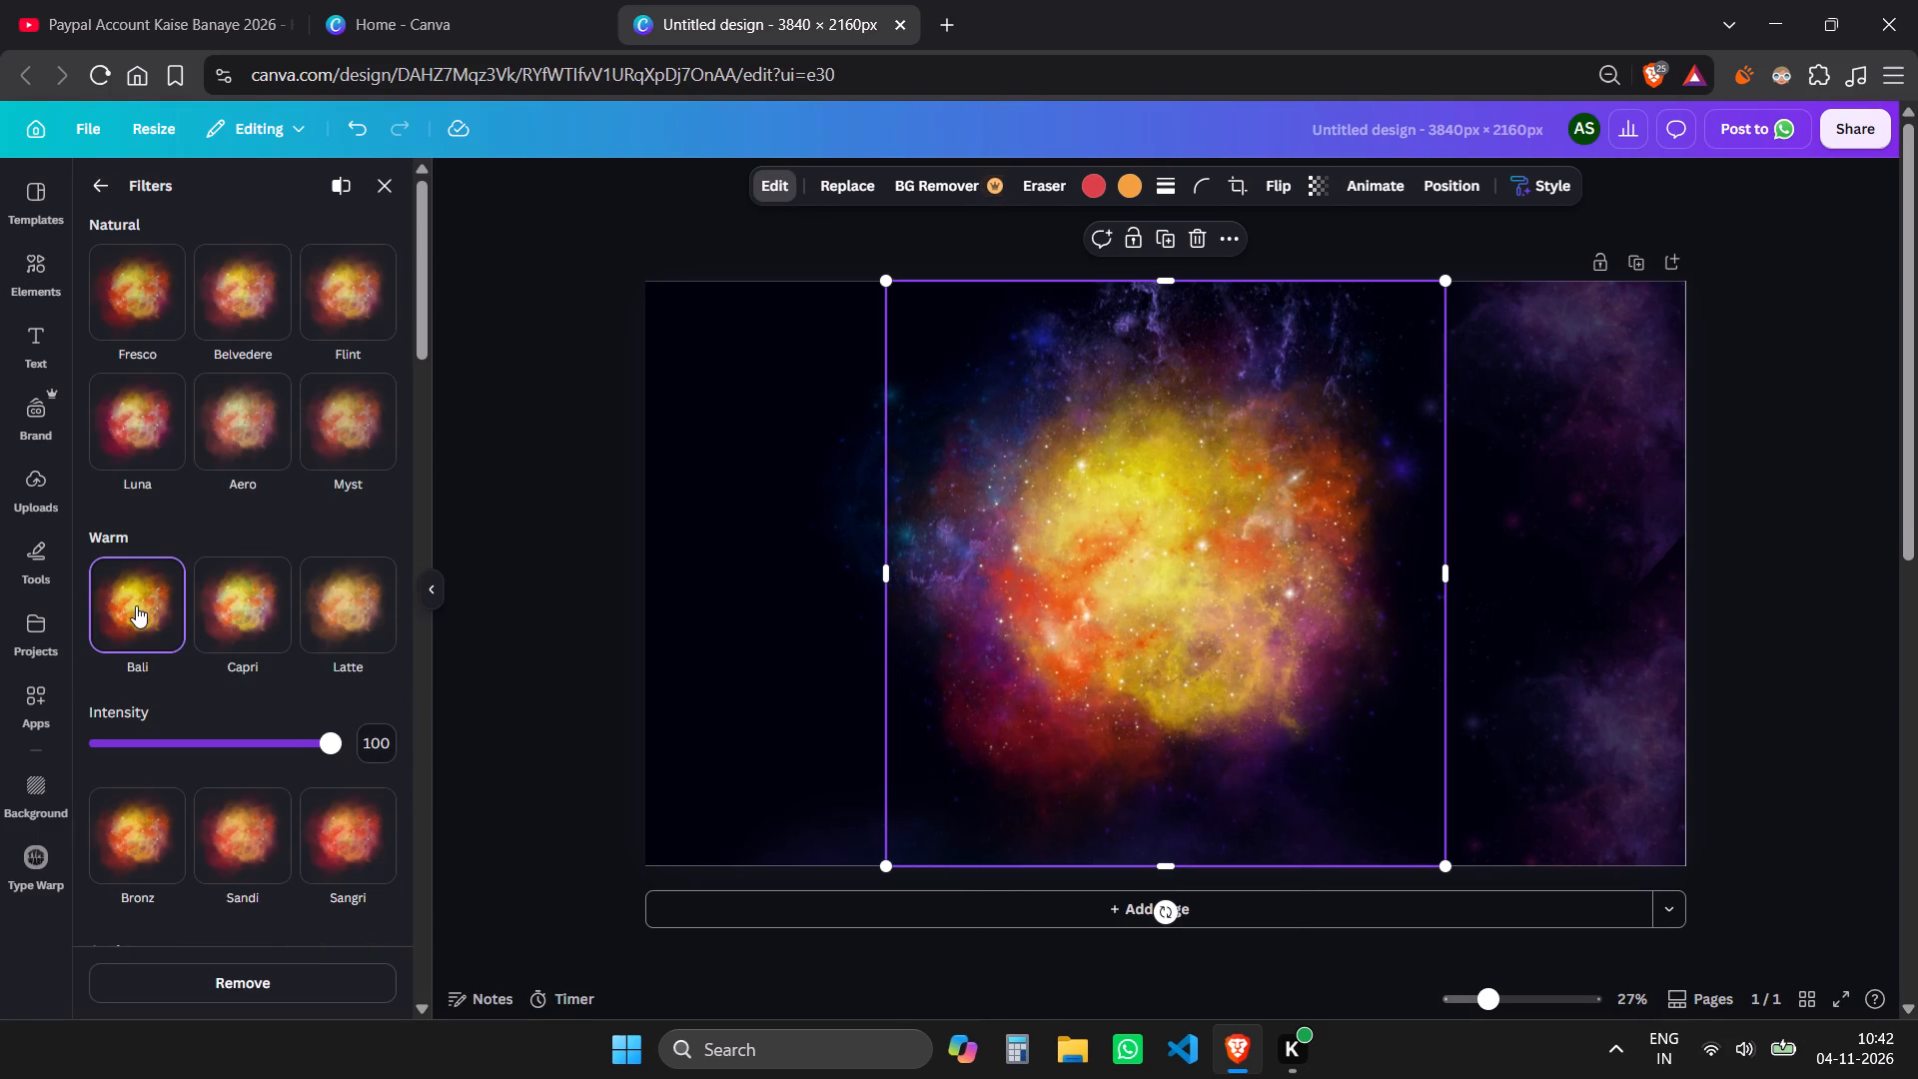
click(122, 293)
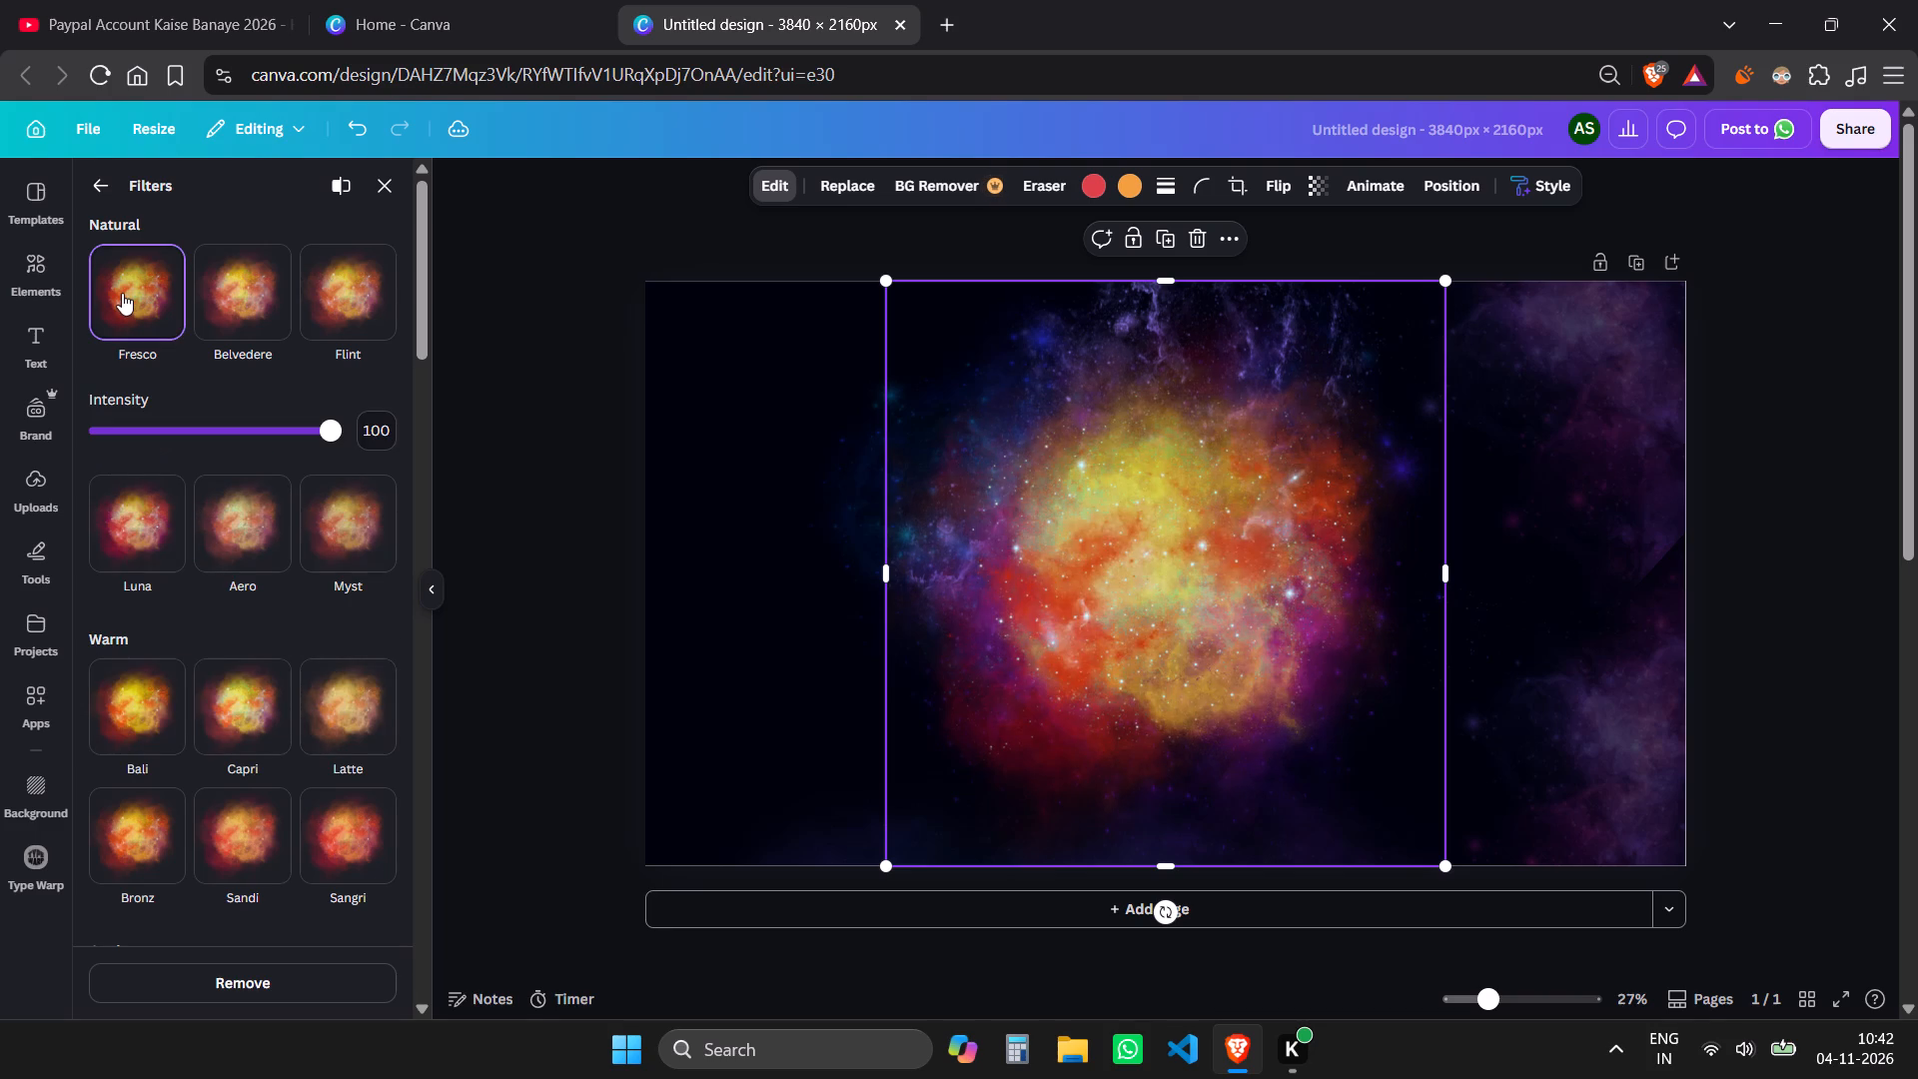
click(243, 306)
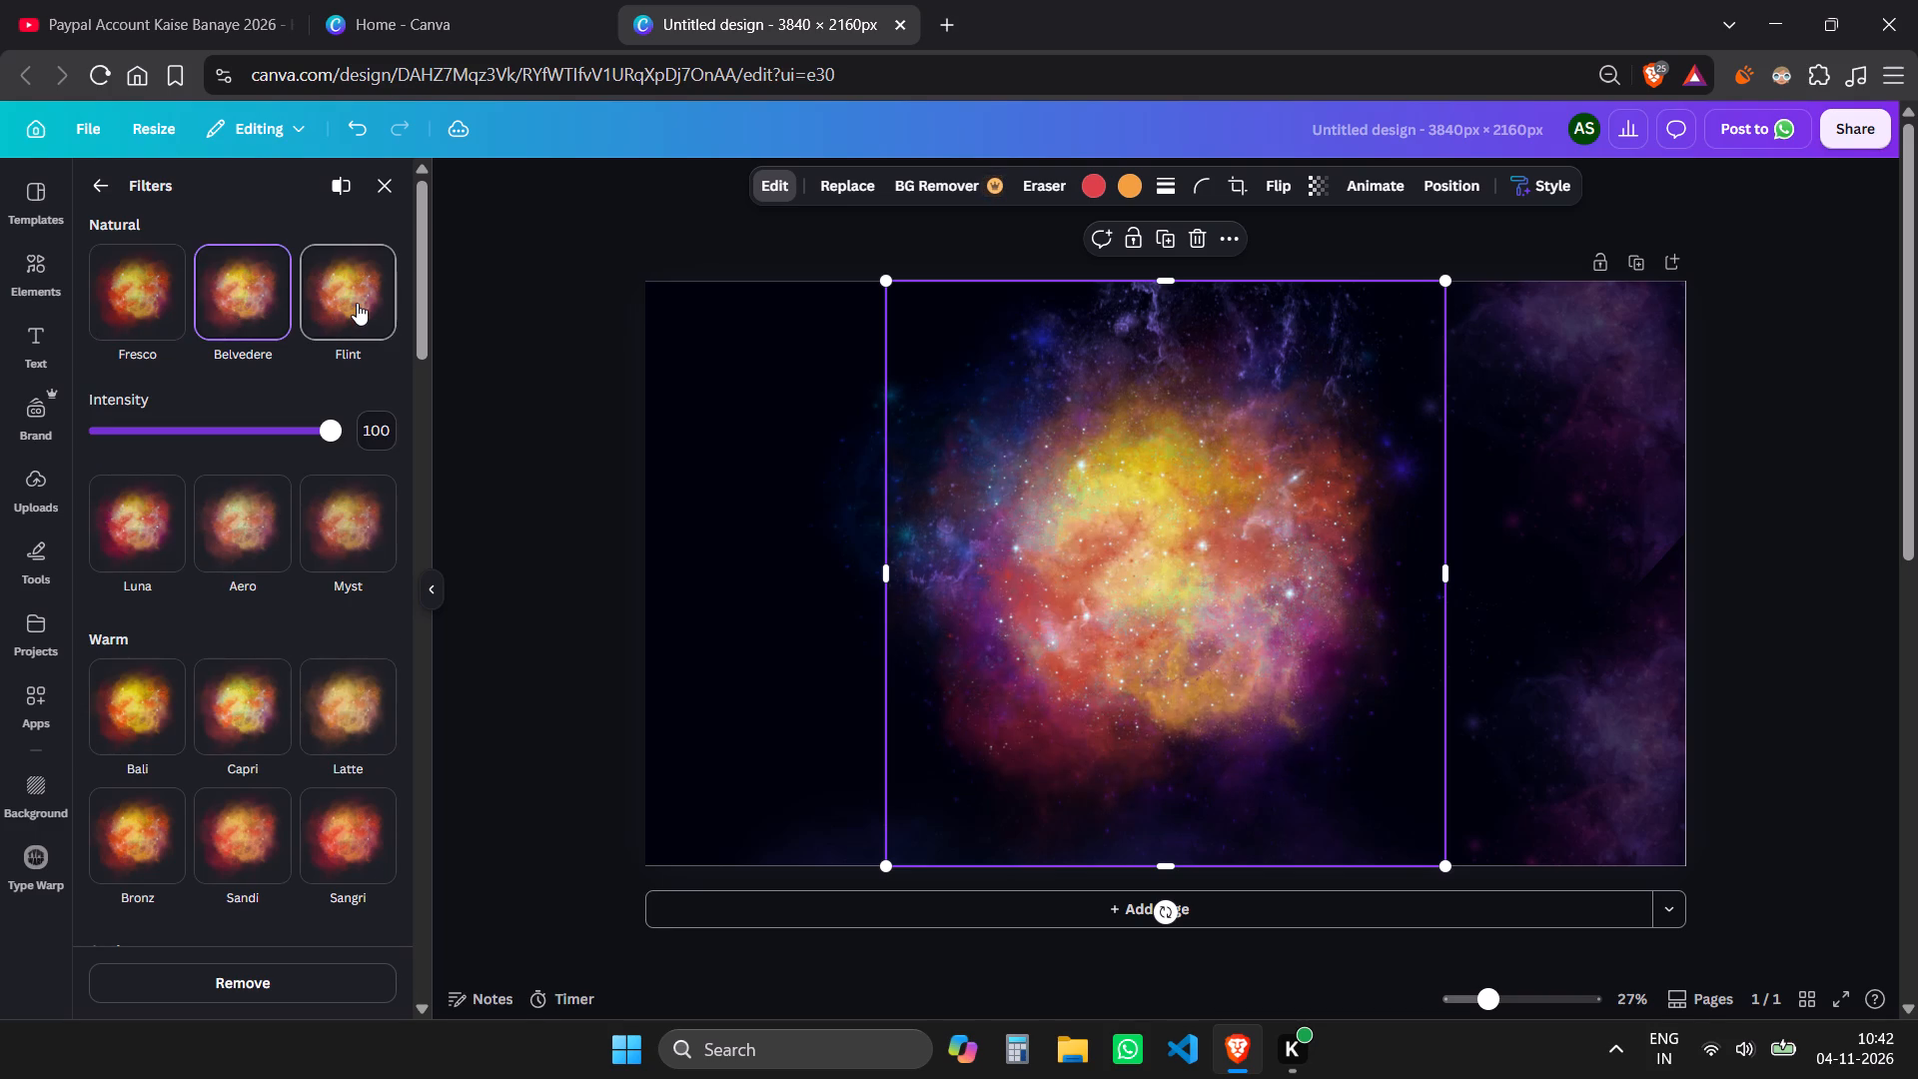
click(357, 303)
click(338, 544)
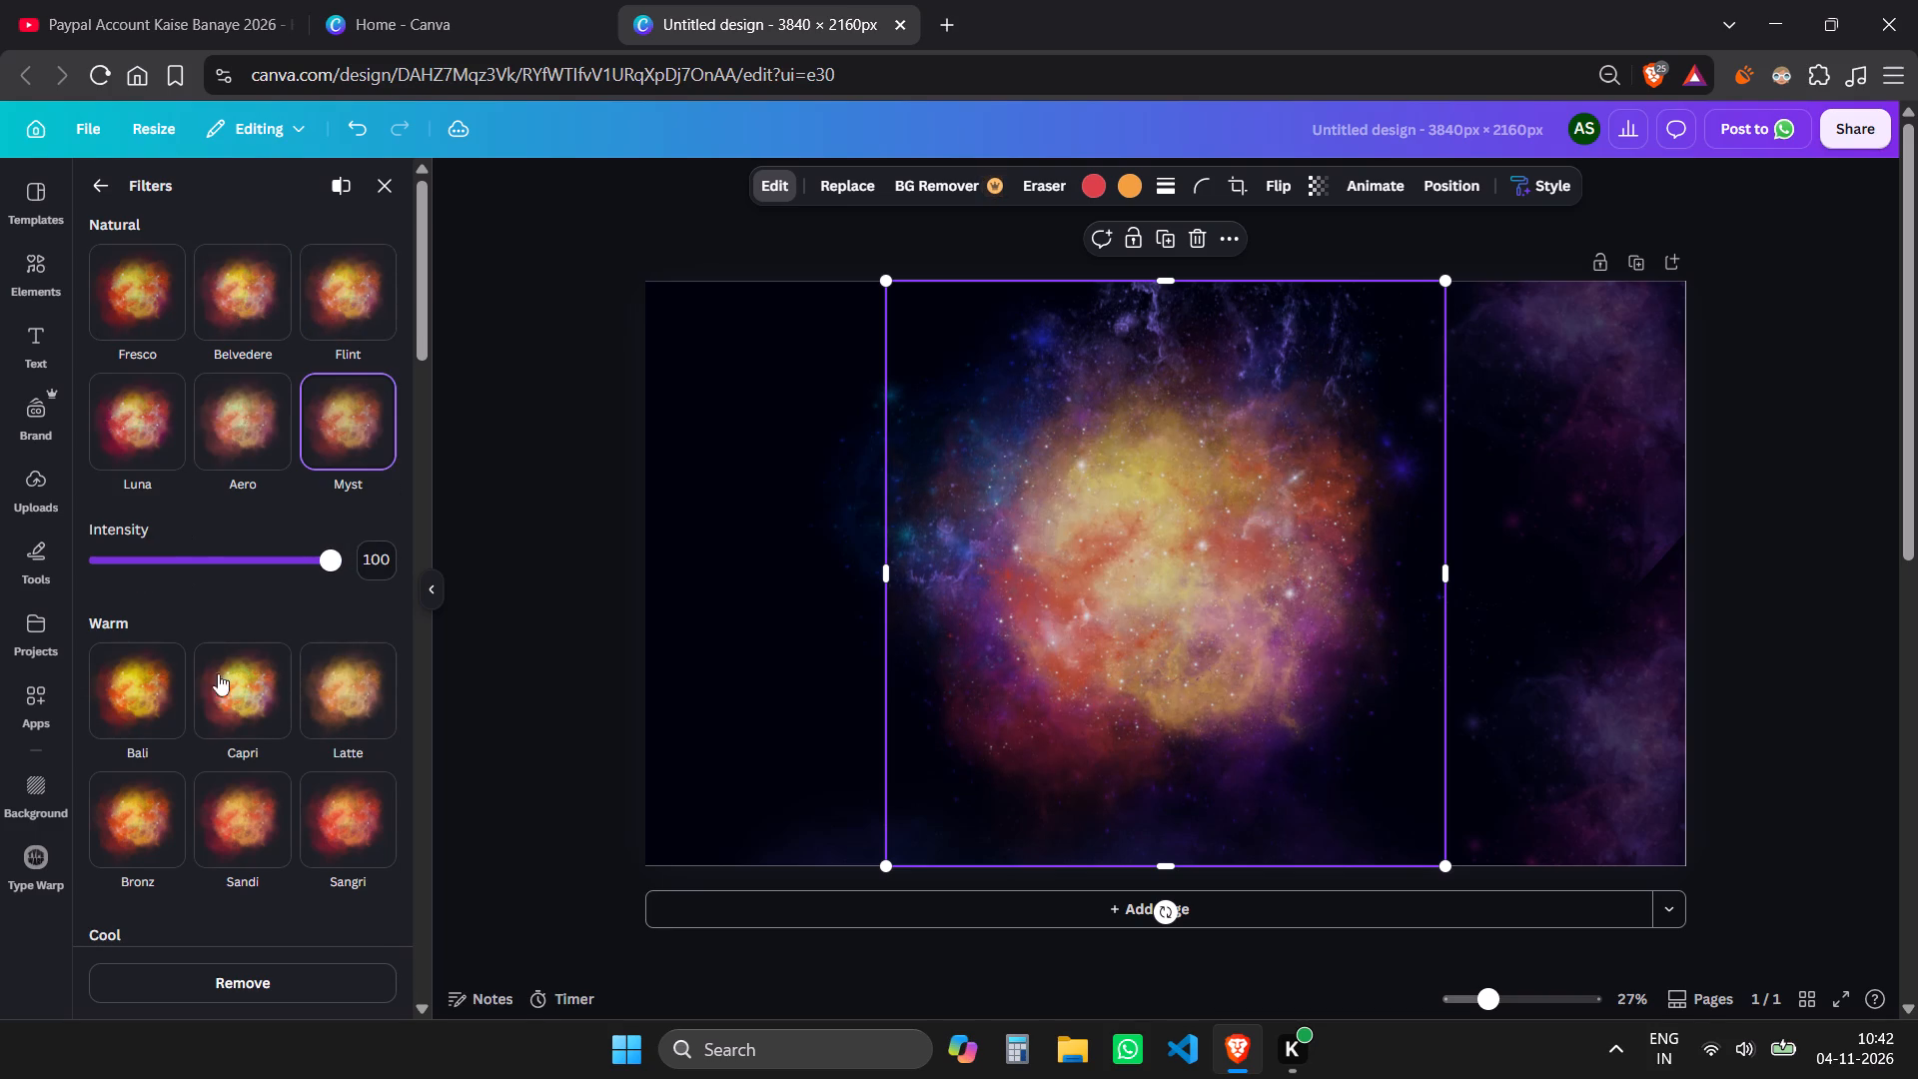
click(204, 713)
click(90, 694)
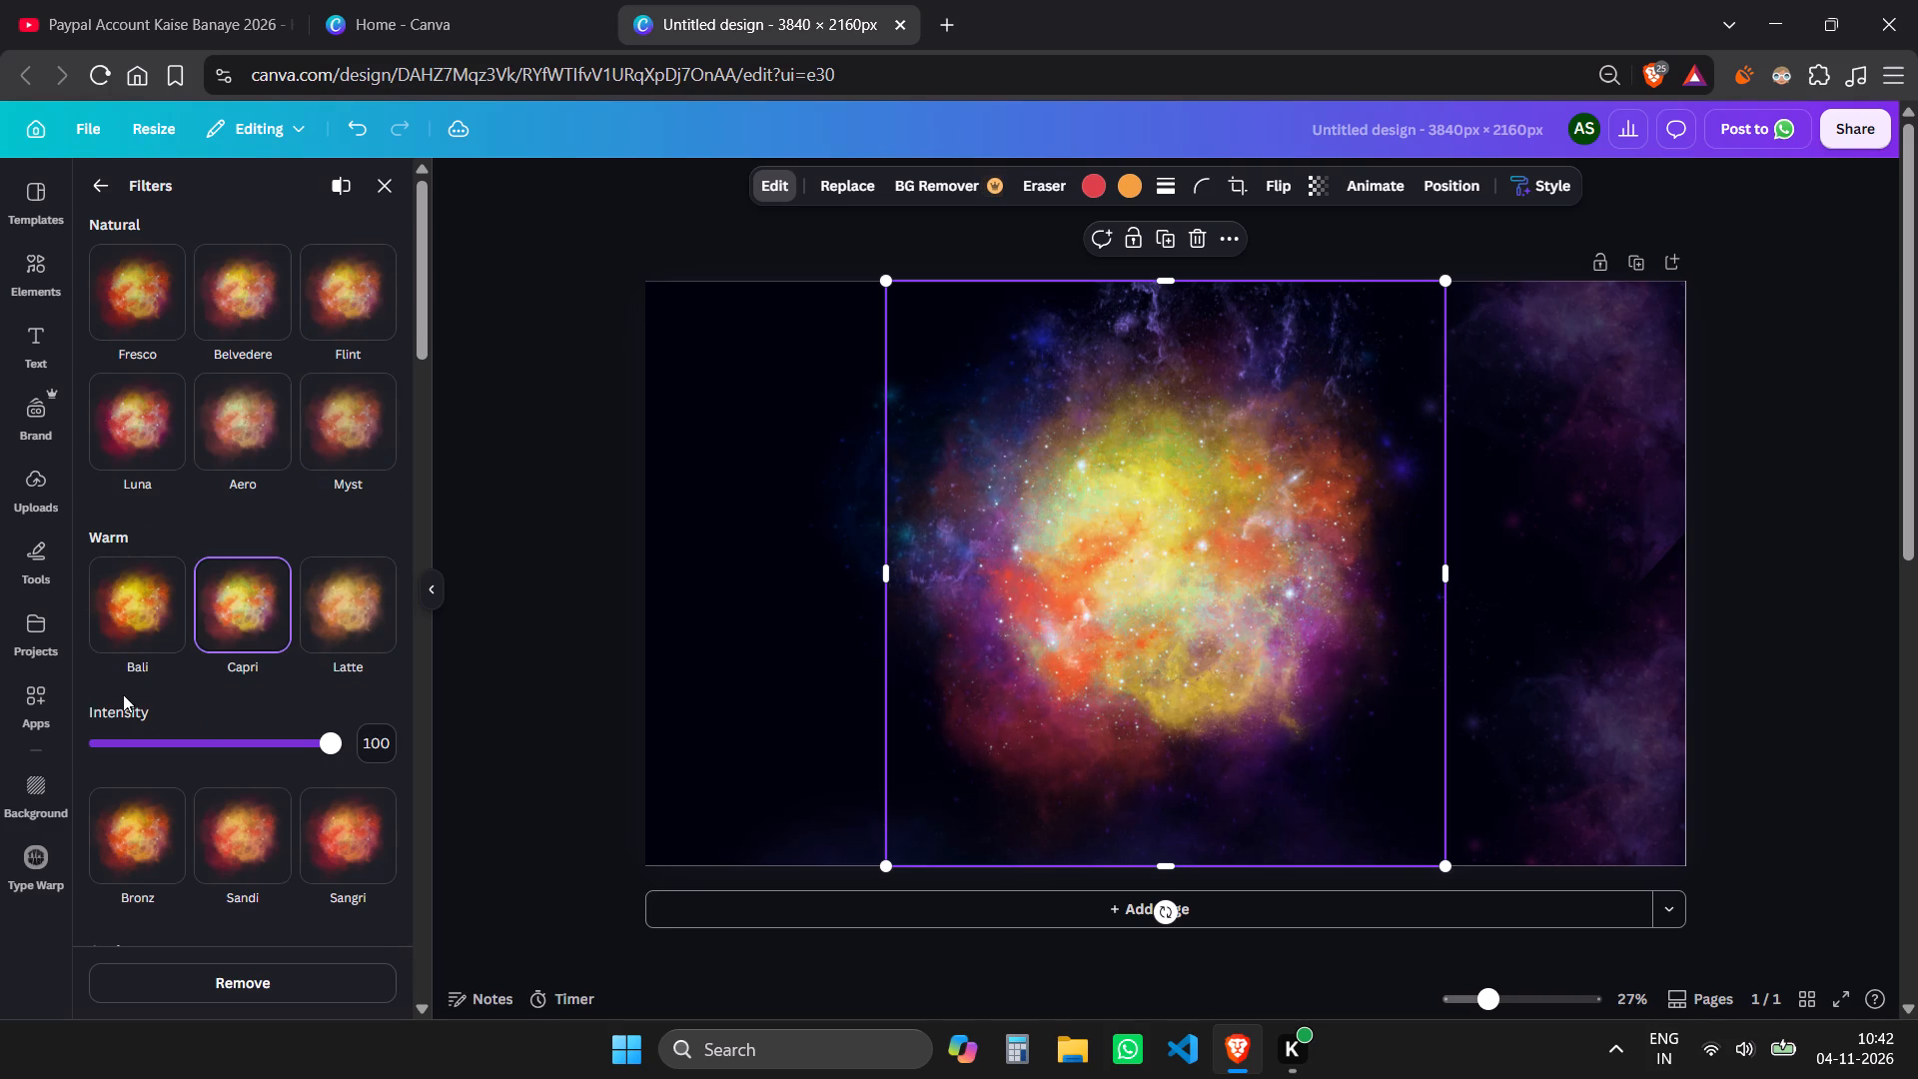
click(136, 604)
Apply the Eldar filter from the Vivid group to the bright central nebula.
scroll(136, 606, down, 4)
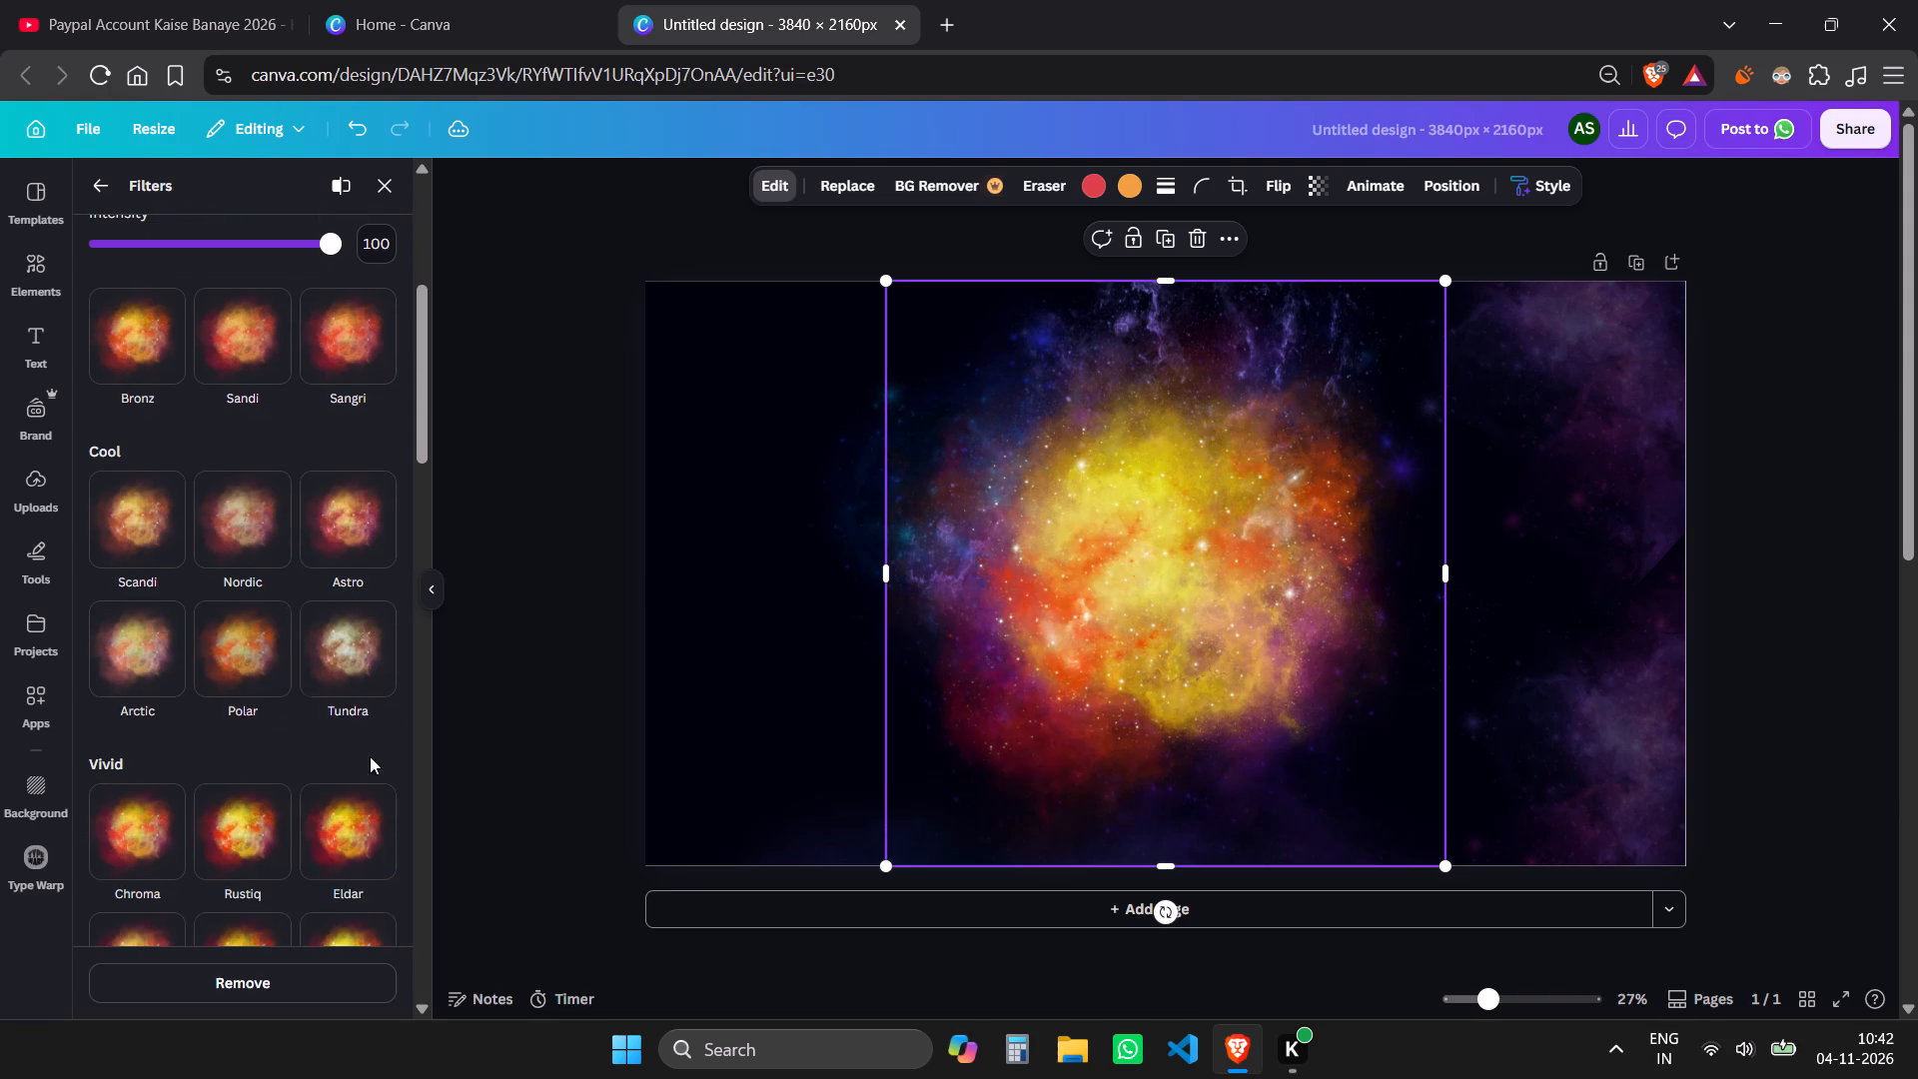
click(350, 823)
scroll(347, 811, down, 3)
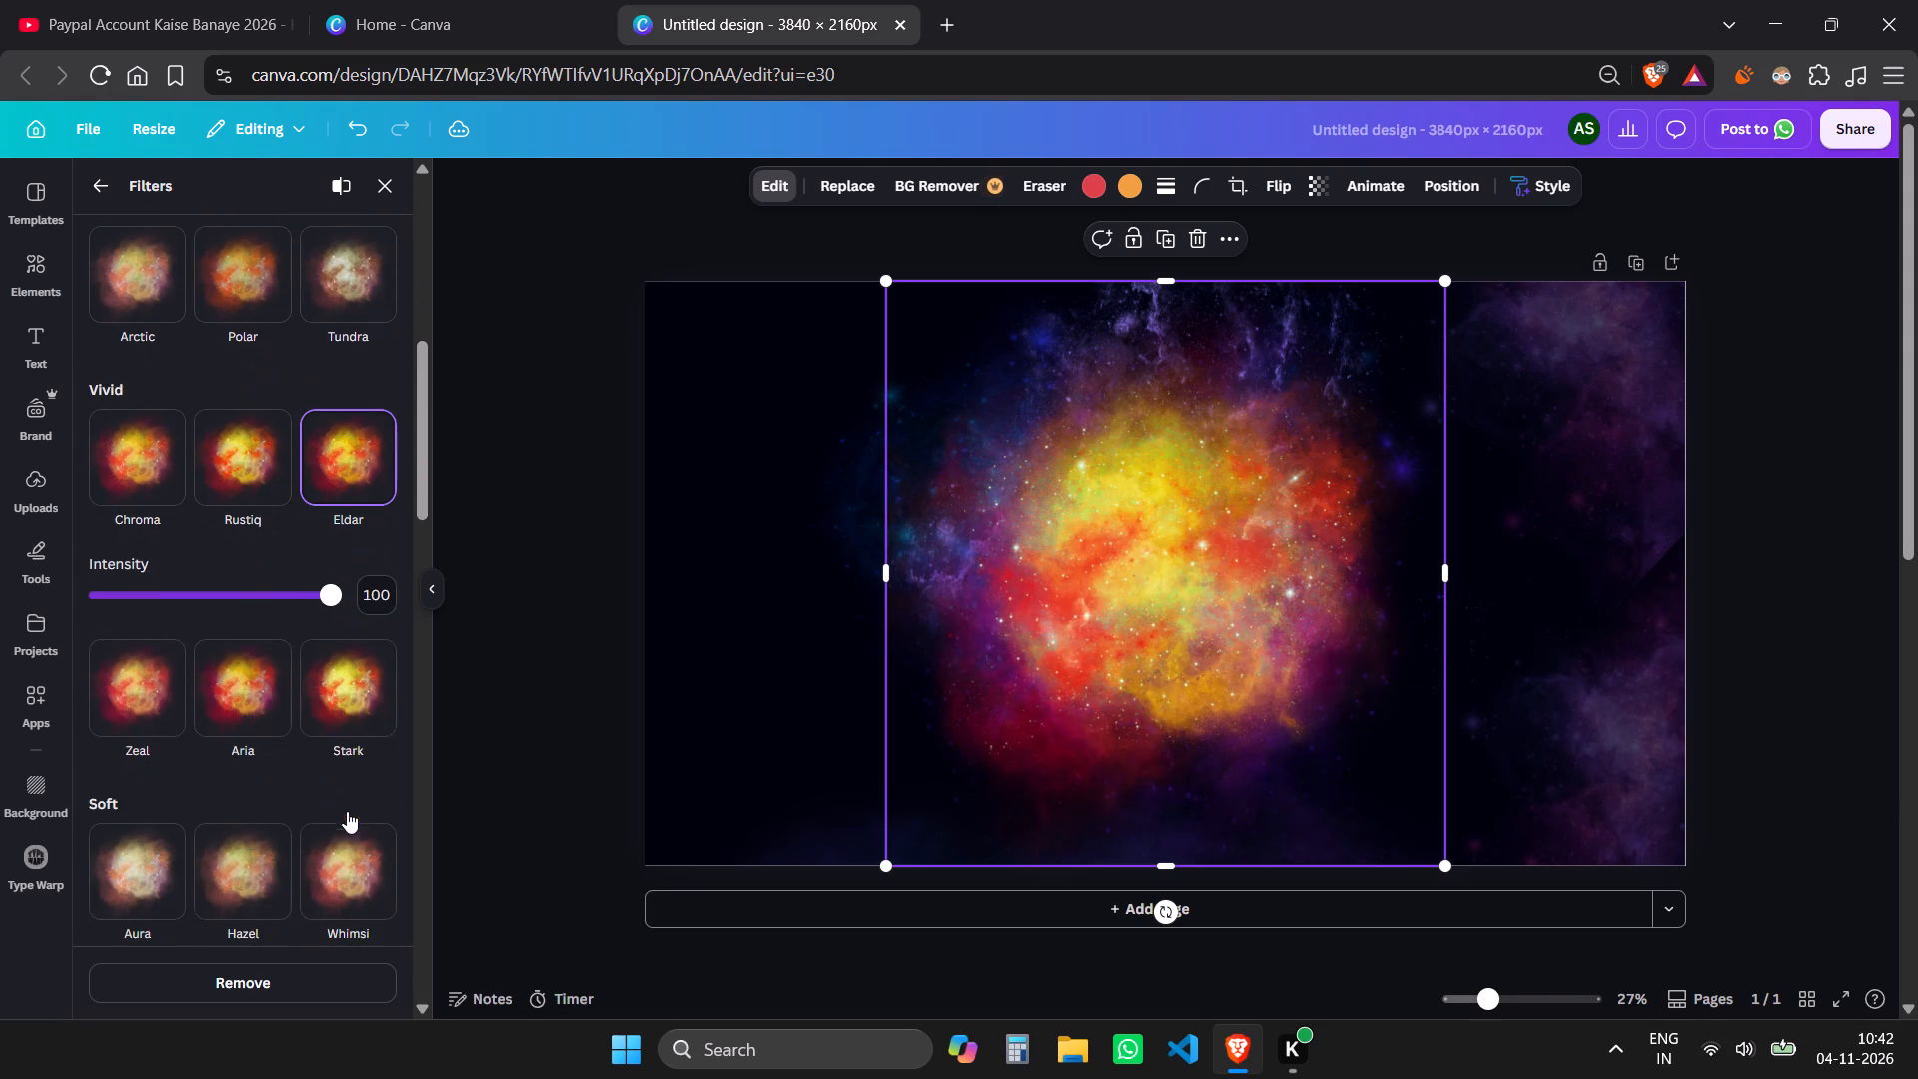
scroll(344, 721, down, 11)
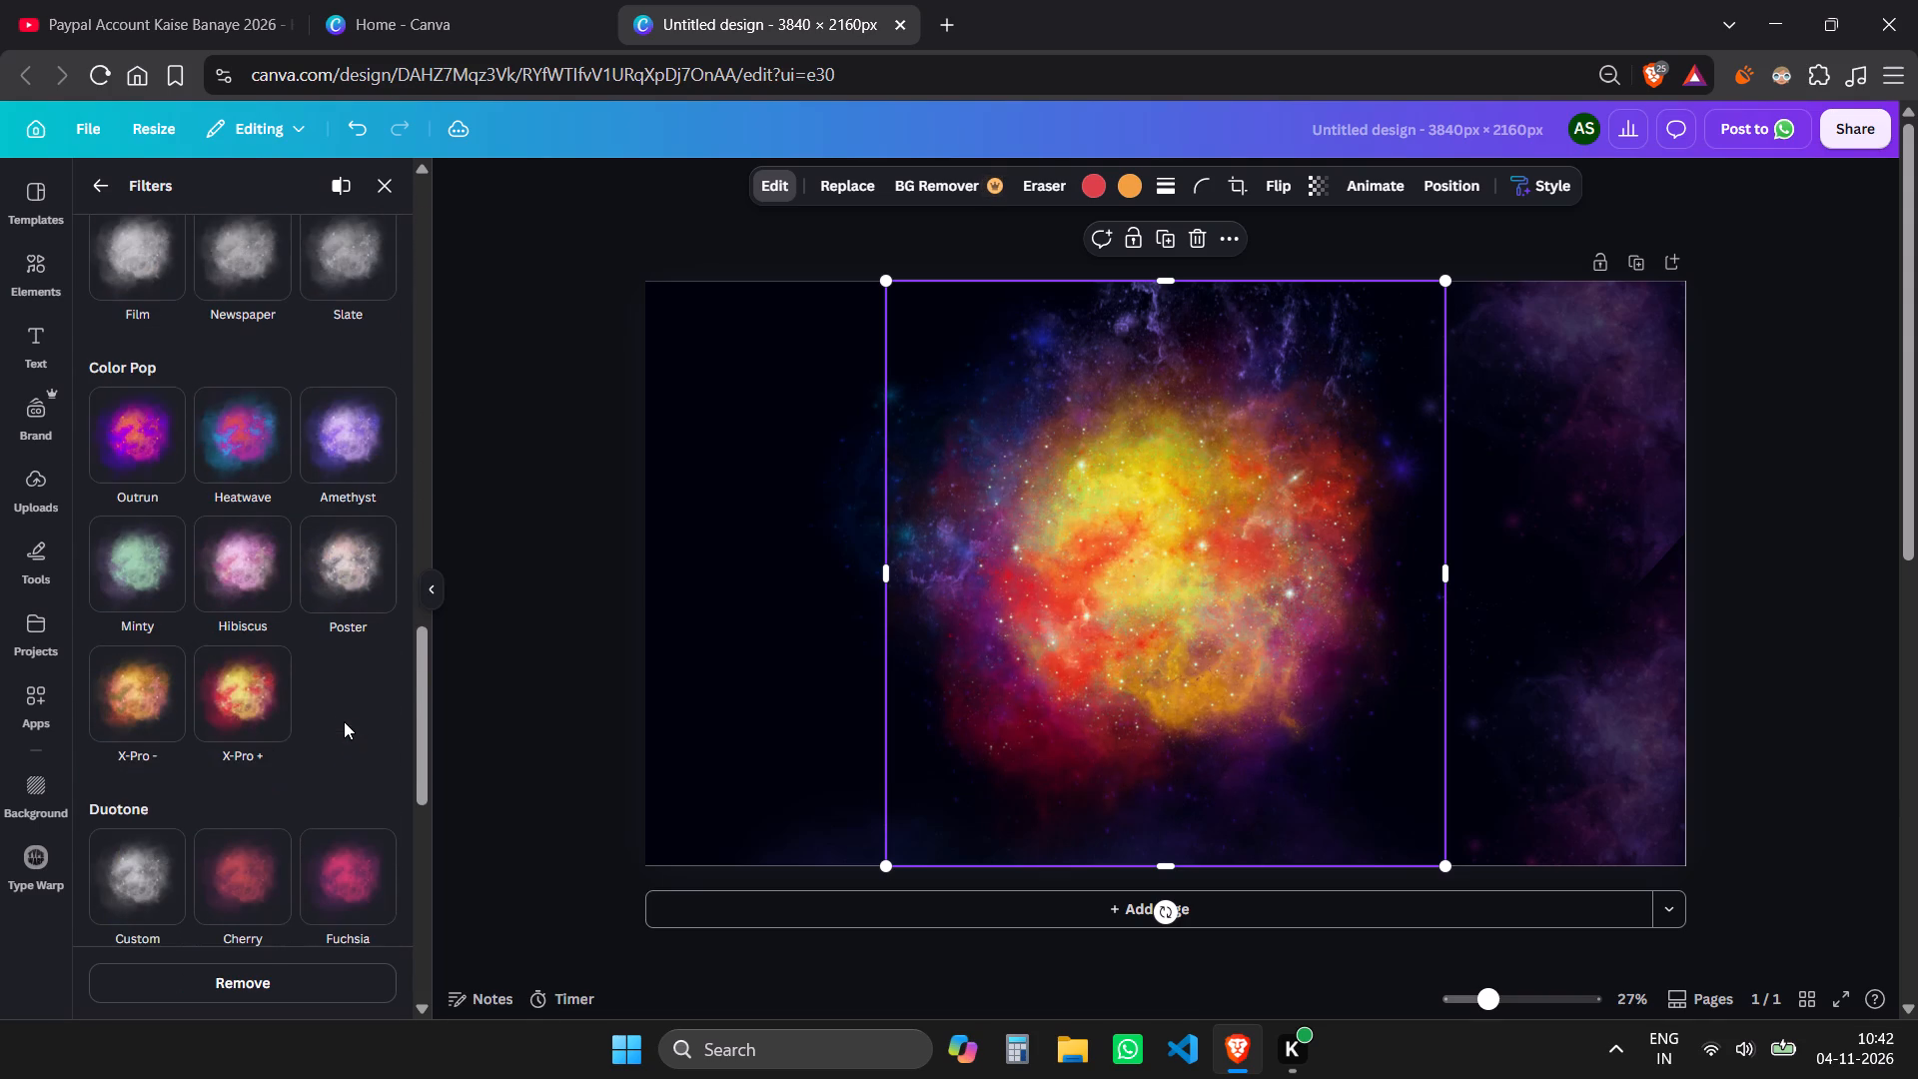
scroll(338, 706, down, 11)
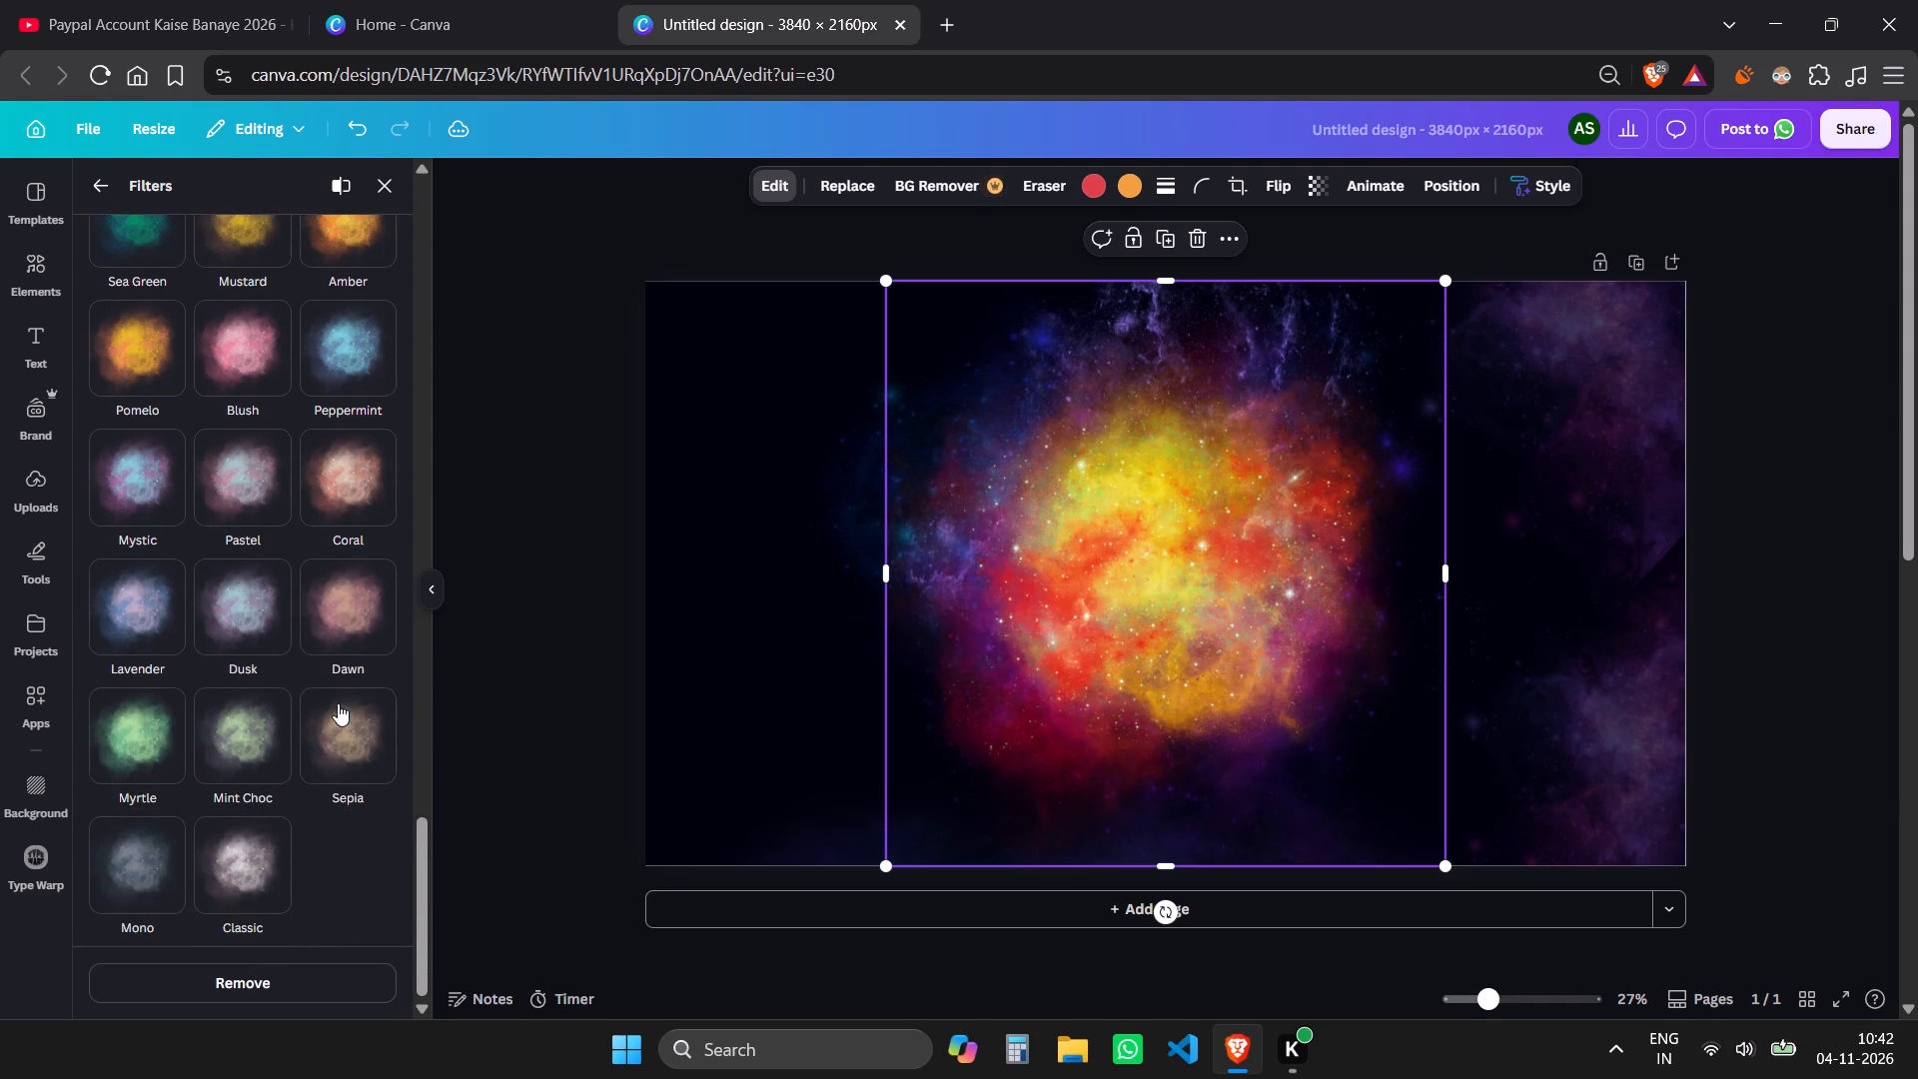
click(526, 621)
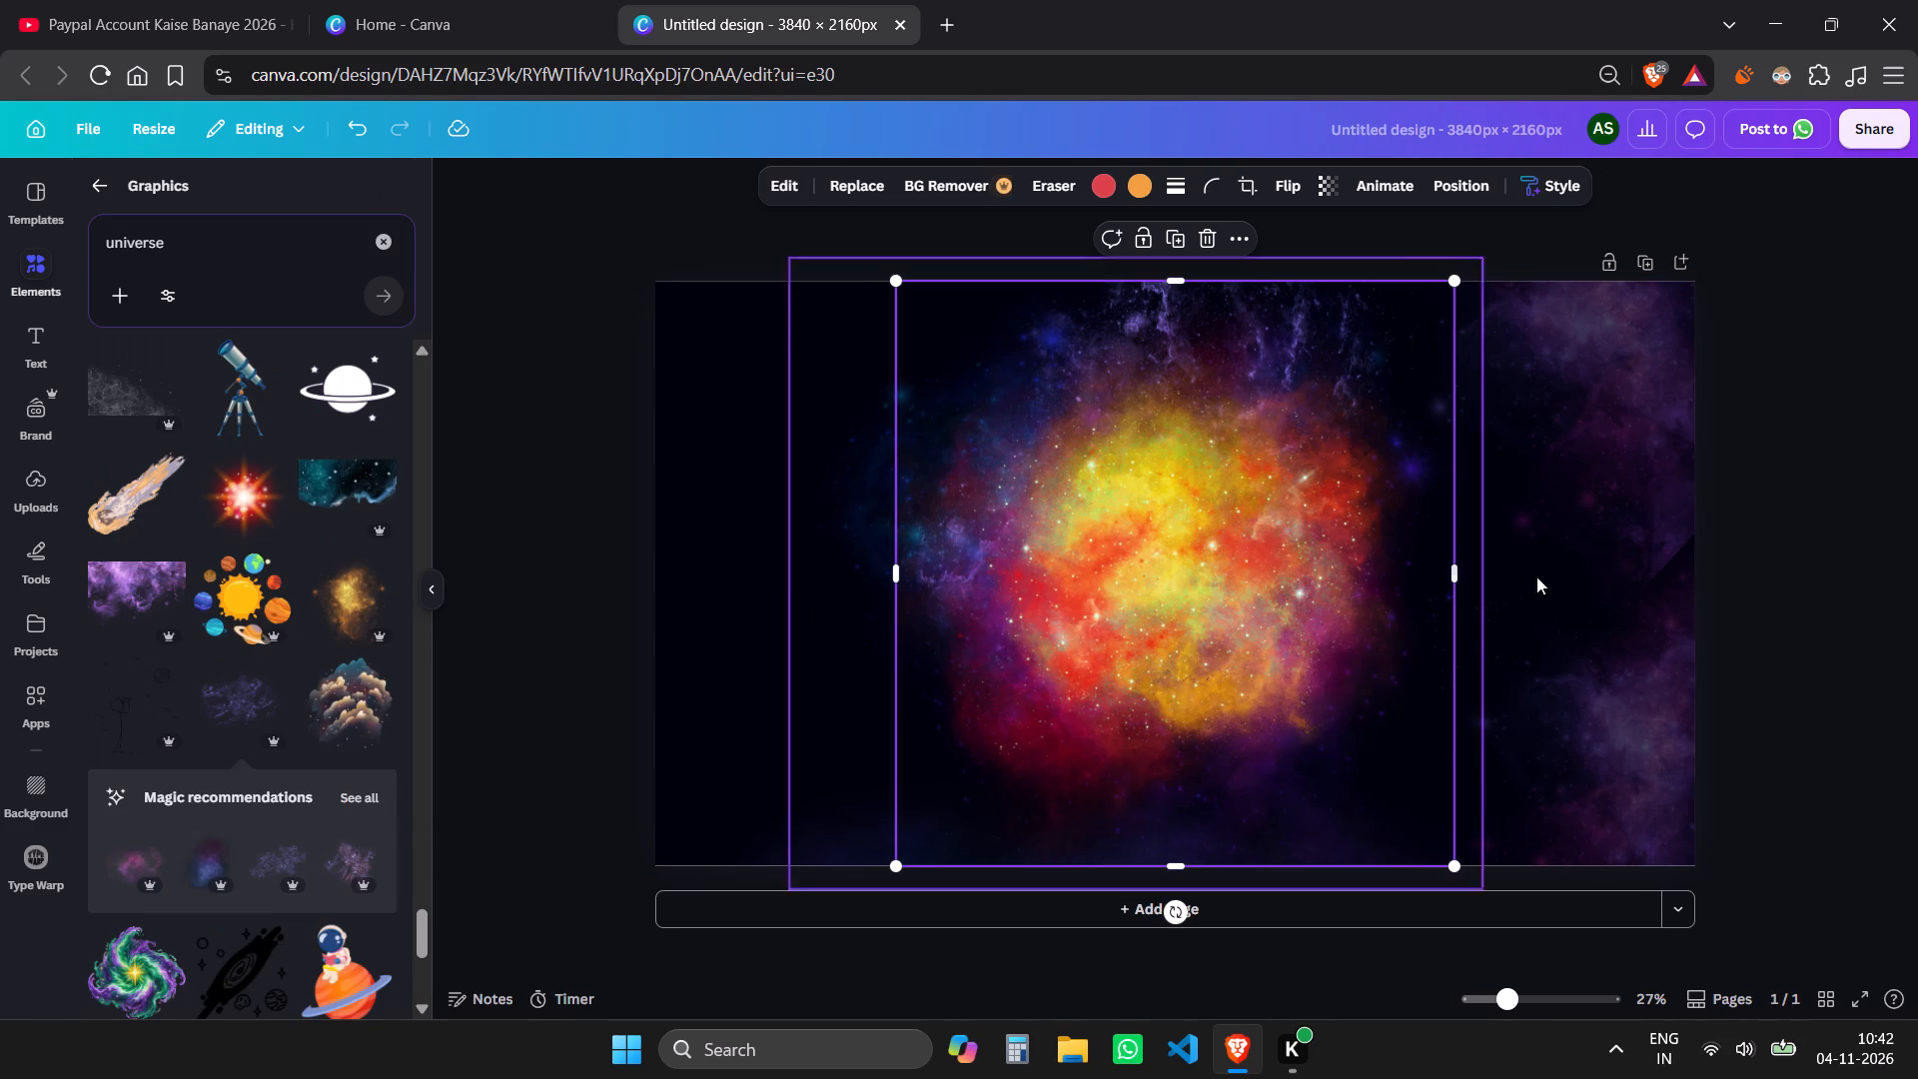
click(1766, 544)
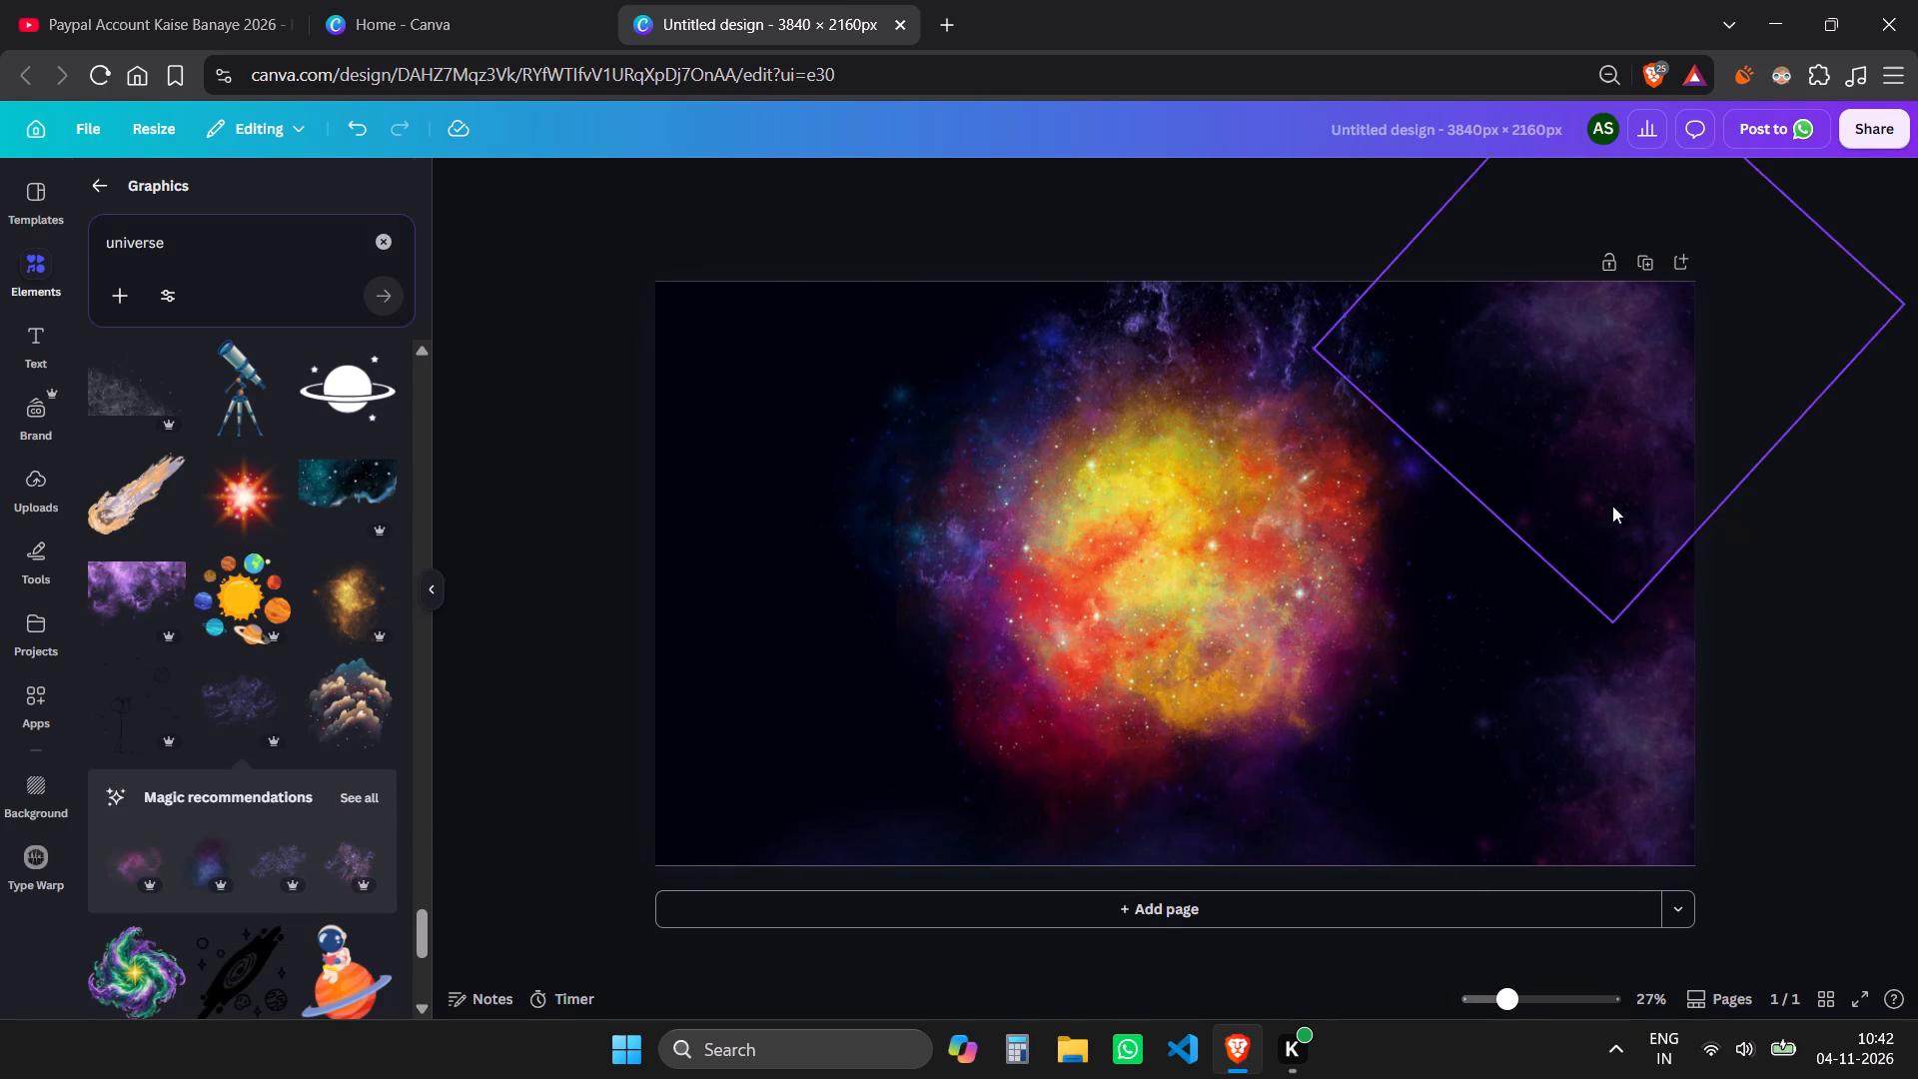
Set the intensity of the central nebula's Eldar filter to 75.
click(1107, 544)
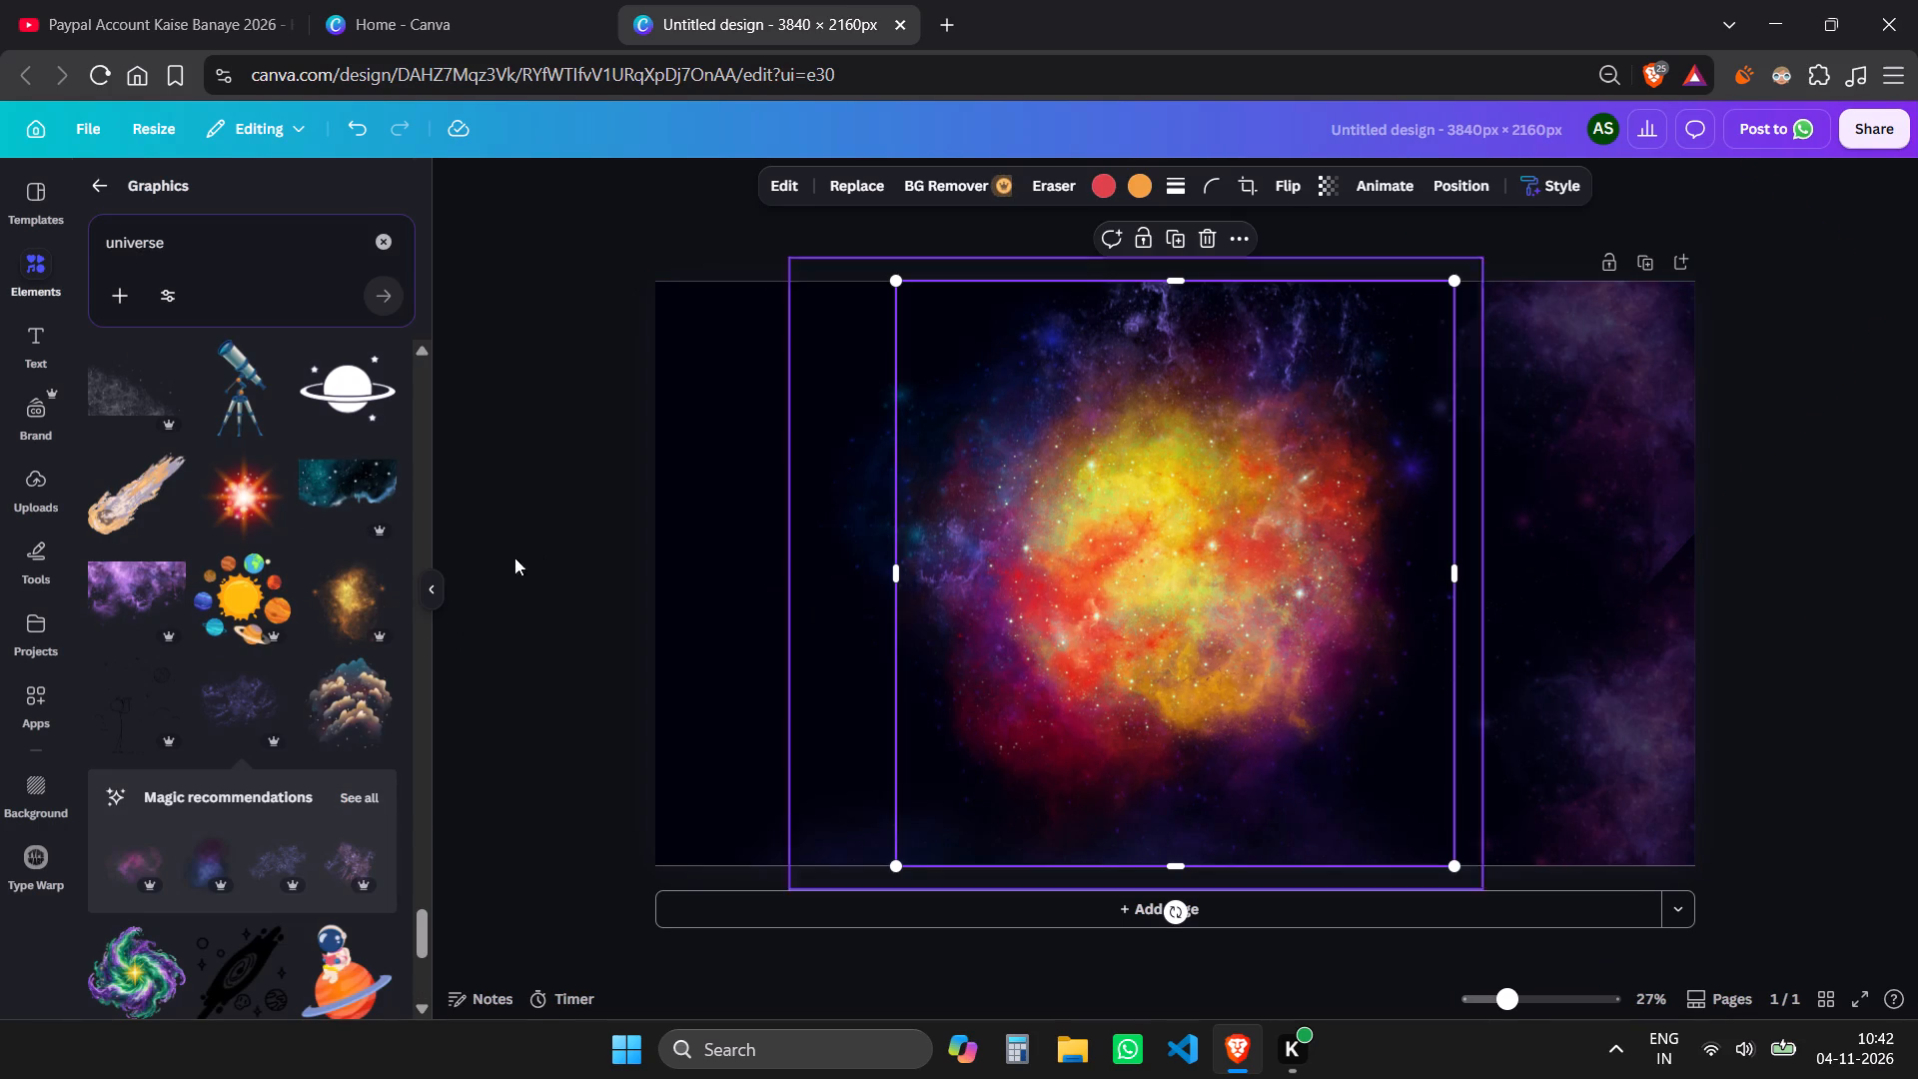
scroll(284, 623, up, 7)
click(769, 177)
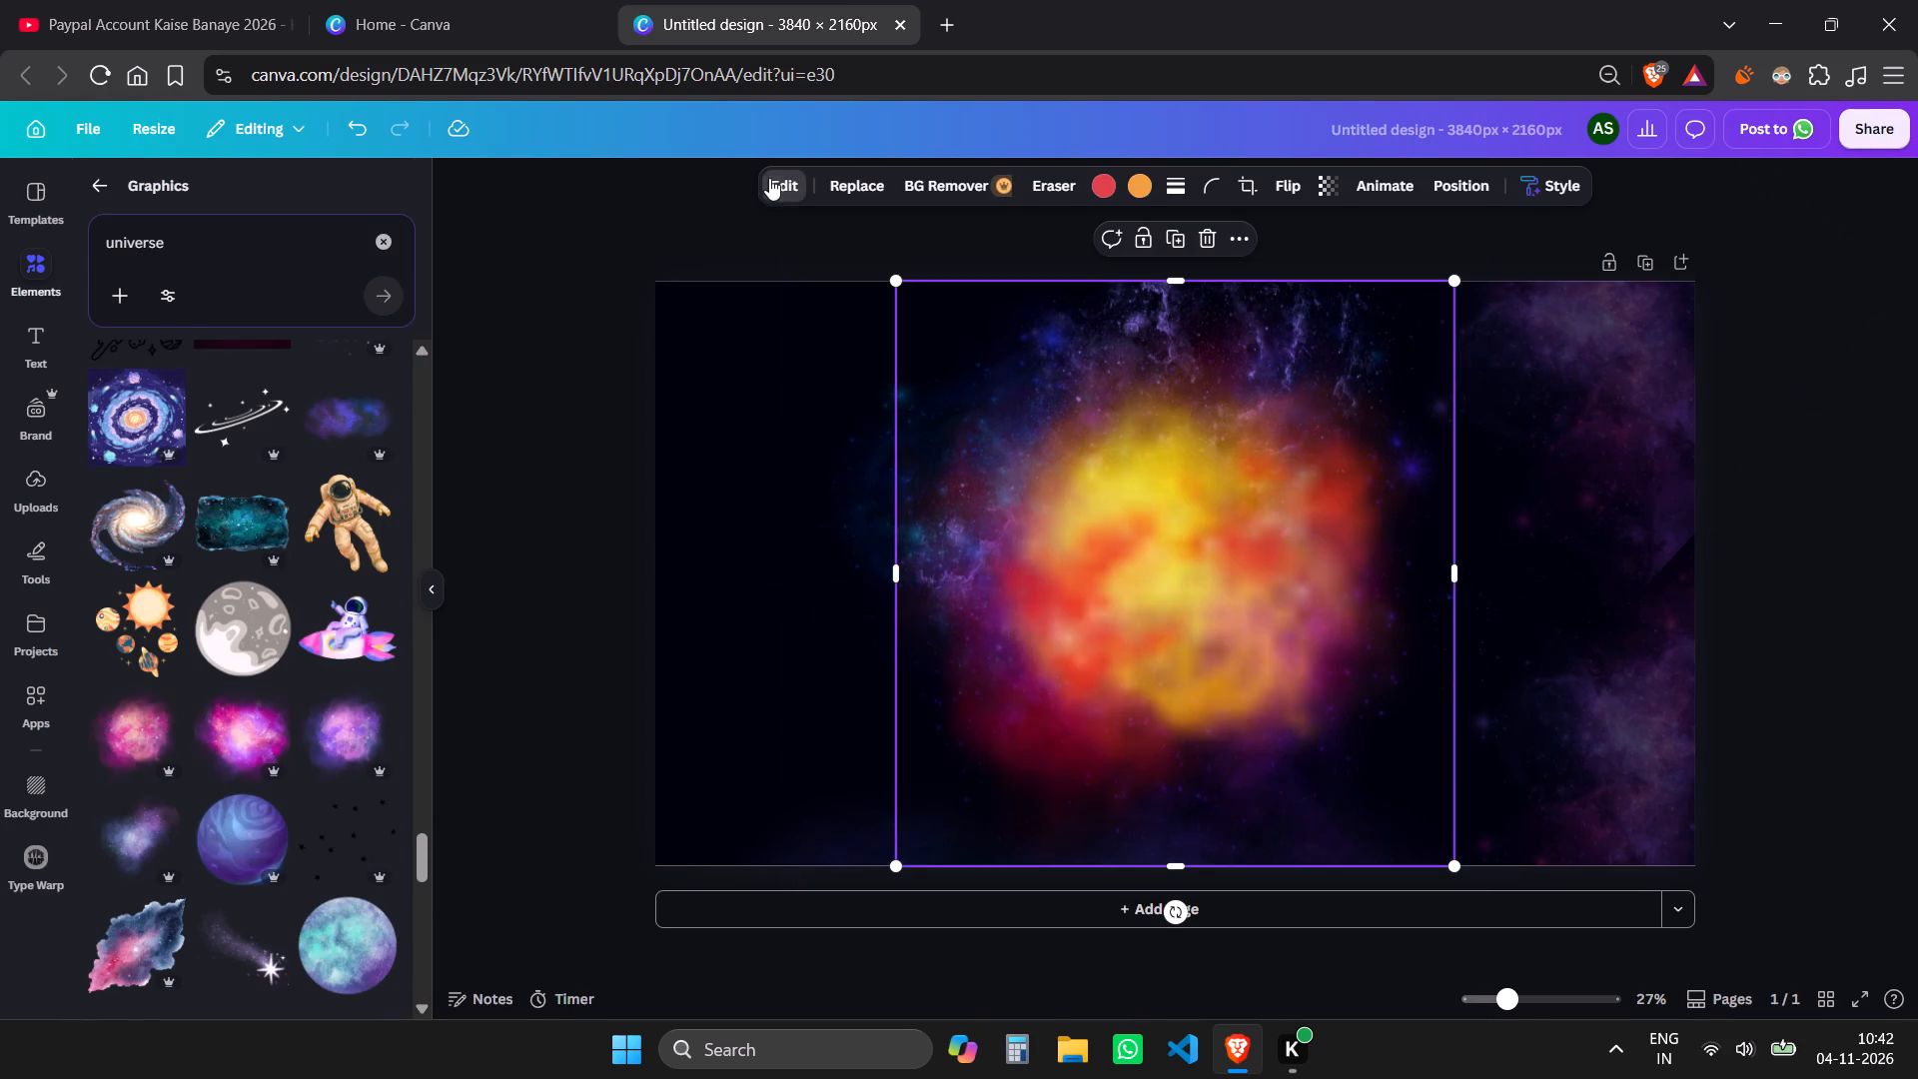
click(321, 874)
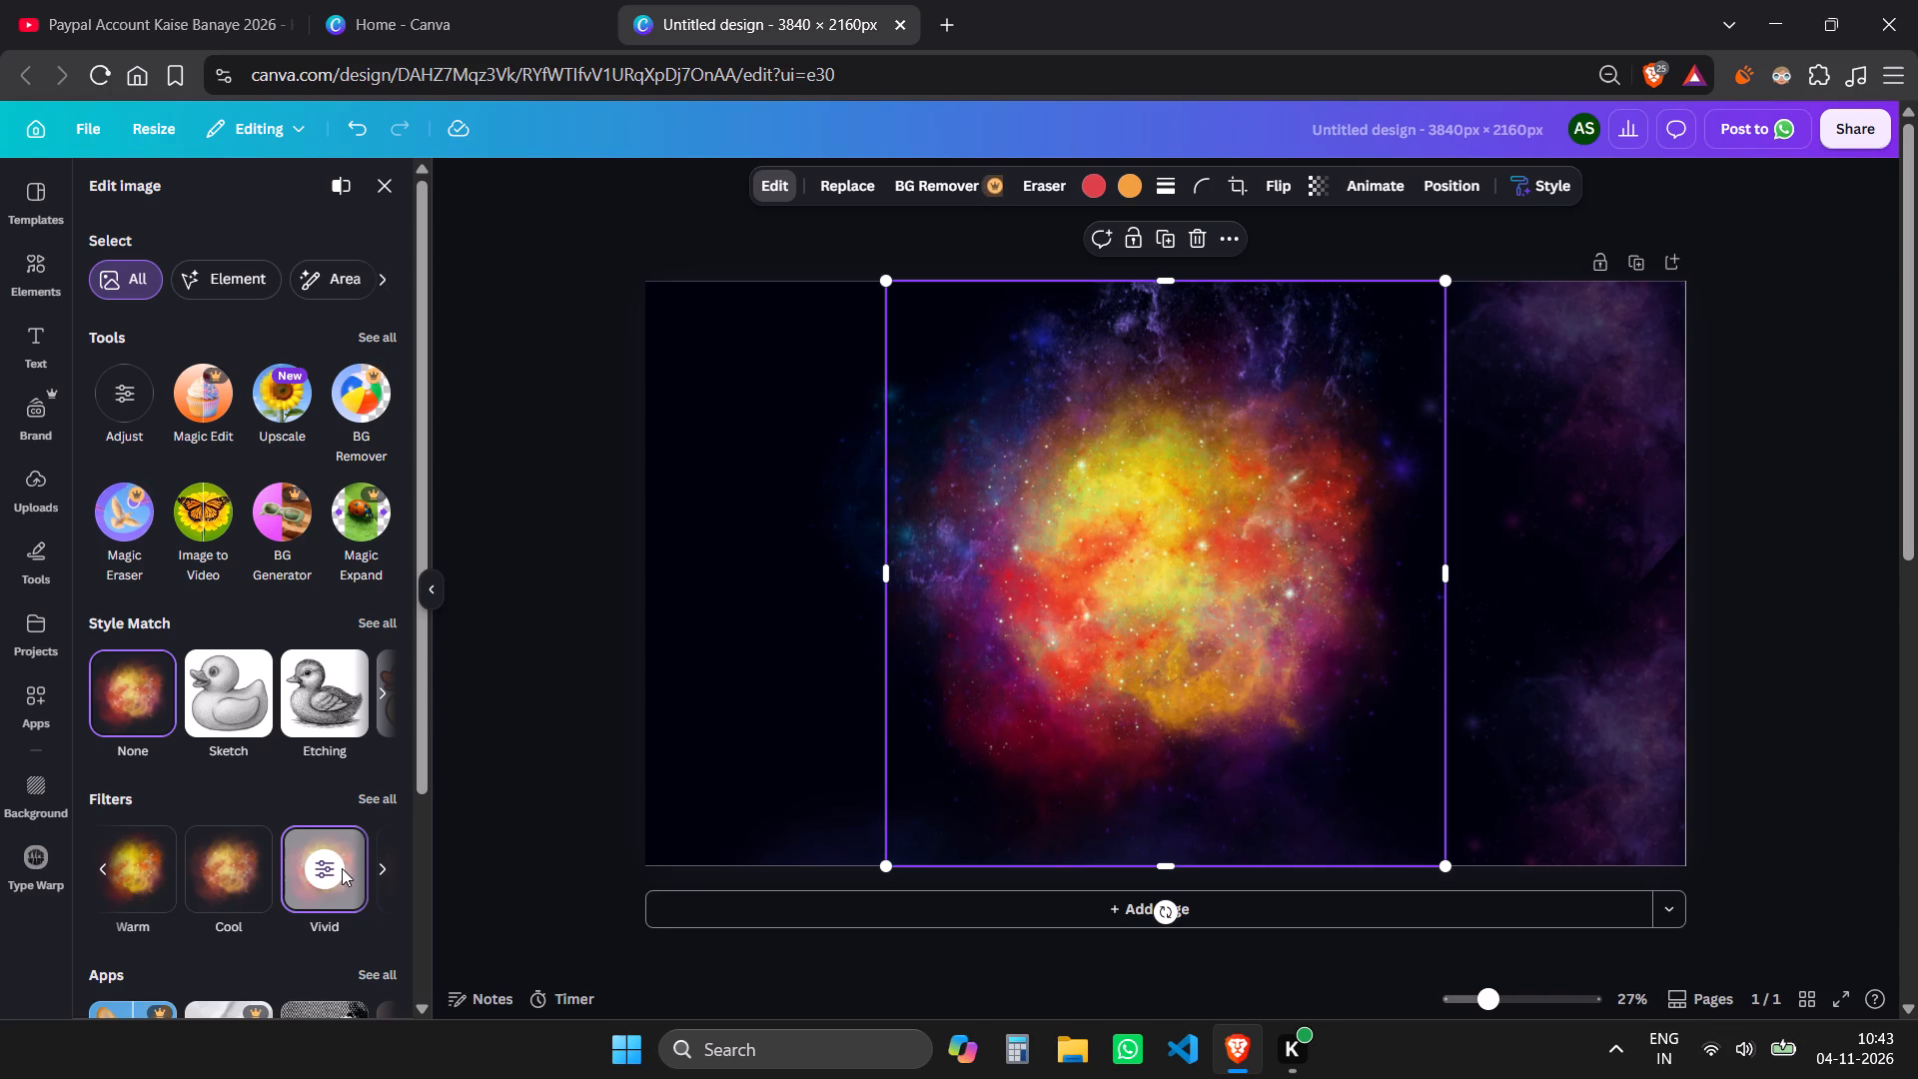
drag(327, 824, 259, 843)
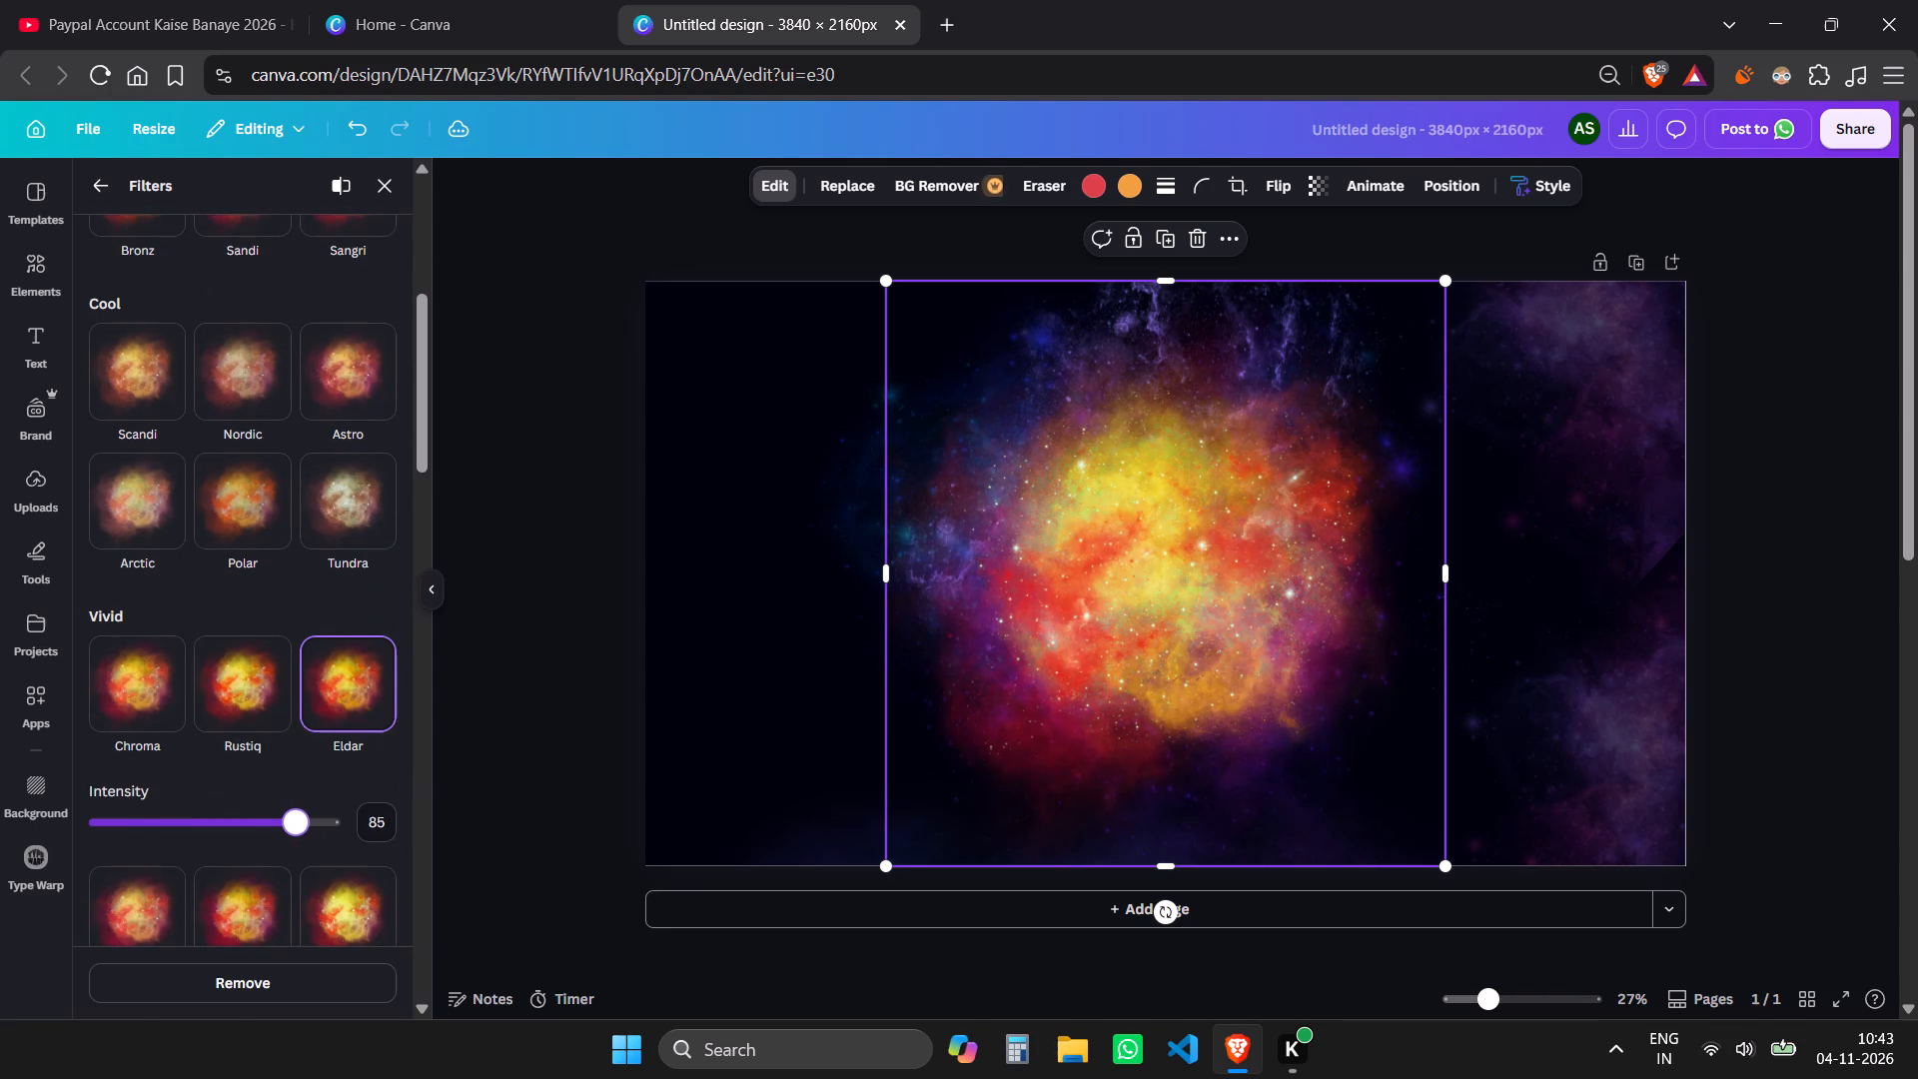
drag(259, 843, 154, 855)
drag(157, 817, 251, 833)
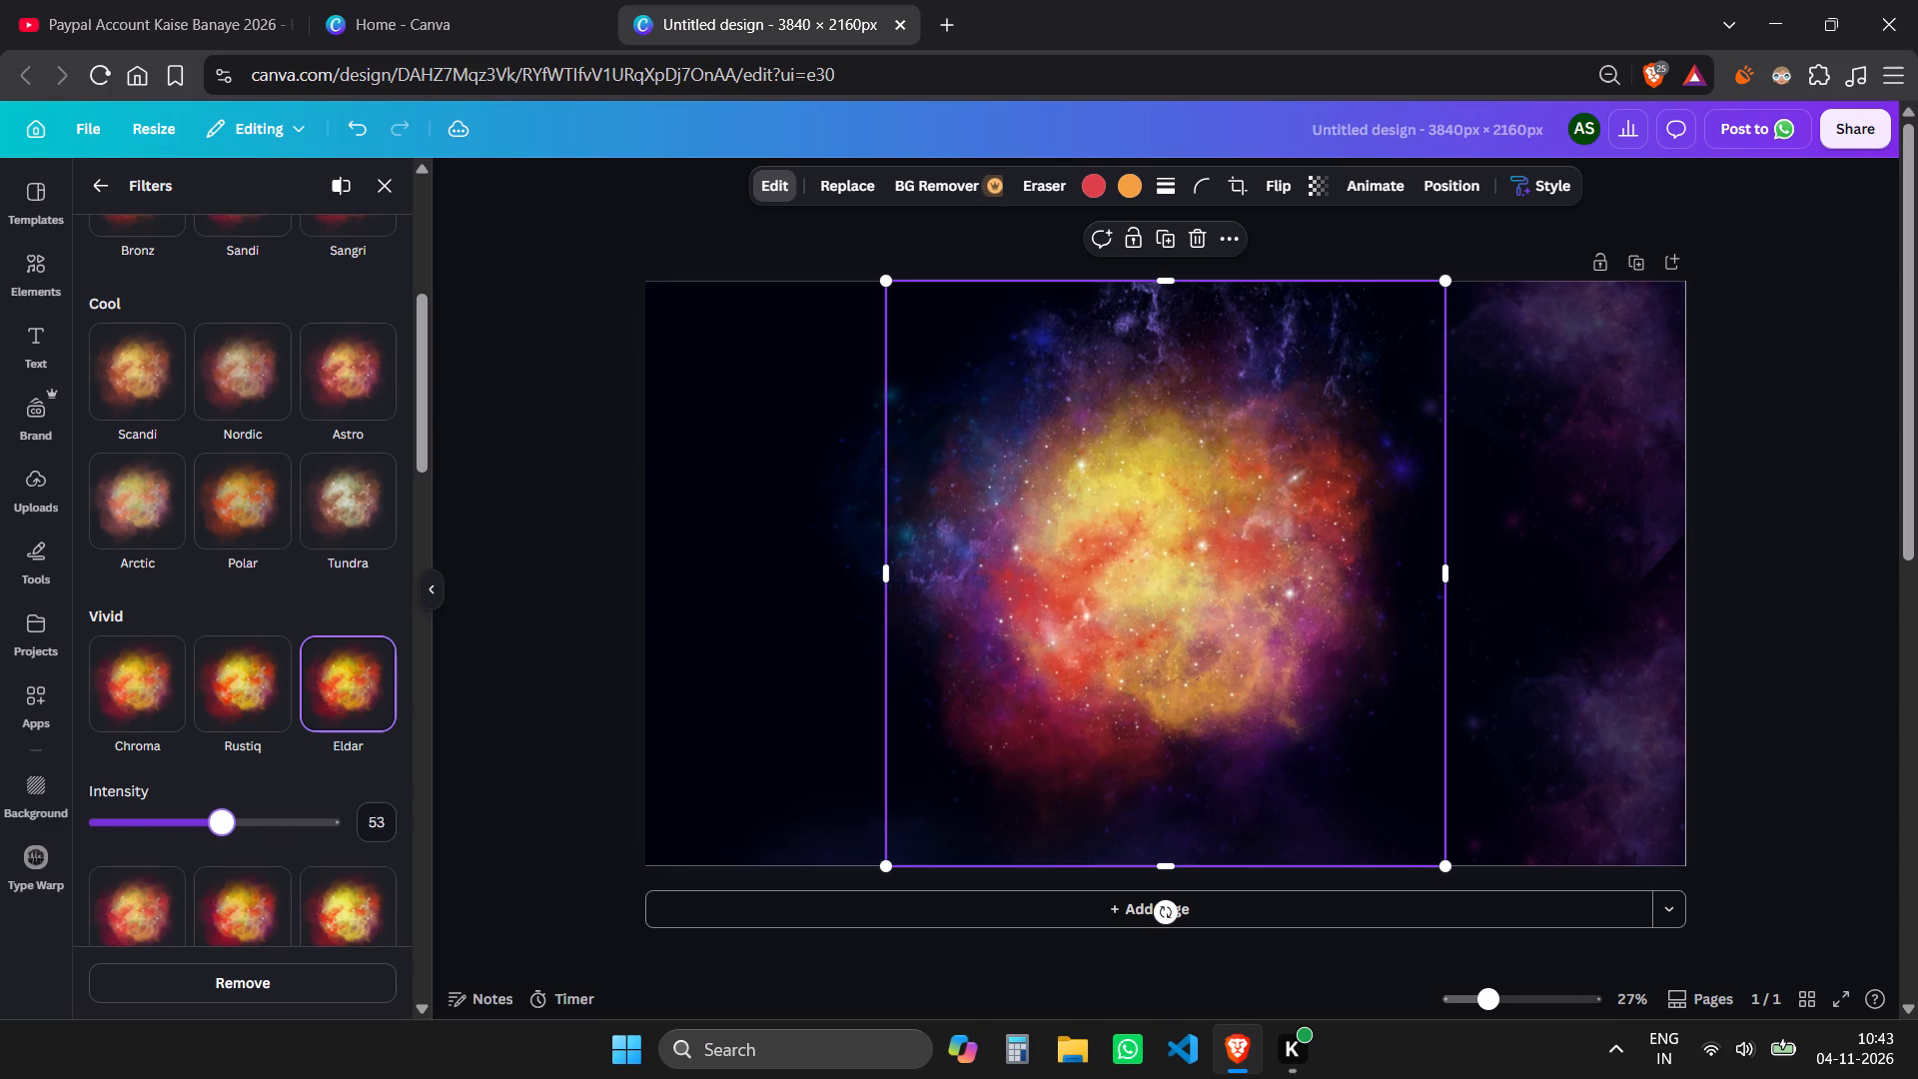
drag(251, 833, 259, 838)
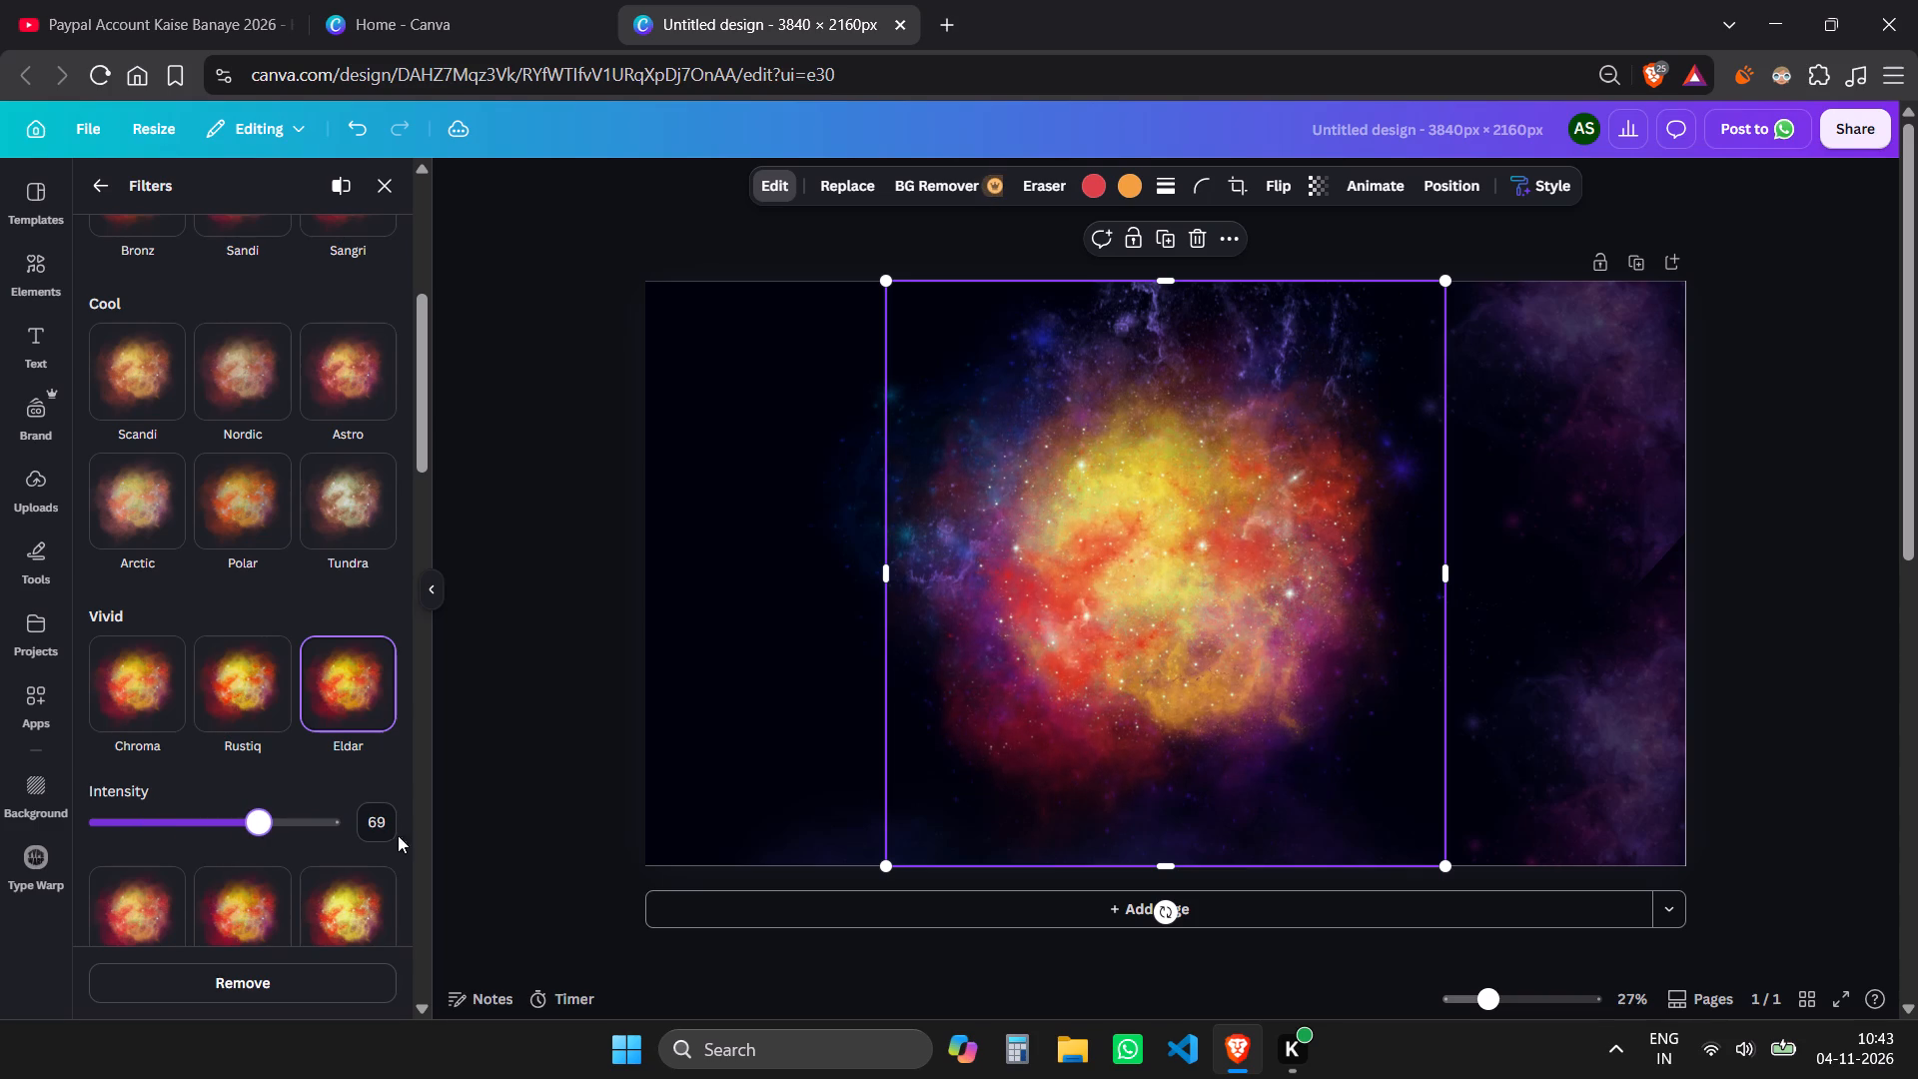
double_click(379, 829)
text(75)
key(Return)
click(505, 622)
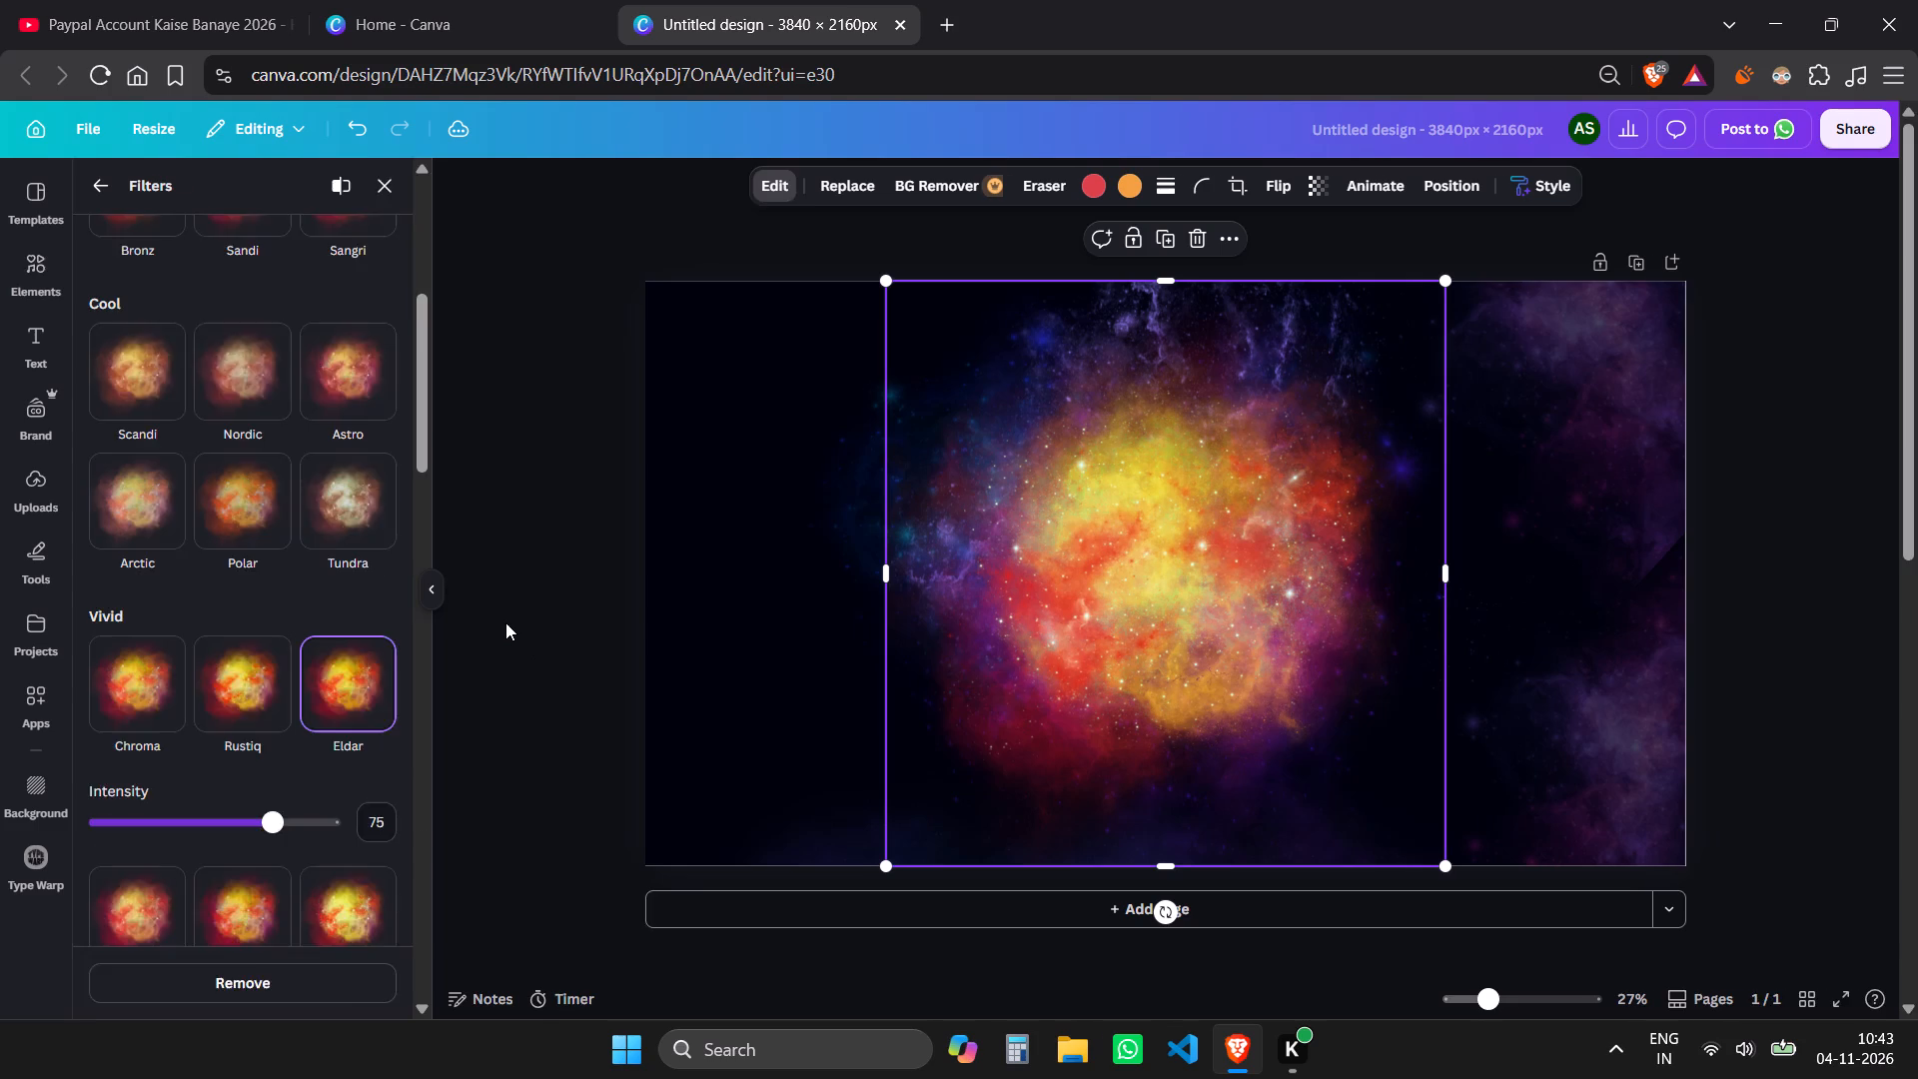
click(505, 622)
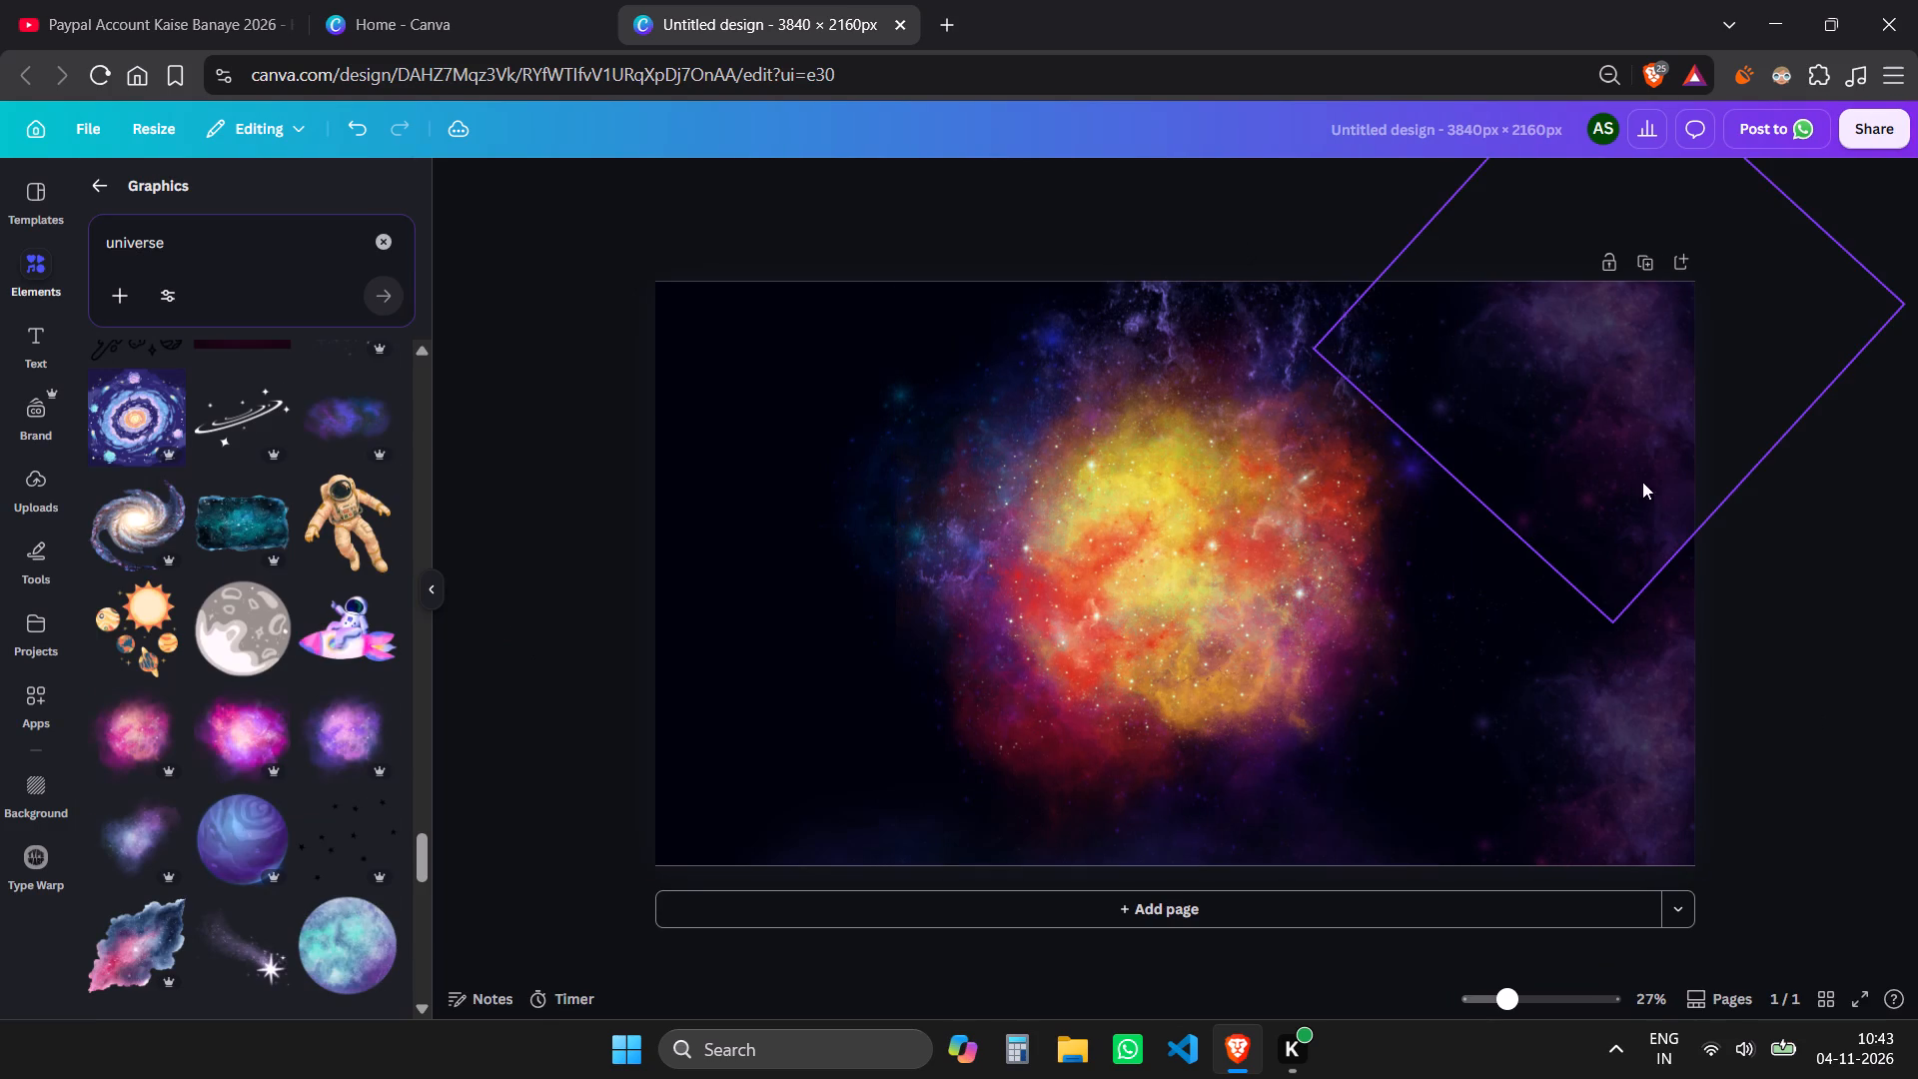
Select both purple nebulas along the page's right edge and set their transparency to 25.
drag(1818, 276, 1717, 850)
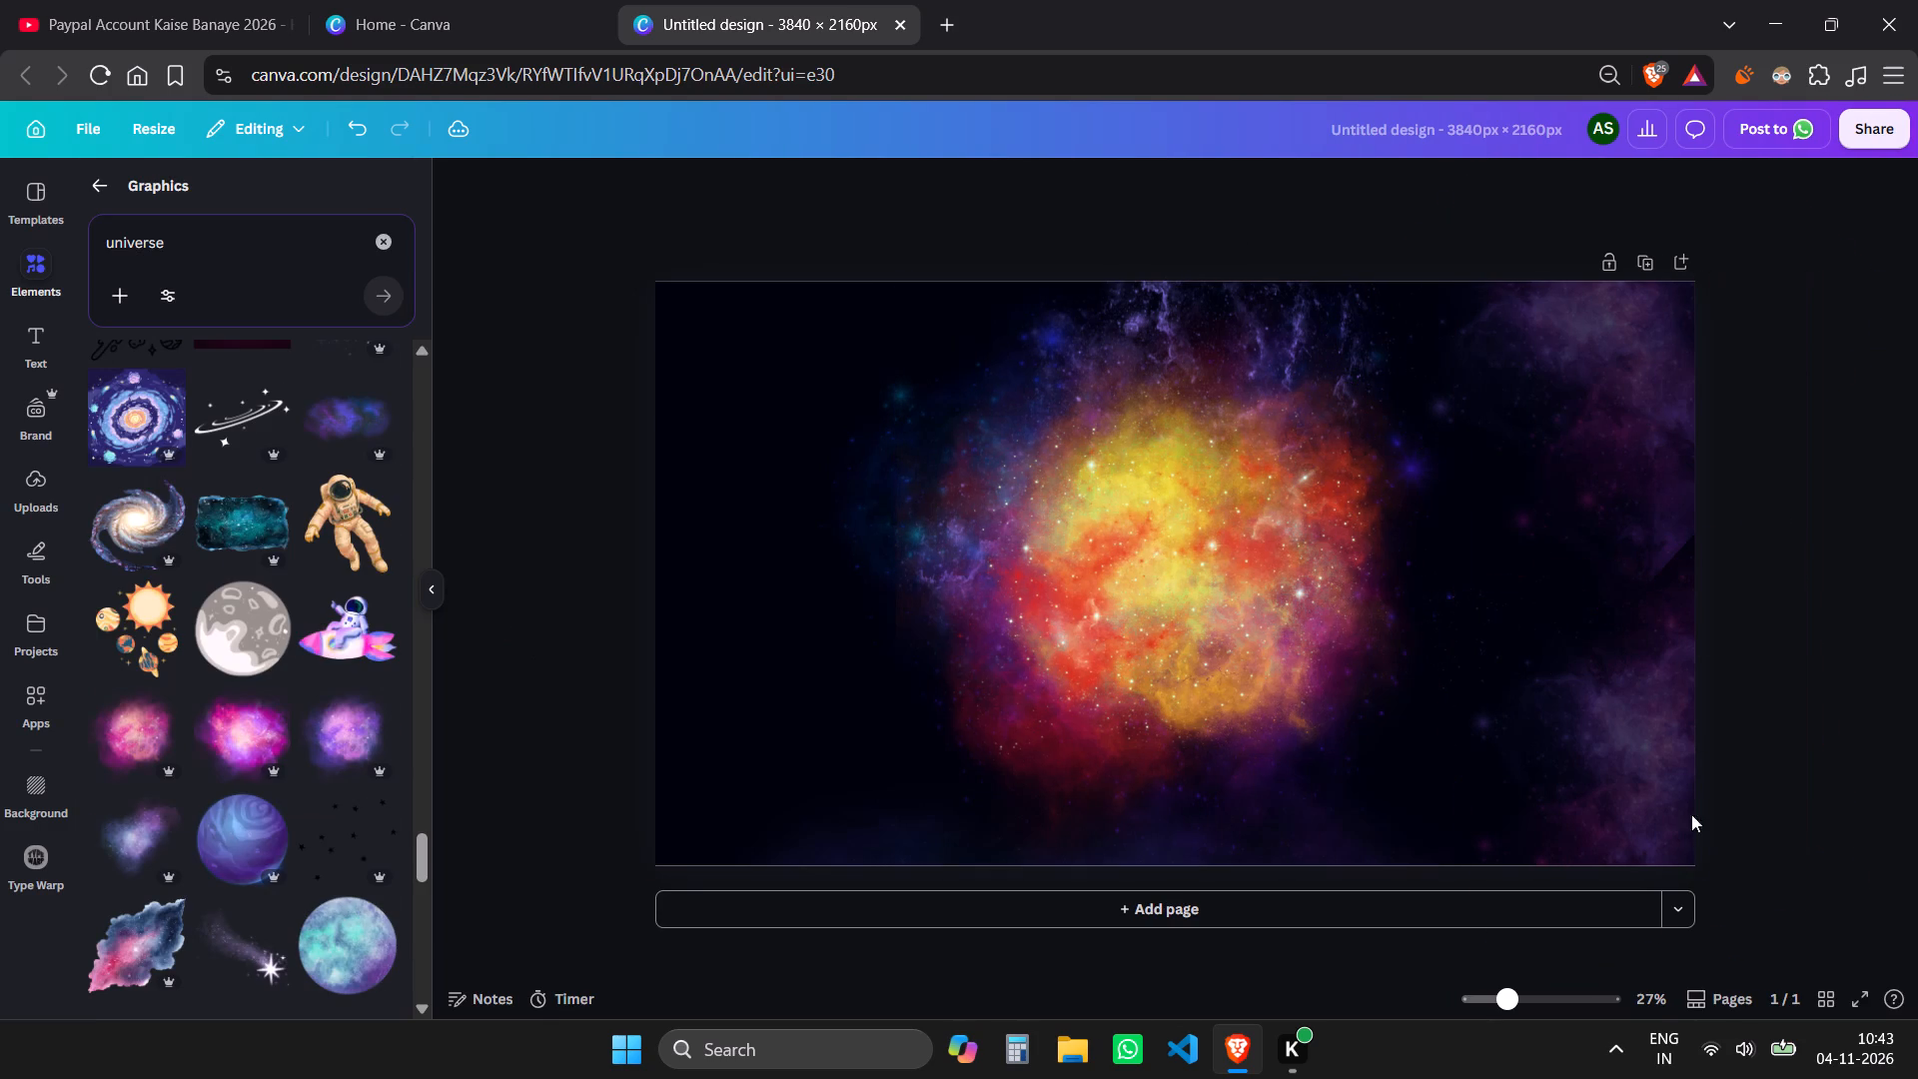
drag(1854, 303, 1614, 960)
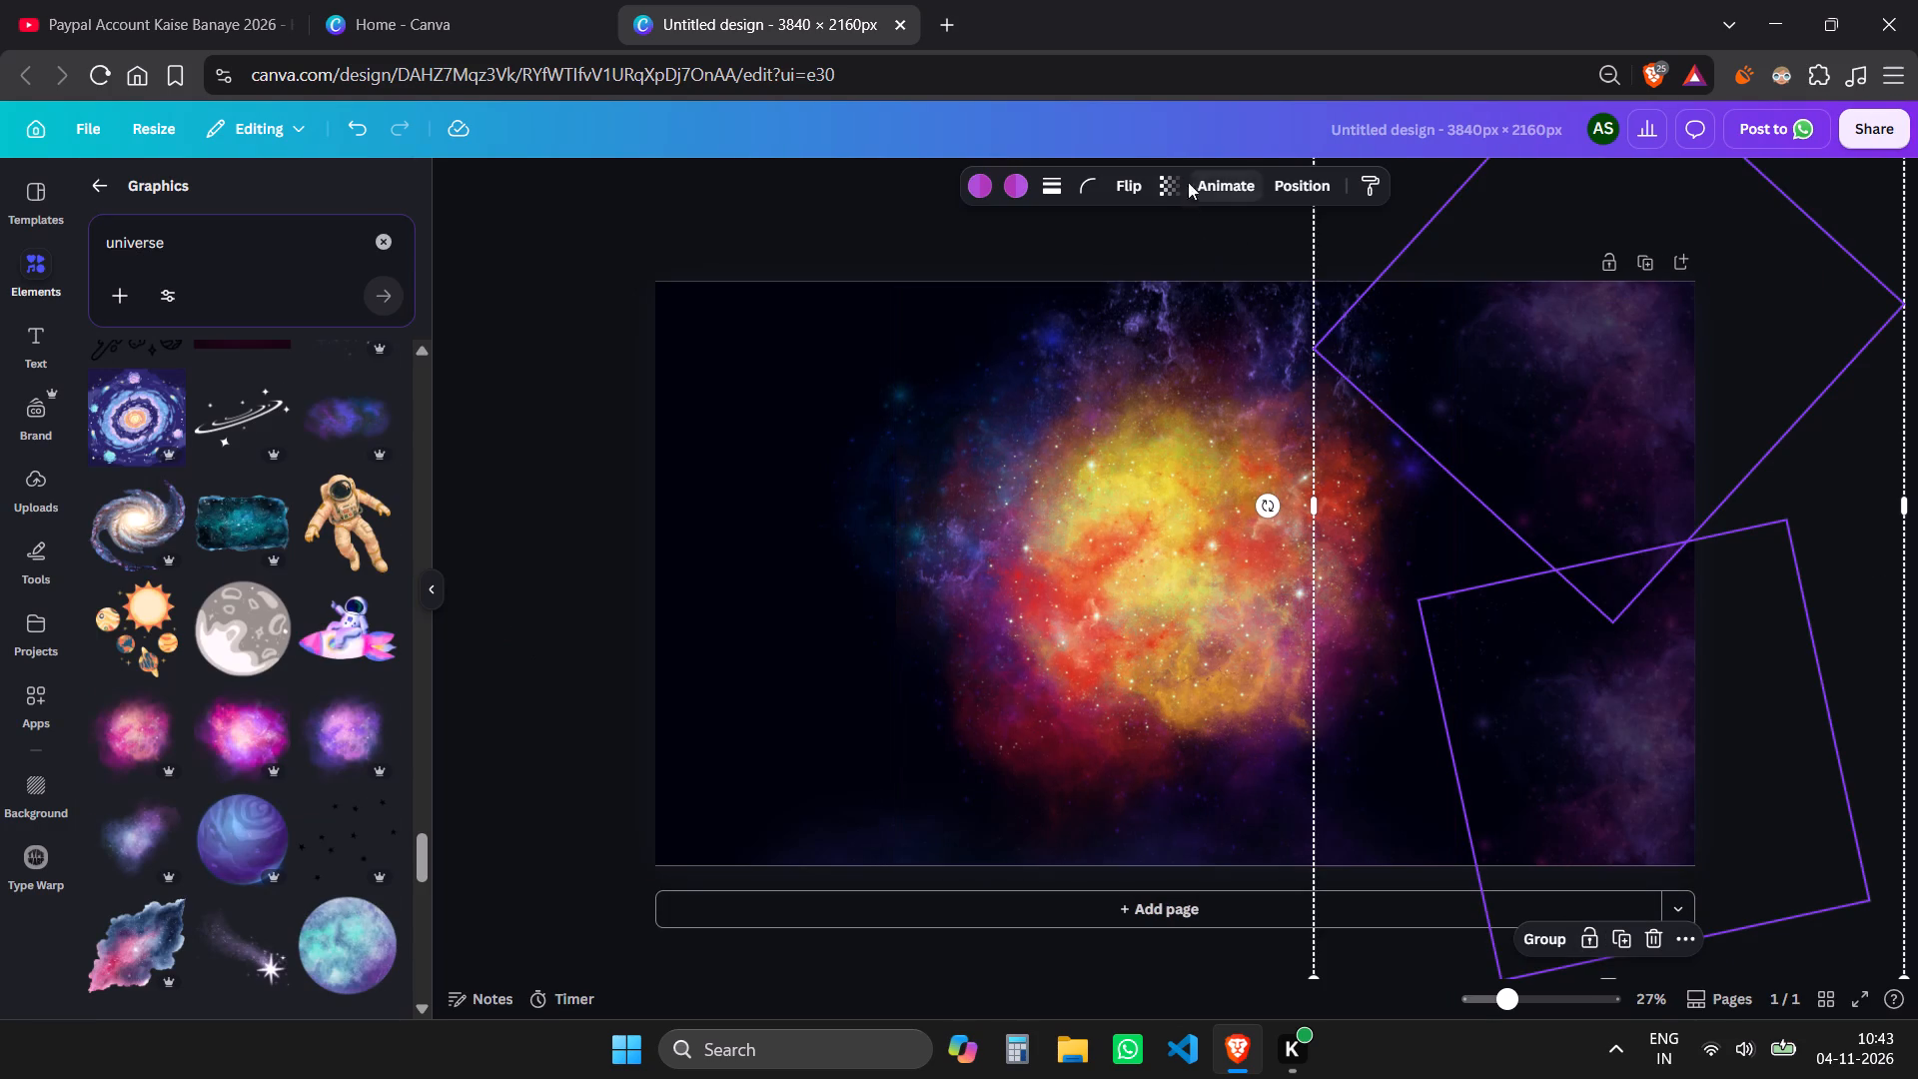
click(1173, 186)
double_click(1266, 267)
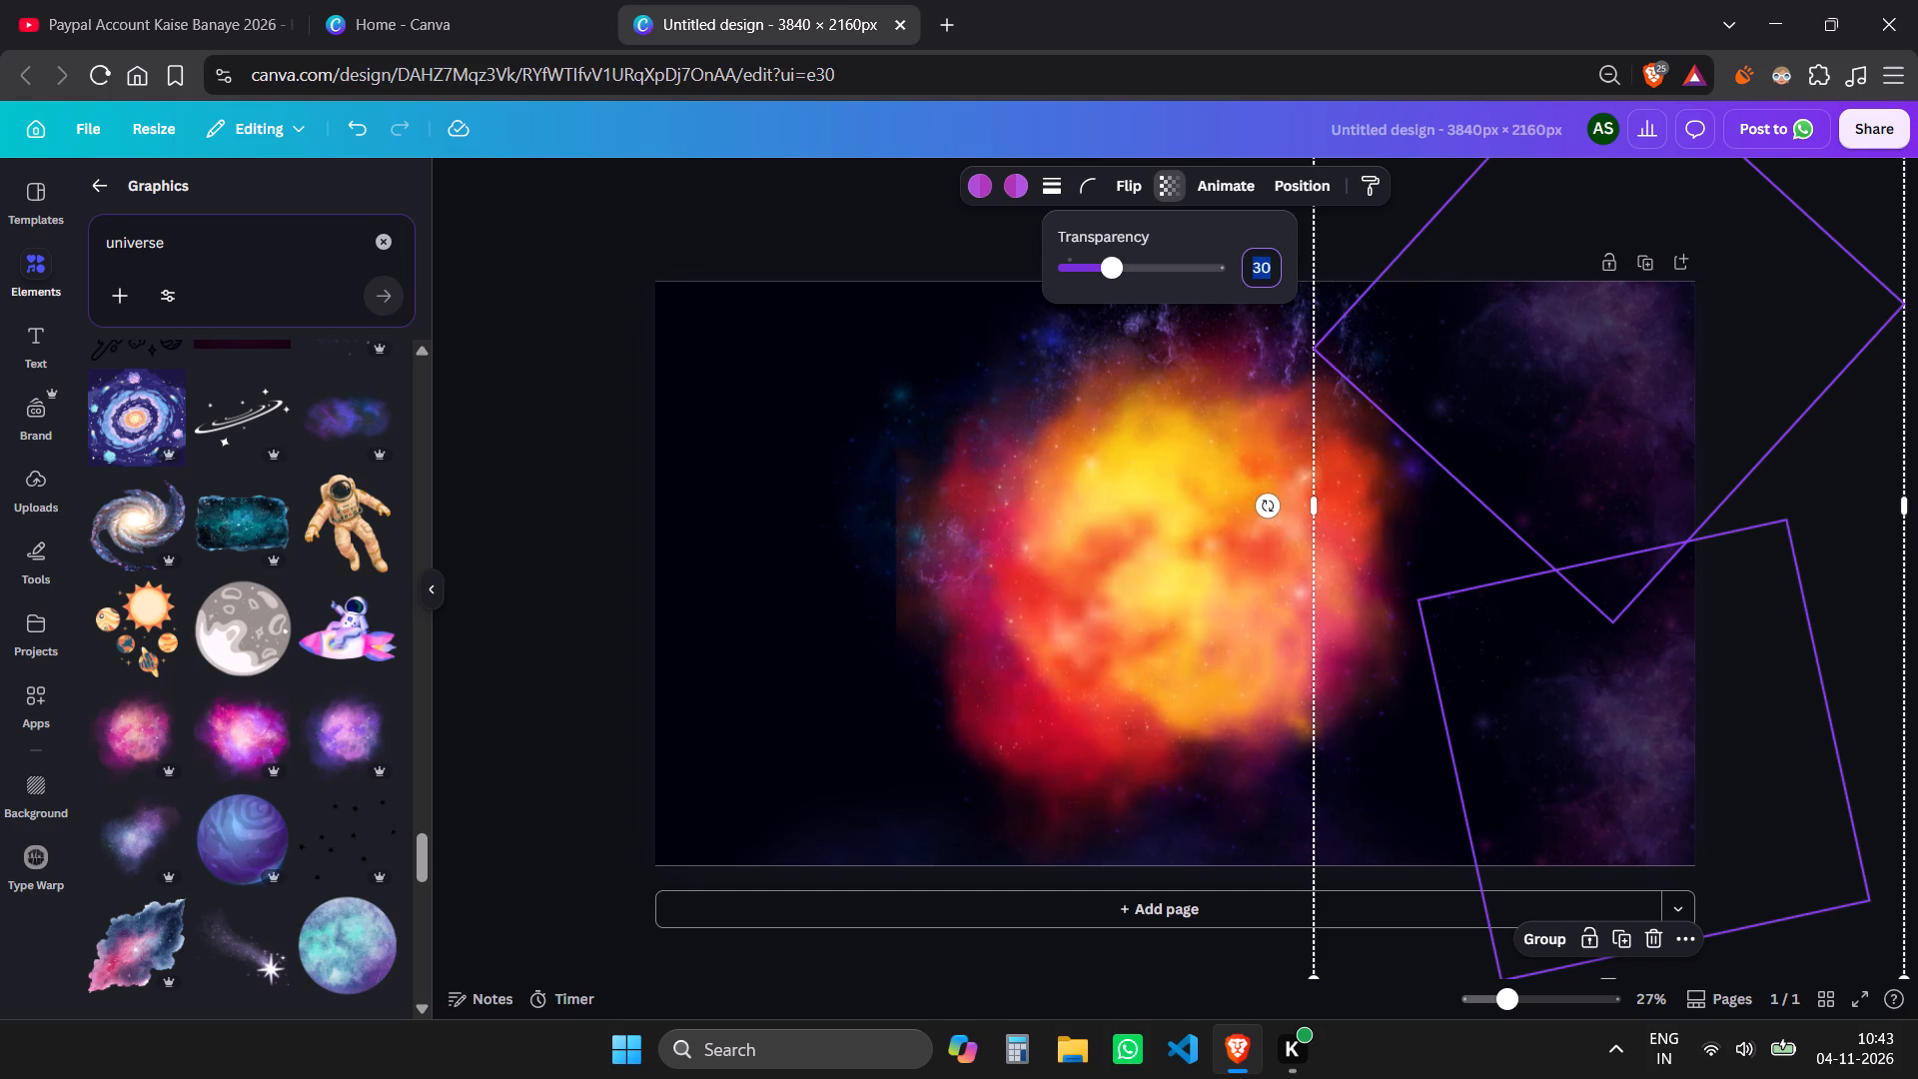
text(25)
key(Return)
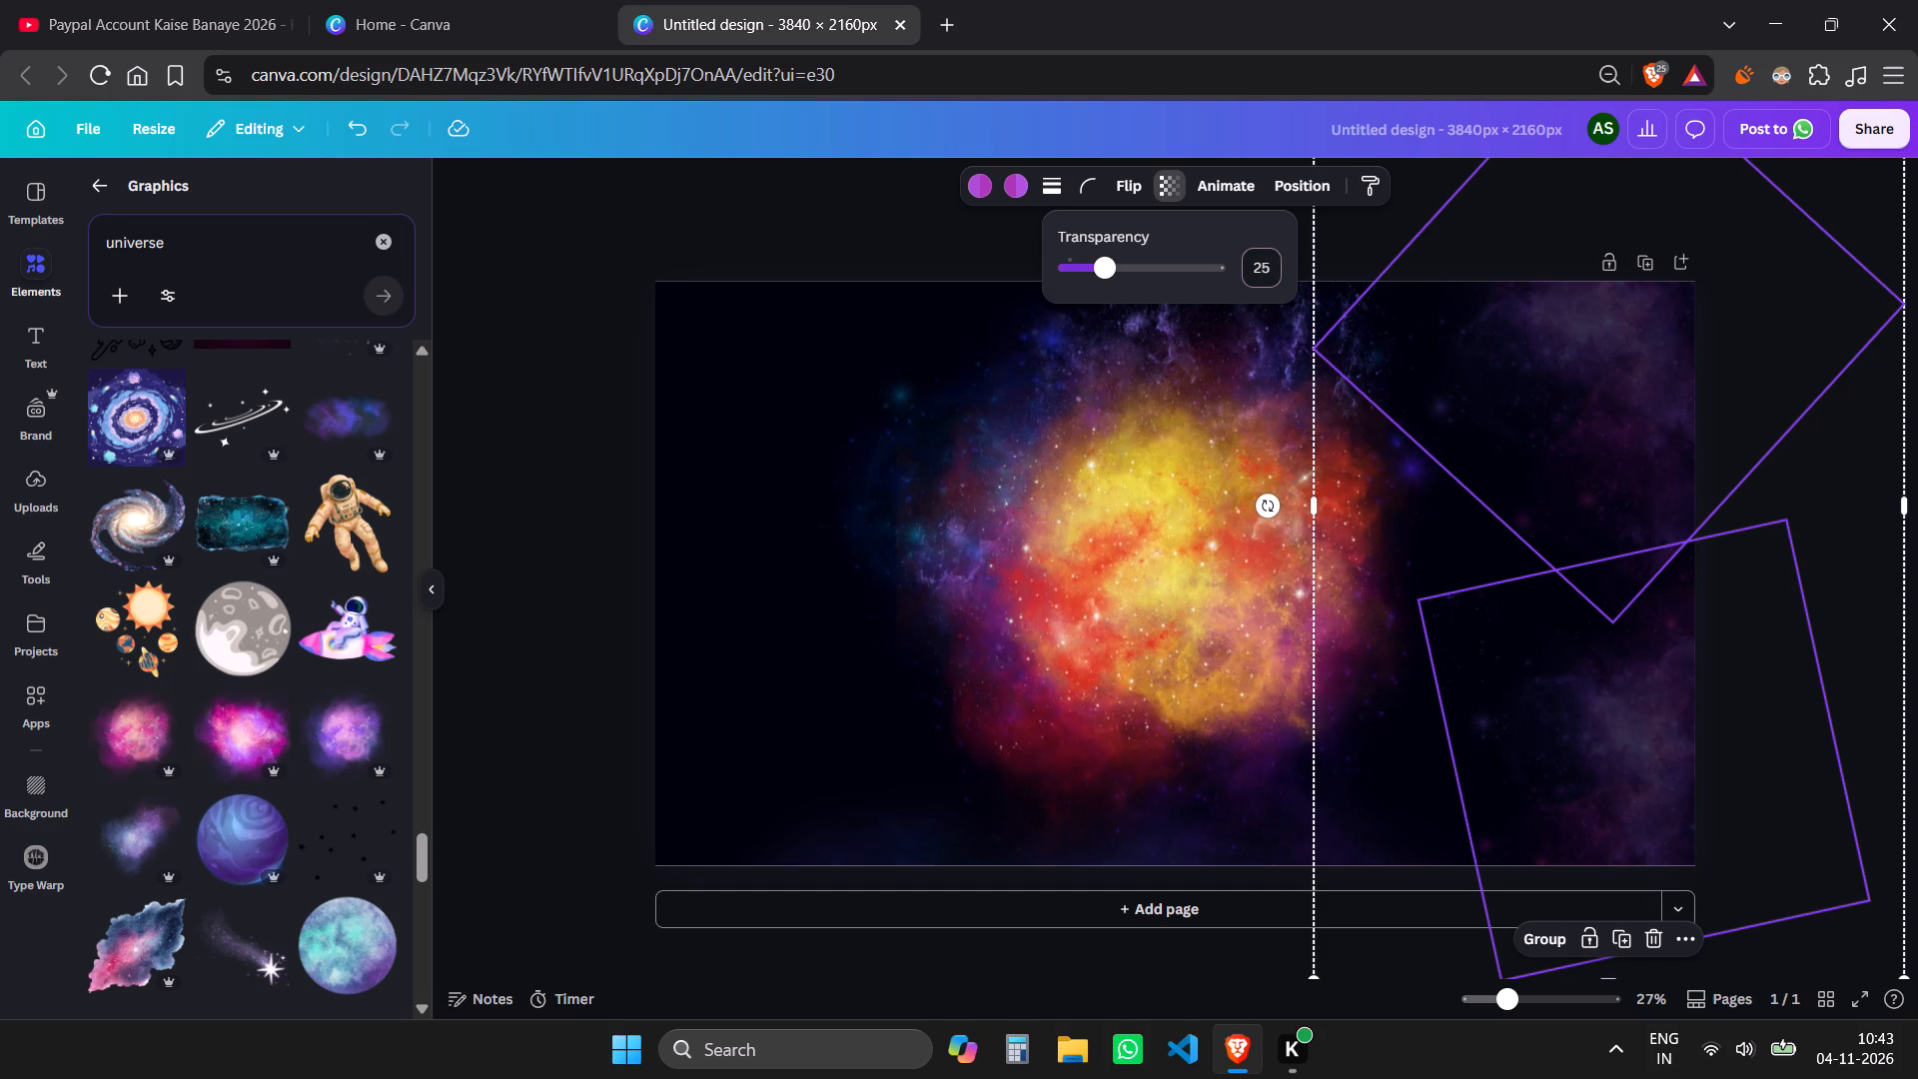
click(530, 507)
click(536, 507)
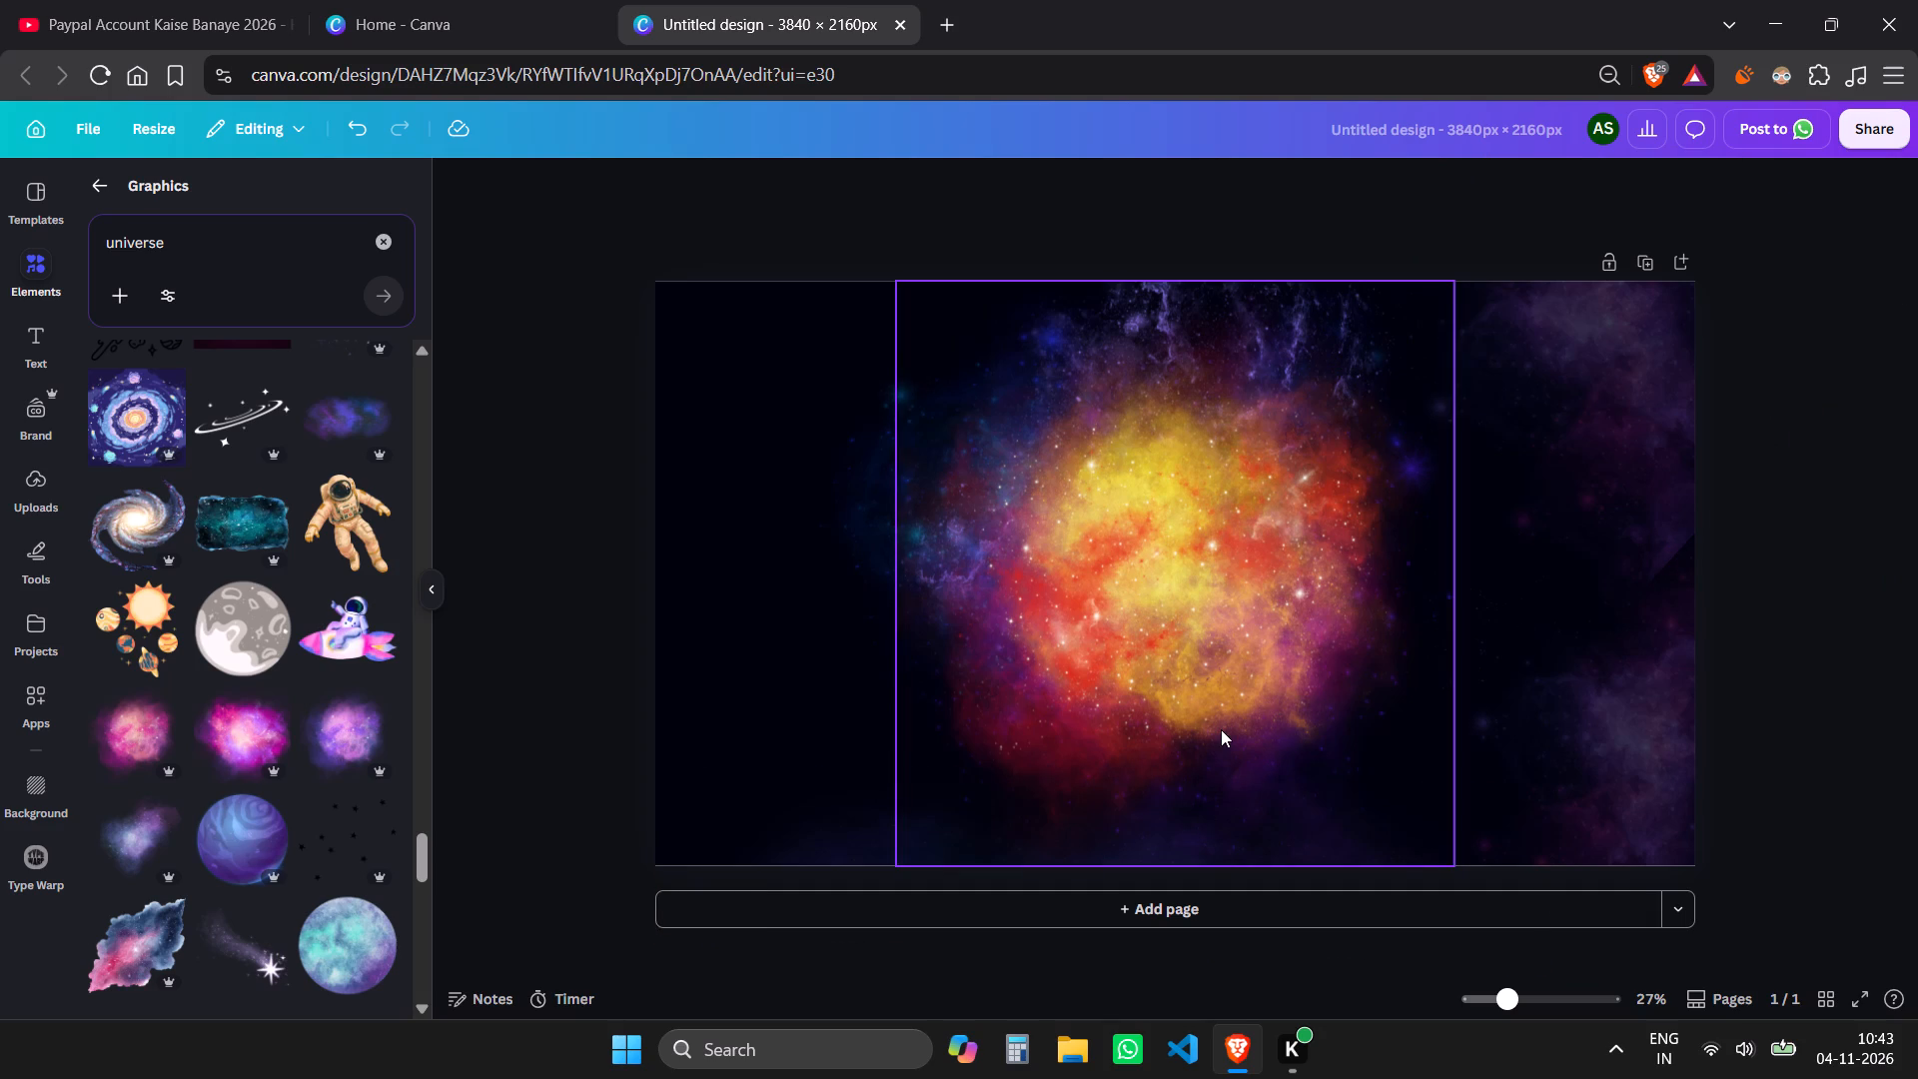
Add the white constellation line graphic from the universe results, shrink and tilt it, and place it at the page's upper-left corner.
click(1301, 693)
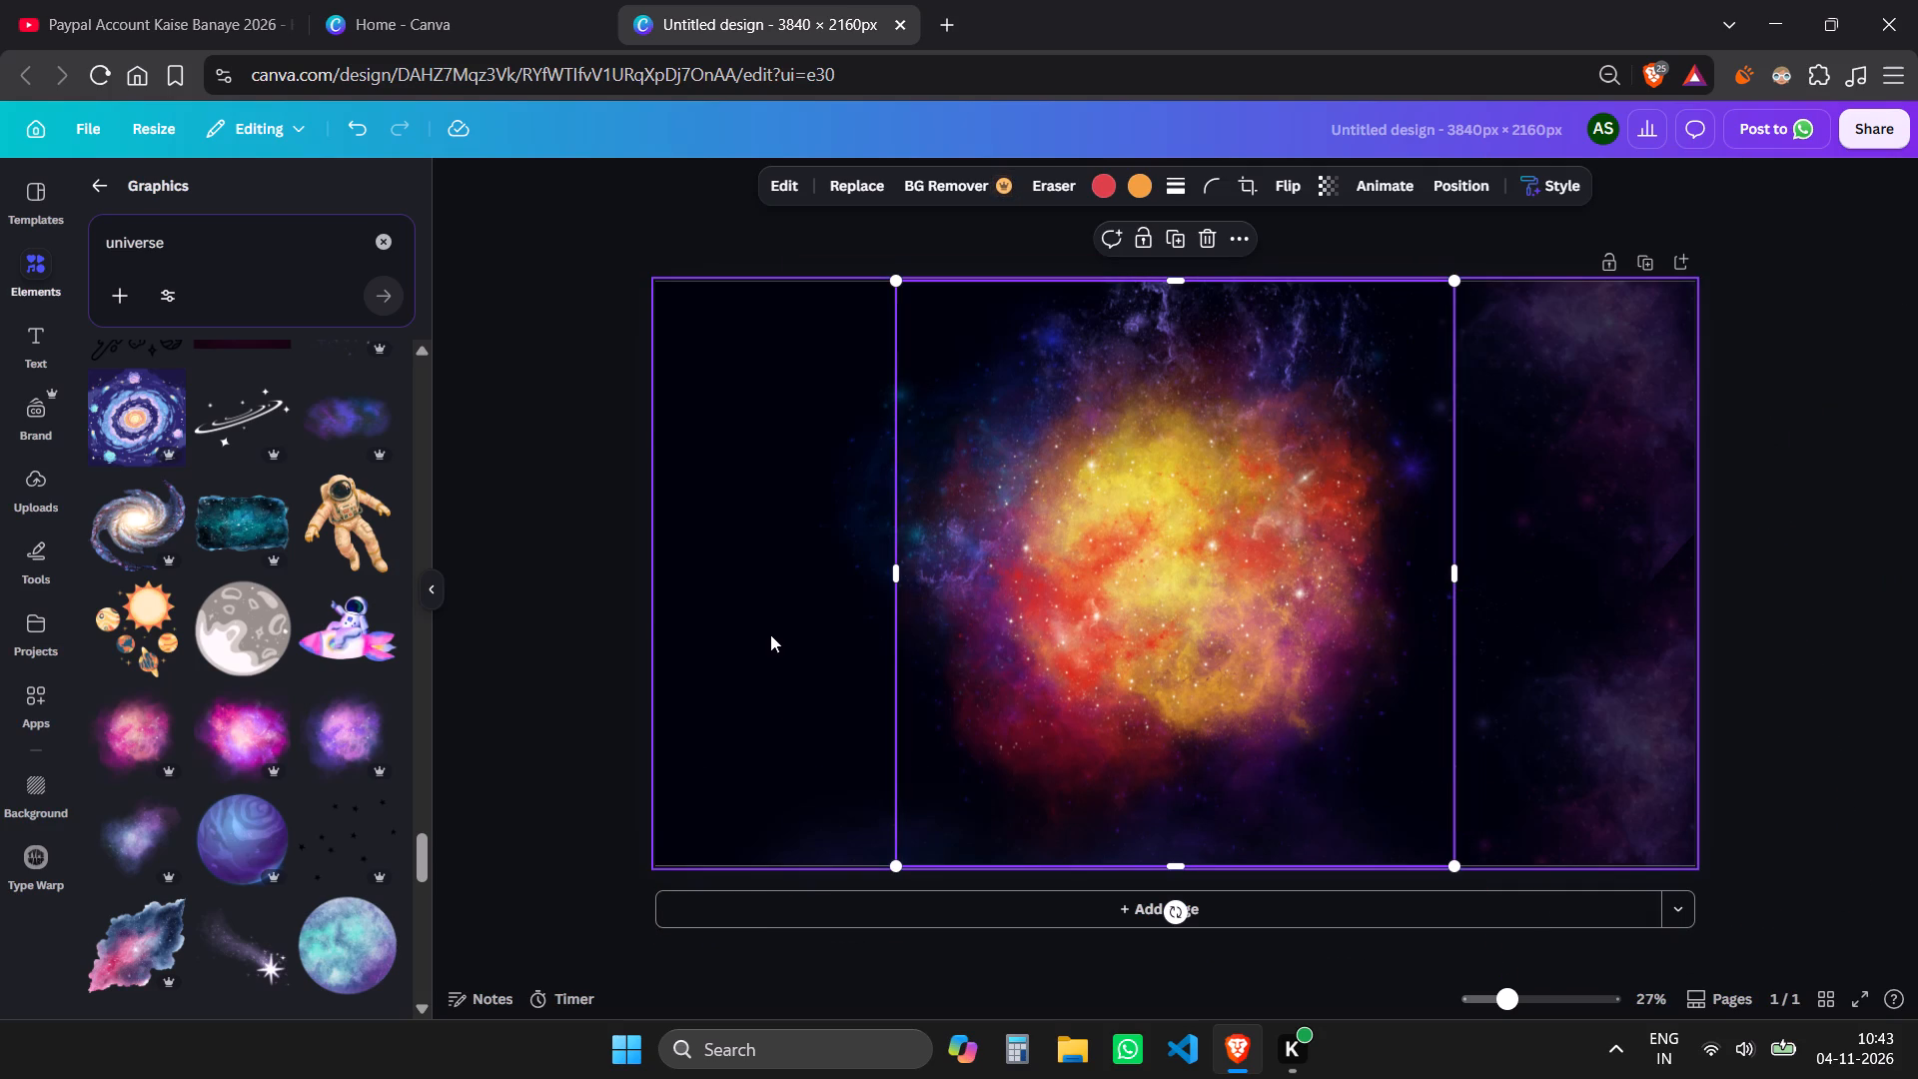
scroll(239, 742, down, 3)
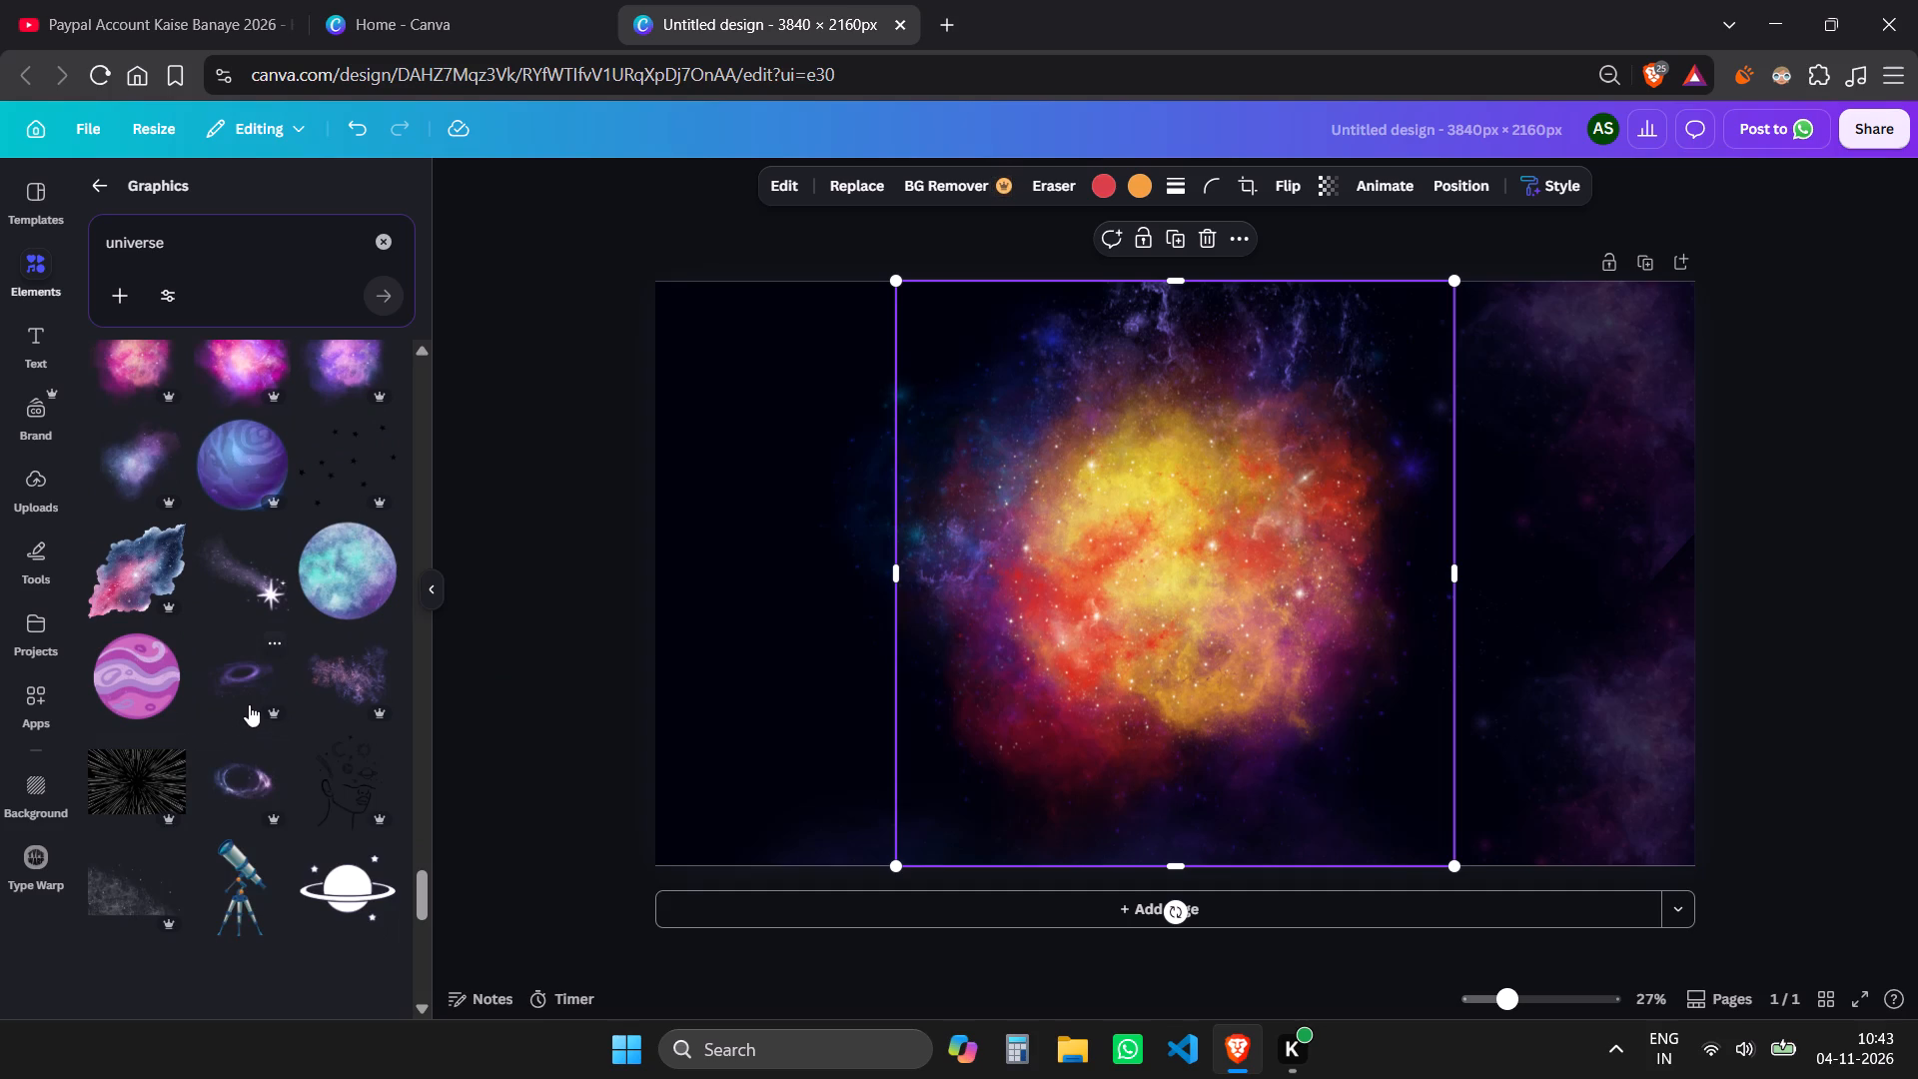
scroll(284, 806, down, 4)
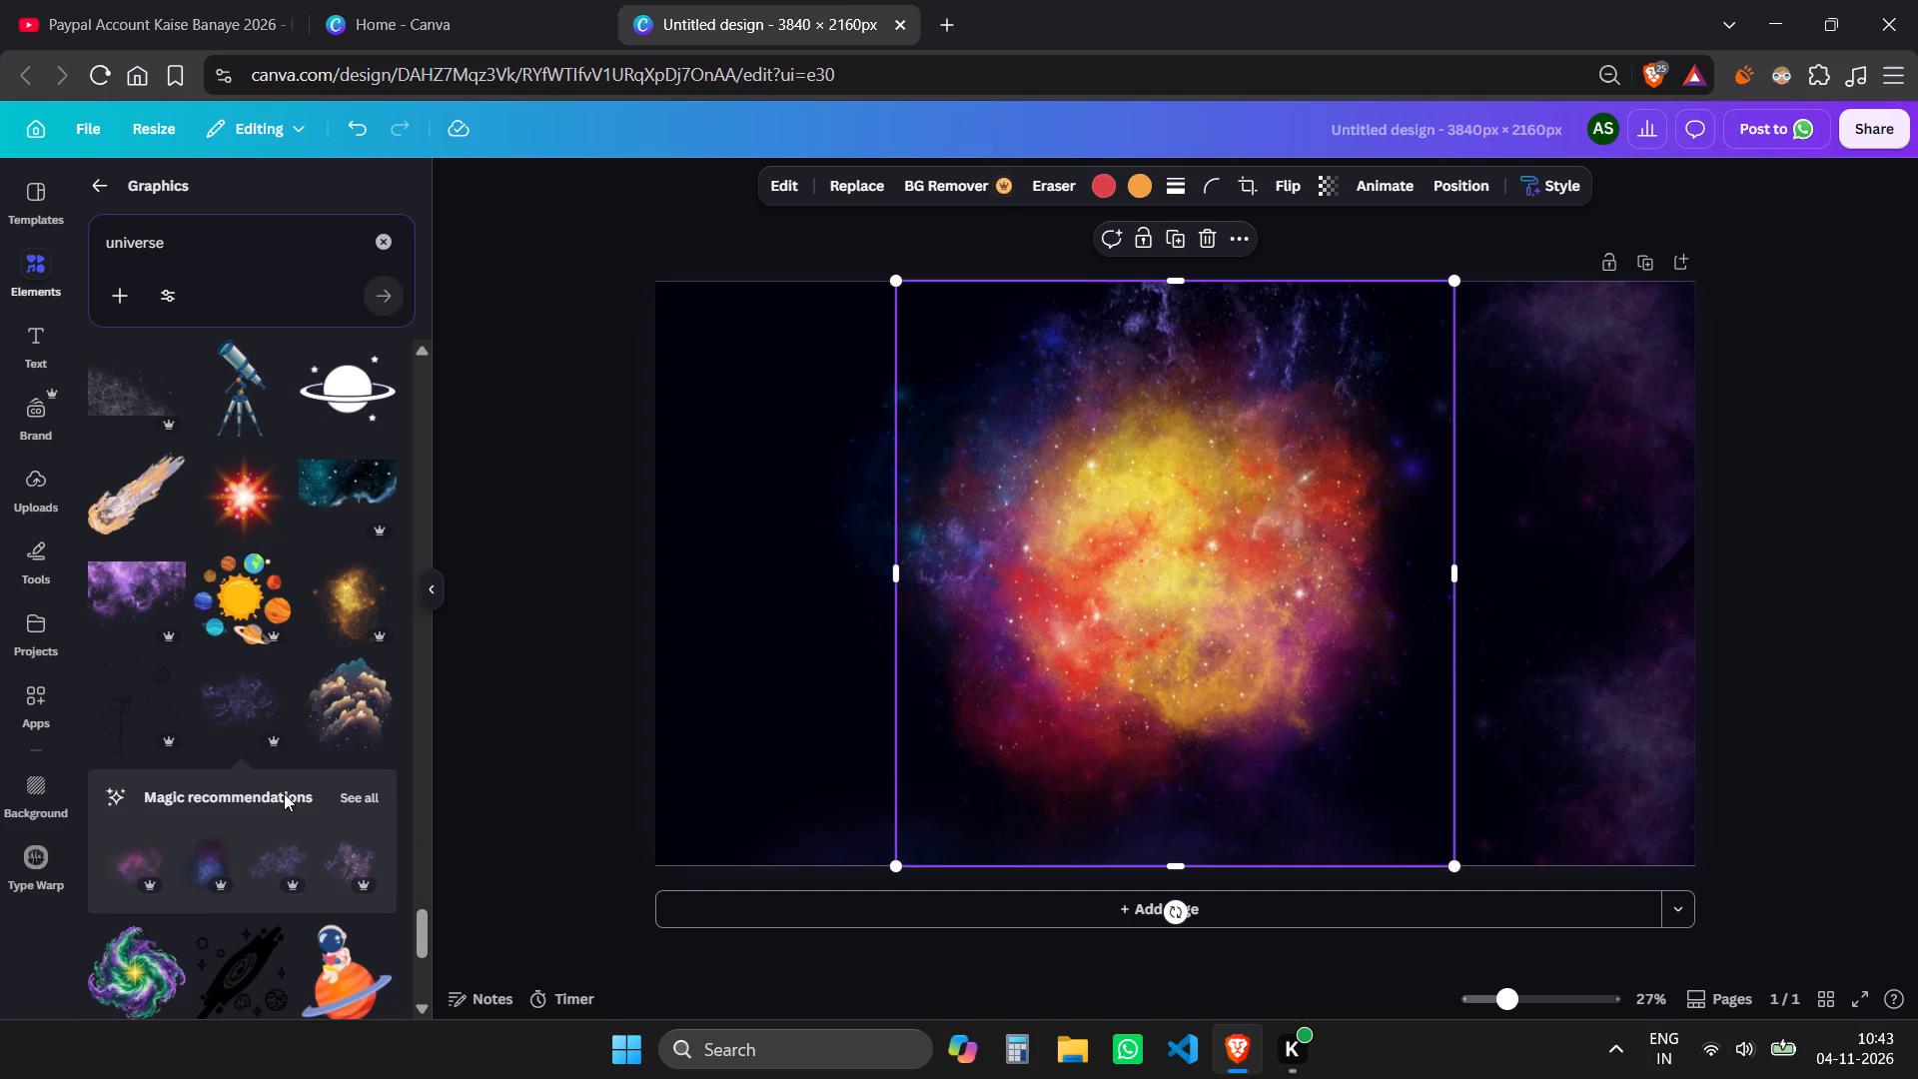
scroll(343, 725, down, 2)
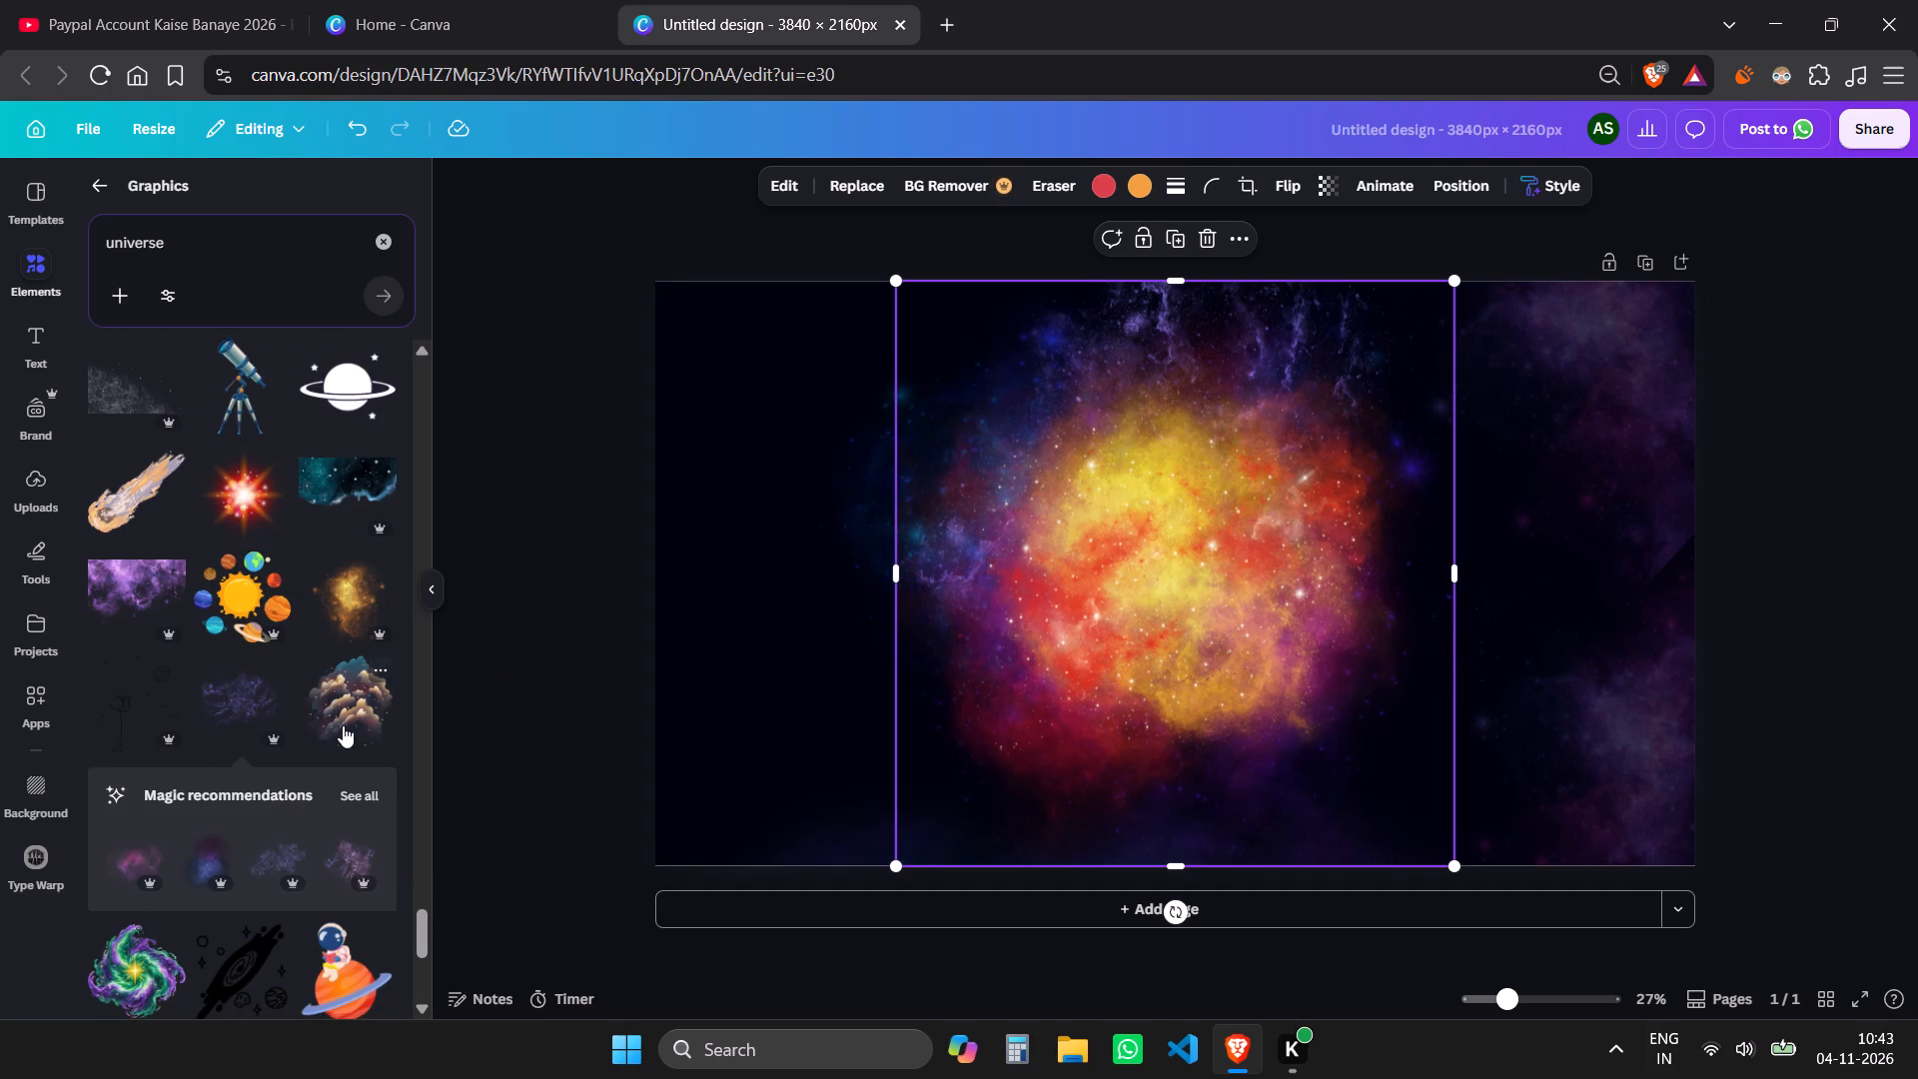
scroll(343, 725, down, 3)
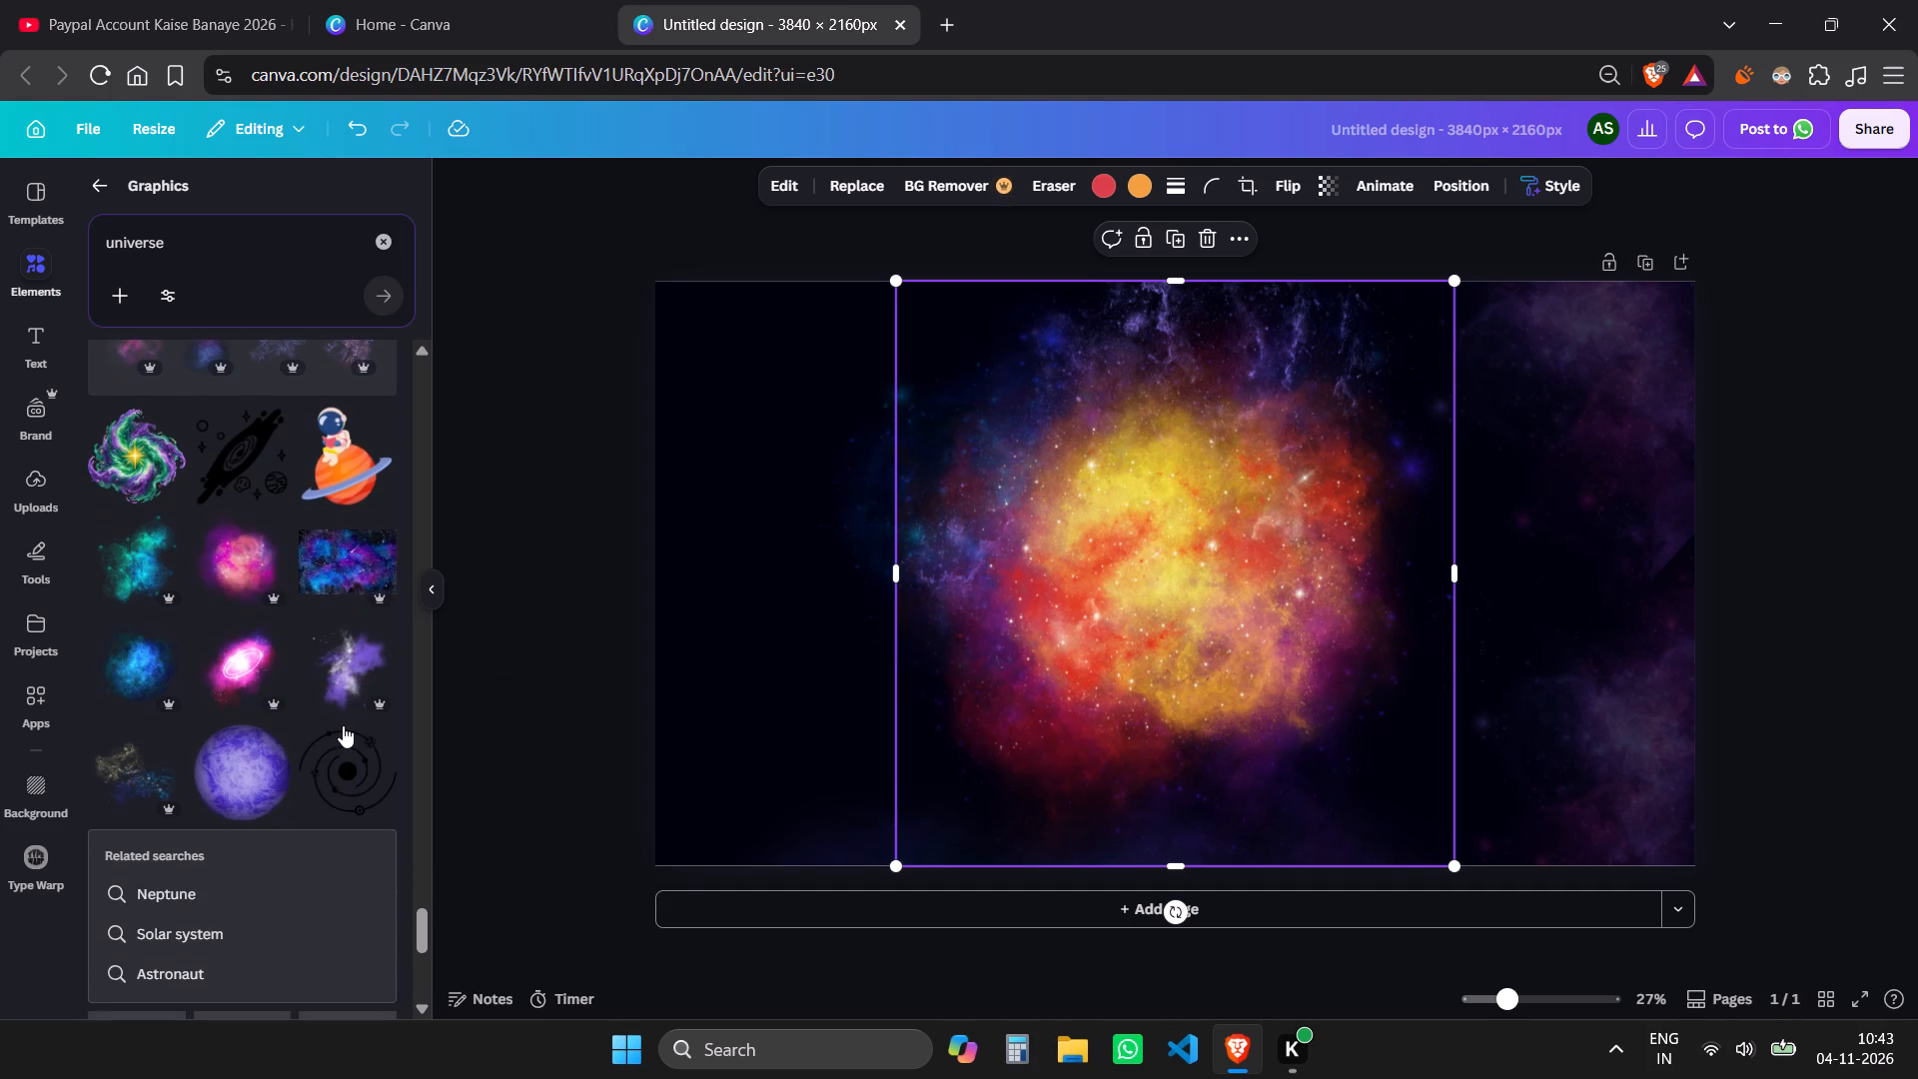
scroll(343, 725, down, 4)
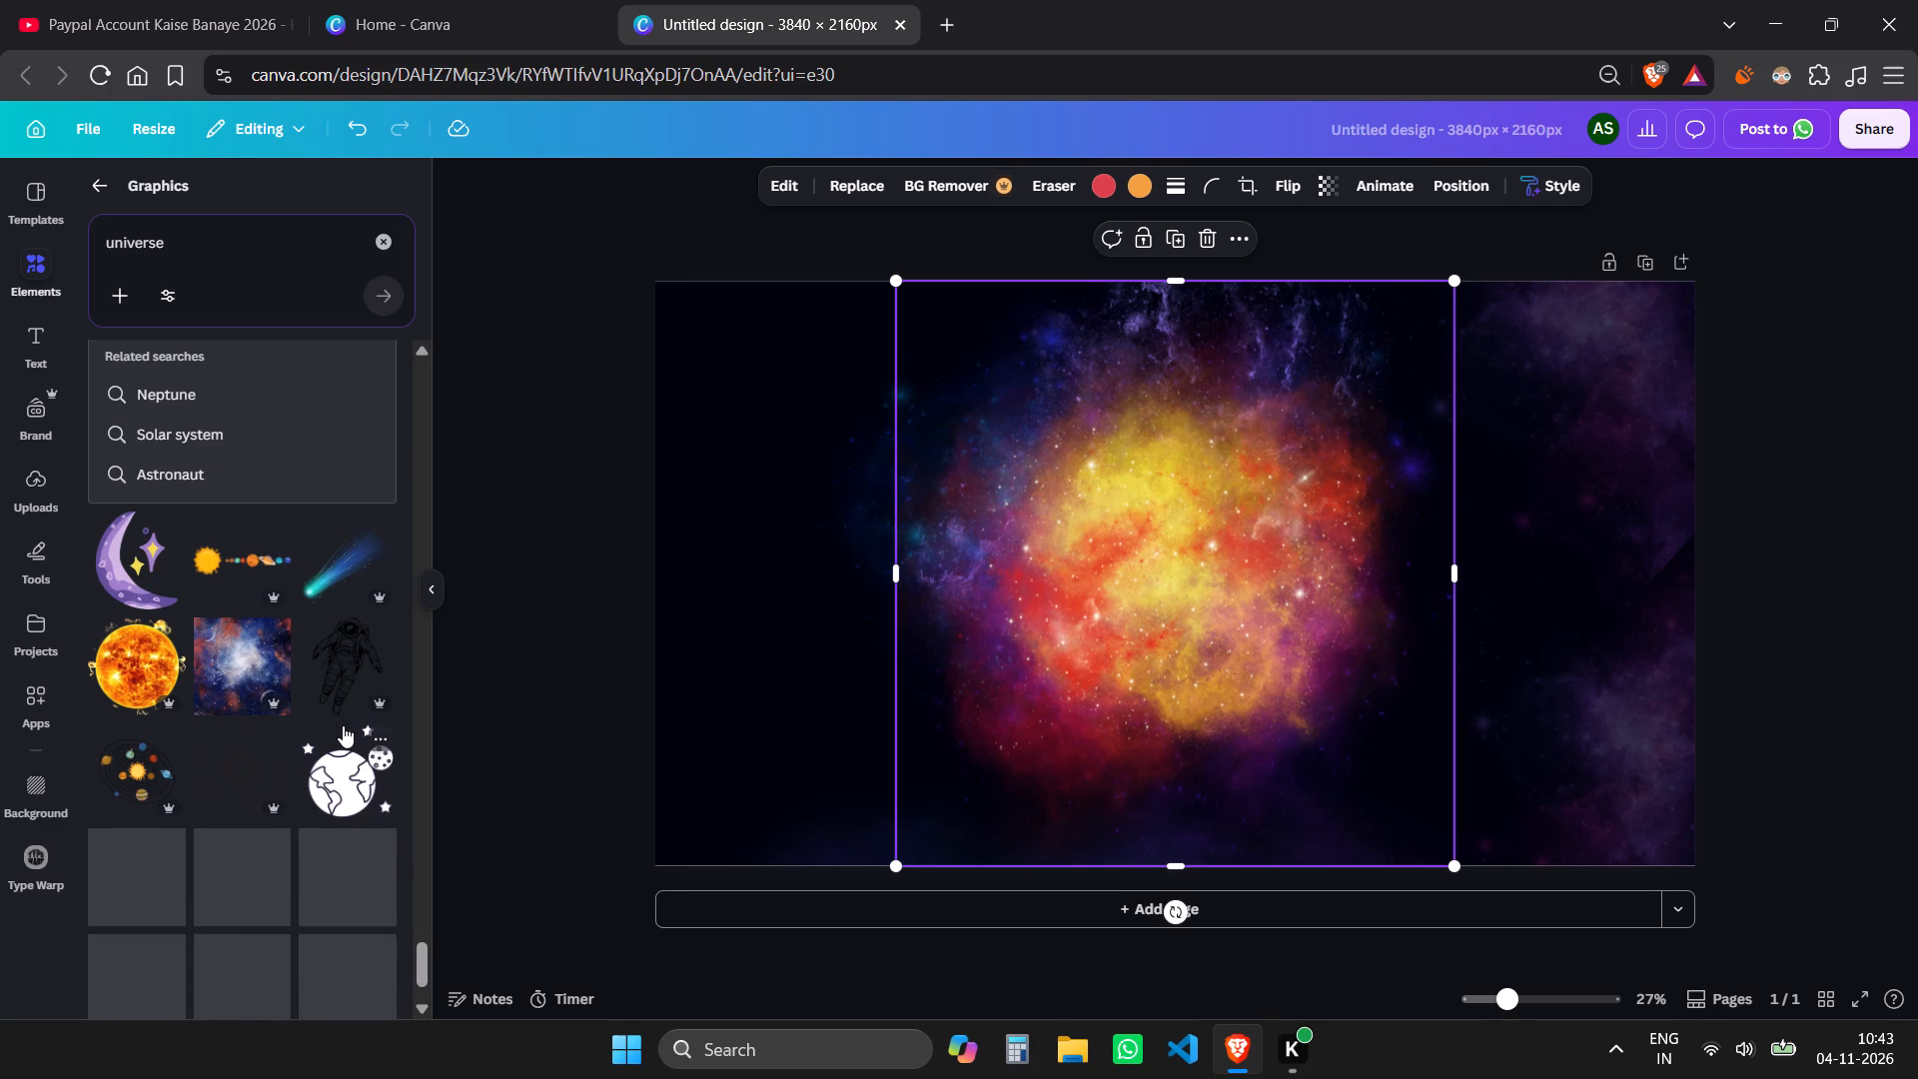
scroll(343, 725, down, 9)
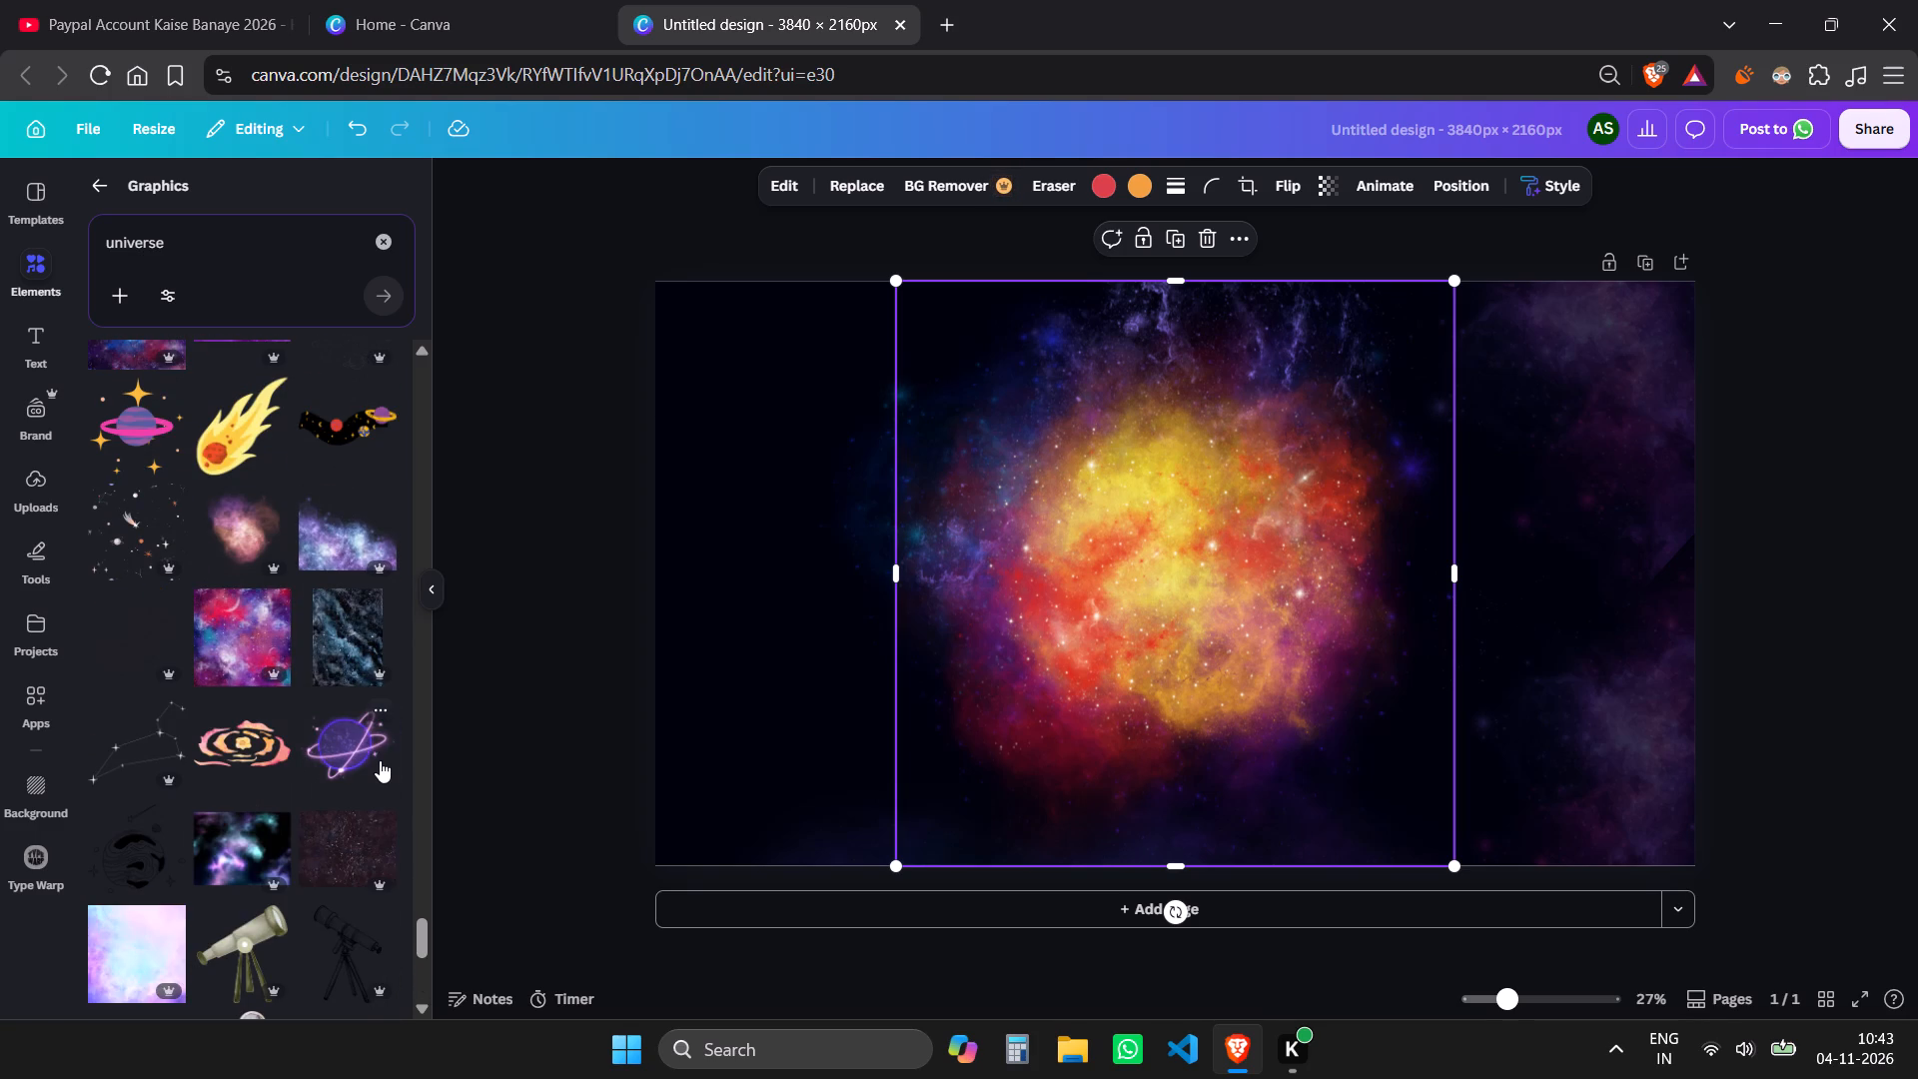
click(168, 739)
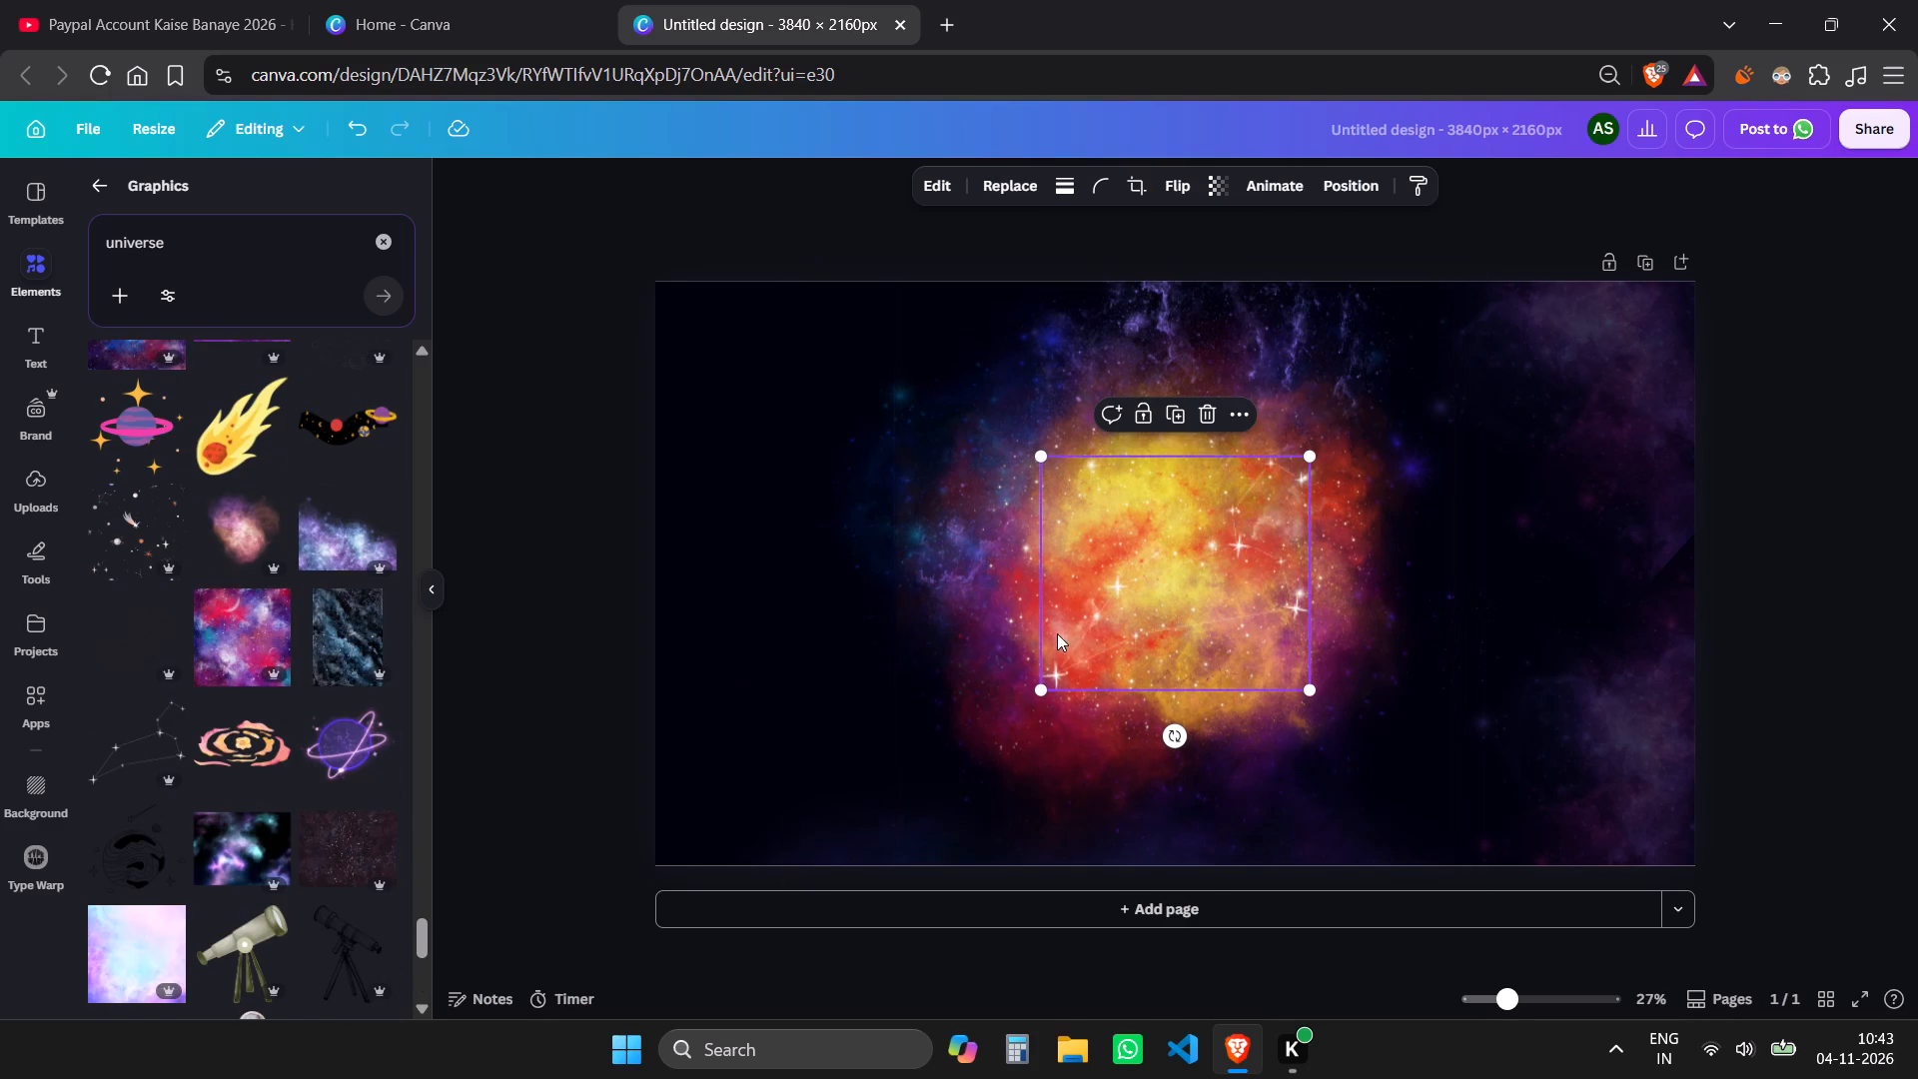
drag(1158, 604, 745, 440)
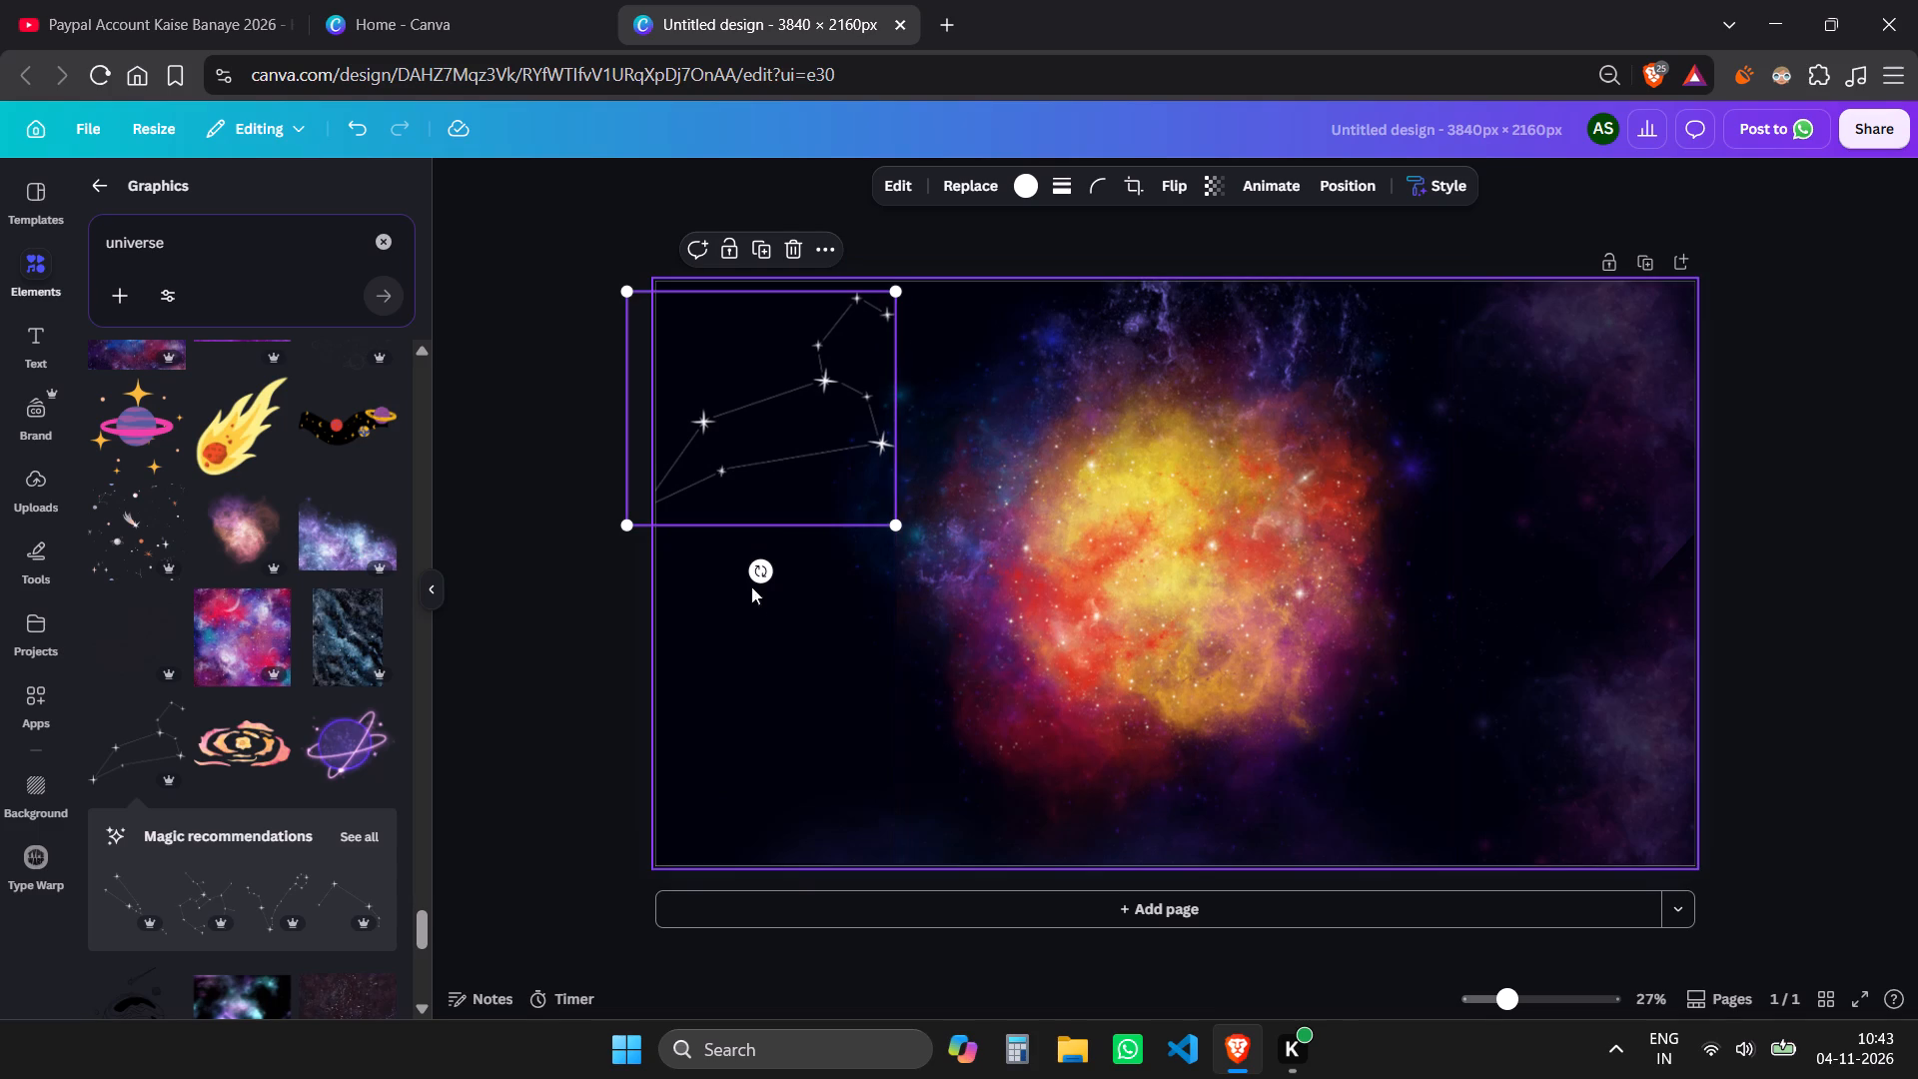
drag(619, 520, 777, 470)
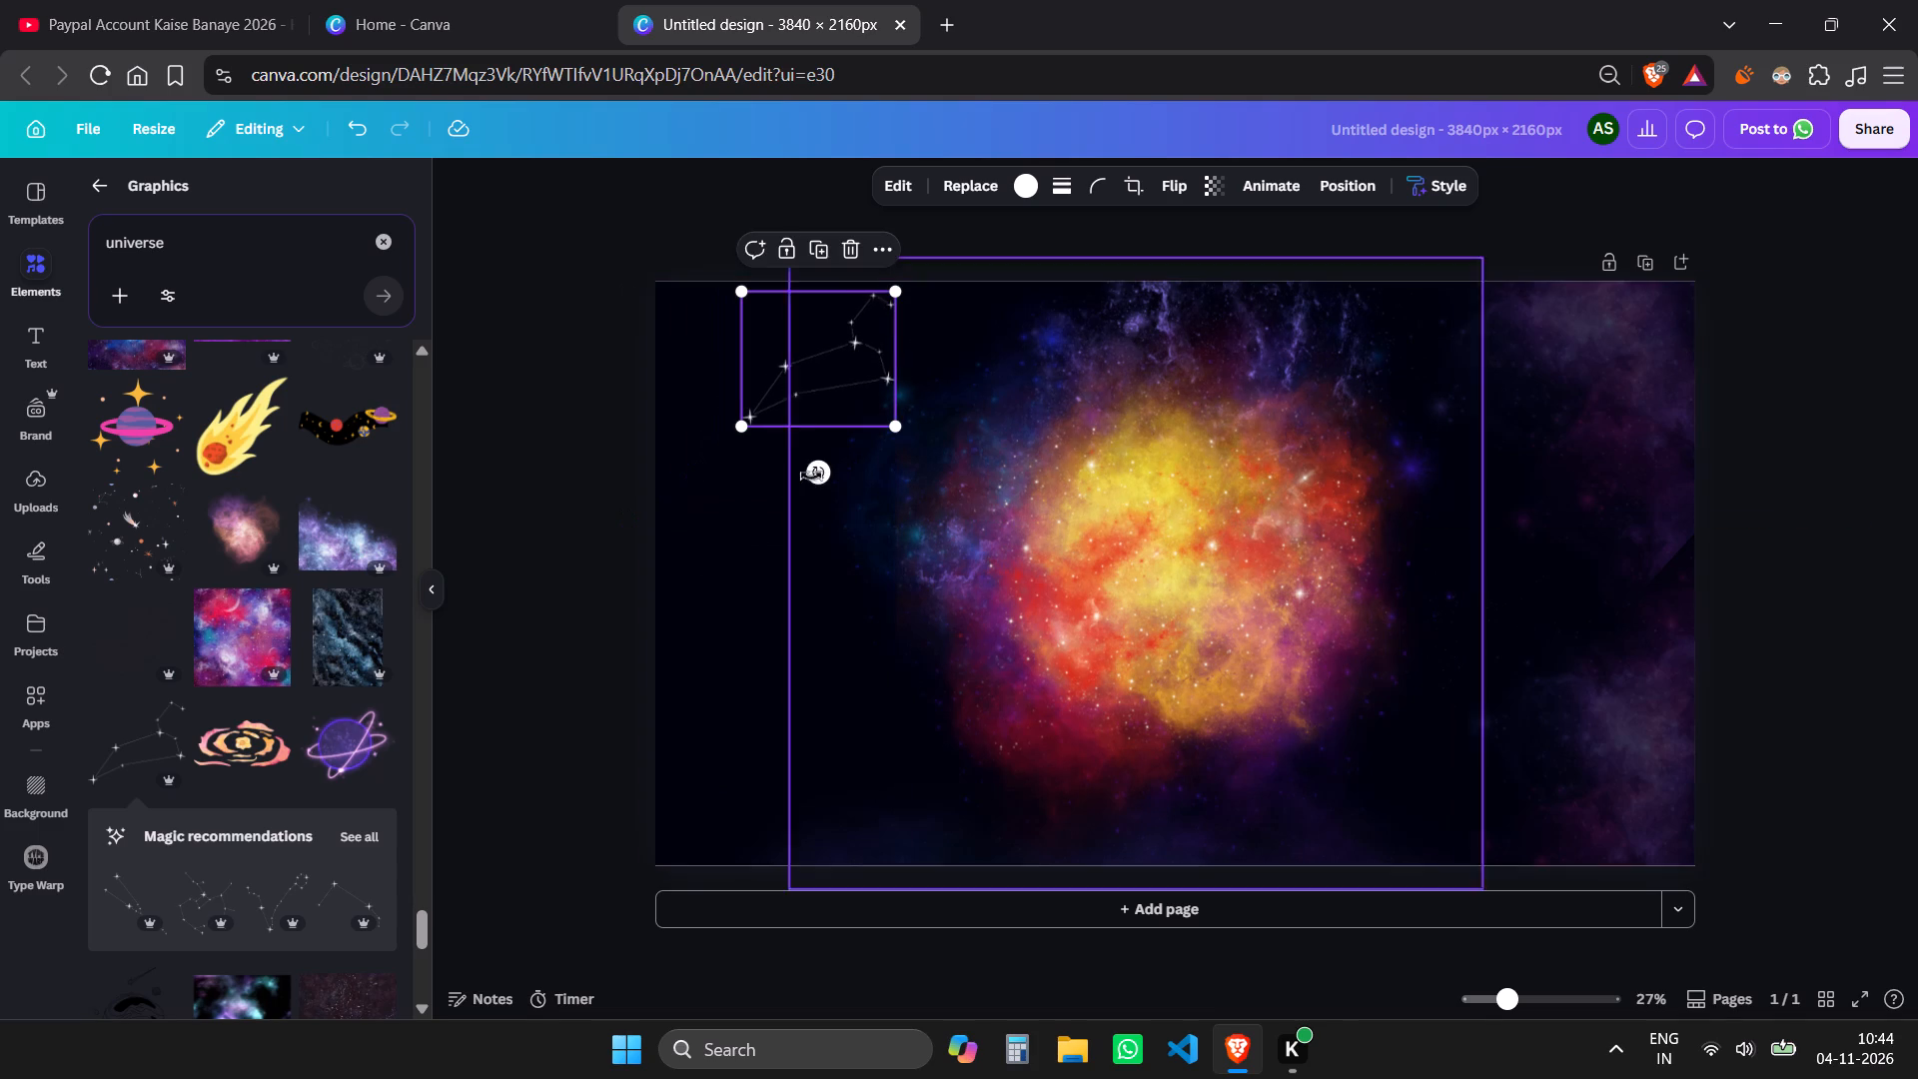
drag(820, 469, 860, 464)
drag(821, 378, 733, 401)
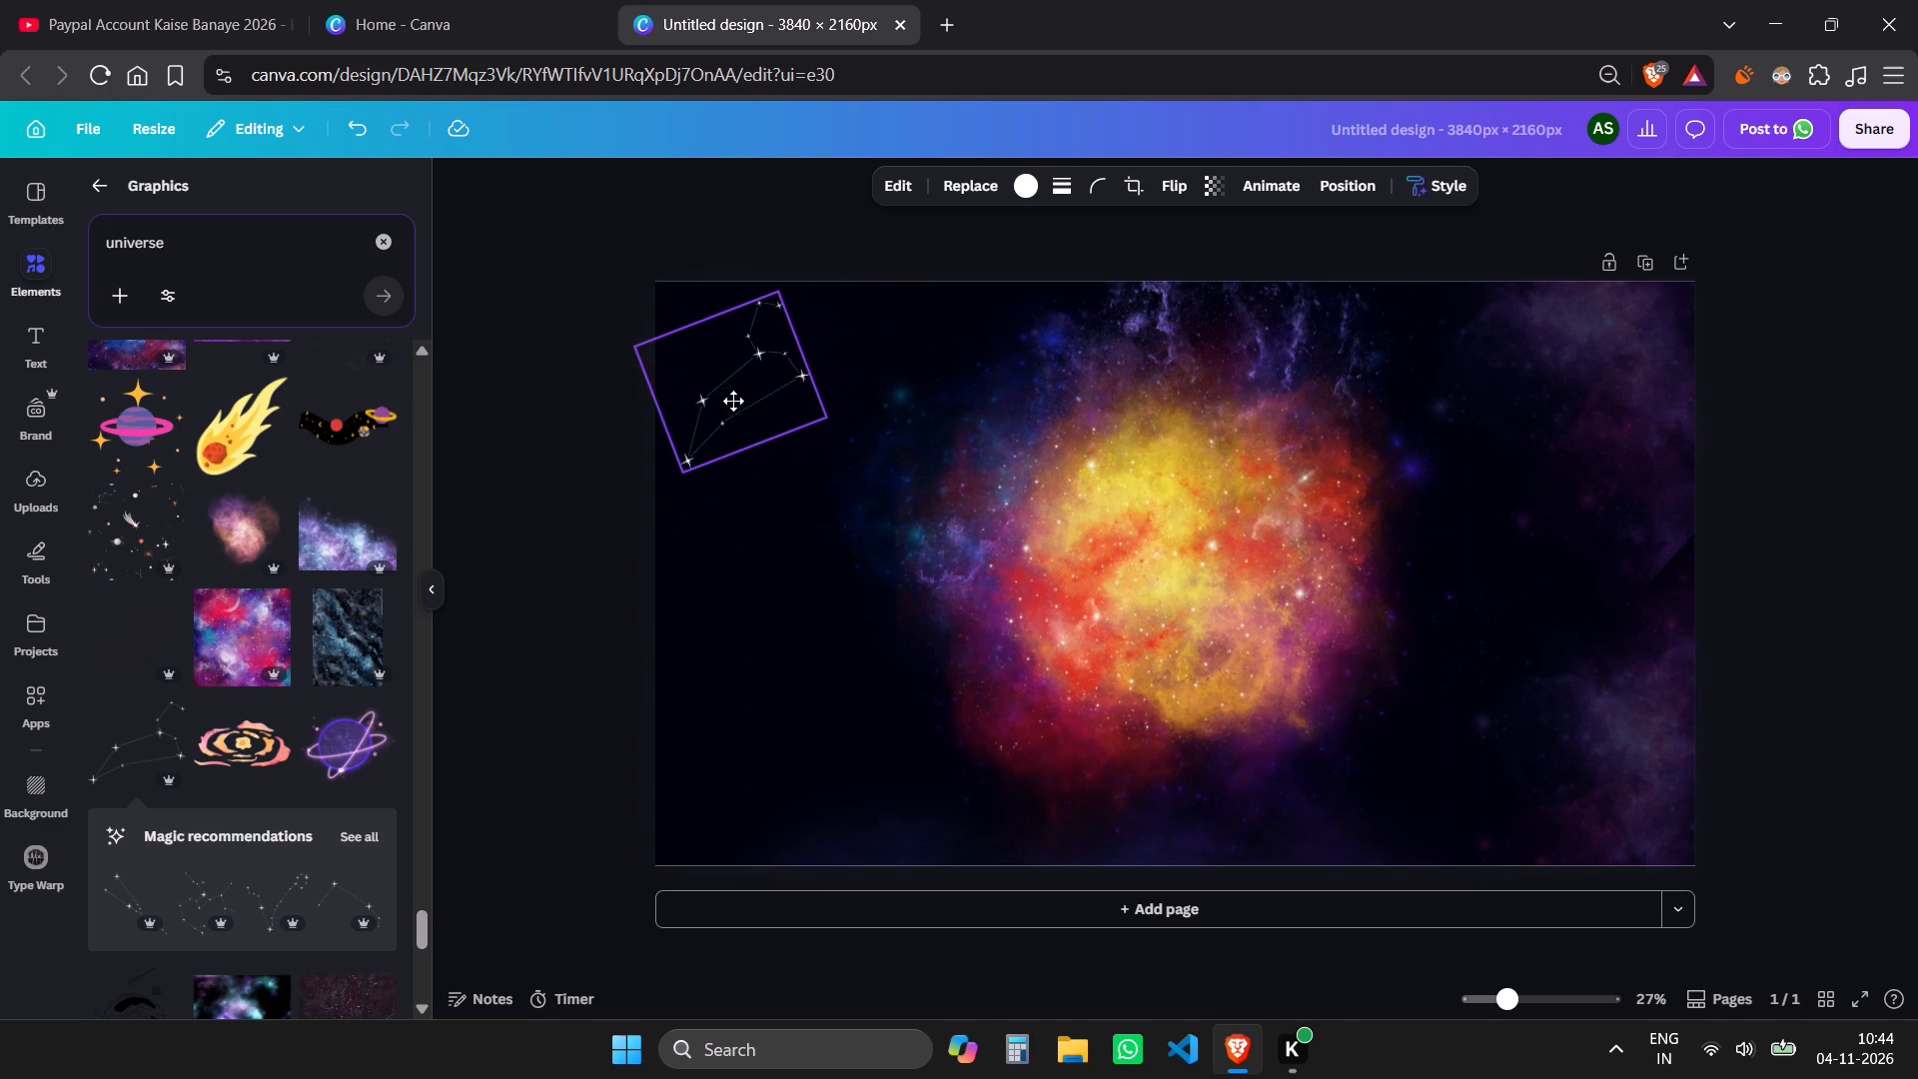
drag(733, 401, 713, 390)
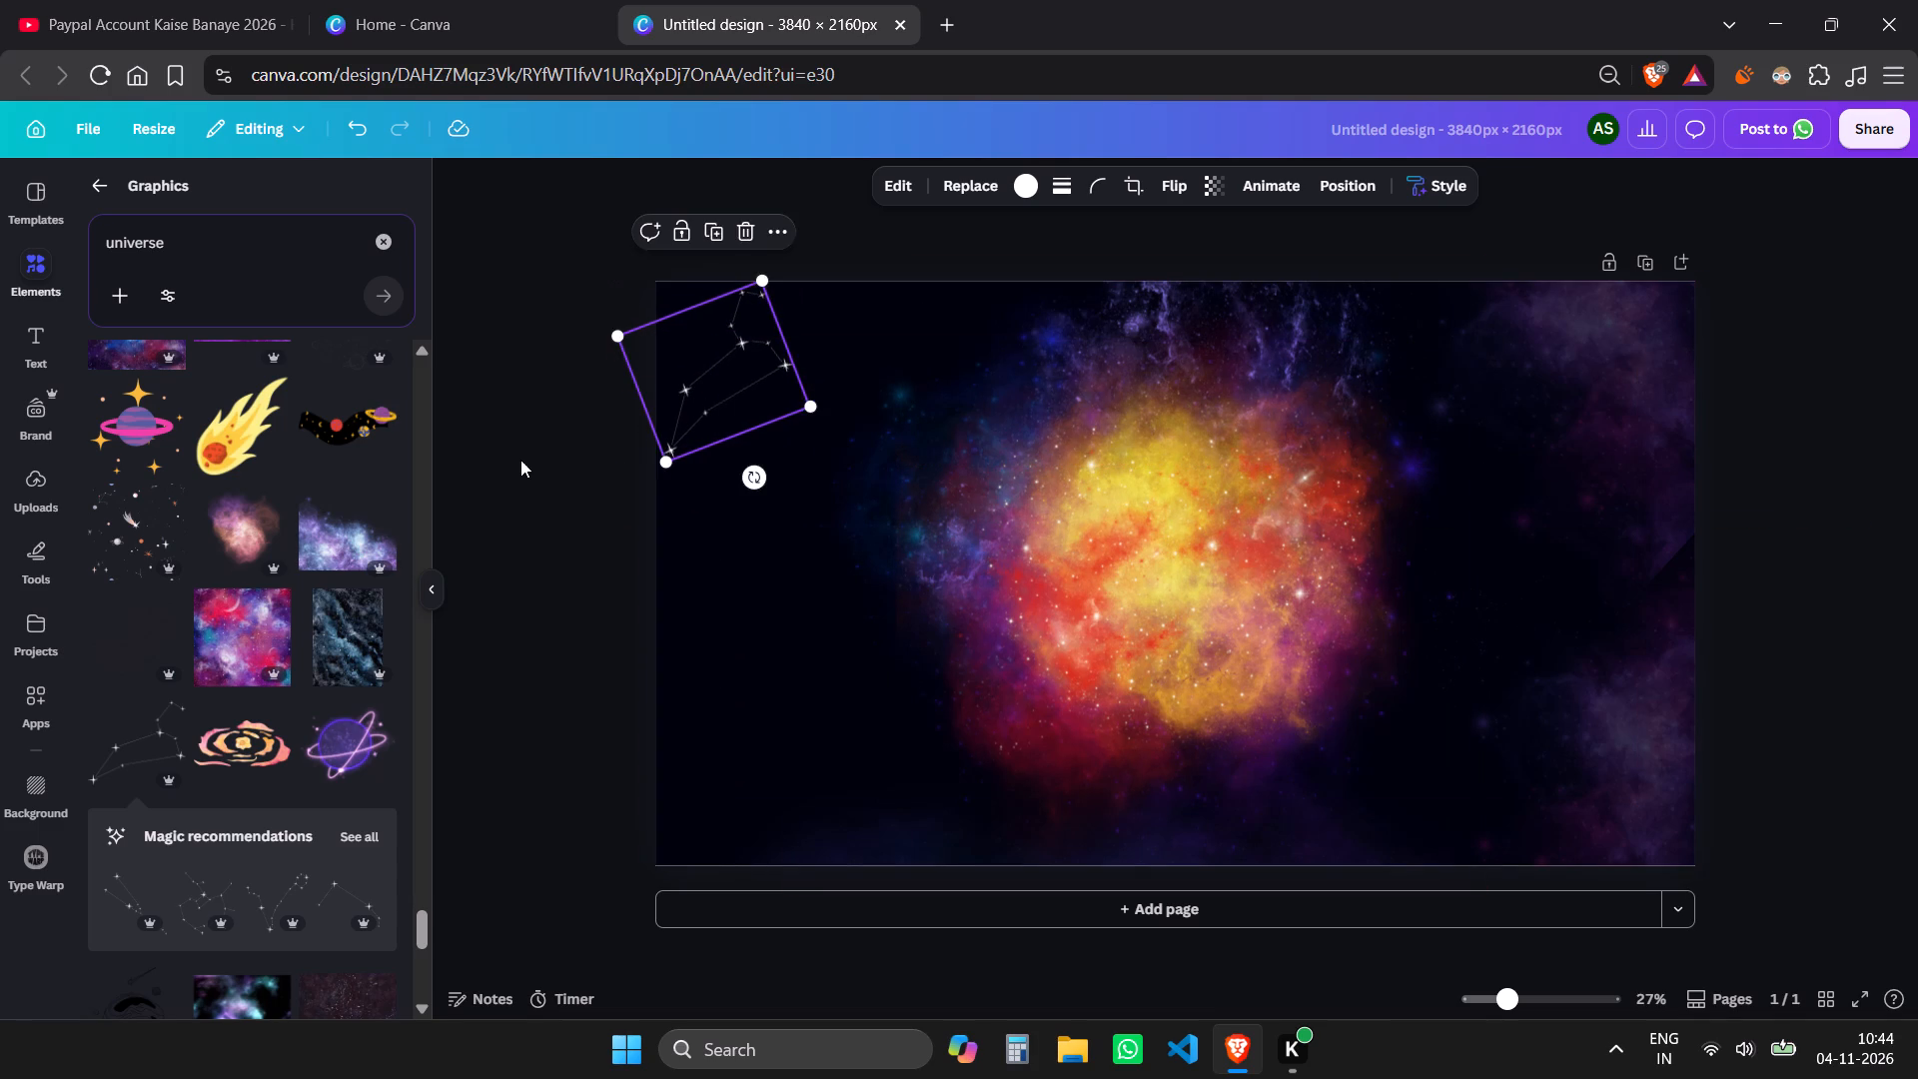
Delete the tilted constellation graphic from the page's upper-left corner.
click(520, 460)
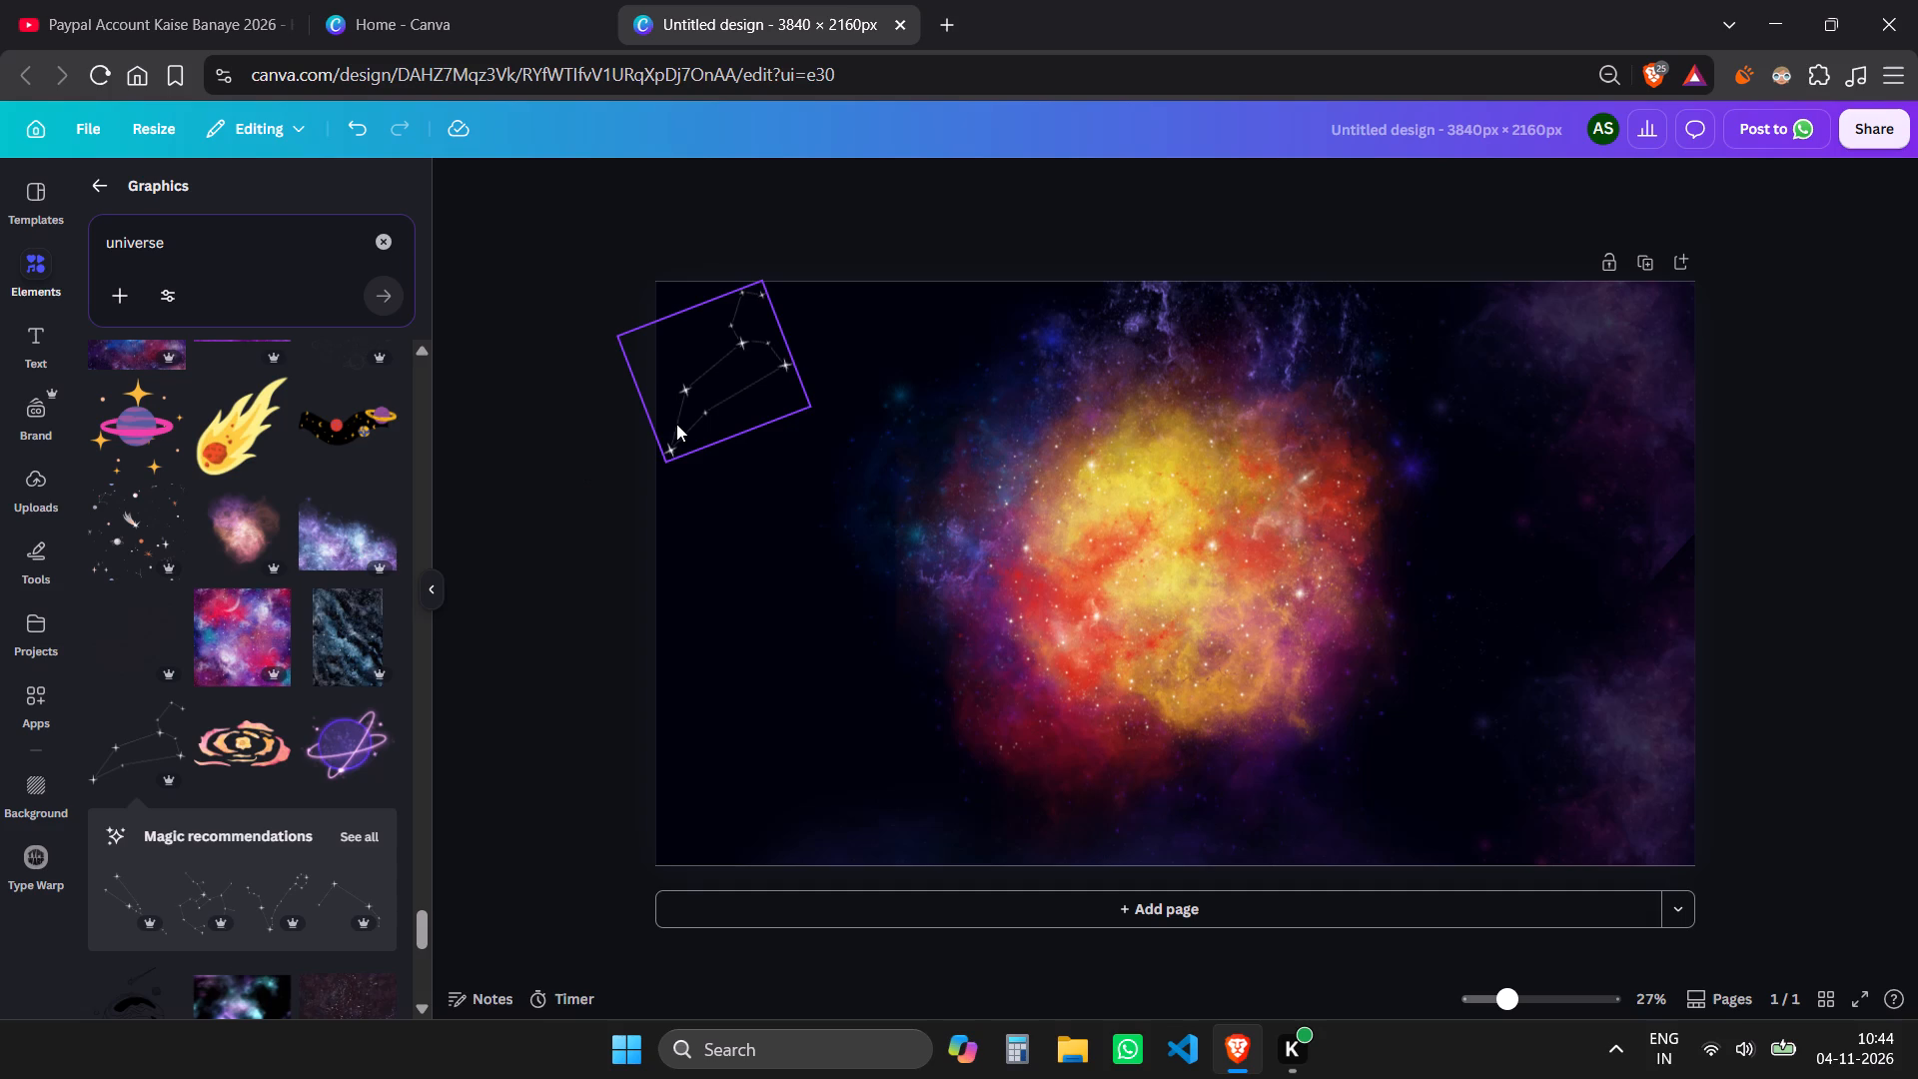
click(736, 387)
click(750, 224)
Add the orange-brown nebula graphic from the universe results, enlarge it past the page height, and position it over the page's left half.
scroll(204, 680, down, 5)
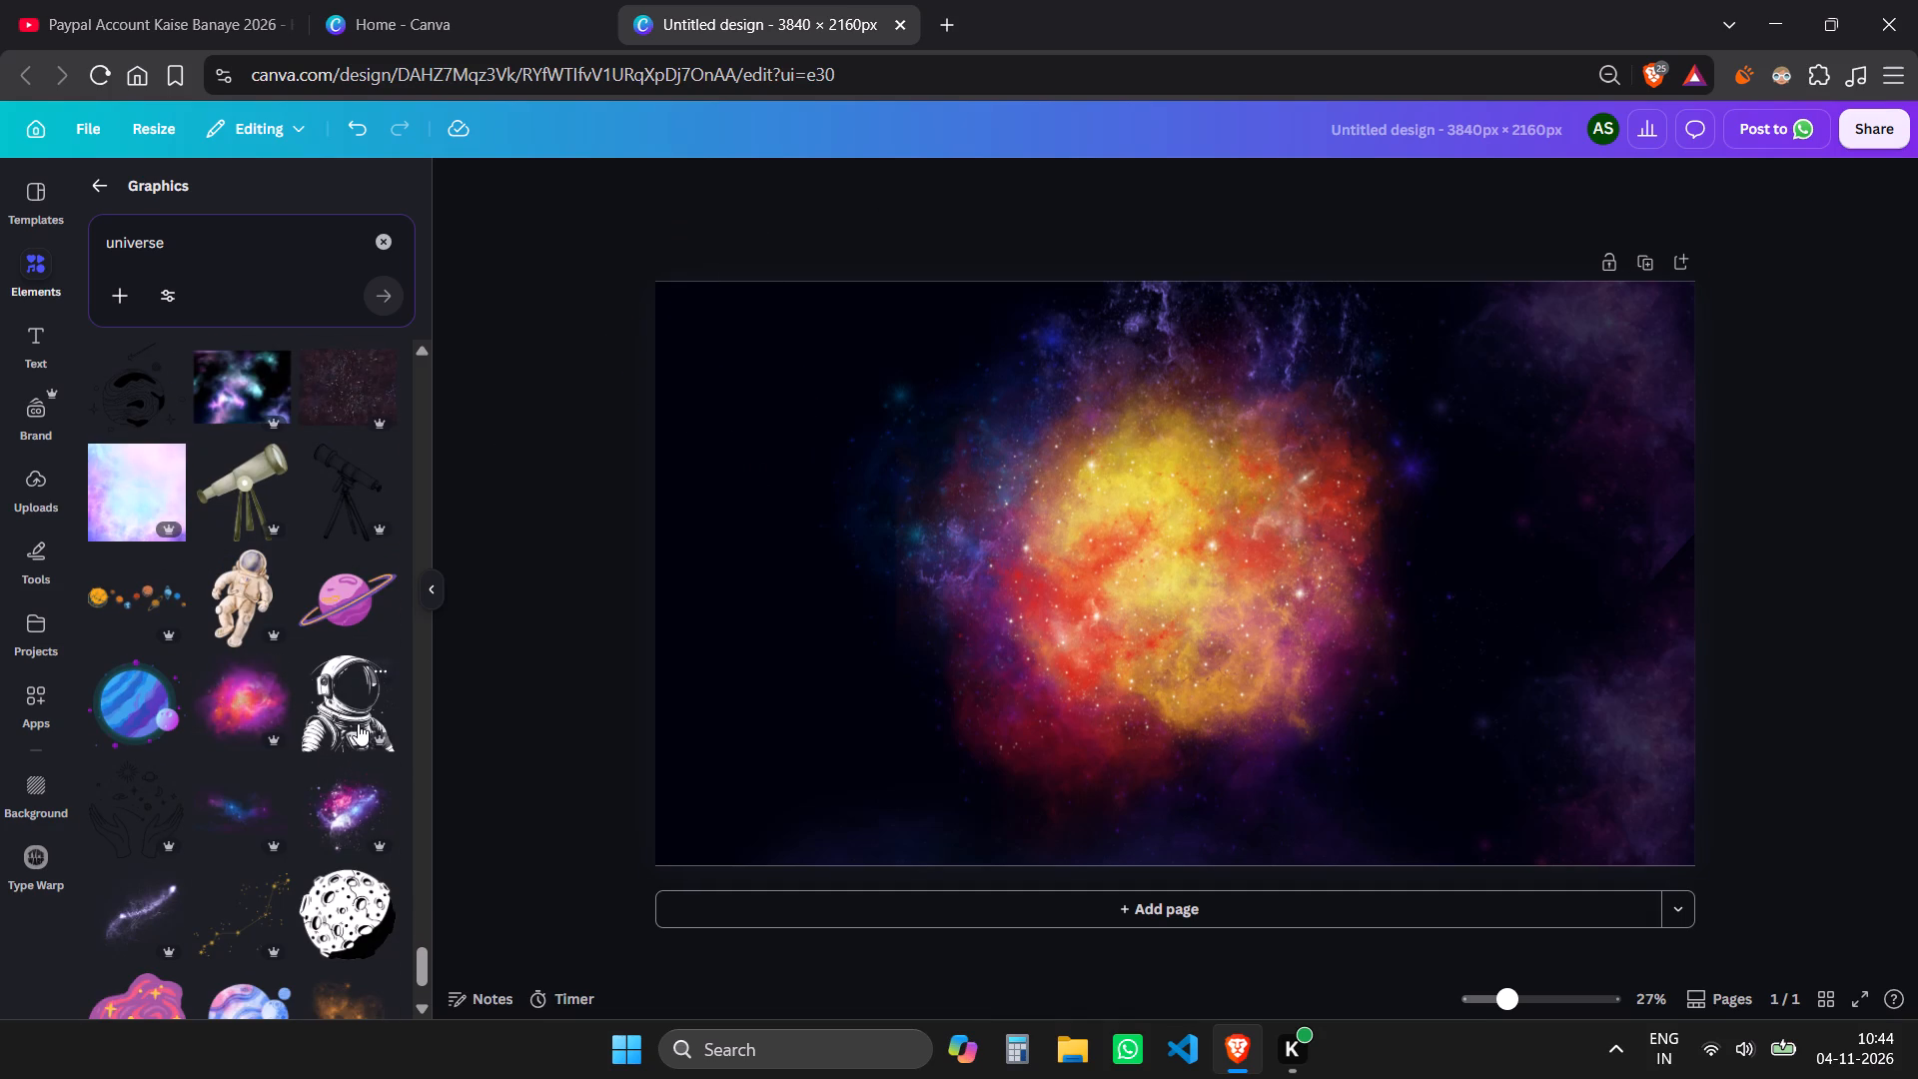
scroll(358, 722, down, 7)
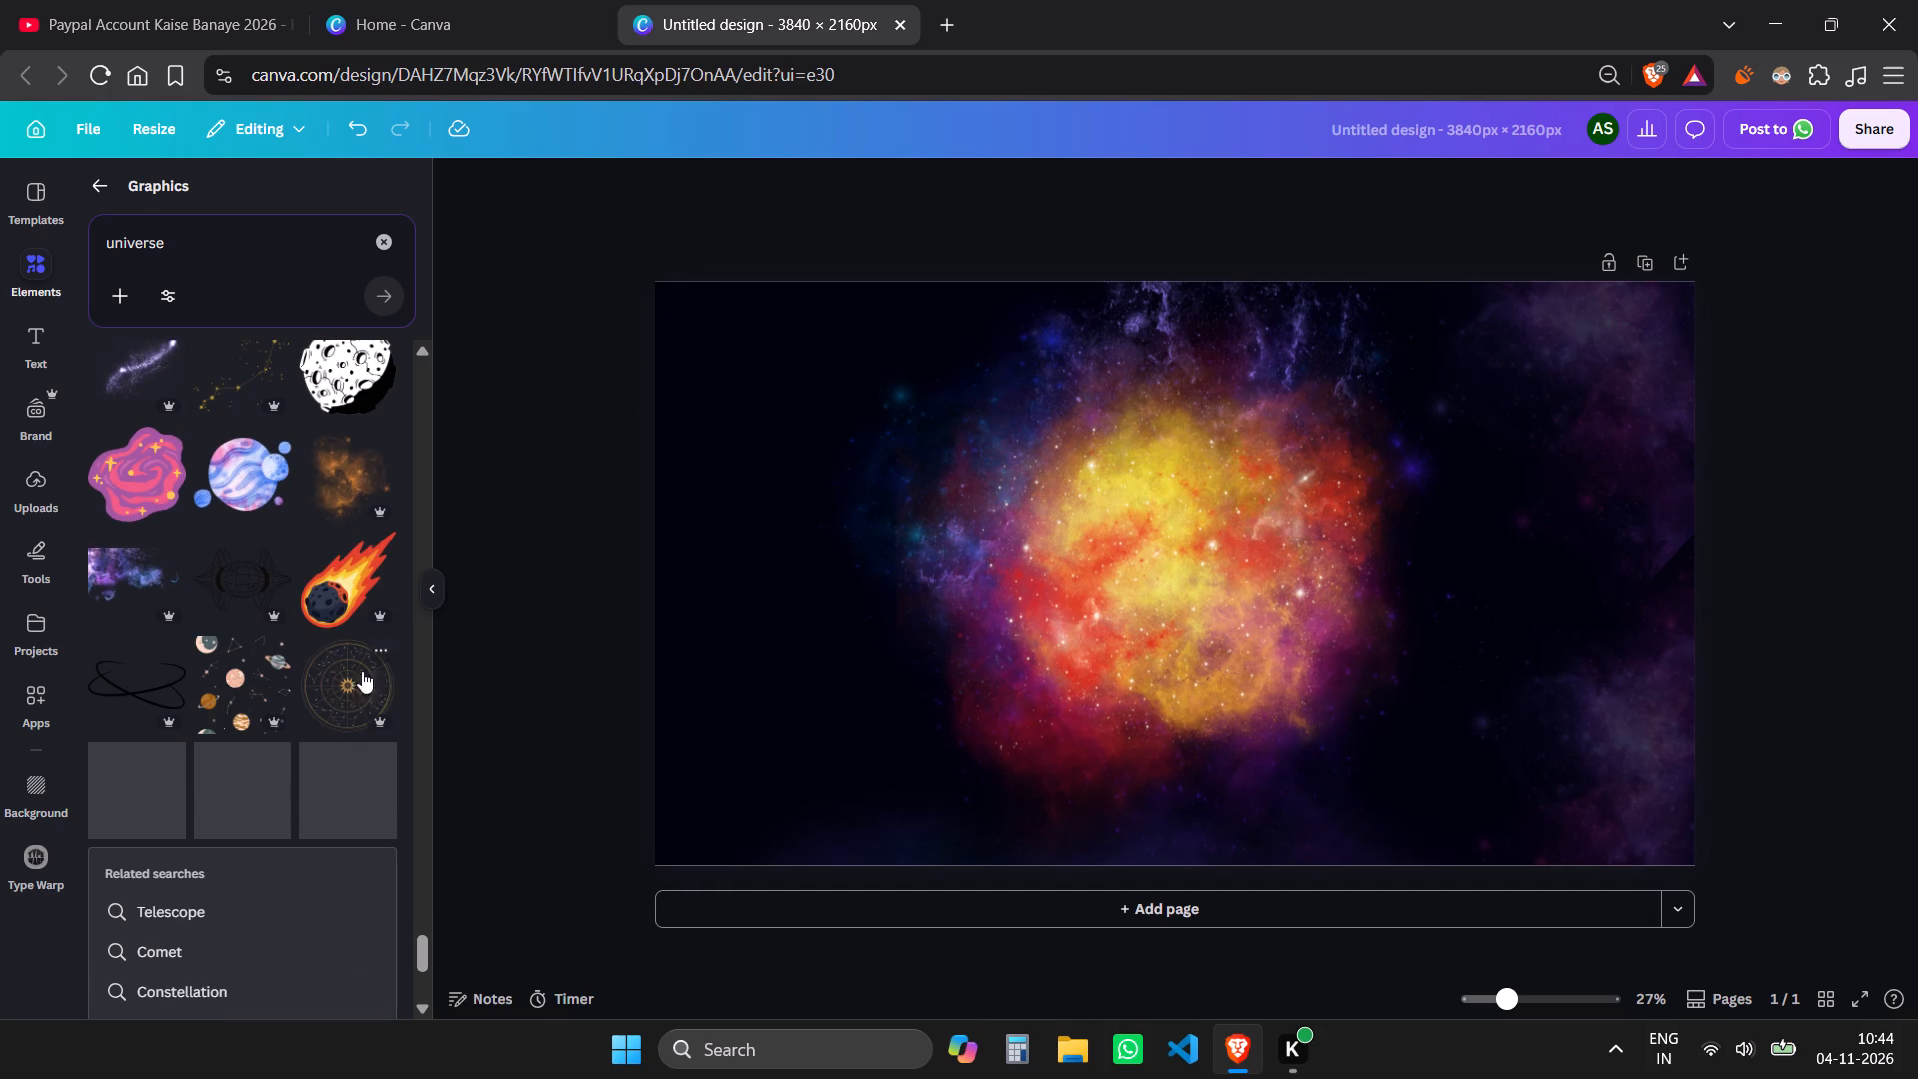
click(343, 457)
drag(1184, 614, 881, 625)
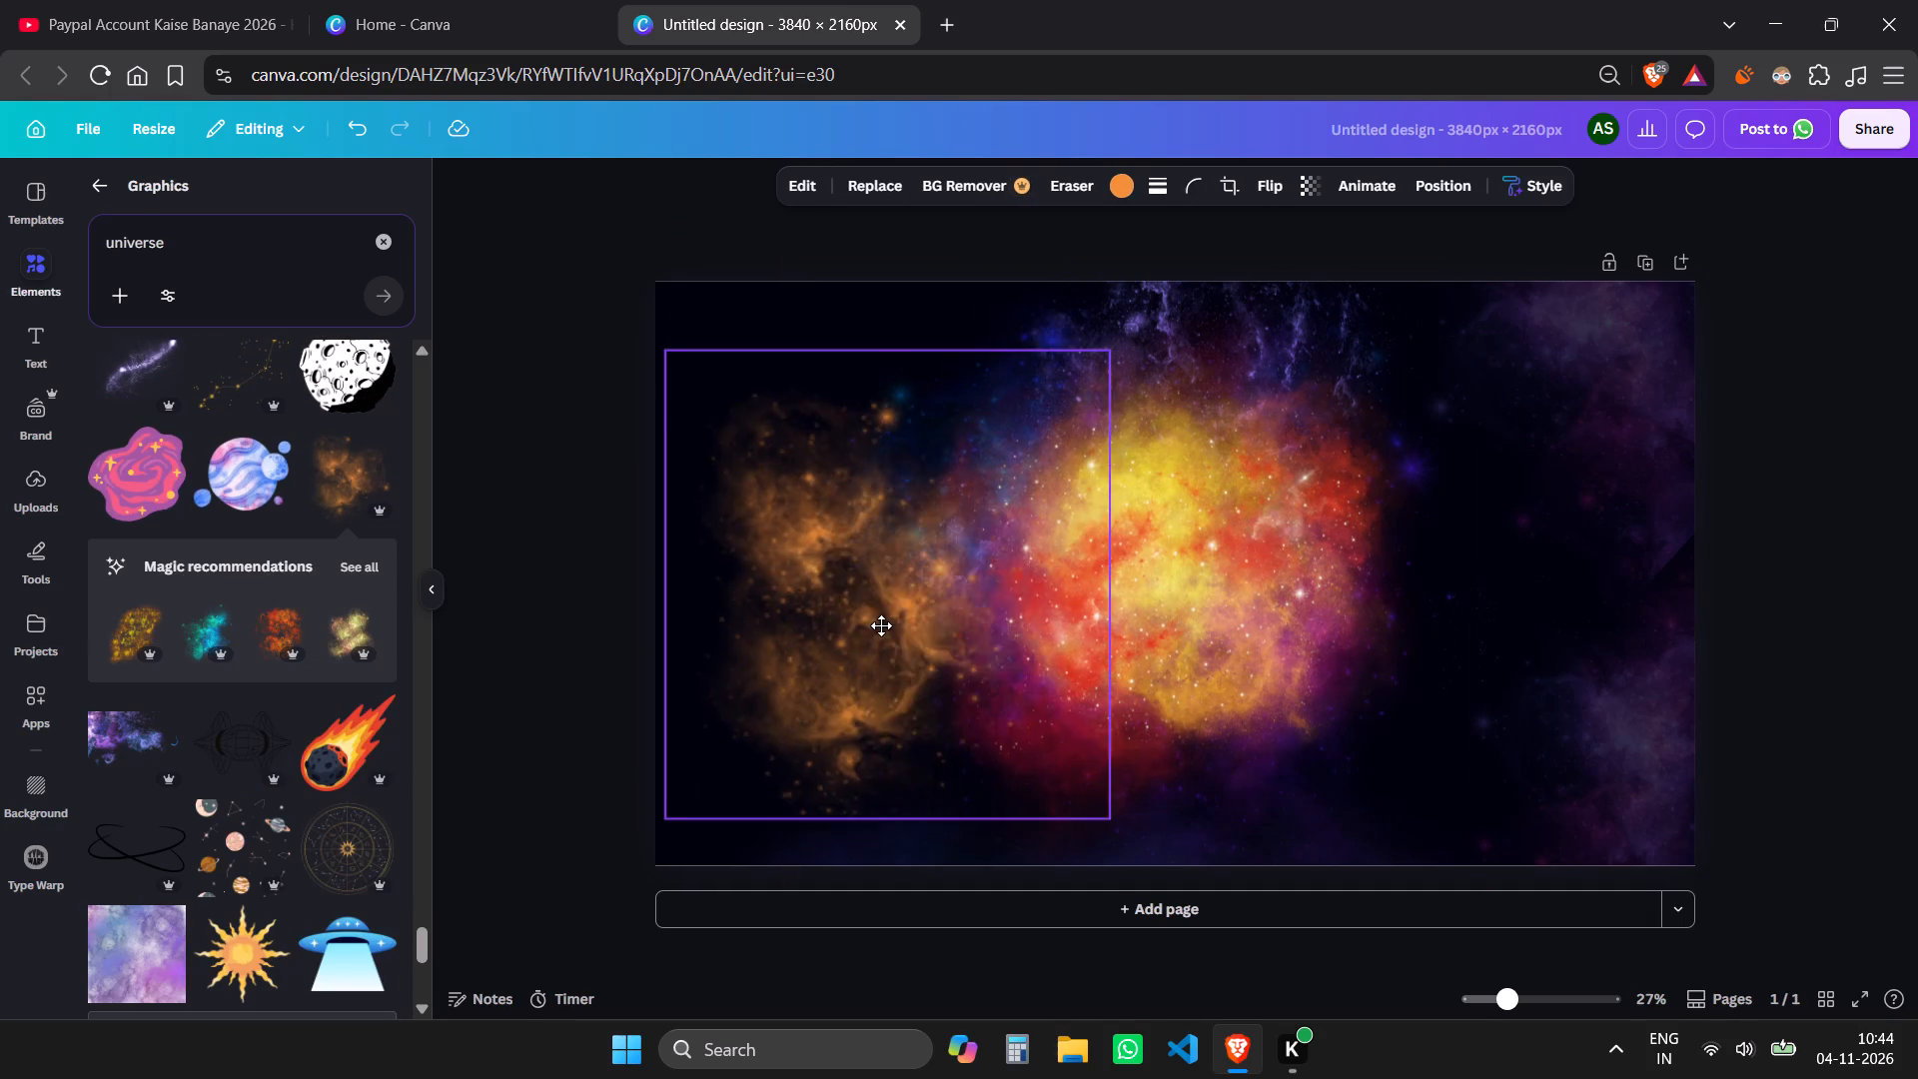
drag(881, 625, 665, 627)
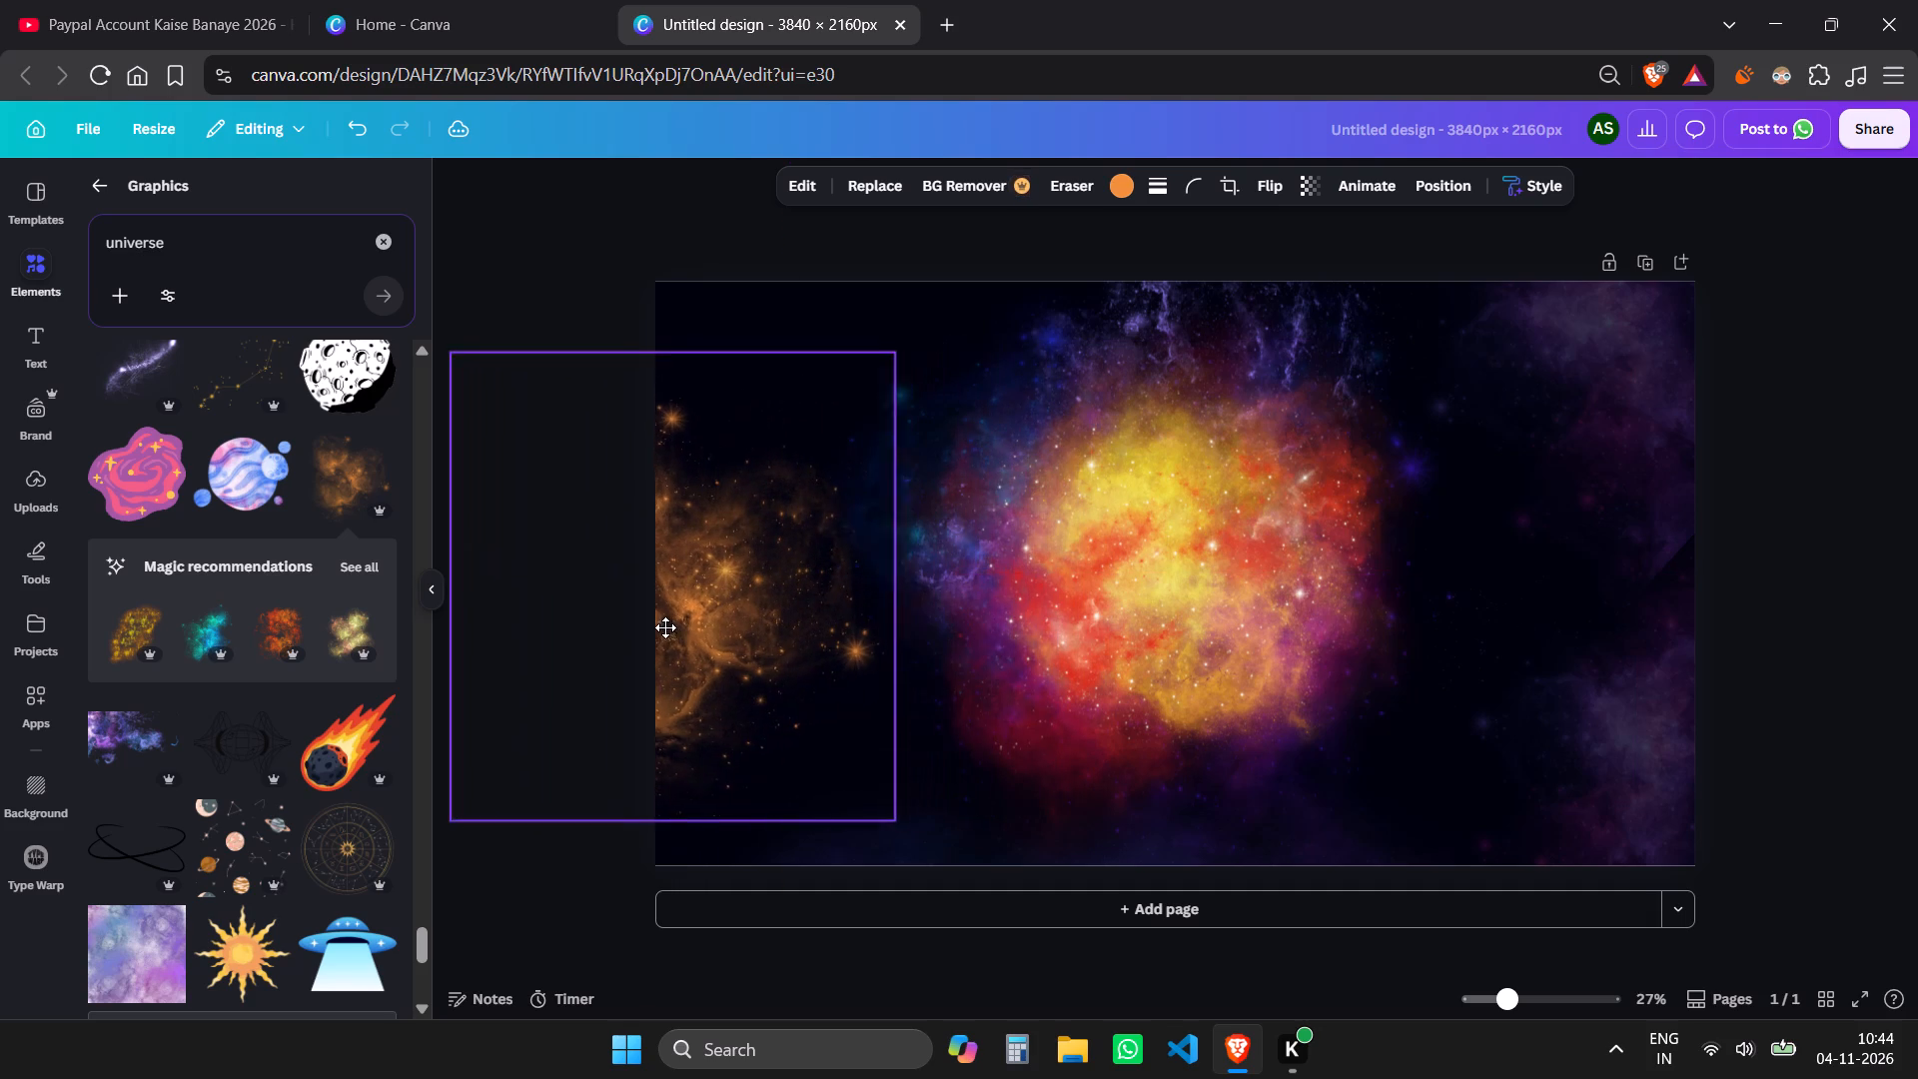
drag(665, 627, 1168, 583)
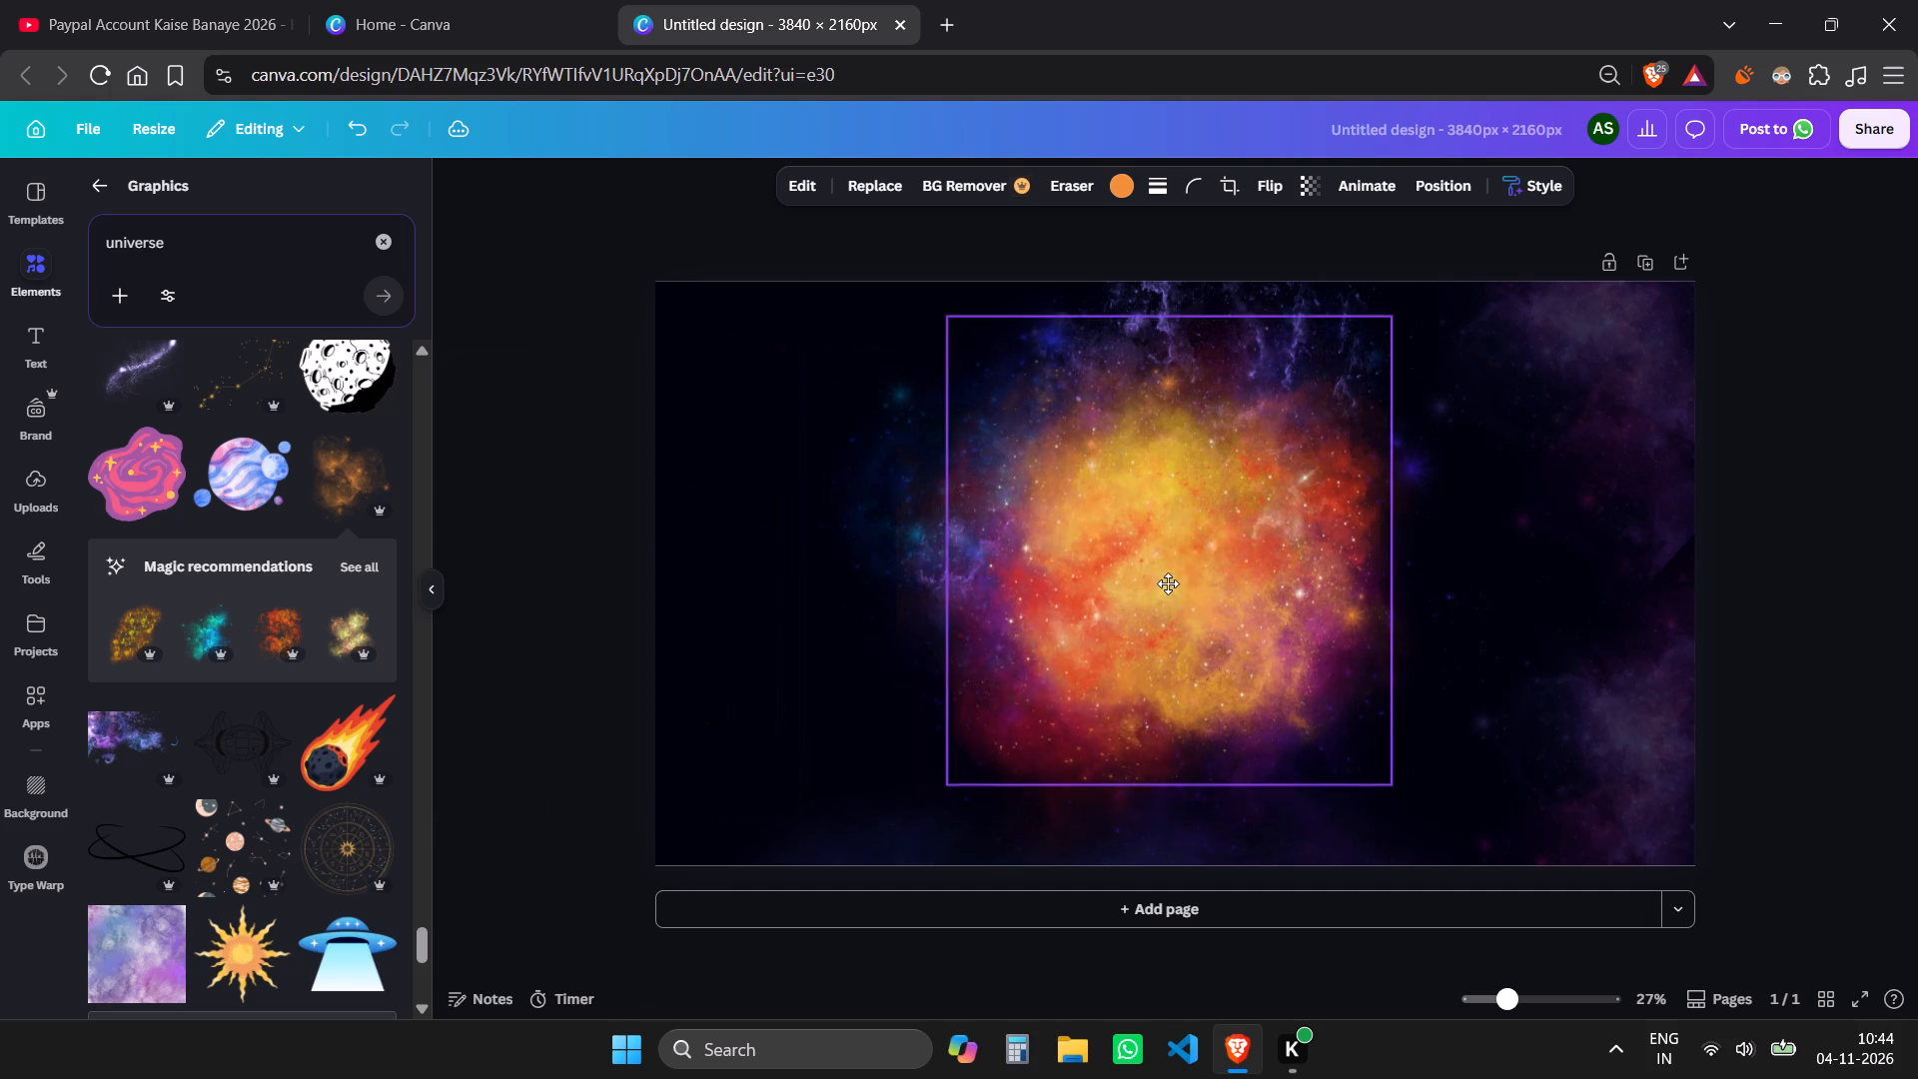
drag(1168, 583, 1167, 583)
drag(1374, 779, 1755, 882)
drag(1358, 731, 1352, 616)
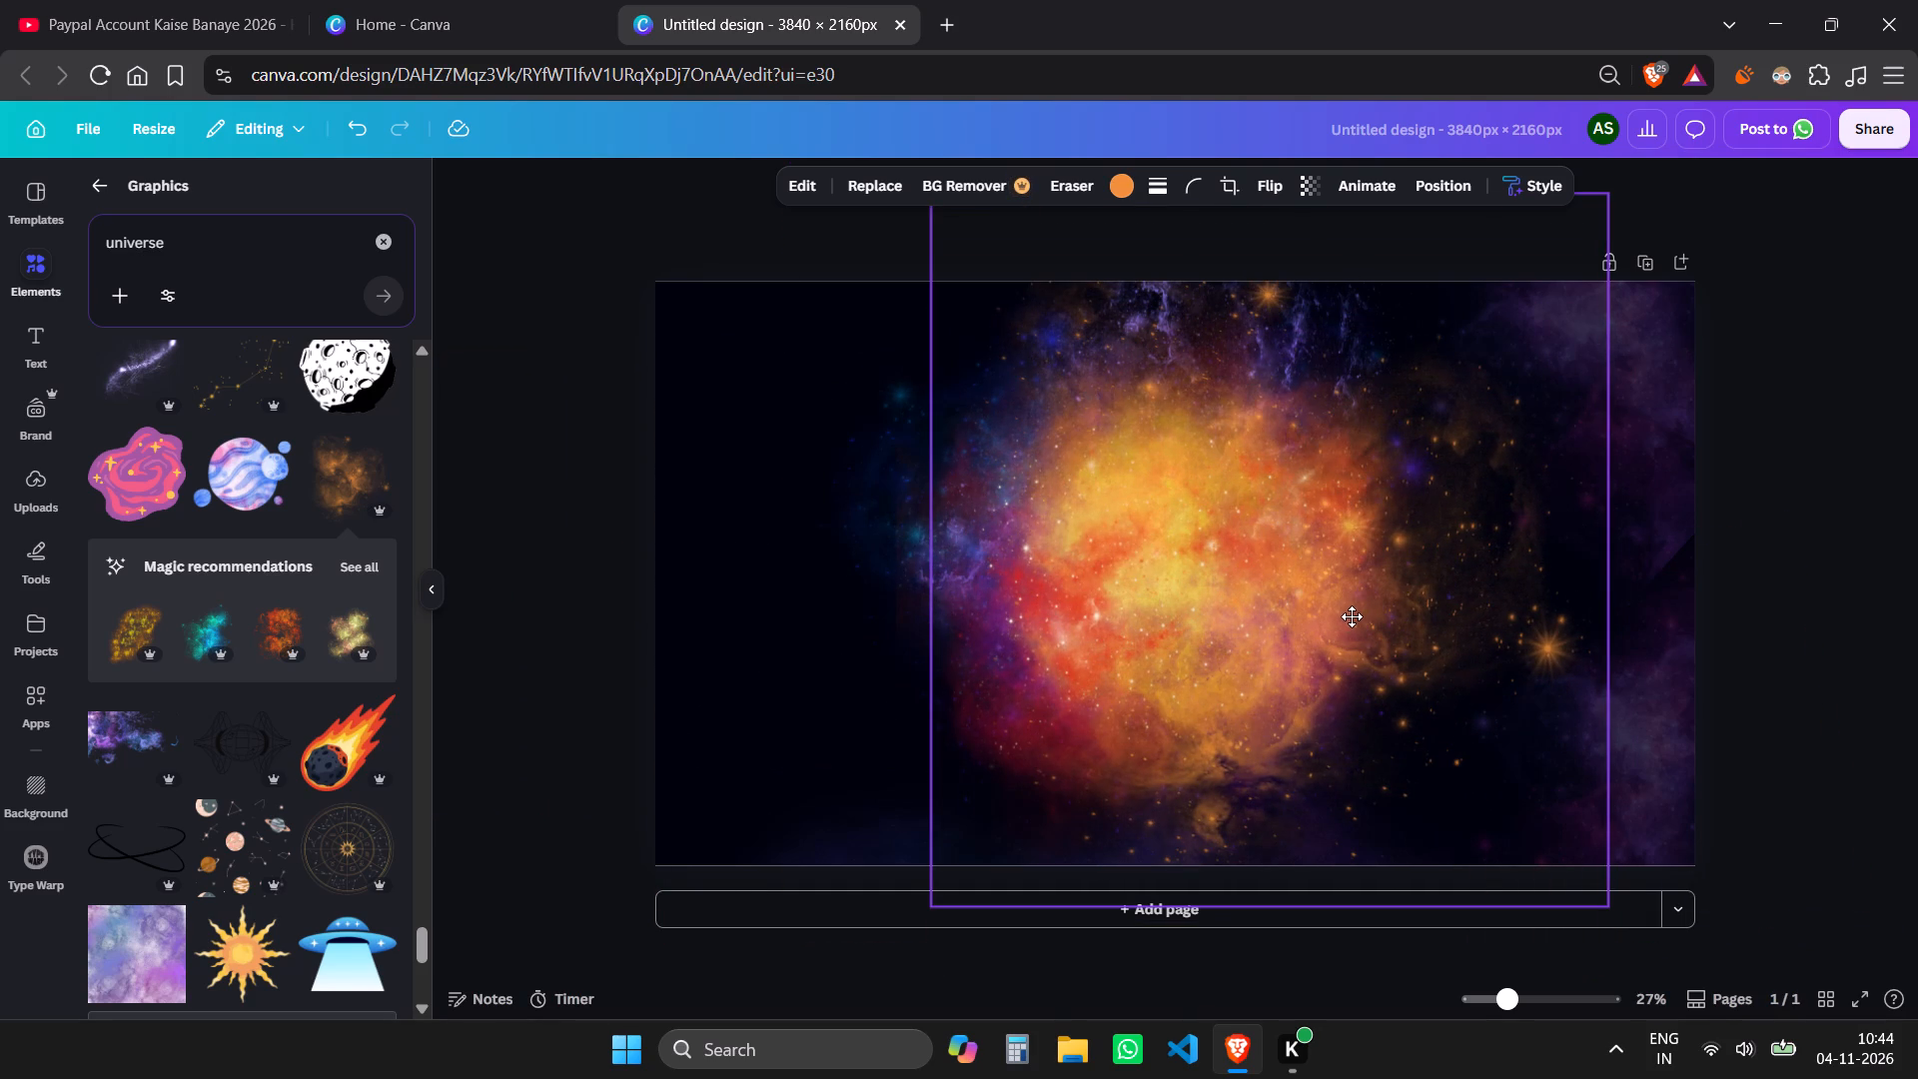
drag(1352, 616, 1074, 612)
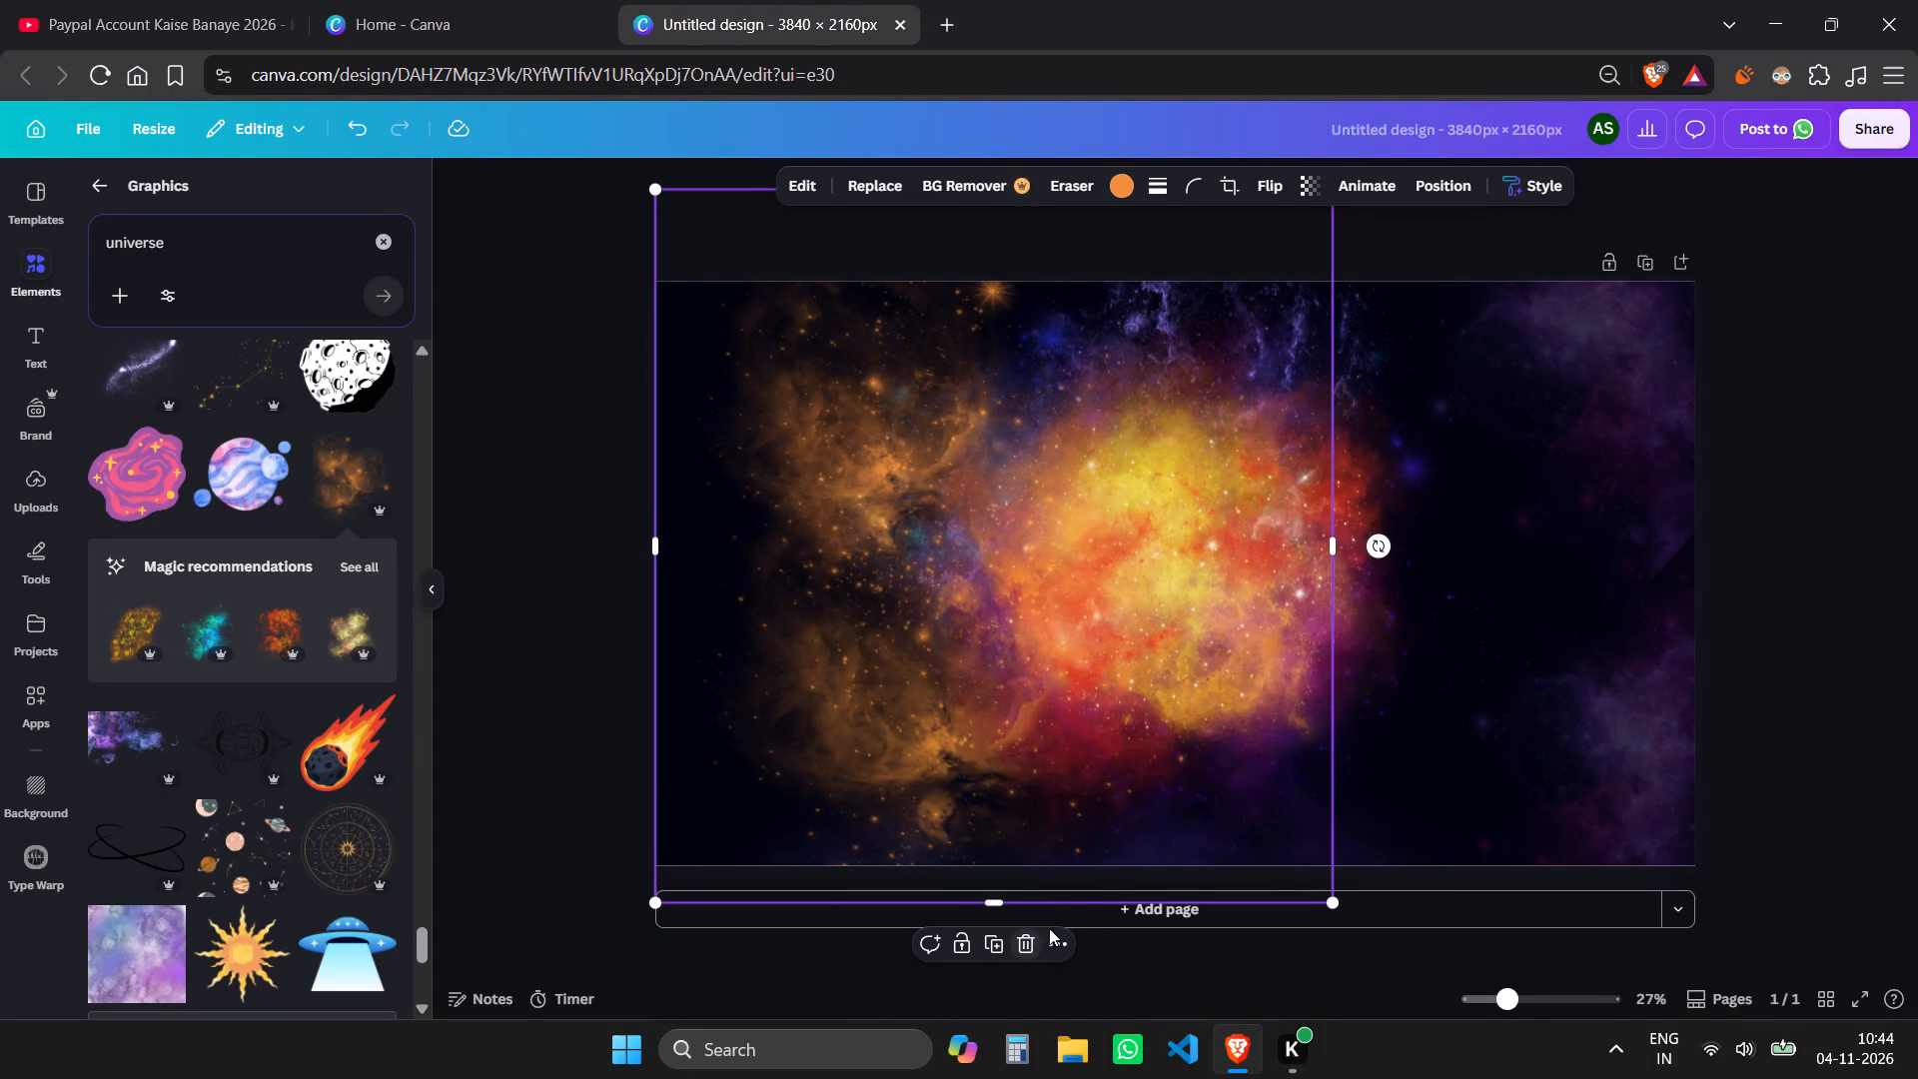
Rotate the orange-brown nebula to about 174° and shift it slightly toward the central nebula.
drag(1383, 542, 1033, 753)
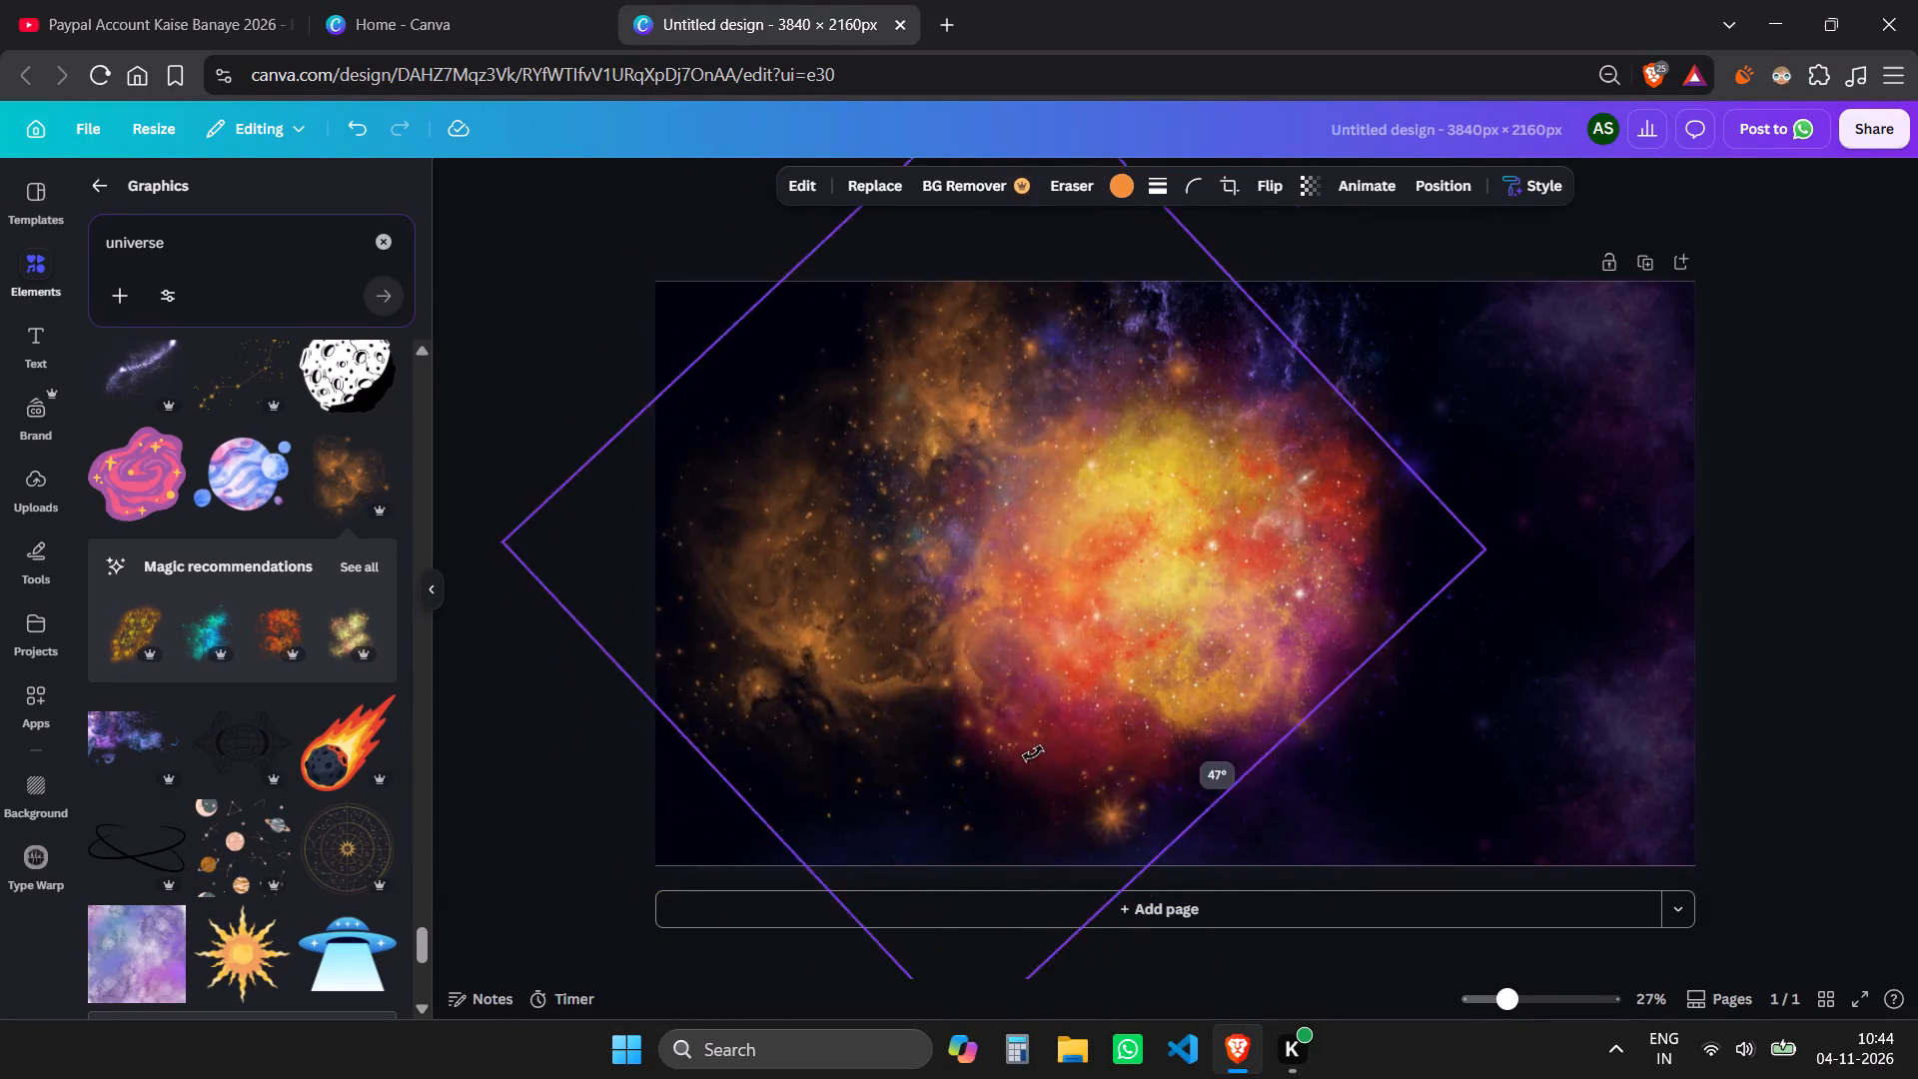
drag(1033, 753, 787, 573)
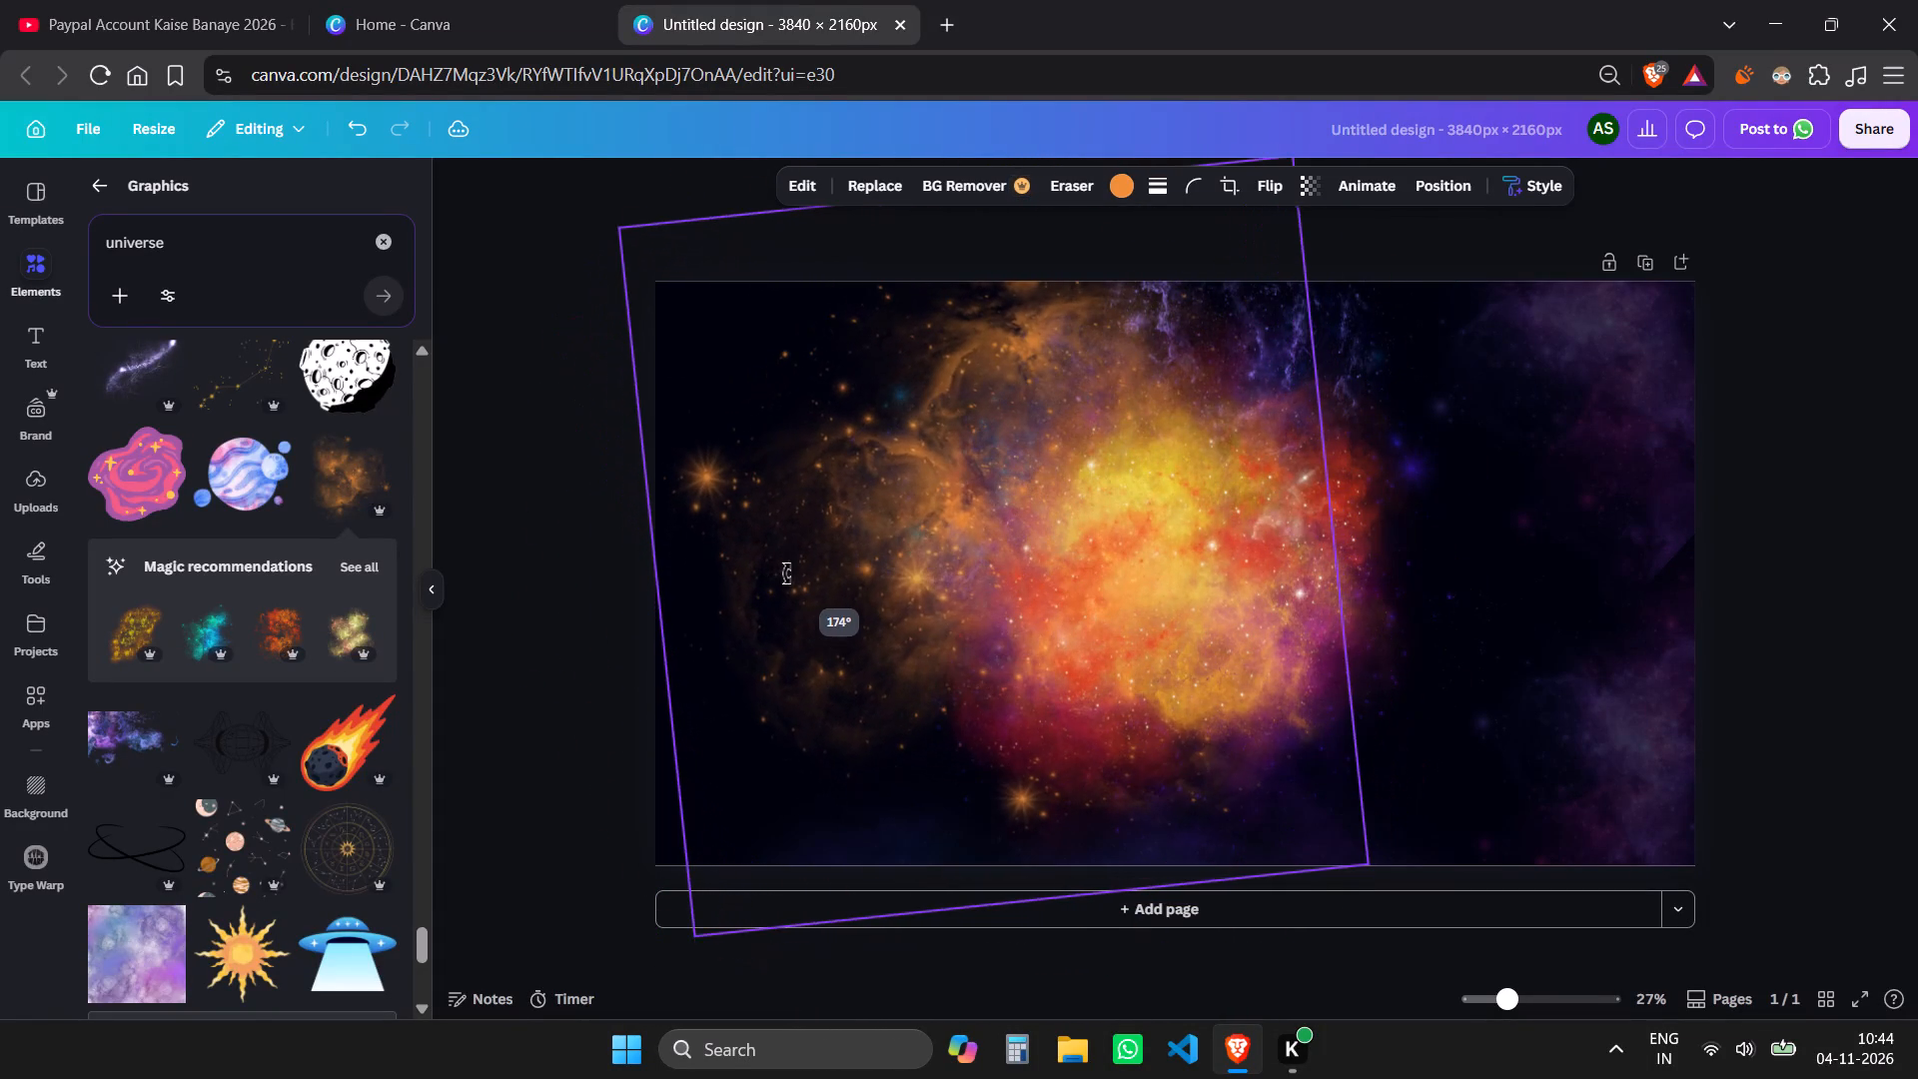
drag(787, 573, 788, 572)
drag(972, 583, 1022, 586)
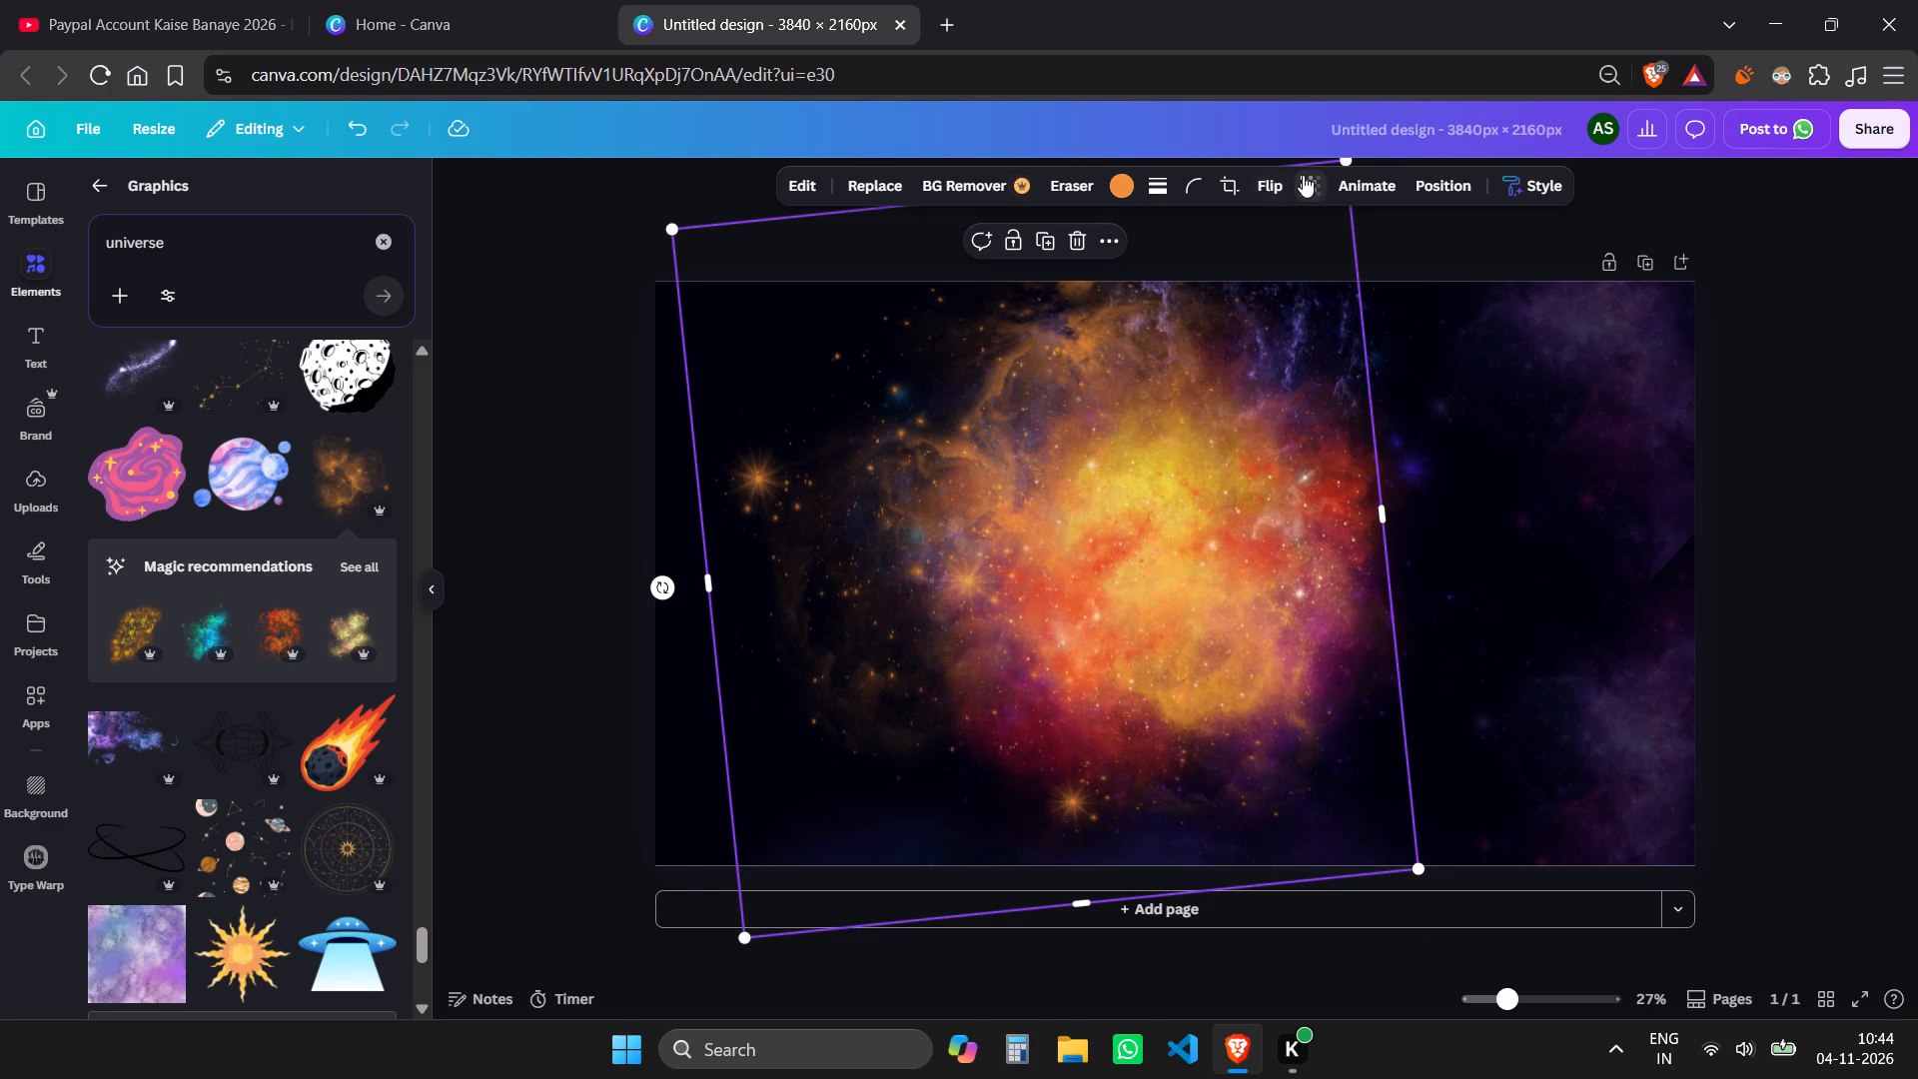
Send the orange-brown nebula to the back, behind all other graphics.
click(1104, 233)
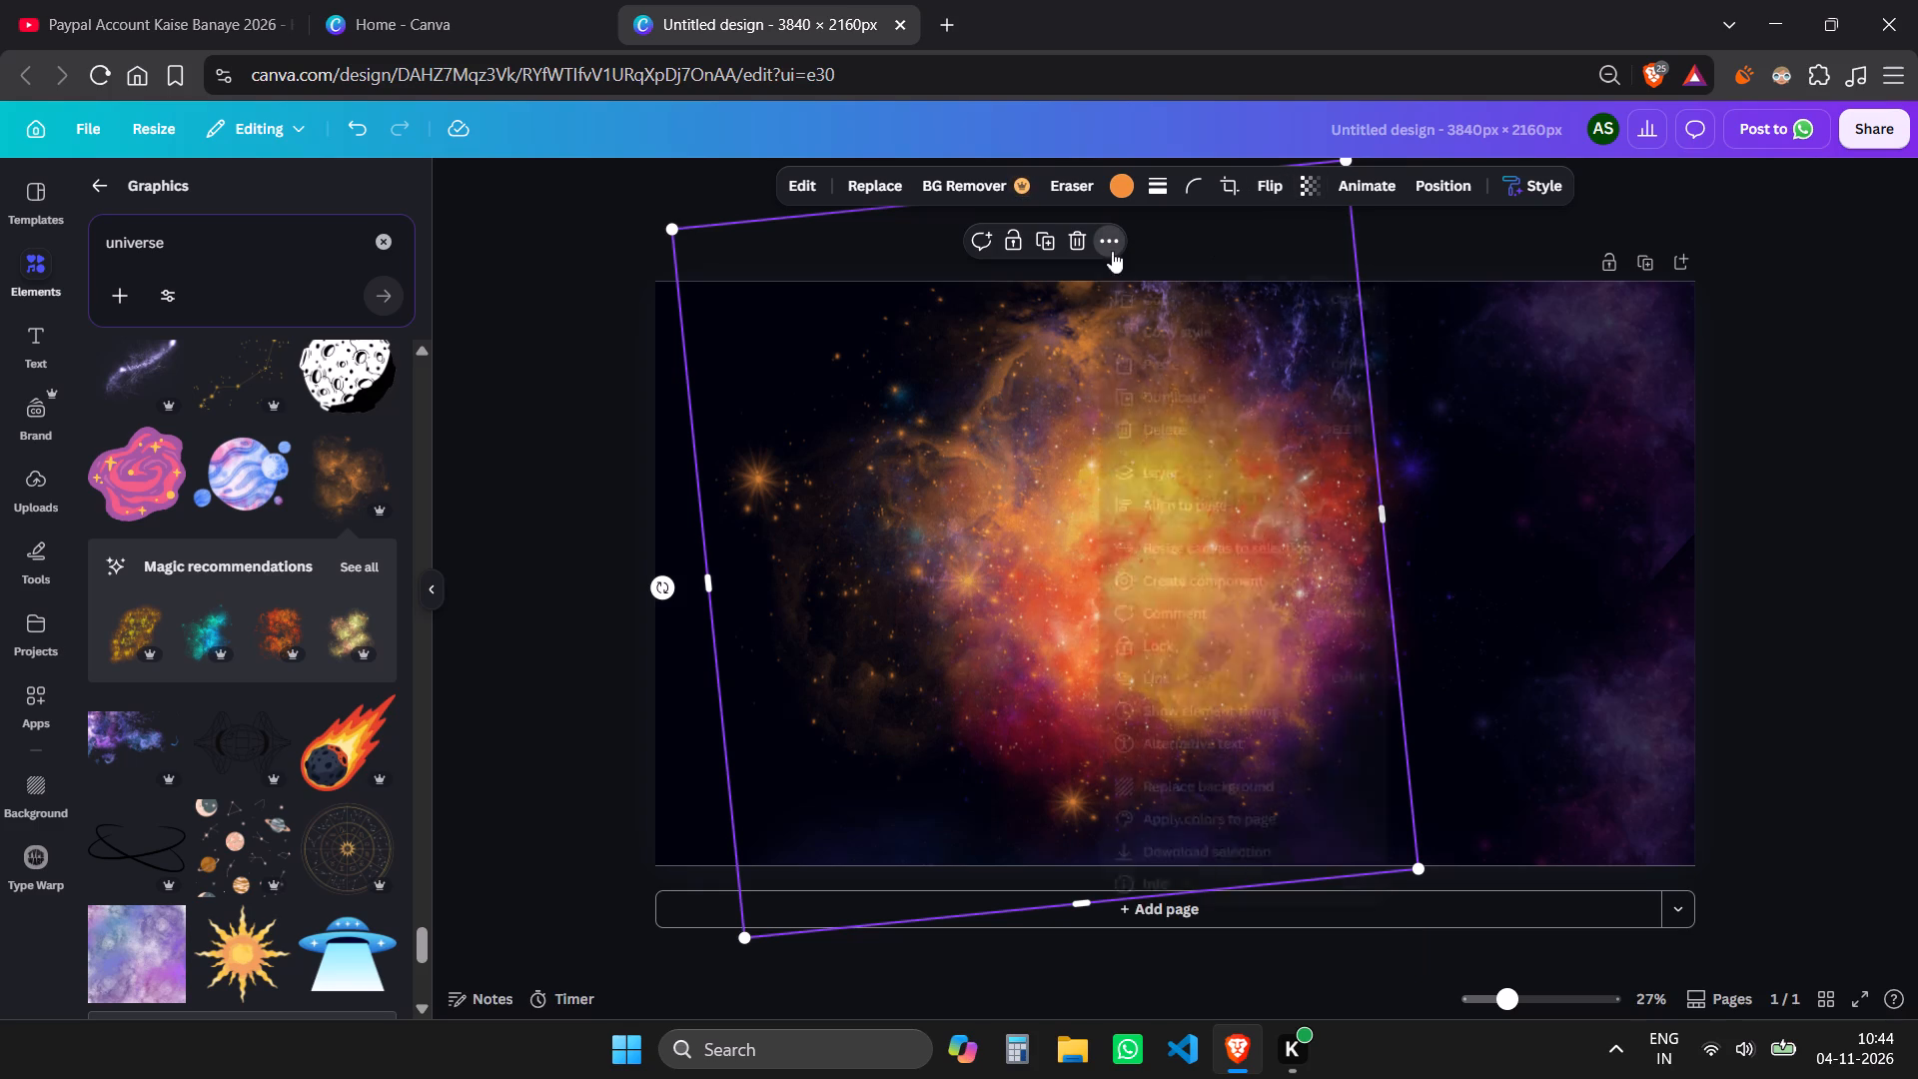
click(1186, 471)
click(1454, 530)
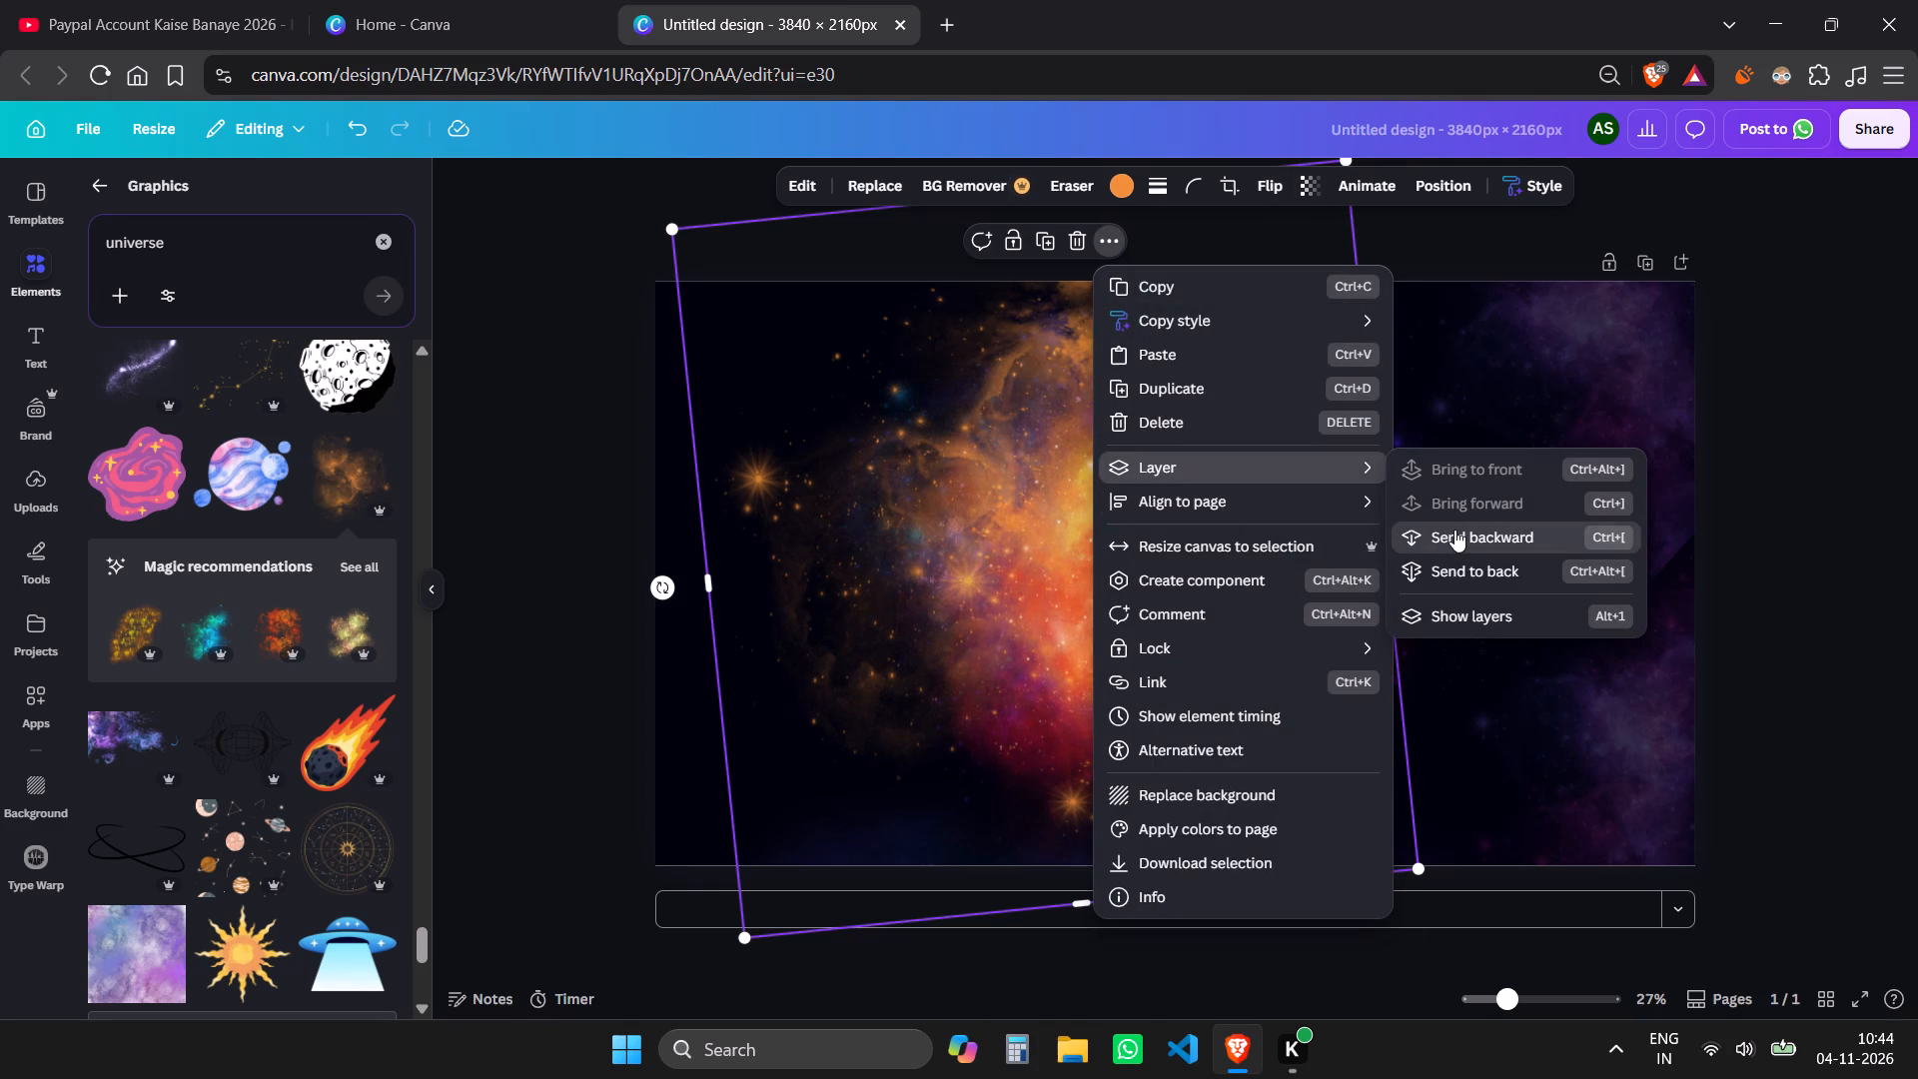
click(1454, 530)
click(1454, 530)
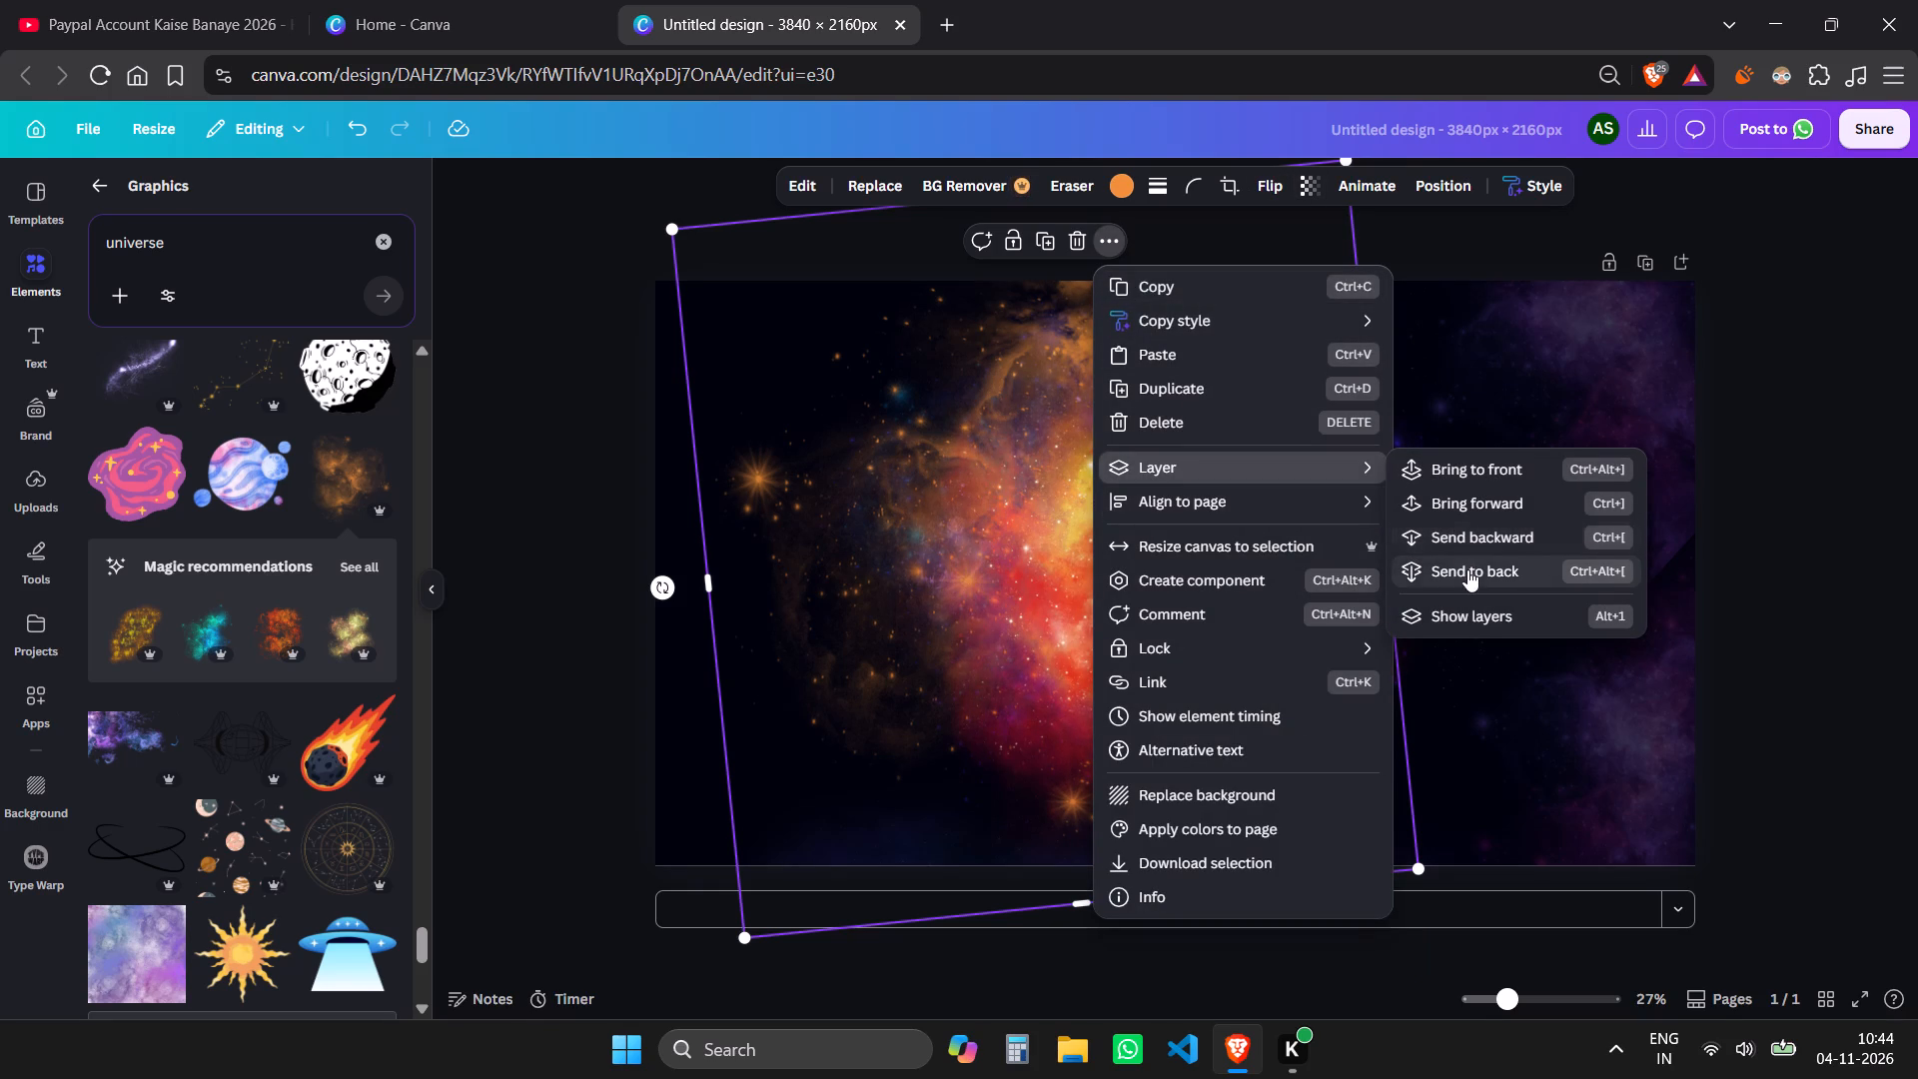
click(1467, 569)
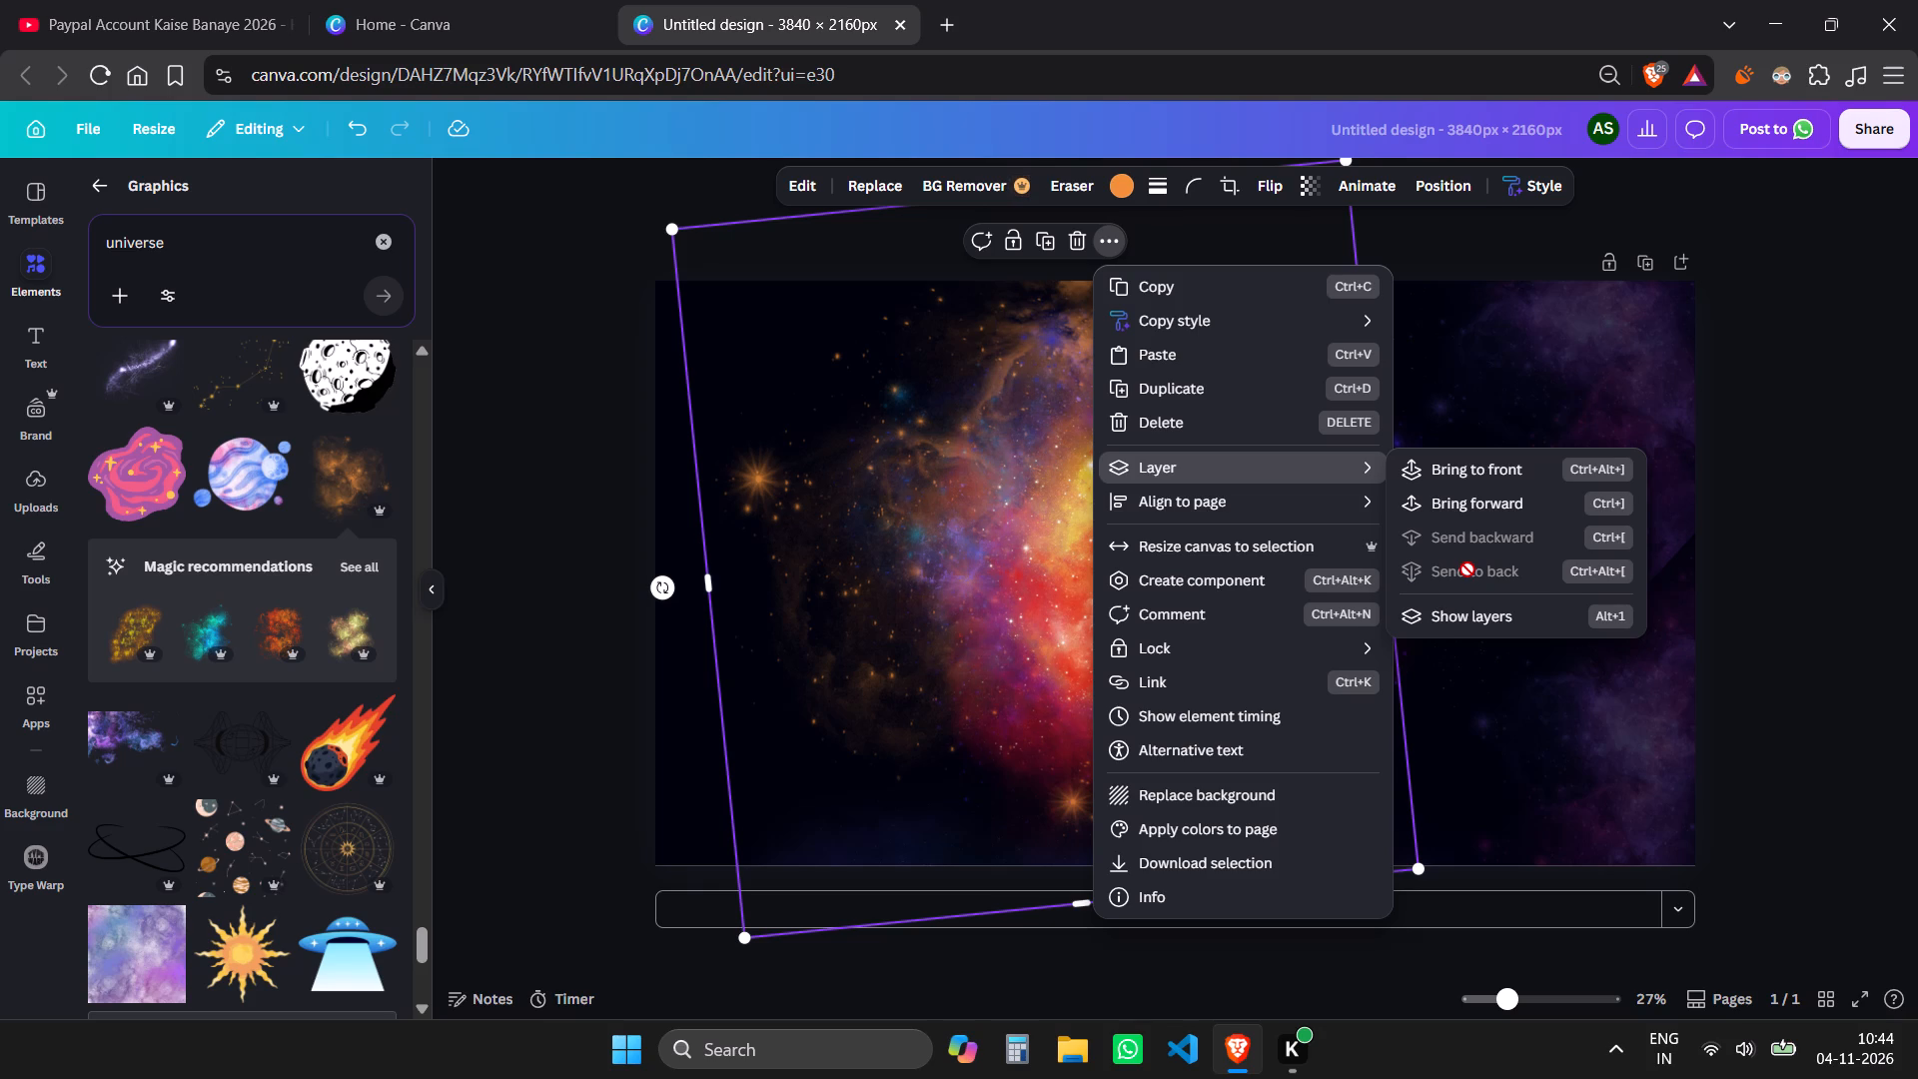
Set the orange-brown nebula's transparency to 47 and deselect it.
click(1300, 185)
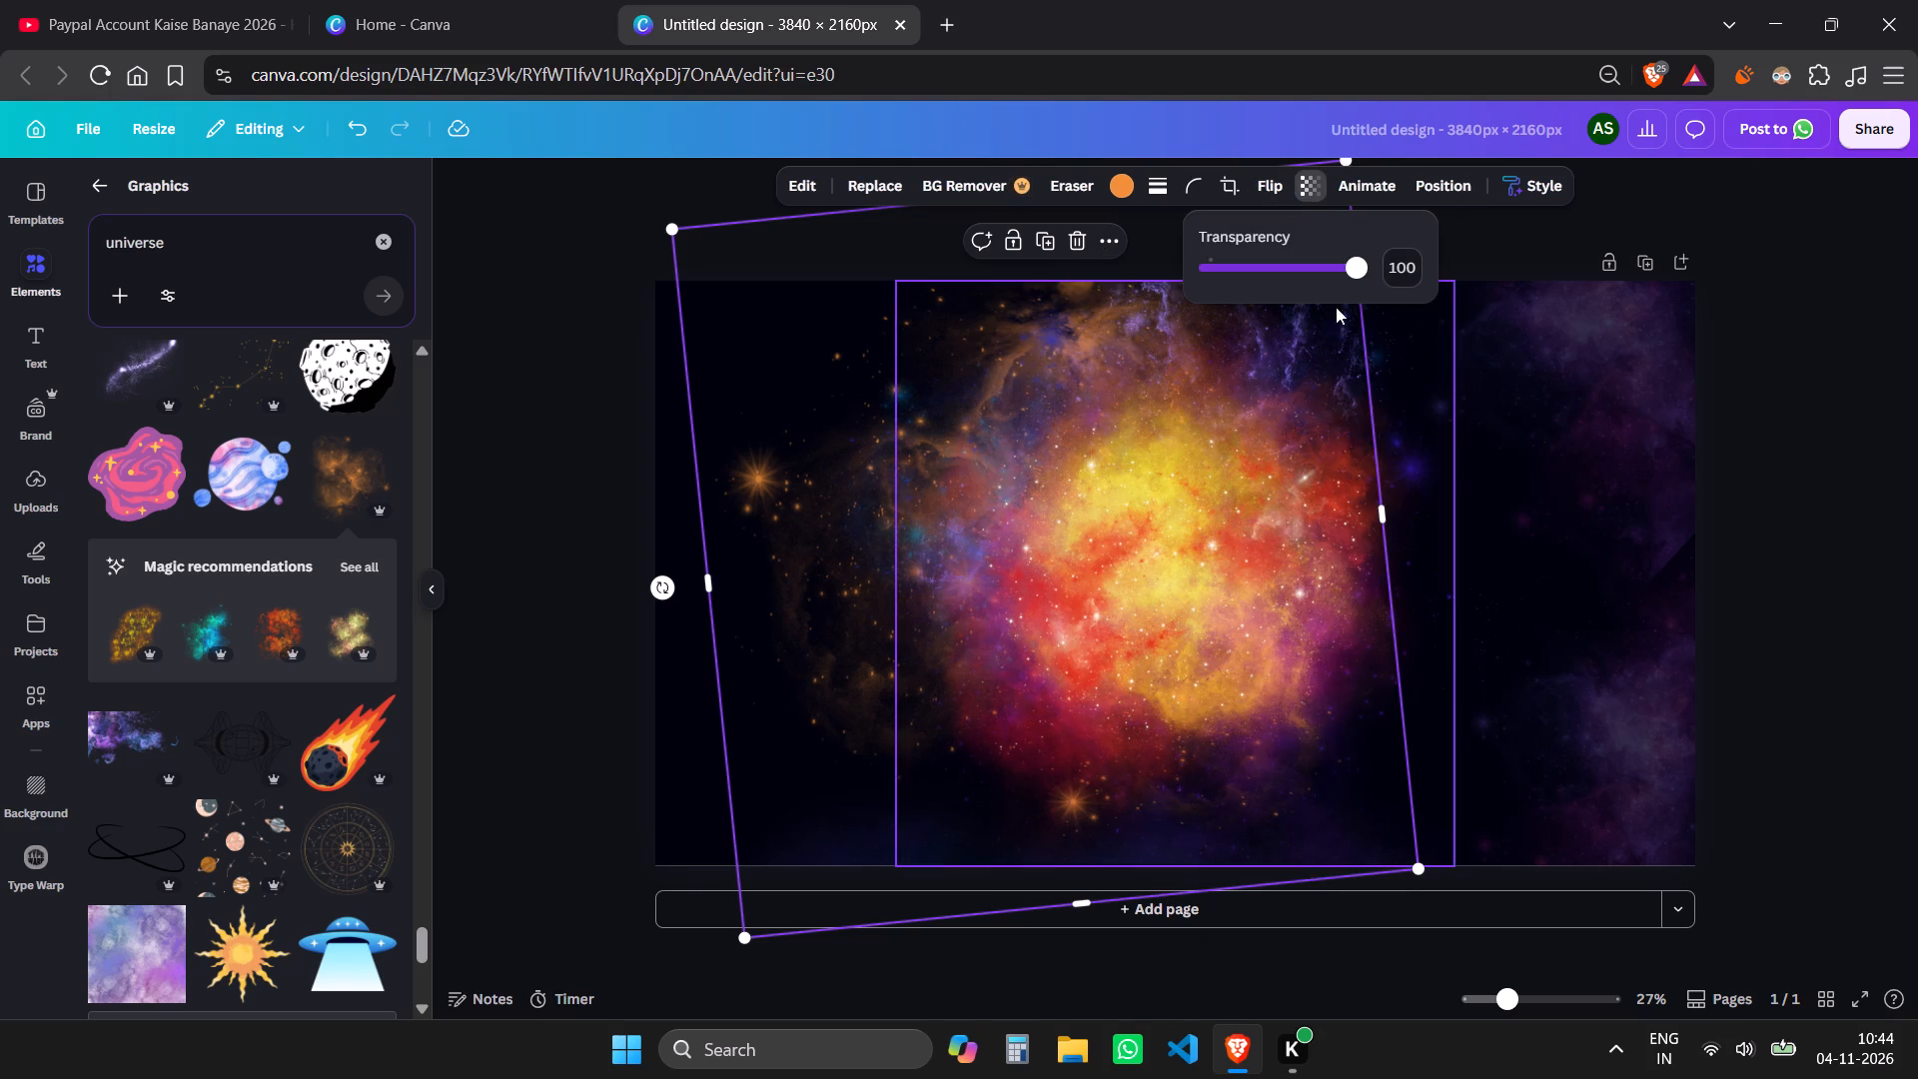
drag(1362, 282, 1310, 288)
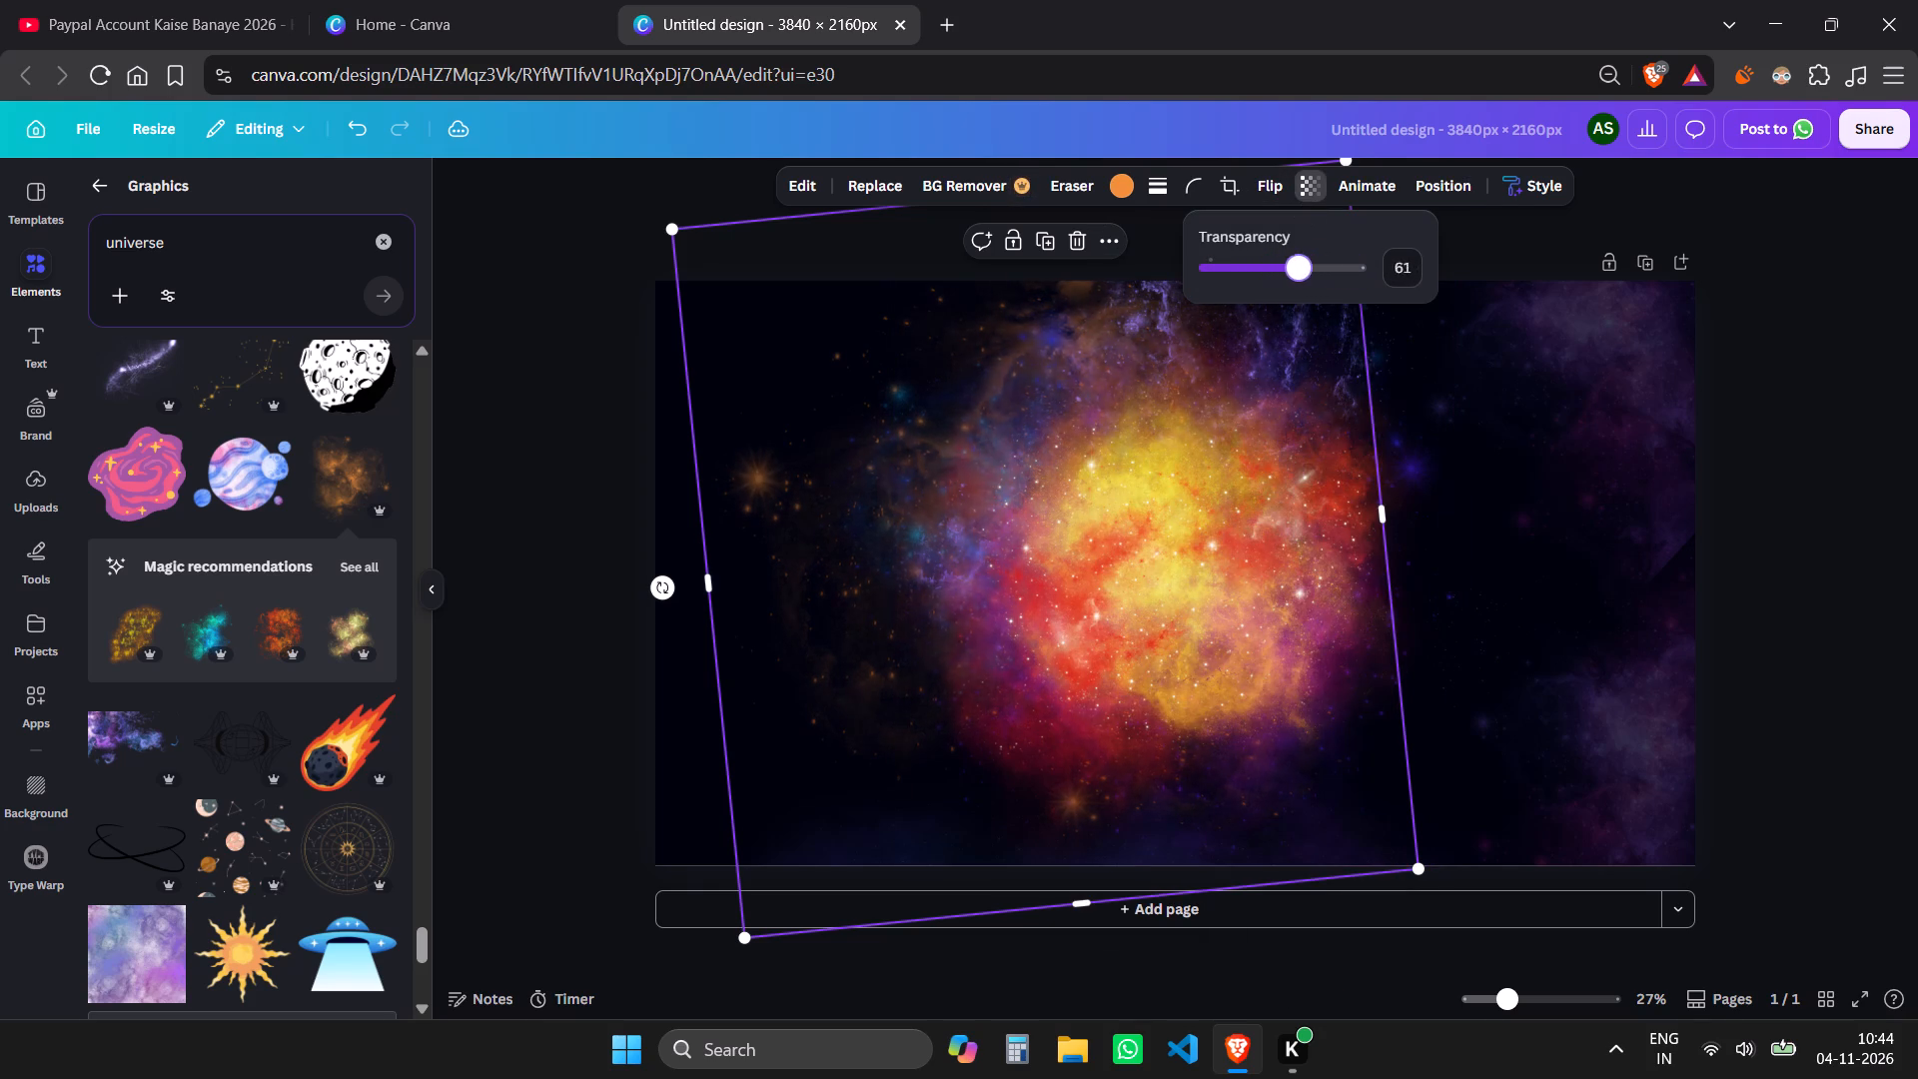
drag(1310, 288, 1263, 291)
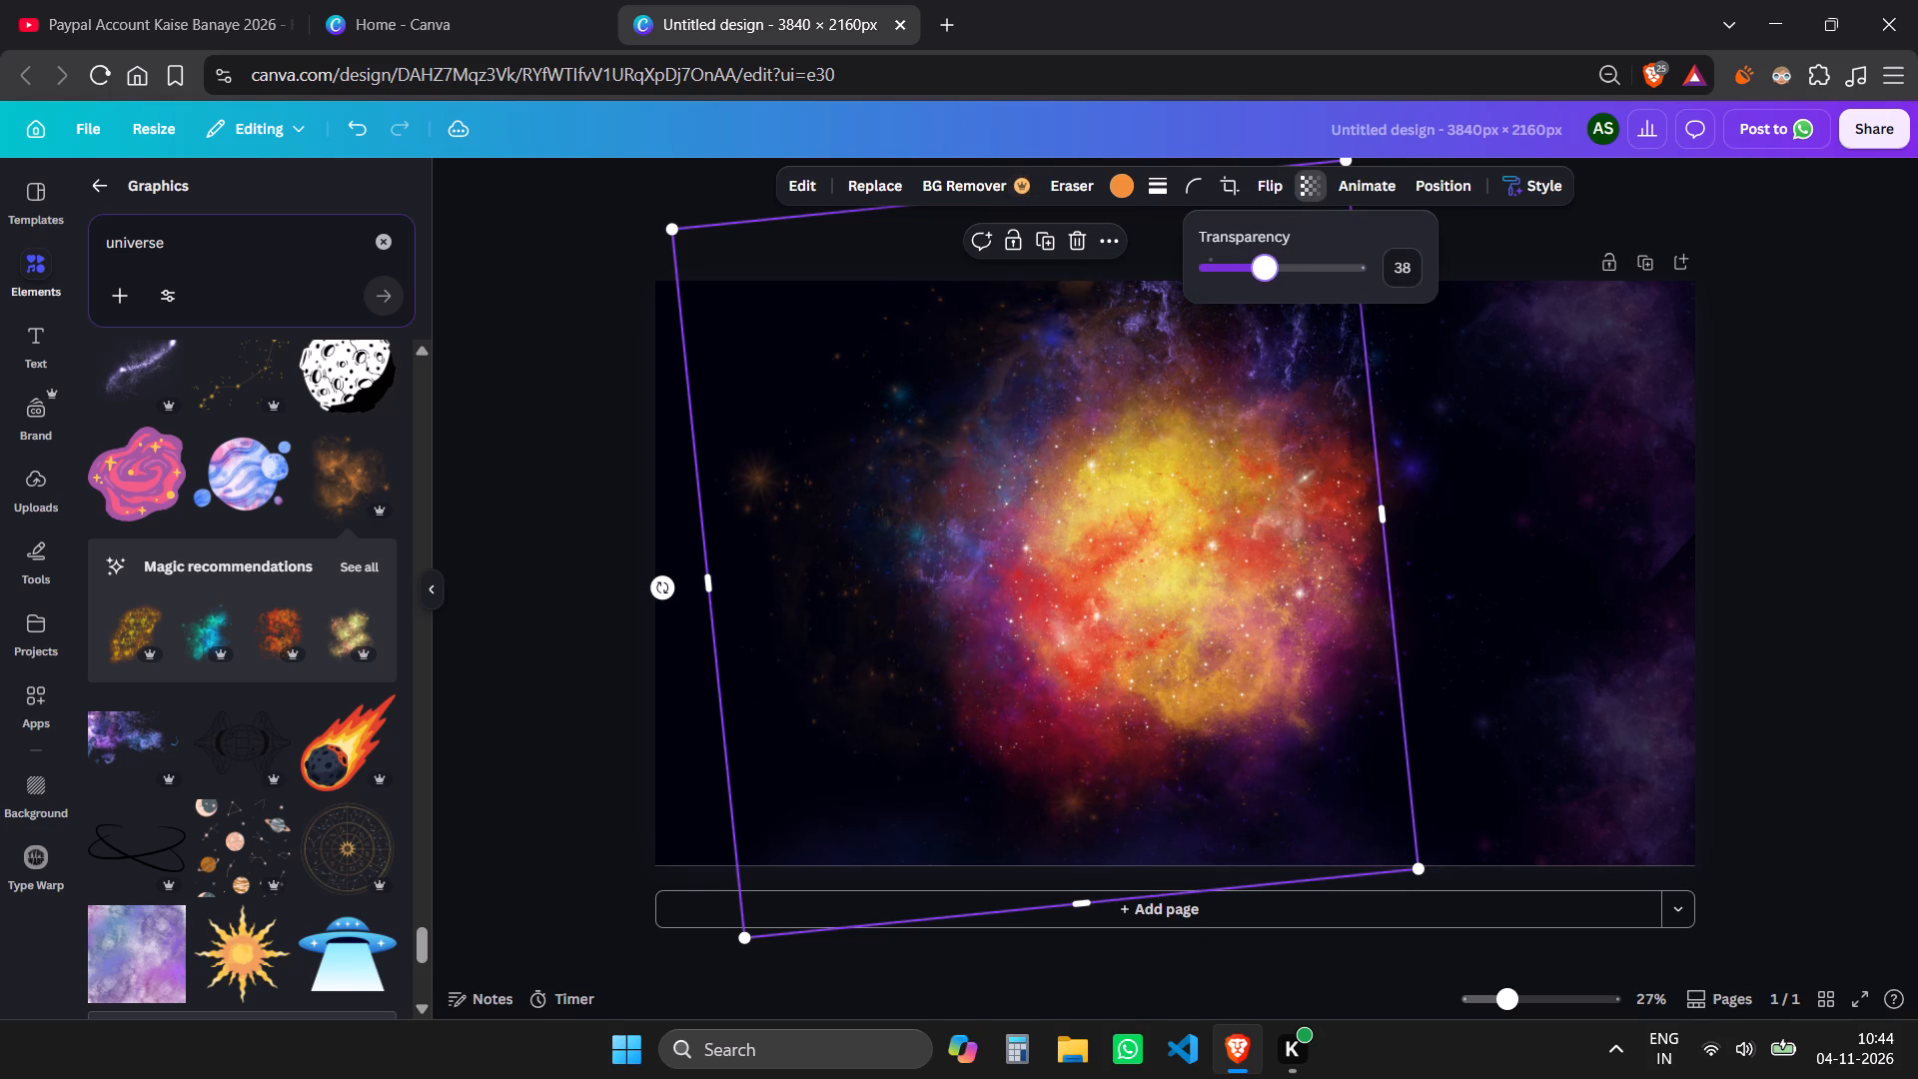
drag(1263, 291, 1273, 292)
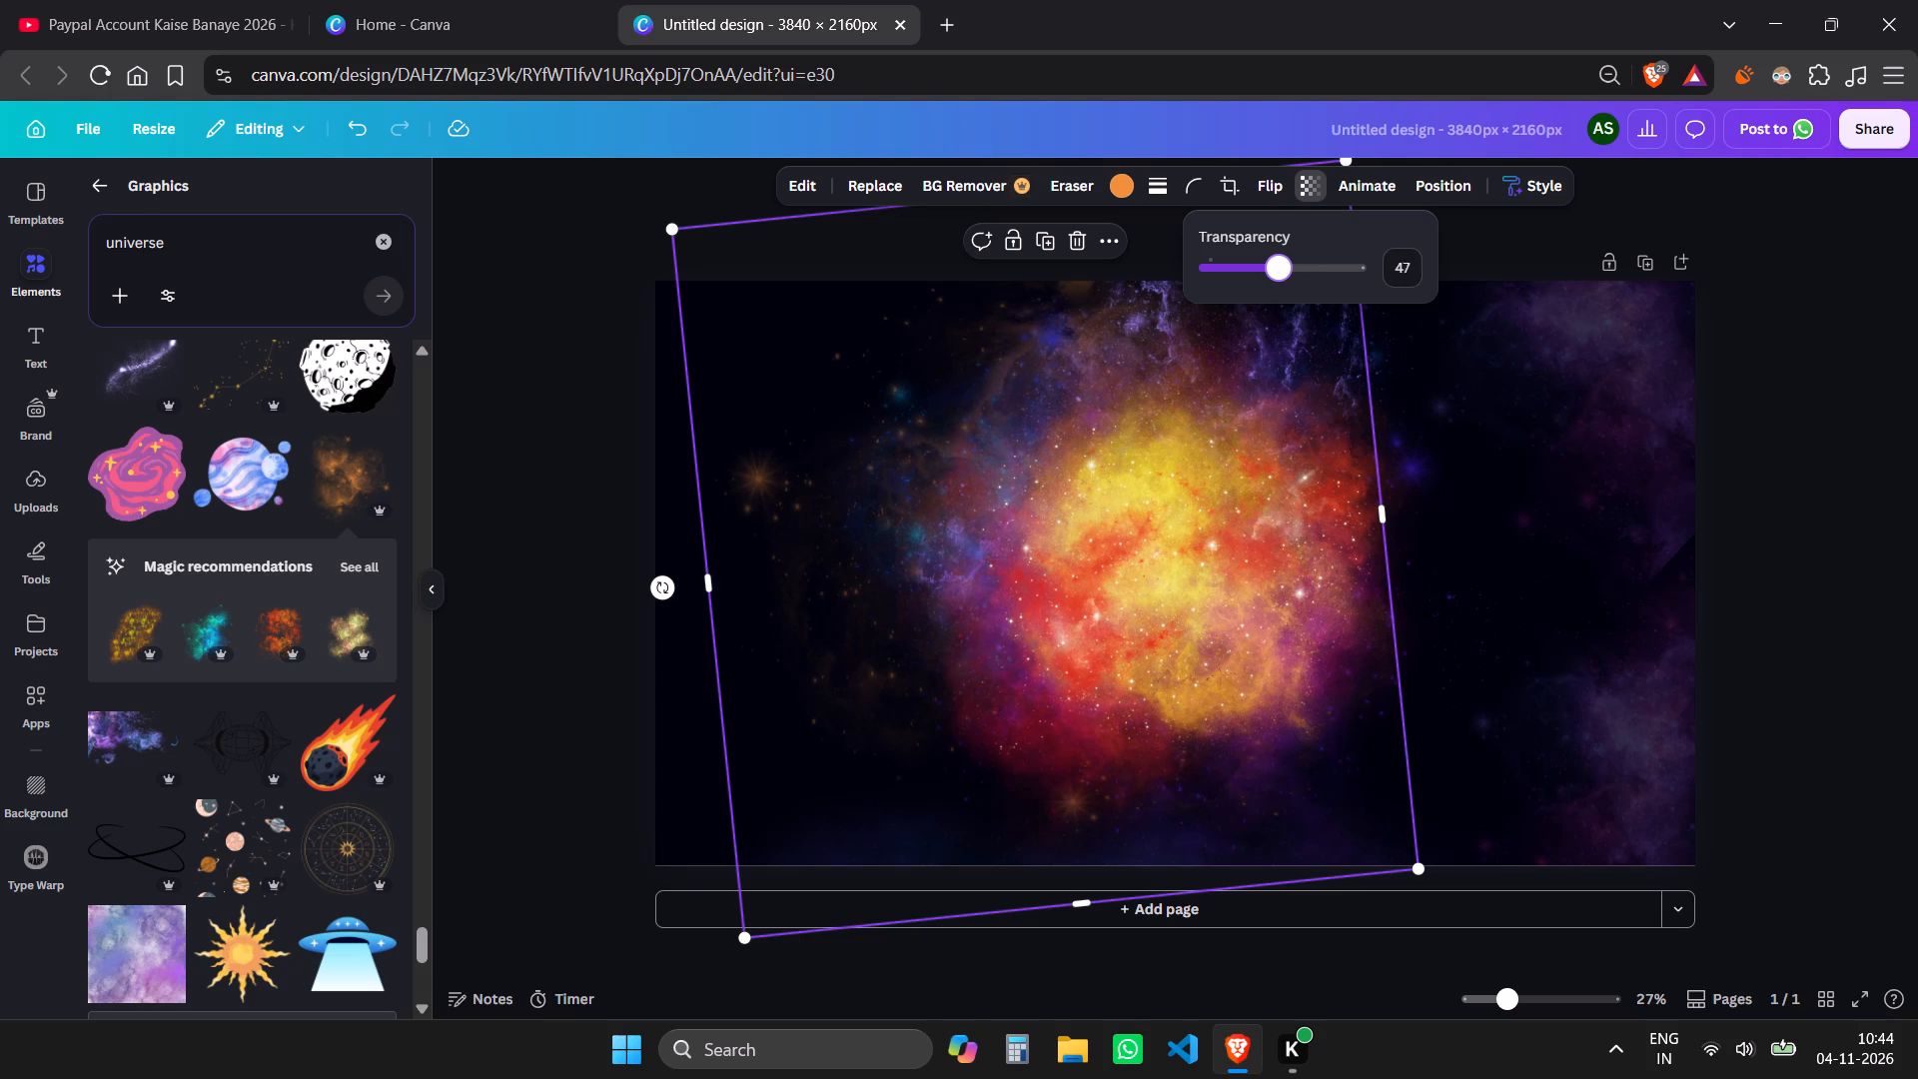
drag(1273, 292, 1272, 292)
click(558, 567)
click(558, 569)
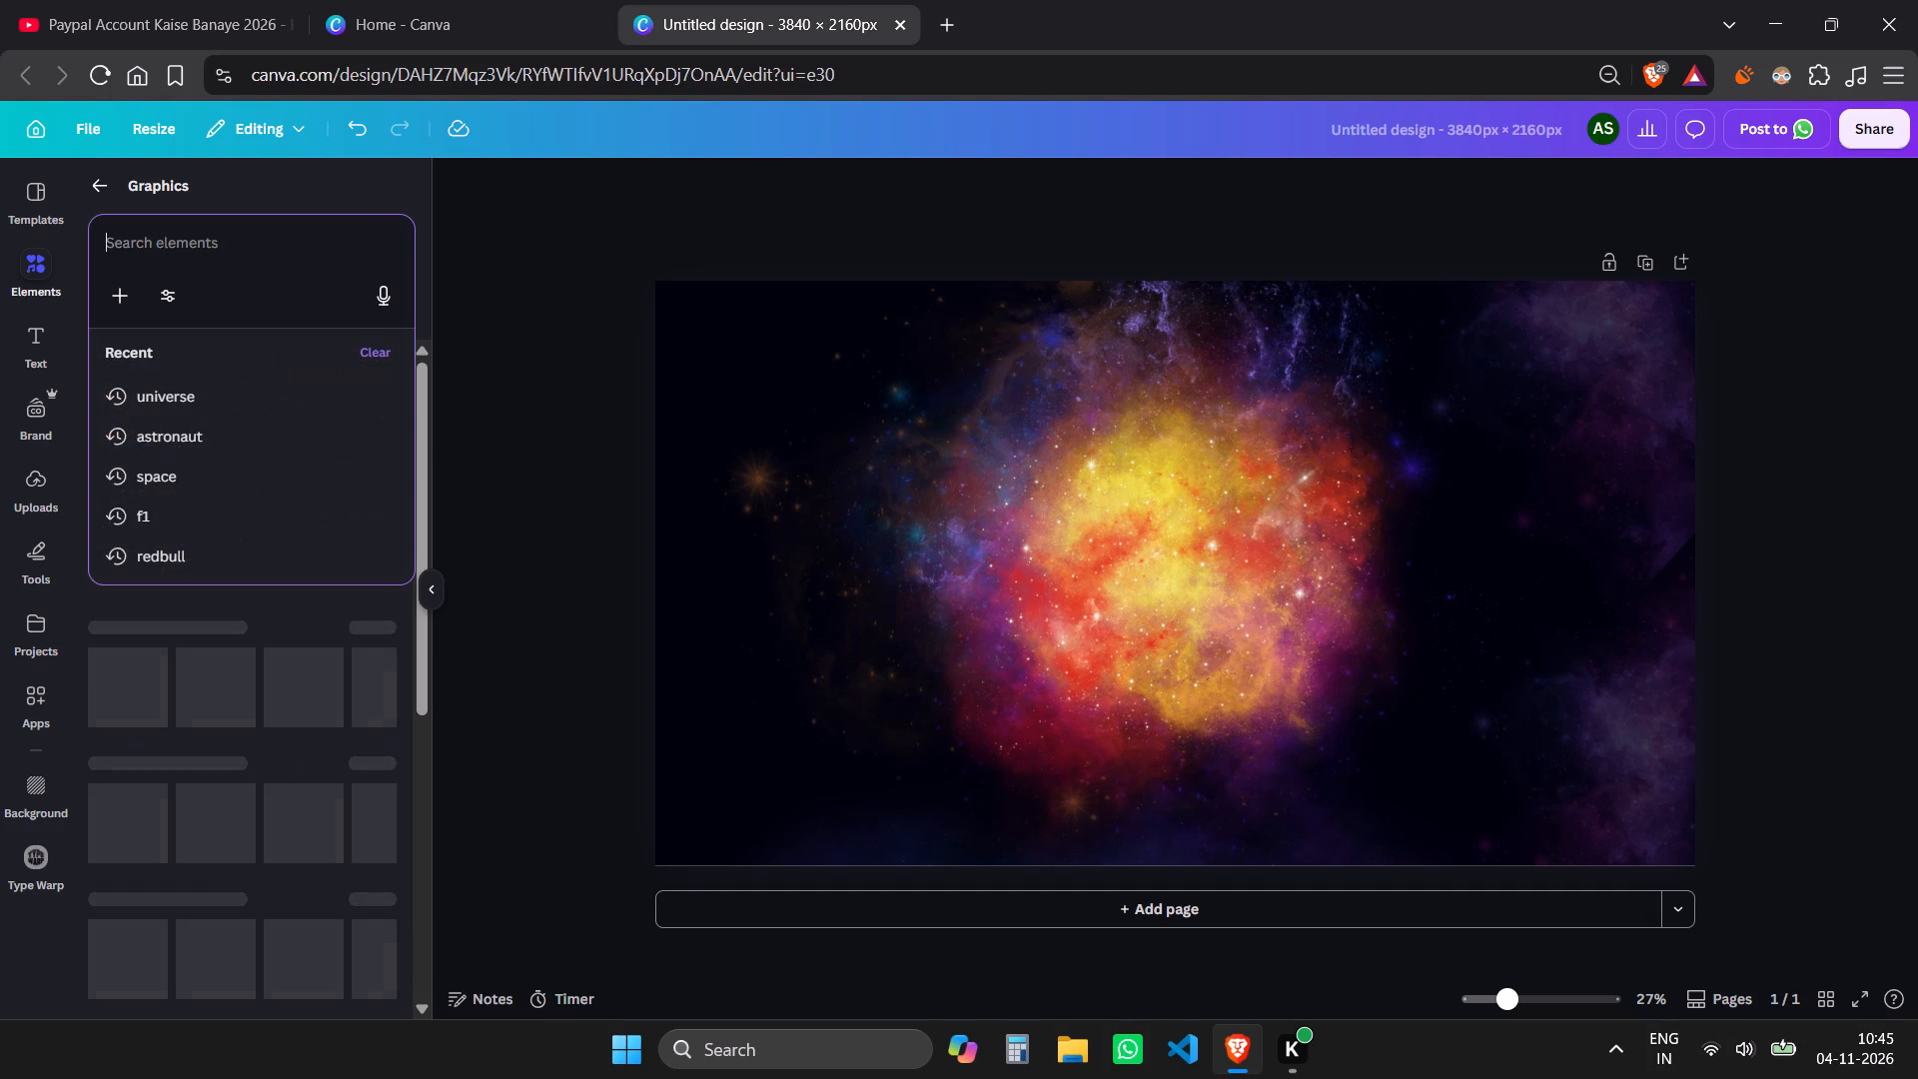
Search the graphics for astronaut and look through the results for a figure that suits the nebula scene.
text(astron)
key(Up)
key(Down)
key(Down)
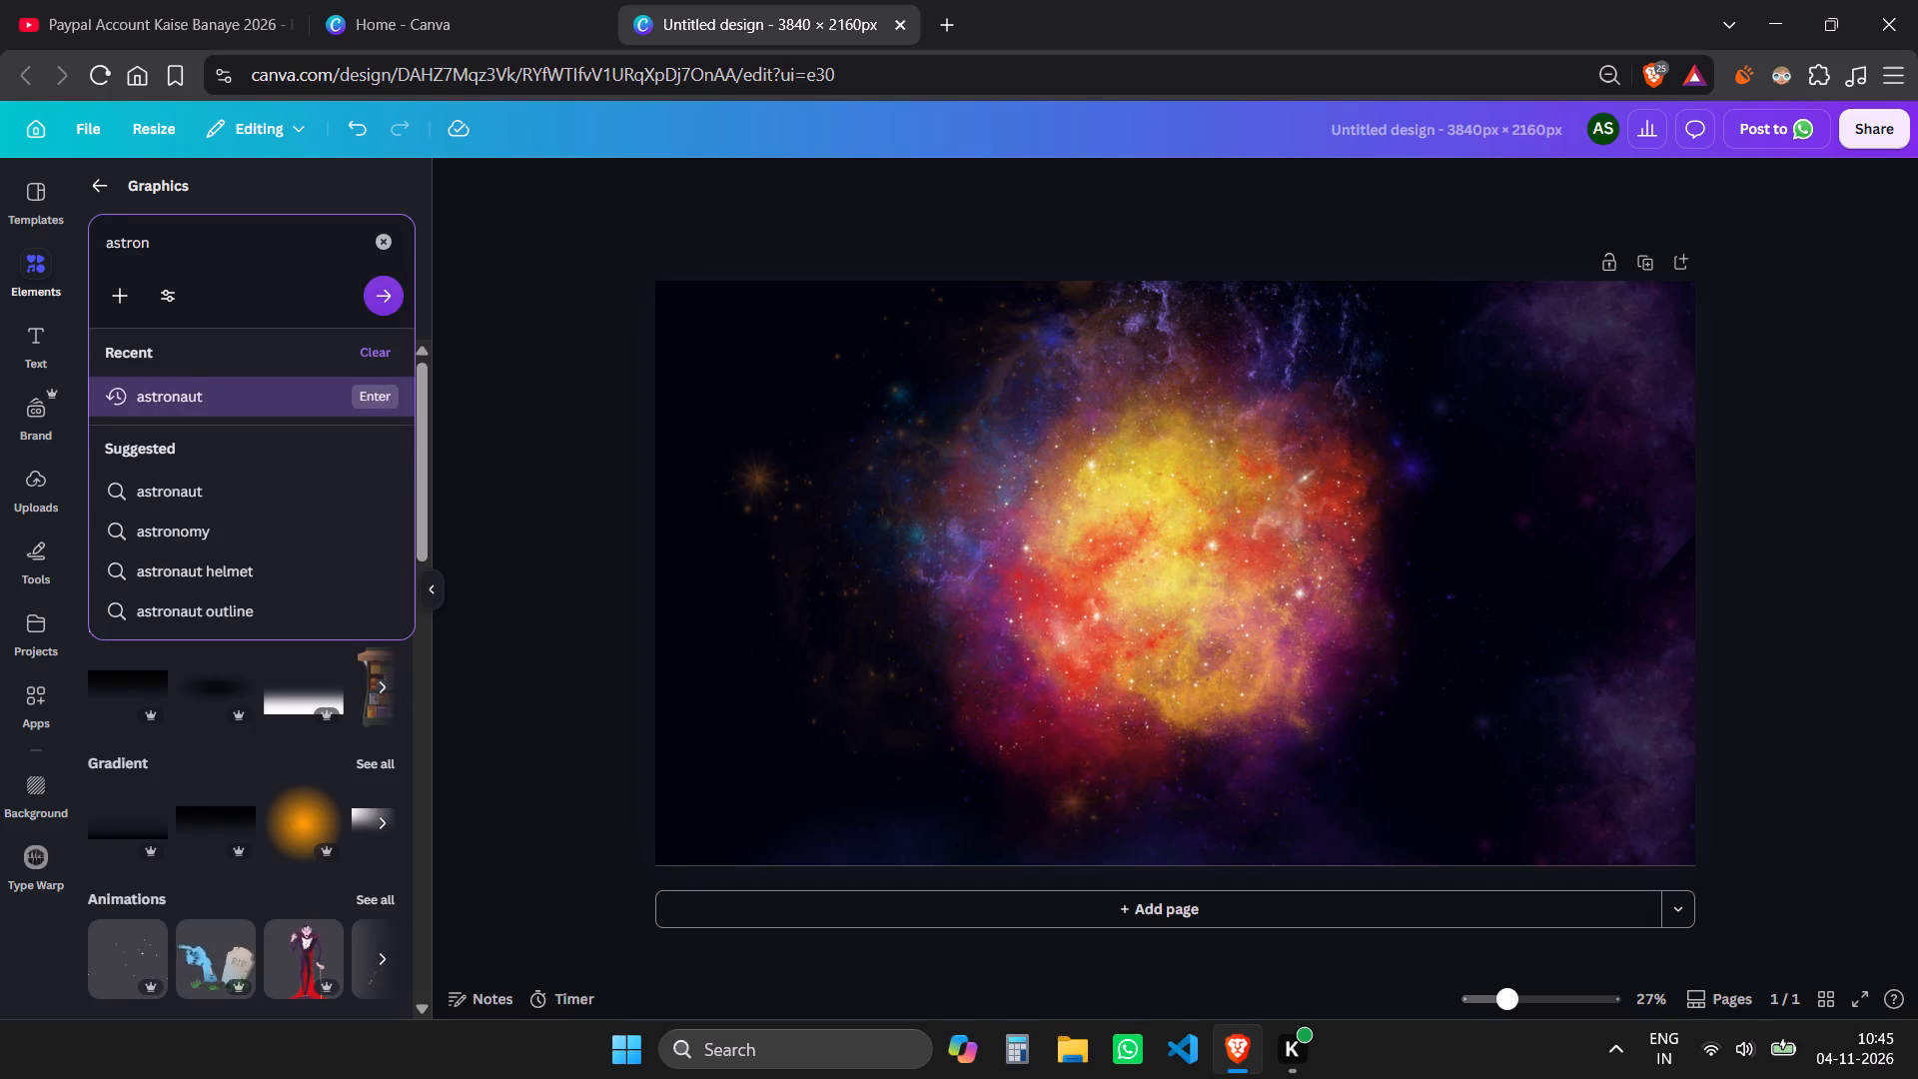
key(Return)
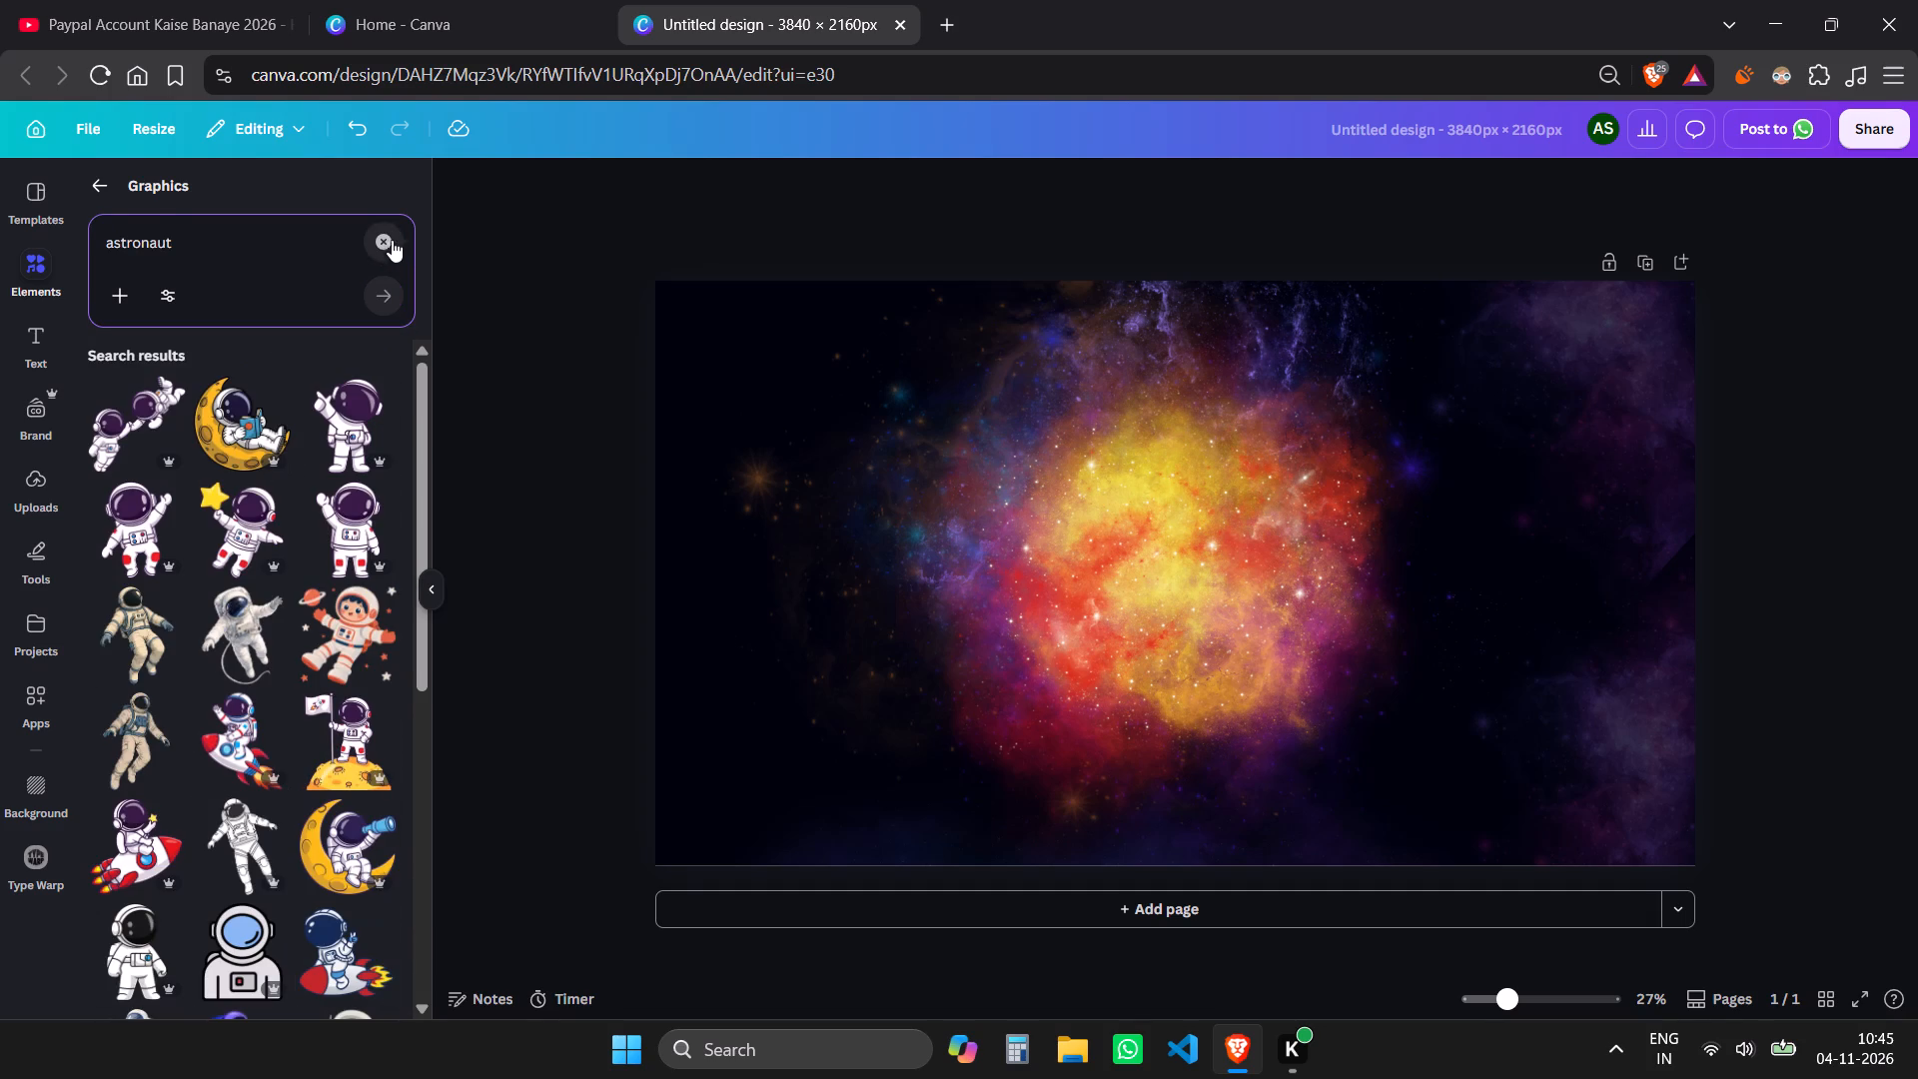
scroll(285, 690, down, 3)
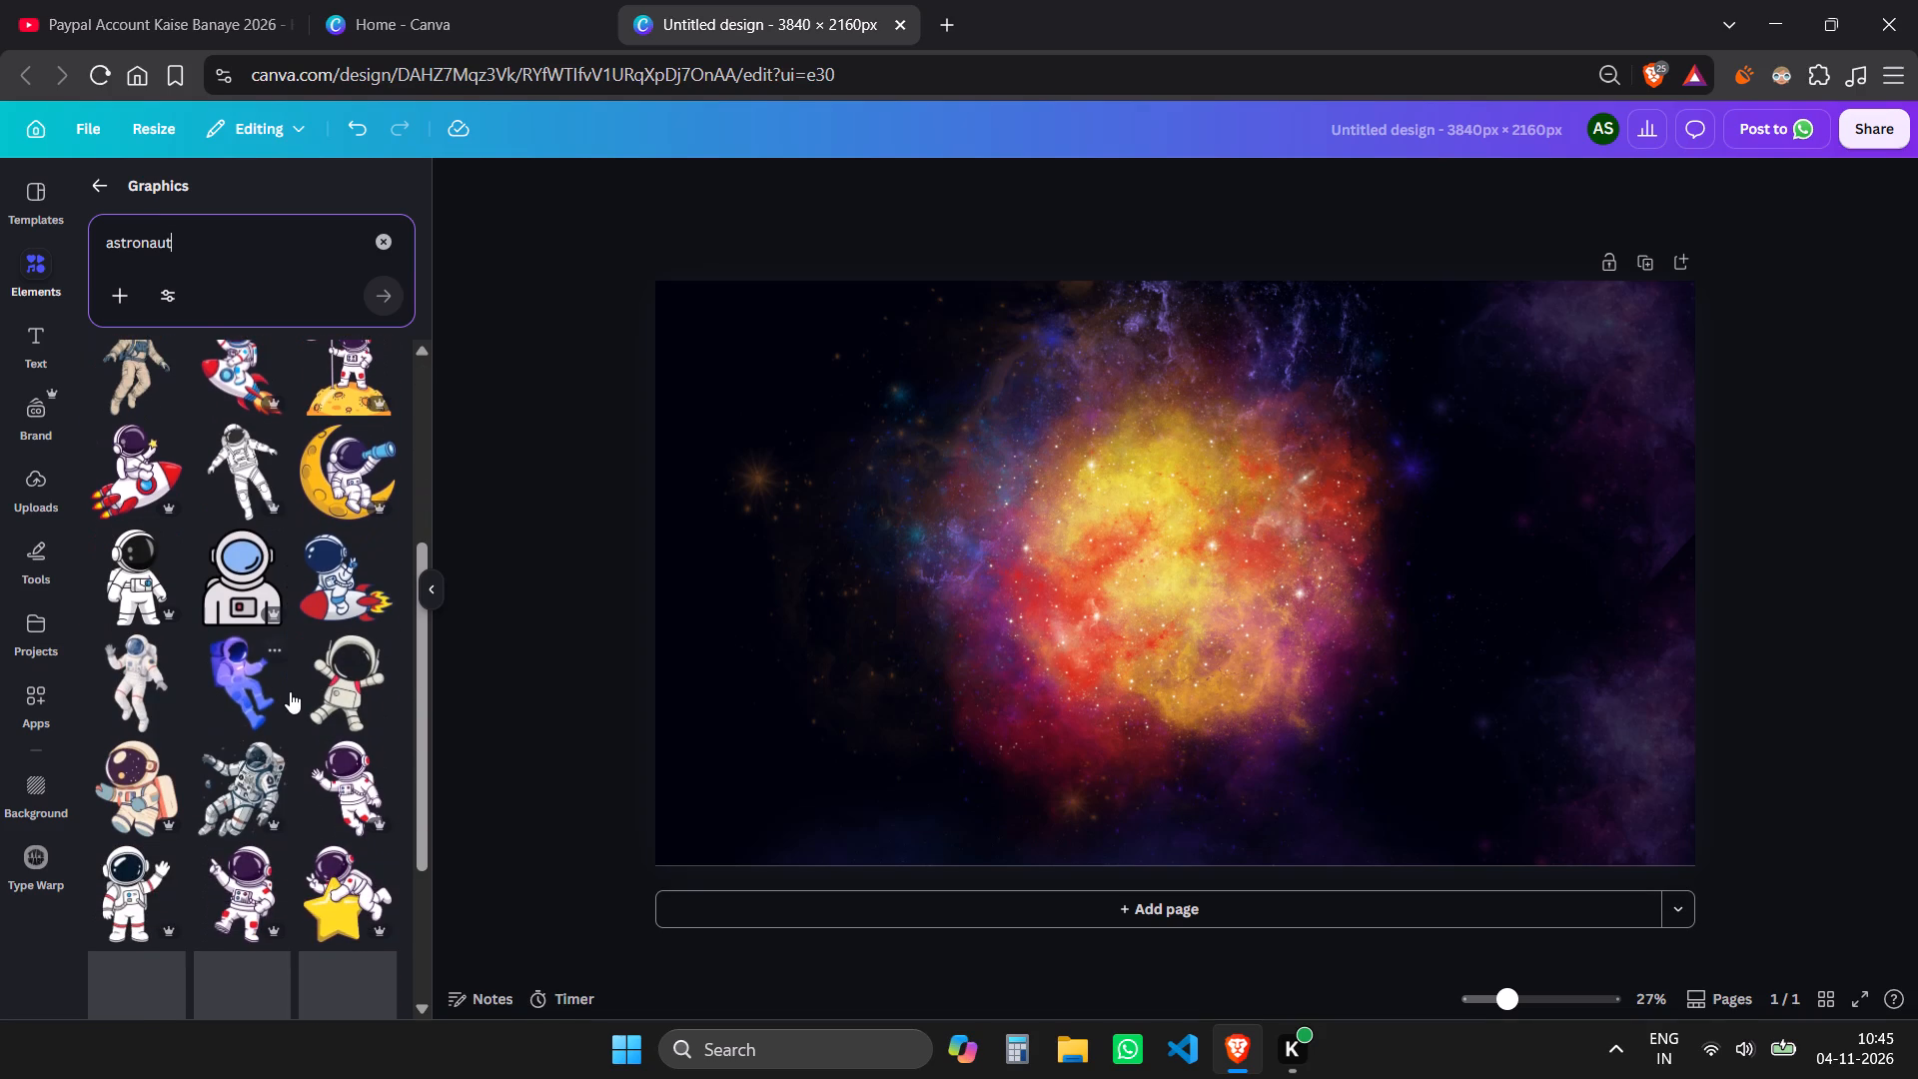
scroll(290, 691, down, 2)
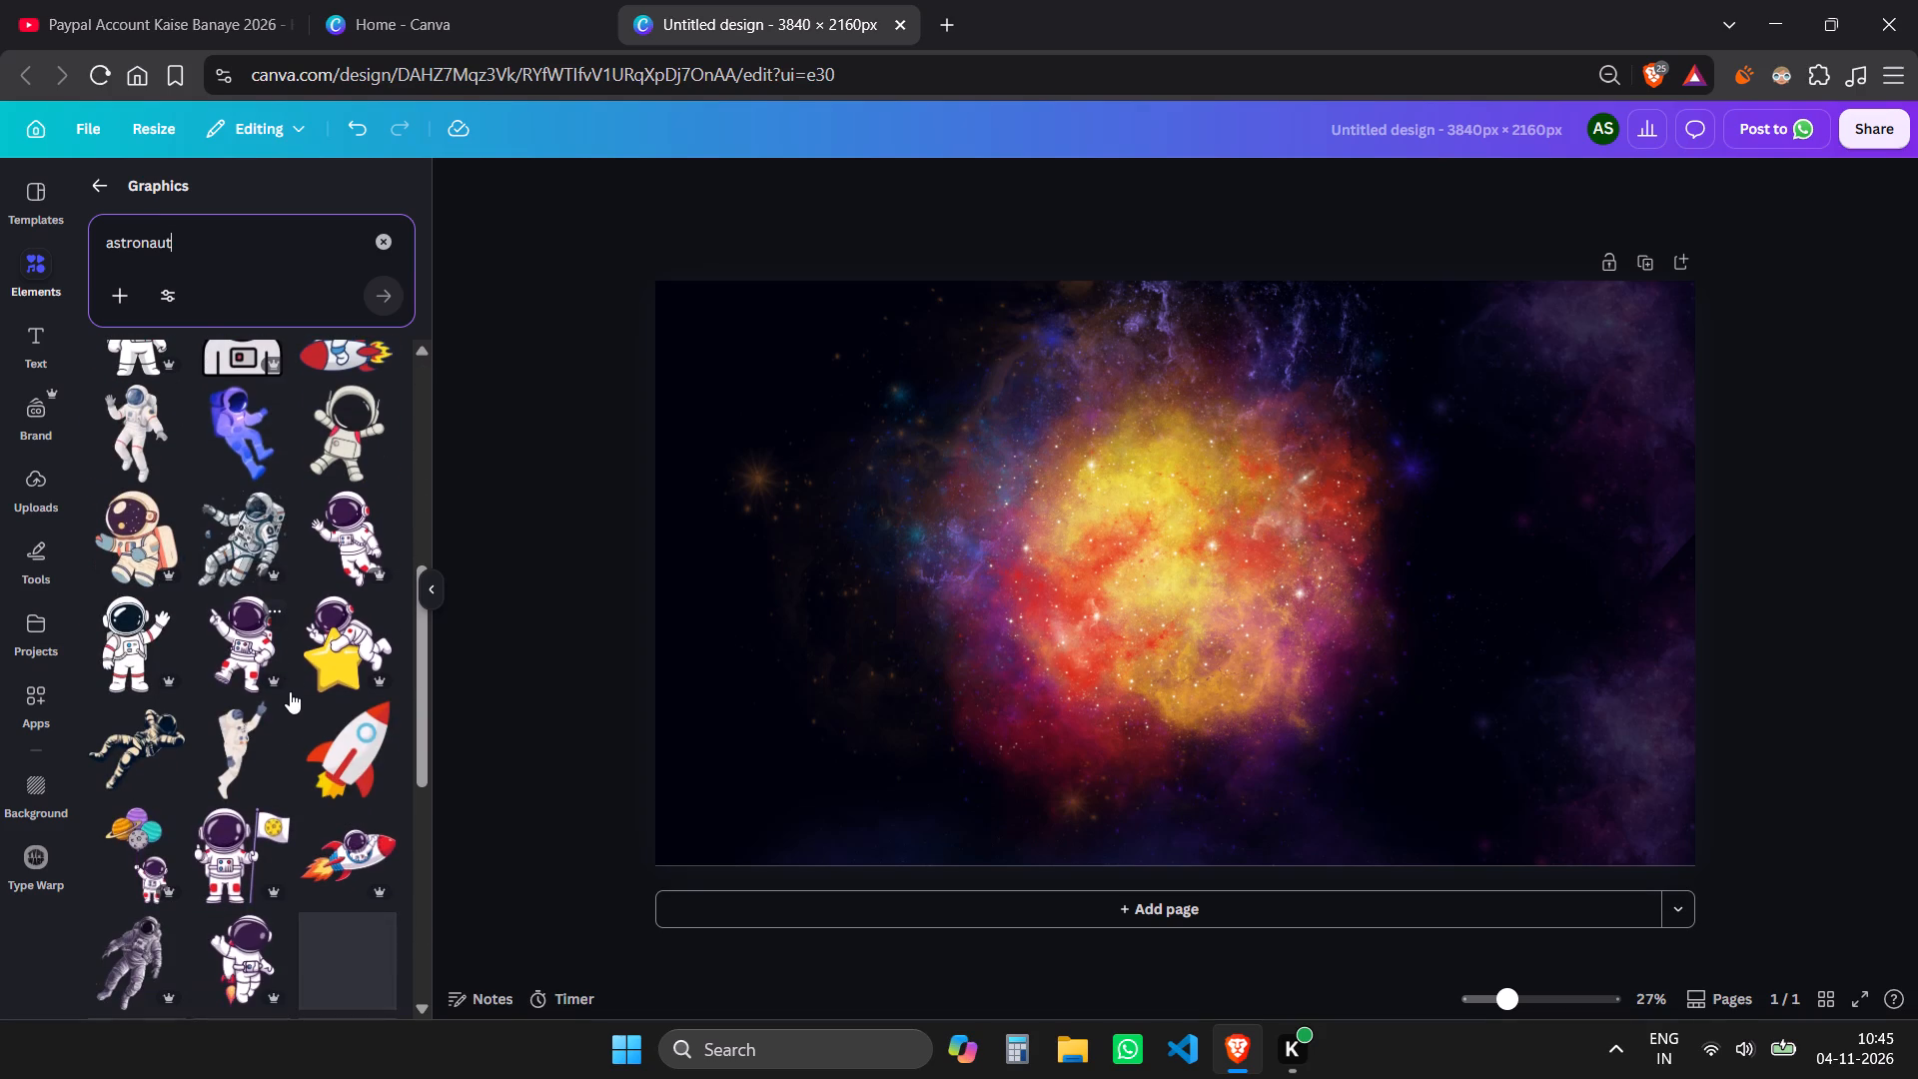
scroll(290, 691, down, 2)
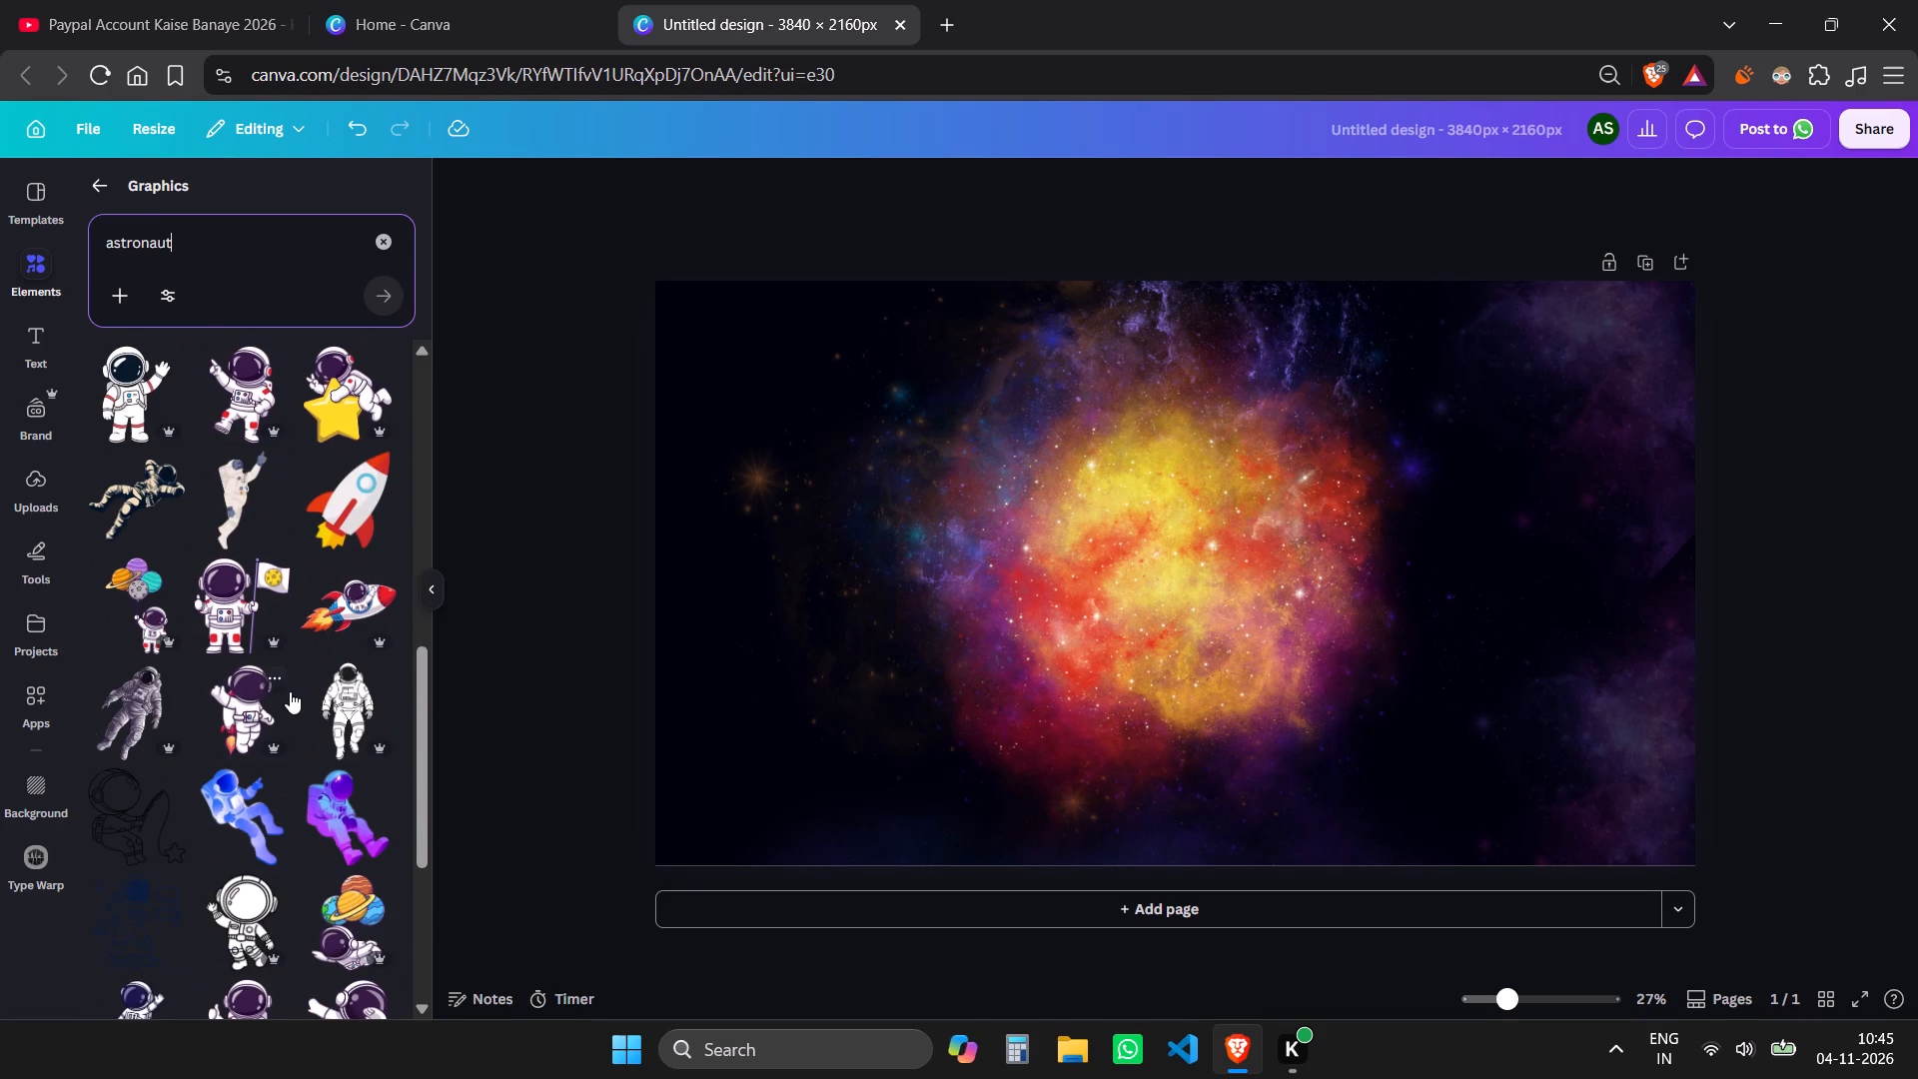
scroll(290, 691, down, 7)
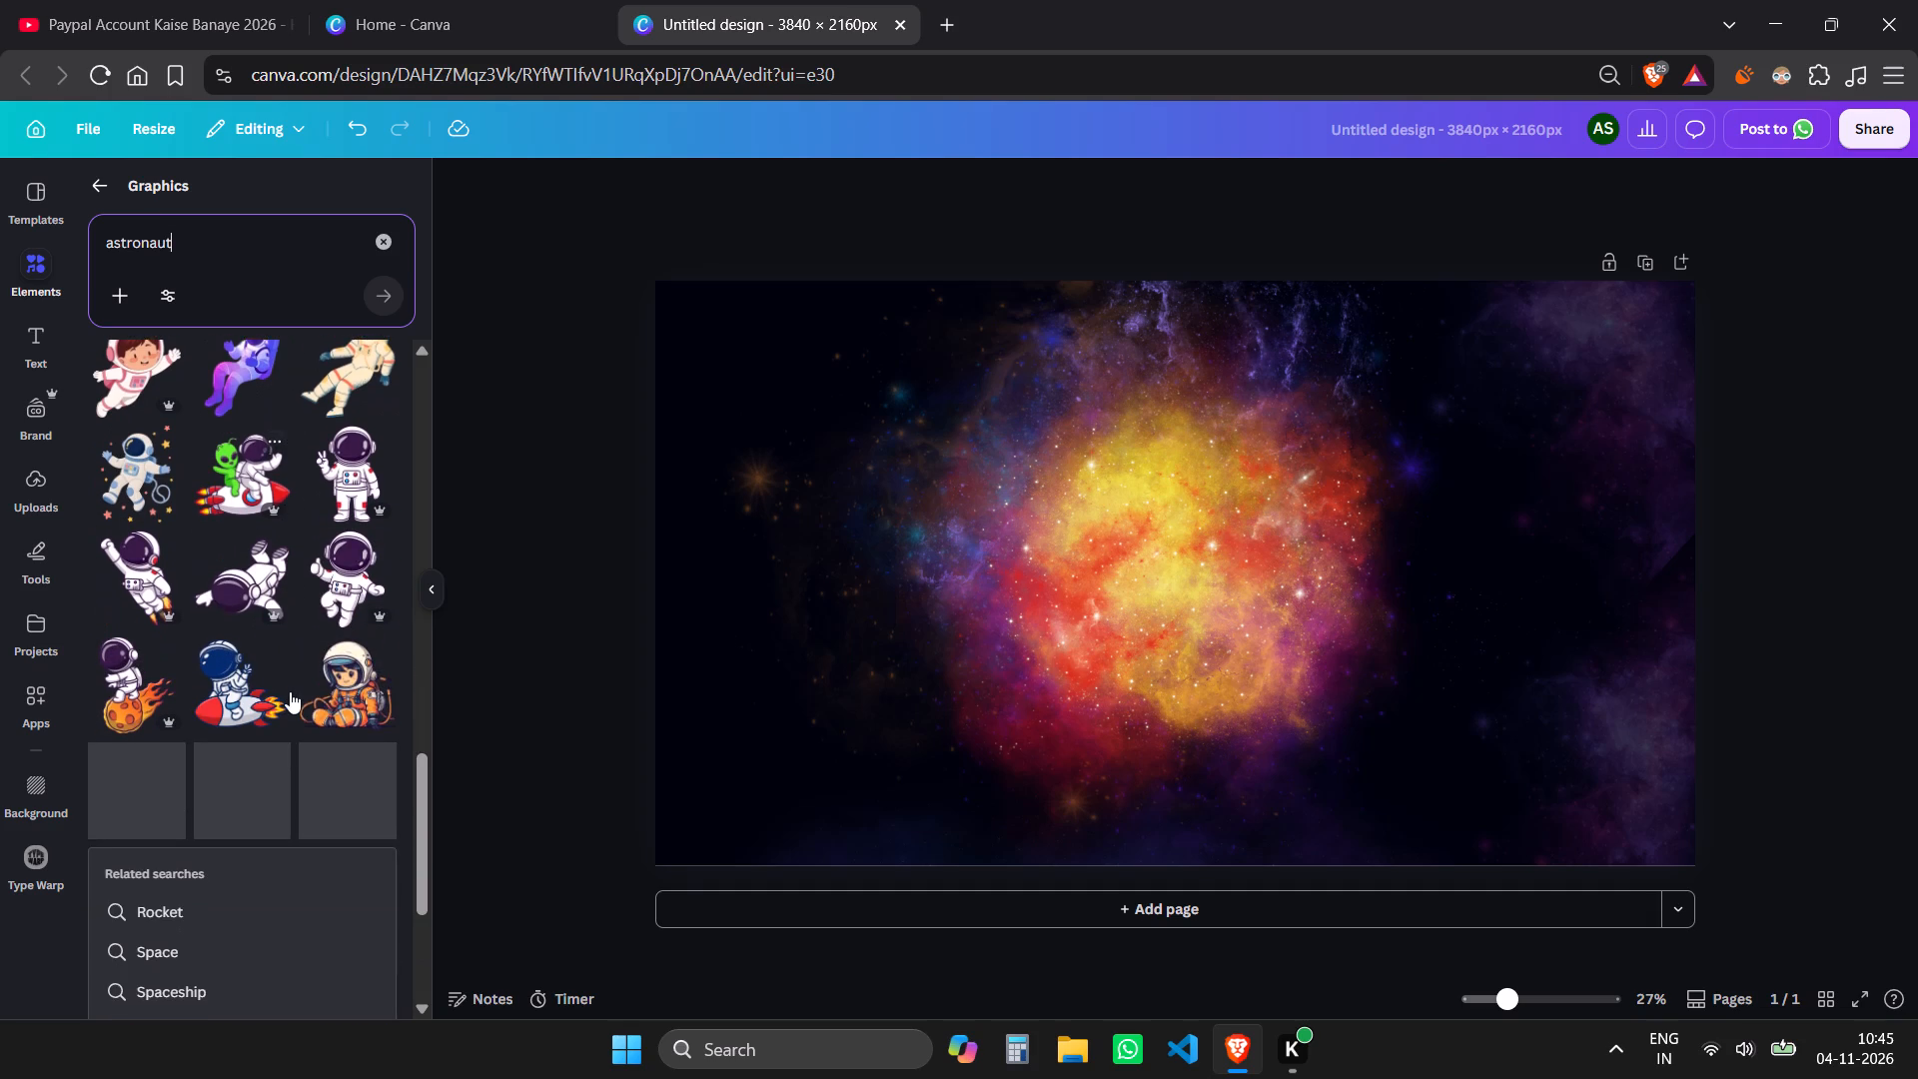
scroll(290, 691, down, 5)
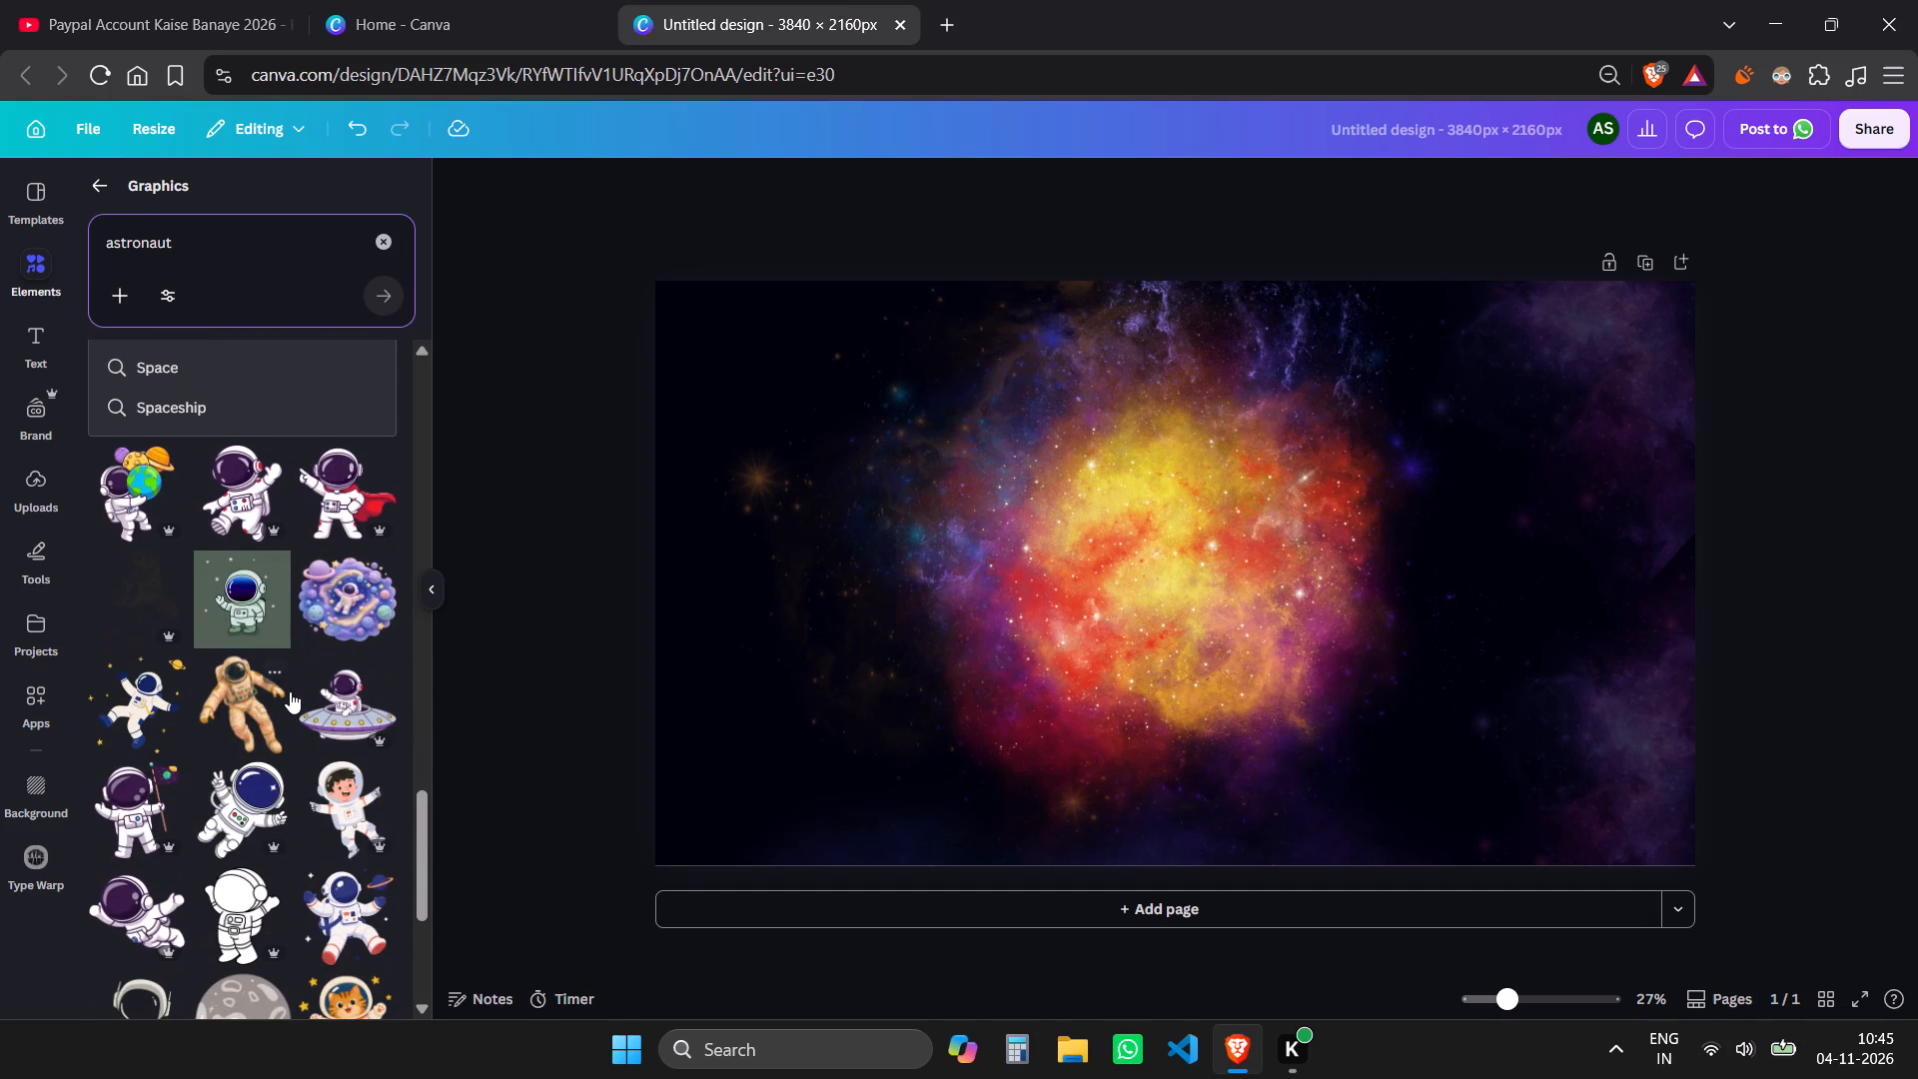
scroll(290, 691, down, 3)
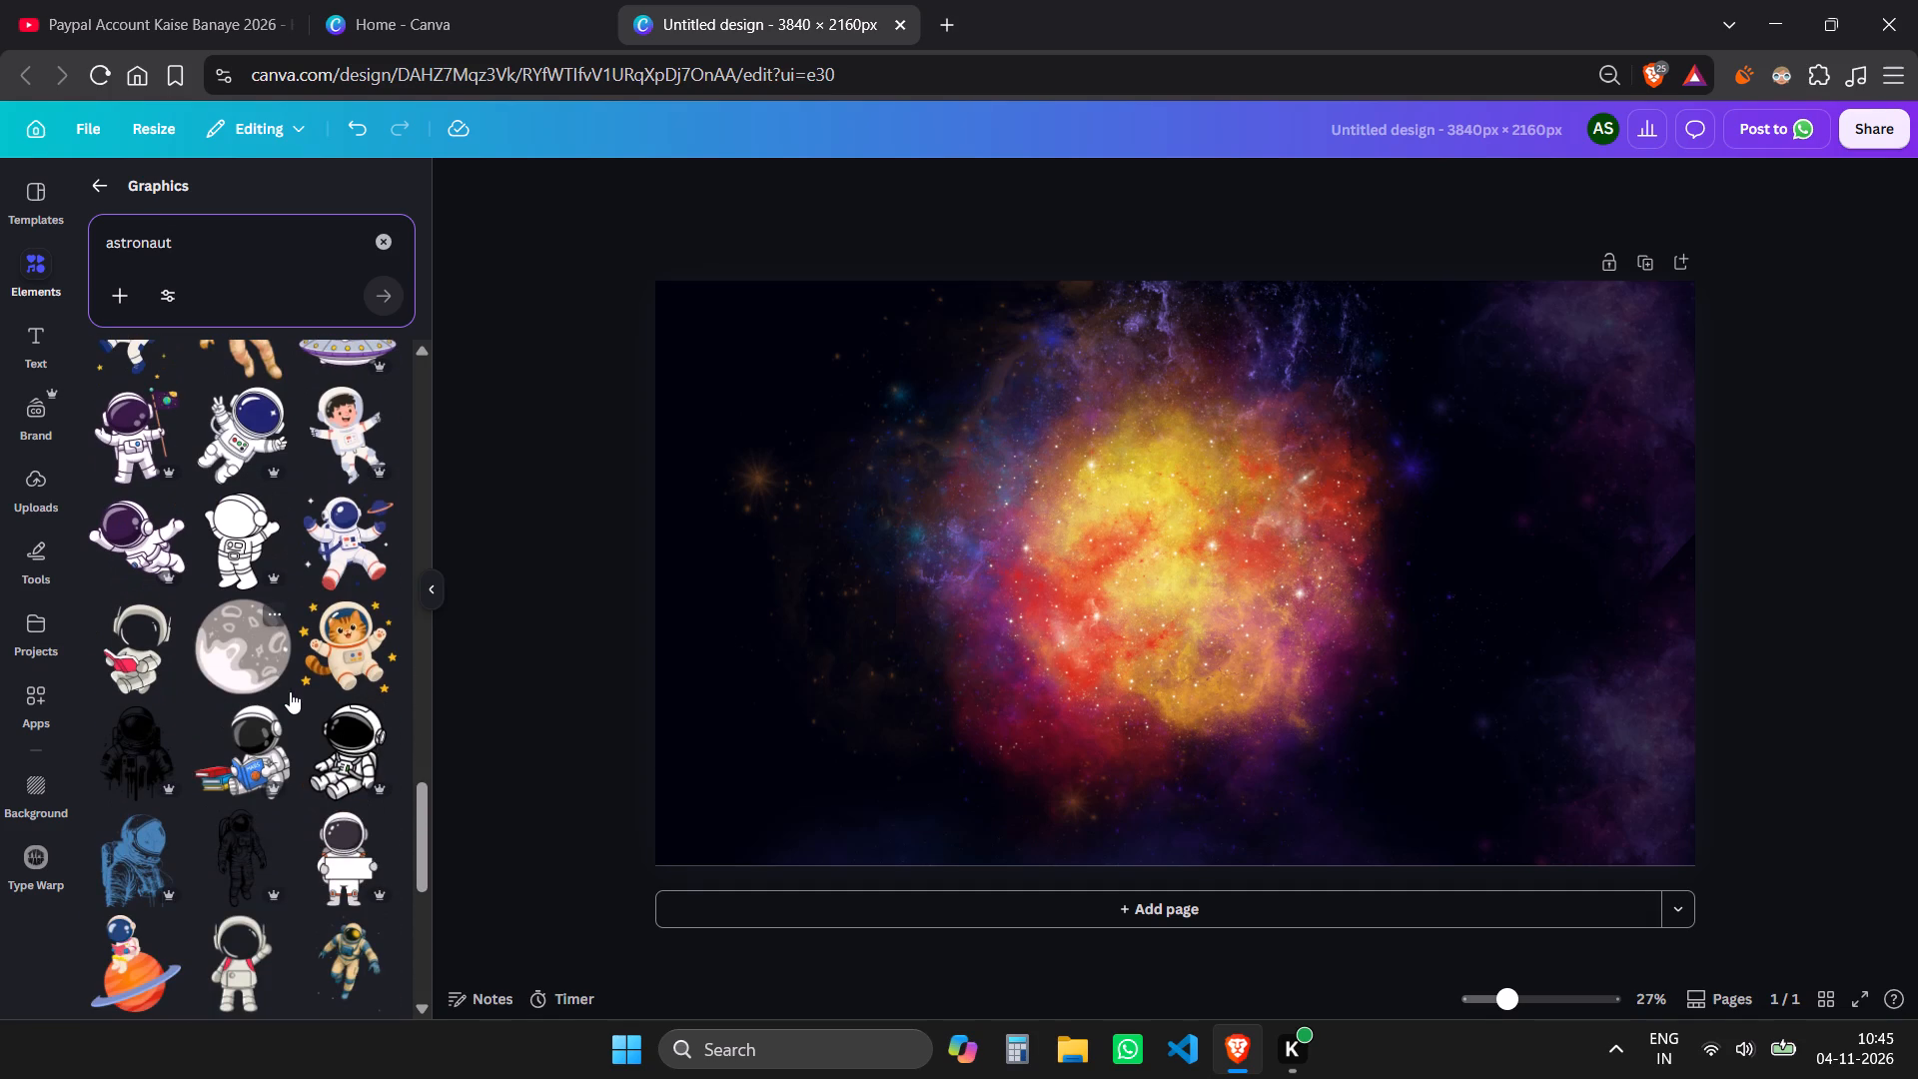
scroll(290, 691, down, 10)
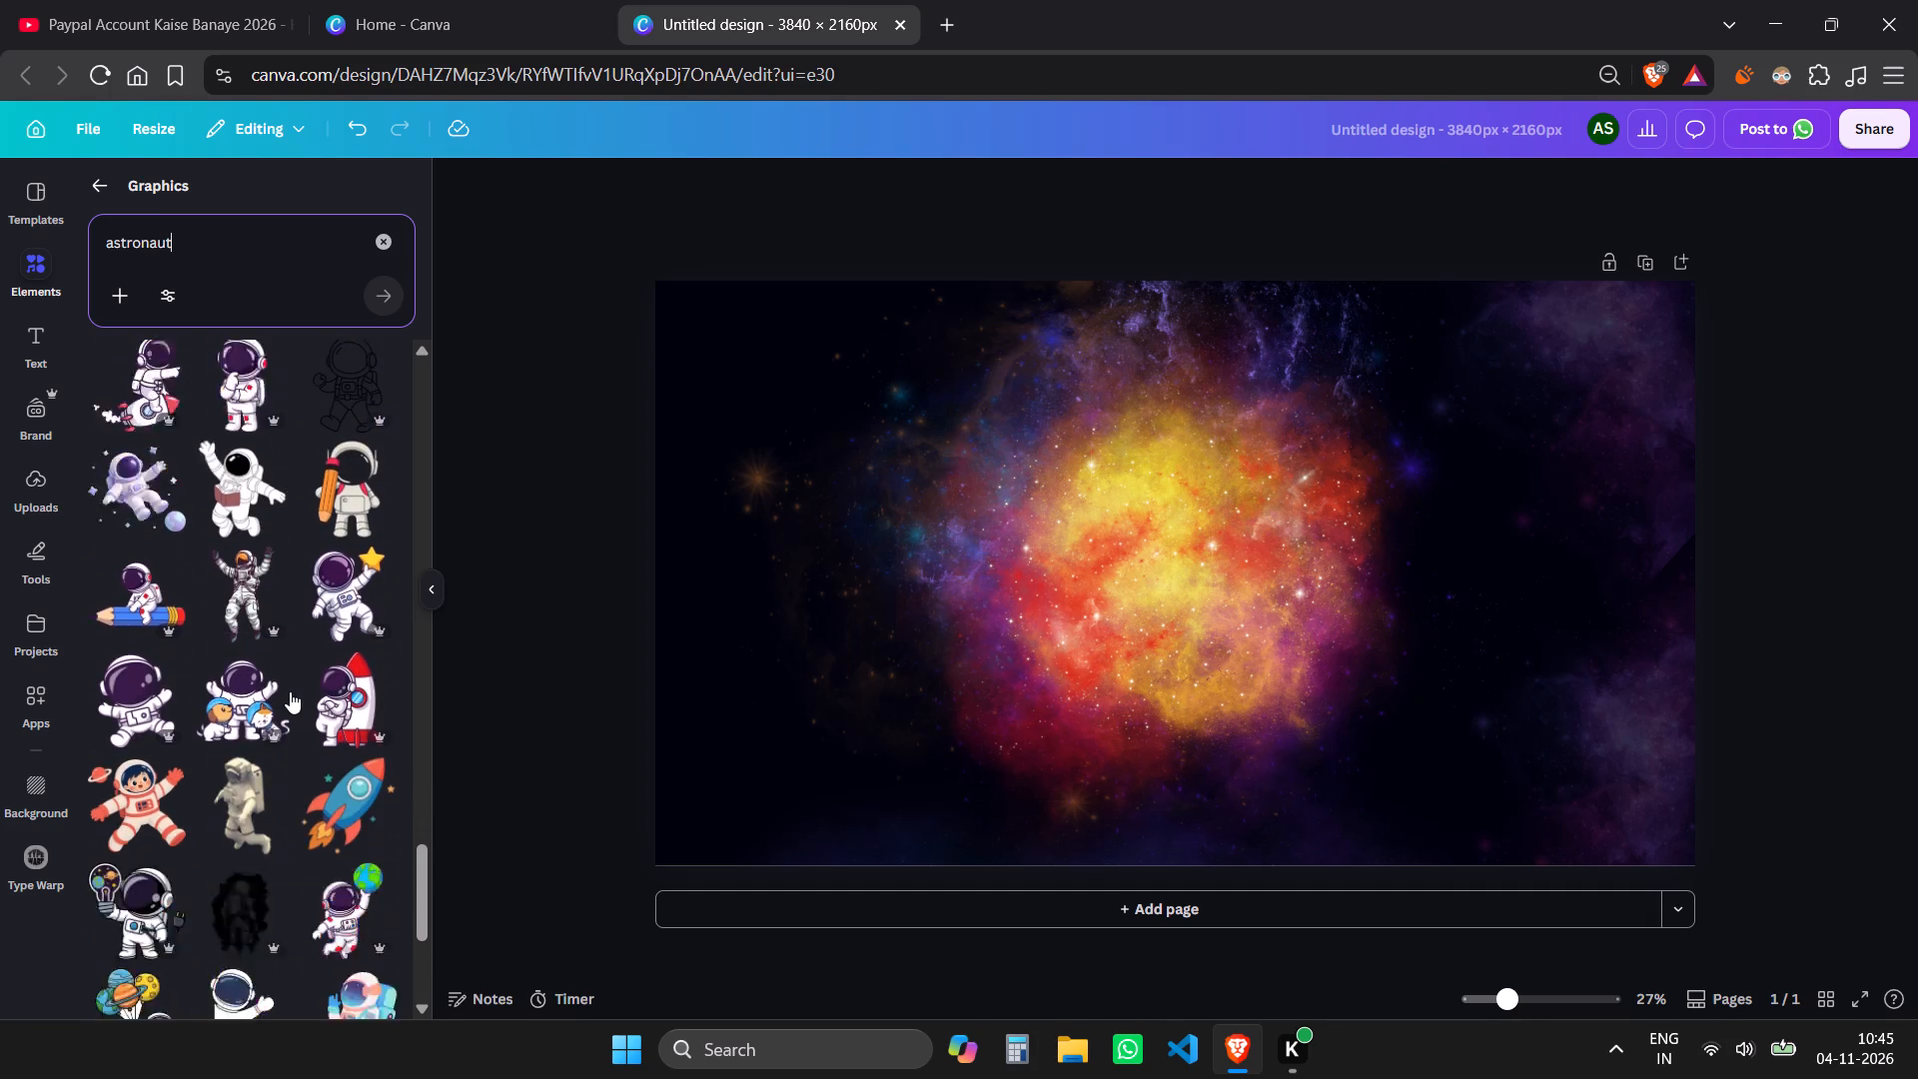
scroll(290, 691, down, 1)
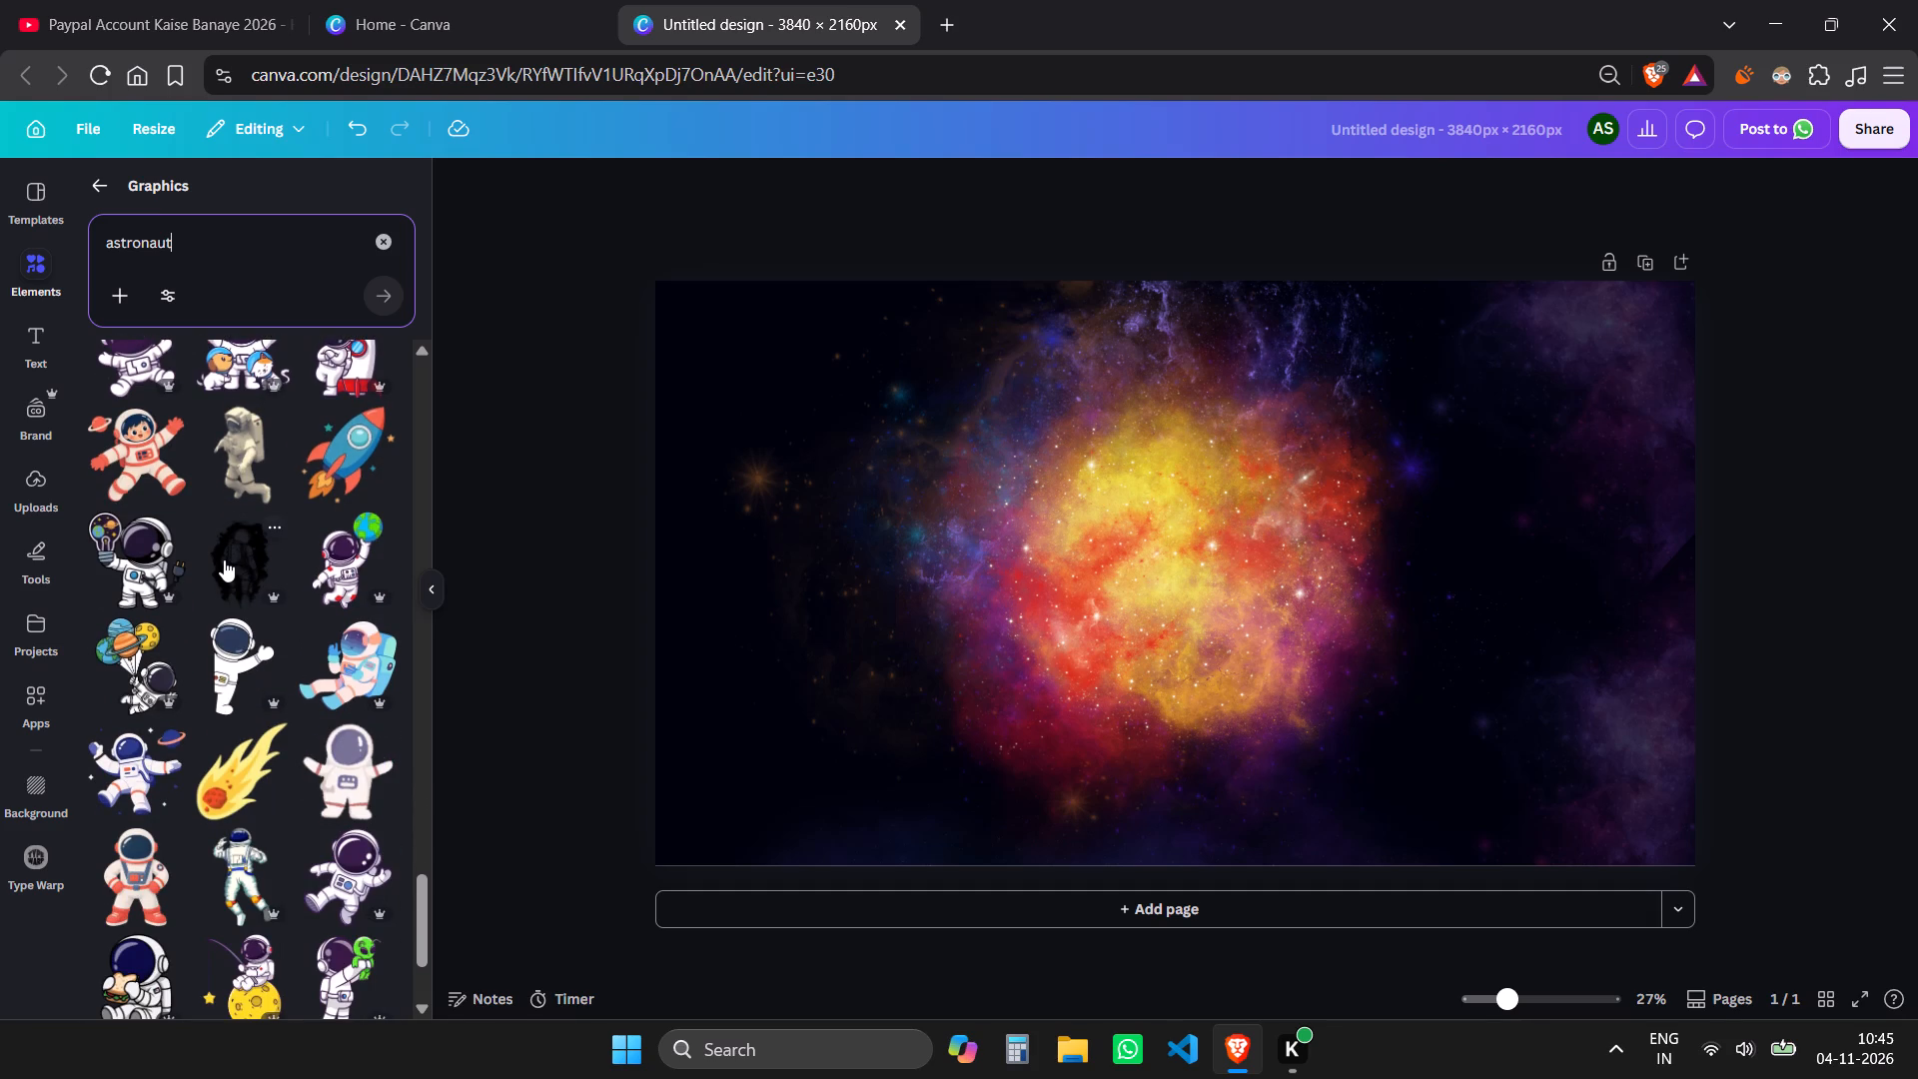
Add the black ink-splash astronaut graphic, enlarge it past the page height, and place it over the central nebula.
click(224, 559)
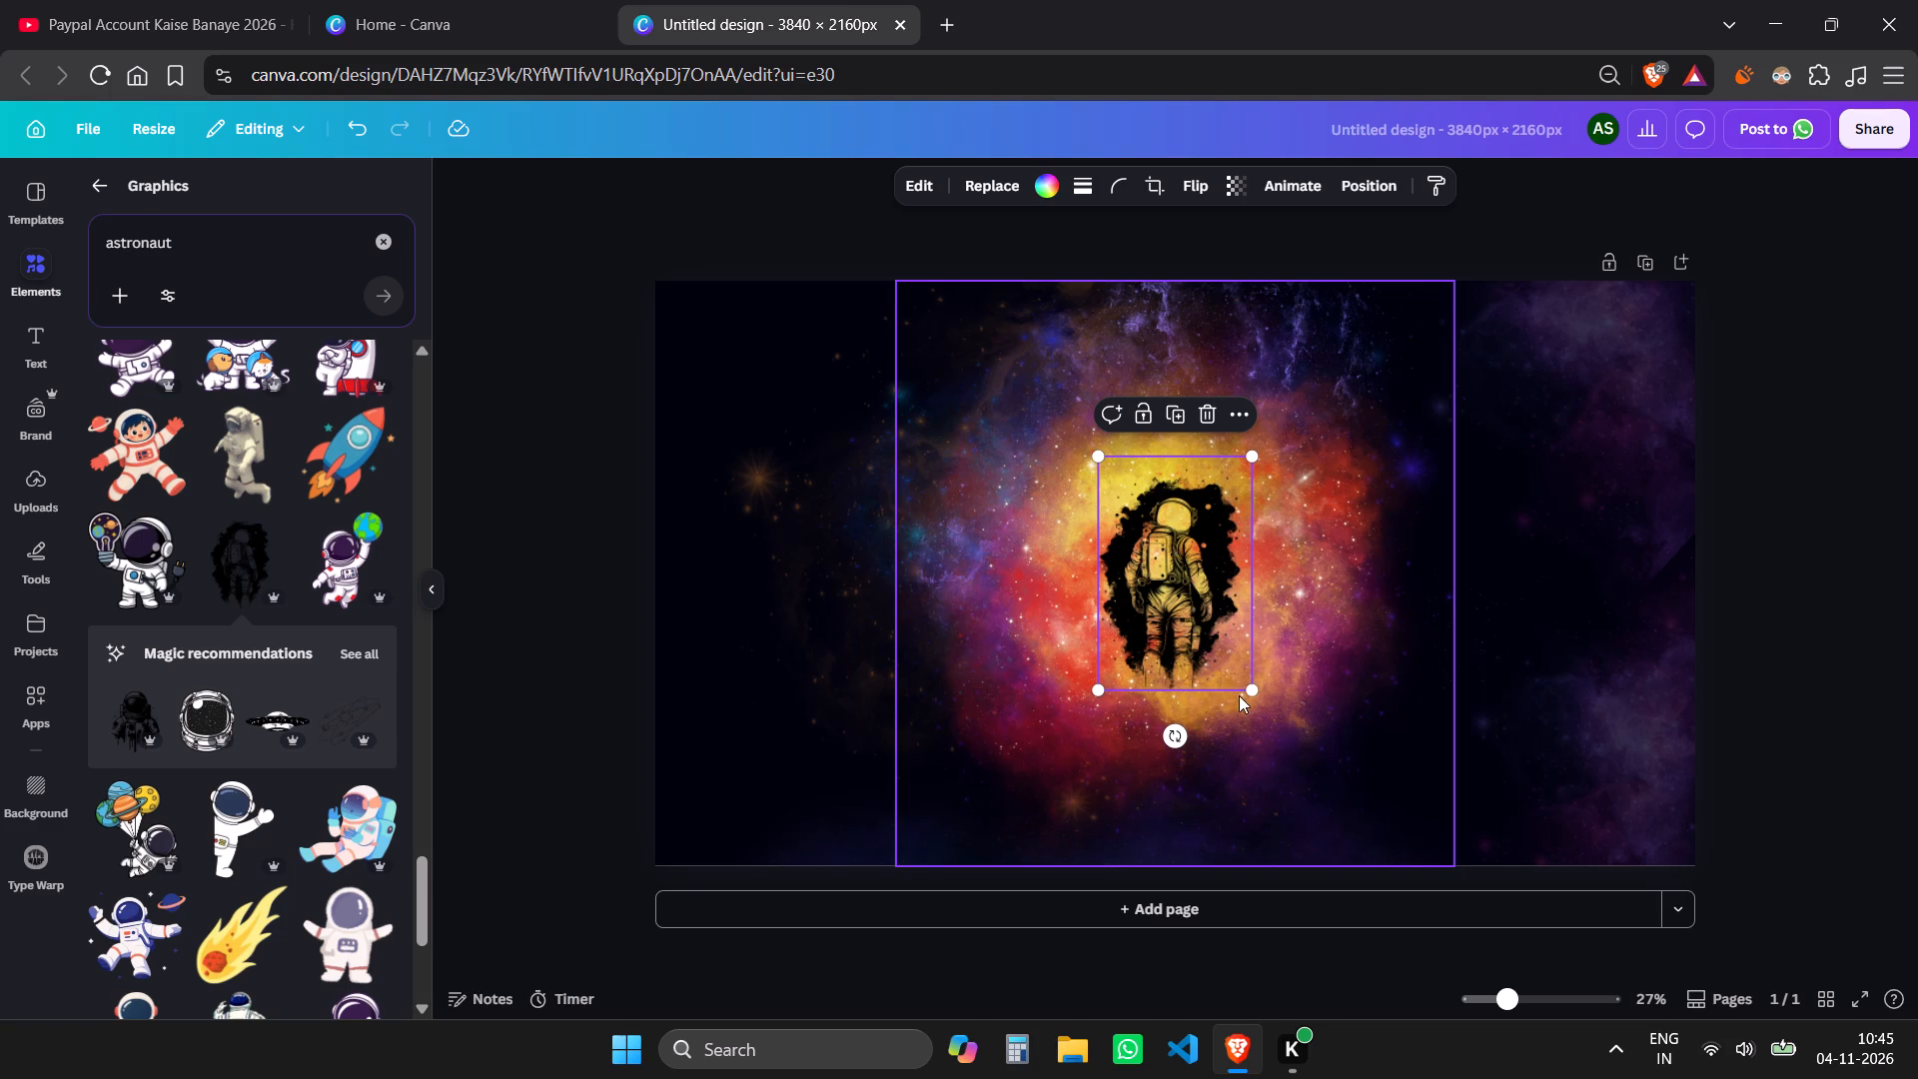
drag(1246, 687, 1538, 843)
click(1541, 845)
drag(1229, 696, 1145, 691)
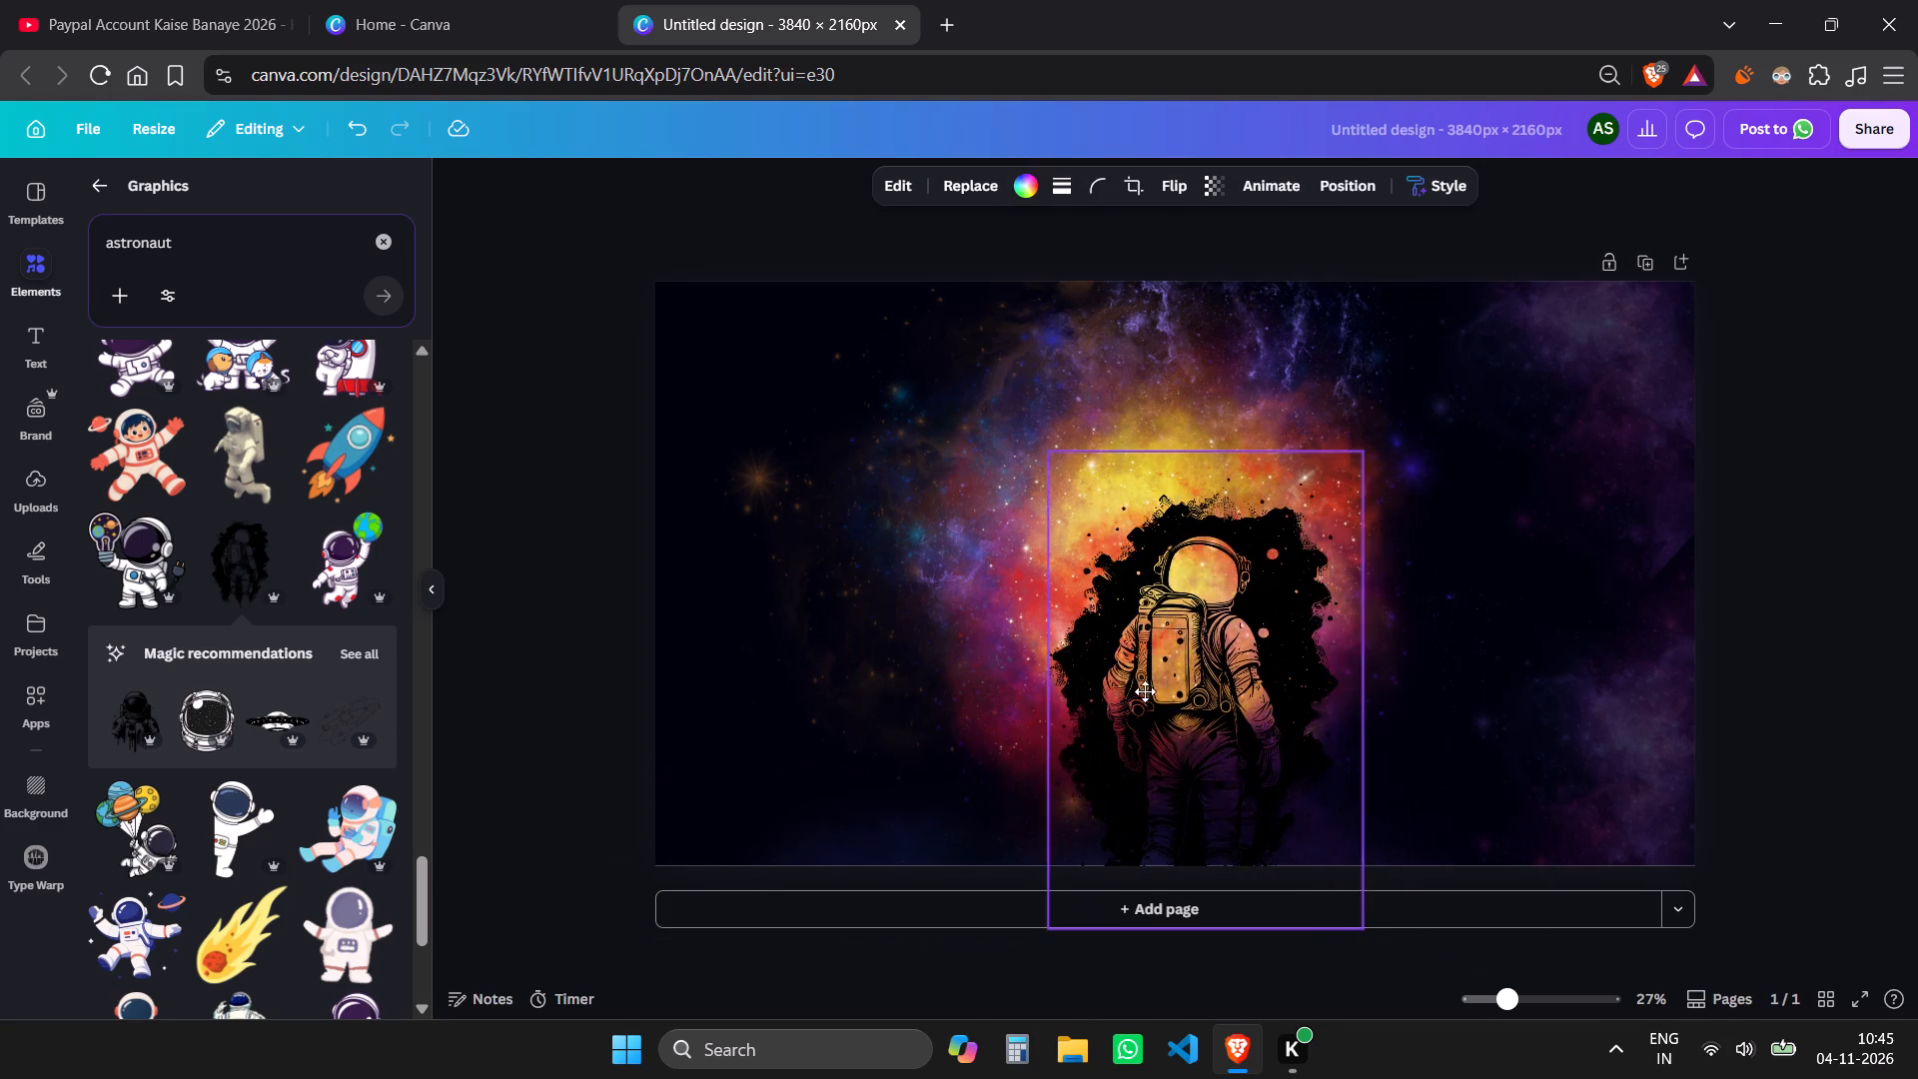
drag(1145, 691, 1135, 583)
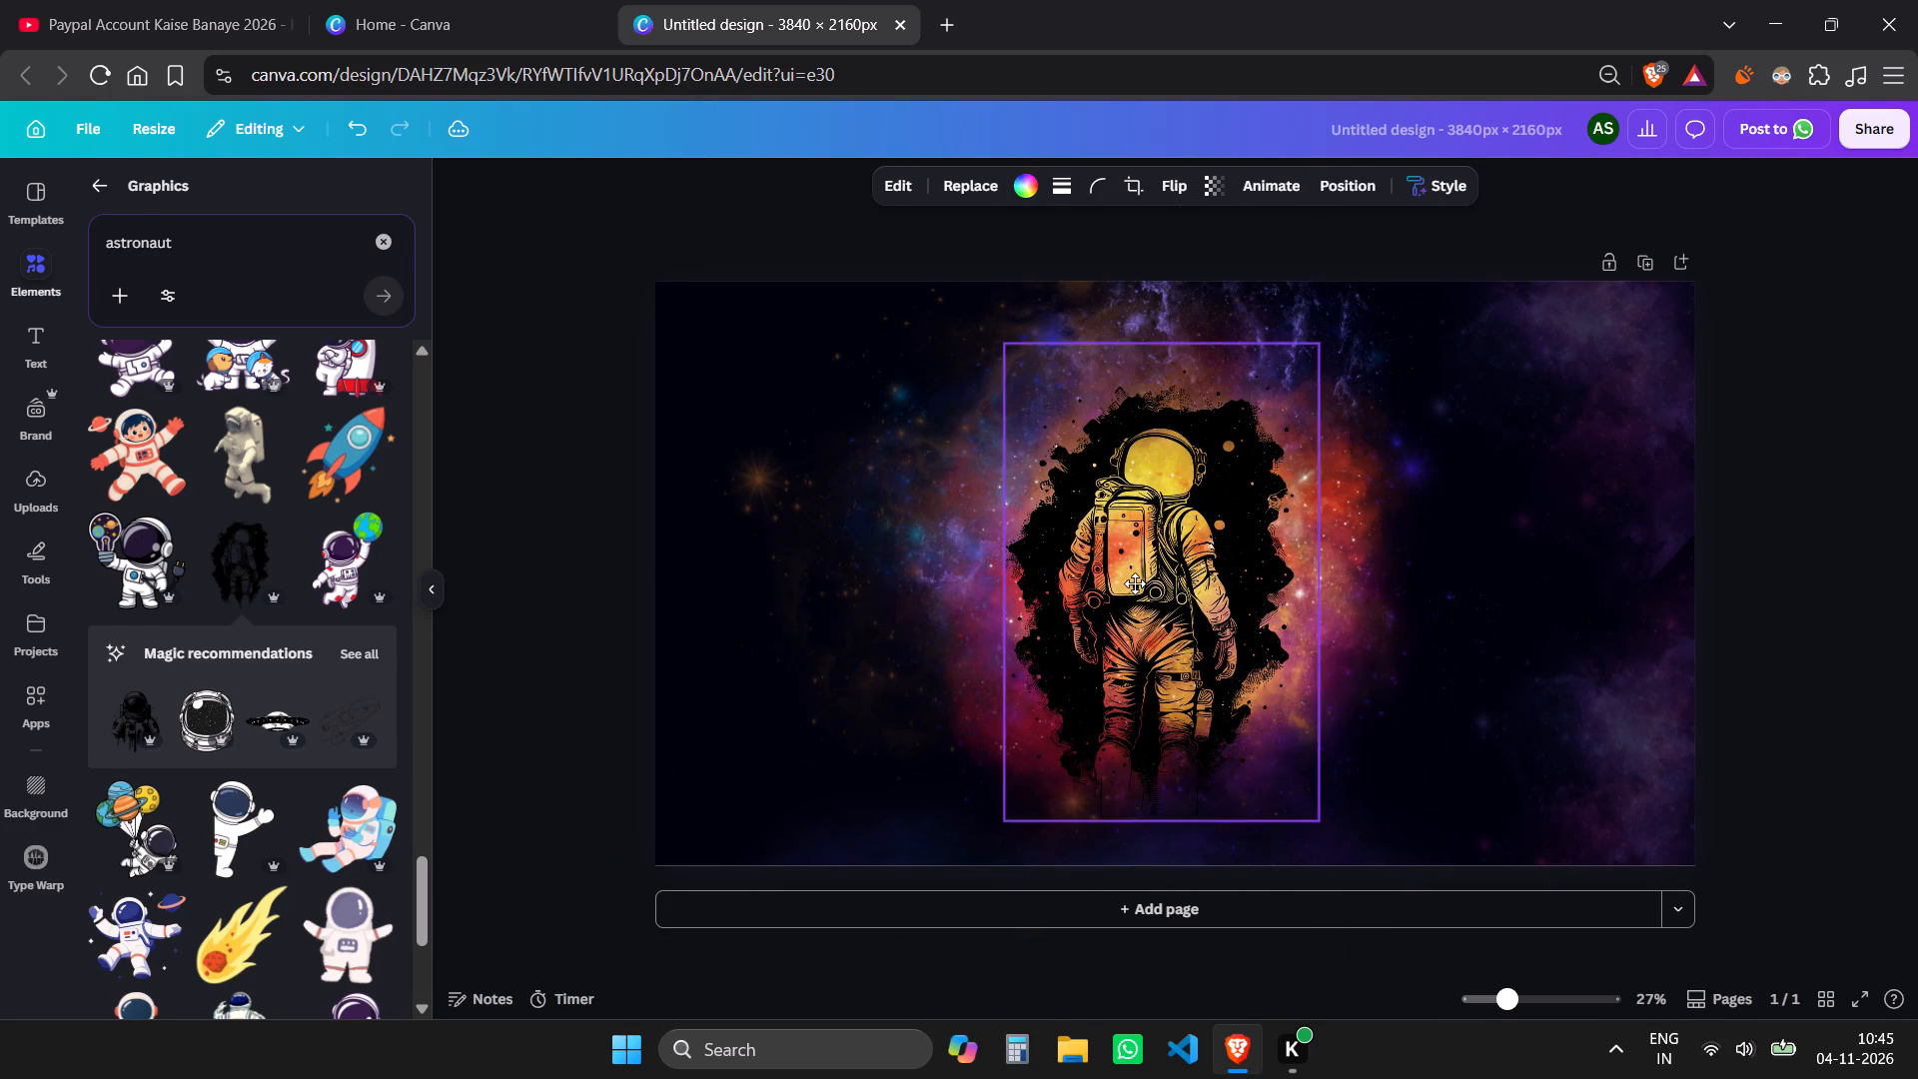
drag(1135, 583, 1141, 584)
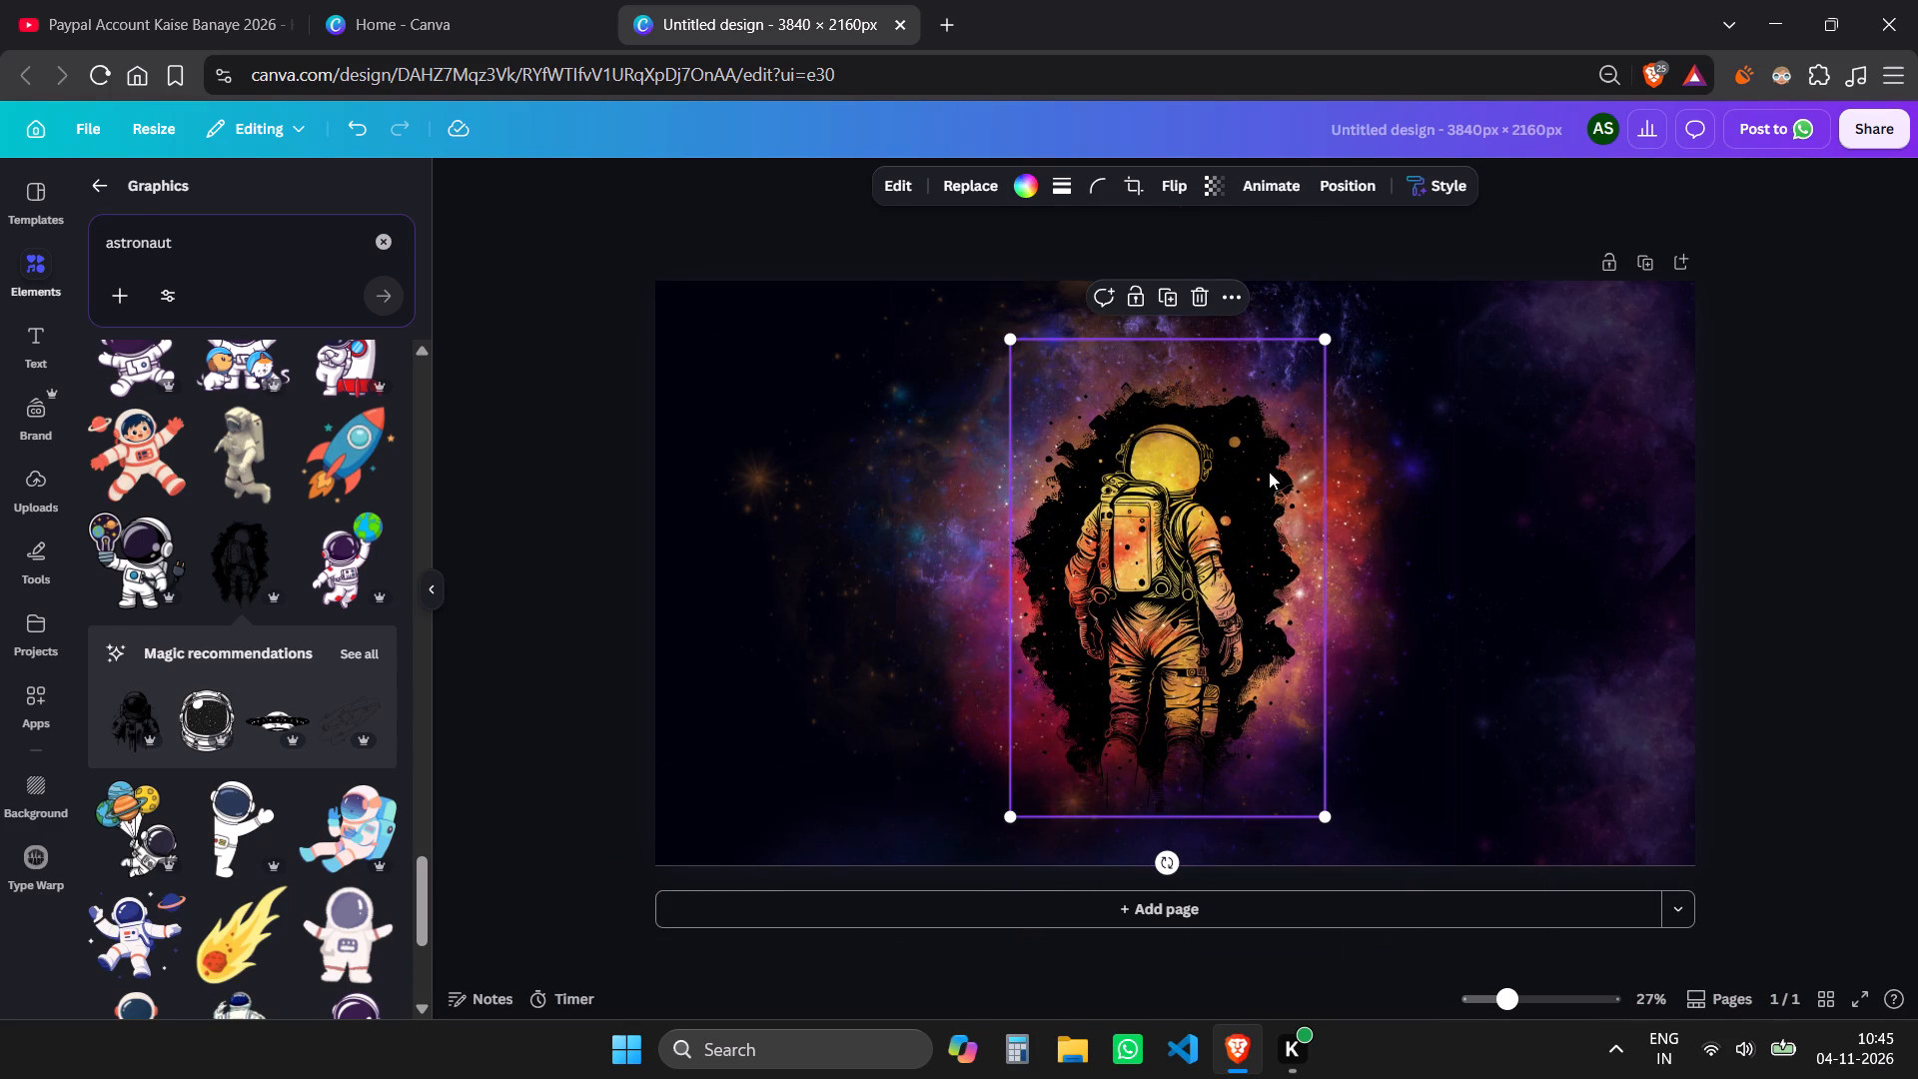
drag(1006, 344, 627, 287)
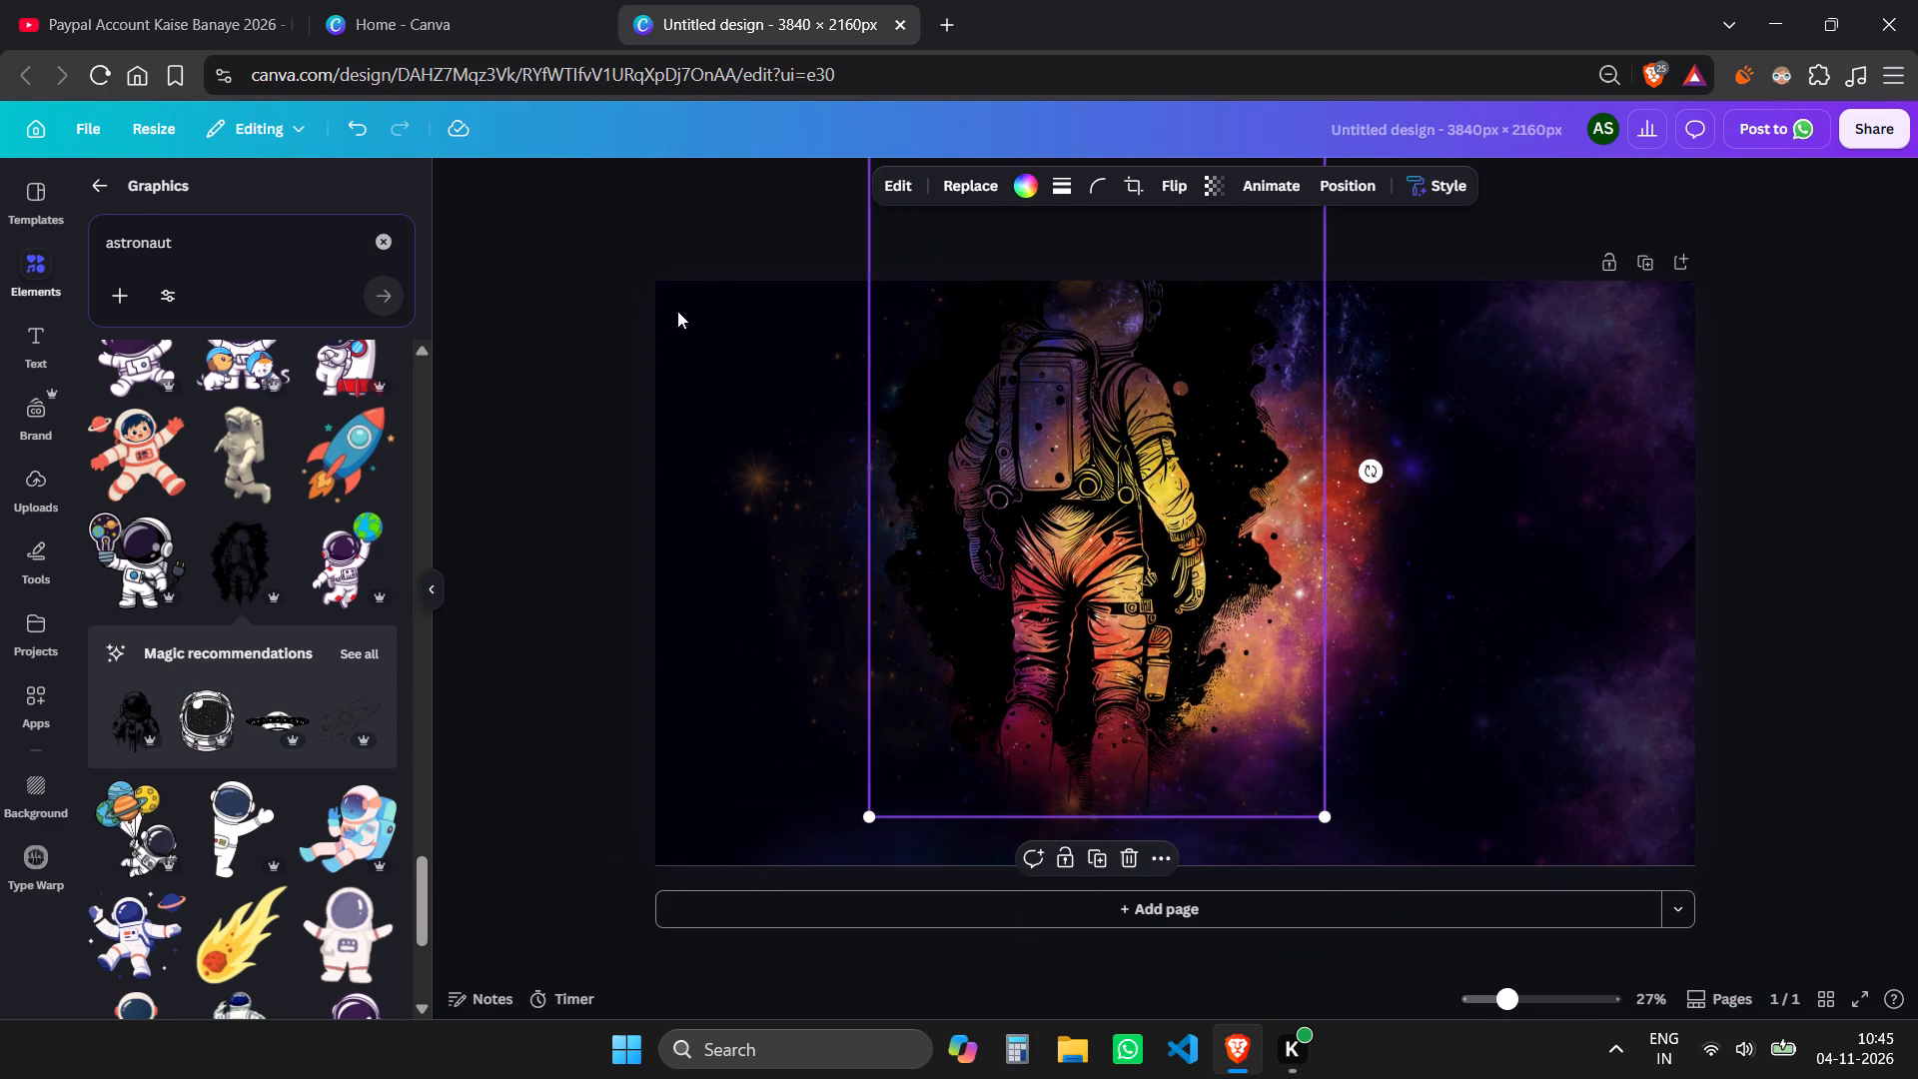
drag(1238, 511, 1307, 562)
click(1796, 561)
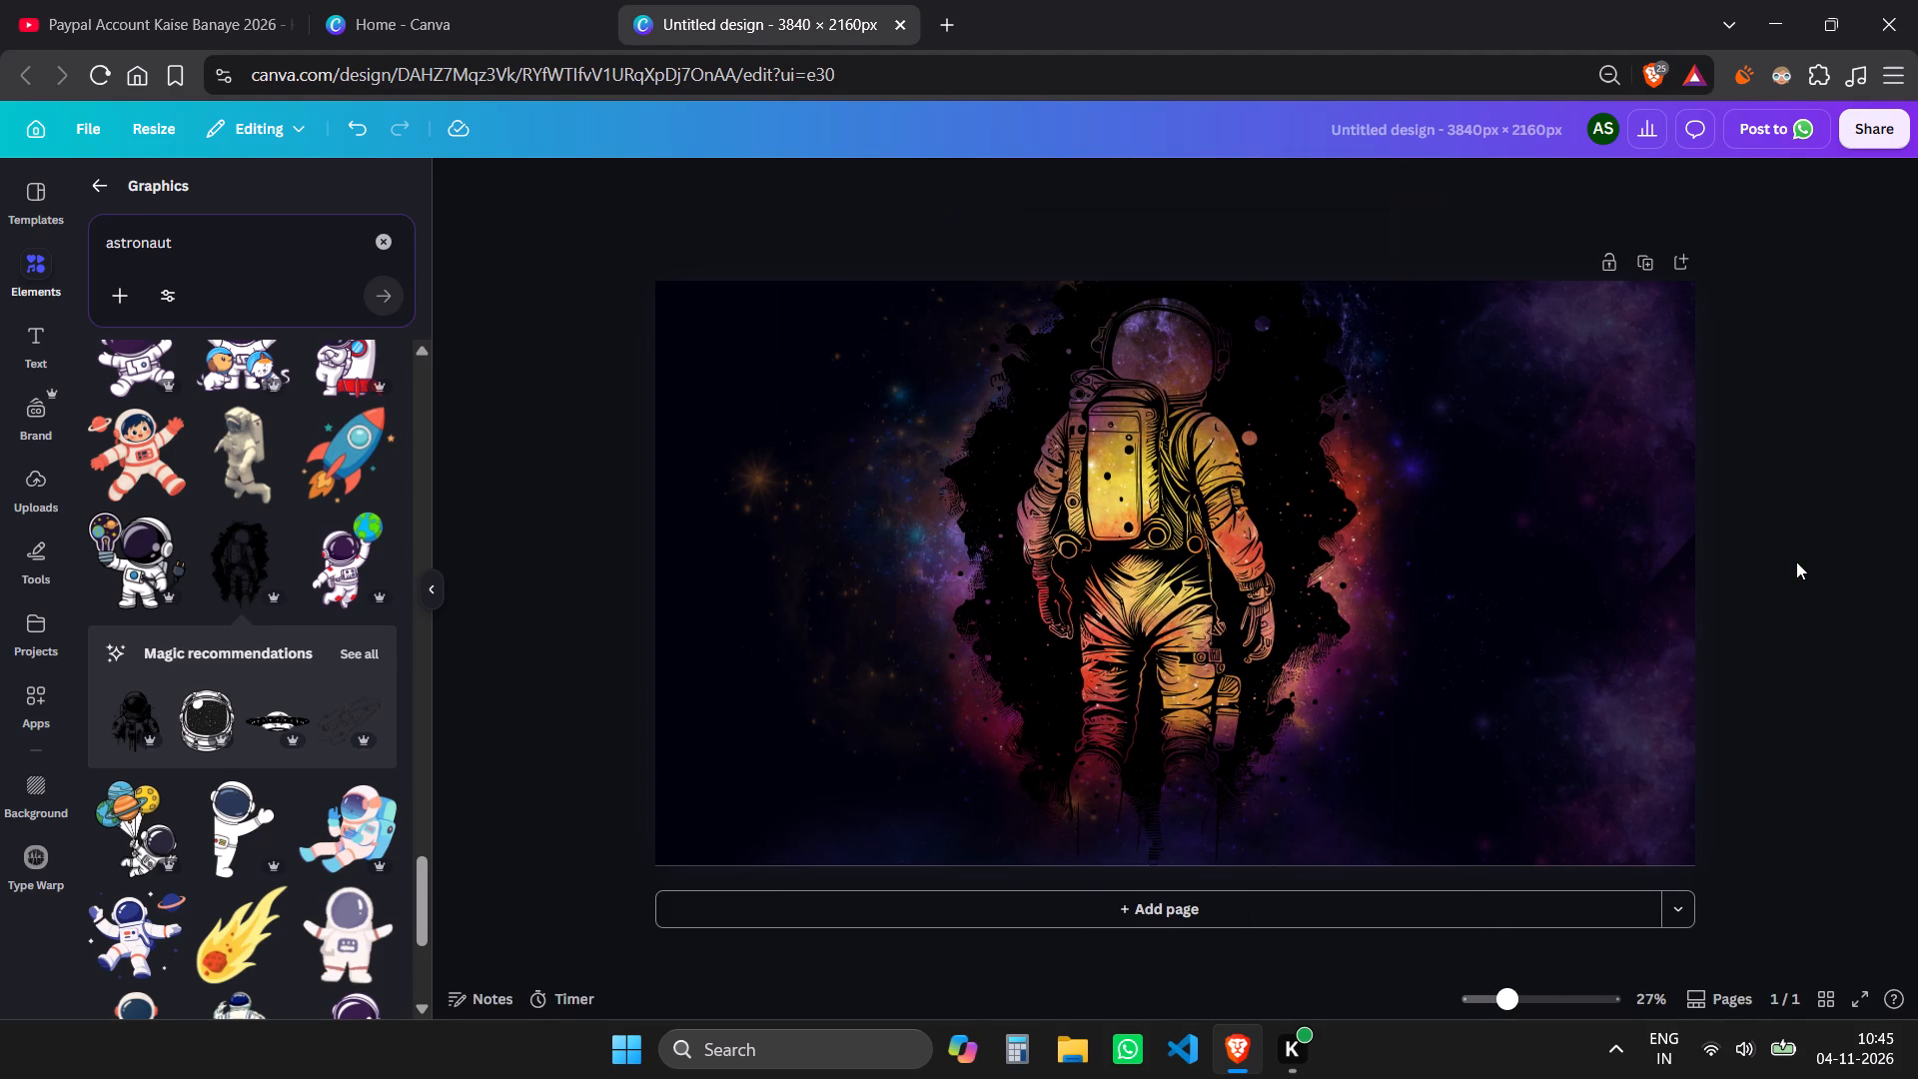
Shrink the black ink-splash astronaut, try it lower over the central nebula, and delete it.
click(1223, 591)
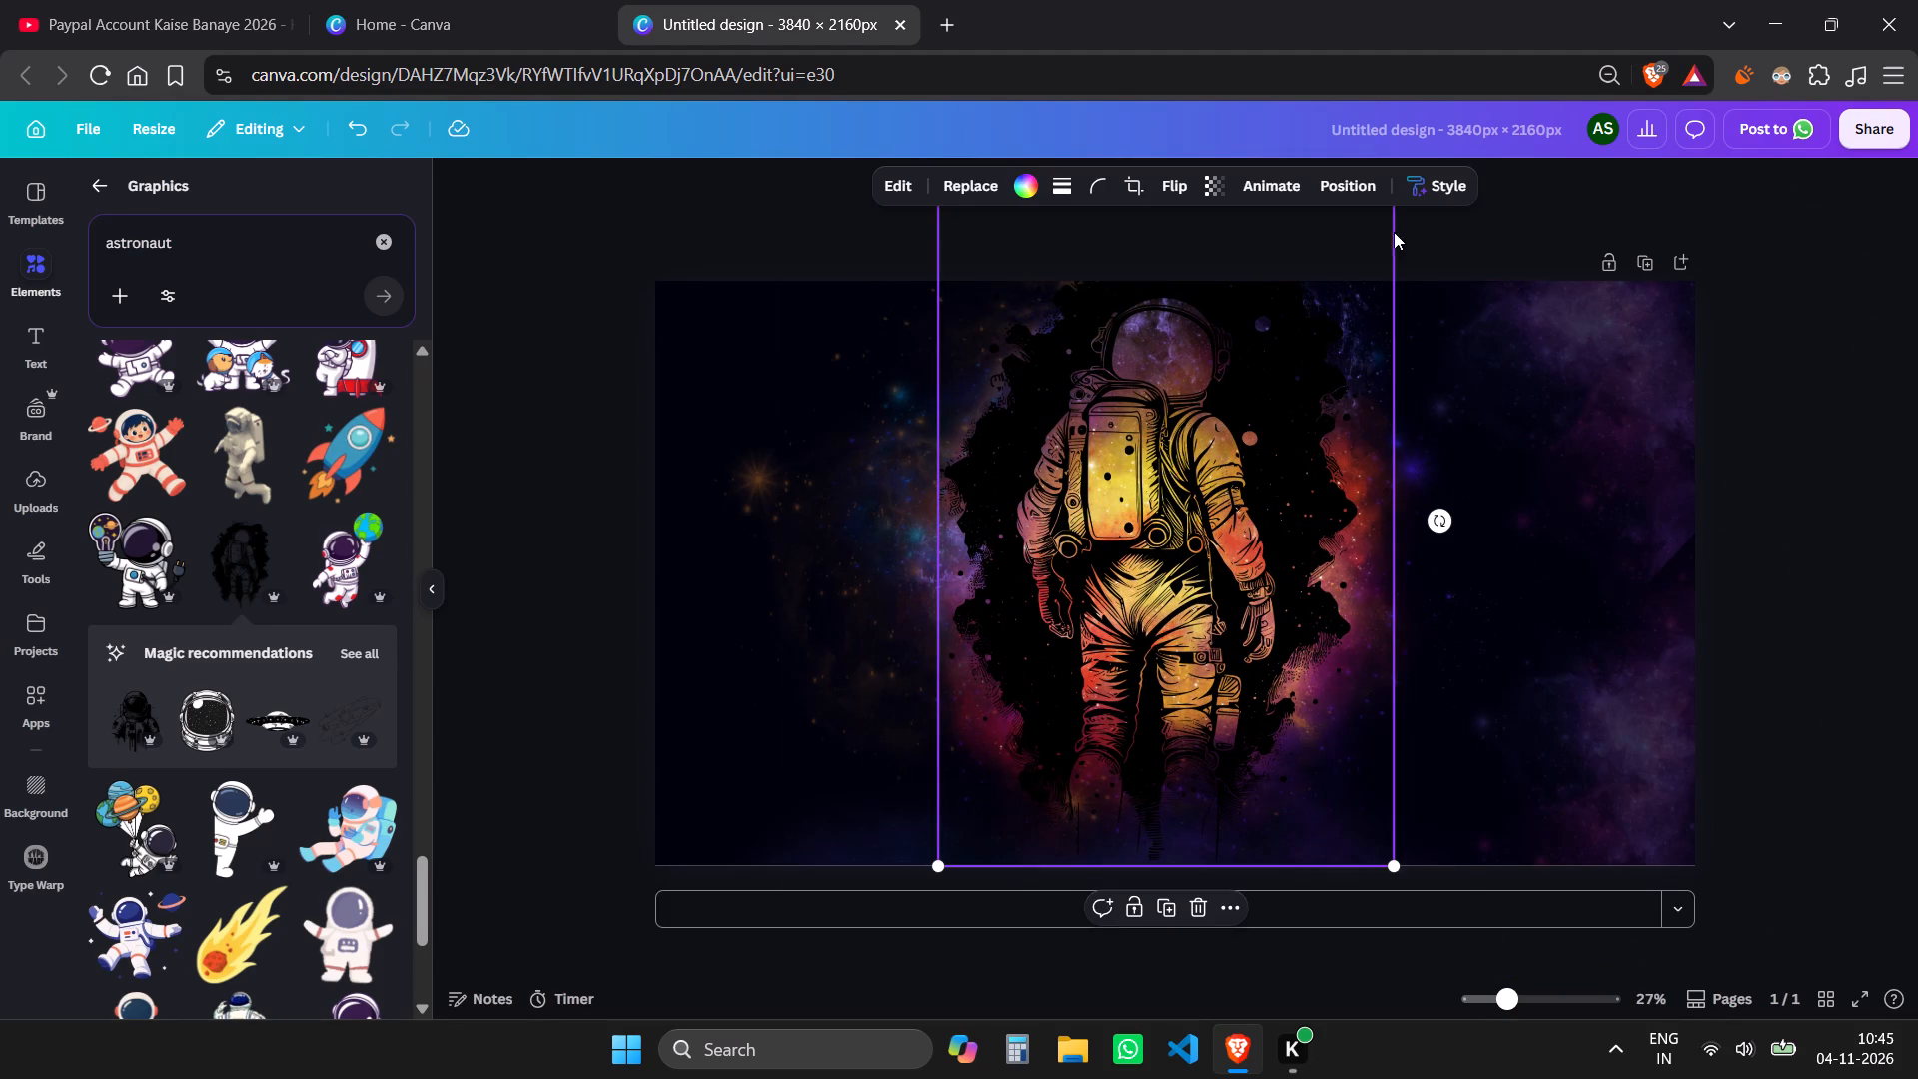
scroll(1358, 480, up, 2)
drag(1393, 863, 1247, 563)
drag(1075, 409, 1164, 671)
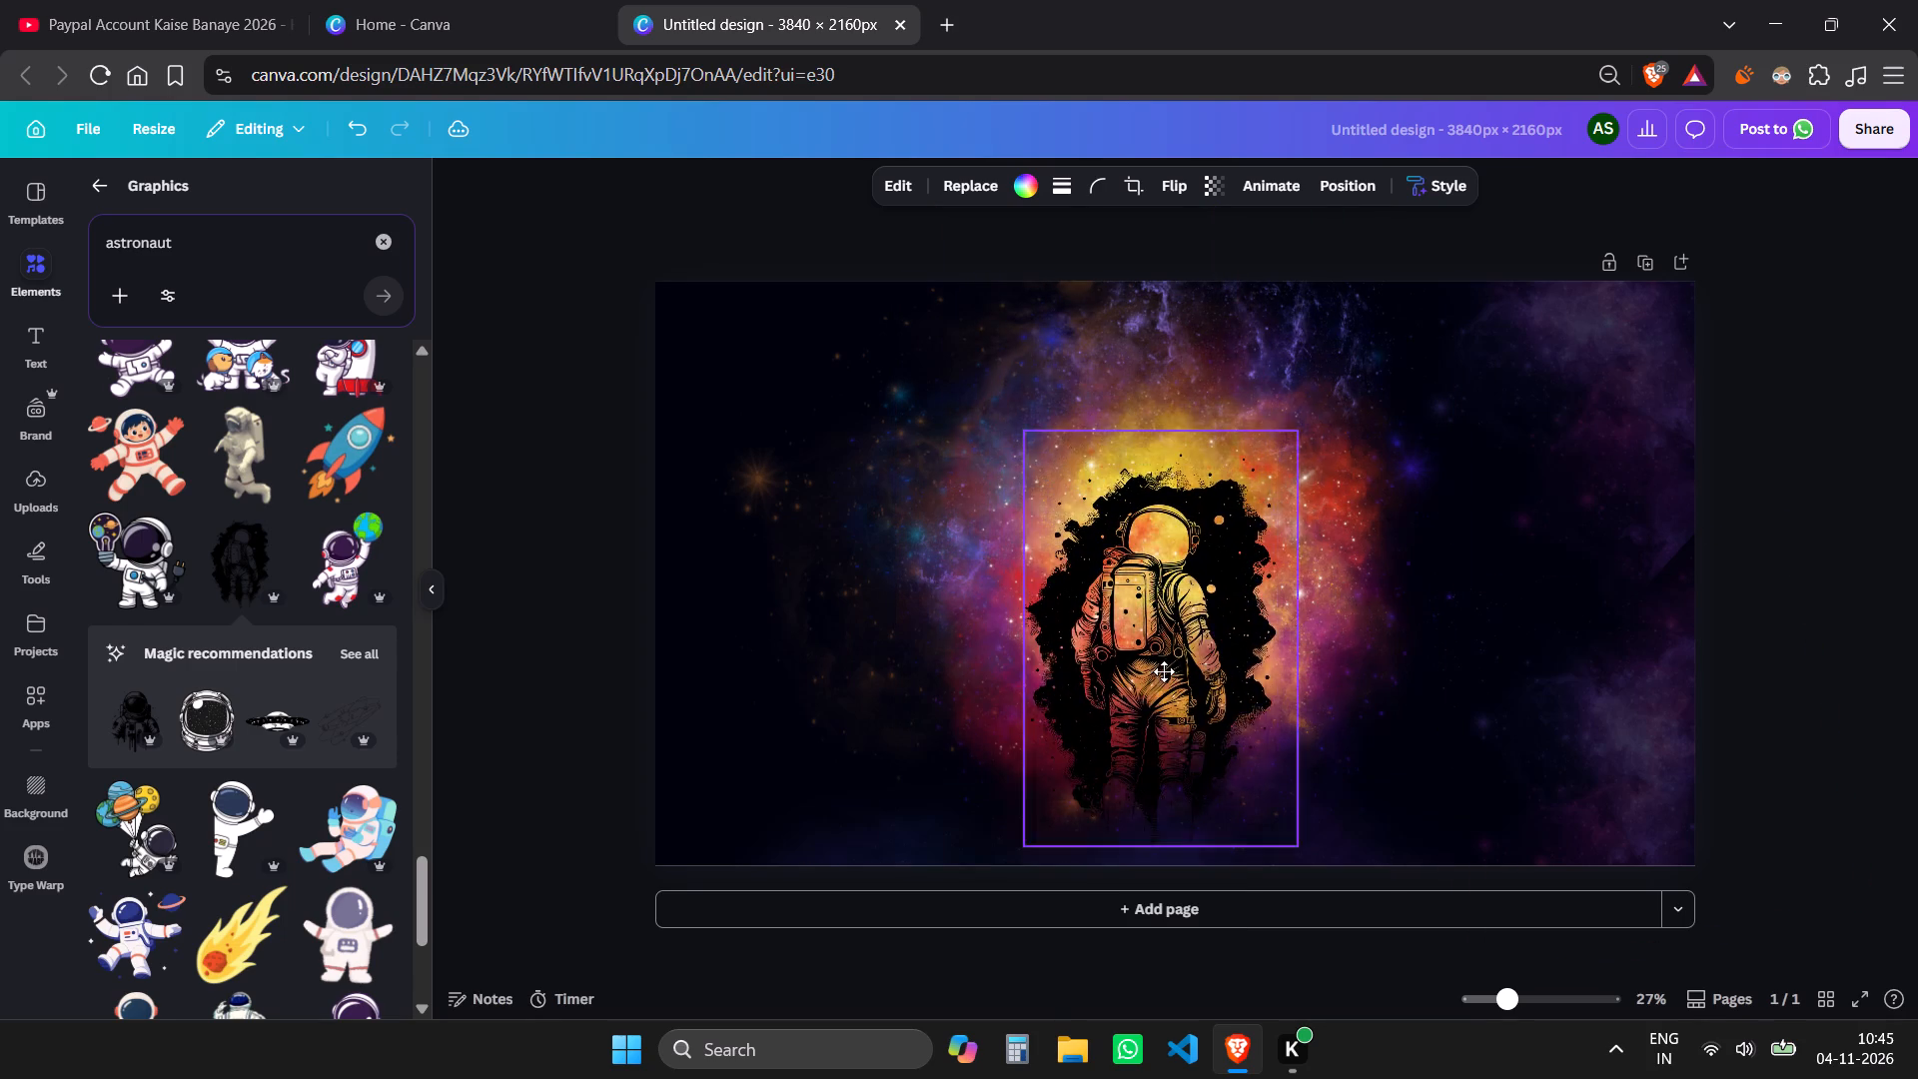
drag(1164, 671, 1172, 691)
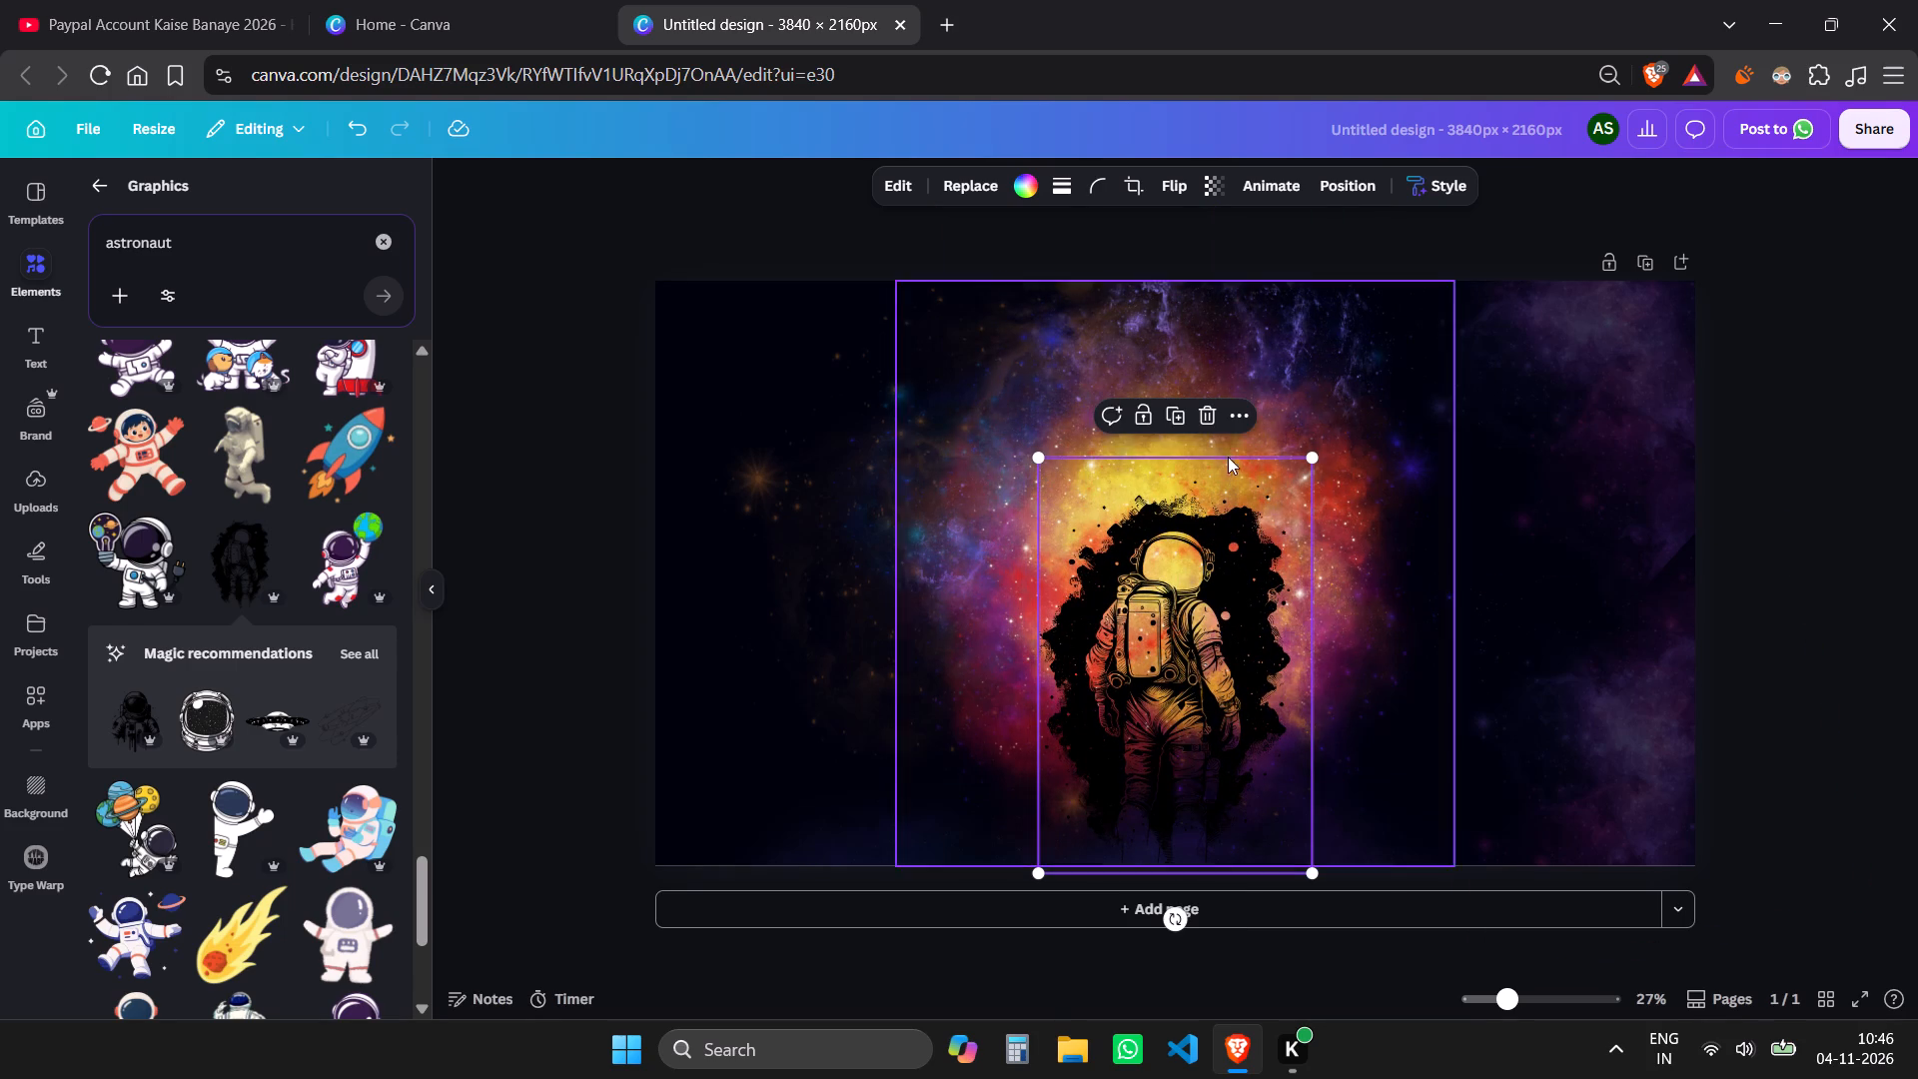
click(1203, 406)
Add the black-and-white astronaut helmet from the magic recommendations and remove its background.
scroll(288, 642, down, 1)
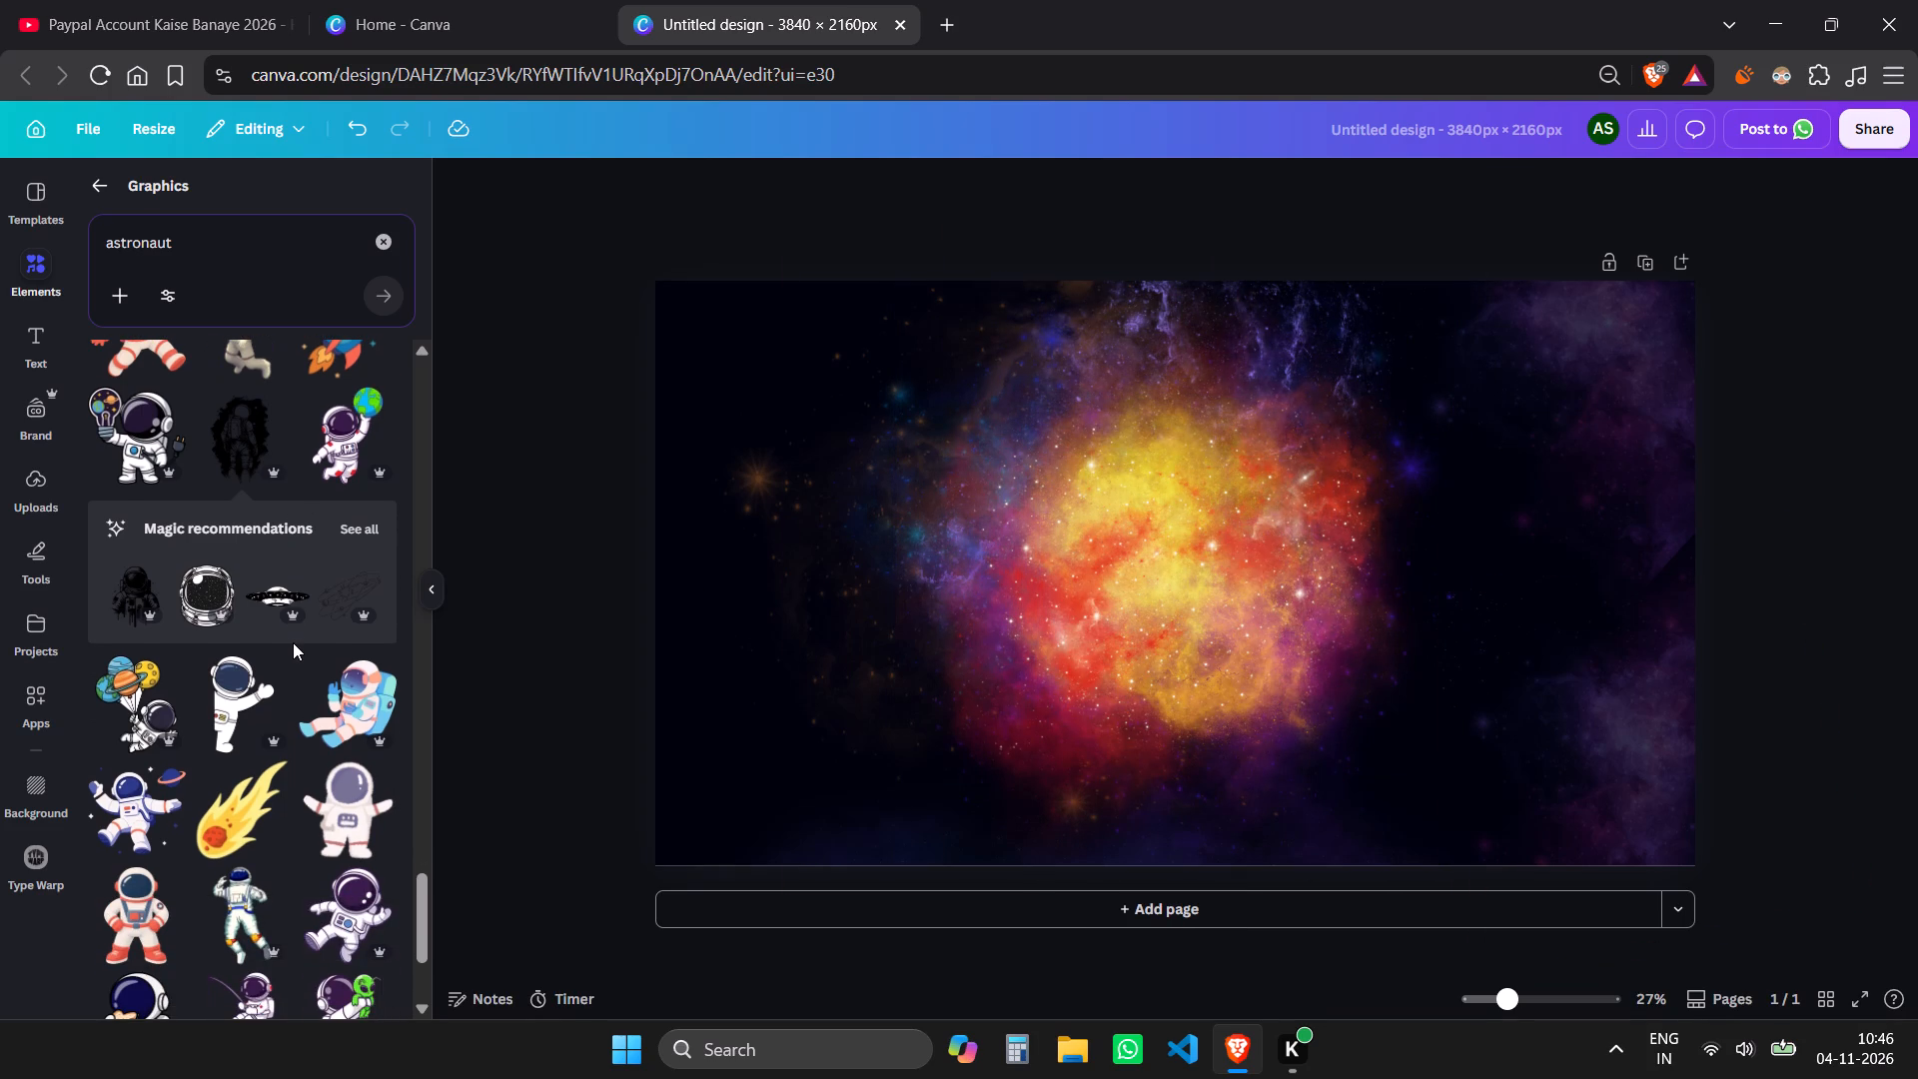
click(207, 602)
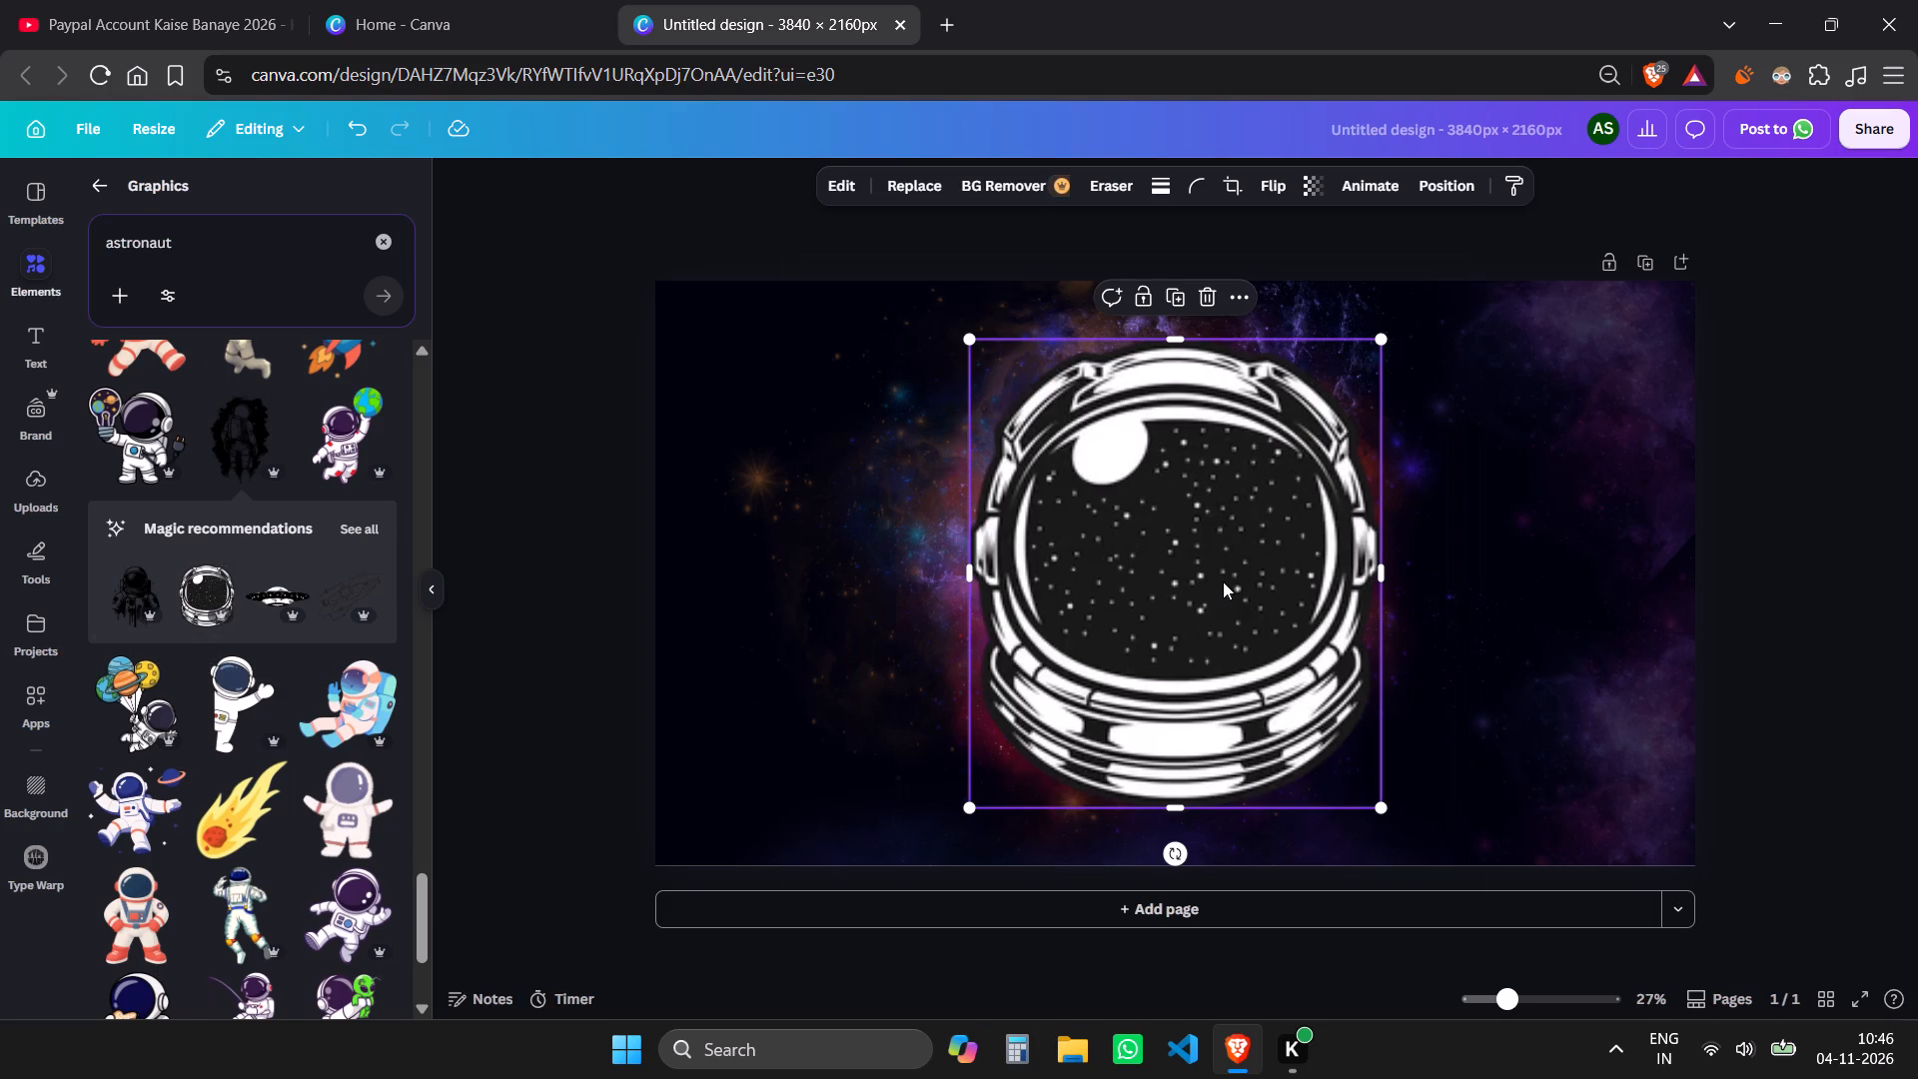
click(972, 181)
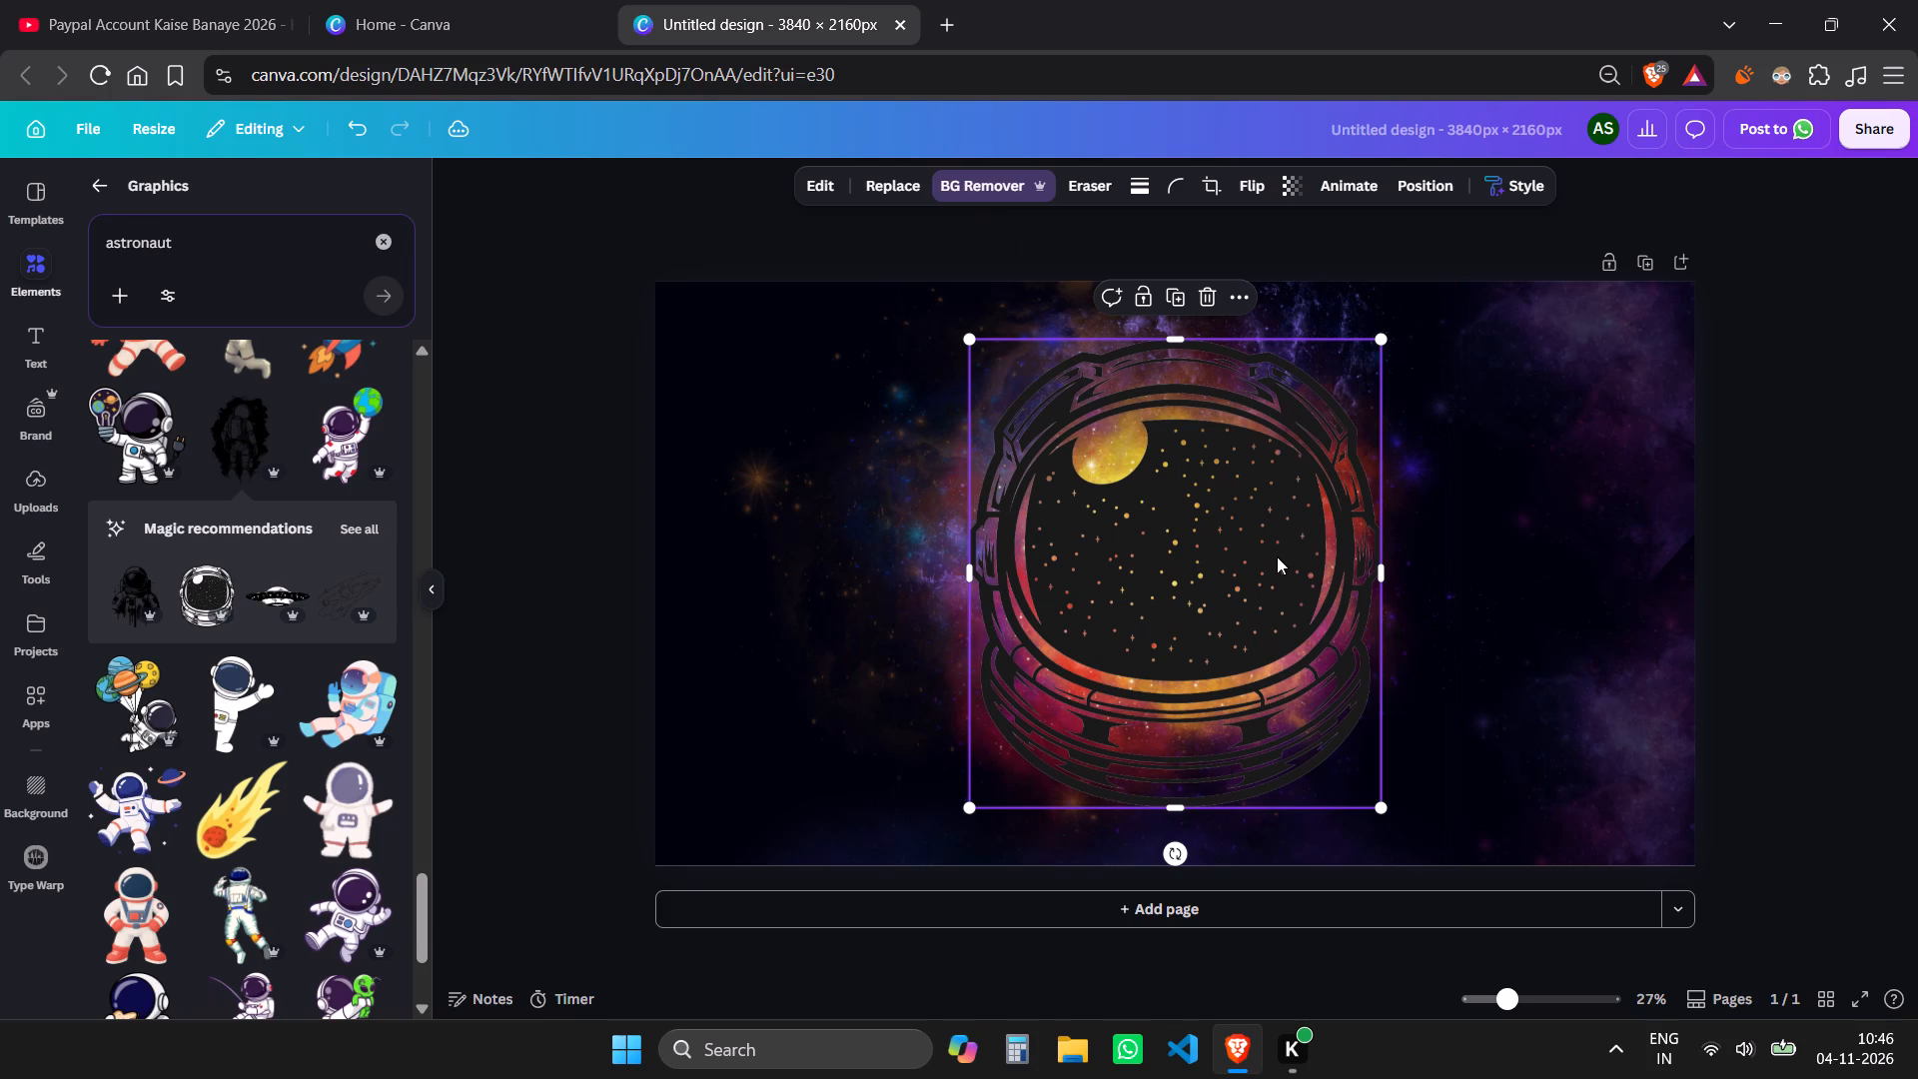
Use the Pixel Eraser's Restore brush at size 20 to bring back the astronaut helmet's white visor highlight and shell areas.
click(1015, 191)
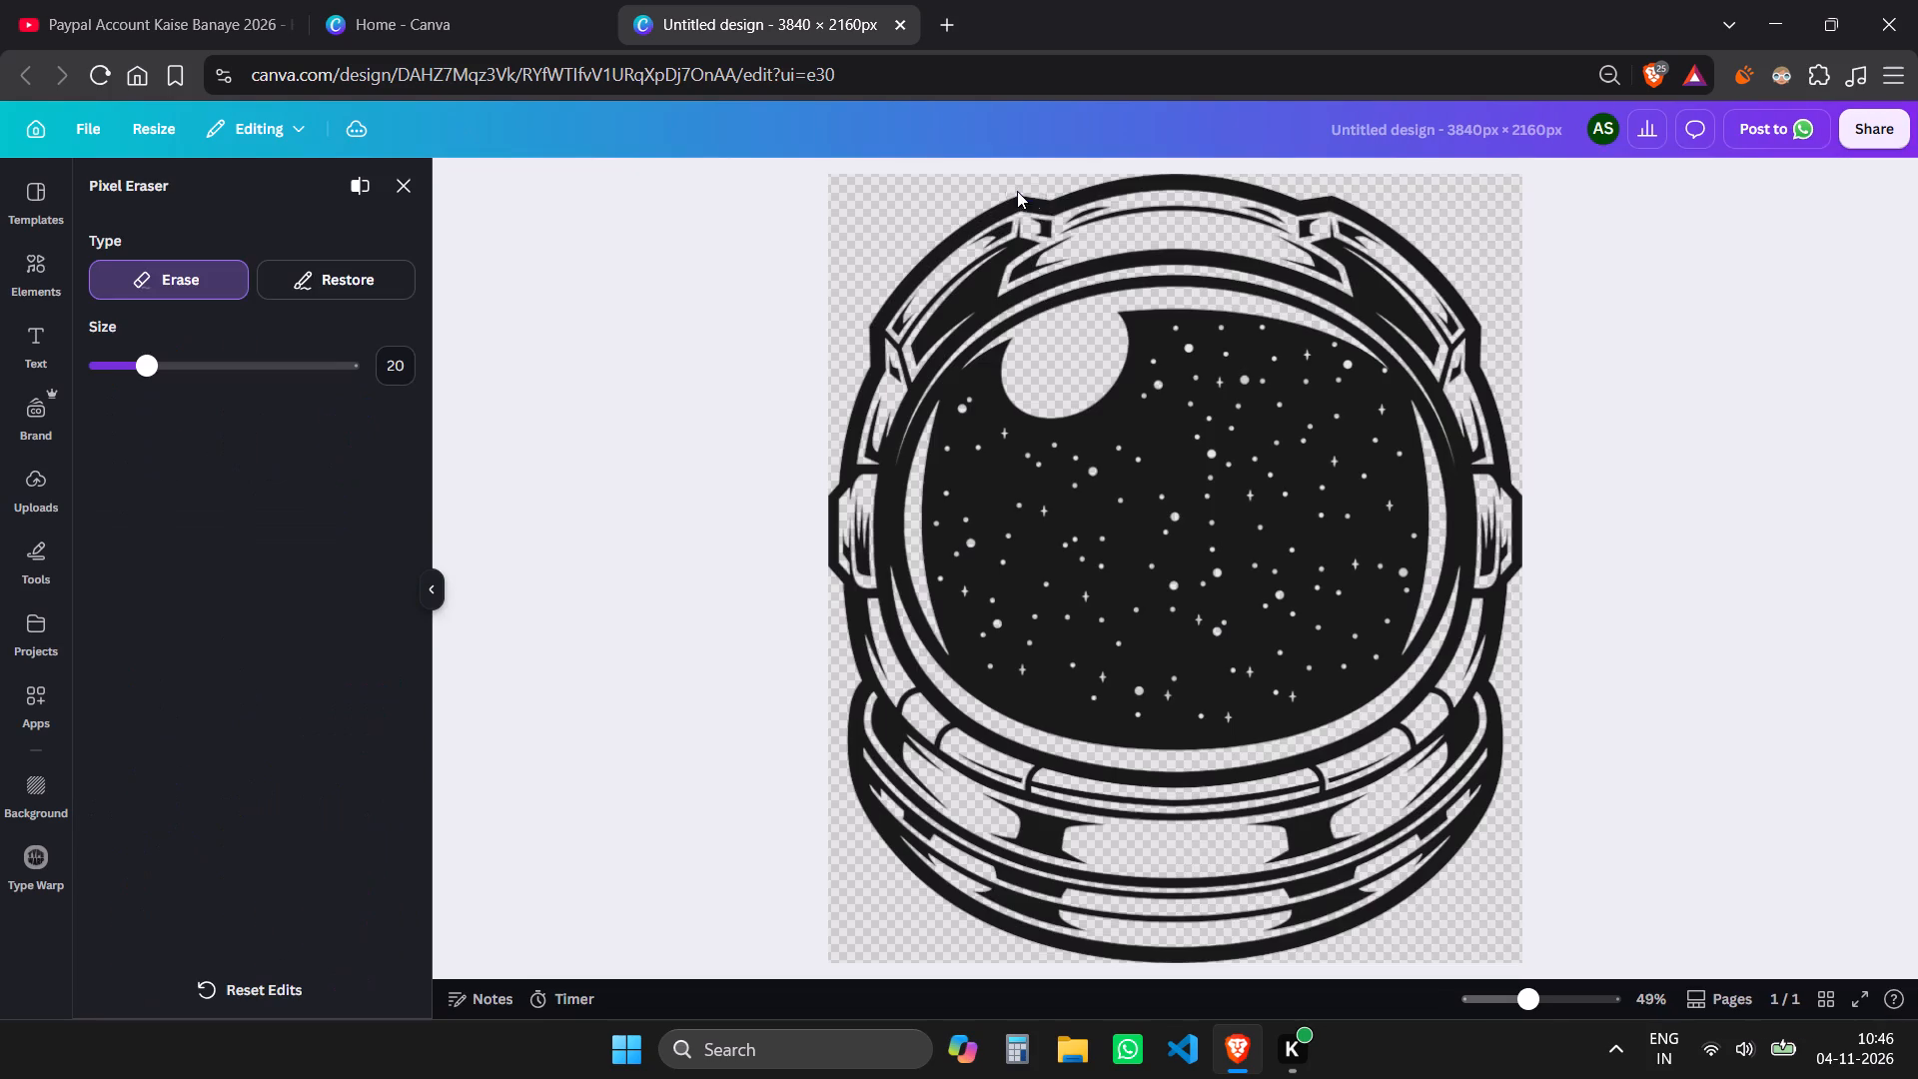
click(1119, 427)
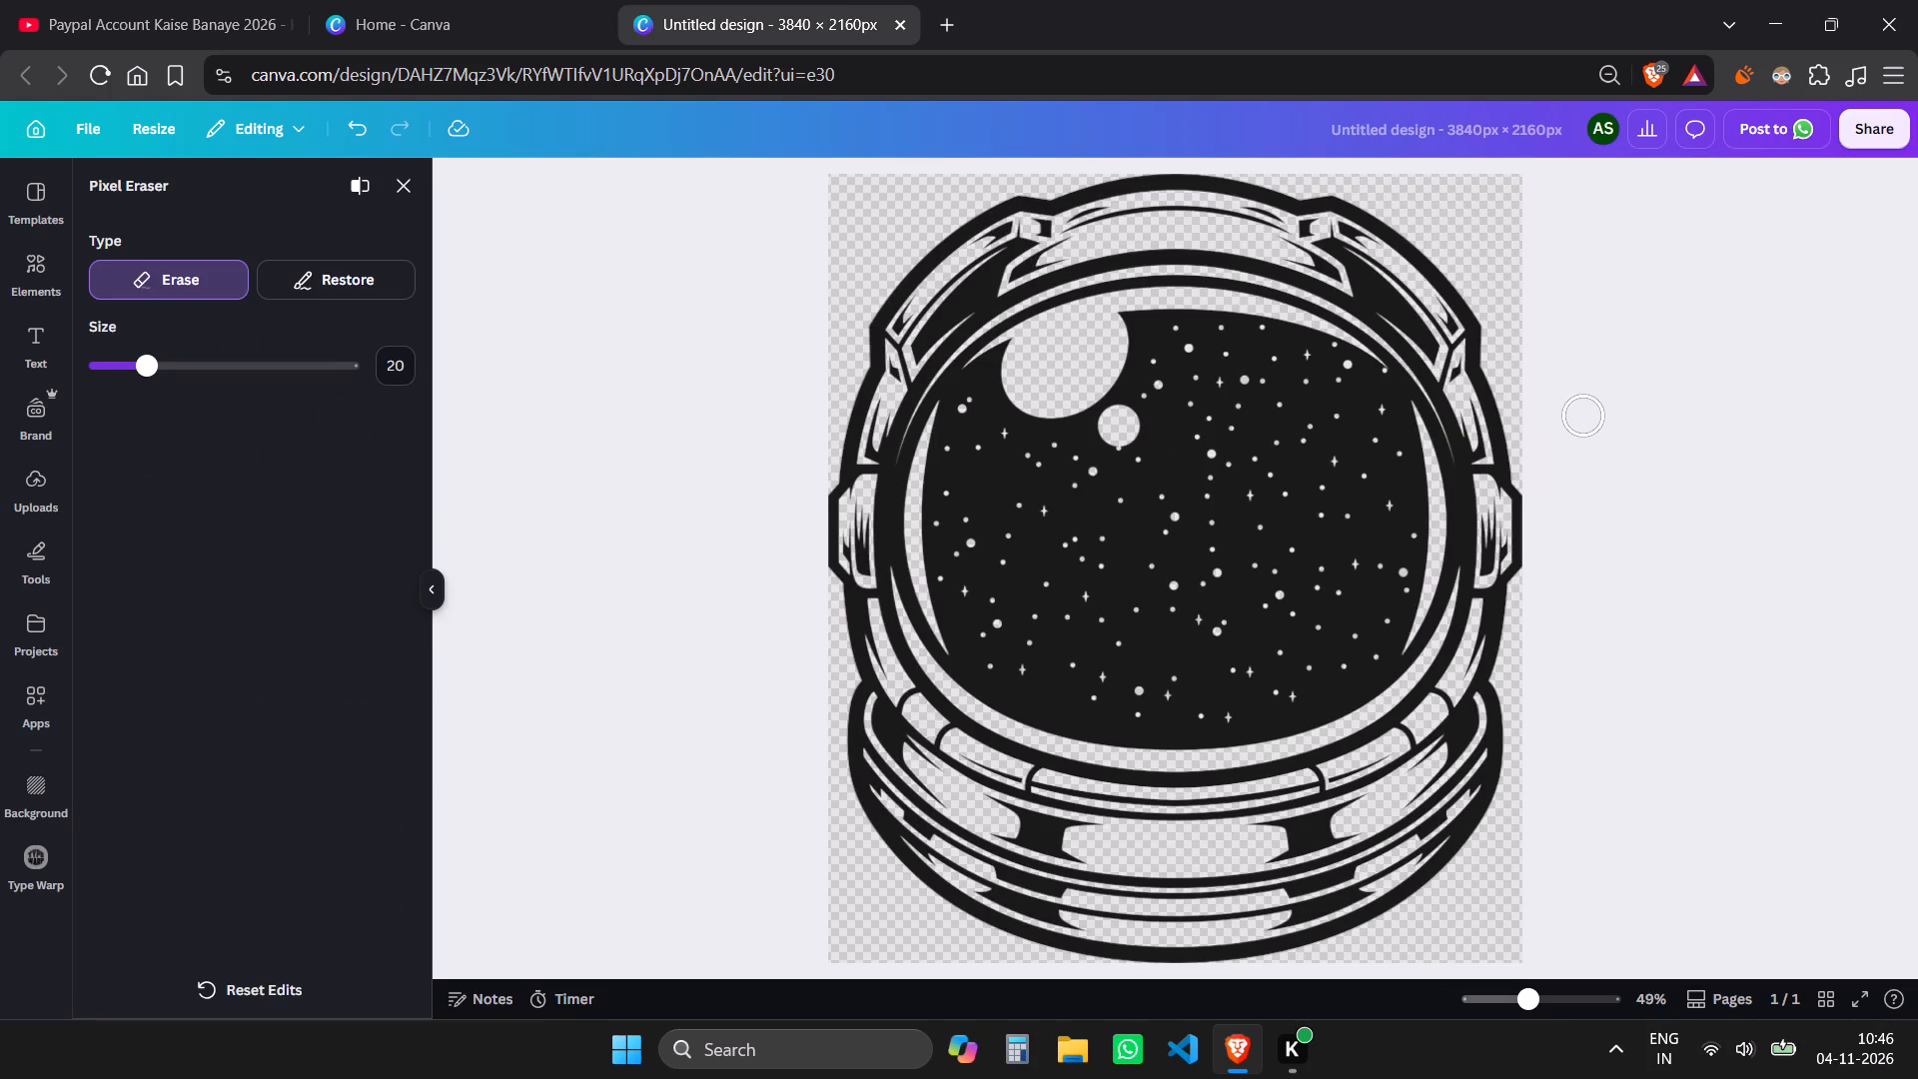
click(334, 275)
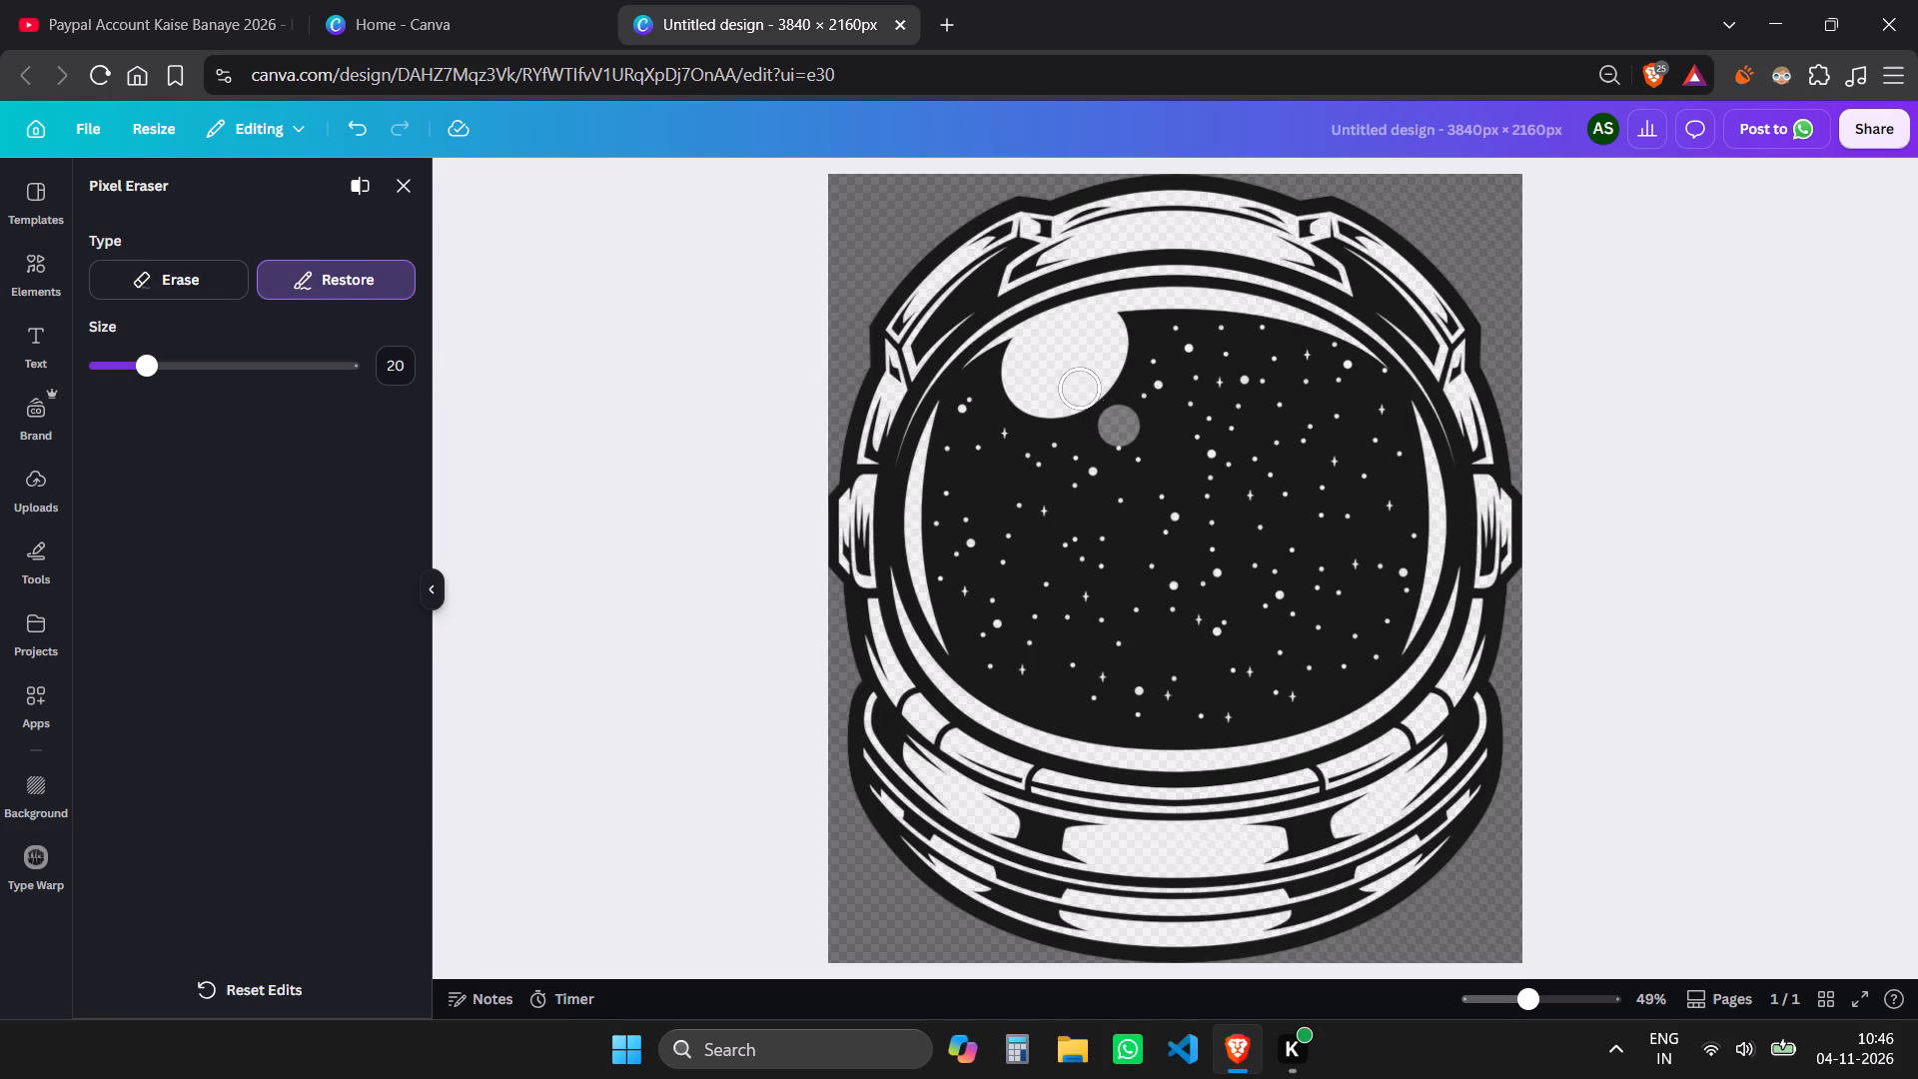
click(1013, 355)
drag(1014, 358, 1030, 359)
drag(1030, 359, 985, 338)
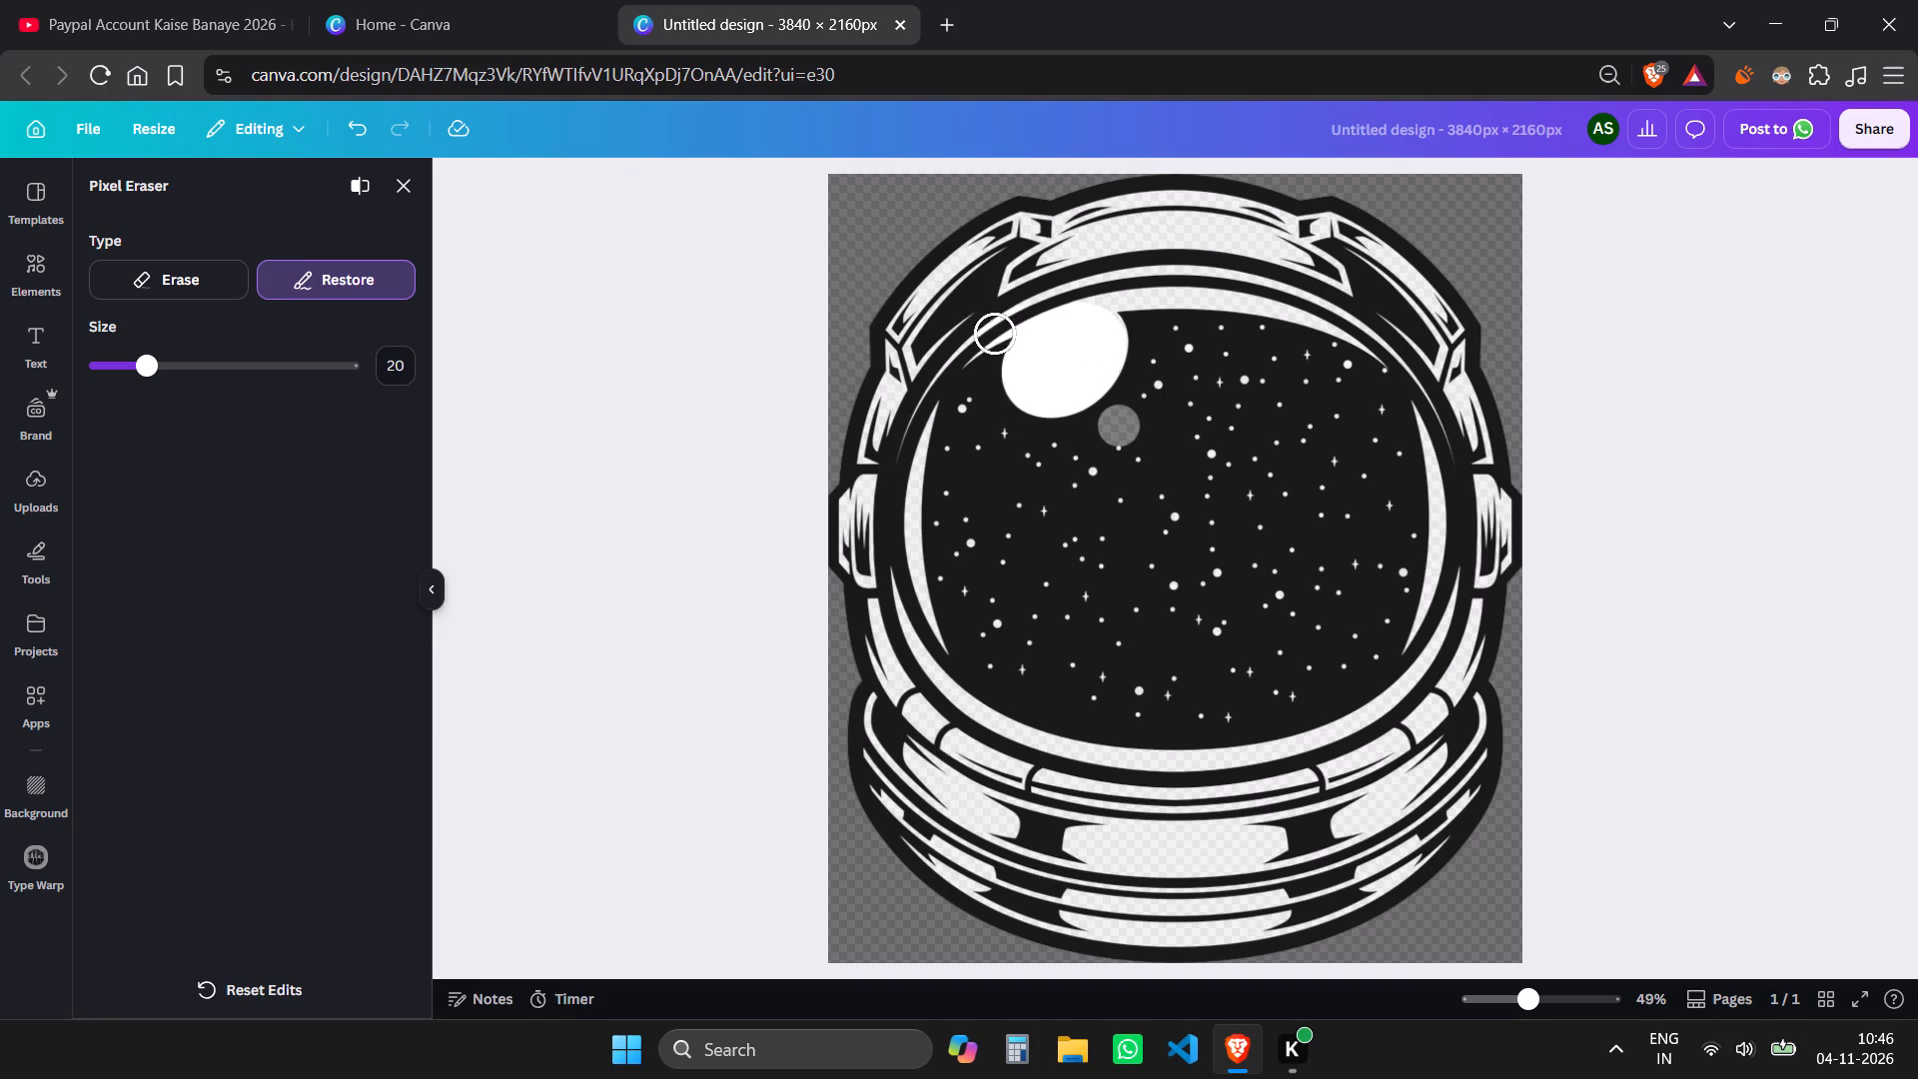
drag(985, 338, 1145, 190)
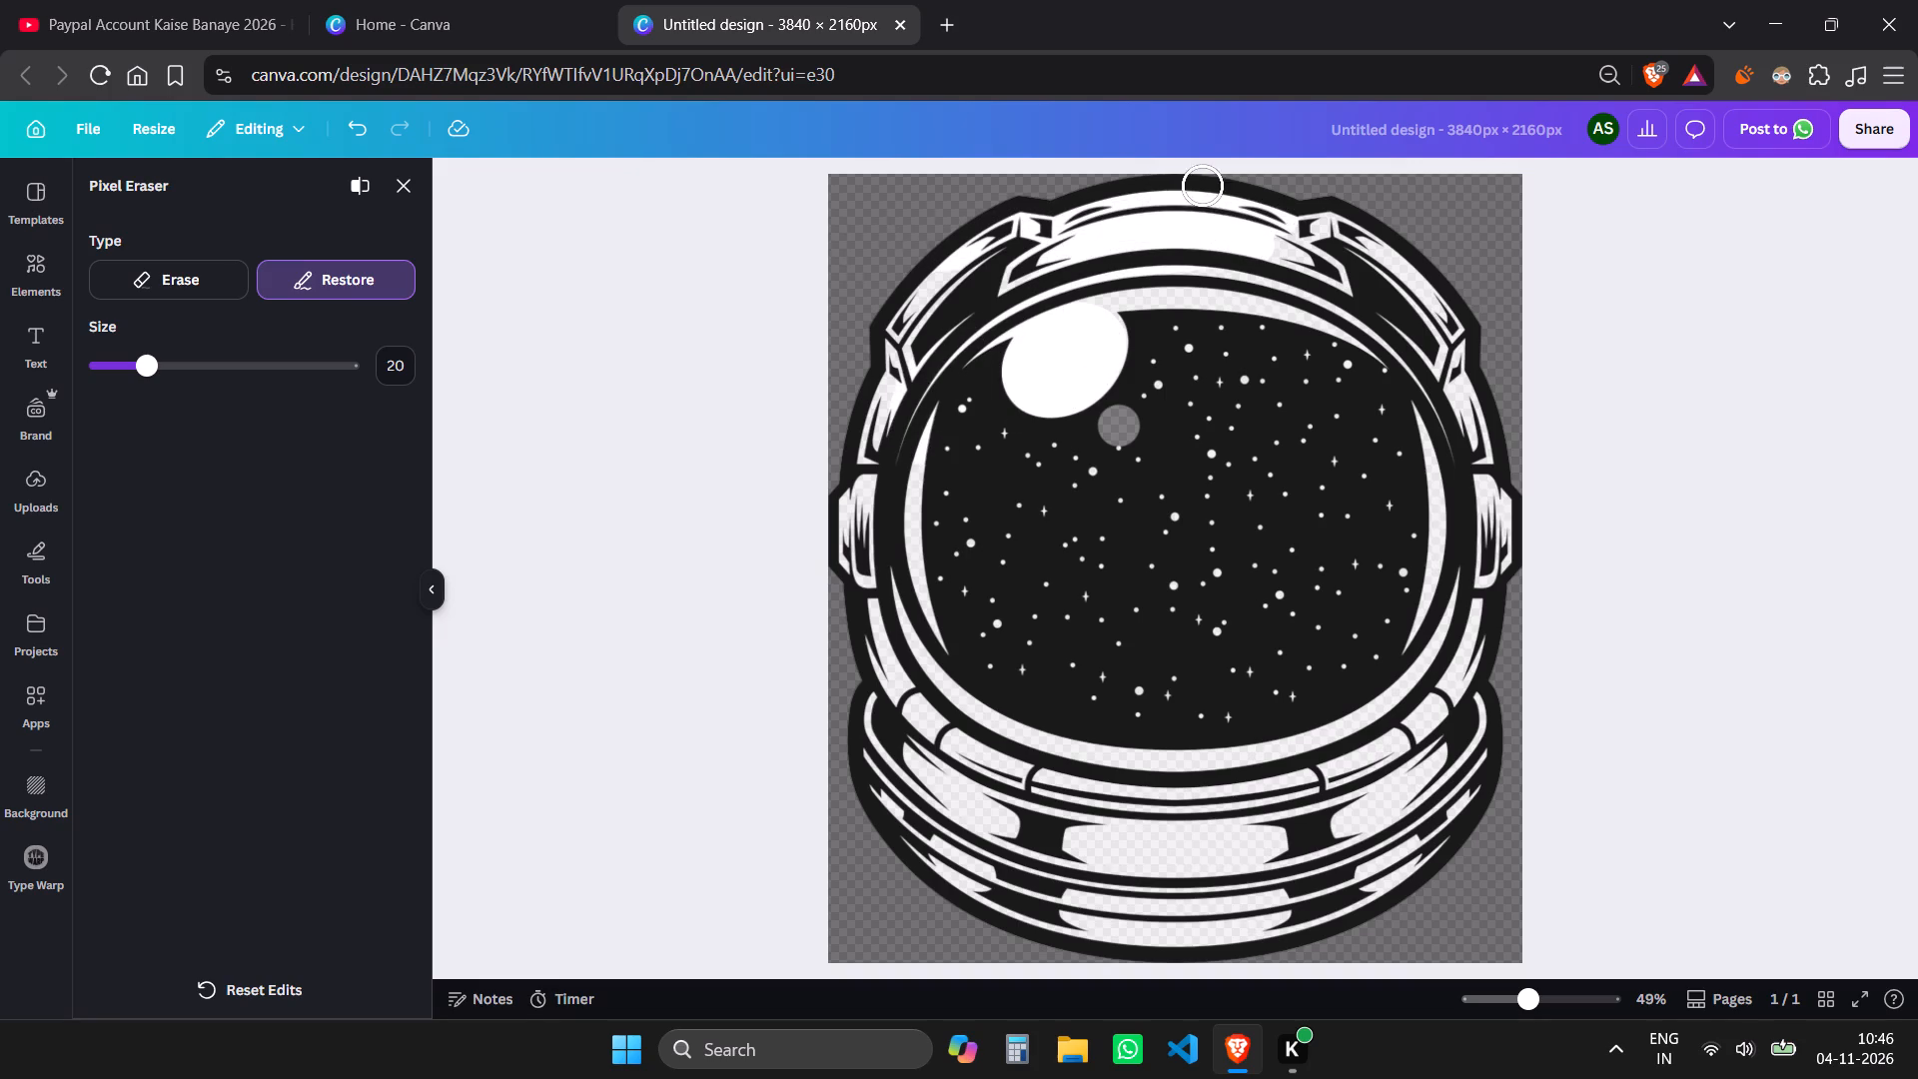
drag(1145, 190, 986, 989)
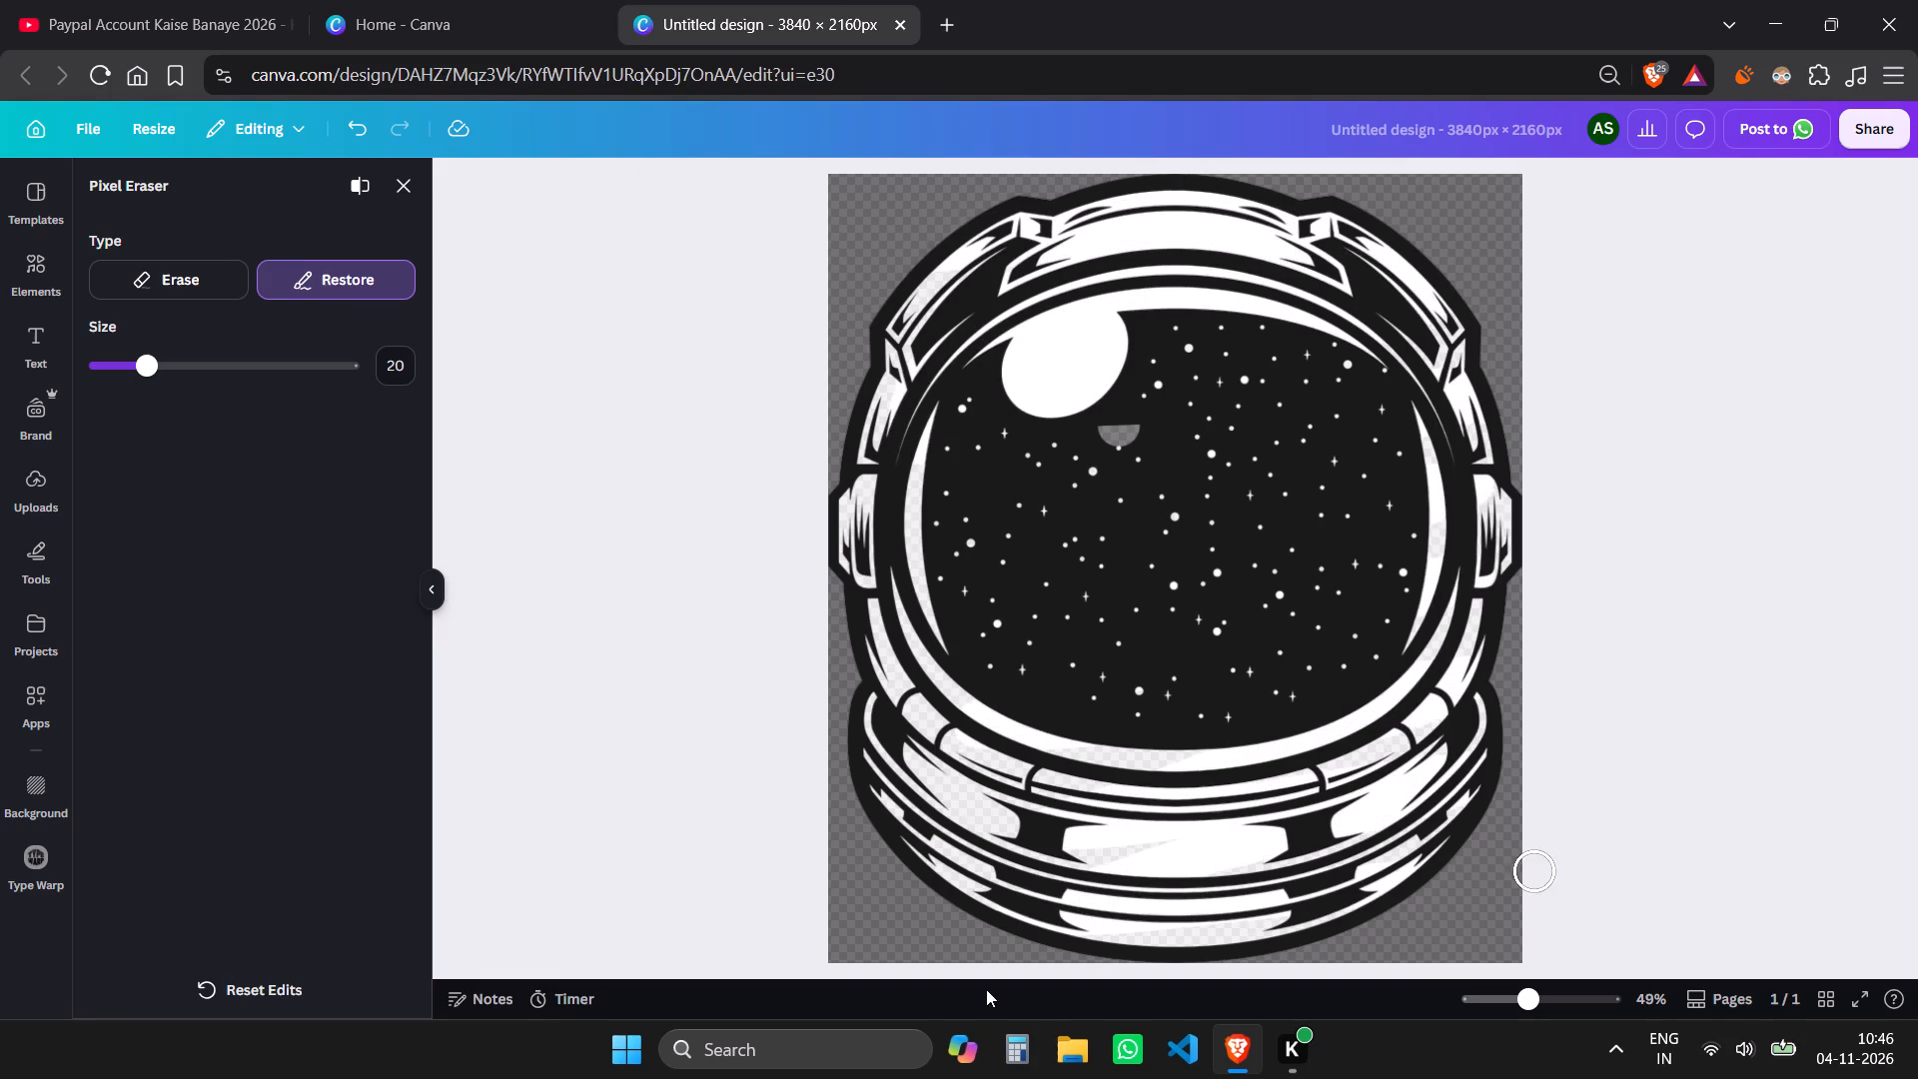
drag(986, 989, 257, 447)
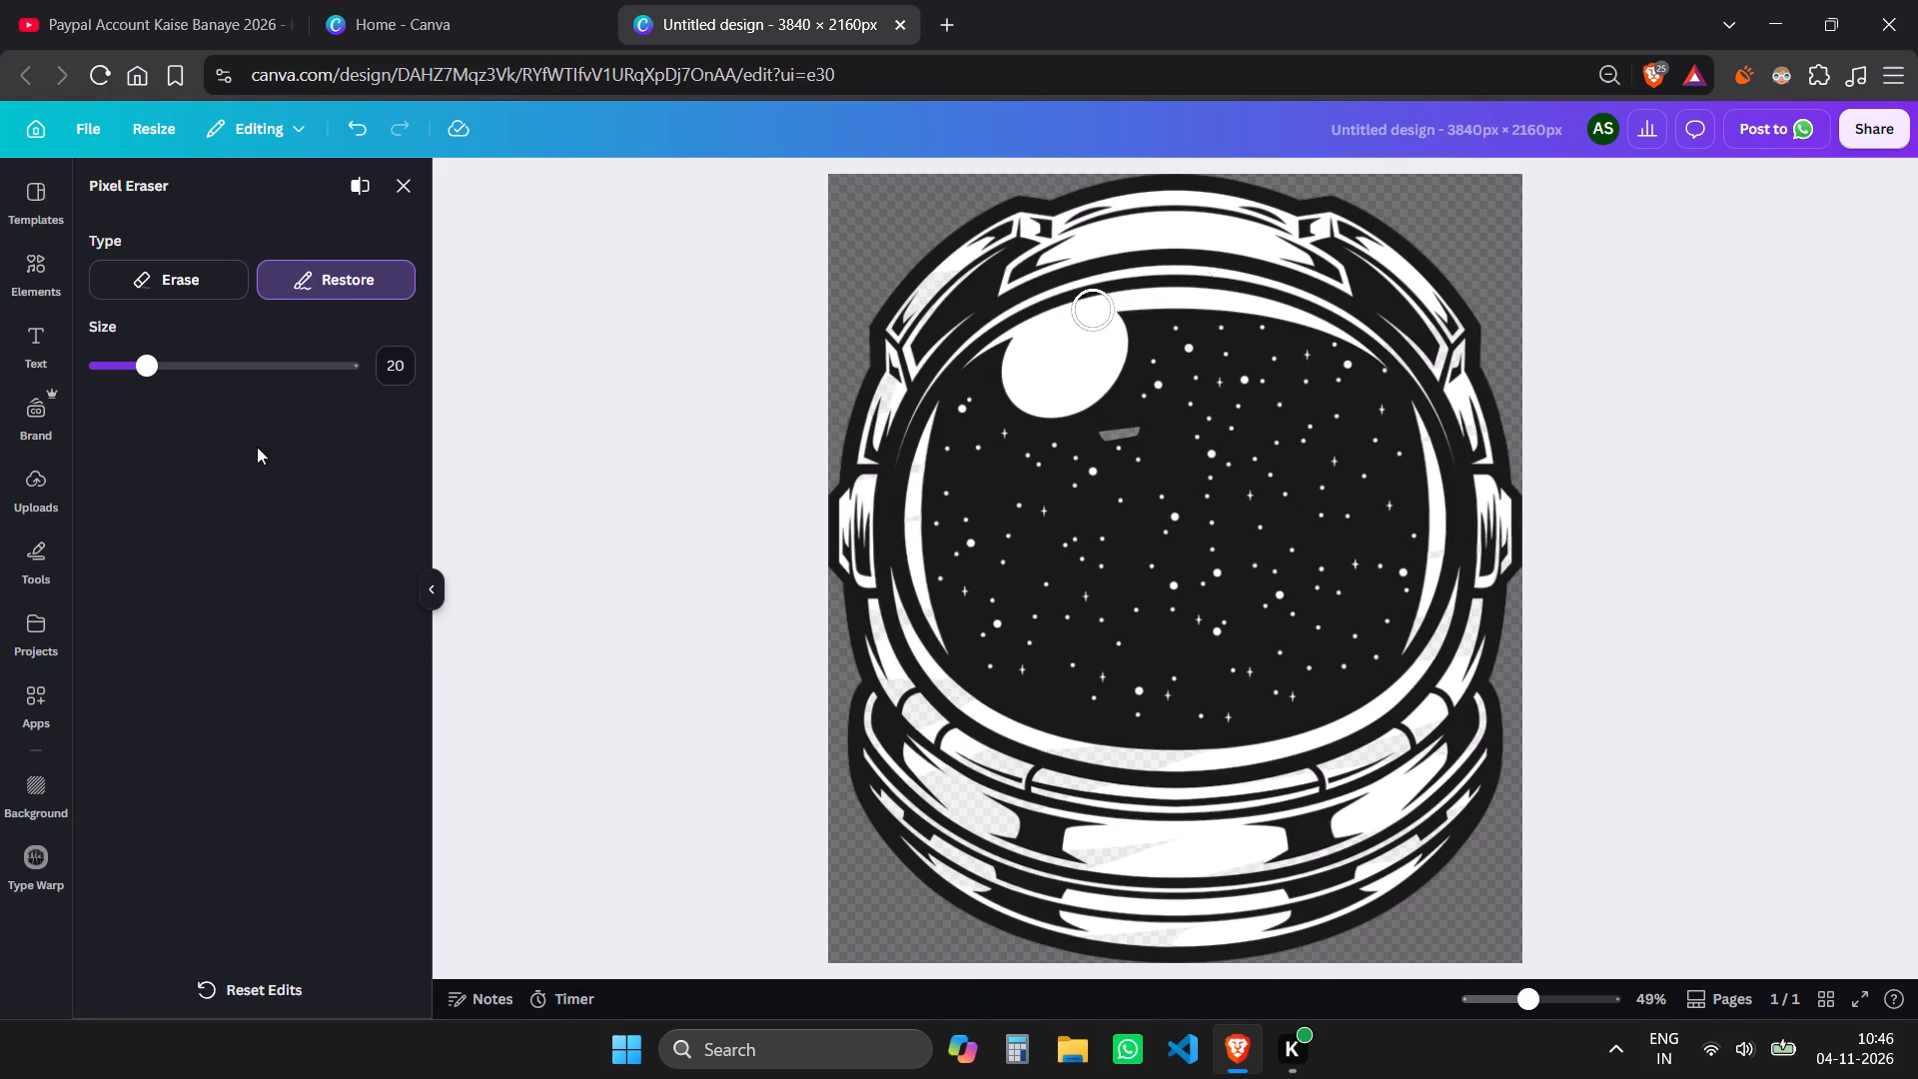
drag(257, 447, 602, 310)
Restore the remaining missing white patches across the helmet's rim and collar, enlarging the brush to size 100.
click(186, 278)
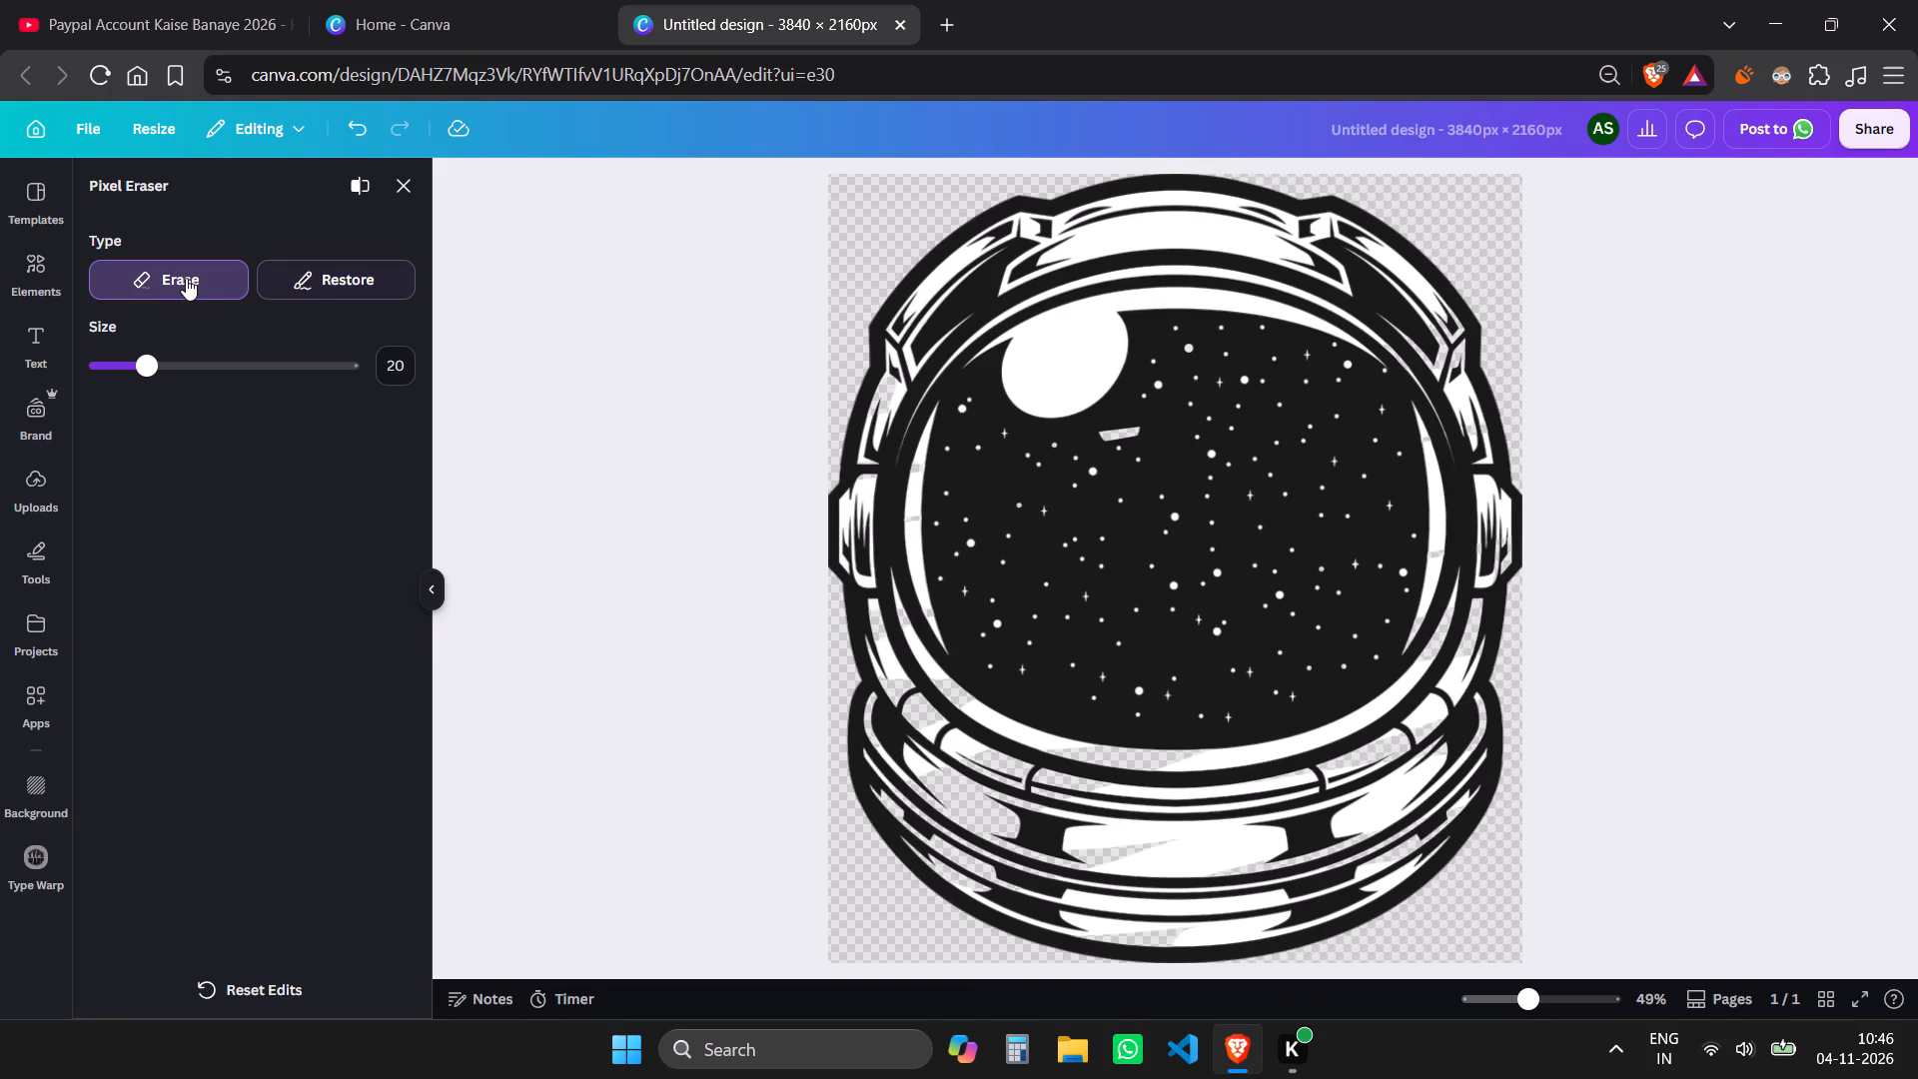
click(308, 288)
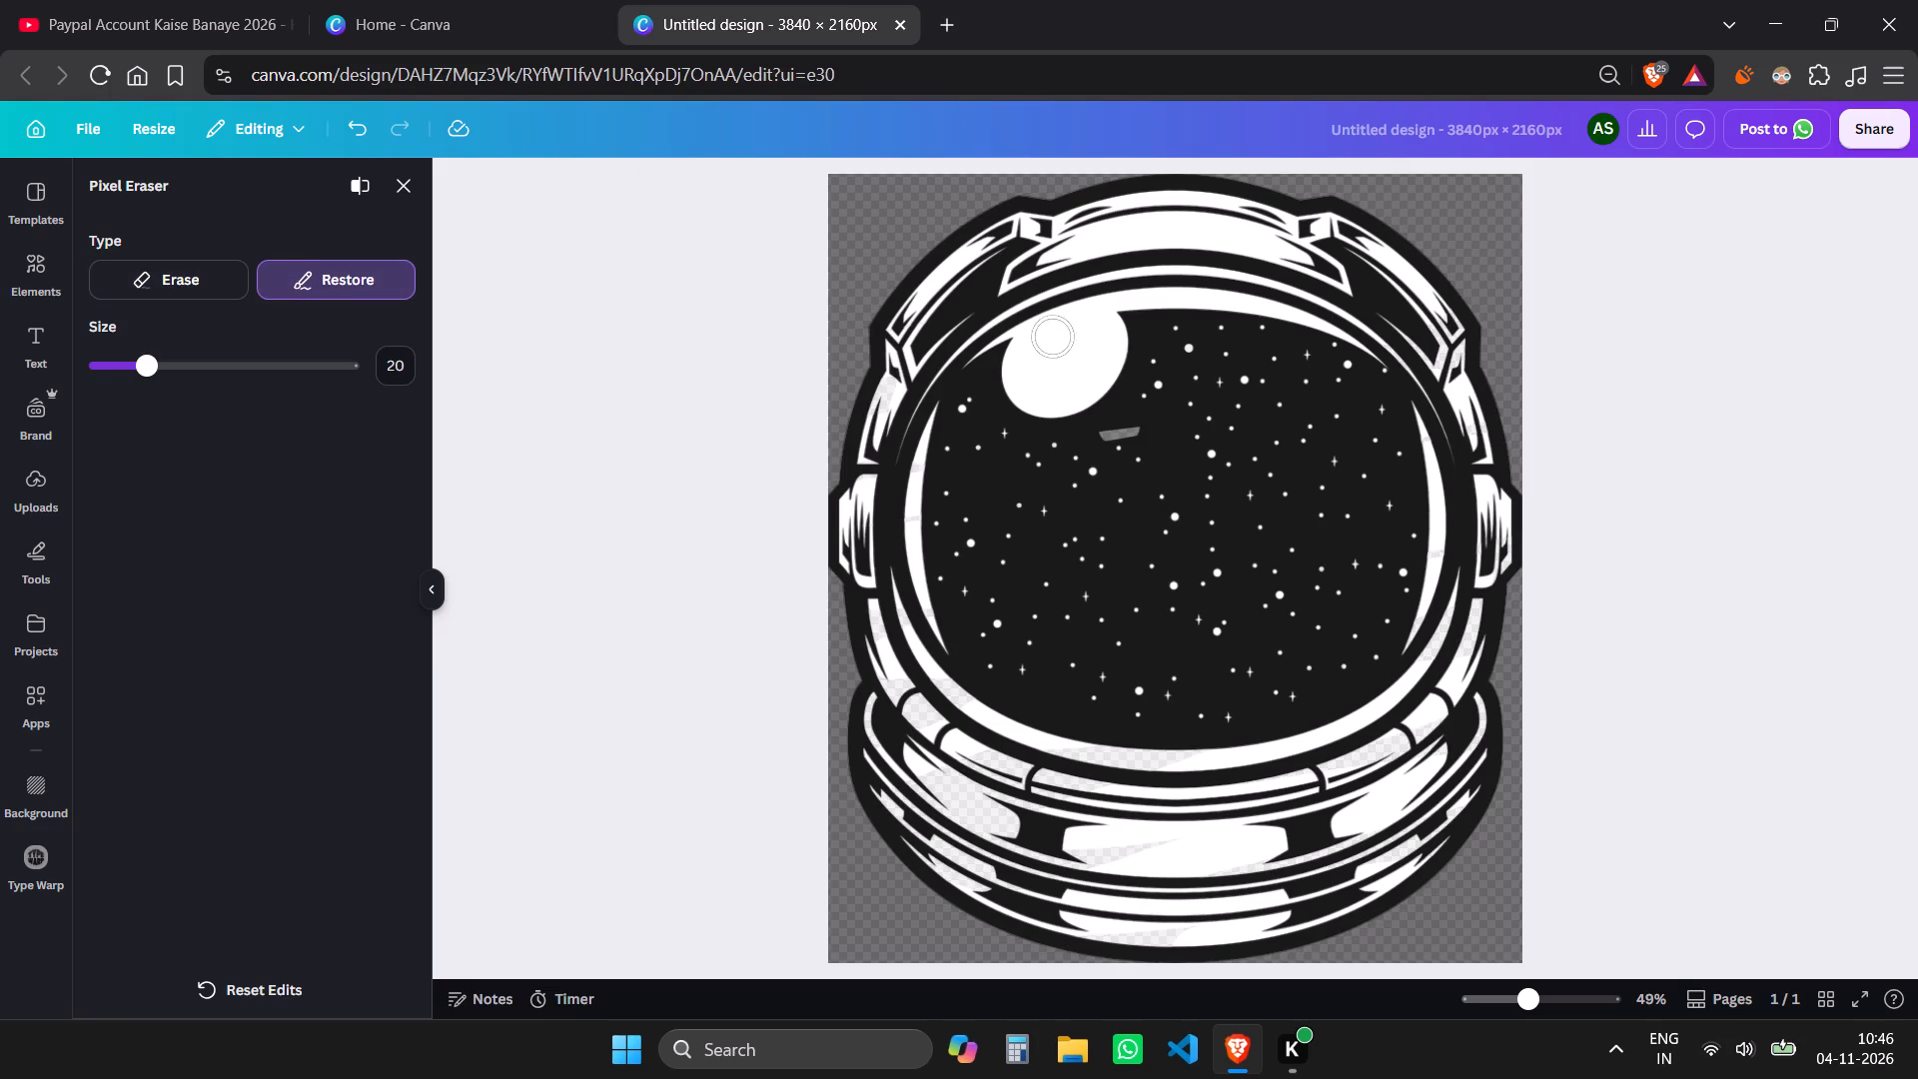
drag(1320, 438, 890, 278)
drag(890, 278, 1049, 717)
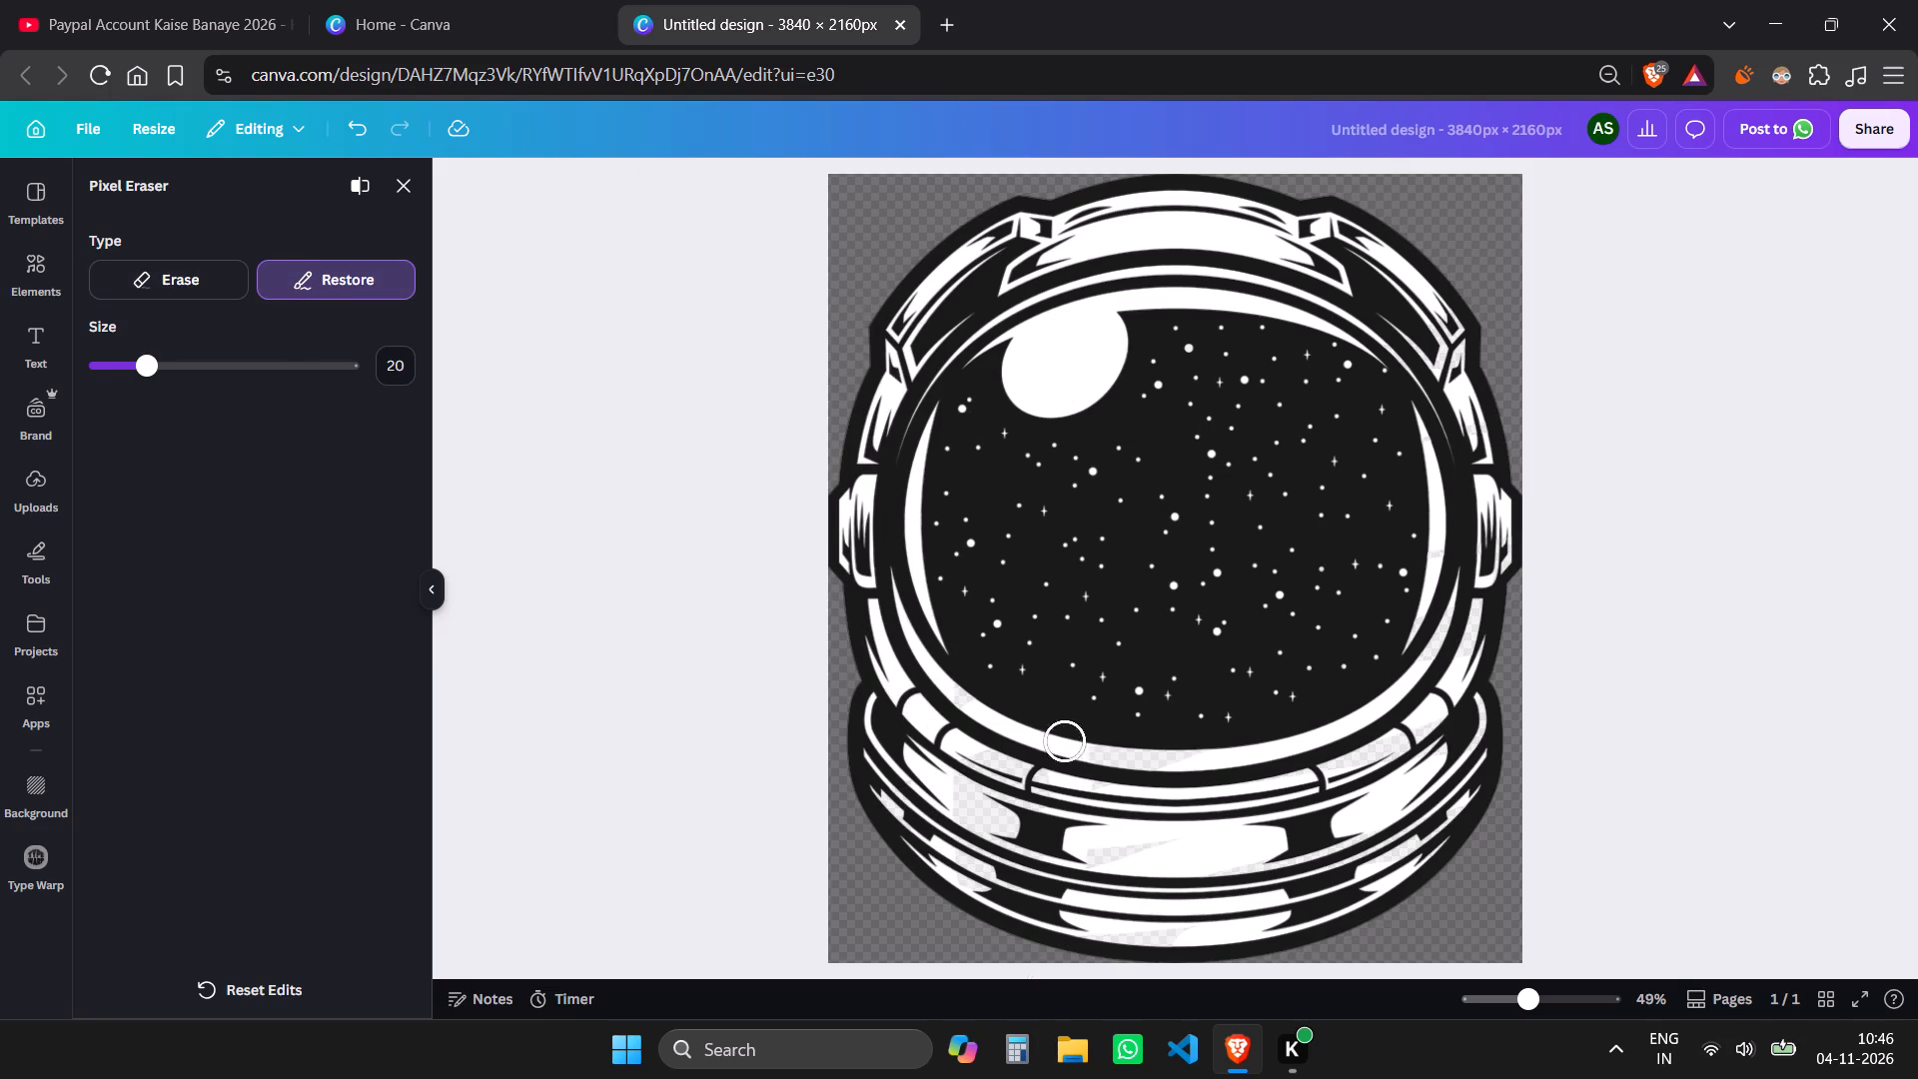
drag(1049, 717, 1016, 684)
drag(145, 368, 533, 379)
drag(1097, 364, 1584, 231)
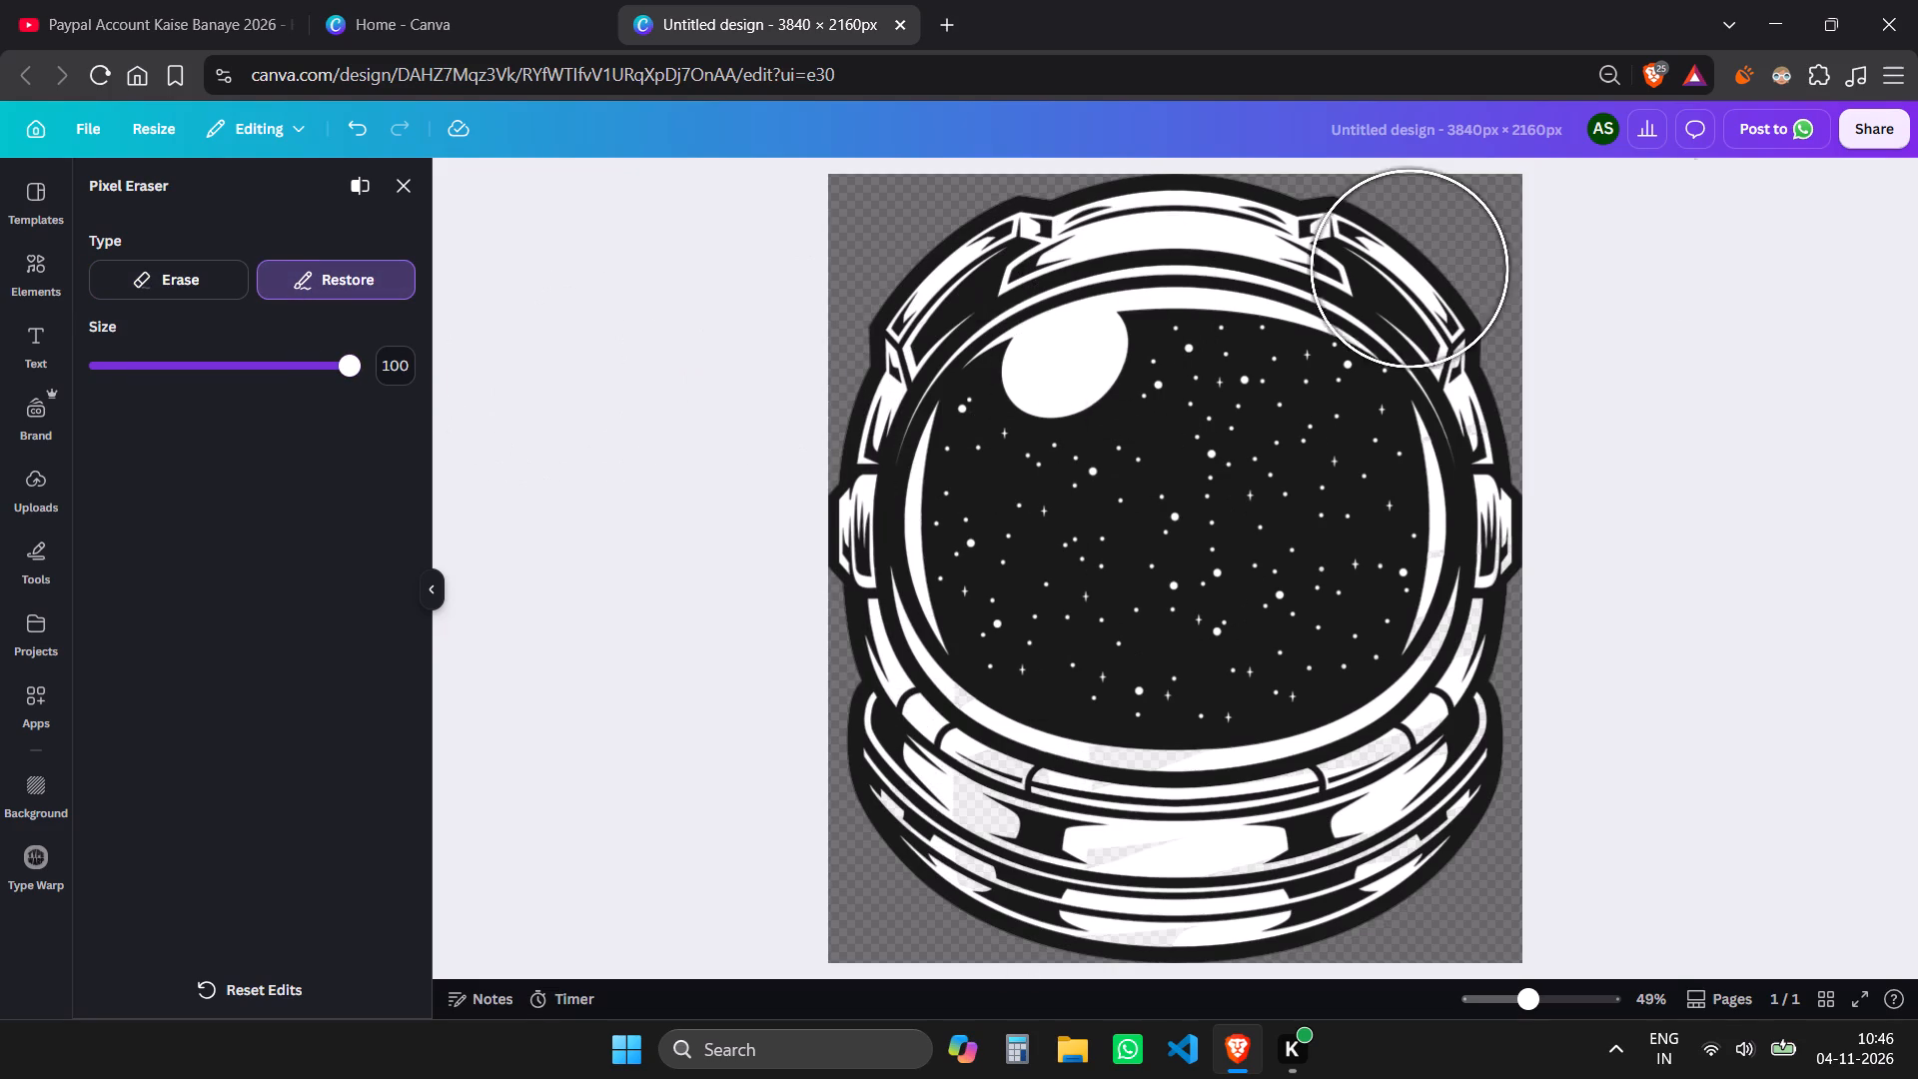
drag(1584, 231, 1524, 1024)
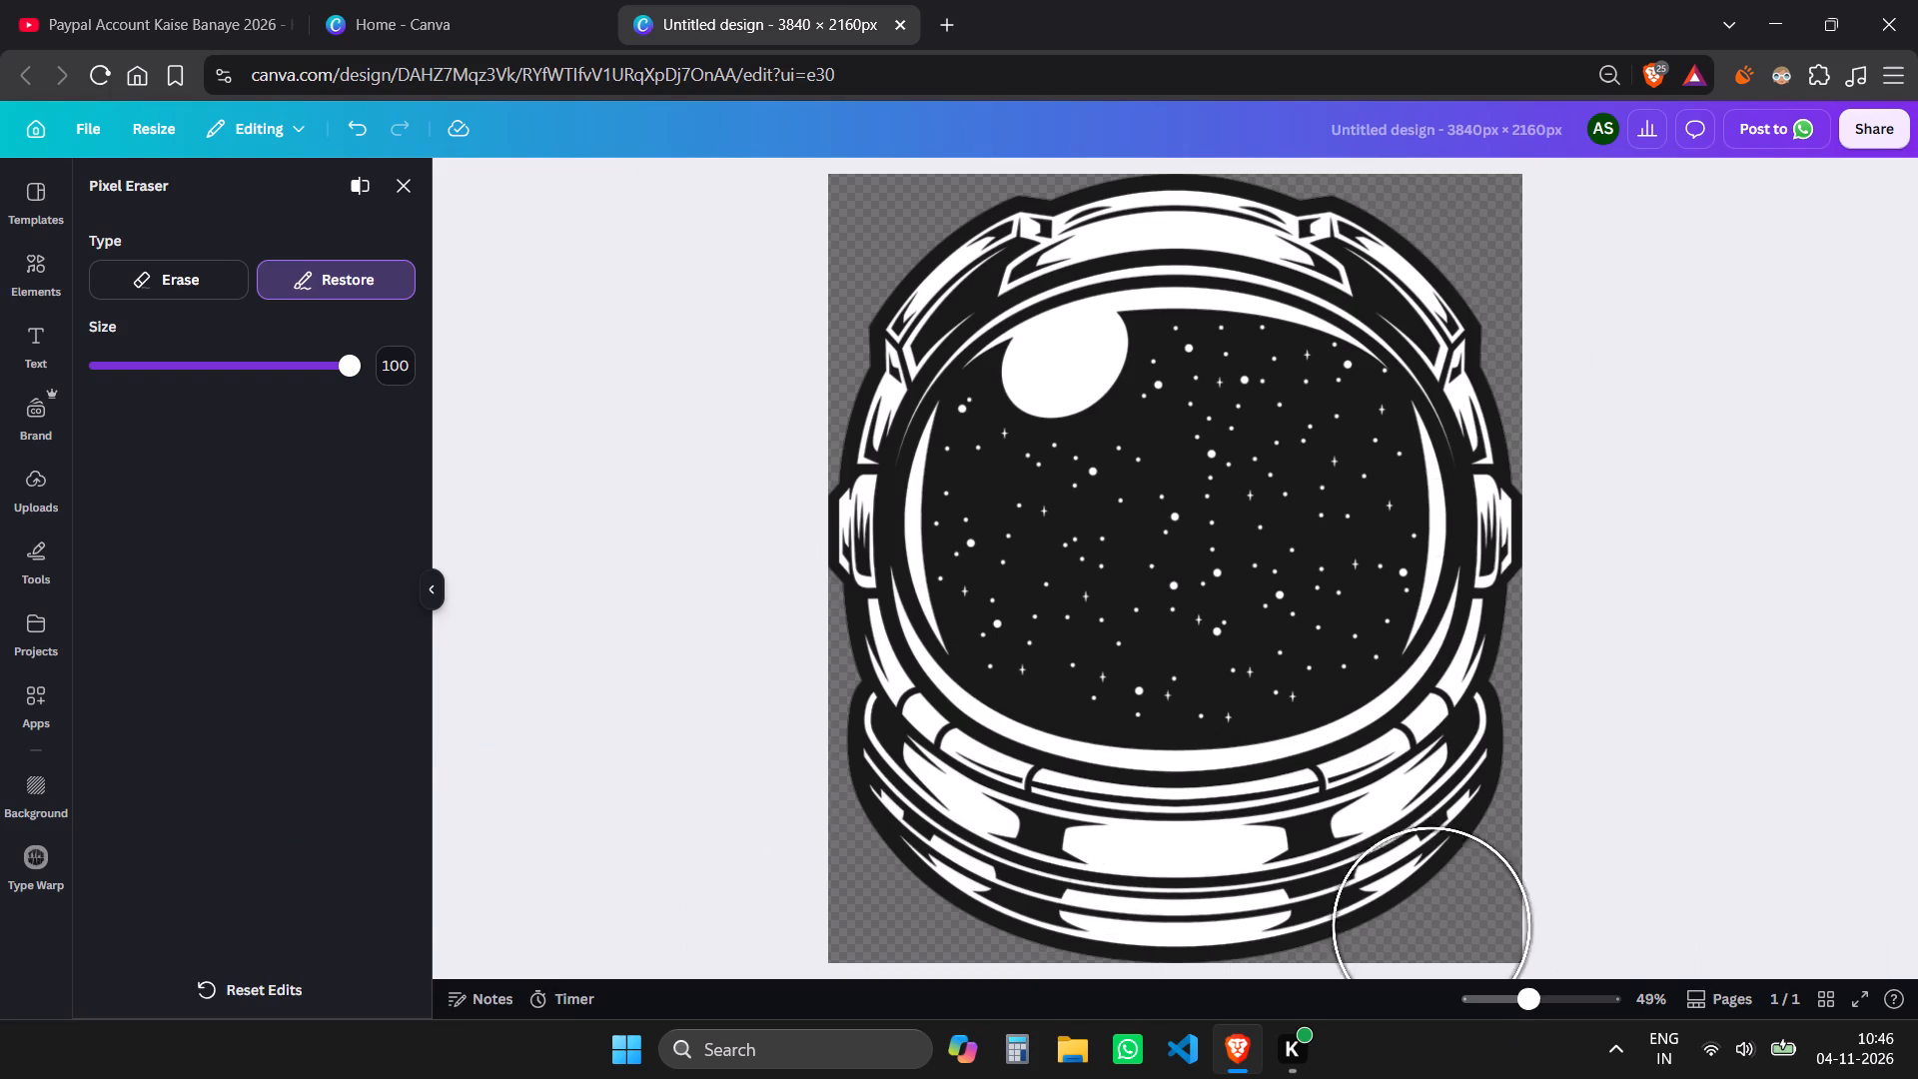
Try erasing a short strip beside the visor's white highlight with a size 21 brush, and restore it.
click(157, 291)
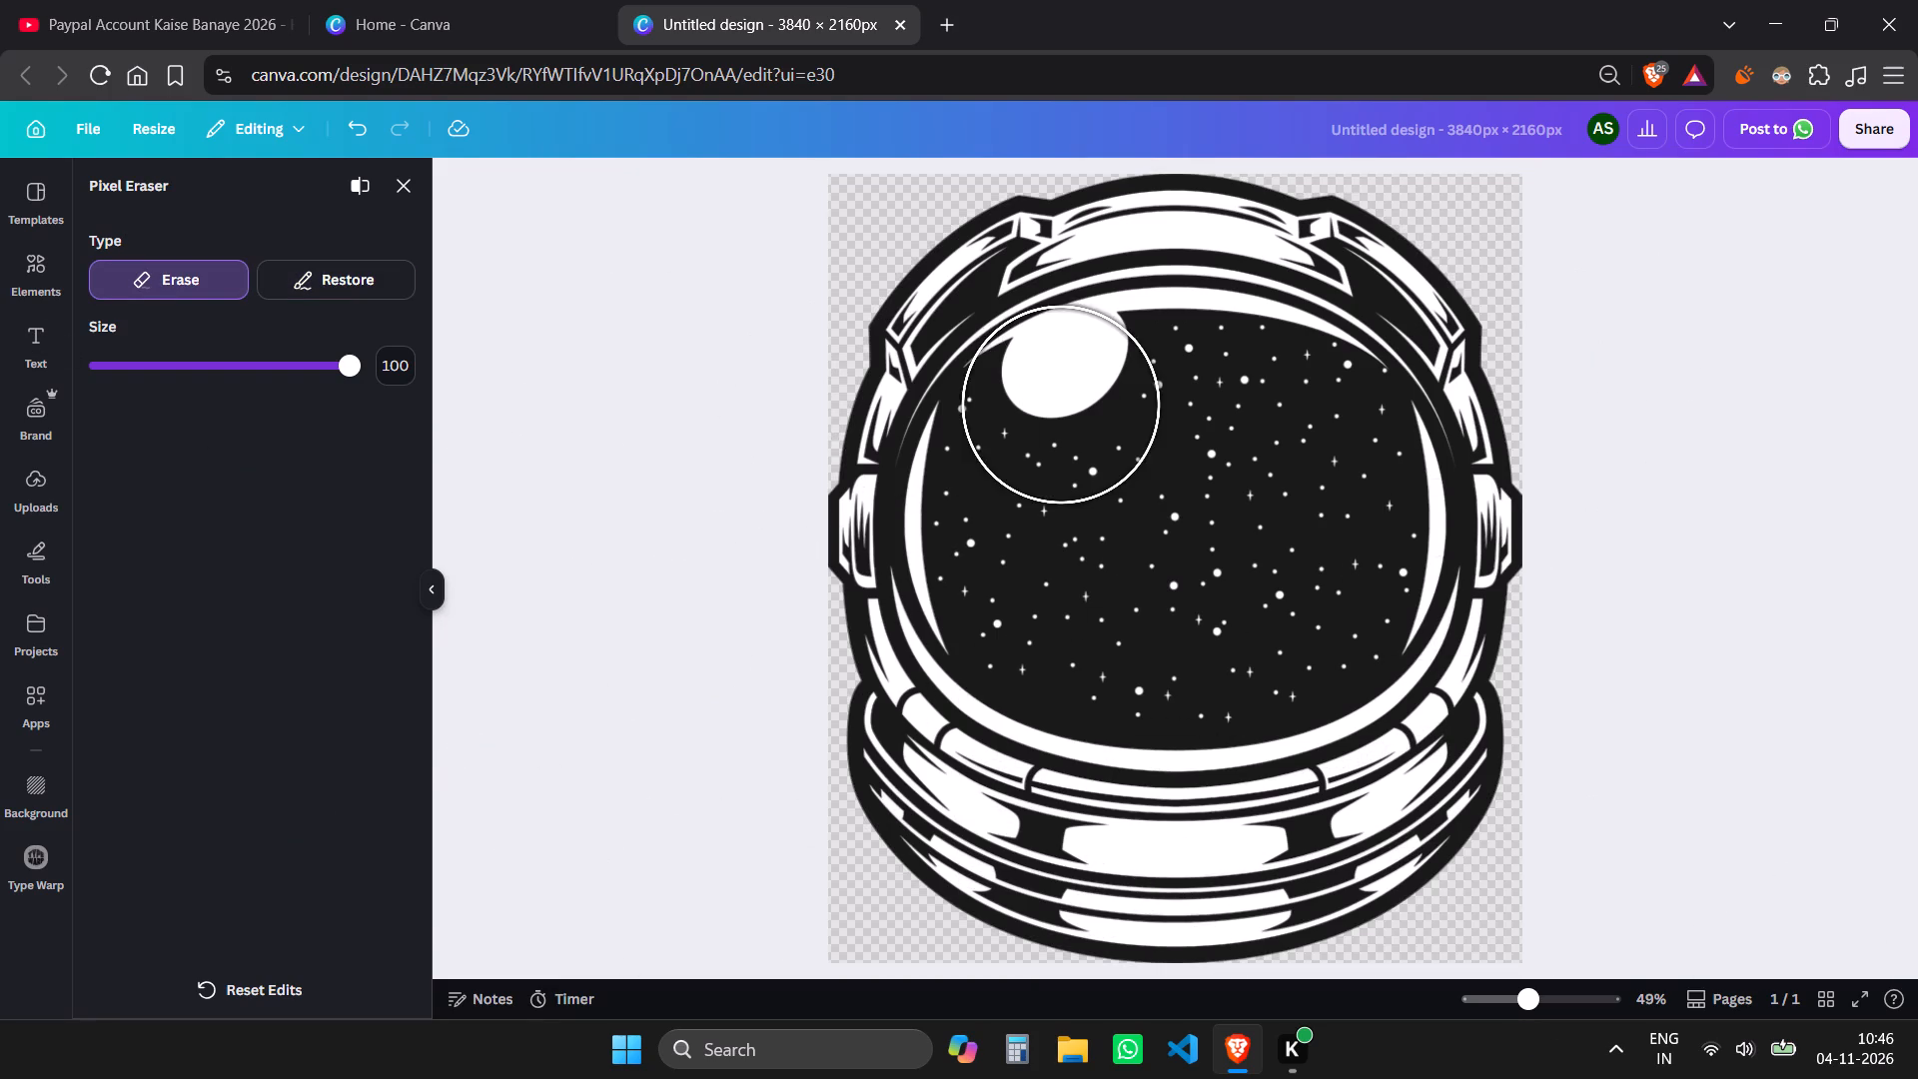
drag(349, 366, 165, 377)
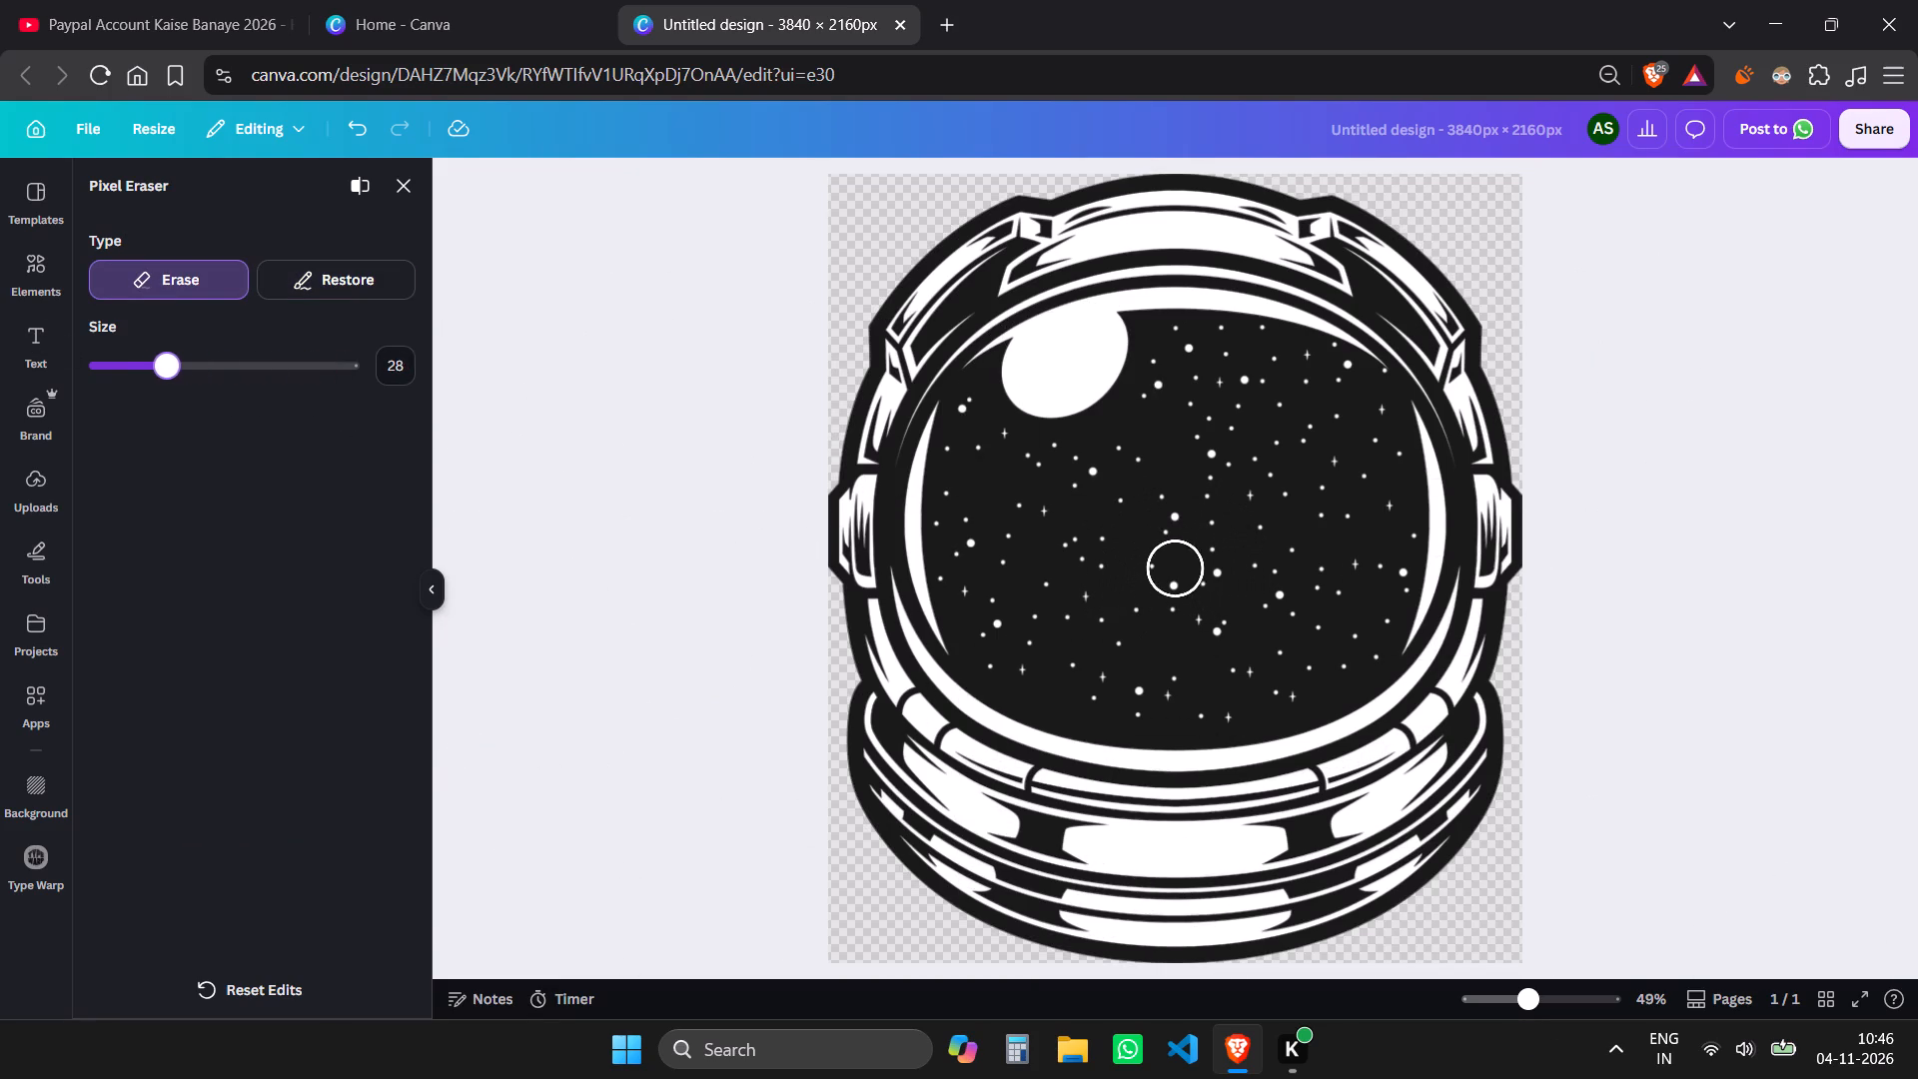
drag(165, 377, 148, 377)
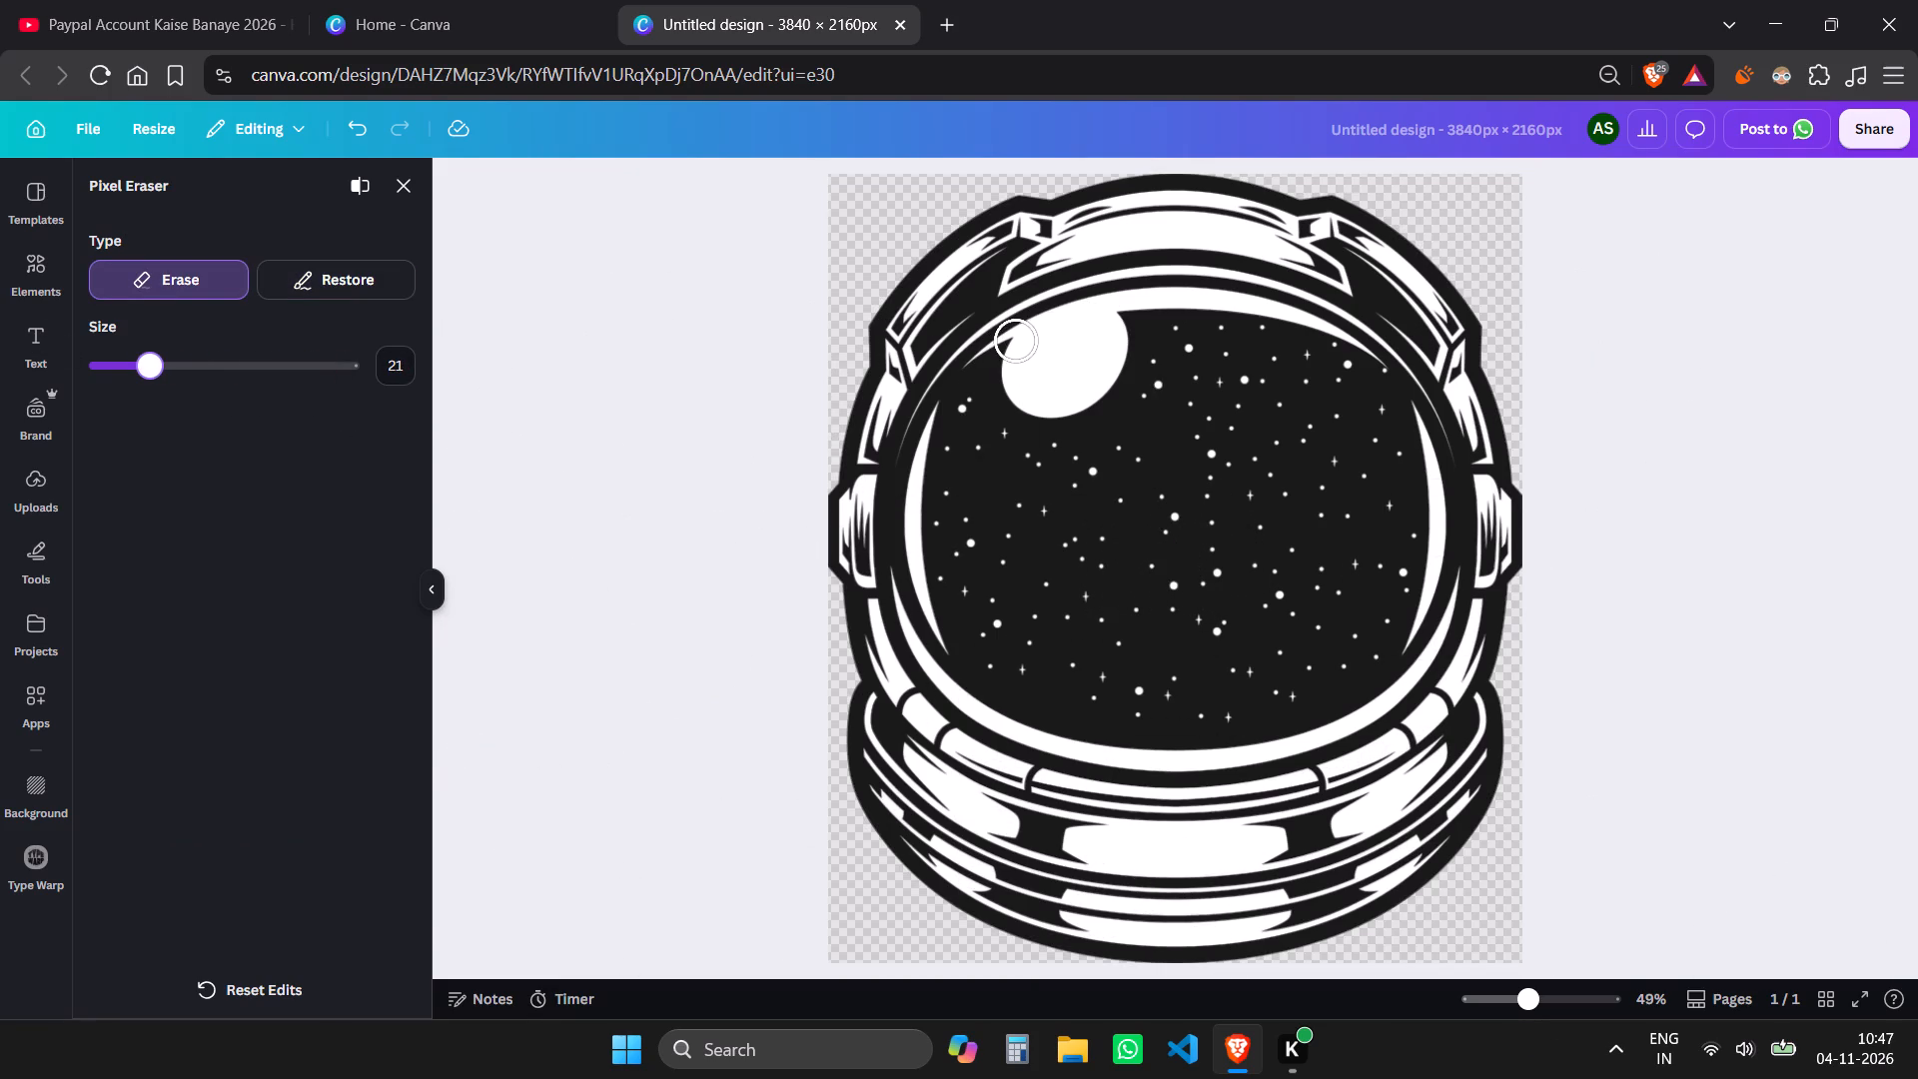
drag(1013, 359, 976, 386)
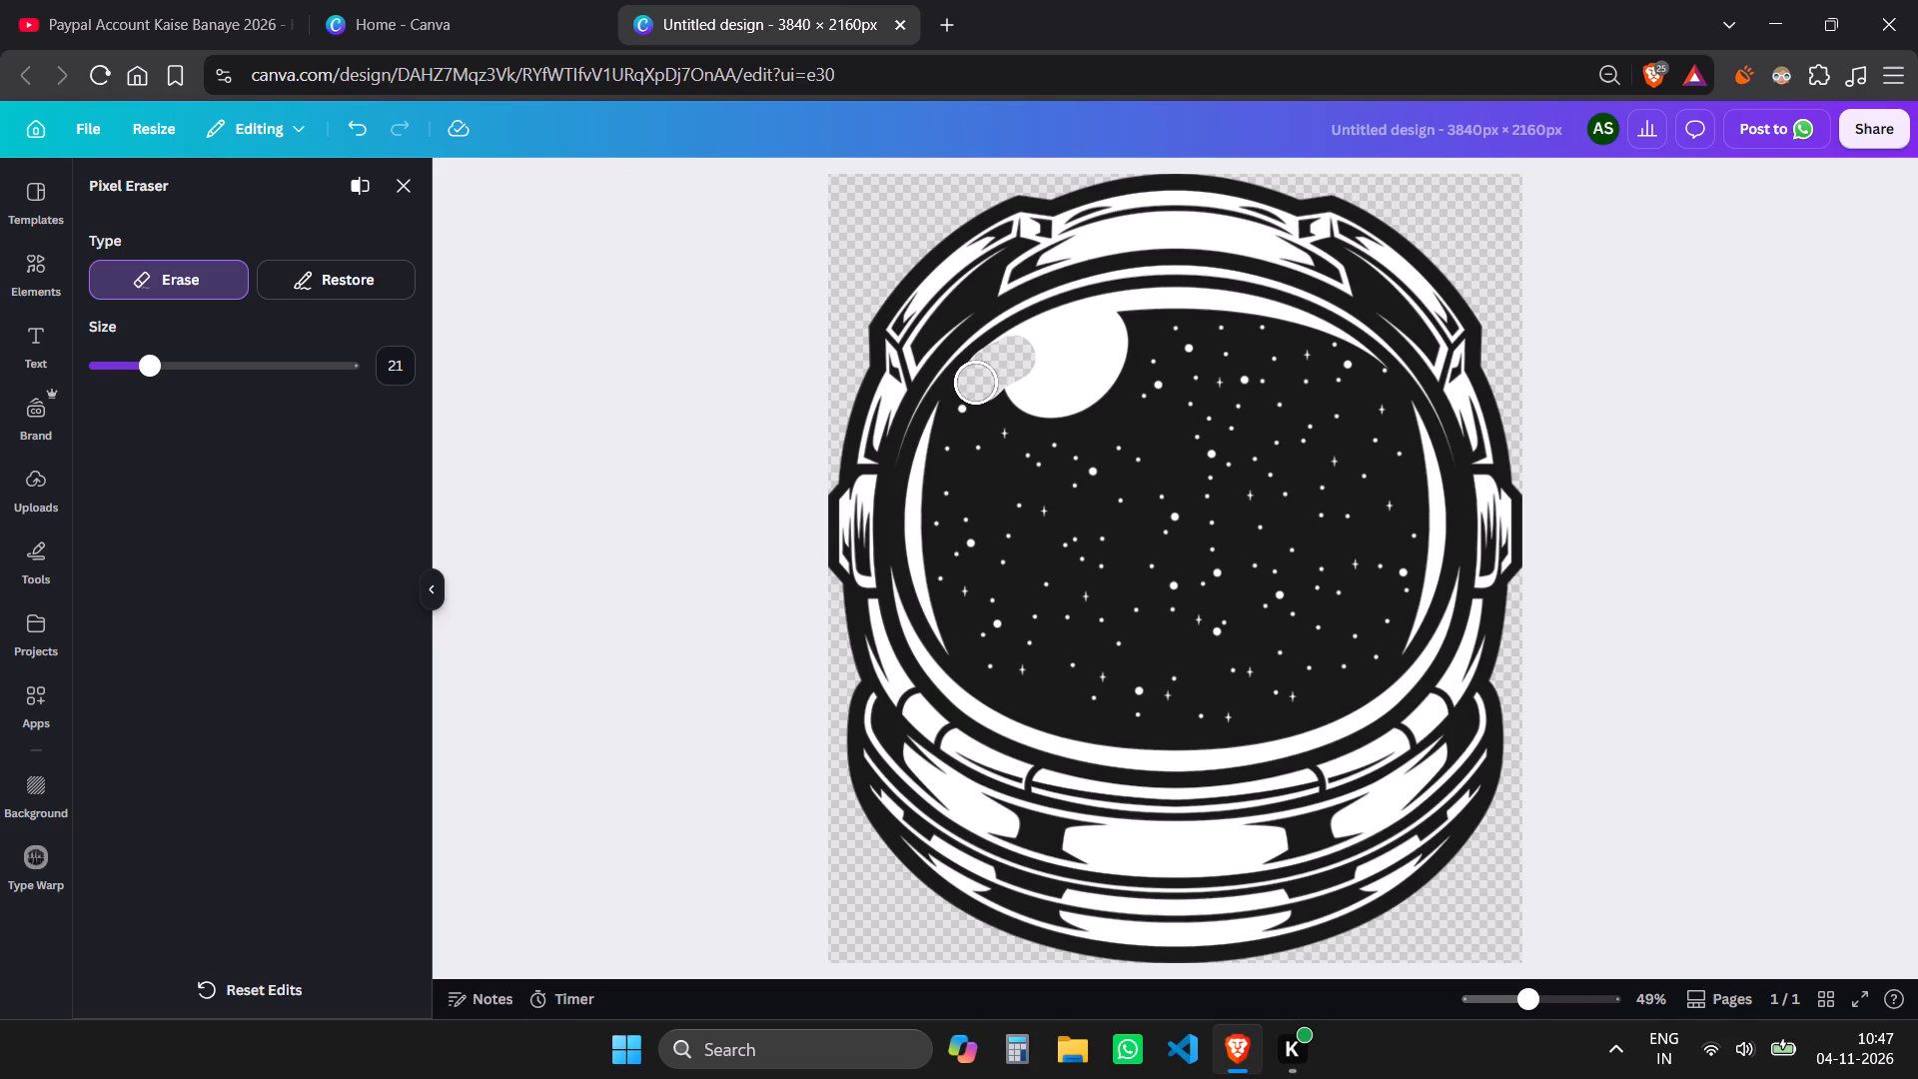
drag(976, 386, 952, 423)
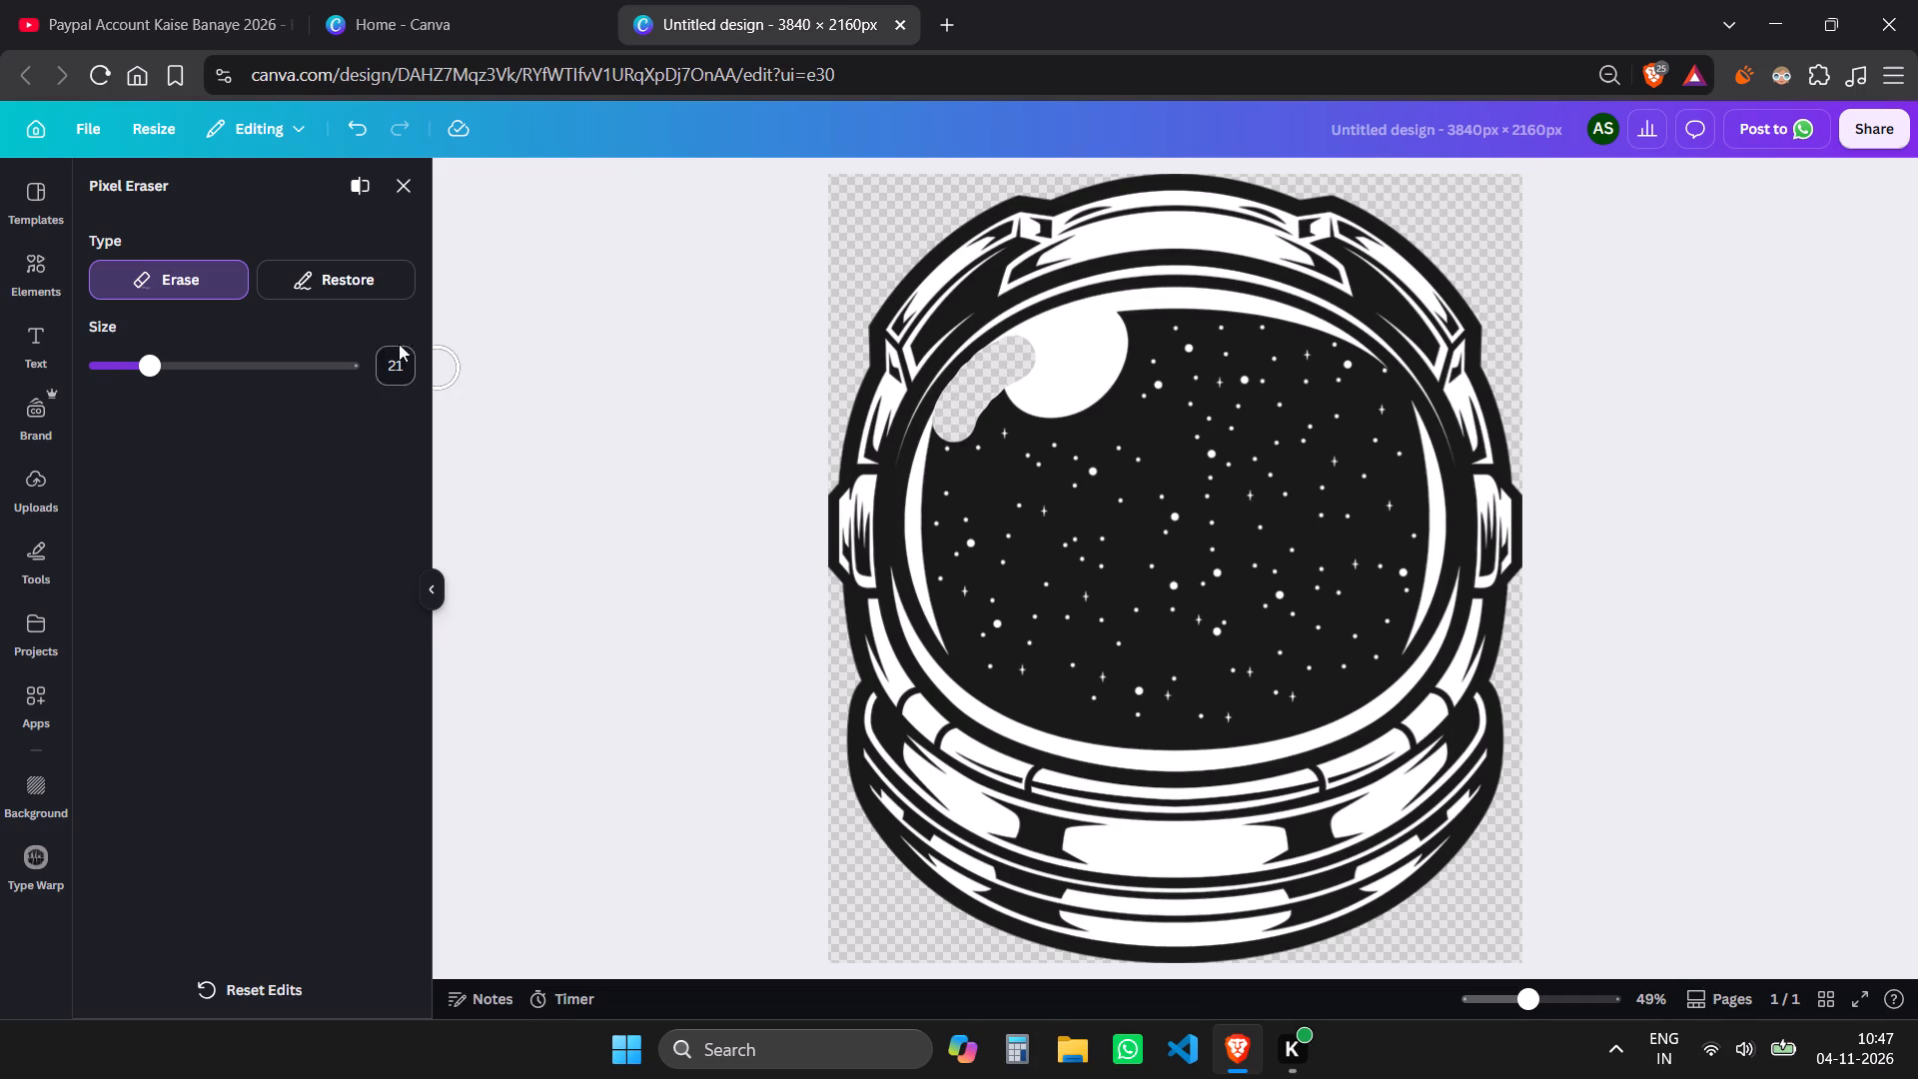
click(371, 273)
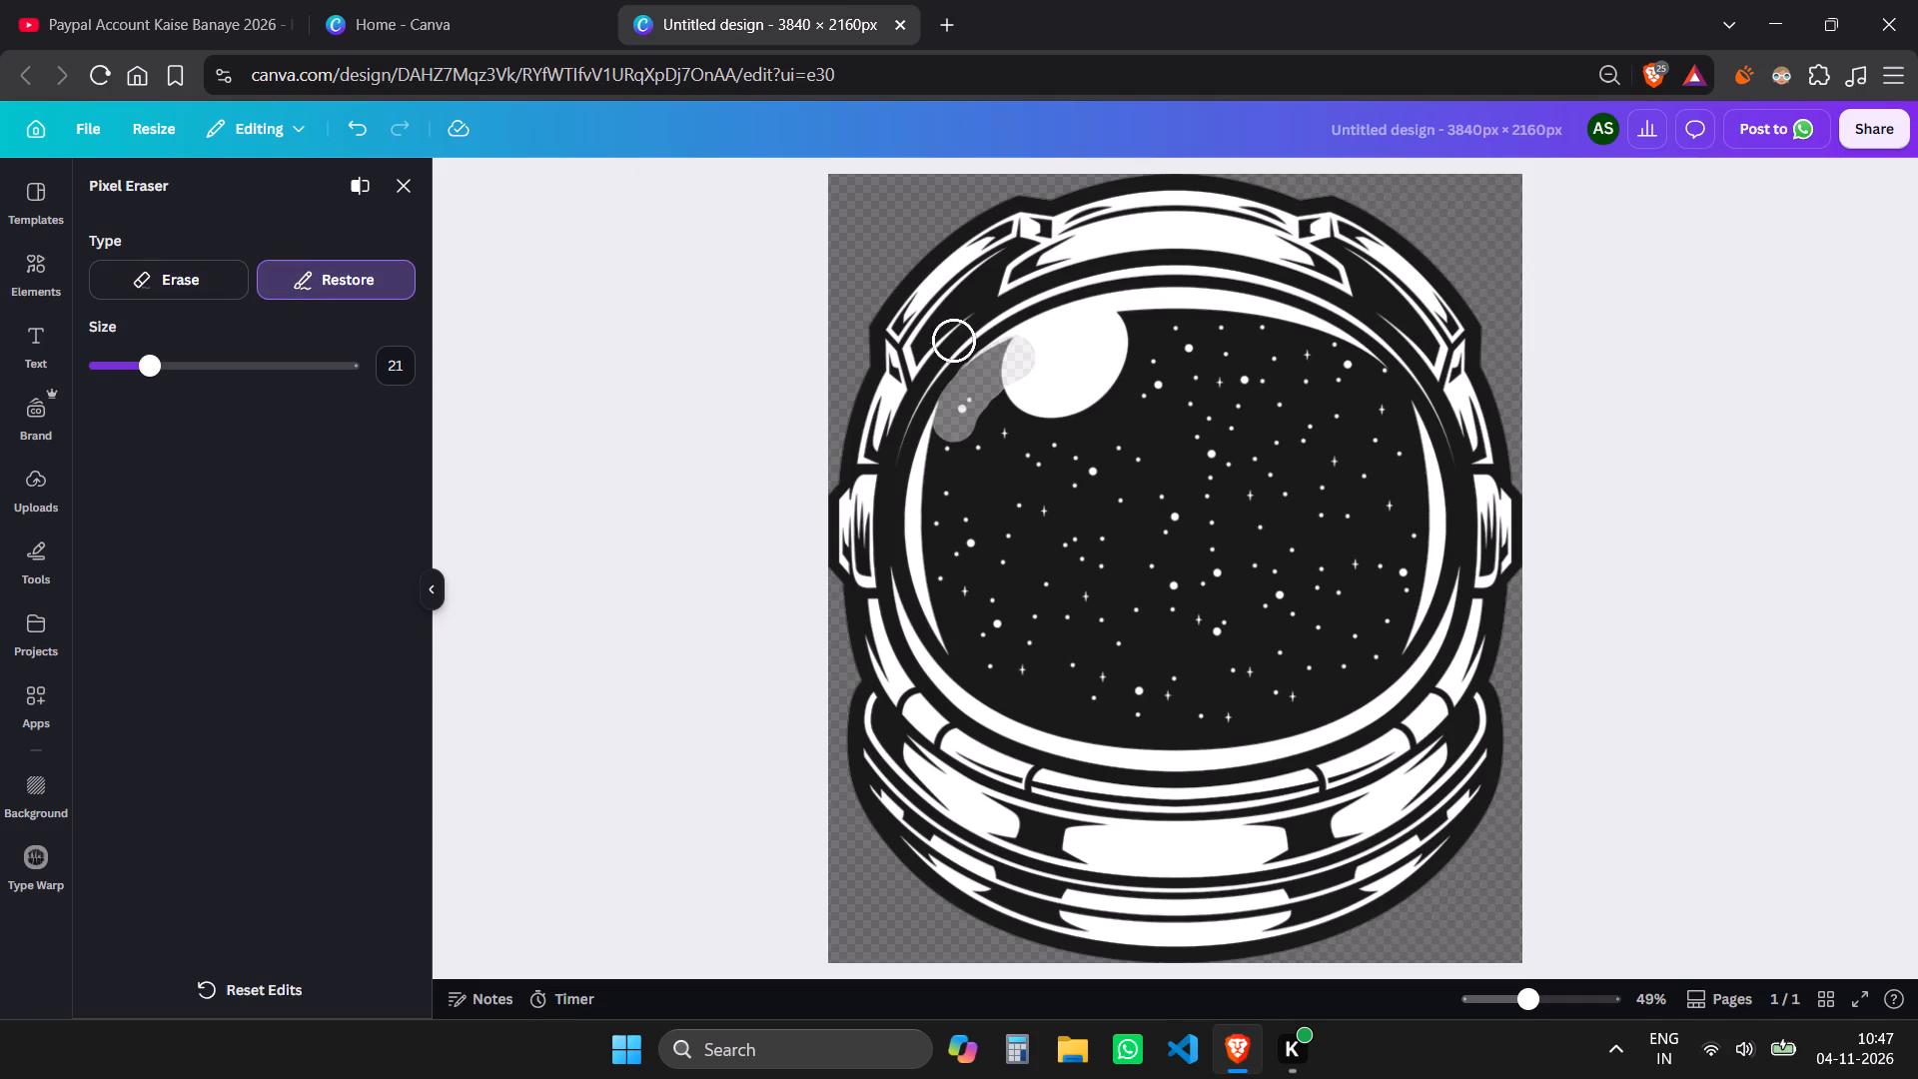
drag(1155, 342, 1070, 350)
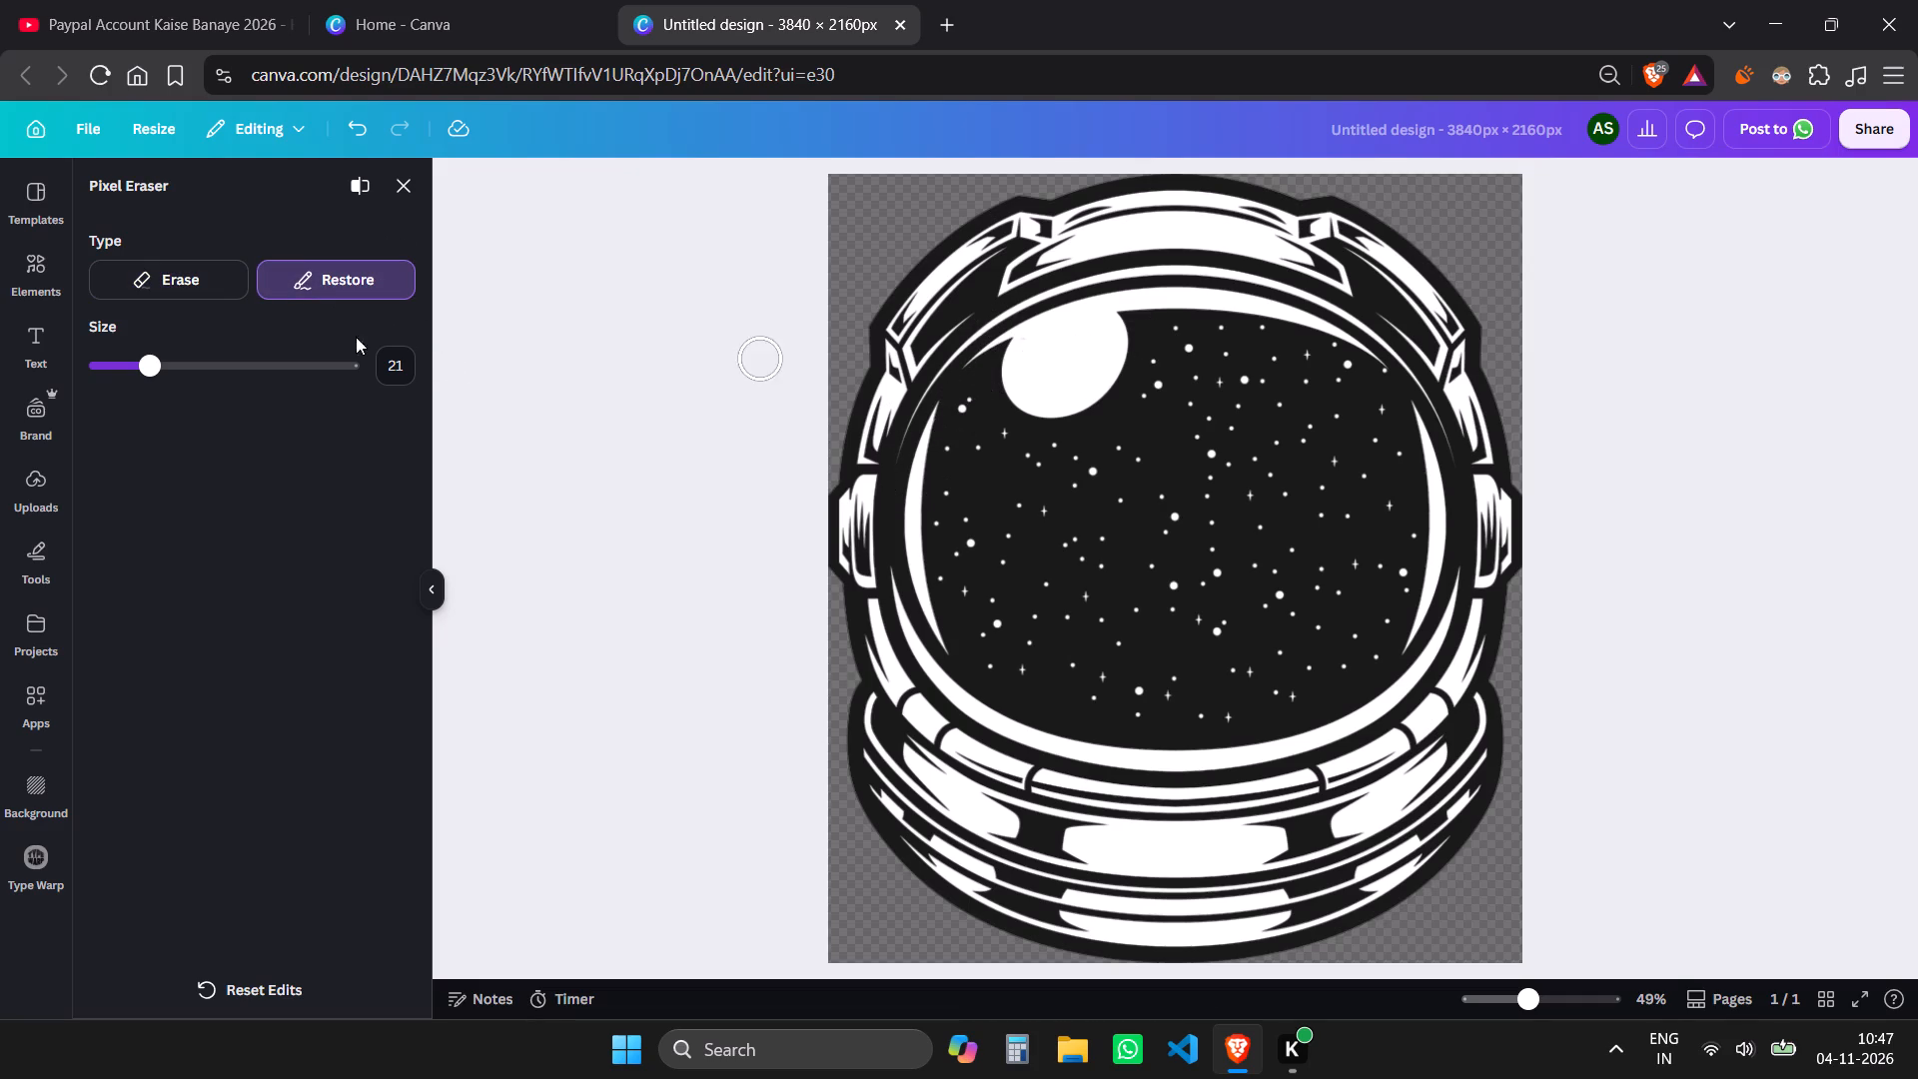
Erase the starry black fill along the right side of the helmet's visor with a size 100 brush, staying inside the rim.
click(196, 285)
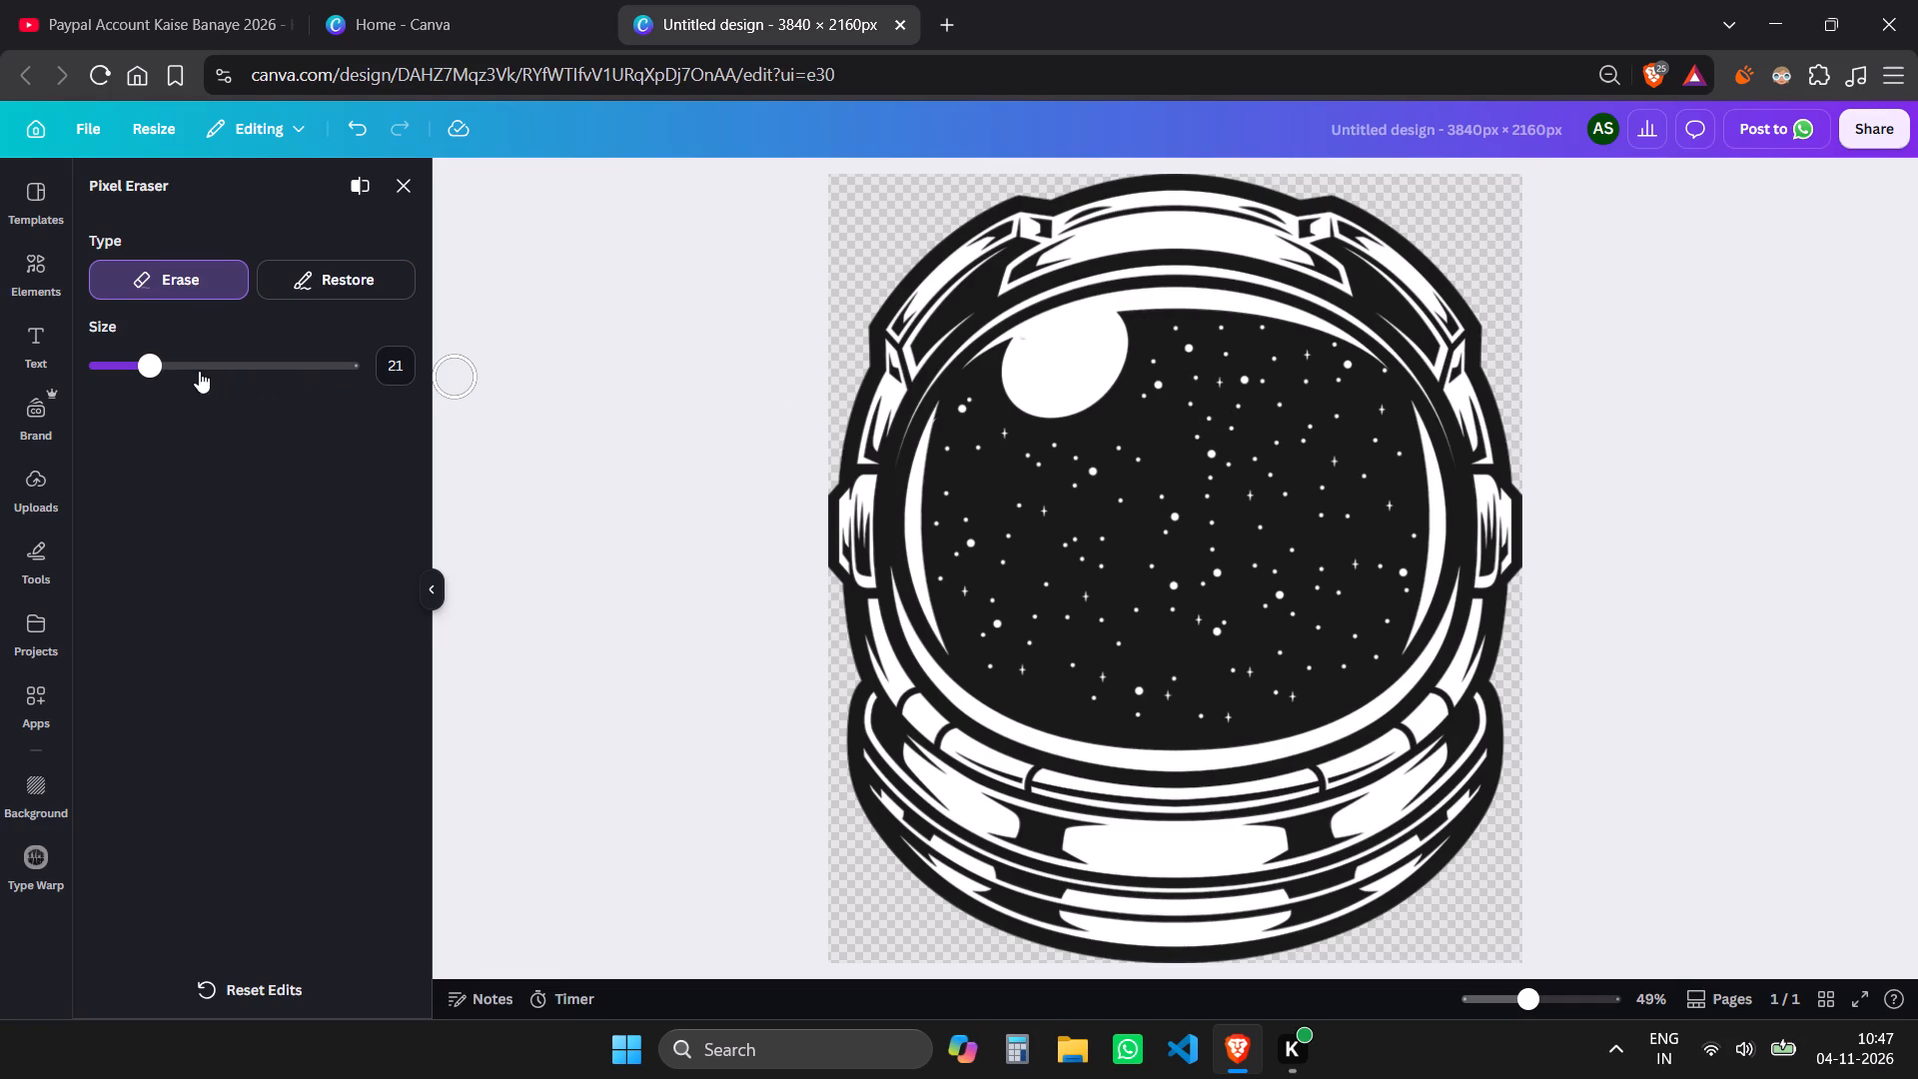
drag(158, 368, 468, 387)
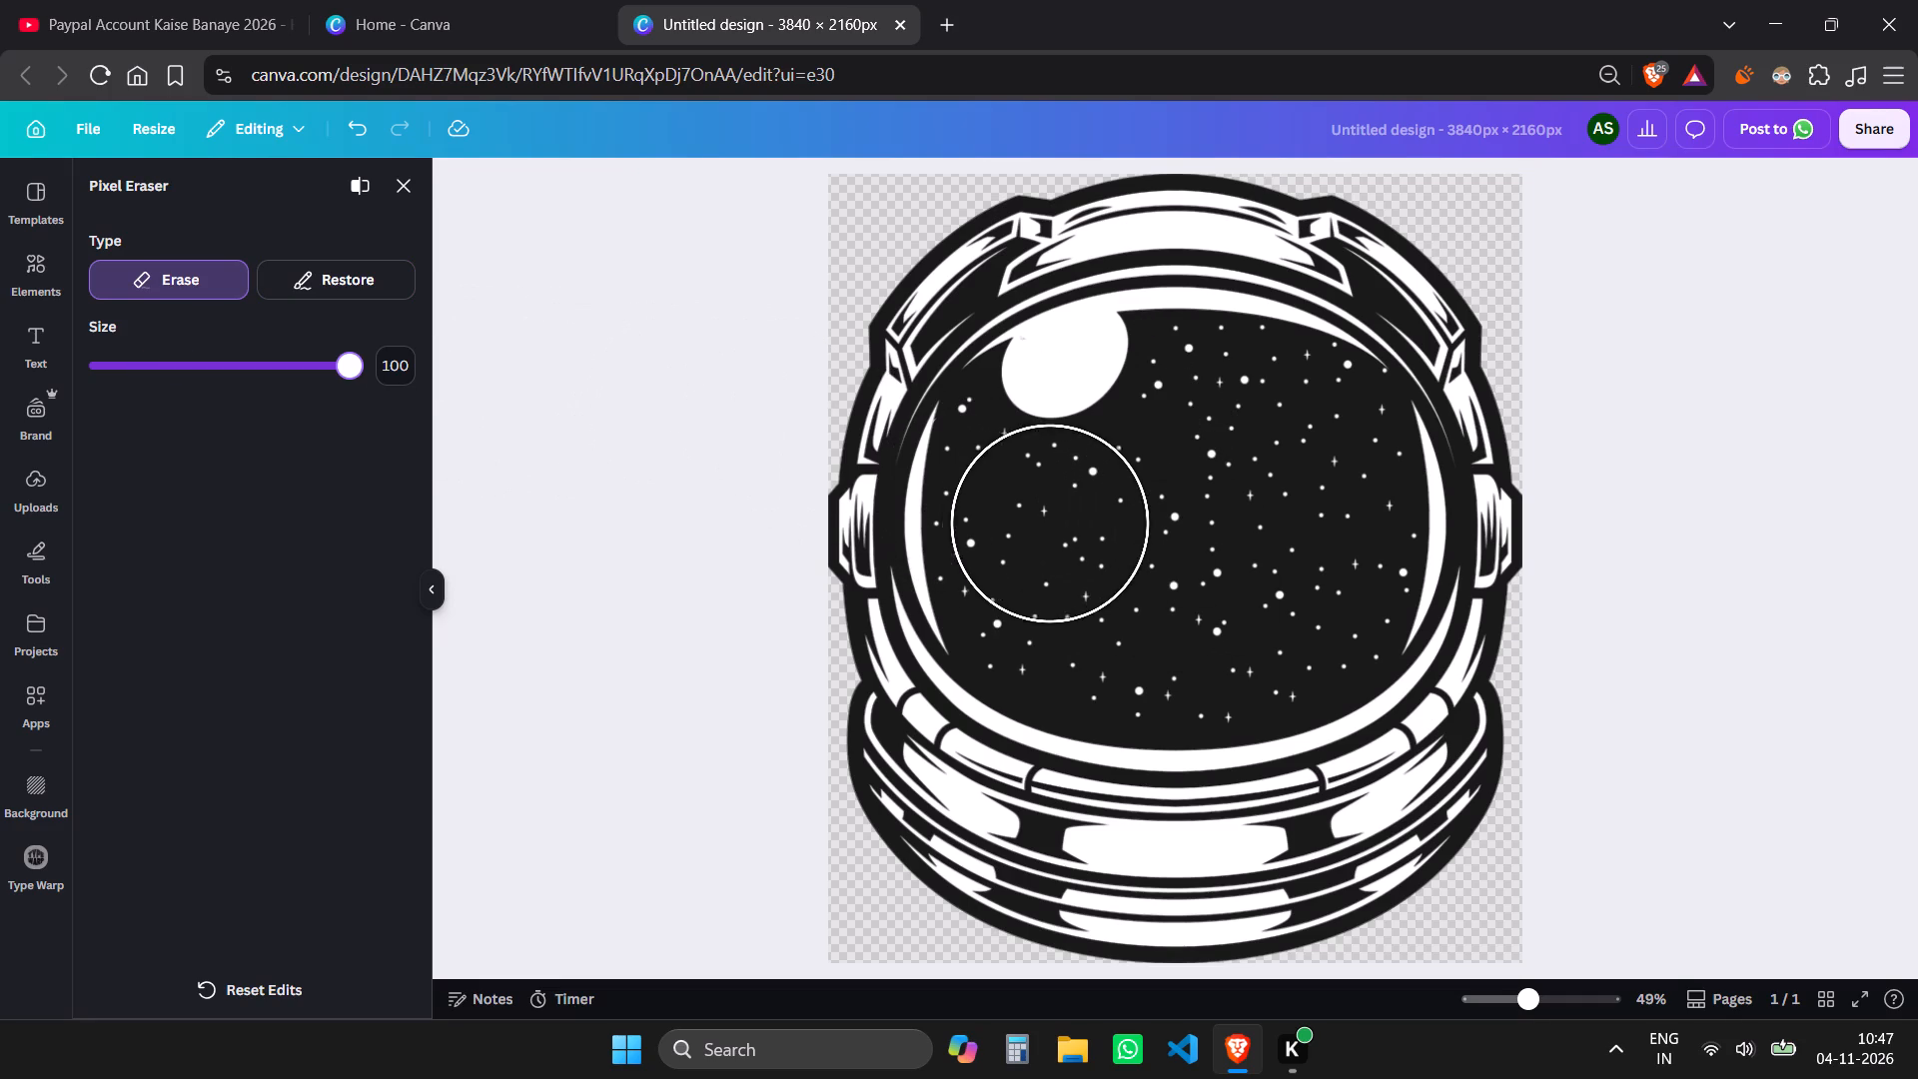
click(1321, 443)
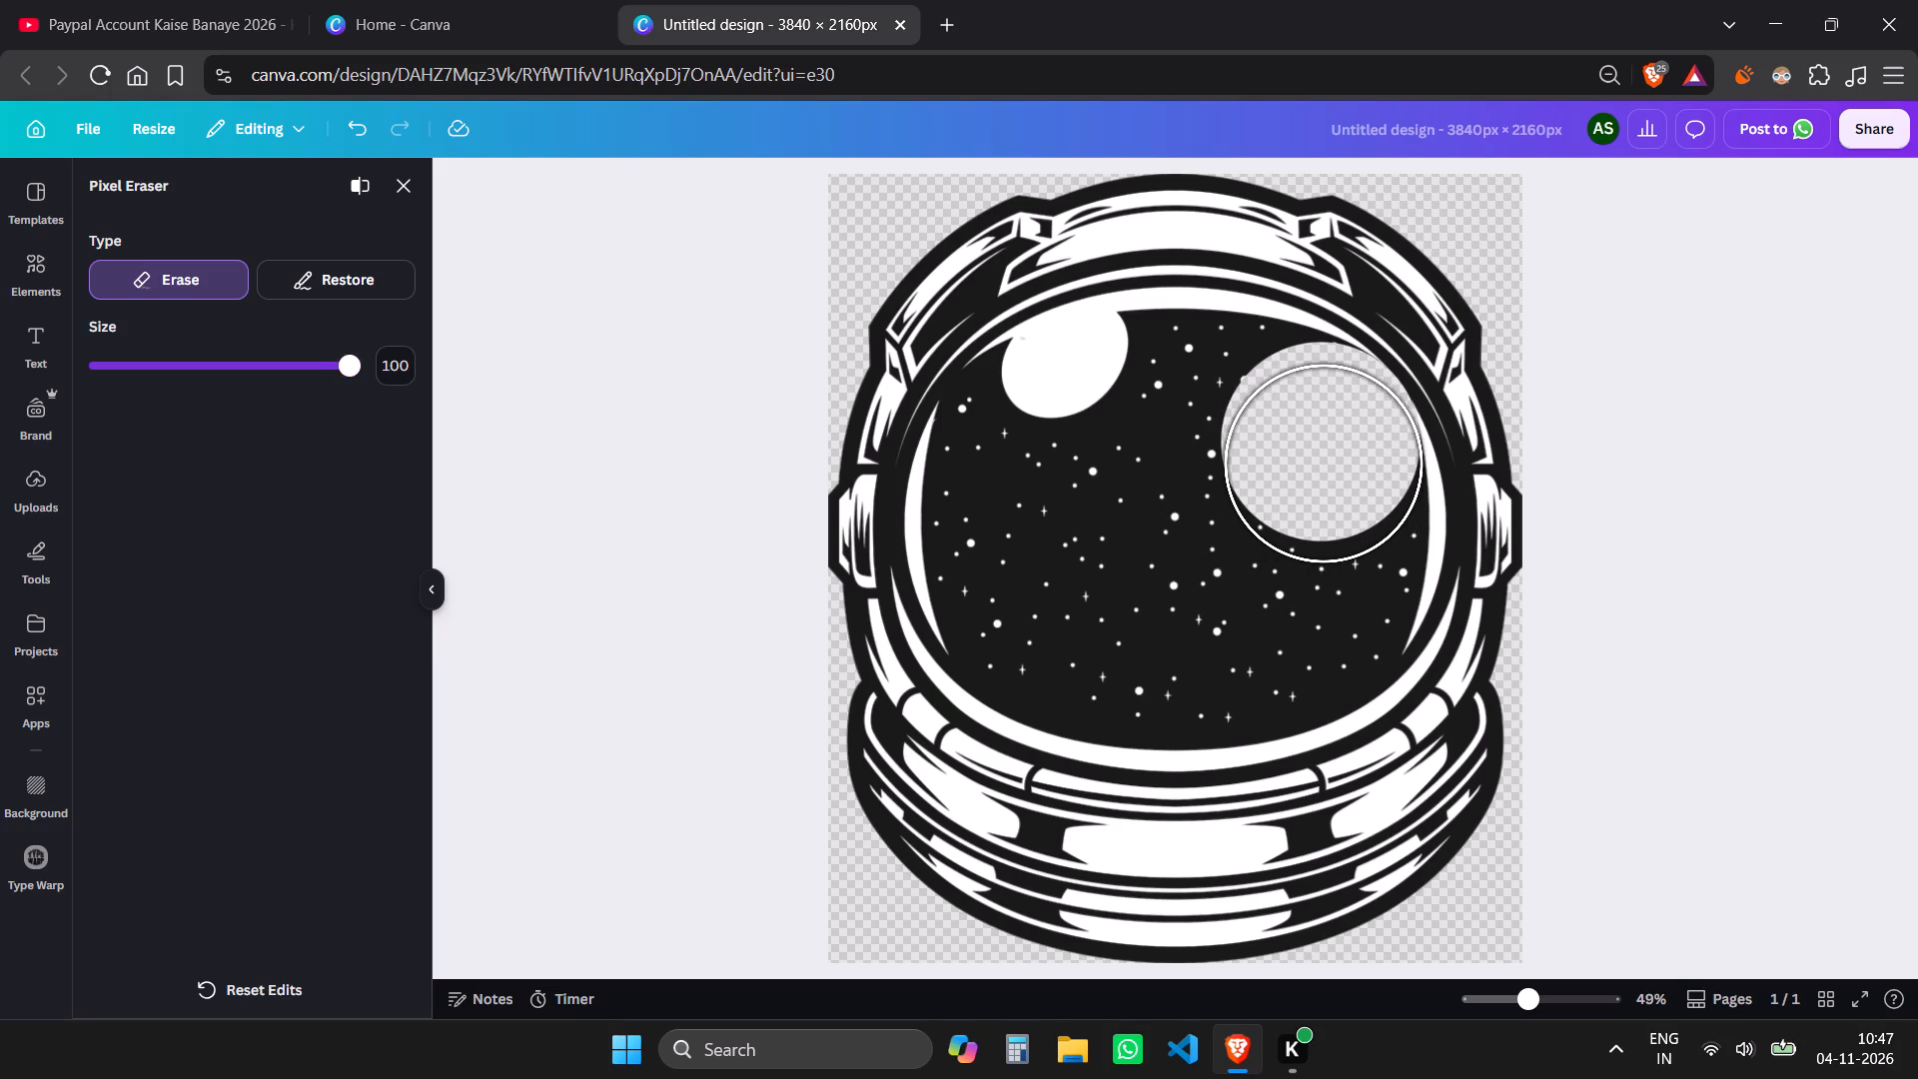
click(1324, 465)
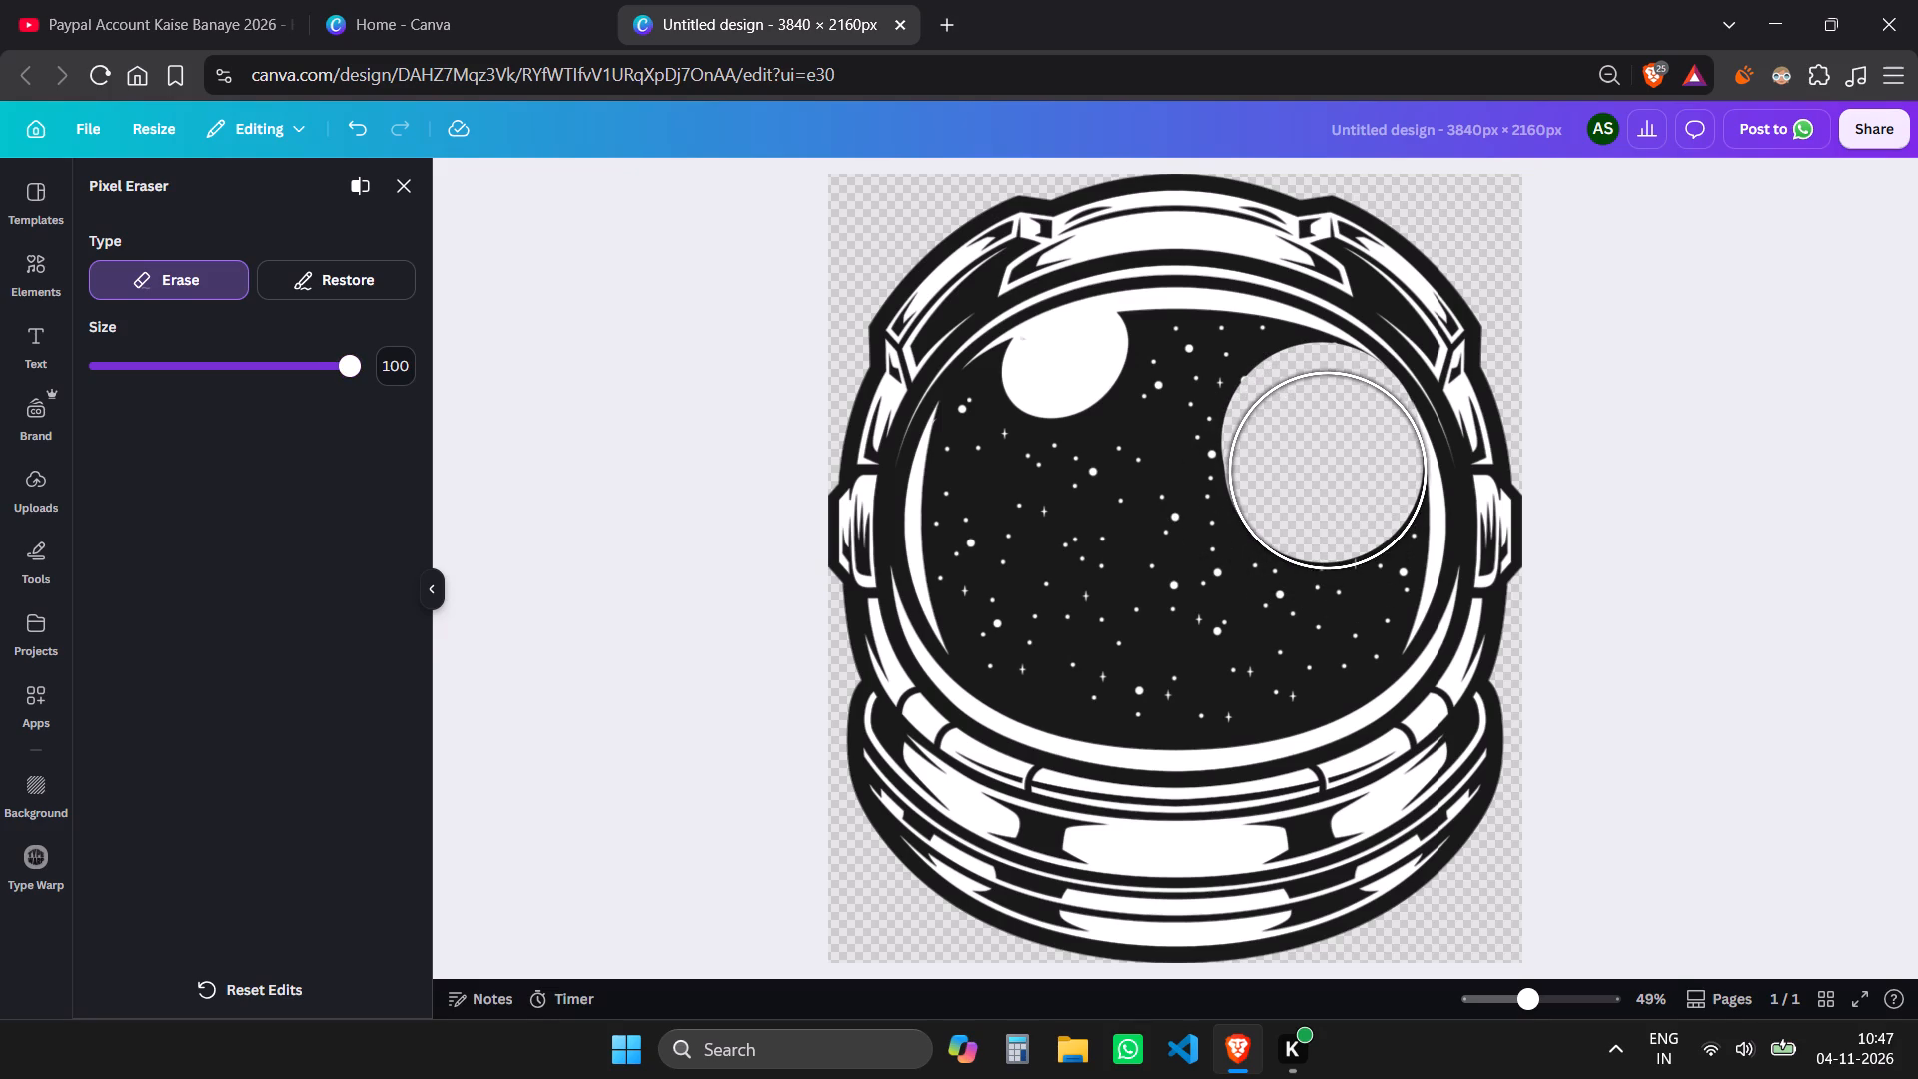
click(1328, 471)
click(1330, 491)
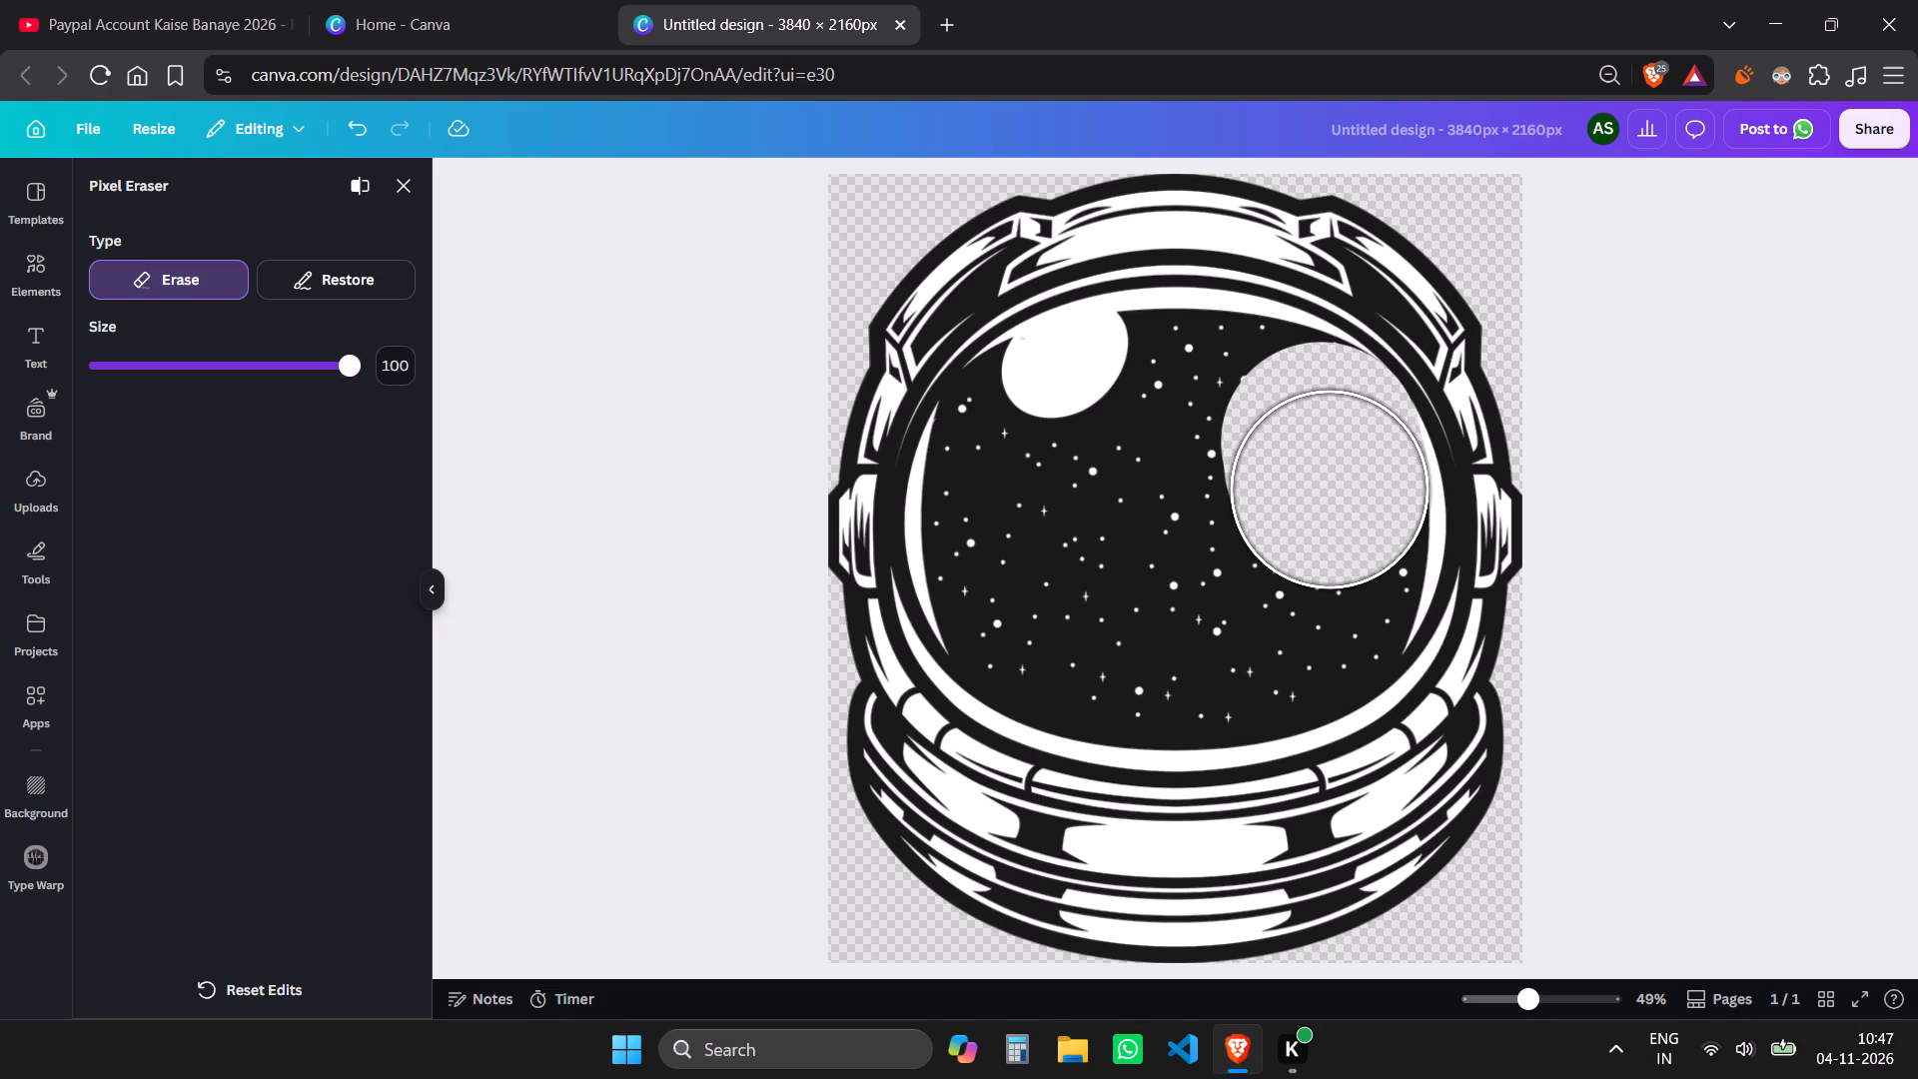
click(1331, 505)
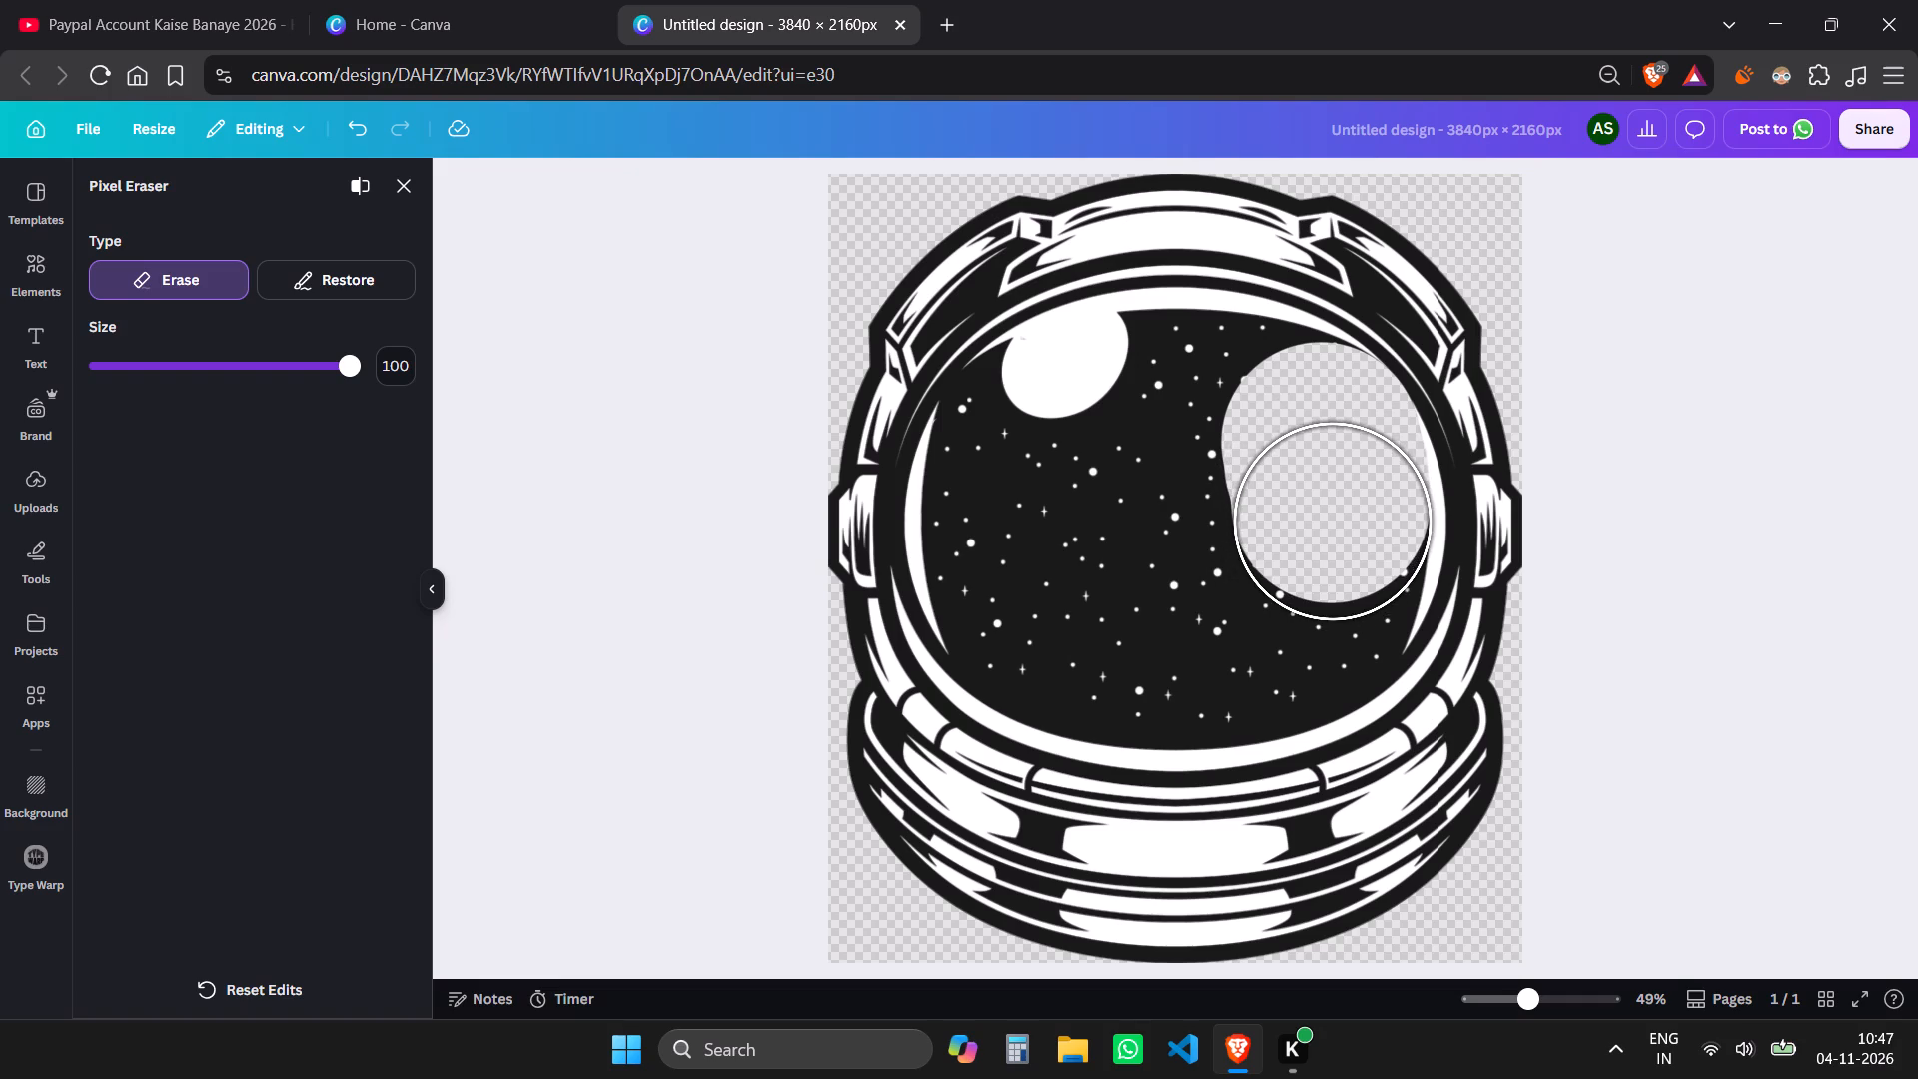
click(1331, 523)
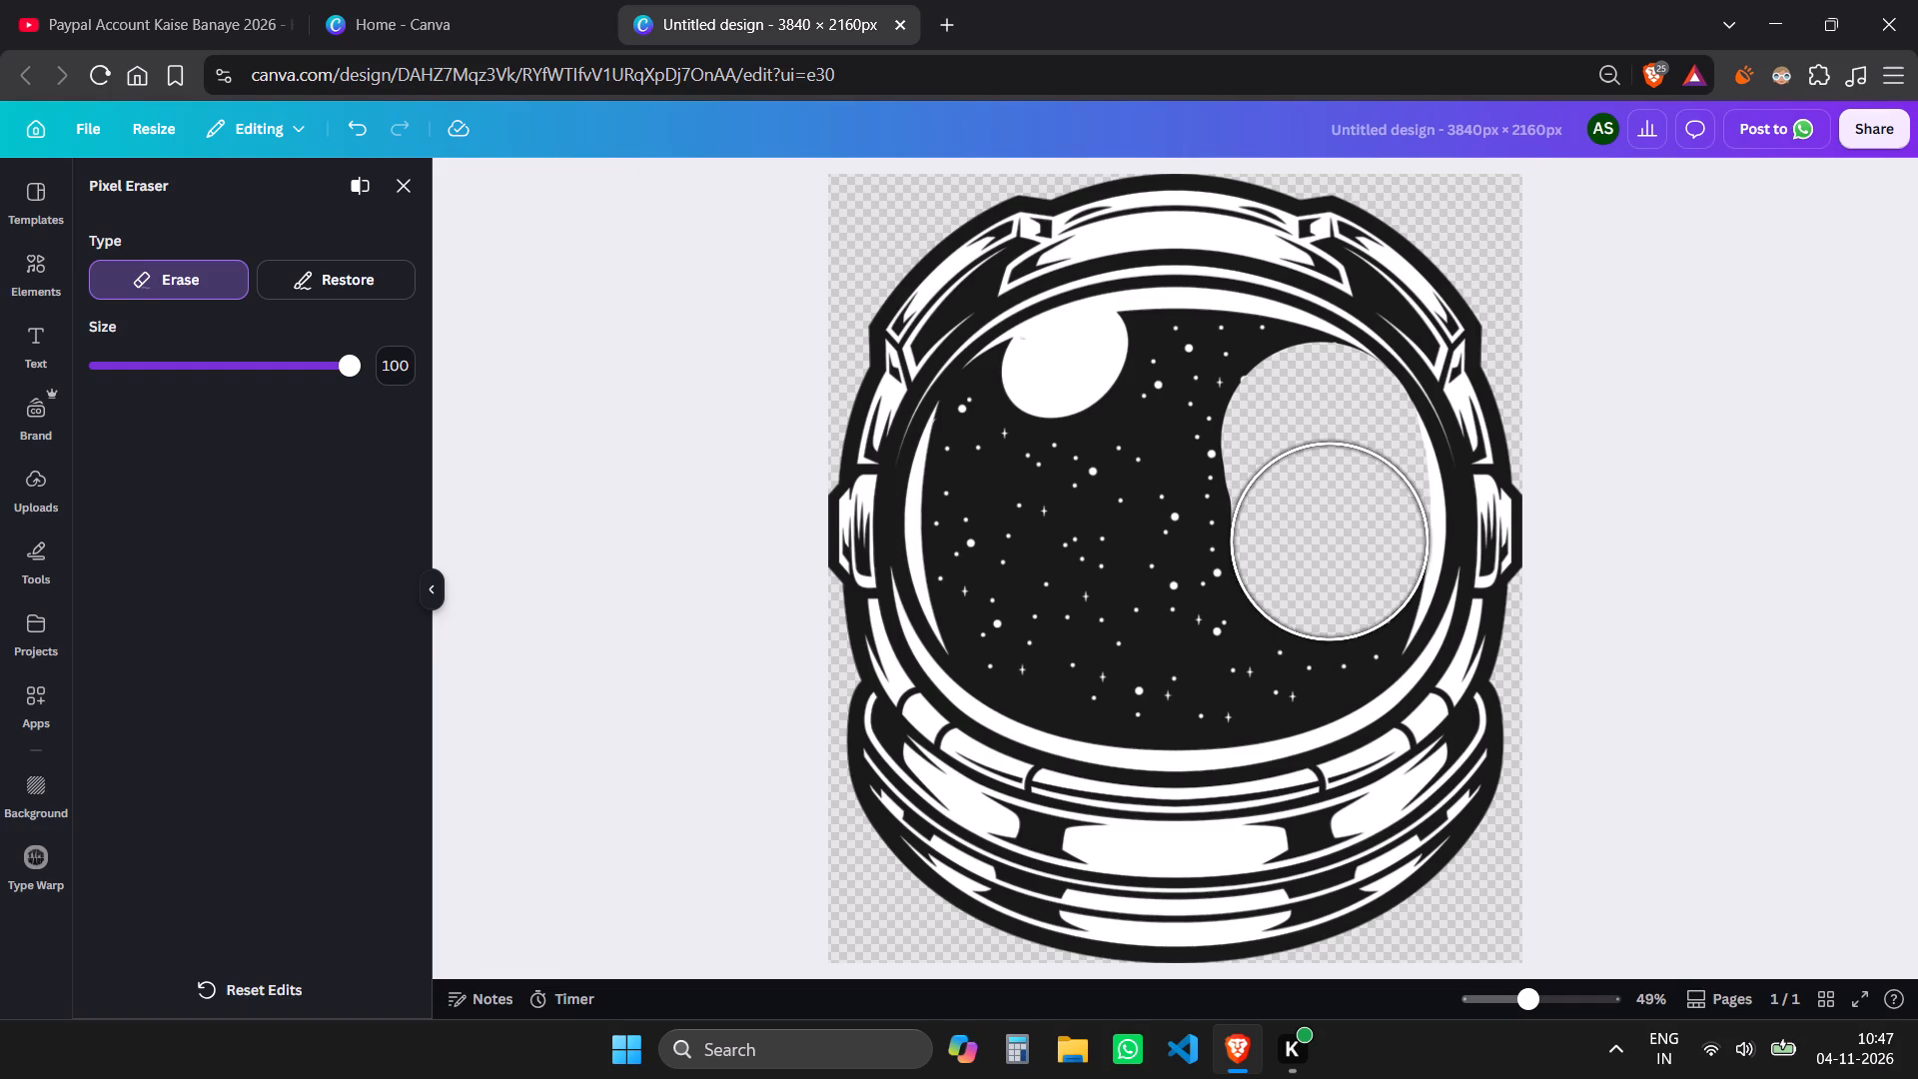
click(1330, 542)
click(1329, 555)
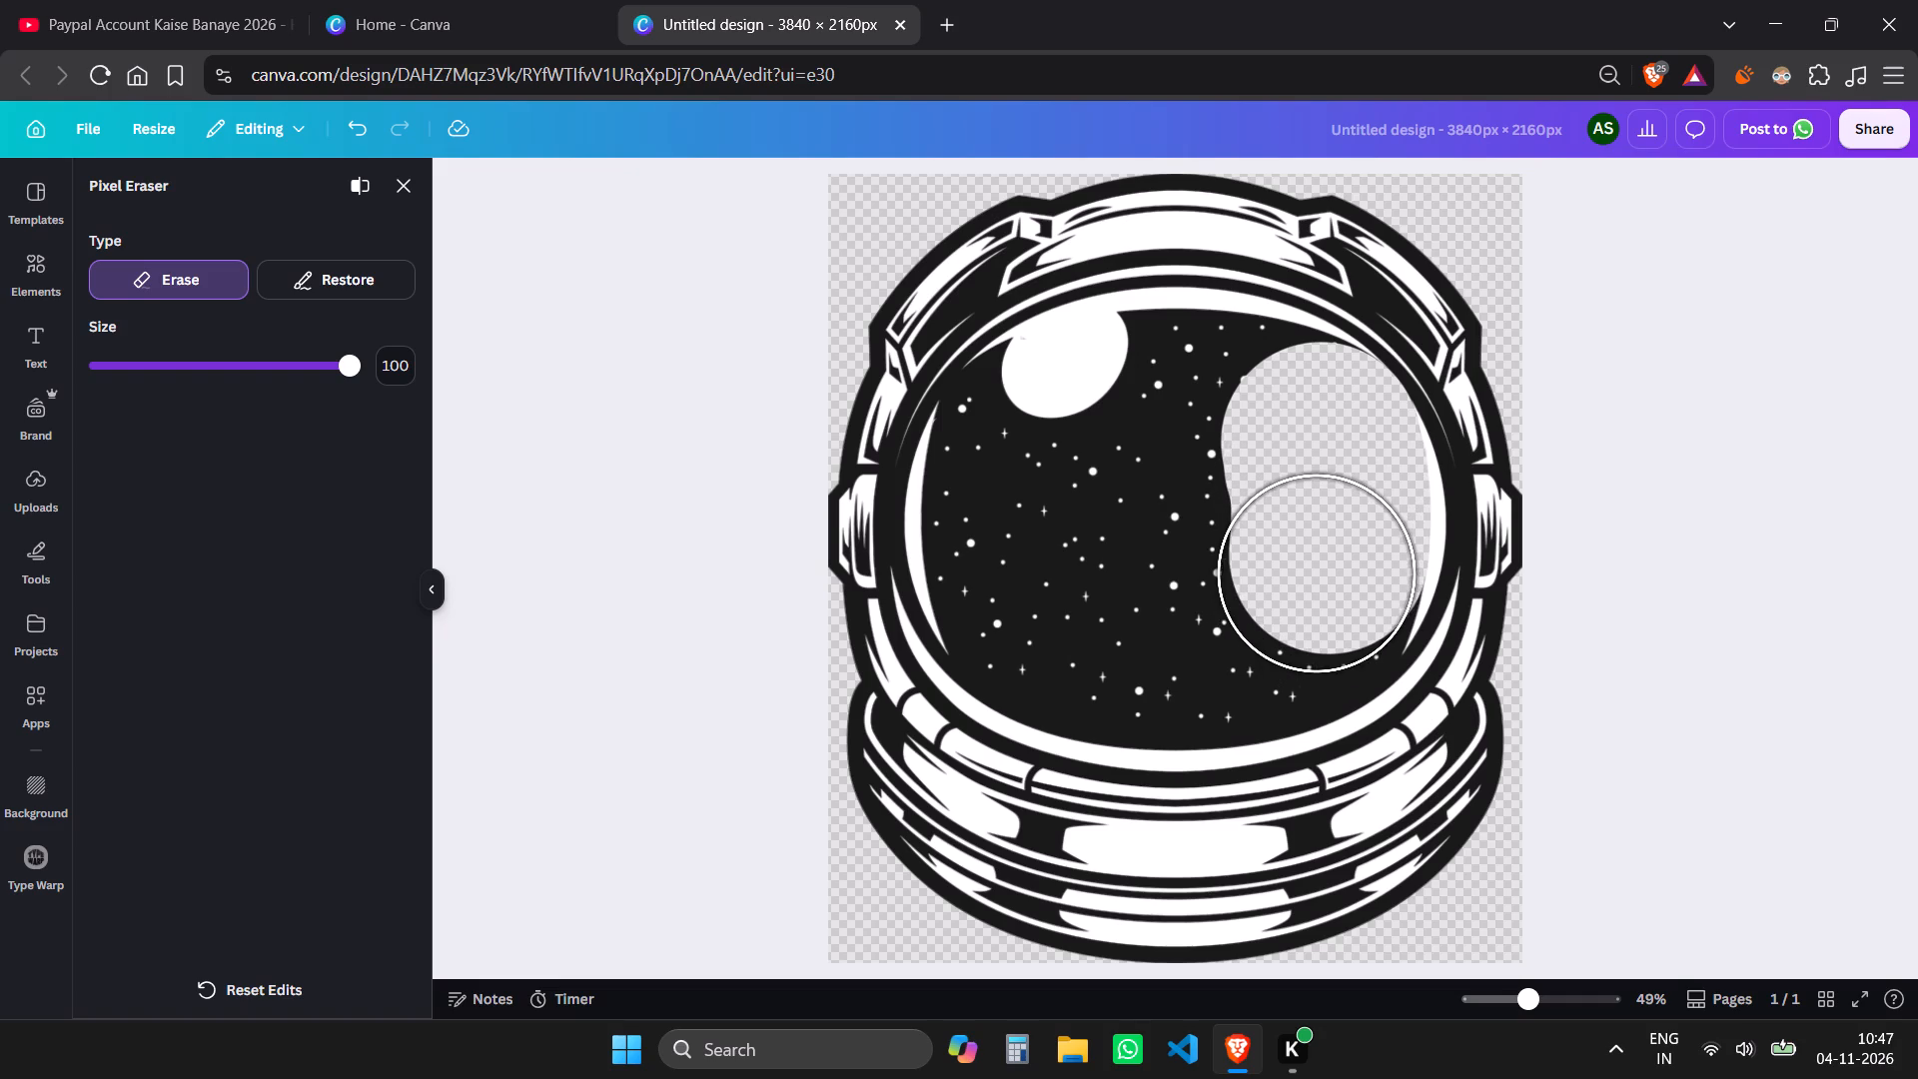
click(1326, 566)
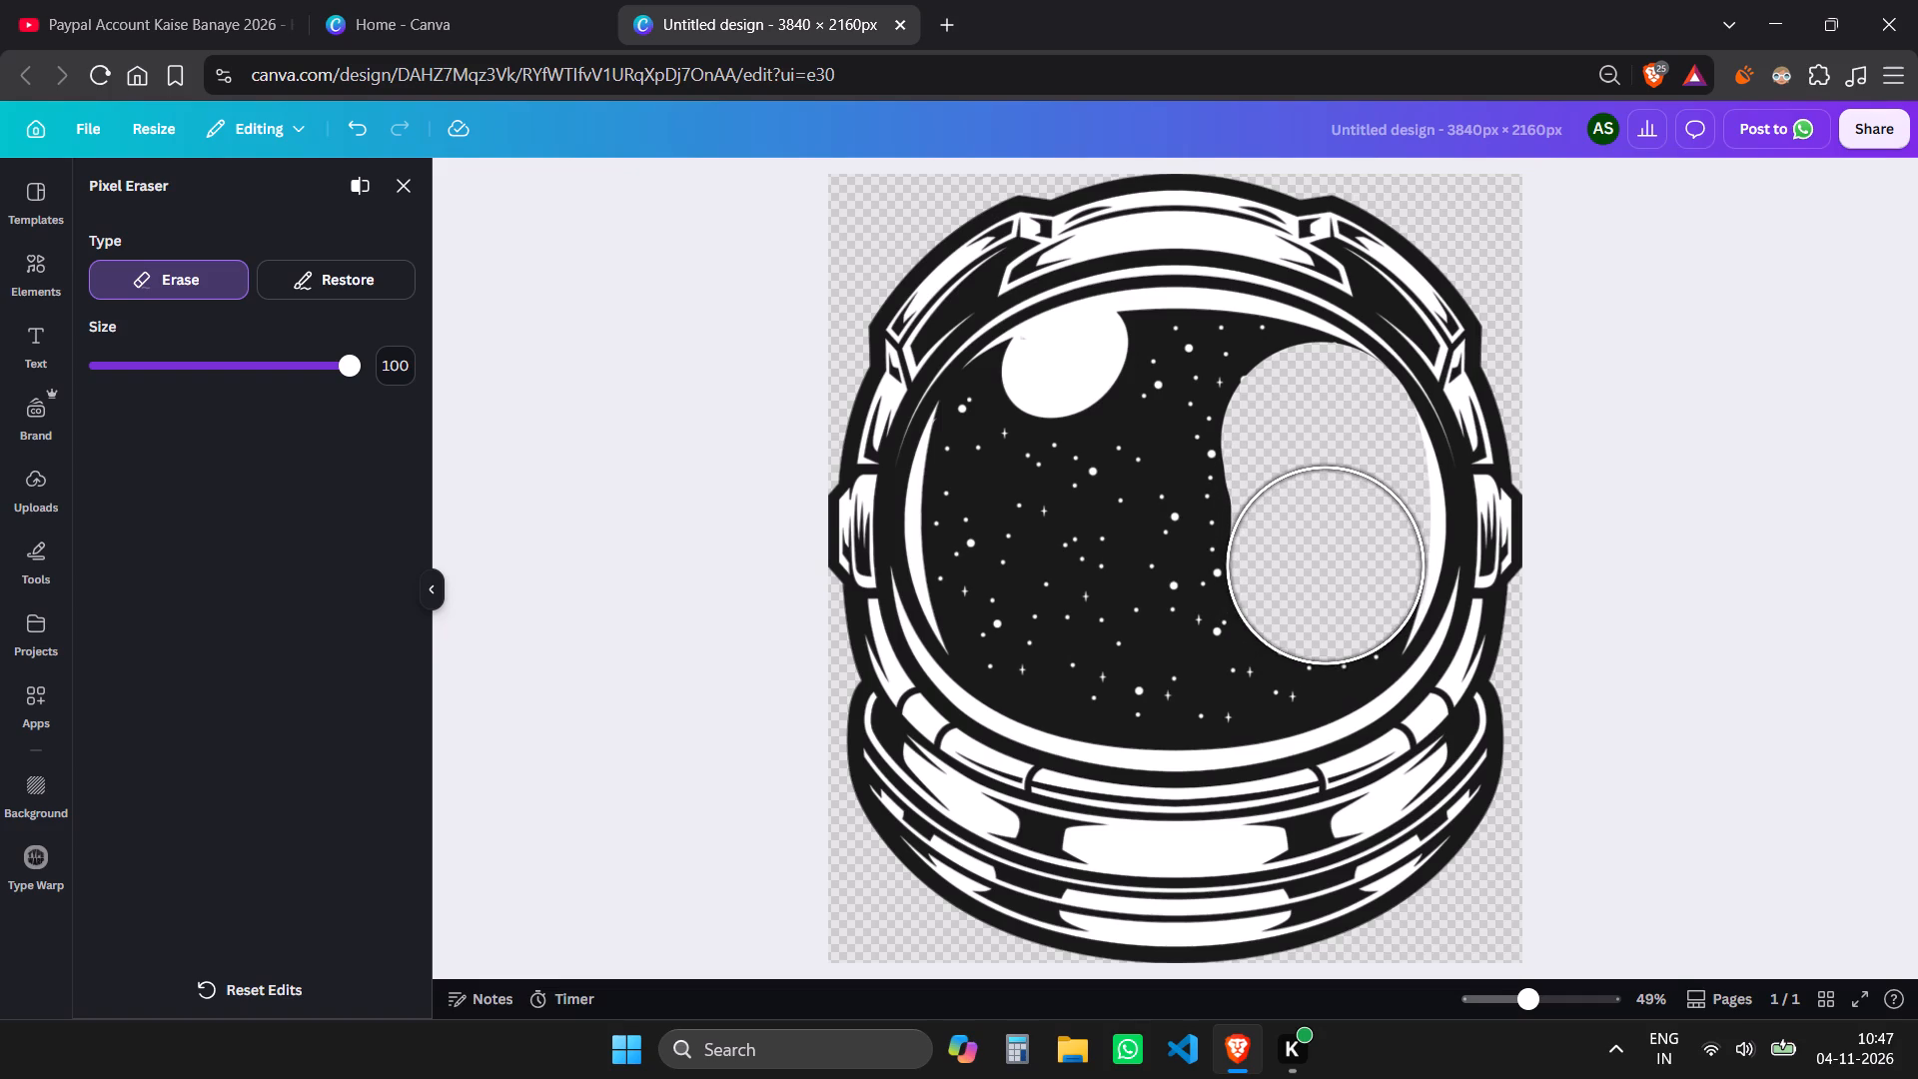
click(1323, 574)
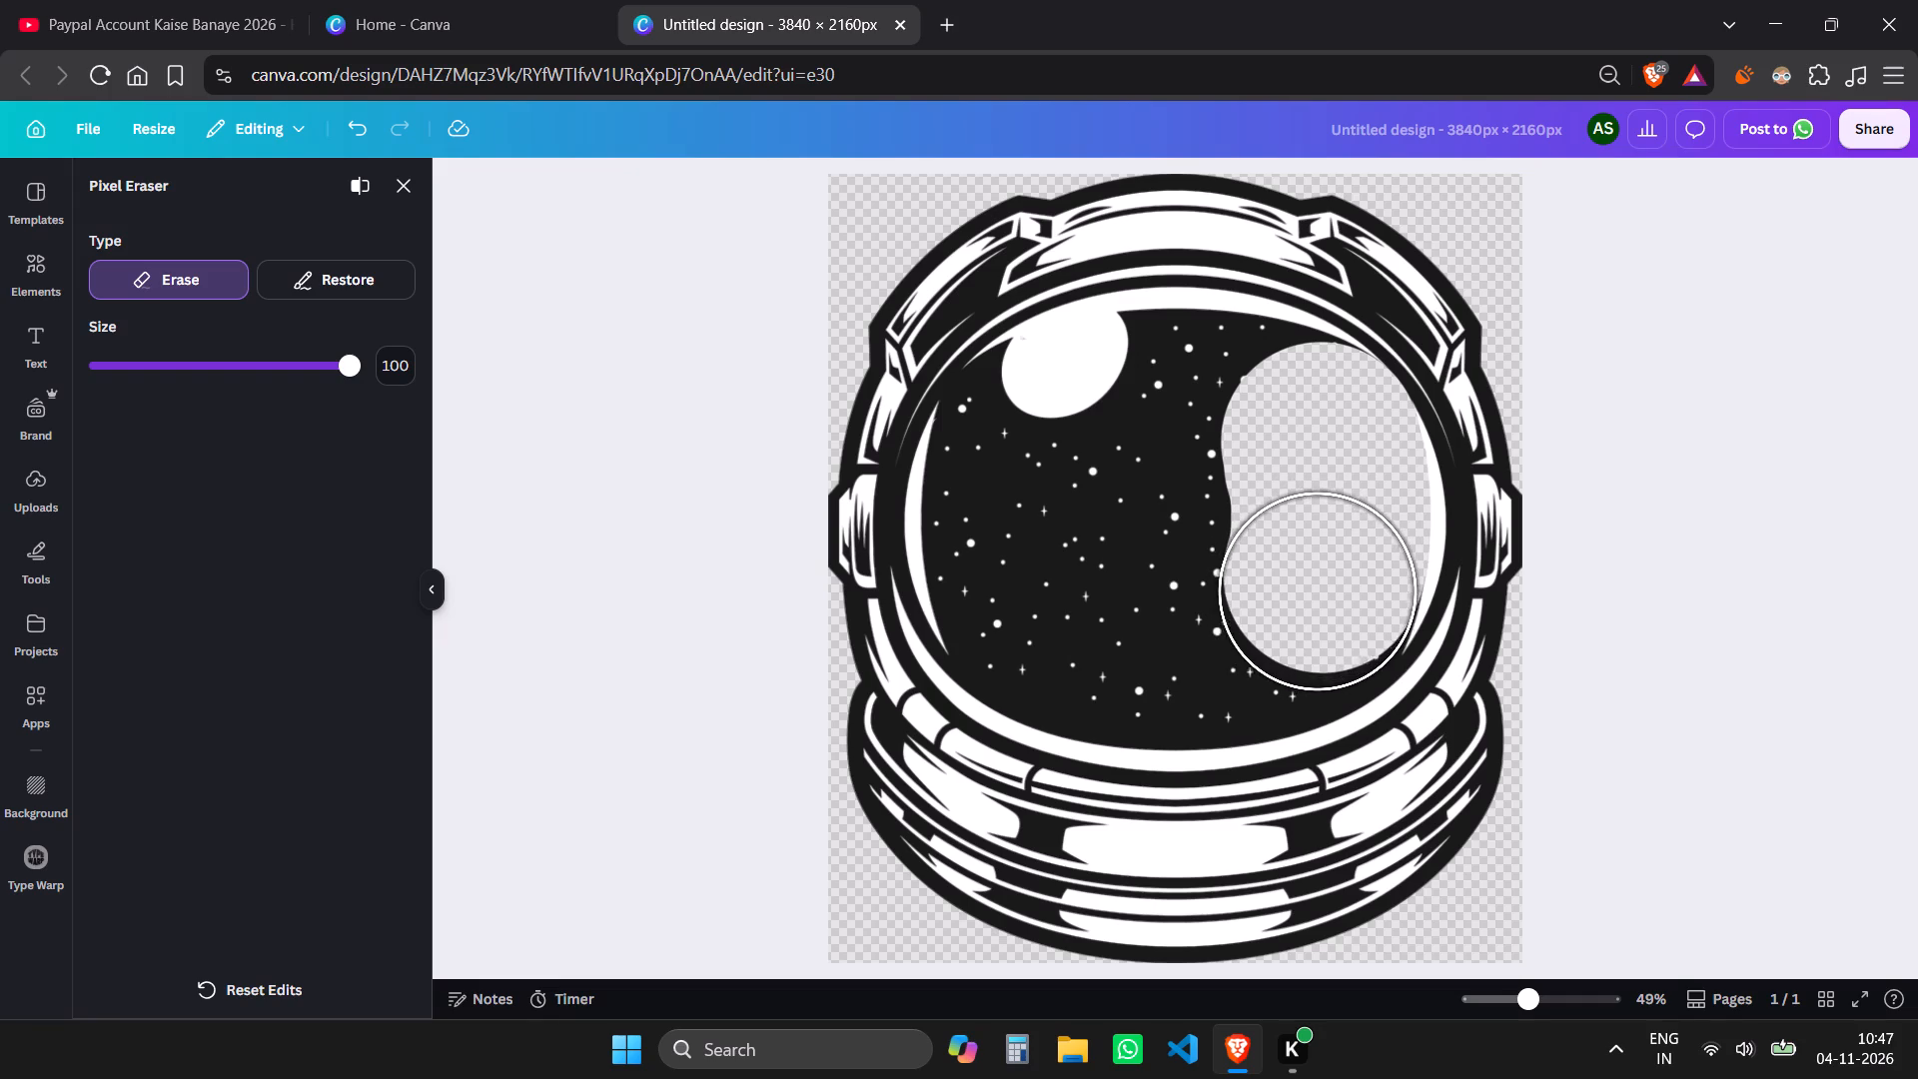
click(1326, 573)
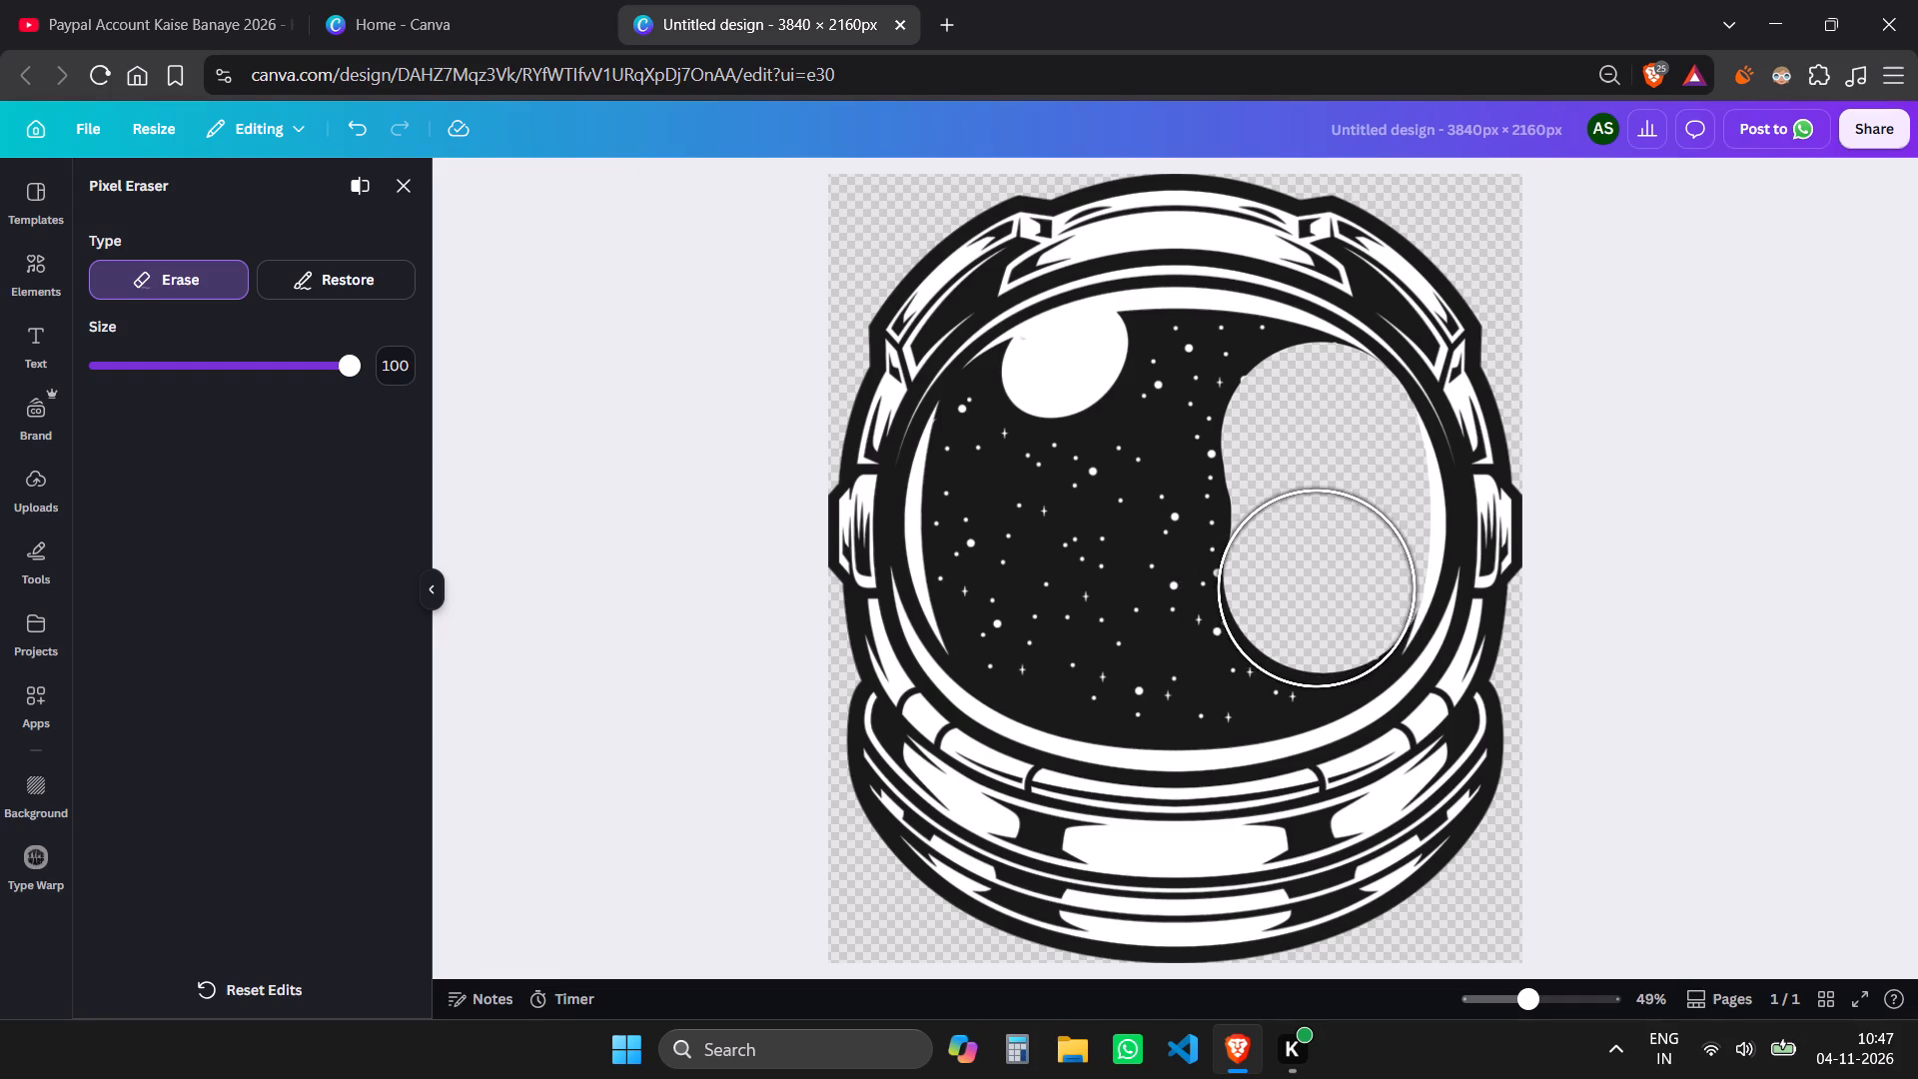
click(1321, 586)
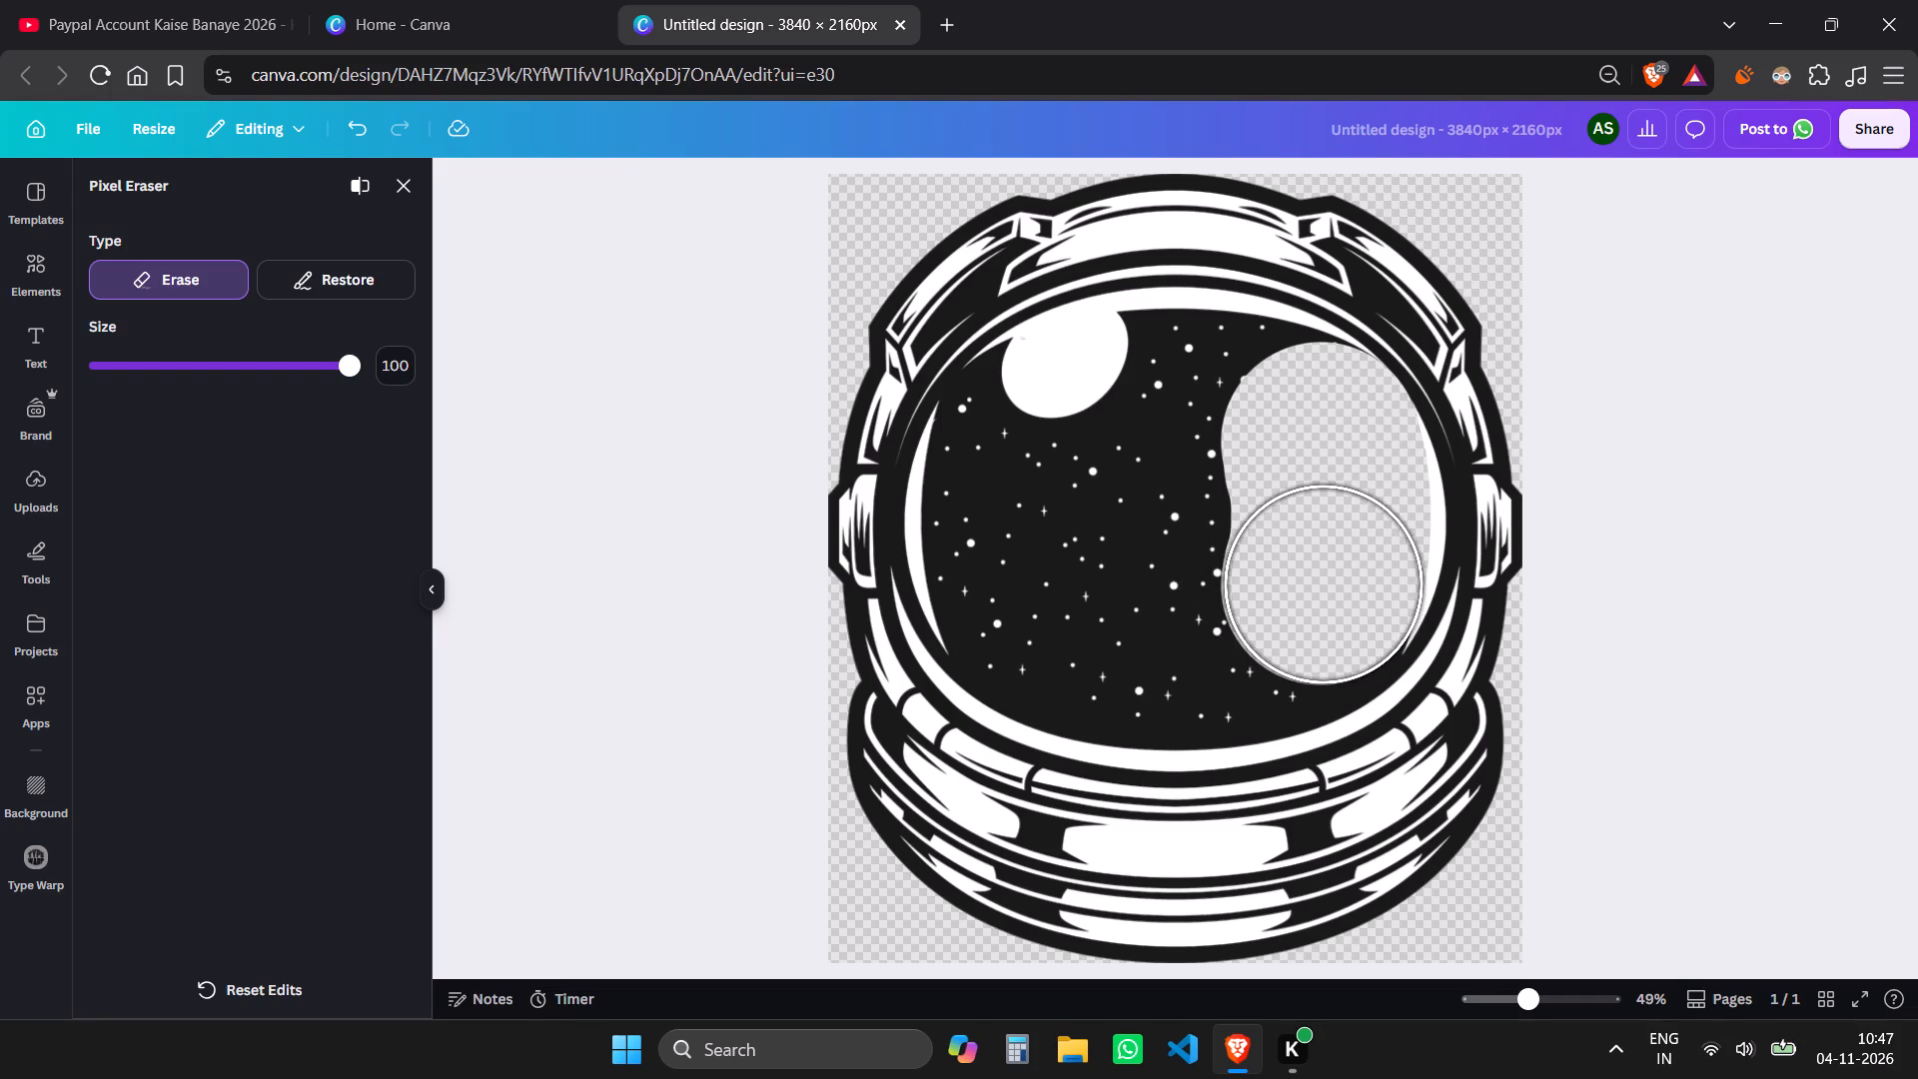
click(1321, 597)
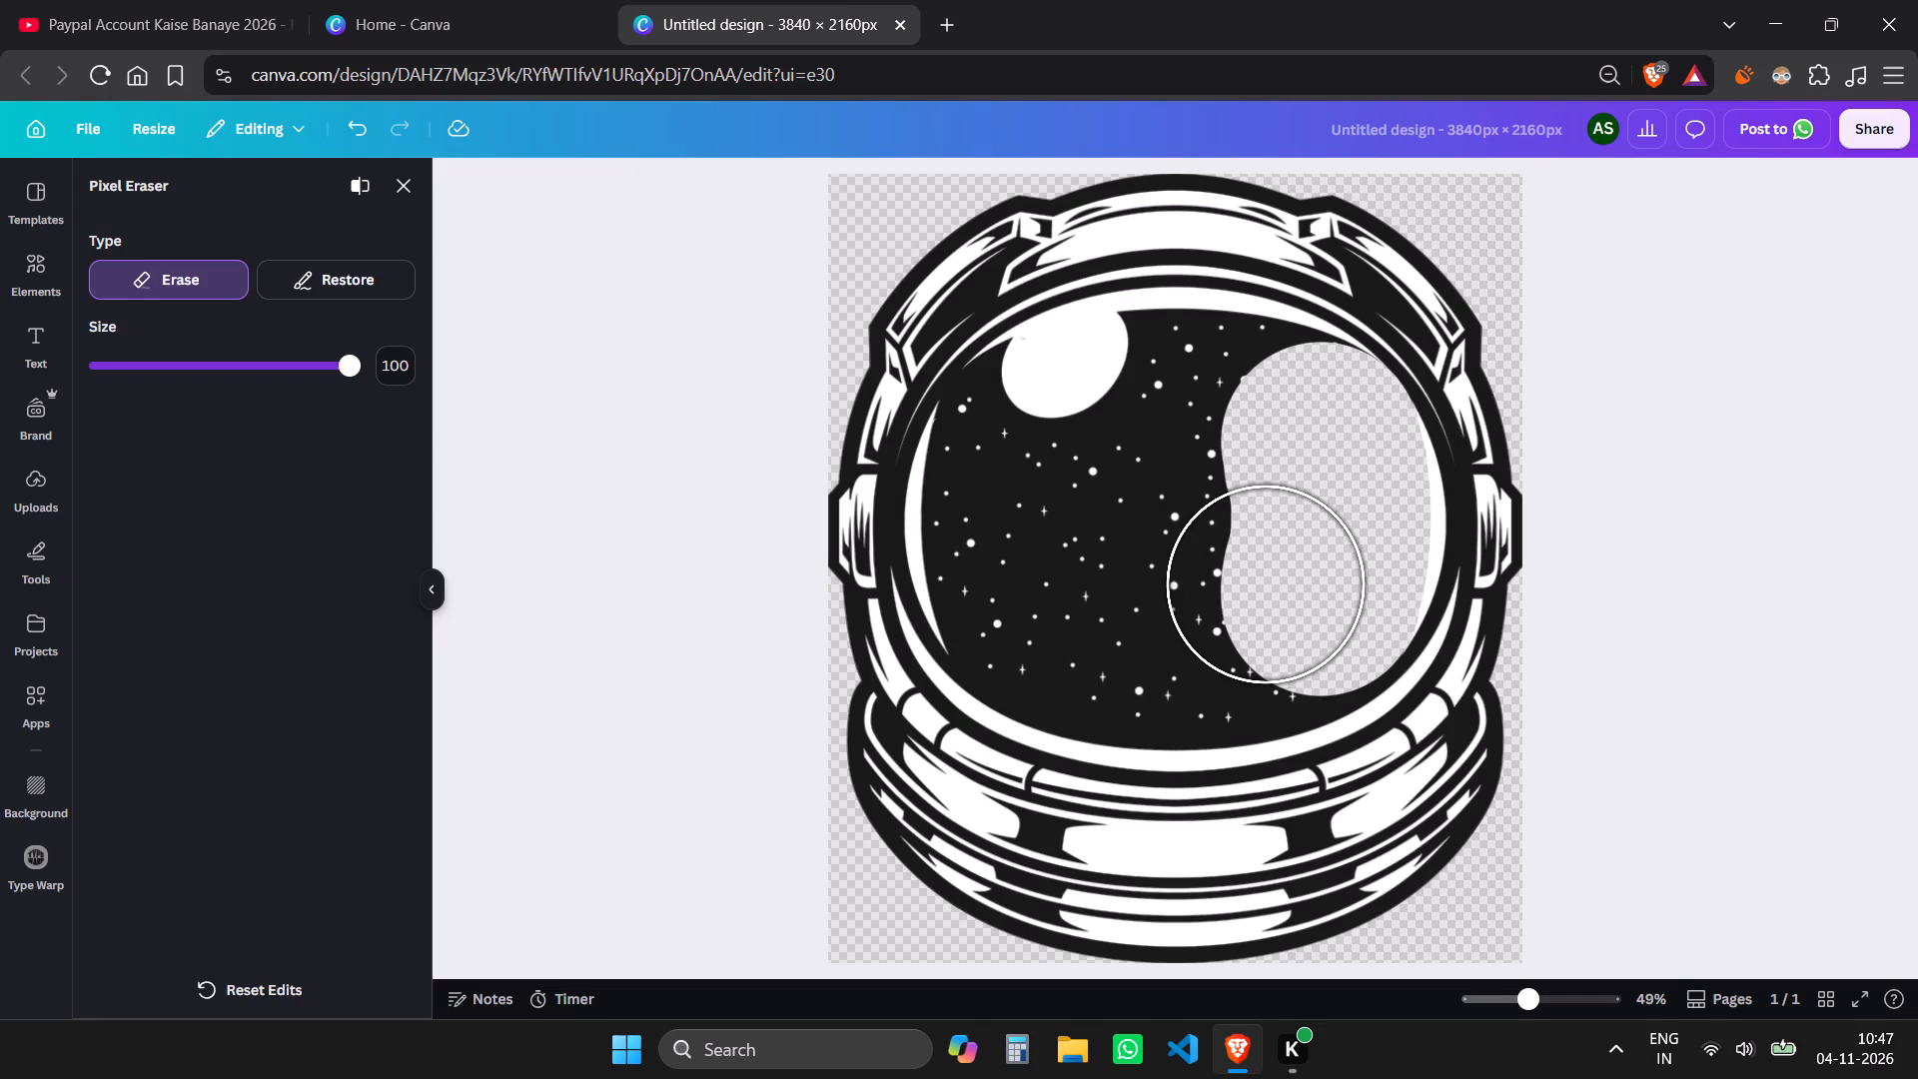
click(1317, 600)
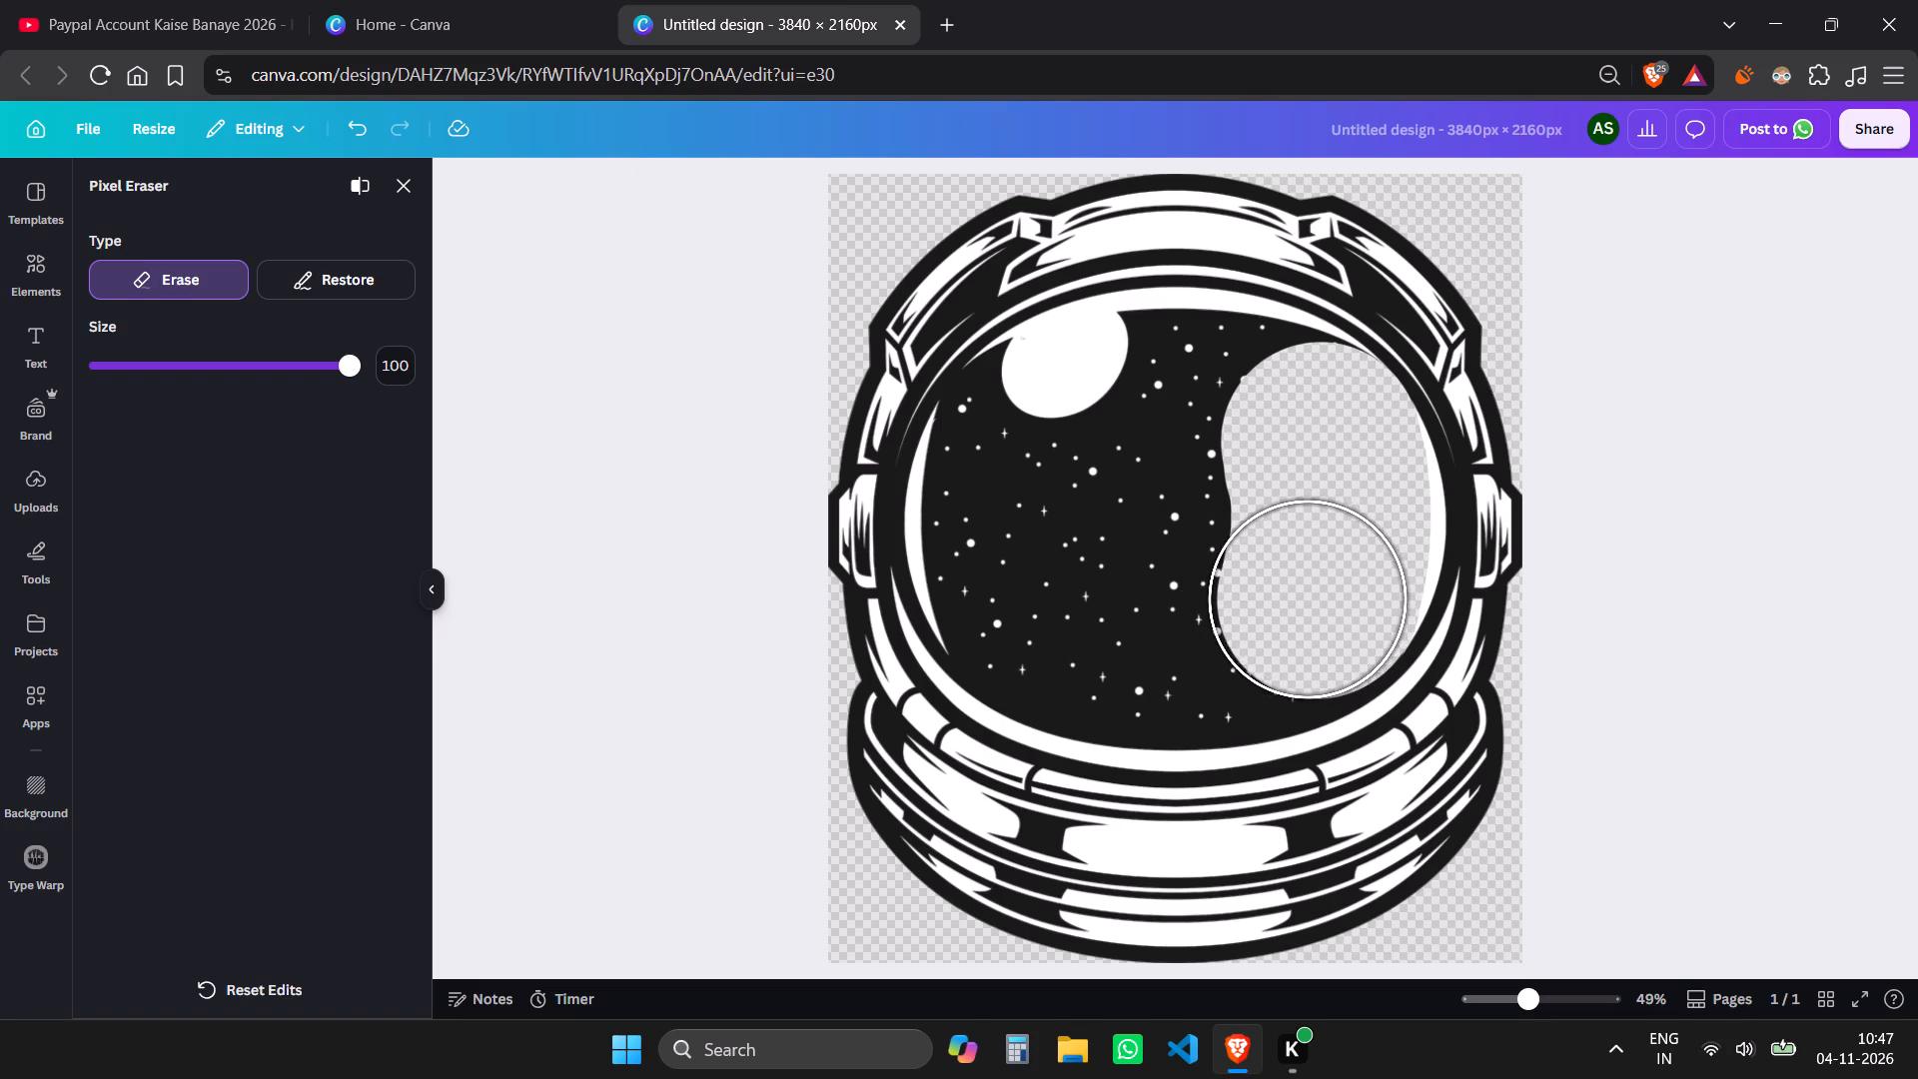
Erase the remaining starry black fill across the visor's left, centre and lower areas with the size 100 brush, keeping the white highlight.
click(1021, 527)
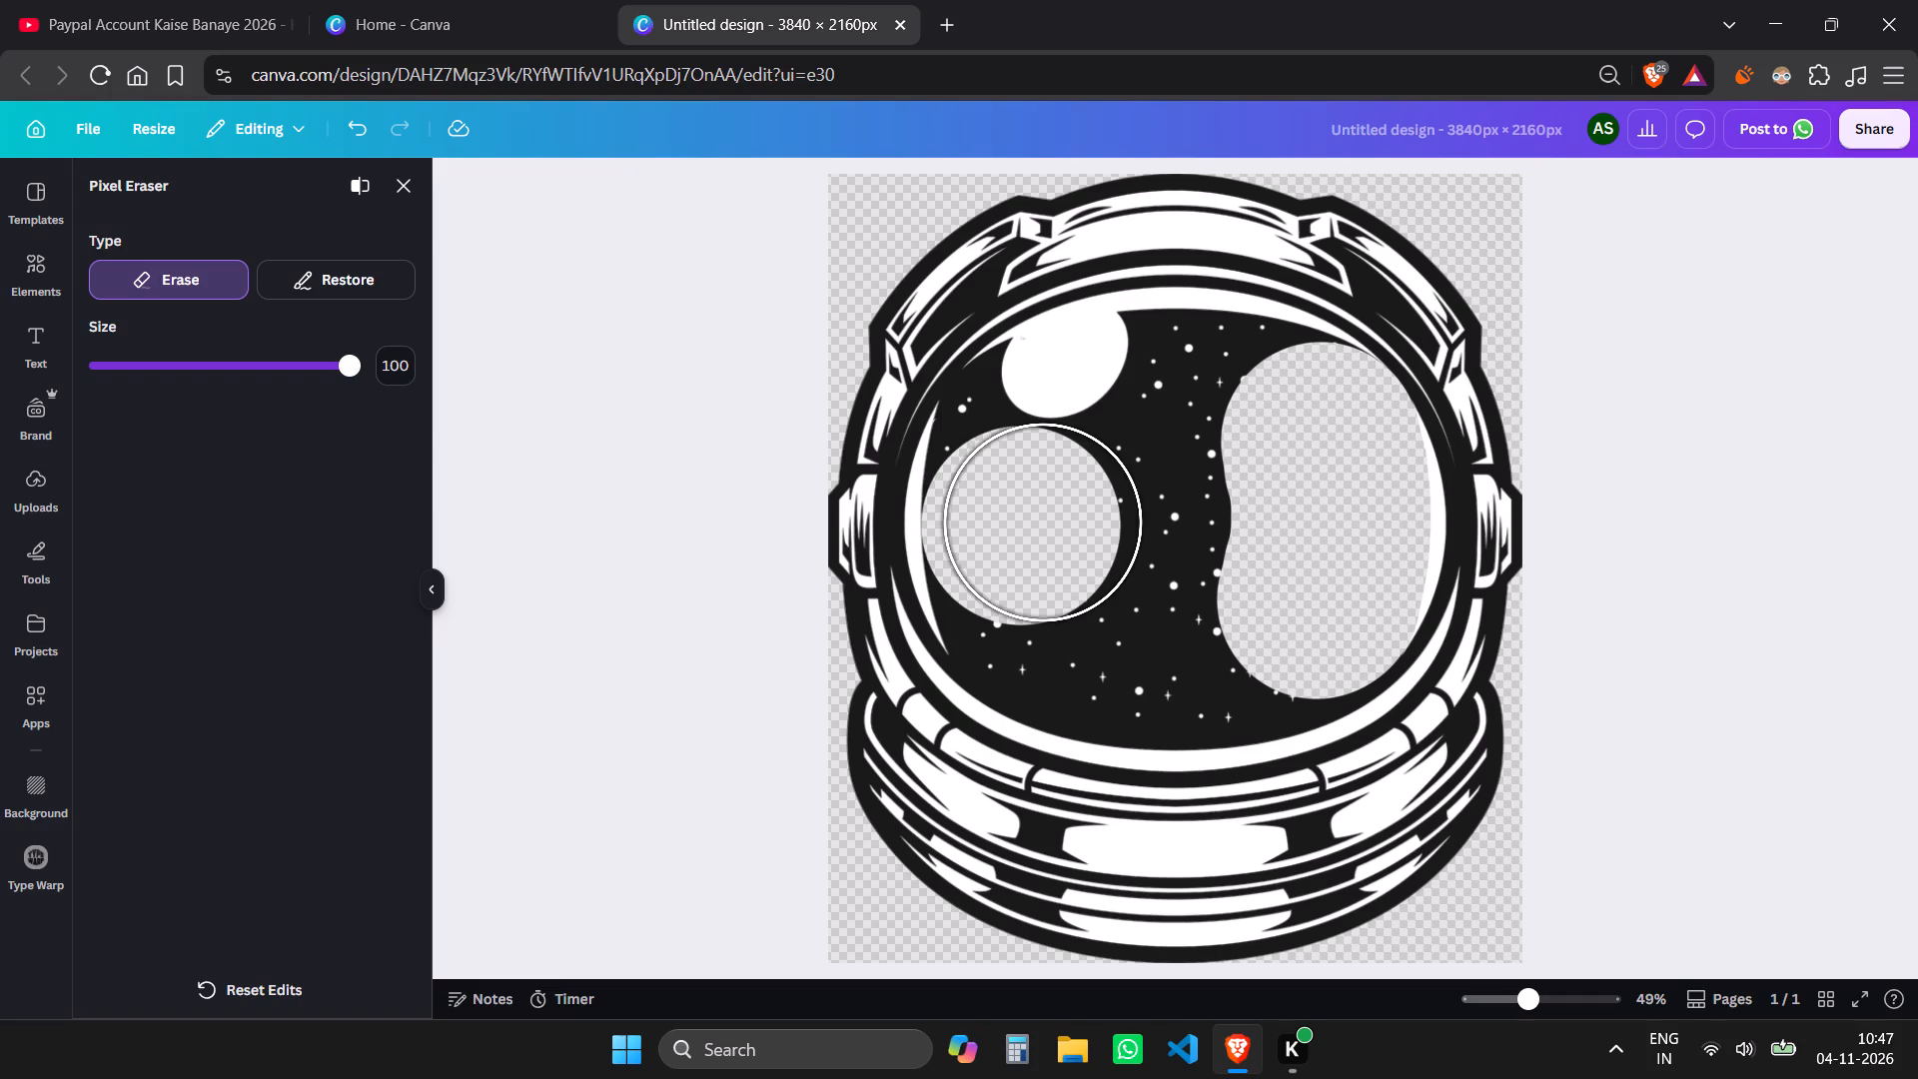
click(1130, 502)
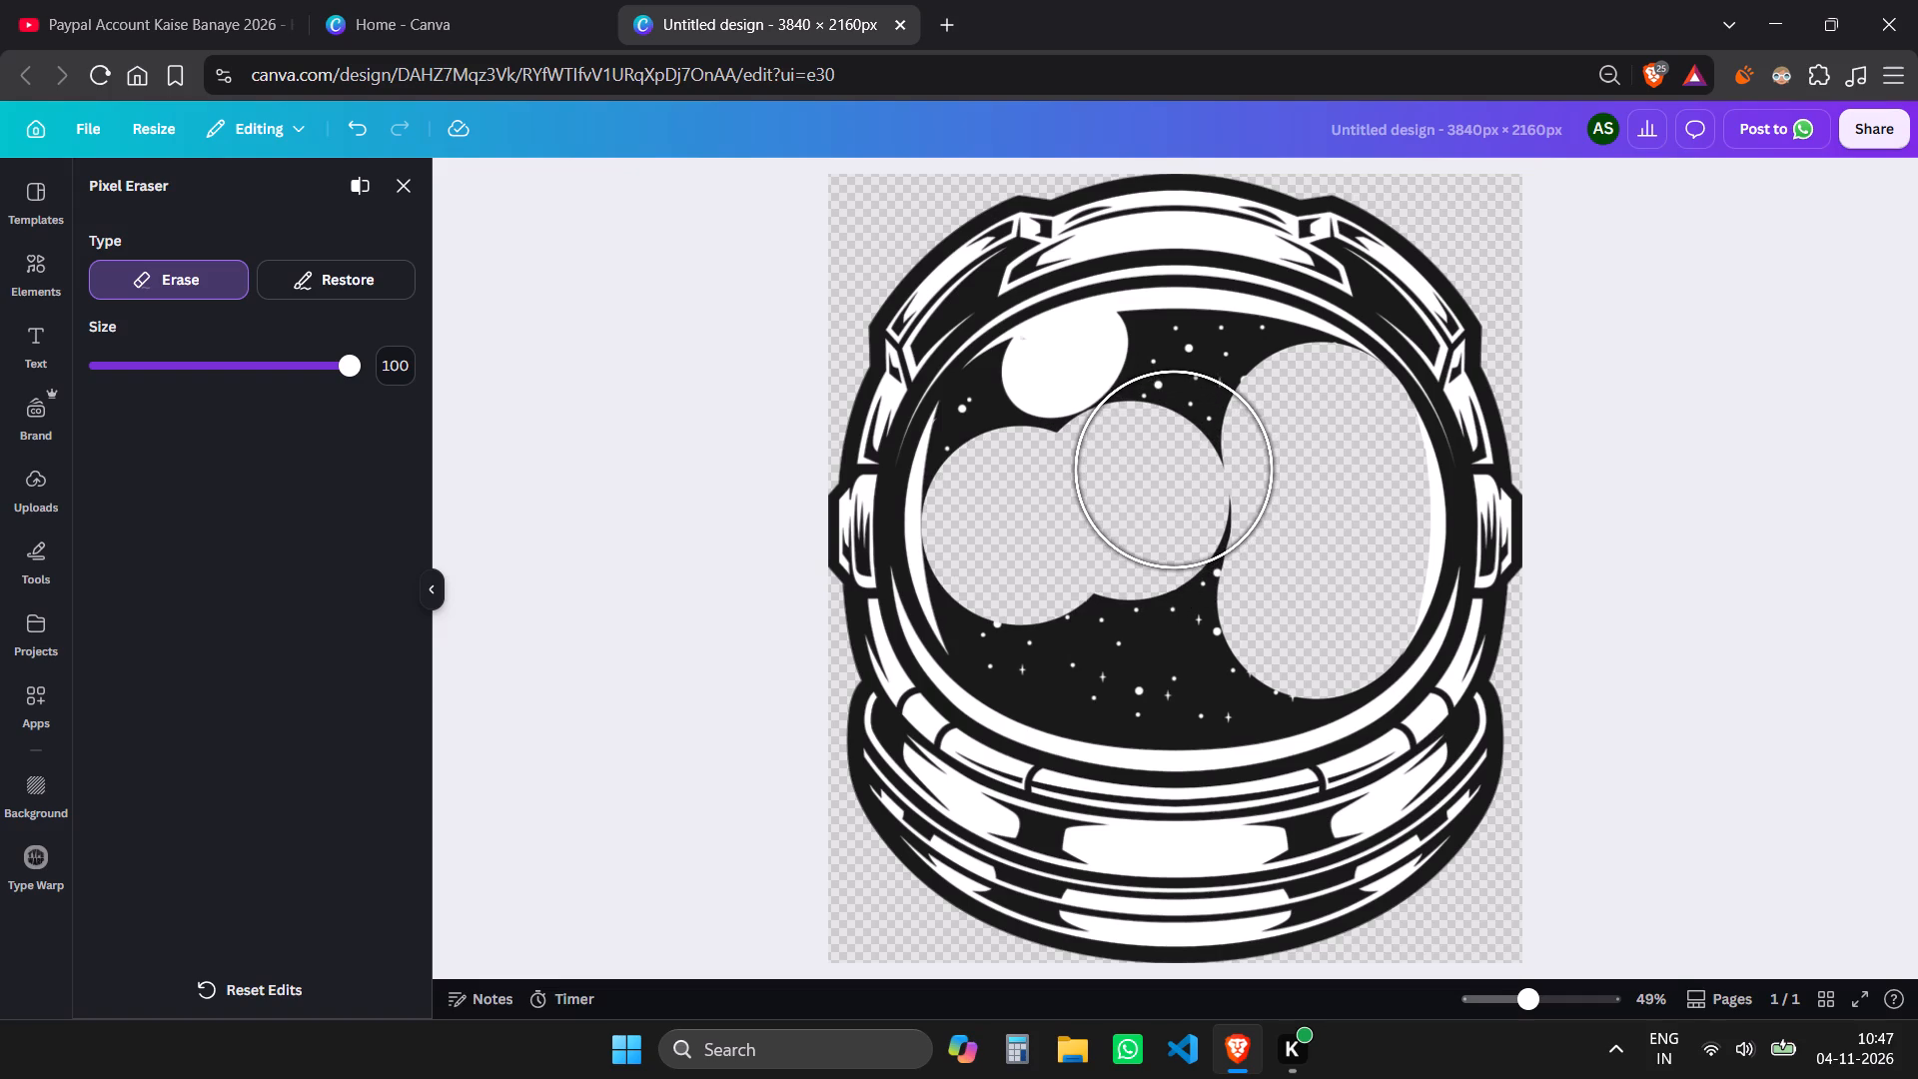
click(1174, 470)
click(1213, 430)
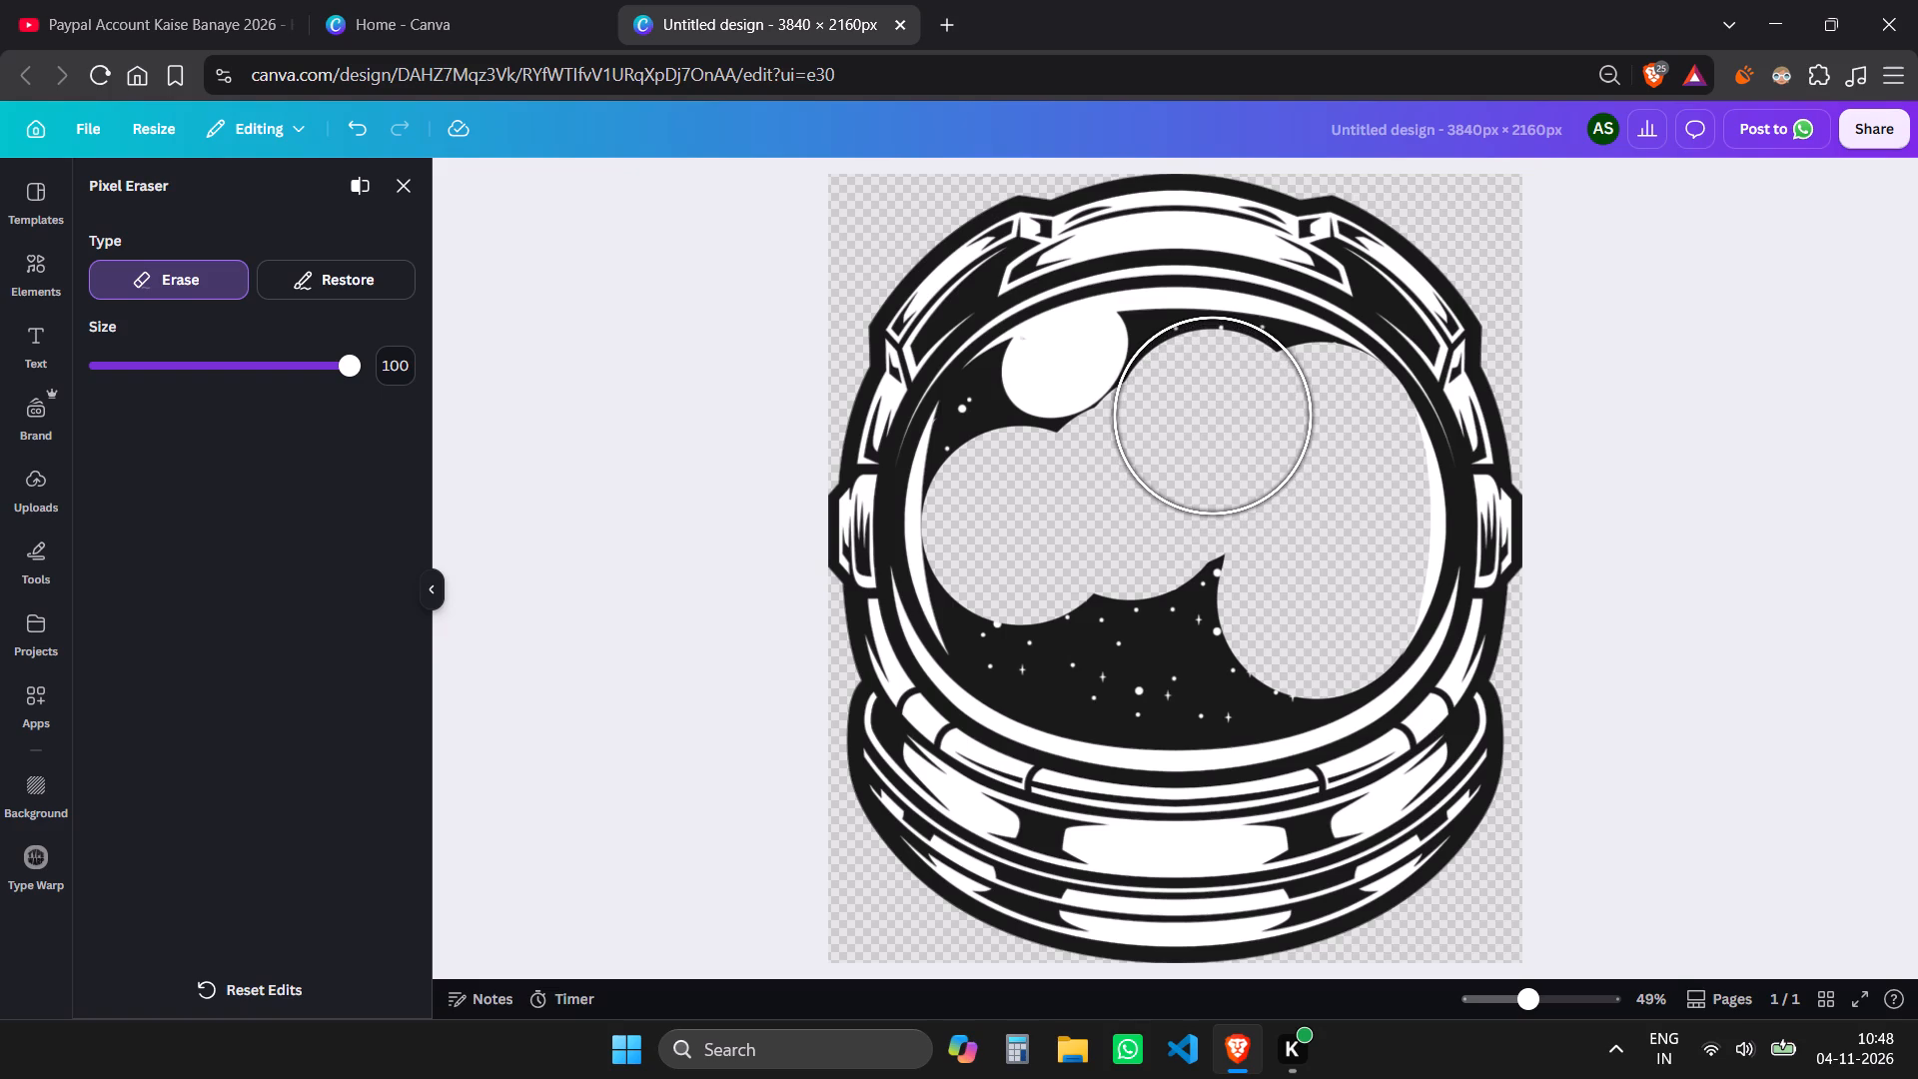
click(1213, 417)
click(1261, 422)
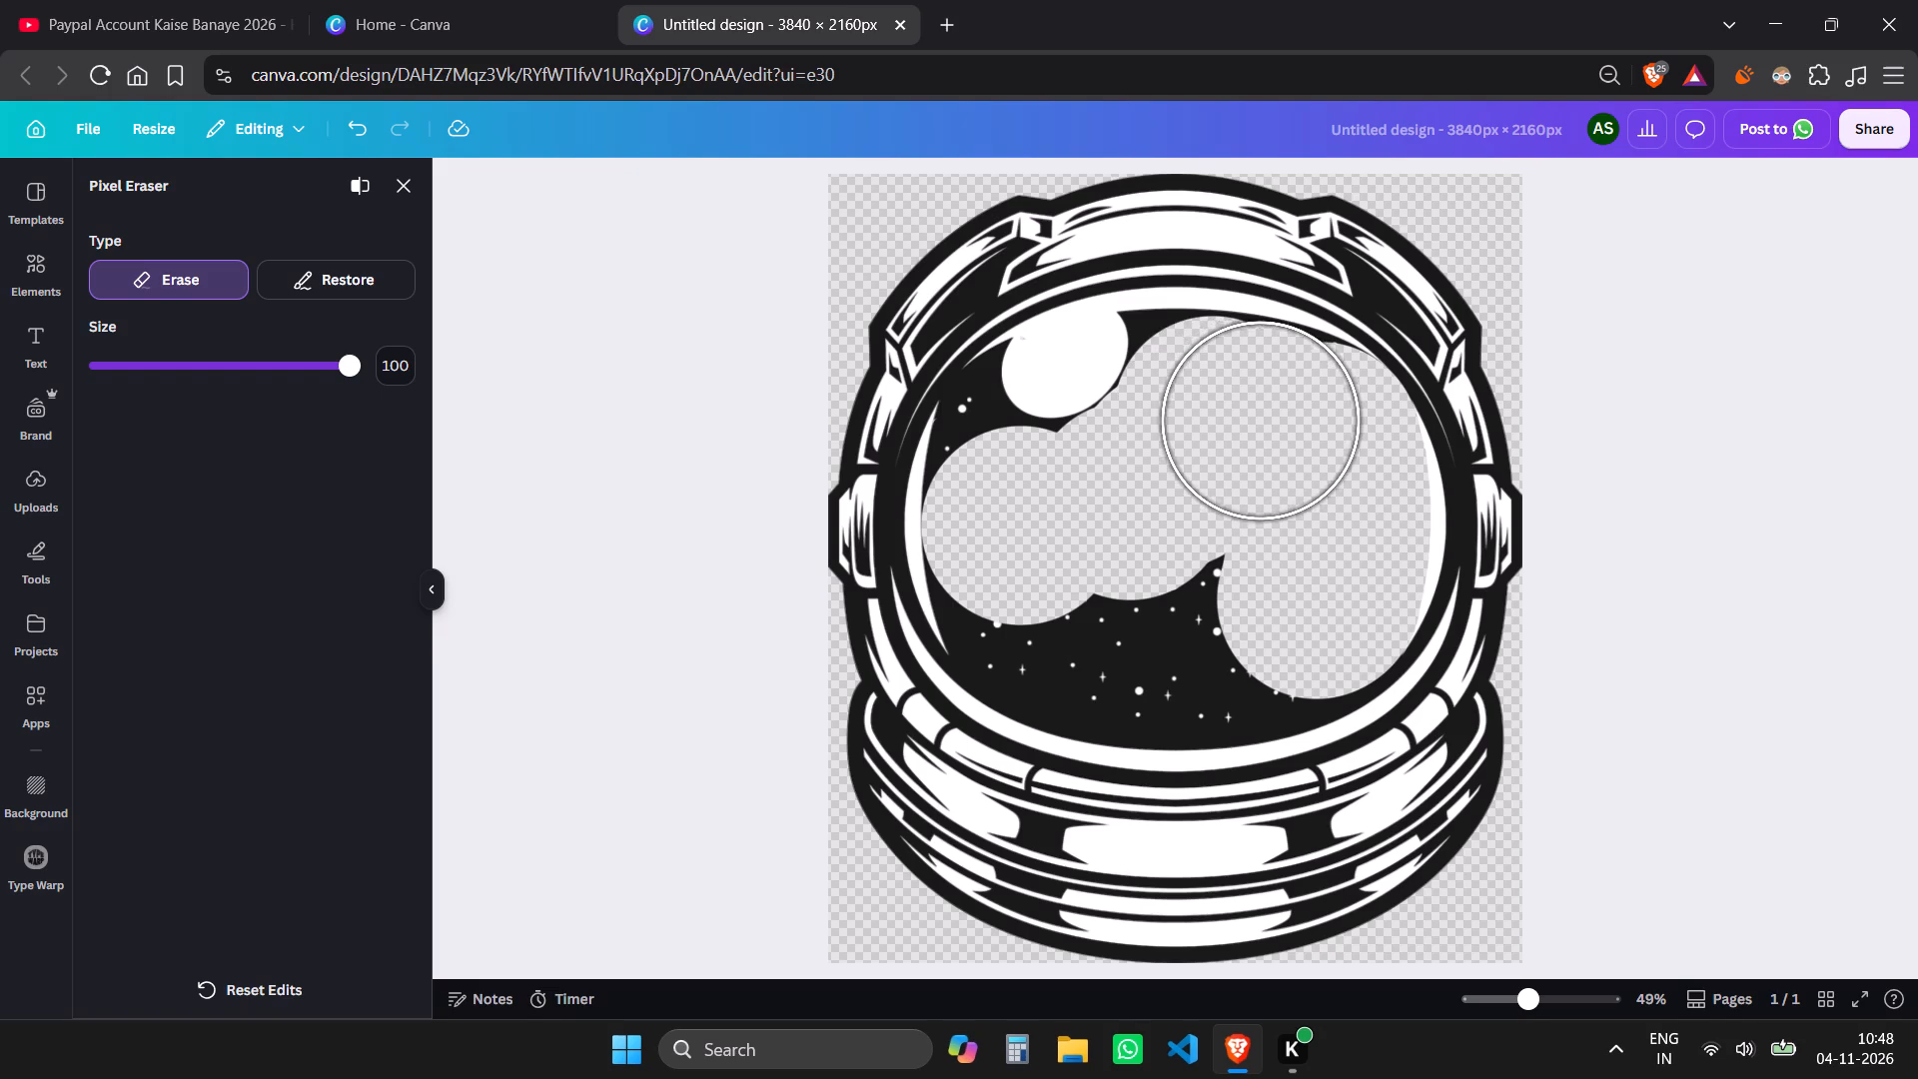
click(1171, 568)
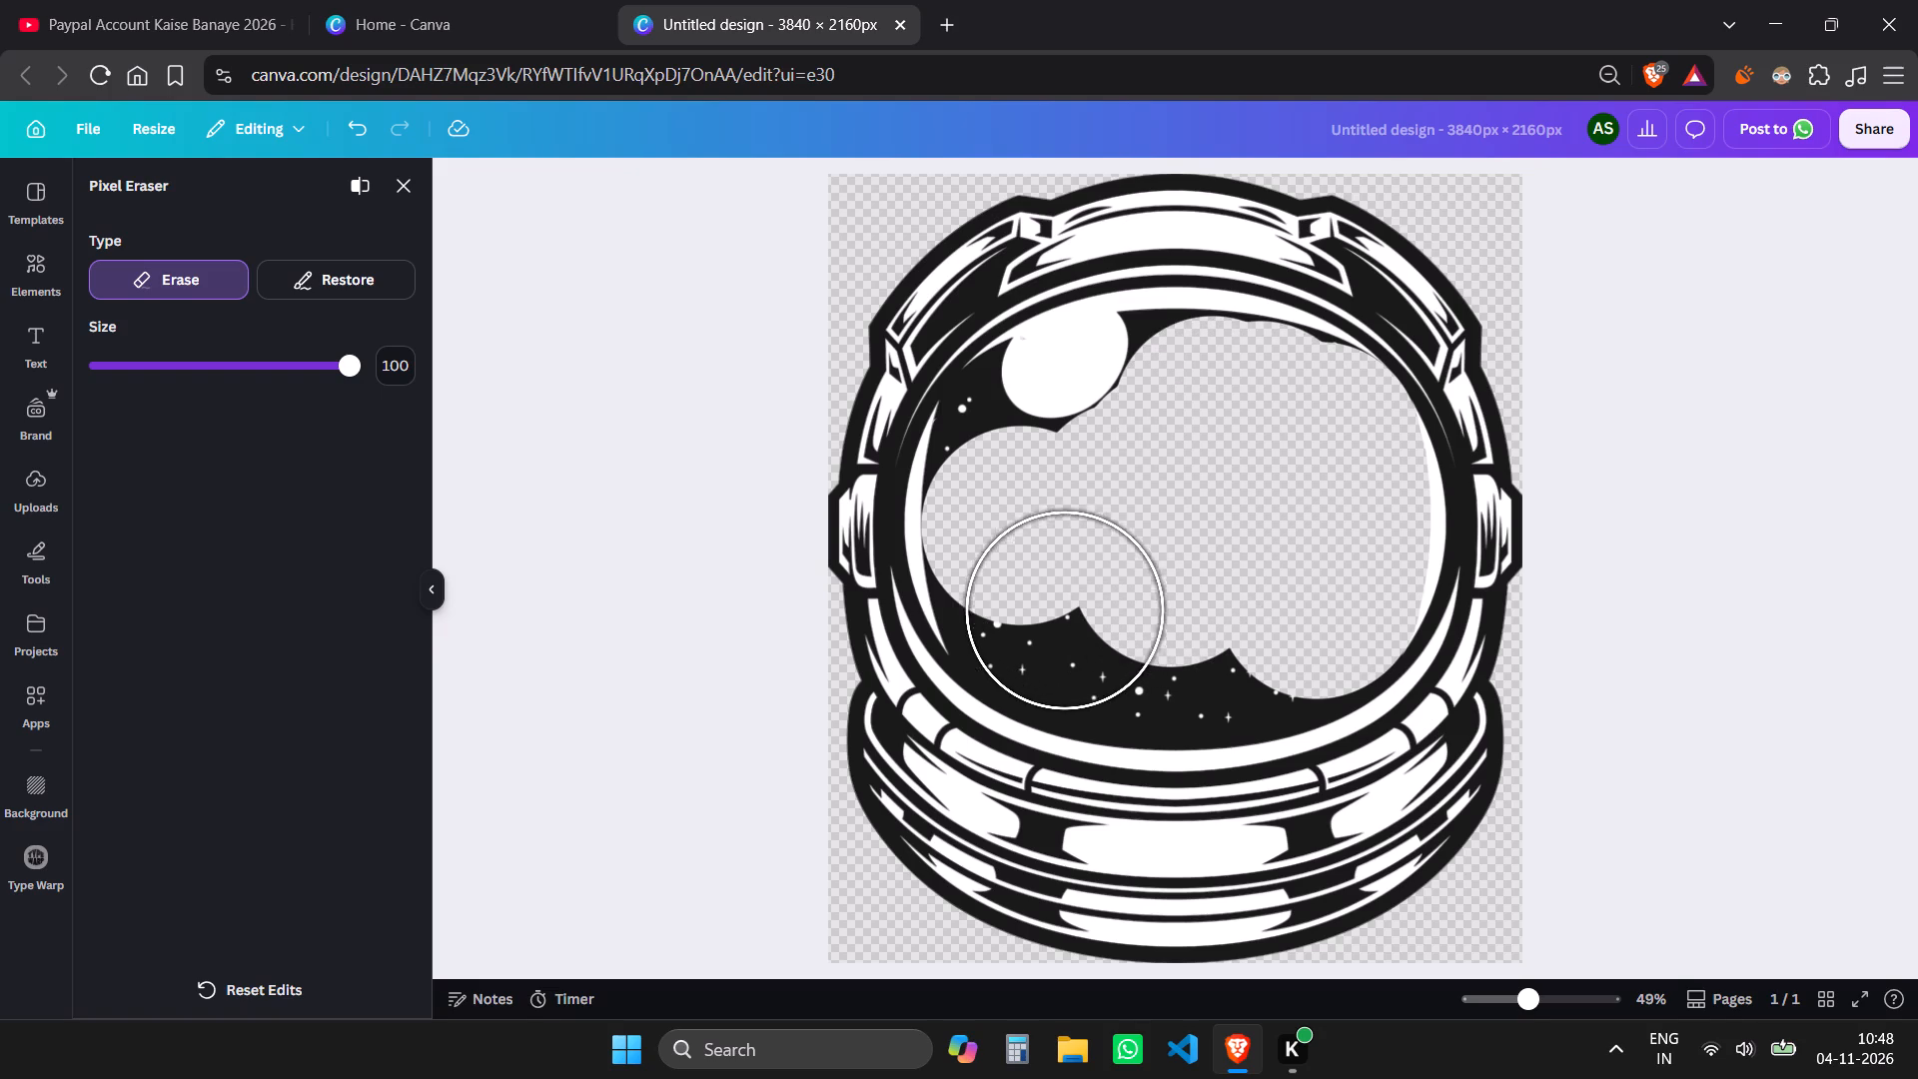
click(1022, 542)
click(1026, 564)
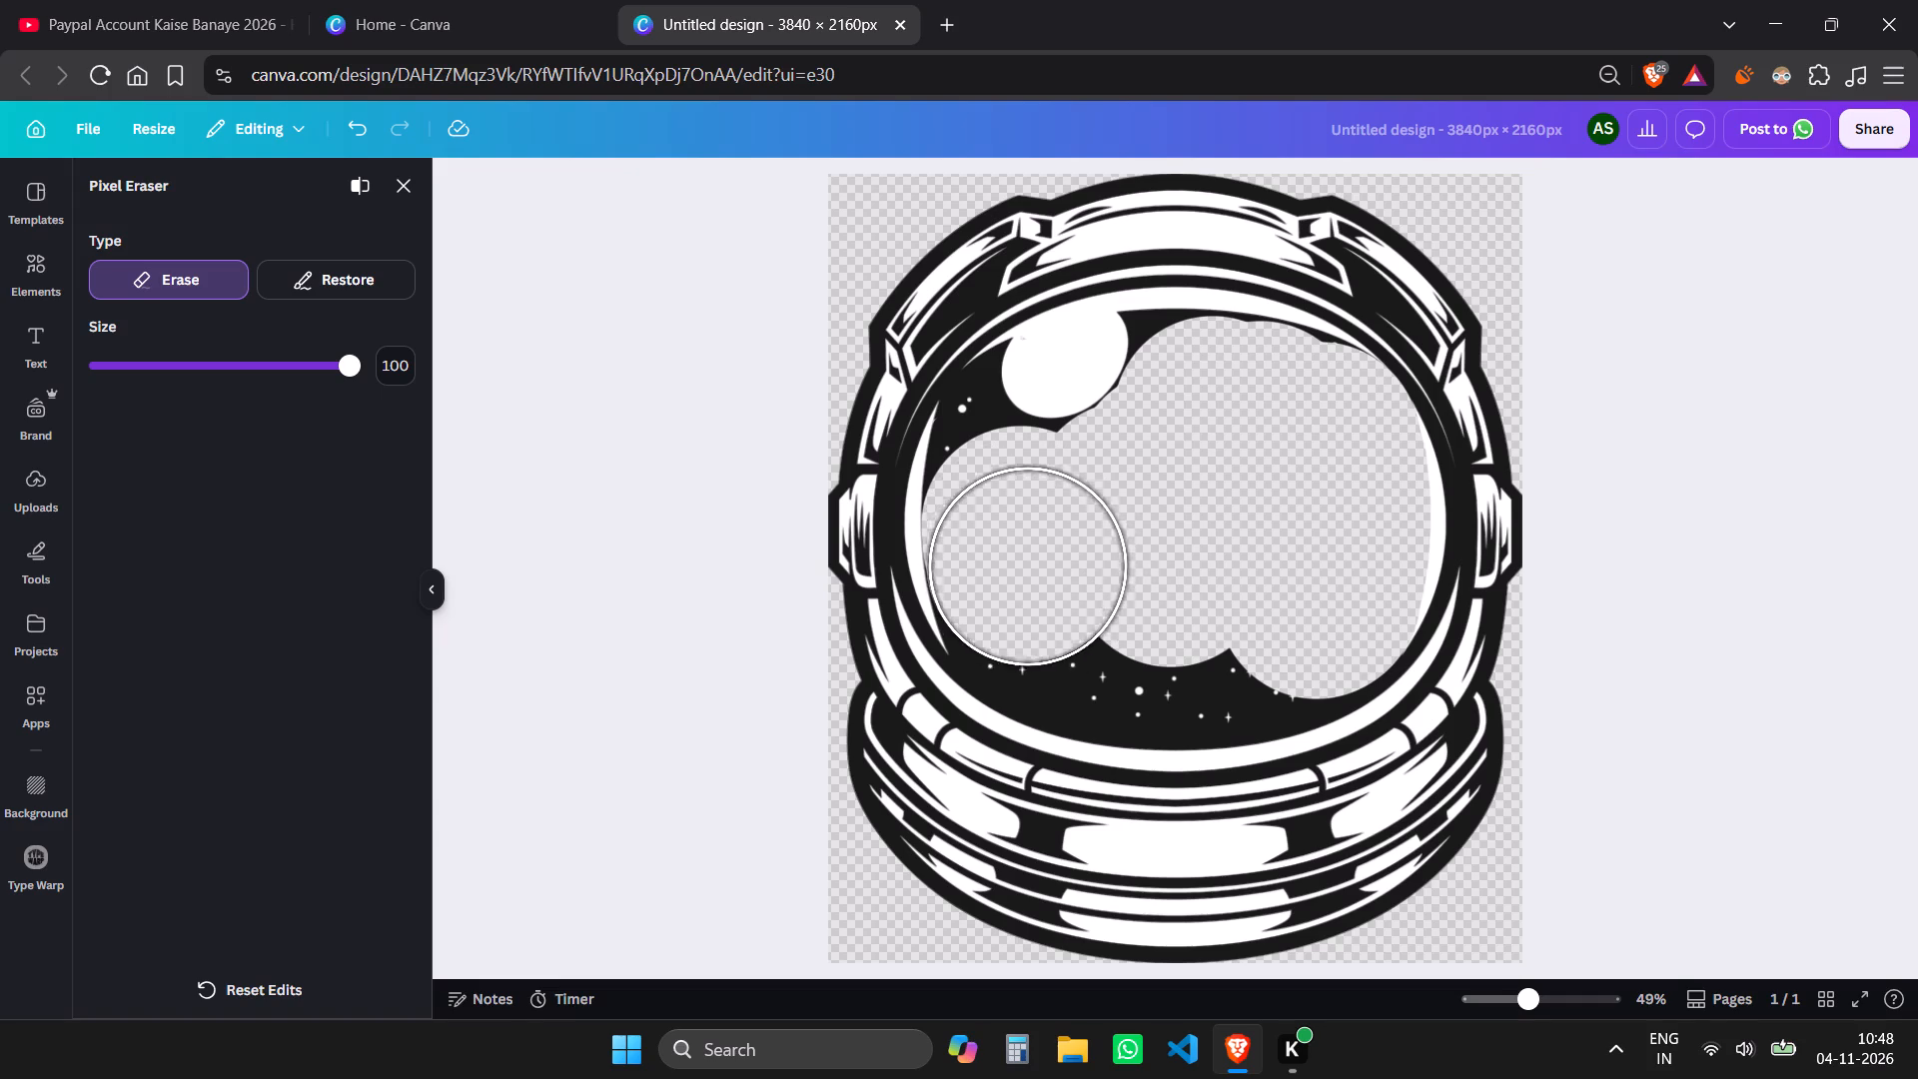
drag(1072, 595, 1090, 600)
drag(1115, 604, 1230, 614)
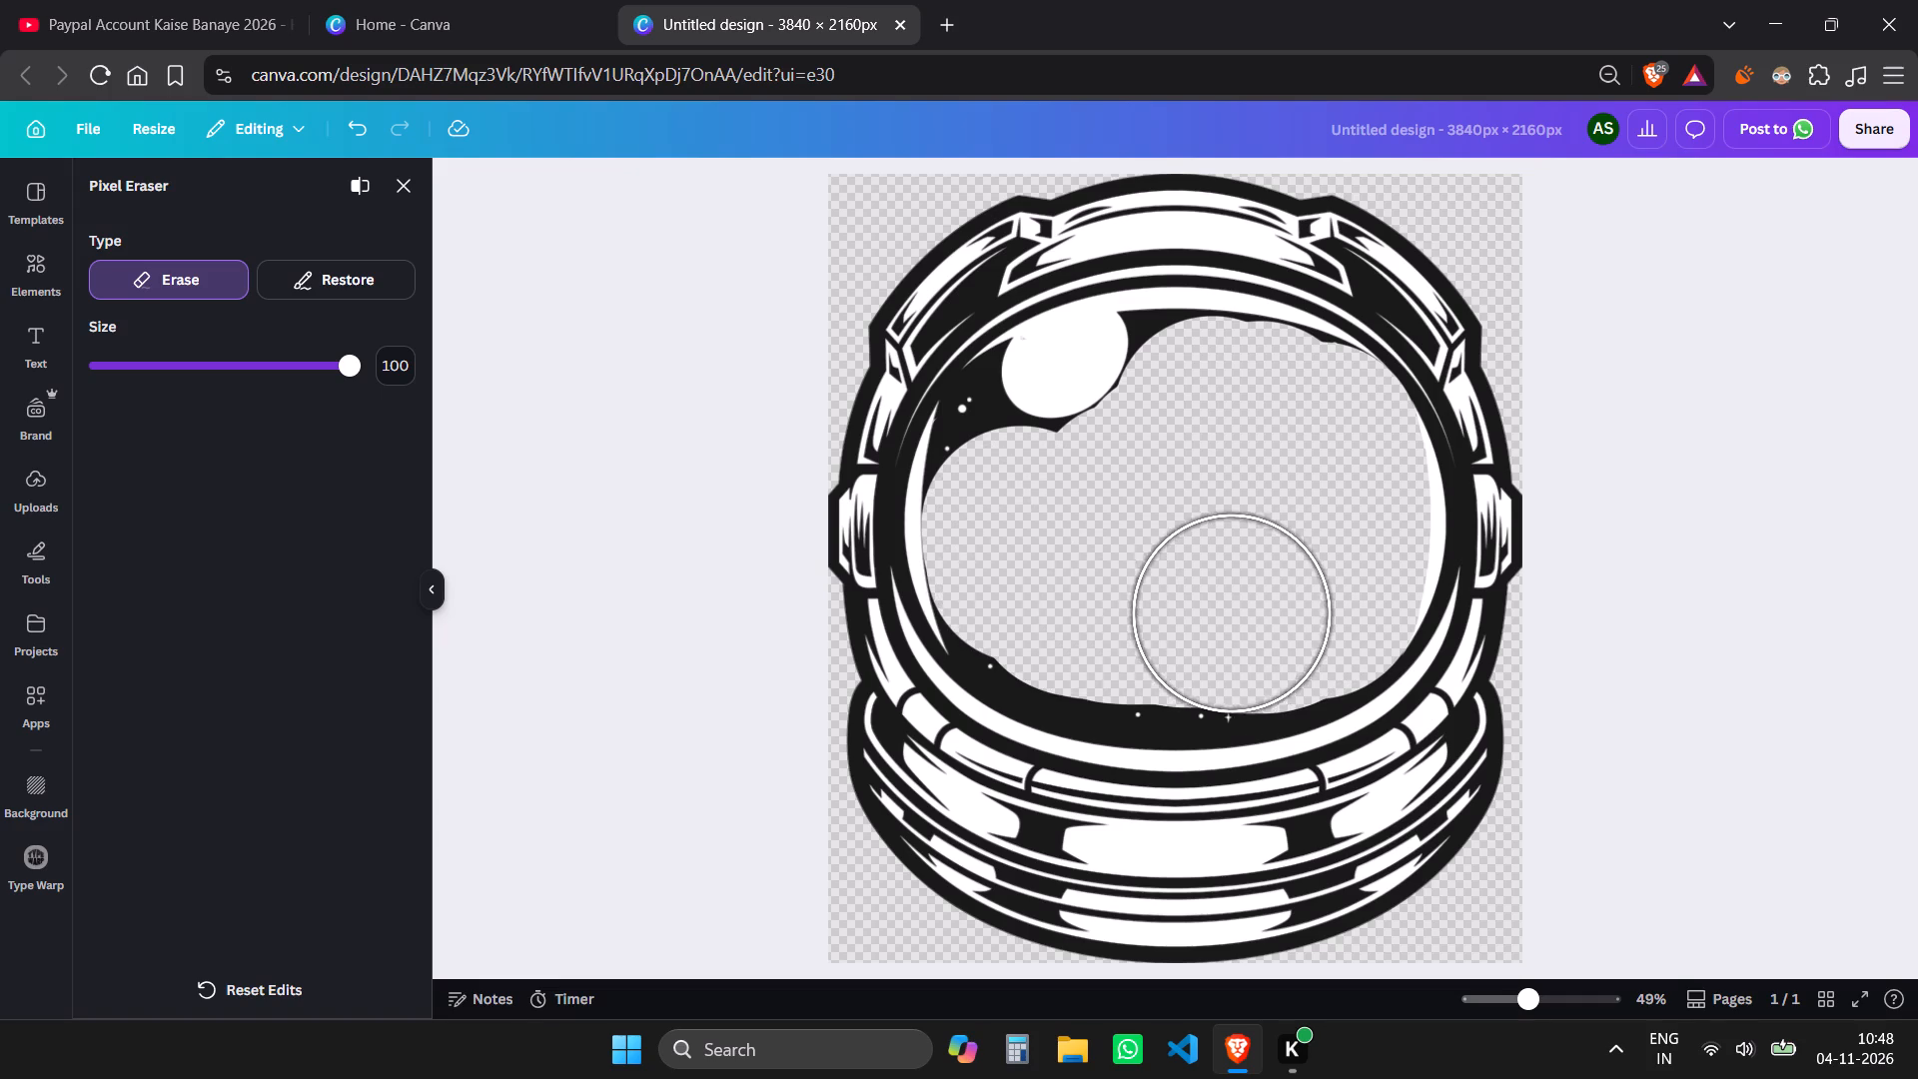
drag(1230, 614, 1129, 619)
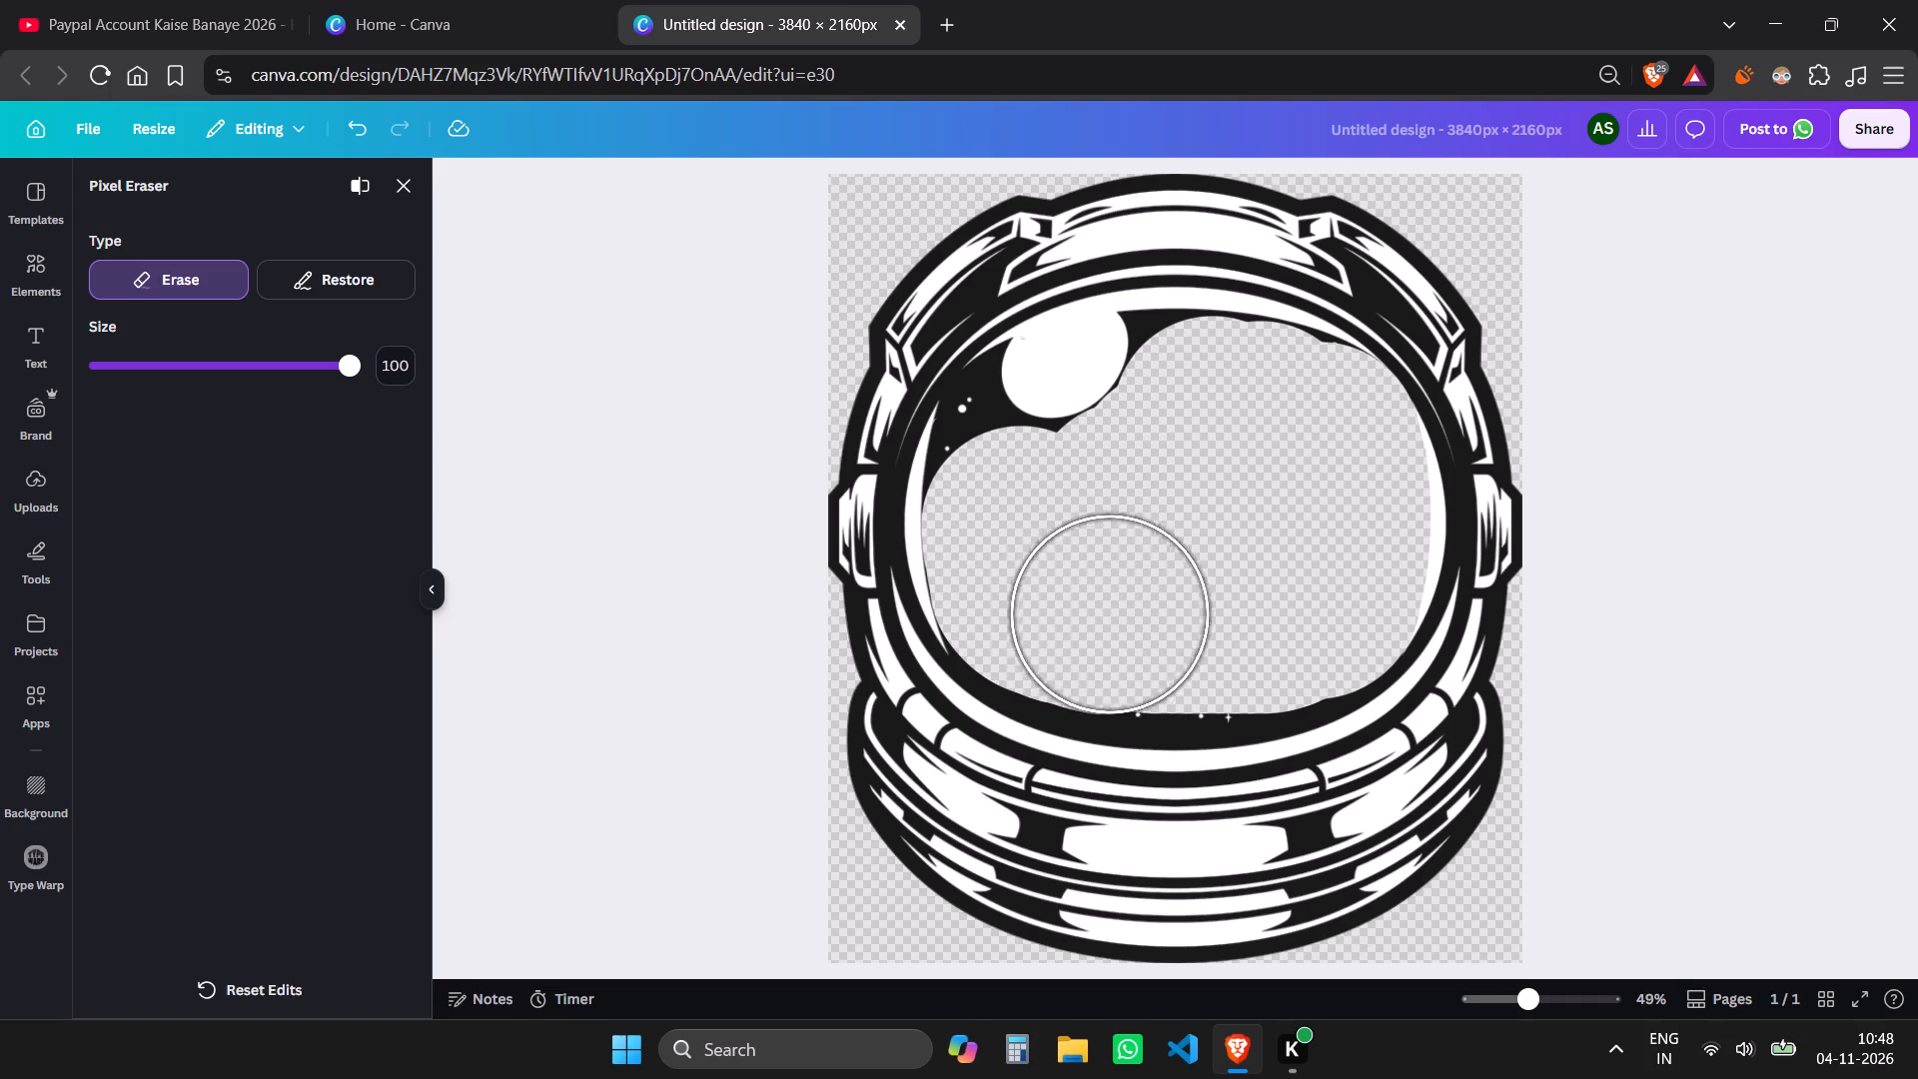
Sweep the eraser roughly across the helmet shell, leave the Pixel Eraser and delete the helmet graphic from the page.
drag(1129, 619, 746, 405)
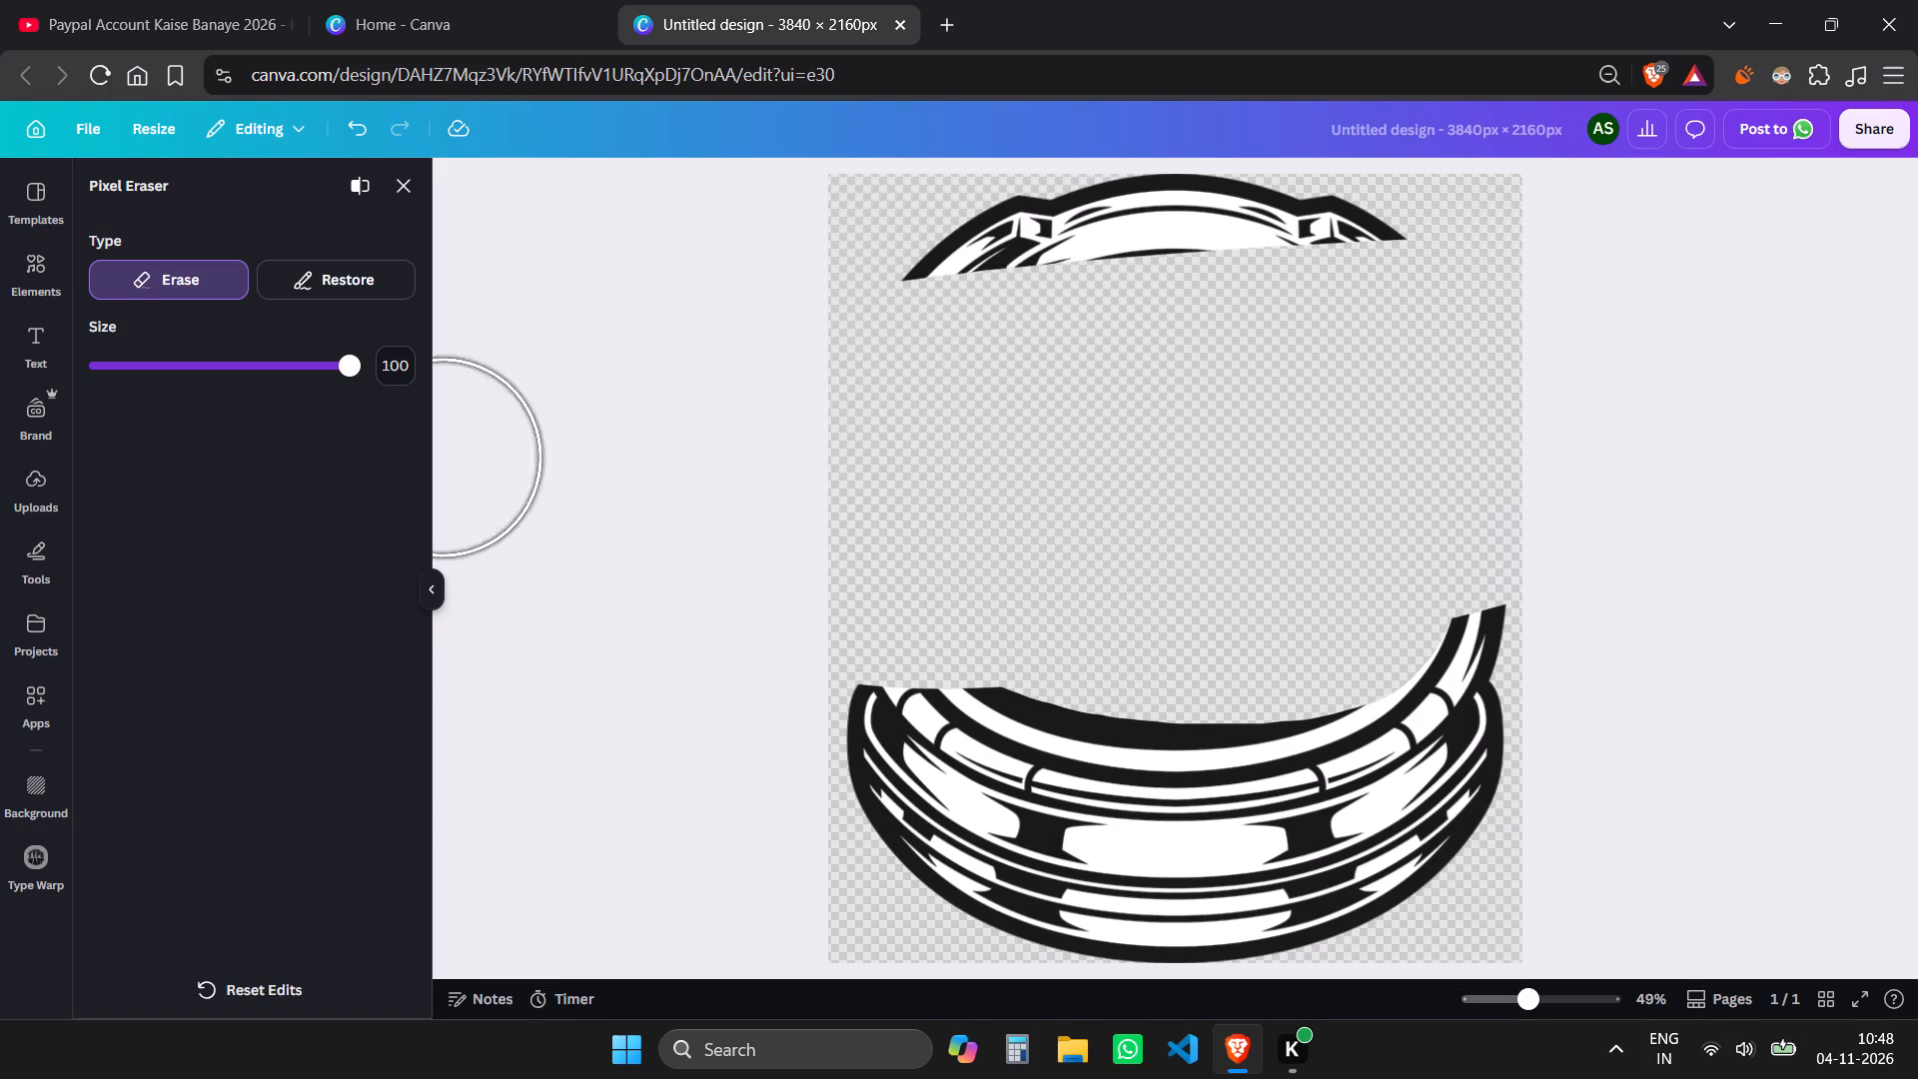
drag(746, 405, 1132, 234)
click(397, 187)
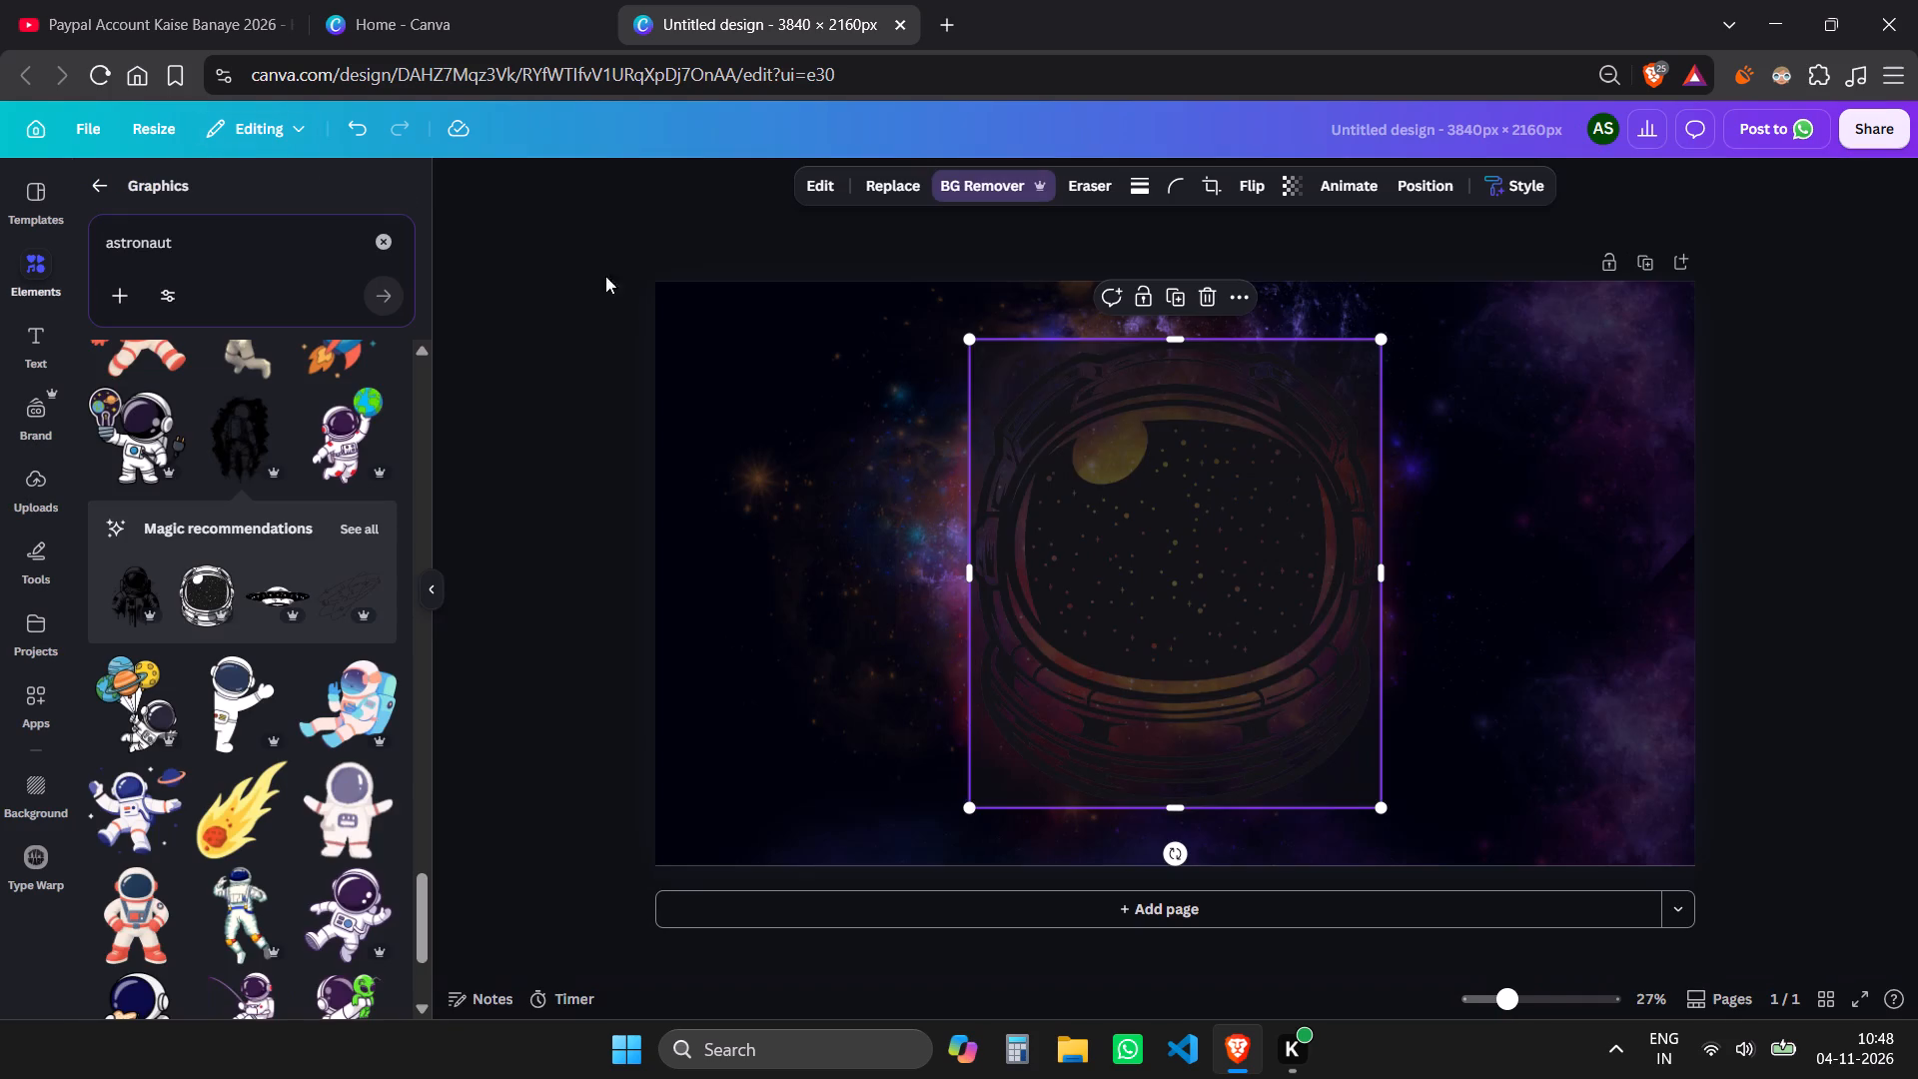
click(1210, 300)
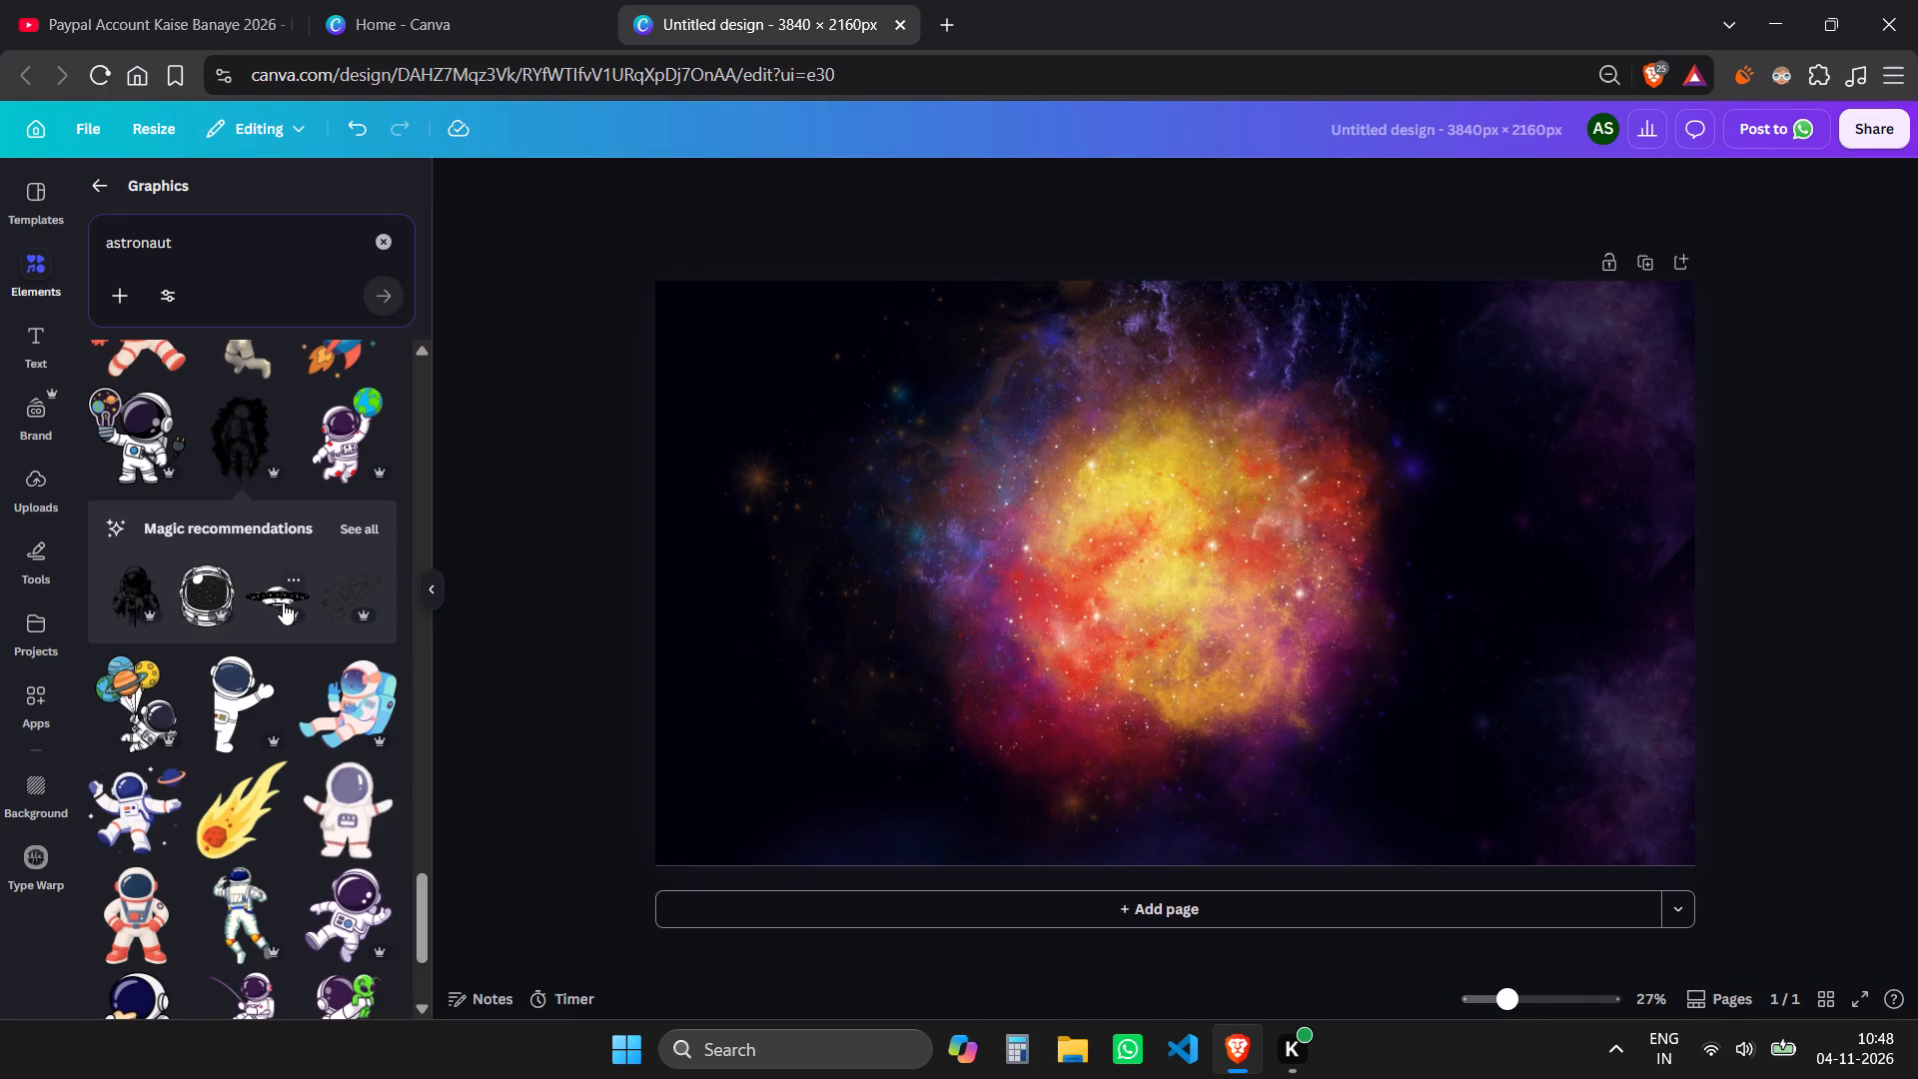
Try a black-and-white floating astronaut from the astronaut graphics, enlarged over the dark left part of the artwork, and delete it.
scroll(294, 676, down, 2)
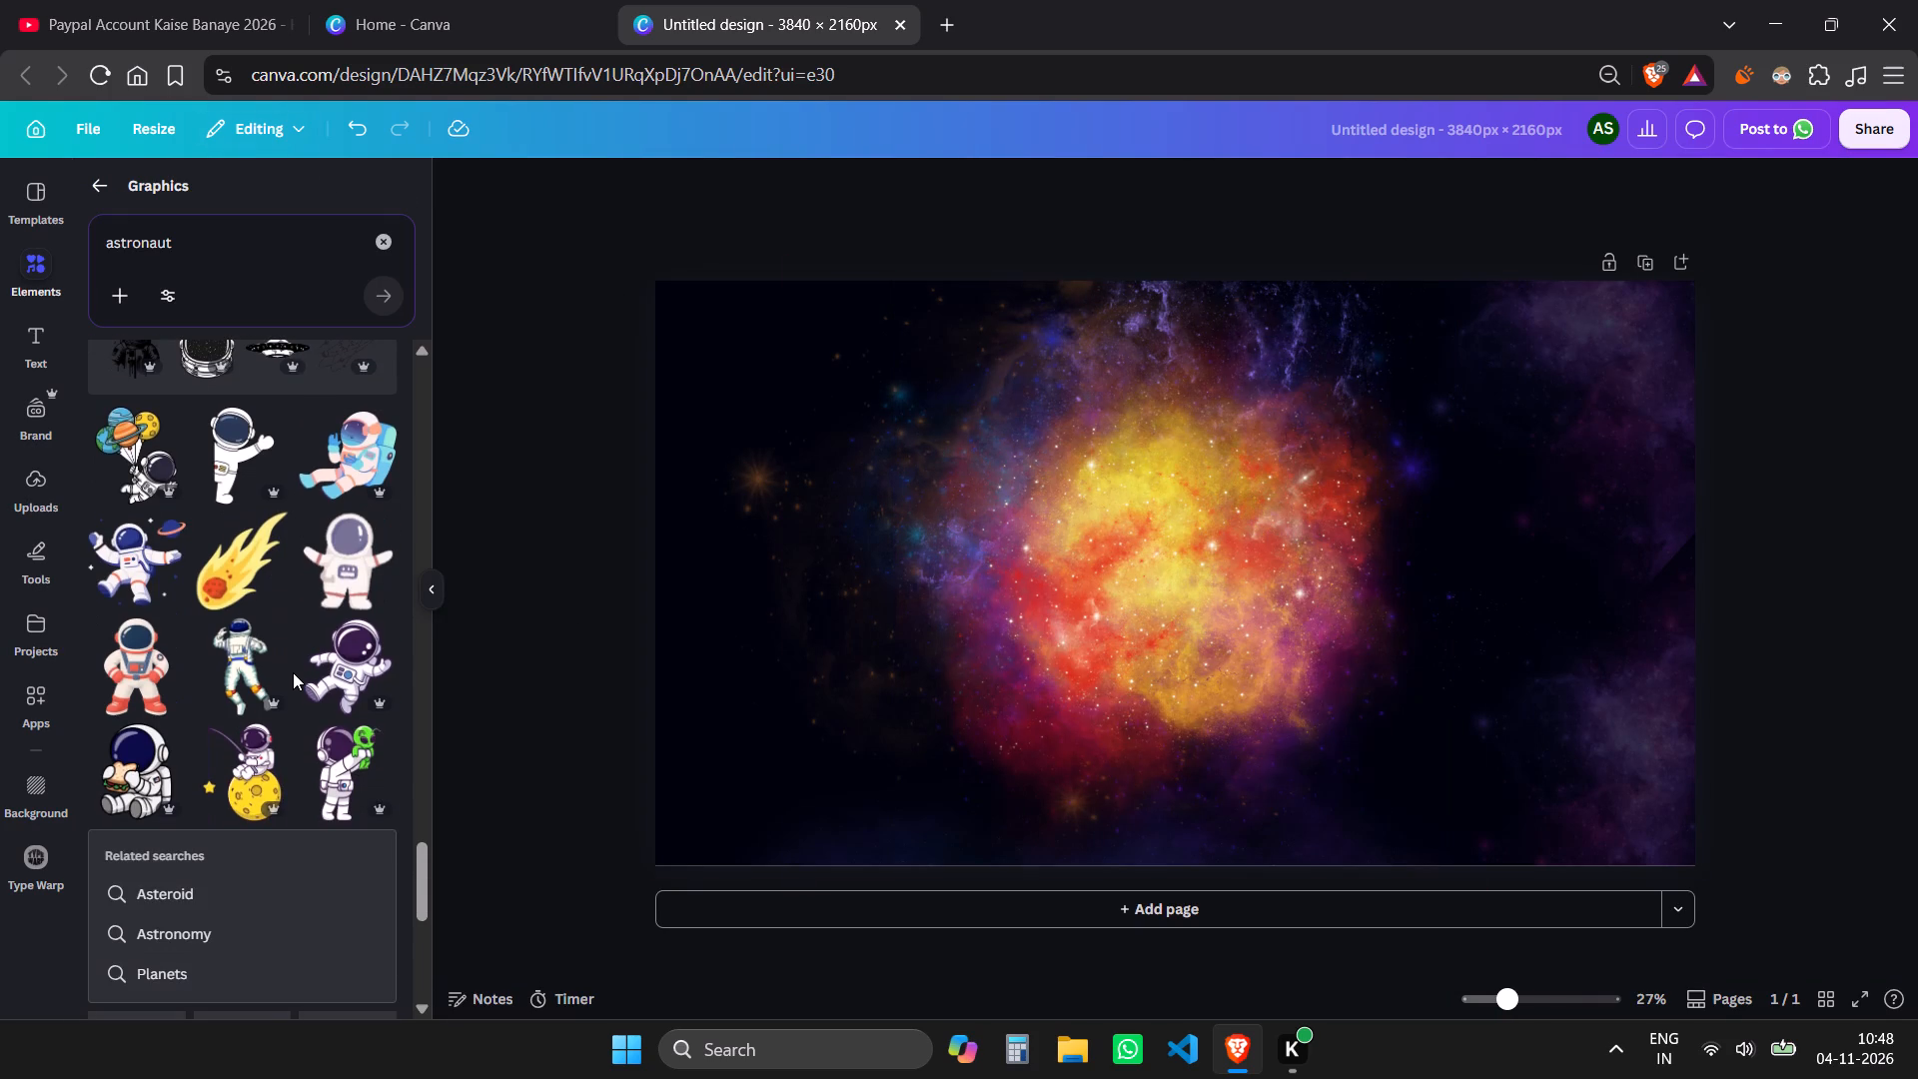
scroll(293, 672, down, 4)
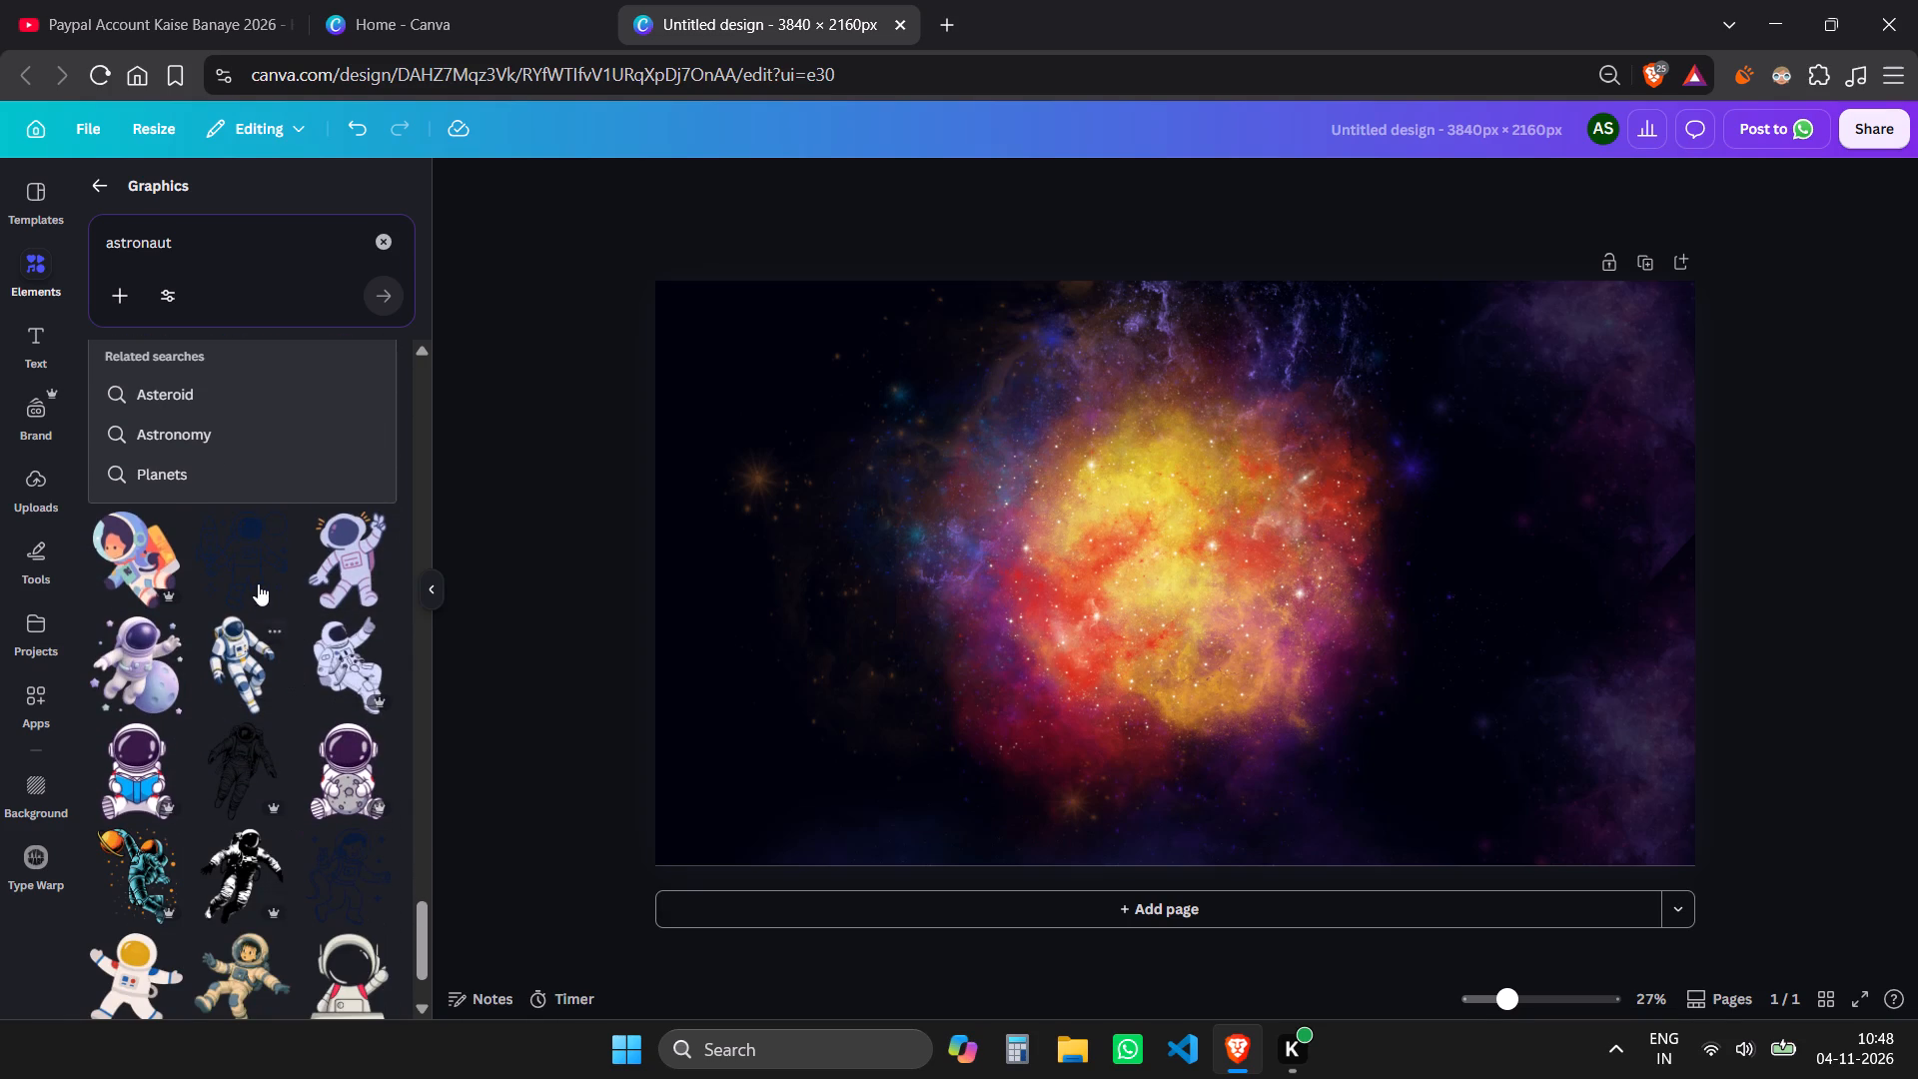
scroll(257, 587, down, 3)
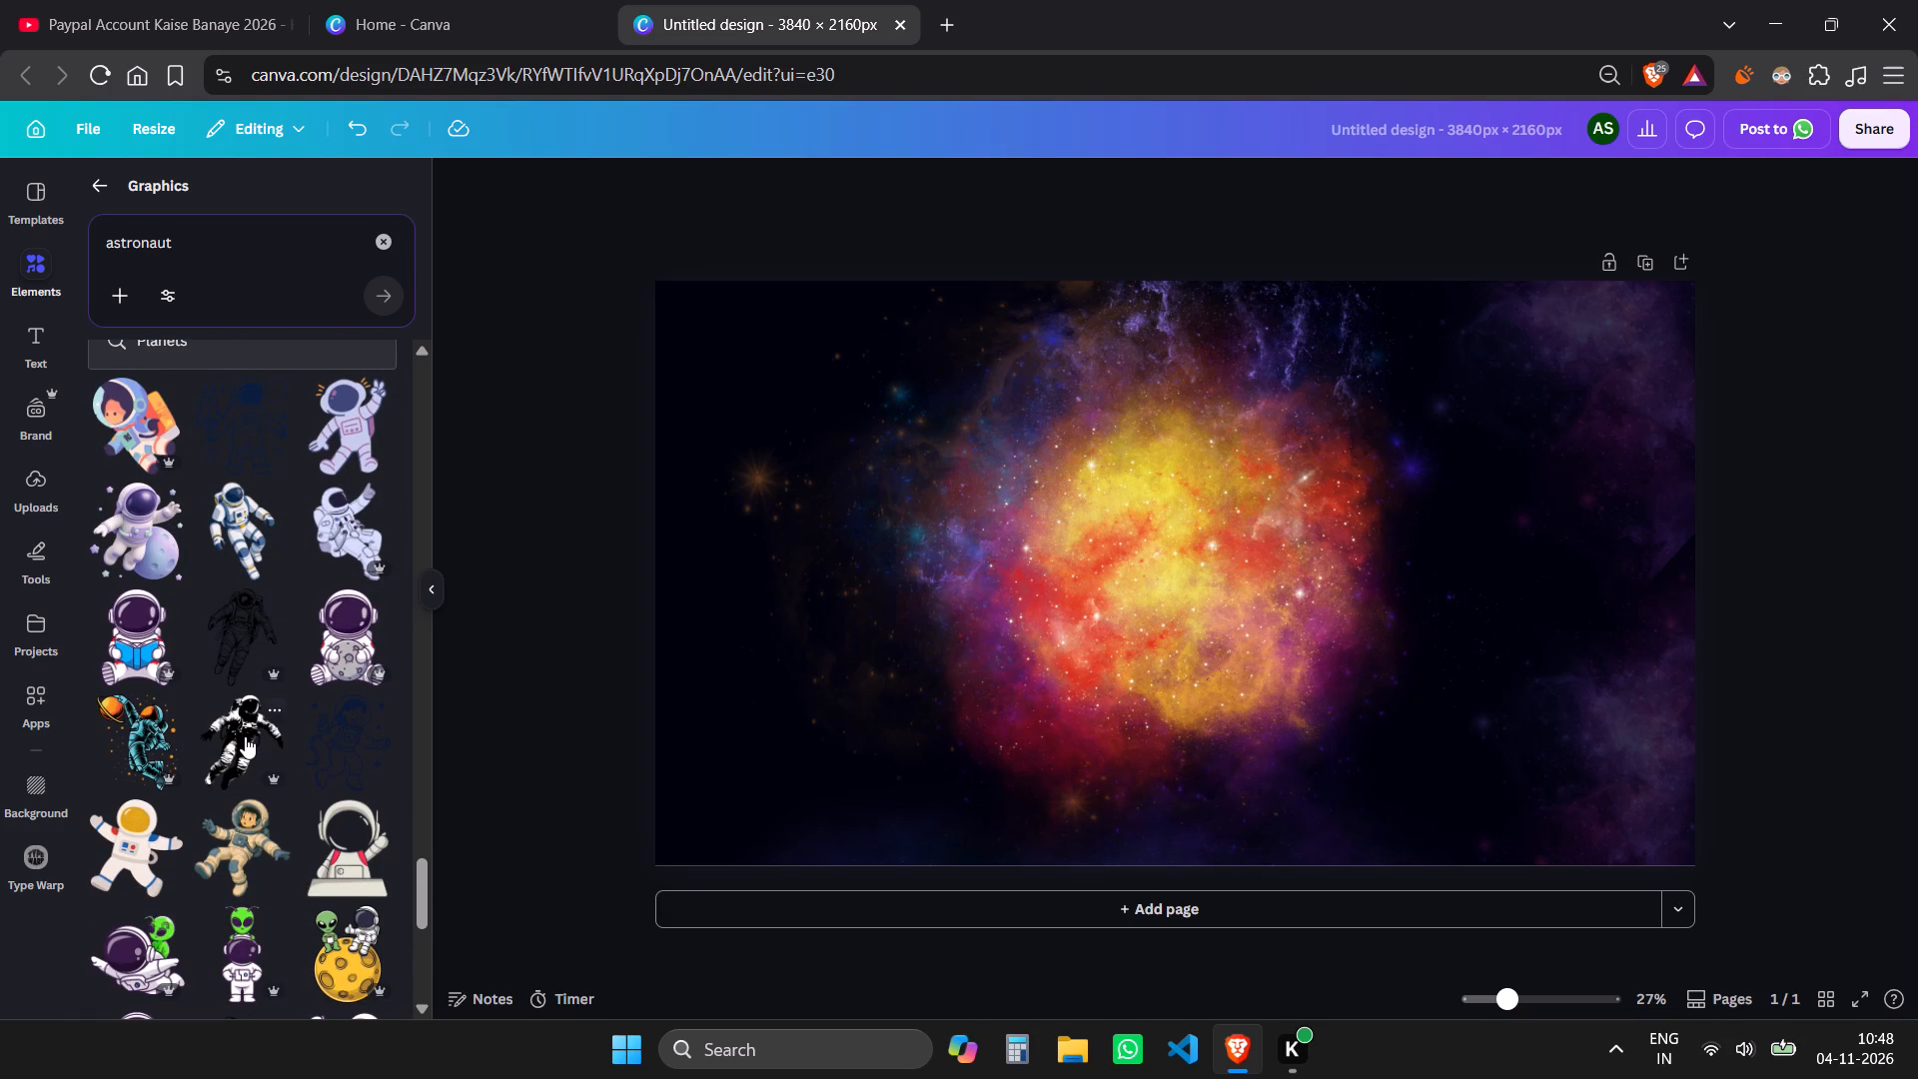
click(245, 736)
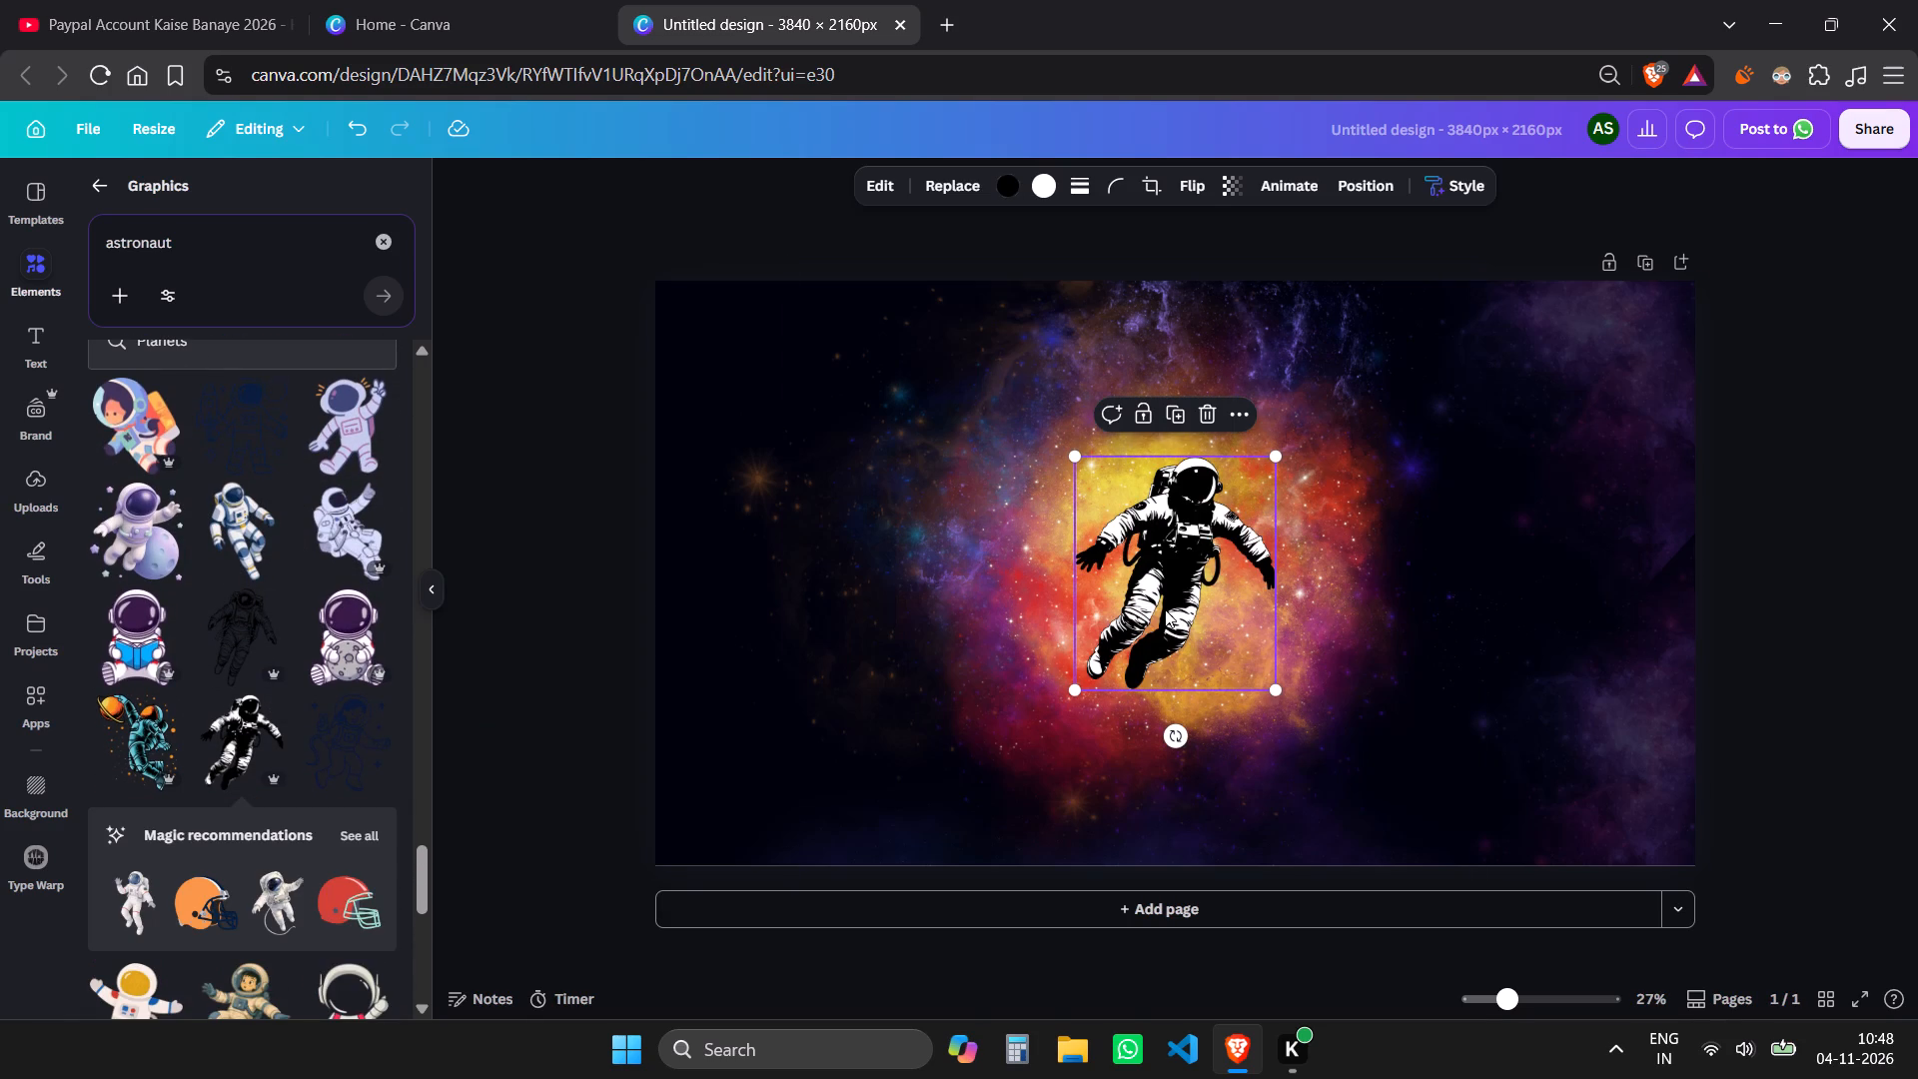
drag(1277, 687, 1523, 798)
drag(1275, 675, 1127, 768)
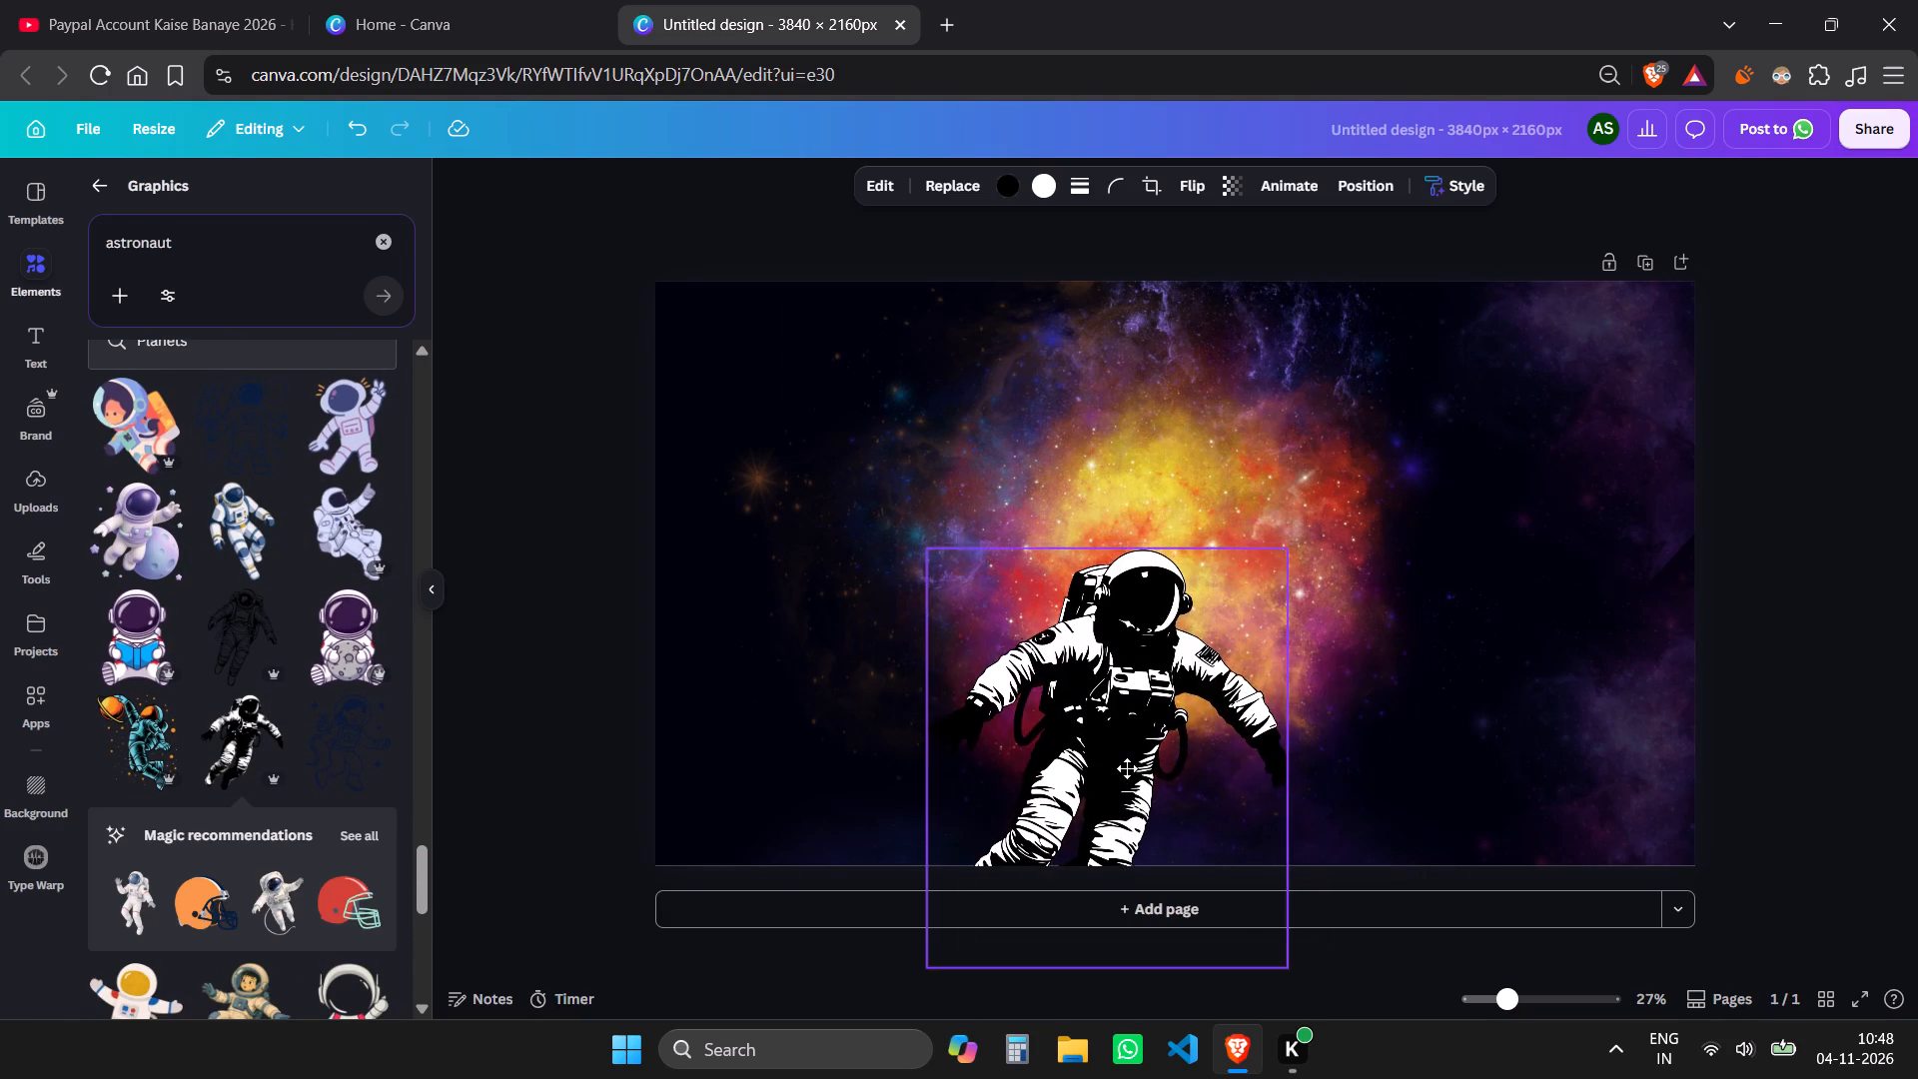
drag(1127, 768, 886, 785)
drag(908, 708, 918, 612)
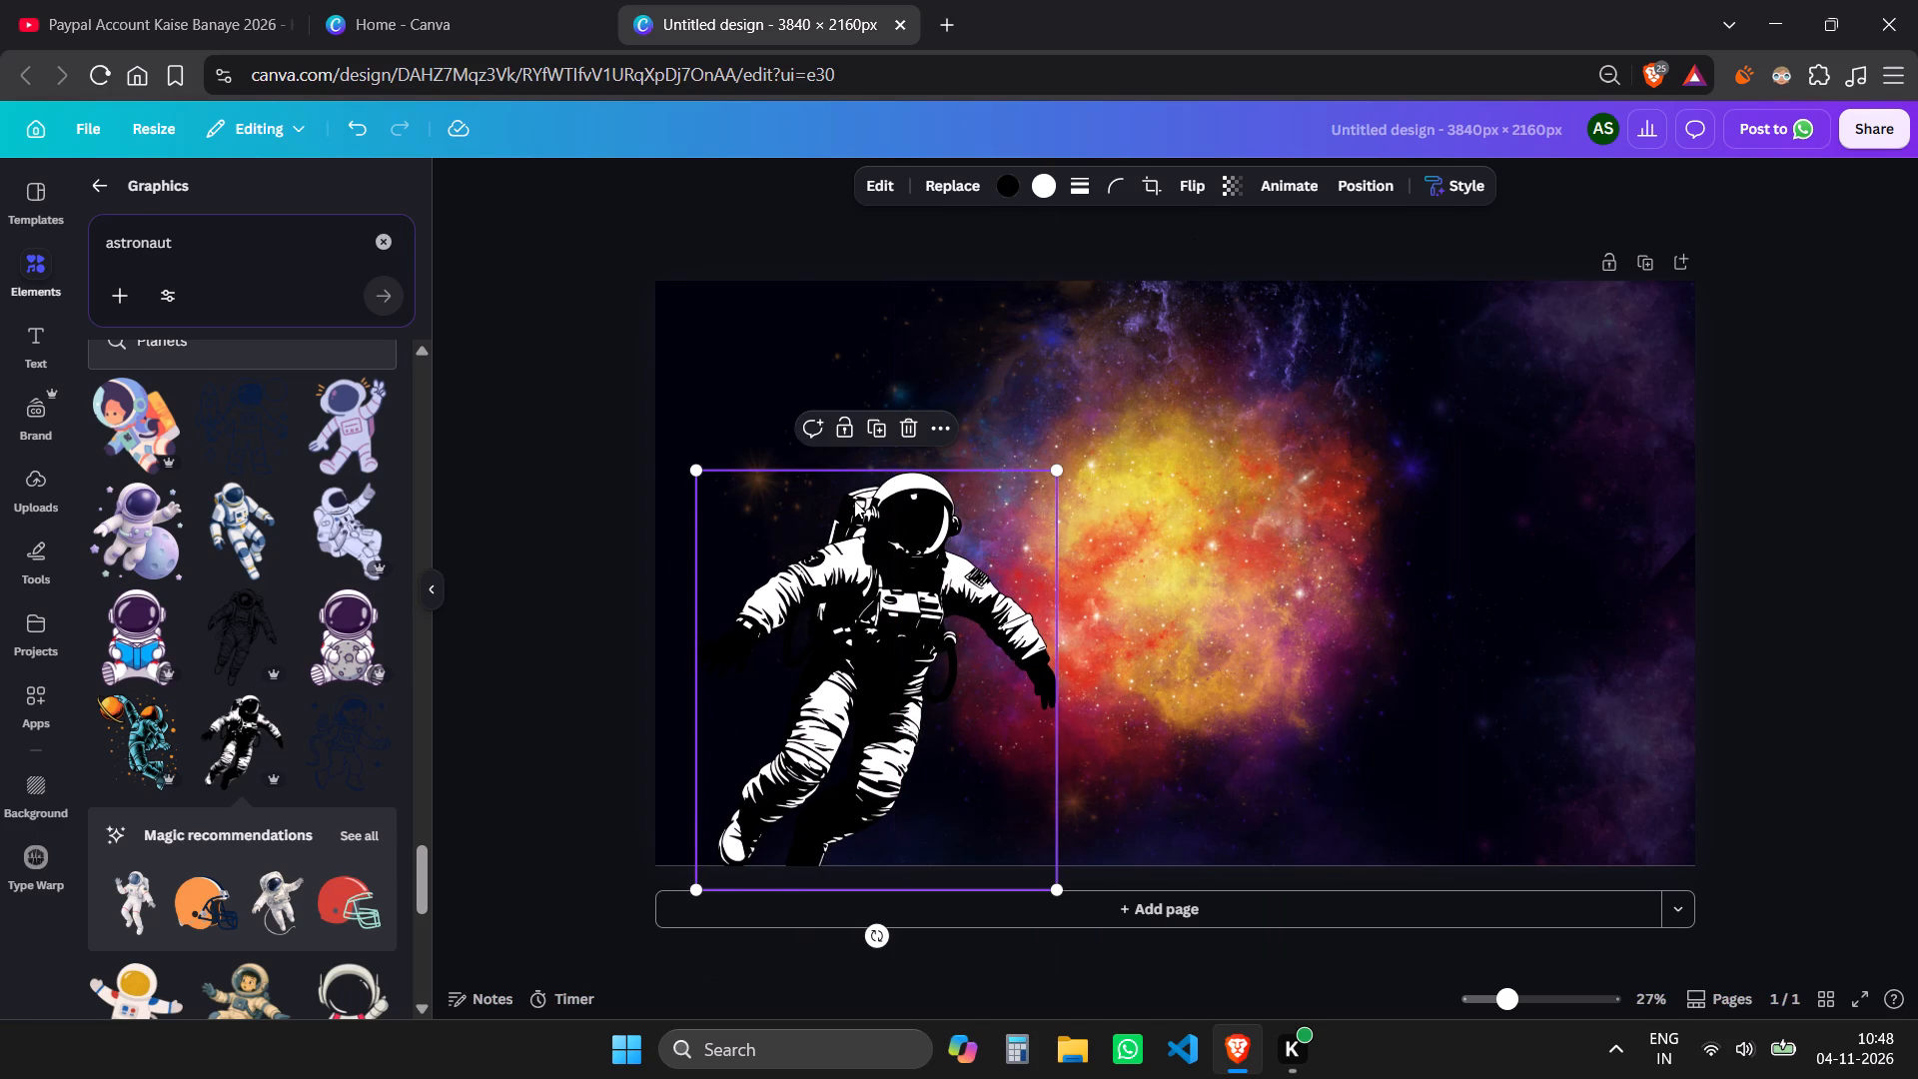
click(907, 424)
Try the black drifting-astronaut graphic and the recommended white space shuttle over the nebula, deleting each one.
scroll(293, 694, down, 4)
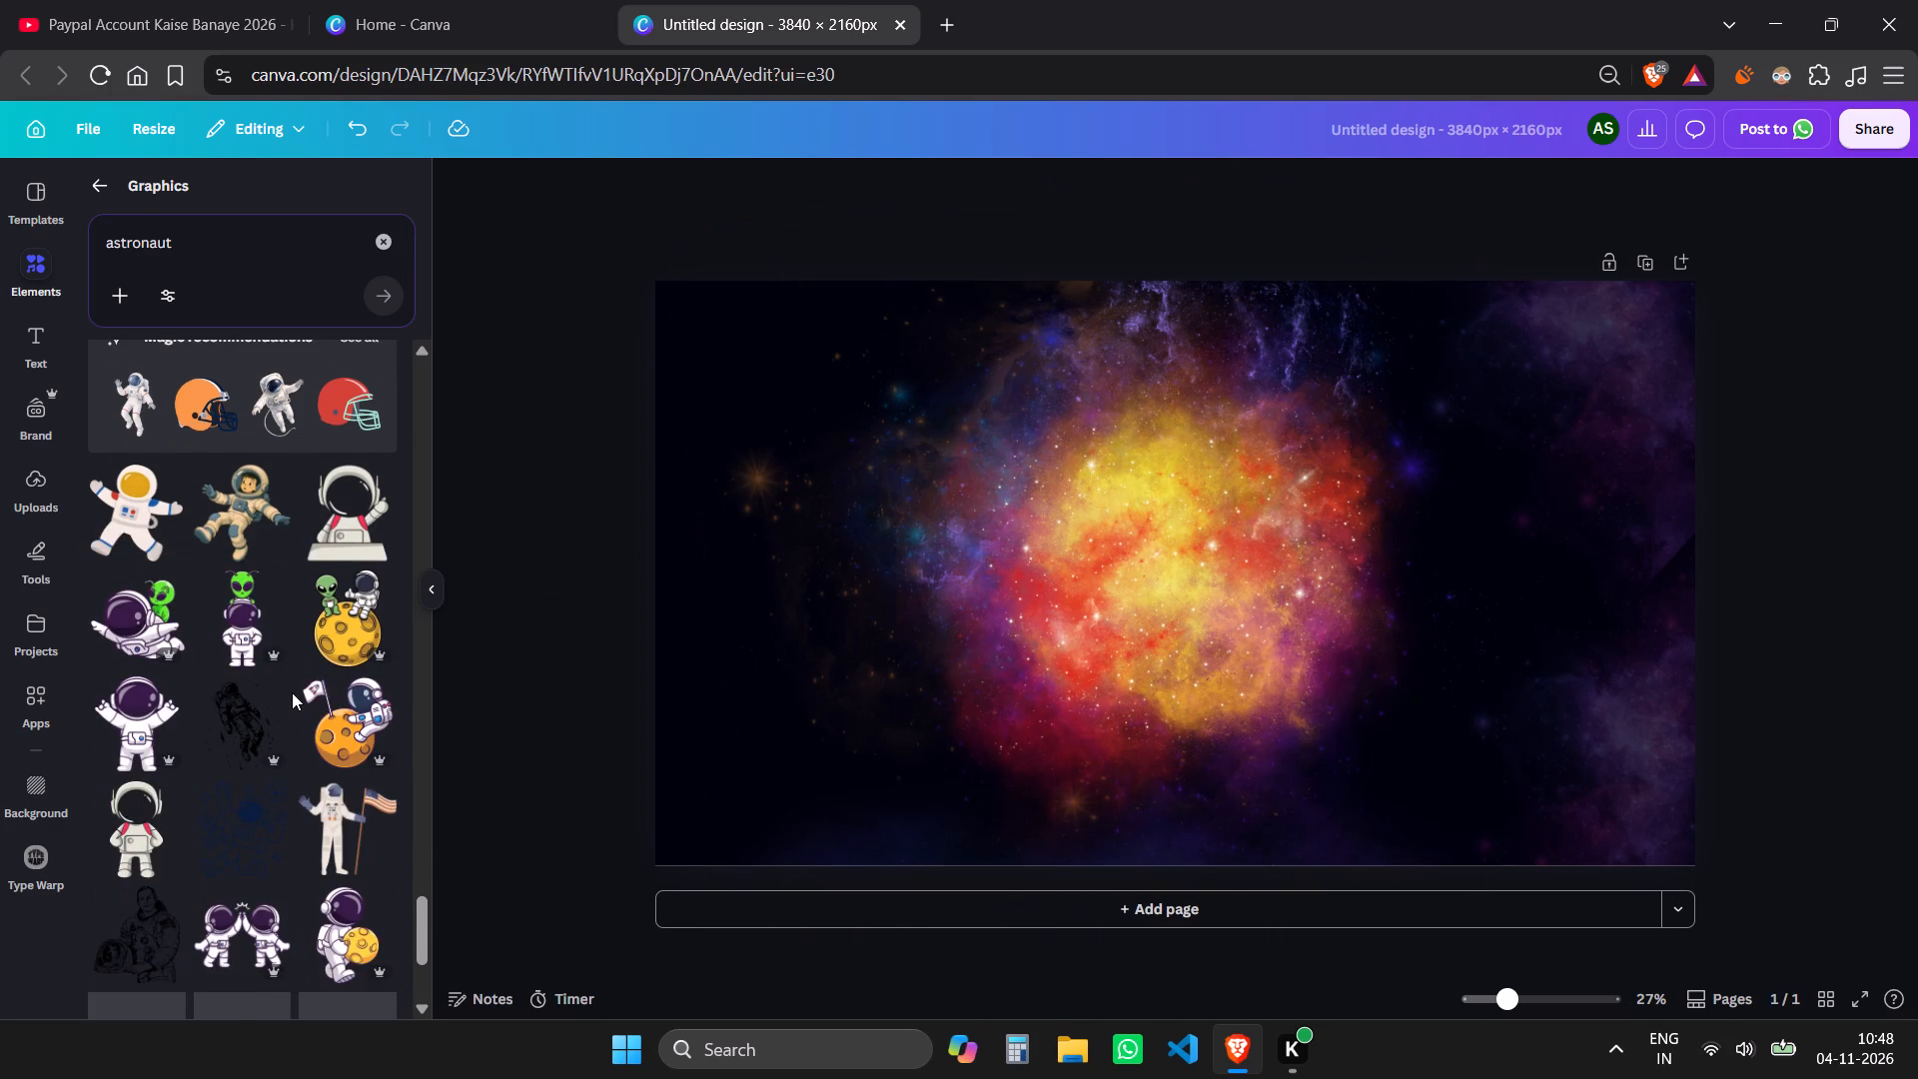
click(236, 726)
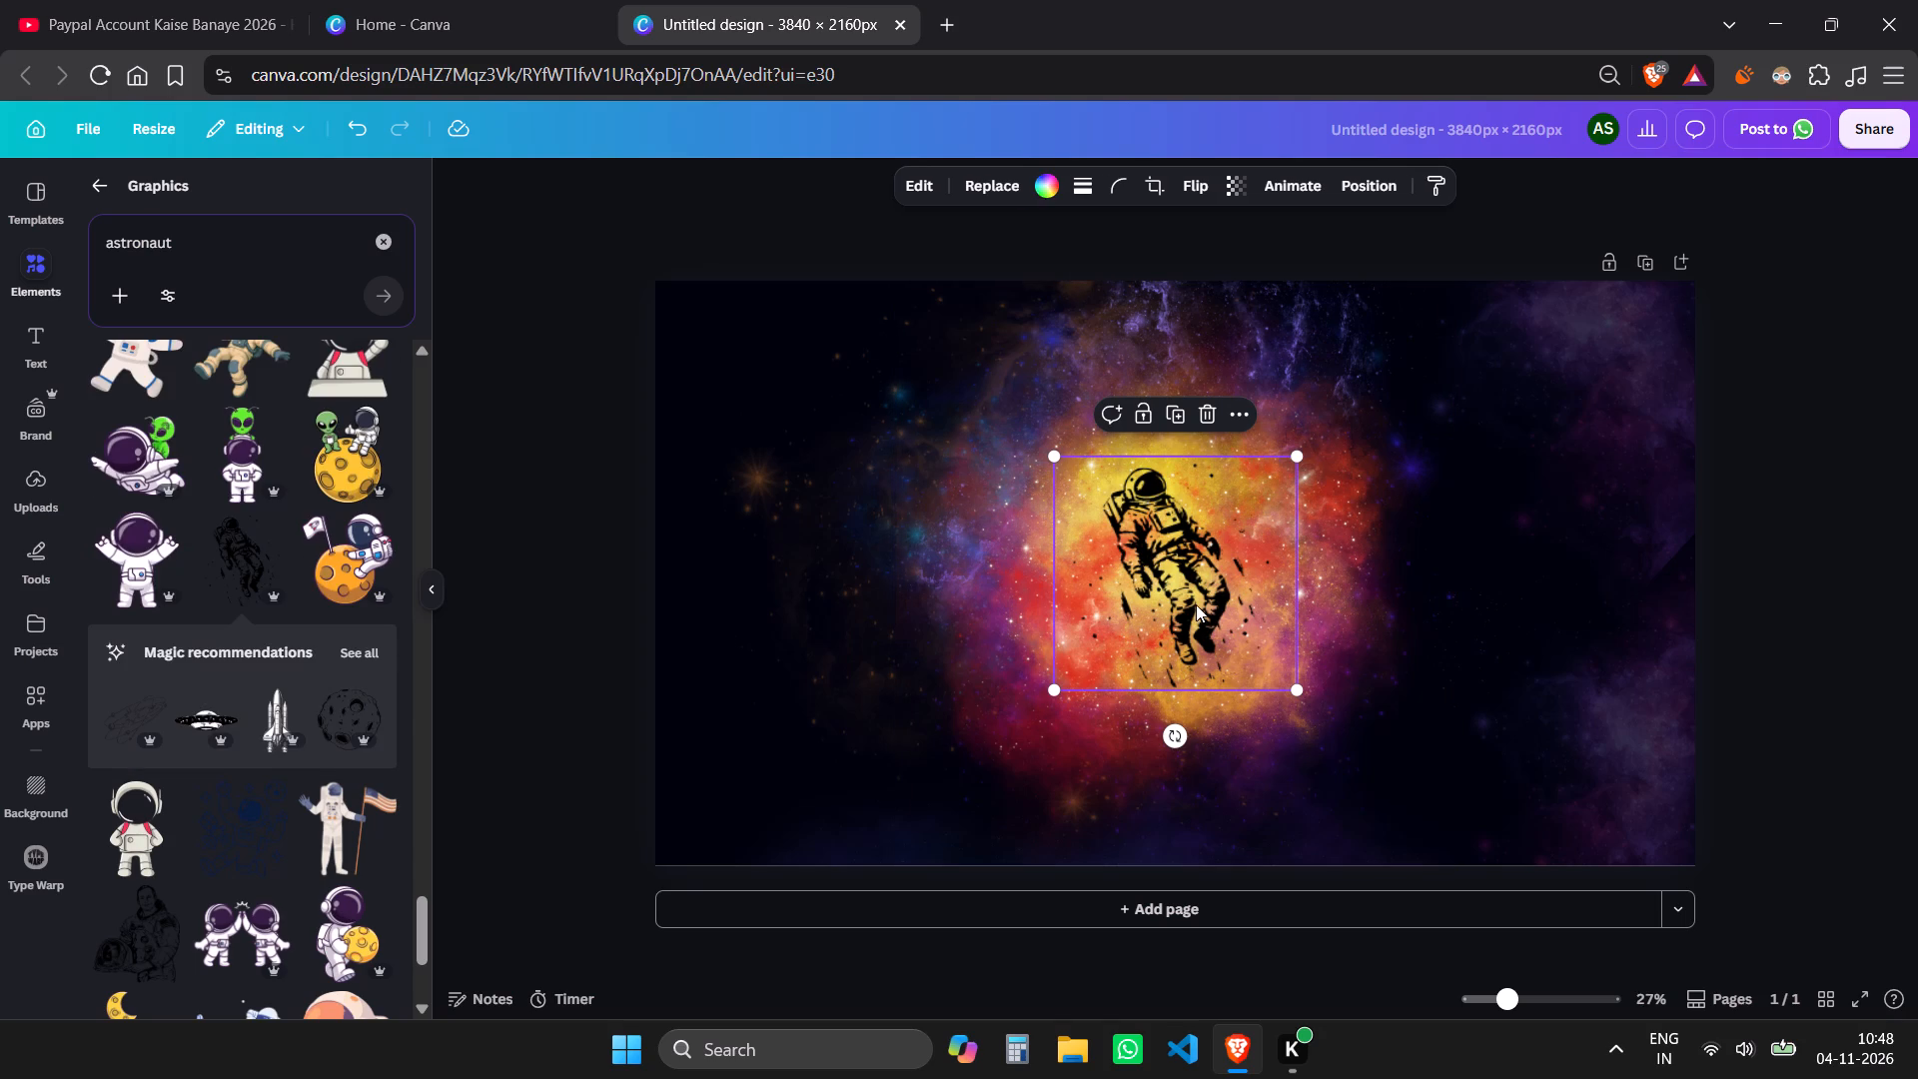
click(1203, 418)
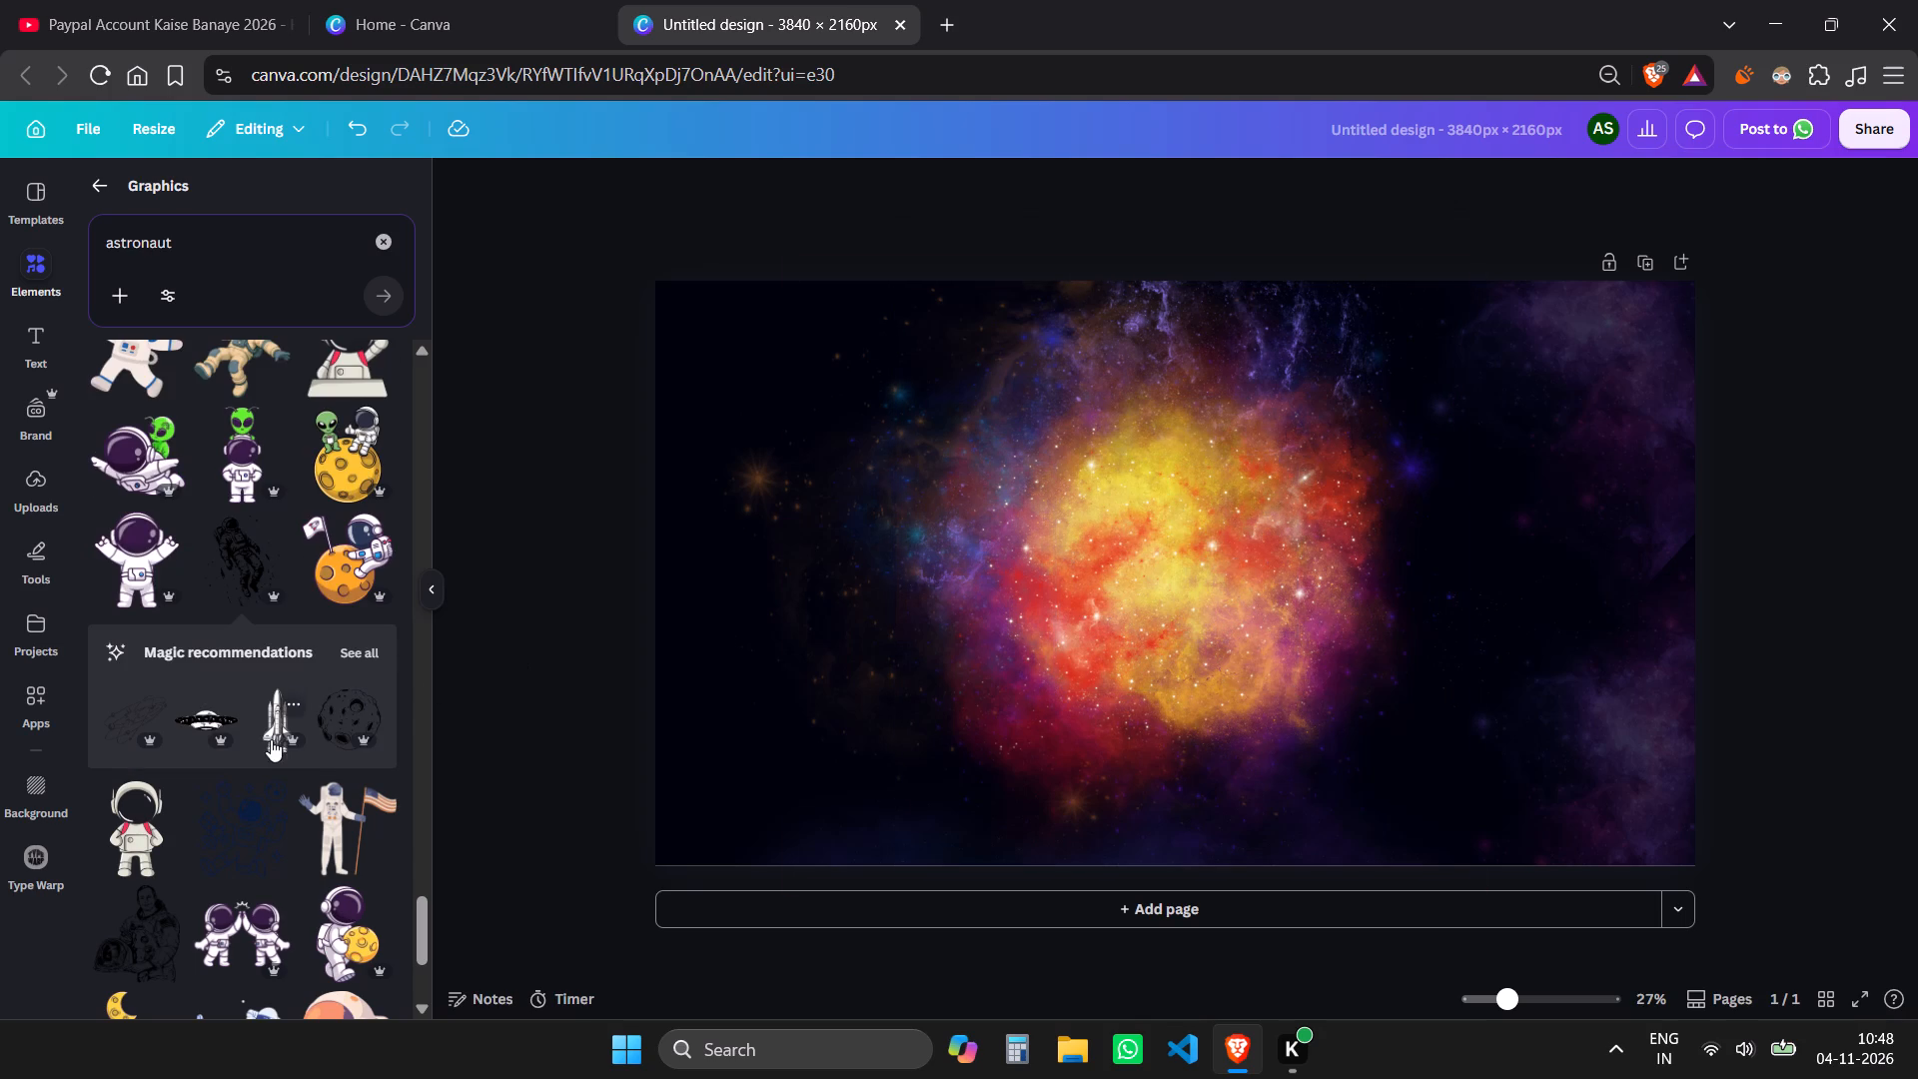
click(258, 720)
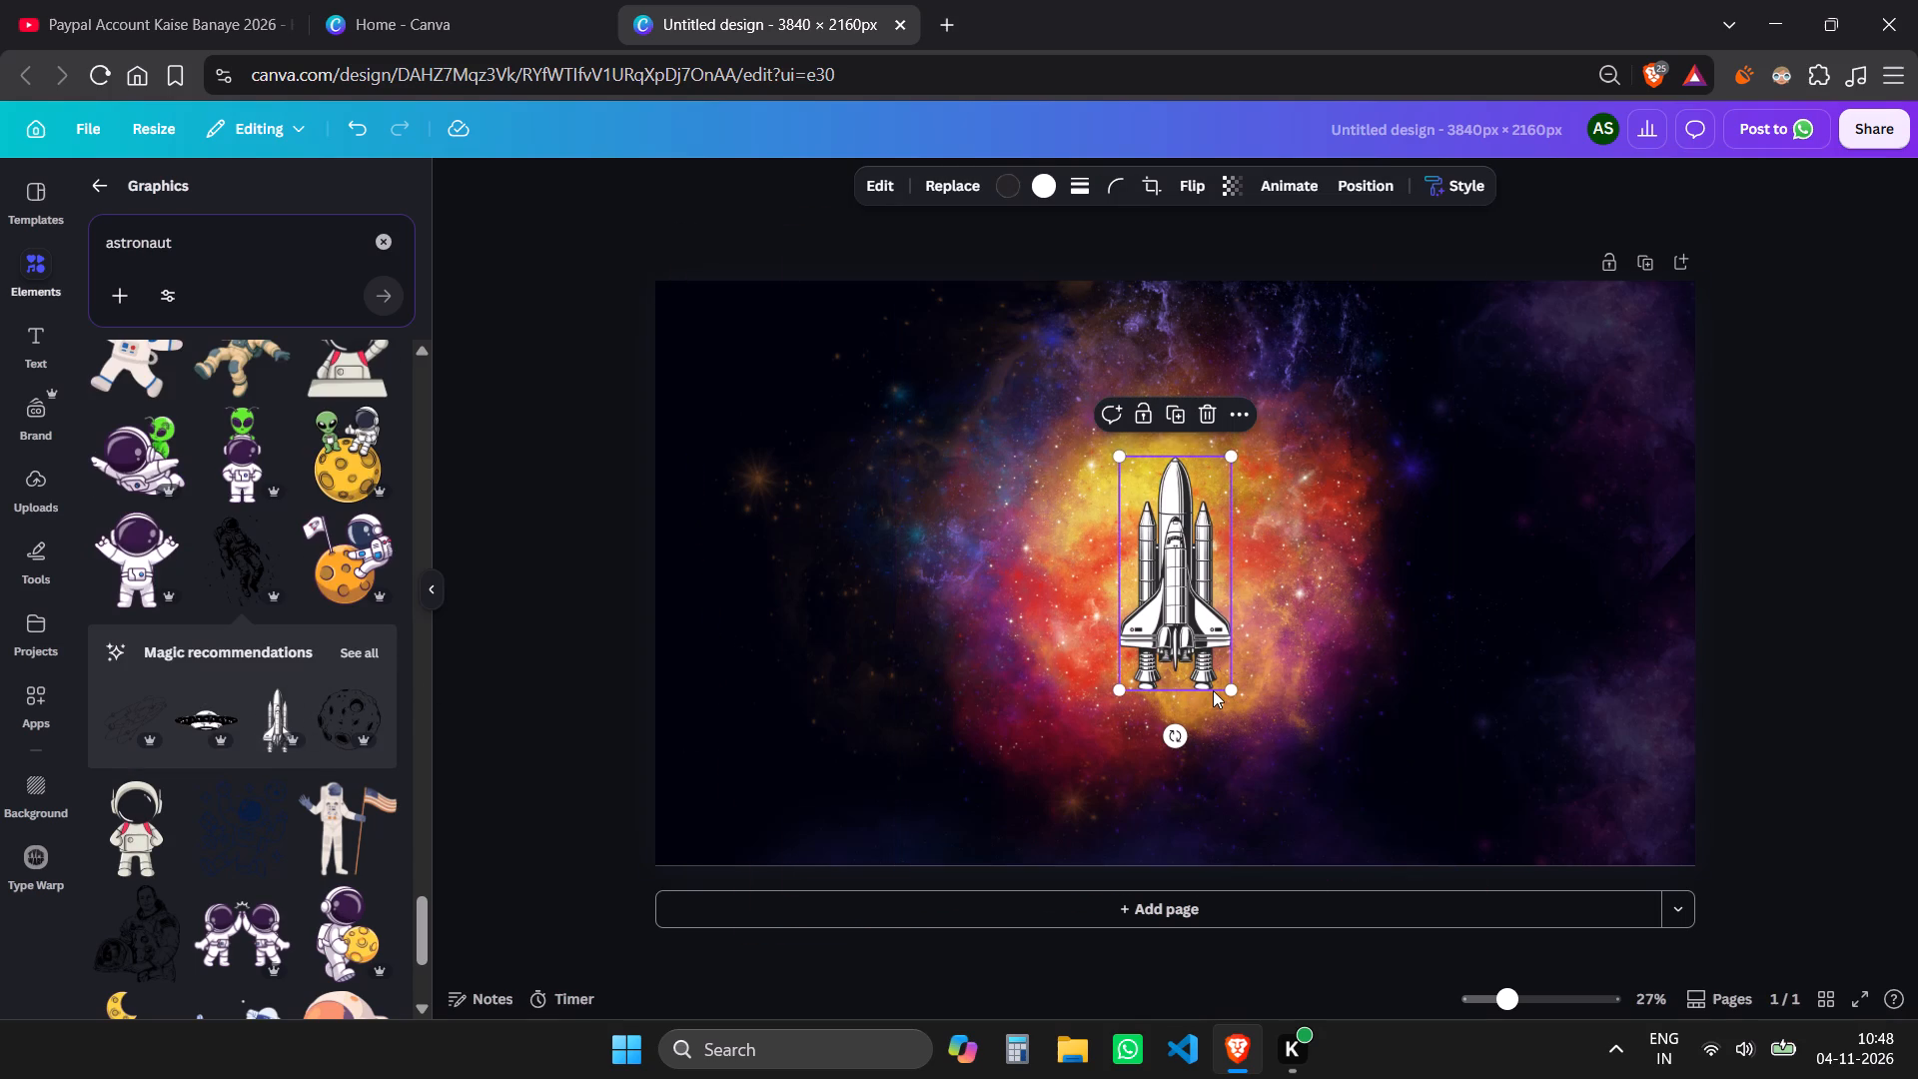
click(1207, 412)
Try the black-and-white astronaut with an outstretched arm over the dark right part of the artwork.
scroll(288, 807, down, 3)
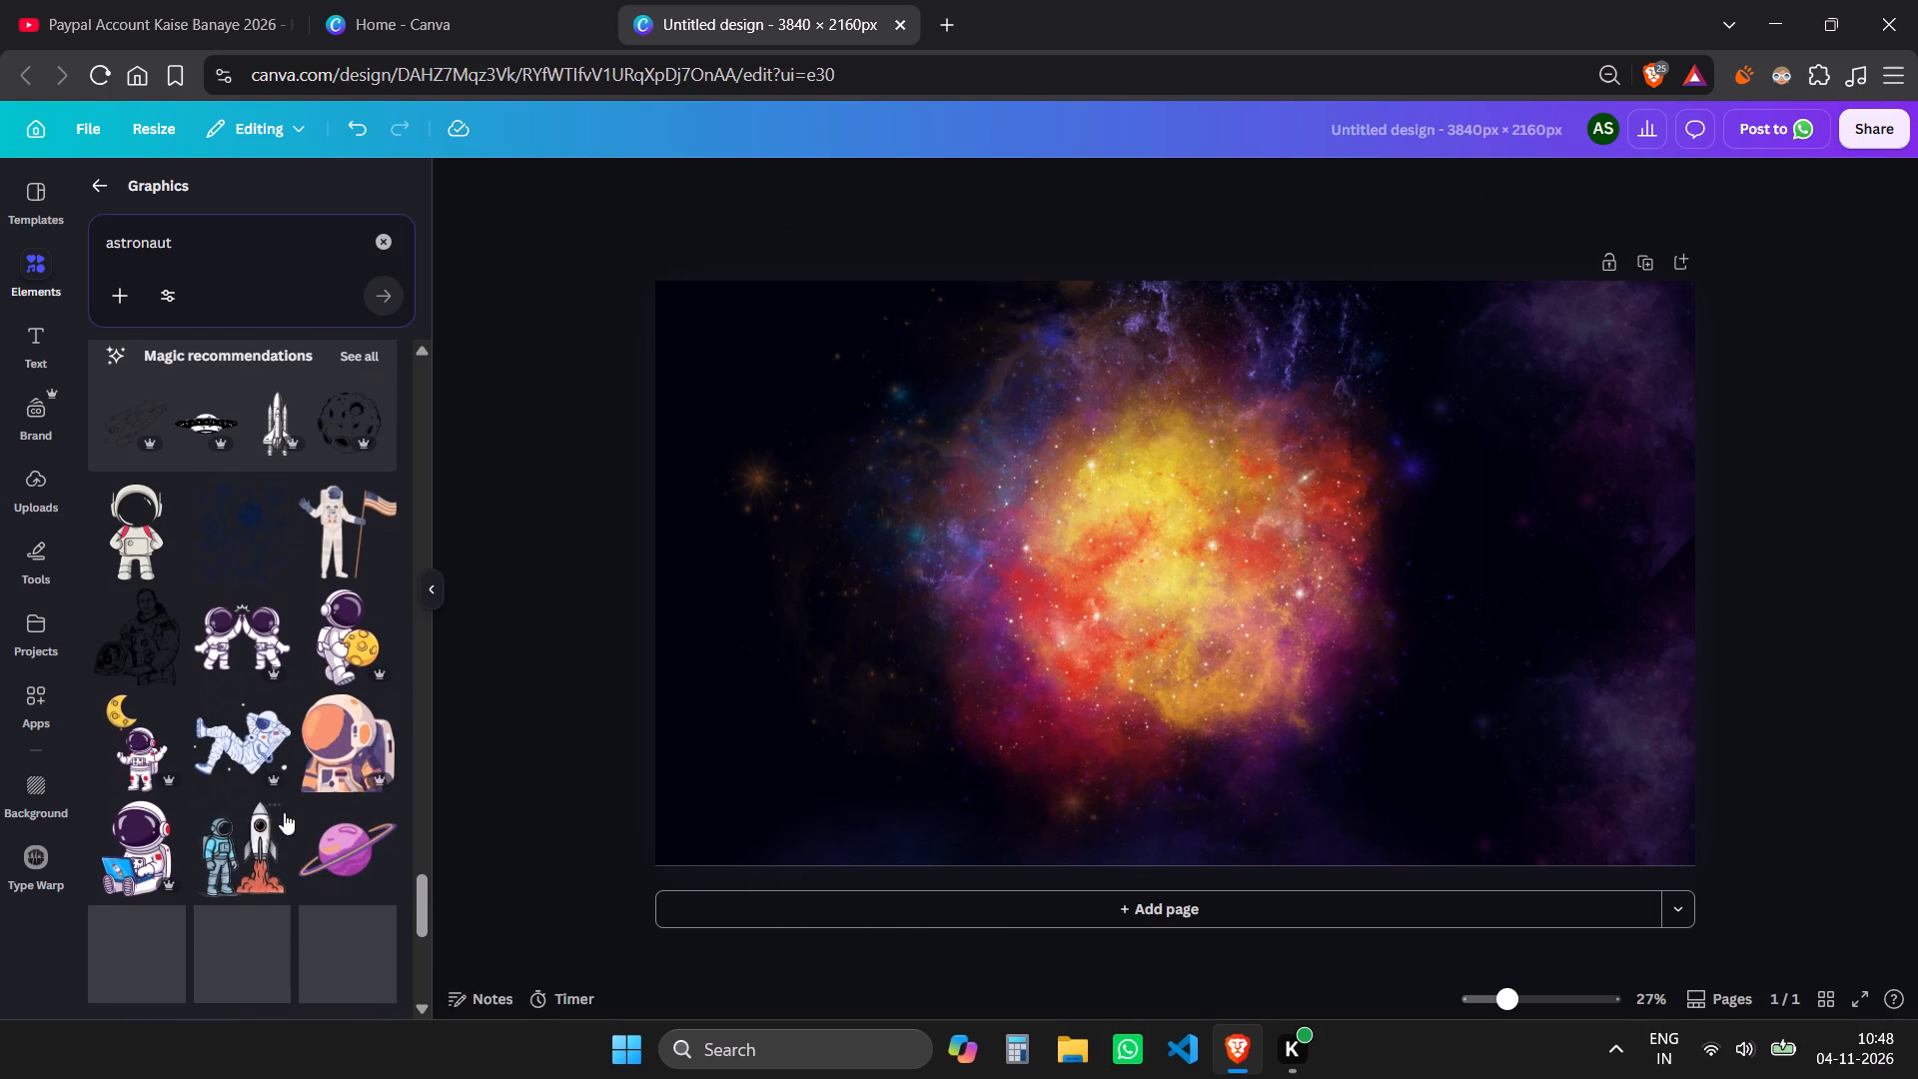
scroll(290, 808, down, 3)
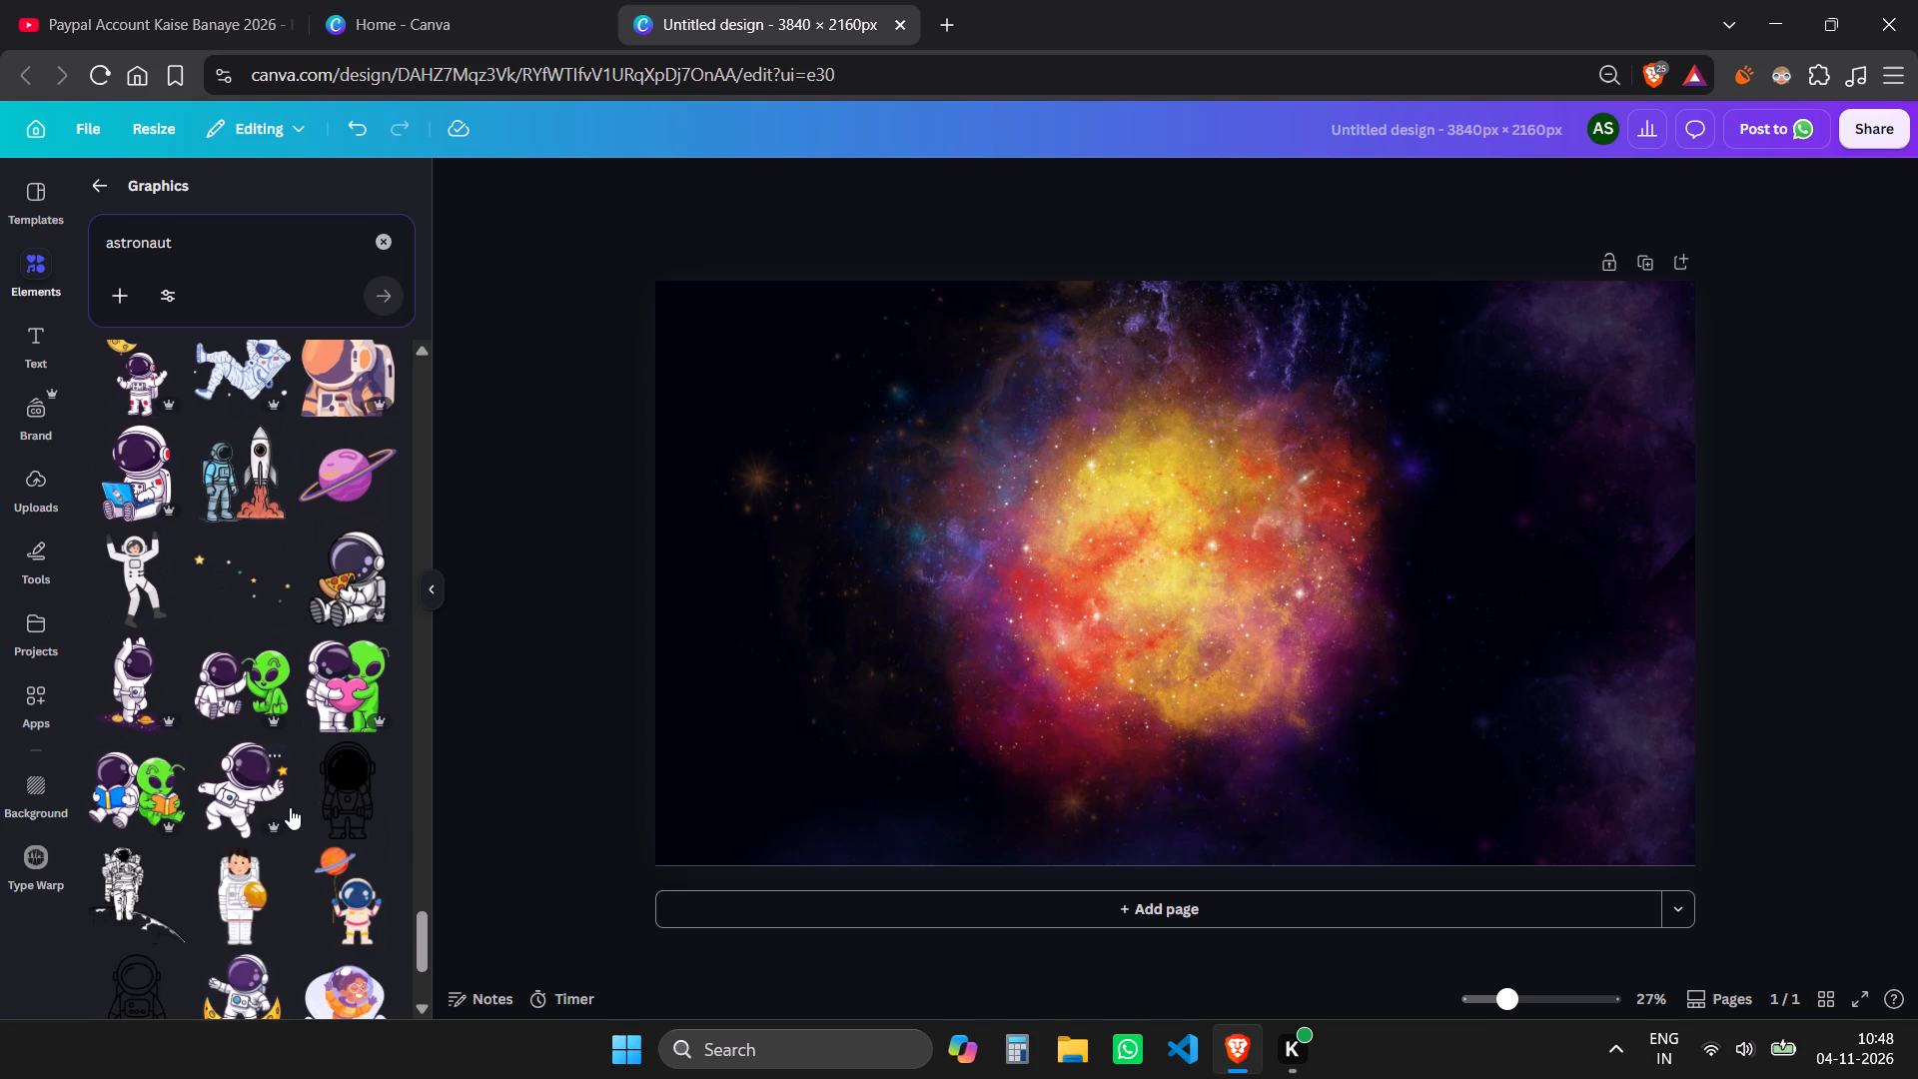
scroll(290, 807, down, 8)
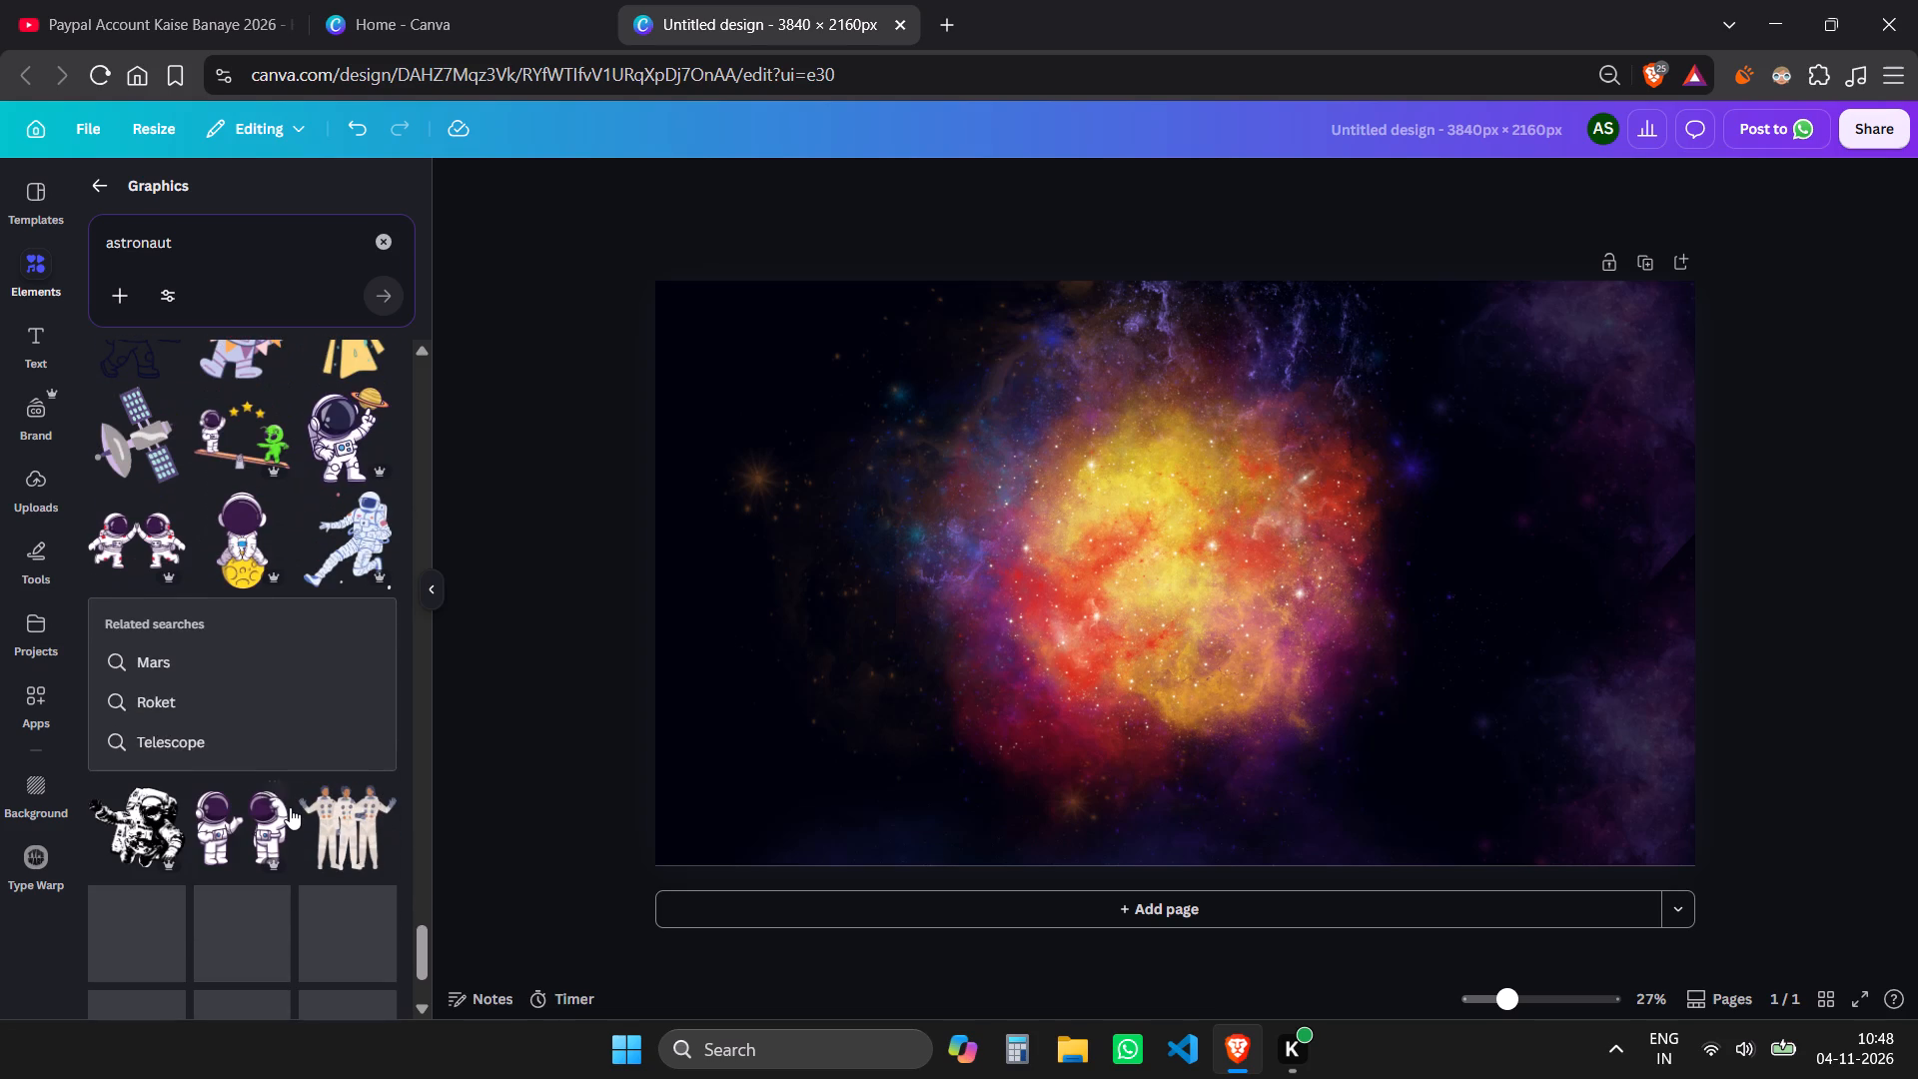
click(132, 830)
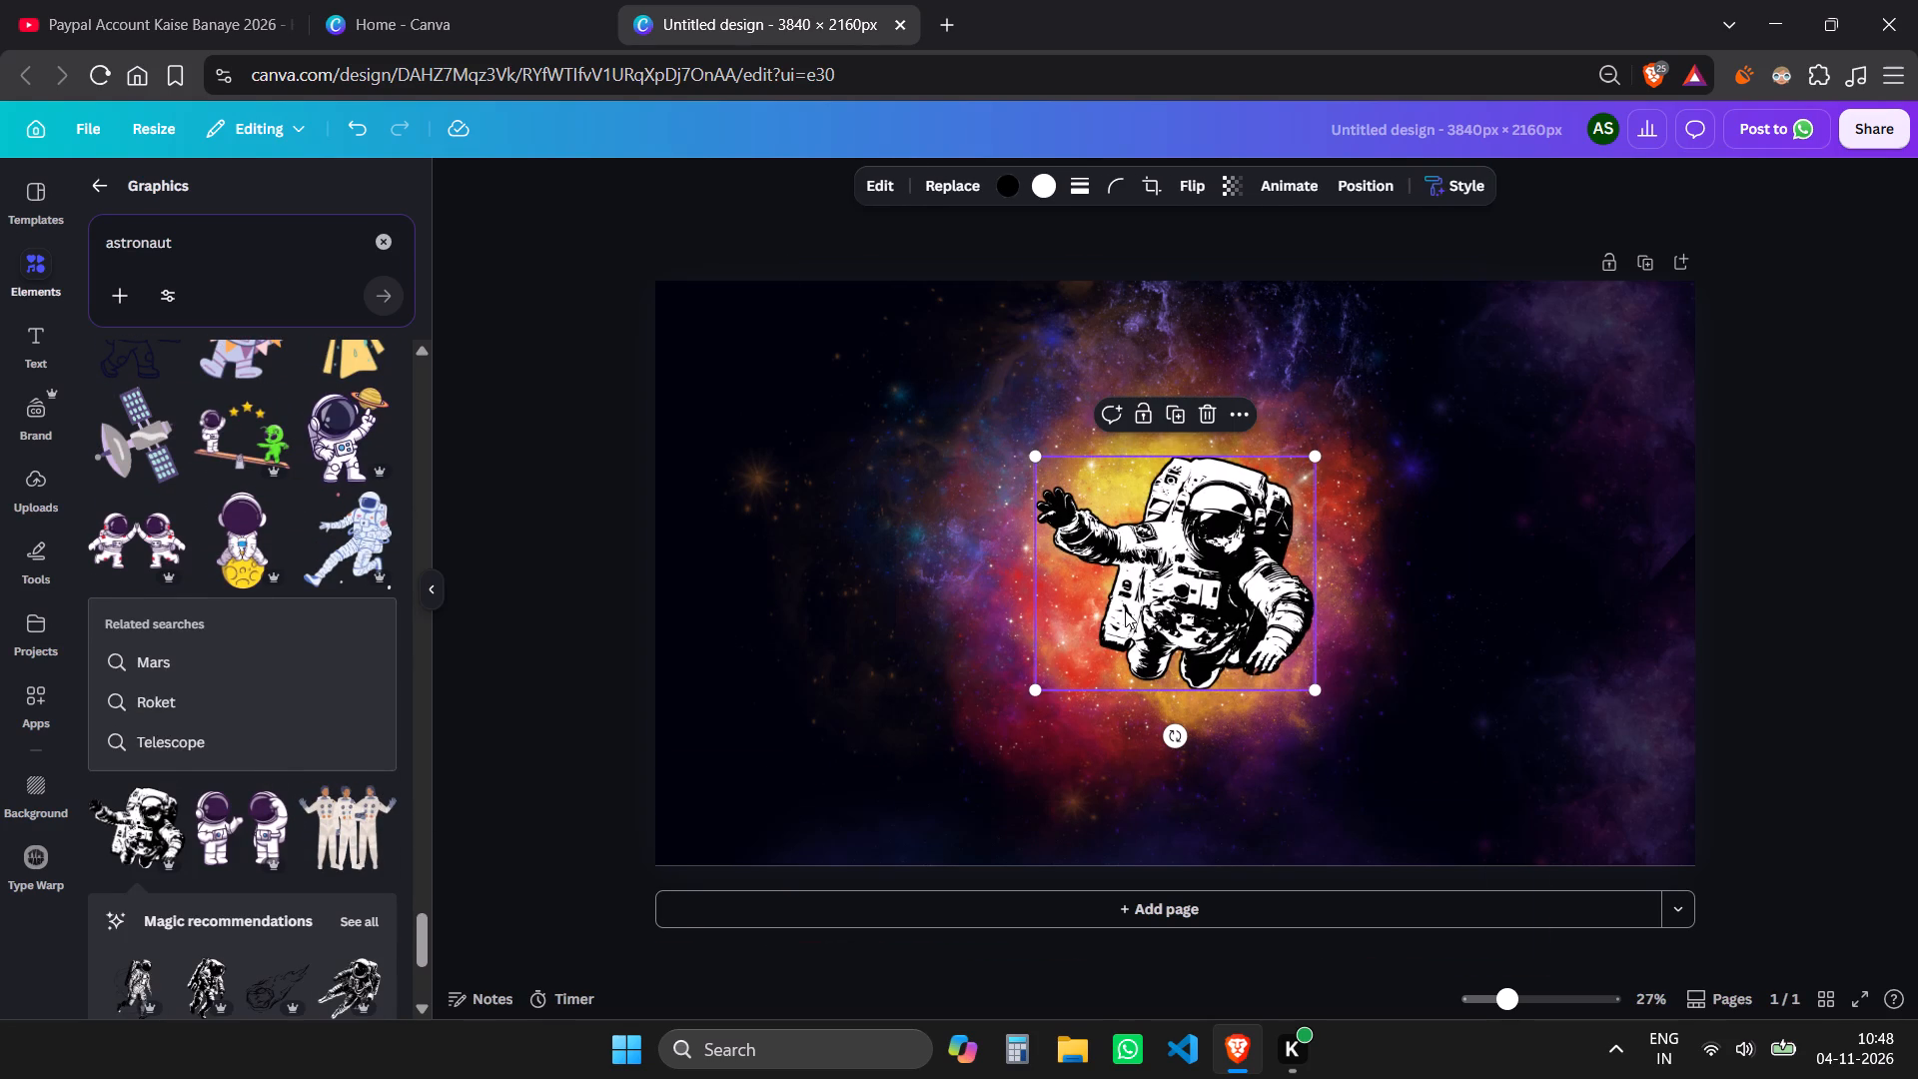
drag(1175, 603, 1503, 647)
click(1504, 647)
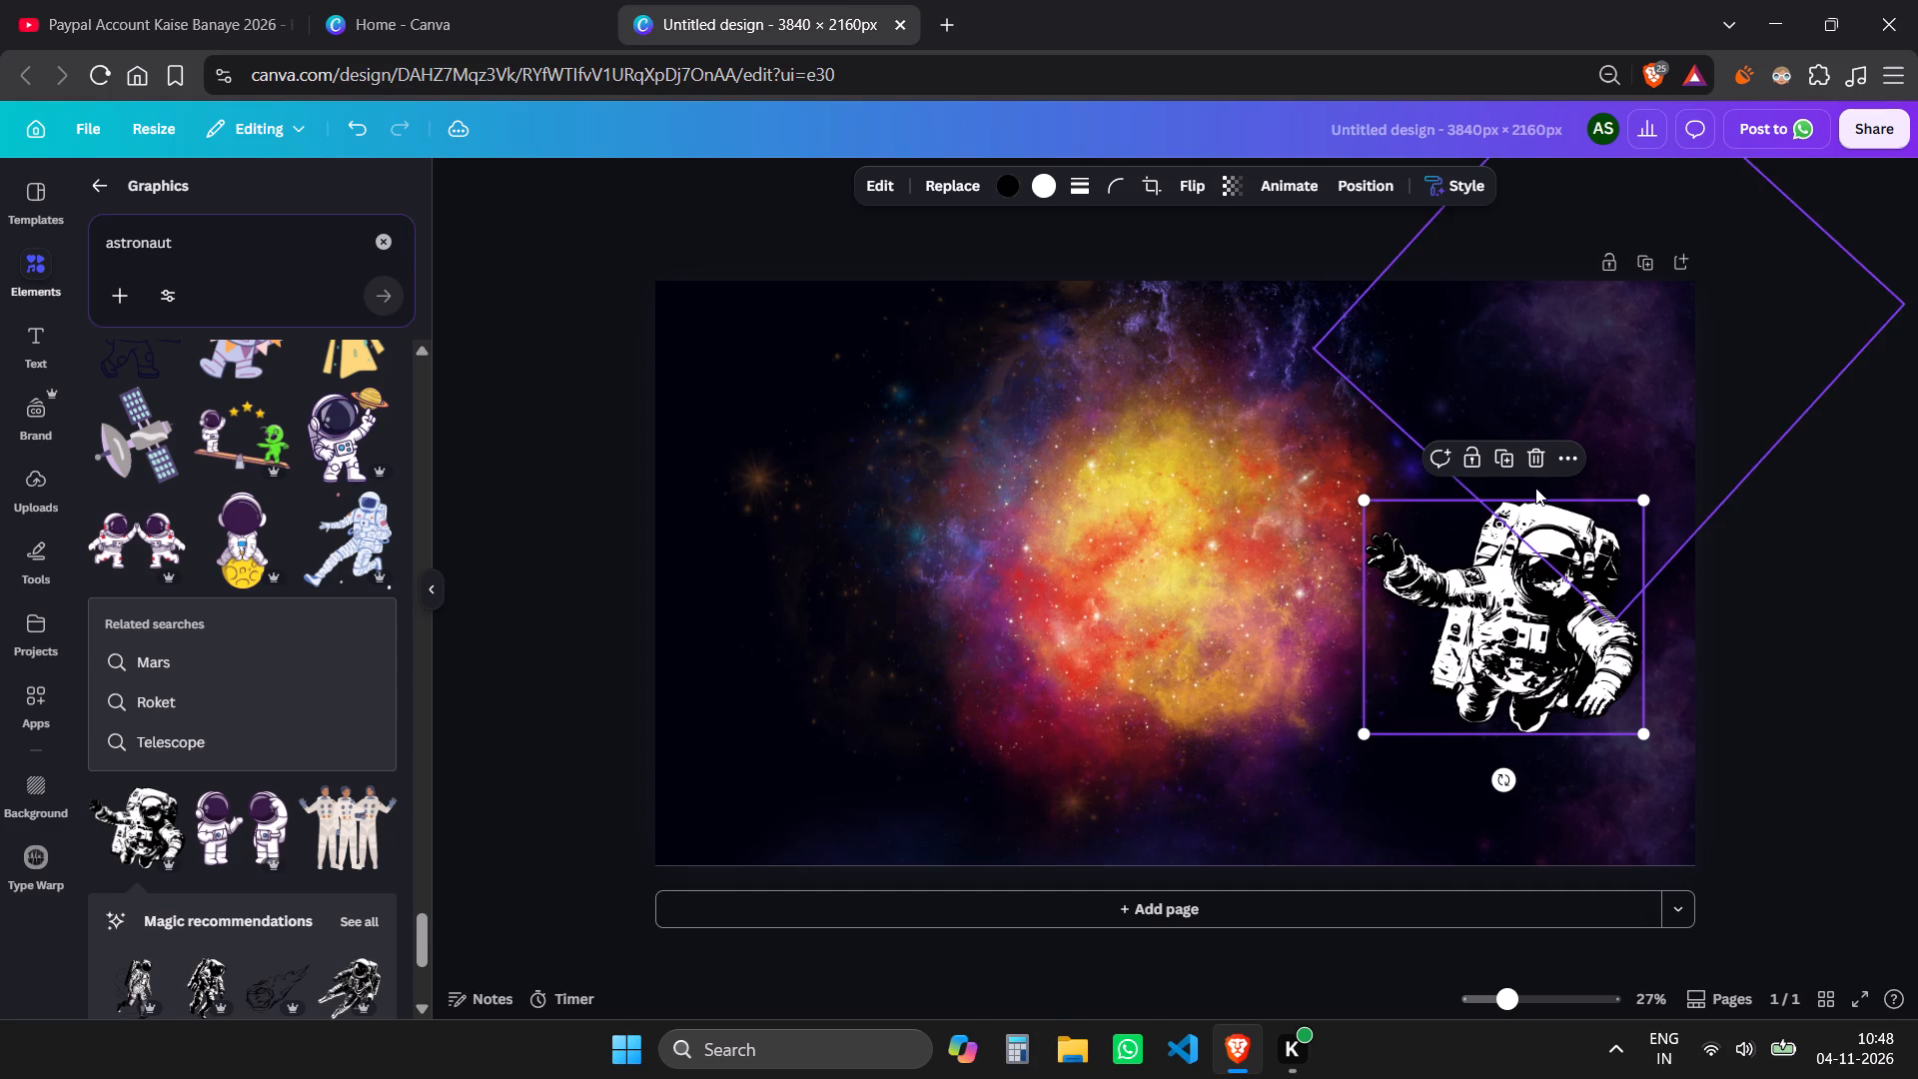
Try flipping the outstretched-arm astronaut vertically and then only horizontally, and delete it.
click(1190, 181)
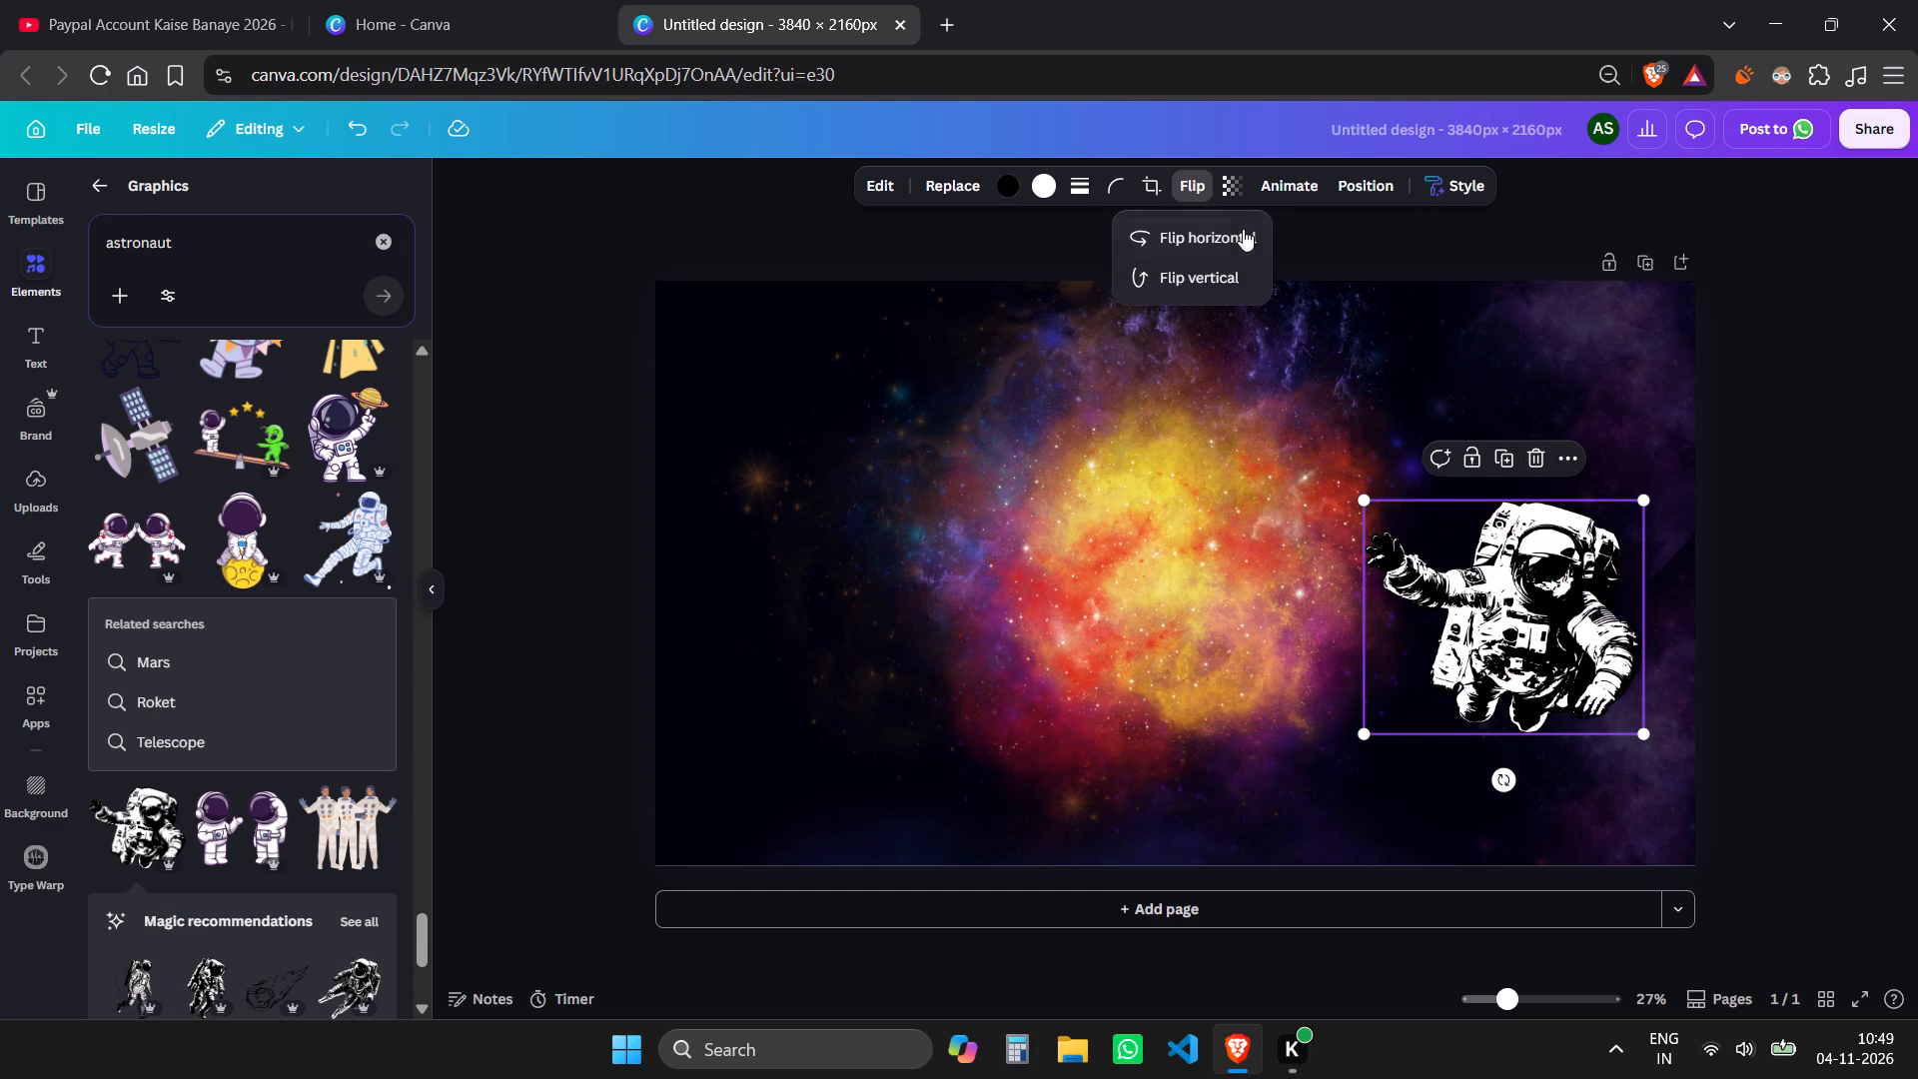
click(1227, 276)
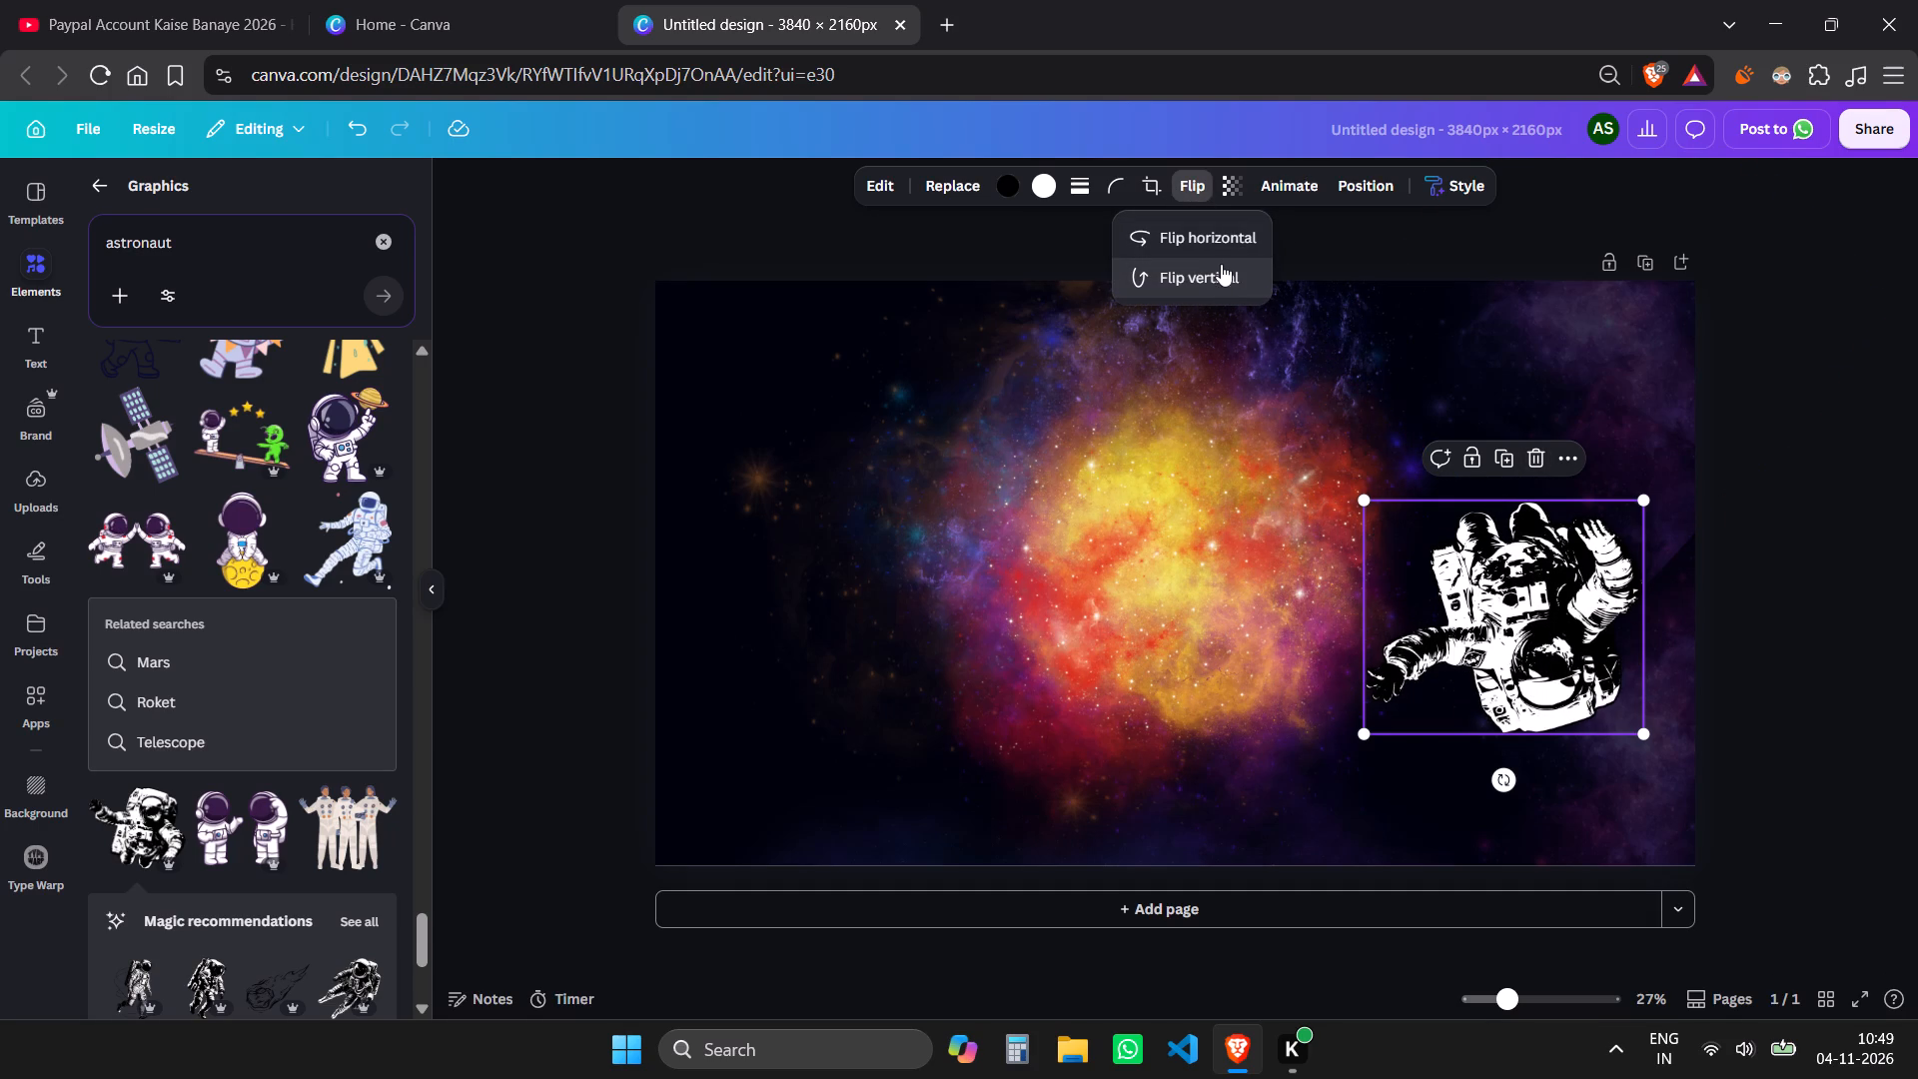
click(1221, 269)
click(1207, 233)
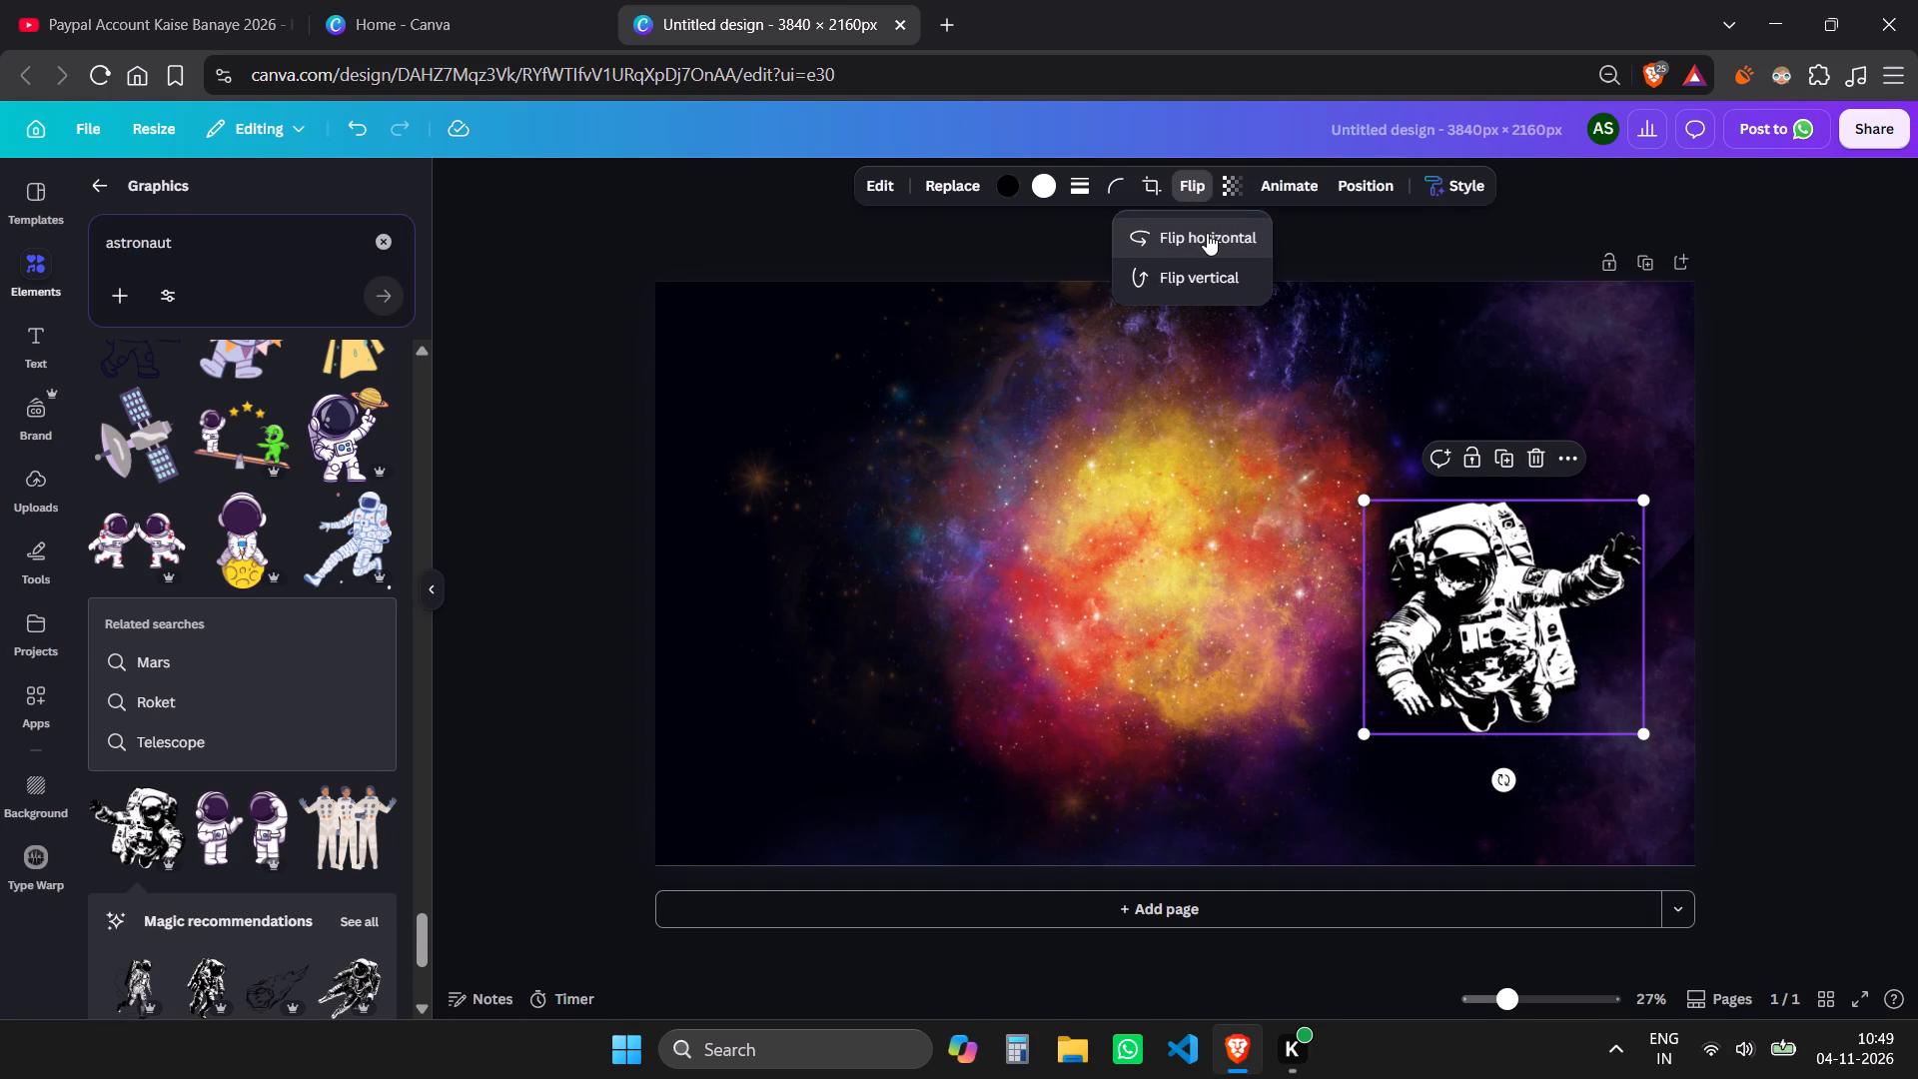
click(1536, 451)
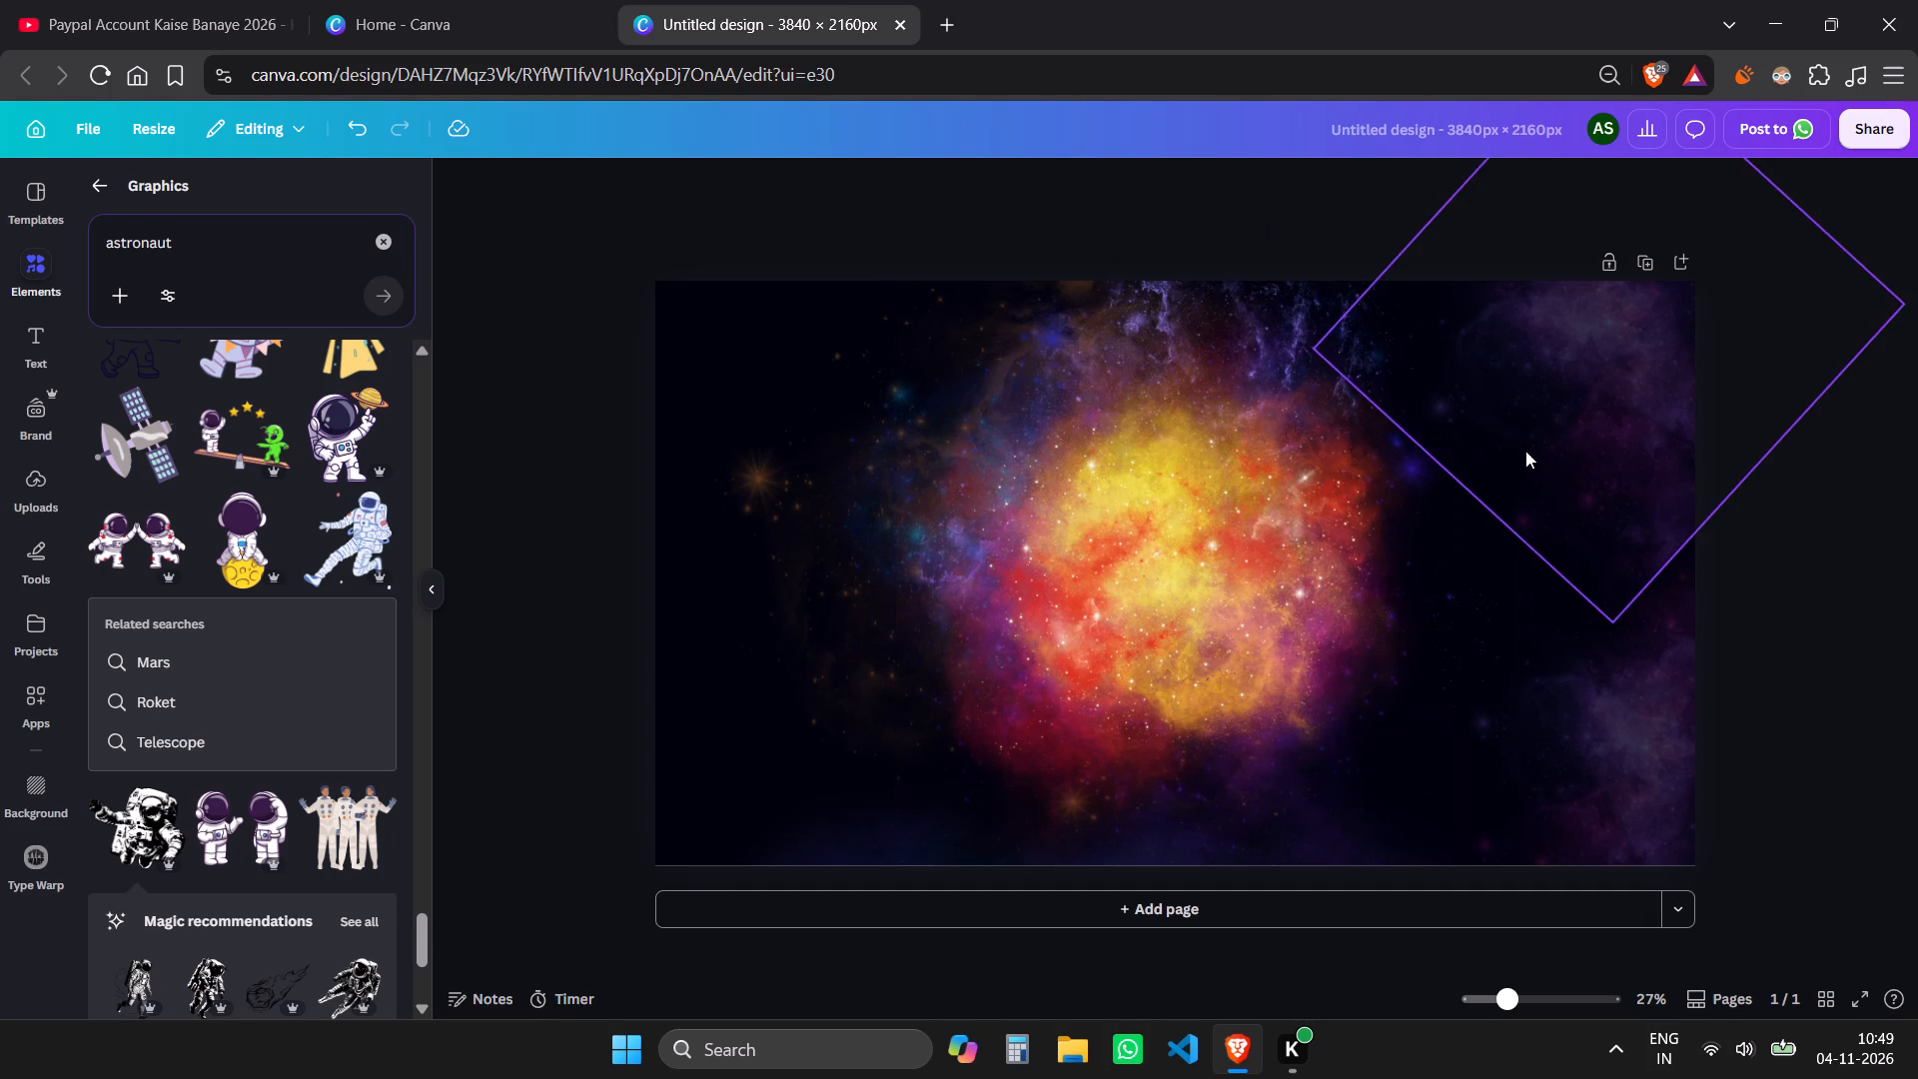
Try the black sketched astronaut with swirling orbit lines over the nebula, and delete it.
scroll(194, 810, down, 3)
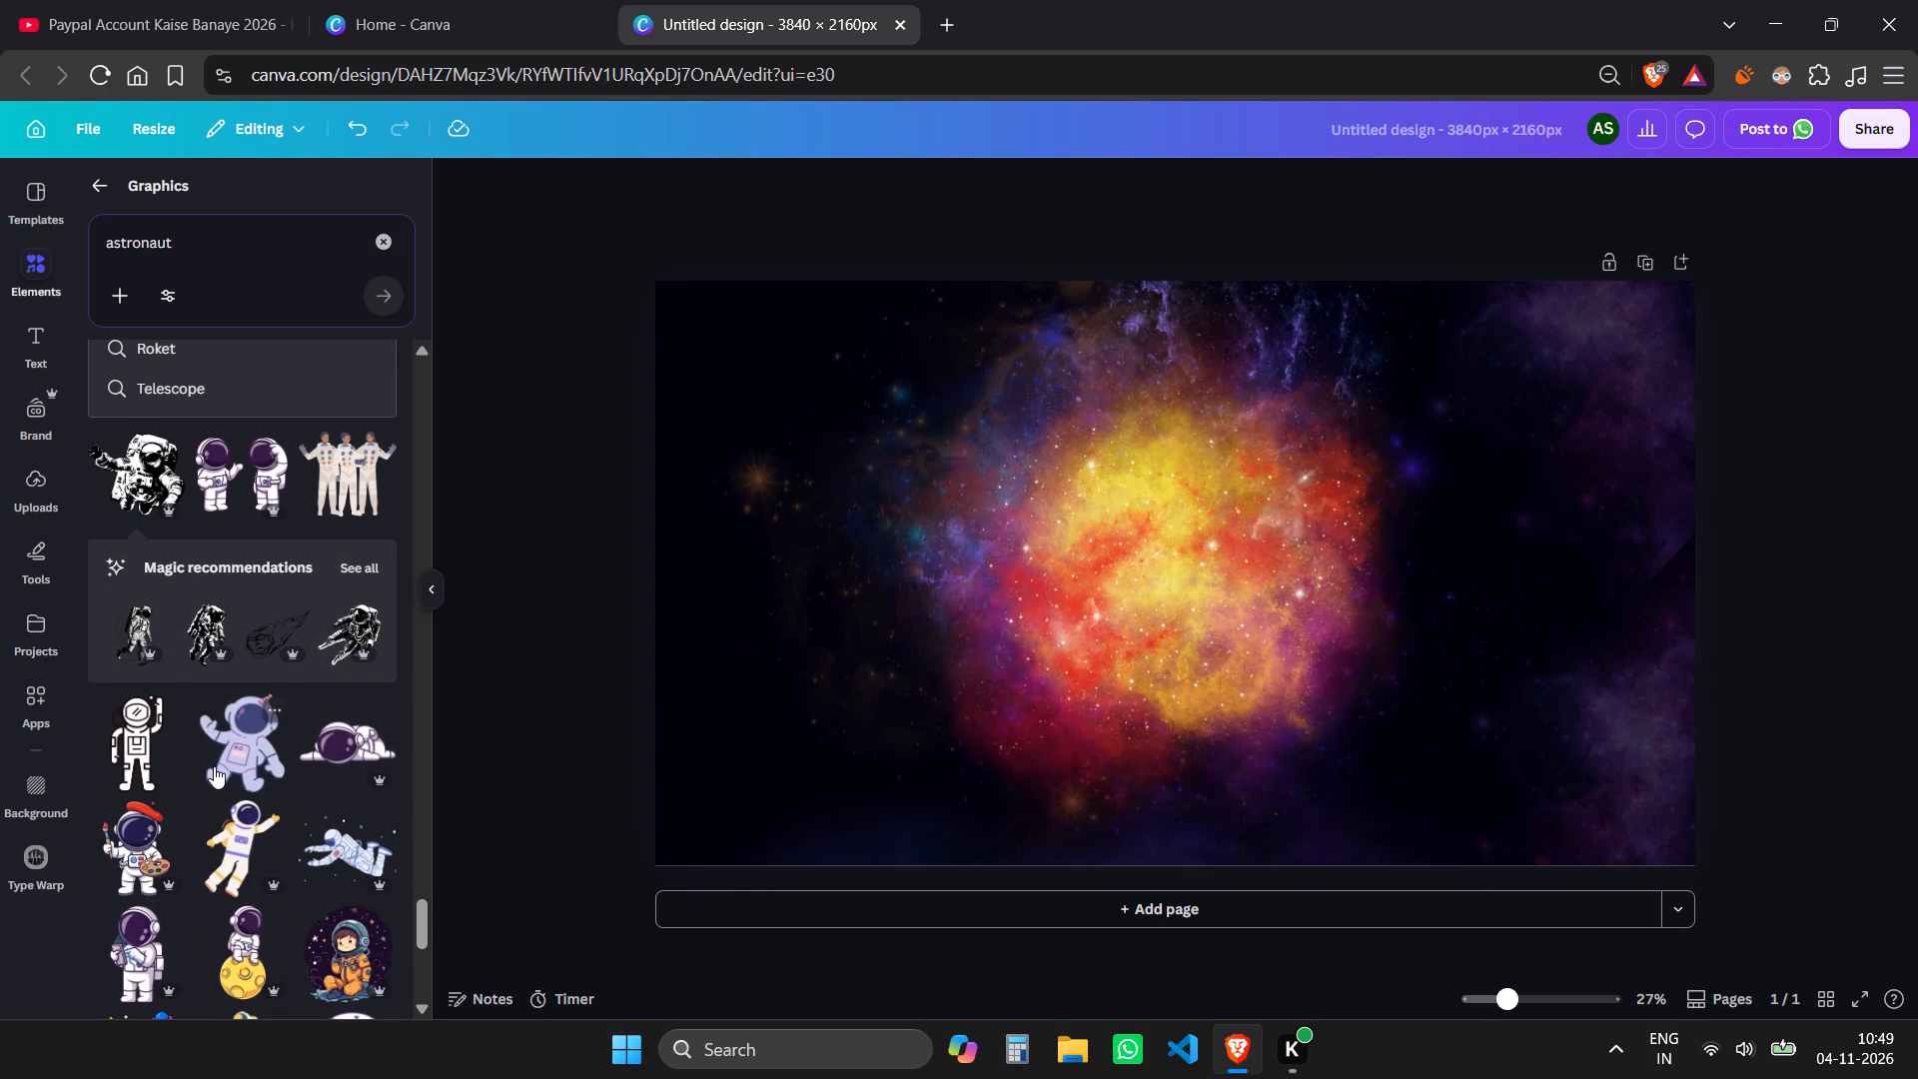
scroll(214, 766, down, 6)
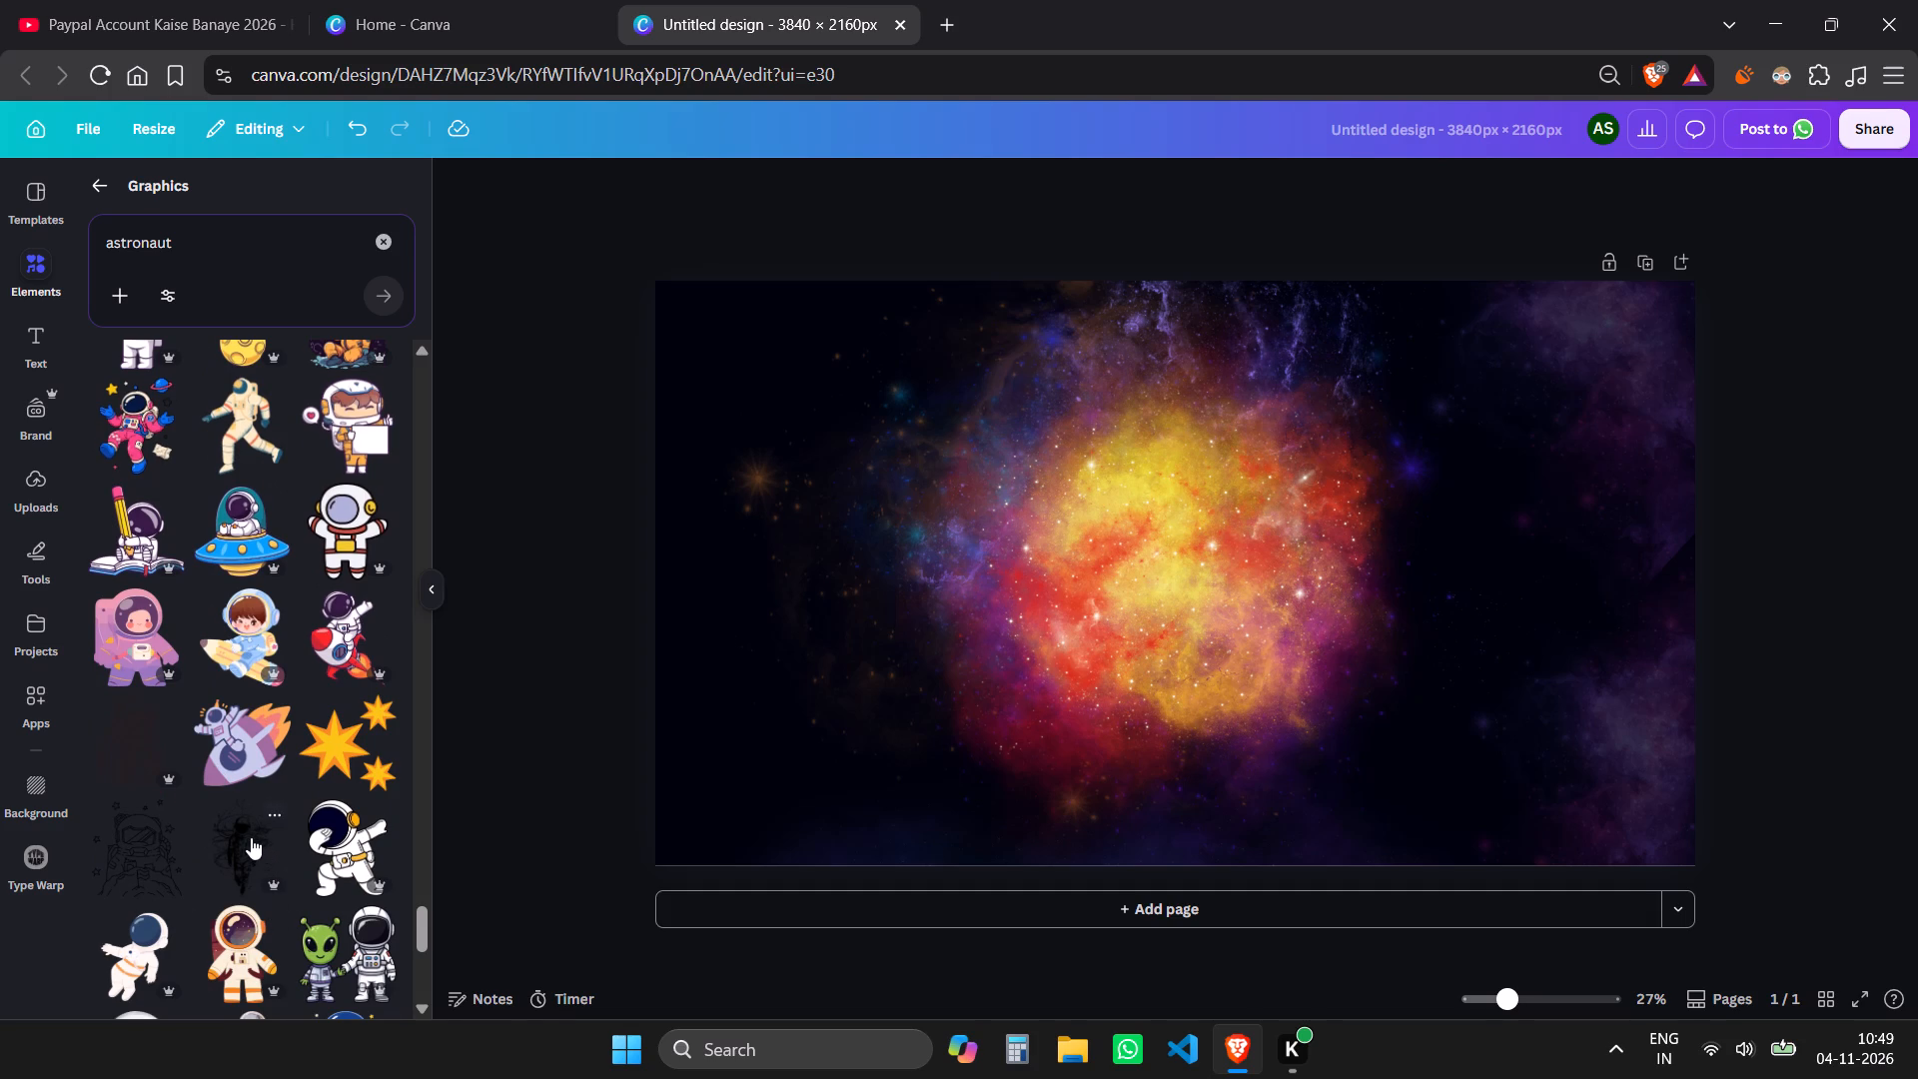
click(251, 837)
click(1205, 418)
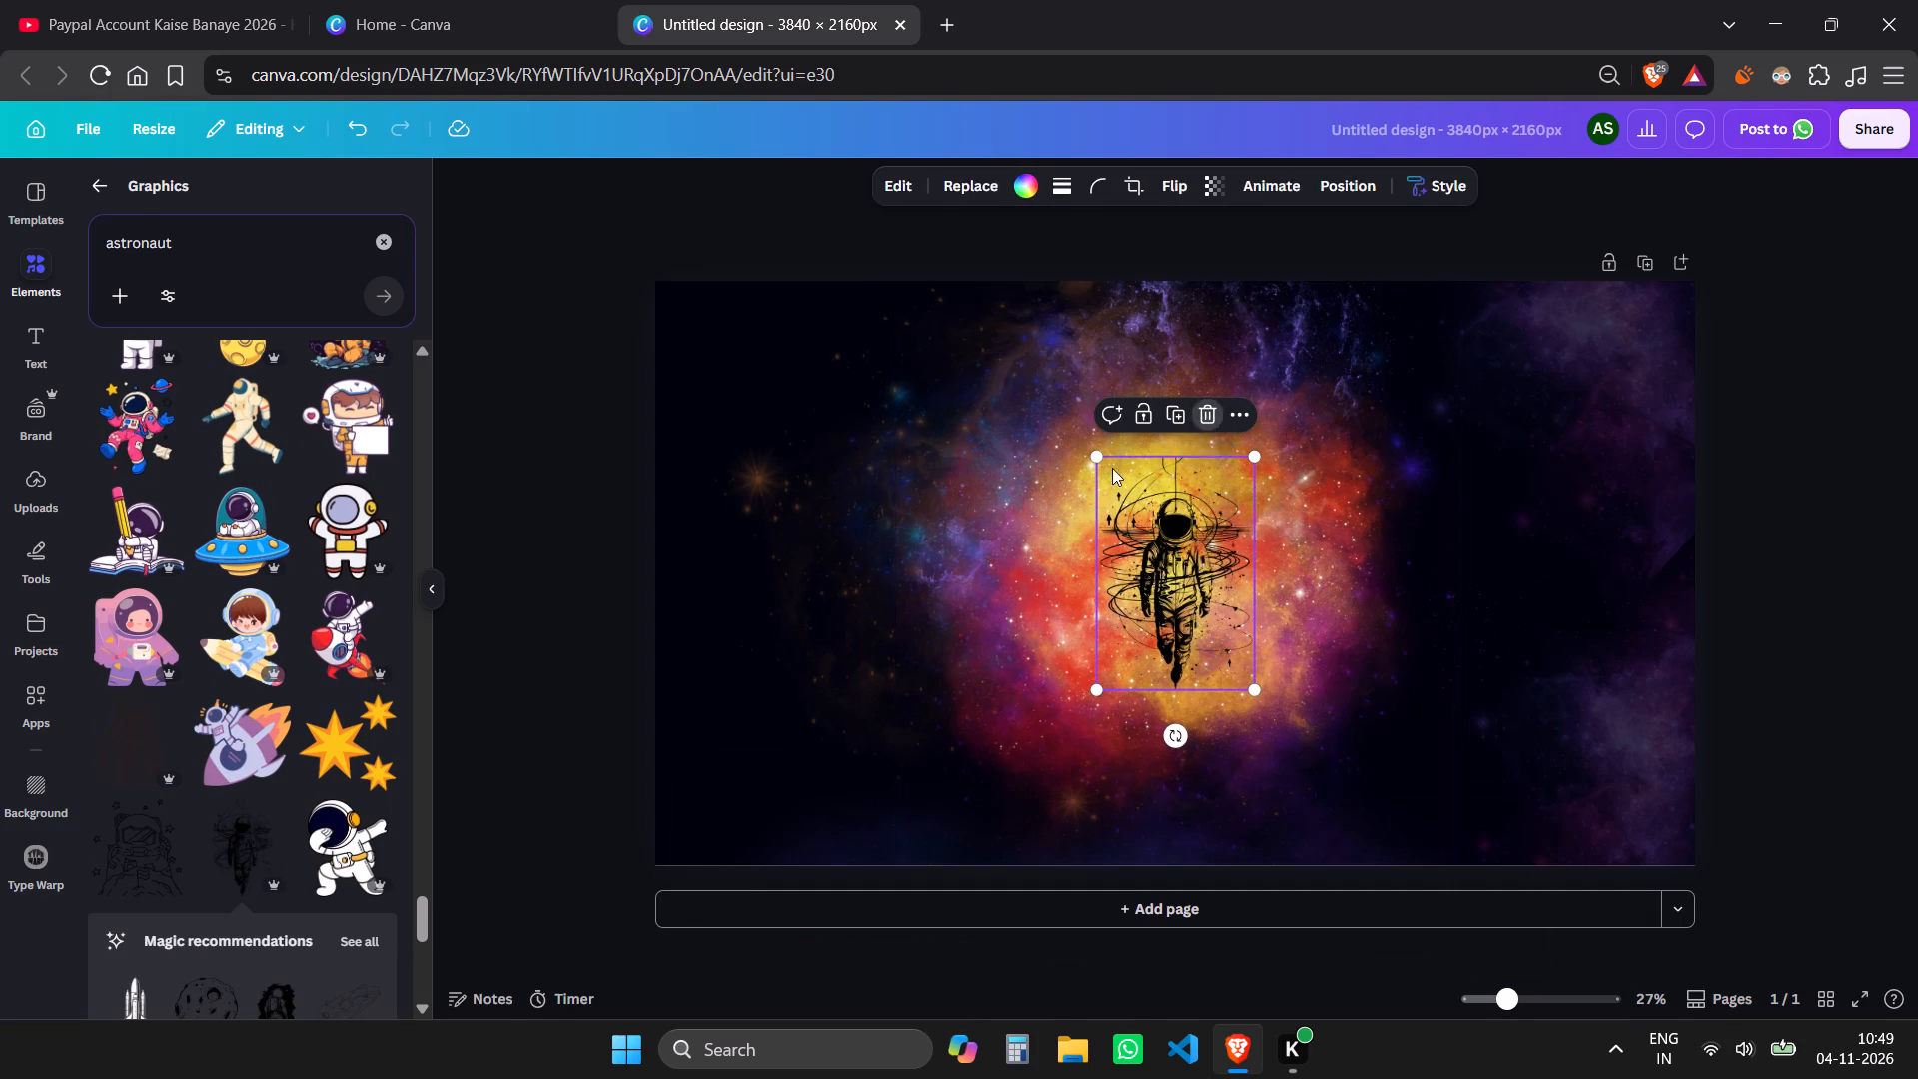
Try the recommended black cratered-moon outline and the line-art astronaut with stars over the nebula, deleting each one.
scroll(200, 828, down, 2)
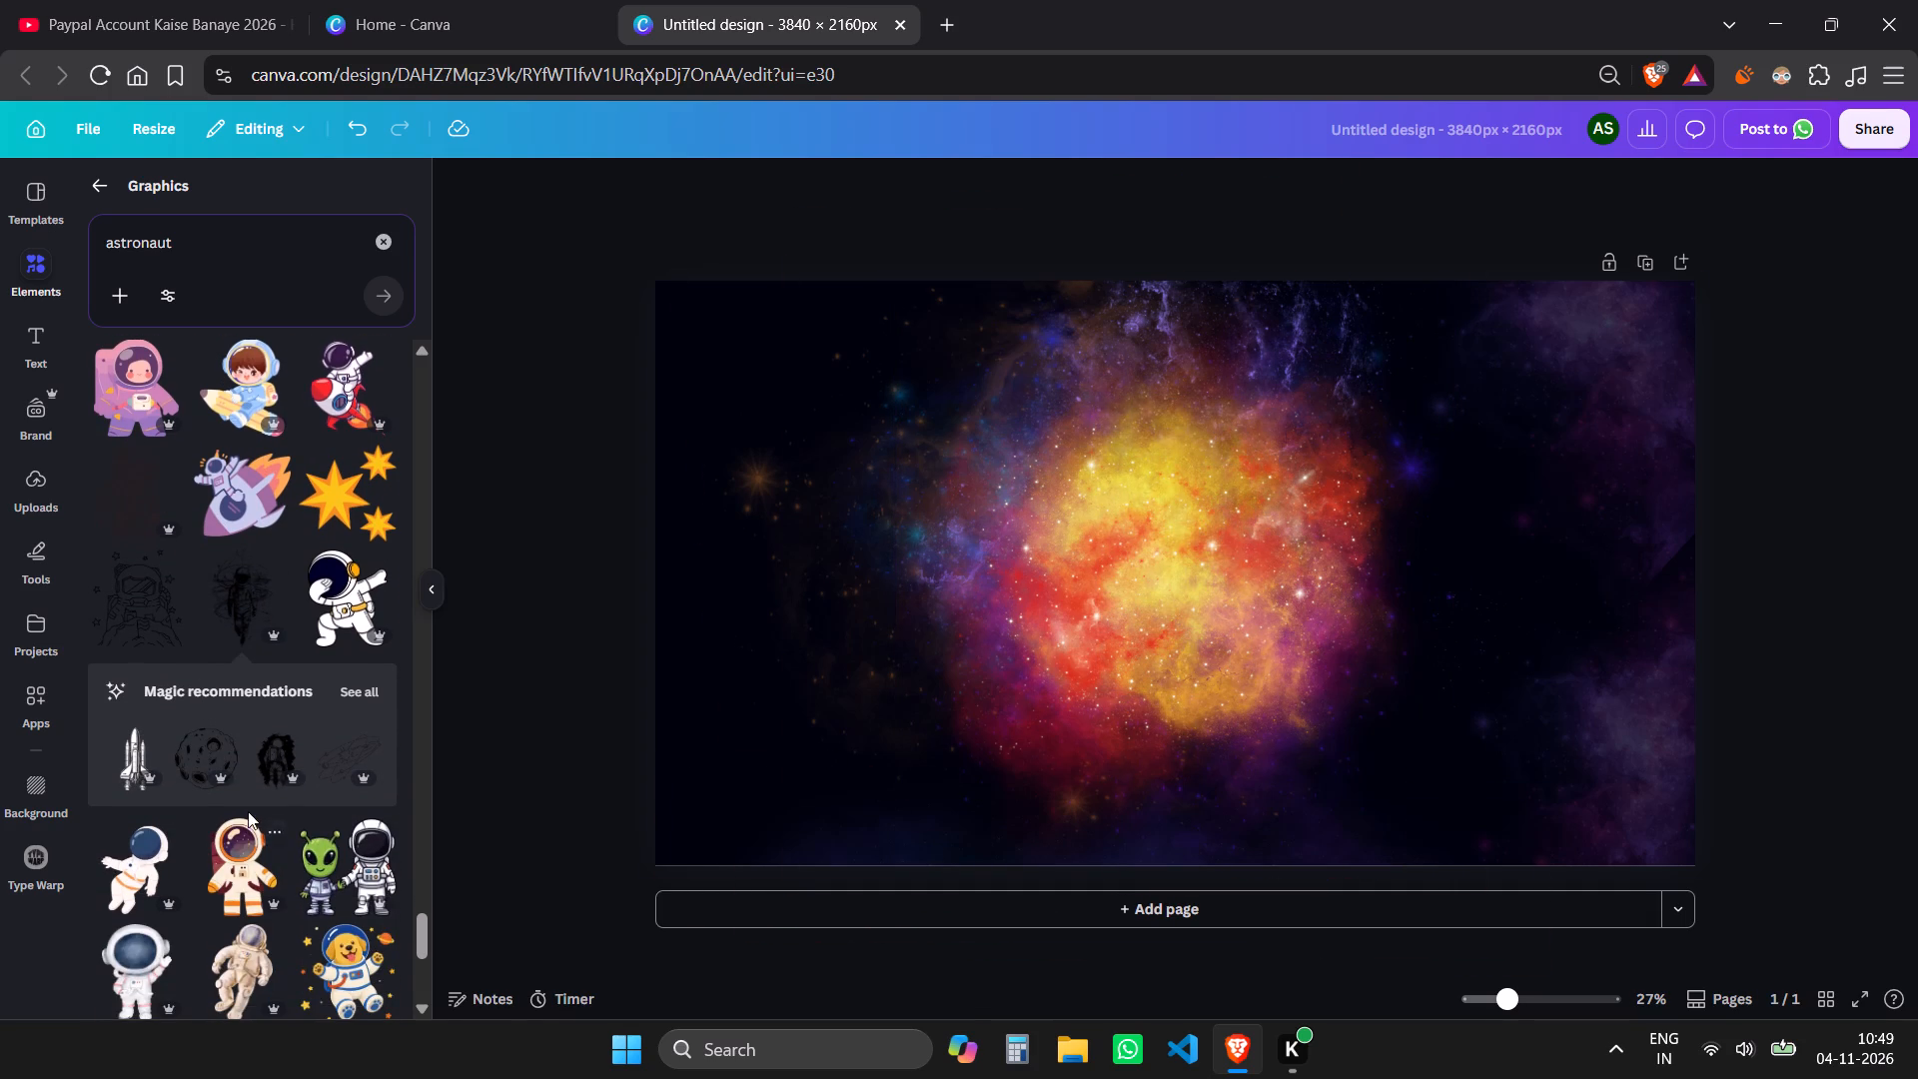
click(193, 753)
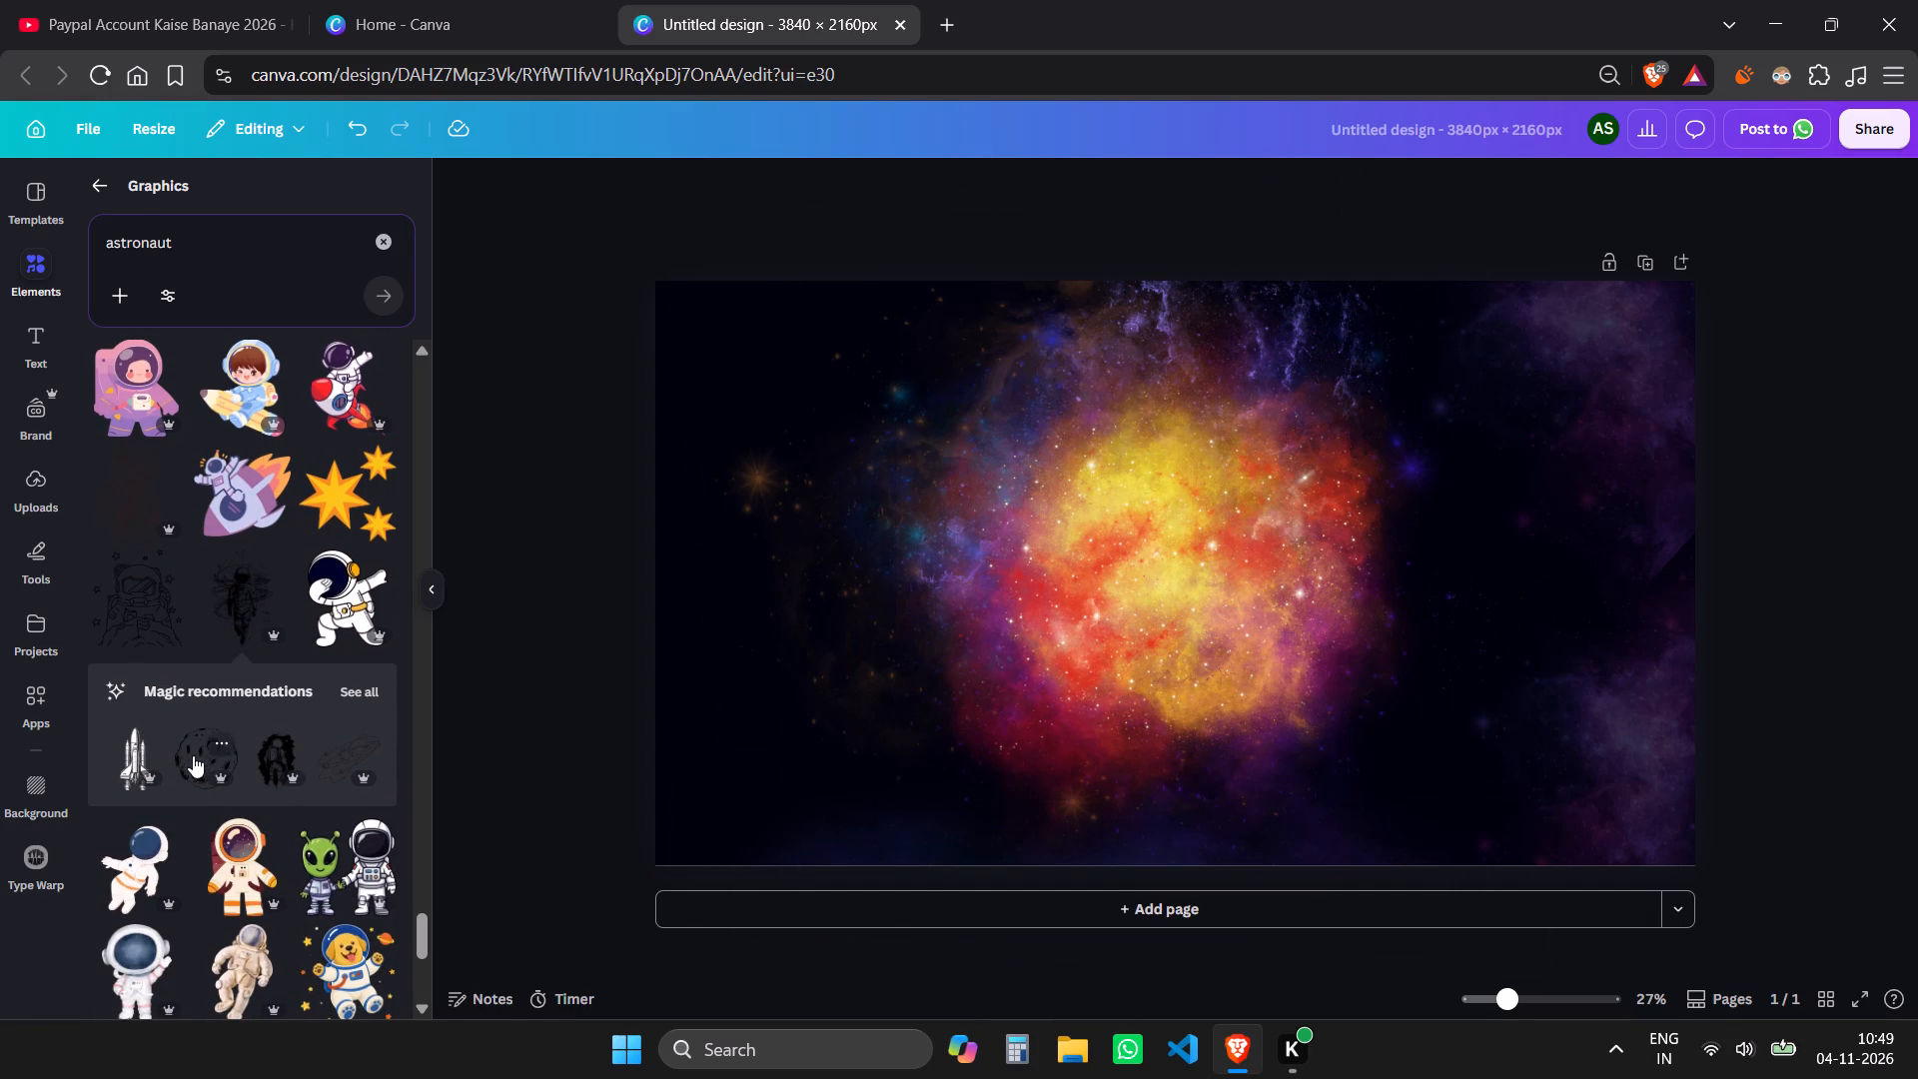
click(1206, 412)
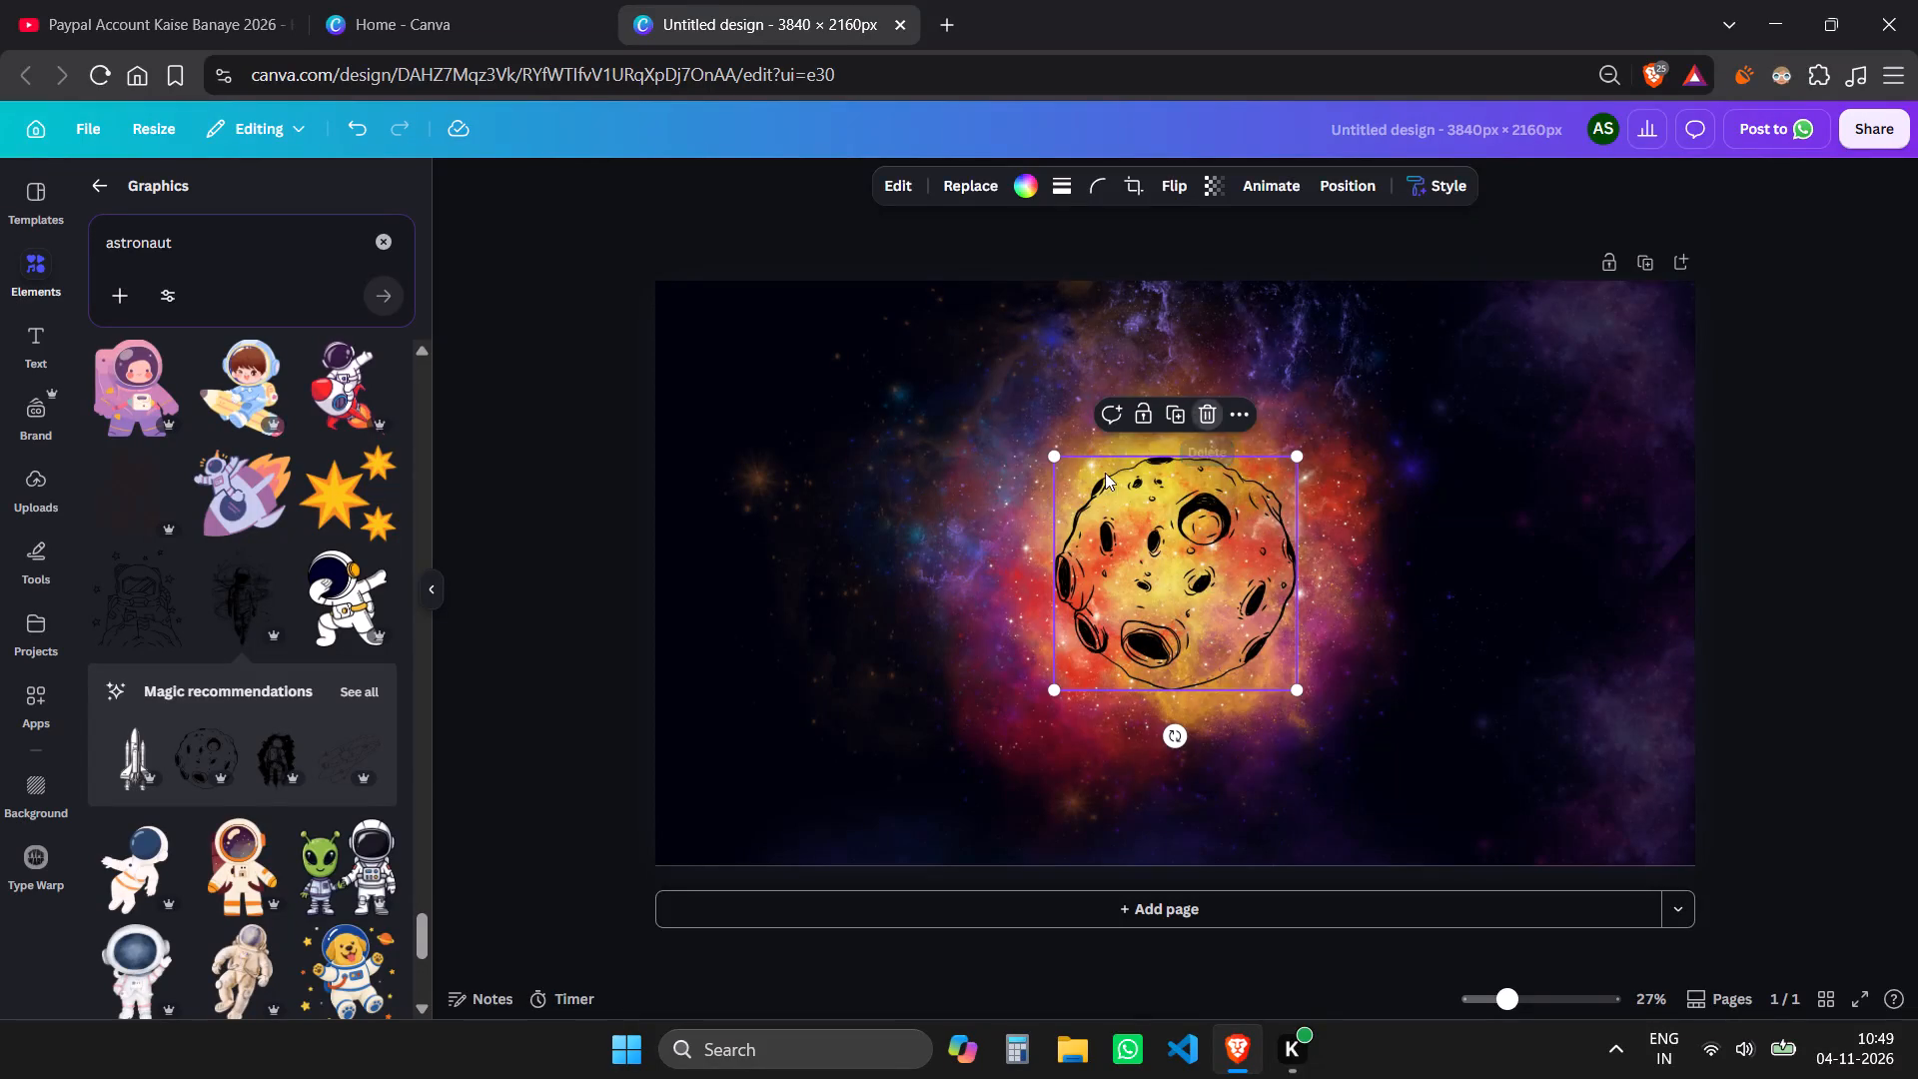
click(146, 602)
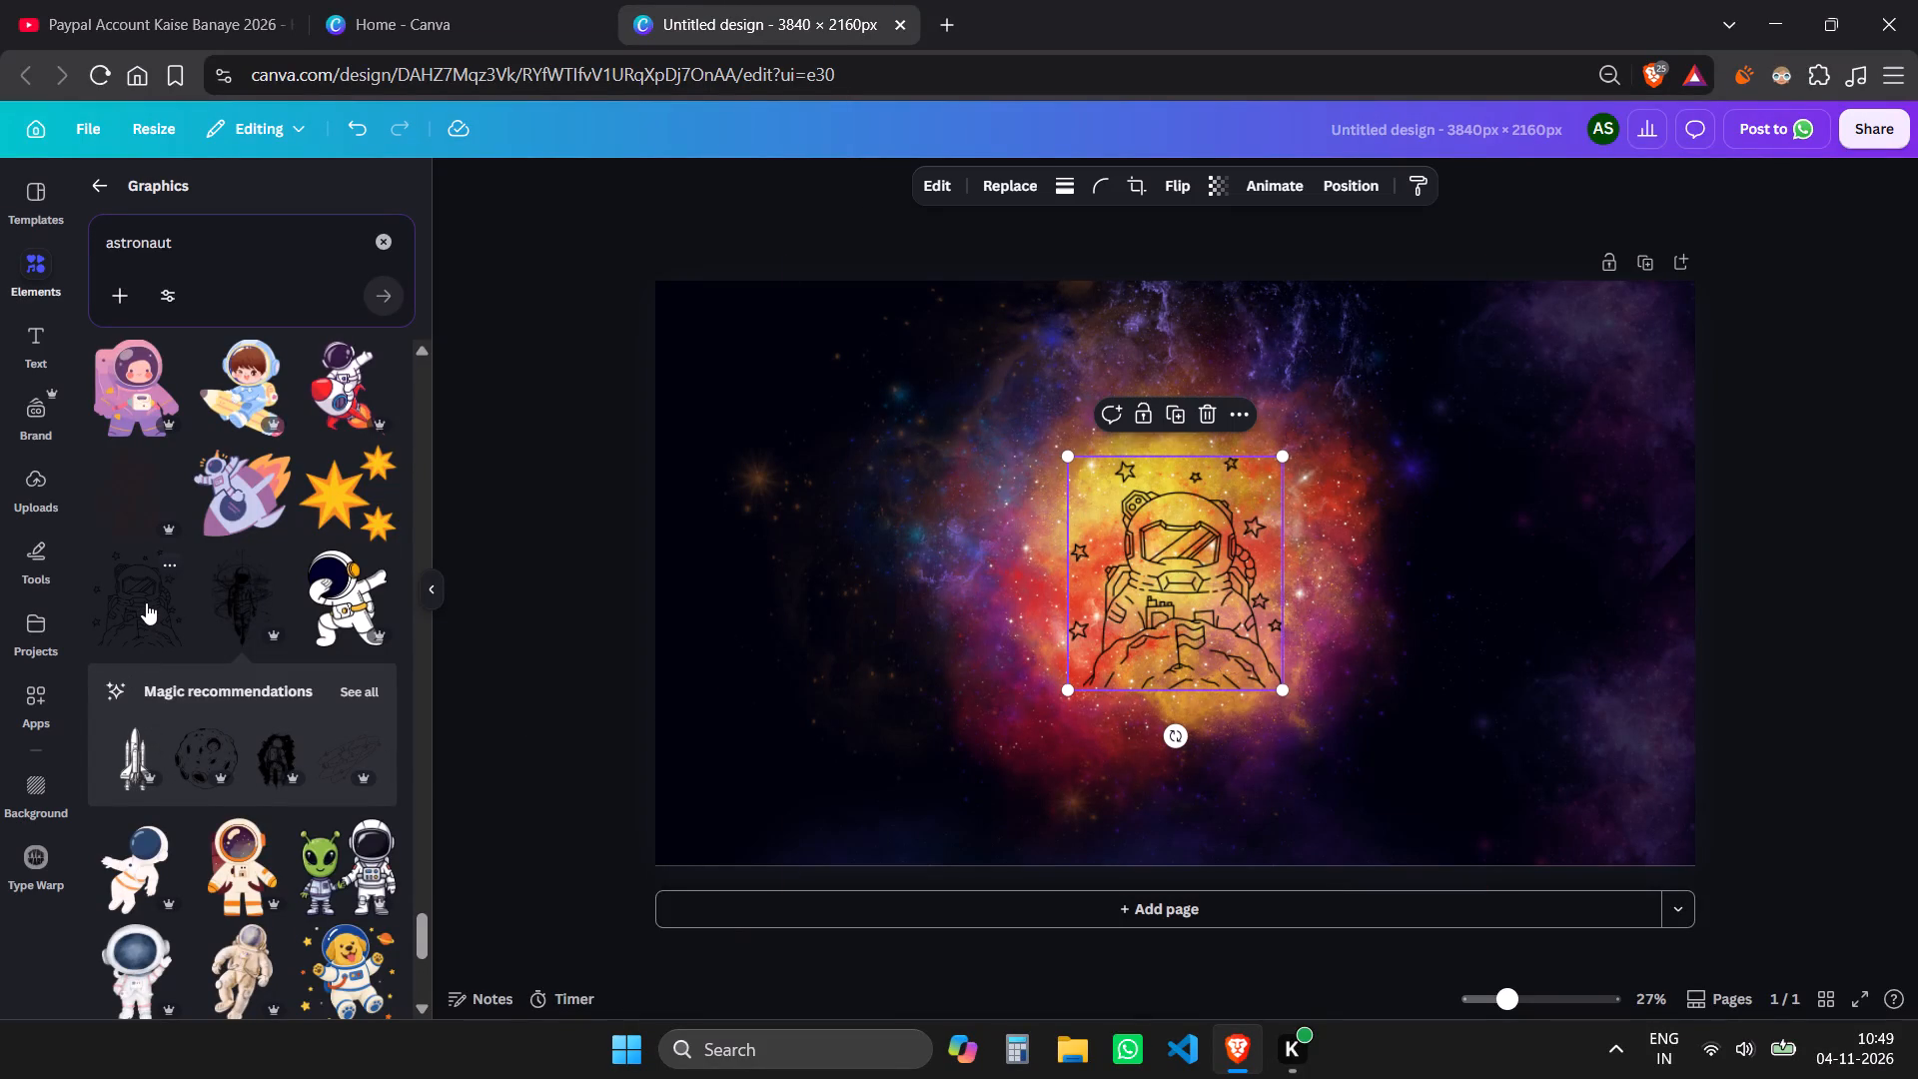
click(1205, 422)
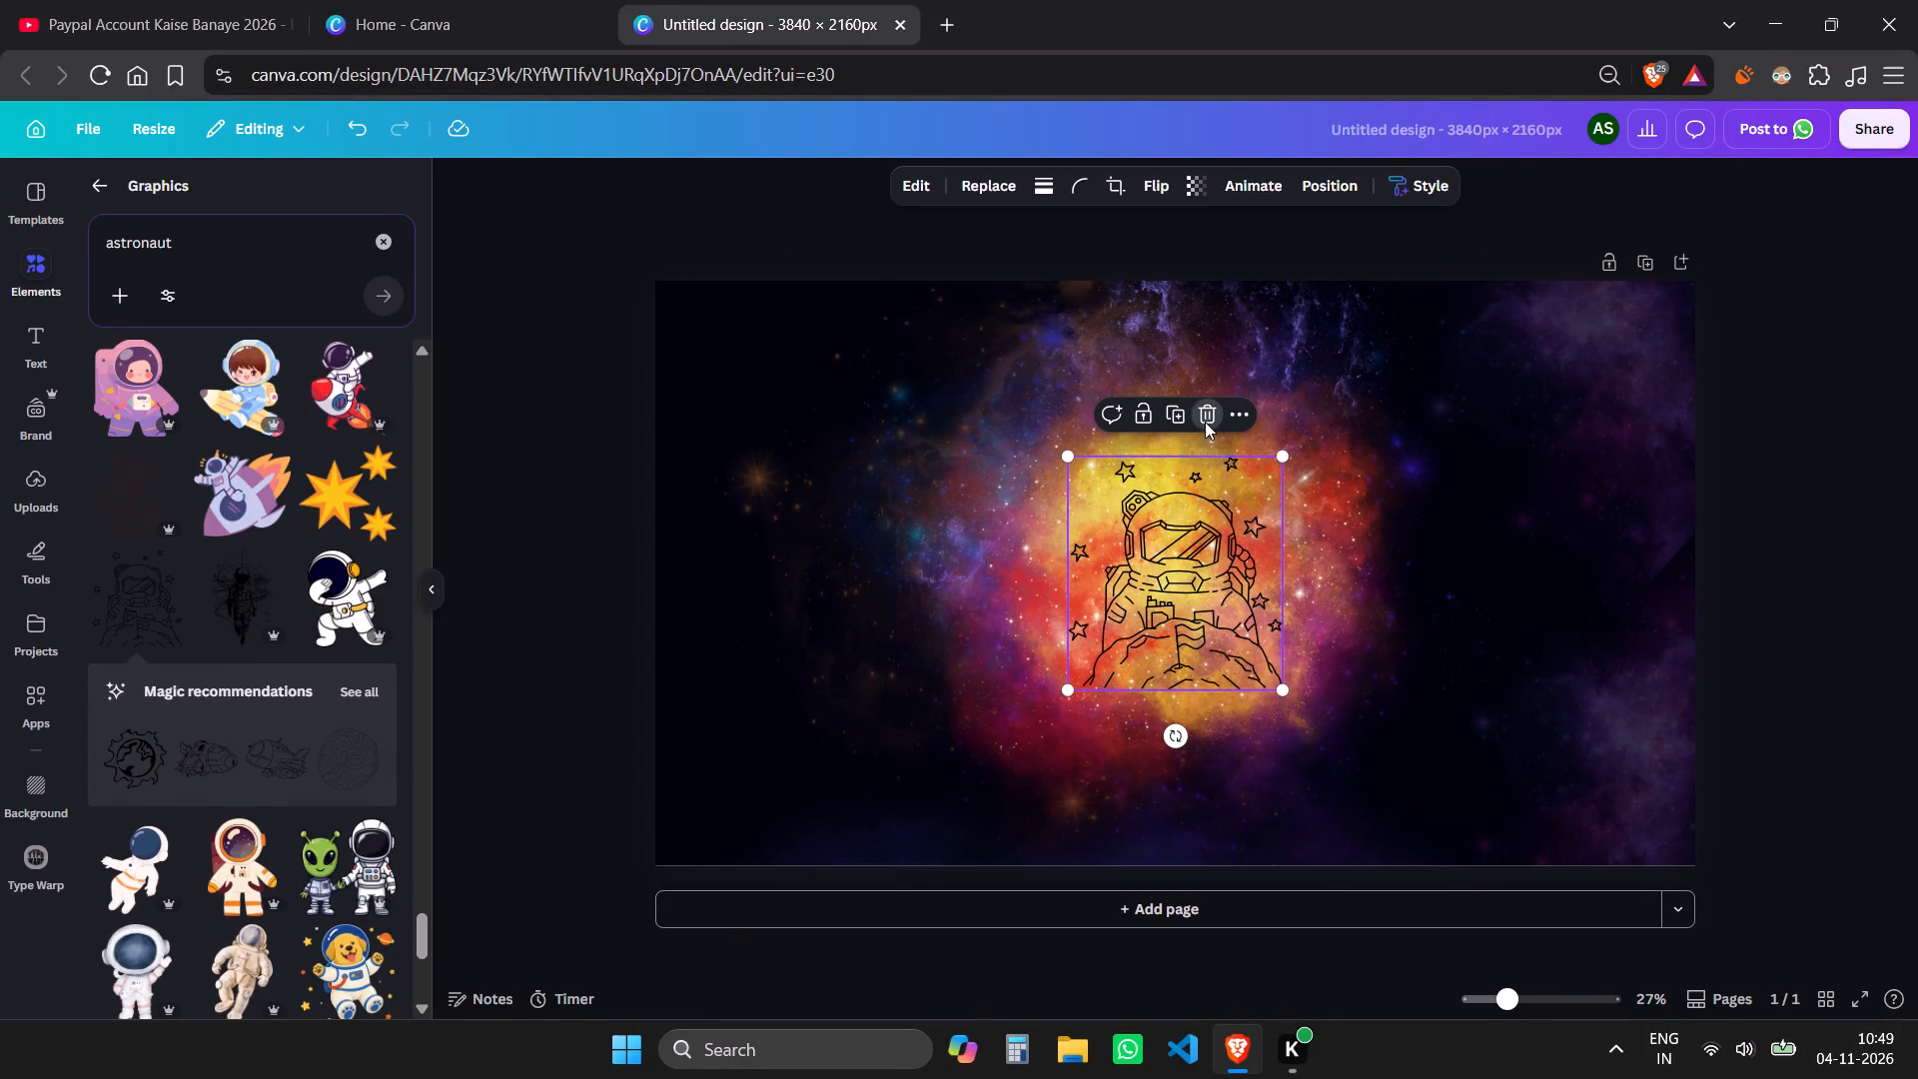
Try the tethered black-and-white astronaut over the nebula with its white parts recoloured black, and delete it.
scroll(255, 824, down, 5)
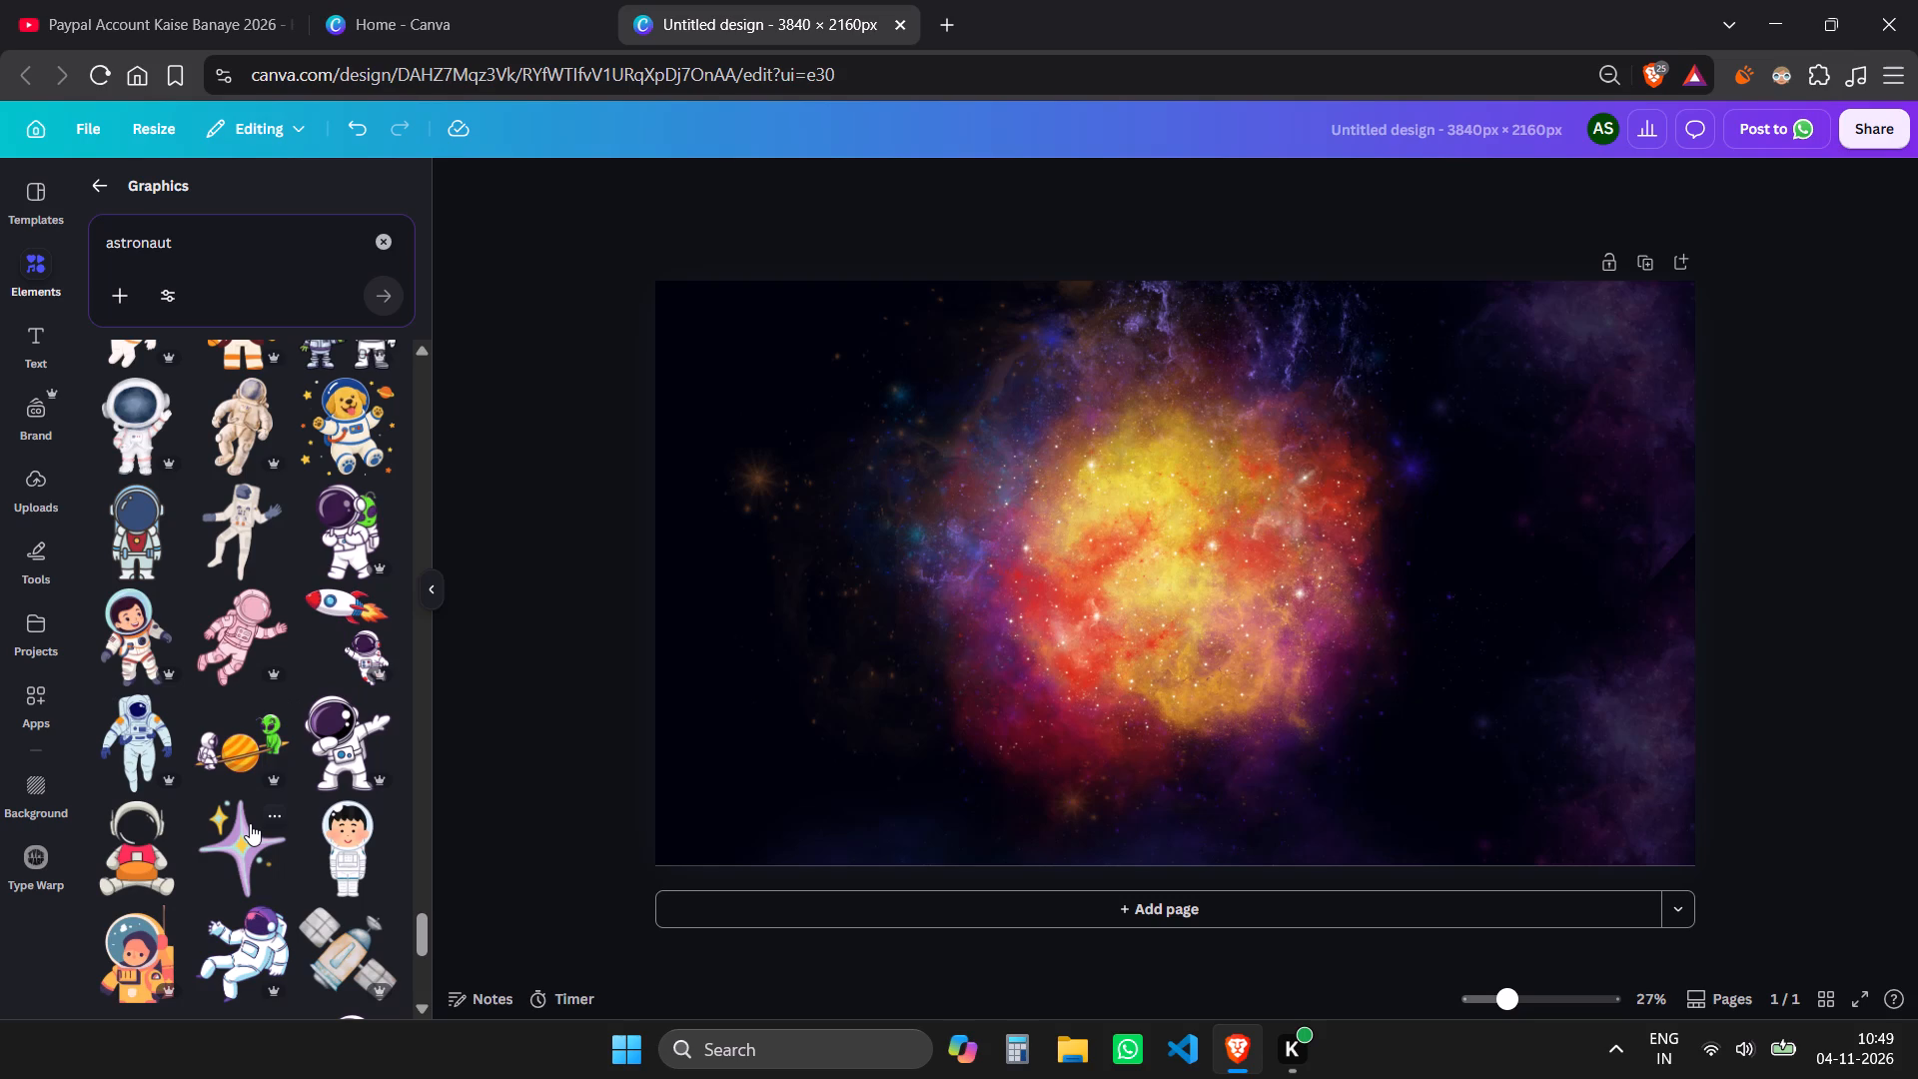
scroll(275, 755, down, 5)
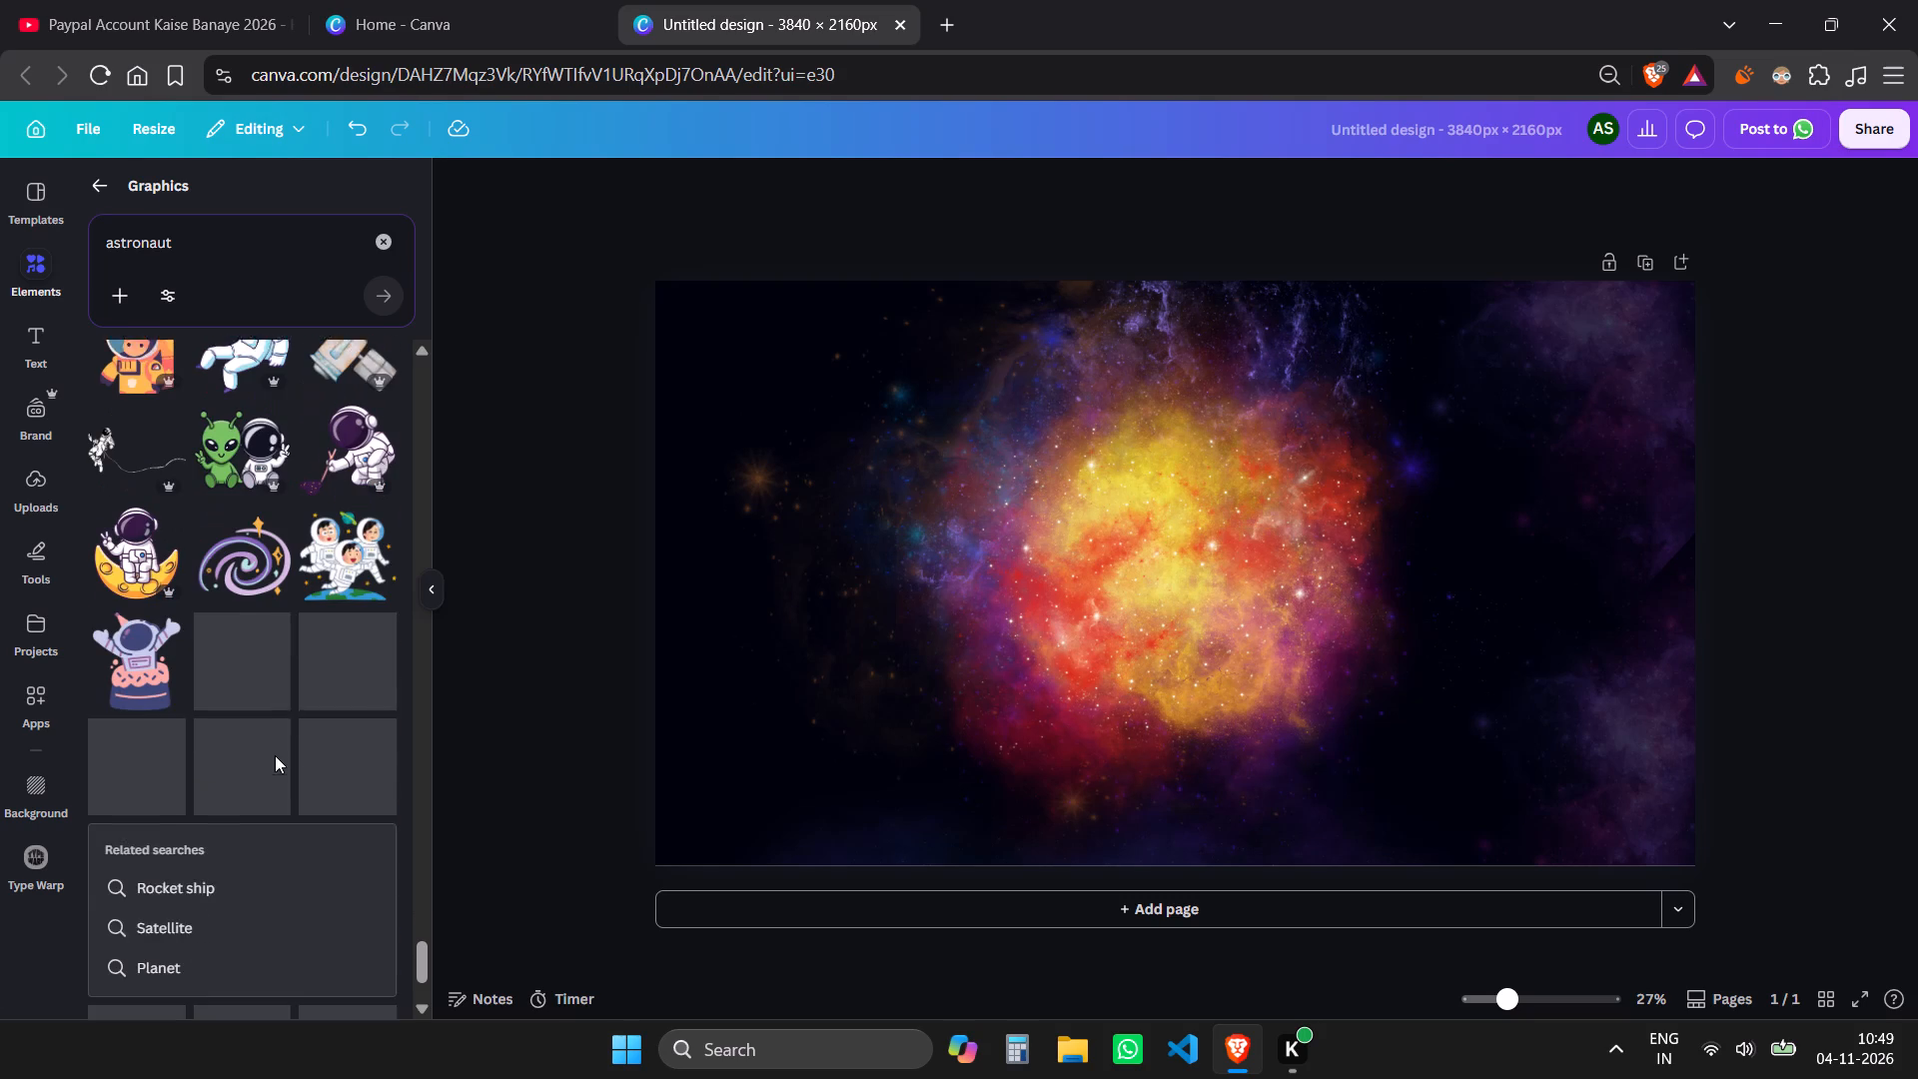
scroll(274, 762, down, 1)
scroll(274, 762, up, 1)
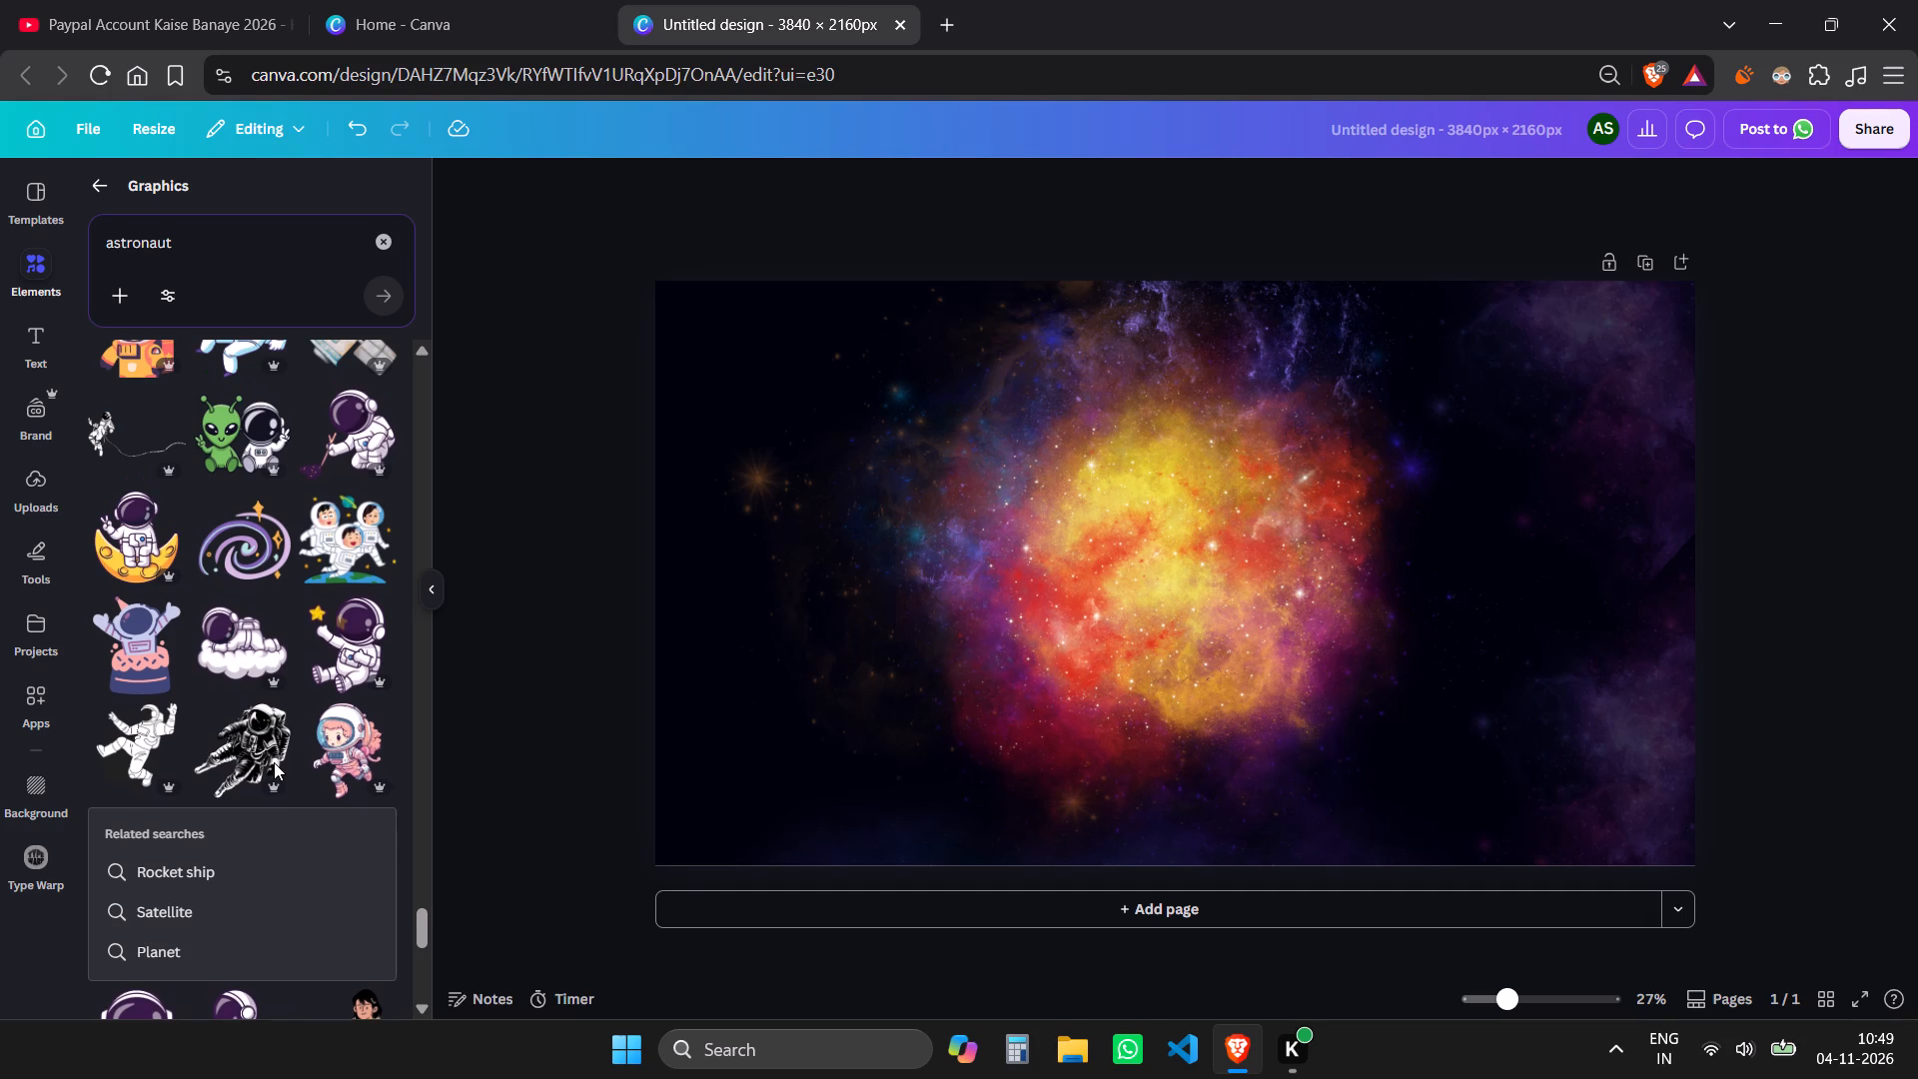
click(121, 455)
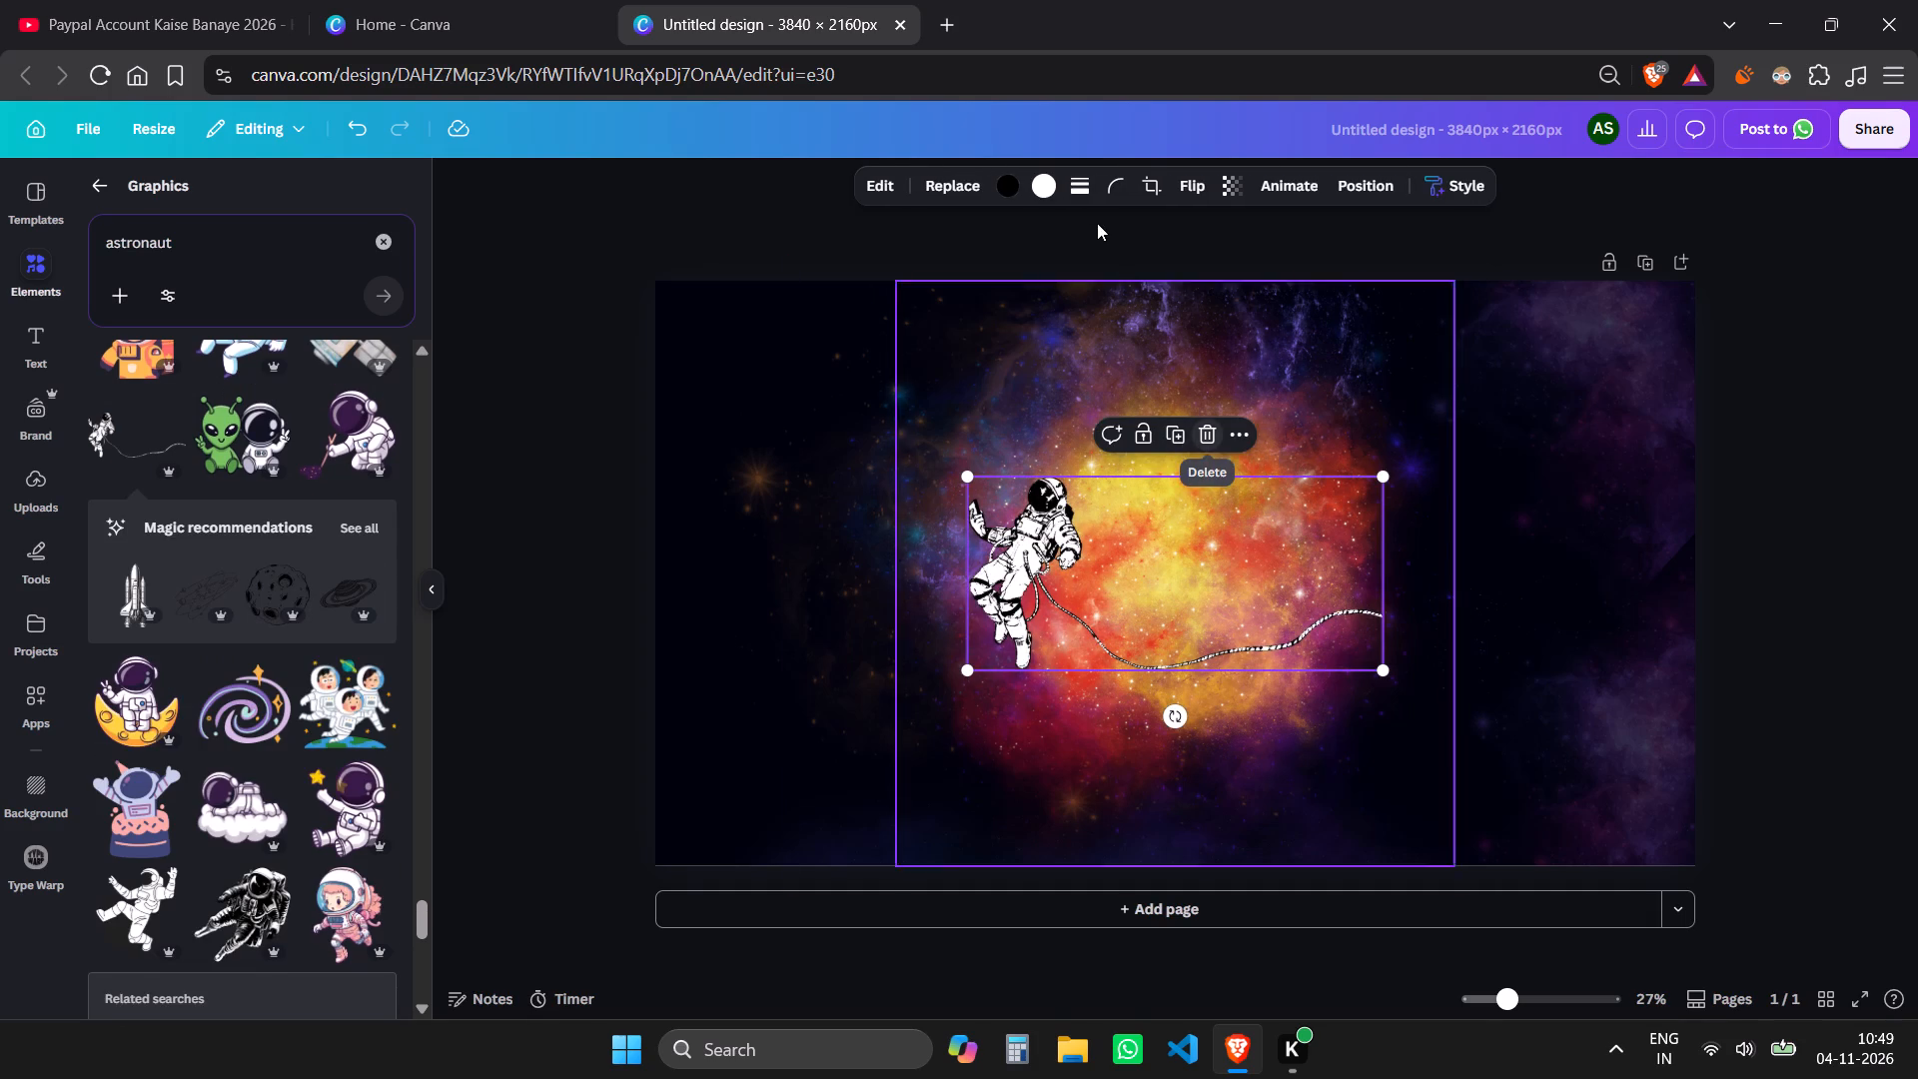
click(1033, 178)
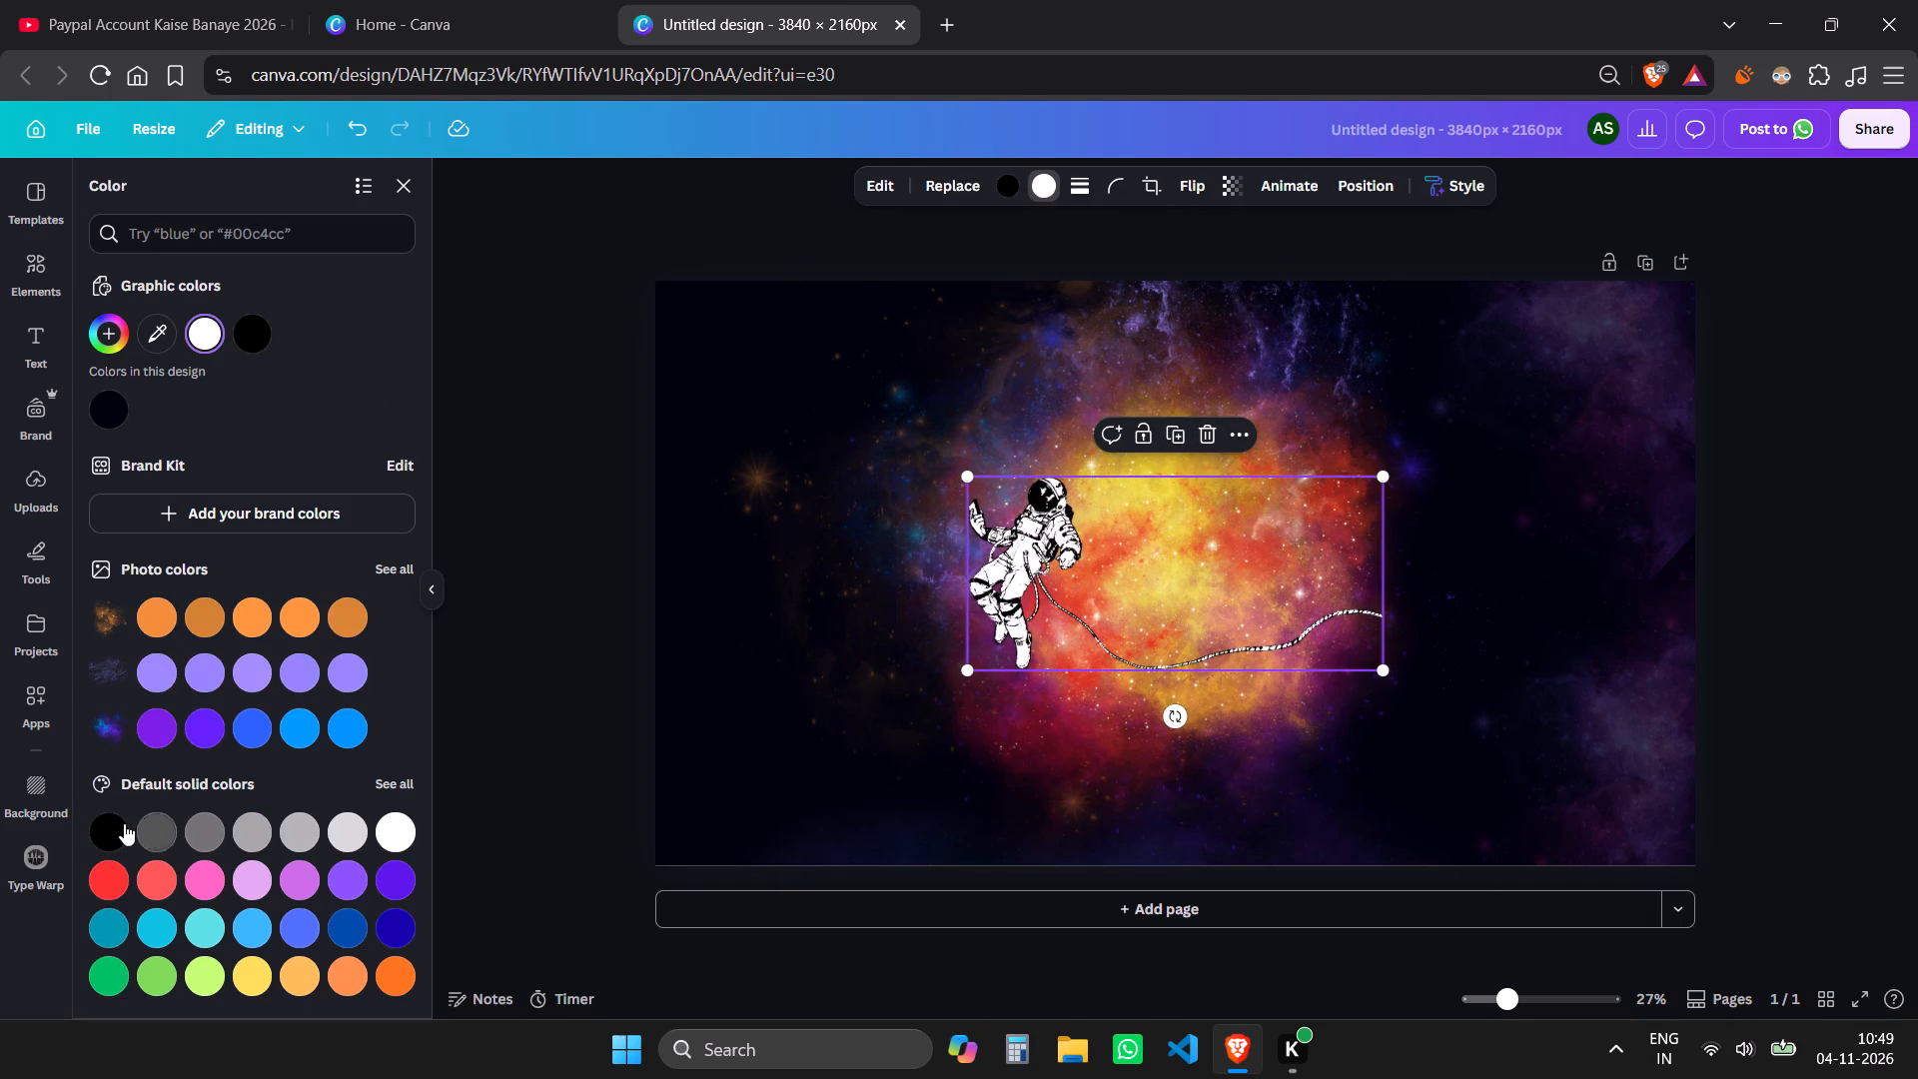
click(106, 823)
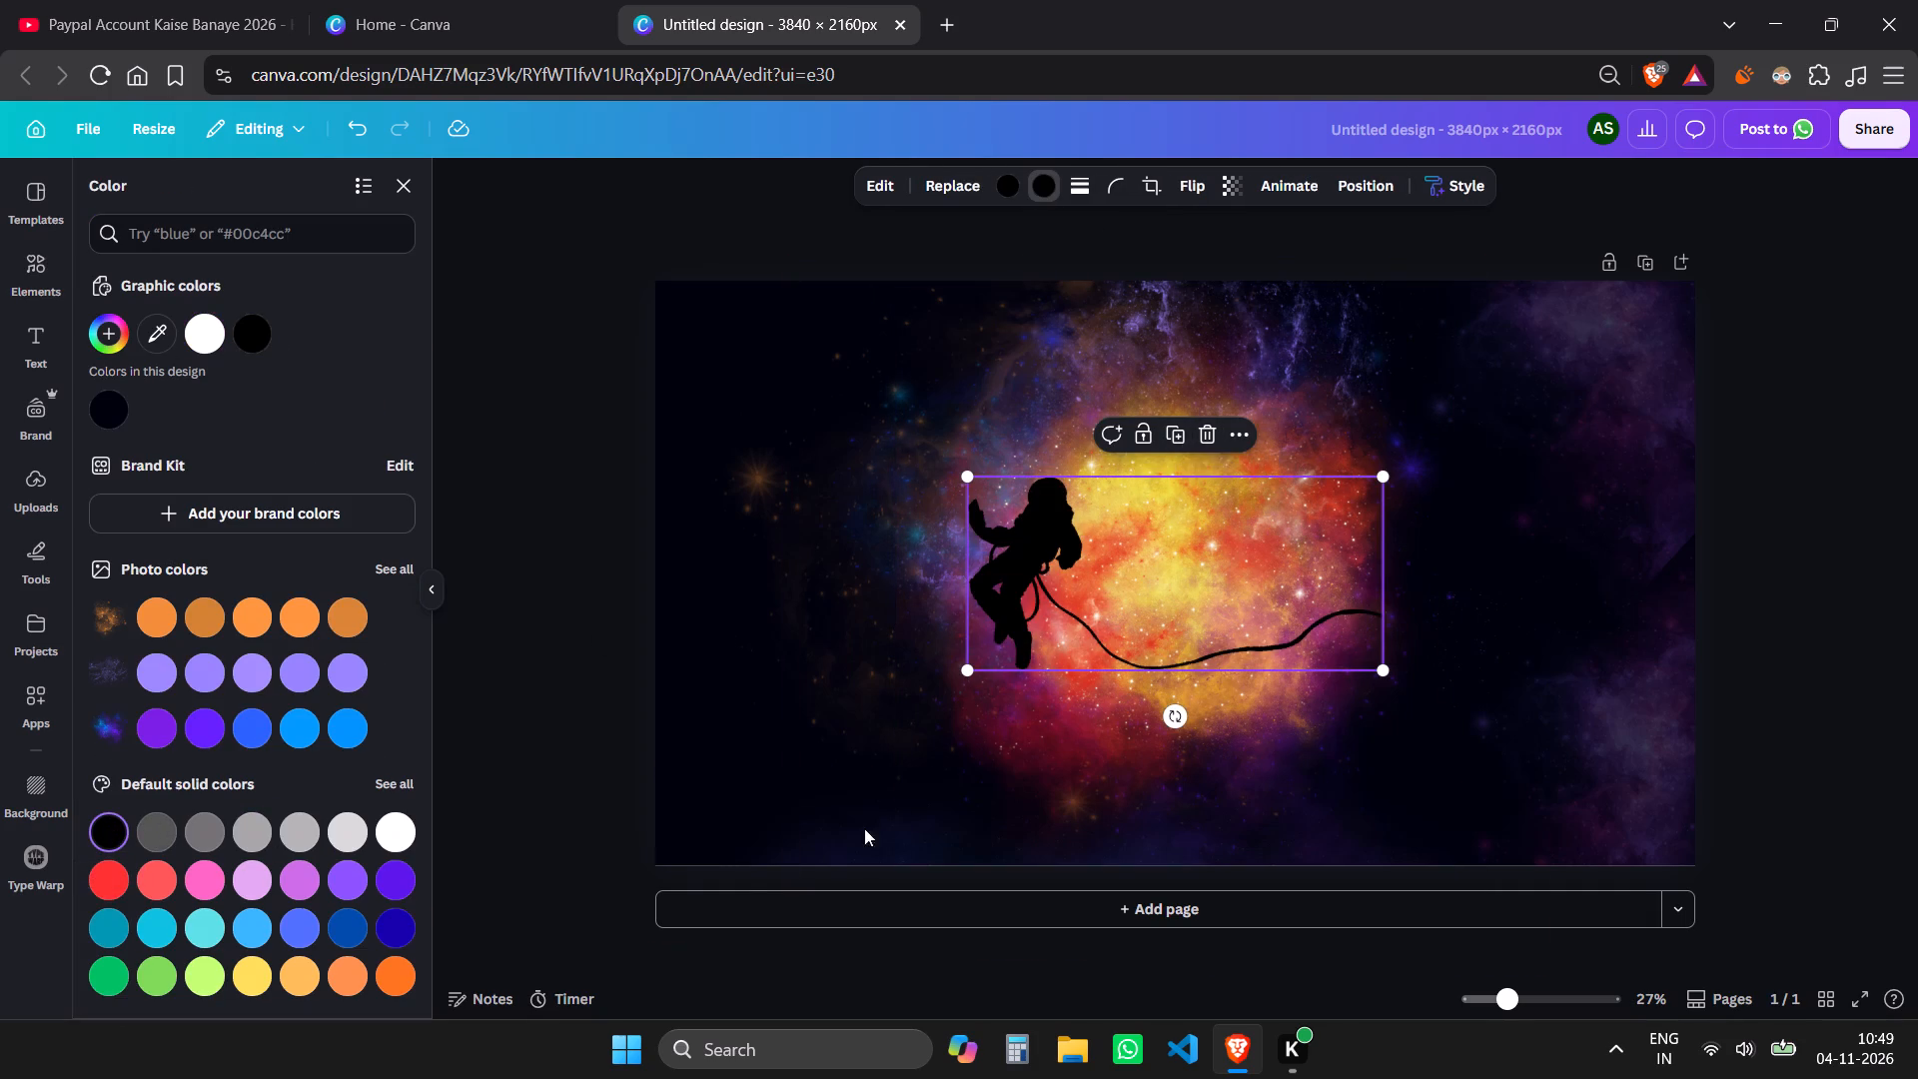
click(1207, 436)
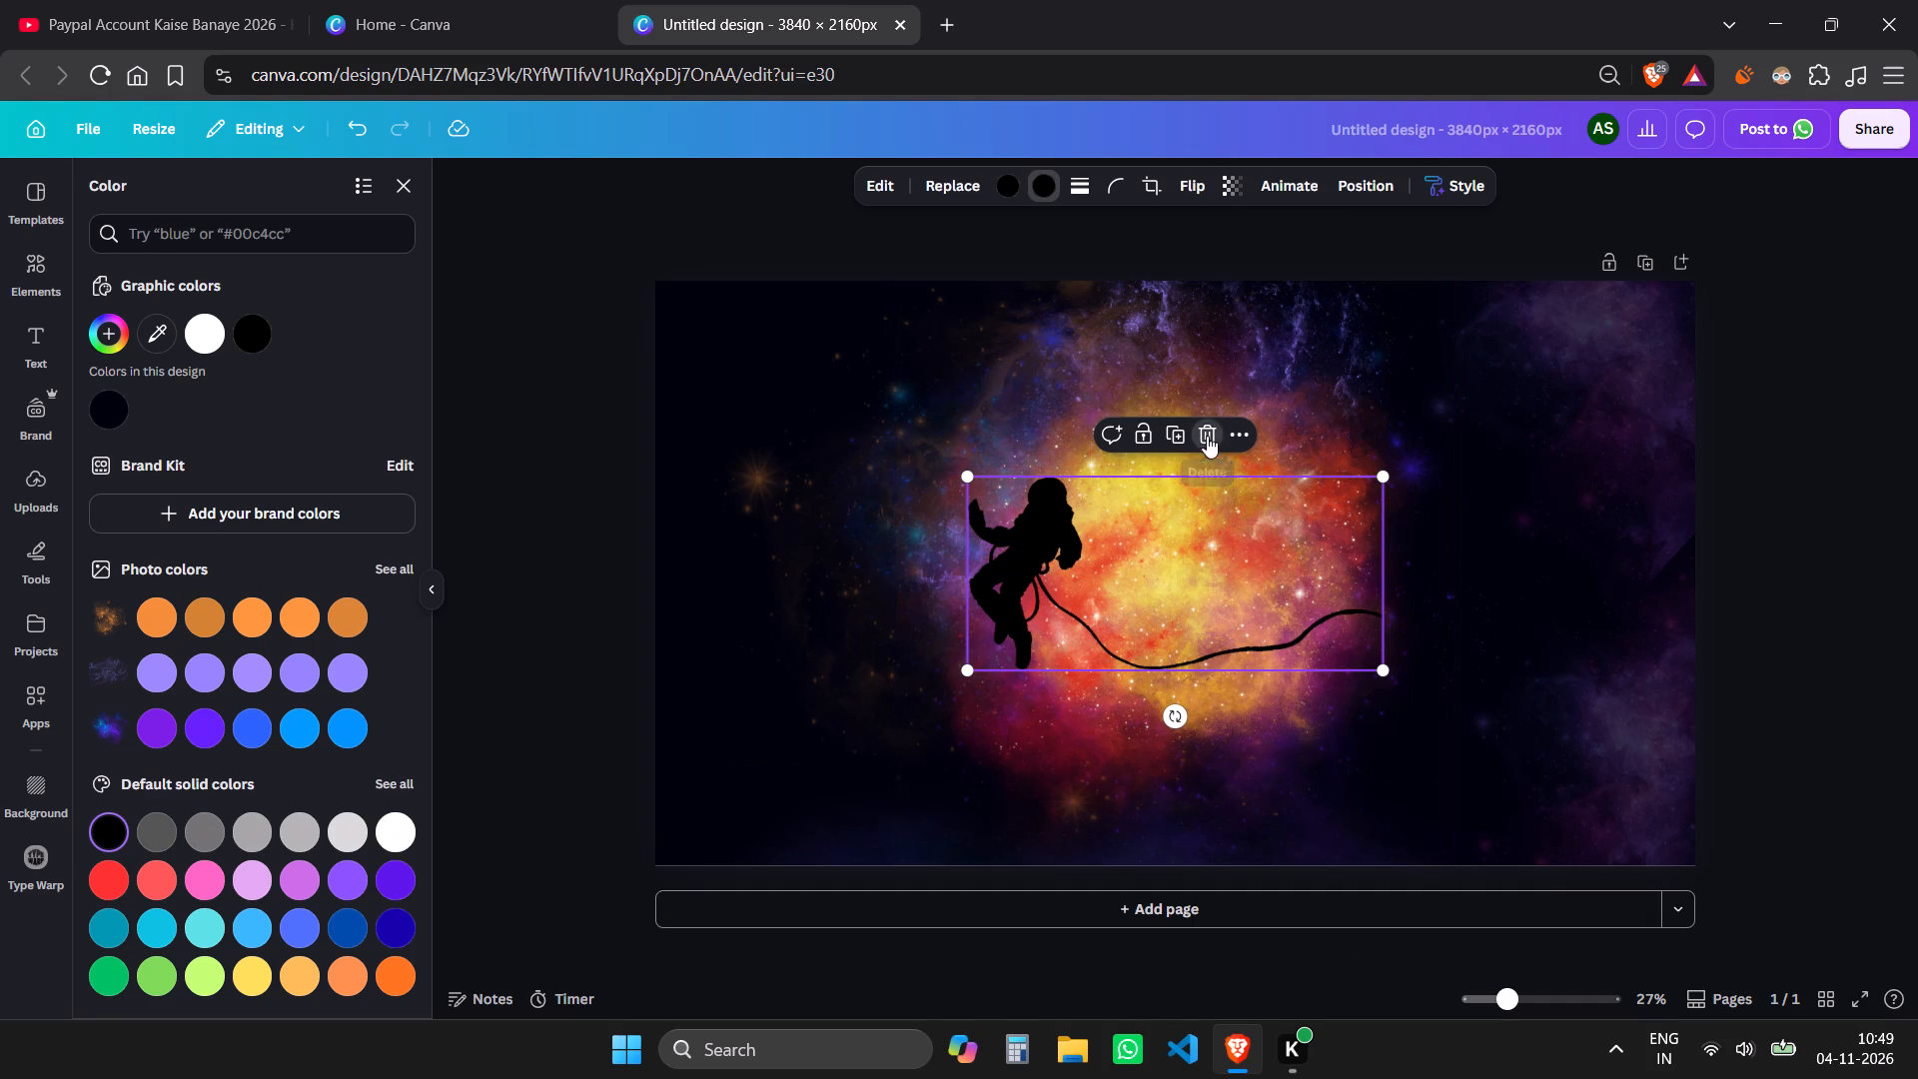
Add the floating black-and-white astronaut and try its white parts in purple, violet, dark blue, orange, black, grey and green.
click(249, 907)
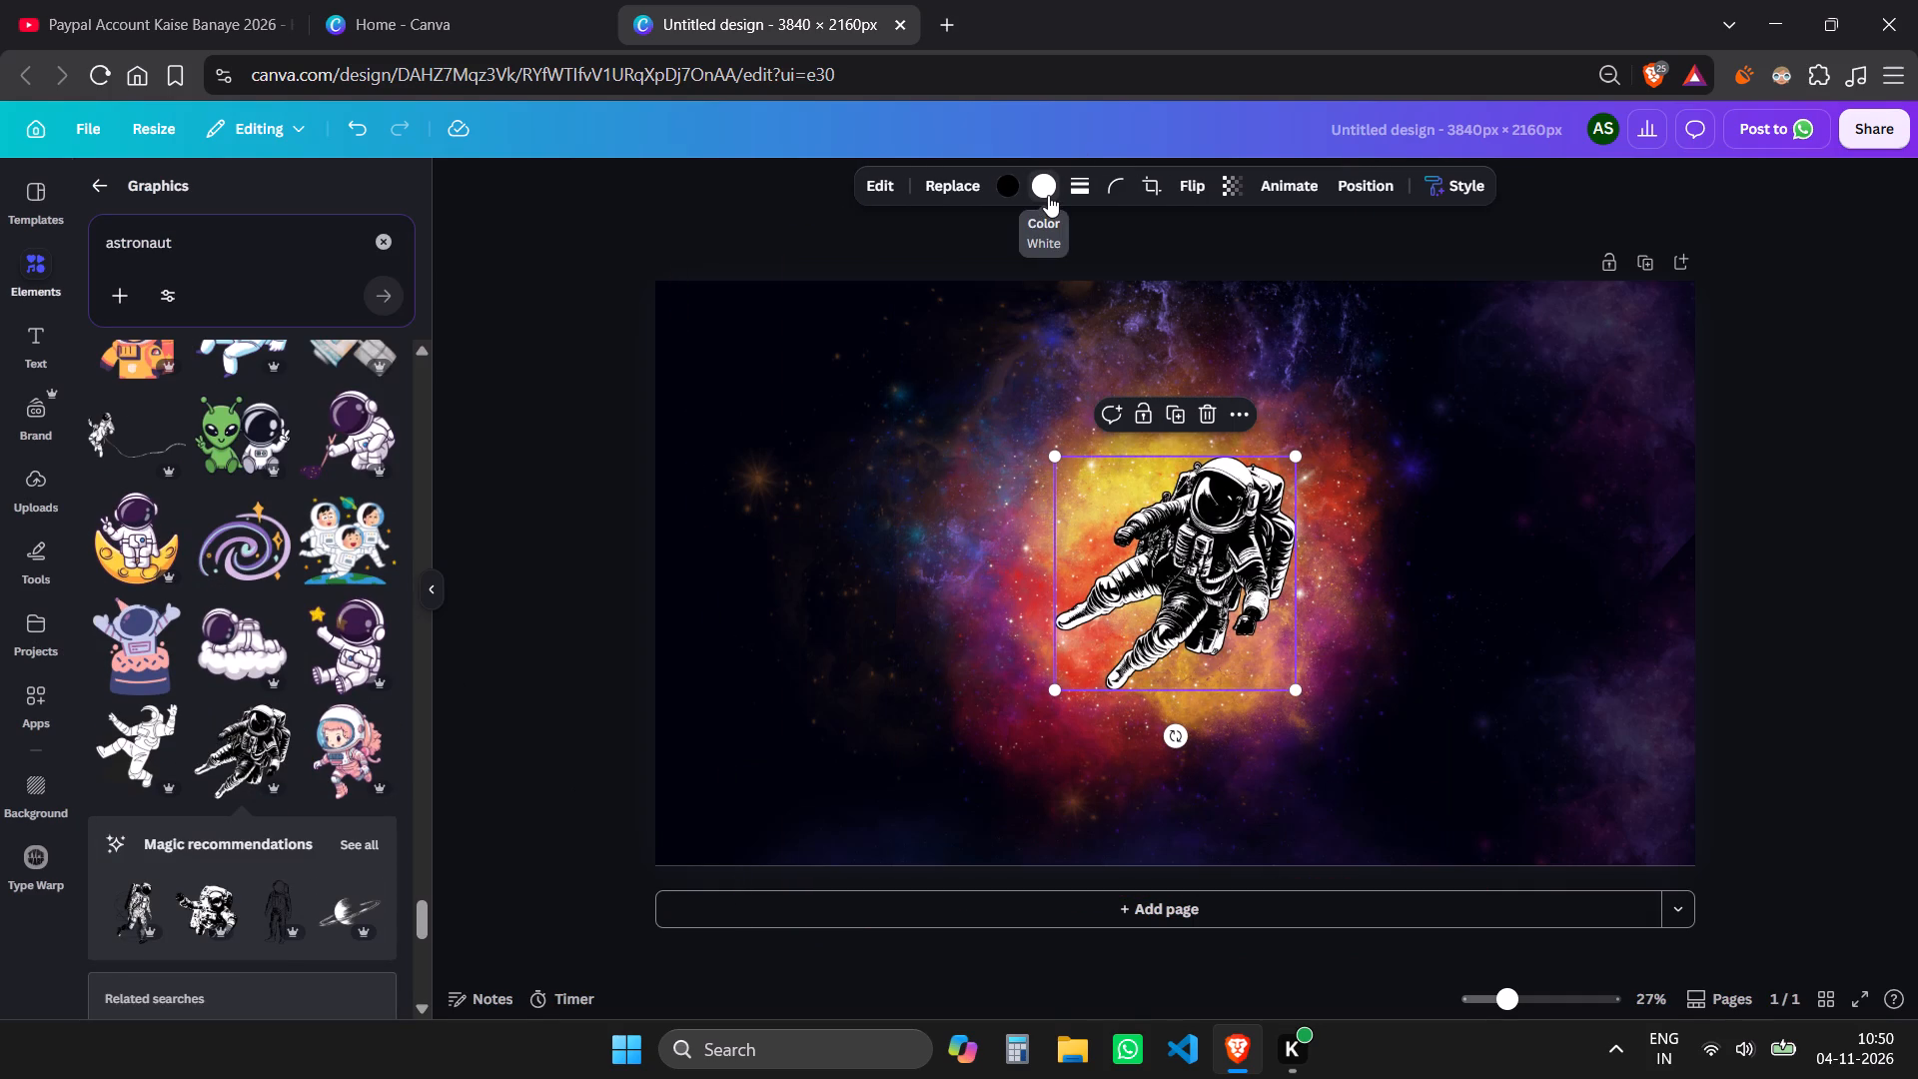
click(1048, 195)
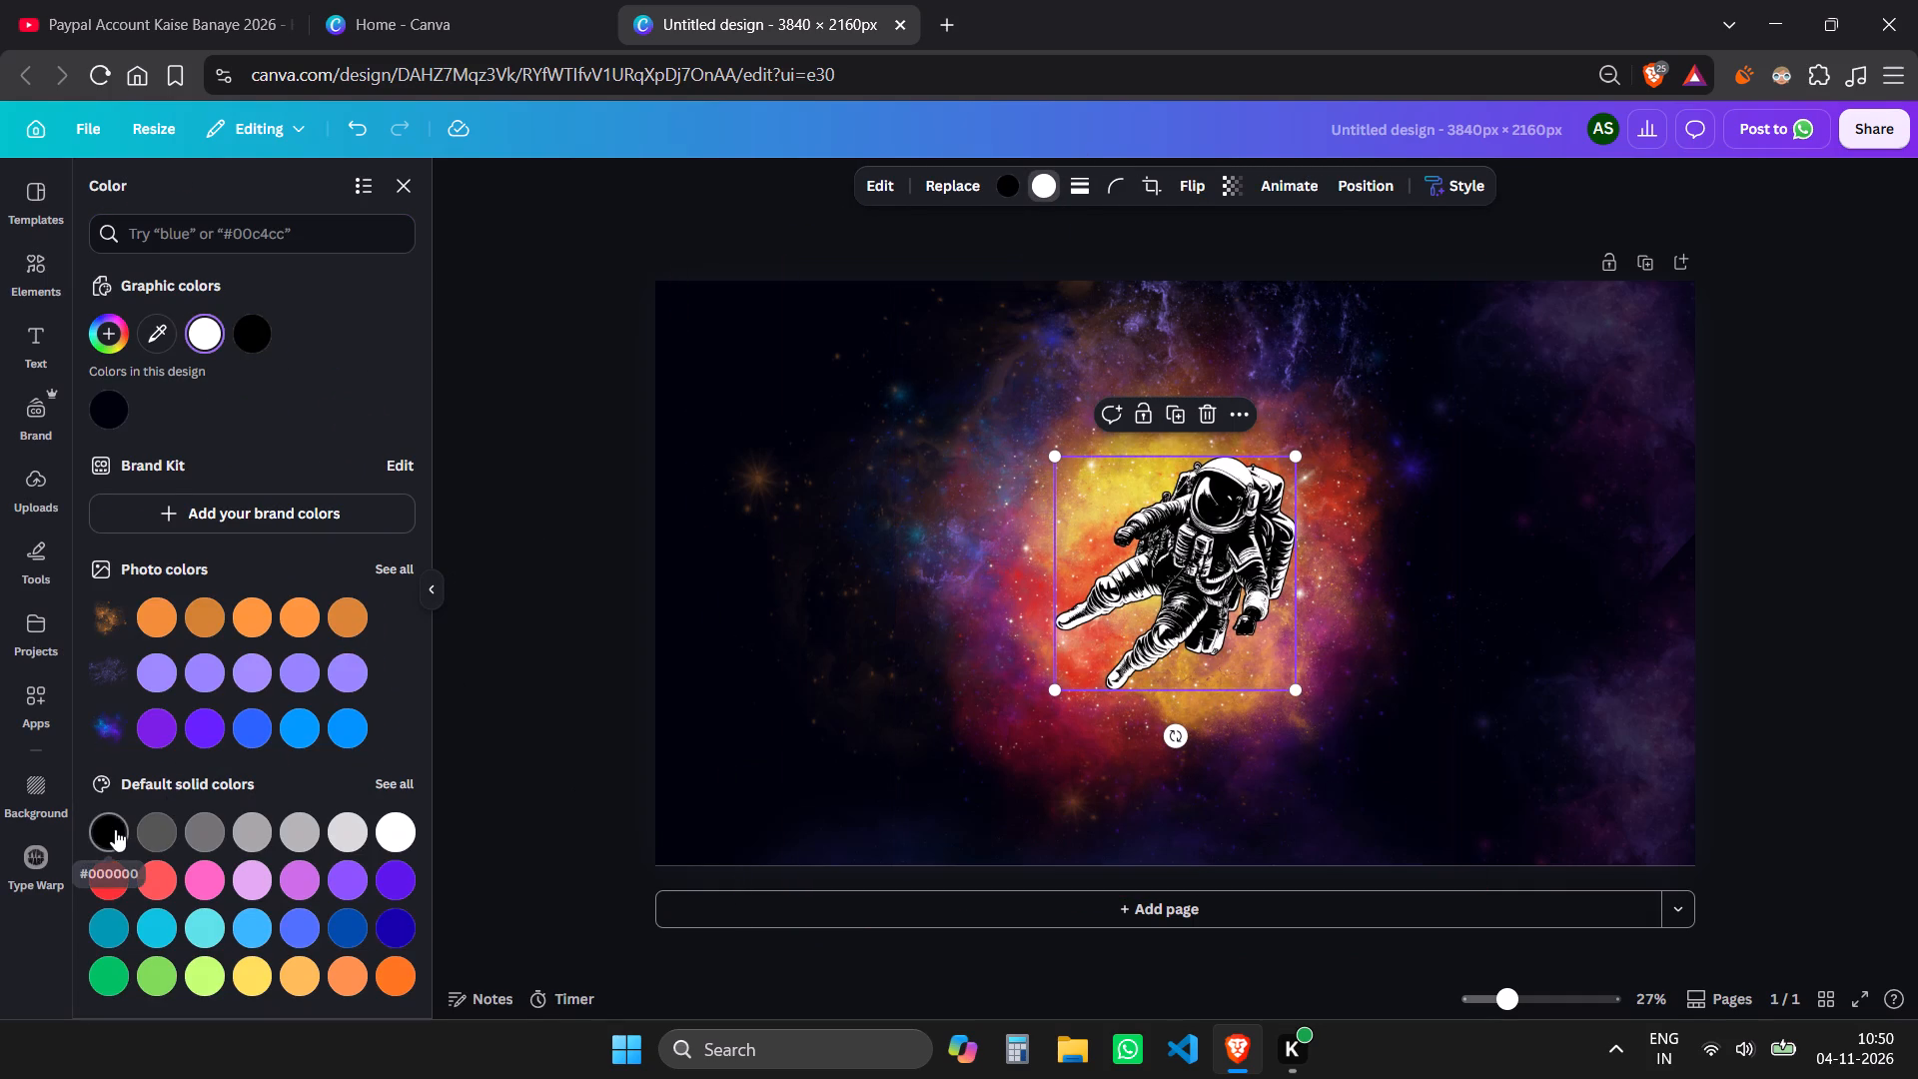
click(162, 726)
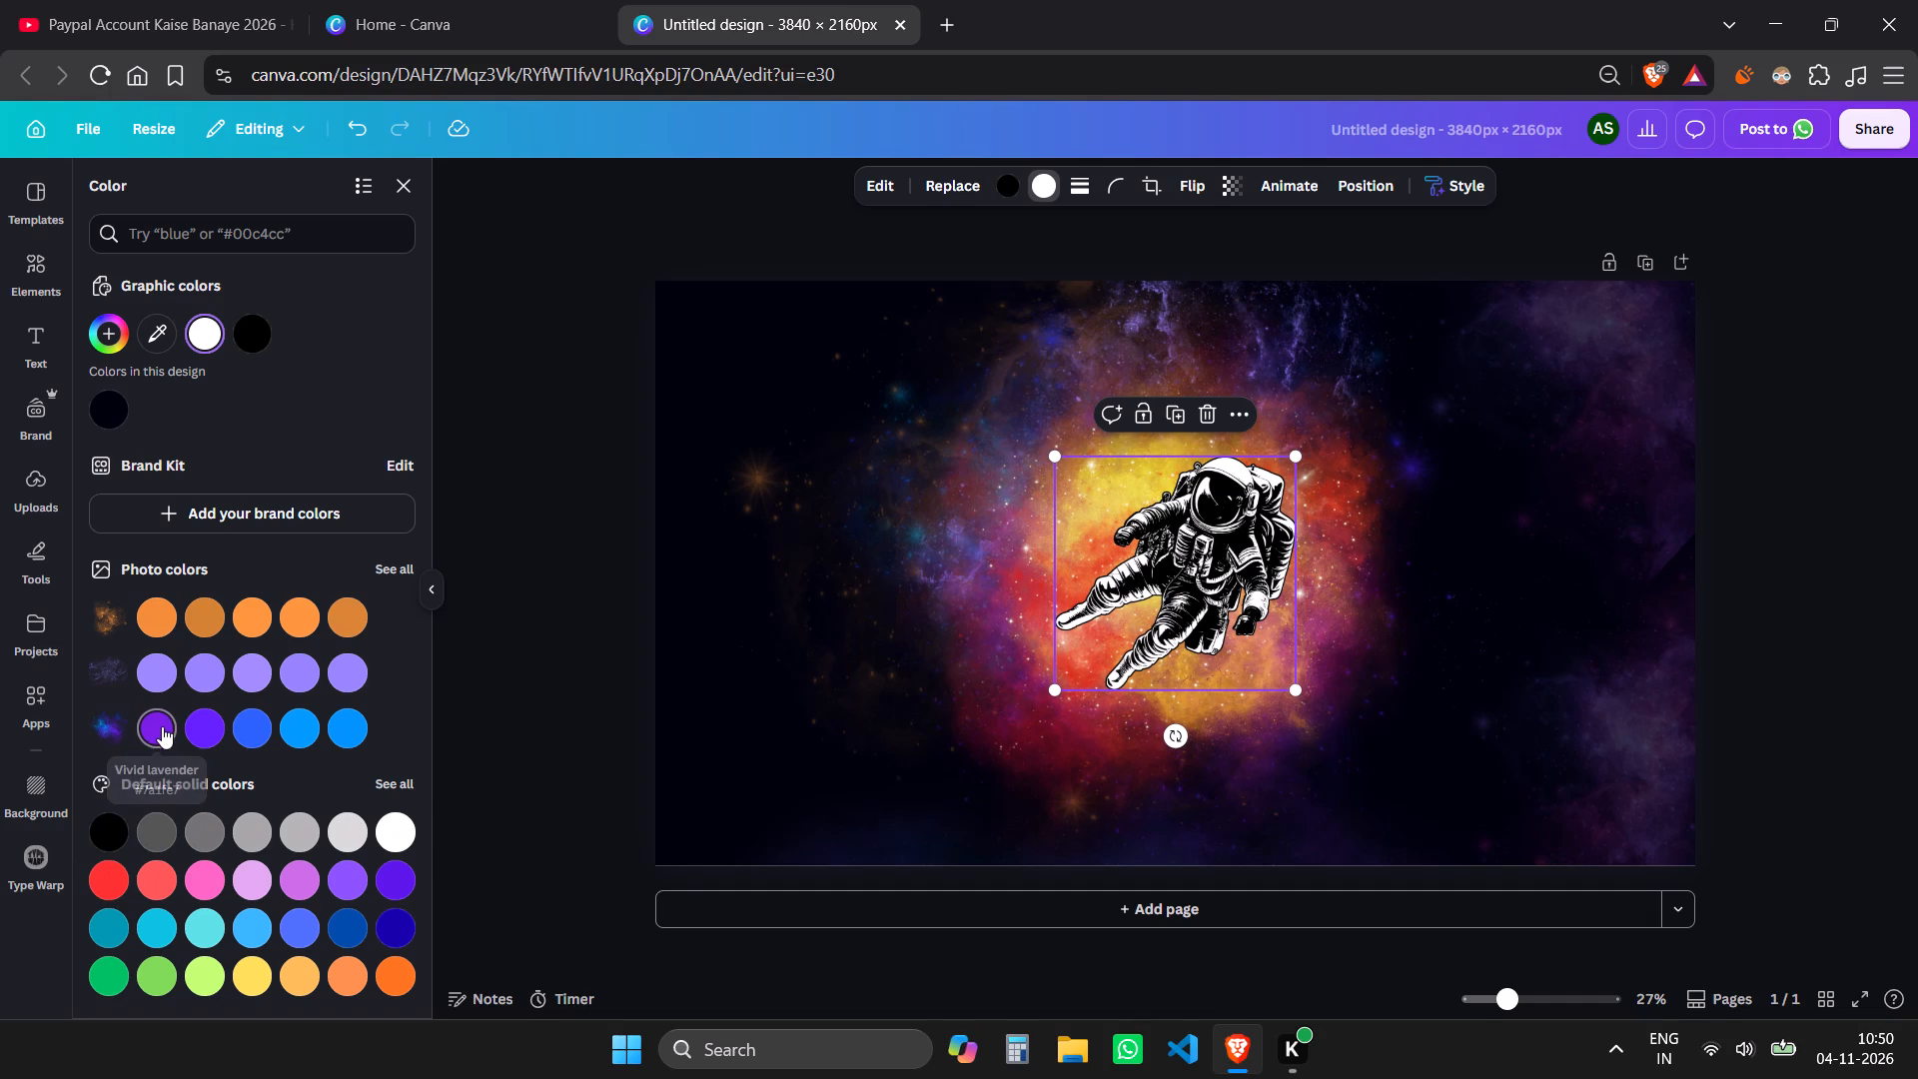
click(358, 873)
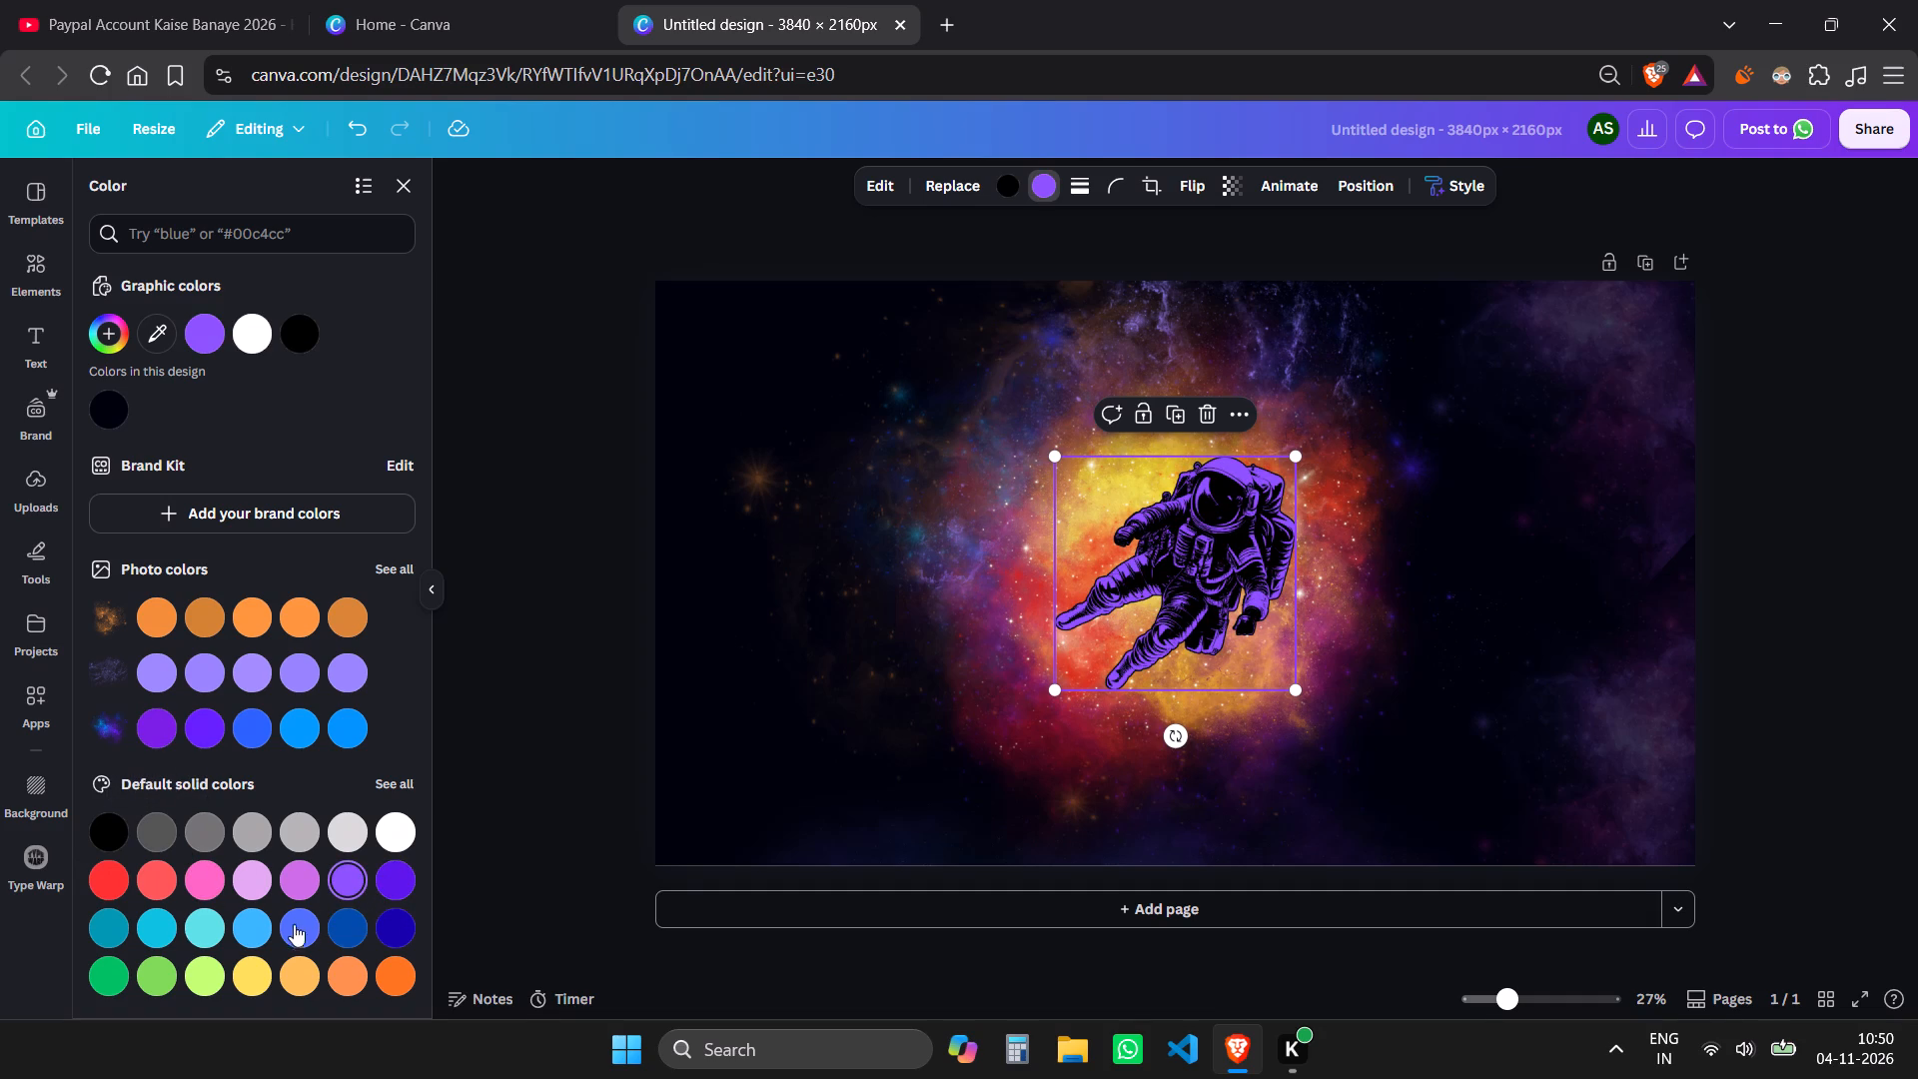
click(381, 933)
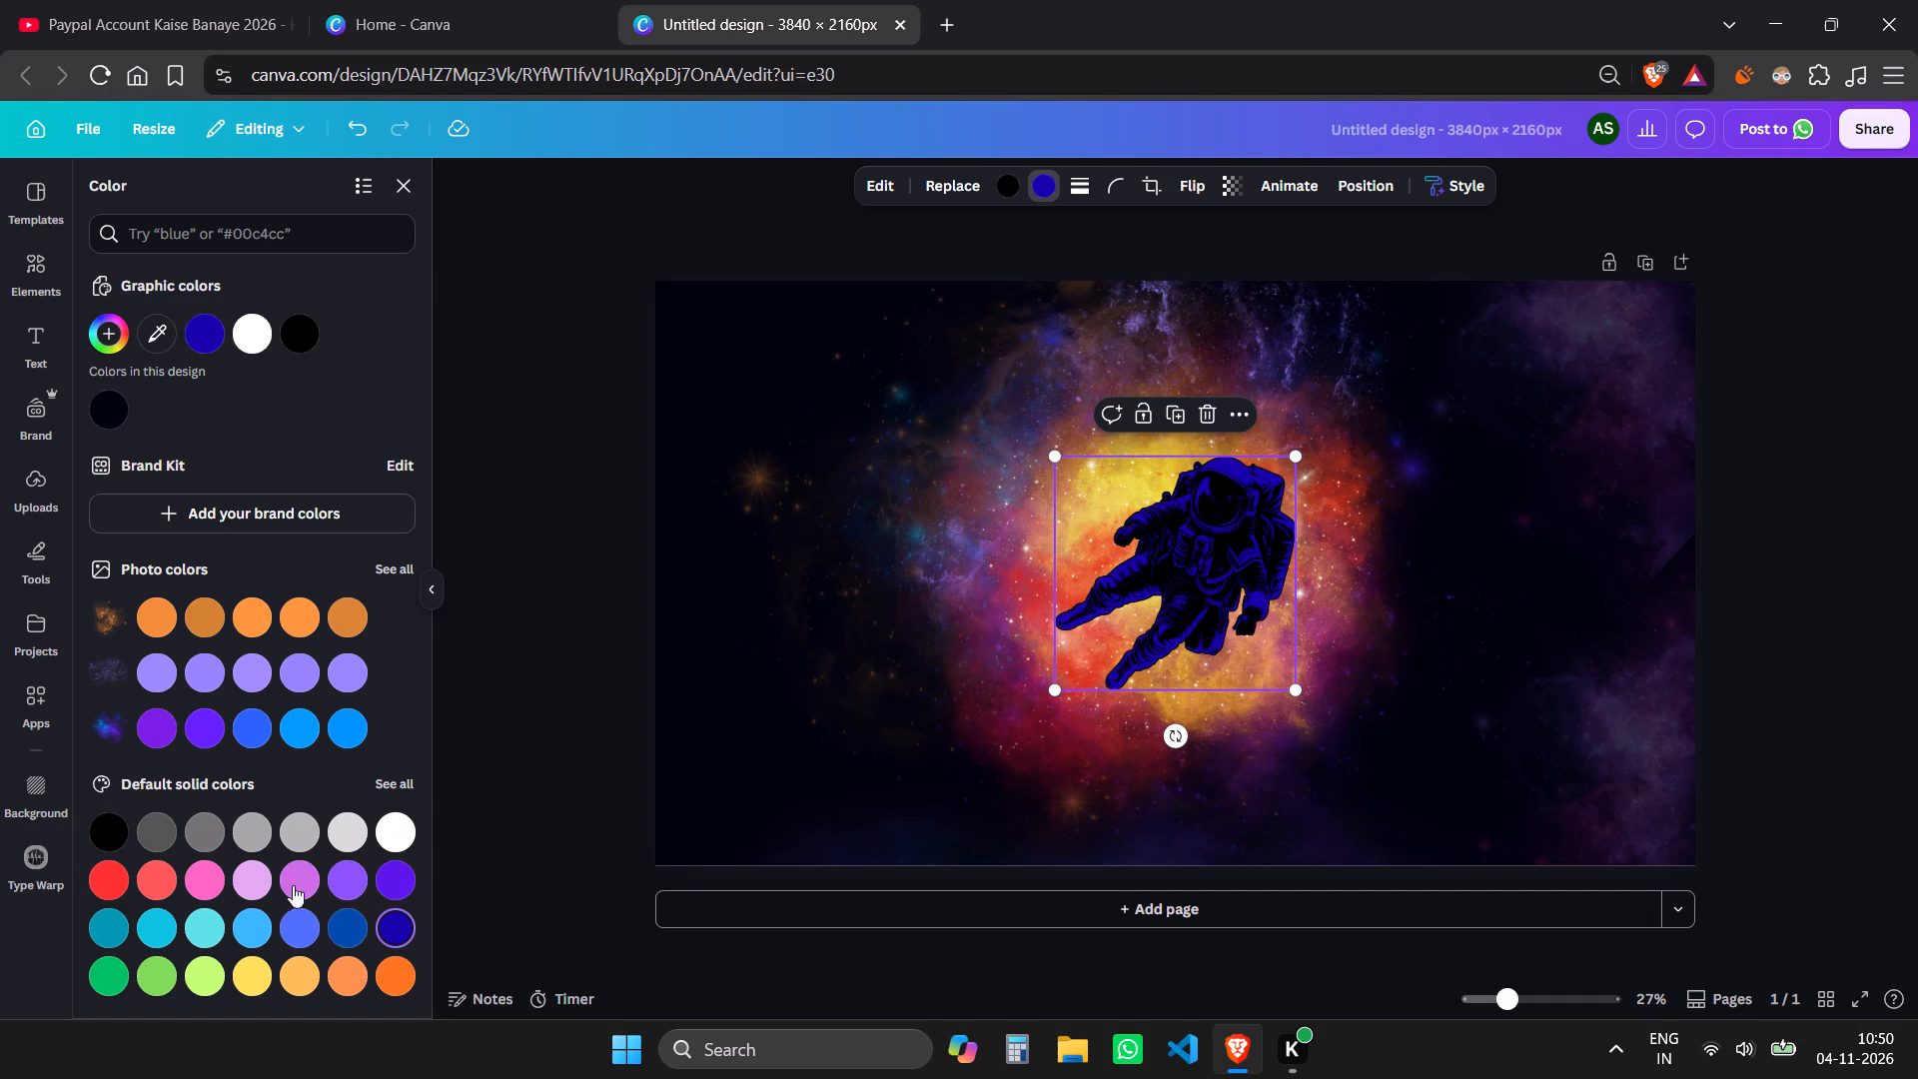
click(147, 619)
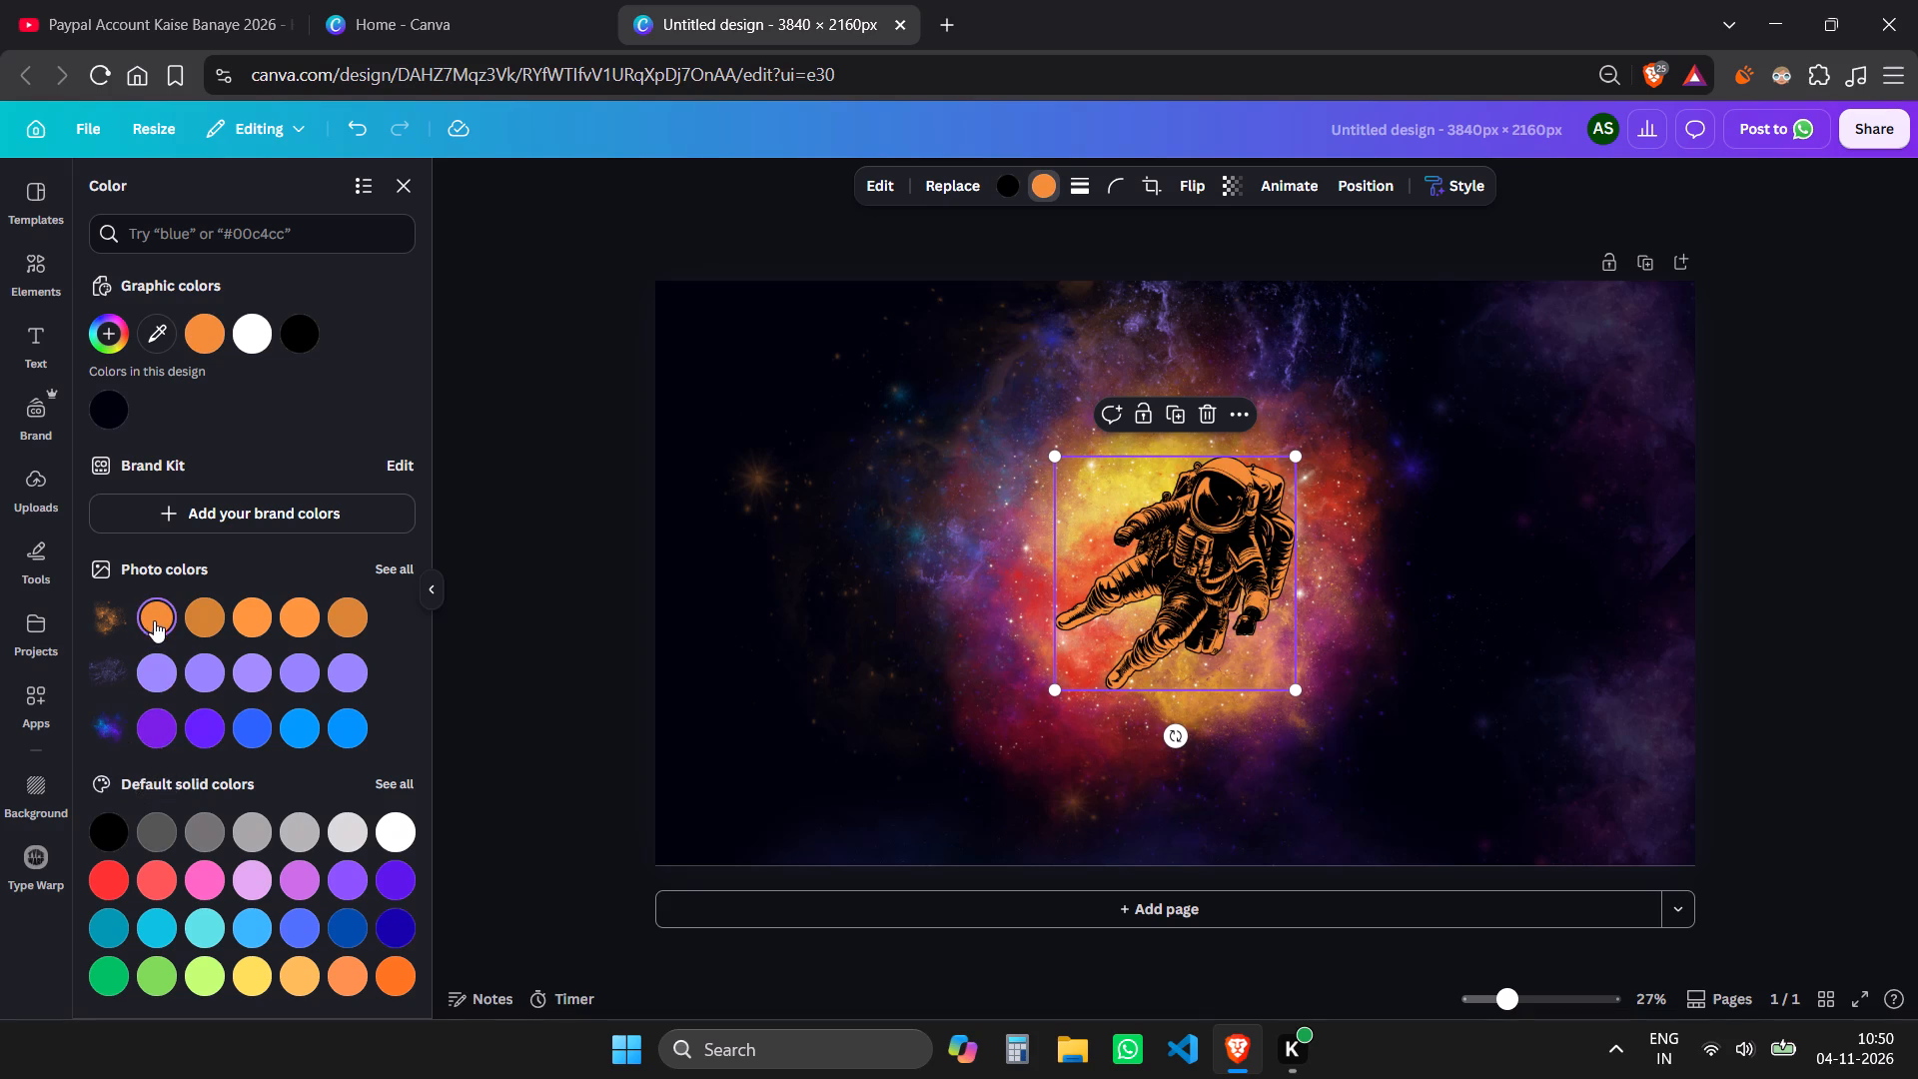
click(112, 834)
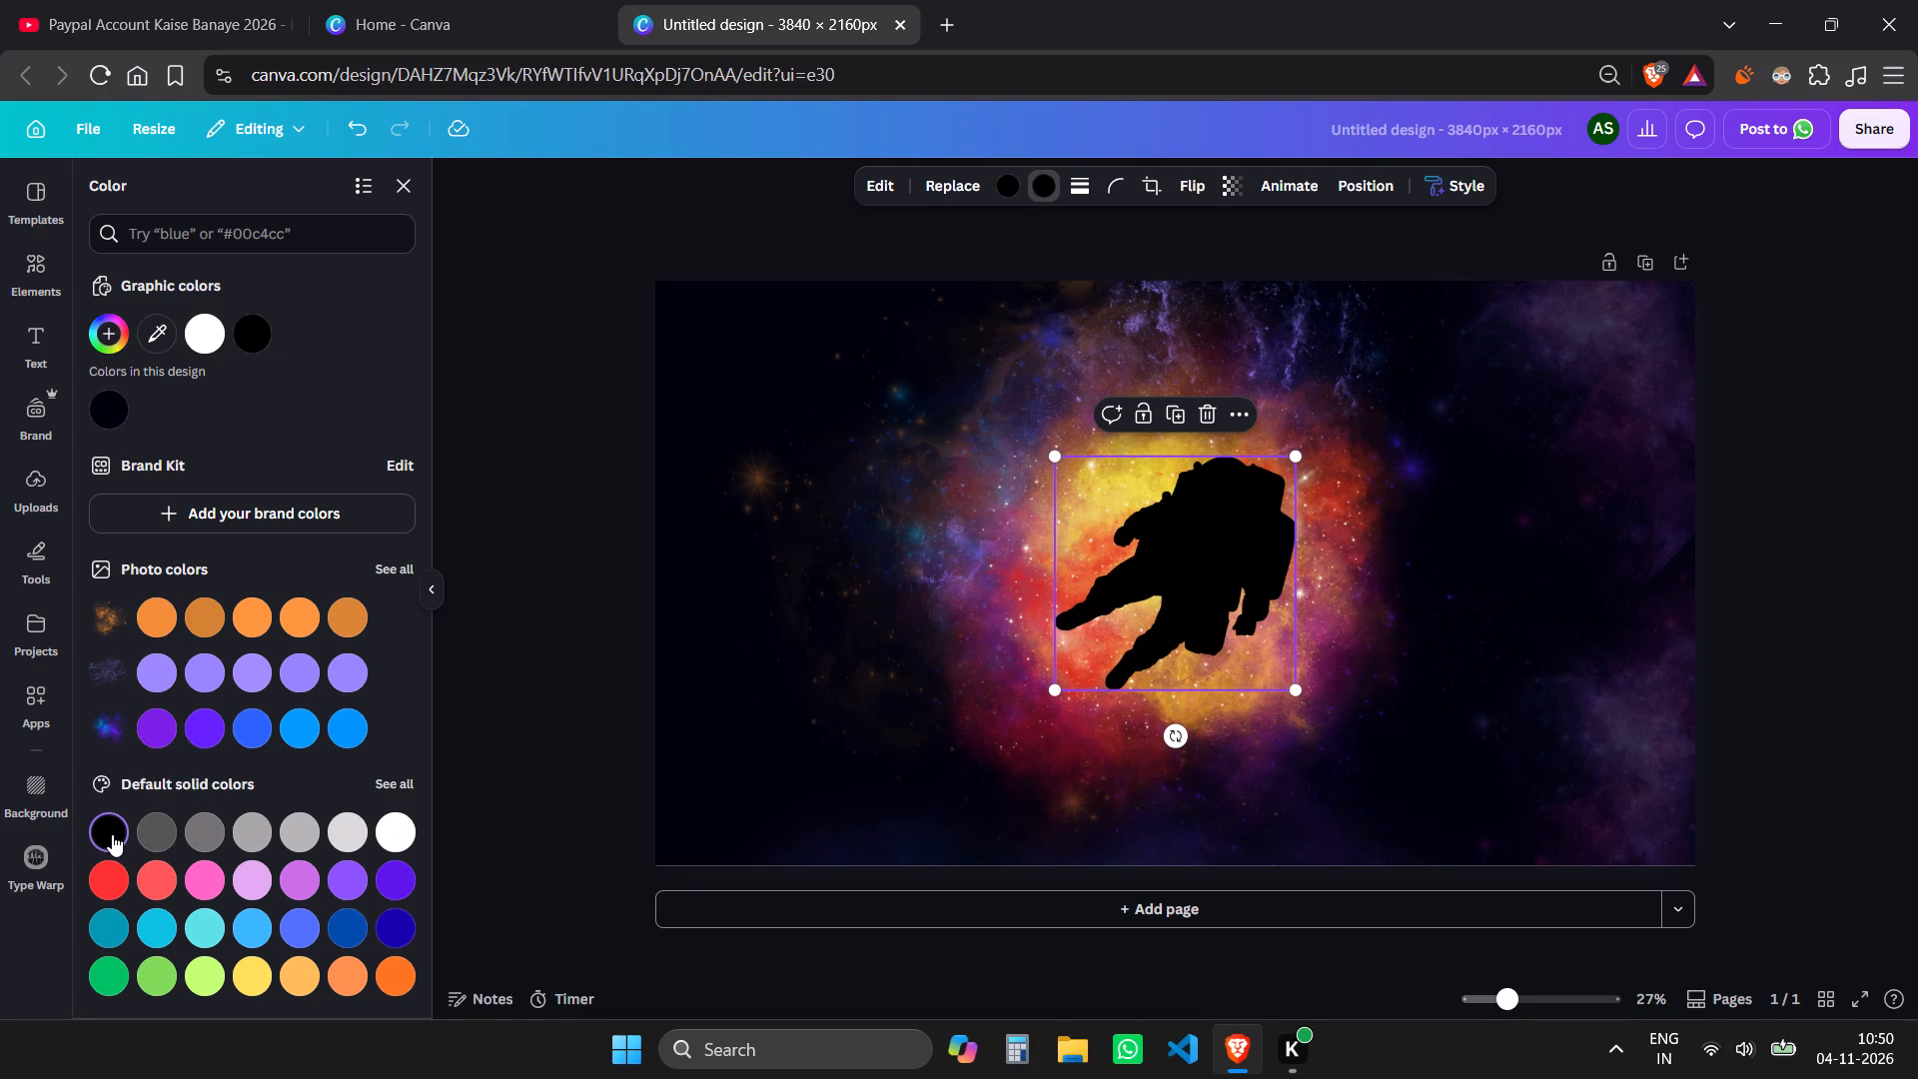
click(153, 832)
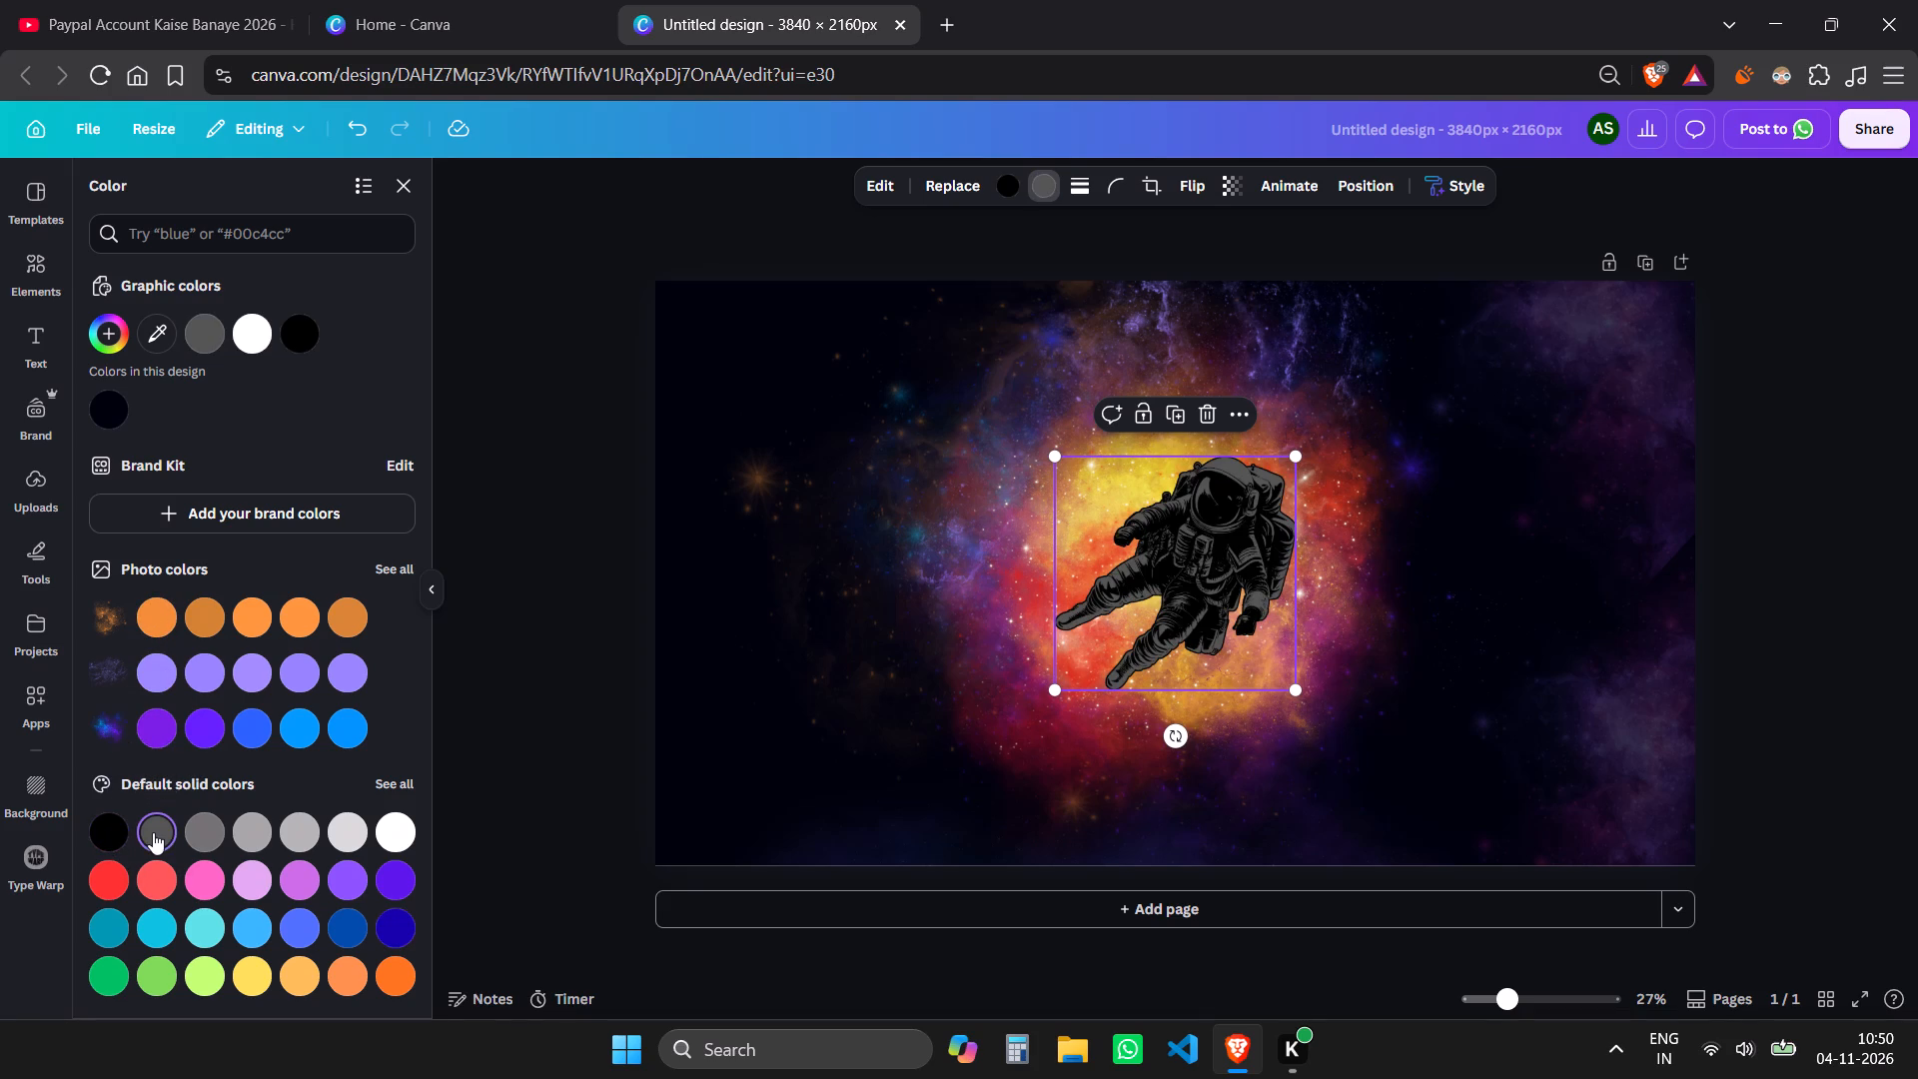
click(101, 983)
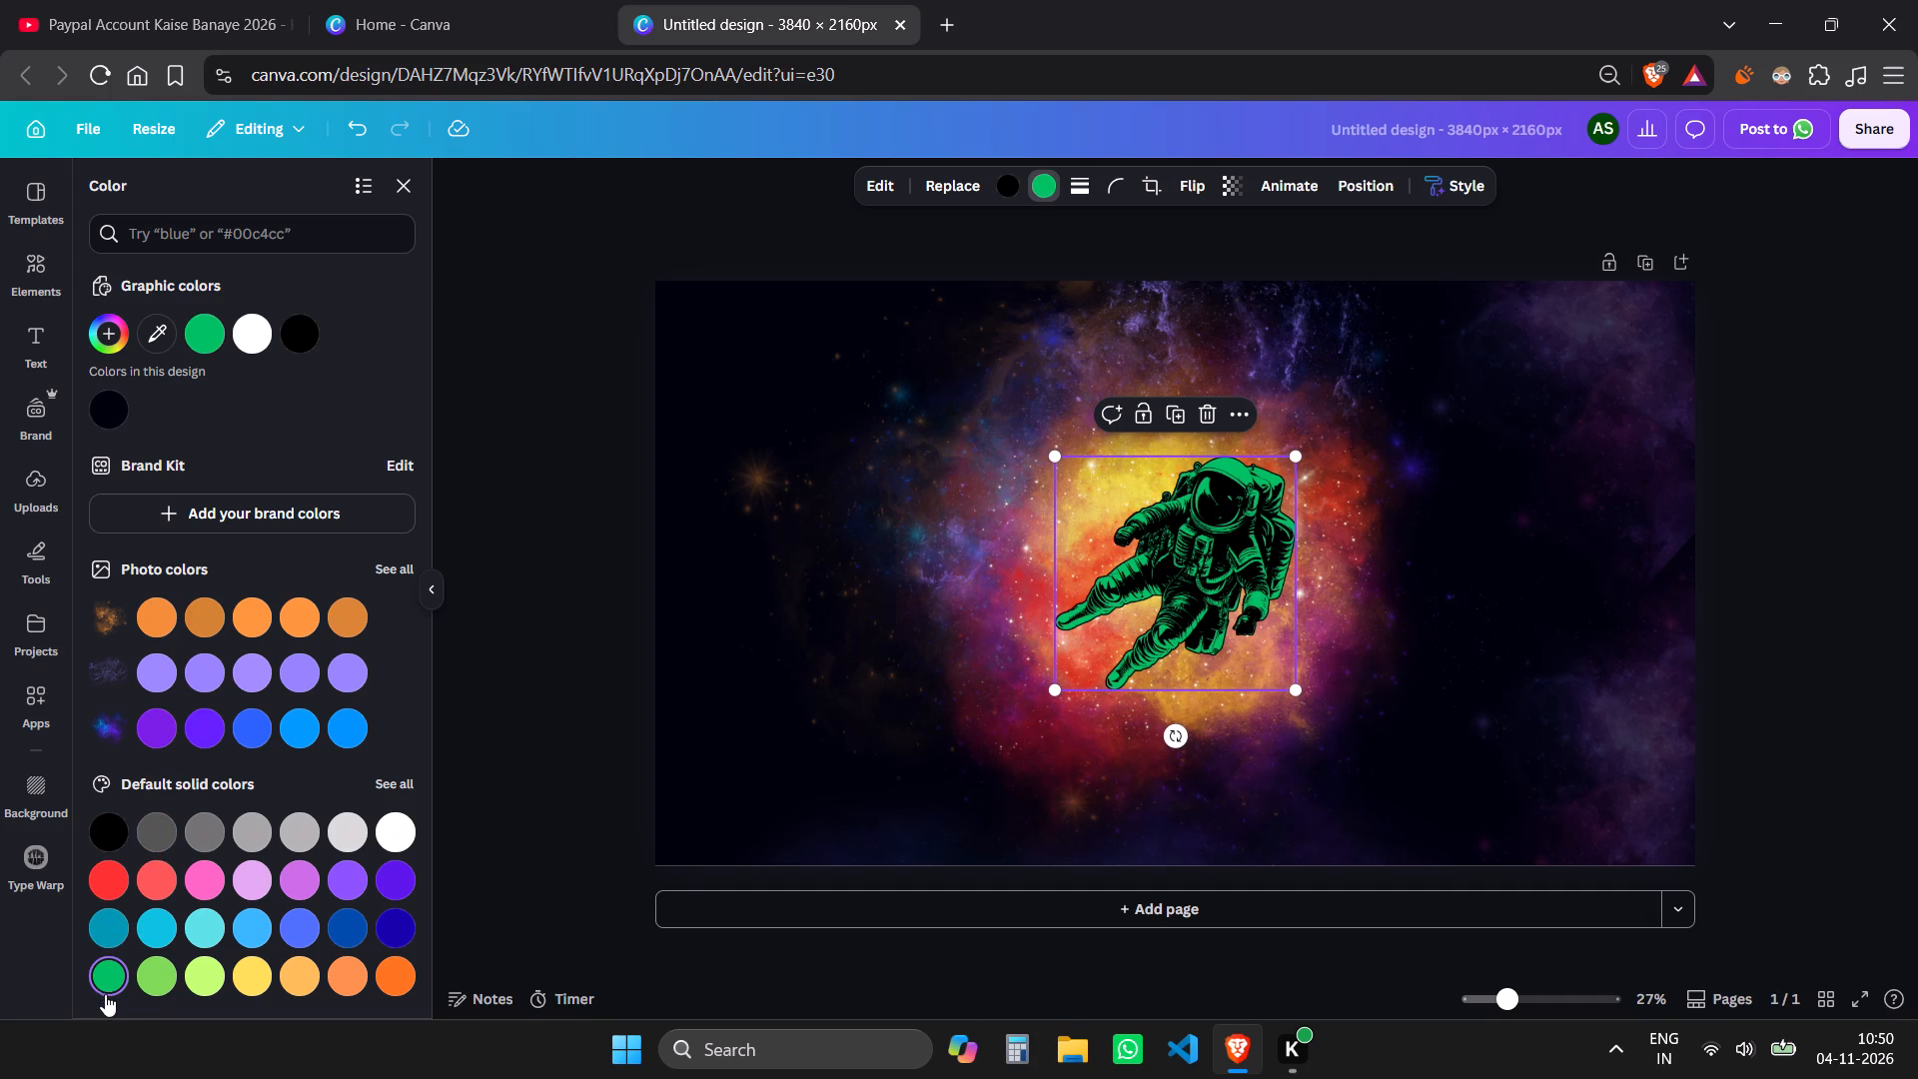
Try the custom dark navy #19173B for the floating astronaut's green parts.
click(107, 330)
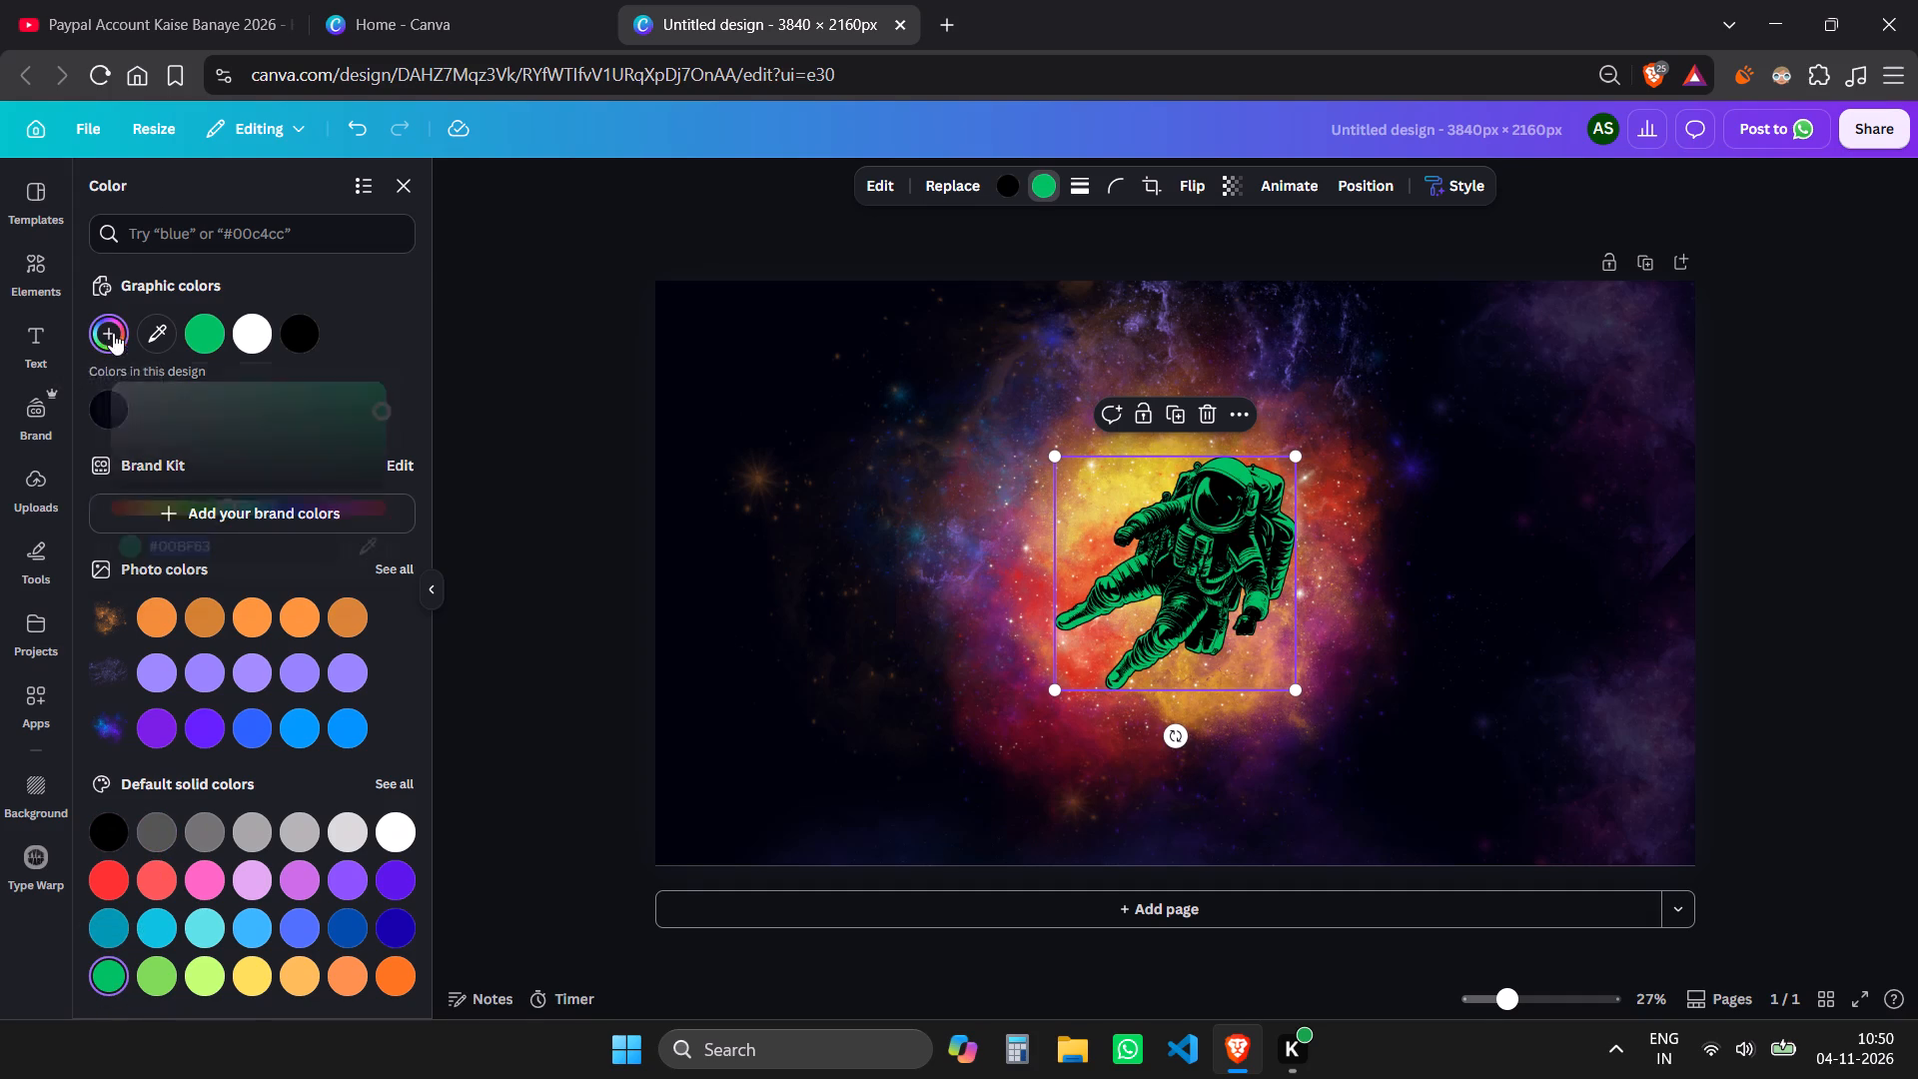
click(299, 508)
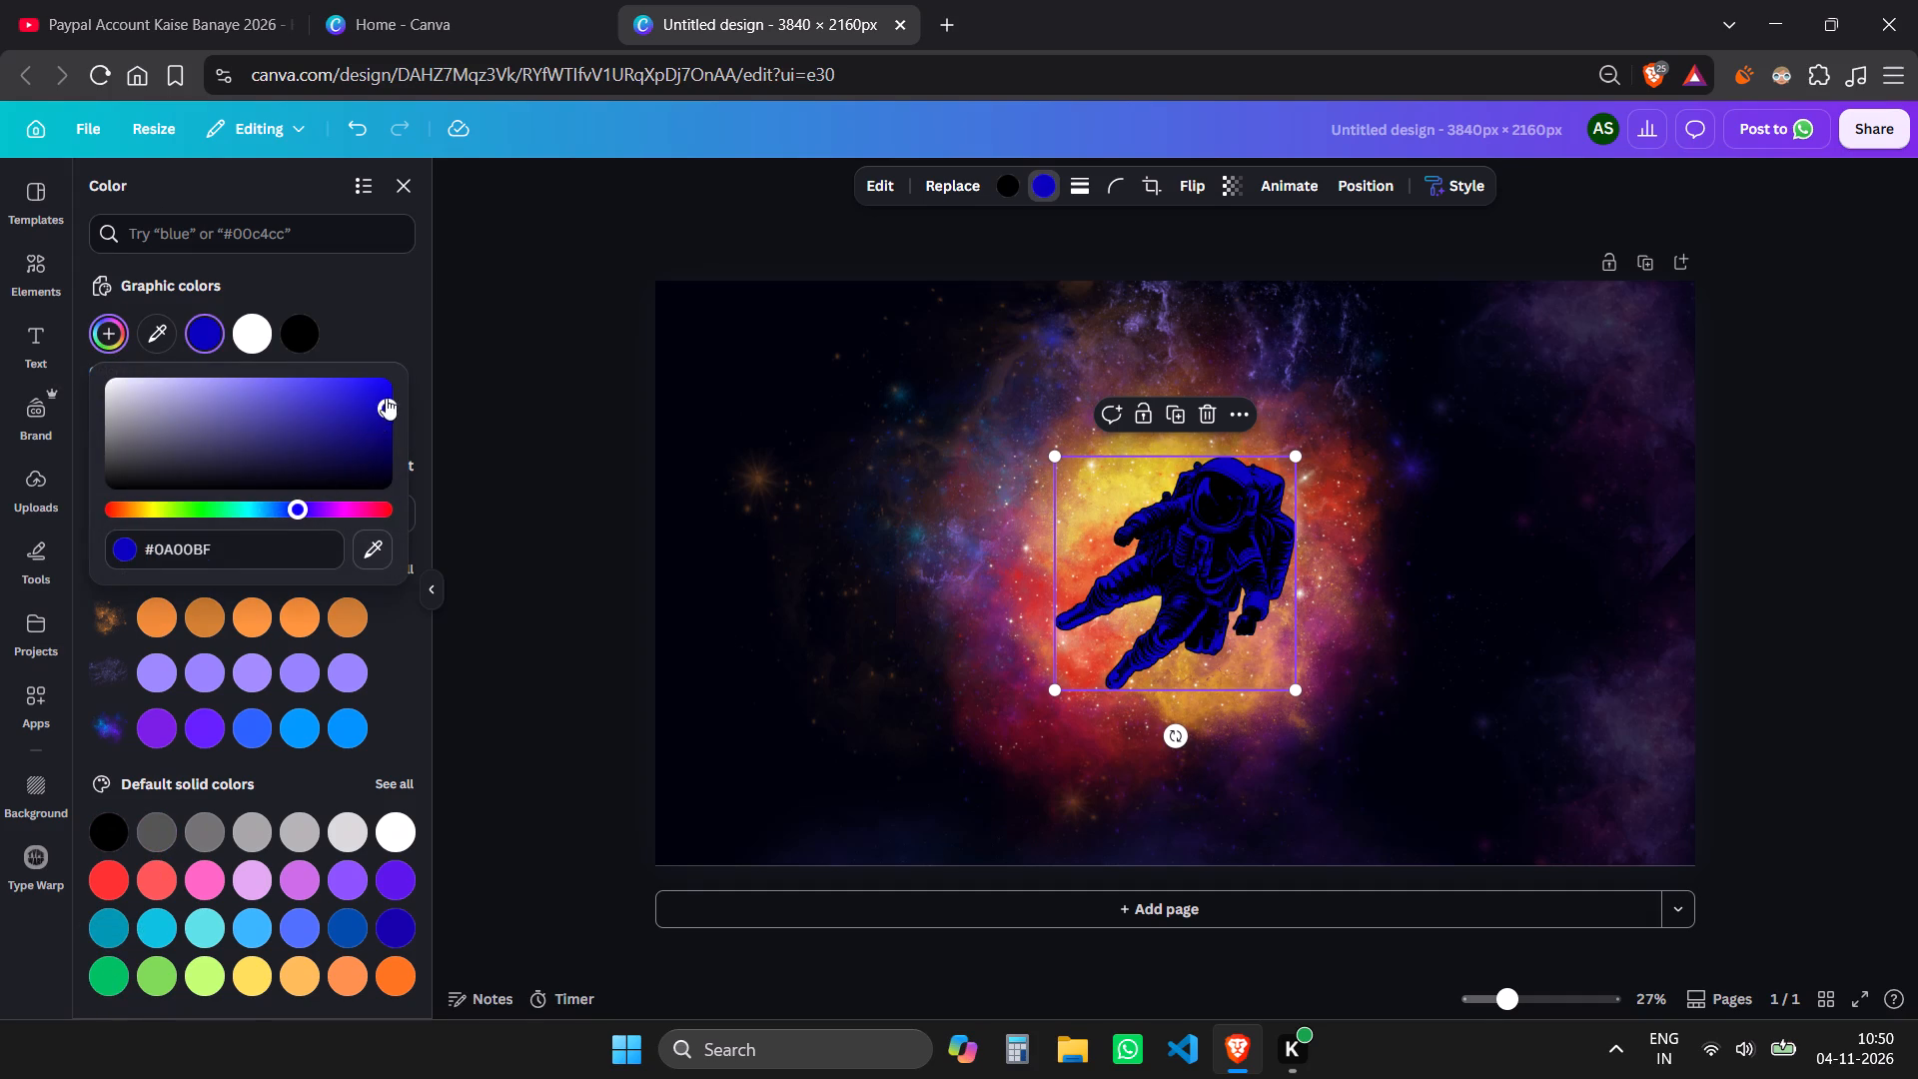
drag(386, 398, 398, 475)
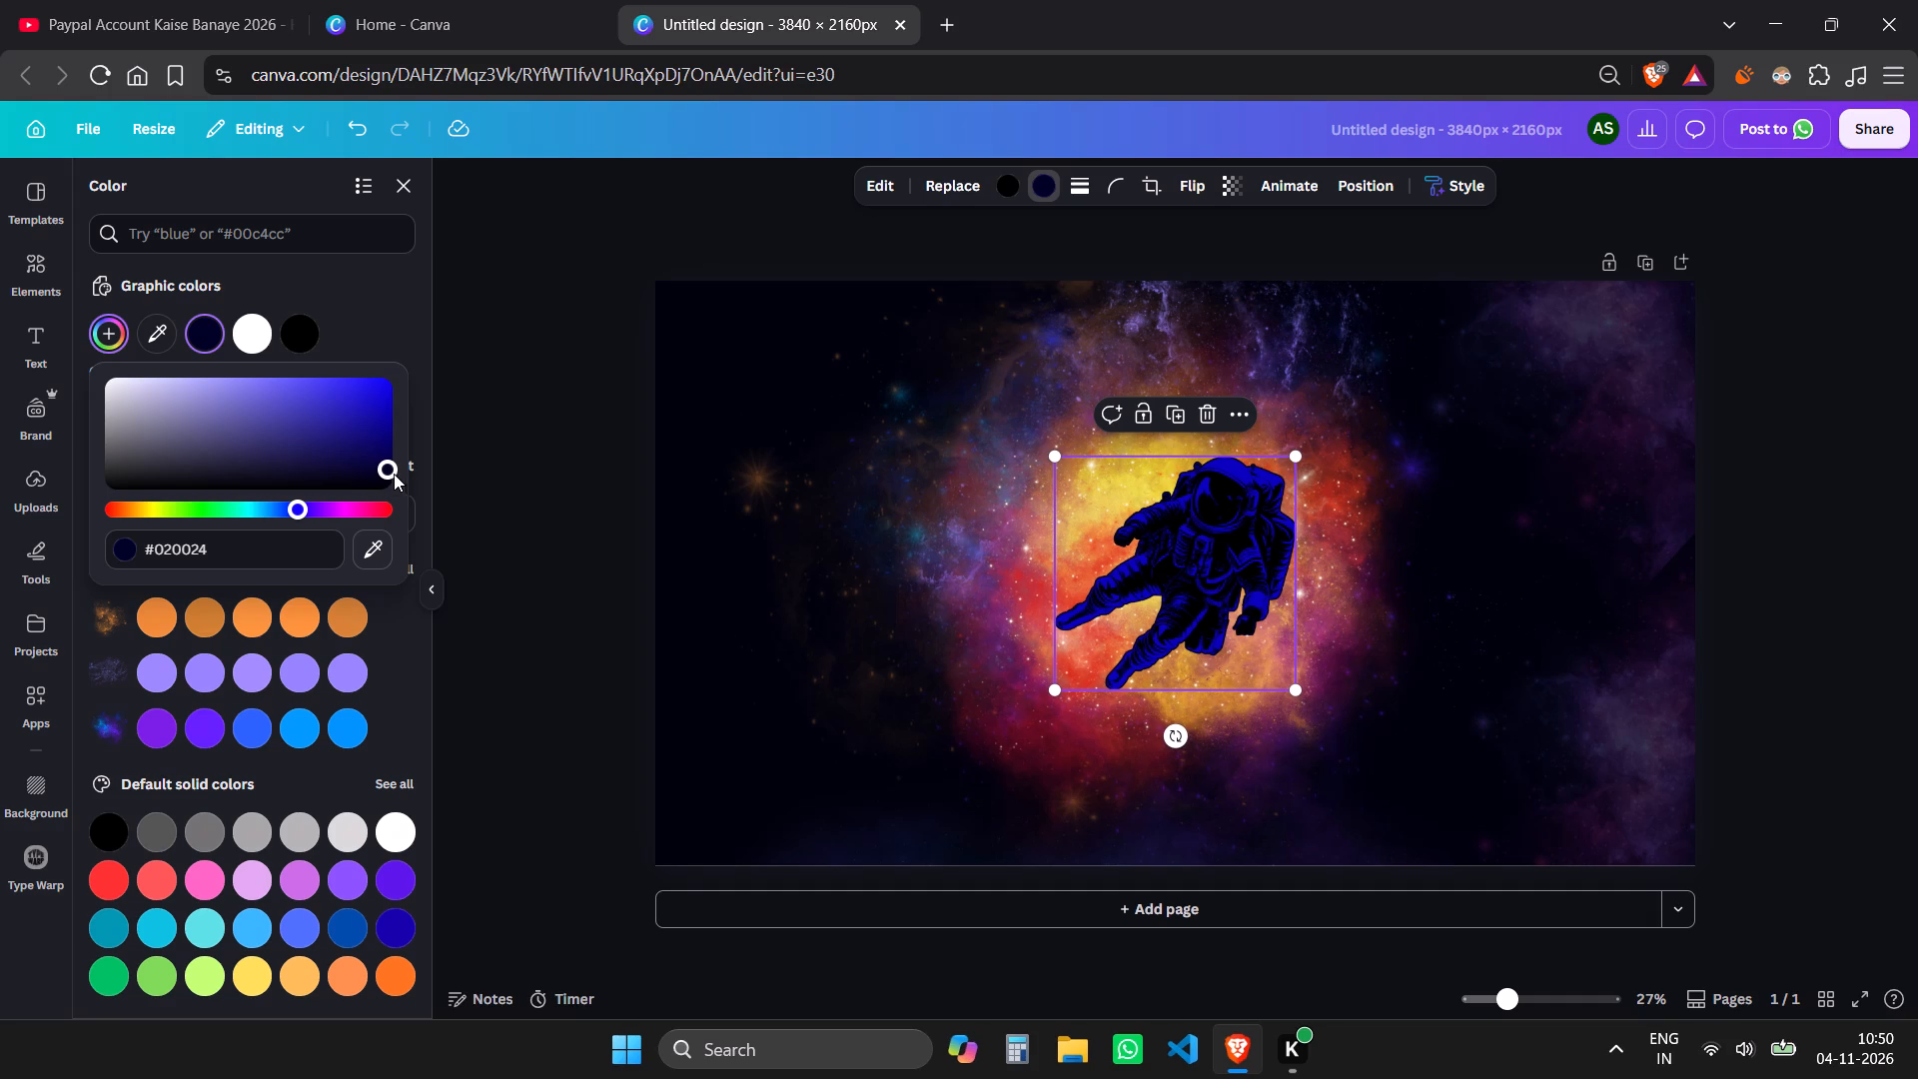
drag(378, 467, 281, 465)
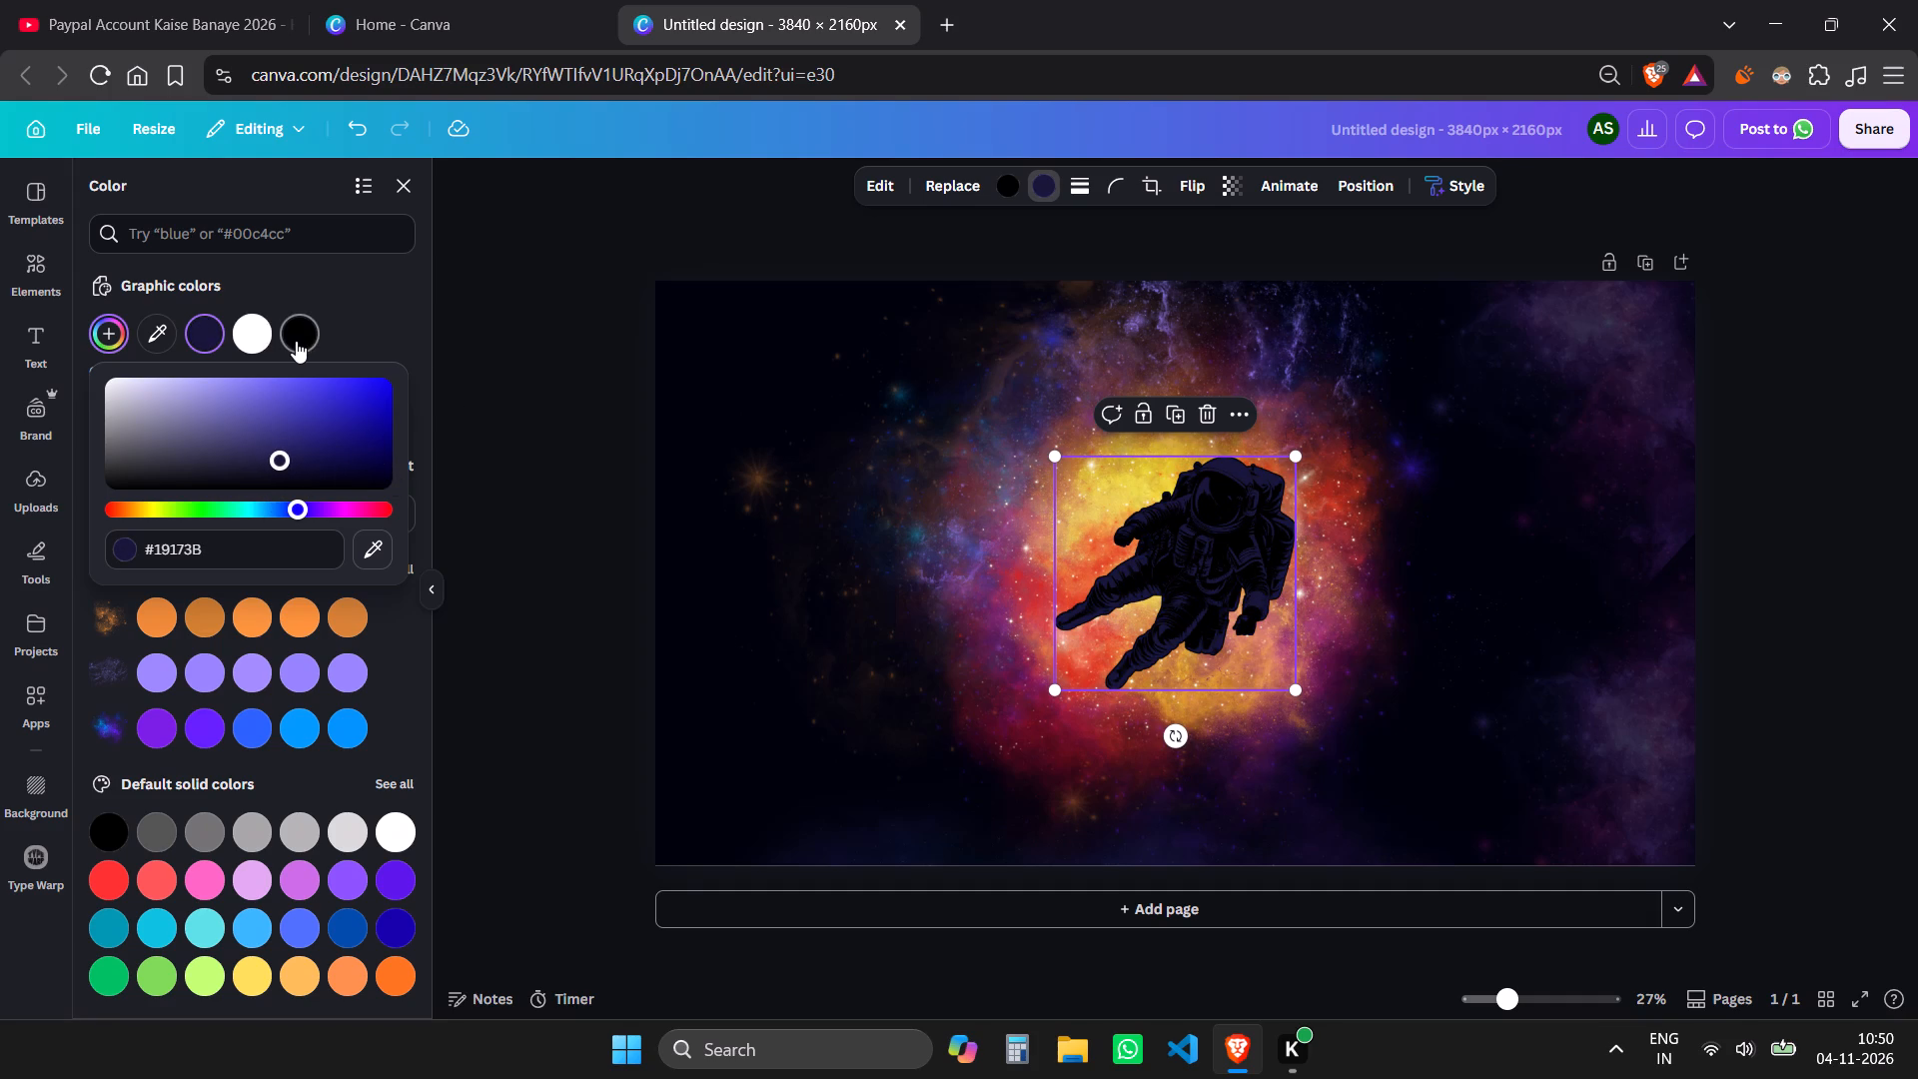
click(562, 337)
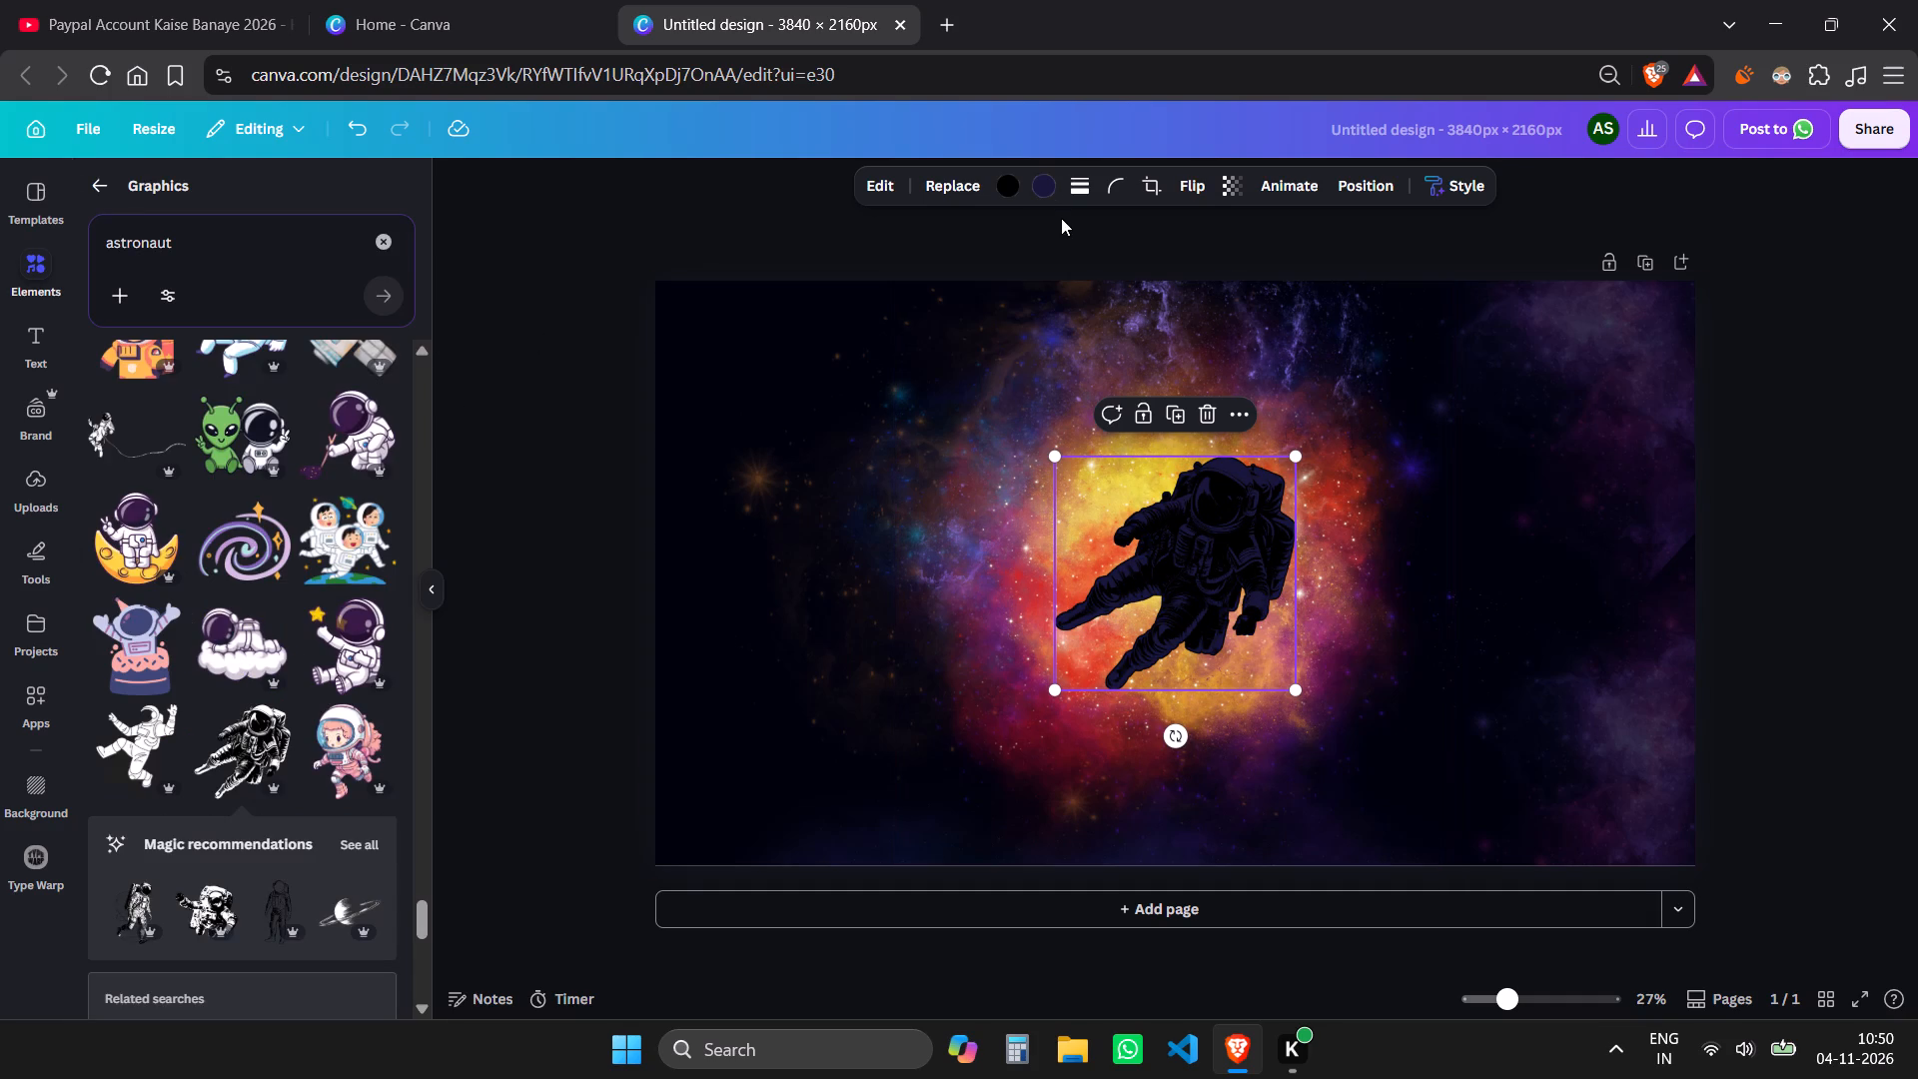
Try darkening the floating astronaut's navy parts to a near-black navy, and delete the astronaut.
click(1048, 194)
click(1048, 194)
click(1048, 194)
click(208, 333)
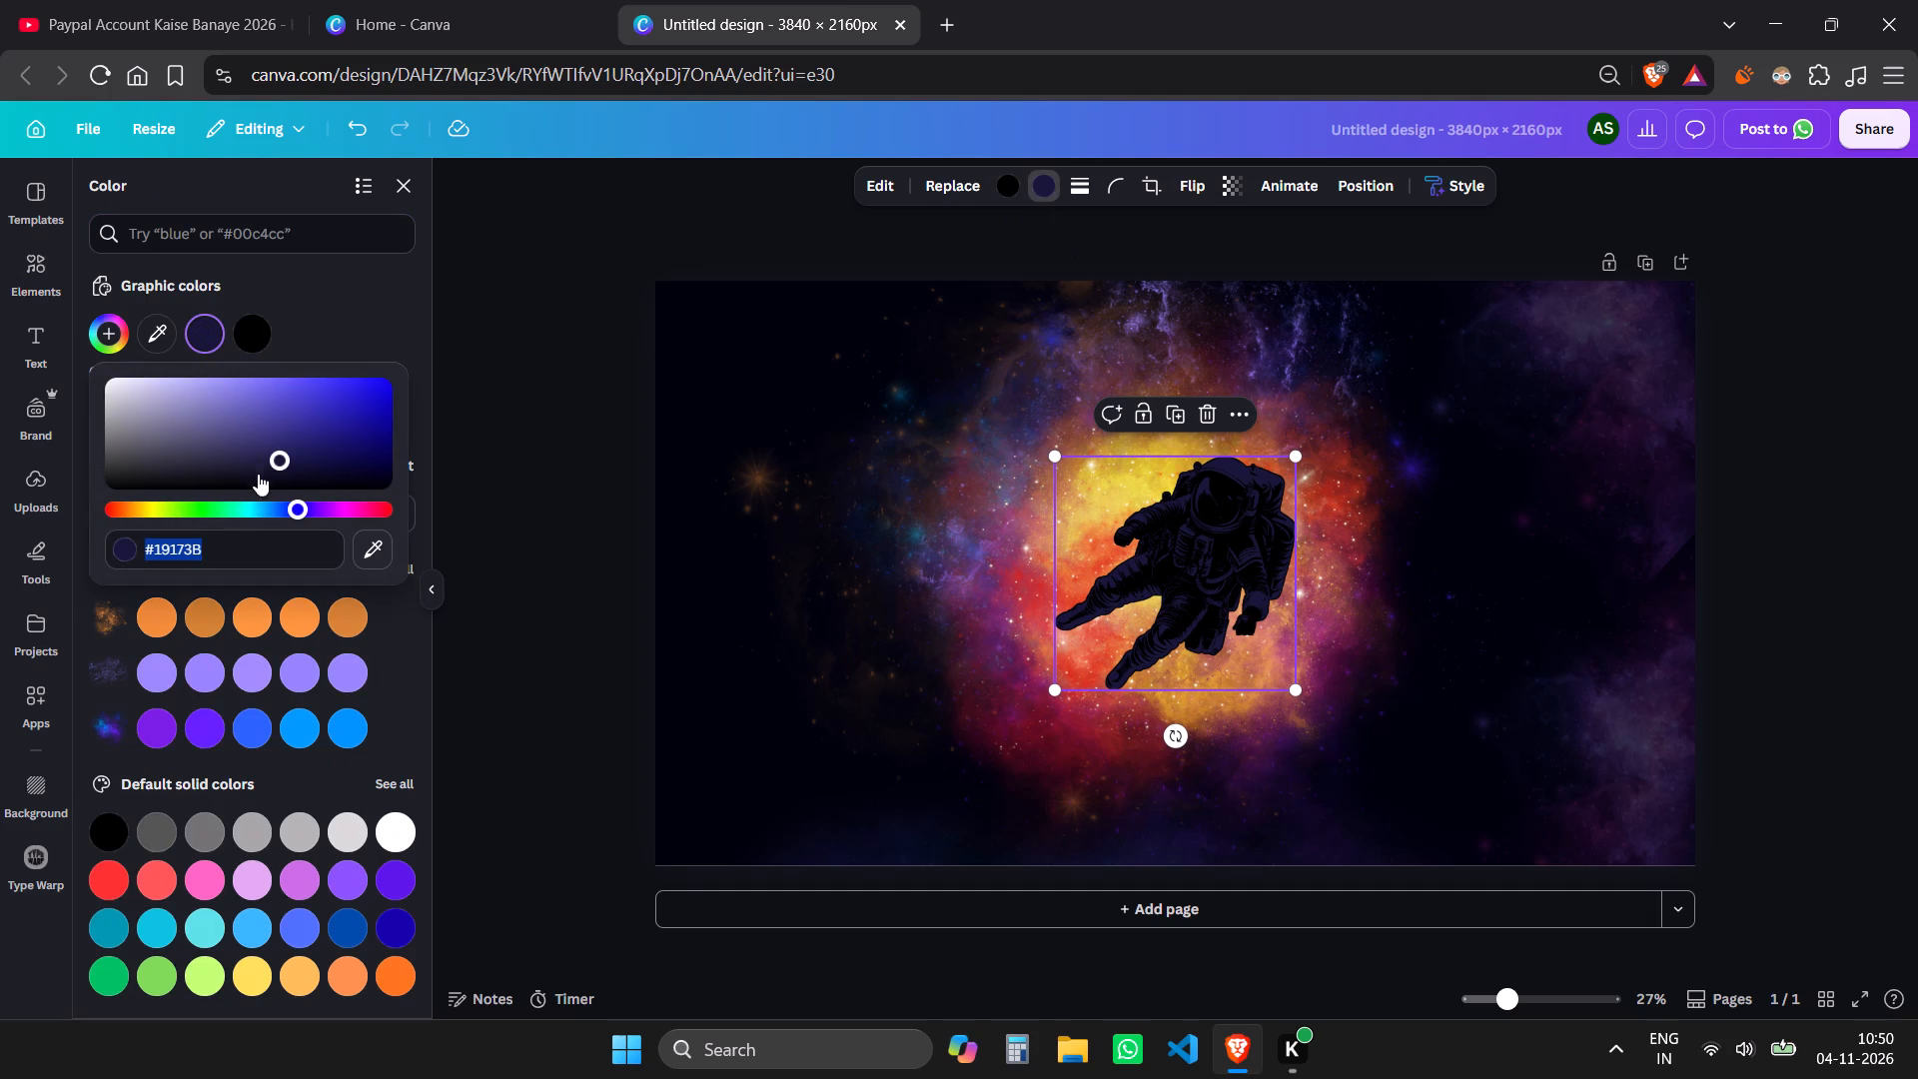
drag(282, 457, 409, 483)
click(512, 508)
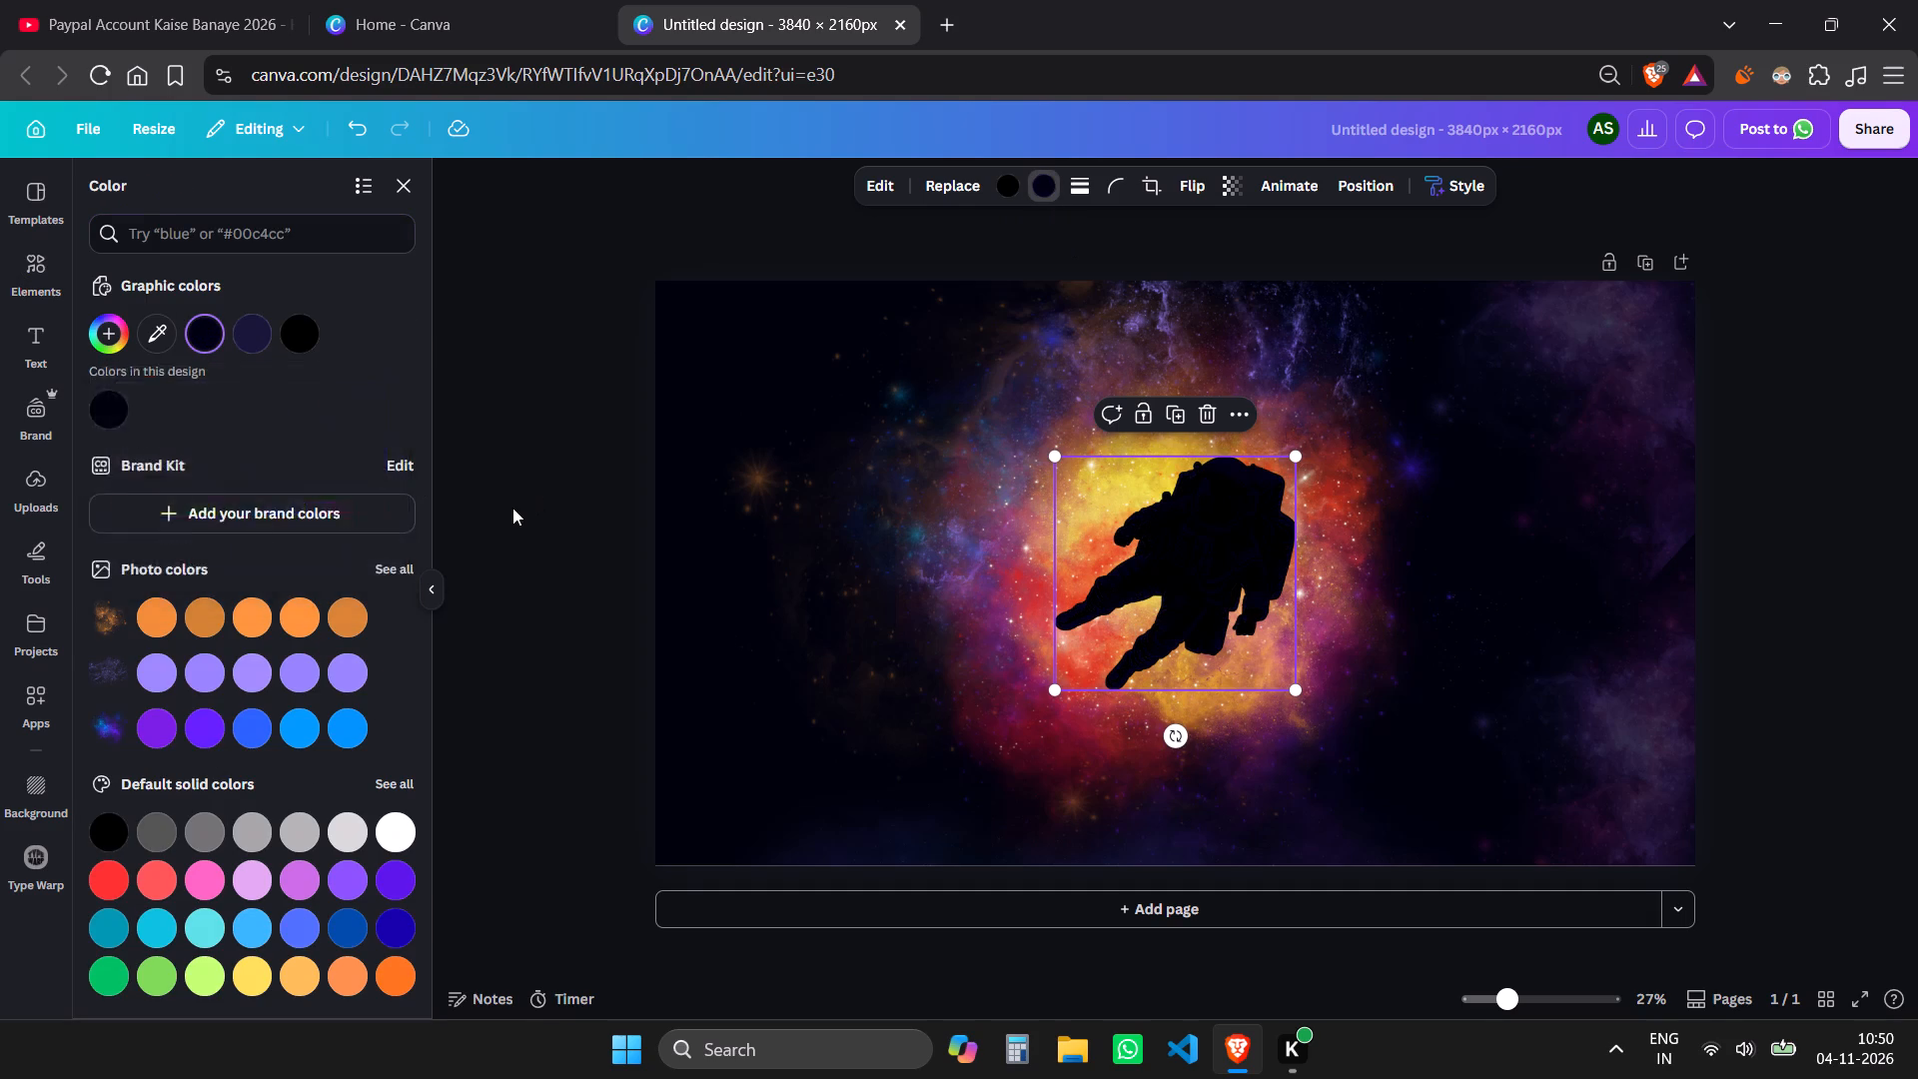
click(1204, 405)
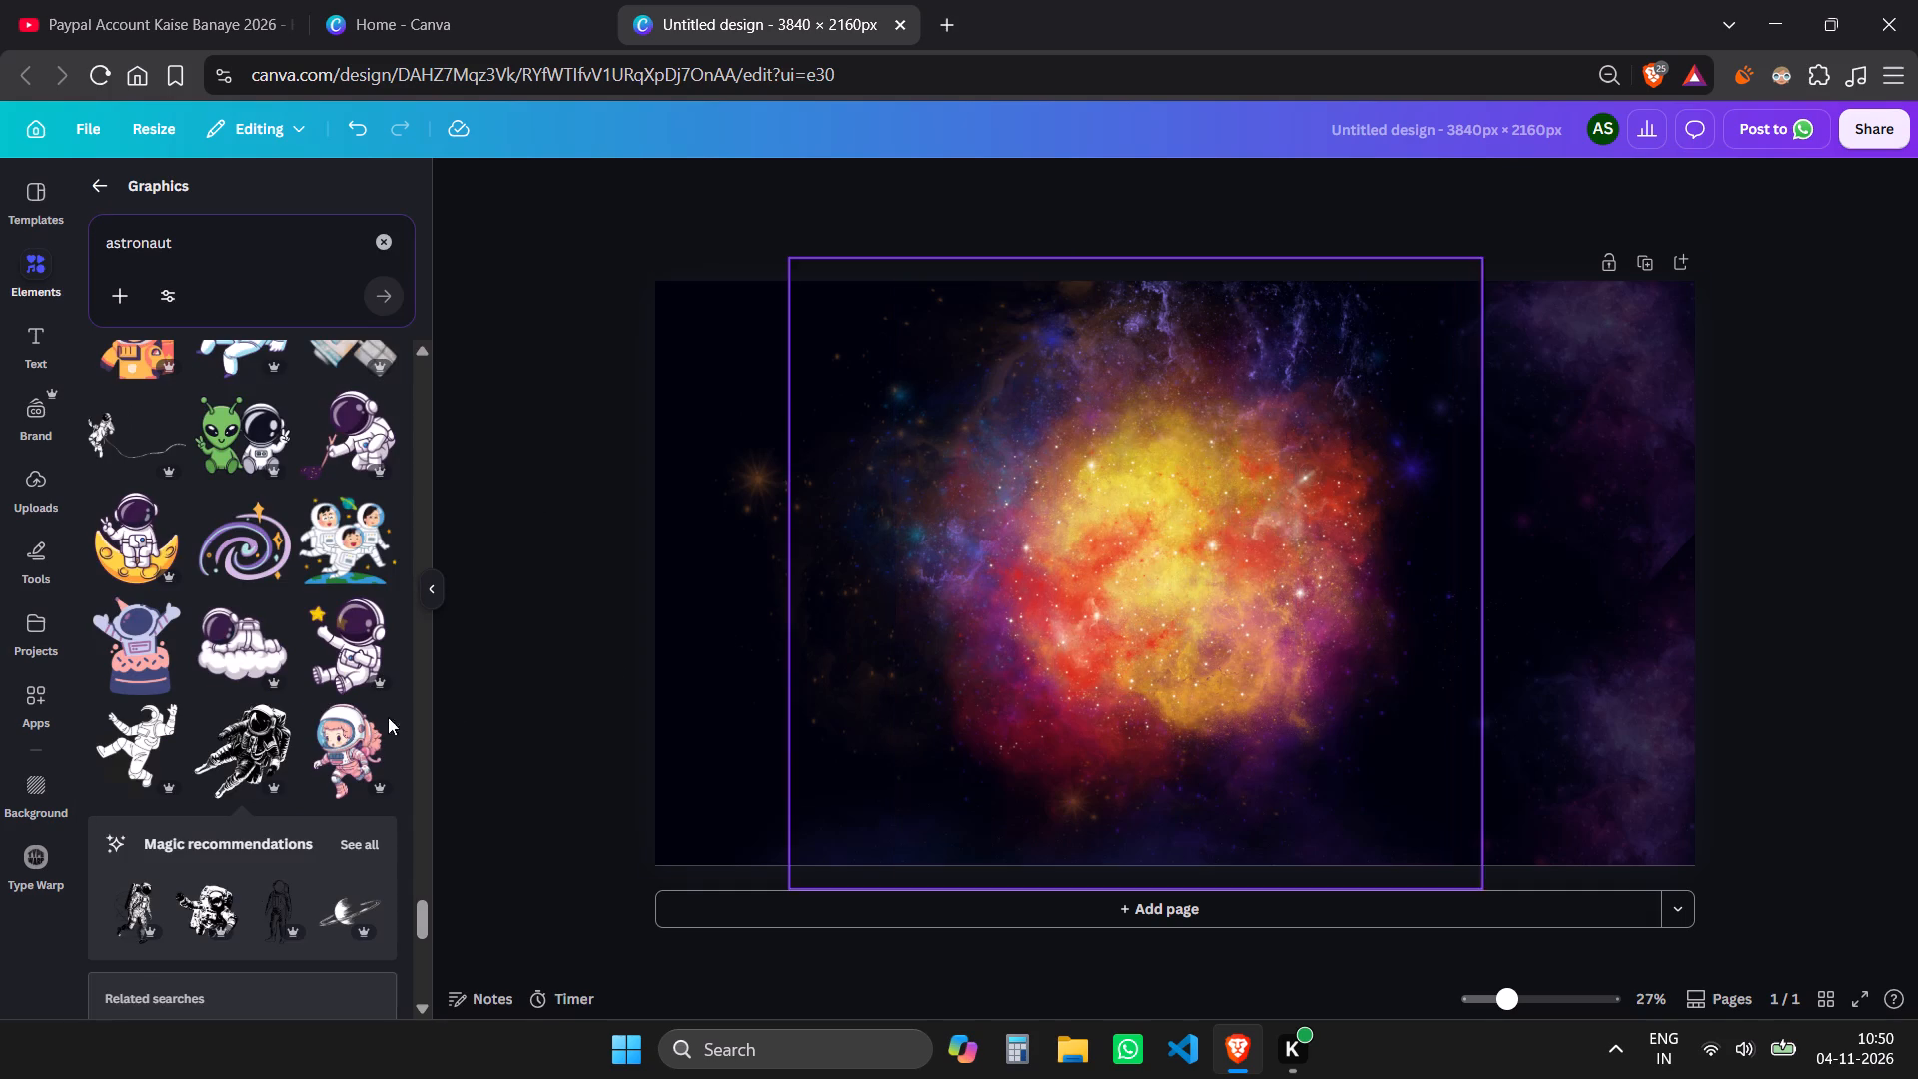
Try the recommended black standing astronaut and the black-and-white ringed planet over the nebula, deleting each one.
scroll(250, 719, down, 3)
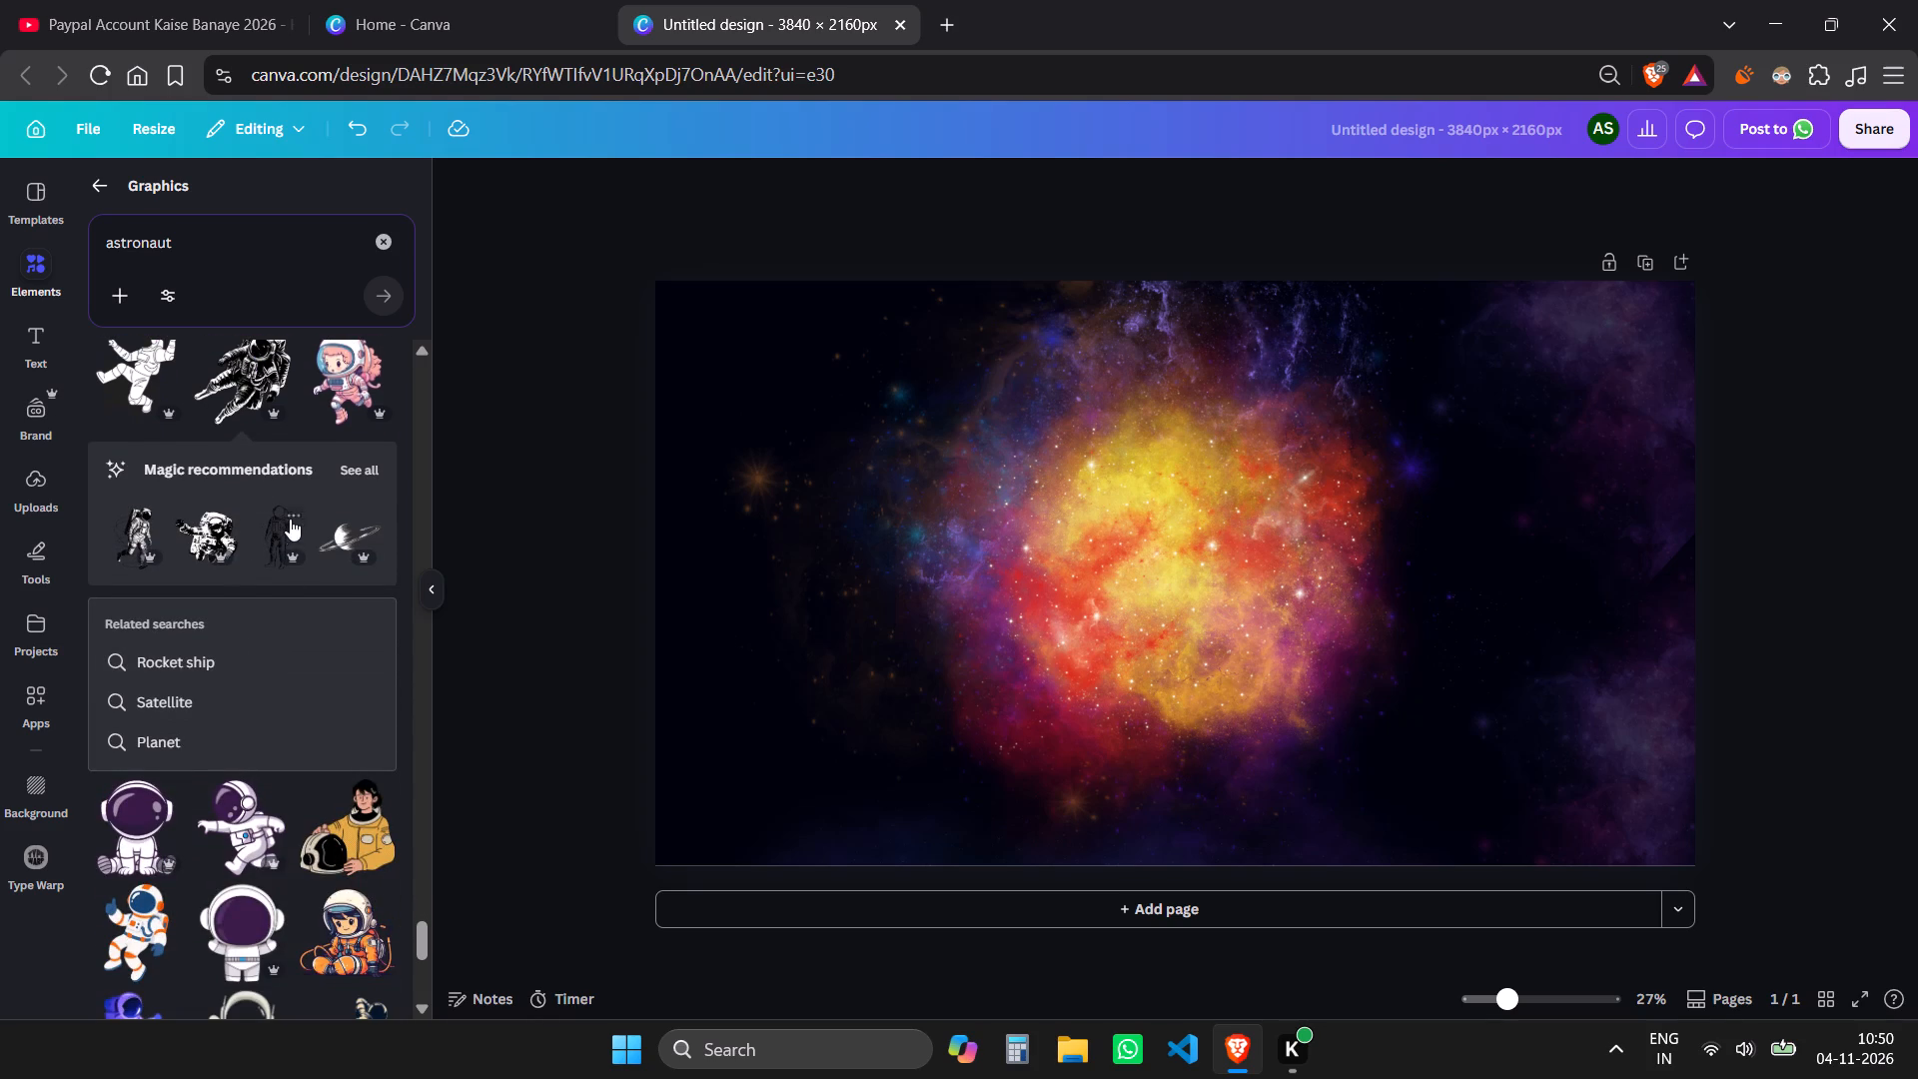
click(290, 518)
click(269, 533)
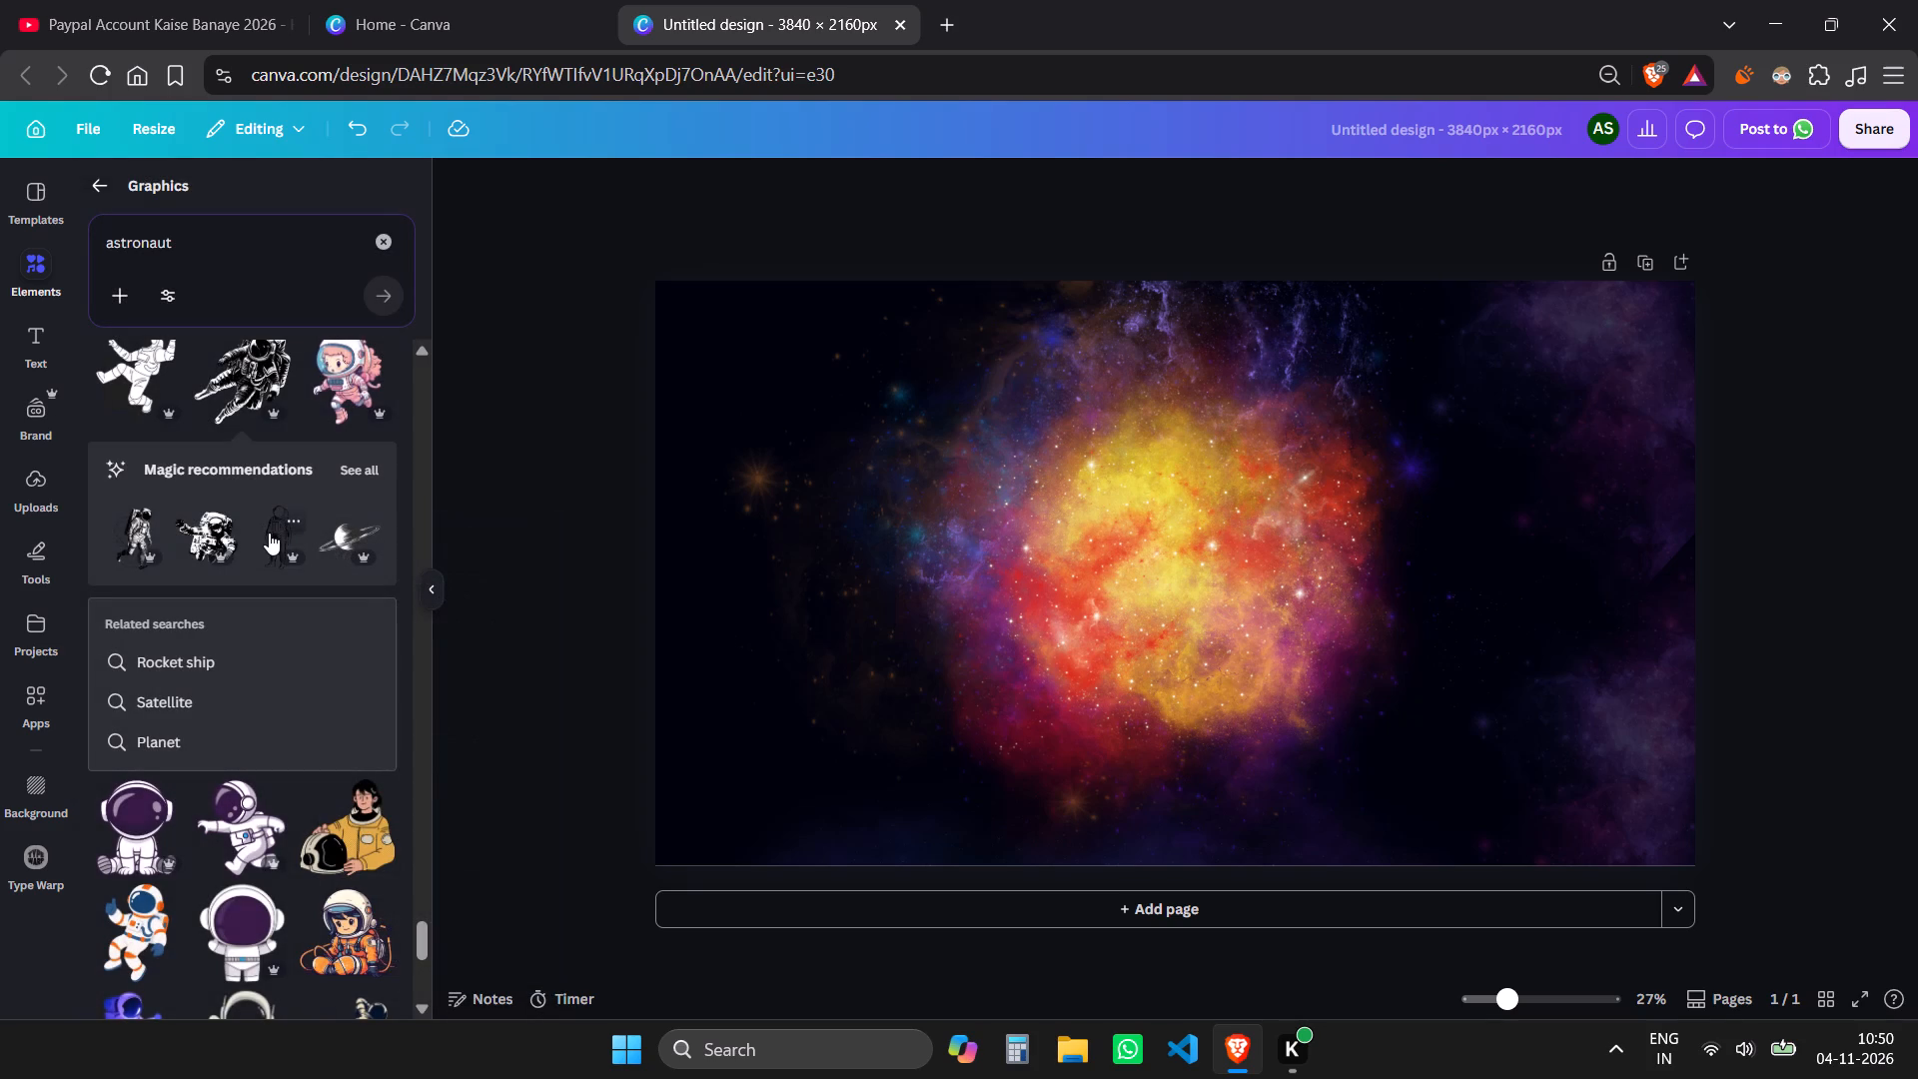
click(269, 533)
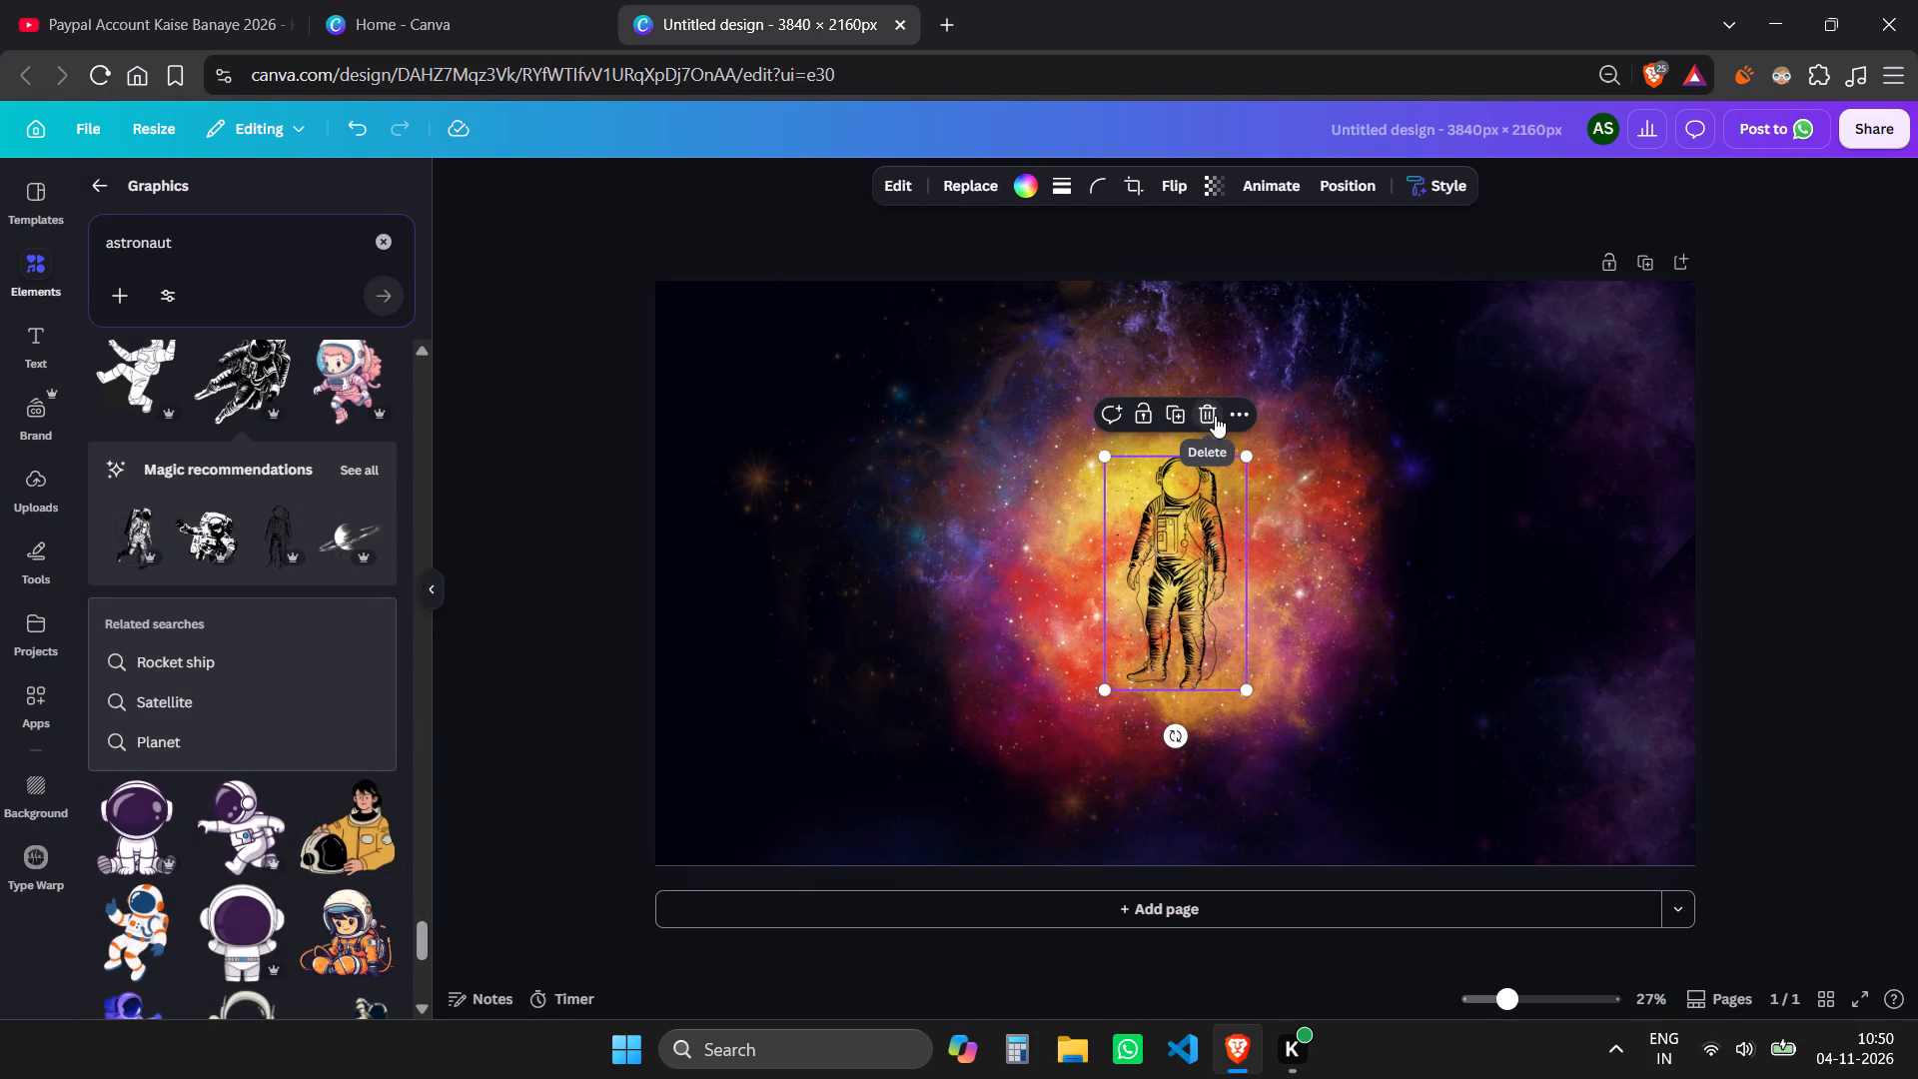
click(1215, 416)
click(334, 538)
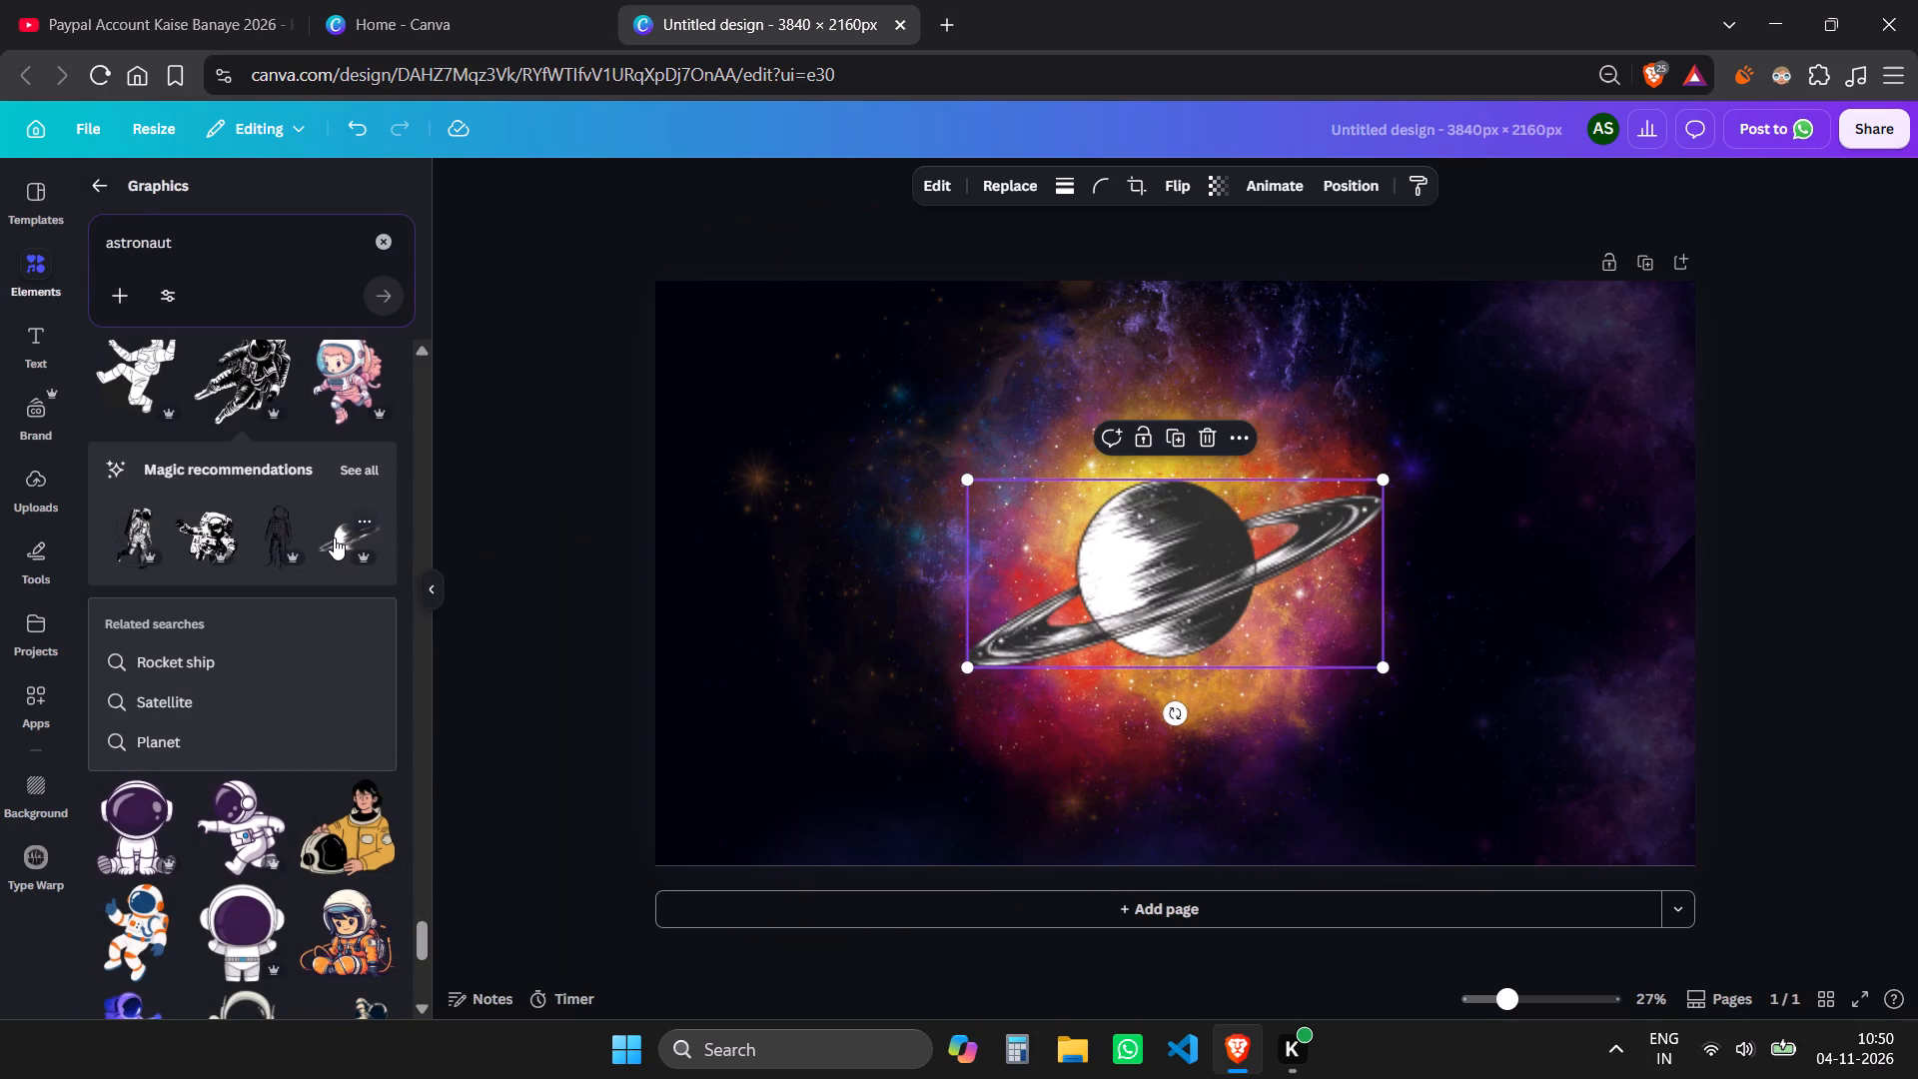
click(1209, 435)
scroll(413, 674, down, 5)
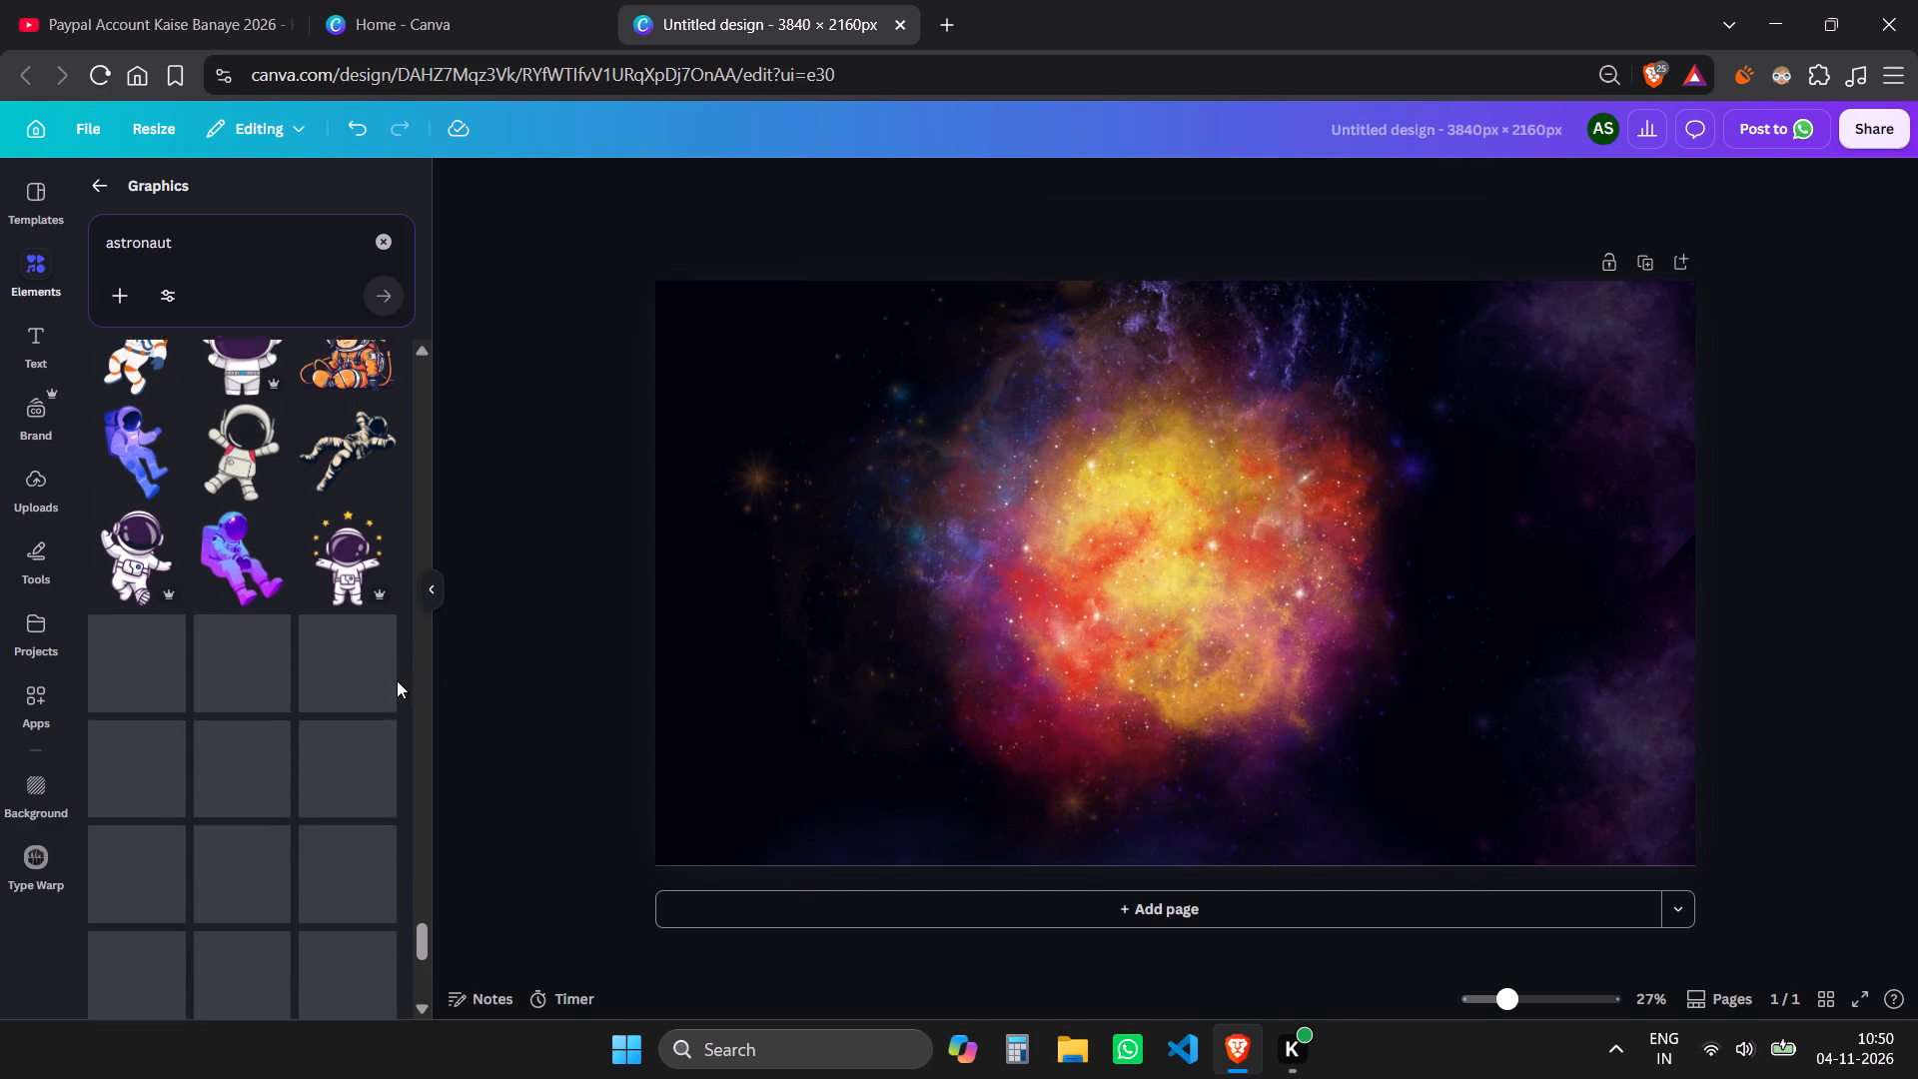
Browse further through the astronaut graphics for one that suits the nebula artwork.
scroll(376, 565, down, 4)
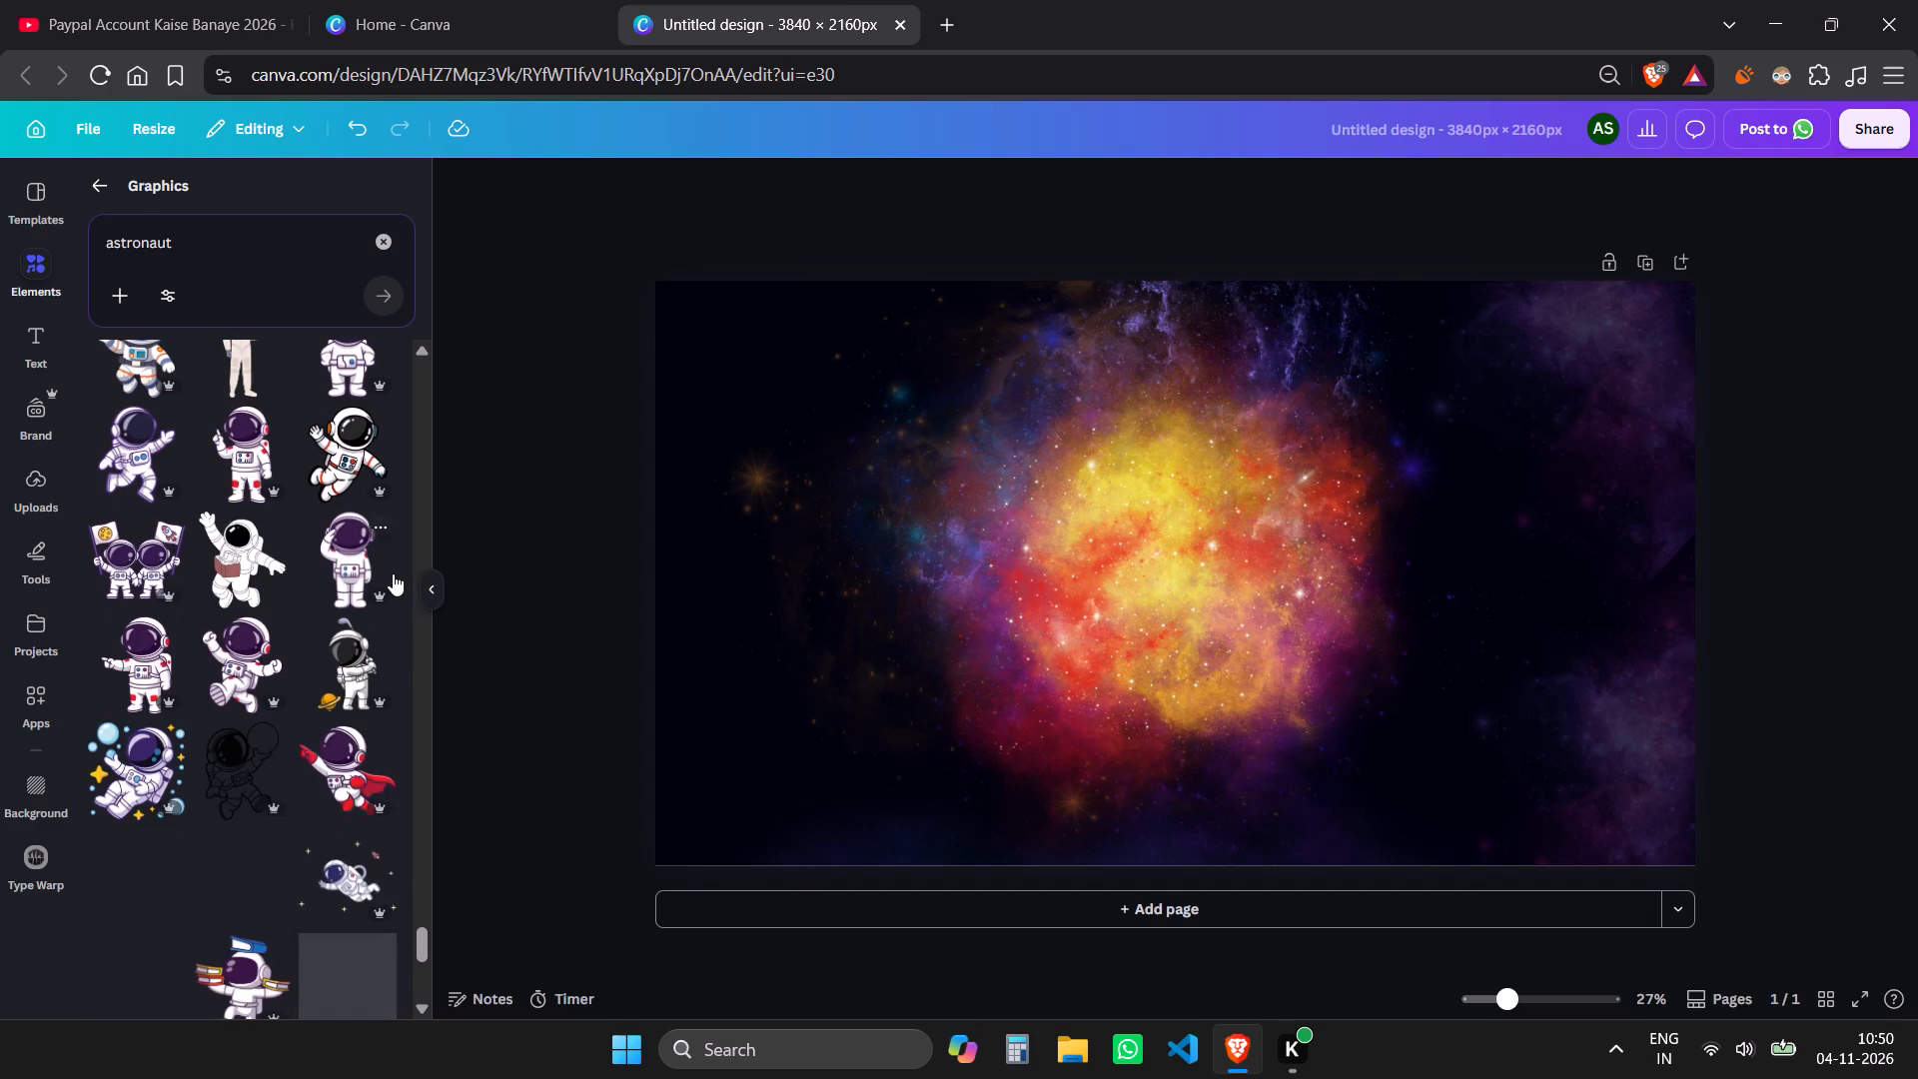
scroll(219, 713, down, 8)
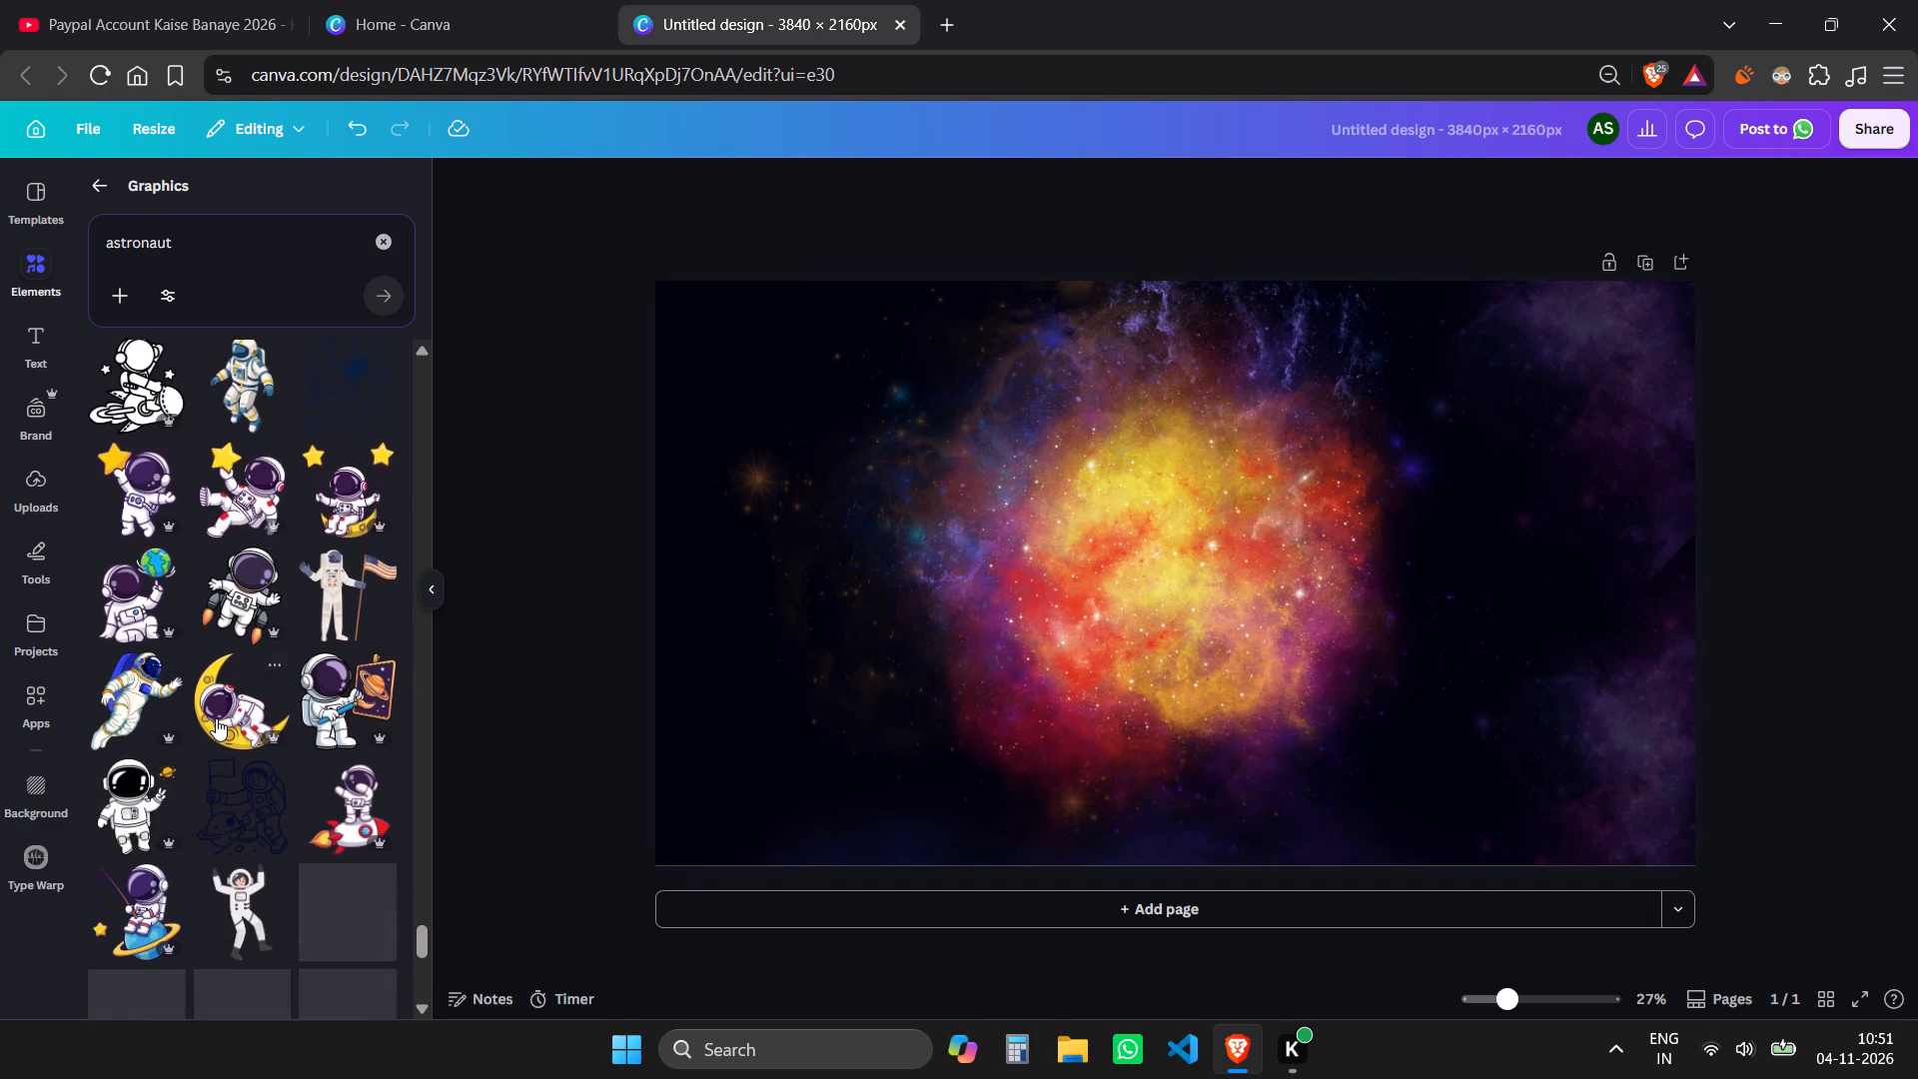
scroll(216, 718, down, 9)
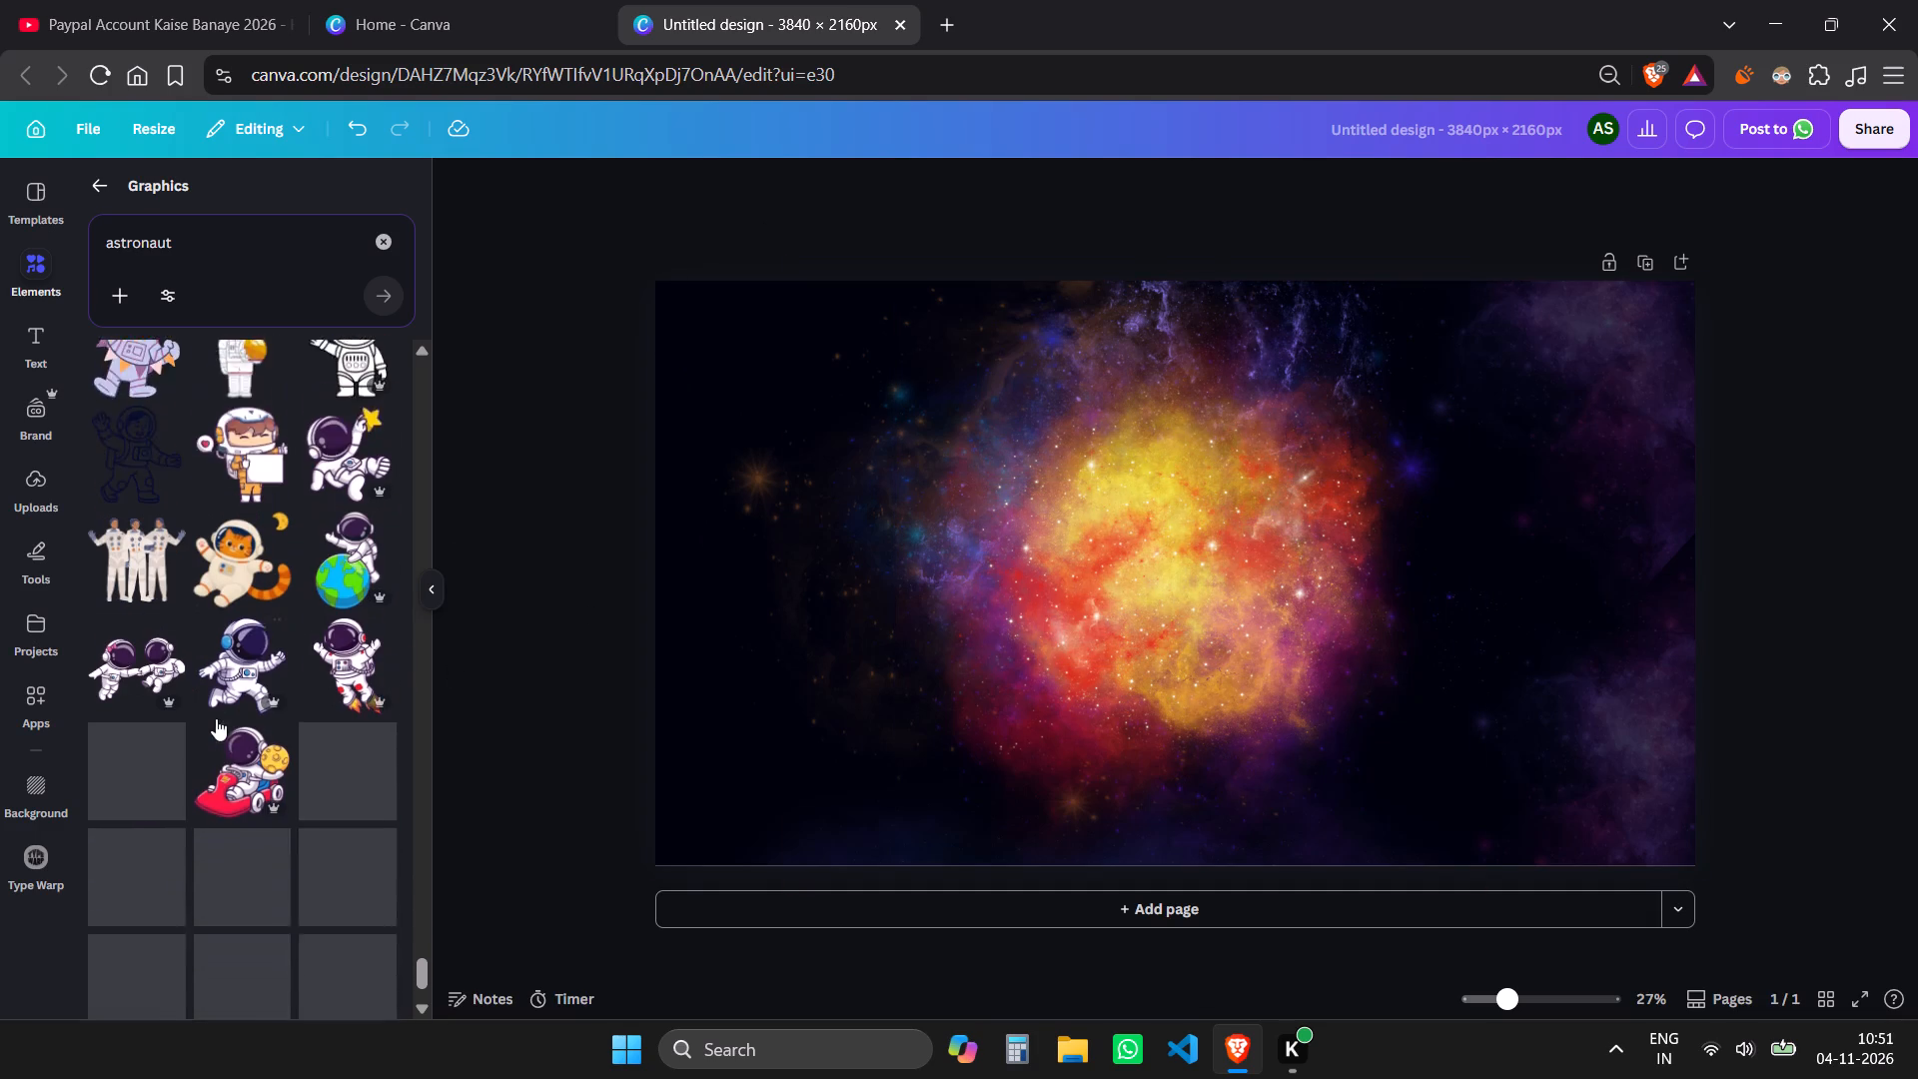
scroll(216, 718, down, 1)
scroll(216, 718, up, 2)
scroll(216, 718, down, 5)
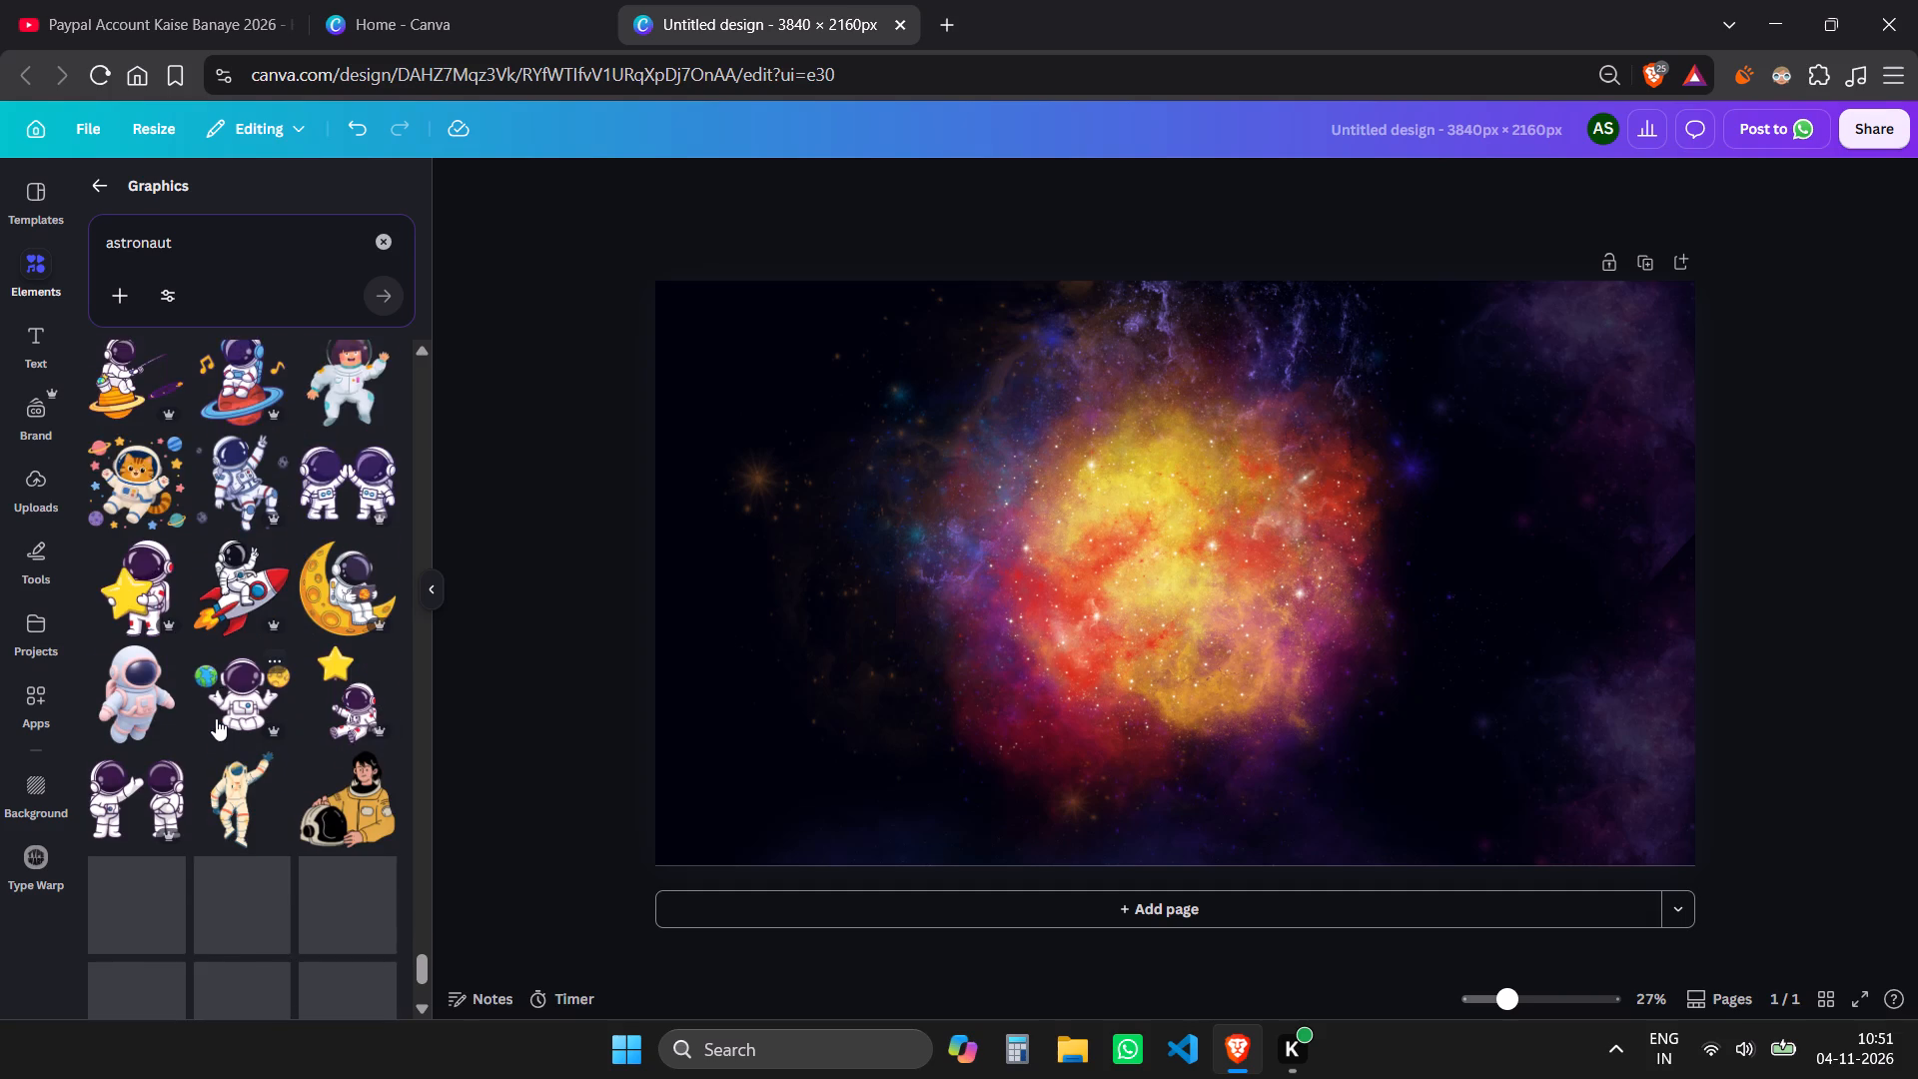
scroll(216, 718, down, 10)
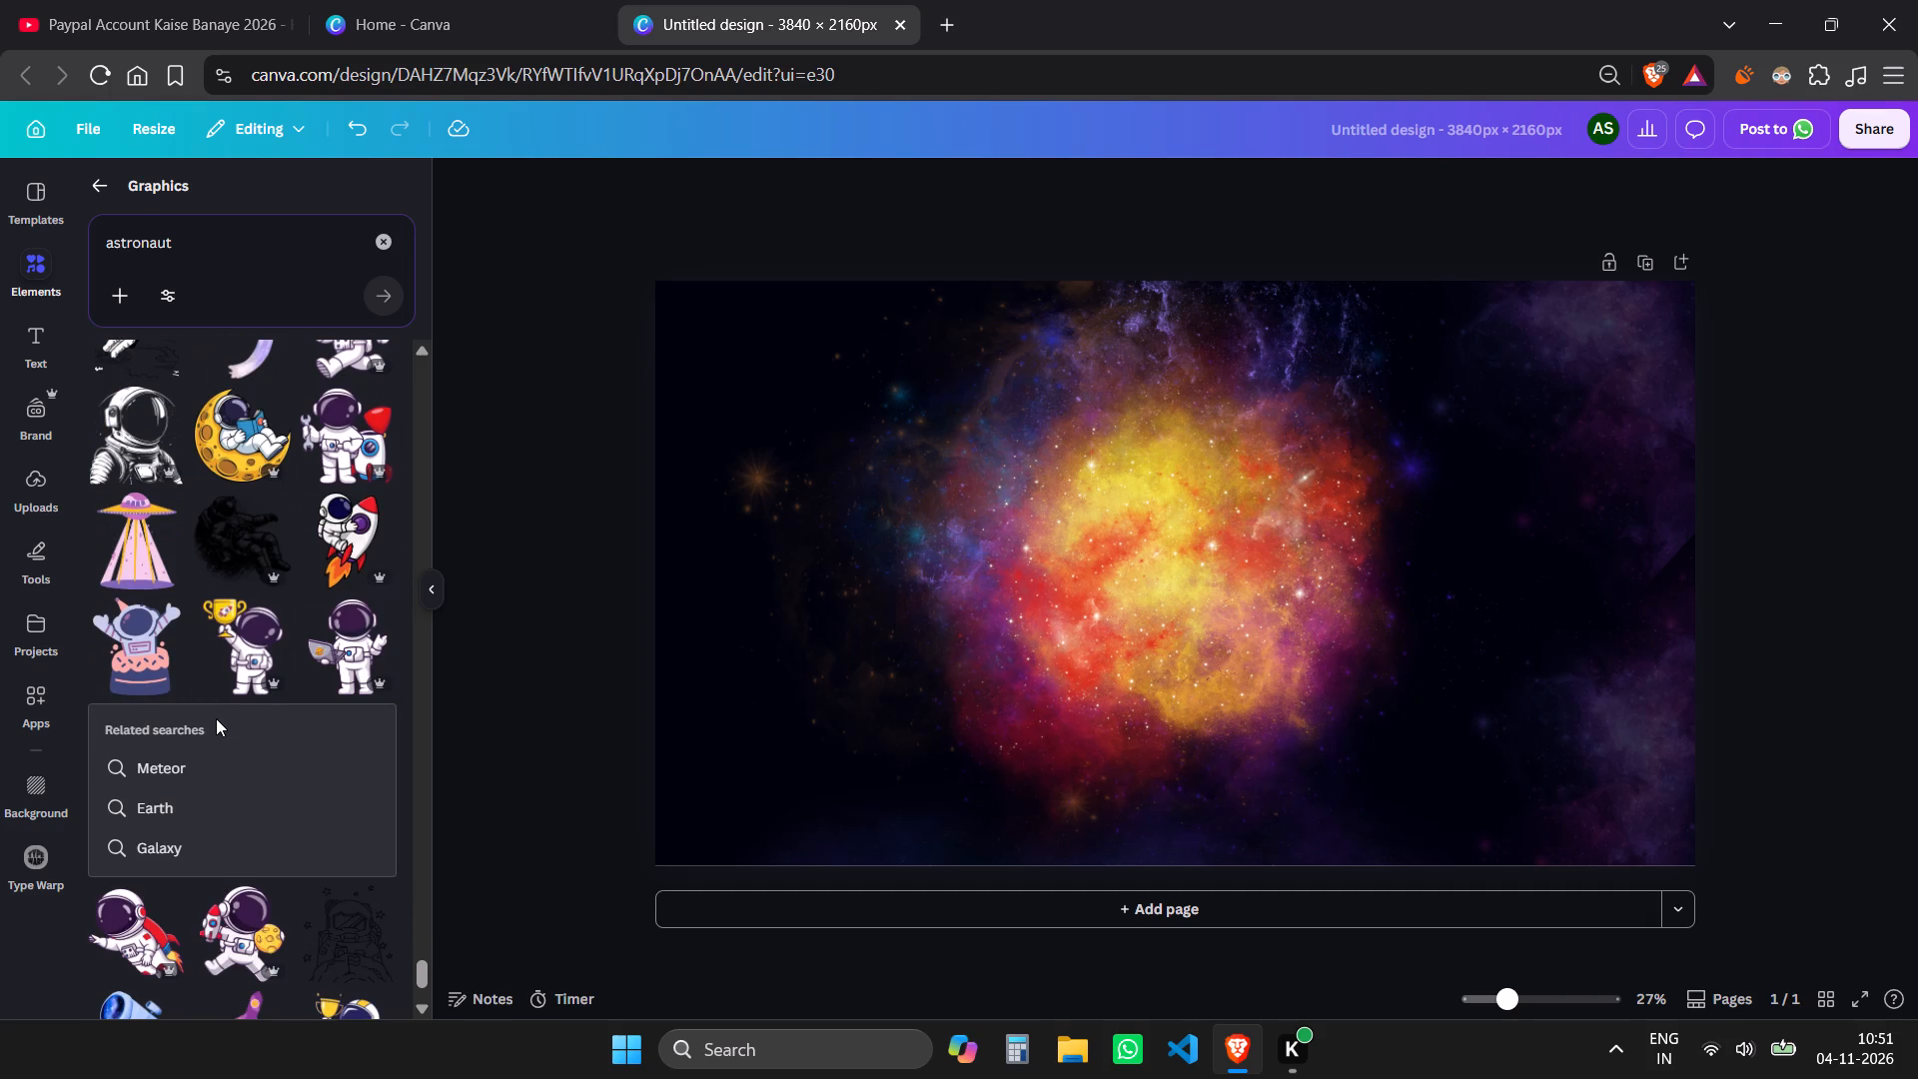
scroll(216, 718, down, 10)
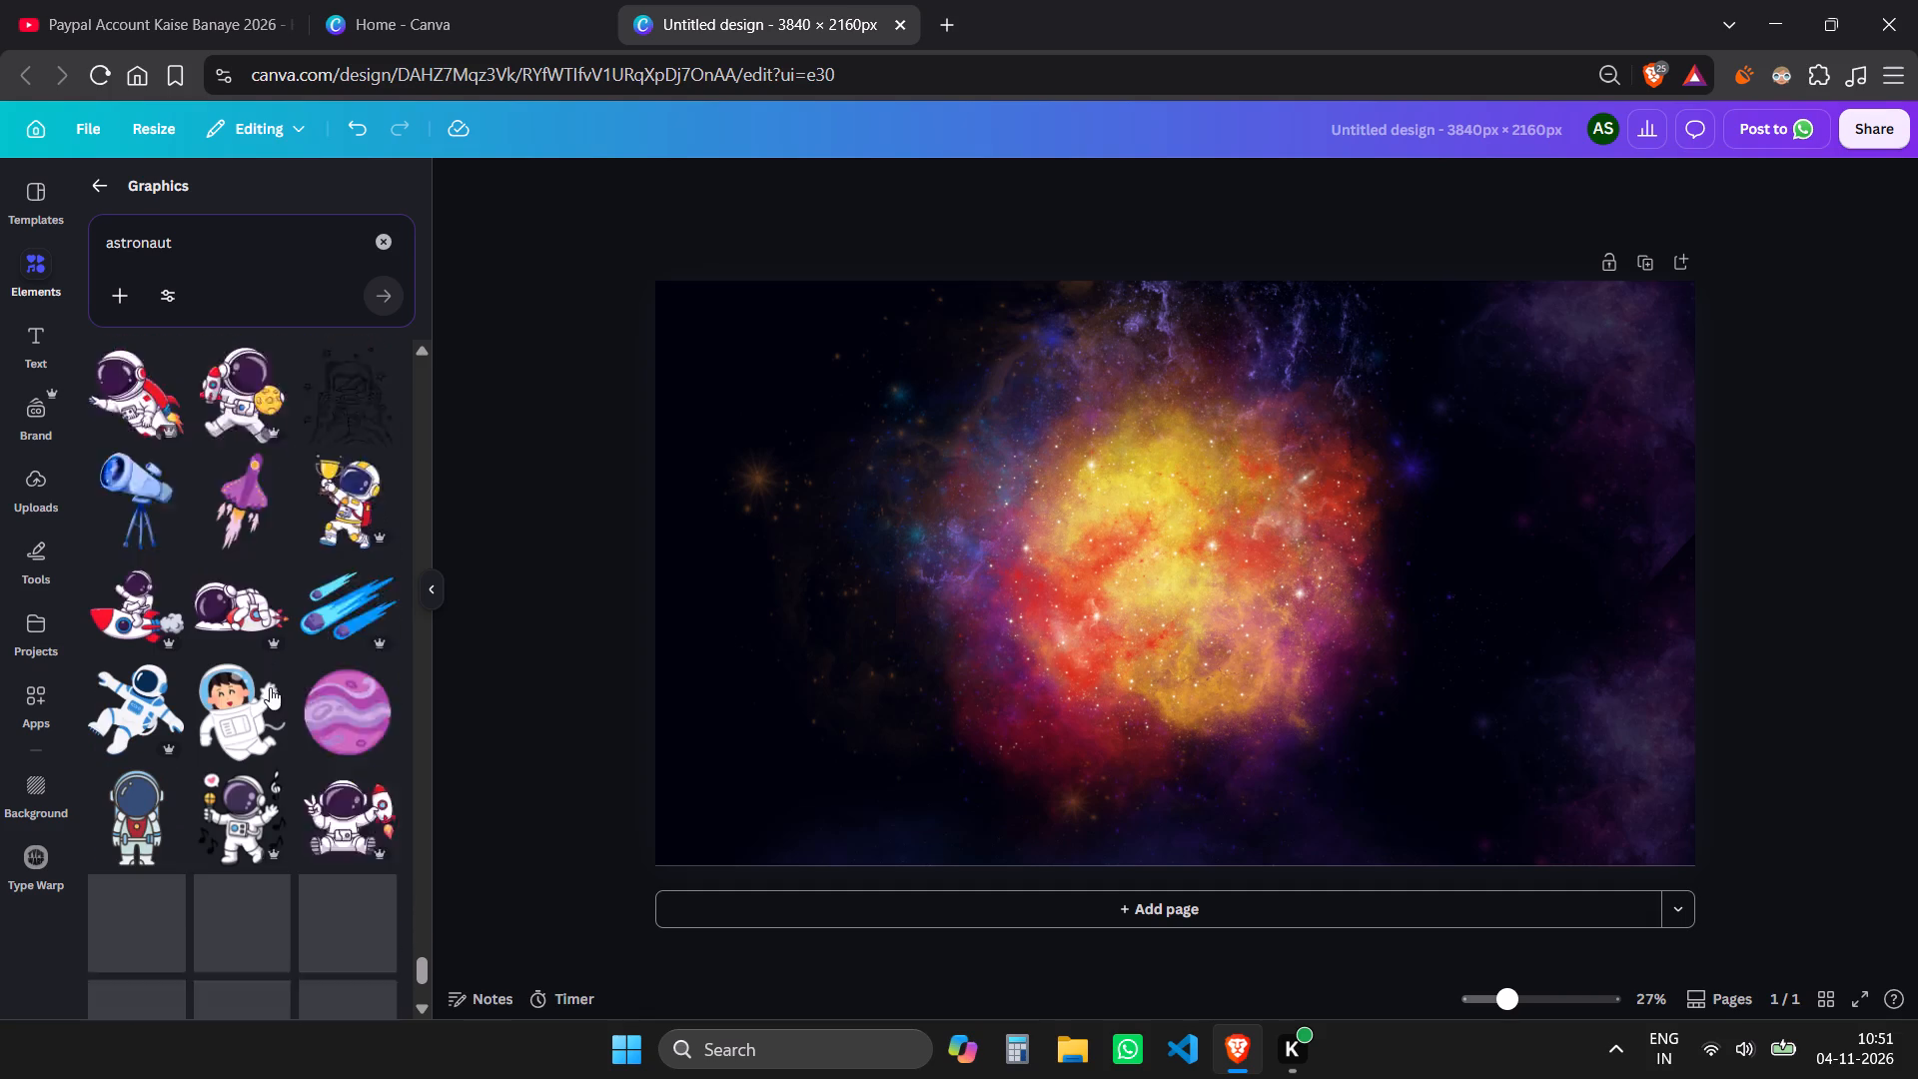
scroll(270, 687, down, 11)
scroll(270, 687, up, 1)
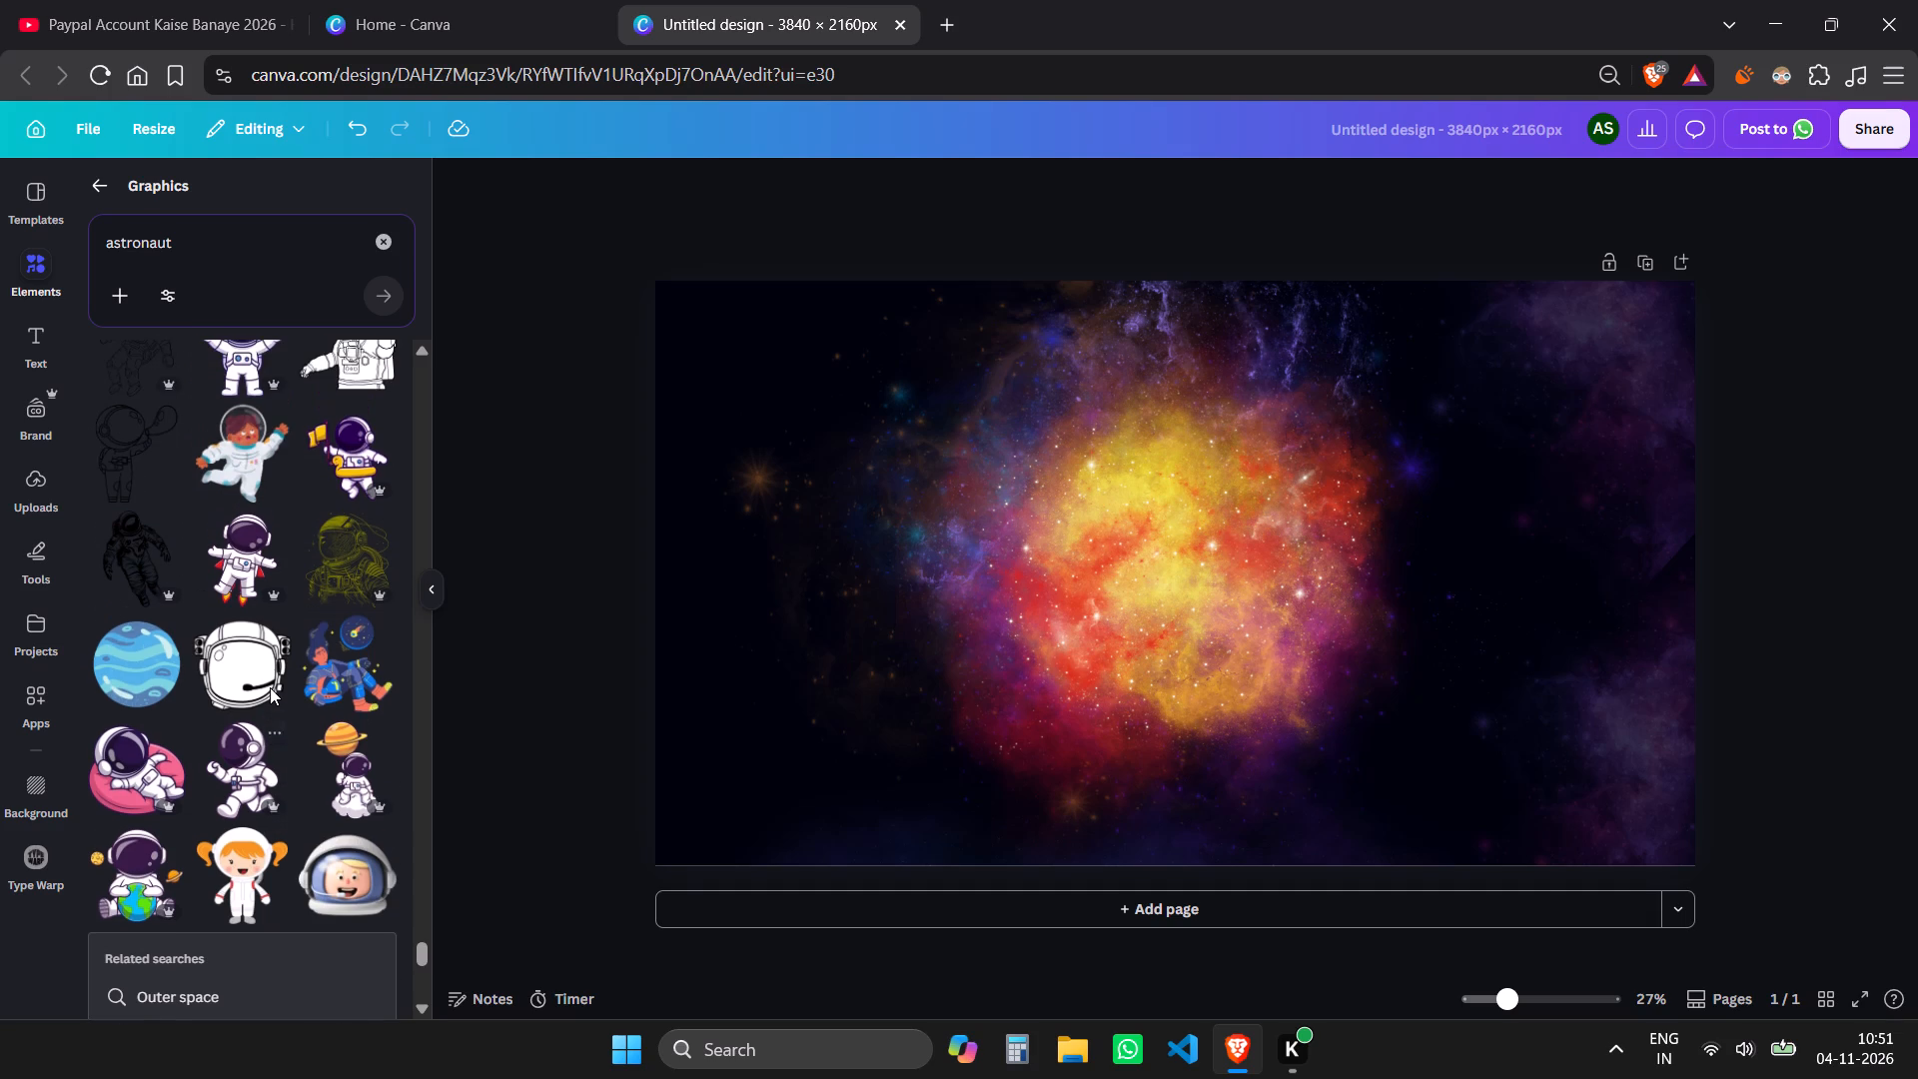
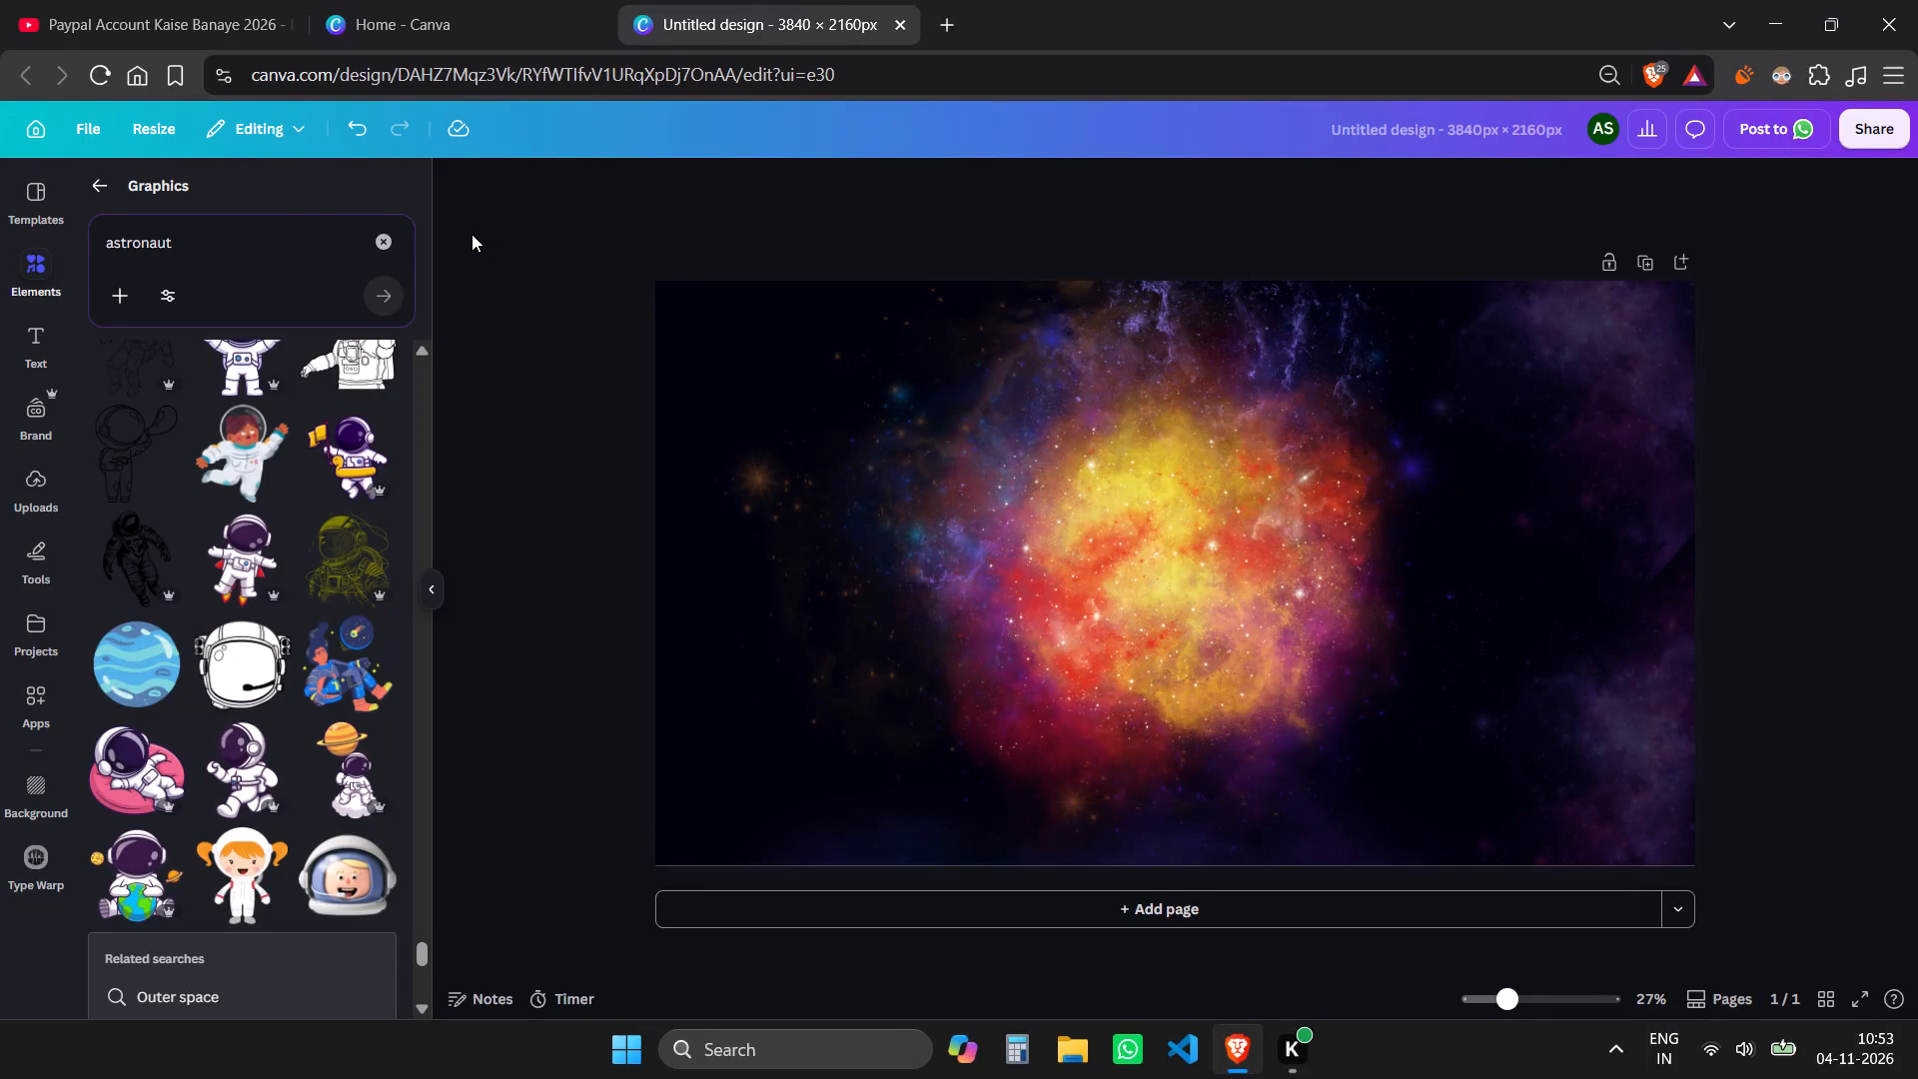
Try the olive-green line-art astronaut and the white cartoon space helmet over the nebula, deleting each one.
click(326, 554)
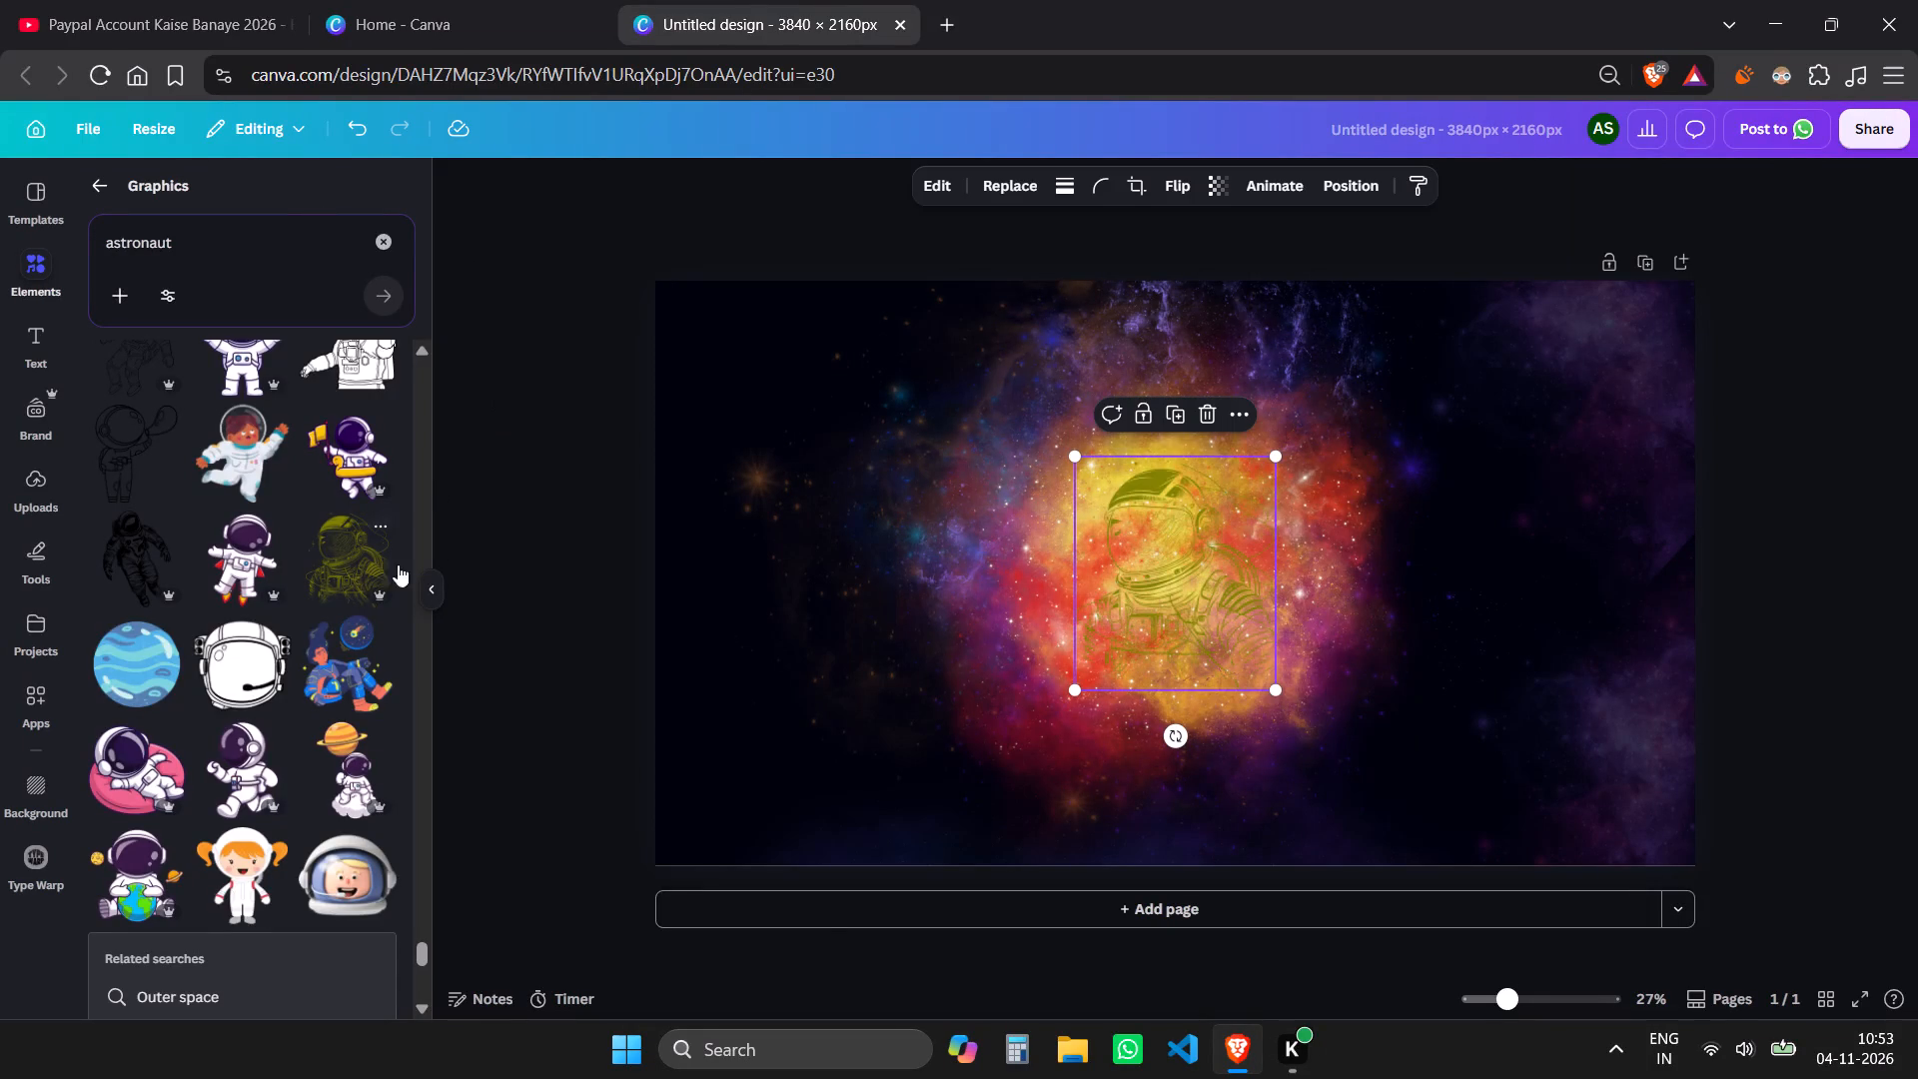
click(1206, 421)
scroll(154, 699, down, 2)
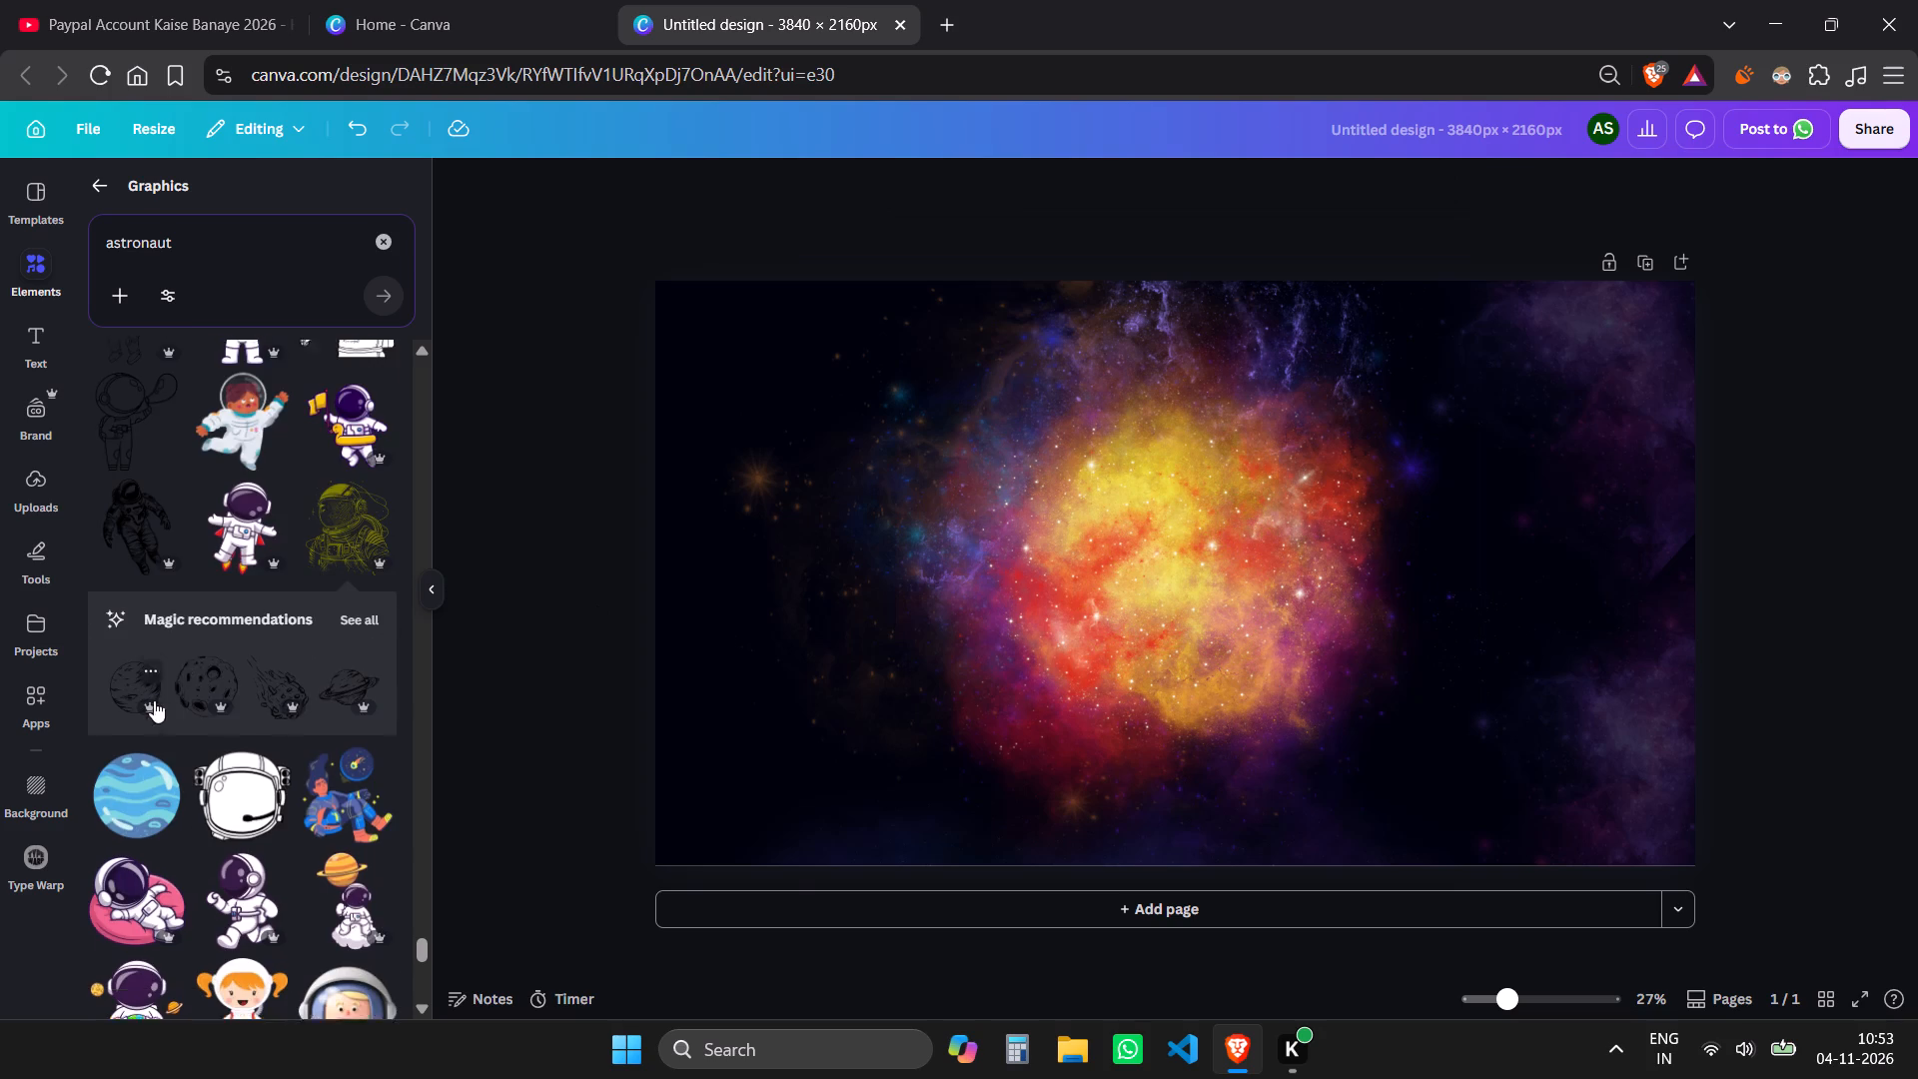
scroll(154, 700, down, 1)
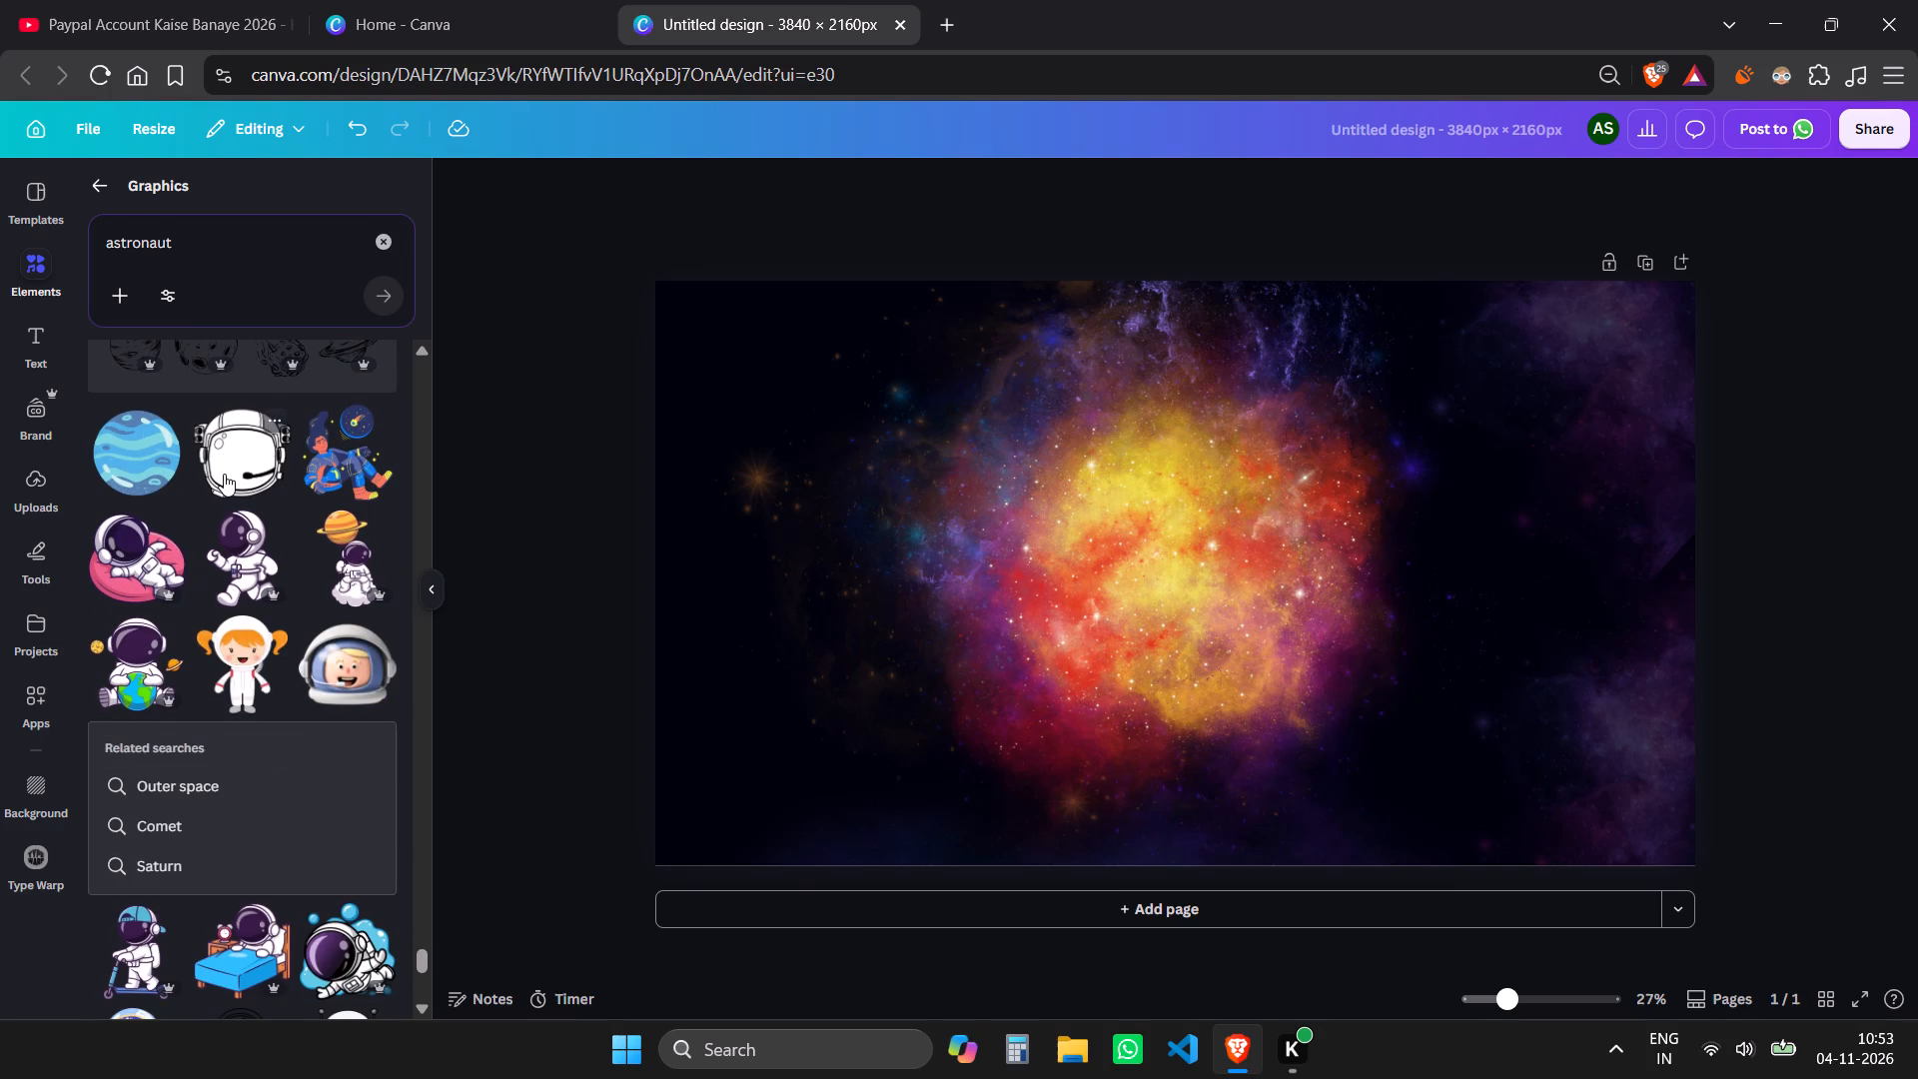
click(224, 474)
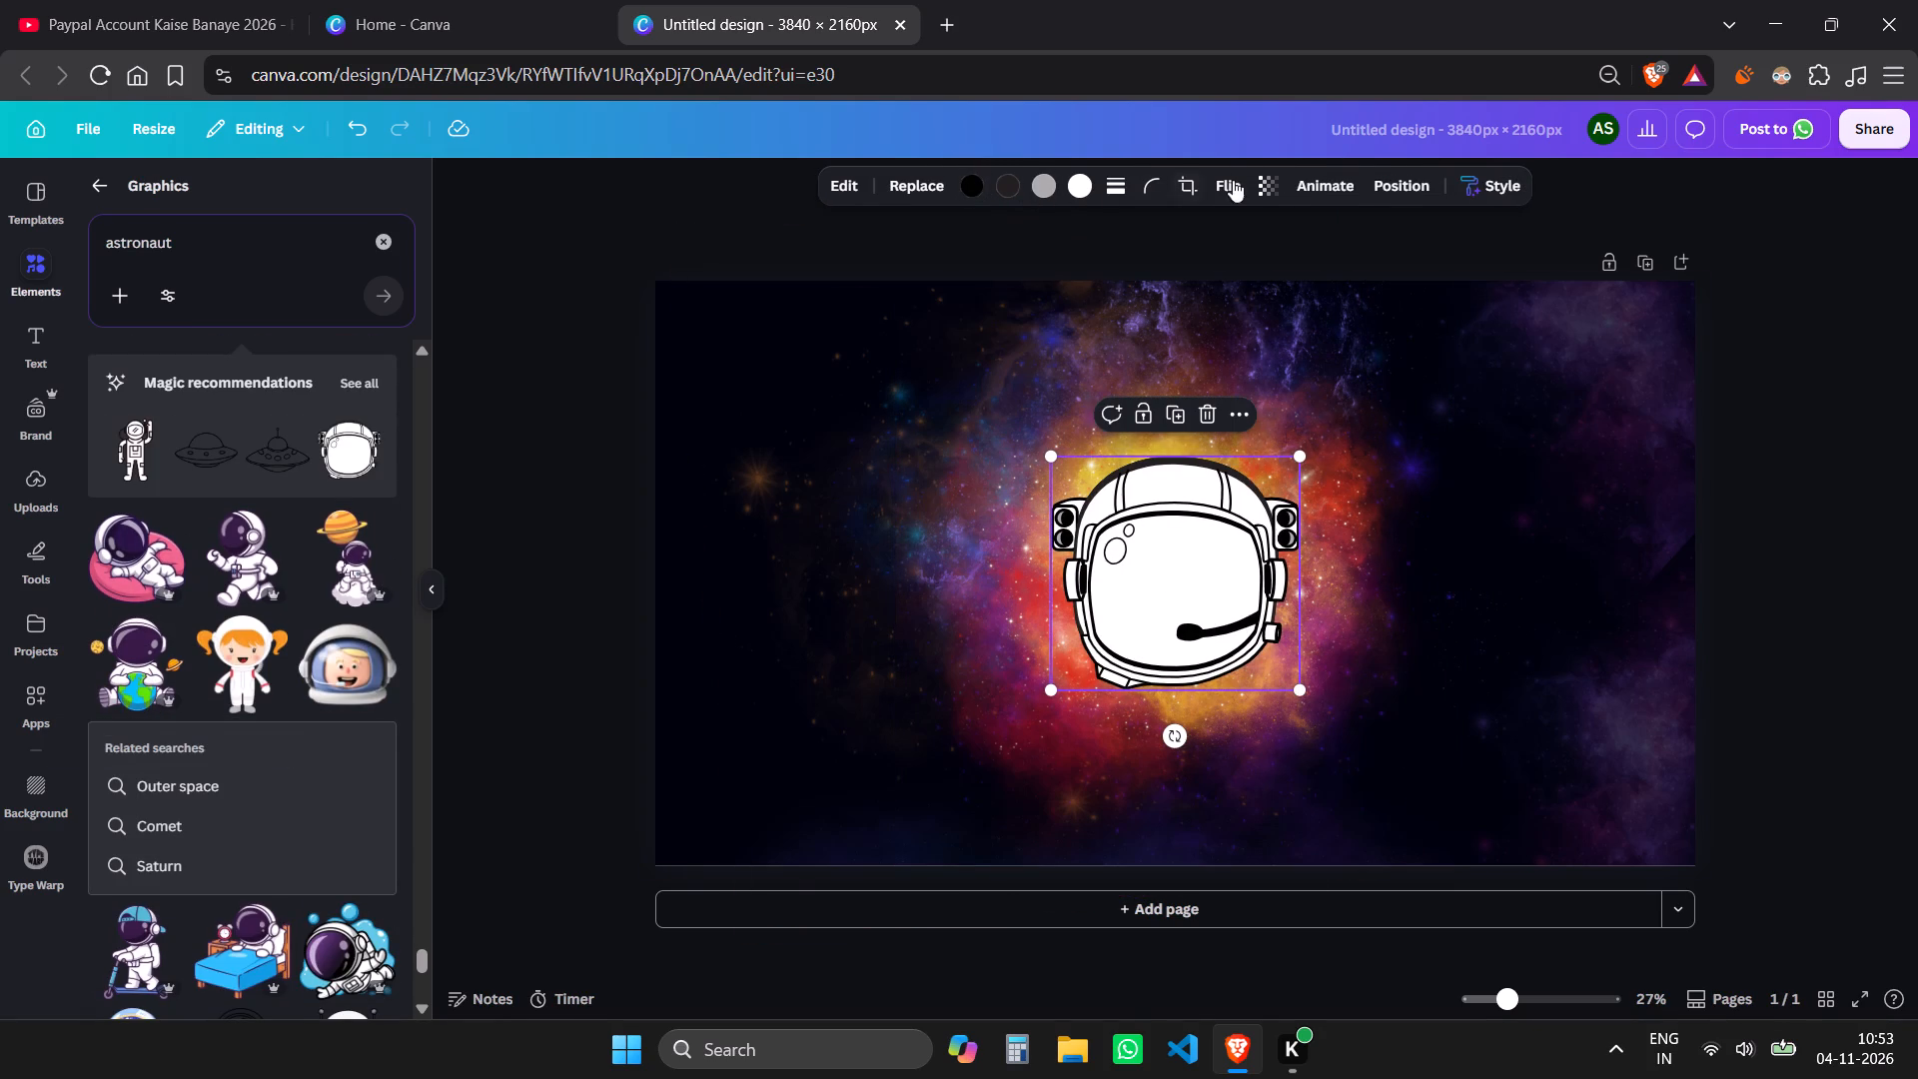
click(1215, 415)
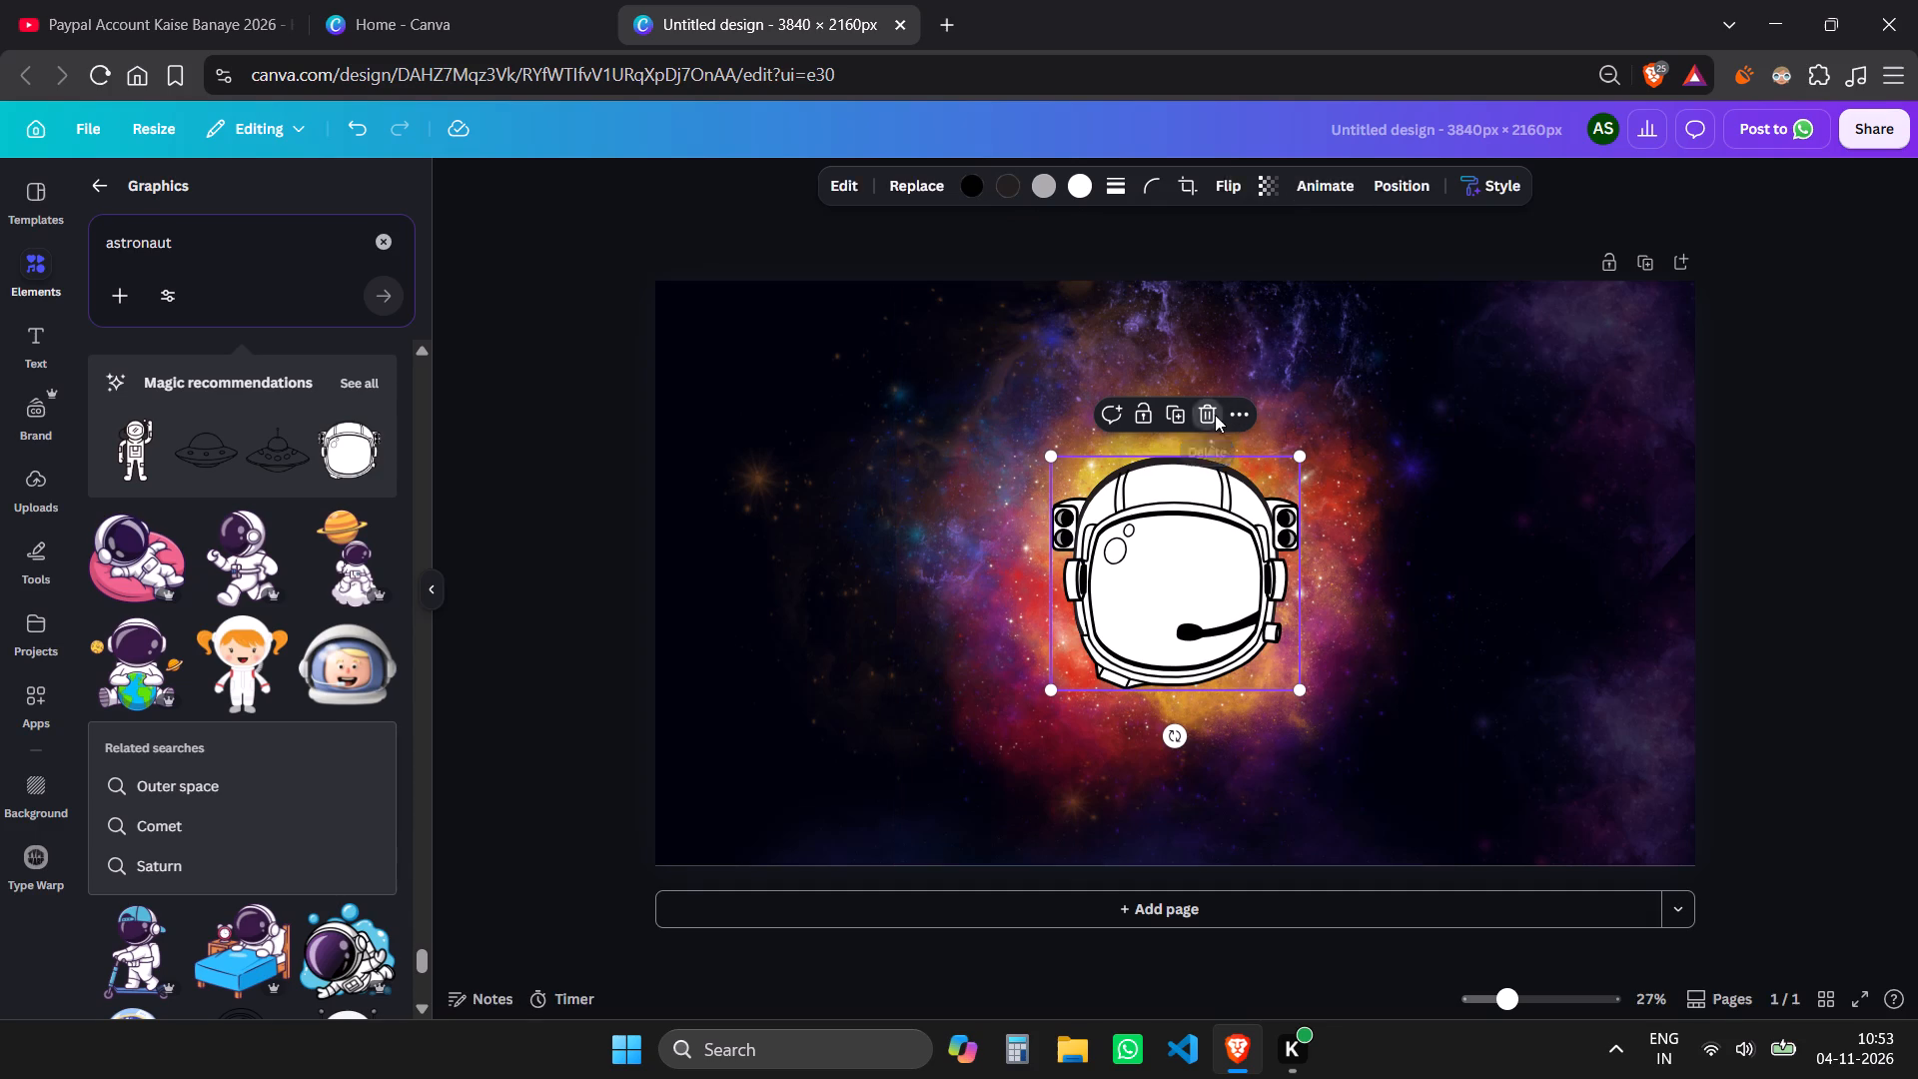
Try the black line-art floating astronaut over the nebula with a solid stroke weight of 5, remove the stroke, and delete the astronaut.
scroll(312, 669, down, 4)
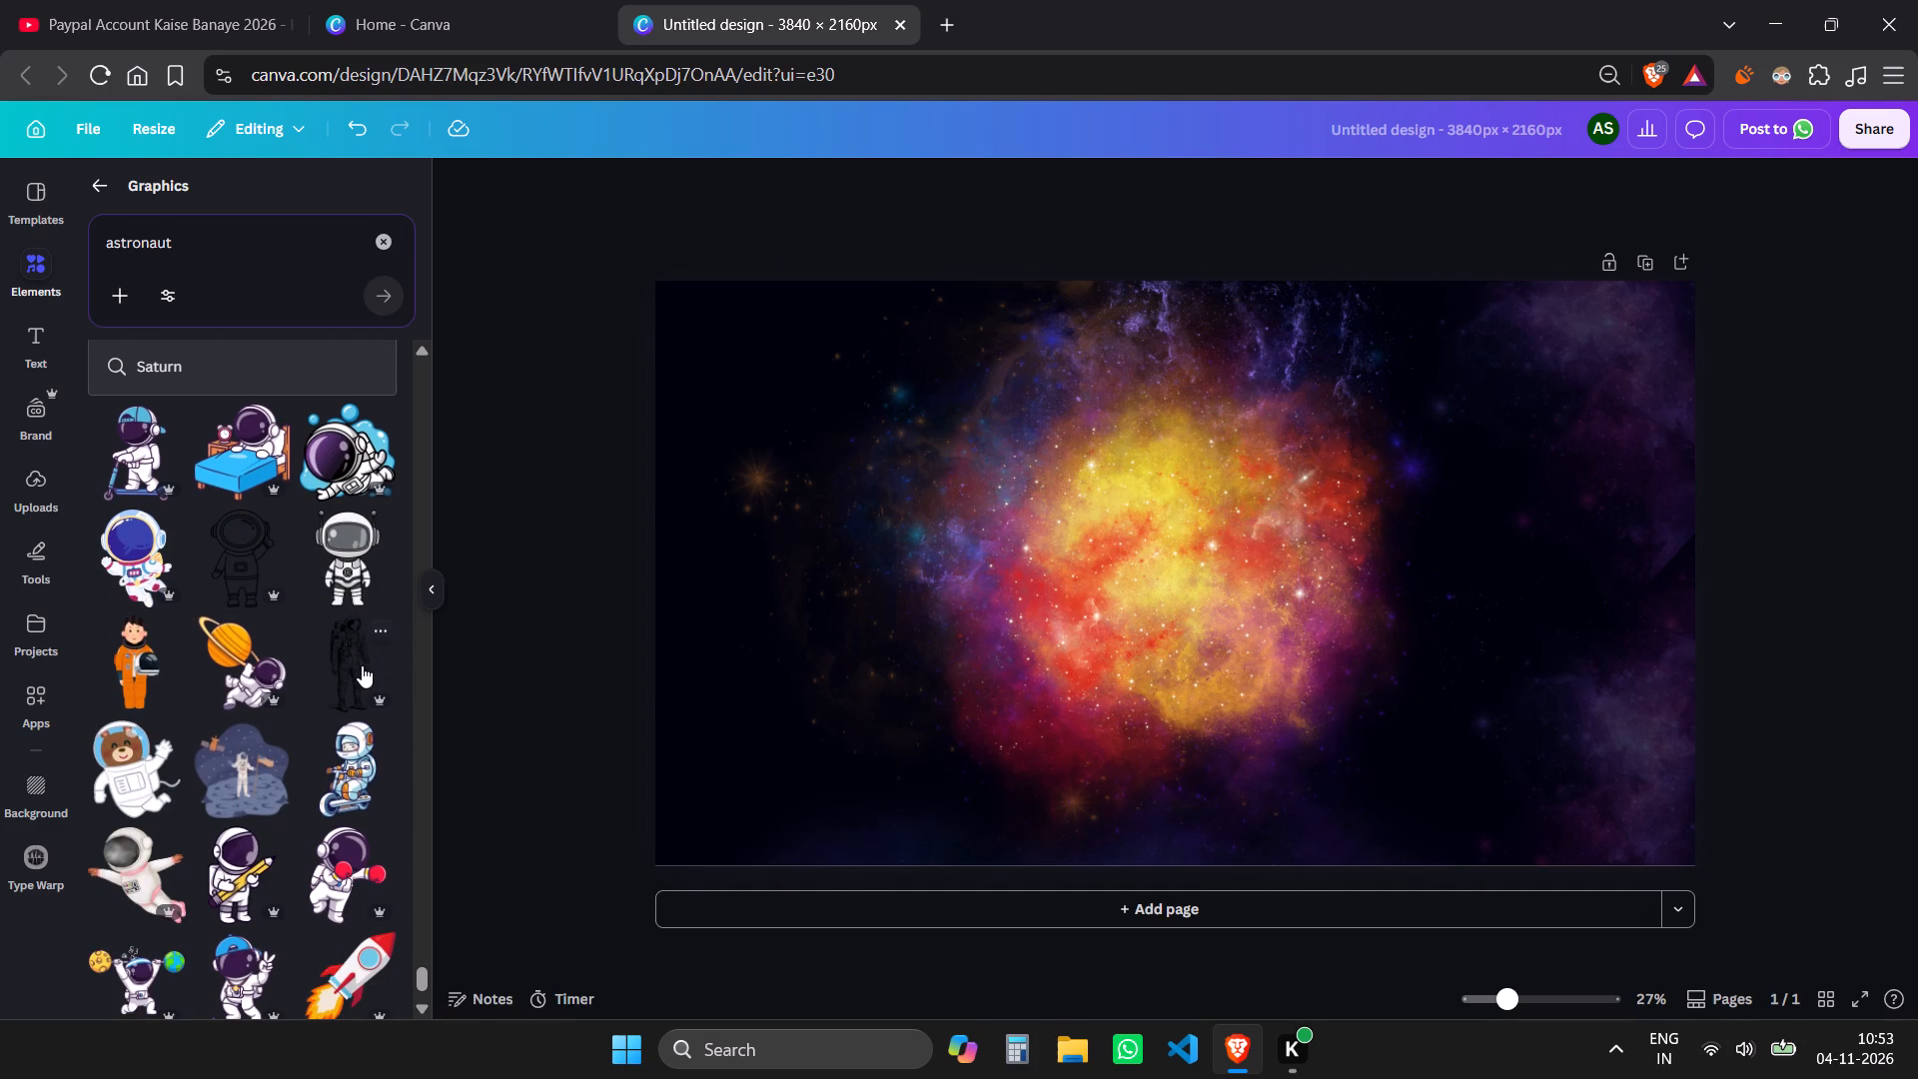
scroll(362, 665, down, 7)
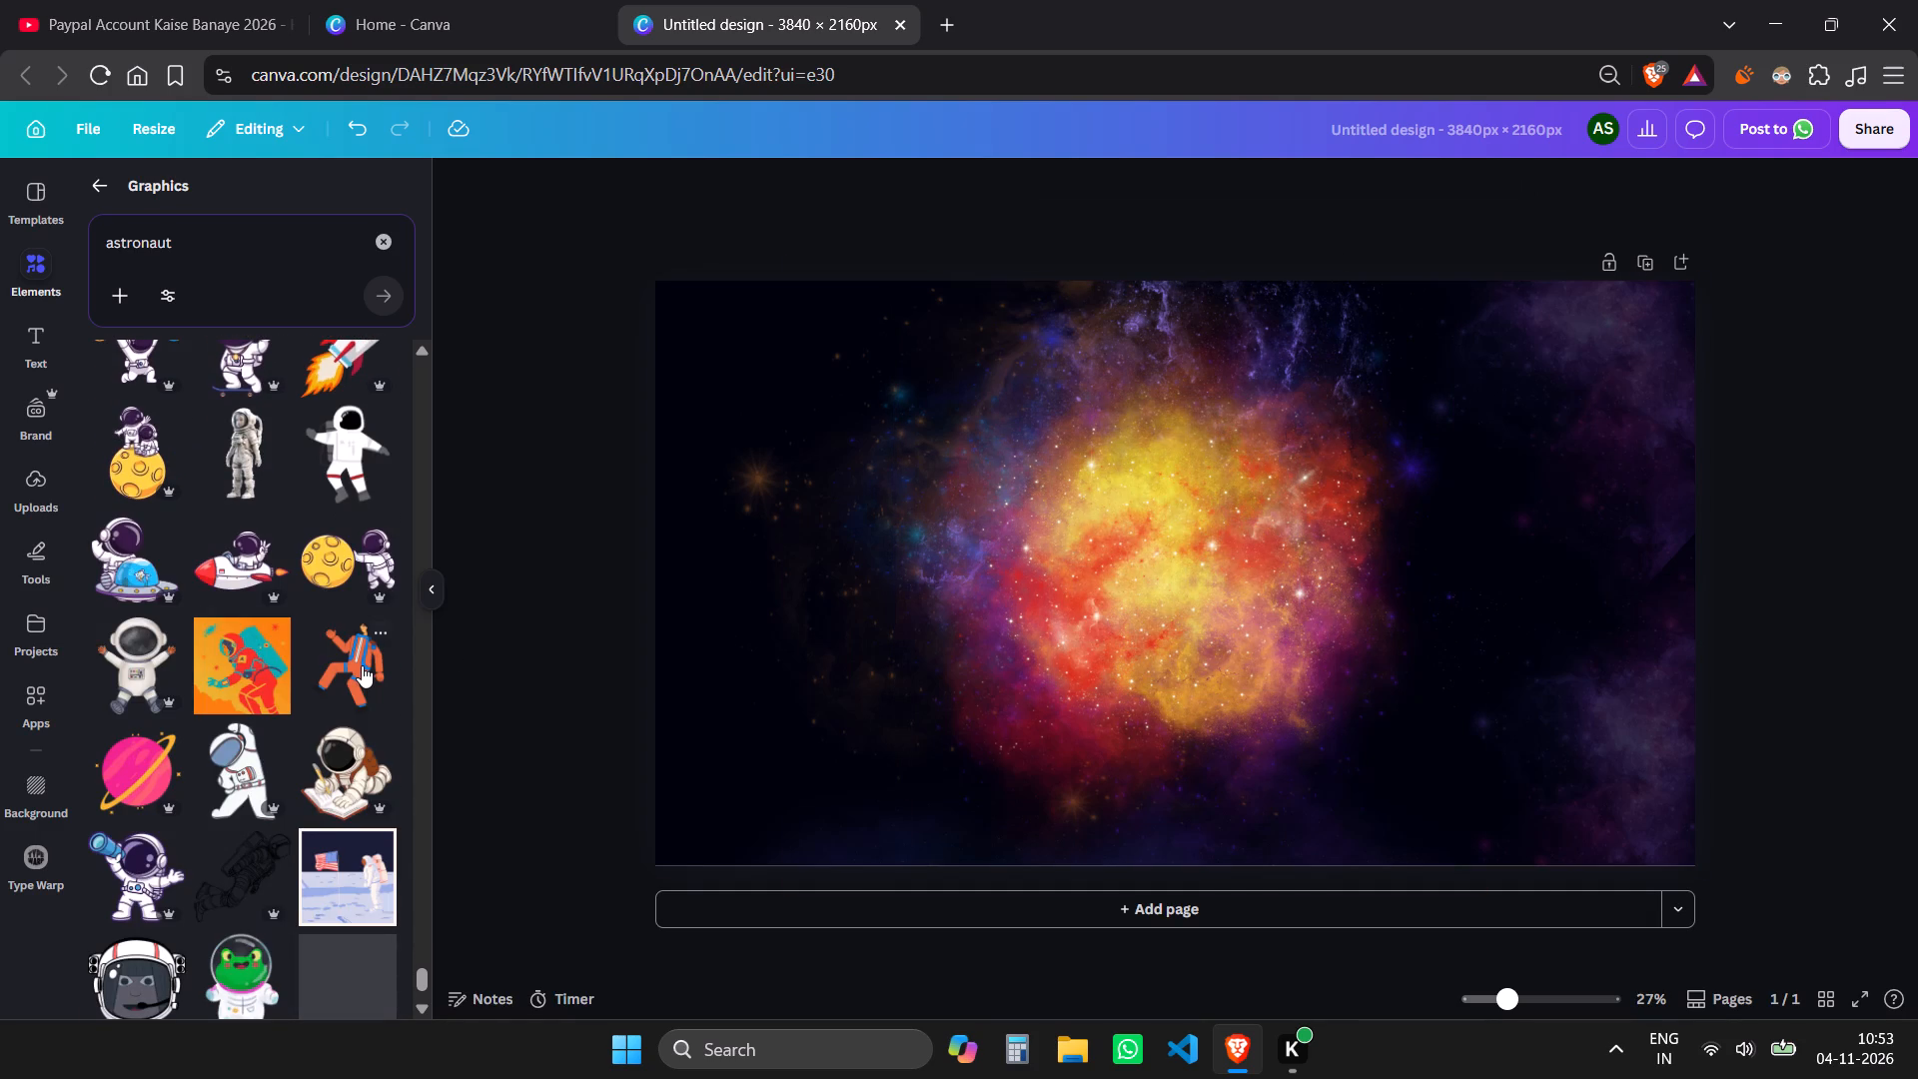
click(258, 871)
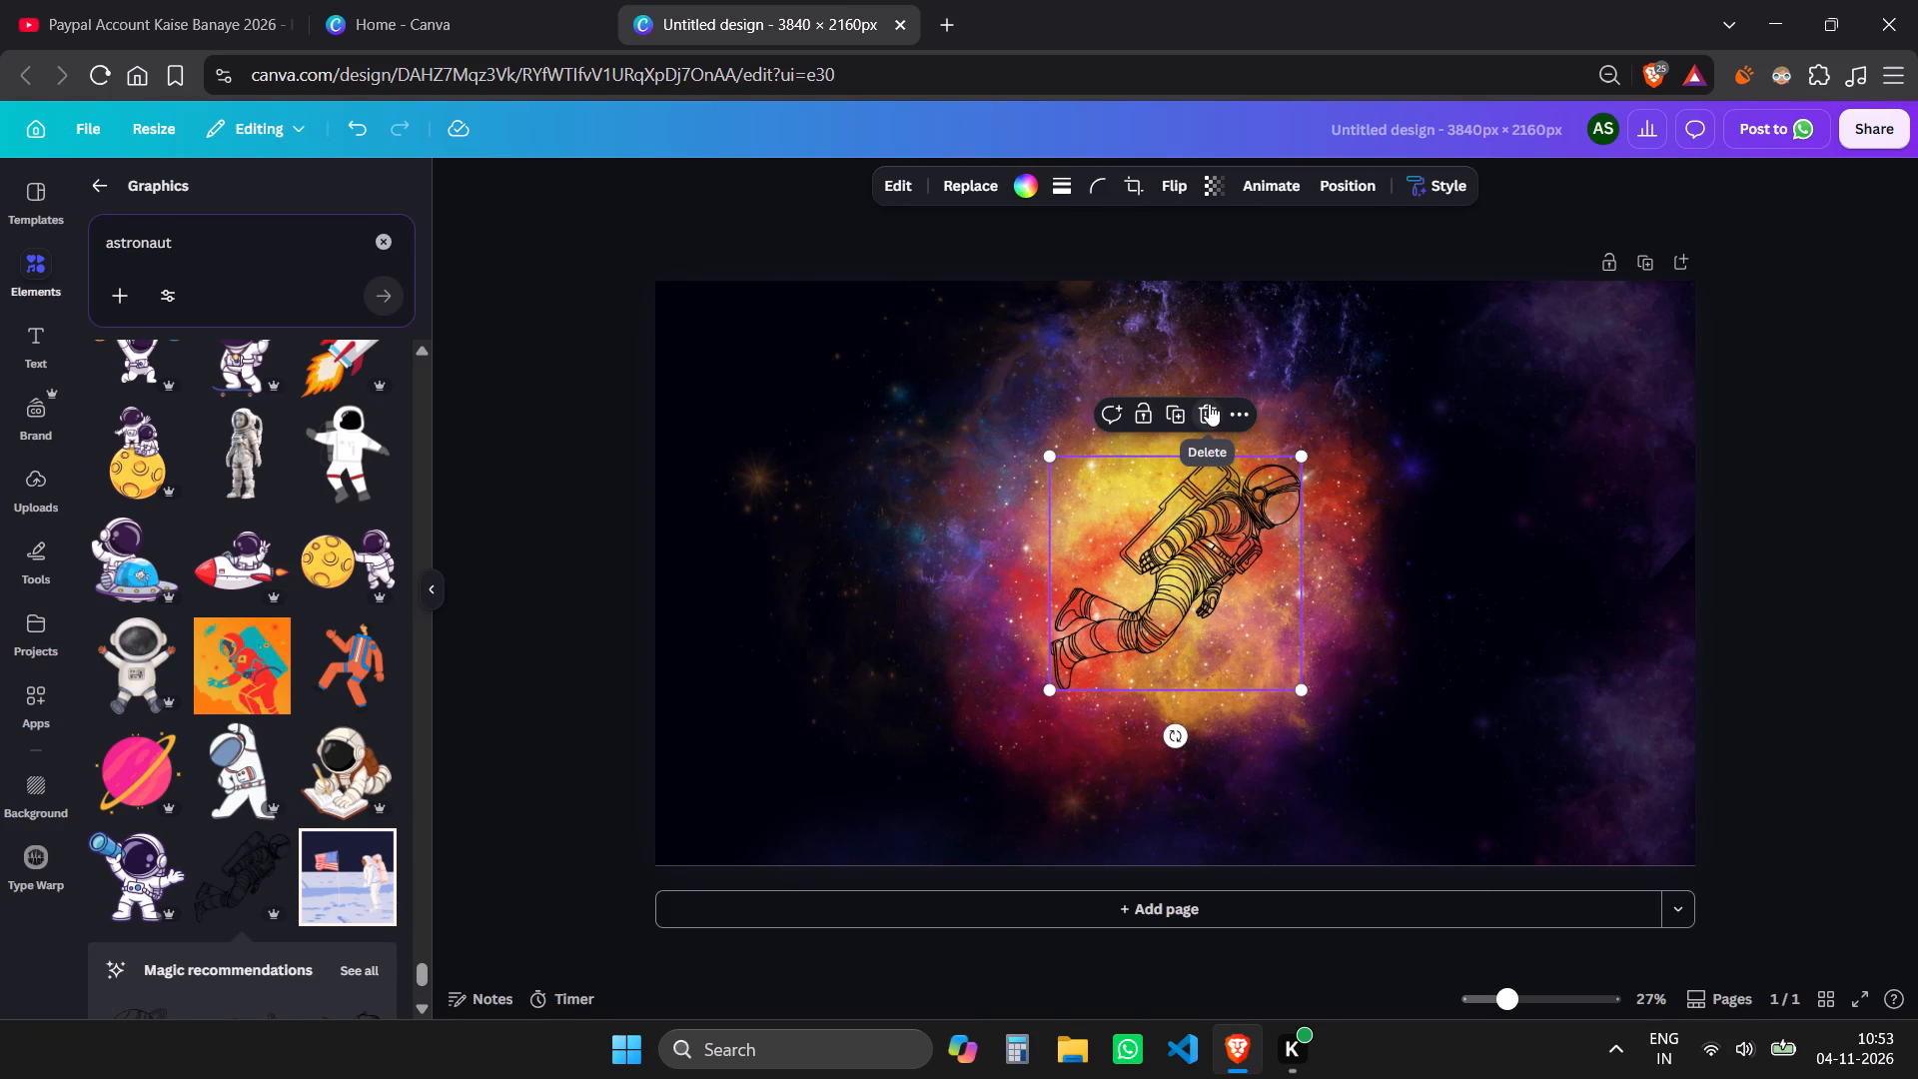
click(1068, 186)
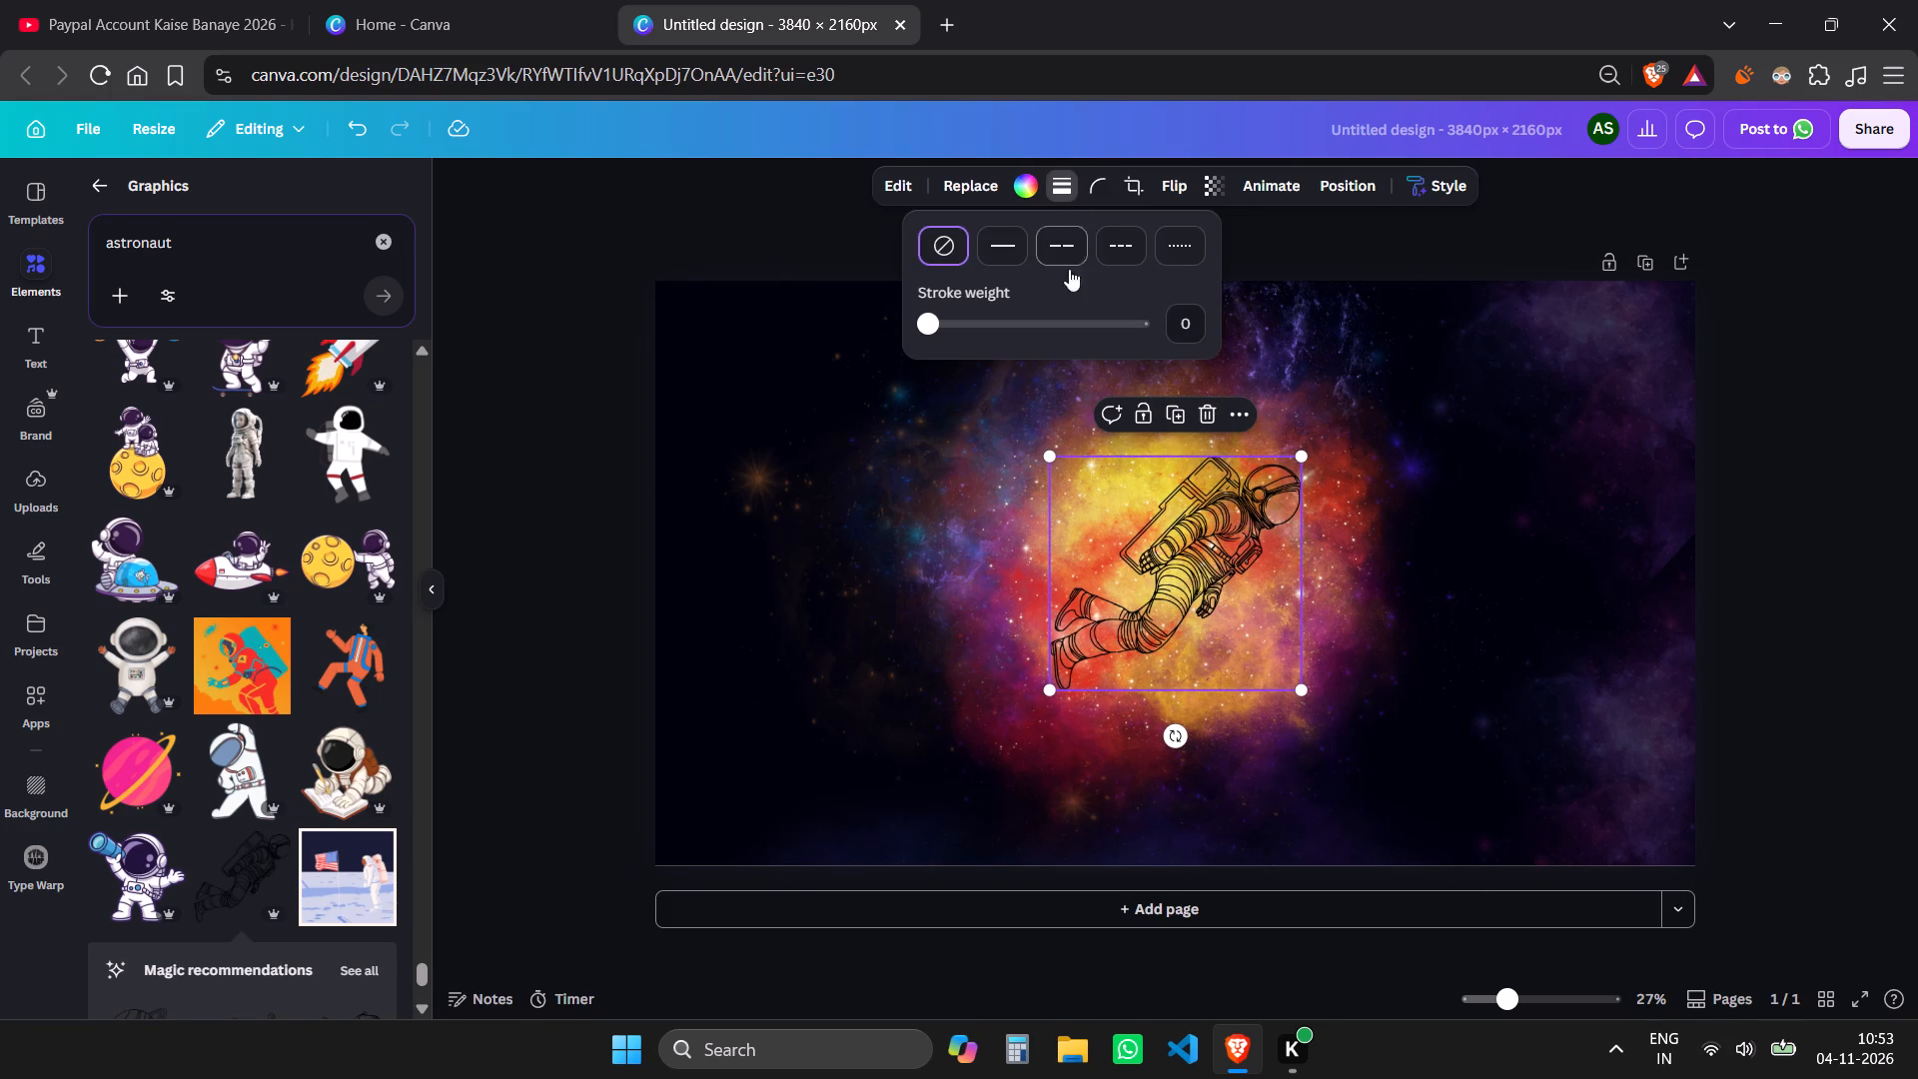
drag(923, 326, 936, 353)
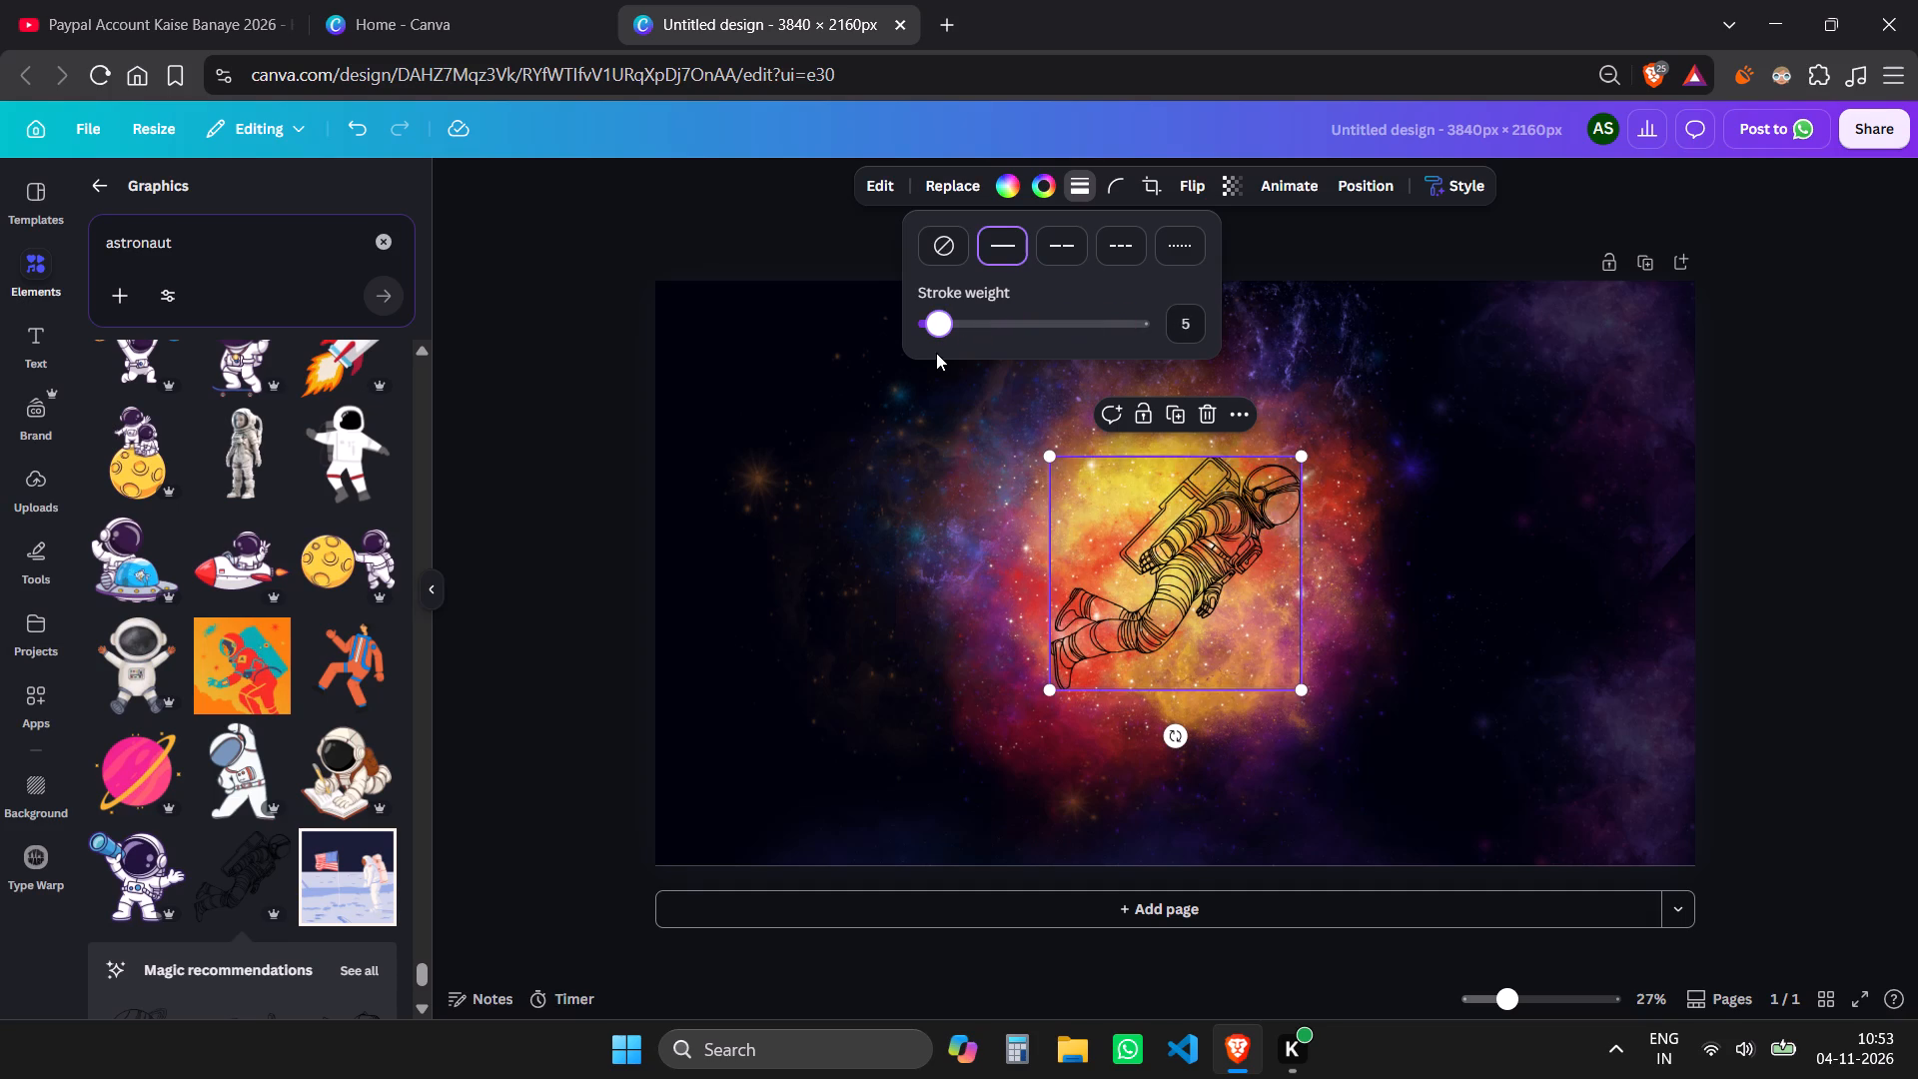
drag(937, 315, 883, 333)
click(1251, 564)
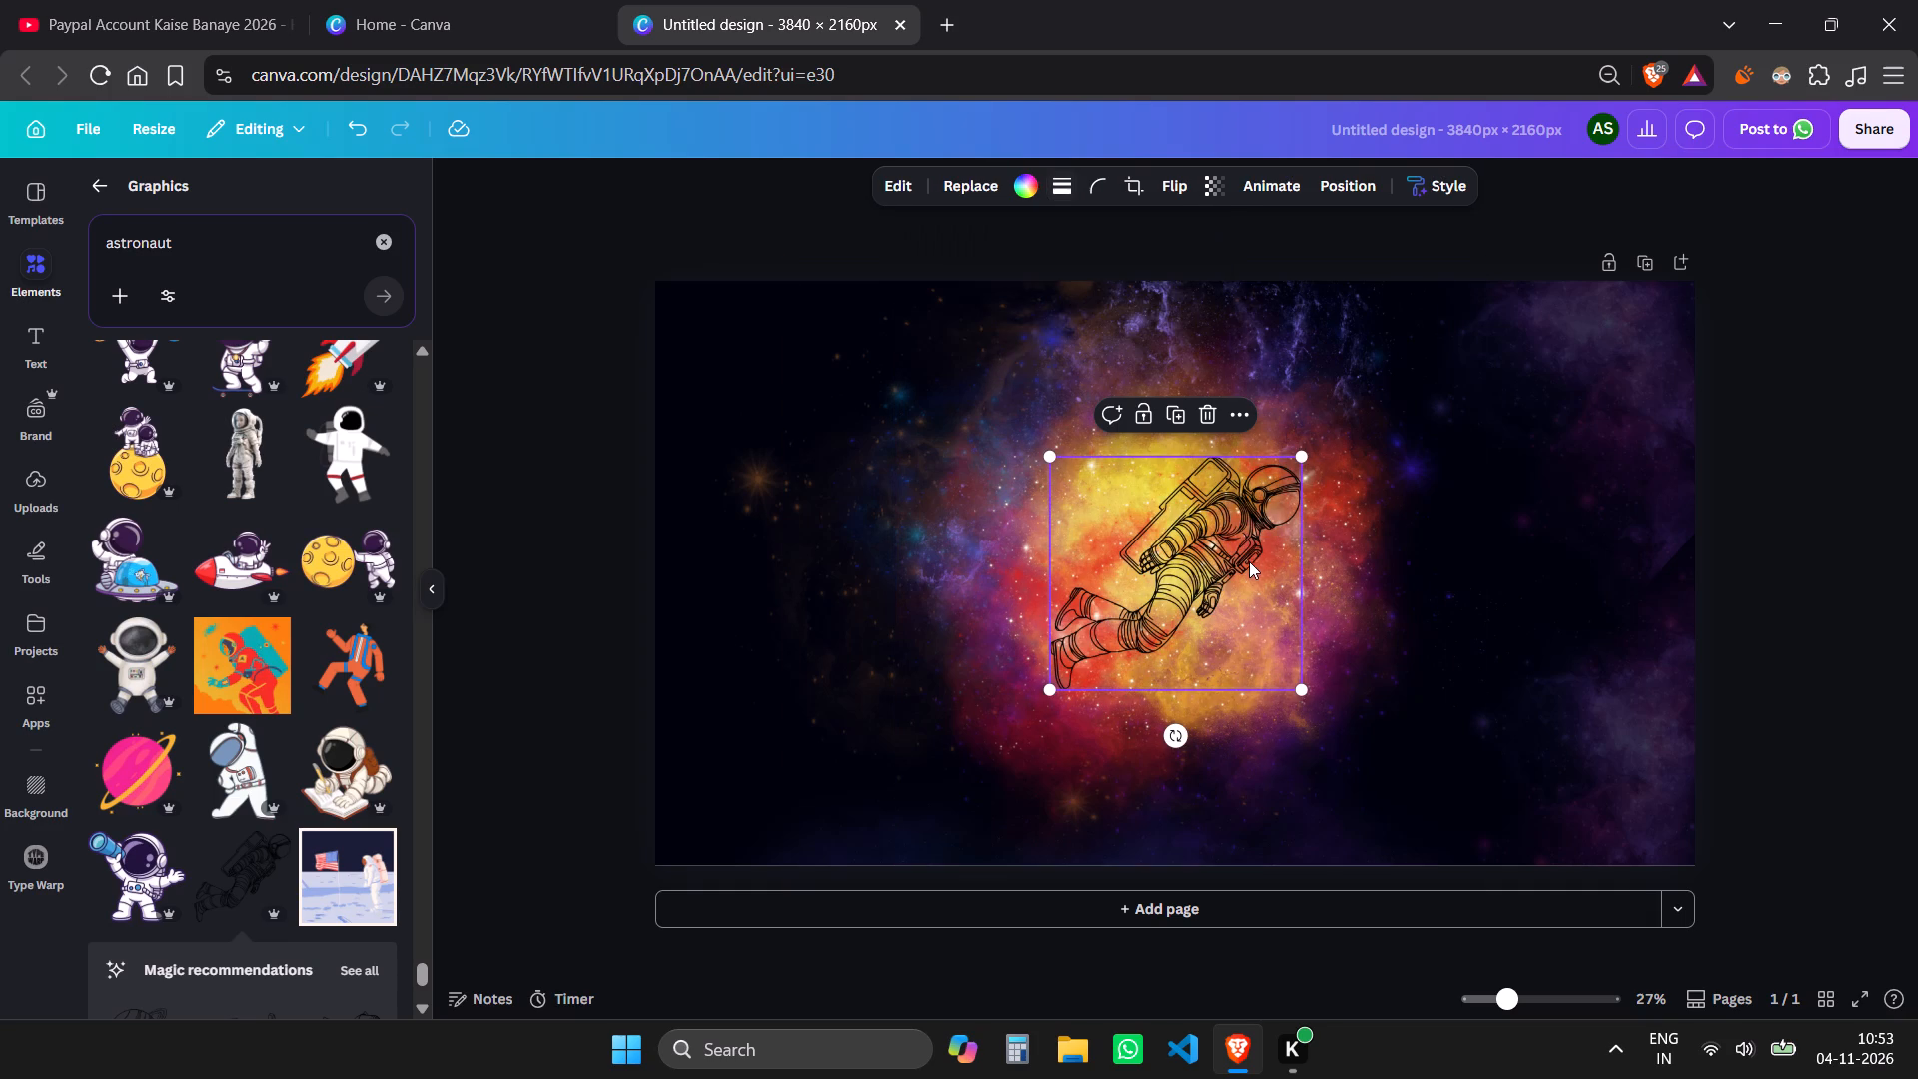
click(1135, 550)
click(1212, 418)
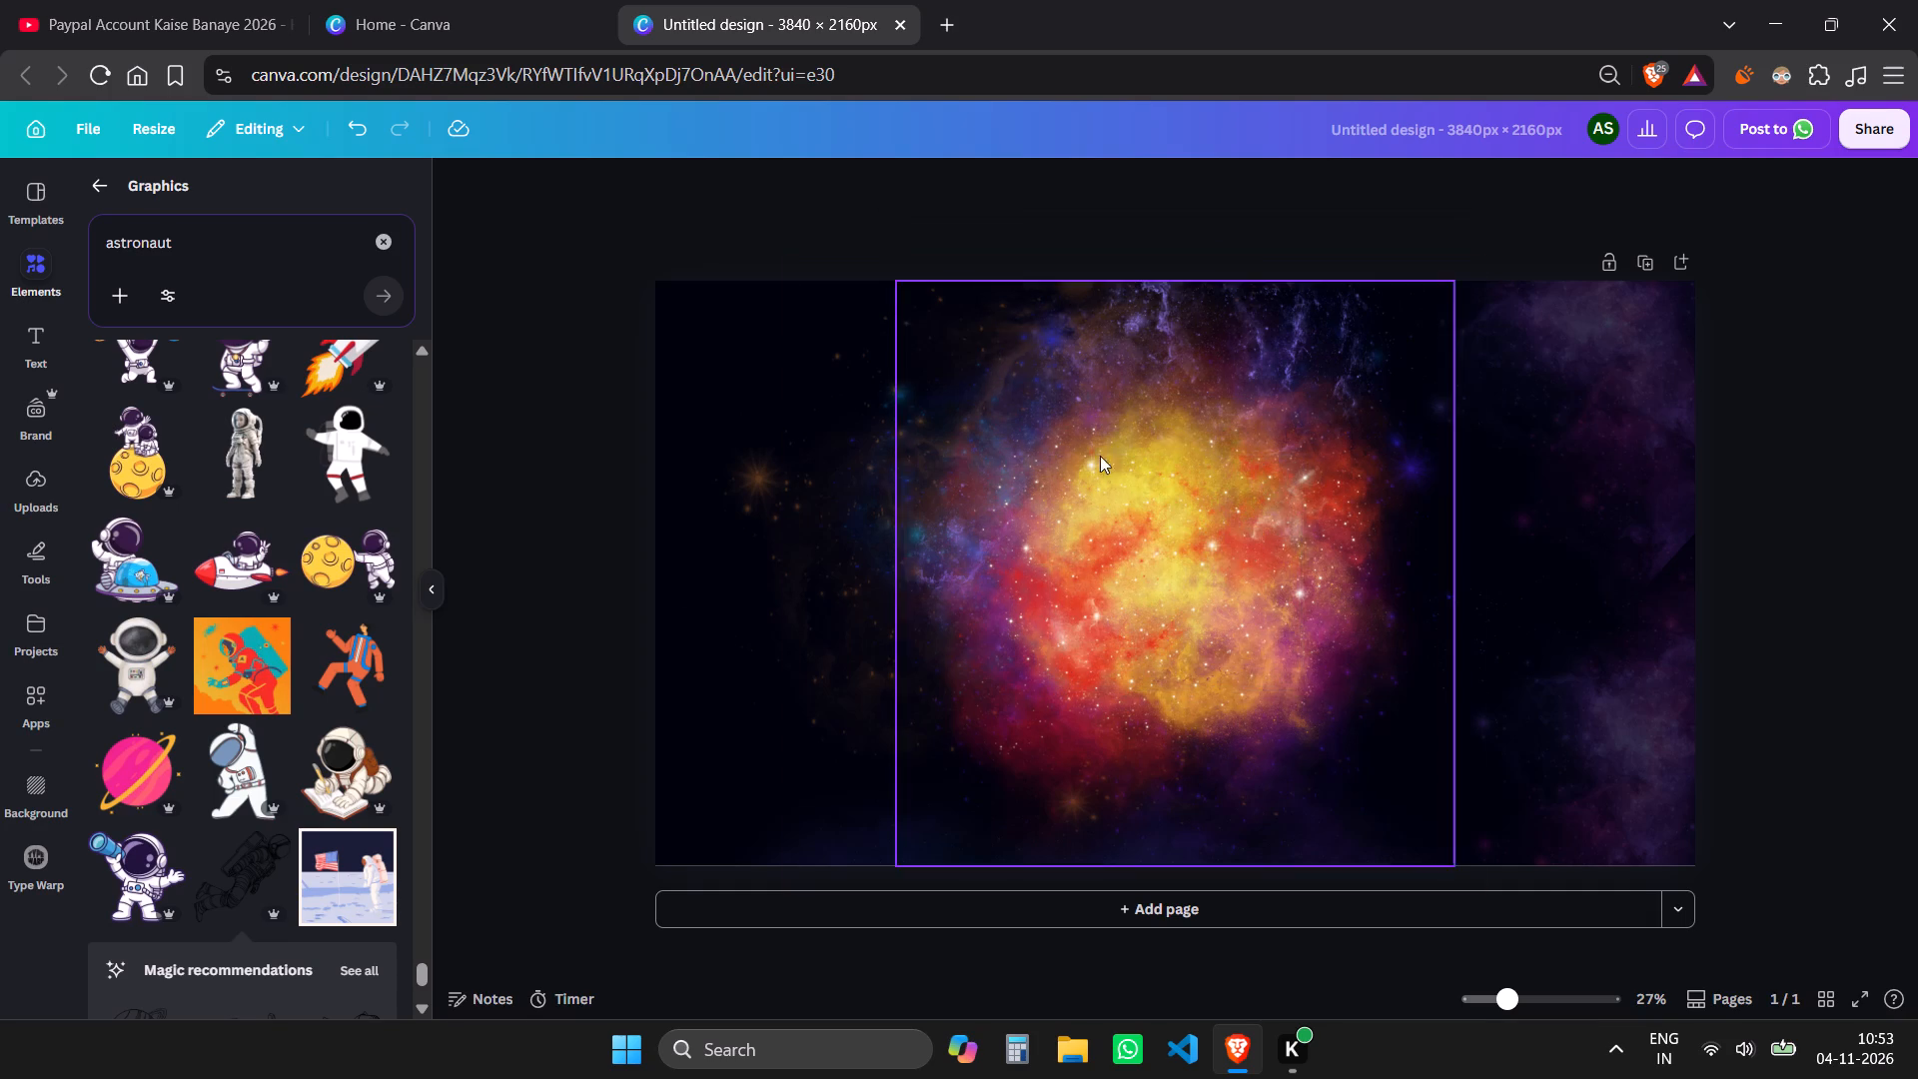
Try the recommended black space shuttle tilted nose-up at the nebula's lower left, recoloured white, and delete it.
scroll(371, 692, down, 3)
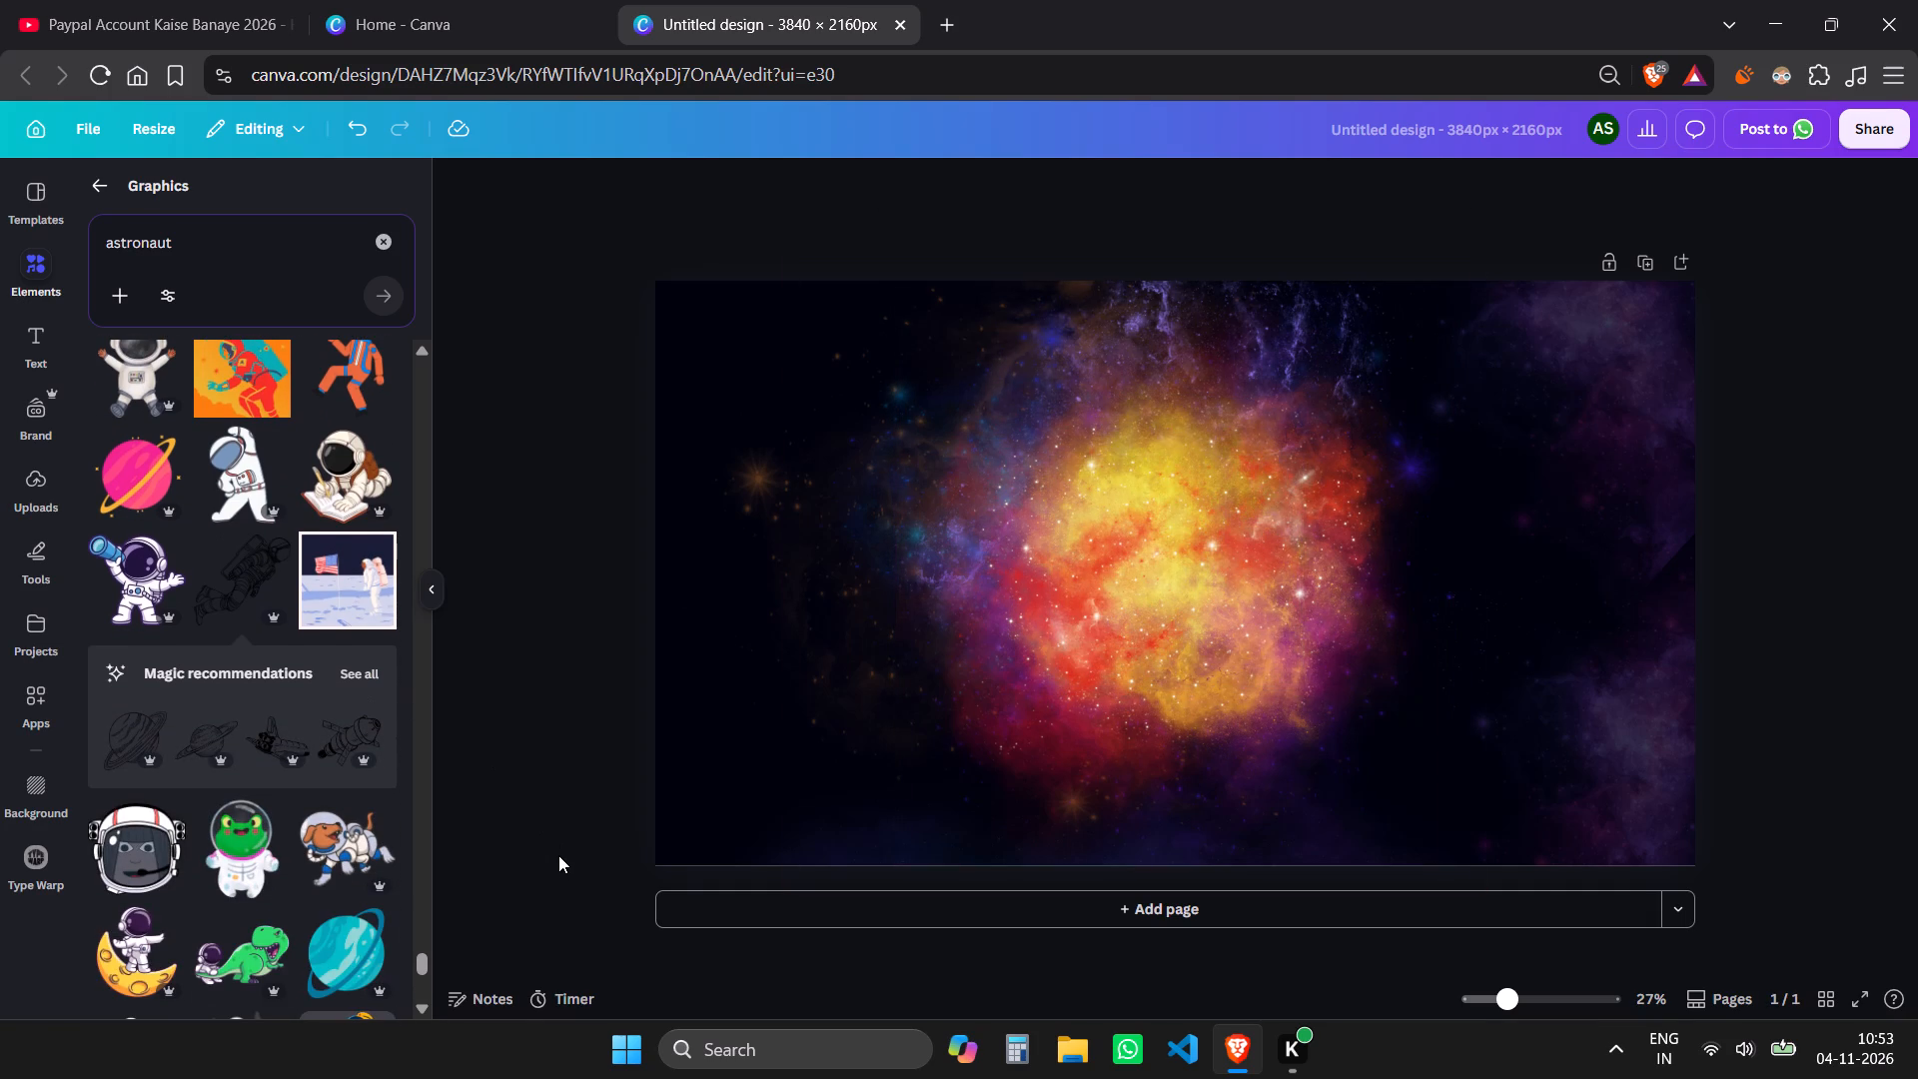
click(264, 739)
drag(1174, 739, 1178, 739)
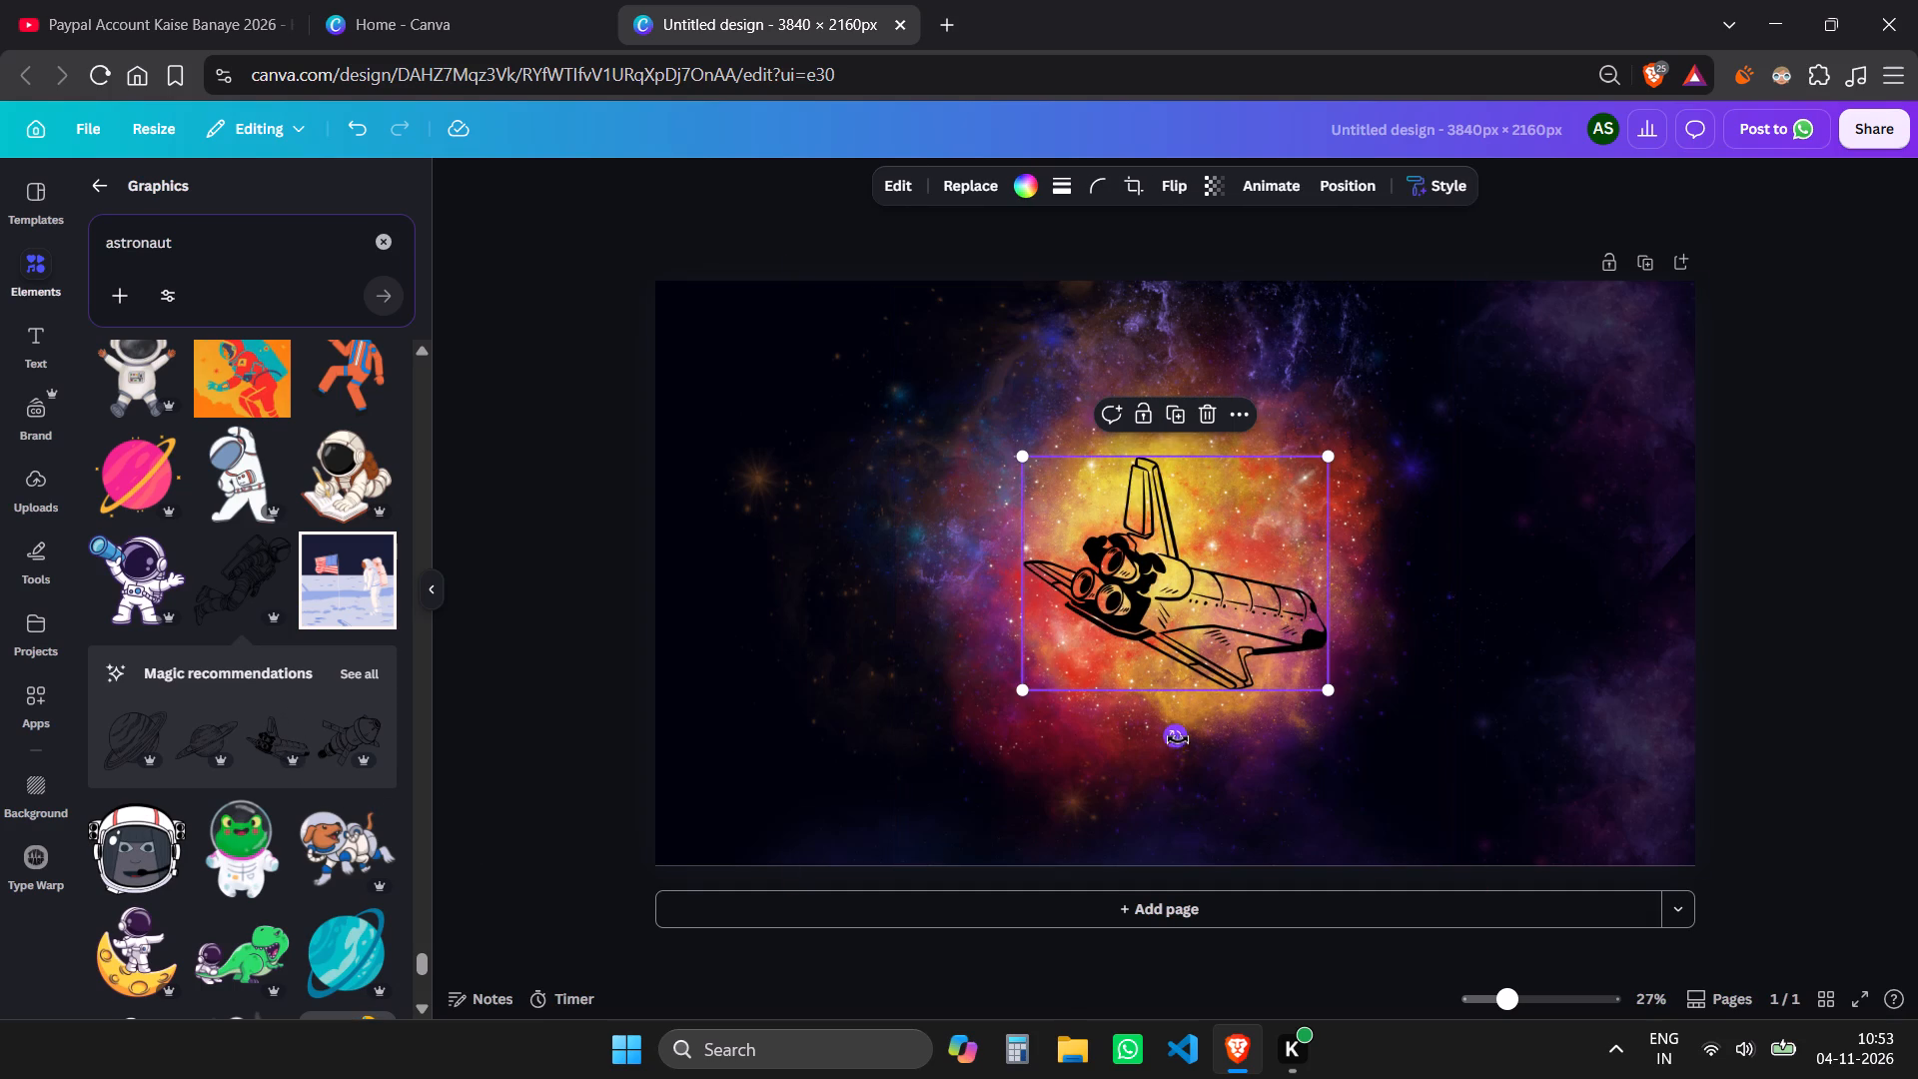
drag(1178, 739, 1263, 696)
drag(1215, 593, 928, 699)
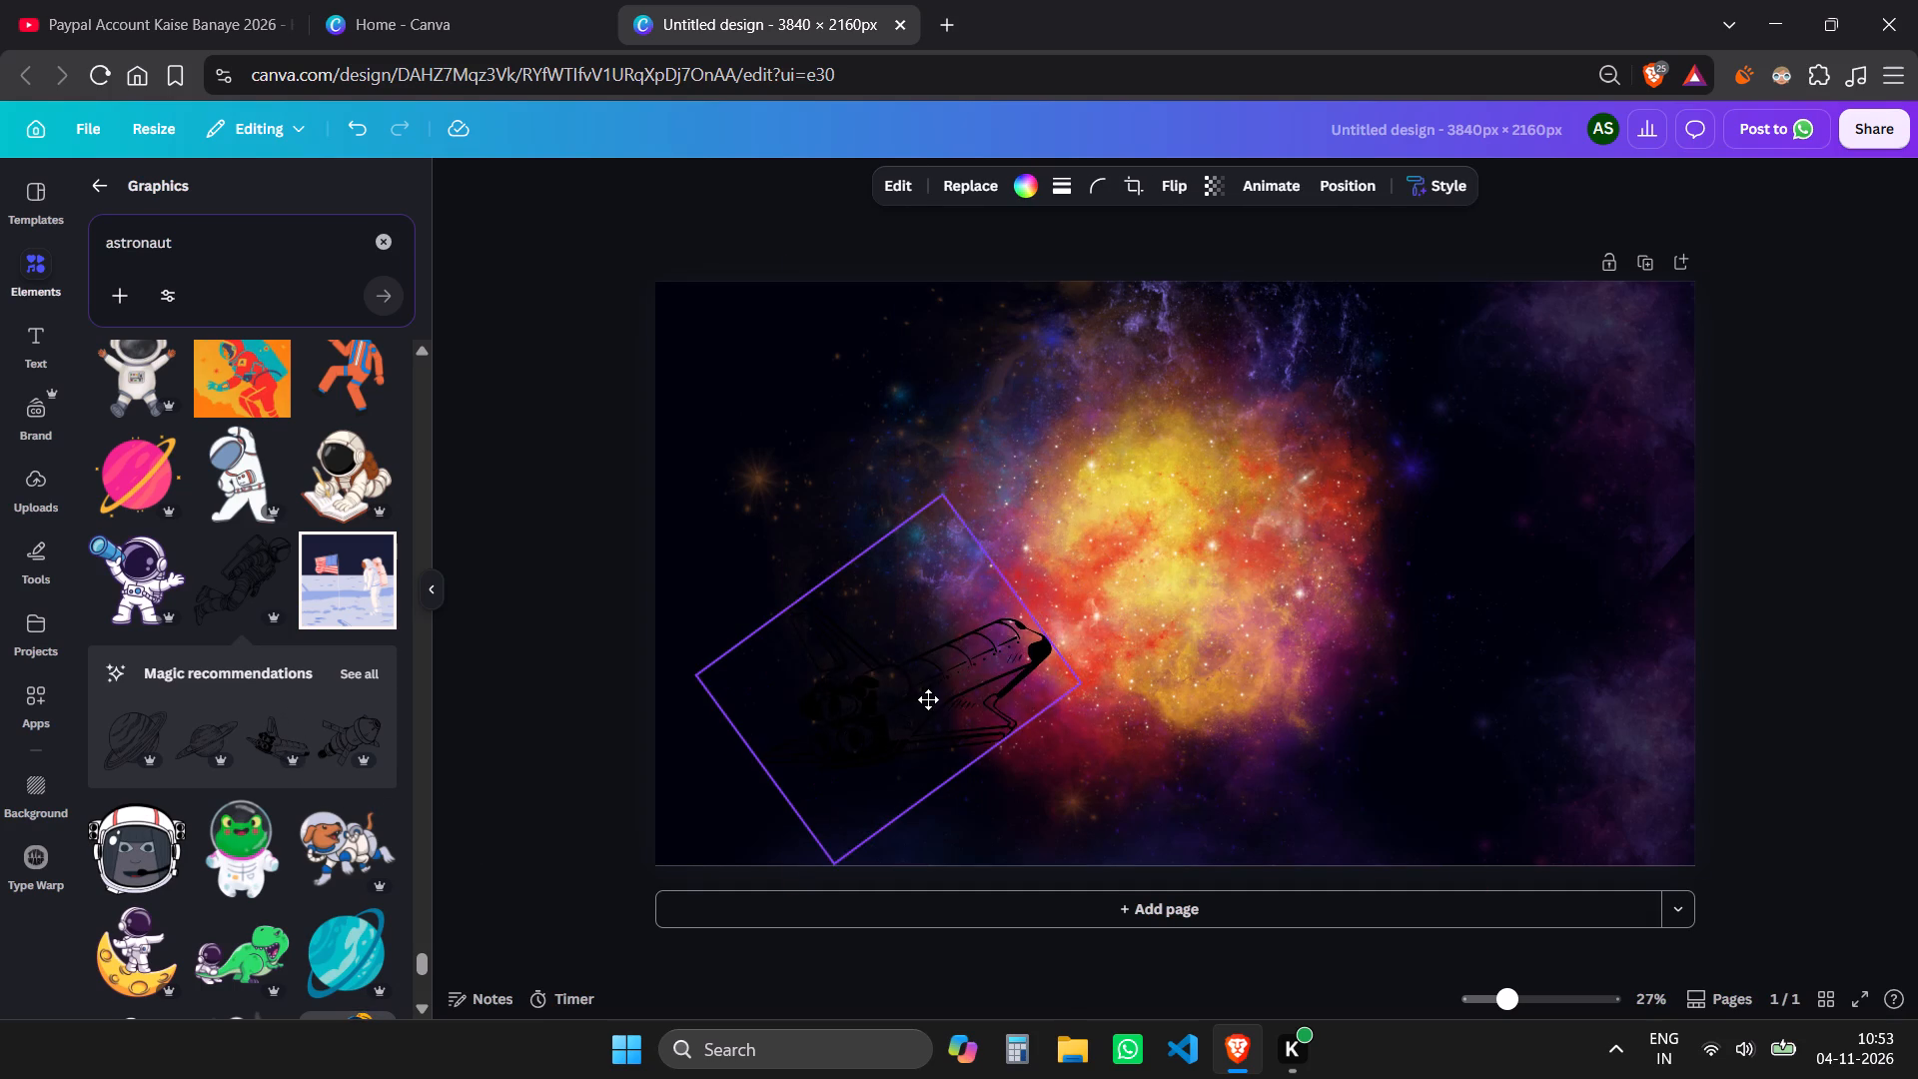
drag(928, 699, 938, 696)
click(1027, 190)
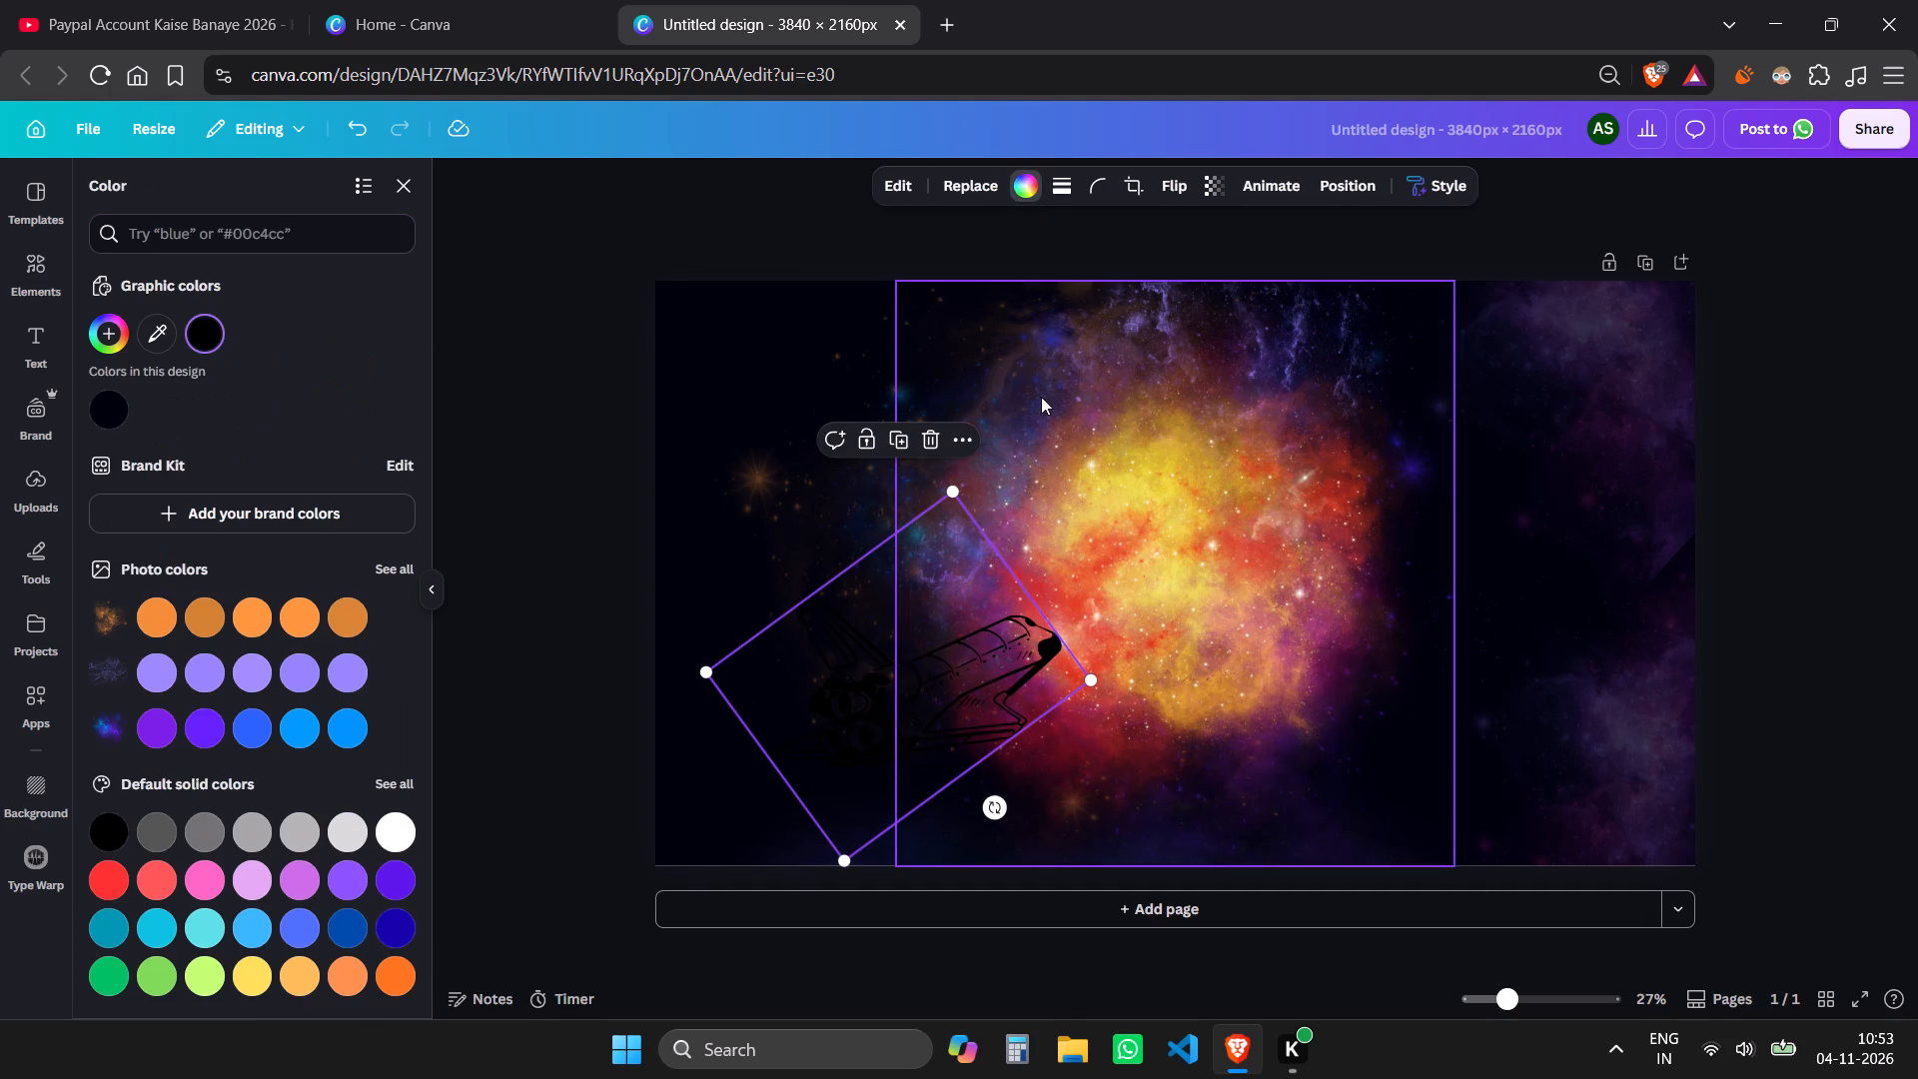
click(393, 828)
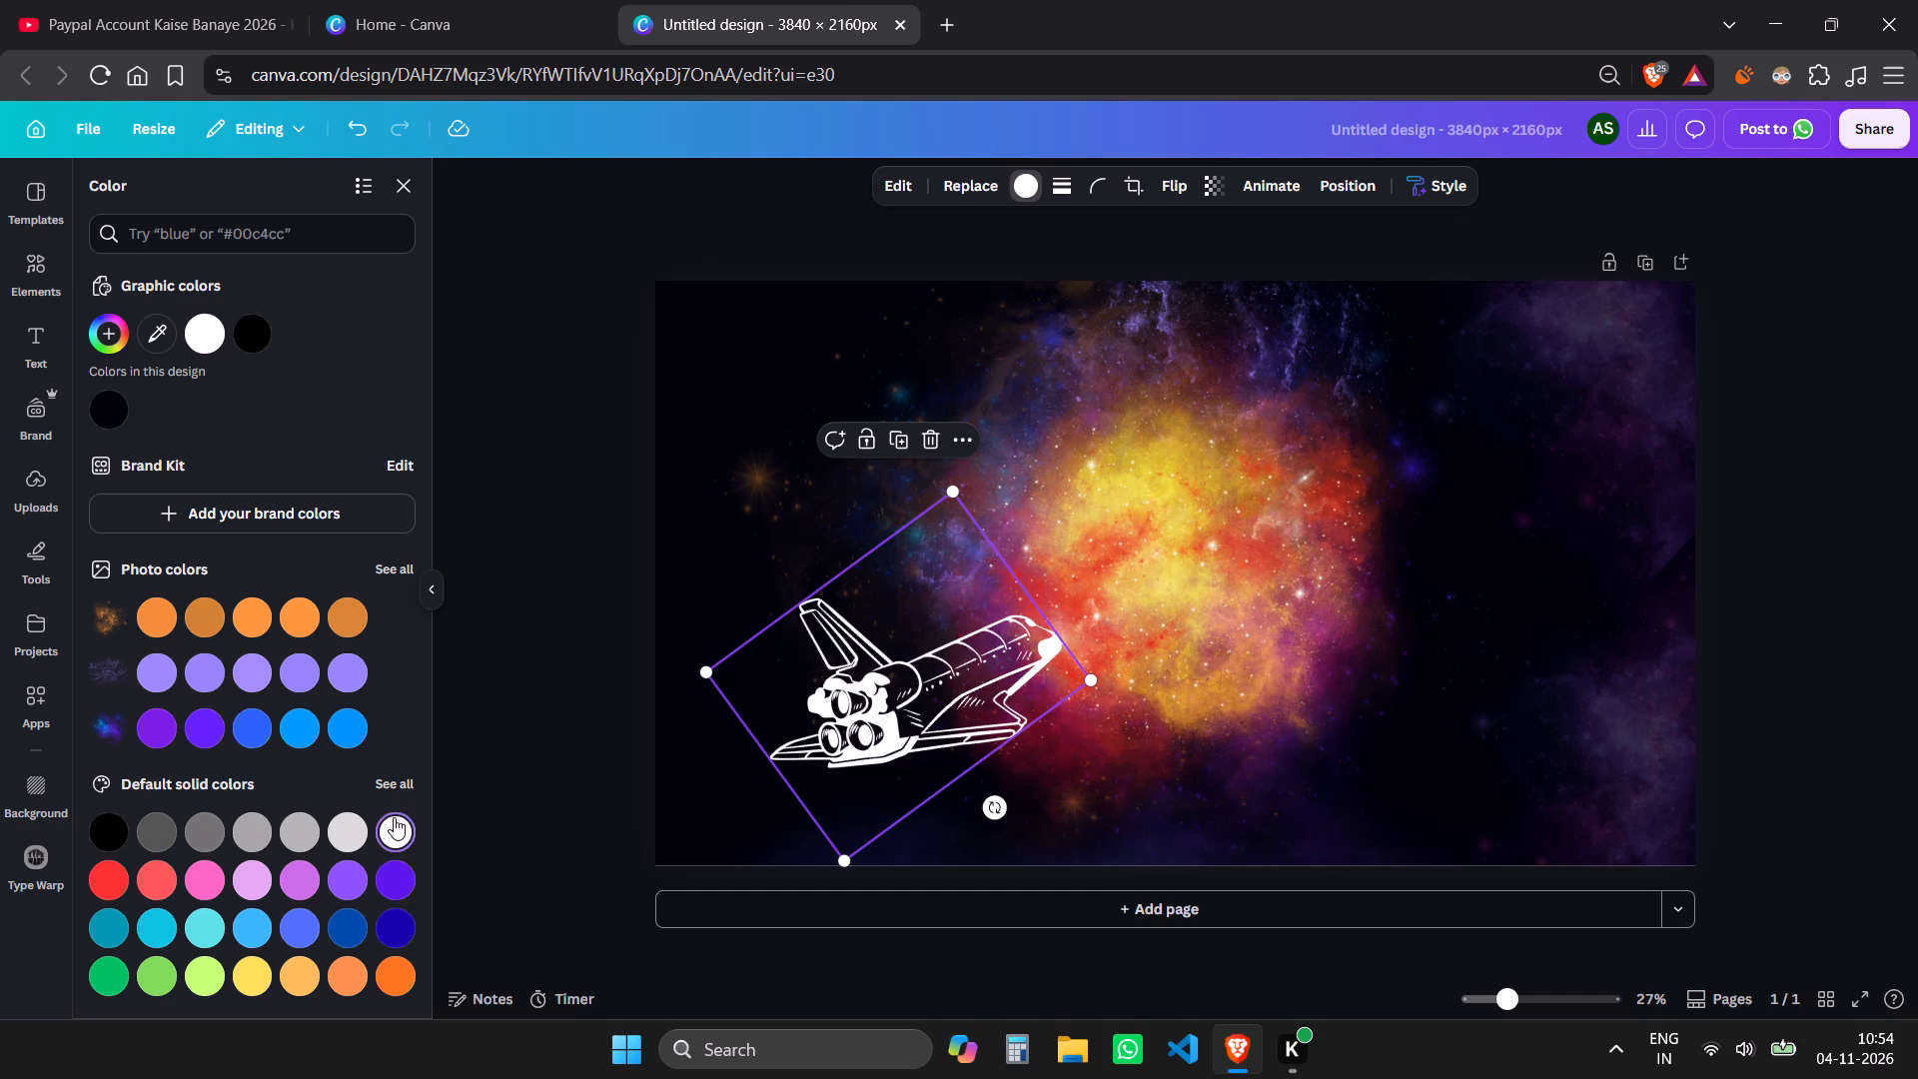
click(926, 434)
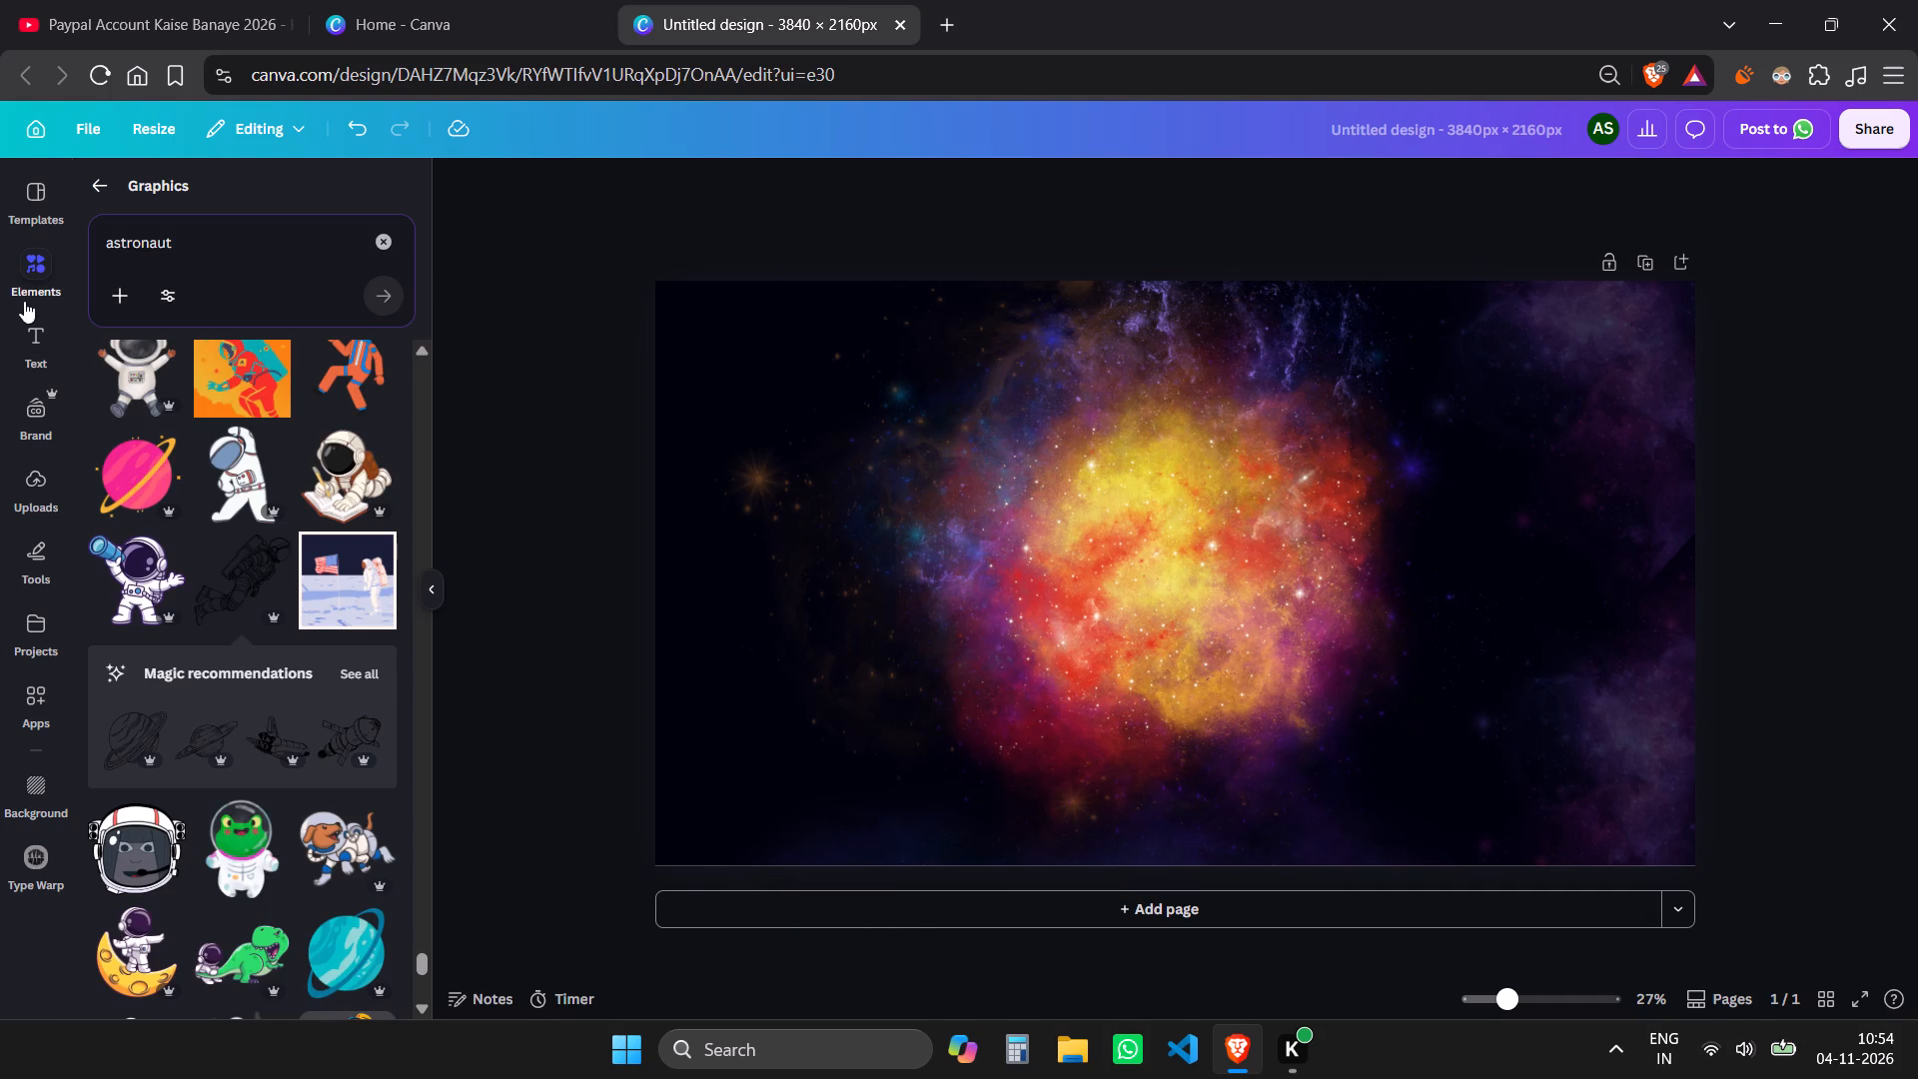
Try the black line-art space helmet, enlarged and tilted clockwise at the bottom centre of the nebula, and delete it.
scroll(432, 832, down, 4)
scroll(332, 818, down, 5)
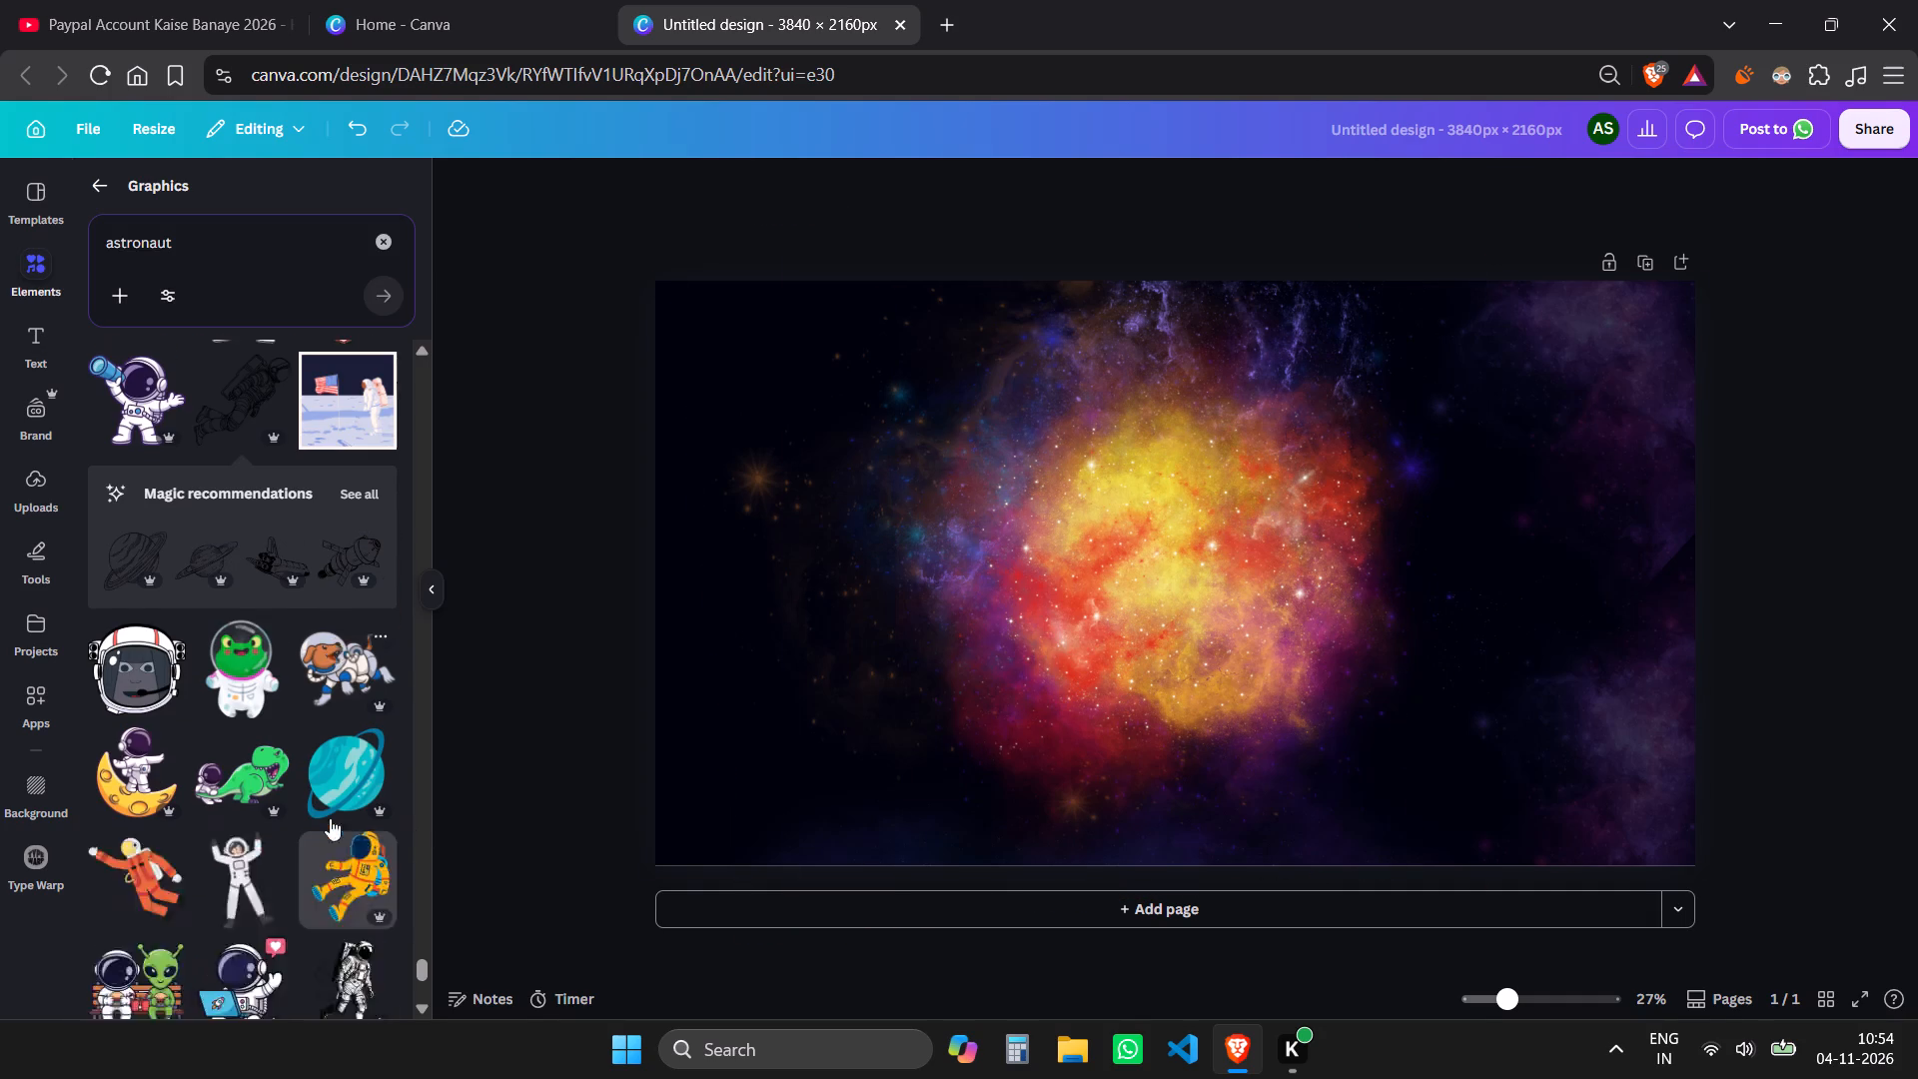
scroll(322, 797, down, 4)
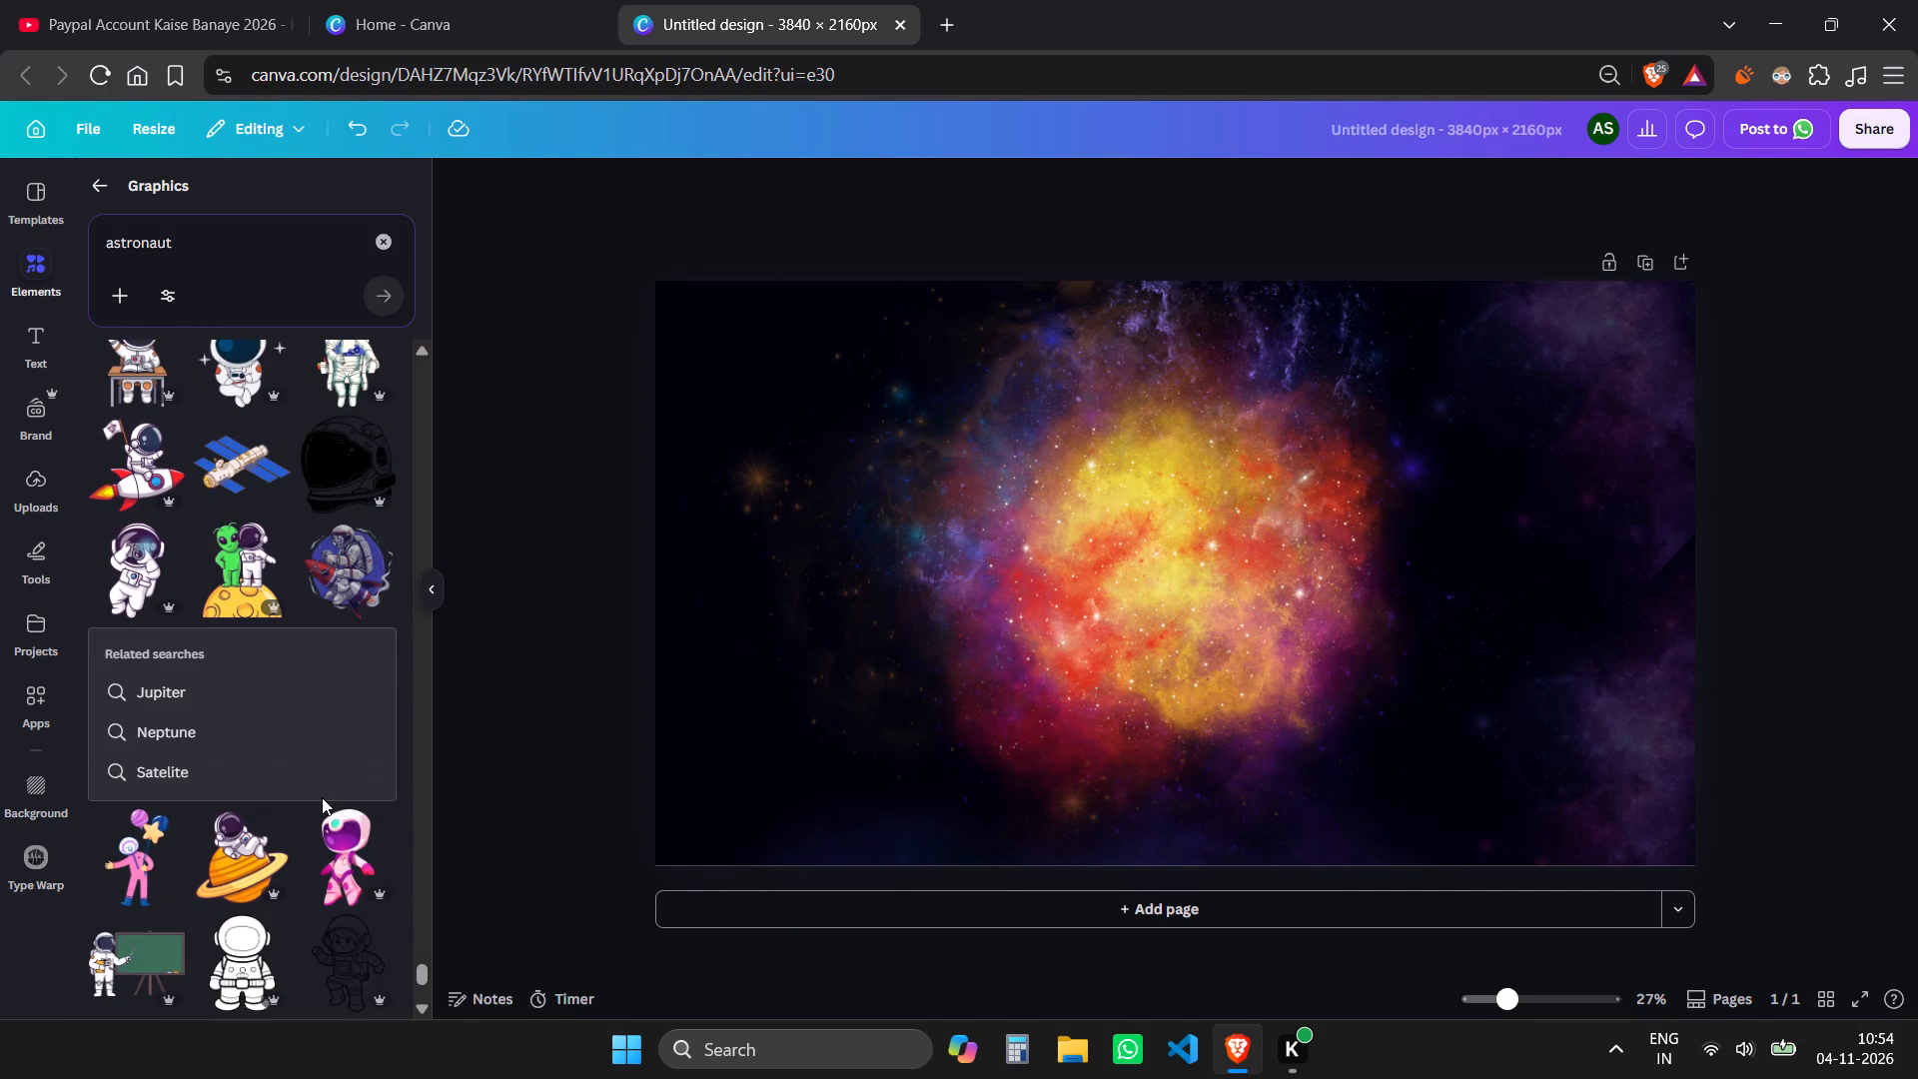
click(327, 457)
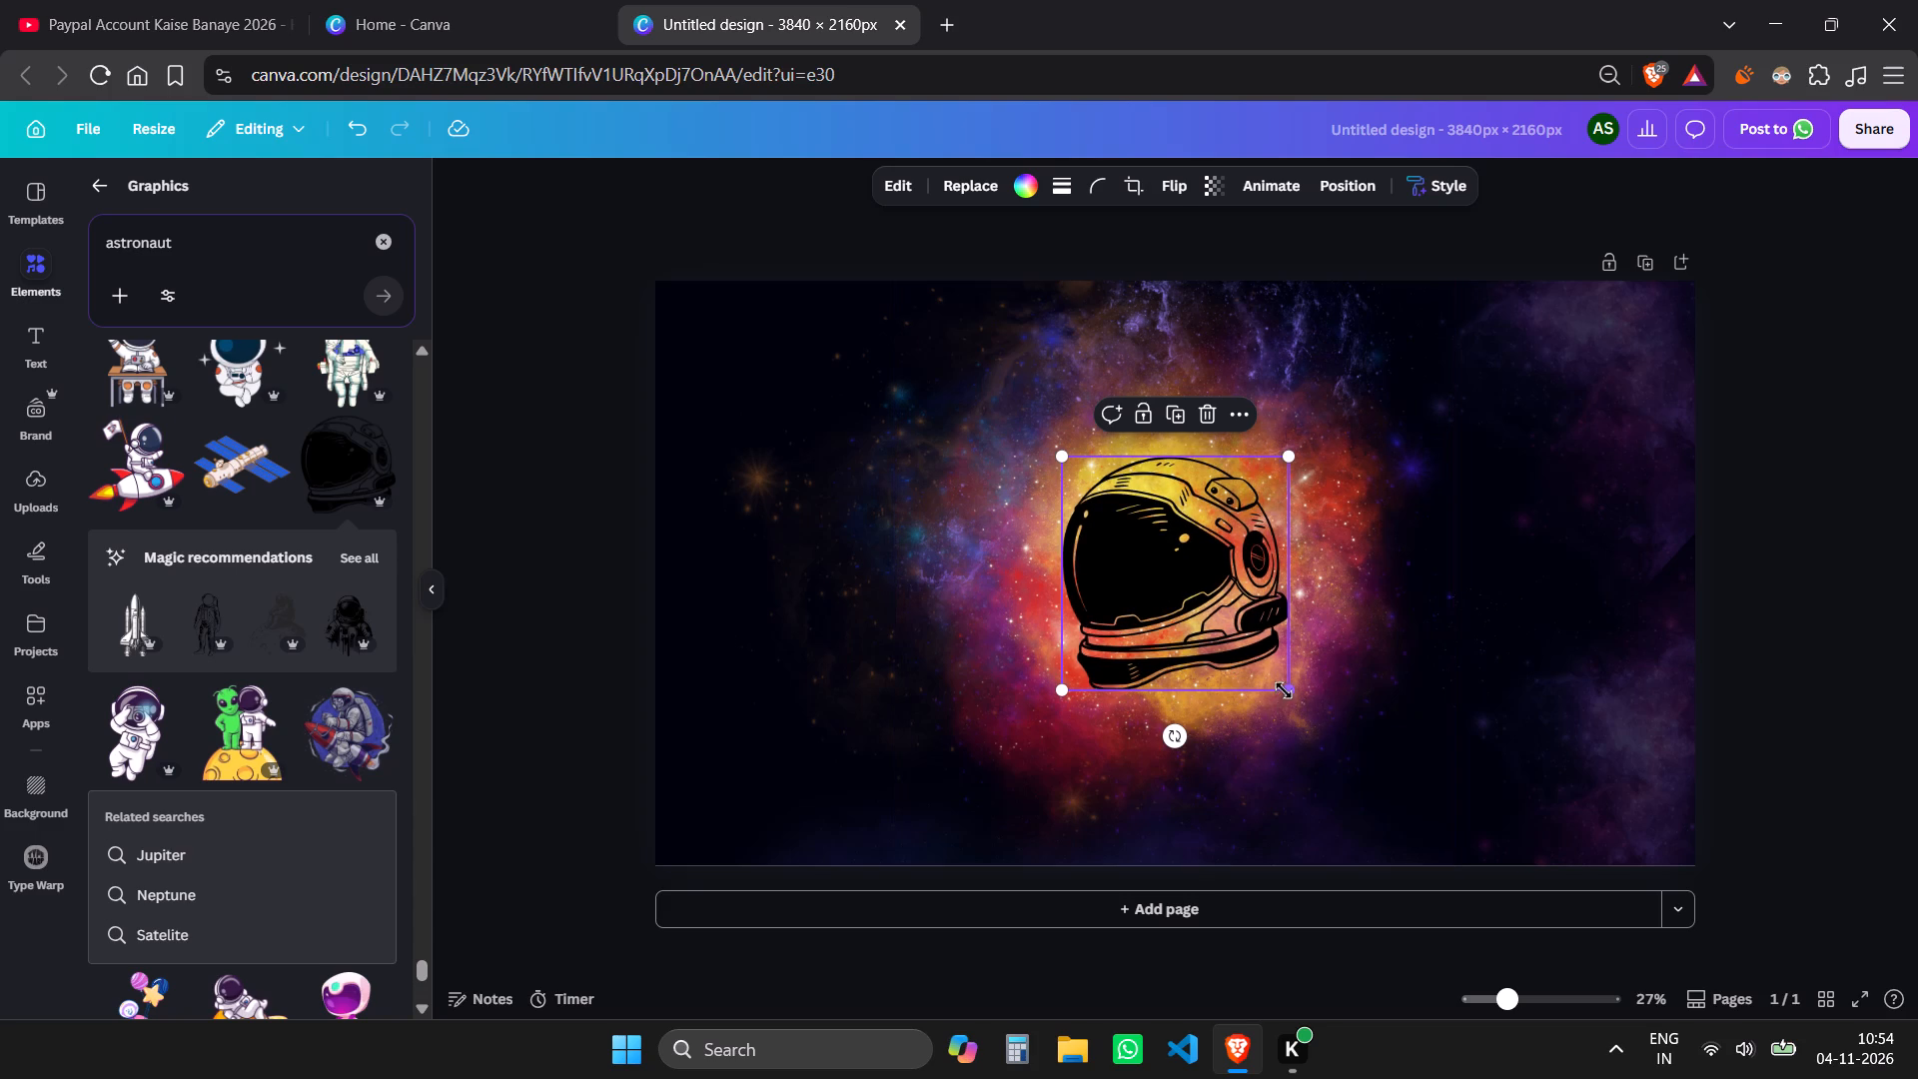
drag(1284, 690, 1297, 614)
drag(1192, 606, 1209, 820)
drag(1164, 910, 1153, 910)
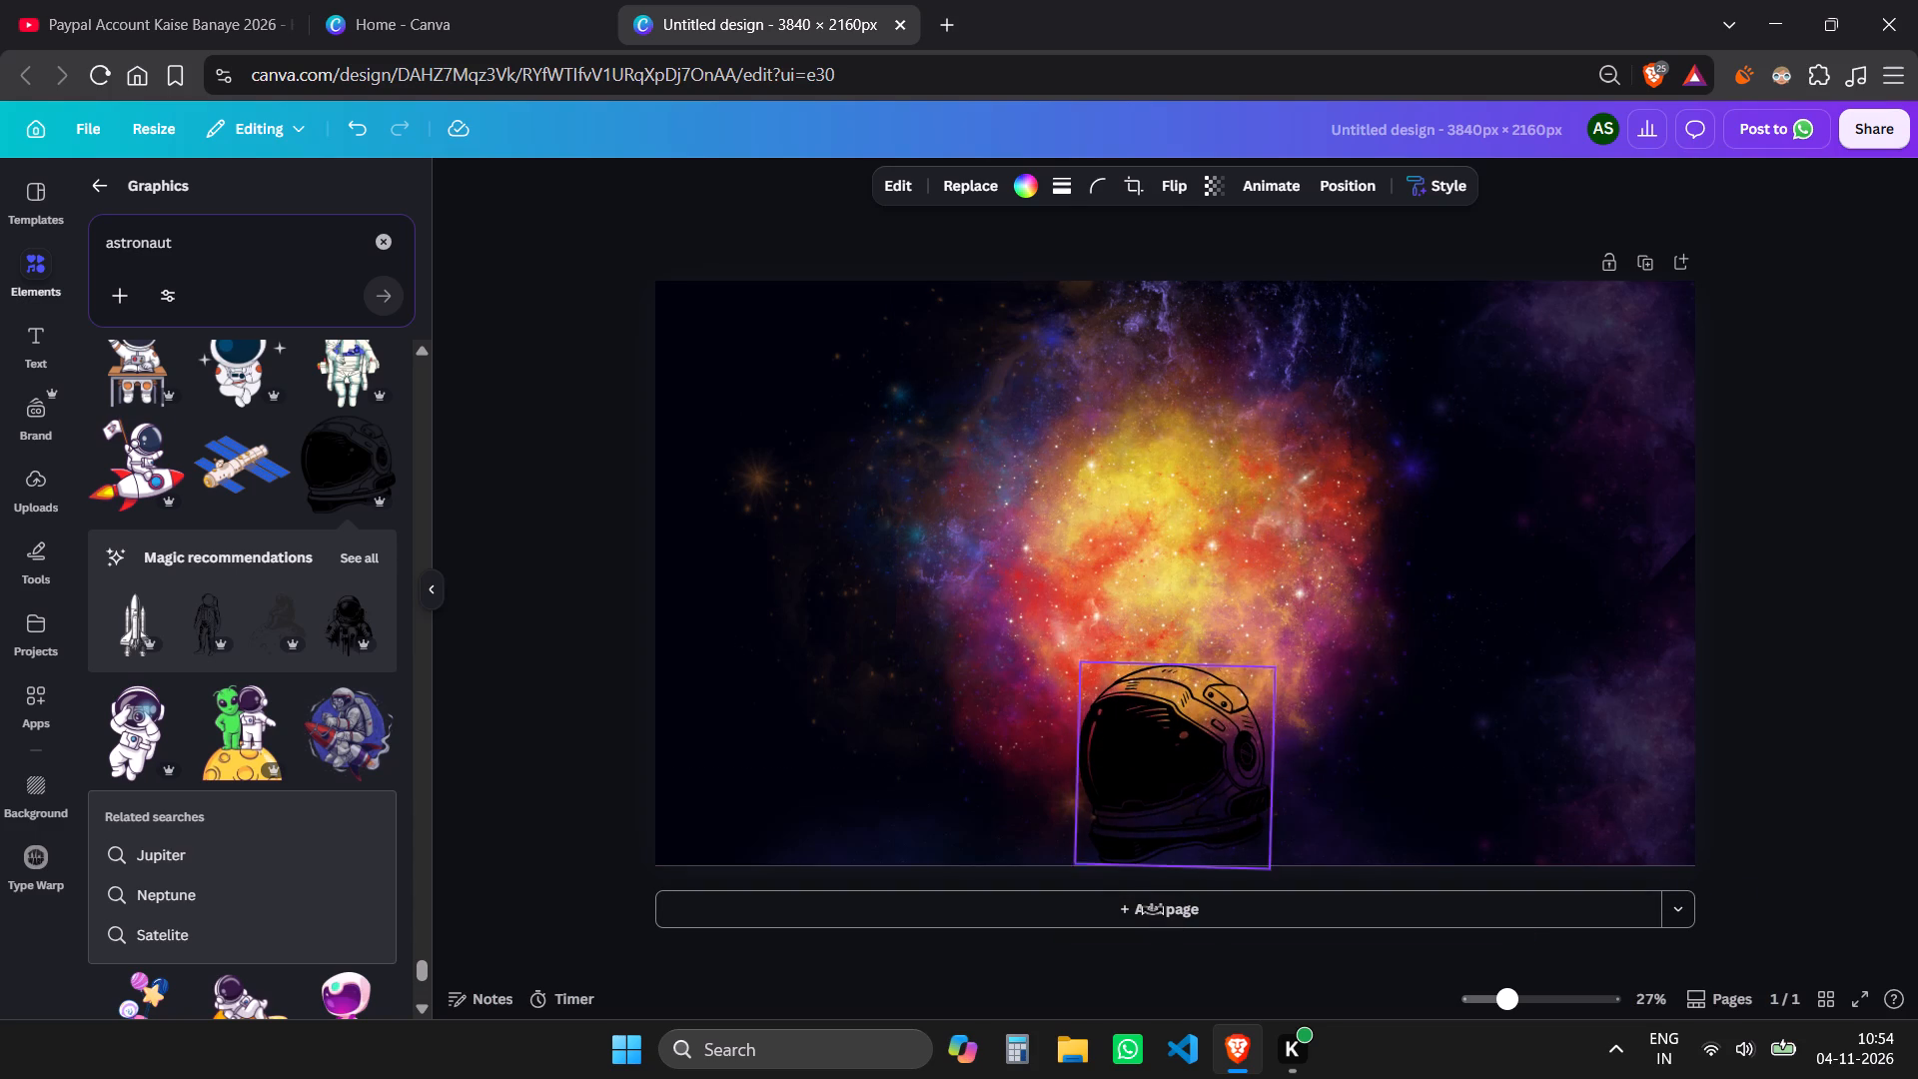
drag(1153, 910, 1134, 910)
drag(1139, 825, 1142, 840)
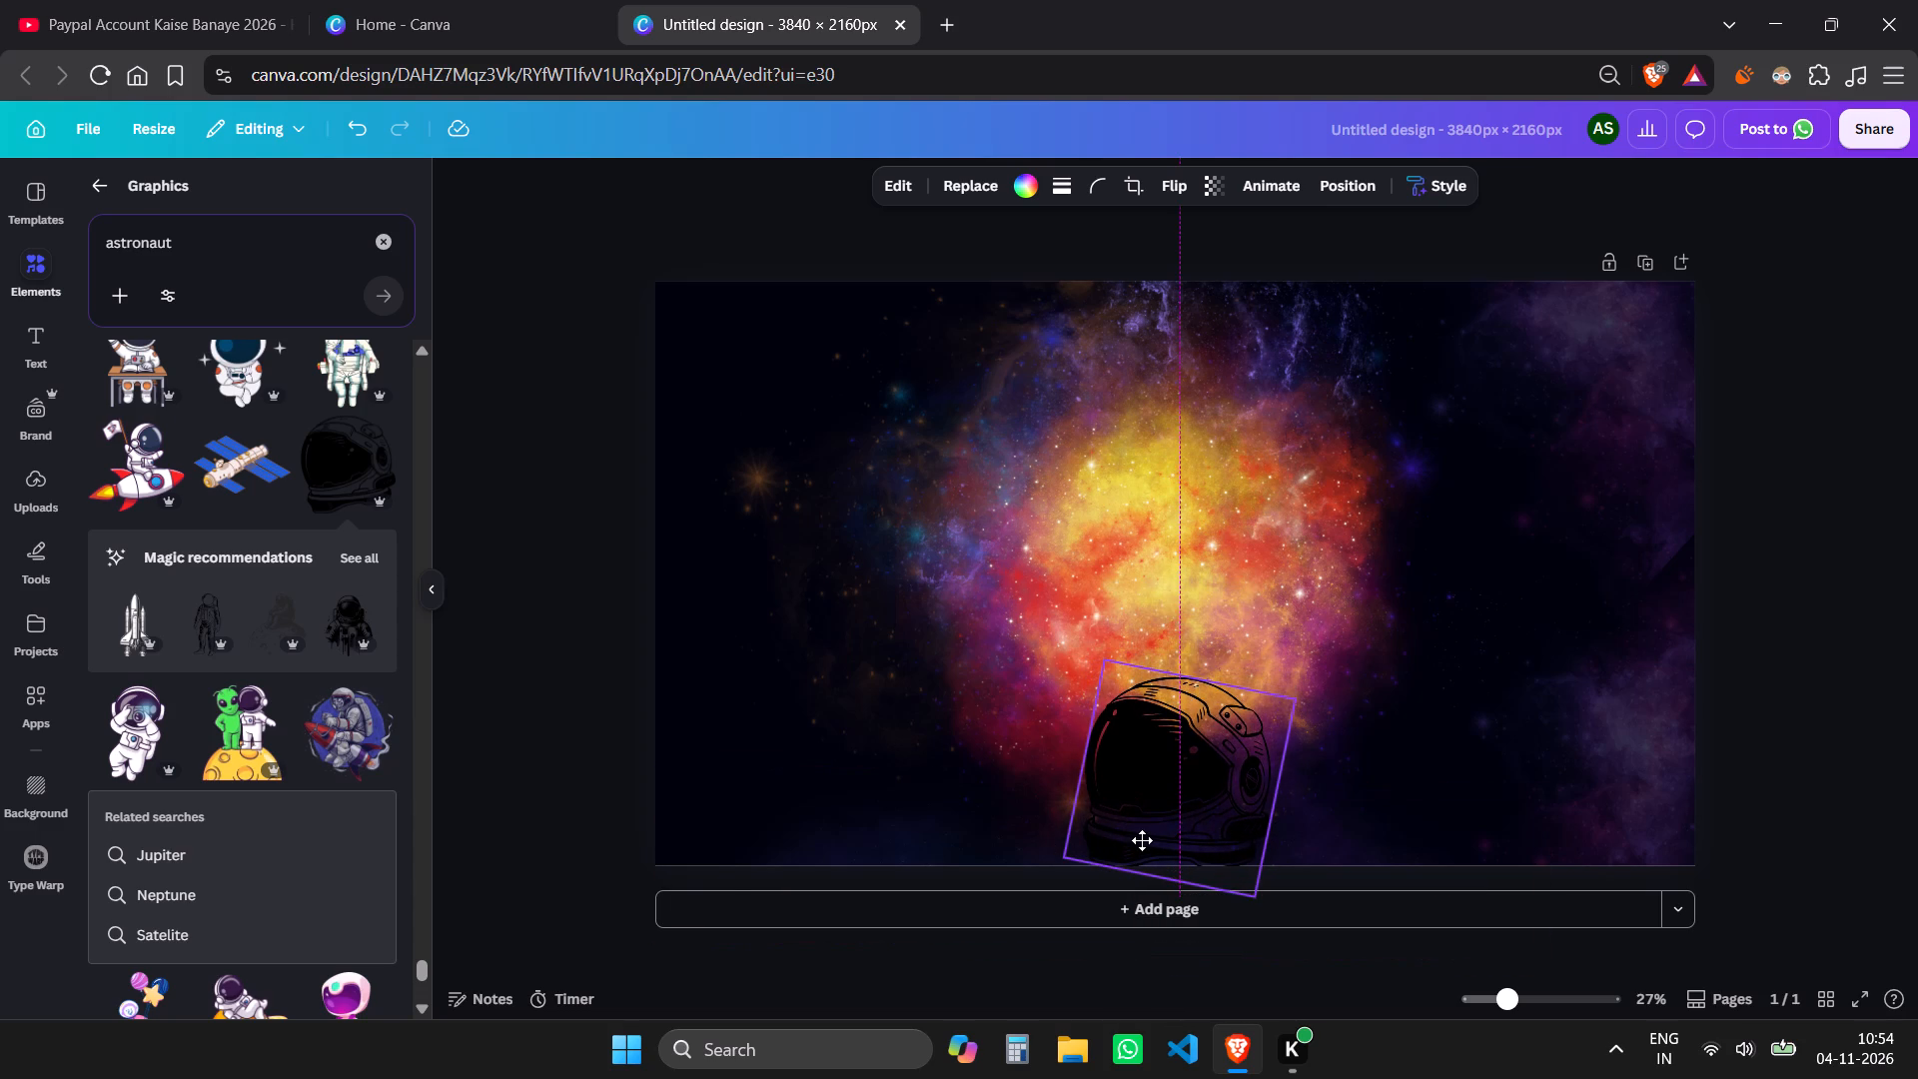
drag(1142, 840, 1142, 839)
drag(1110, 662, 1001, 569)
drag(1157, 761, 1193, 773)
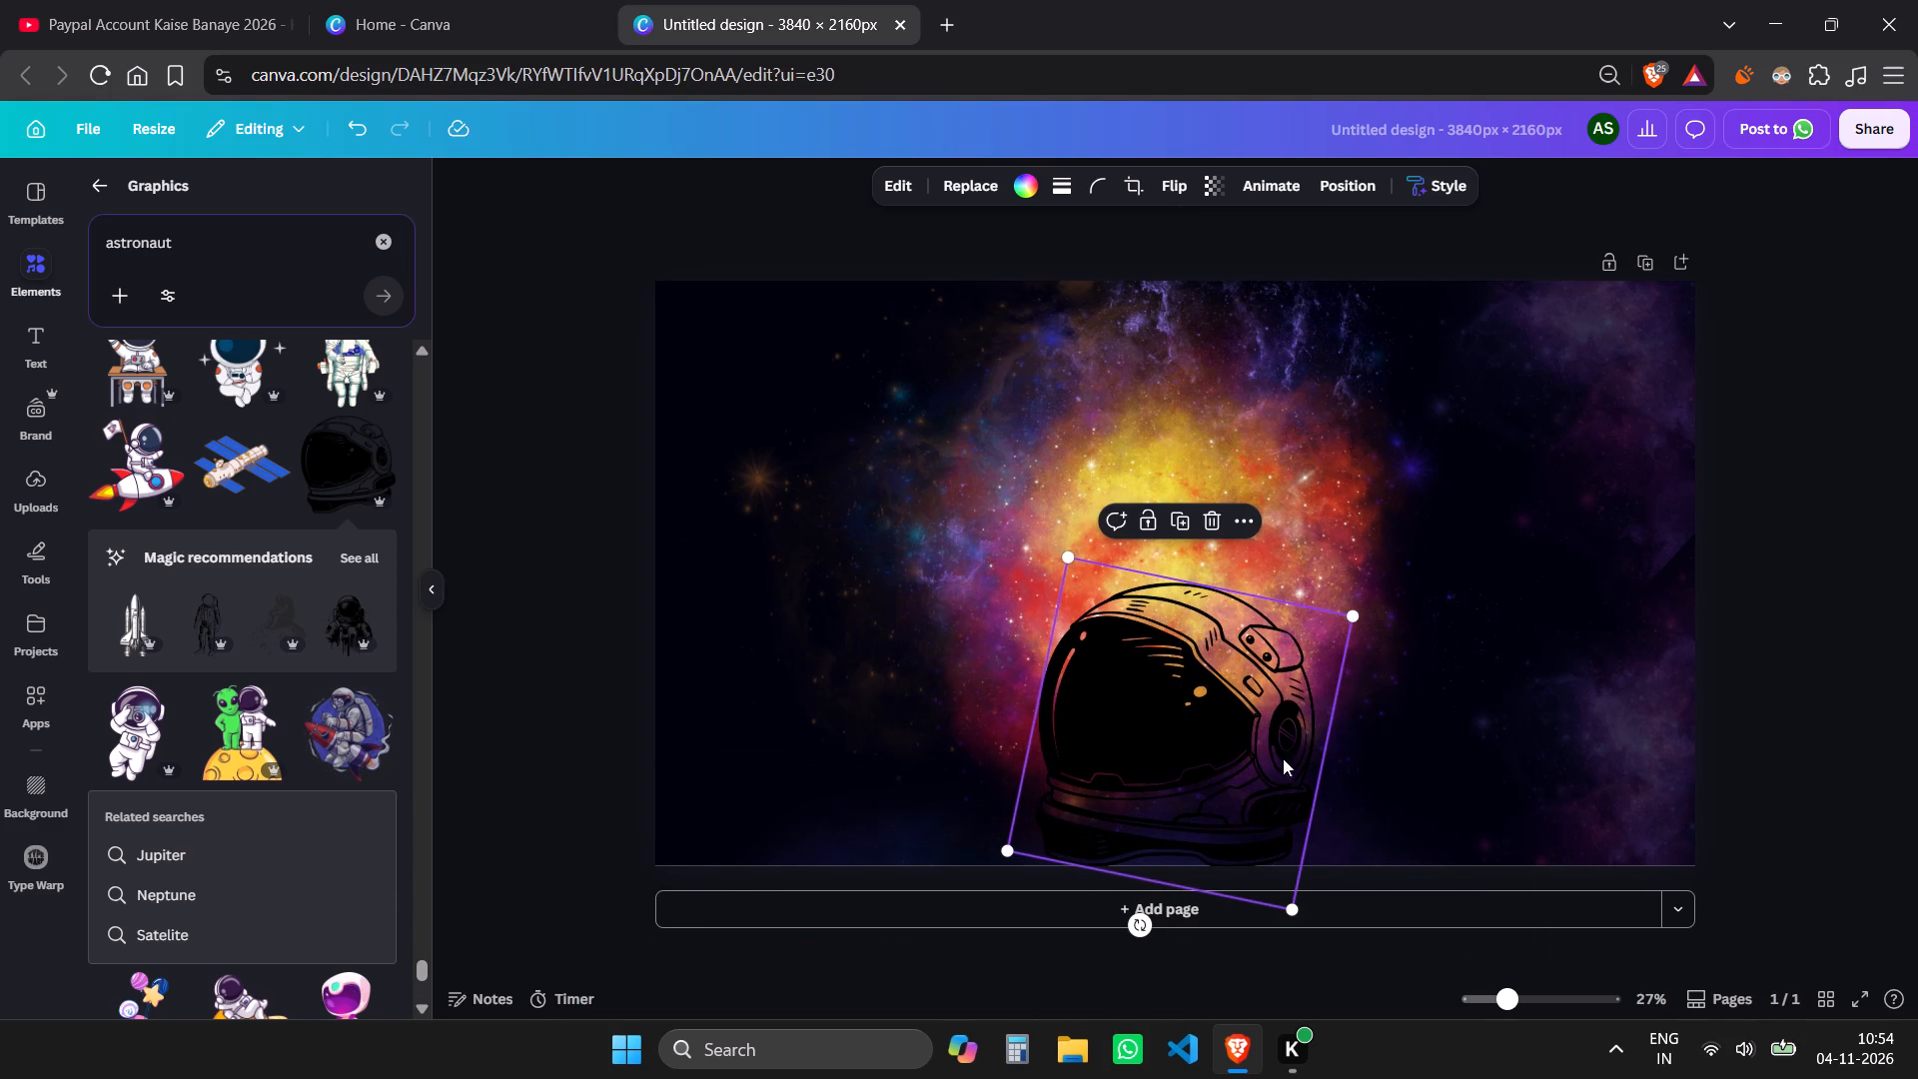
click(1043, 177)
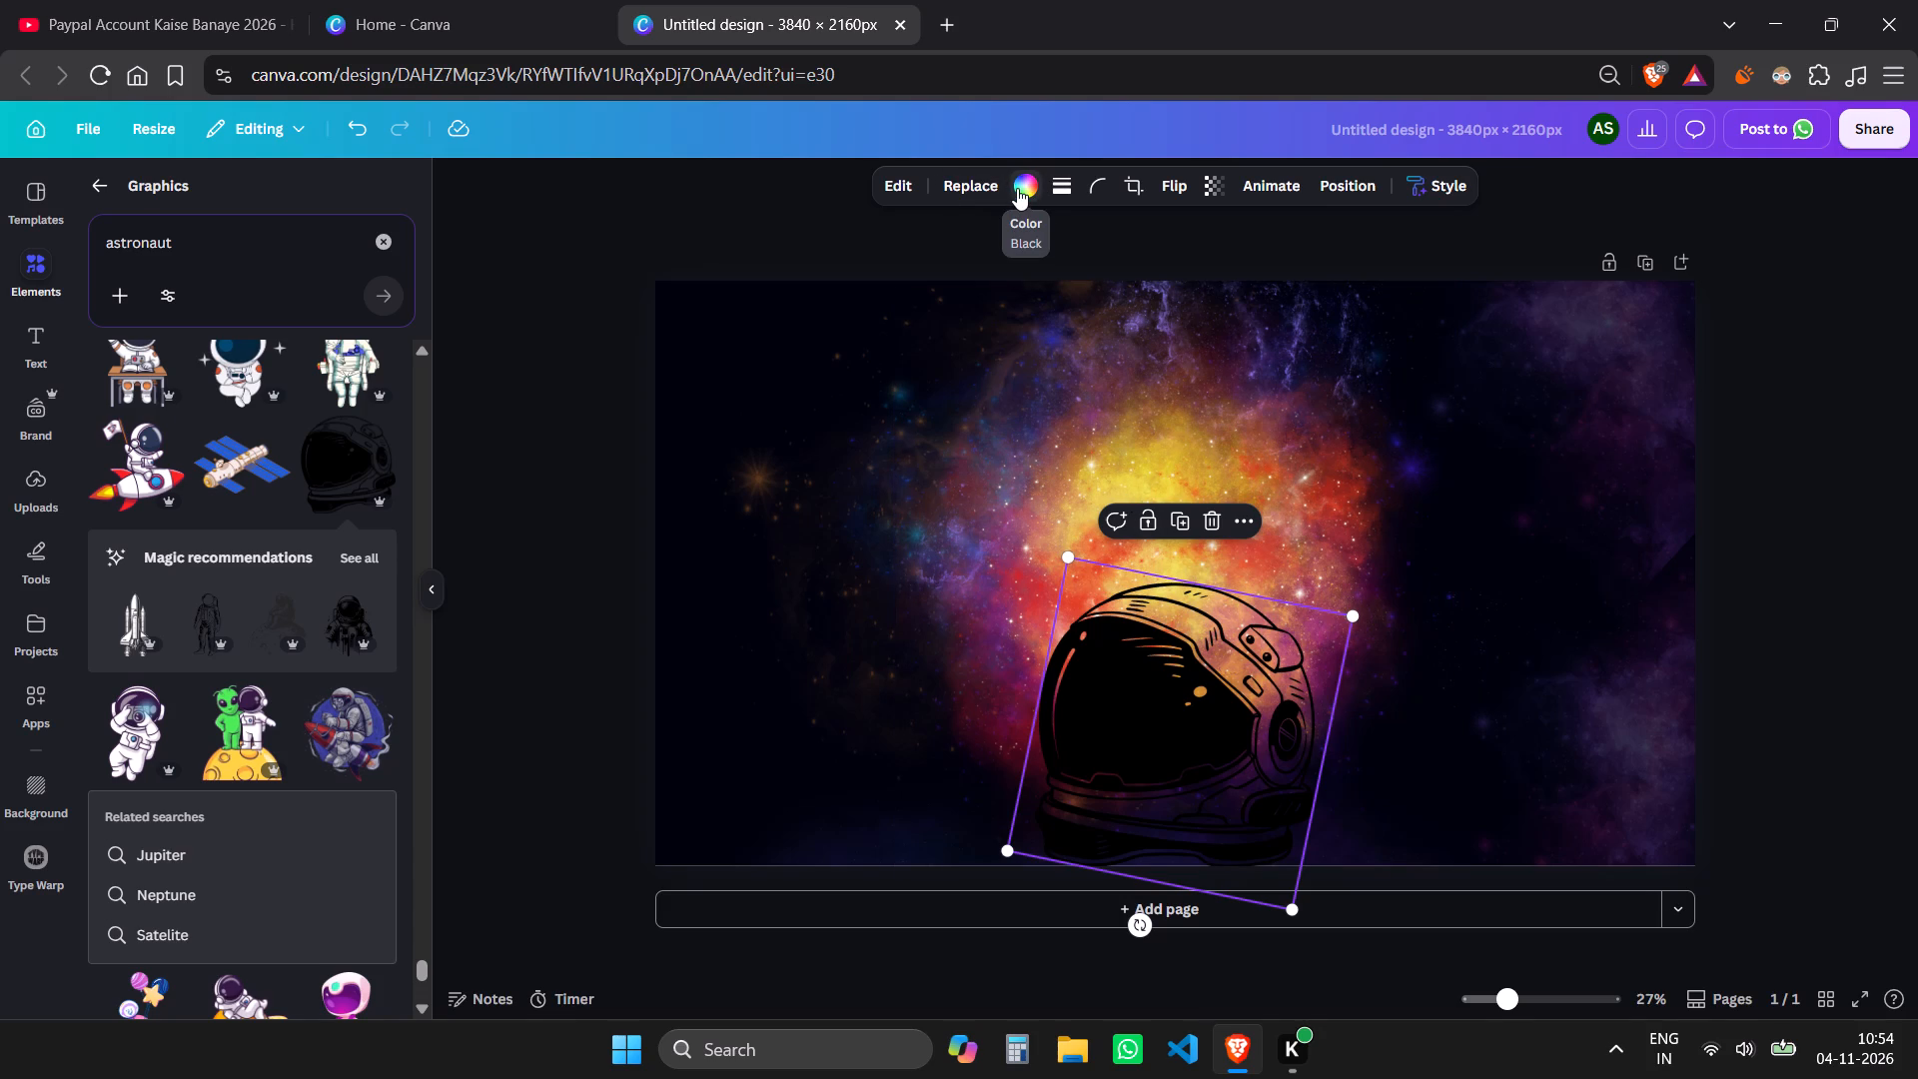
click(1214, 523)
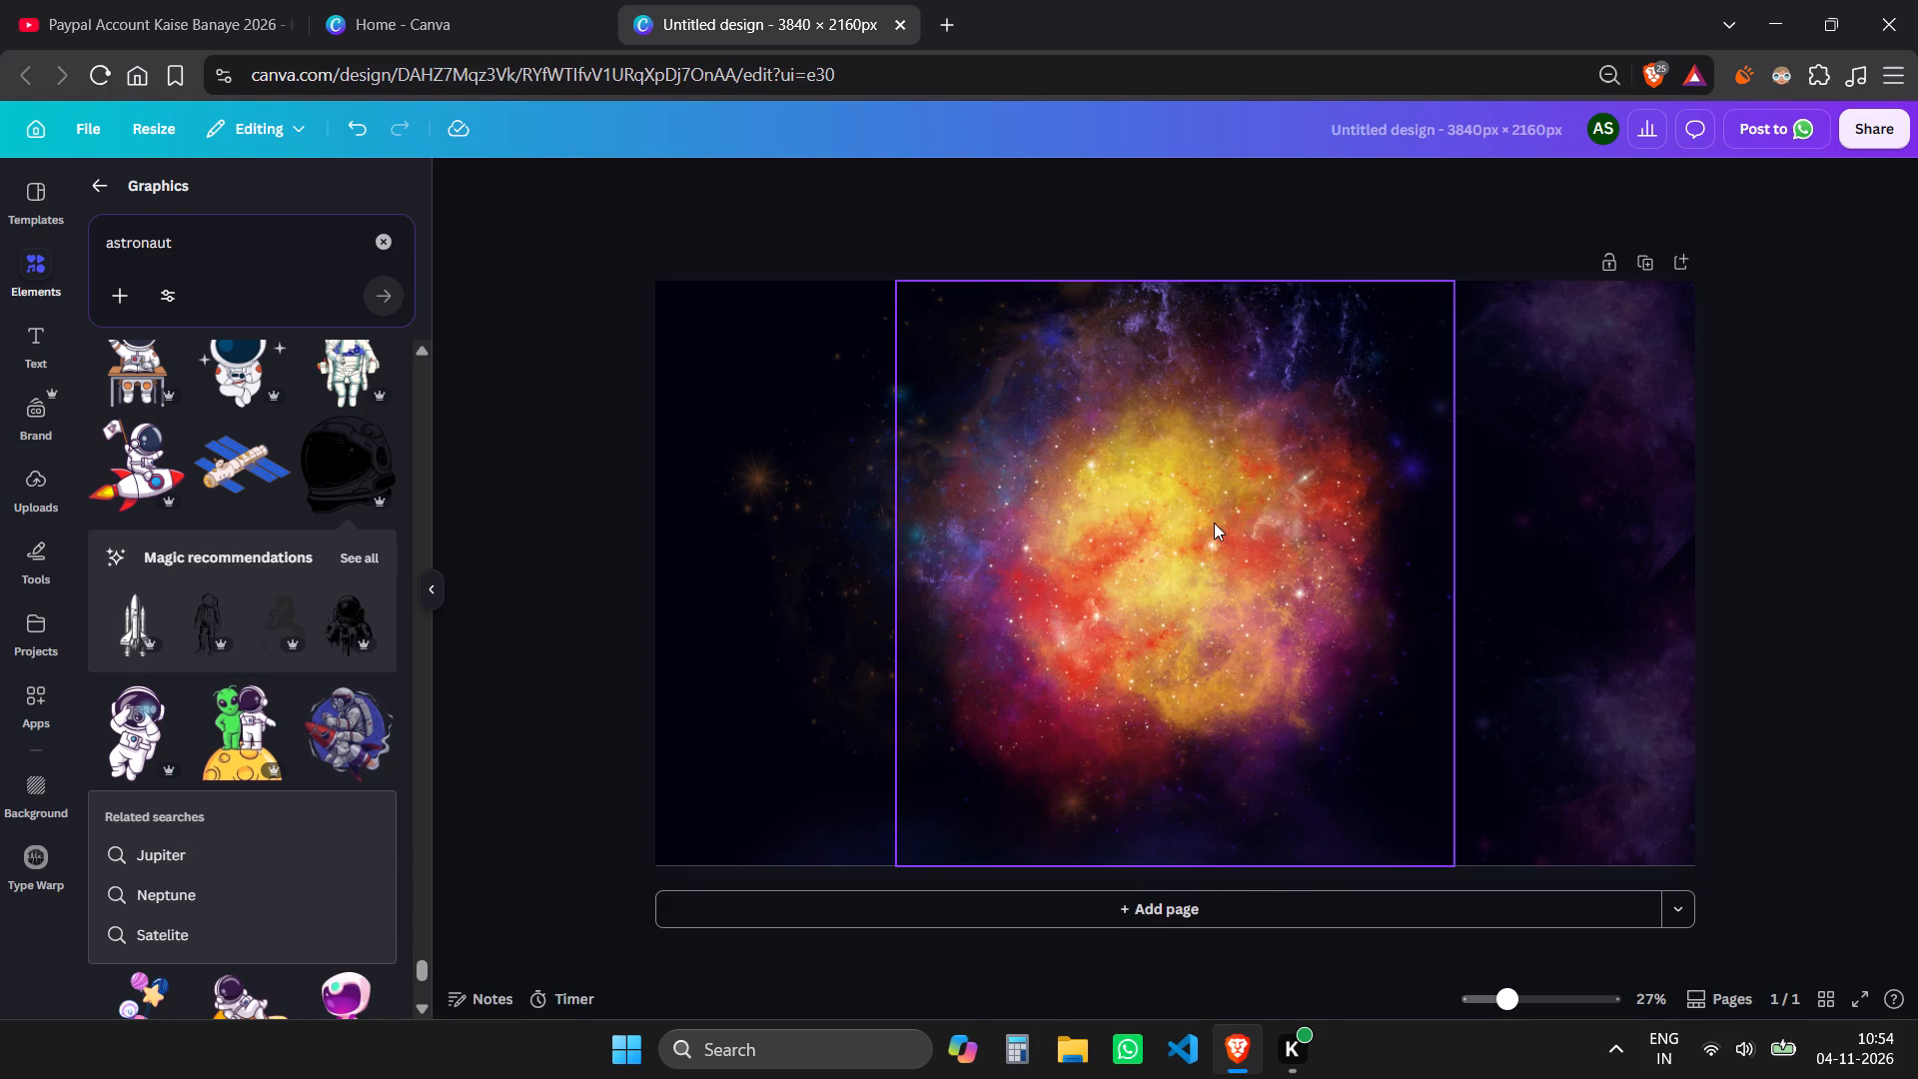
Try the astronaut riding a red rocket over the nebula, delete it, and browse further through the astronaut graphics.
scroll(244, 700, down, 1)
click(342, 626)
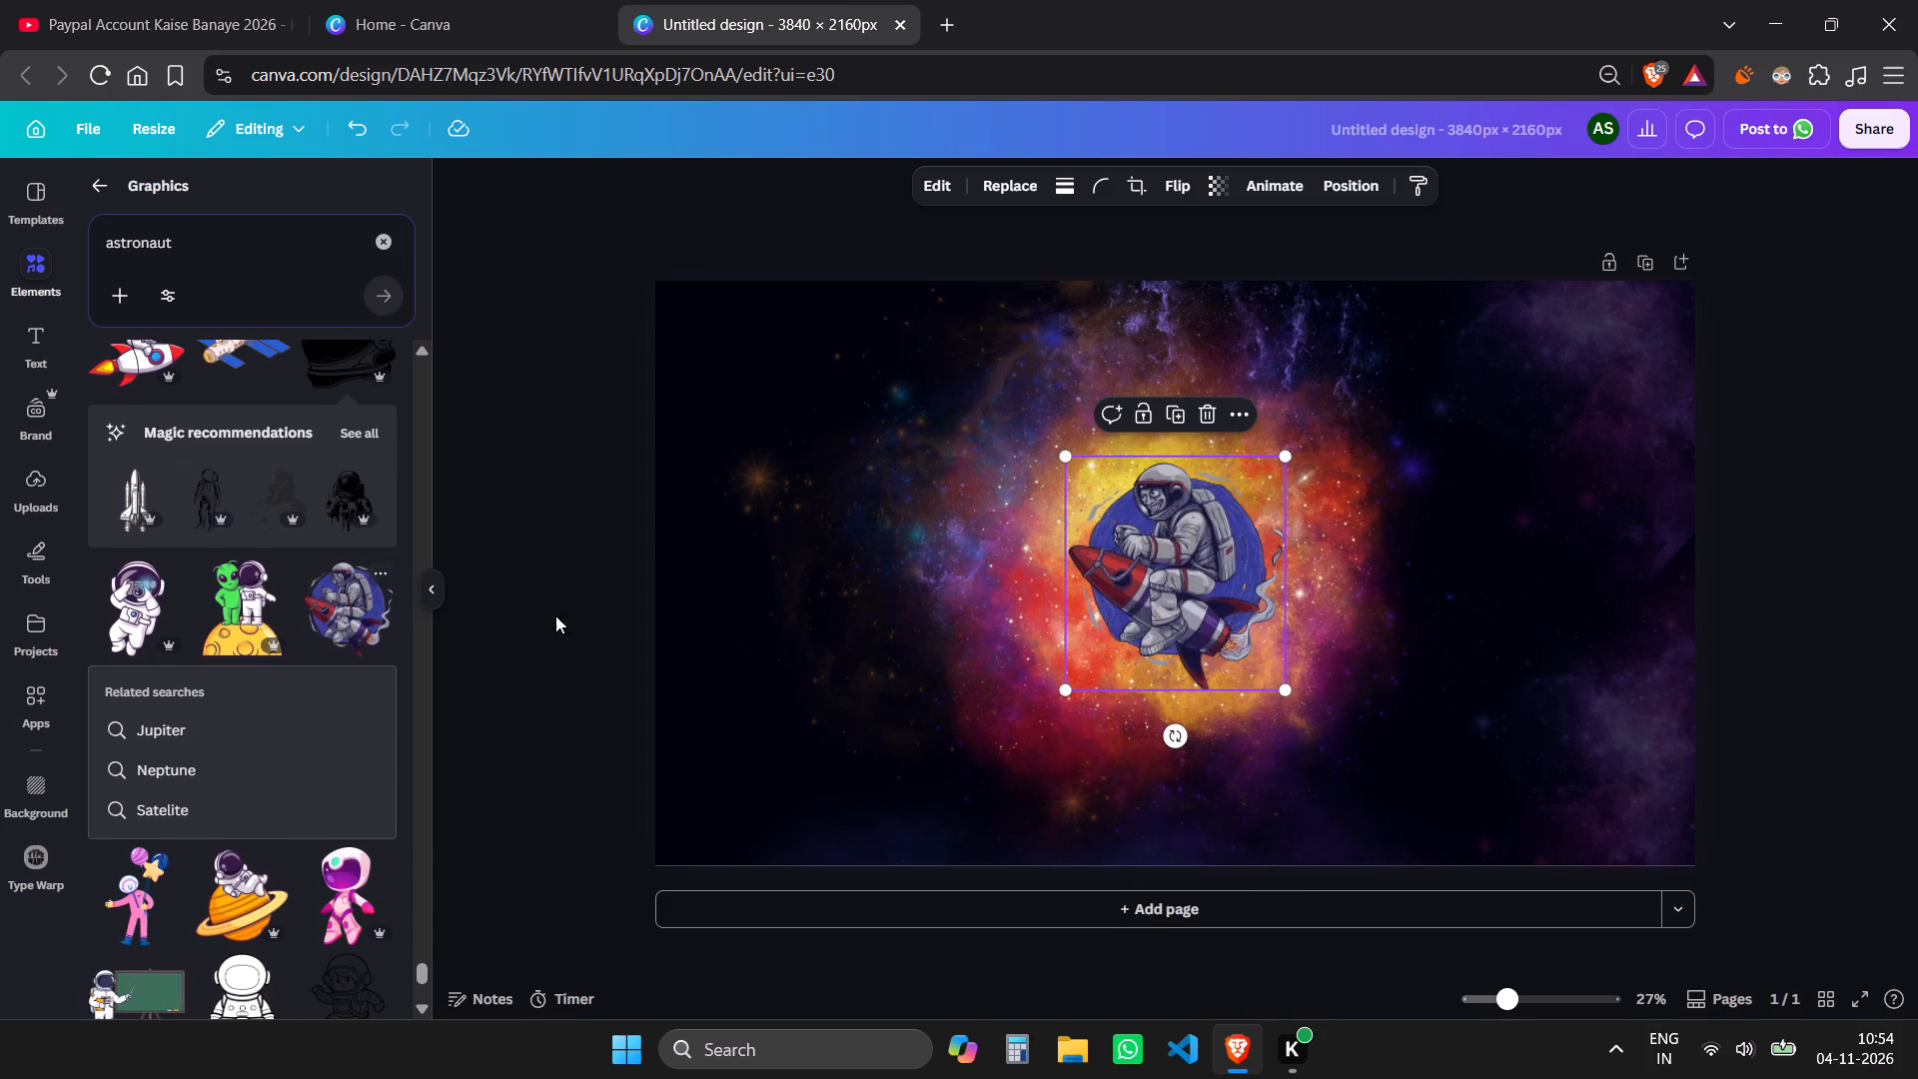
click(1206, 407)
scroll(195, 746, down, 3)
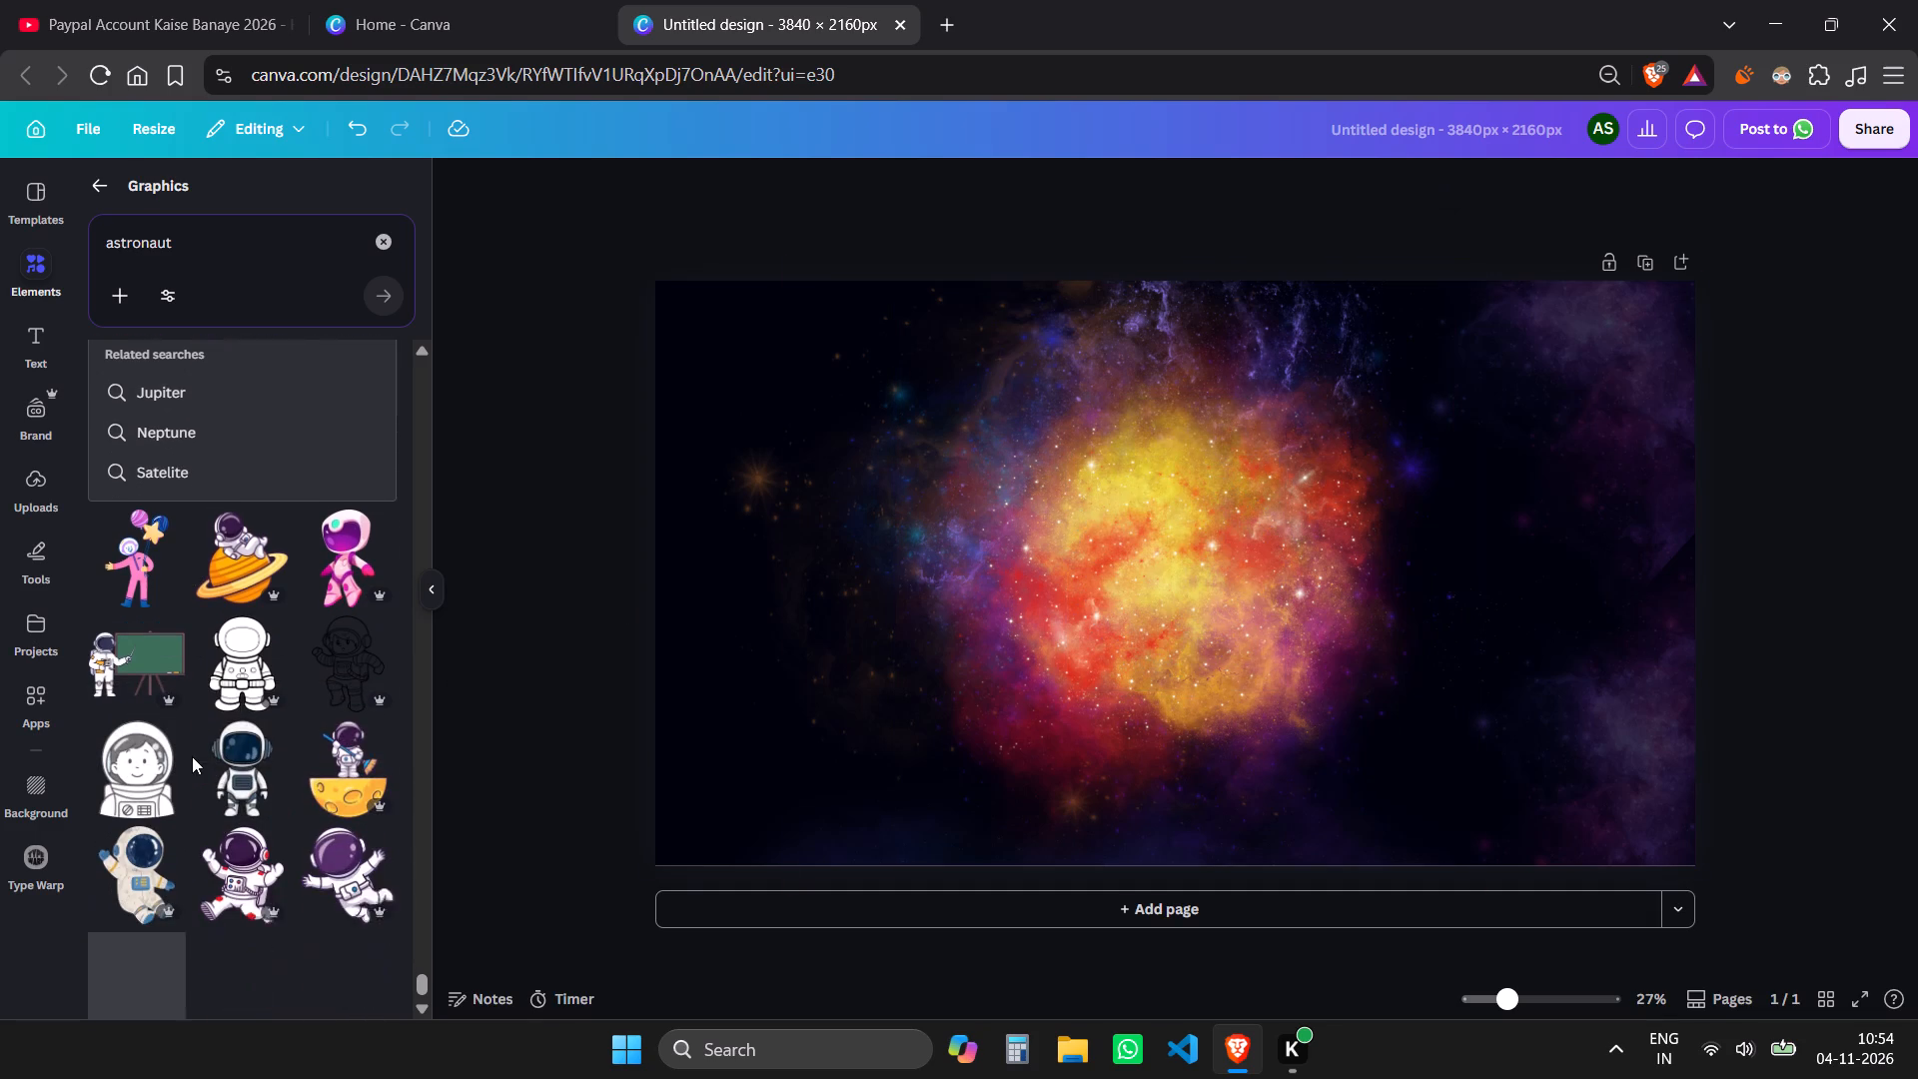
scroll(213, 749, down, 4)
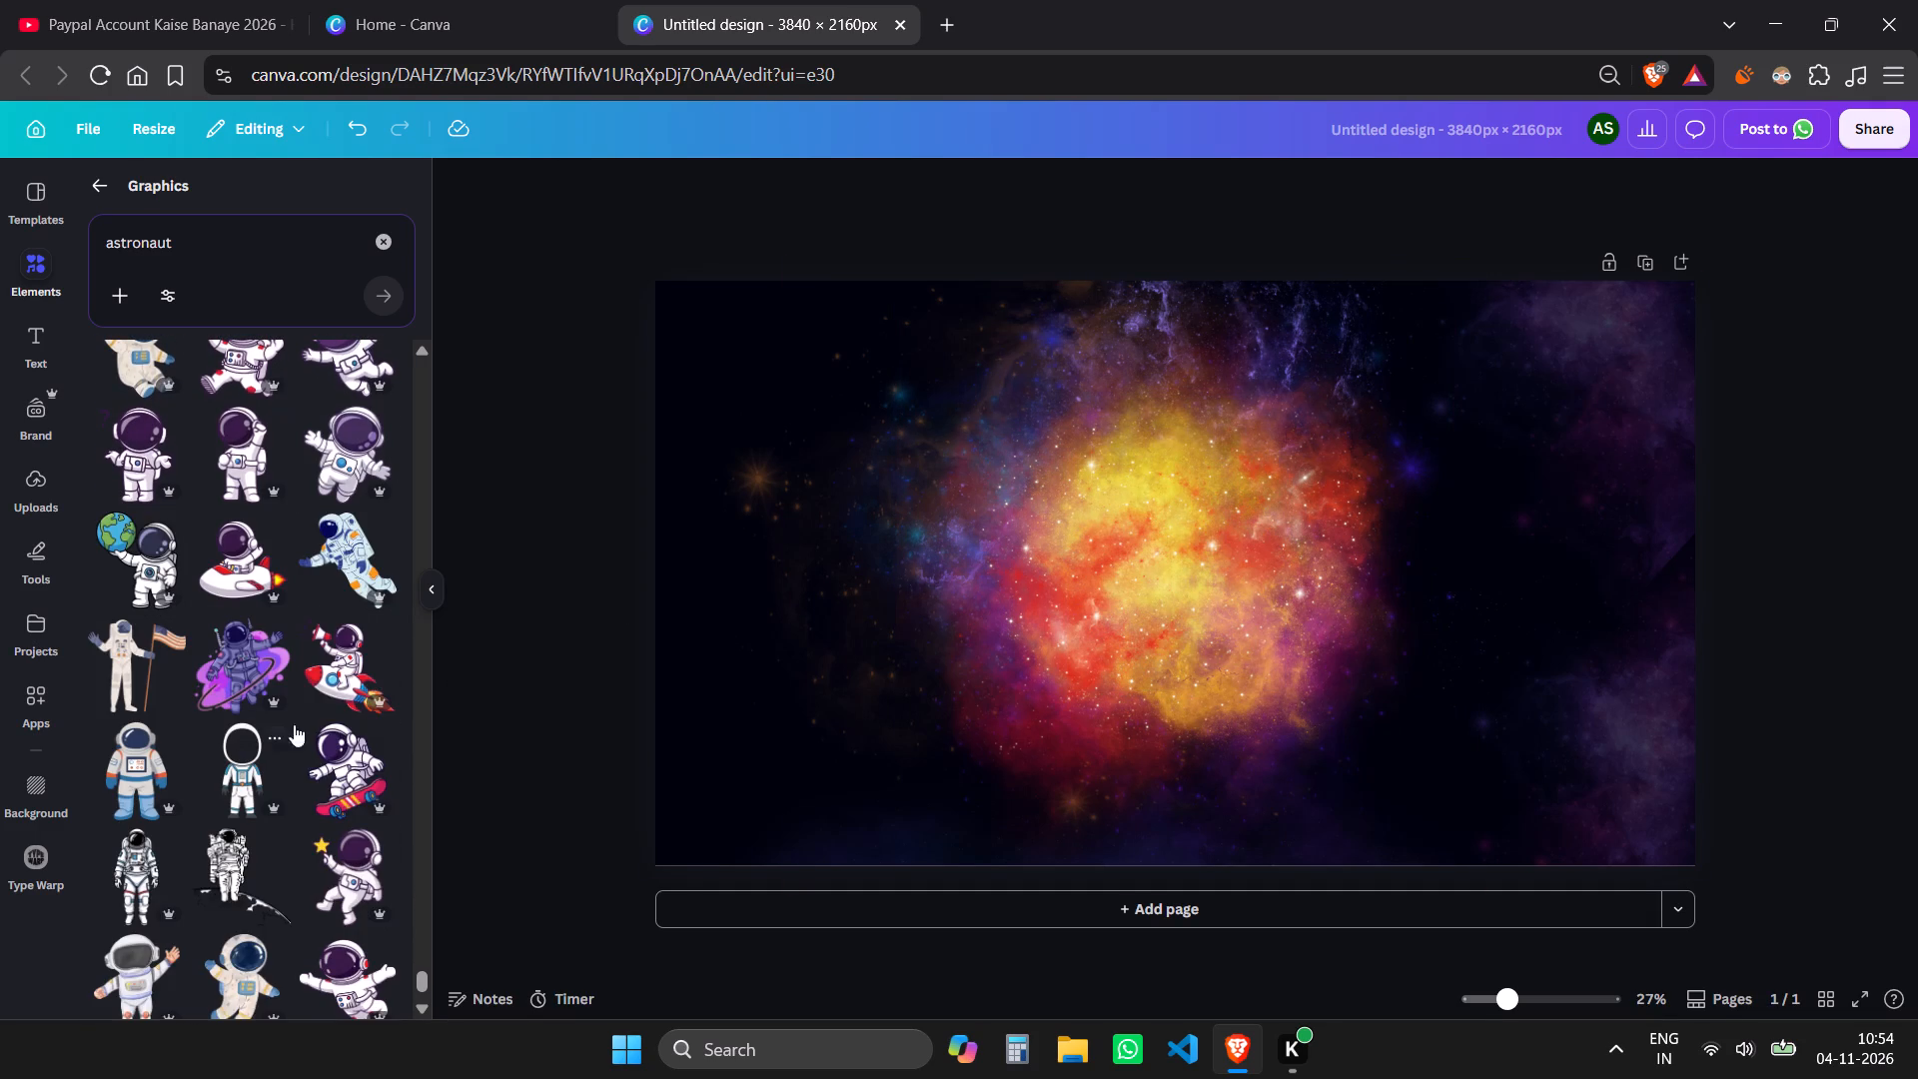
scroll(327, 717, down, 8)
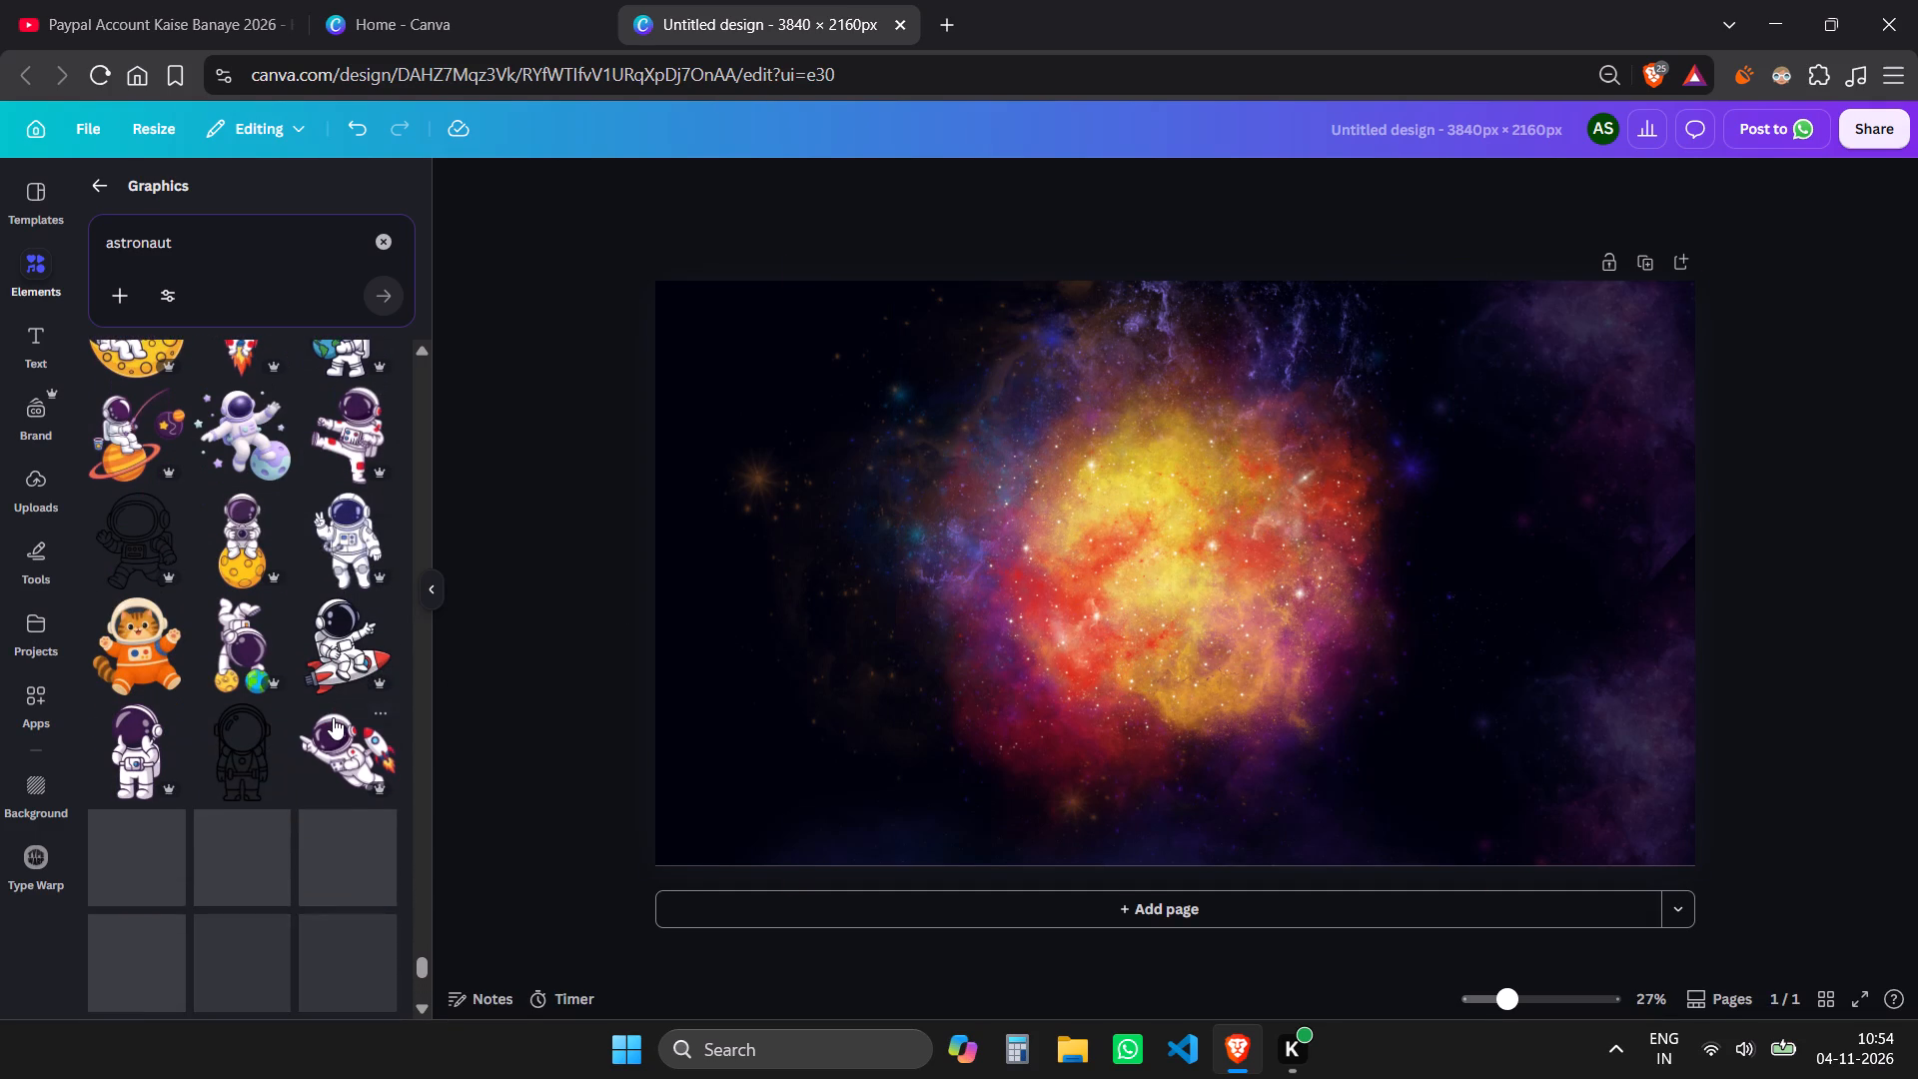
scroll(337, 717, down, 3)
Search Google for astronaut images in a new browser tab.
click(947, 1)
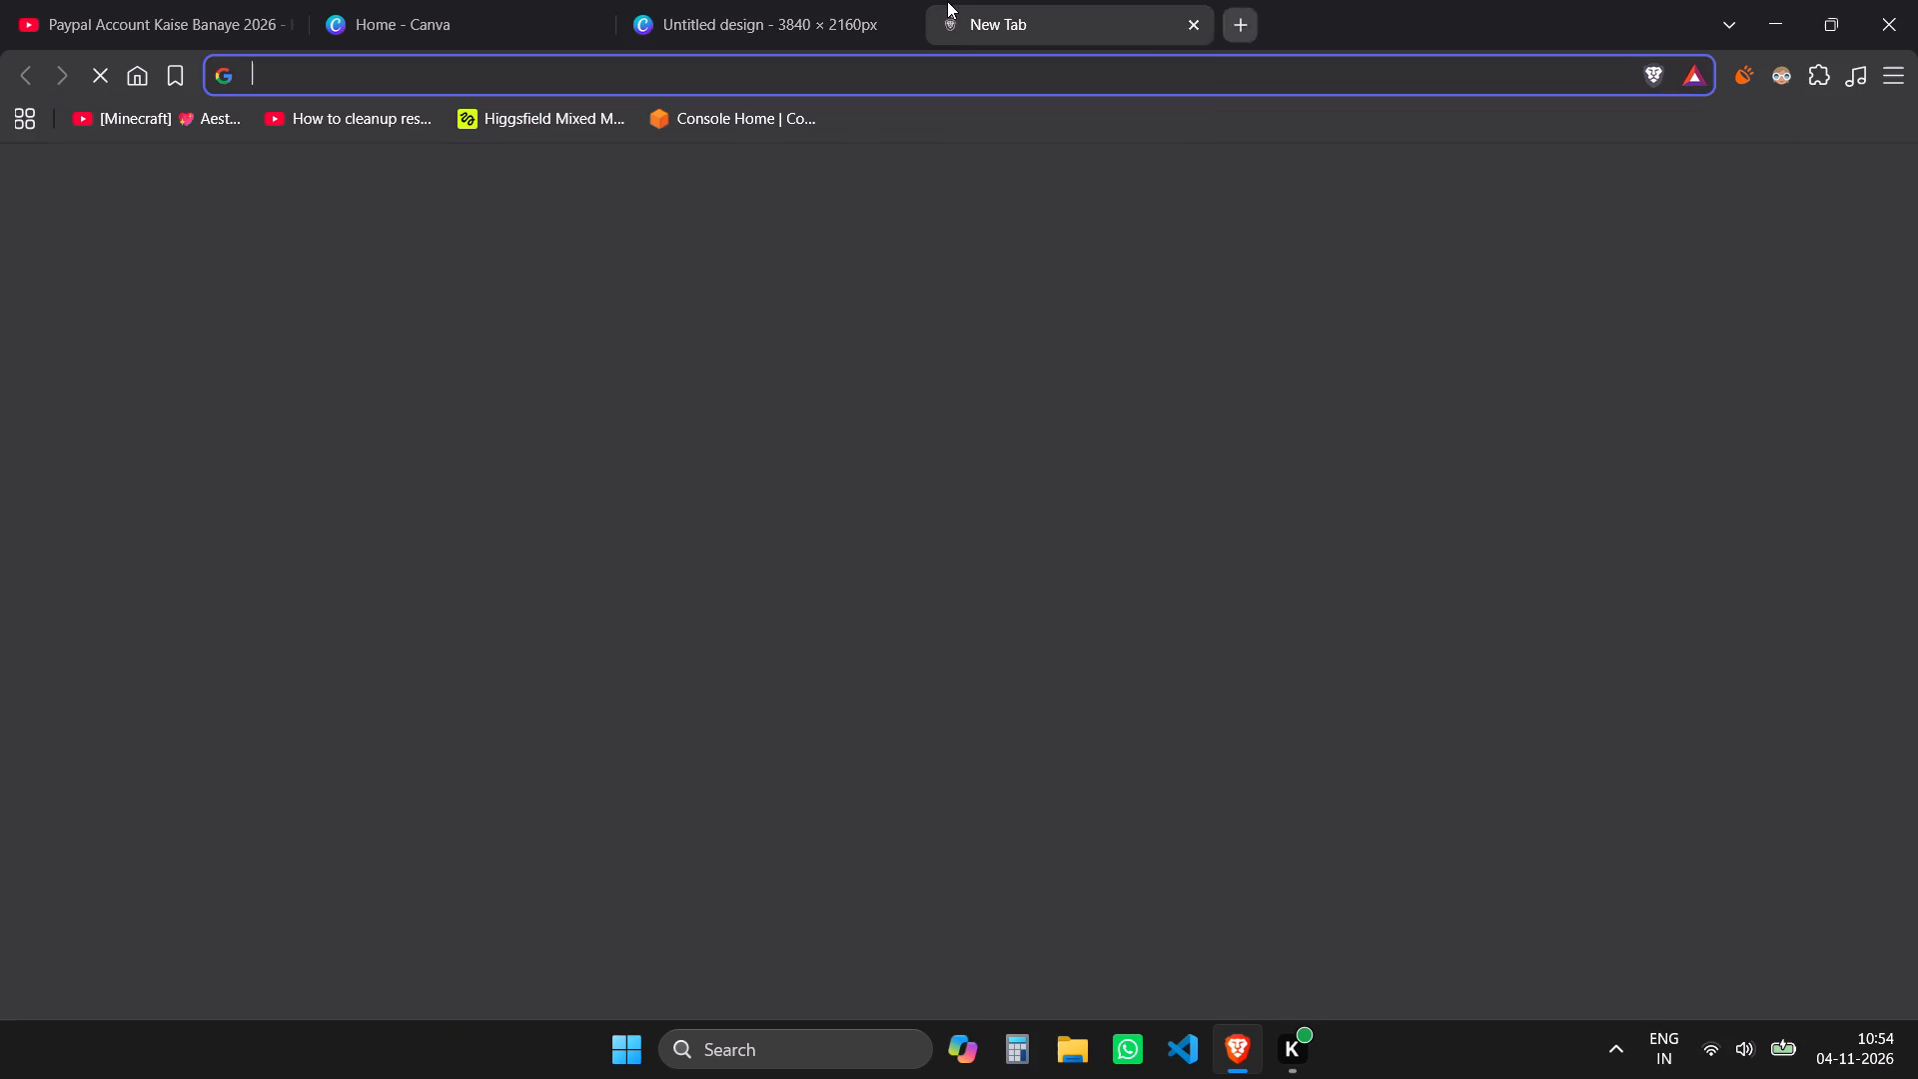
key(s)
key(BackSpace)
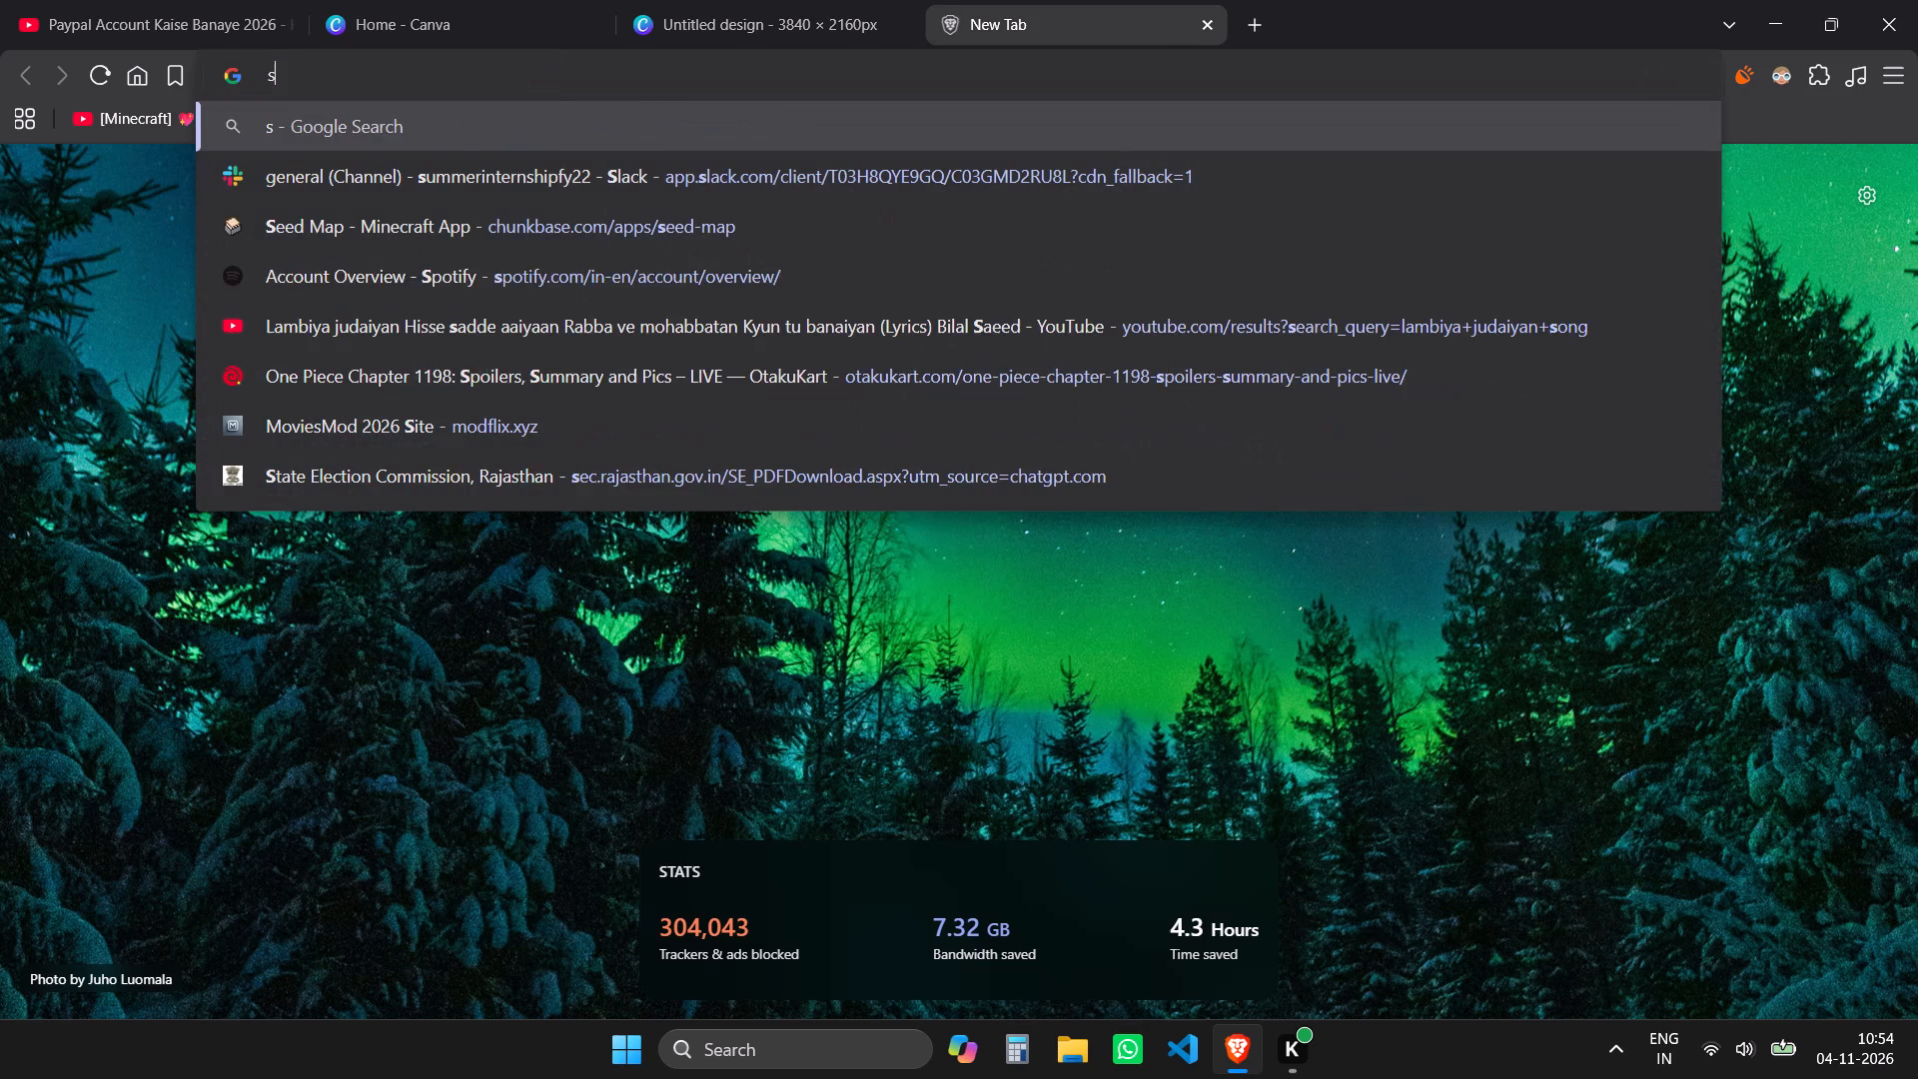
text(astra)
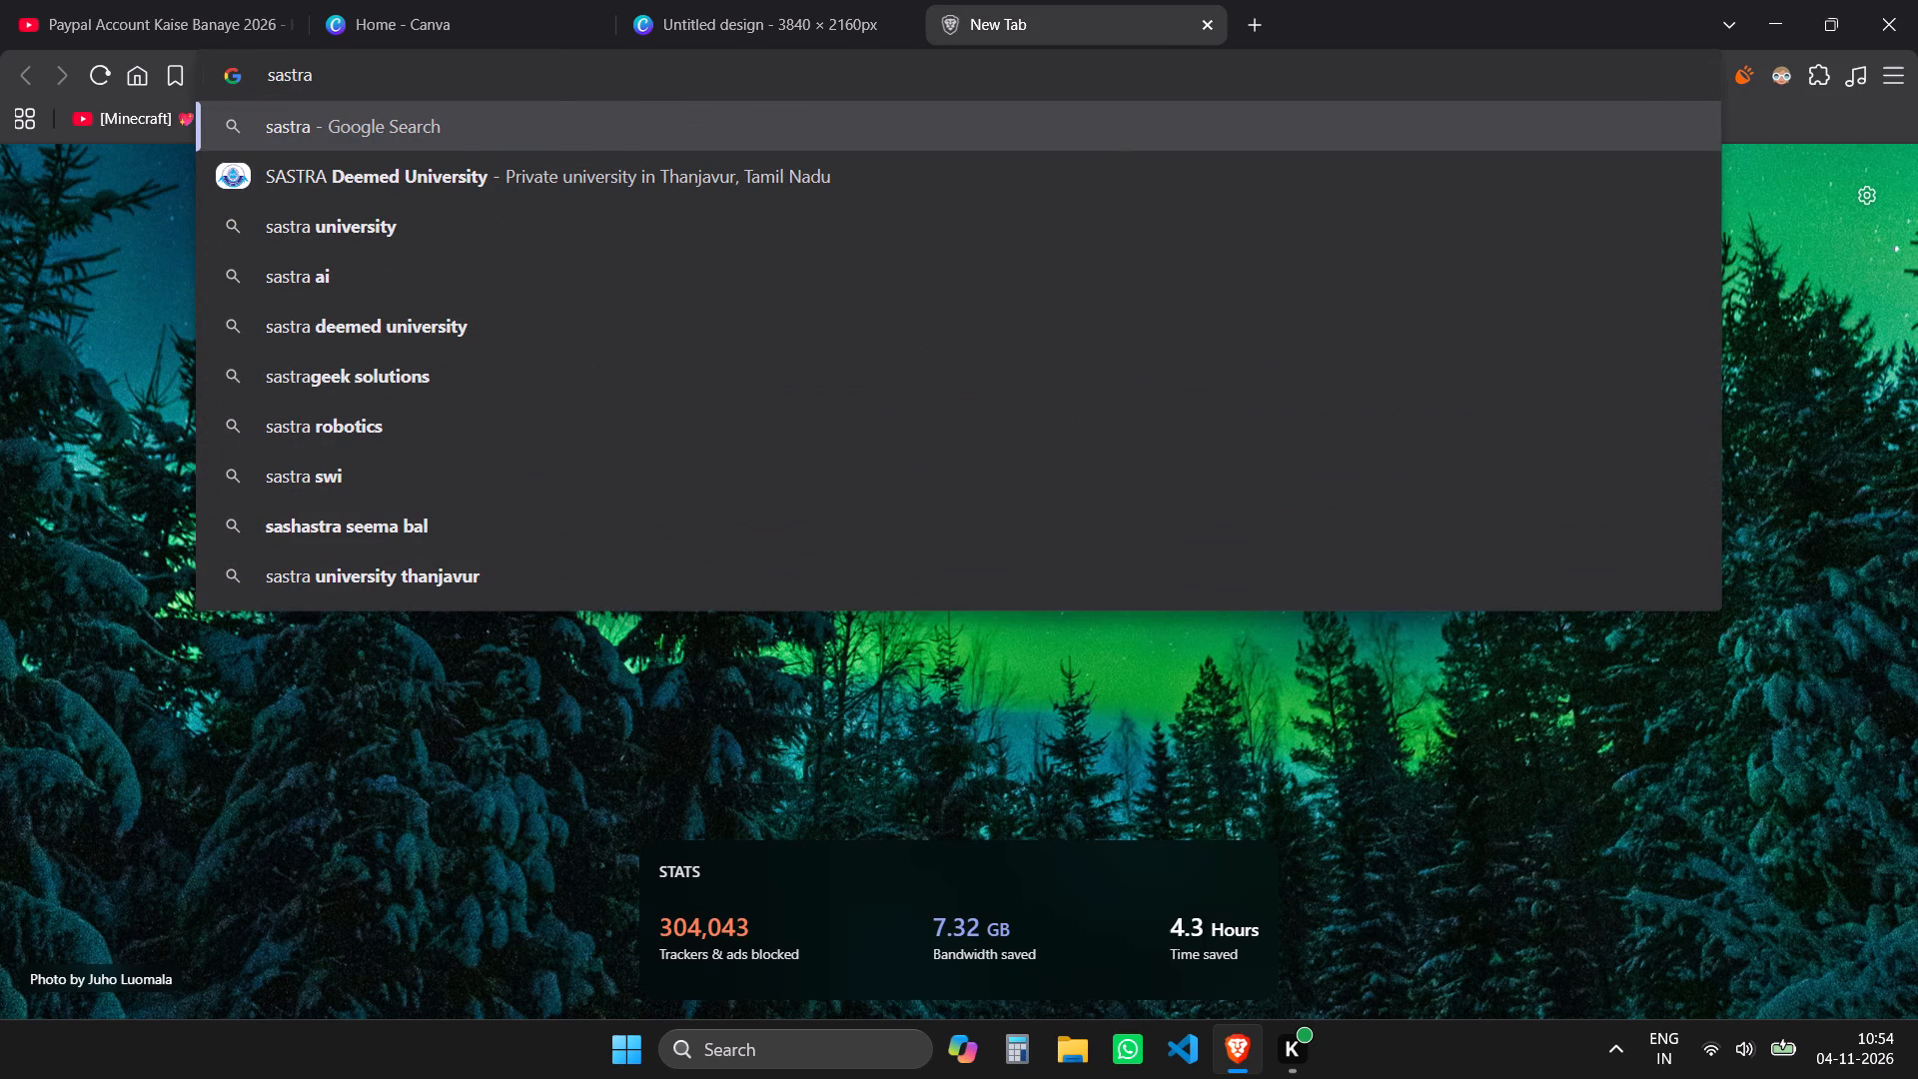
key(BackSpace)
key(BackSpace)
key(BackSpace)
key(BackSpace)
key(BackSpace)
key(BackSpace)
text(astra)
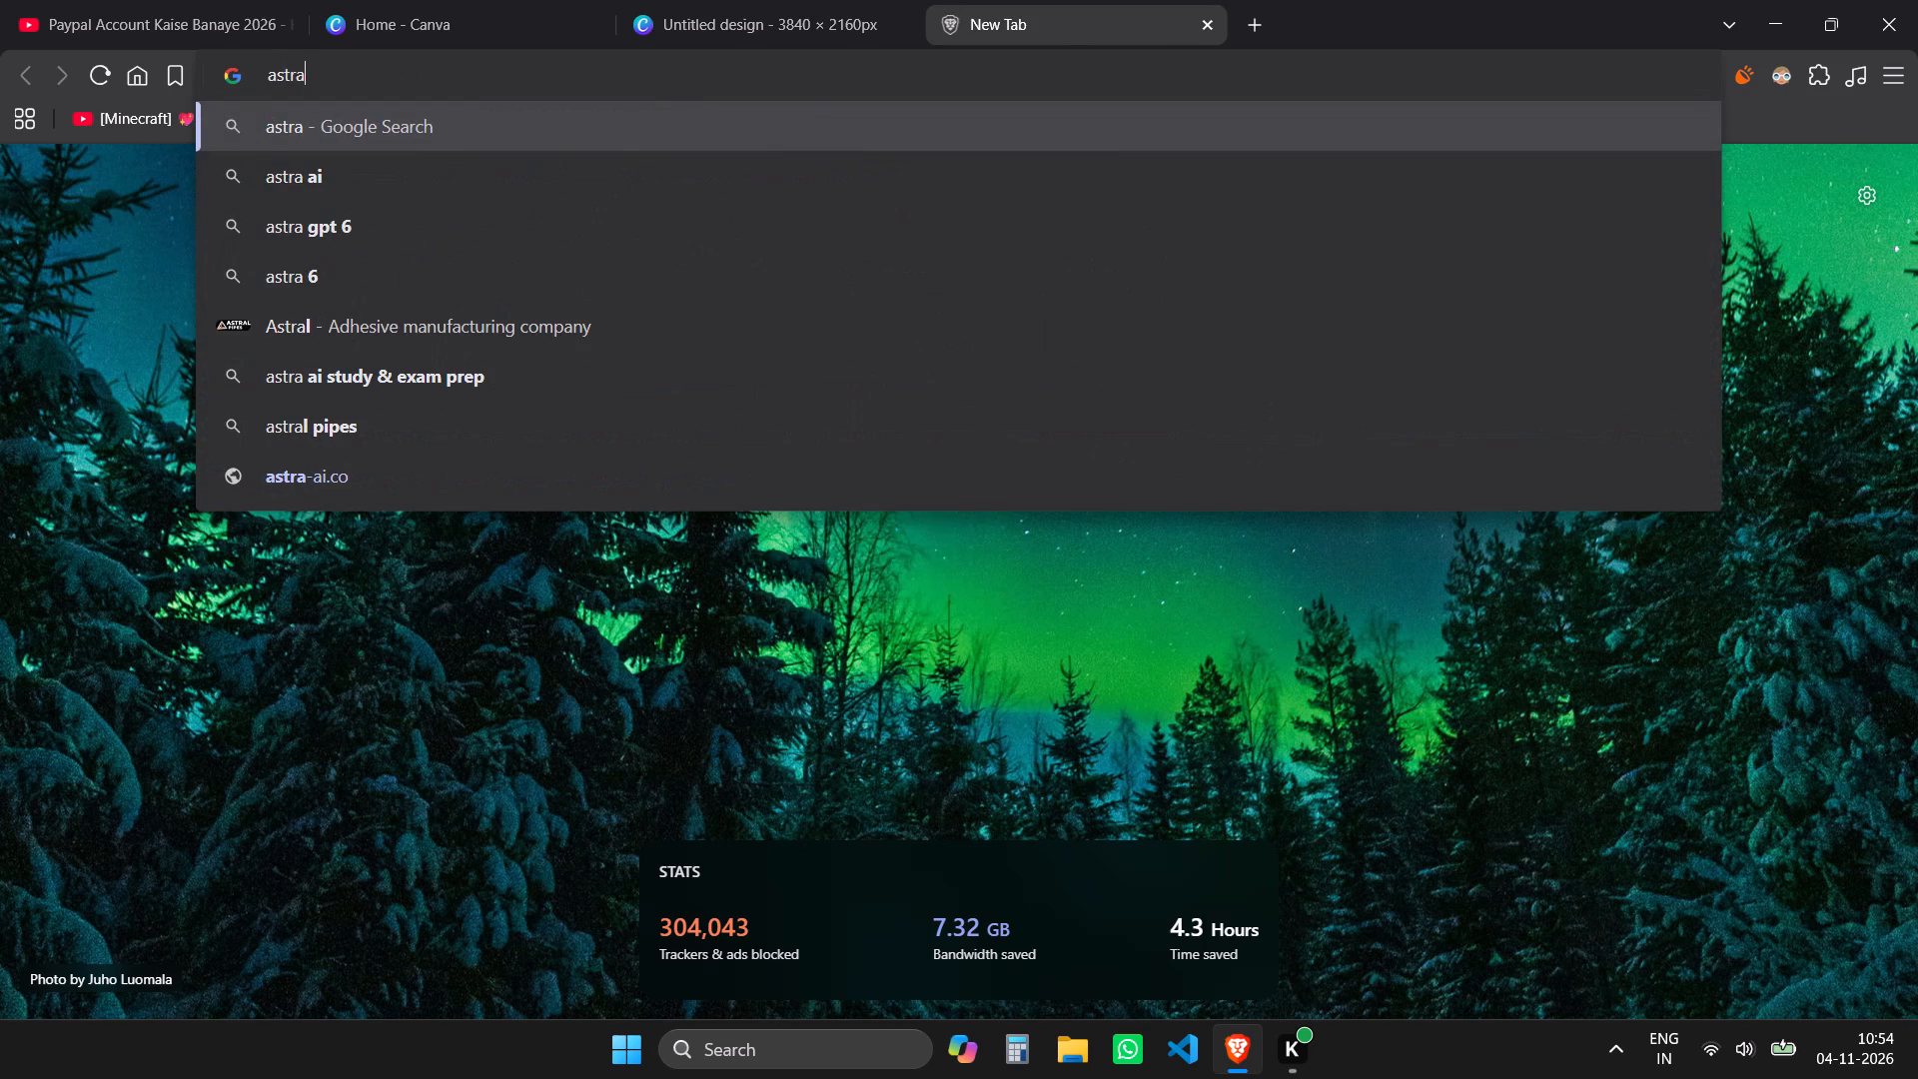
key(u)
key(BackSpace)
key(BackSpace)
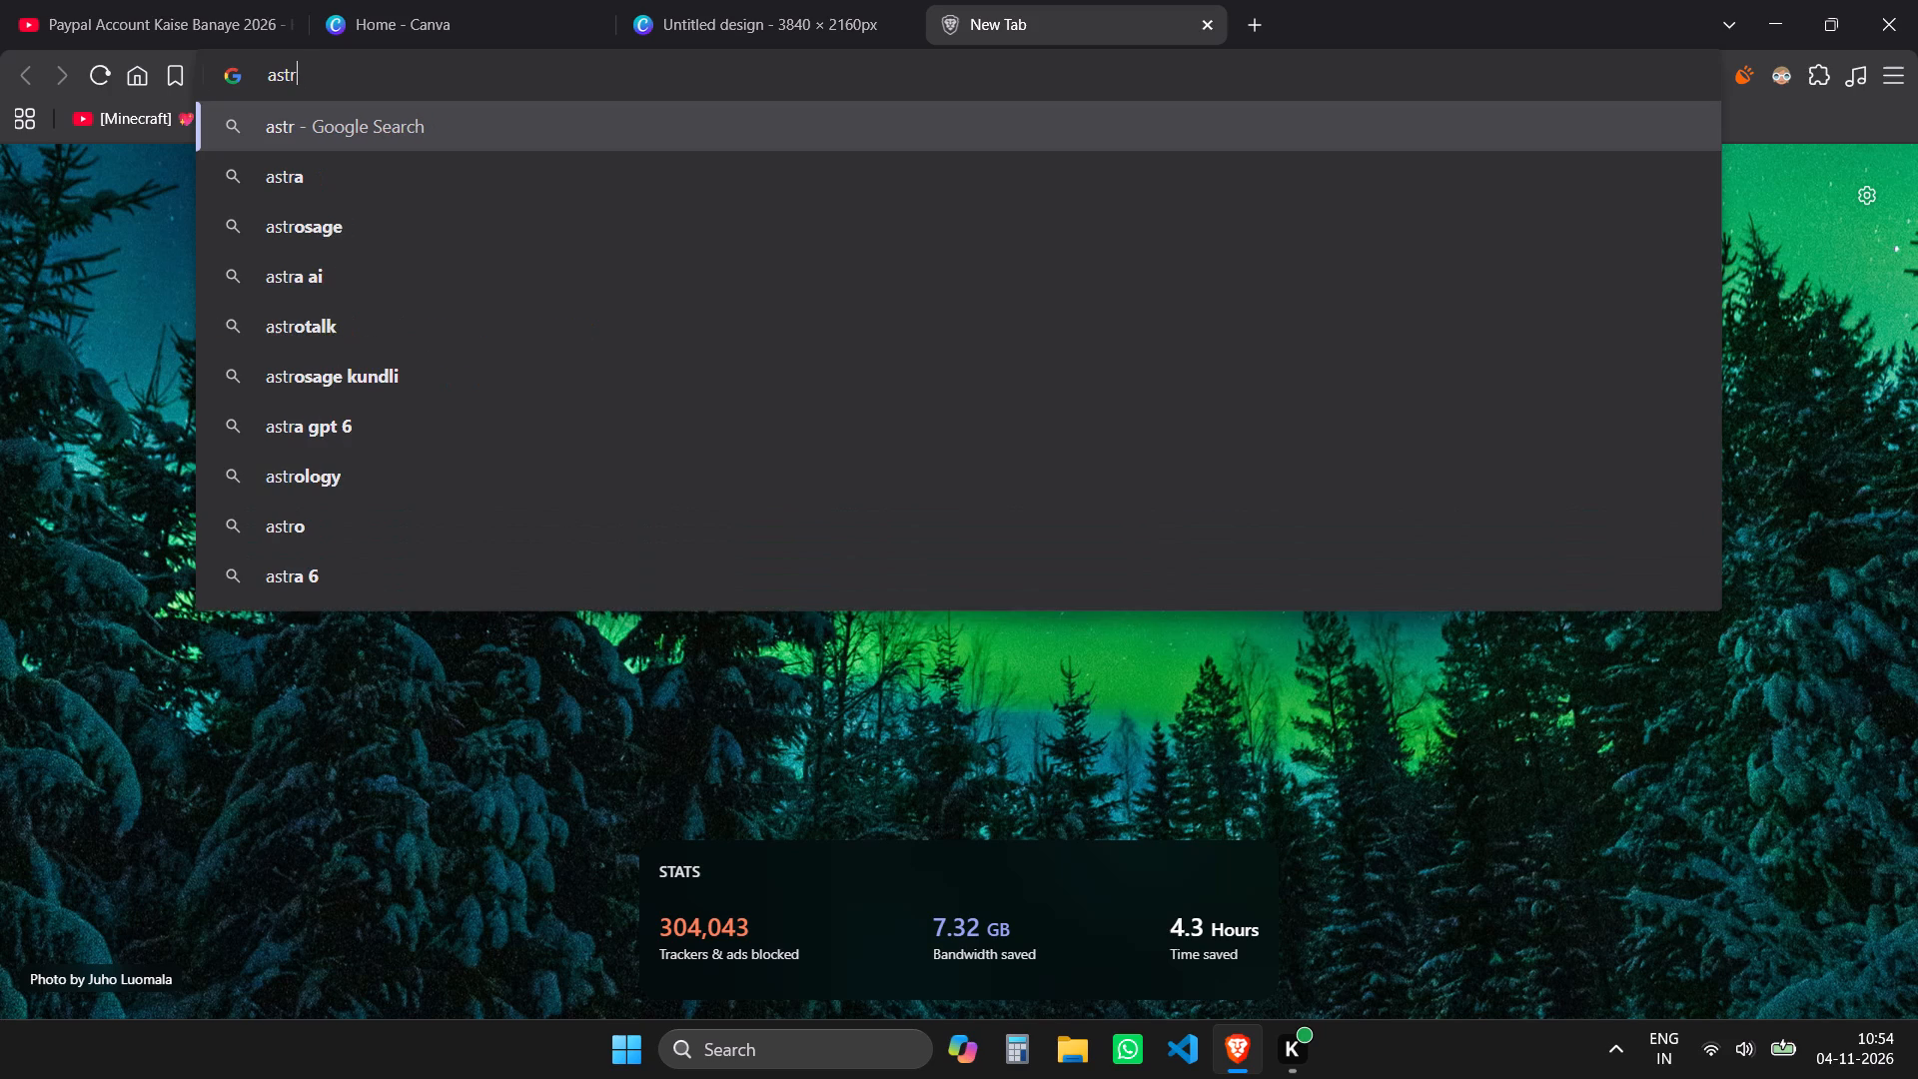
text(auna)
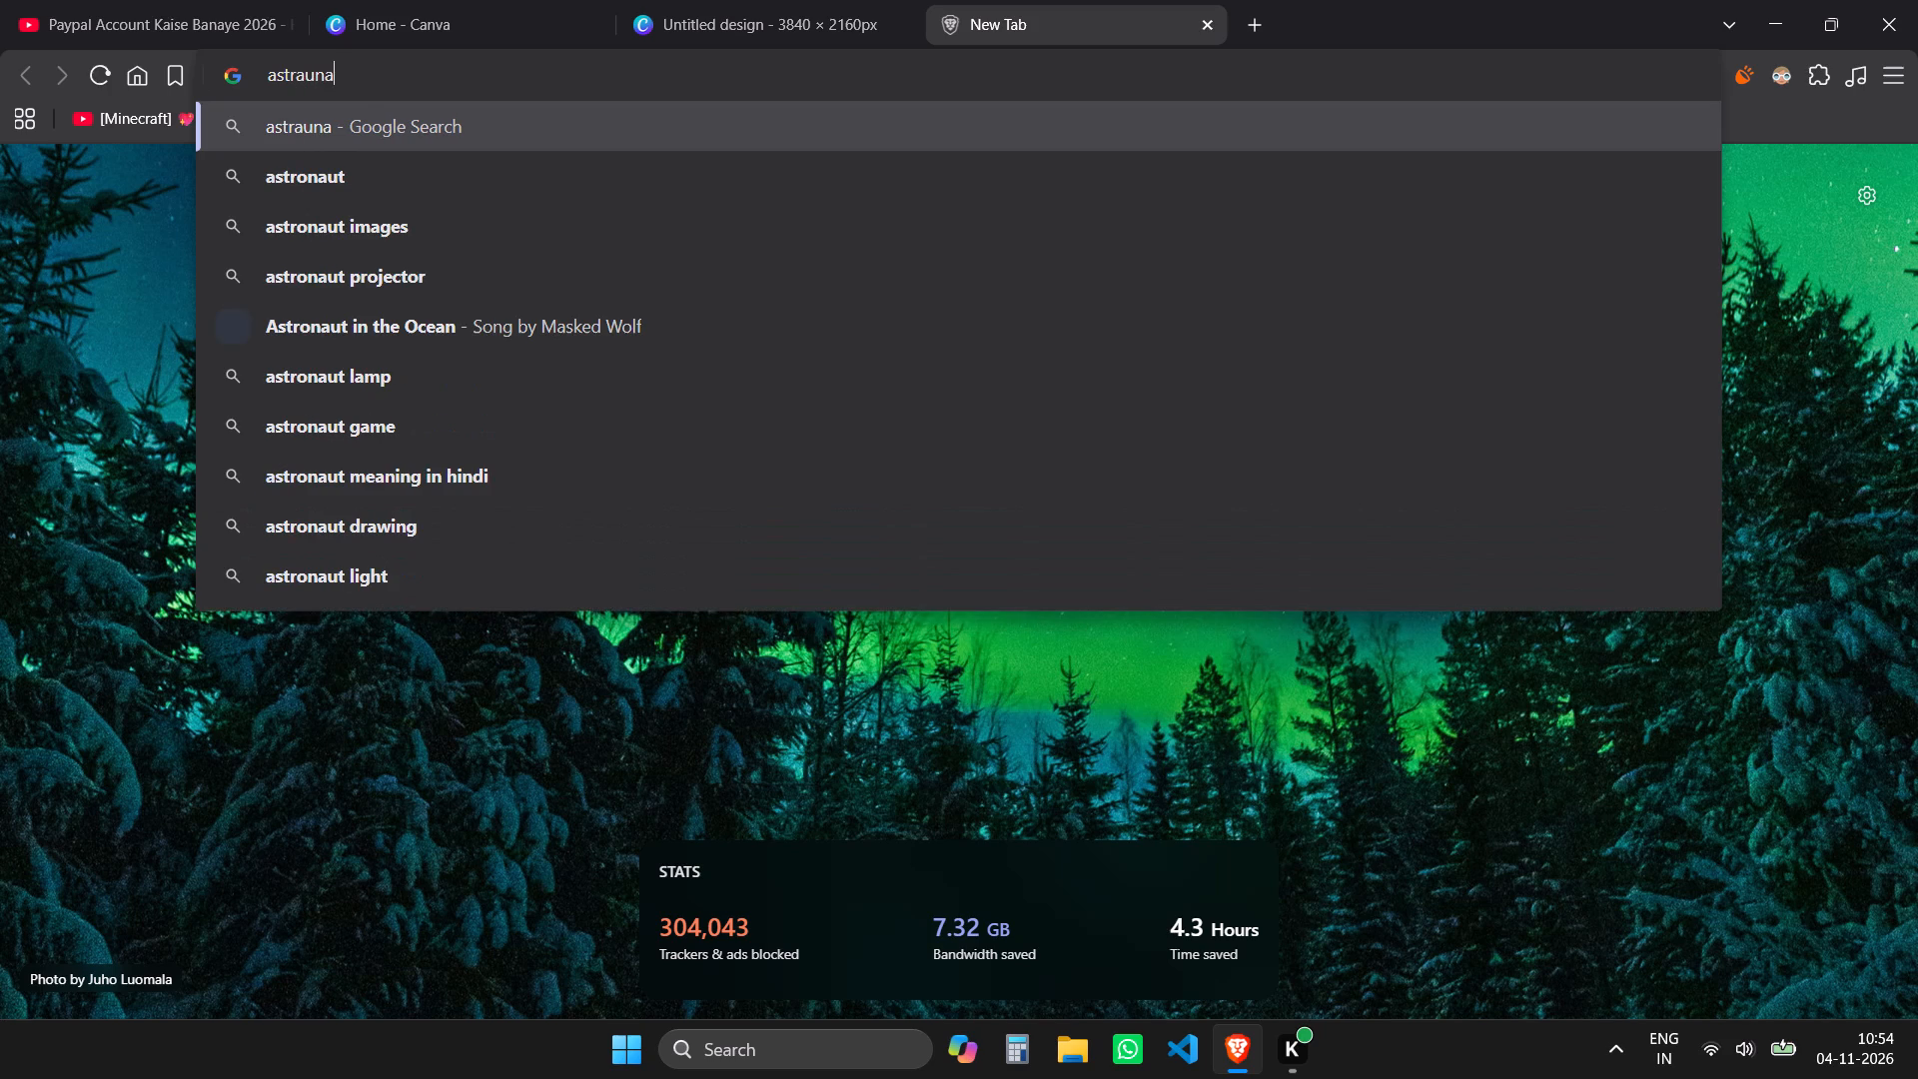
key(Down)
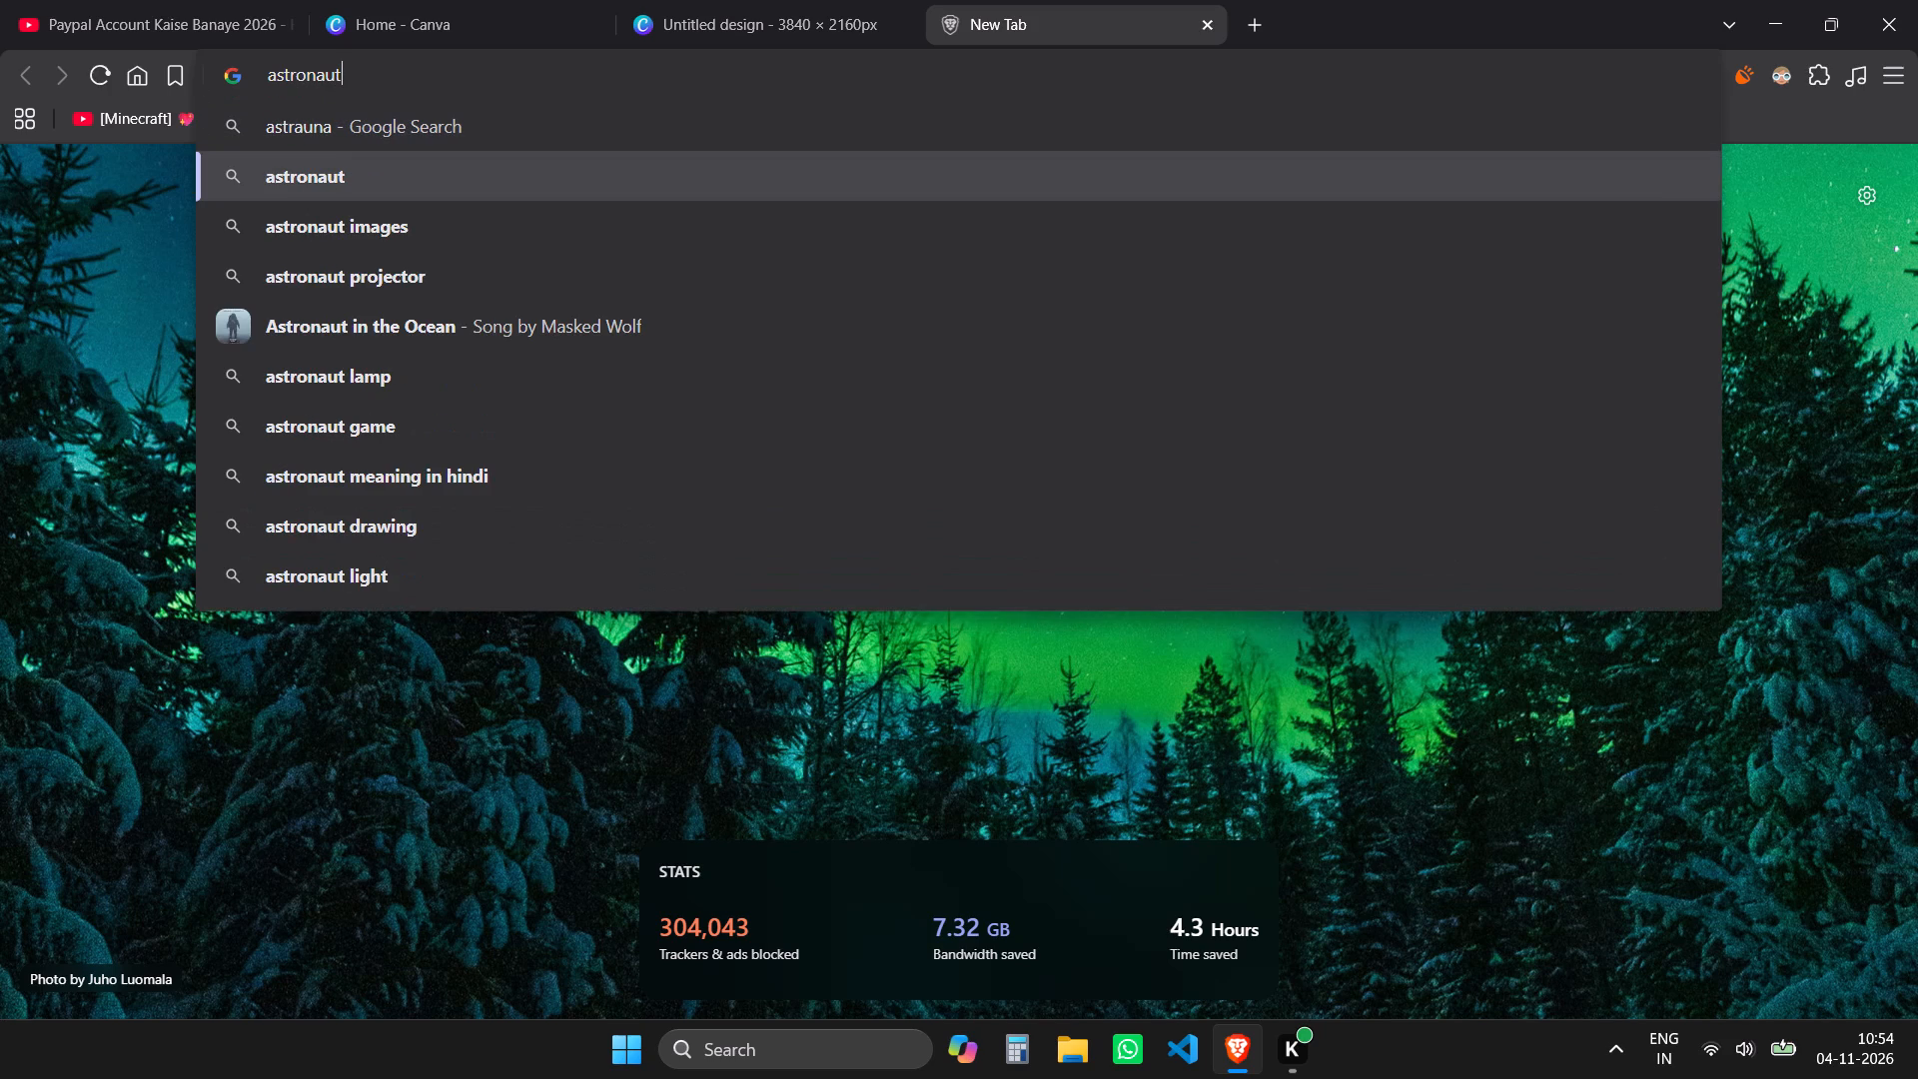
key(Down)
key(Return)
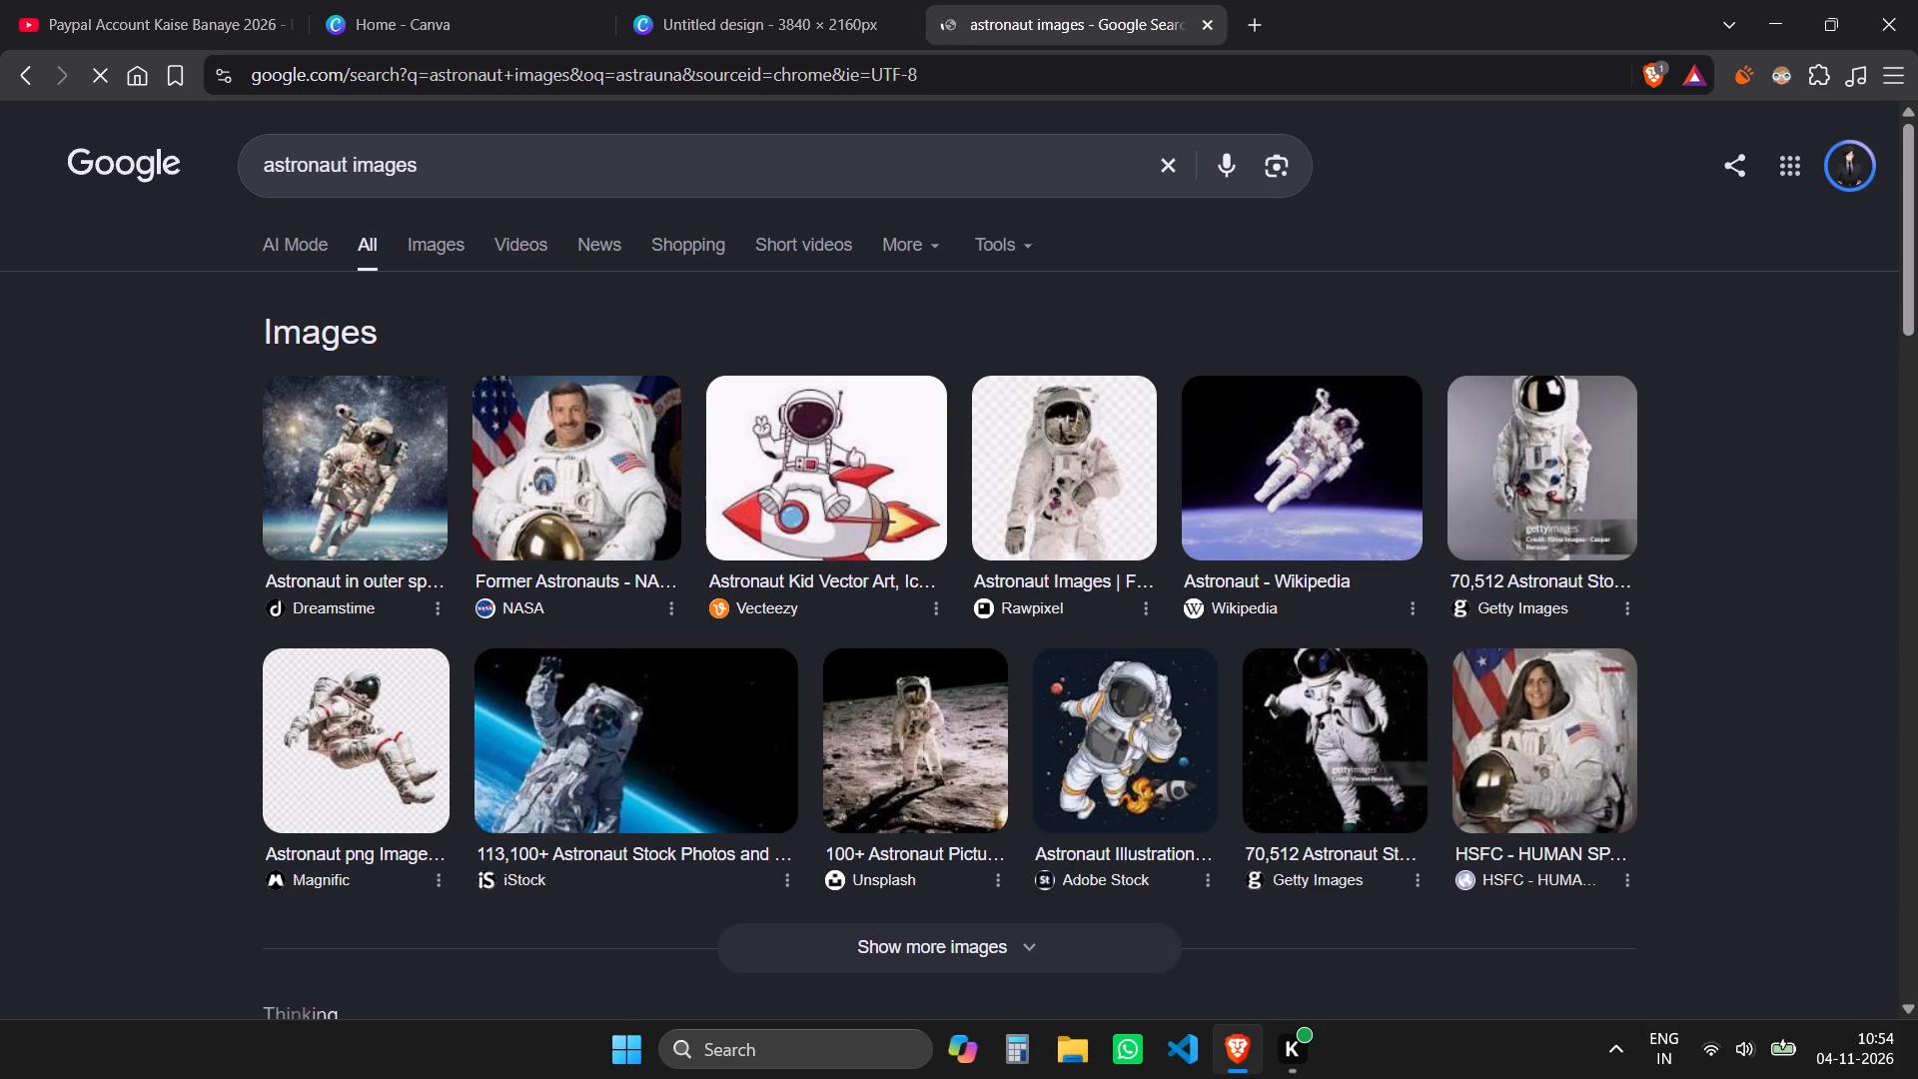
Change the Google search to astronaut graphics and show only the image results.
double_click(616, 143)
text(graphics)
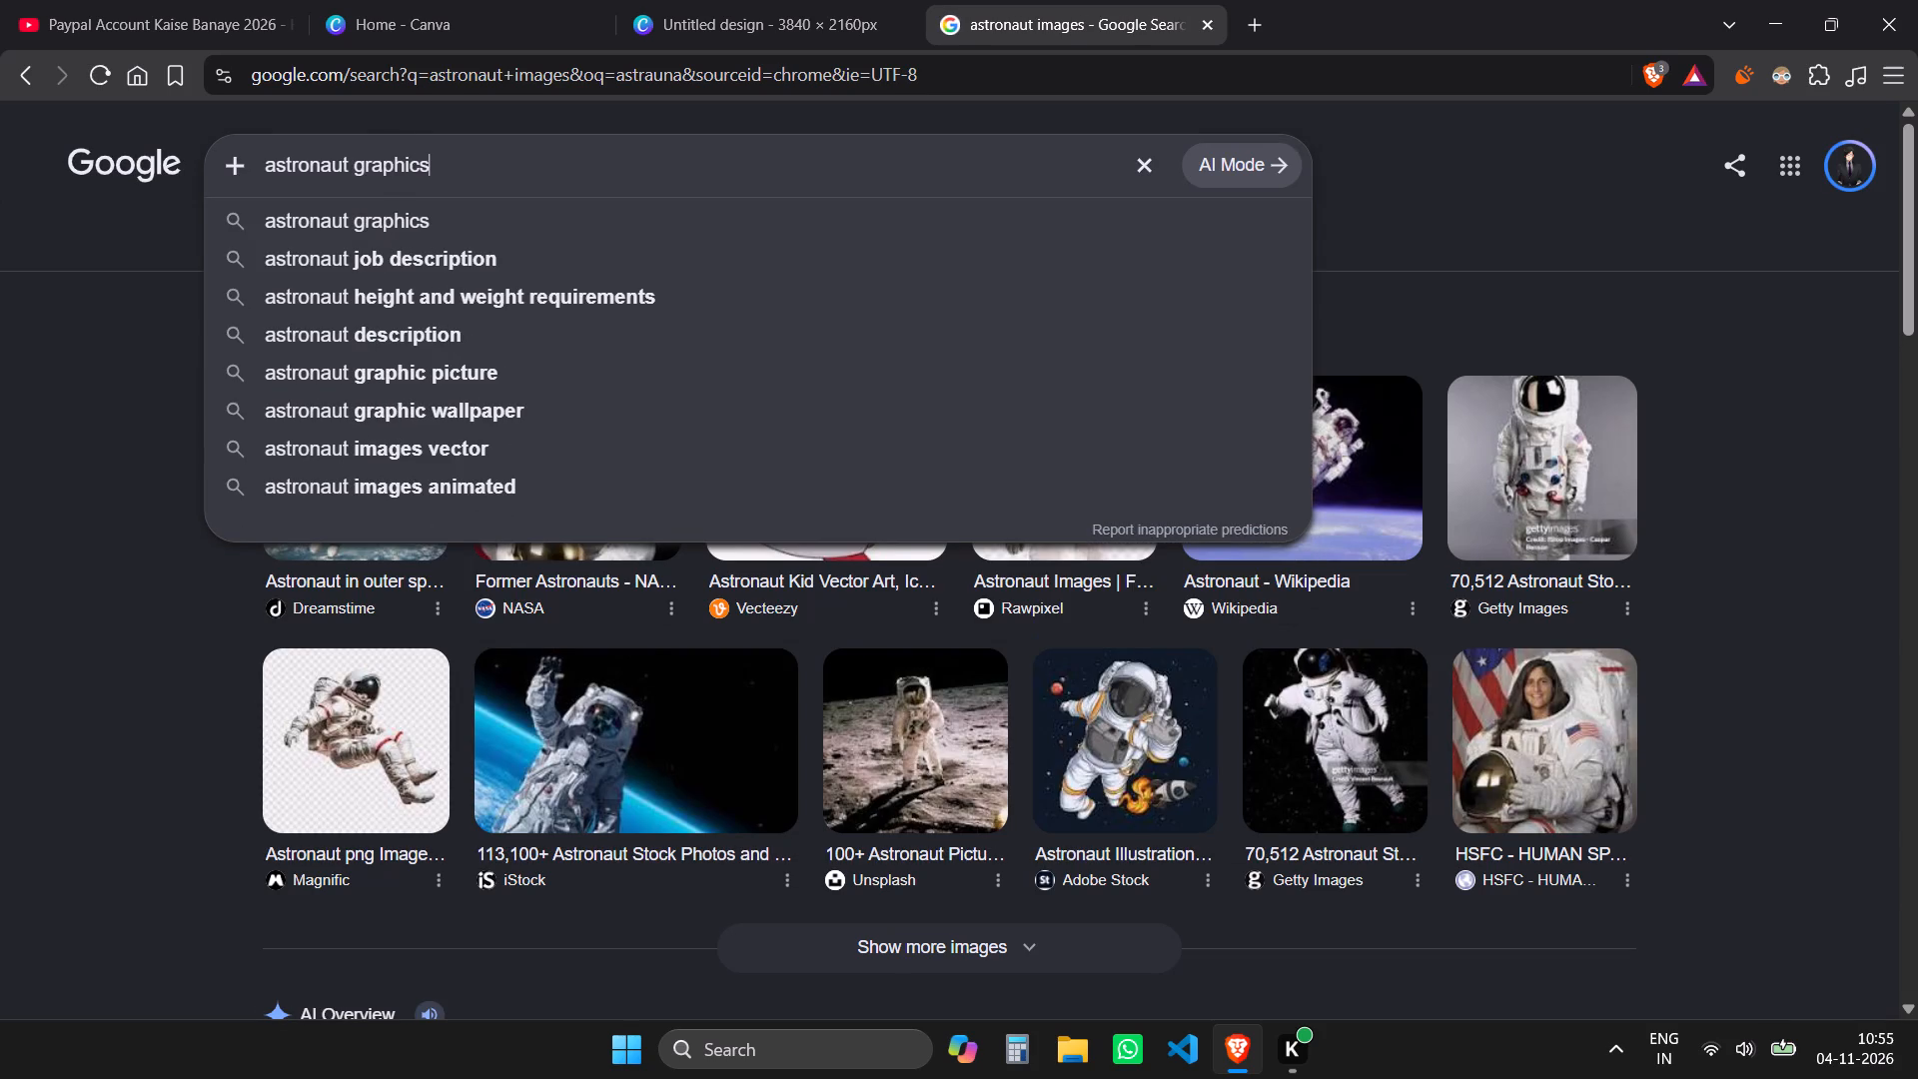
key(Down)
key(Return)
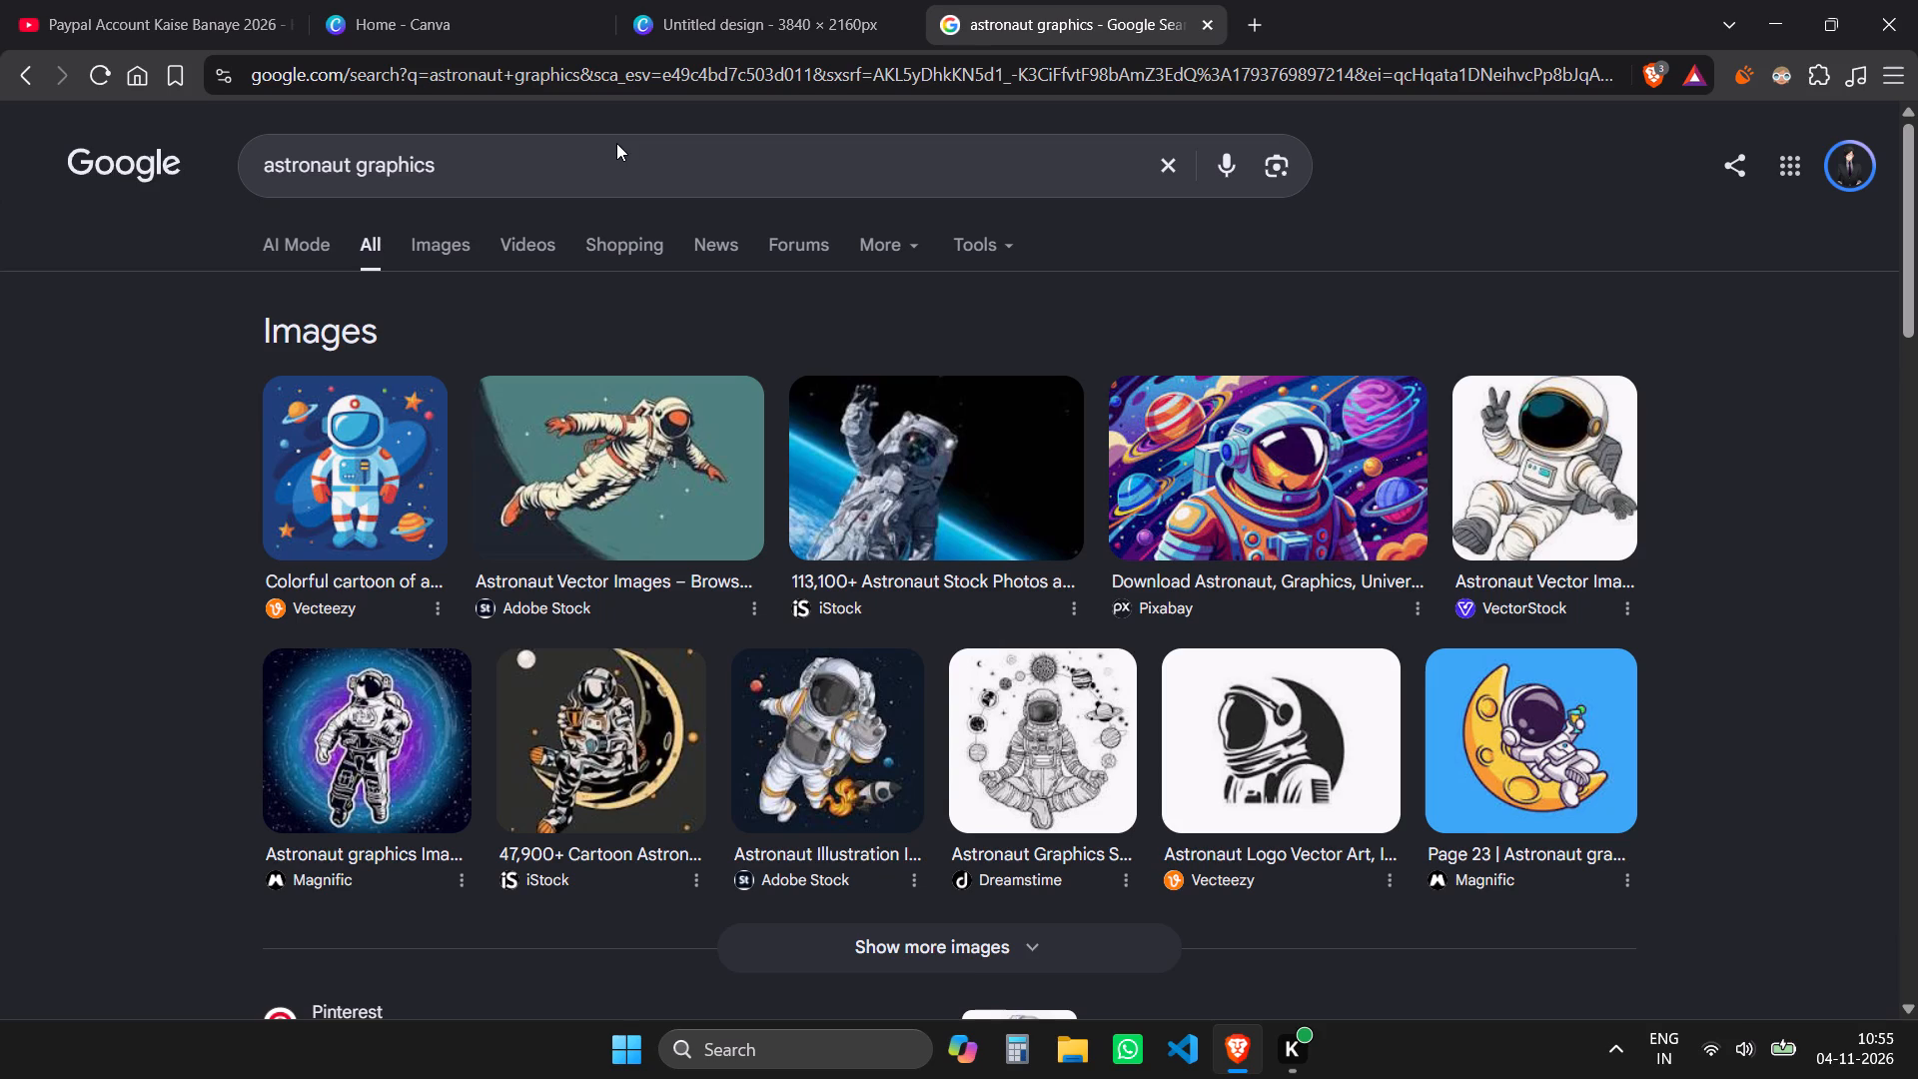
click(433, 235)
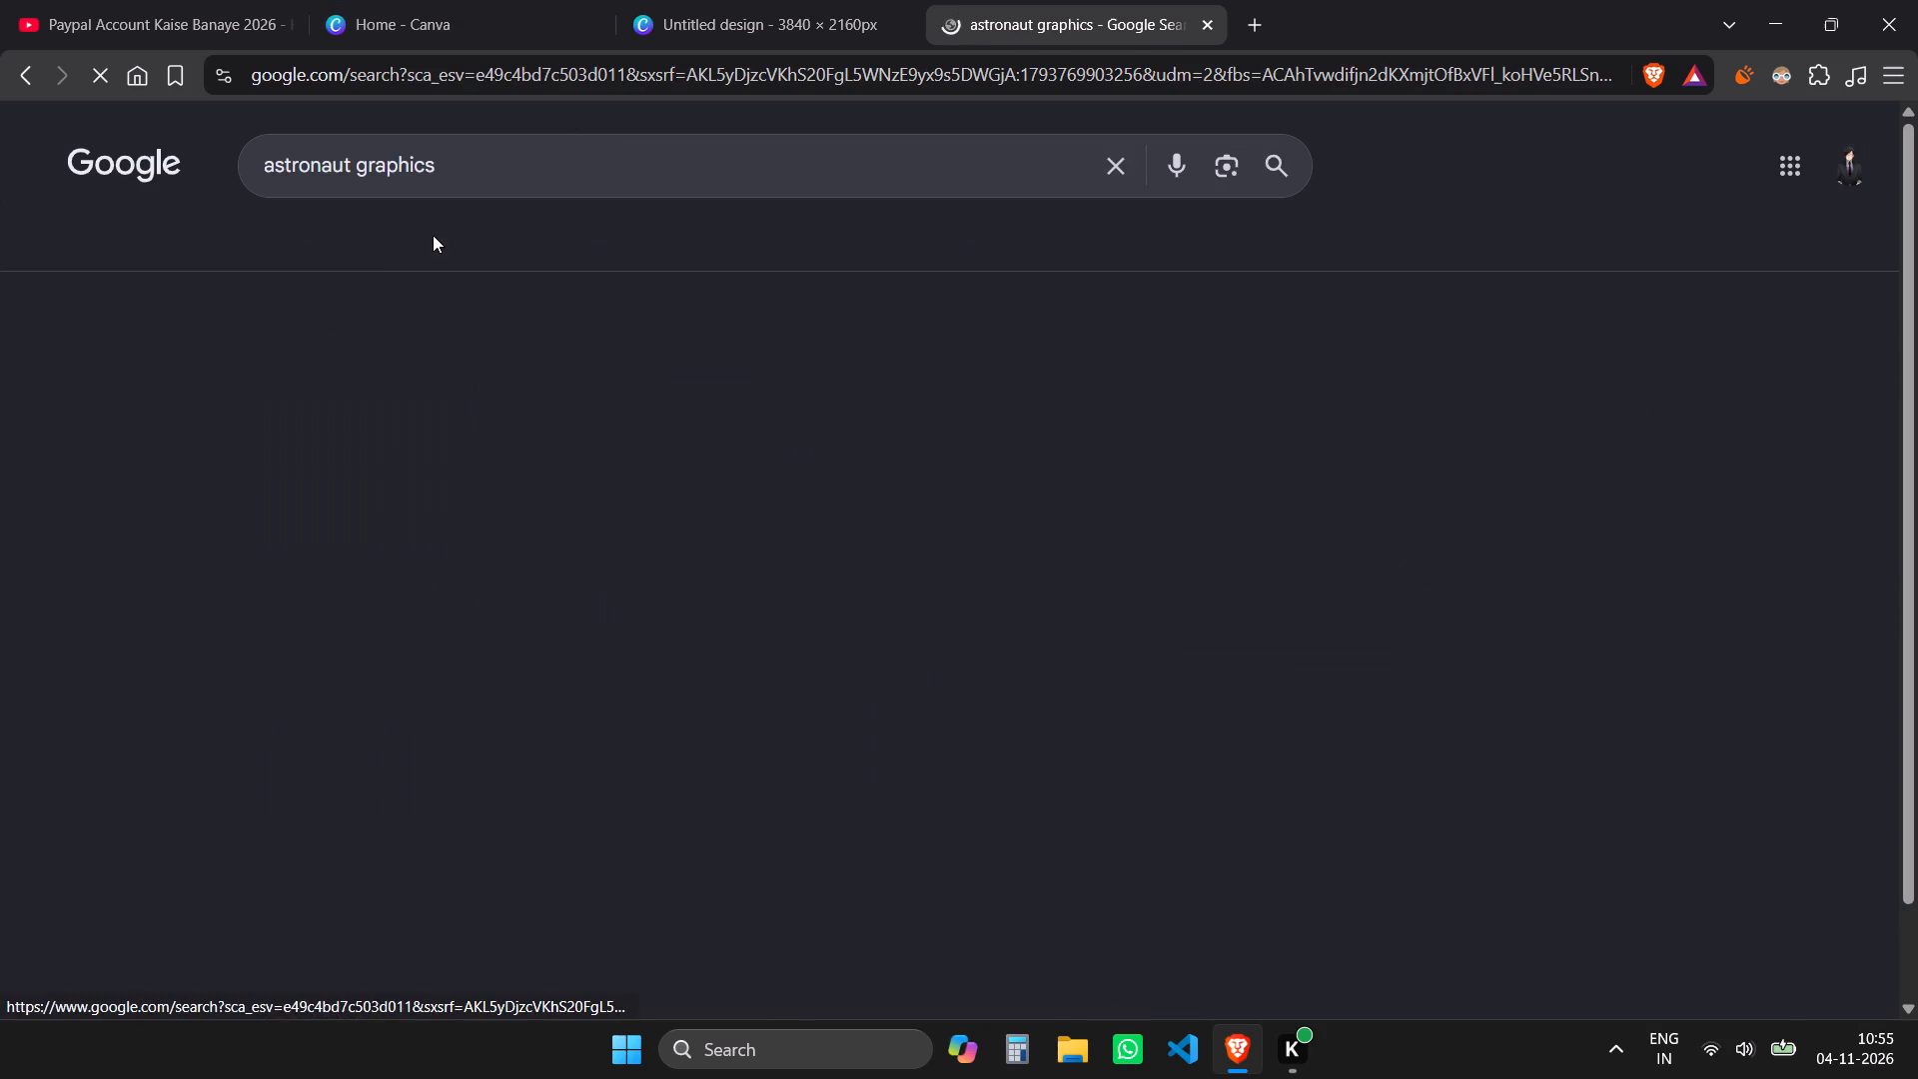
Look through the astronaut graphics image results for a suitable astronaut style, and return to the general search results.
scroll(444, 593, down, 1)
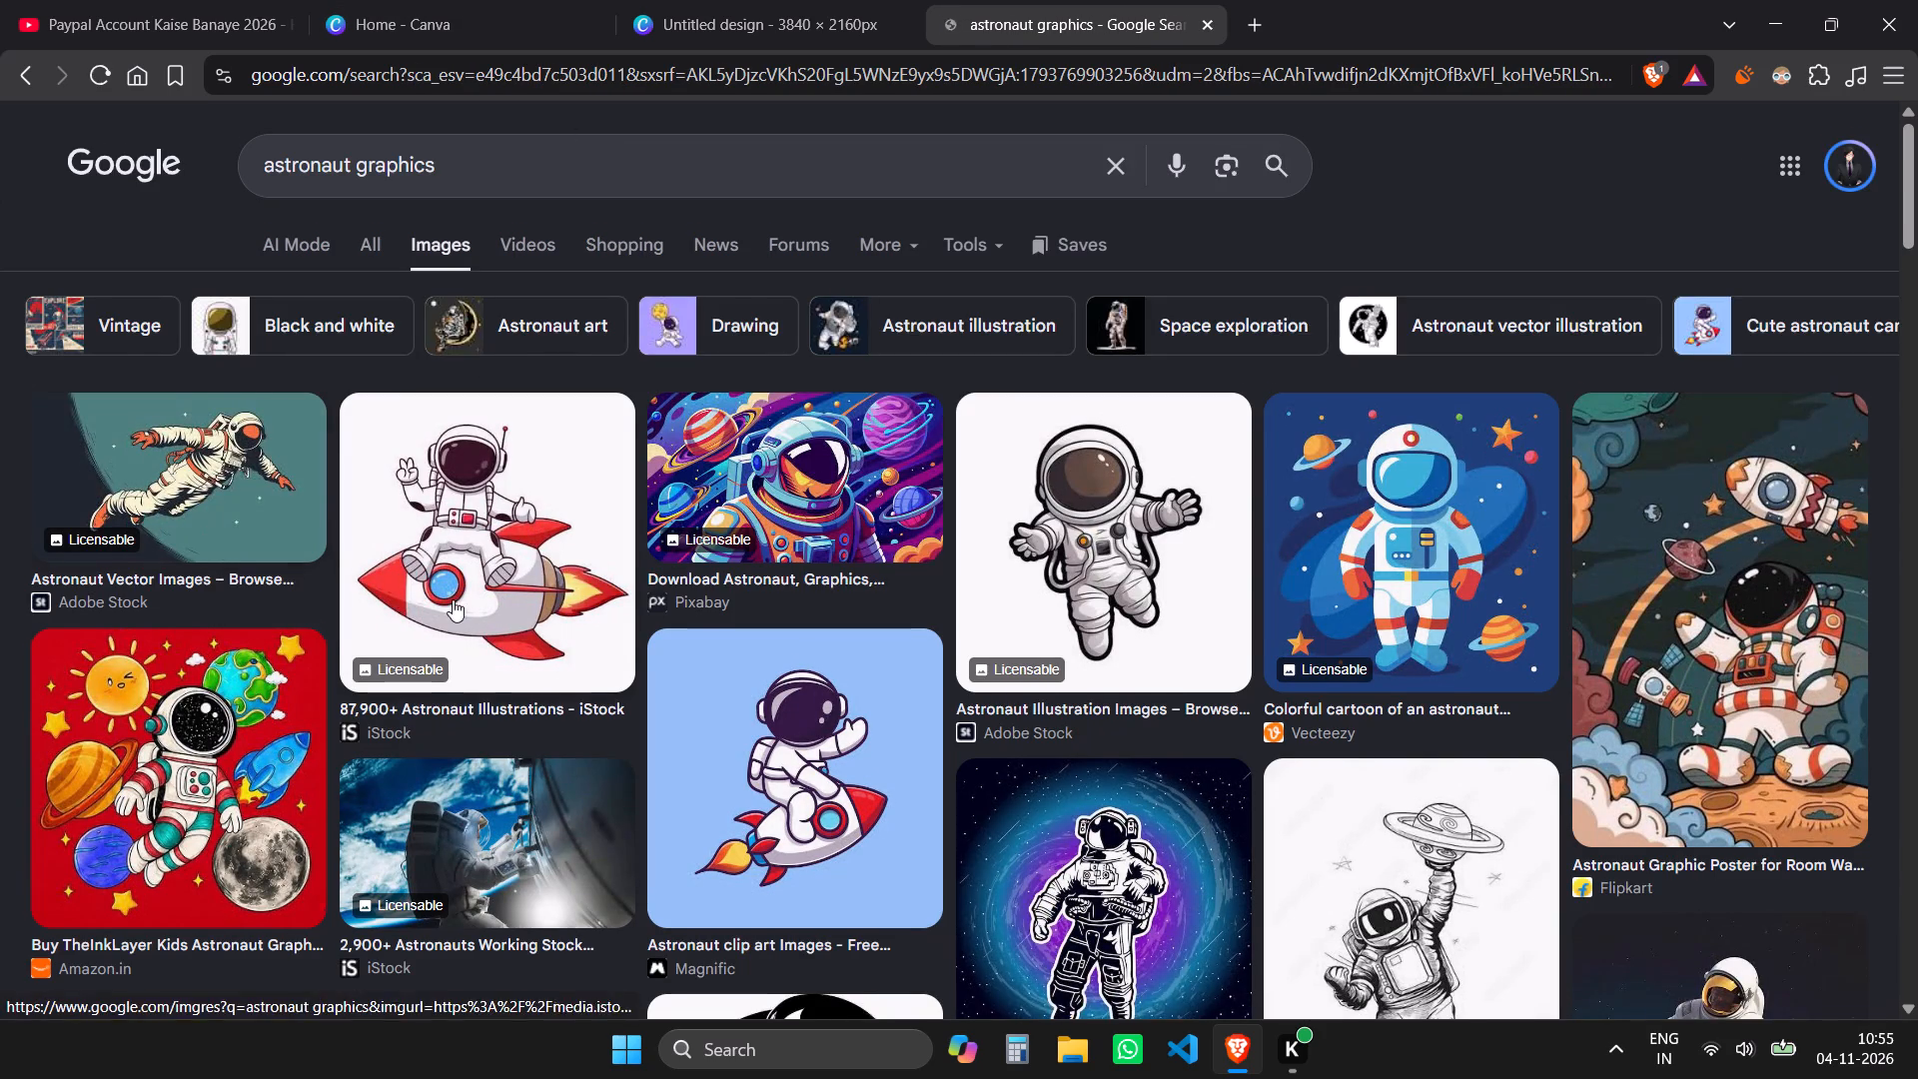
scroll(453, 599, down, 2)
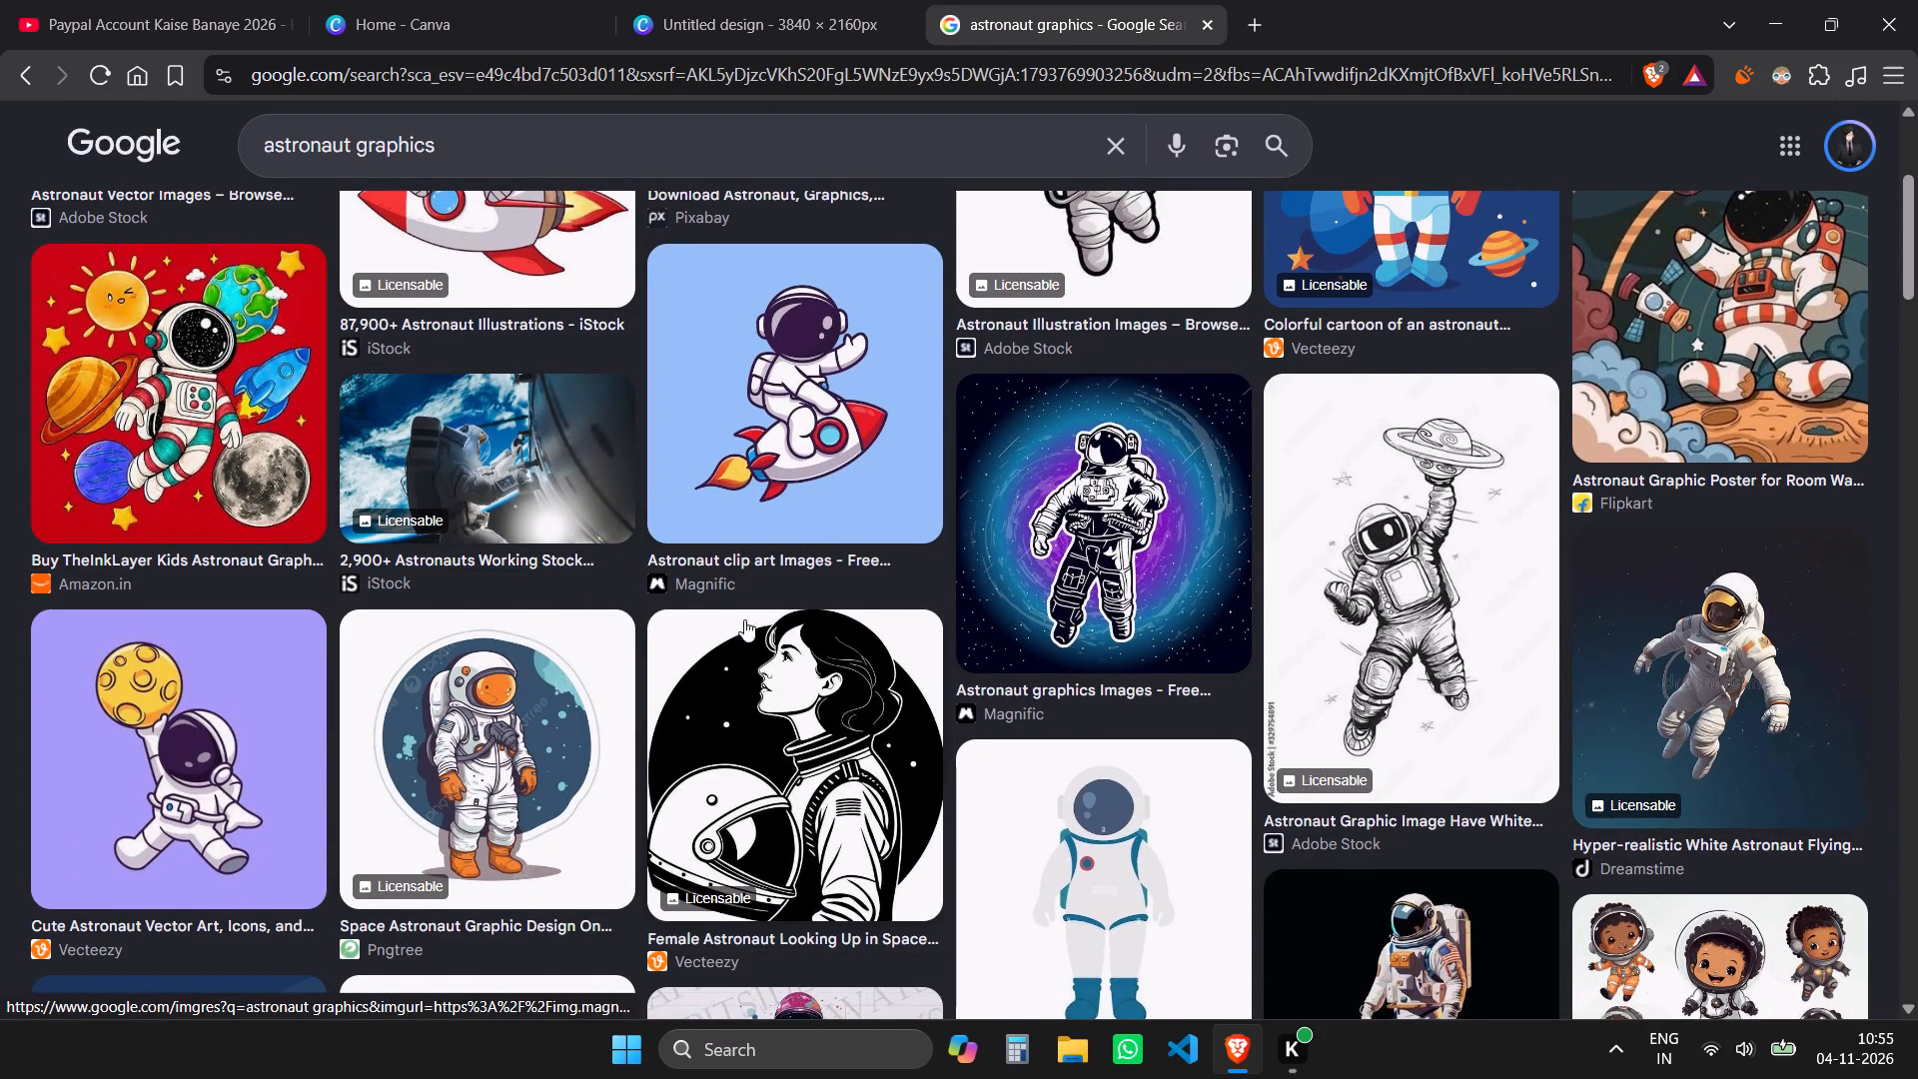
scroll(617, 661, down, 2)
scroll(1129, 592, down, 2)
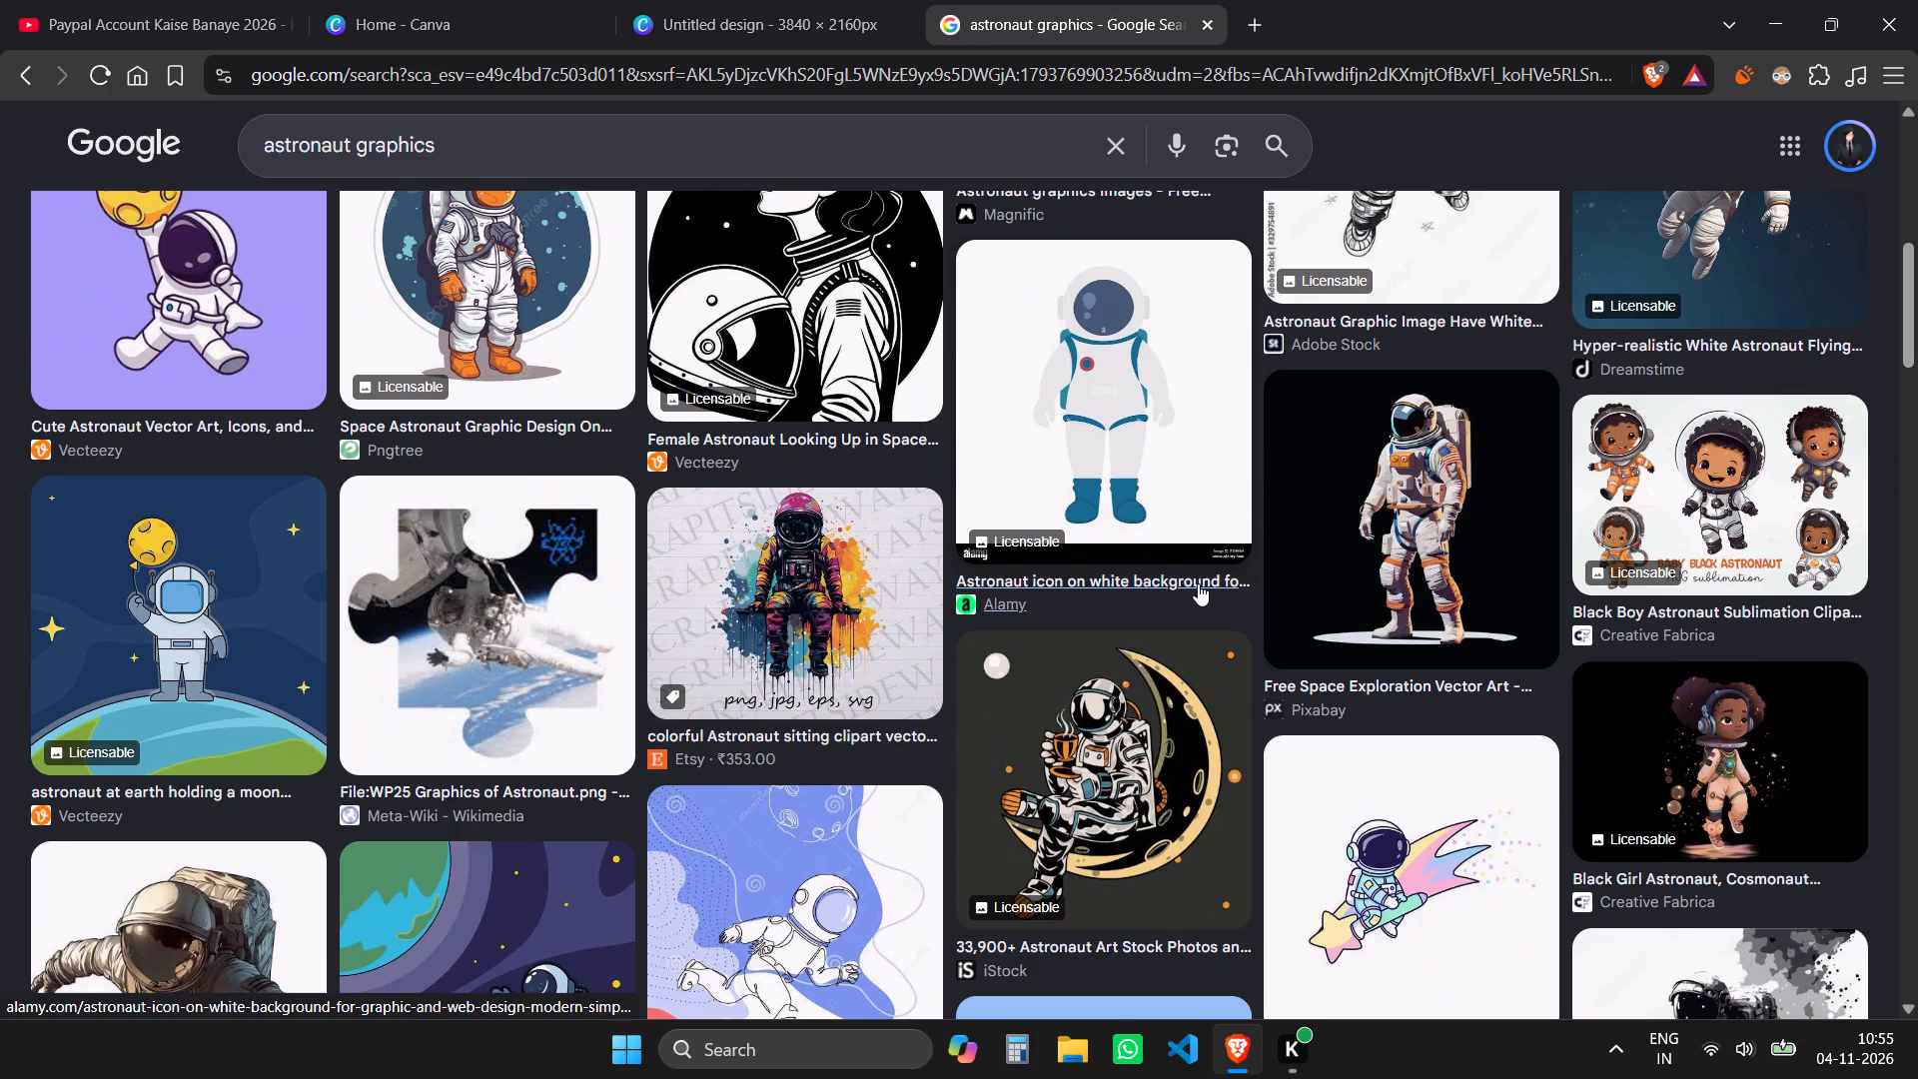
scroll(1401, 552, down, 3)
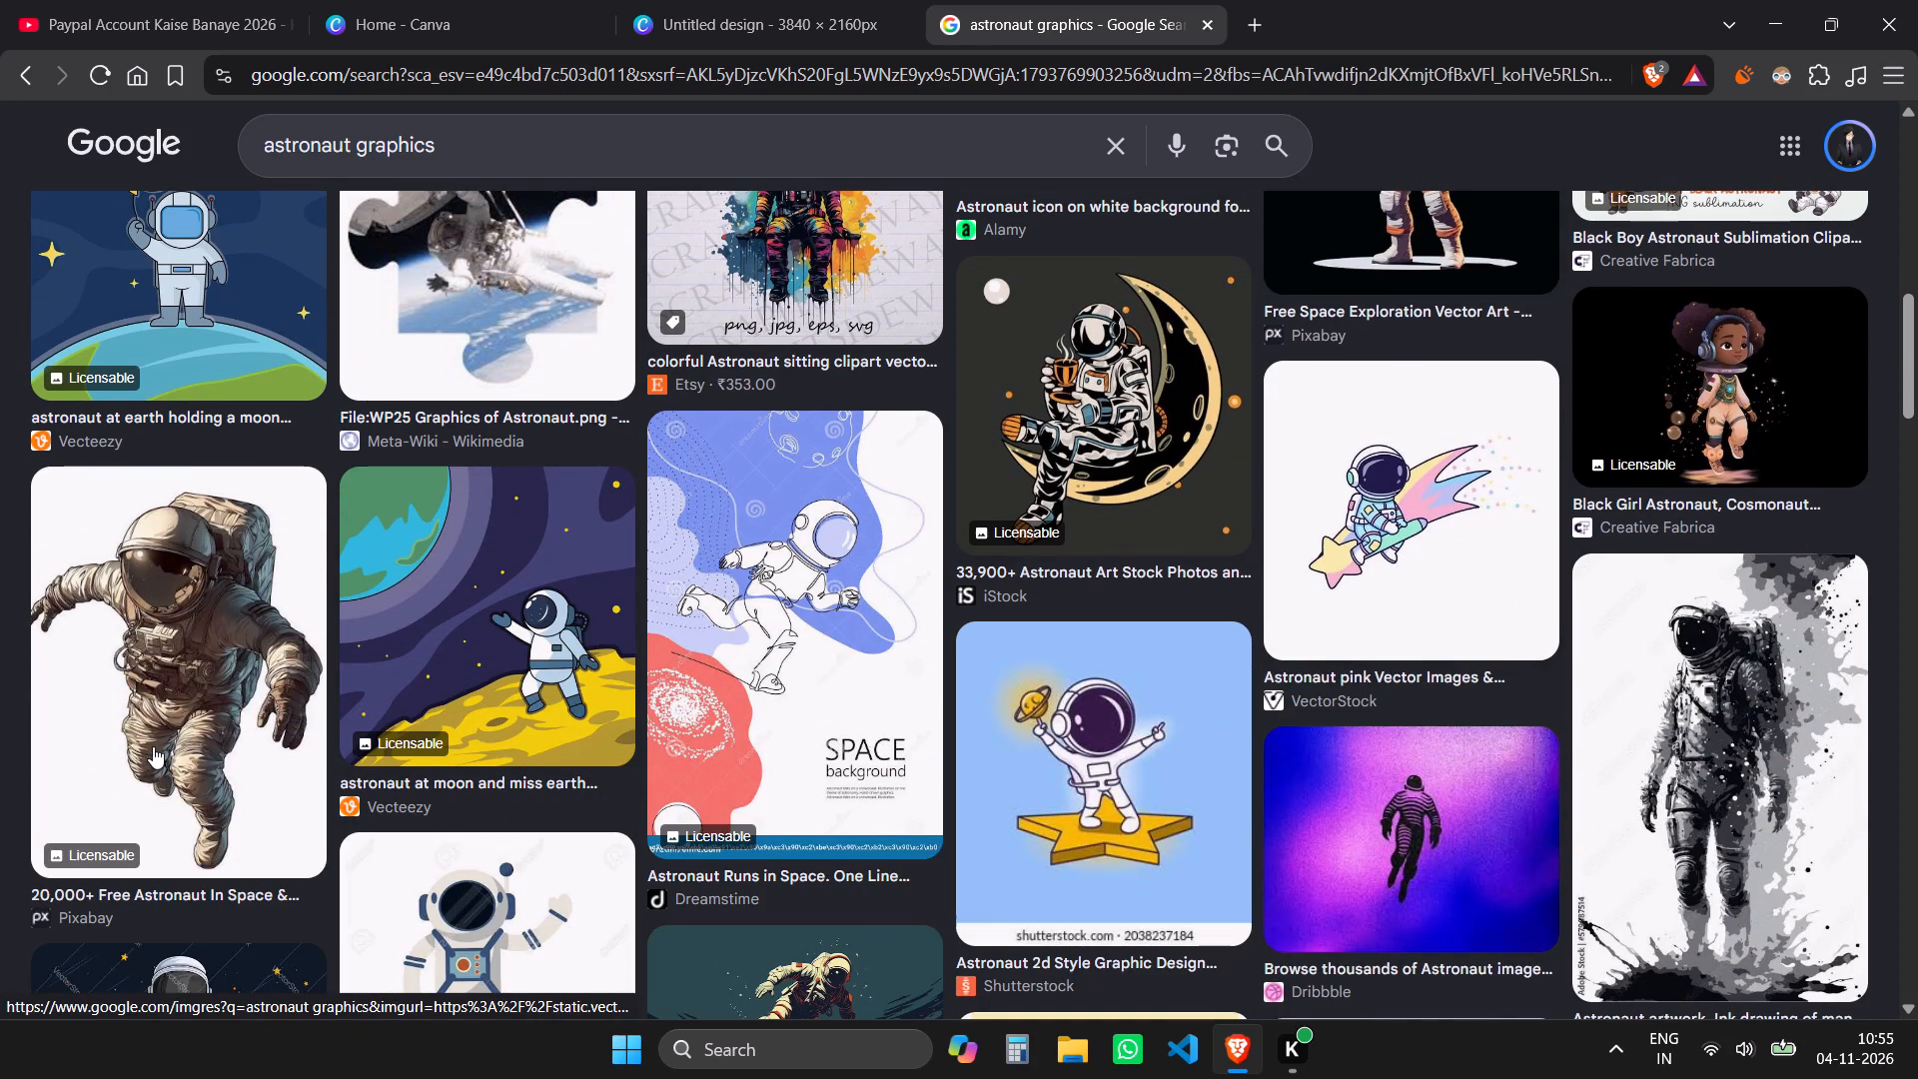
scroll(204, 711, down, 4)
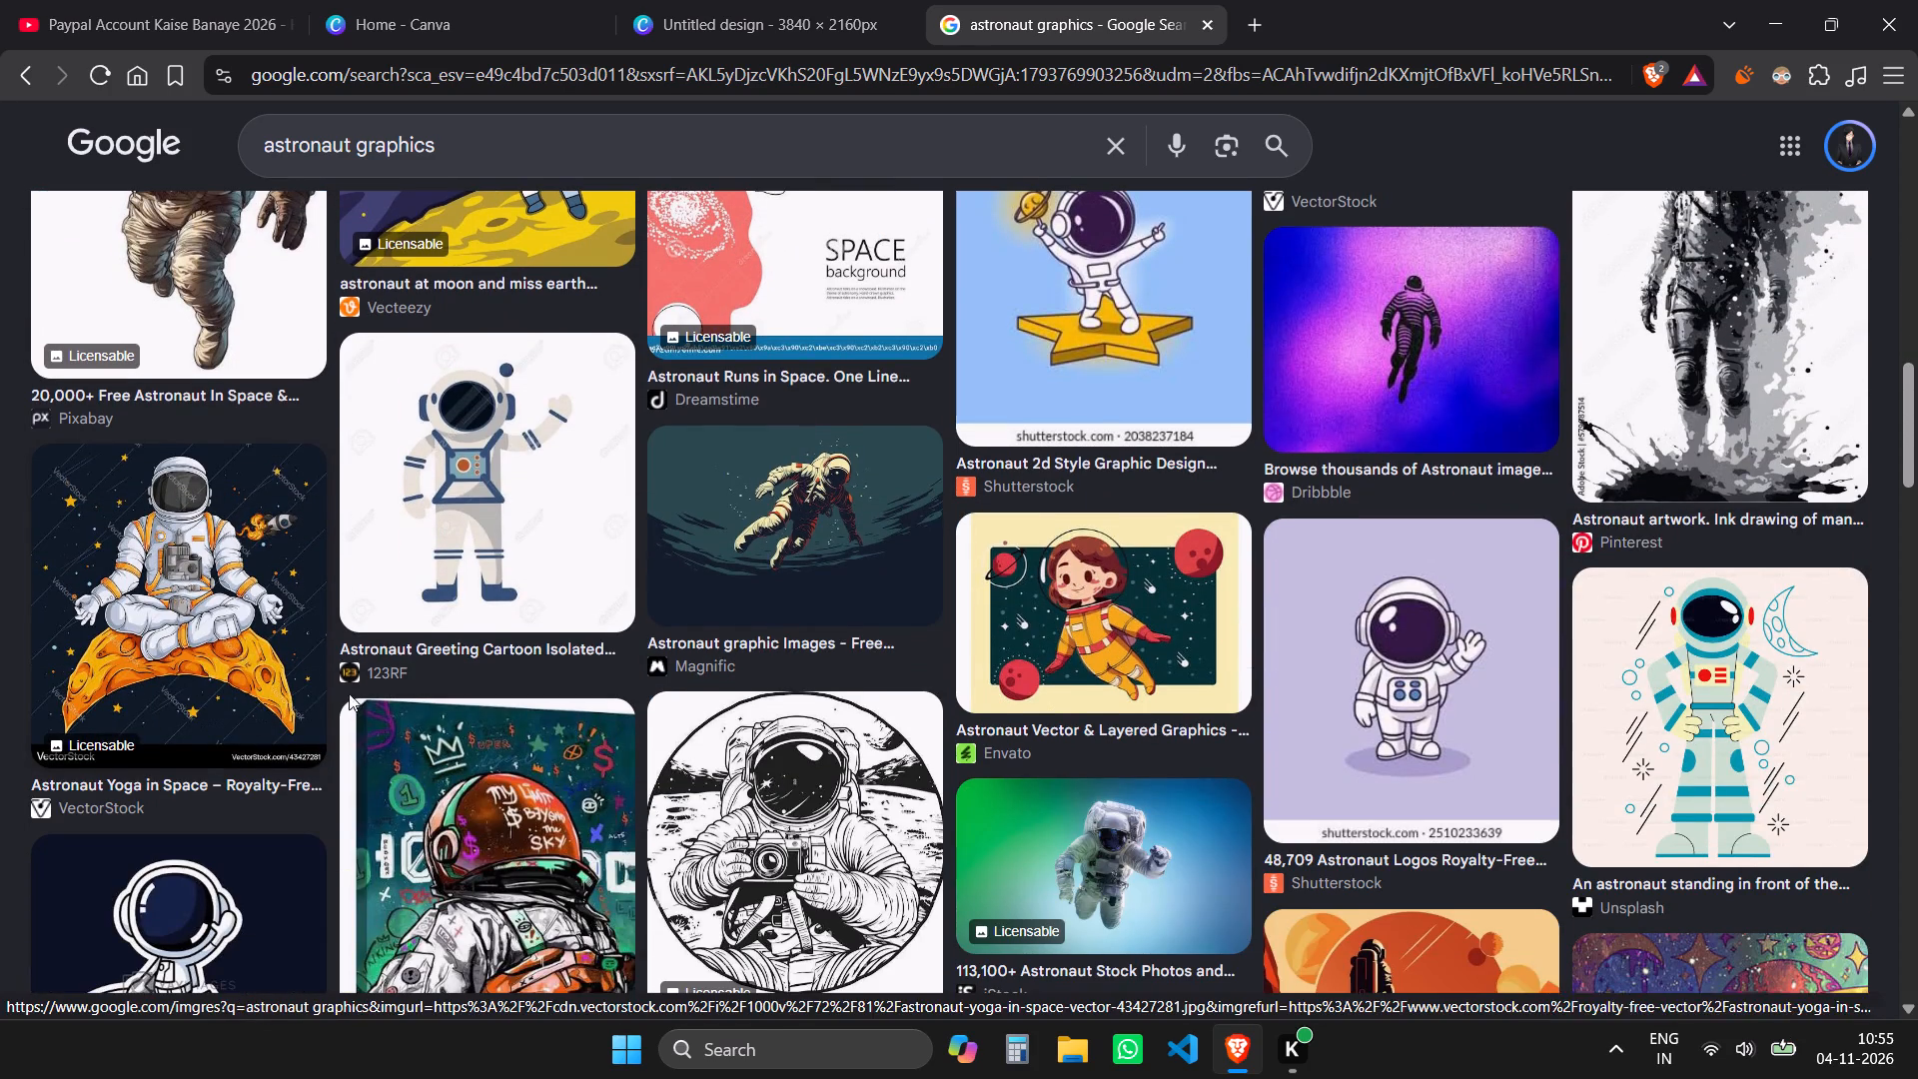
scroll(219, 677, down, 5)
scroll(556, 648, up, 2)
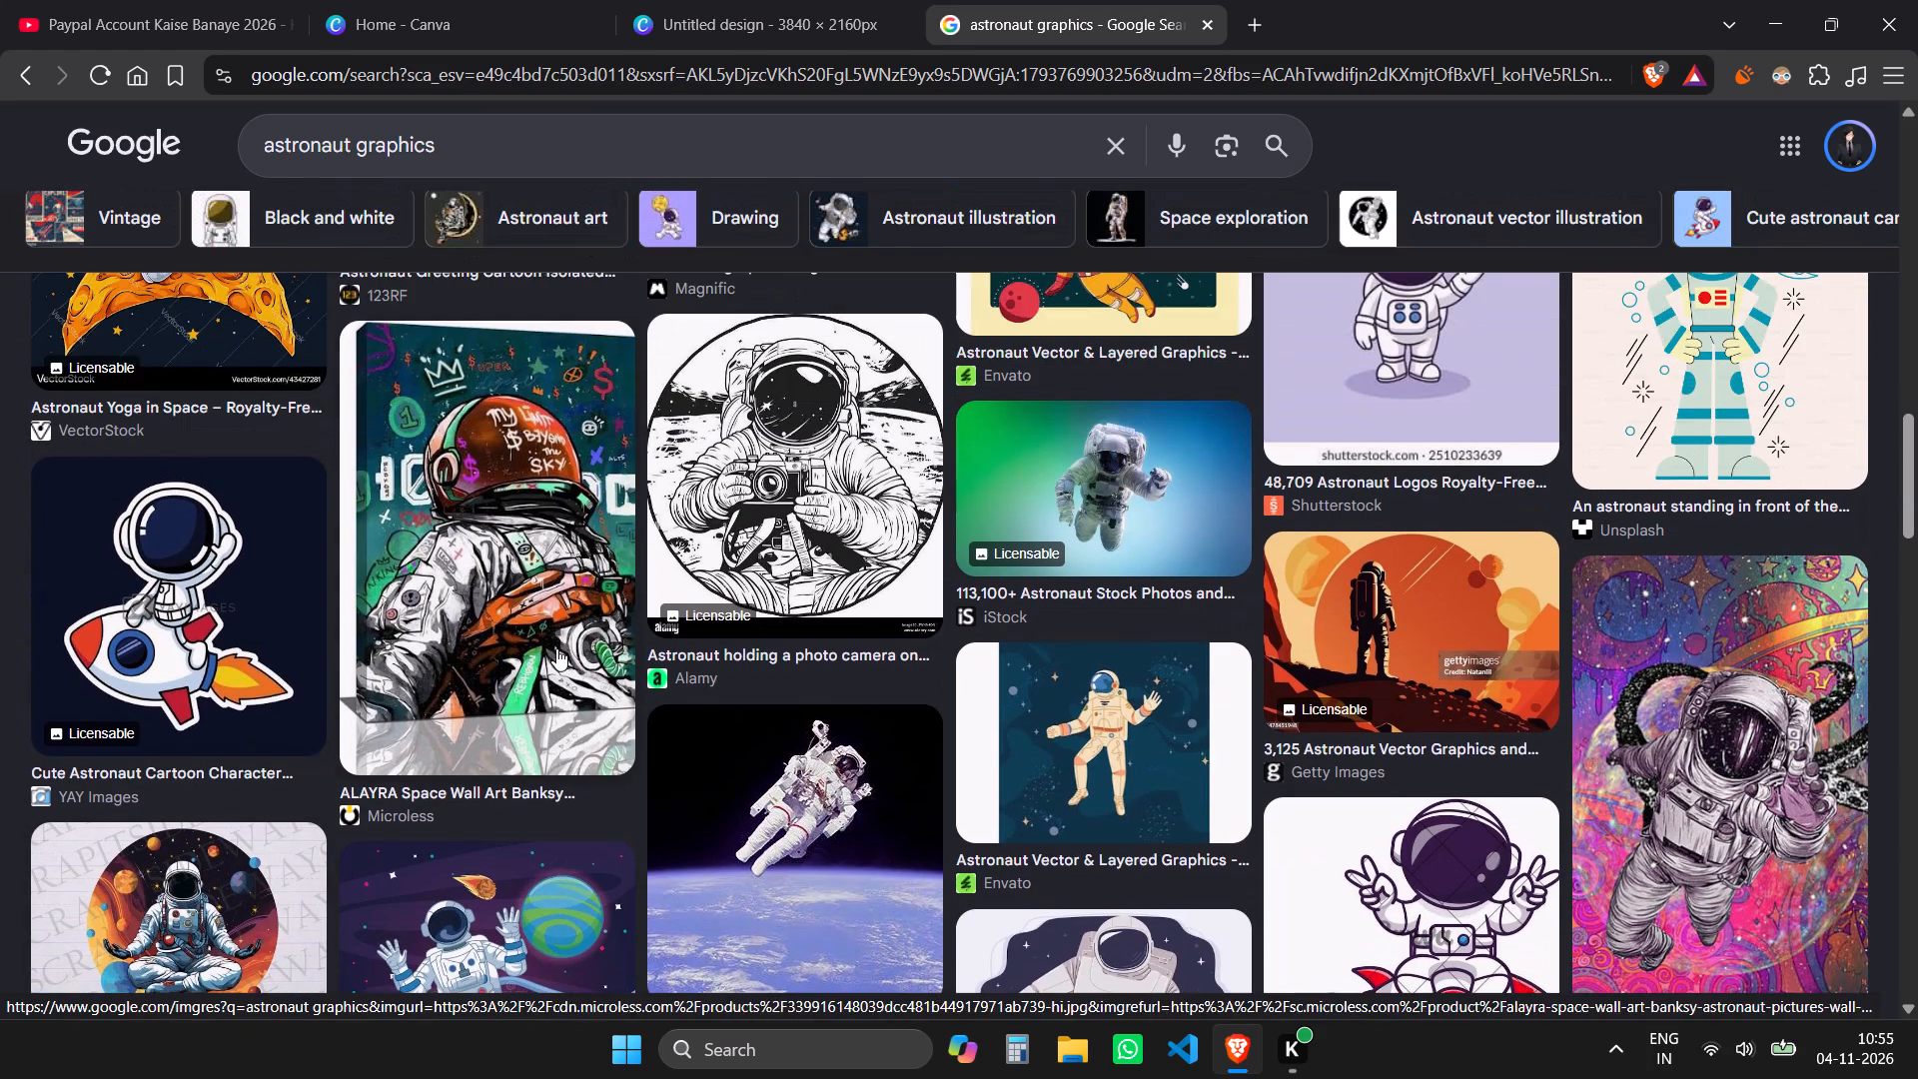
scroll(693, 865, down, 3)
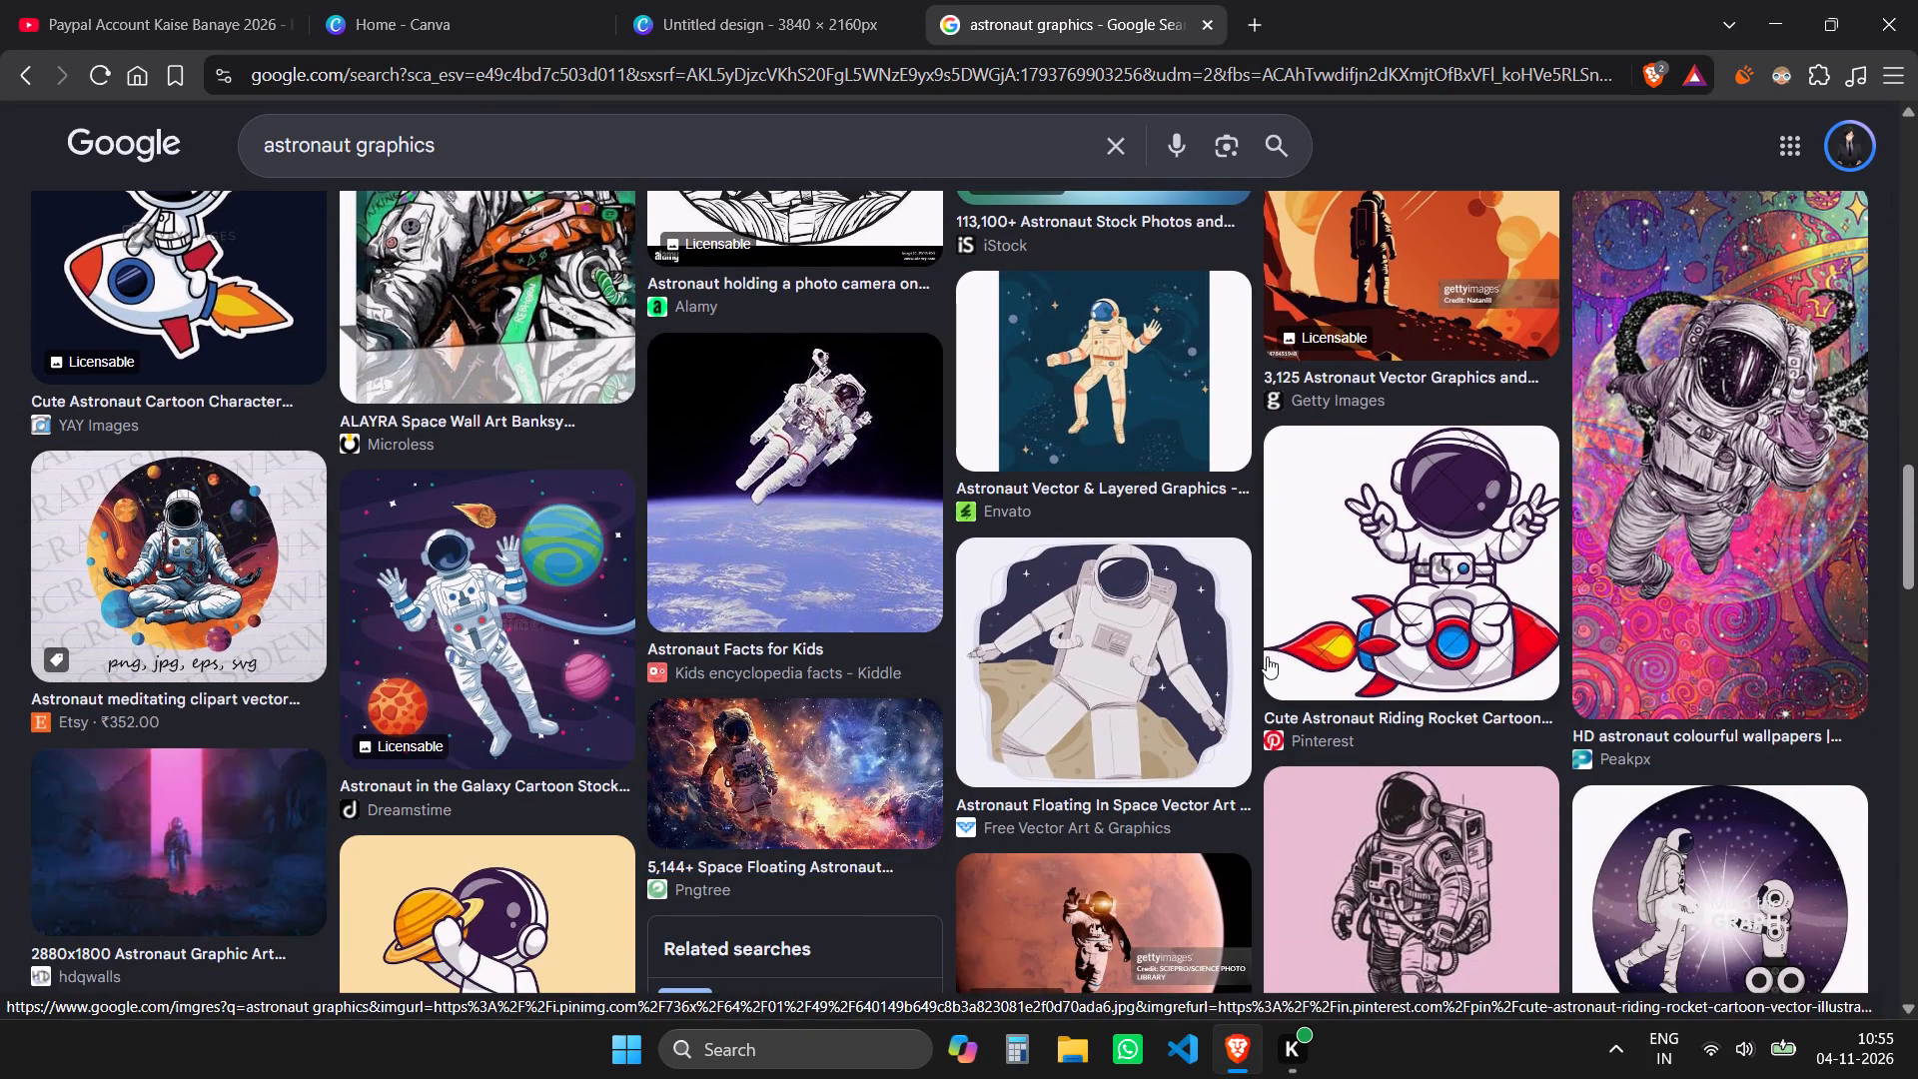
scroll(1021, 619, down, 7)
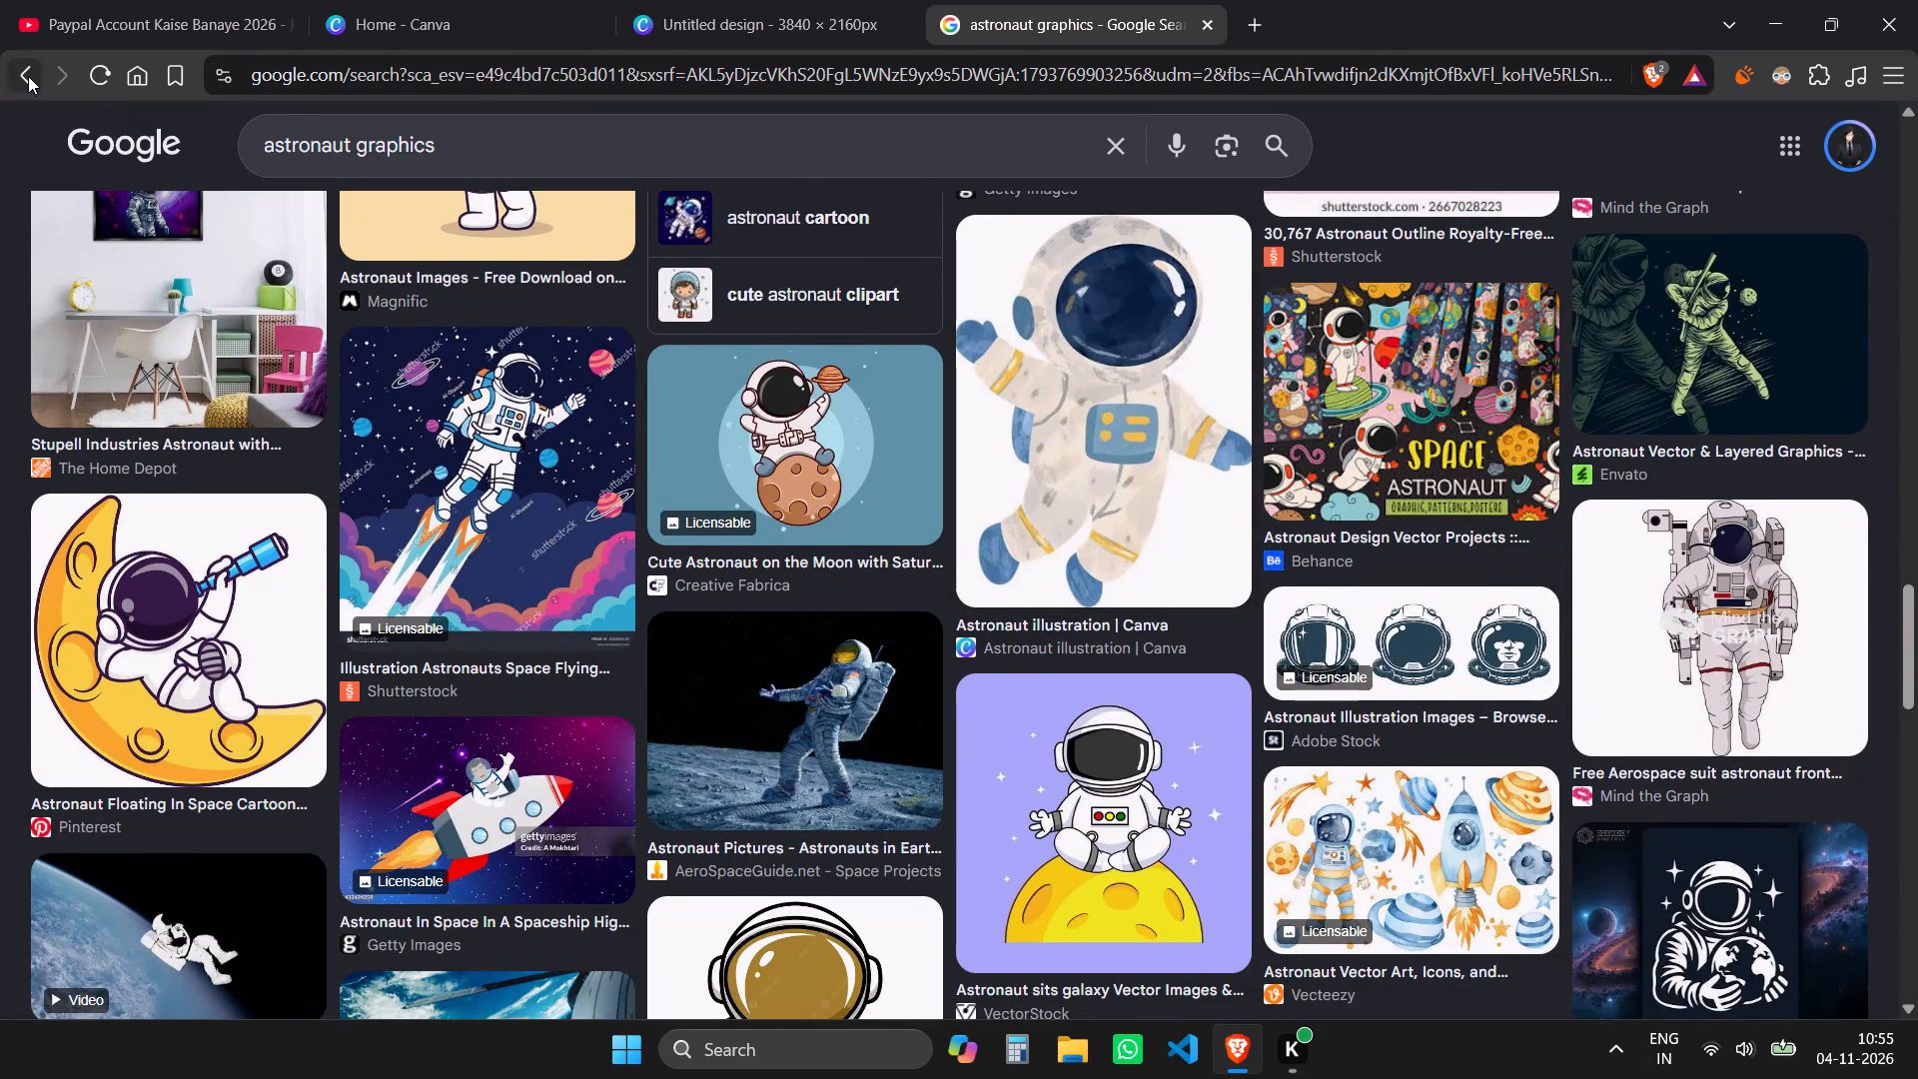
click(28, 76)
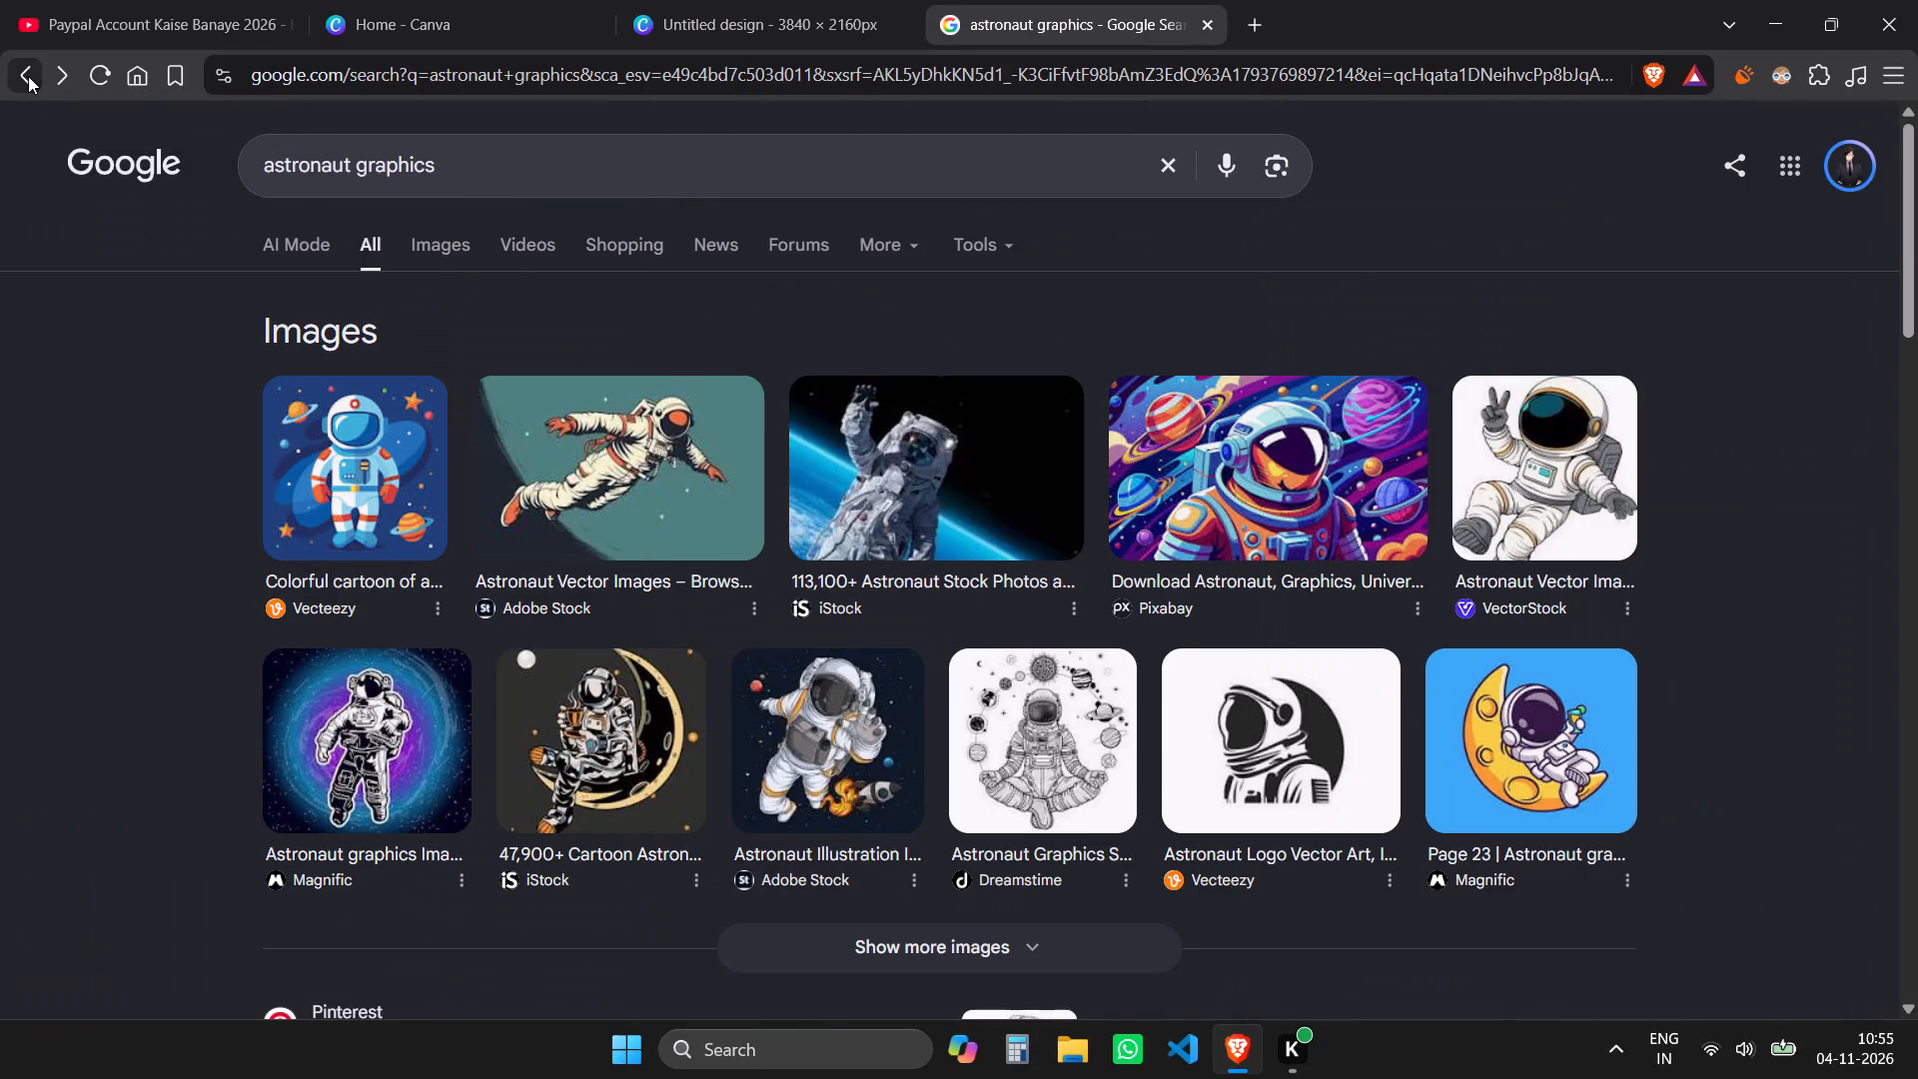
Switch back to the Canva design, search its graphics for planet, and look through the results.
click(772, 0)
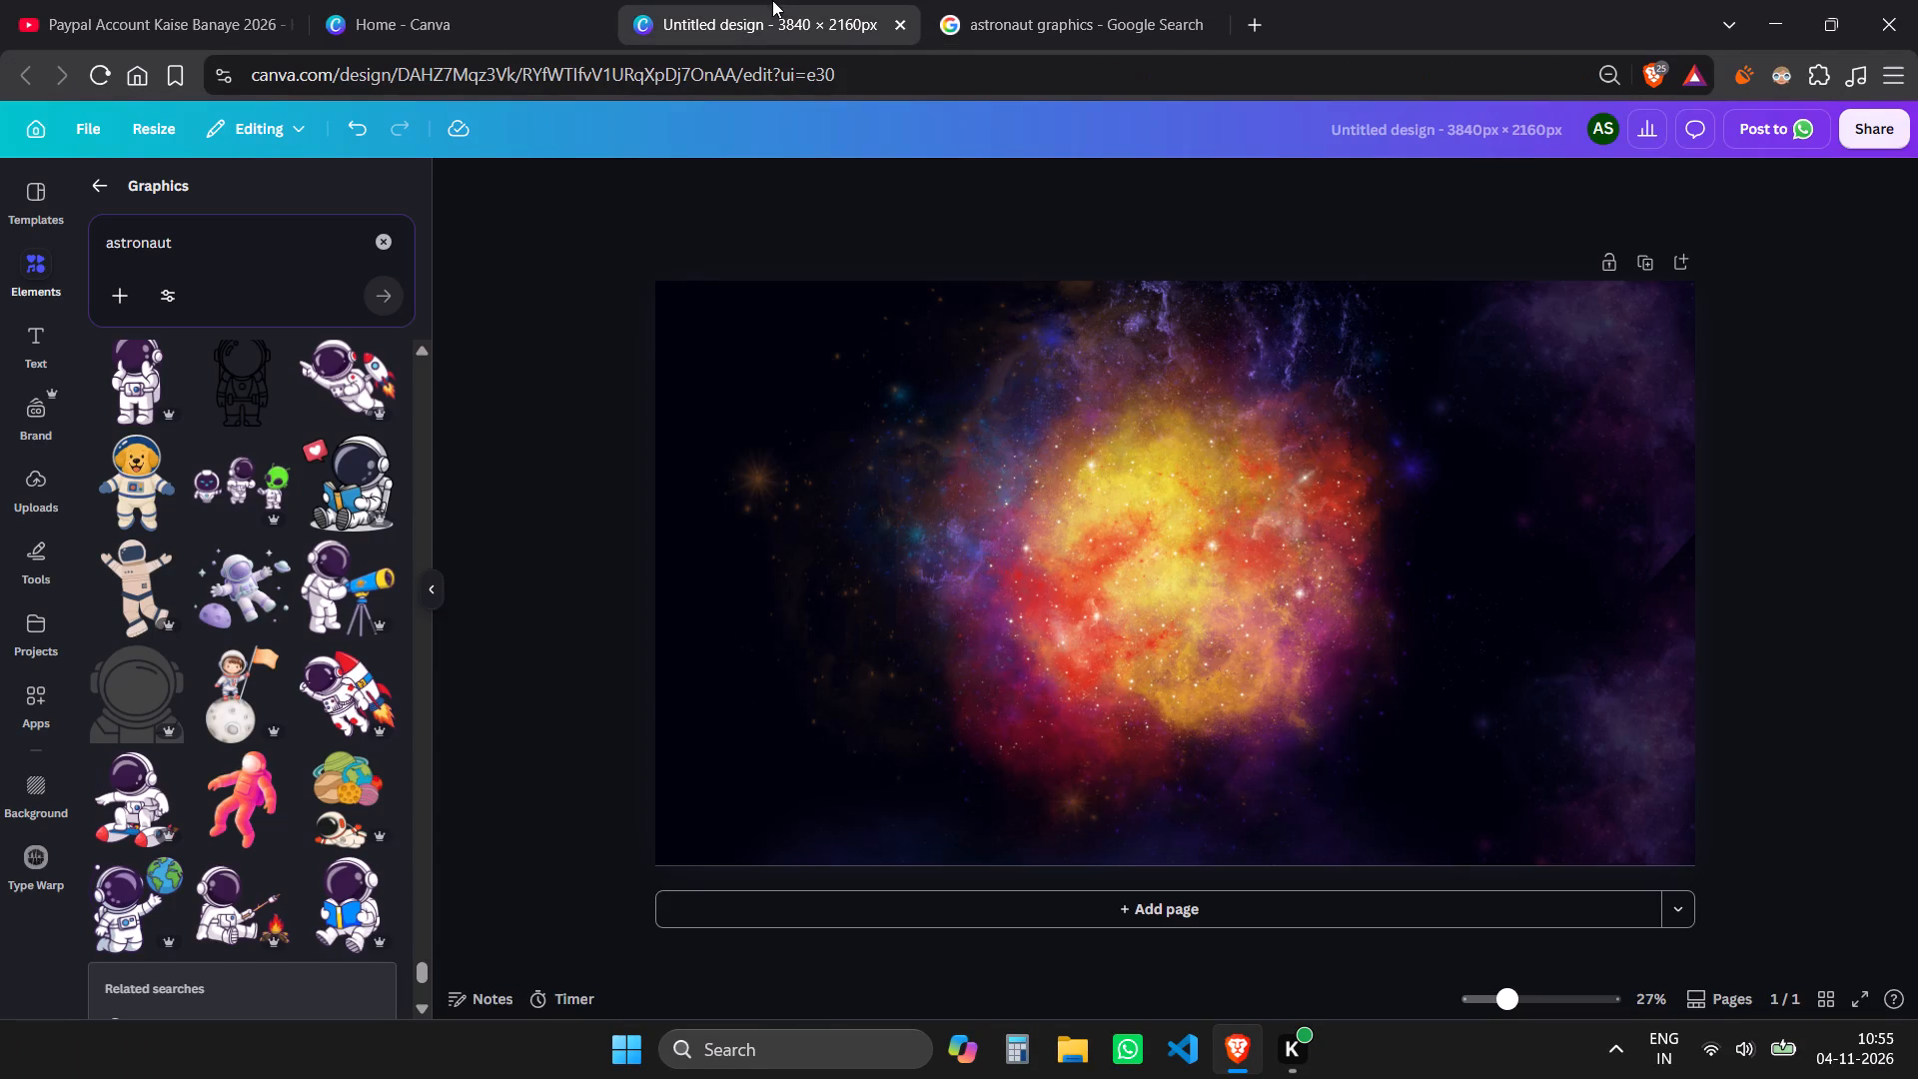
click(387, 246)
text(planet)
key(Return)
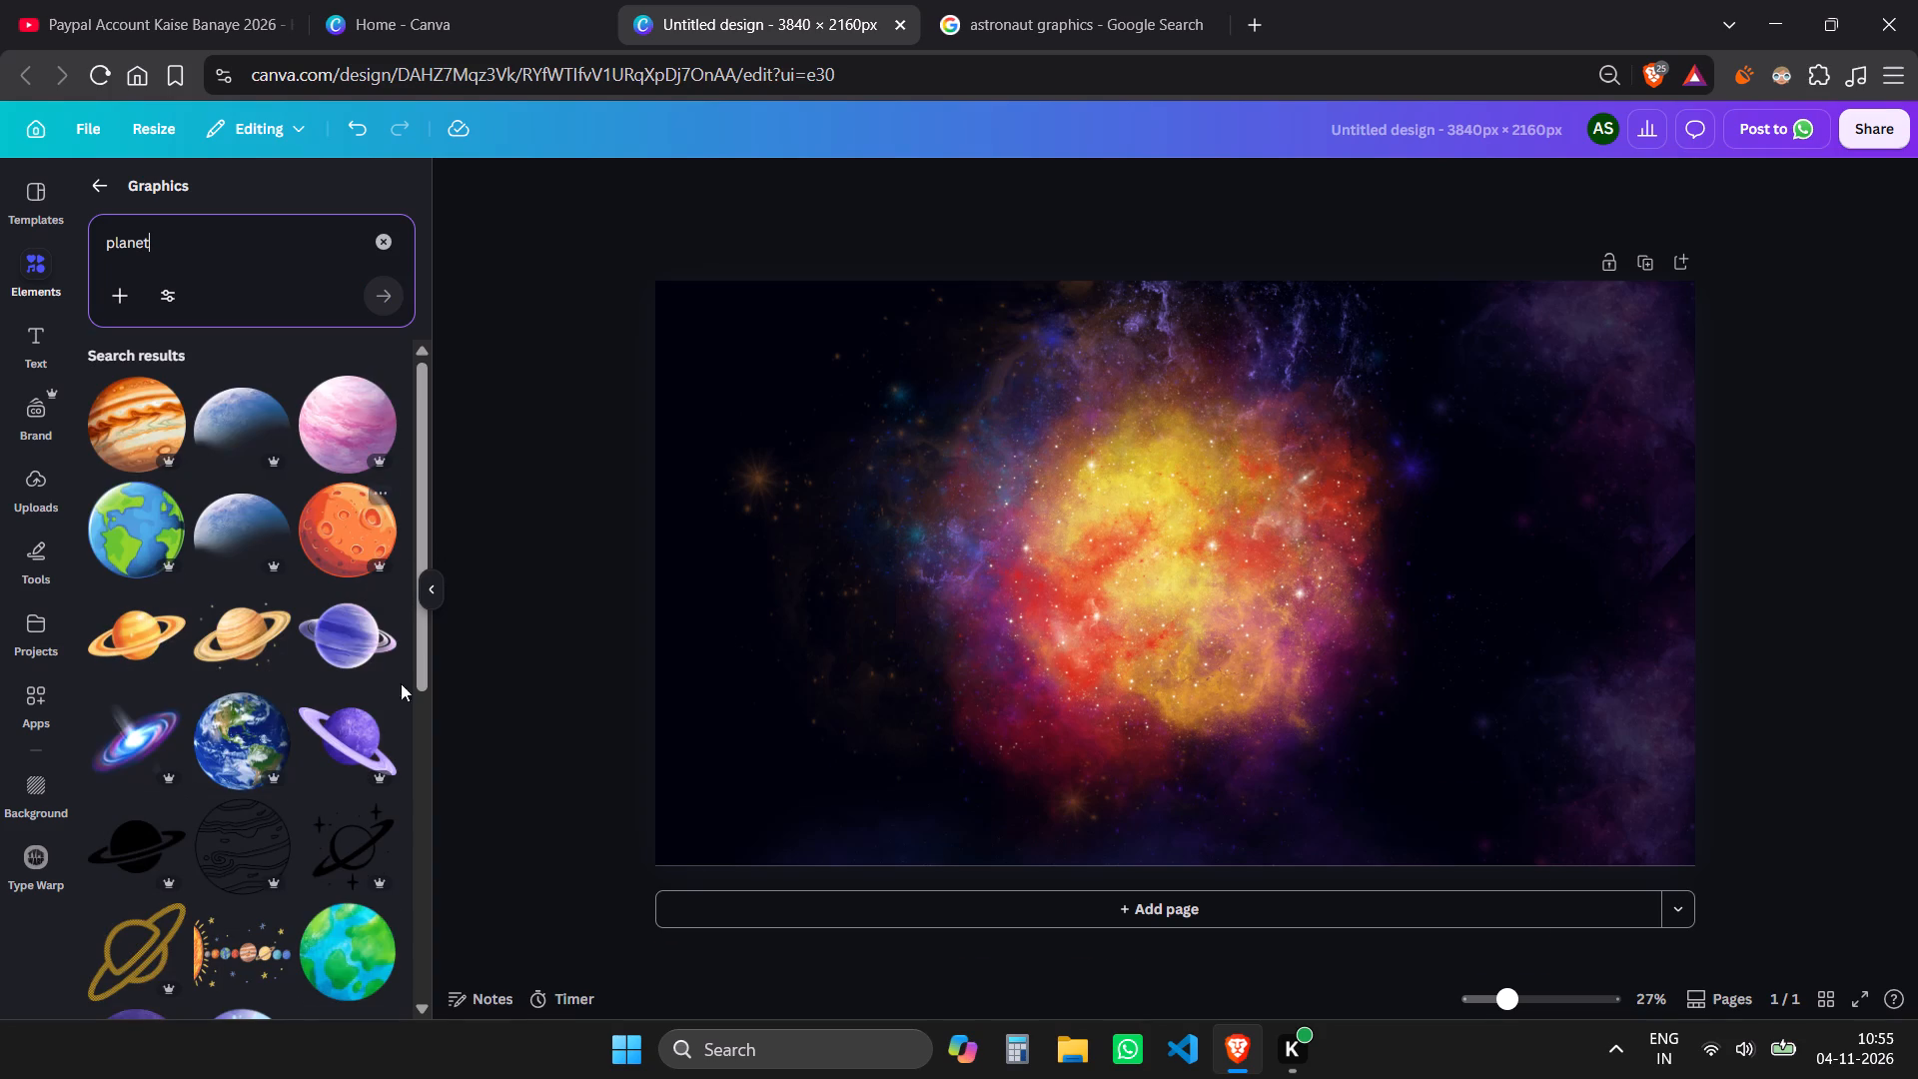
scroll(244, 939, down, 2)
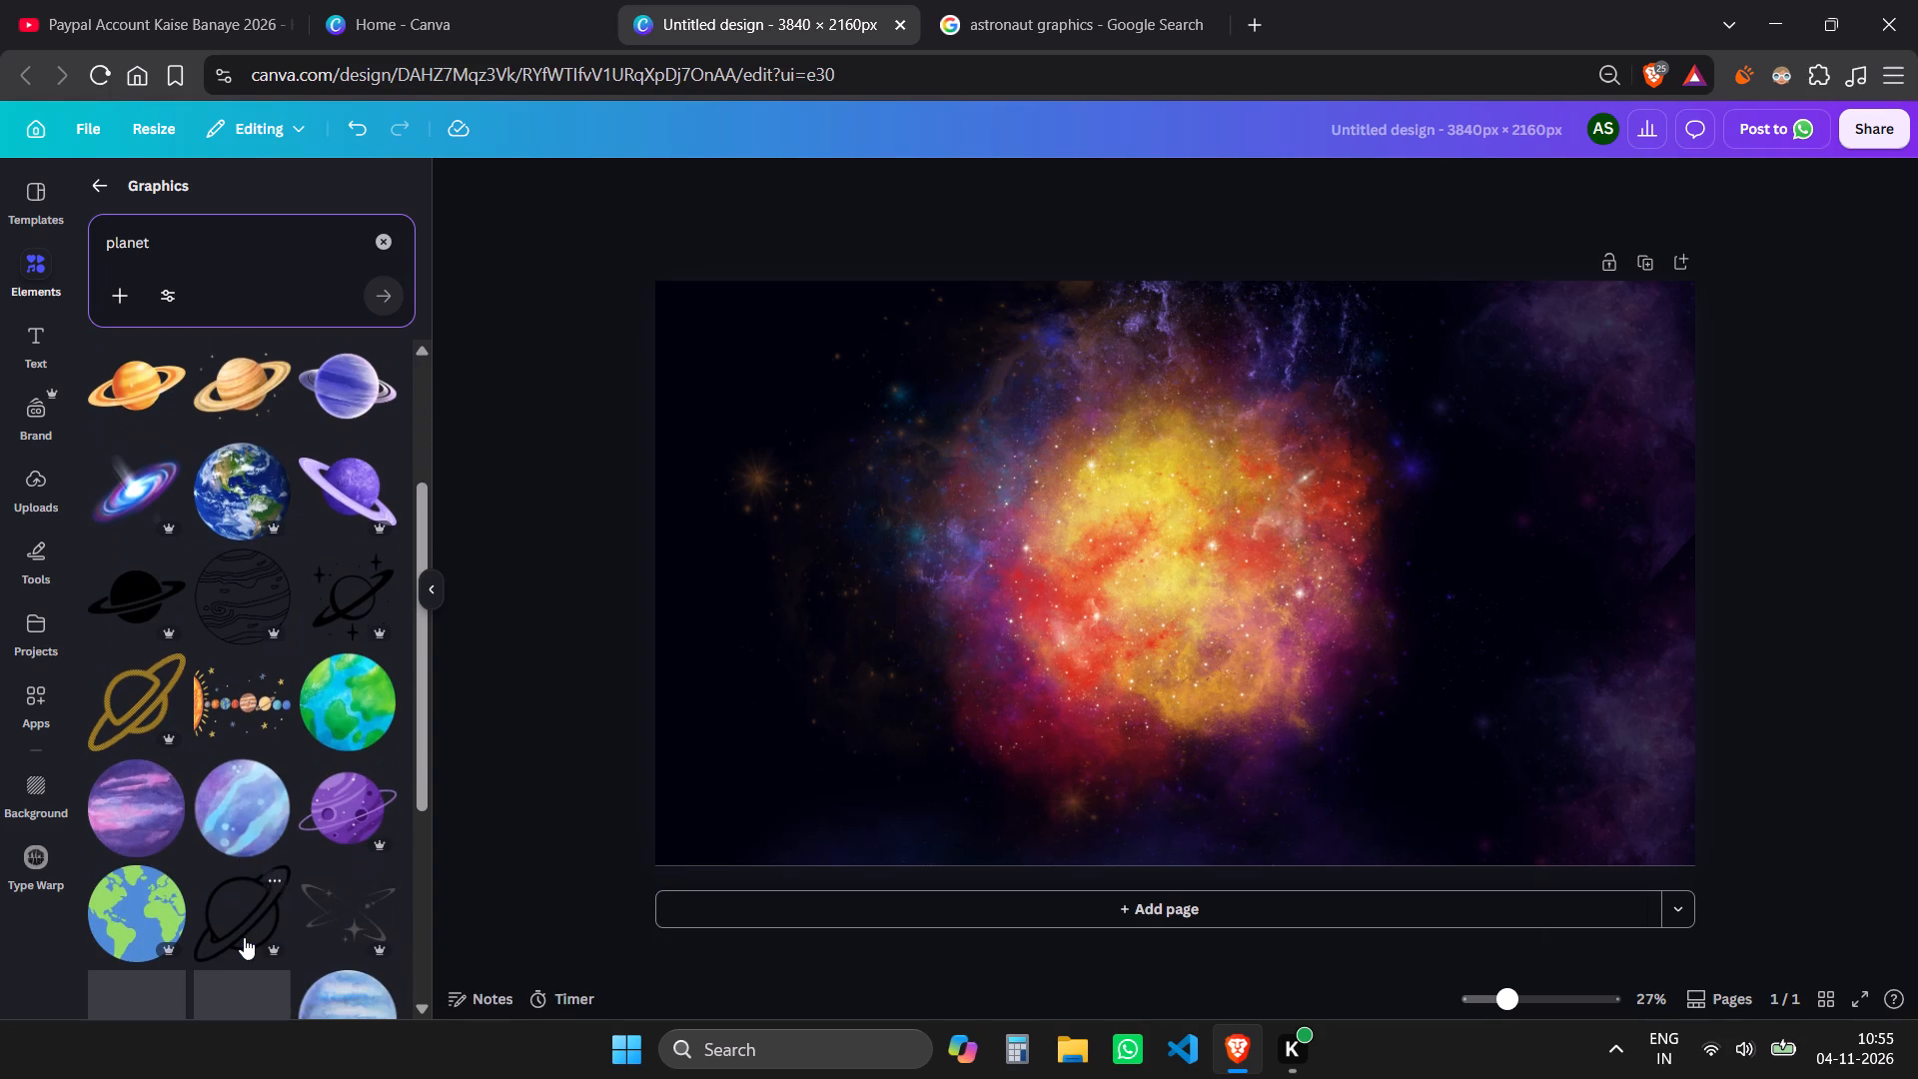
scroll(250, 932, down, 3)
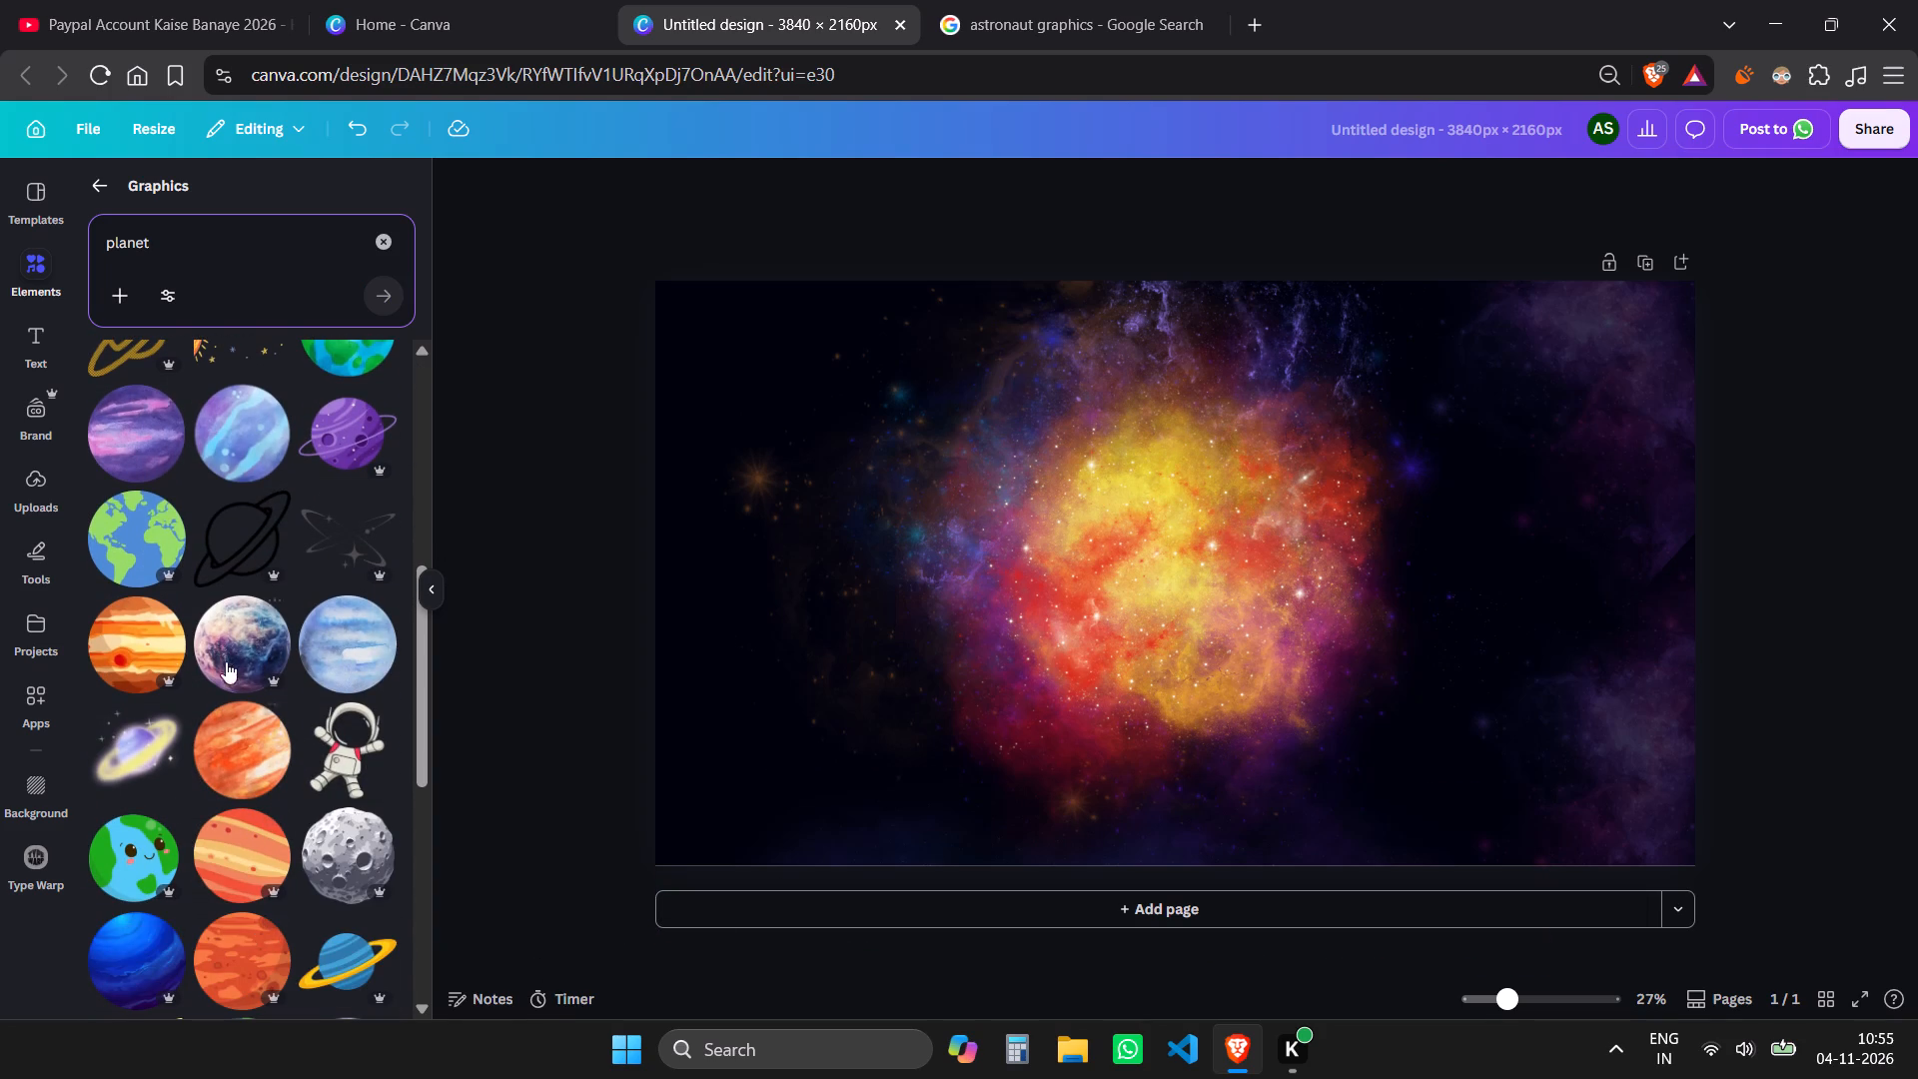
Refine the graphics search to planet surface.
click(266, 233)
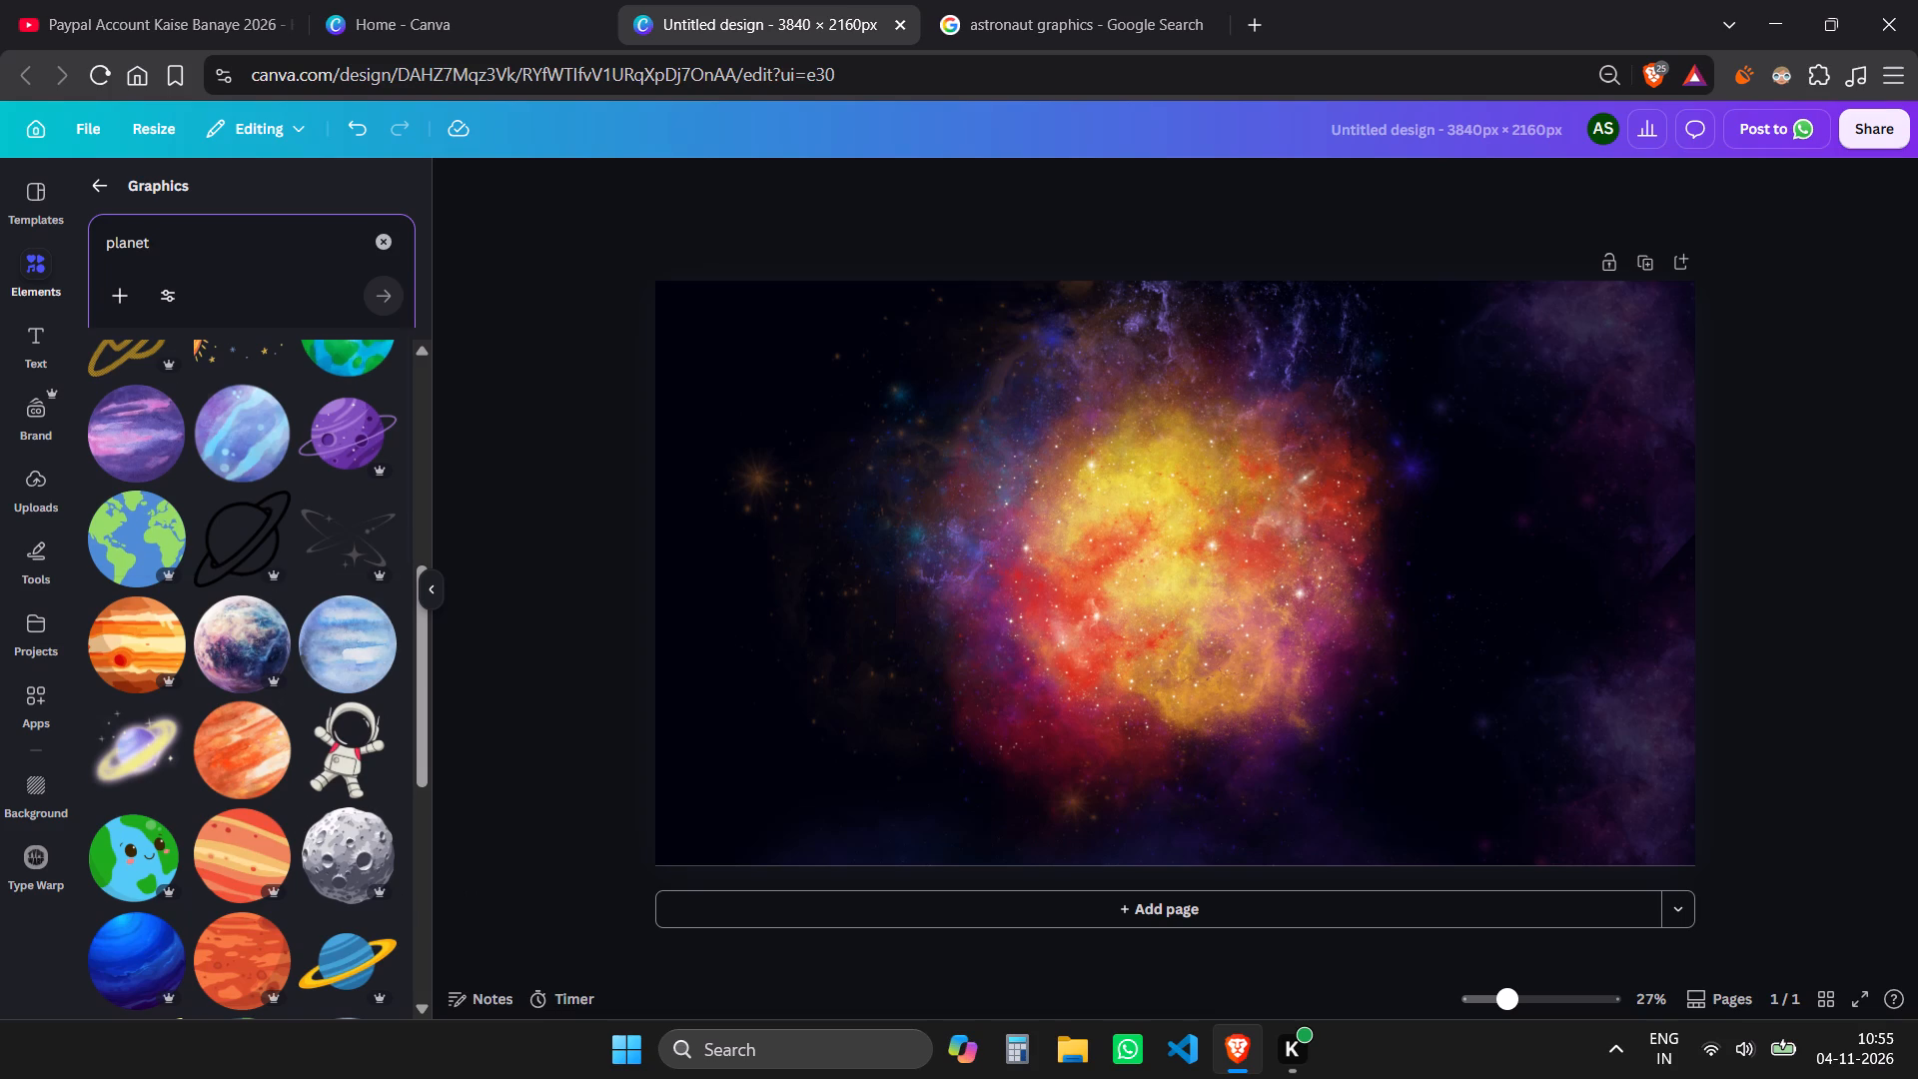
key(space)
text(surface)
key(Return)
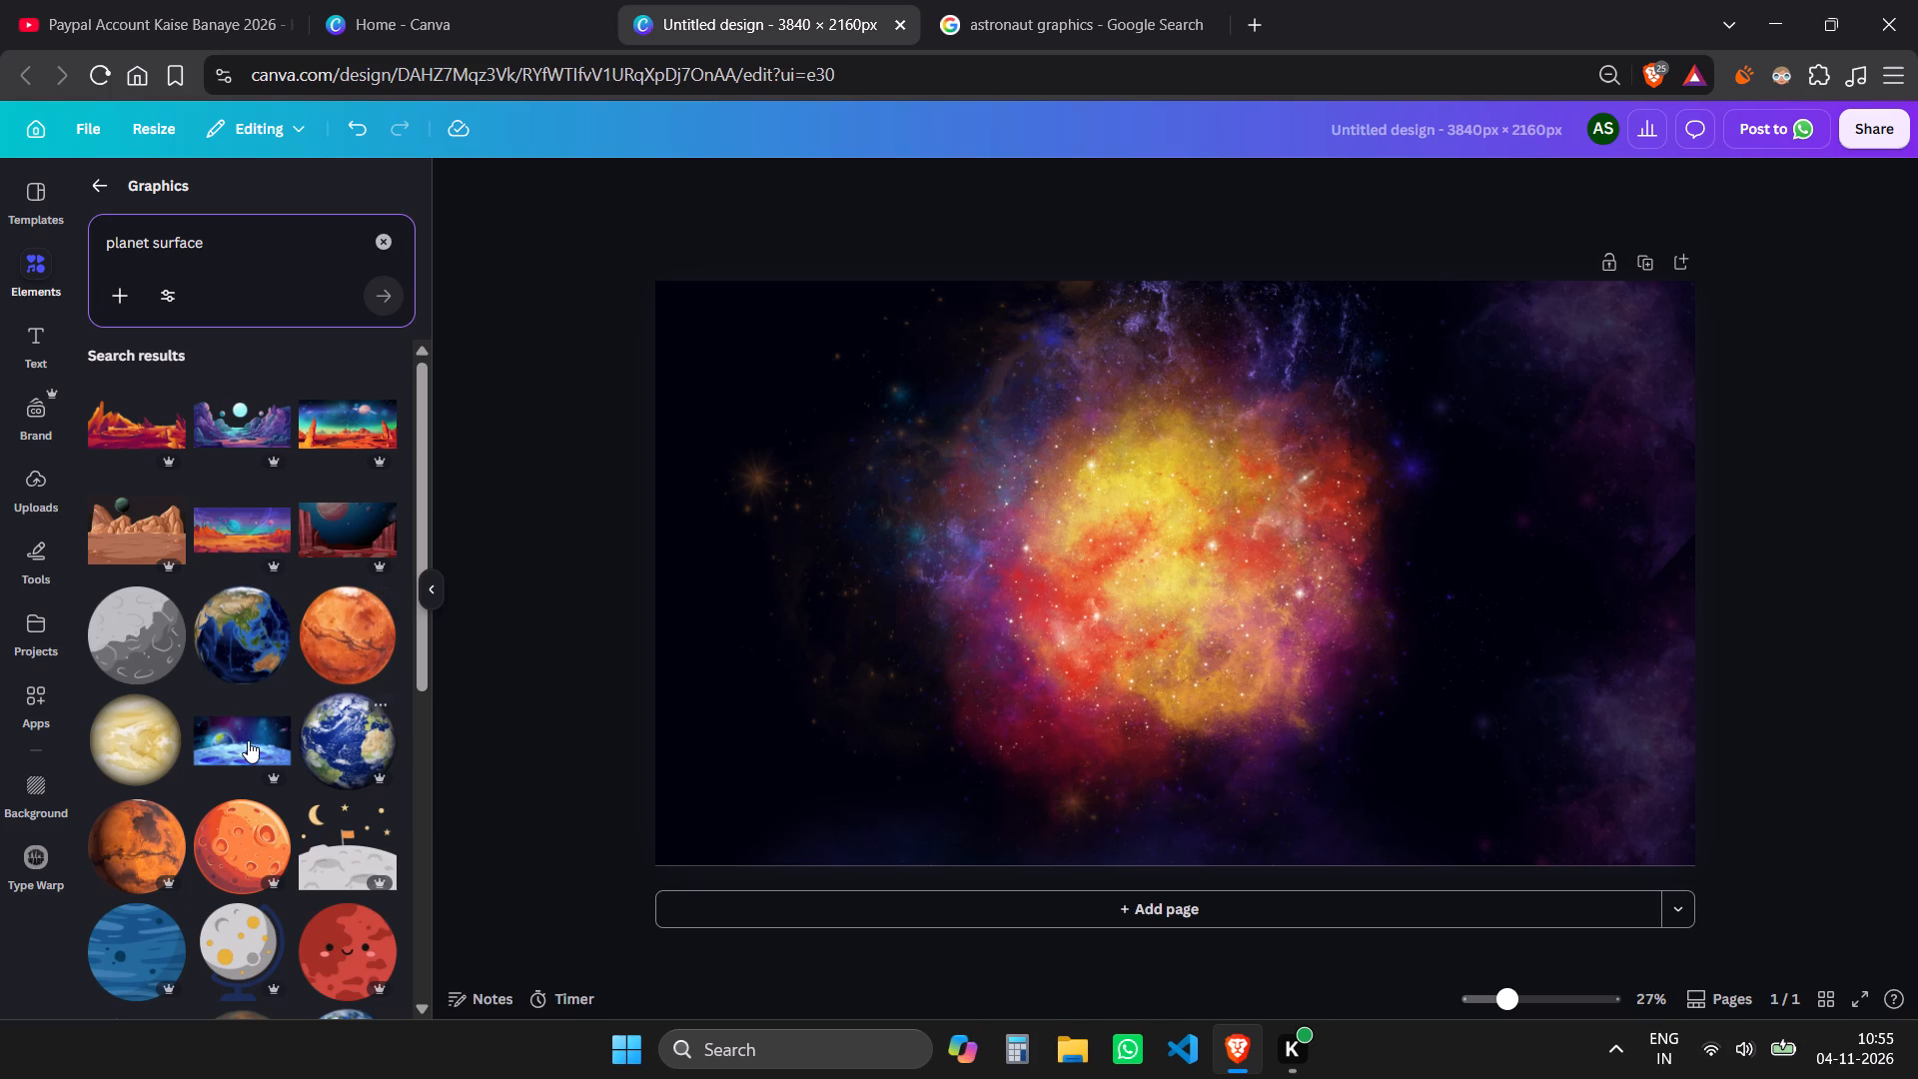
Look through the planet surface graphics for a planet or terrain to place over the nebula.
scroll(236, 744, down, 5)
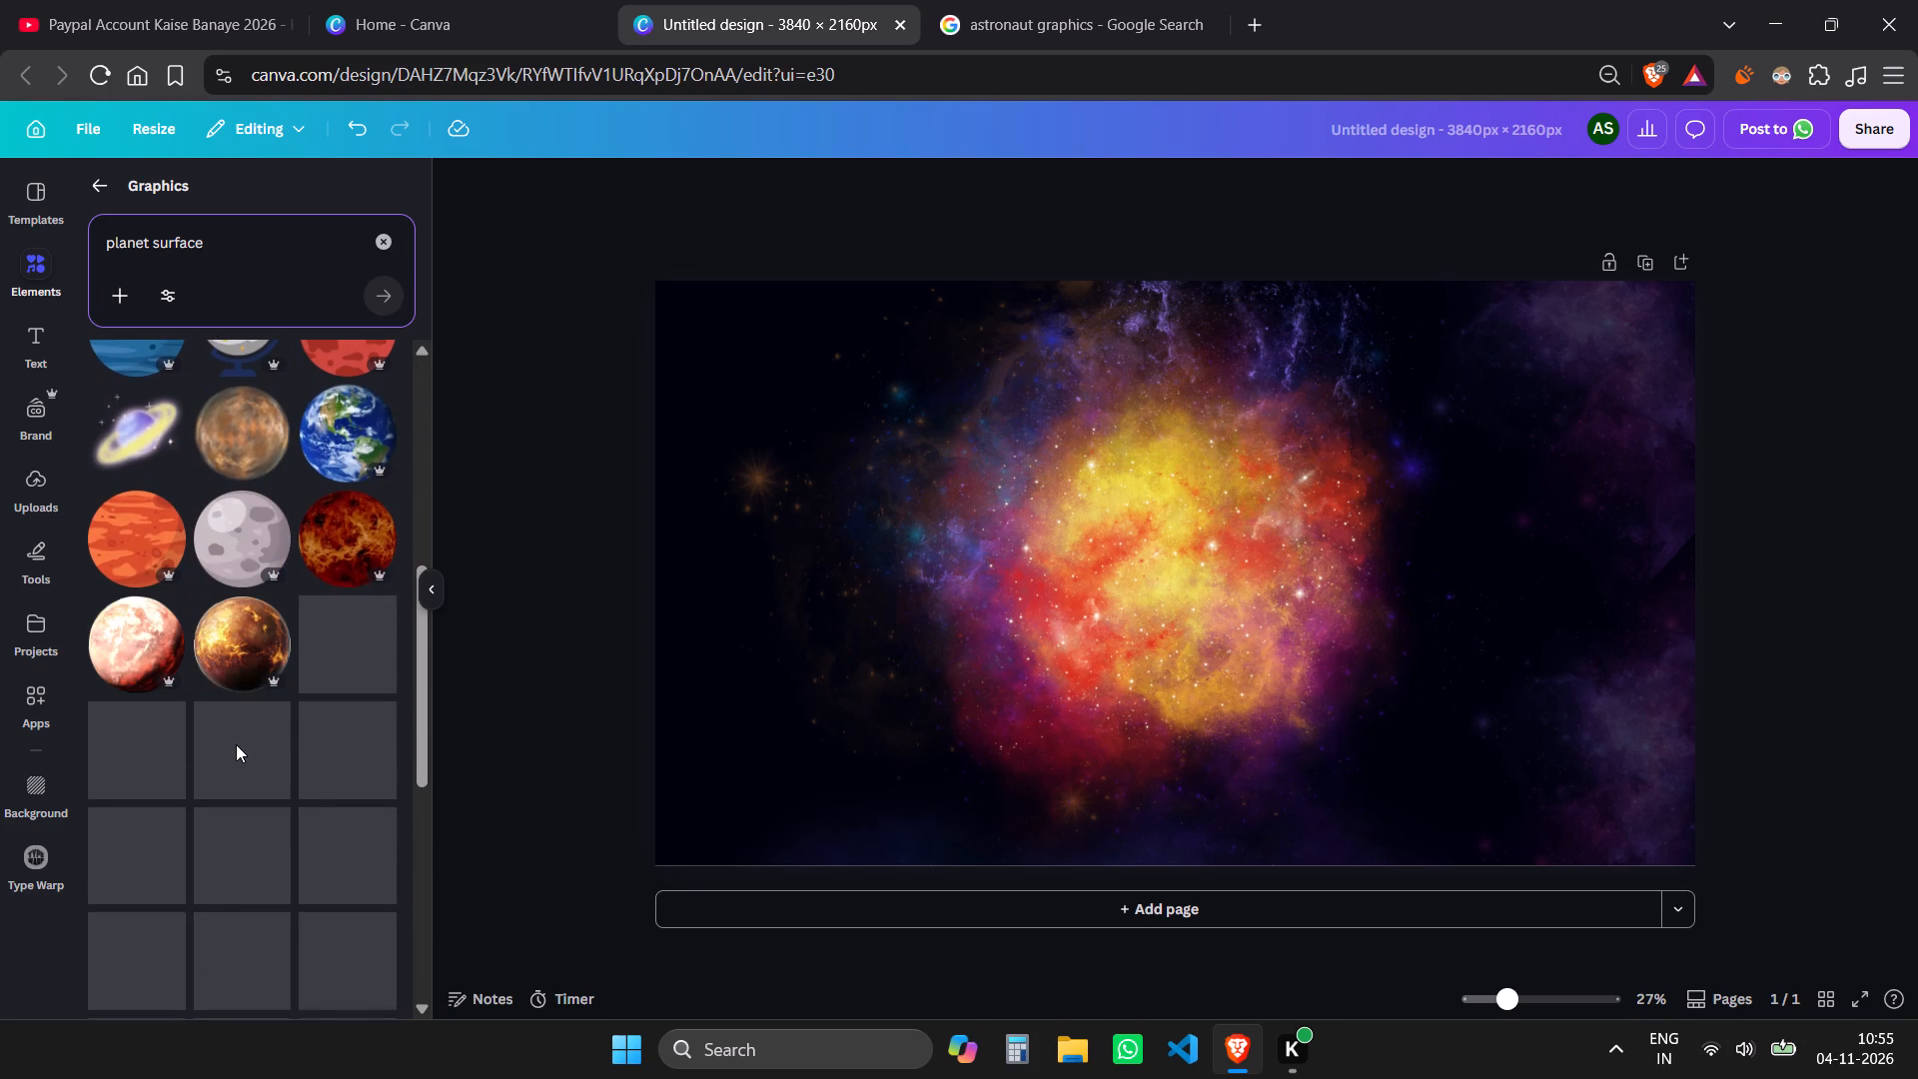
scroll(236, 744, down, 4)
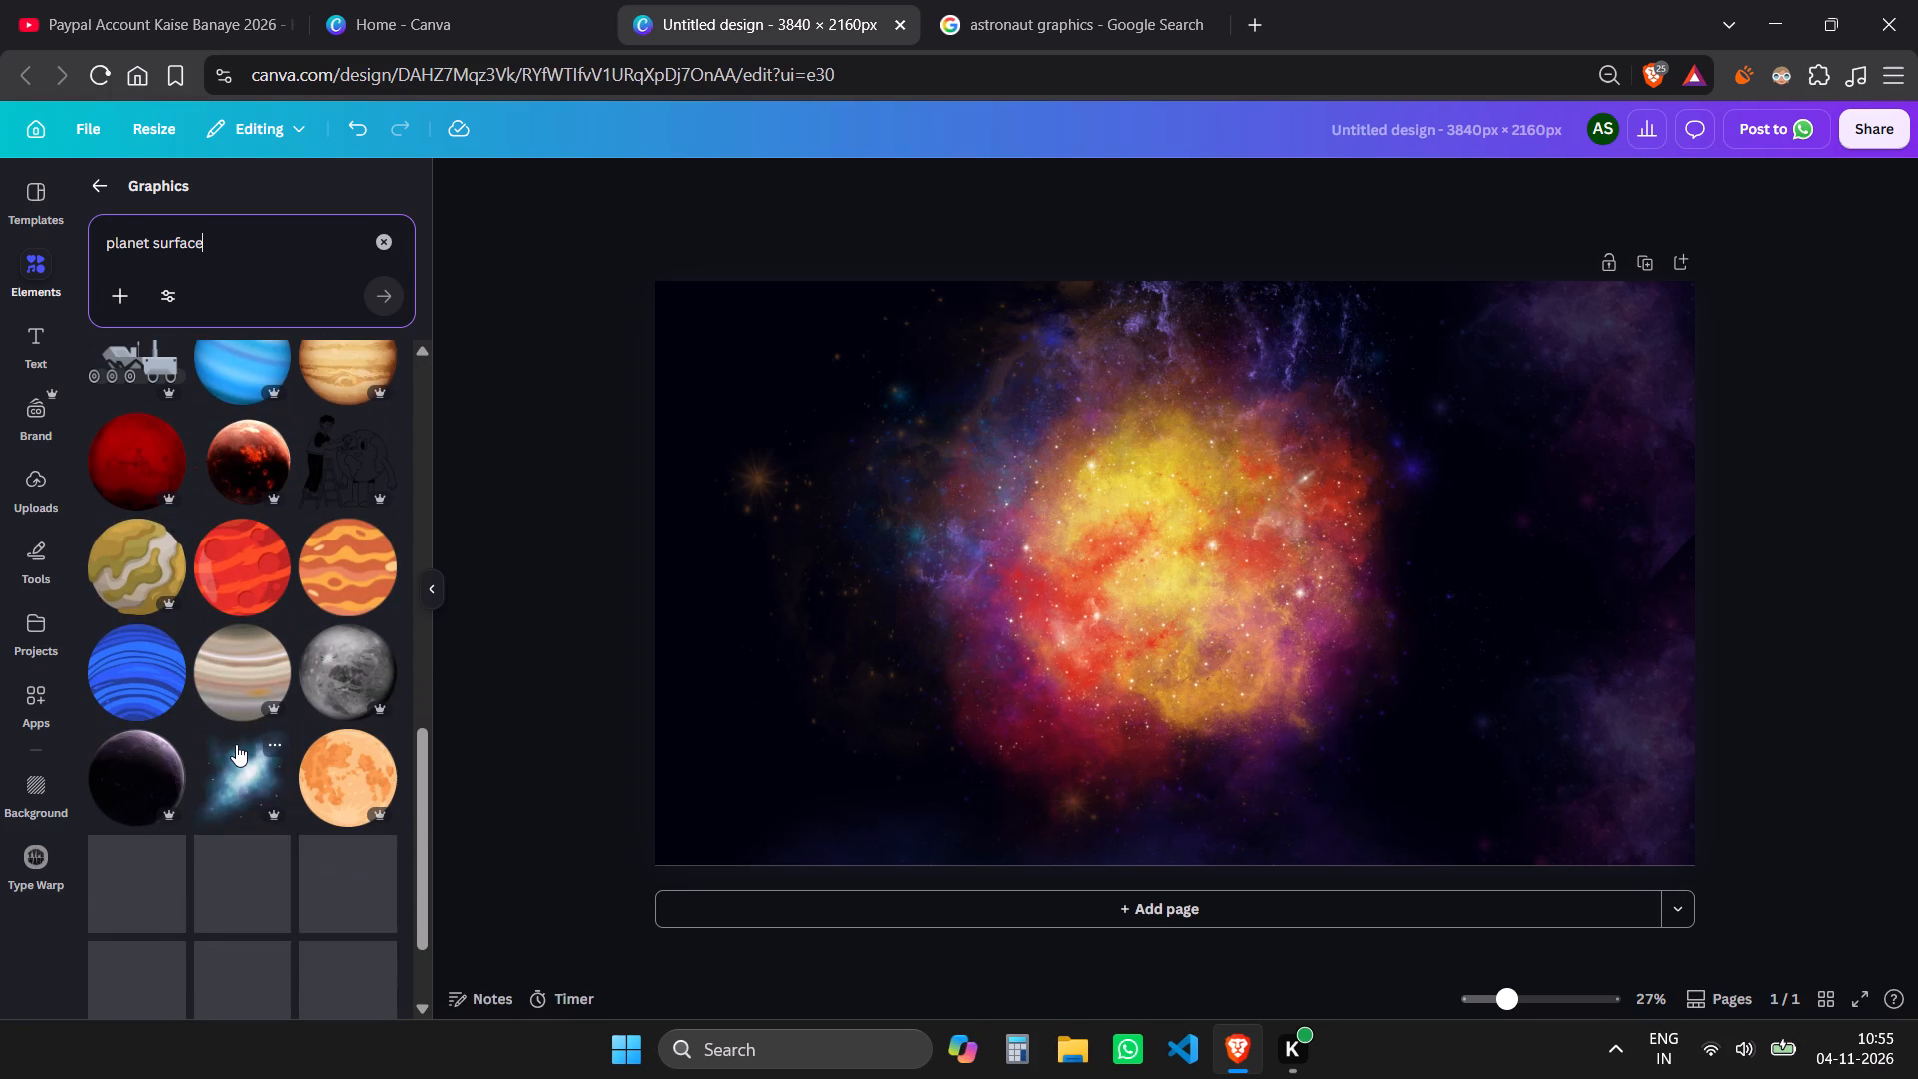
scroll(236, 744, down, 10)
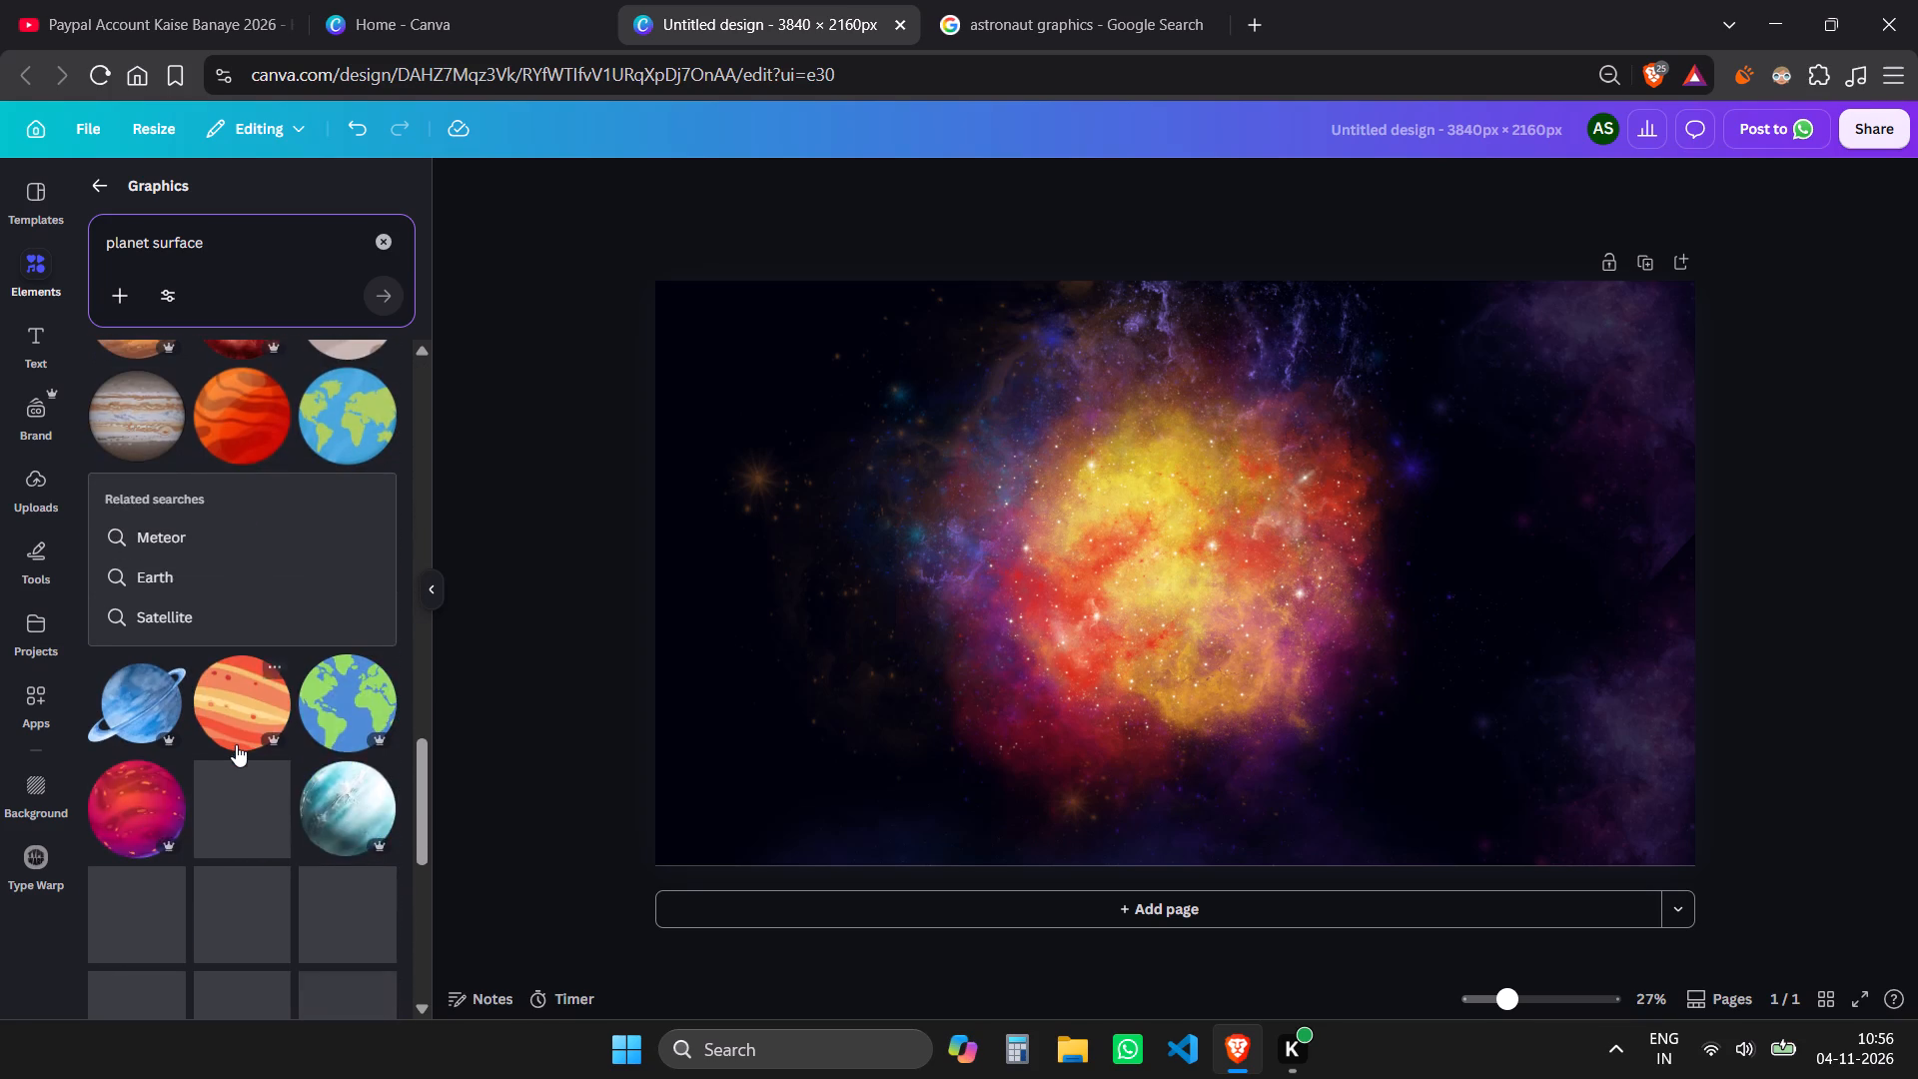
scroll(236, 744, up, 3)
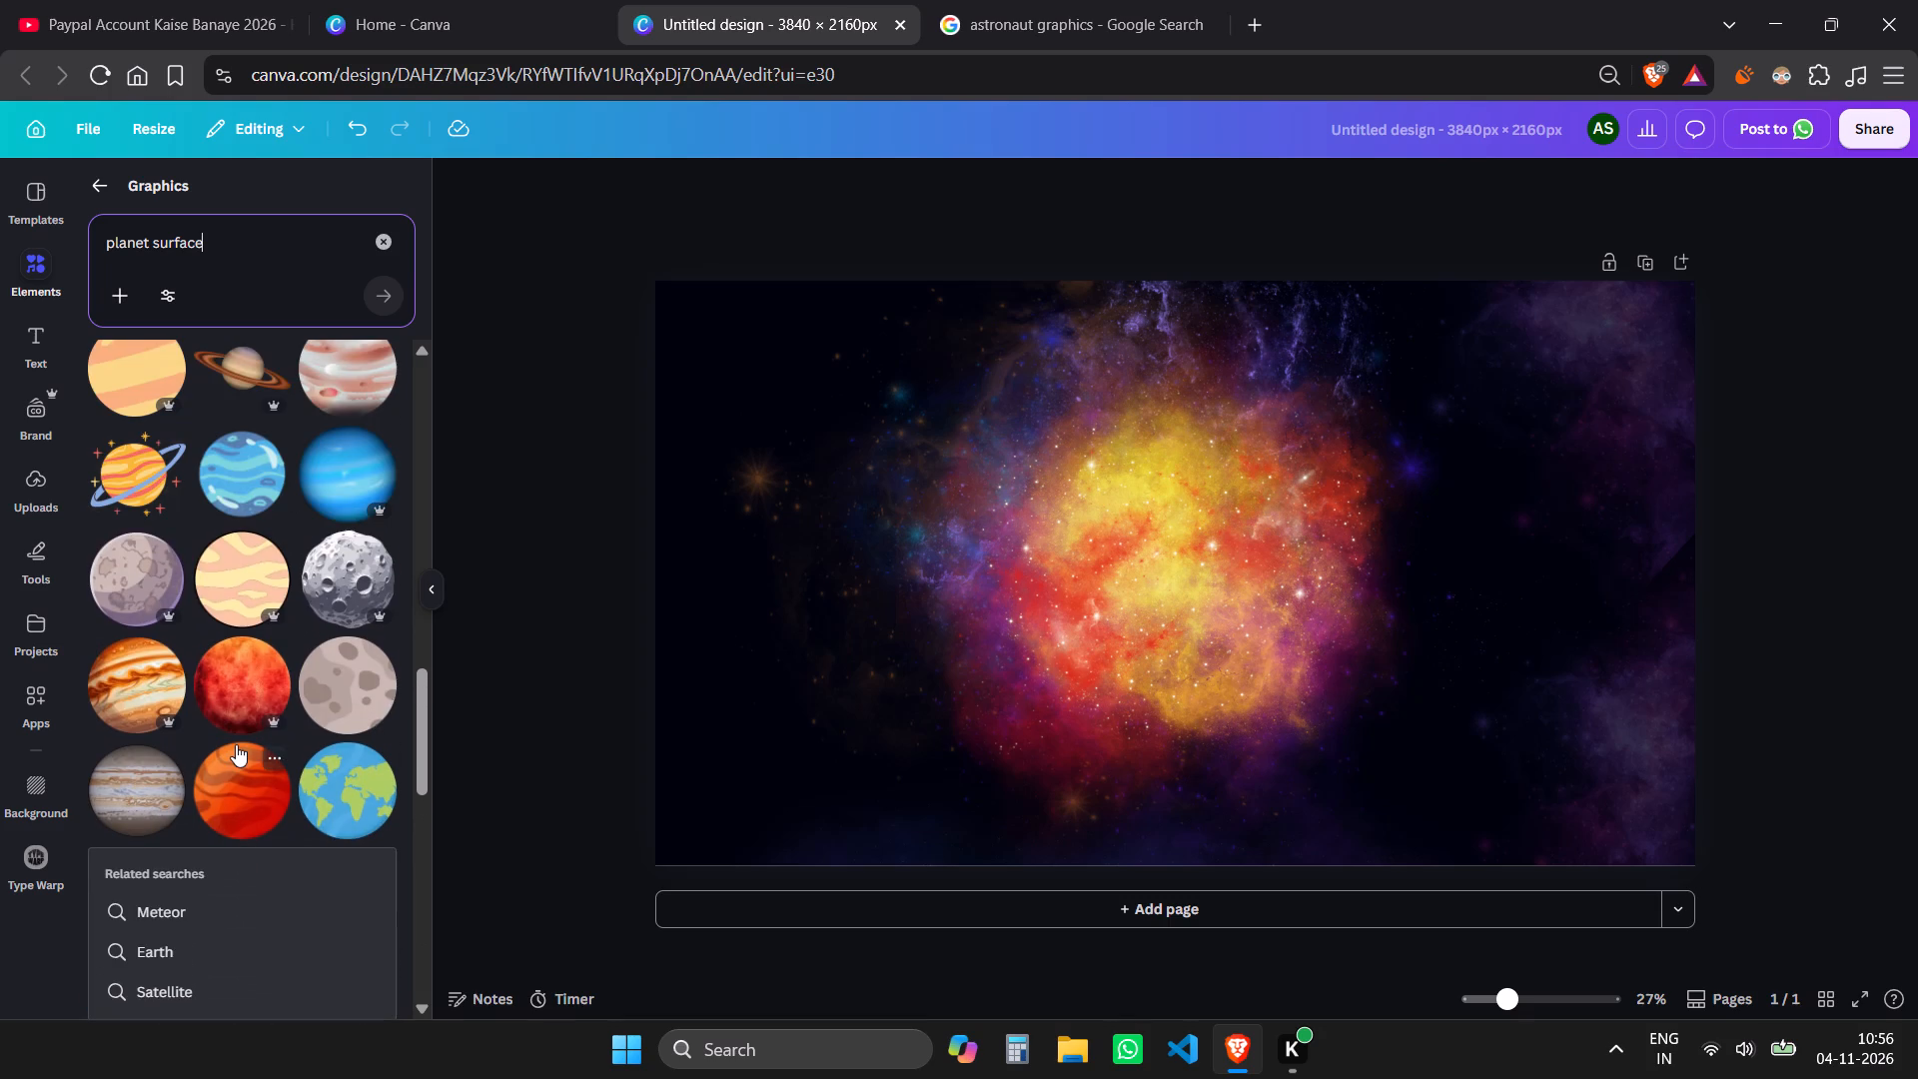
scroll(236, 744, down, 6)
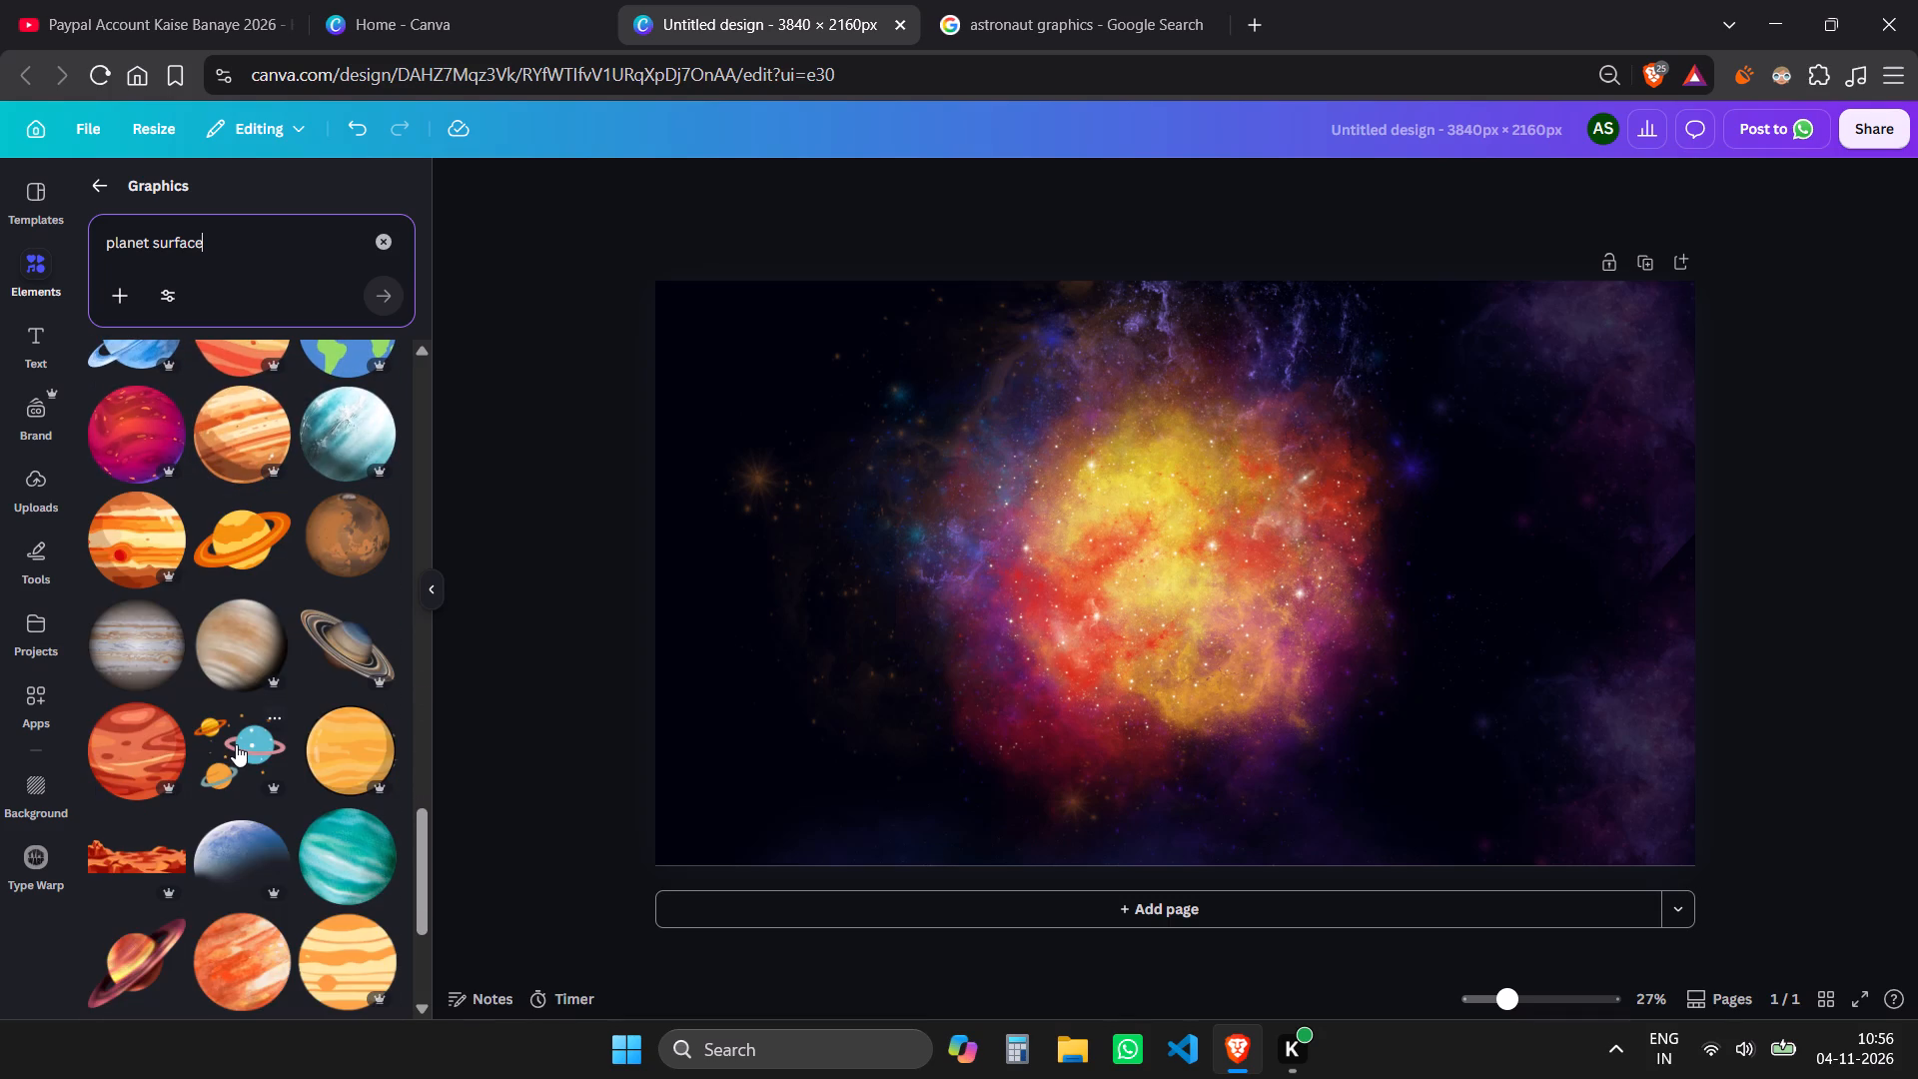
scroll(236, 744, down, 5)
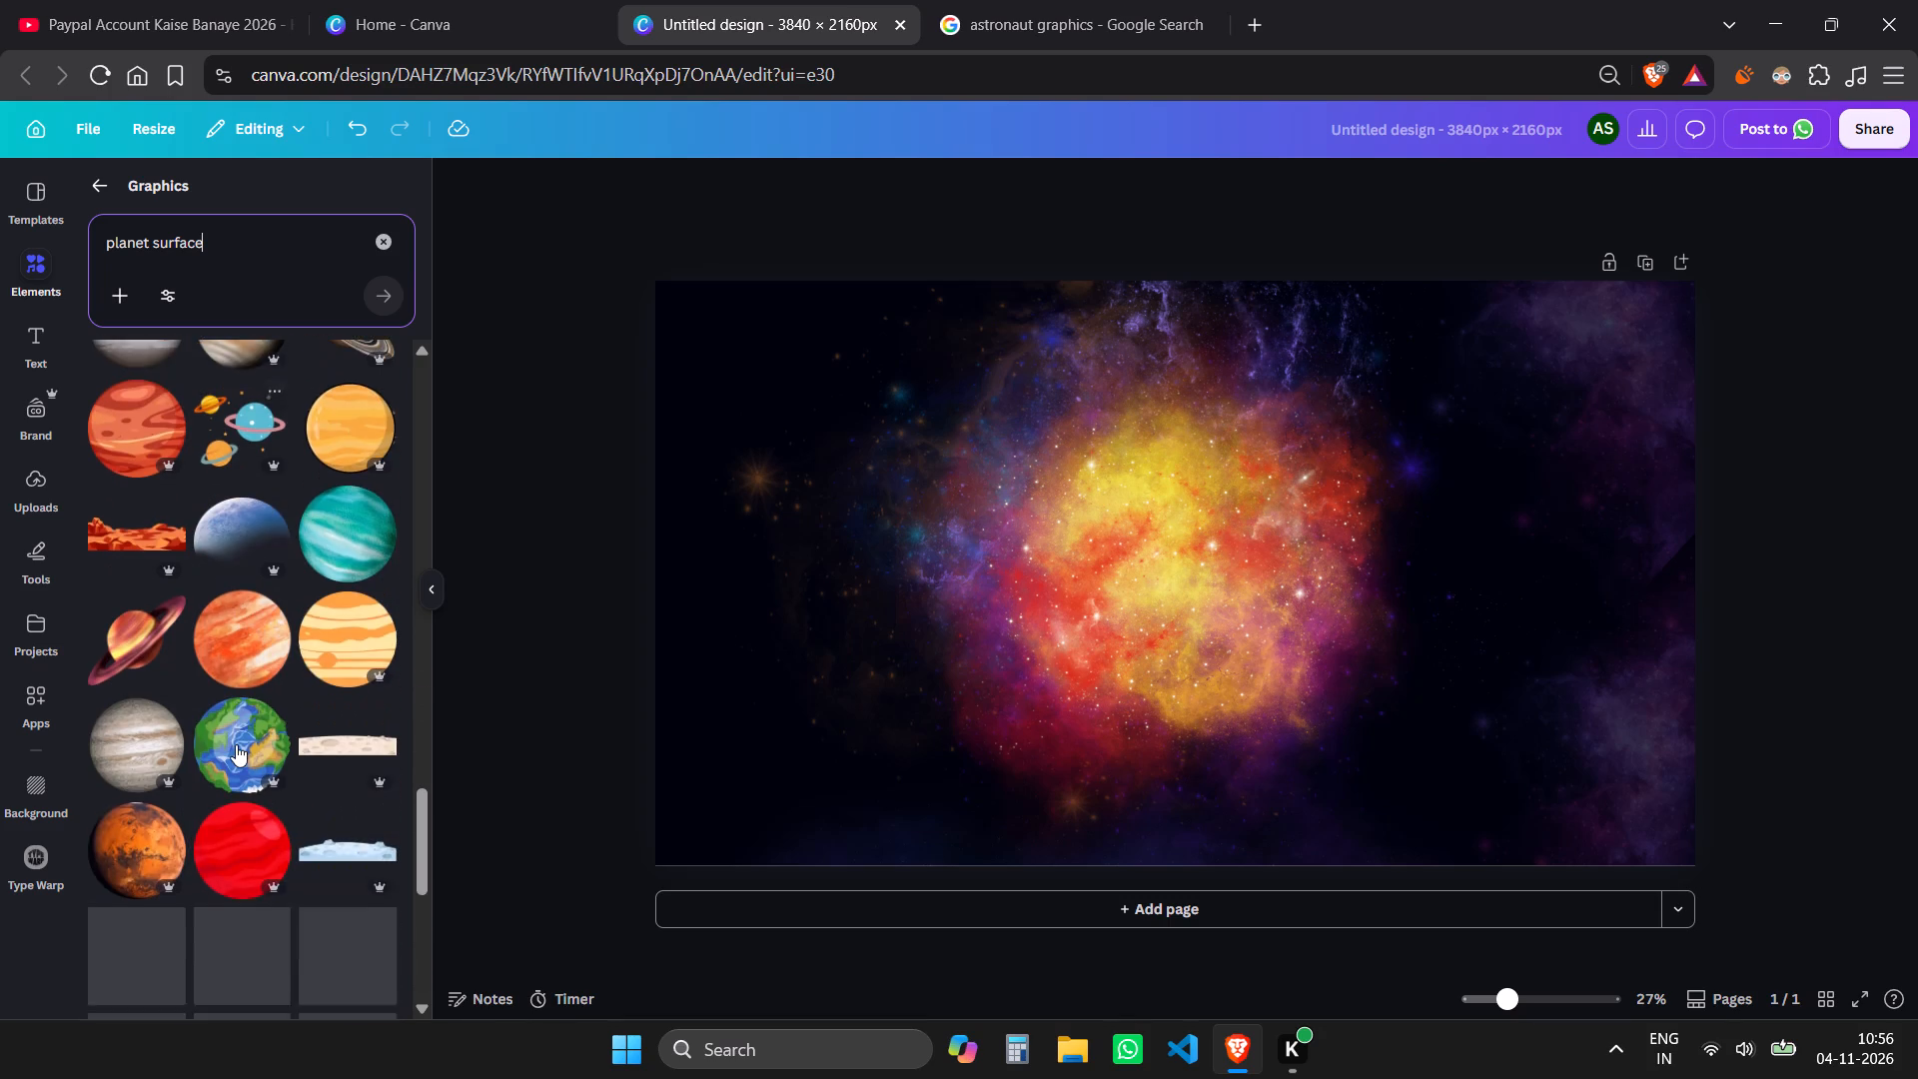
scroll(236, 744, down, 4)
scroll(236, 744, up, 2)
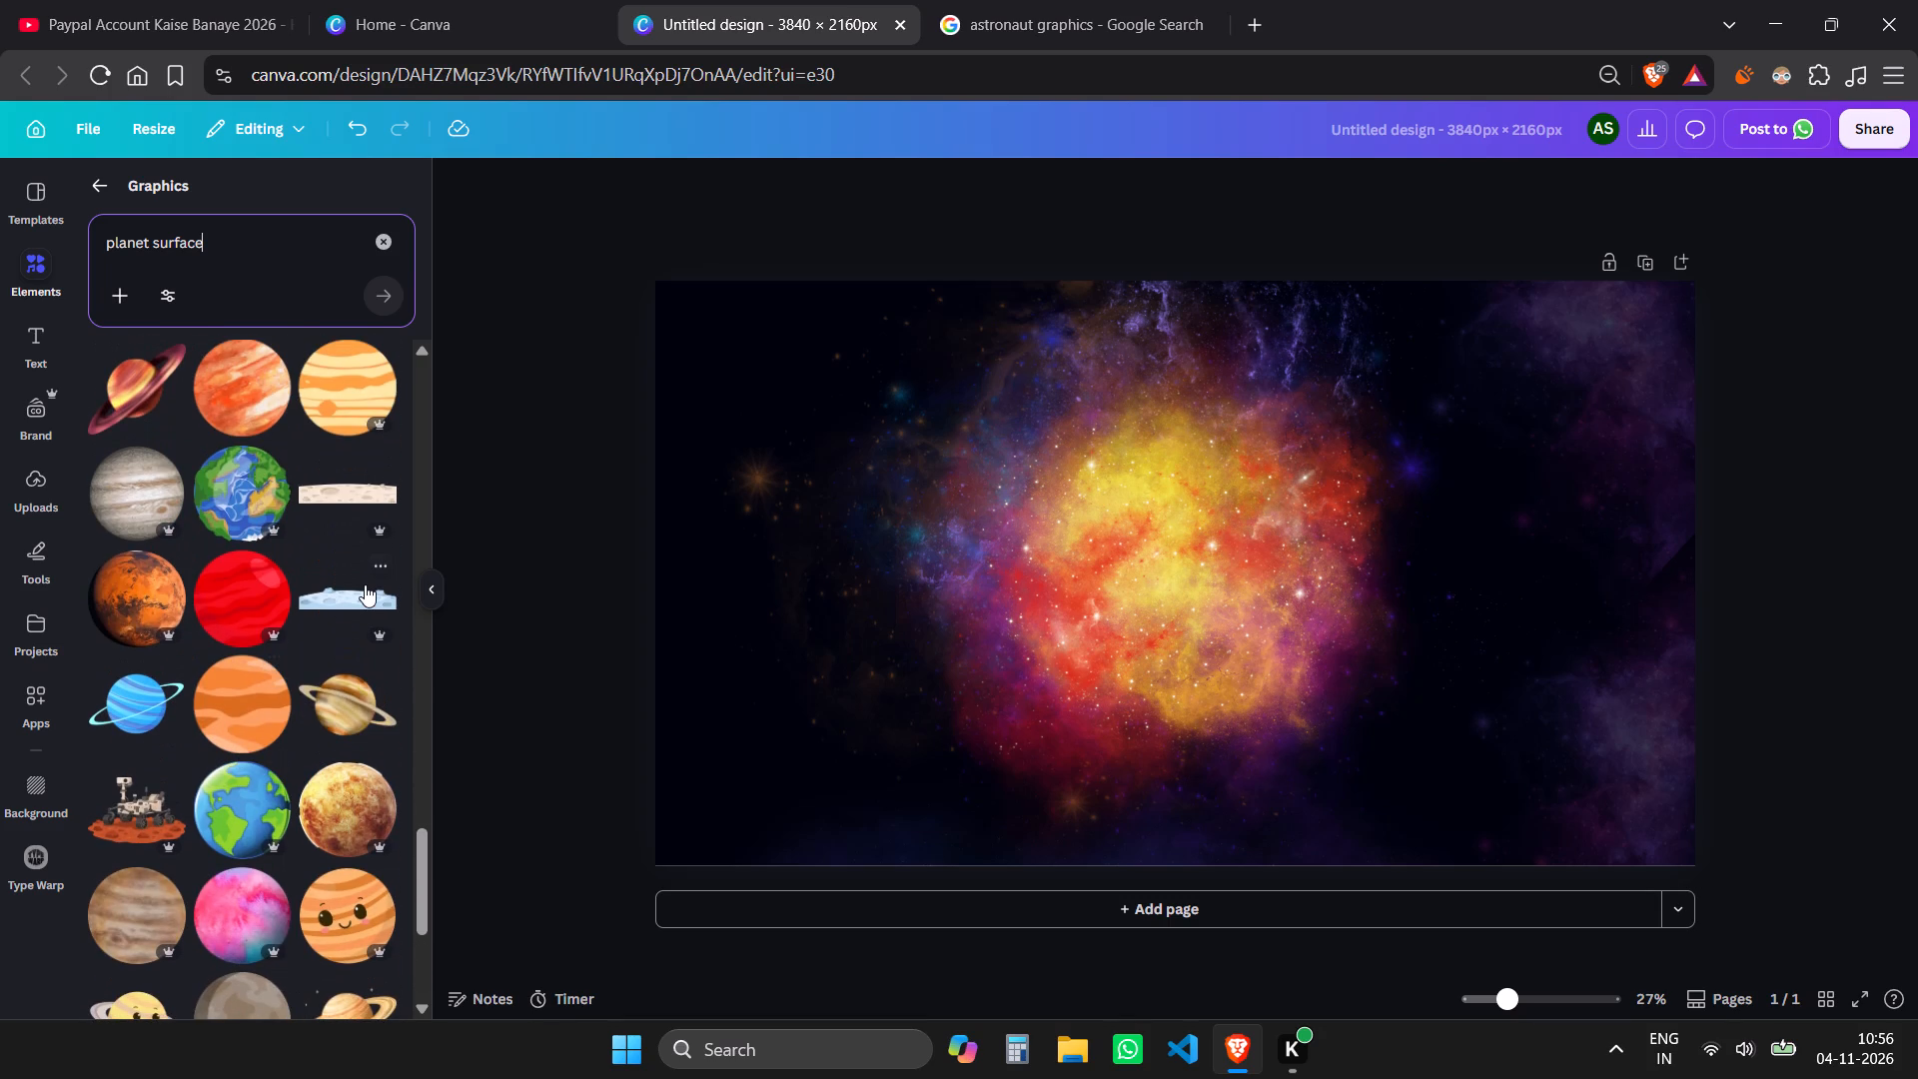
scroll(365, 584, down, 5)
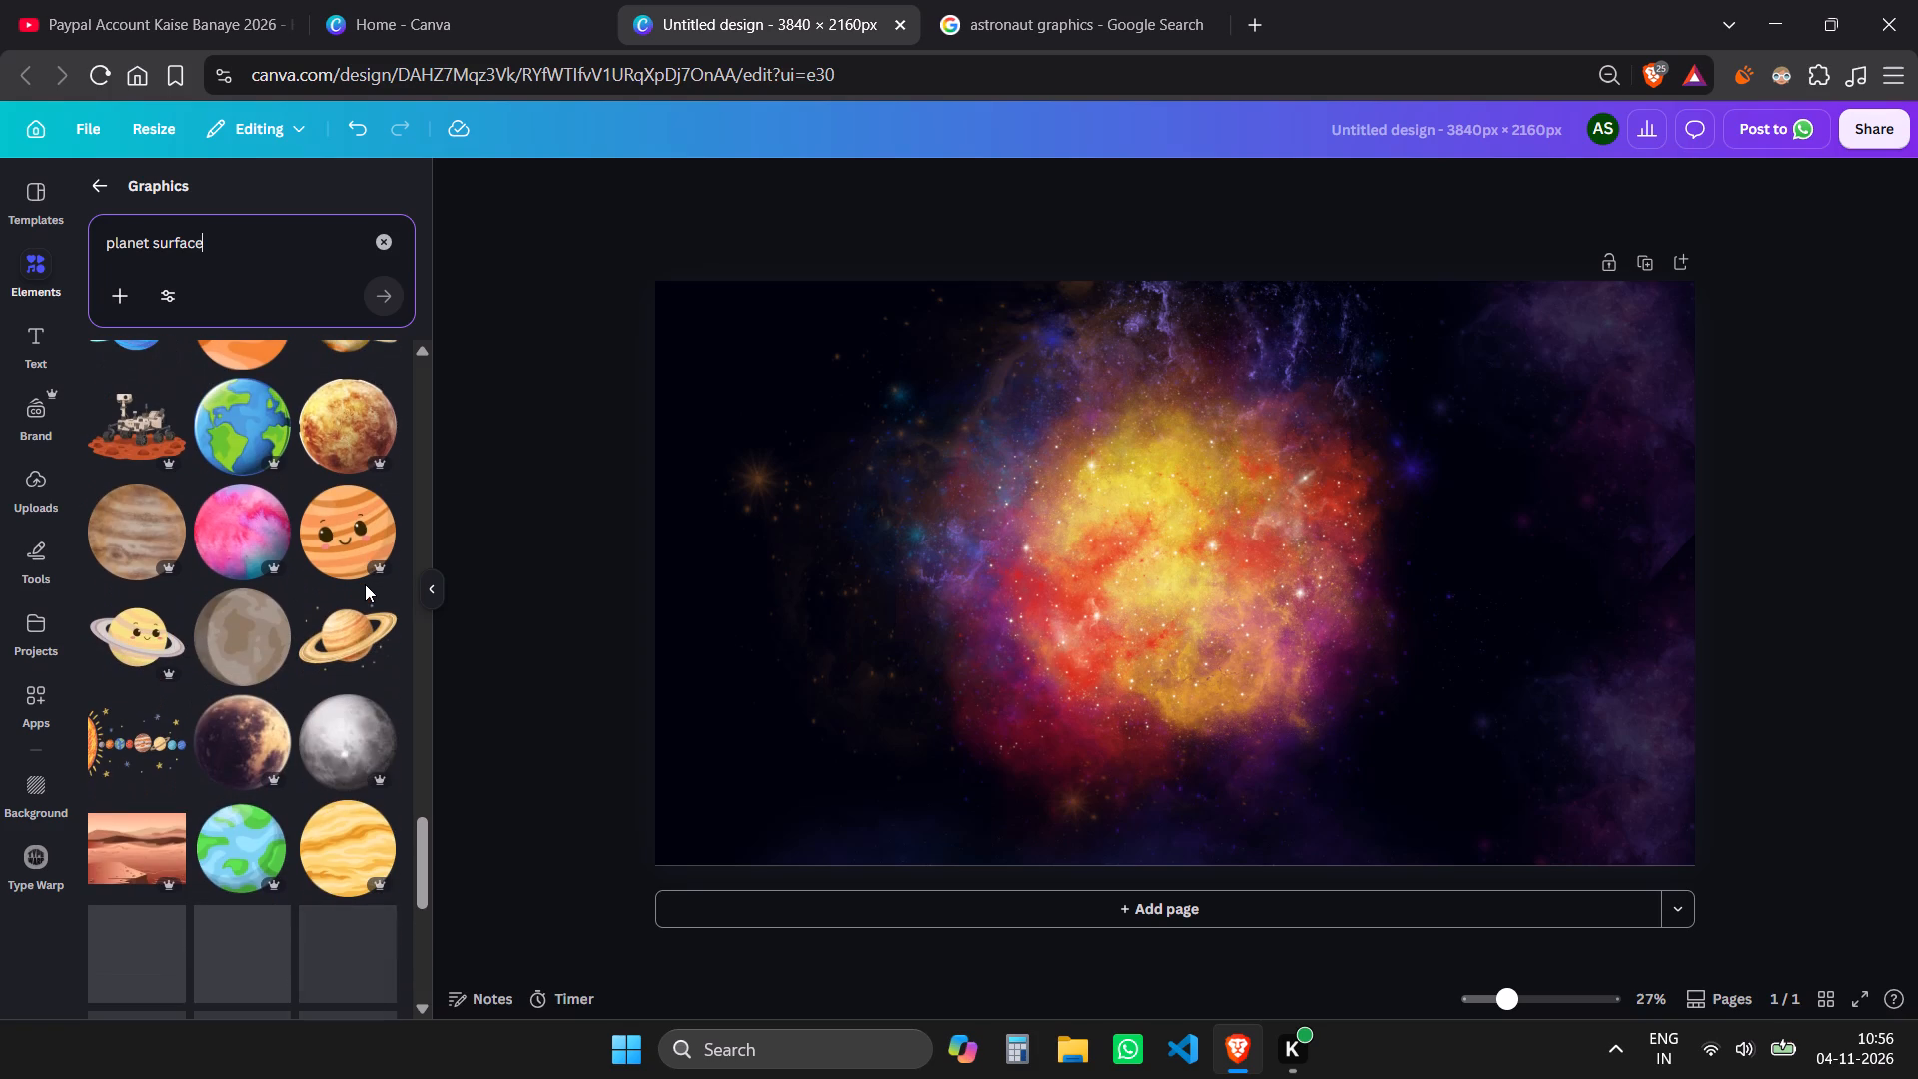
scroll(365, 584, down, 3)
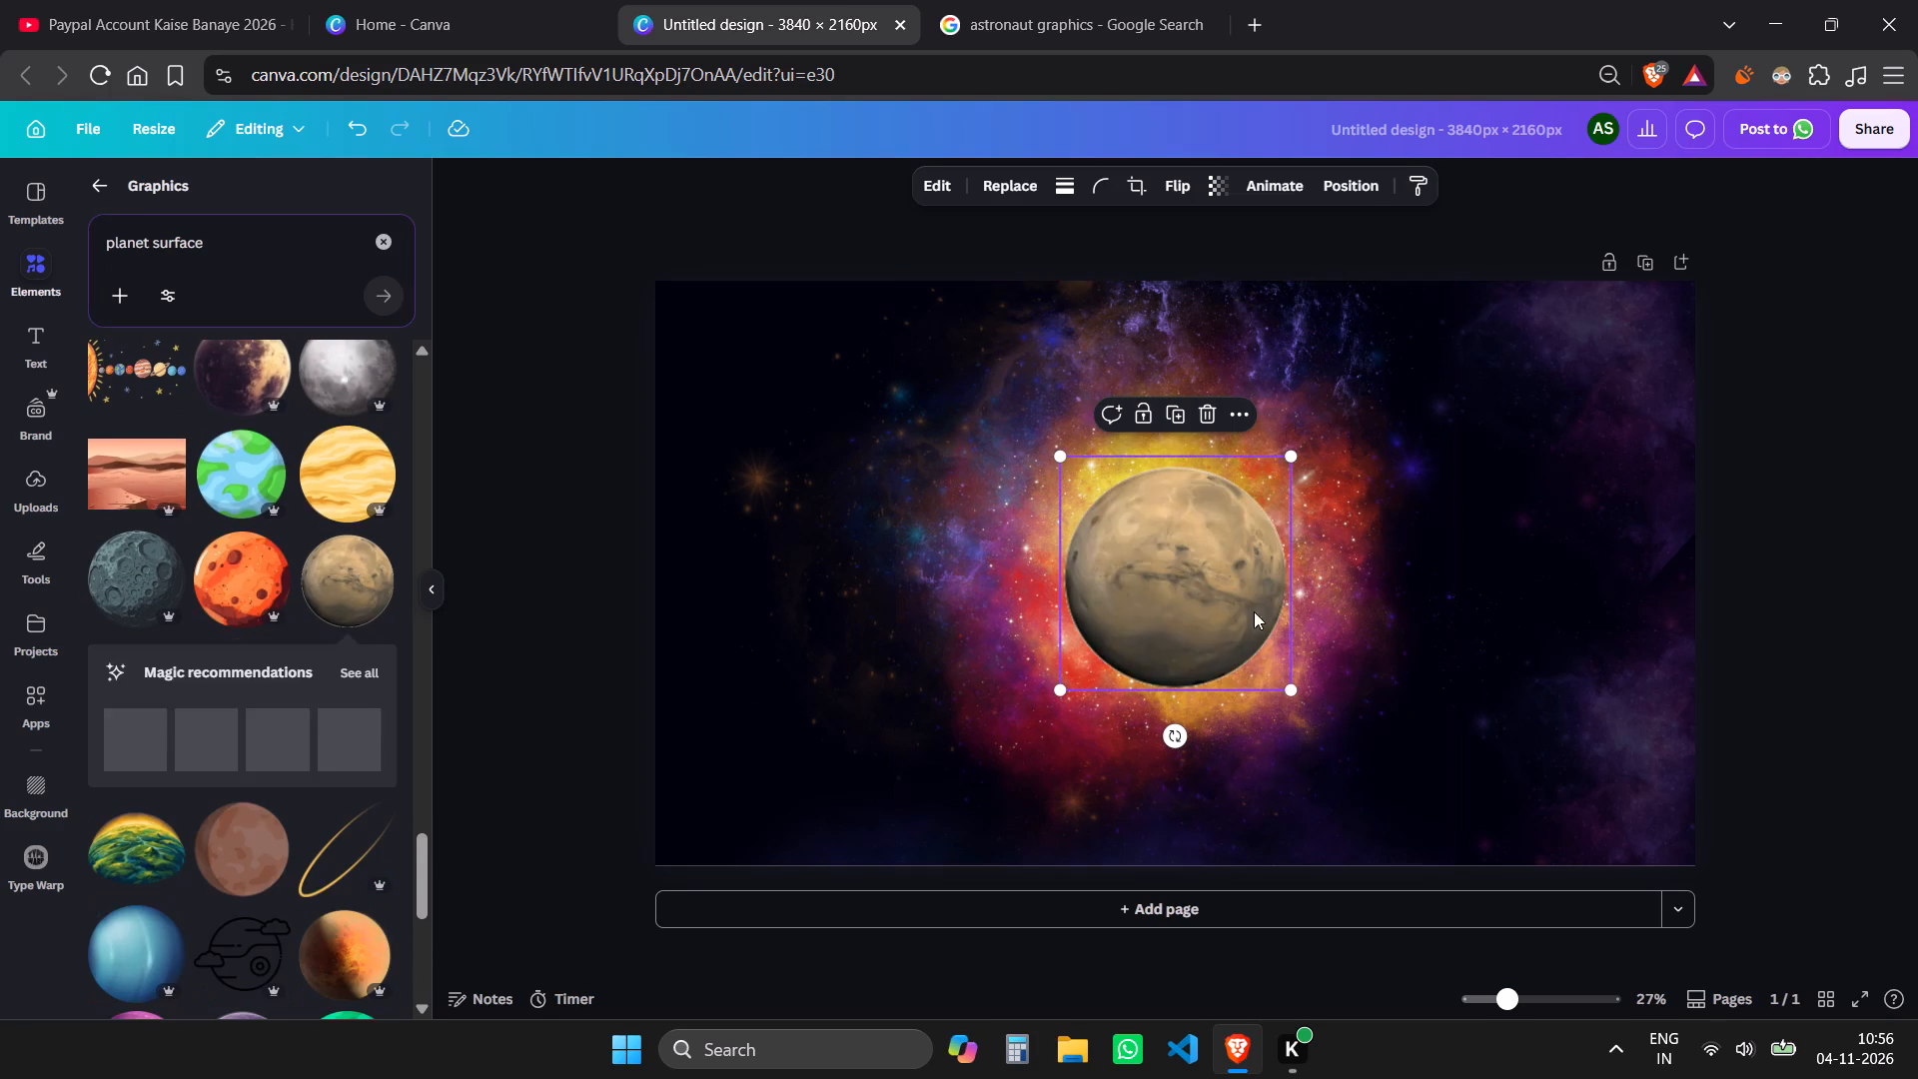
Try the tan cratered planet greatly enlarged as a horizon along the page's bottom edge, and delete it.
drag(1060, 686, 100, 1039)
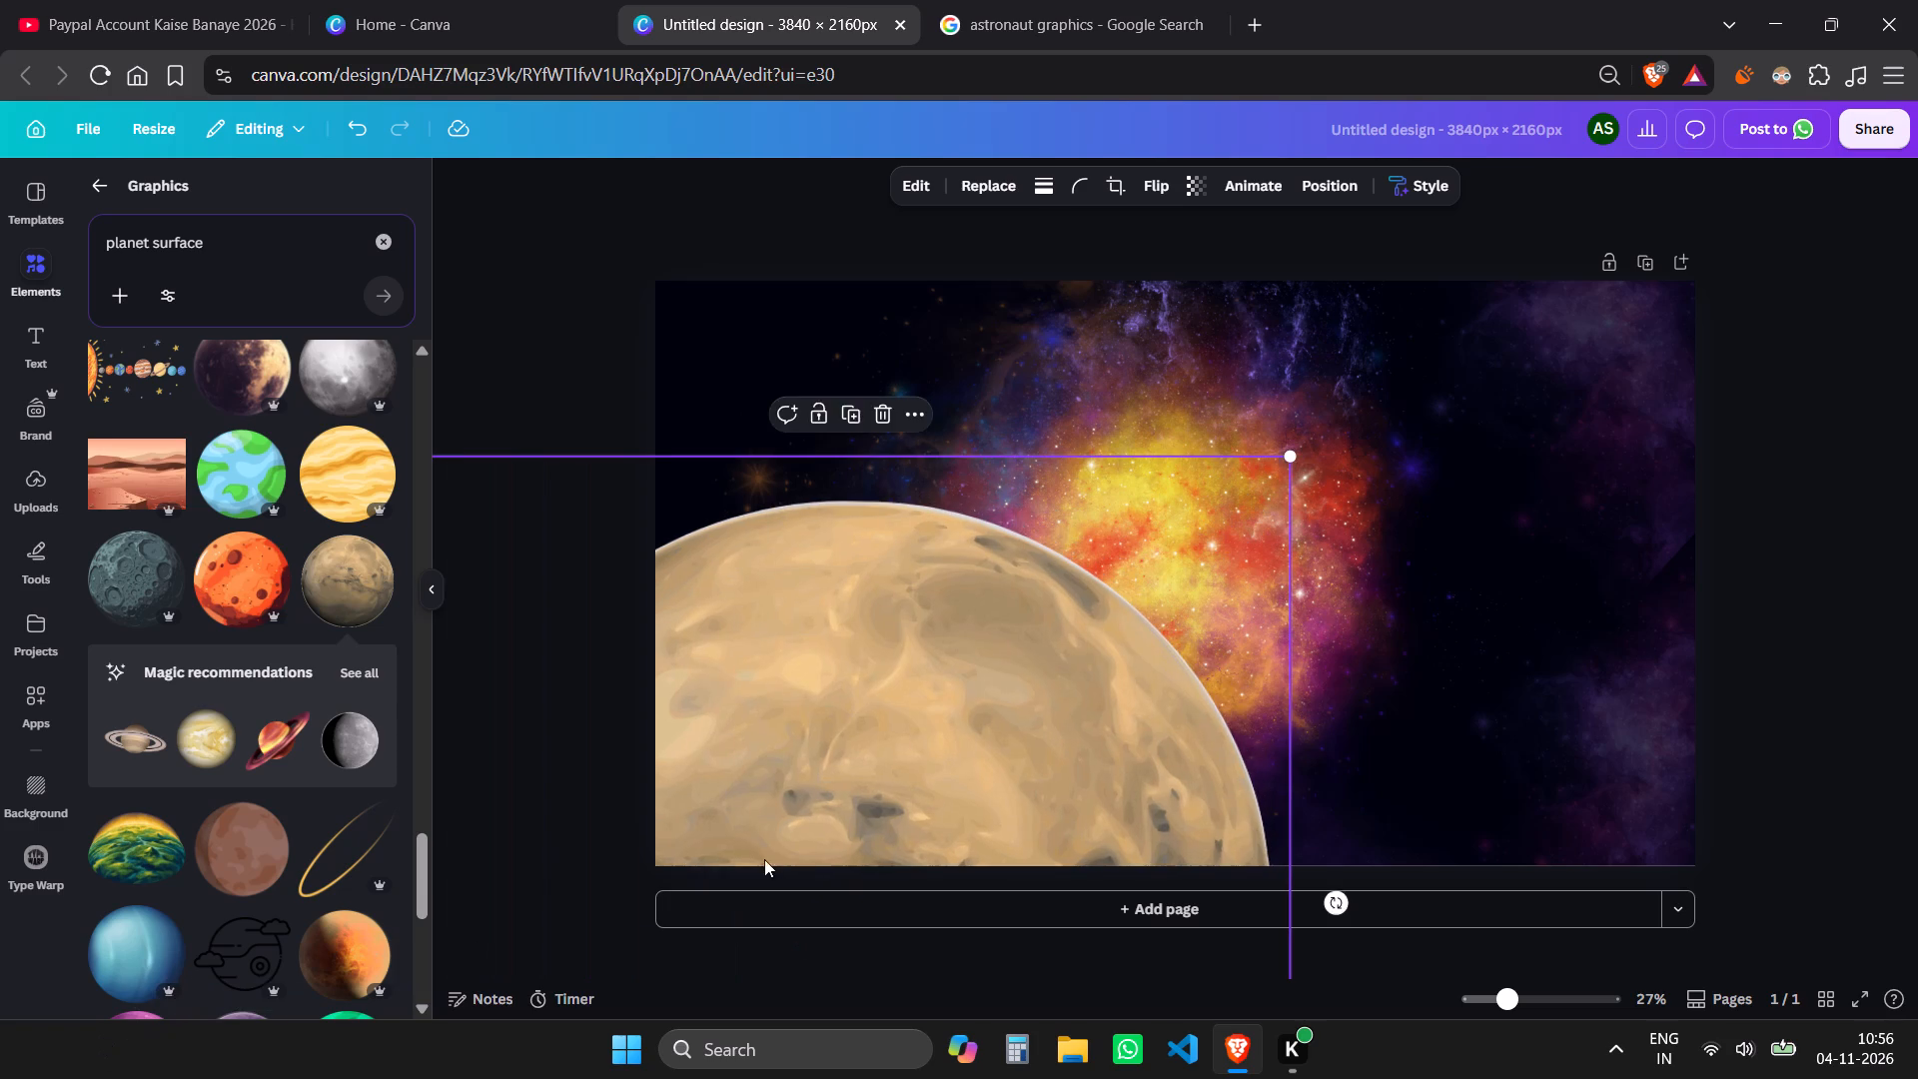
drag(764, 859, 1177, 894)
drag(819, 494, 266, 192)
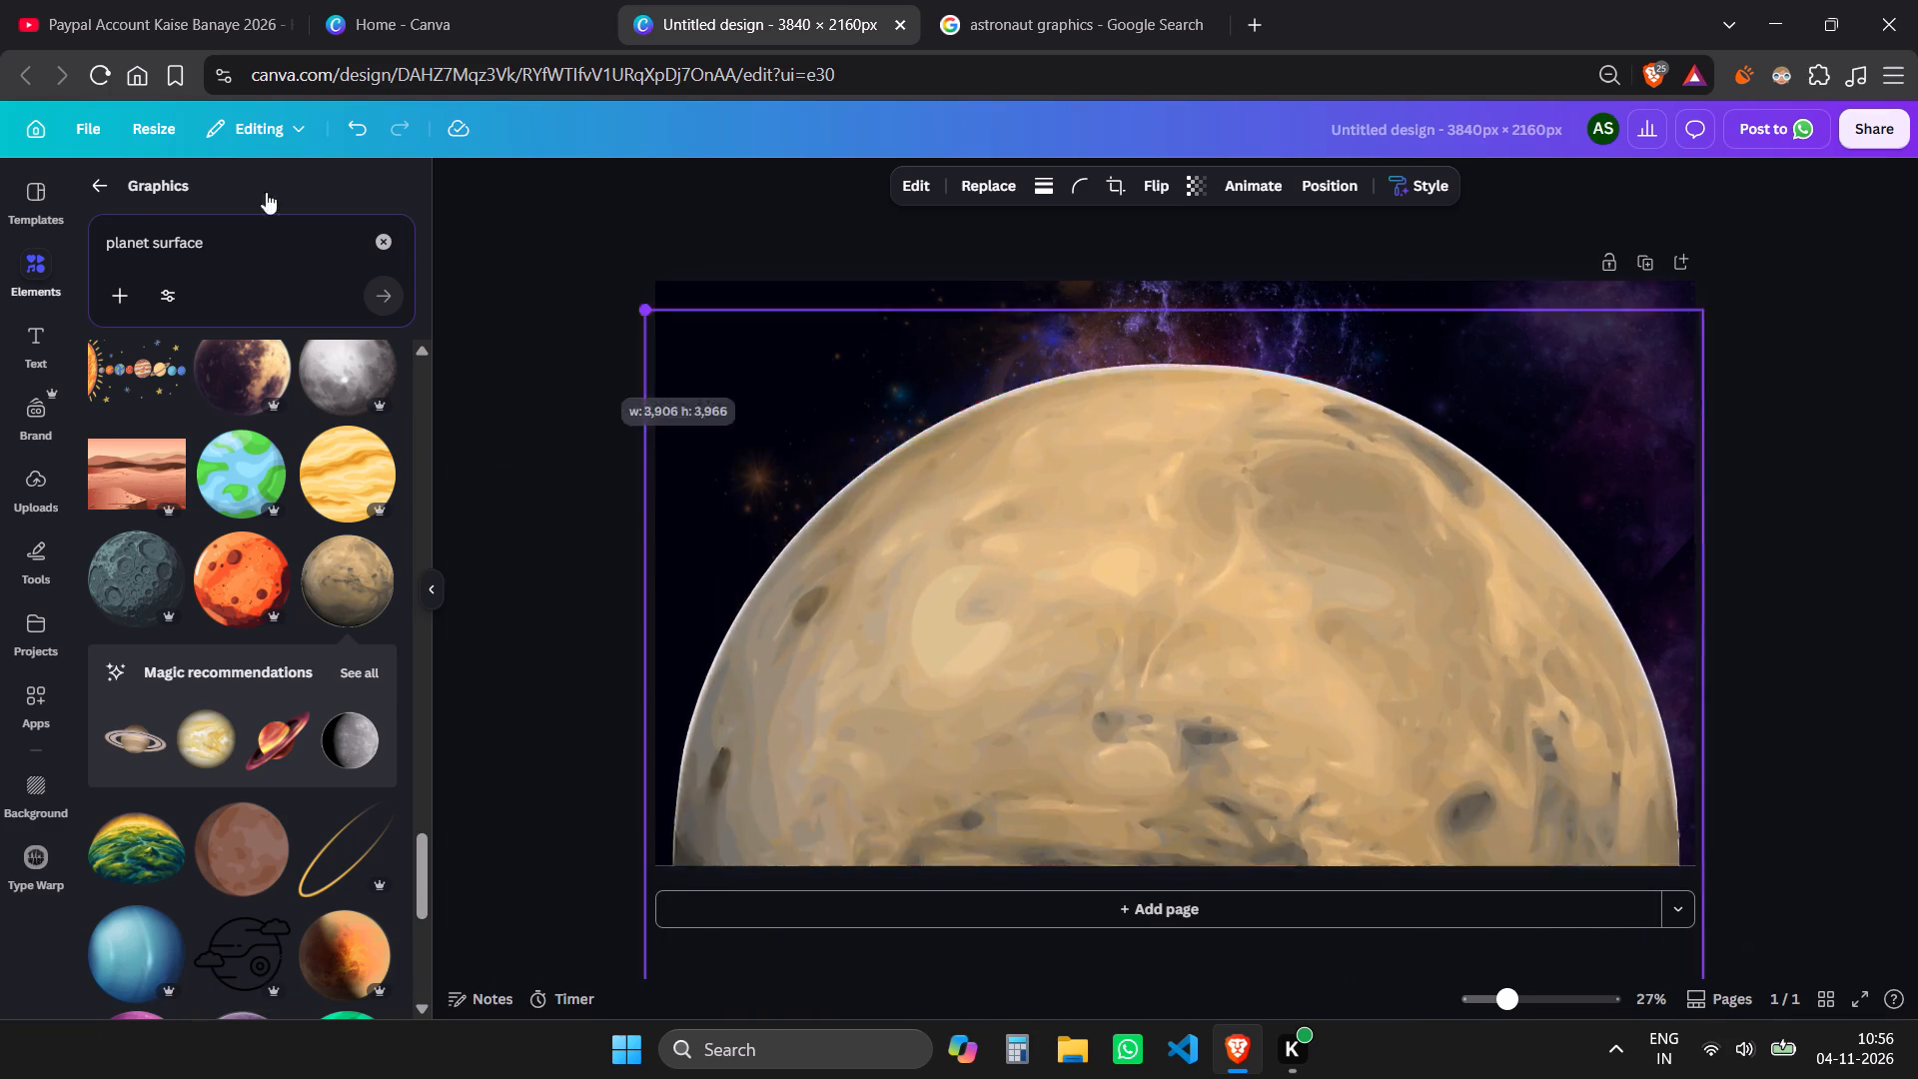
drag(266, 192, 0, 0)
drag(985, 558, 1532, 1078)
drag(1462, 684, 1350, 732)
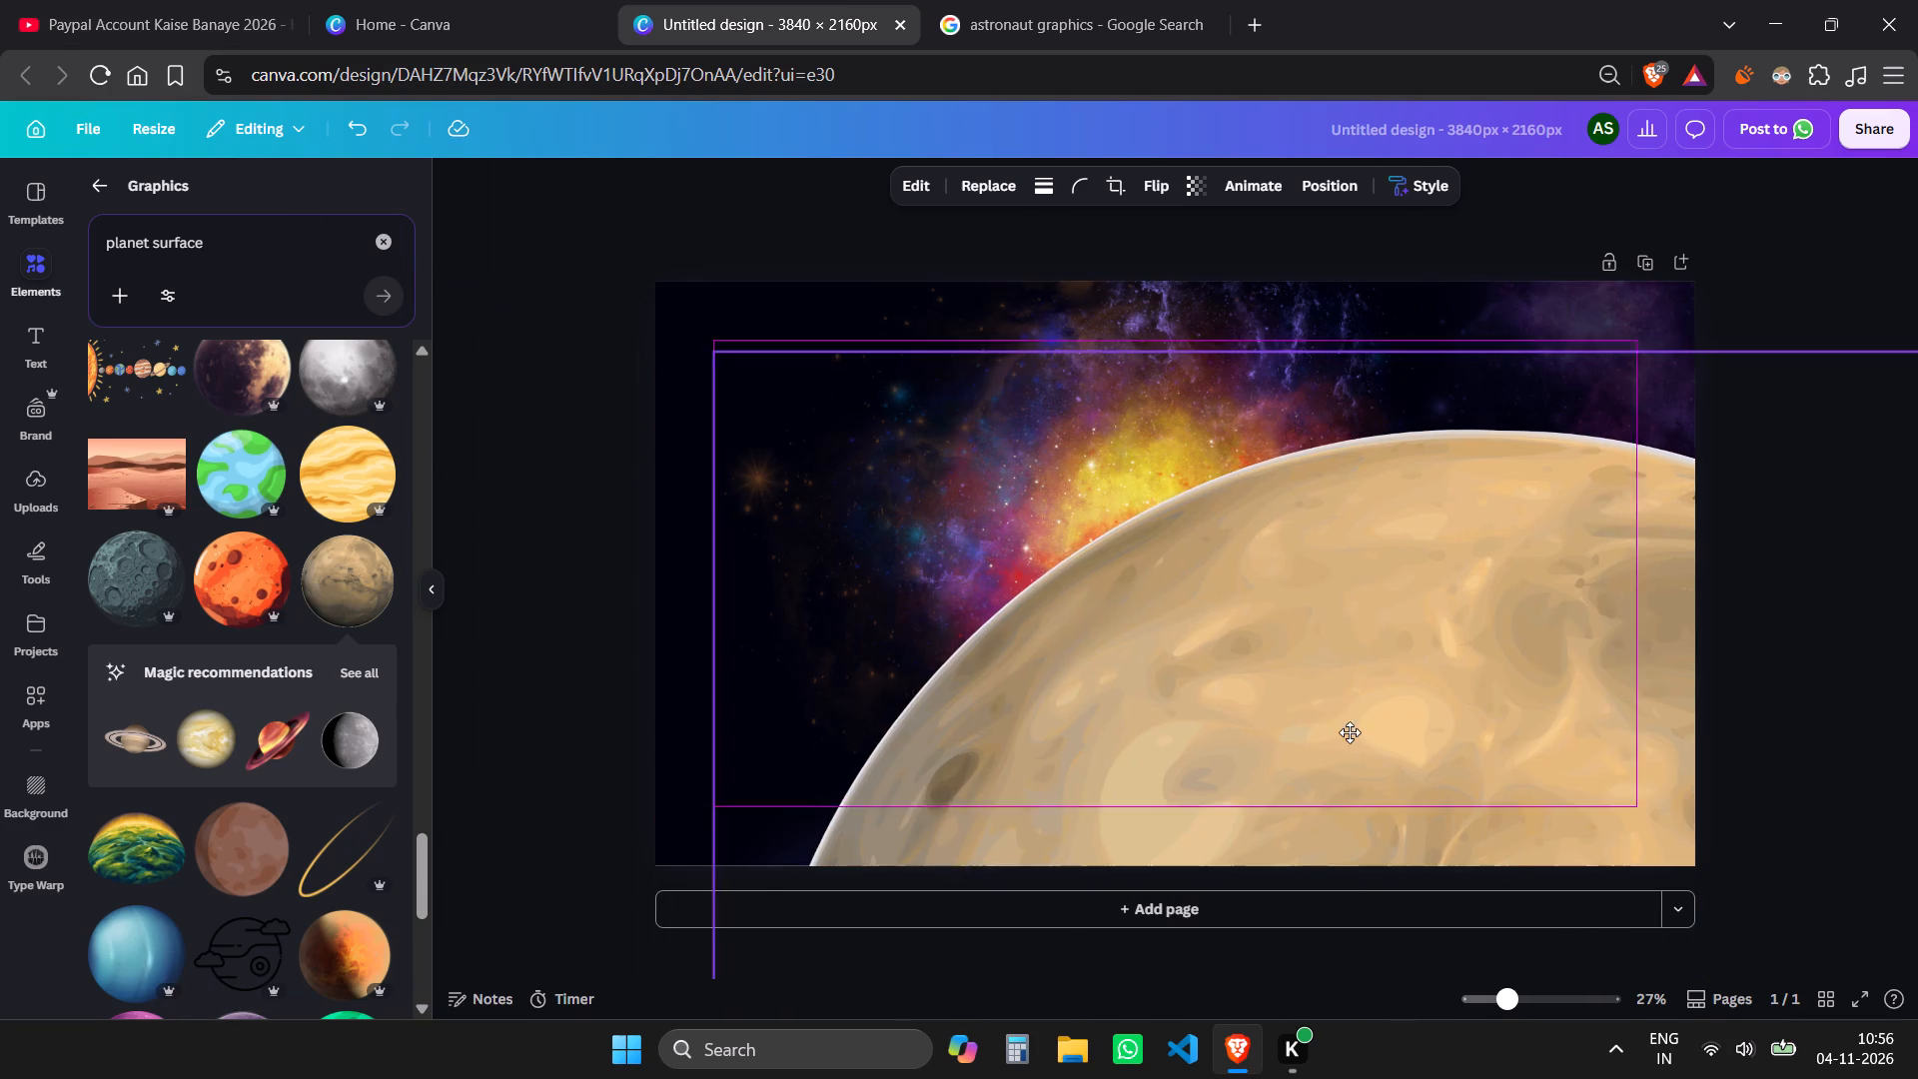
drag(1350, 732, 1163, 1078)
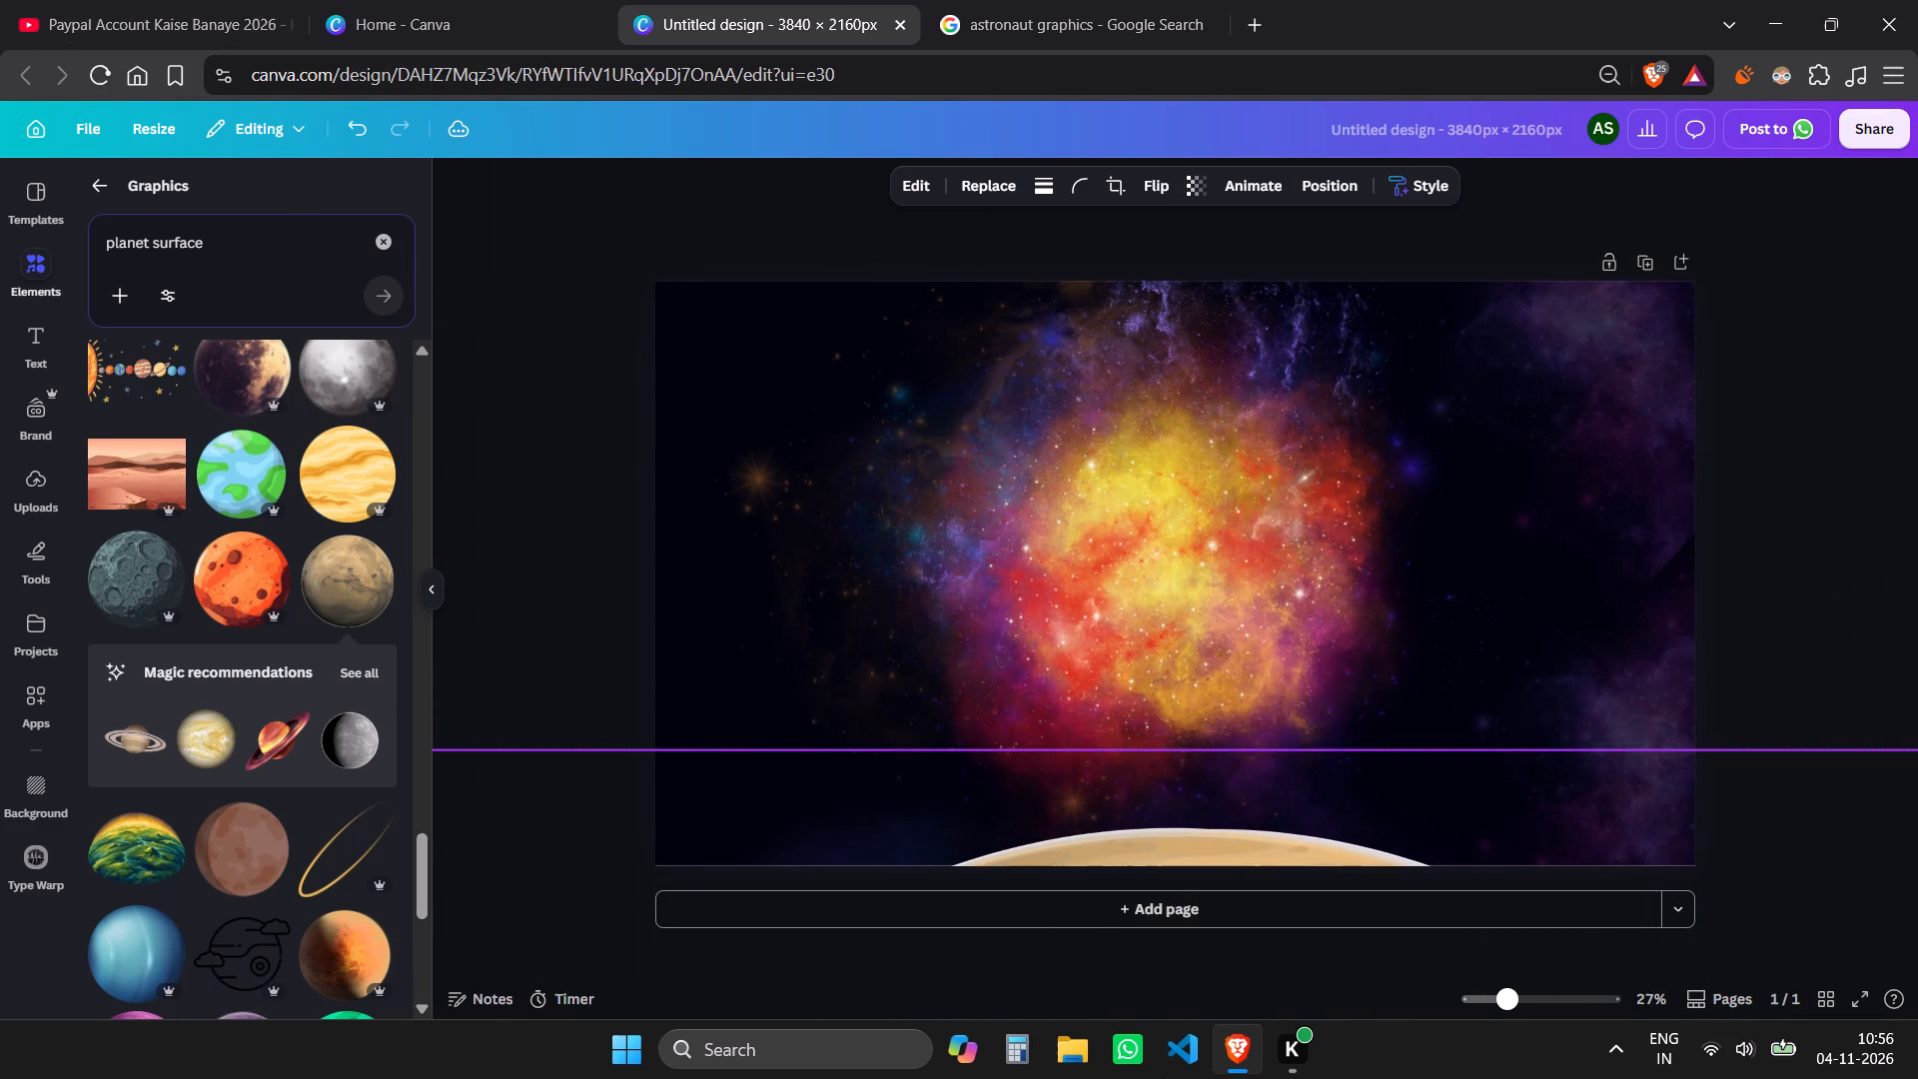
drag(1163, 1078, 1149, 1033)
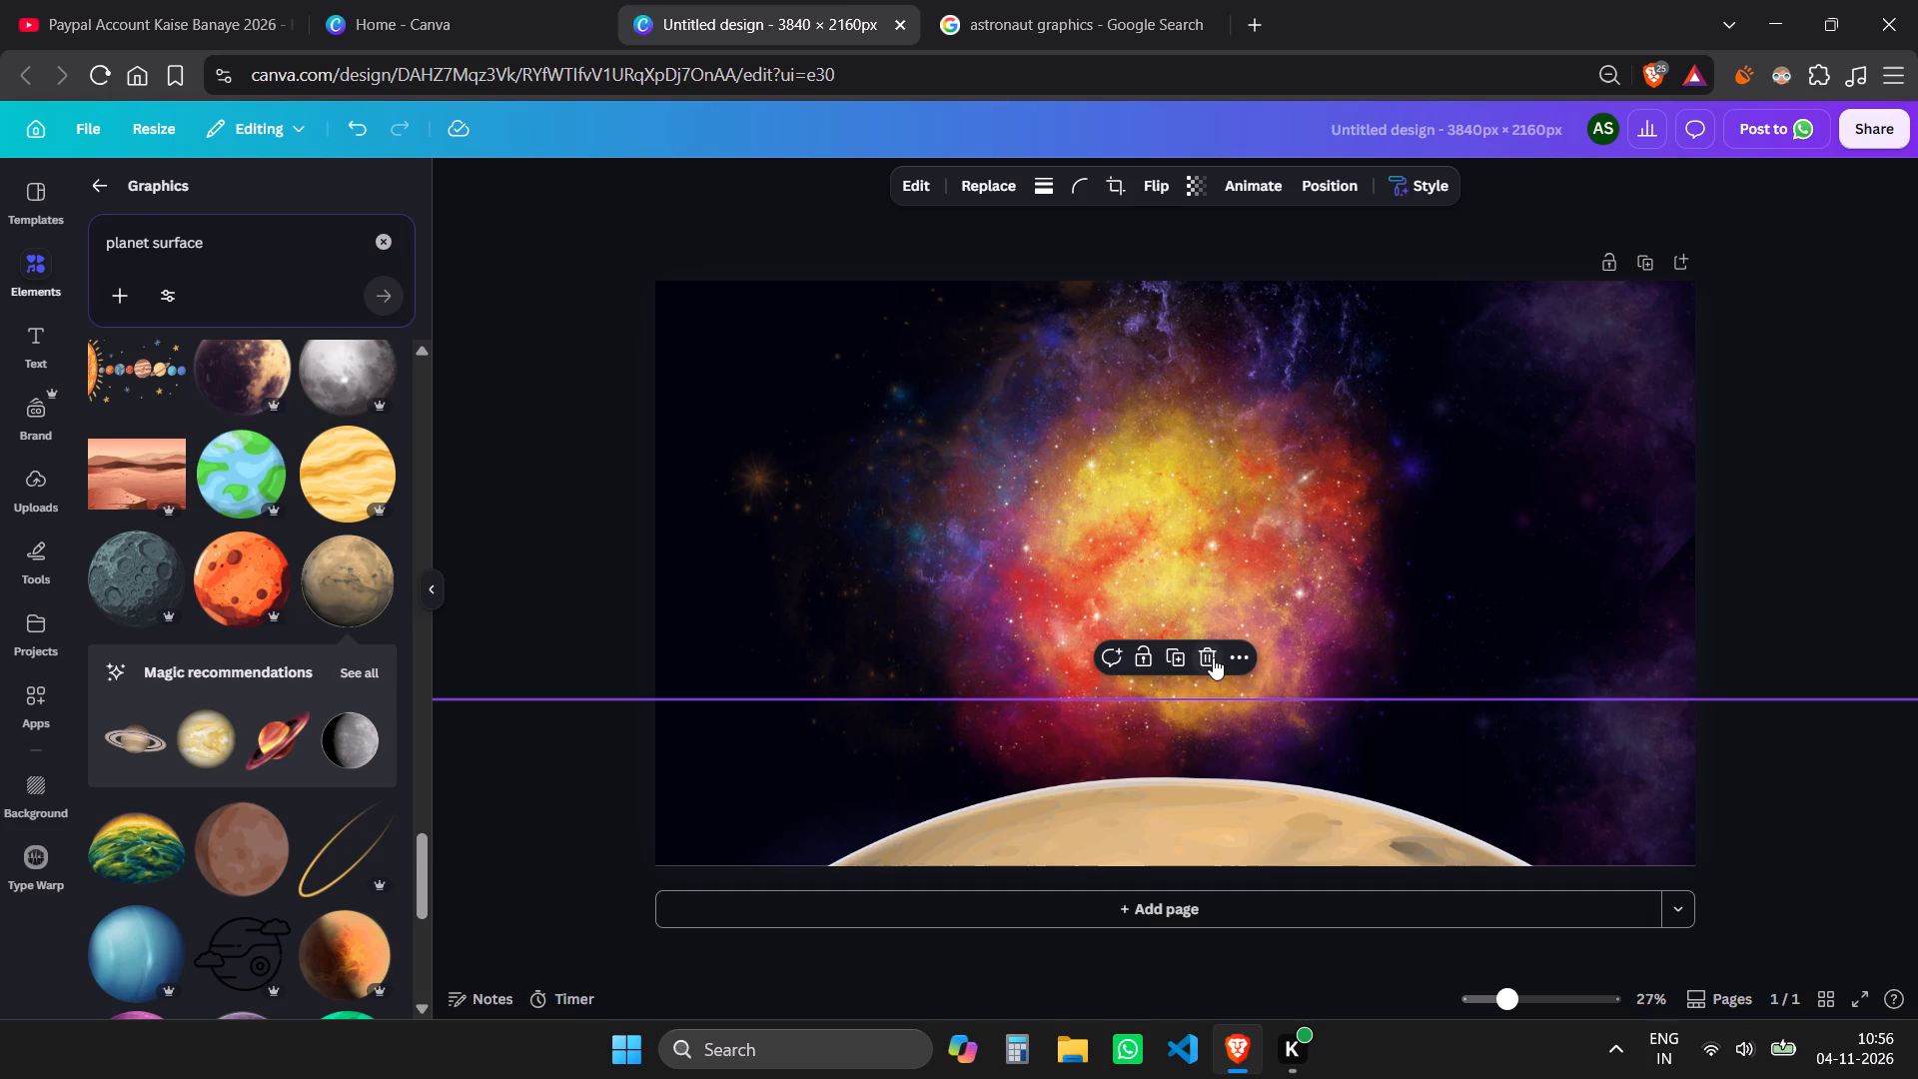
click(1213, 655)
Look through more of the planet surface graphics for a planet that suits the nebula background.
scroll(310, 791, down, 5)
scroll(311, 654, down, 3)
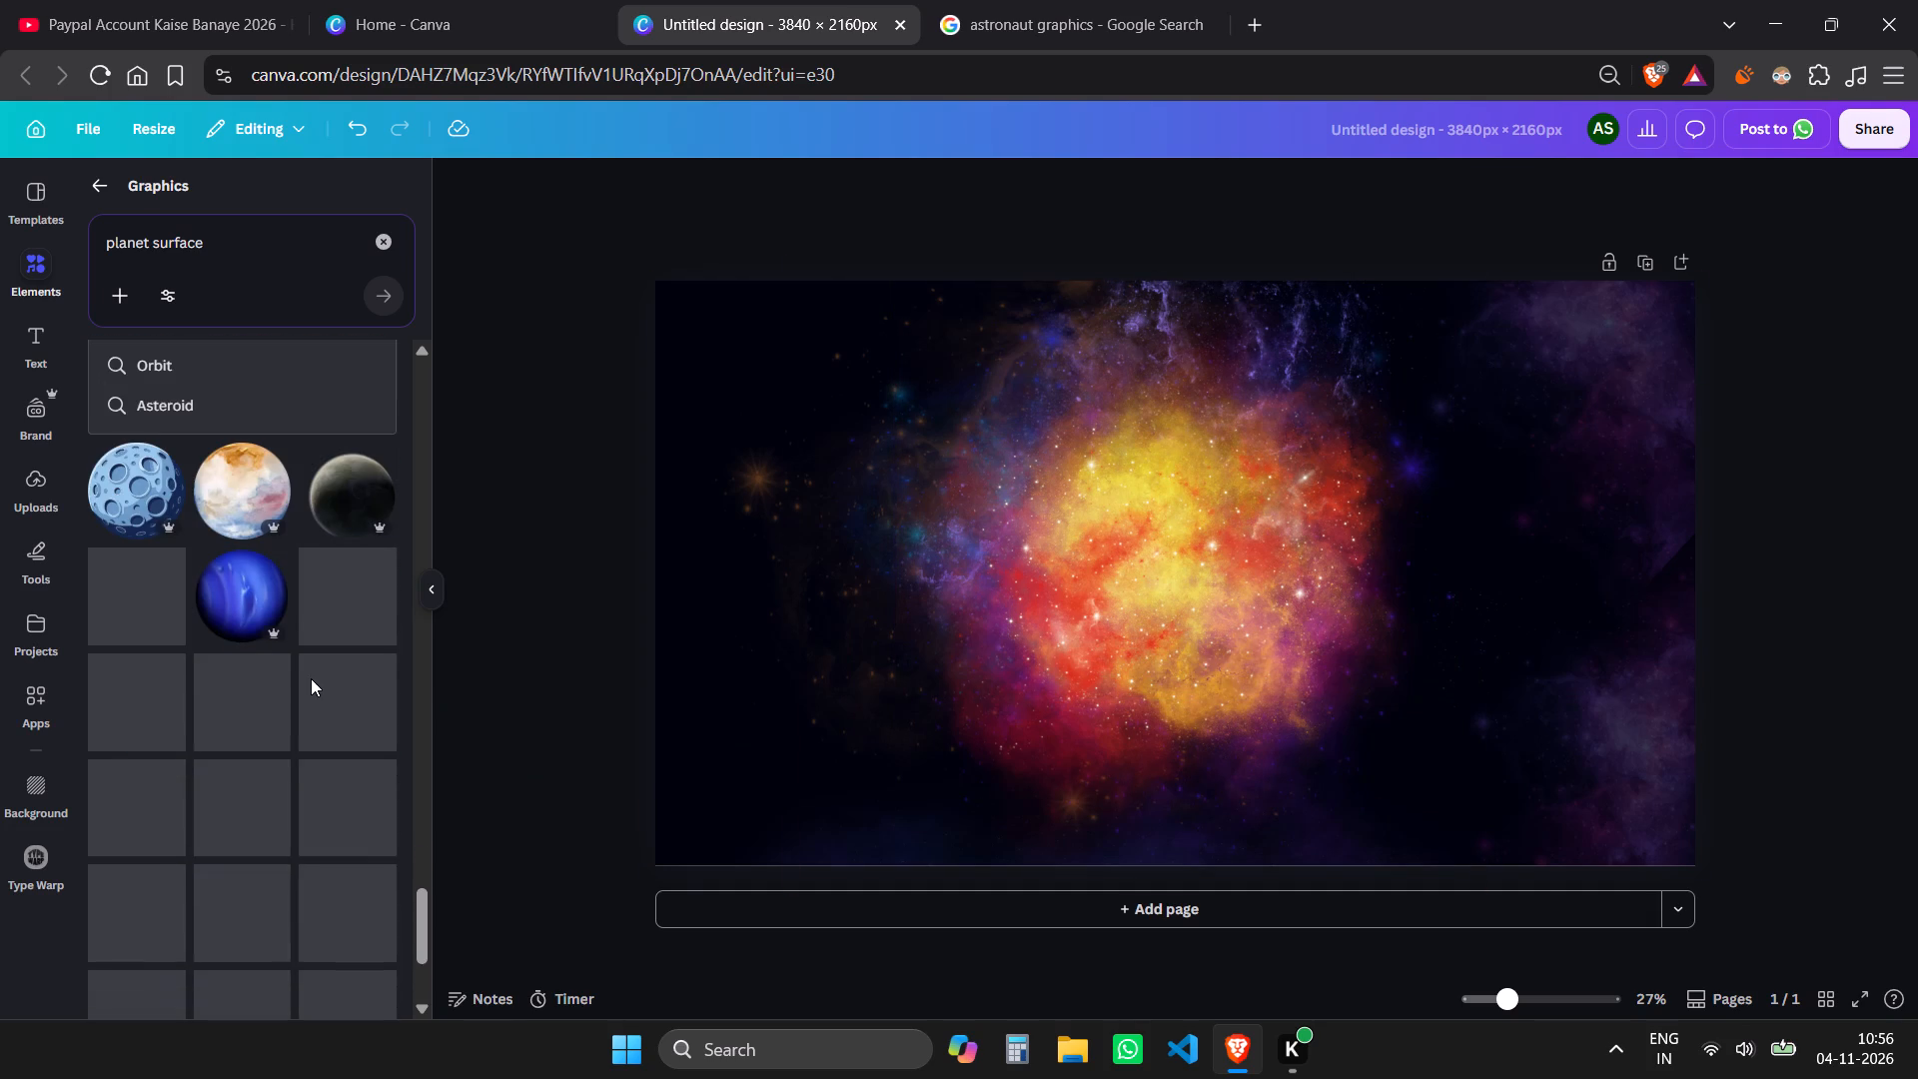
scroll(324, 670, down, 2)
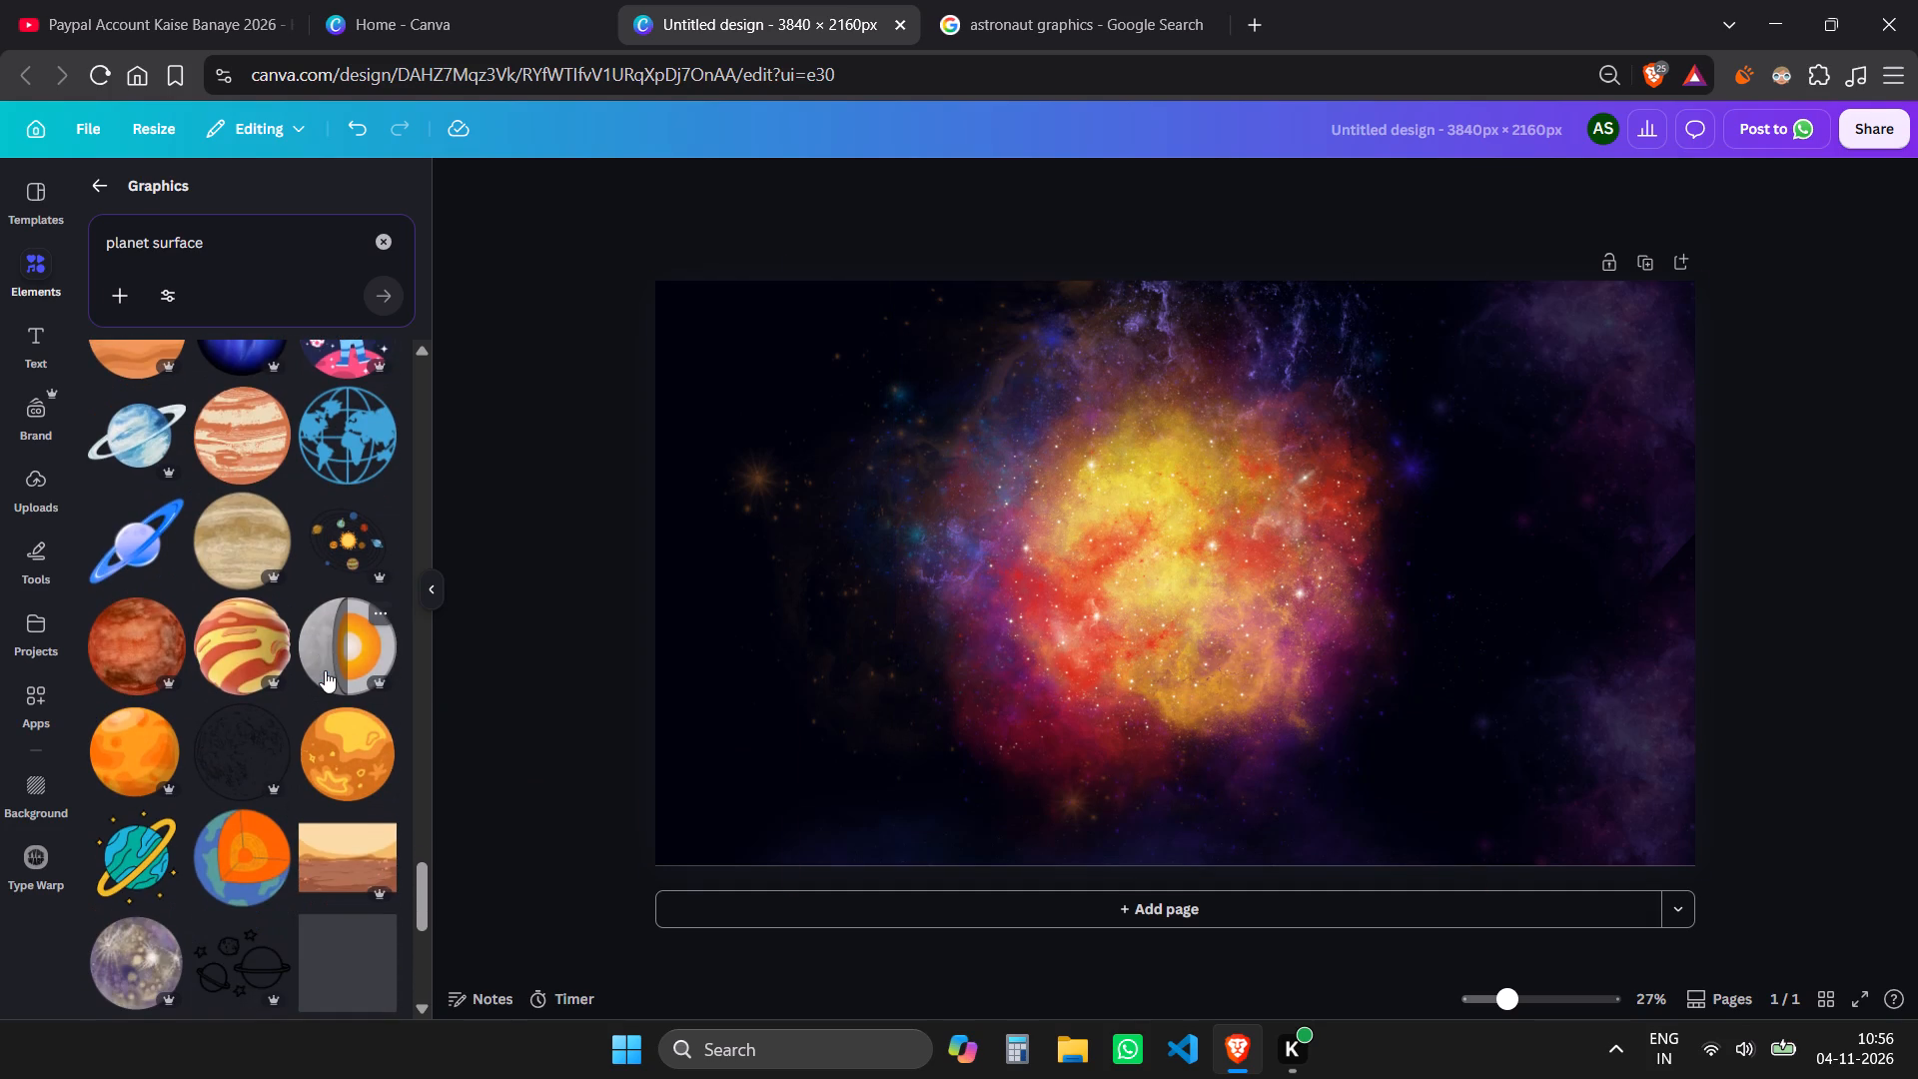
scroll(325, 670, down, 3)
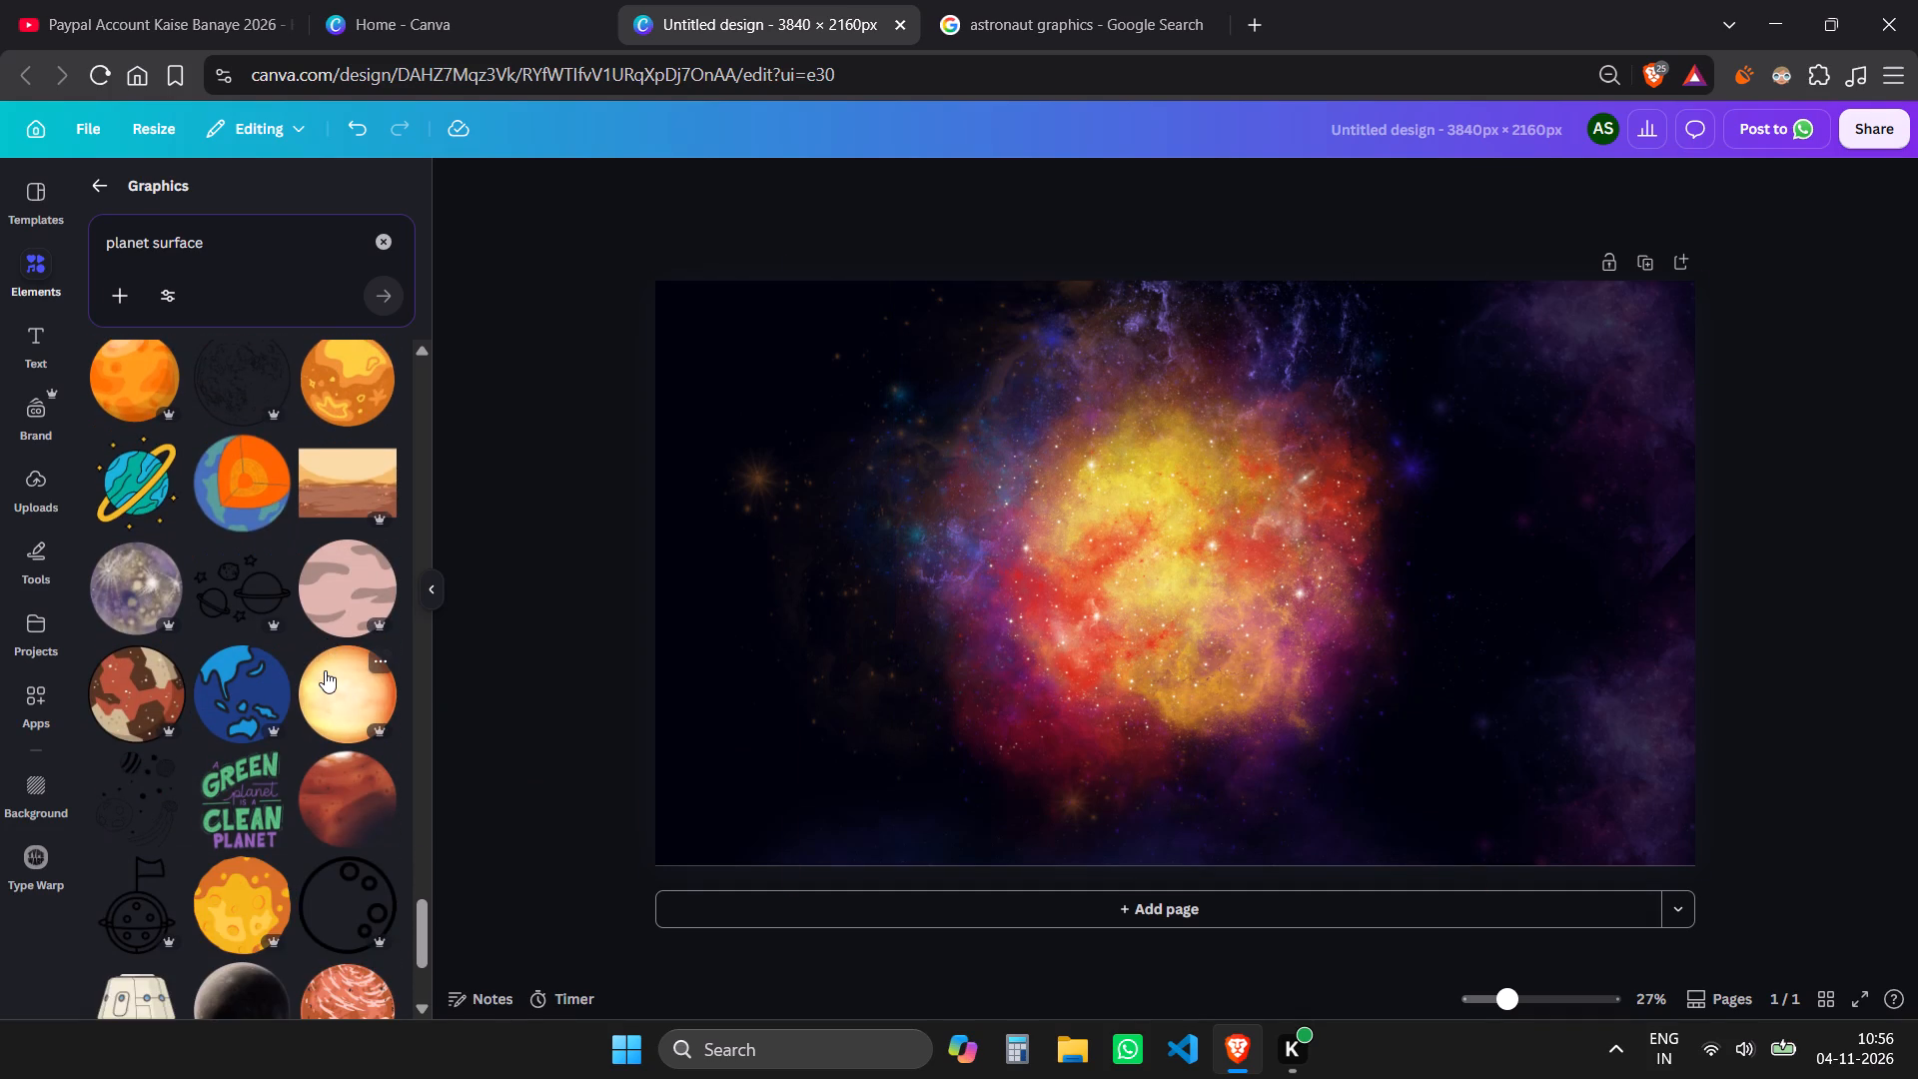
scroll(325, 670, down, 2)
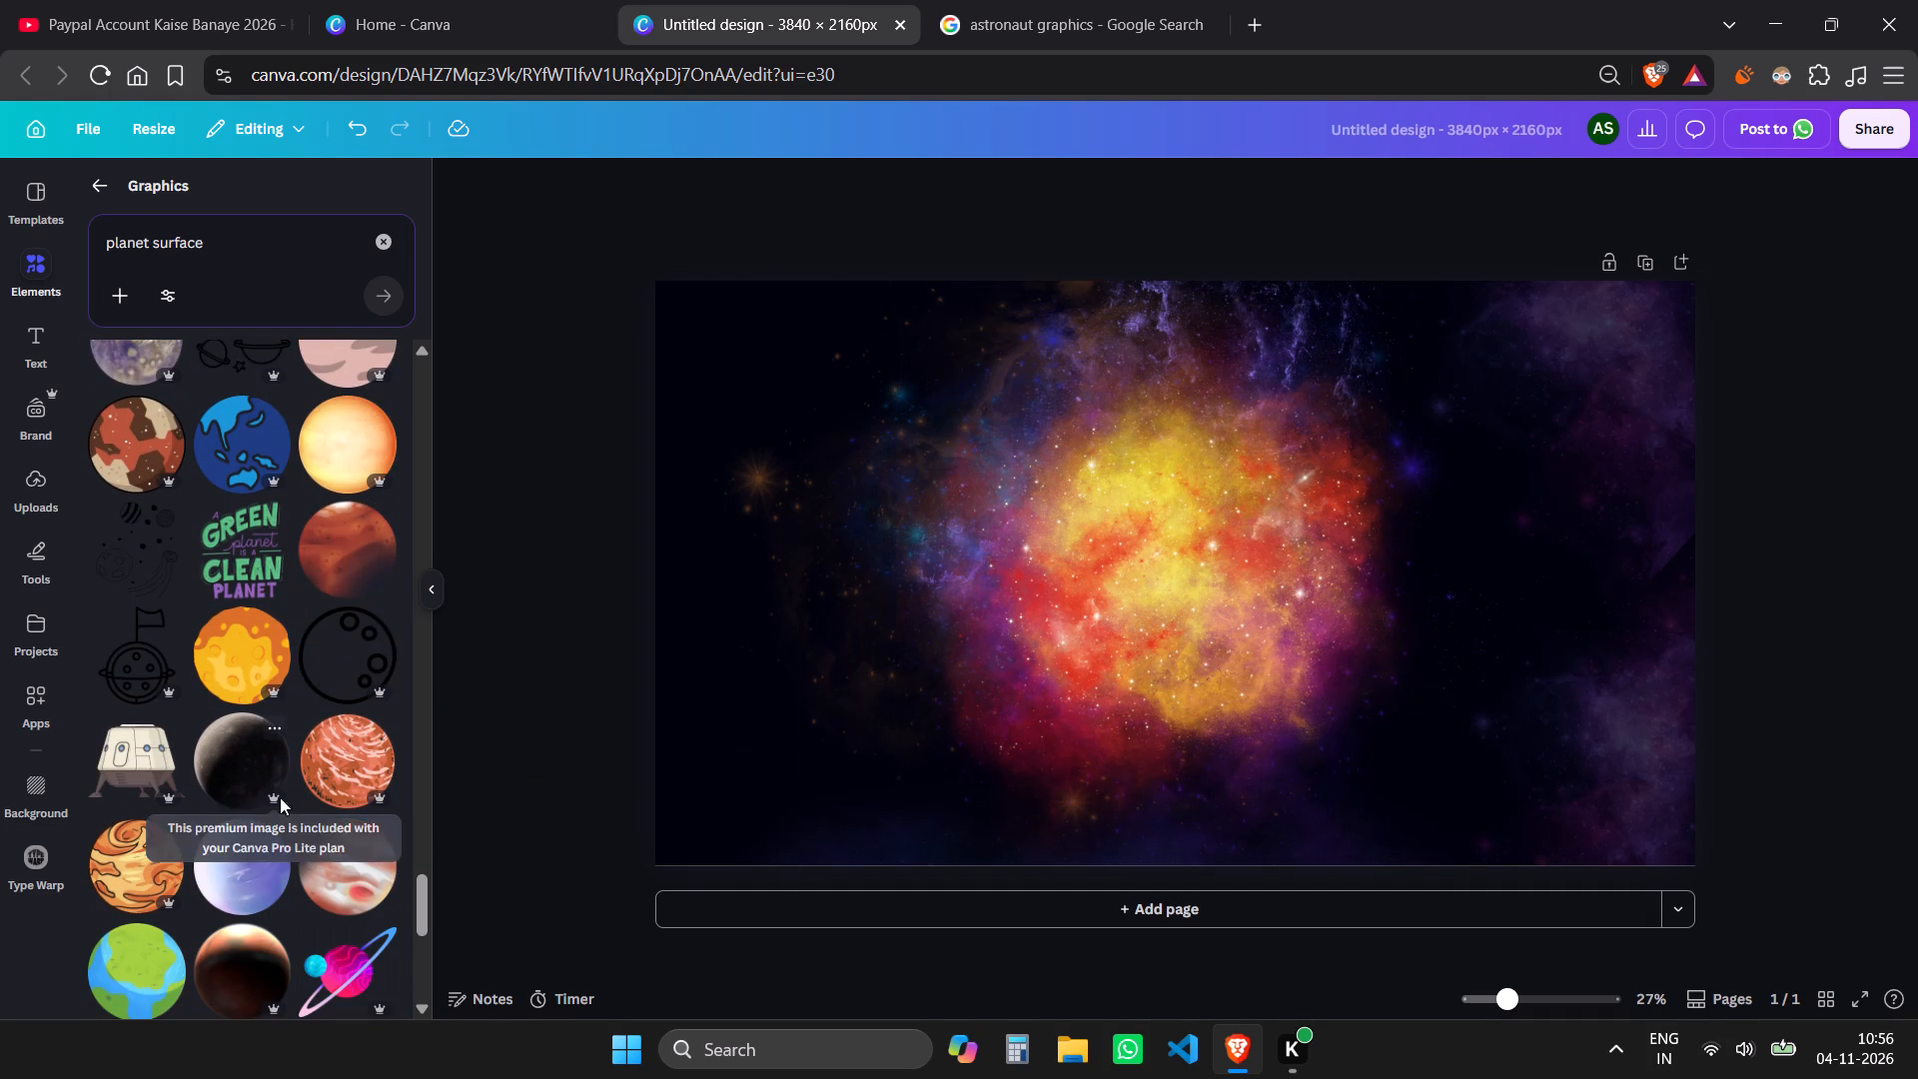
scroll(221, 776, down, 2)
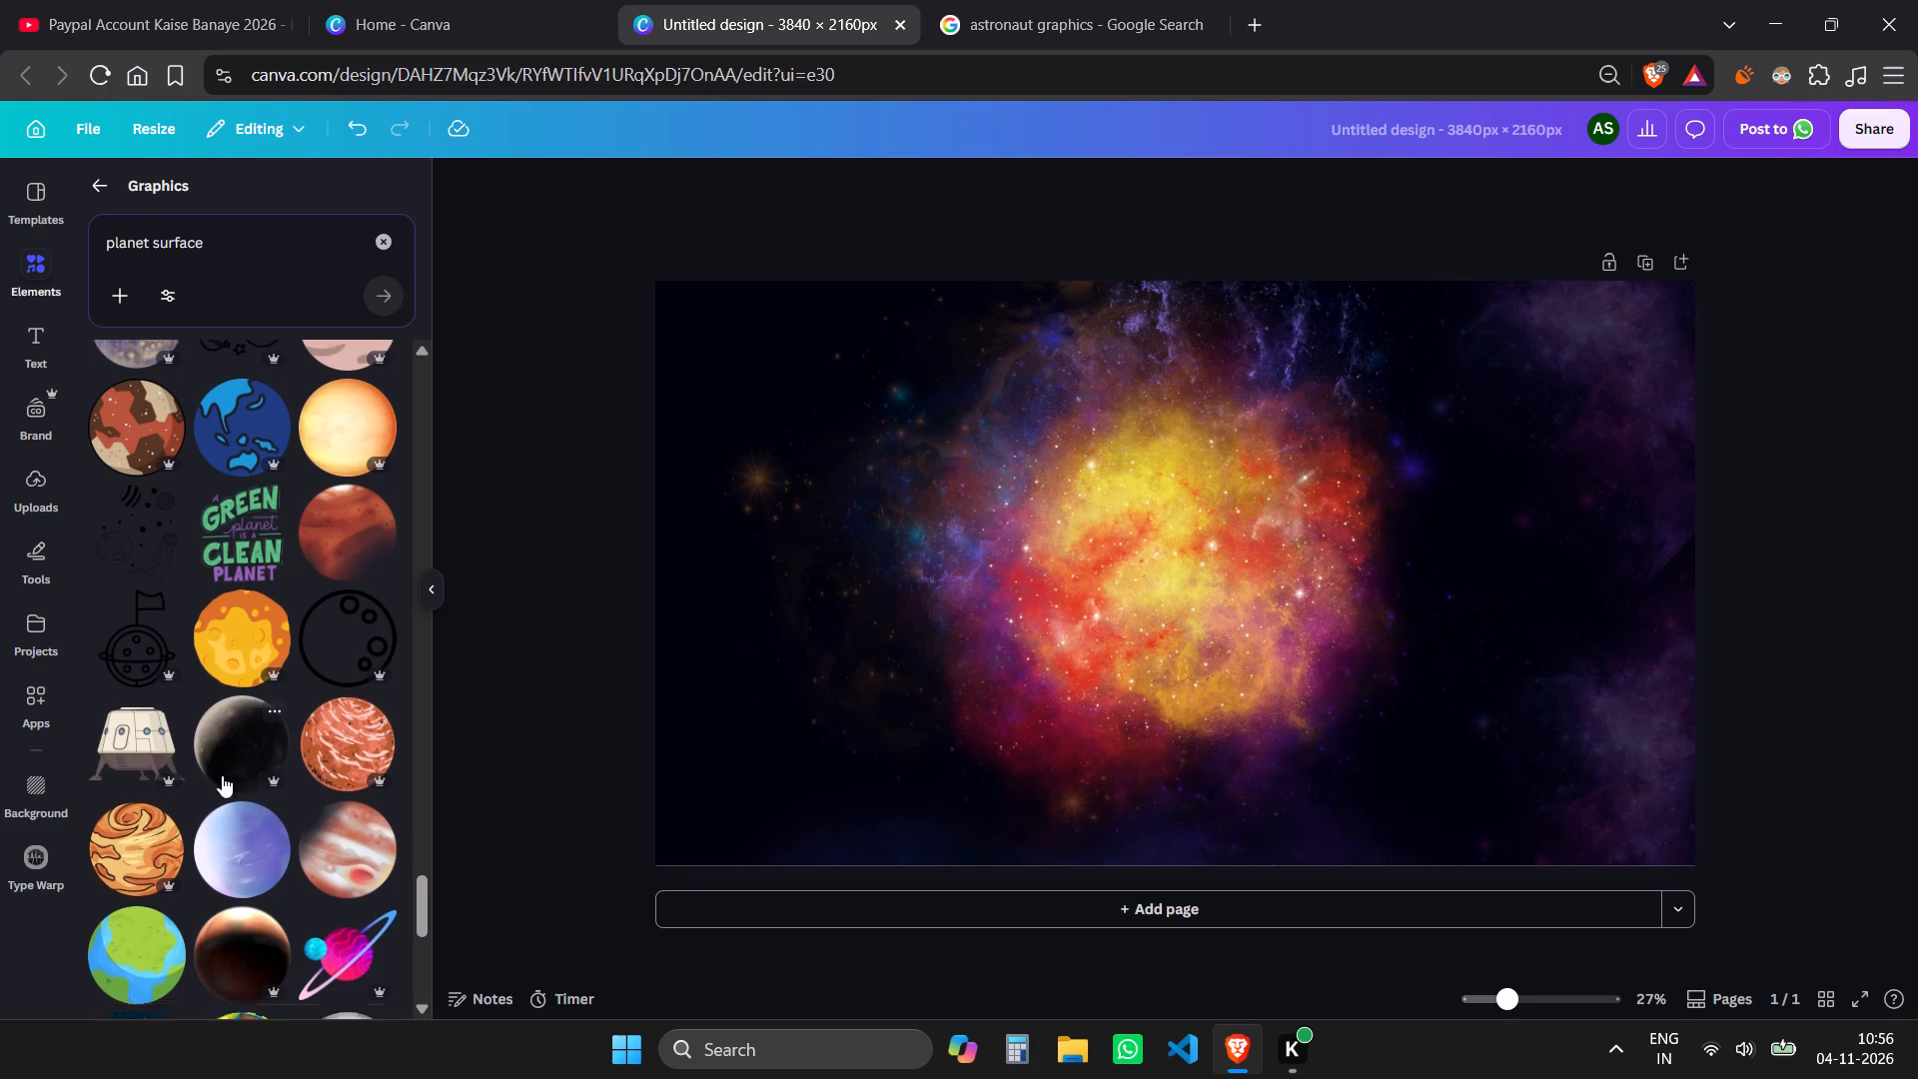
scroll(222, 775, down, 1)
Replace the graphics search with spaceship.
click(383, 244)
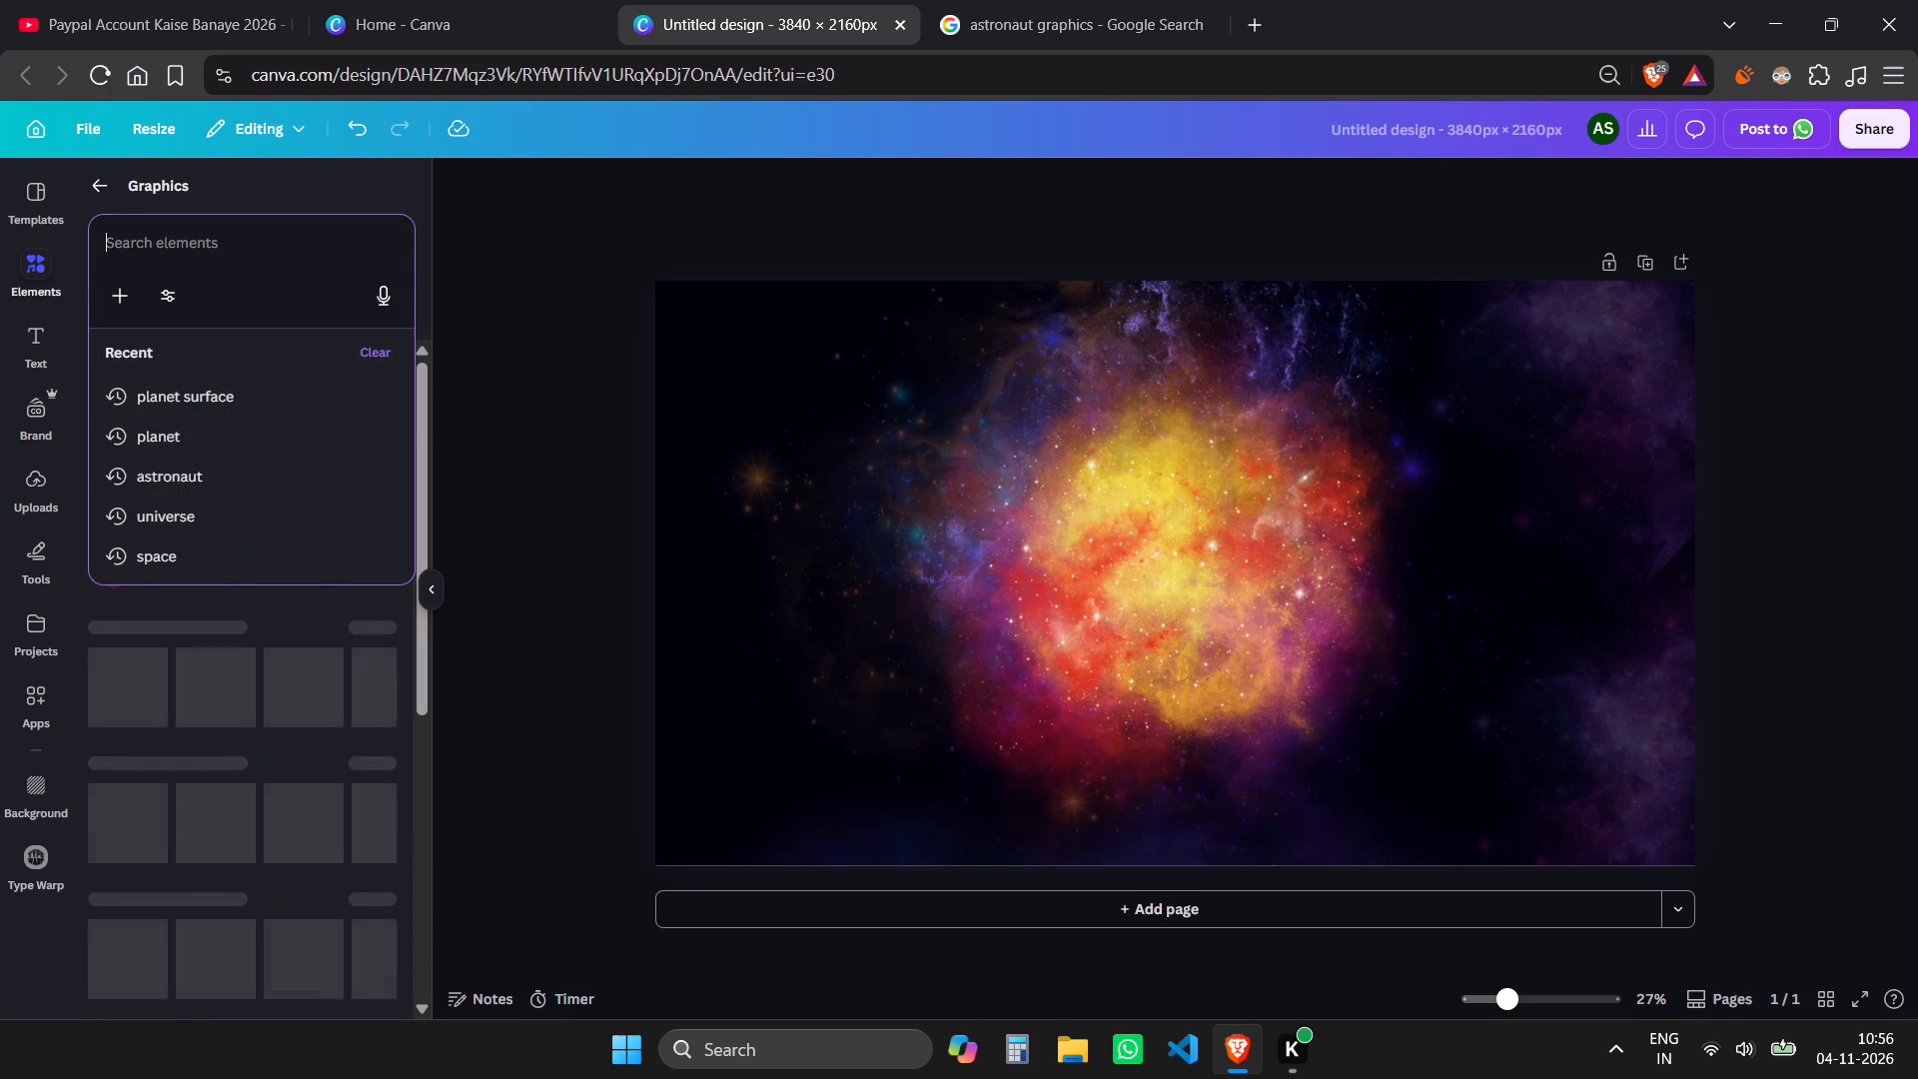
text(spaceshi[)
key(BackSpace)
text(p4)
key(BackSpace)
key(Return)
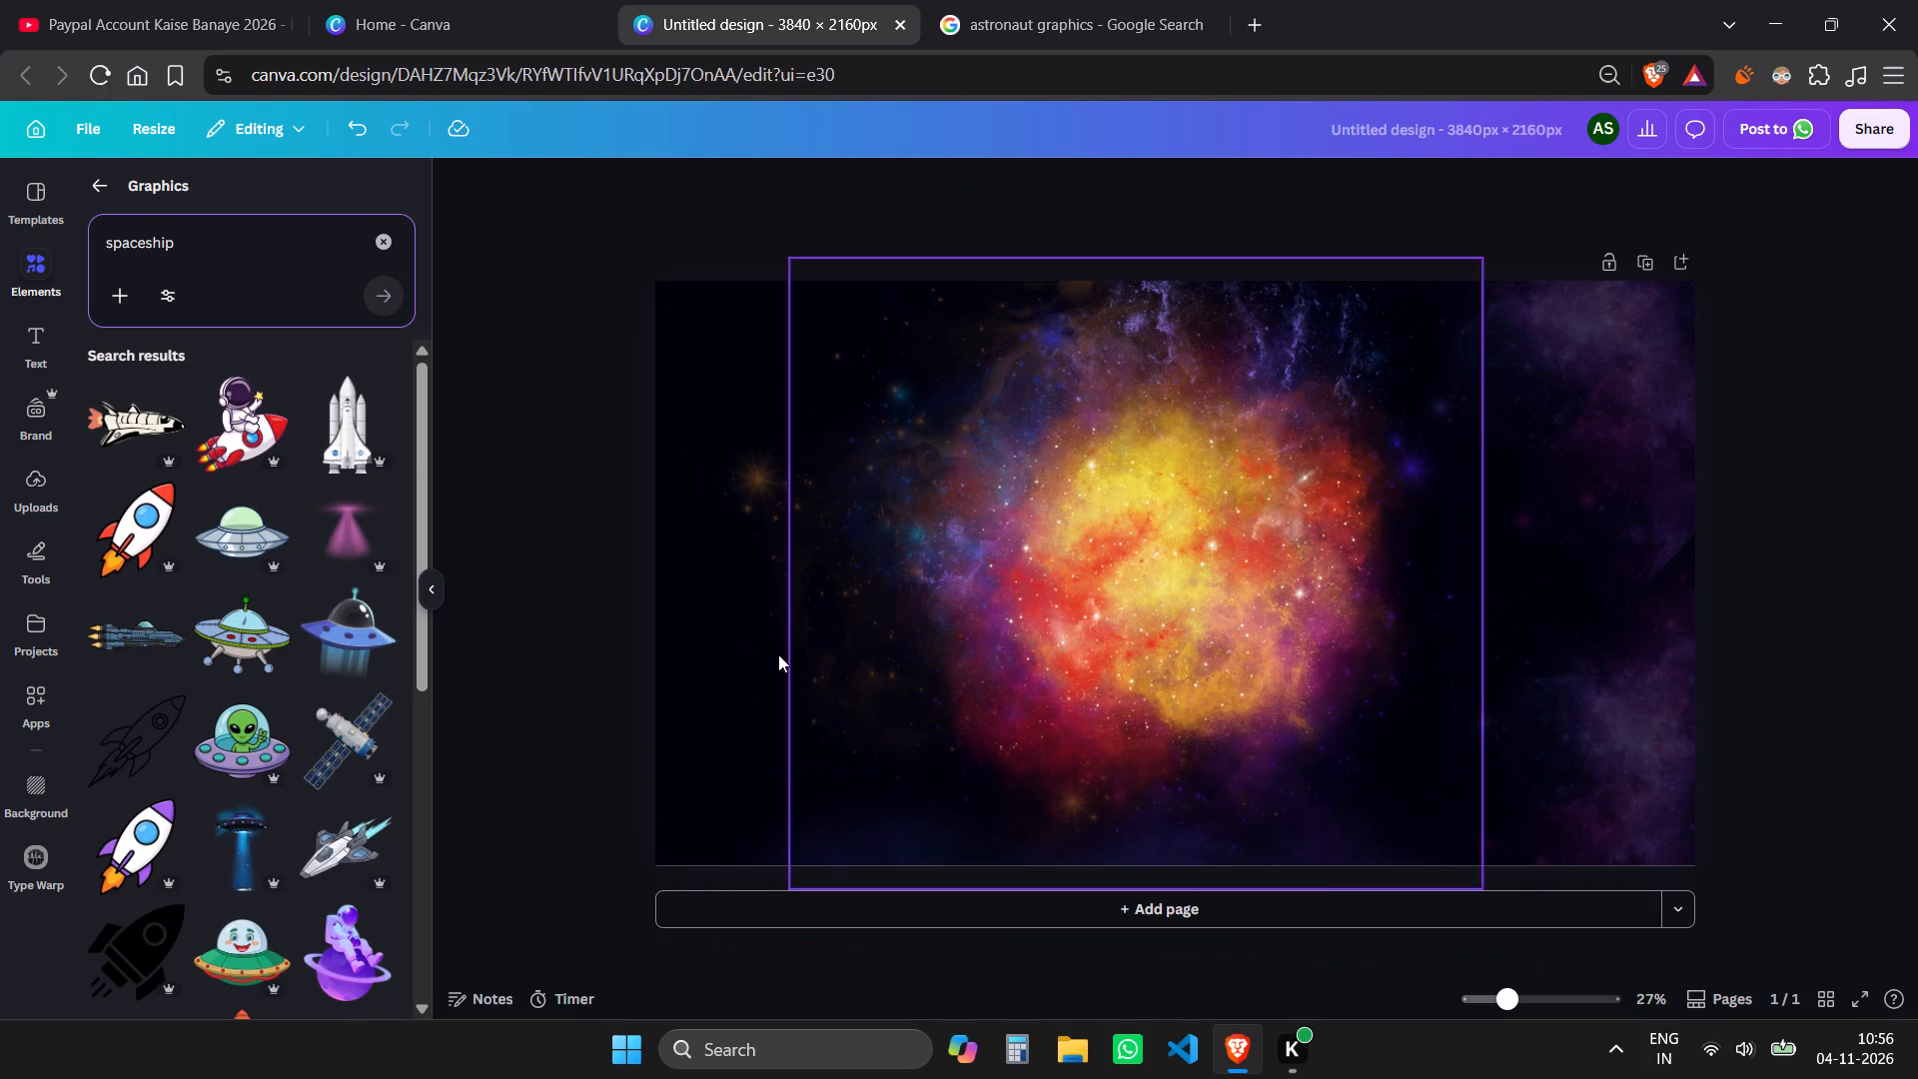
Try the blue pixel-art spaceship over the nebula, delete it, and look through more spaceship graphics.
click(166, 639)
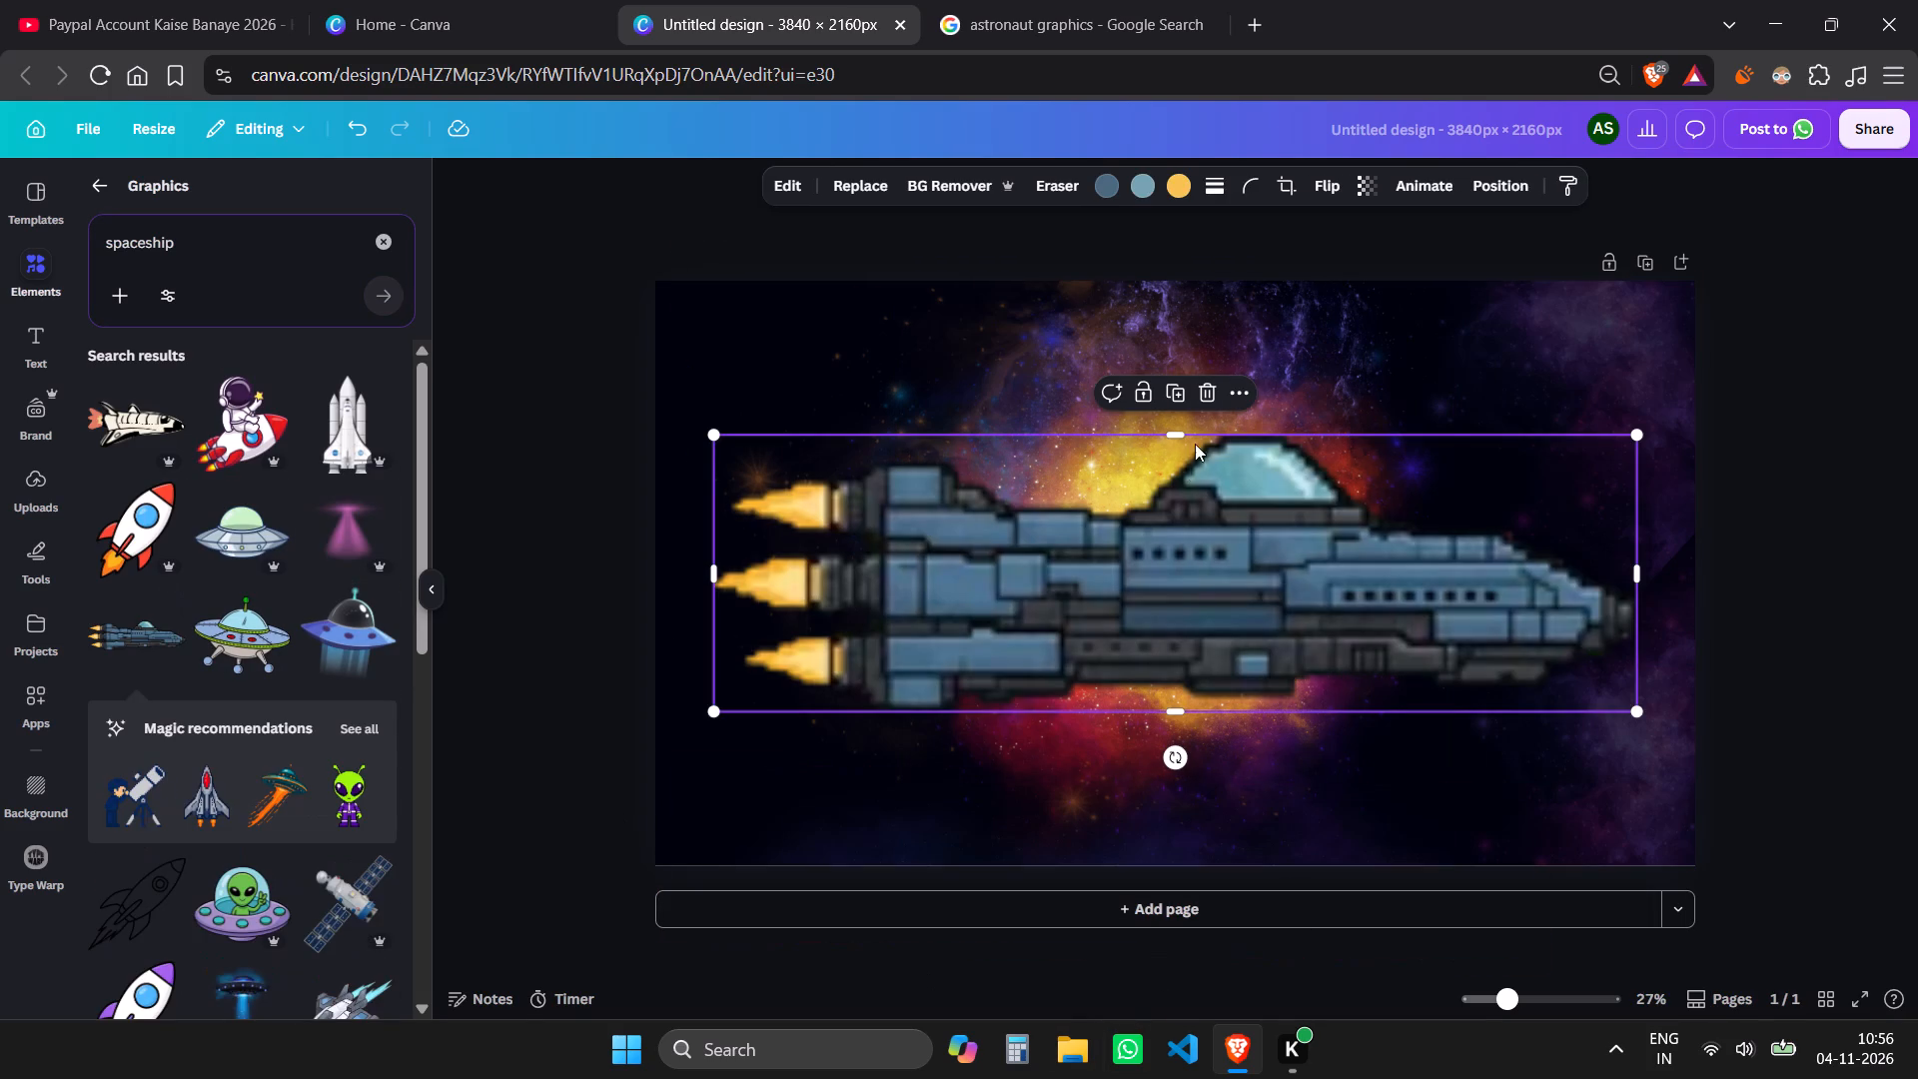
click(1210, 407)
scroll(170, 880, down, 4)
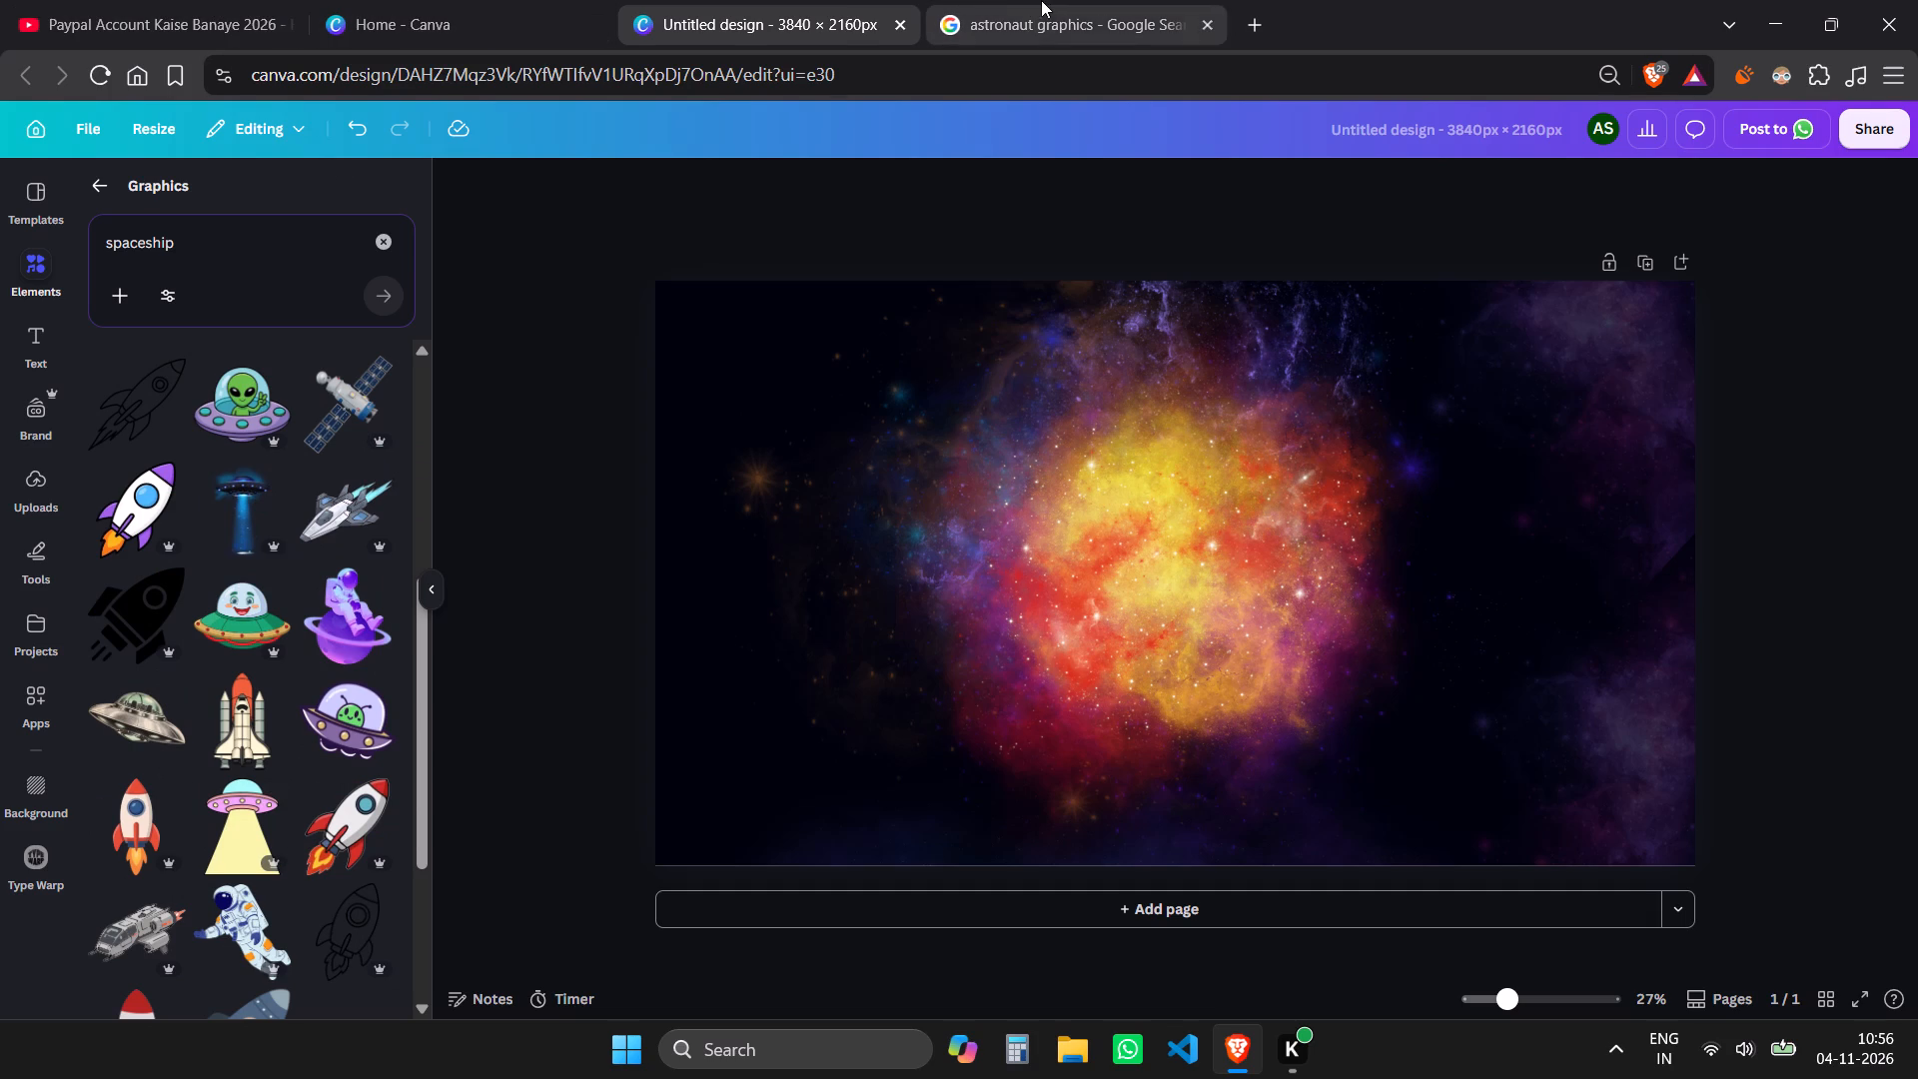
Open a new browser tab.
click(1263, 25)
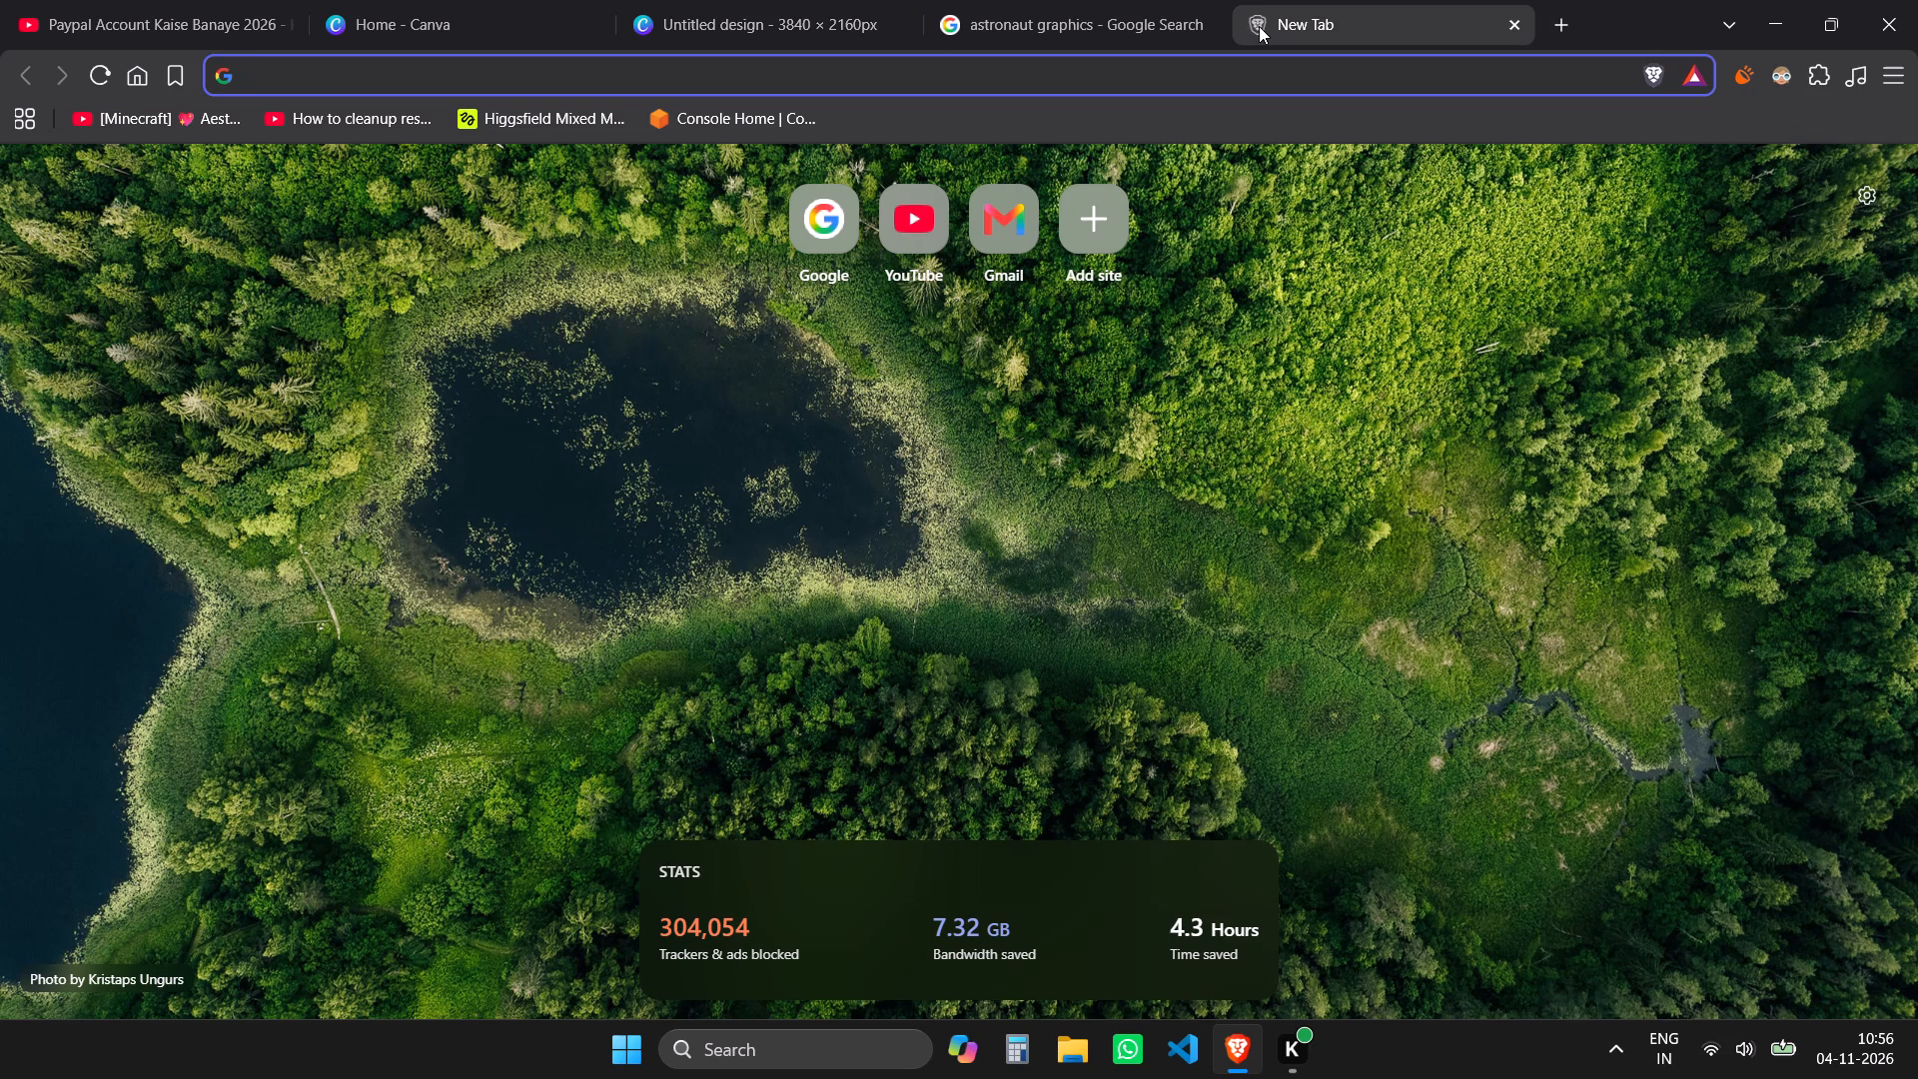
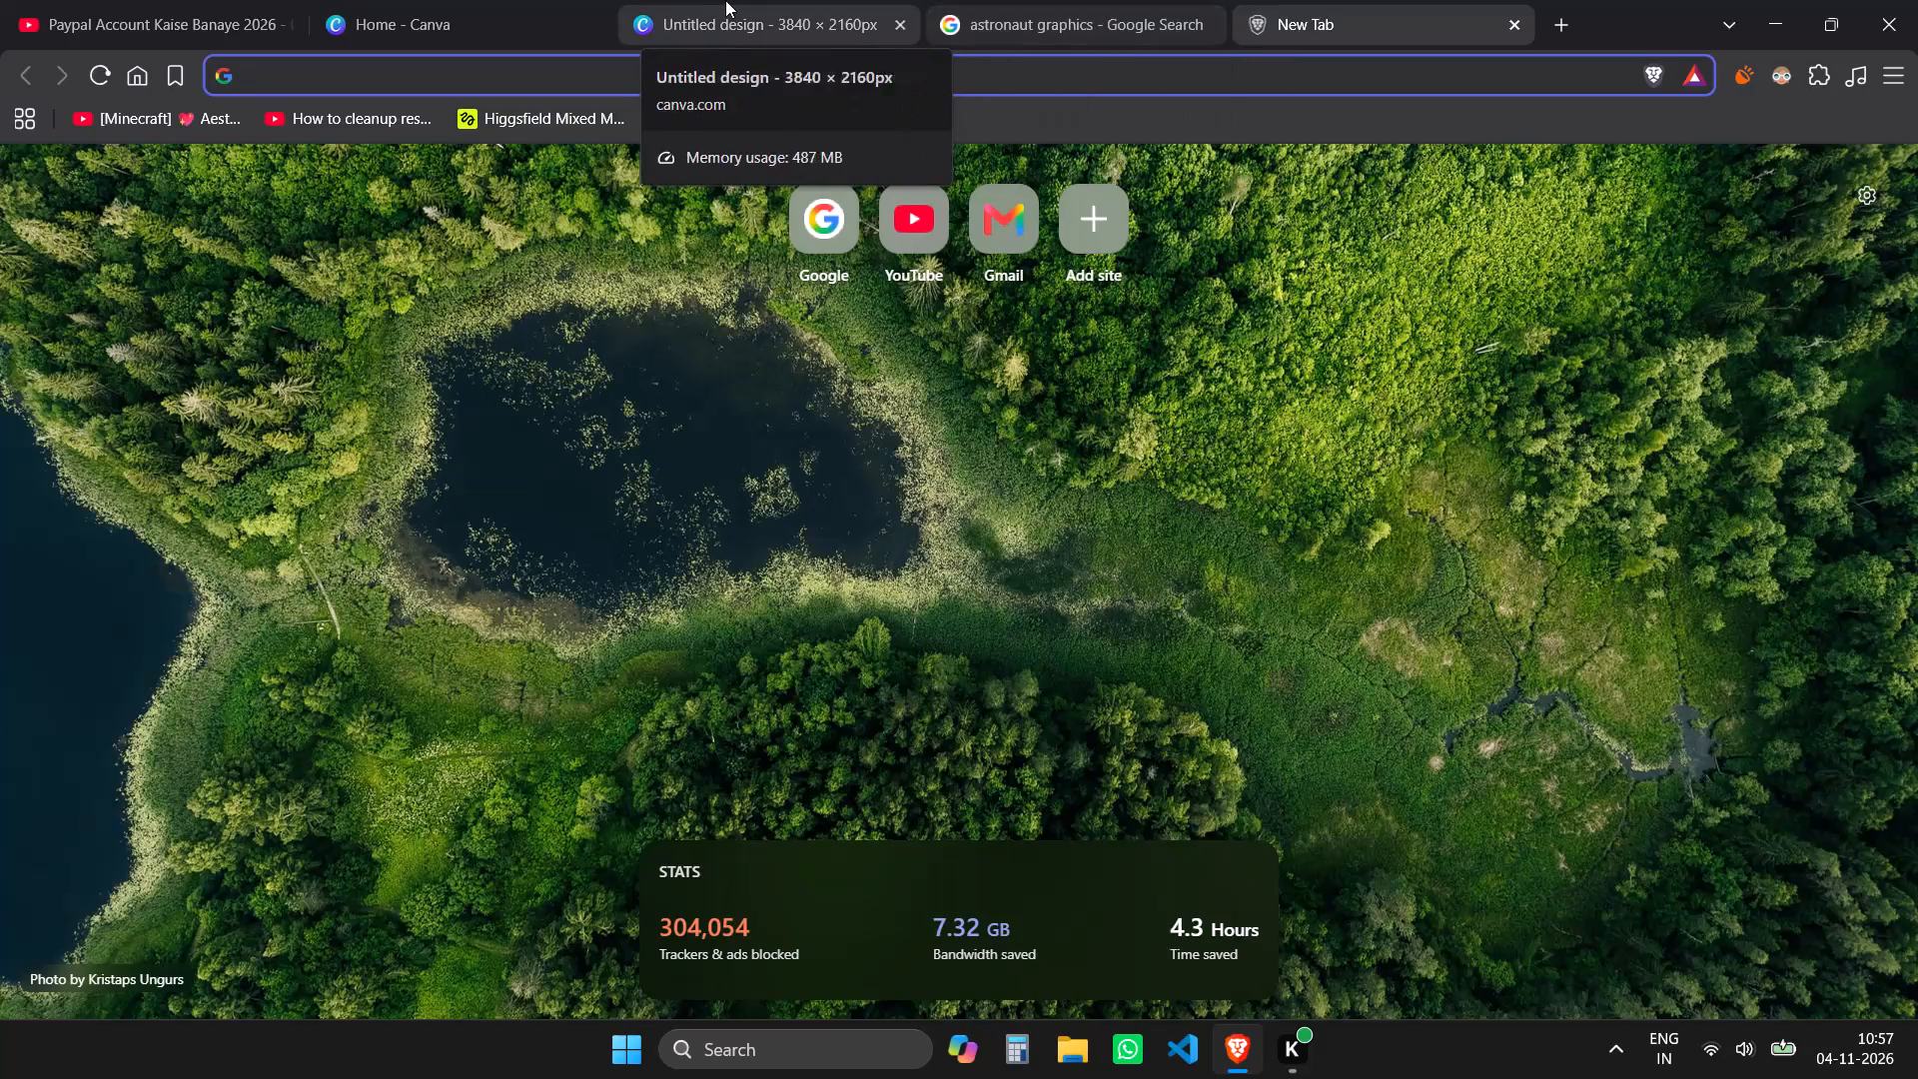
Switch to the untitled 3840 × 2160 px design in Canva.
click(715, 0)
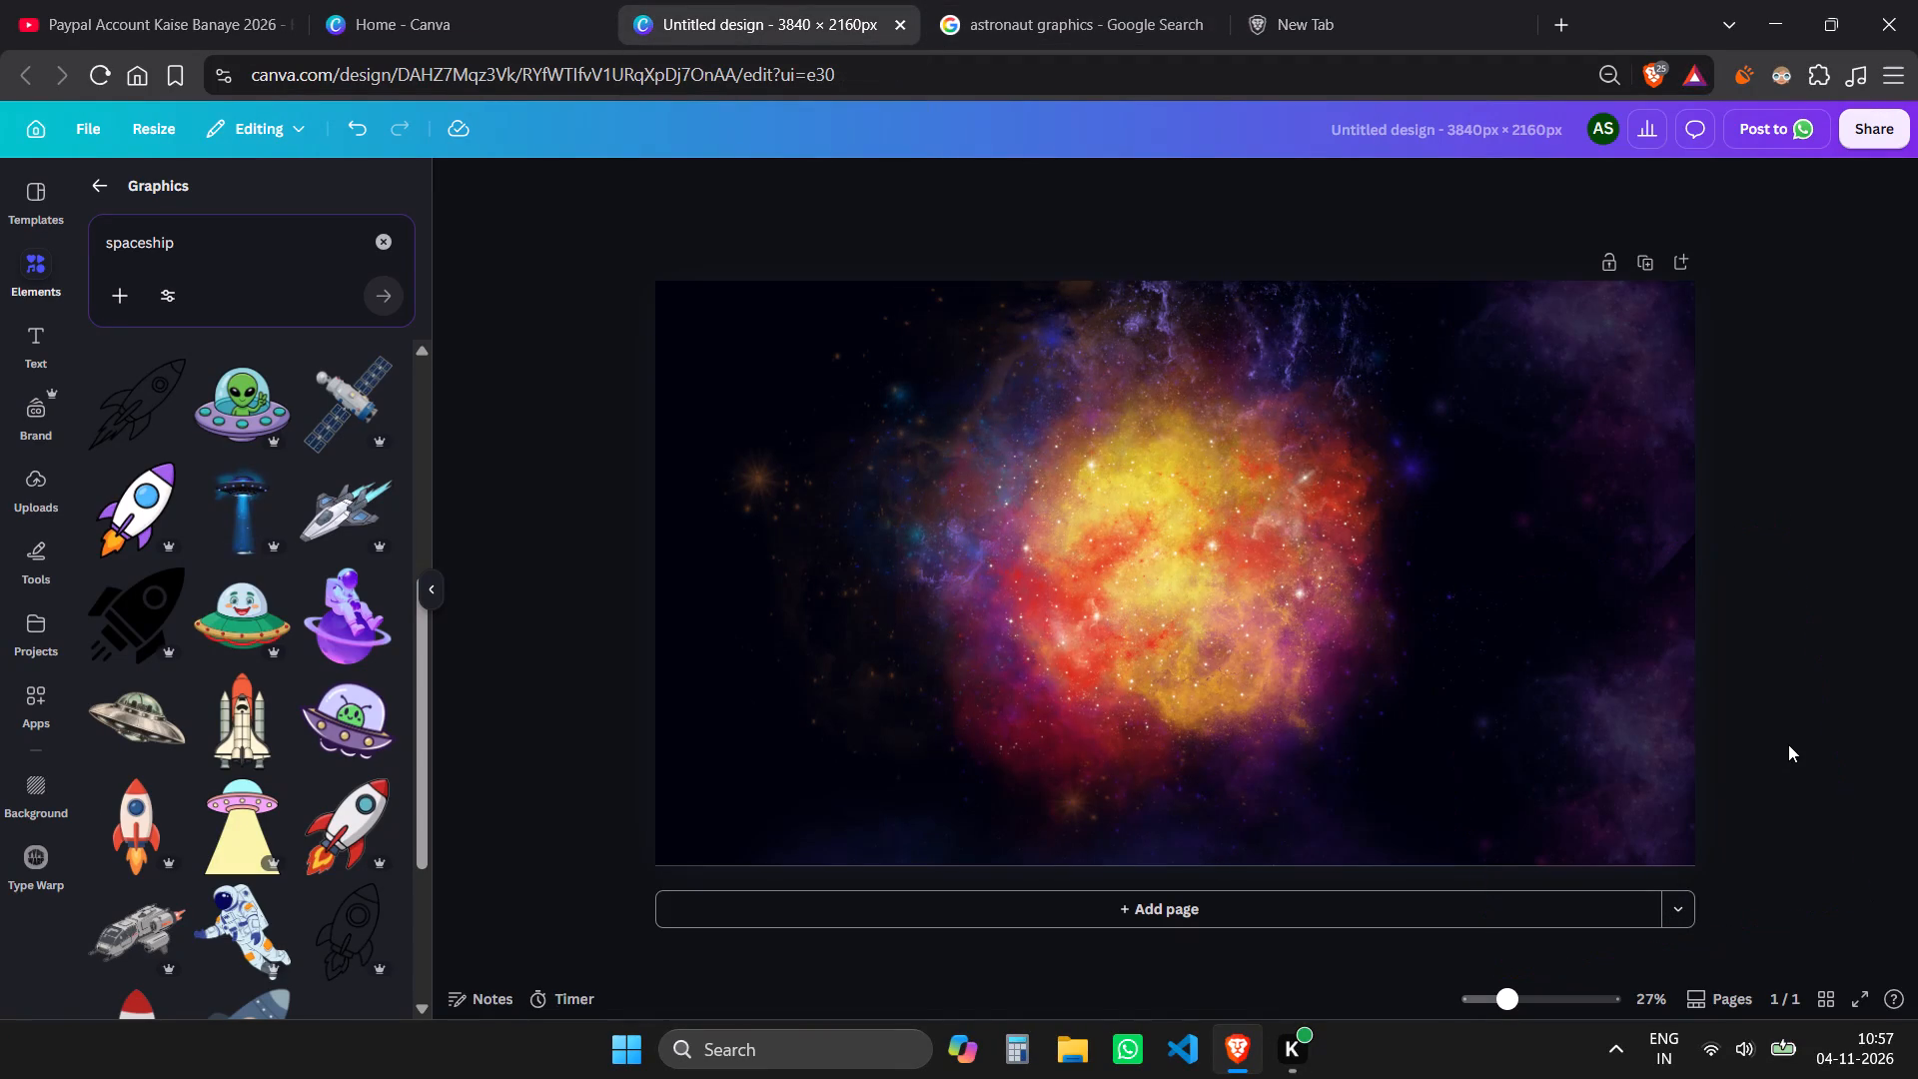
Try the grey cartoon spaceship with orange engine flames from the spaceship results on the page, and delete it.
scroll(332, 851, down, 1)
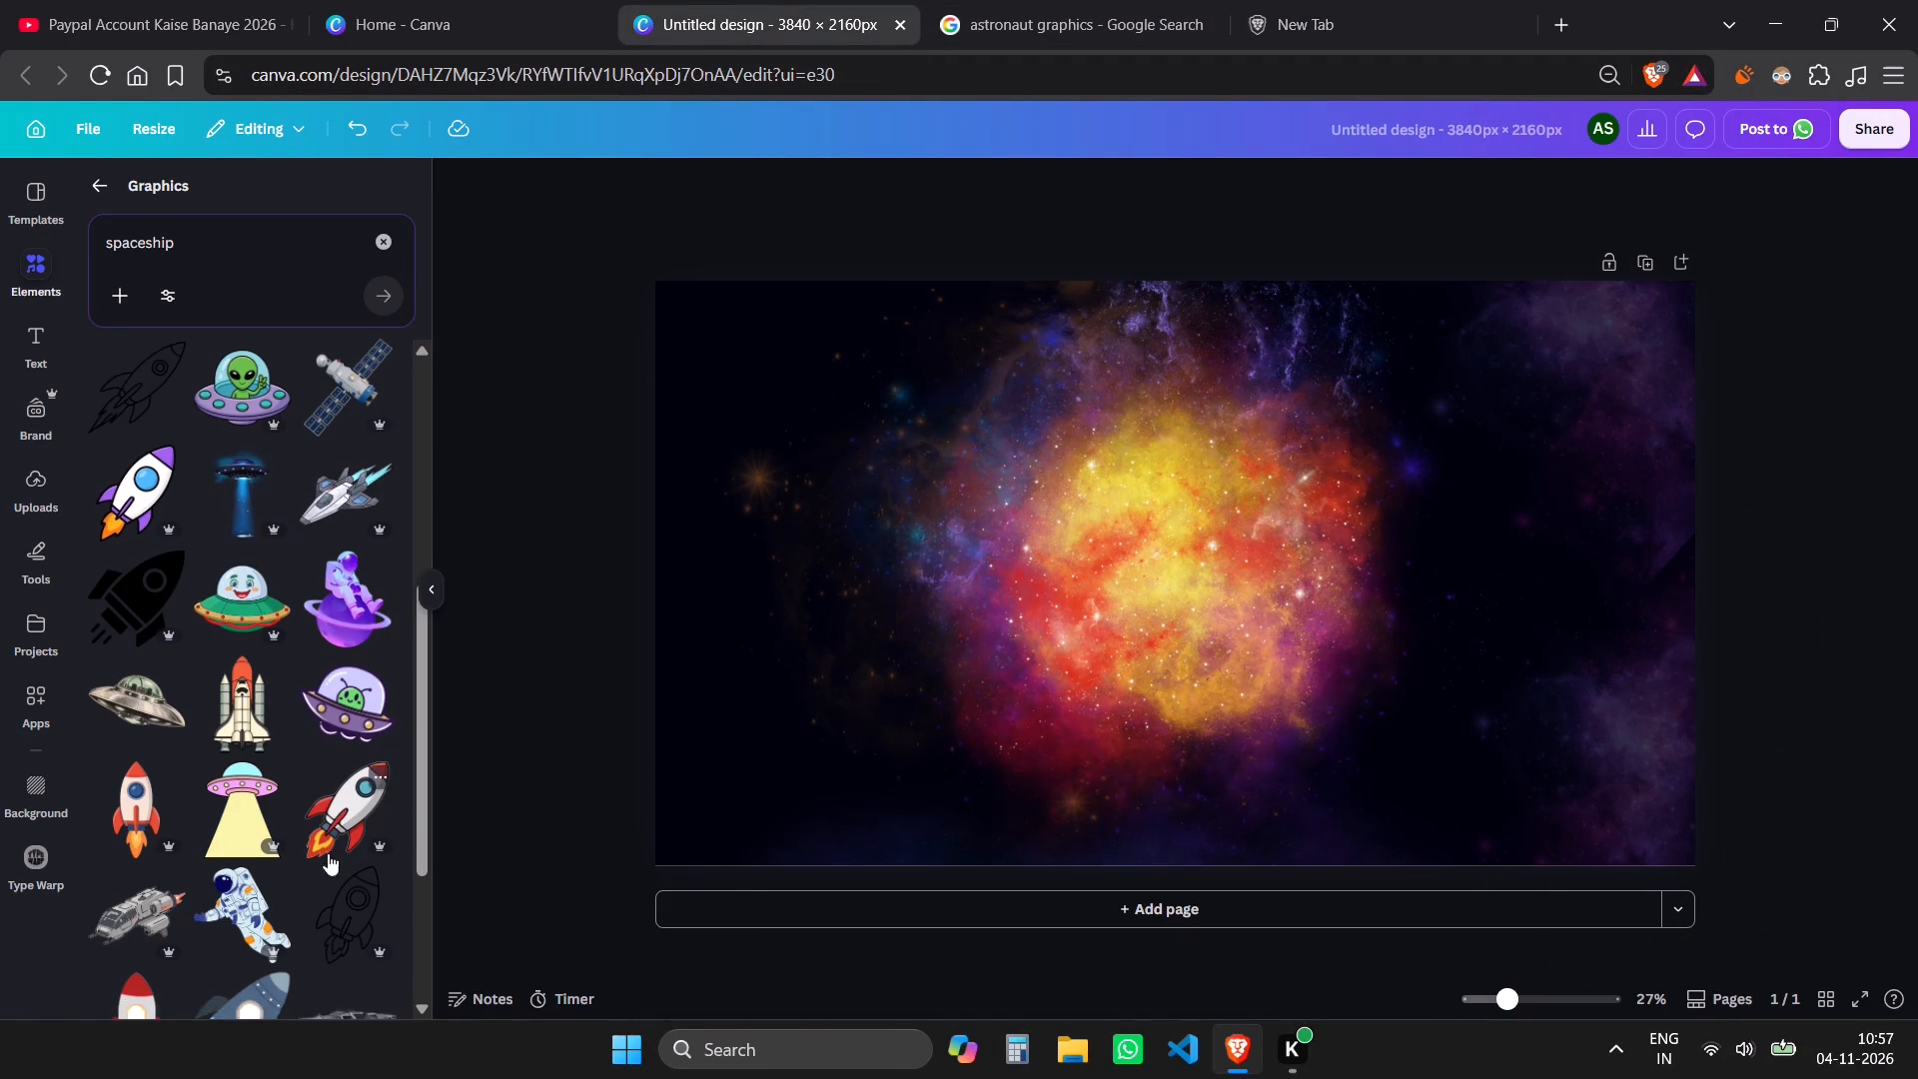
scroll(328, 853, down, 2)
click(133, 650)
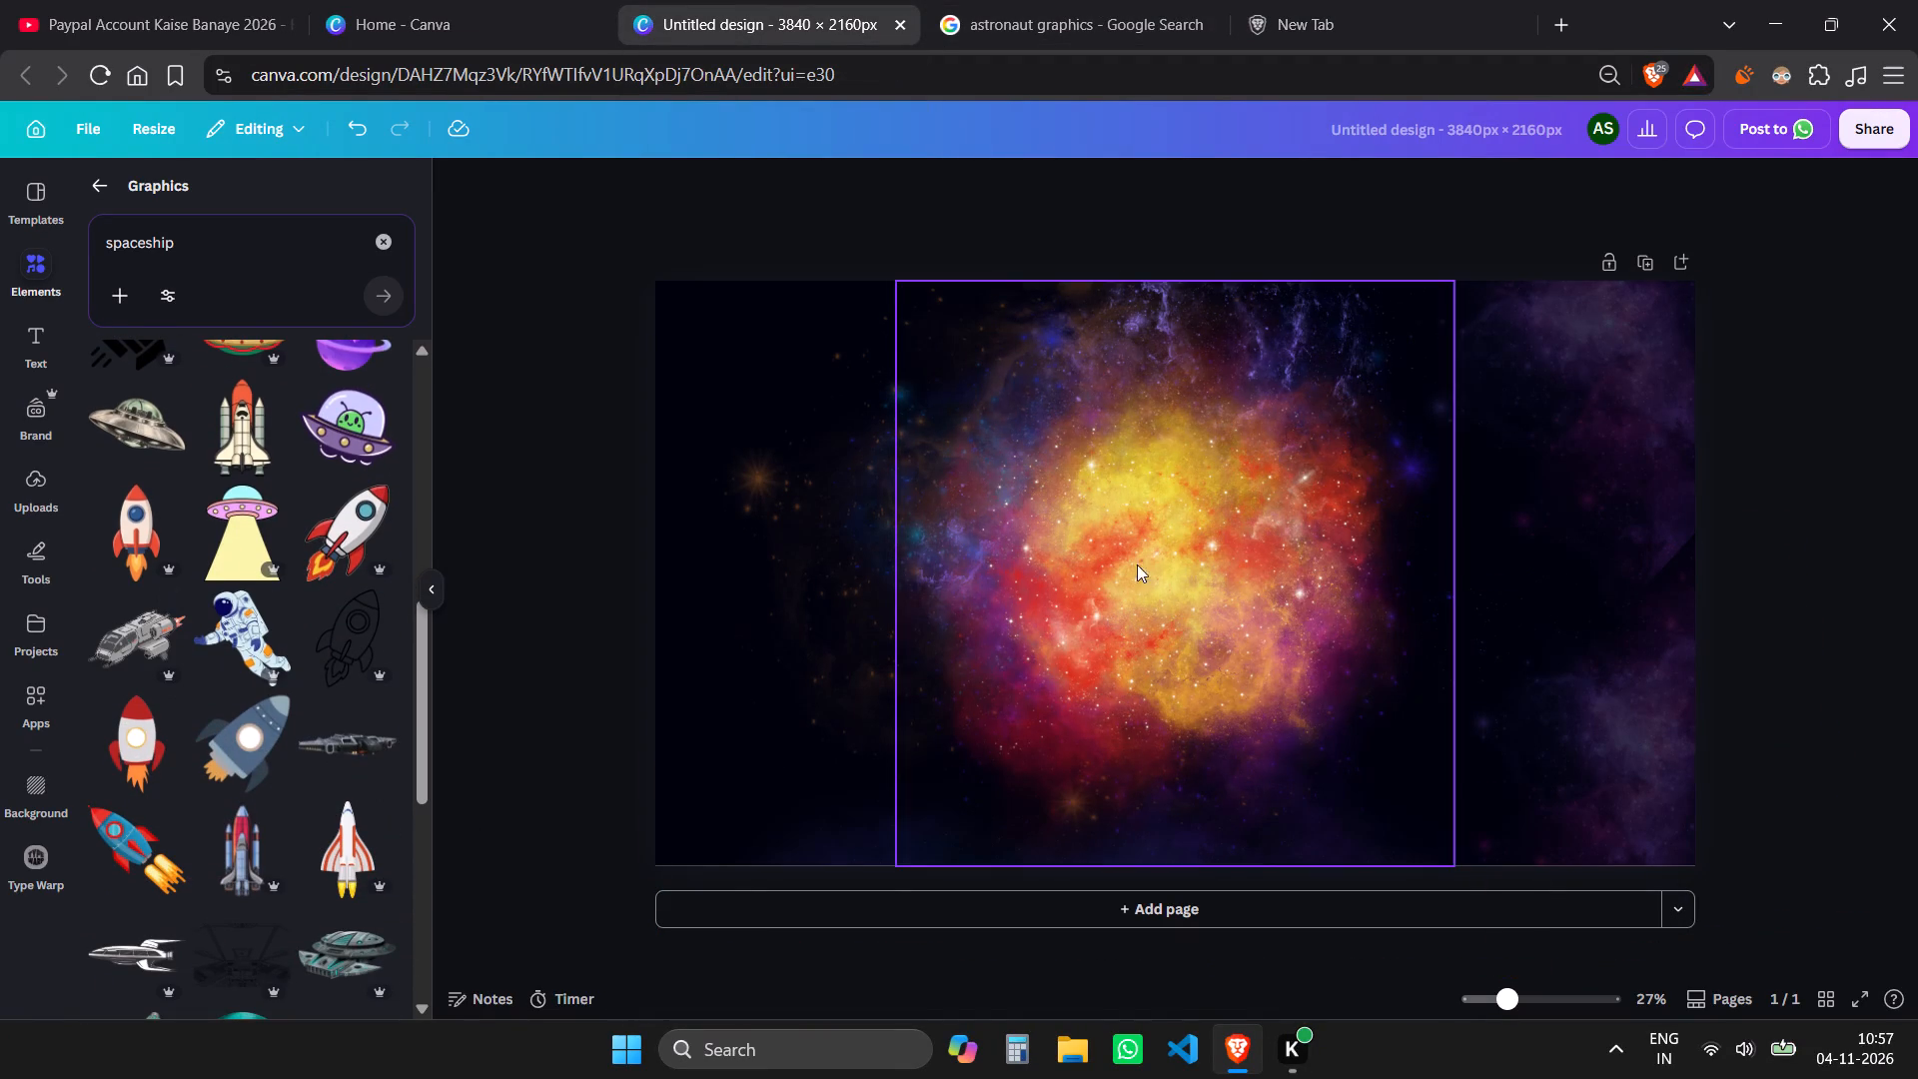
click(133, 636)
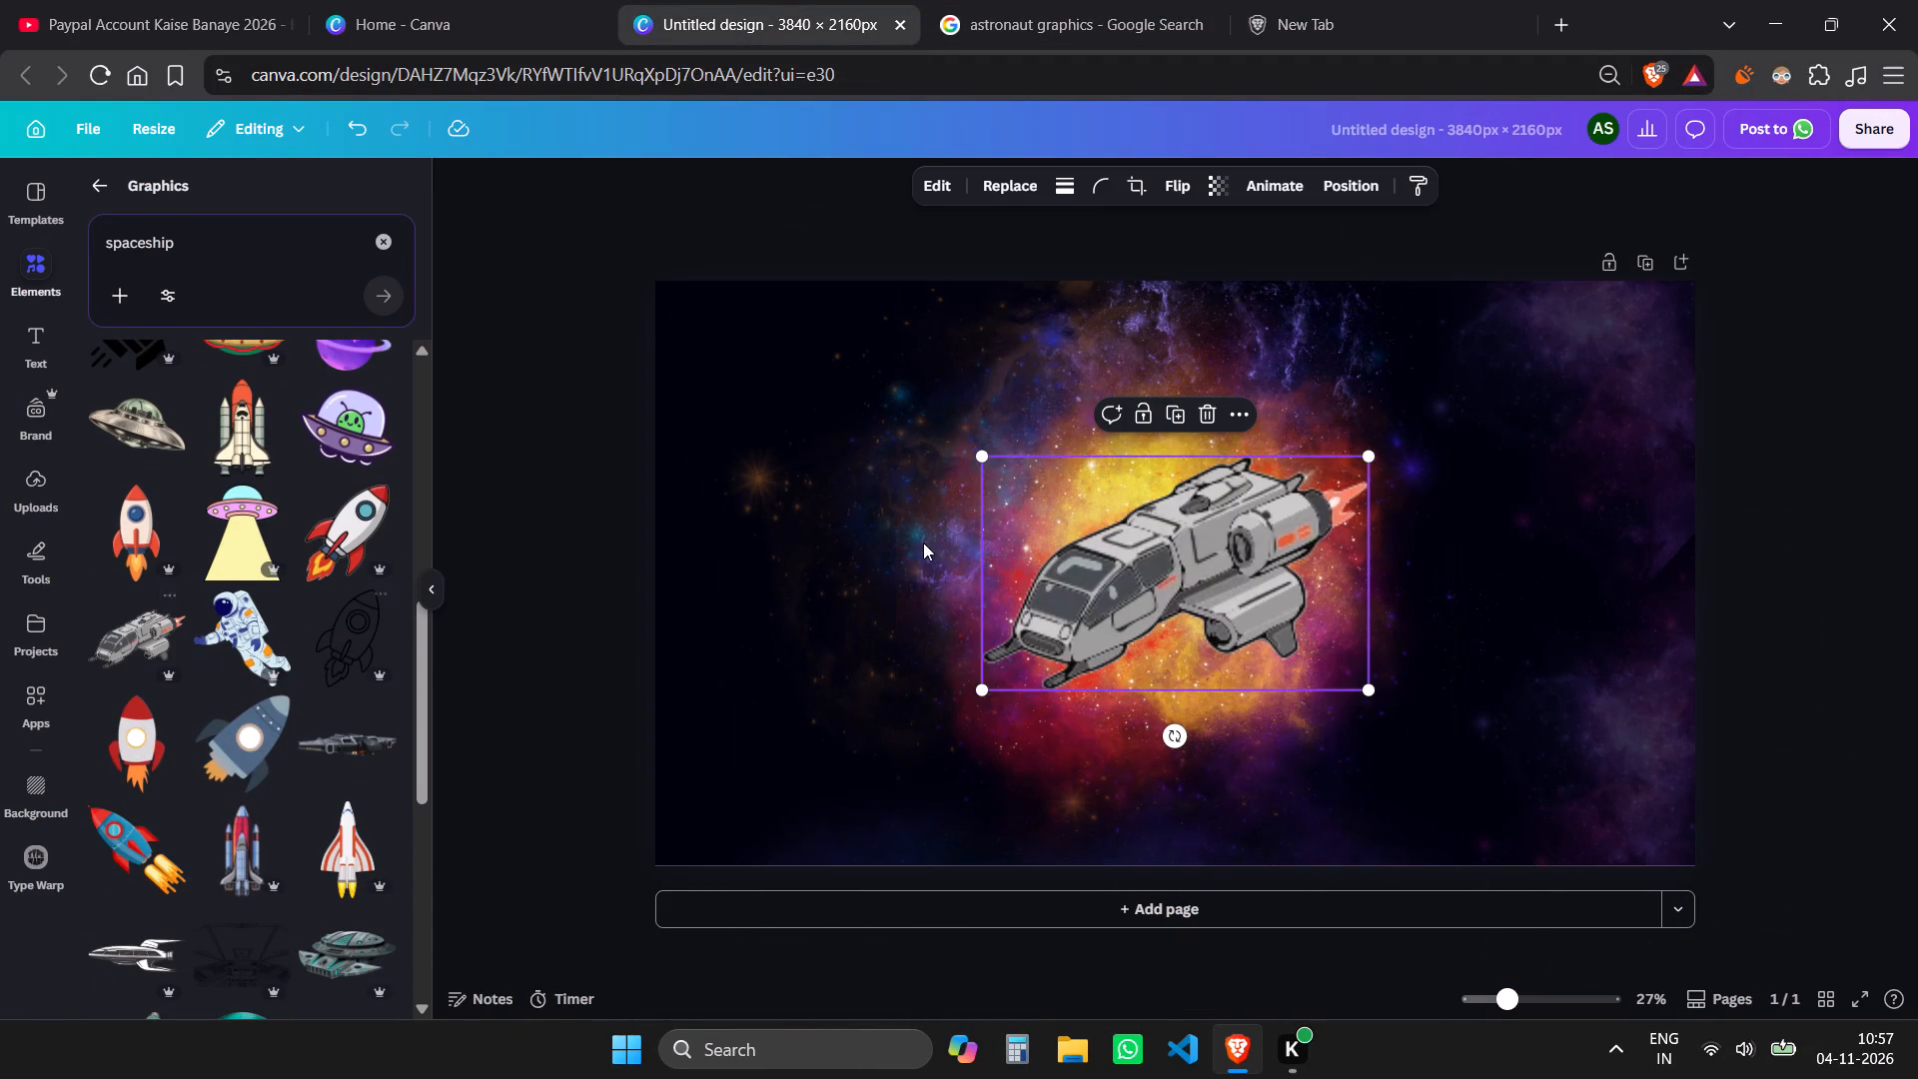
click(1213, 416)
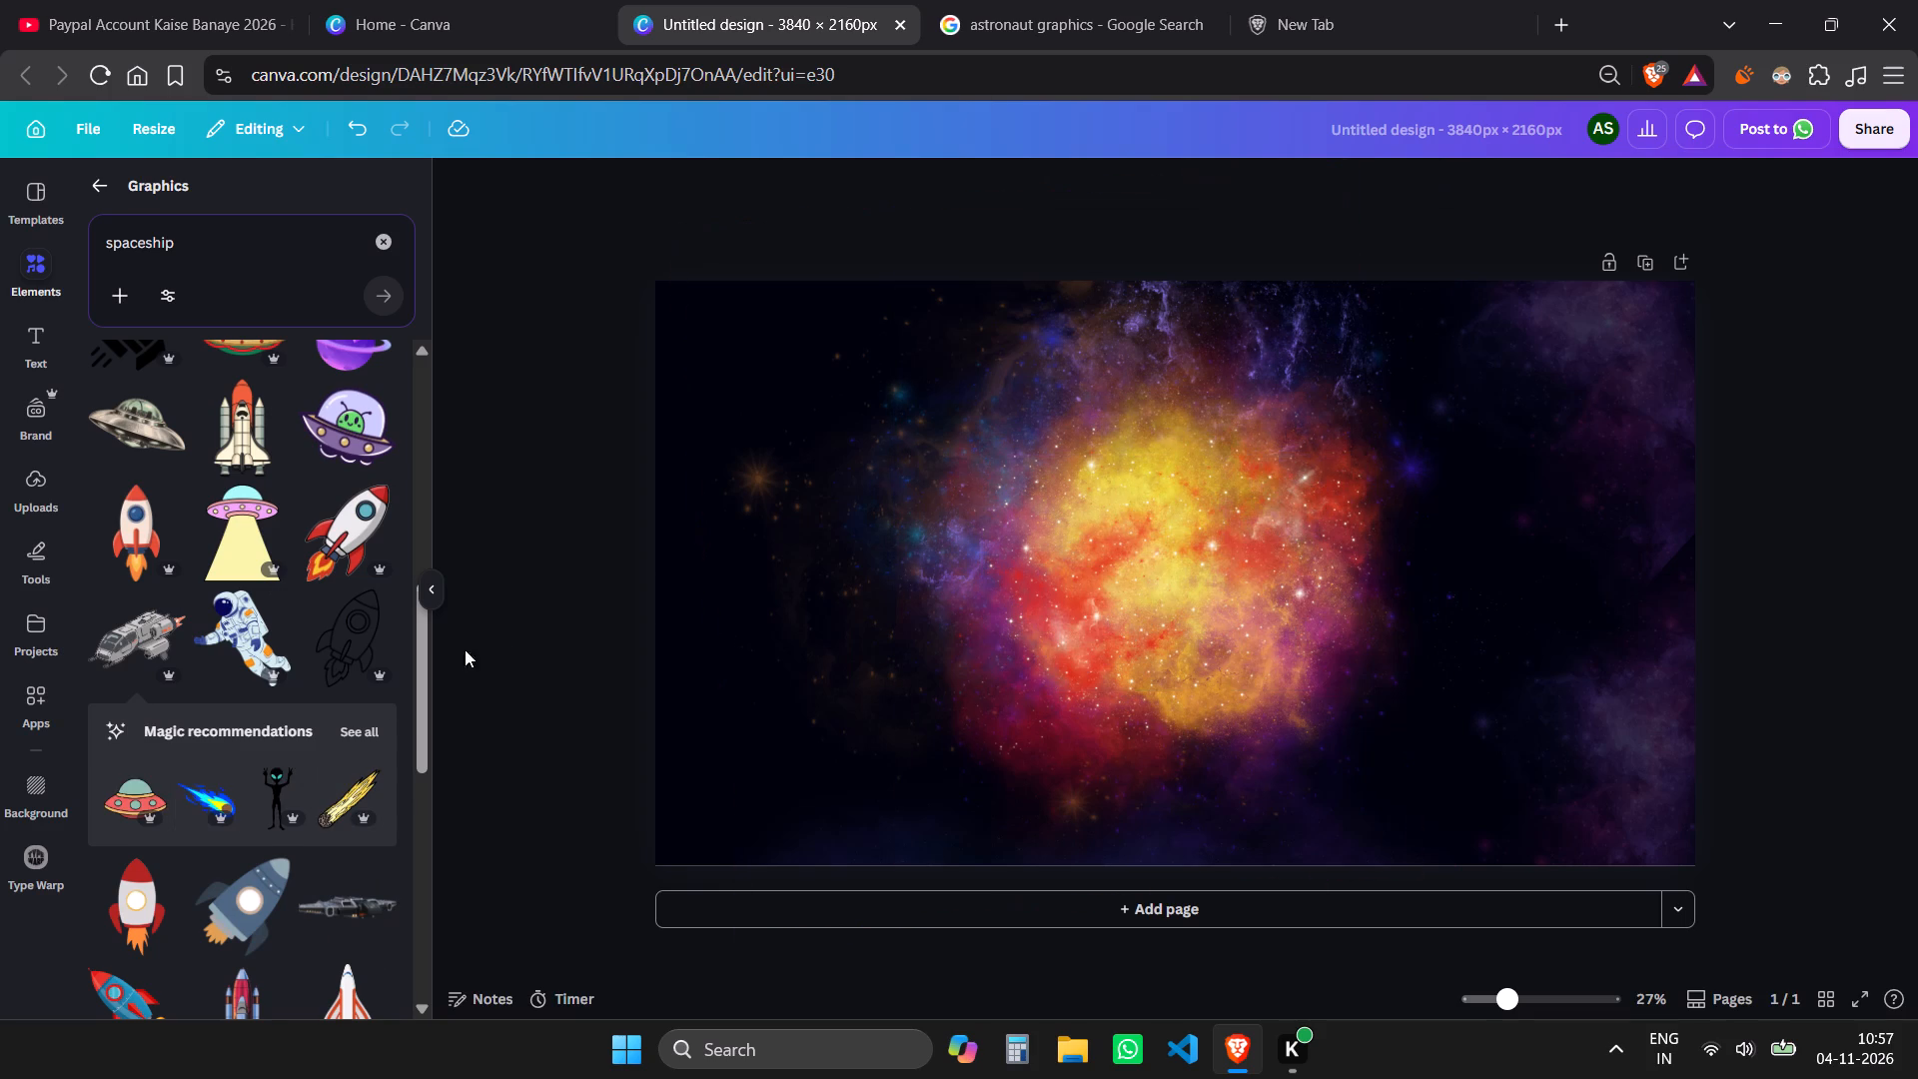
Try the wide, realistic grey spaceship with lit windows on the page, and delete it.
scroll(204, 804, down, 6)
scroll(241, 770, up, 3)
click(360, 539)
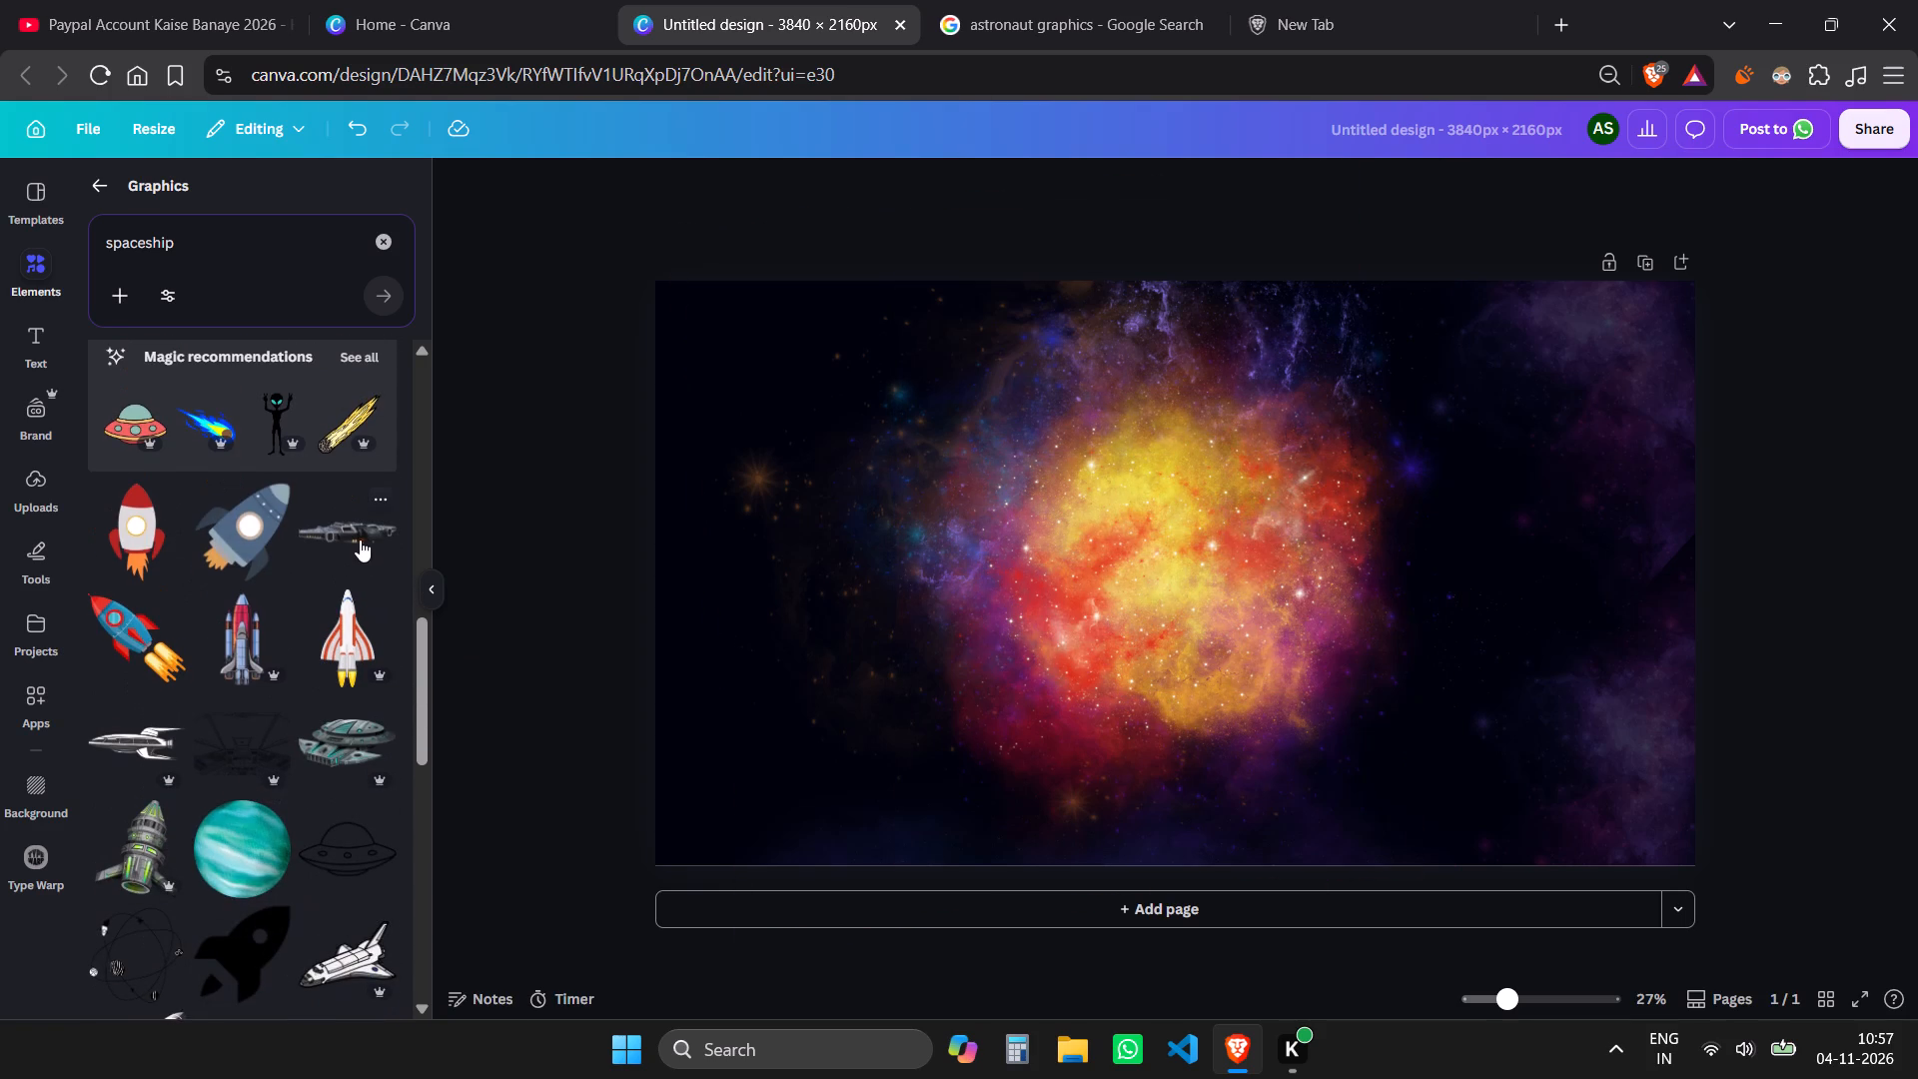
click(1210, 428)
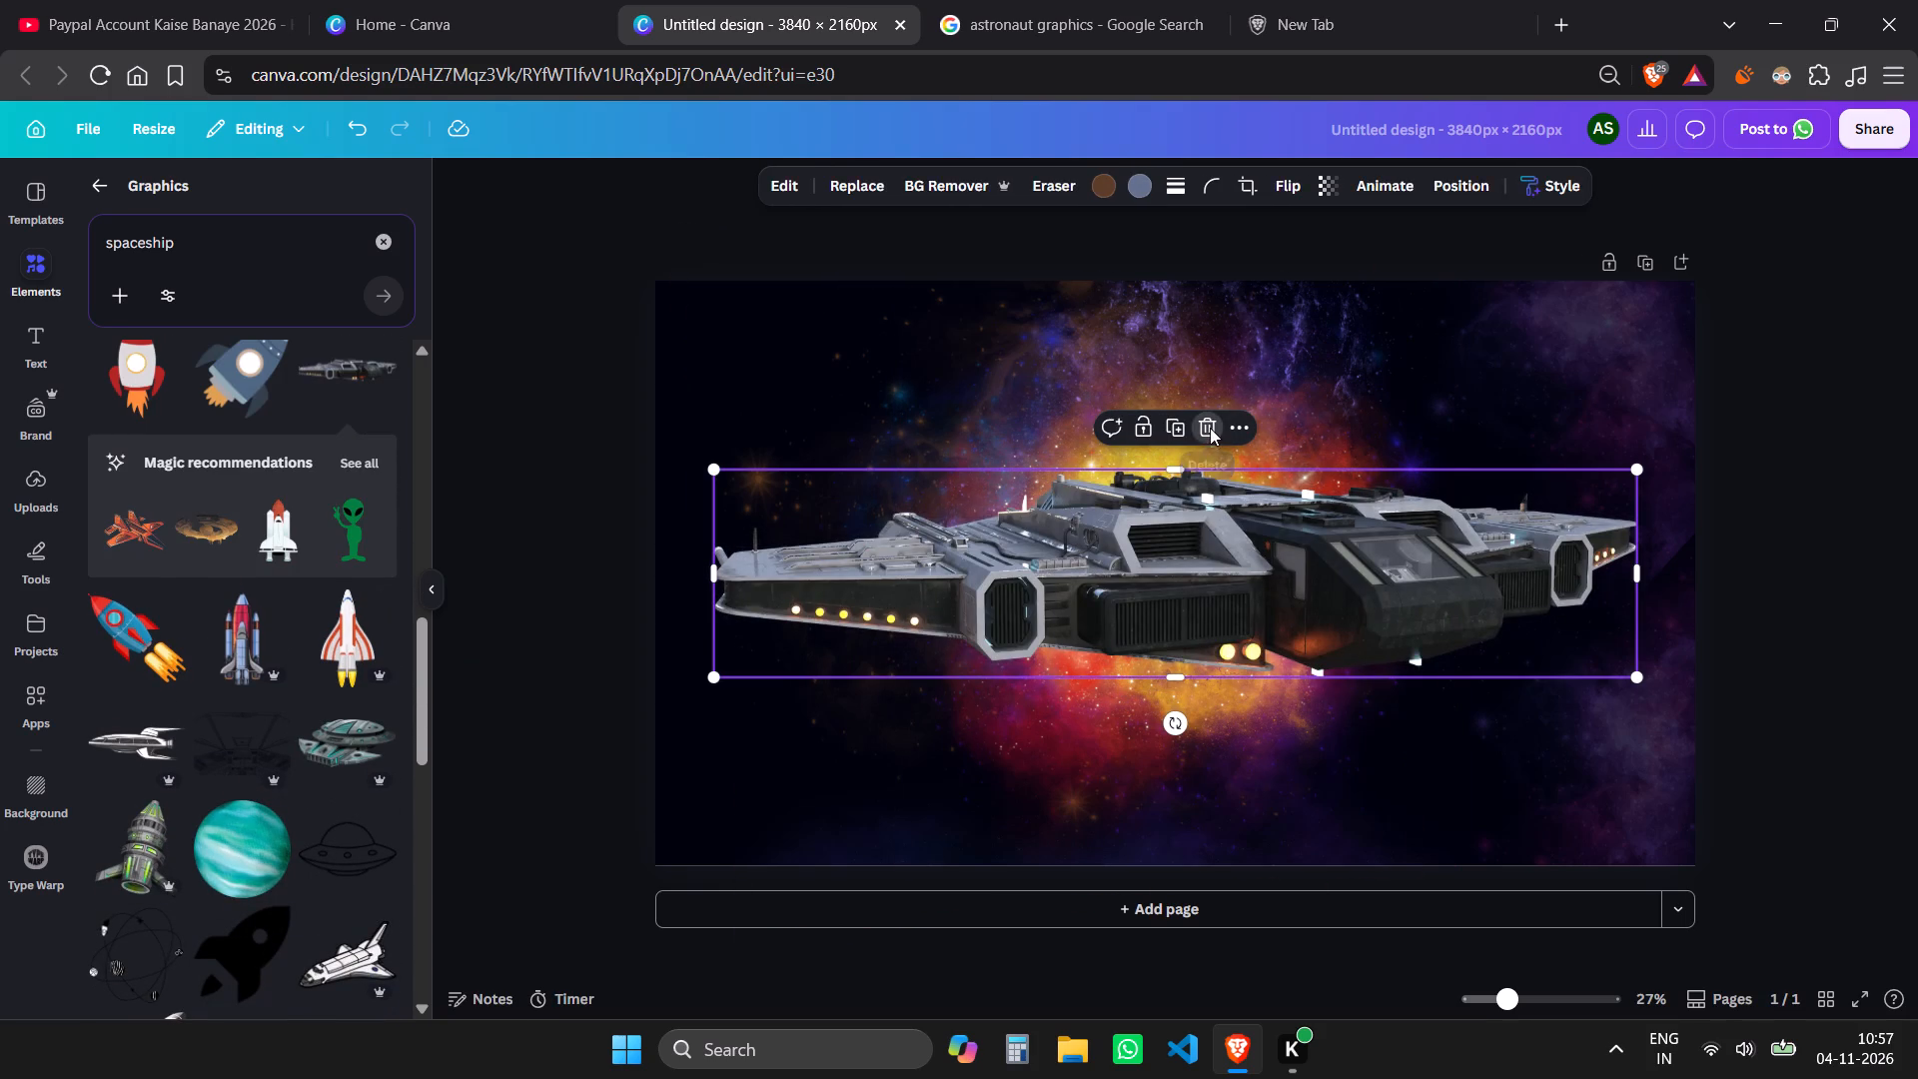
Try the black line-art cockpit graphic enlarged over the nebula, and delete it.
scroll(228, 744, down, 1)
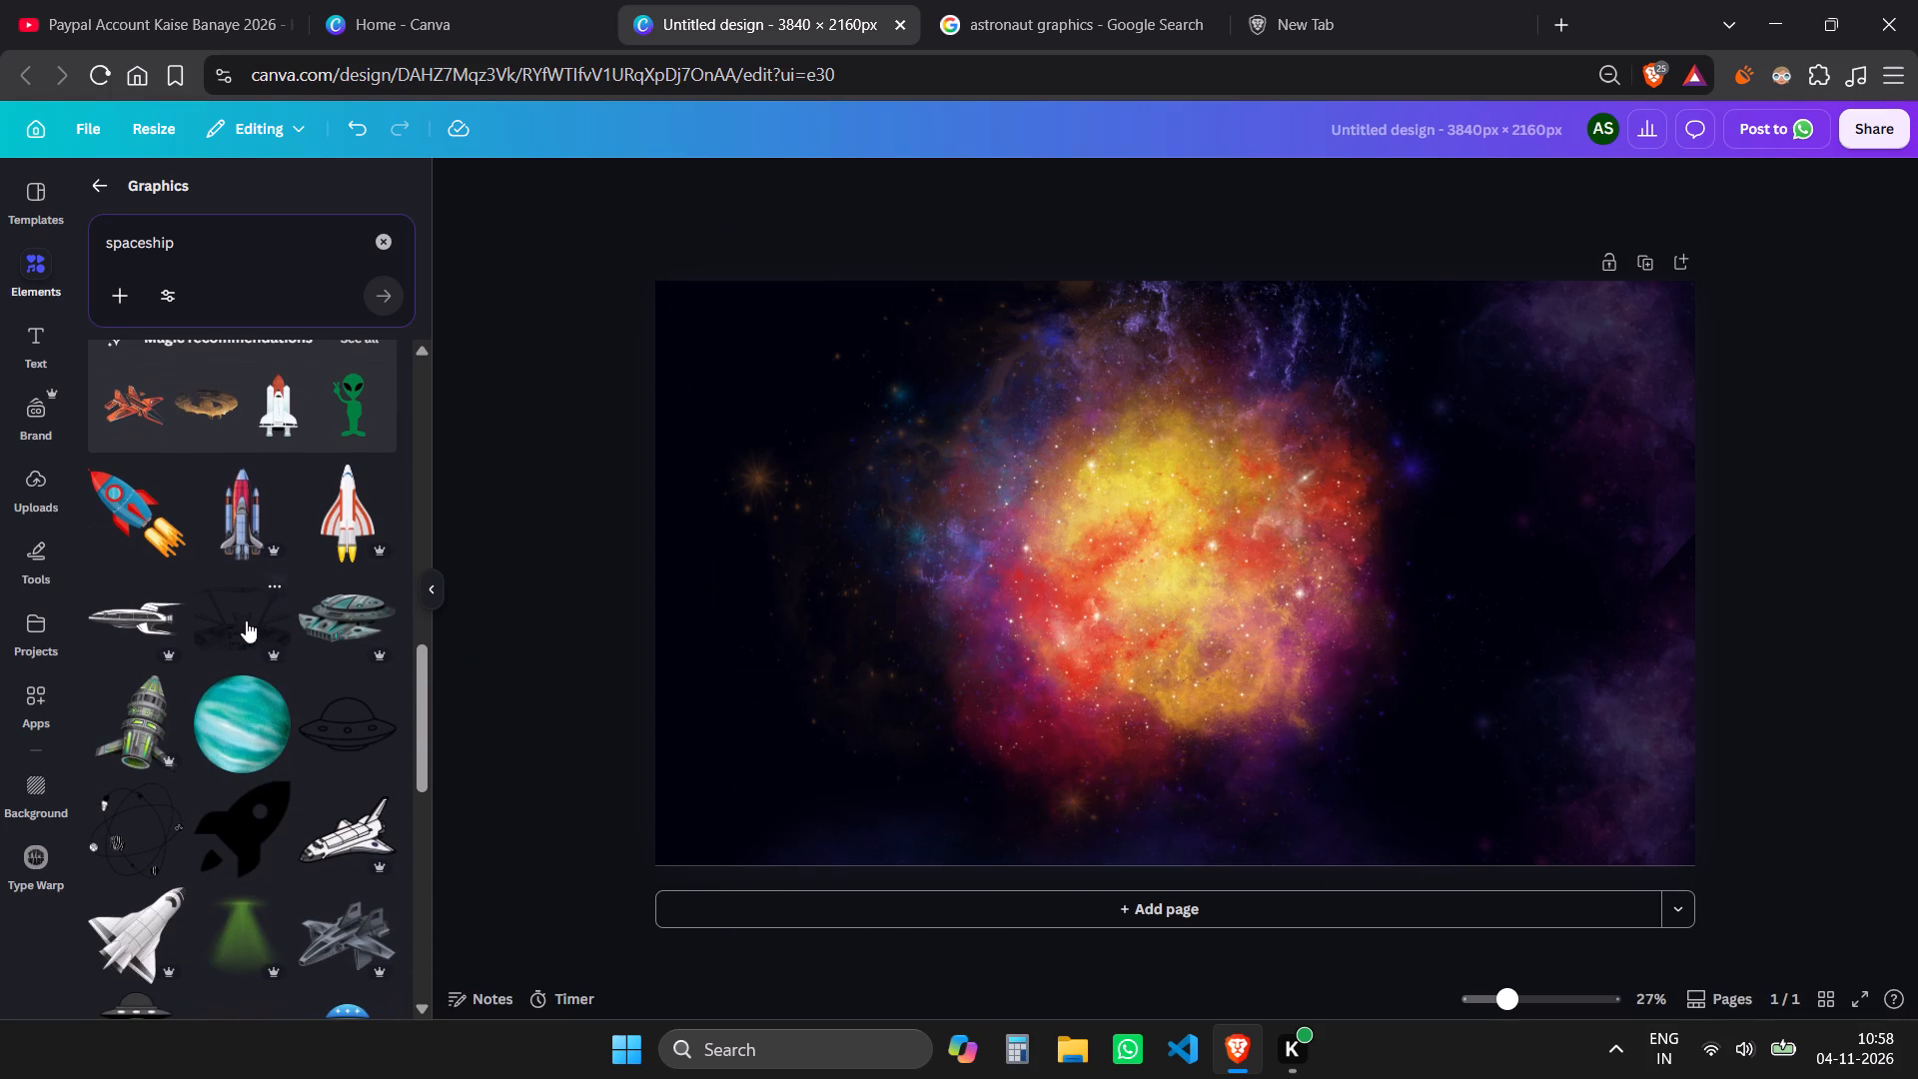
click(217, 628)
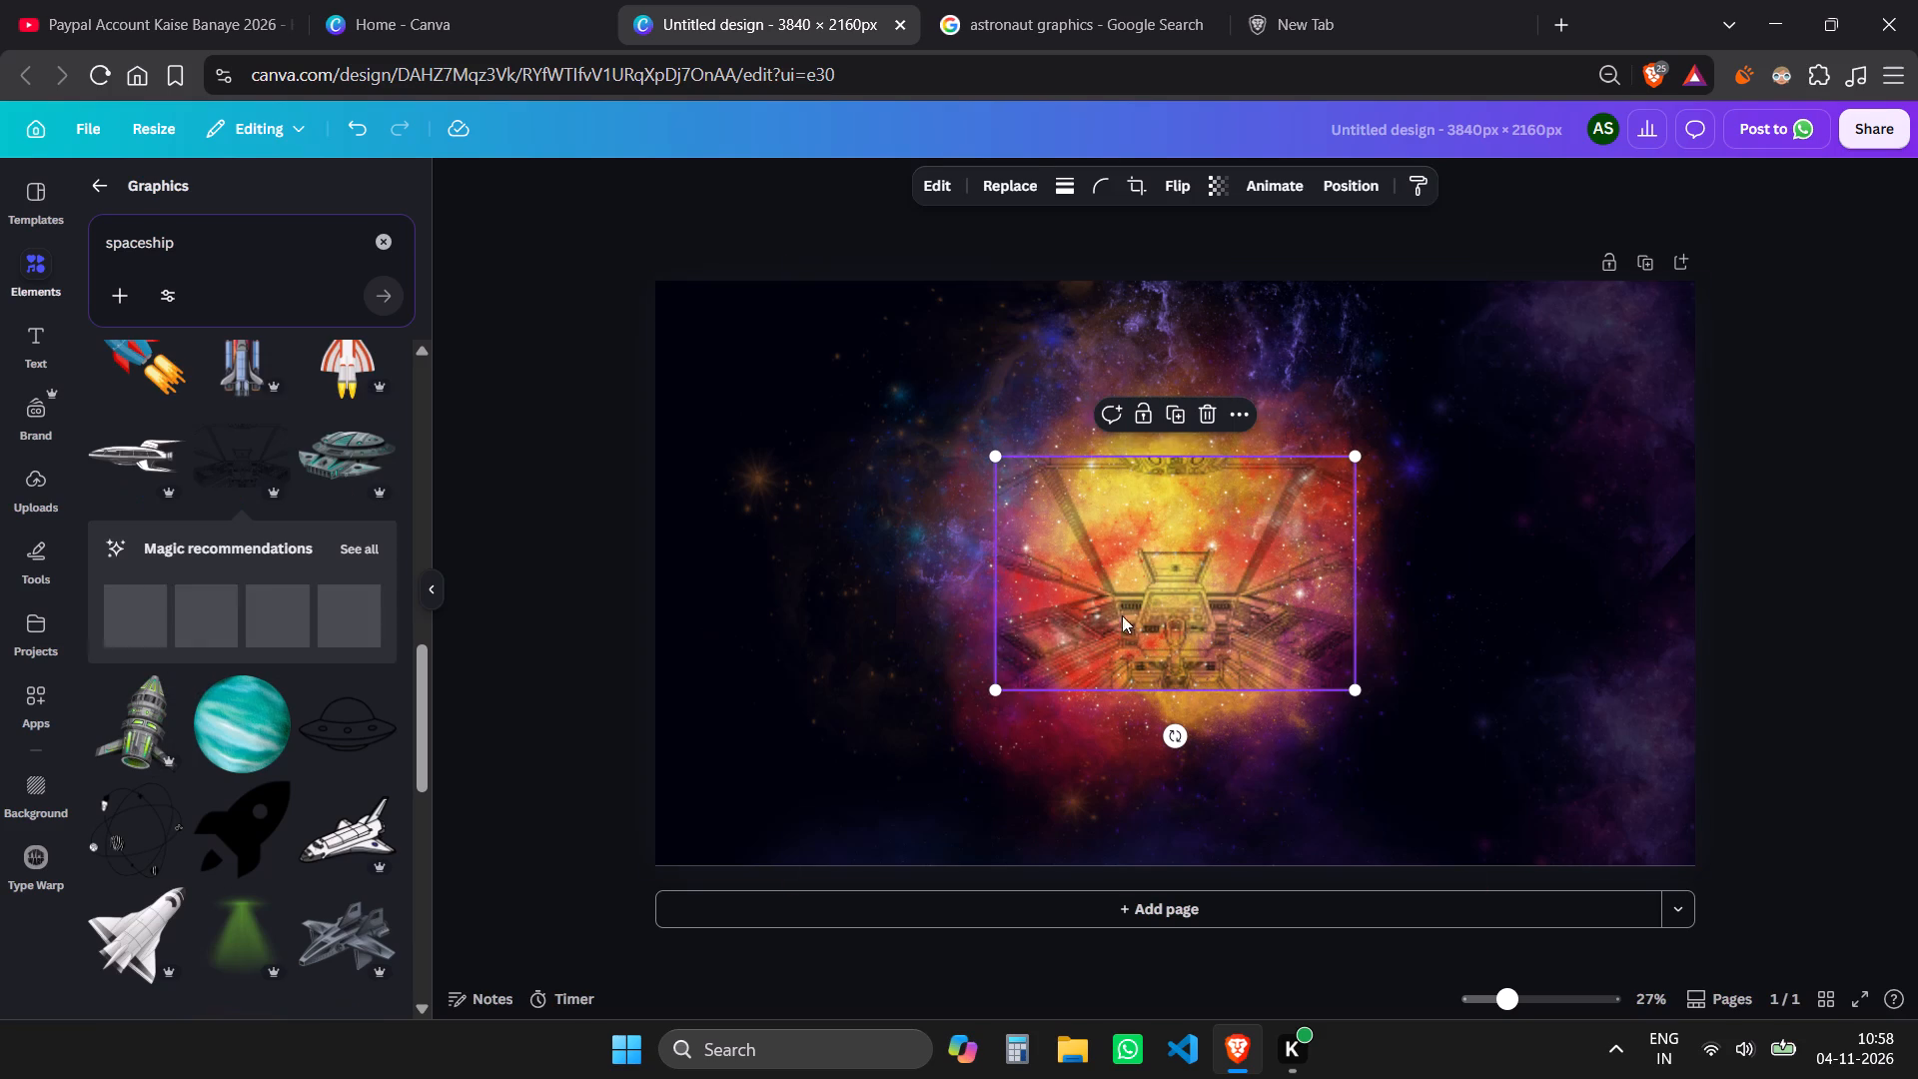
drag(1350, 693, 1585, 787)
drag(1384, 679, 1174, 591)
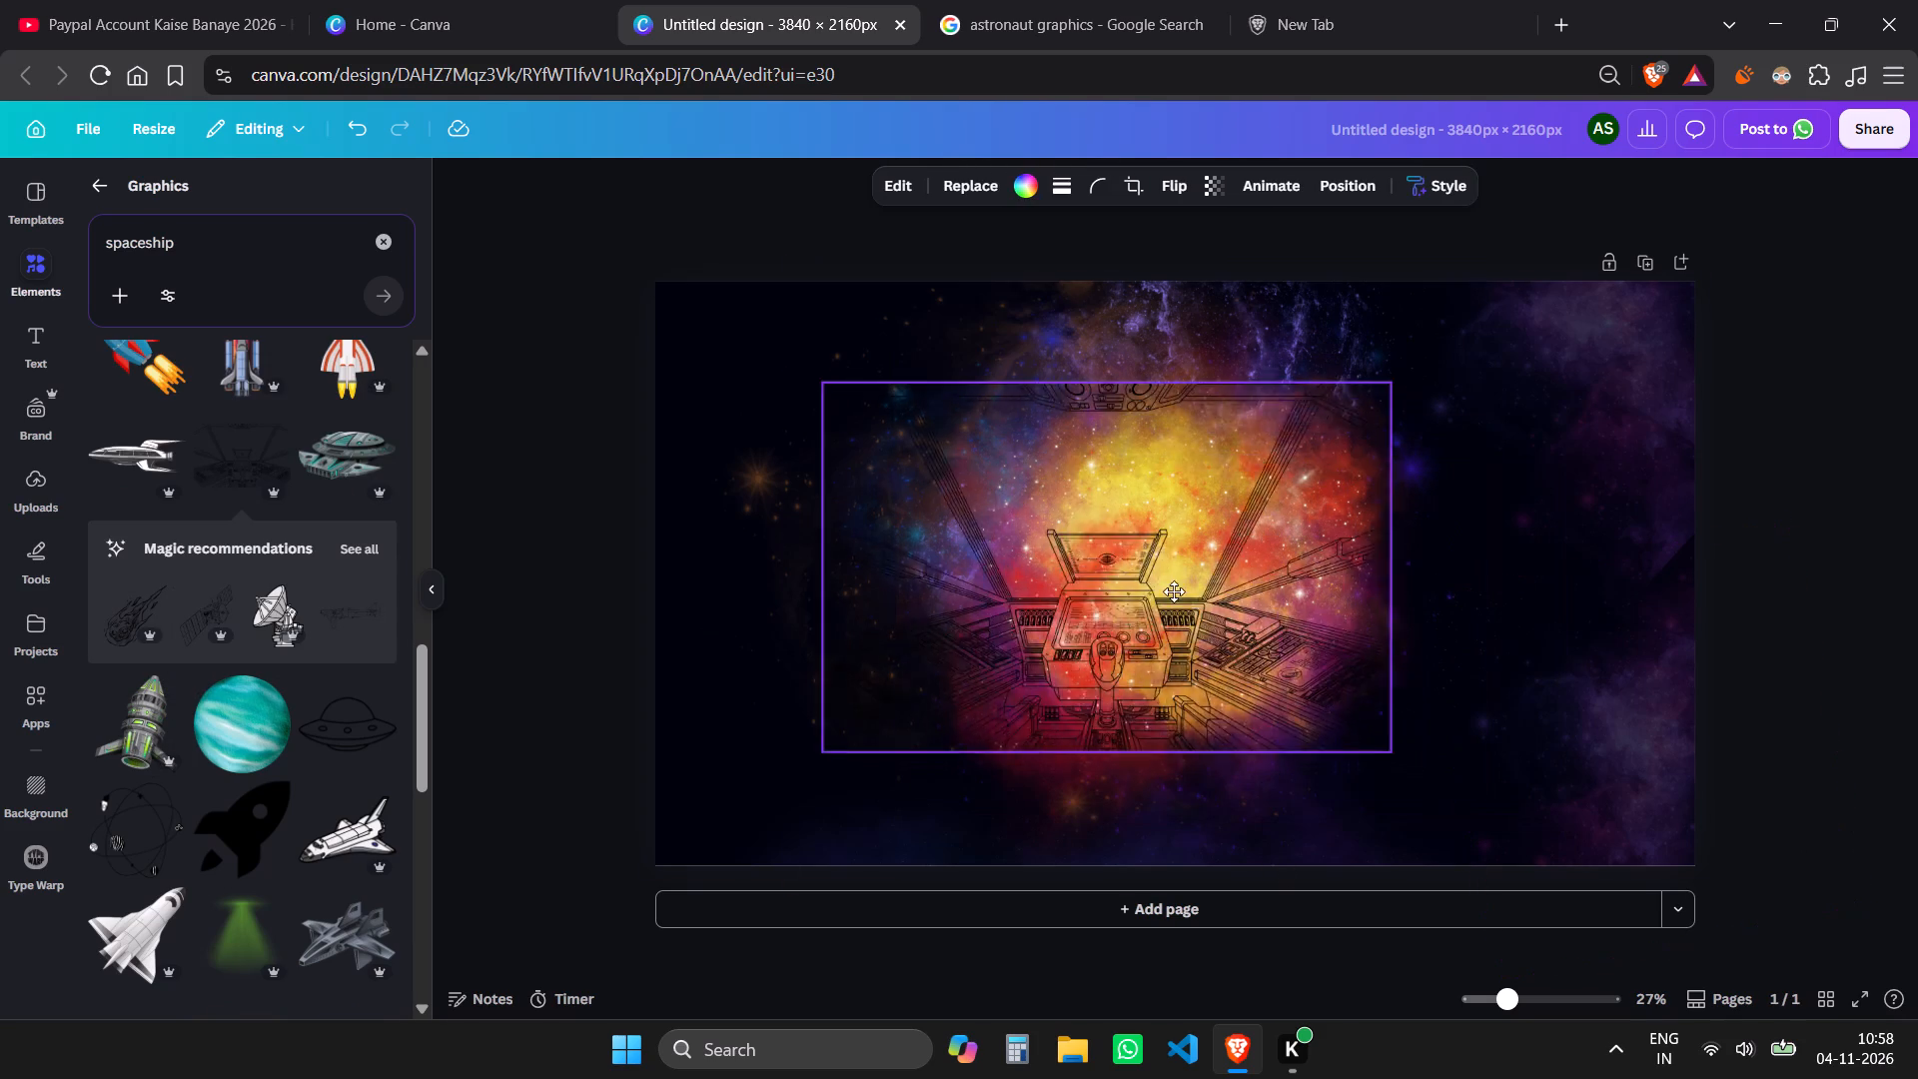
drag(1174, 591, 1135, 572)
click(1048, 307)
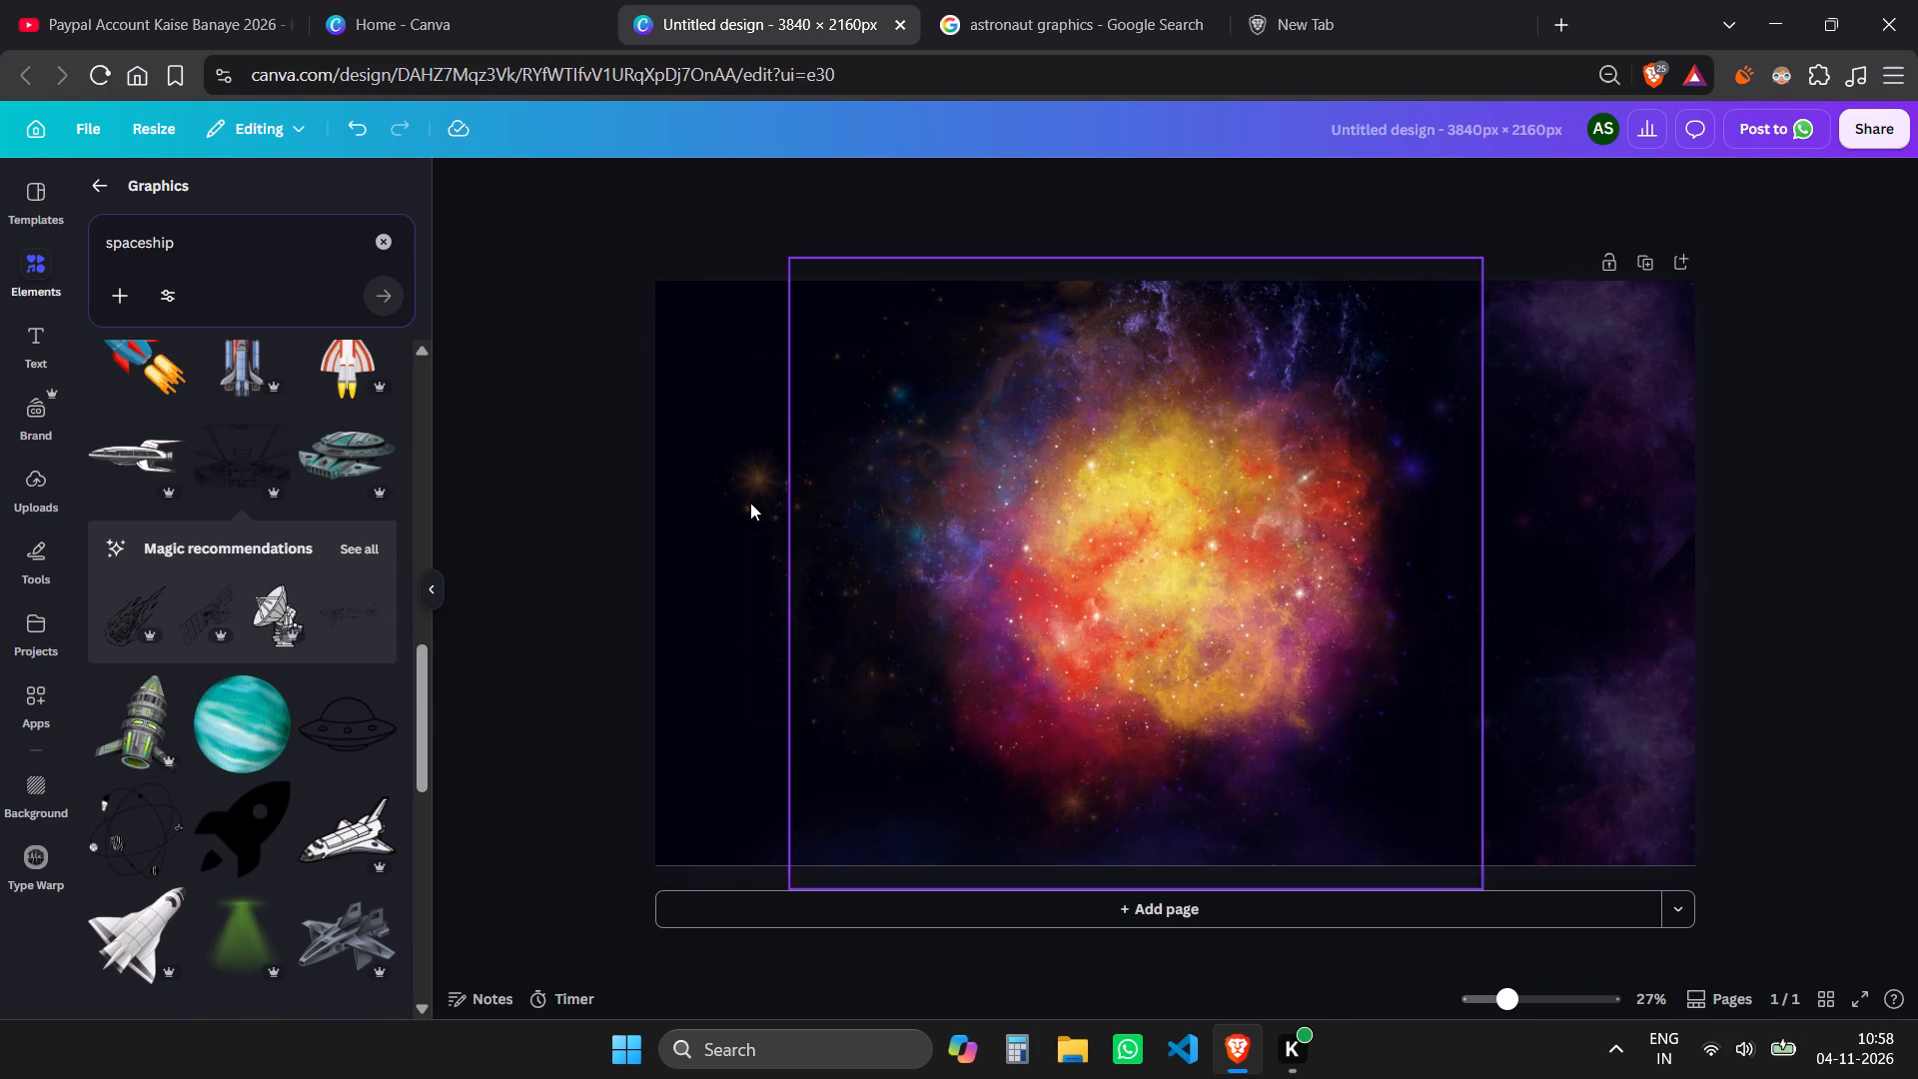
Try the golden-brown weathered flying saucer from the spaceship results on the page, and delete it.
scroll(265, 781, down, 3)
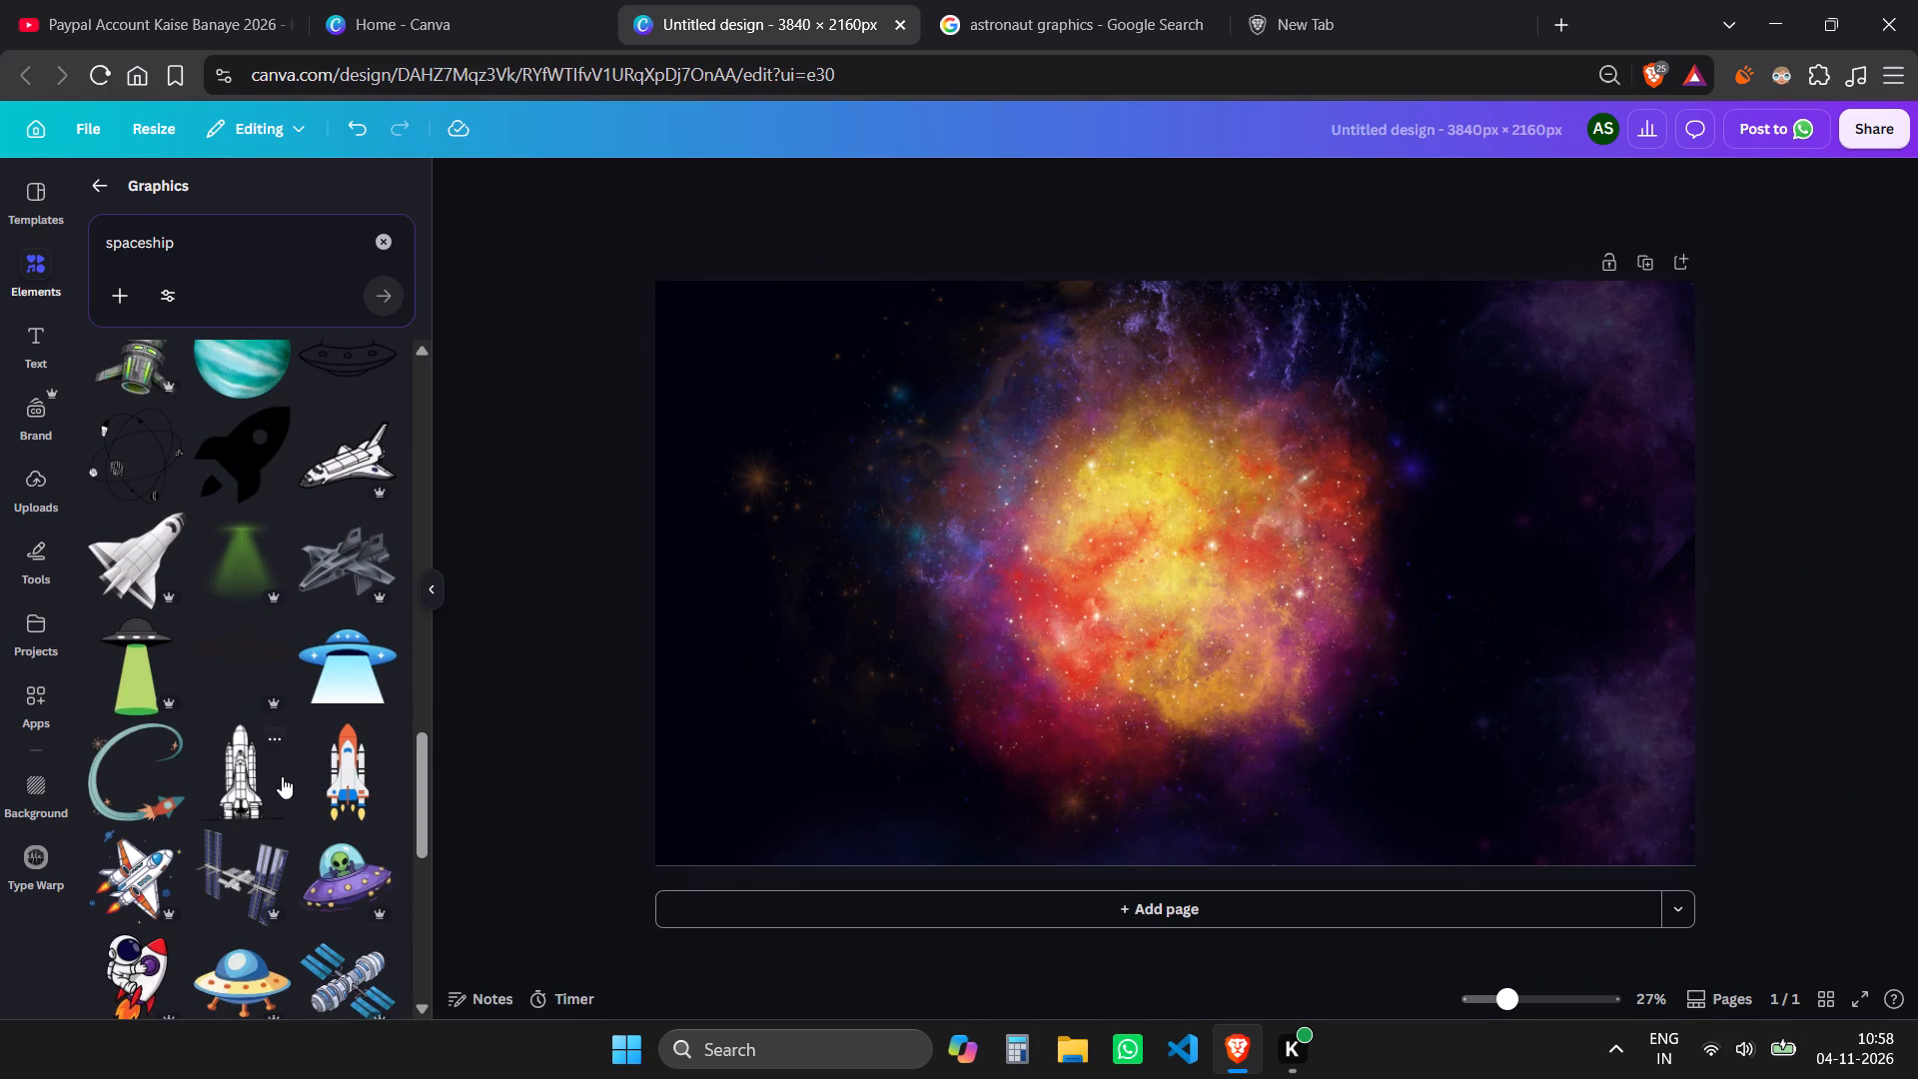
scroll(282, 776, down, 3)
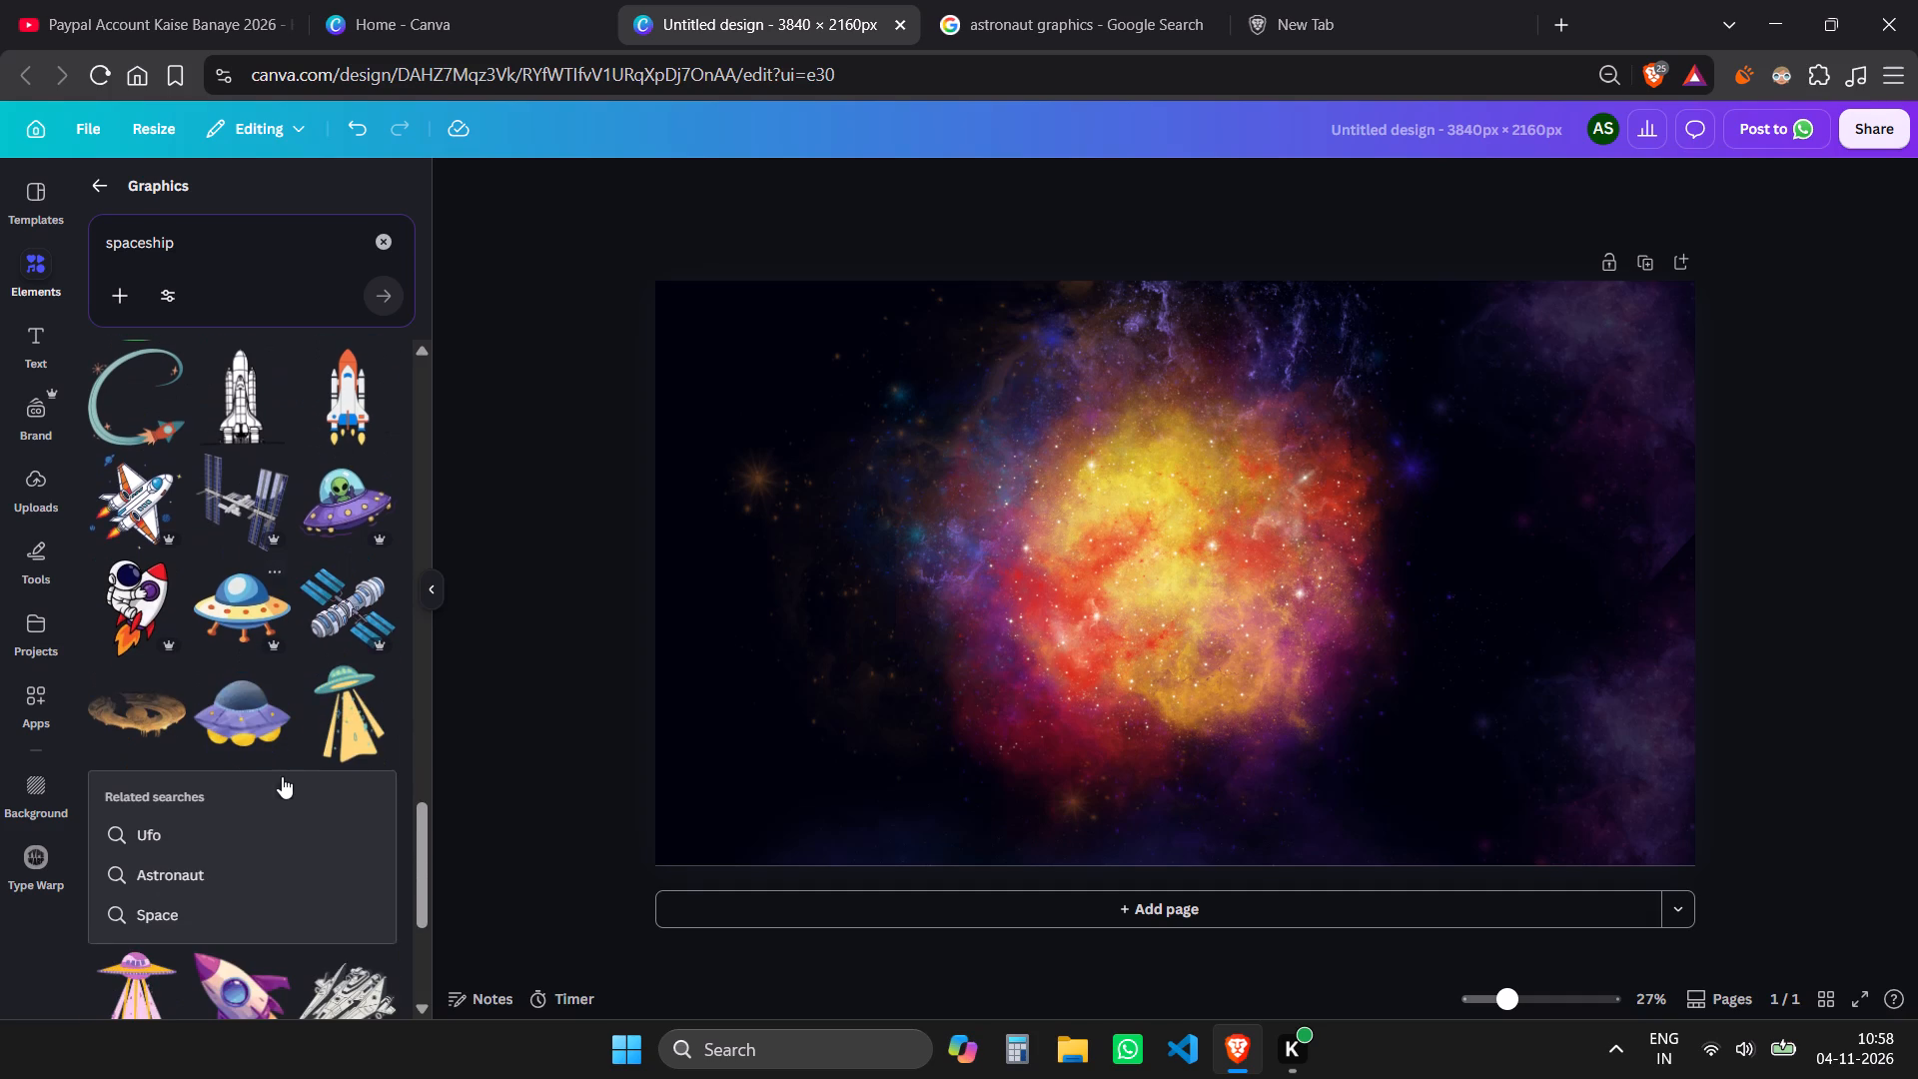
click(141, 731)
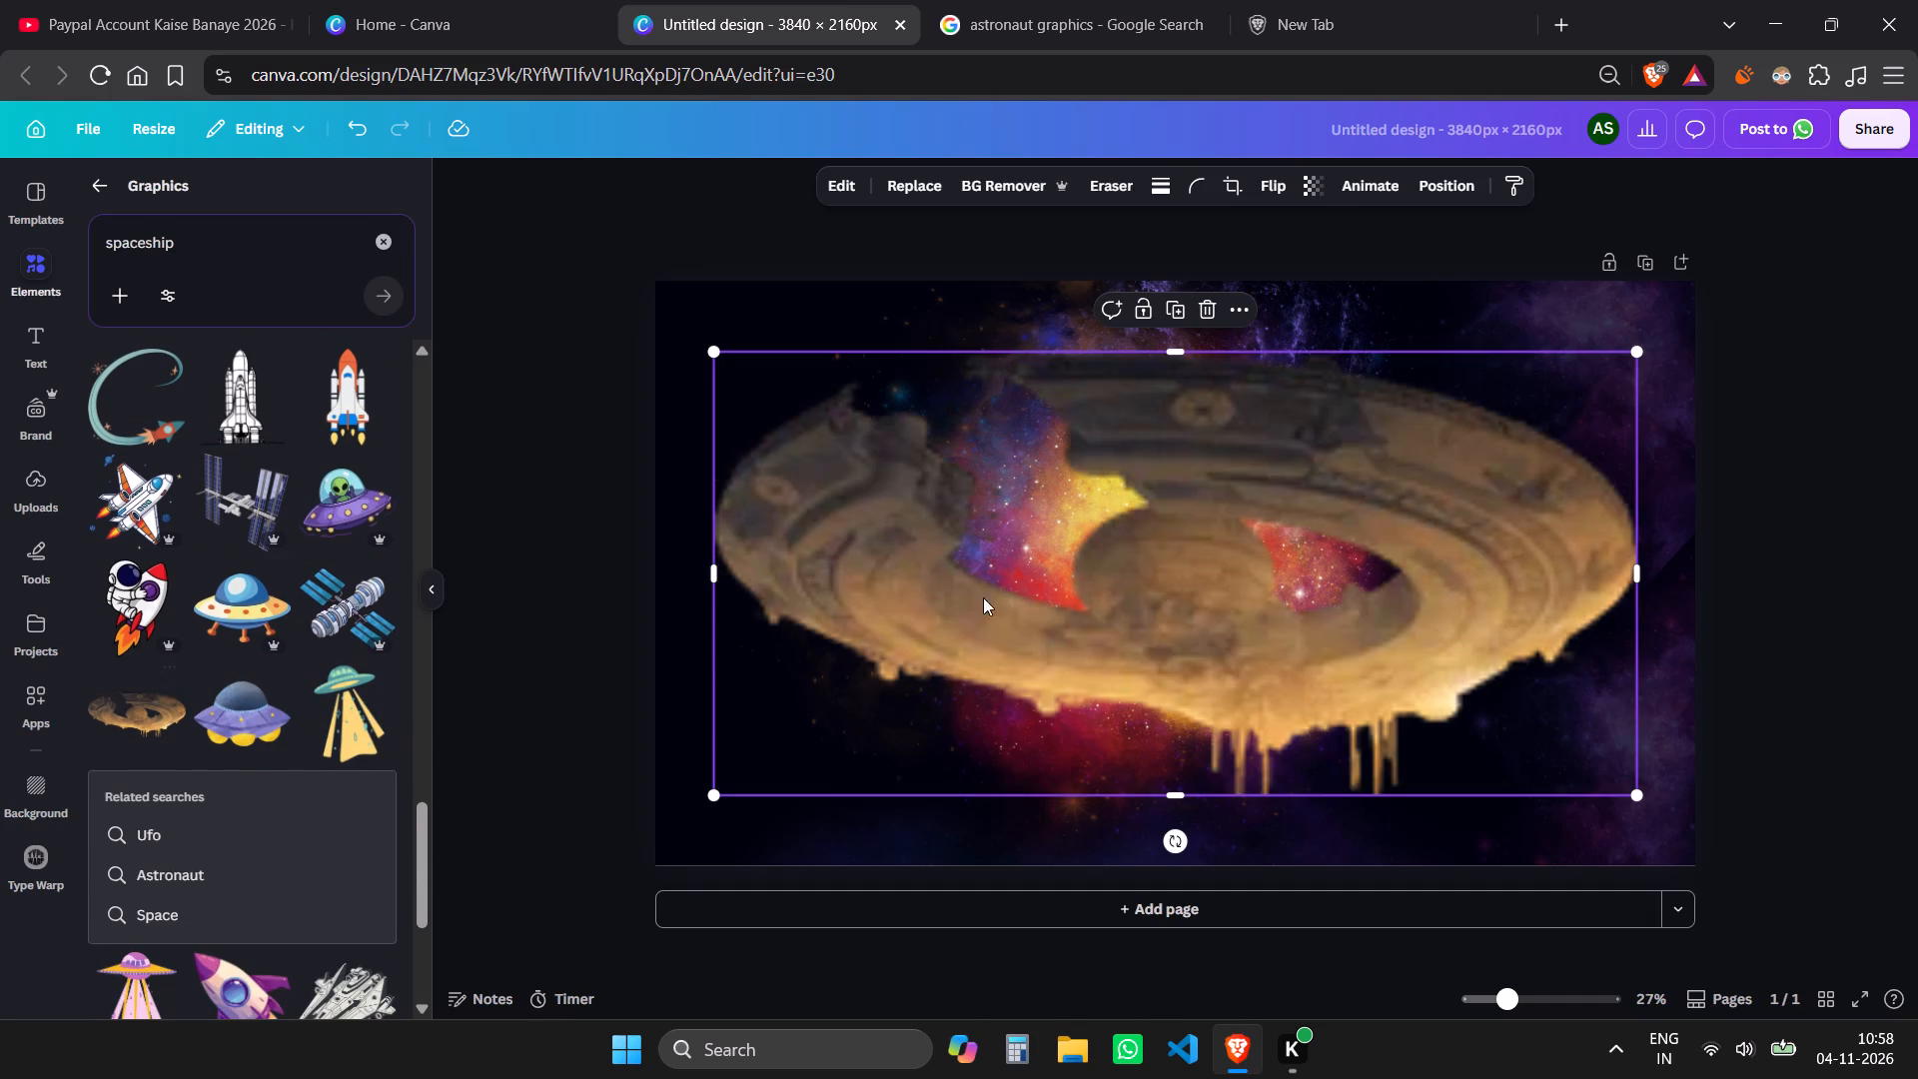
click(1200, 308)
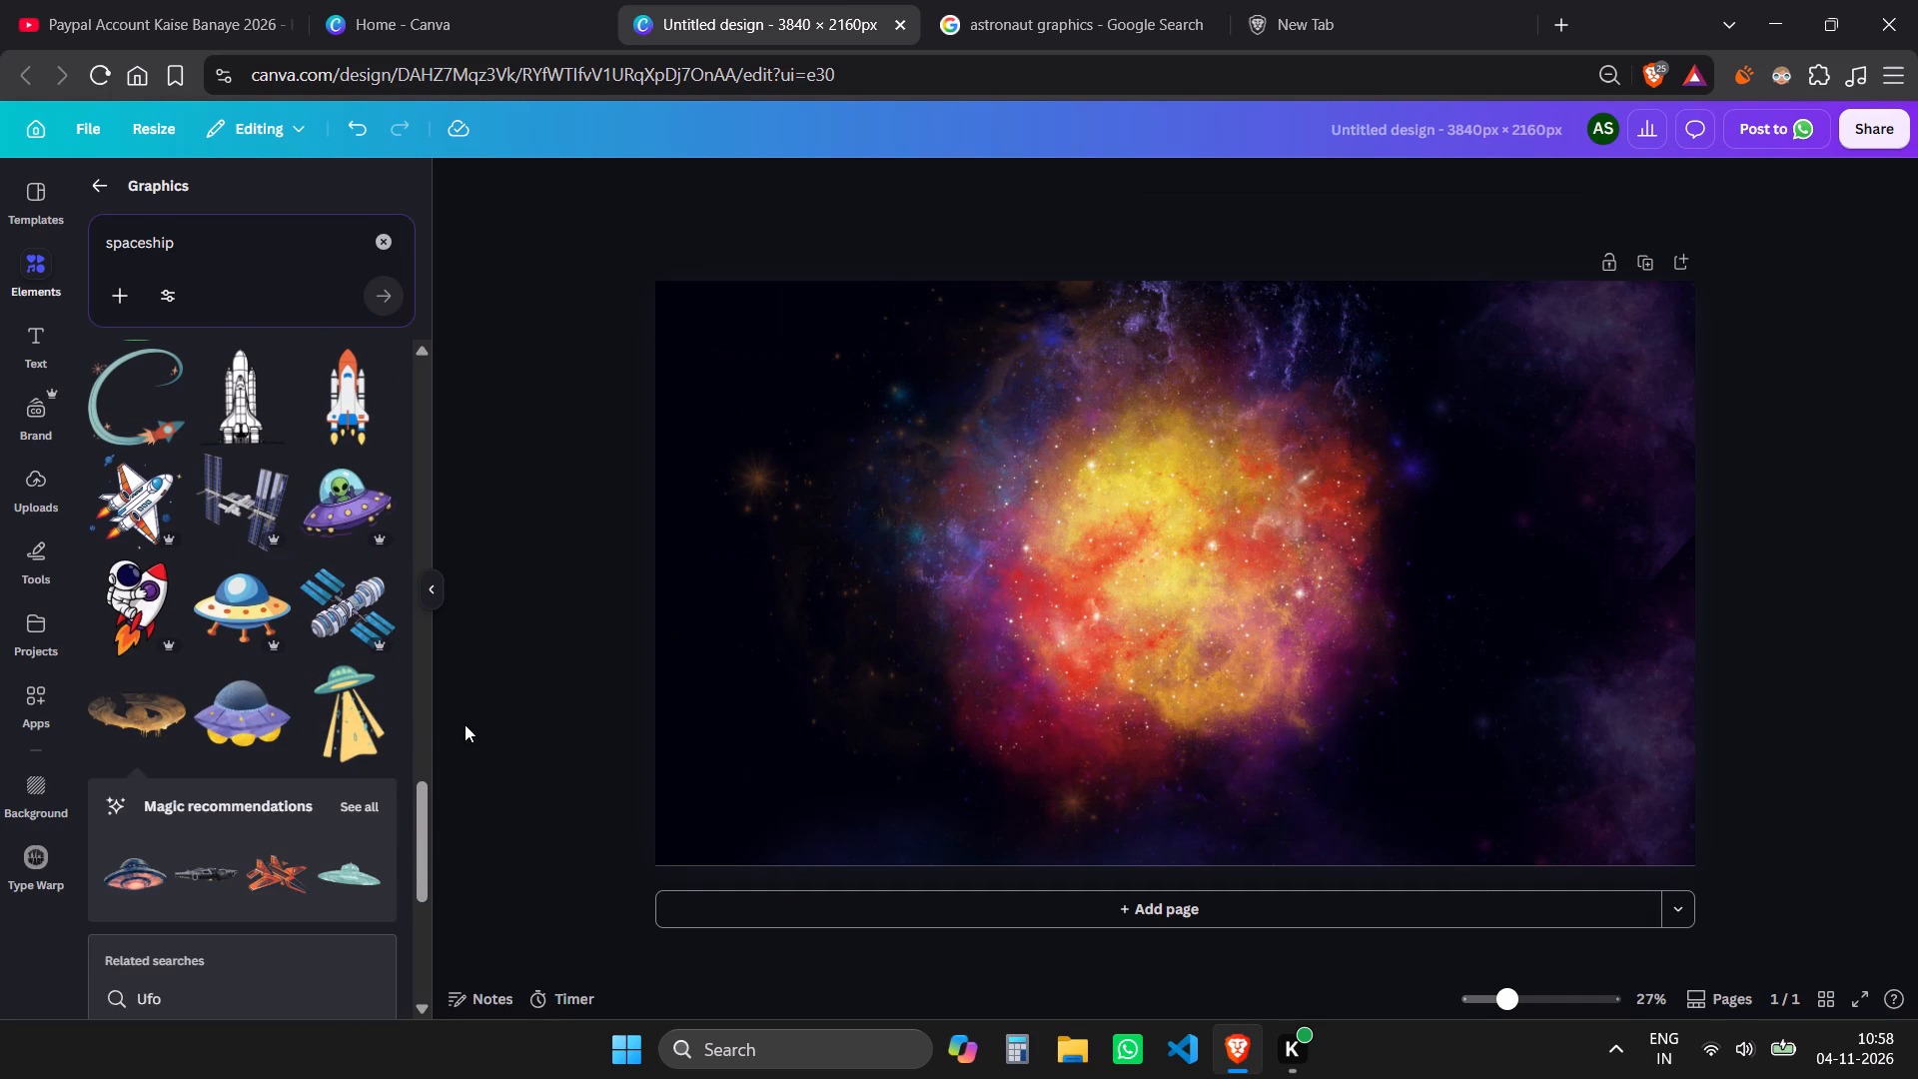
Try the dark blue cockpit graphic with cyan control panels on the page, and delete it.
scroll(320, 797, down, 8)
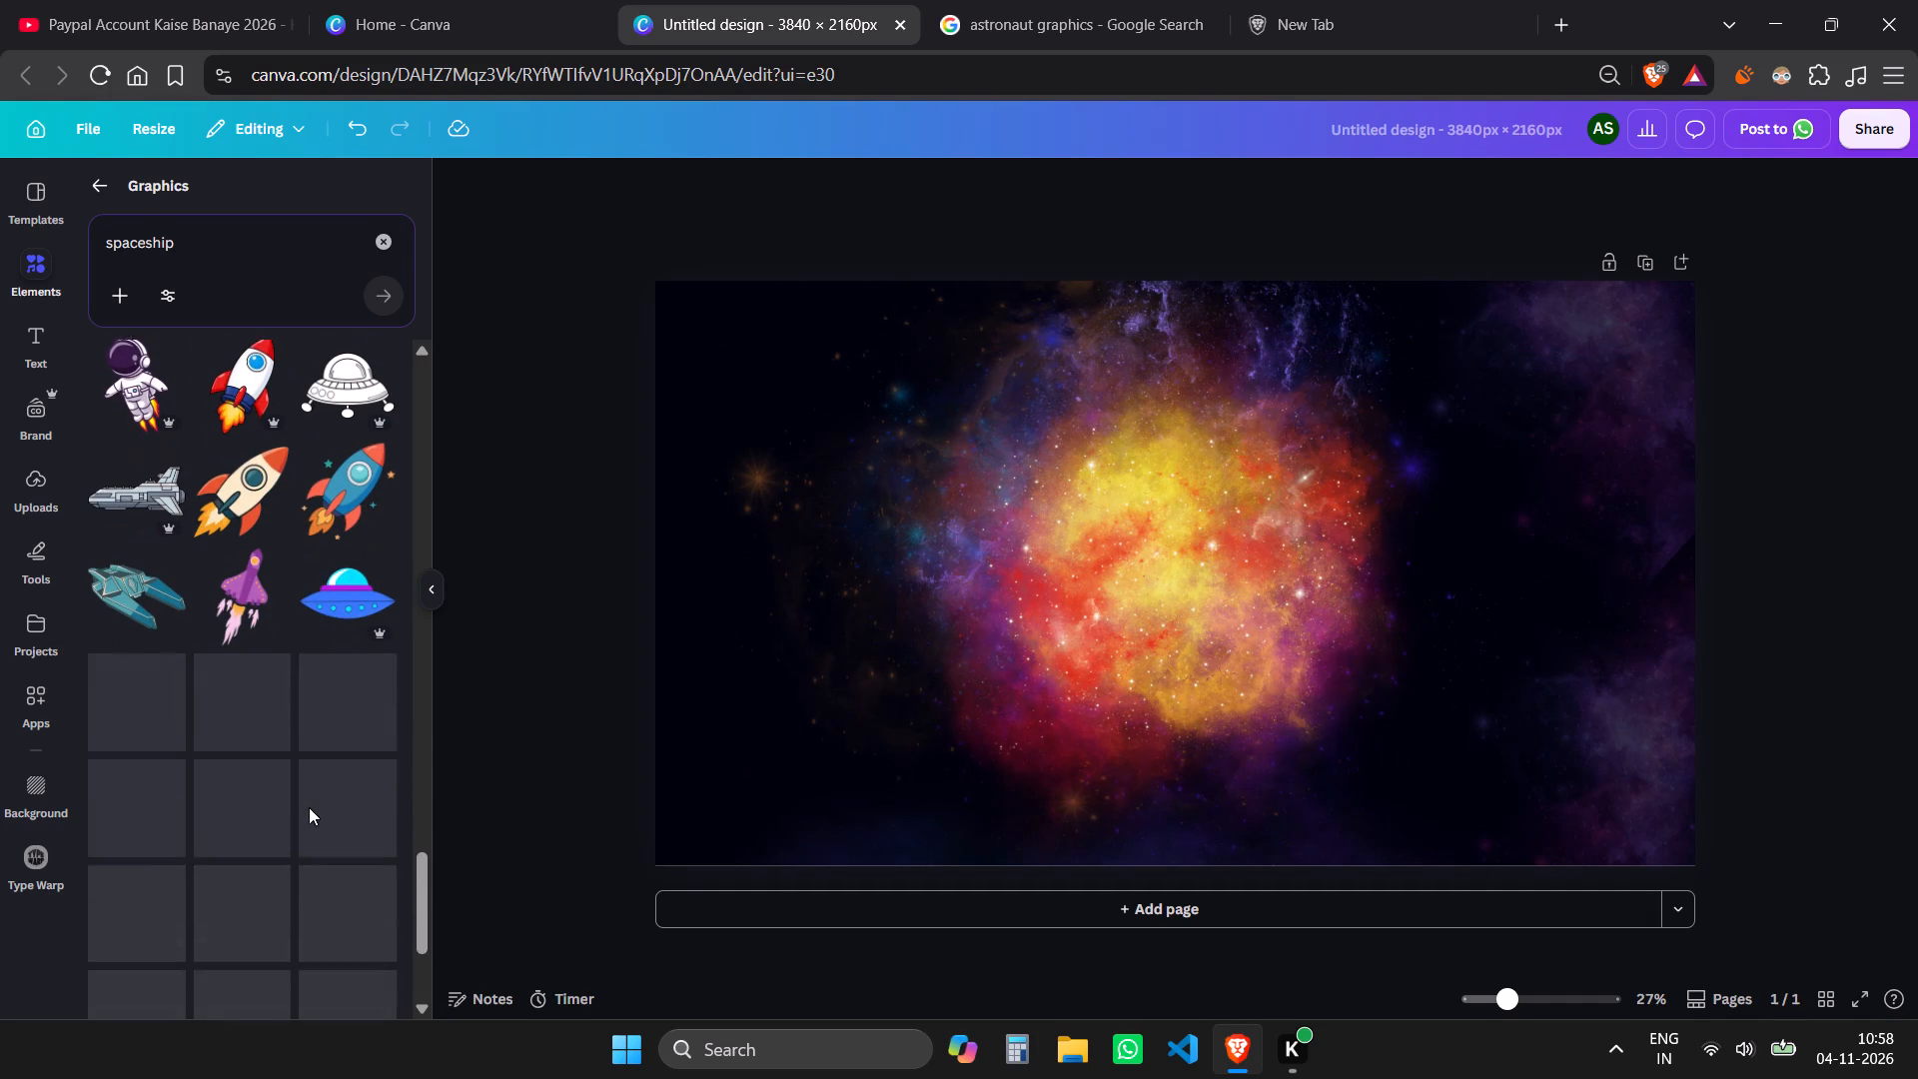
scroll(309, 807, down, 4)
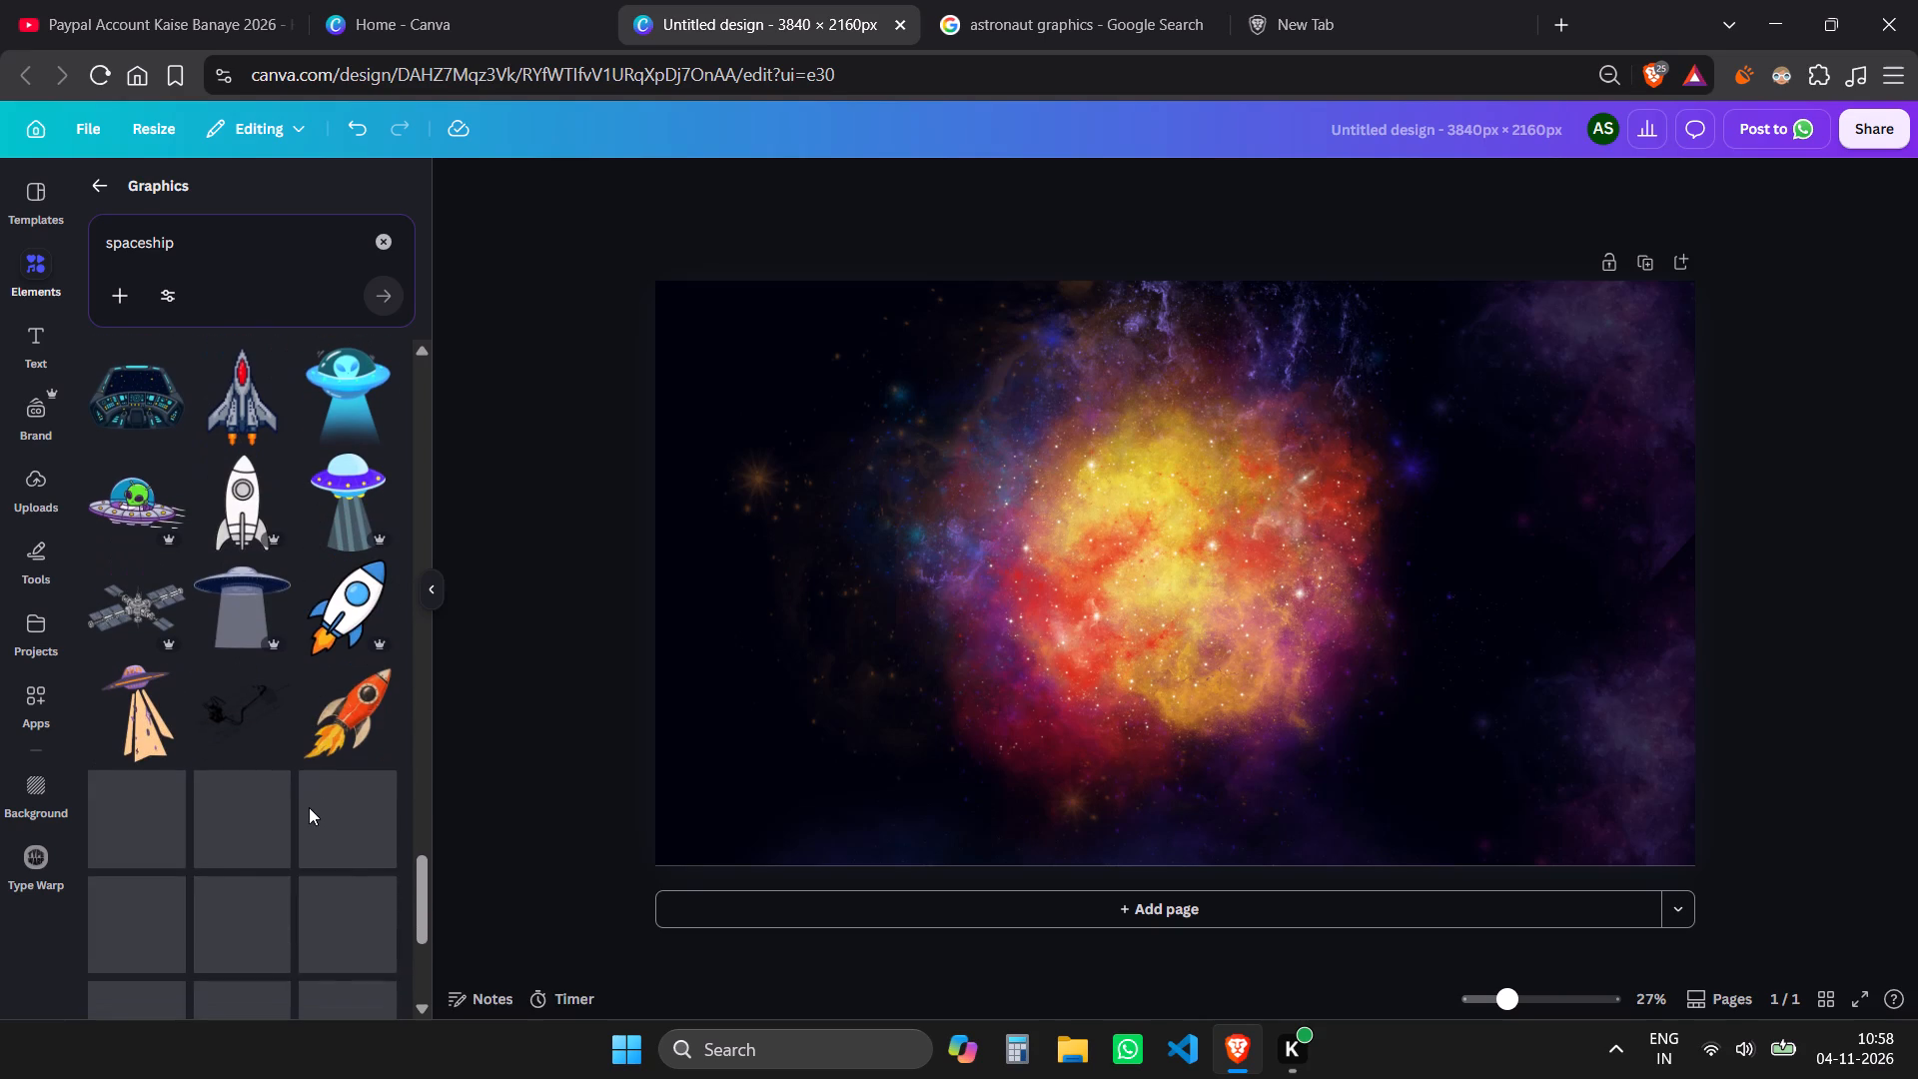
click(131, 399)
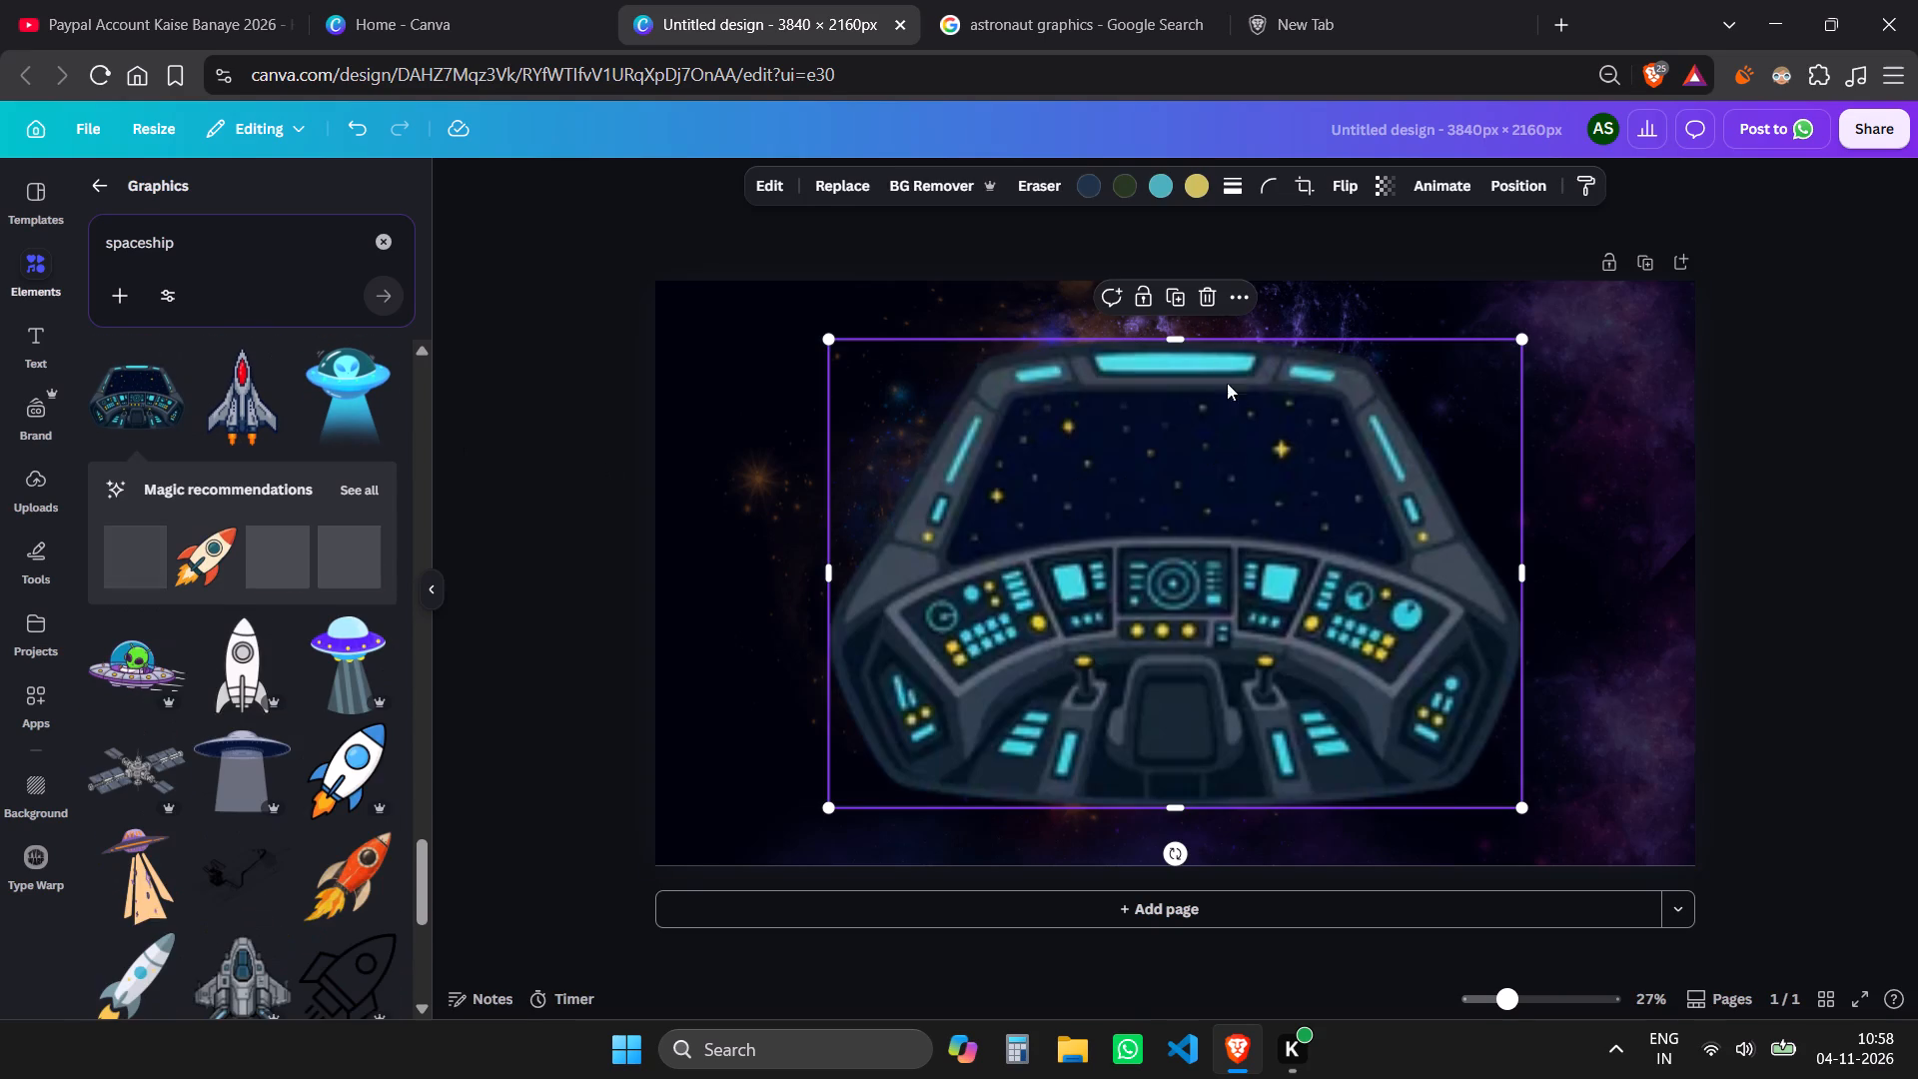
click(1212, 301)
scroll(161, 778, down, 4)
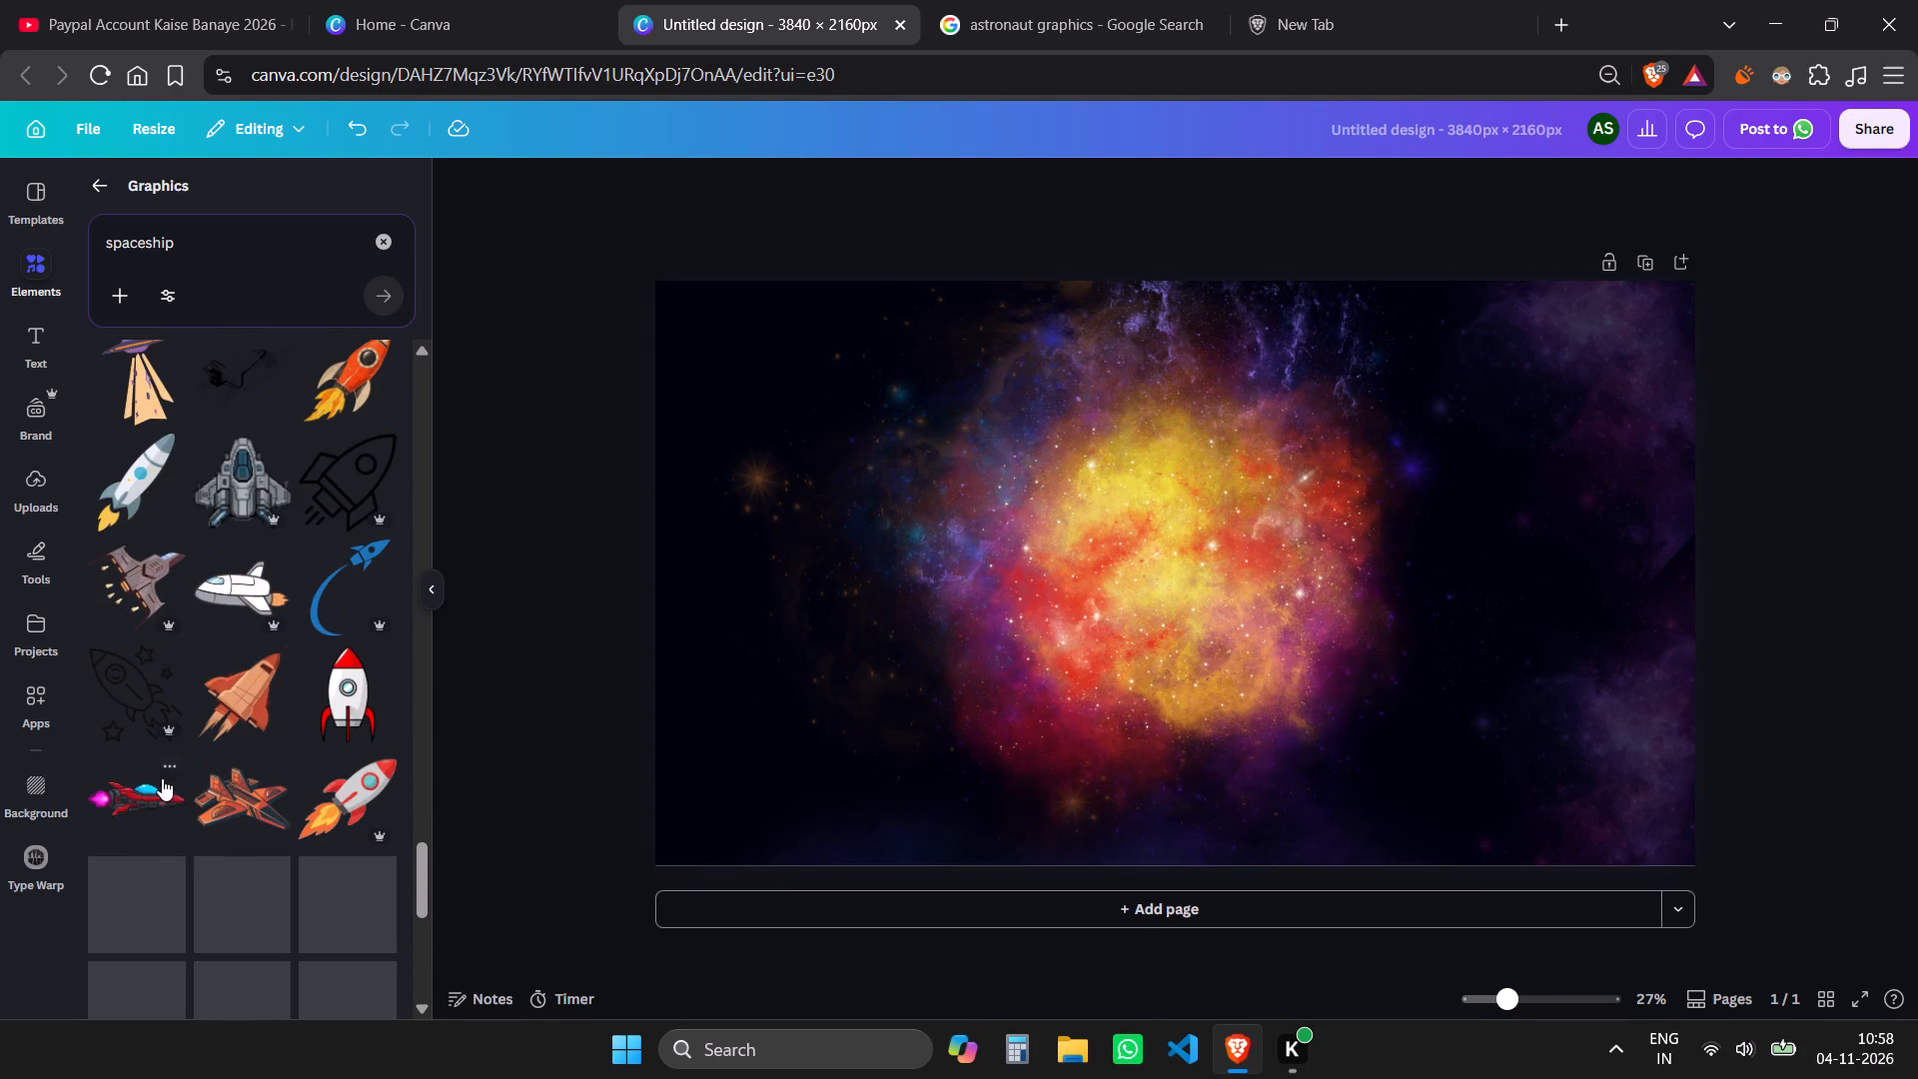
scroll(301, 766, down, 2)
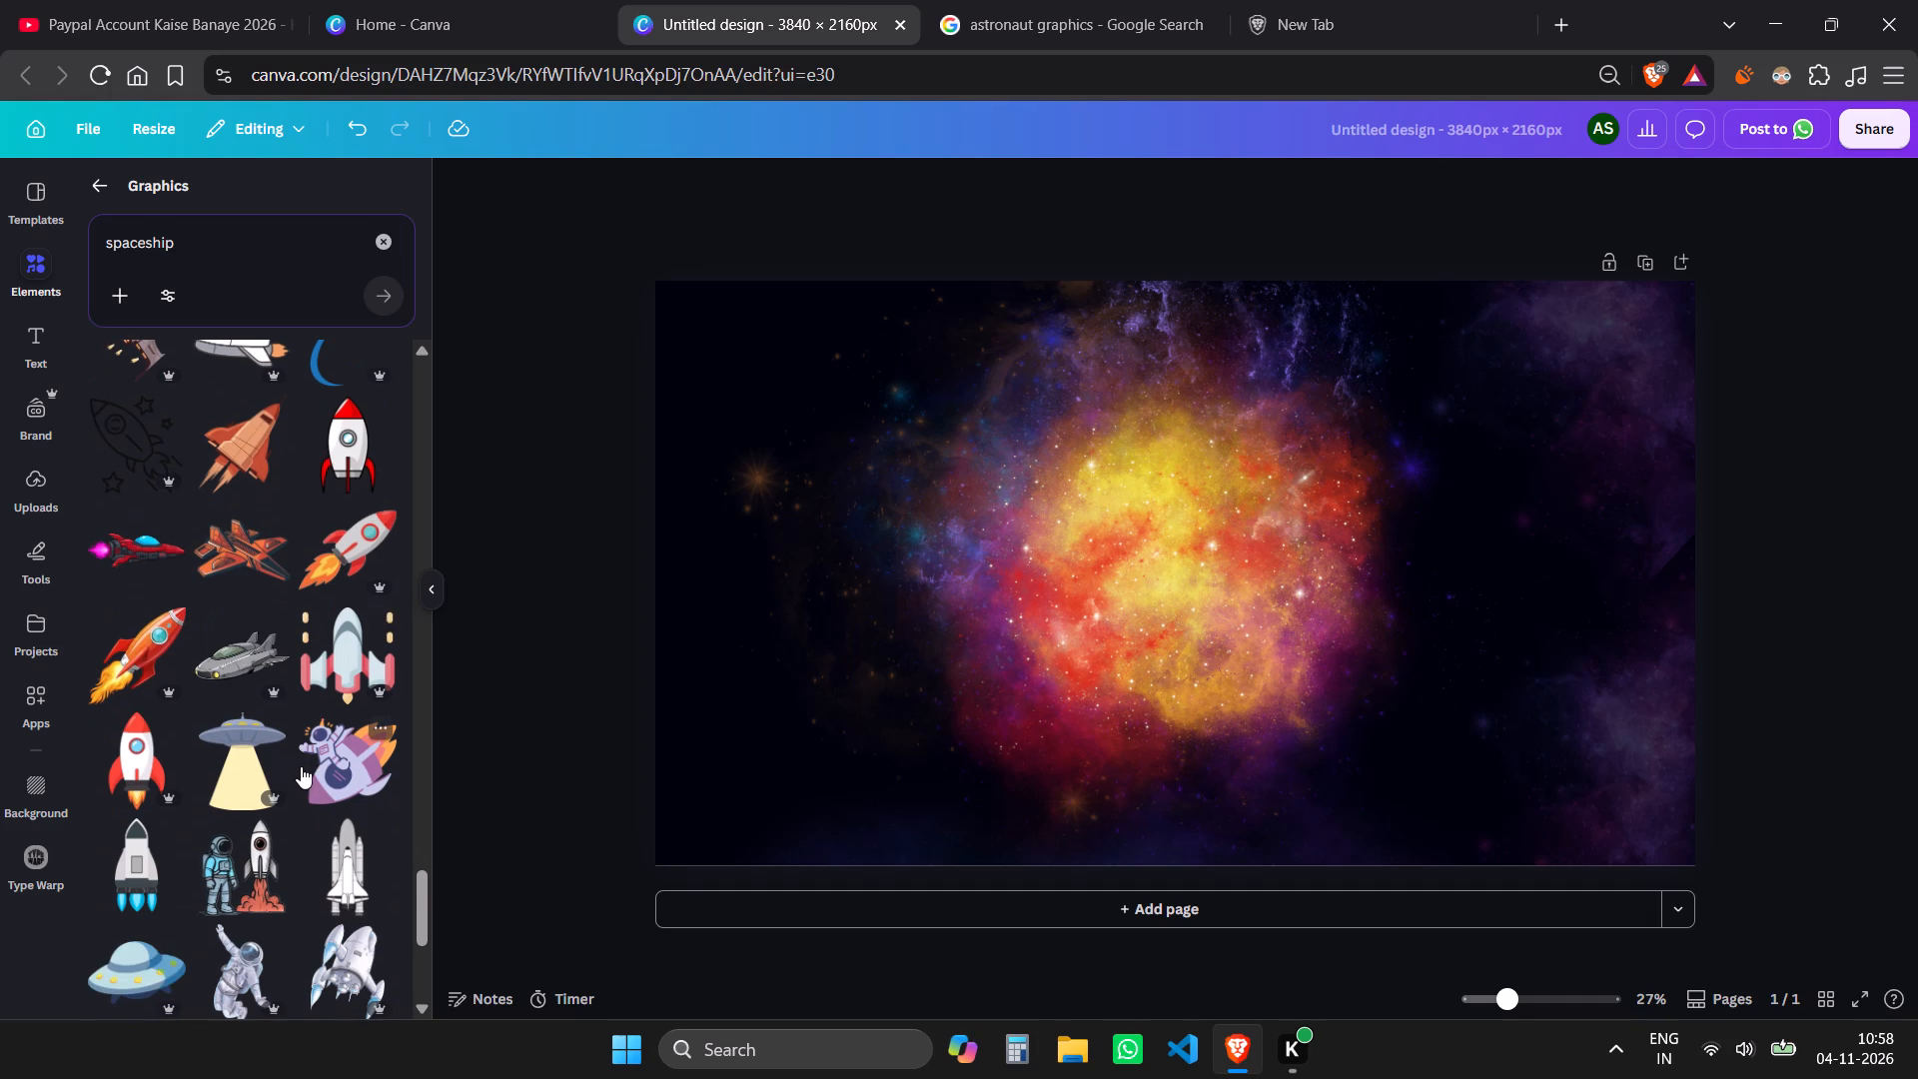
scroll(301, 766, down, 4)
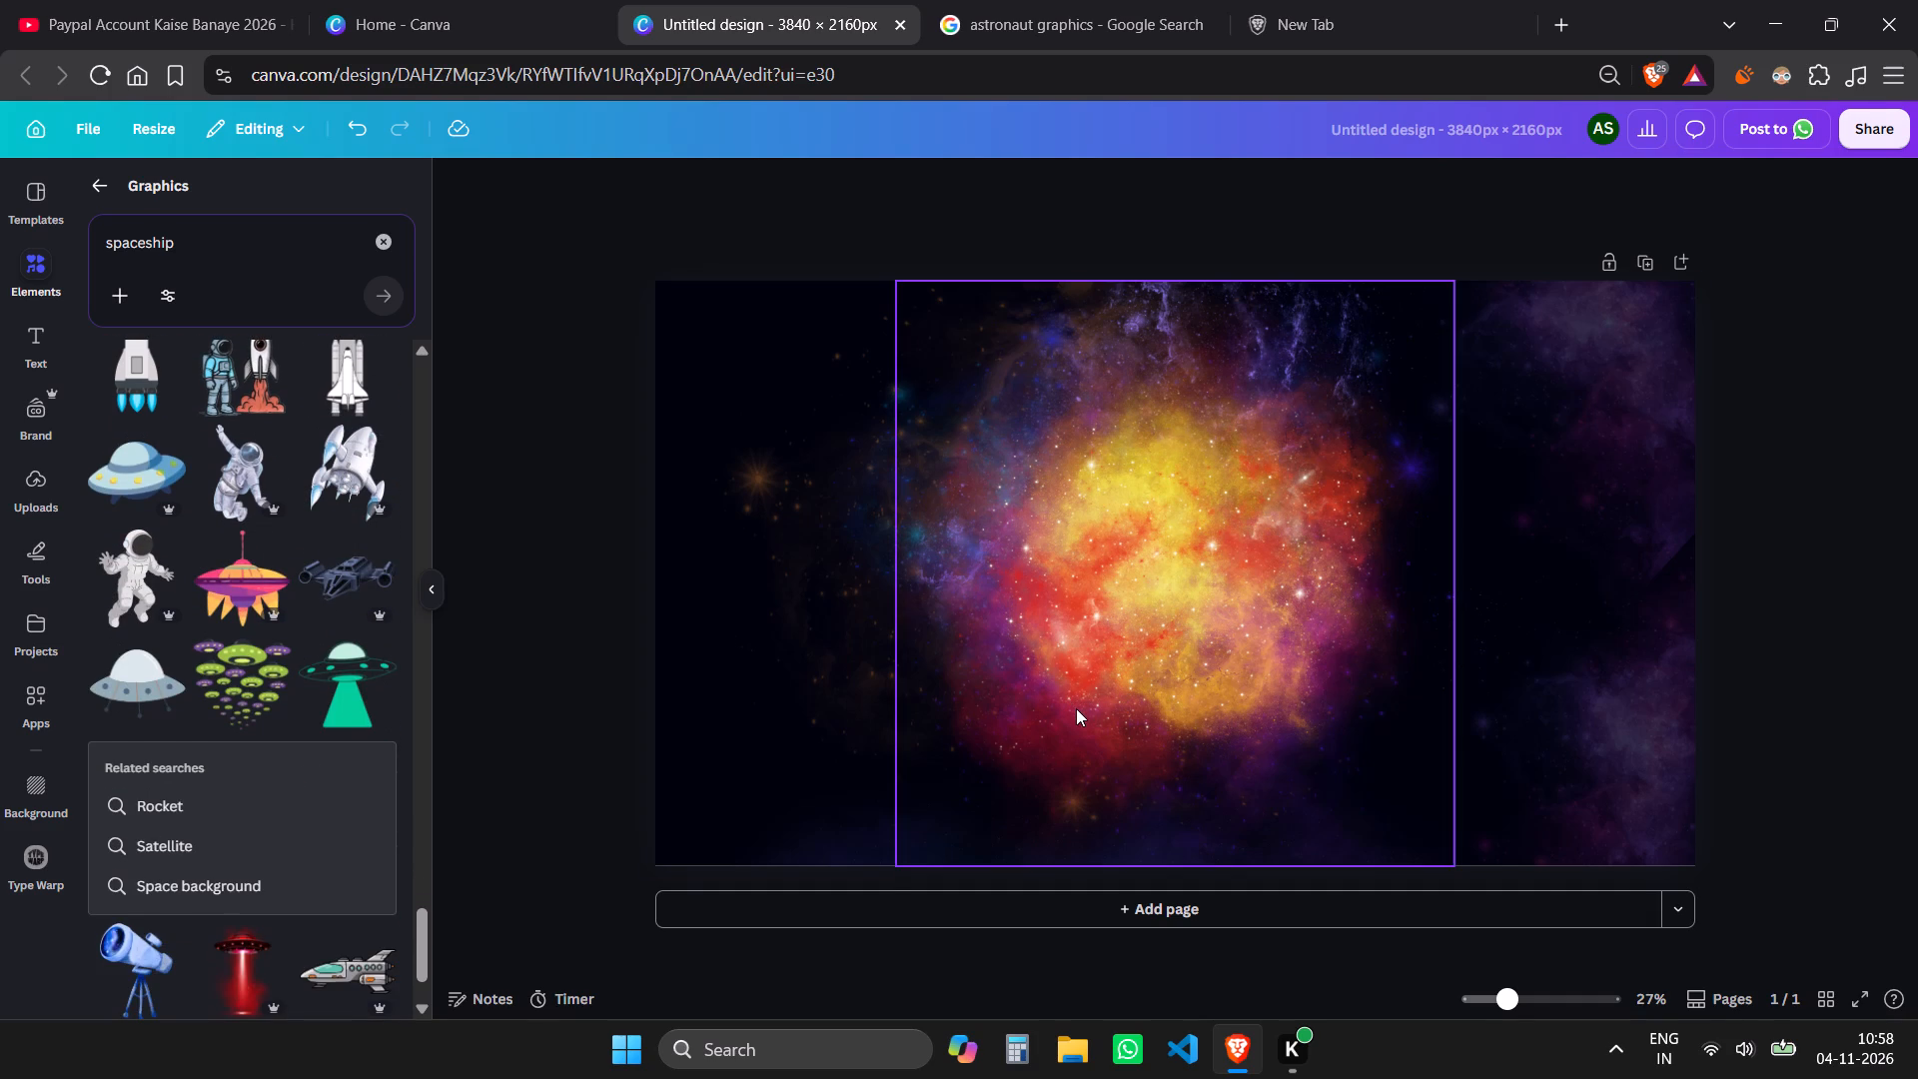
Replace the spaceship search with a graphics search for "light".
click(377, 232)
text(li)
text(ght)
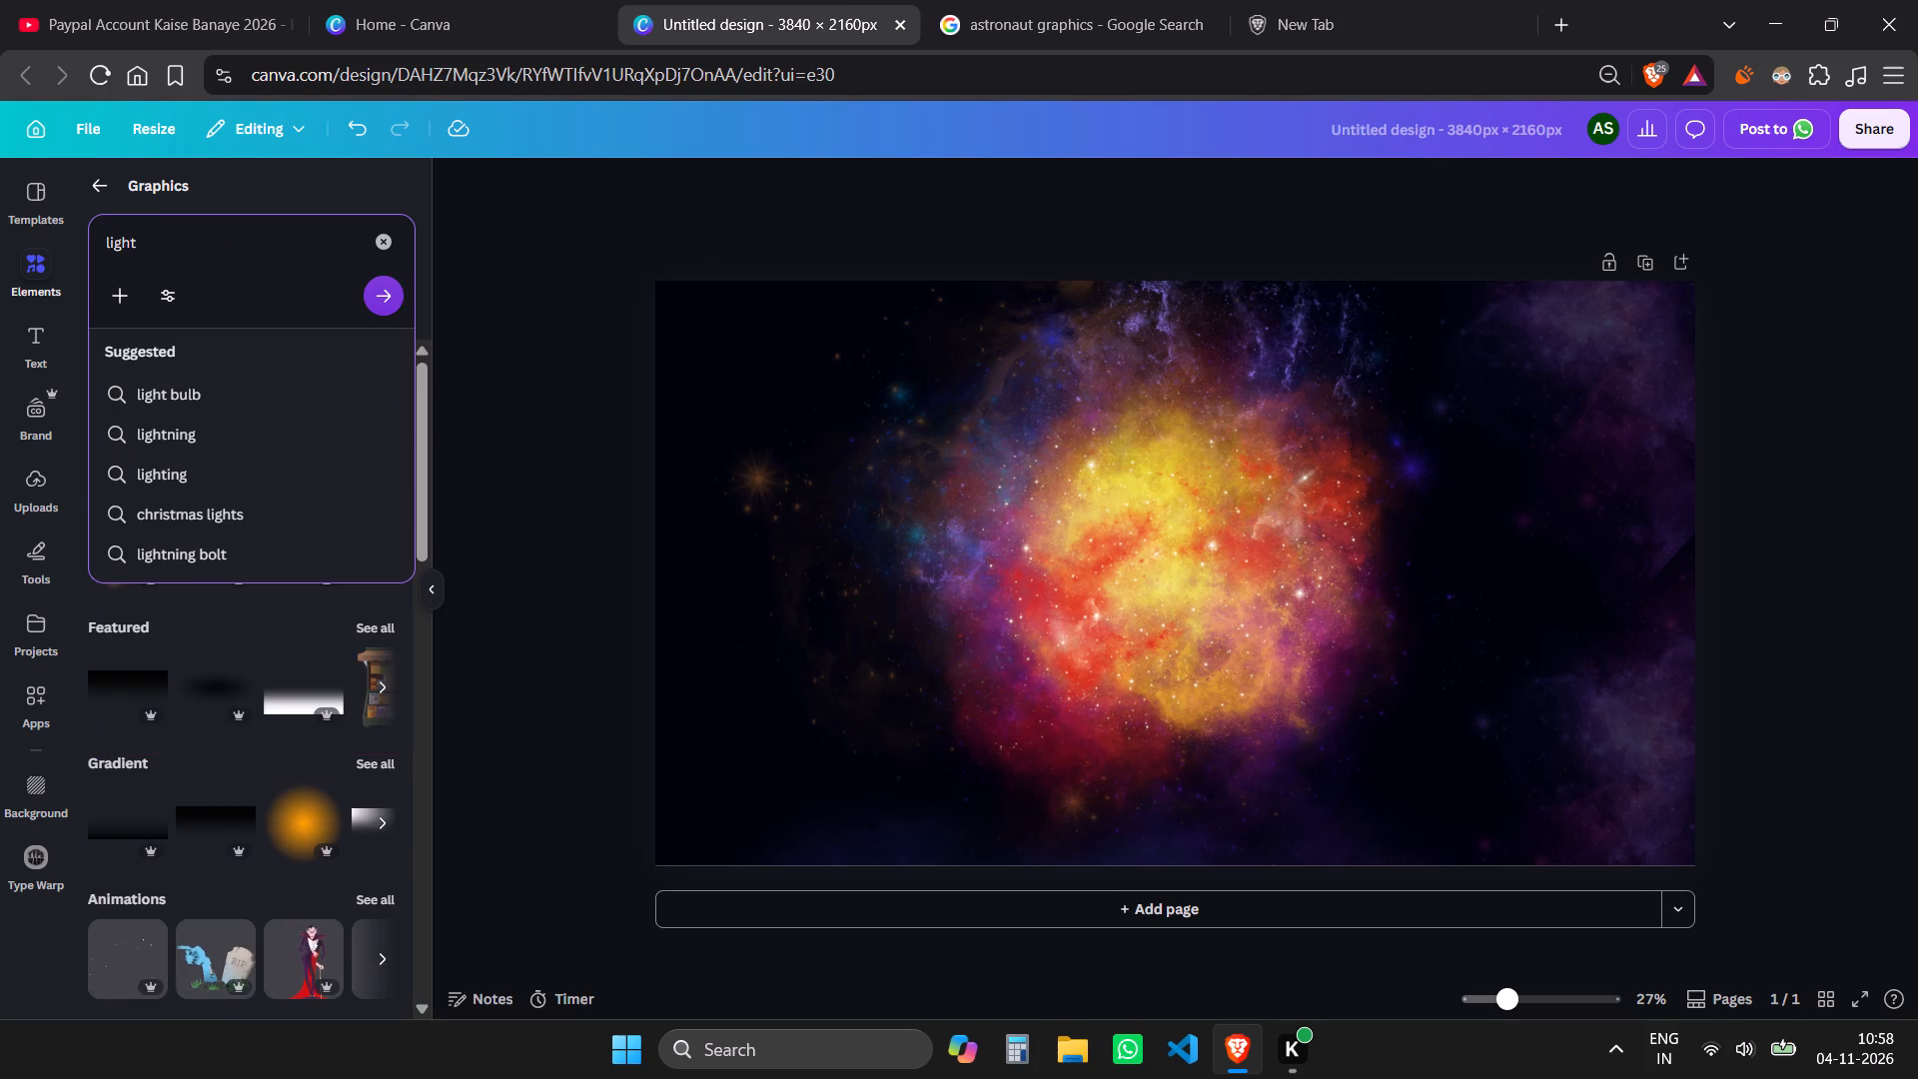
key(Return)
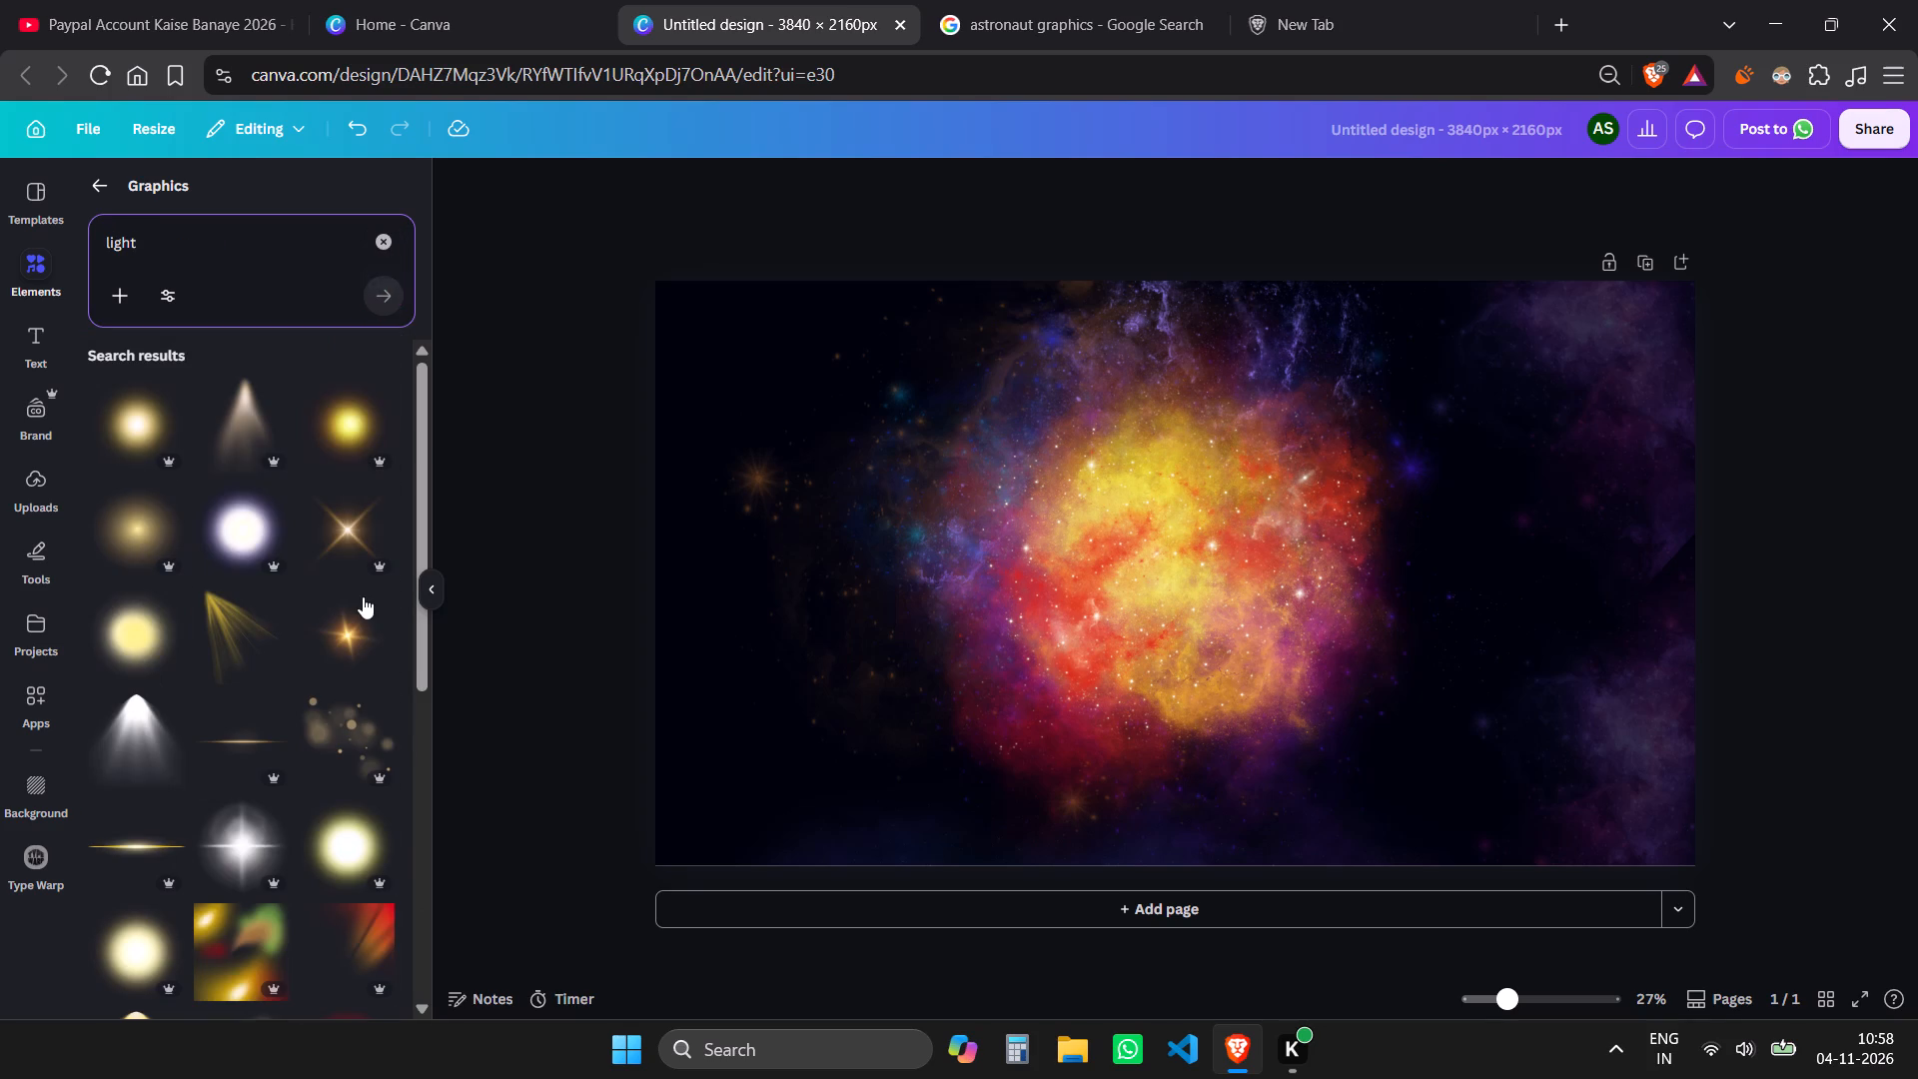
Add the circular blue-white light burst with faint rainbow rings to the page, over the middle of the nebula.
scroll(242, 801, down, 2)
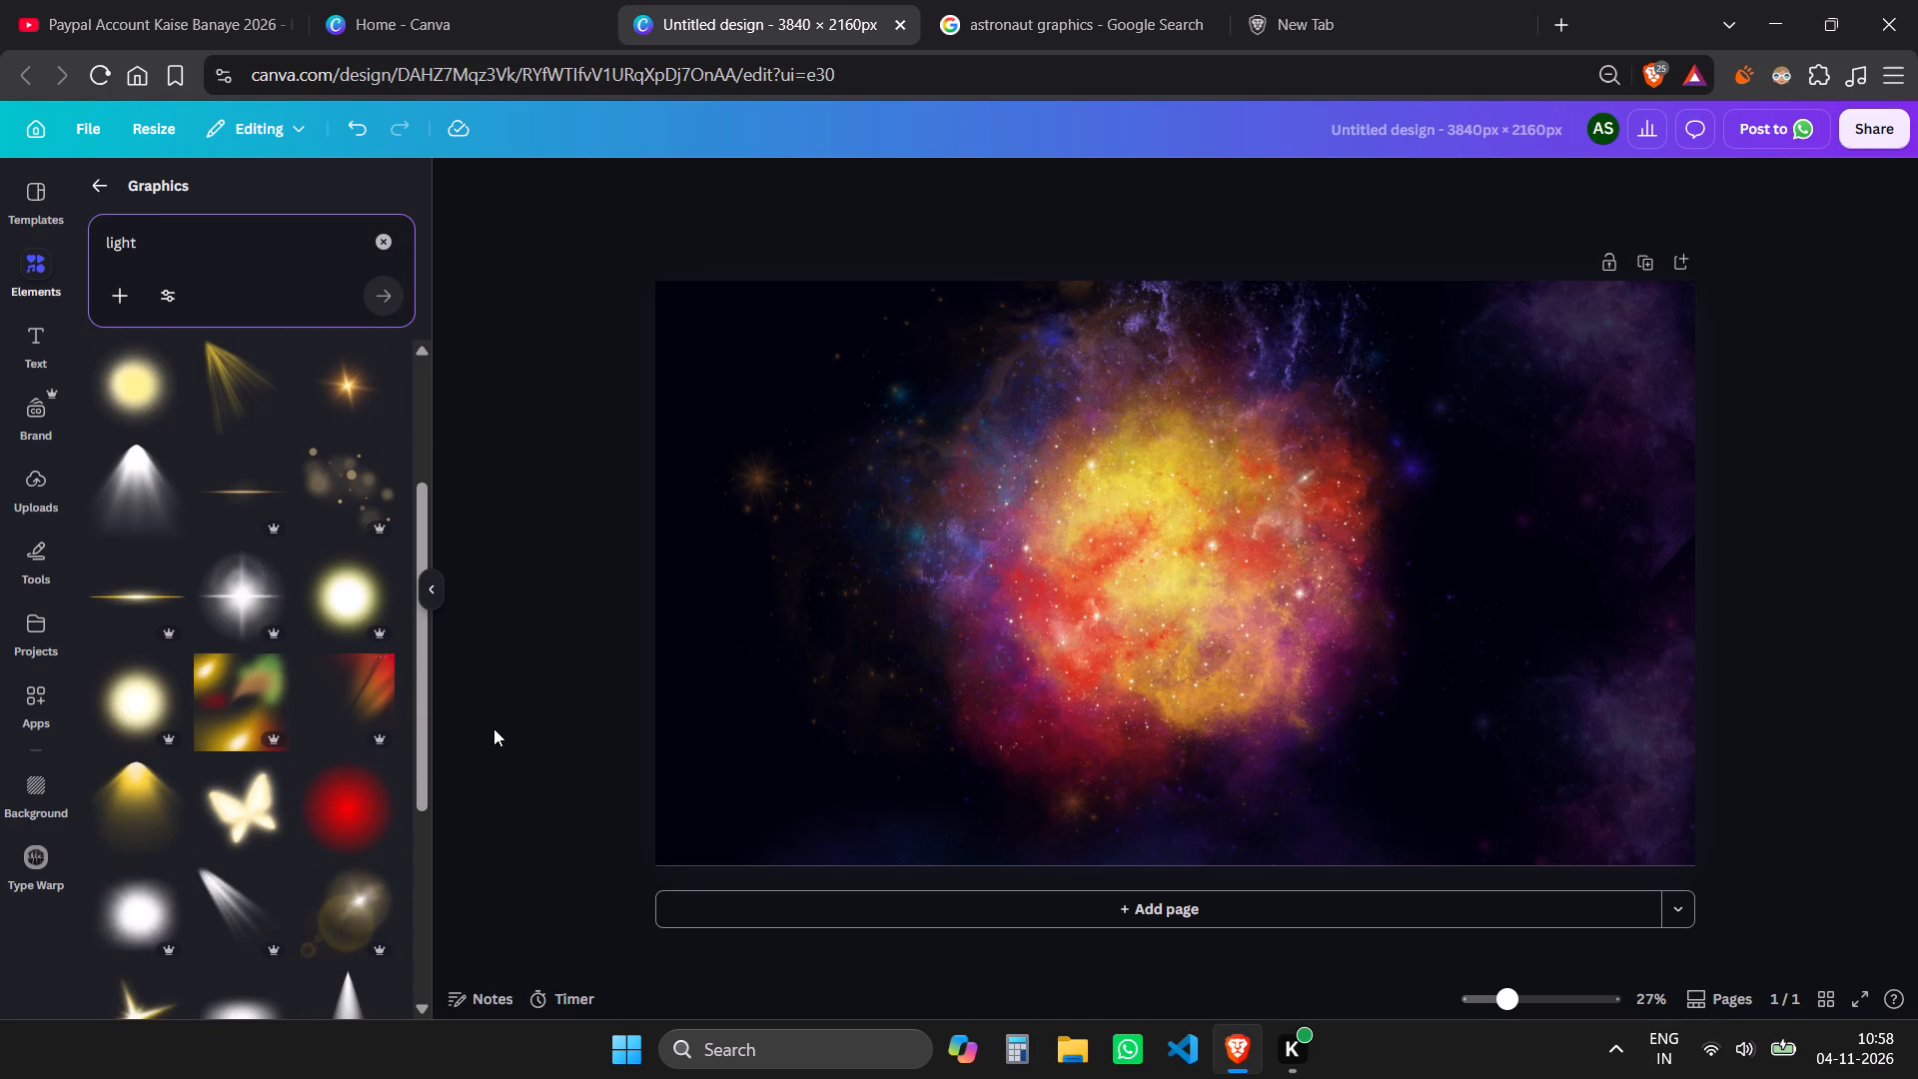
scroll(225, 790, down, 3)
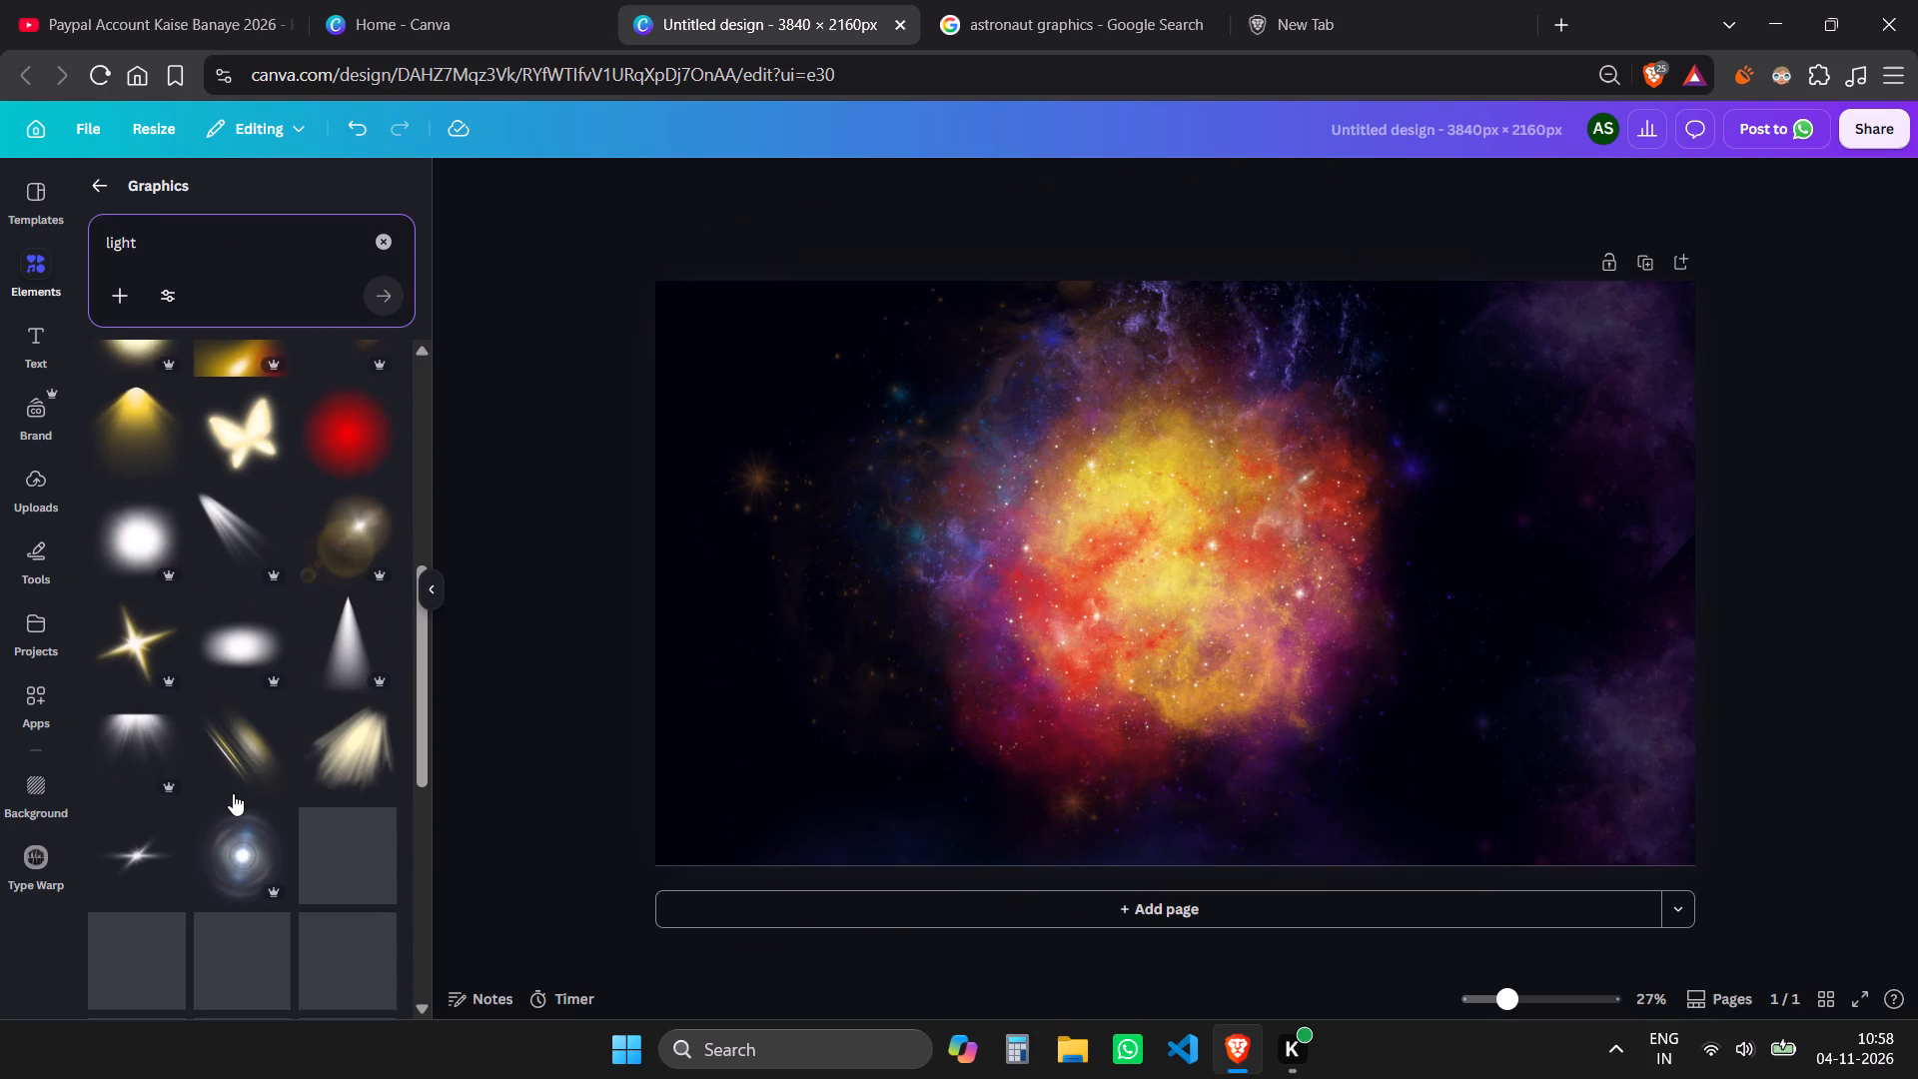
scroll(262, 792, down, 2)
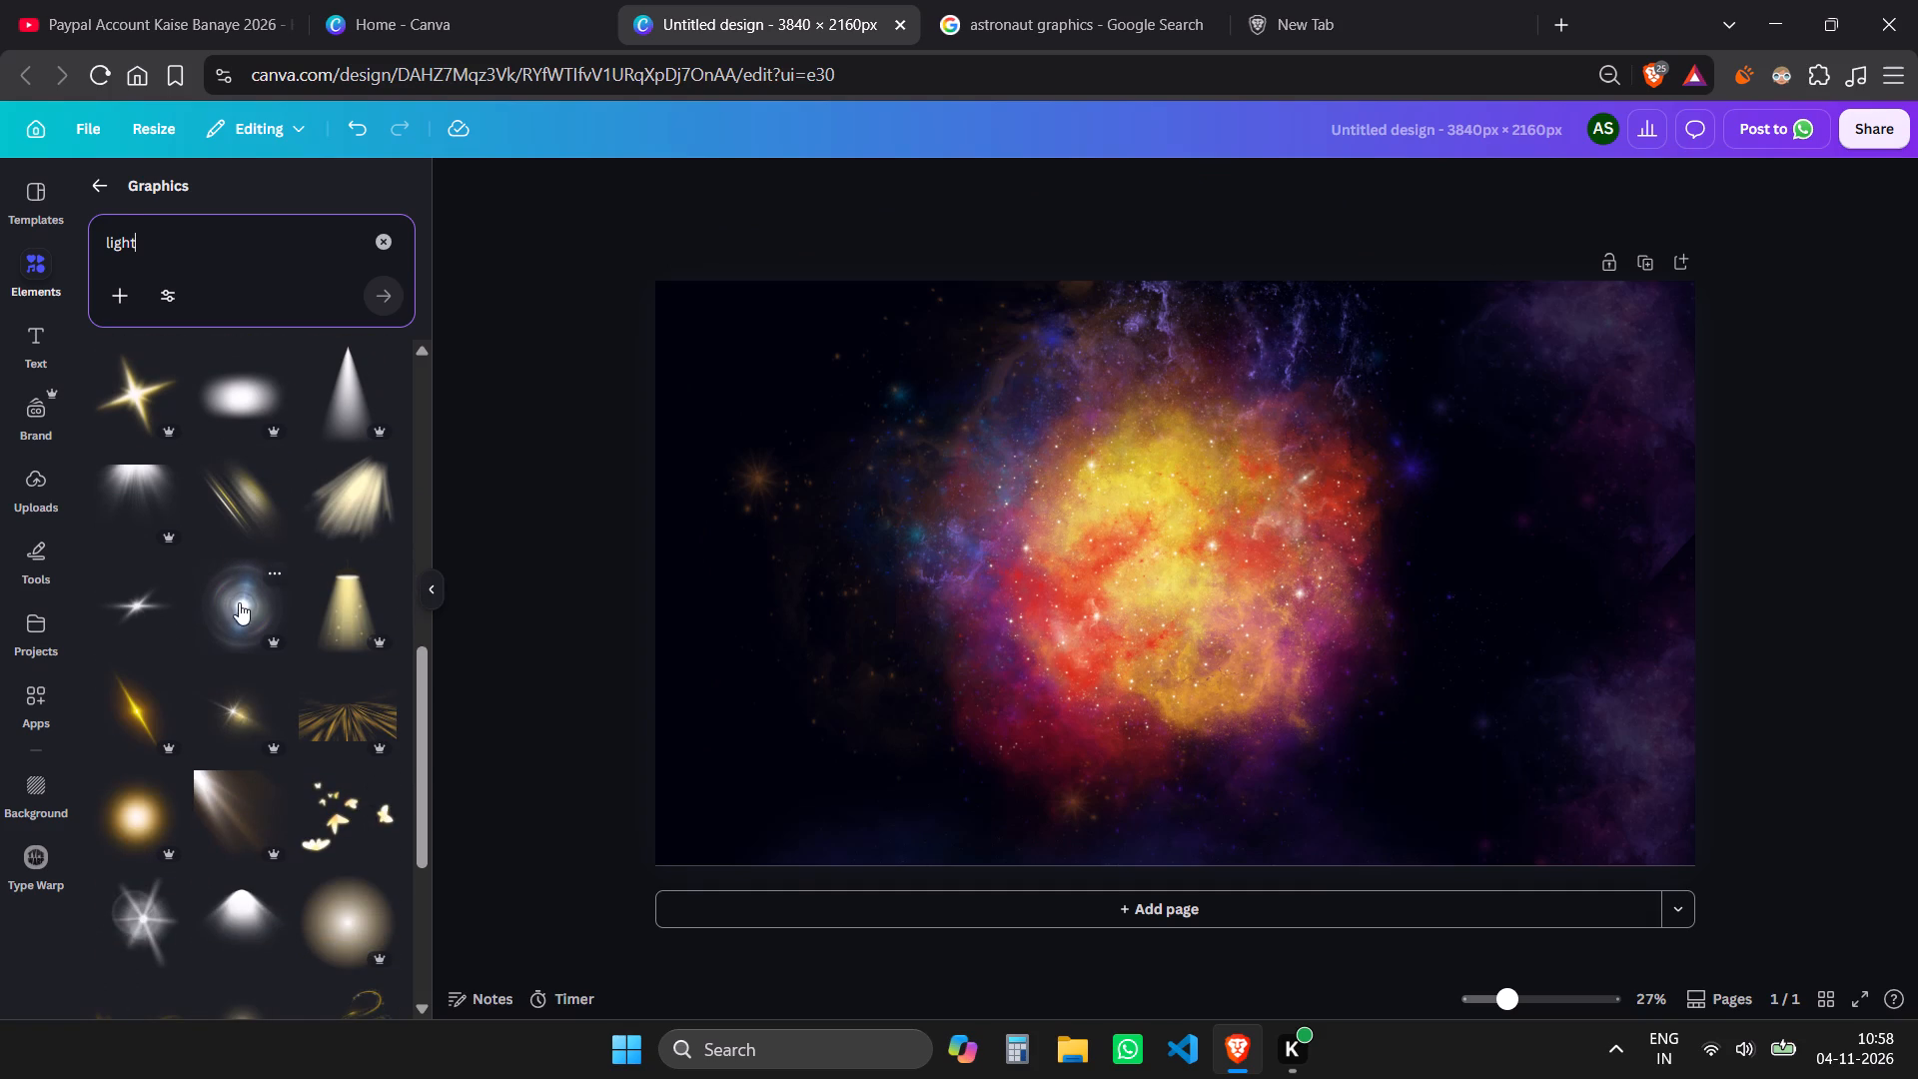
click(239, 605)
drag(1176, 579, 1165, 573)
click(1164, 565)
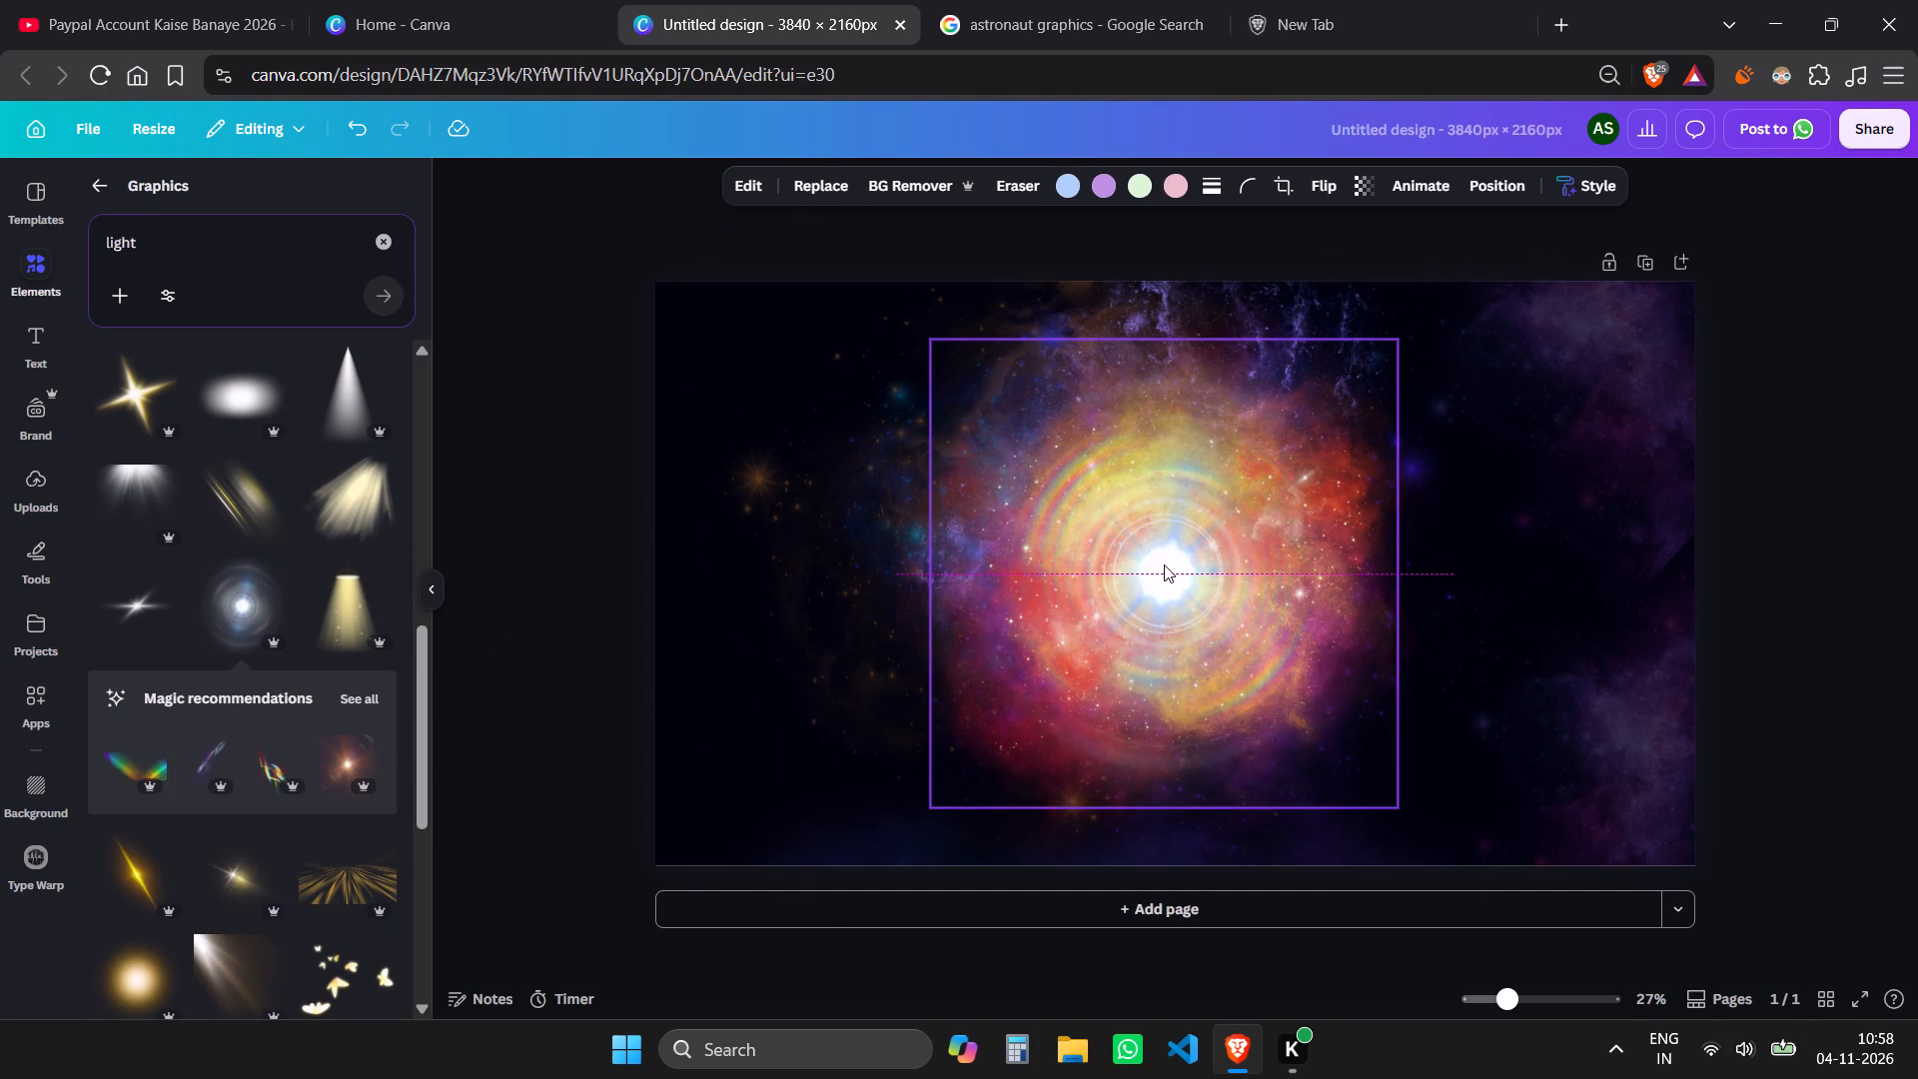
Enlarge the light burst beyond the page's height and centre it vertically over the nebula.
drag(938, 795, 1057, 707)
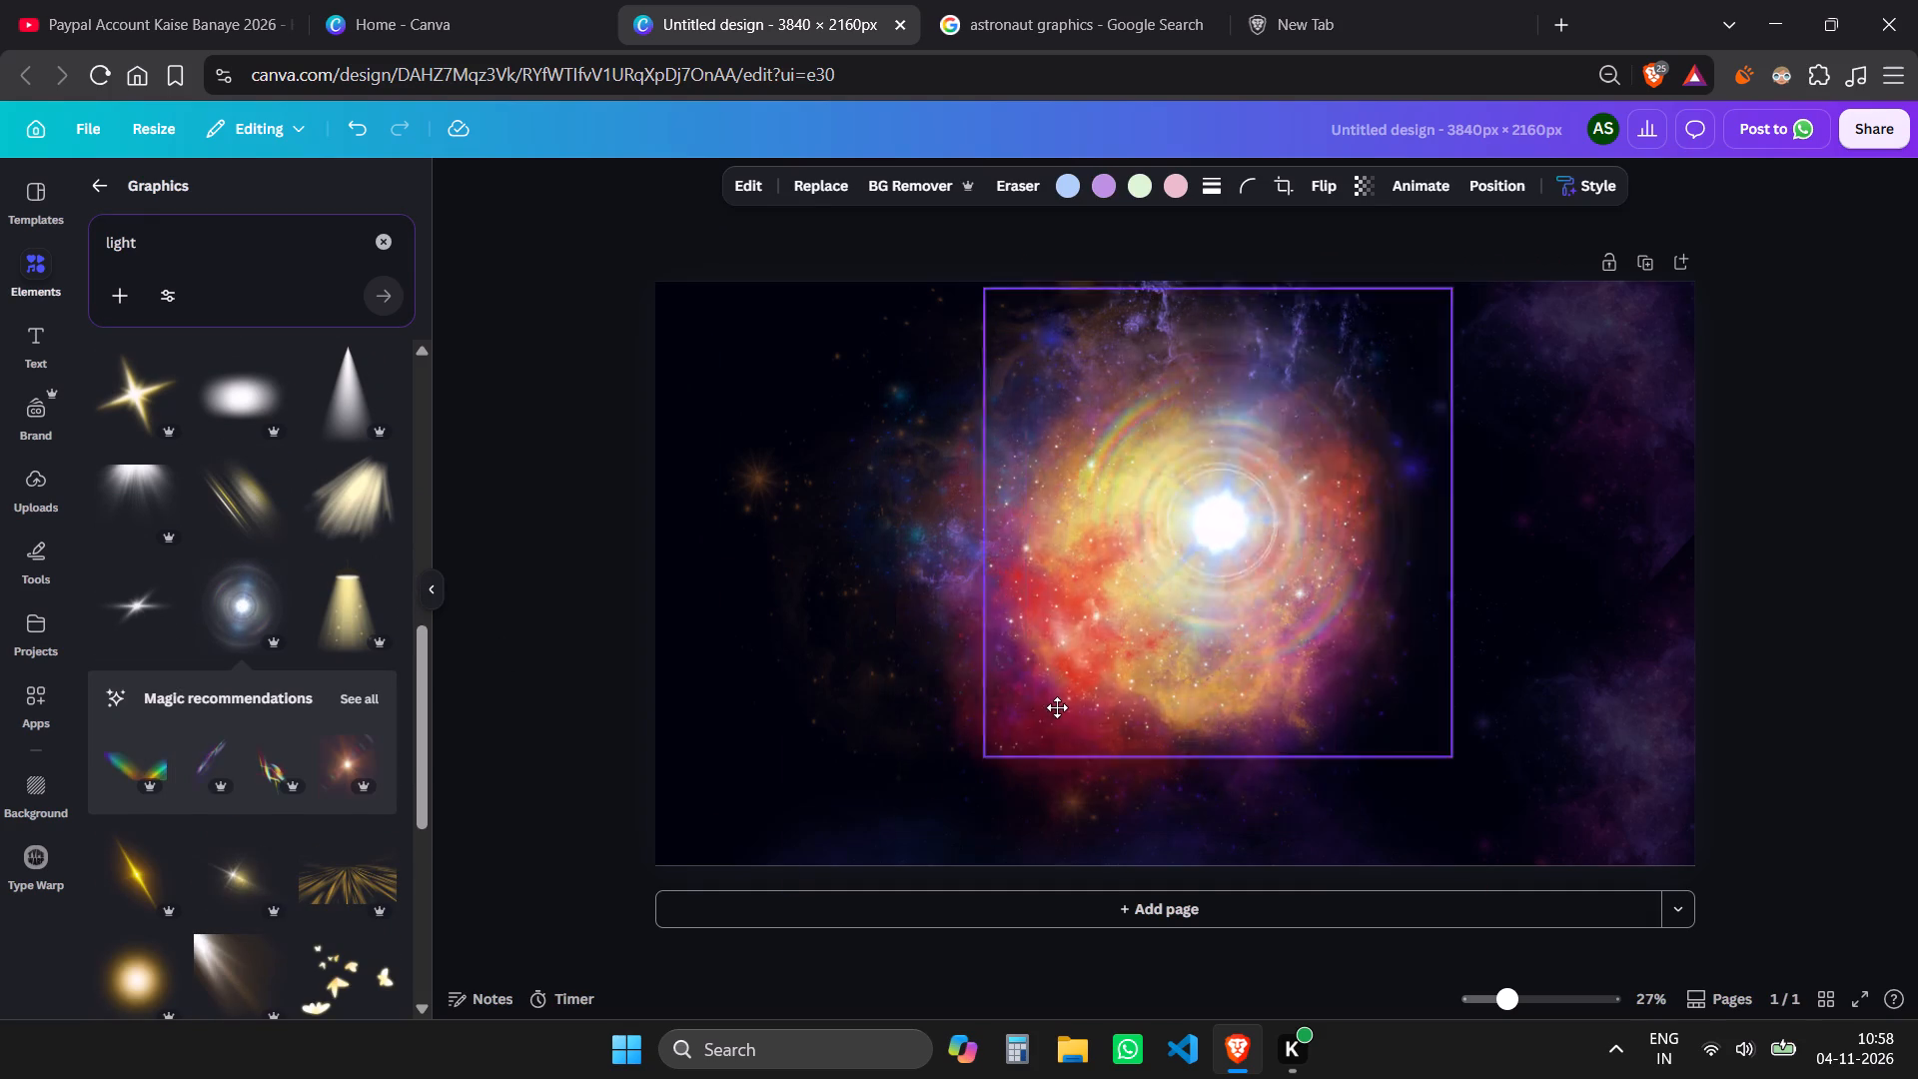
drag(1057, 707, 1058, 706)
drag(1053, 715, 704, 892)
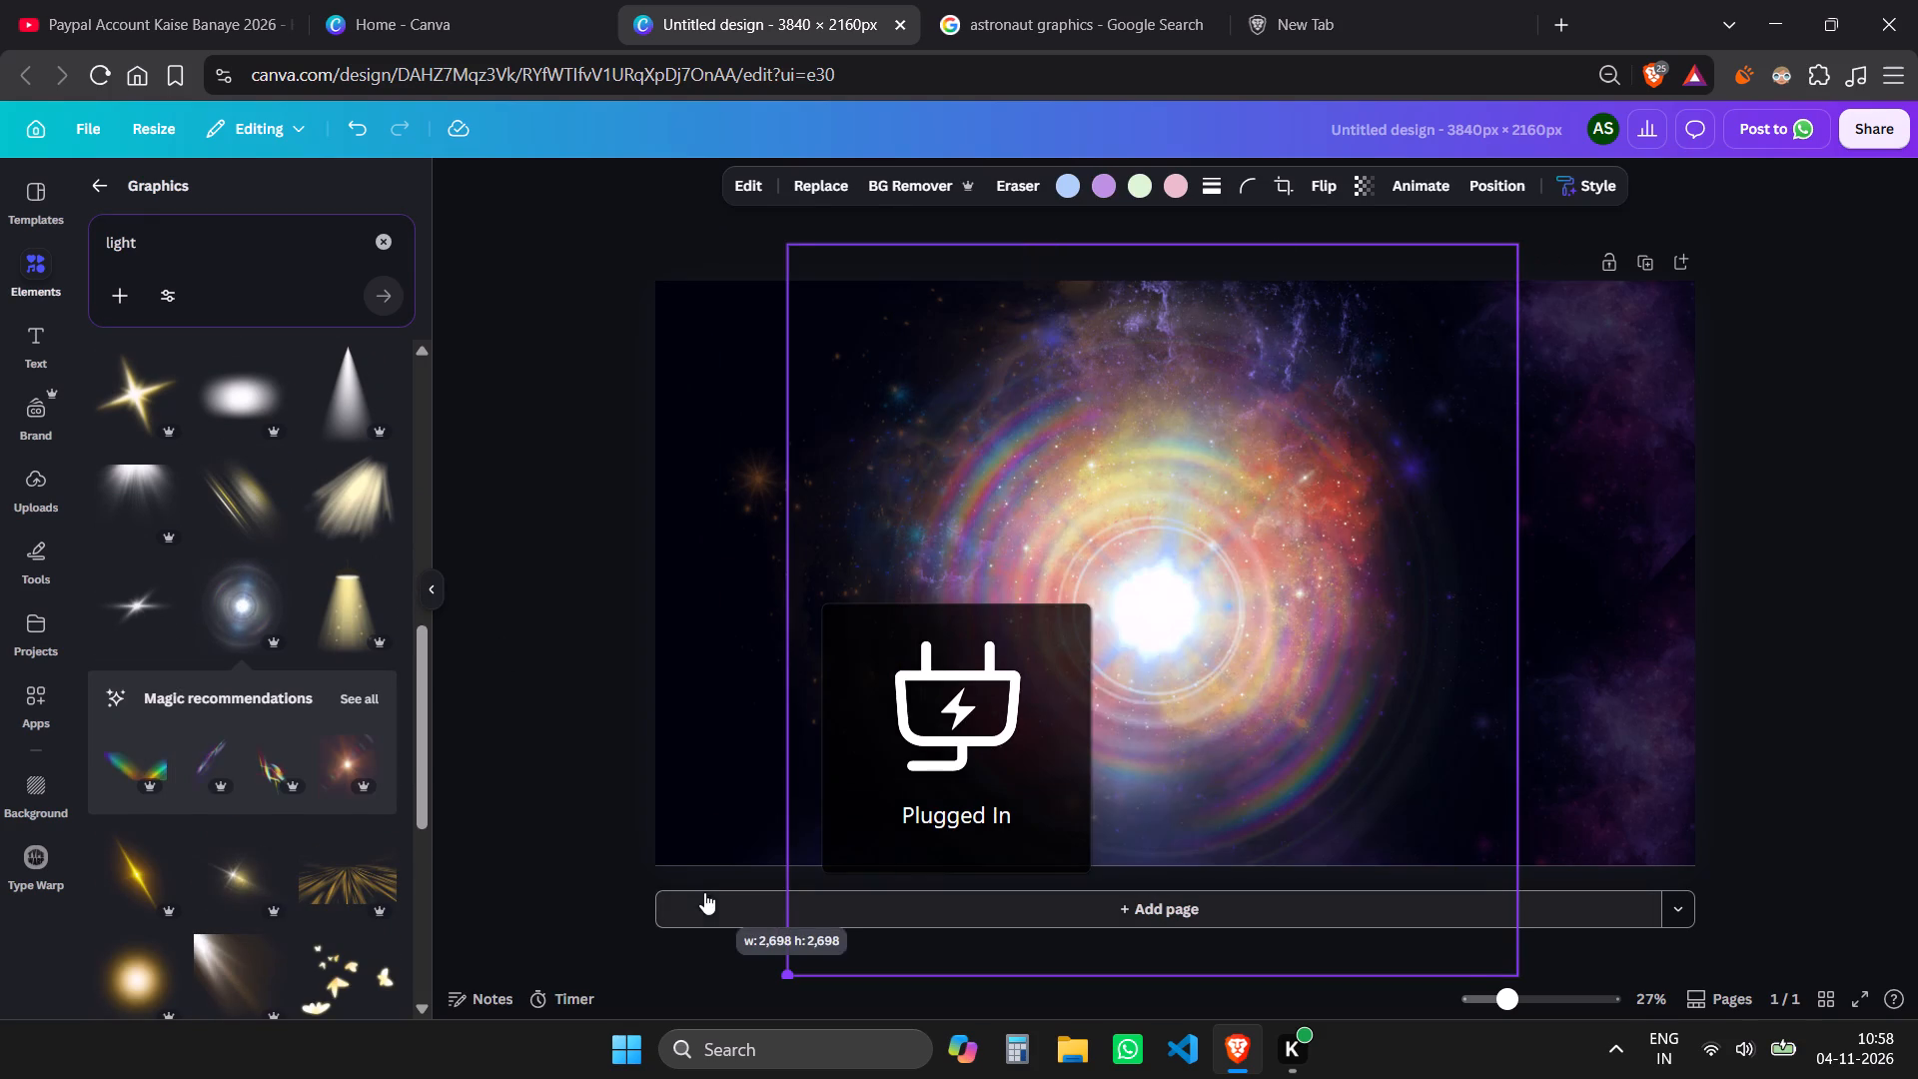
drag(704, 892, 718, 878)
drag(1138, 622, 1131, 595)
Send the light burst to the back, behind the nebula image.
click(1204, 258)
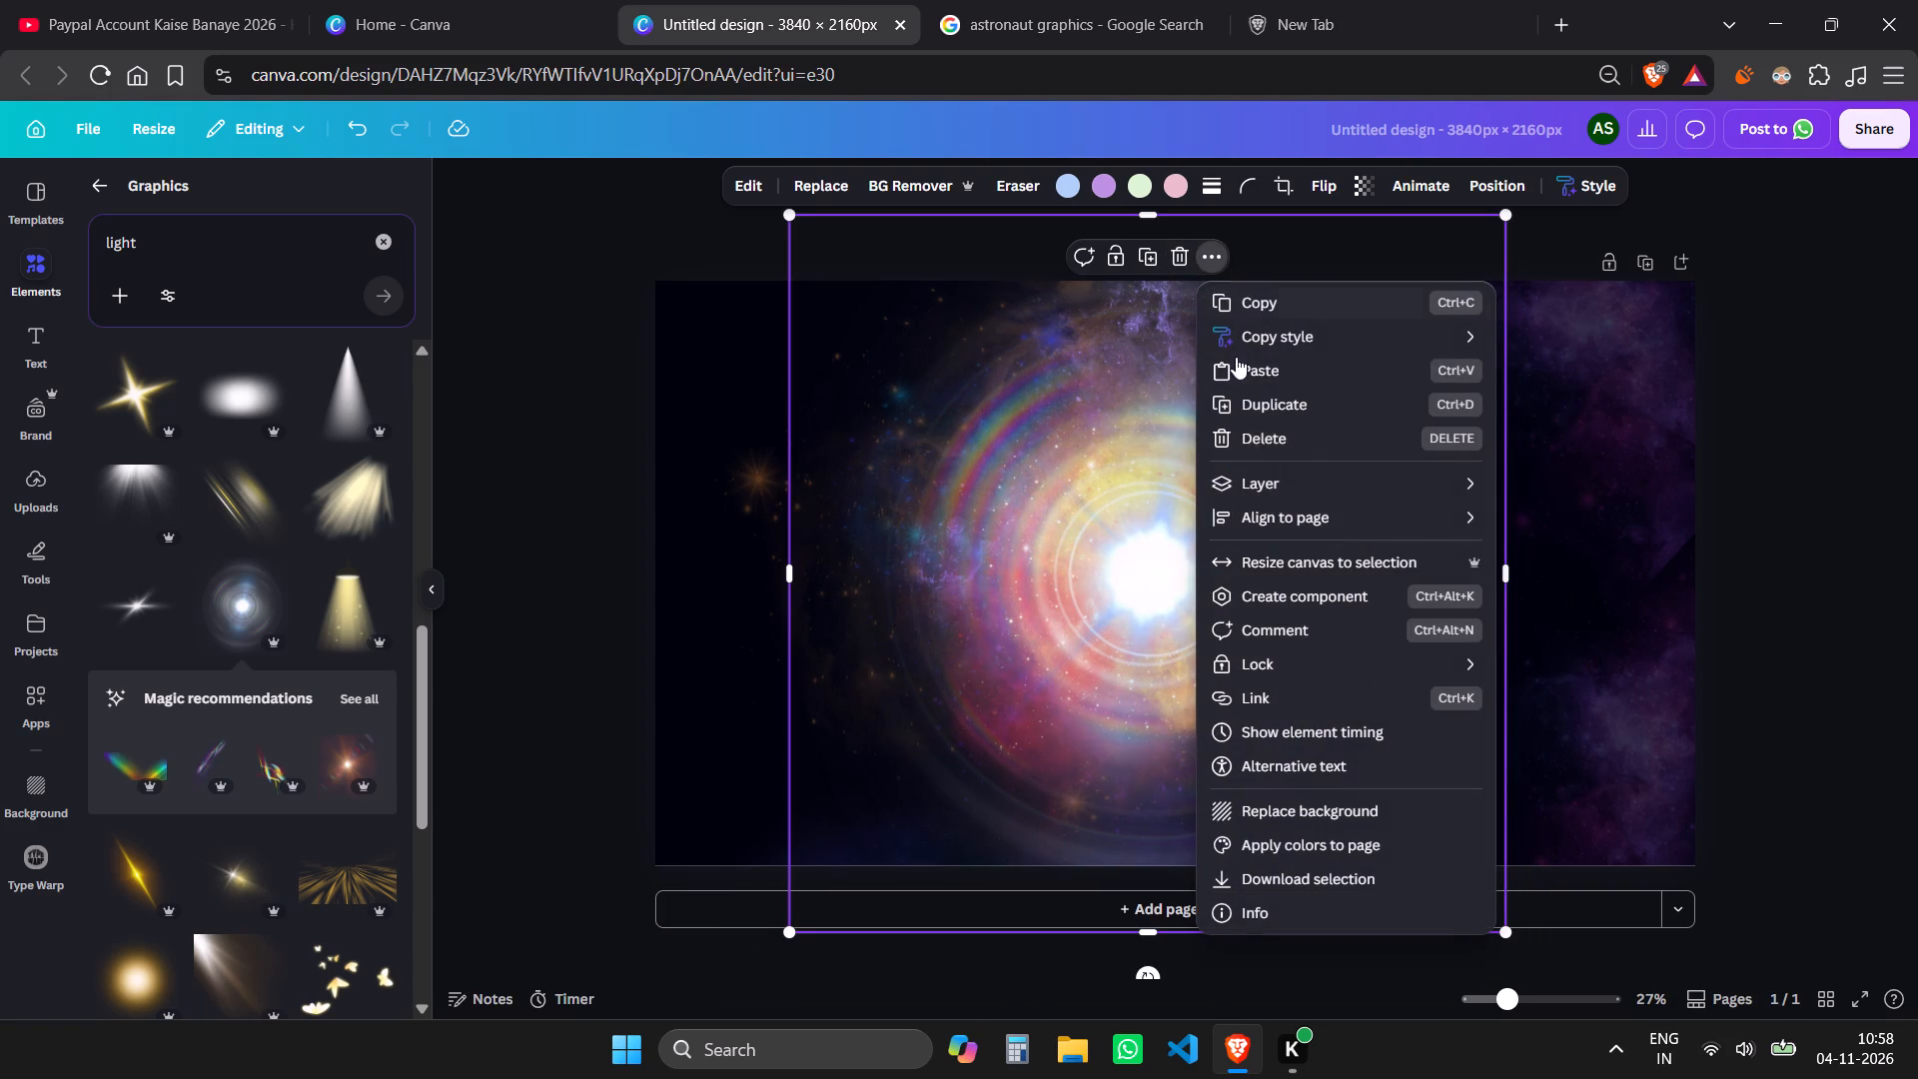
click(1273, 485)
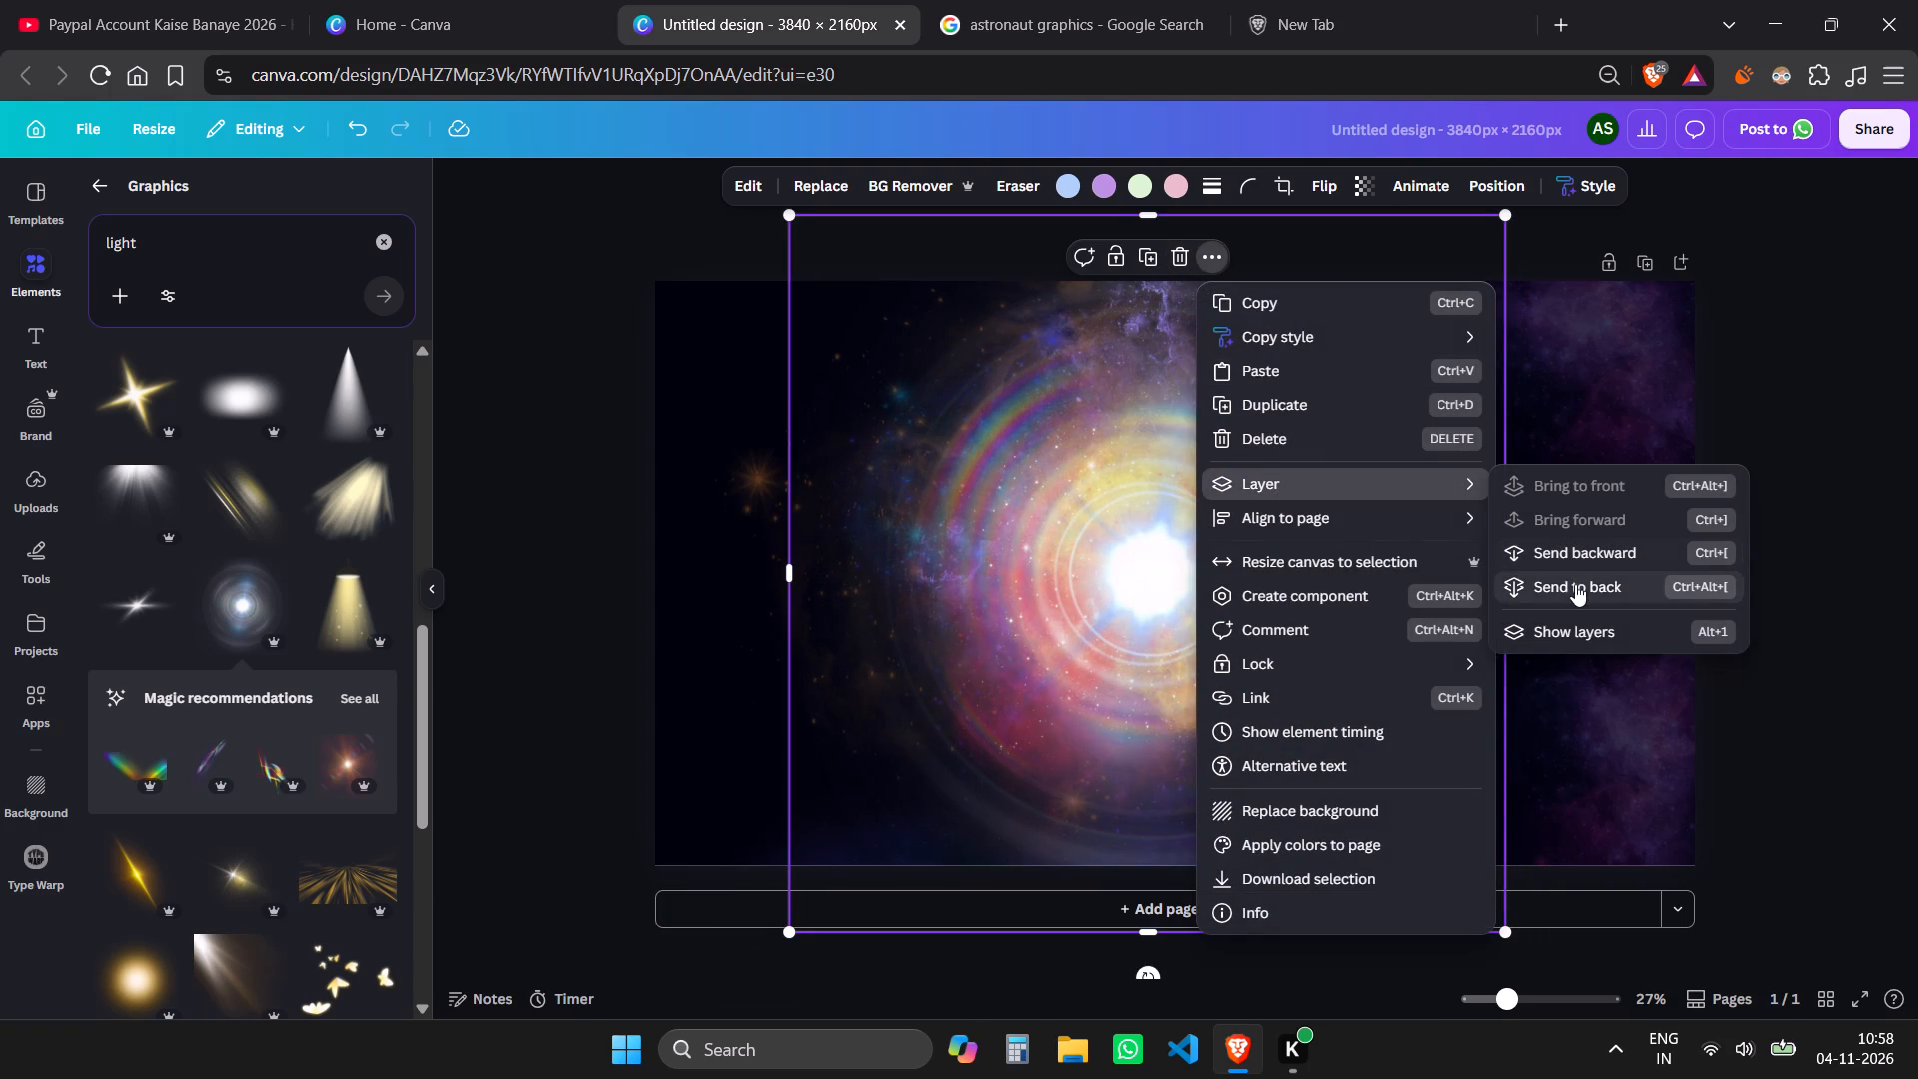
click(1575, 585)
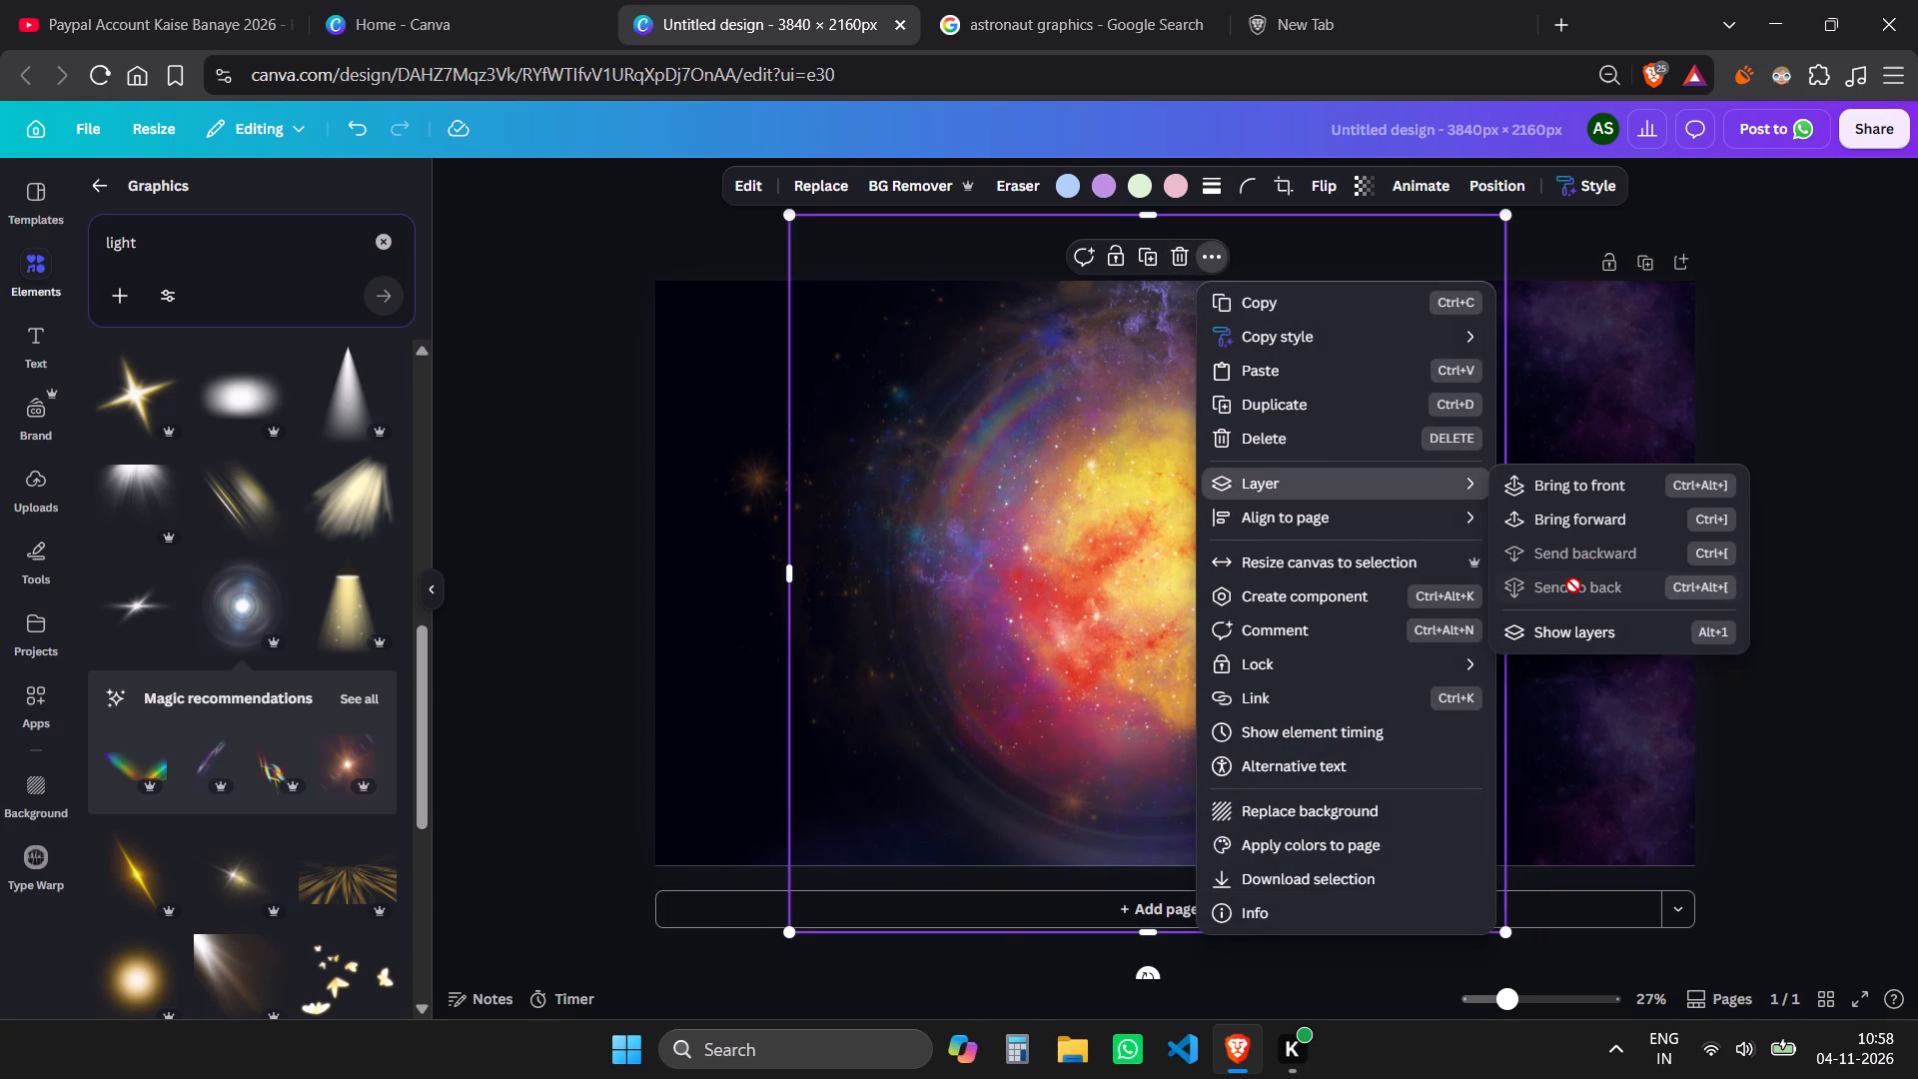
click(1861, 456)
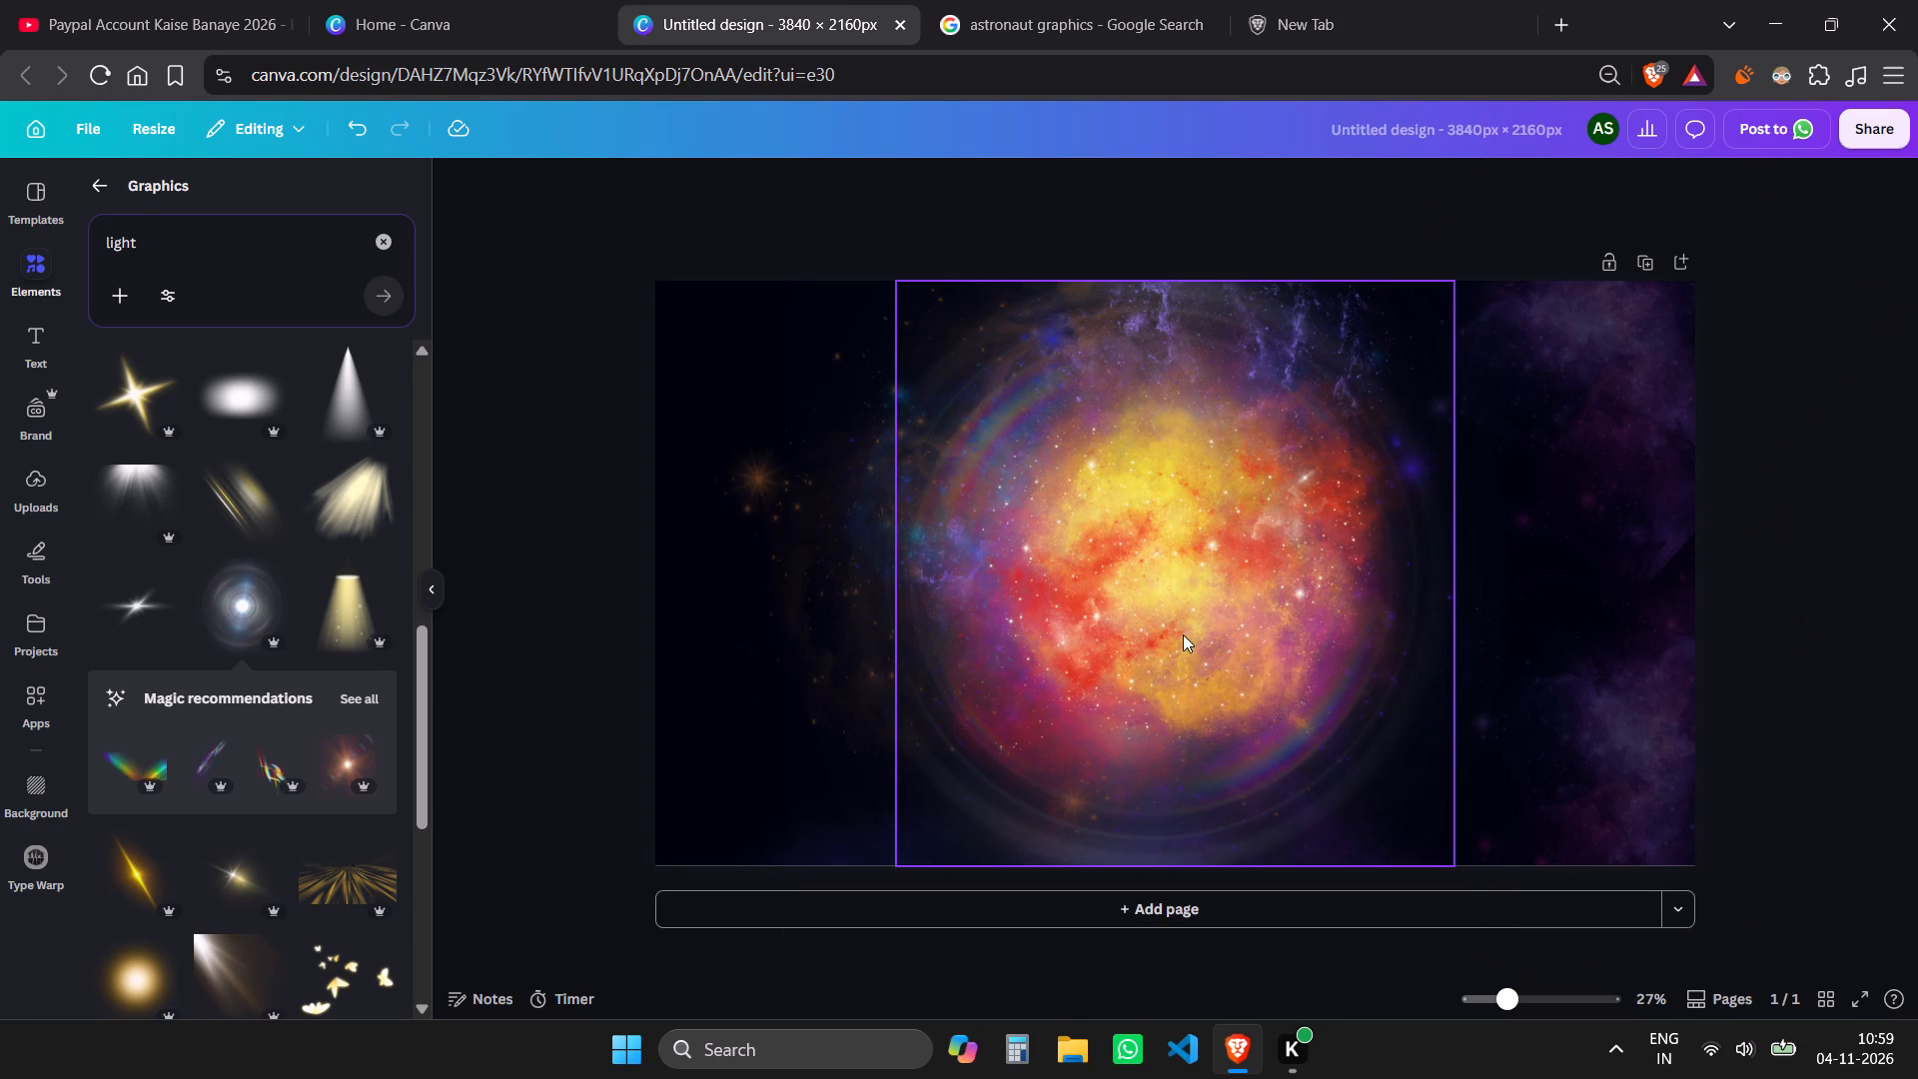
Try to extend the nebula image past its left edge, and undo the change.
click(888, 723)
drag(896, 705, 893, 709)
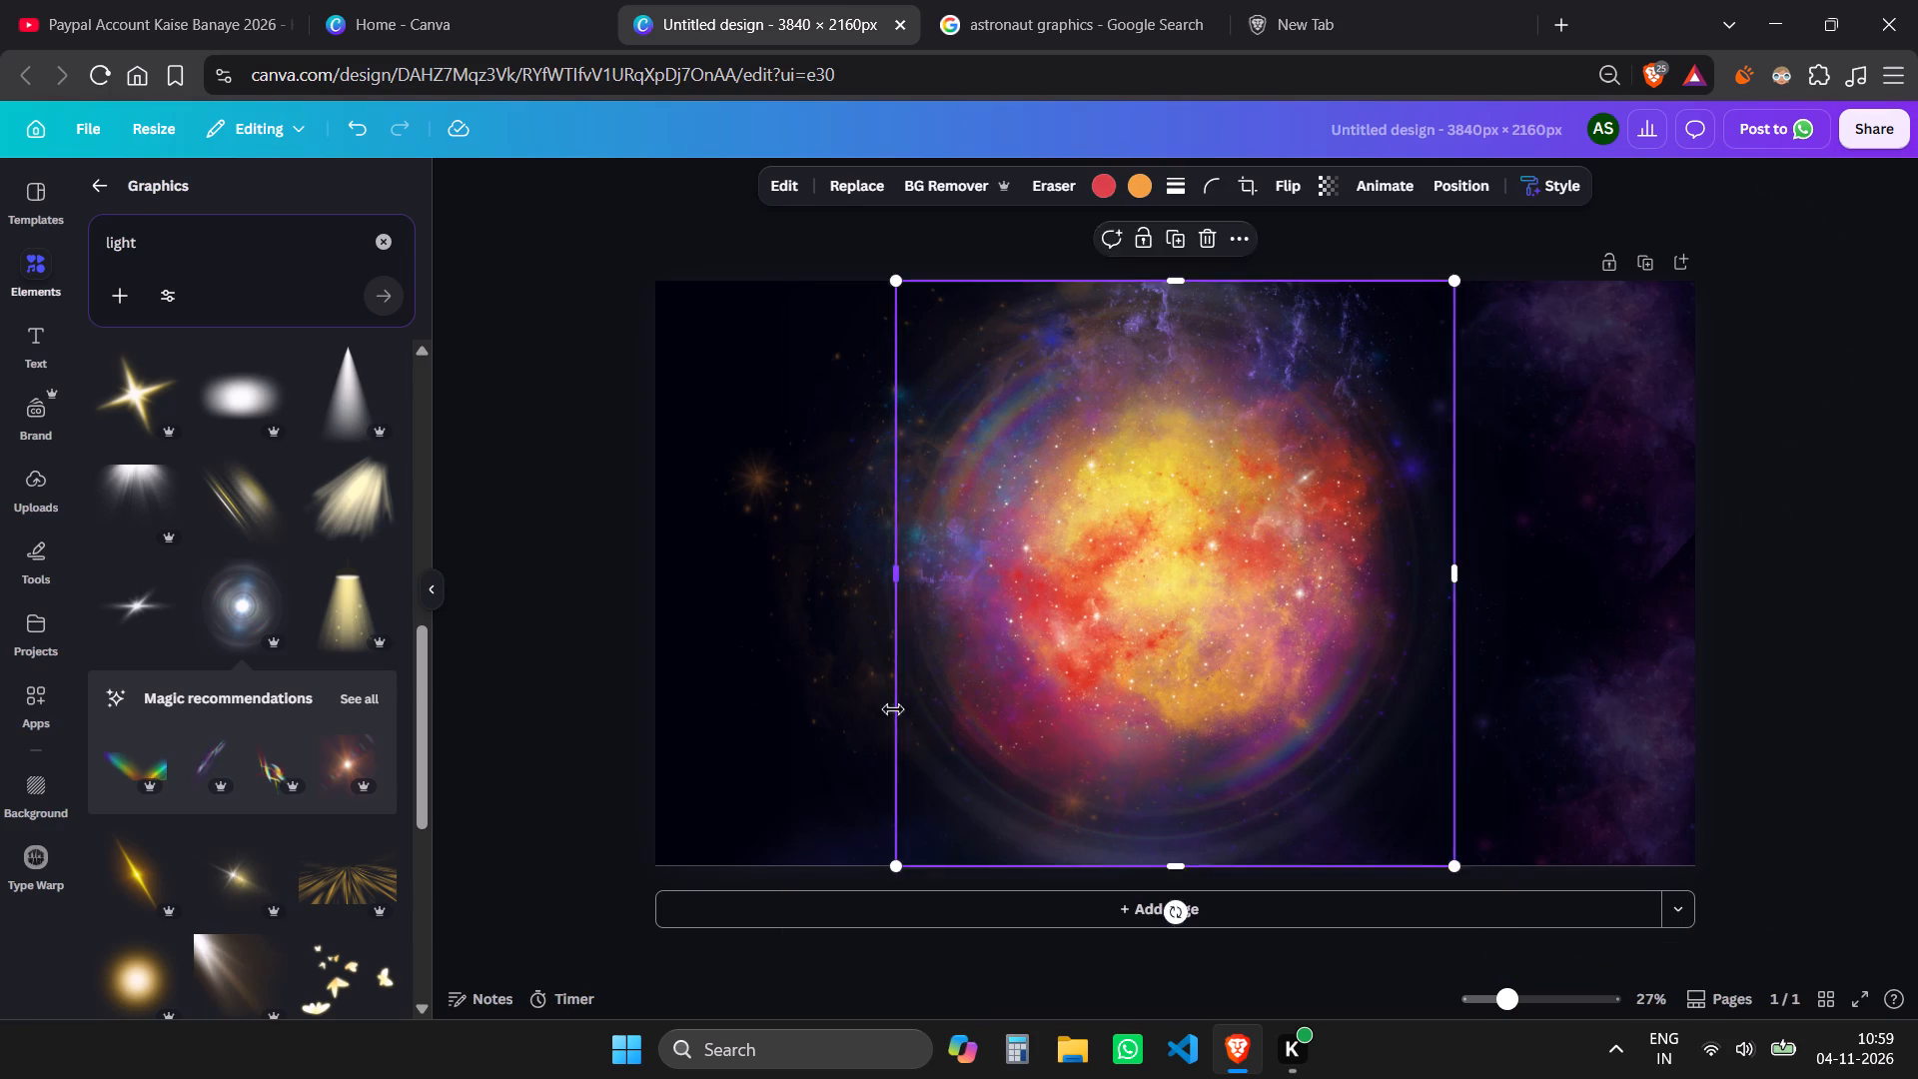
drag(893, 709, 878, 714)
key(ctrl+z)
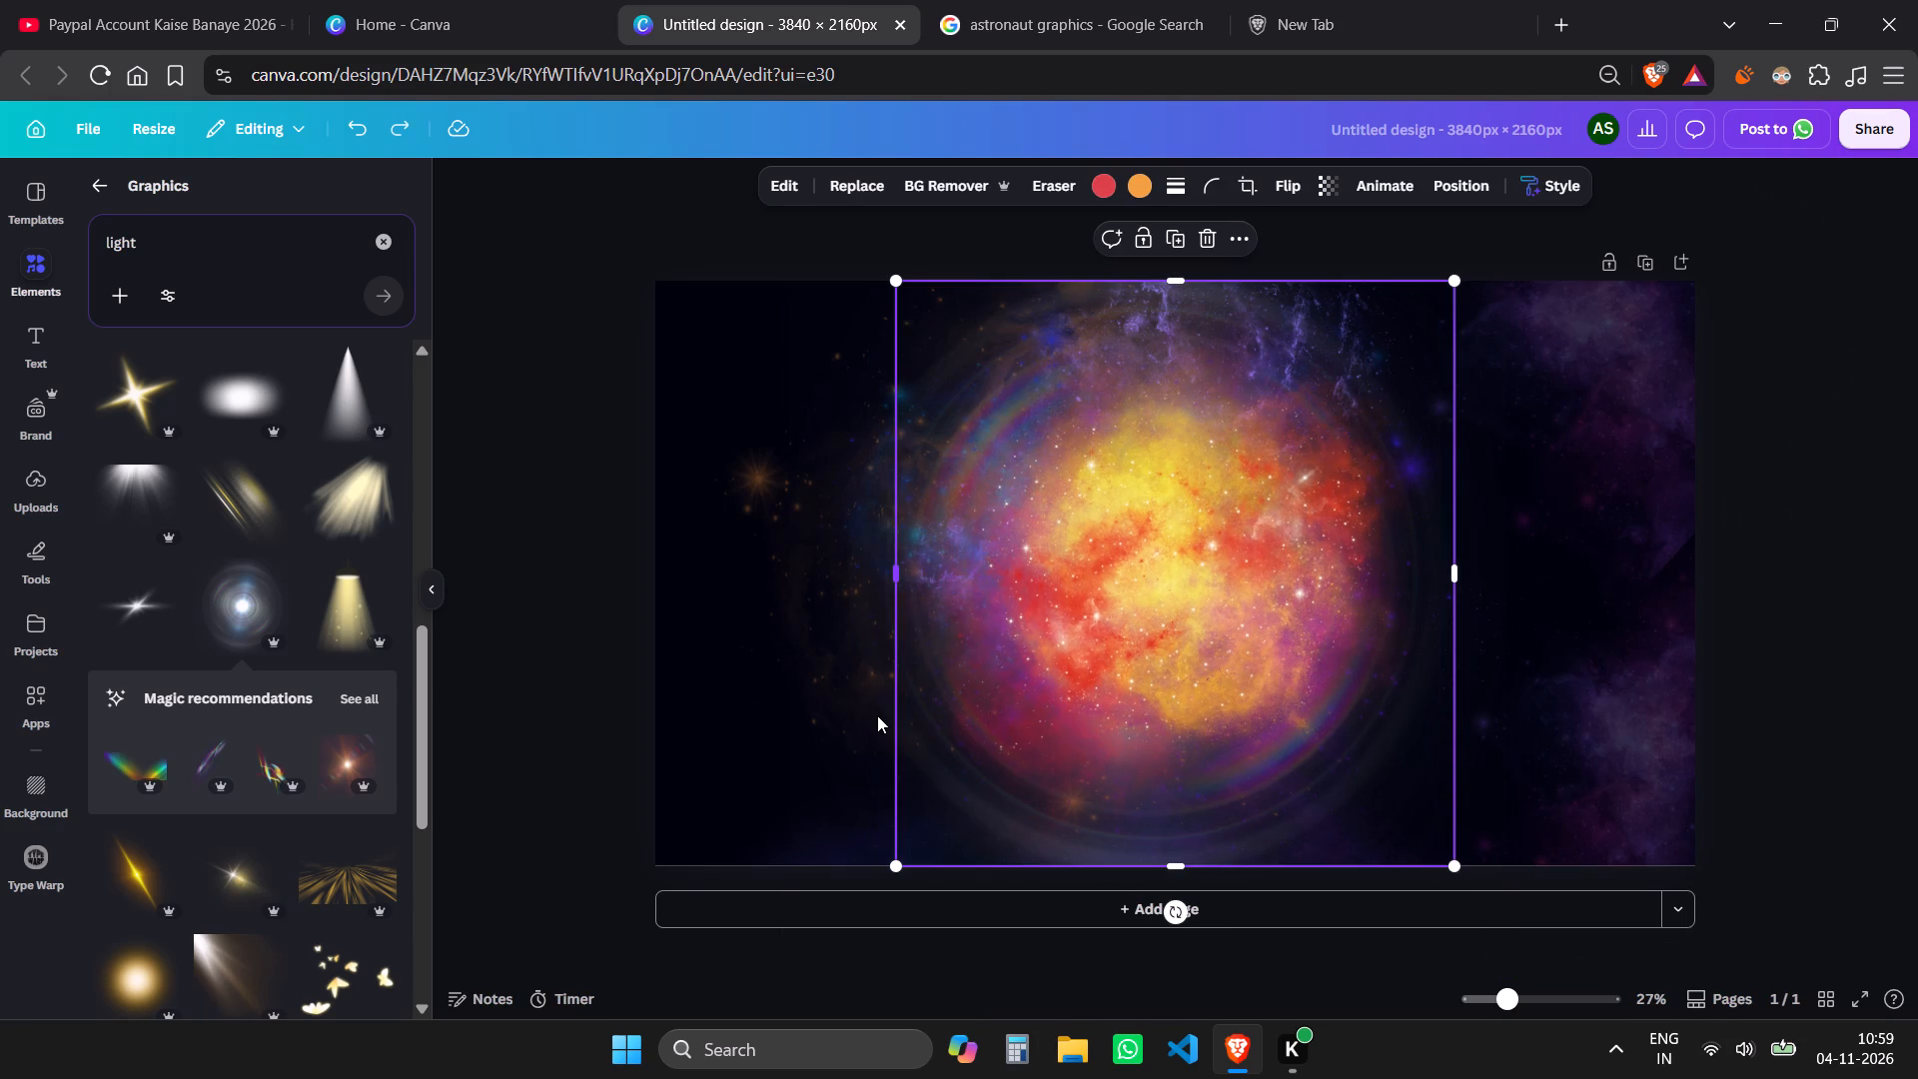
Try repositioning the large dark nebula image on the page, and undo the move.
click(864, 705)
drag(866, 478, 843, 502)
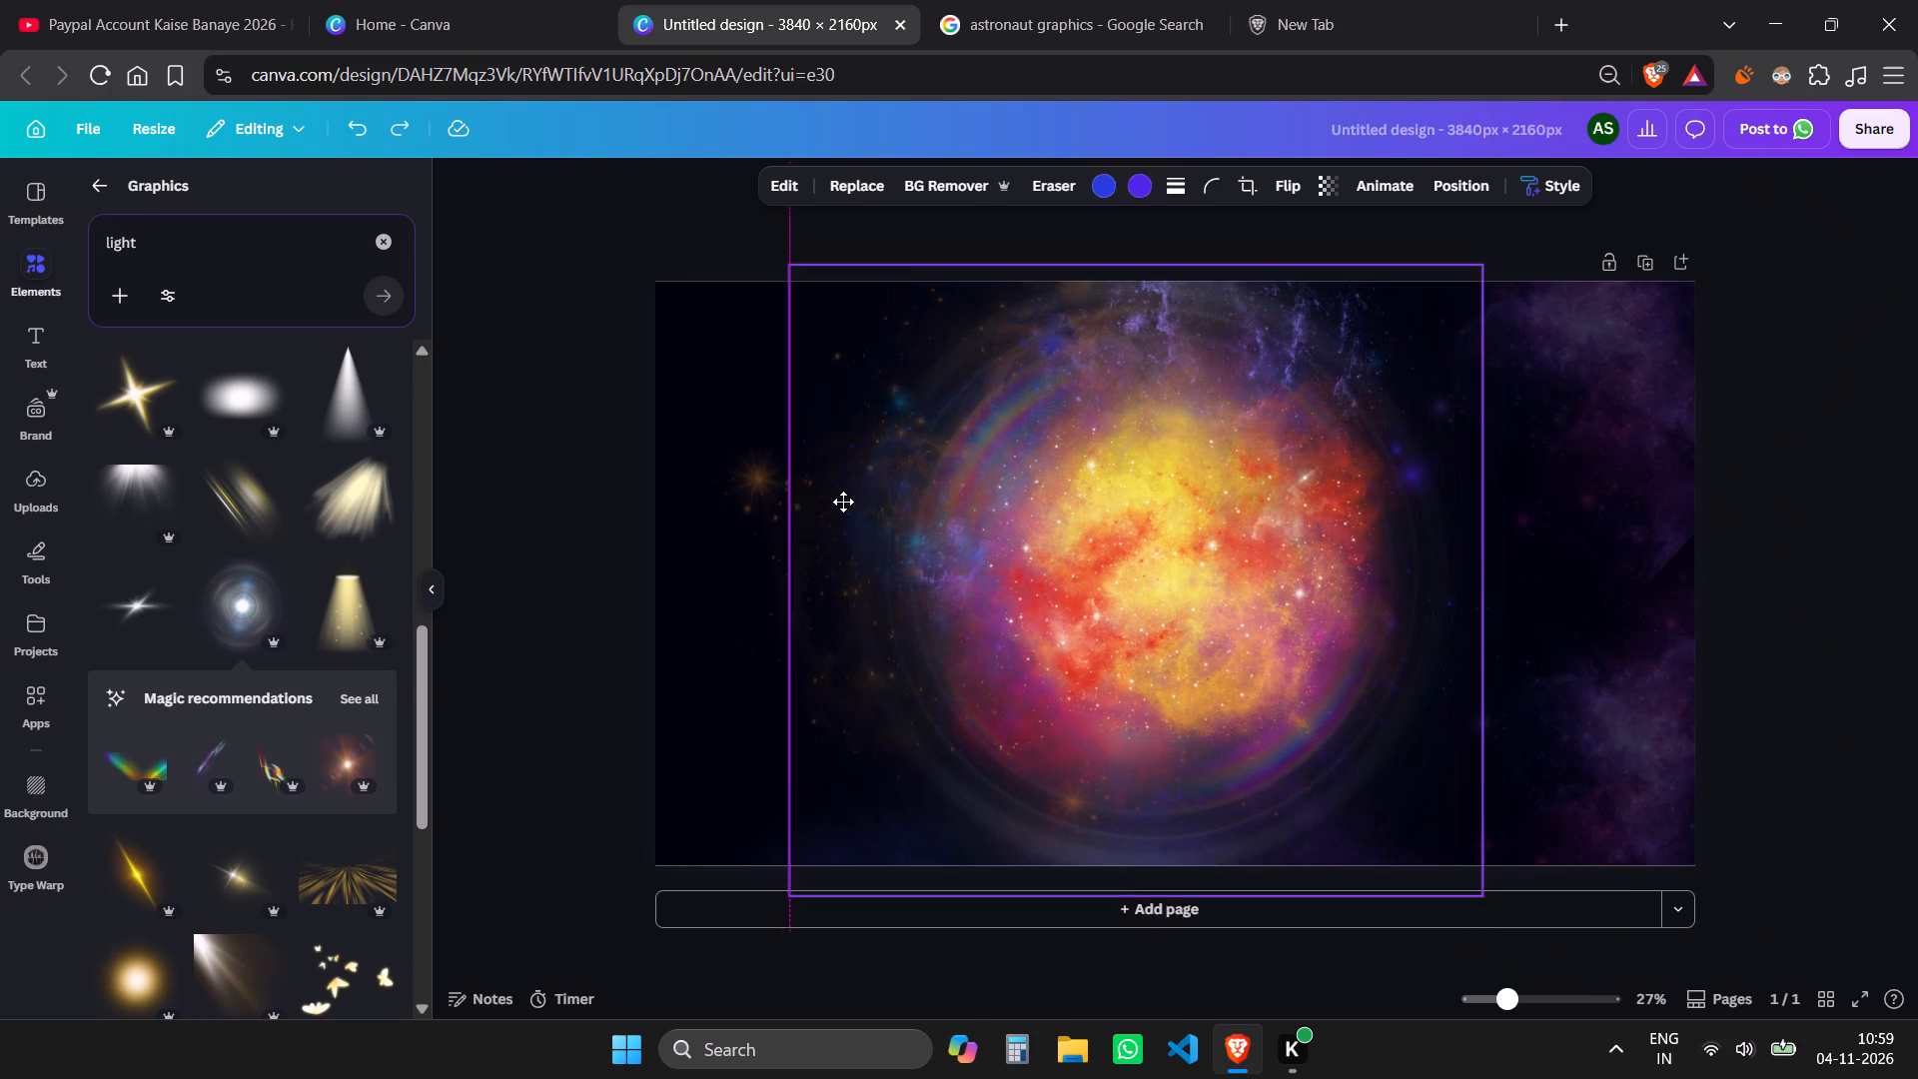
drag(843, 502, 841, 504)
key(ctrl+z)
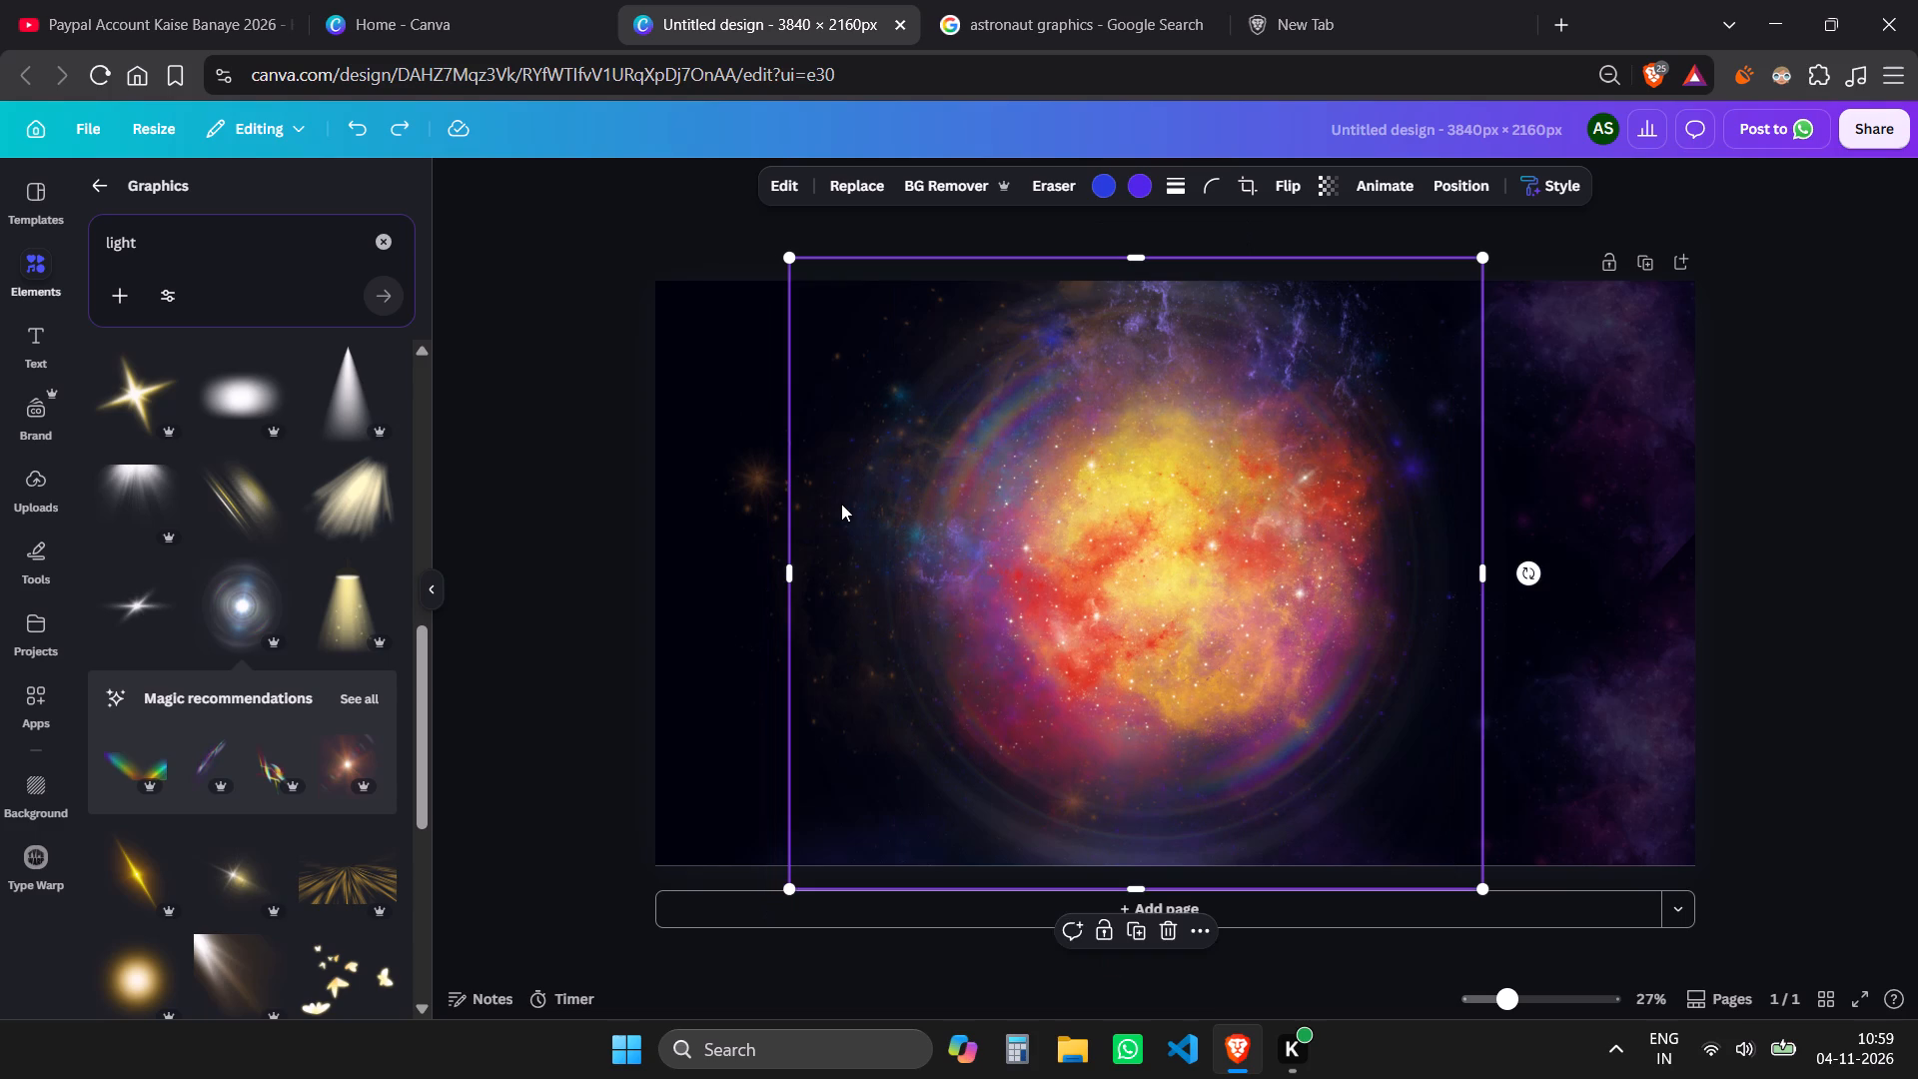
Undo sending the circular light burst to the back, and delete the burst from the page.
key(ctrl+z)
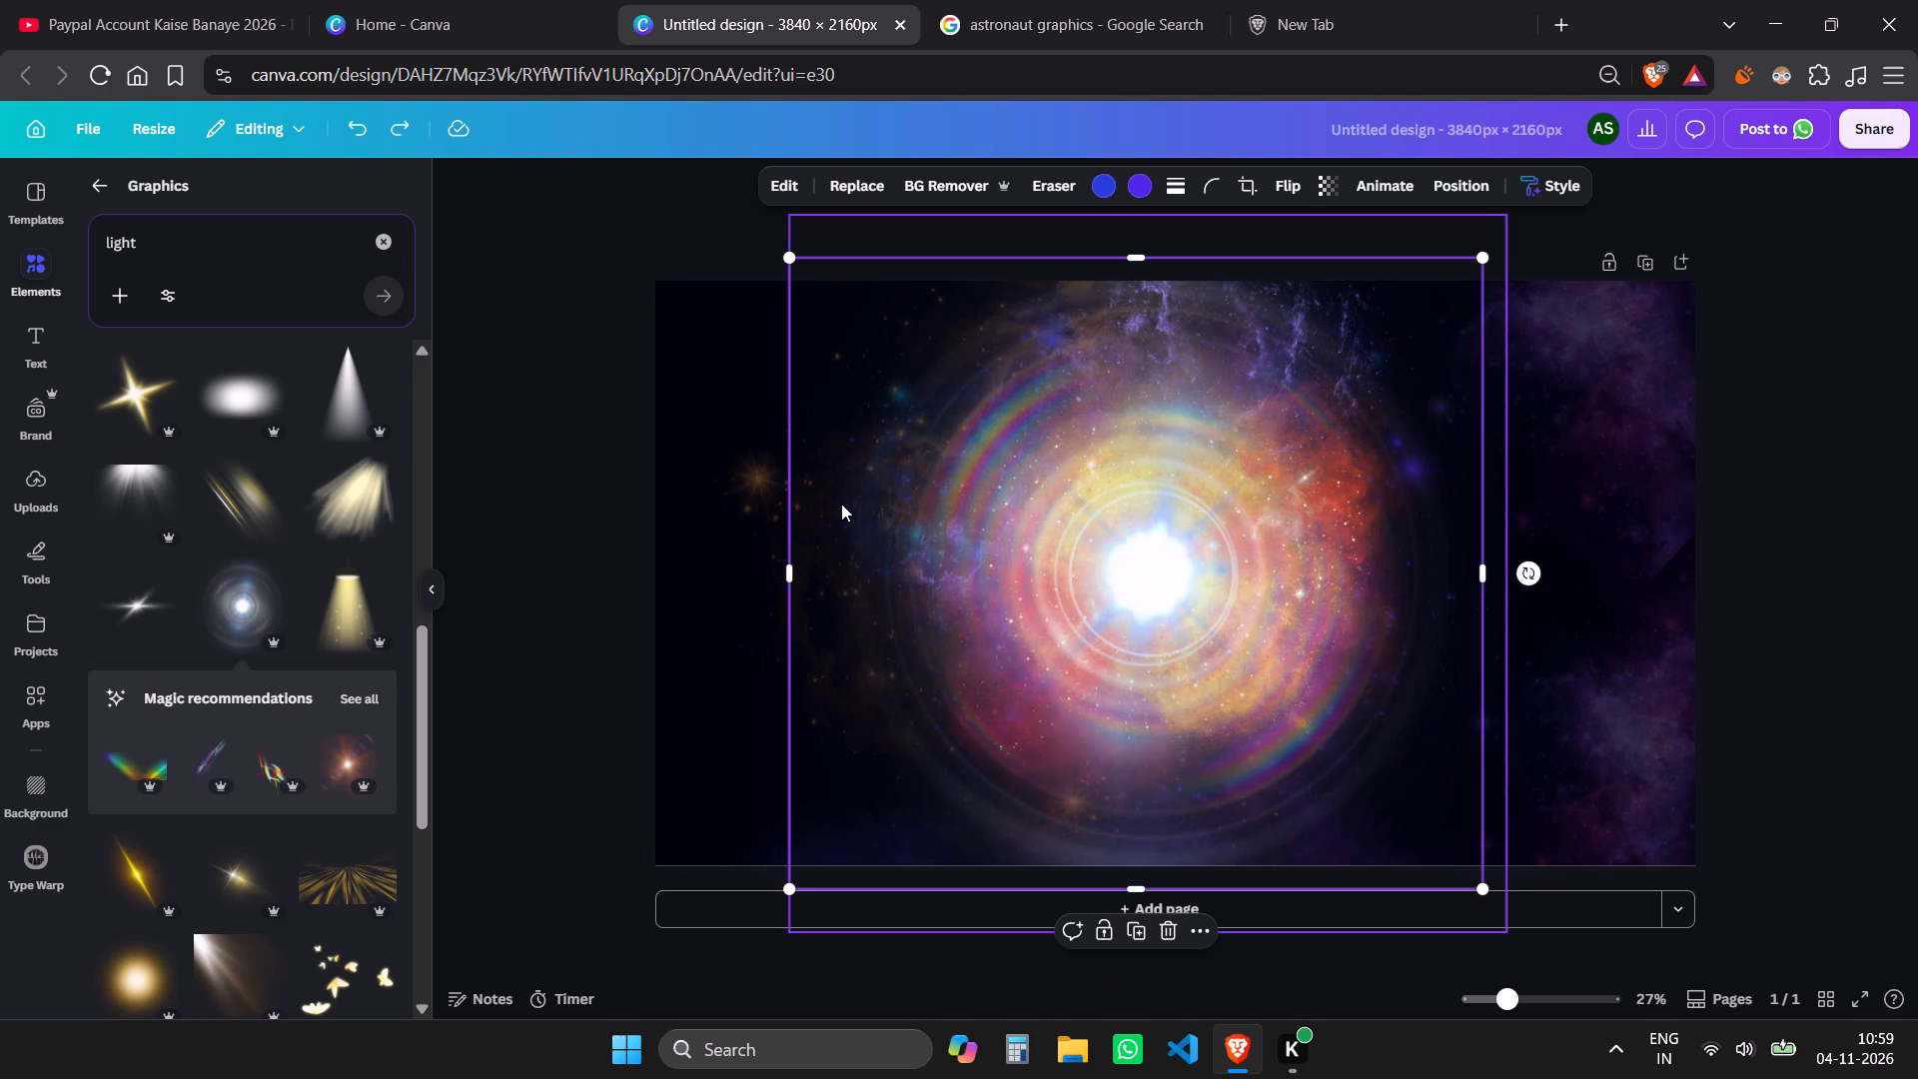
click(1076, 469)
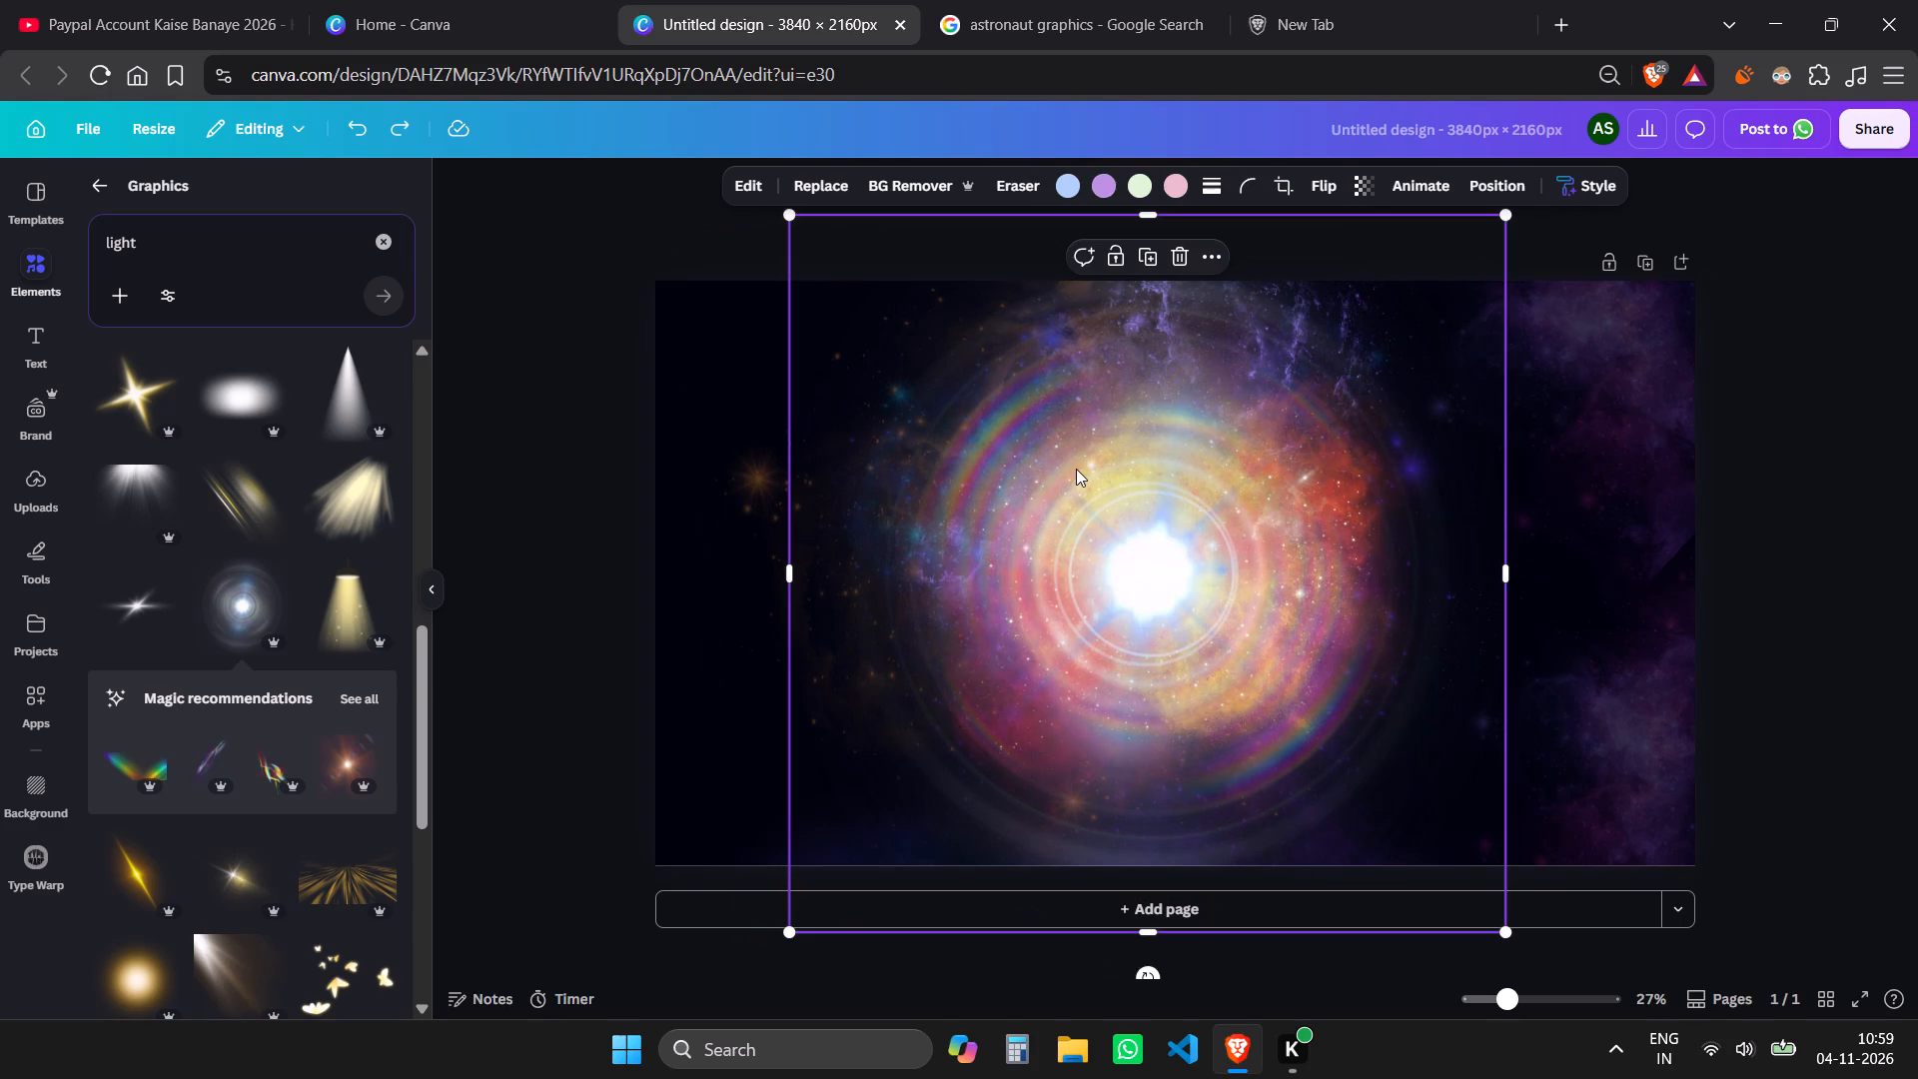
click(1222, 528)
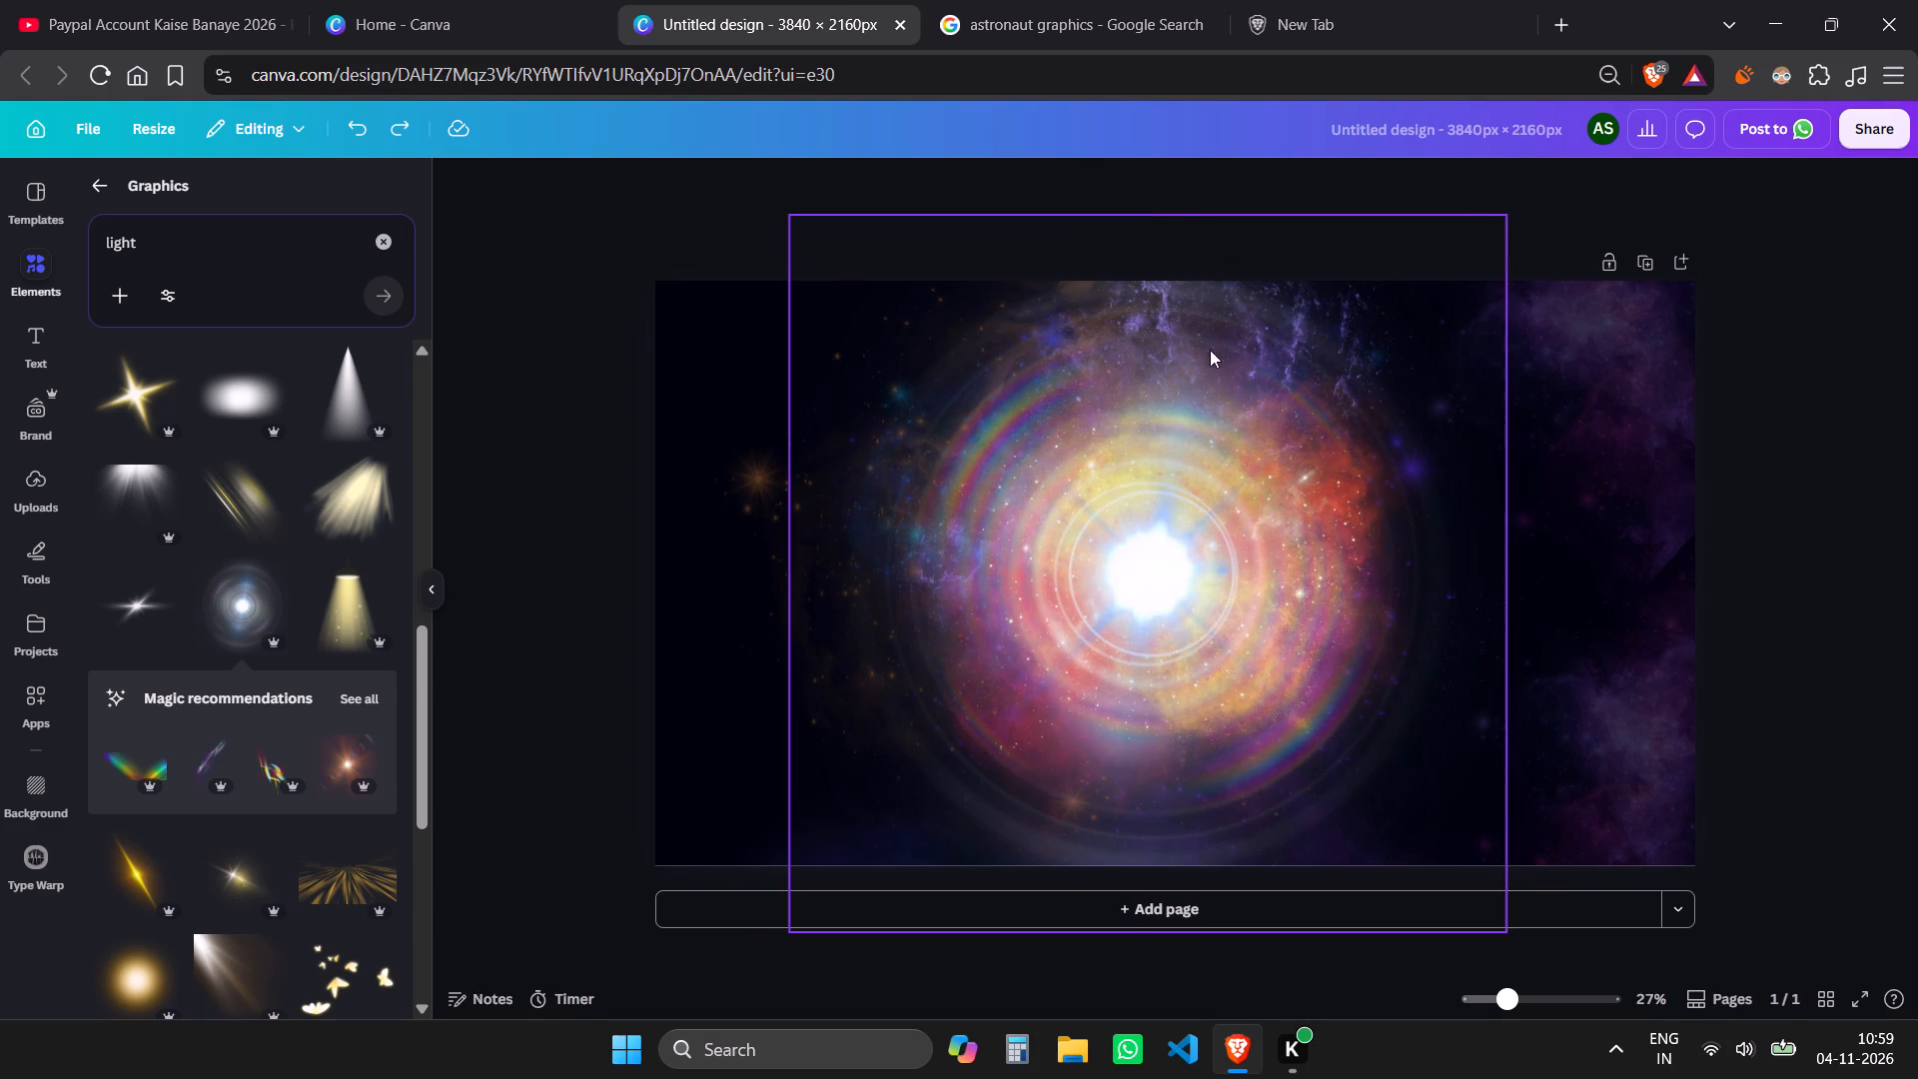
click(1210, 365)
click(1182, 250)
Add the cluster of glowing butterflies from the light graphics, shrink it and fit it into the page's top-left corner.
scroll(307, 690, down, 1)
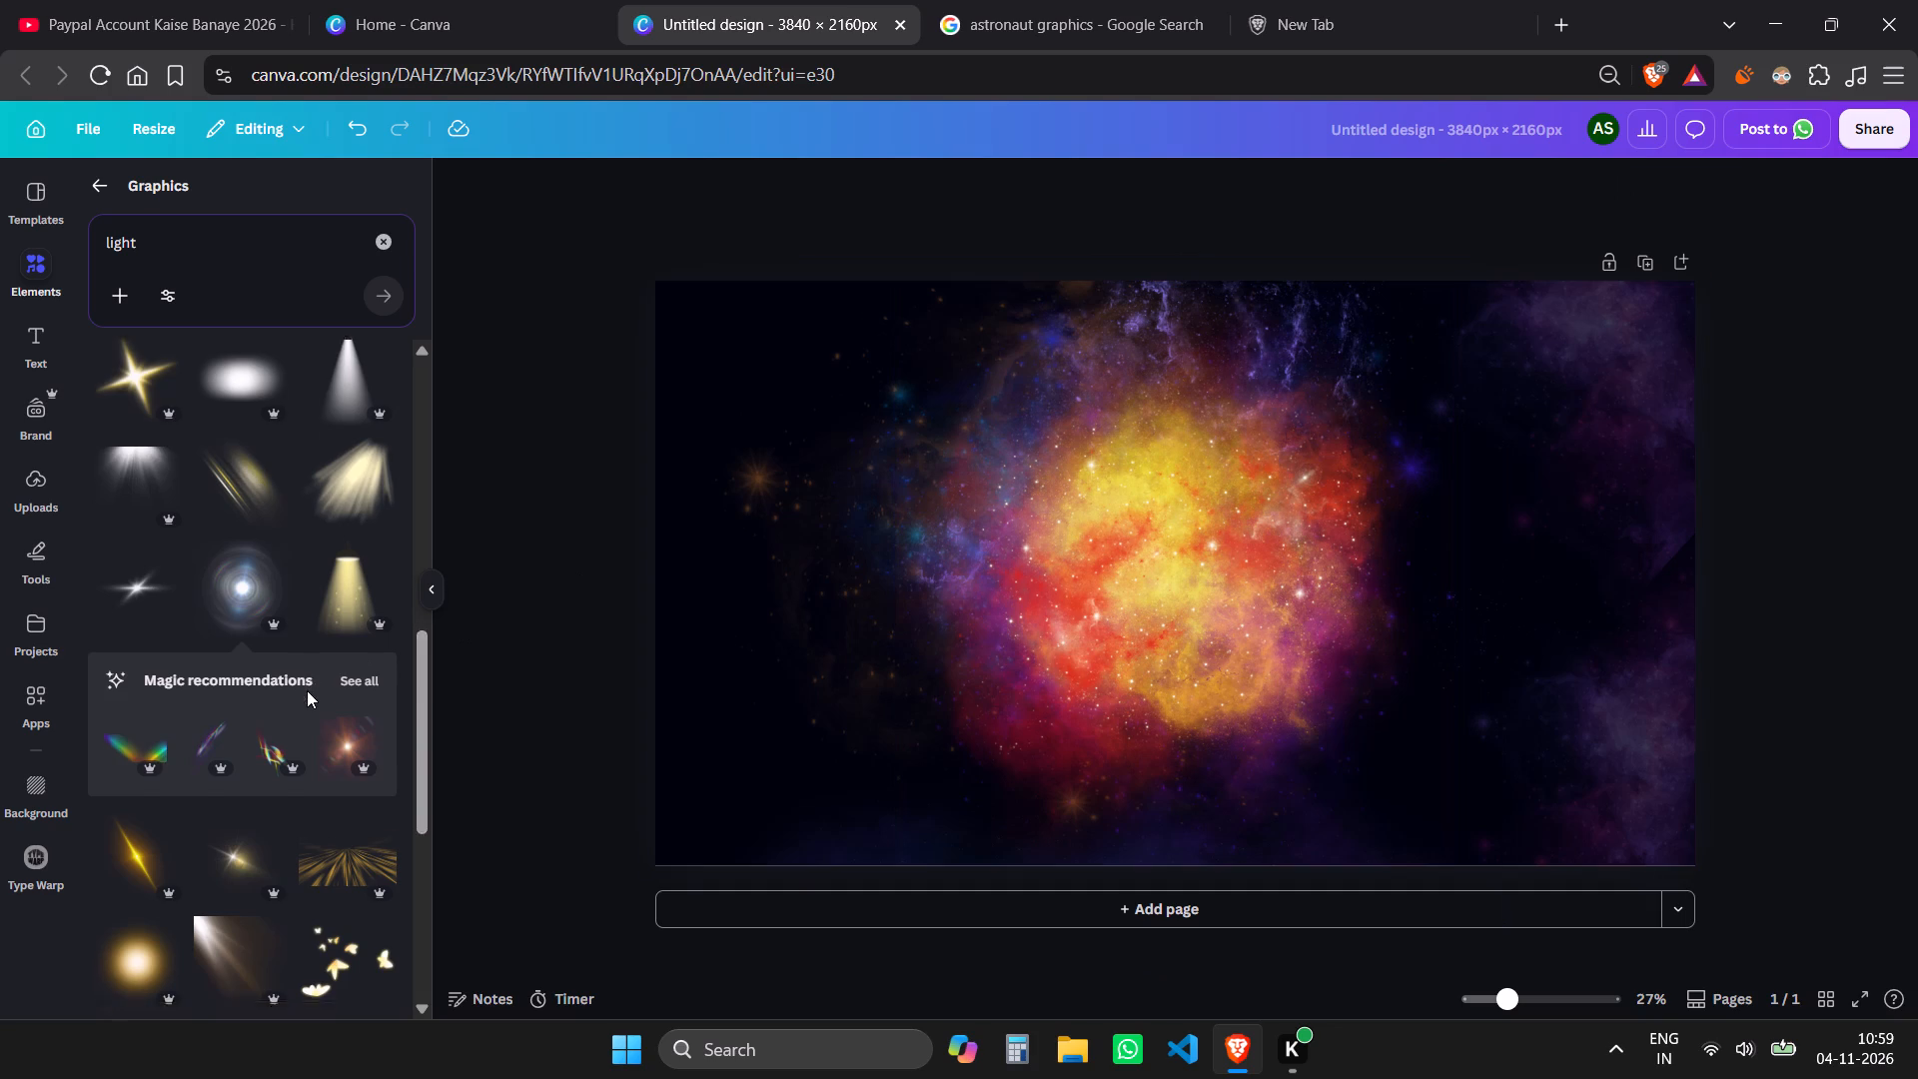
scroll(307, 690, down, 1)
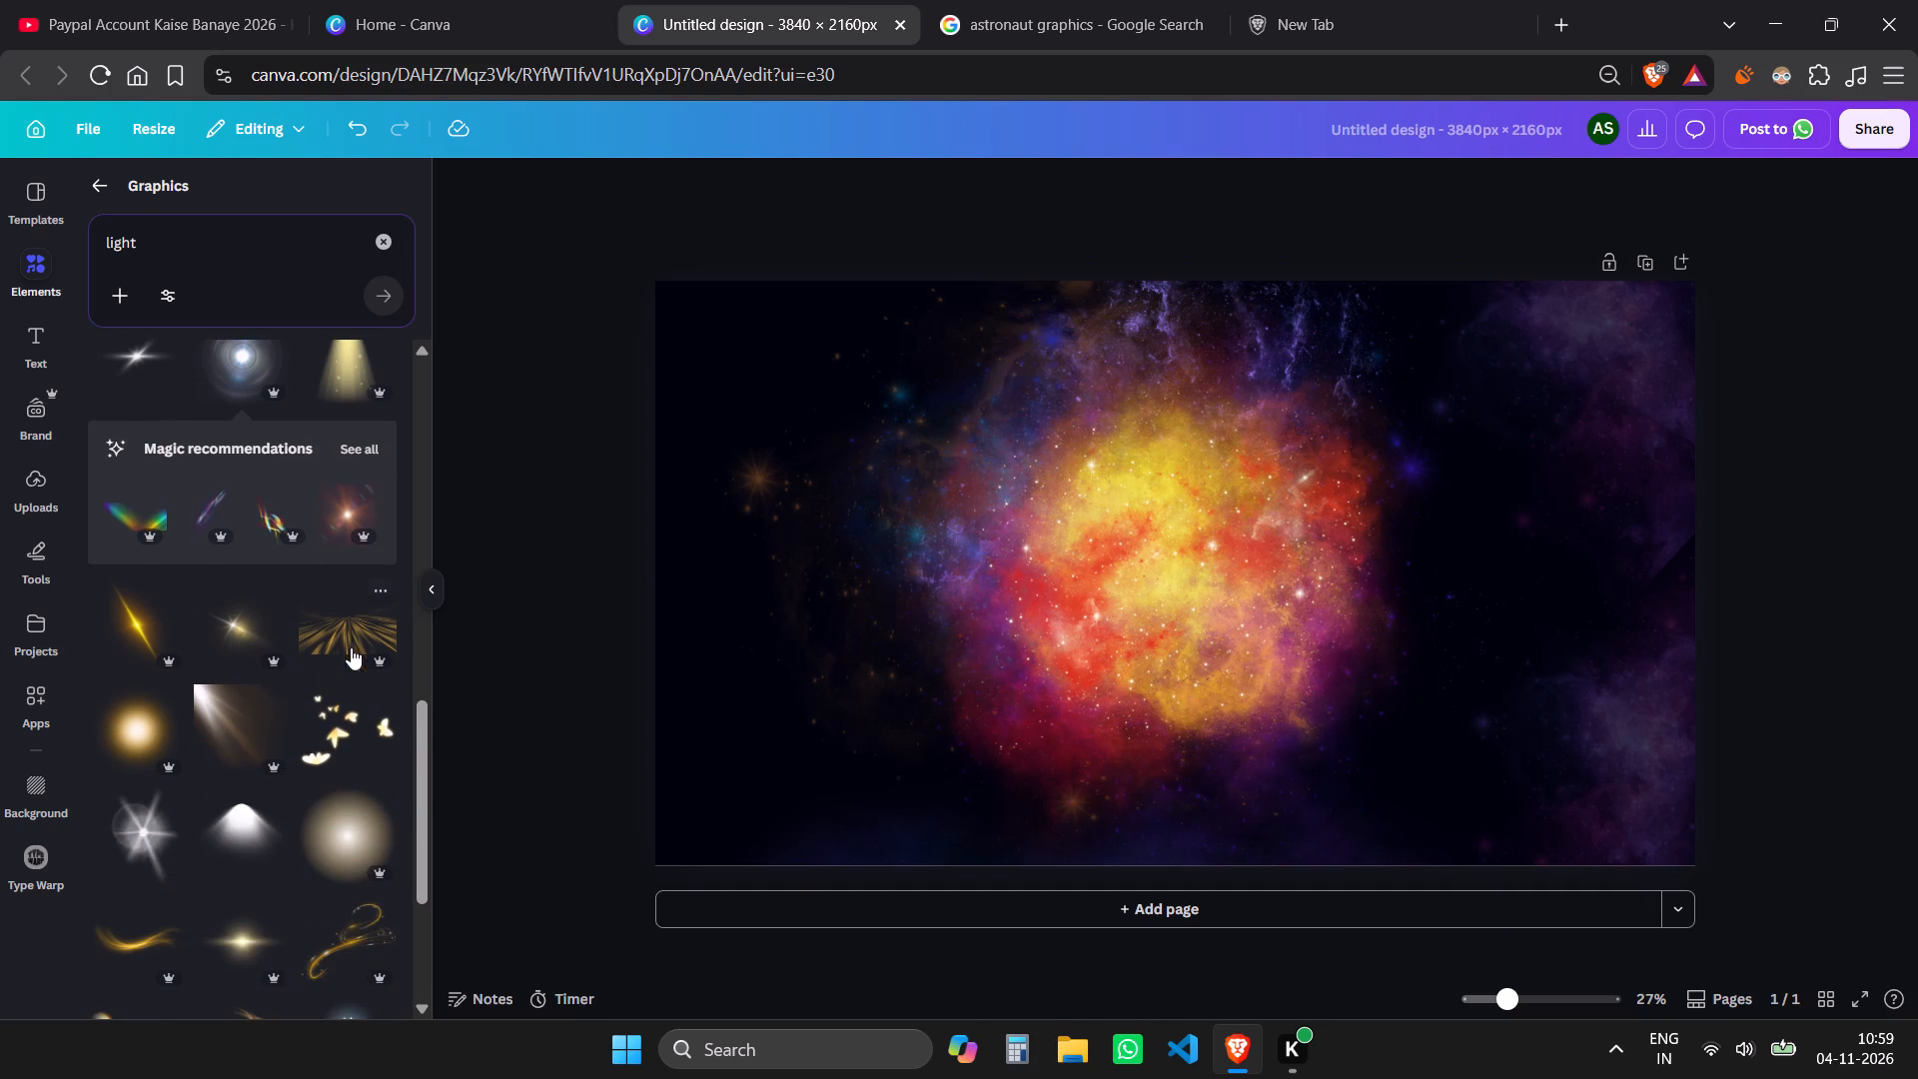
click(344, 749)
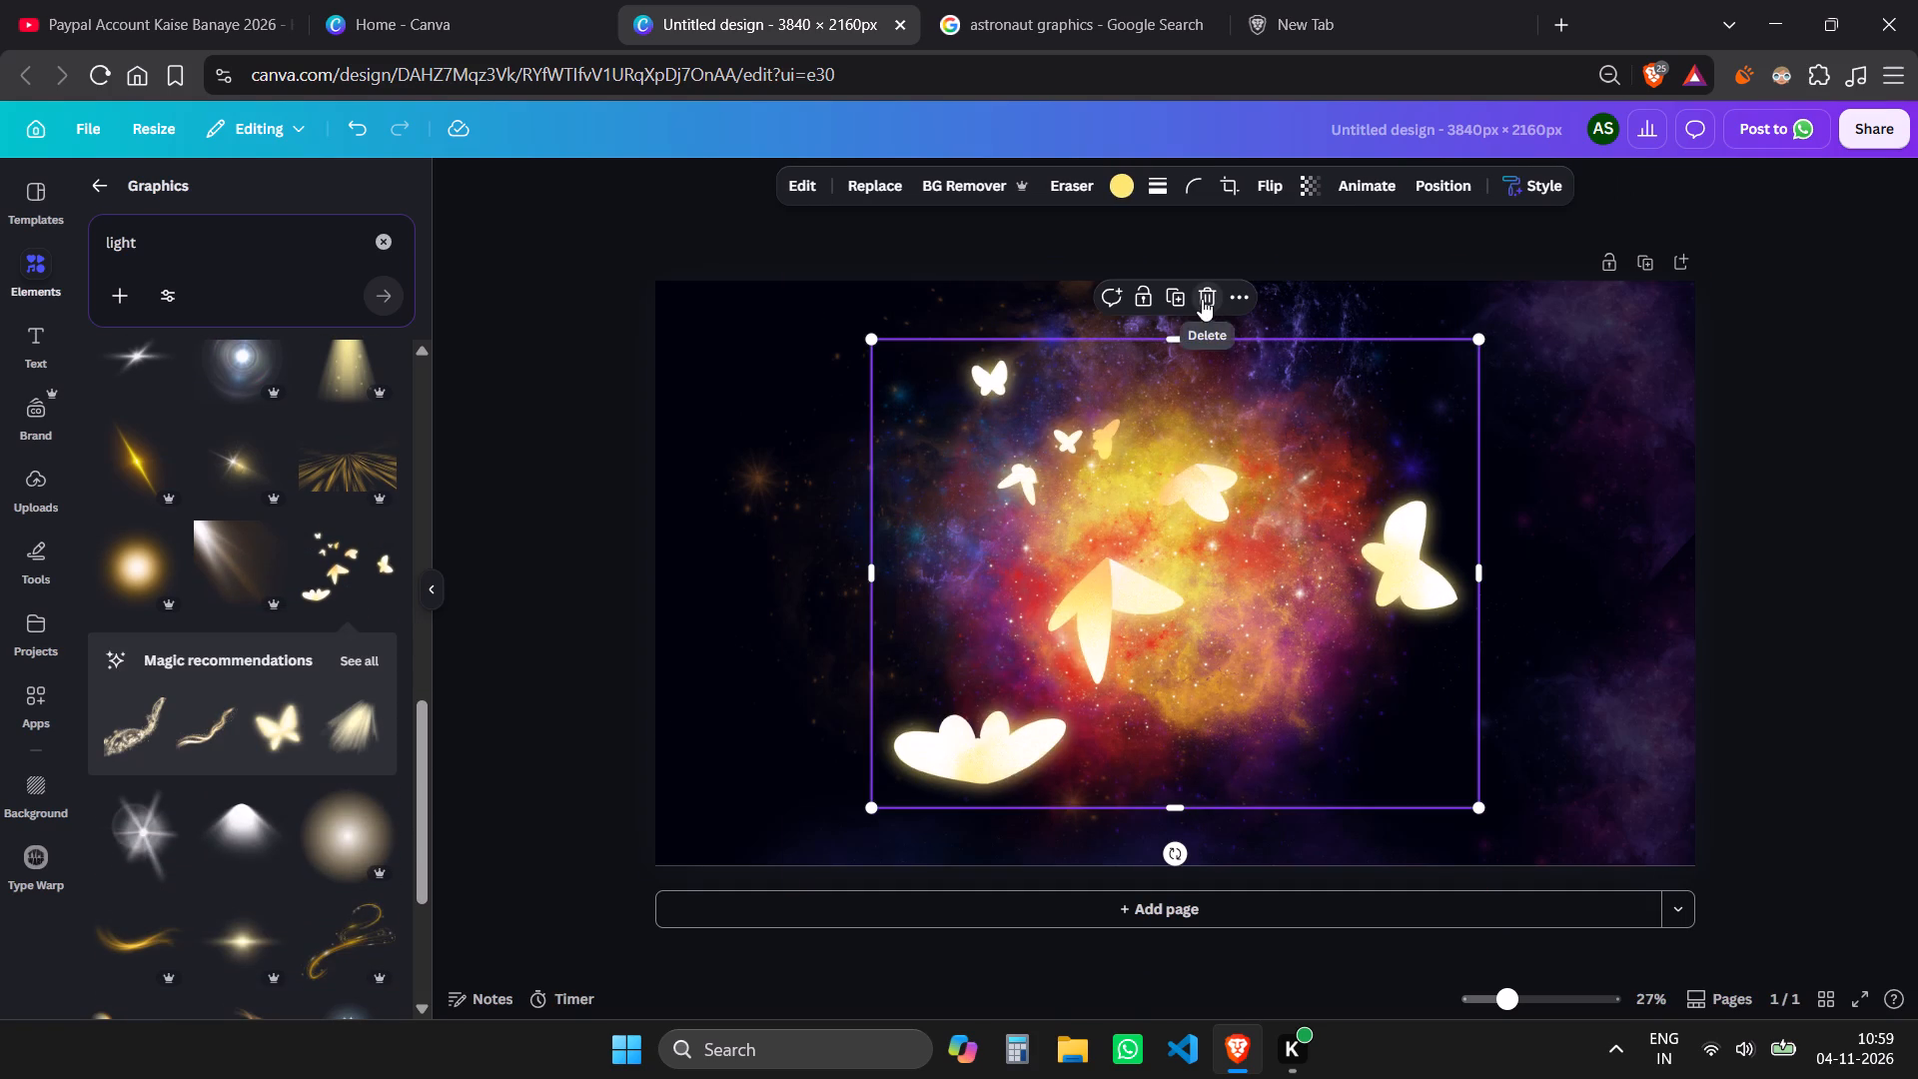
drag(1477, 344, 1377, 486)
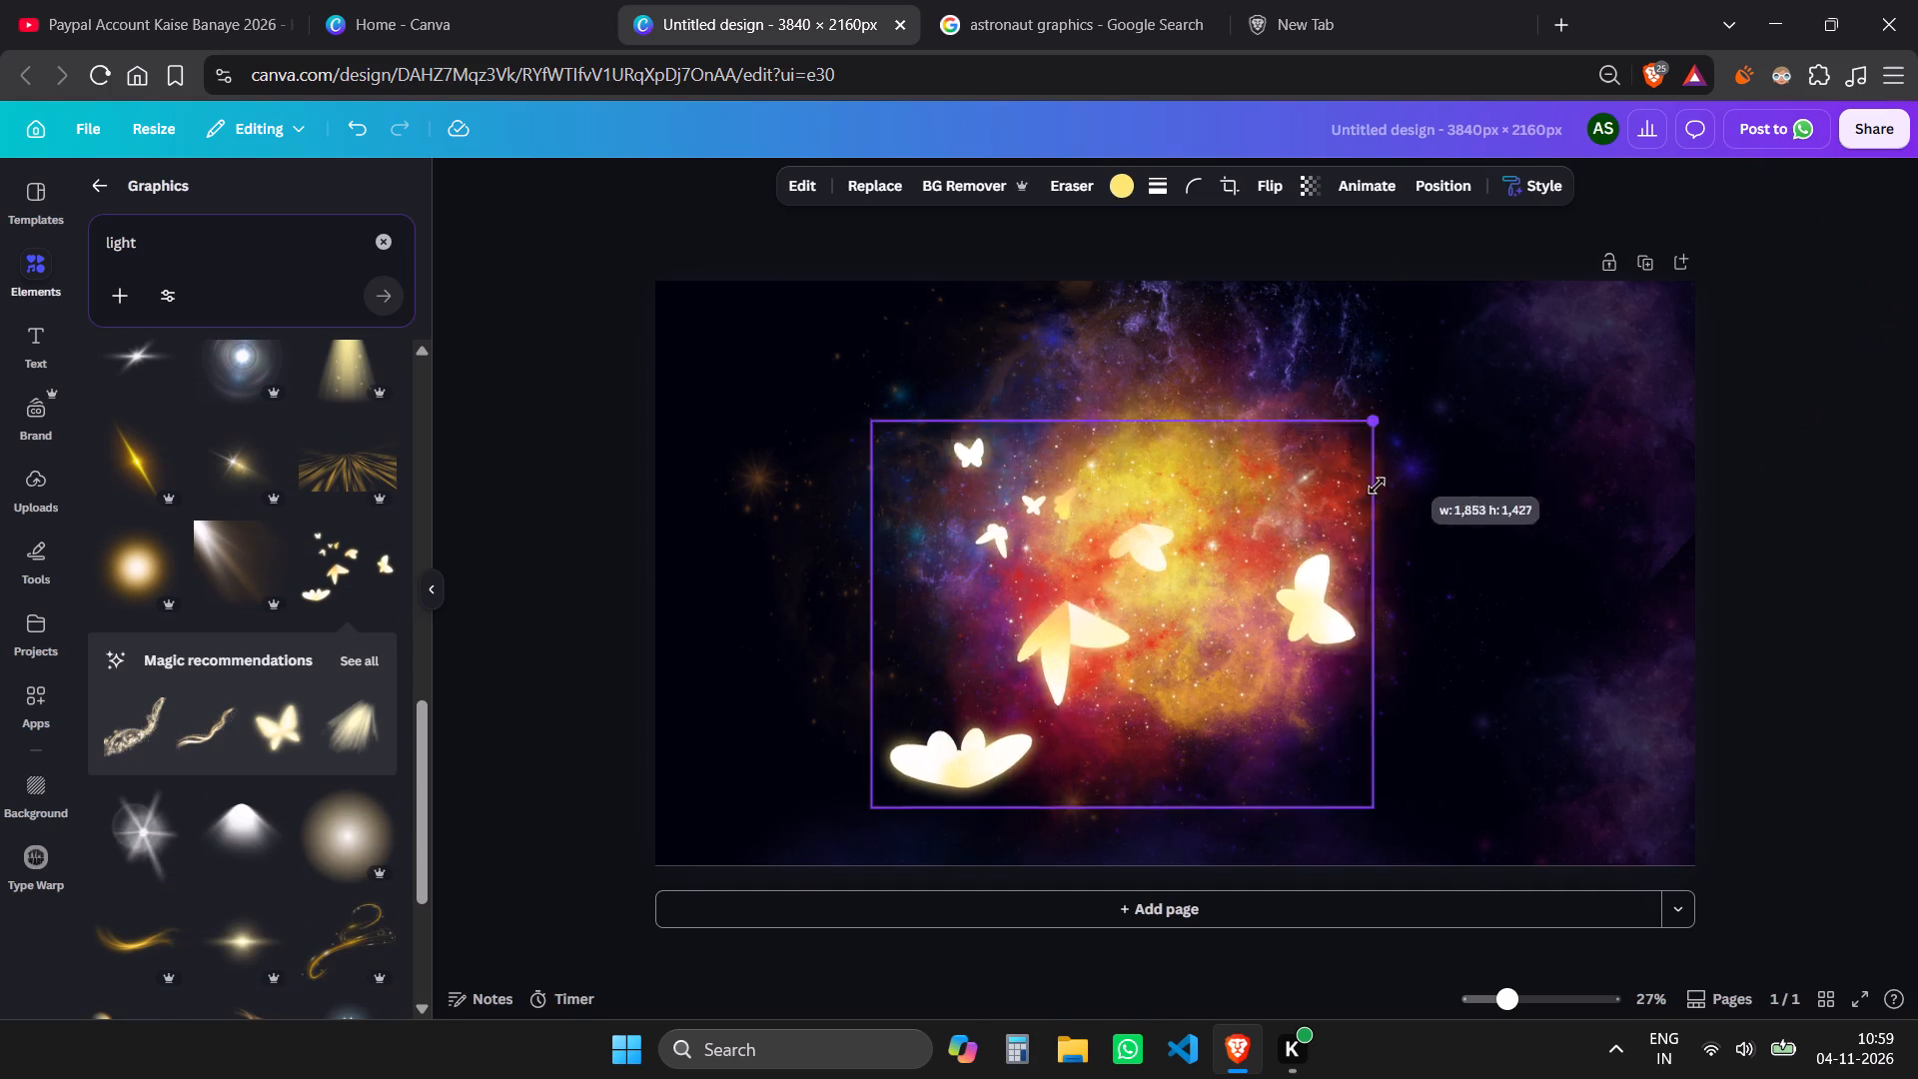
drag(1377, 486, 1357, 510)
drag(1184, 627, 941, 443)
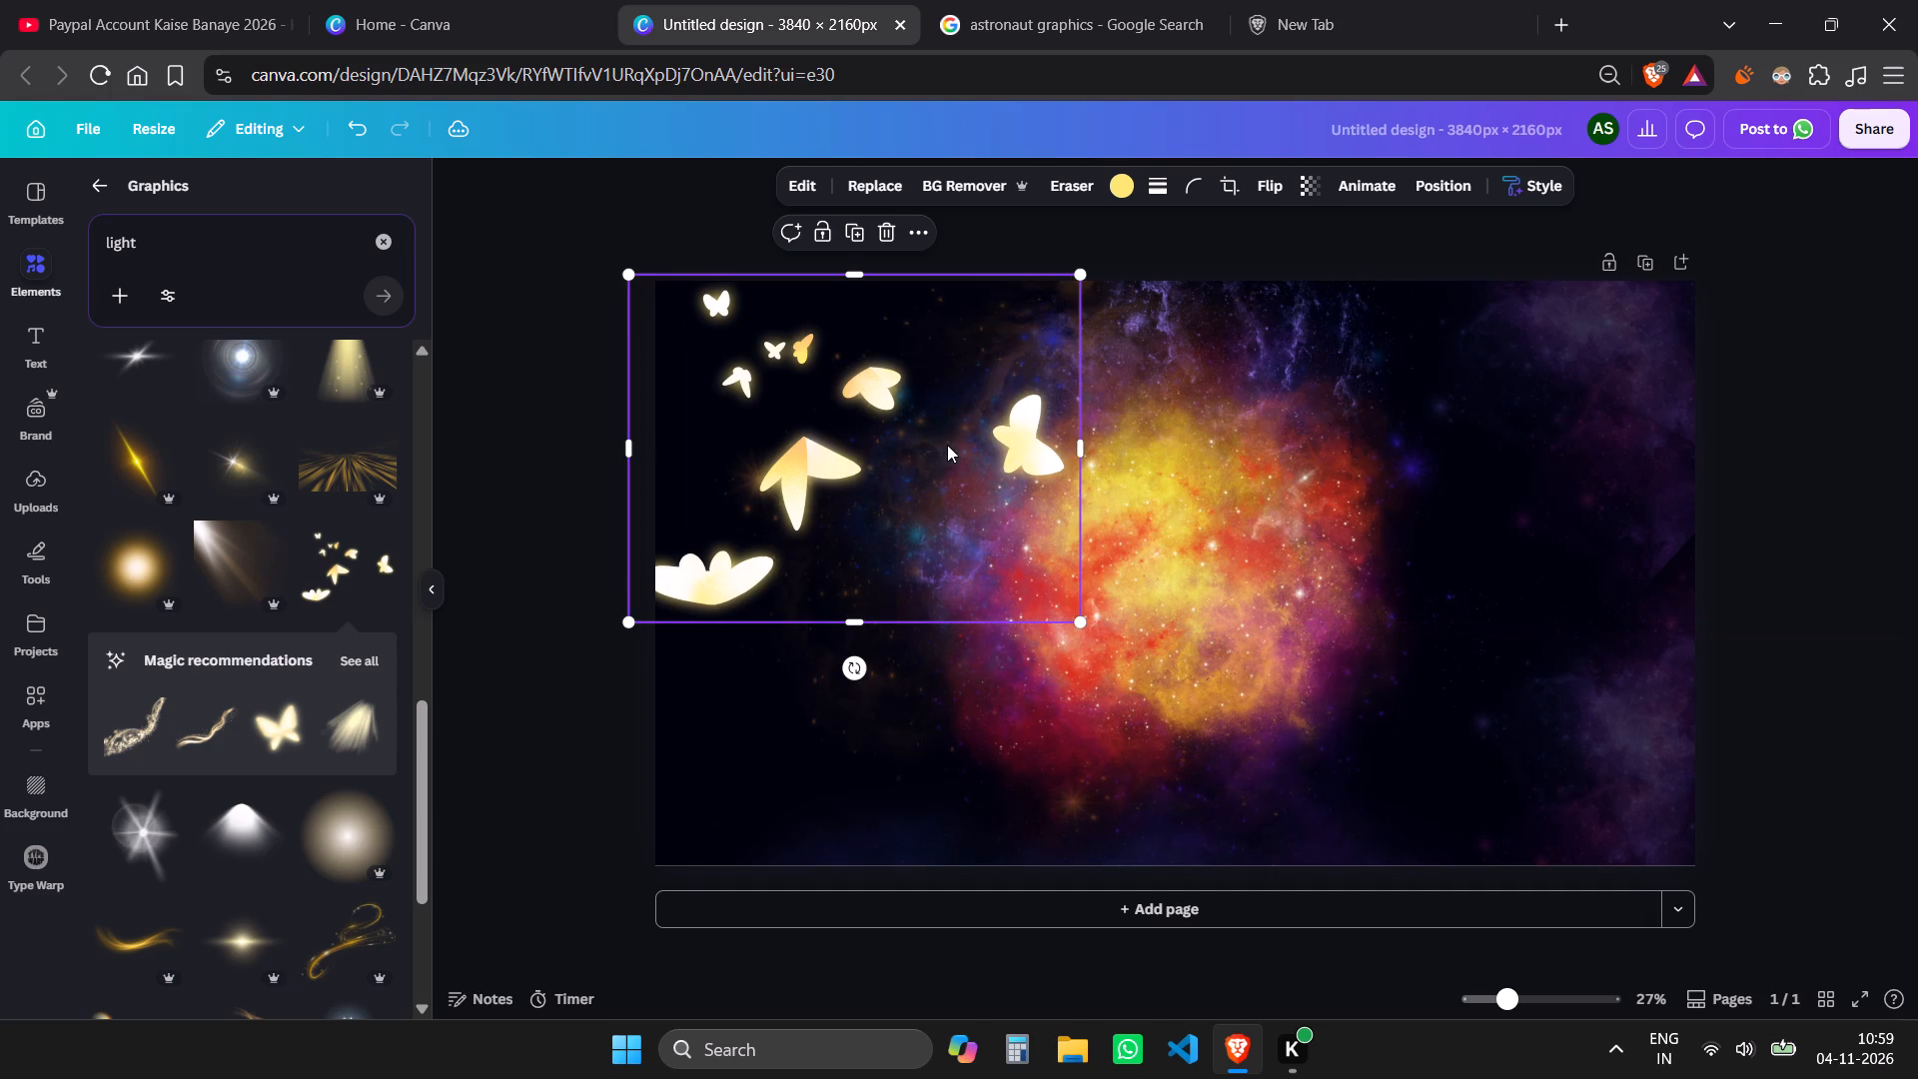
drag(1082, 274, 983, 411)
drag(816, 509, 827, 449)
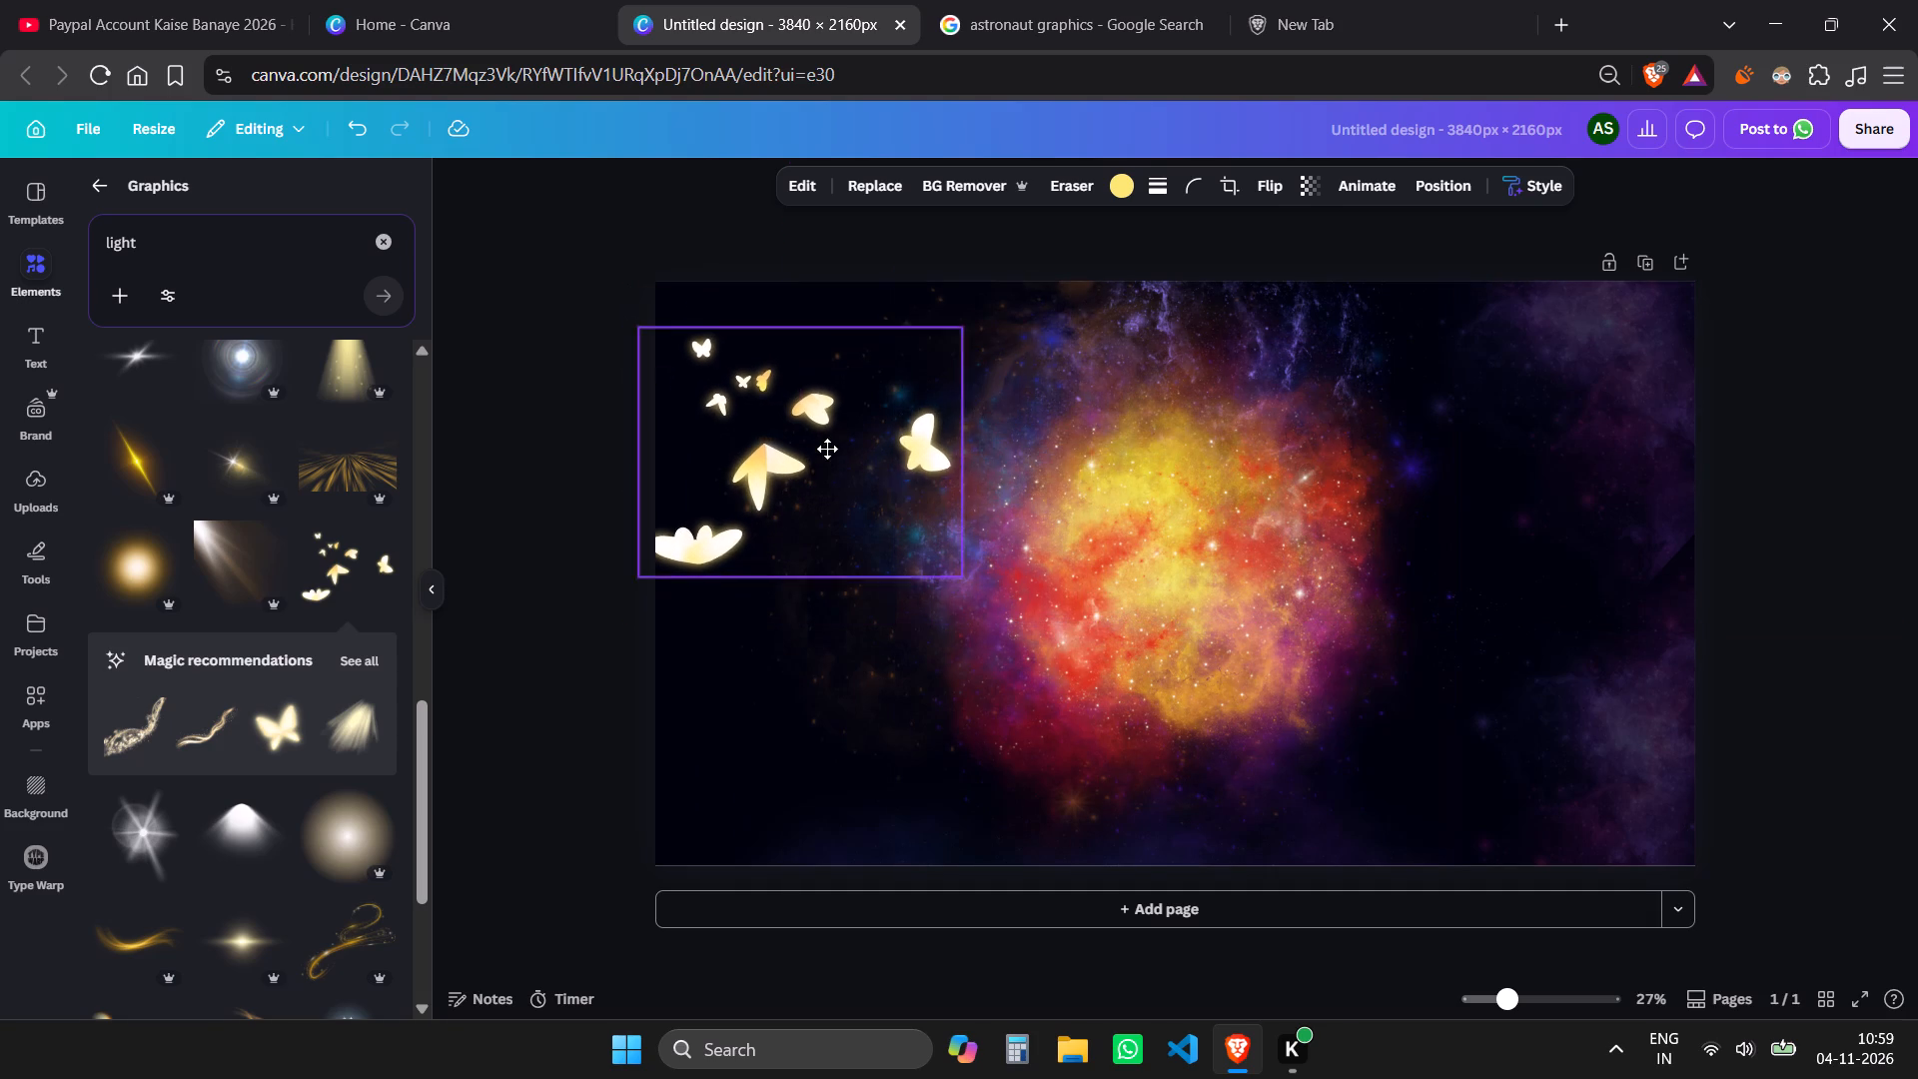
drag(827, 449, 844, 419)
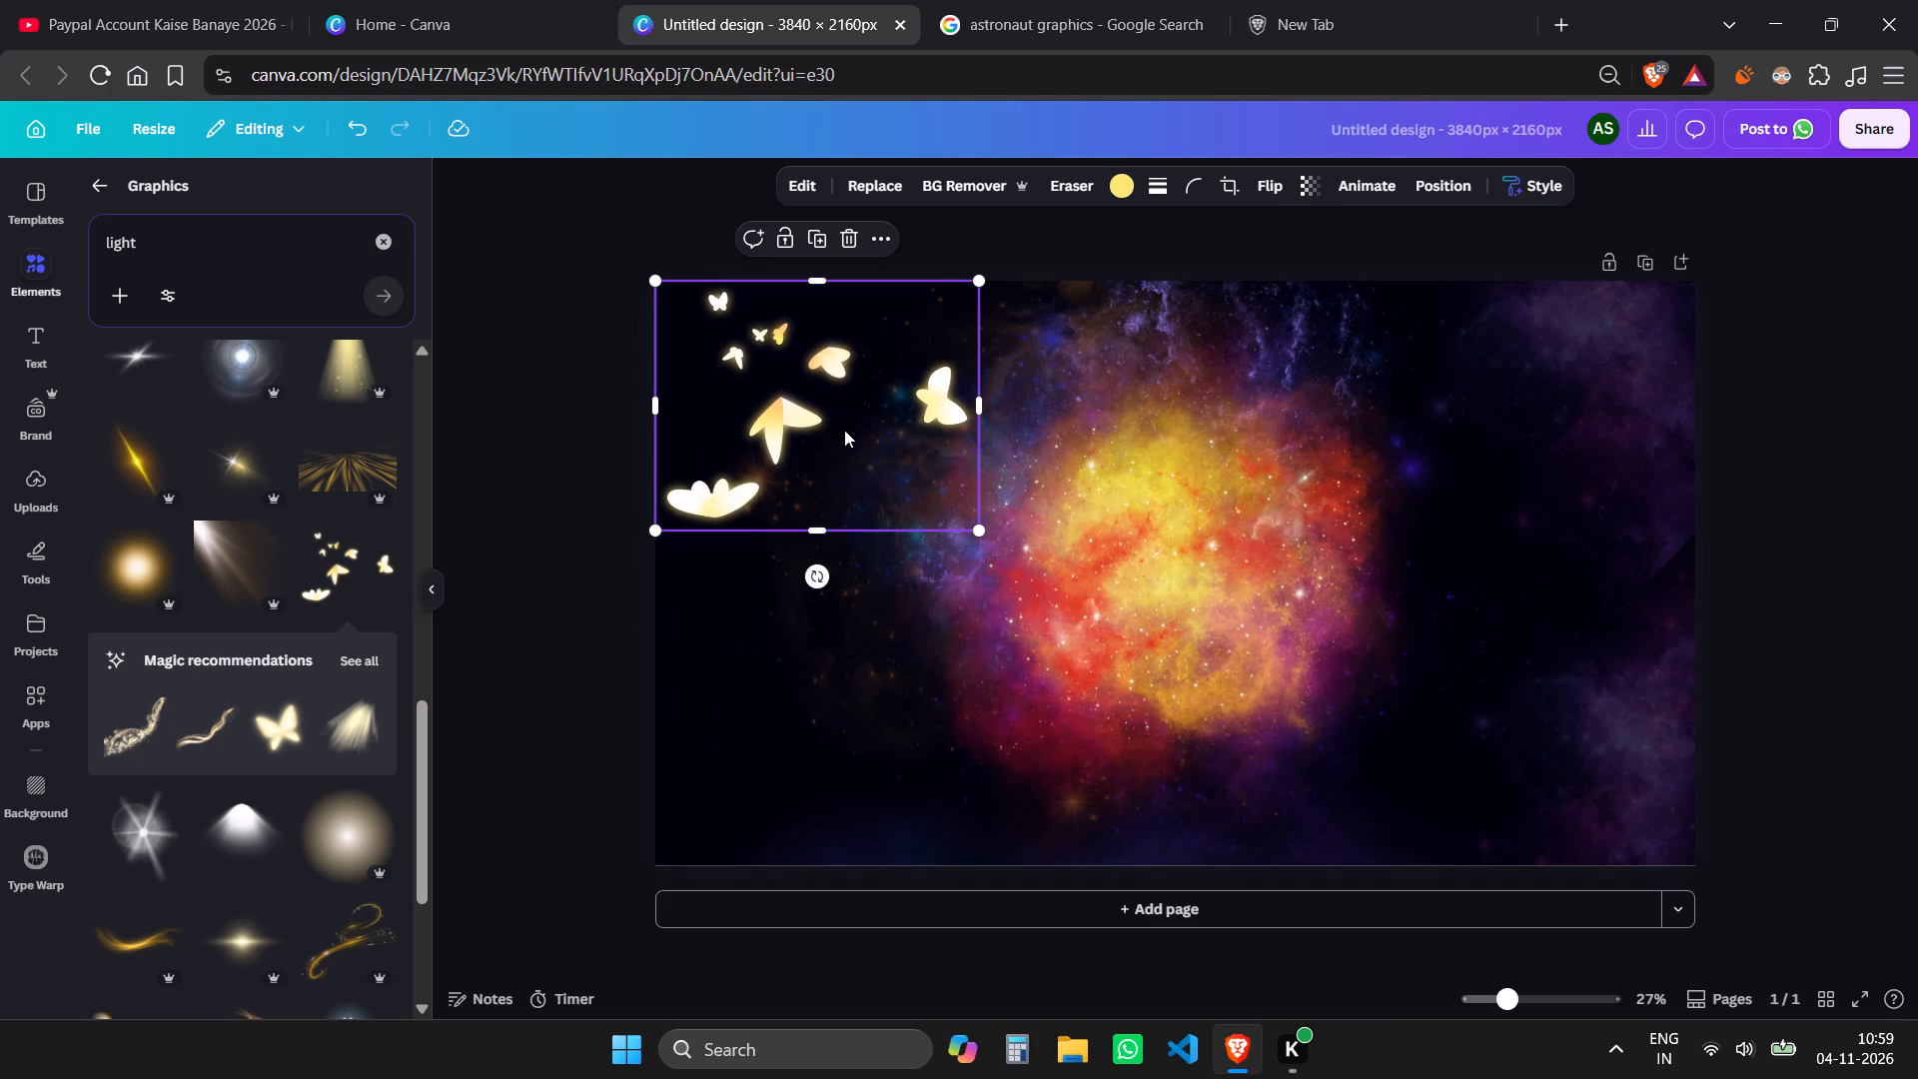
Add the single glowing butterfly from the recommendations, shrink it slightly and place it in the page's bottom-right corner.
click(278, 737)
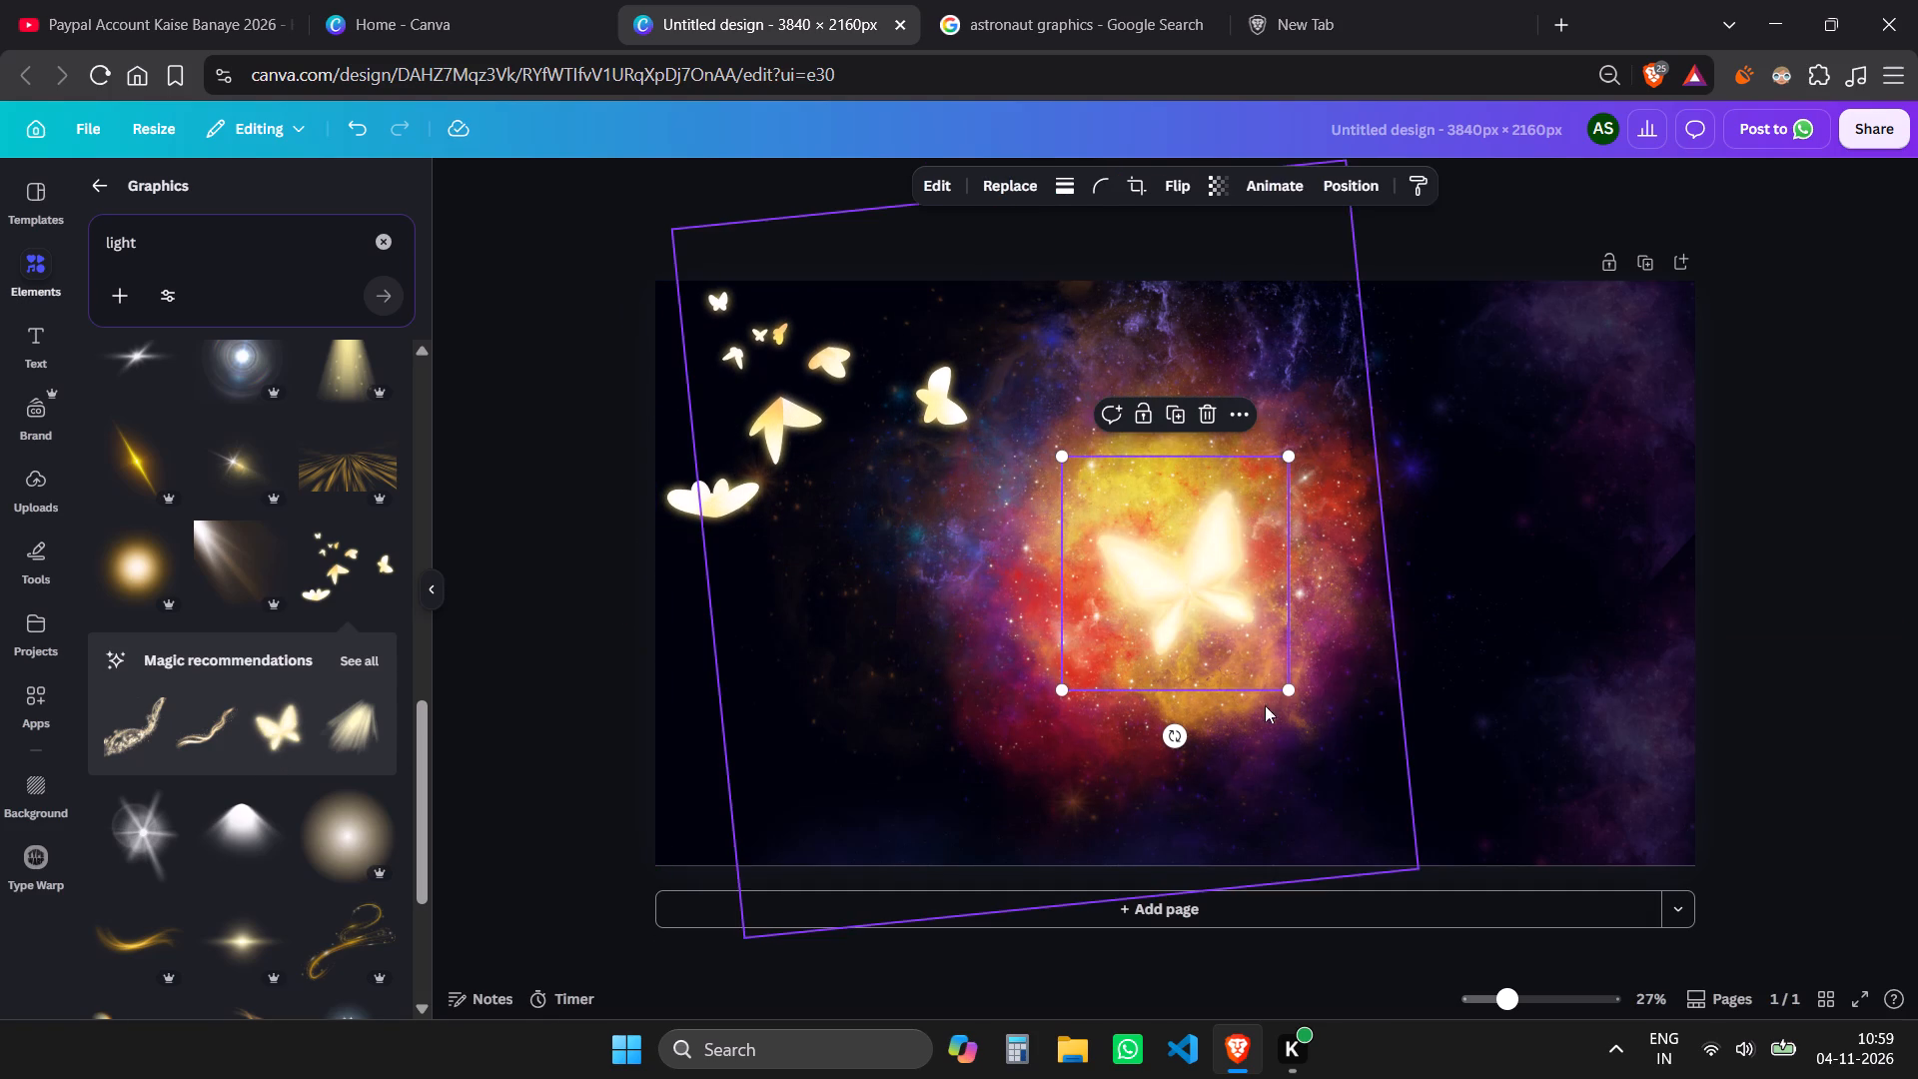
drag(1290, 686, 1234, 654)
drag(1131, 547, 1514, 764)
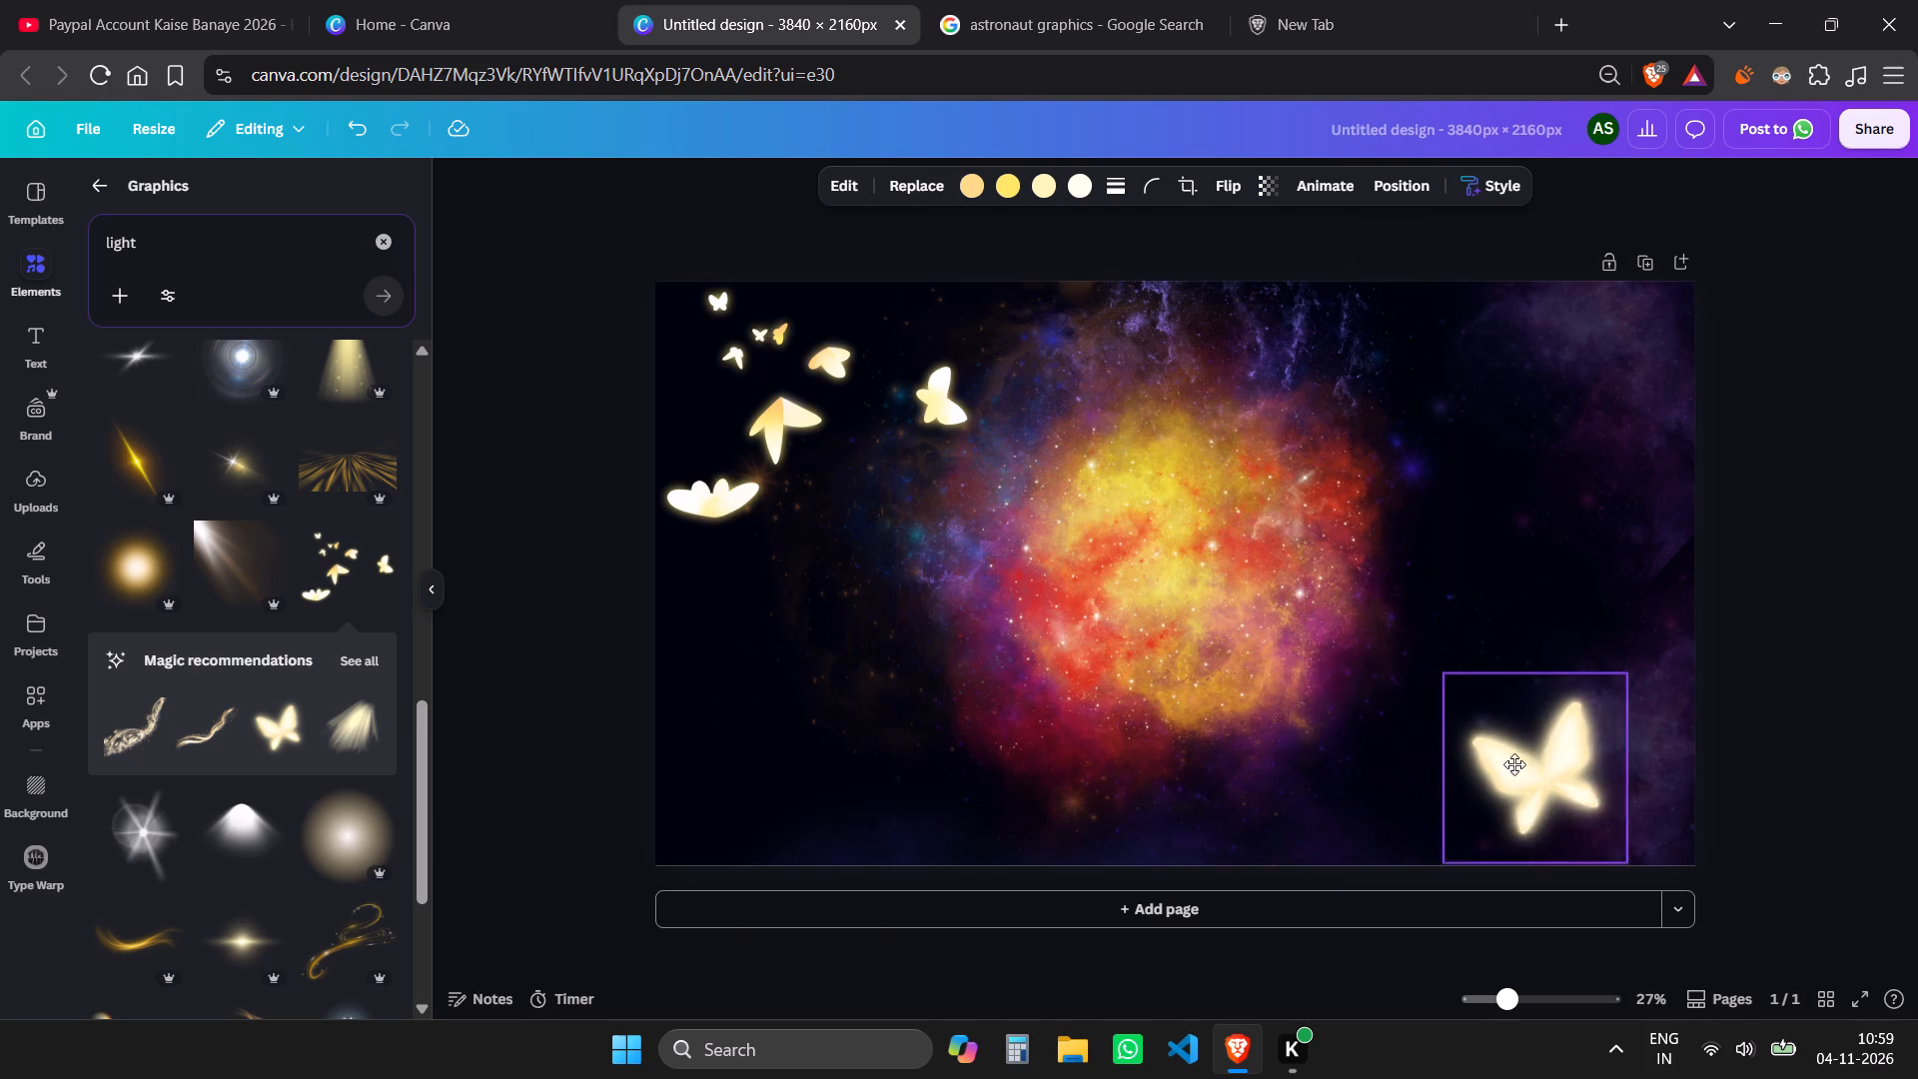
drag(1514, 764, 1579, 766)
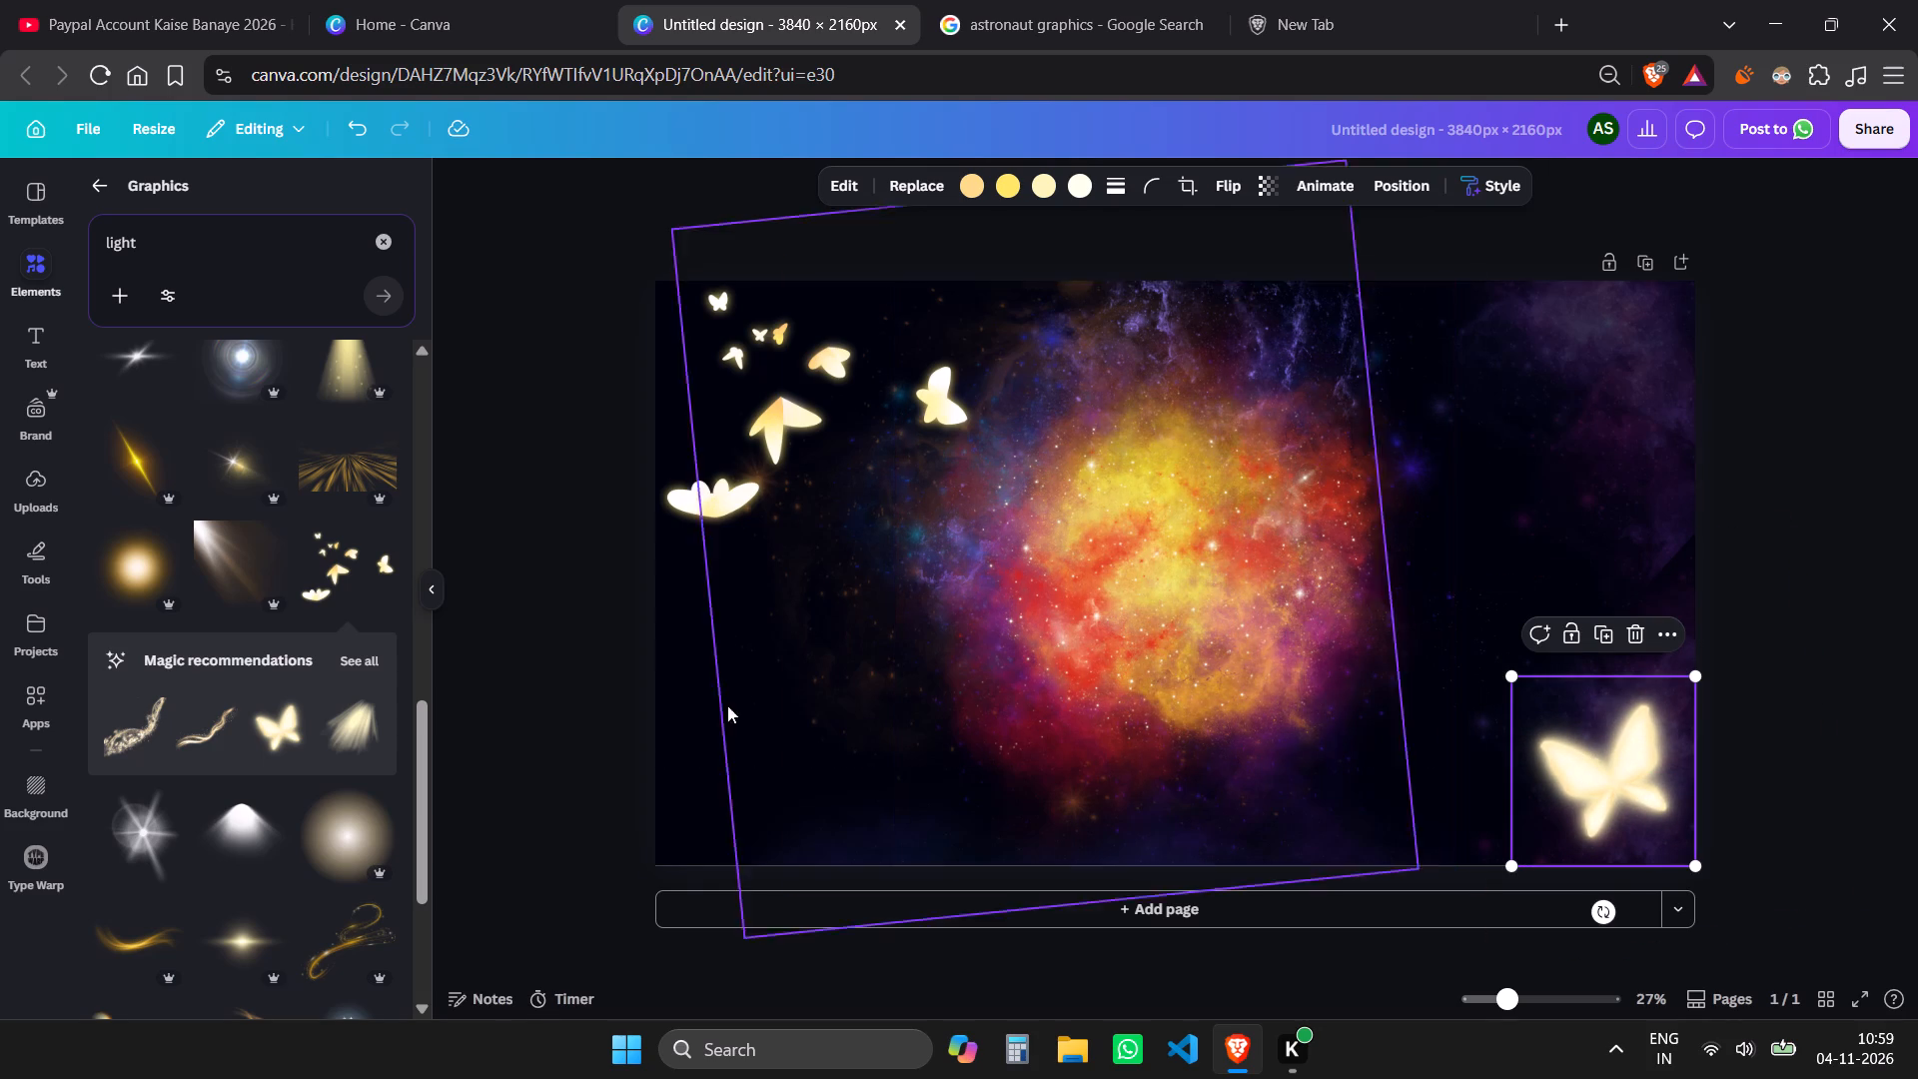
Tilt the butterfly cluster counterclockwise and move it so its frame slightly overhangs the page's top-left corner.
click(743, 463)
drag(818, 576, 809, 576)
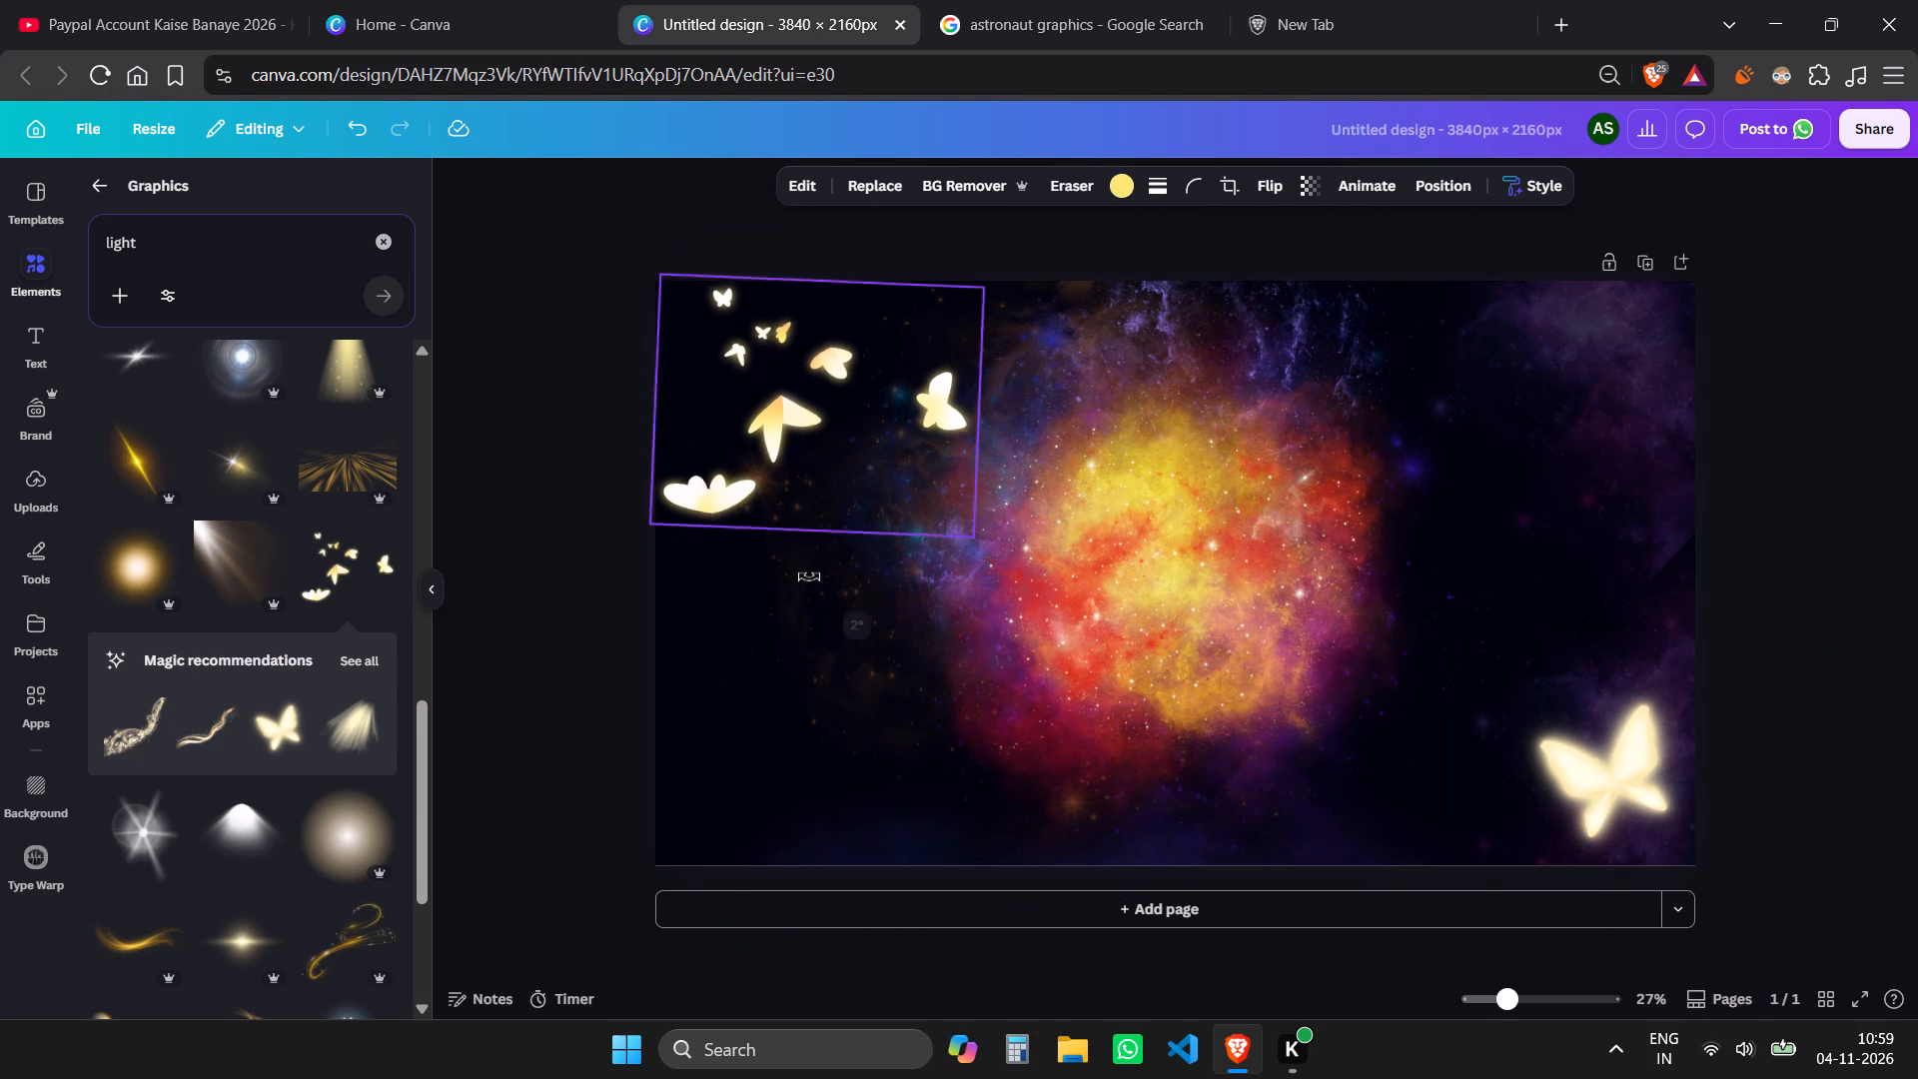
drag(809, 576, 788, 595)
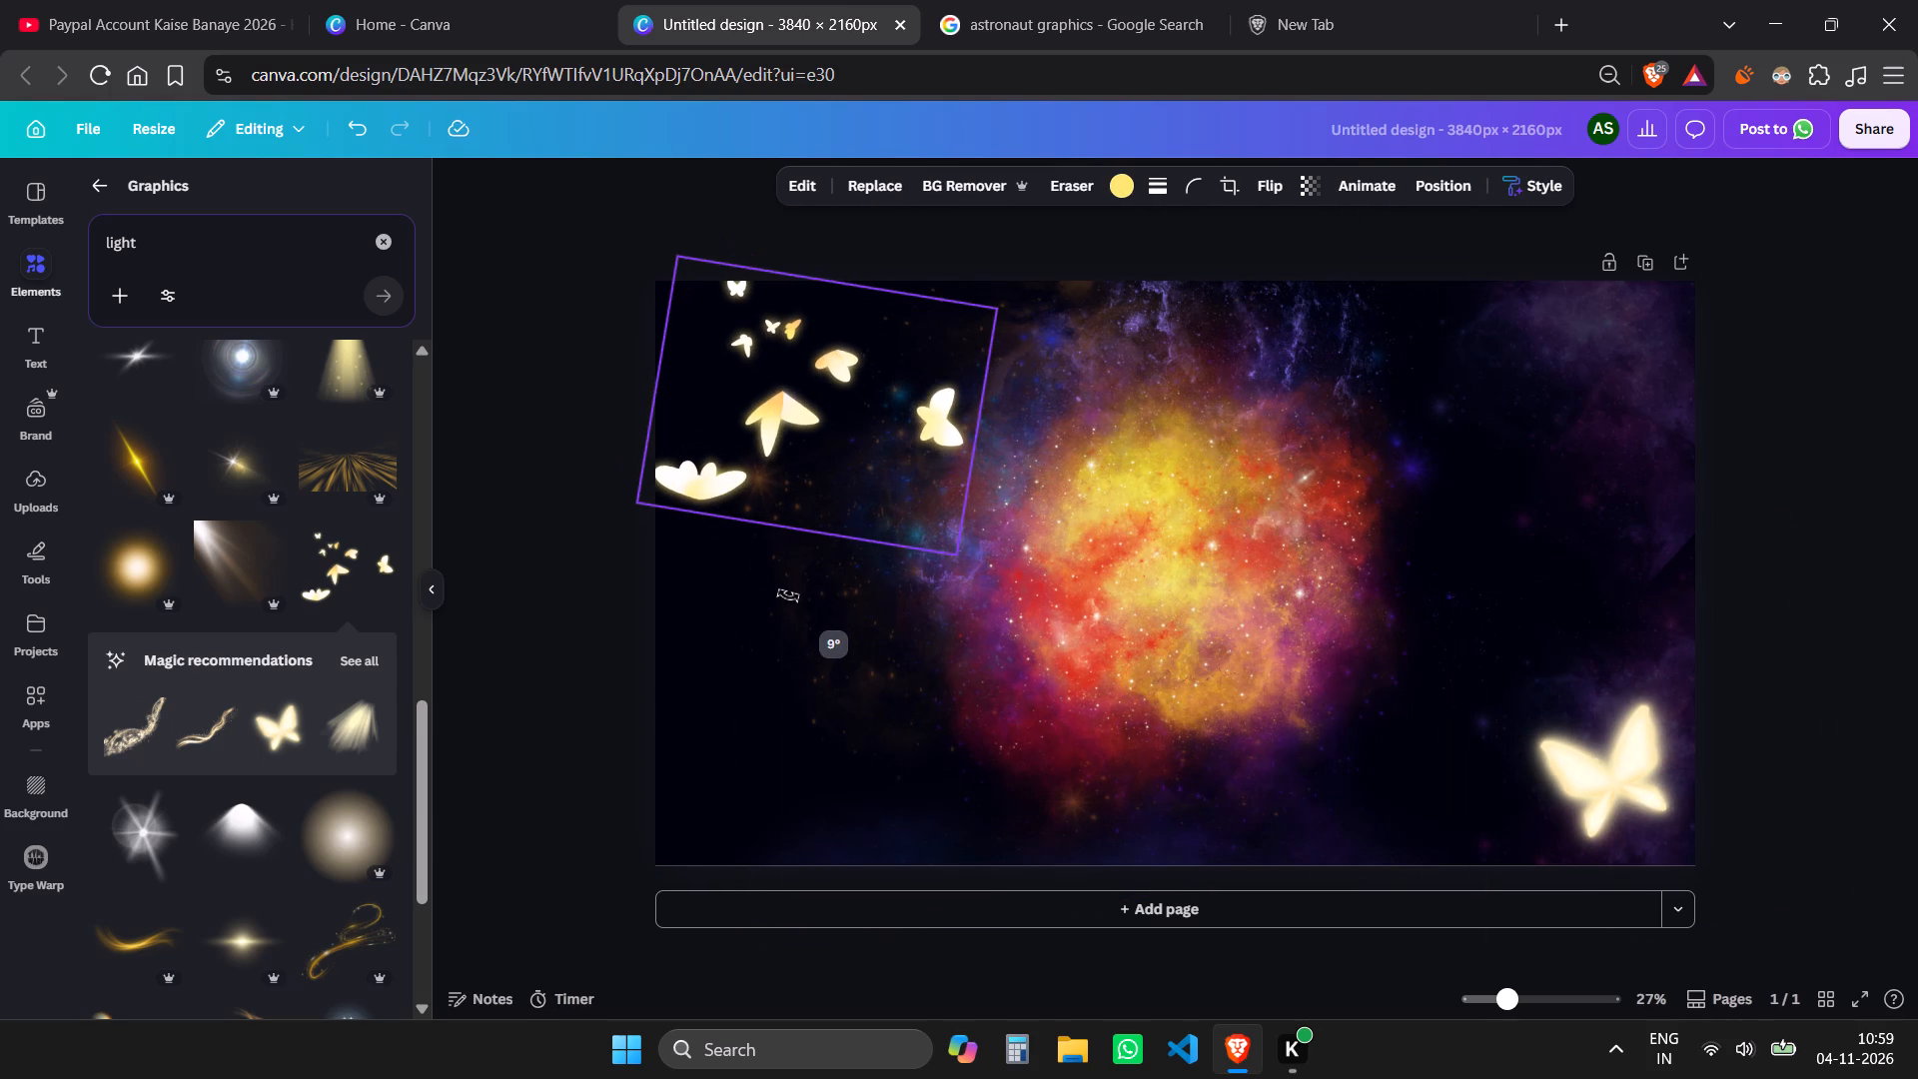
drag(788, 595, 880, 564)
drag(844, 462, 837, 428)
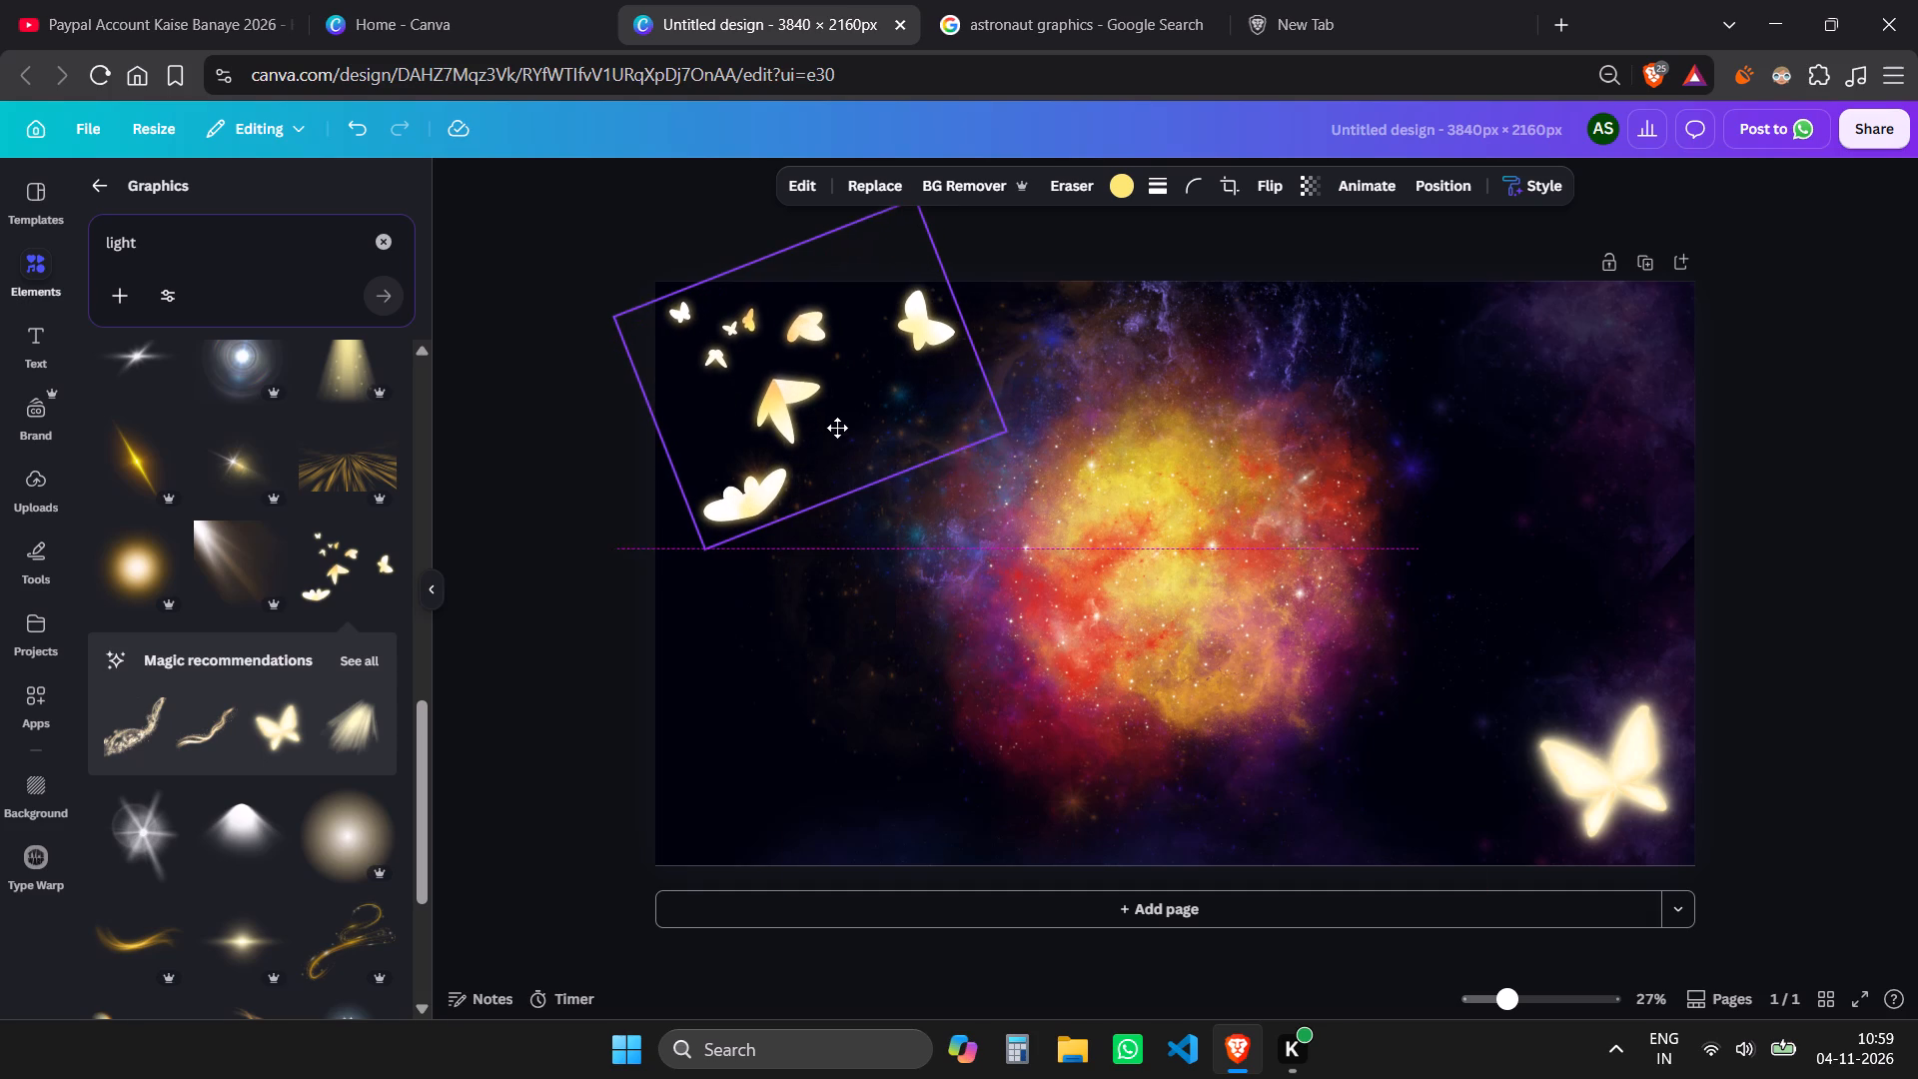
drag(837, 428, 831, 430)
drag(870, 530, 855, 541)
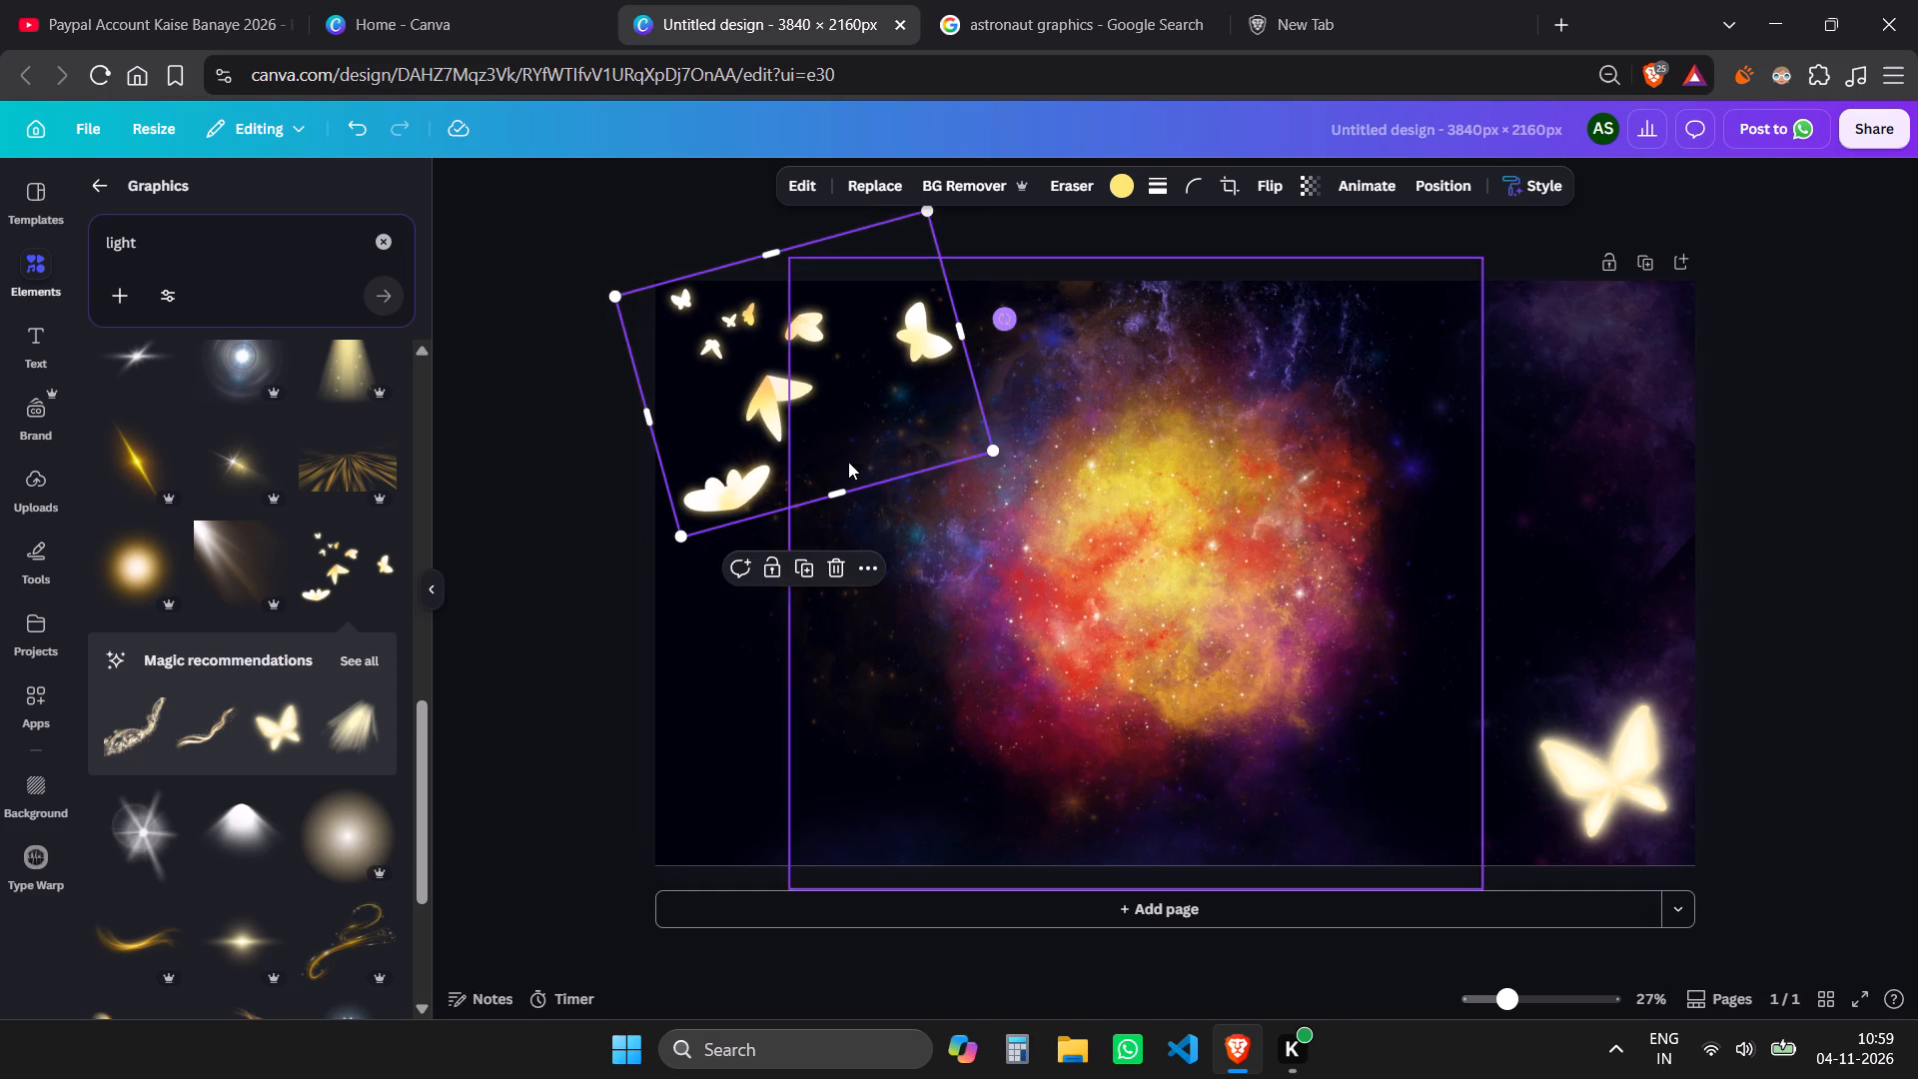
click(839, 441)
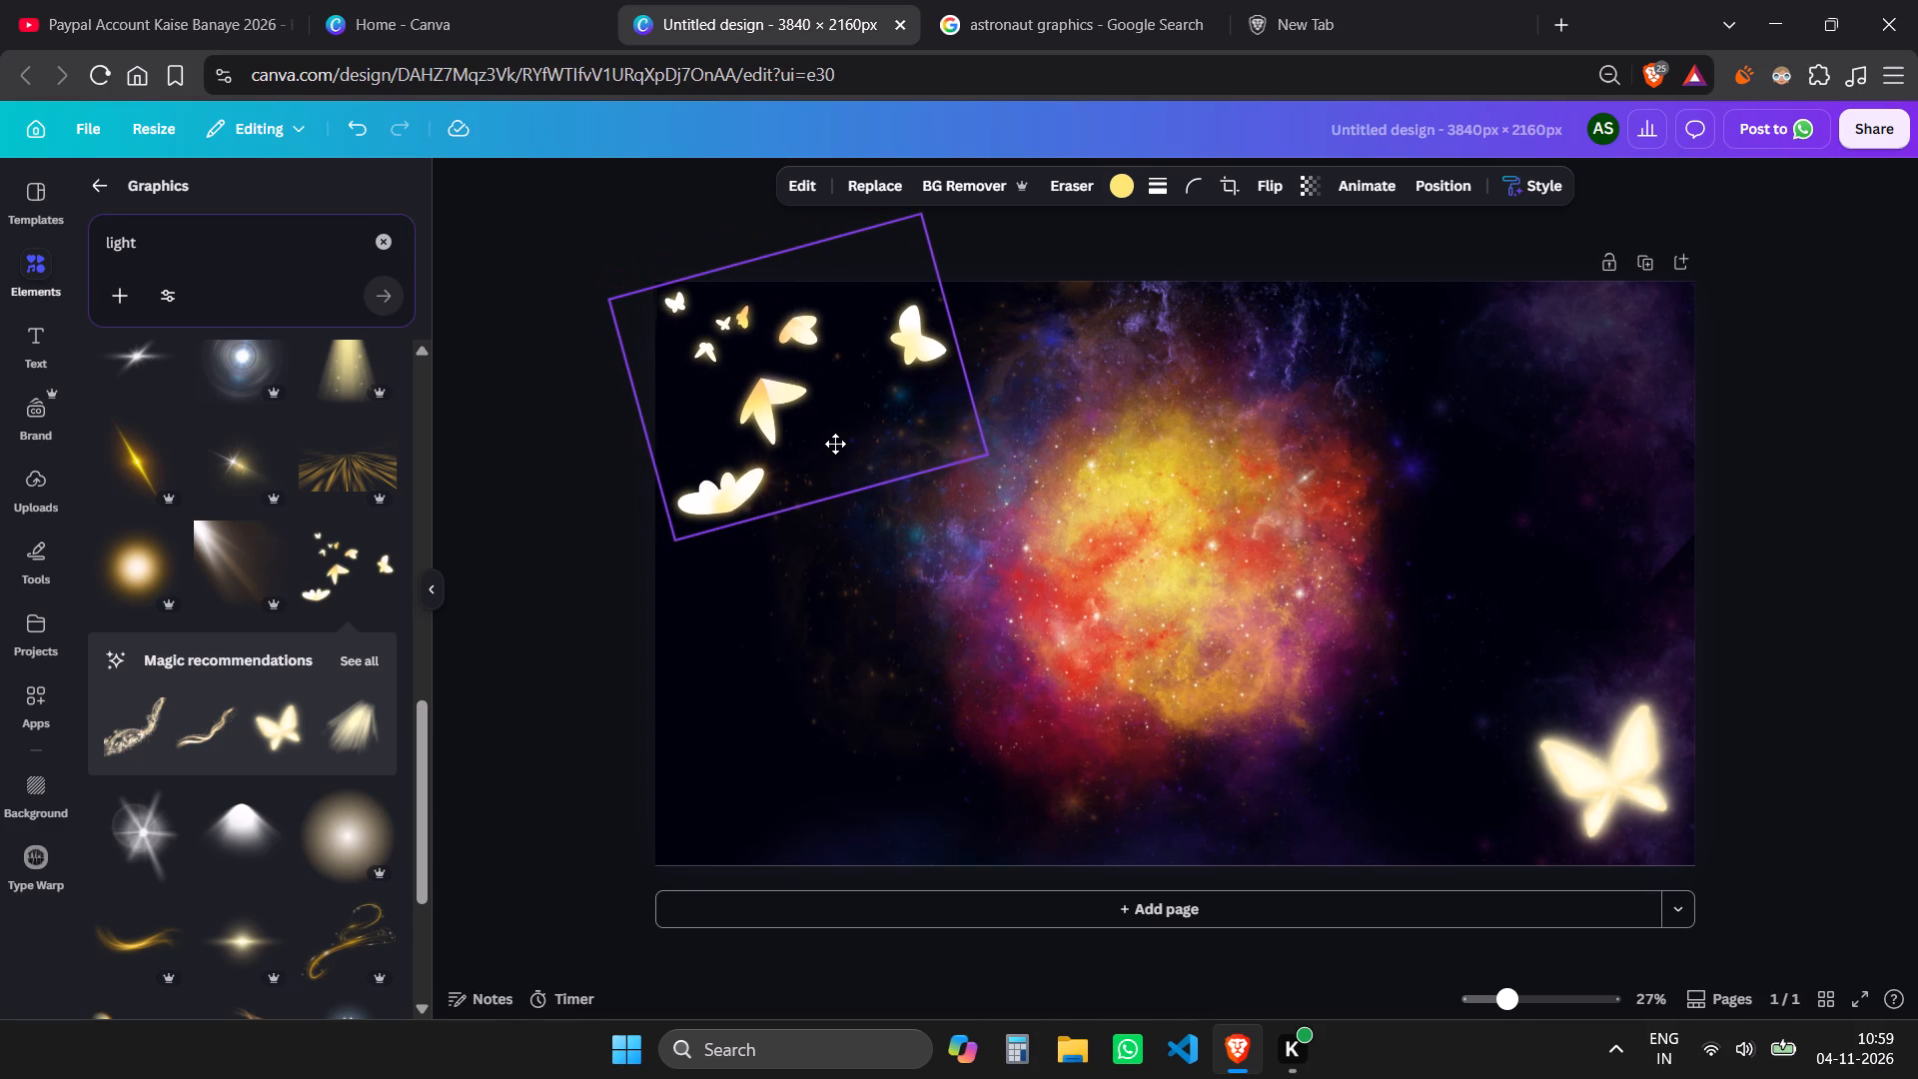
Shrink the butterfly cluster a little, tilt it slightly further counterclockwise and adjust its position in the top-left corner.
drag(987, 451, 976, 449)
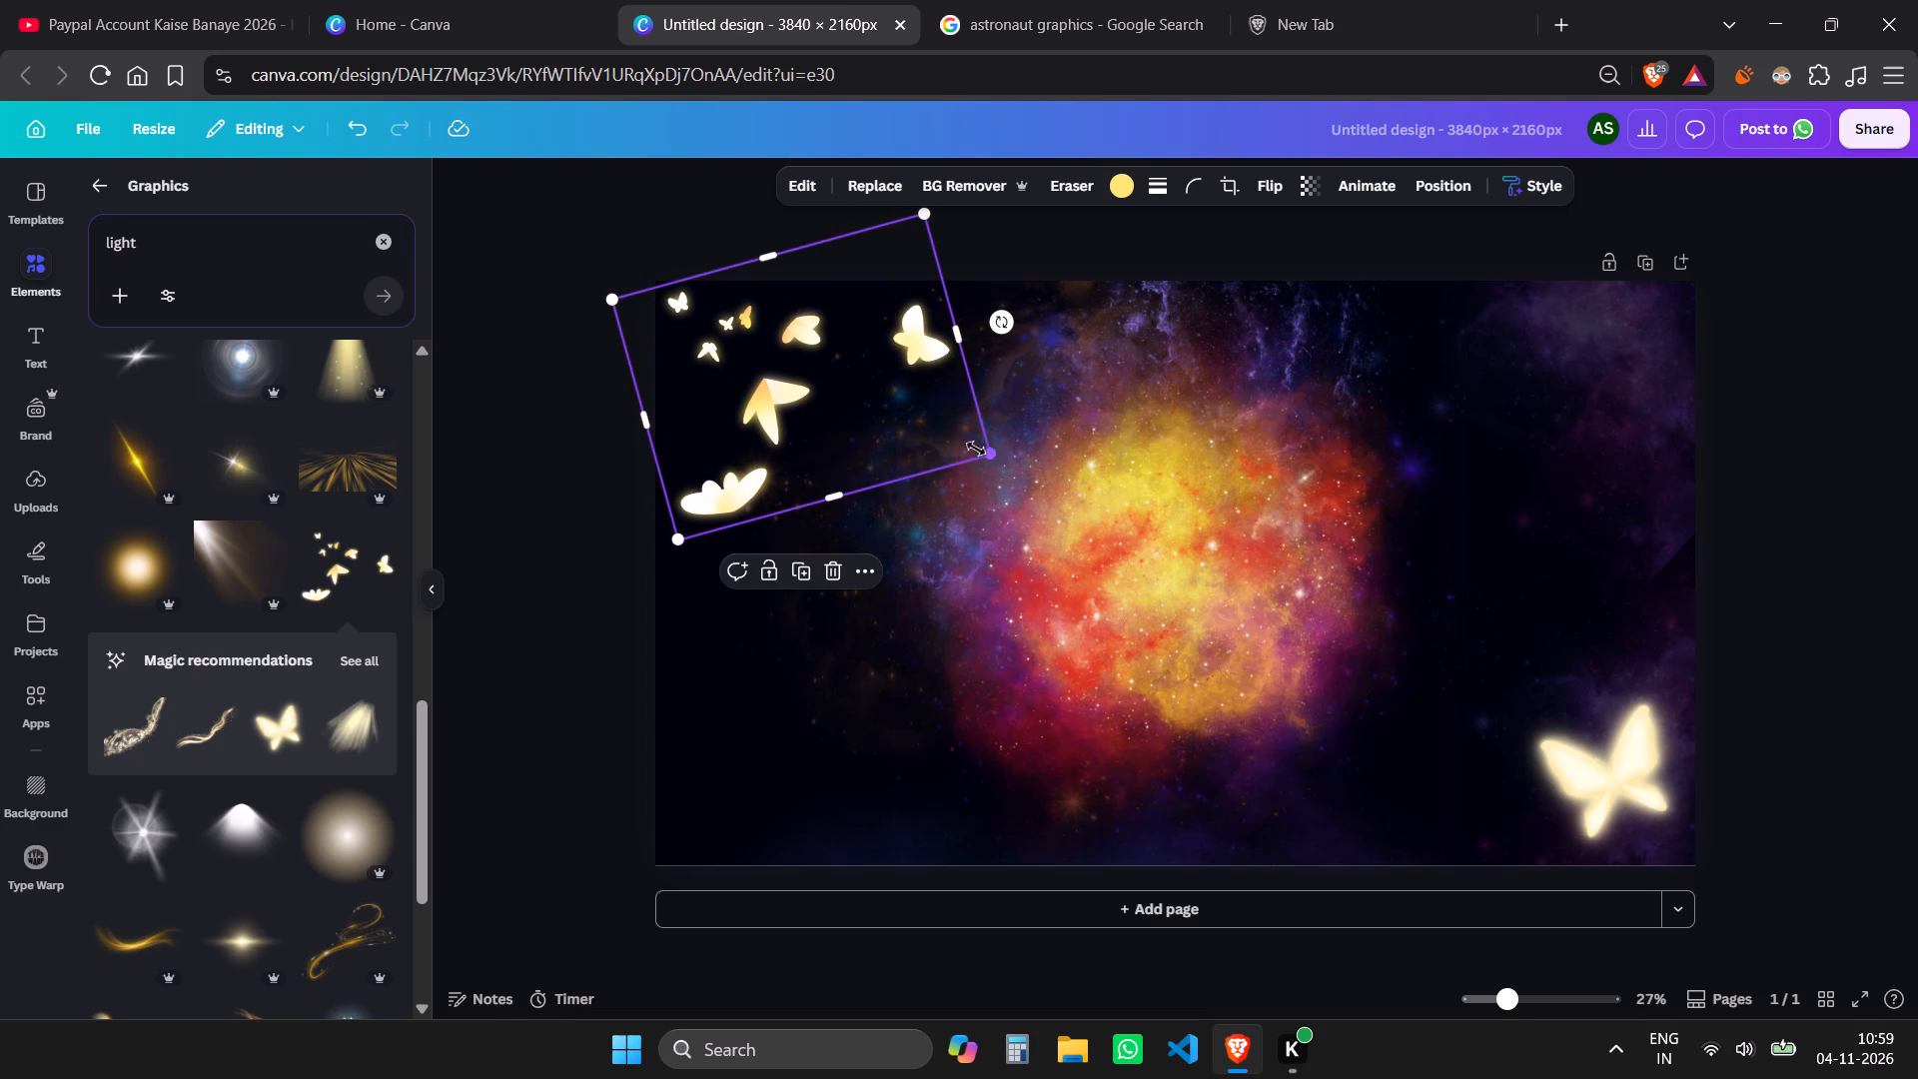
drag(976, 449, 925, 432)
click(828, 403)
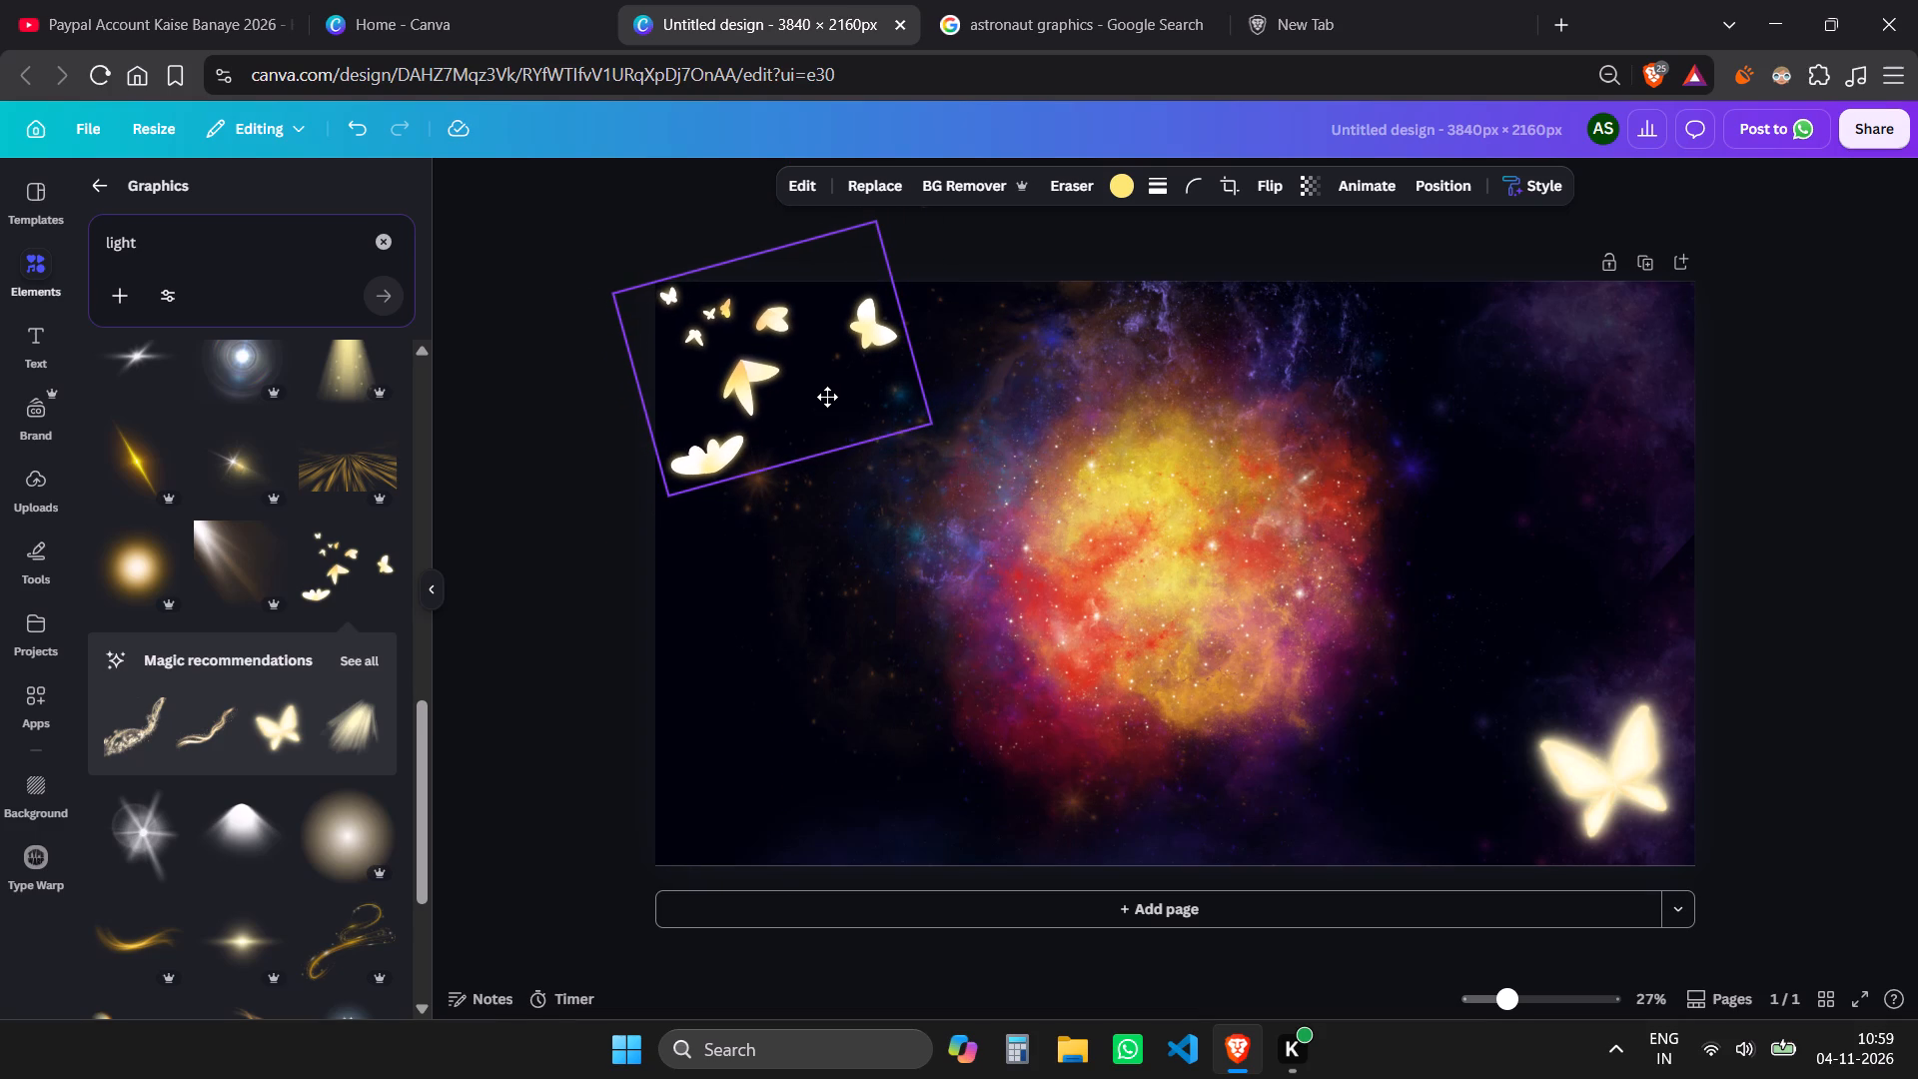
drag(946, 303, 940, 321)
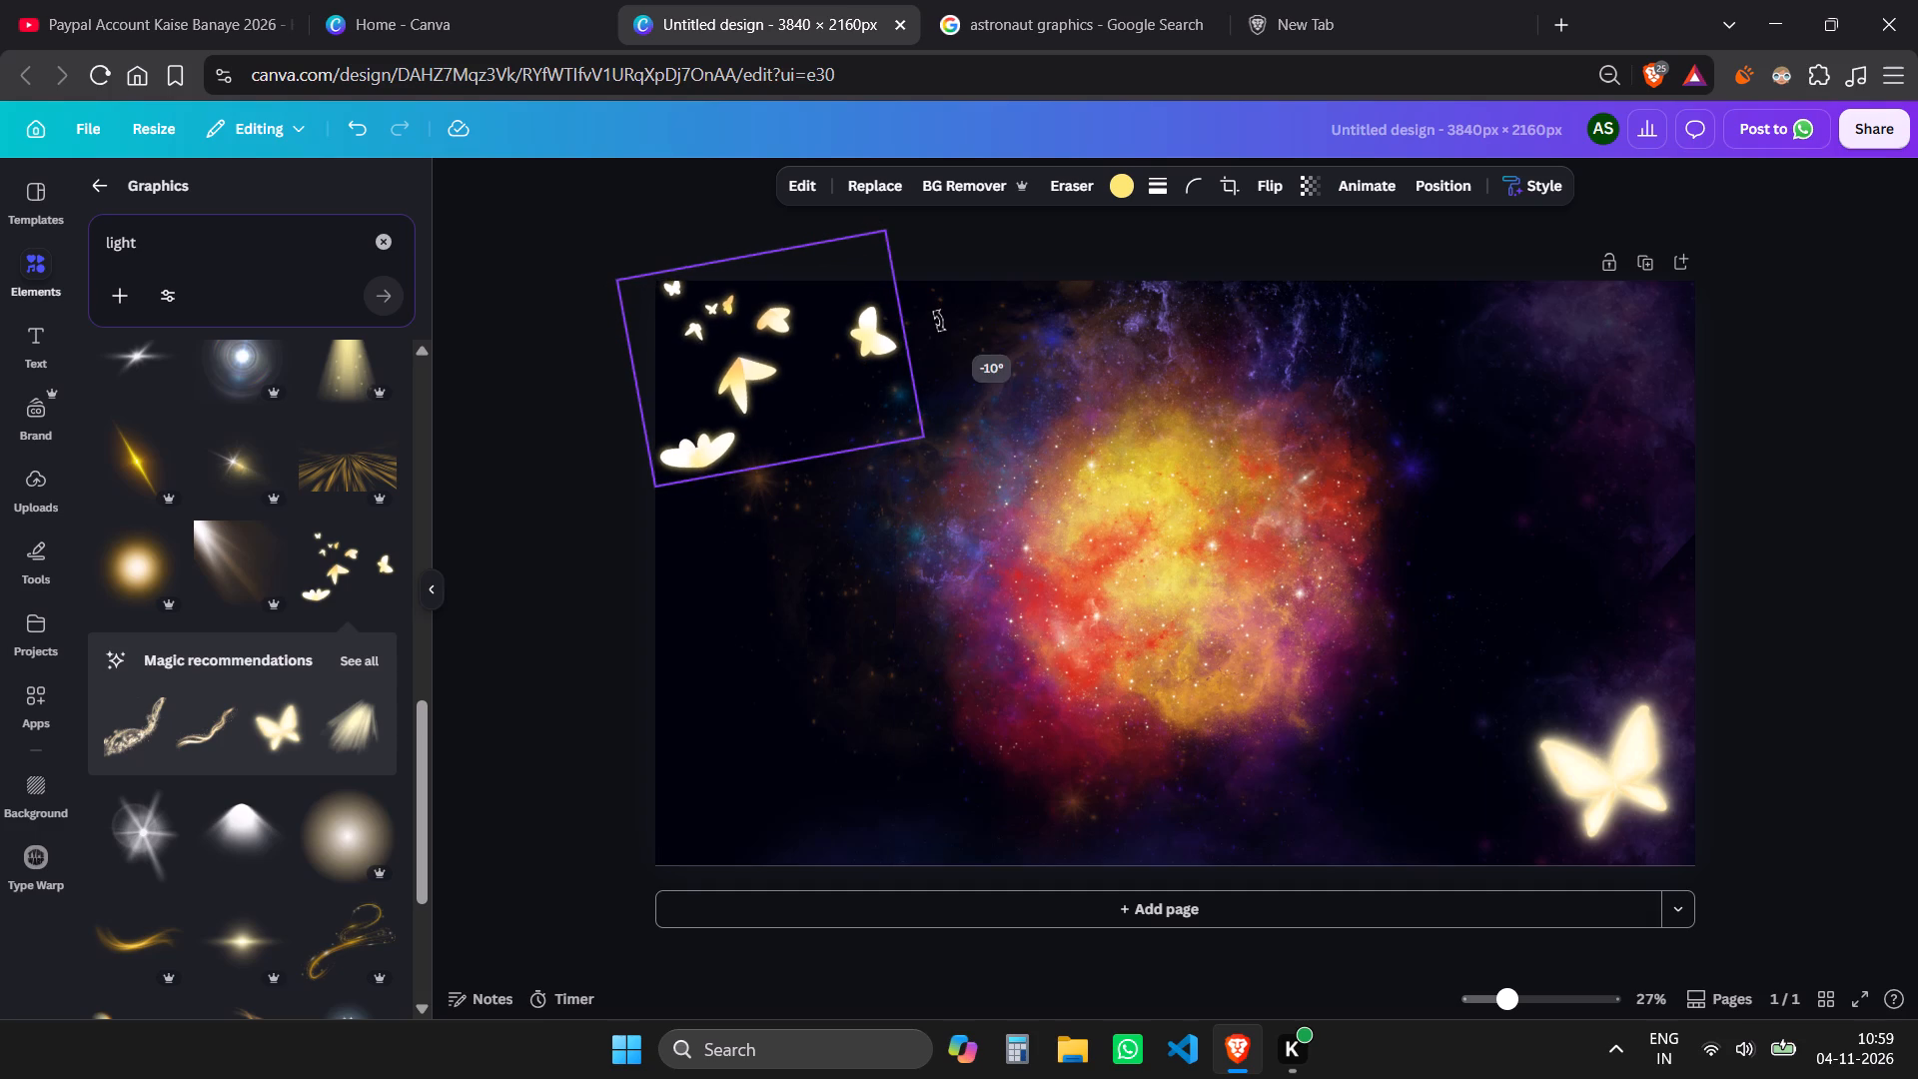
drag(940, 321, 937, 302)
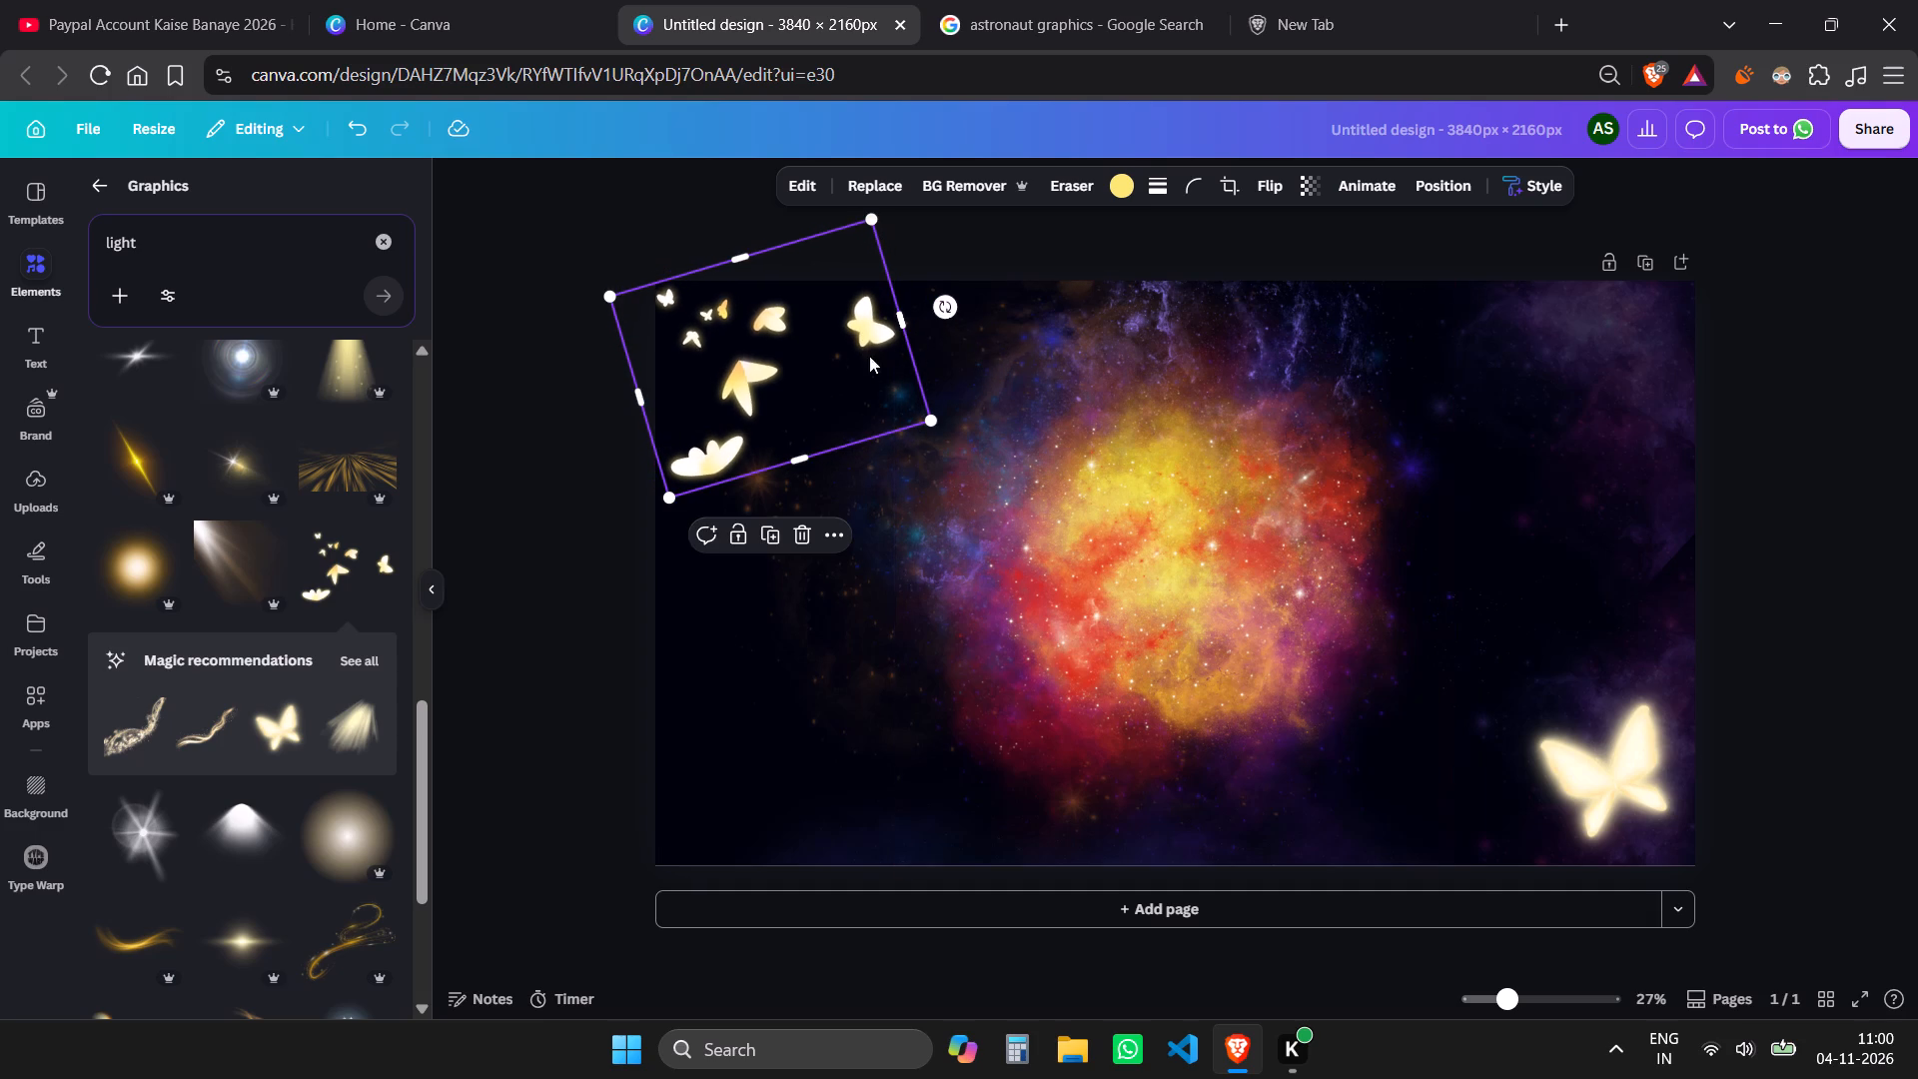
drag(936, 309, 930, 296)
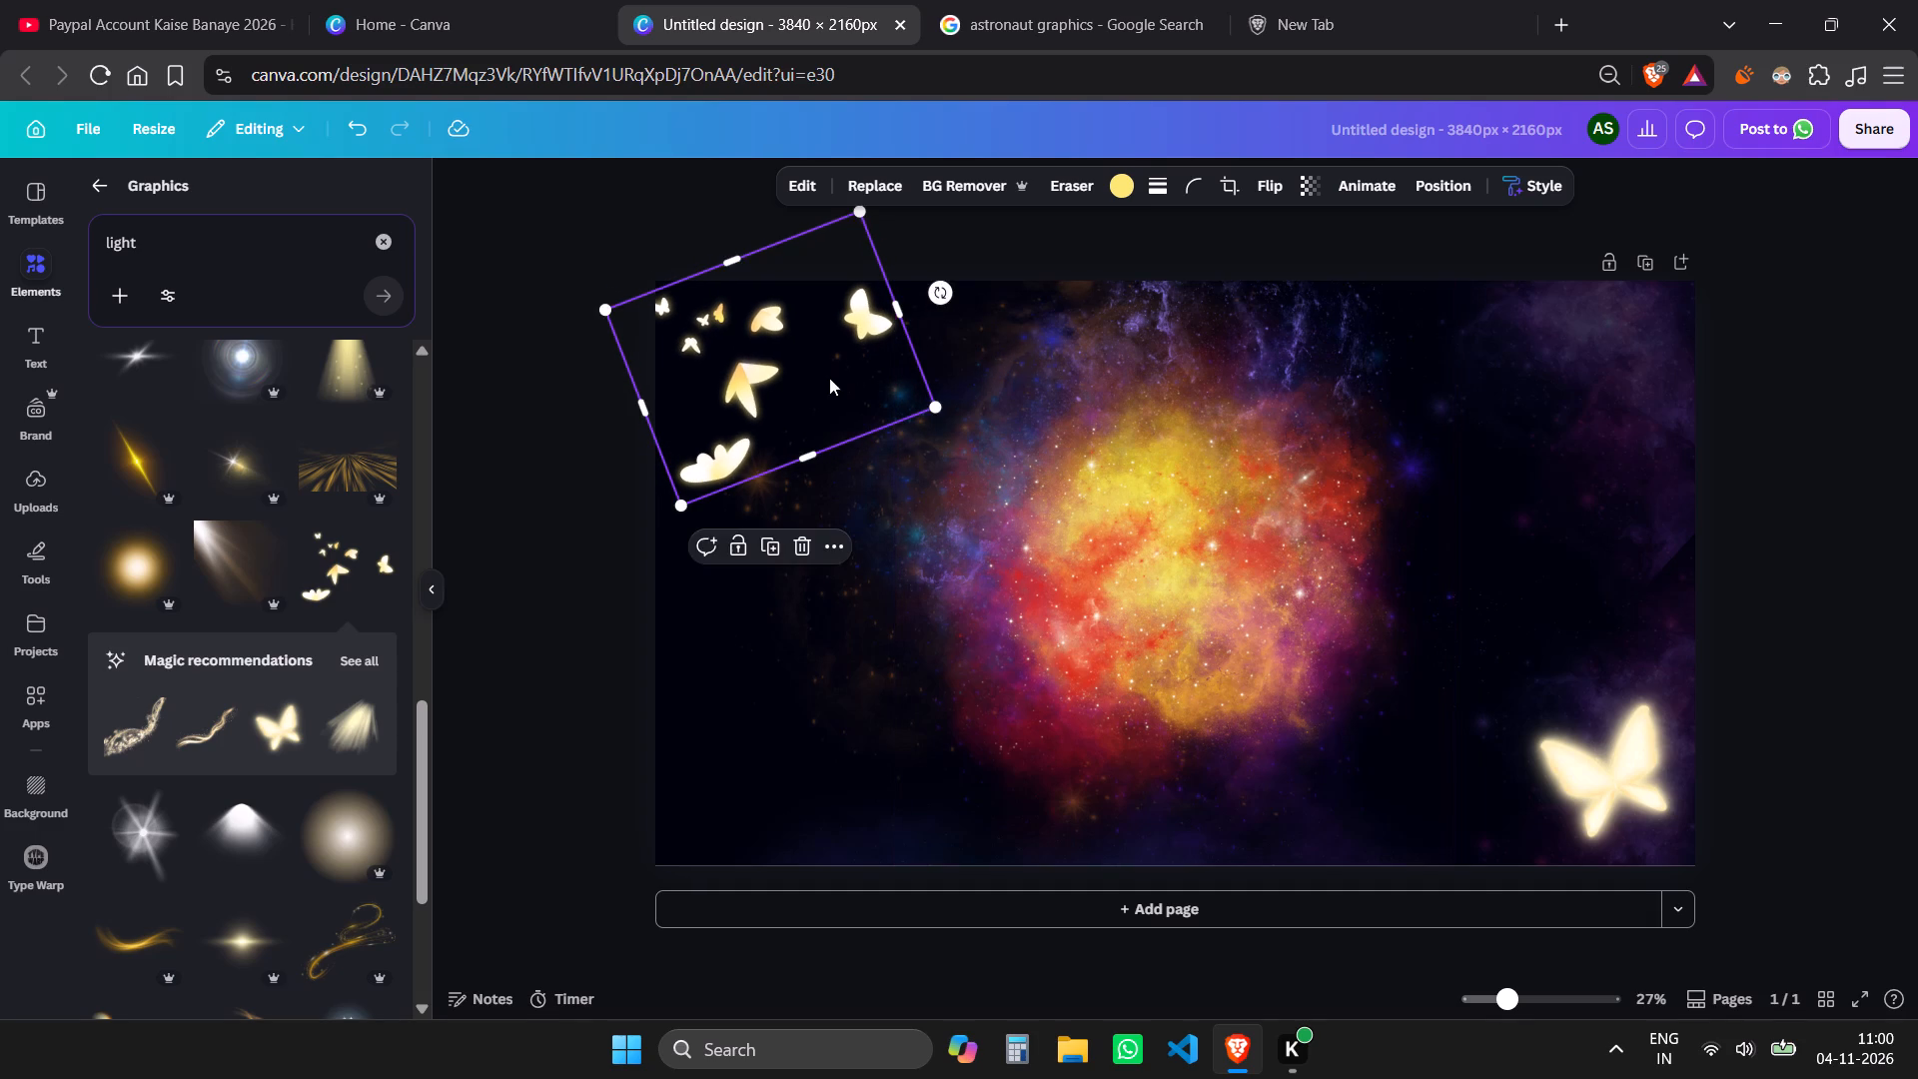
click(829, 375)
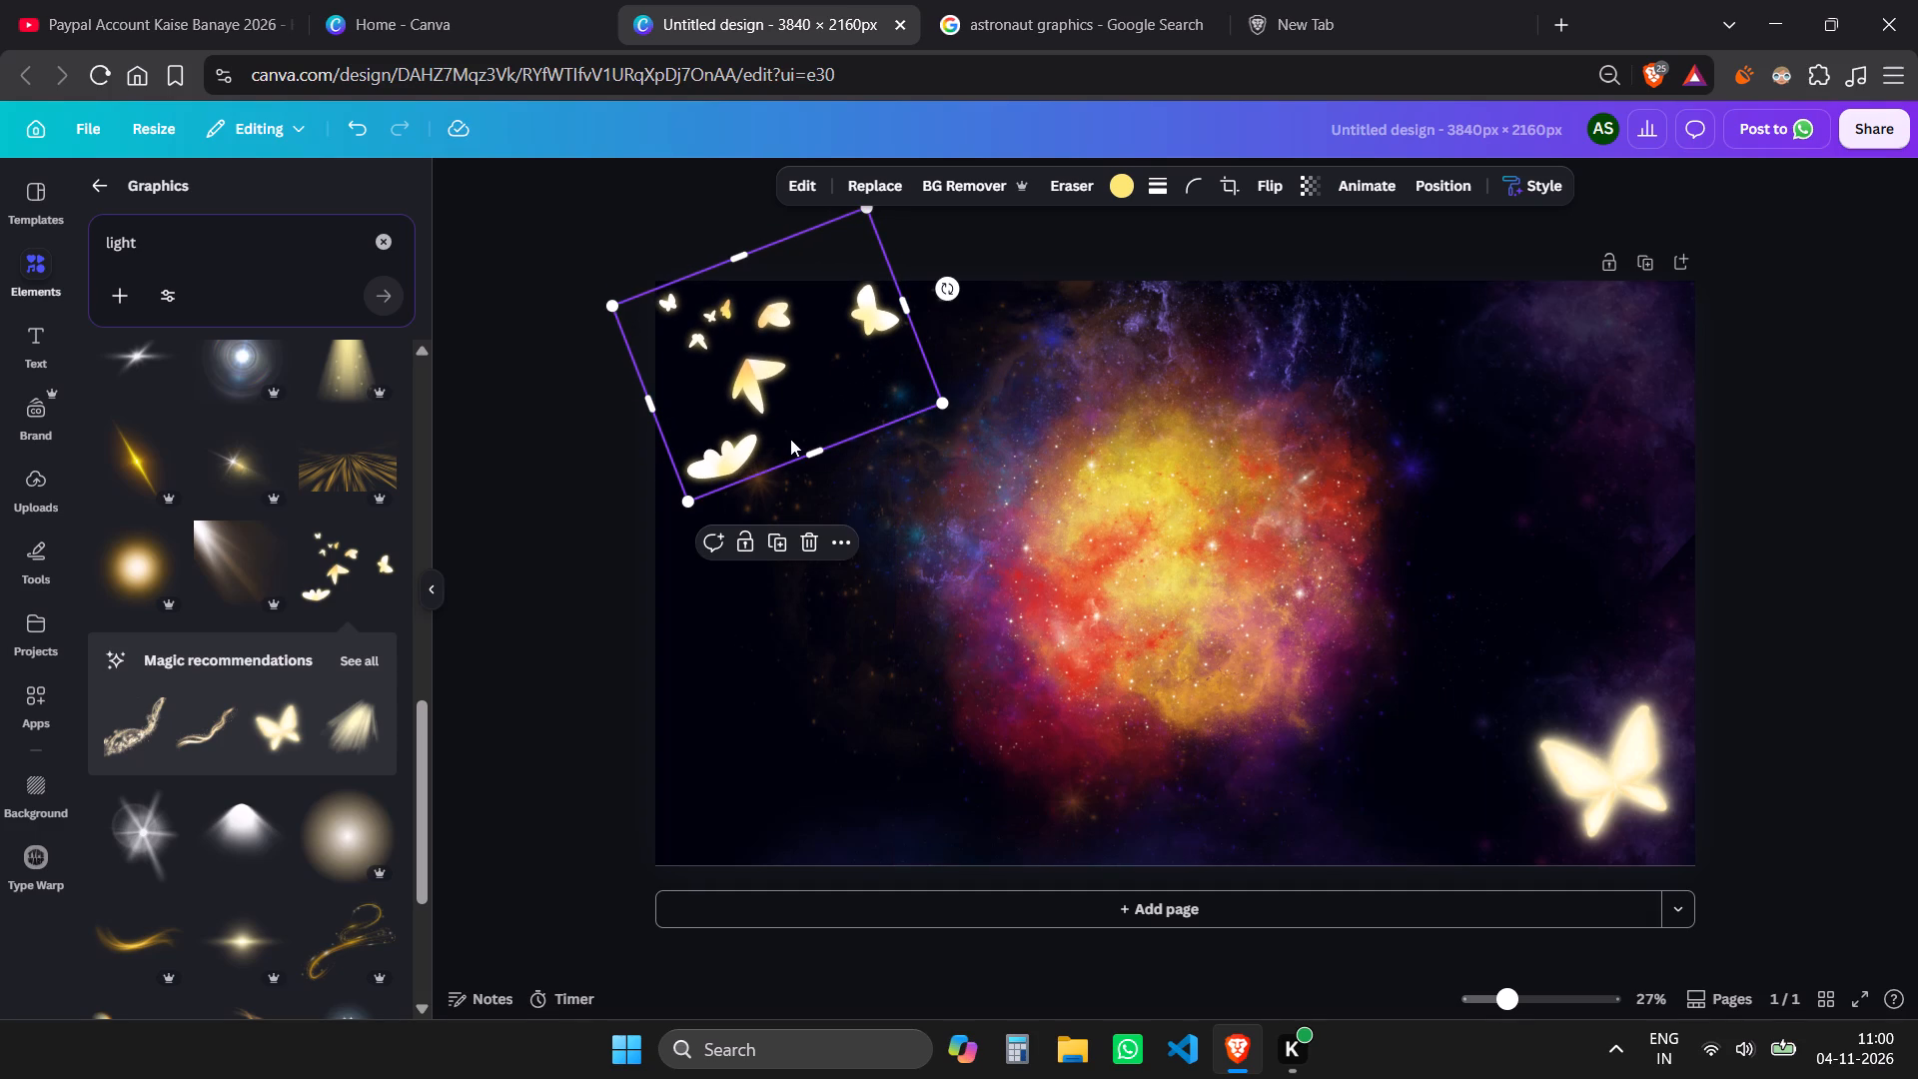
click(562, 509)
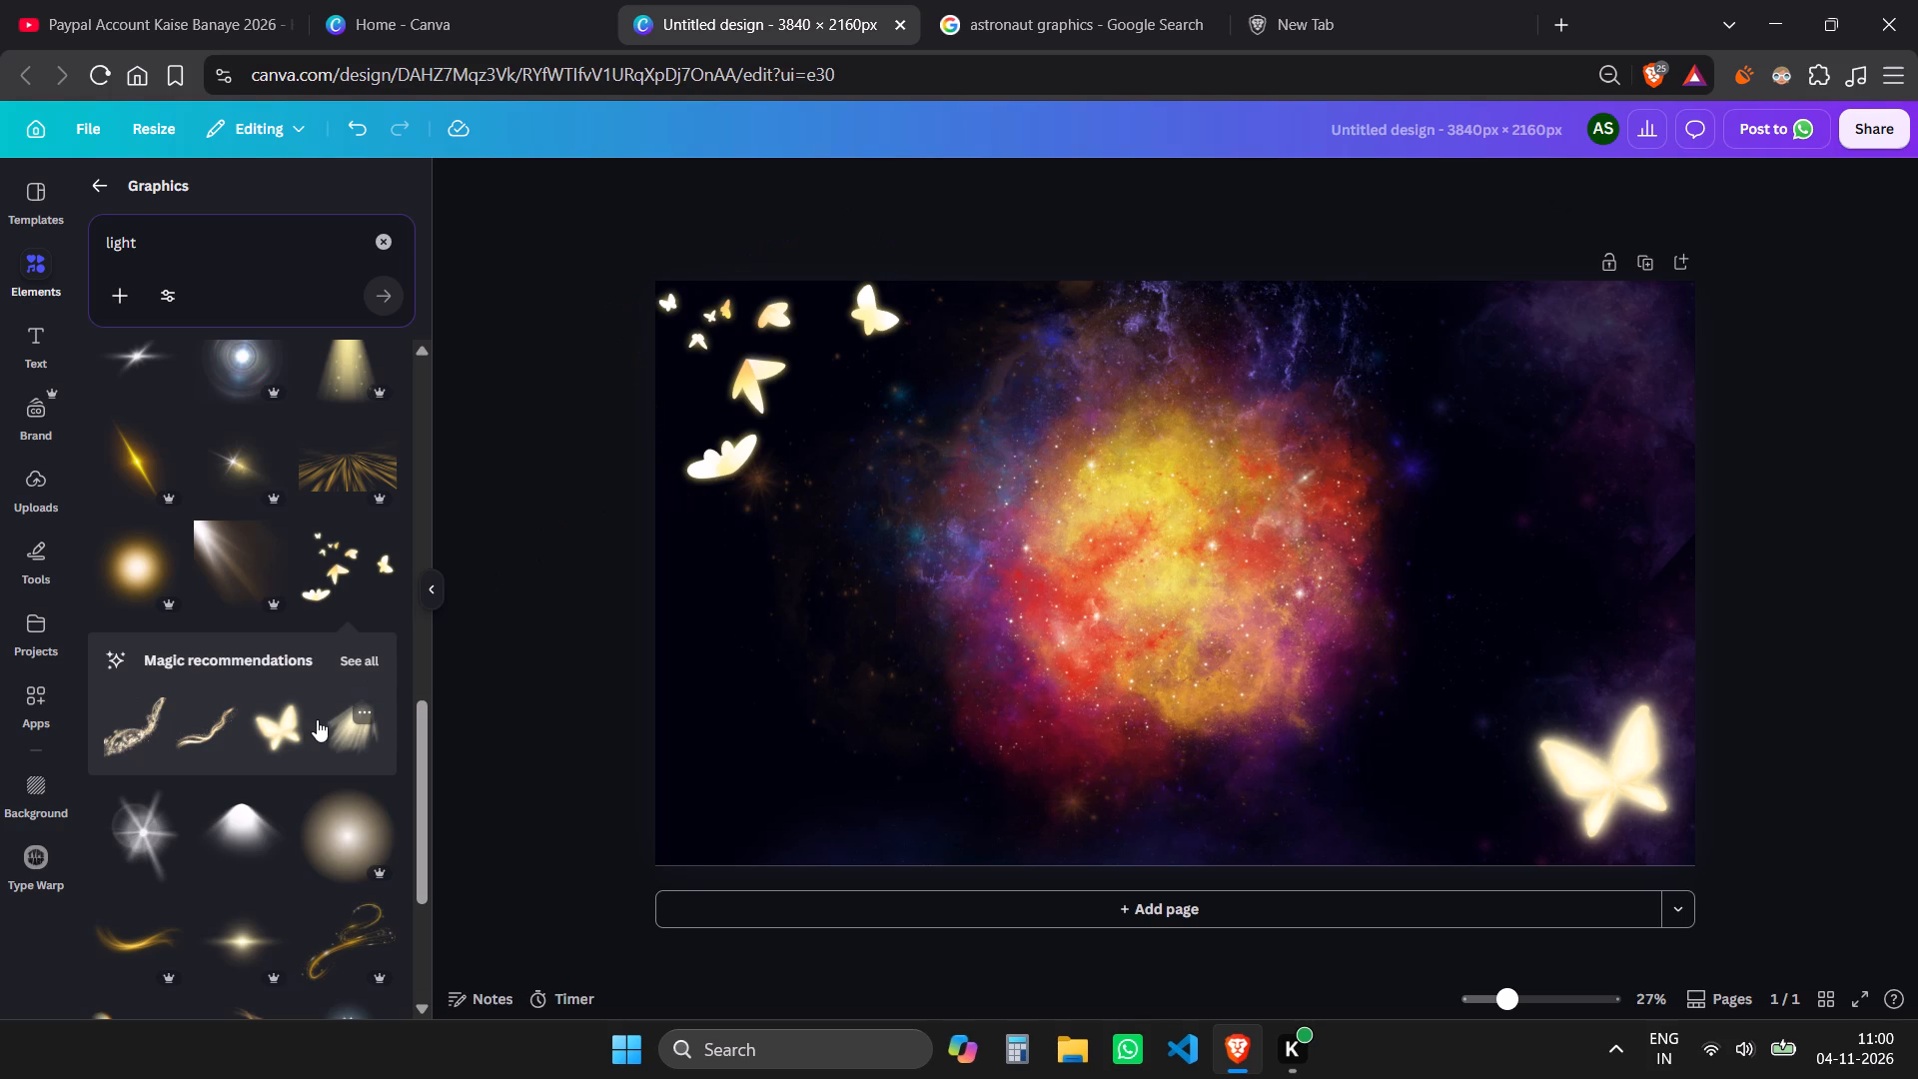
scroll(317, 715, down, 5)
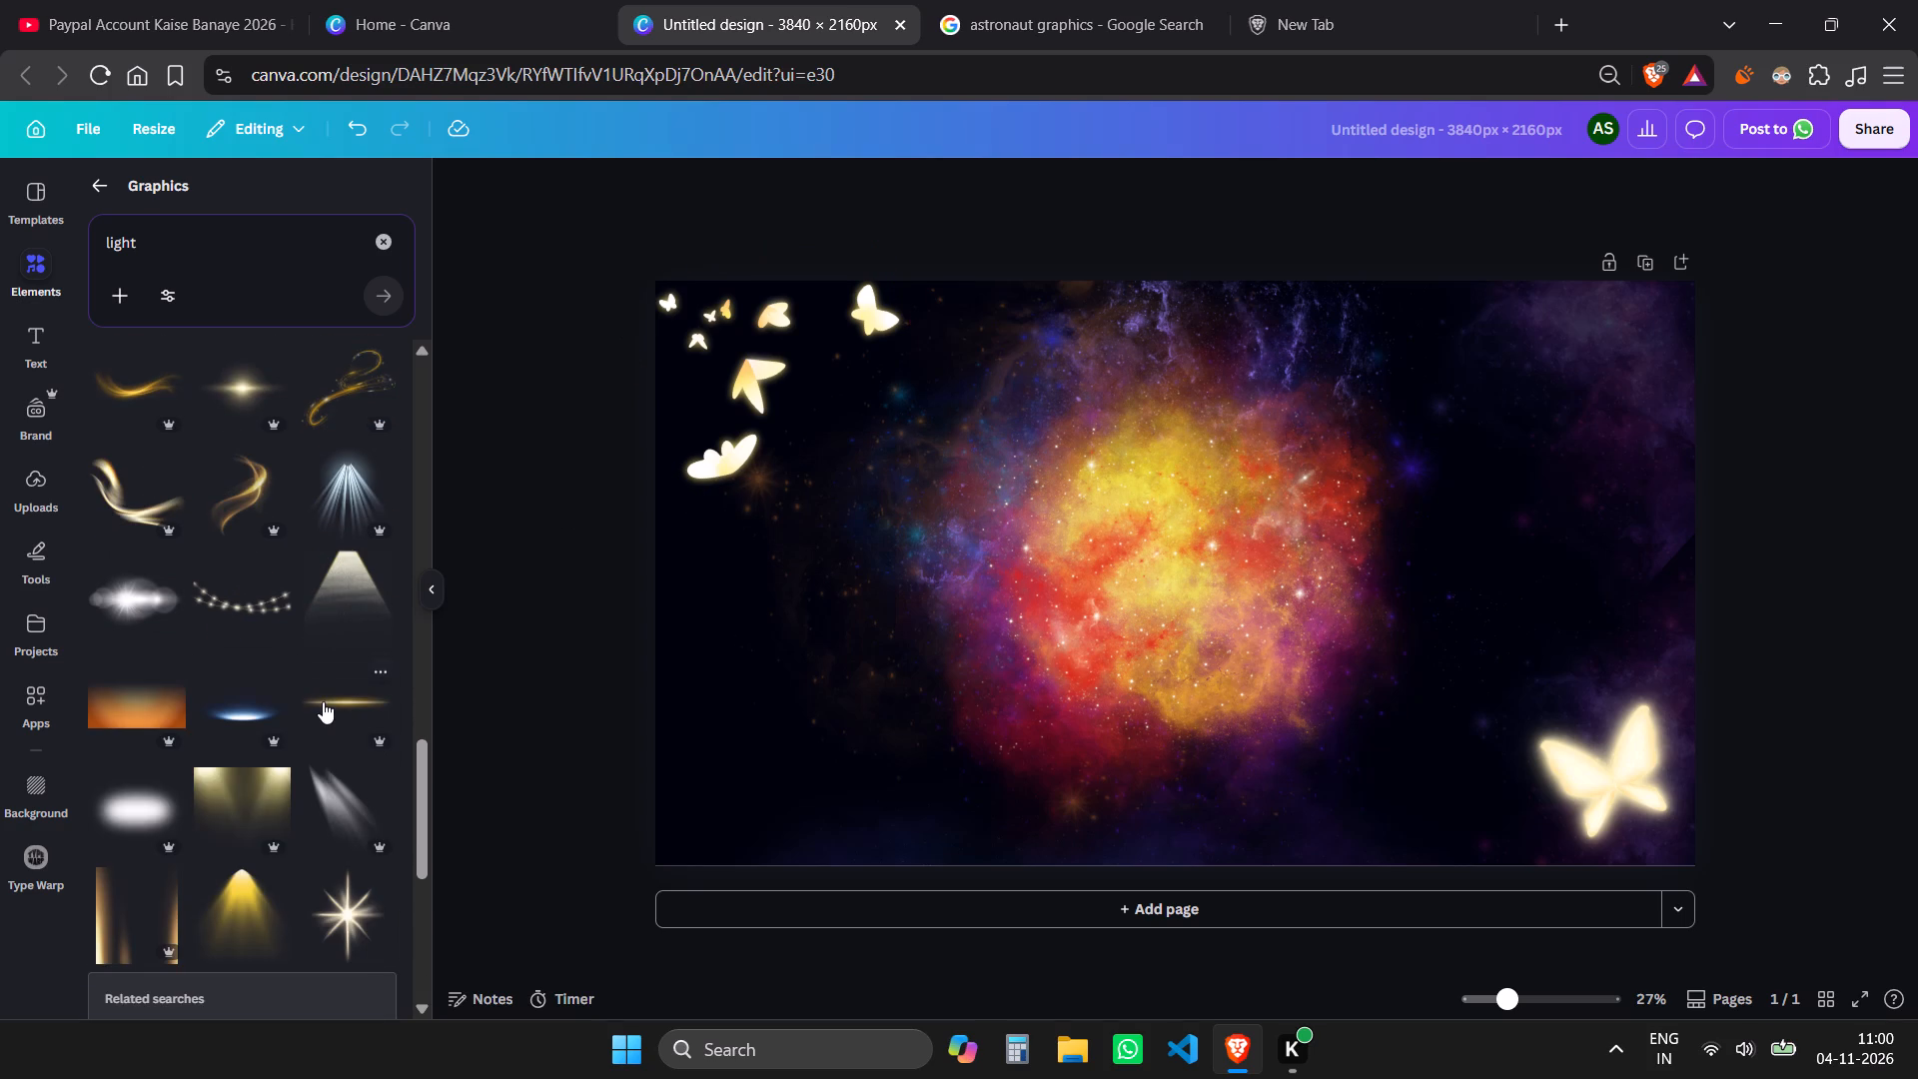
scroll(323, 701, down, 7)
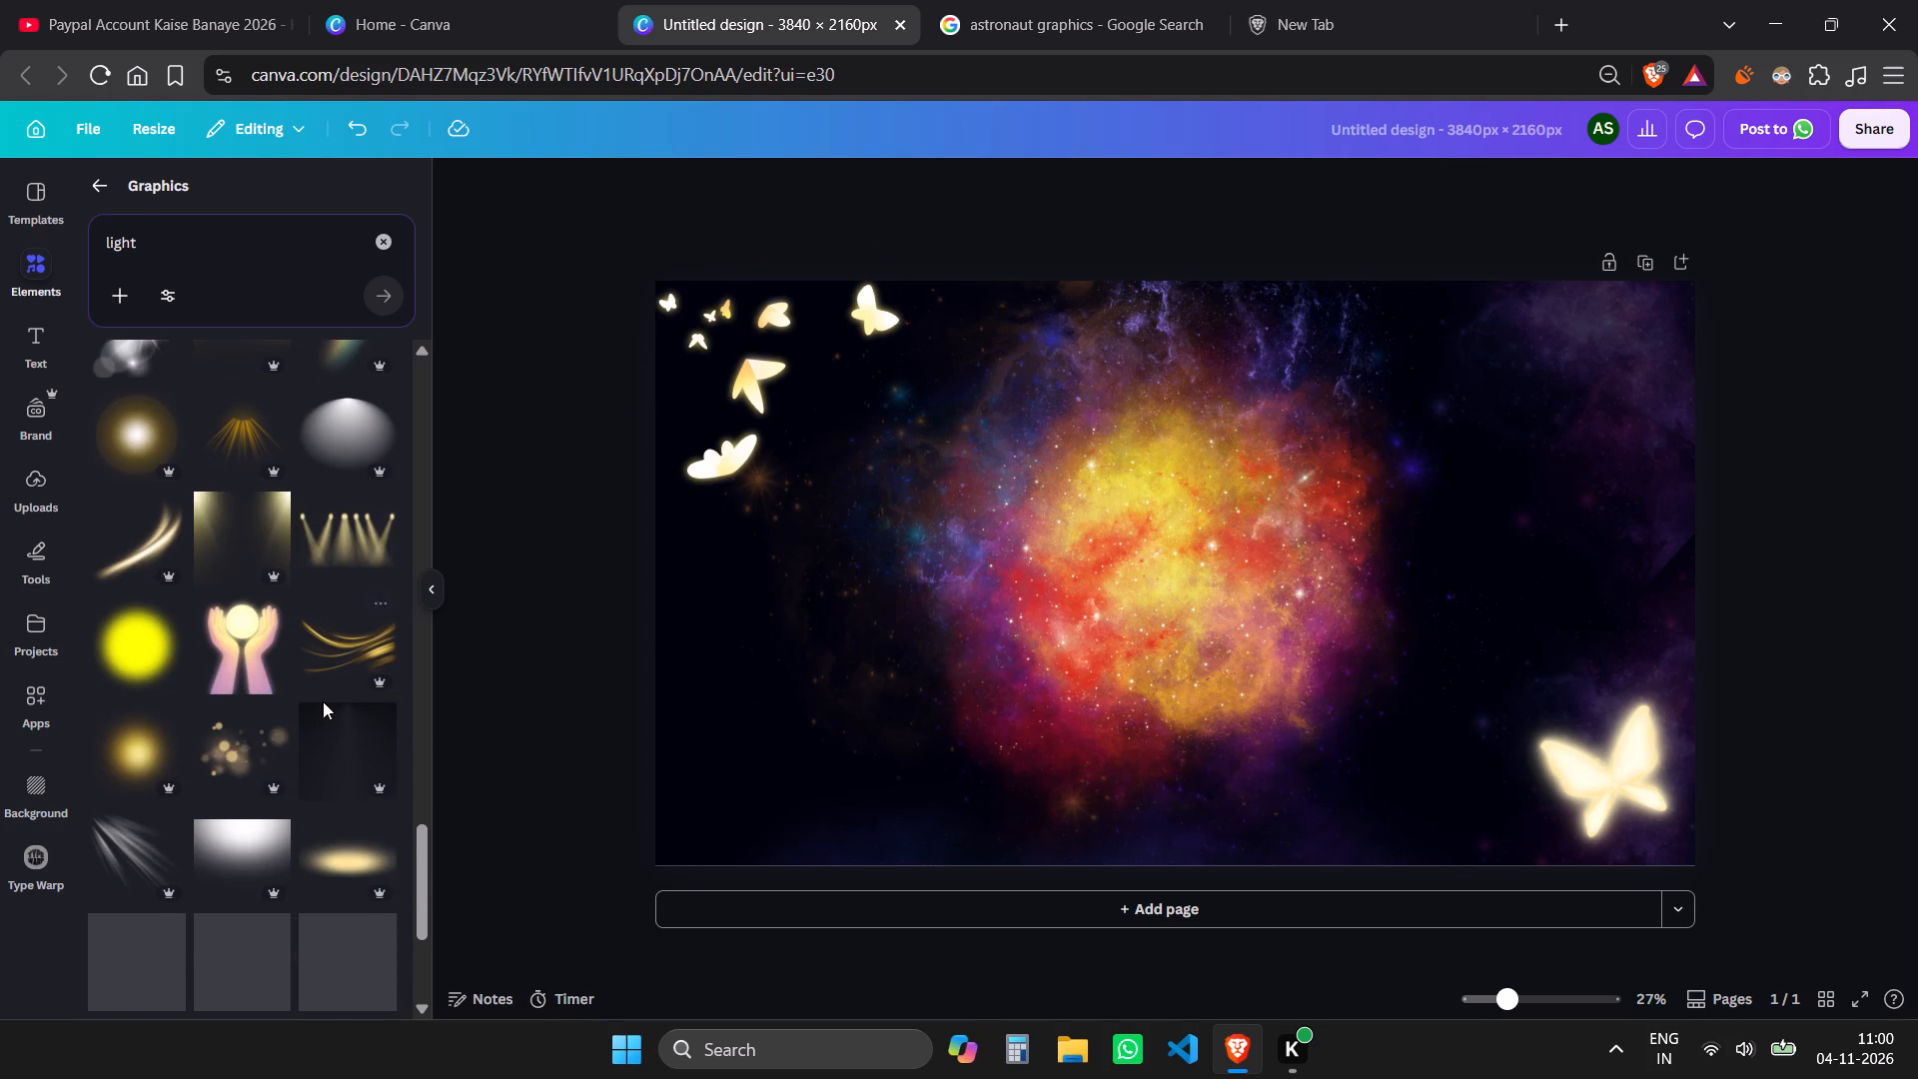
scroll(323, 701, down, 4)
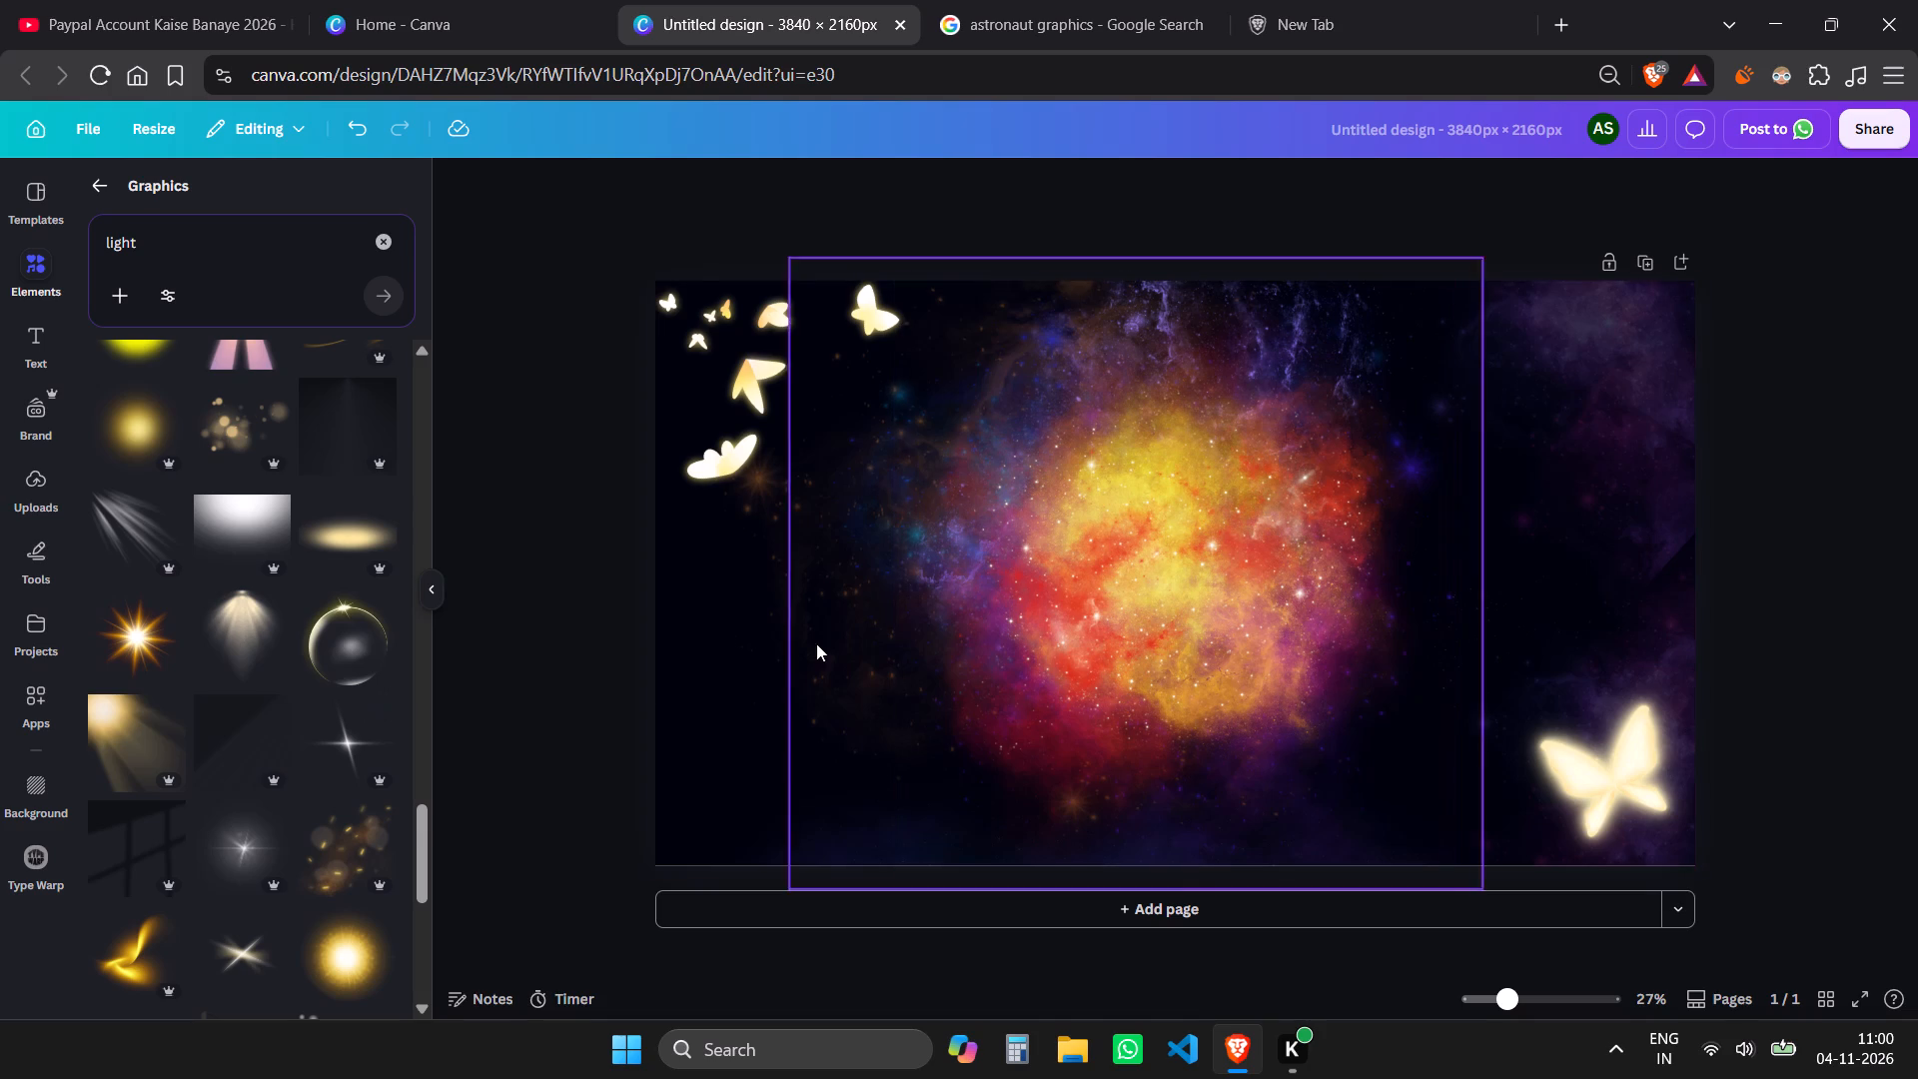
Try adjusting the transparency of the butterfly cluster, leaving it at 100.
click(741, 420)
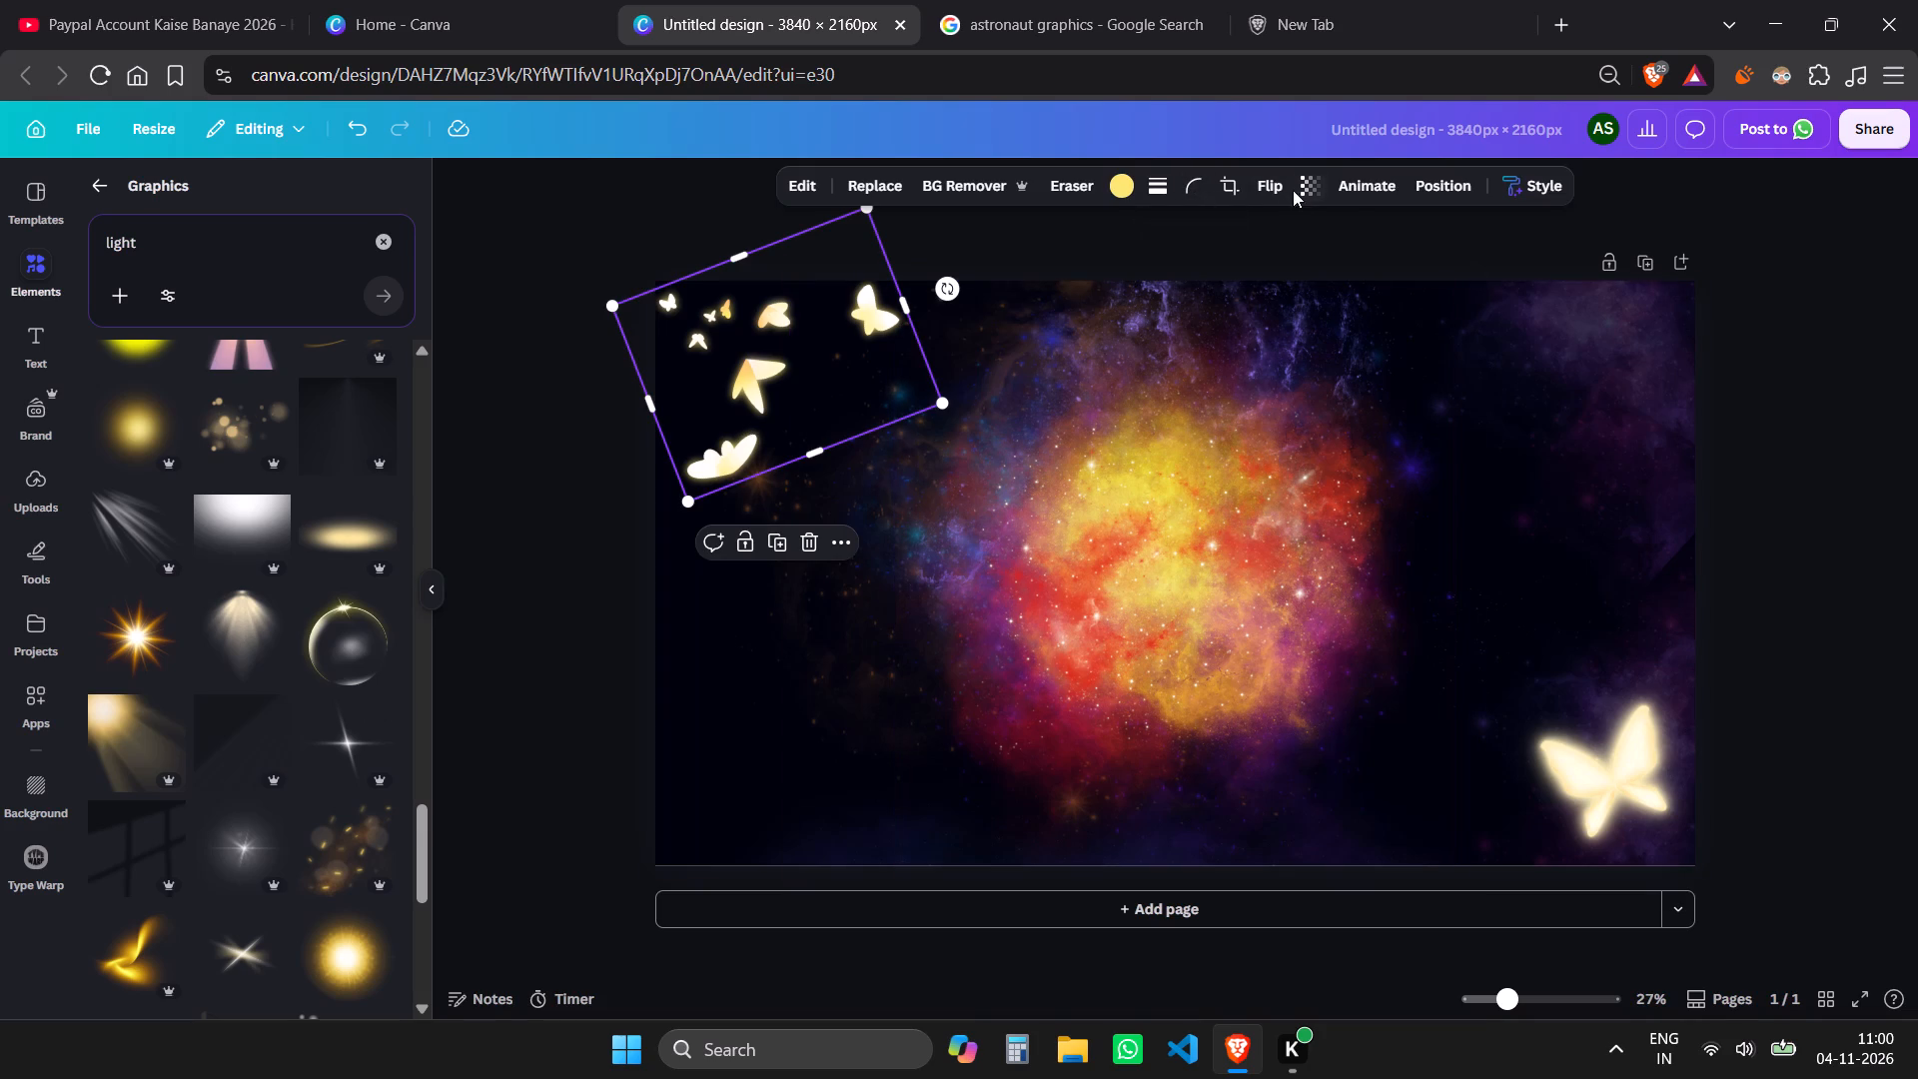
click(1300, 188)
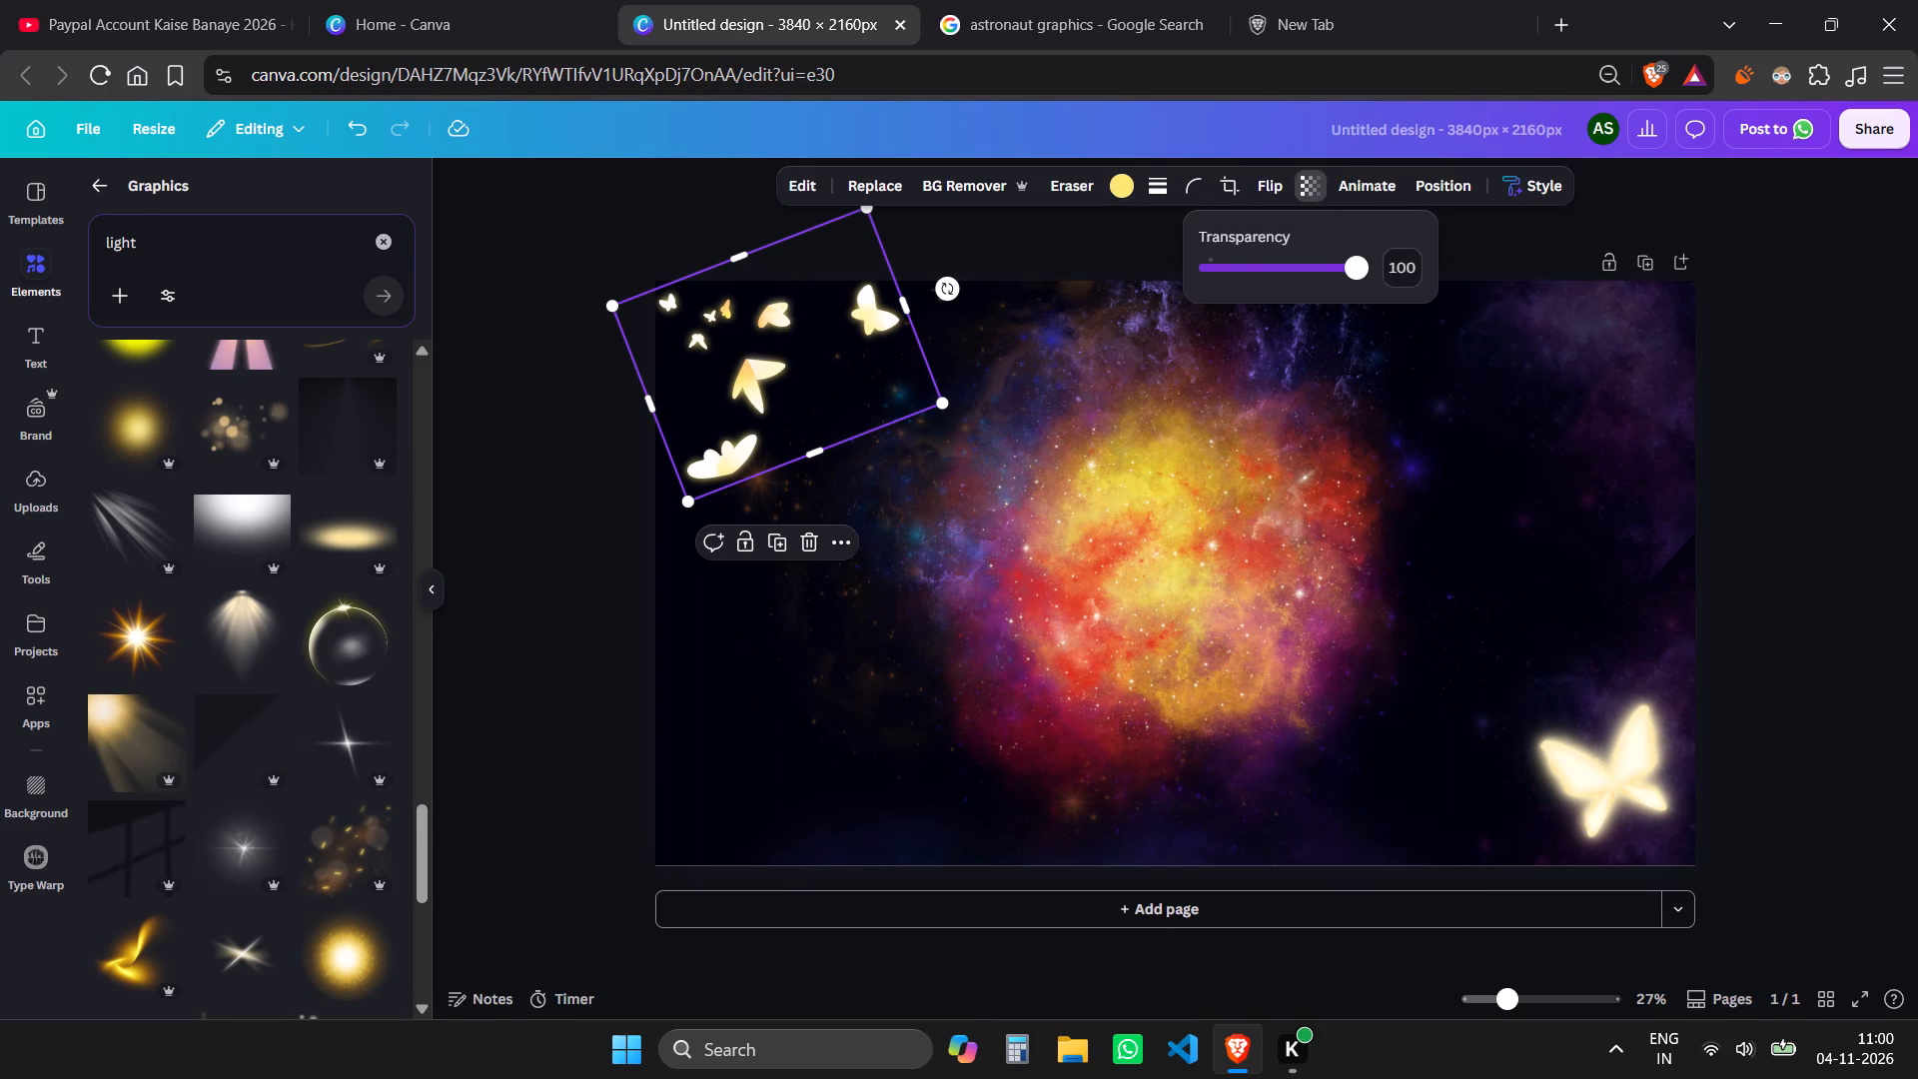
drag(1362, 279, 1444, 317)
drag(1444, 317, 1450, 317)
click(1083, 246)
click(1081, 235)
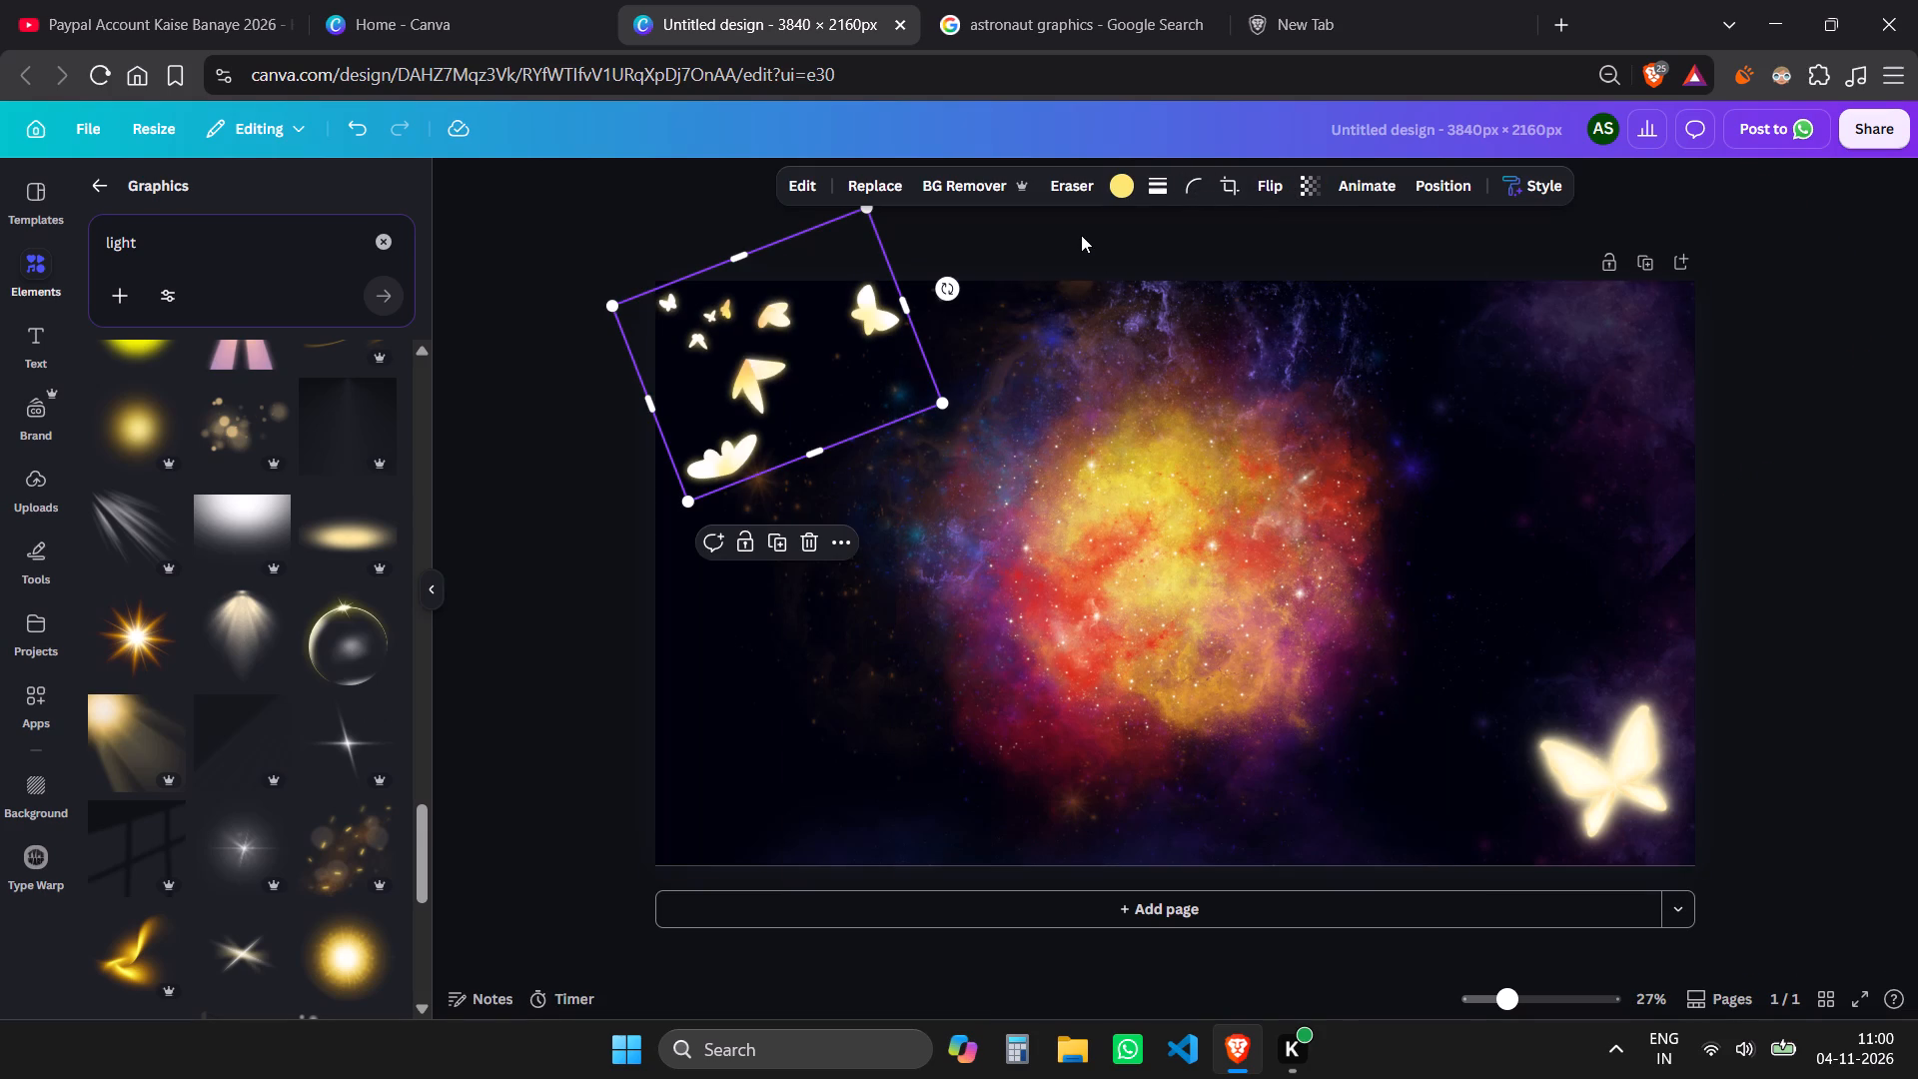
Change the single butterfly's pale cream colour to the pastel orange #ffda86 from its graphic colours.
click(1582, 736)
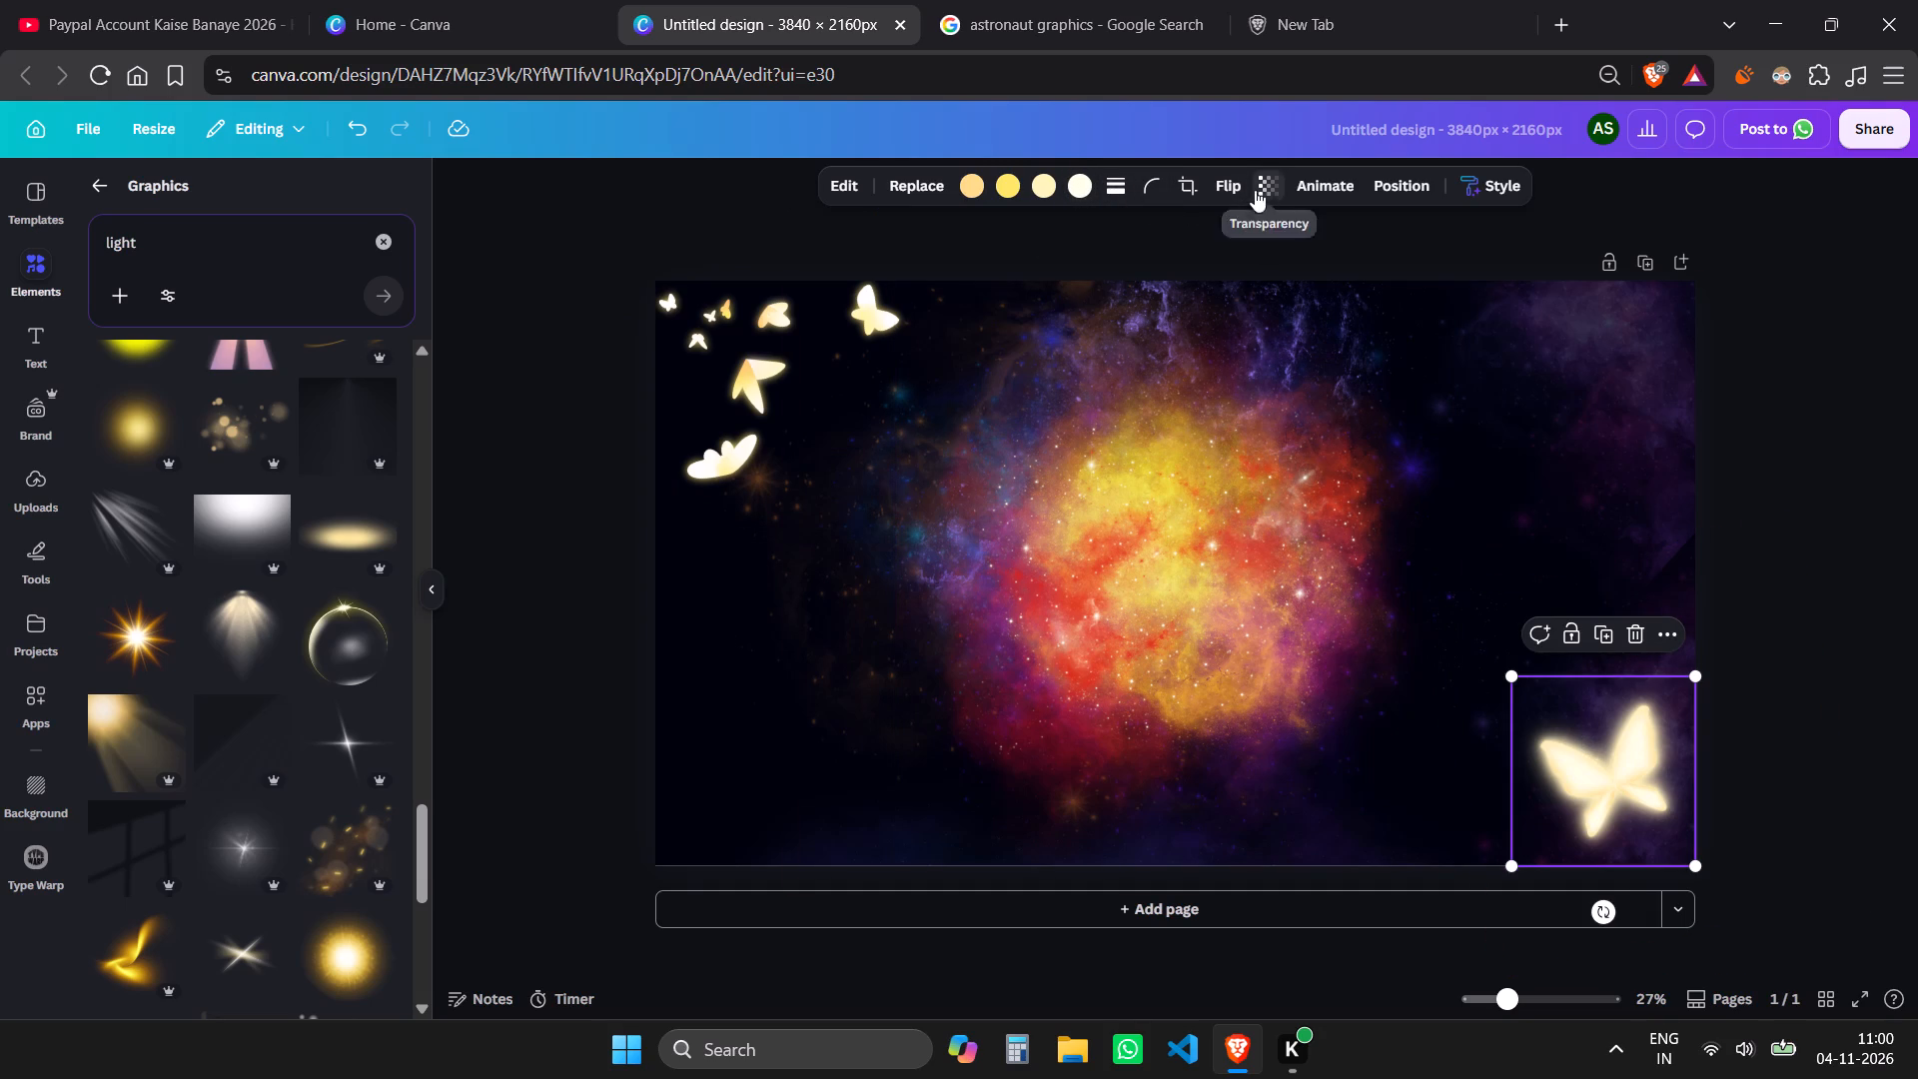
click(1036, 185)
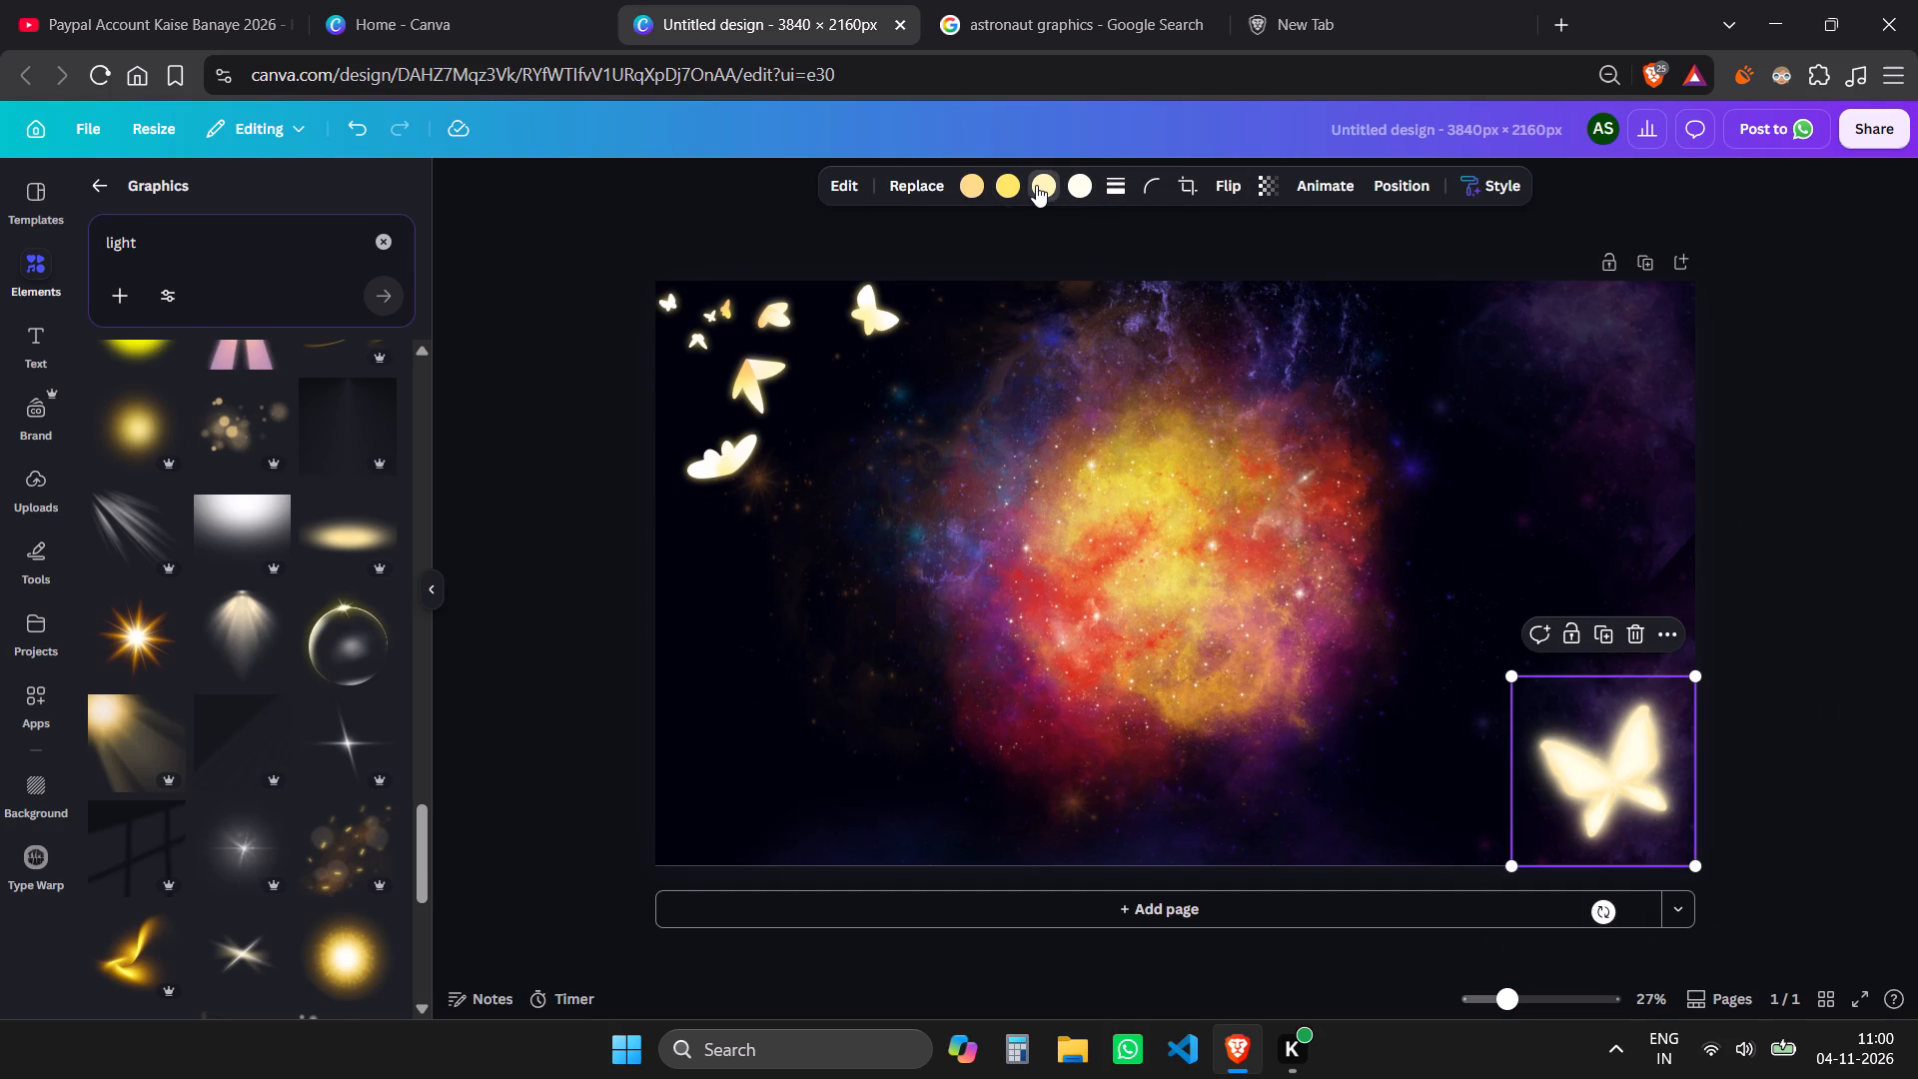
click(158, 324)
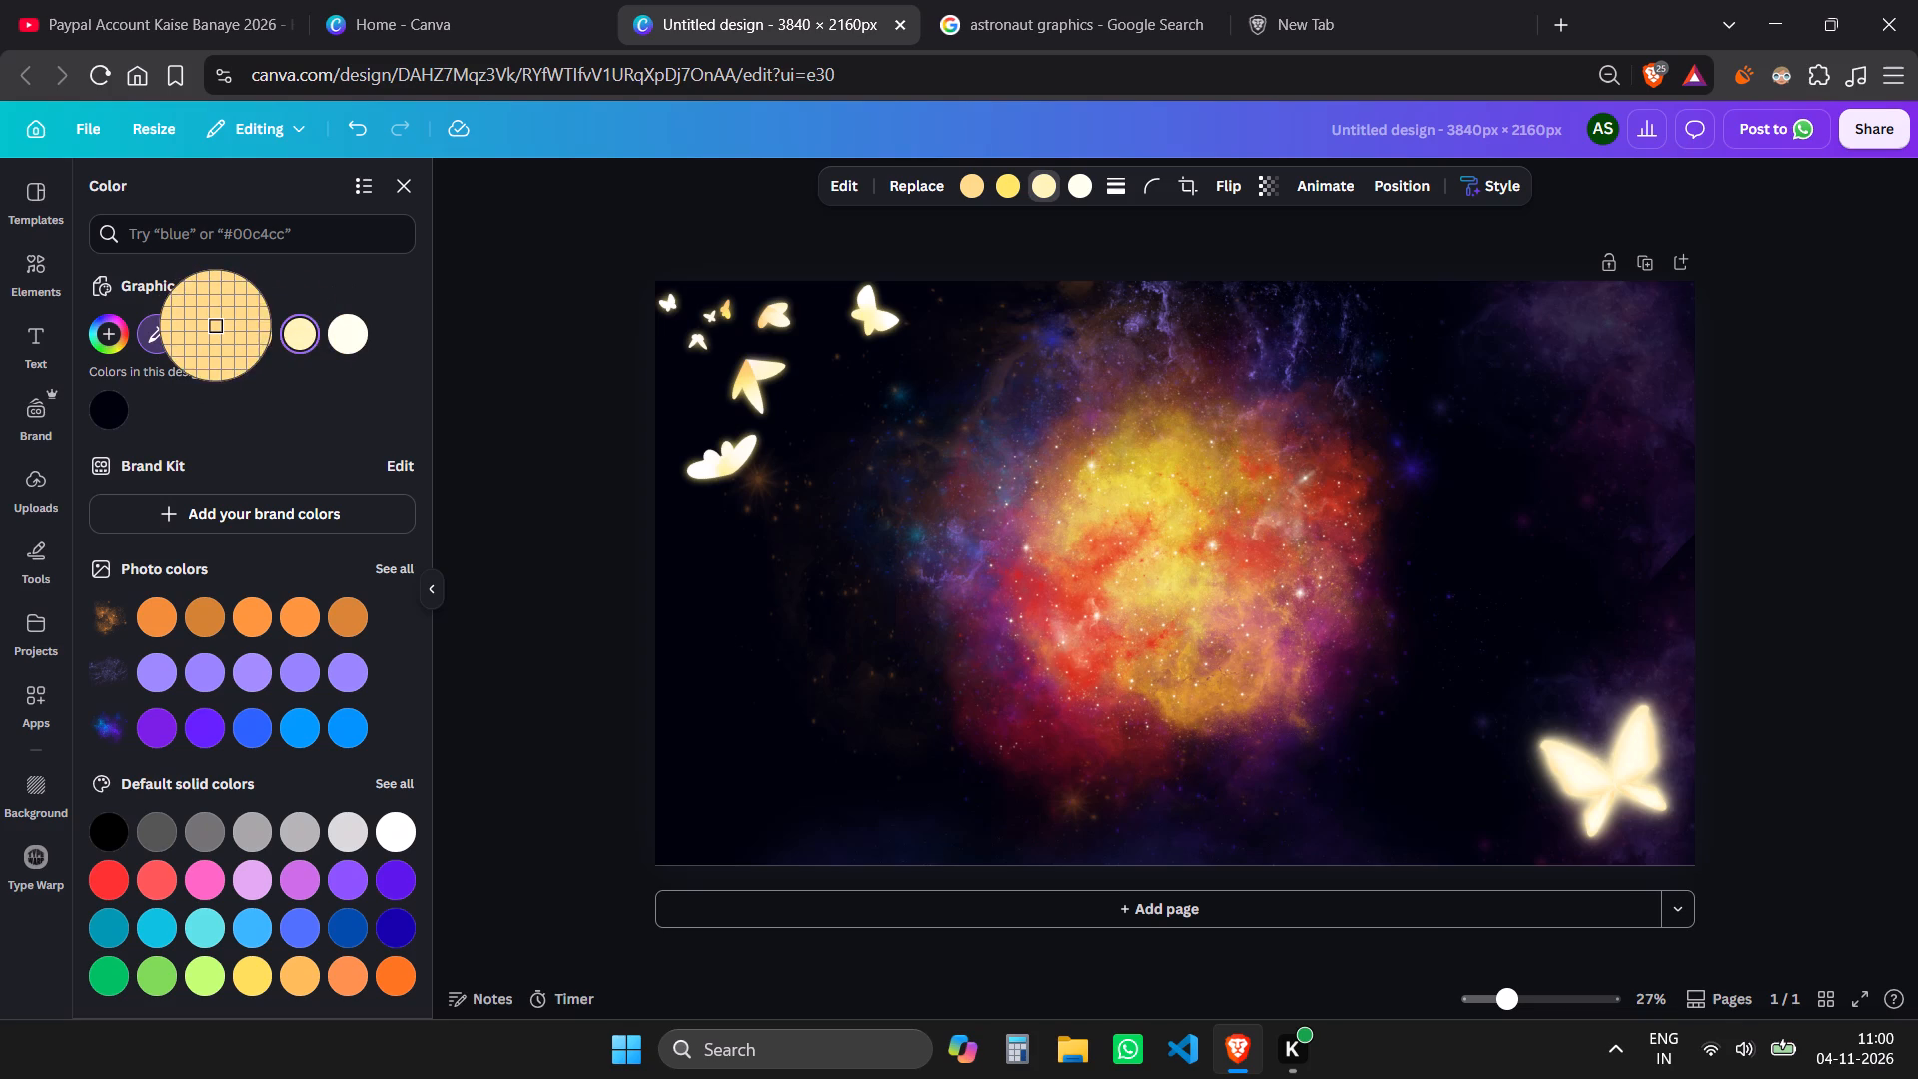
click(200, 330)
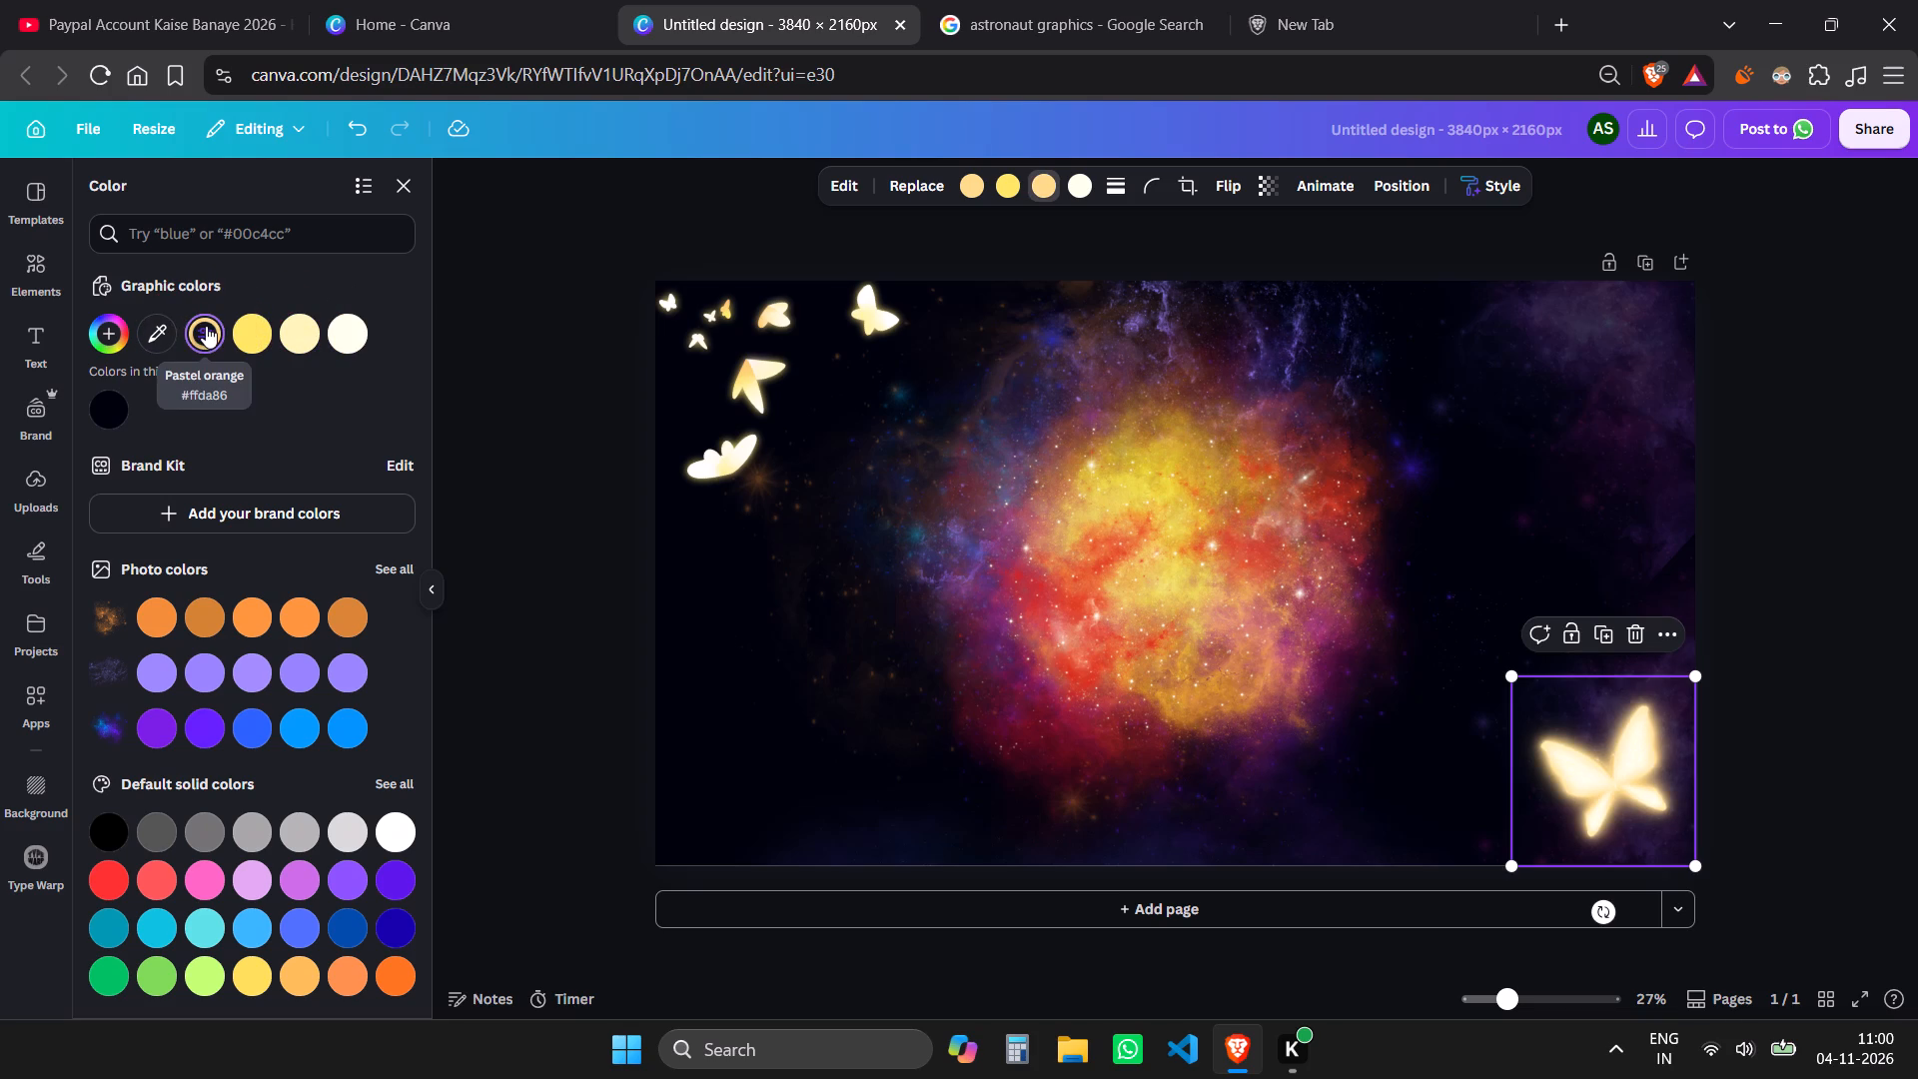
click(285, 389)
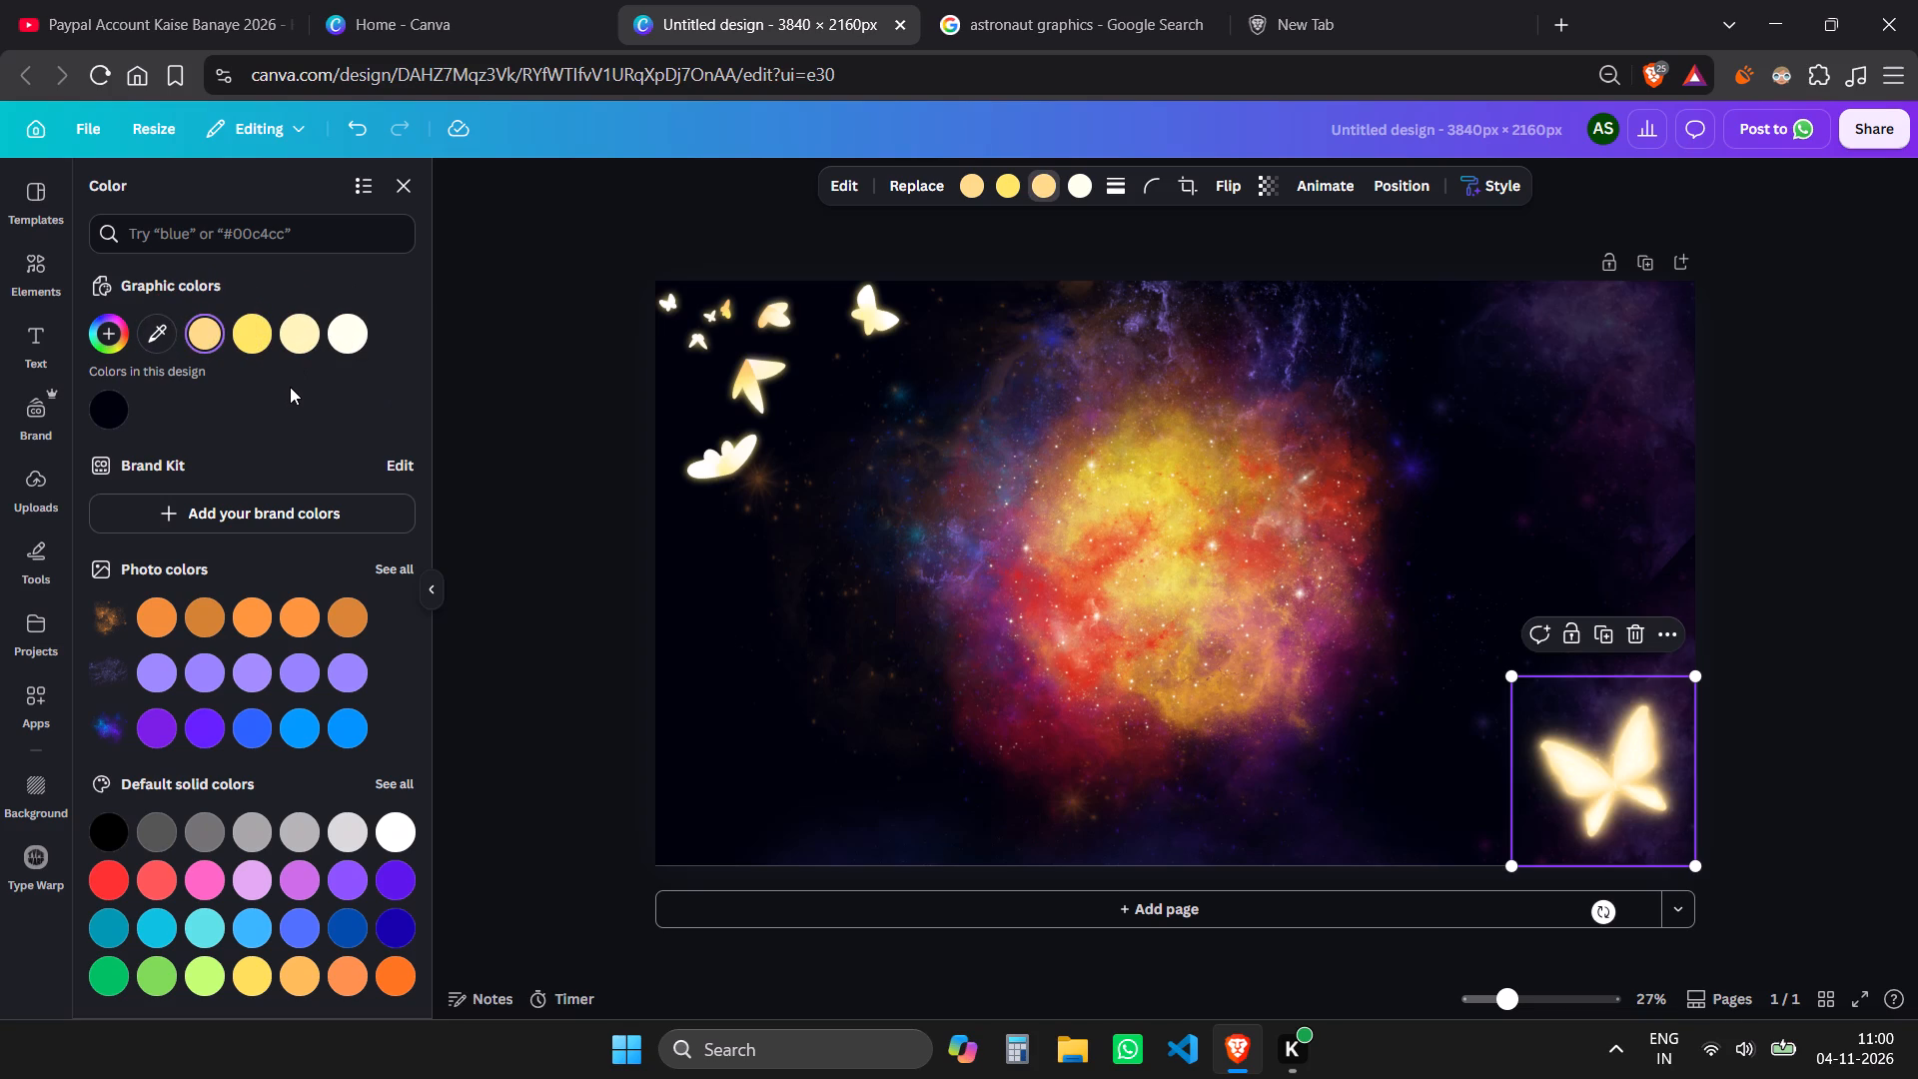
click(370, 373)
Browse the light graphics in the element library for further decorations that suit the space scene.
click(45, 275)
scroll(290, 734, down, 5)
scroll(293, 727, up, 1)
scroll(293, 725, down, 2)
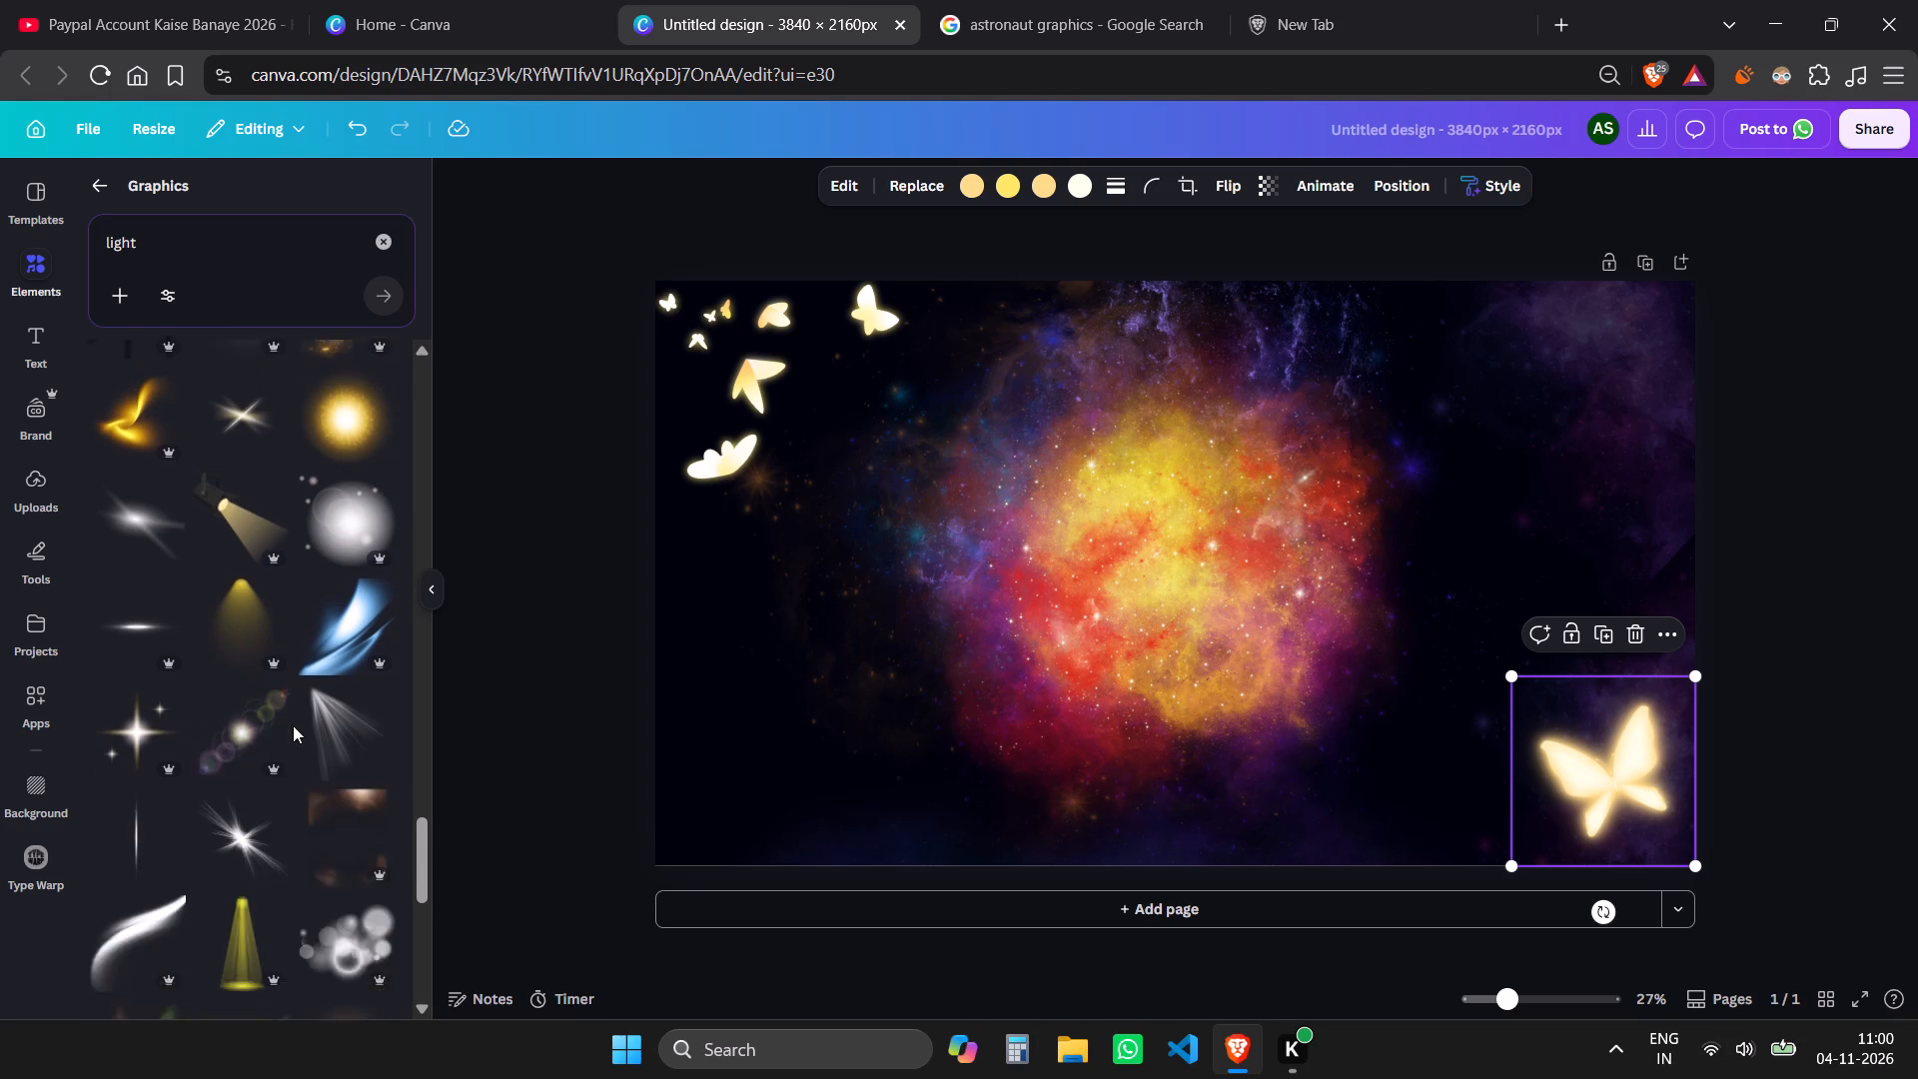
scroll(293, 725, down, 4)
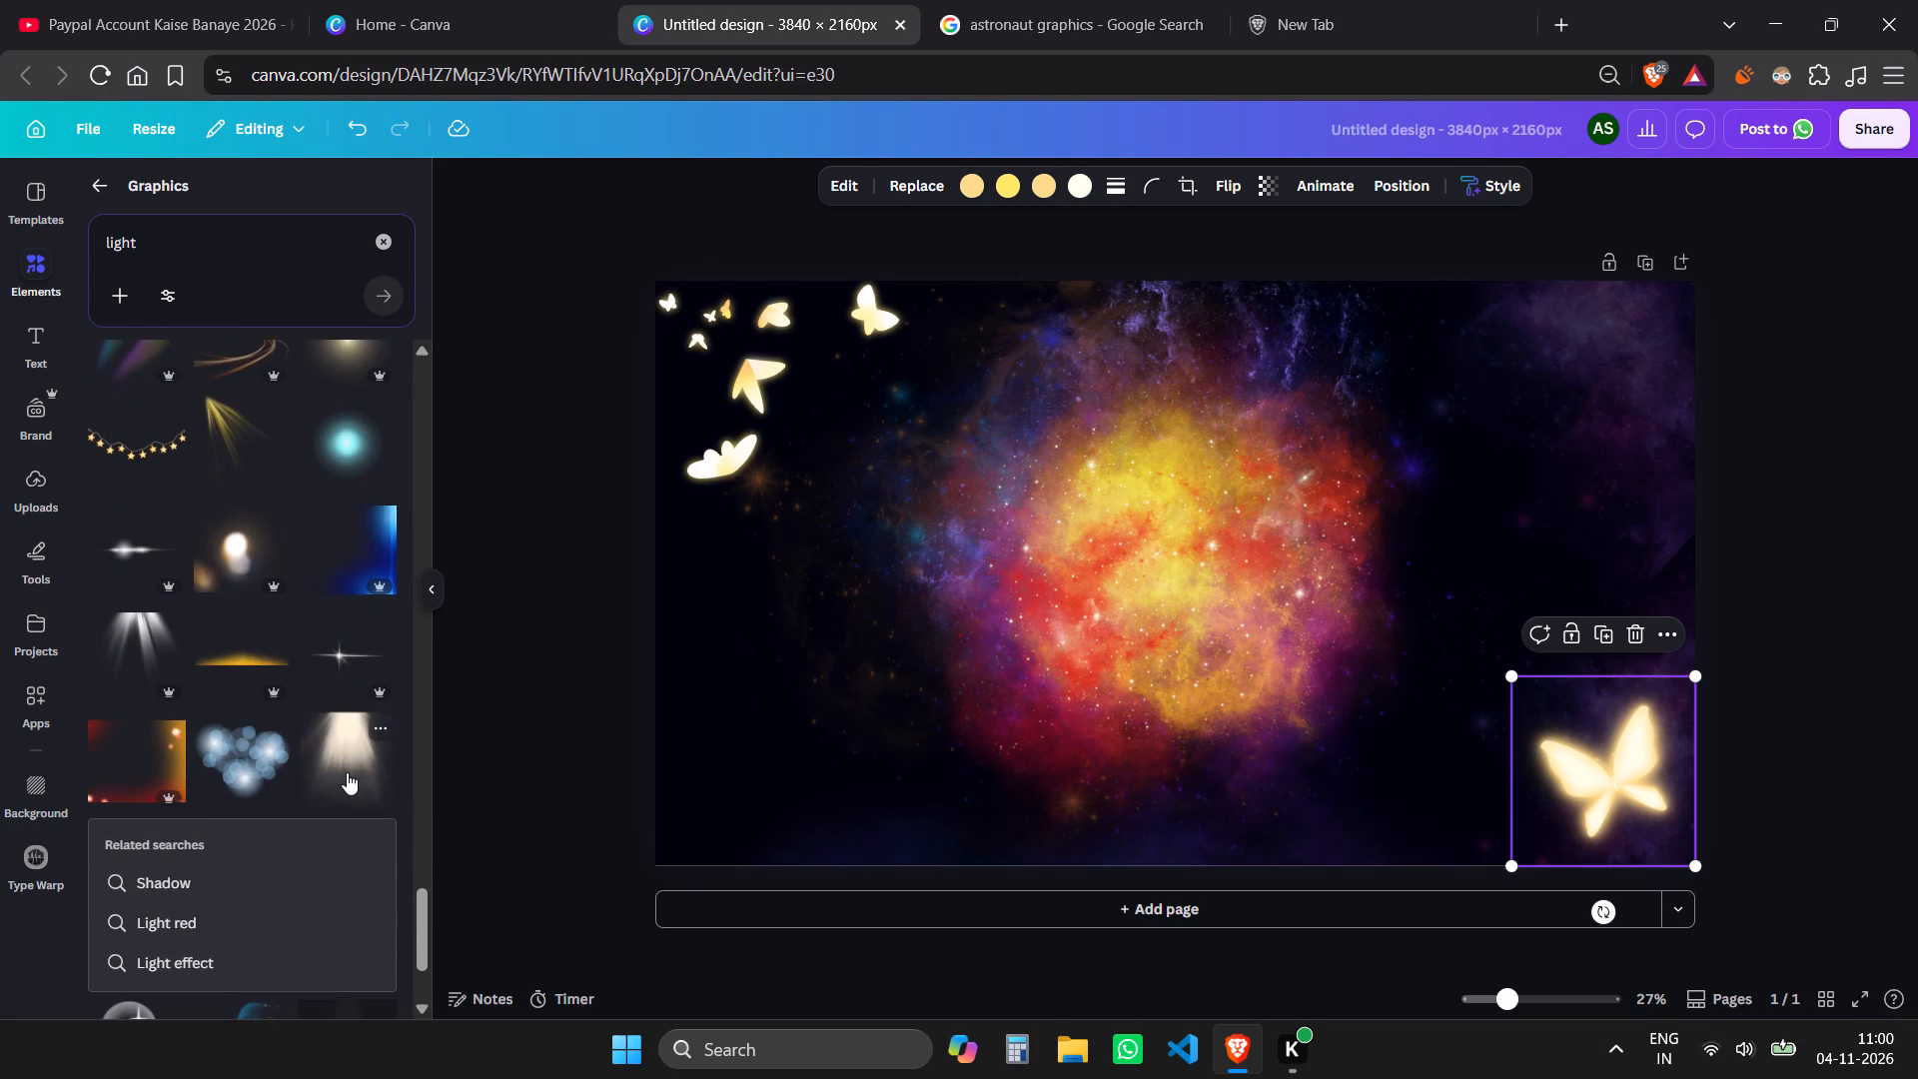
scroll(347, 772, down, 5)
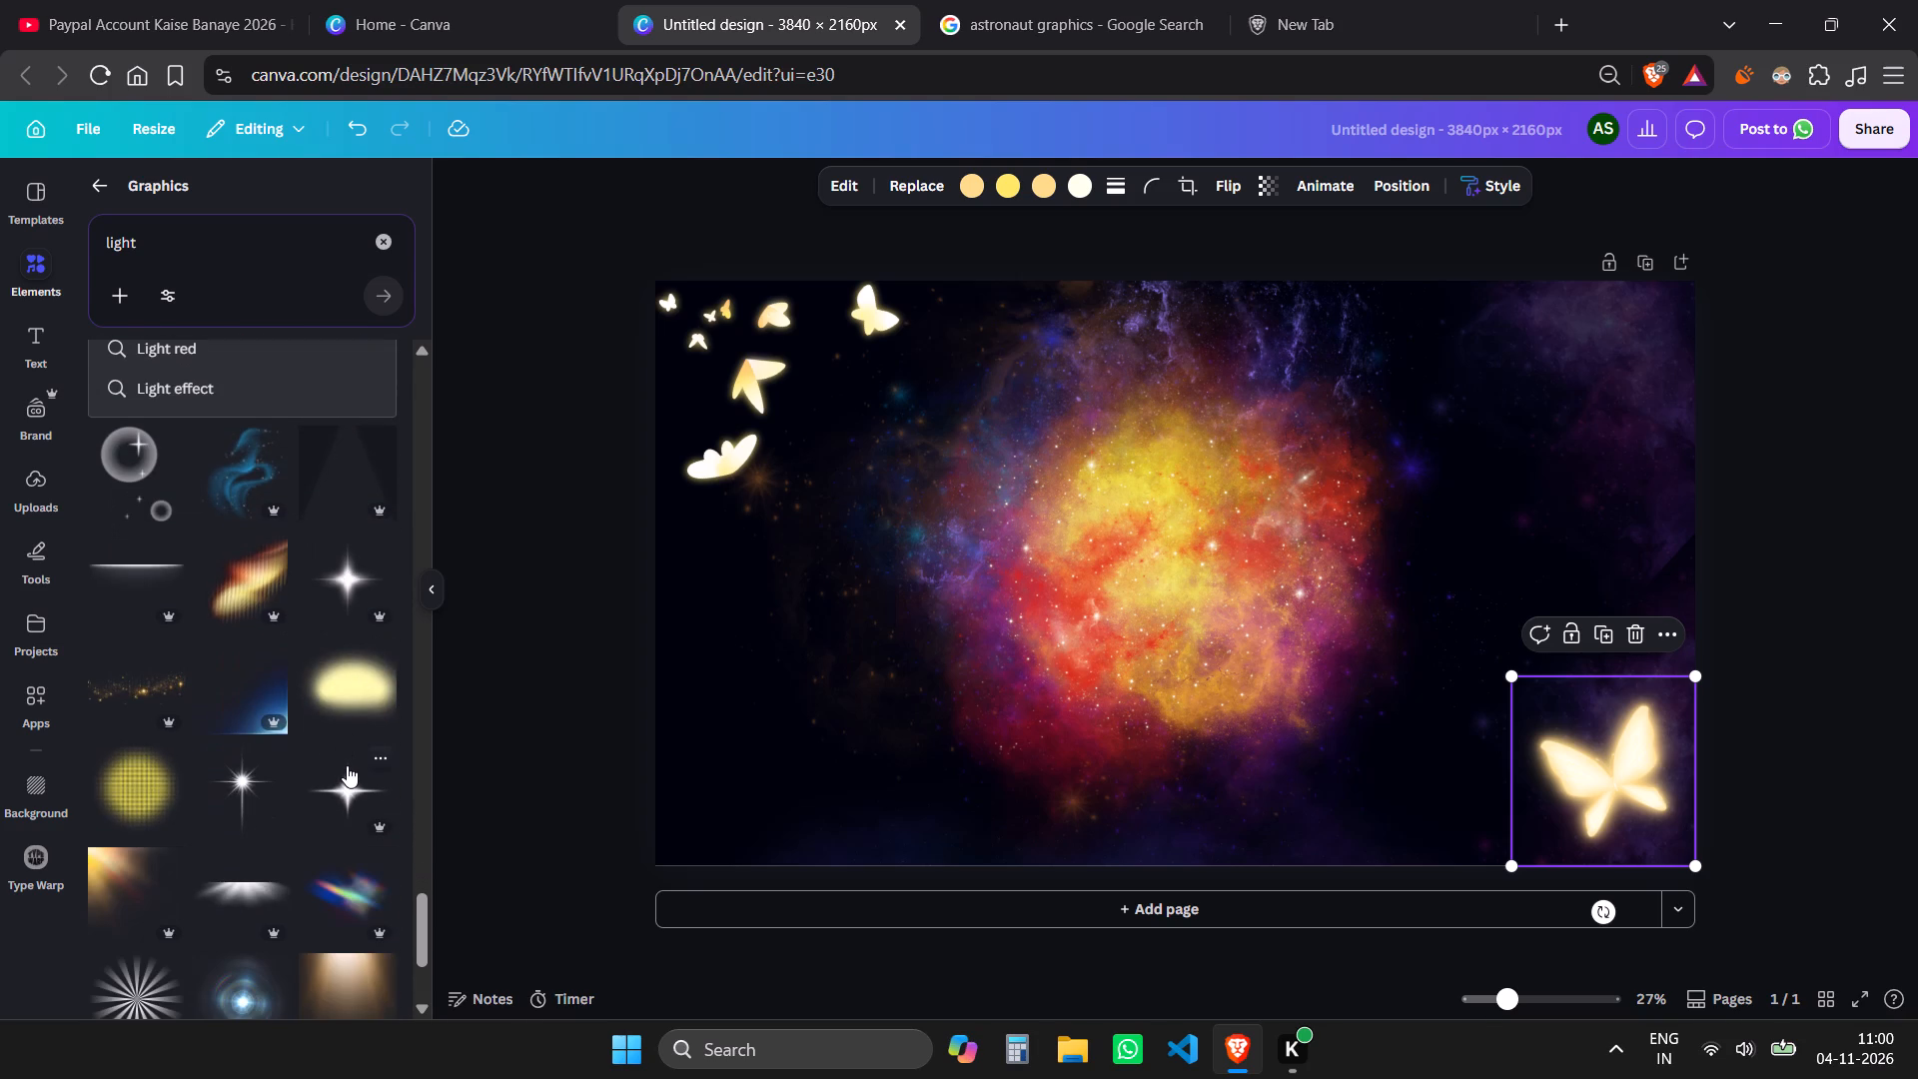
scroll(347, 764, down, 5)
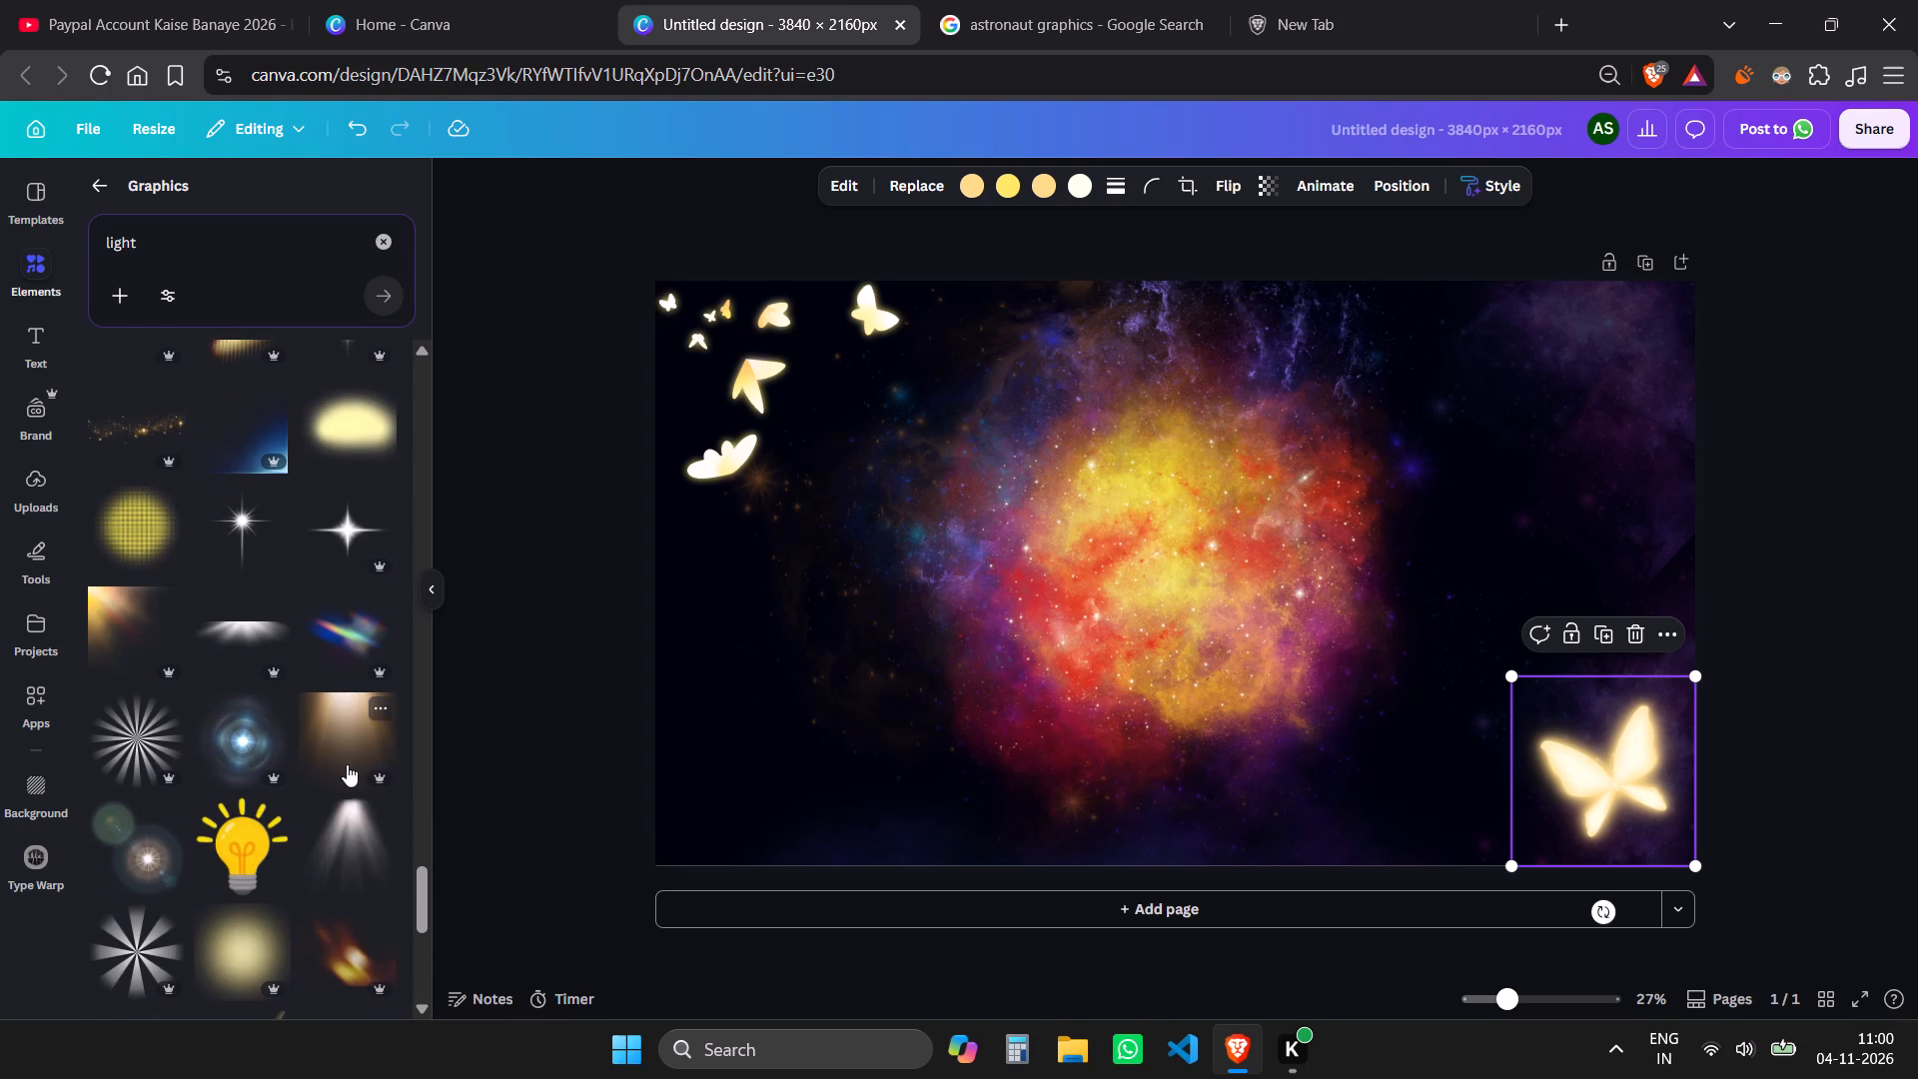
scroll(347, 764, down, 4)
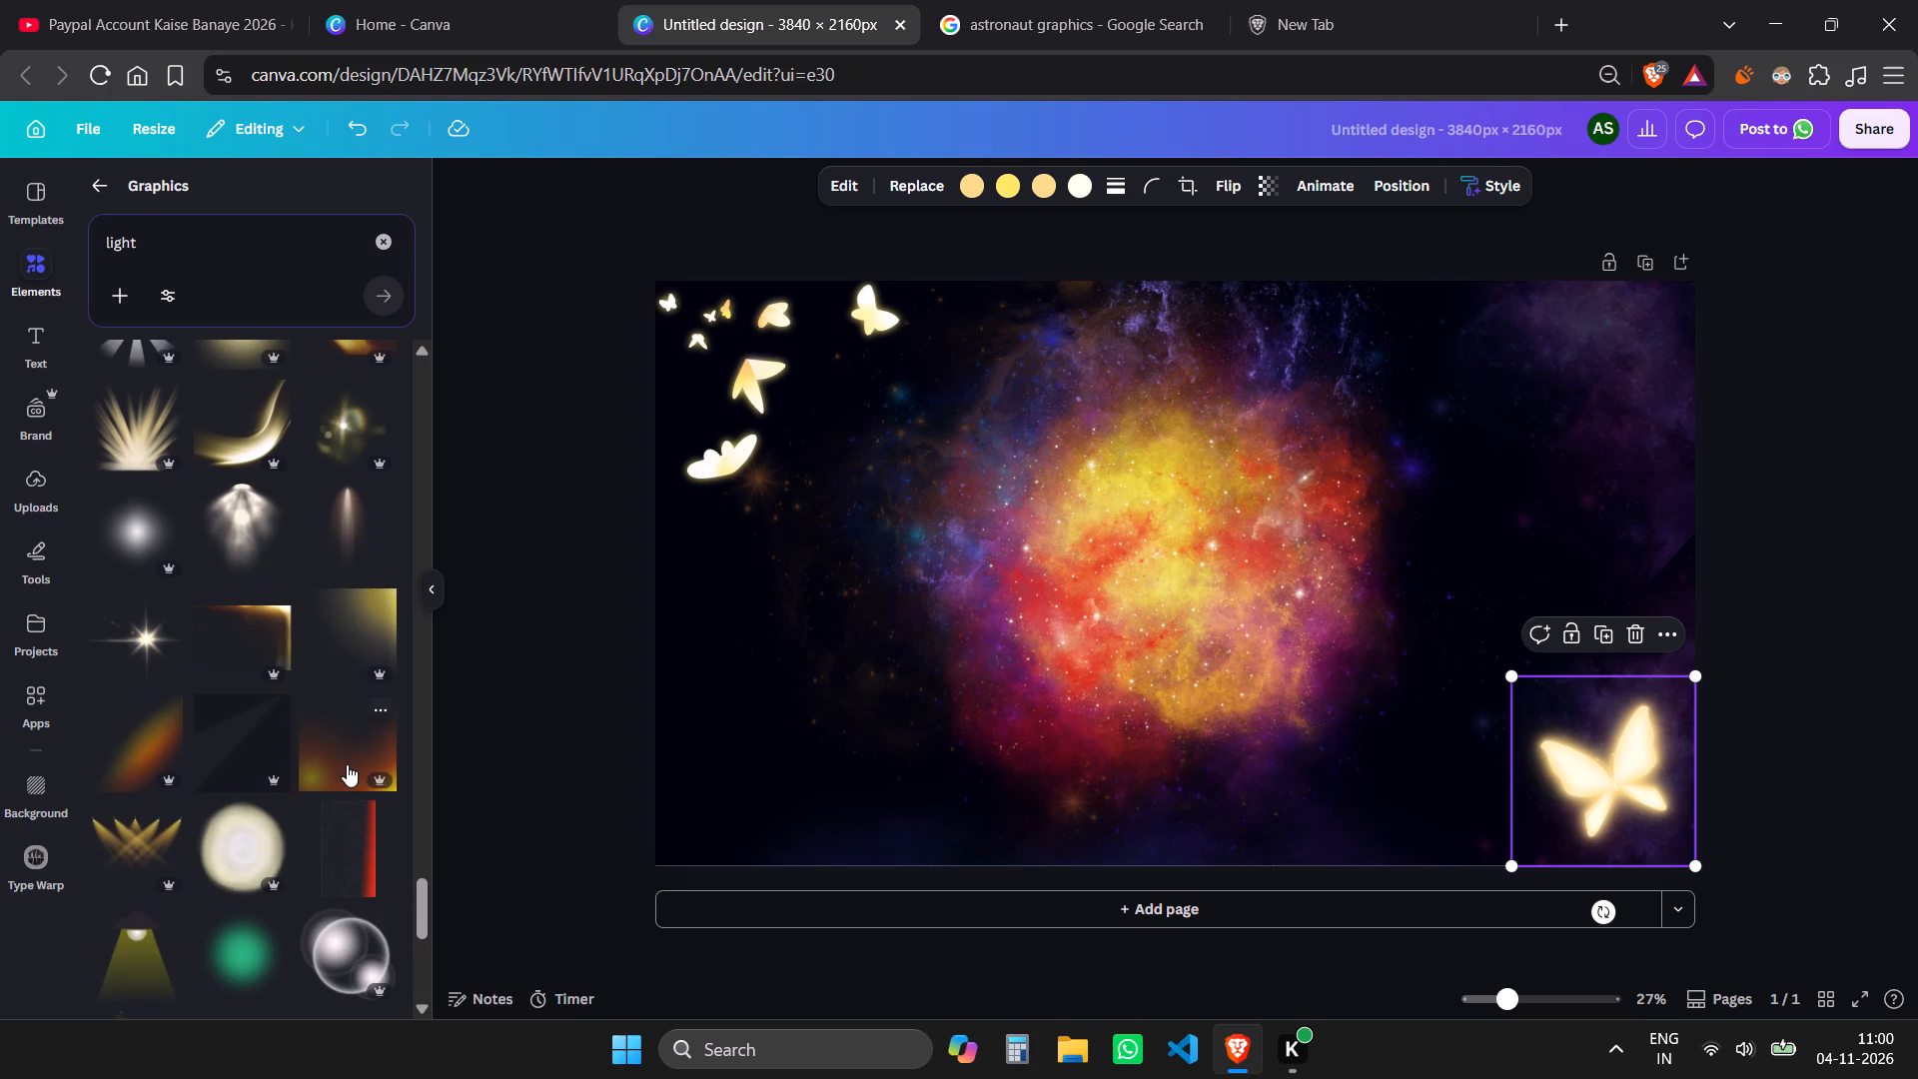
Delete the butterfly cluster in the page's top-left corner and the single butterfly in the bottom-right corner.
click(748, 373)
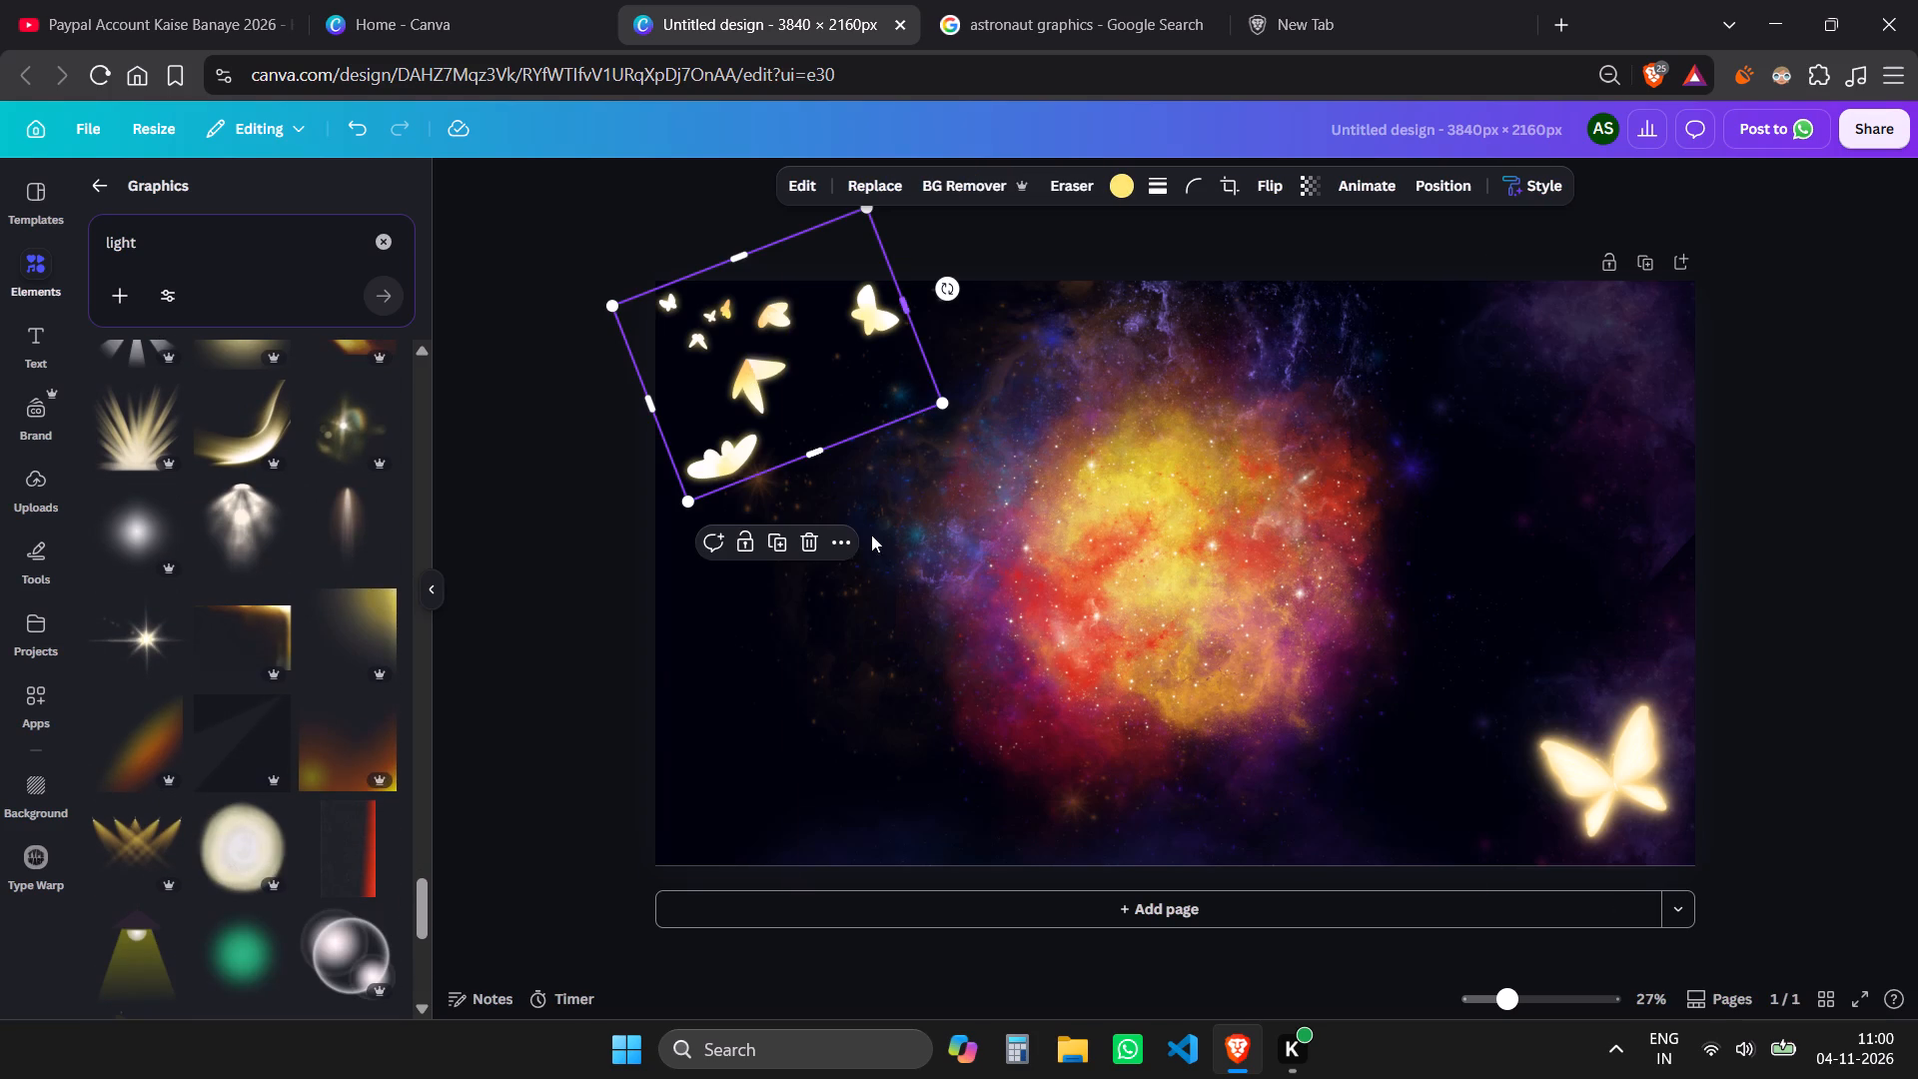
click(806, 538)
click(1659, 739)
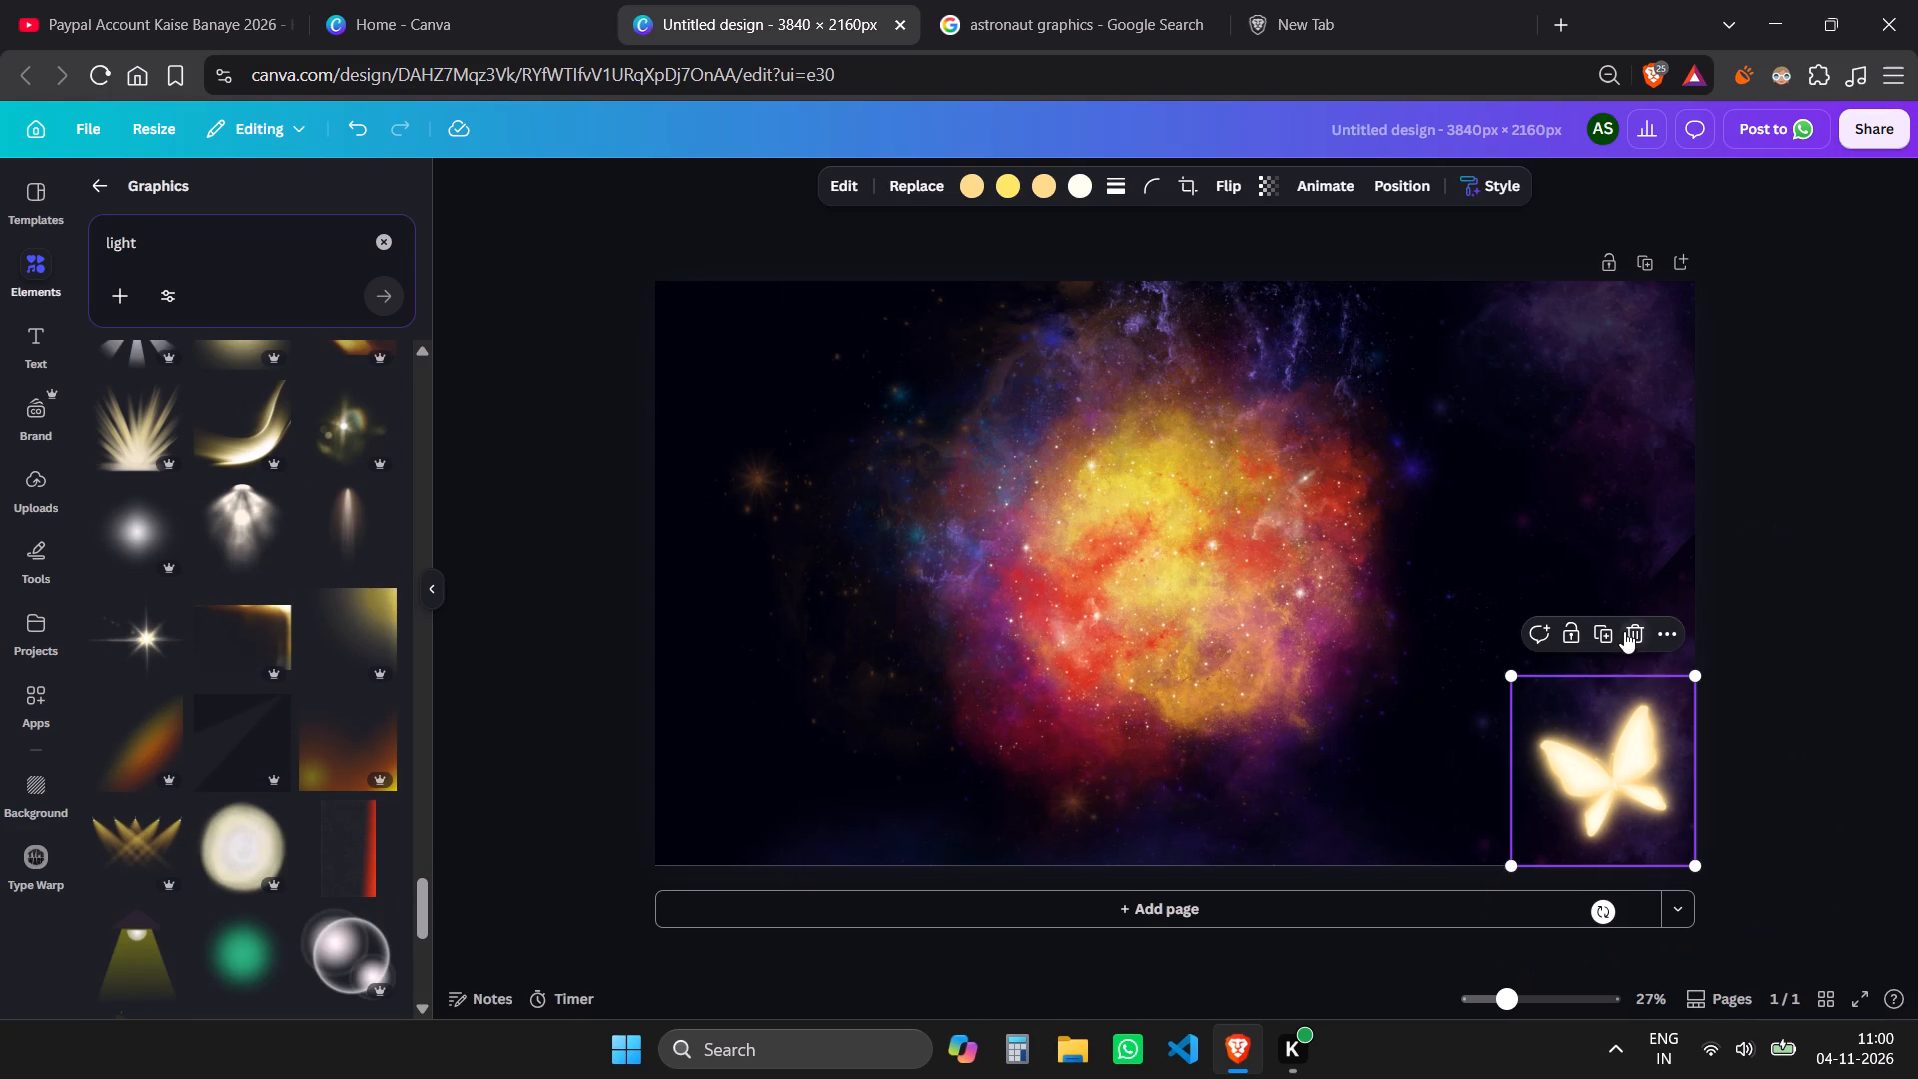
click(1634, 630)
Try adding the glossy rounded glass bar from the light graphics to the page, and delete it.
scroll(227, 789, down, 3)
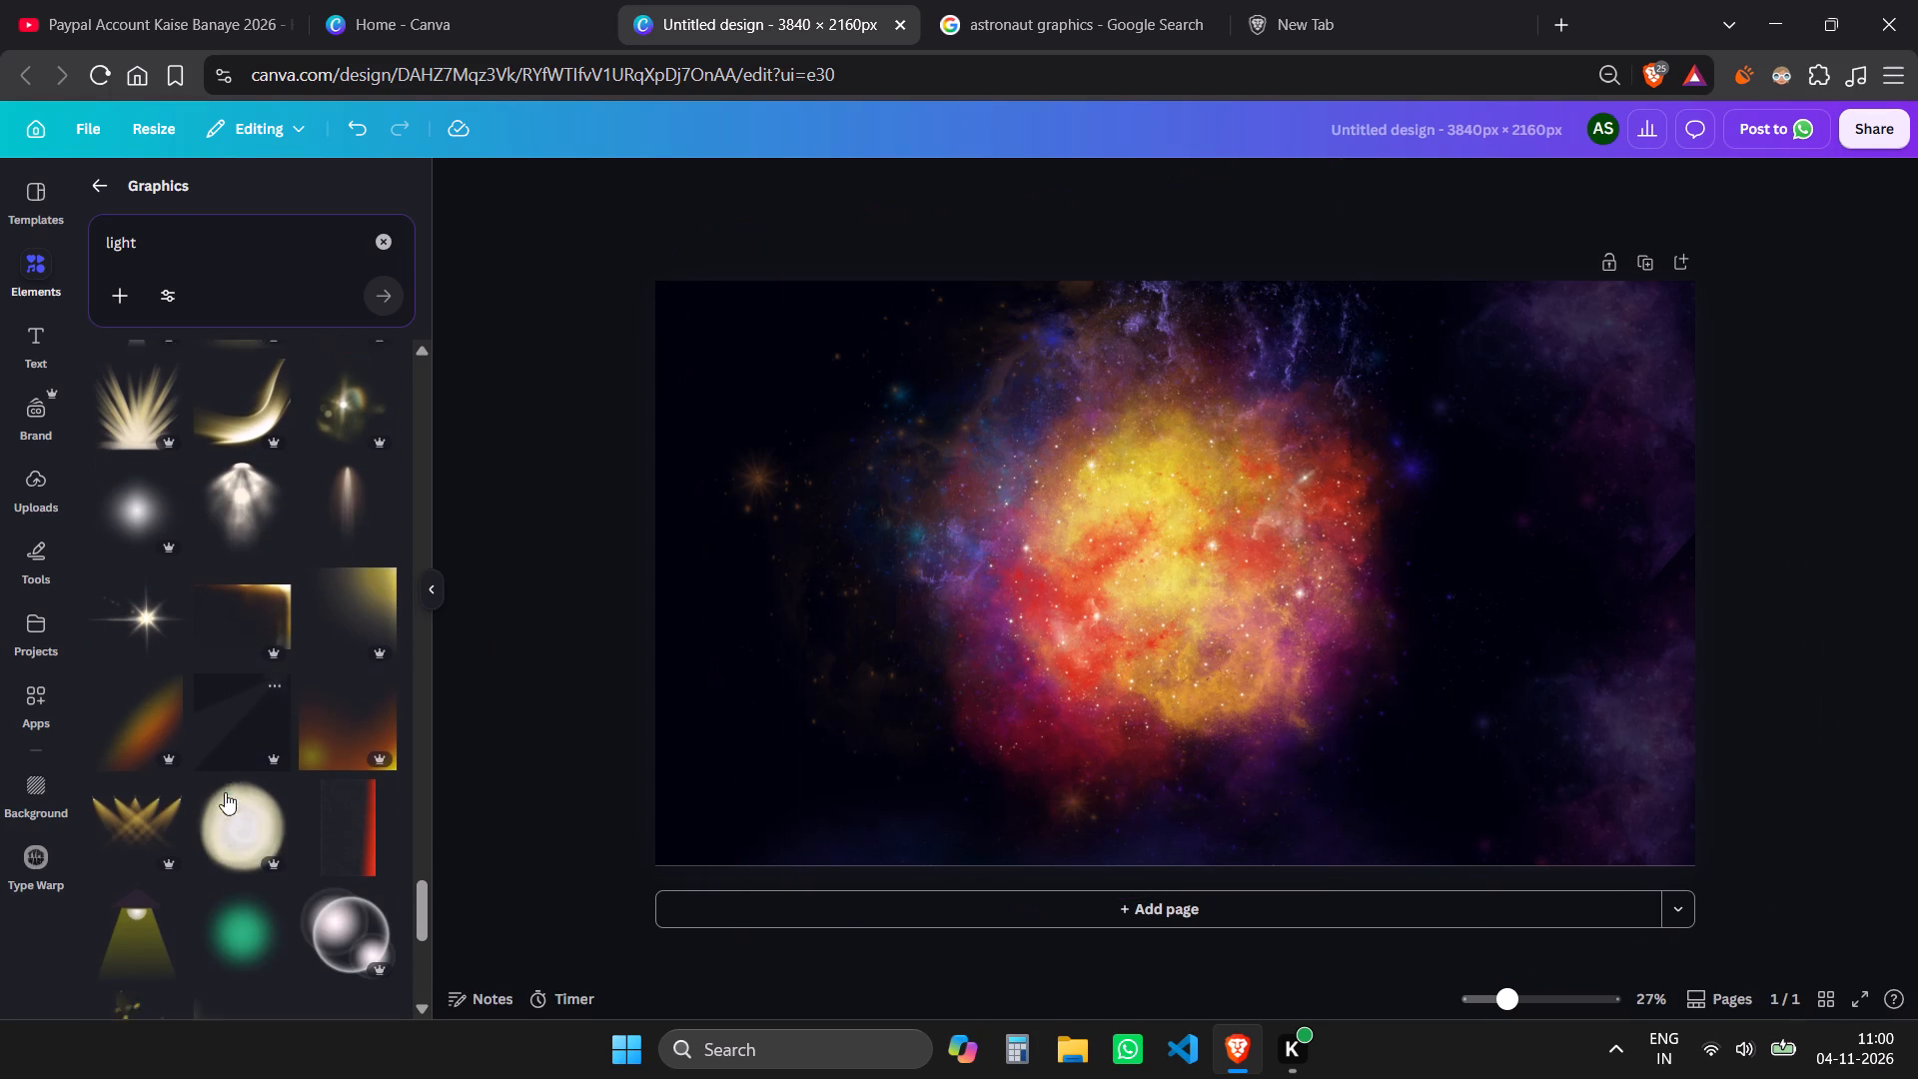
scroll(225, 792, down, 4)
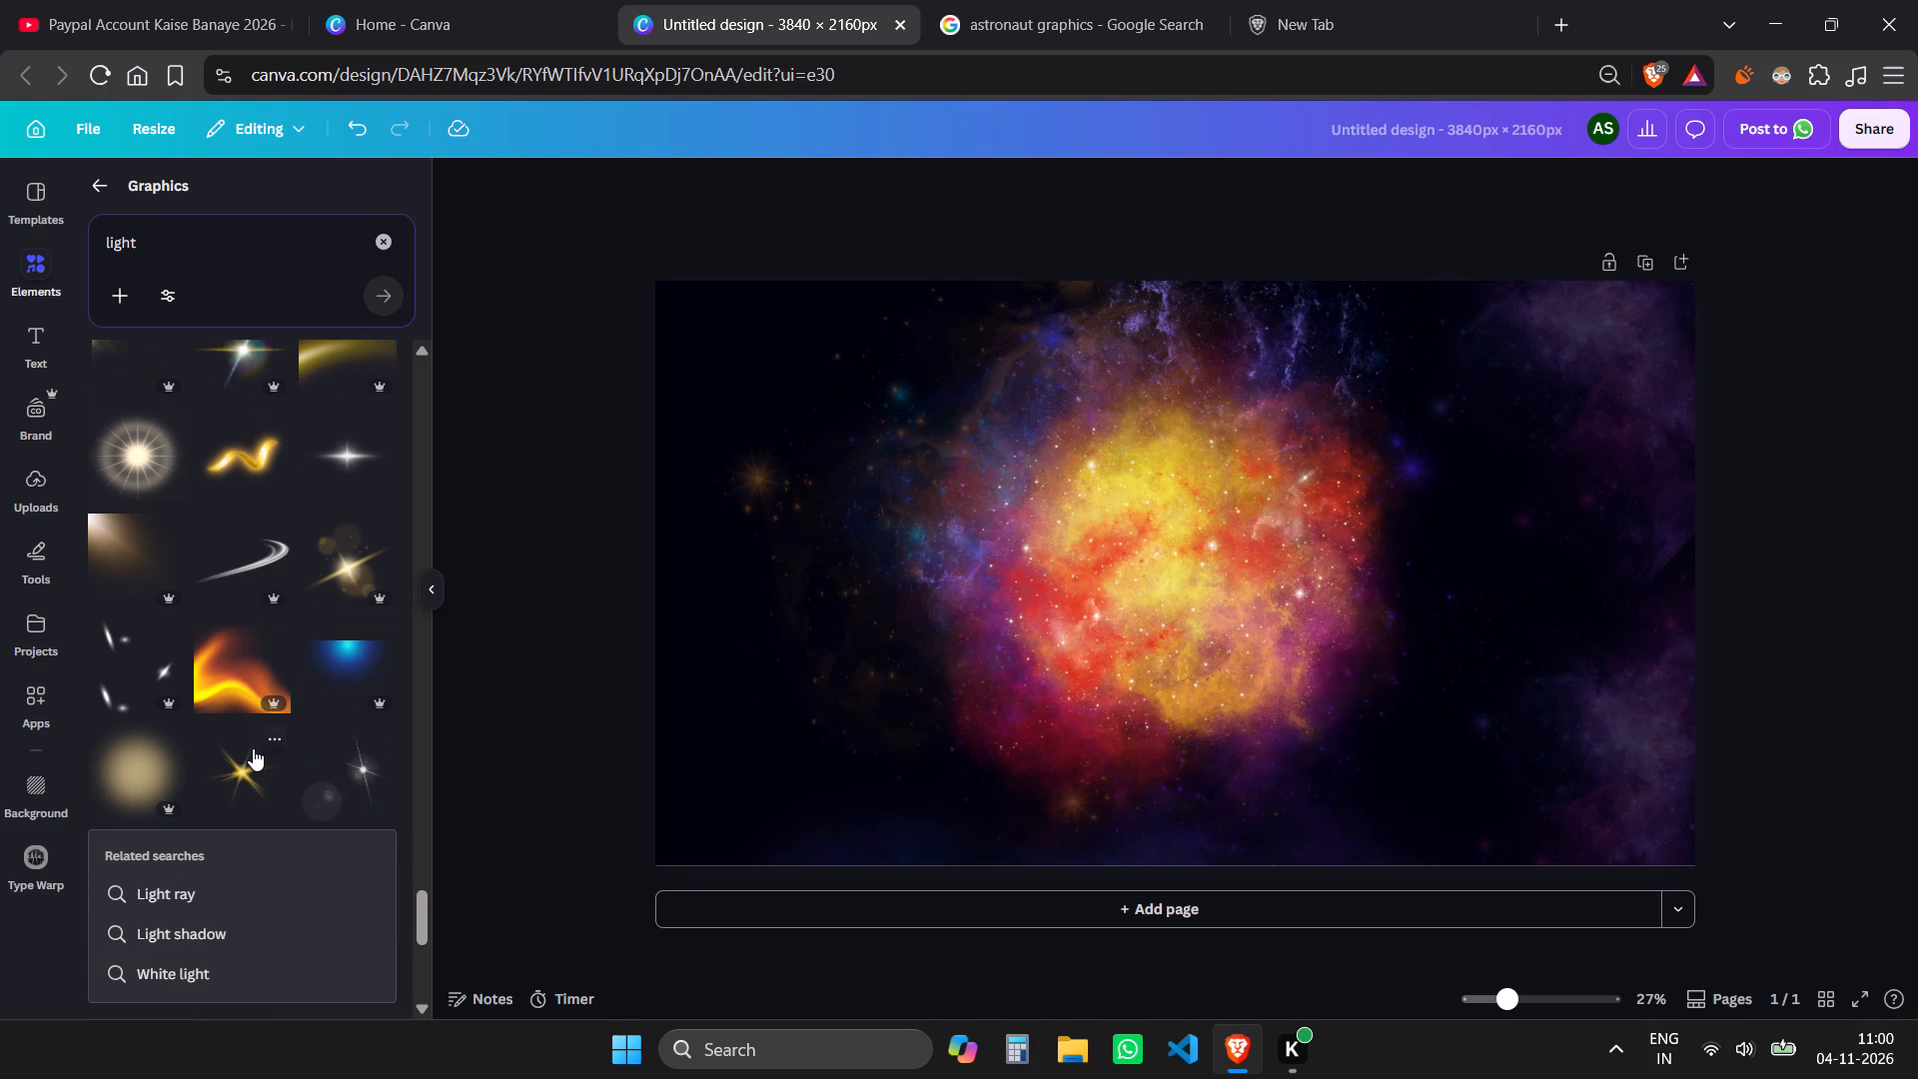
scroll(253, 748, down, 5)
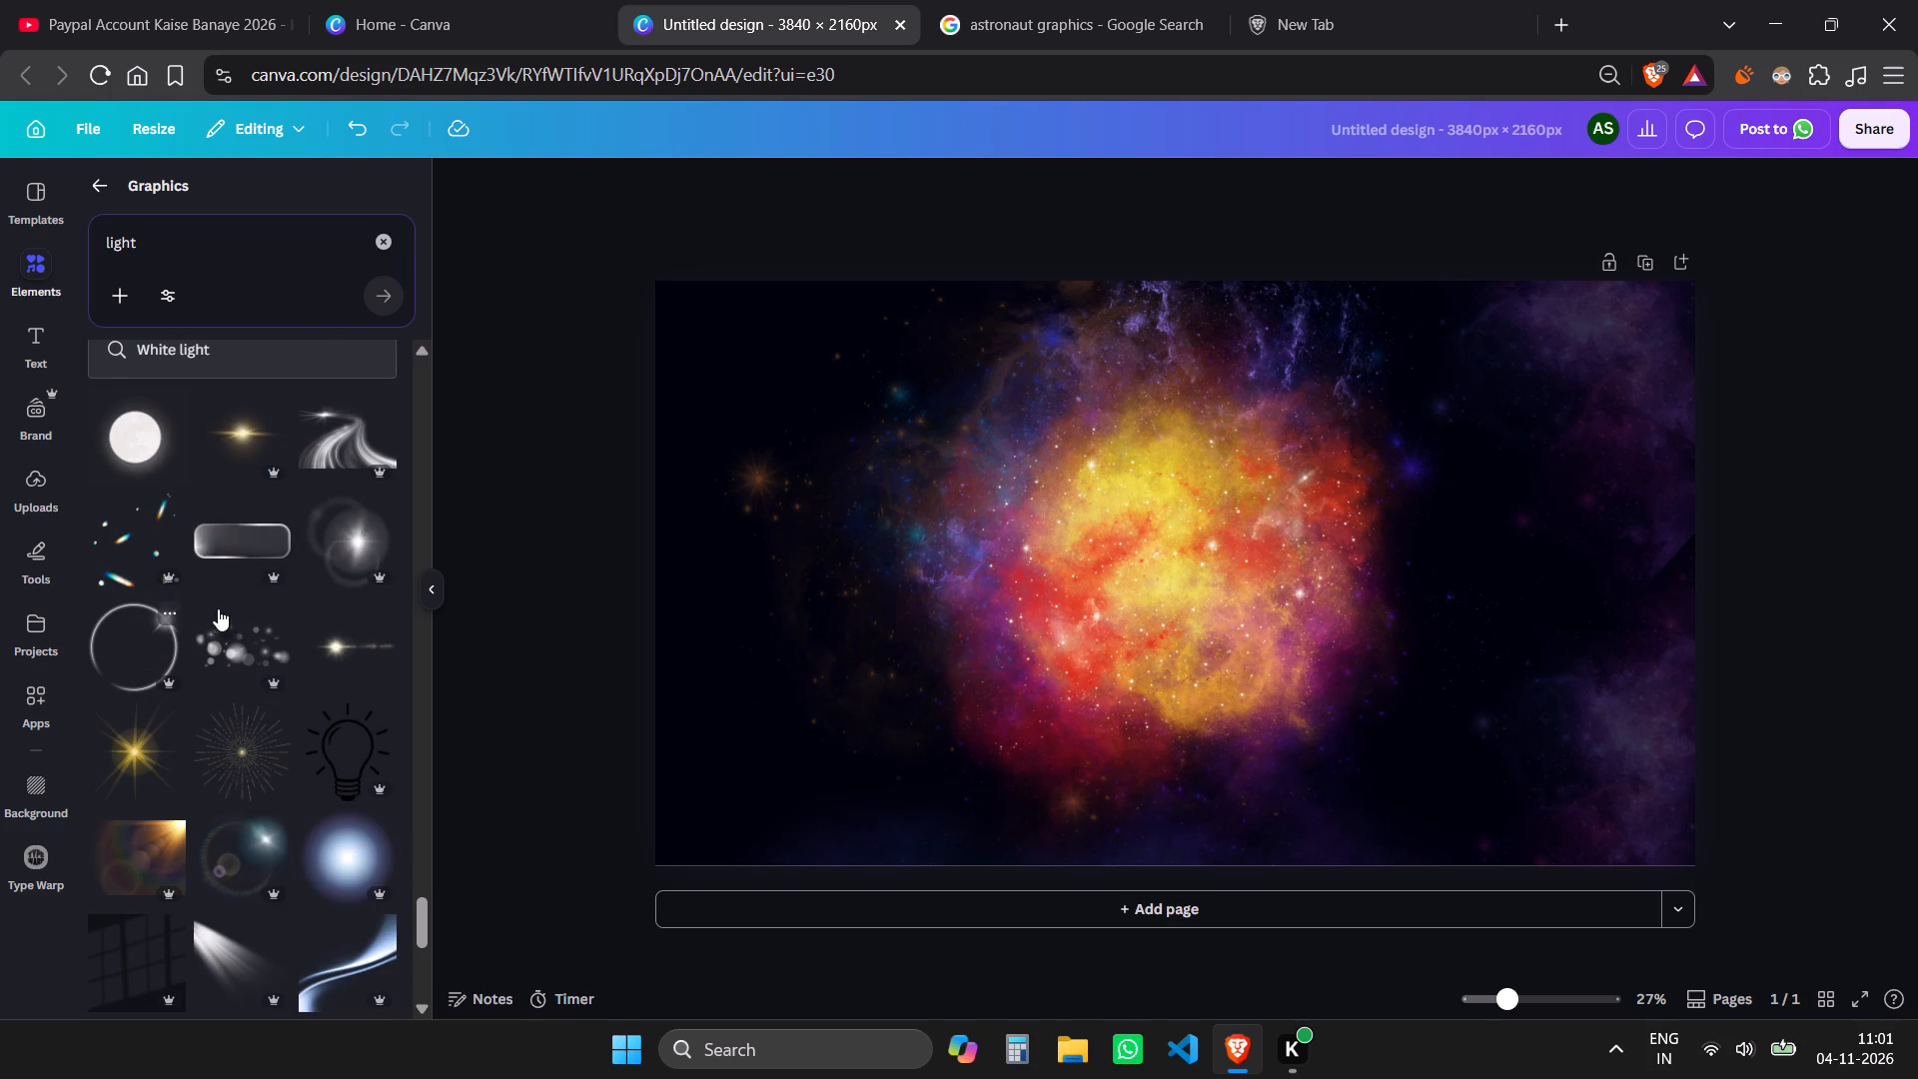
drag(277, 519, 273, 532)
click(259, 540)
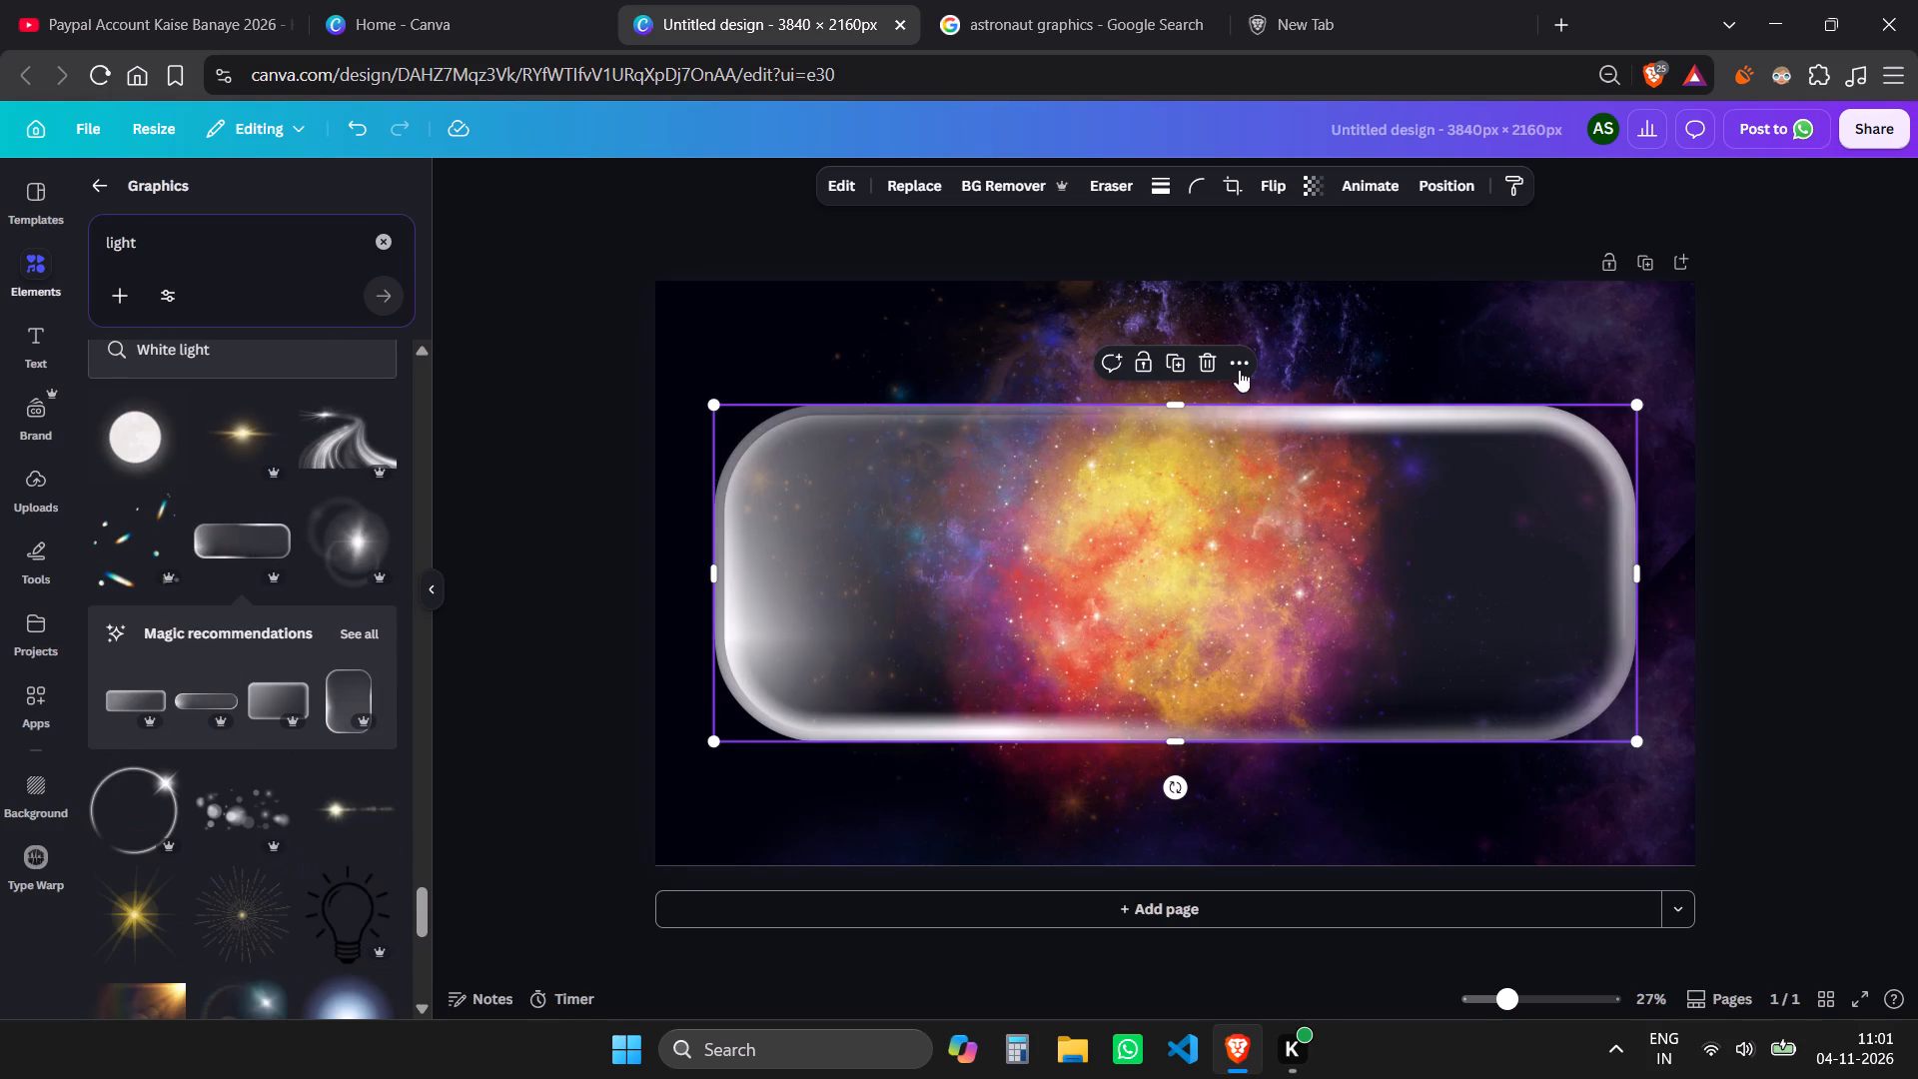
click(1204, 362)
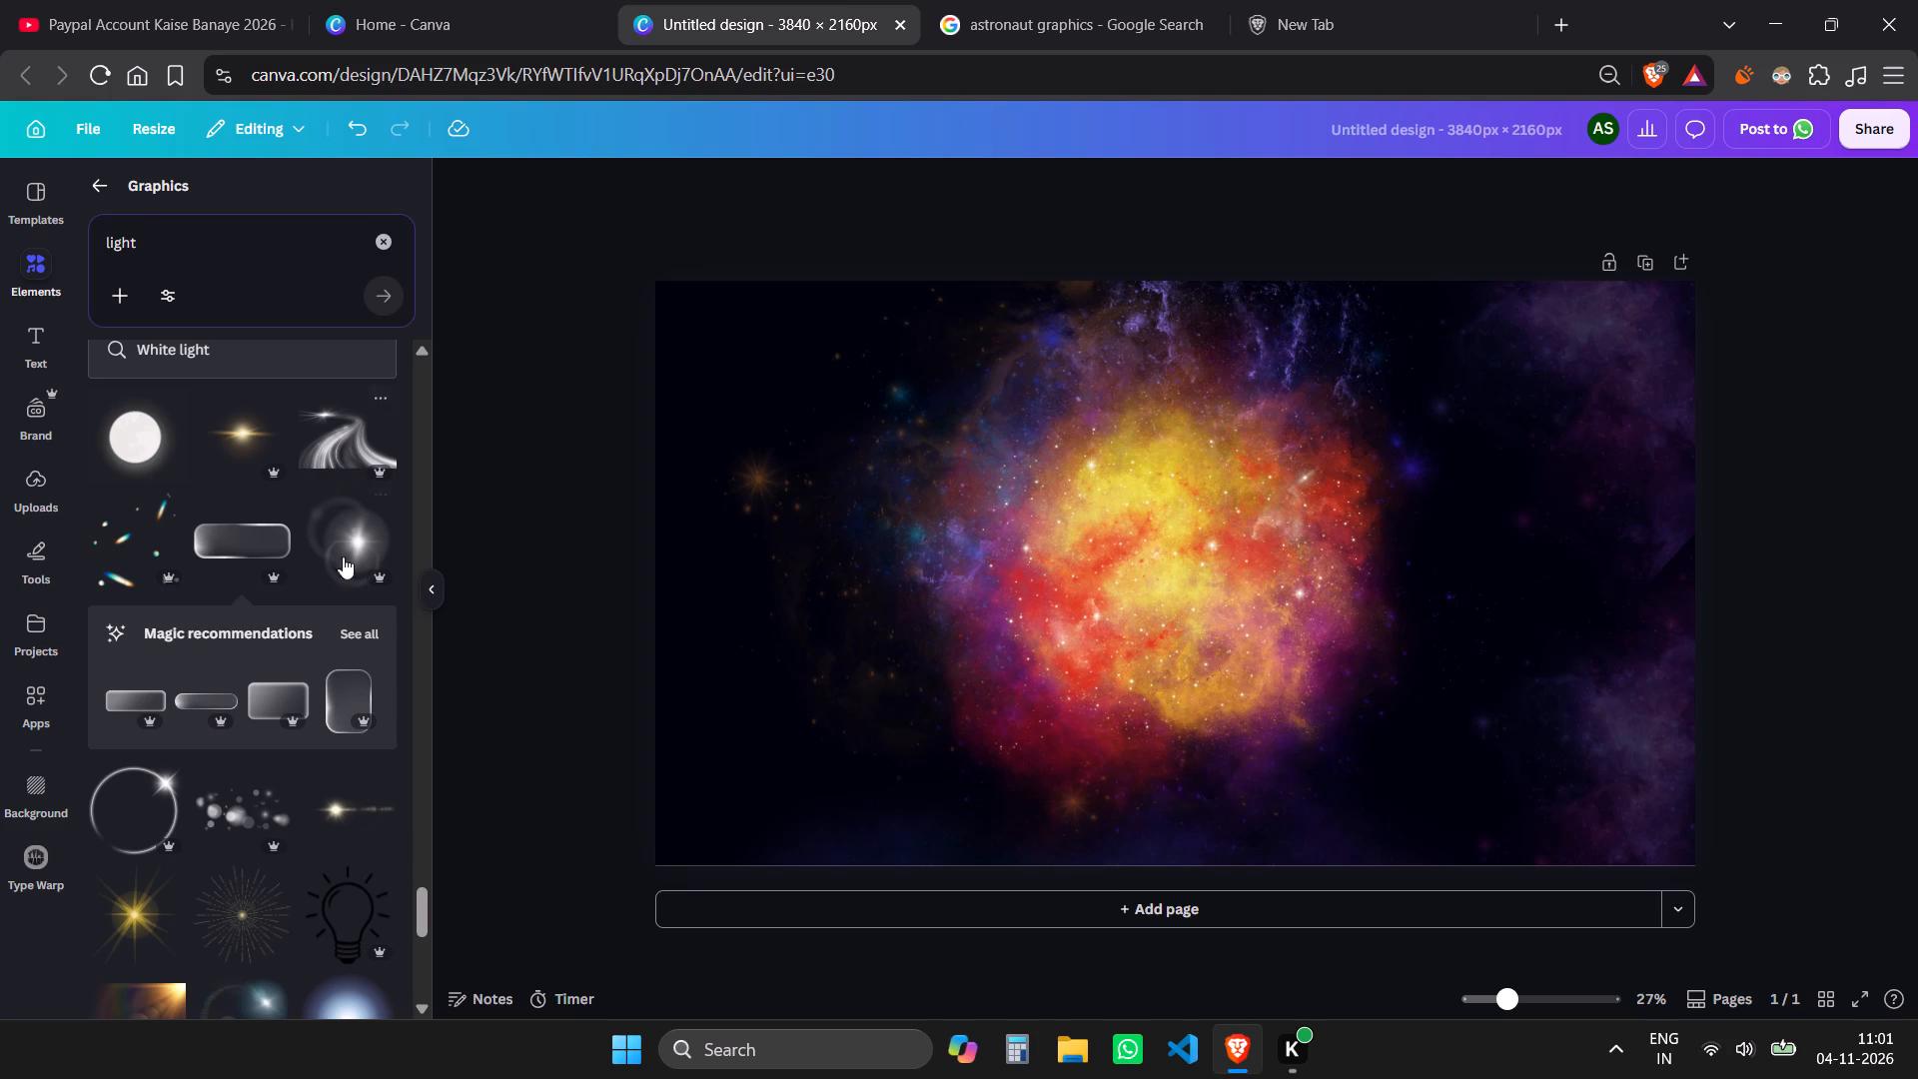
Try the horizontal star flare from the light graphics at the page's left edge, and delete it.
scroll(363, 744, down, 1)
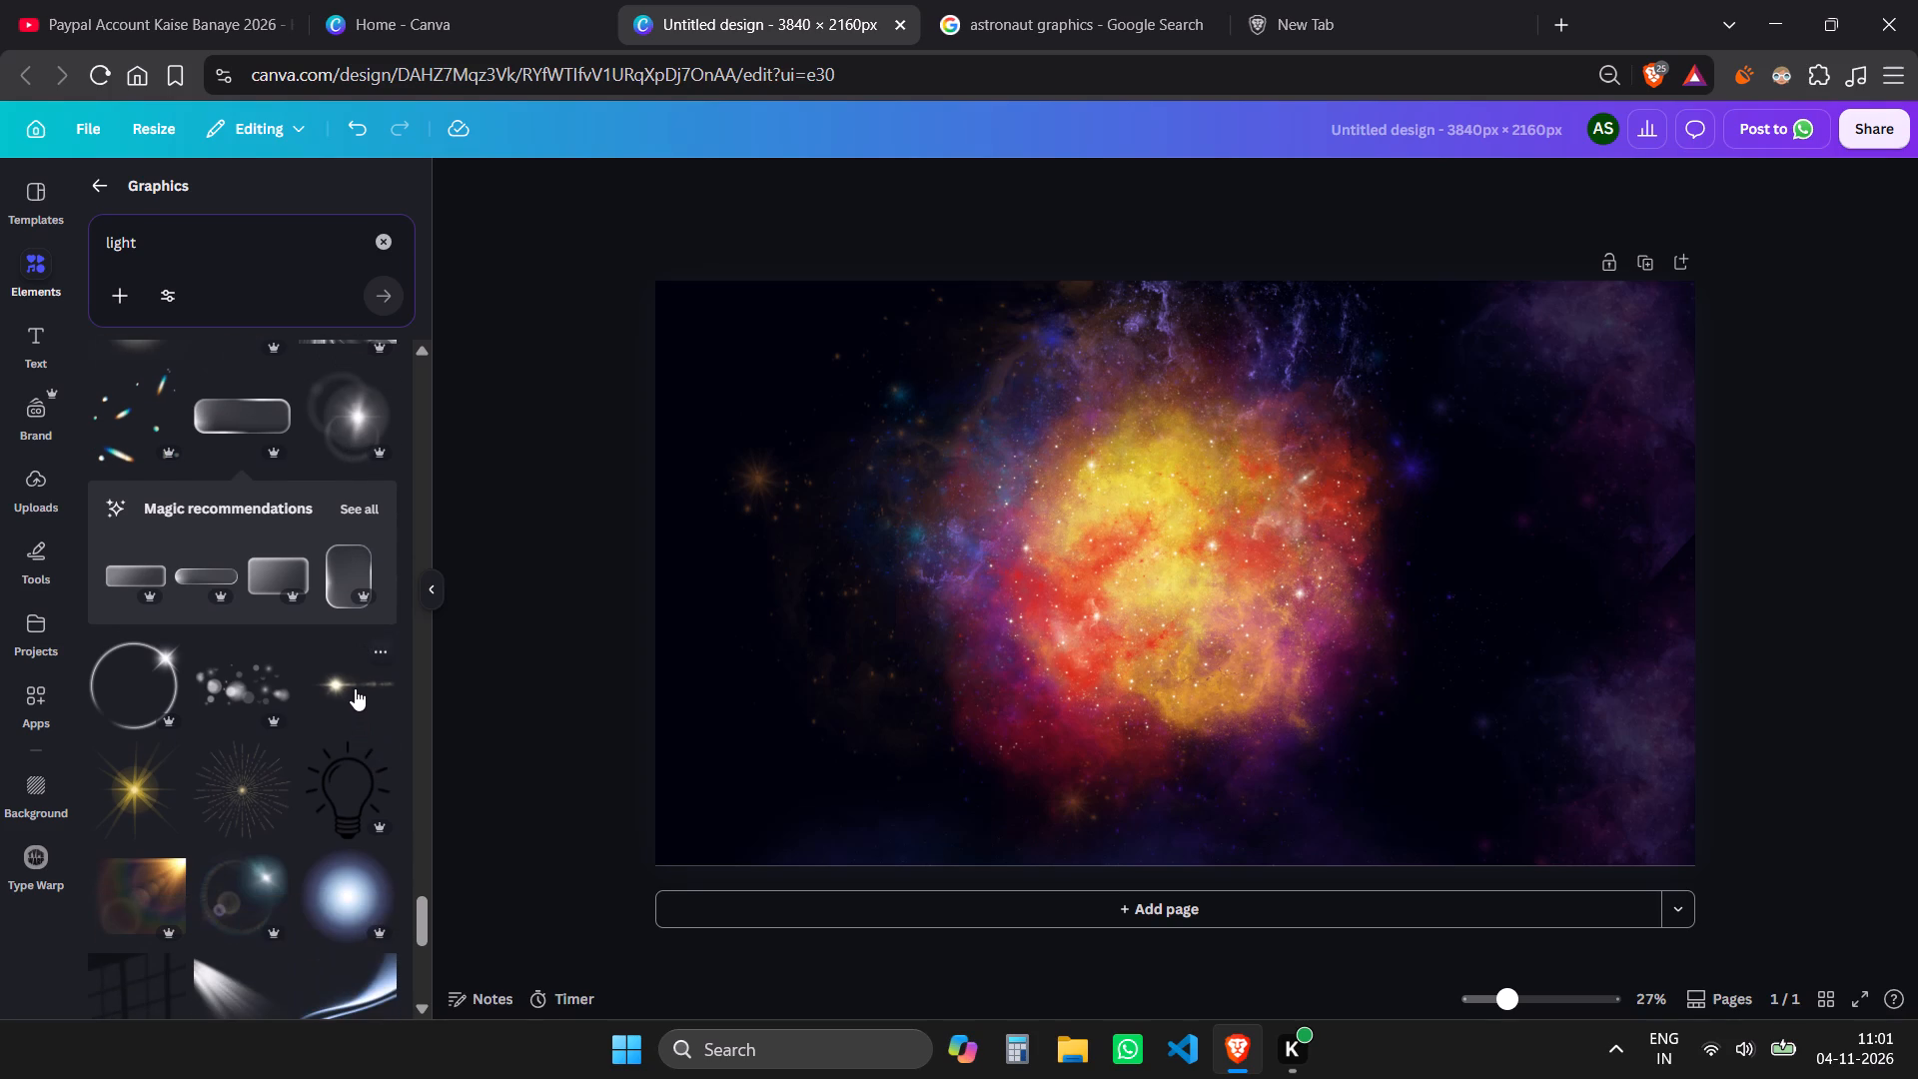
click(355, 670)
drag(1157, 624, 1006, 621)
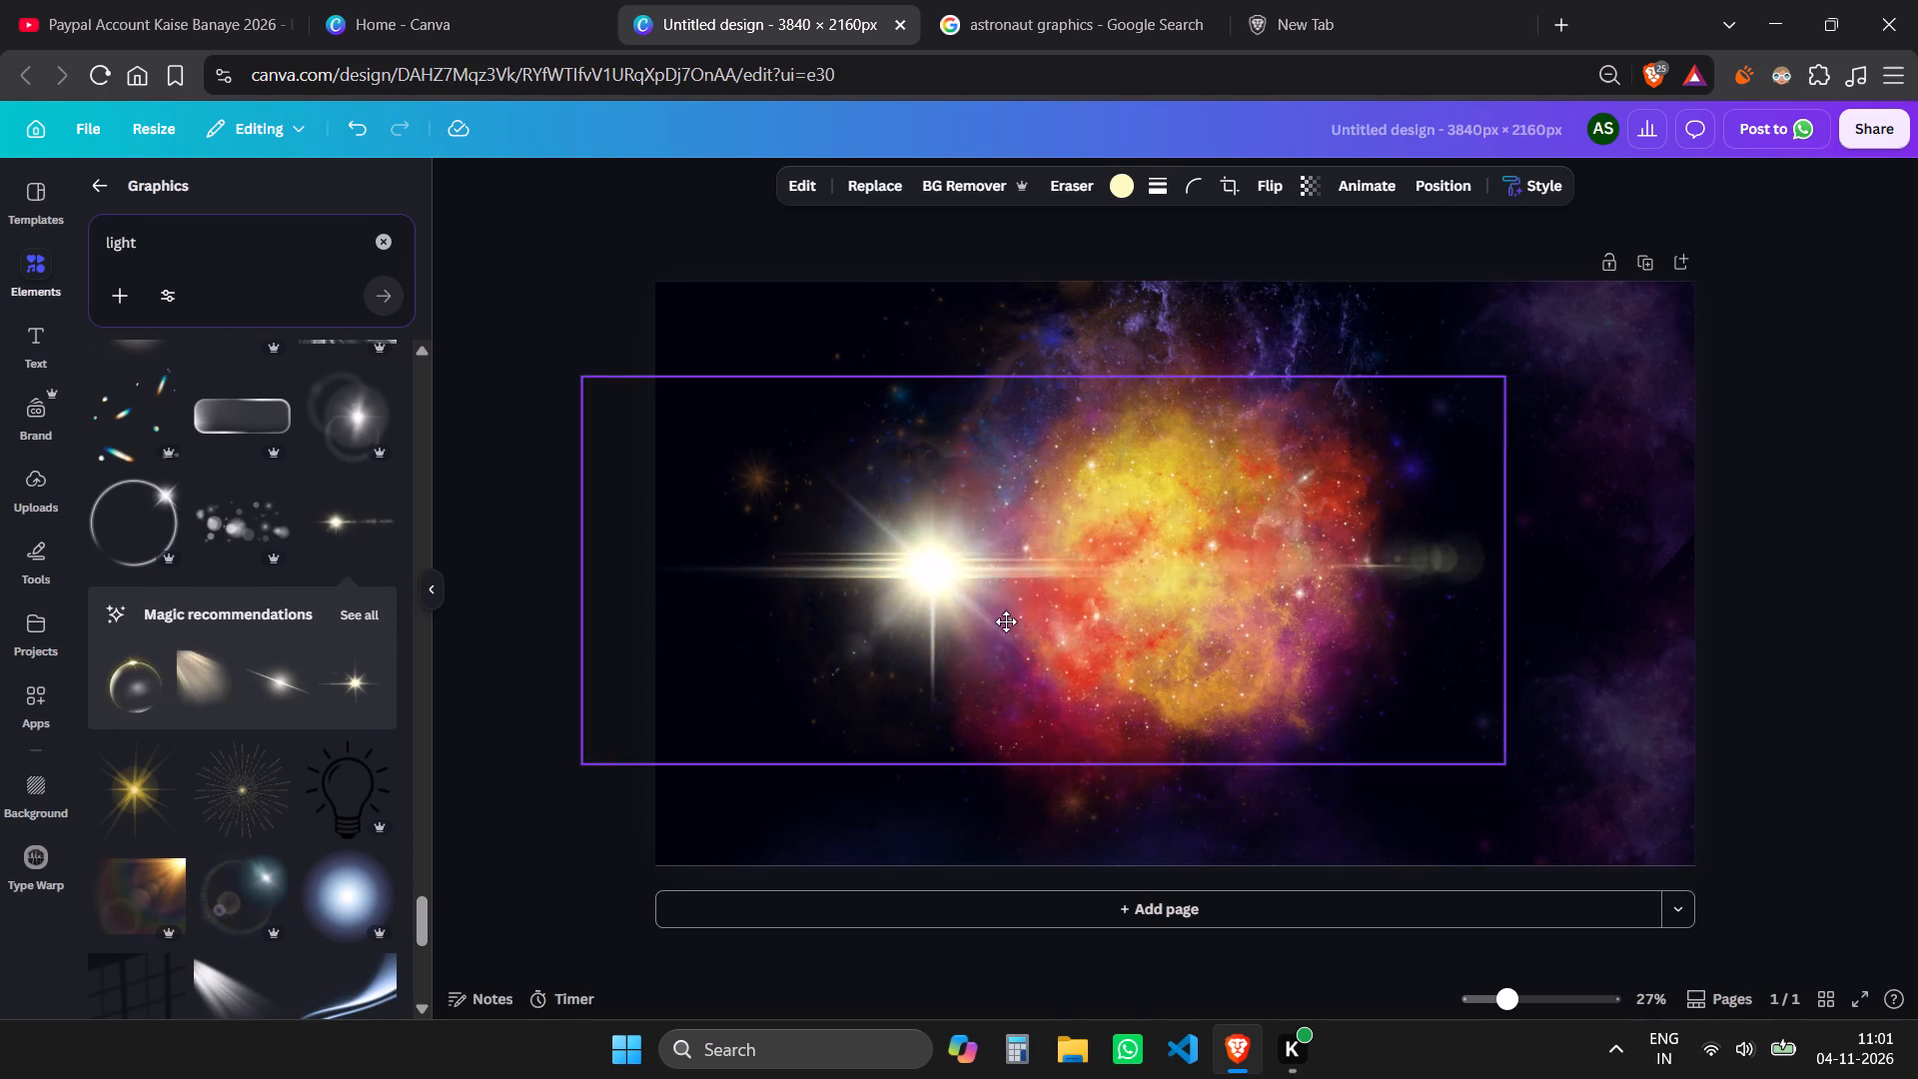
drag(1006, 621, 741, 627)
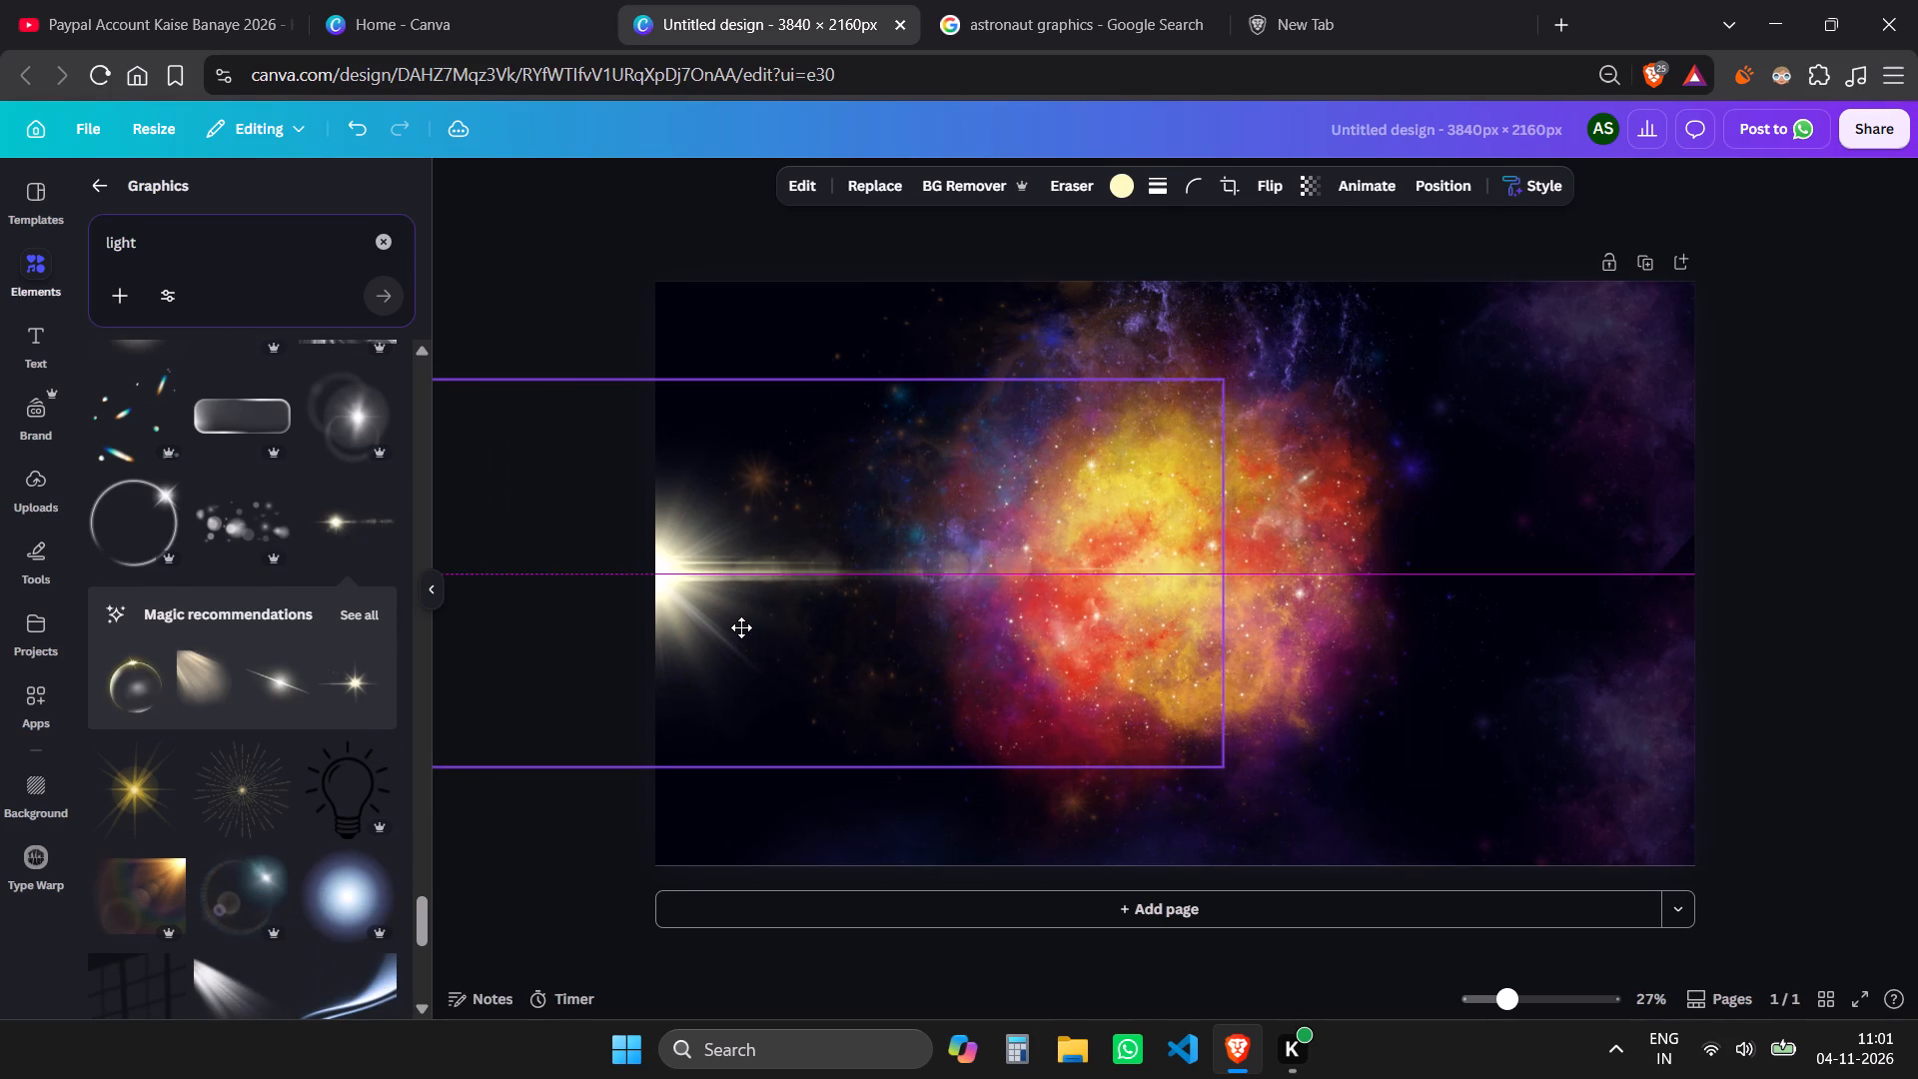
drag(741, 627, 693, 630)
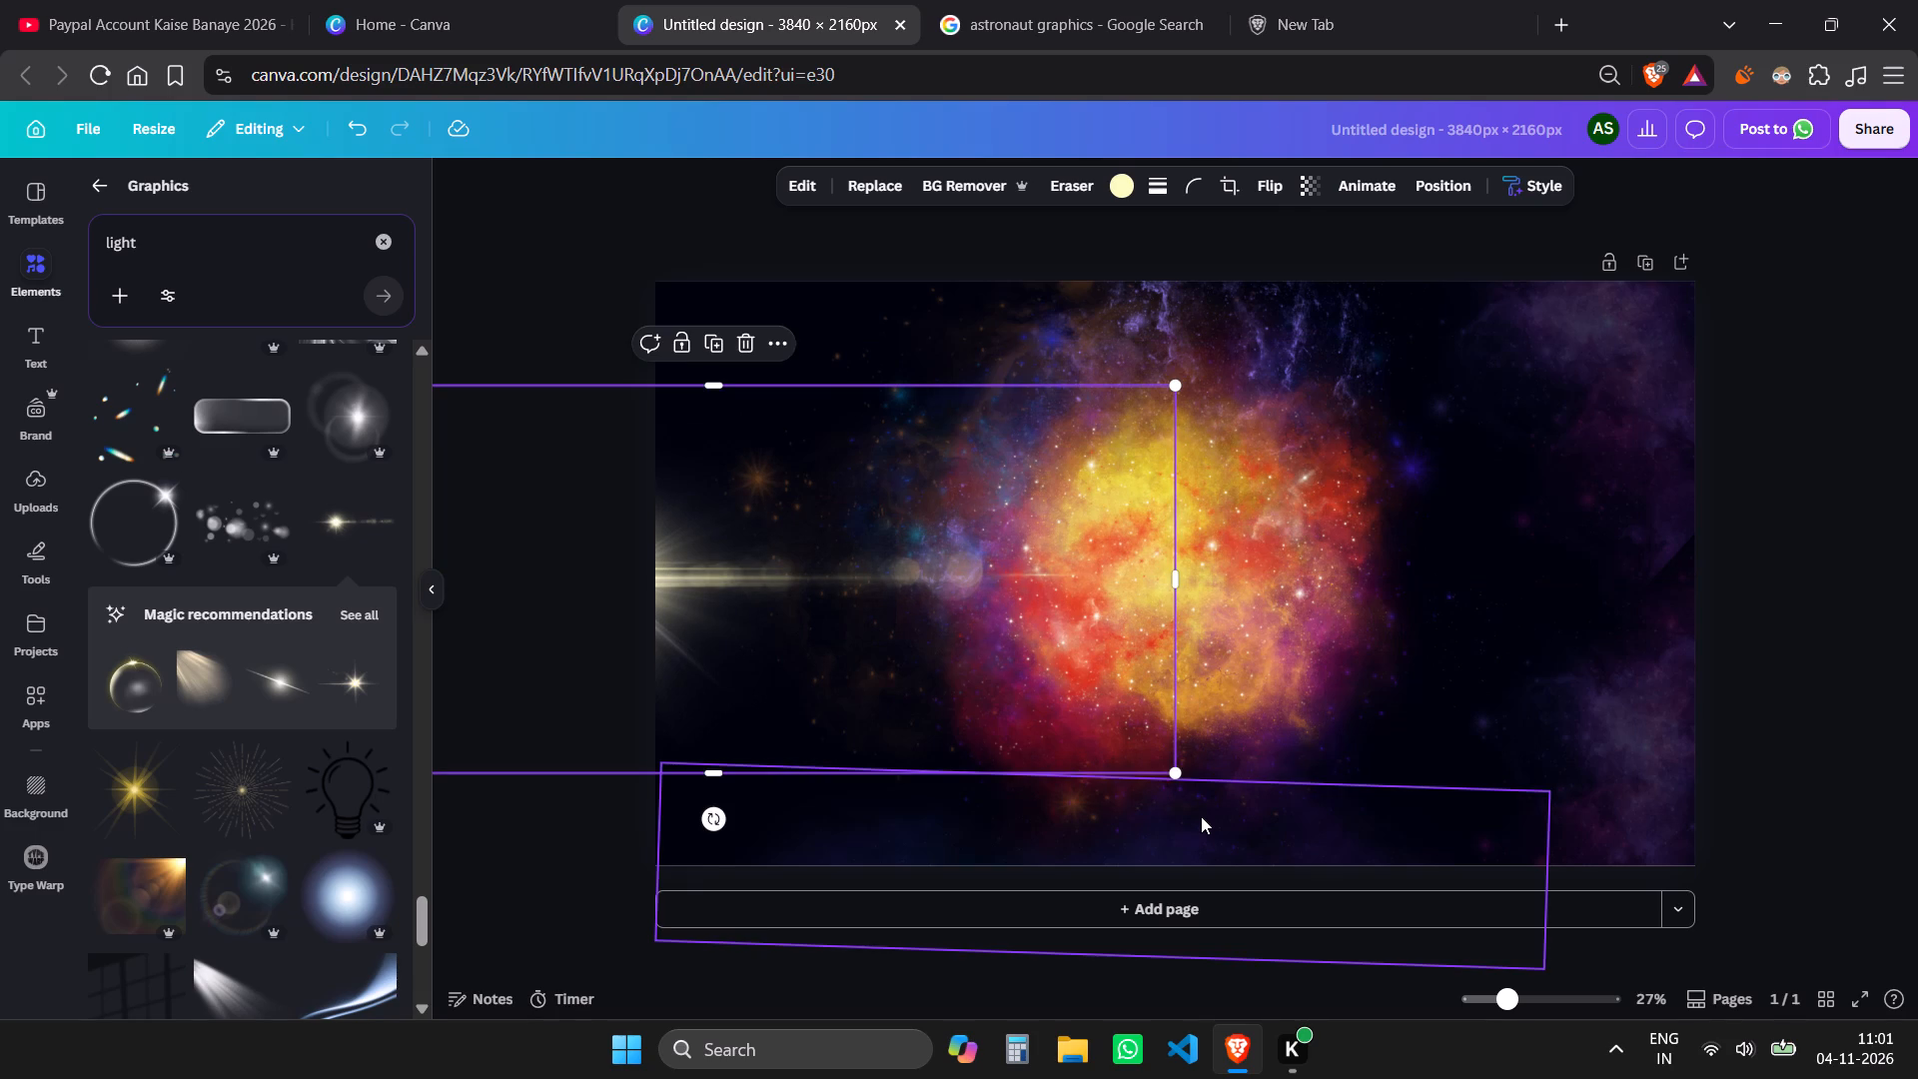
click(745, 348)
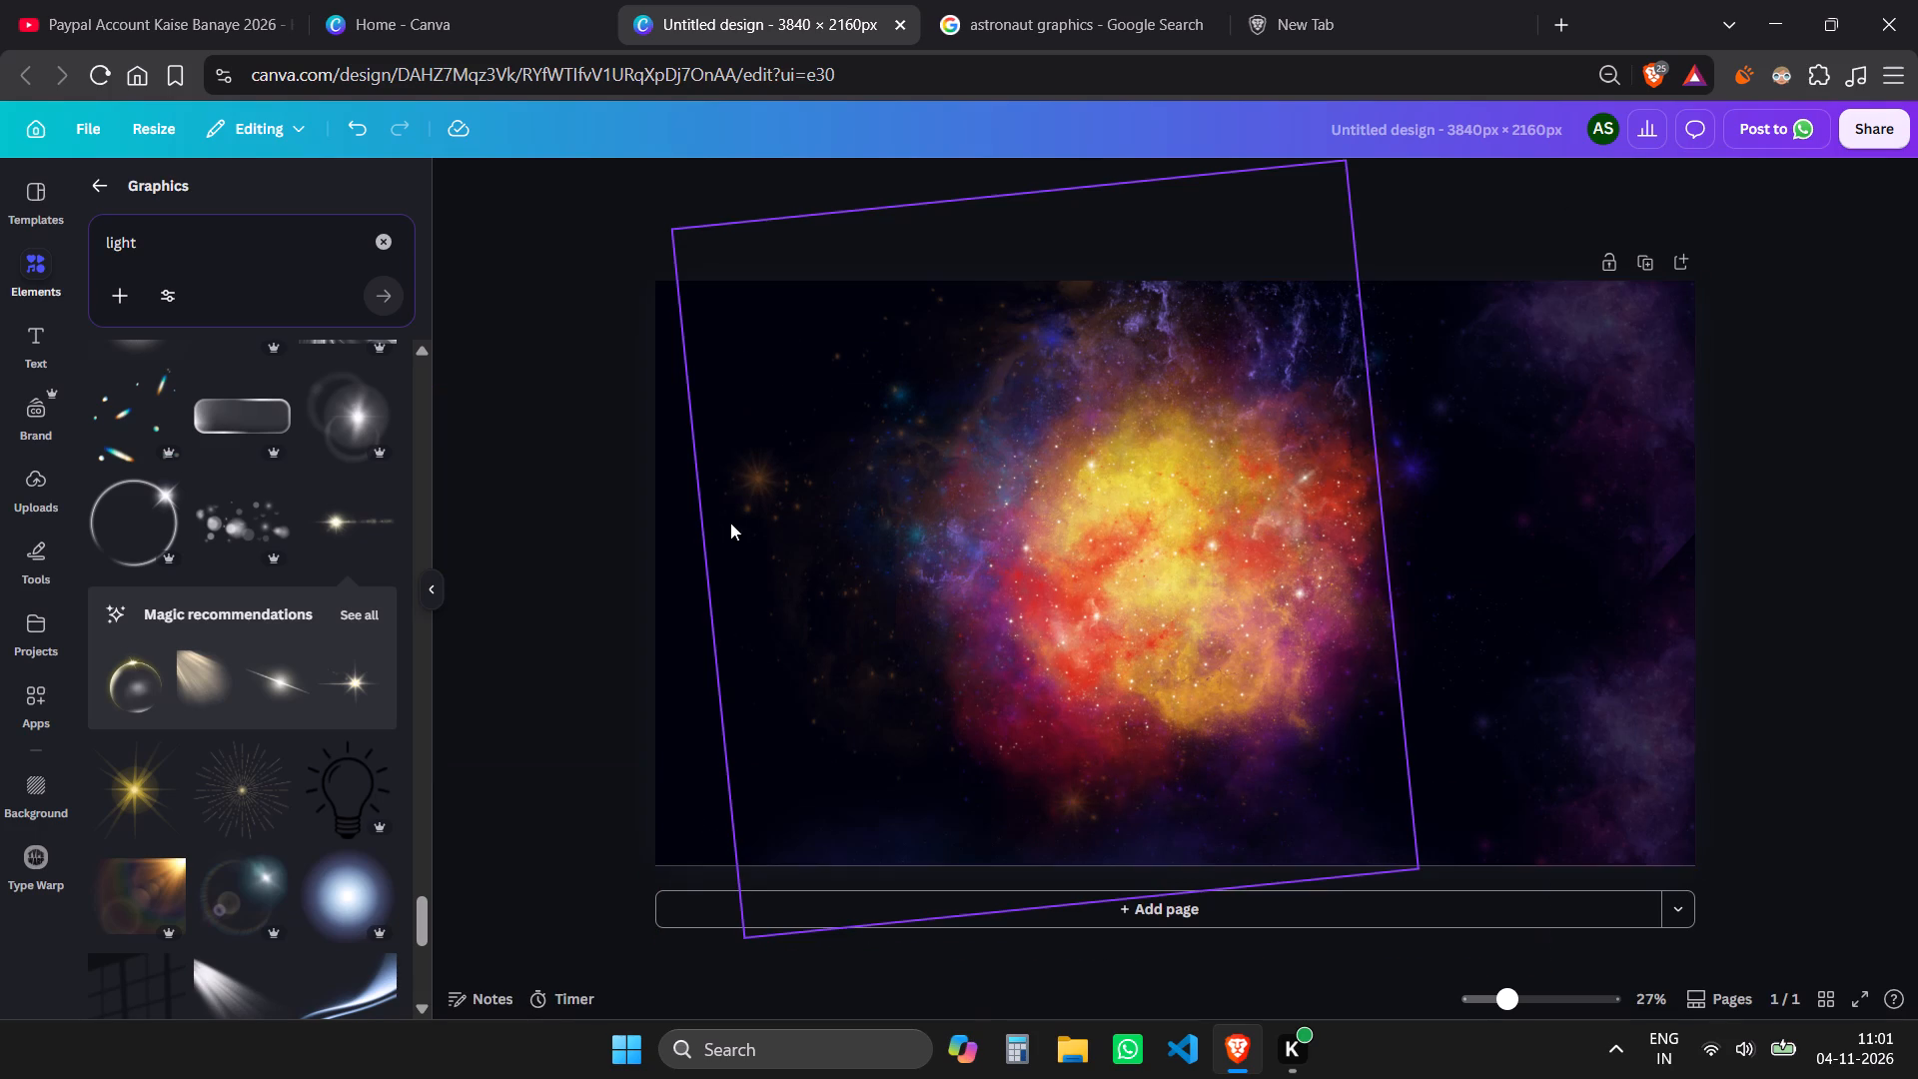
Shift the tilted orange nebula graphic slightly right so it sits closer to the central nebula.
click(761, 492)
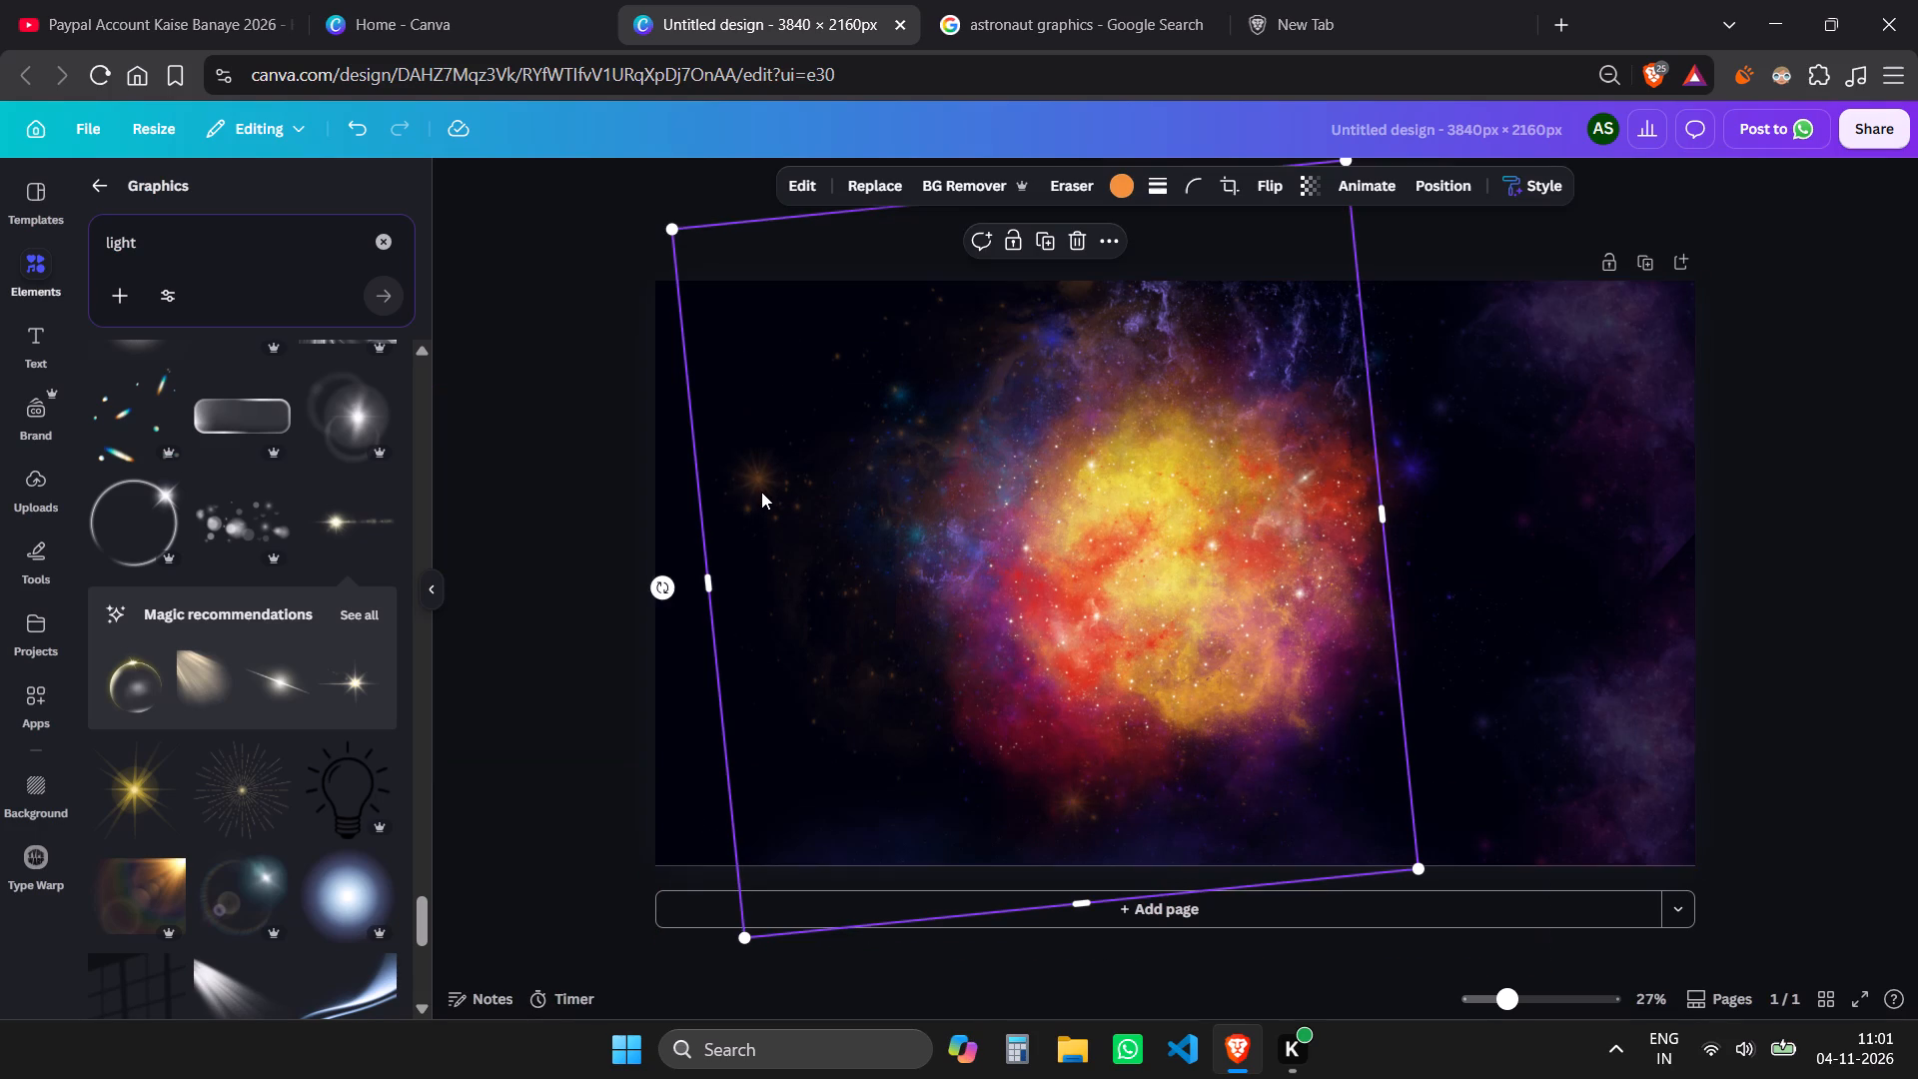
drag(761, 492, 758, 492)
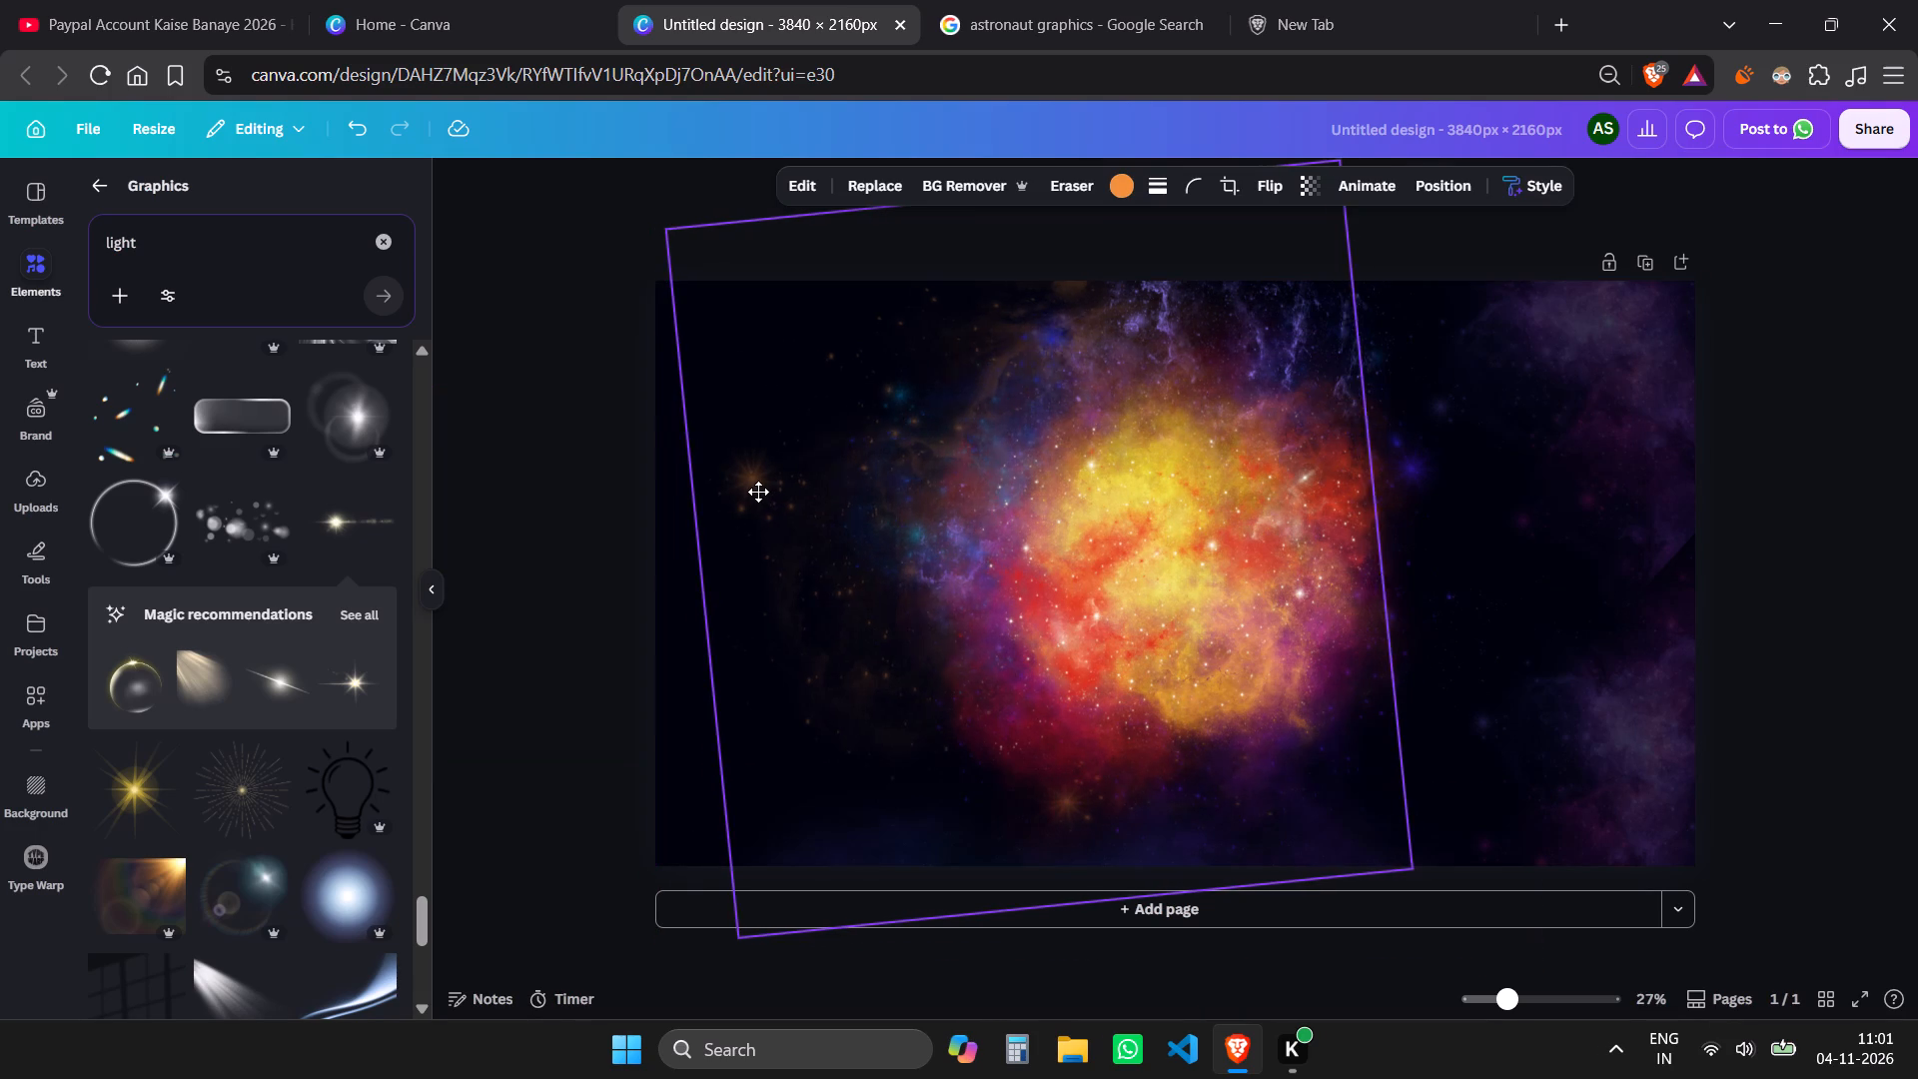
drag(758, 492, 806, 492)
click(572, 491)
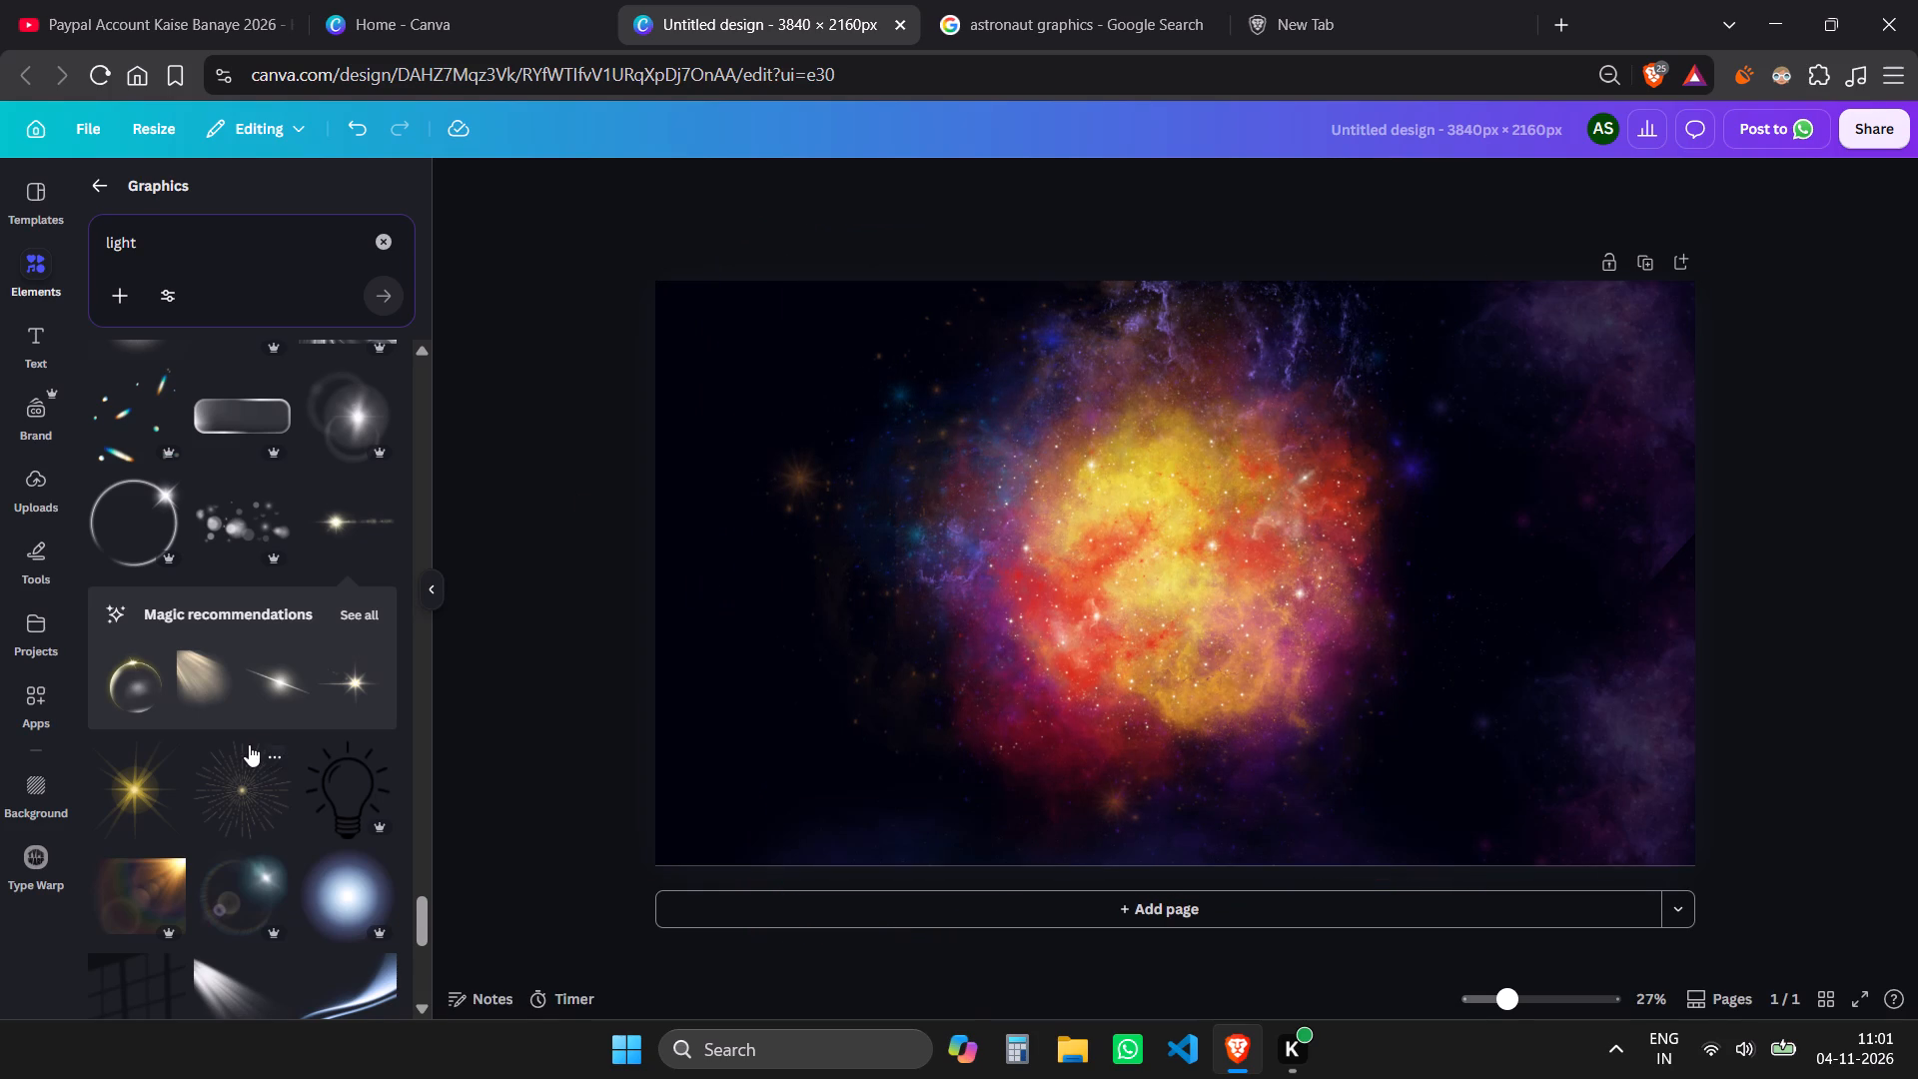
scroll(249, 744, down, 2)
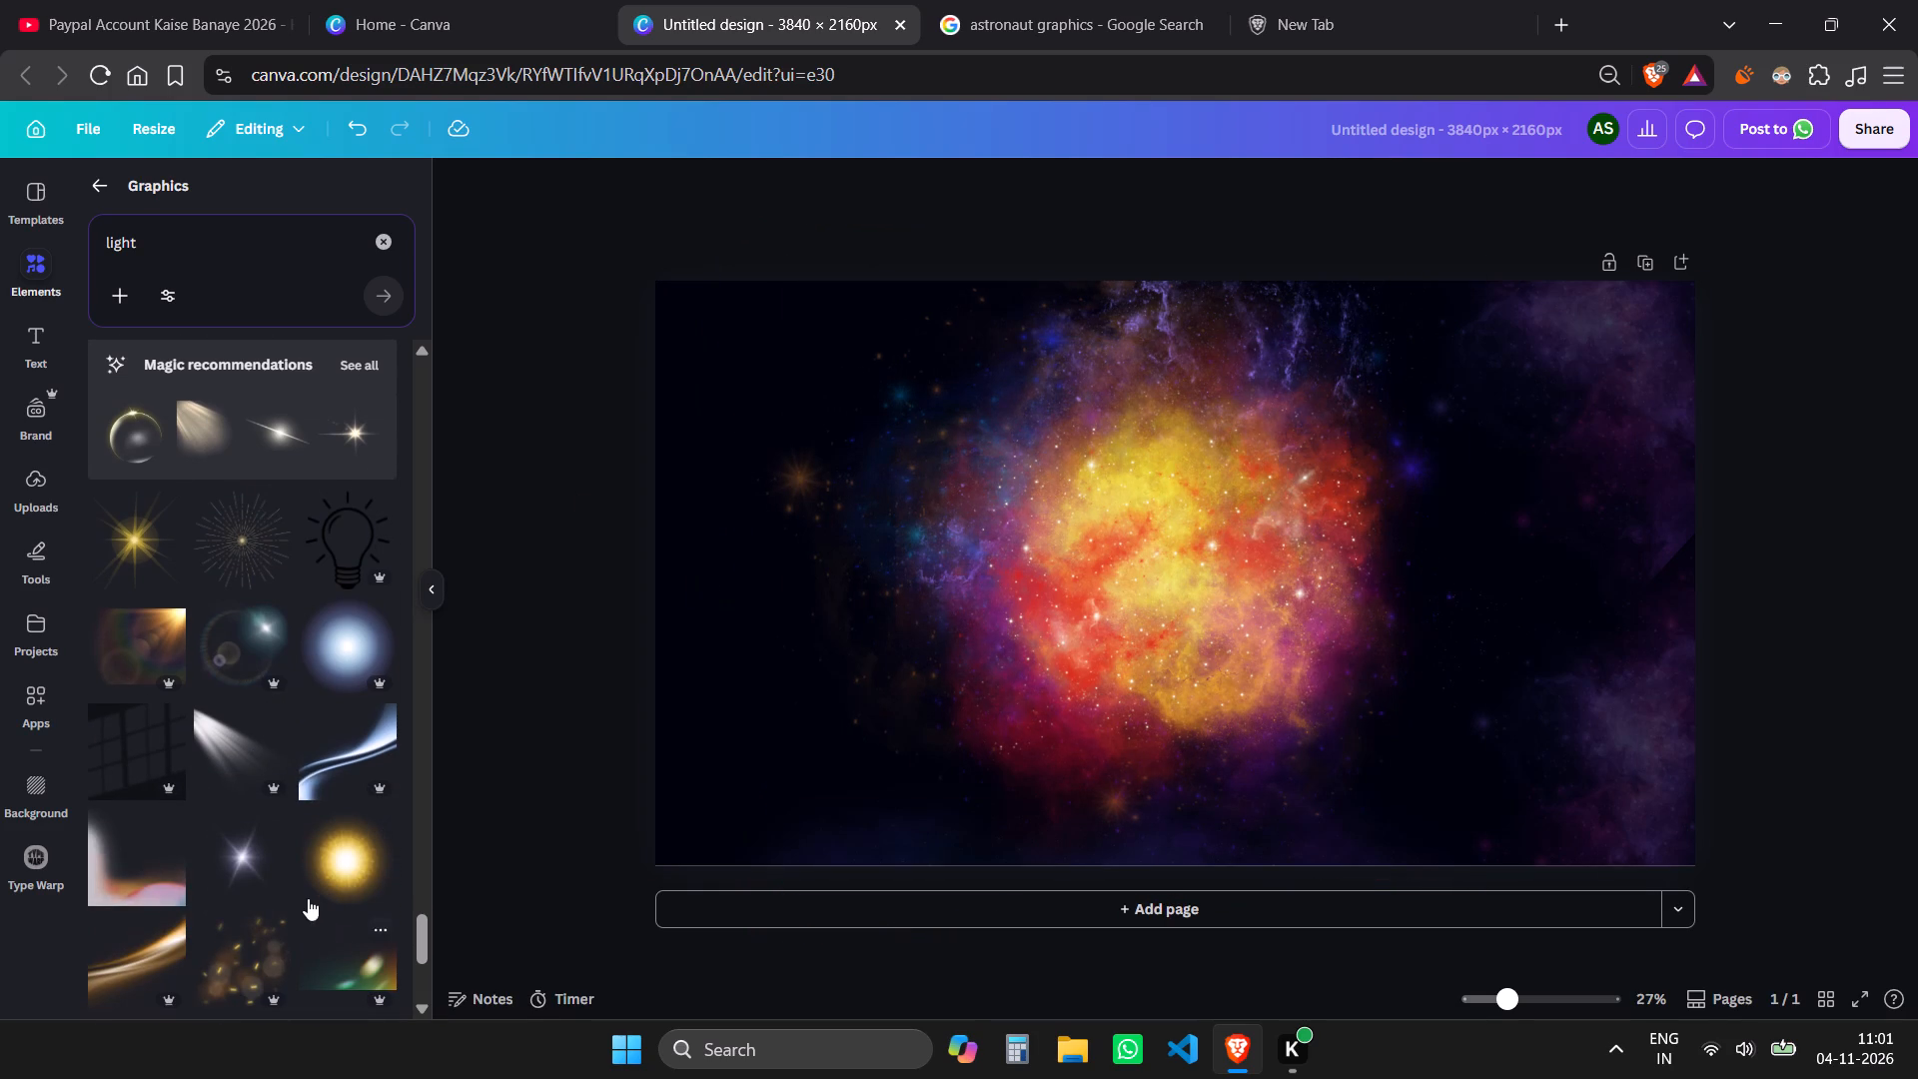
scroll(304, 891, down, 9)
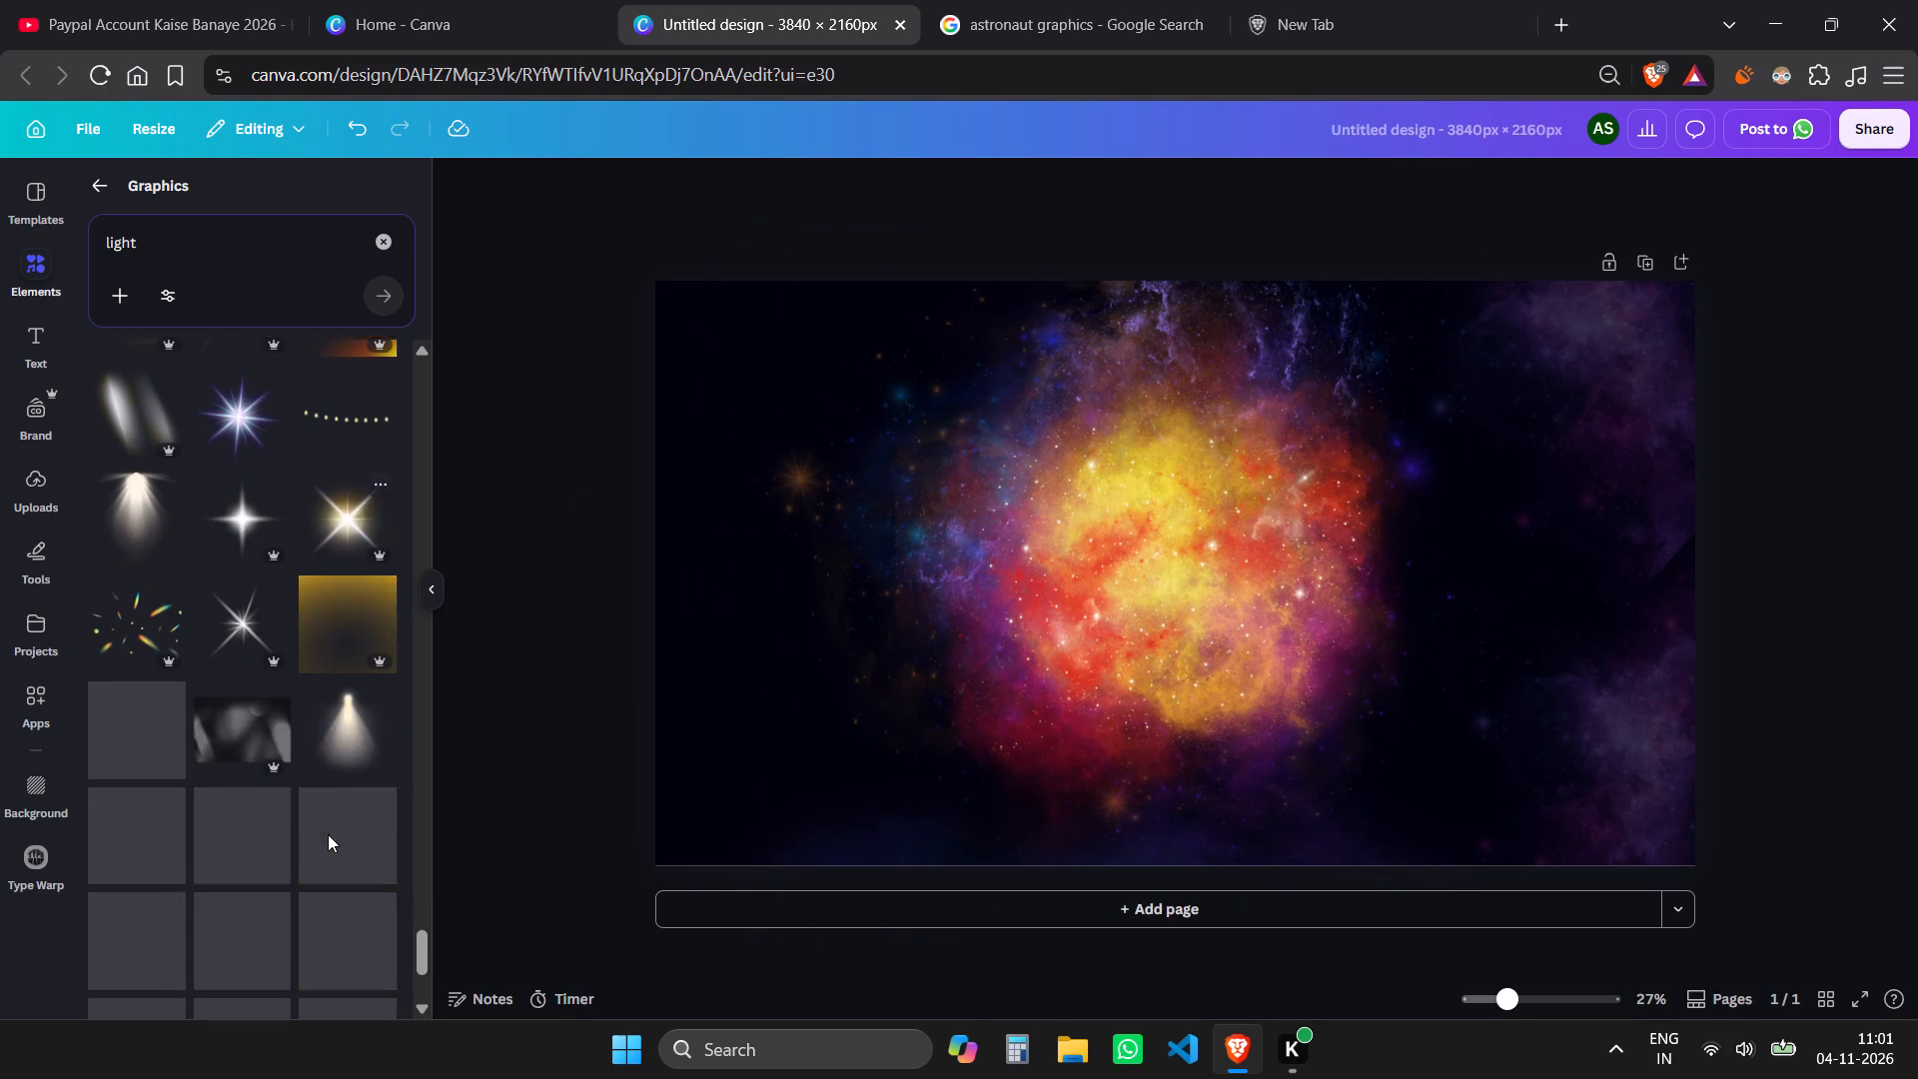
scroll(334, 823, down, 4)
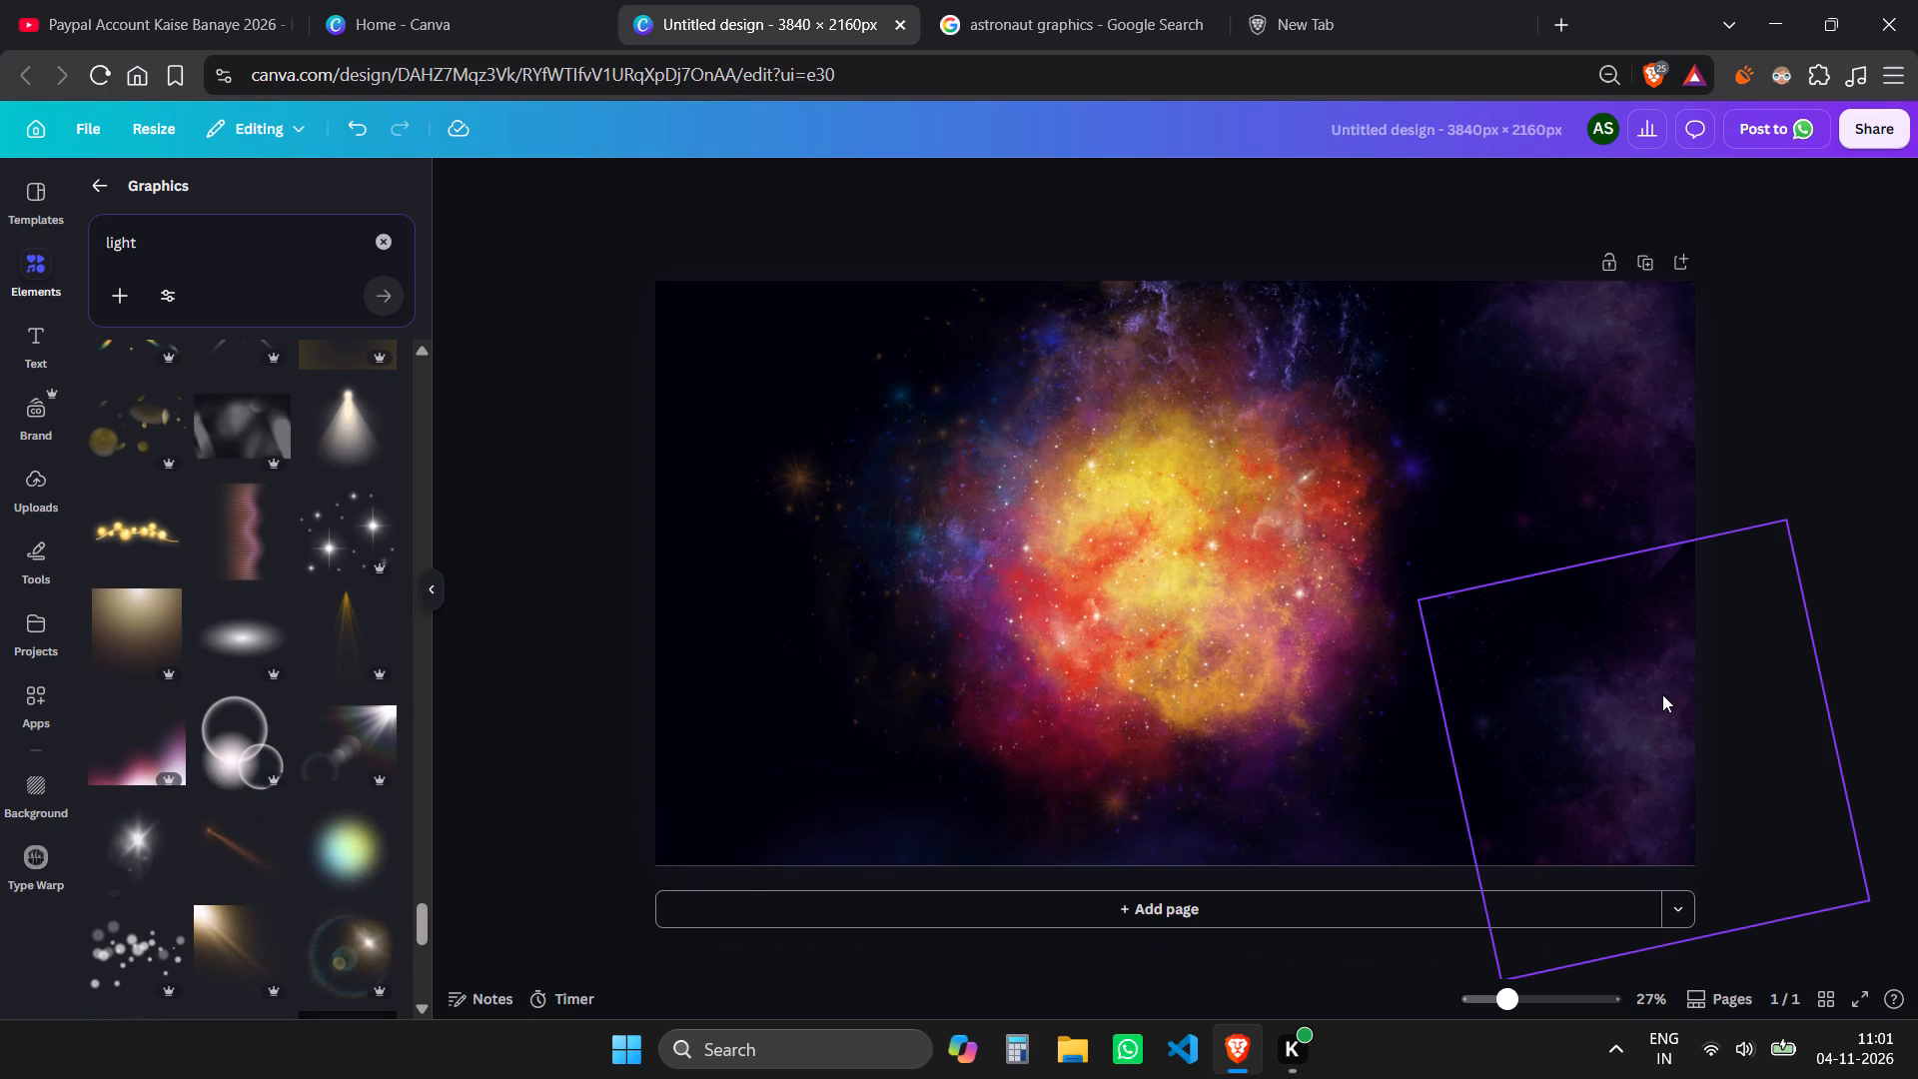
Move the purple haze graphic slightly up and outward over the page's top-right corner.
click(1637, 418)
drag(1635, 408, 1692, 342)
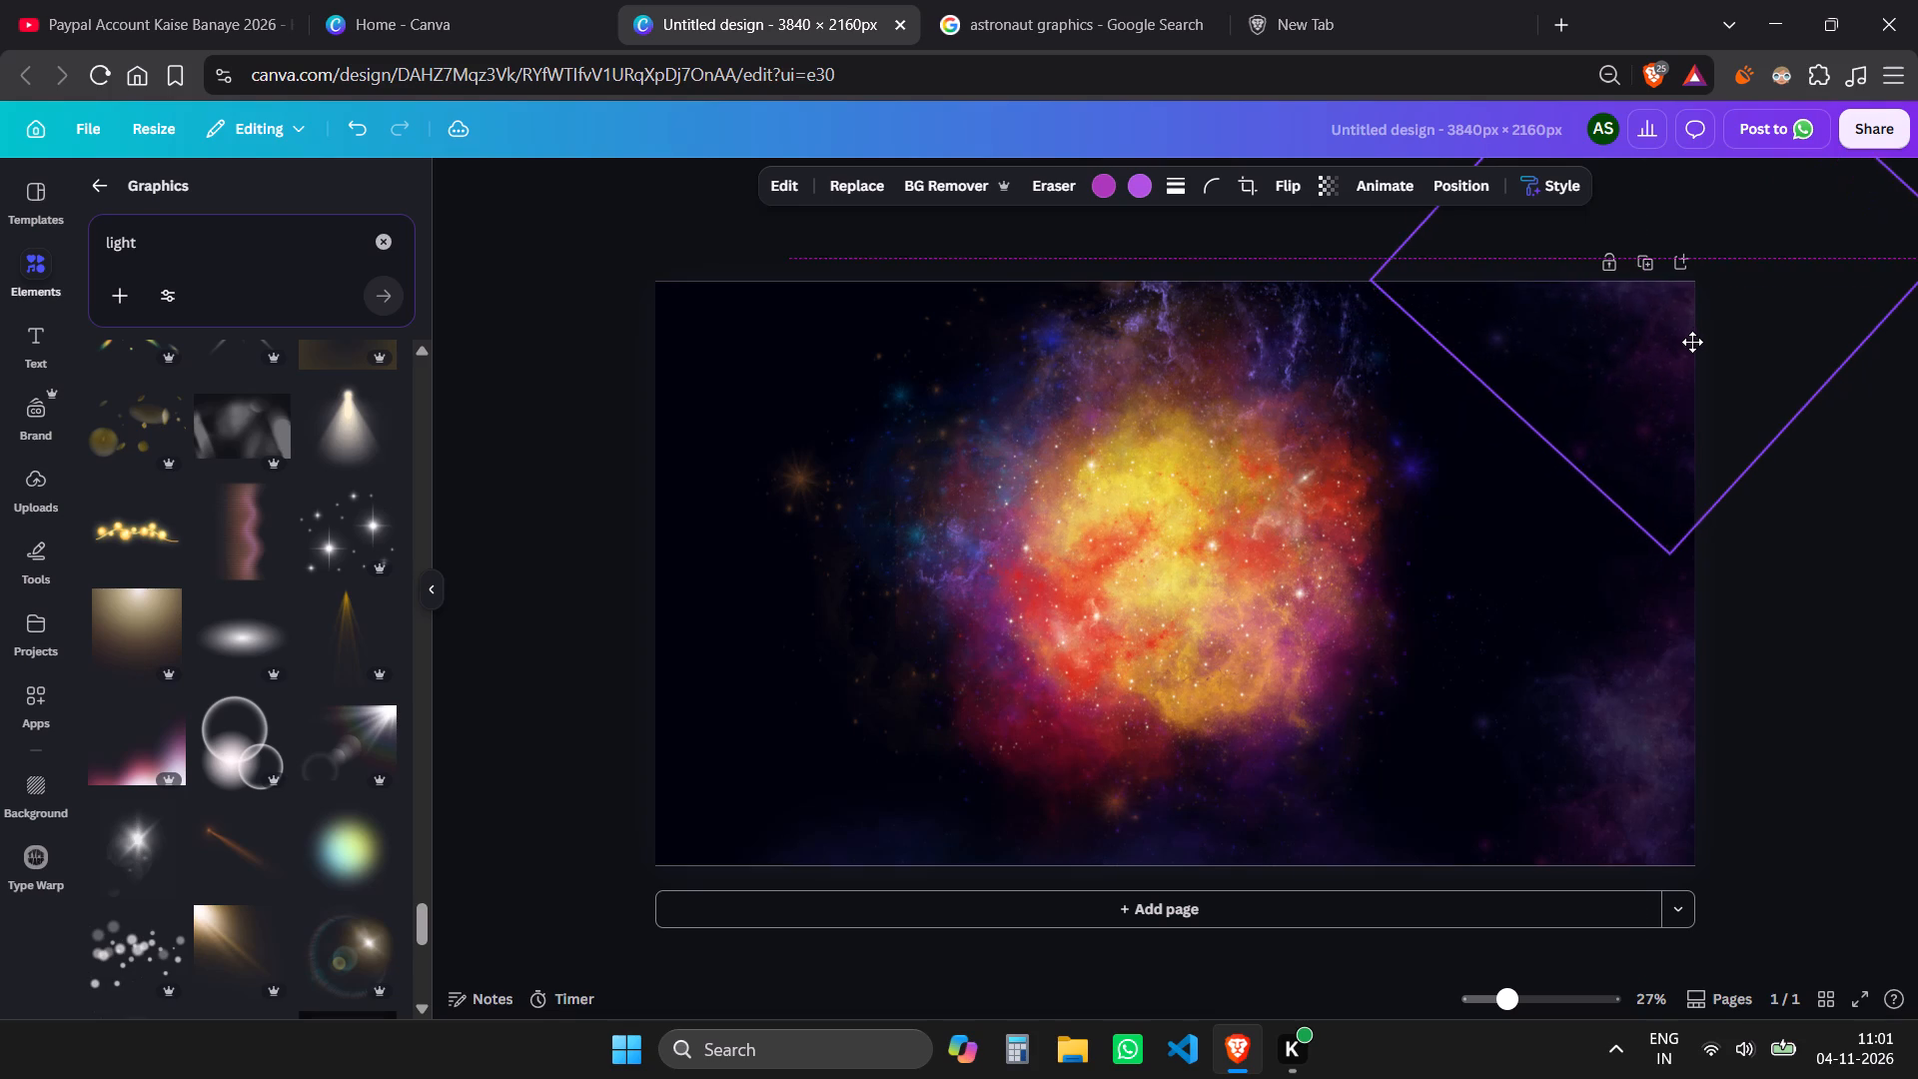
drag(1692, 342, 1673, 366)
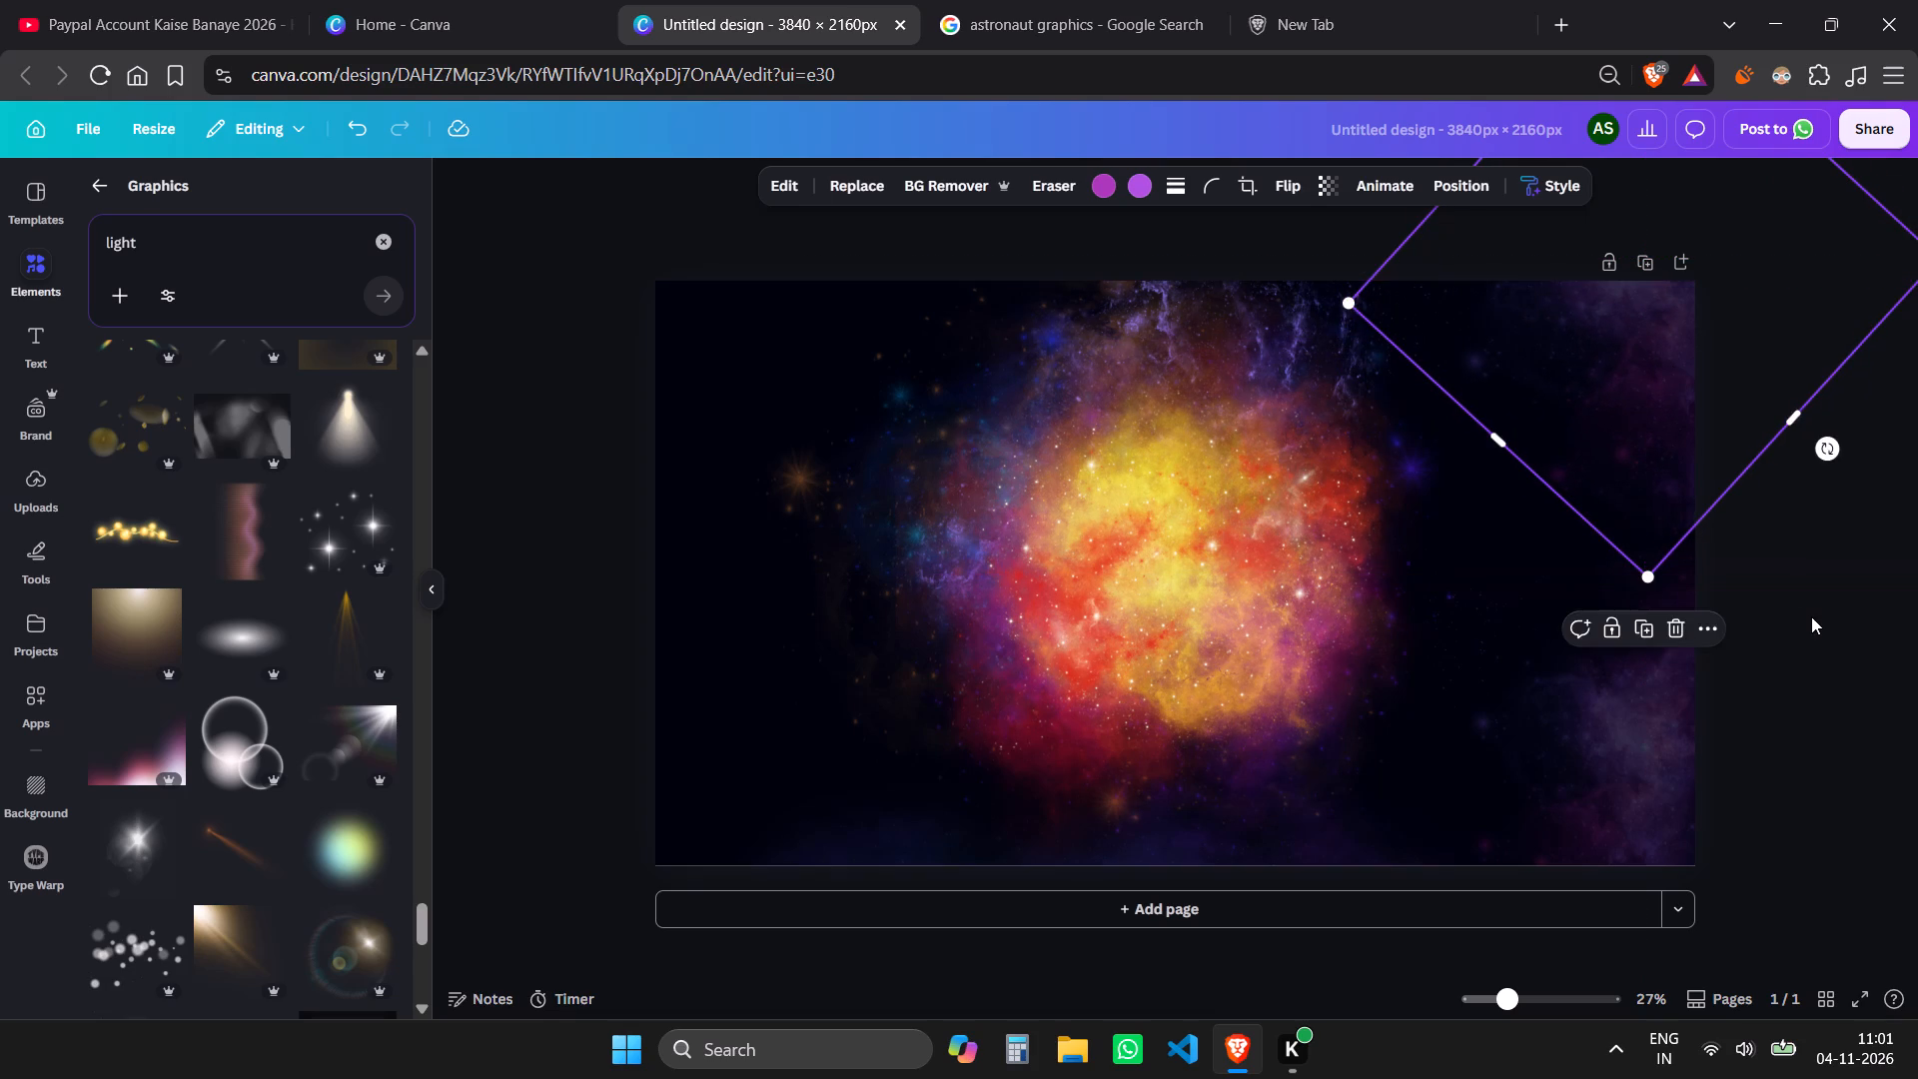
click(1811, 616)
Nudge the haze graphic along the page's bottom edge slightly downward.
click(1249, 838)
drag(1249, 835, 1248, 864)
click(1903, 650)
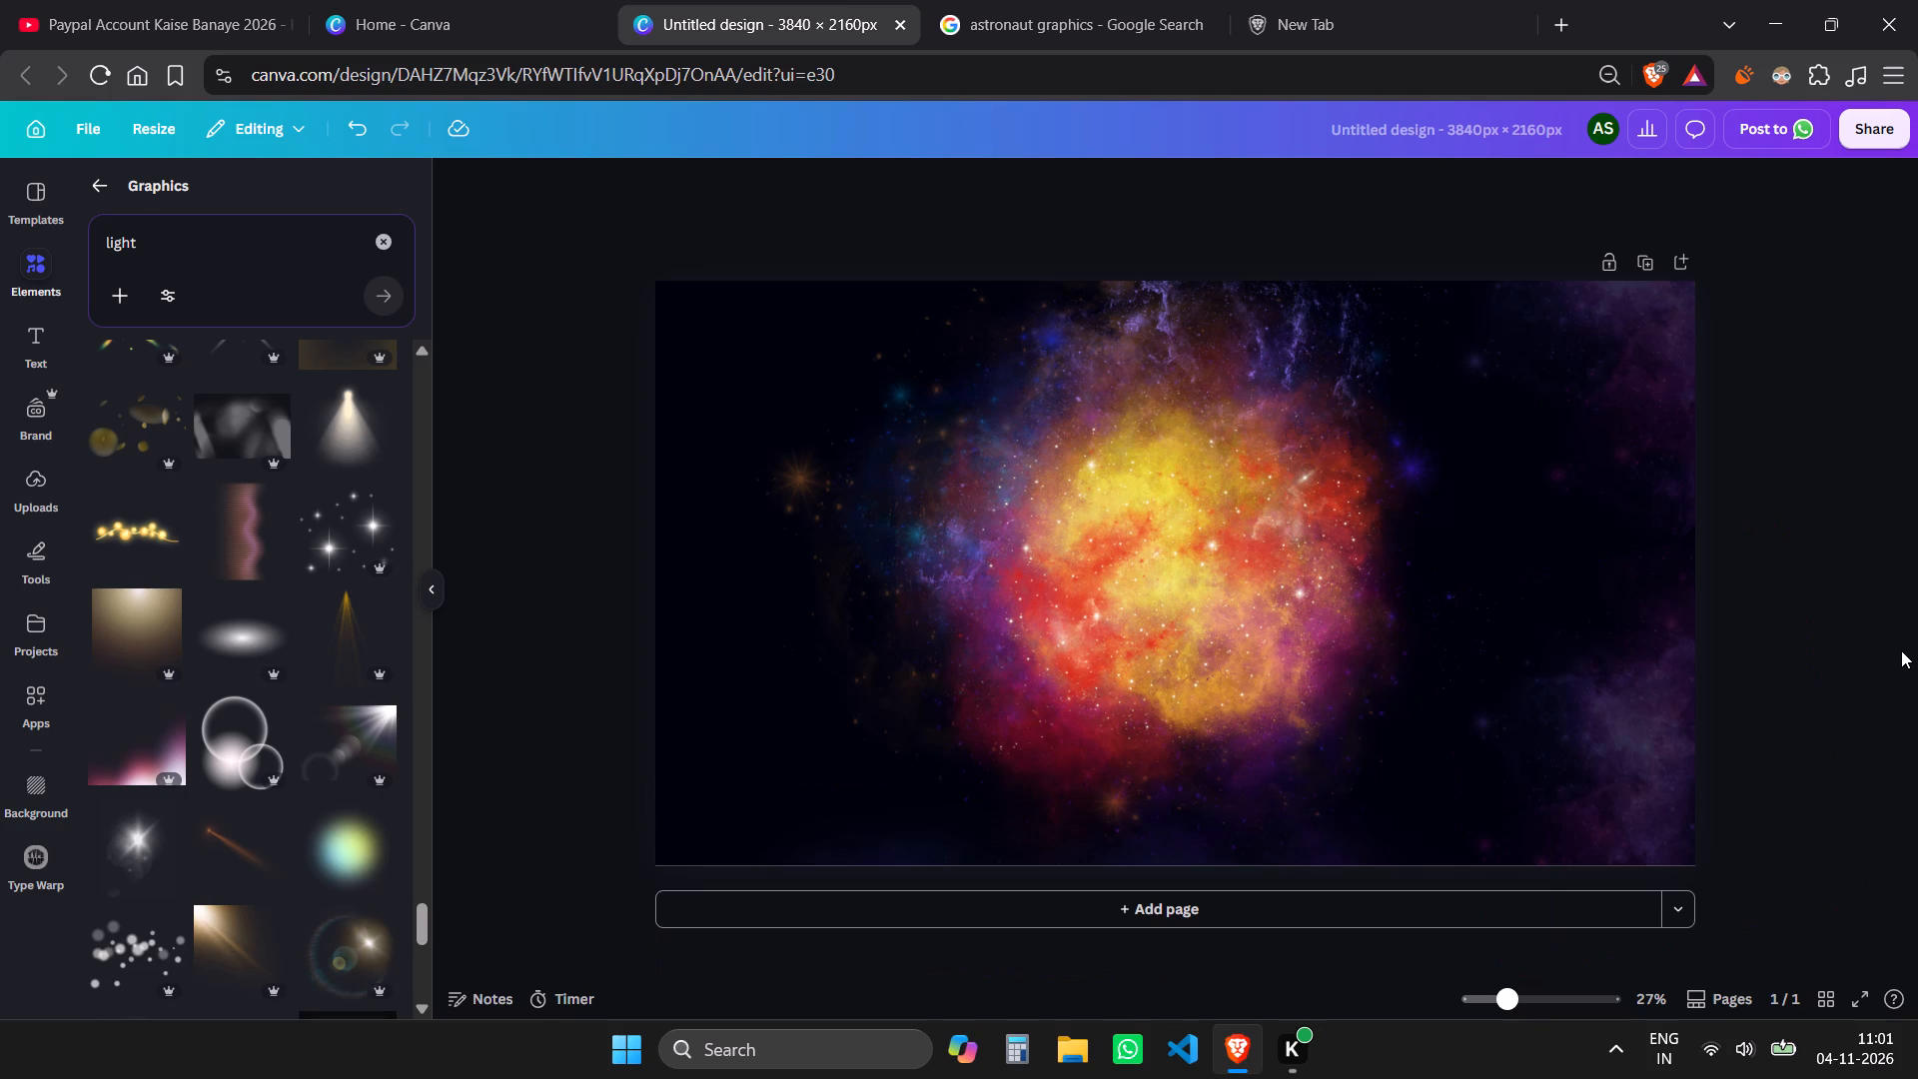
Look through more of the light graphics for an accent that suits the nebula.
scroll(620, 769, down, 8)
scroll(397, 856, down, 5)
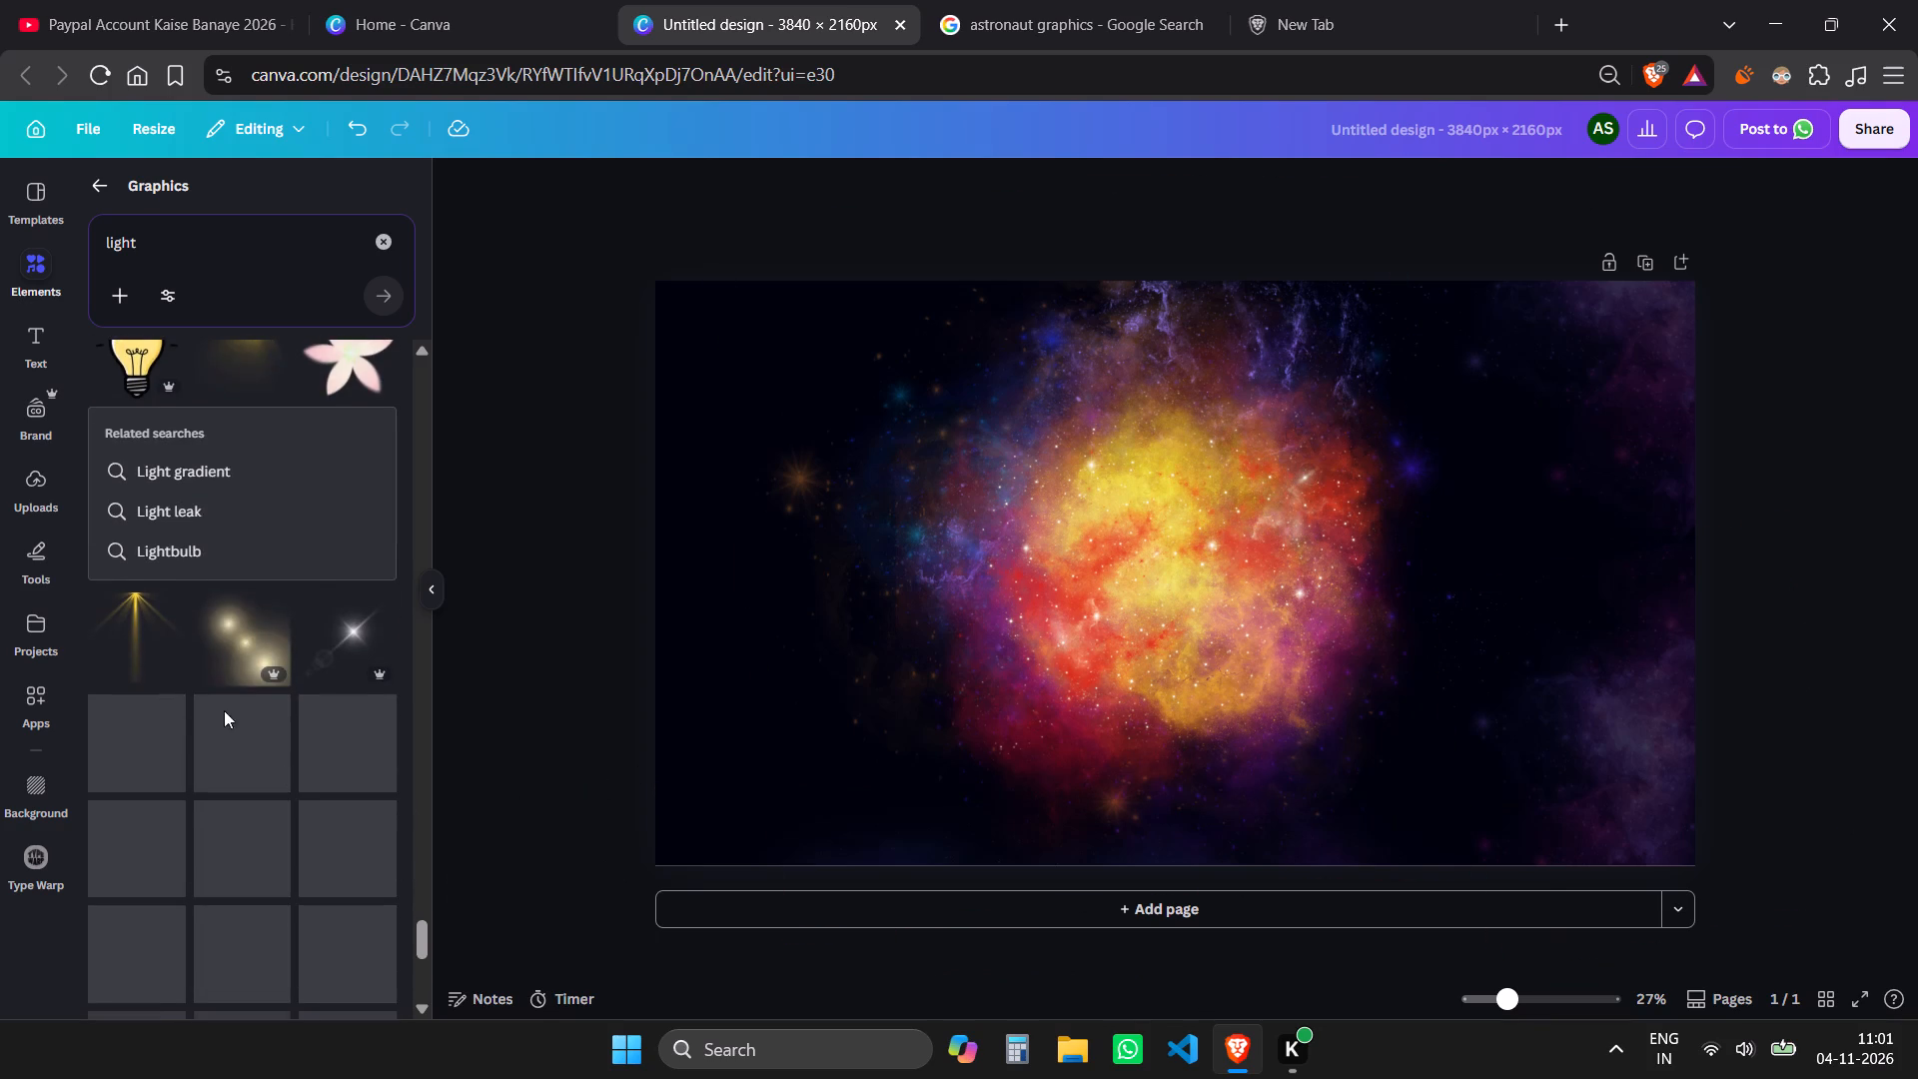
scroll(224, 710, down, 10)
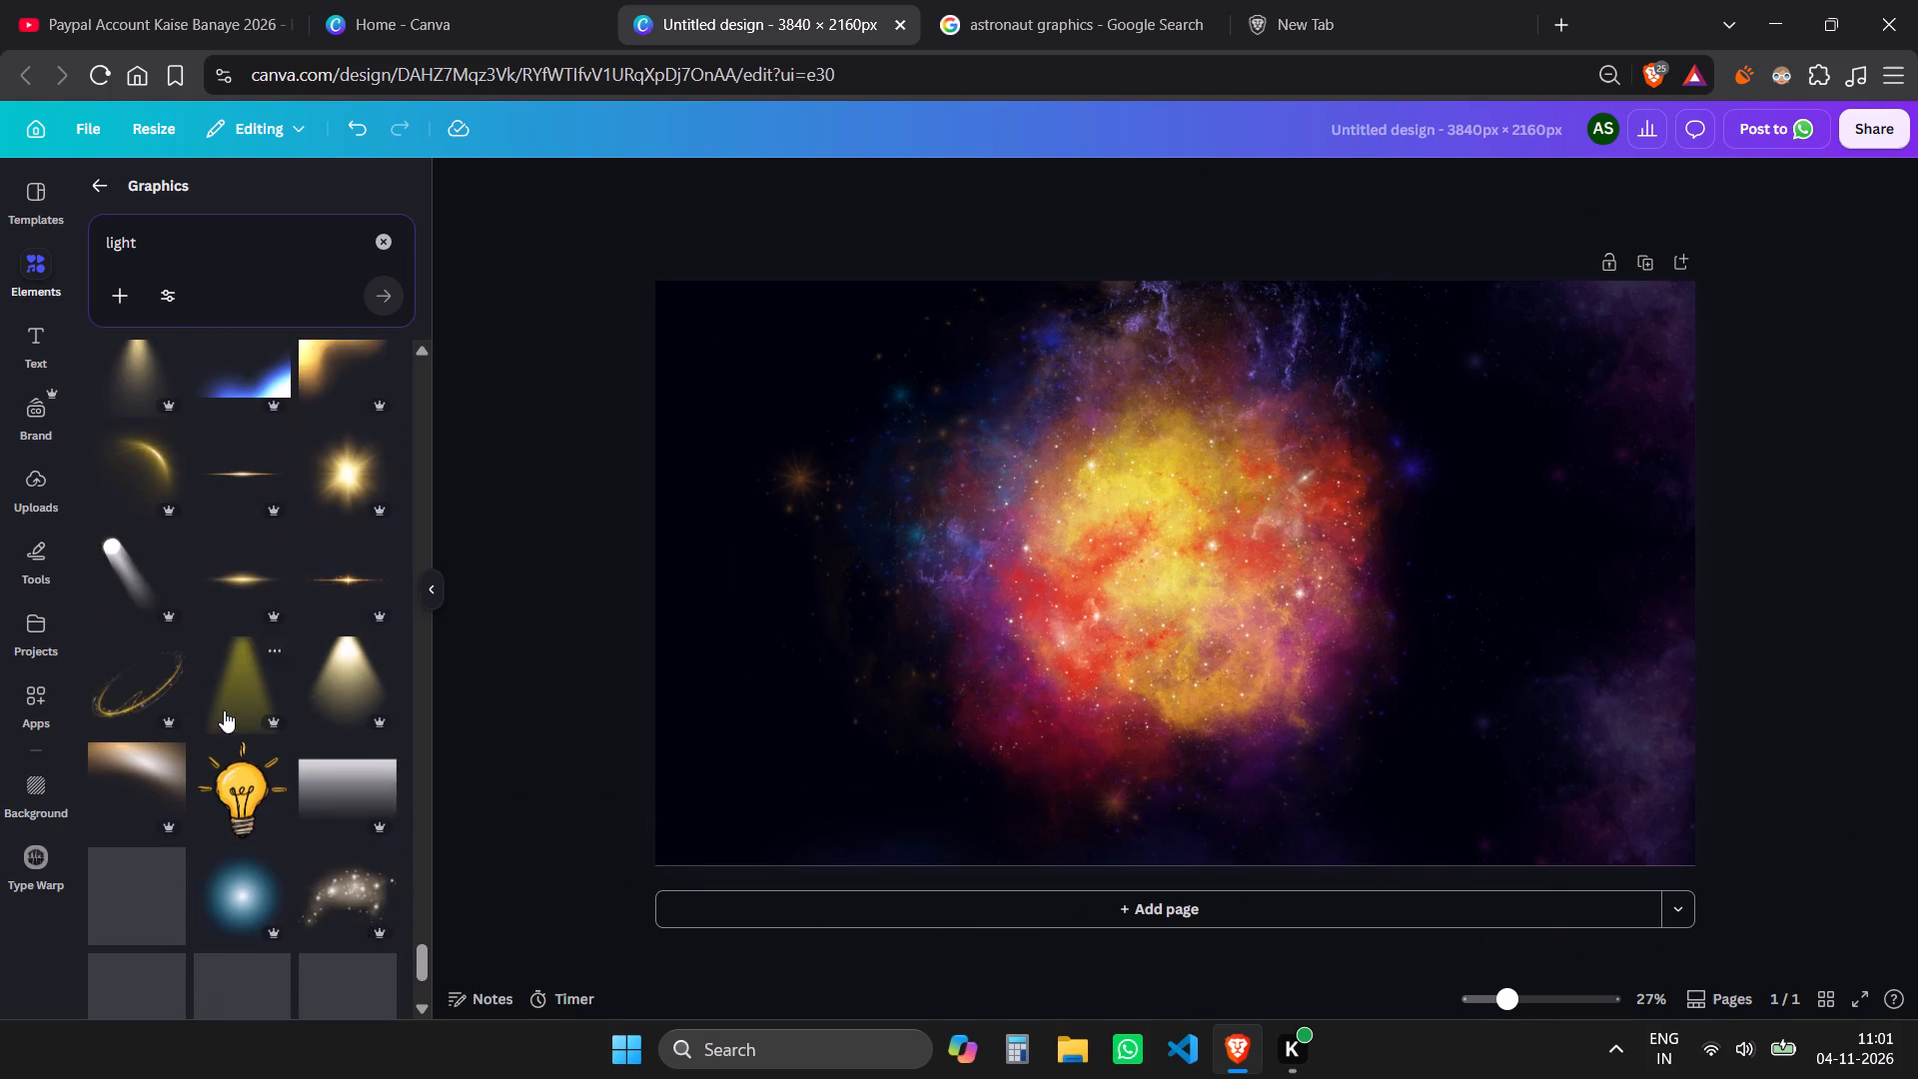
scroll(224, 710, down, 3)
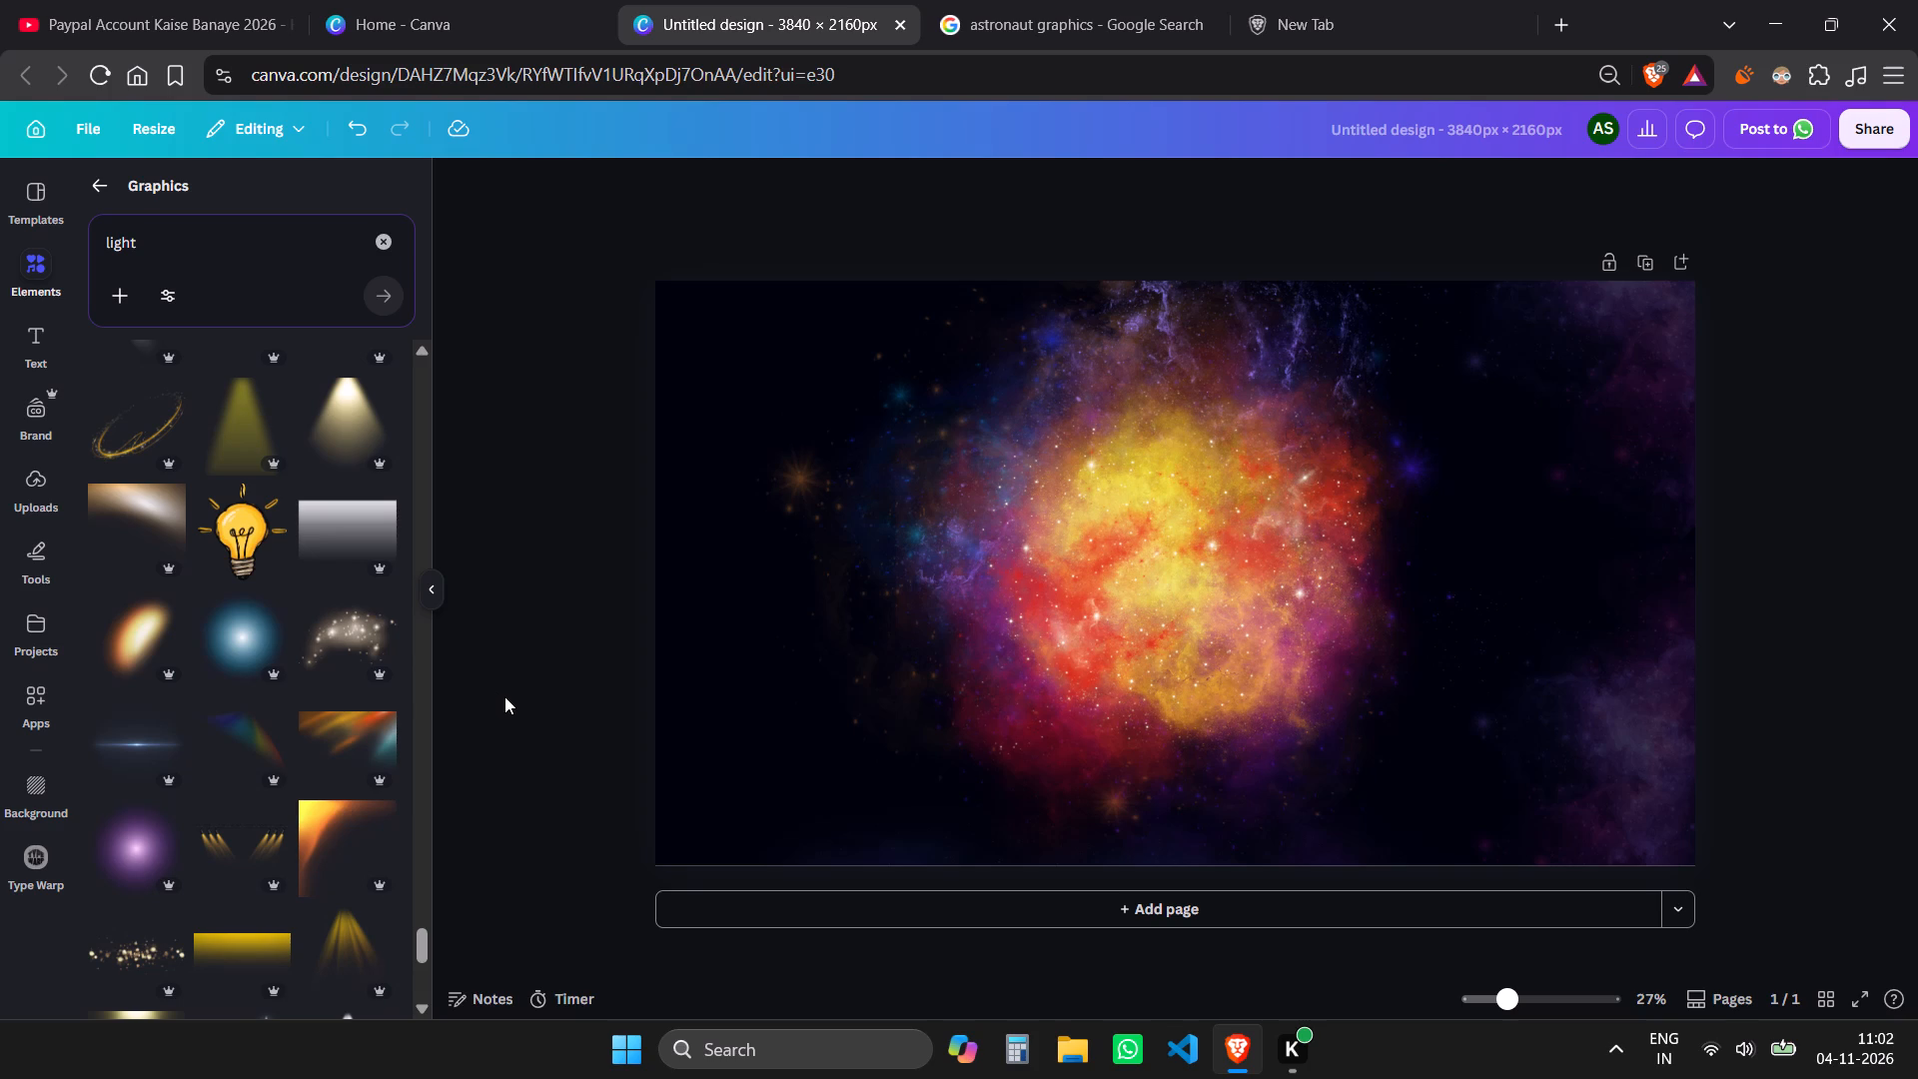
Search the graphics for "neutron", refine the search to "neutron star", and look through the star graphics.
click(383, 247)
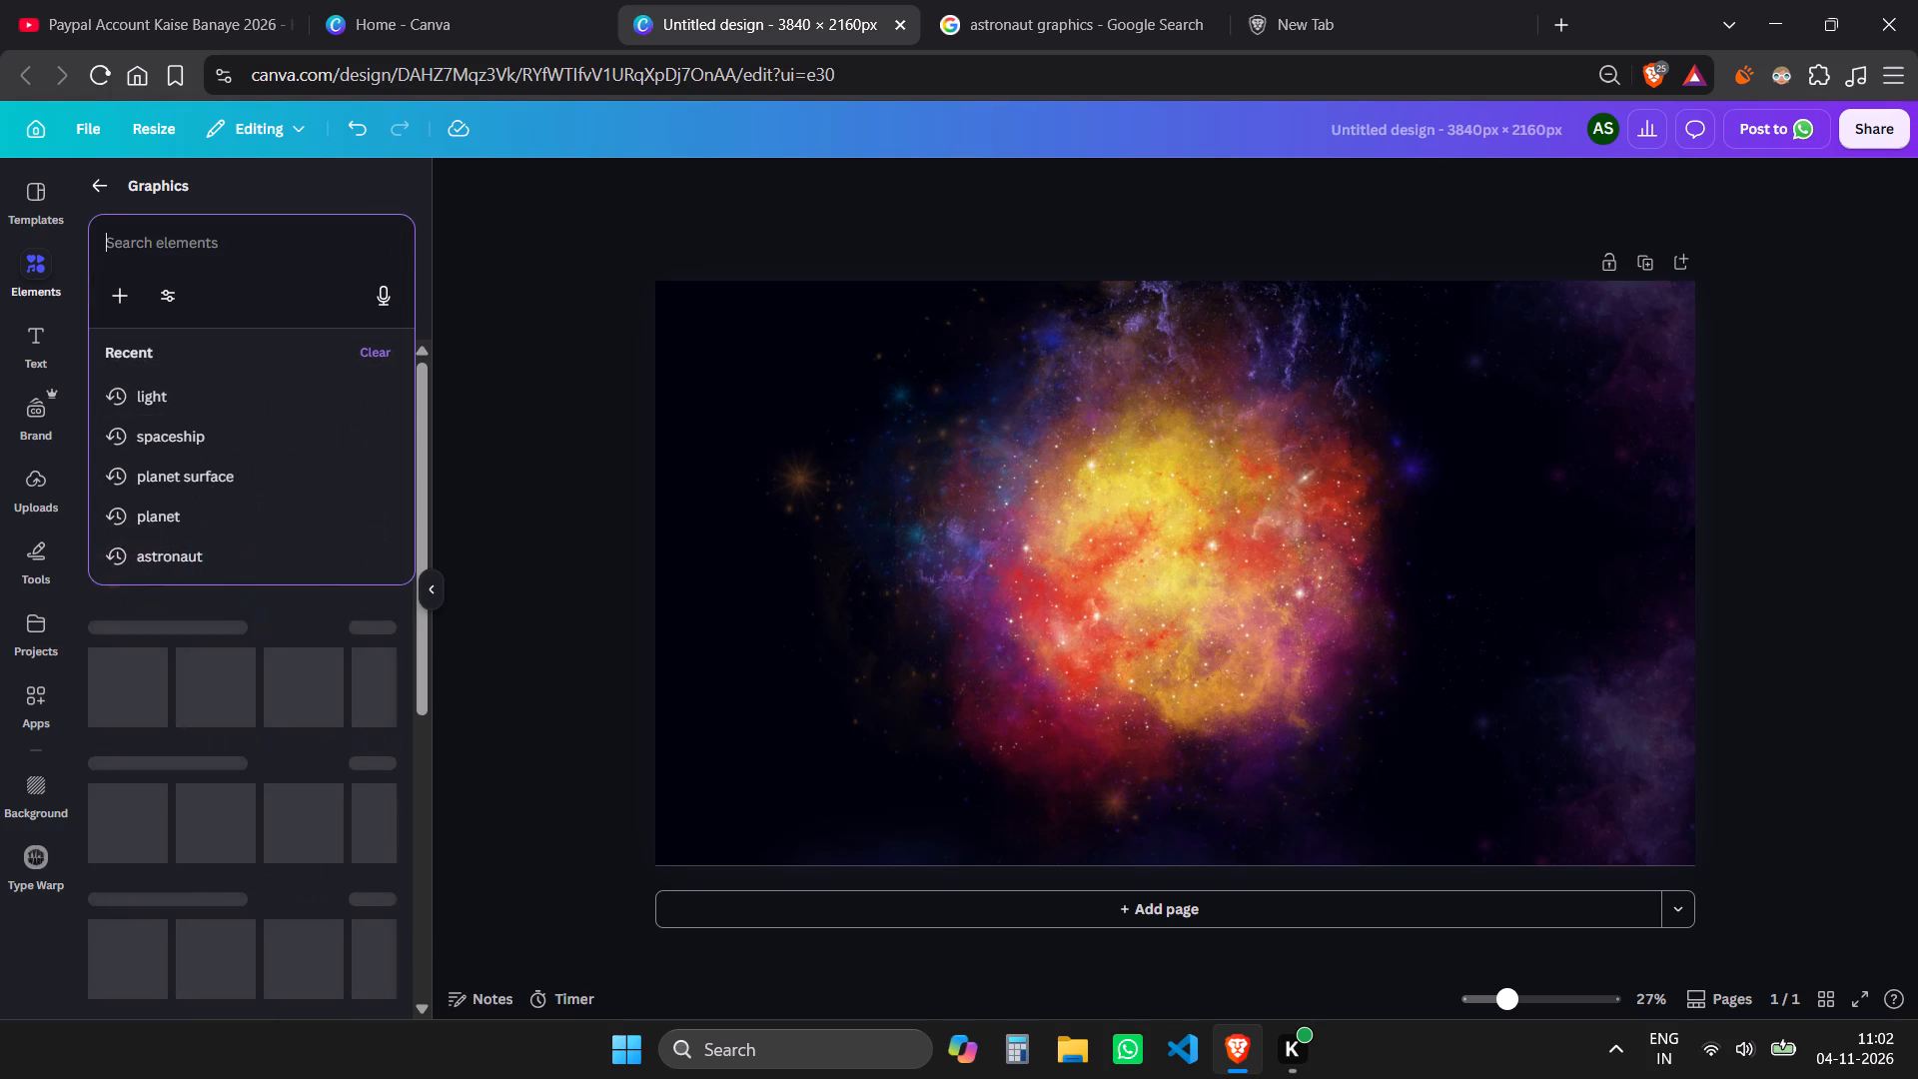
text(neutron)
key(Return)
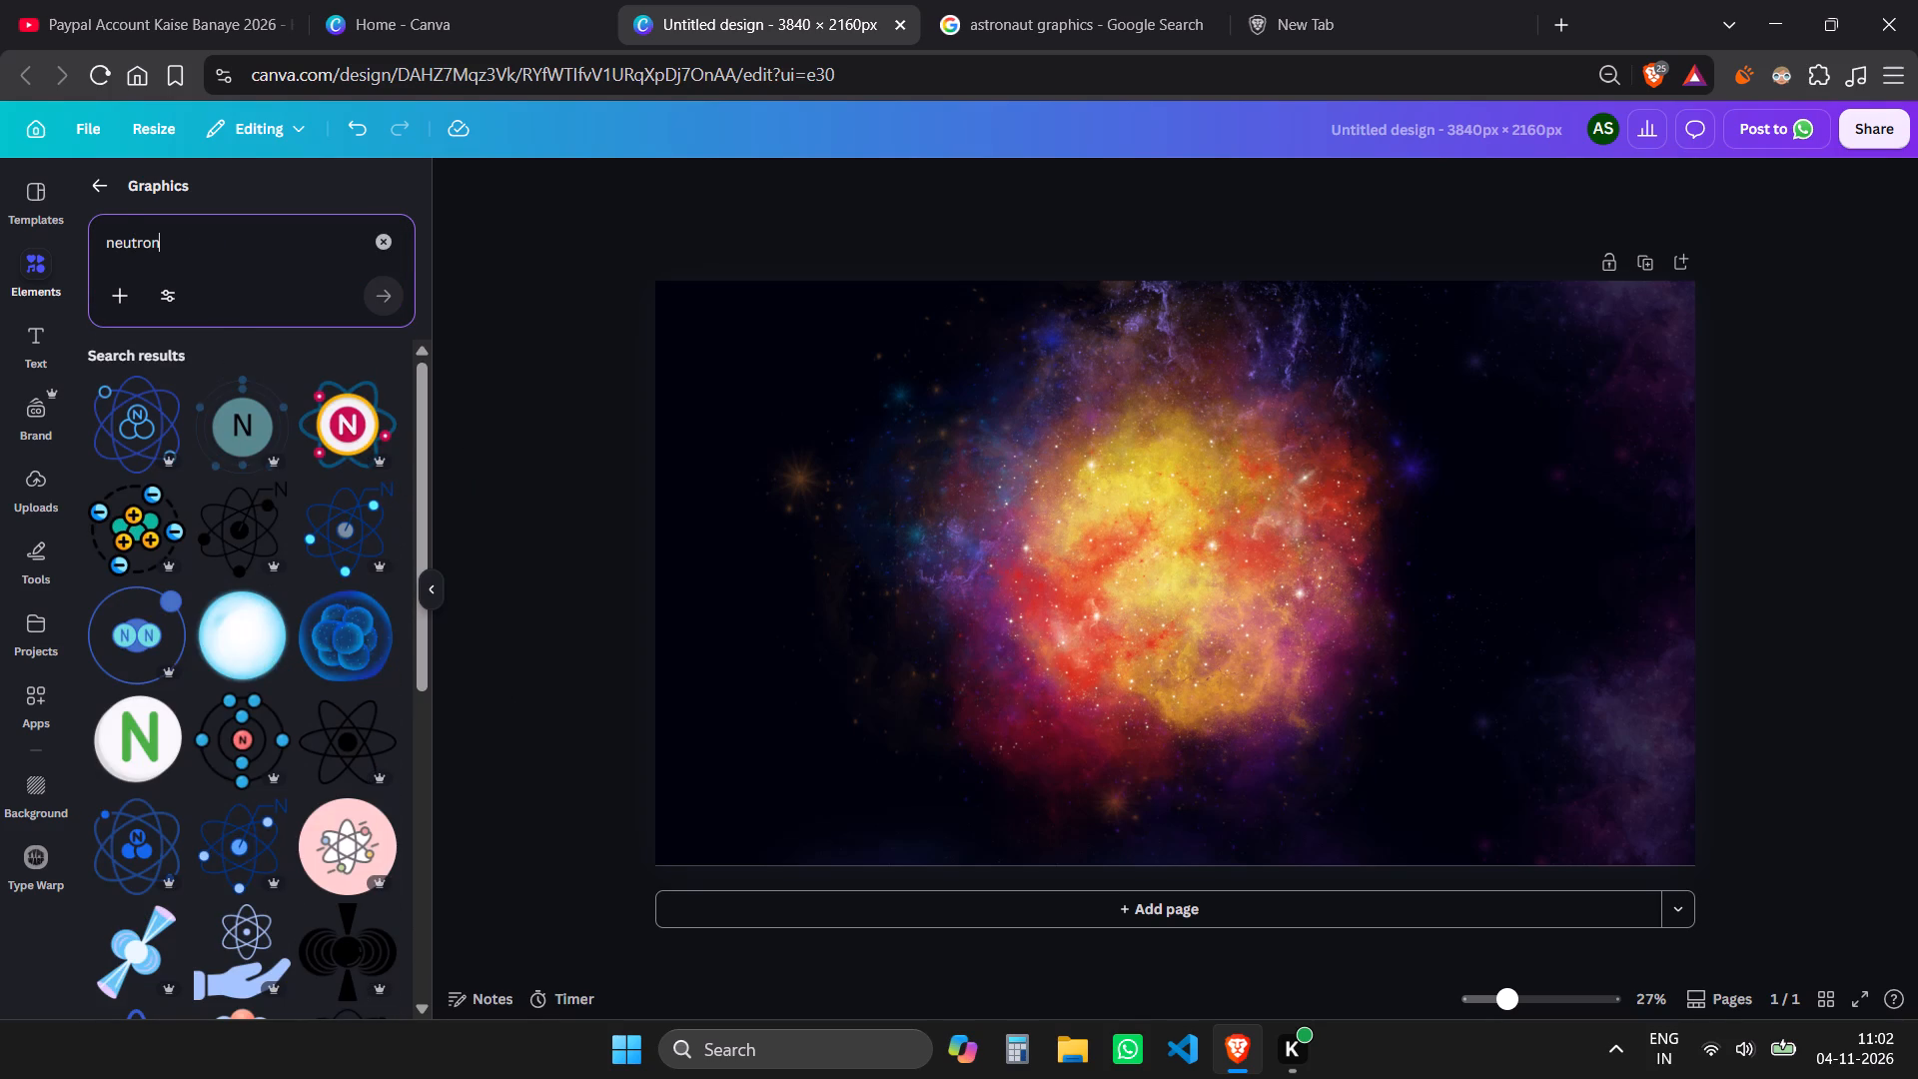
key(space)
text(star)
key(Return)
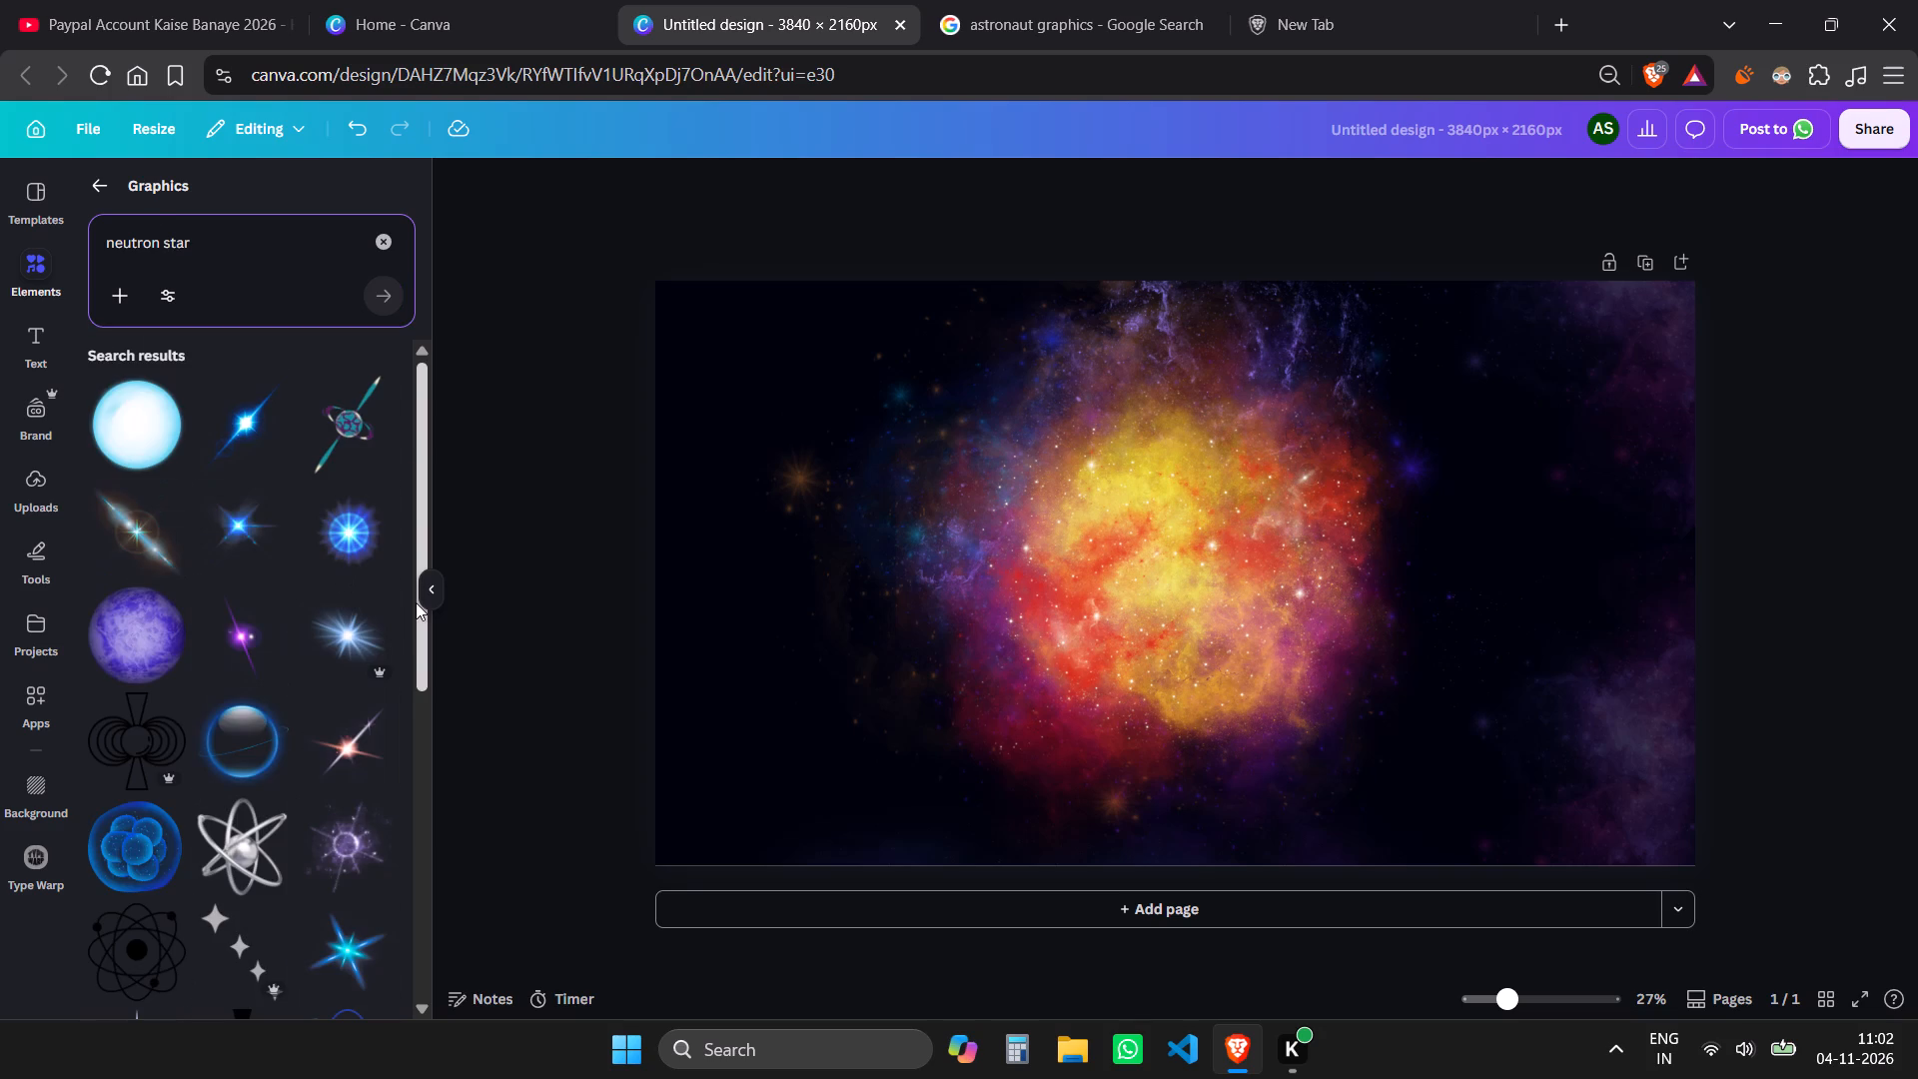
scroll(183, 745, down, 2)
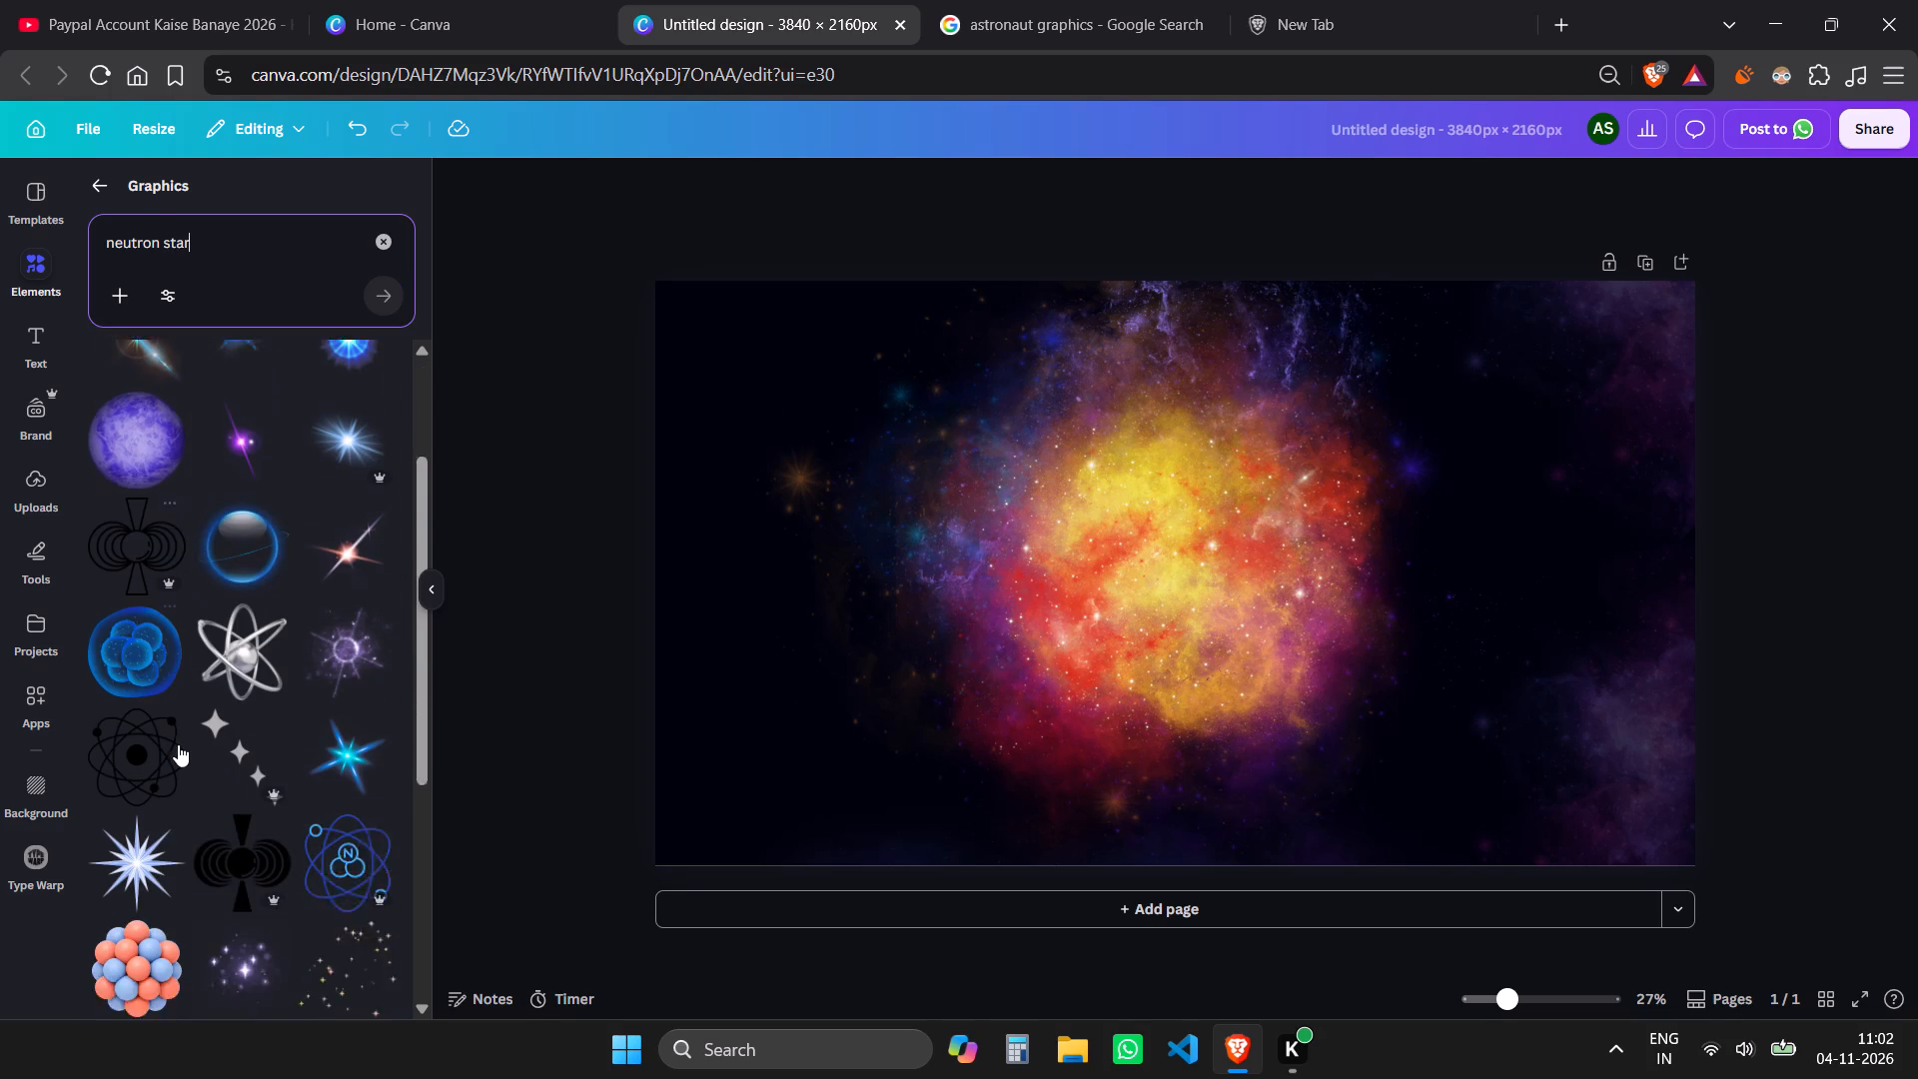
scroll(178, 744, down, 1)
scroll(272, 680, down, 4)
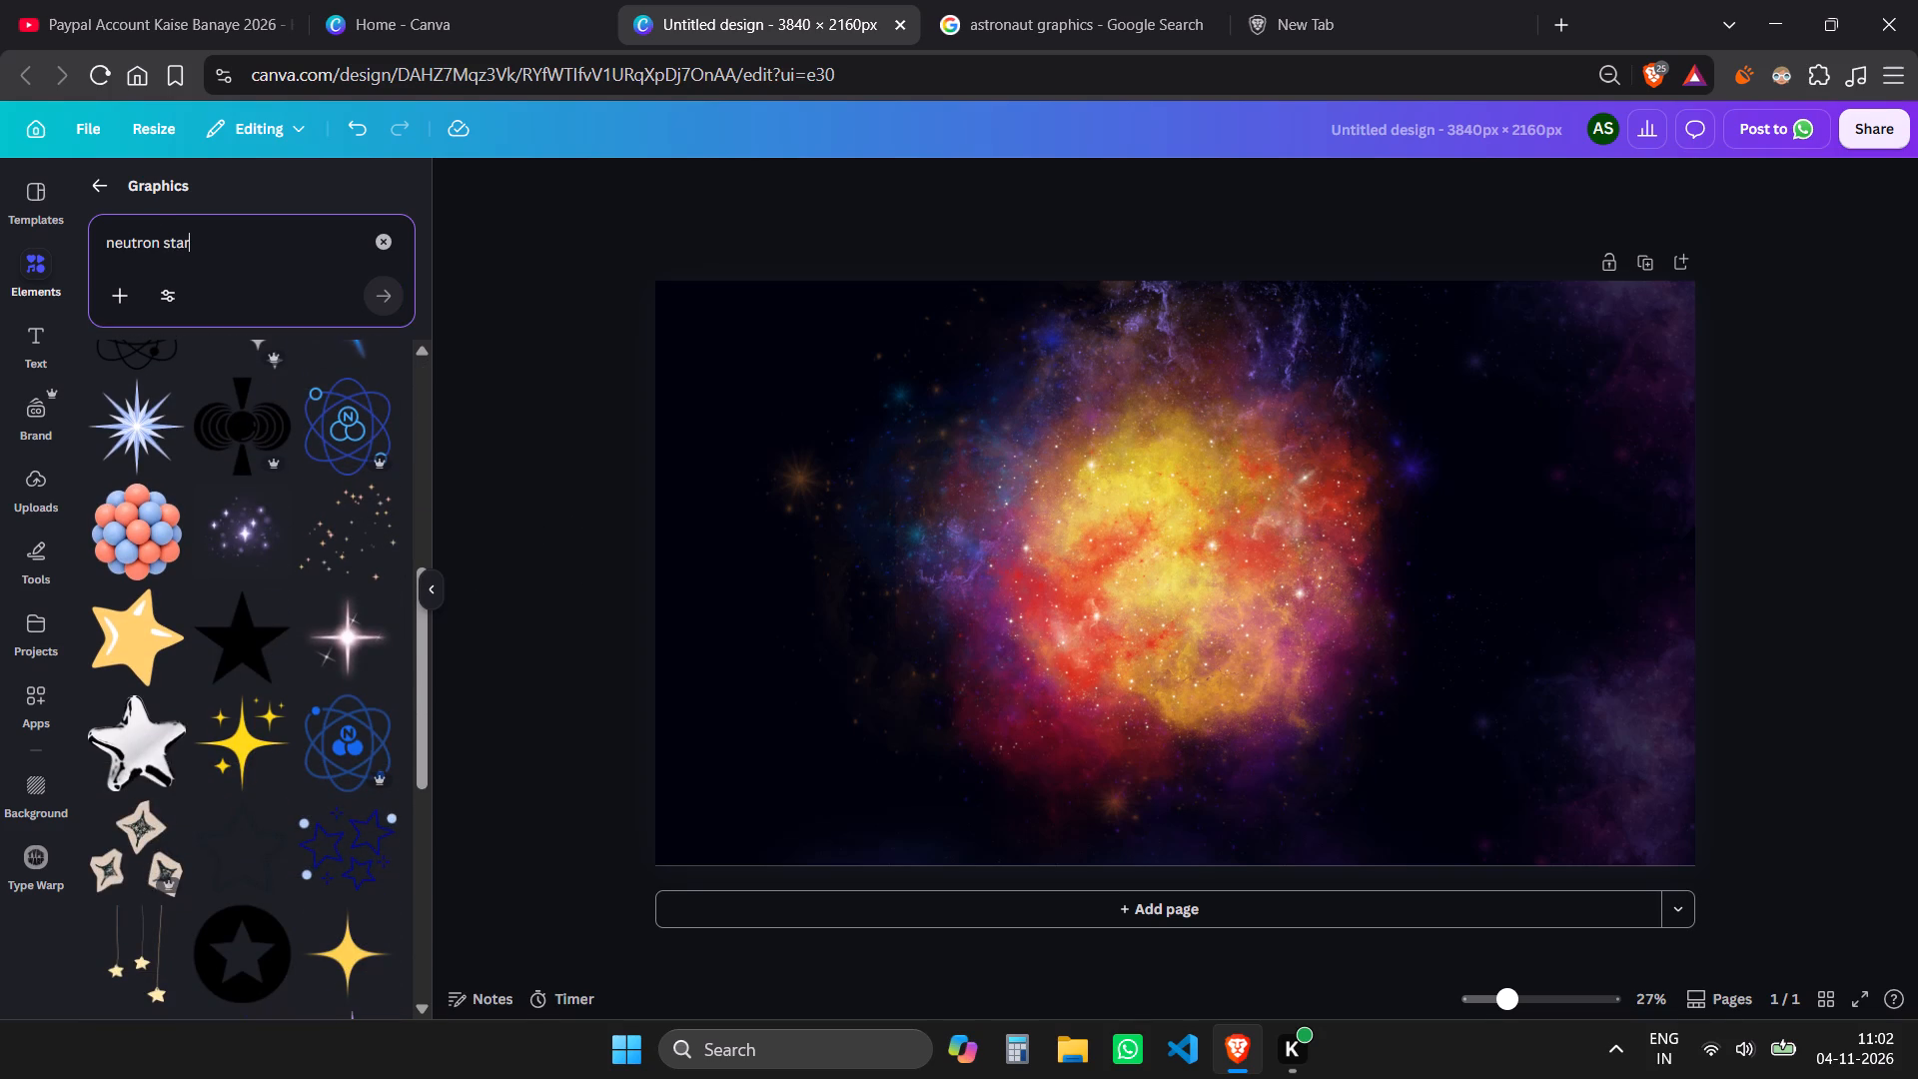
Search the graphics for "star", look through the designs offered, and clear the search.
click(381, 247)
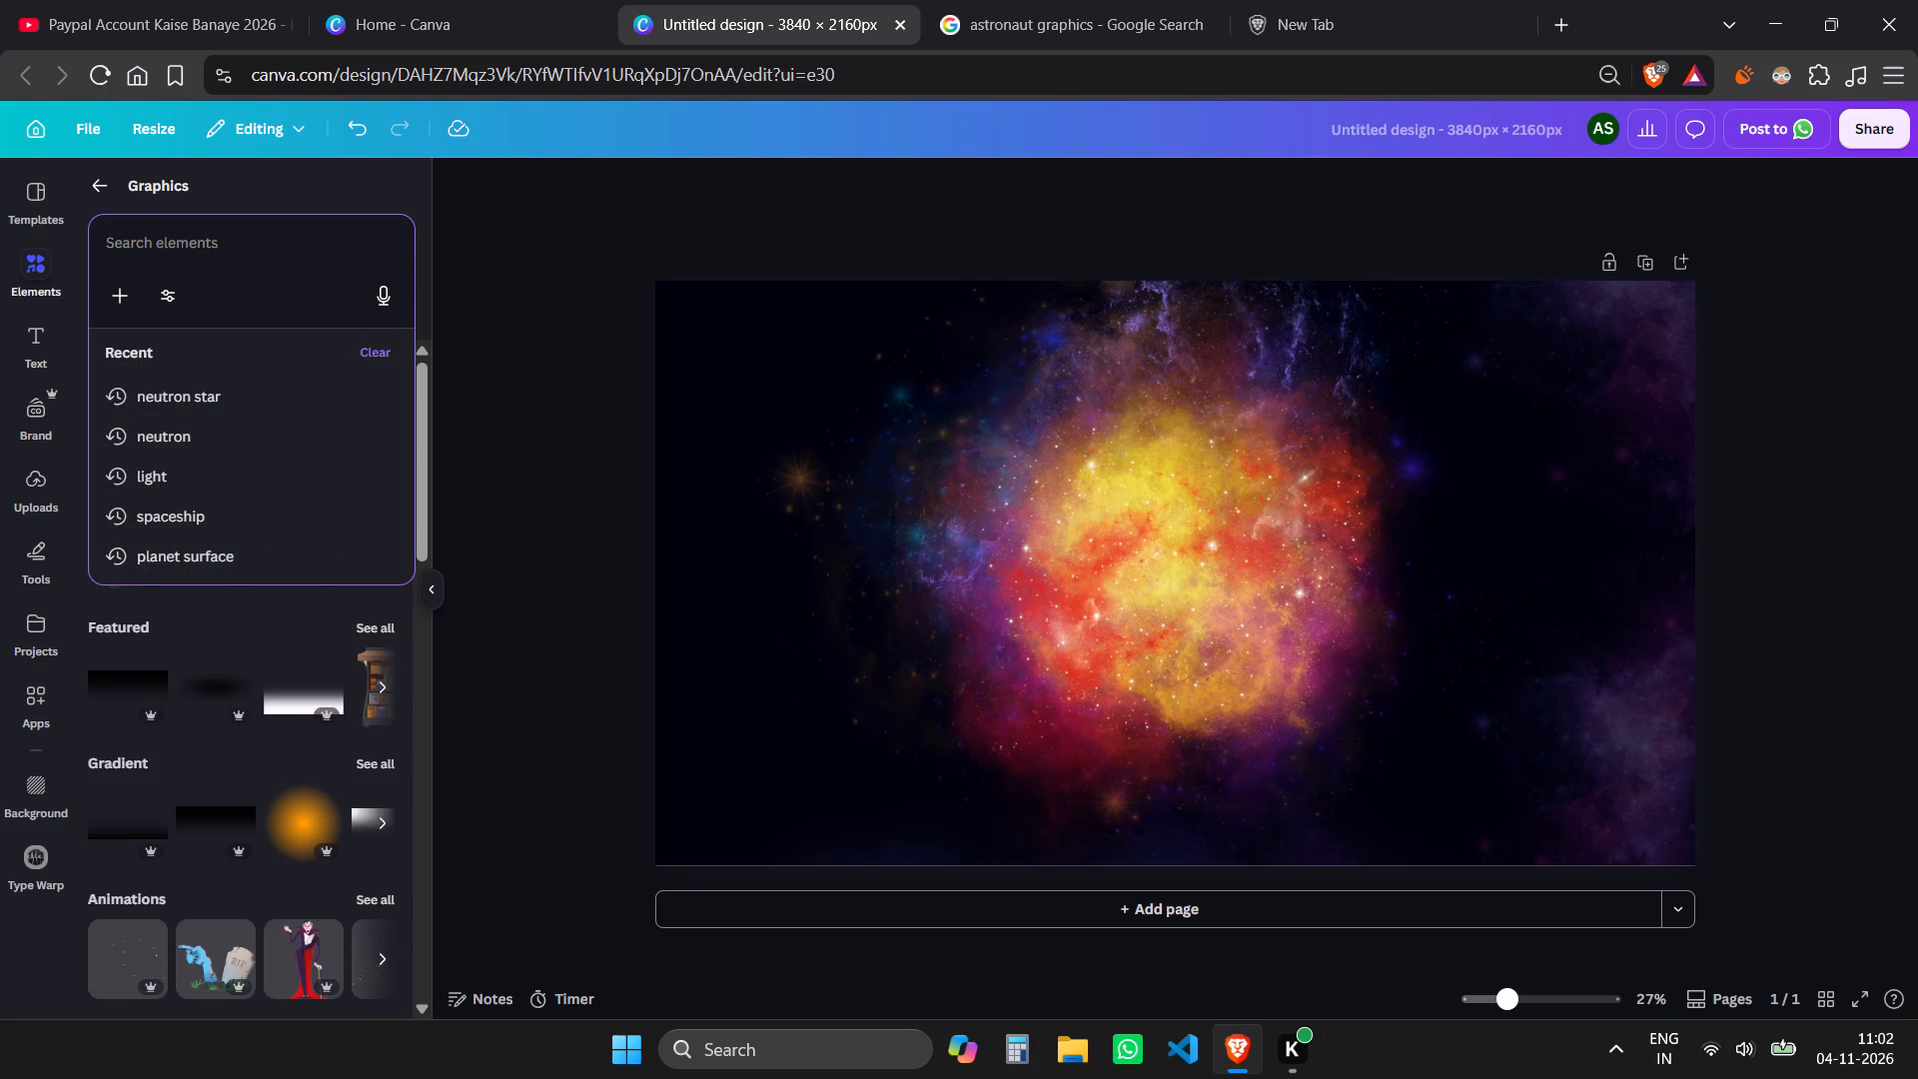
text(star')
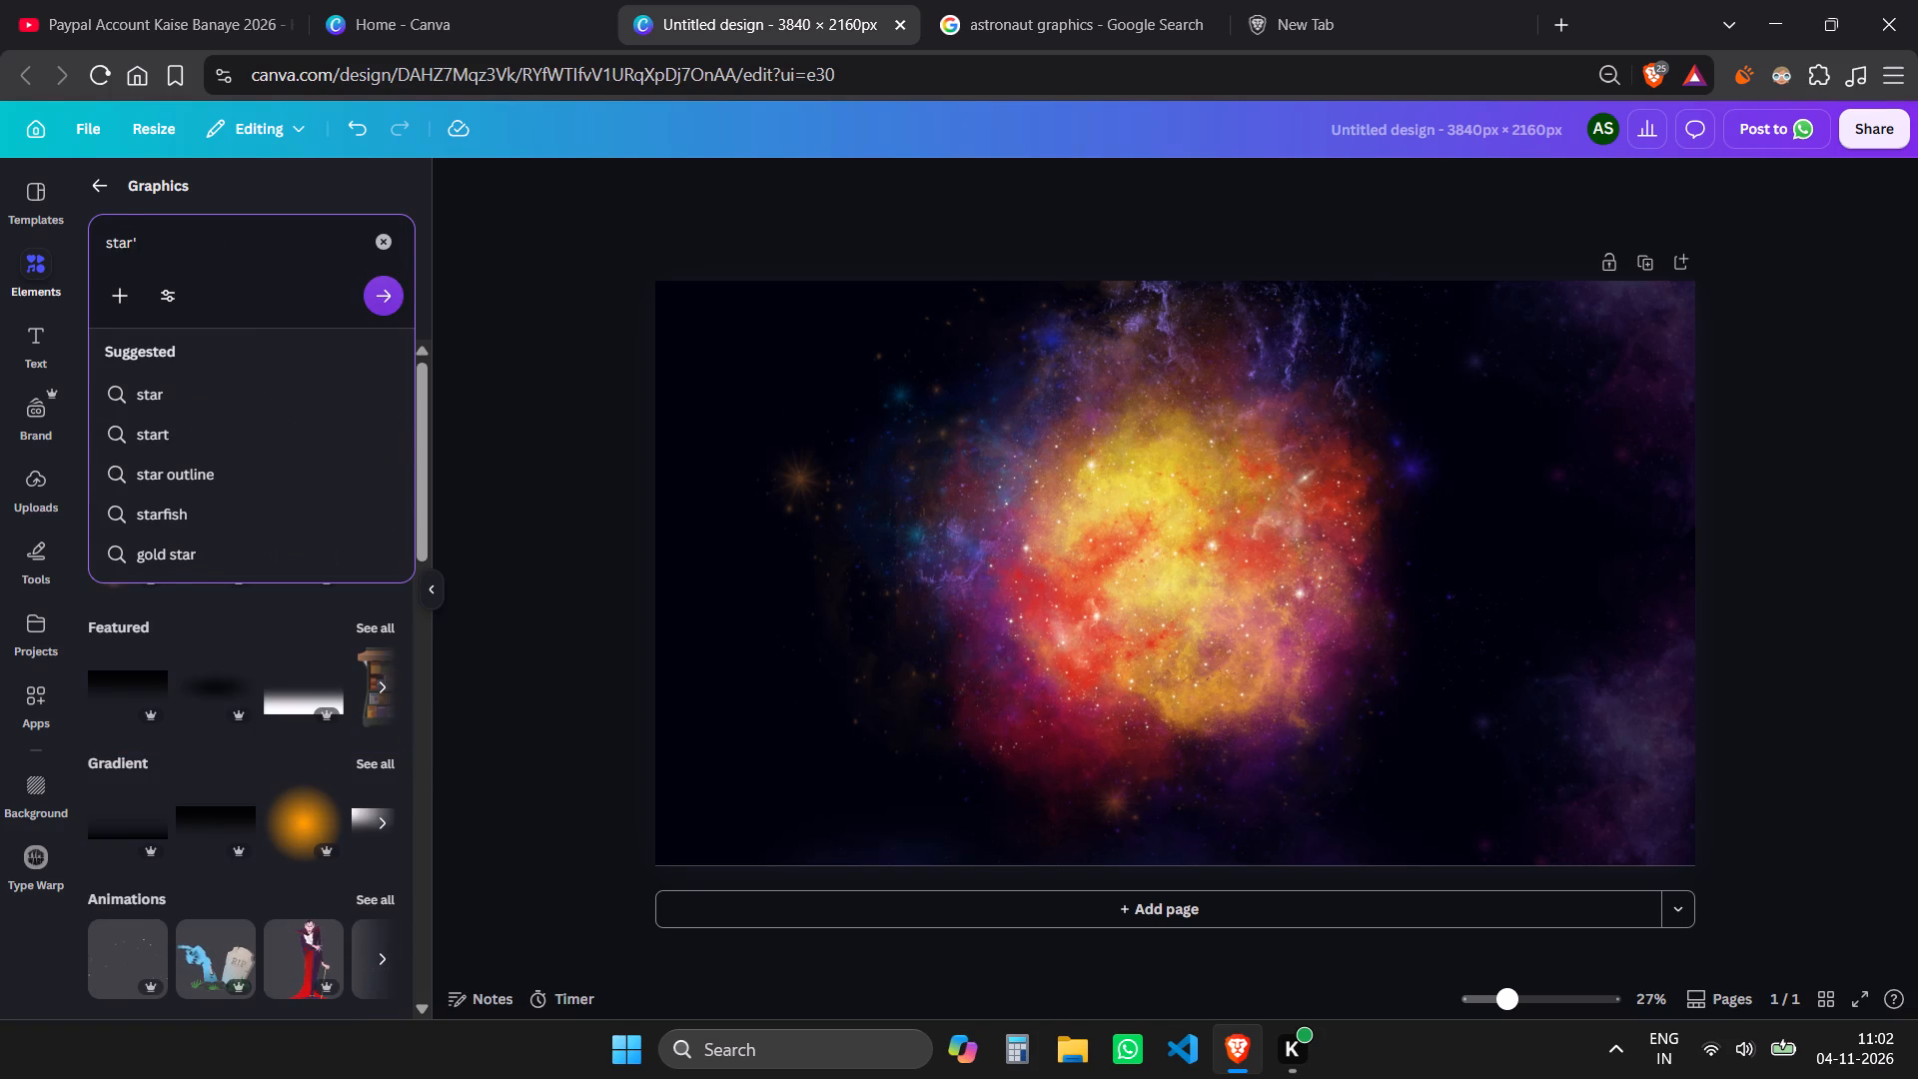
key(Return)
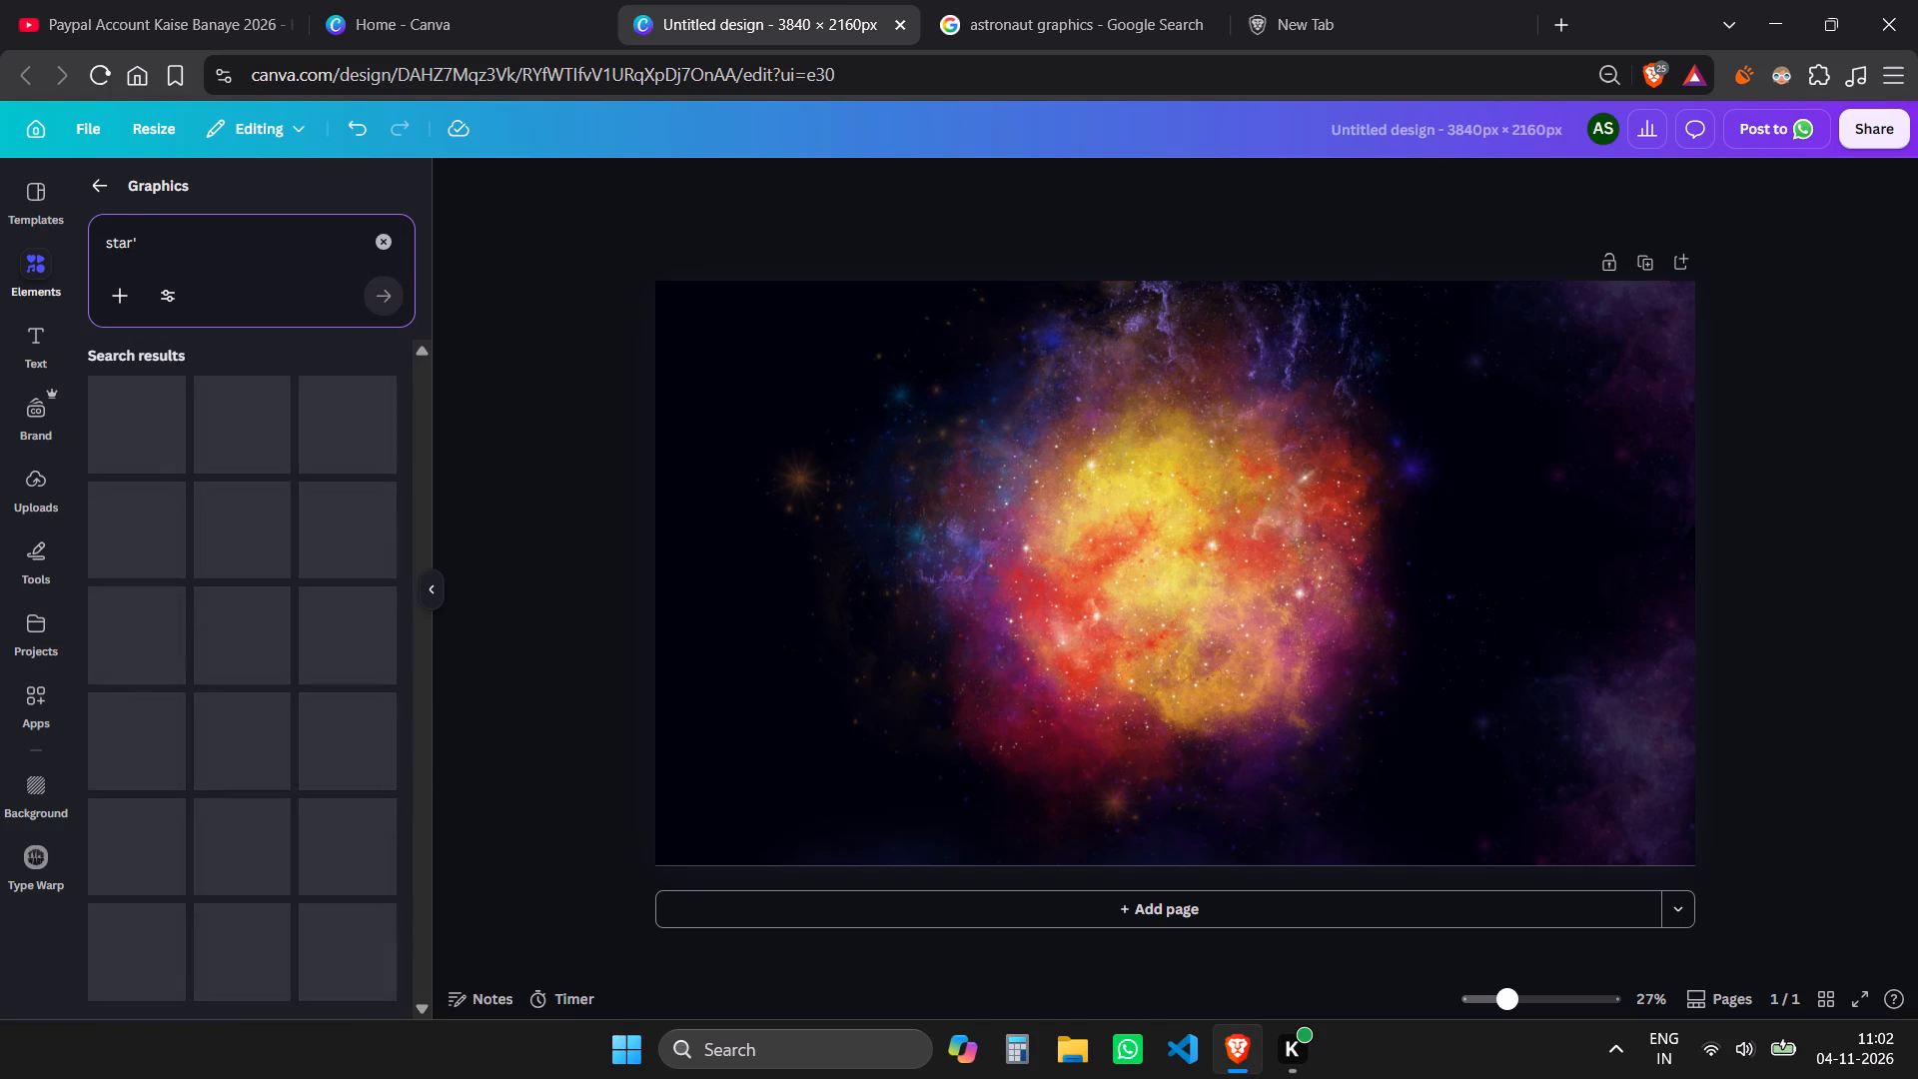
click(215, 239)
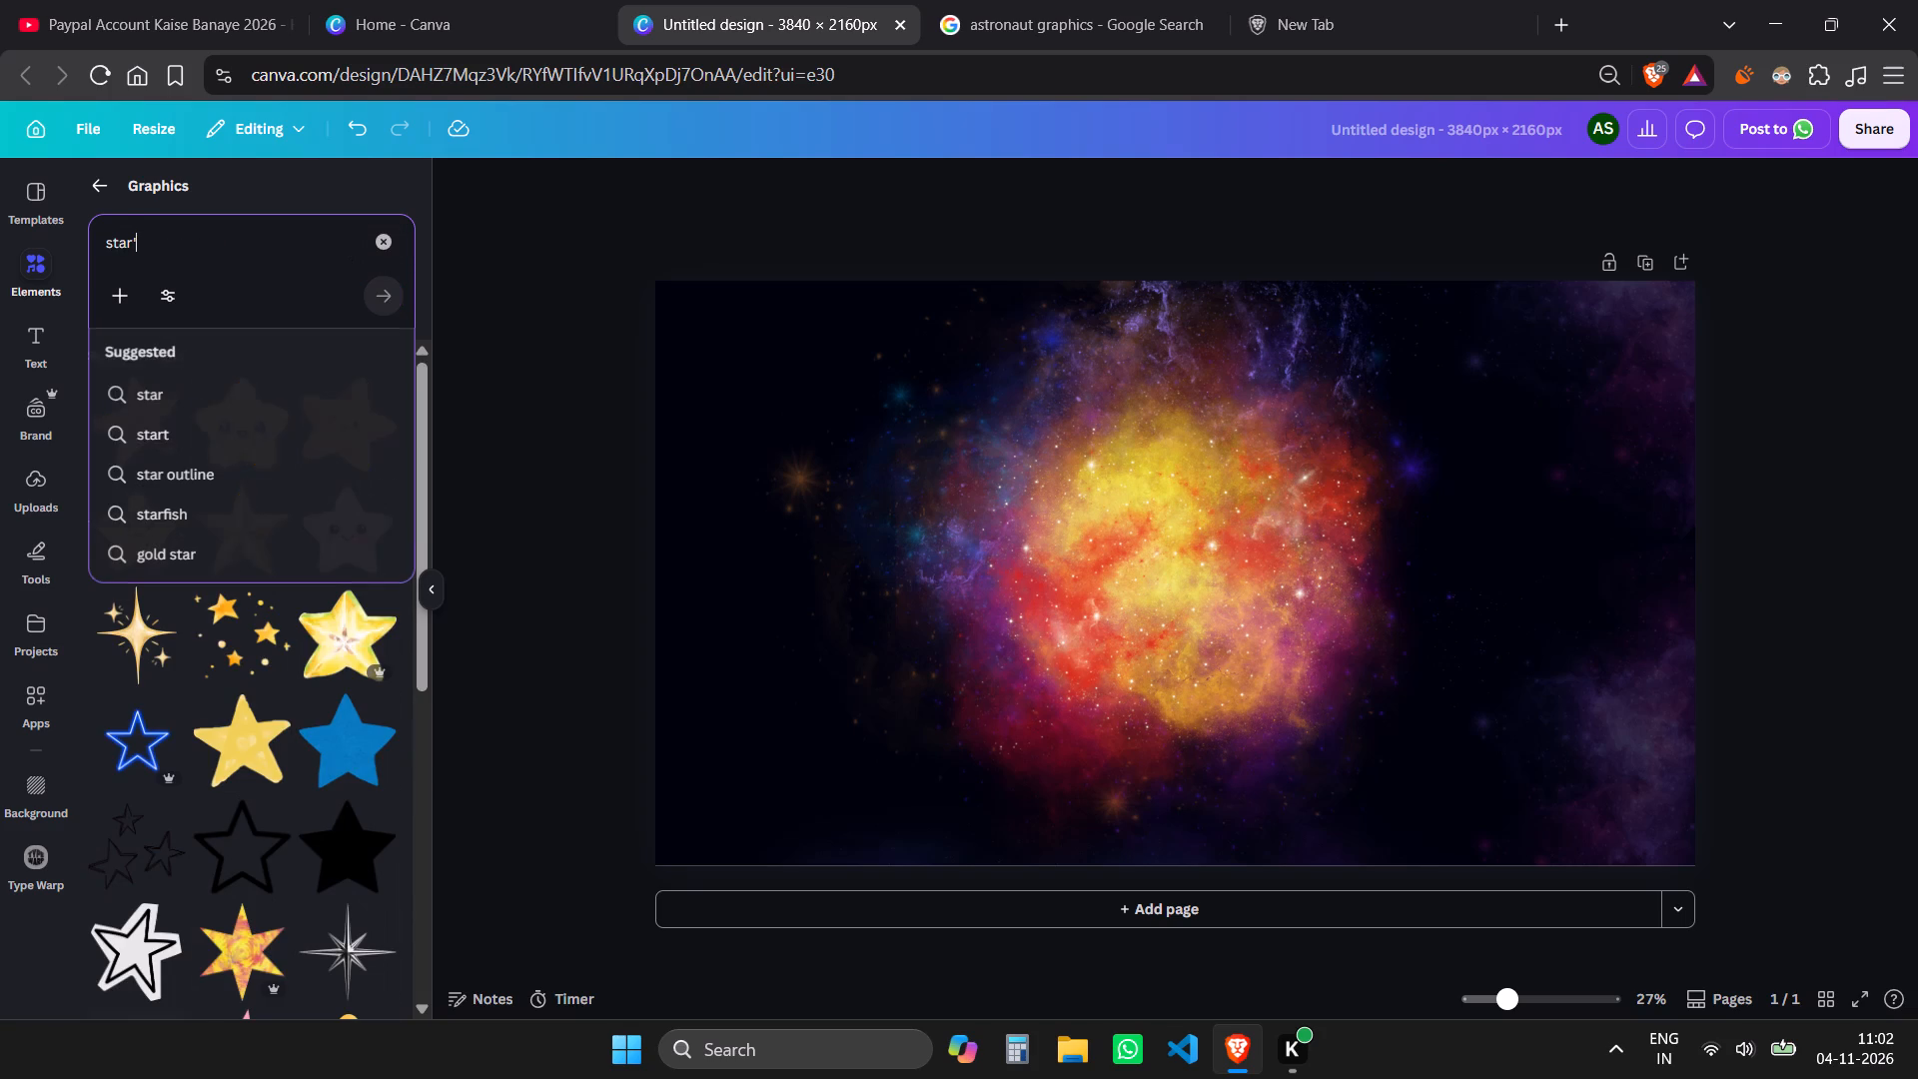
key(BackSpace)
key(Return)
scroll(68, 466, down, 7)
scroll(272, 606, down, 5)
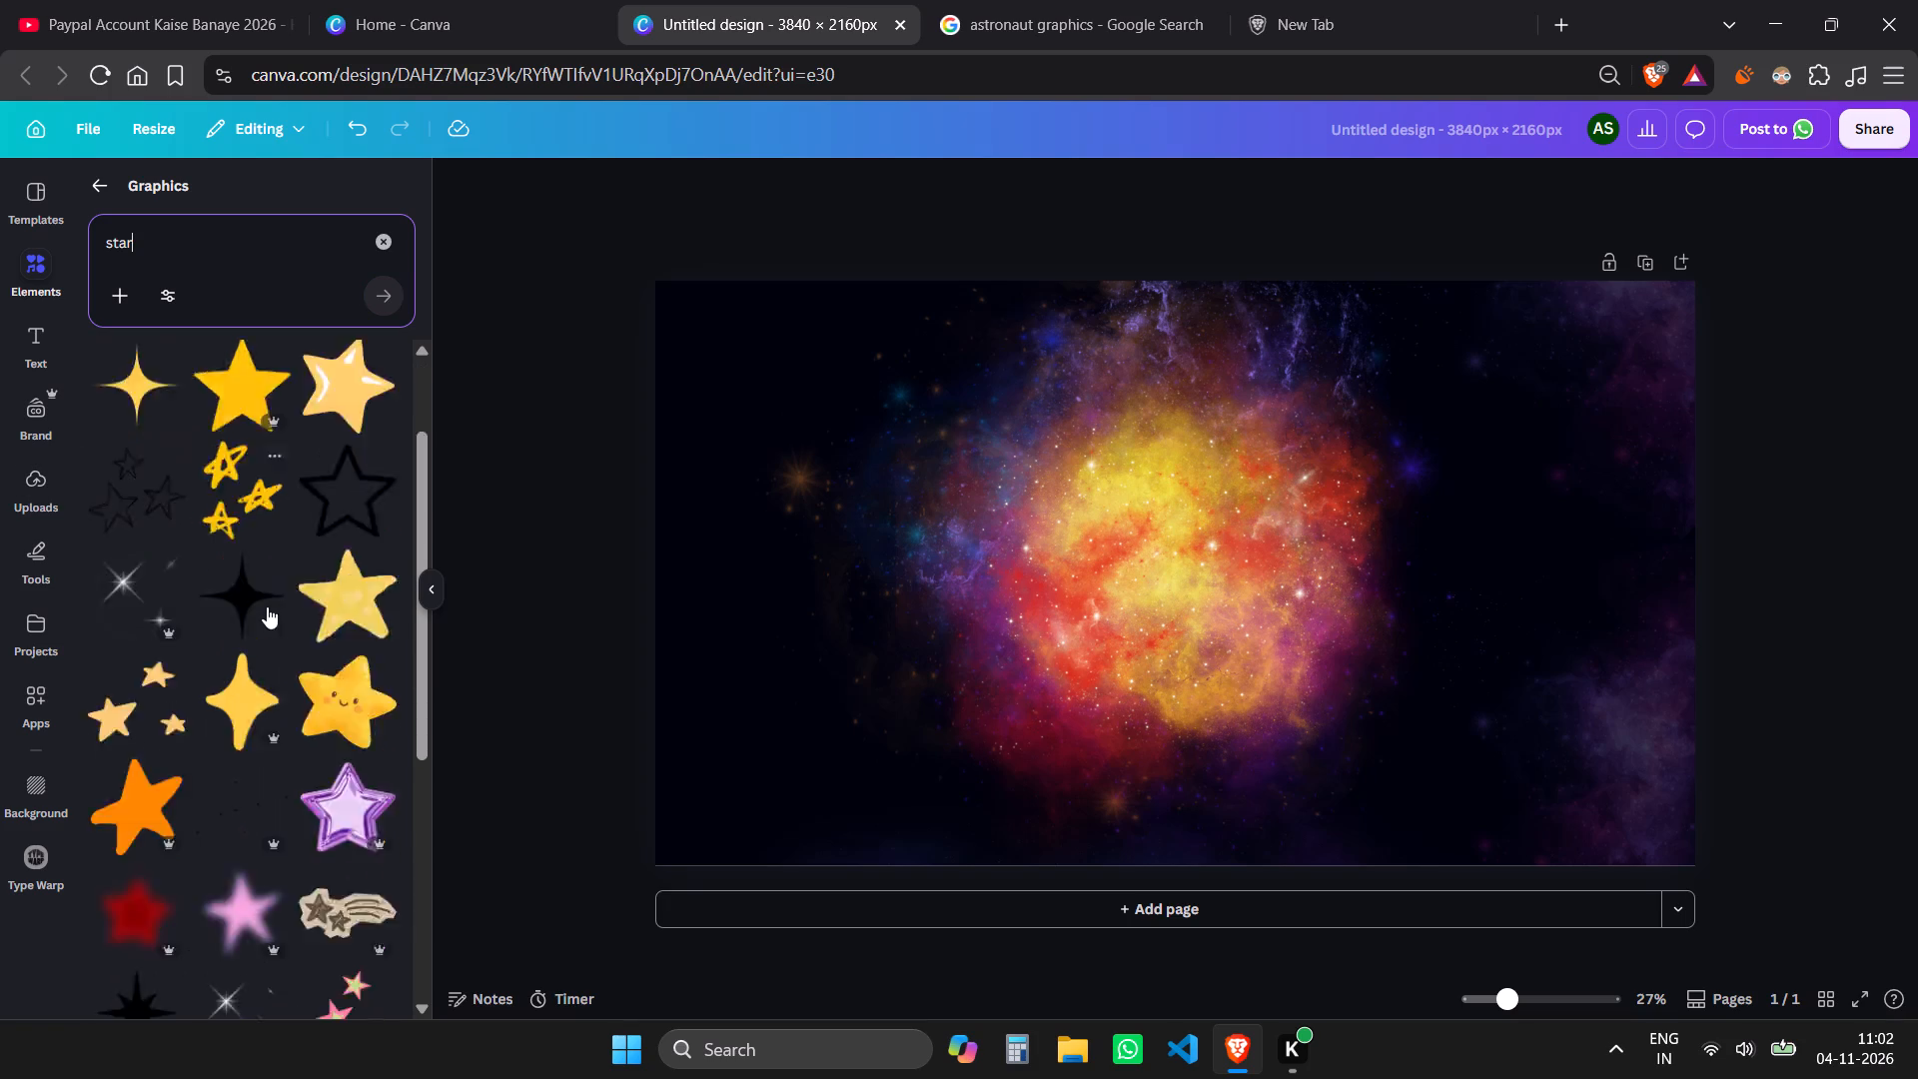
scroll(266, 607, down, 5)
click(378, 237)
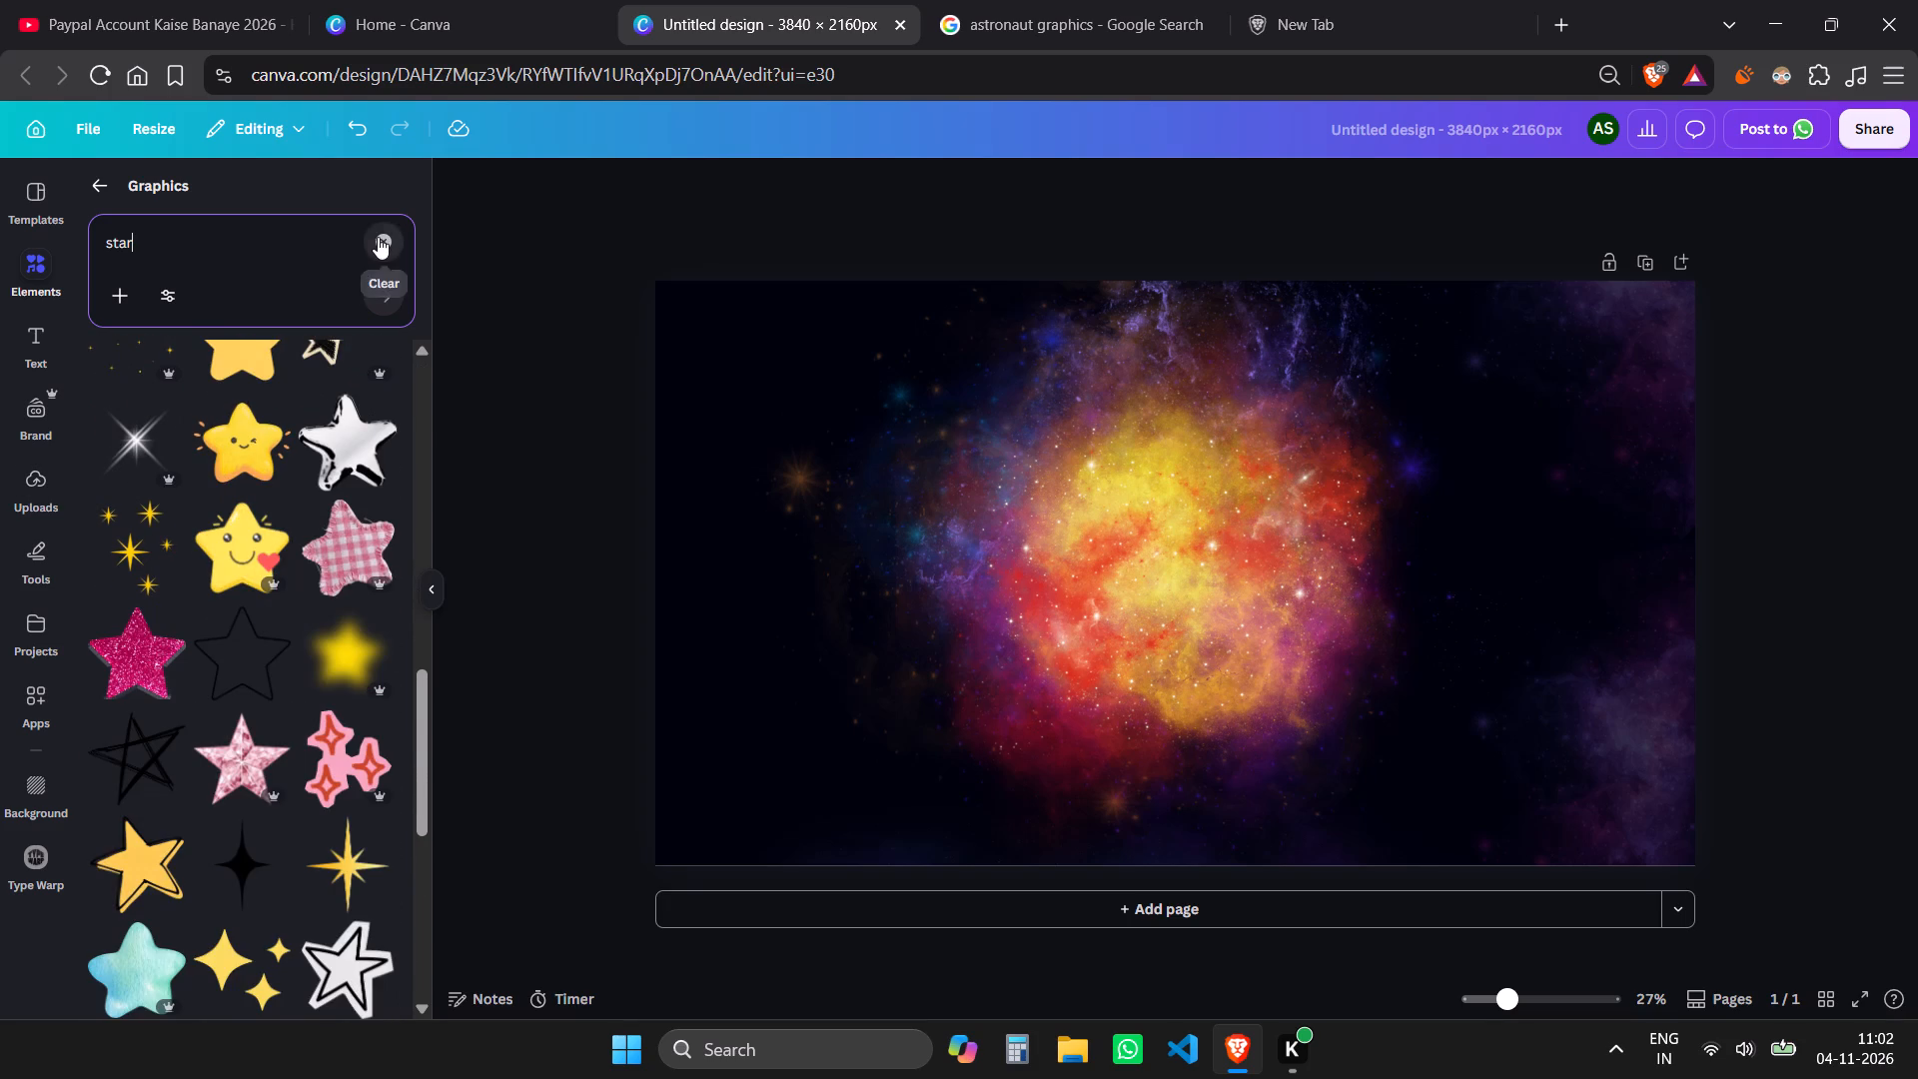
Capture a screenshot of the whole nebula design page to the clipboard.
key(shift+super+s)
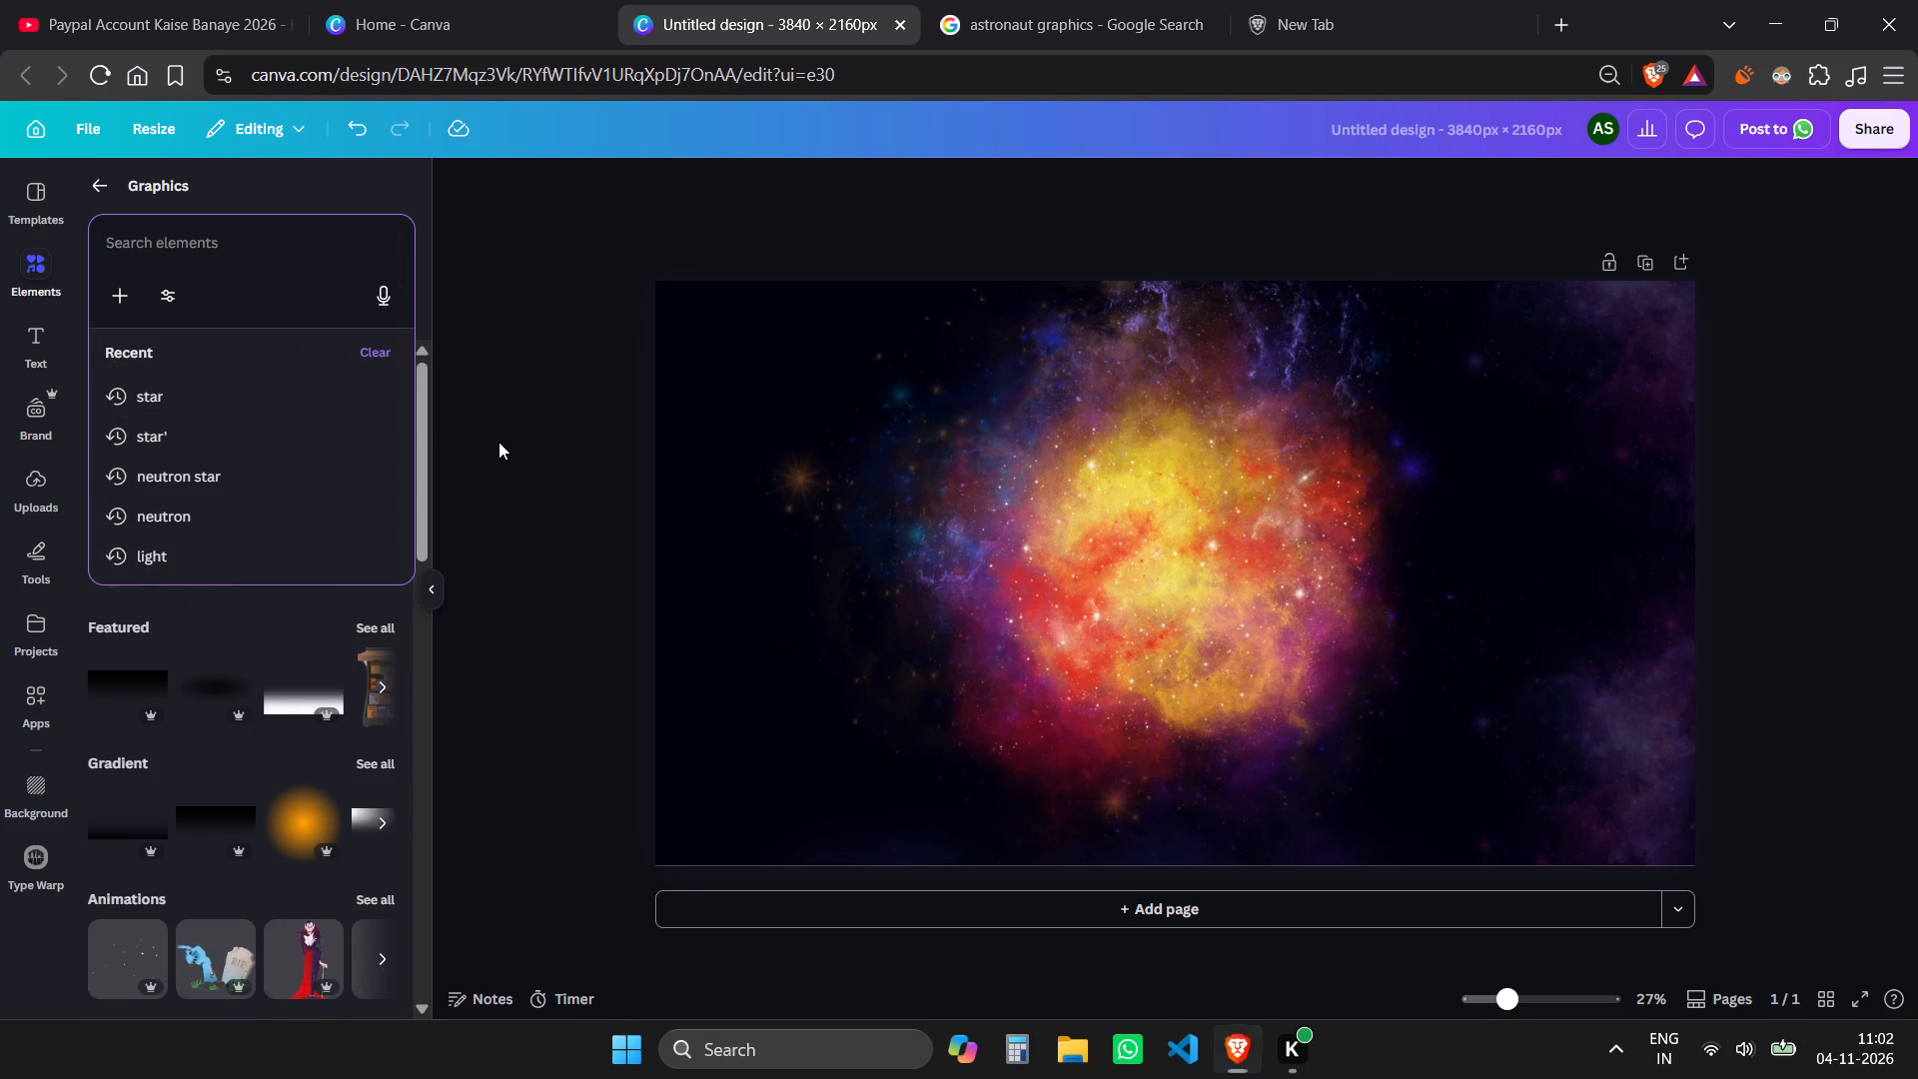
drag(657, 284, 1598, 817)
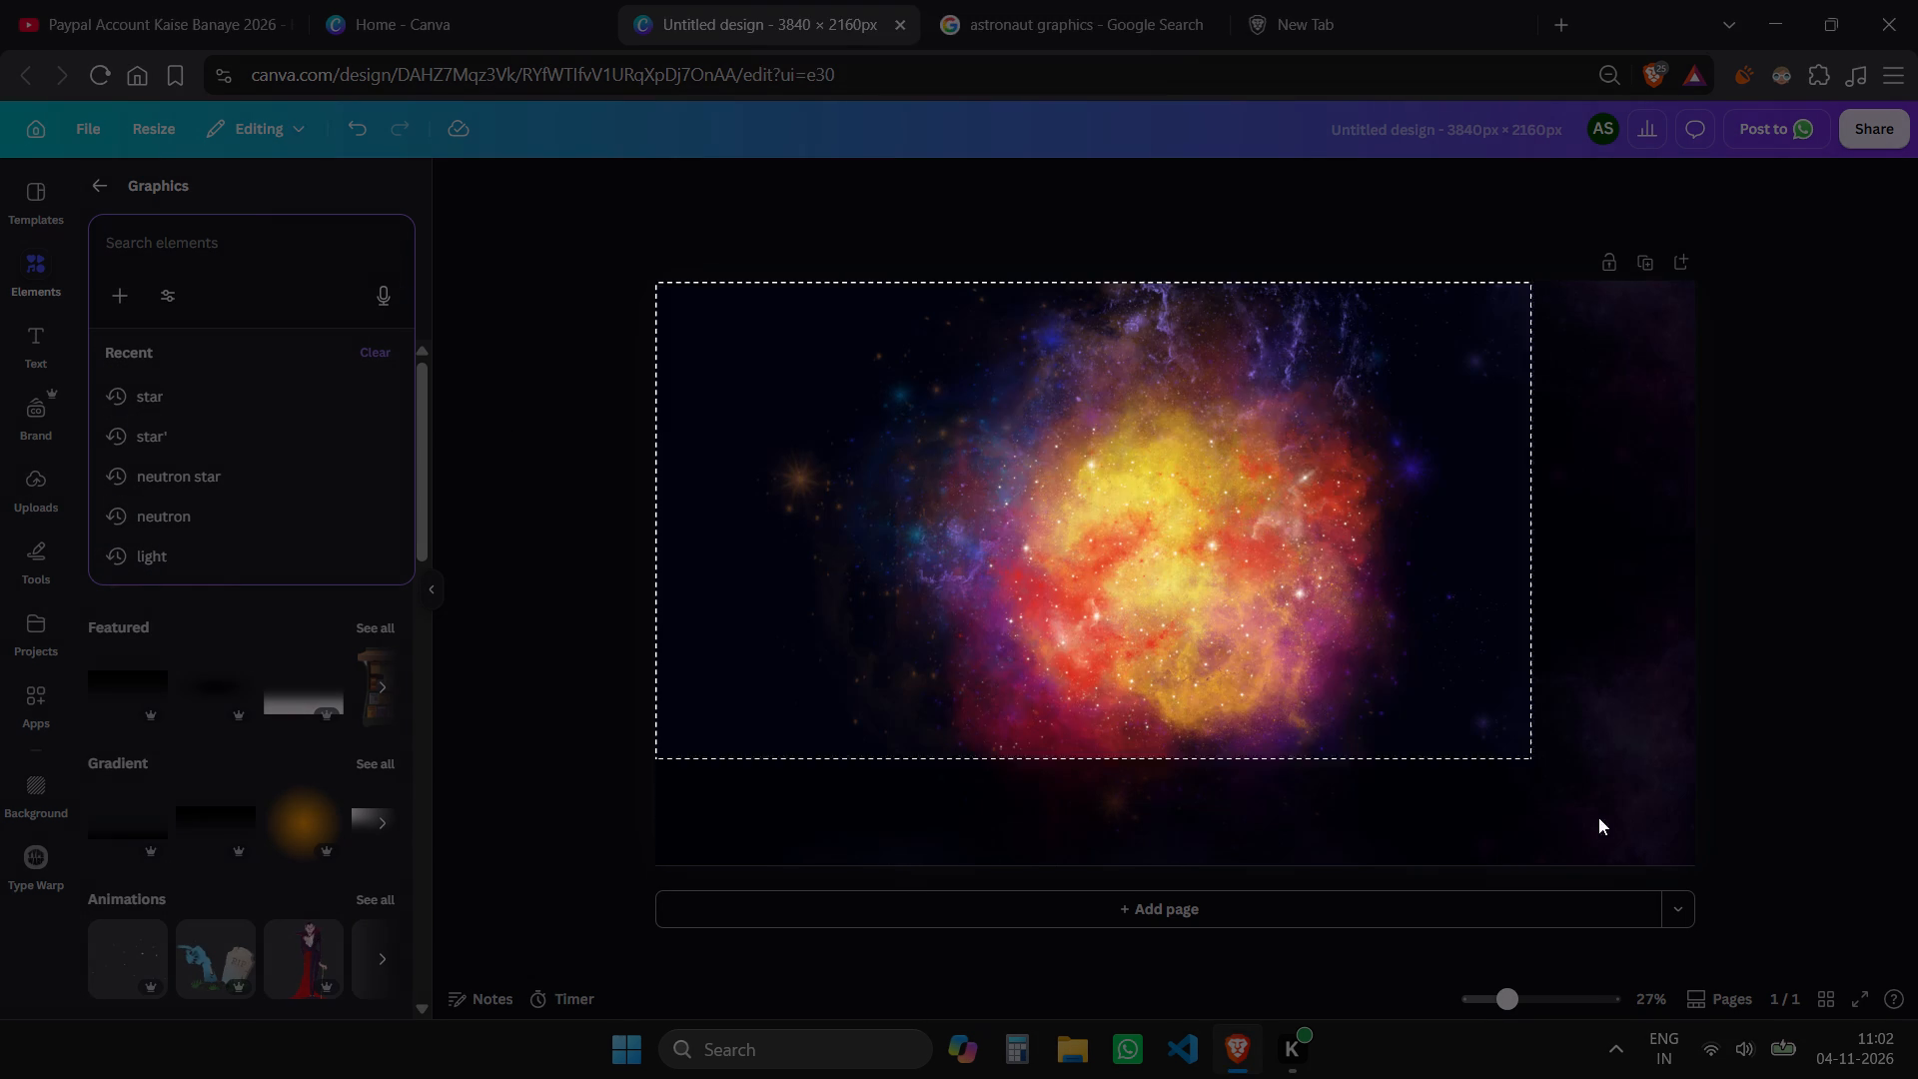
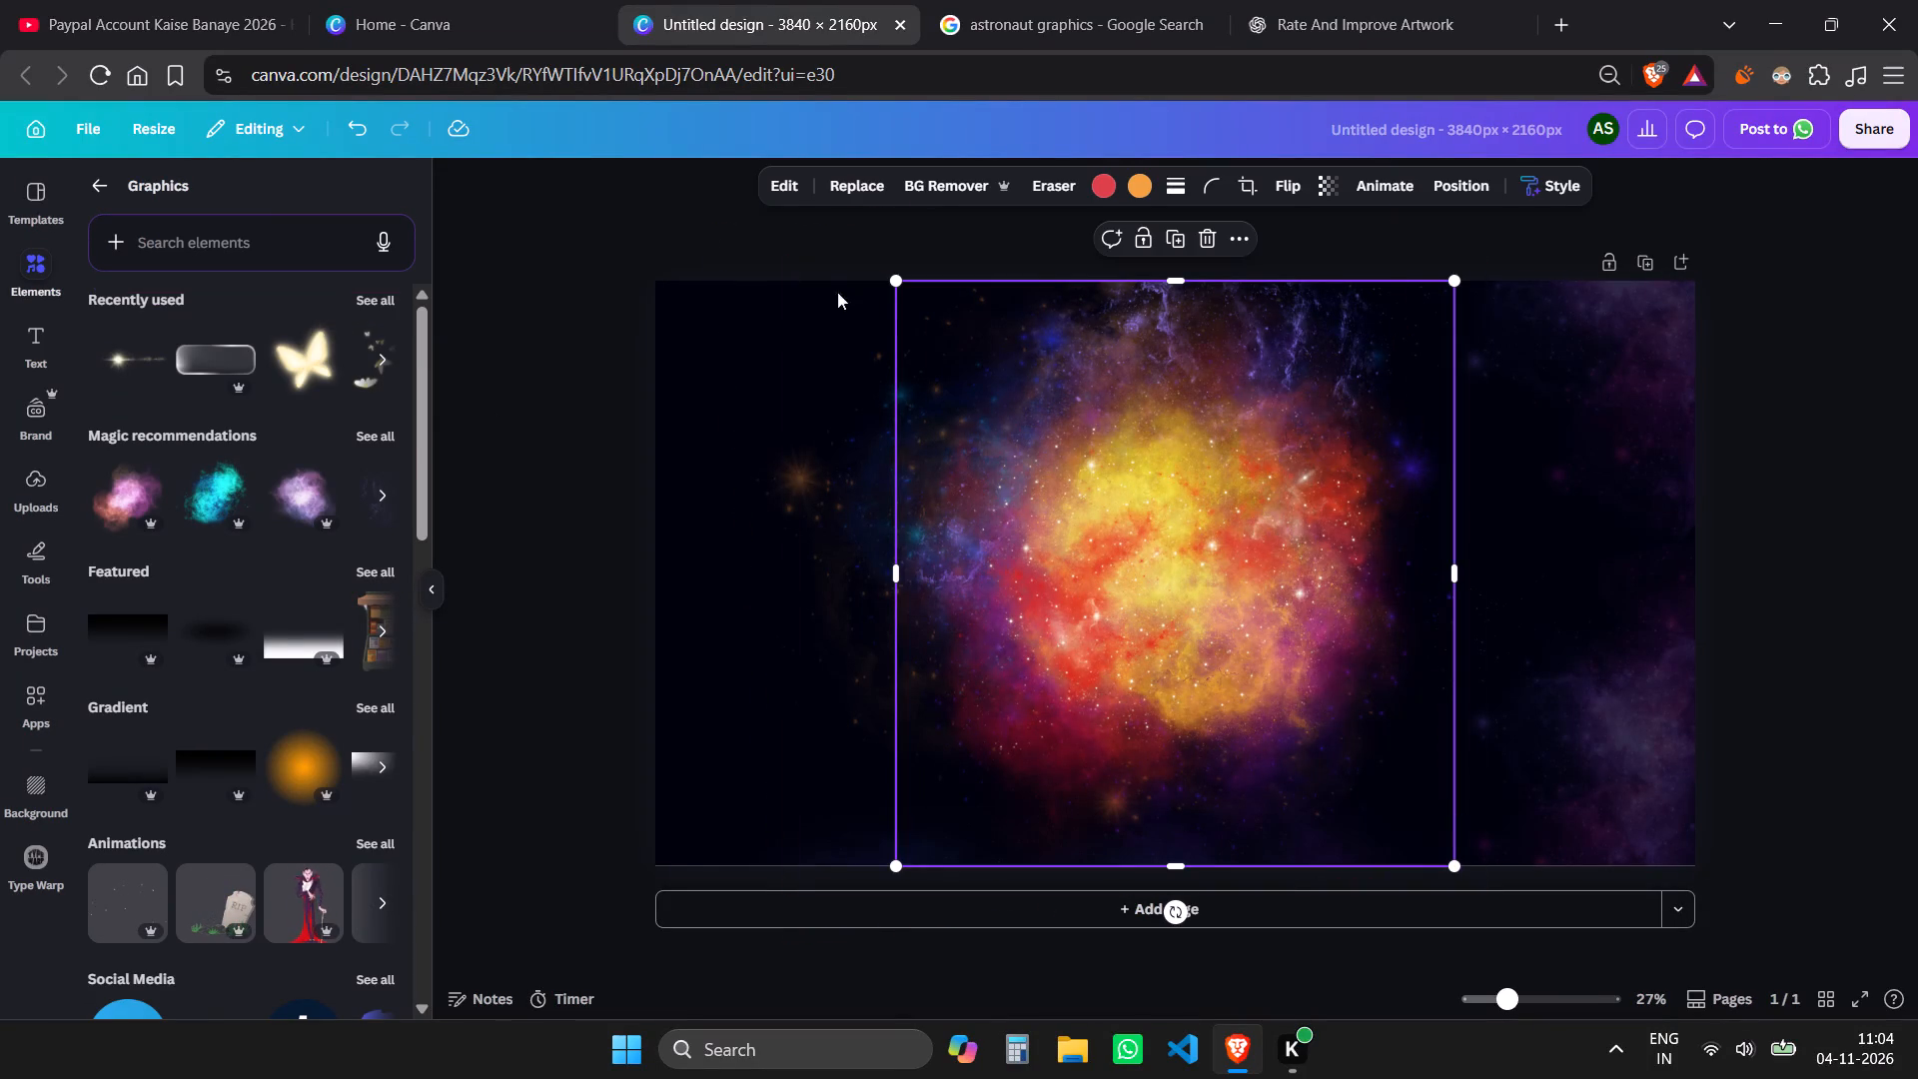
click(787, 183)
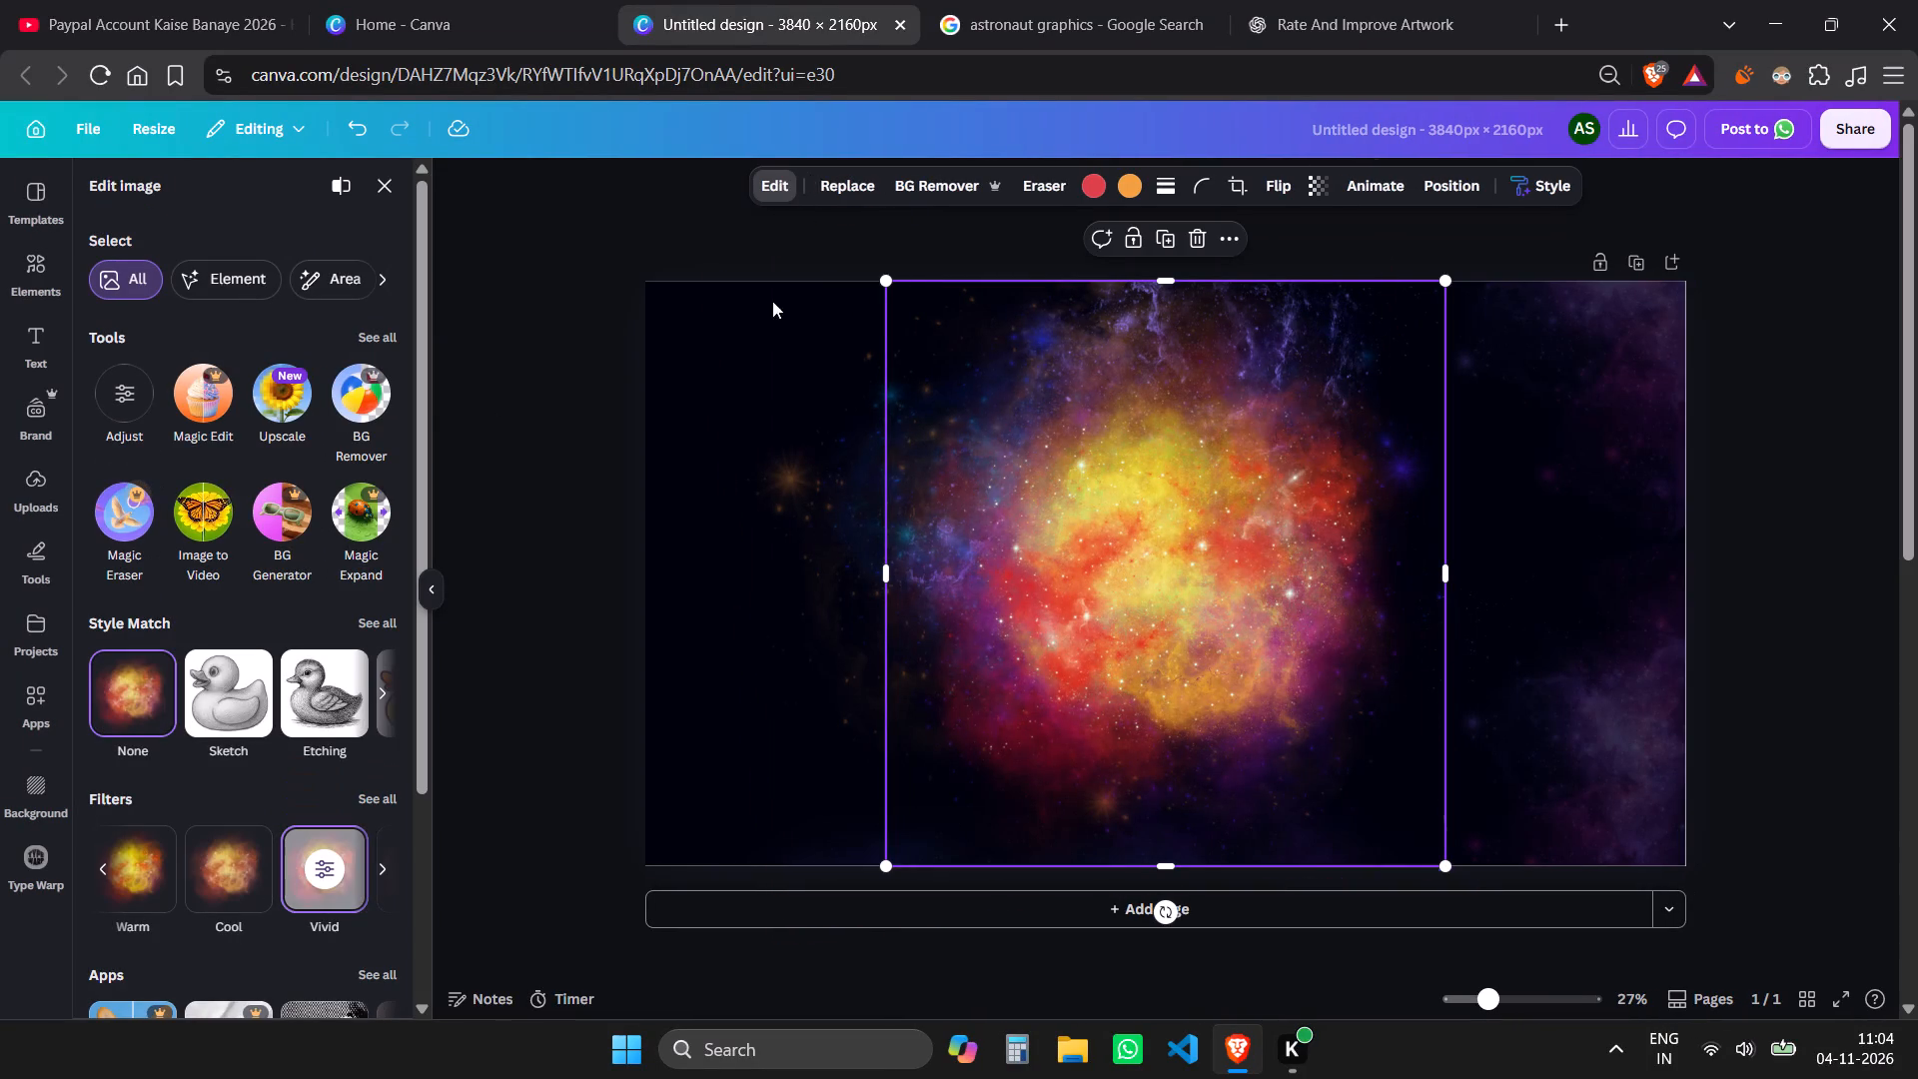
click(323, 876)
drag(269, 827, 266, 829)
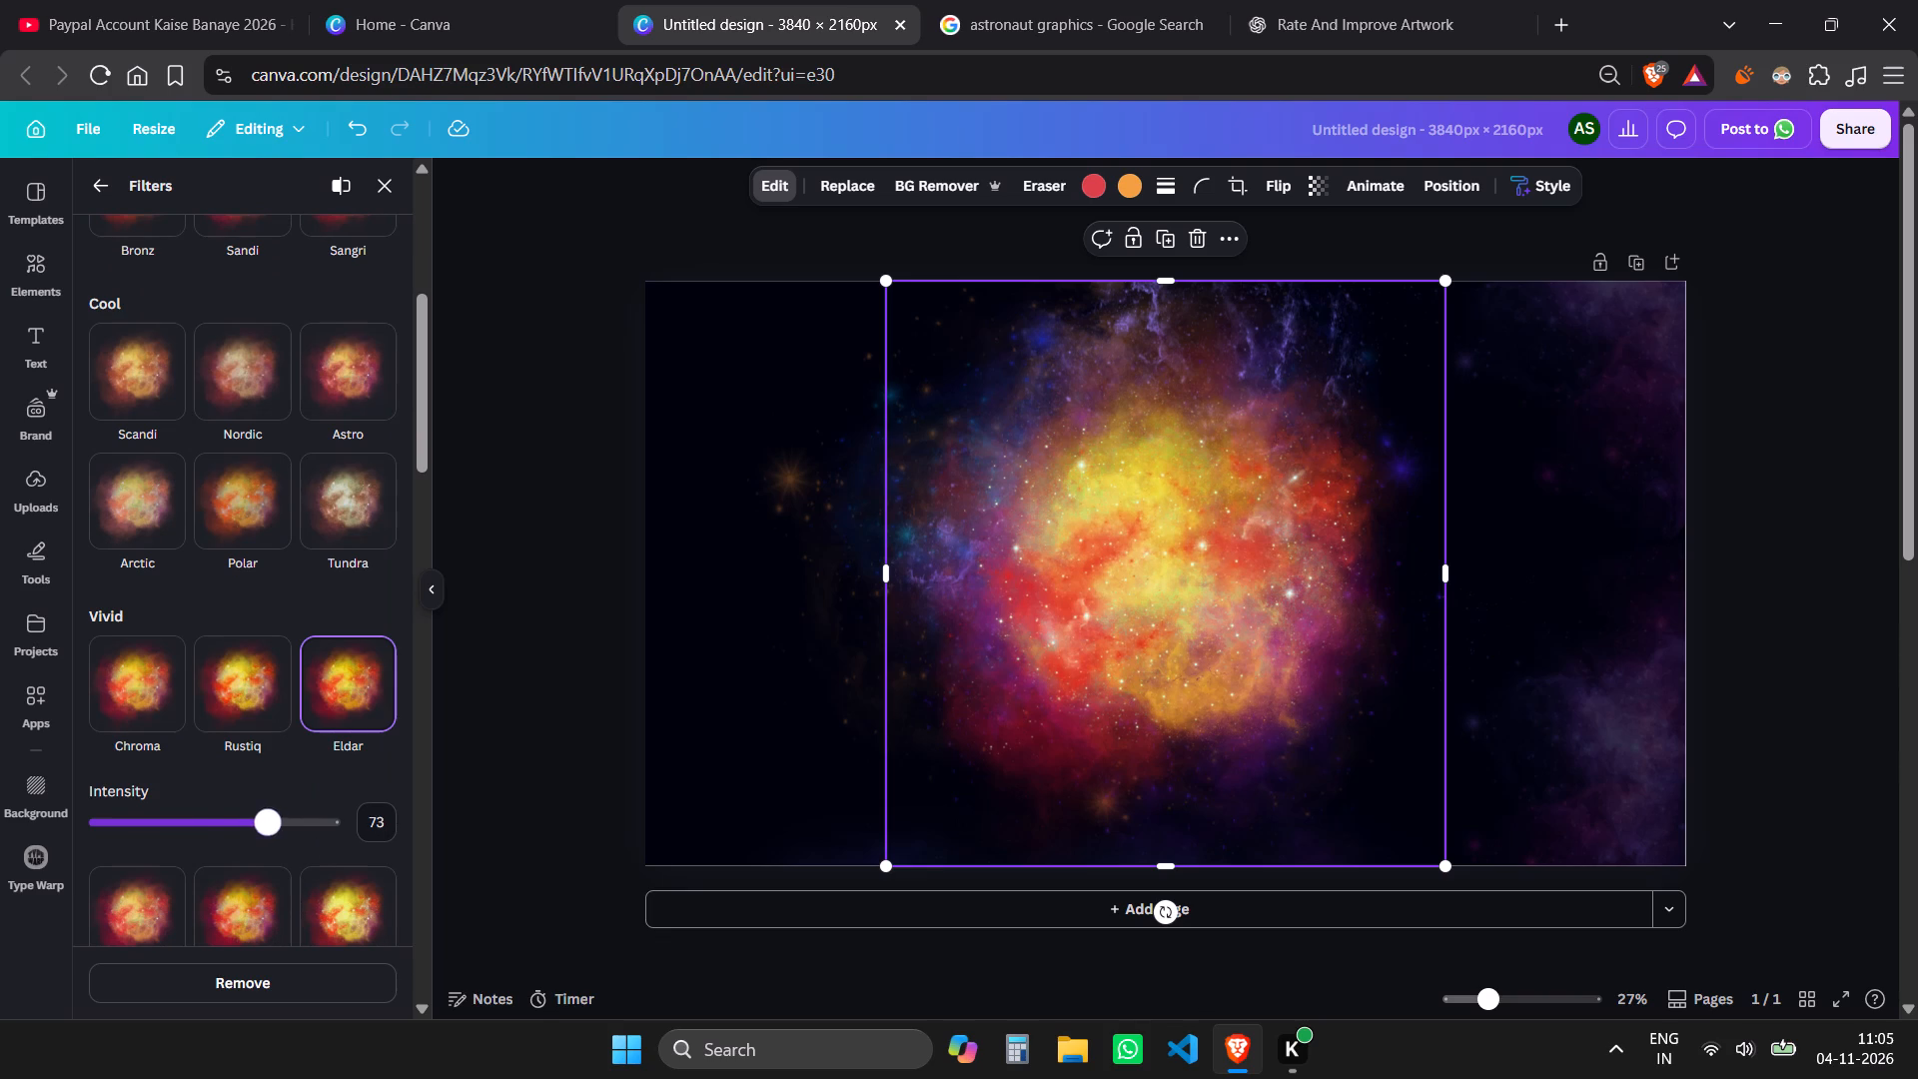
drag(266, 829, 215, 837)
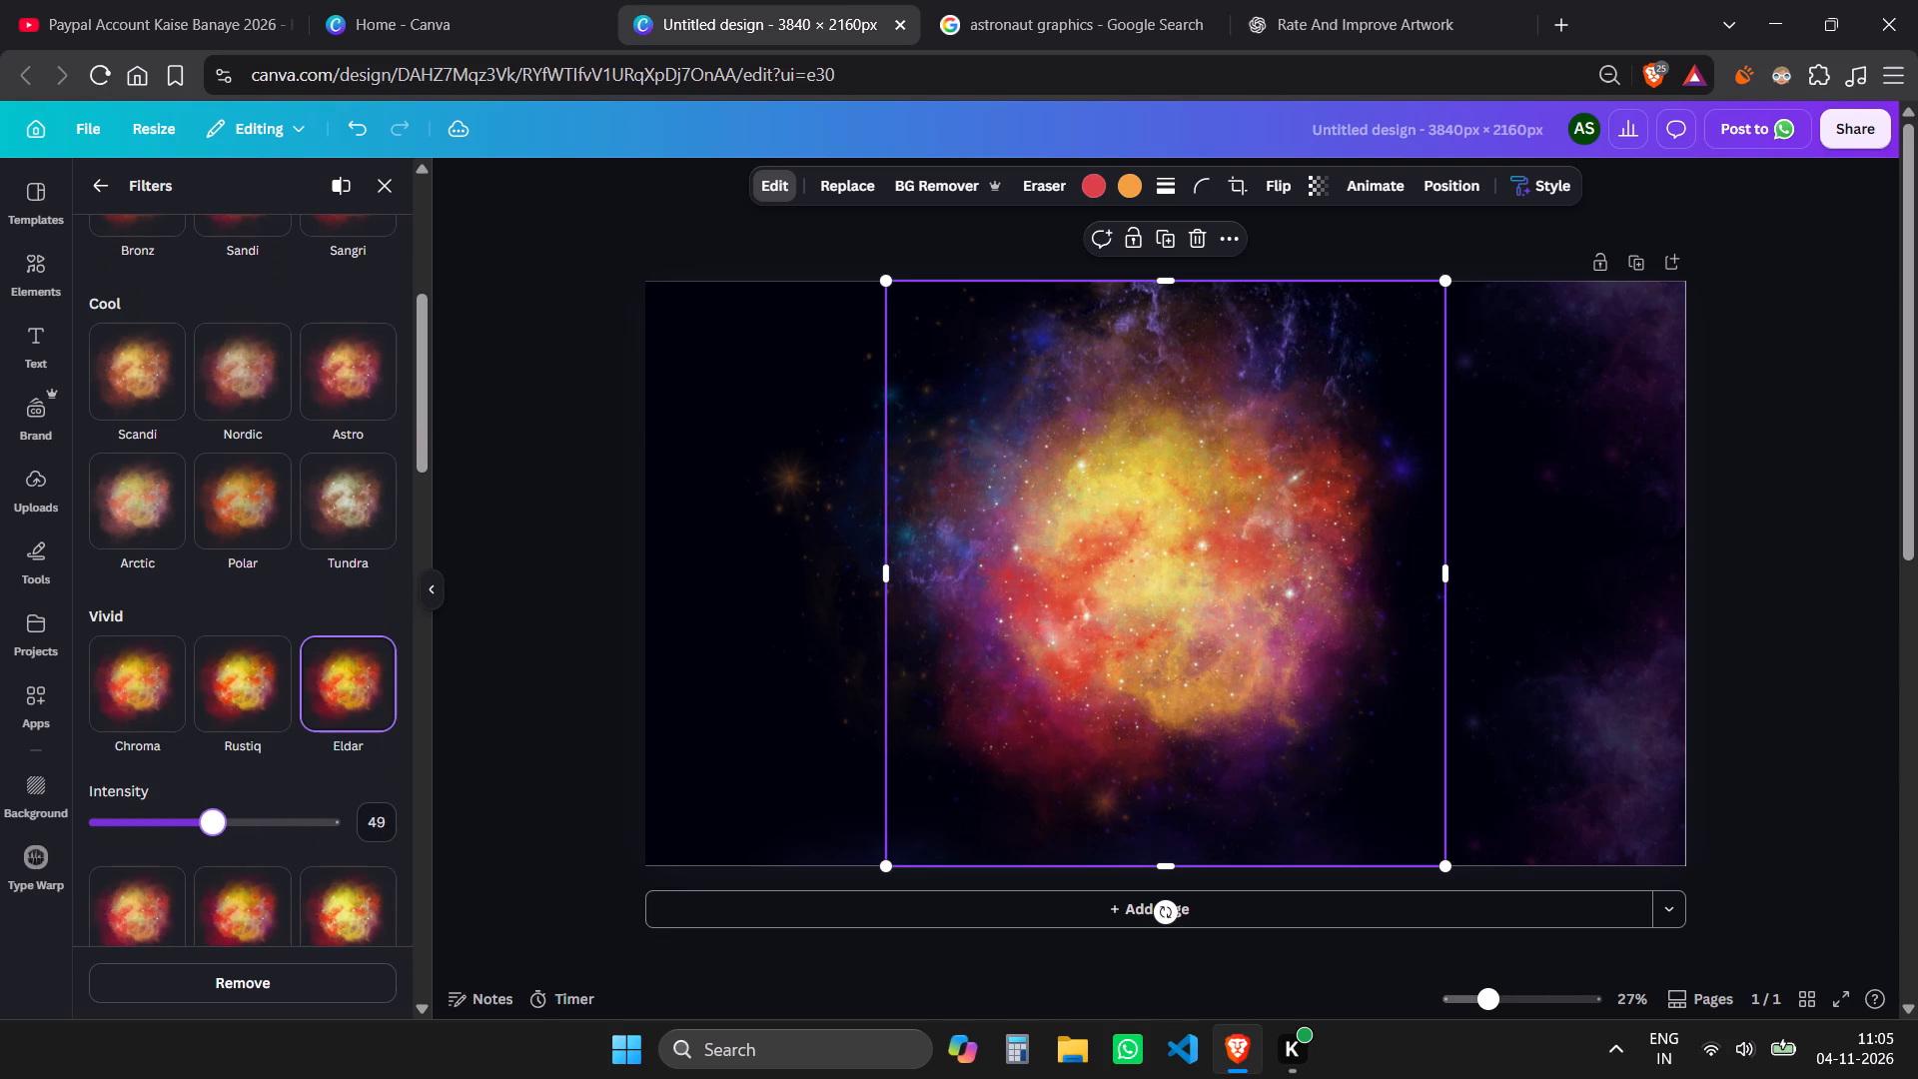
drag(215, 837, 239, 849)
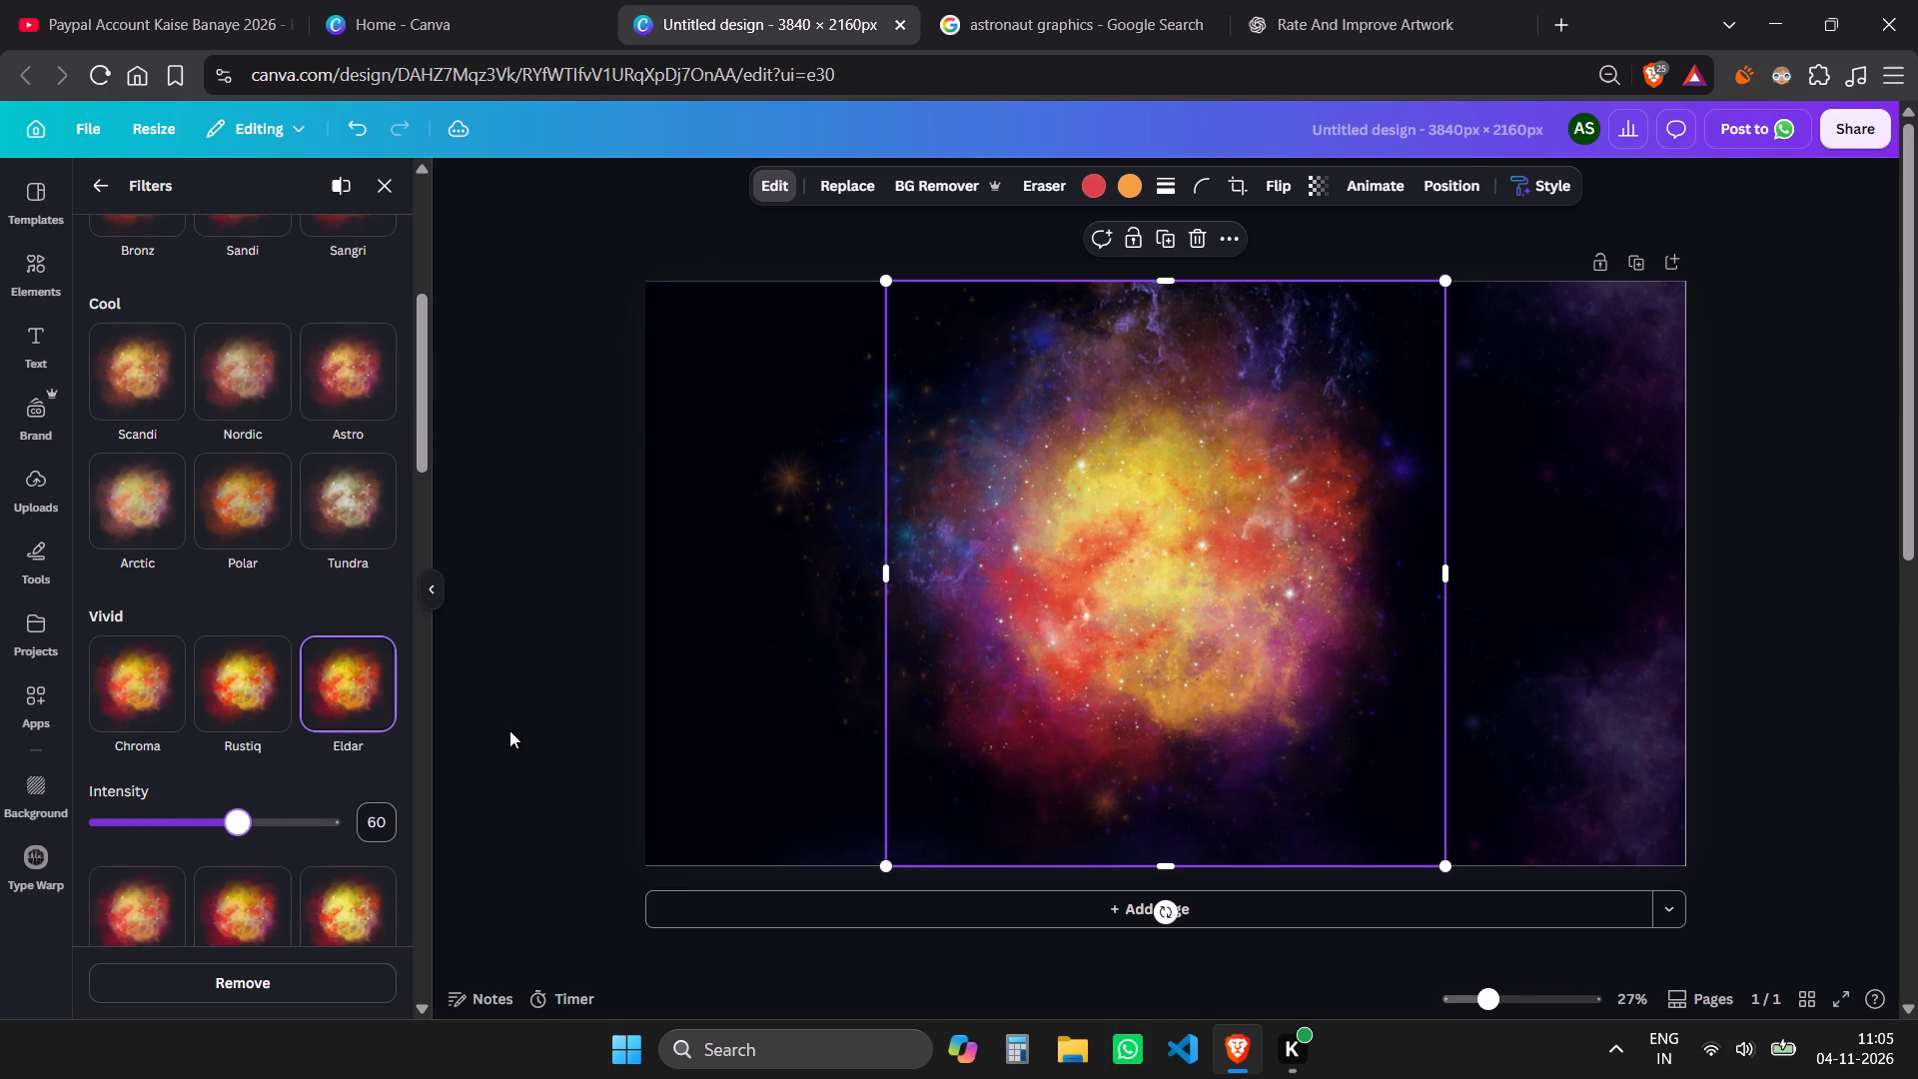
click(509, 729)
click(1788, 523)
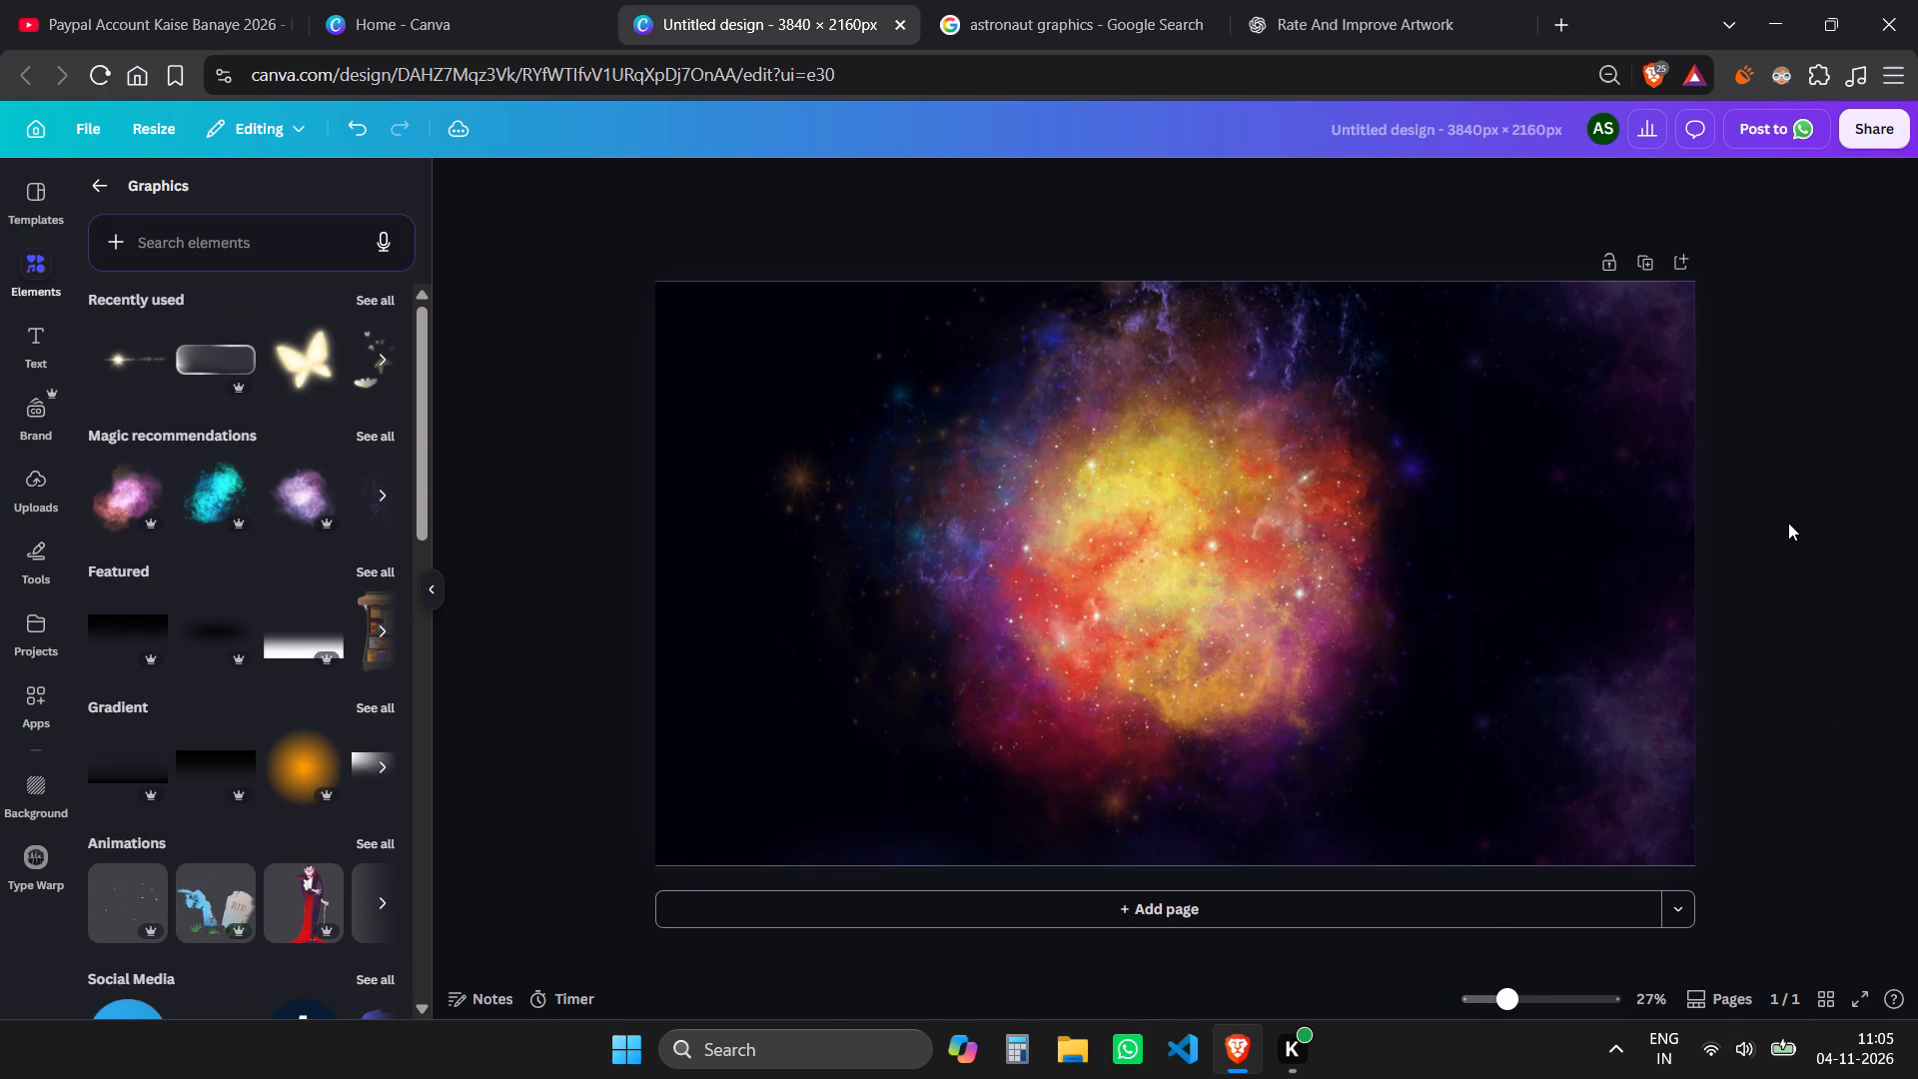
Search the graphics for "dust cloud".
click(219, 254)
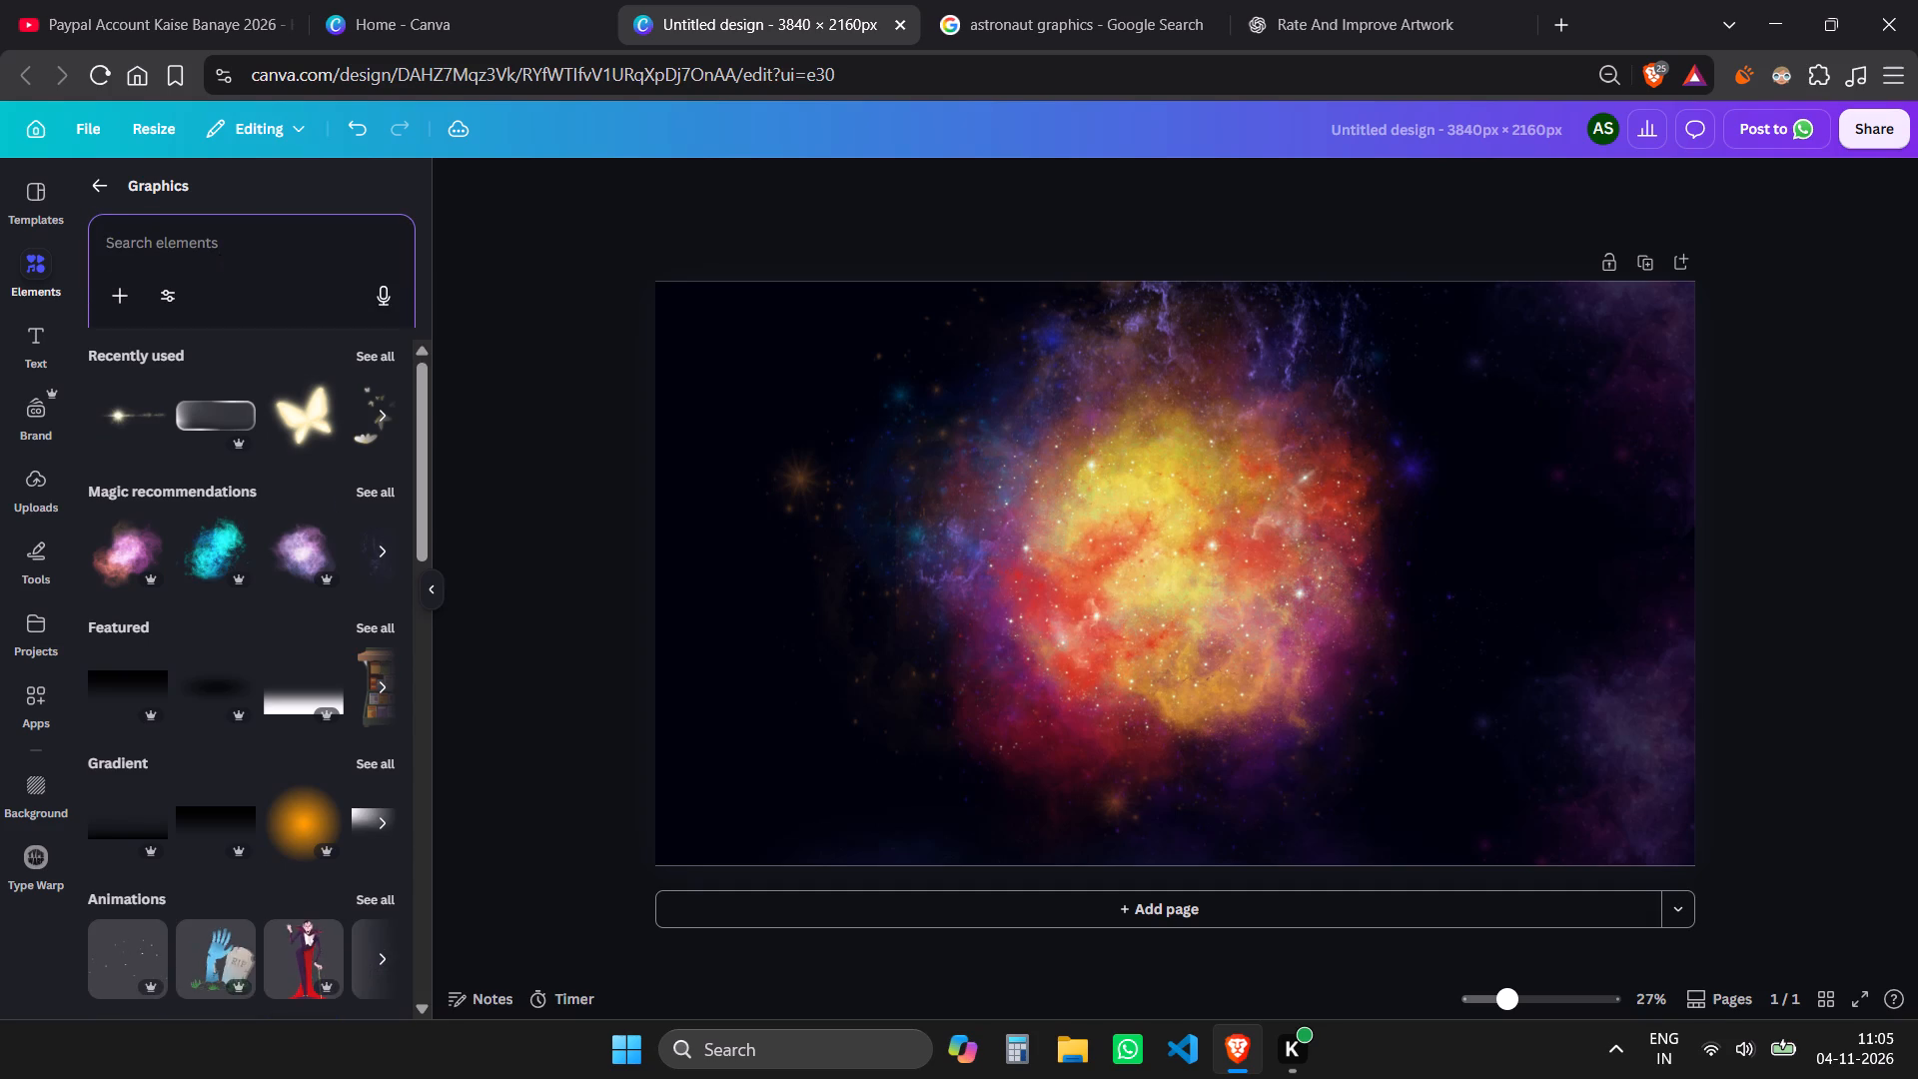
text(dust cloud)
key(Return)
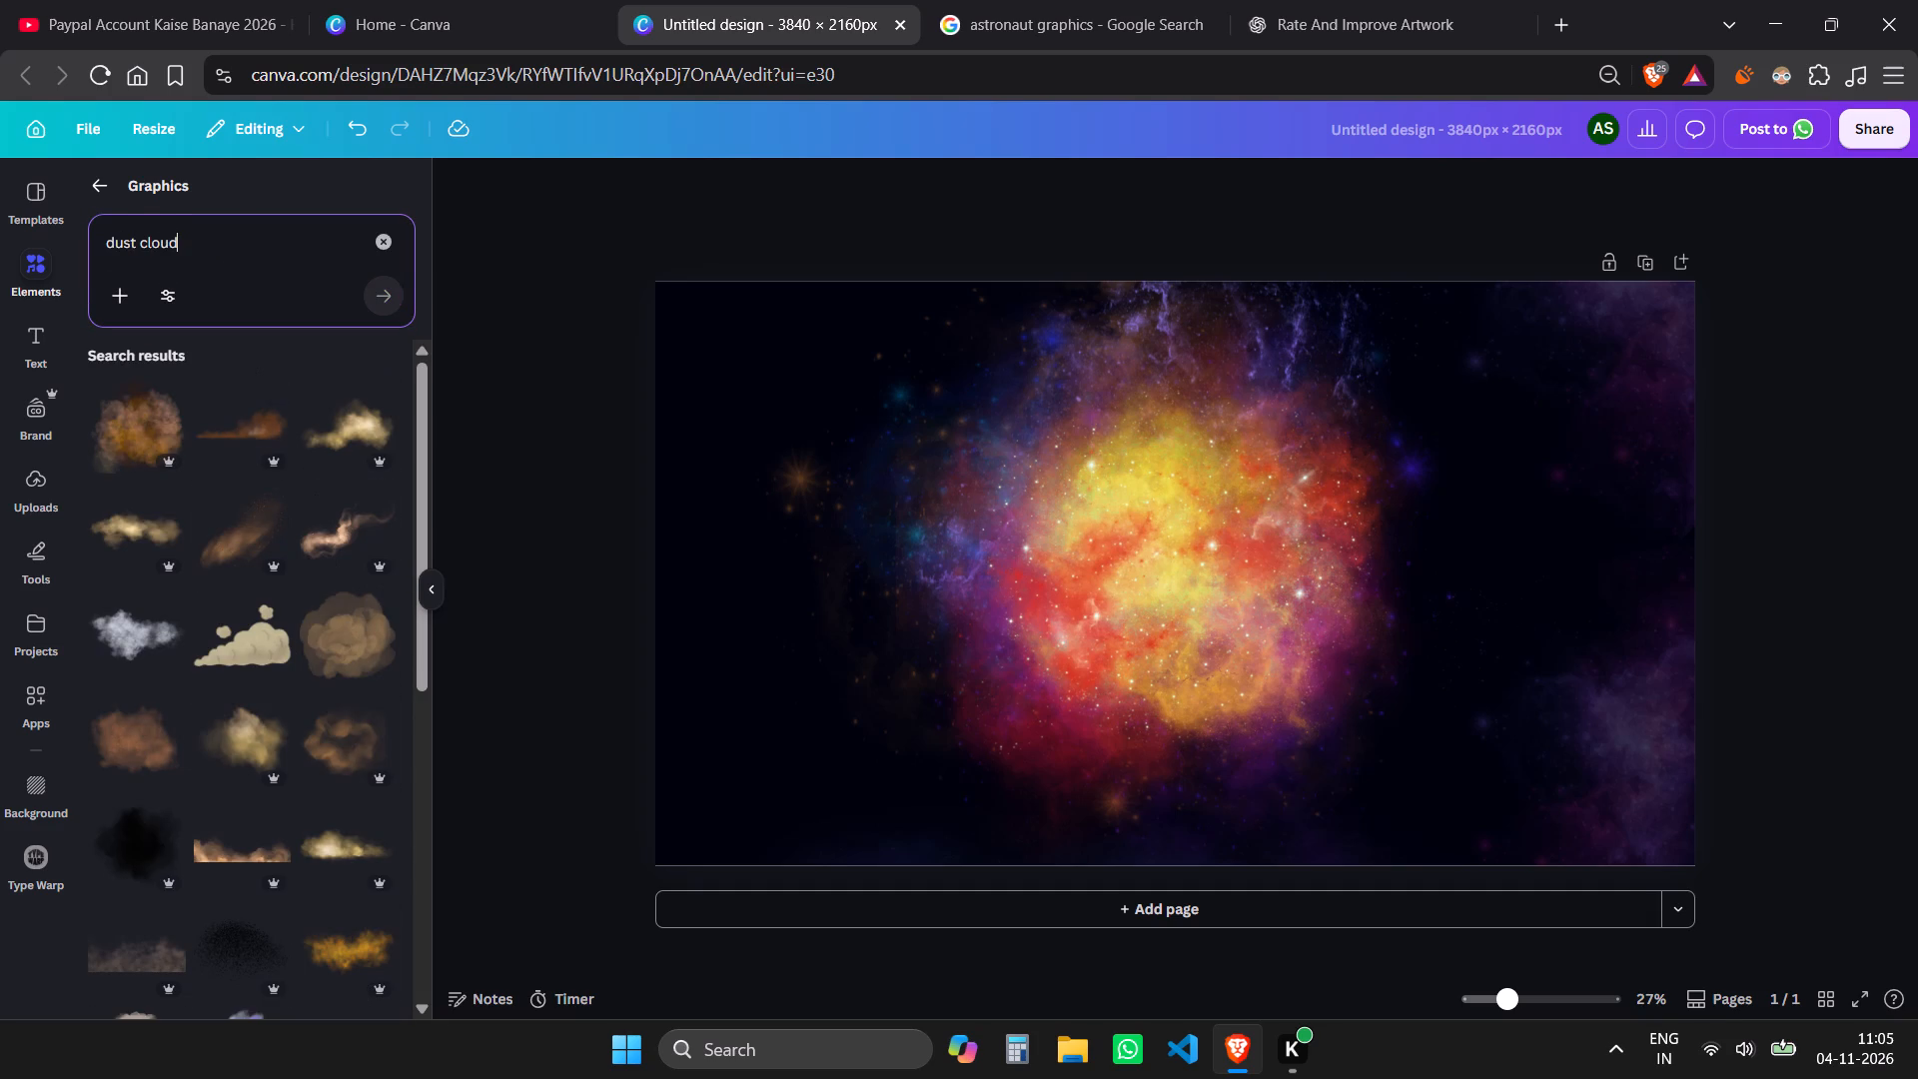
Change the graphics search to the suggested term "star dust".
key(BackSpace)
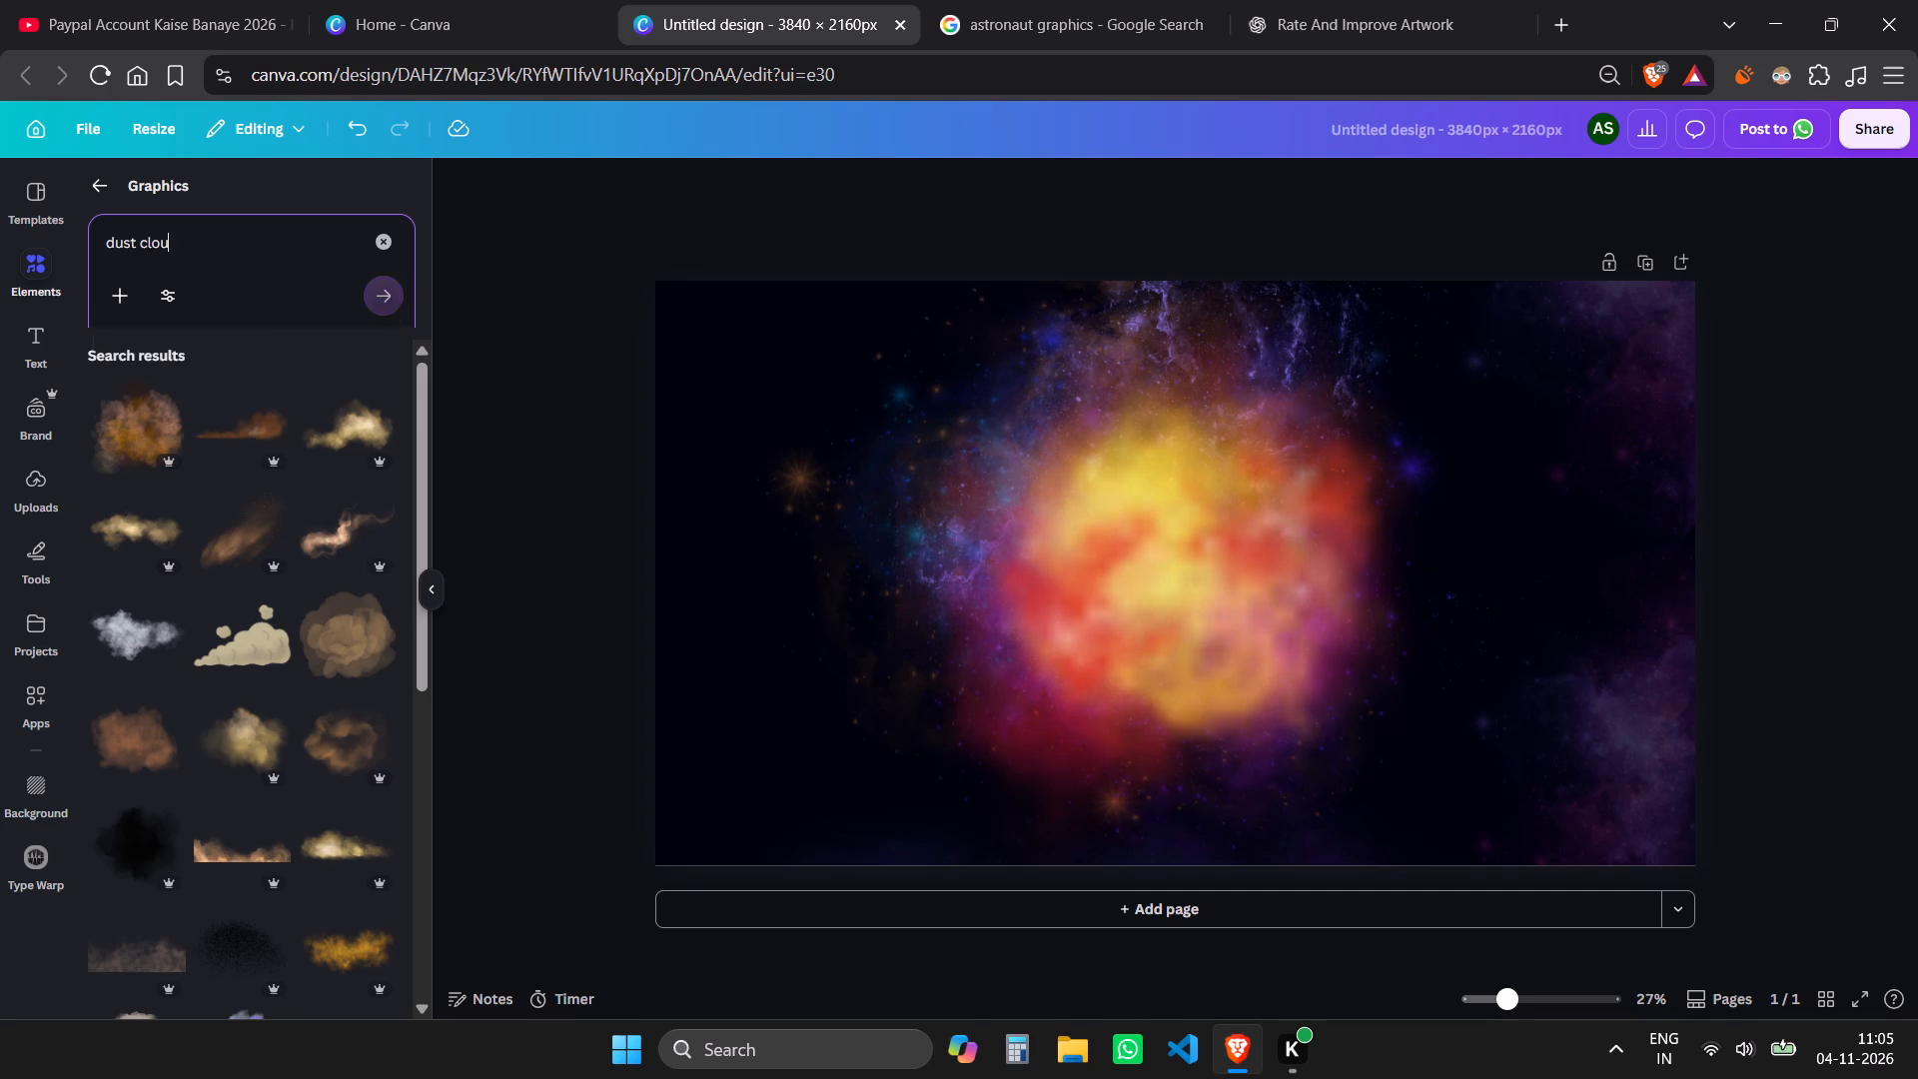
key(BackSpace)
key(BackSpace)
key(BackSpace)
key(BackSpace)
text(star)
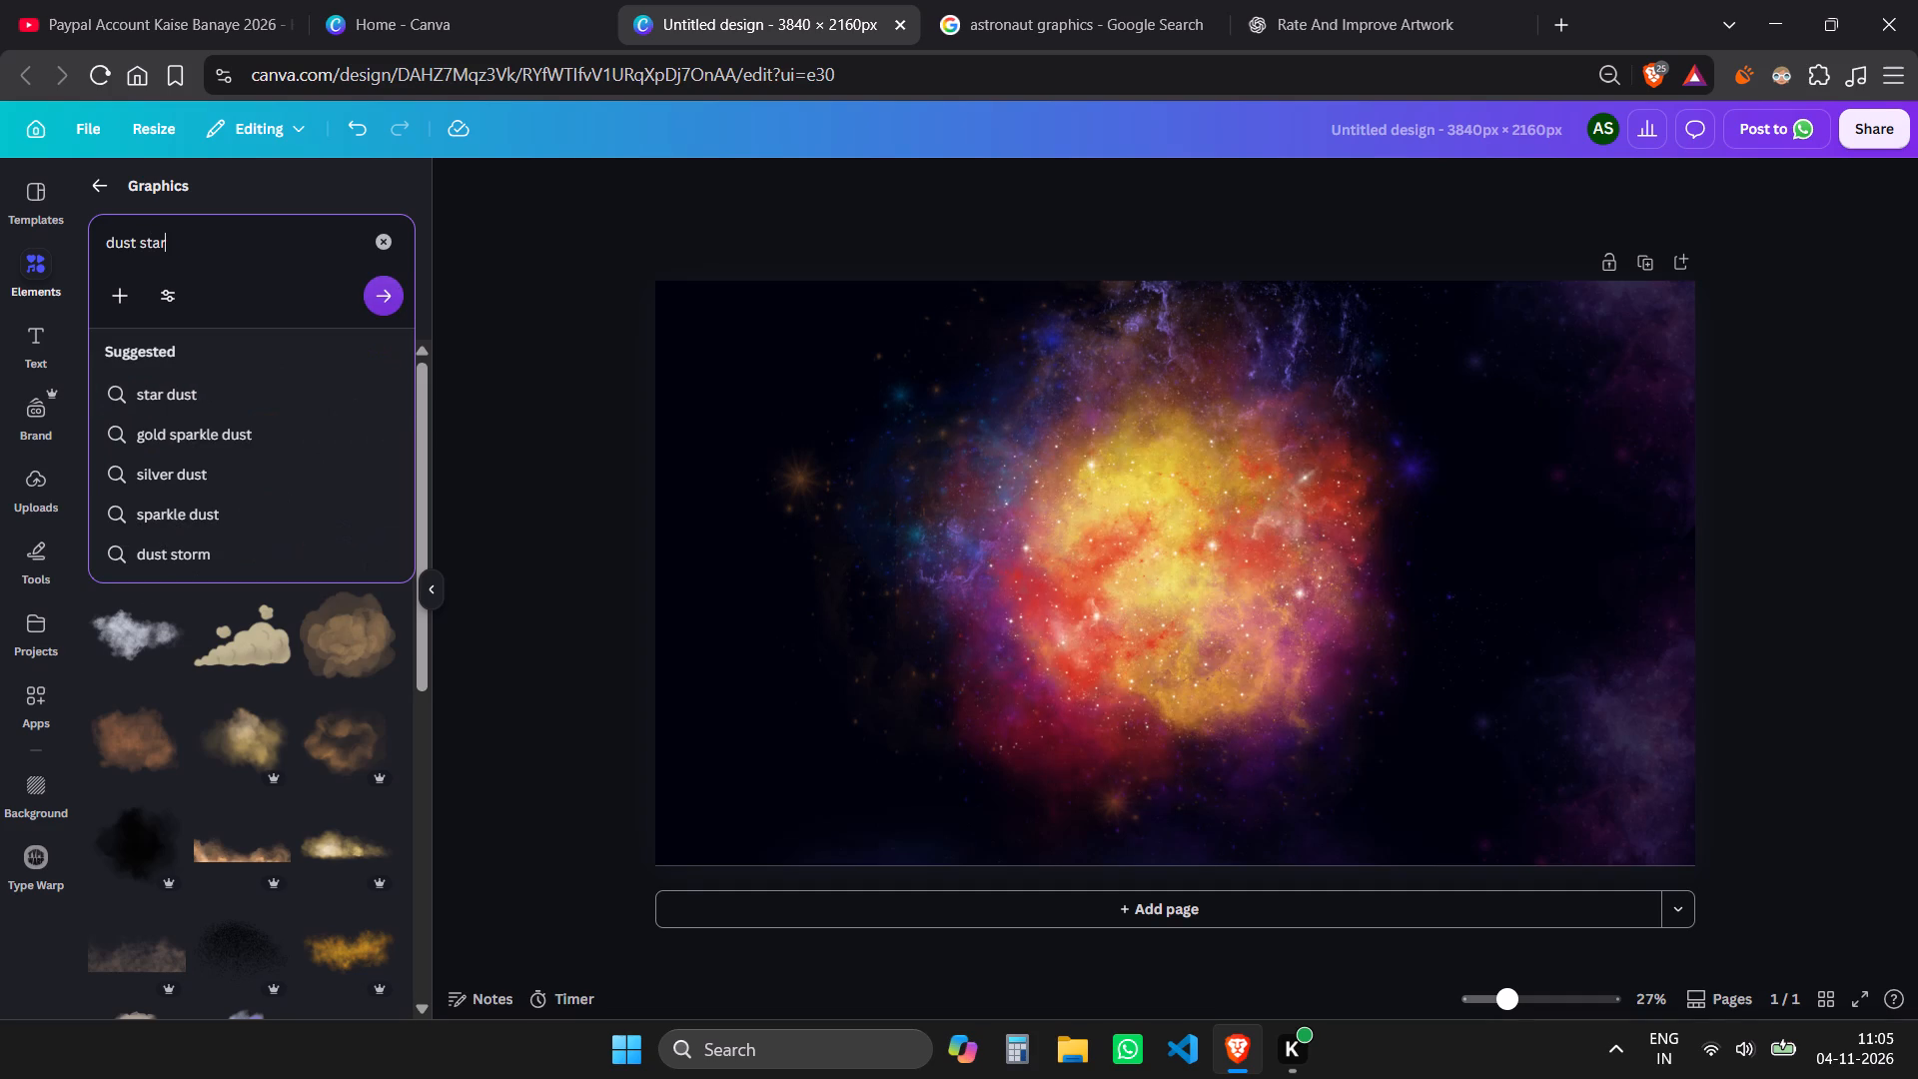
key(s)
key(BackSpace)
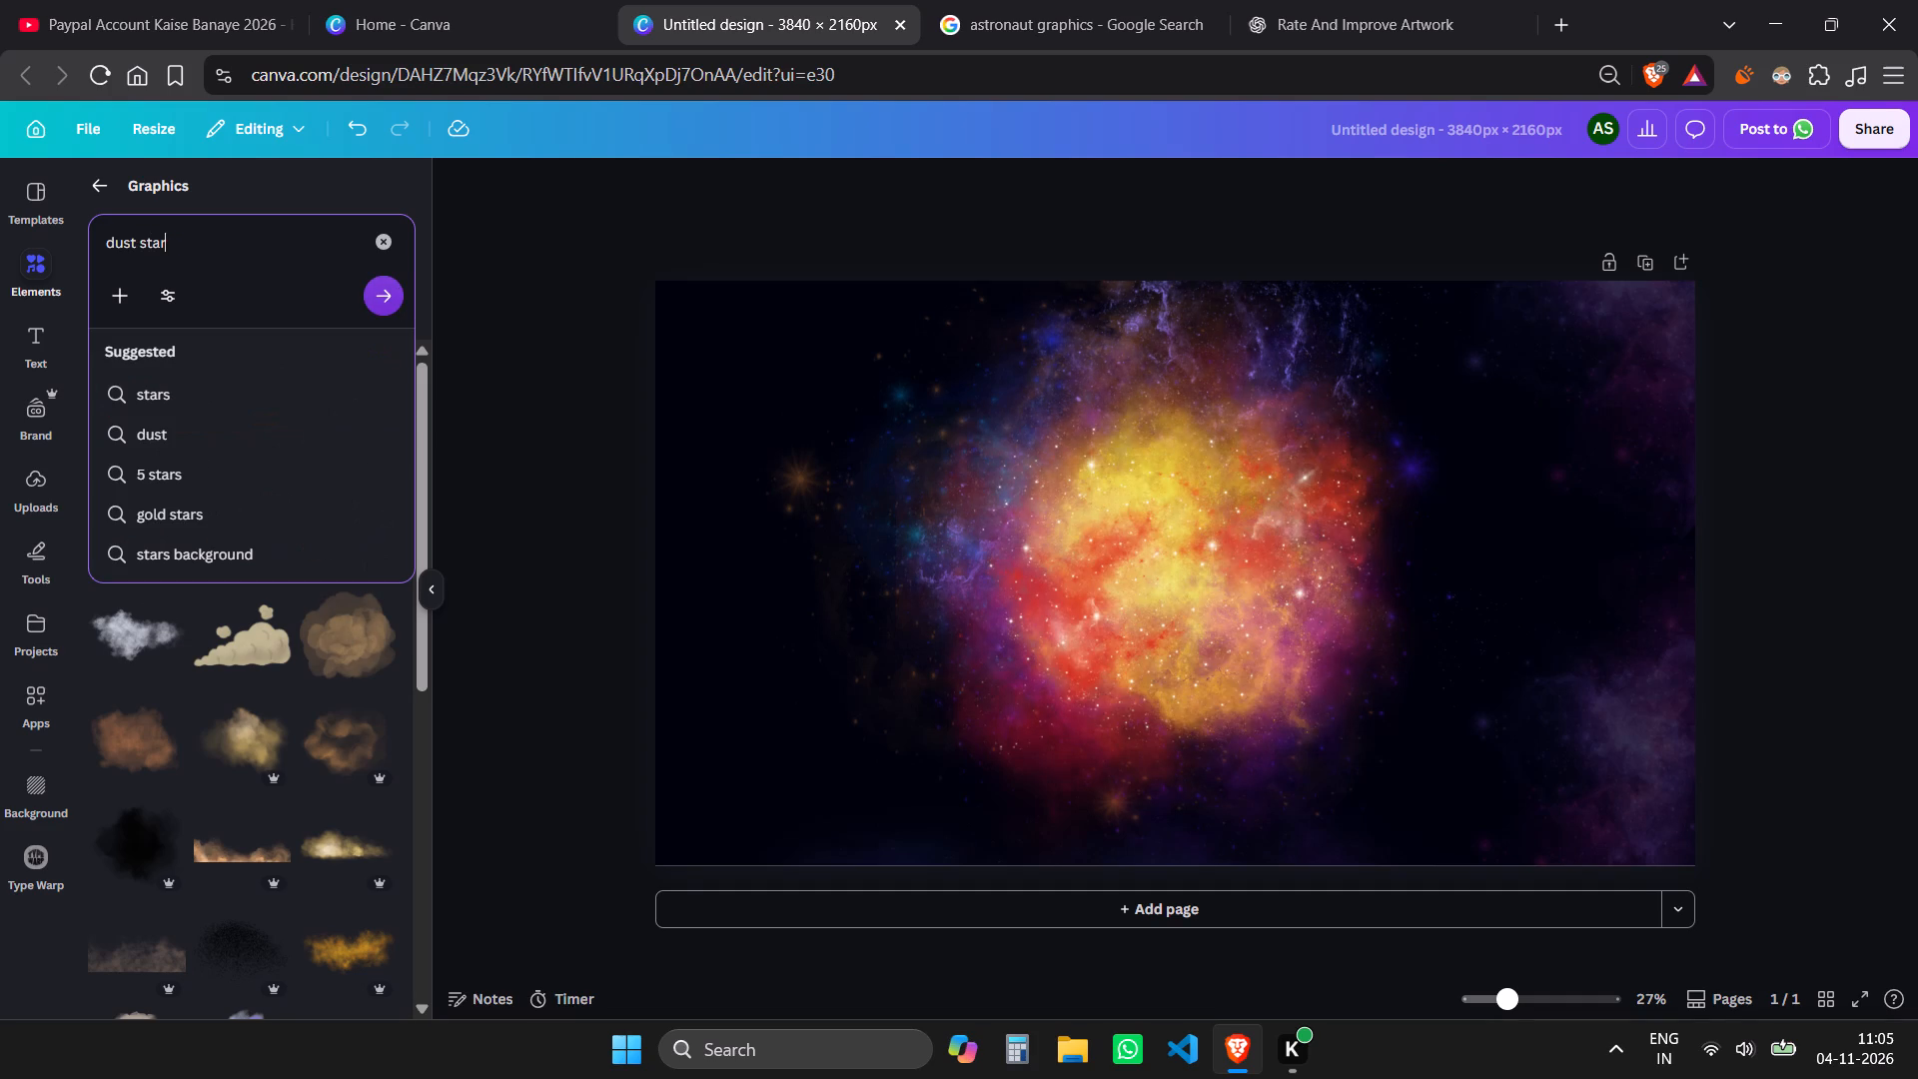
key(BackSpace)
key(BackSpace)
key(Down)
key(Return)
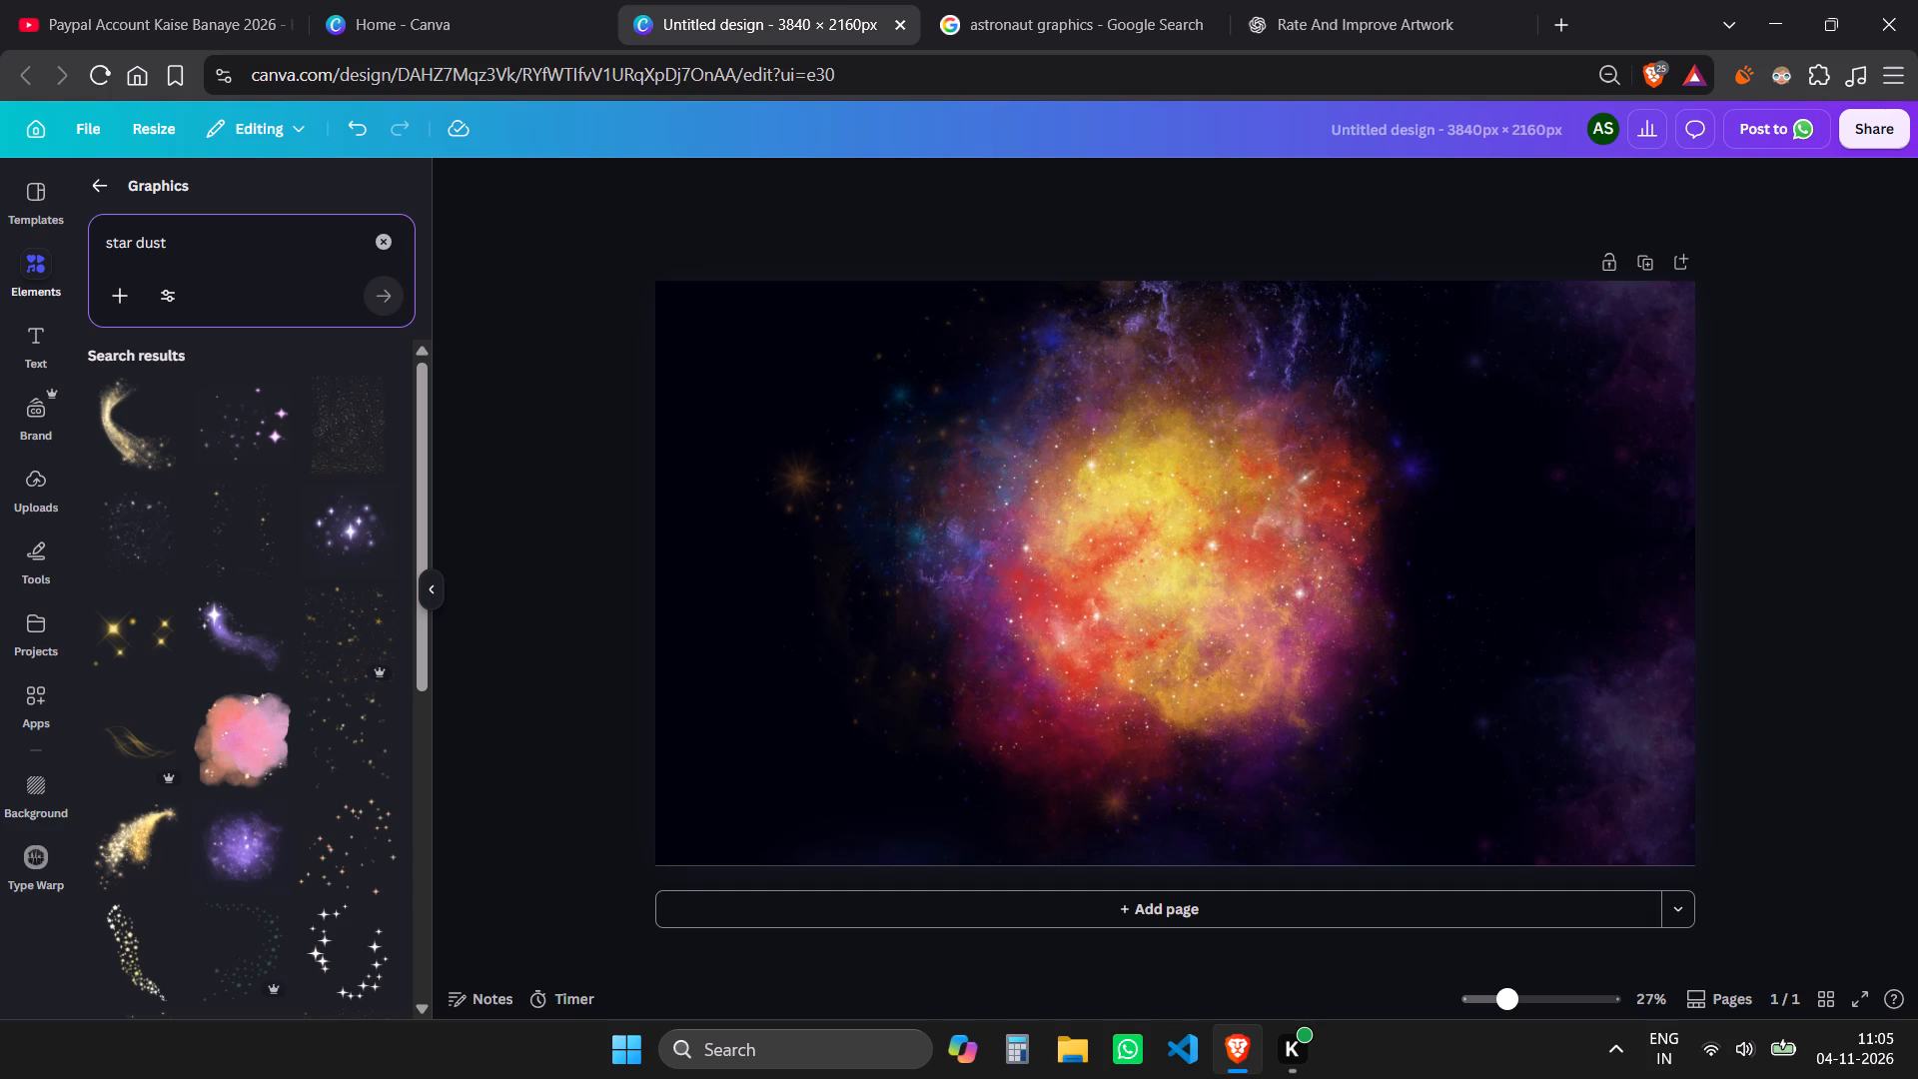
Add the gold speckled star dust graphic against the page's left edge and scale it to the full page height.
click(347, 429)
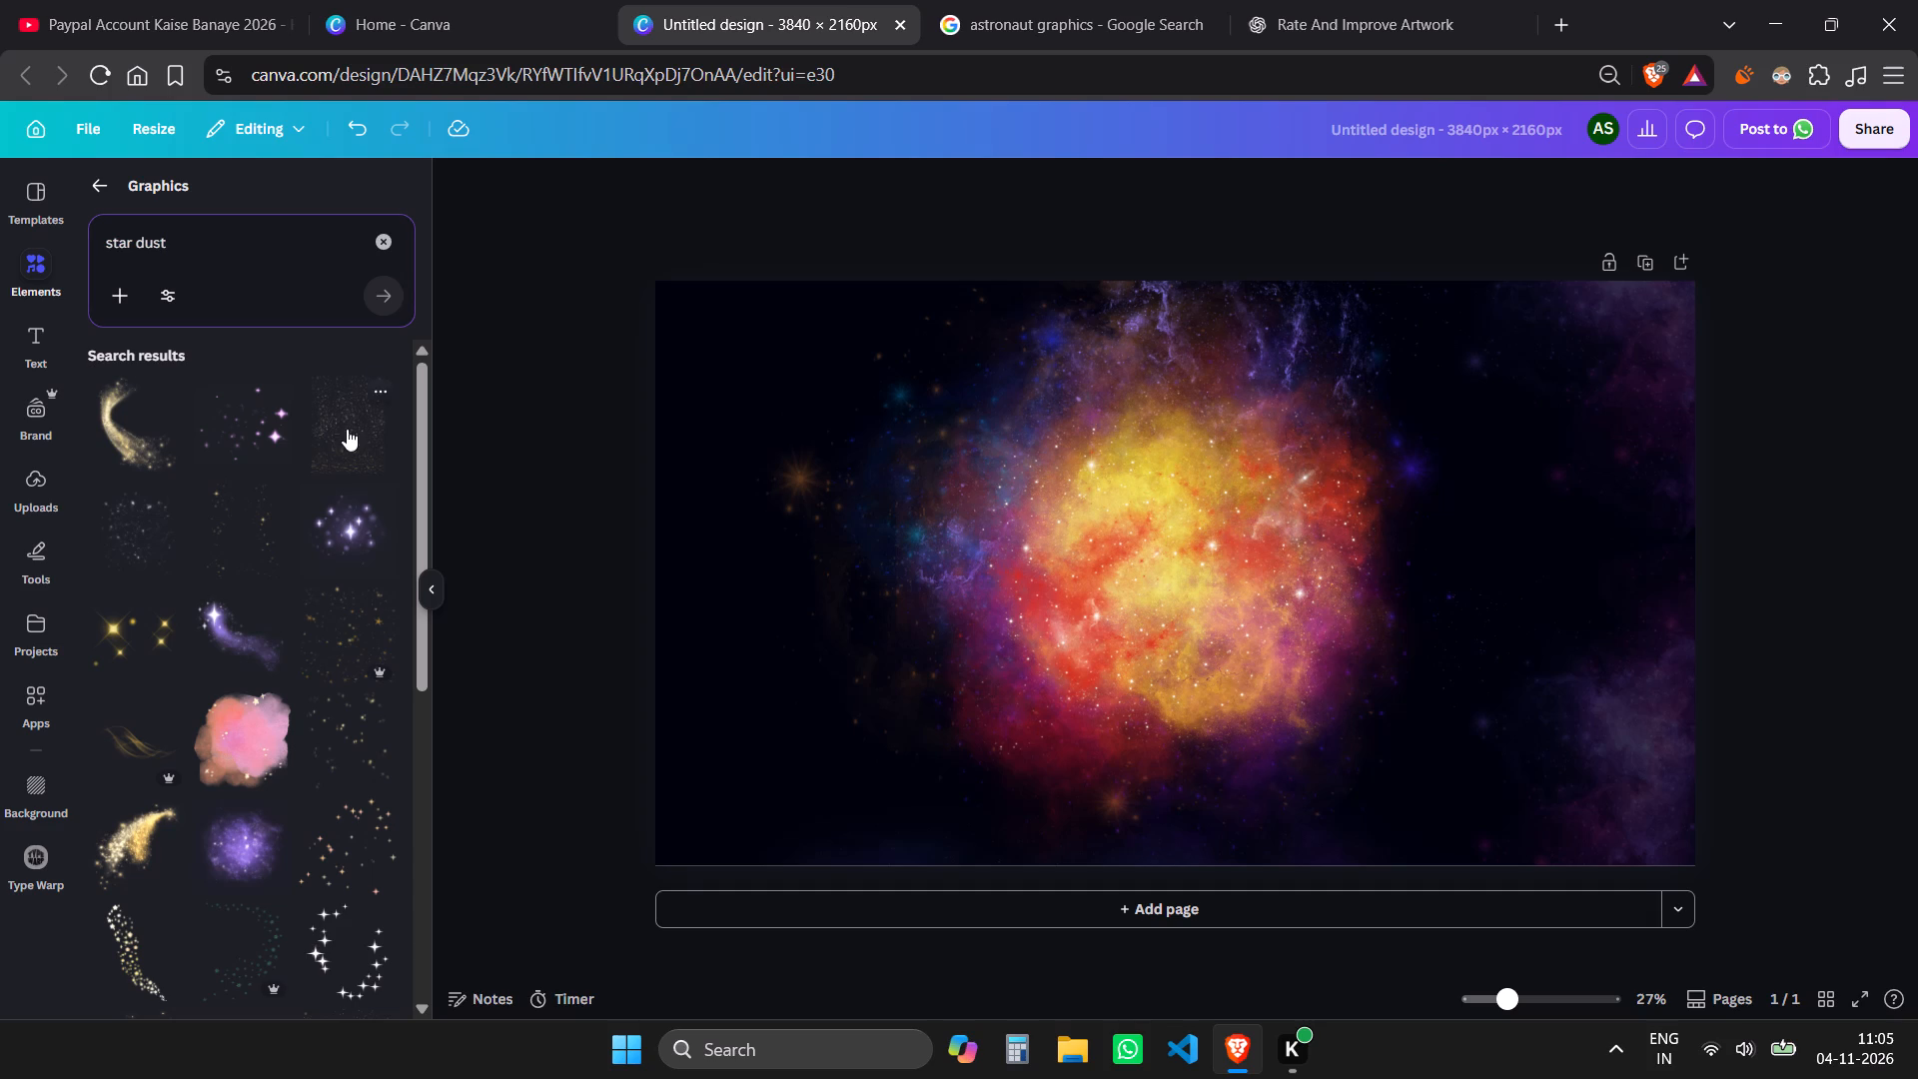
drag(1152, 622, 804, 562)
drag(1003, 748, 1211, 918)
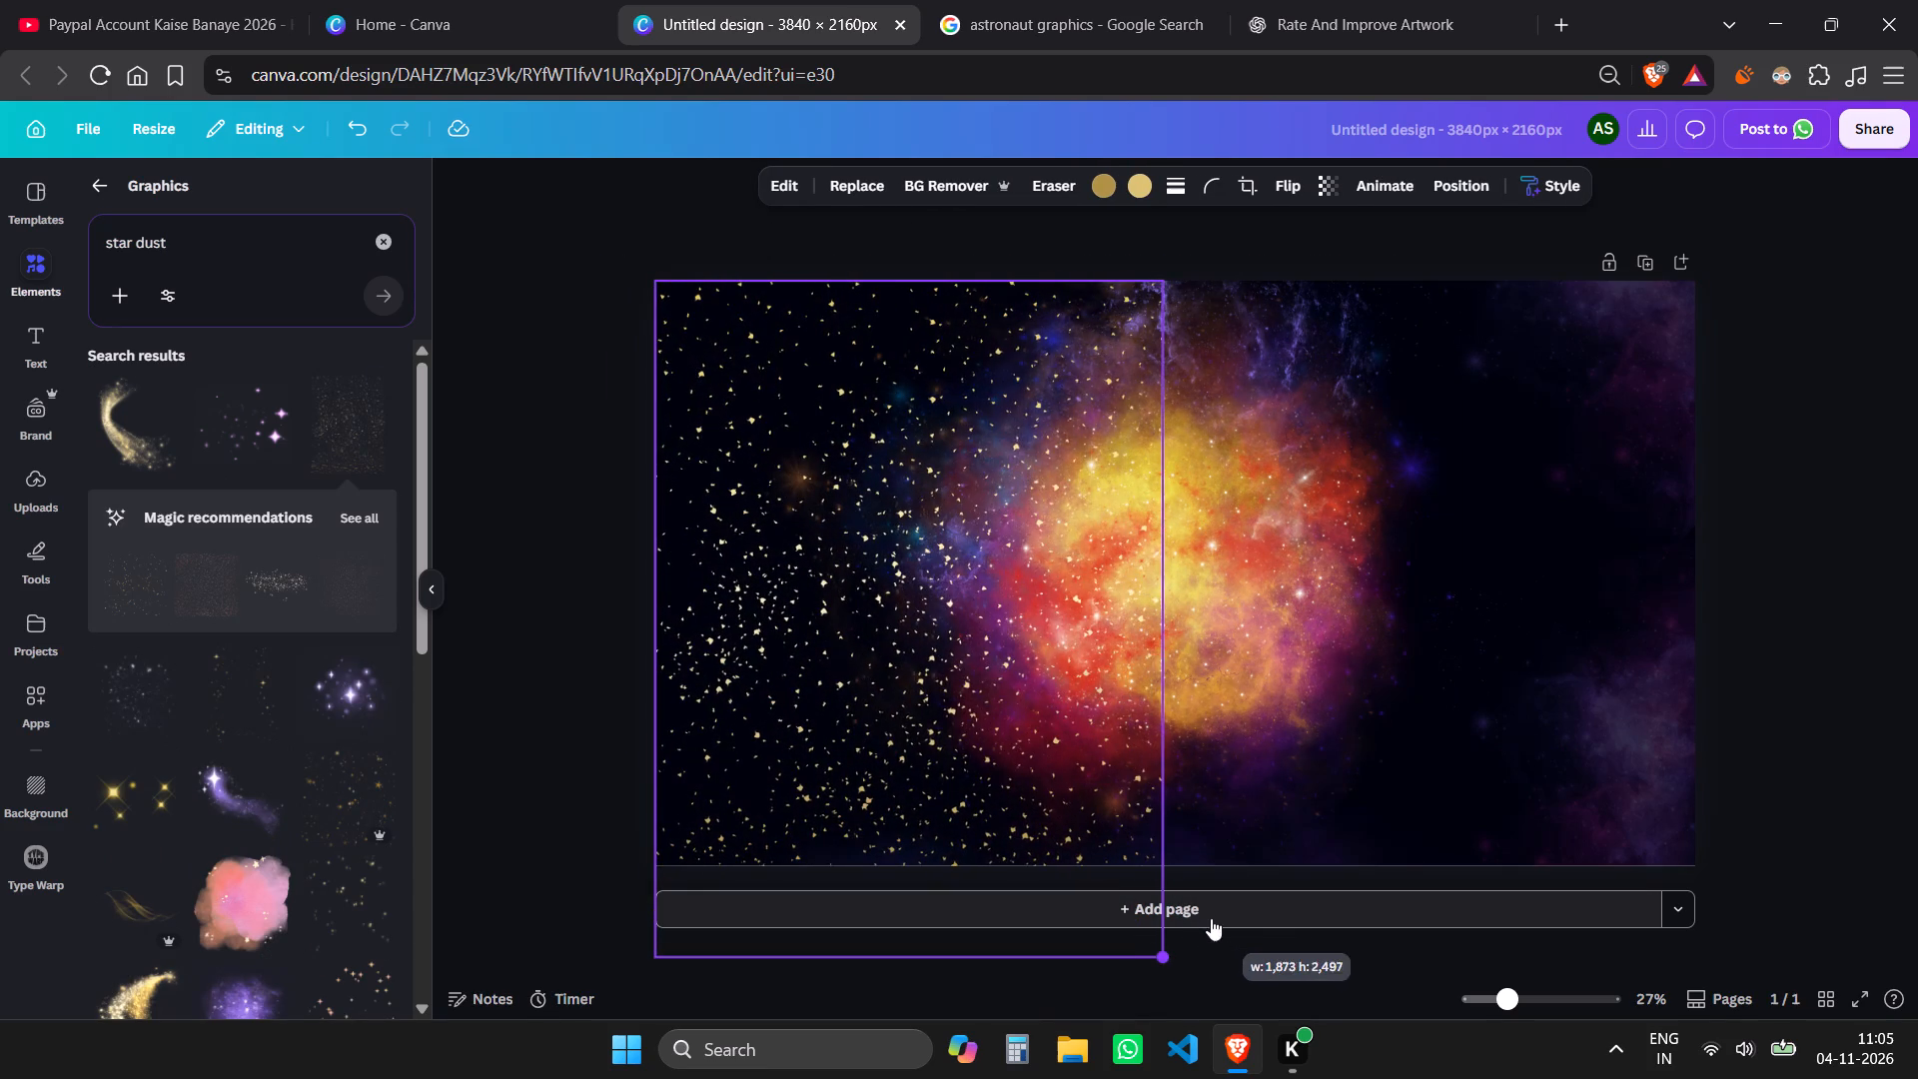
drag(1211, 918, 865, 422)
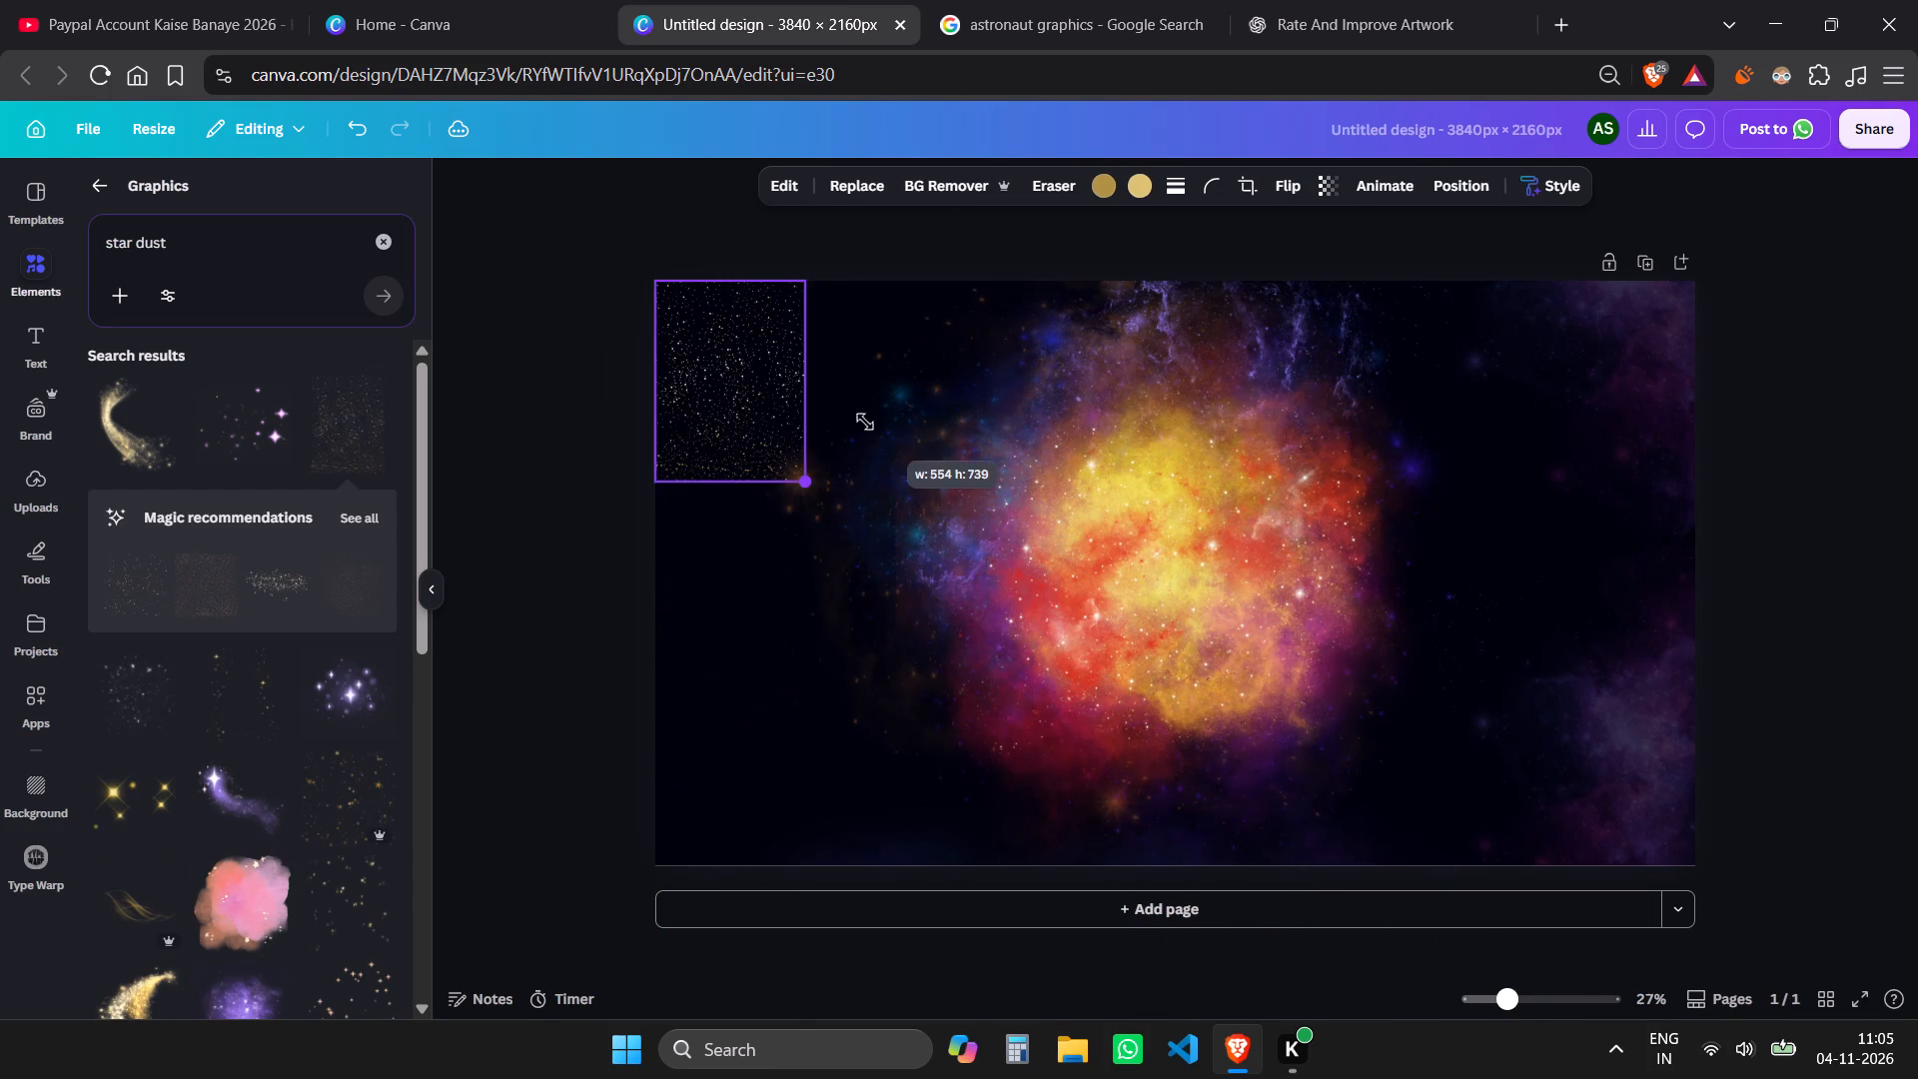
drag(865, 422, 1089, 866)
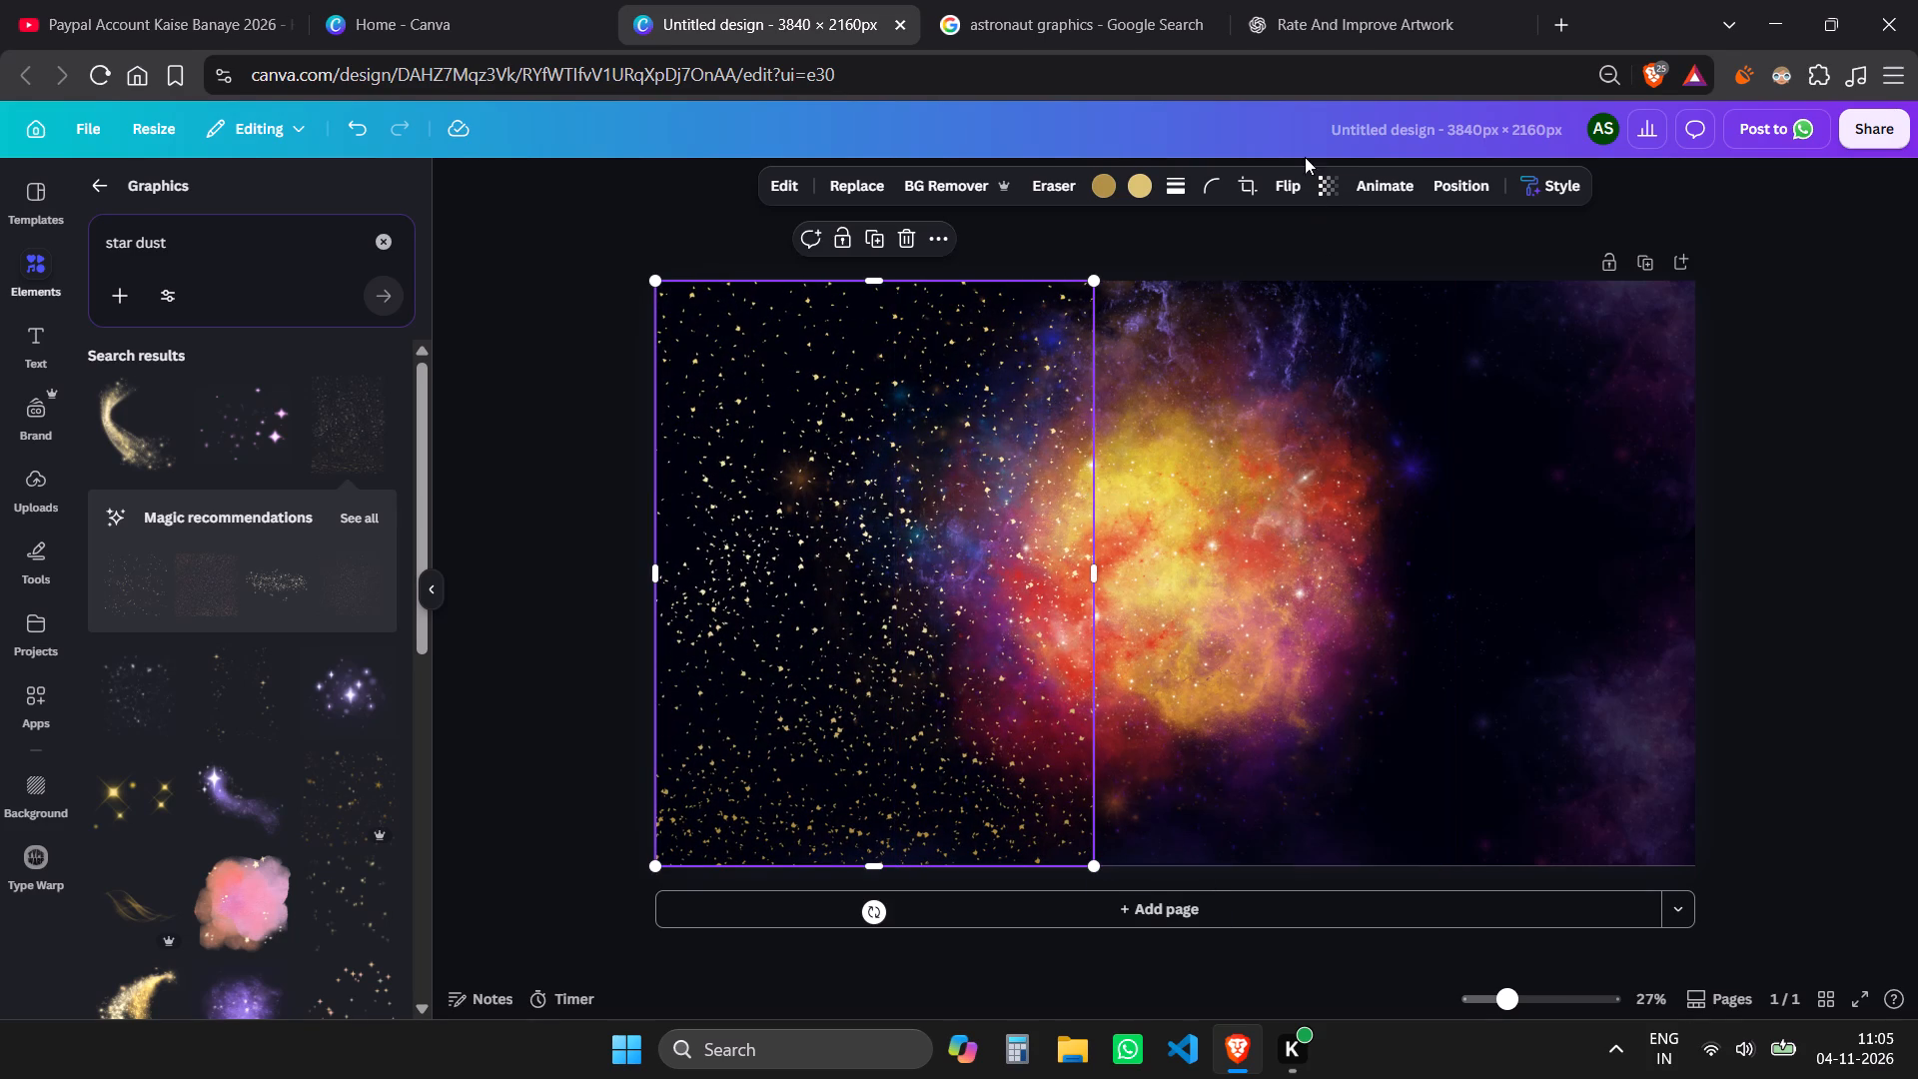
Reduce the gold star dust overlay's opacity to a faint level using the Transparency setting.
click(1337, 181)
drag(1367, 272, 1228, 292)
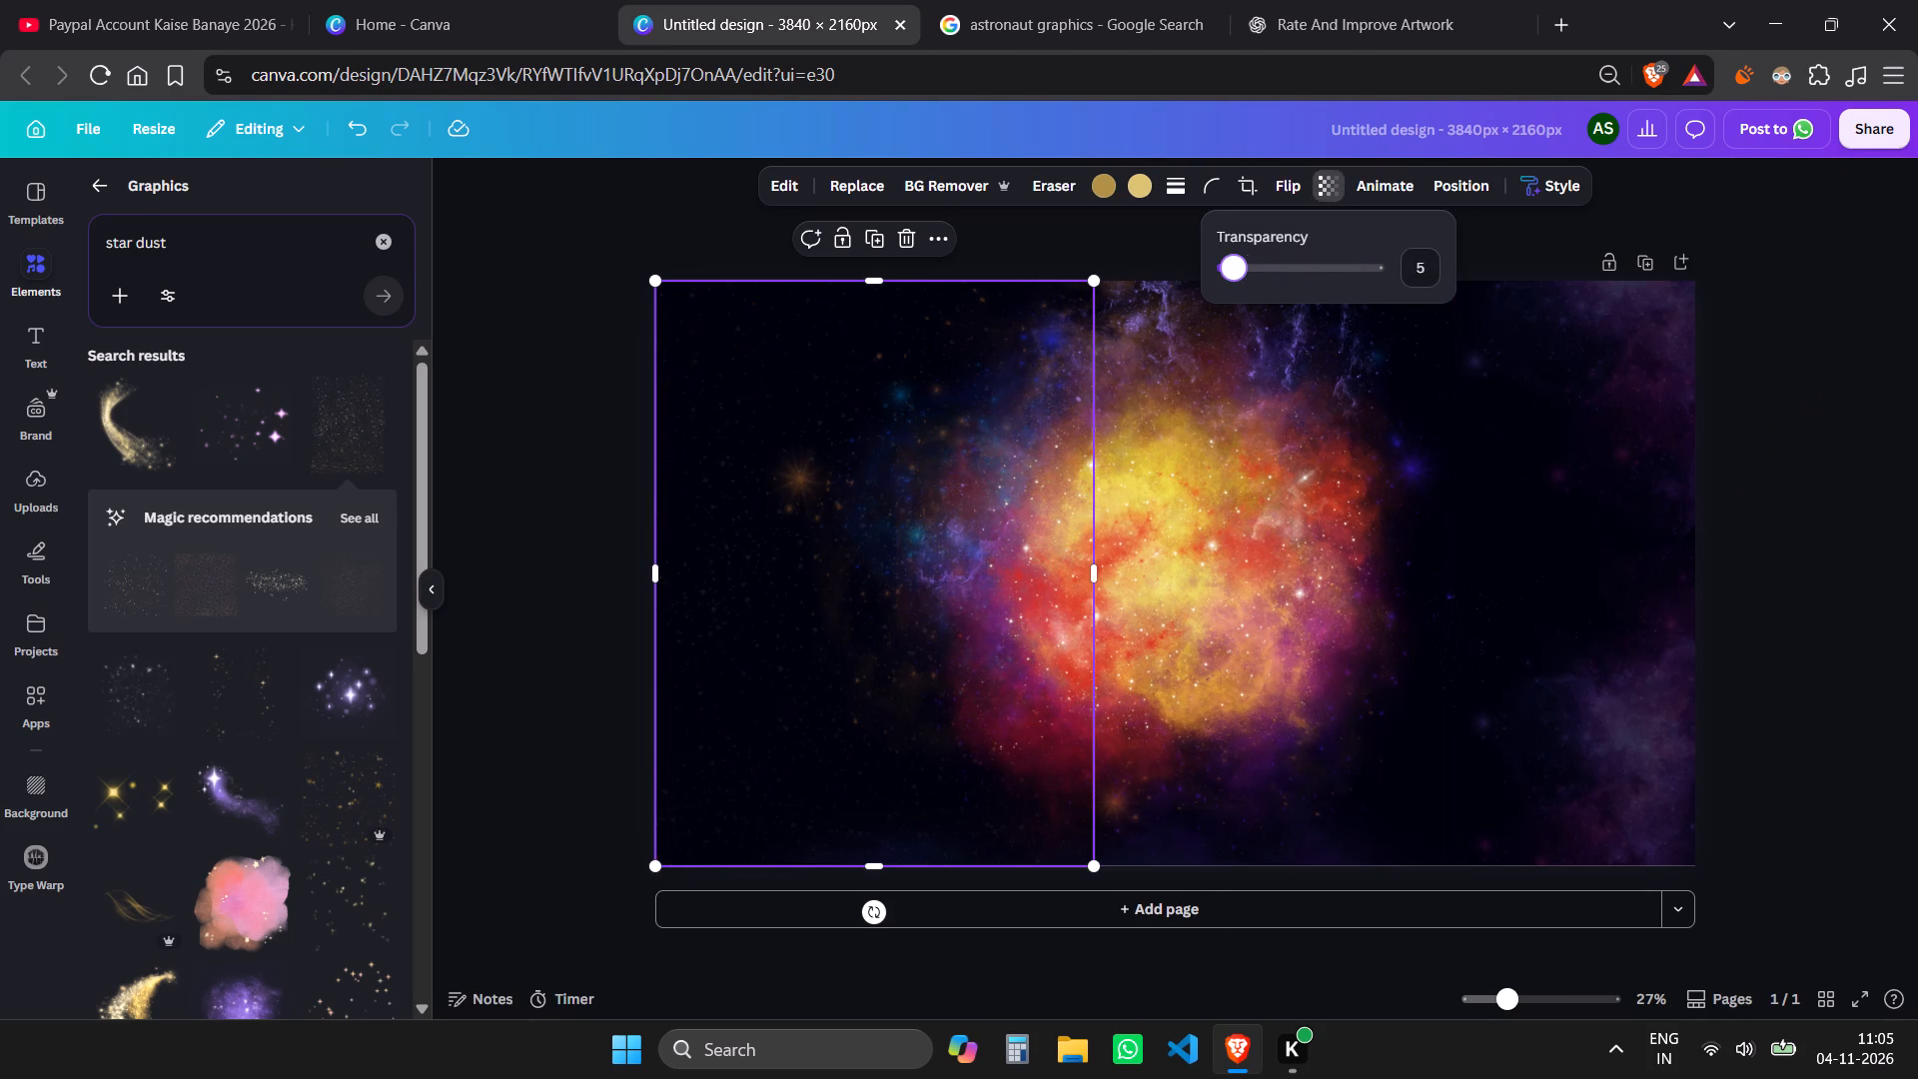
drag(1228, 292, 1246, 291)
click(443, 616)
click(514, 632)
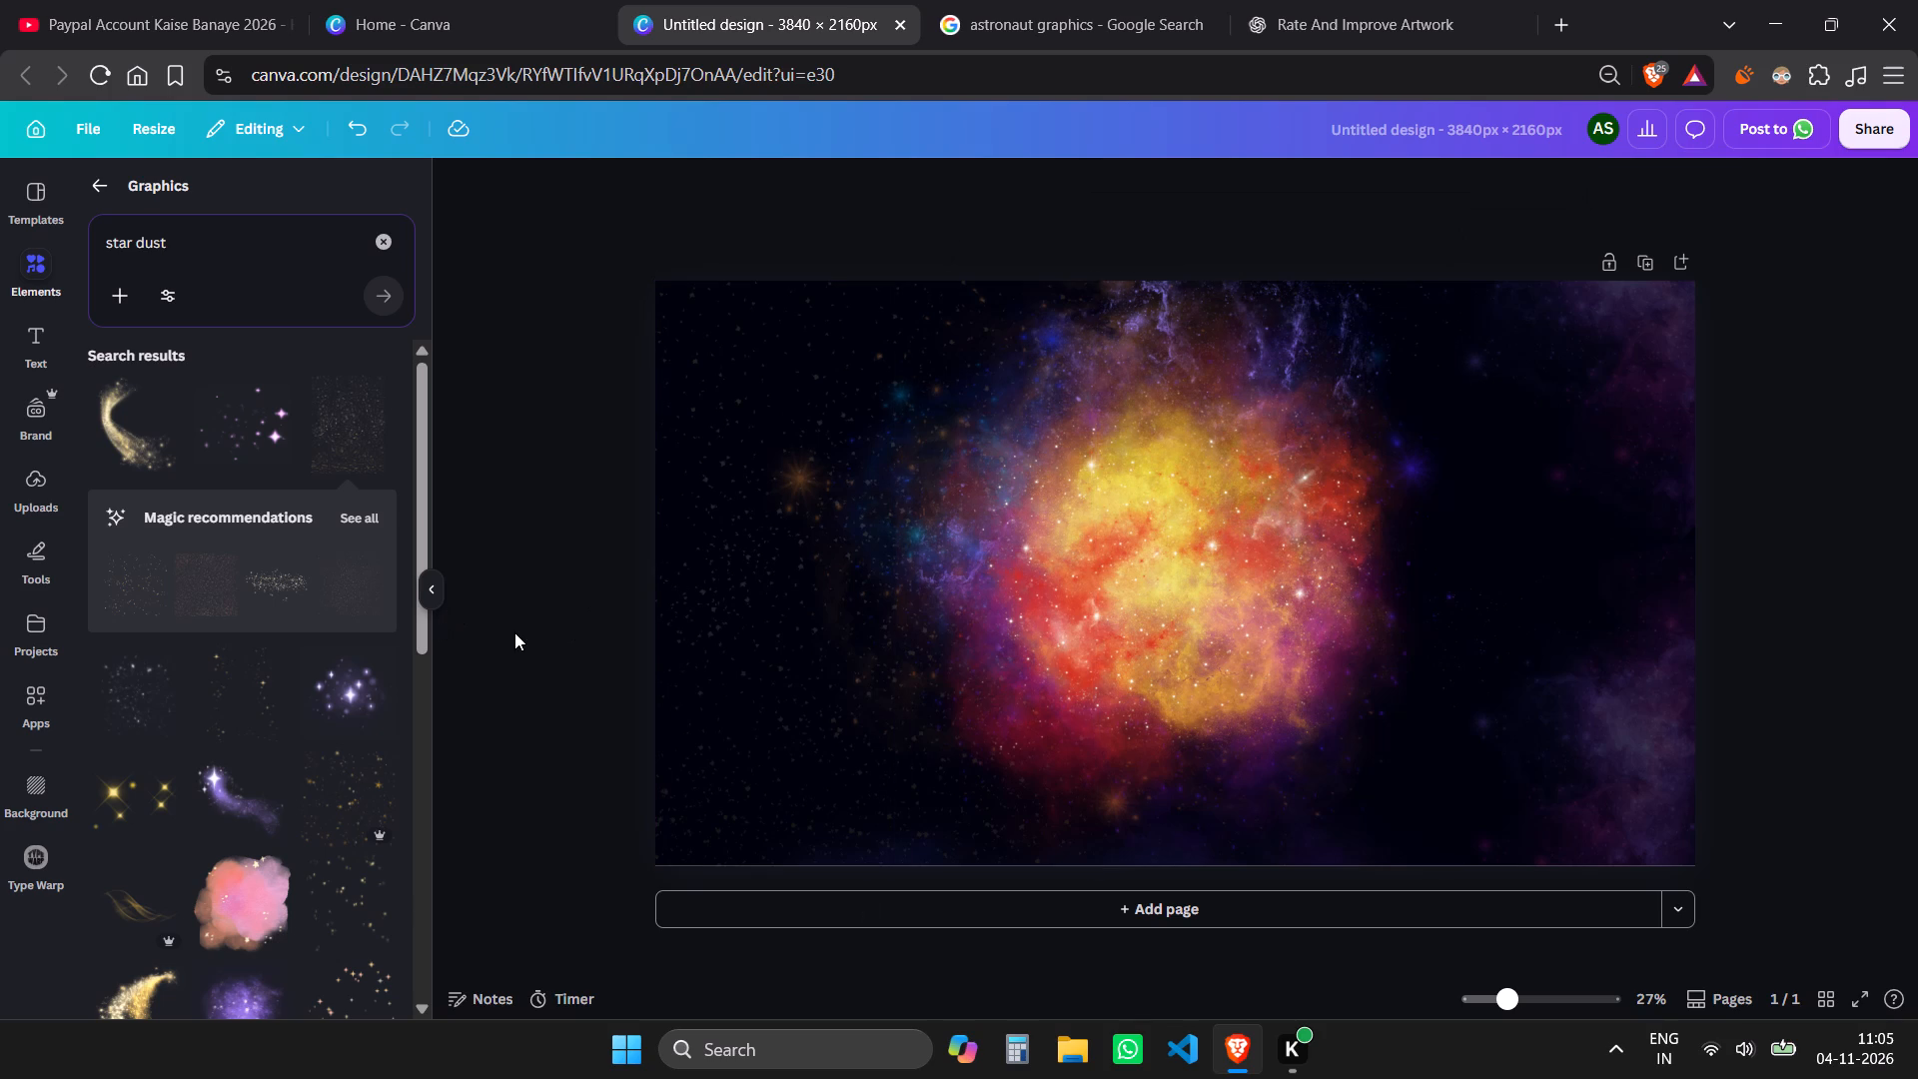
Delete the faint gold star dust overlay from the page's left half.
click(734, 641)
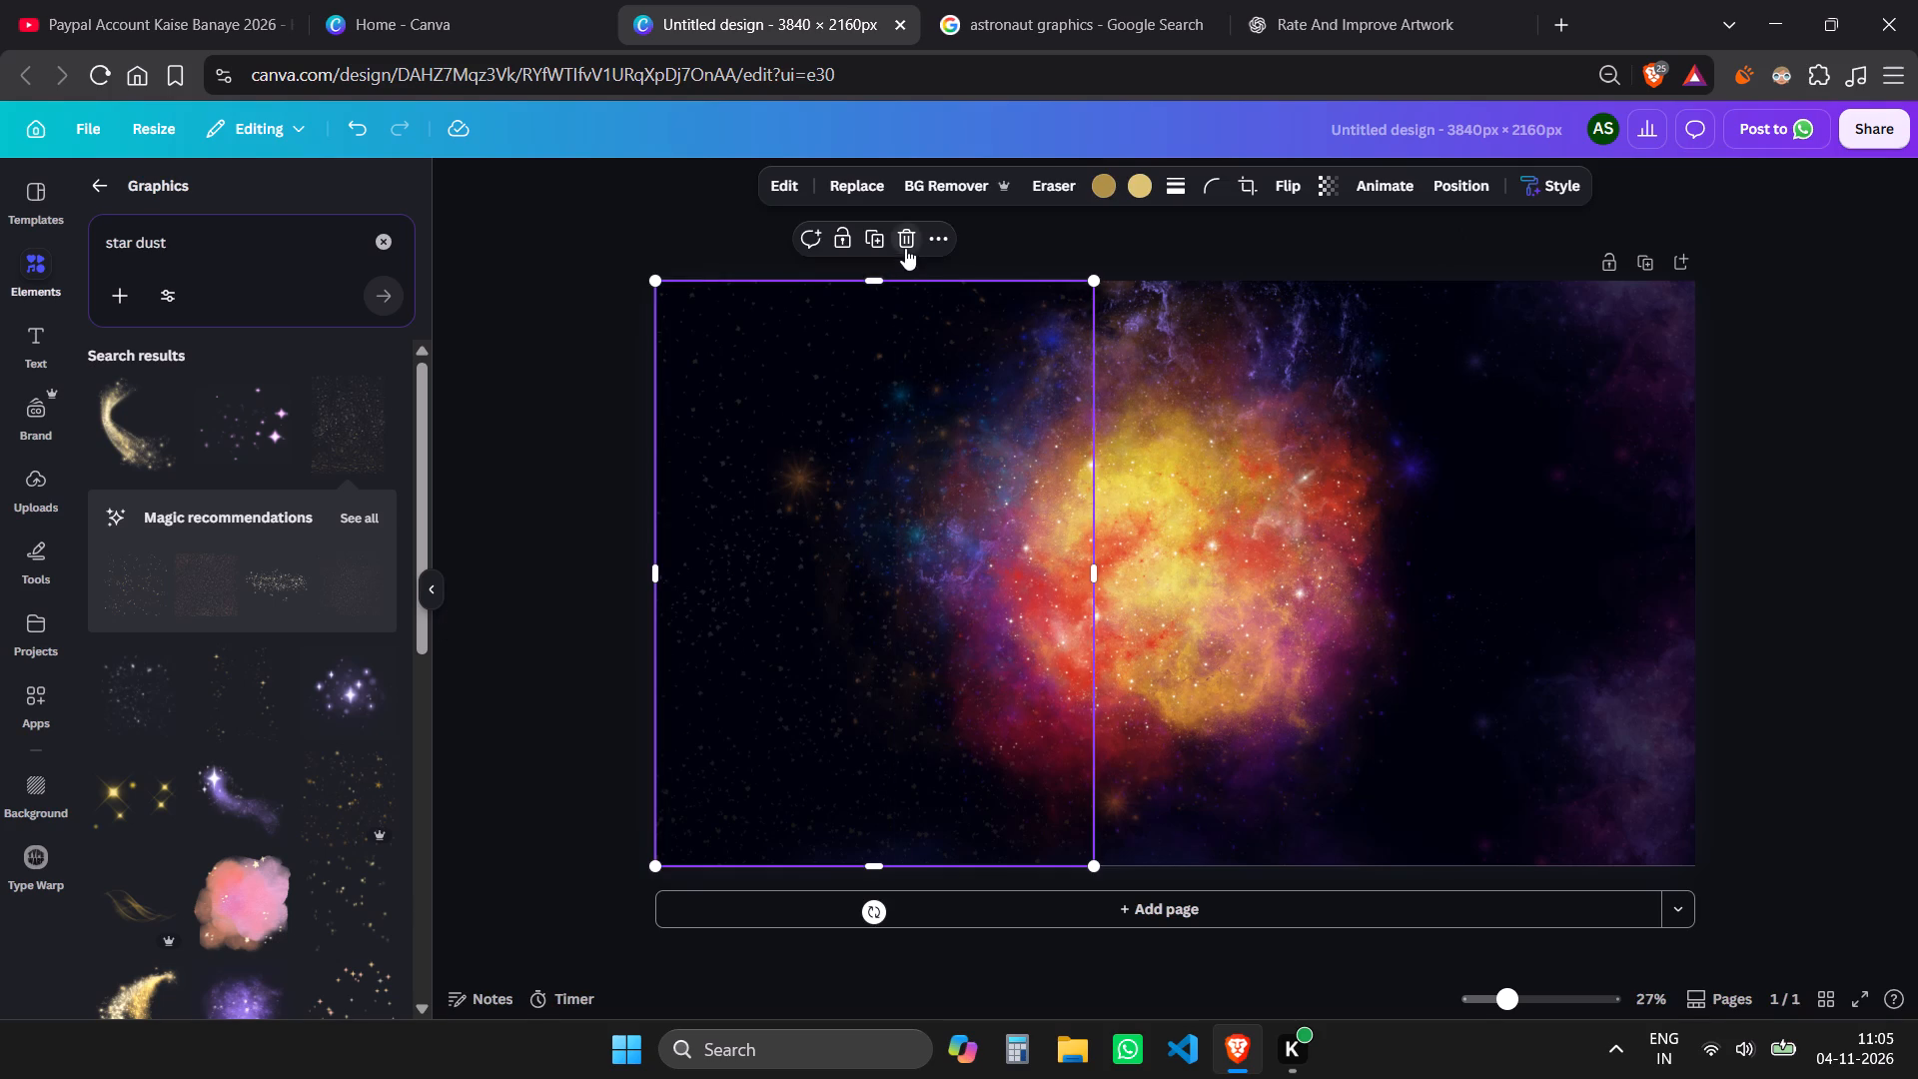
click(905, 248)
Add a square, fine-speckled star dust graphic at the page's left edge and stretch its height to about 2,143 px.
scroll(227, 763, down, 2)
scroll(399, 868, down, 2)
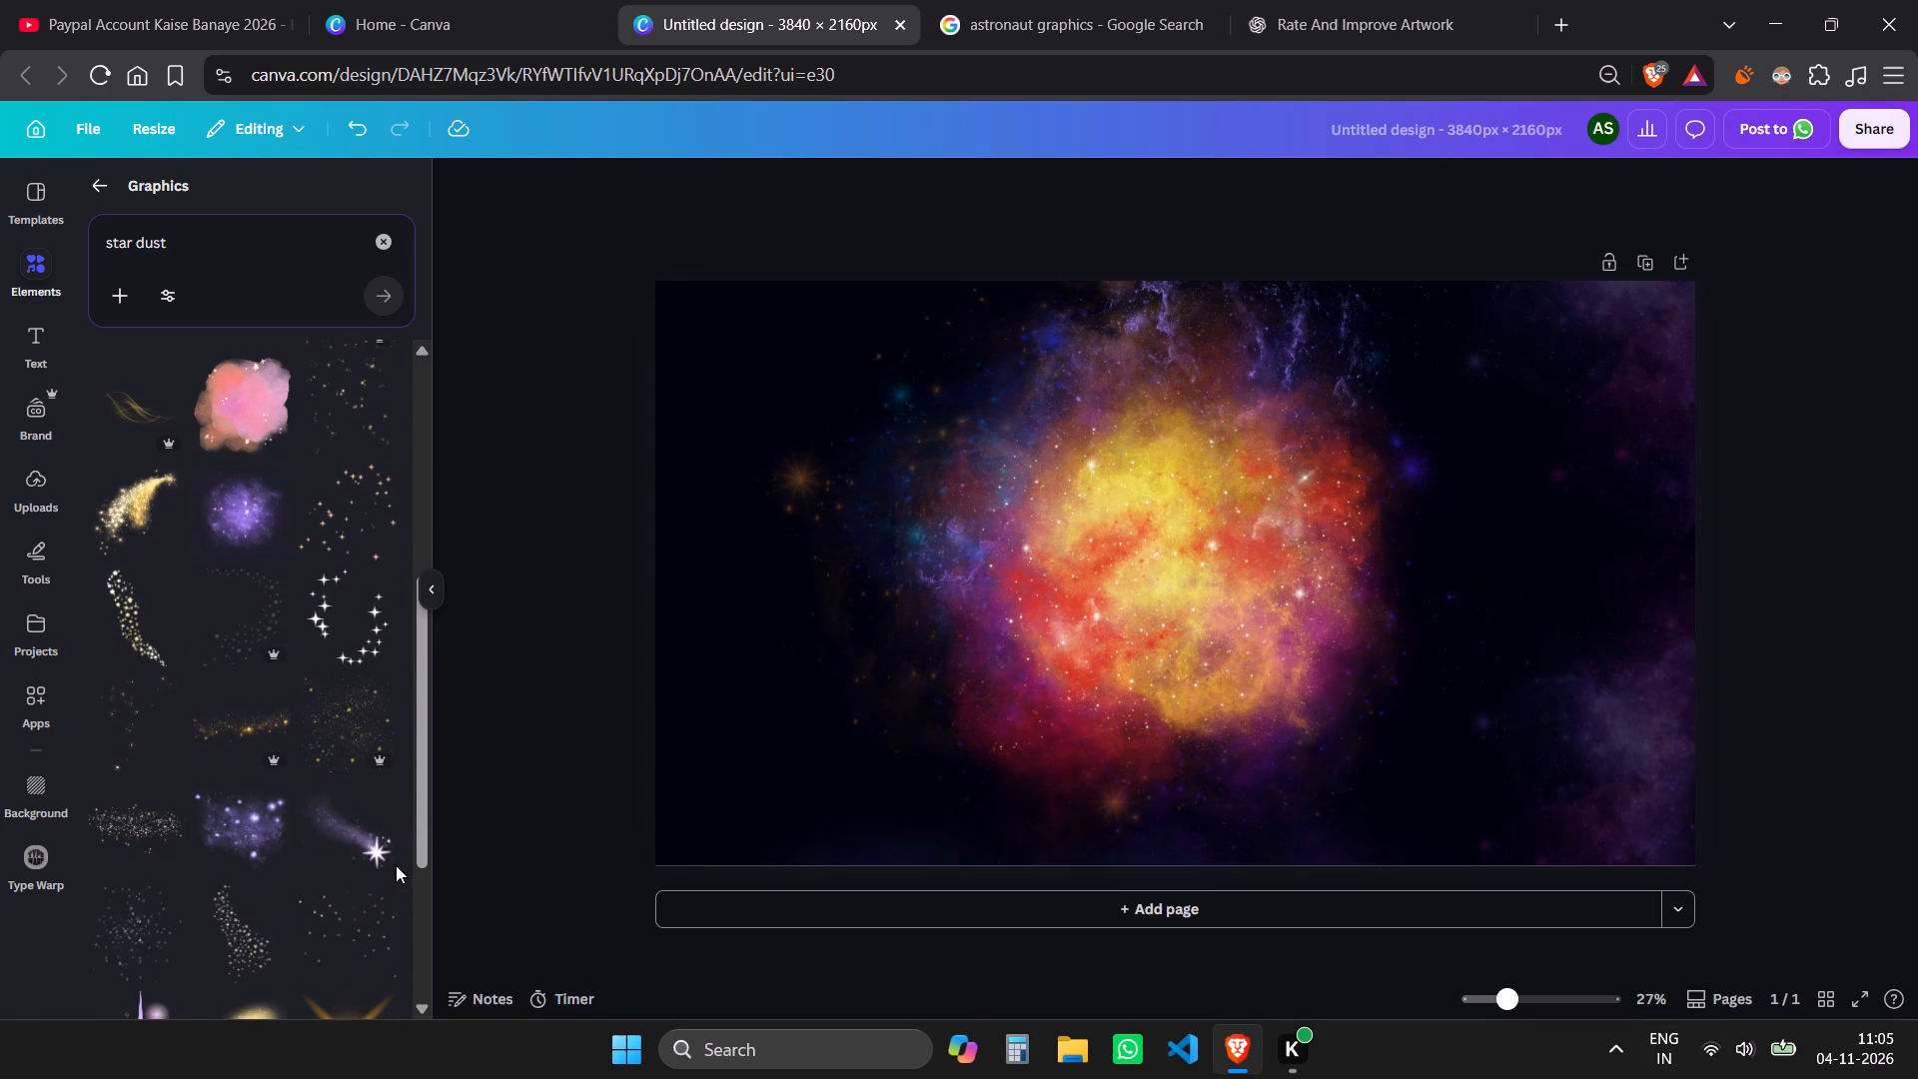
scroll(345, 713, down, 2)
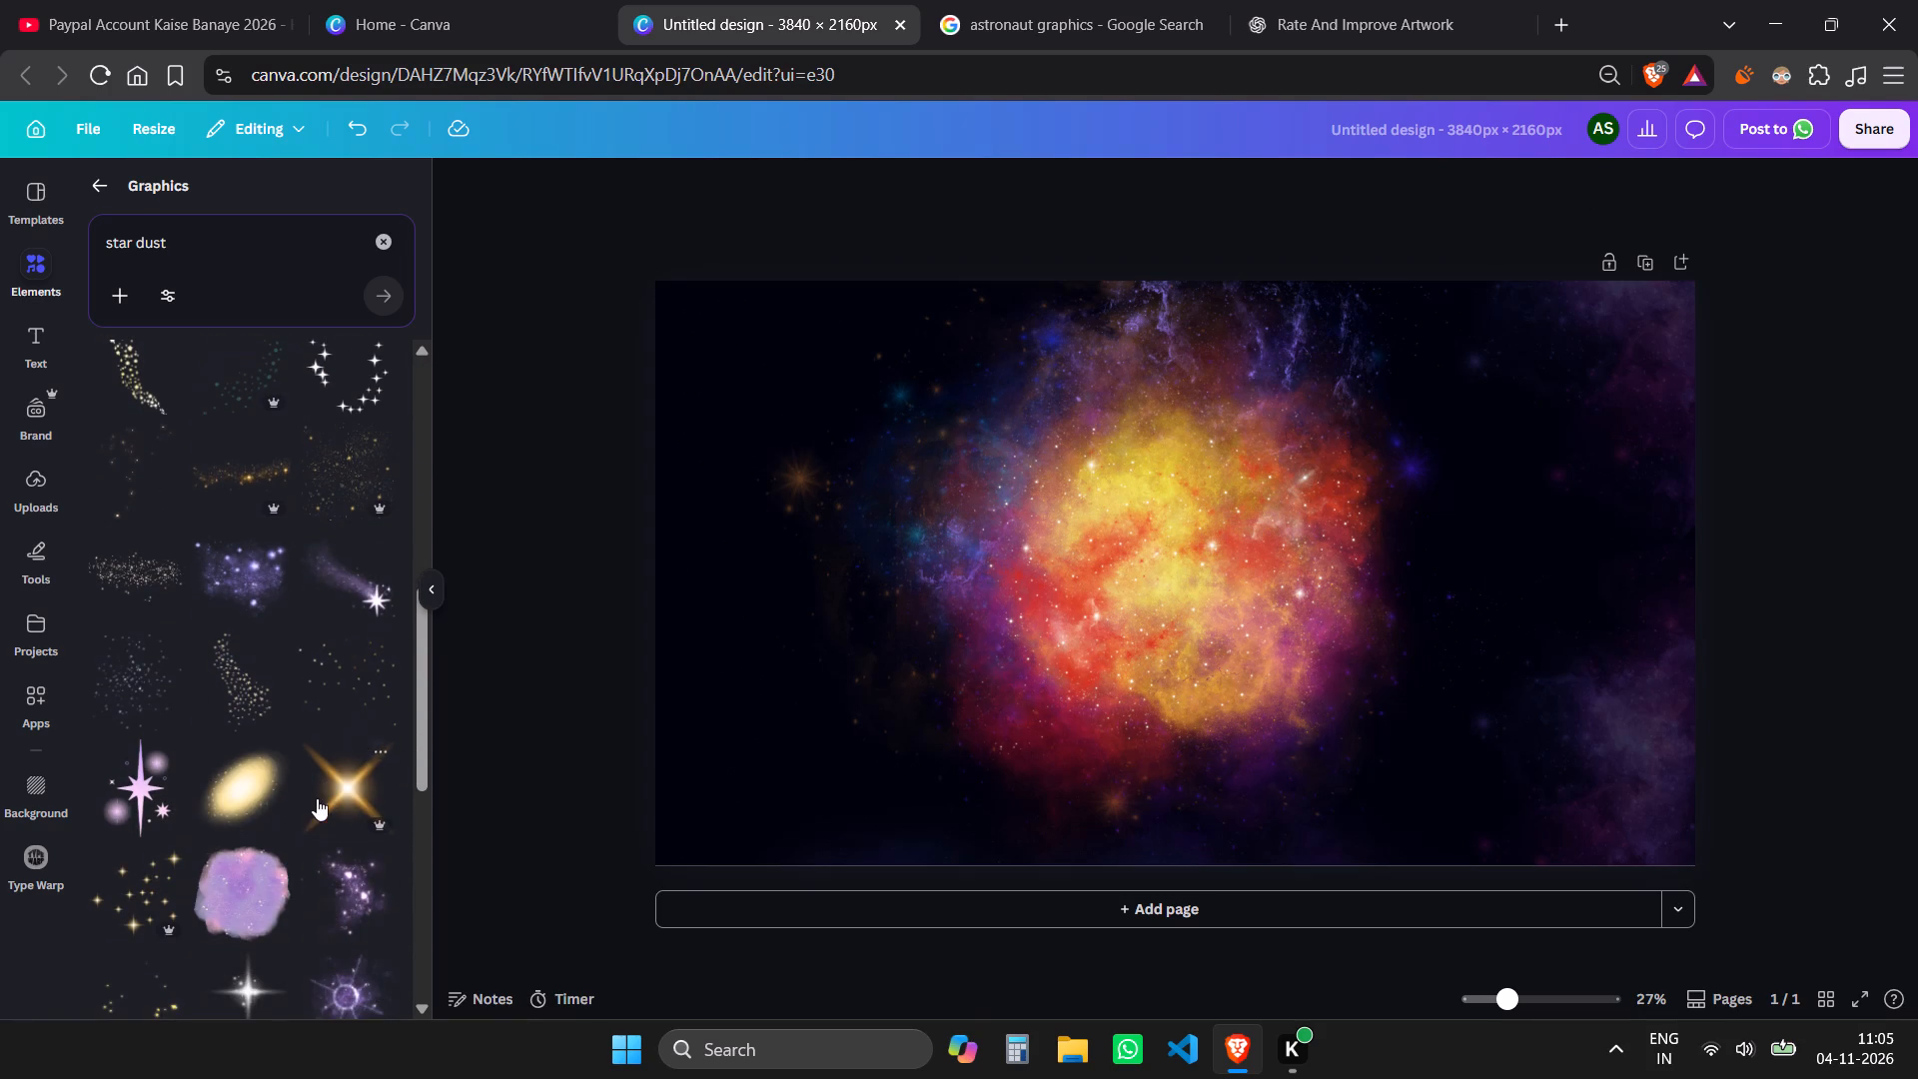
scroll(116, 680, down, 5)
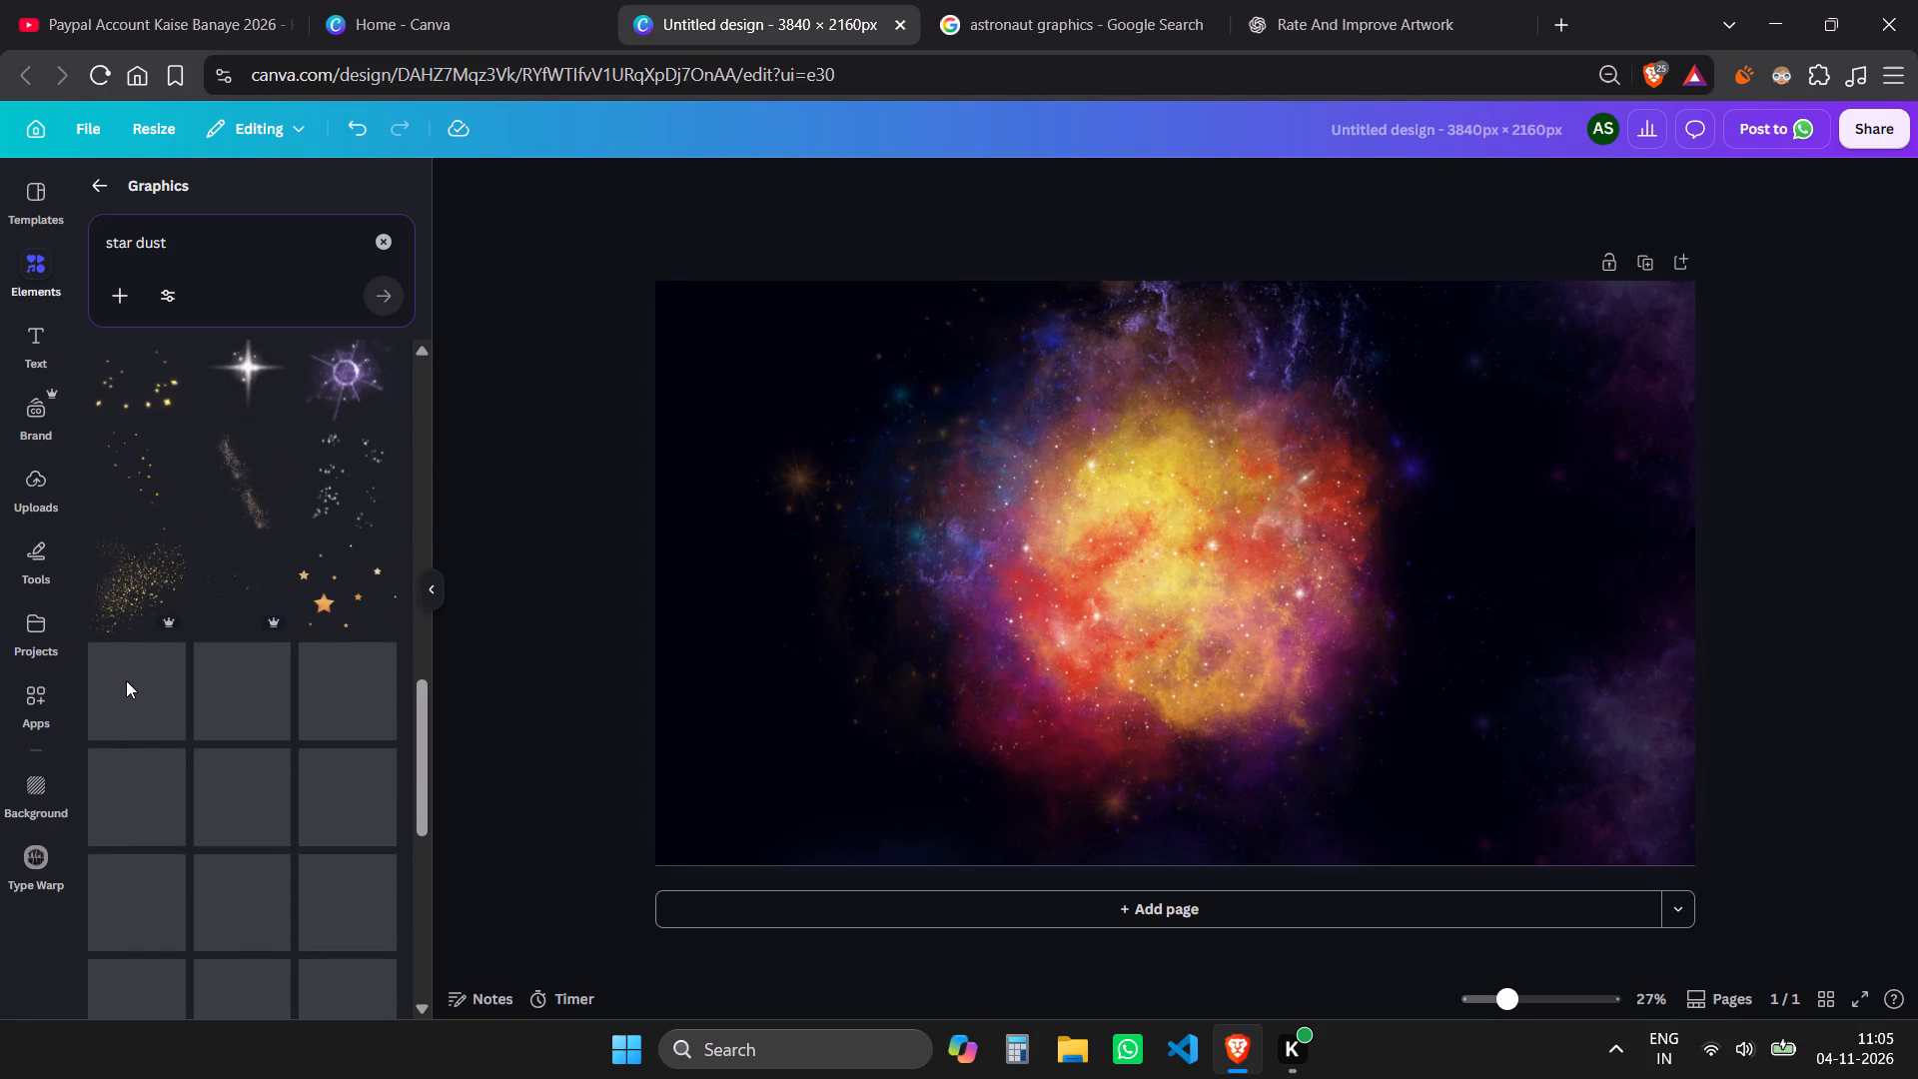
scroll(129, 597, down, 1)
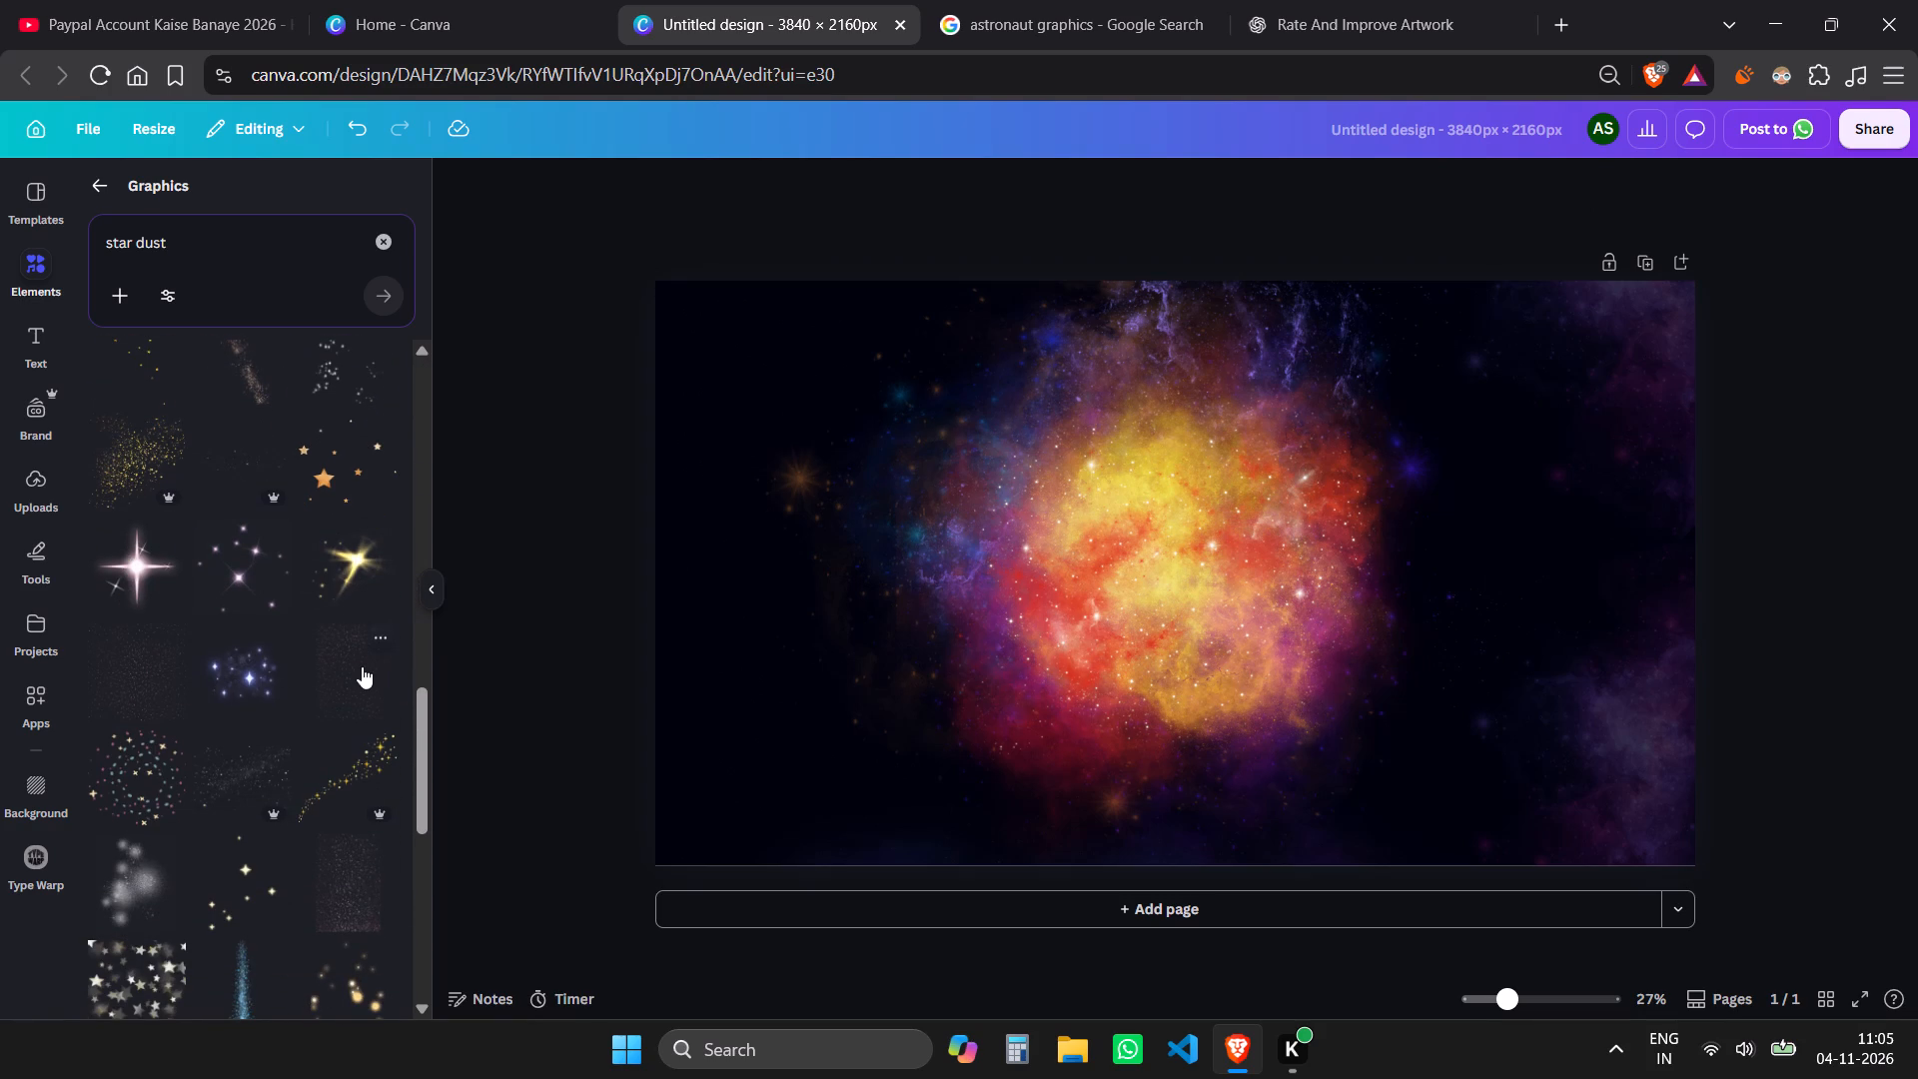
click(130, 671)
drag(1200, 579, 937, 539)
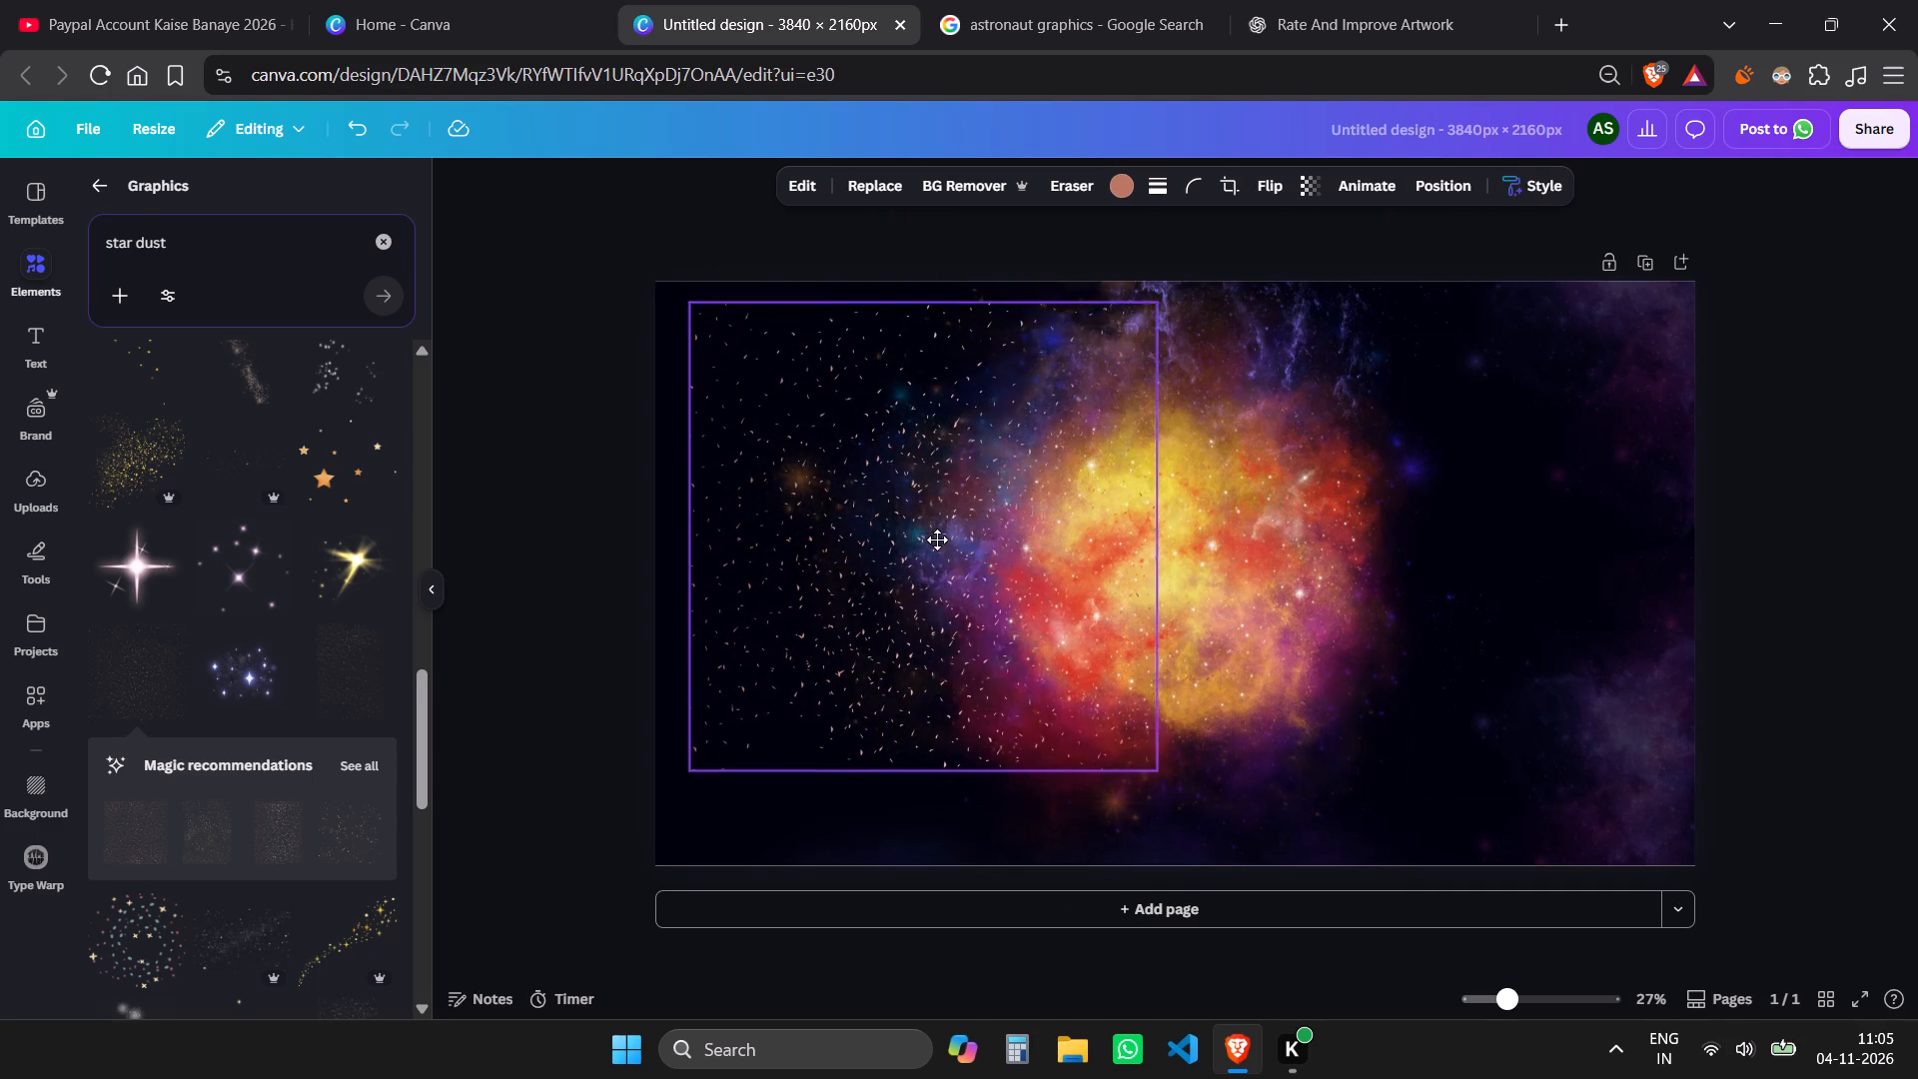
drag(937, 539, 912, 525)
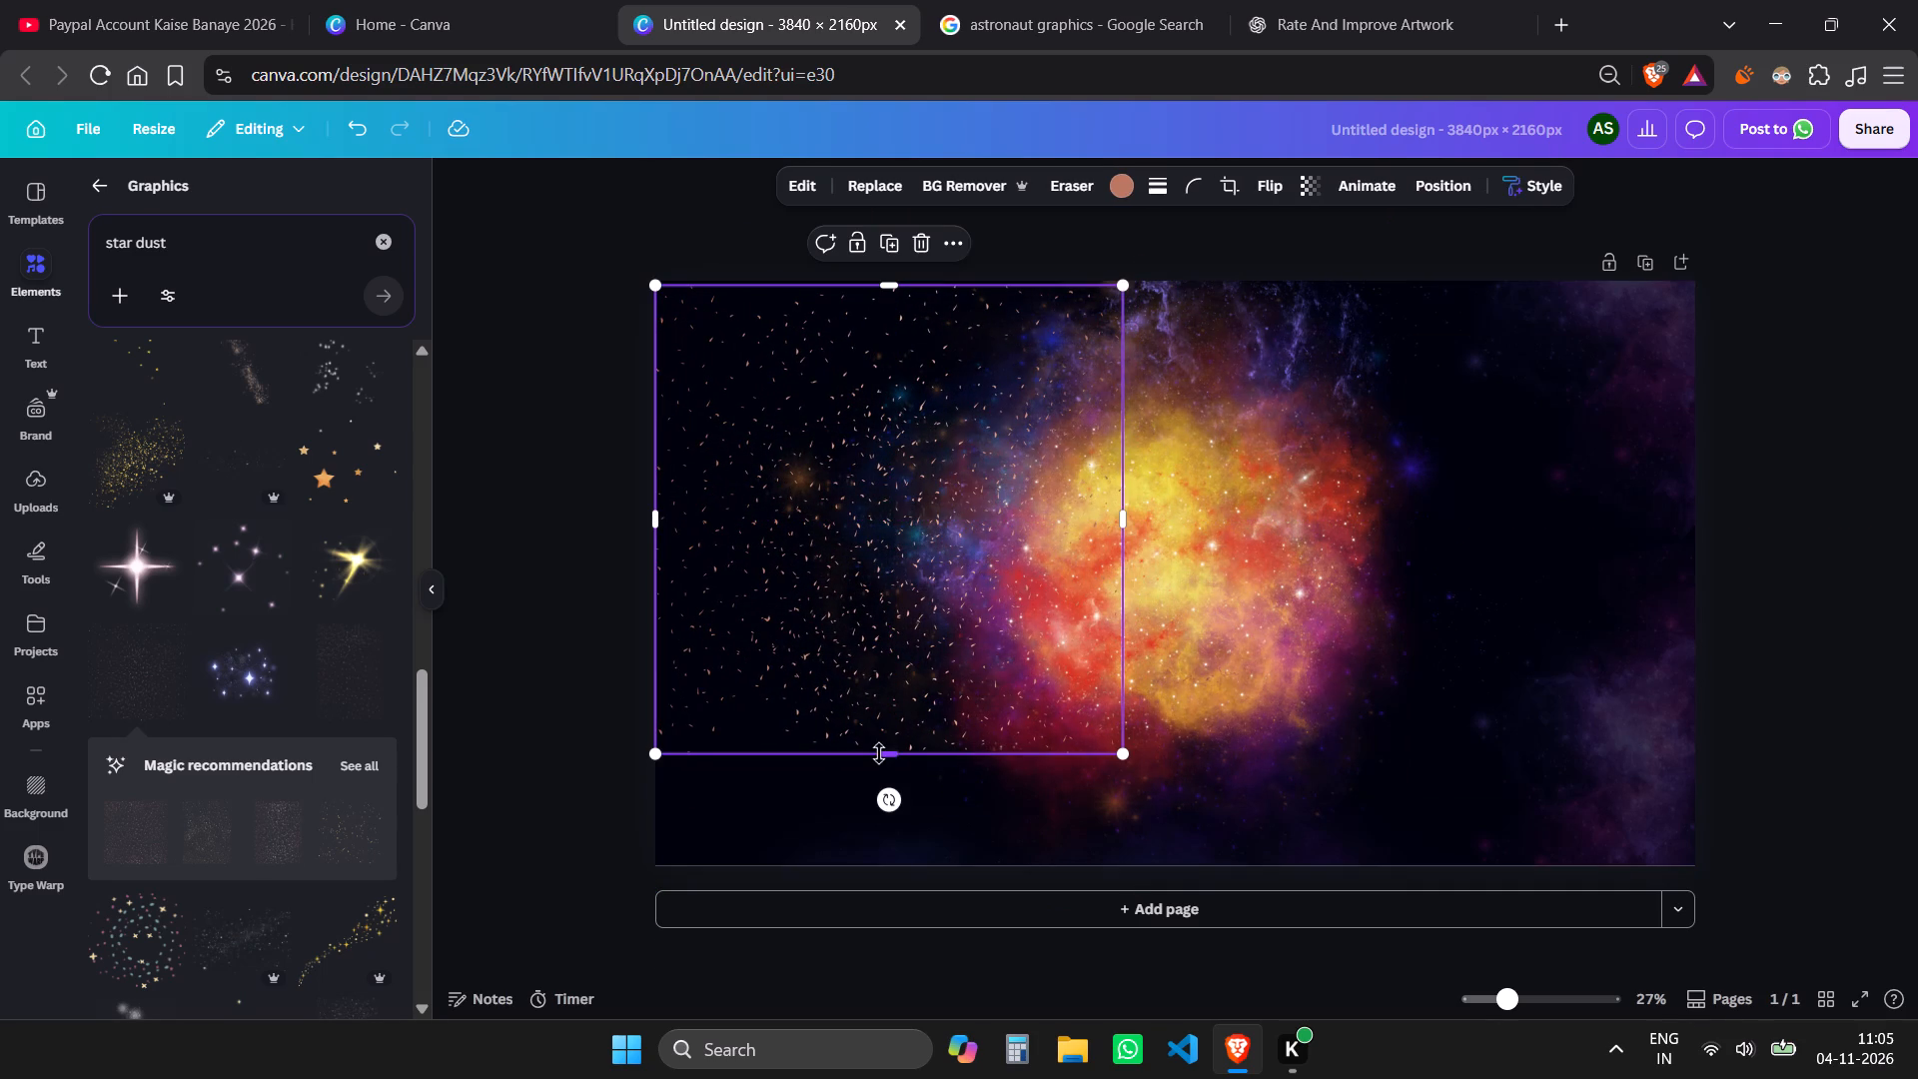
drag(880, 753, 891, 862)
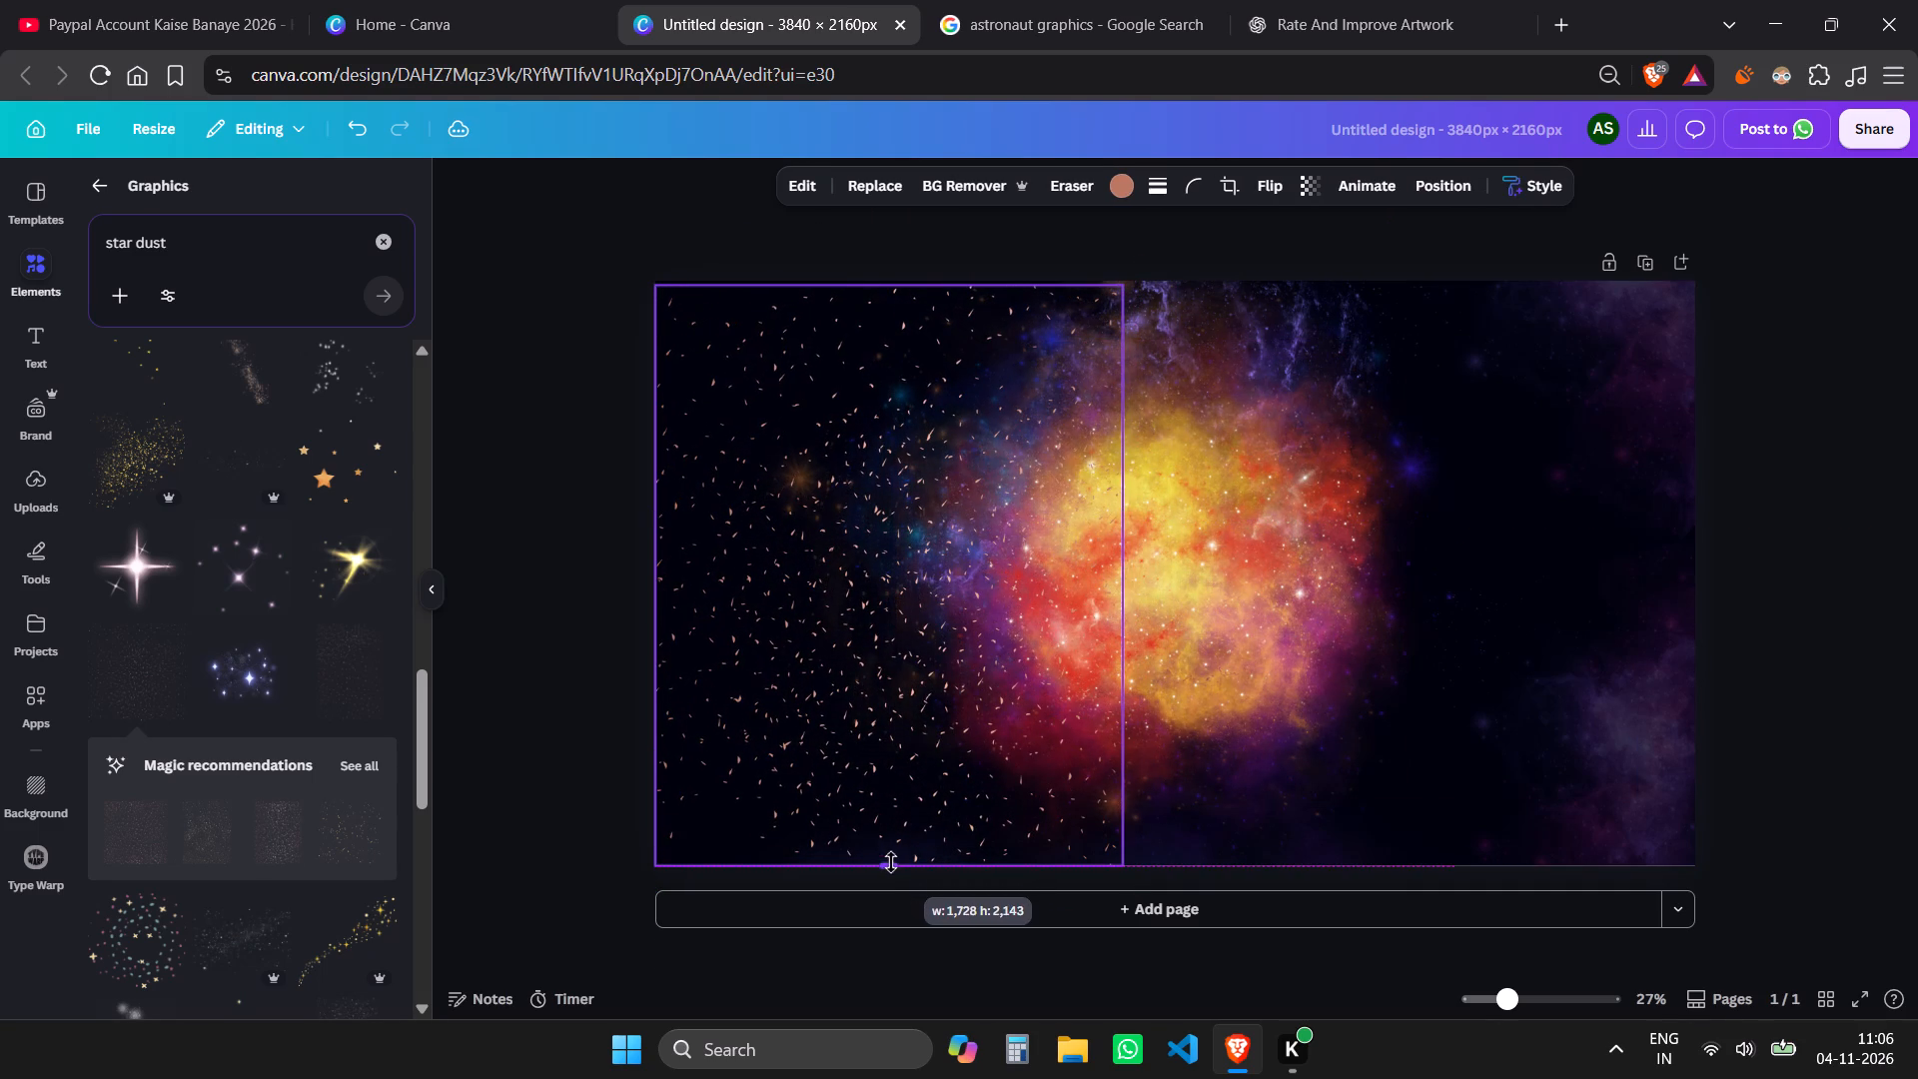
drag(891, 862, 892, 862)
Widen the fine-speckled star dust overlay from the page's left edge to slightly past the page's centre.
drag(1124, 573, 1627, 593)
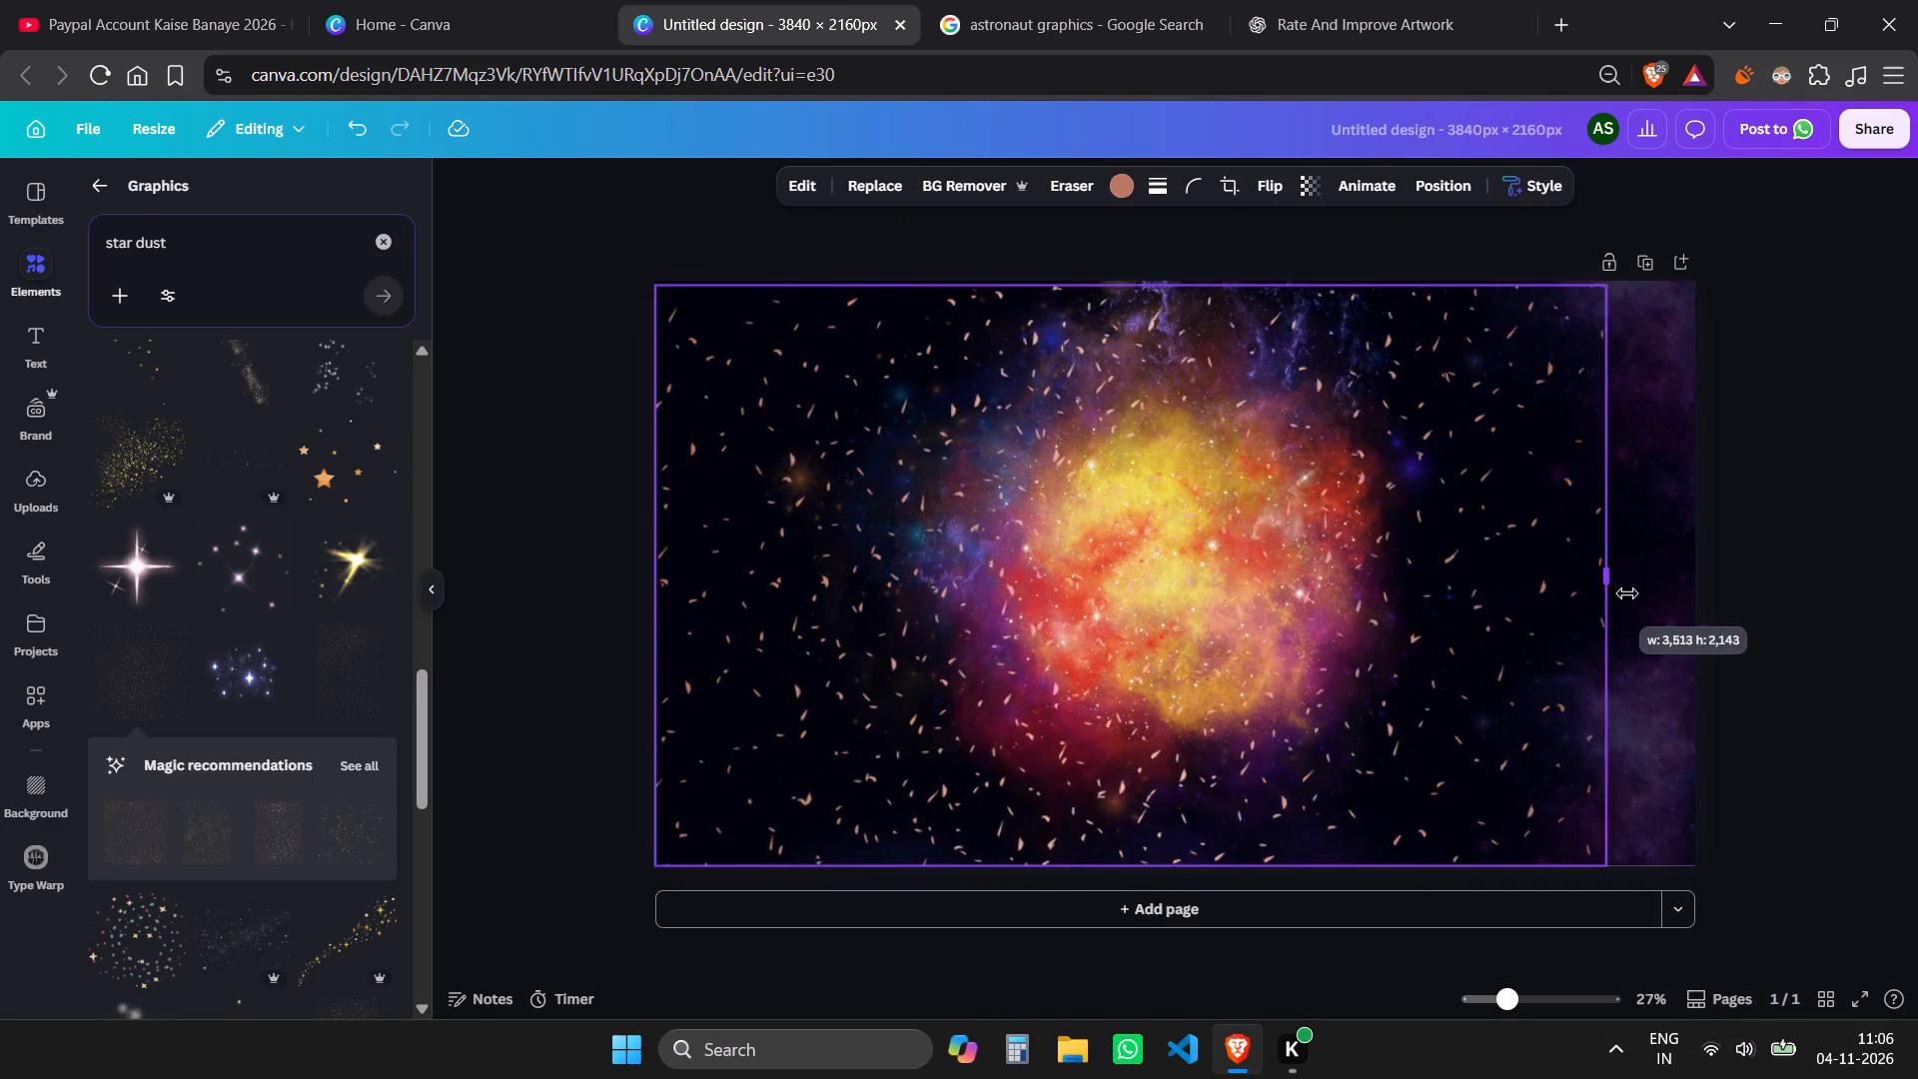
drag(1627, 593, 1693, 593)
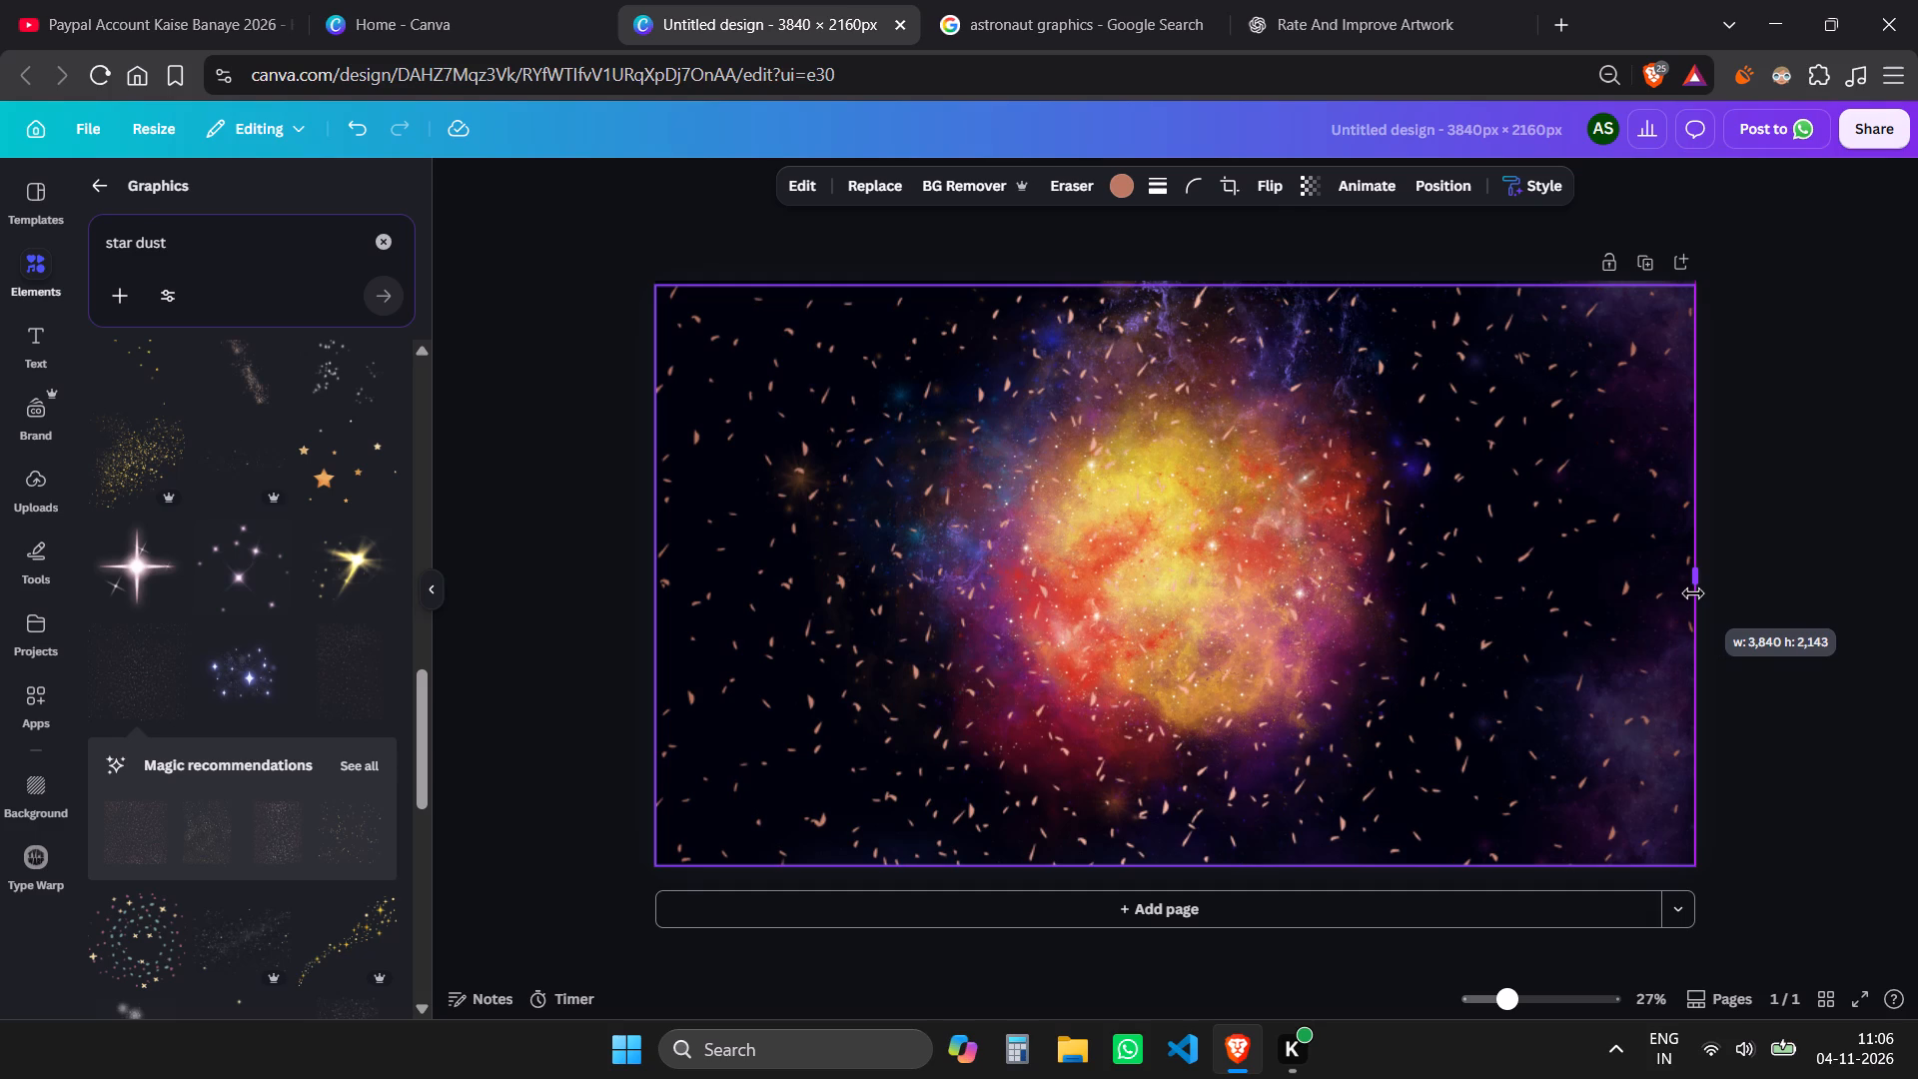
drag(1693, 593, 1200, 567)
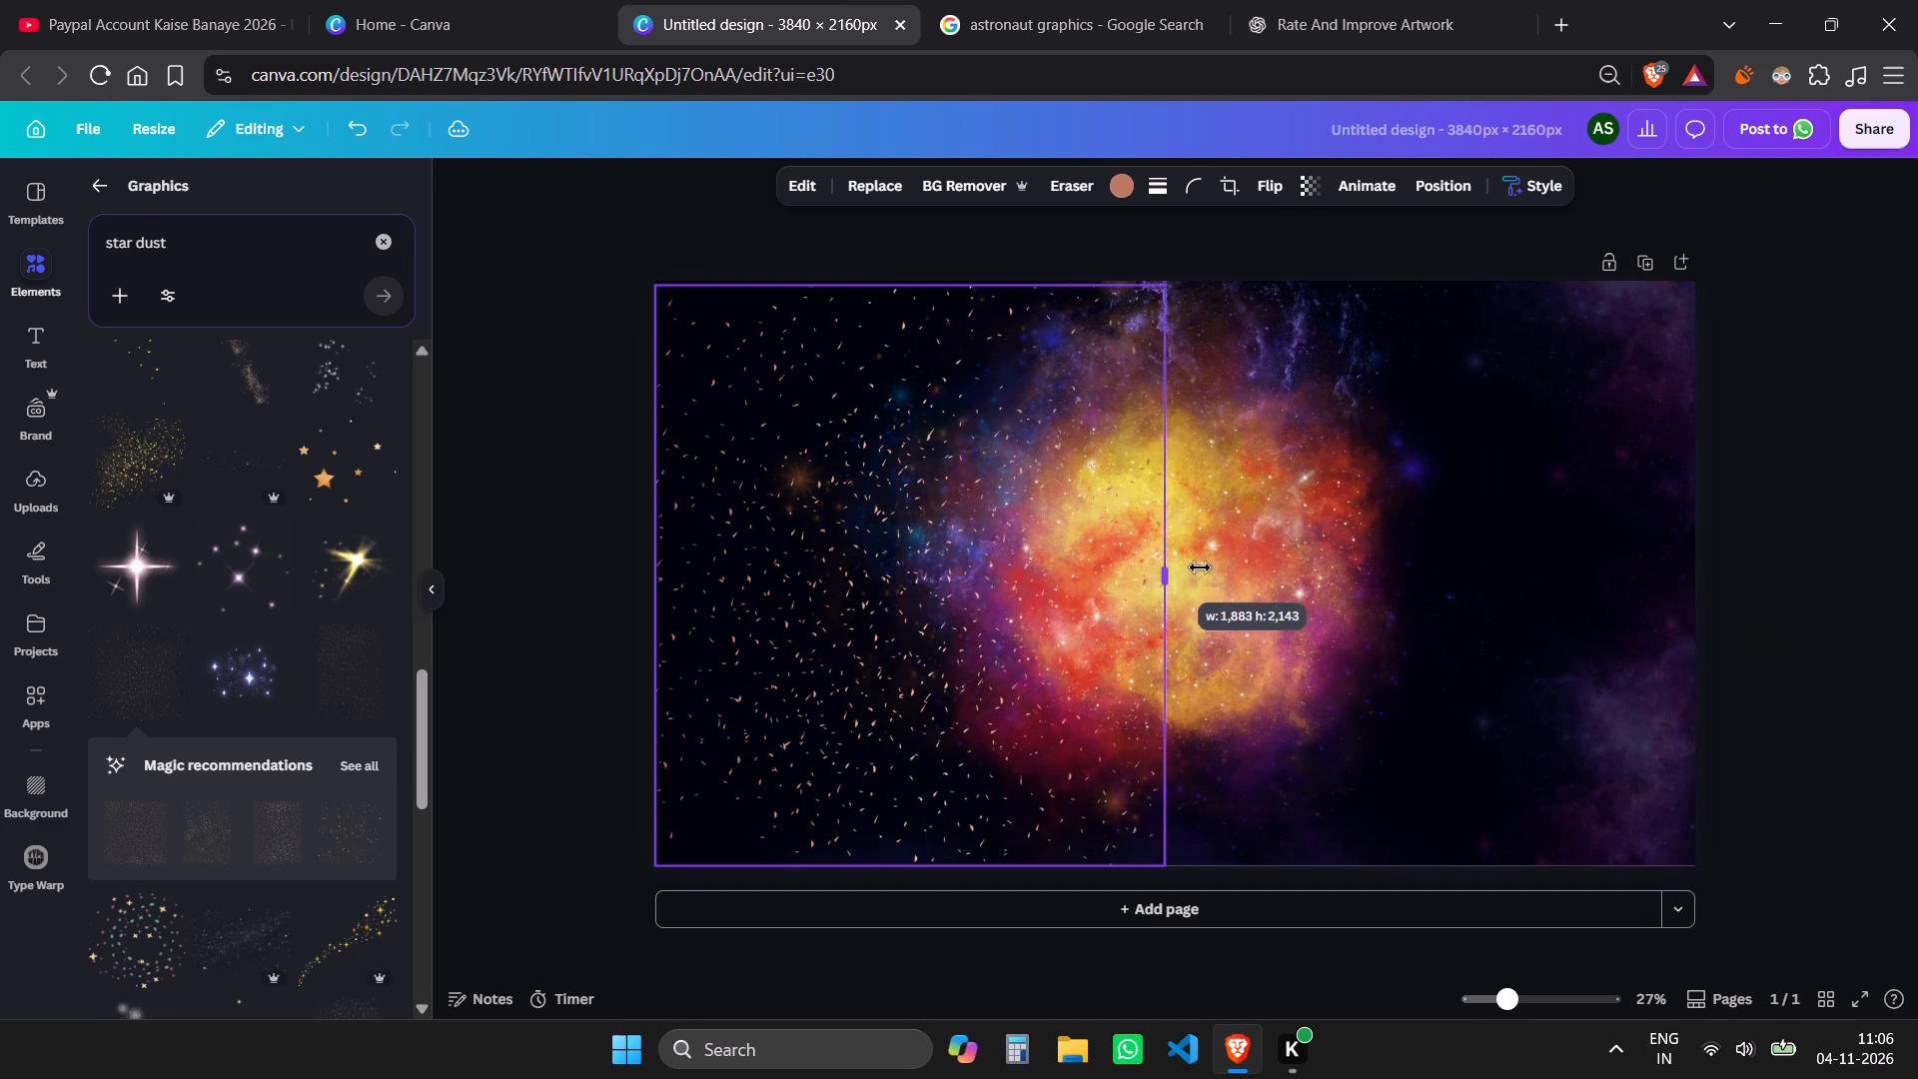
drag(1200, 567, 1173, 568)
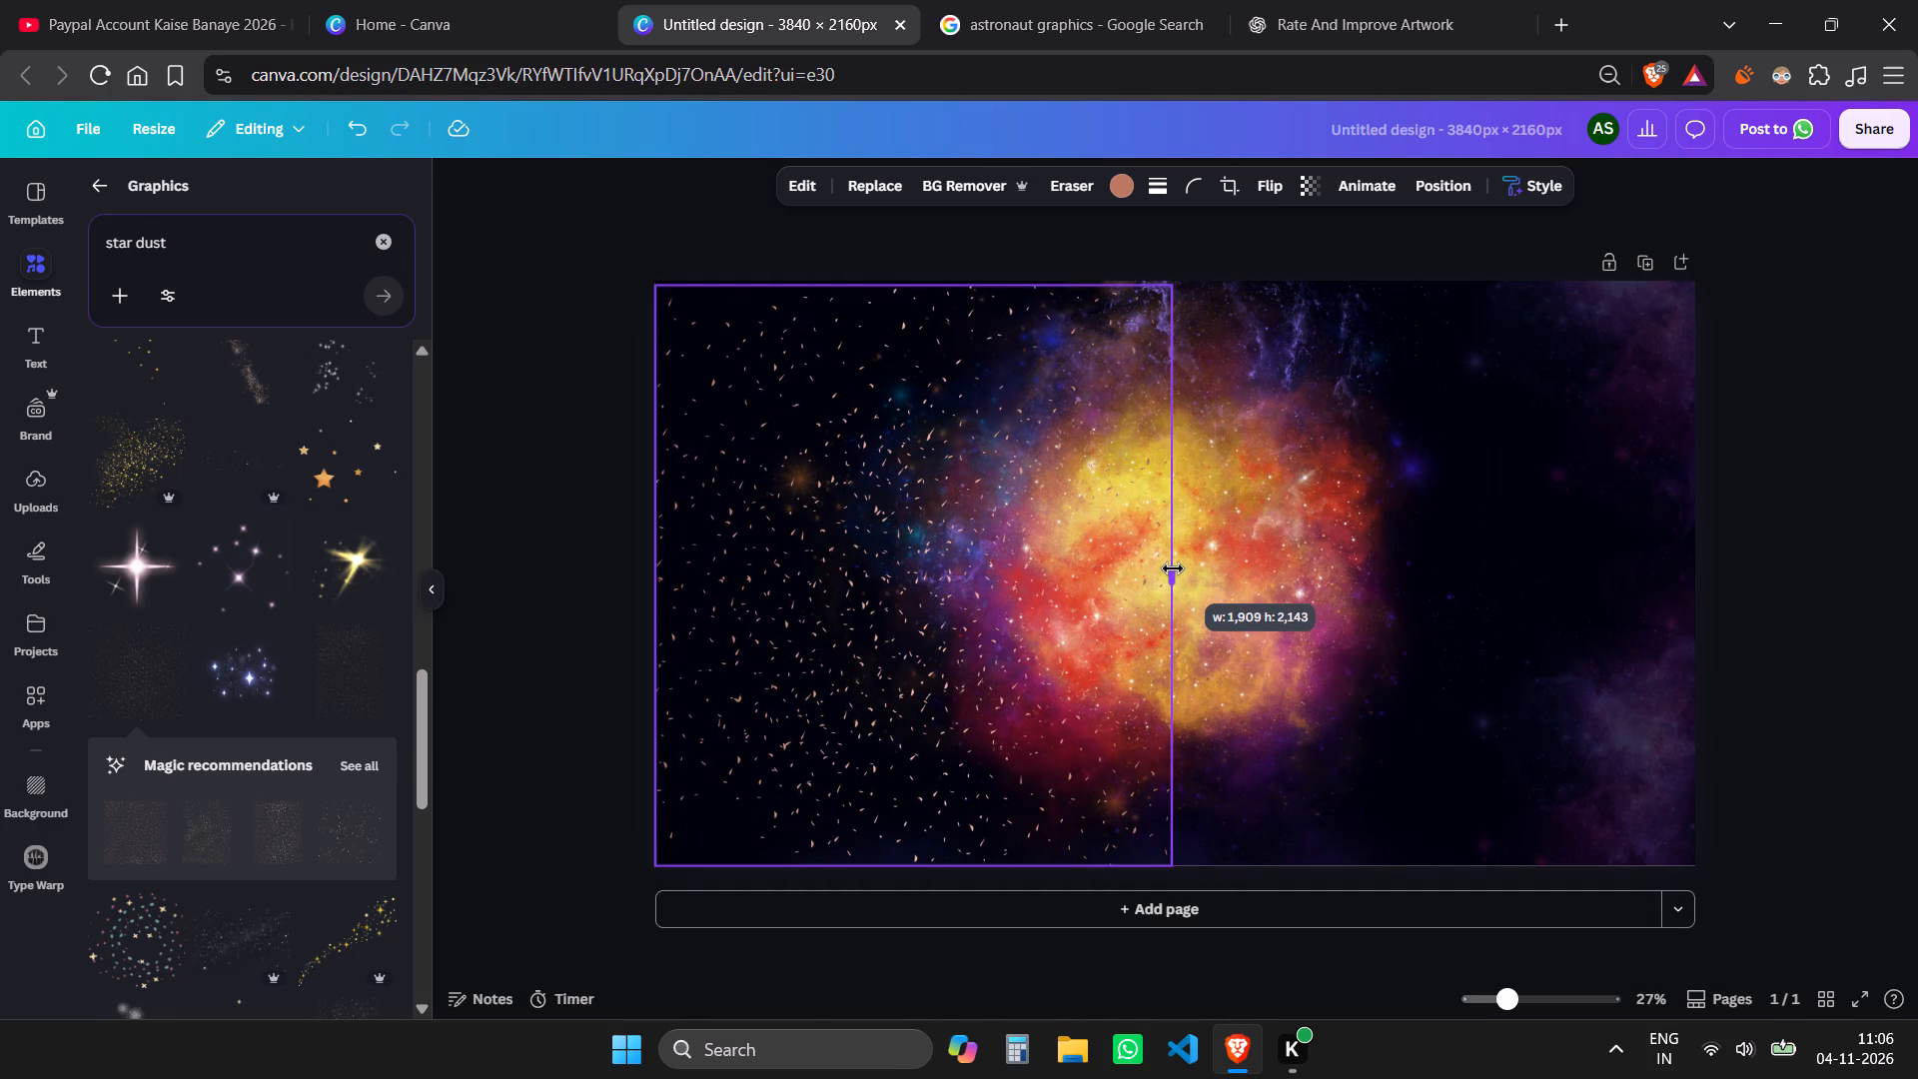
drag(1173, 568, 1166, 583)
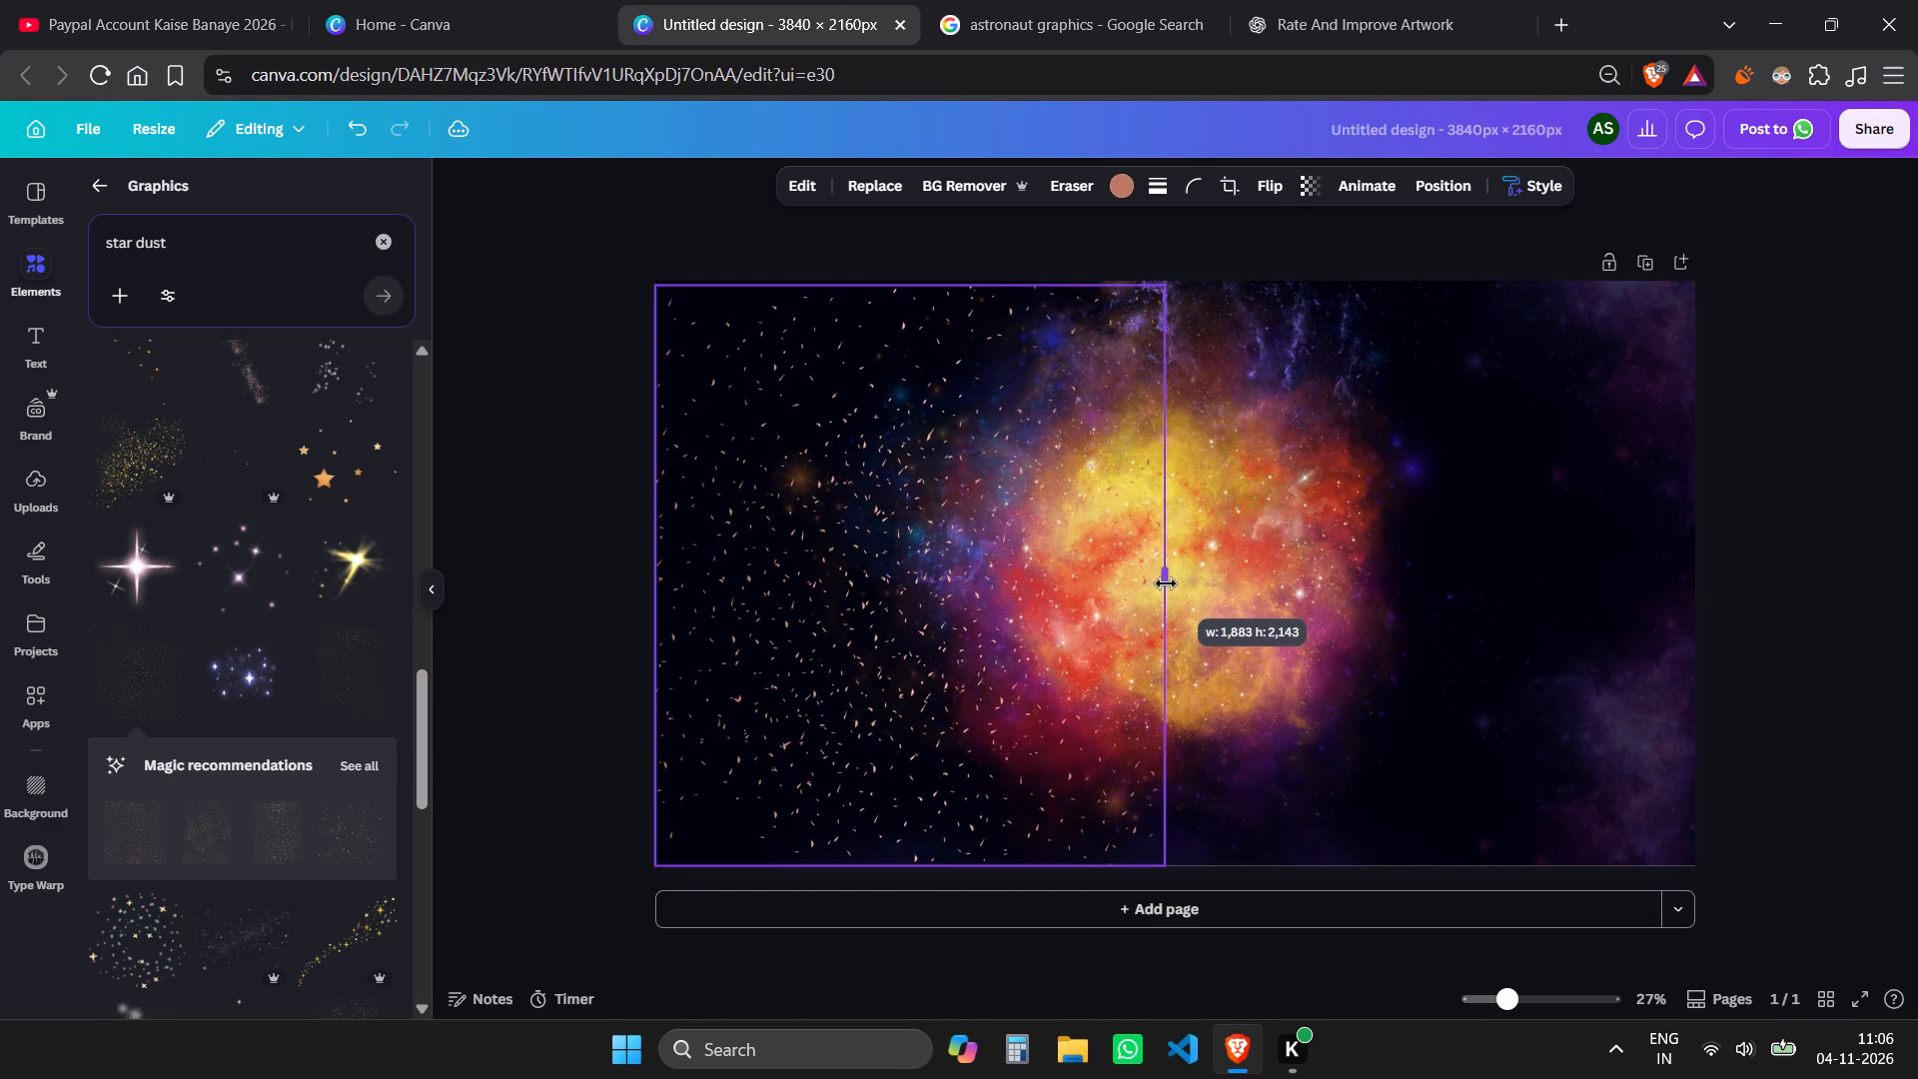
drag(1166, 583, 1191, 583)
Add a tall, dense white-speckled star dust graphic and place it over the nebula's right side.
scroll(239, 714, down, 3)
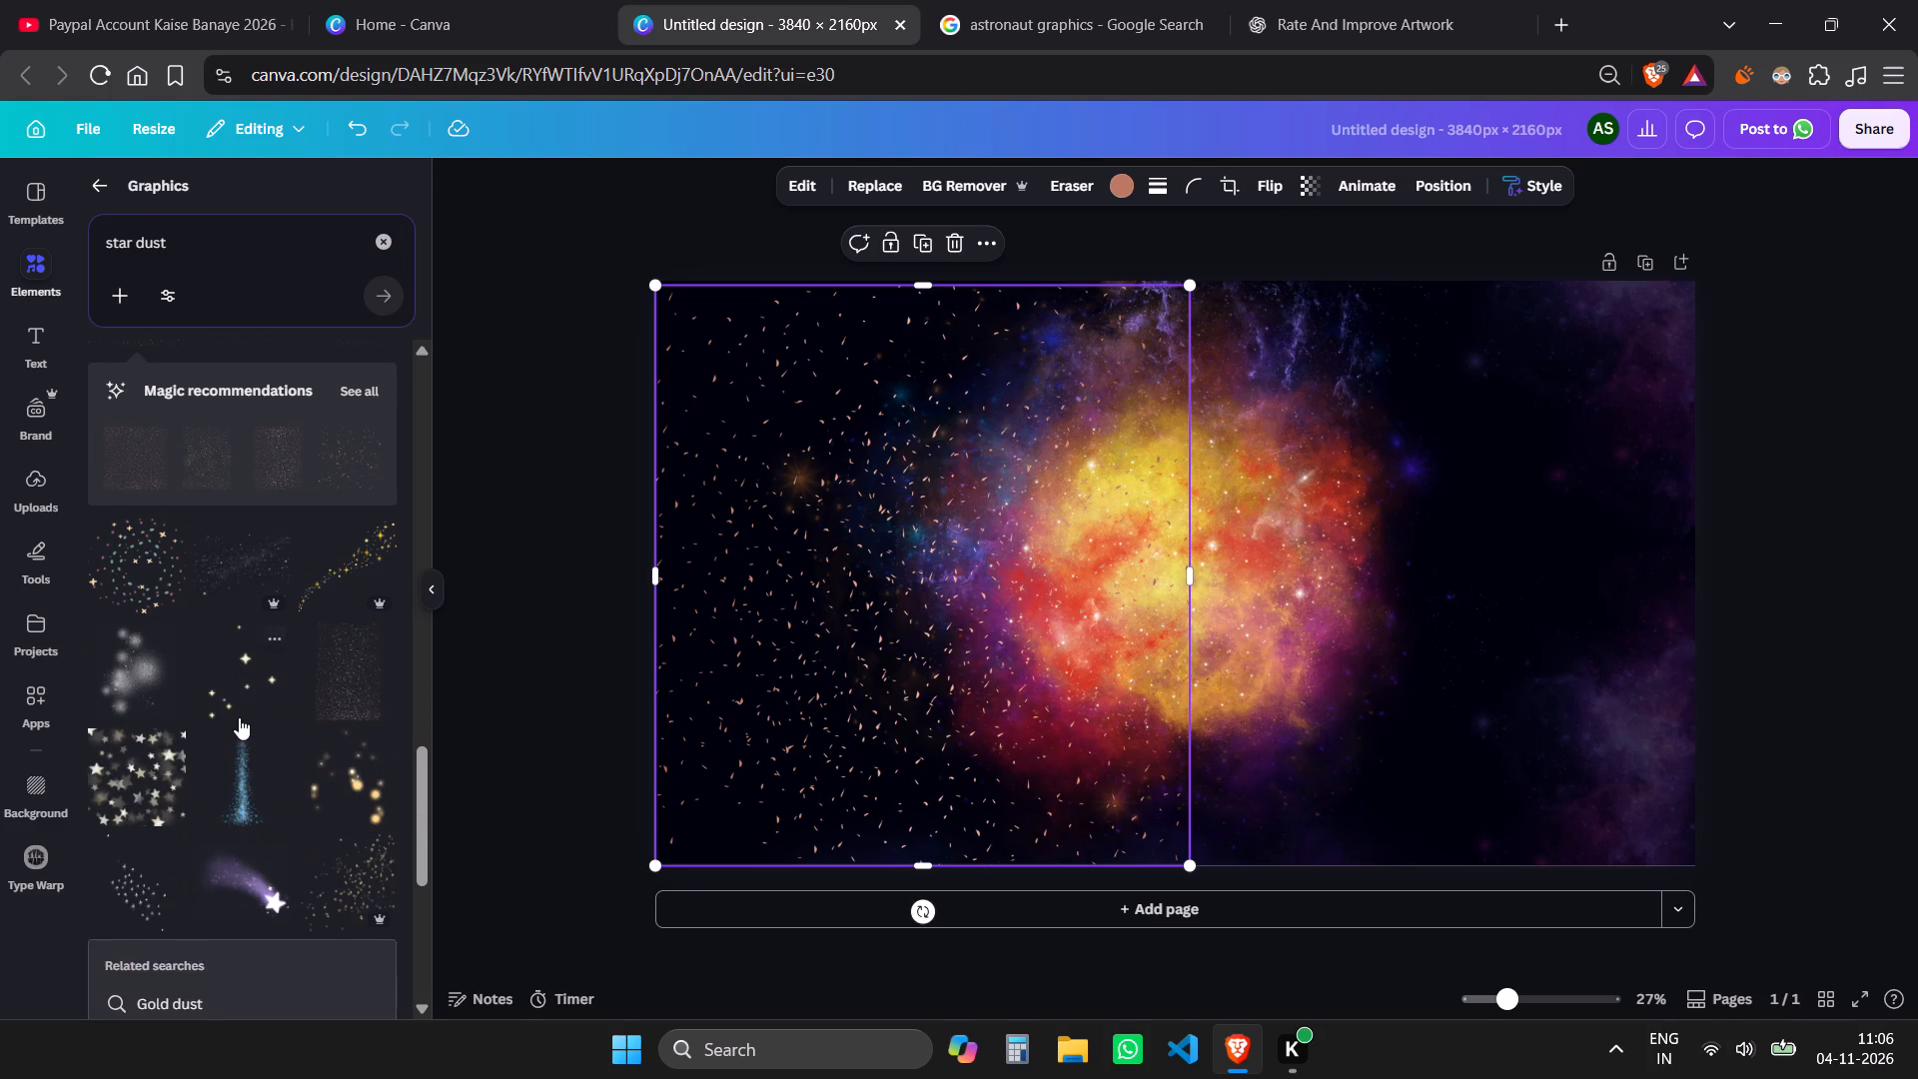
click(367, 690)
drag(1210, 590, 1335, 607)
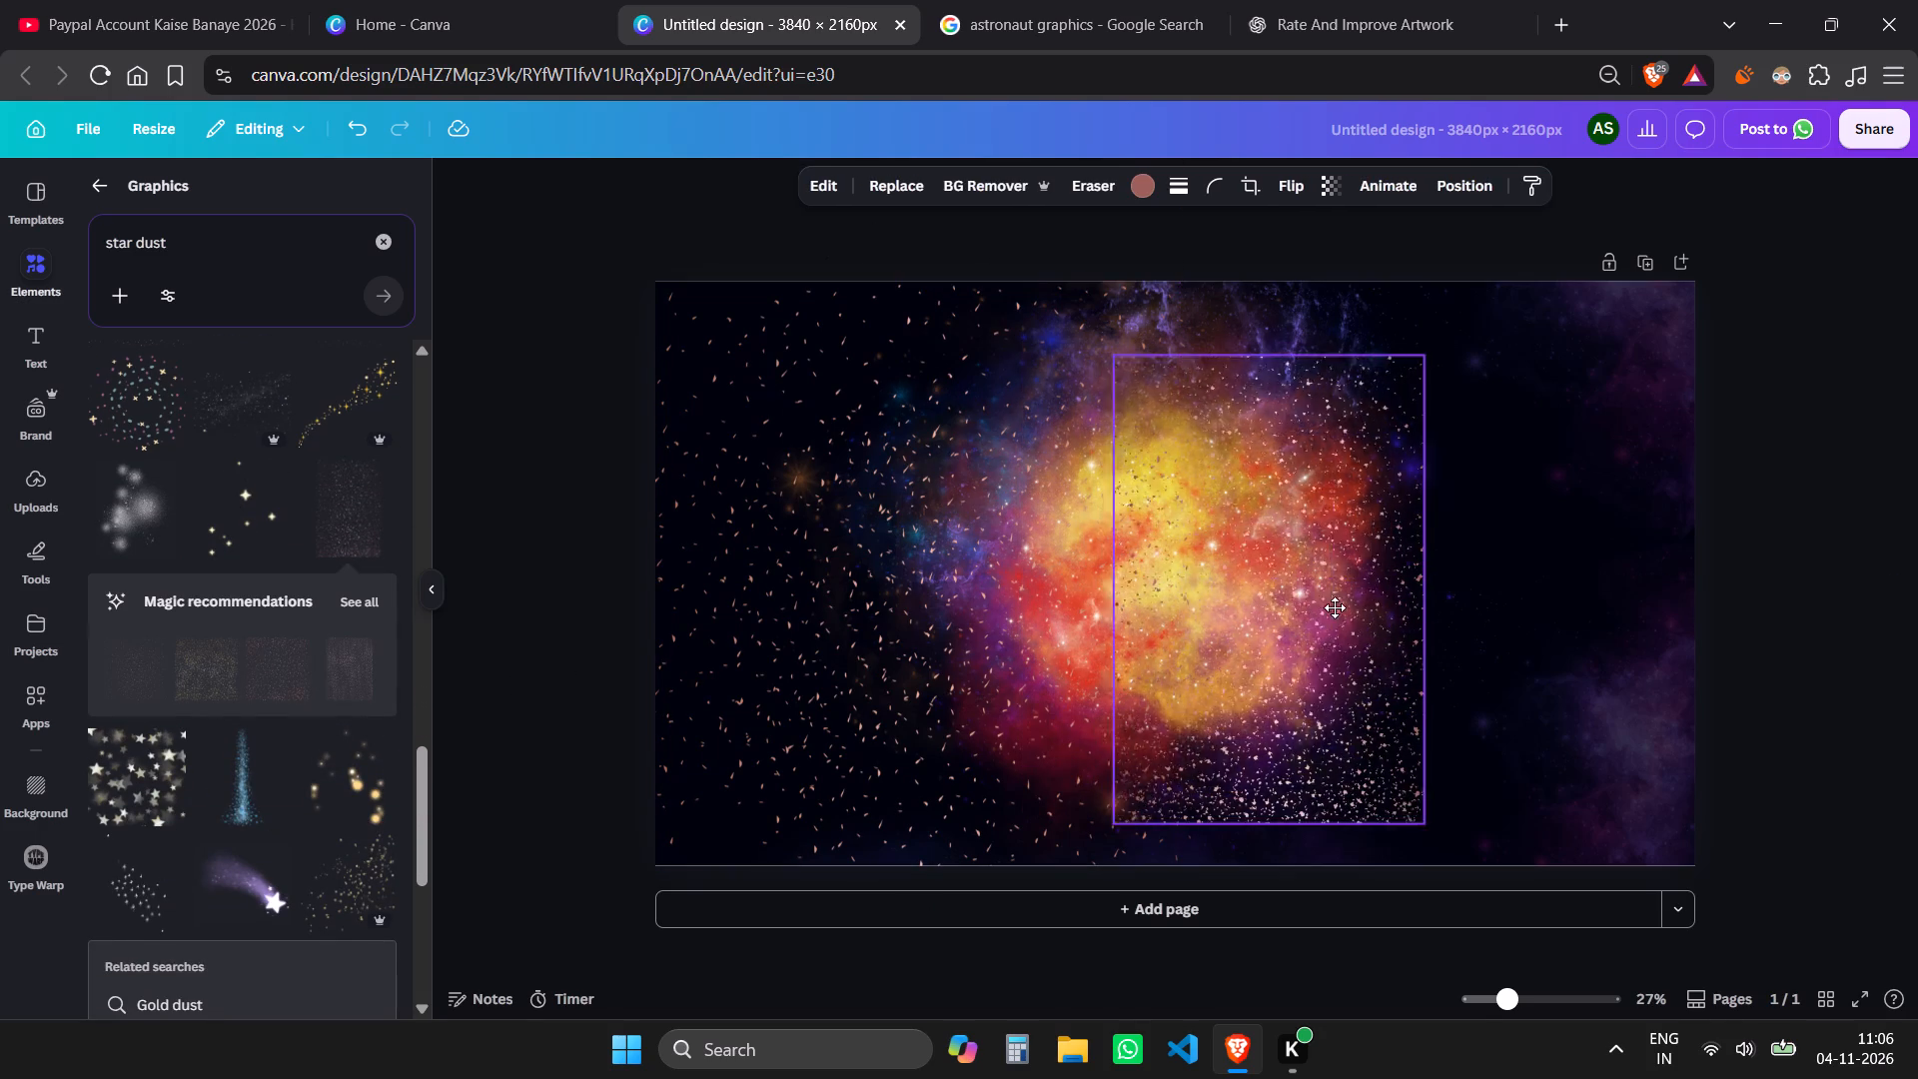
drag(1335, 607, 1438, 599)
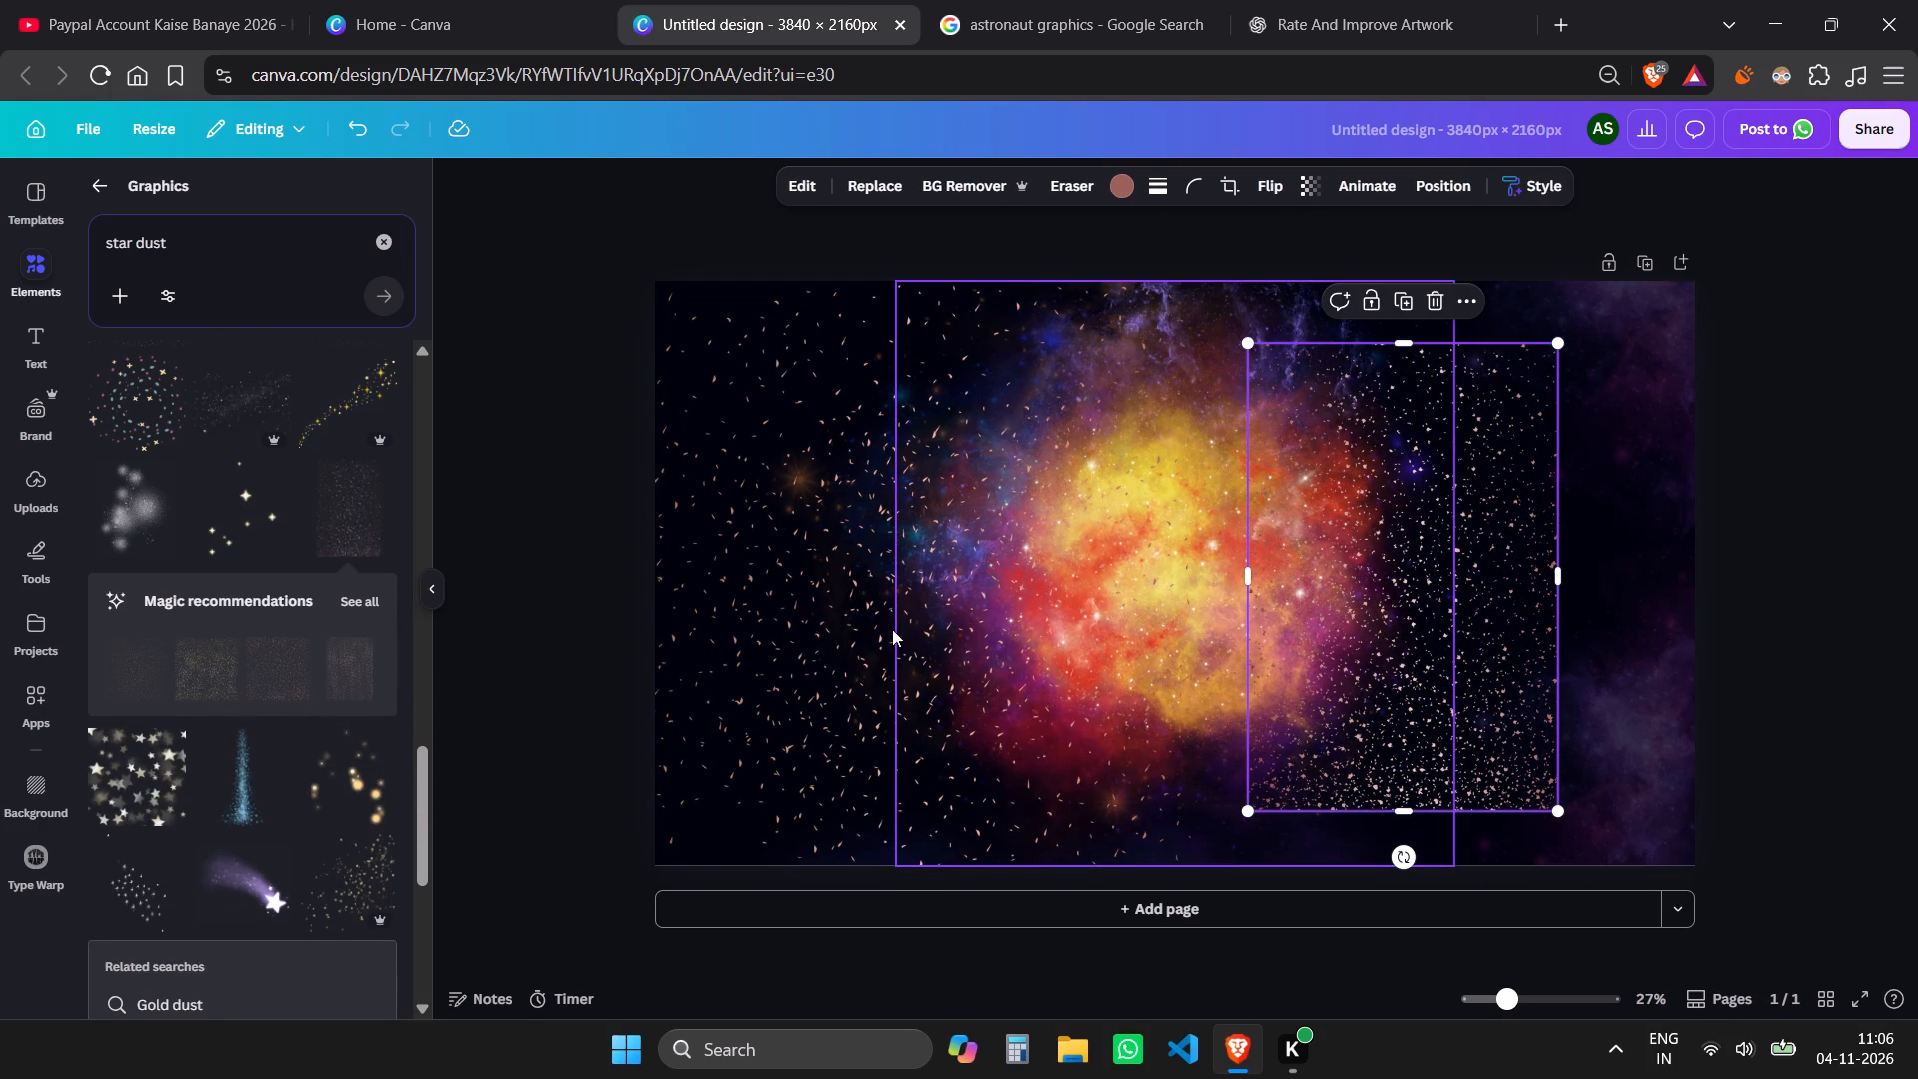
Delete the wide fine-speckled star dust overlay that covers the page from its left edge to past the centre.
click(857, 631)
click(951, 243)
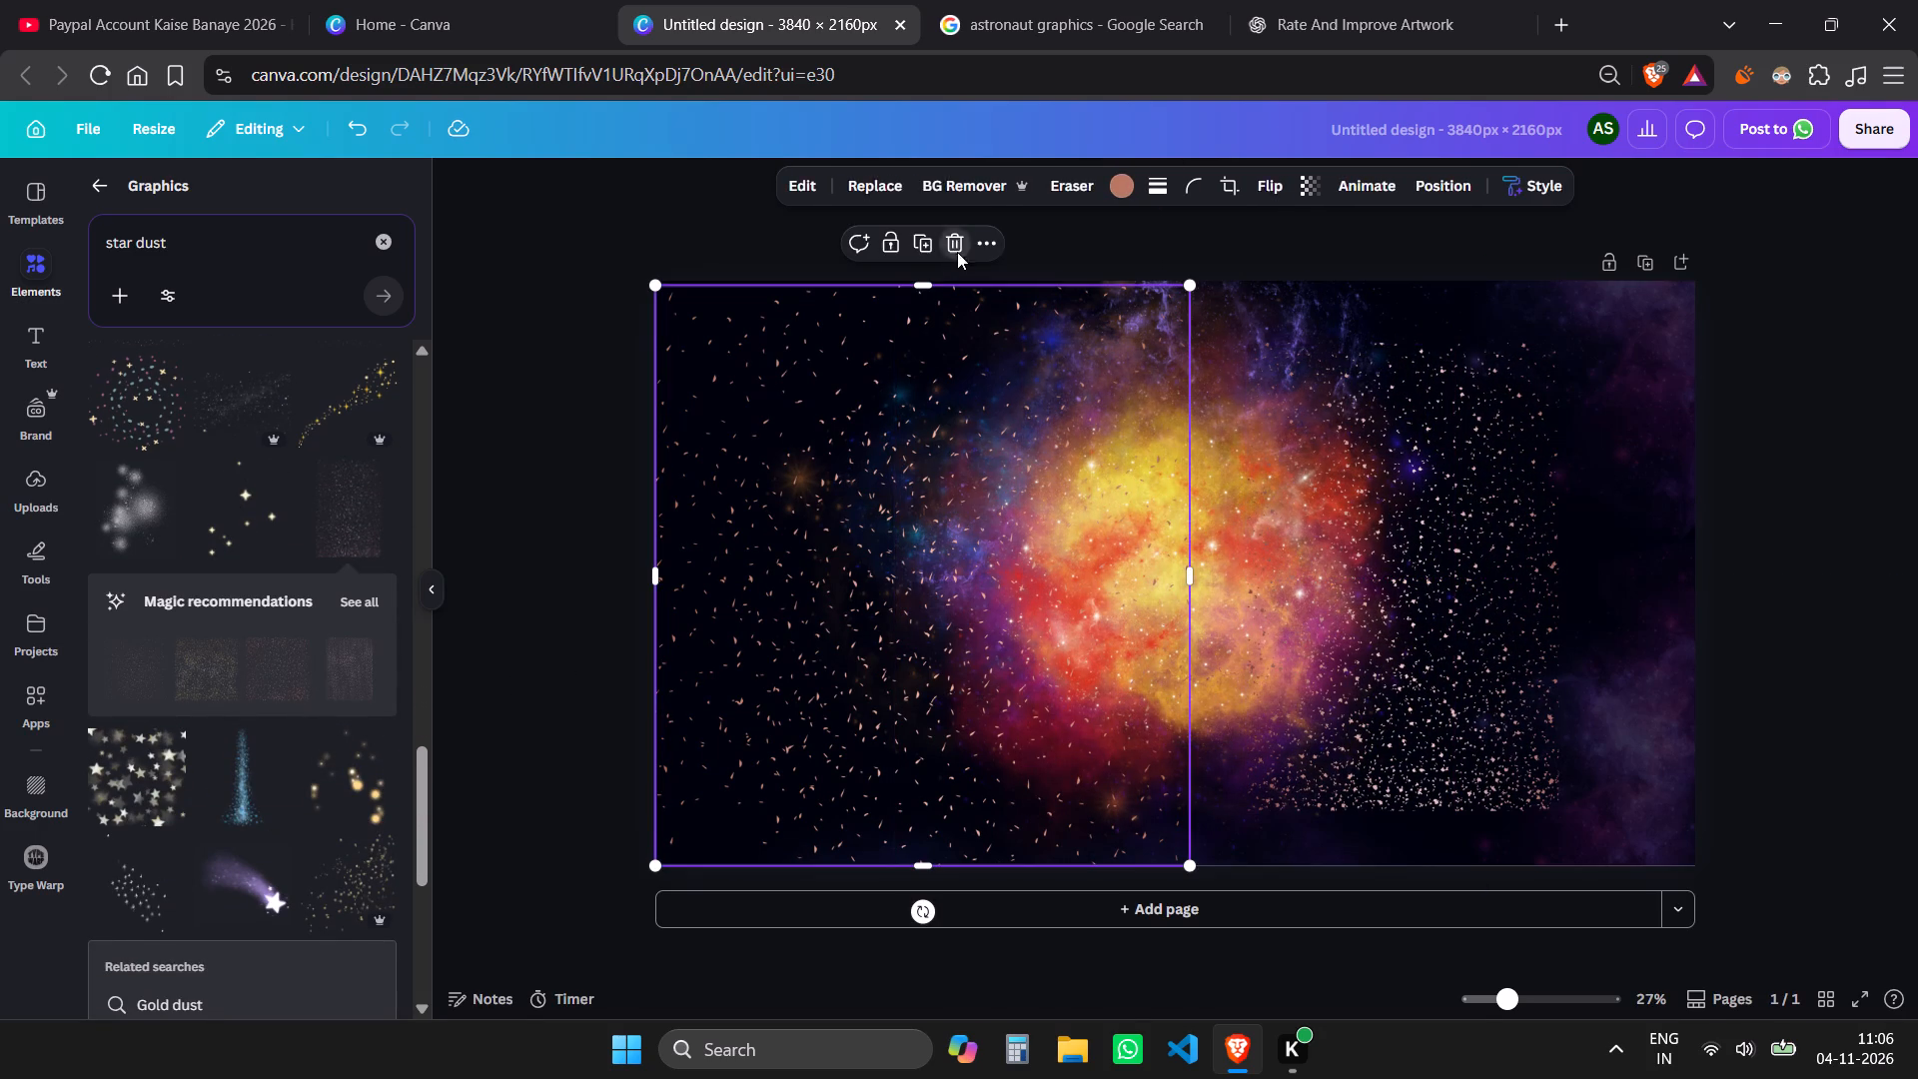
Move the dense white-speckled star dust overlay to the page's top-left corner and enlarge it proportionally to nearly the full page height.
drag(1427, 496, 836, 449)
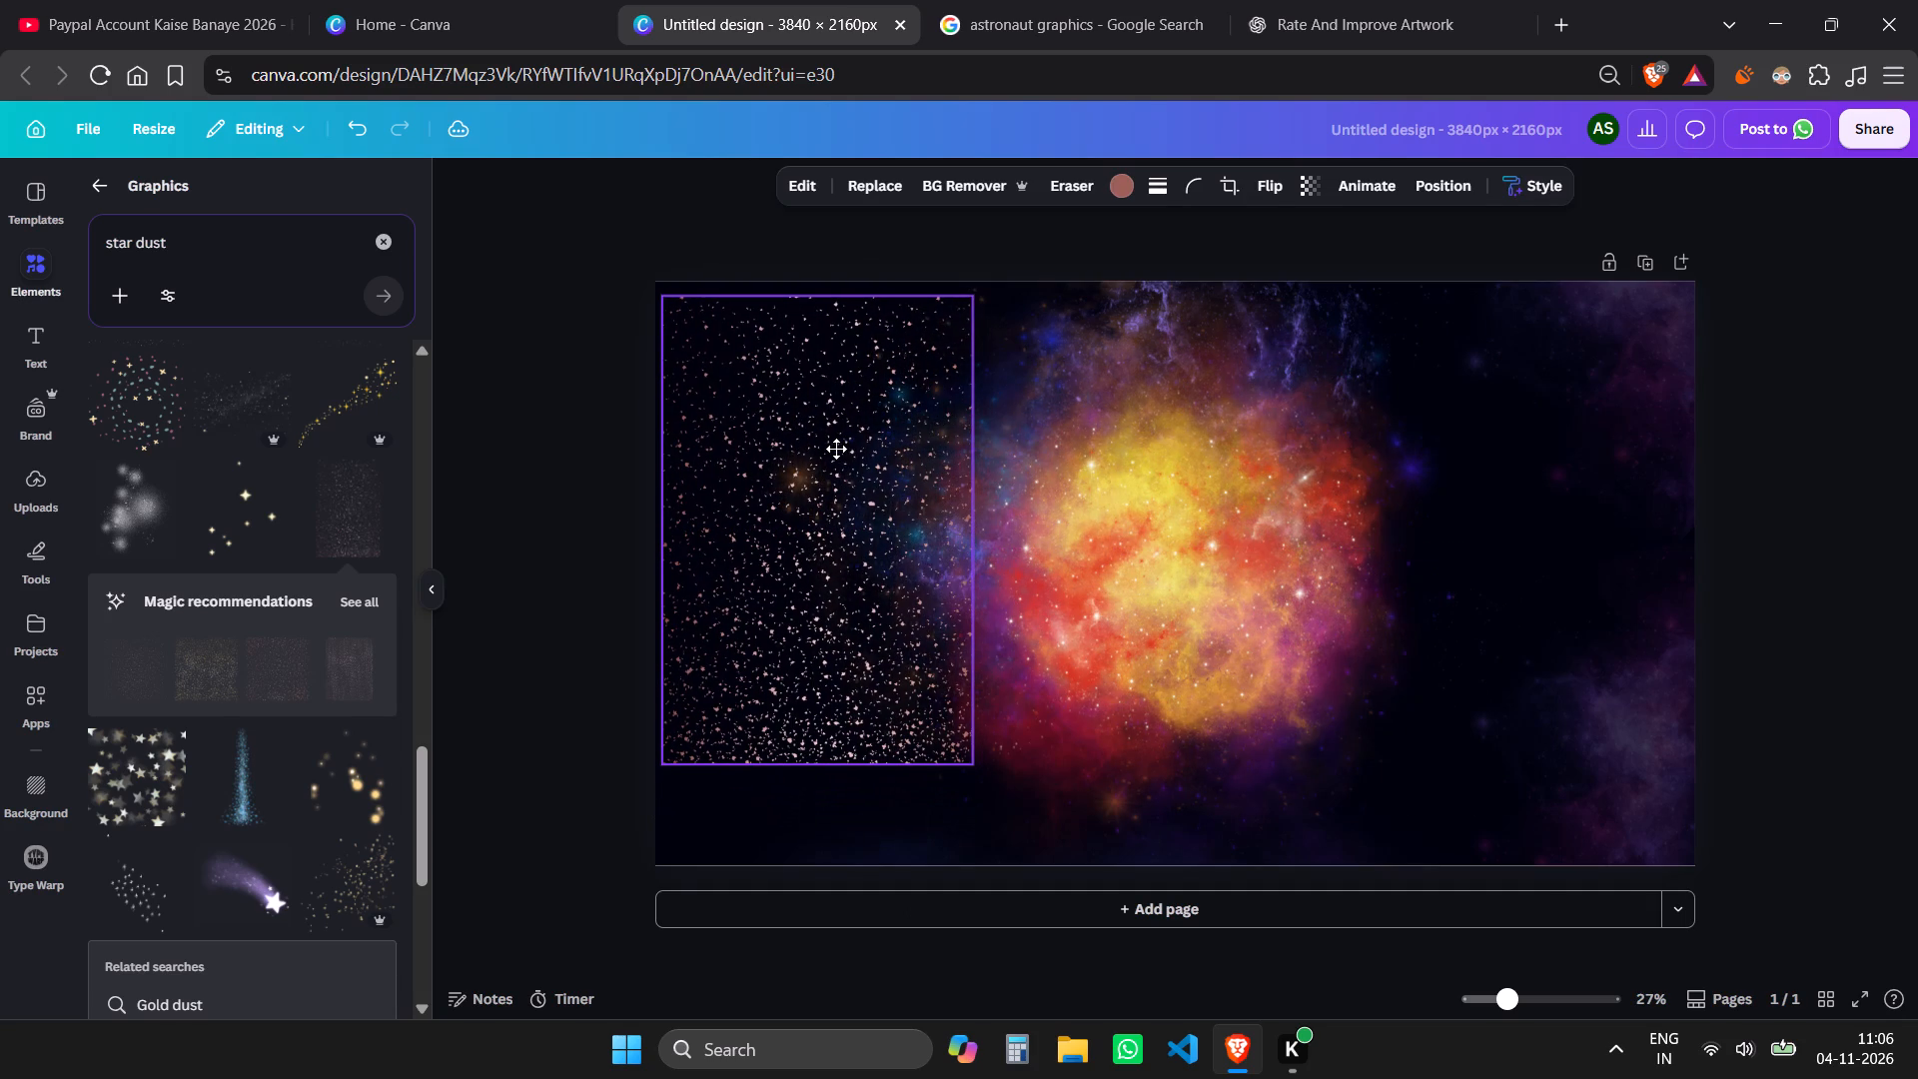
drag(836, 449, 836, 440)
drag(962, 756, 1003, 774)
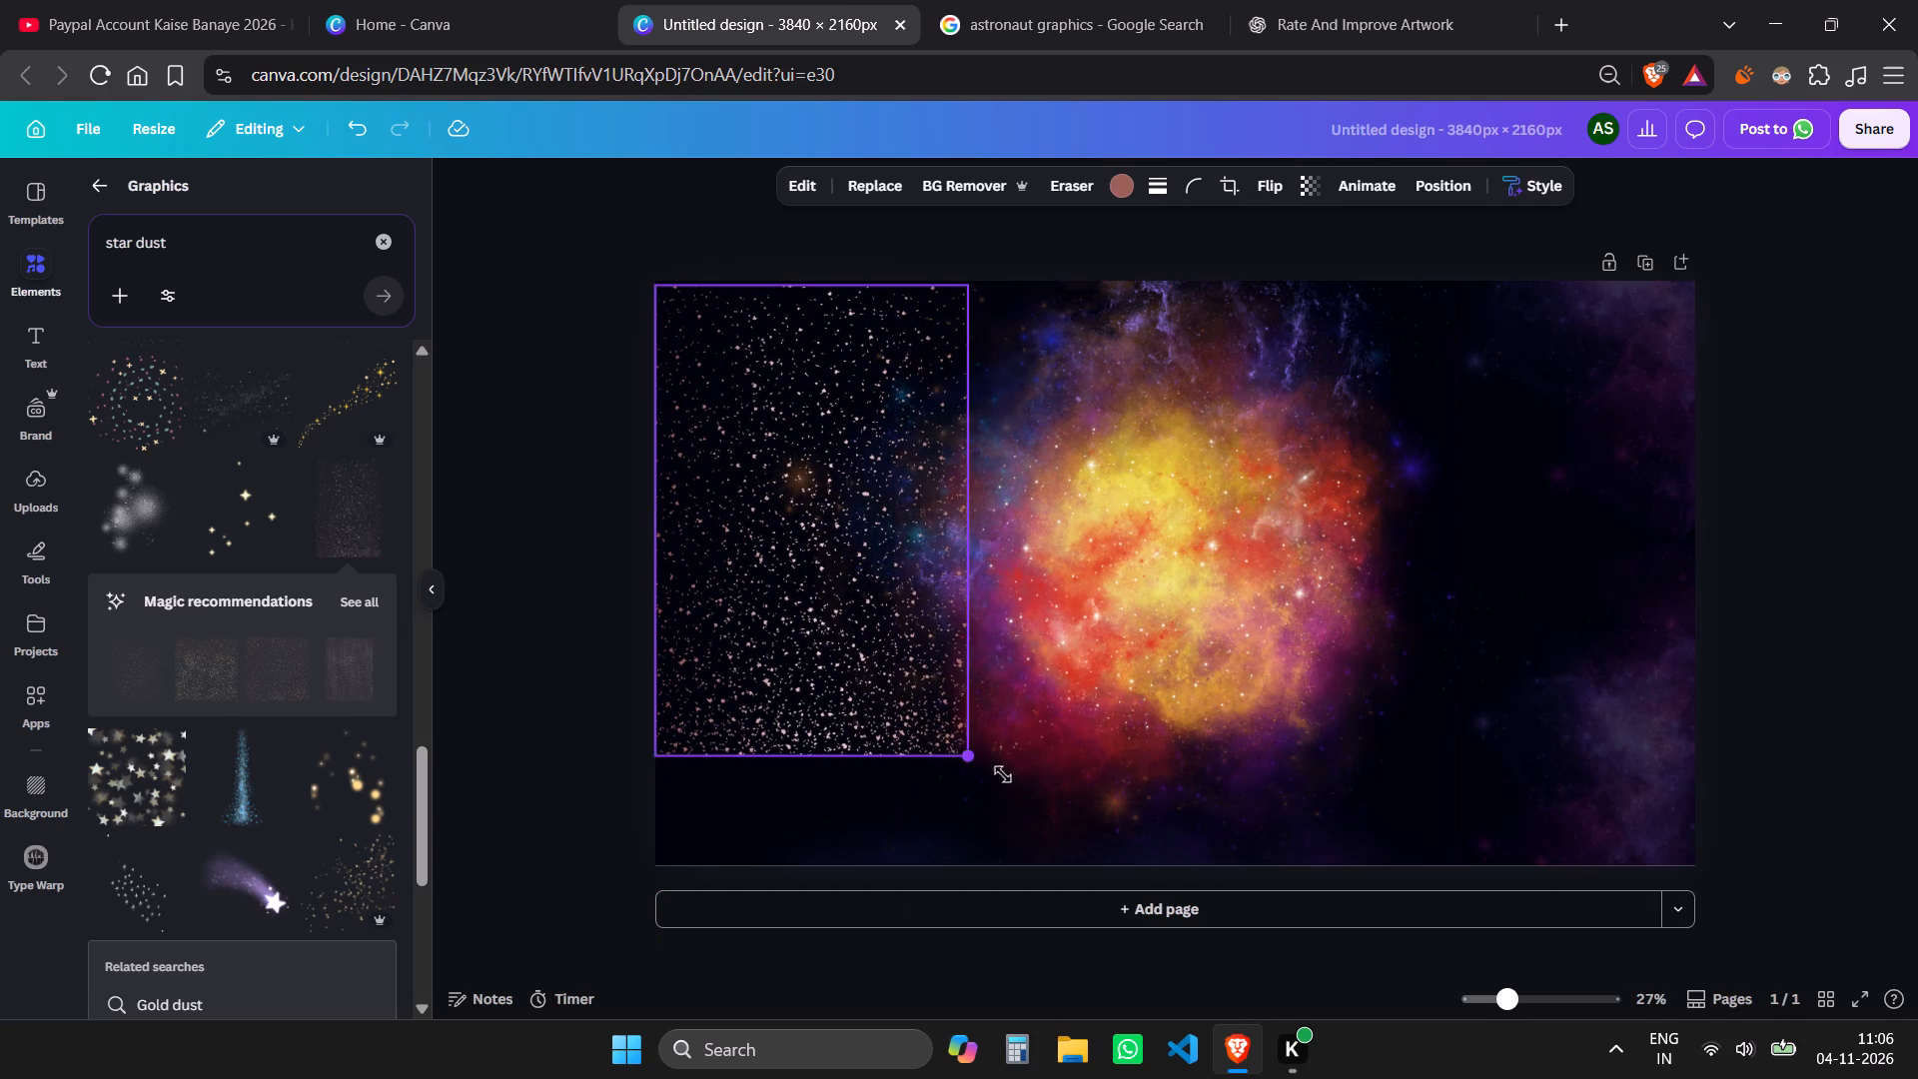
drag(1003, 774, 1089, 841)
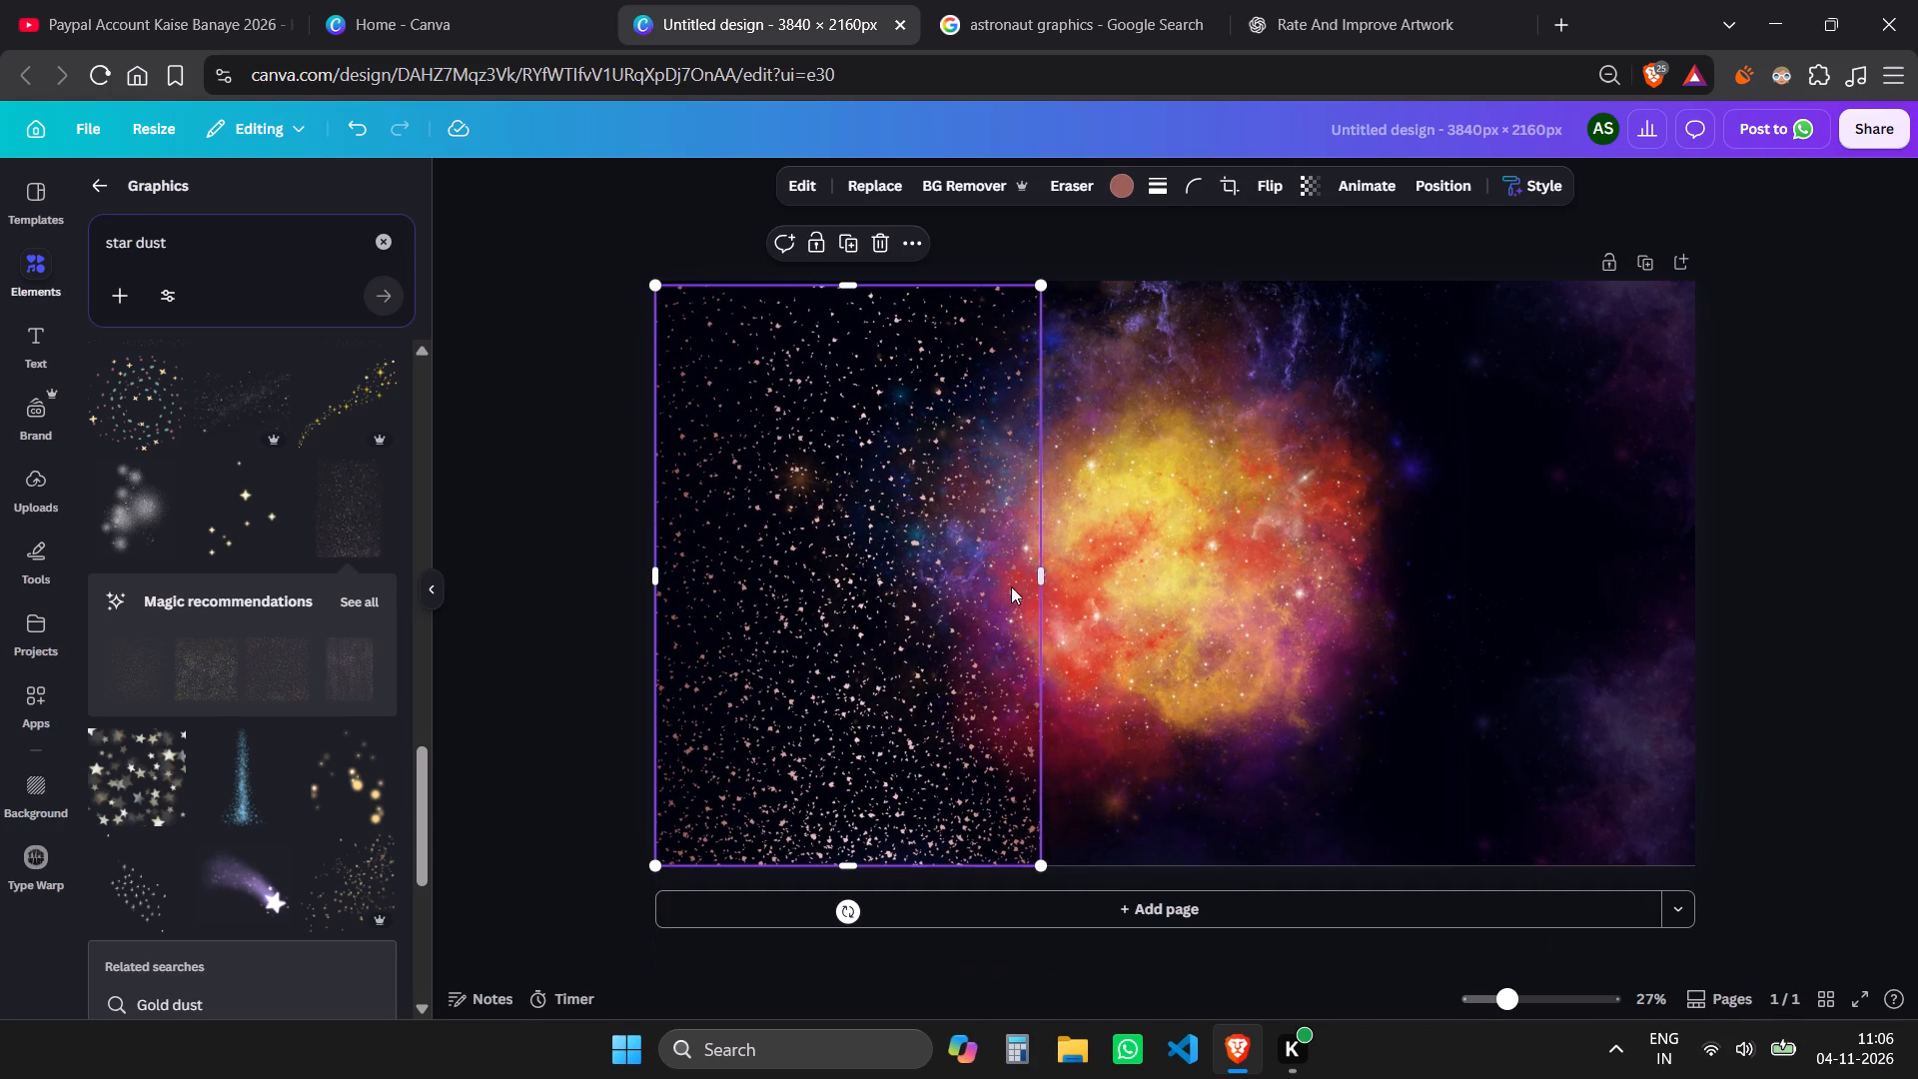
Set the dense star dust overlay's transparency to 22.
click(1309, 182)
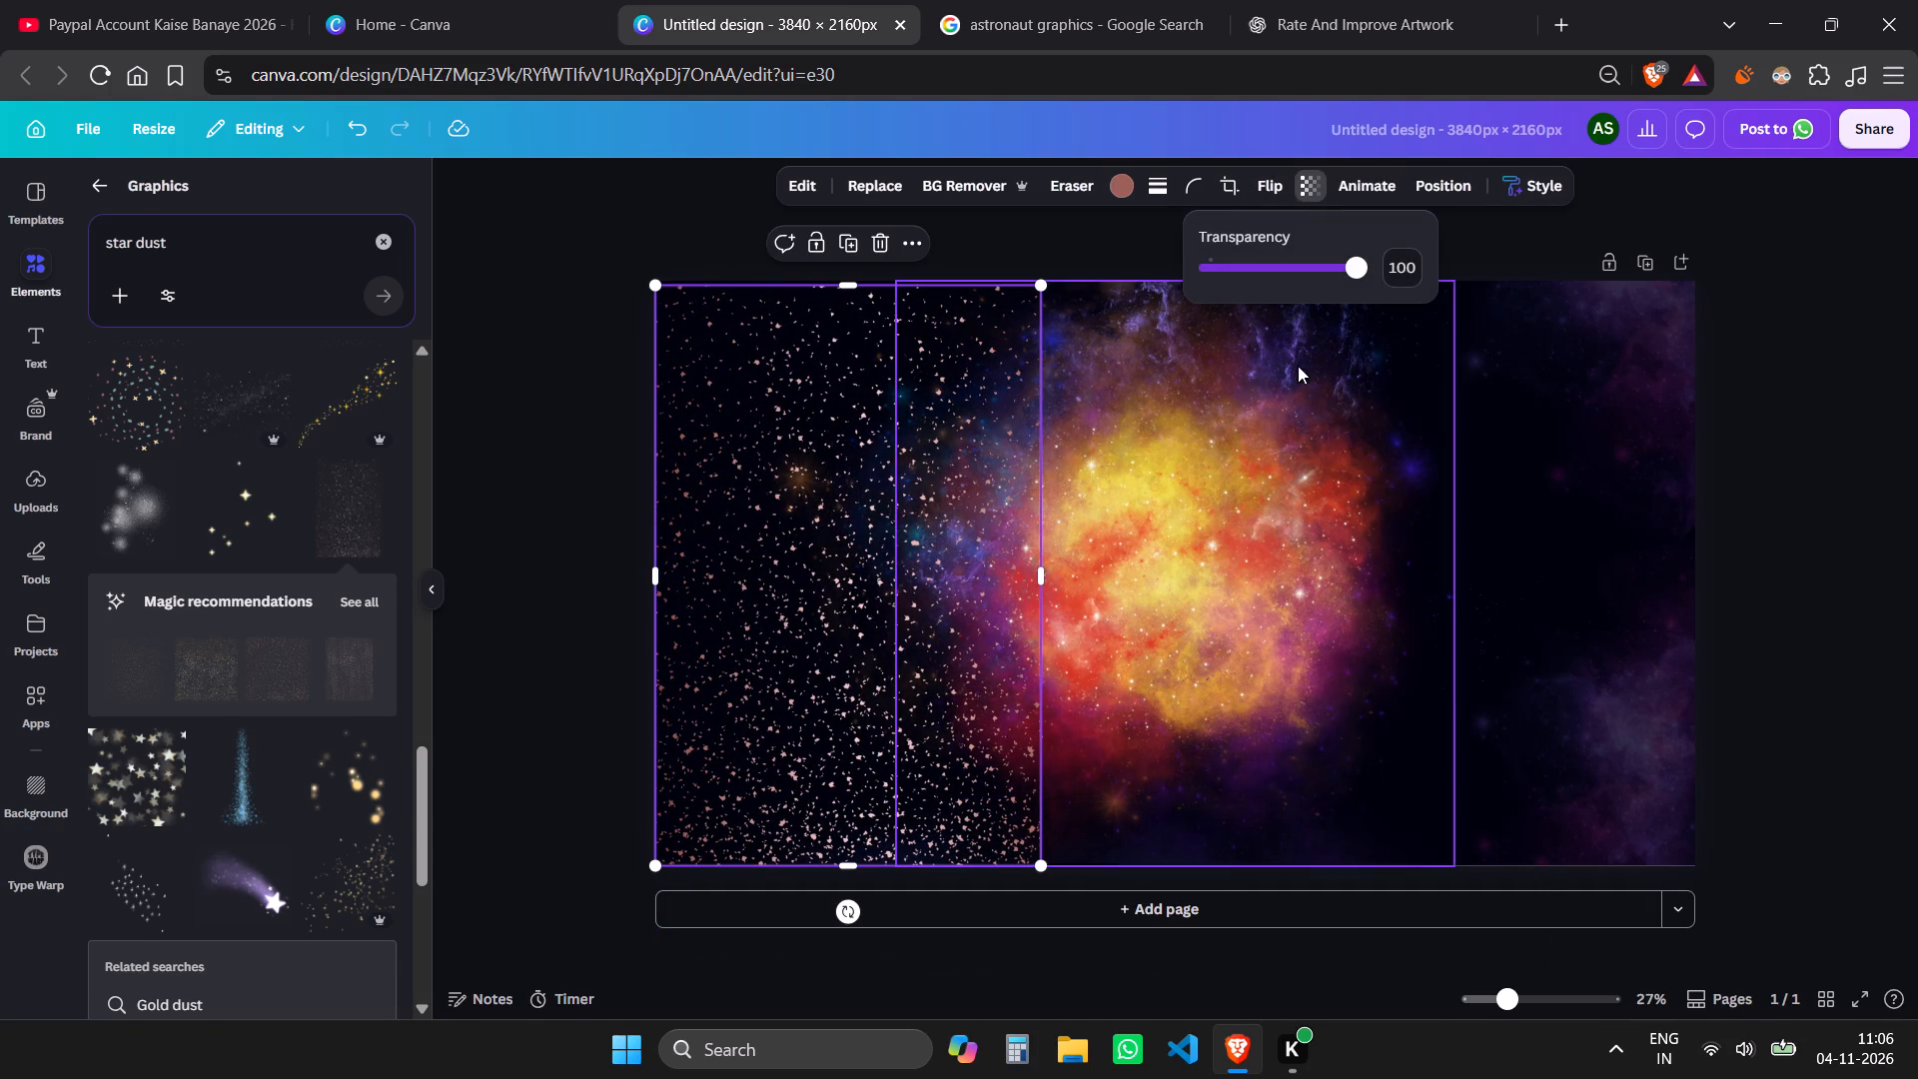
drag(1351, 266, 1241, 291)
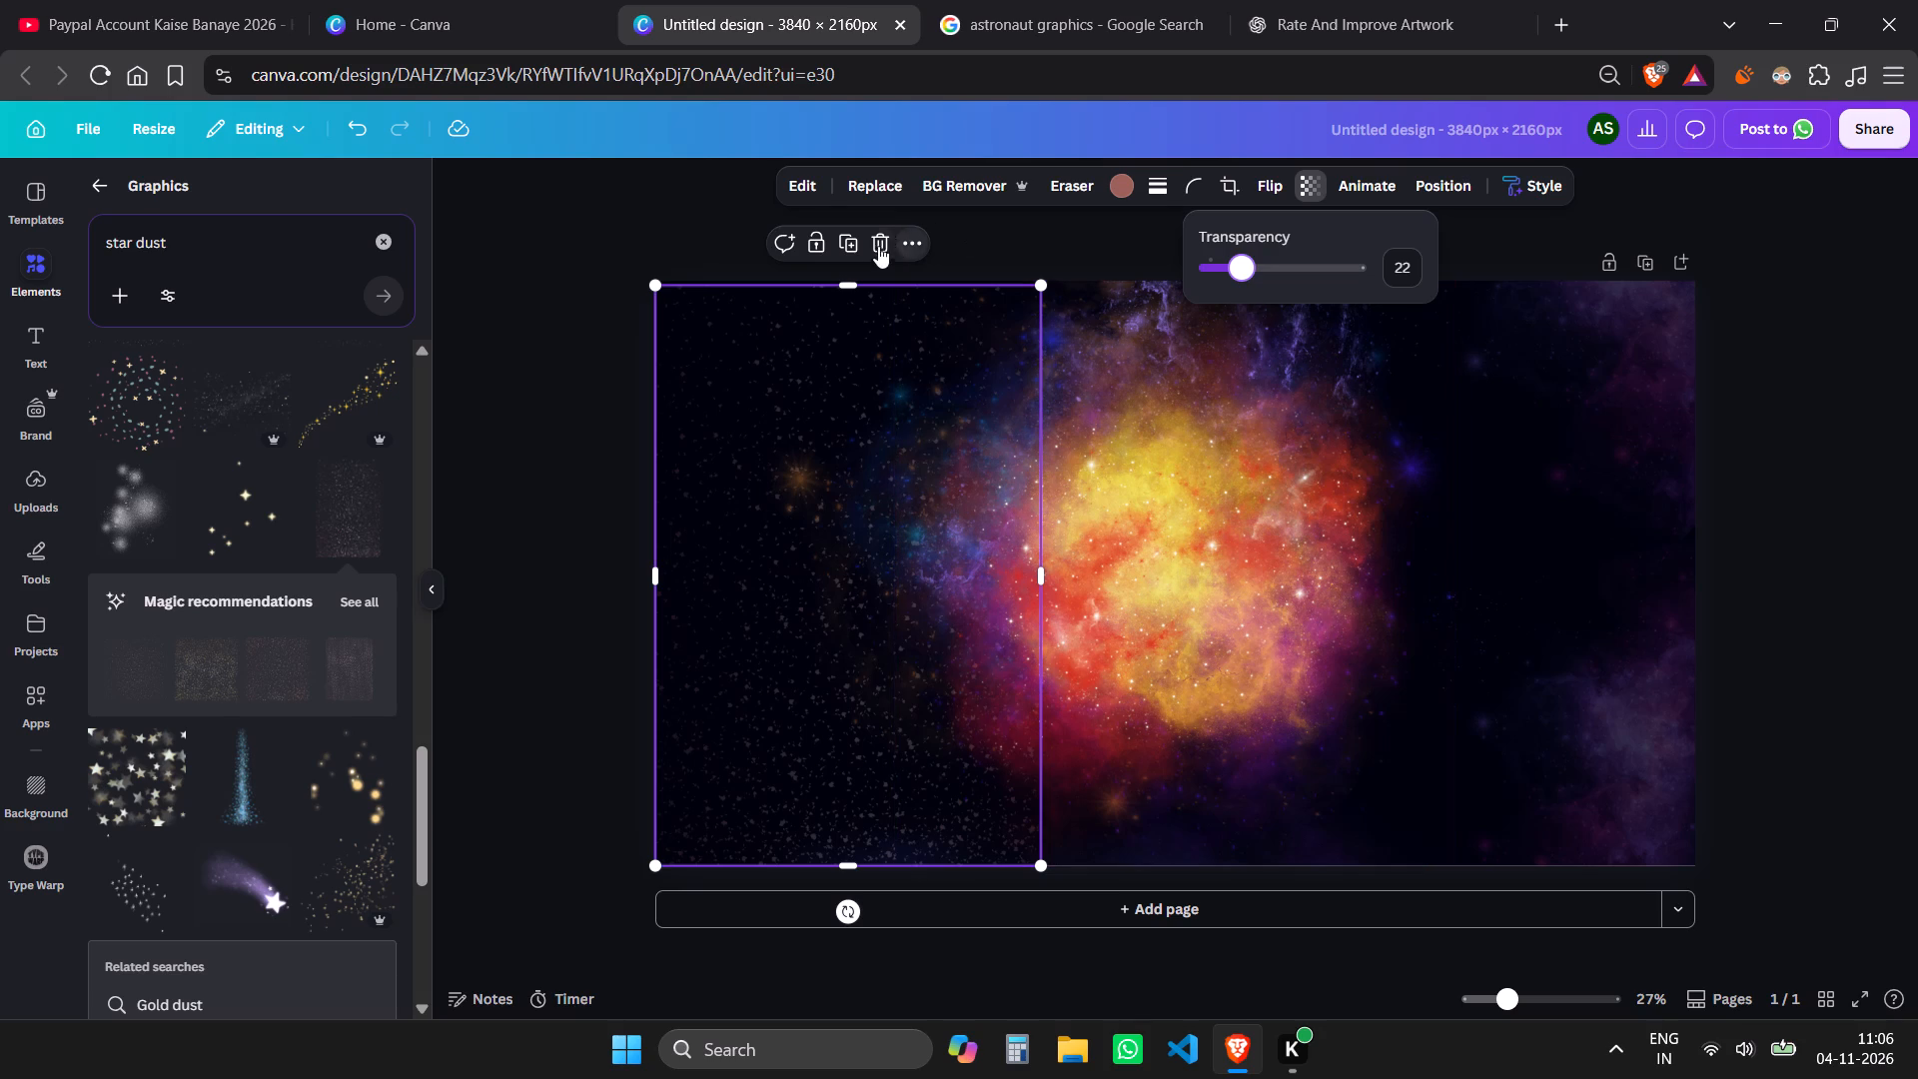
Delete the dense white-speckled star dust overlay from the left part of the page.
click(882, 476)
click(842, 452)
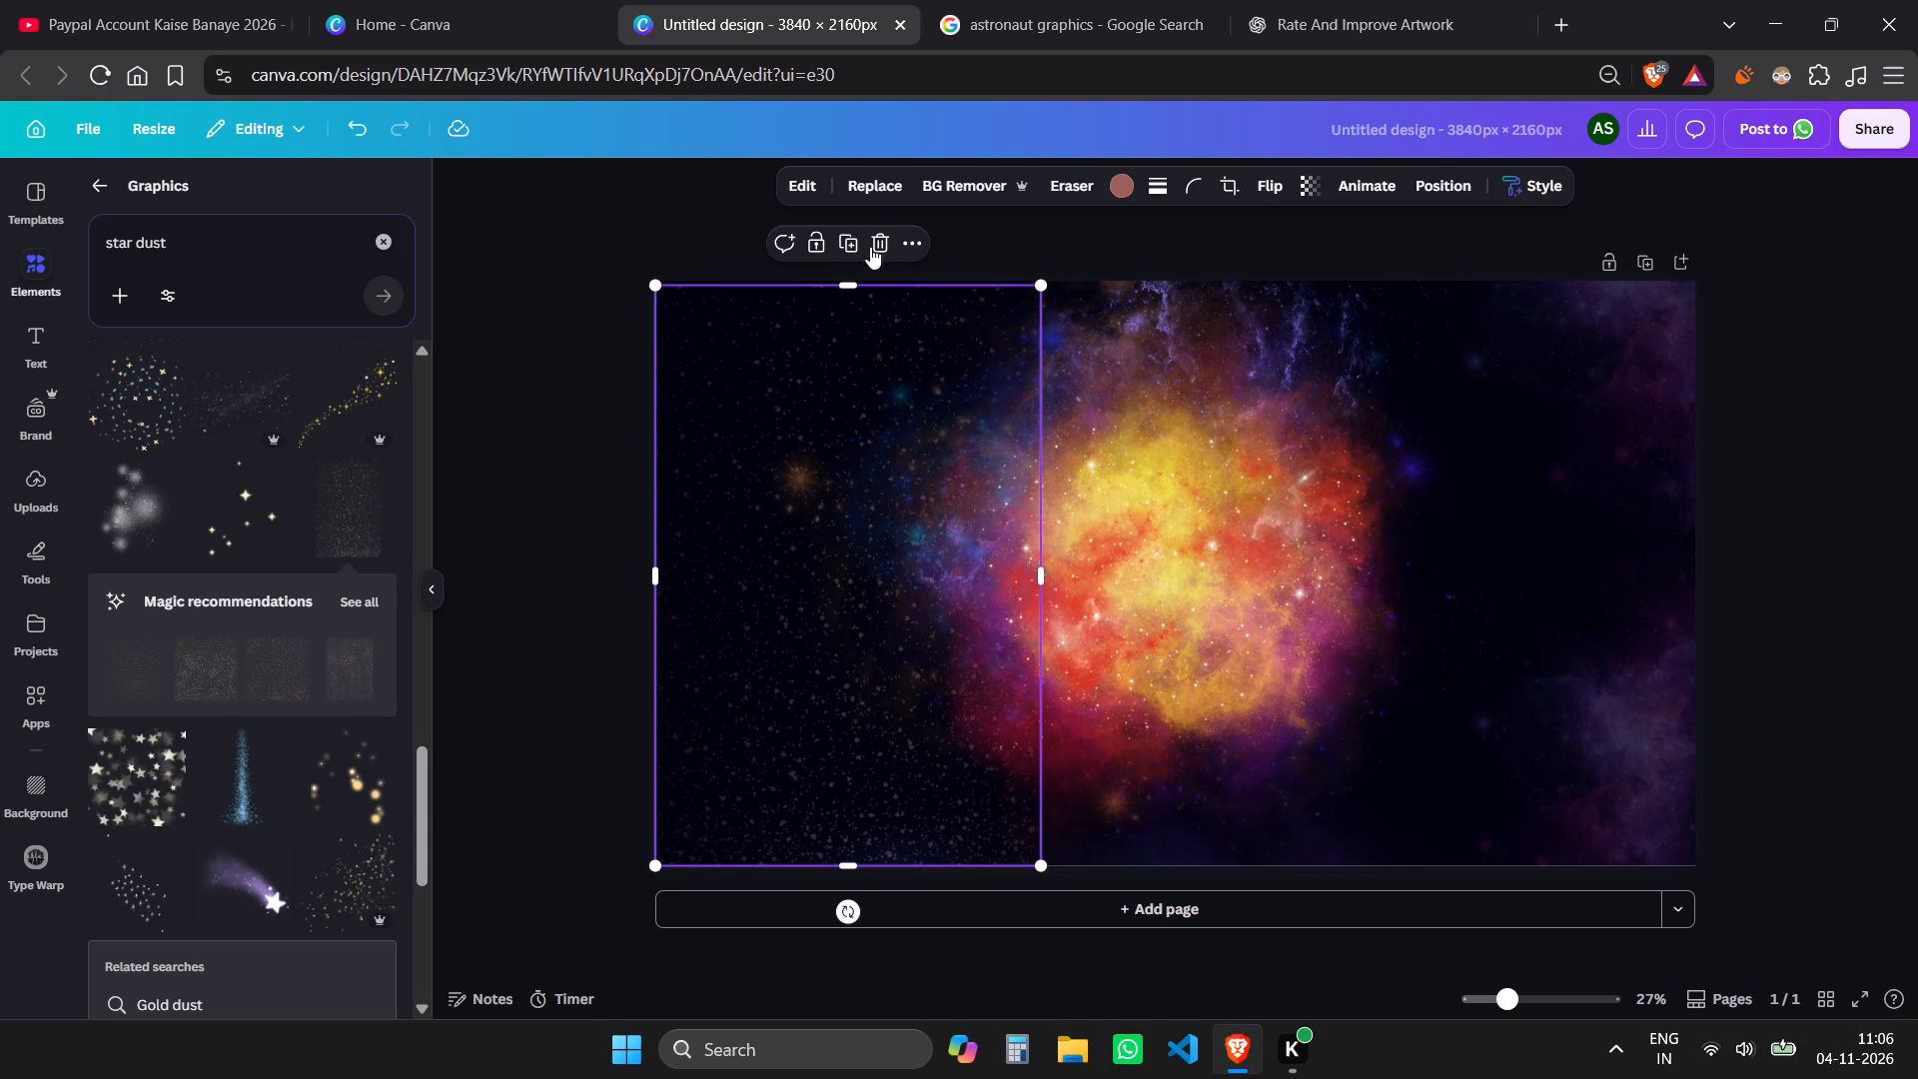
click(877, 228)
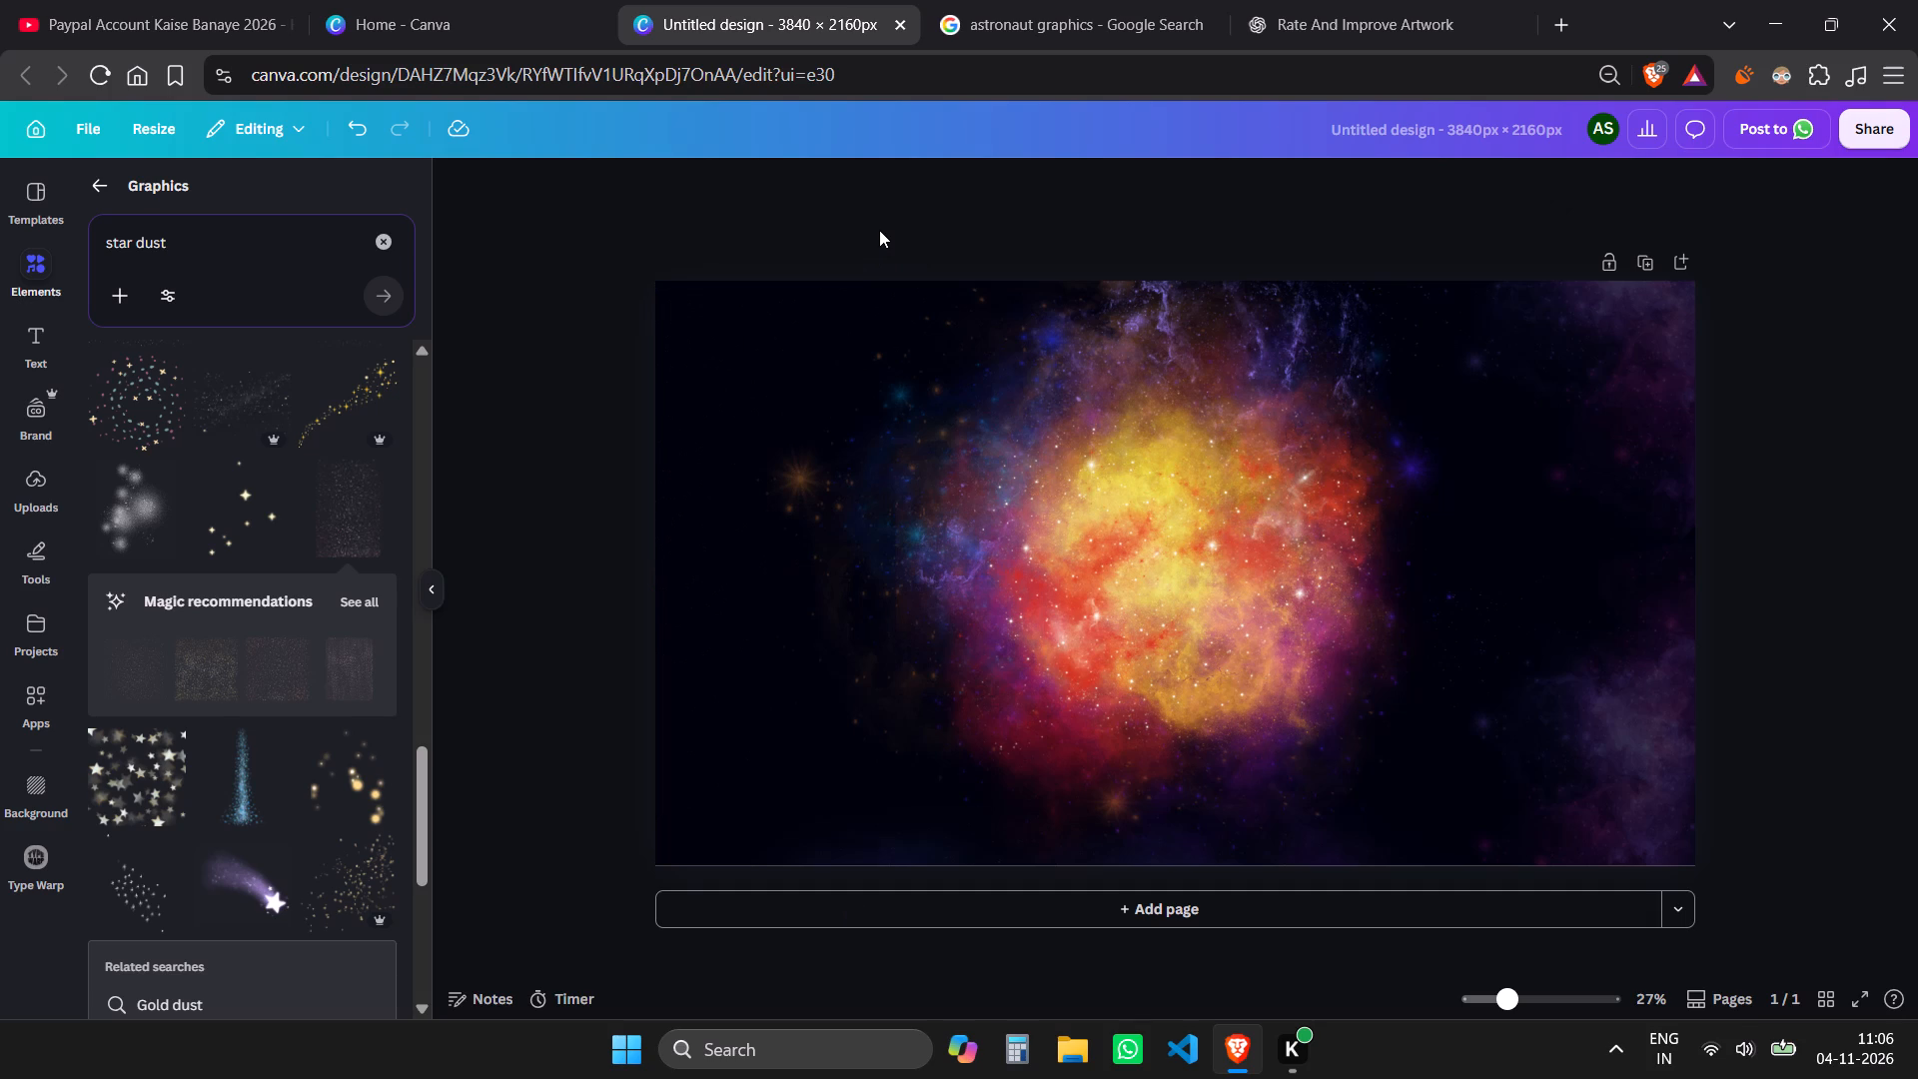
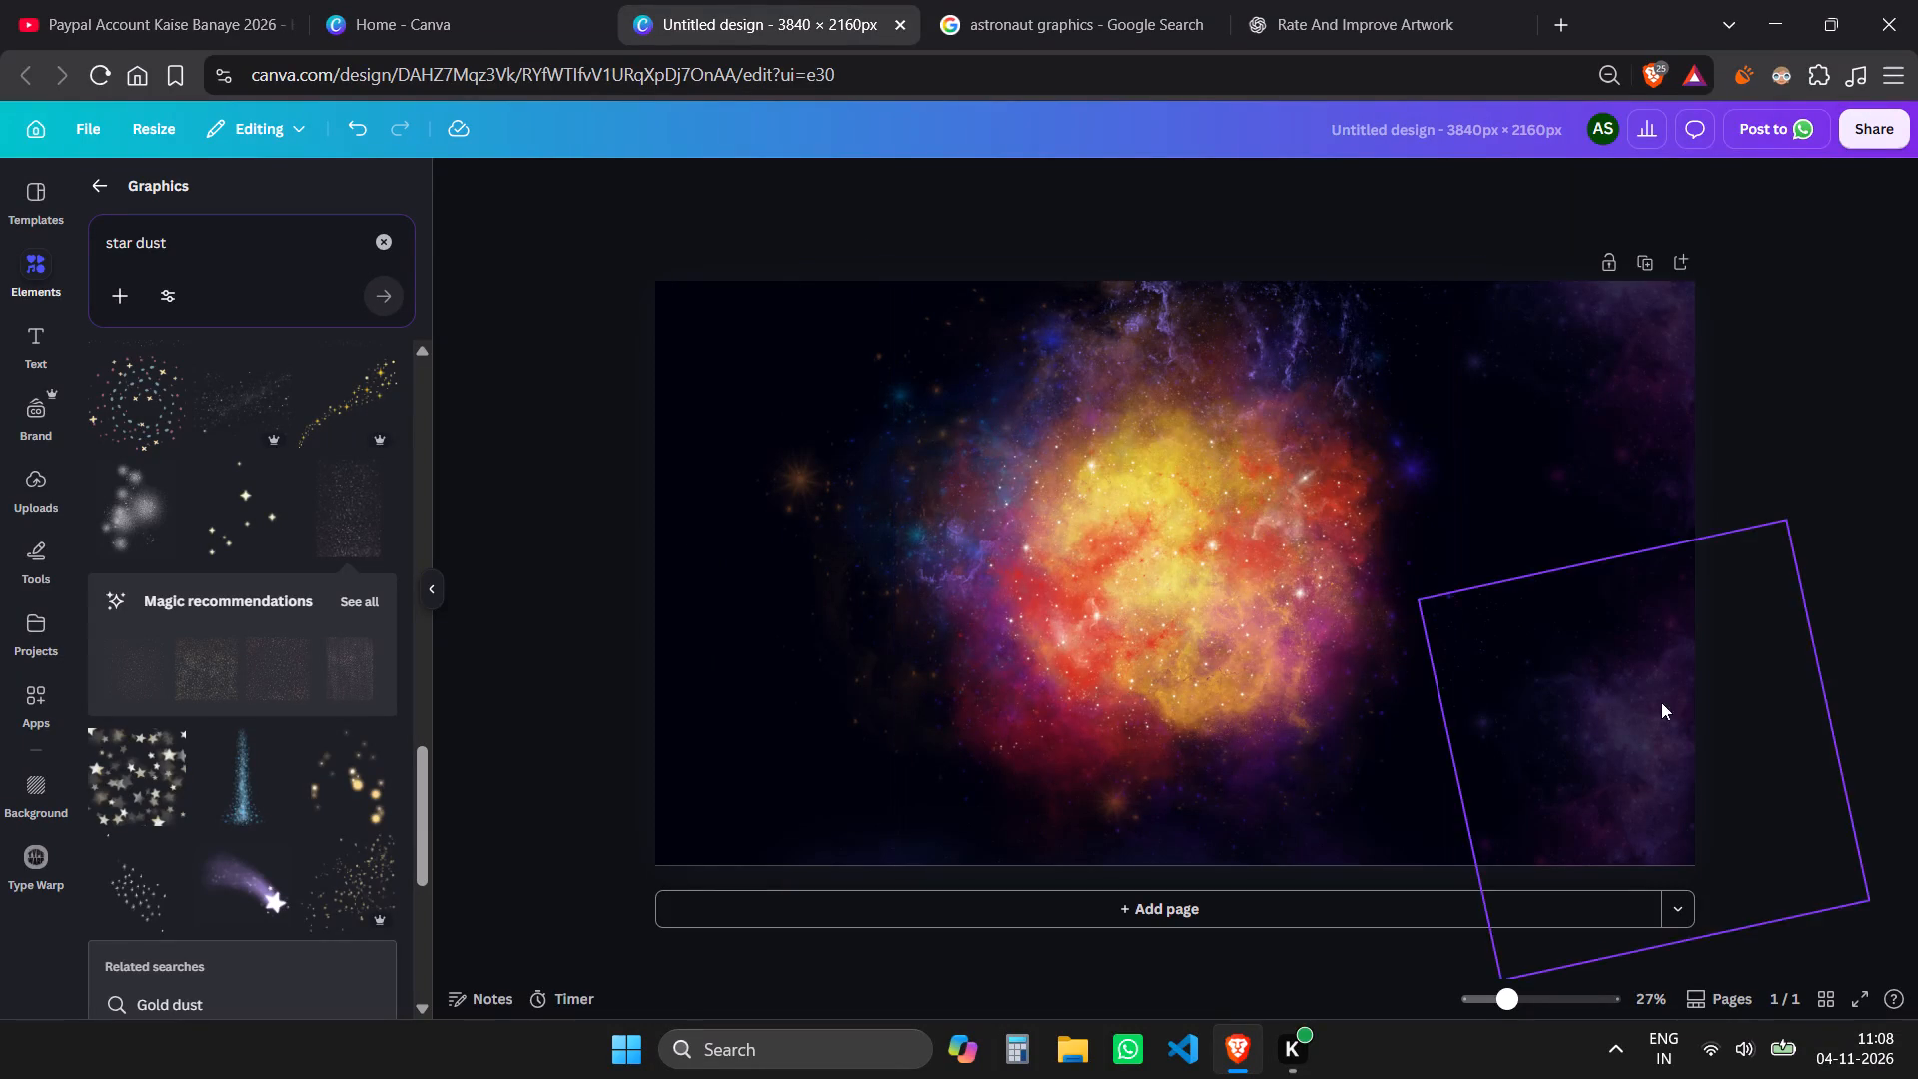
Duplicate the purple nebula cloud from the page's bottom-right corner, place the copy over the top-left corner and rotate it to suit.
click(1667, 749)
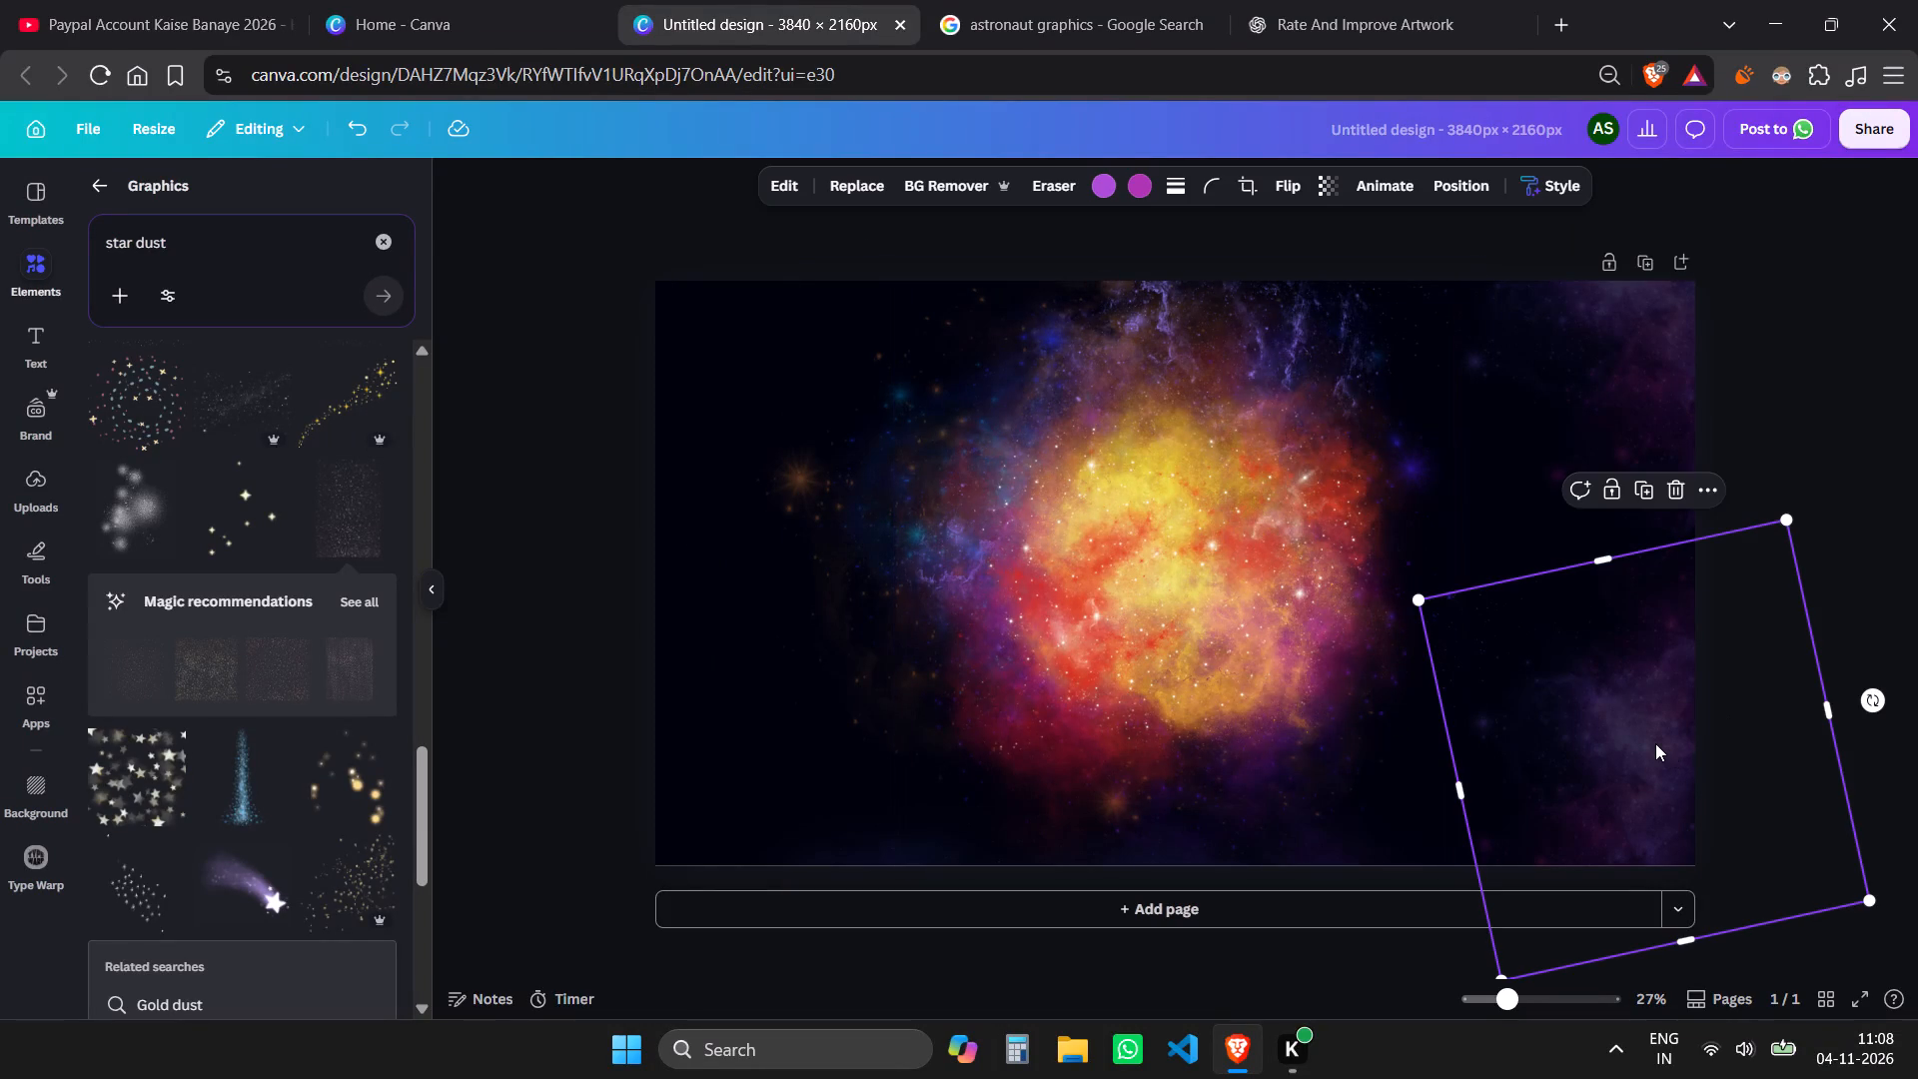
key(ctrl+c)
key(ctrl+v)
drag(1655, 742, 414, 248)
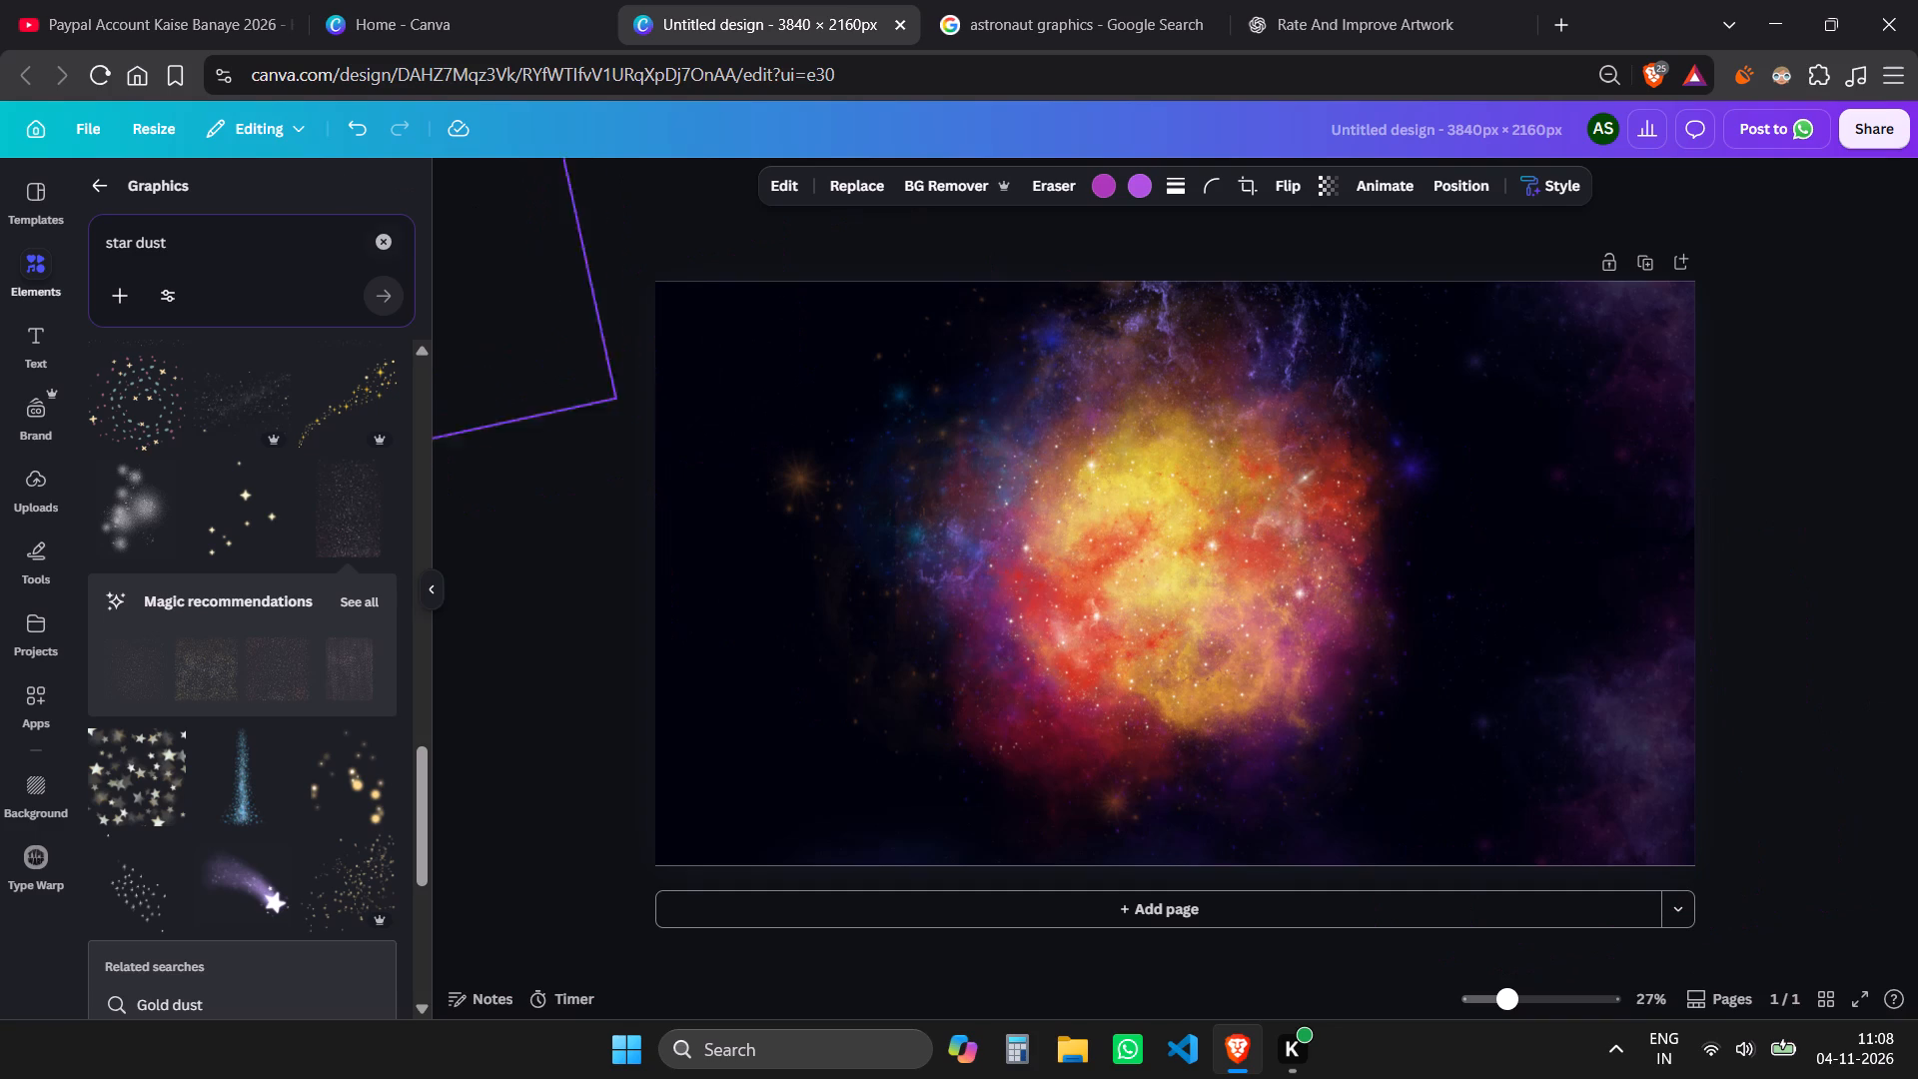
drag(414, 248, 693, 212)
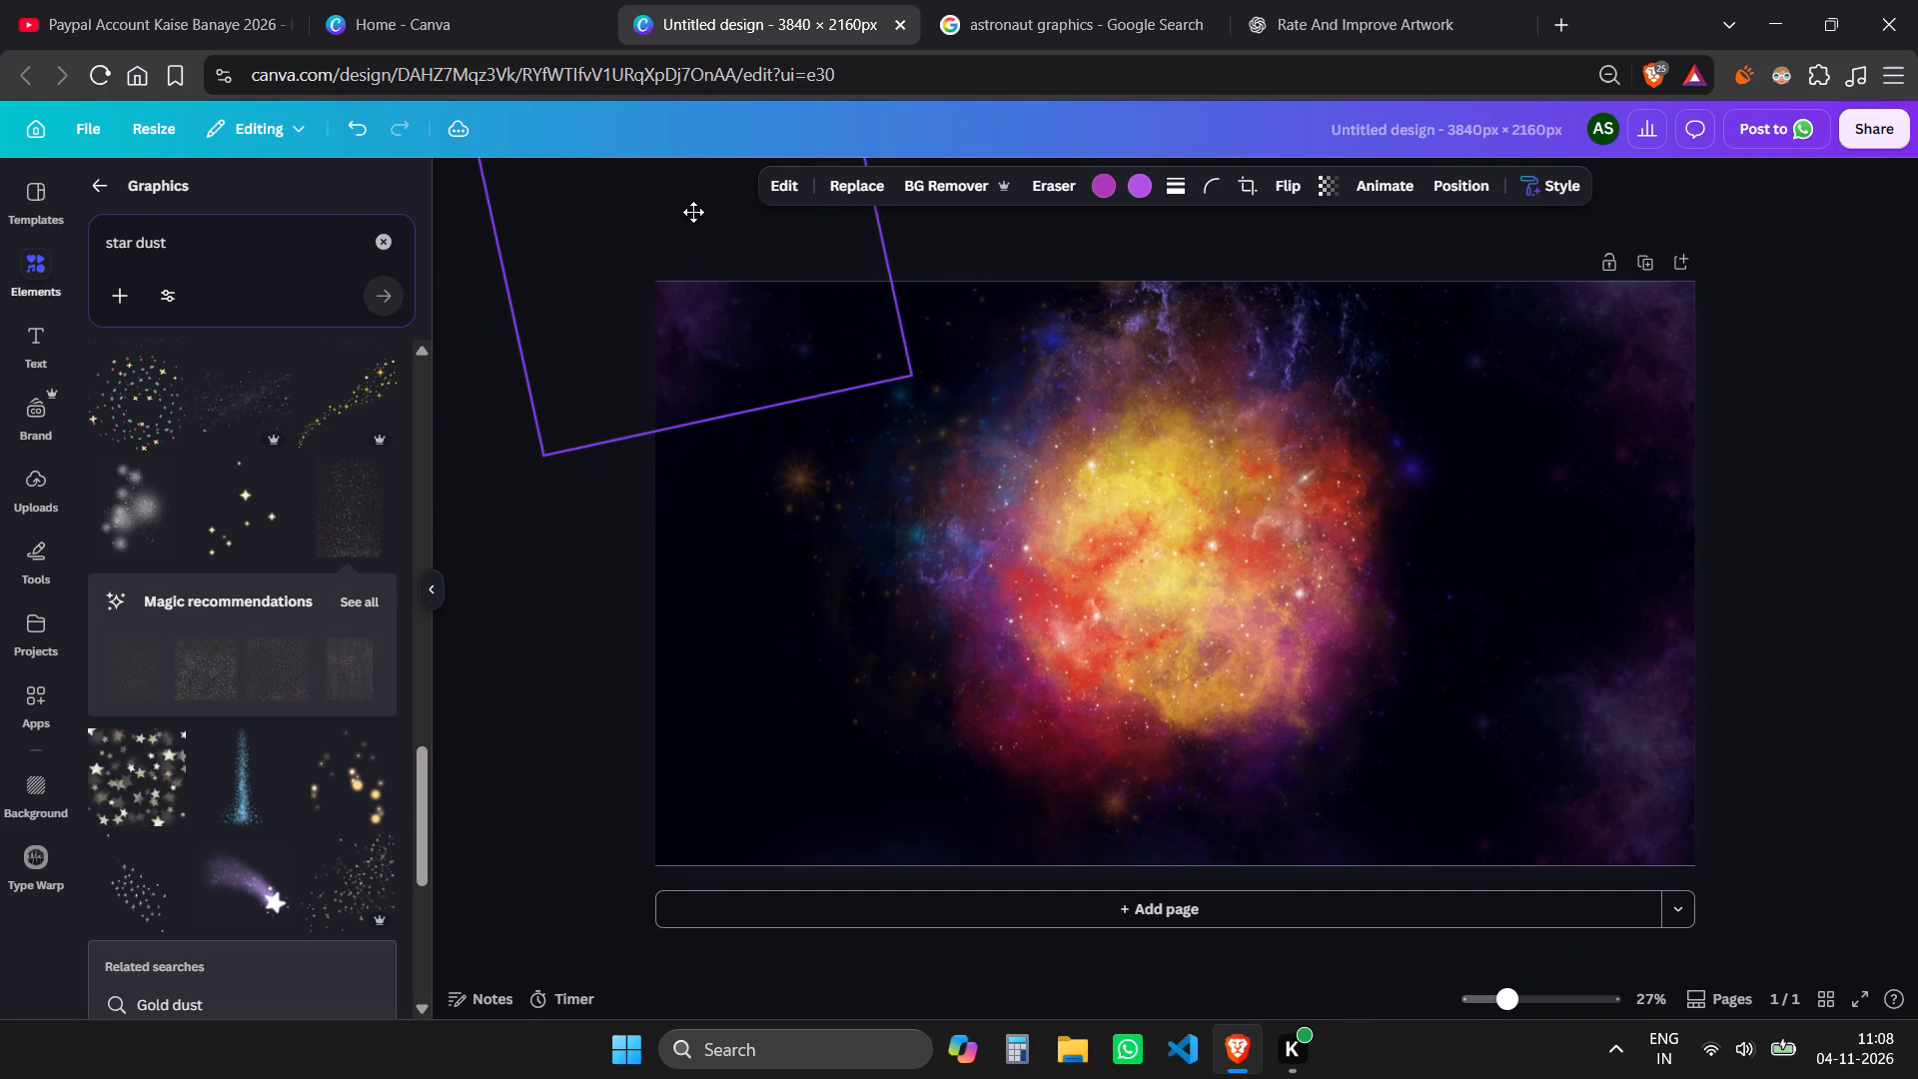
drag(693, 212, 690, 324)
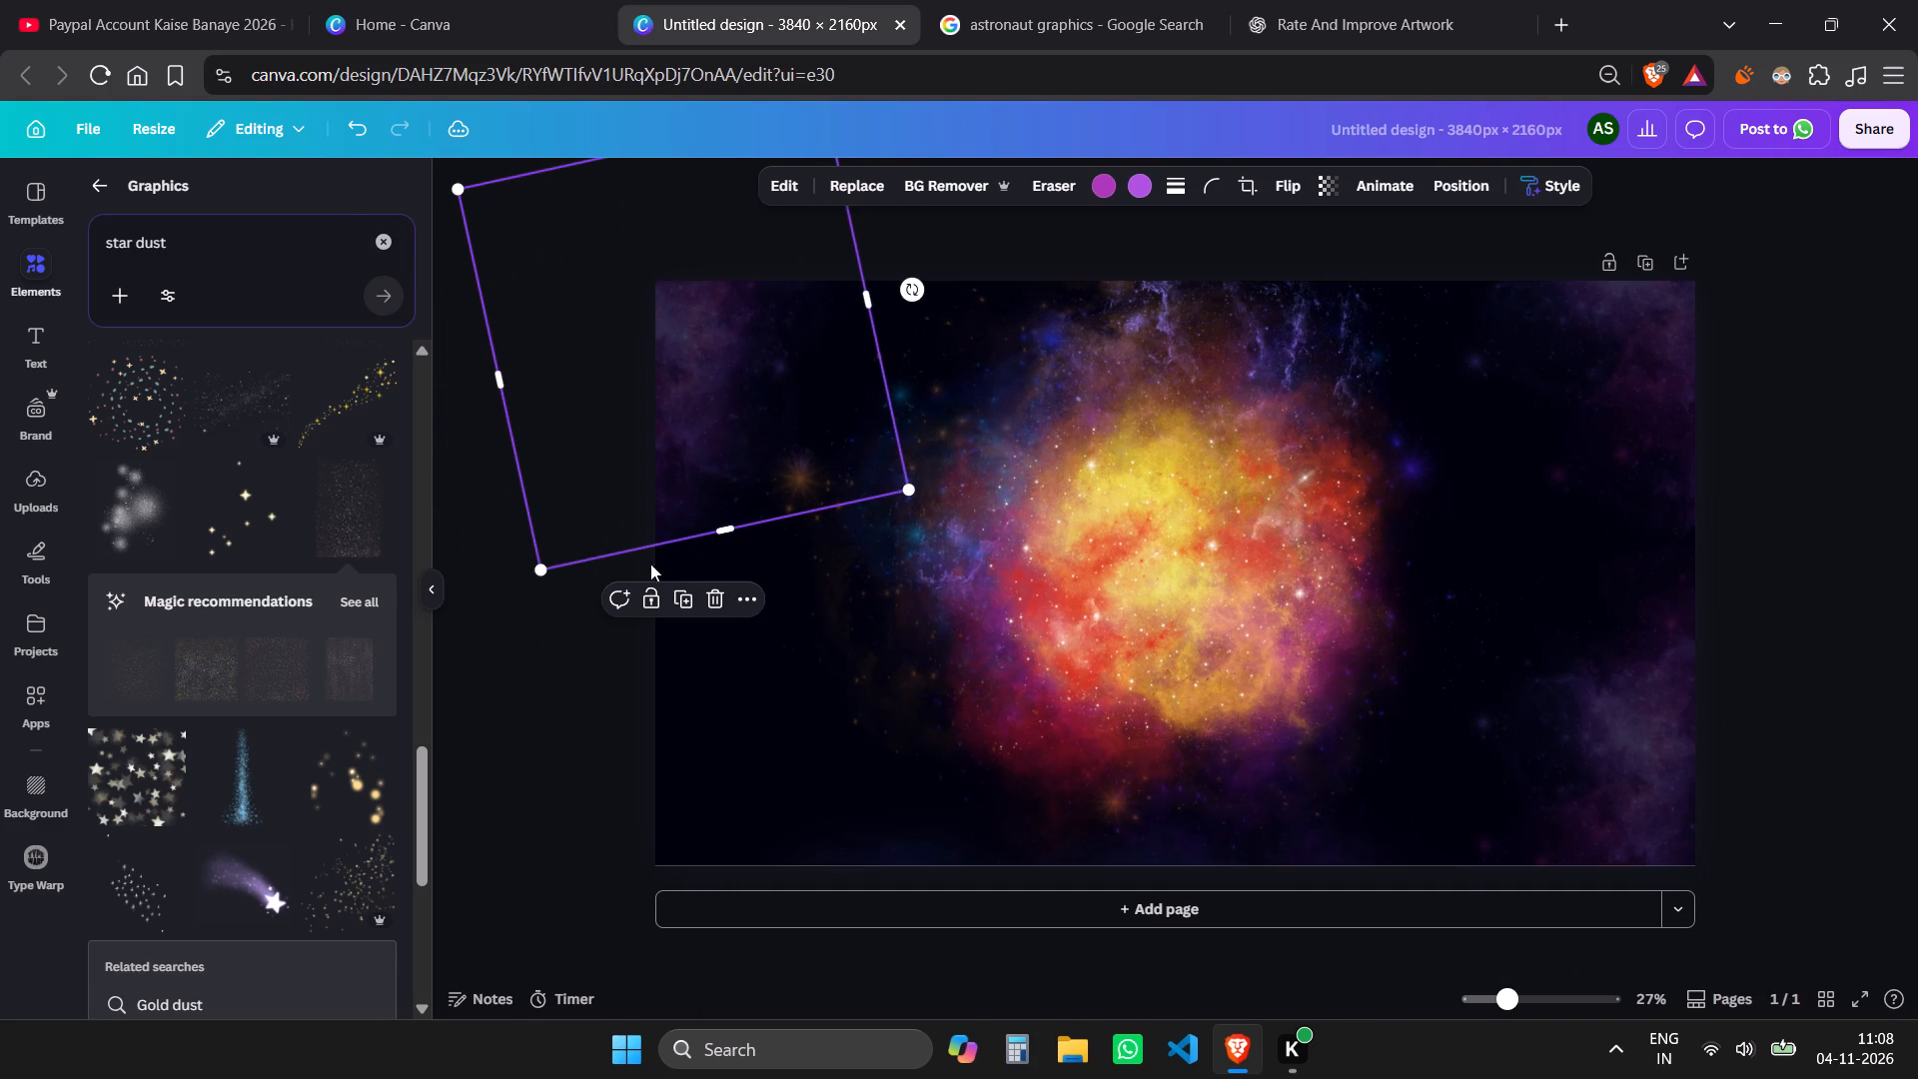
drag(916, 291, 868, 399)
drag(715, 369, 715, 362)
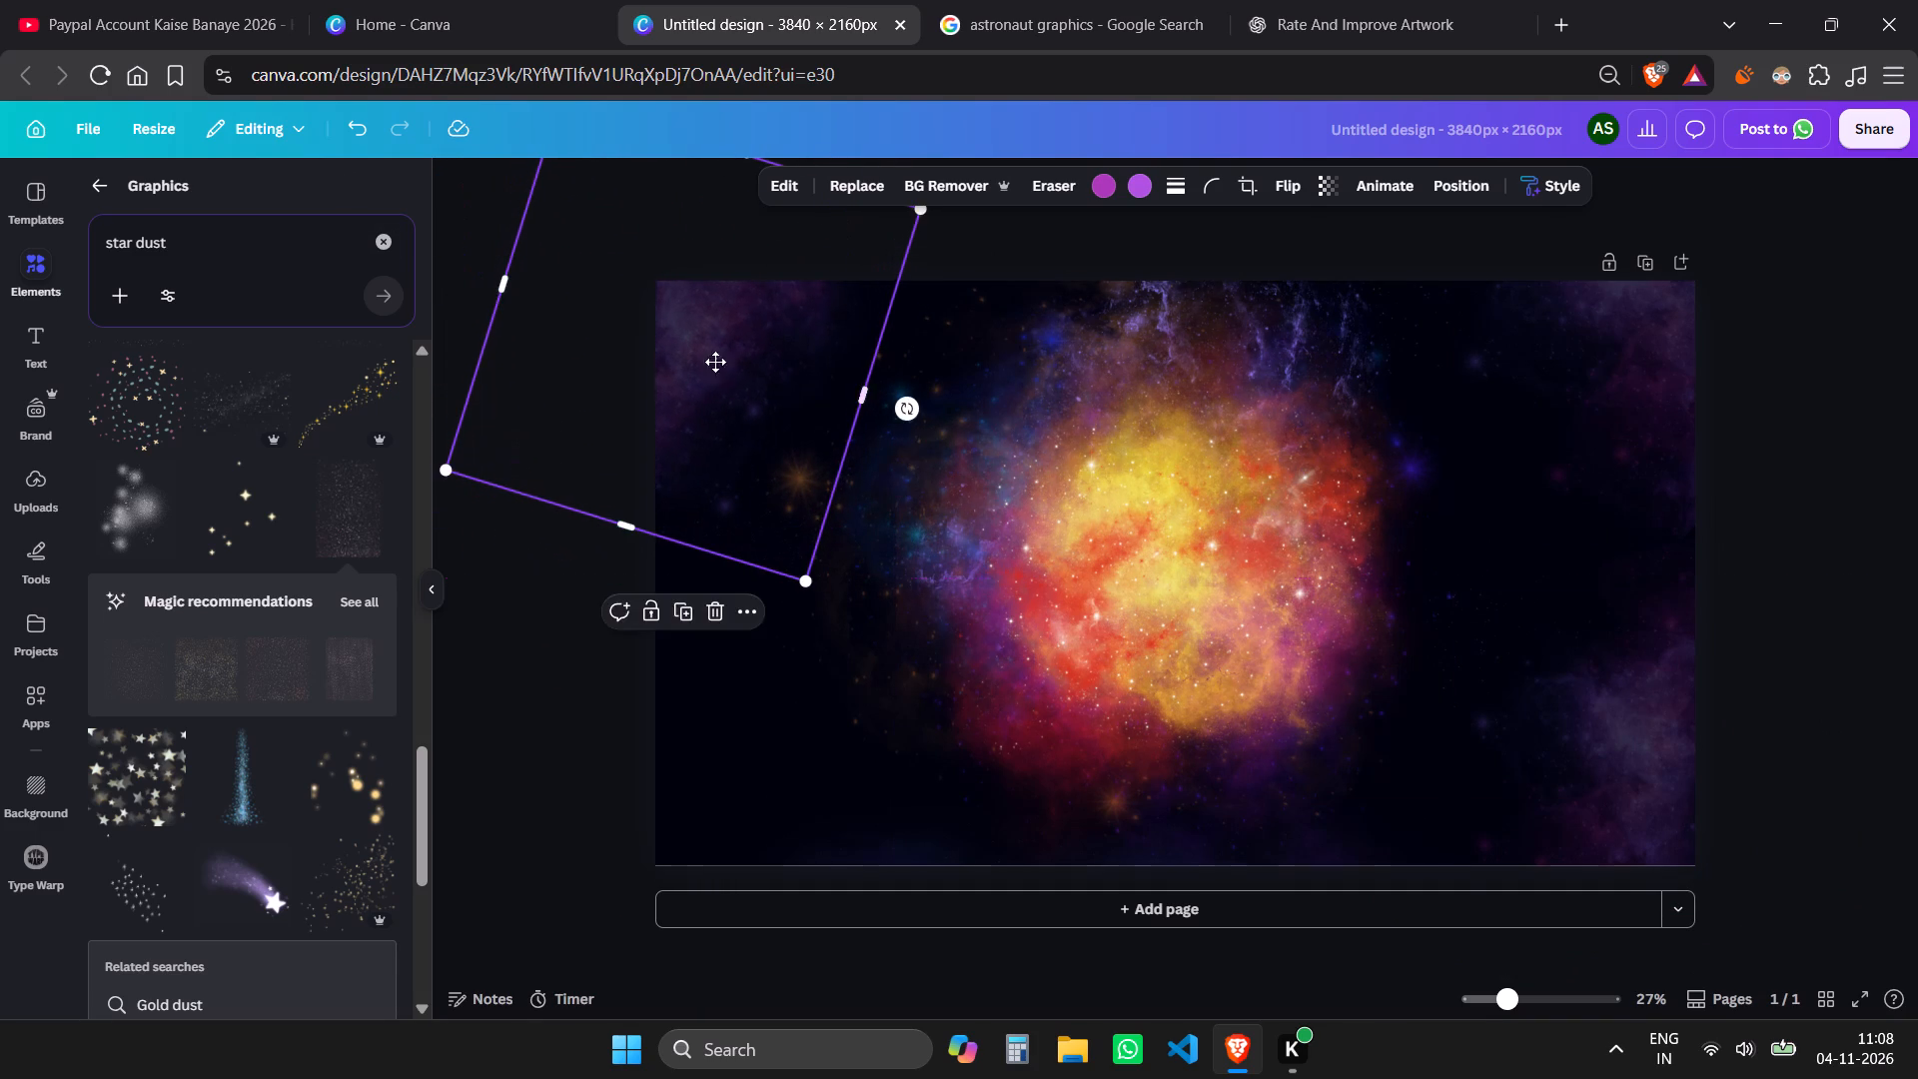
drag(715, 362, 696, 336)
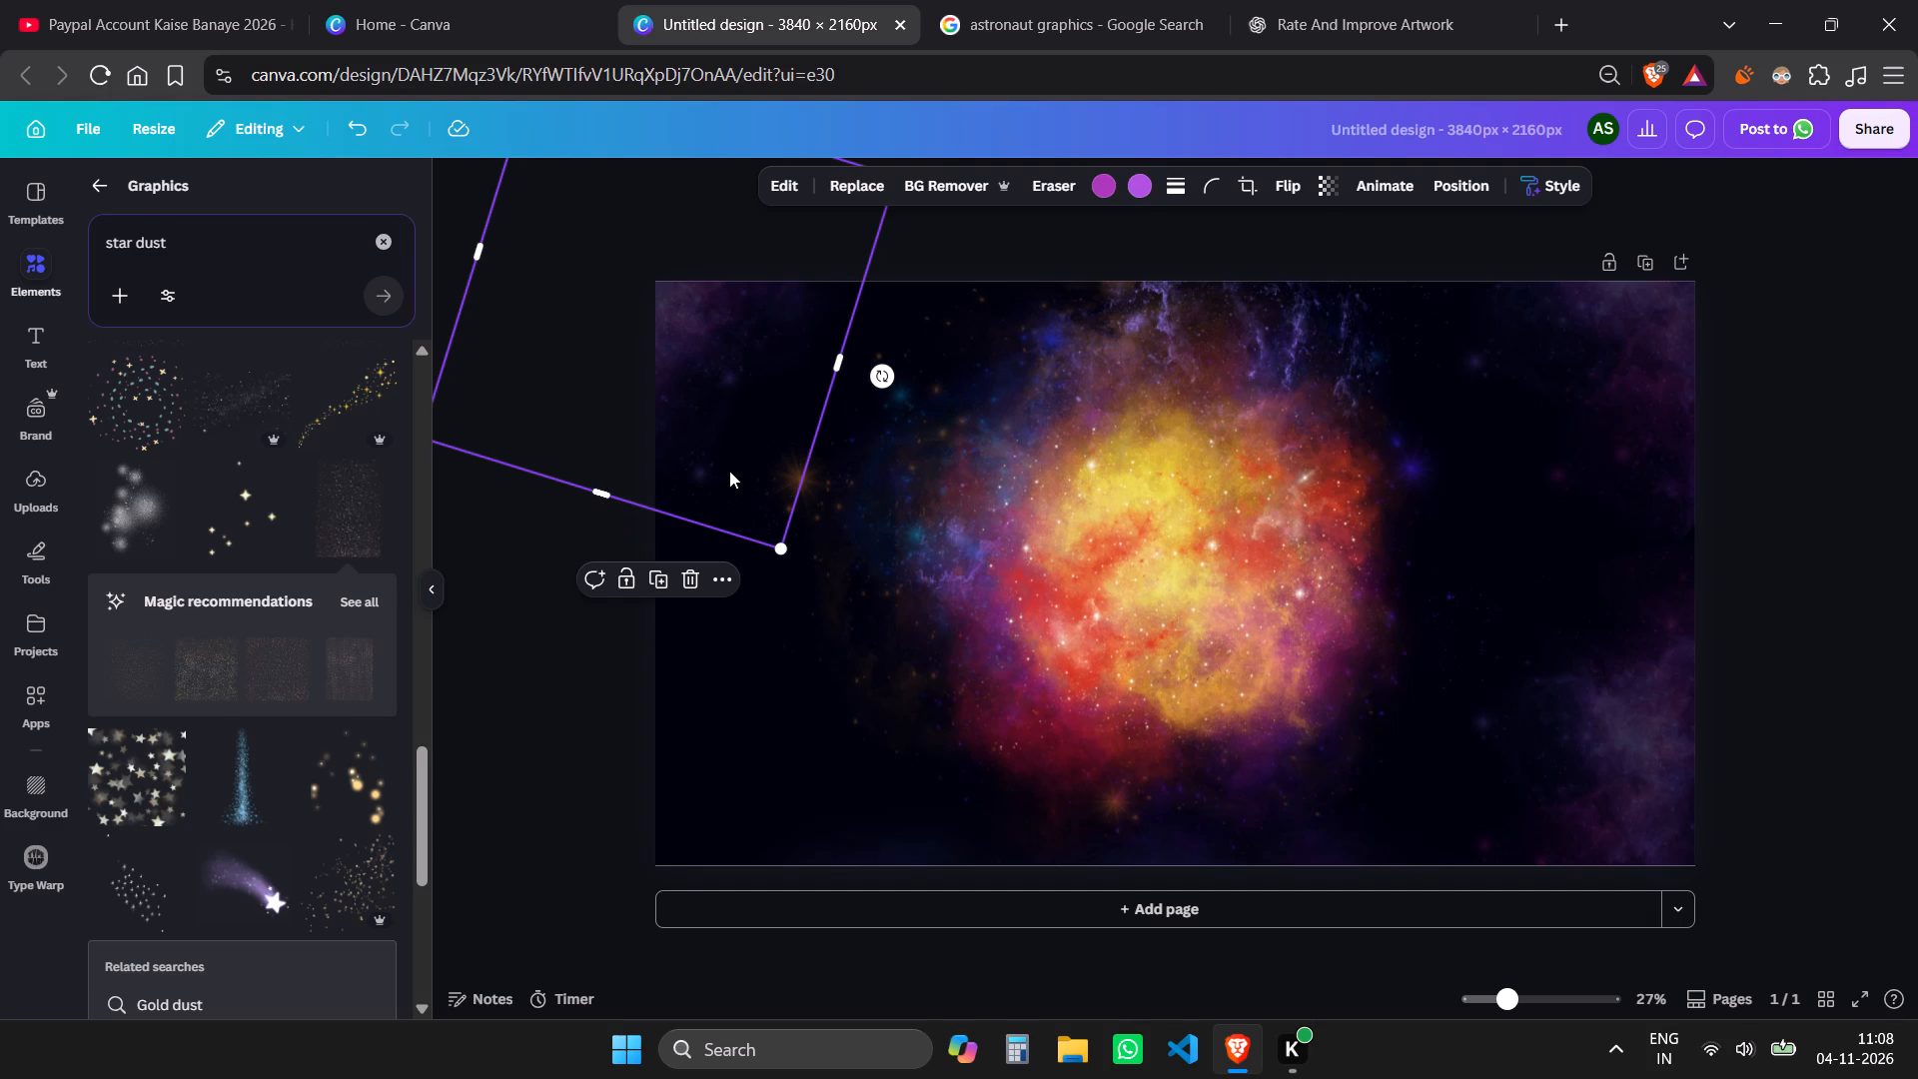
Duplicate the top-left purple cloud, place the copy over the page's bottom-left corner and rotate it so its haze follows the left edge.
key(ctrl+c)
key(ctrl+v)
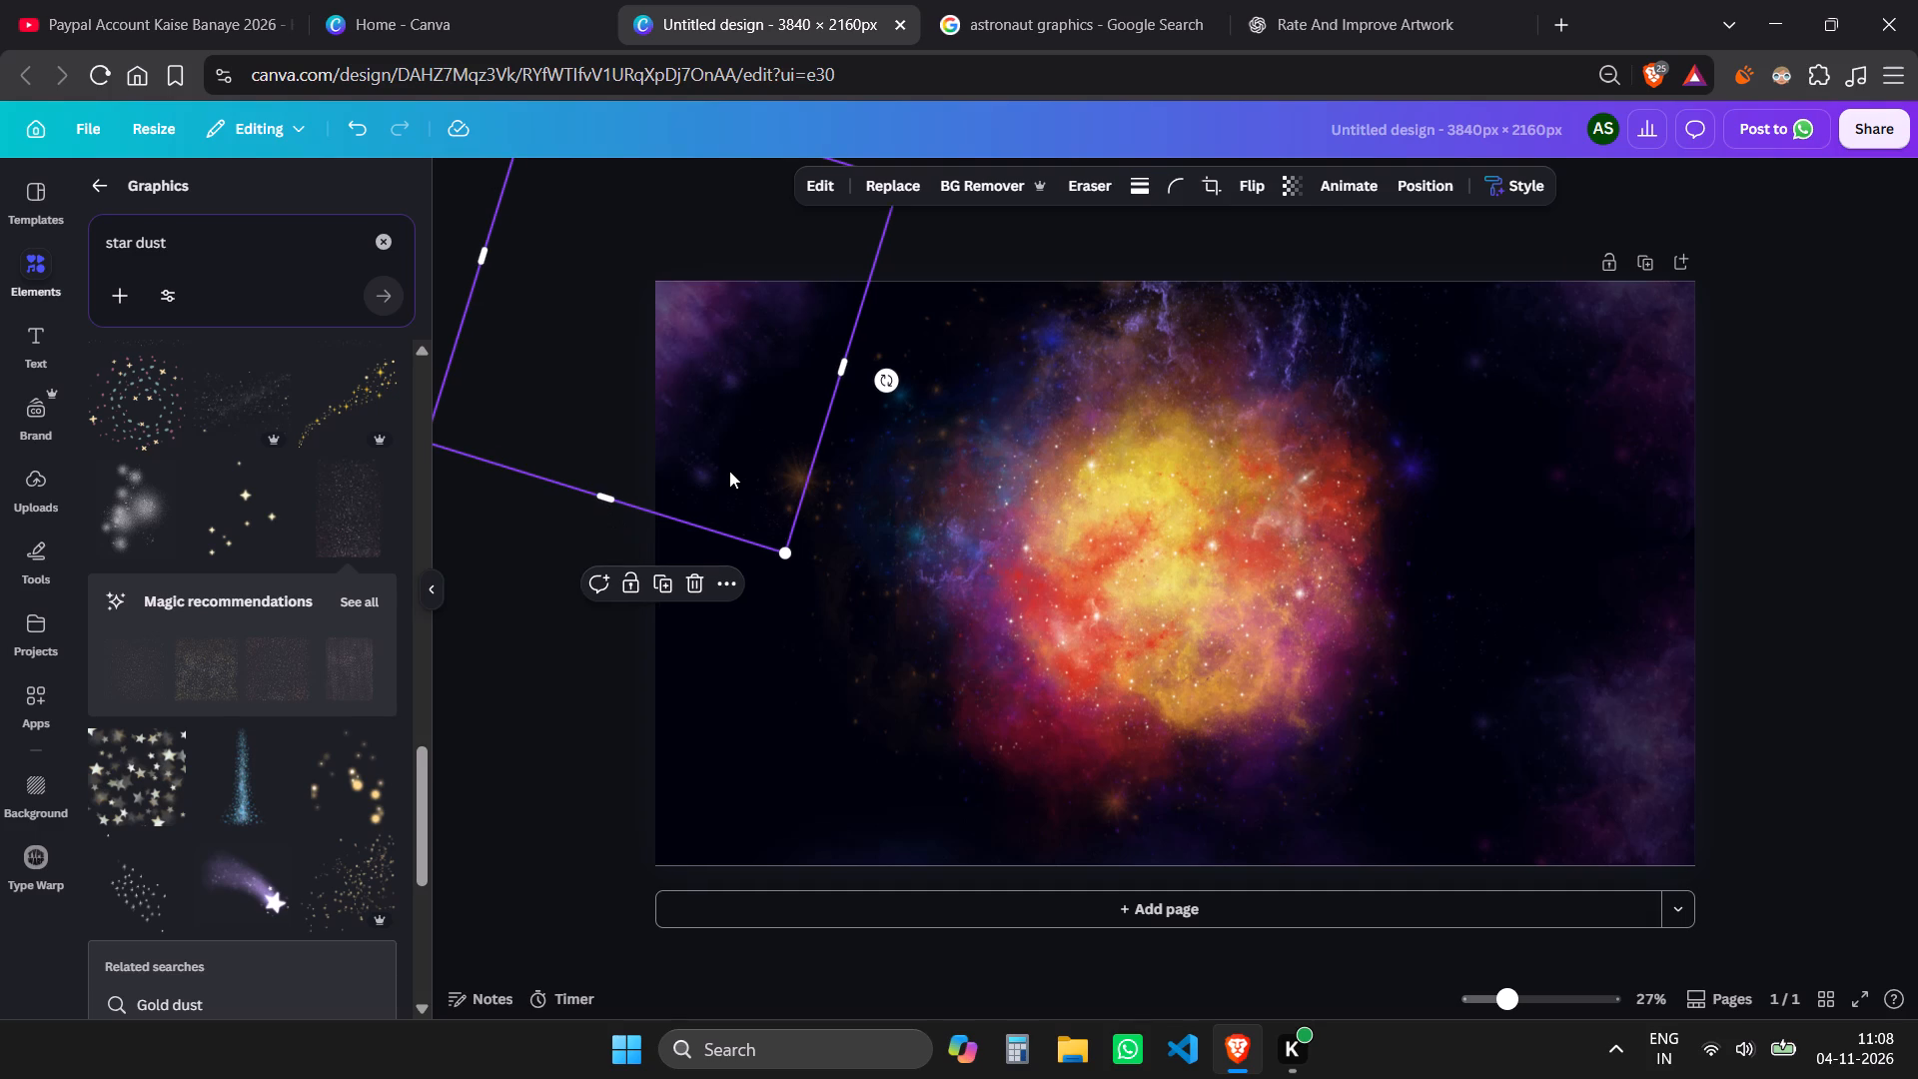
drag(703, 418, 673, 876)
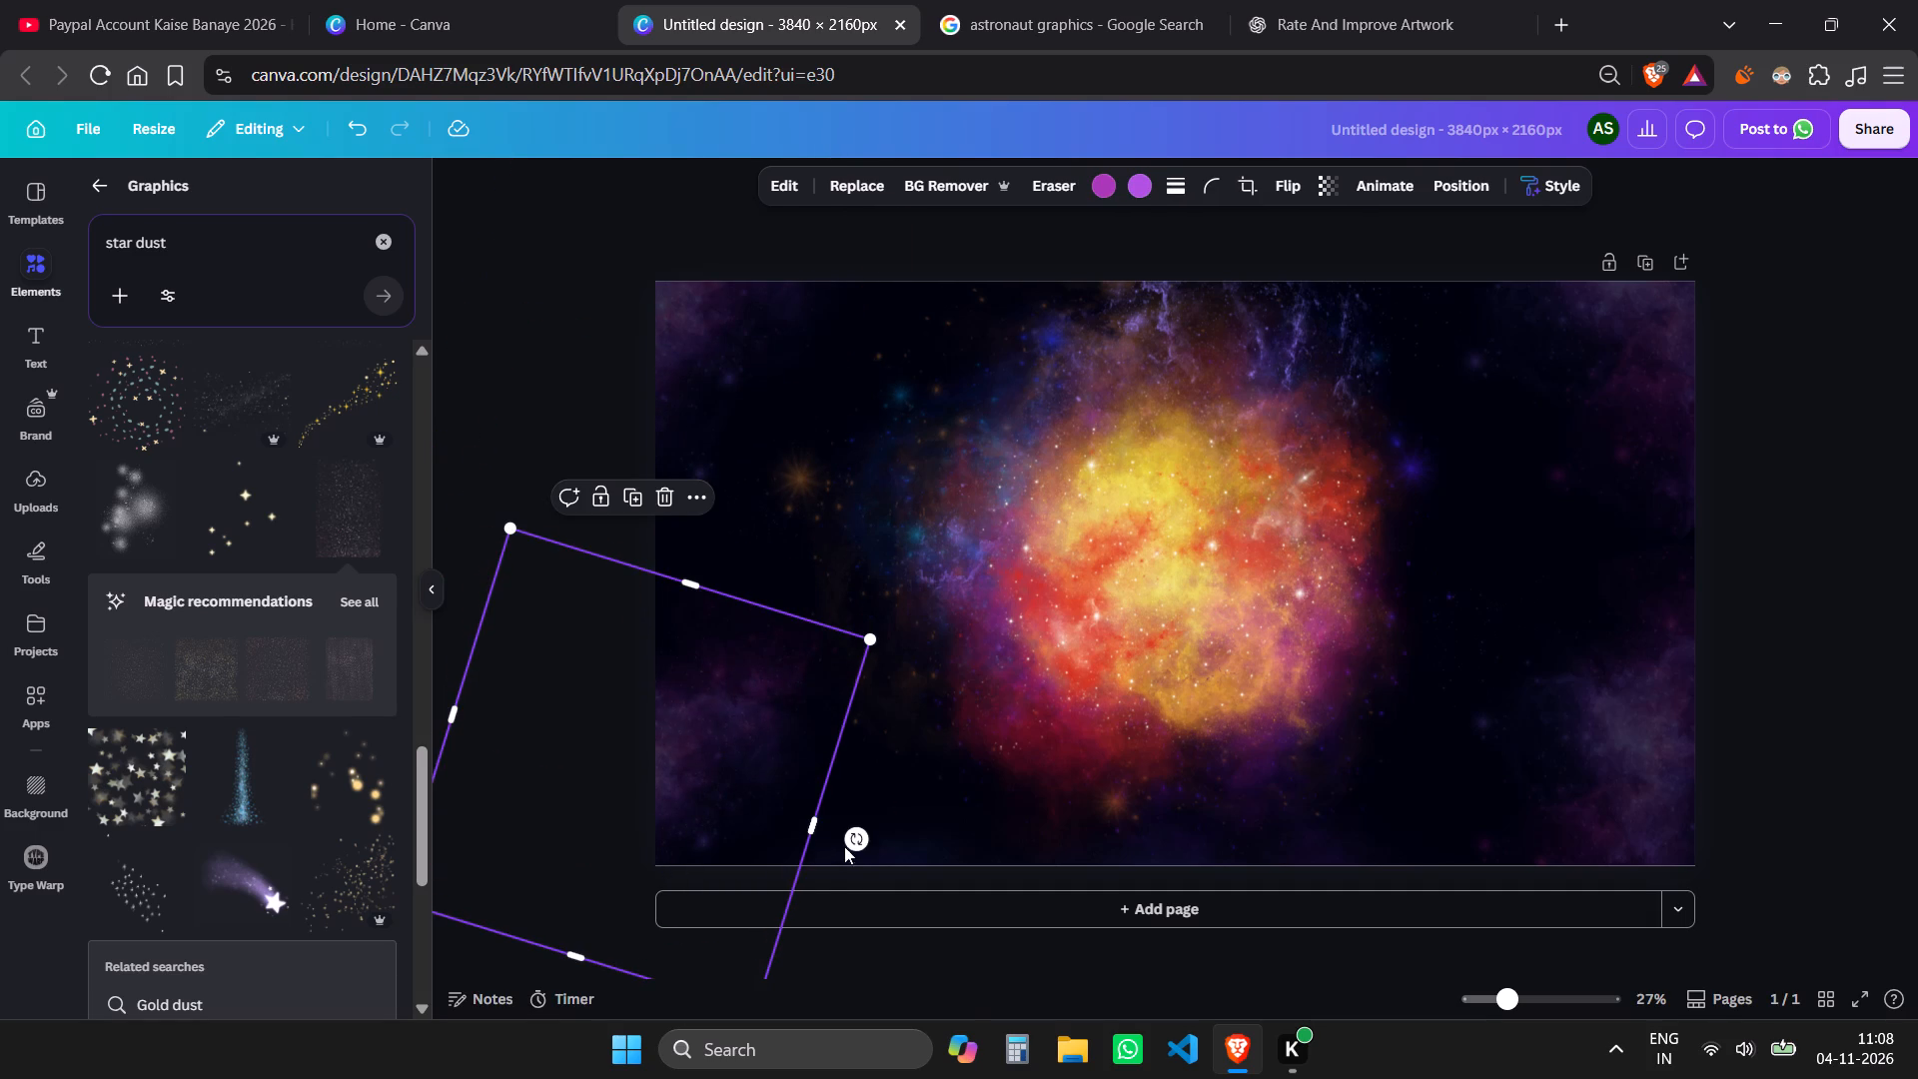
drag(853, 838, 747, 691)
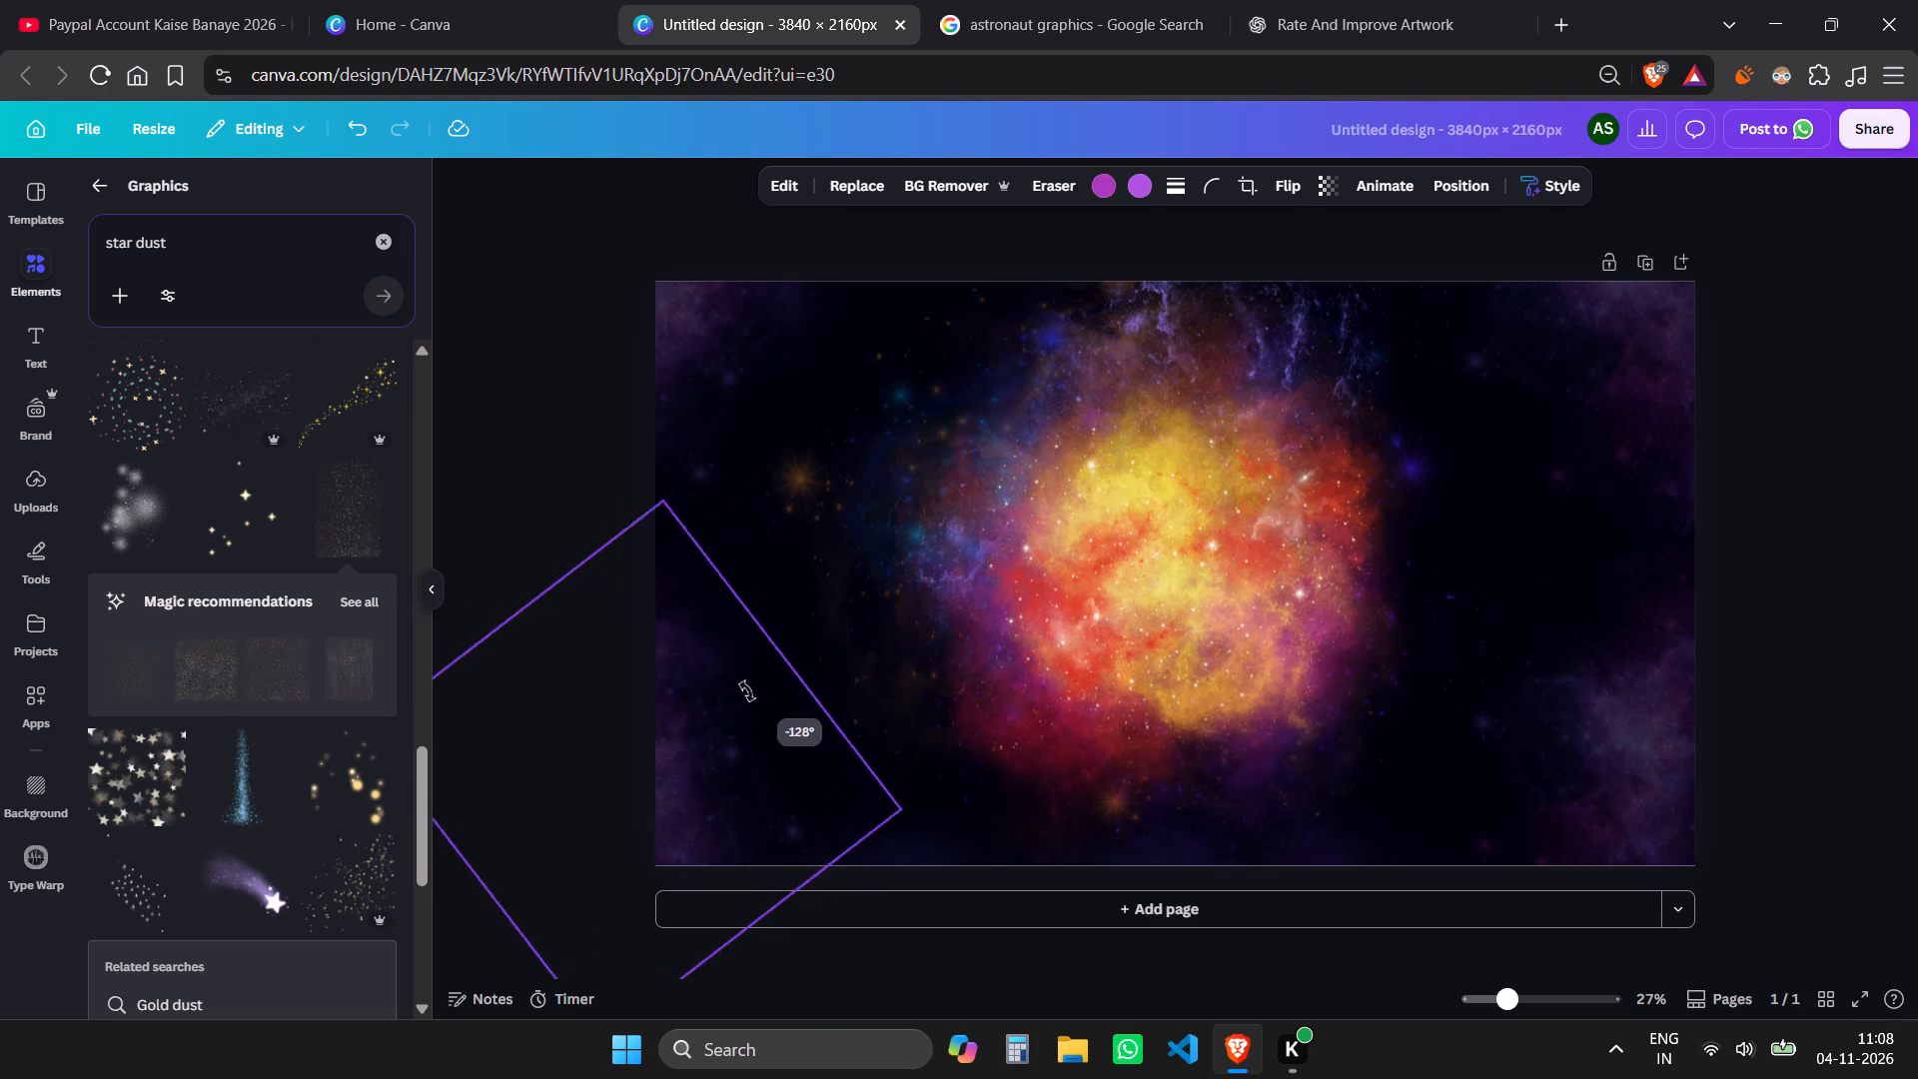
drag(747, 691, 741, 717)
drag(710, 751, 702, 773)
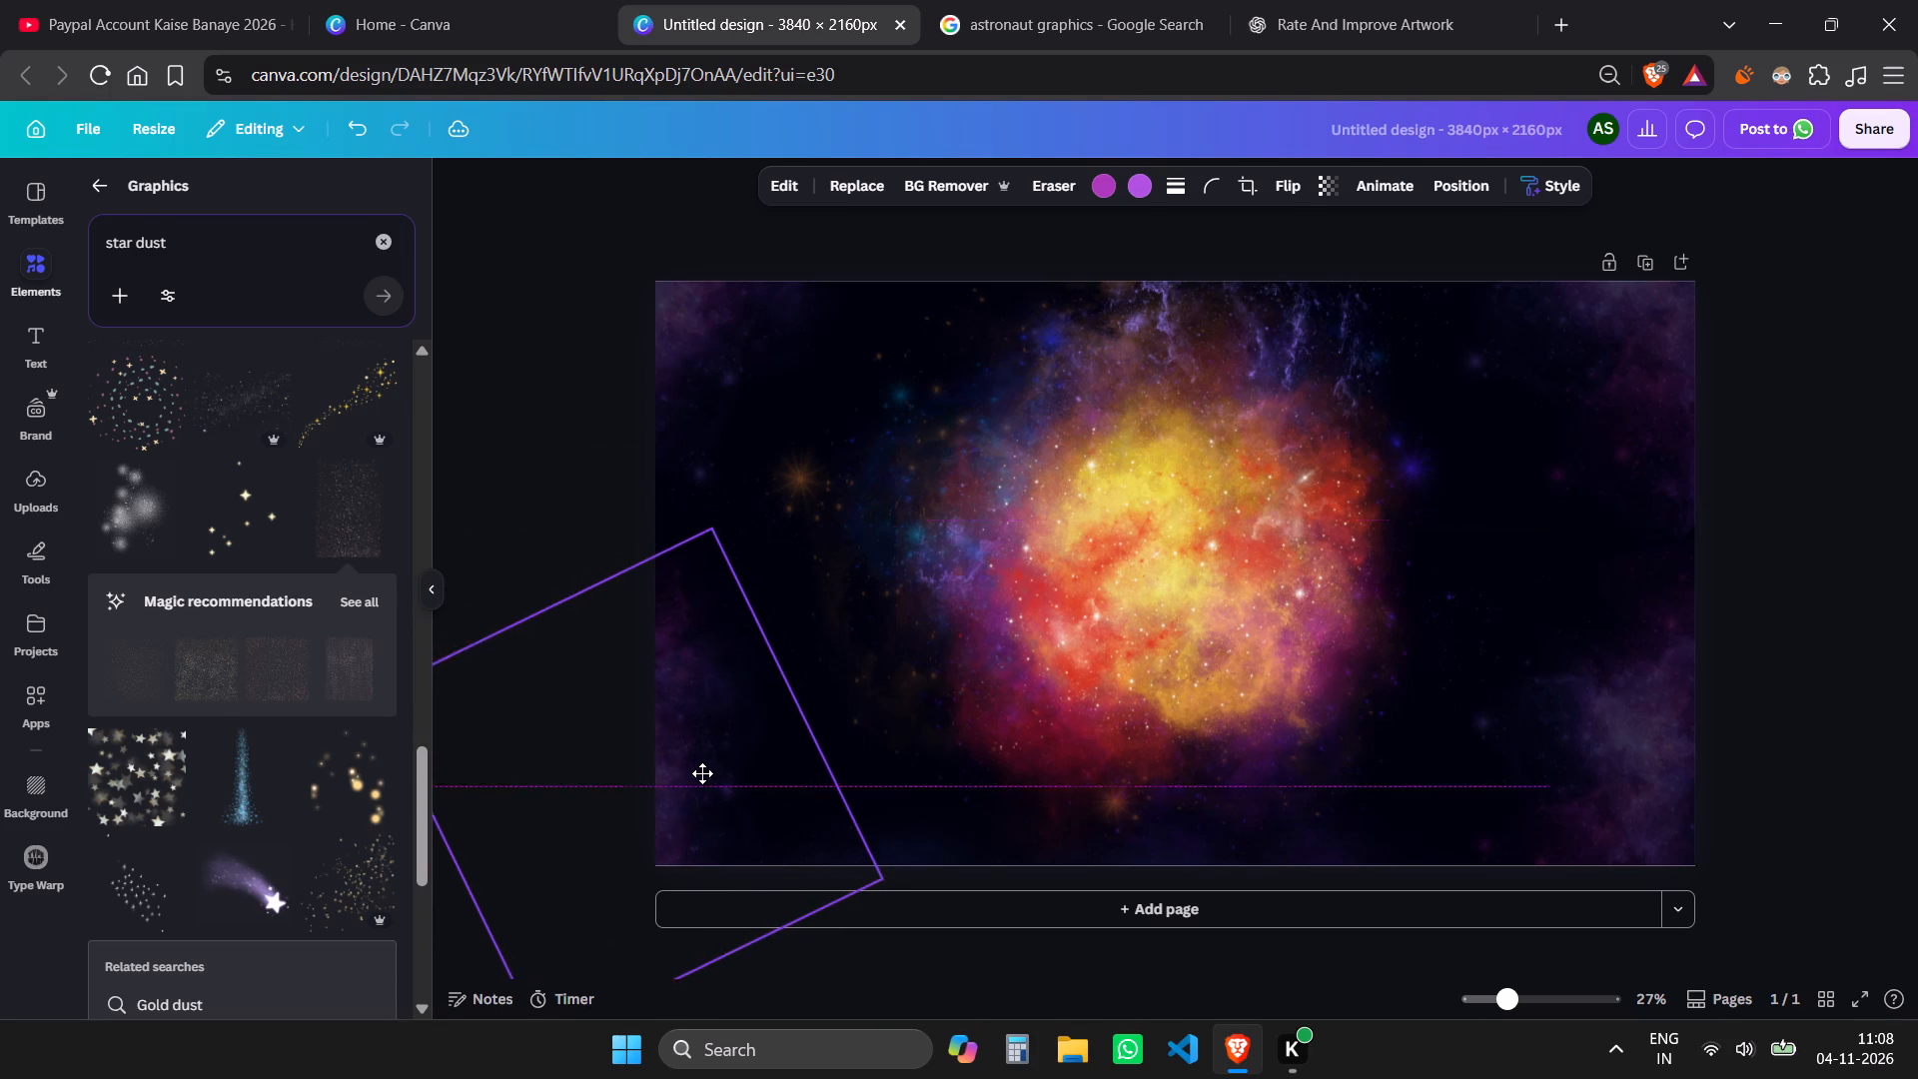
drag(702, 773, 699, 792)
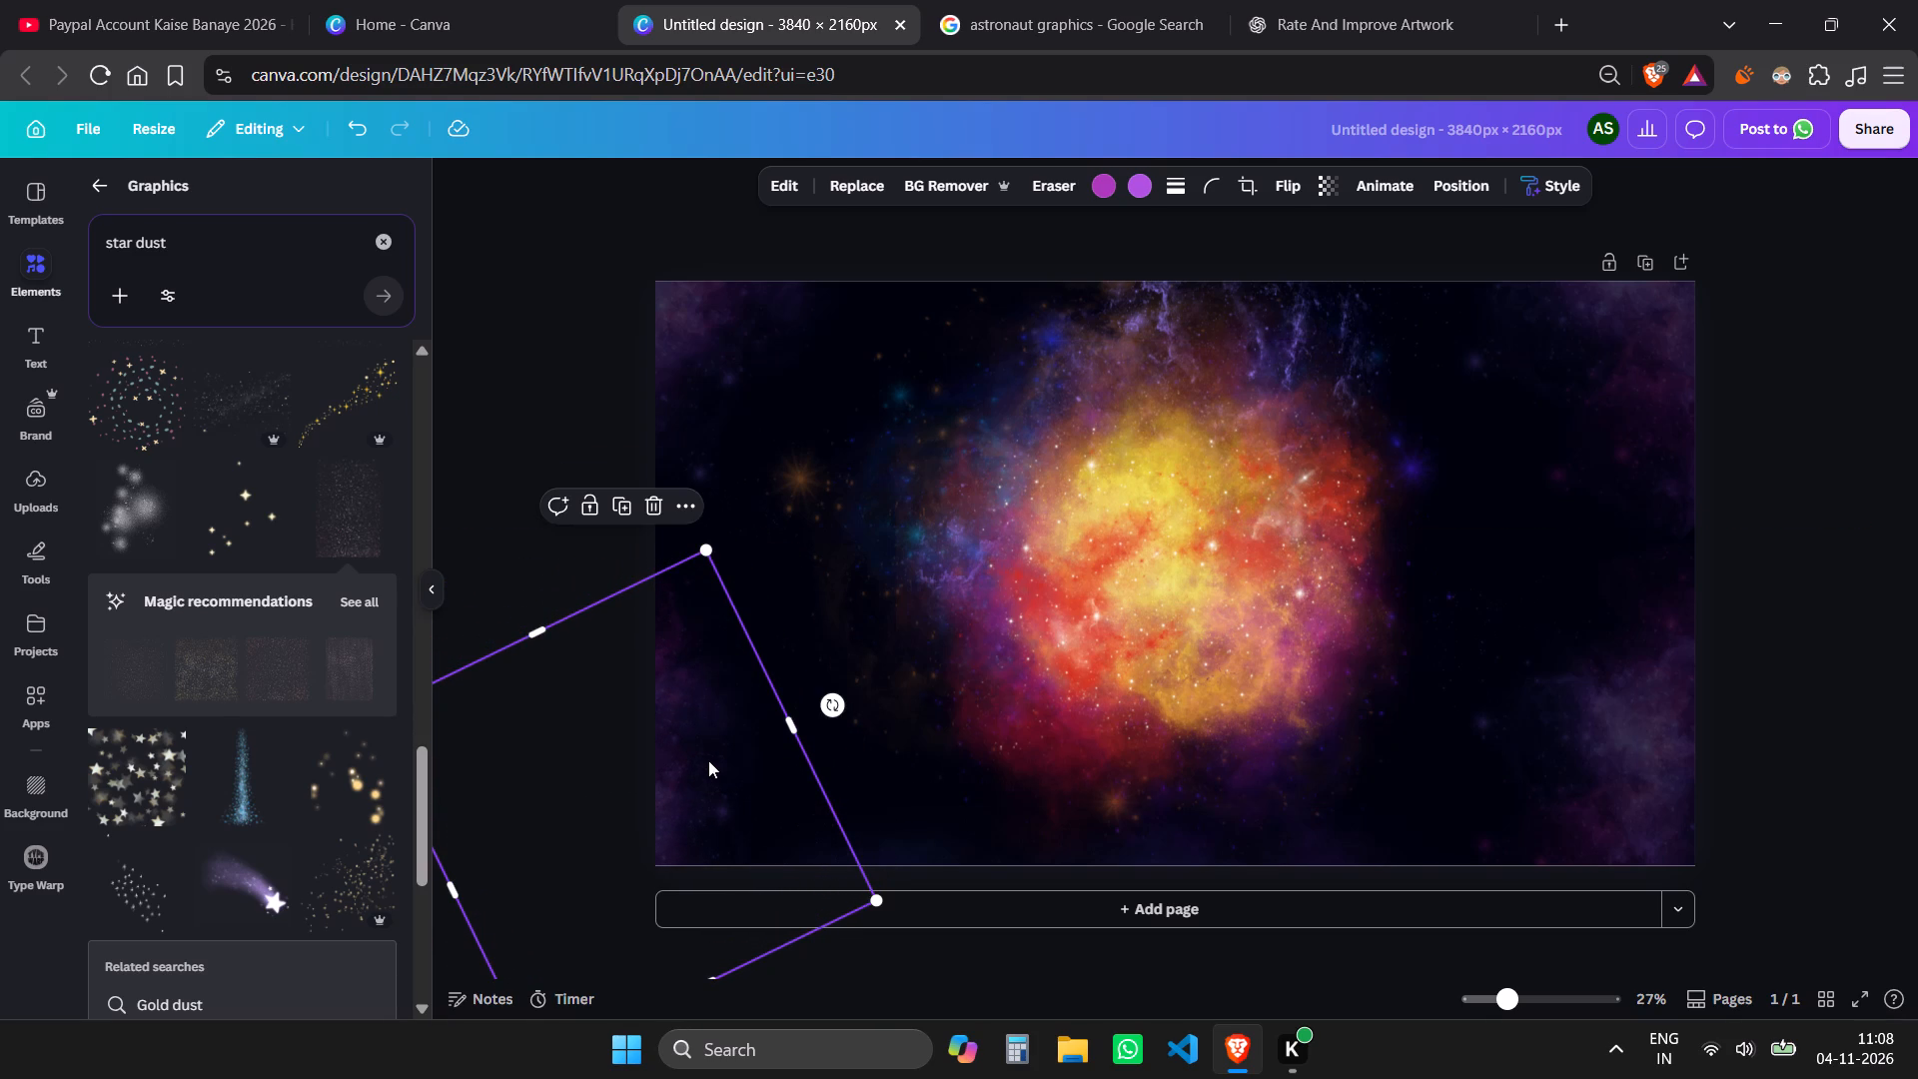
click(486, 528)
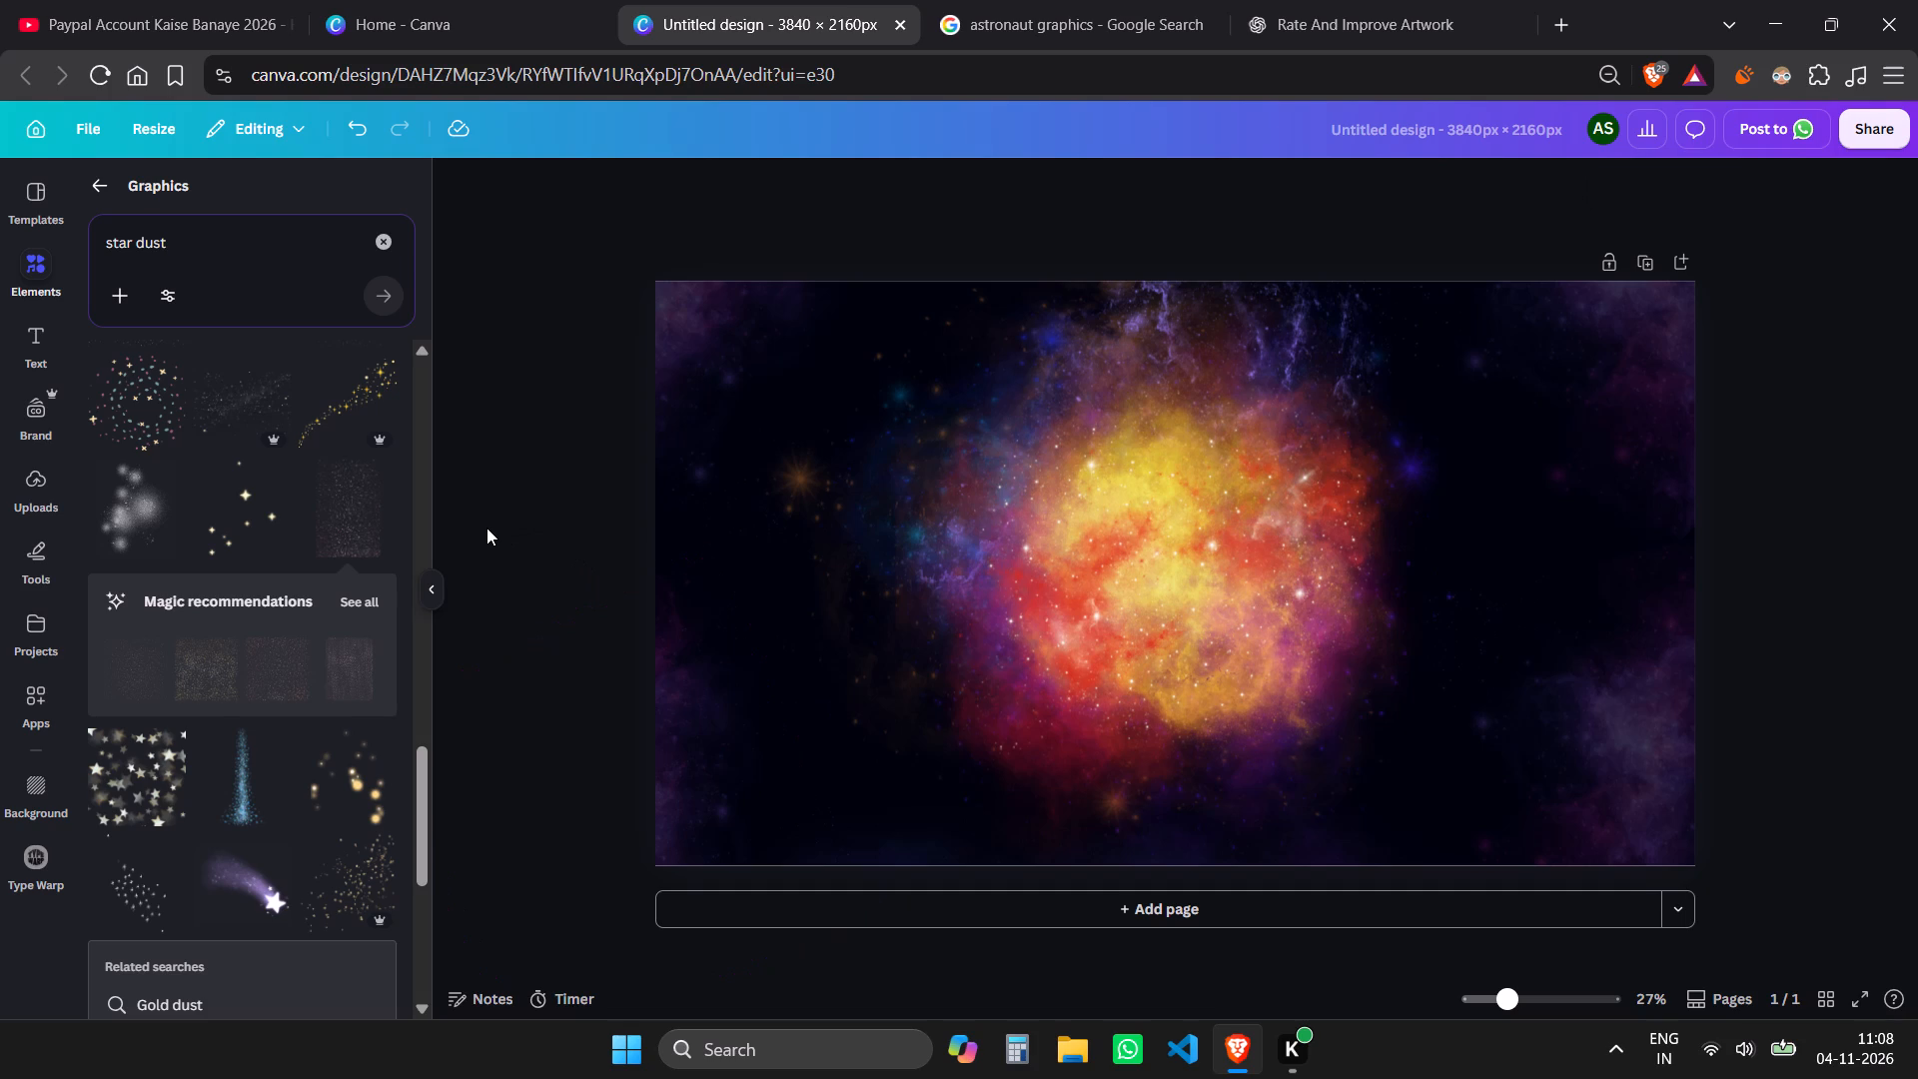
click(718, 764)
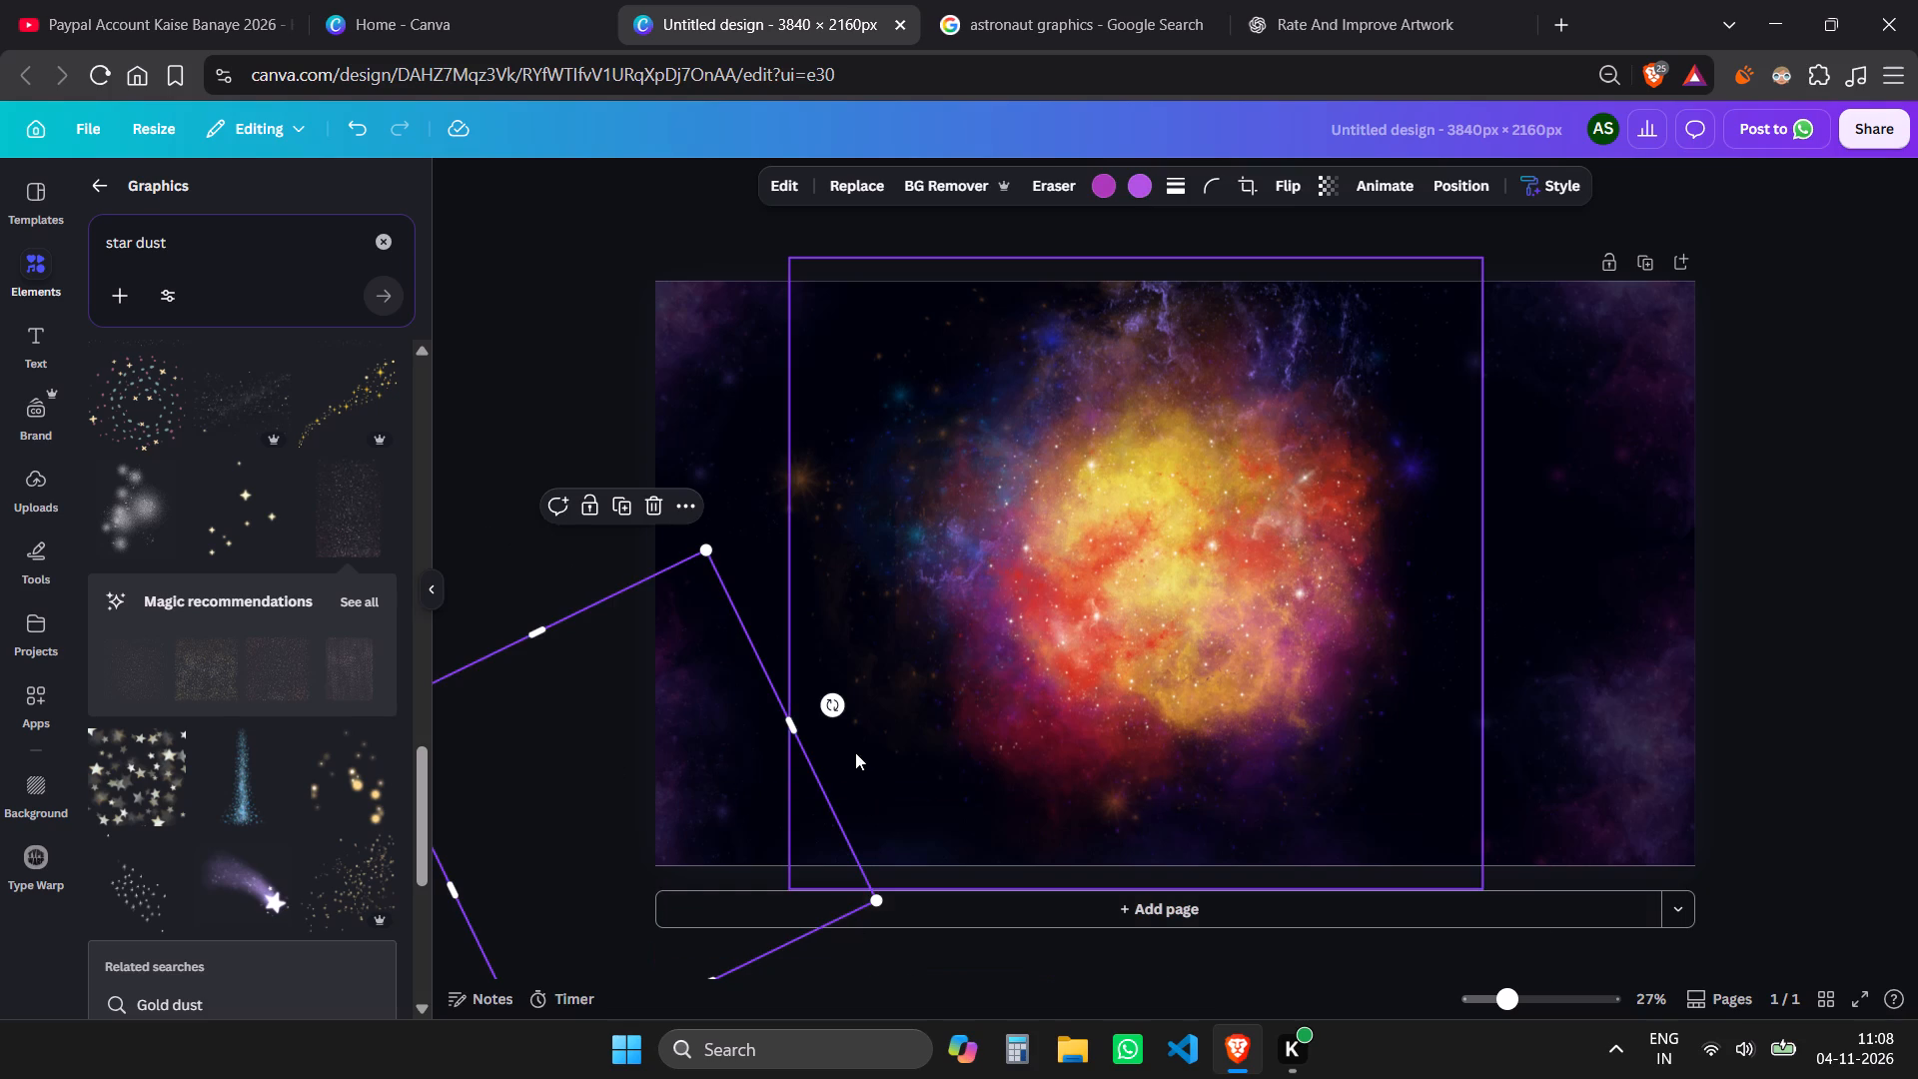
drag(835, 707, 797, 694)
drag(718, 803, 742, 811)
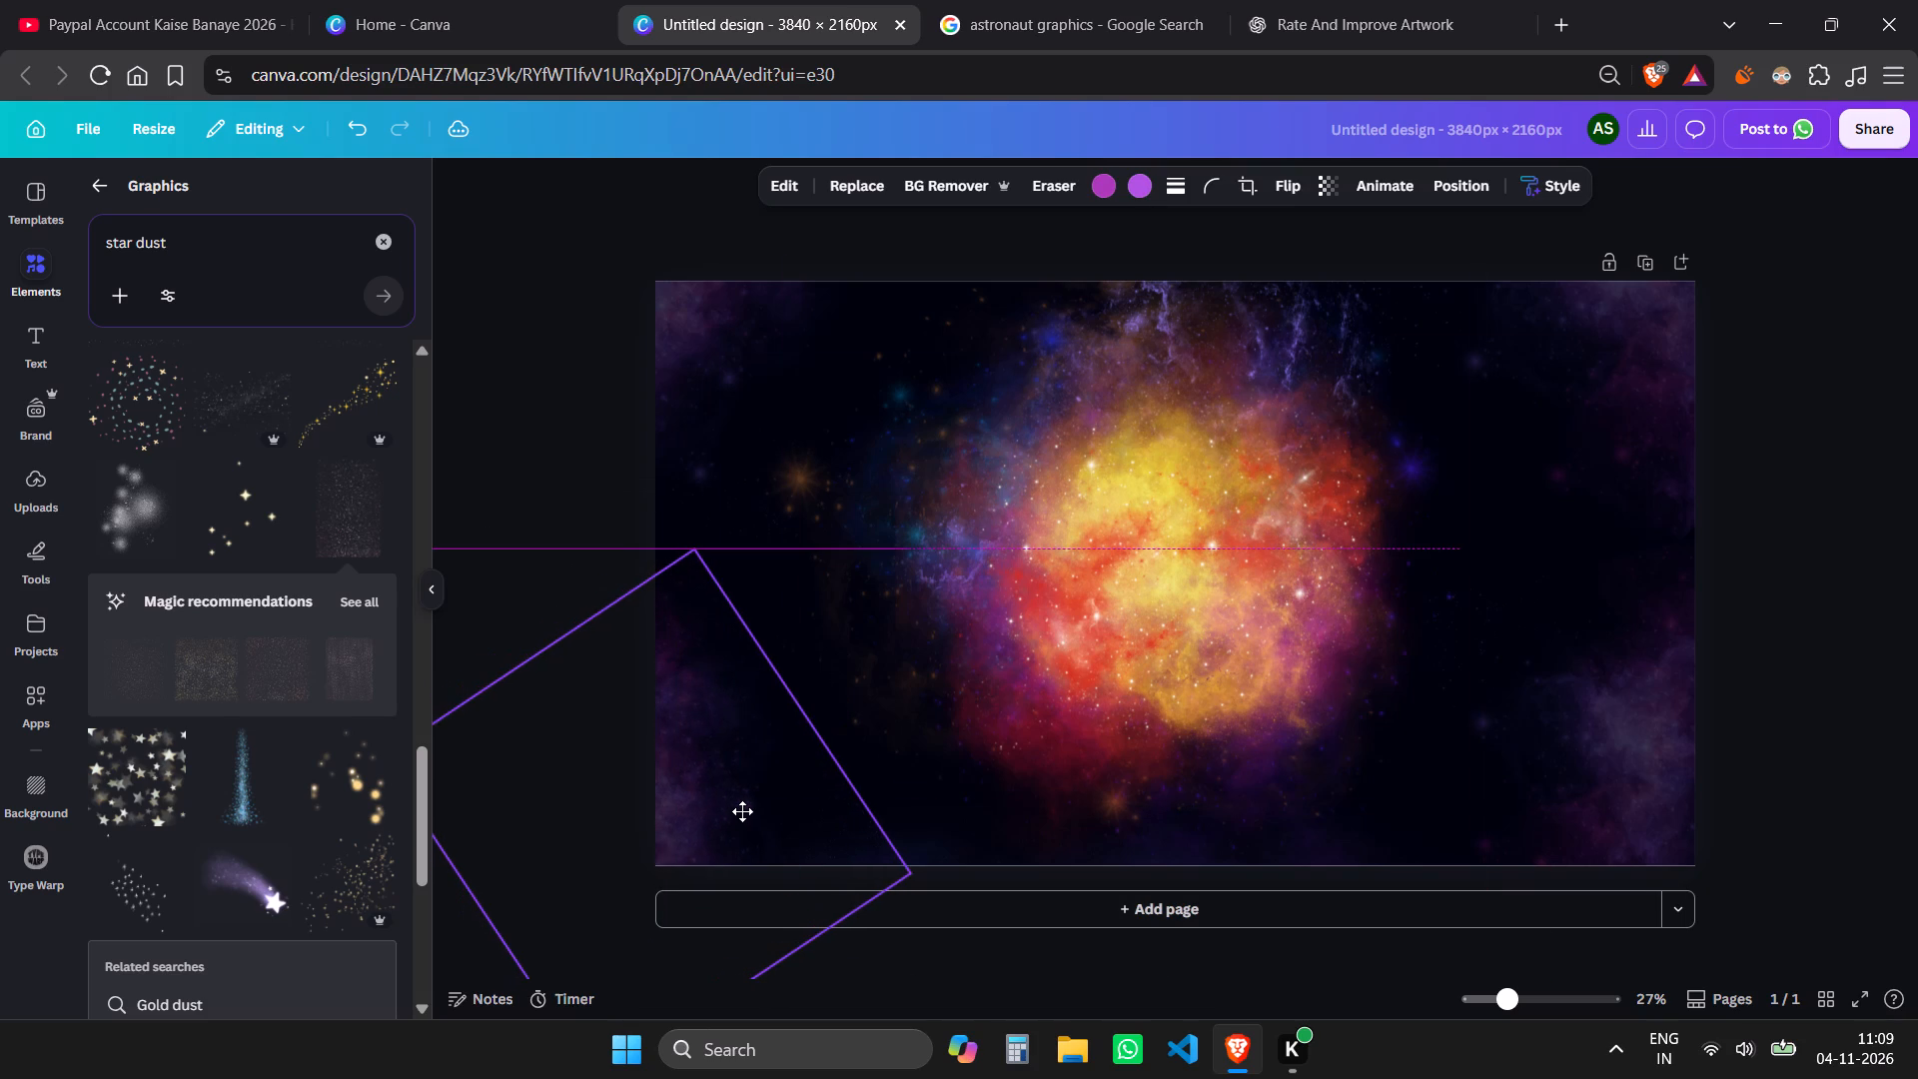
drag(742, 811, 738, 812)
Stretch the top-left purple cloud slightly at its lower side and shift it a little down along the page's left edge.
click(683, 365)
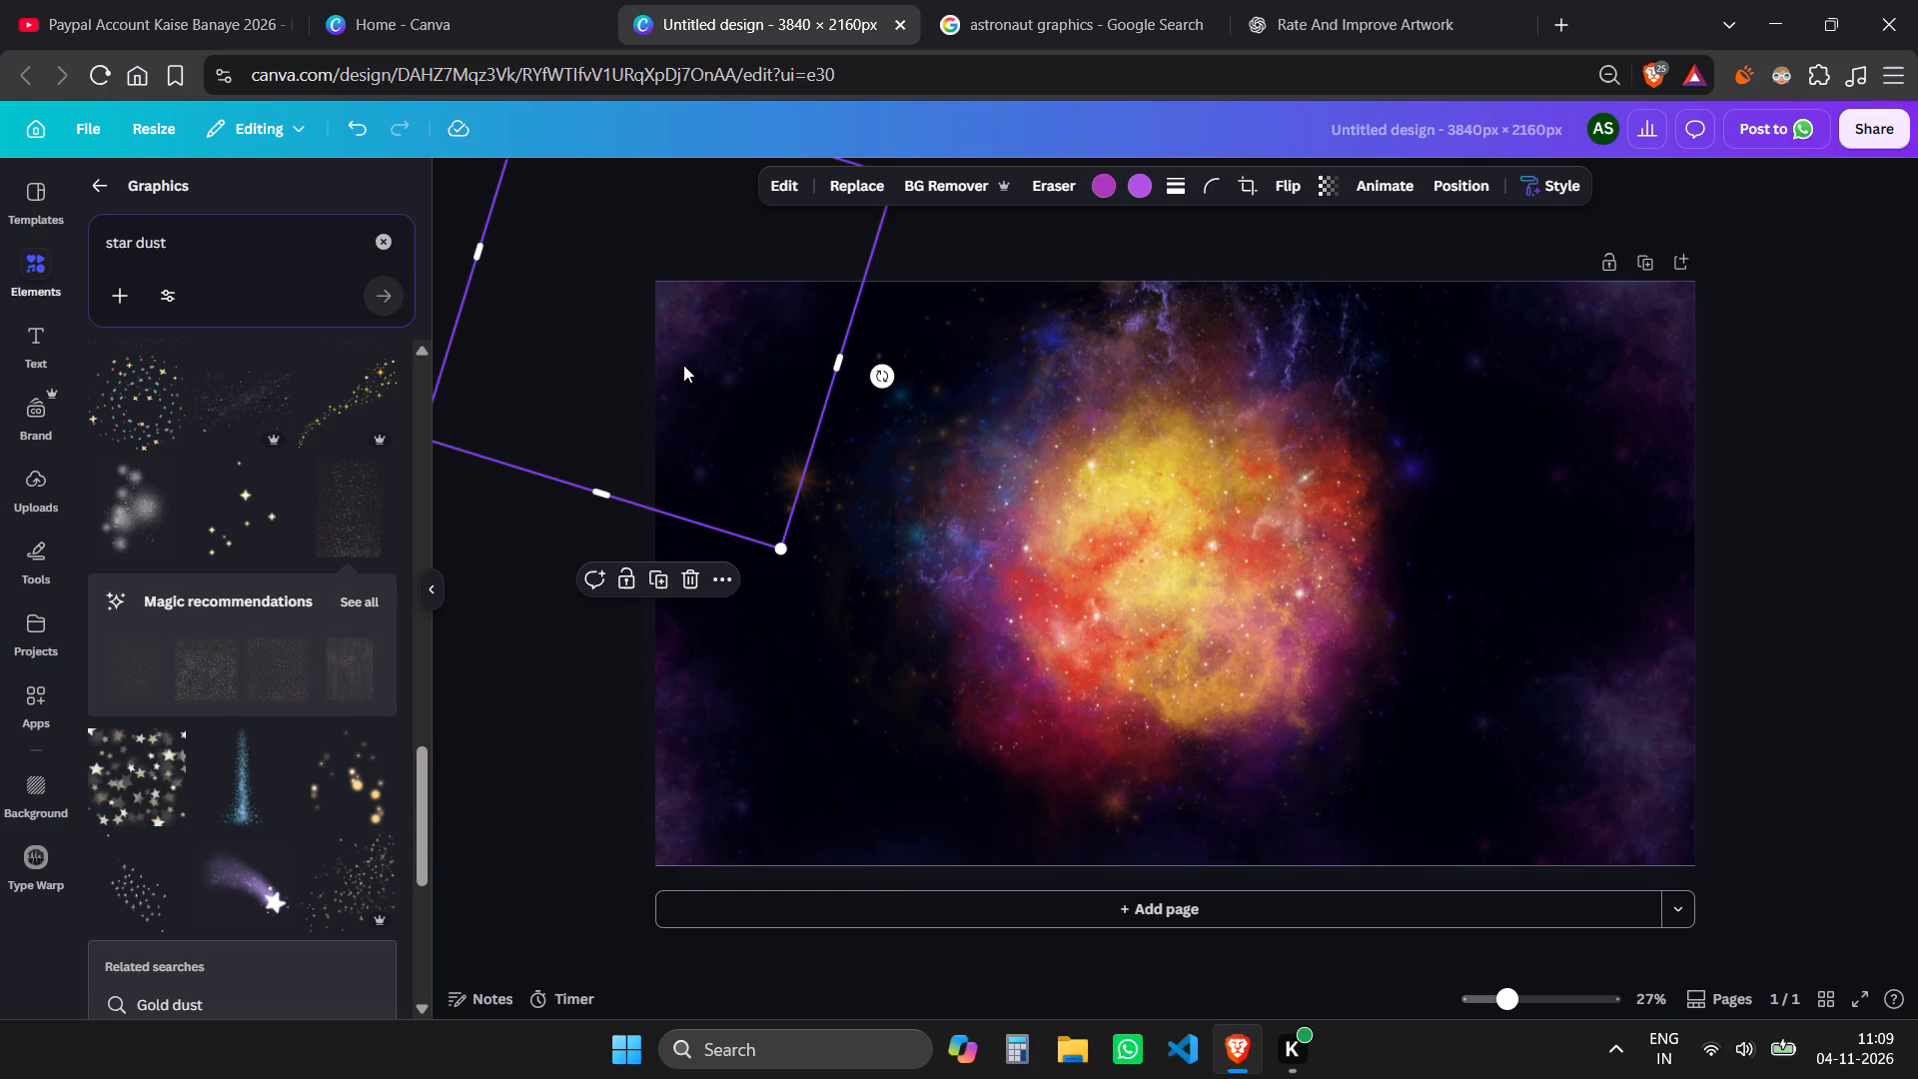
drag(597, 494, 587, 538)
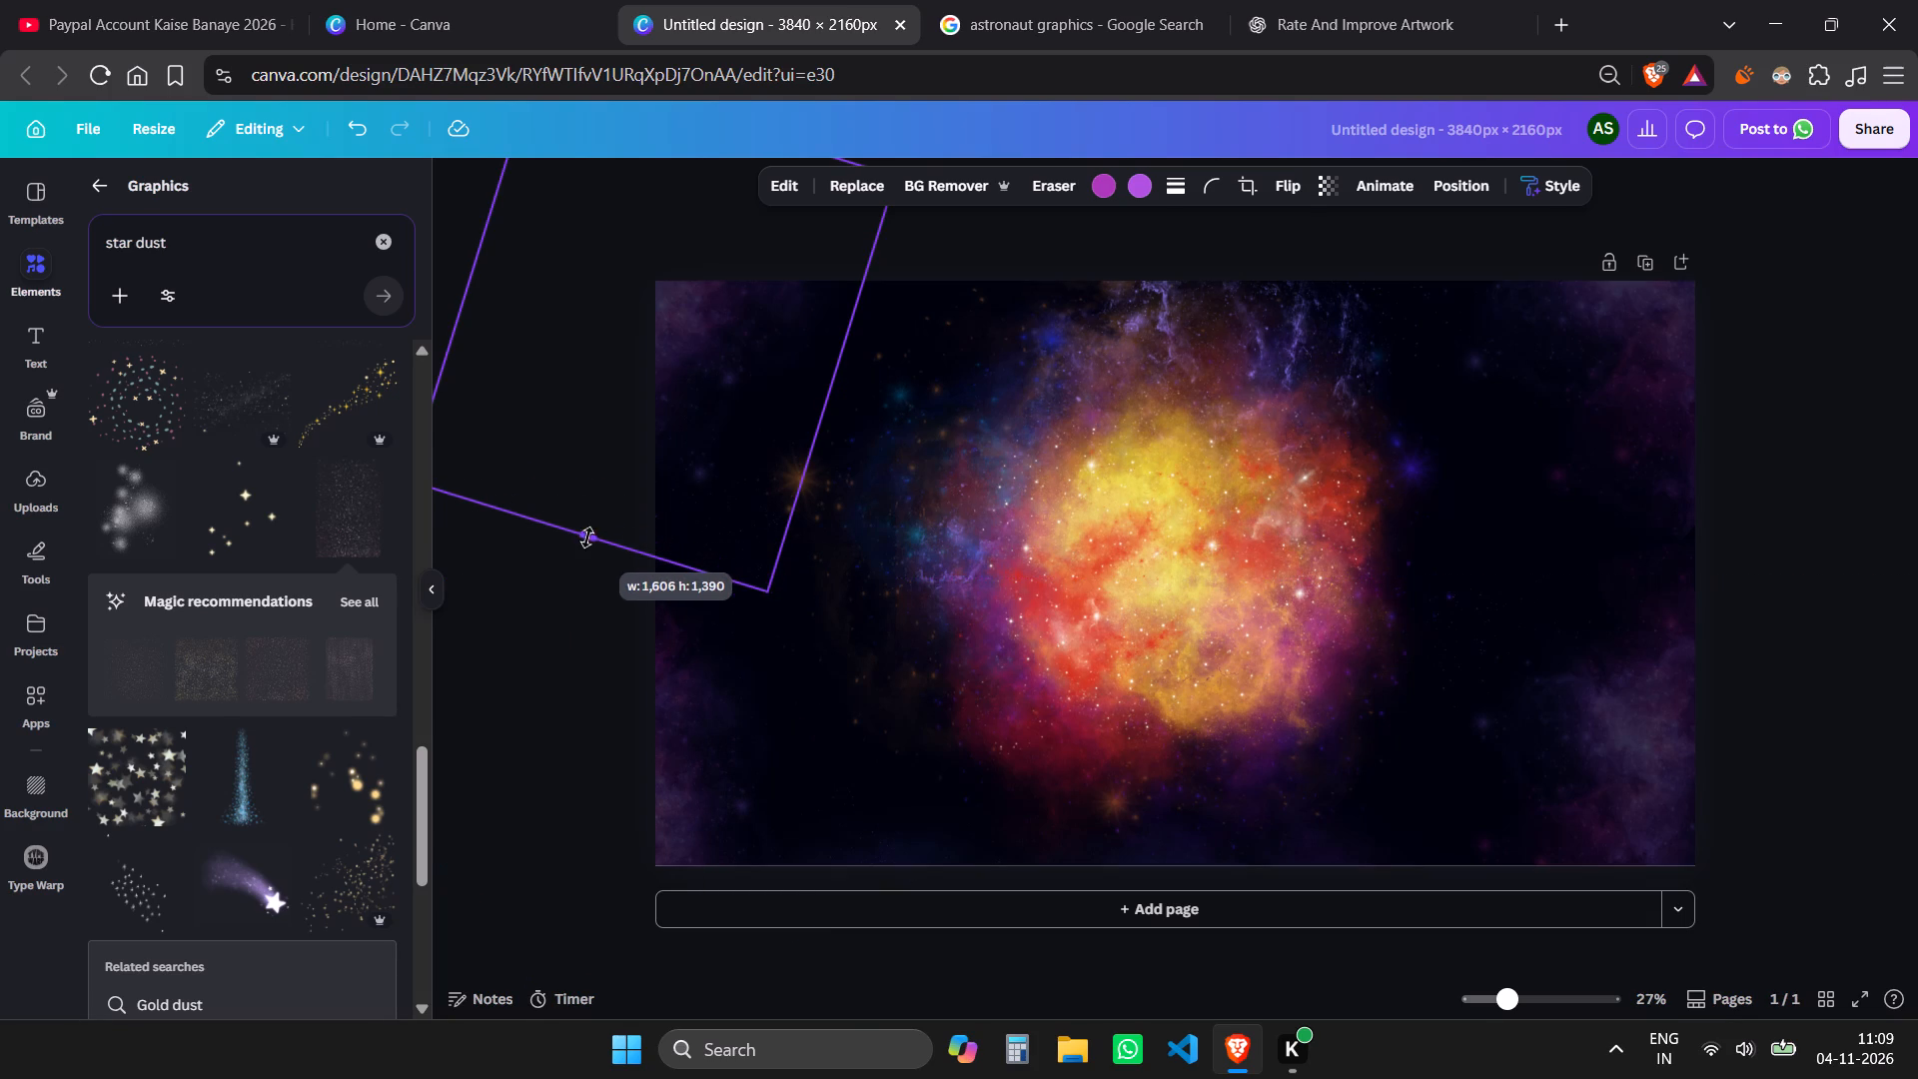
drag(587, 538, 595, 509)
drag(707, 431, 698, 445)
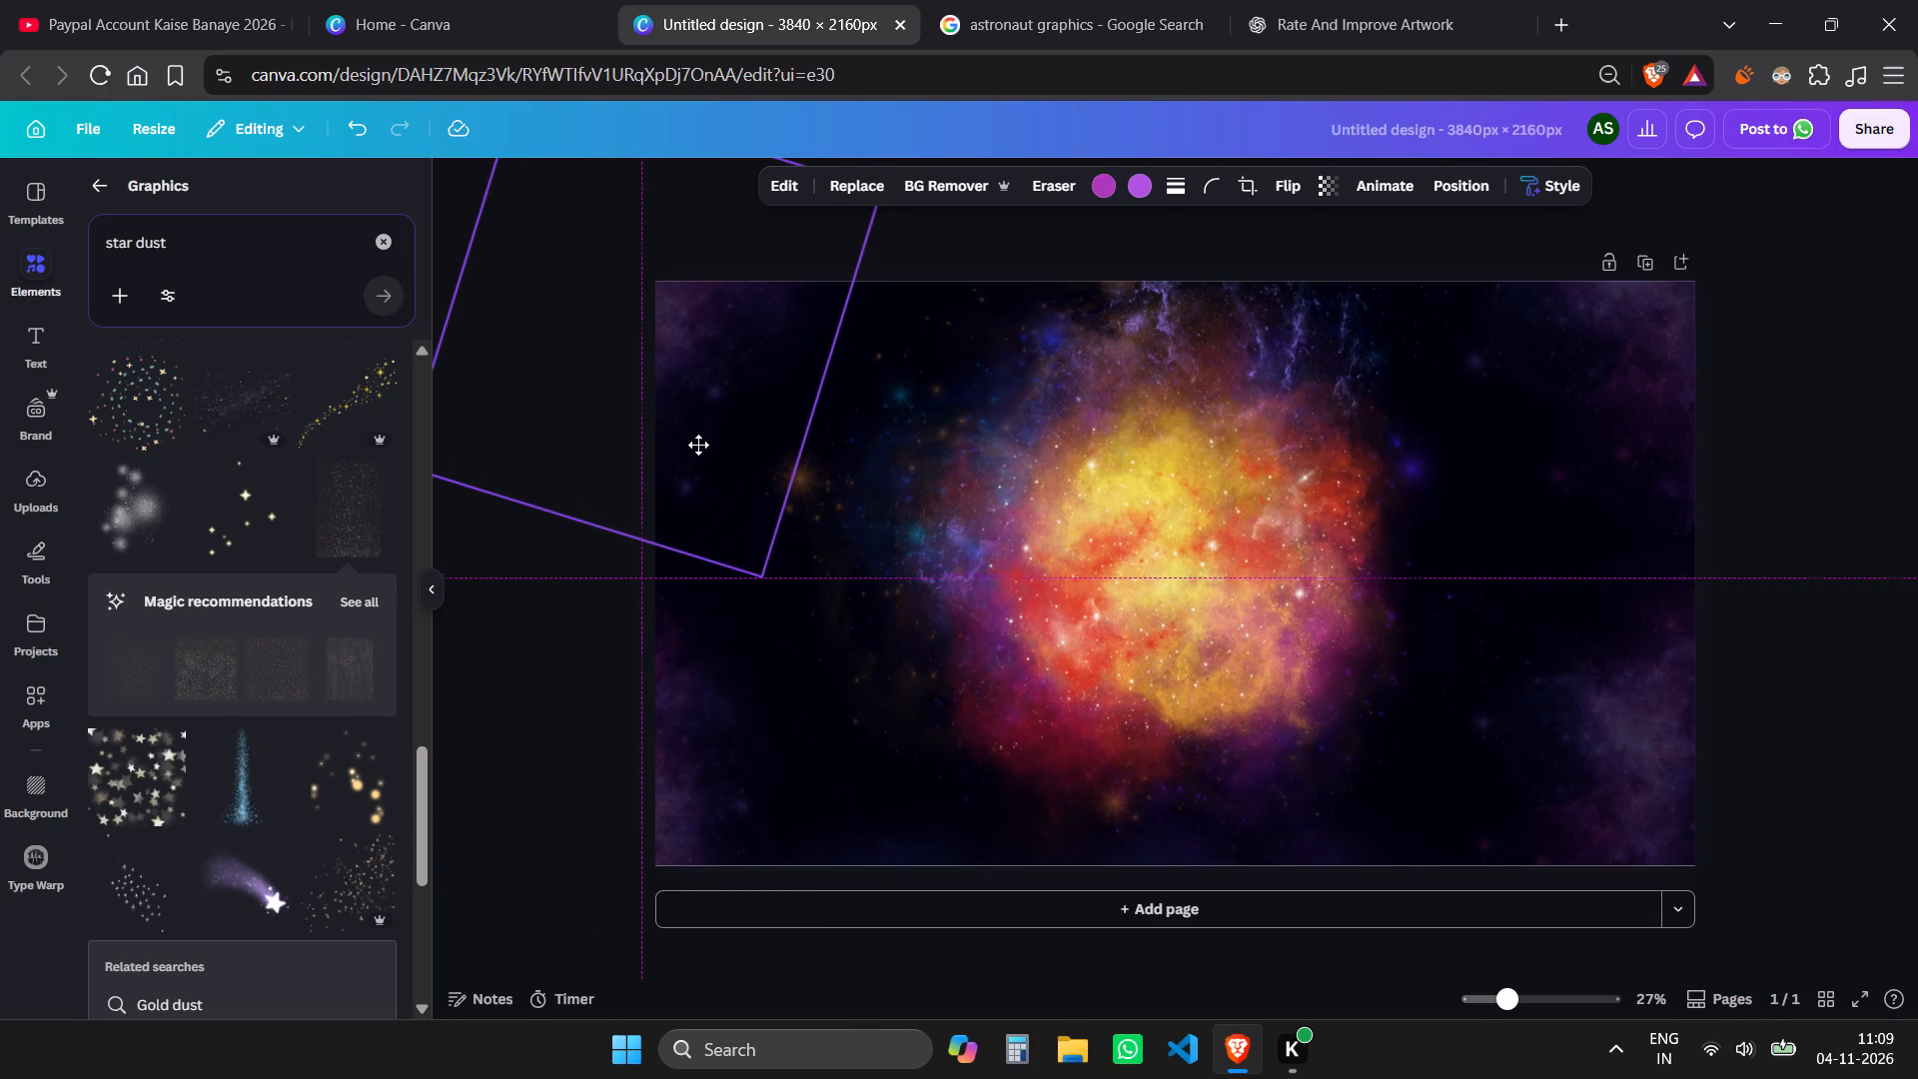
drag(698, 445, 698, 456)
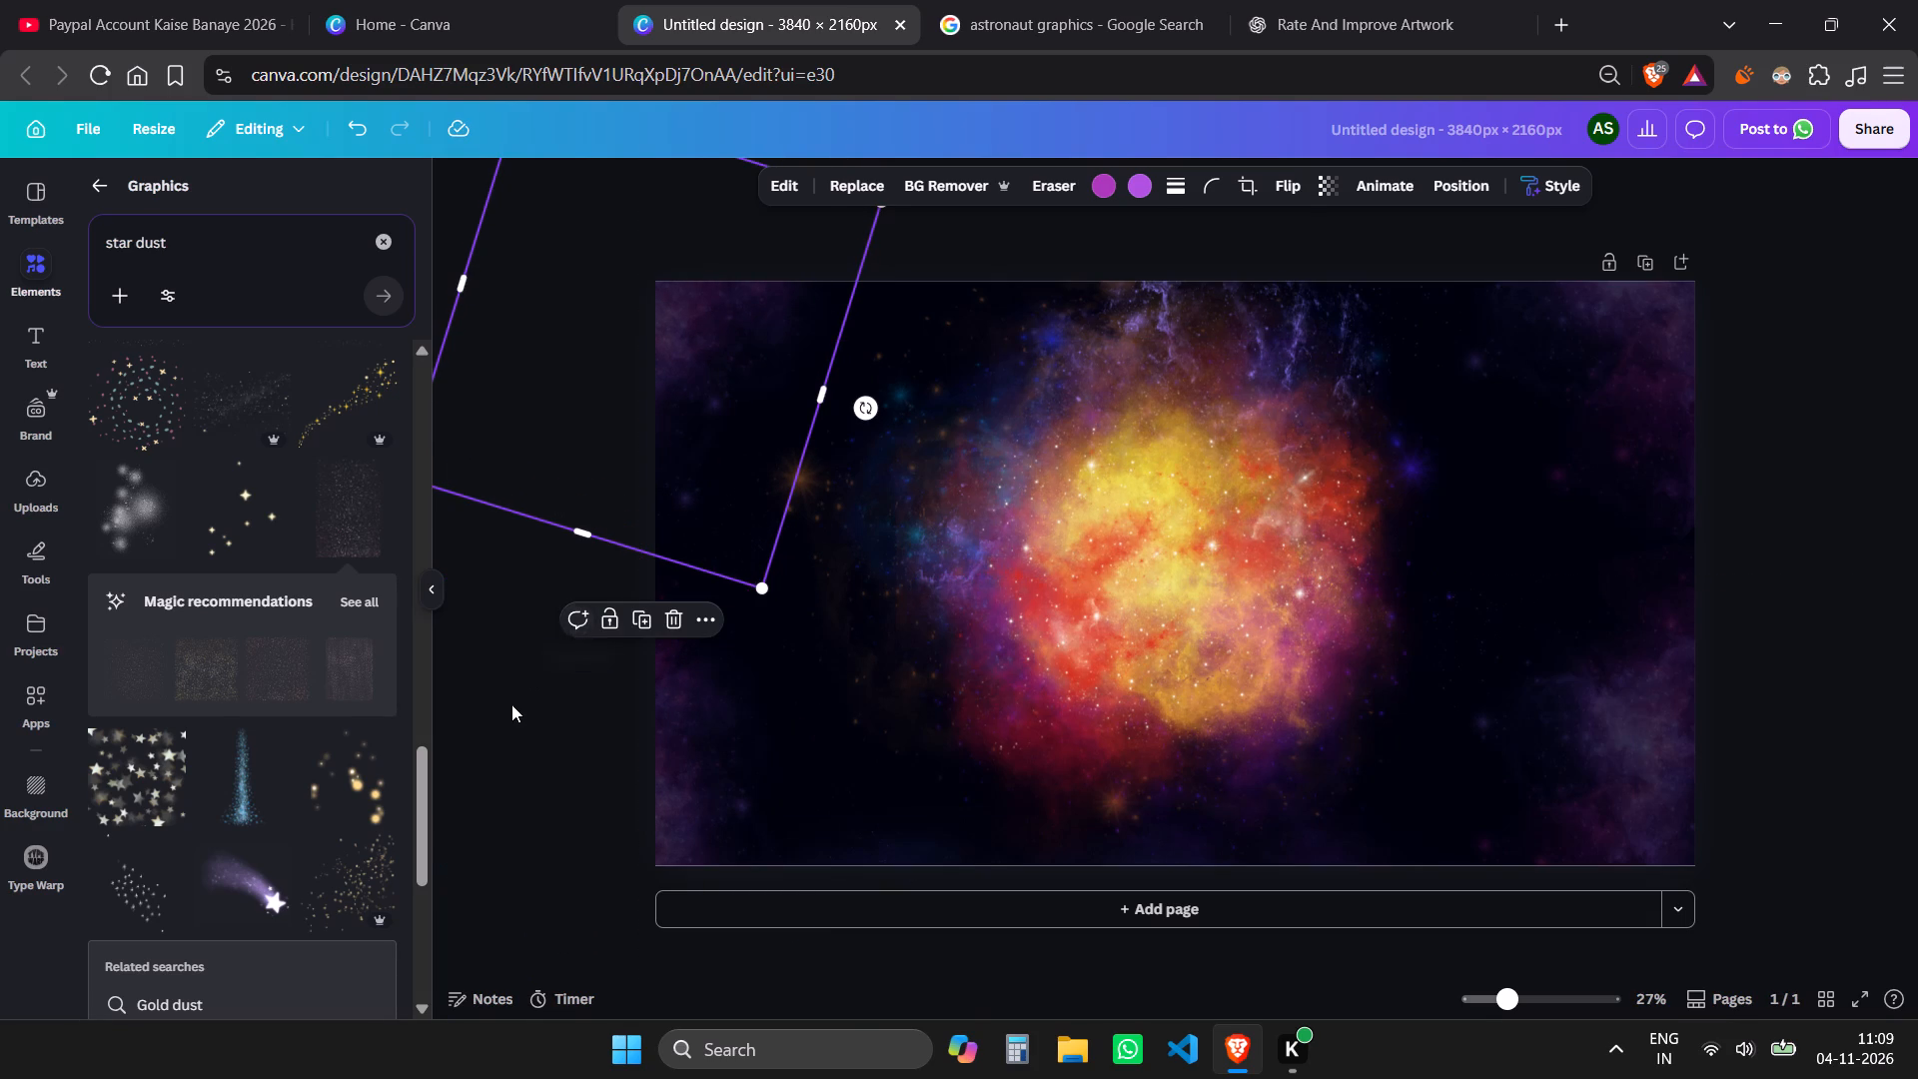
click(511, 704)
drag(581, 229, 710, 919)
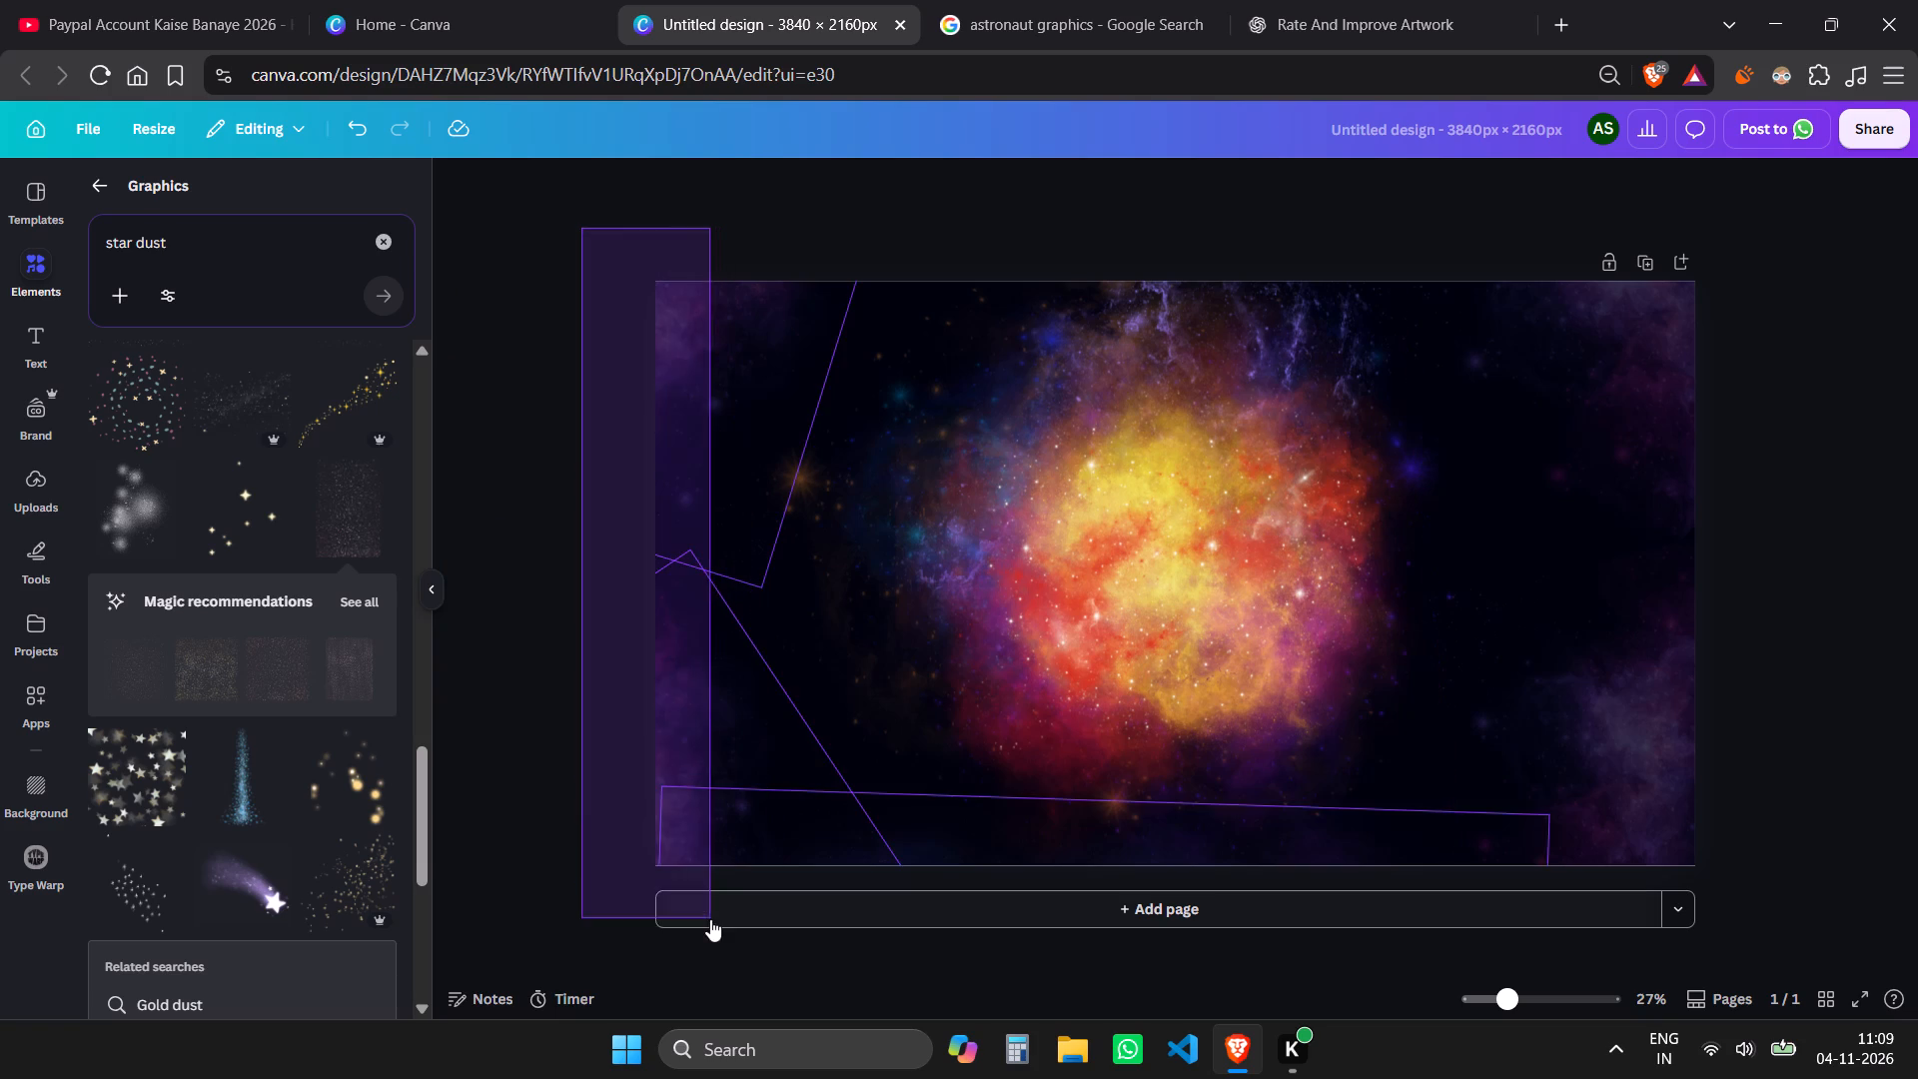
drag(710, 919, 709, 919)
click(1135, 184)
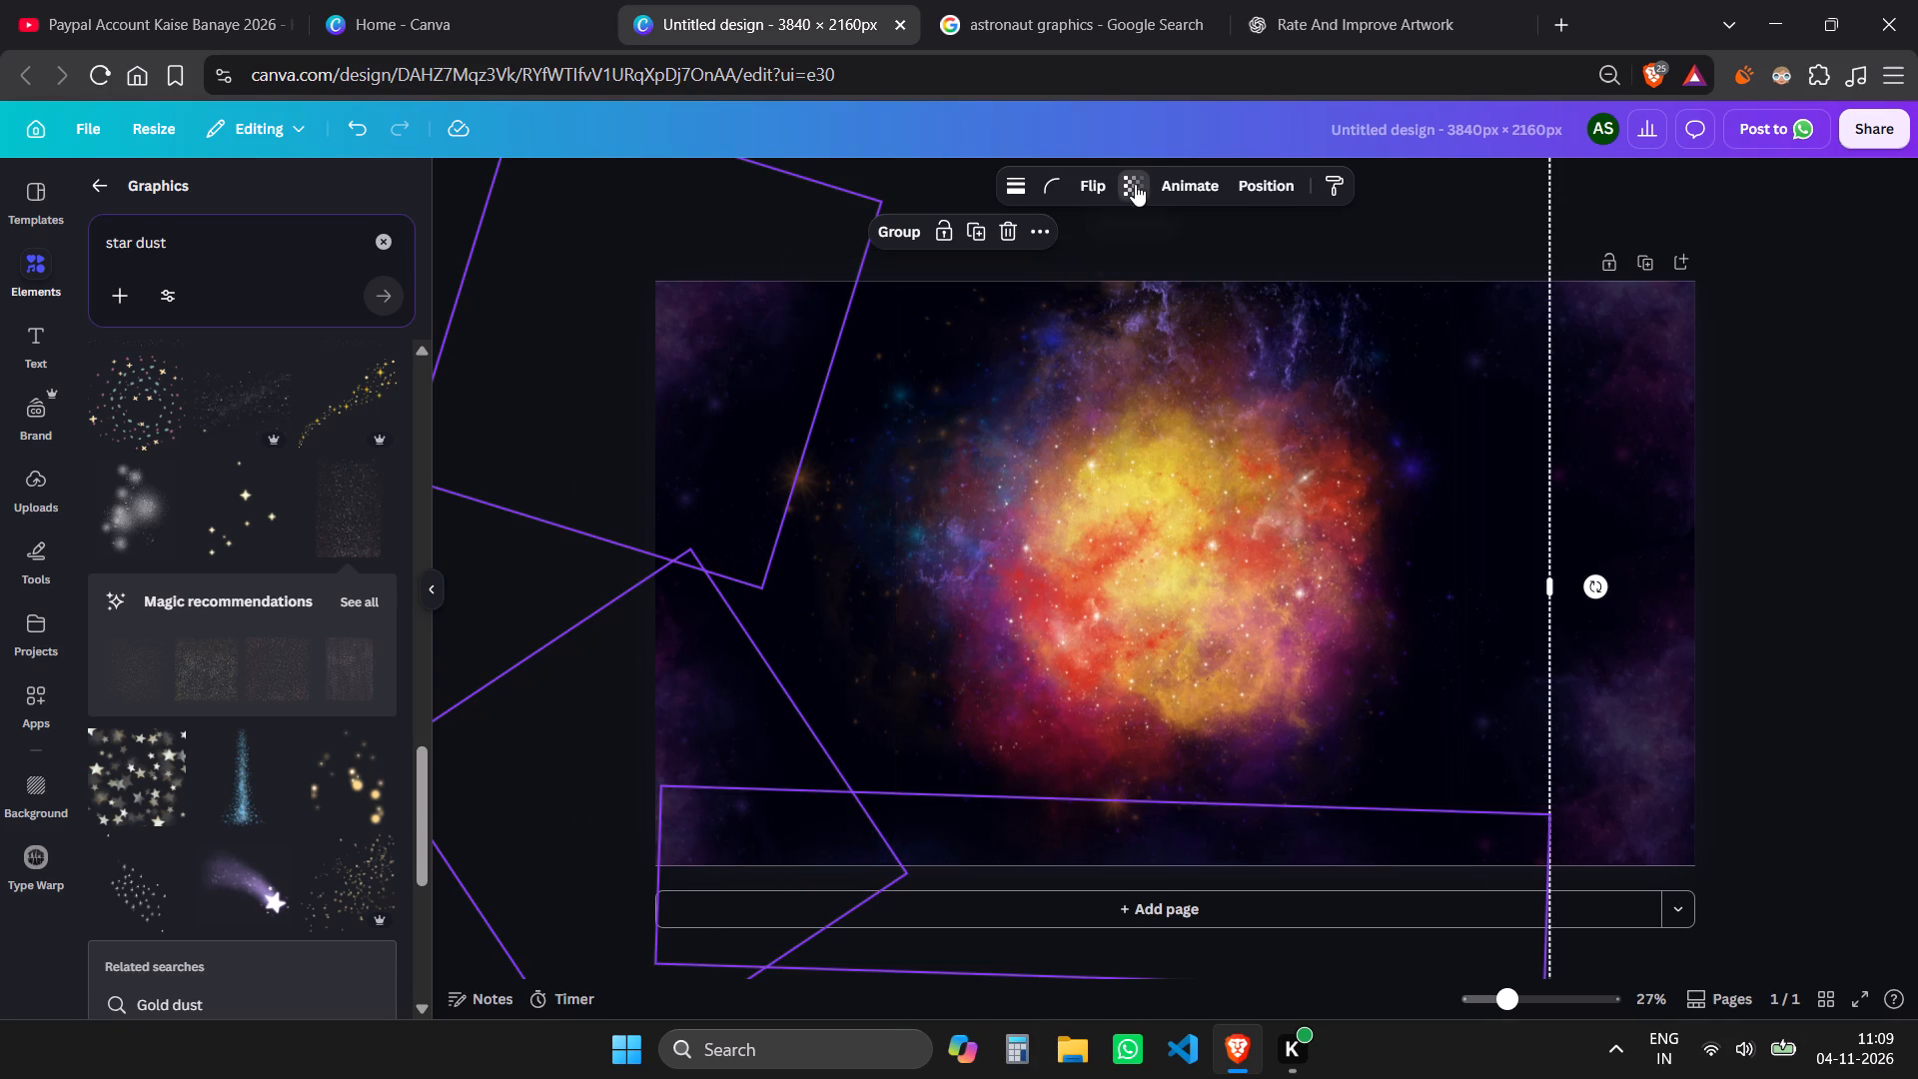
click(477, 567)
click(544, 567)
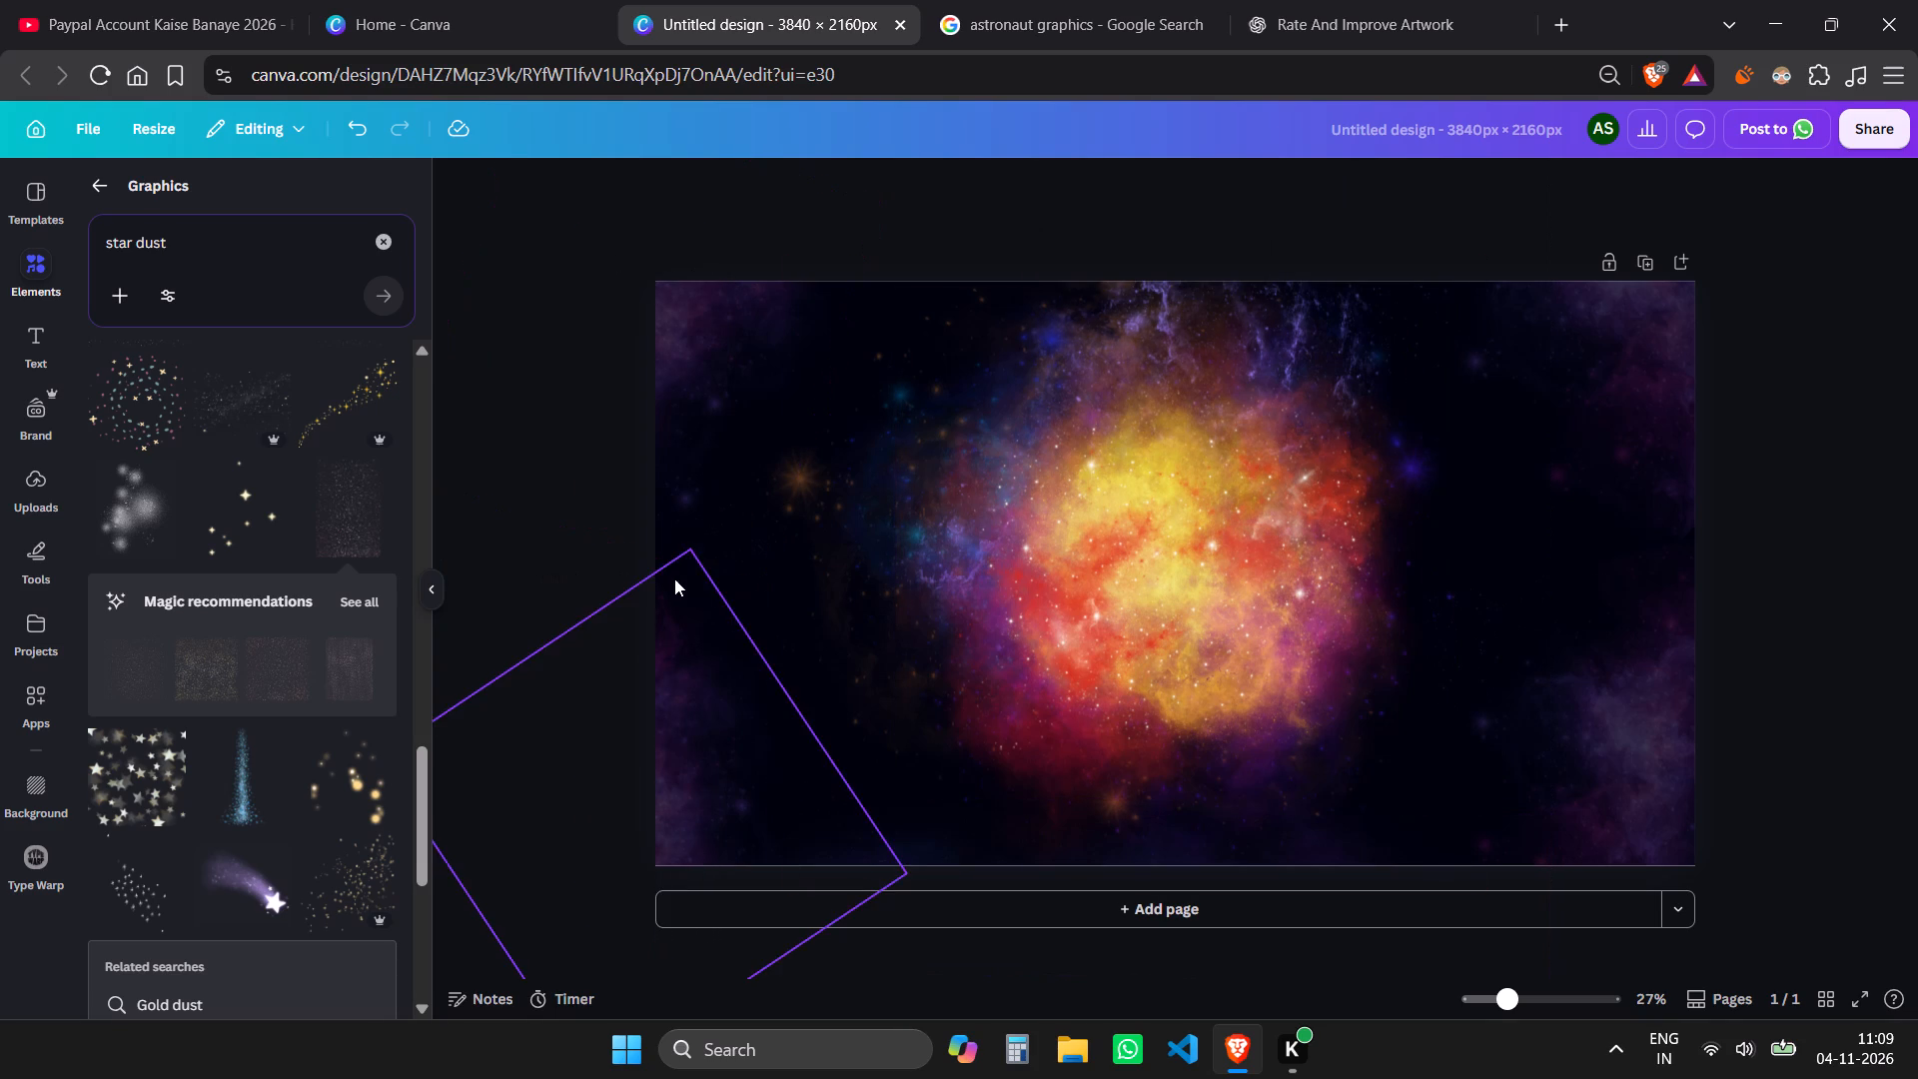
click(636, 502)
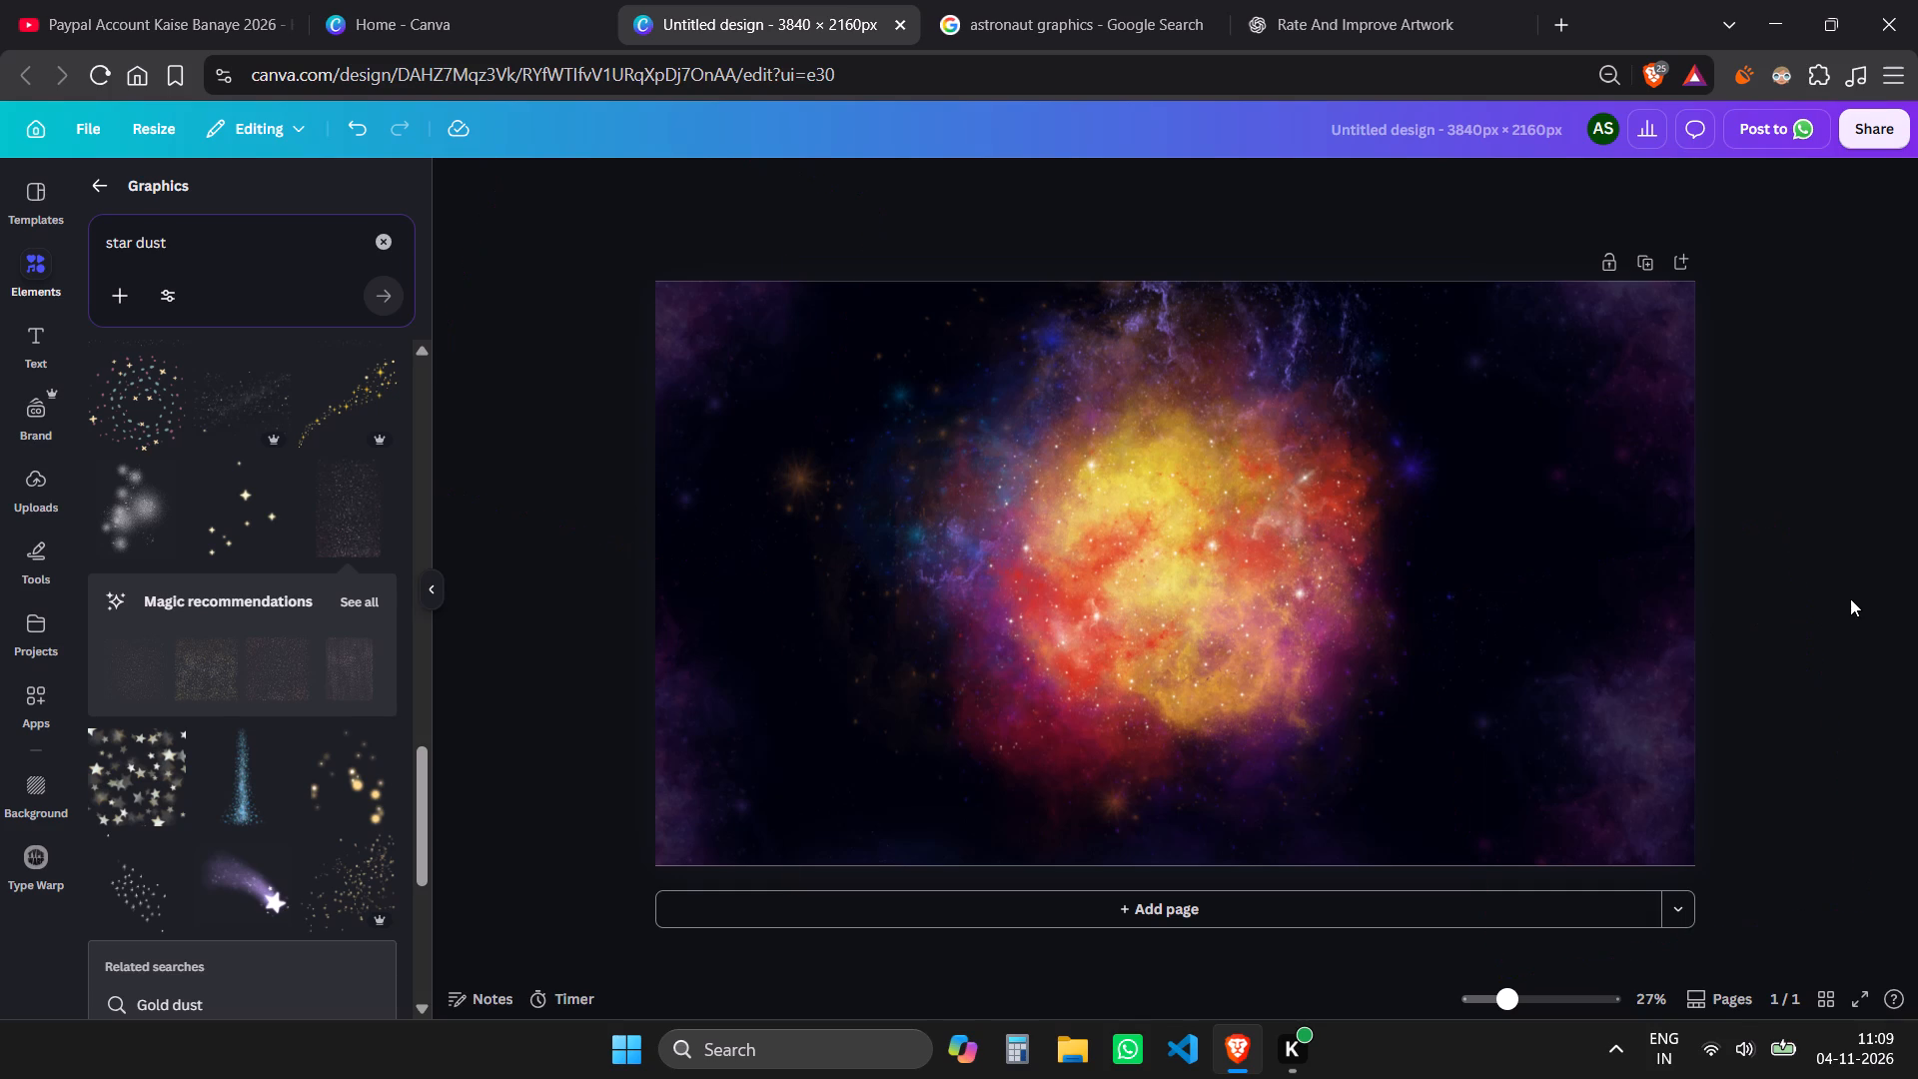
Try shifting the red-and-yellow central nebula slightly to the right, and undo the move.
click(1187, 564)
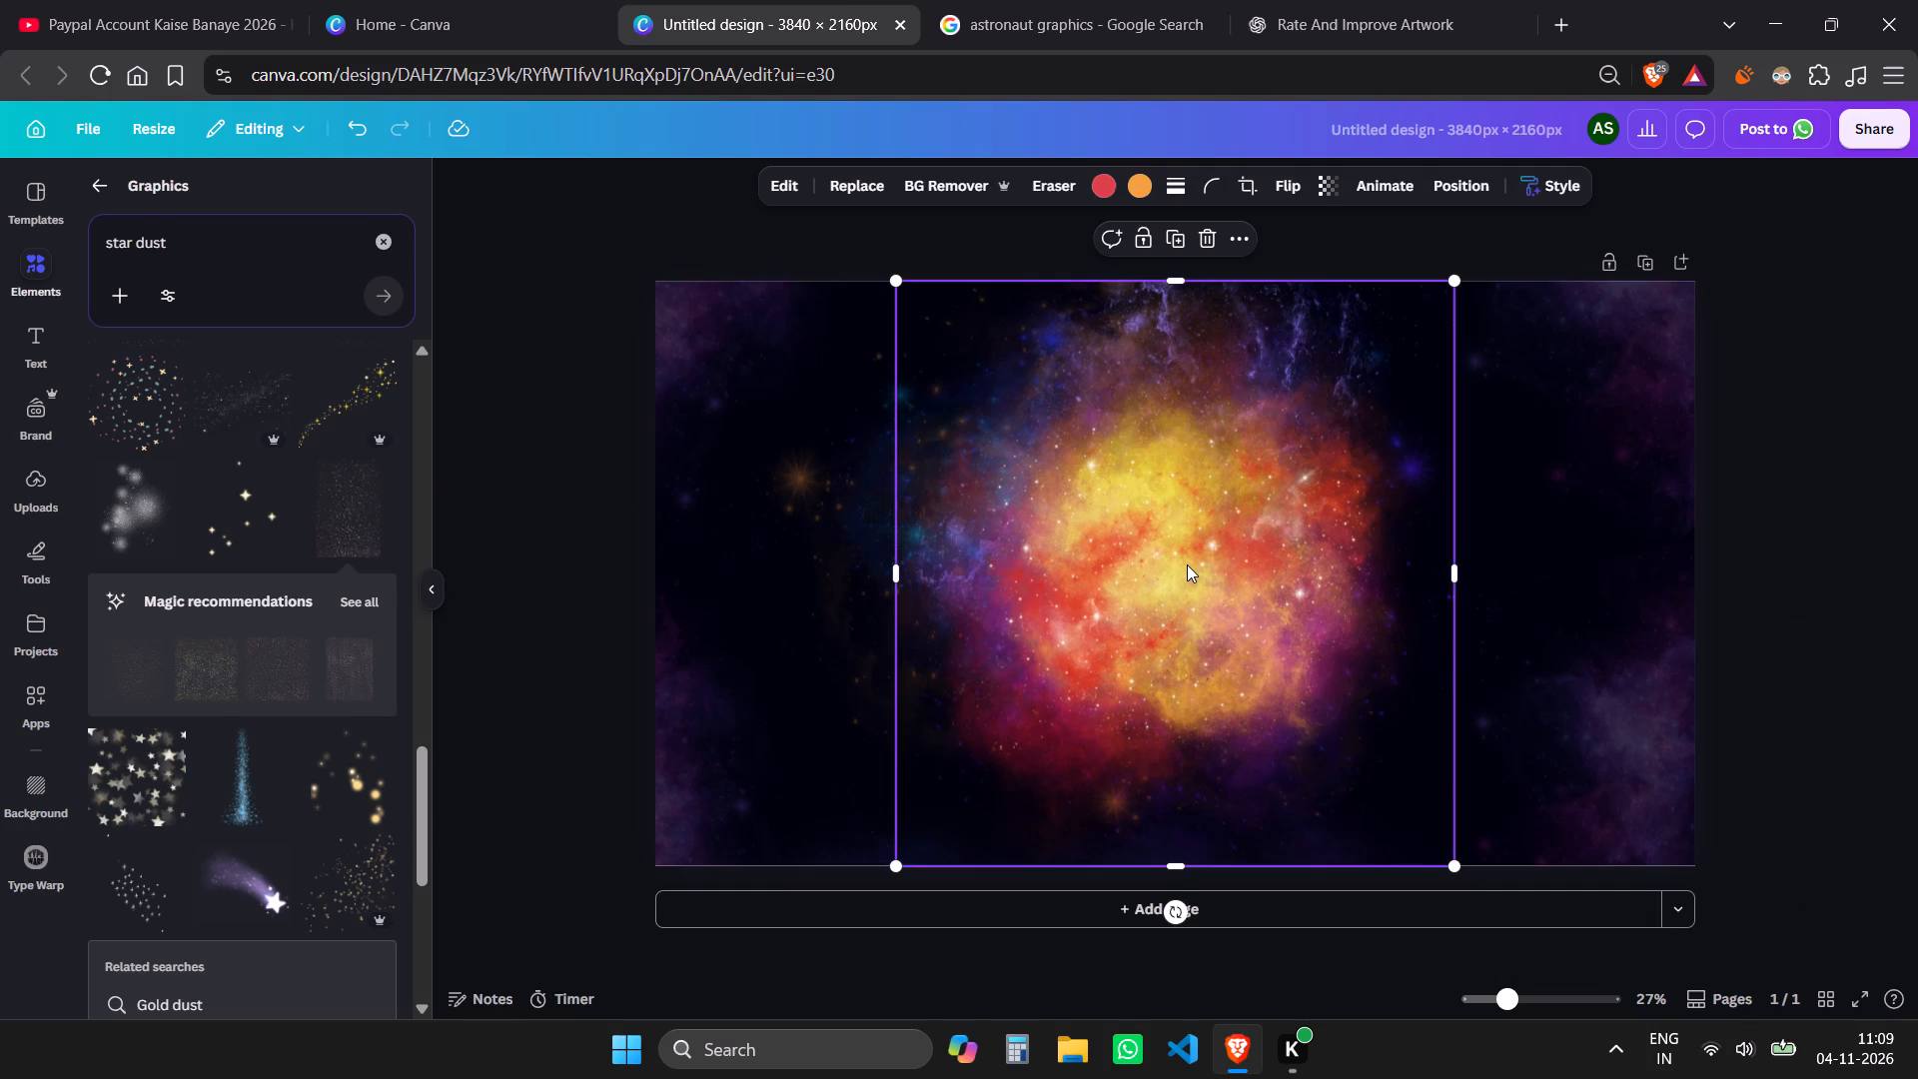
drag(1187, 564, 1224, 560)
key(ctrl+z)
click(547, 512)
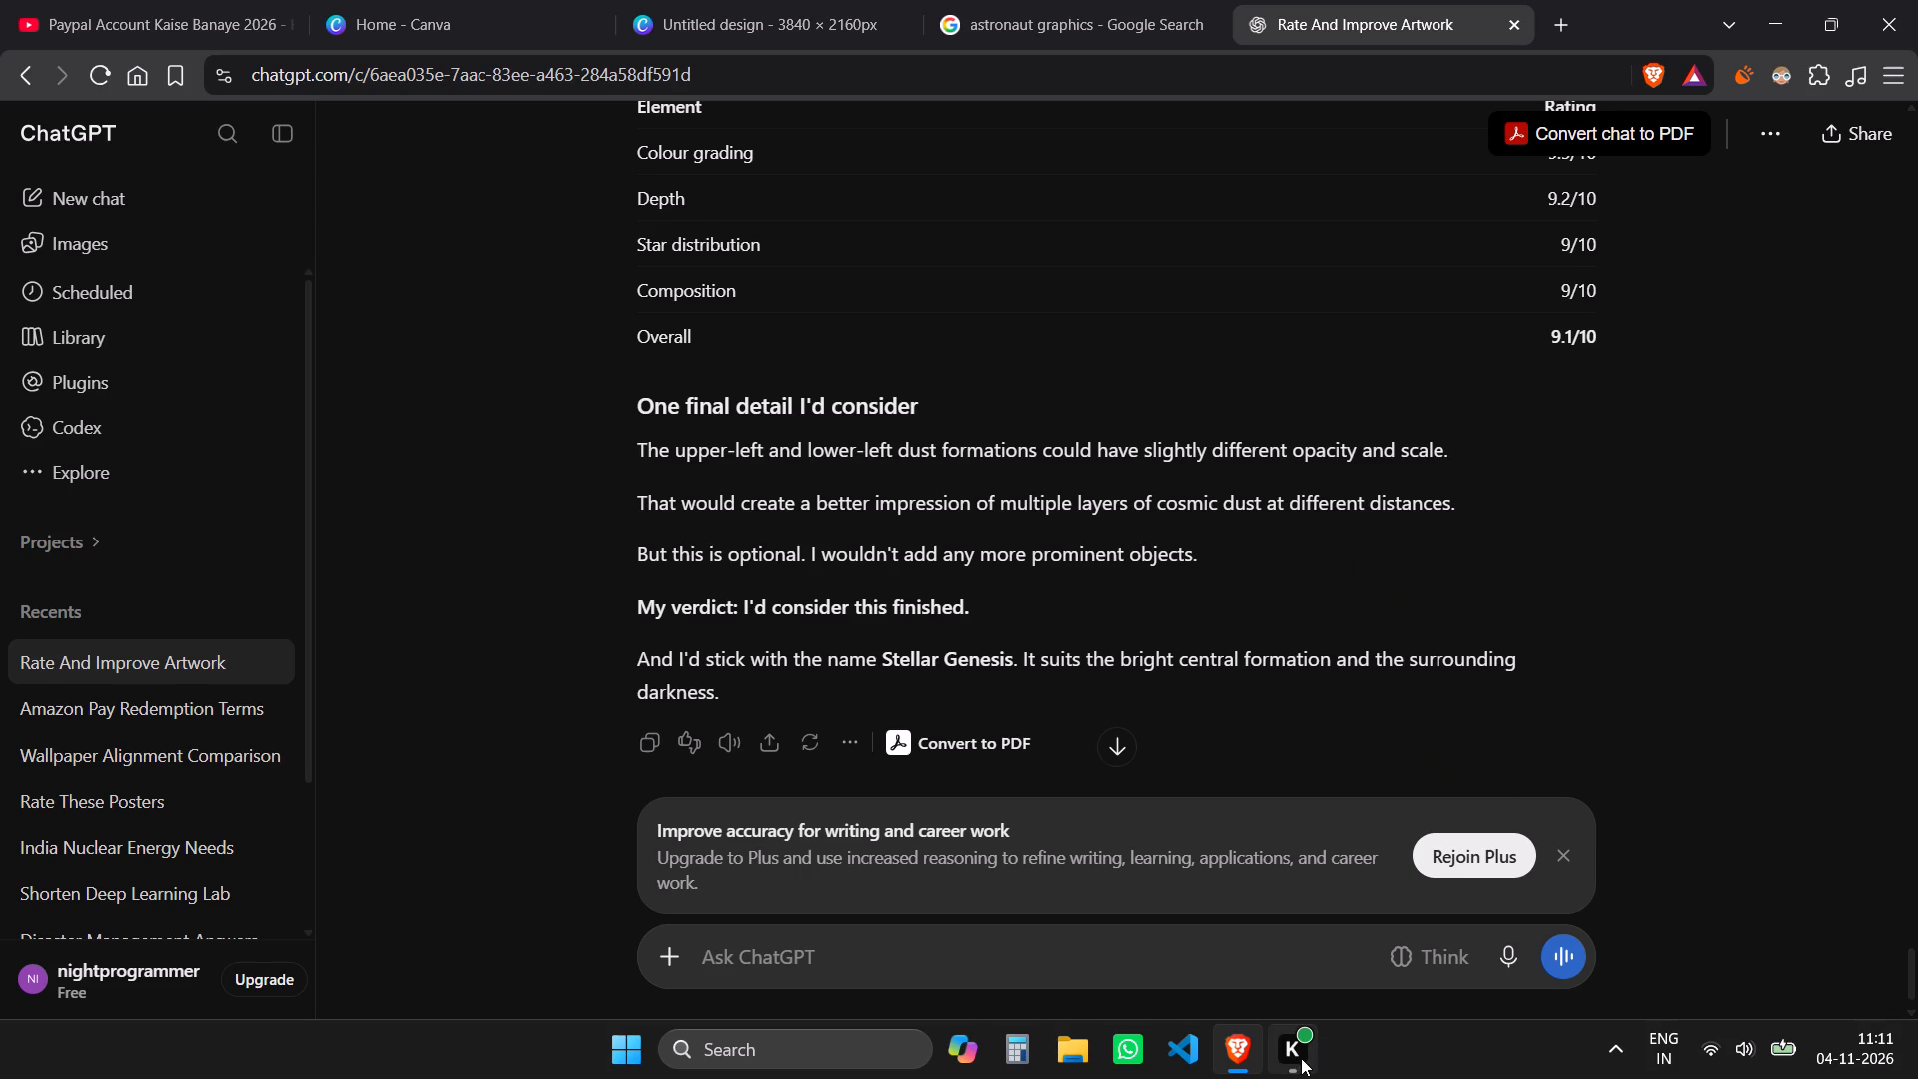
Switch to the Canva design and rename it "Steller Genesis".
click(817, 0)
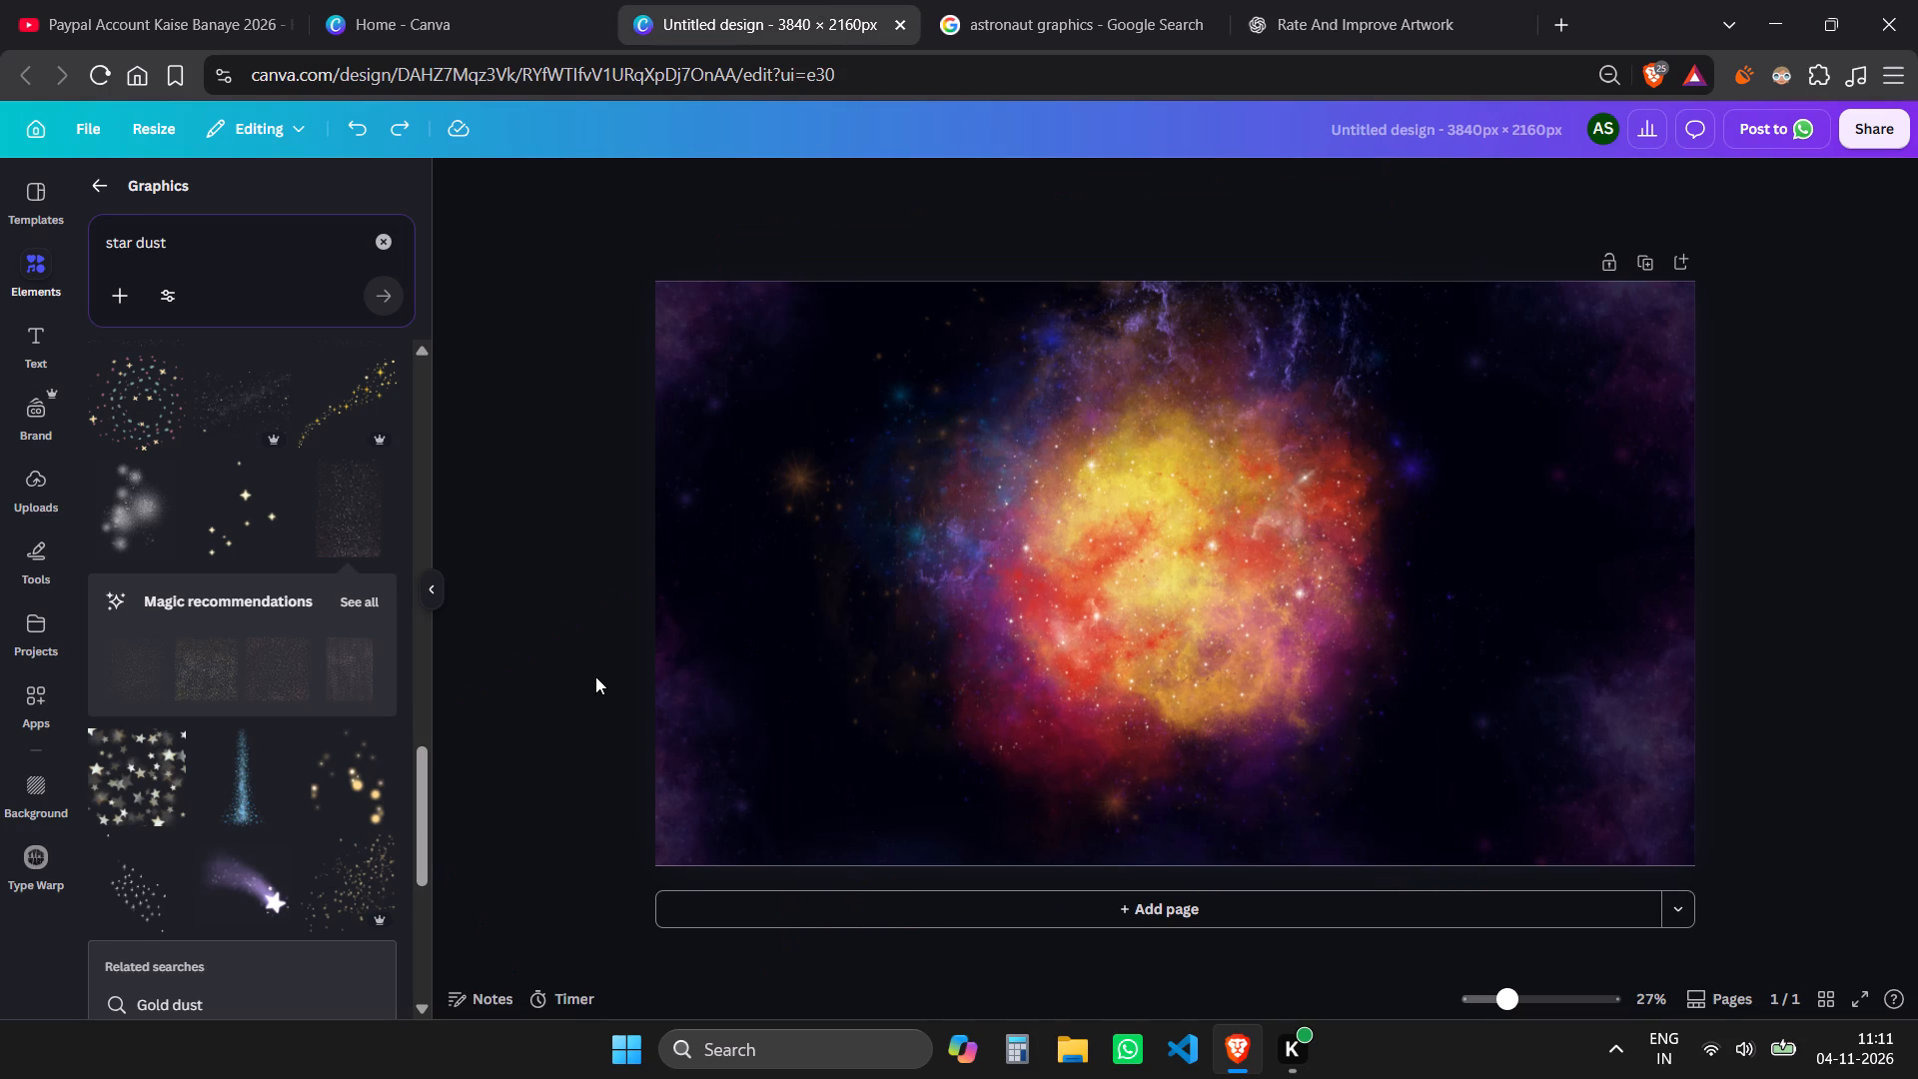
click(1469, 130)
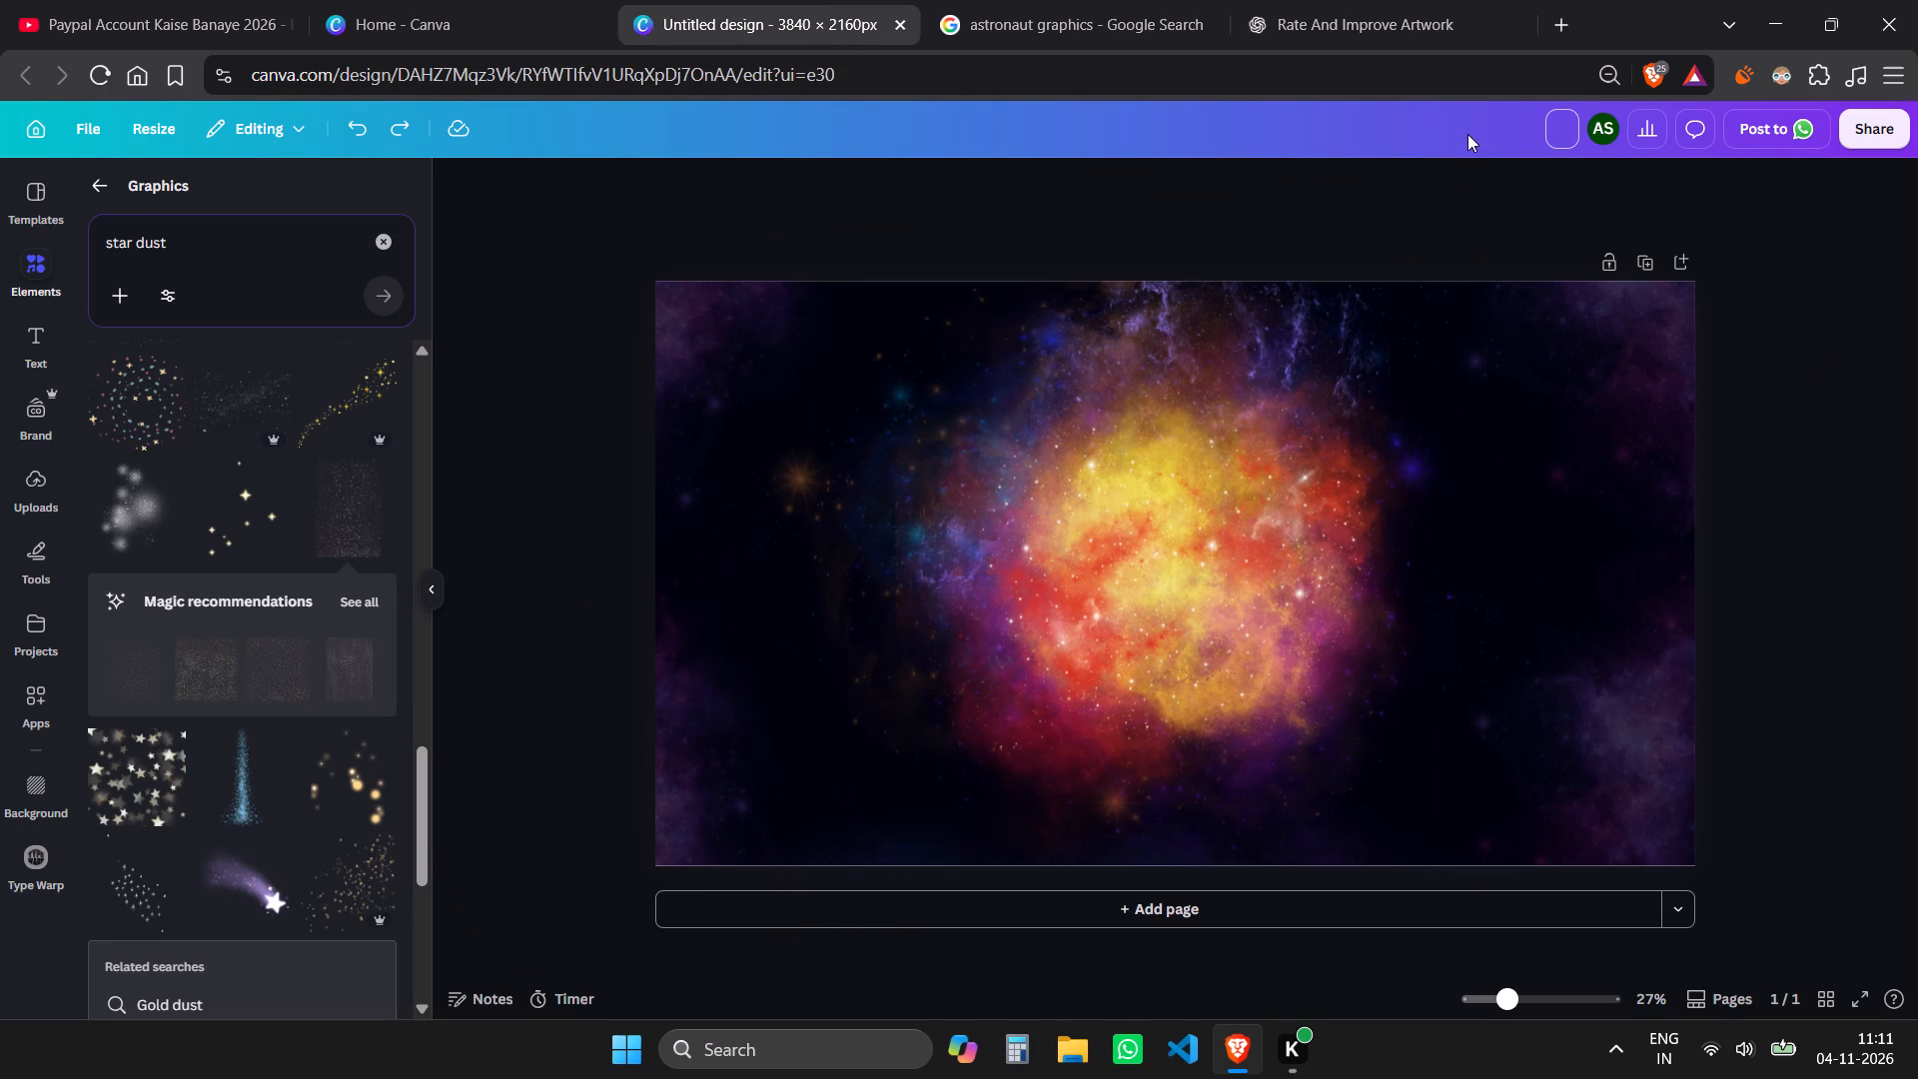
text(Steller)
key(space)
text(Genesis)
key(Return)
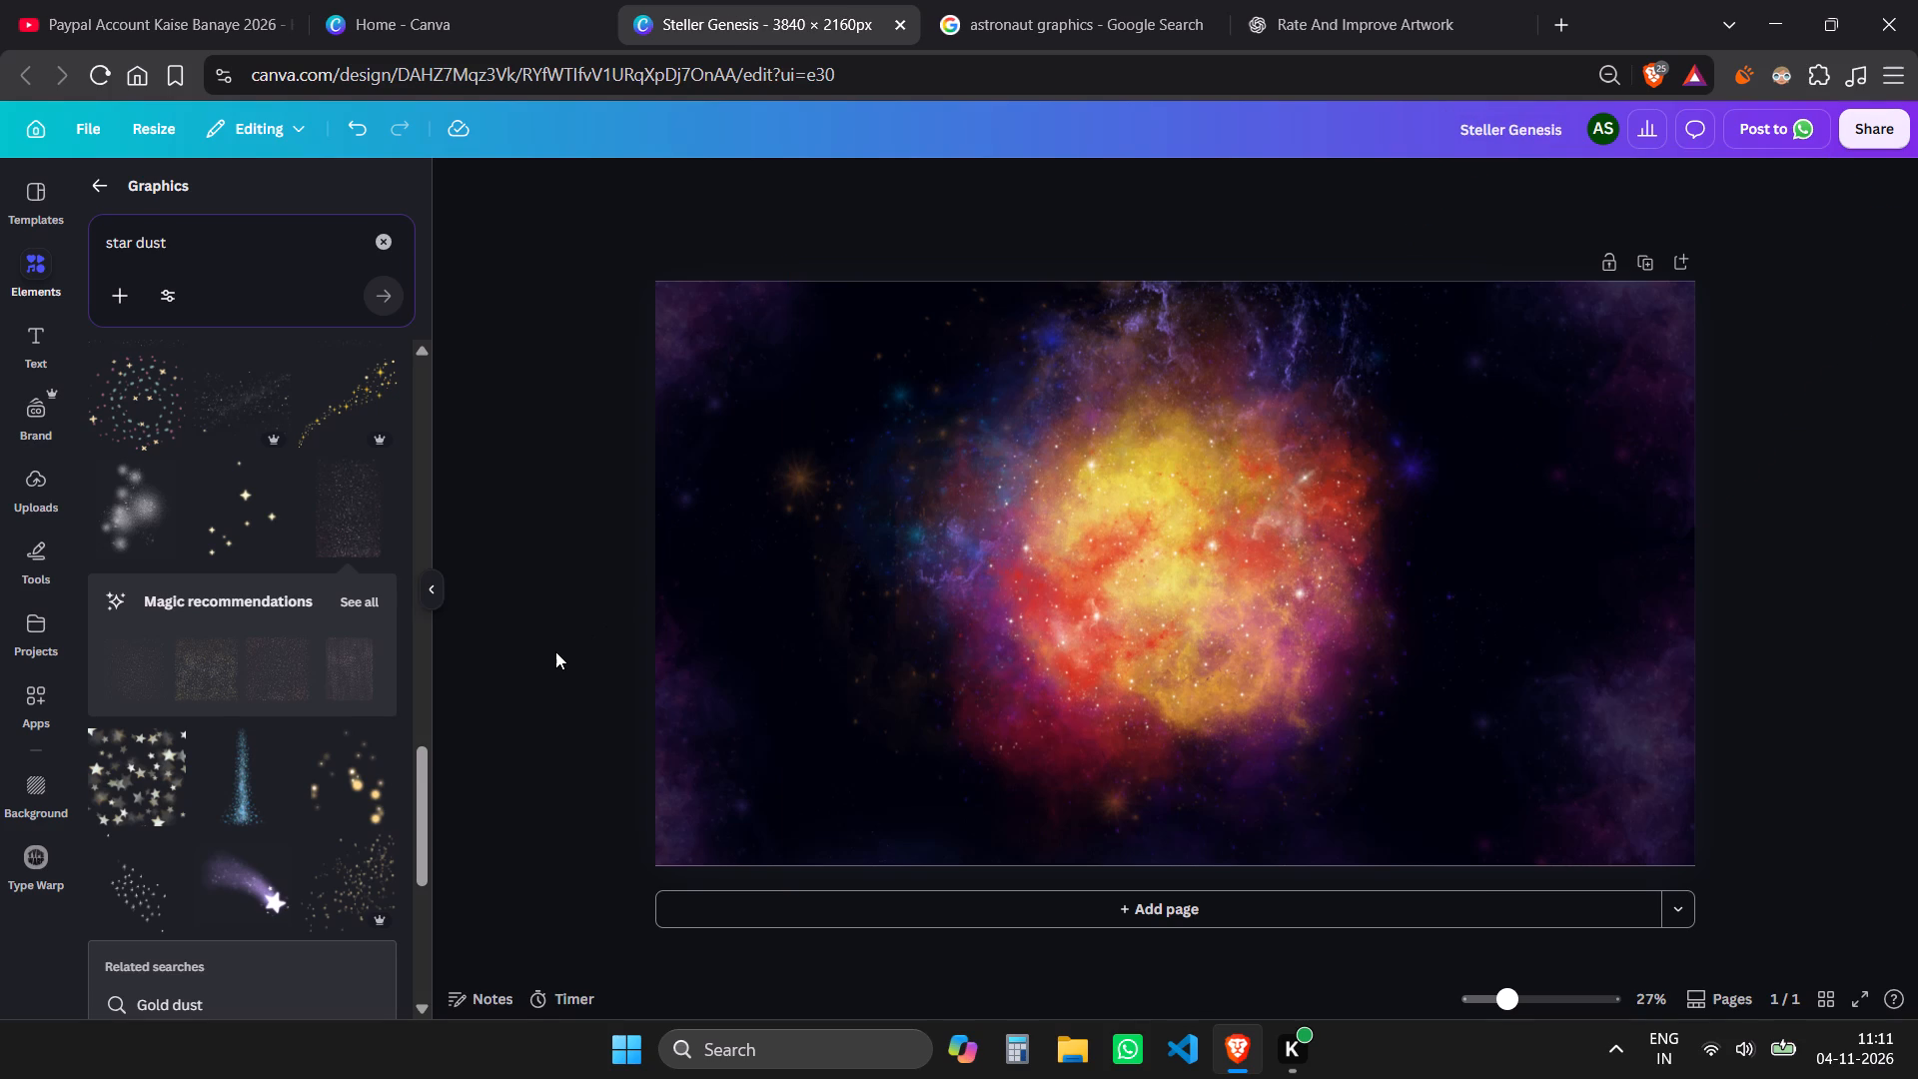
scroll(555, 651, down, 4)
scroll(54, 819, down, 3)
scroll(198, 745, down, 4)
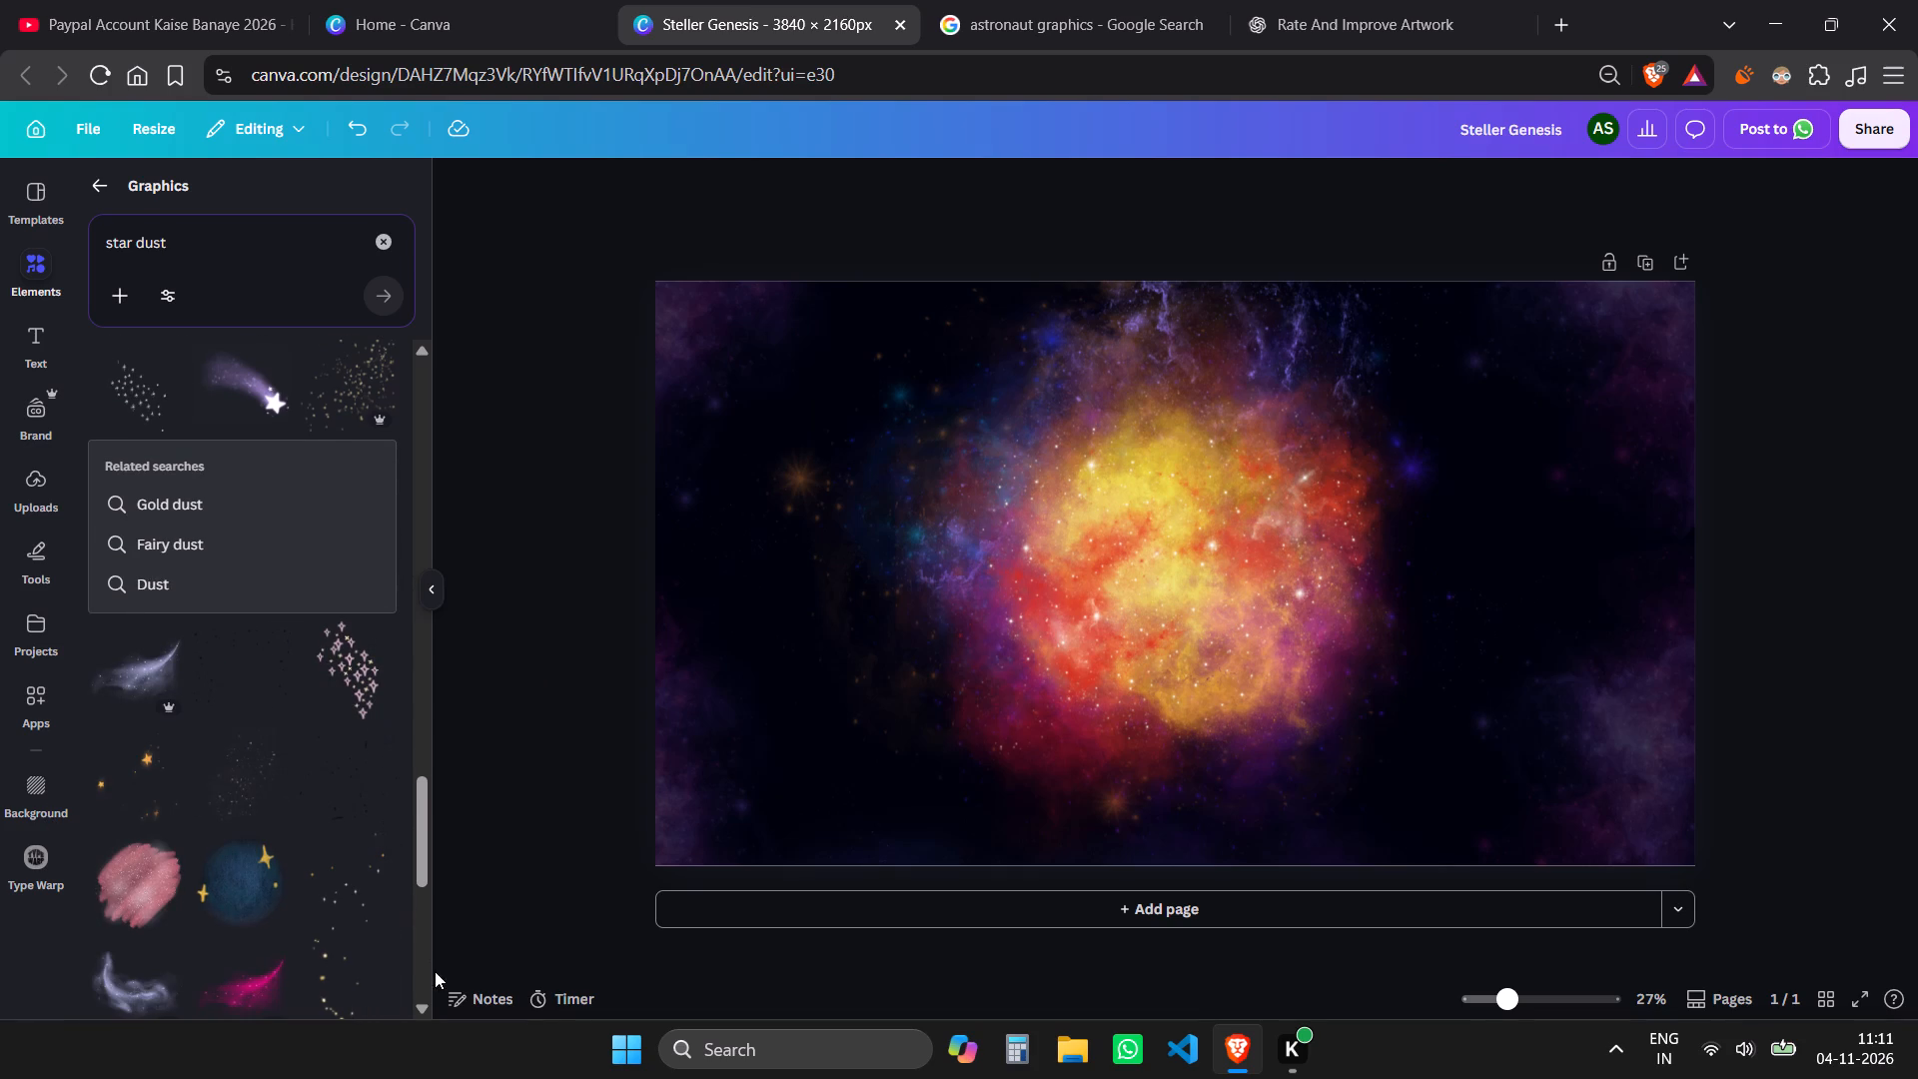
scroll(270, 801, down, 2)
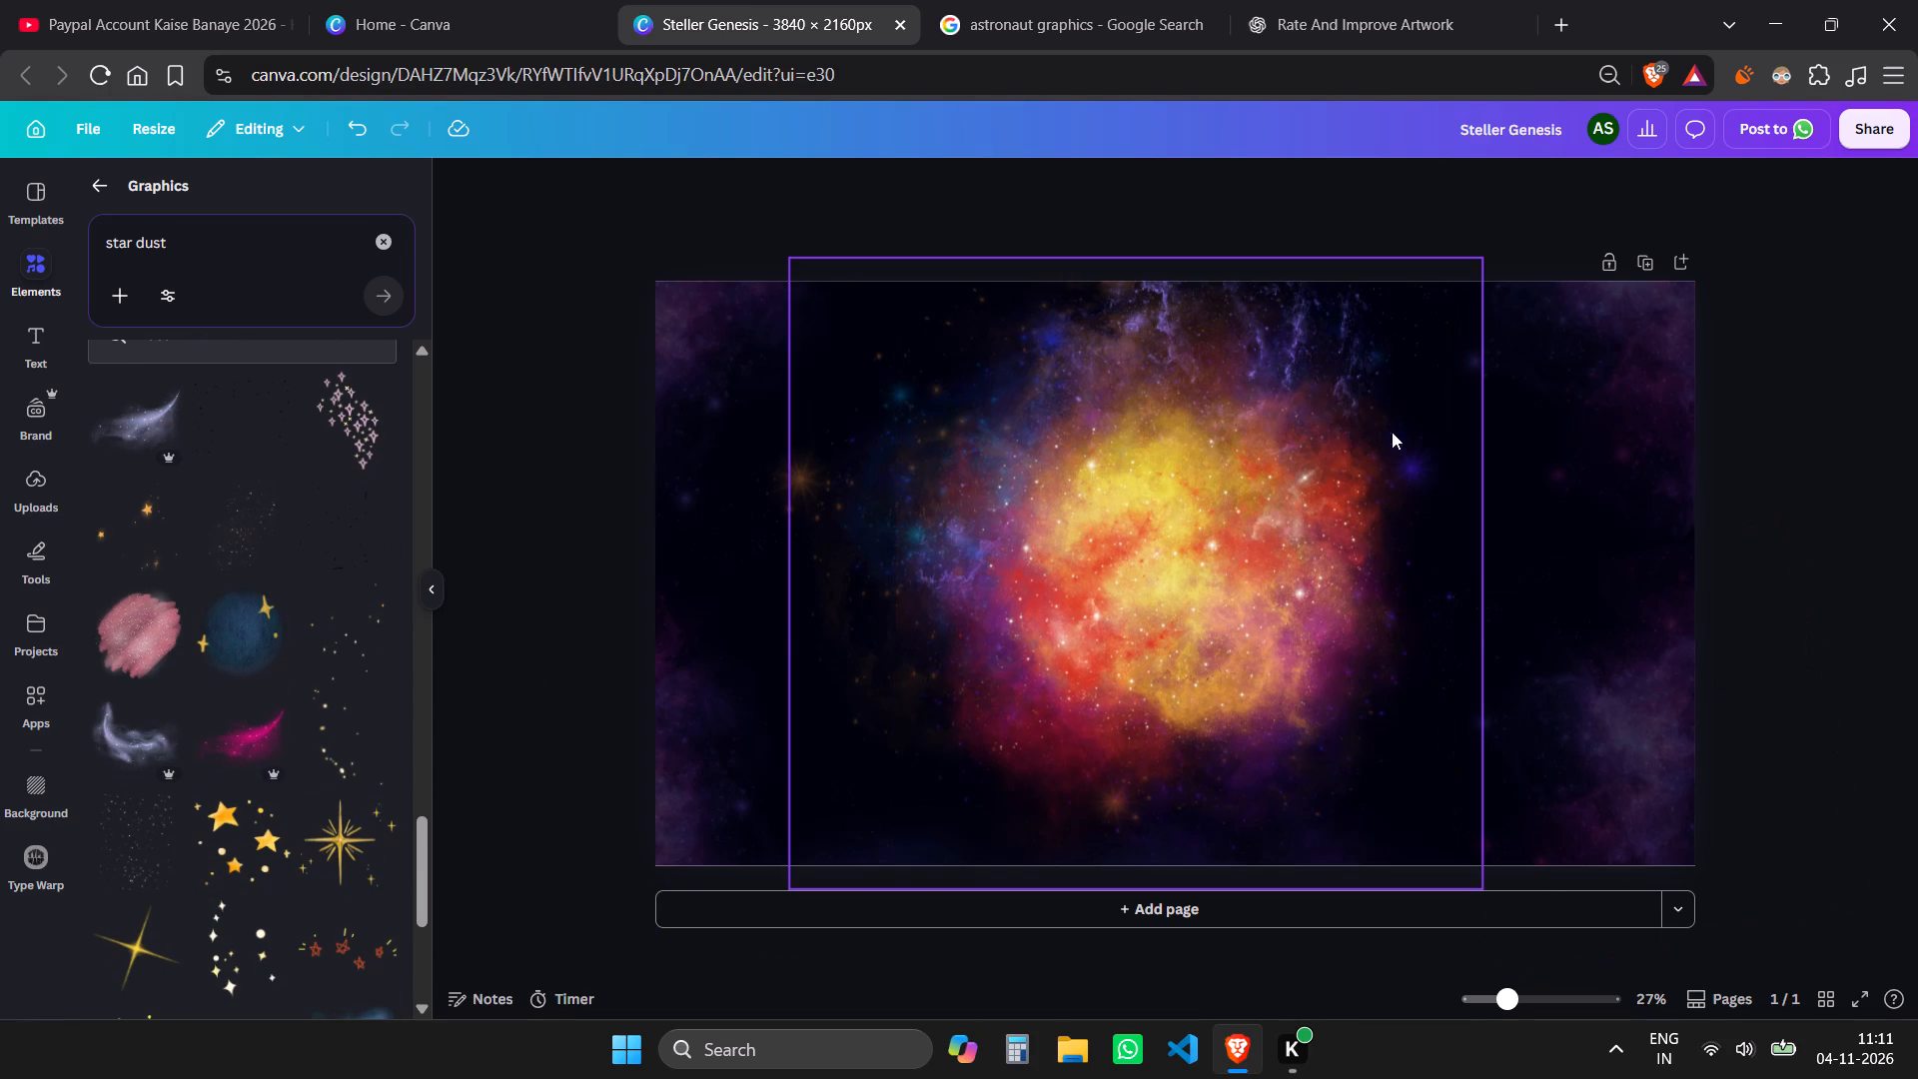
Using the layers list, select the tilted blue-violet wisp layer directly below the blue nebula, nudge it slightly up-left and set its transparency to 70.
right_click(1268, 565)
click(1367, 555)
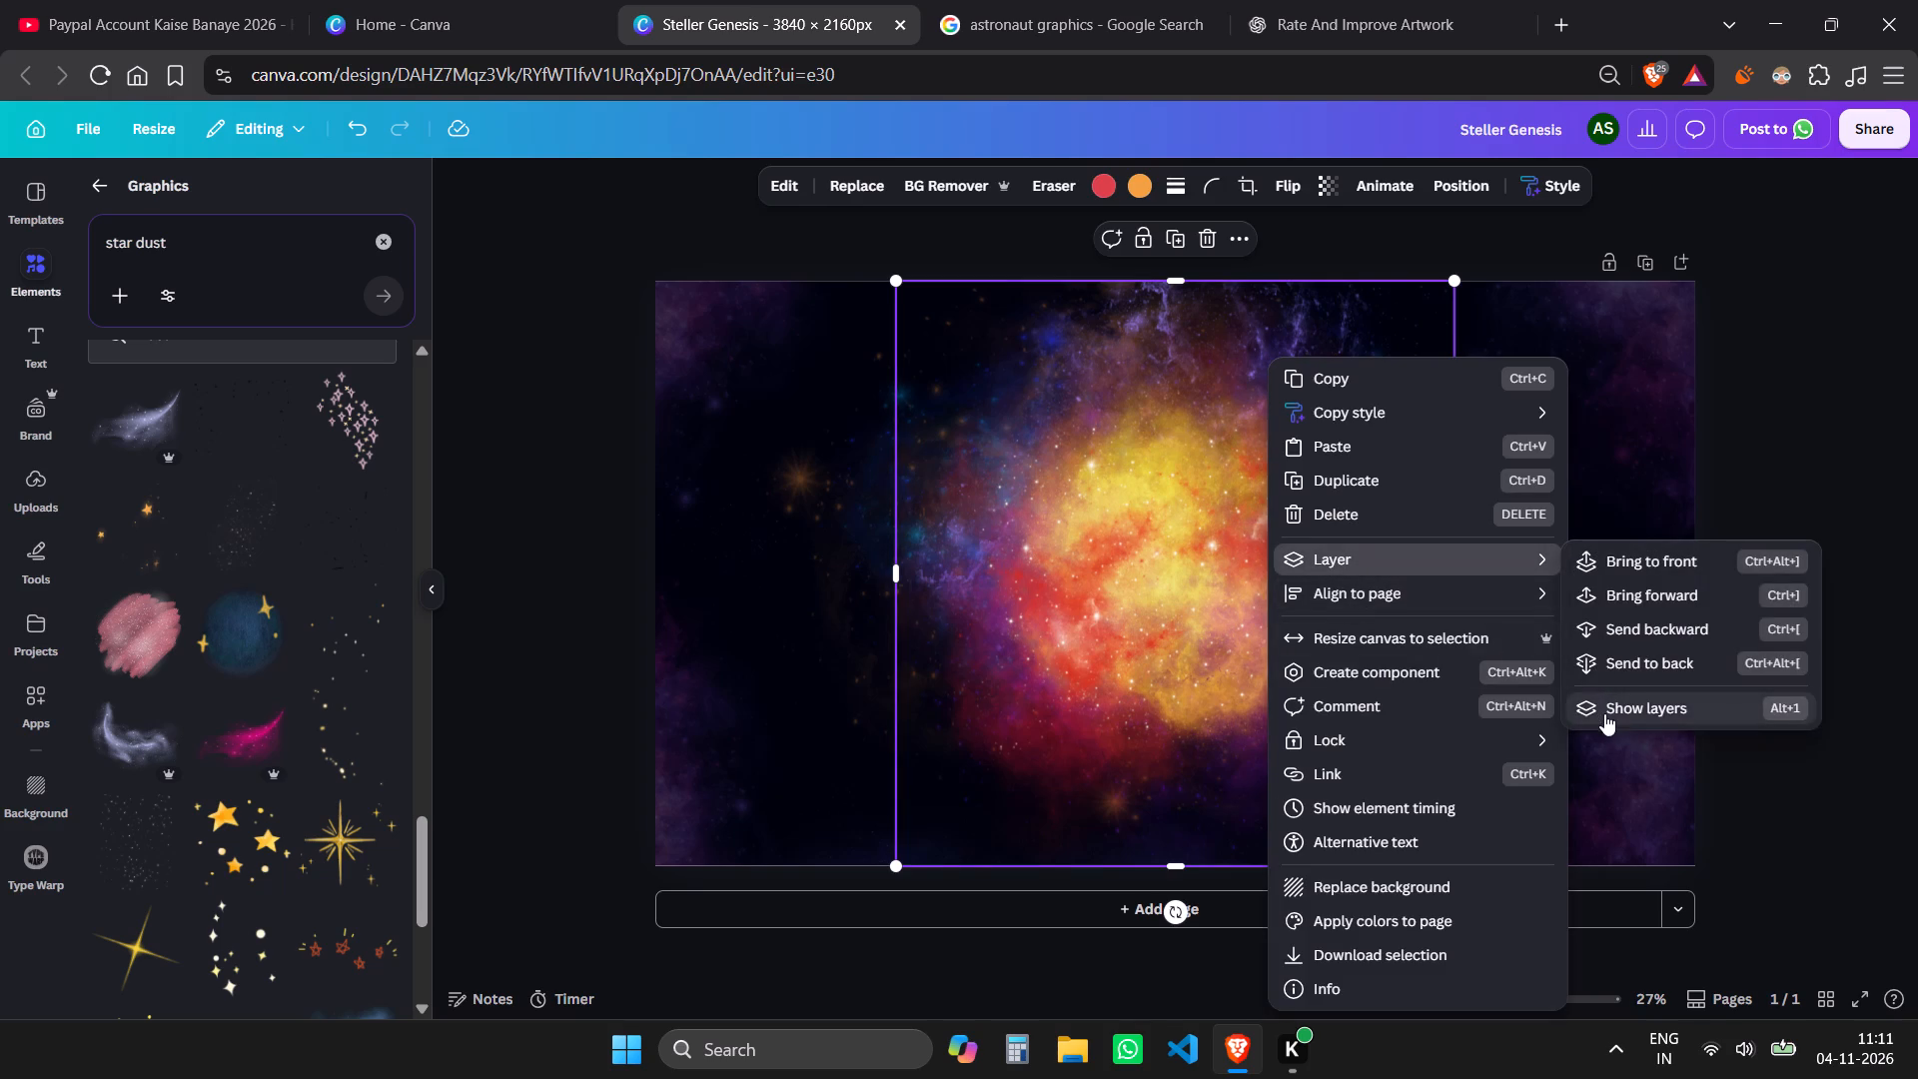
click(1604, 713)
click(262, 604)
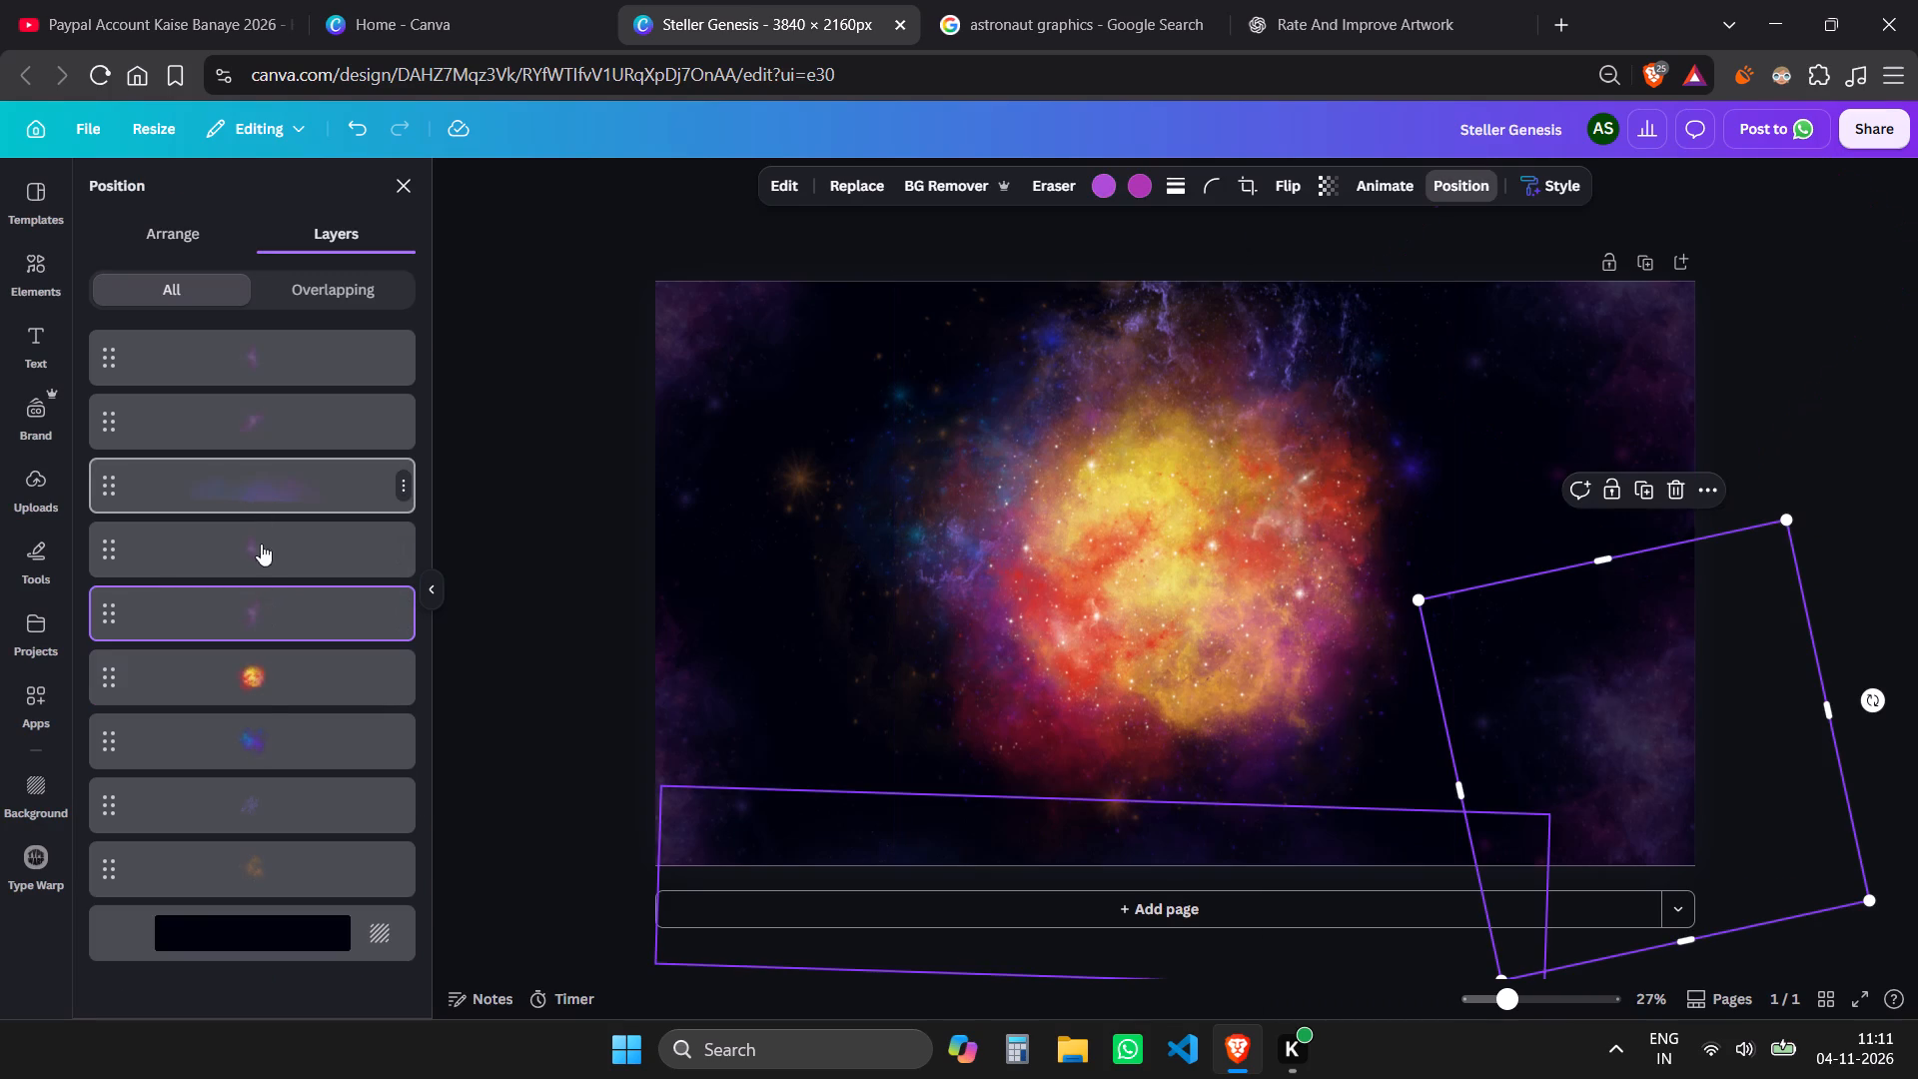
click(276, 783)
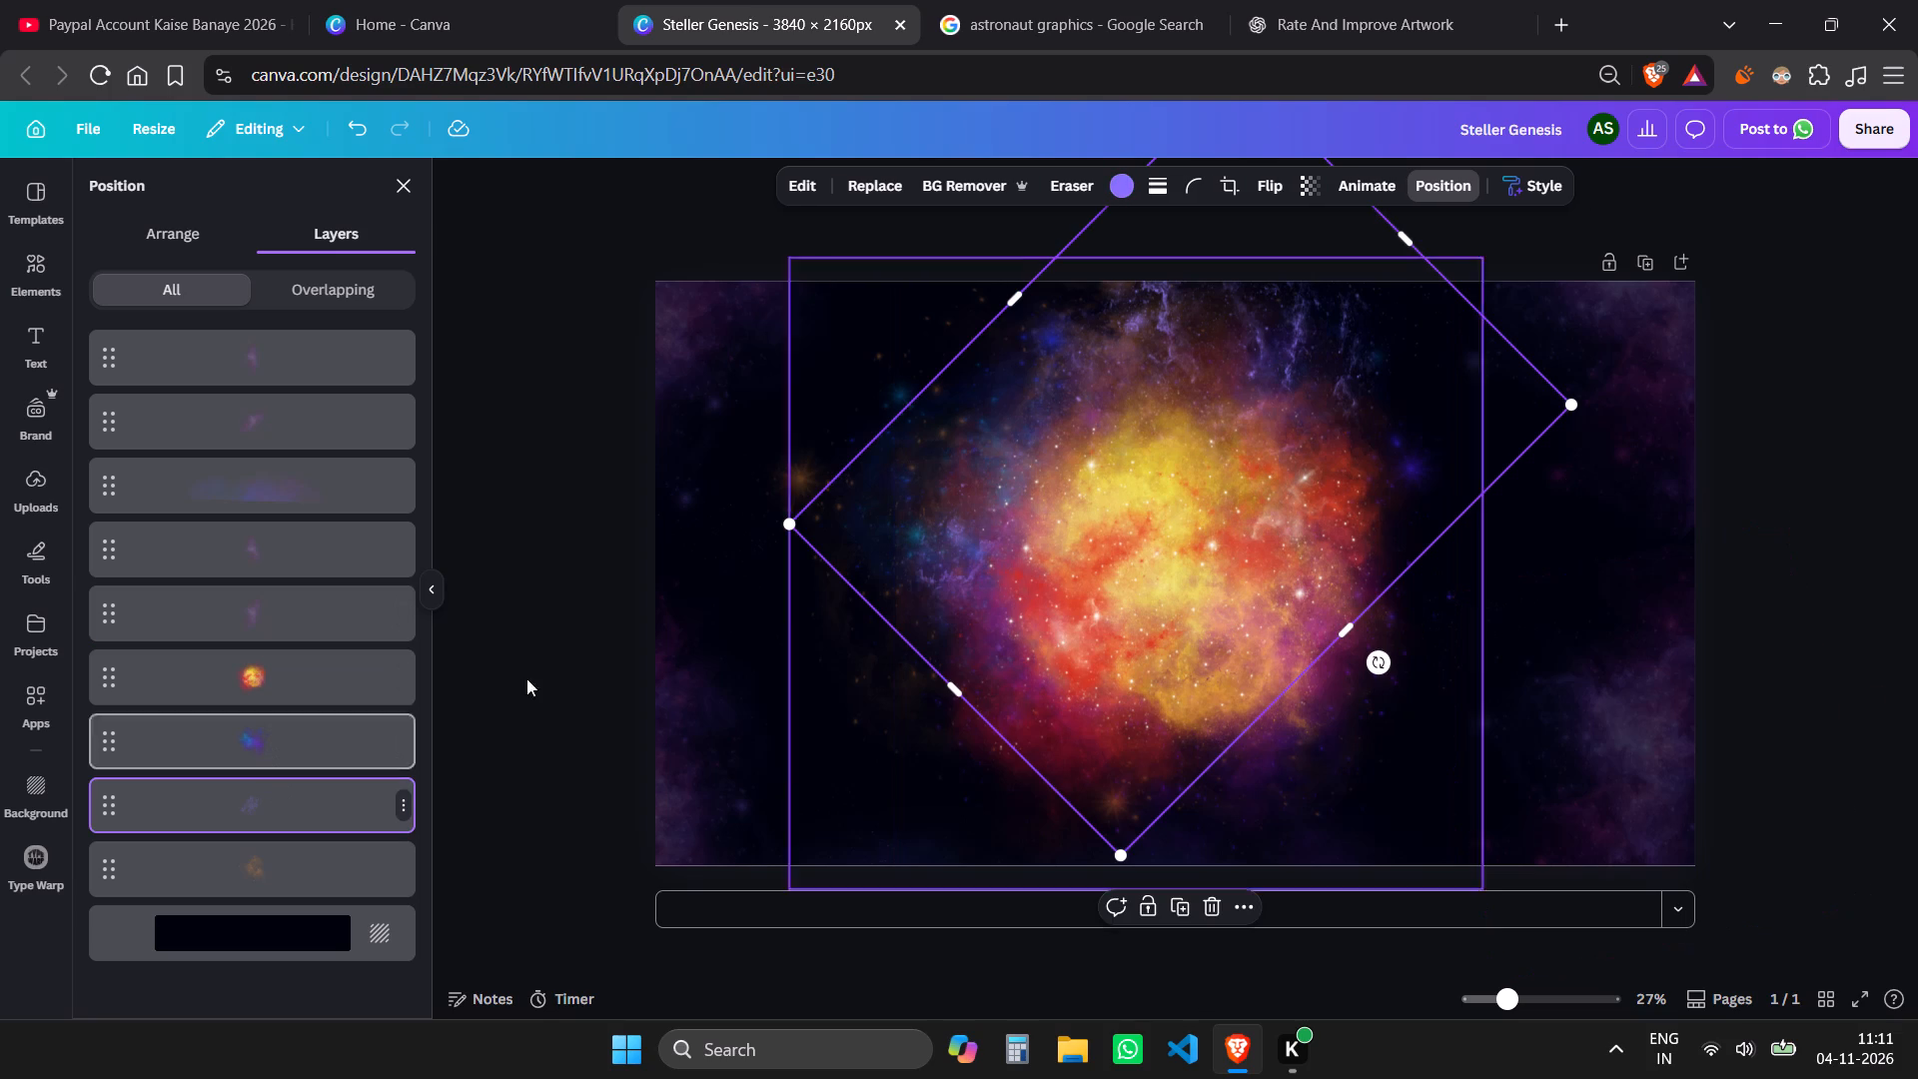
click(1199, 242)
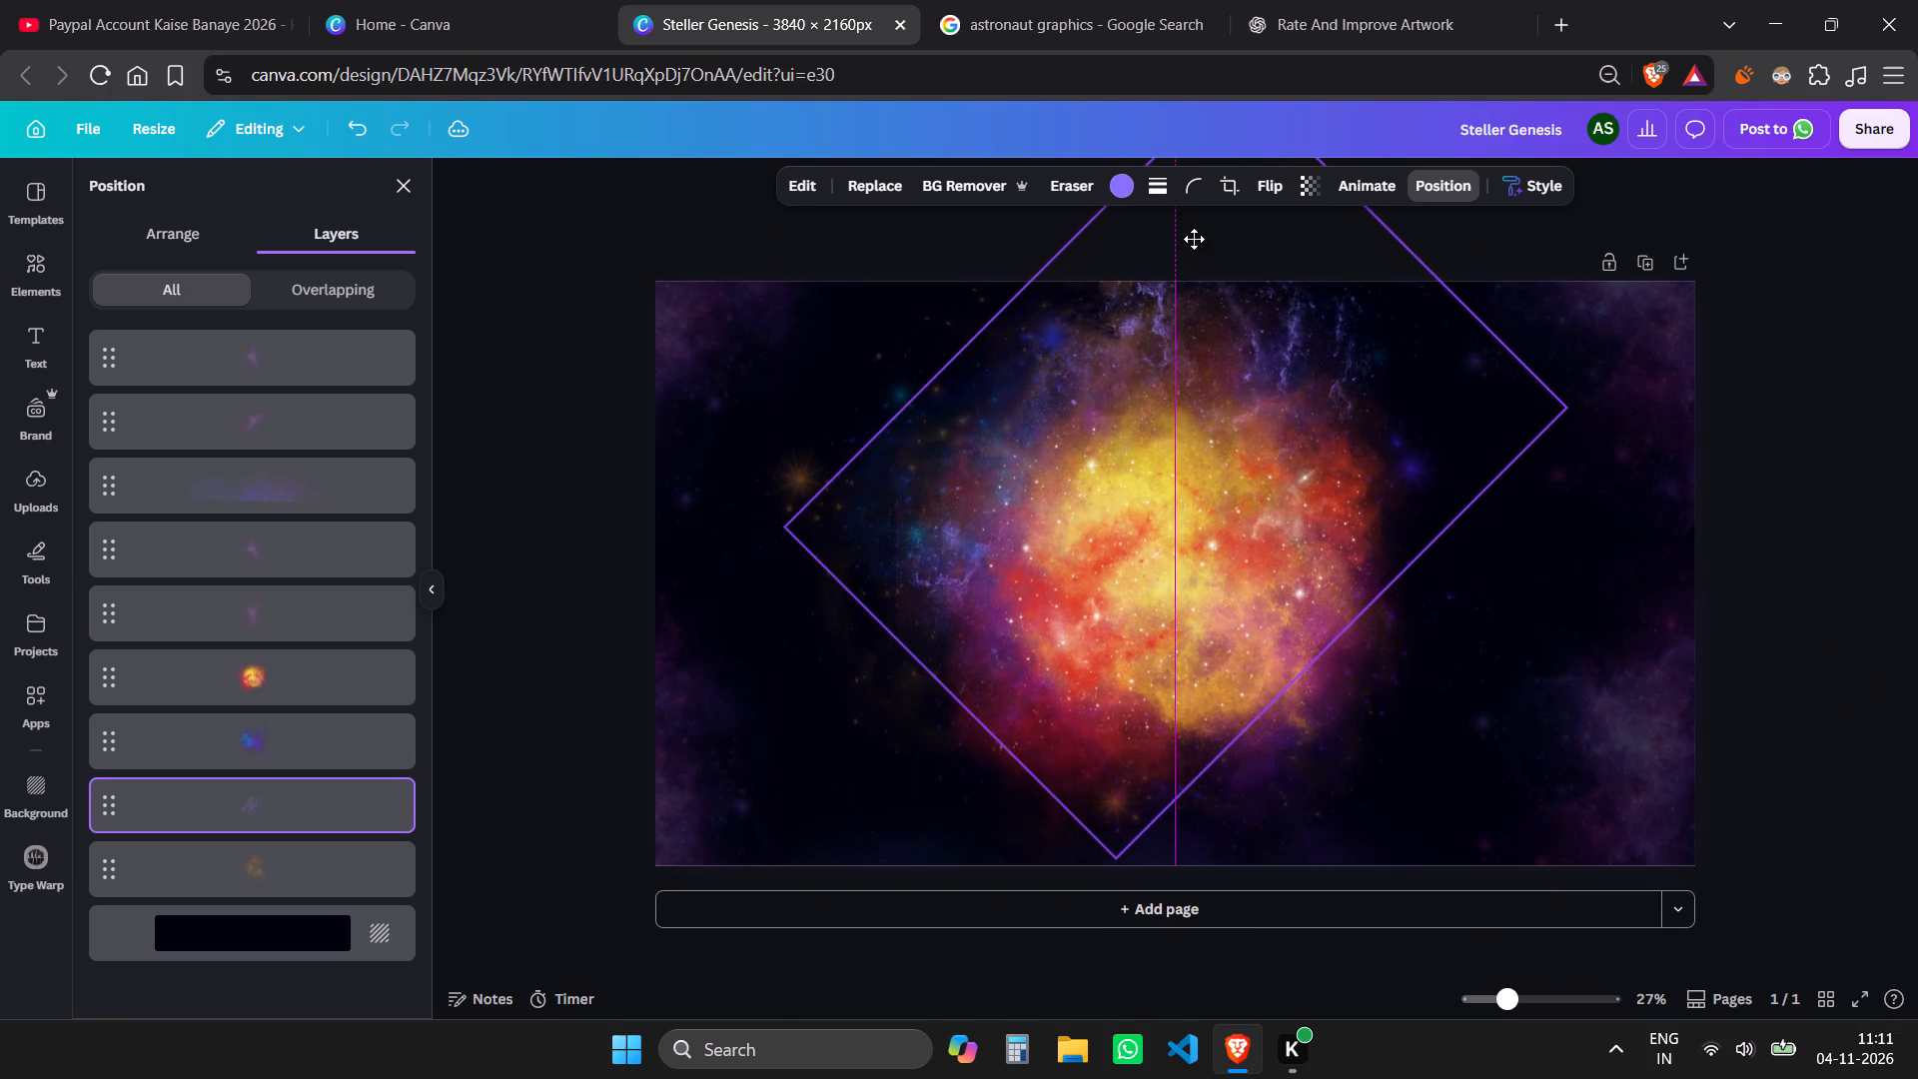
click(1307, 187)
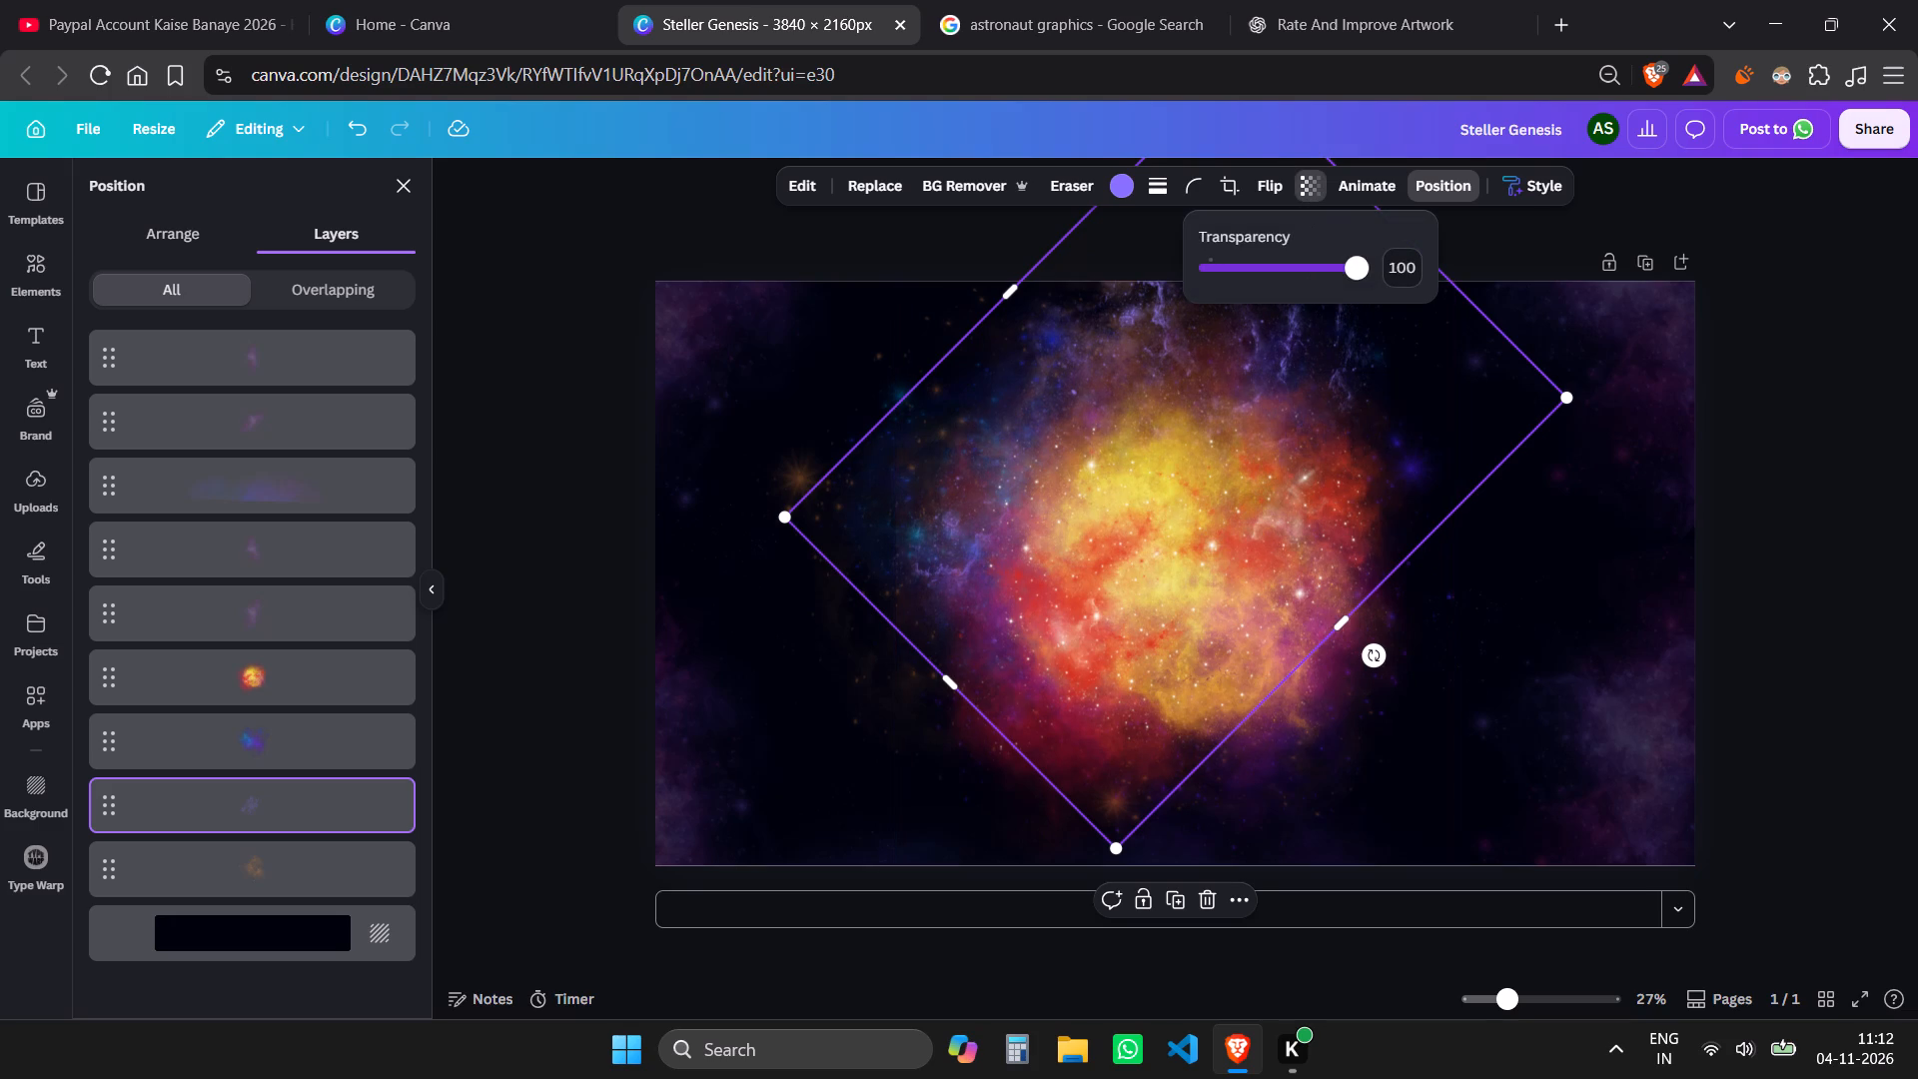
drag(1361, 272, 1308, 285)
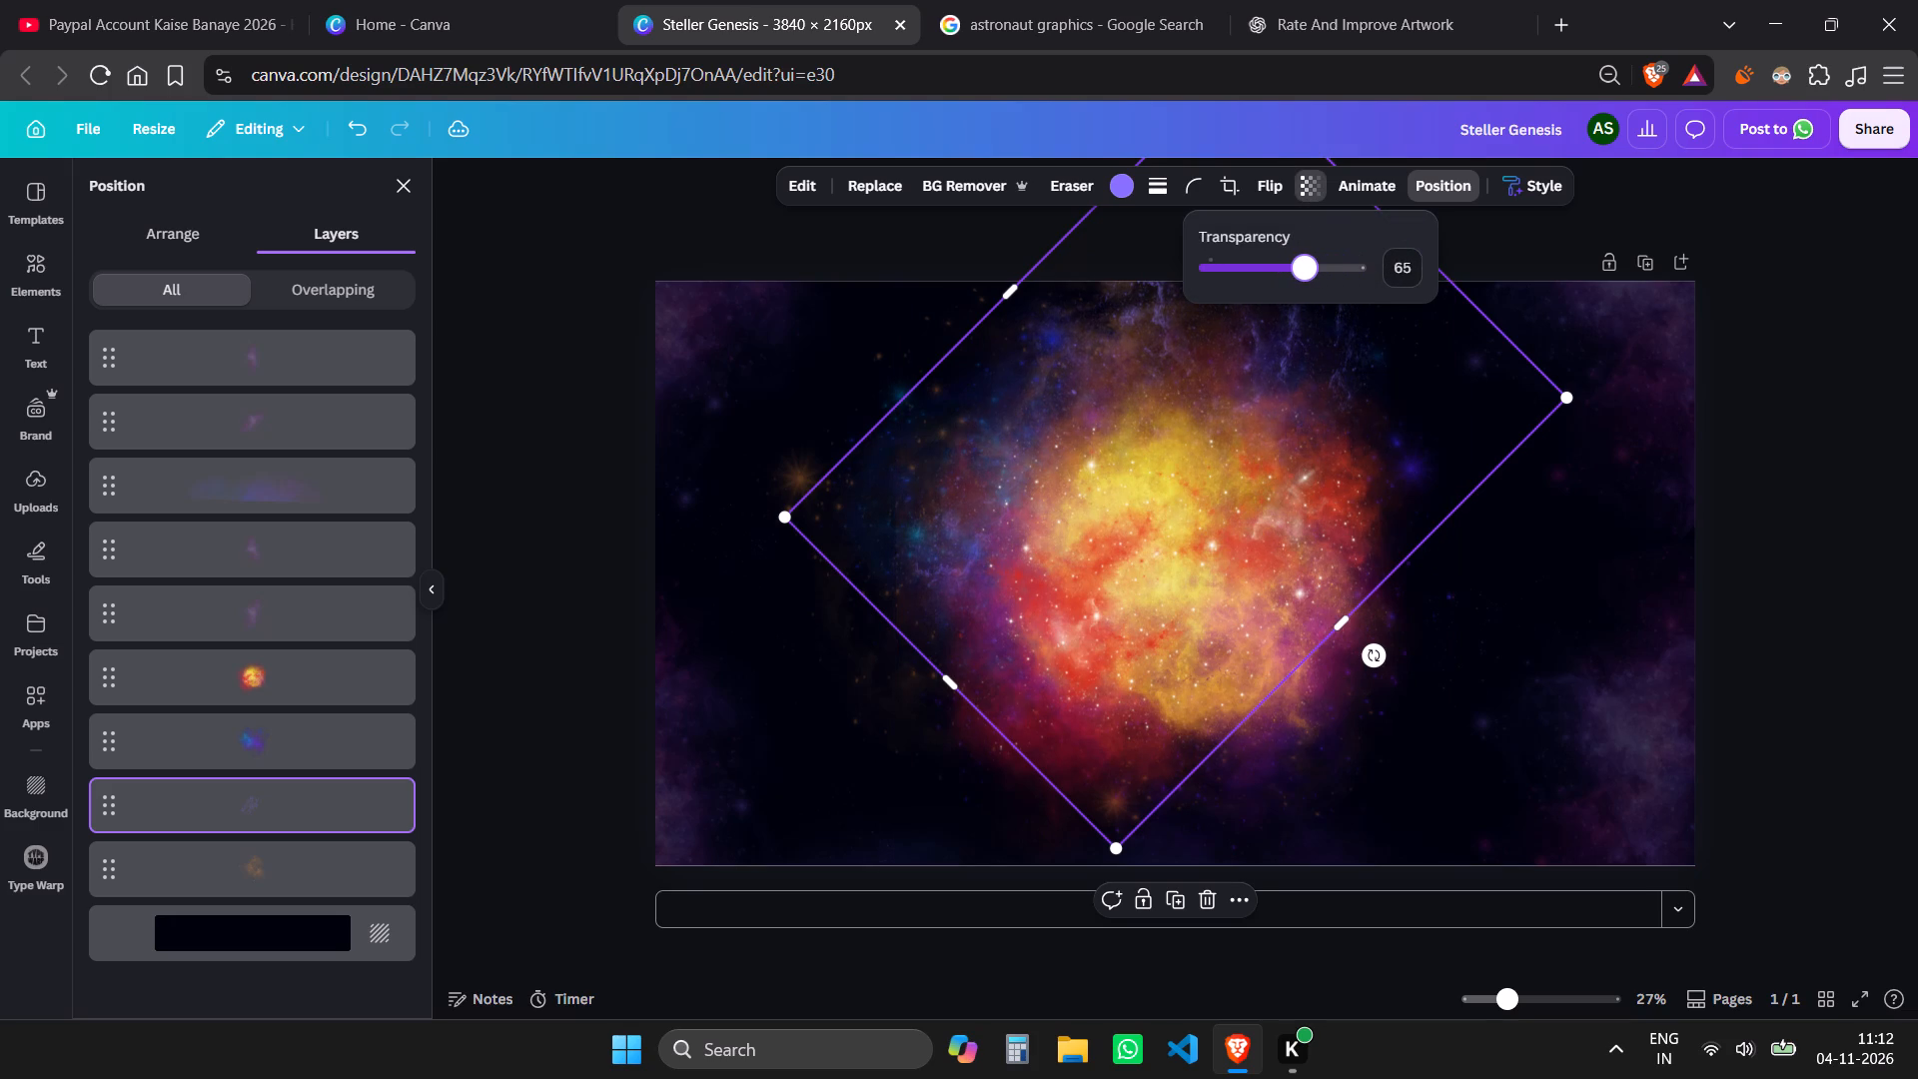
drag(1308, 285, 1312, 286)
drag(1312, 286, 1314, 286)
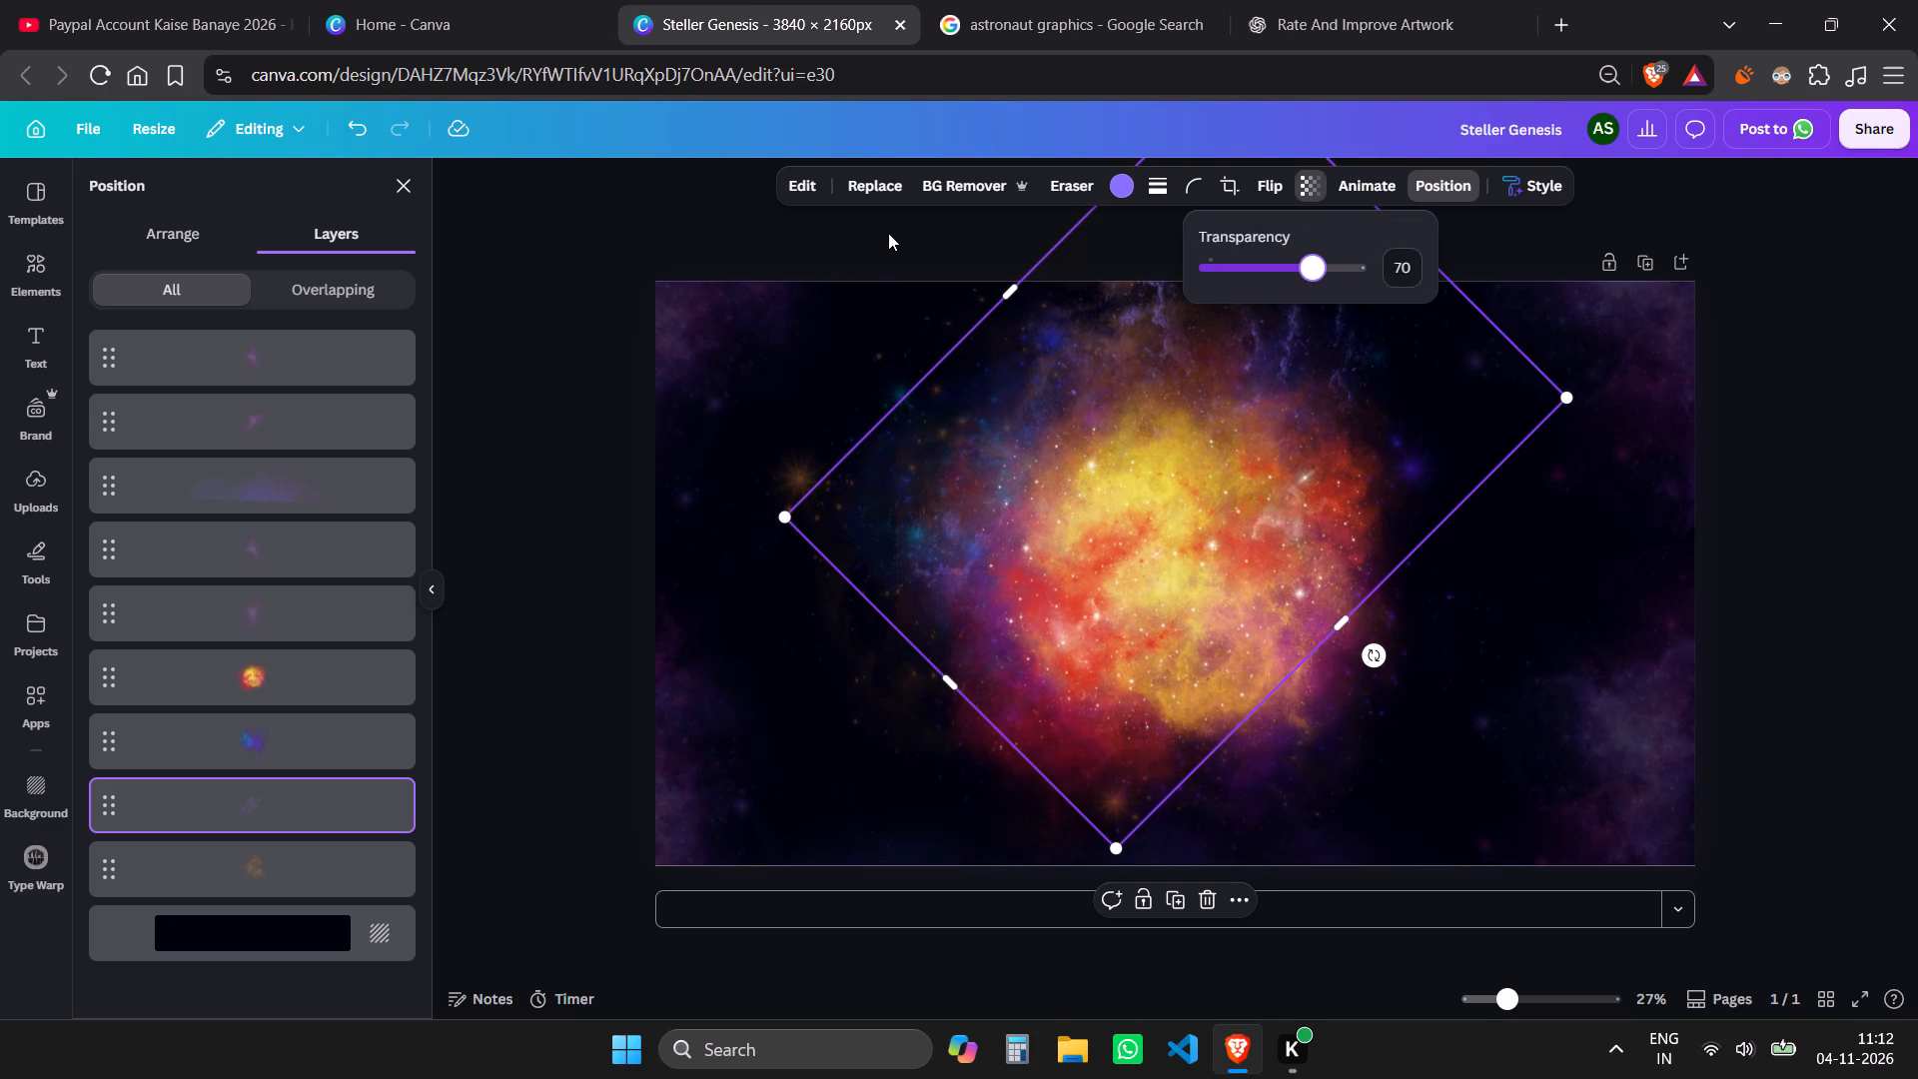
Check the transparency settings of the blue nebula layer and the red-yellow nebula layer directly above it.
click(244, 745)
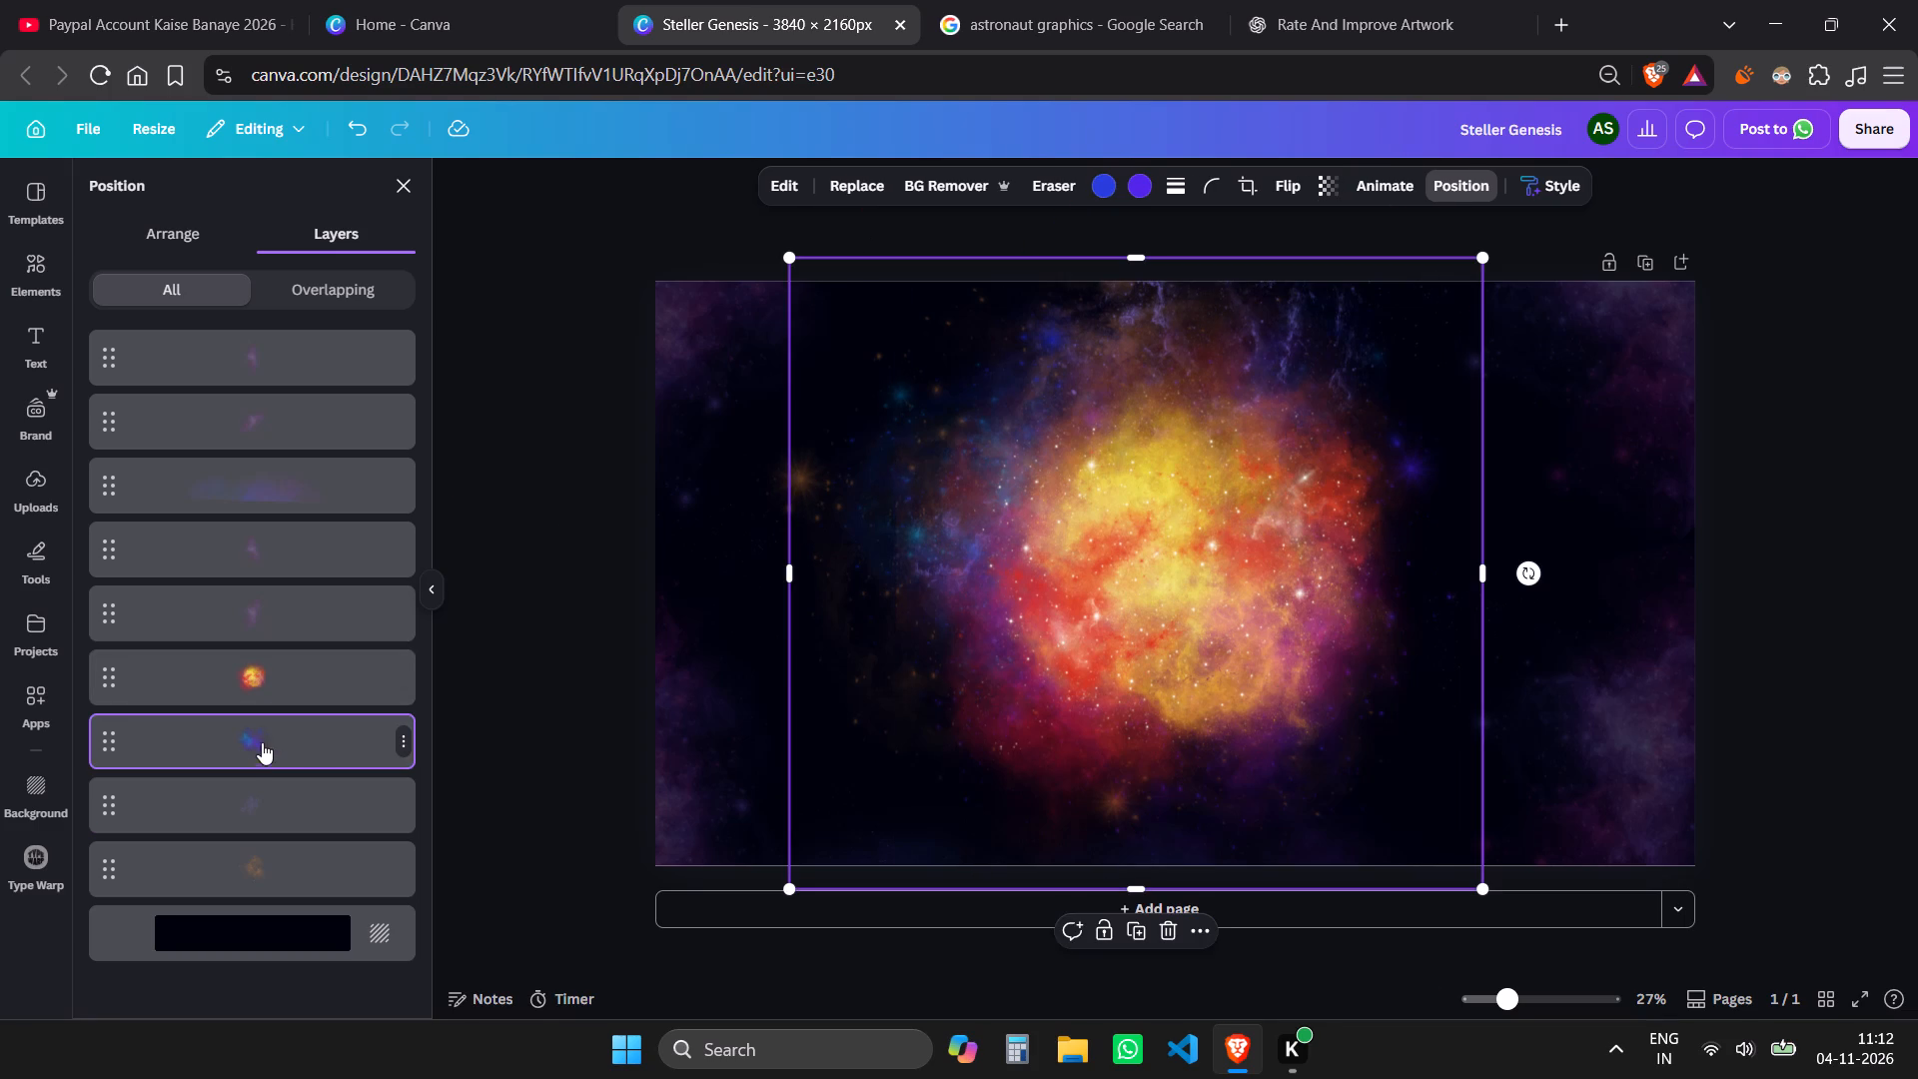
click(1328, 186)
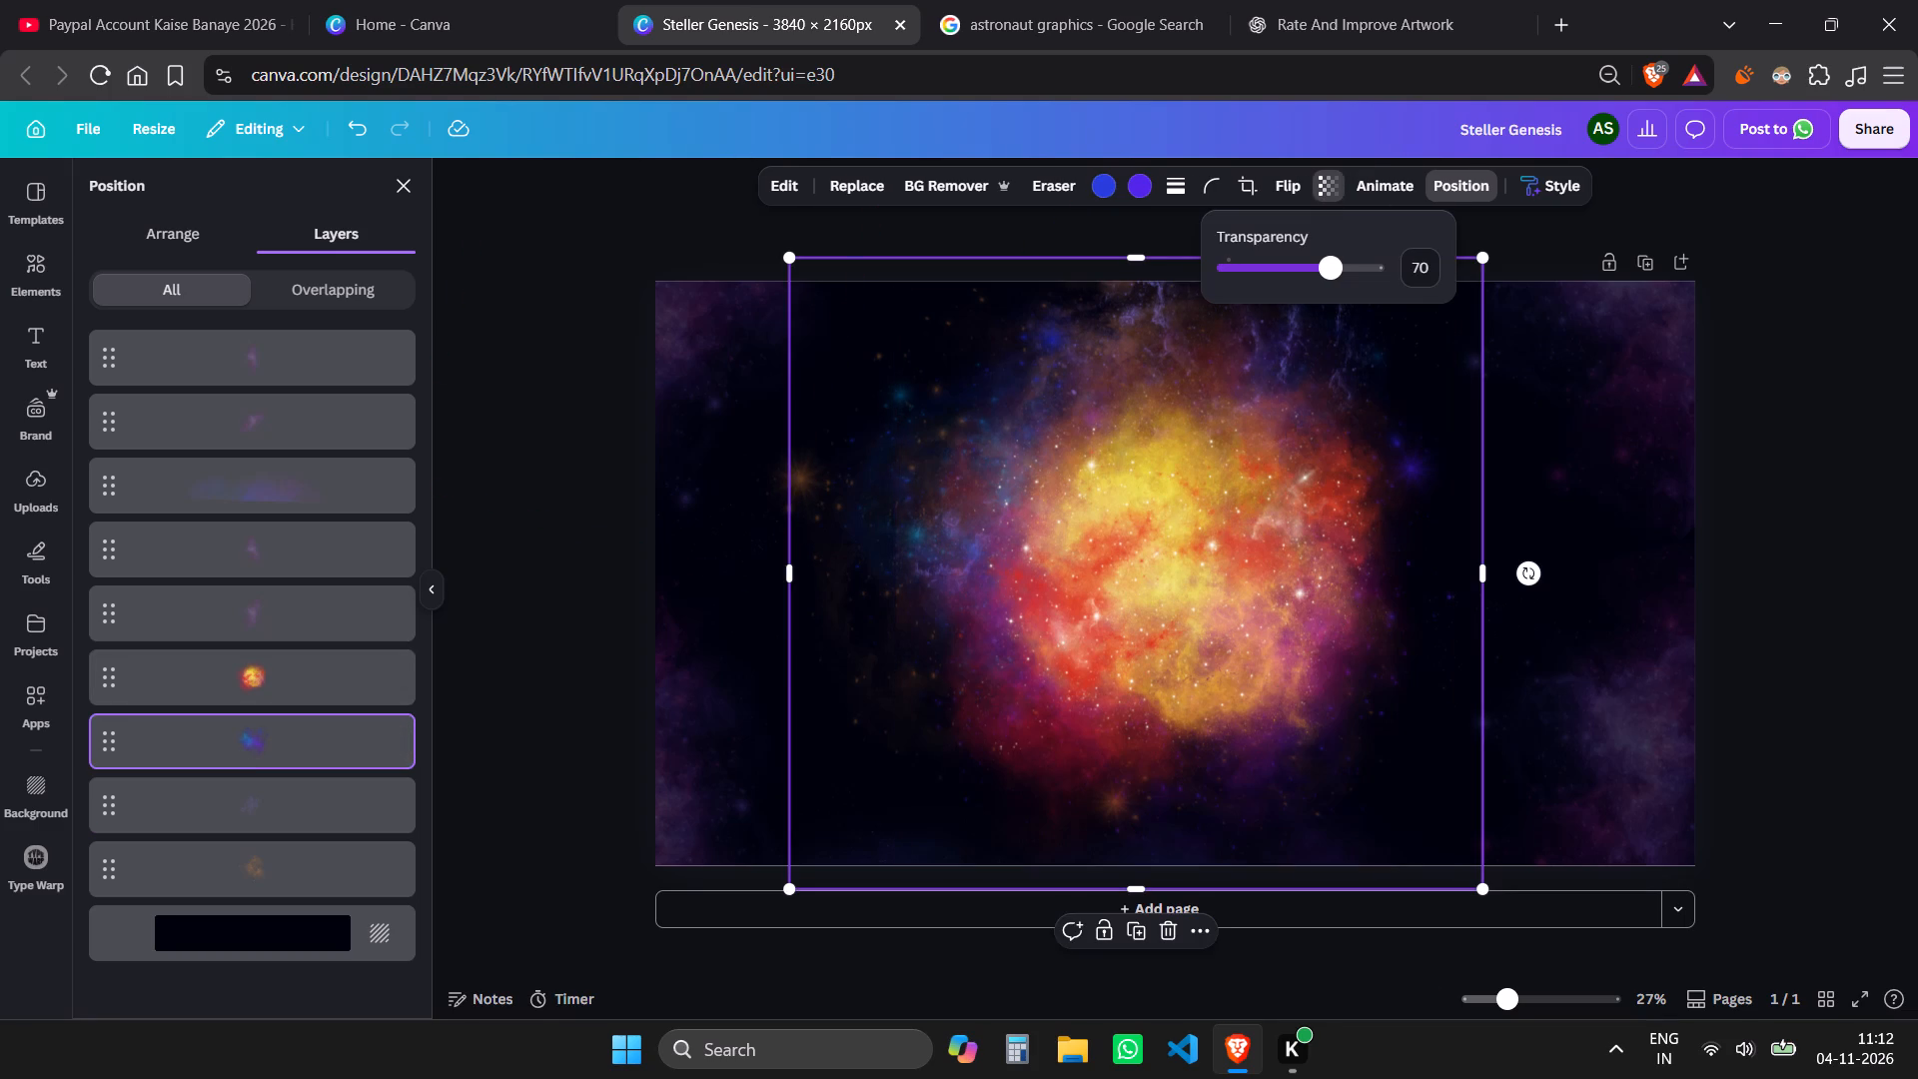
click(280, 671)
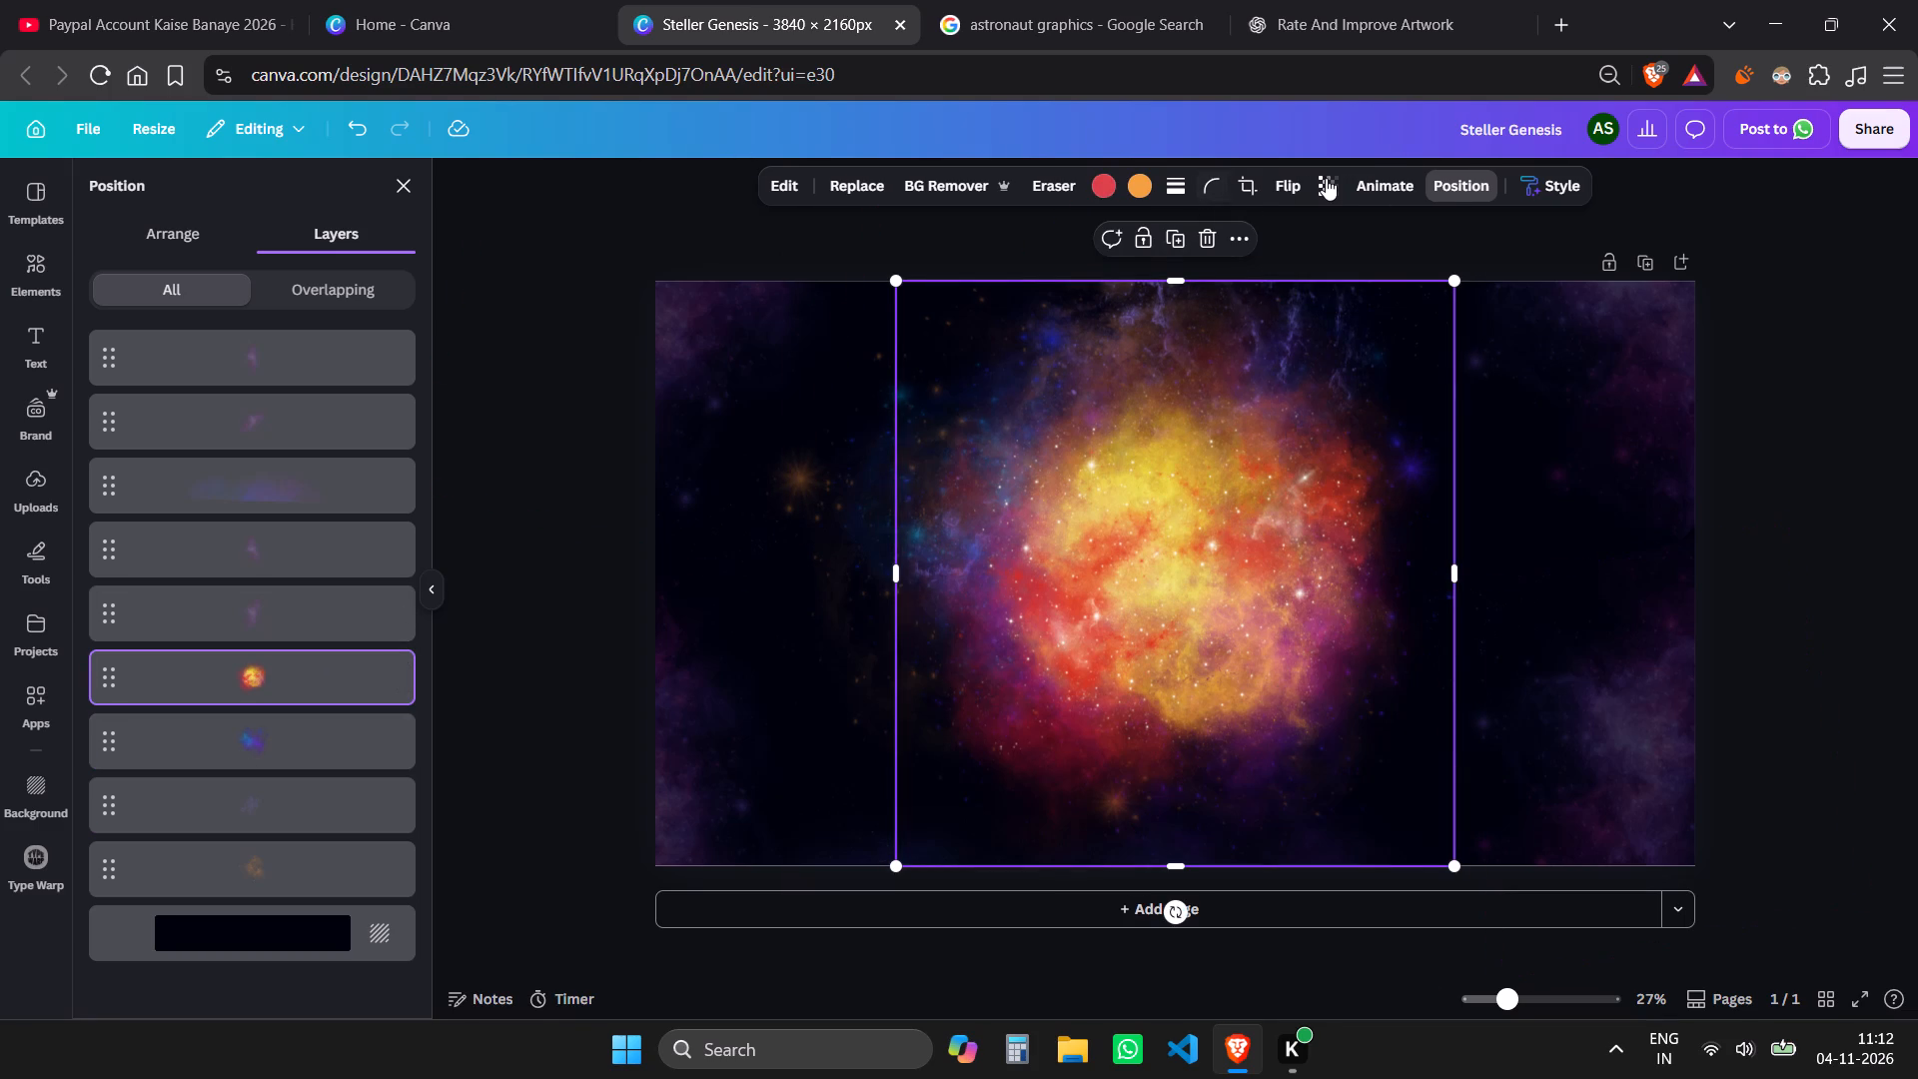
click(1329, 182)
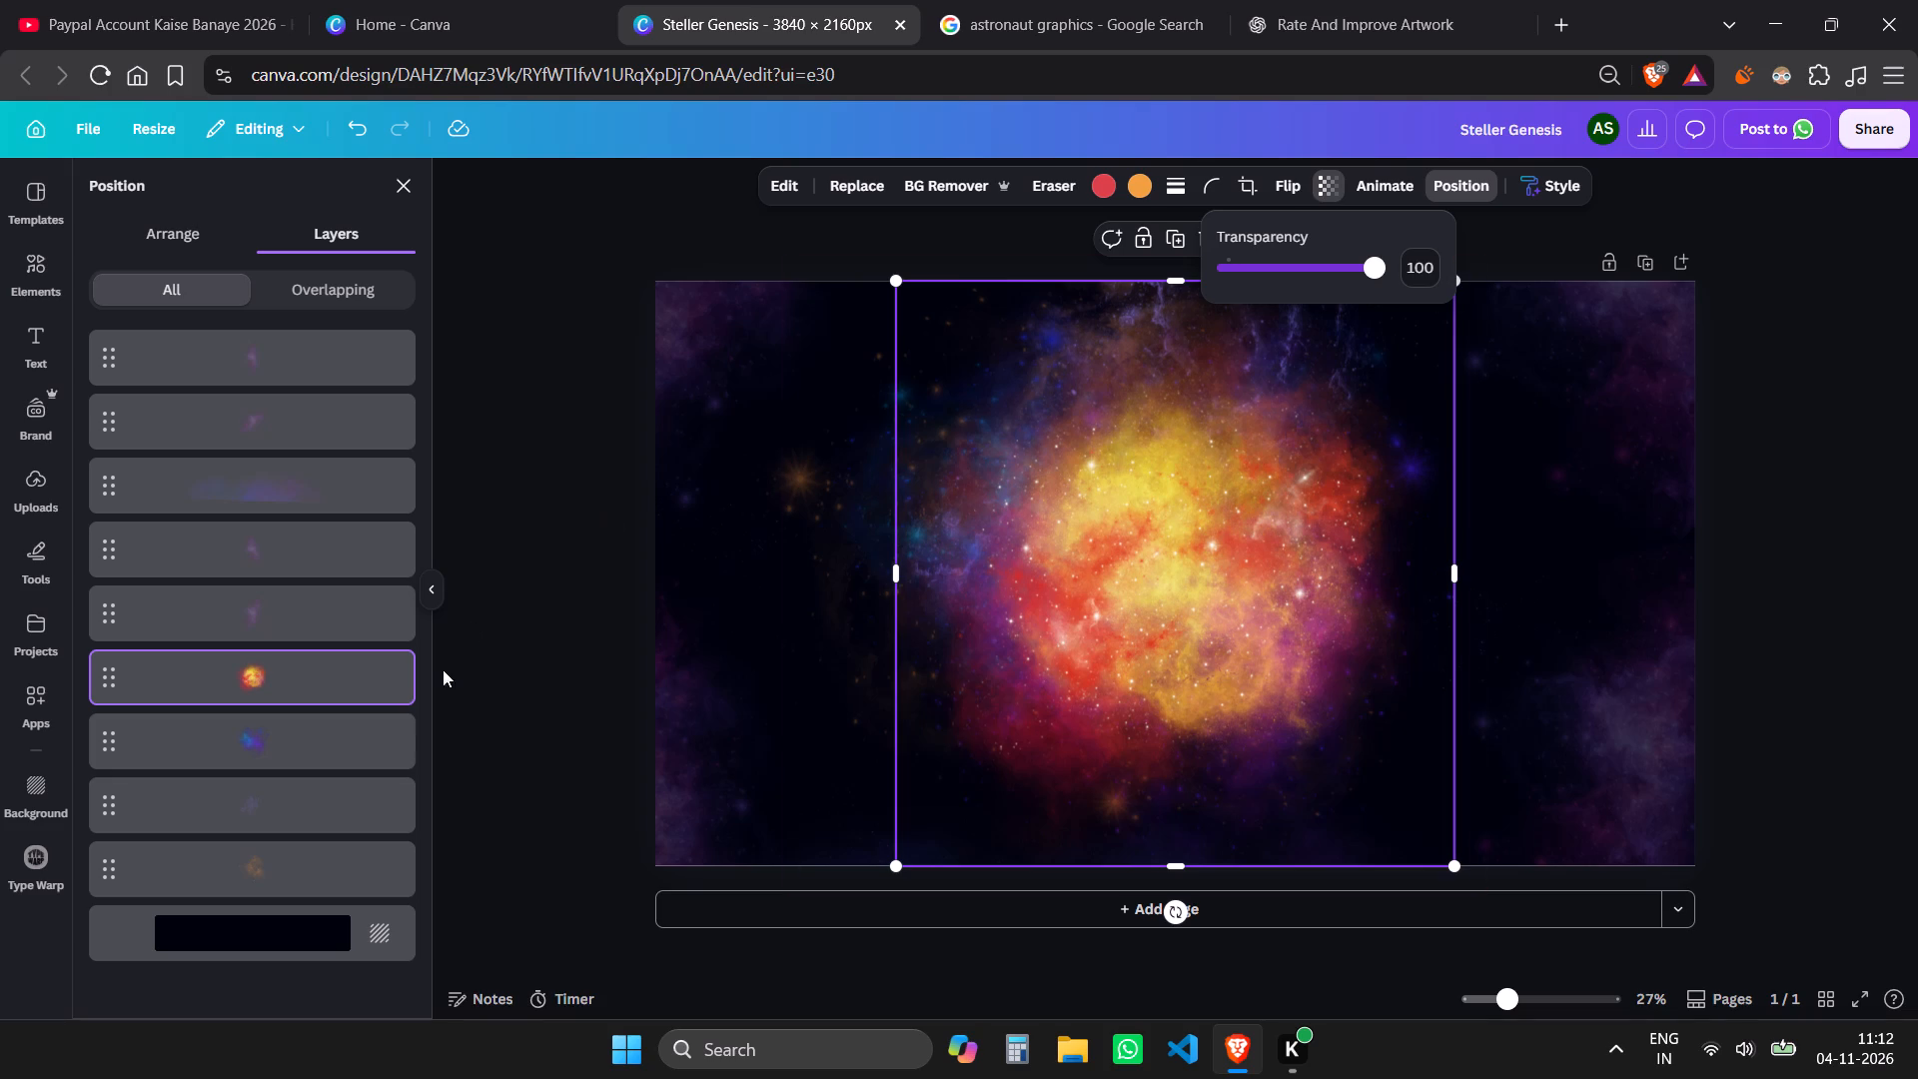
Set the transparency of the tilted orange dust layer, directly above the background, to 40 and deselect it.
click(270, 871)
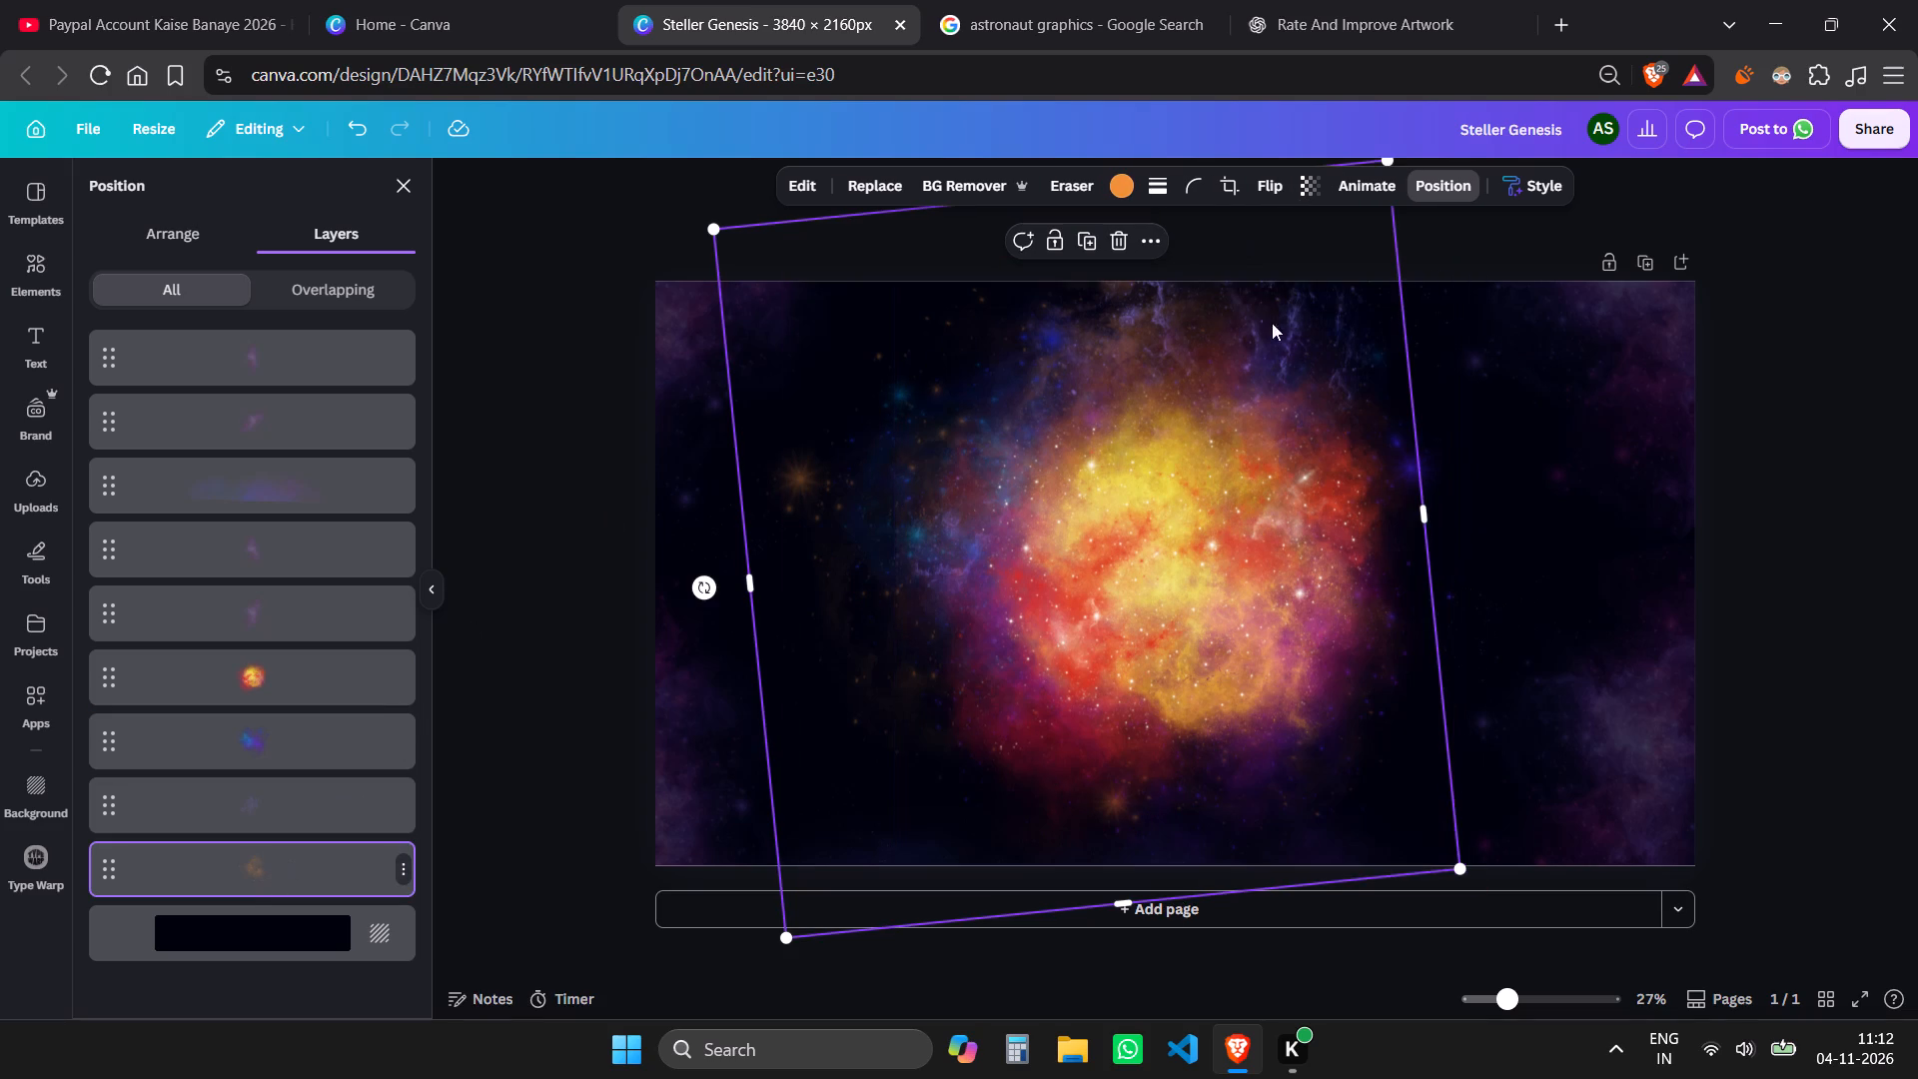
click(1313, 190)
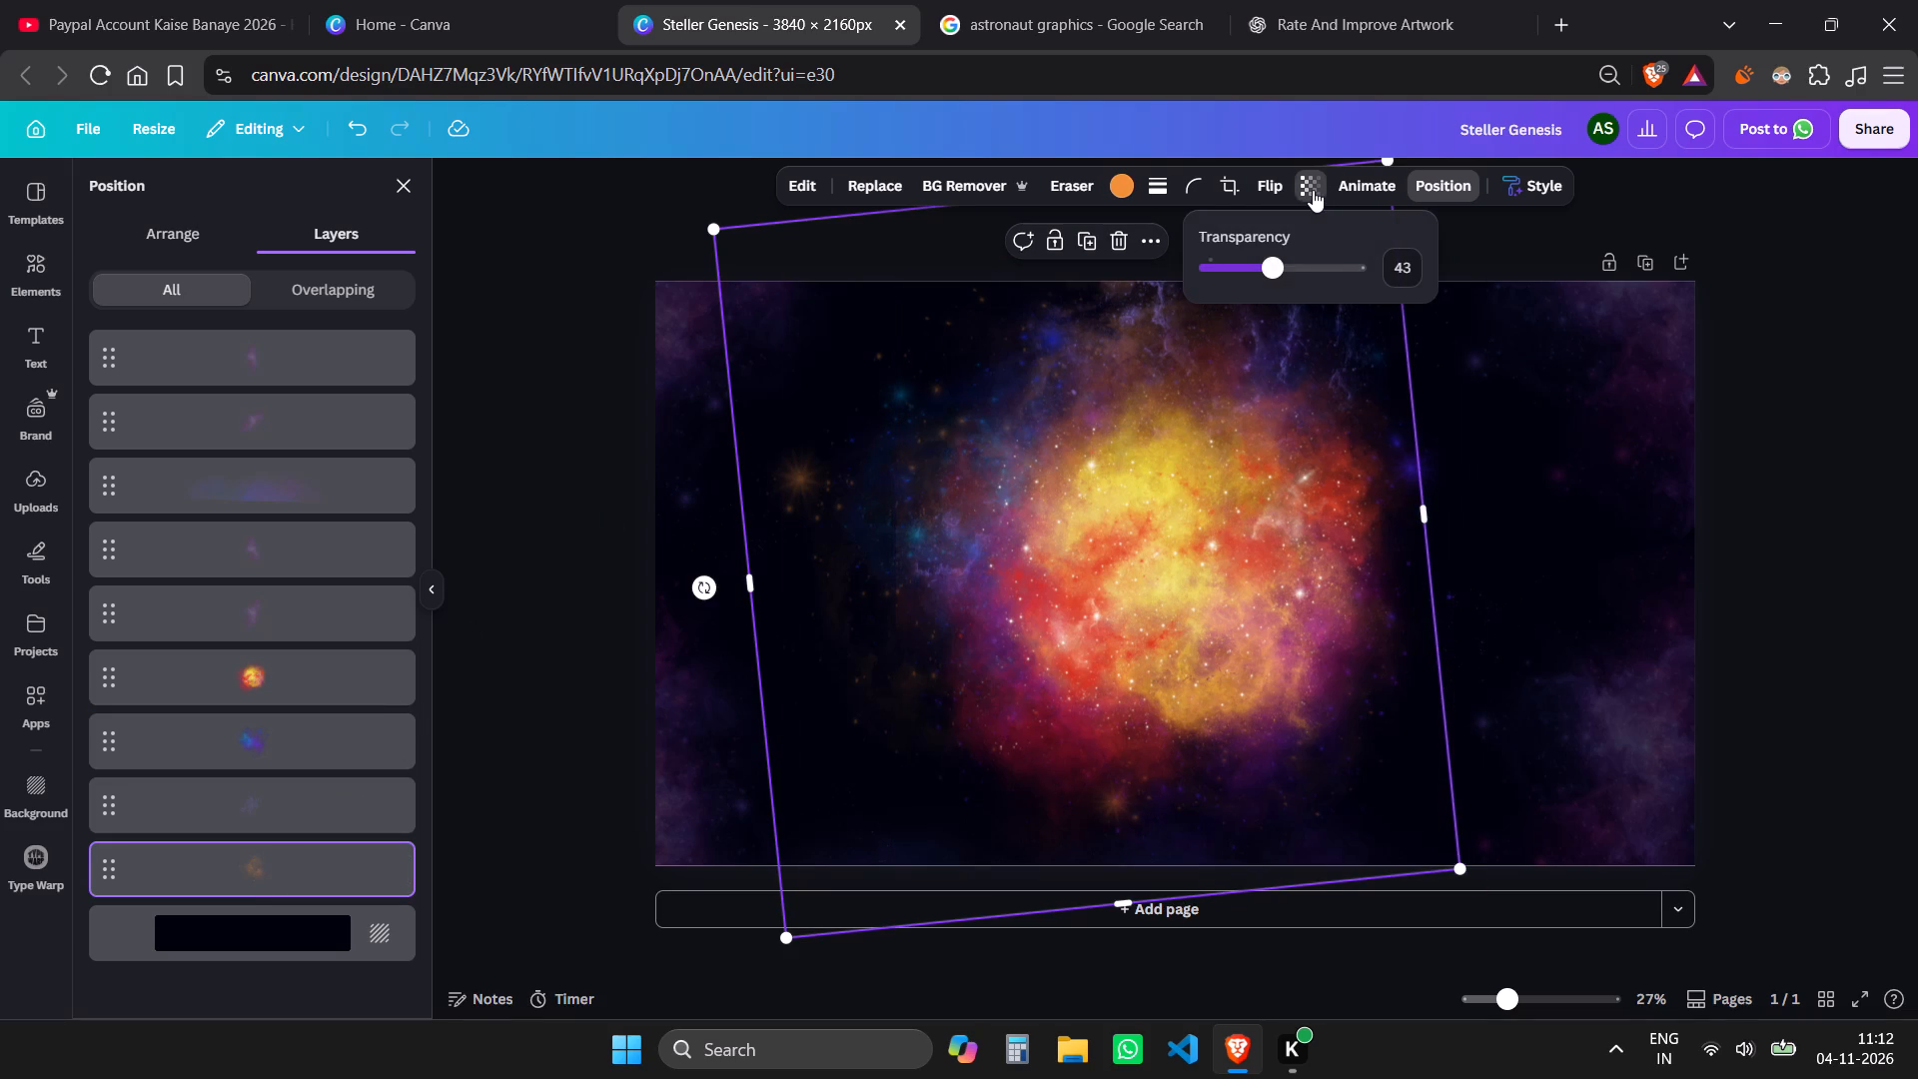
double_click(1398, 263)
text(40)
key(Return)
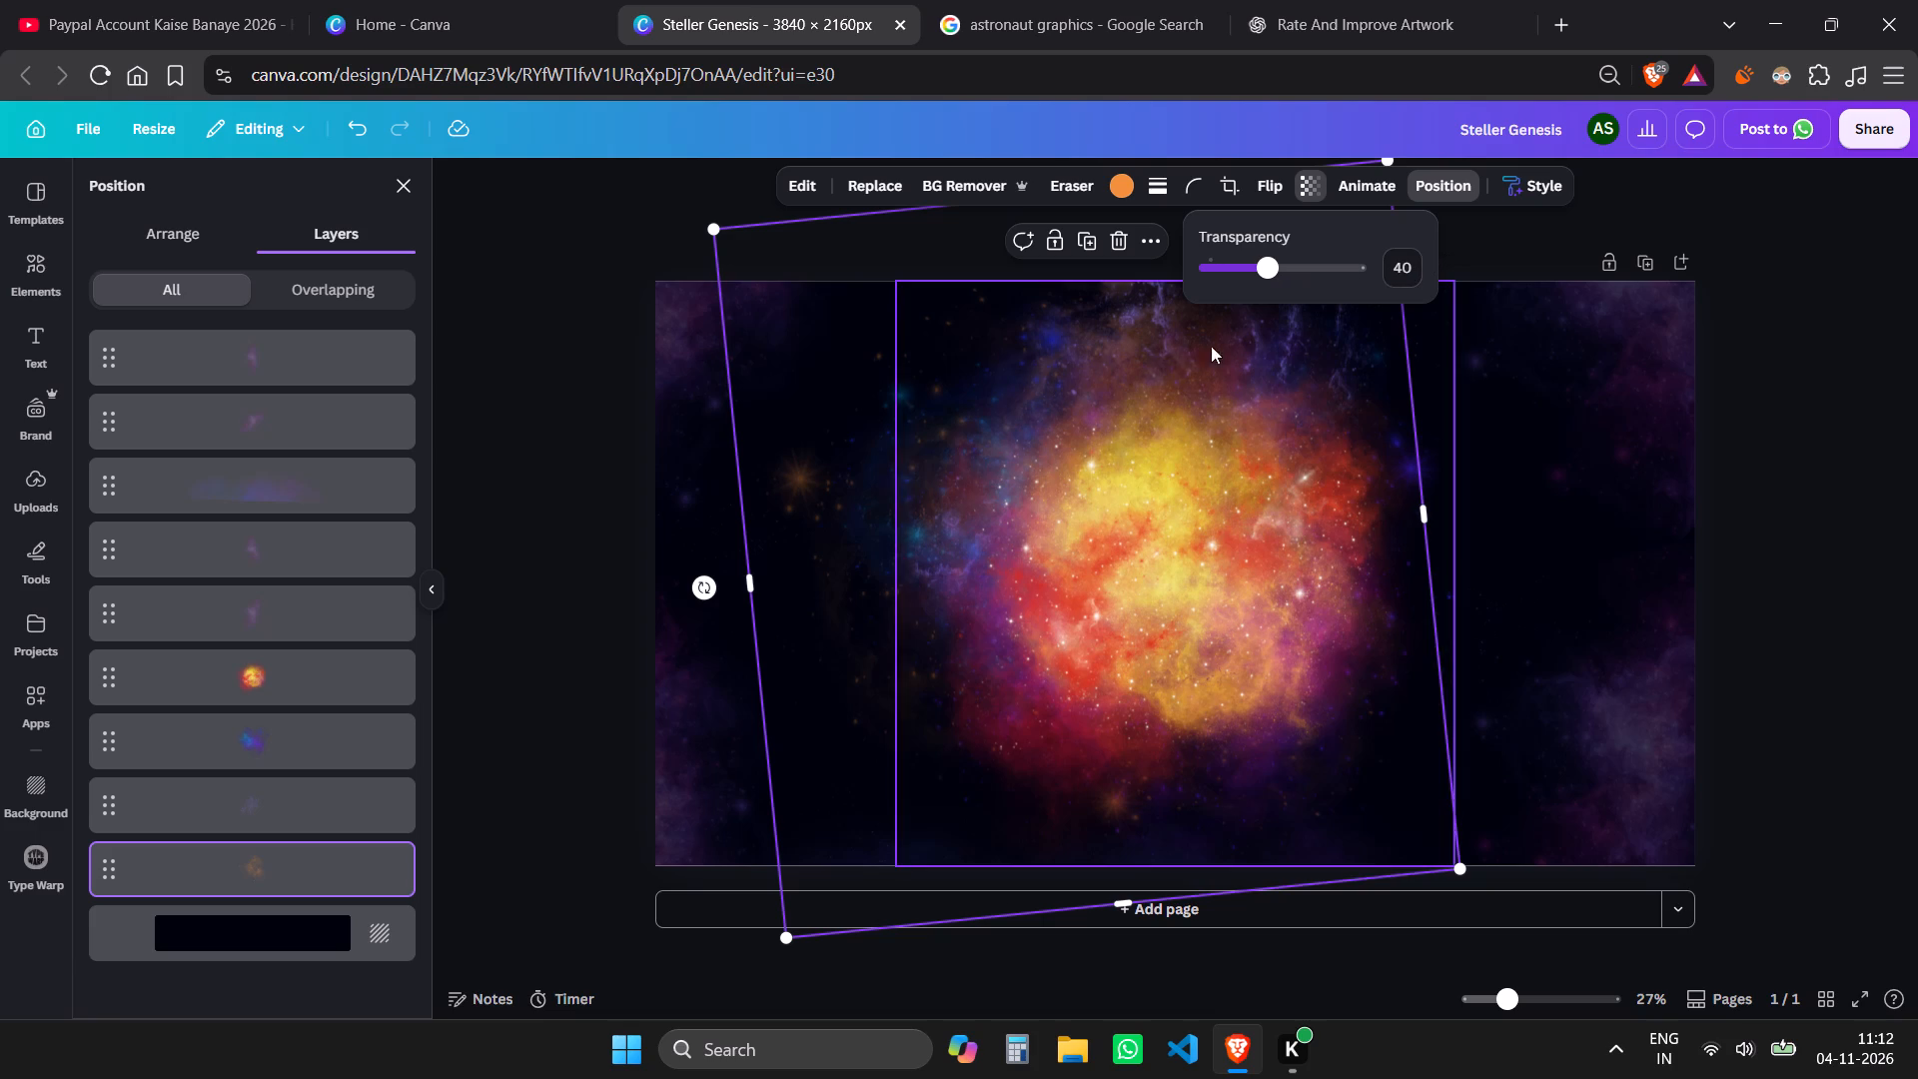
scroll(327, 710, down, 2)
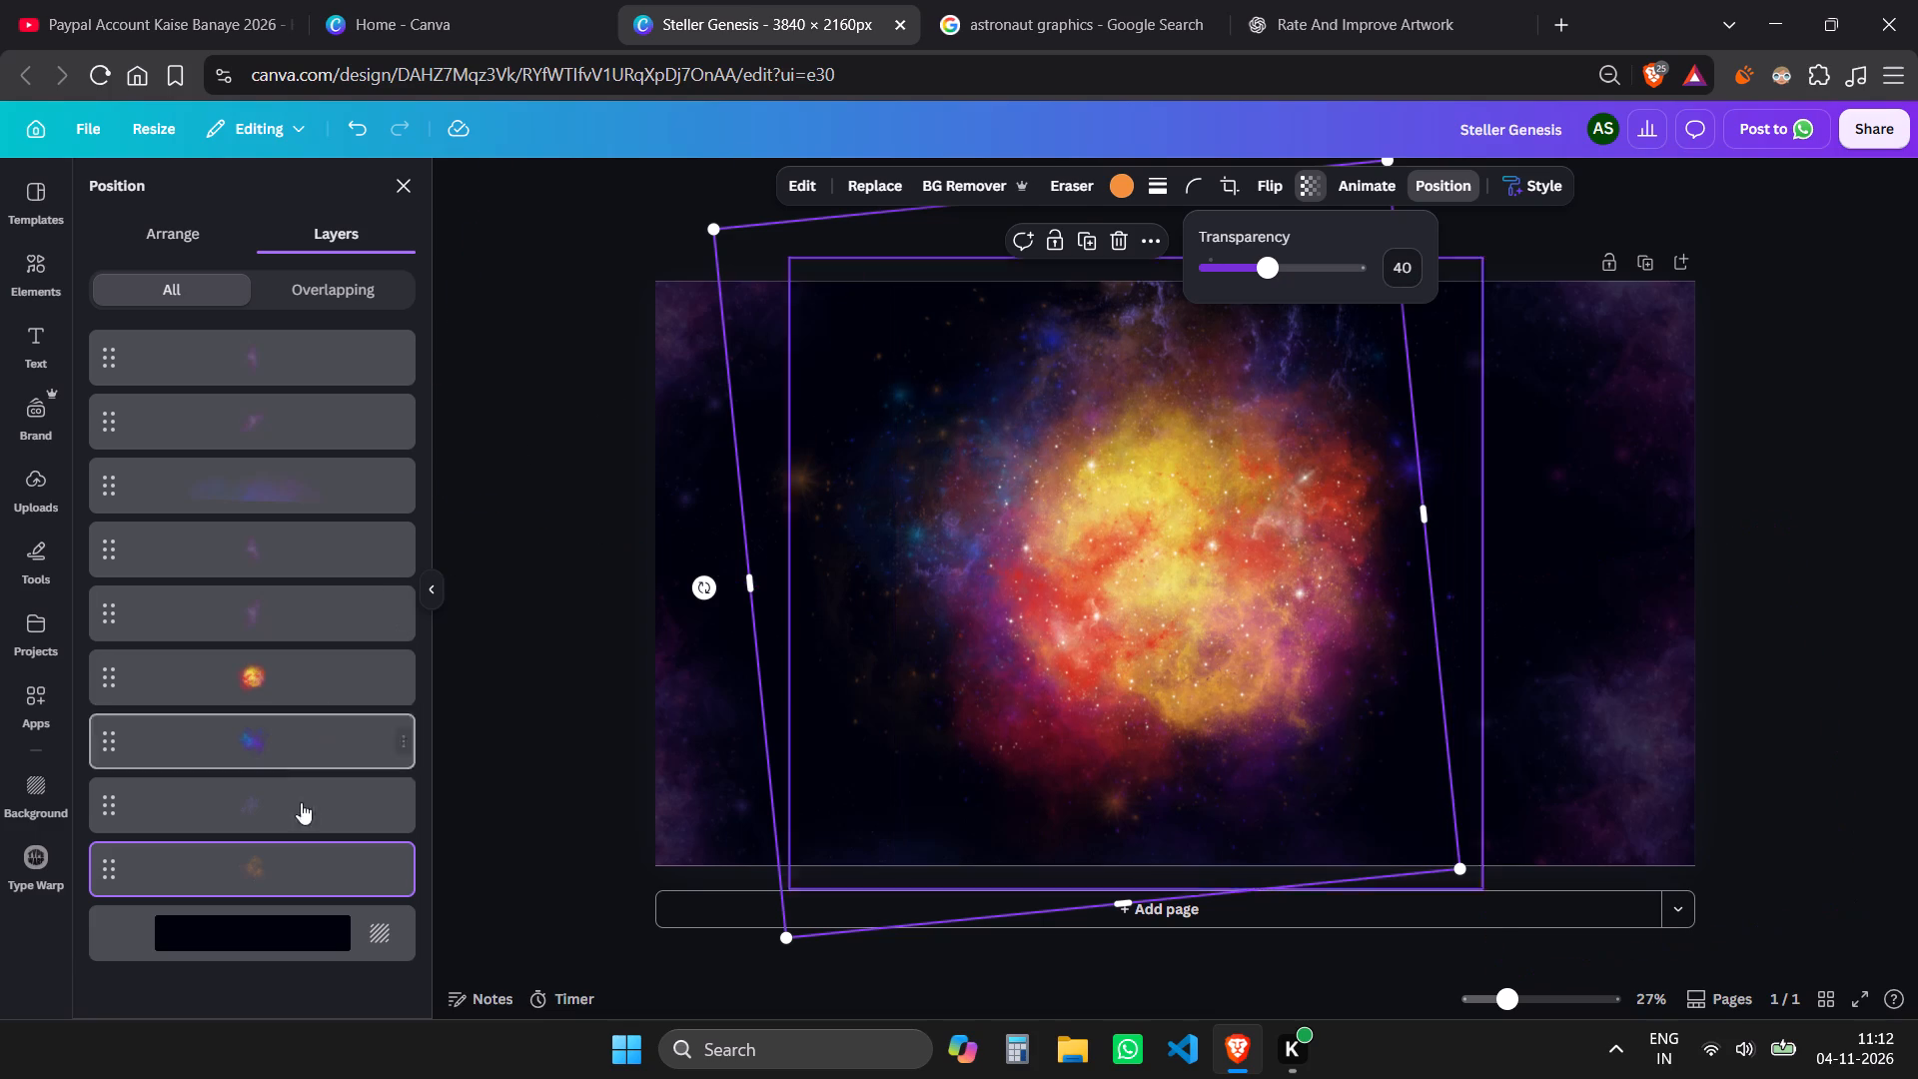
scroll(299, 813, down, 1)
scroll(285, 364, up, 3)
click(559, 378)
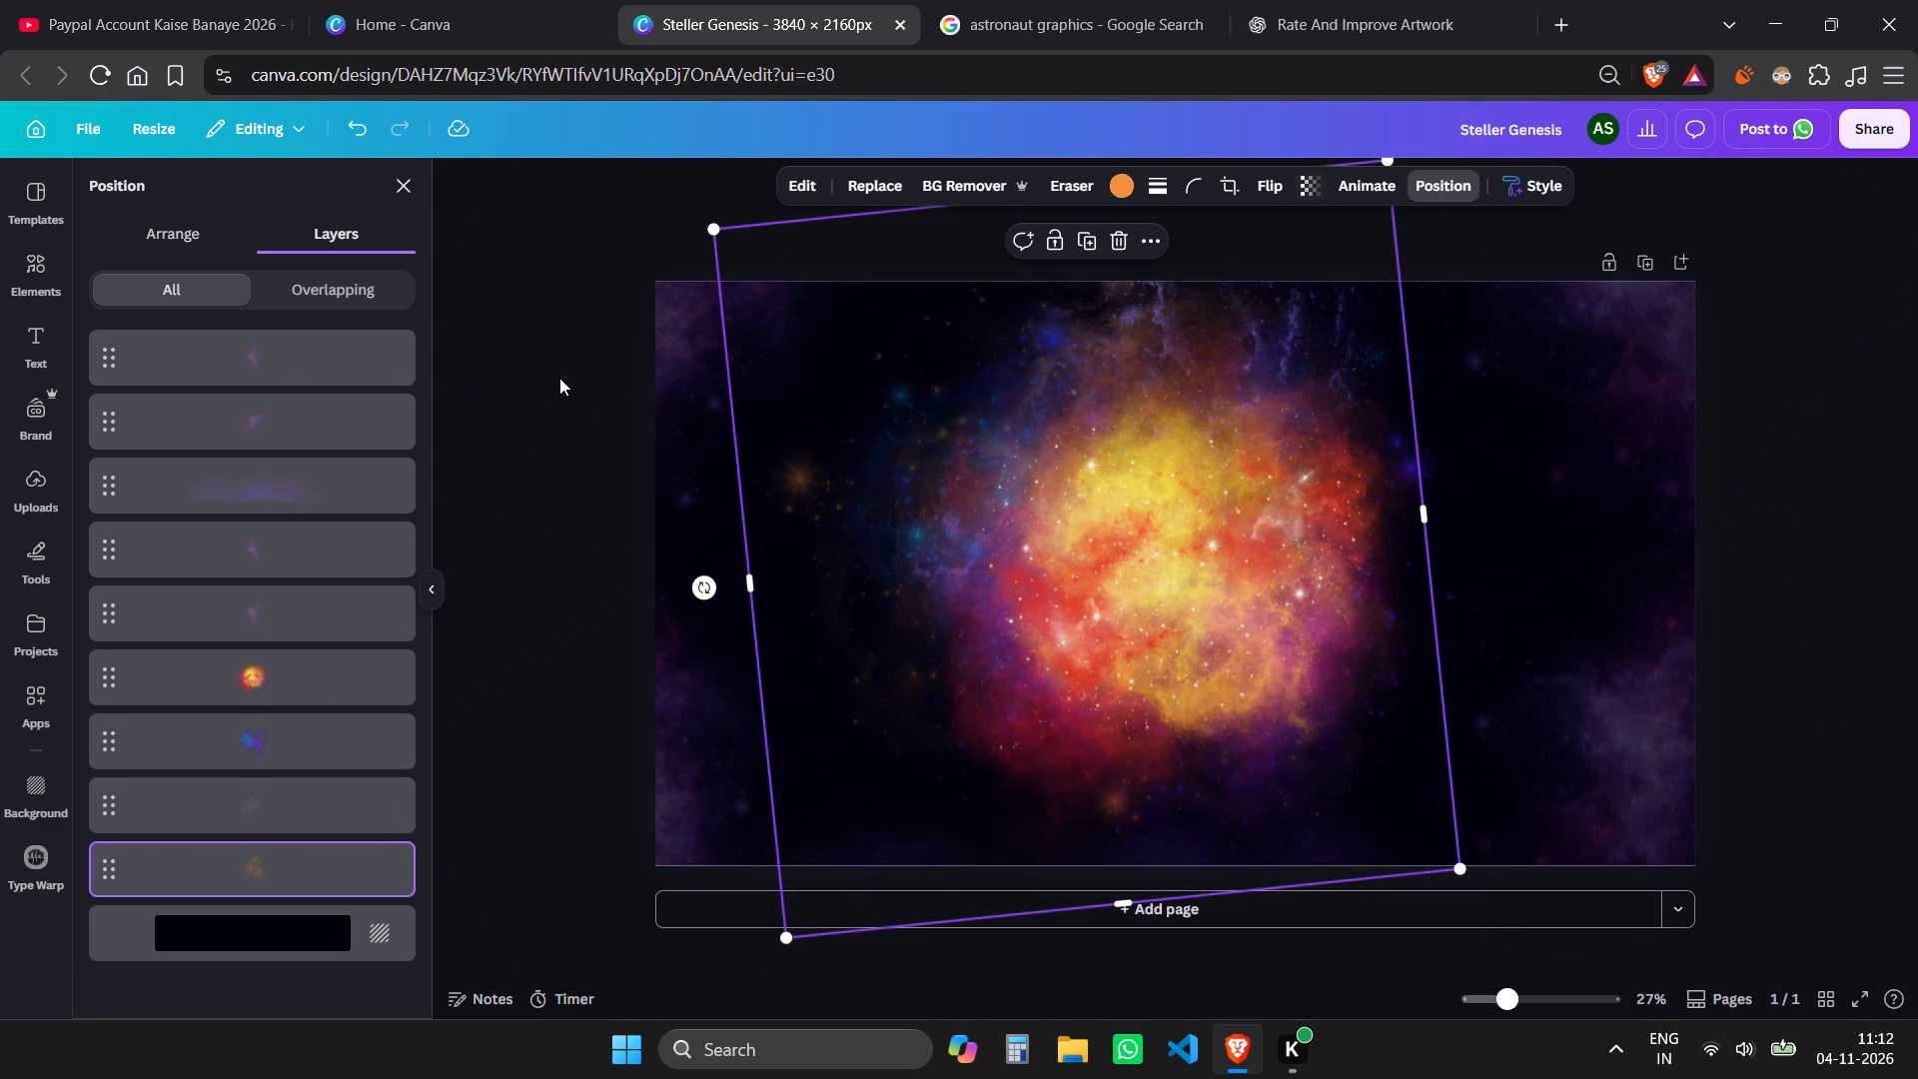
click(559, 378)
click(1815, 470)
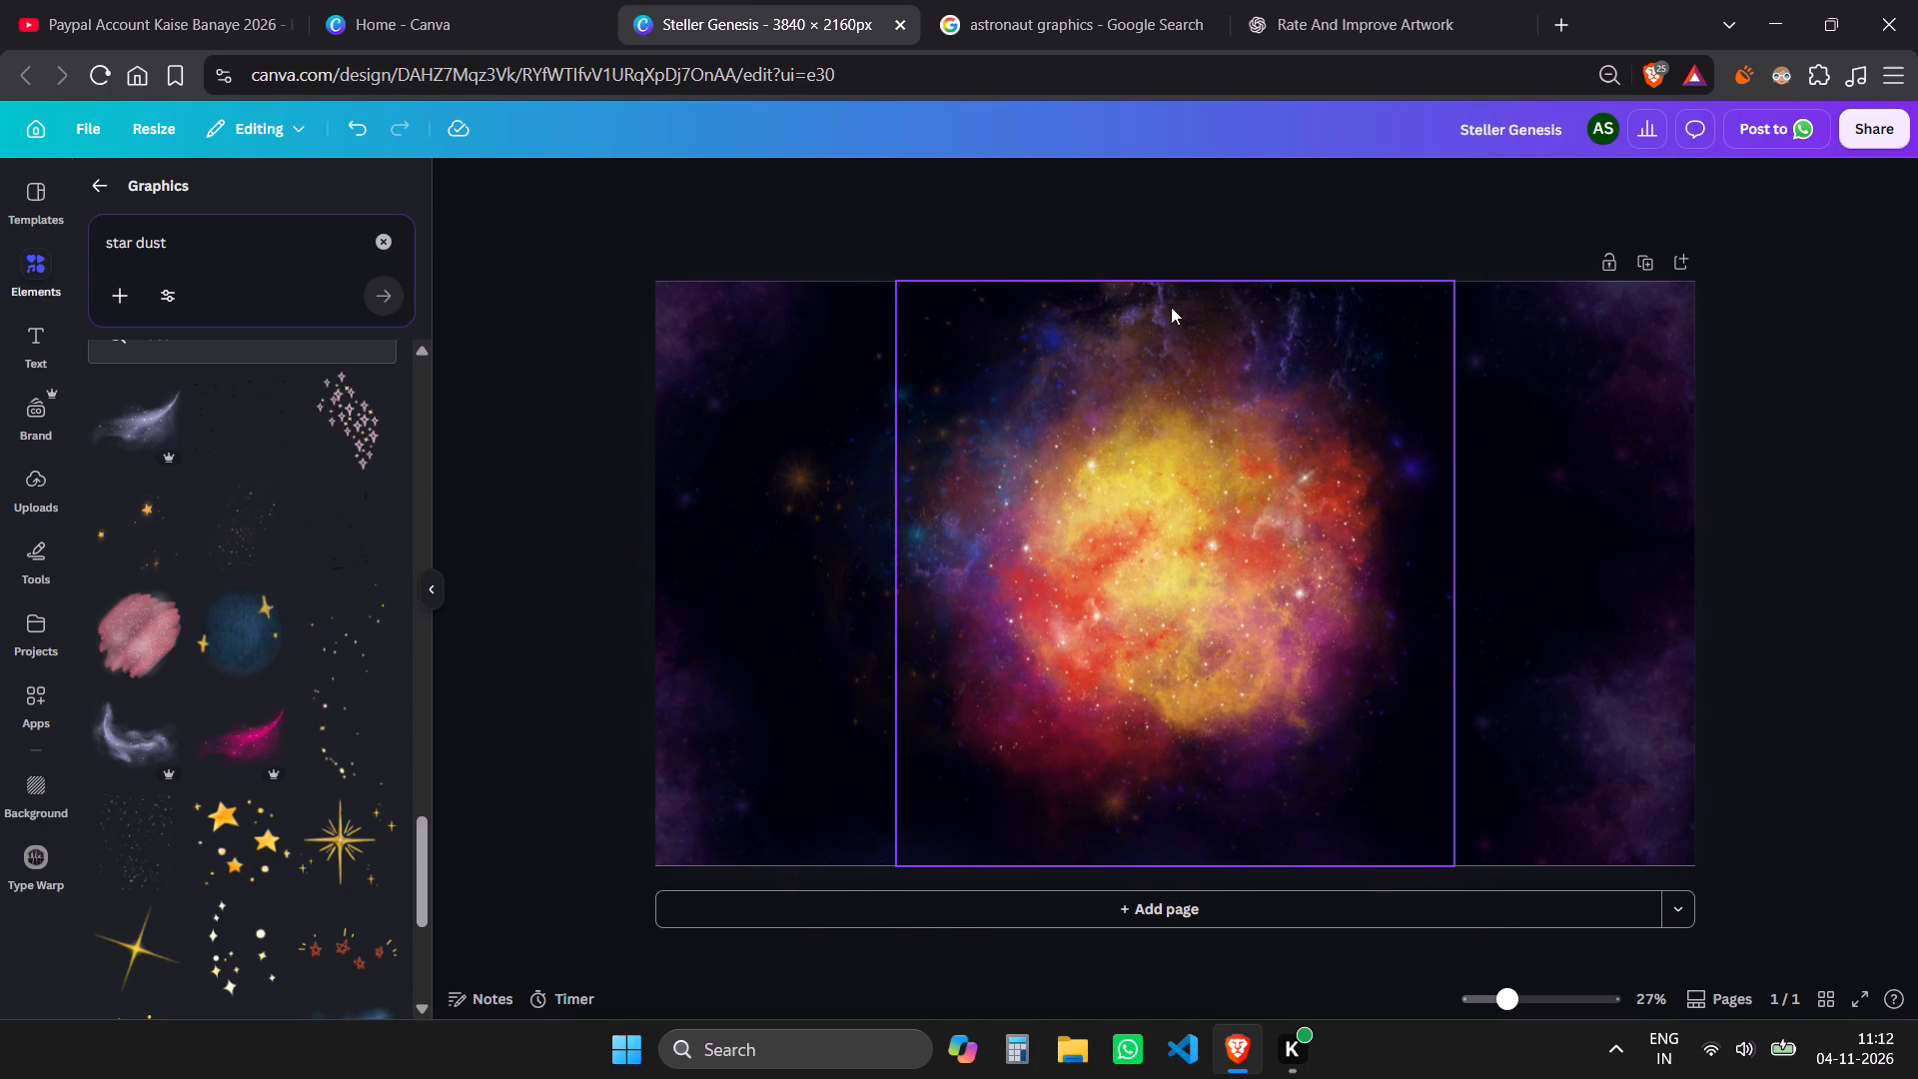
Using the layers list, delete the tilted blue-violet wisp layer below the blue nebula, undo to compare, and delete it again.
right_click(1095, 384)
click(1280, 549)
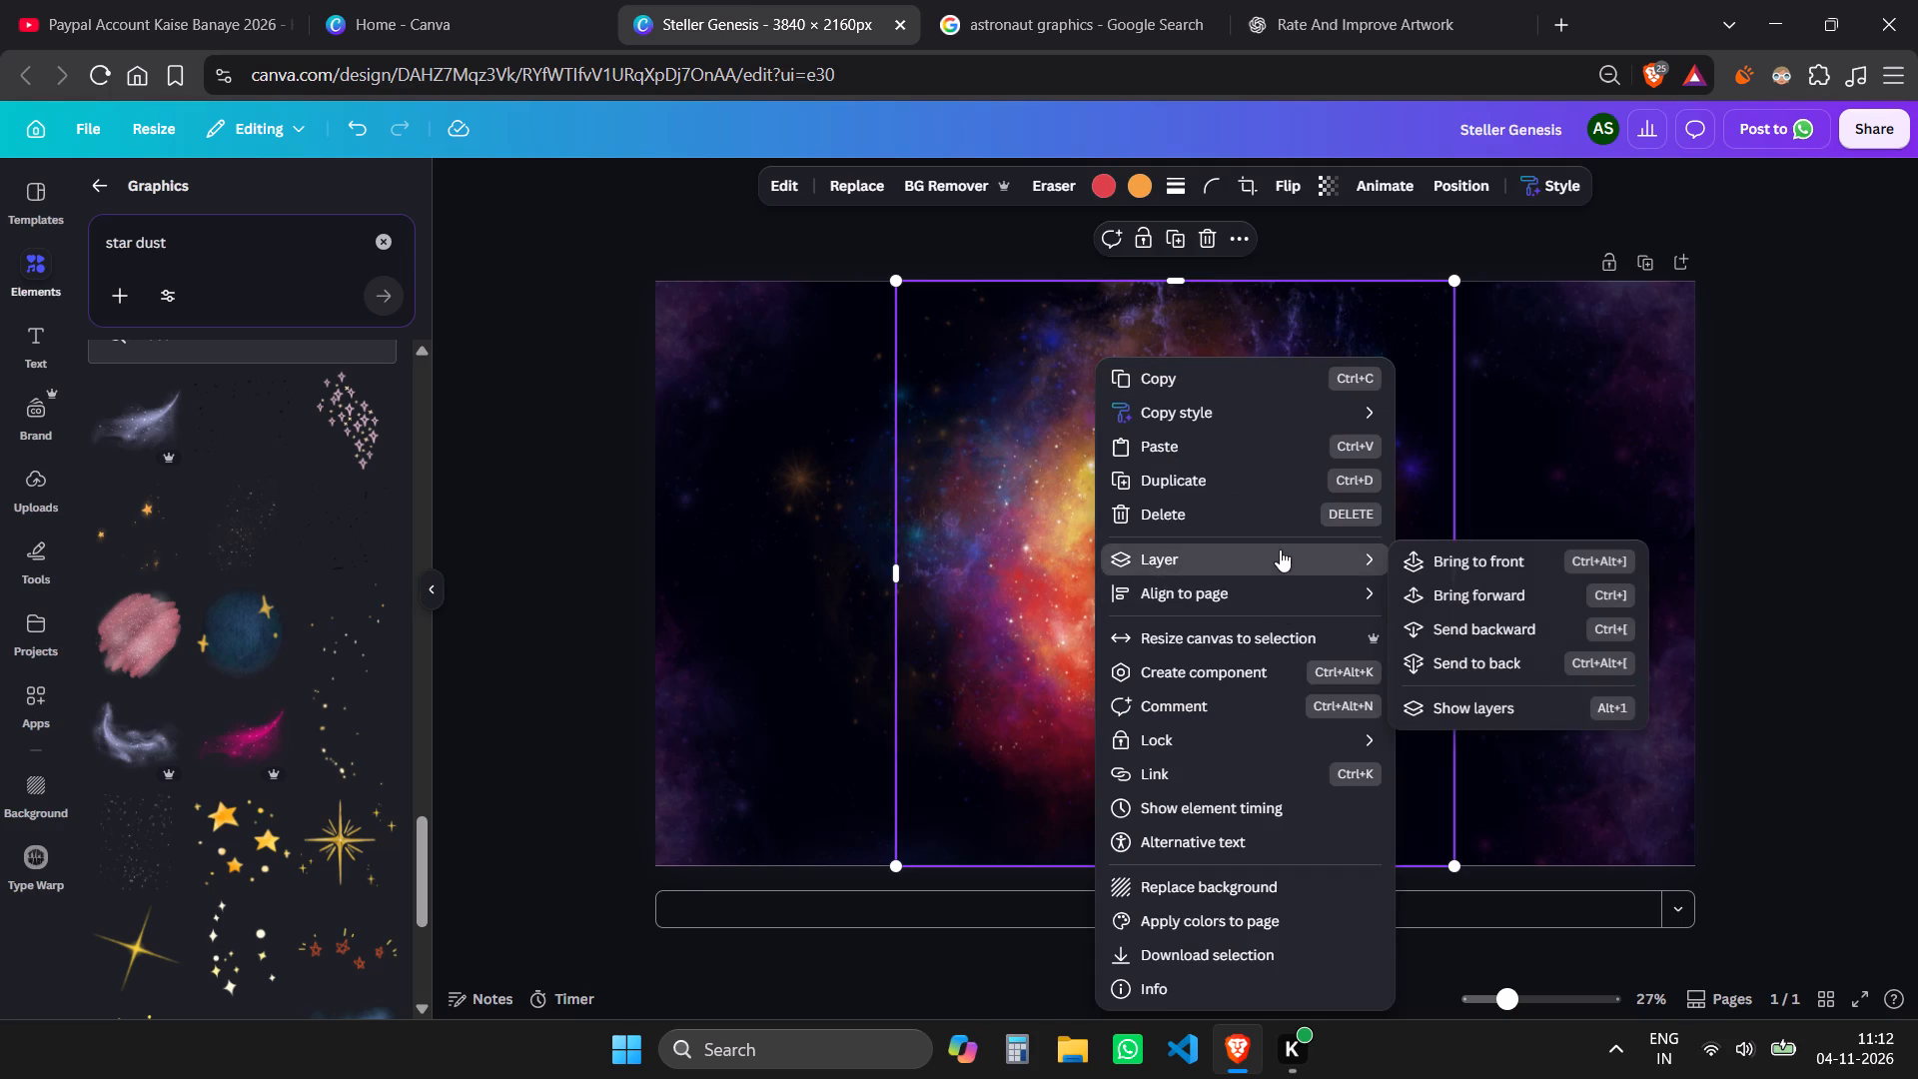
click(1498, 712)
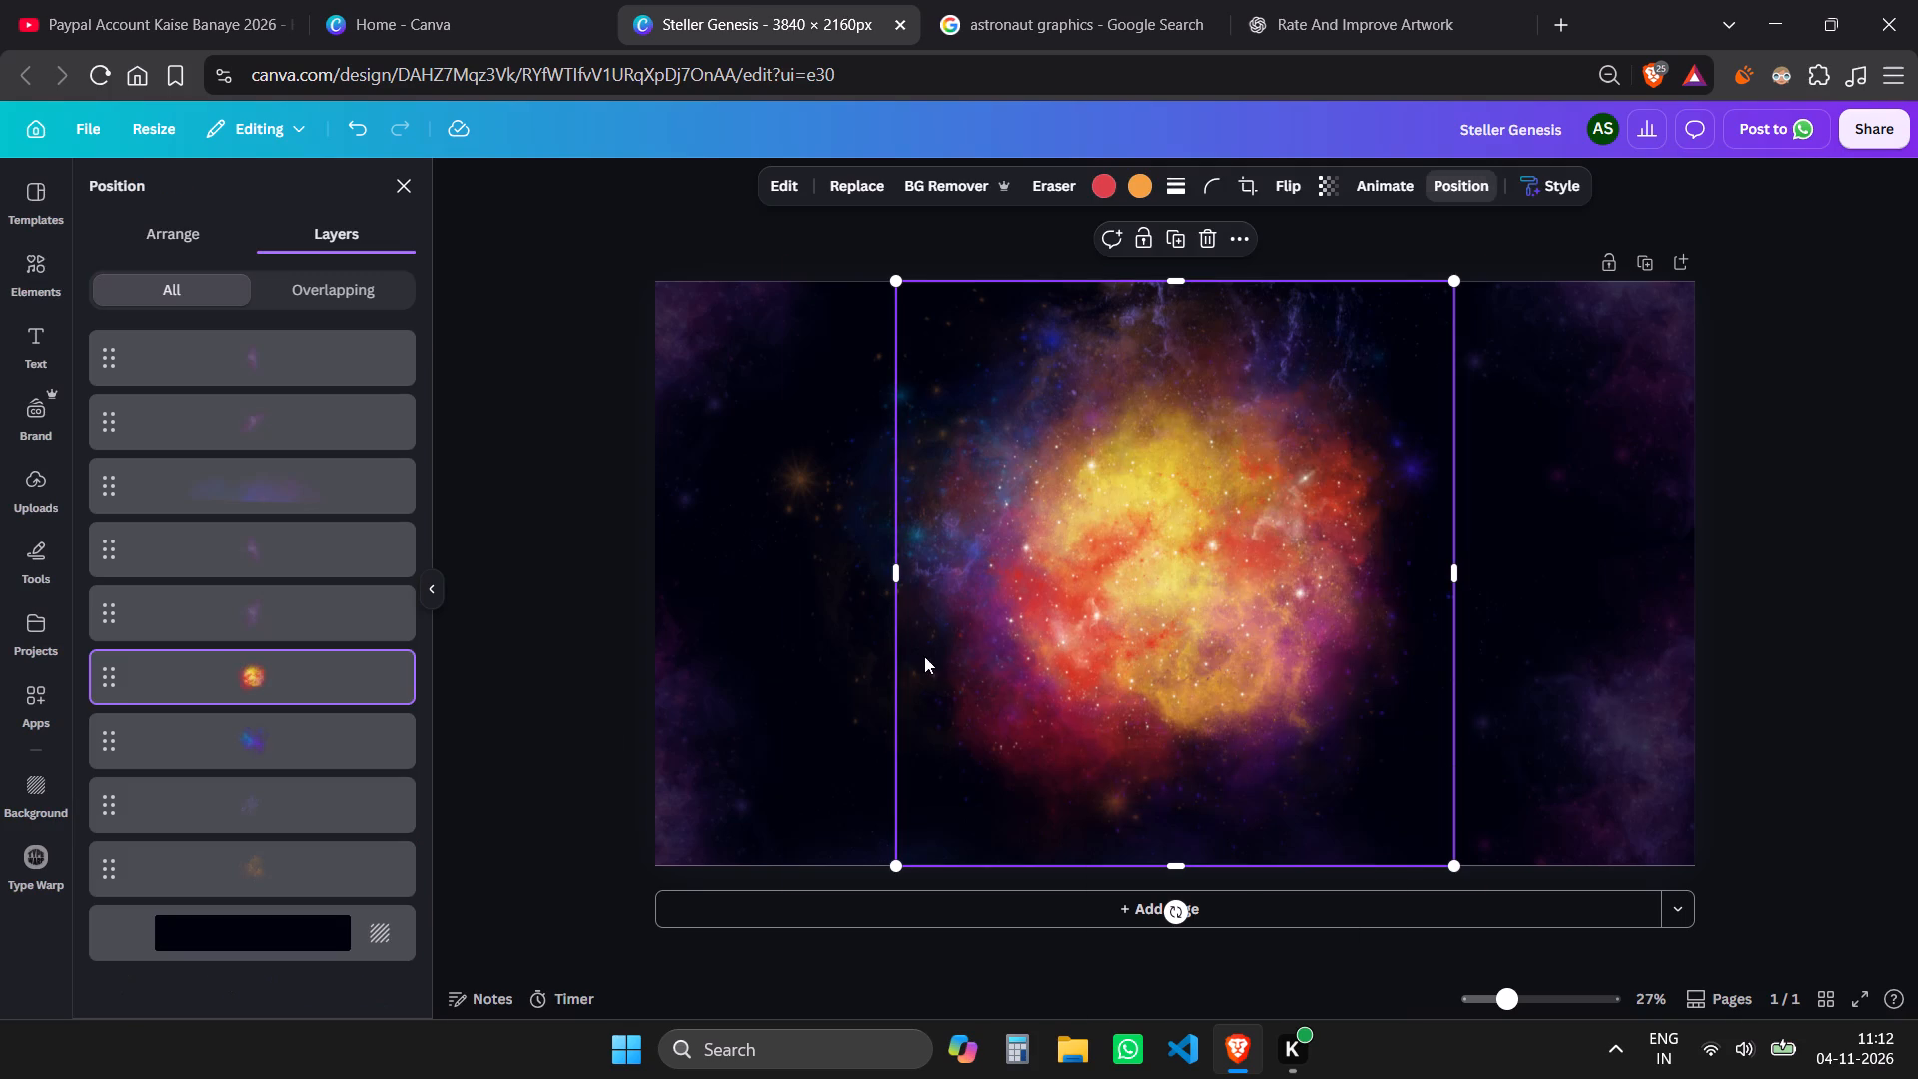
click(308, 821)
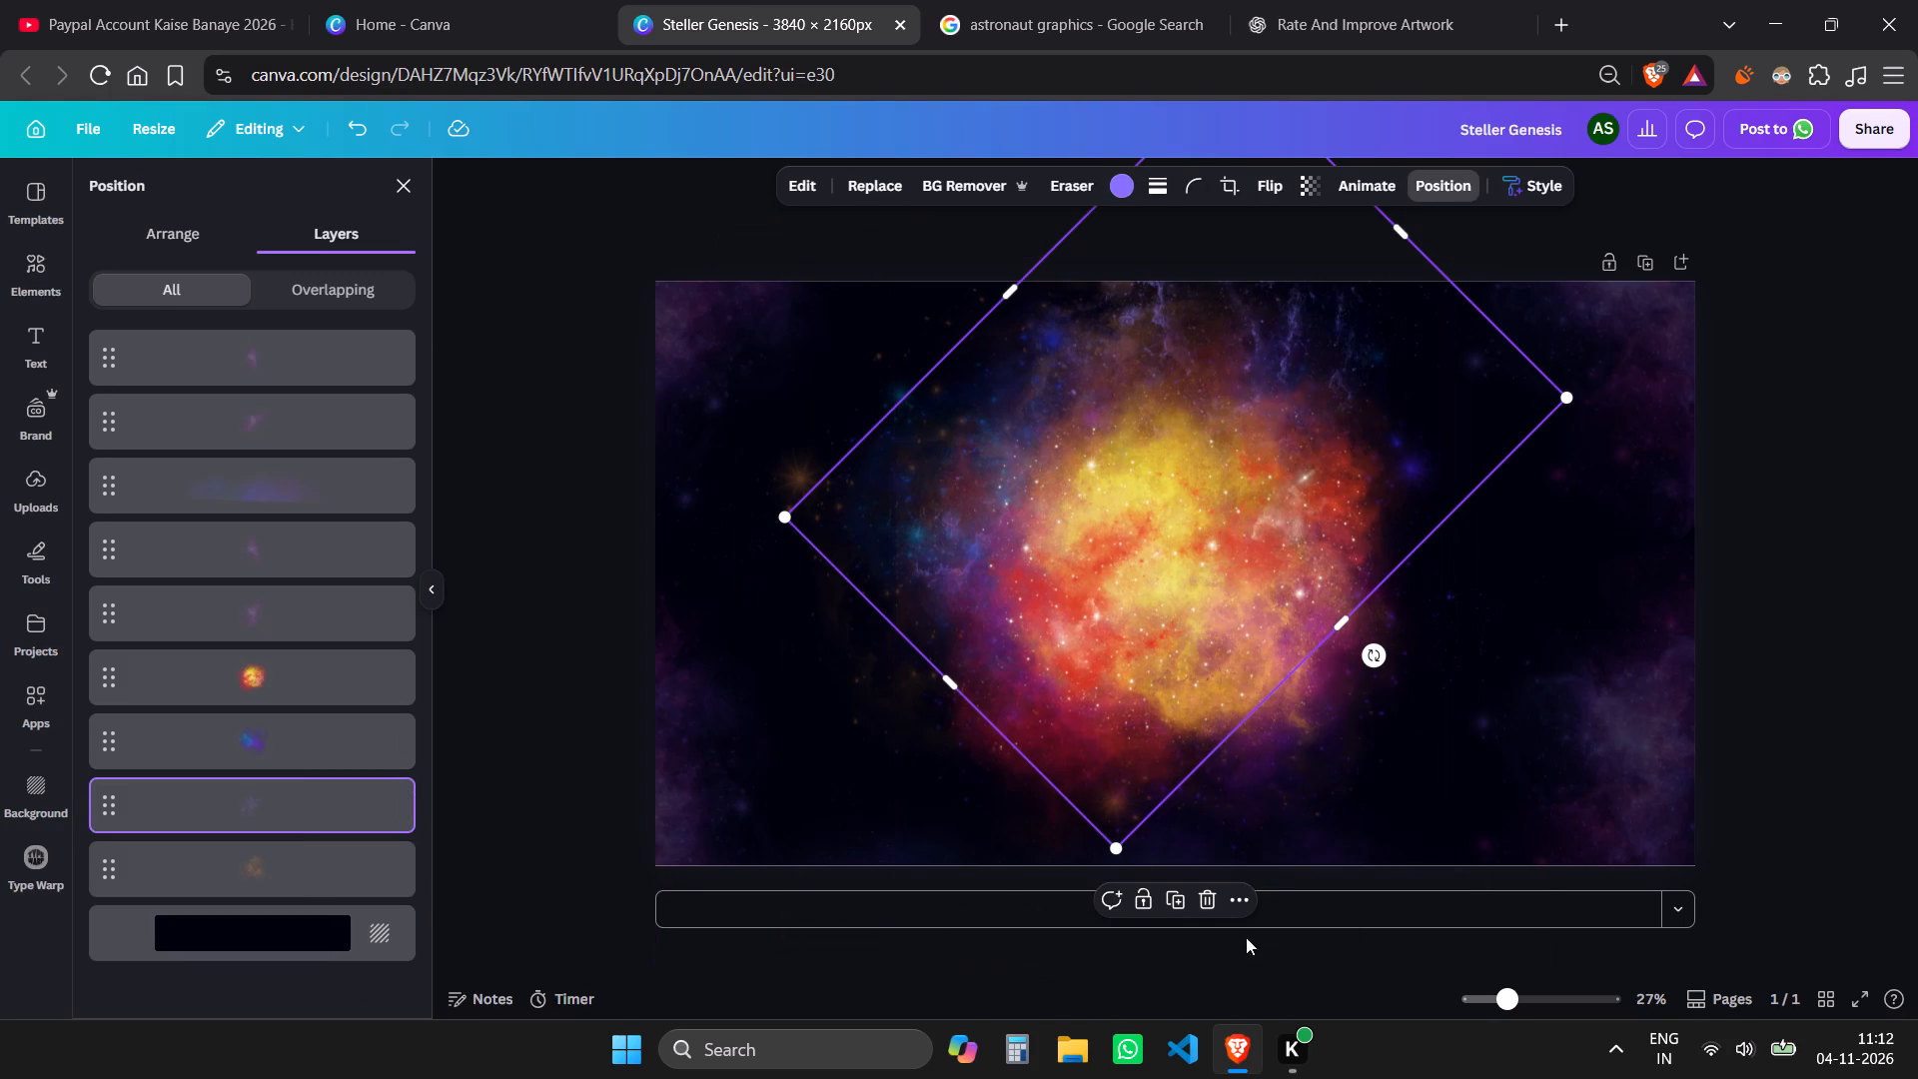
click(1198, 896)
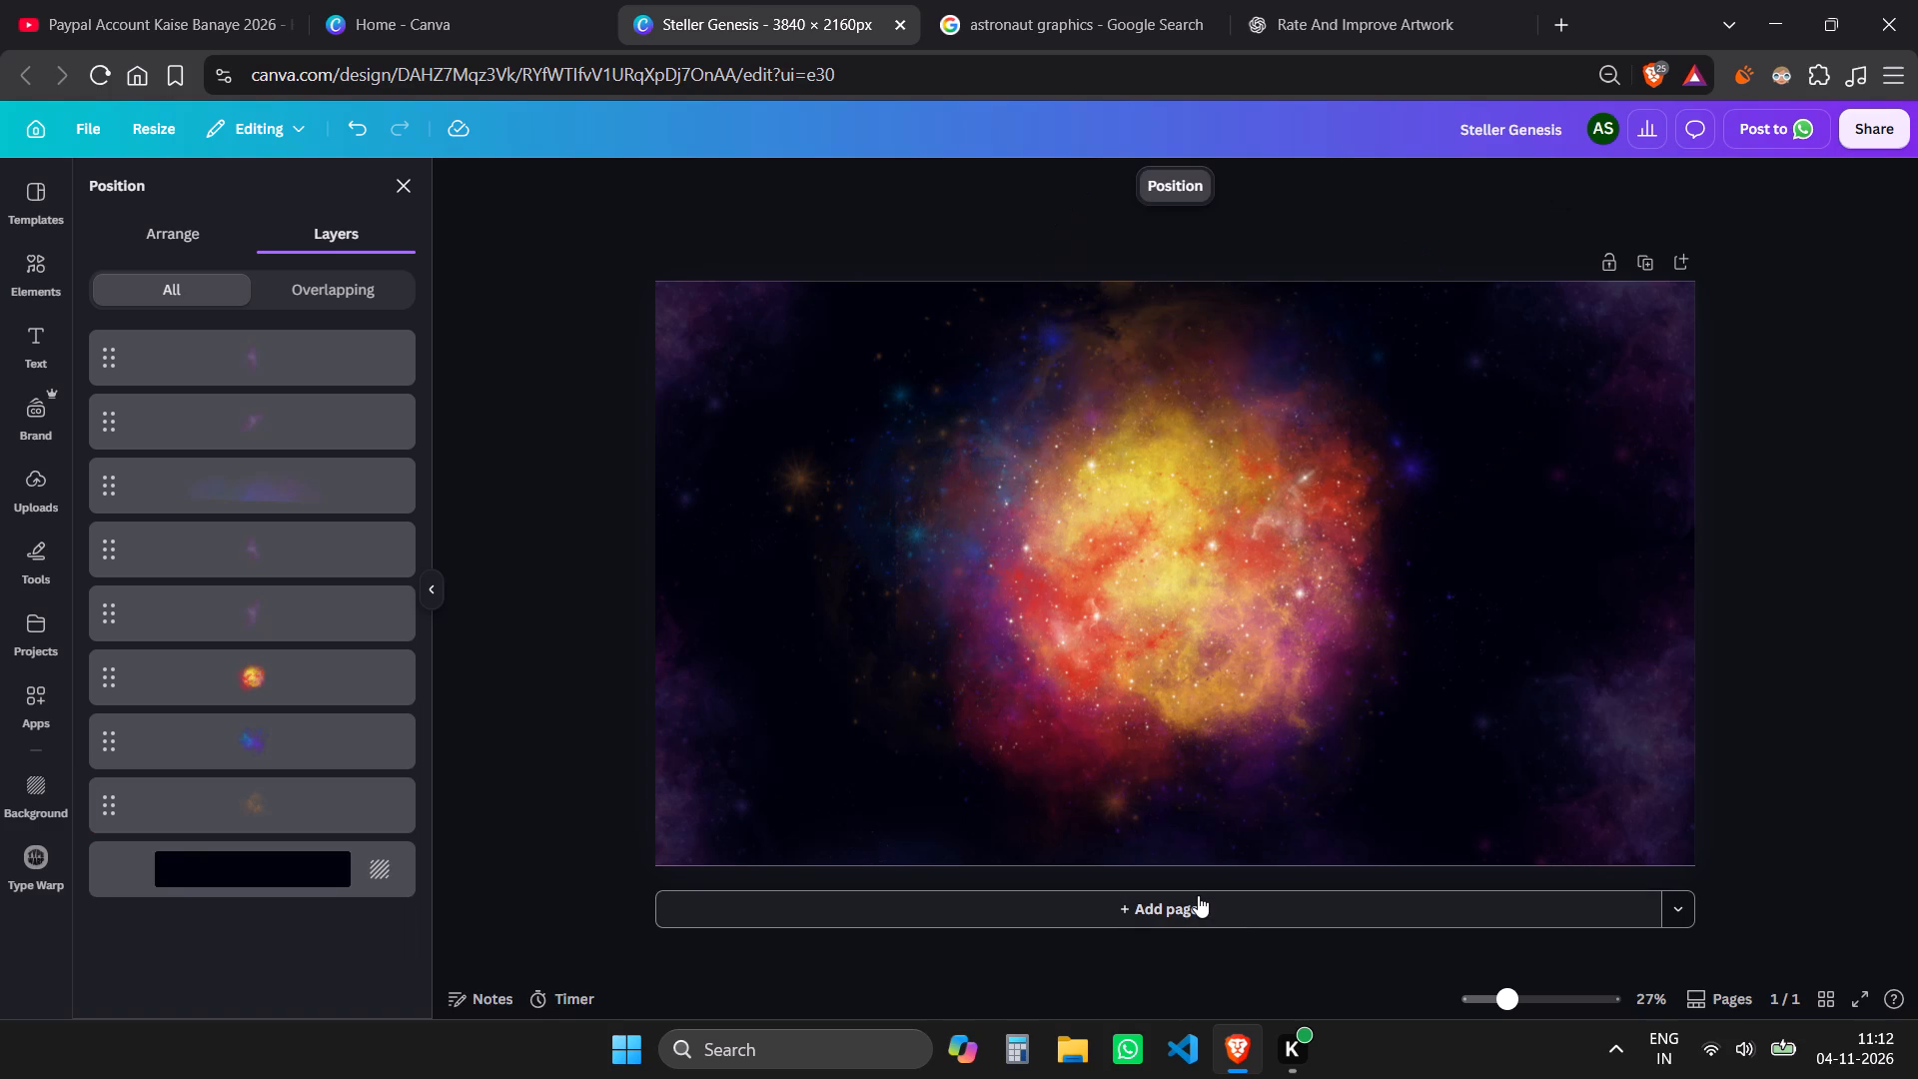
key(ctrl+z)
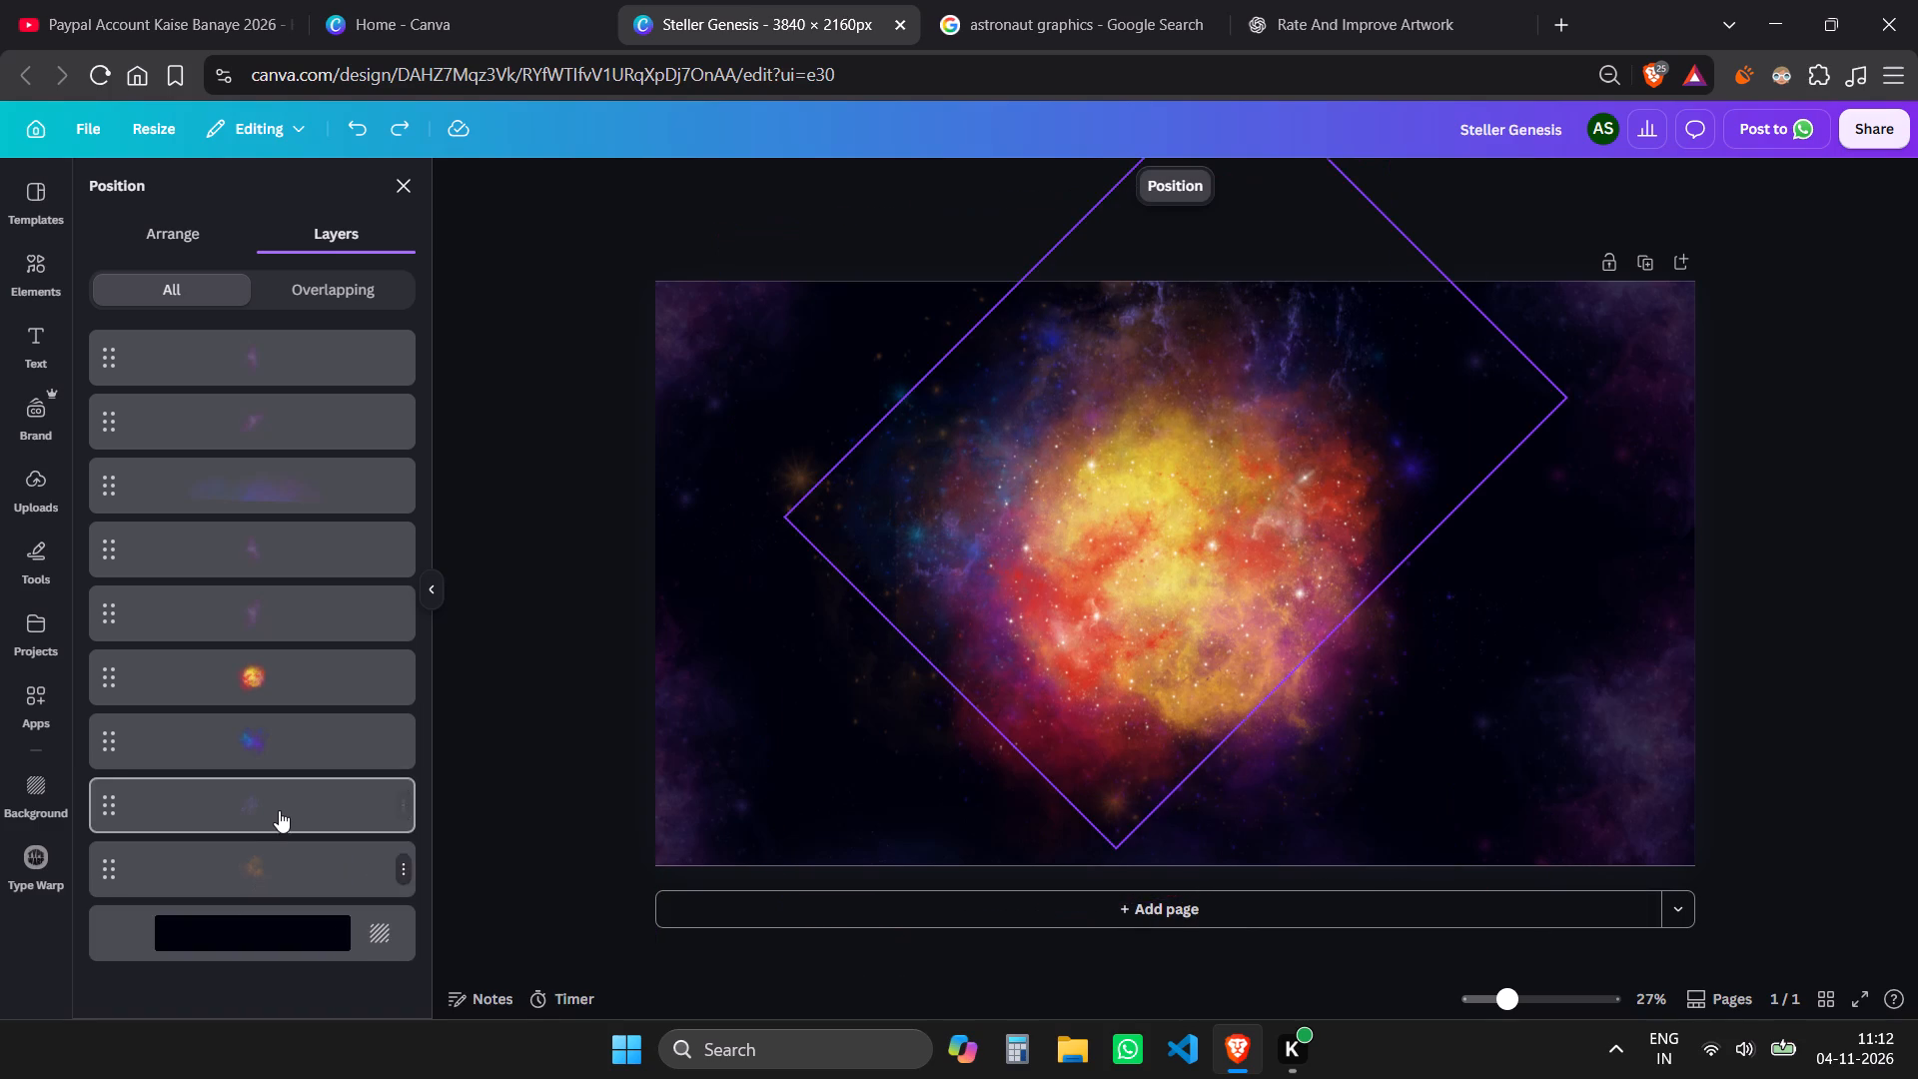
click(280, 806)
click(1195, 900)
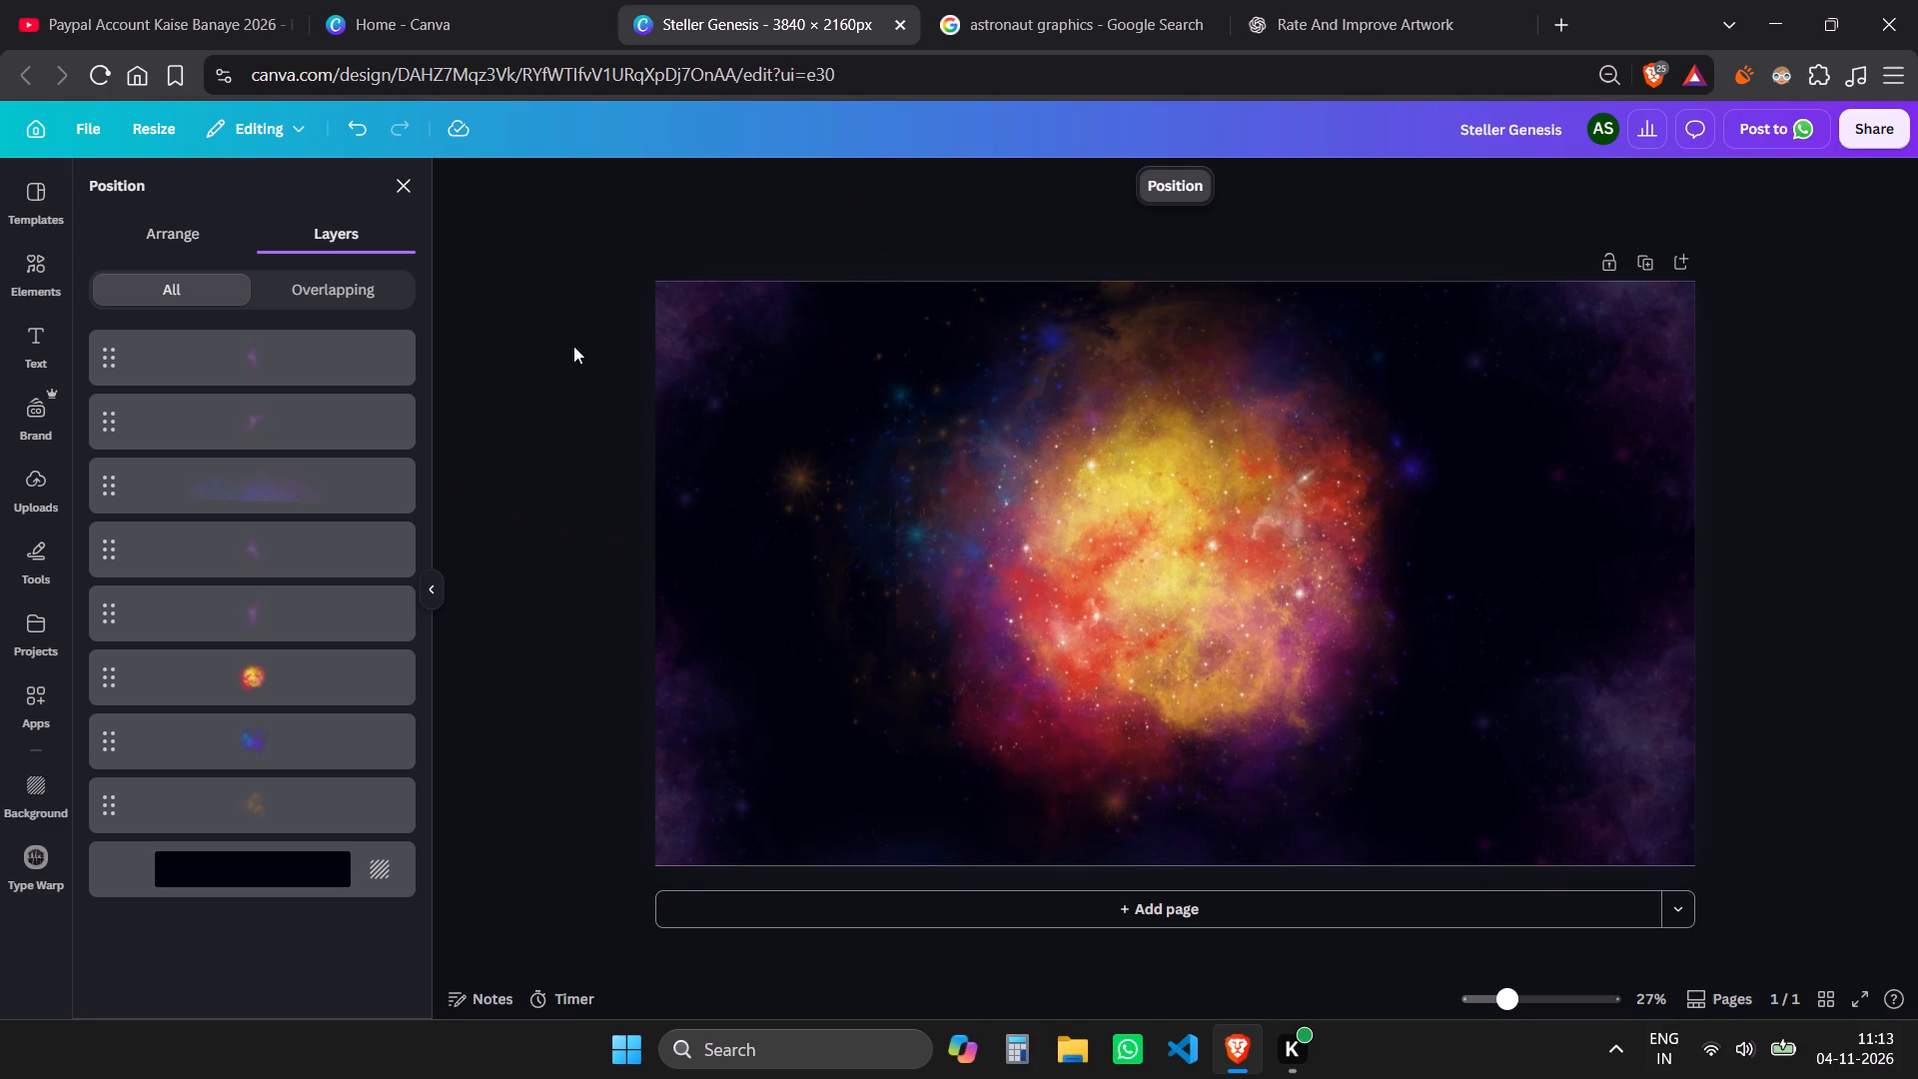
Try darker and lighter shades for the page background, including #000109 and #FFFFFF, and settle on pure black #000000.
click(249, 877)
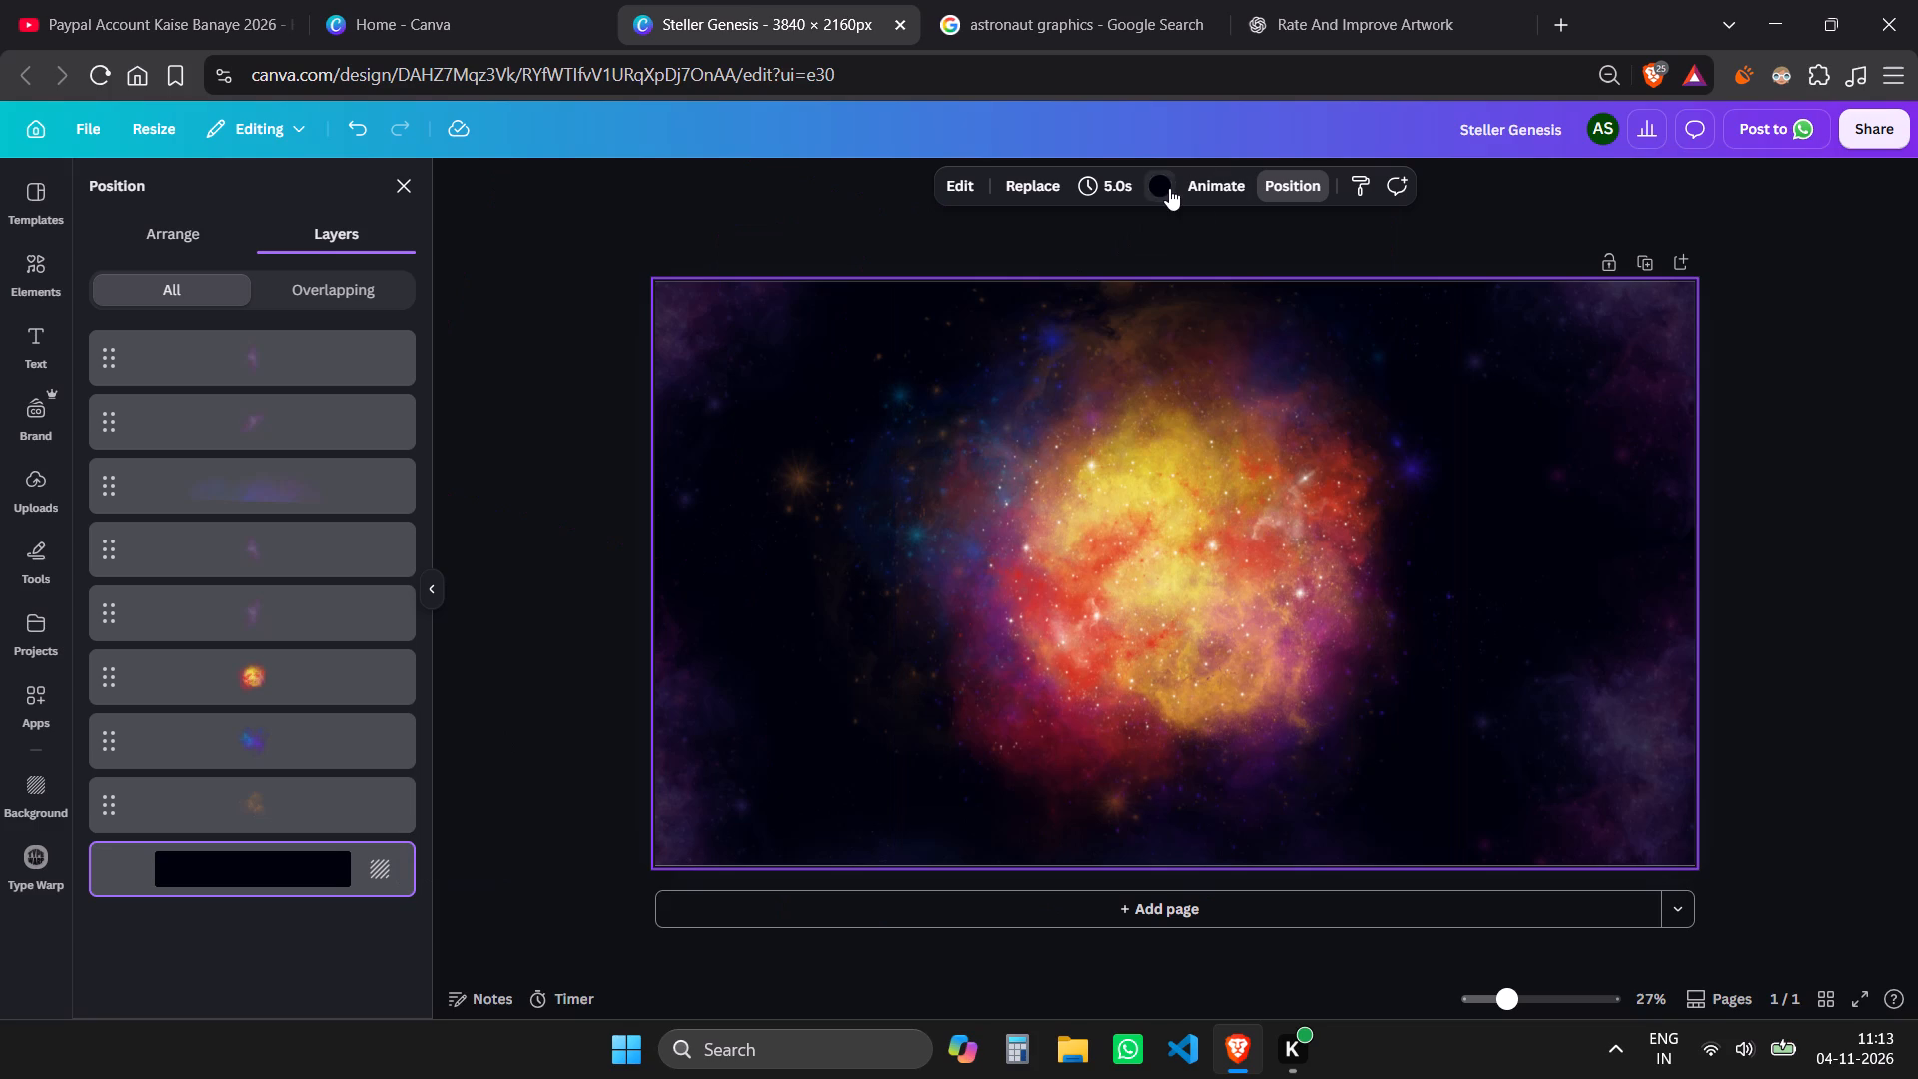
click(1165, 189)
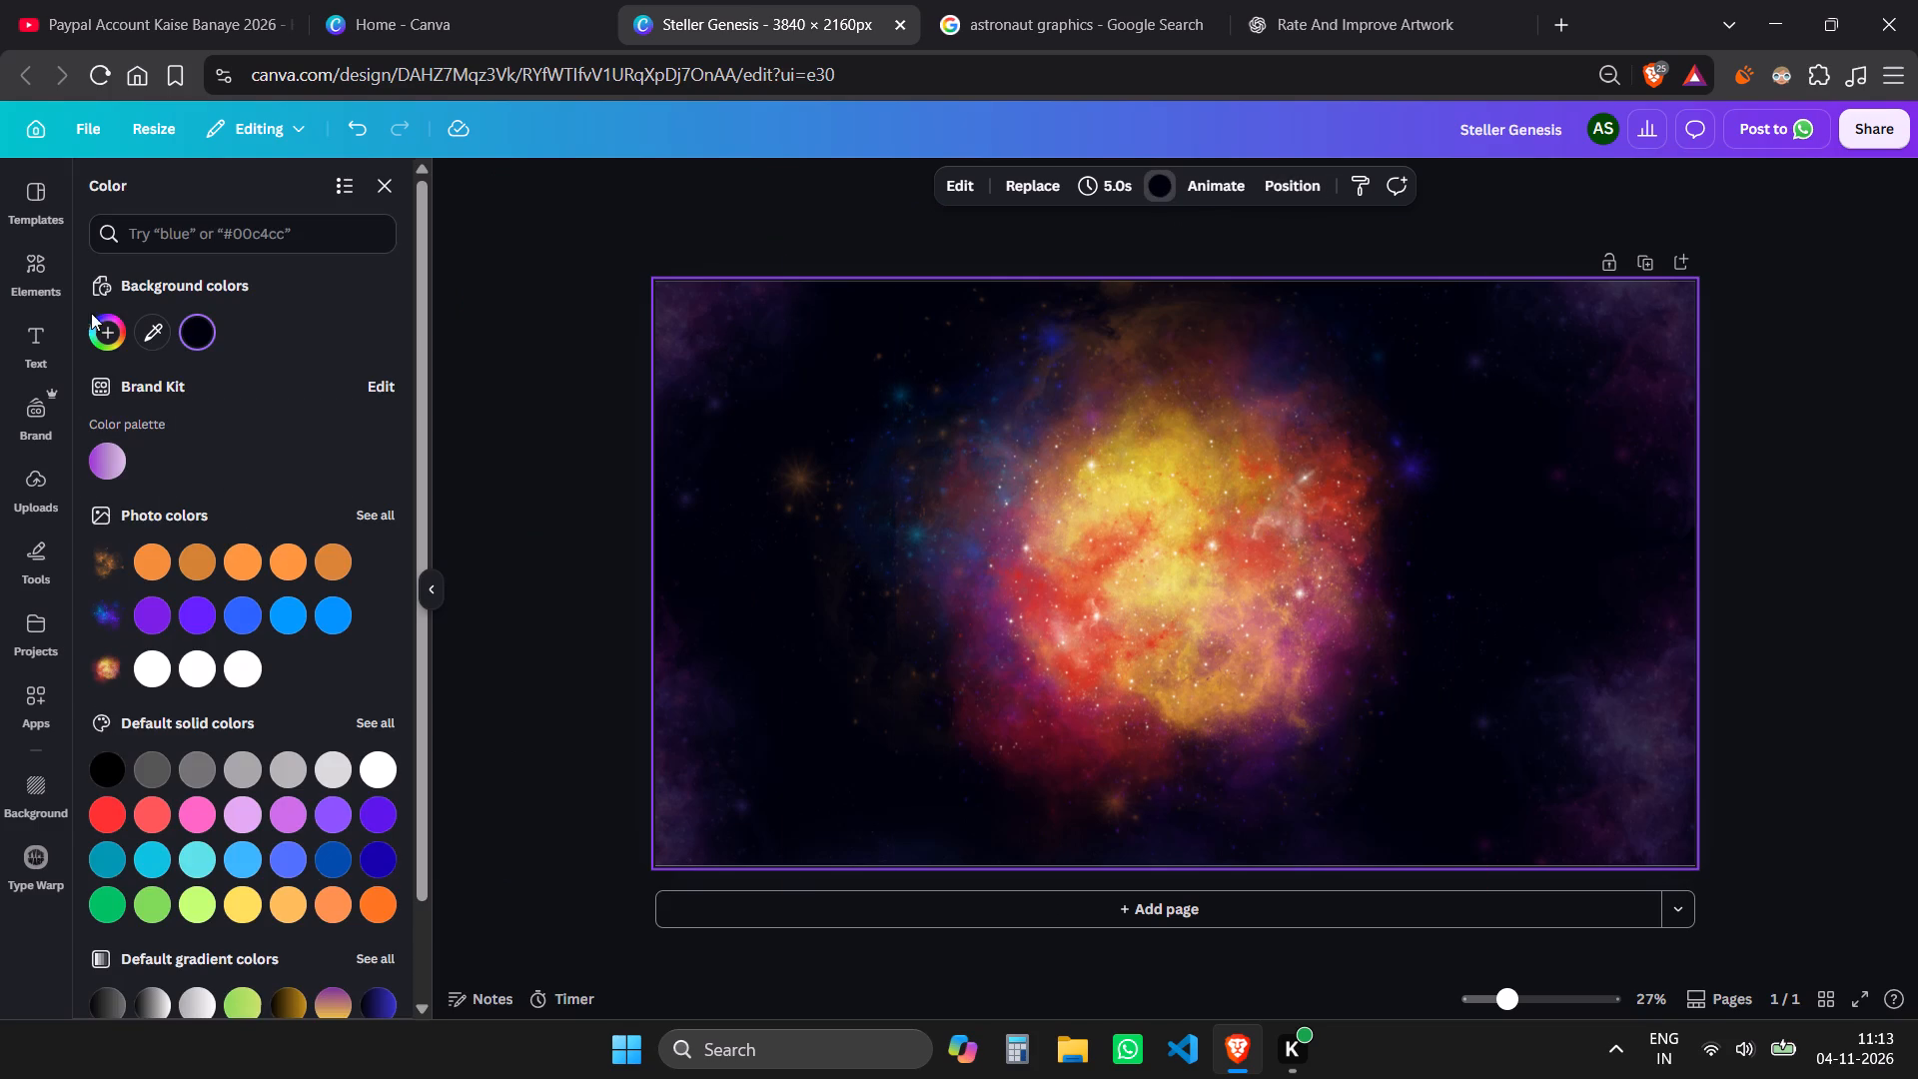
click(104, 332)
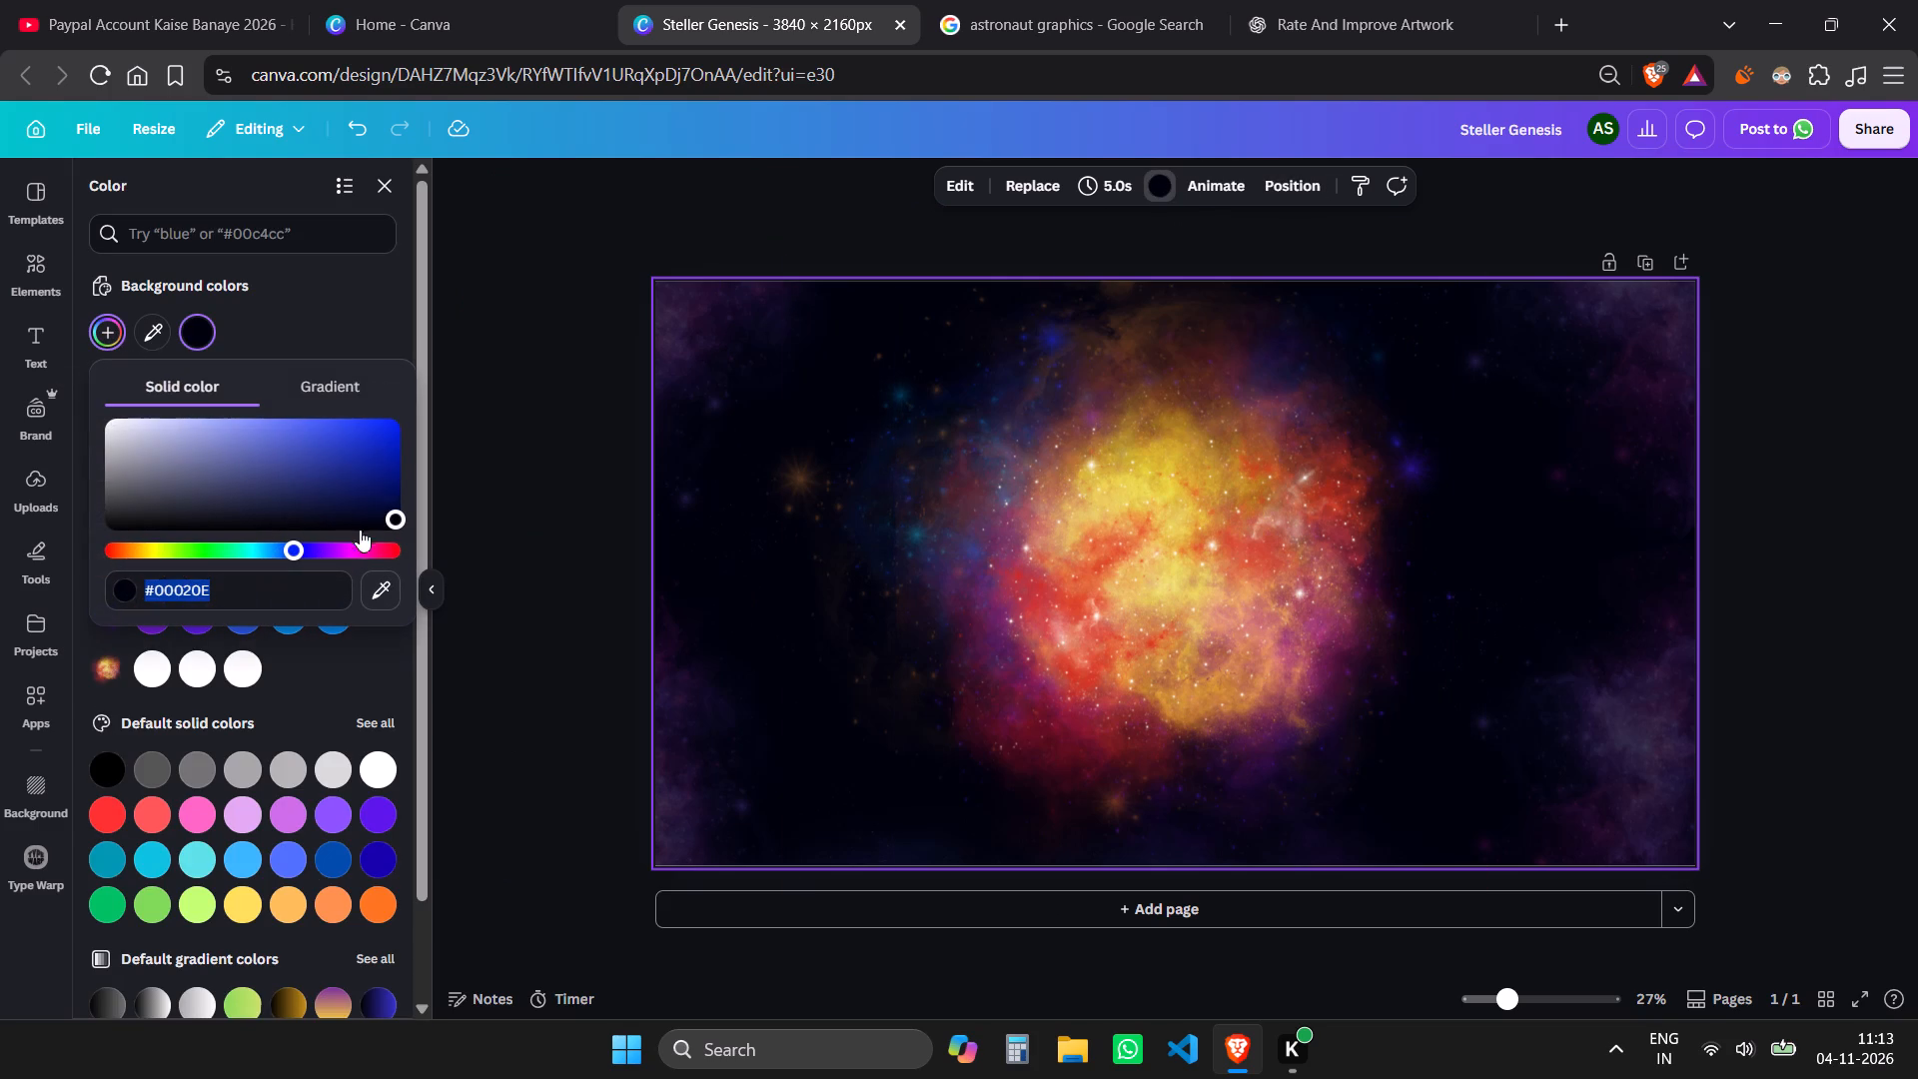
drag(393, 518, 413, 554)
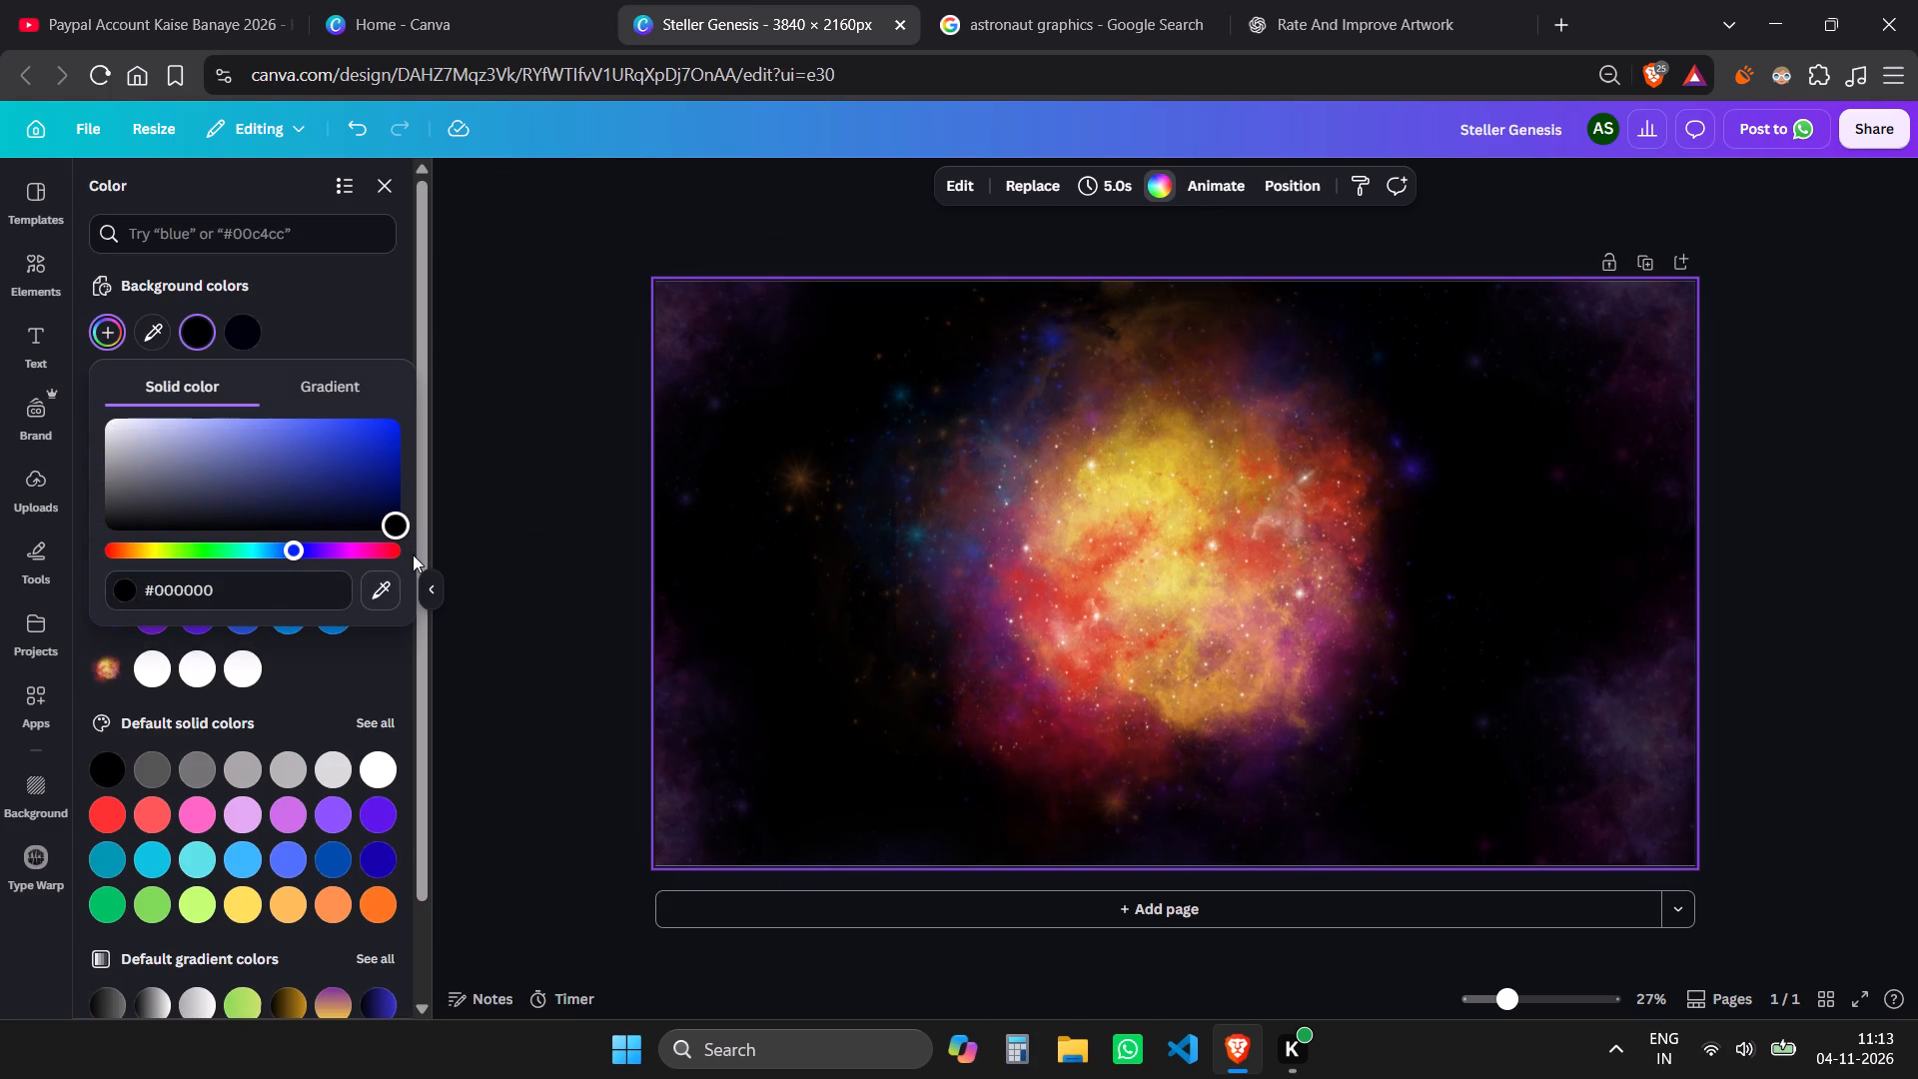
drag(413, 554, 437, 543)
drag(437, 543, 438, 532)
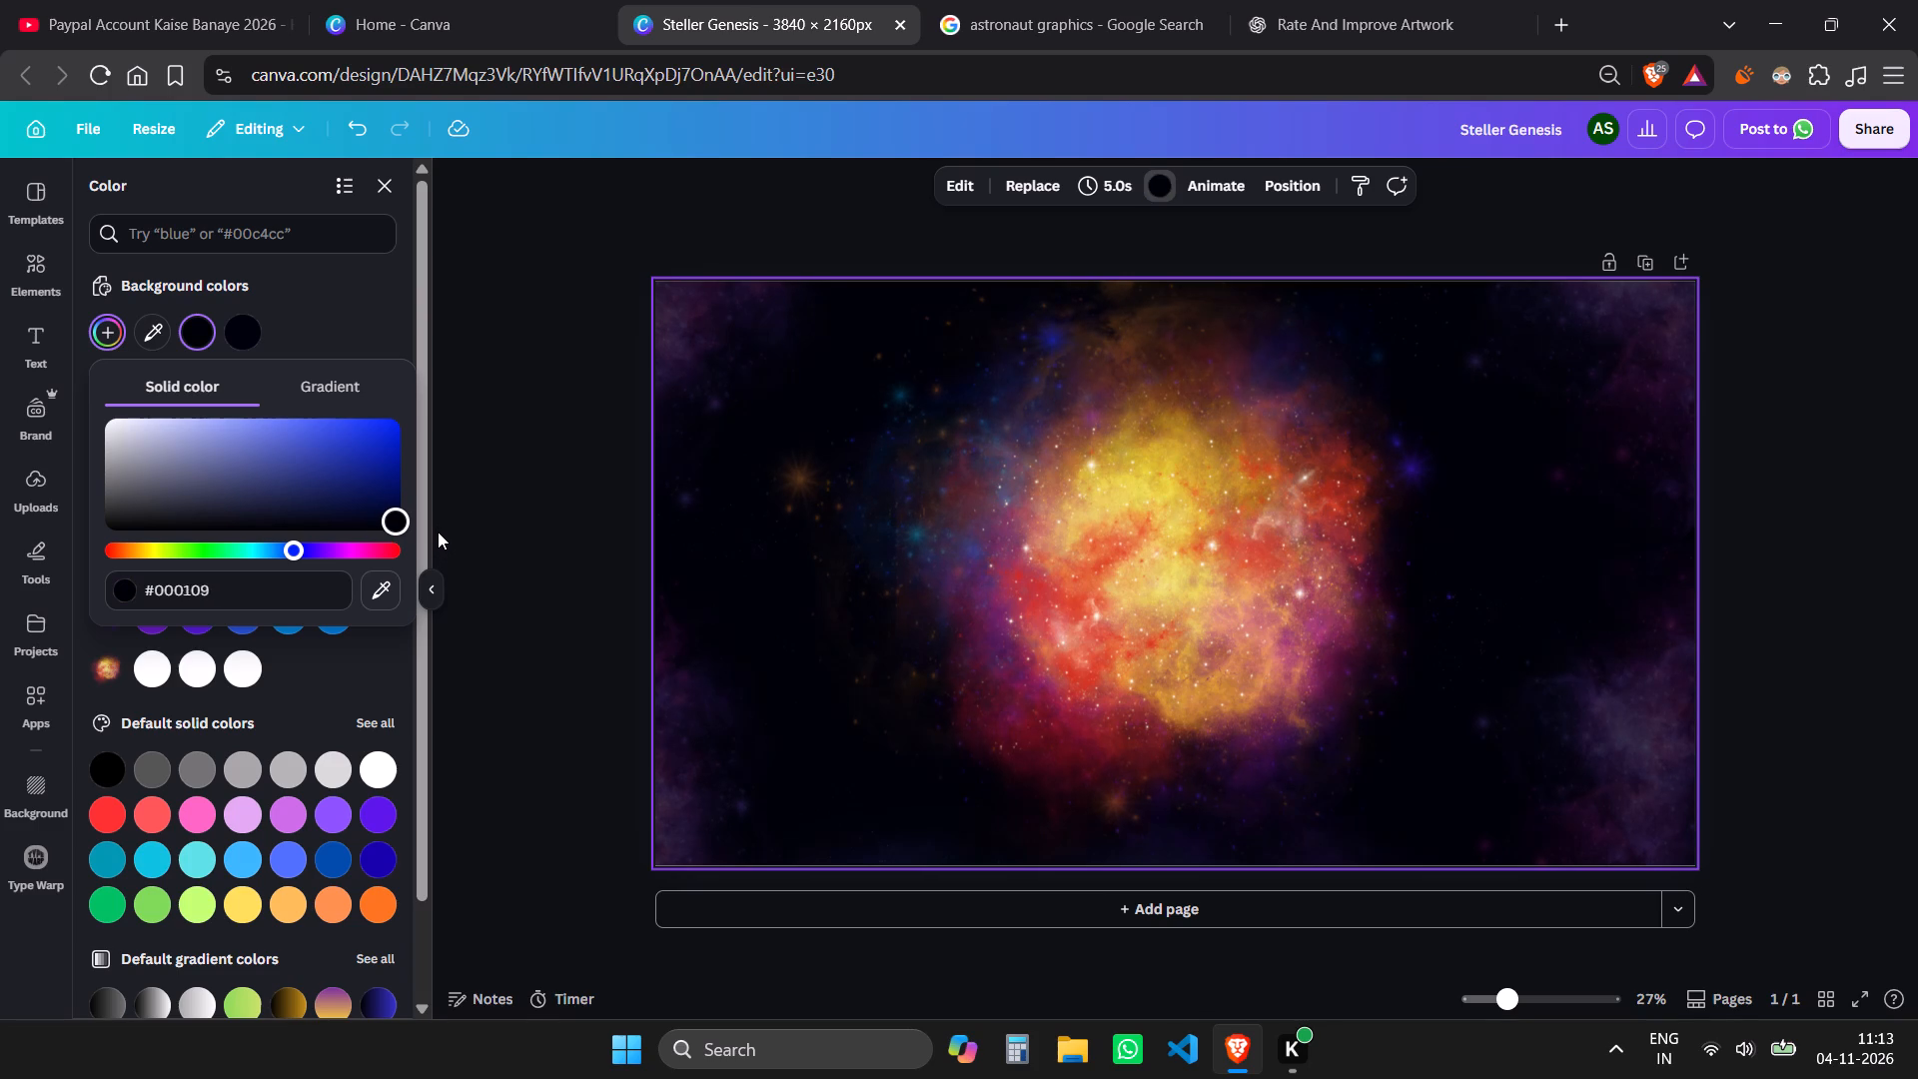
drag(438, 532, 0, 348)
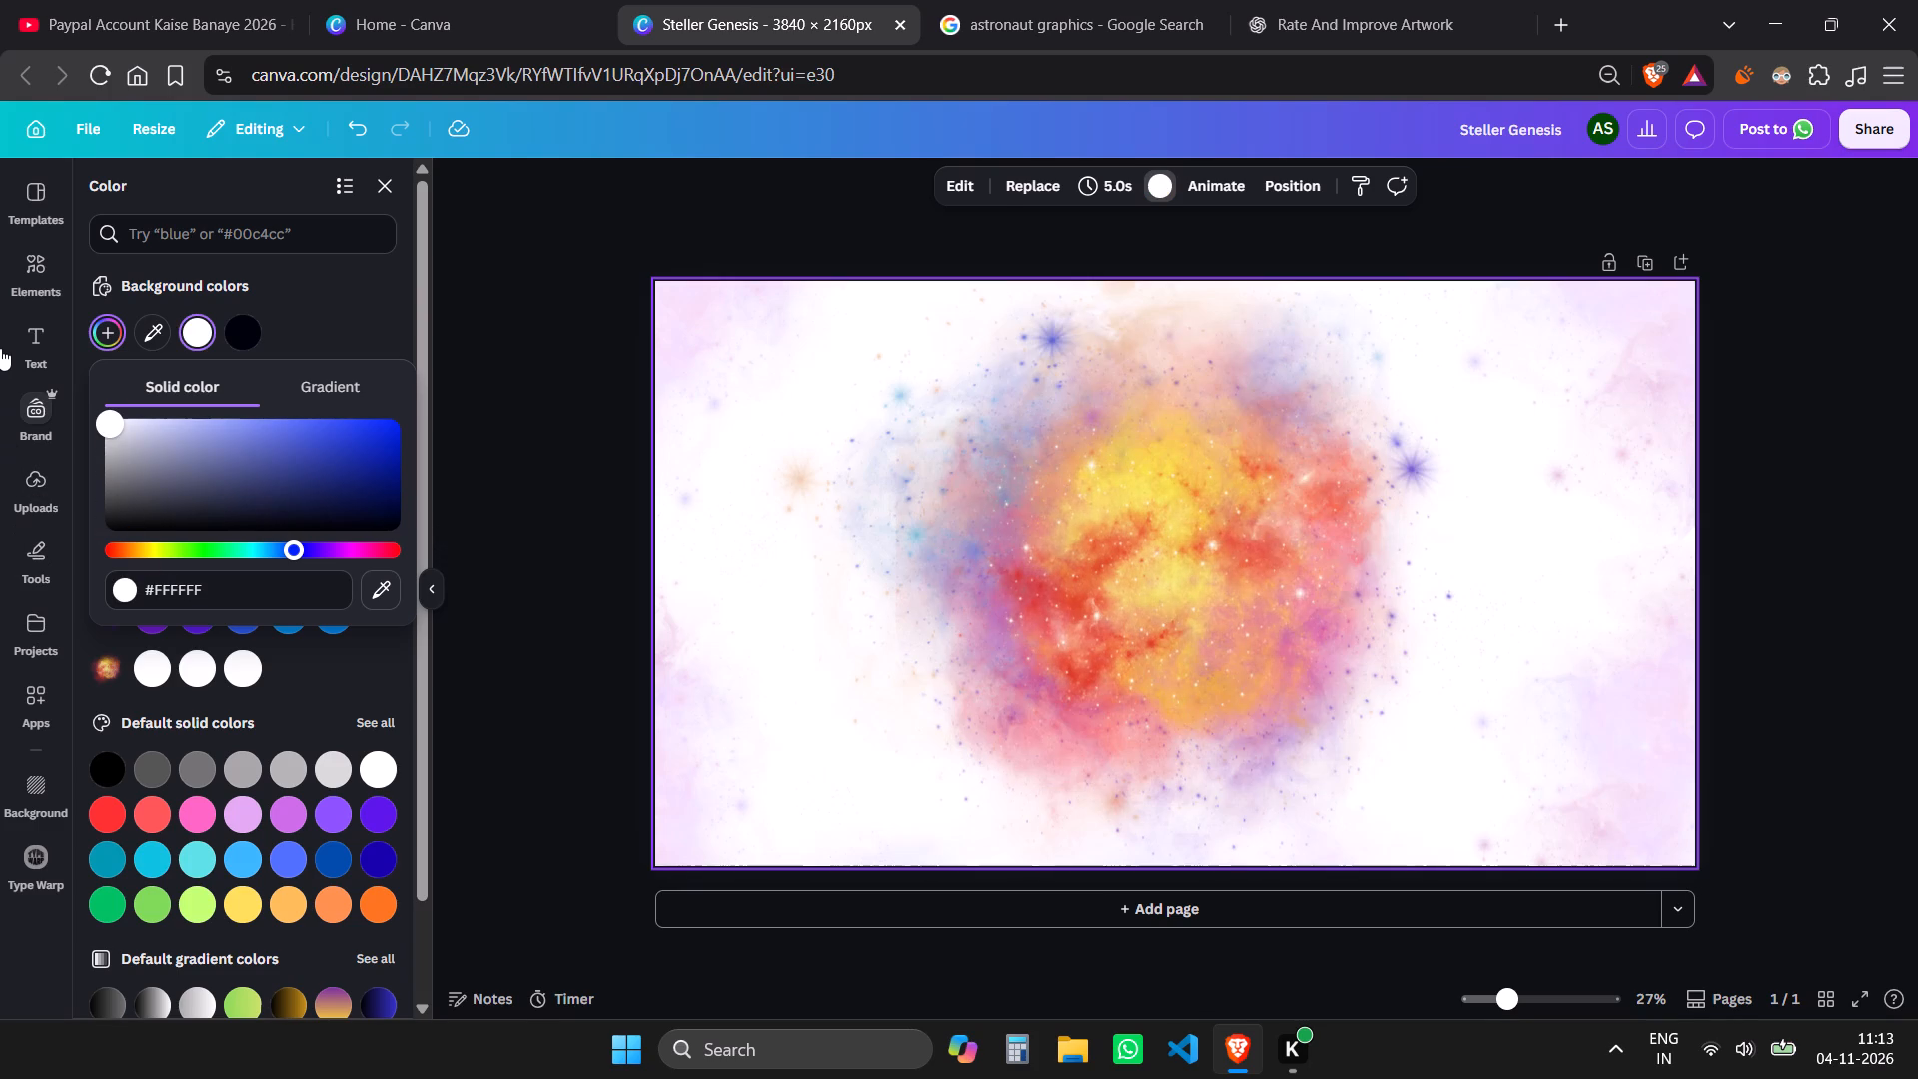
drag(0, 348, 0, 546)
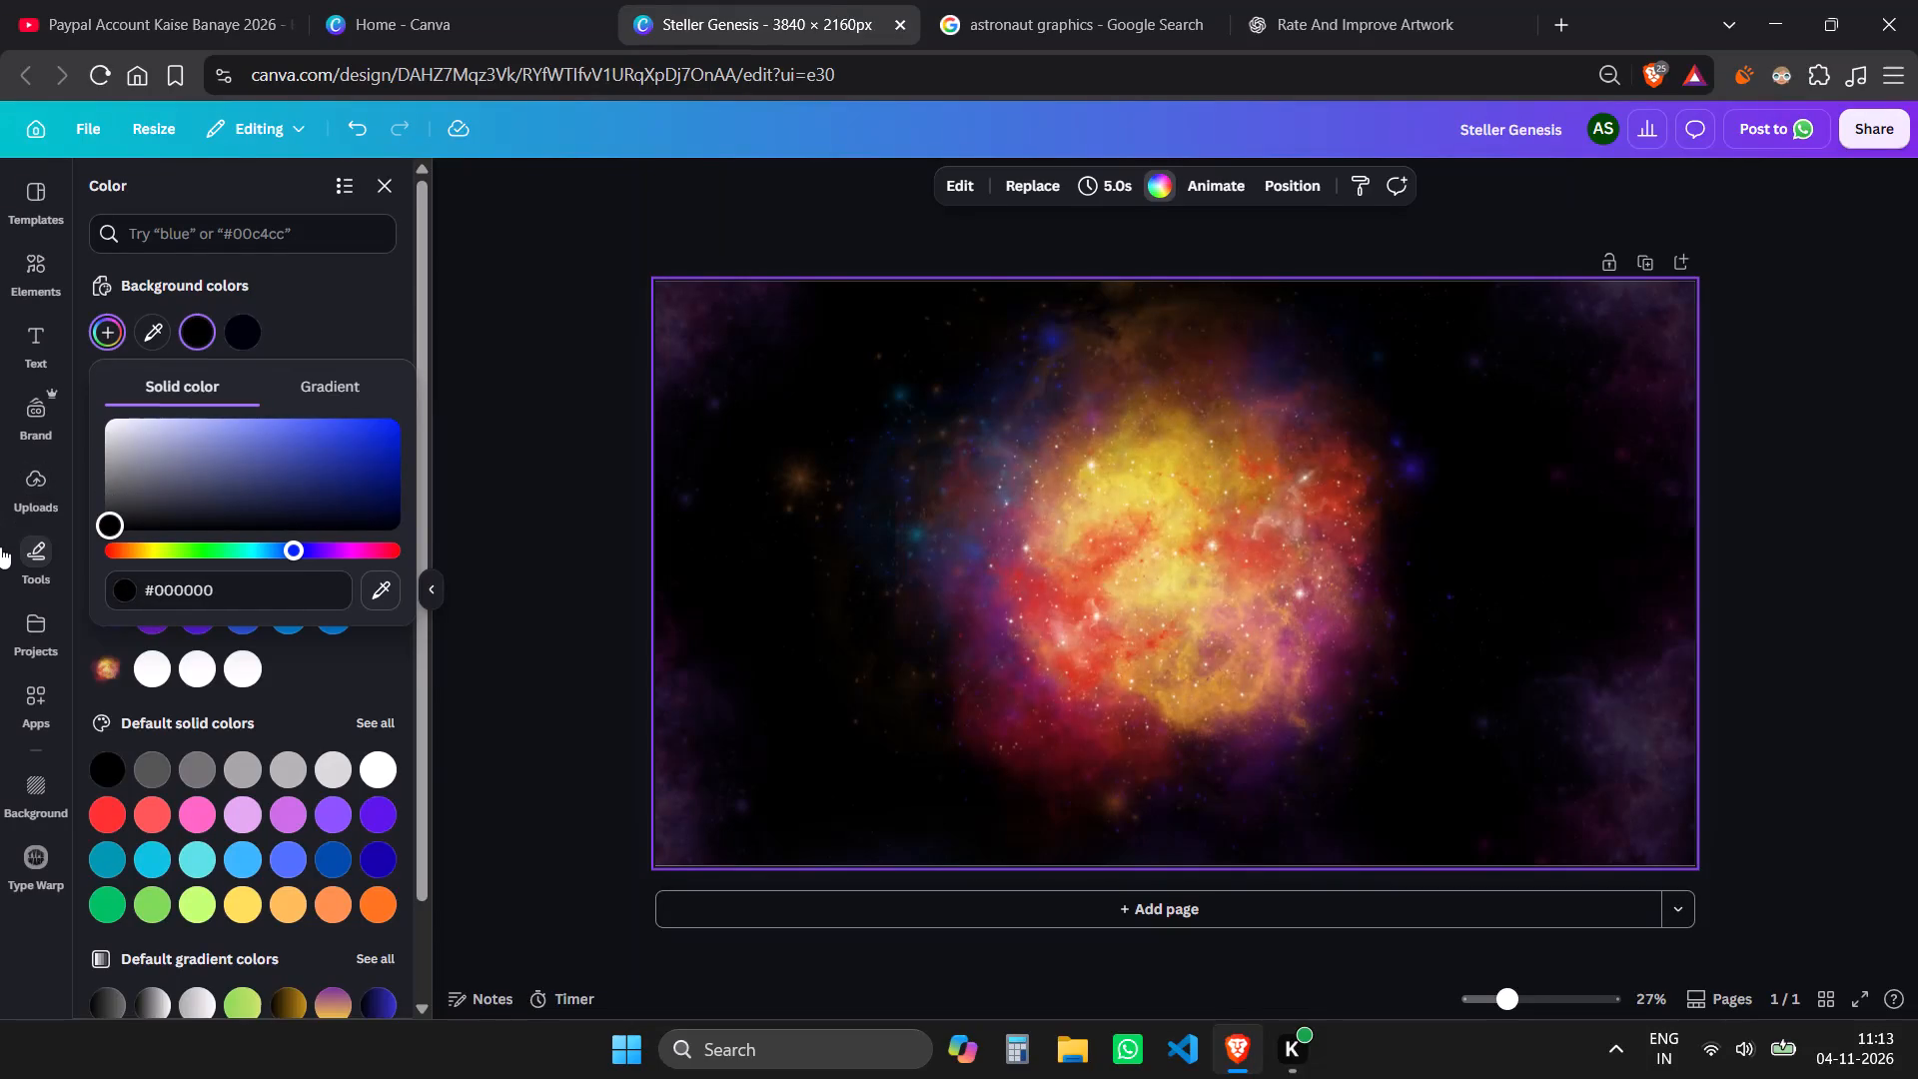
drag(0, 546, 0, 554)
click(590, 498)
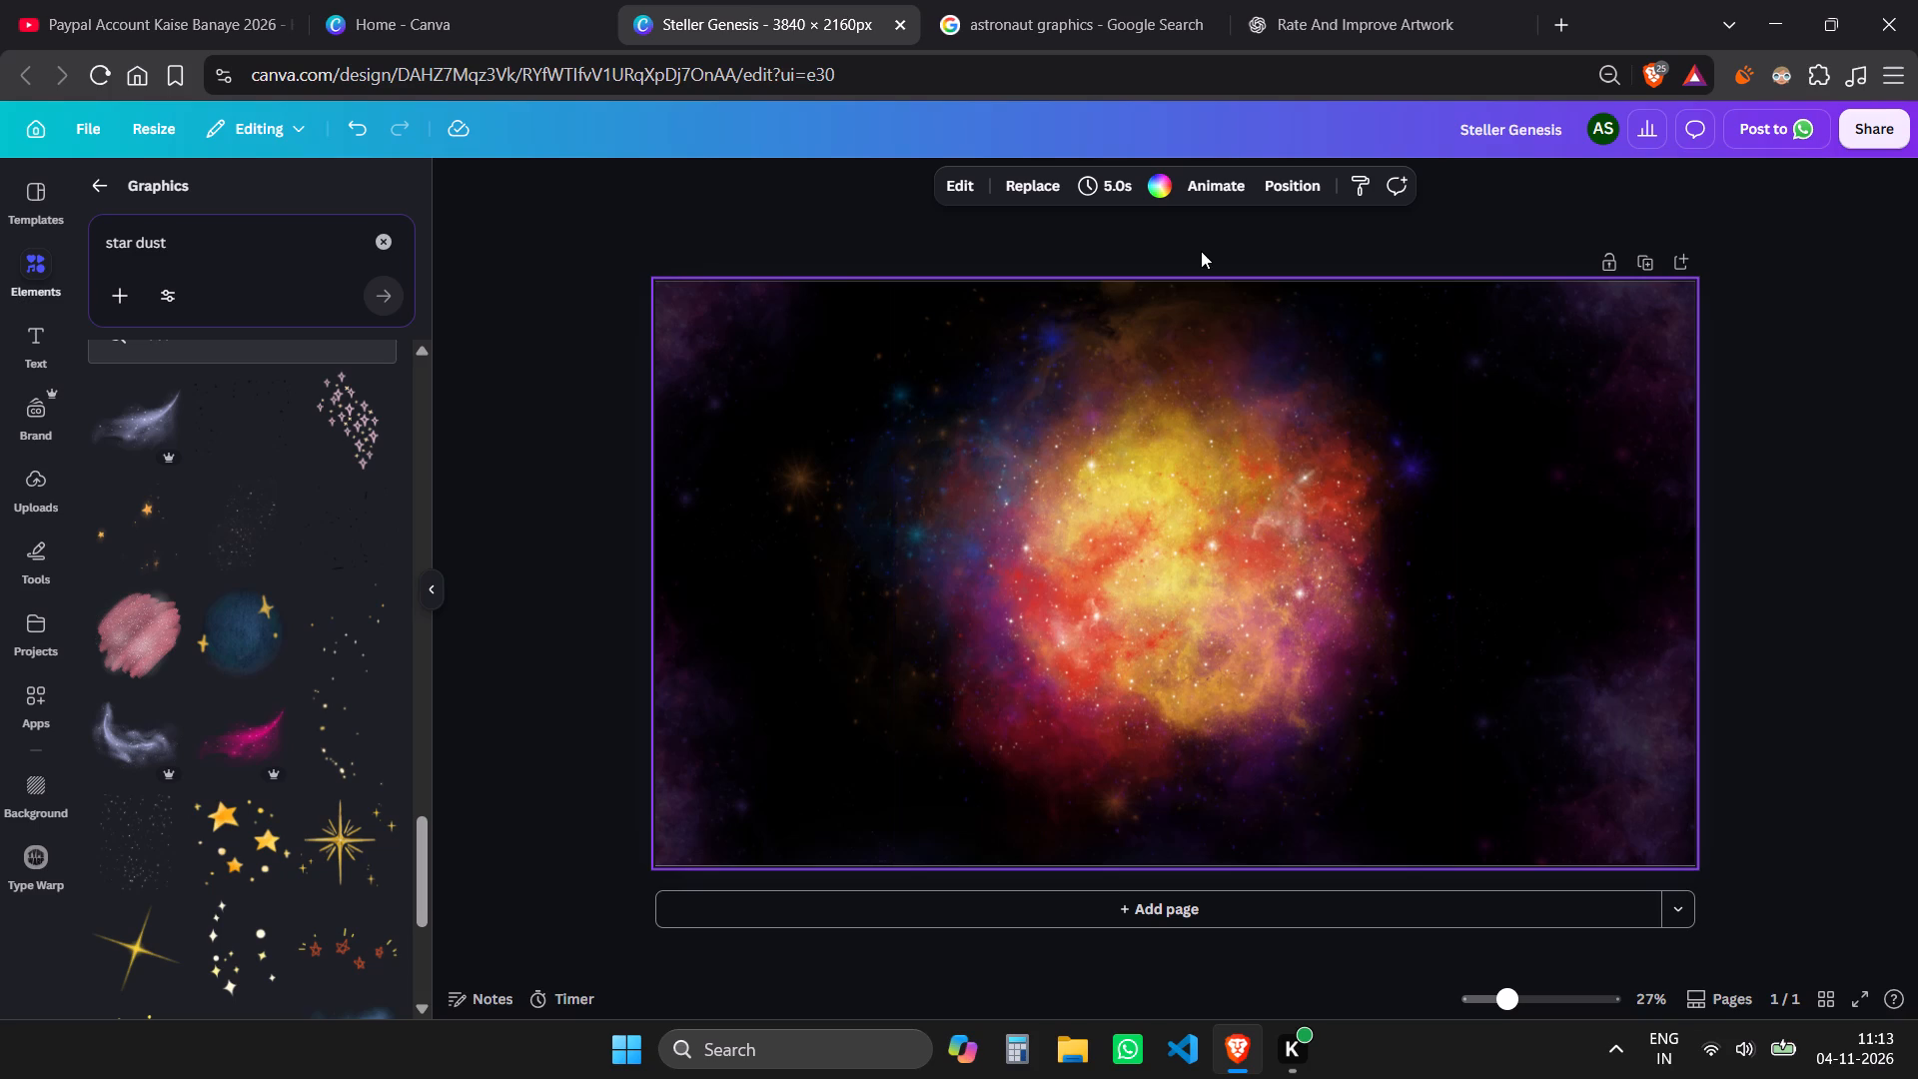
Try the near-black page background shades #00000E and #000005, settle on #000006, and deselect the page.
click(1159, 185)
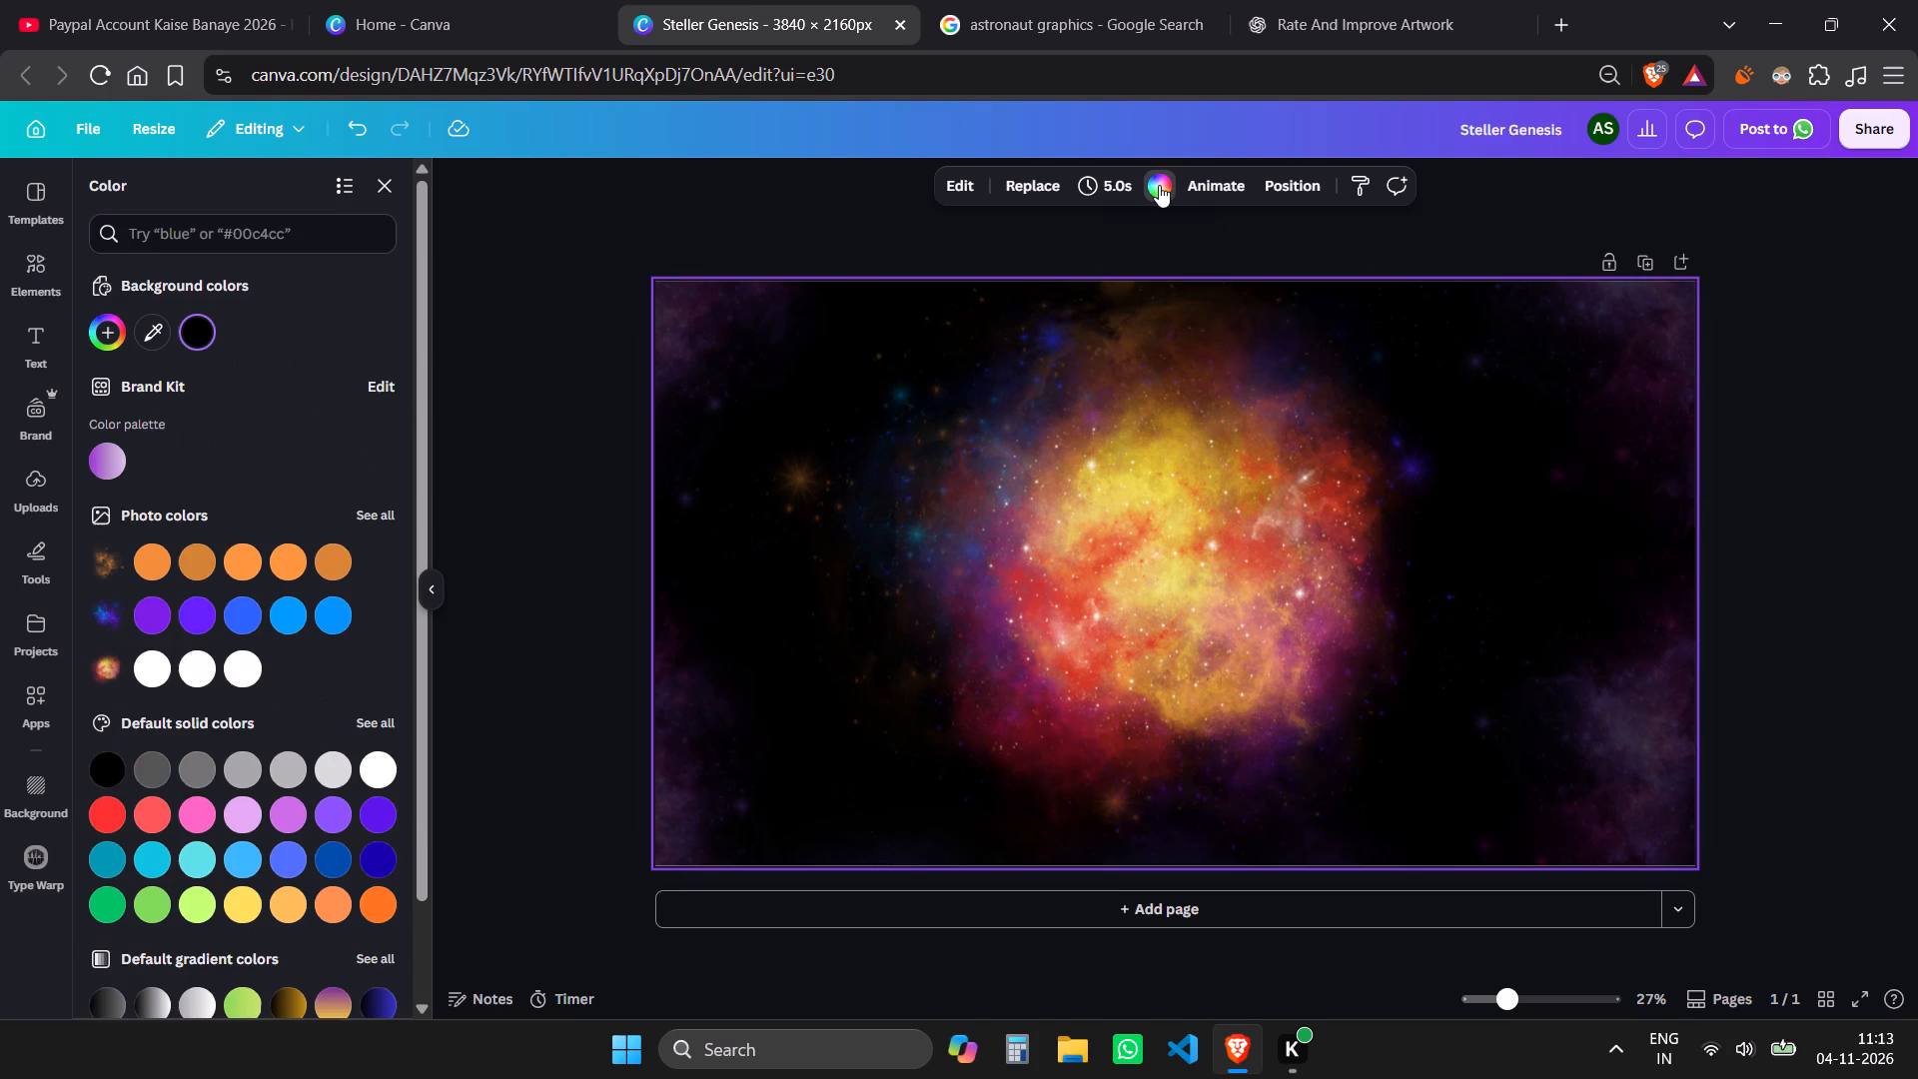
click(101, 323)
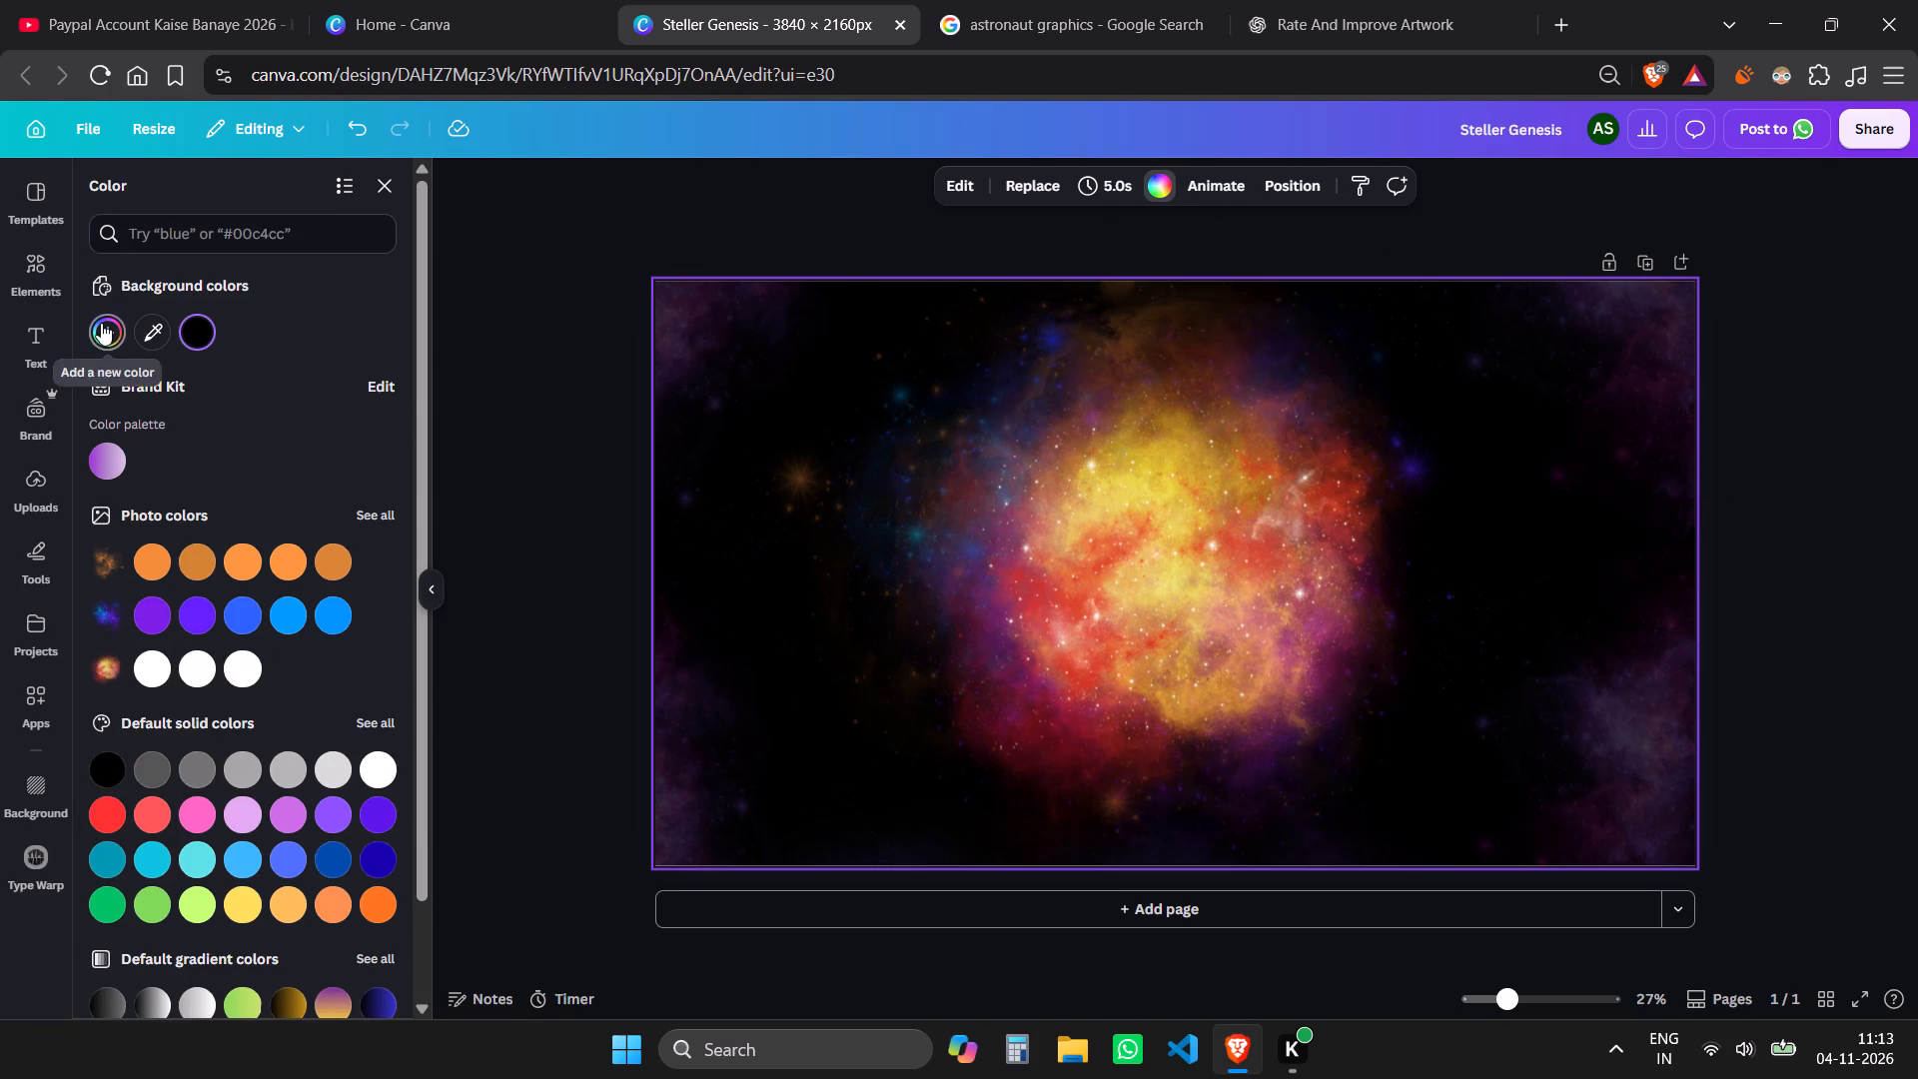
click(214, 583)
key(BackSpace)
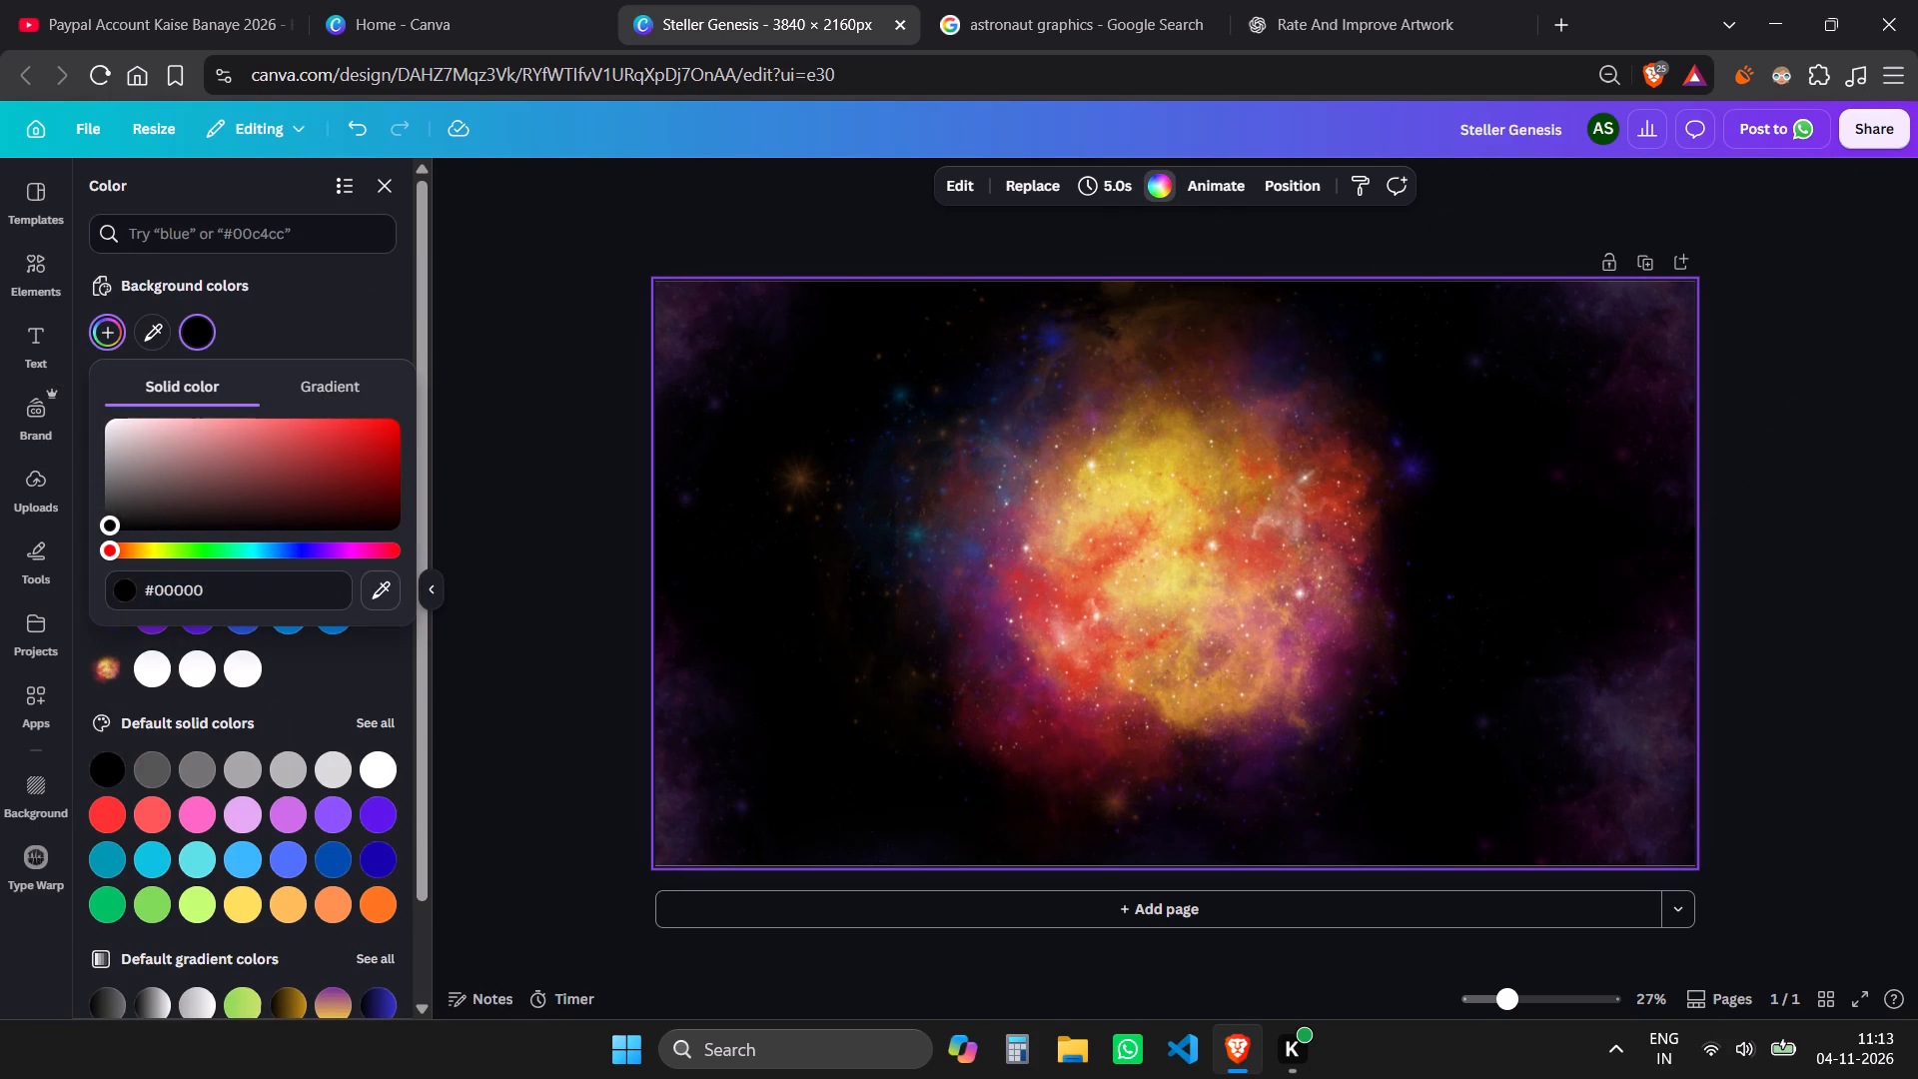
key(shift+e)
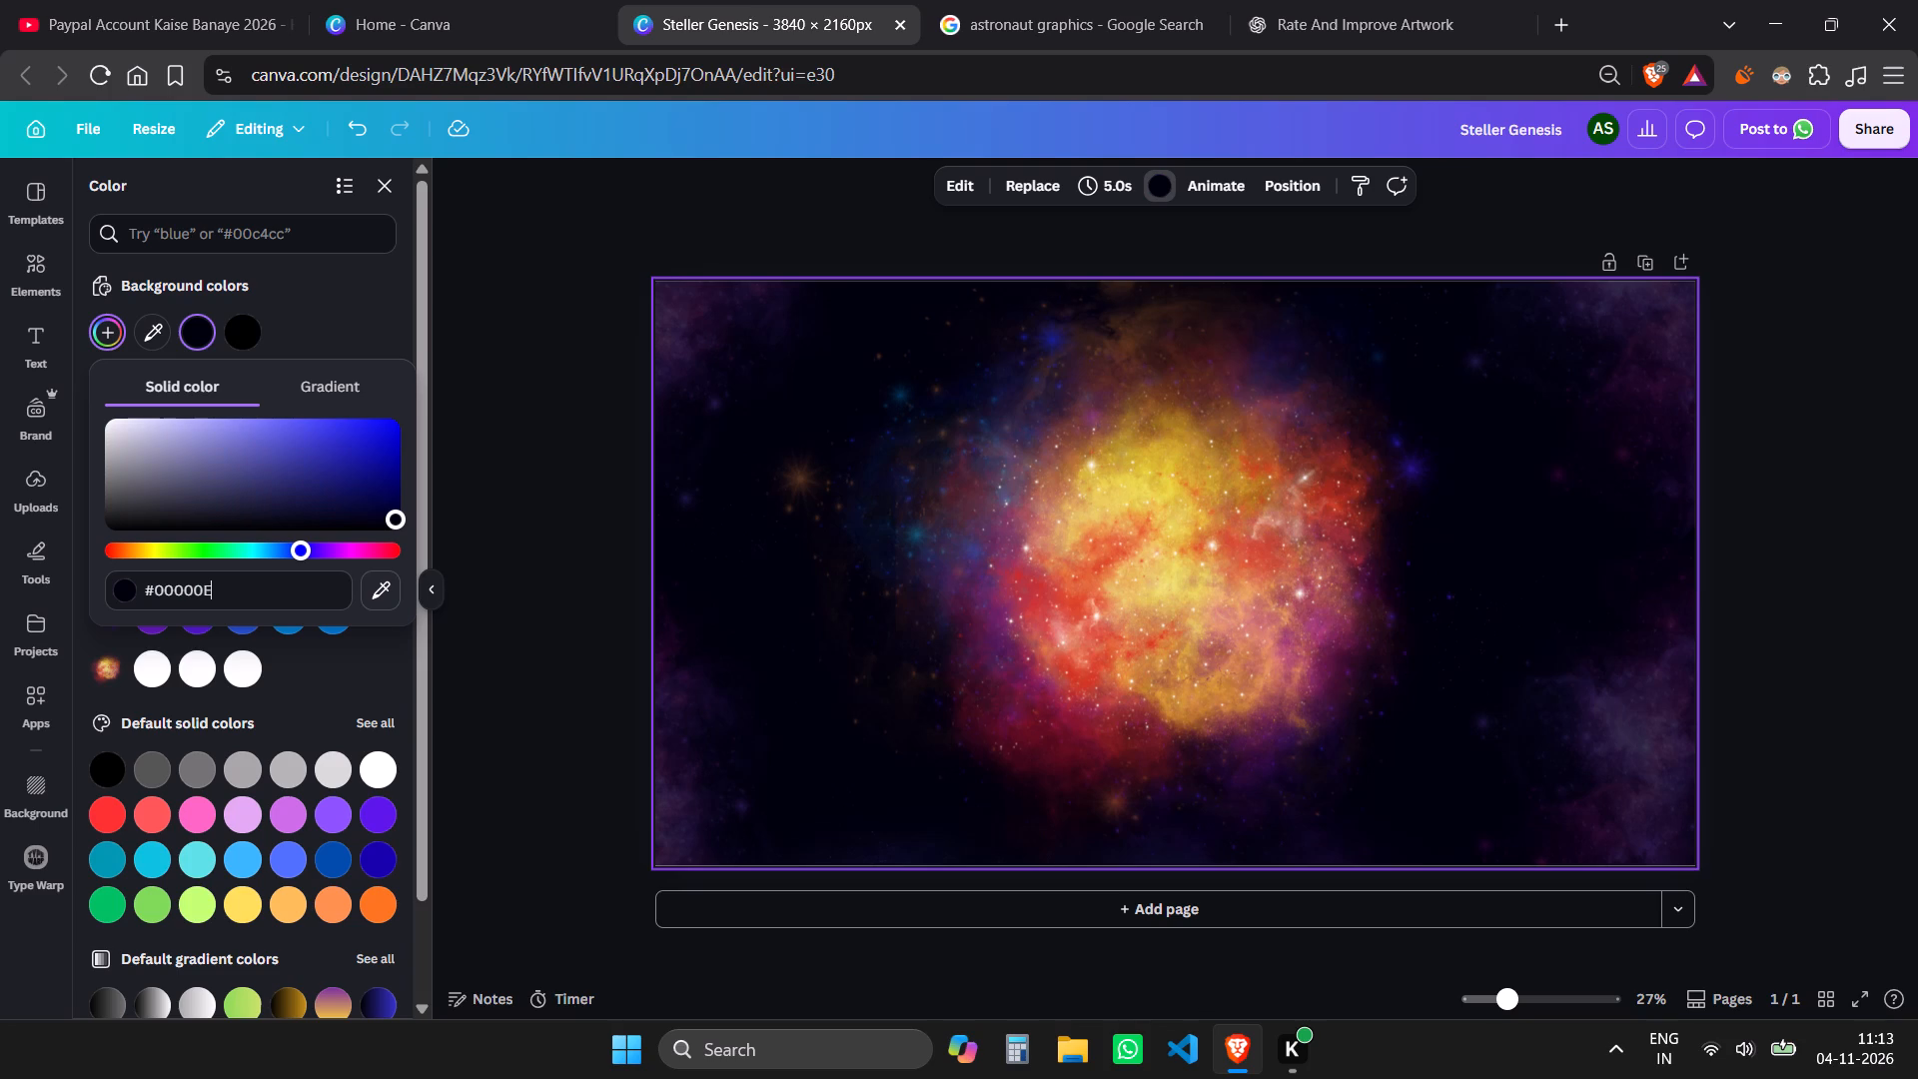
key(BackSpace)
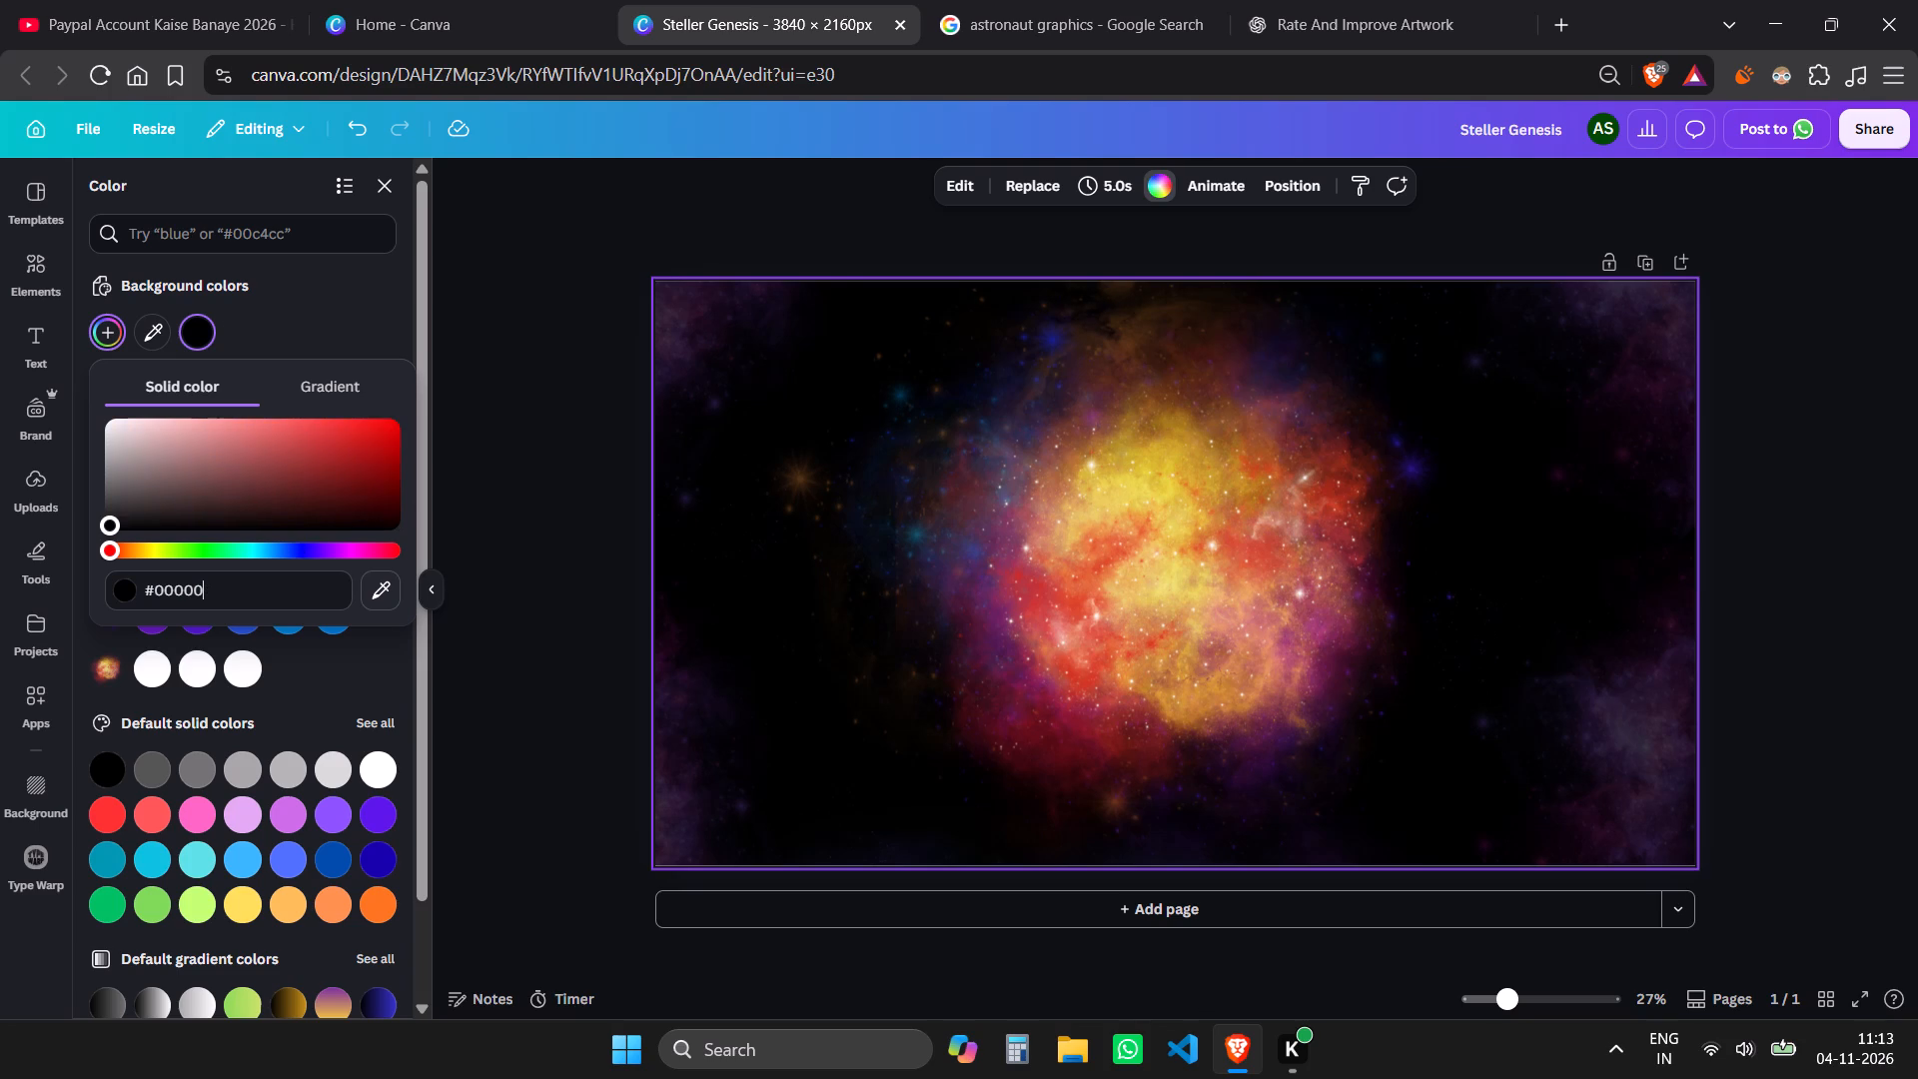
key(9)
key(BackSpace)
key(5)
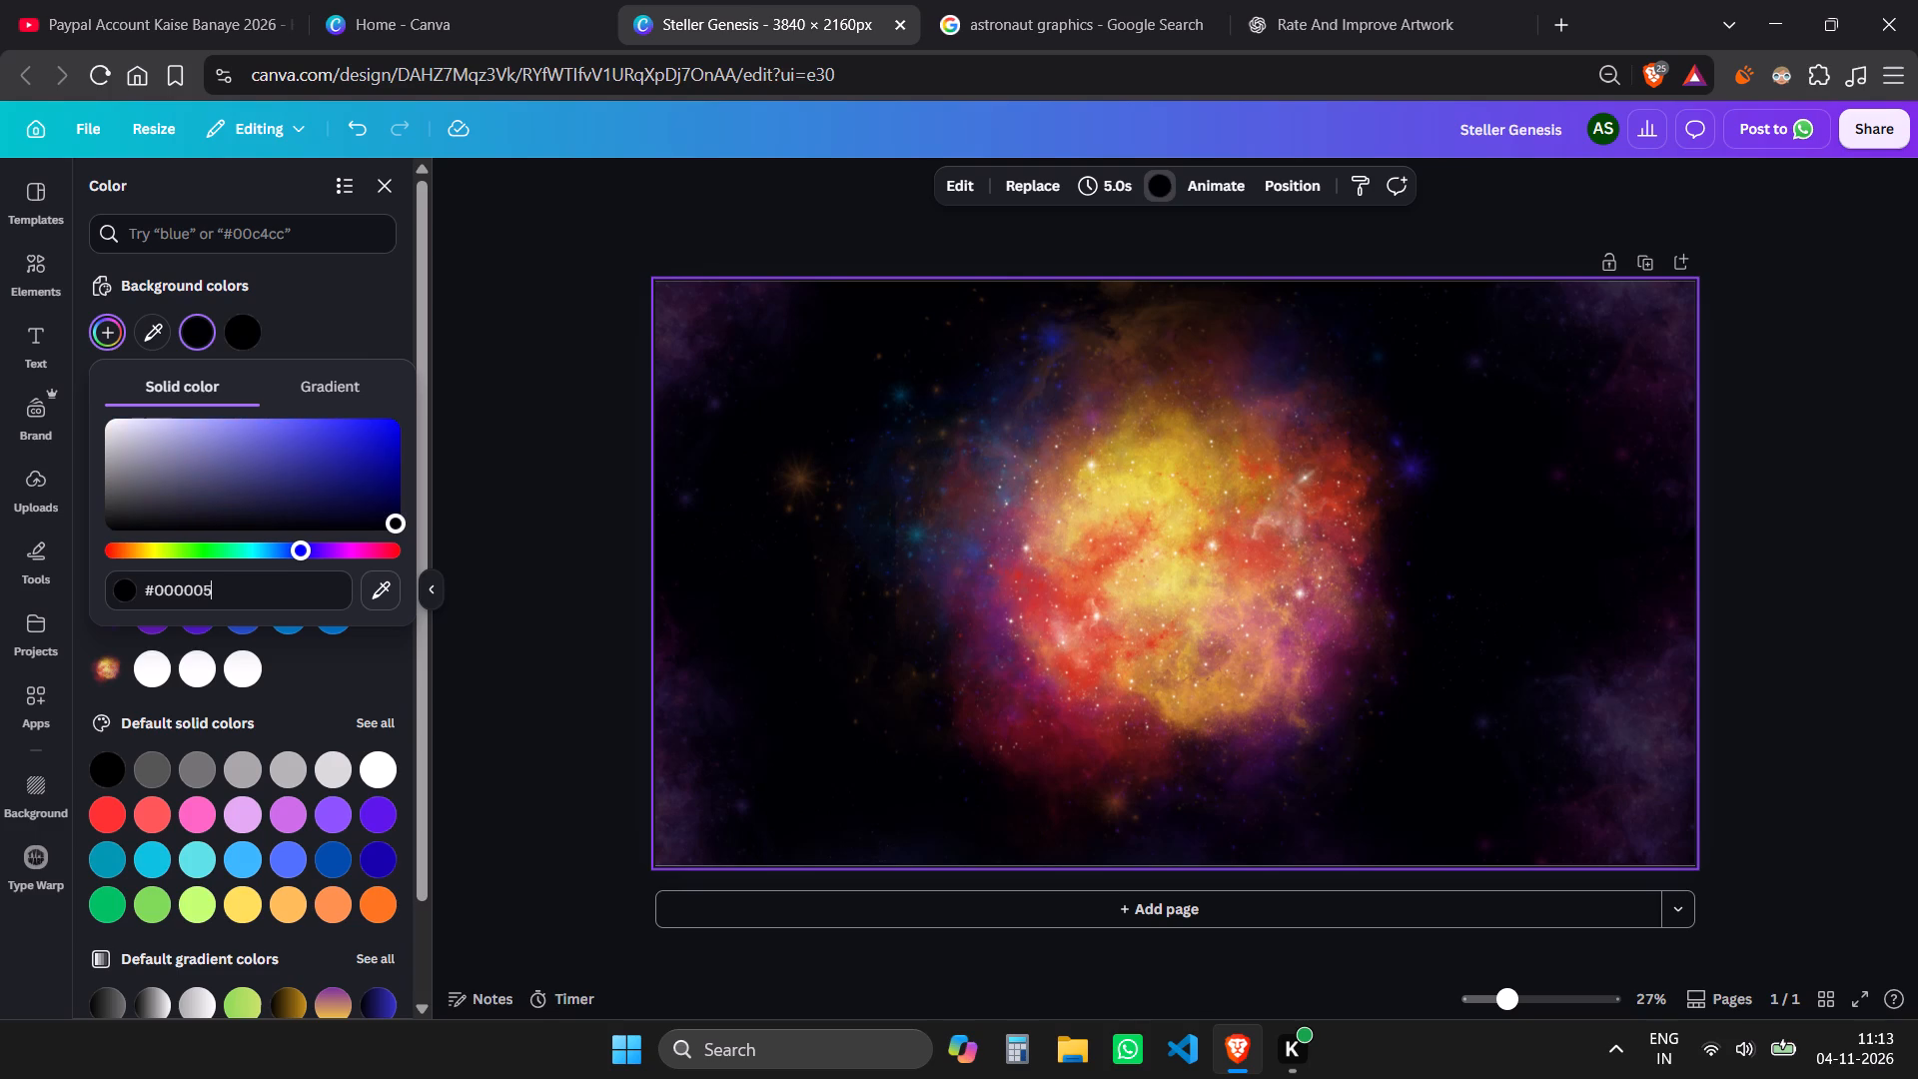
key(BackSpace)
key(0)
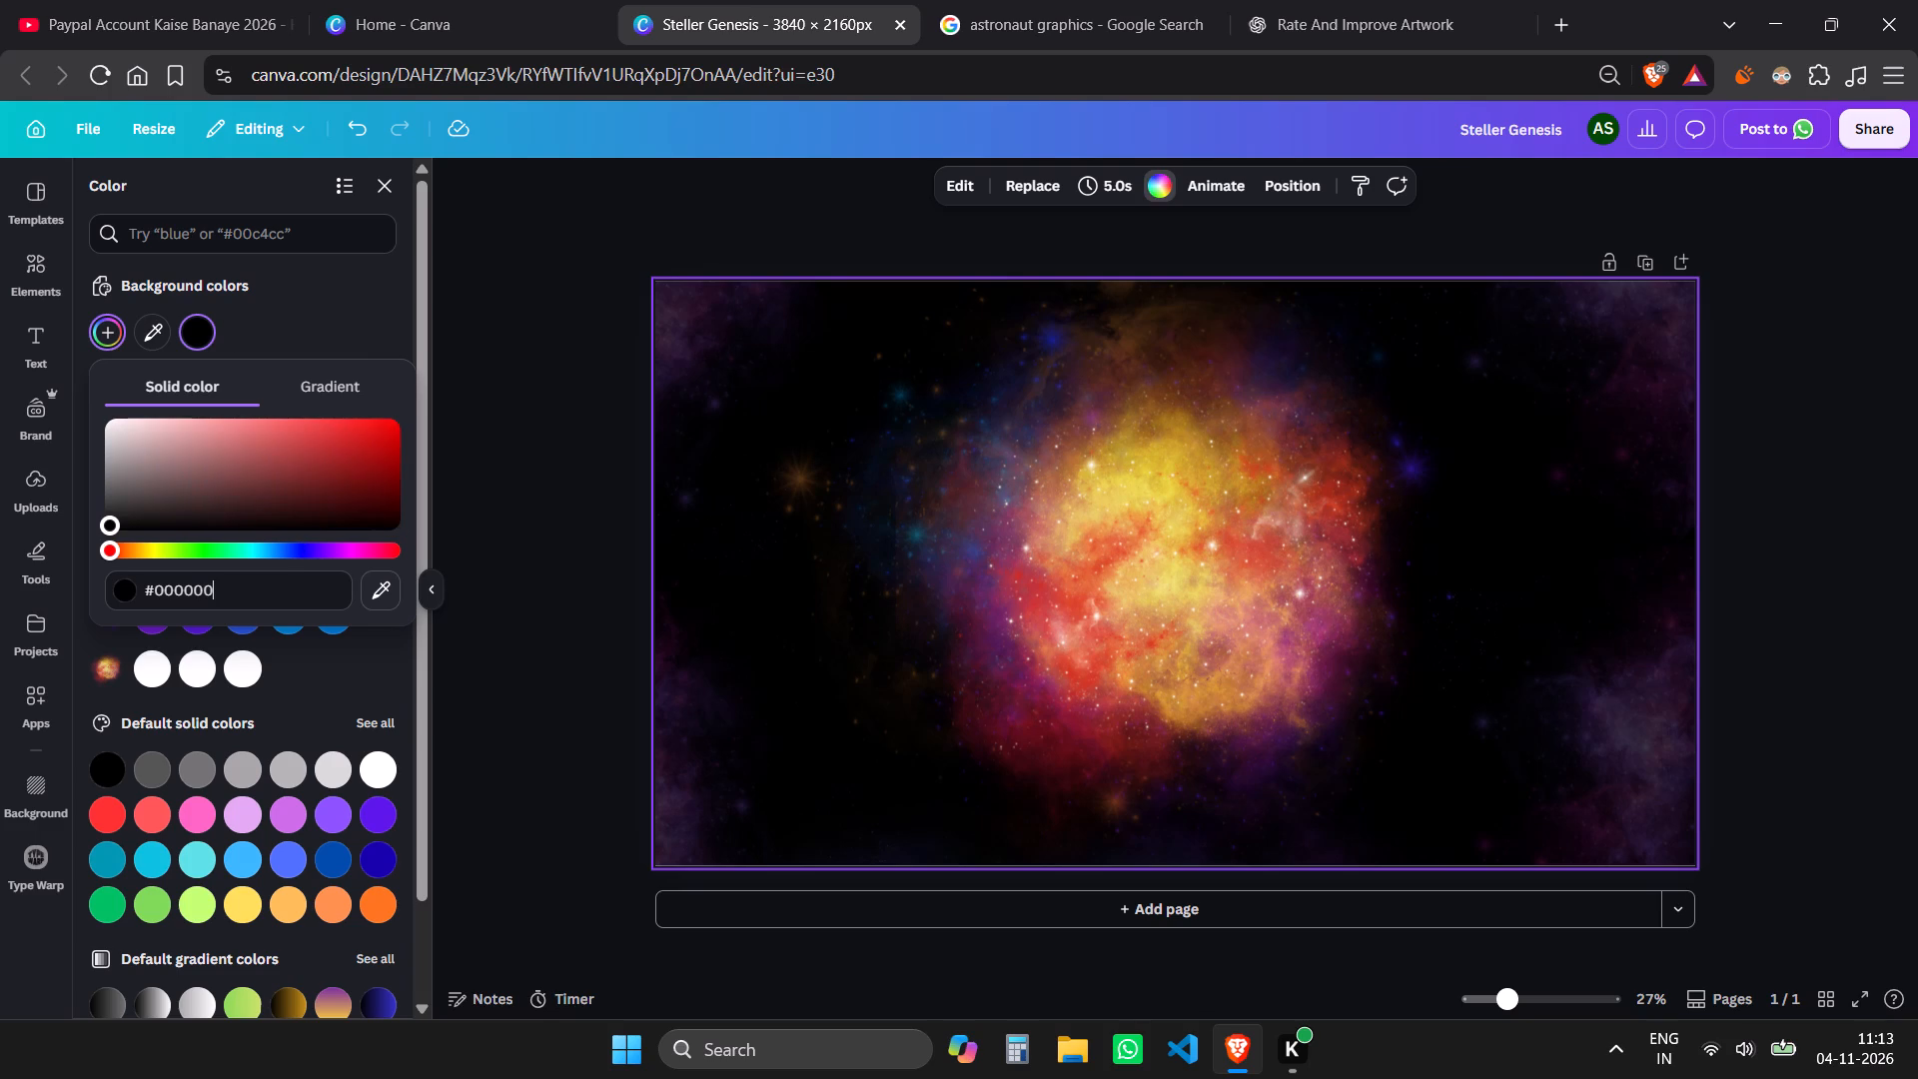
key(BackSpace)
key(6)
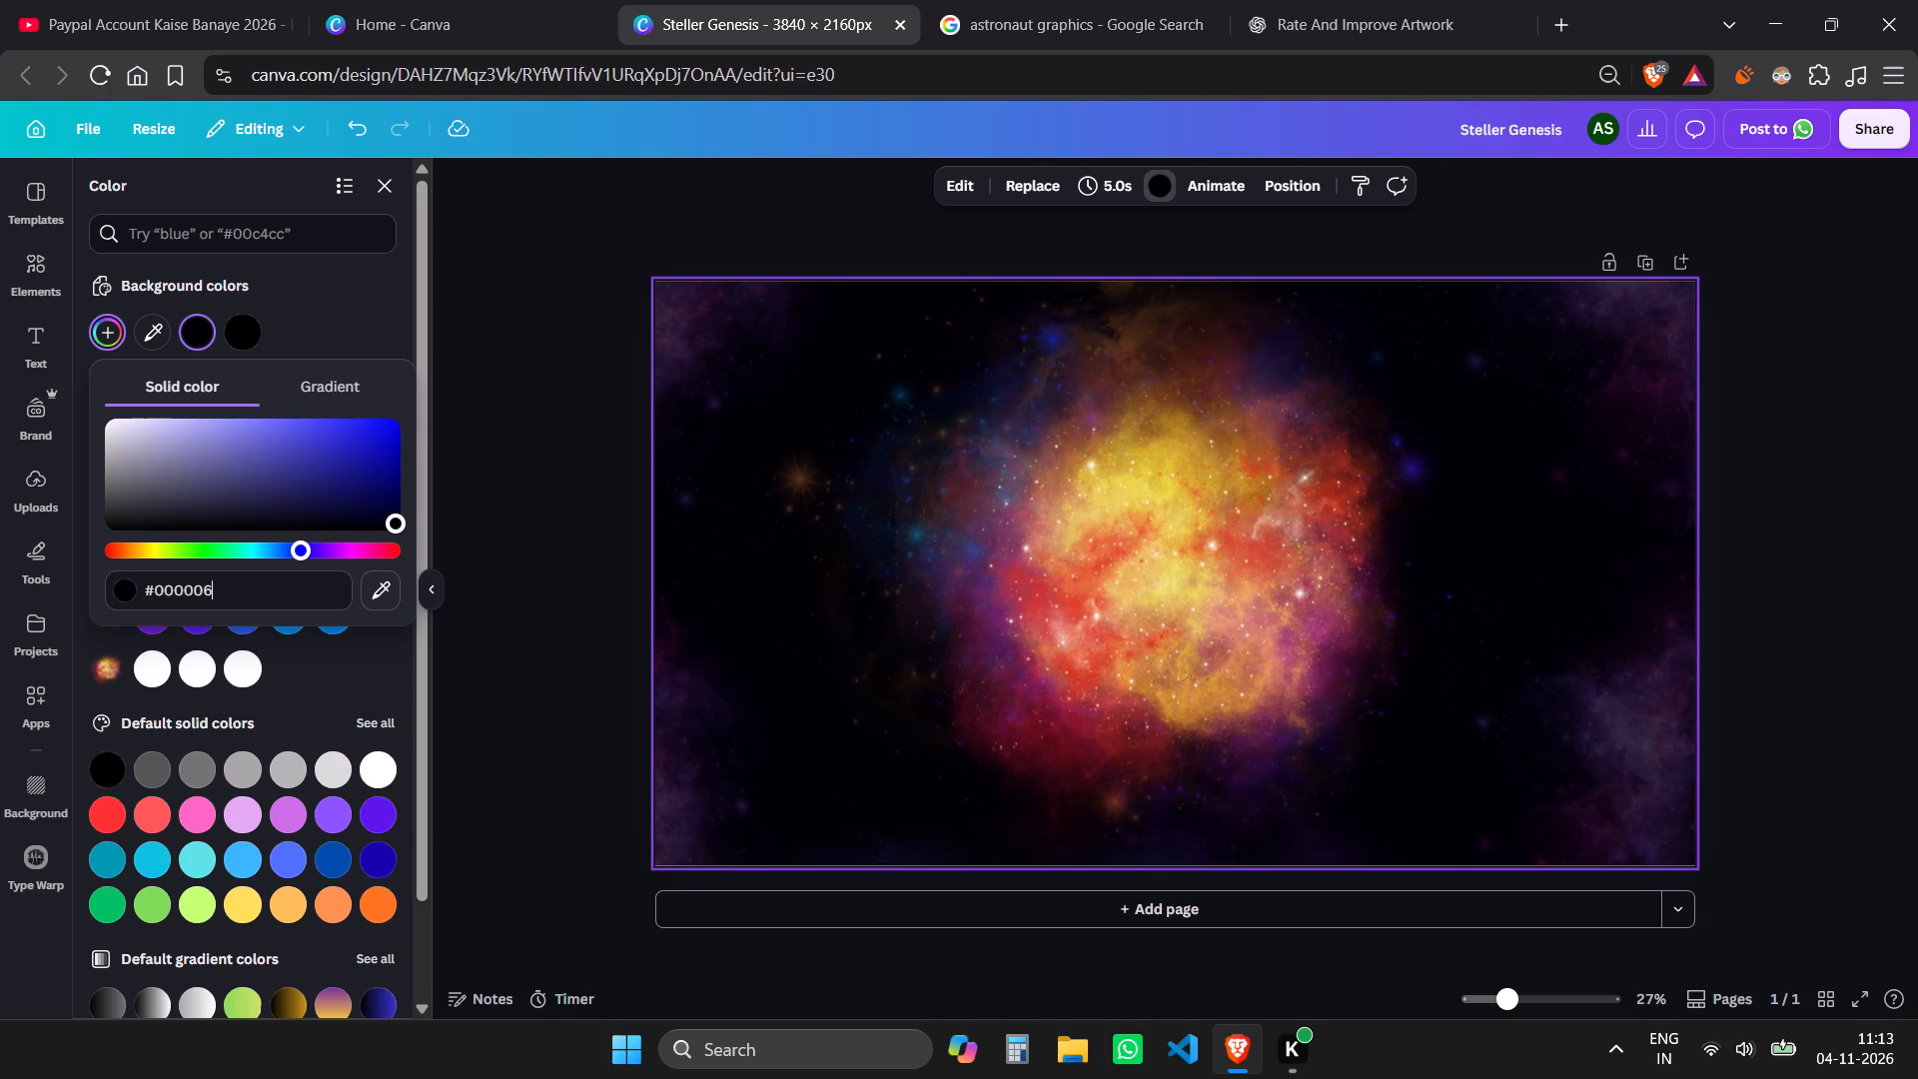
click(538, 630)
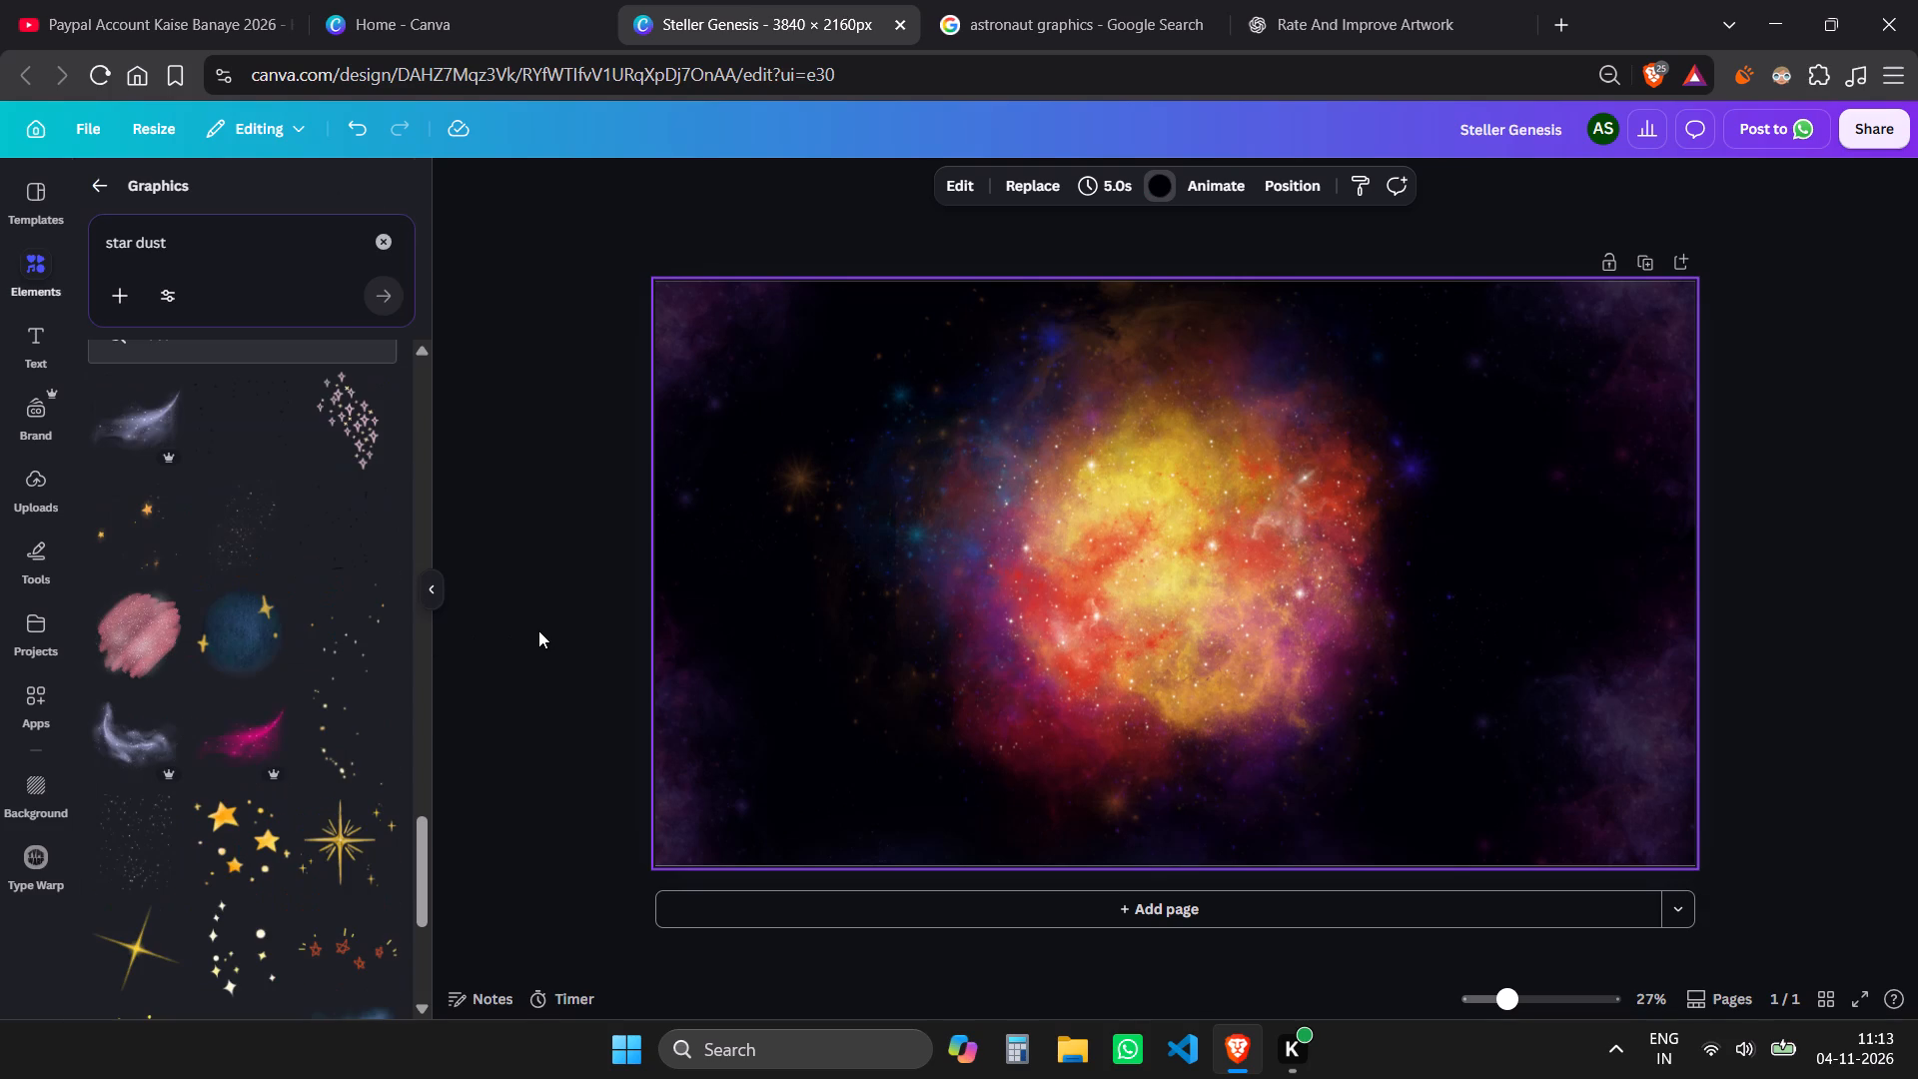
click(1757, 653)
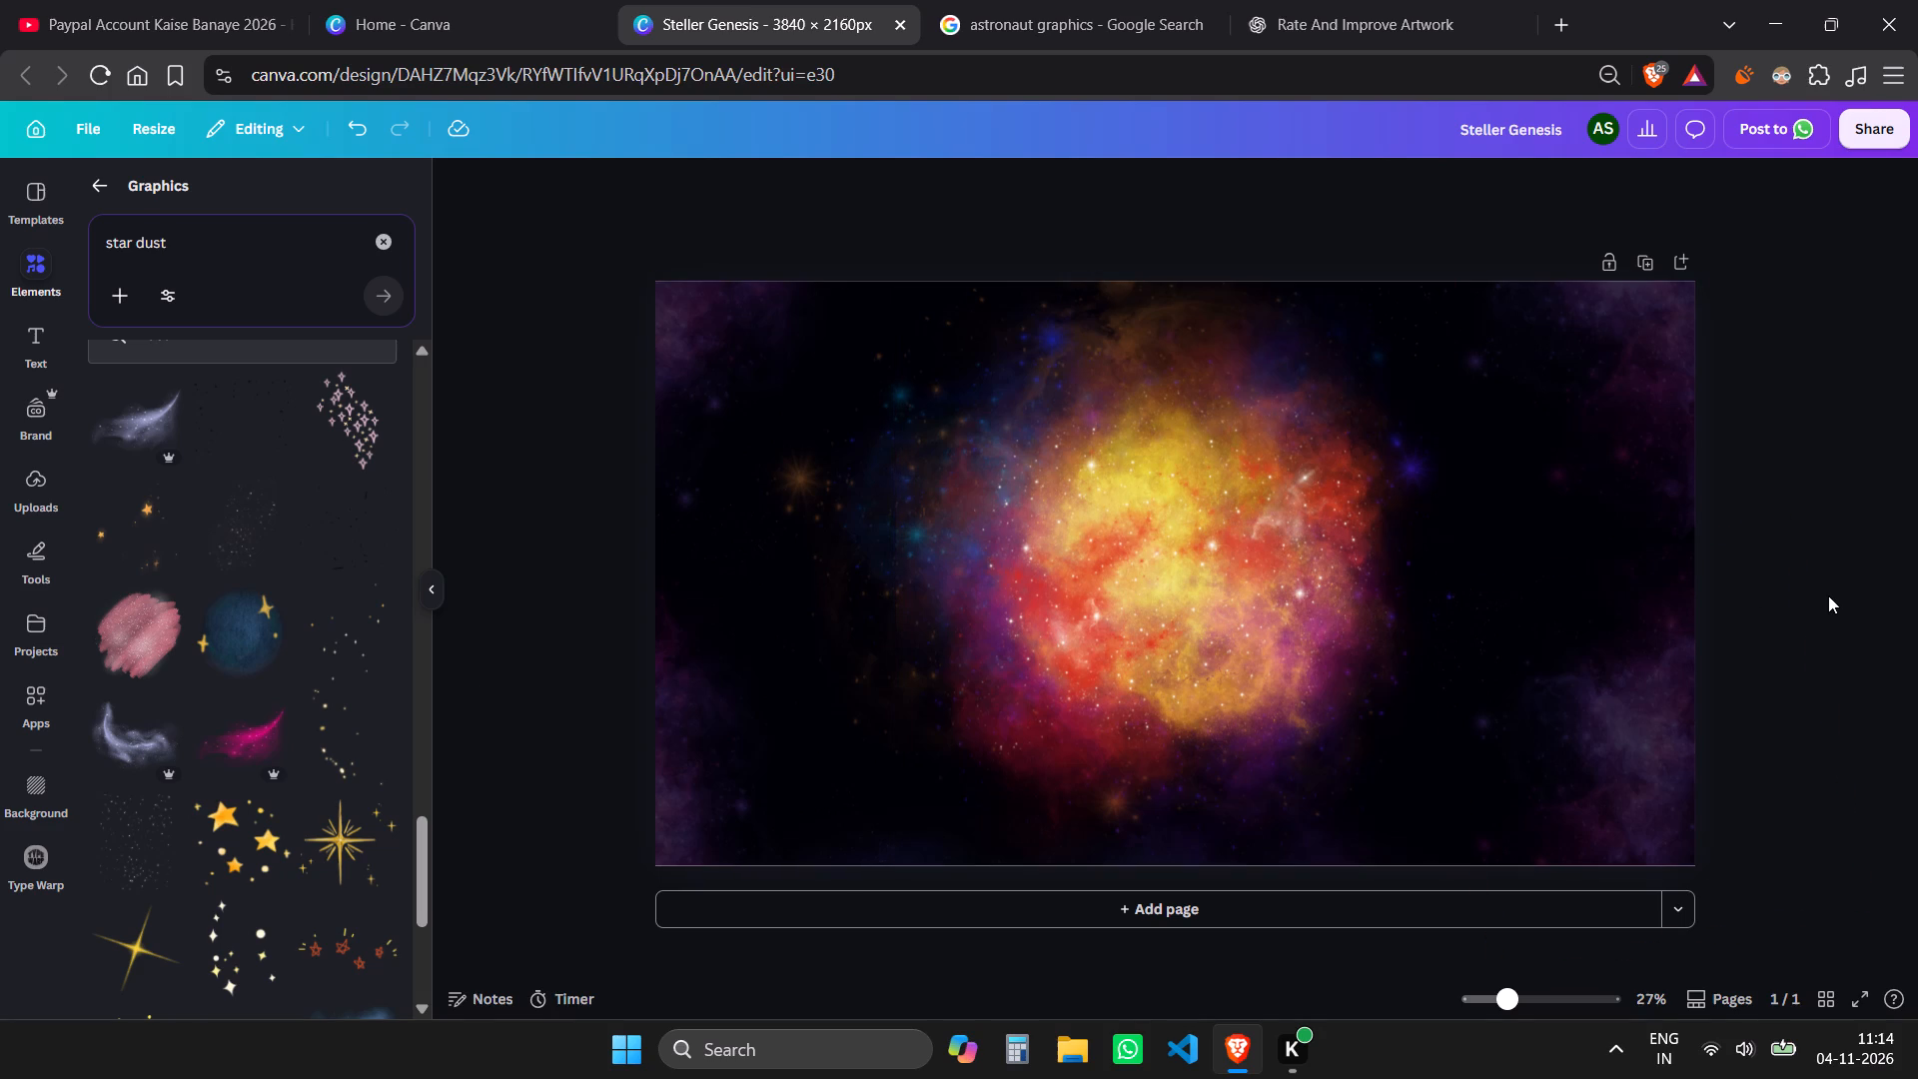
key(shift+super+s)
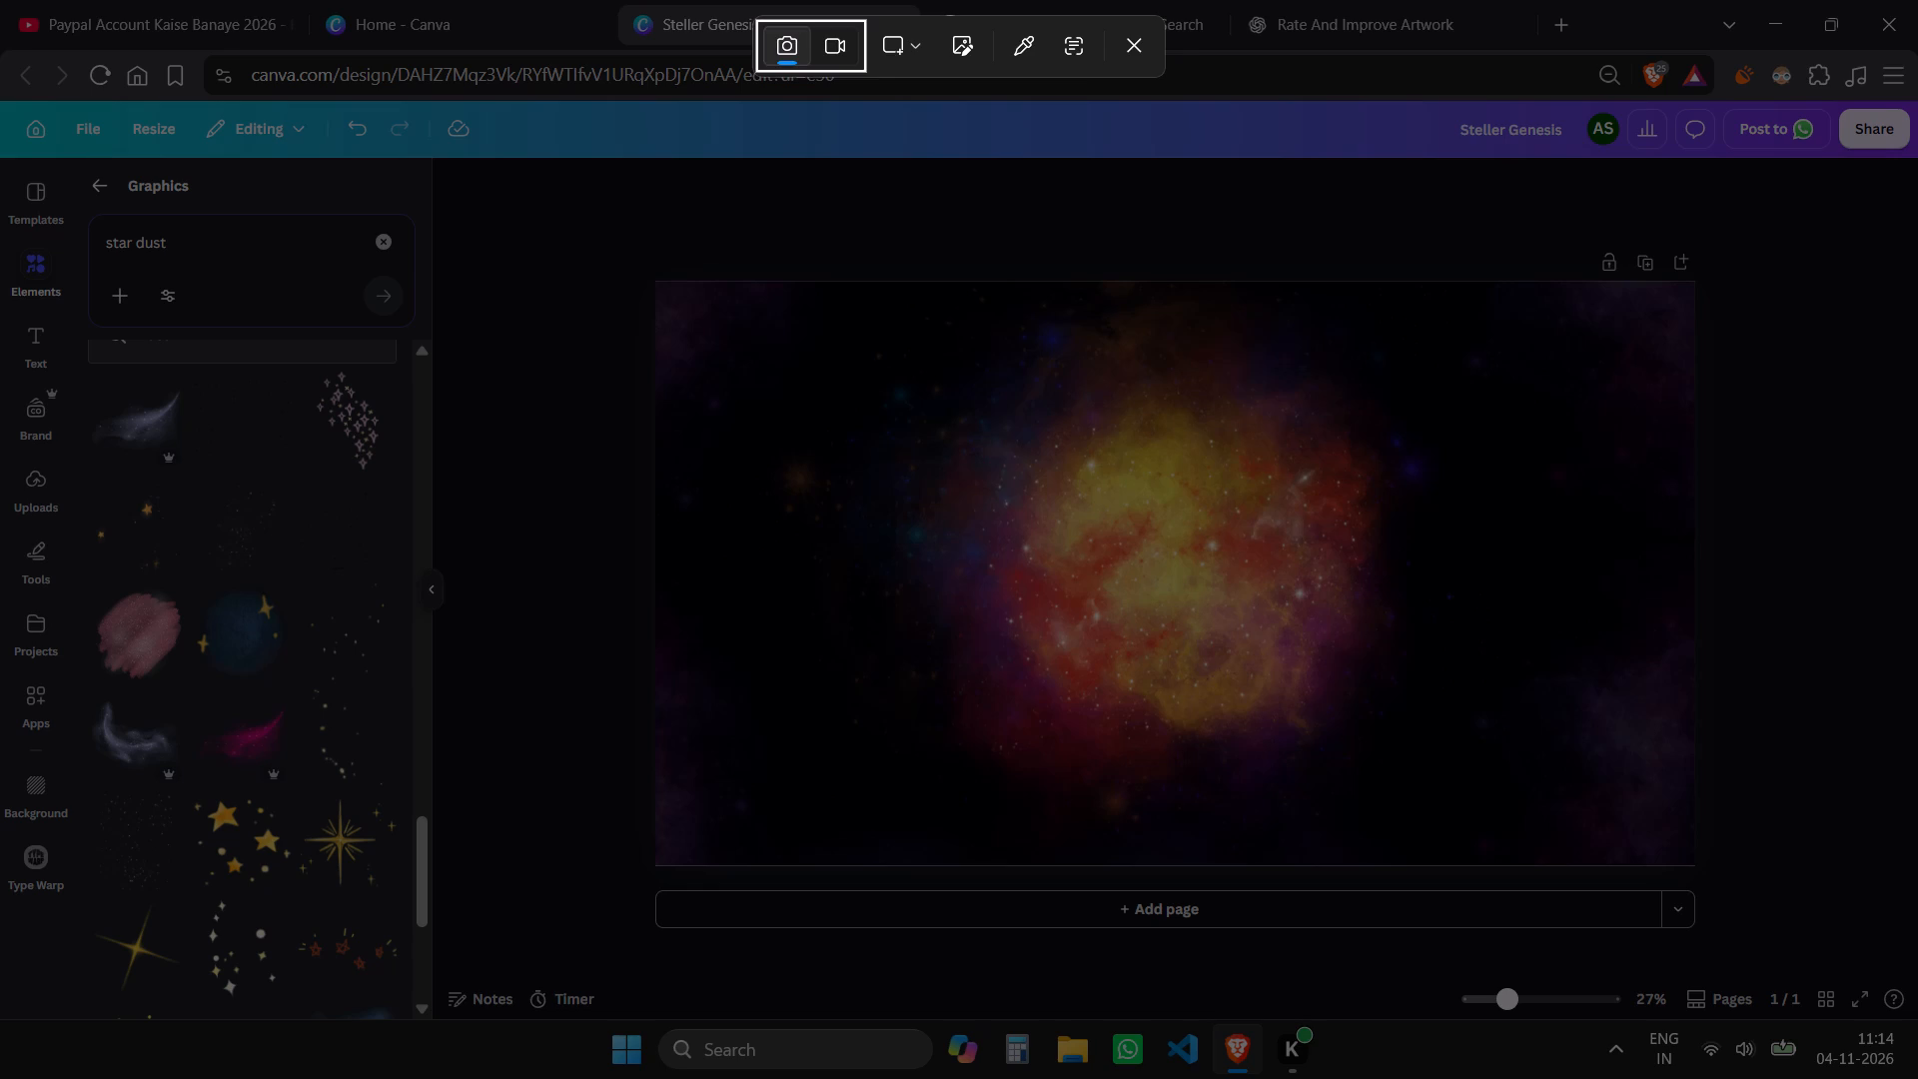
drag(656, 281, 1698, 864)
click(1090, 0)
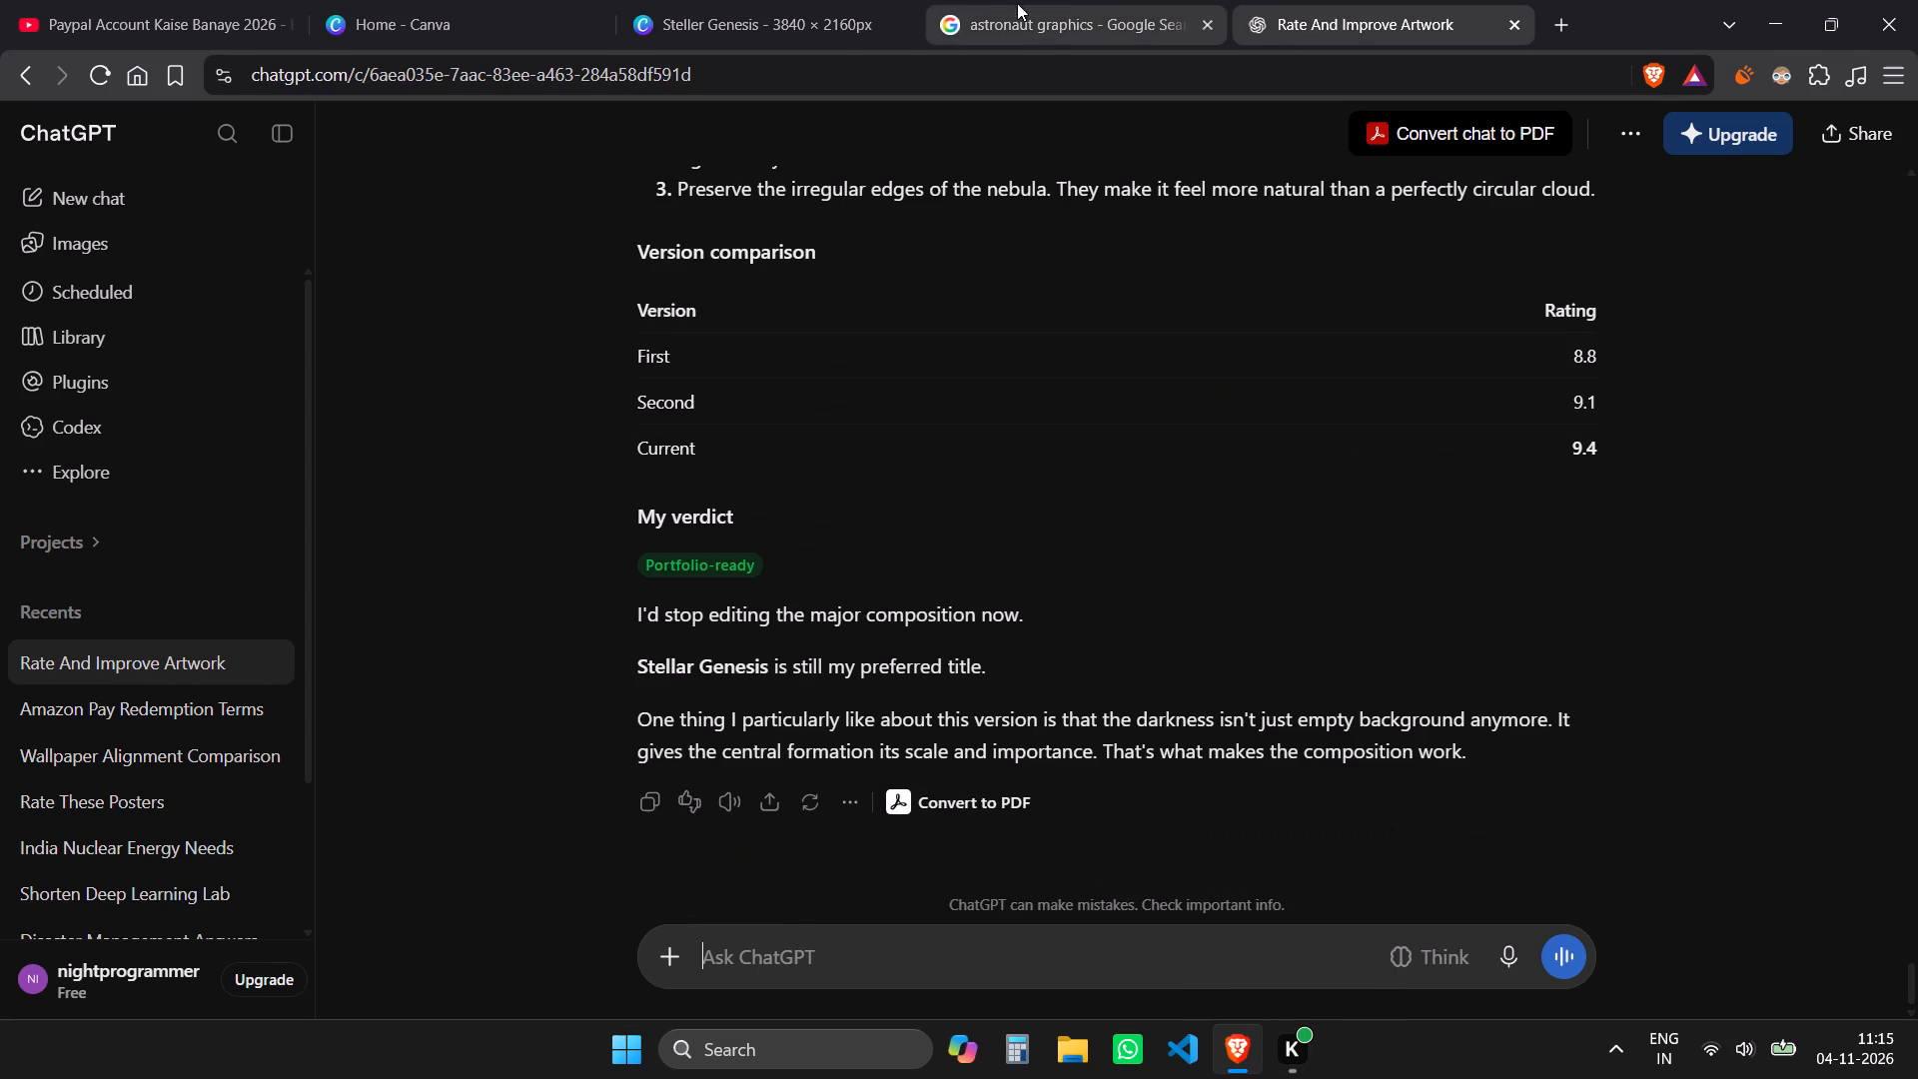
Switch to Canva and download the design as a 3840 × 2160 px PNG, Steller Genesis, into E: > Documents > Book.
click(792, 0)
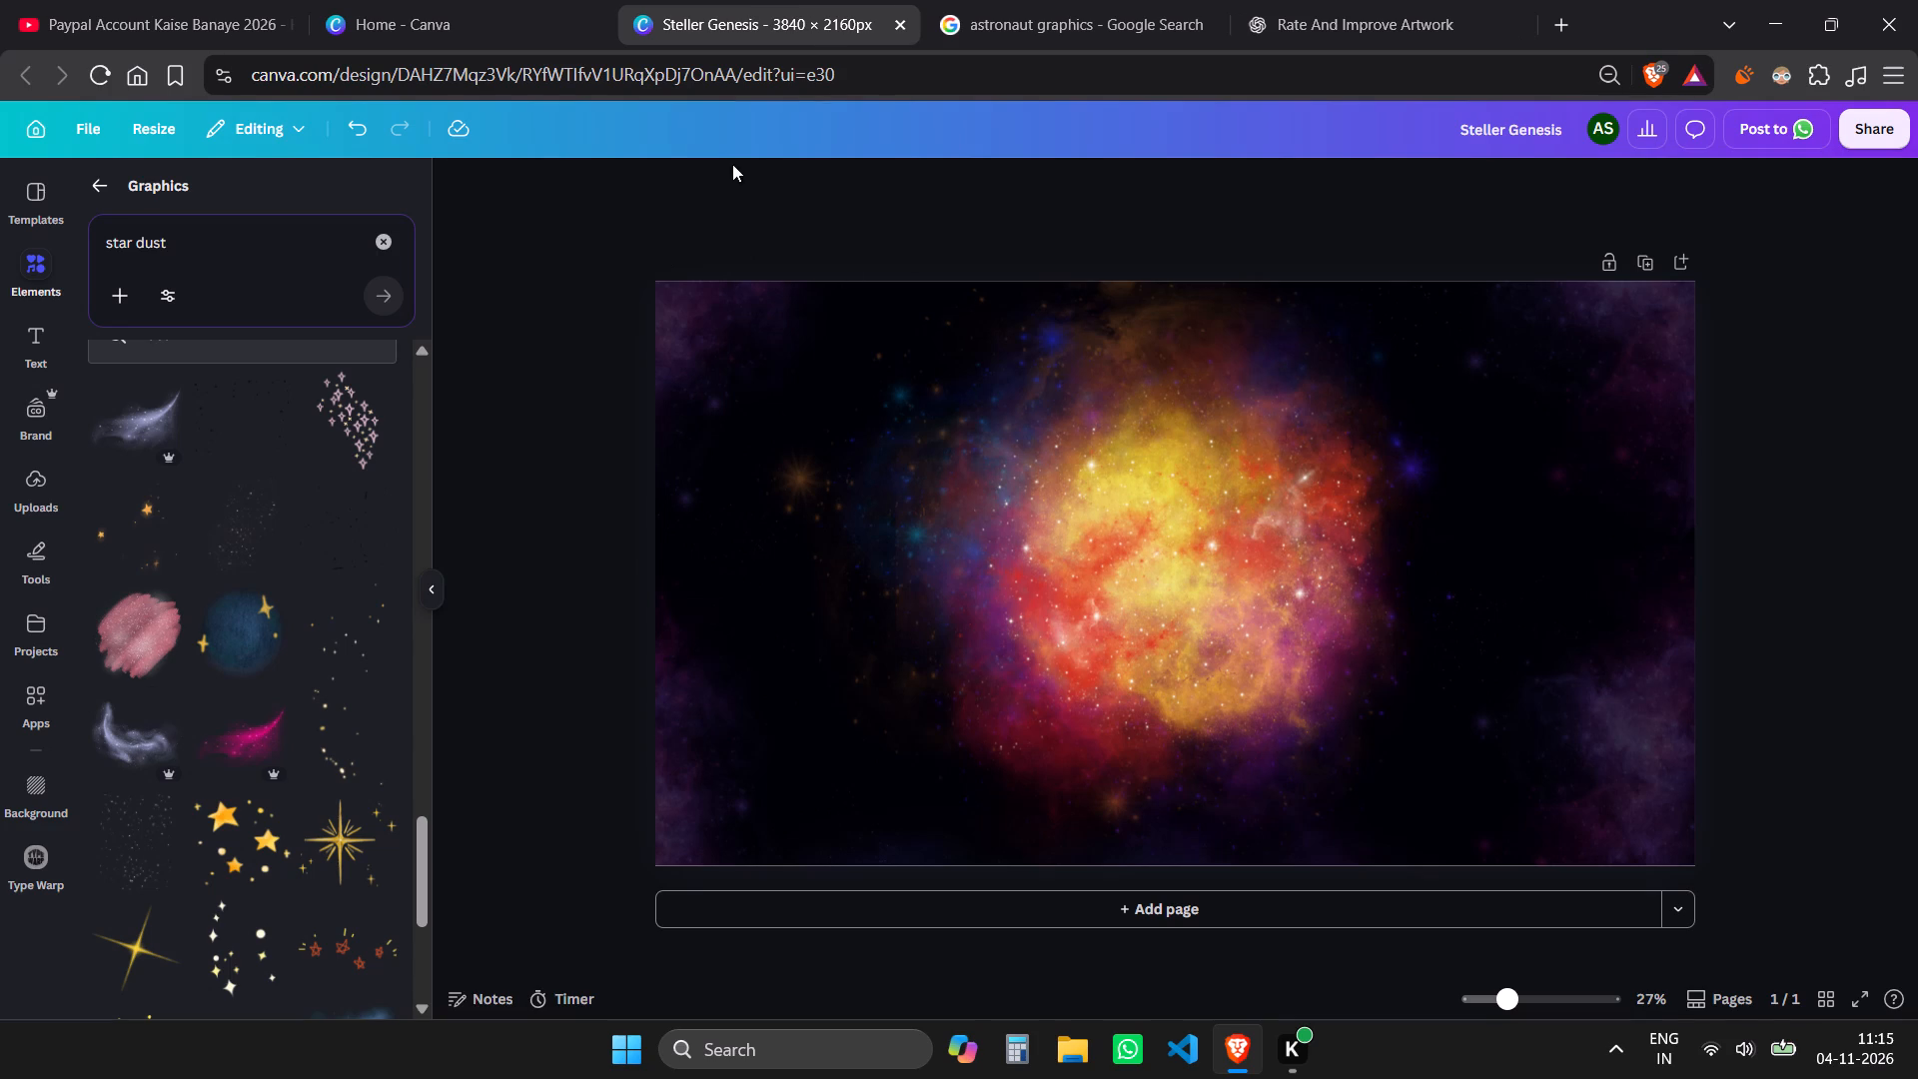
click(1865, 131)
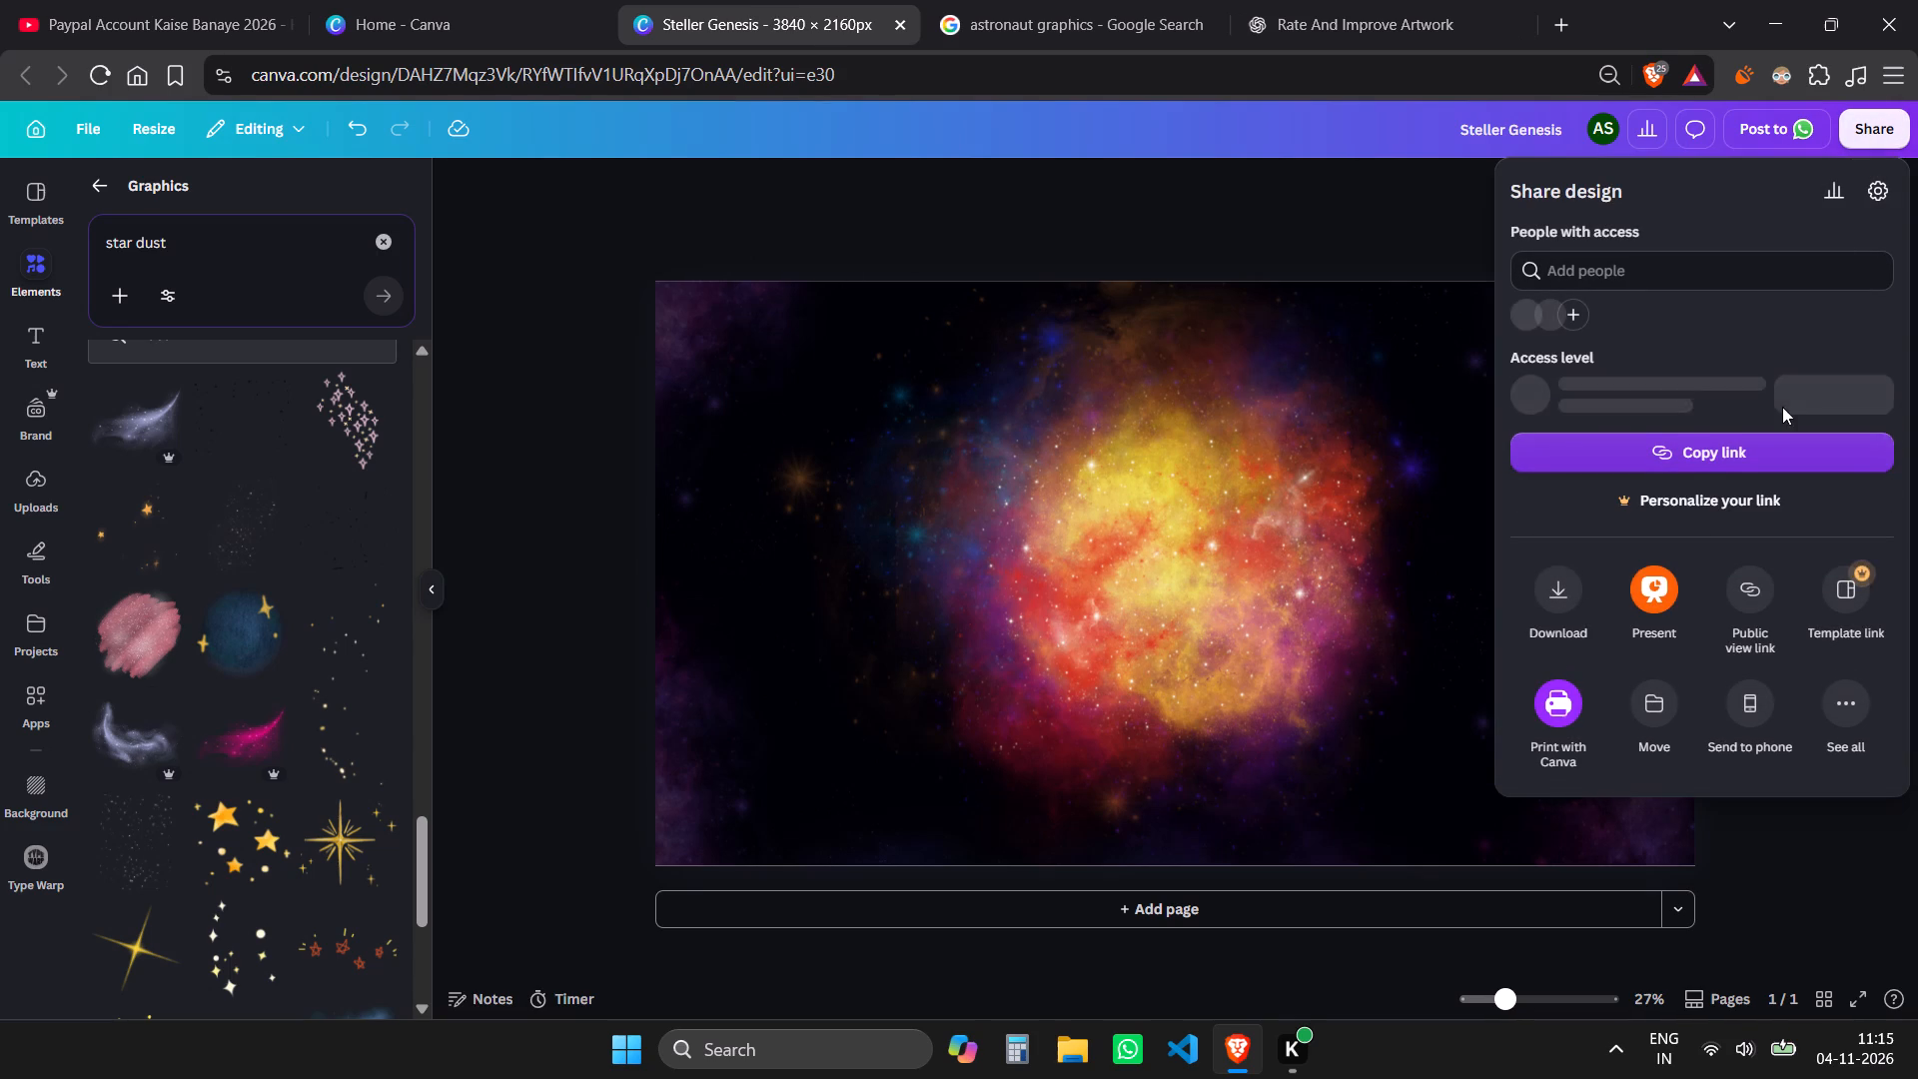
click(1551, 610)
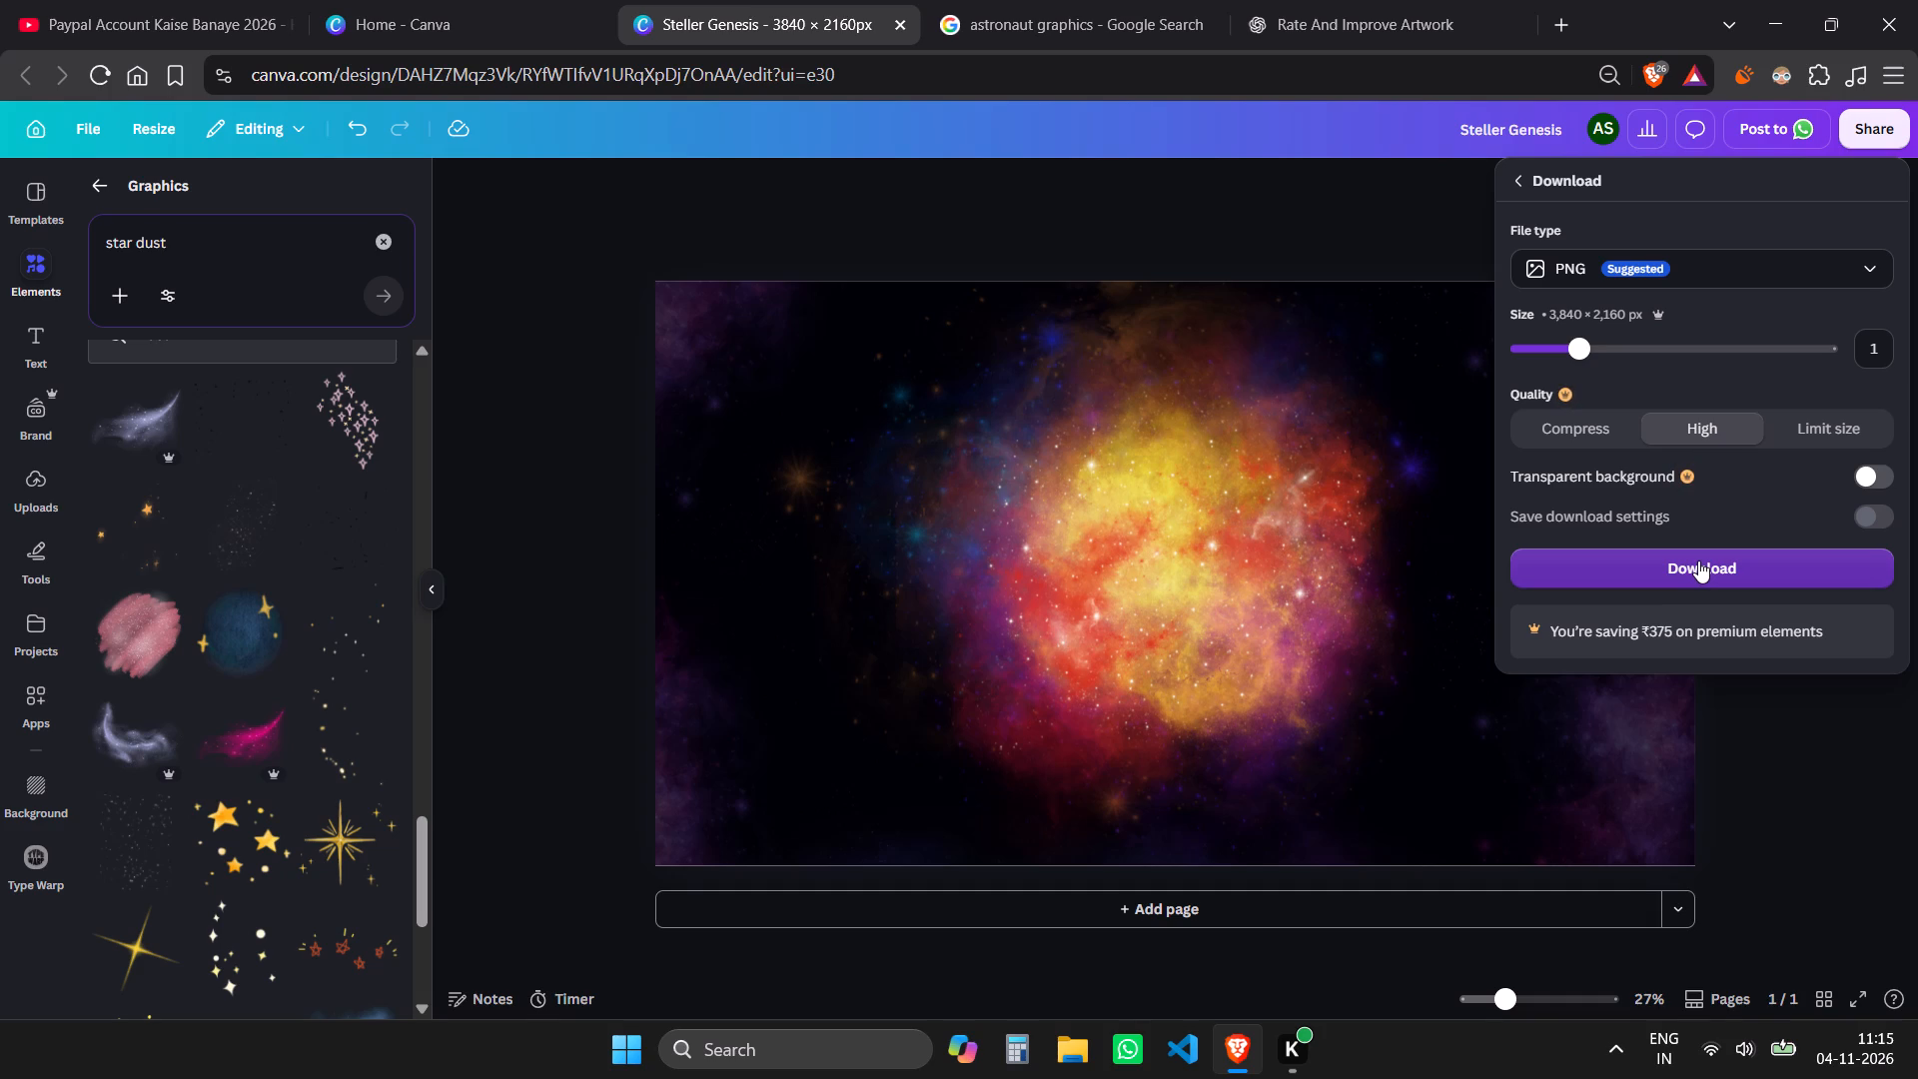
click(1698, 560)
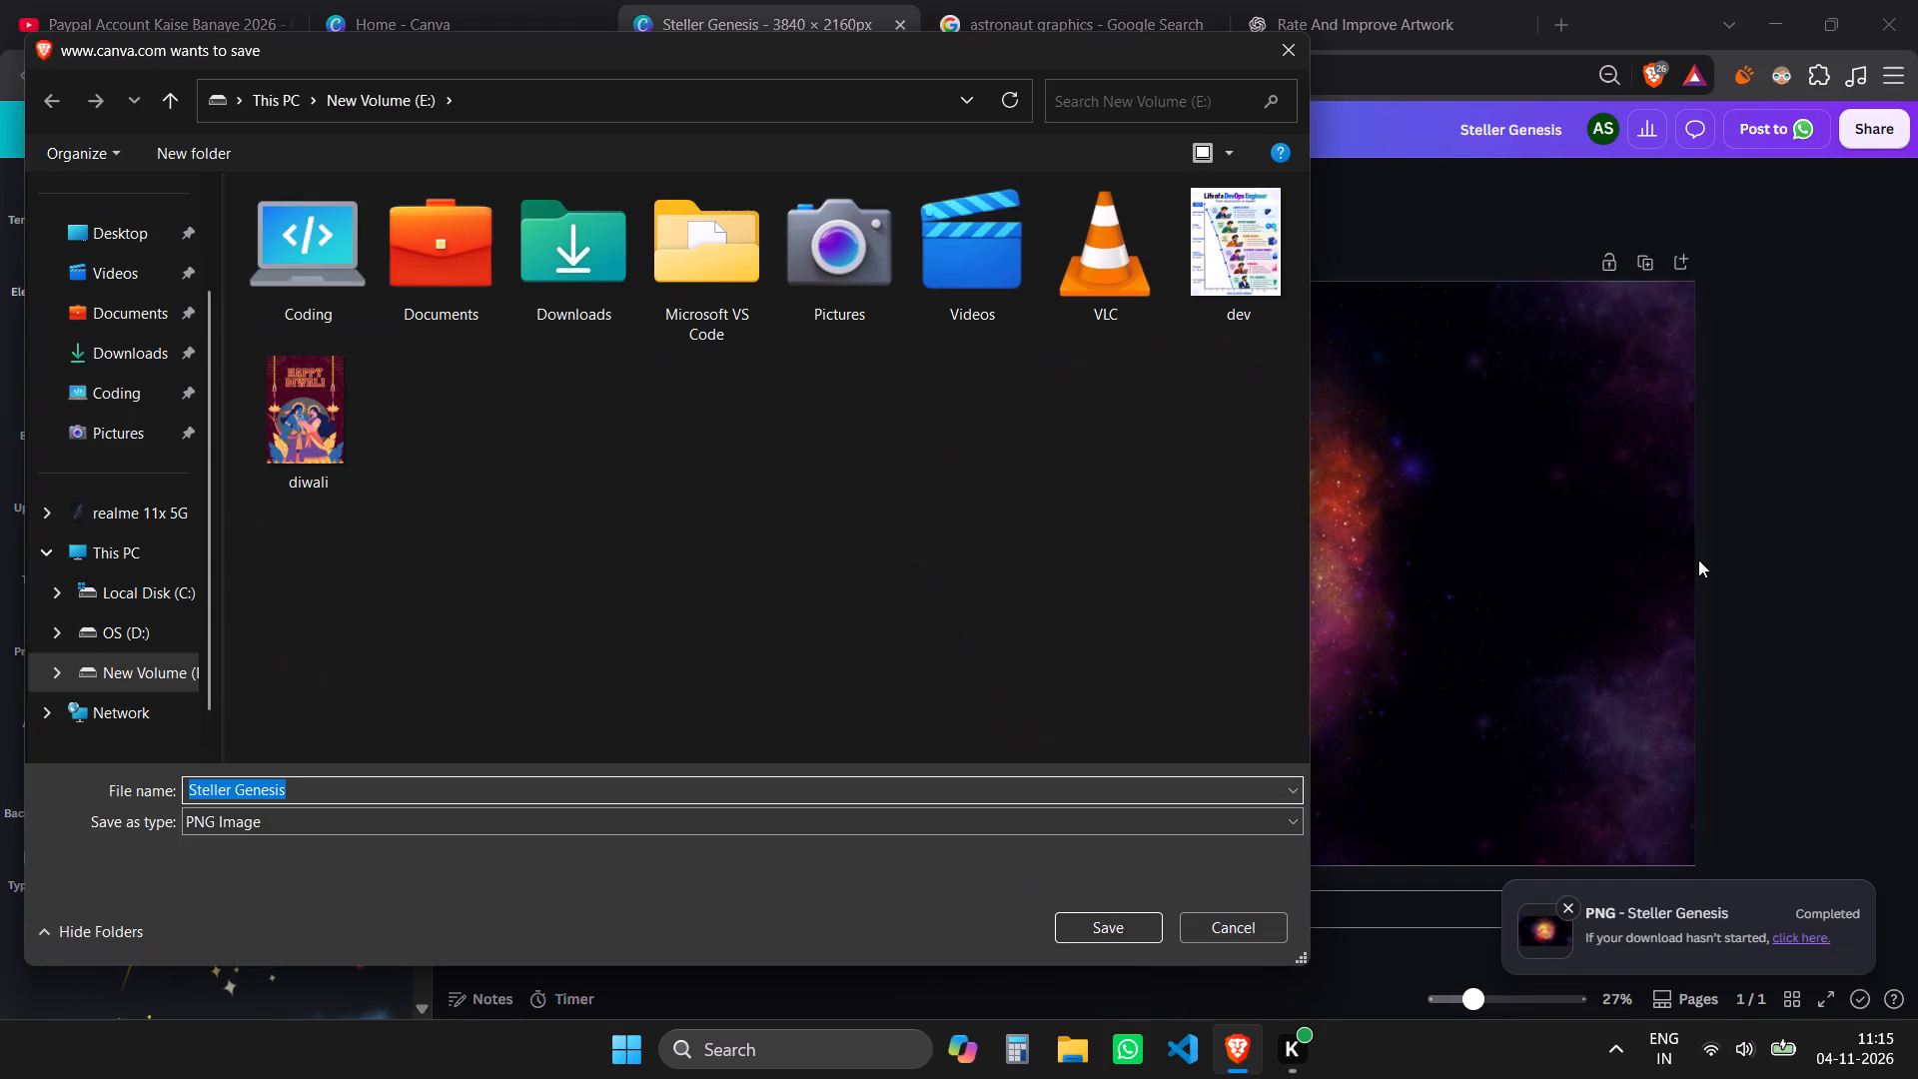
double_click(592, 288)
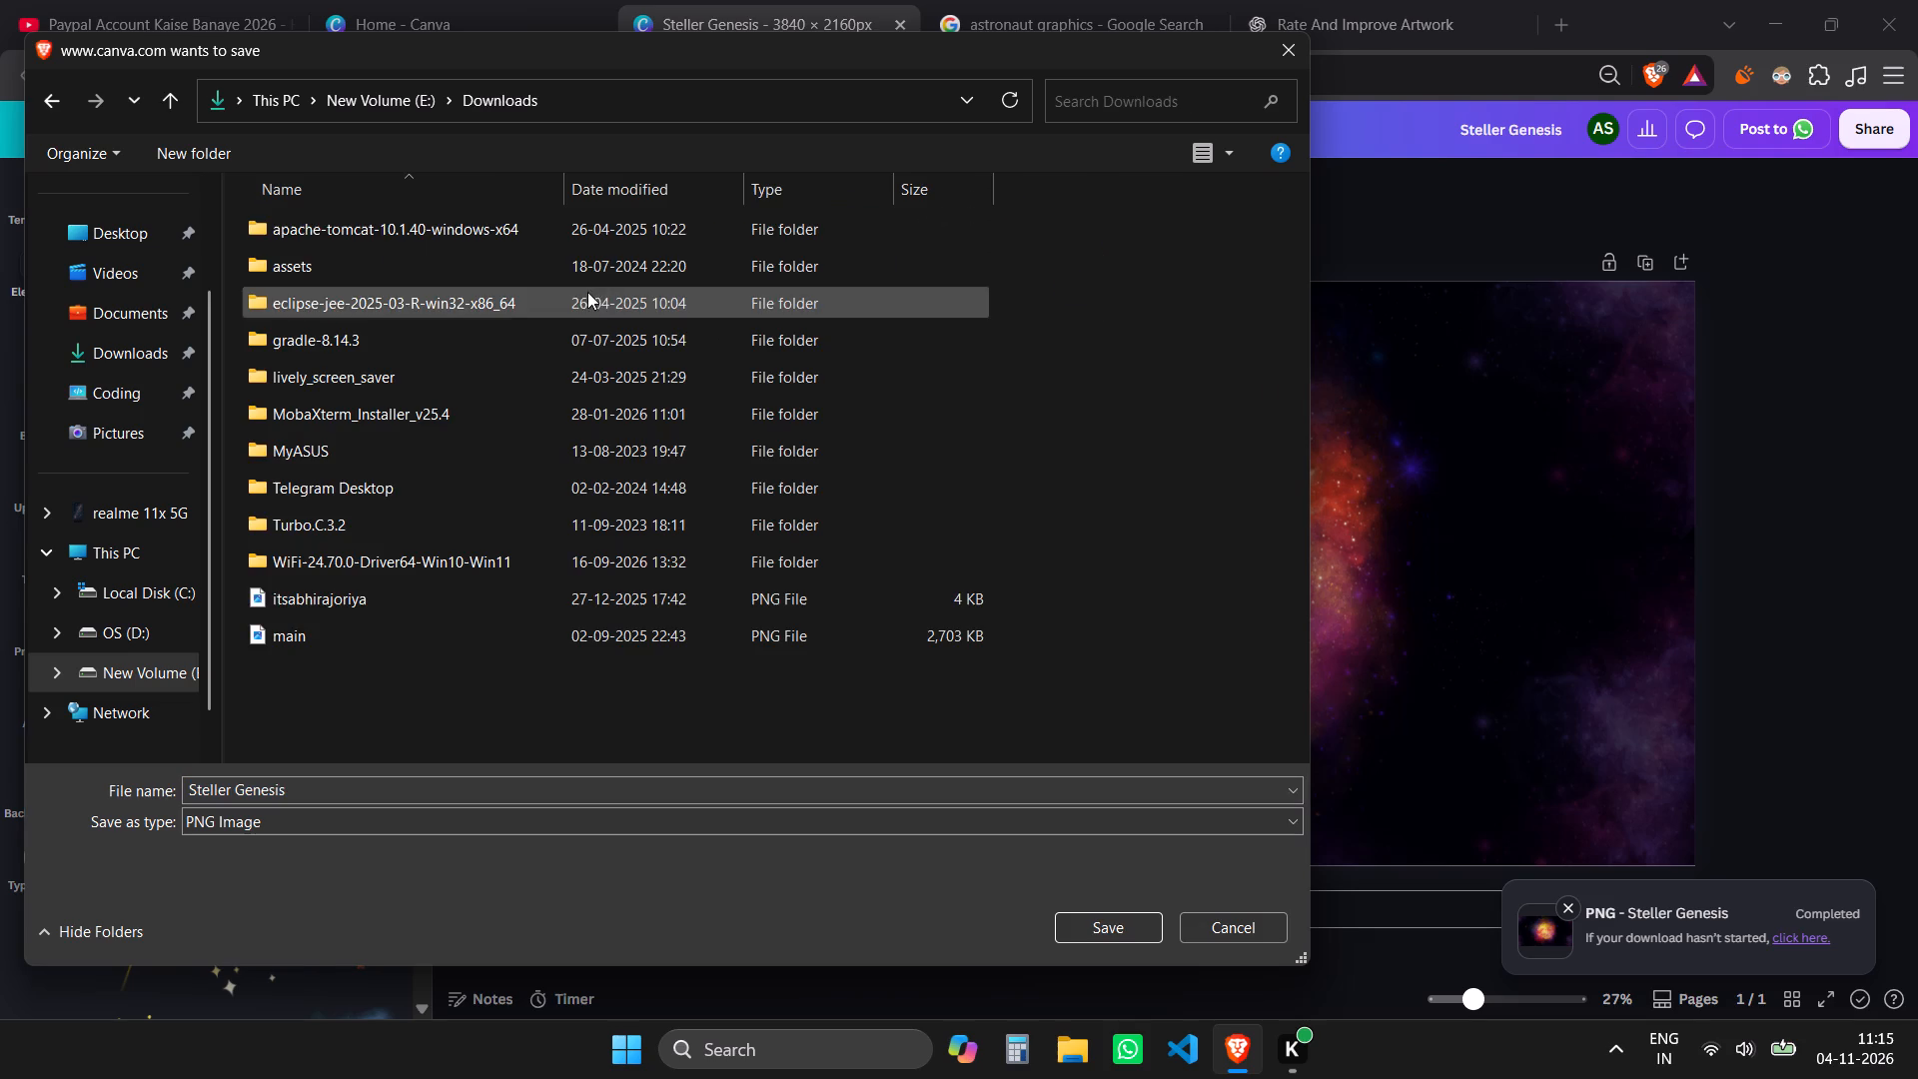
click(39, 98)
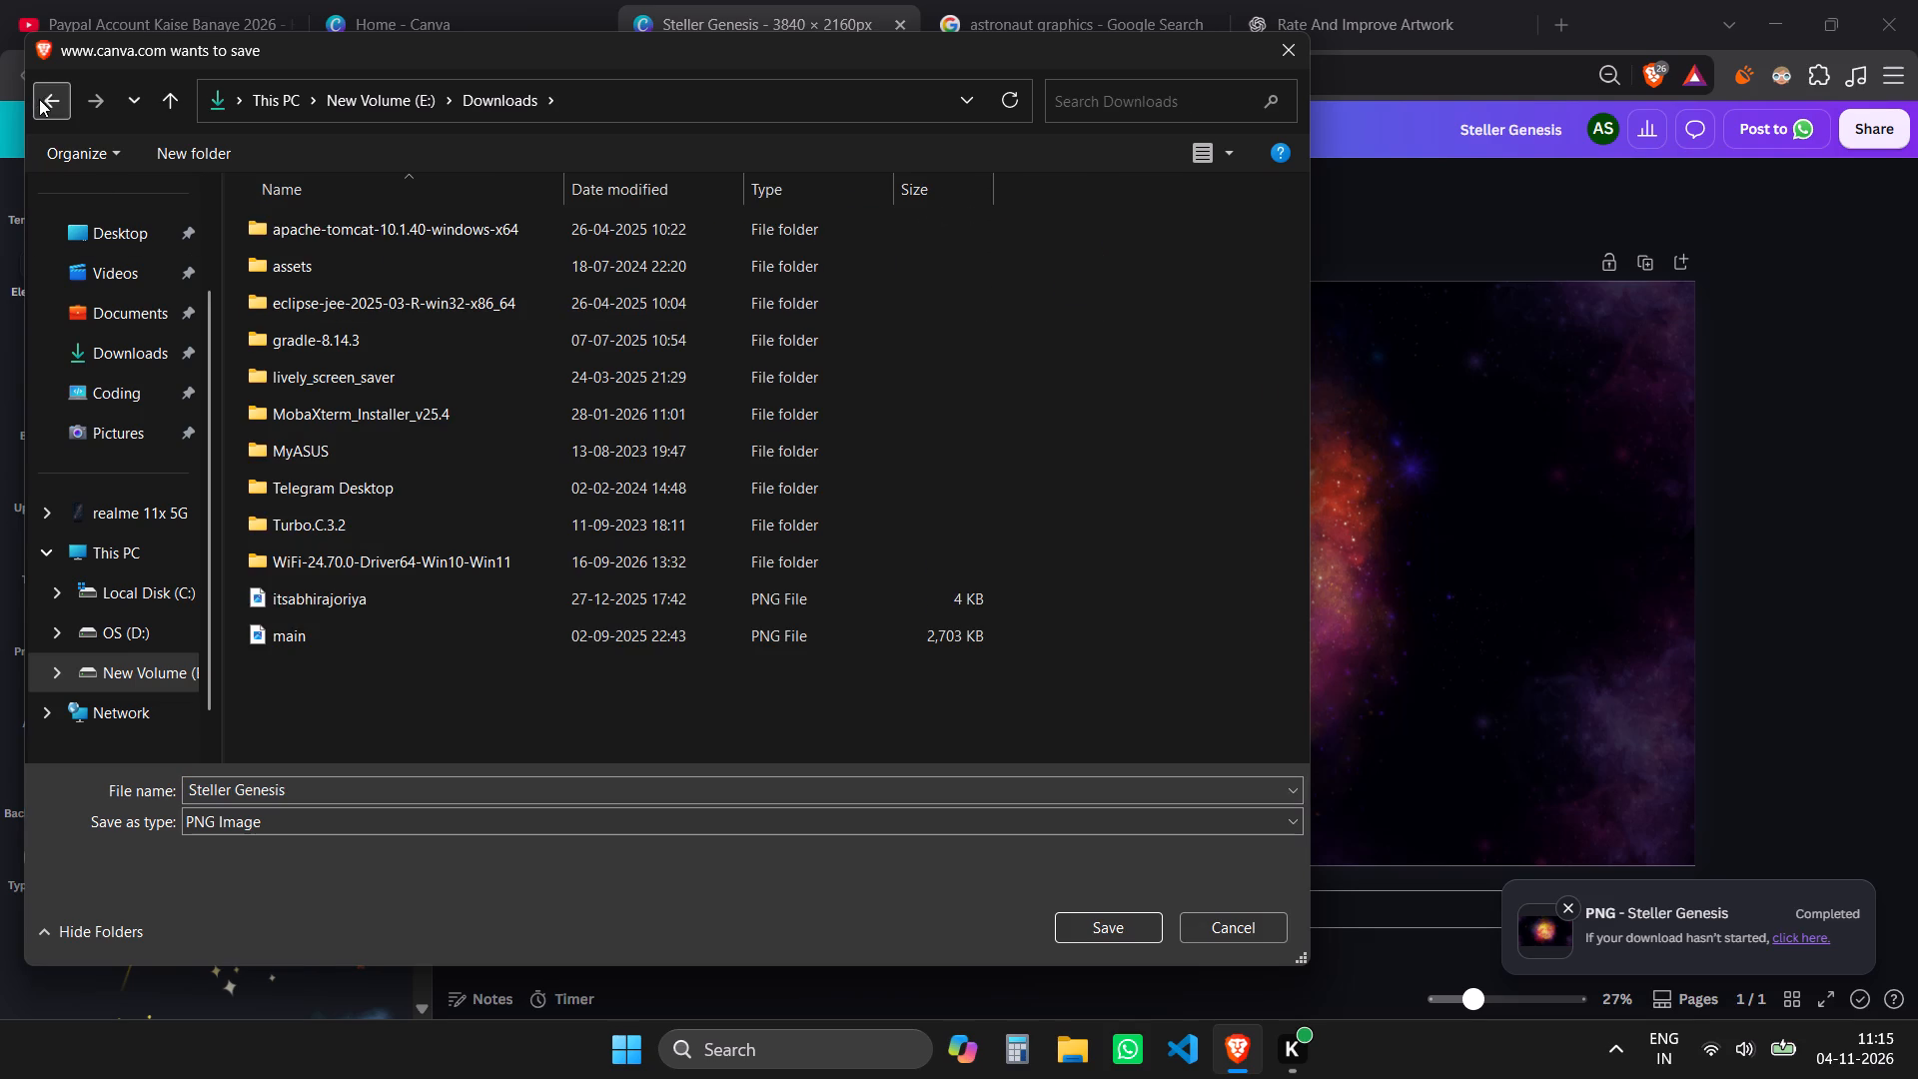
double_click(462, 226)
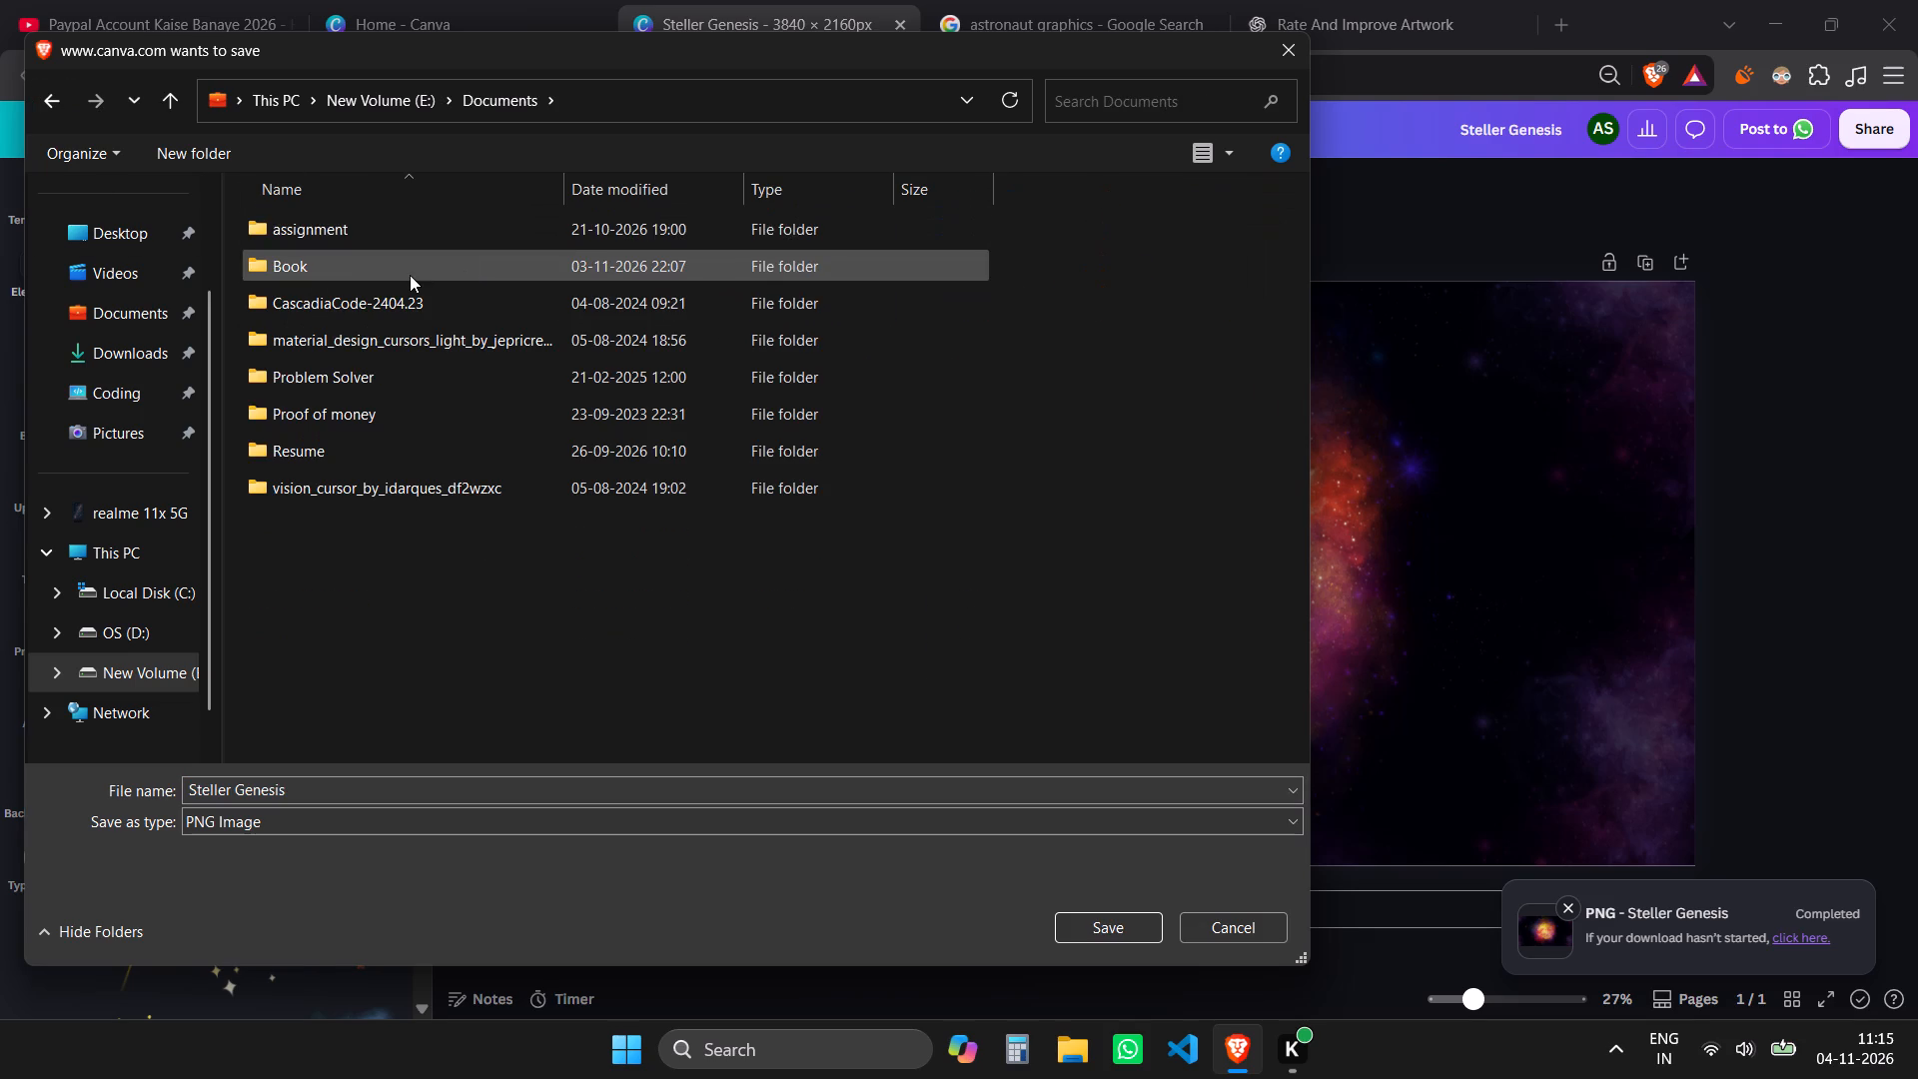
double_click(410, 275)
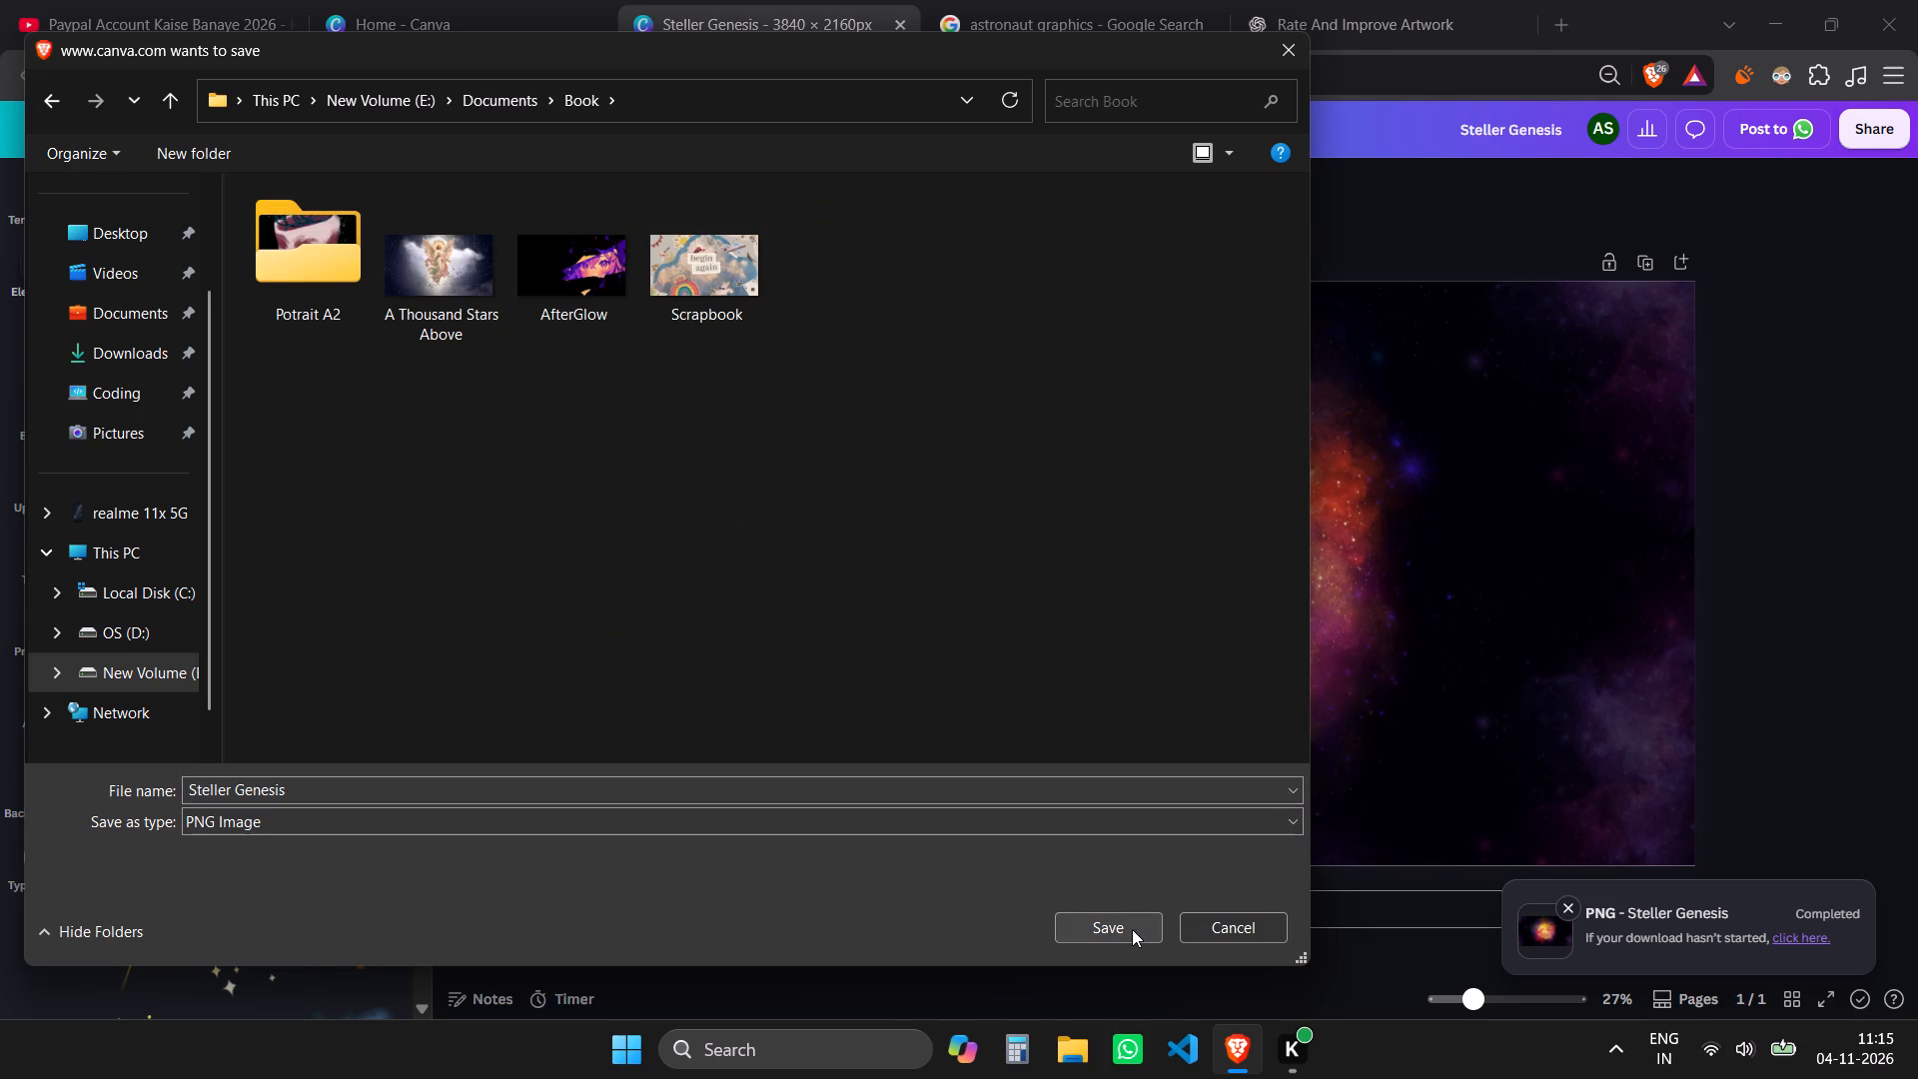
click(1132, 929)
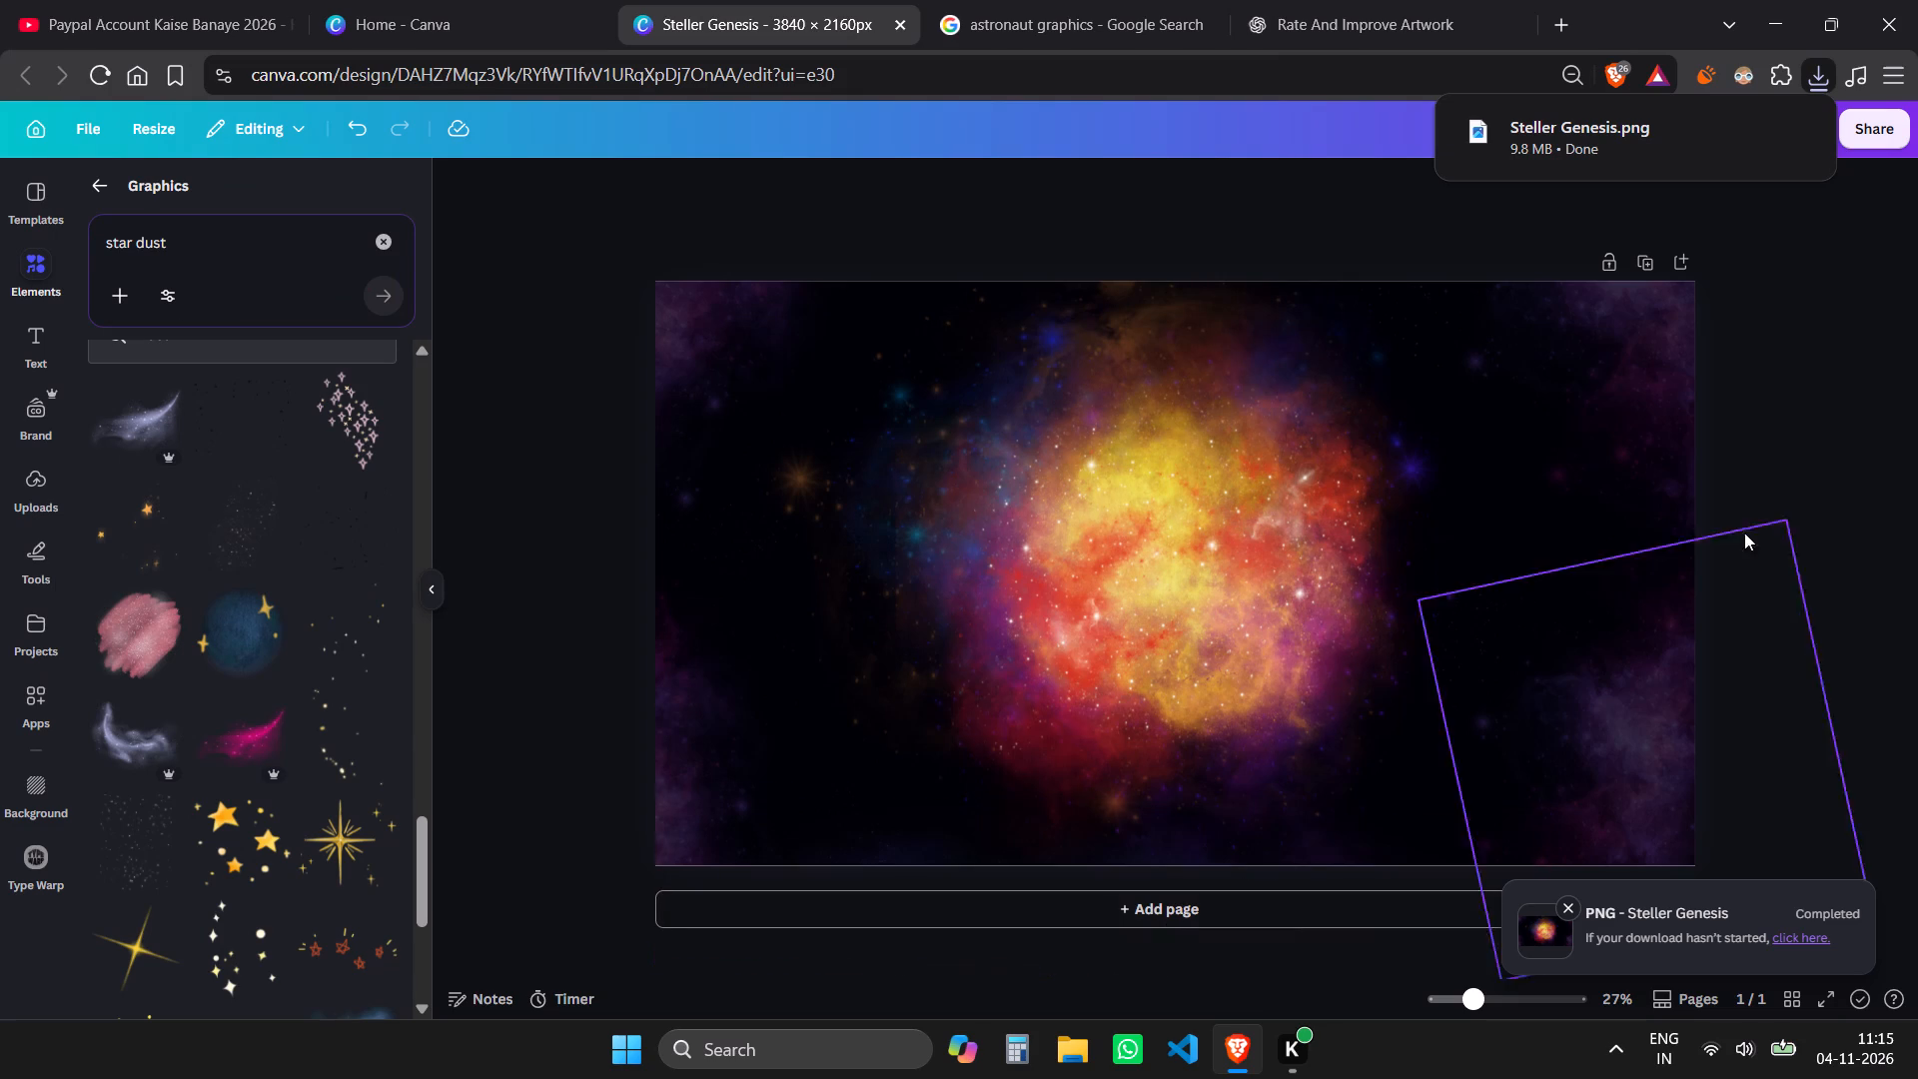
click(1805, 312)
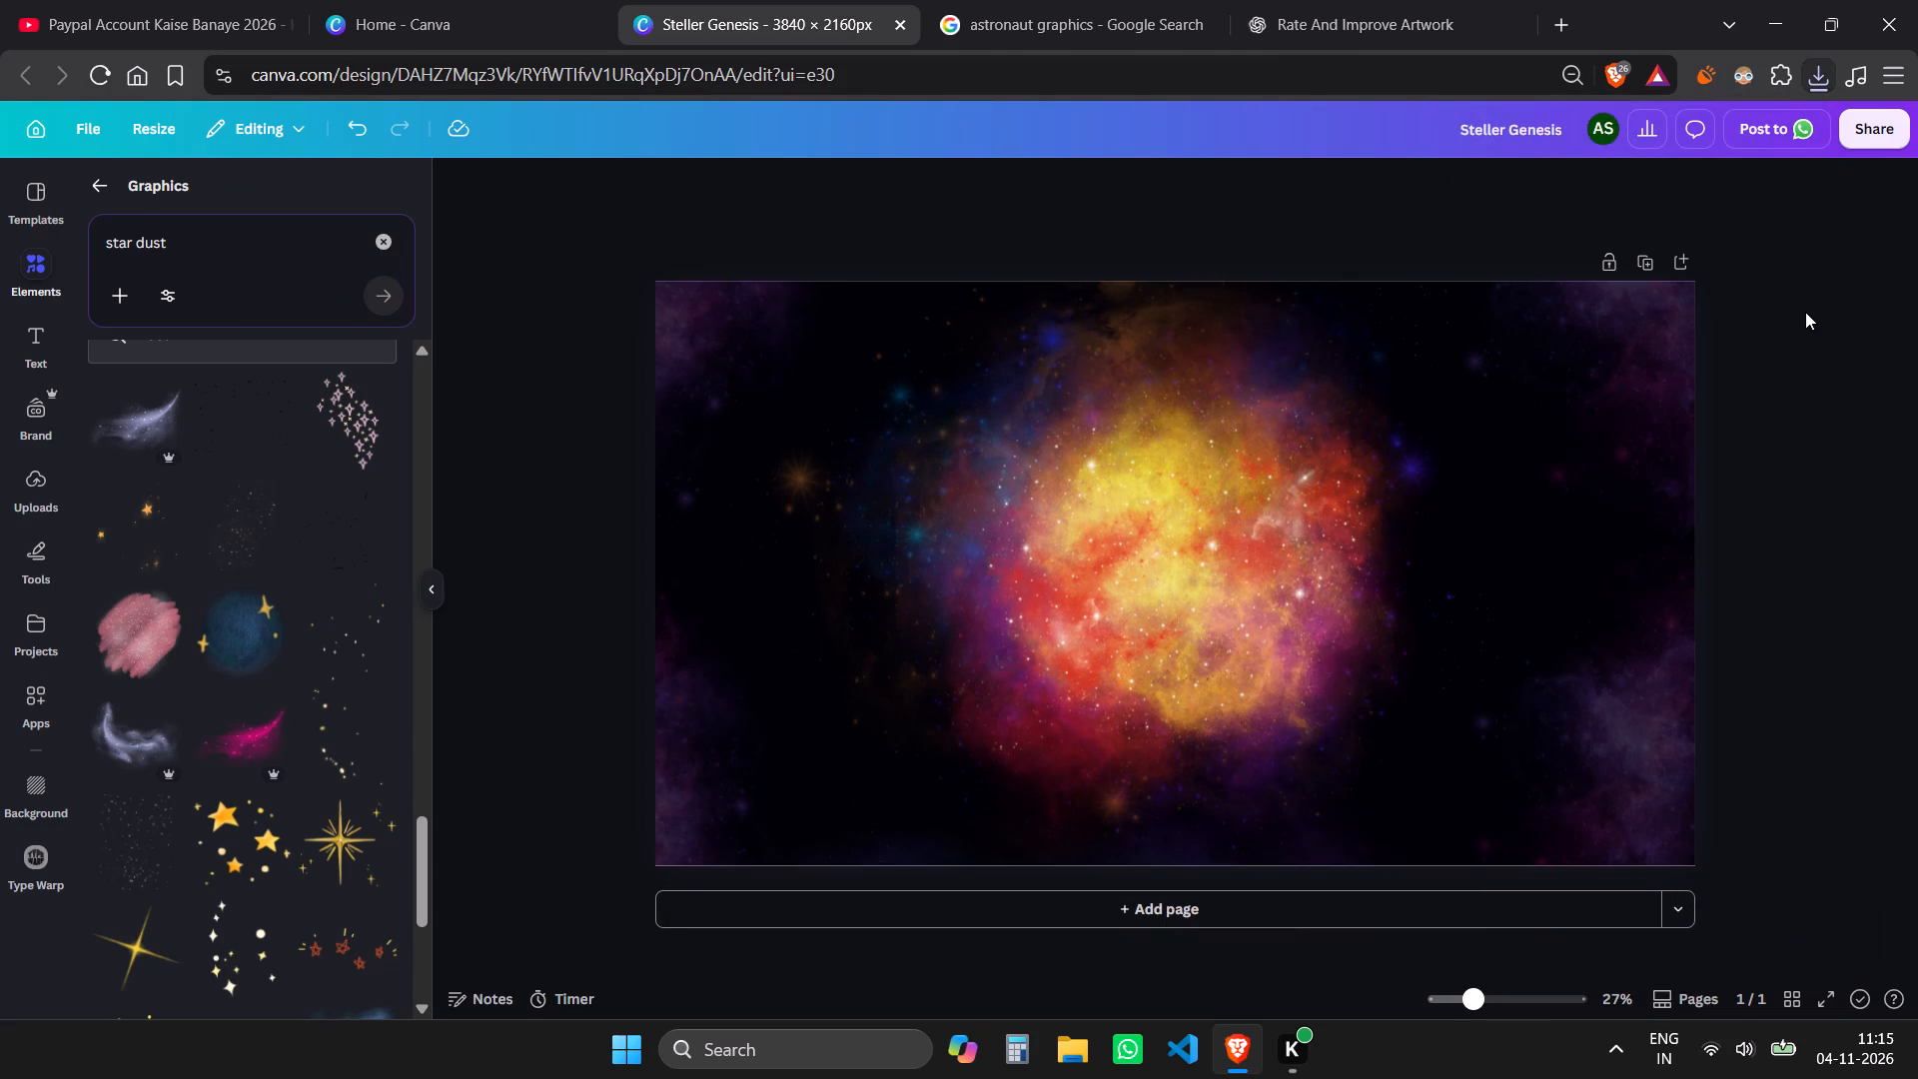